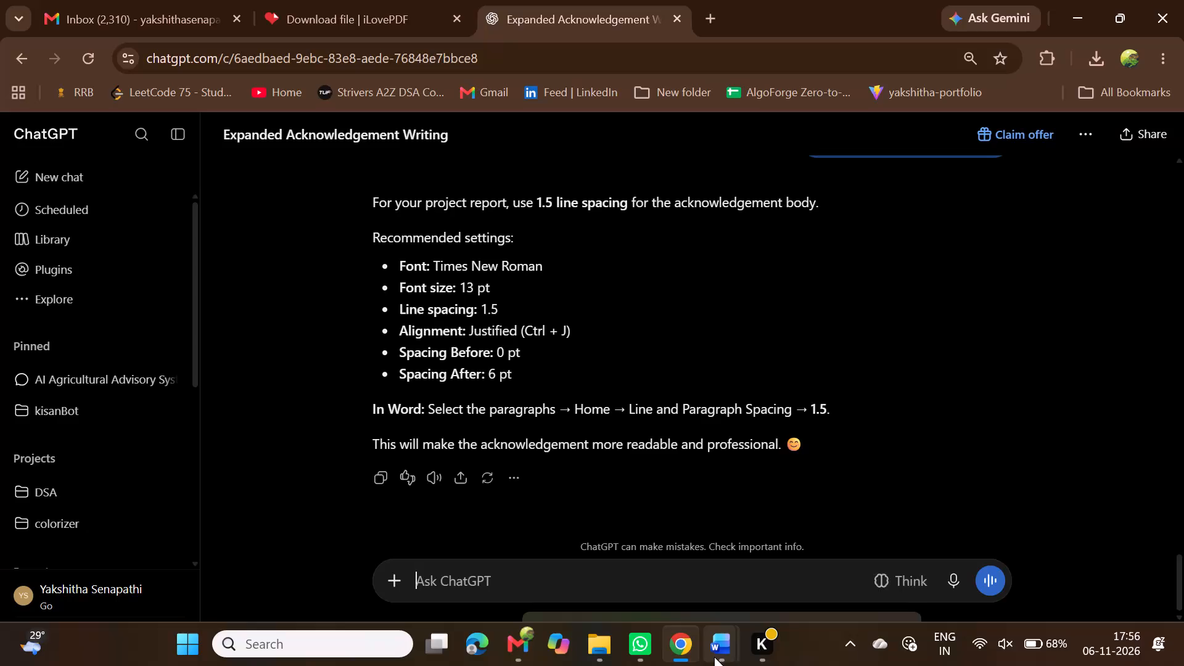
Switch to the p2p_report document in Word and review its future work and references pages.
left_click(714, 657)
left_click(792, 561)
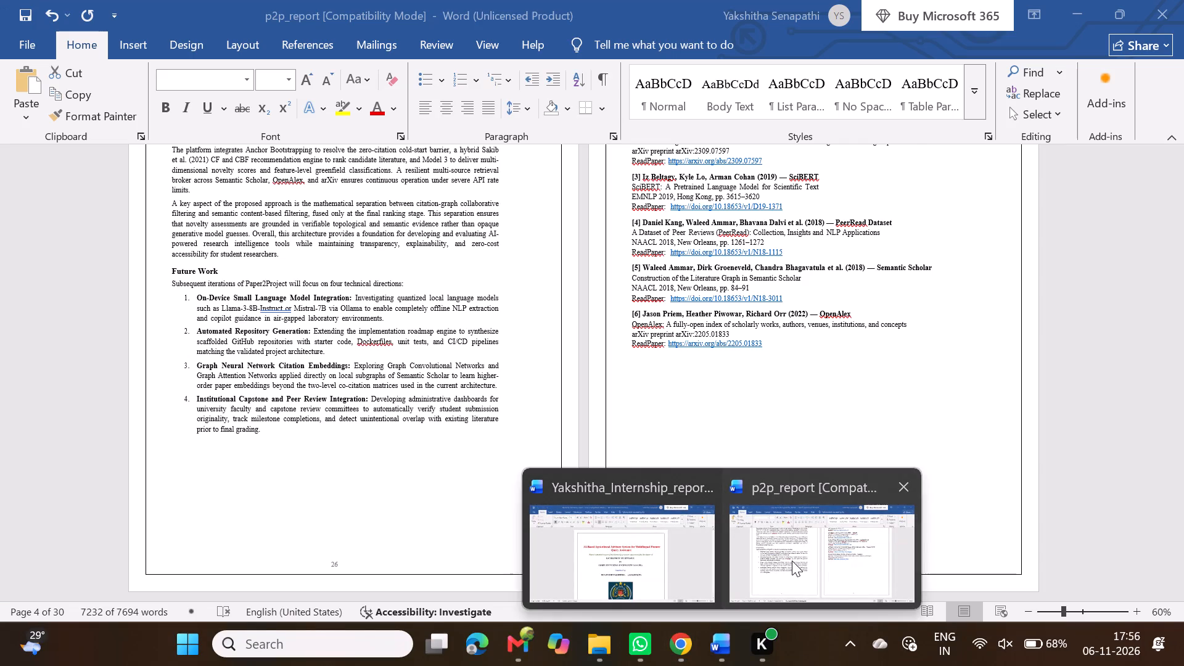
scroll(706, 416, "up", 3)
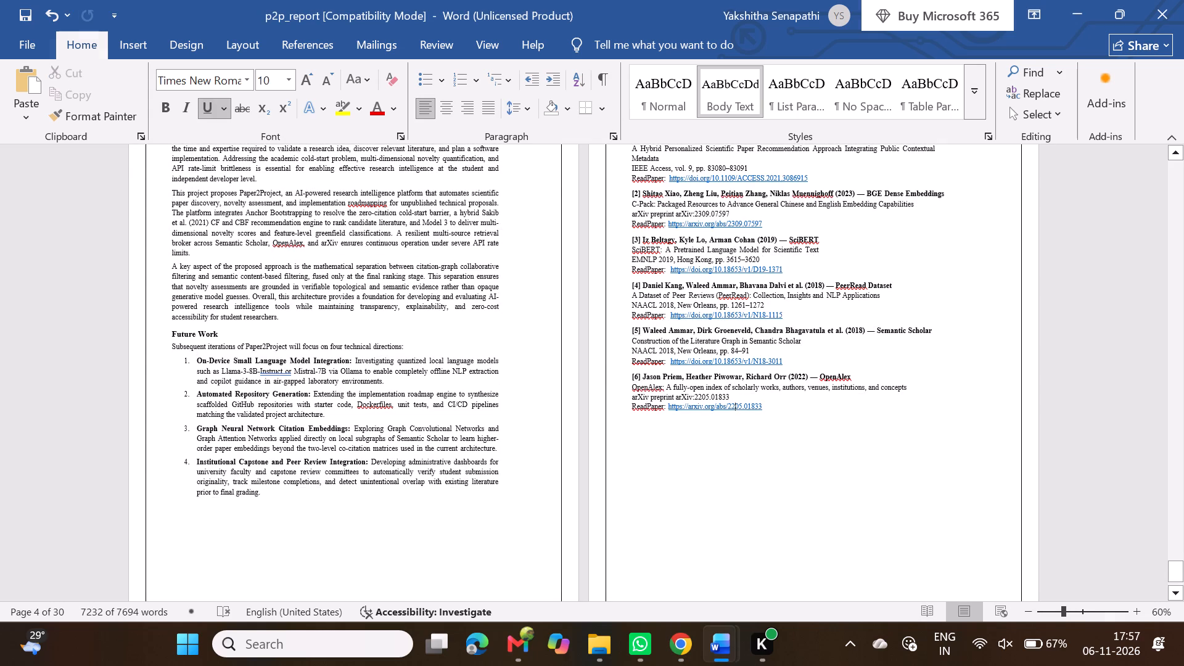
scroll(734, 514, "up", 1)
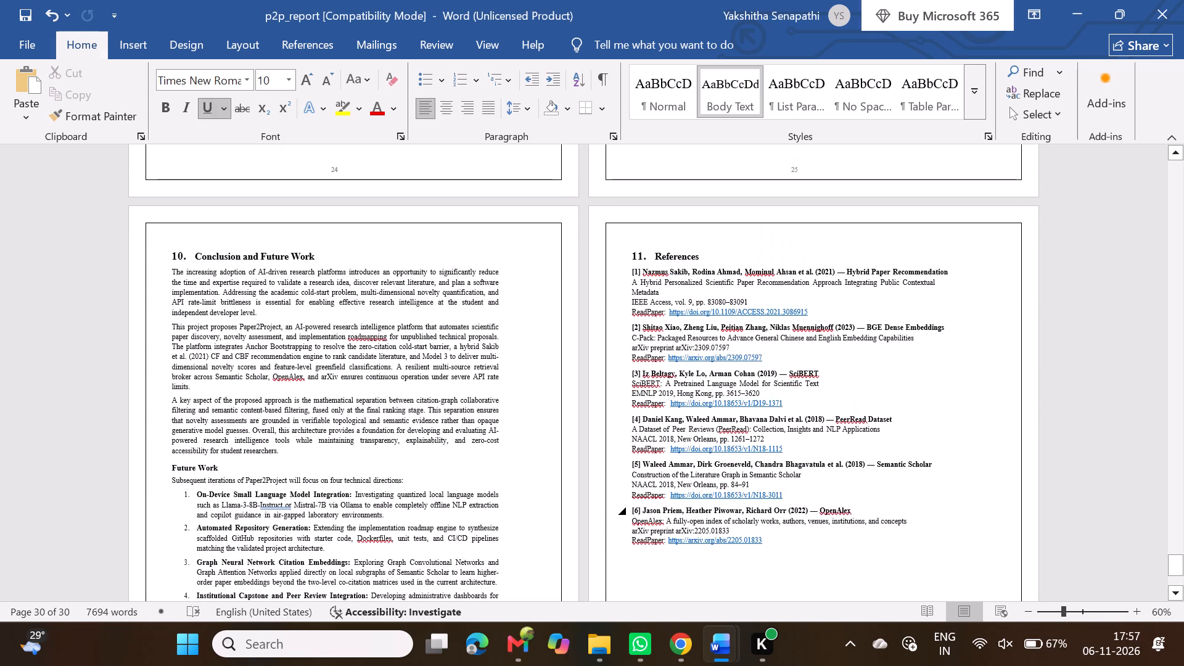
key("ctrl+h")
key("p")
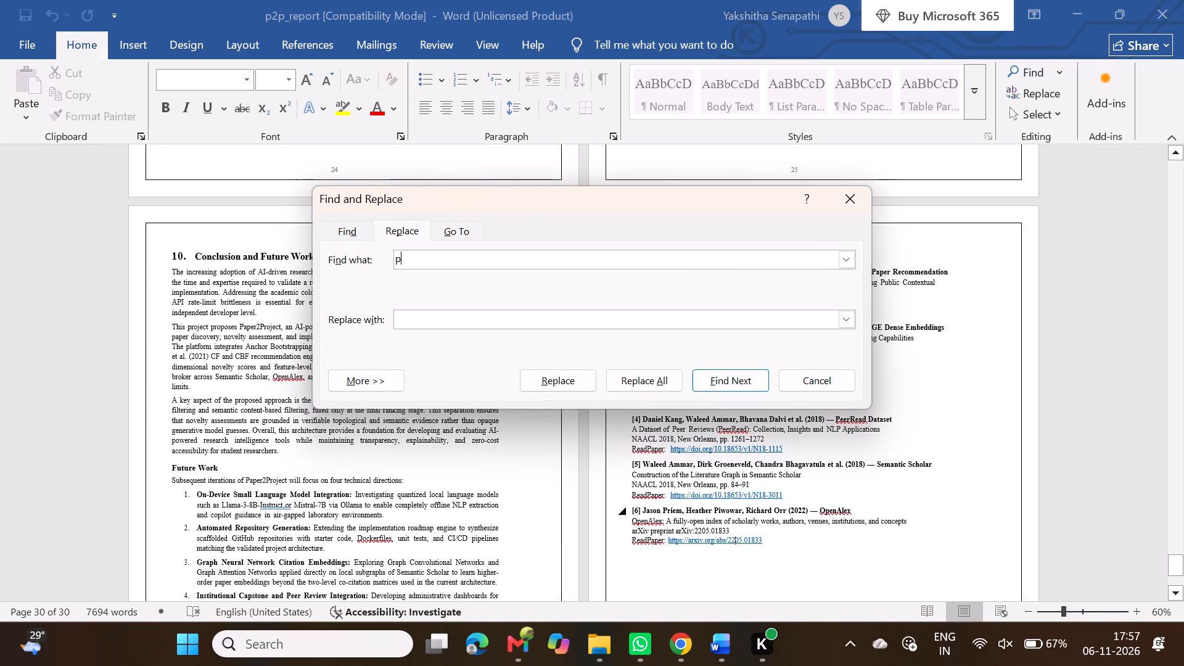
type("aper")
key("2")
type("project")
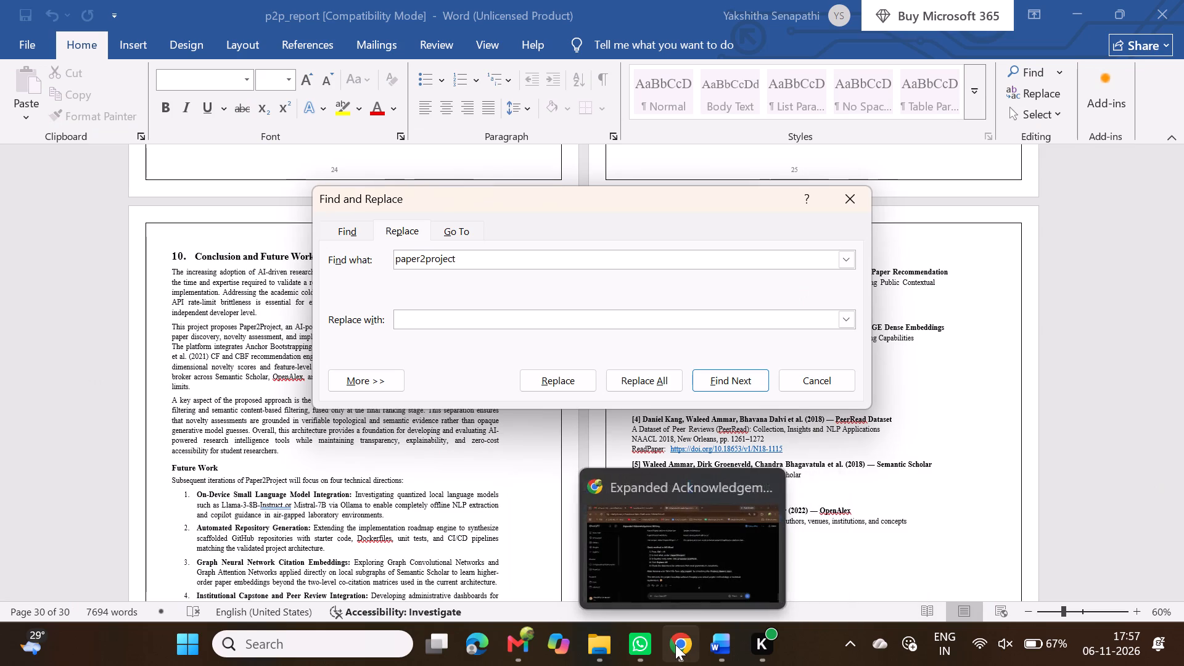
left_click(717, 542)
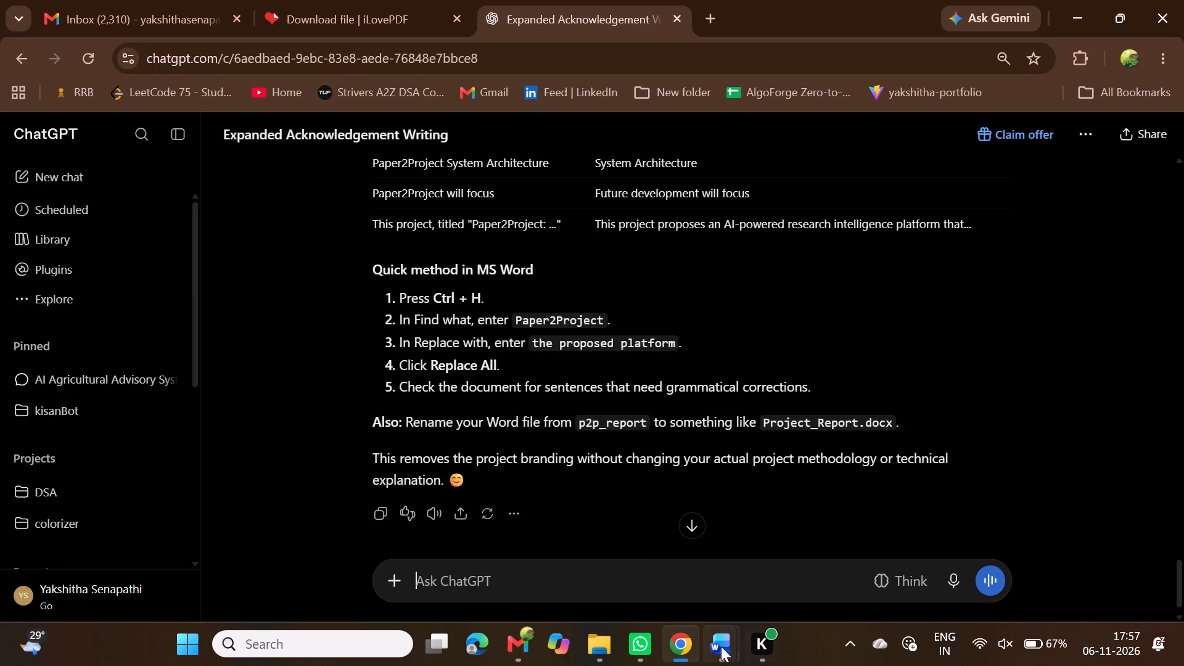
left_click(797, 561)
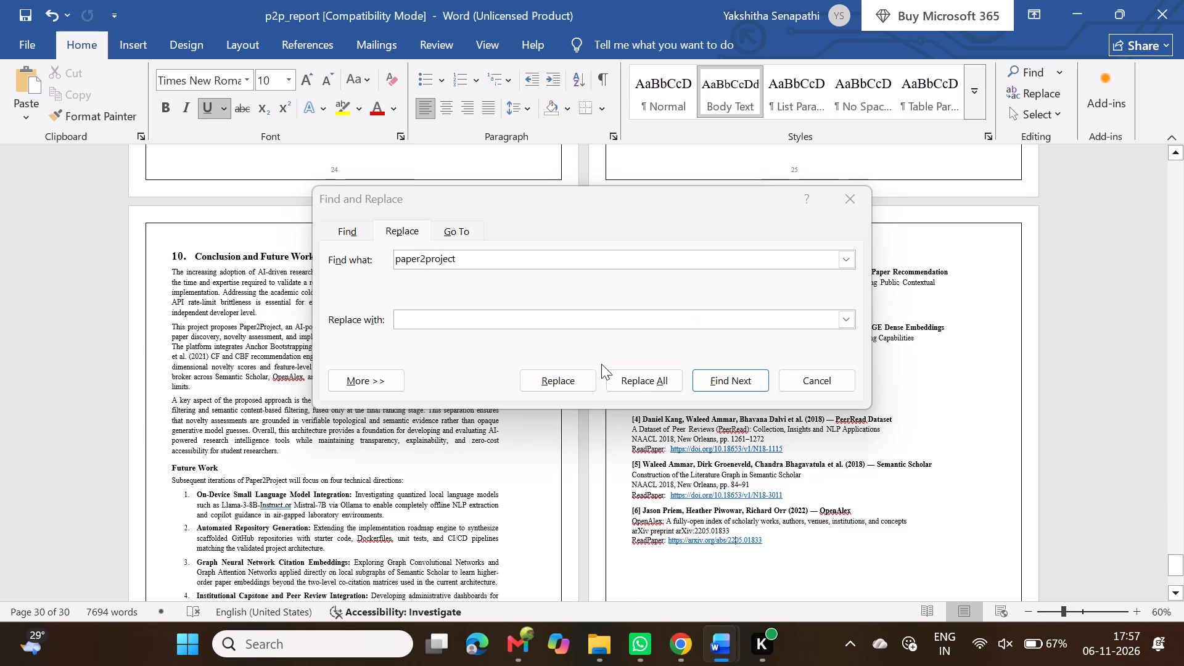
left_click(539, 320)
type("the")
key("space")
type("prope")
key("BackSpace")
type("osed platform")
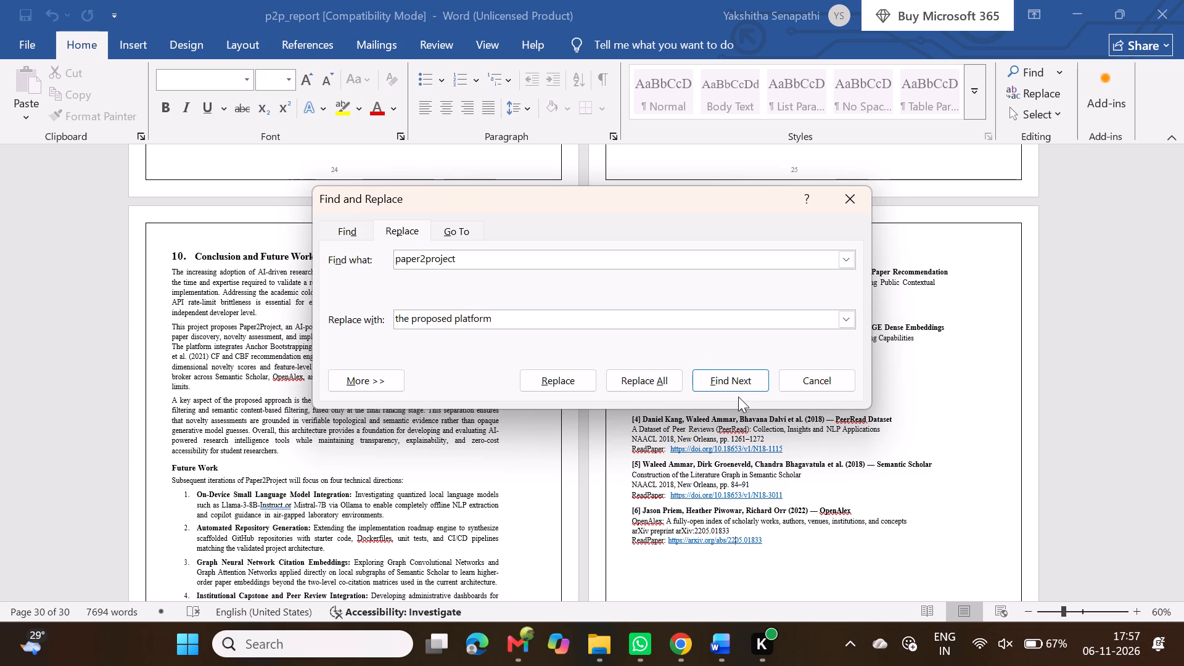
left_click(565, 392)
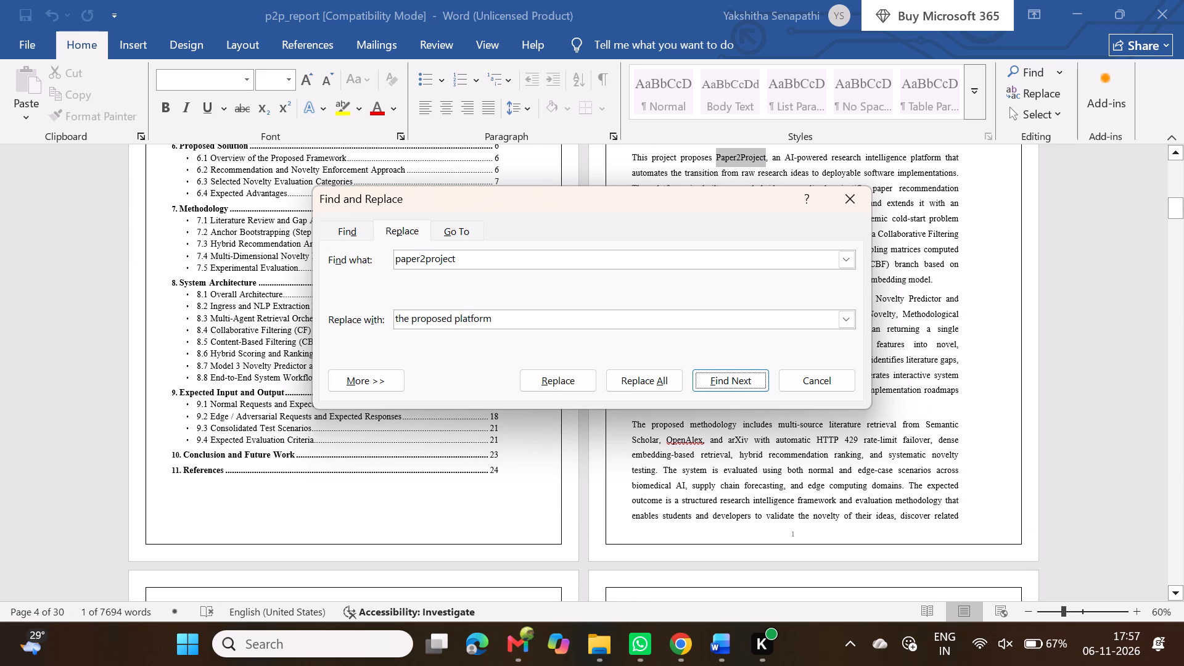
left_click(583, 382)
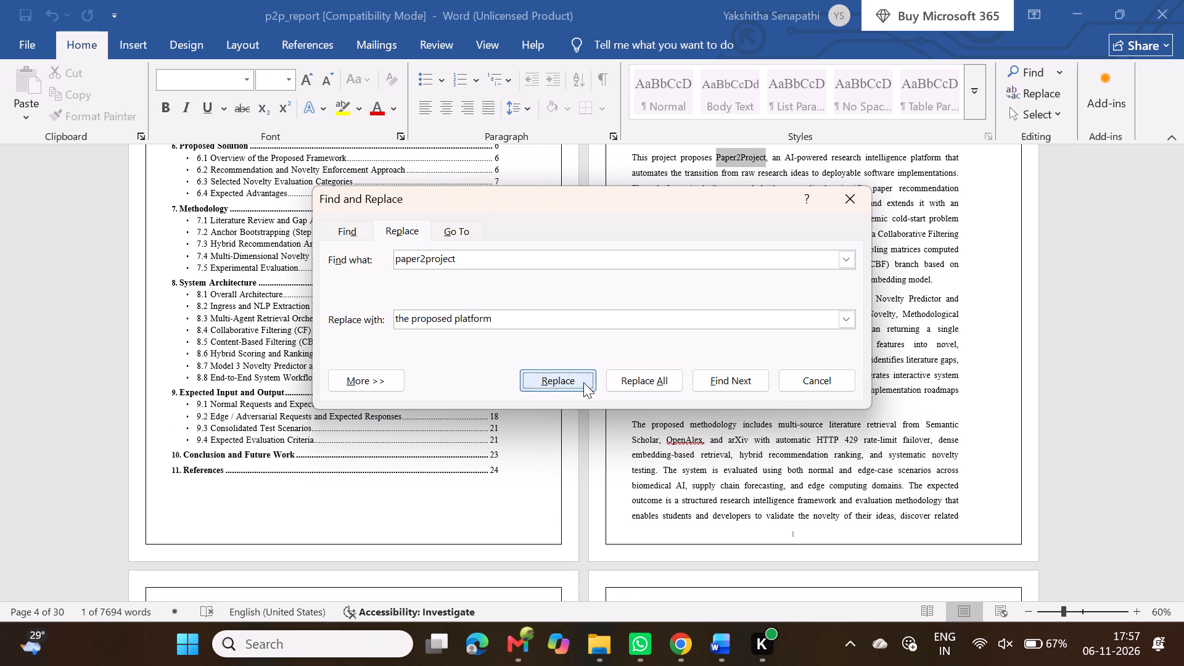
Delete the opening quotation mark and "Paper2Project:" from the sentence beginning "This project, titled", and close Find and Replace.
scroll(583, 382, "up", 3)
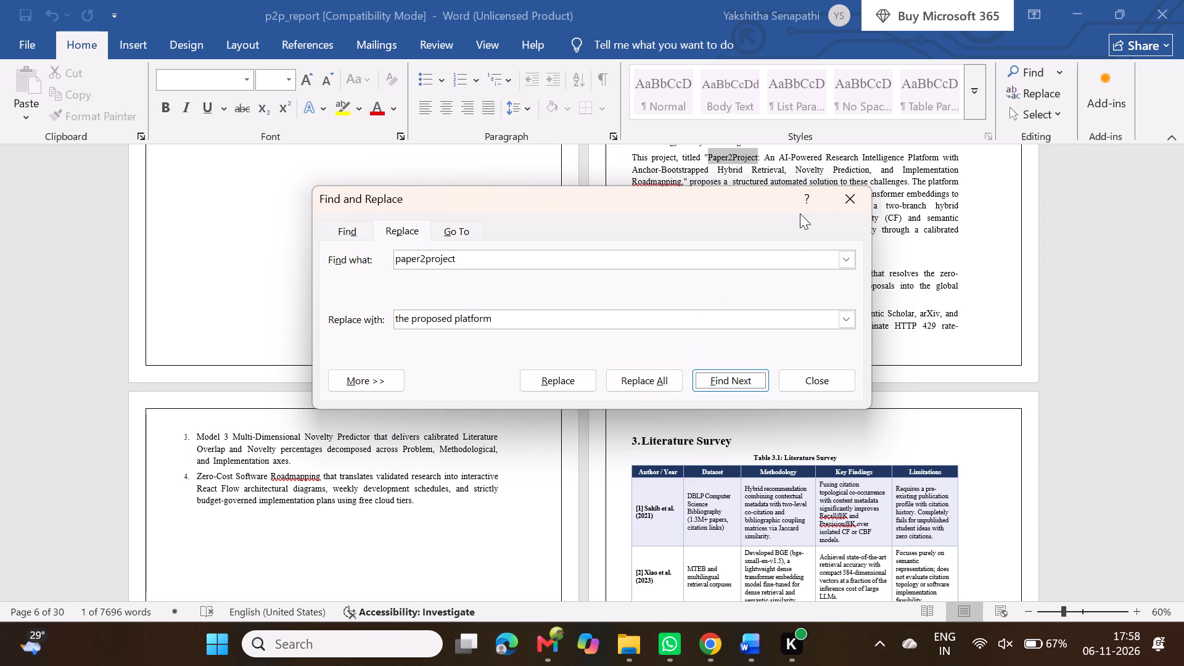
left_click_drag(688, 200, 674, 295)
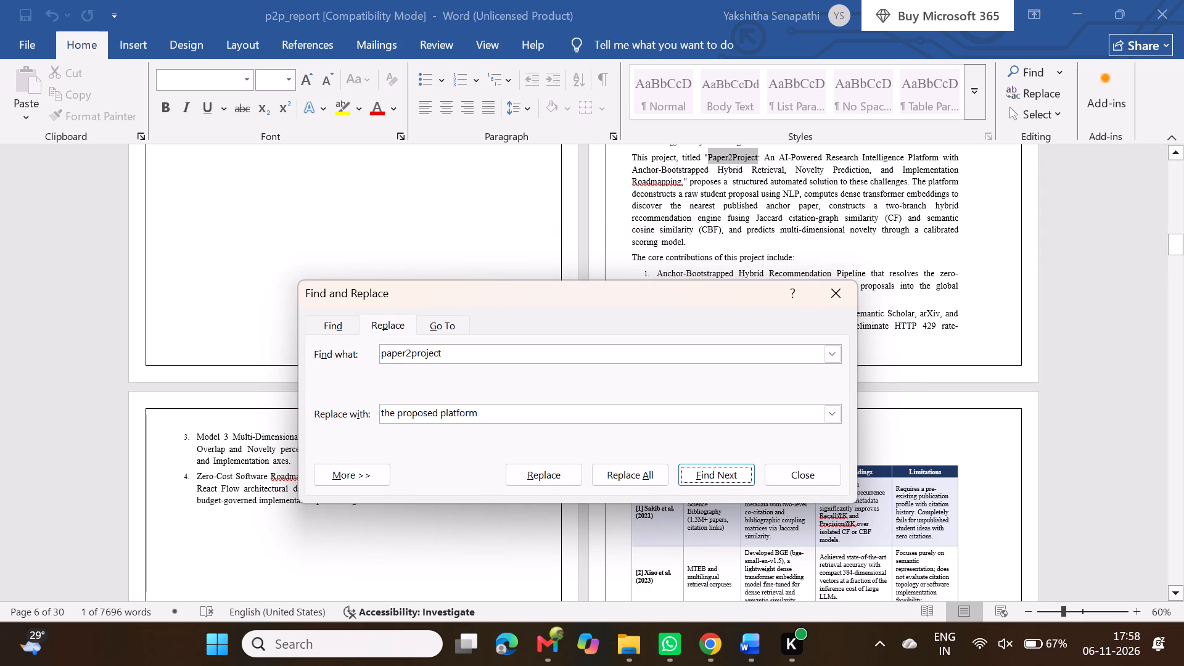
left_click(754, 165)
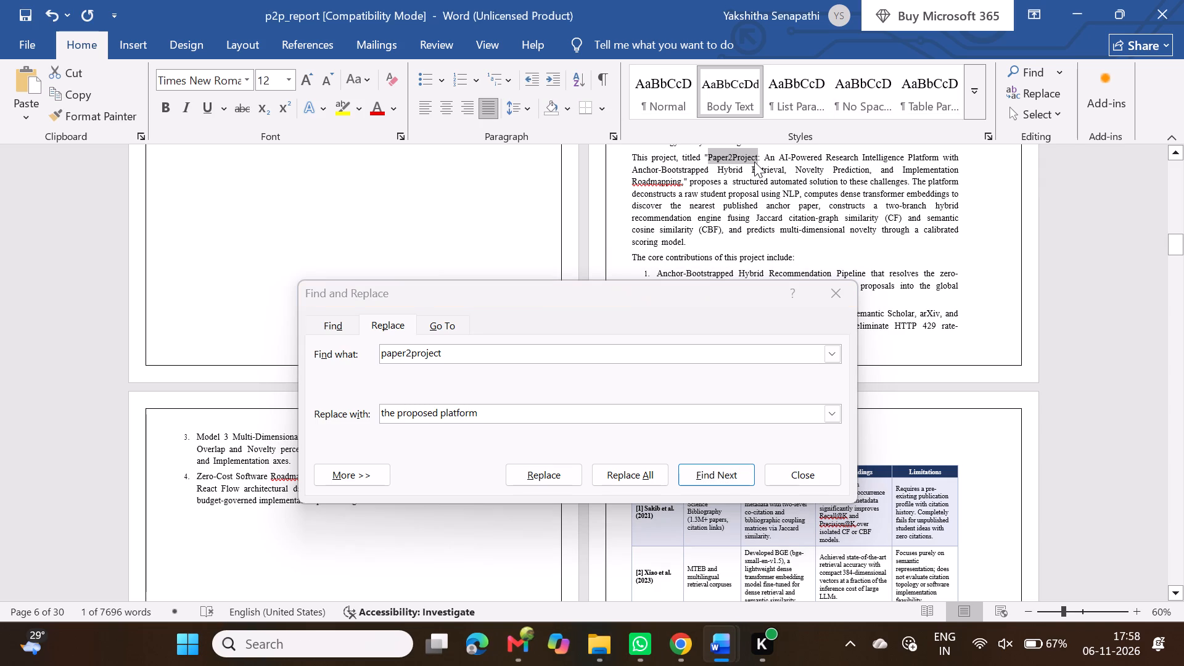
left_click(760, 153)
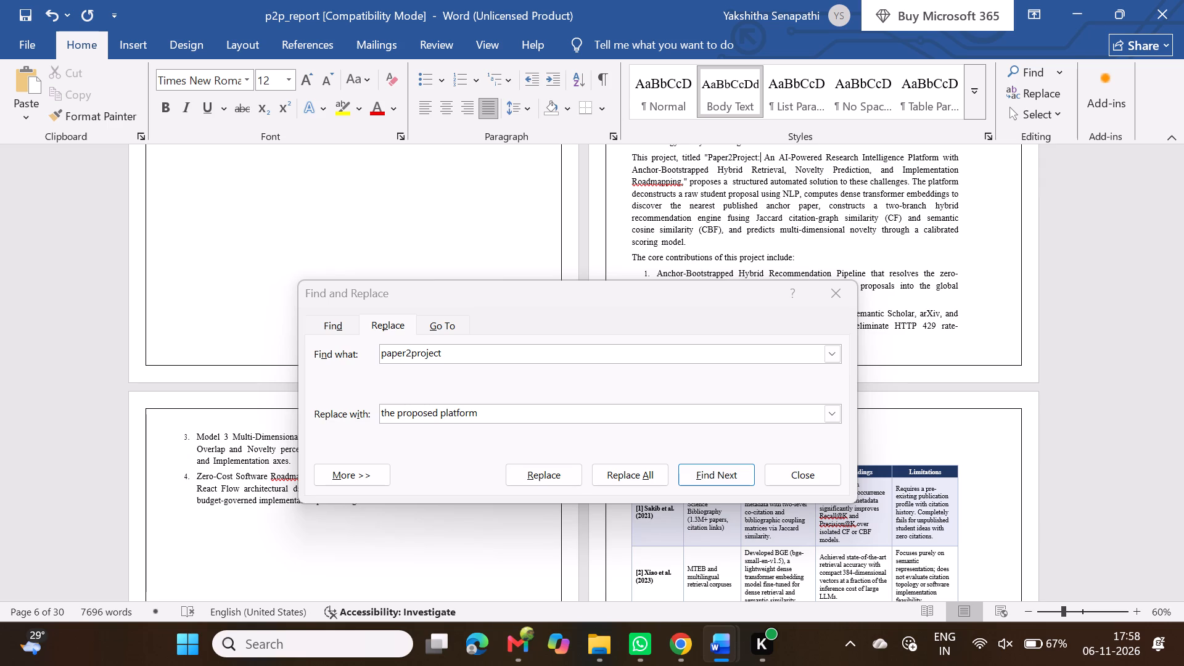
key("BackSpace")
key("BackSpace")
key("BackSpace")
key("BackSpace")
key("BackSpace")
key("BackSpace")
key("BackSpace")
key("BackSpace")
key("BackSpace")
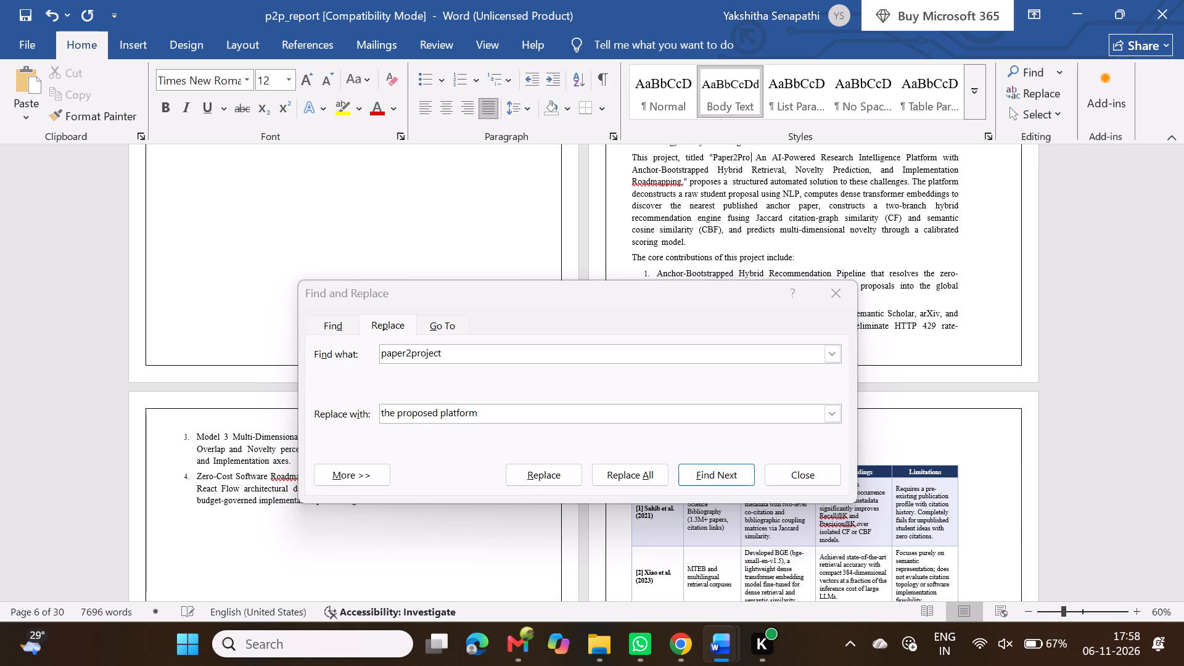
key("BackSpace")
key("BackSpace")
key("BackSpace")
key("BackSpace")
key("BackSpace")
key("BackSpace")
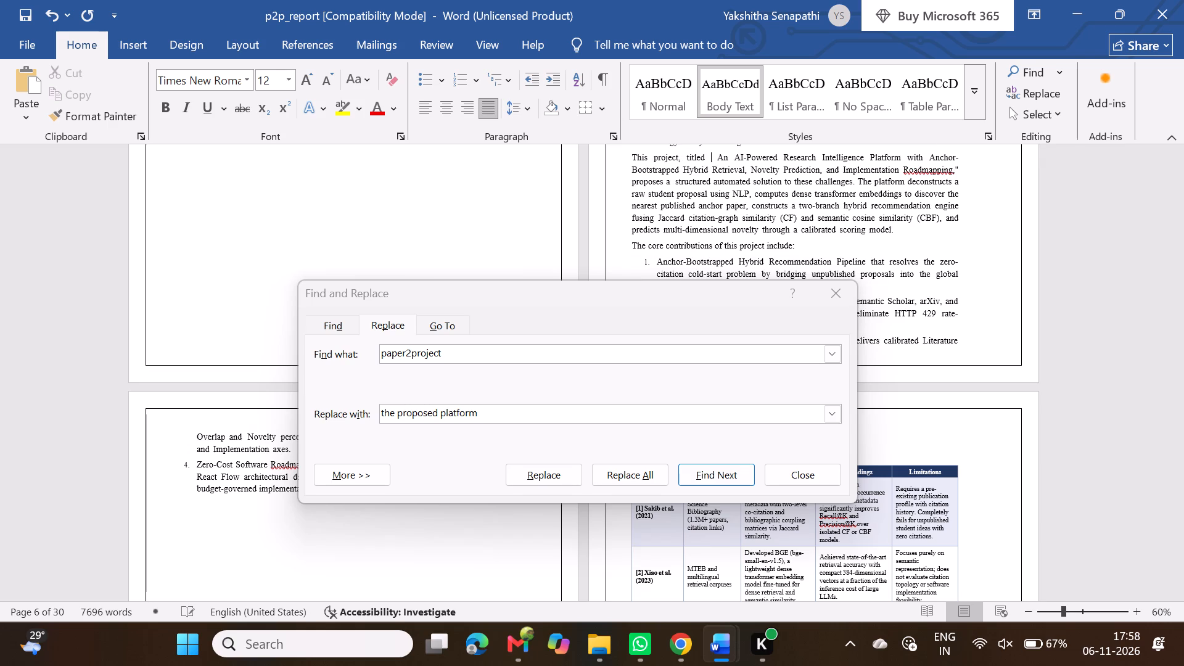
key("BackSpace")
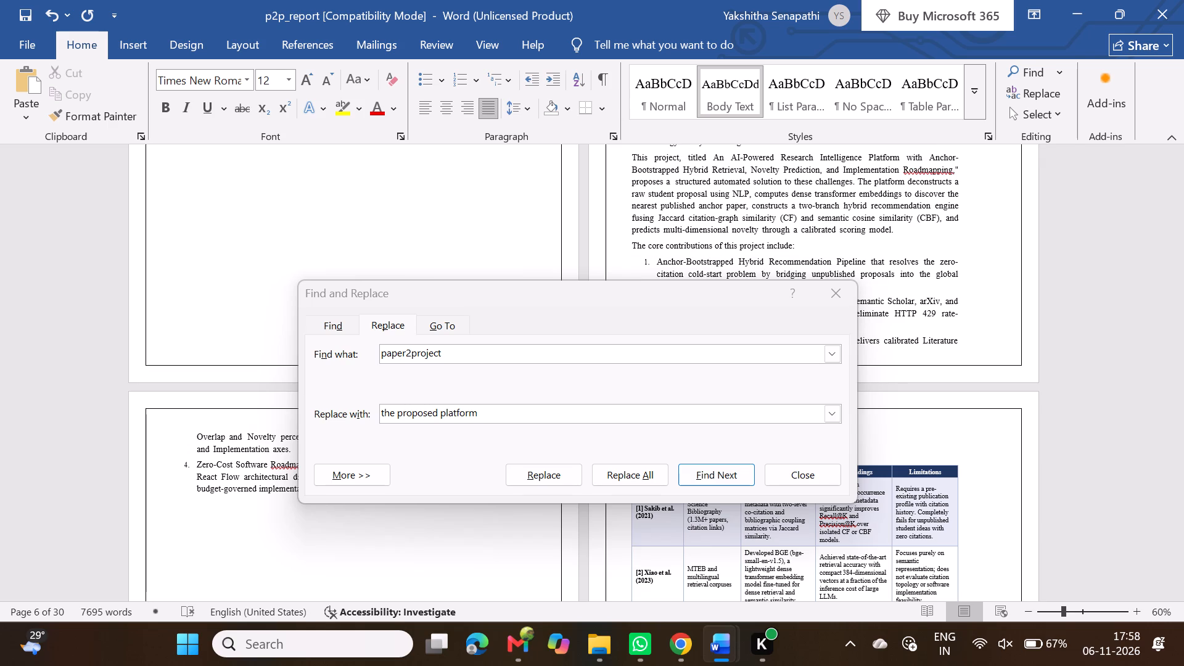
key("Right")
scroll(970, 262, "up", 4)
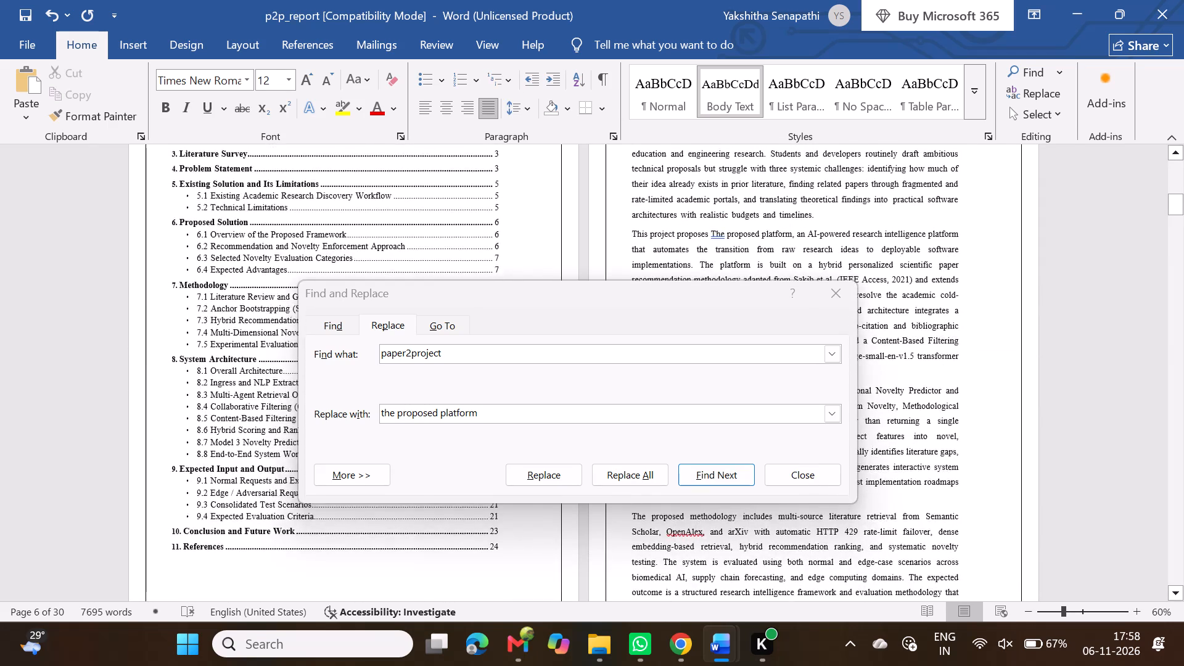
scroll(970, 262, "up", 2)
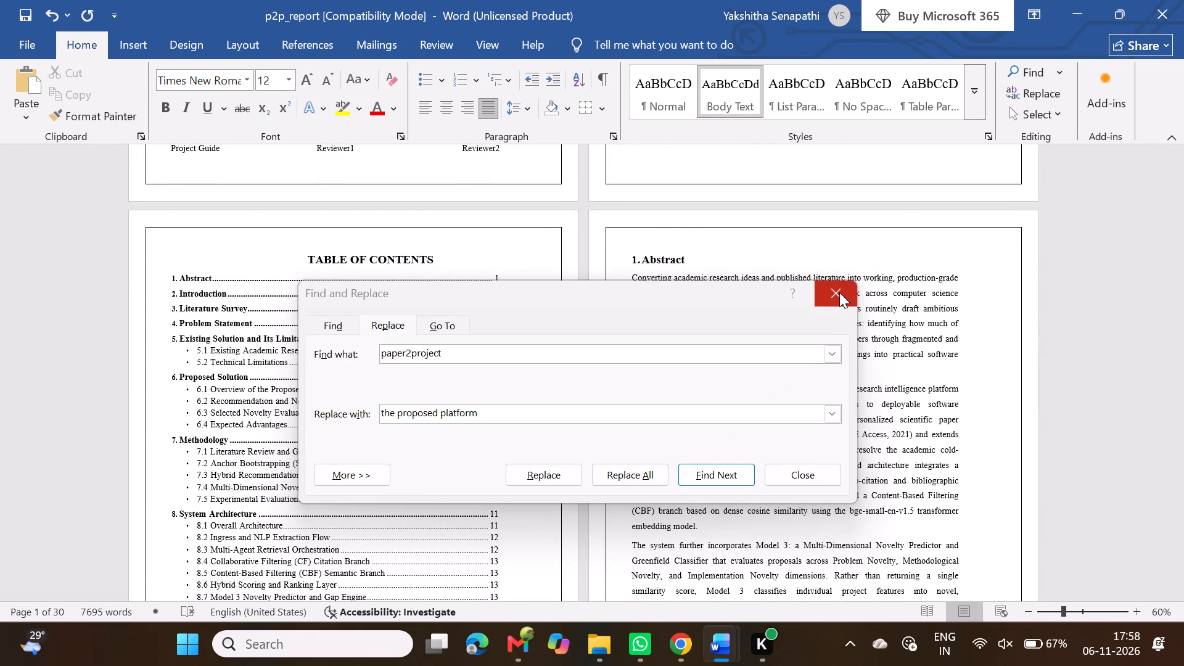
left_click(839, 292)
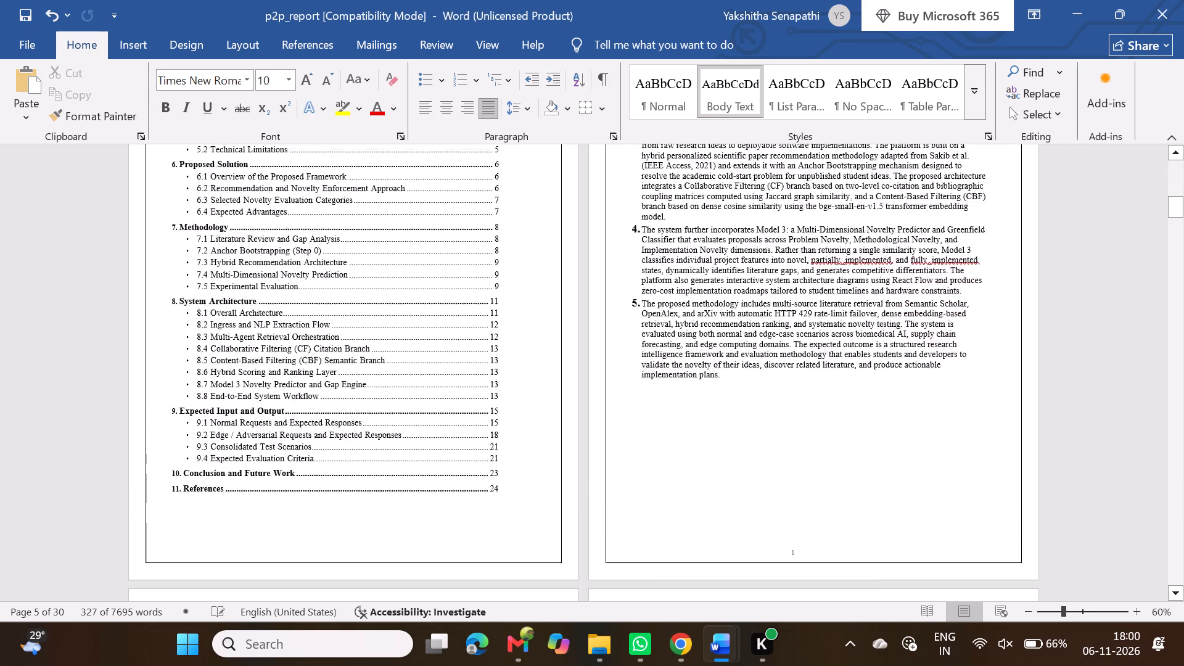
scroll(758, 448, "up", 3)
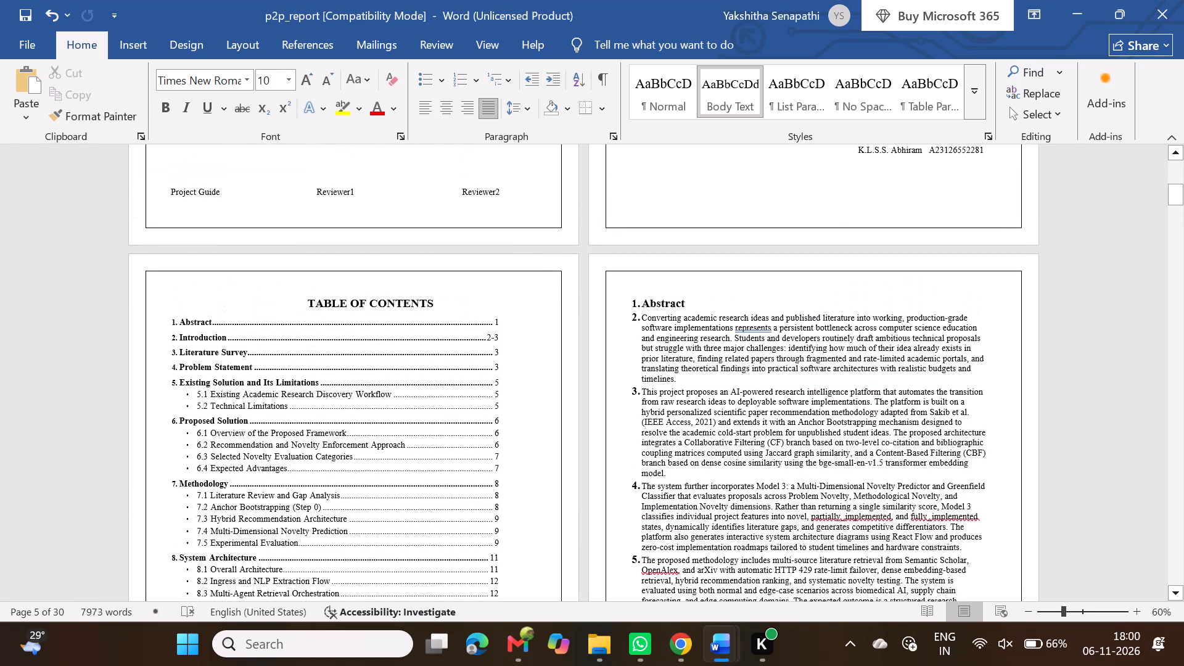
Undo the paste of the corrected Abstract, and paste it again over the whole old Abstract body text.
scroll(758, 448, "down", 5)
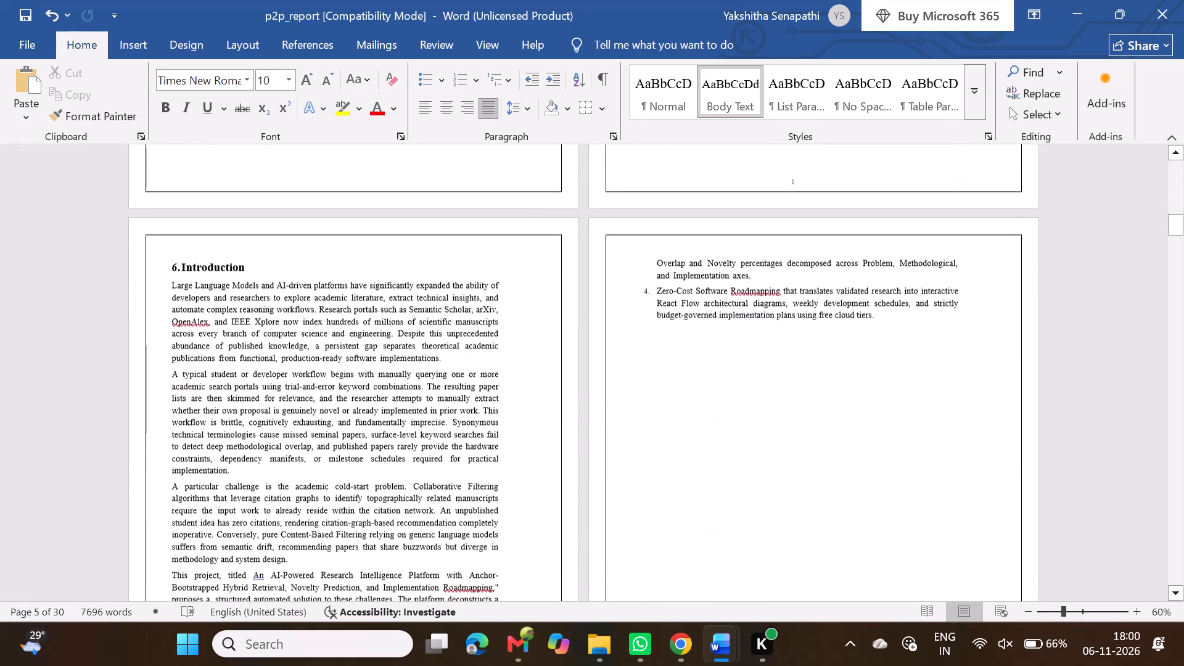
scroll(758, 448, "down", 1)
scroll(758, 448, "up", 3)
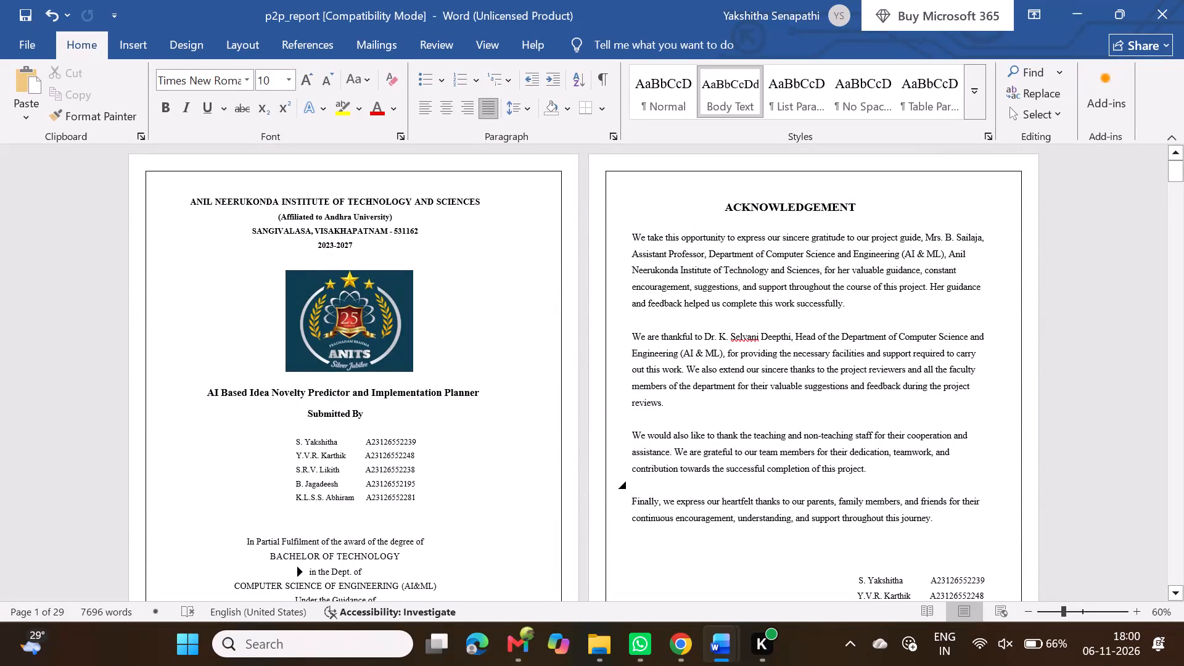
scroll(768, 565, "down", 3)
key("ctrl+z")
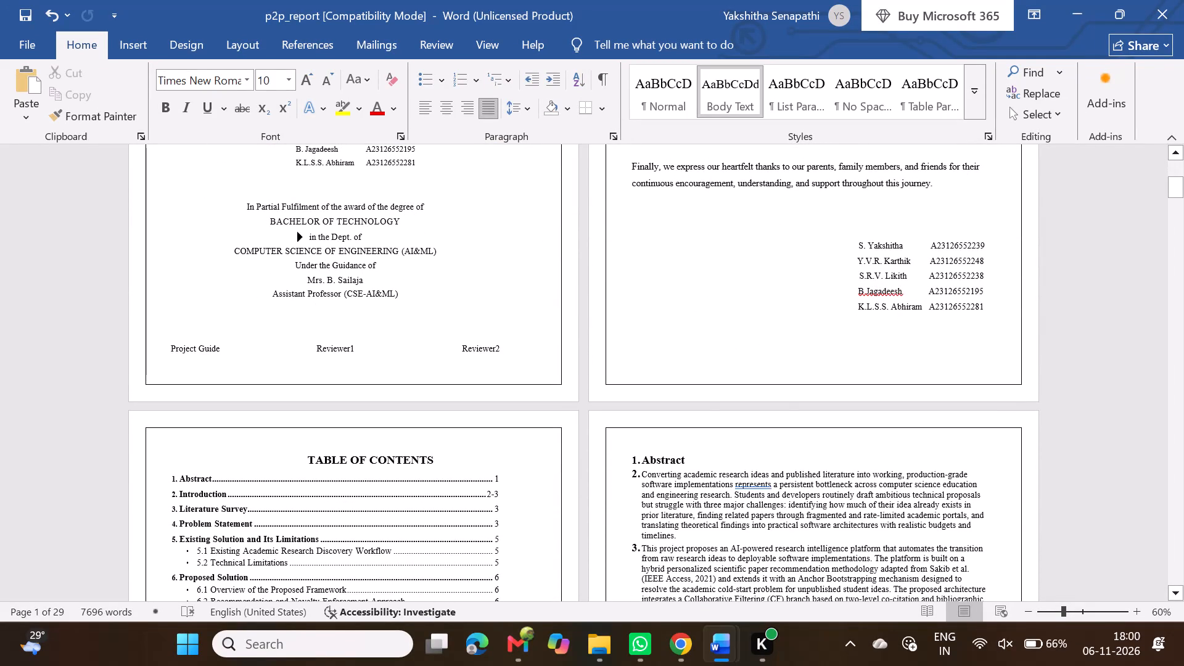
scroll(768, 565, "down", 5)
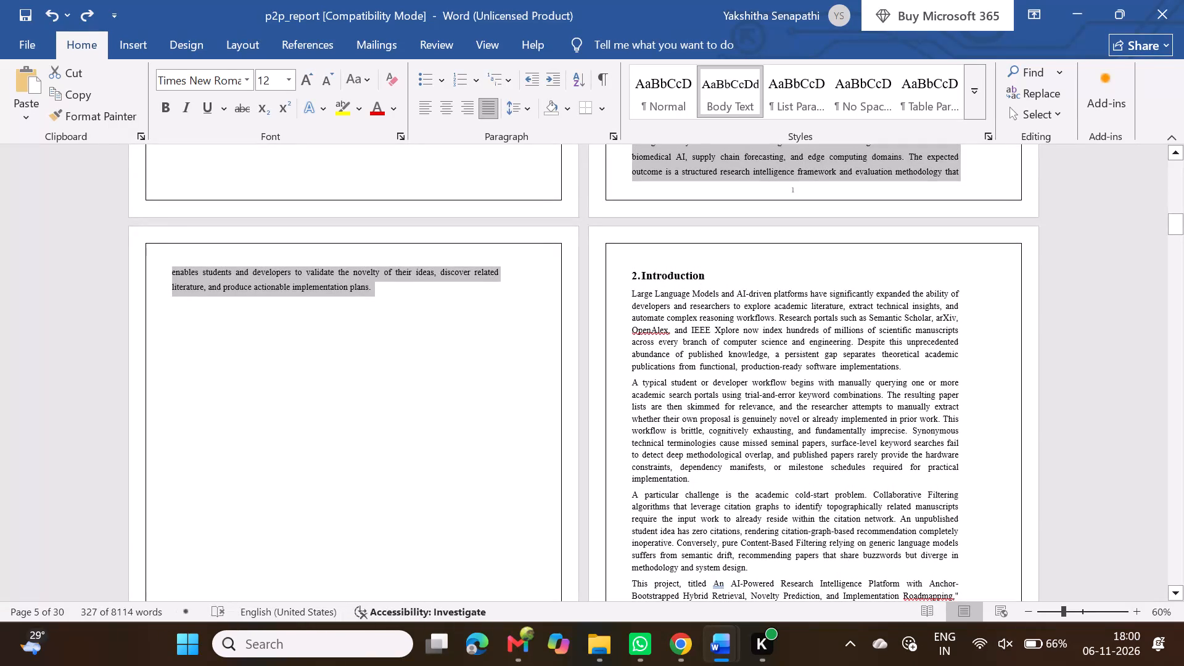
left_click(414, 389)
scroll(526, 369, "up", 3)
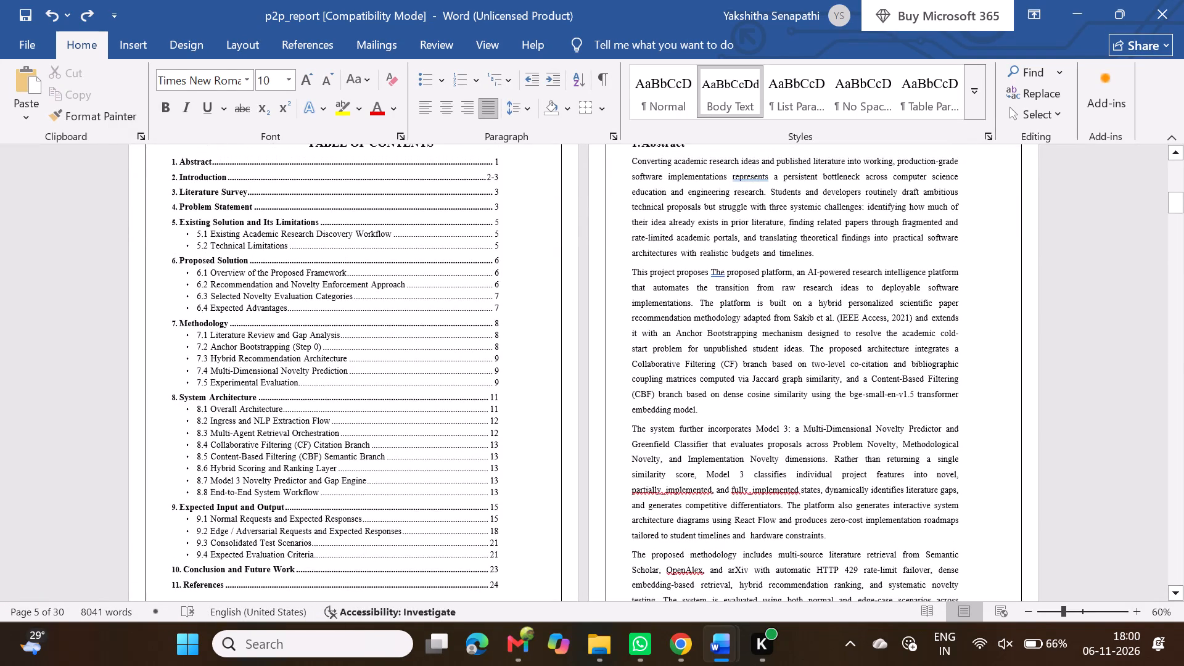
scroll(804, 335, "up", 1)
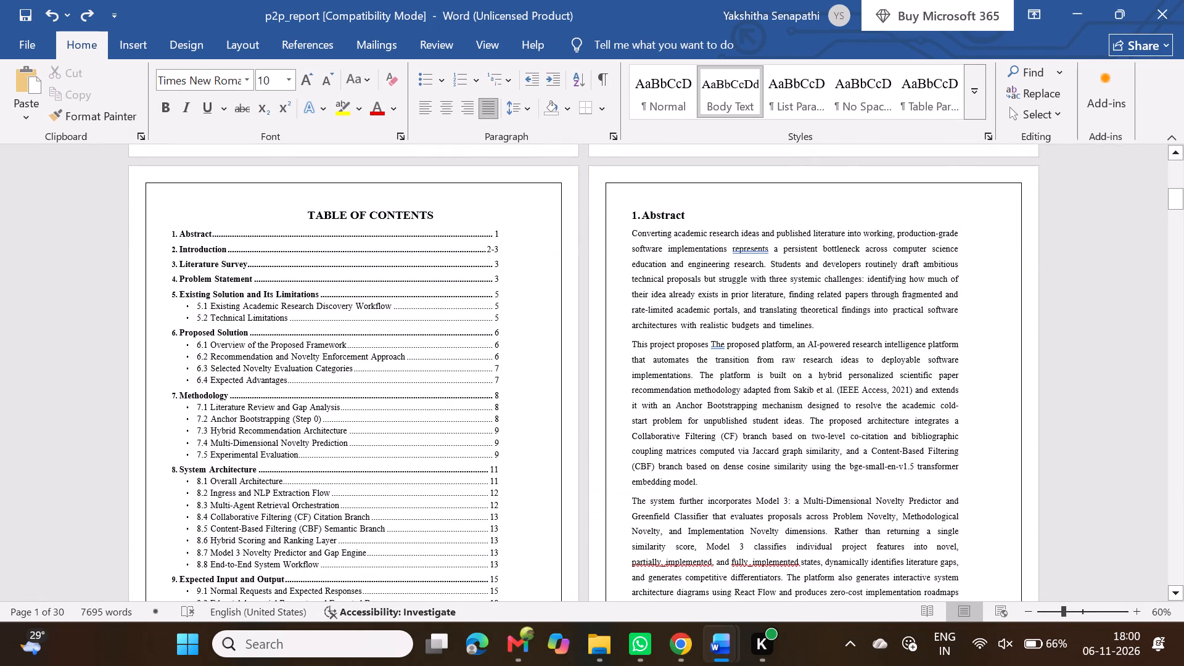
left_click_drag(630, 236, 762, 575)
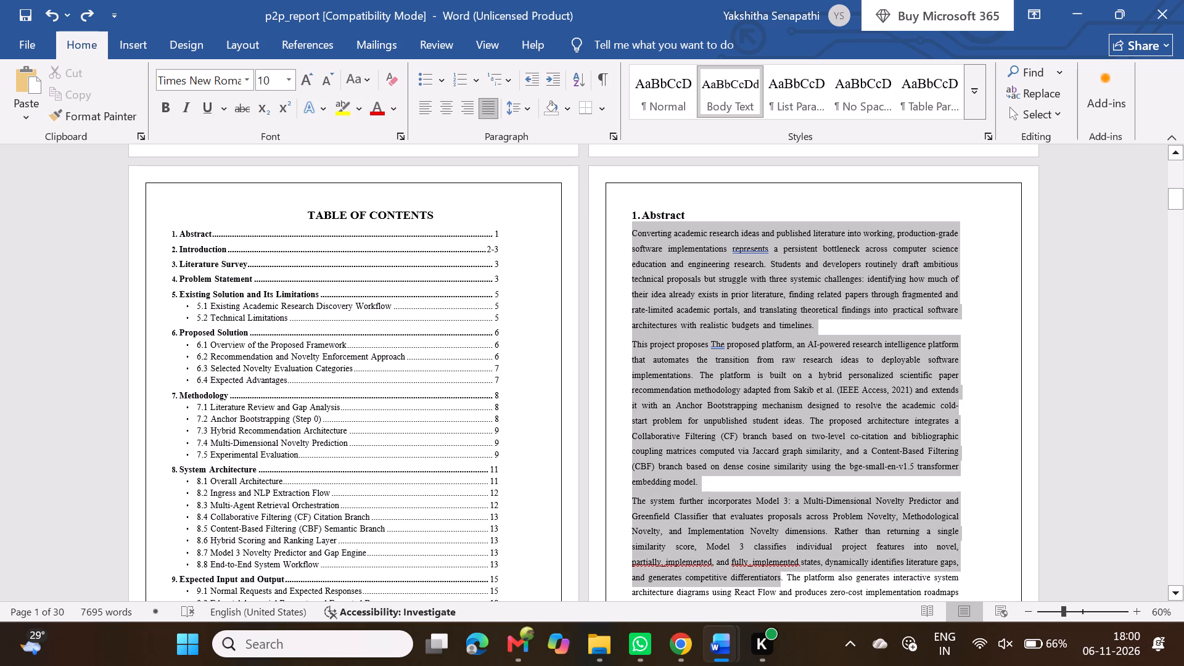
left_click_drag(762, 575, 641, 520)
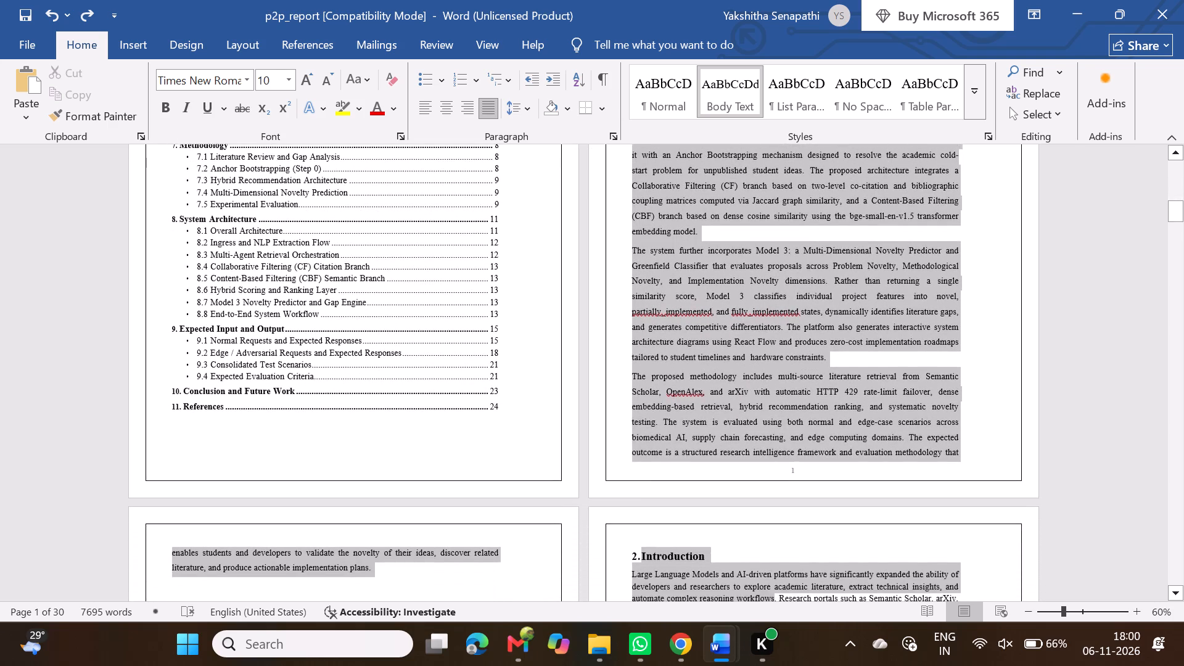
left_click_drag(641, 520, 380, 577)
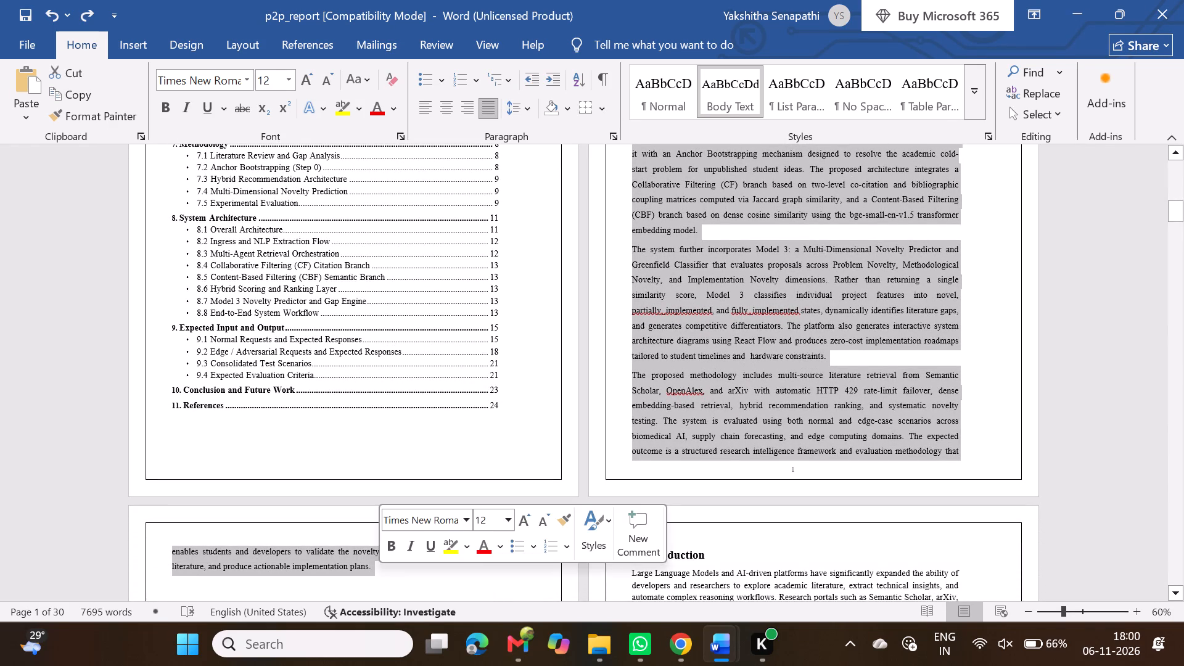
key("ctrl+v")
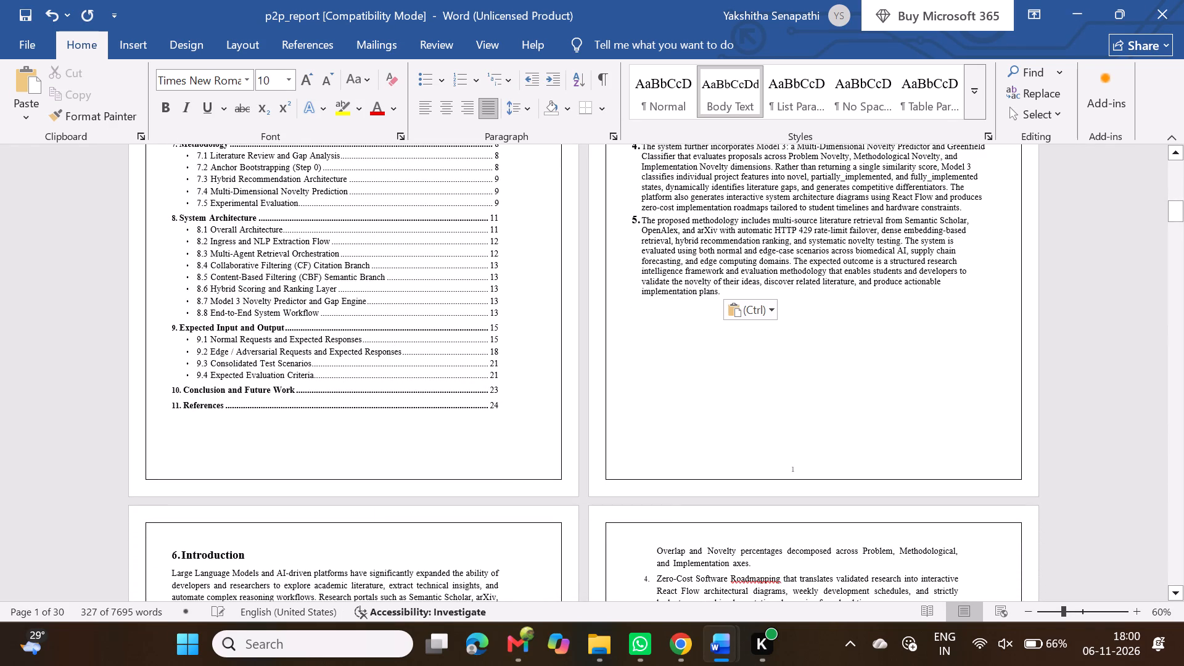
Remove the automatic list number from the first pasted Abstract paragraph, starting with "Converting academic research ideas".
scroll(700, 458, "down", 10)
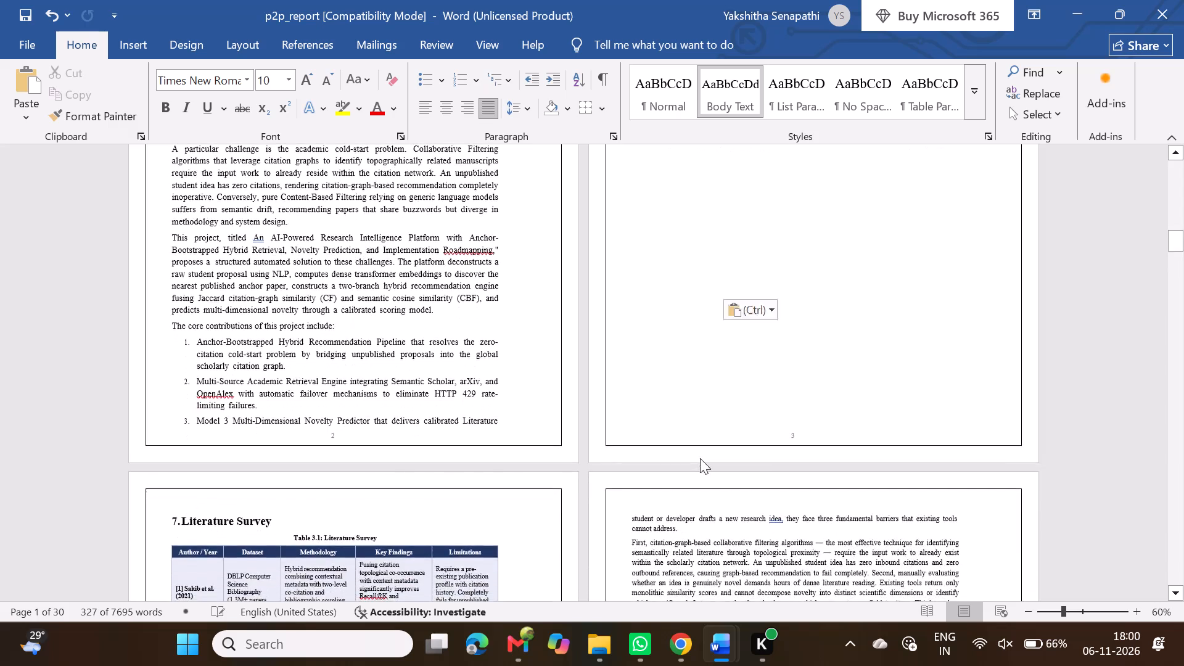
scroll(700, 458, "up", 7)
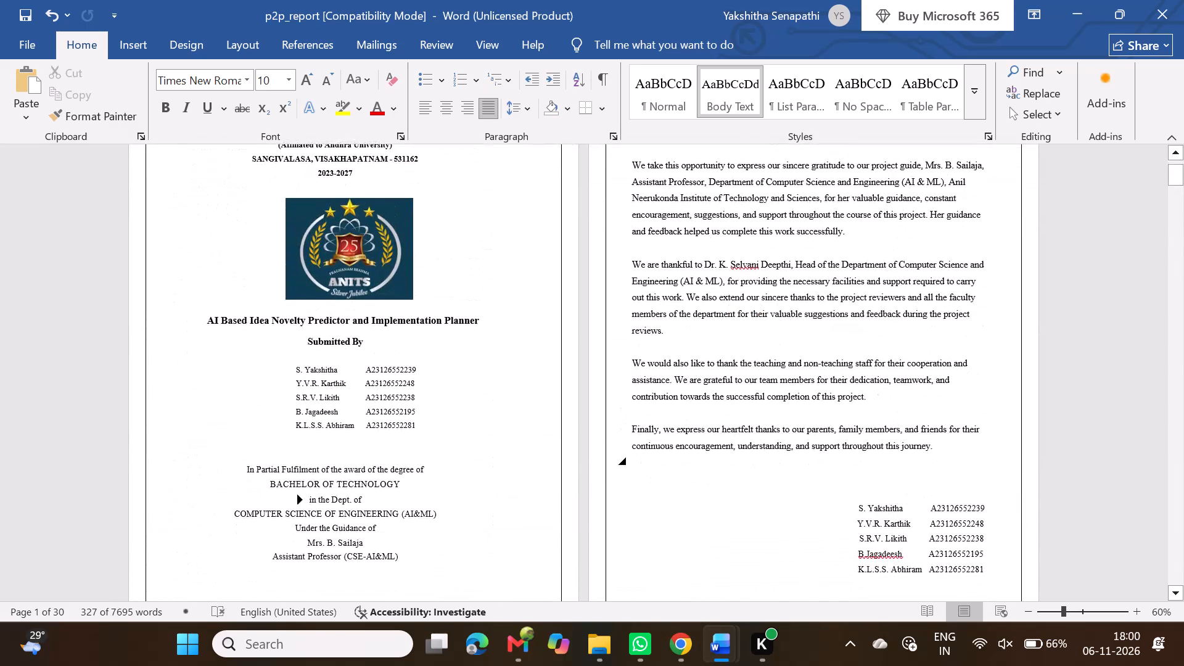
scroll(700, 458, "down", 4)
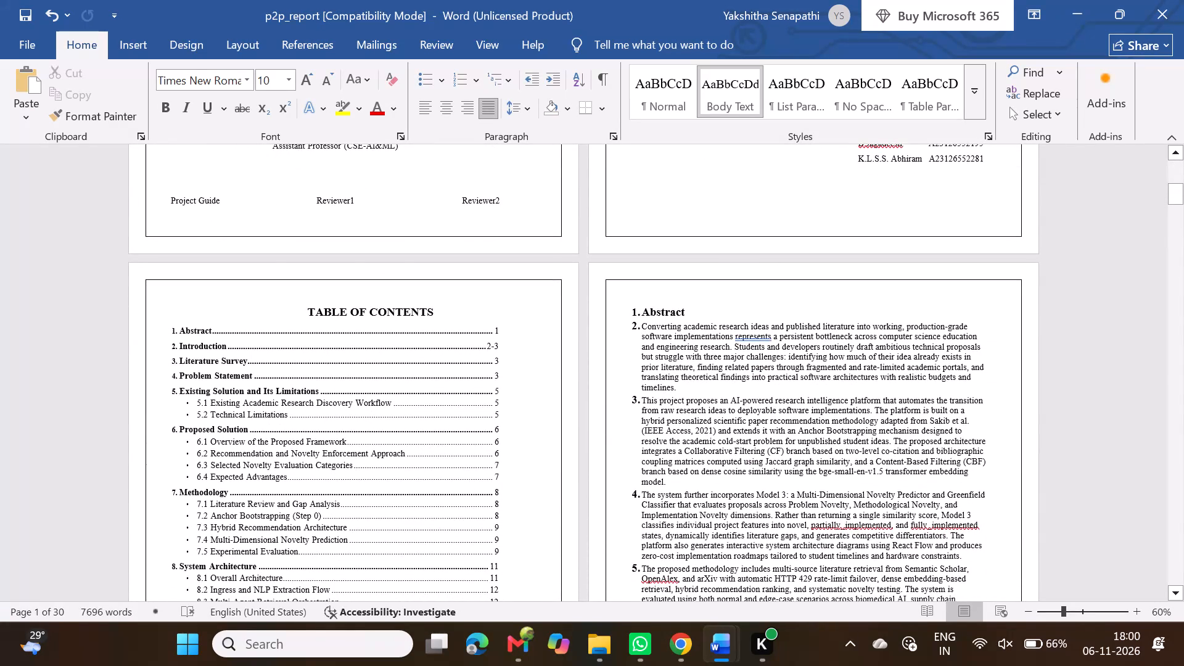
left_click(643, 329)
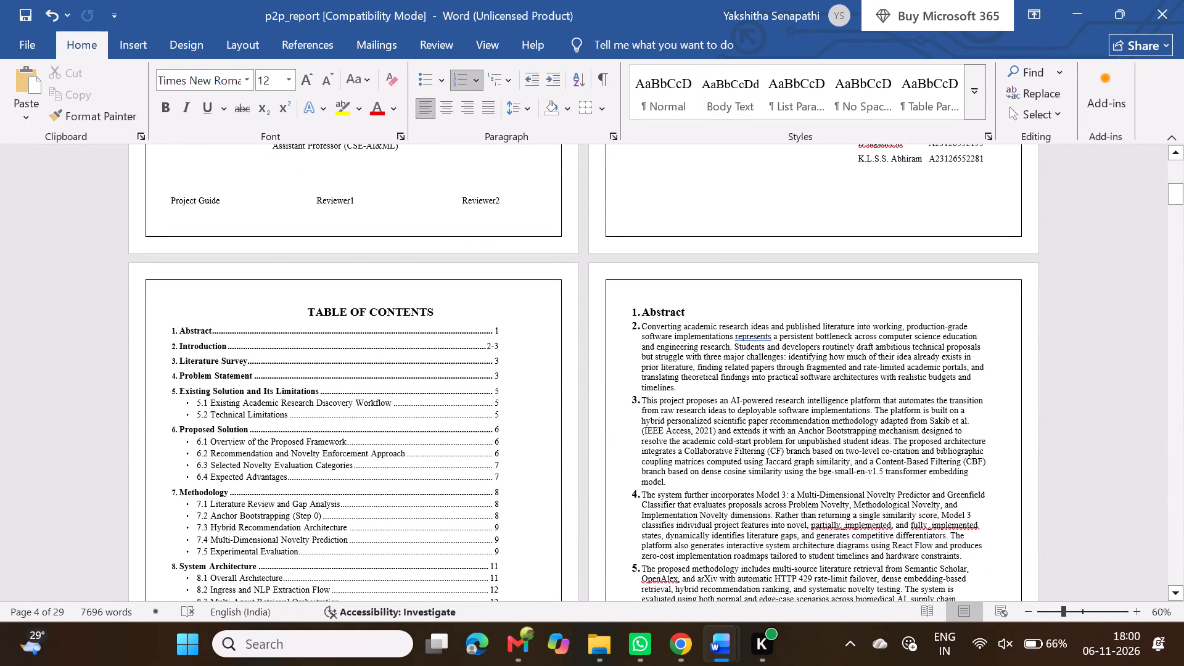
key("BackSpace")
Remove the automatic list number from the second Abstract paragraph, starting with "This project proposes".
key("Down")
key("Down")
key("Down")
key("Down")
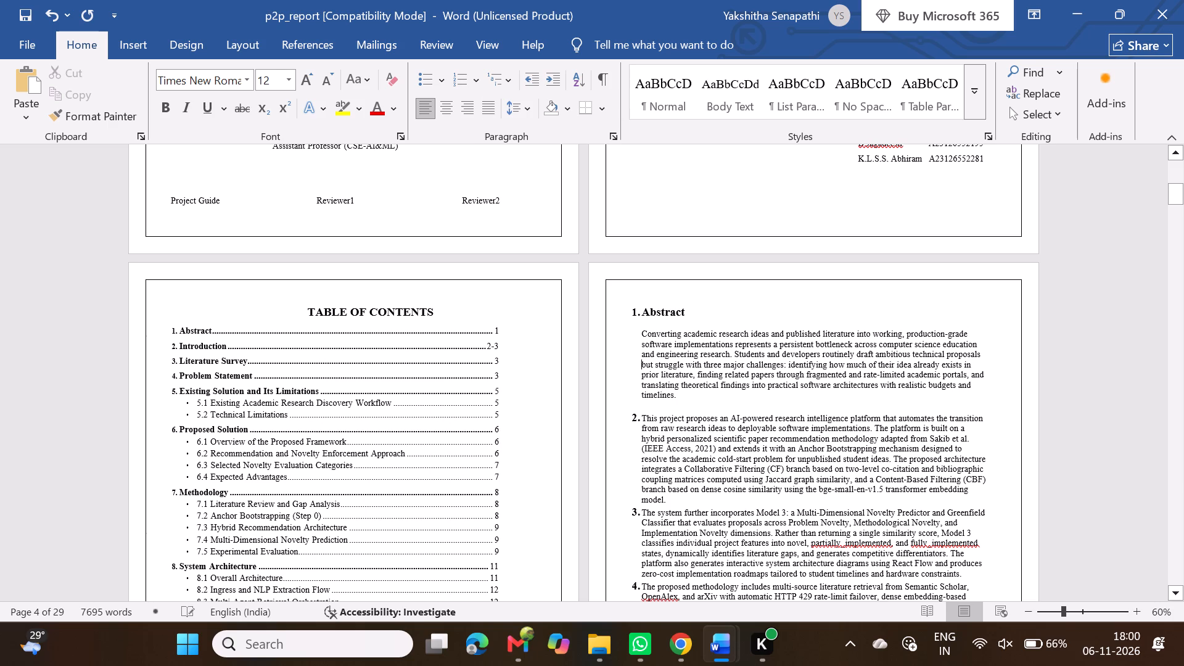
key("Down")
key("Down")
key("Down")
key("BackSpace")
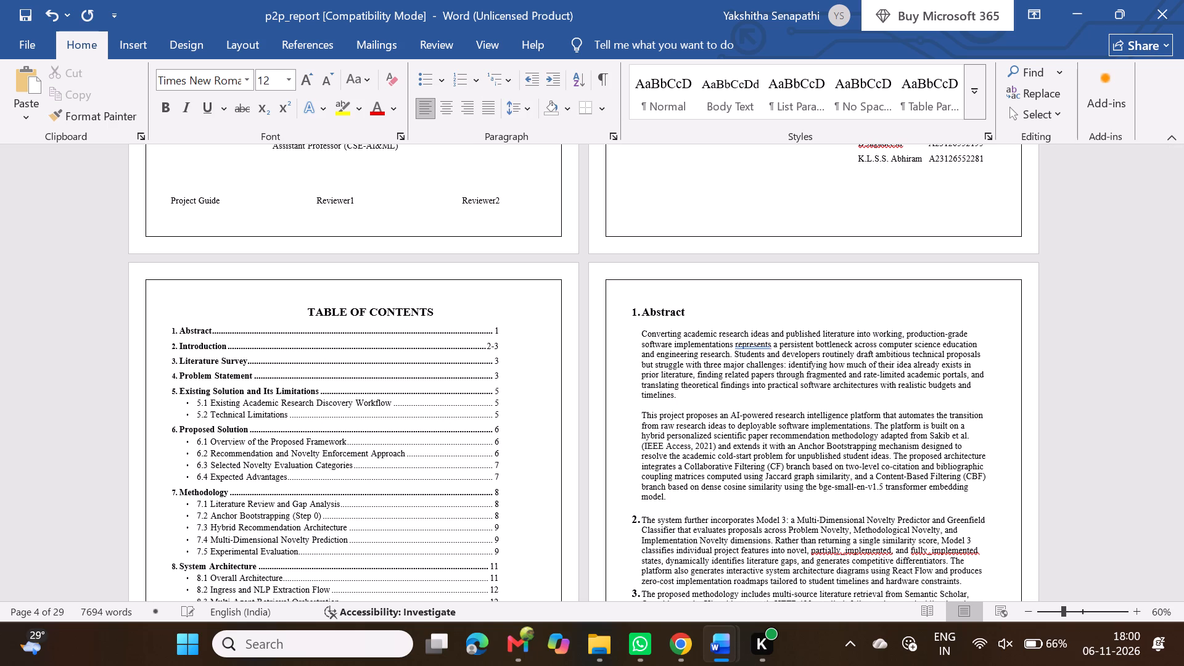
Remove the automatic list number from the third Abstract paragraph, starting with "The system further incorporates Model 3".
key("Down")
key("Down")
key("Down")
key("Down")
key("Down")
key("Down")
key("Down")
key("Down")
key("Down")
key("Down")
key("Down")
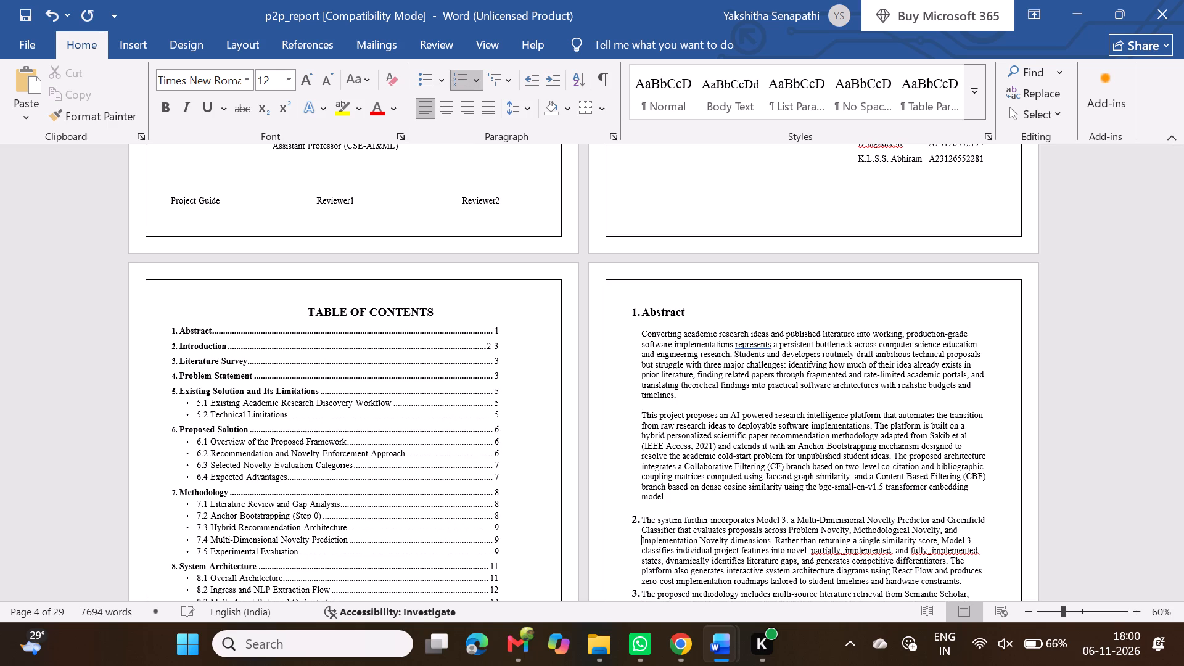
key("Up")
key("Up")
key("BackSpace")
Remove the automatic list number from the last Abstract paragraph, starting with "The proposed methodology includes".
scroll(643, 329, "down", 4)
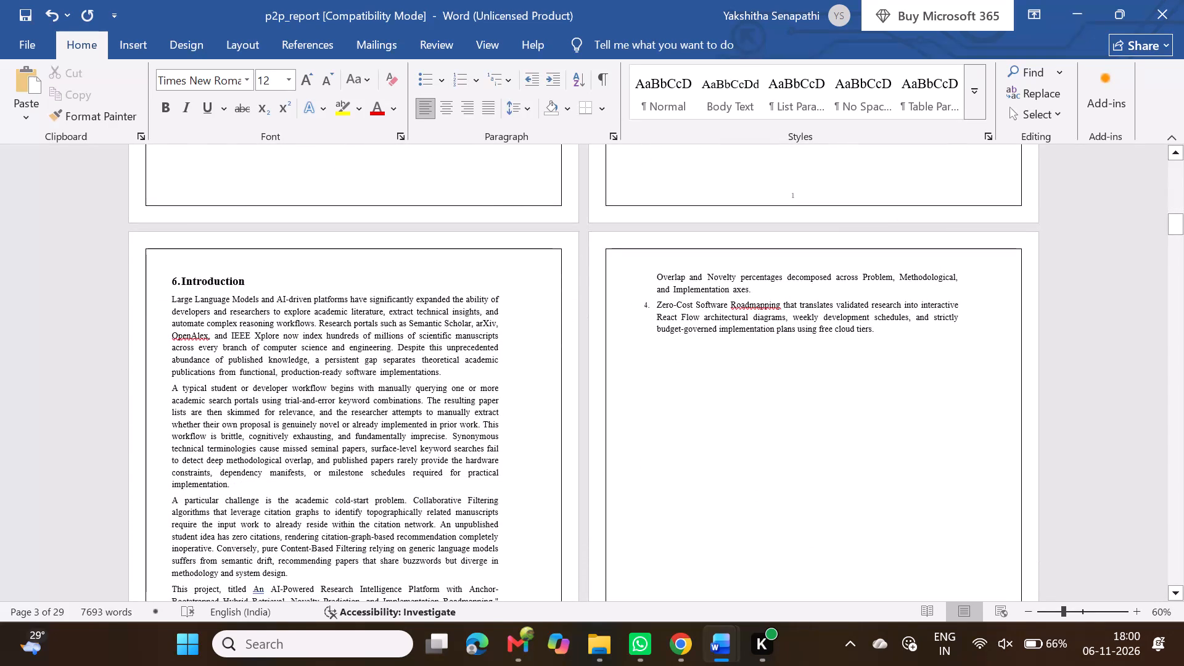
scroll(721, 347, "up", 2)
left_click(642, 348)
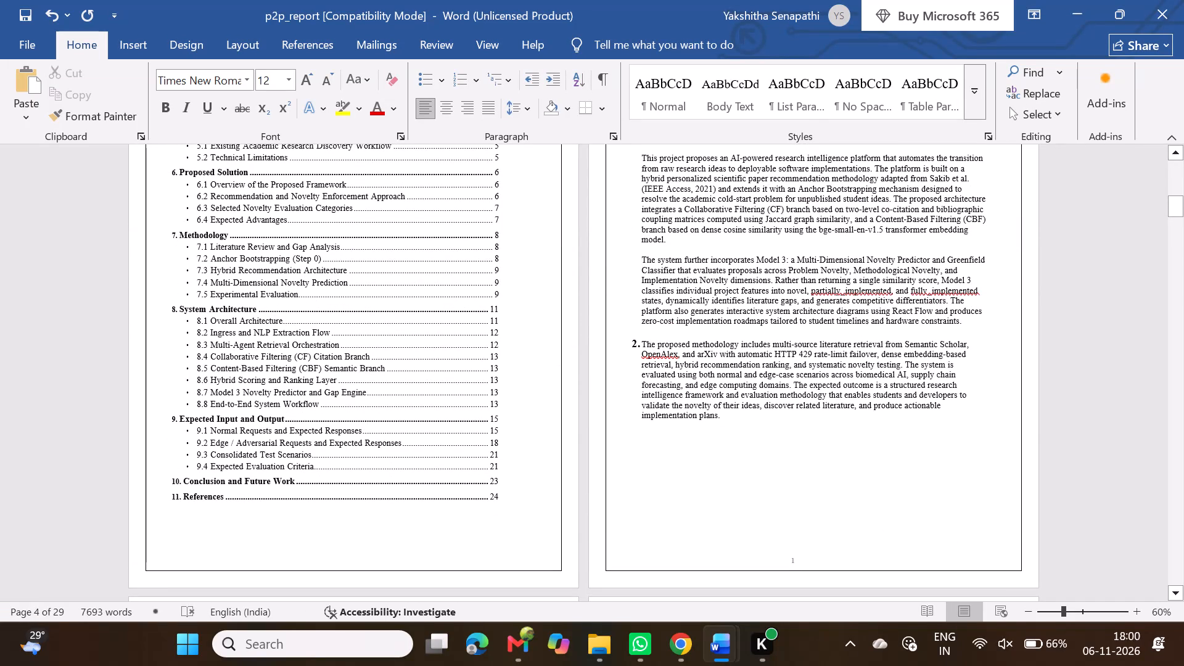
key("BackSpace")
Set the line spacing of all four Abstract body paragraphs to 1.5.
scroll(642, 348, "up", 1)
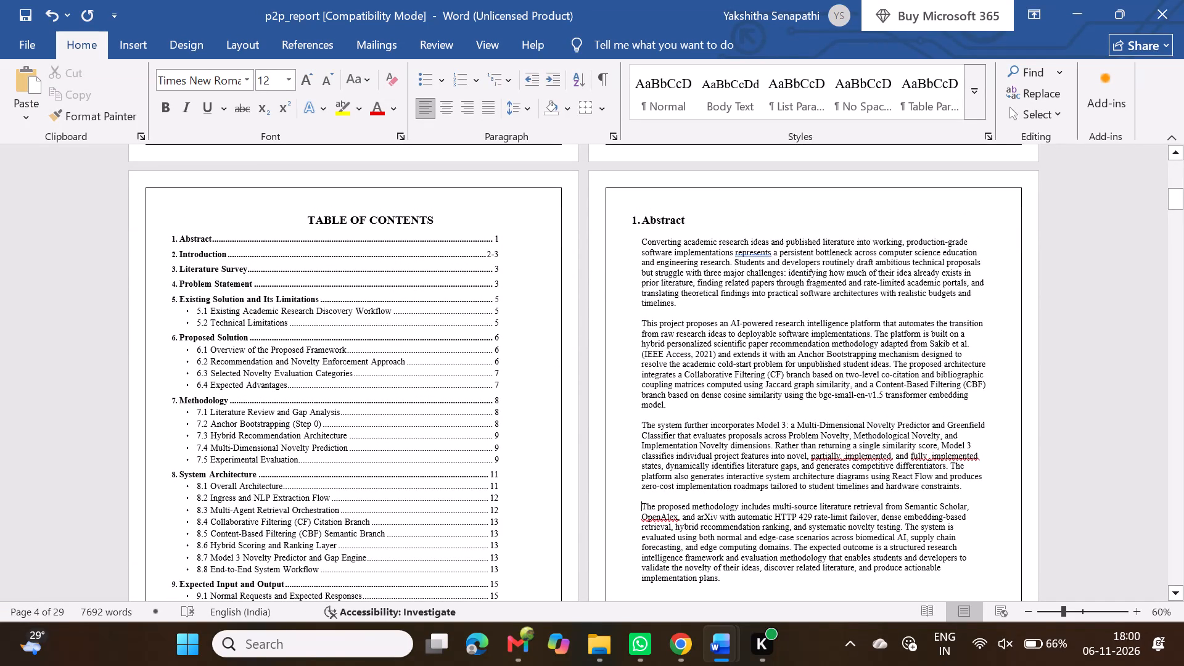
left_click(639, 242)
left_click_drag(639, 242, 726, 615)
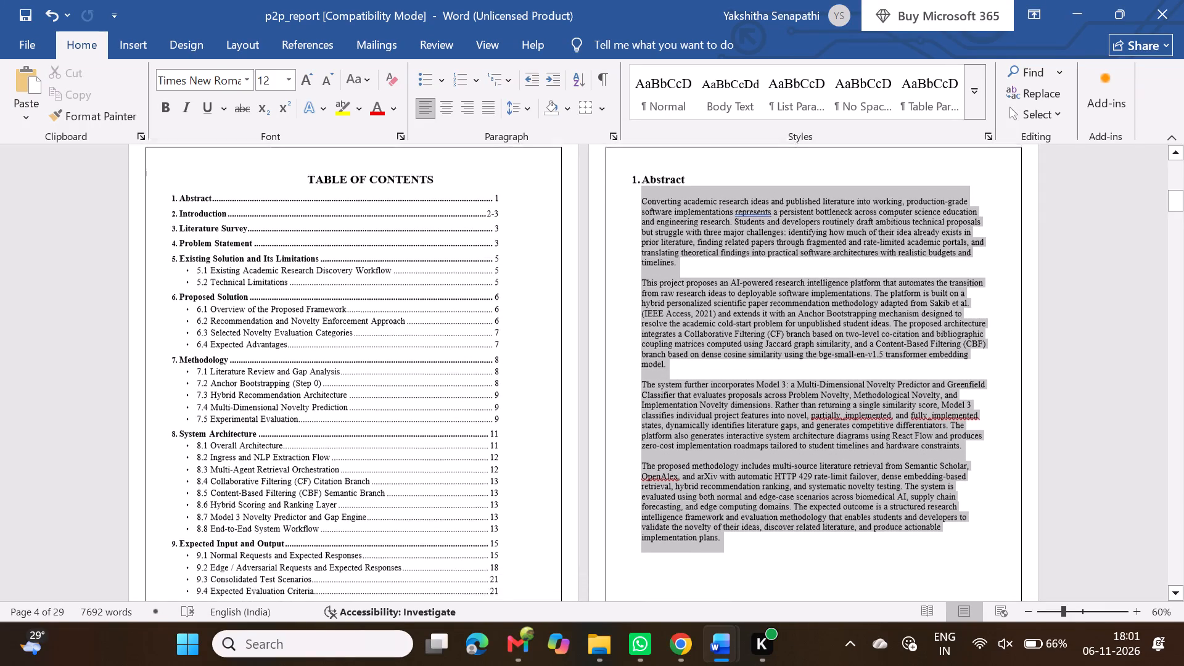
scroll(763, 413, "down", 3)
scroll(763, 413, "up", 1)
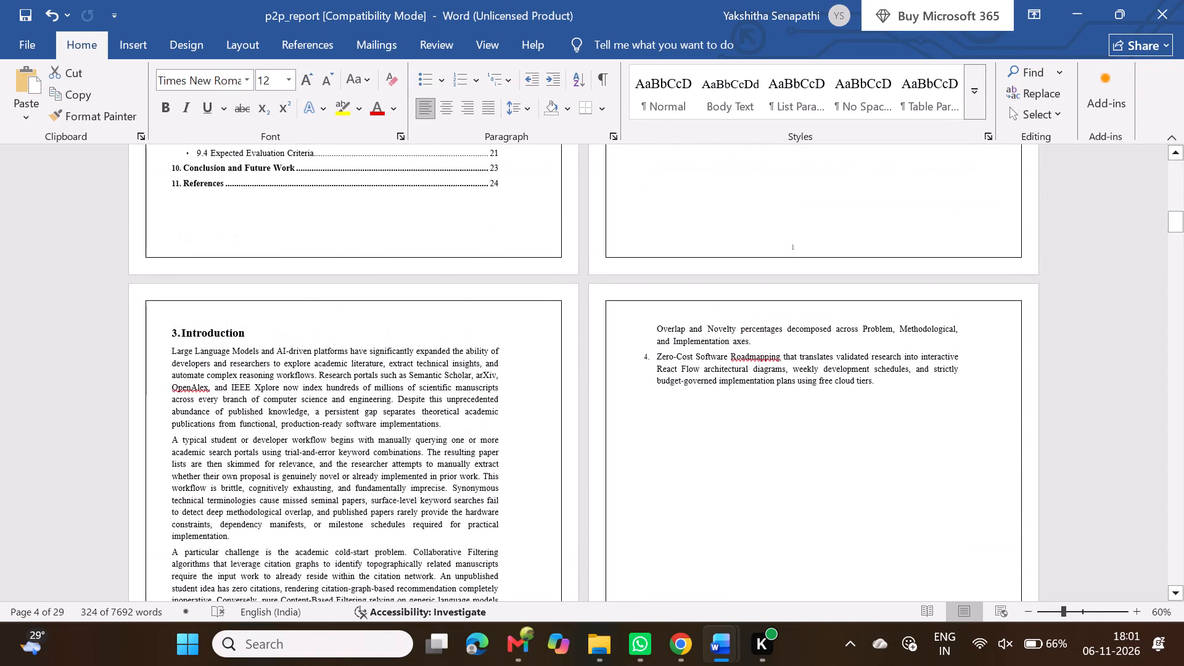
scroll(583, 357, "up", 2)
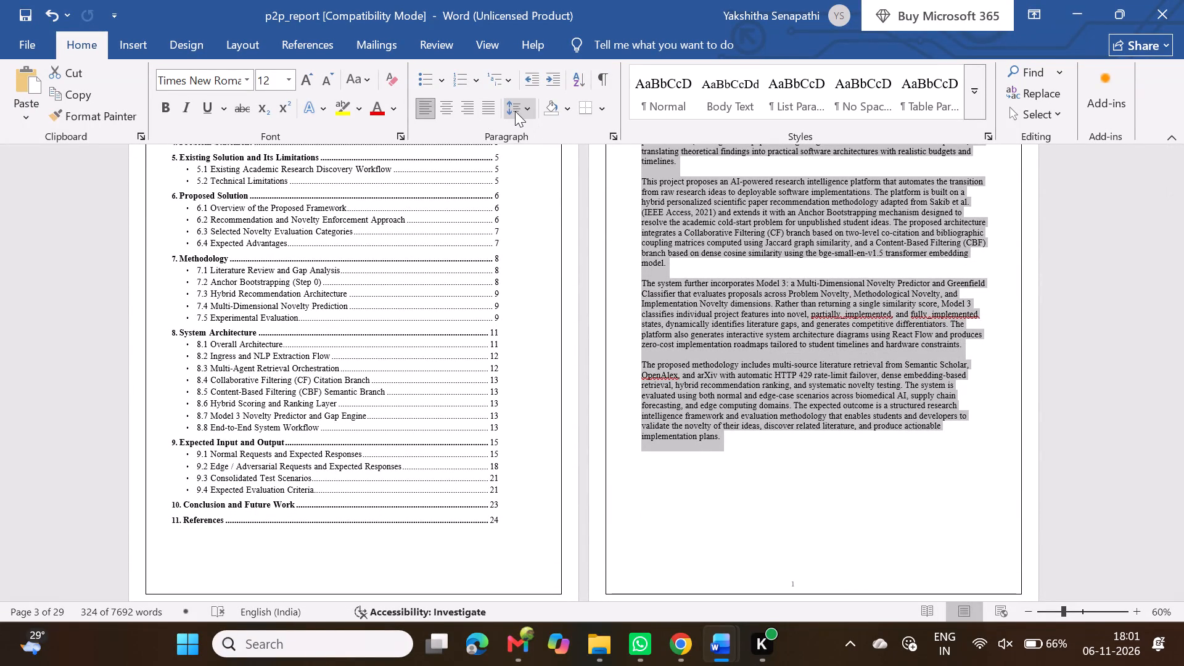
left_click(515, 111)
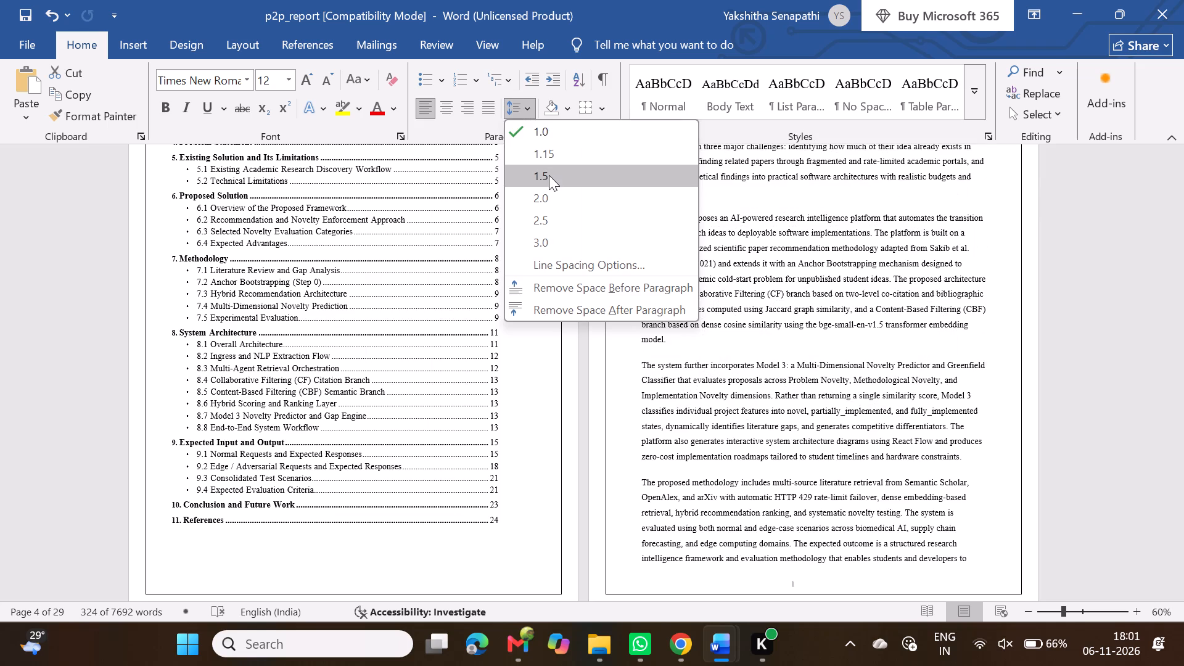
left_click(549, 175)
scroll(616, 288, "down", 2)
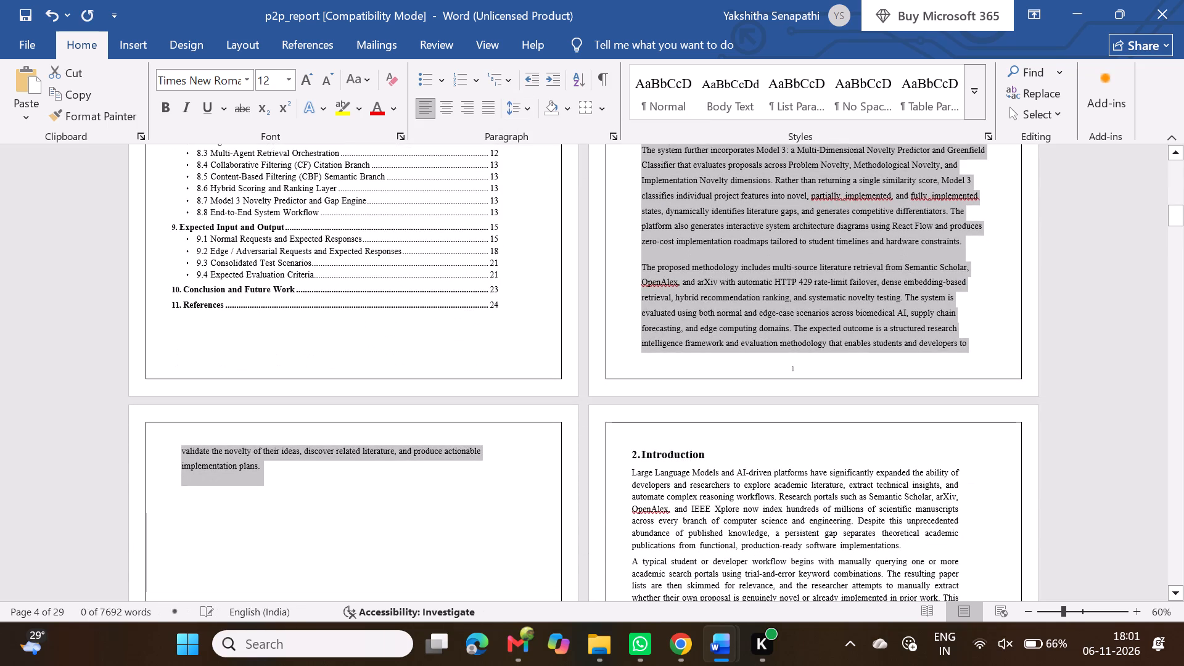
left_click(436, 501)
scroll(436, 501, "up", 1)
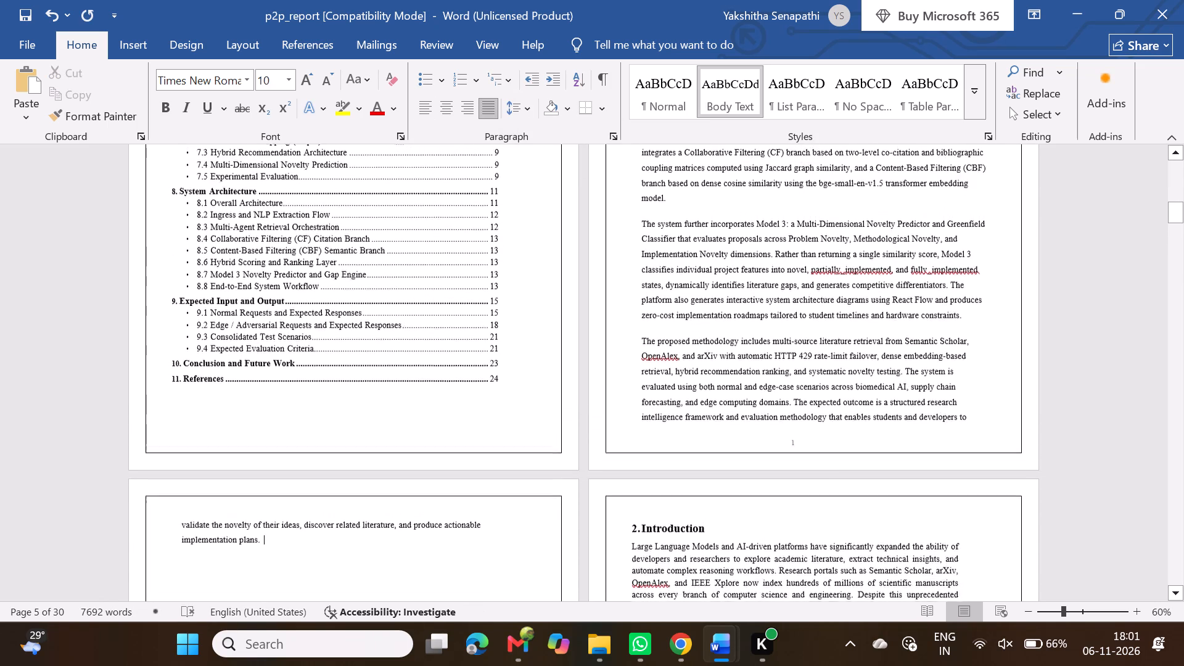
scroll(436, 501, "up", 1)
scroll(436, 501, "down", 1, "ctrl")
scroll(436, 501, "up", 1)
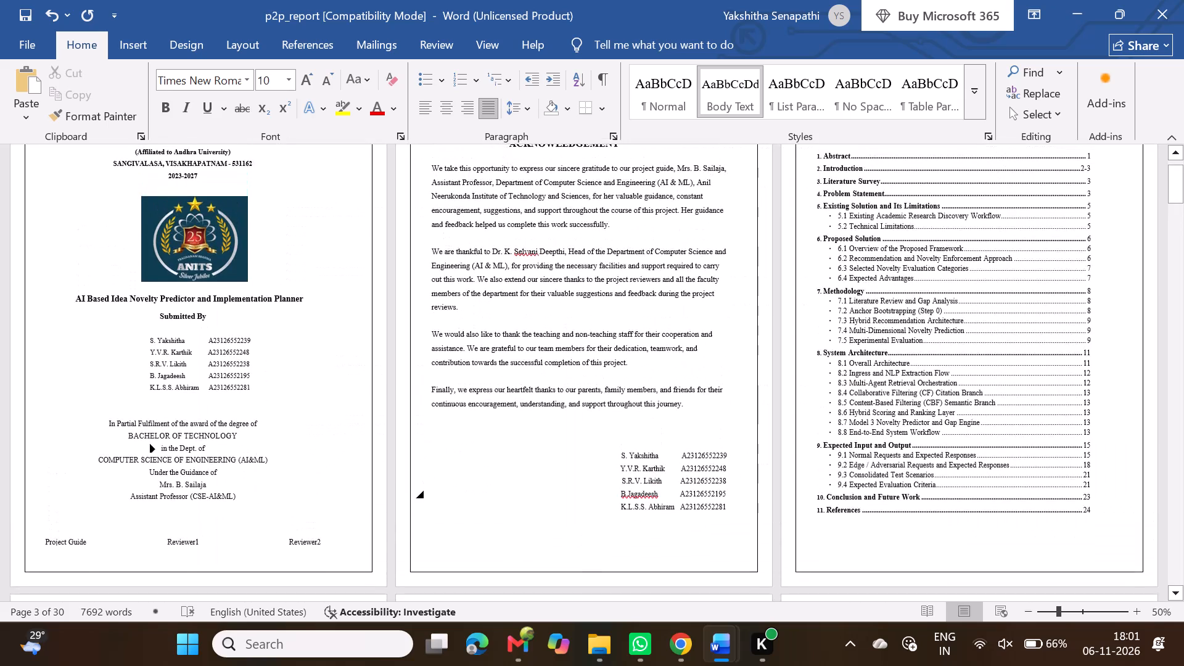
scroll(436, 501, "up", 1)
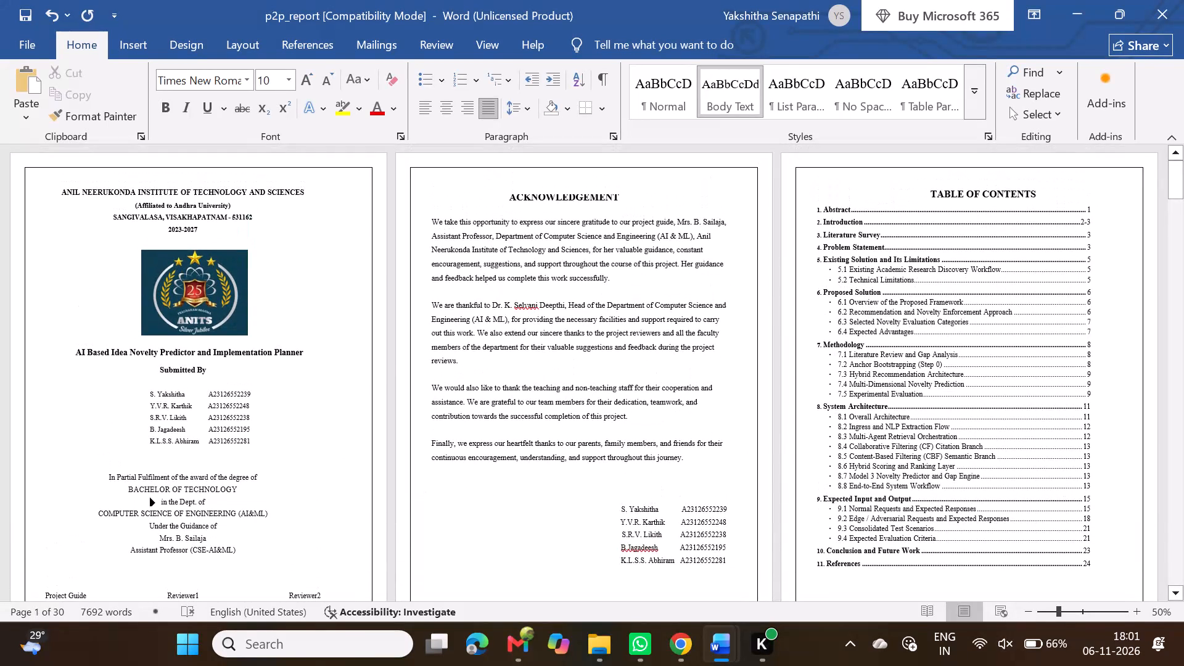
scroll(436, 501, "down", 3)
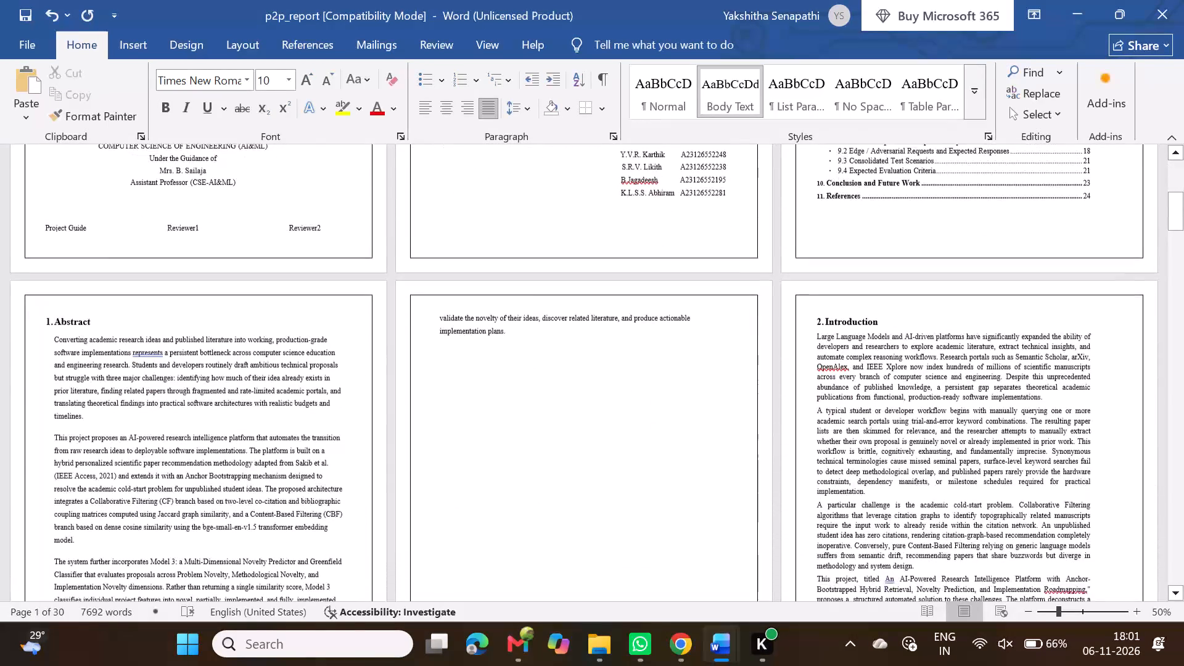
scroll(436, 501, "down", 2)
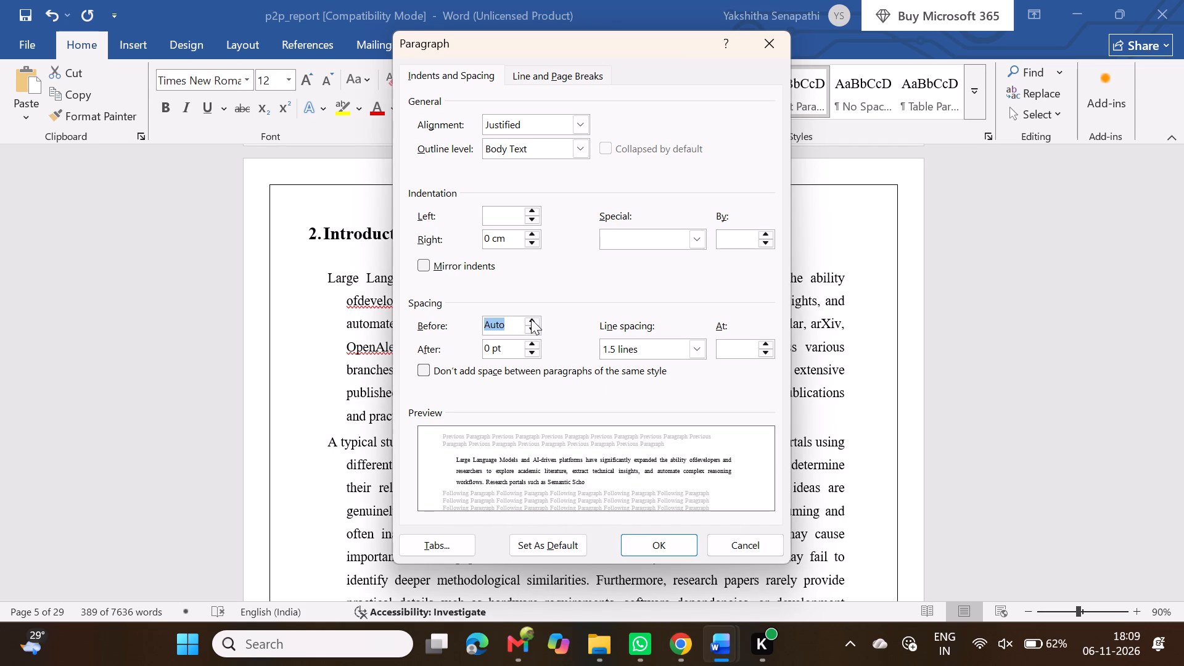
left_click(531, 323)
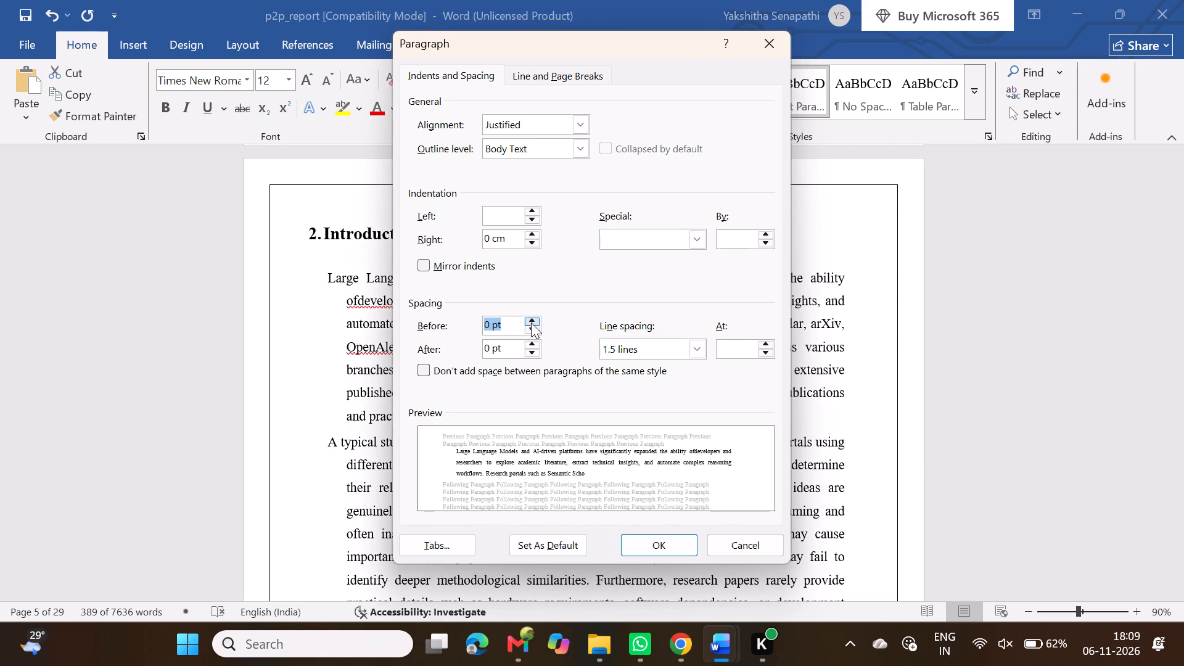
left_click(491, 343)
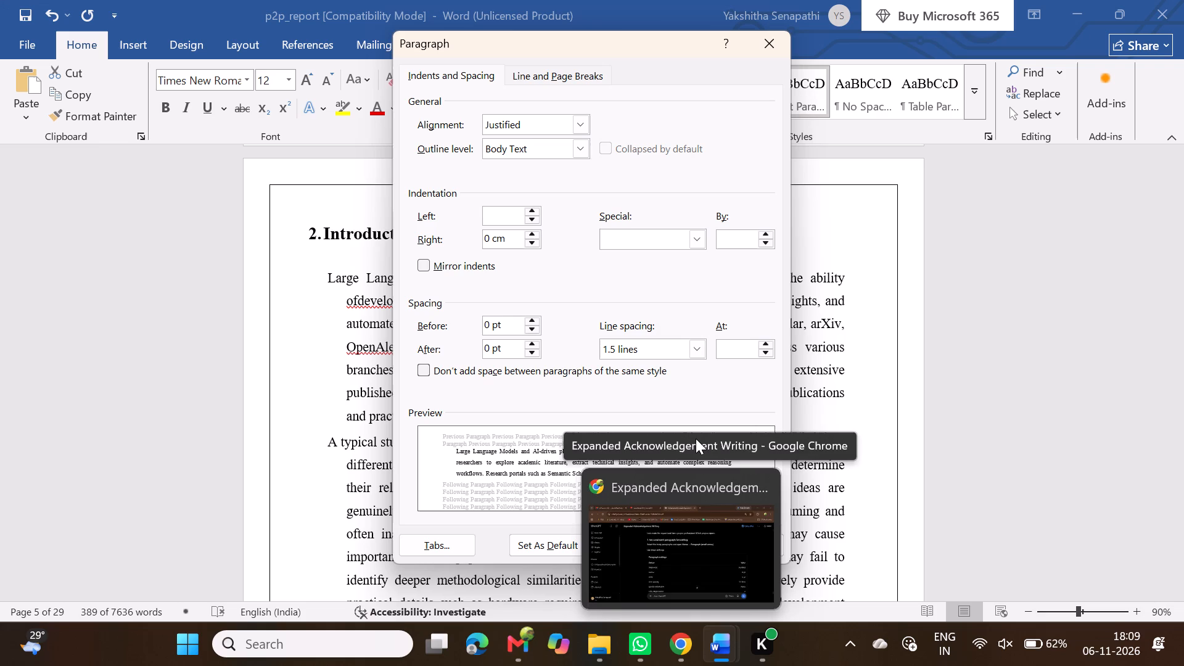
left_click(532, 347)
left_click(532, 347)
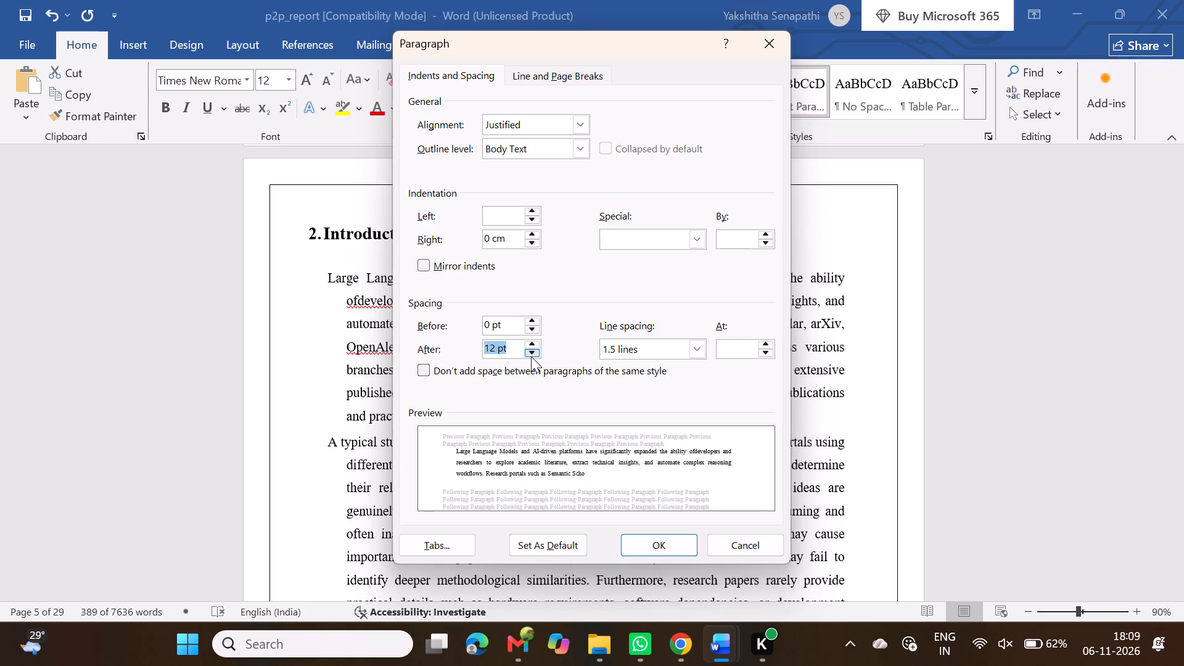
left_click(532, 353)
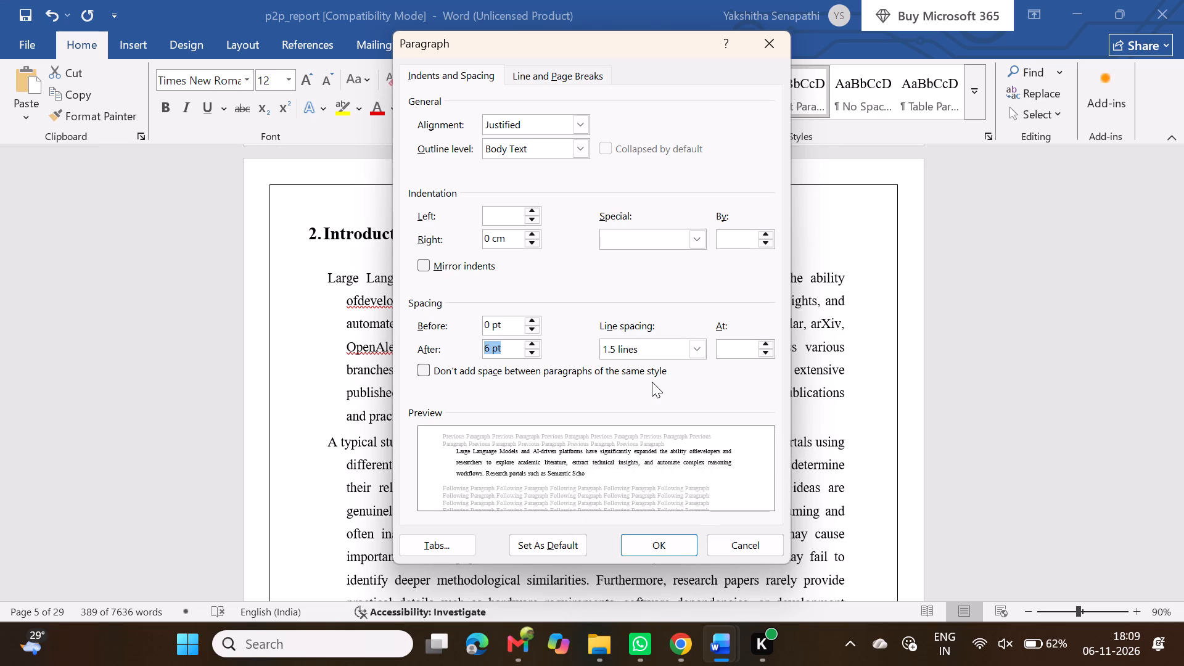
scroll(610, 401, "down", 2)
Set the Introduction body's special indentation to none, its spacing after to 0 pt and its left indent to 0 cm.
left_click(693, 239)
left_click(658, 257)
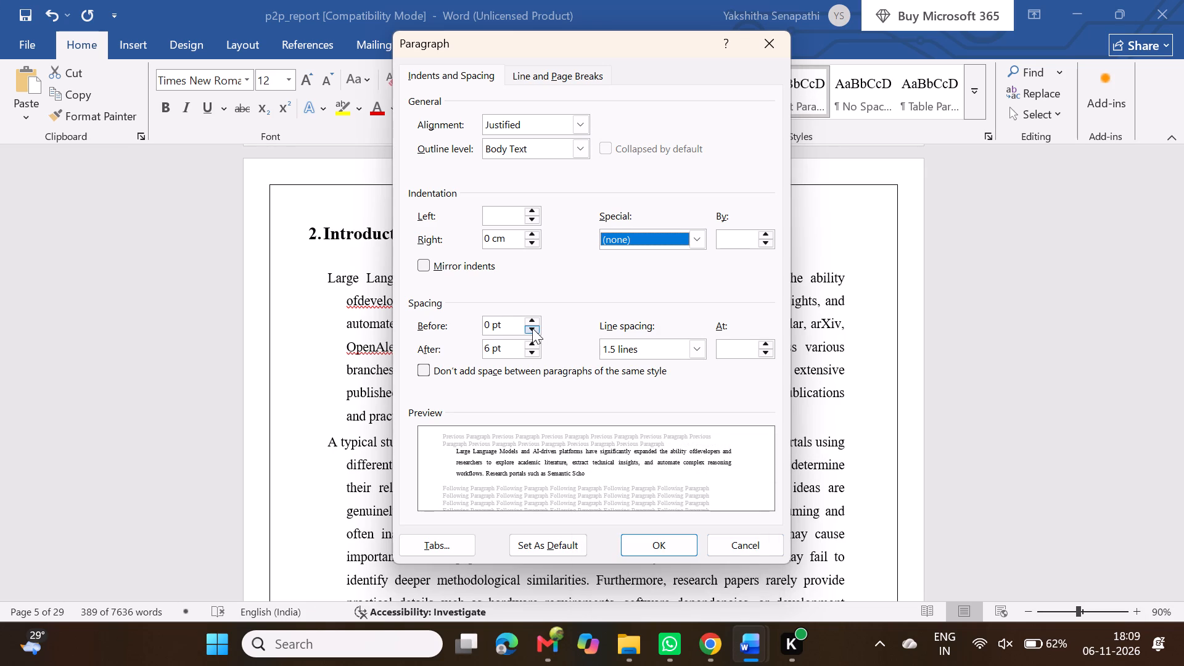
left_click(530, 351)
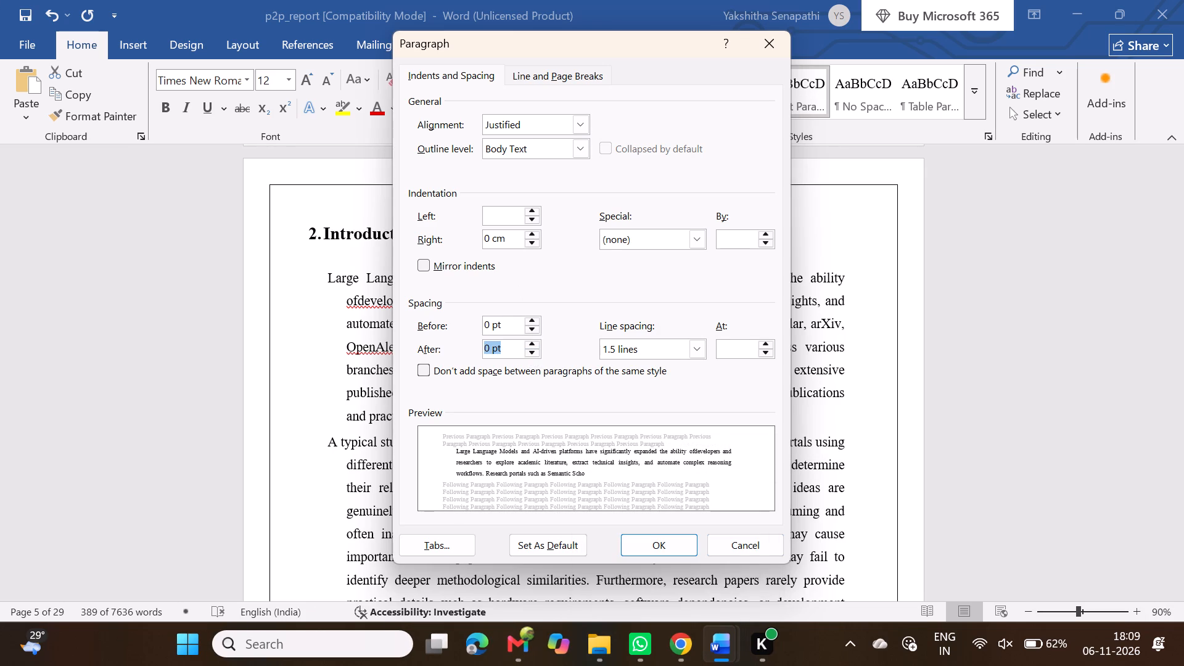
left_click(505, 214)
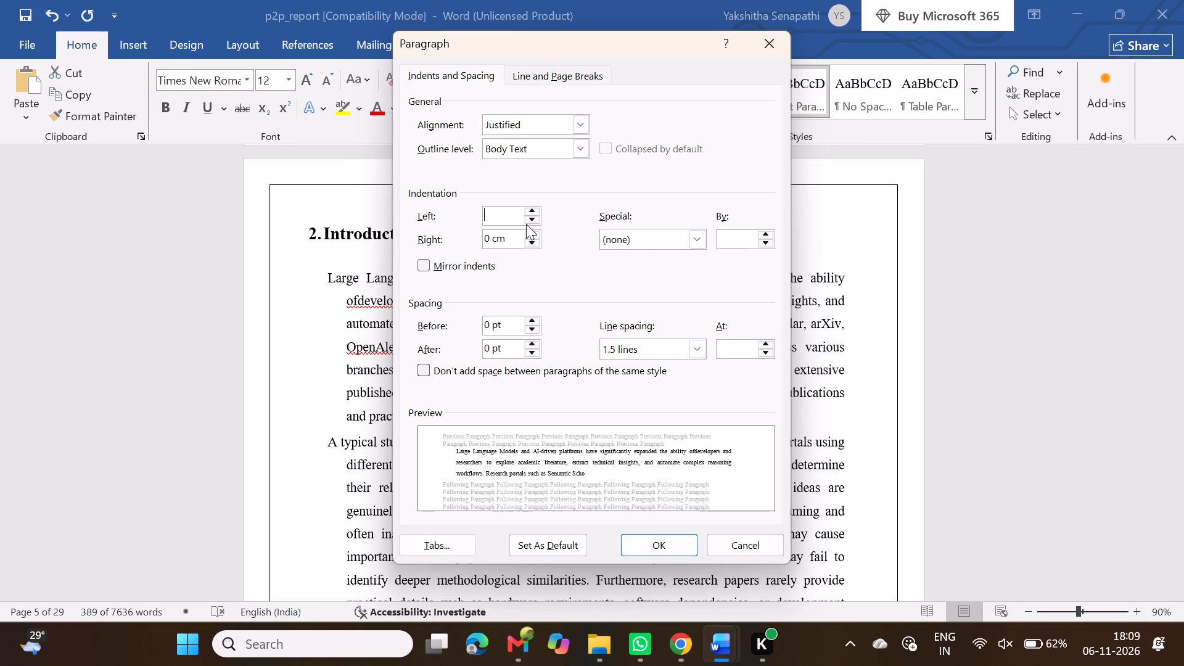
left_click(528, 221)
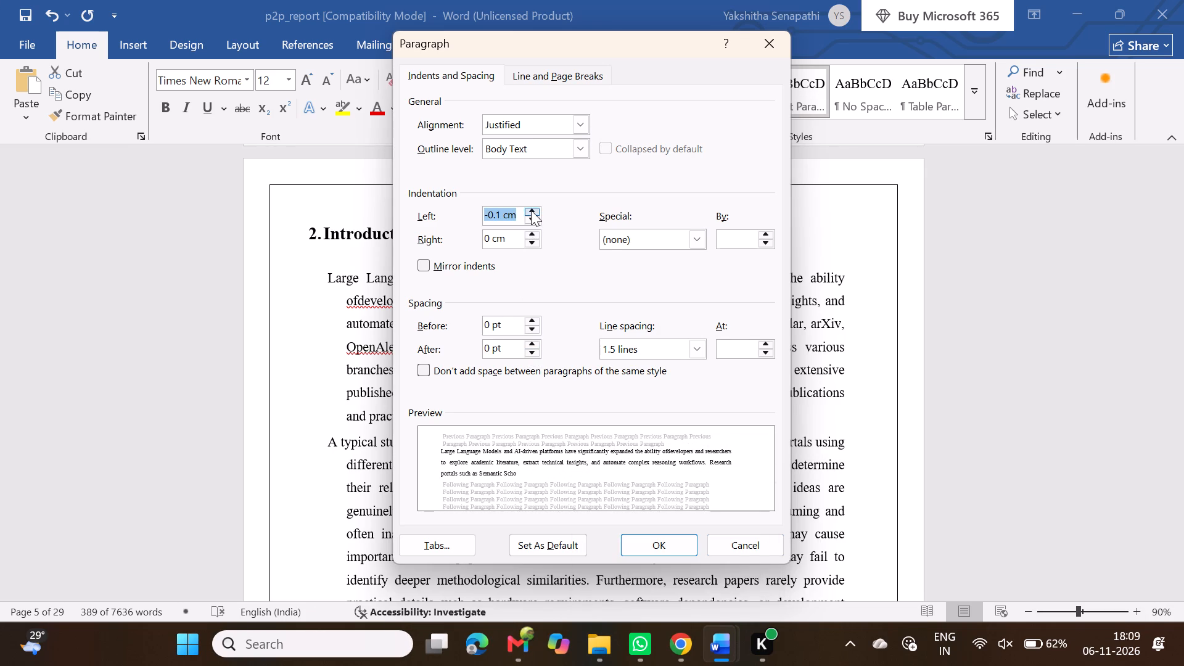
left_click(531, 212)
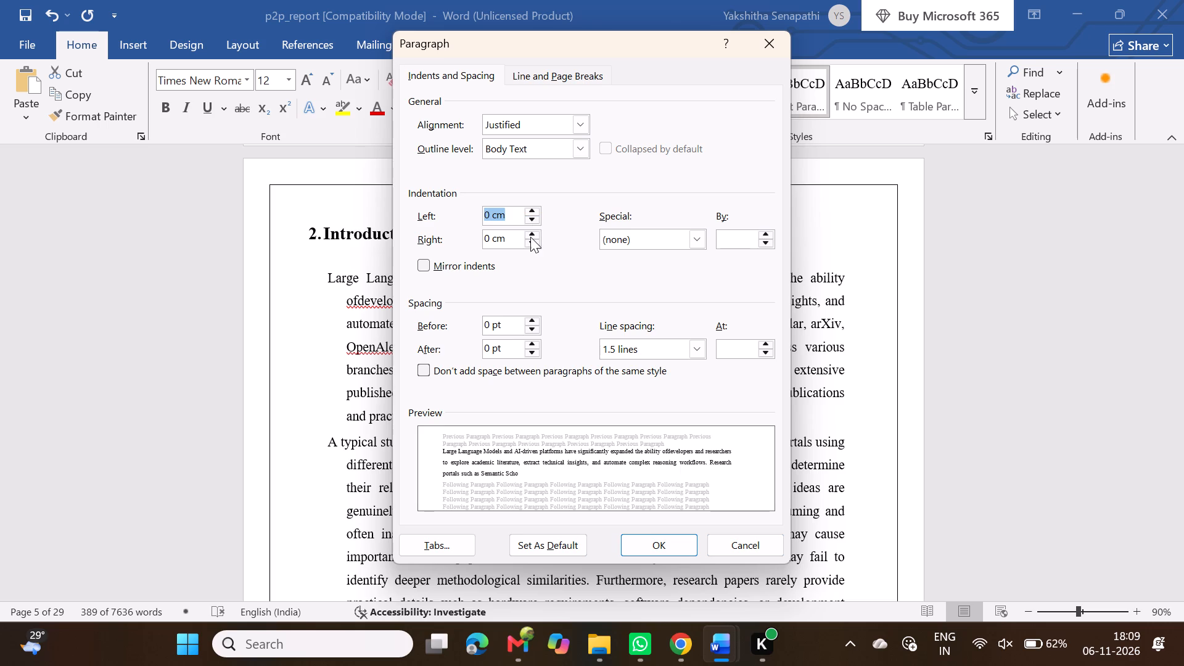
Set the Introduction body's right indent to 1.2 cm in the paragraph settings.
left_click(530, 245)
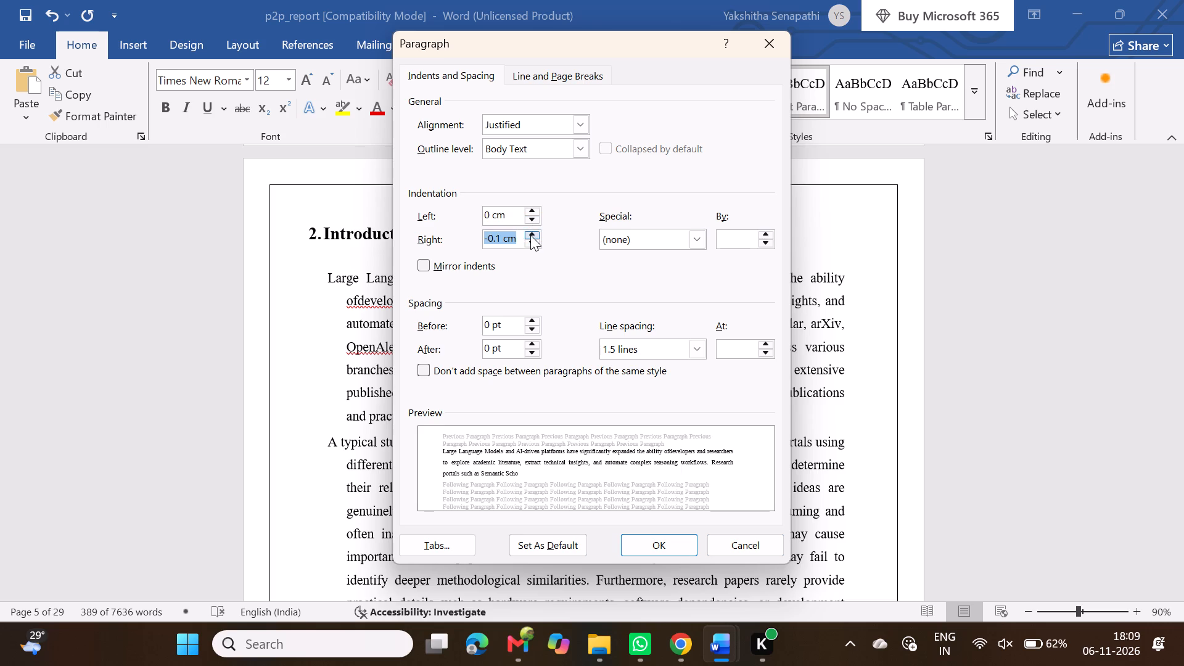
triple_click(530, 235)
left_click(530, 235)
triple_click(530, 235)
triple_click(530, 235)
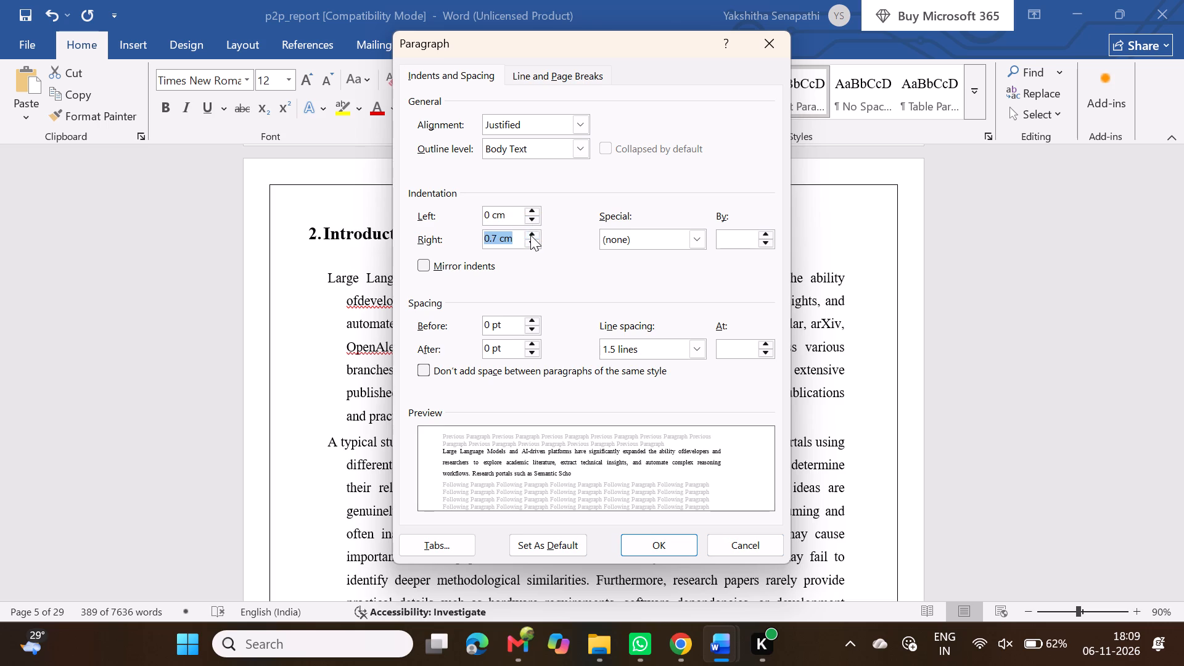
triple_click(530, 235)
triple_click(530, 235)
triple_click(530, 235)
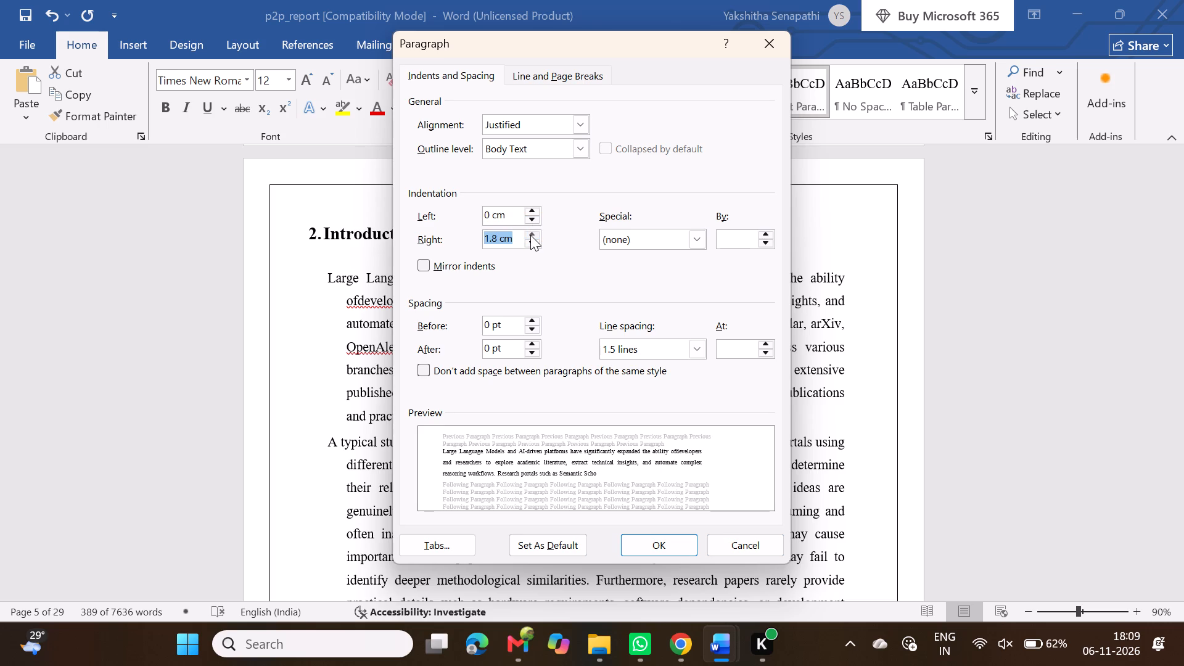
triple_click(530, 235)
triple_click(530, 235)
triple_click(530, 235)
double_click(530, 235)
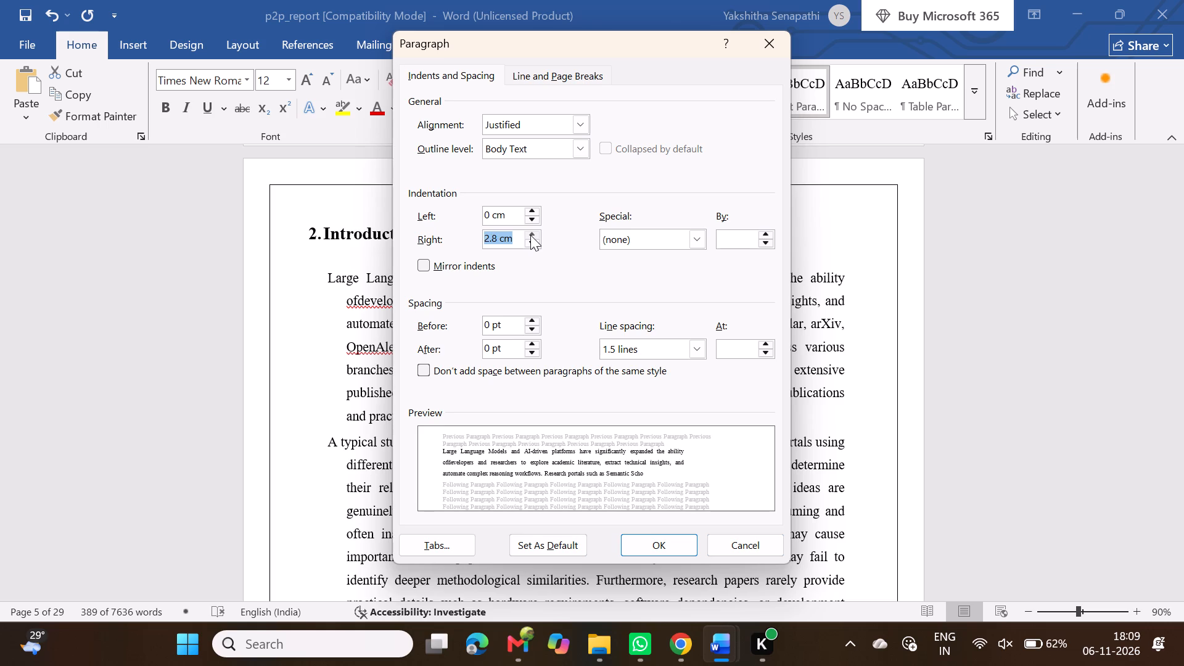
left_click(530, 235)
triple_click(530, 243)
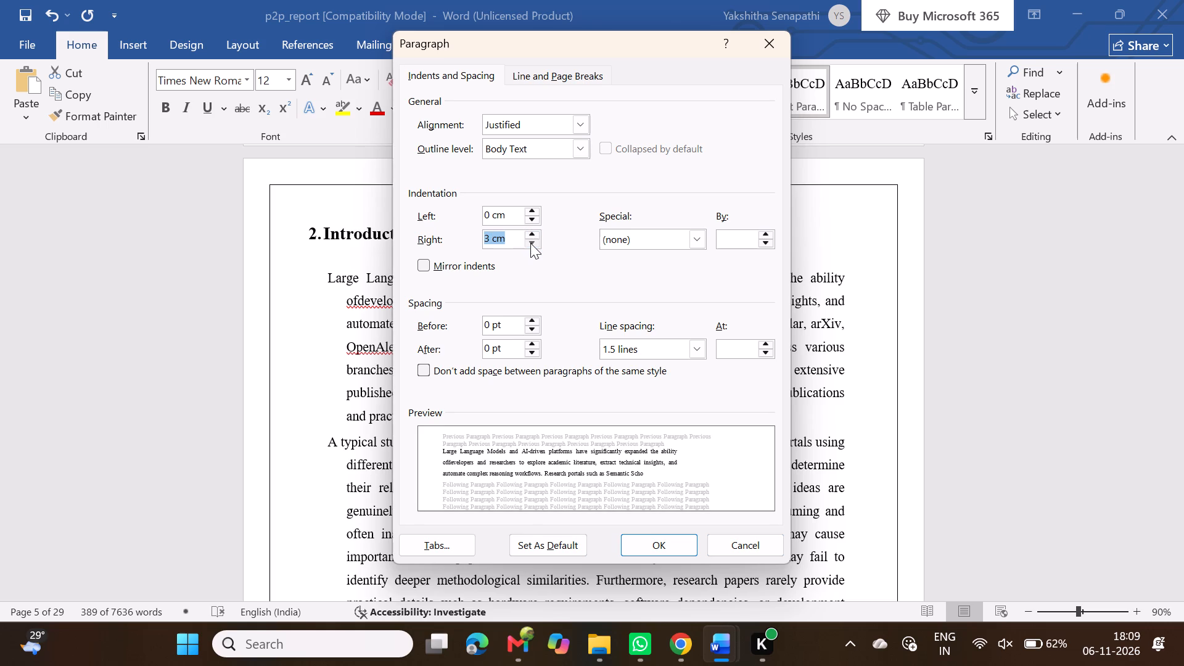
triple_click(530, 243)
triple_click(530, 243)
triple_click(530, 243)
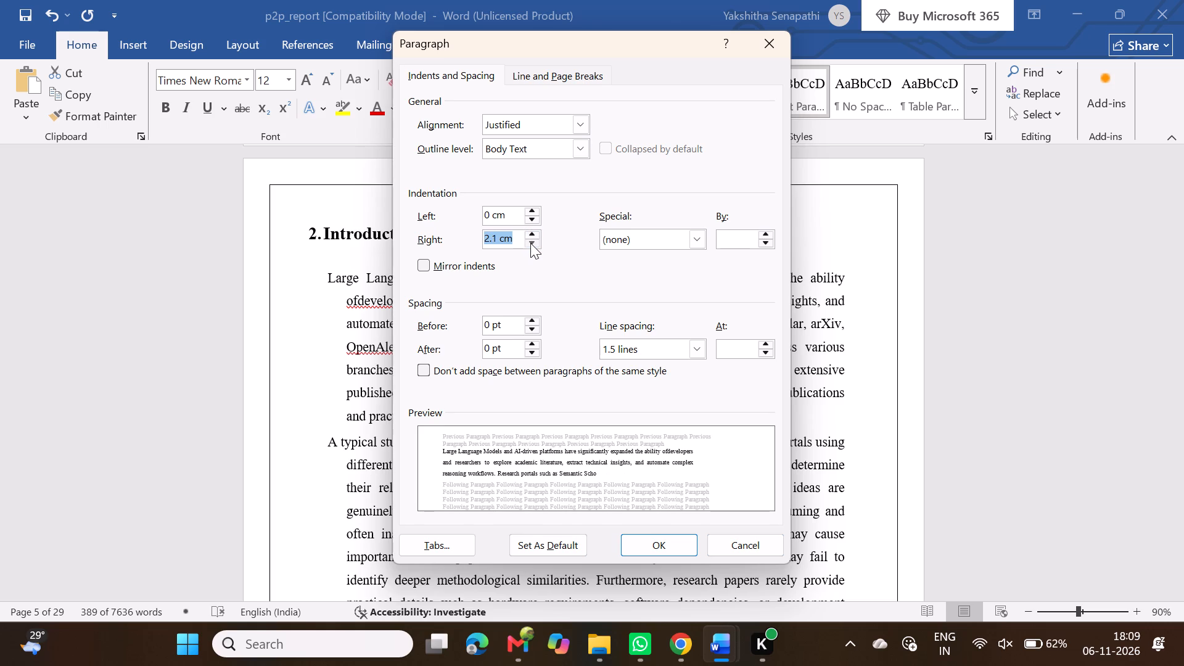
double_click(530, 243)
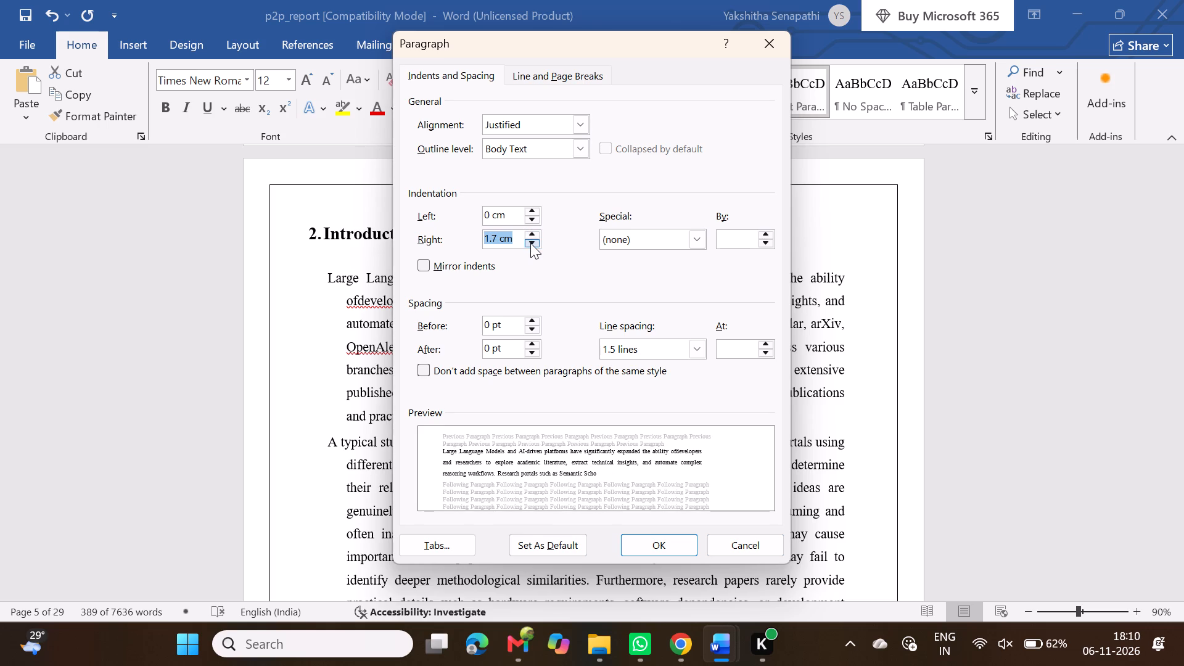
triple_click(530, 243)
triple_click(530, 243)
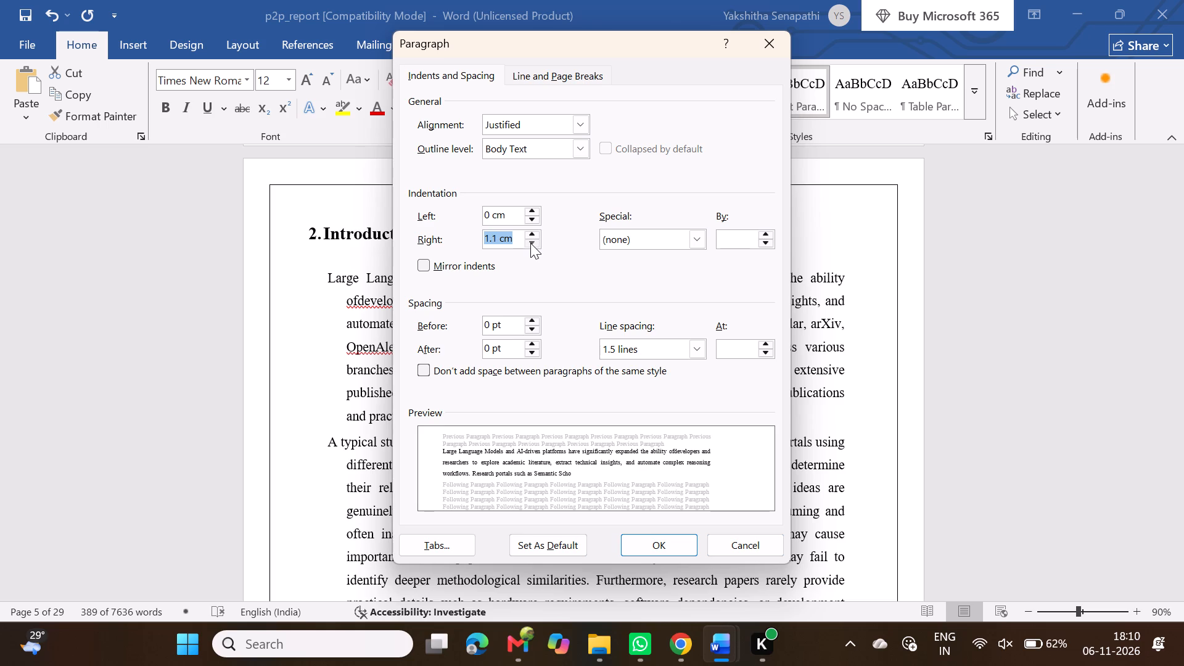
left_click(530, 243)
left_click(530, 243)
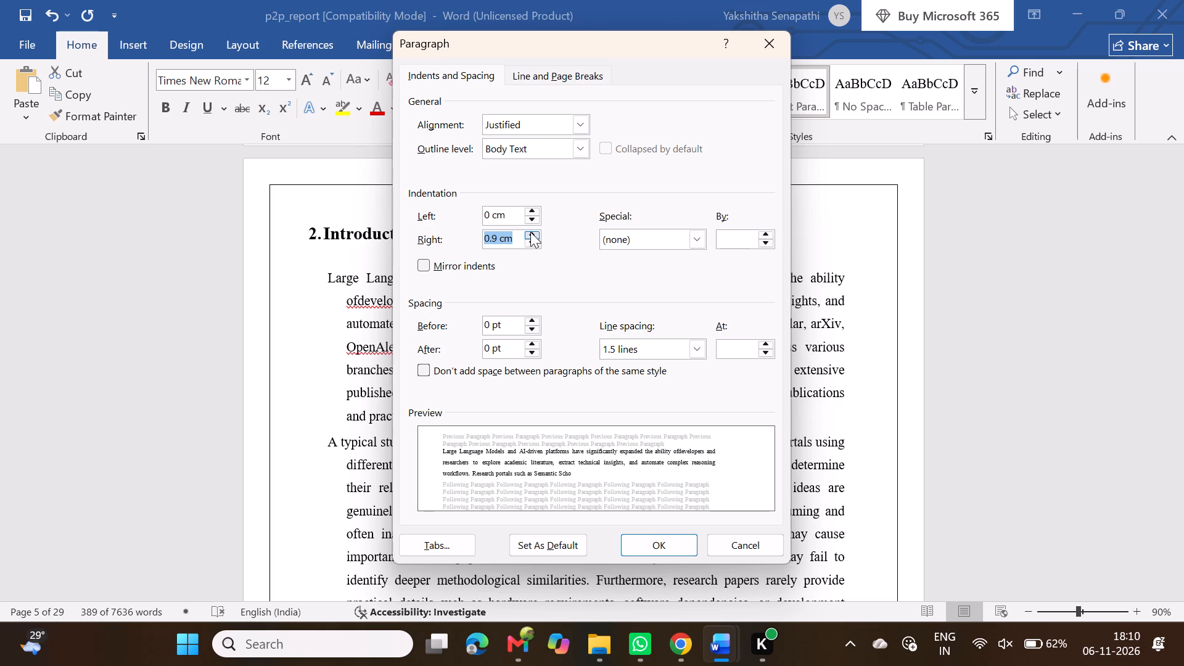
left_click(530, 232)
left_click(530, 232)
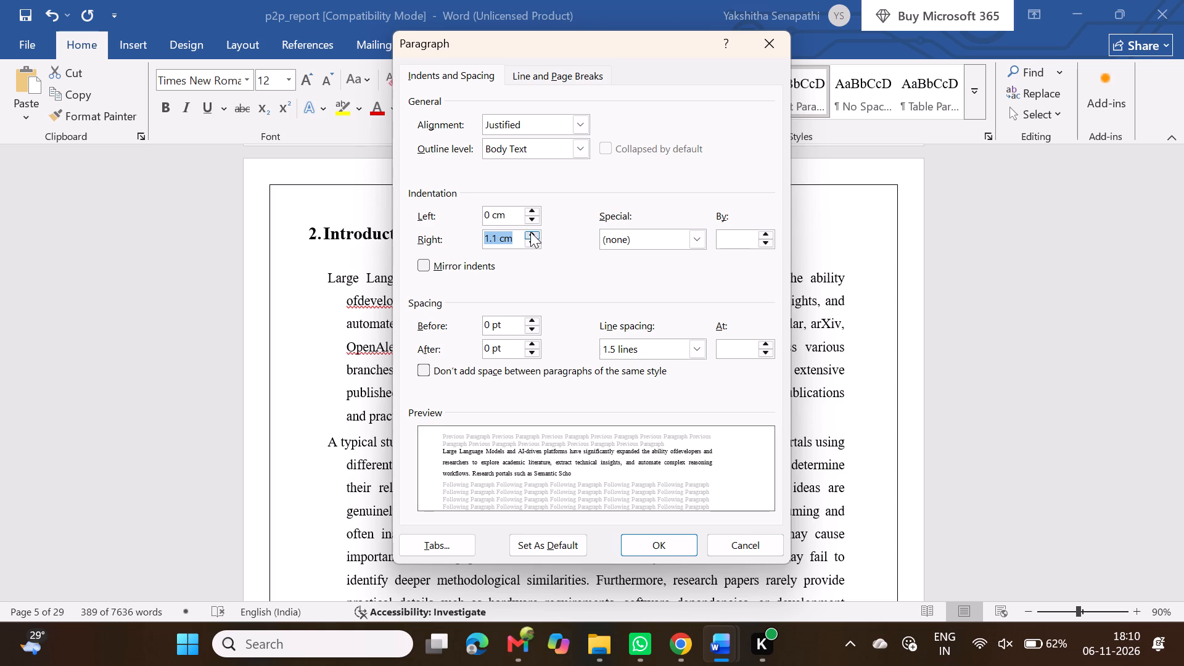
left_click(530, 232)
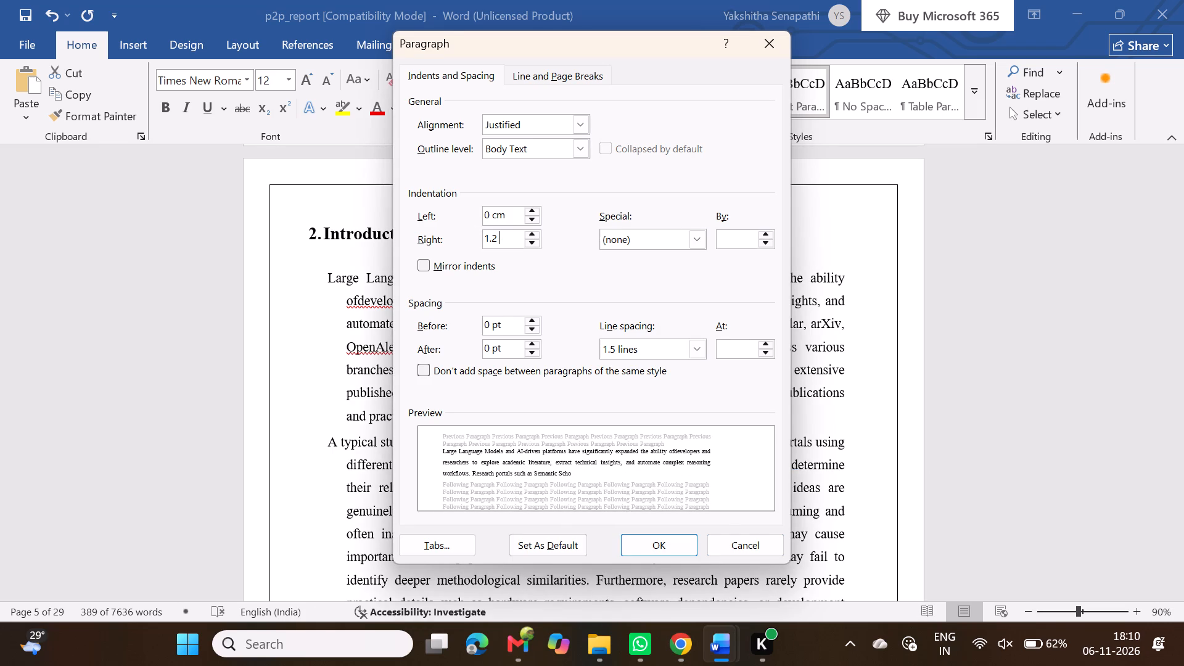
key("BackSpace")
key("BackSpace")
key("BackSpace")
key("BackSpace")
type("6 pt")
Set the Introduction body's left indent to 0 pt and make these paragraph settings the default for this document only.
left_click(509, 217)
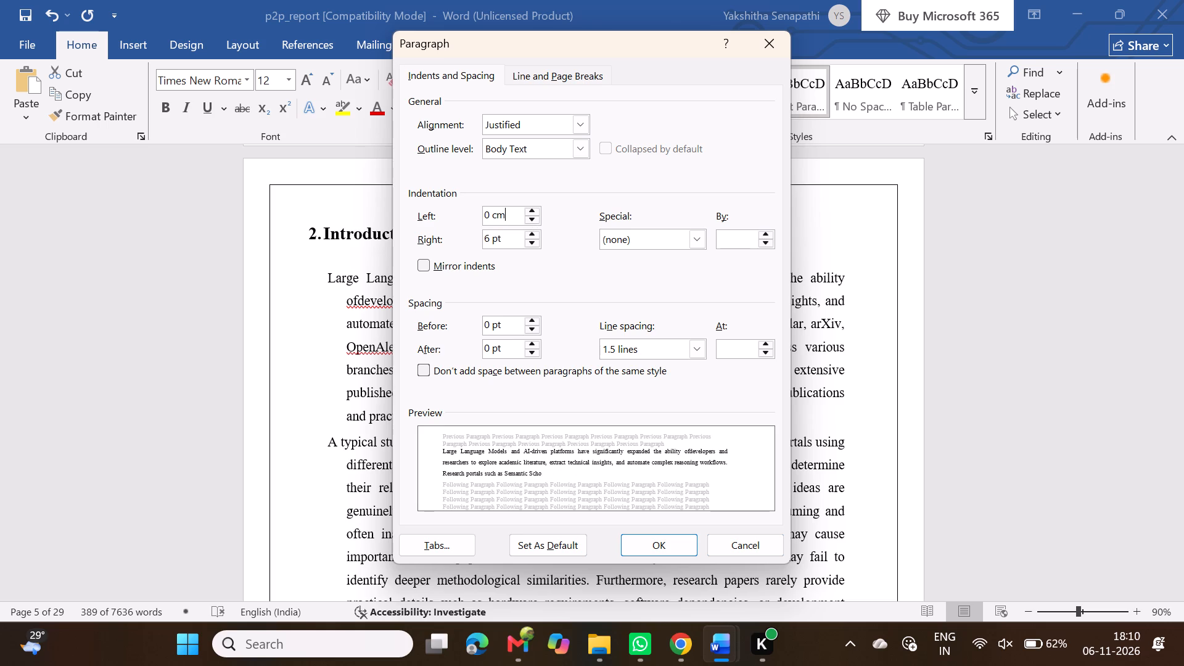
key("BackSpace")
key("BackSpace")
type("pt")
scroll(577, 468, "down", 1)
left_click(557, 538)
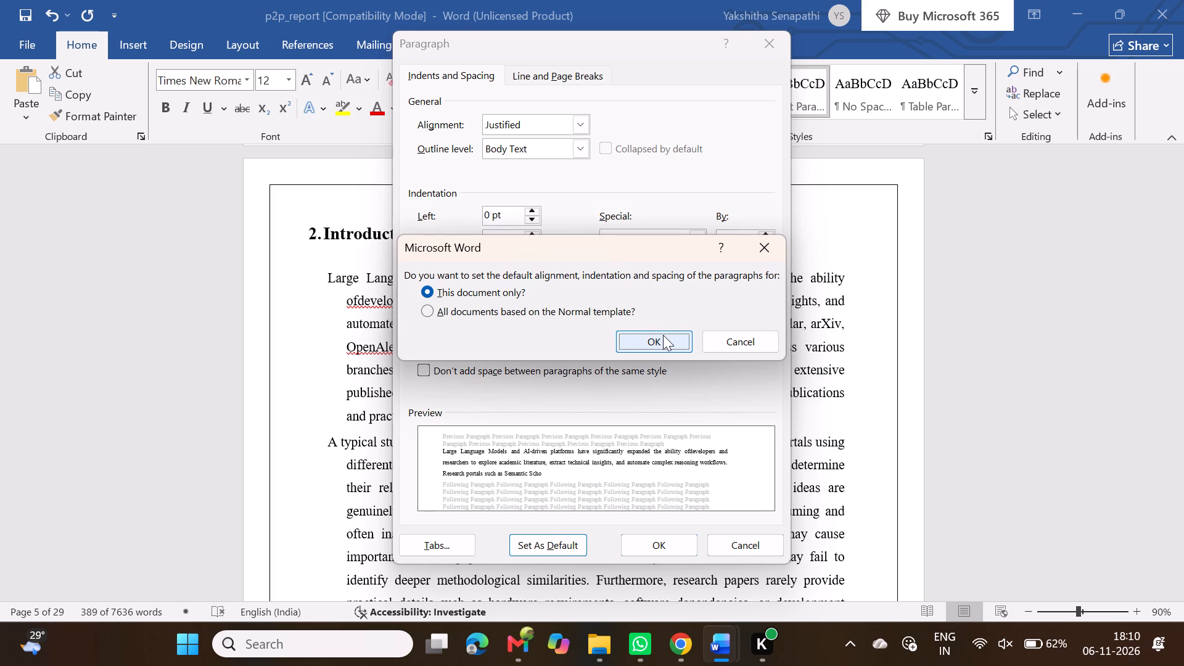
left_click(663, 335)
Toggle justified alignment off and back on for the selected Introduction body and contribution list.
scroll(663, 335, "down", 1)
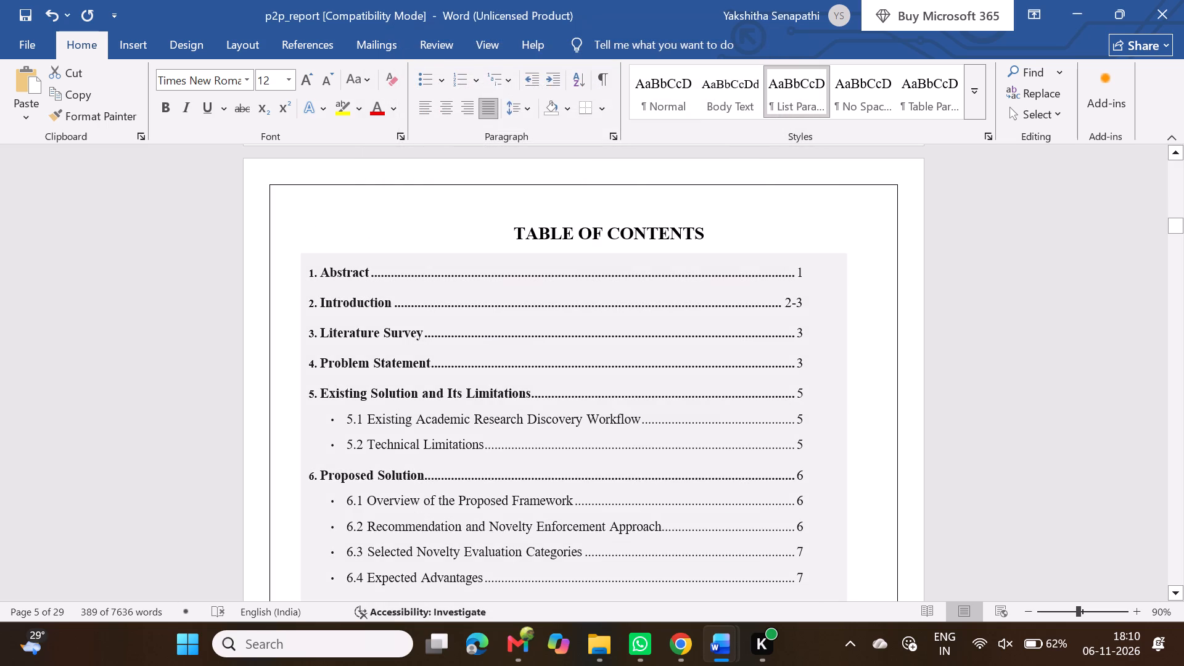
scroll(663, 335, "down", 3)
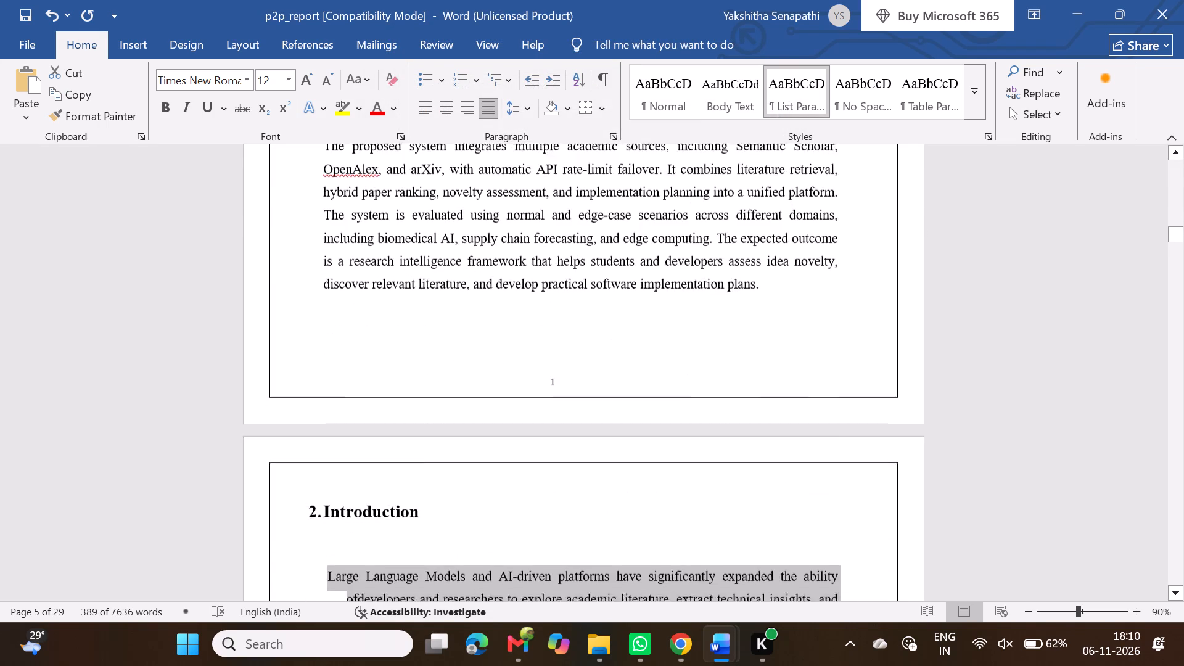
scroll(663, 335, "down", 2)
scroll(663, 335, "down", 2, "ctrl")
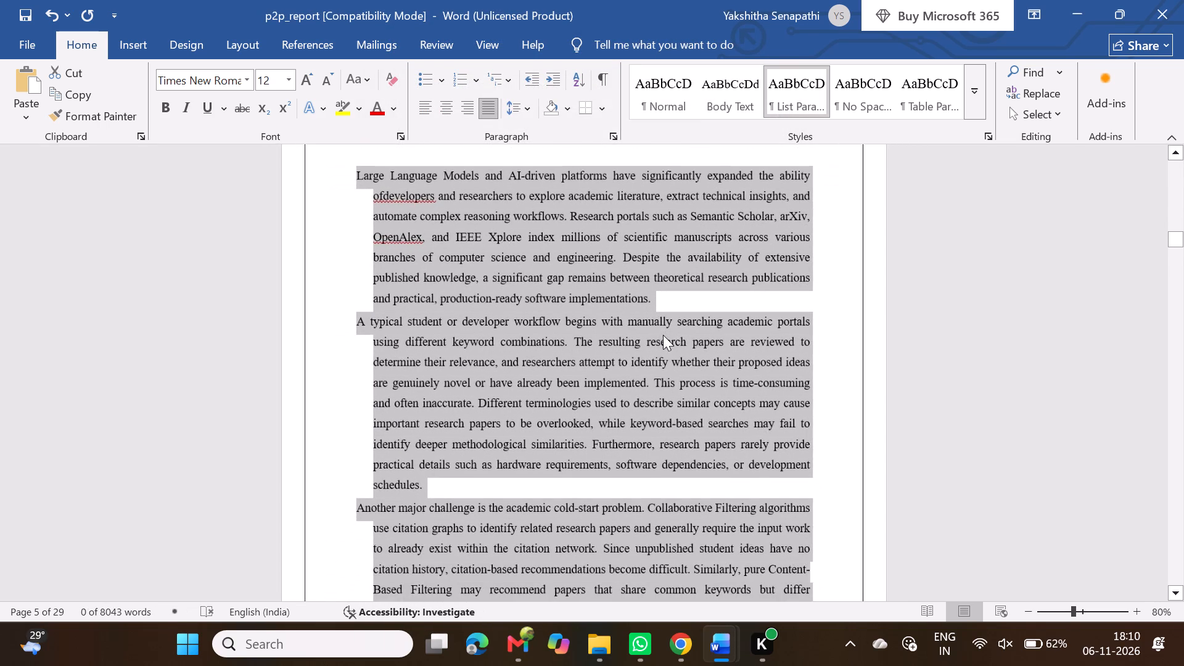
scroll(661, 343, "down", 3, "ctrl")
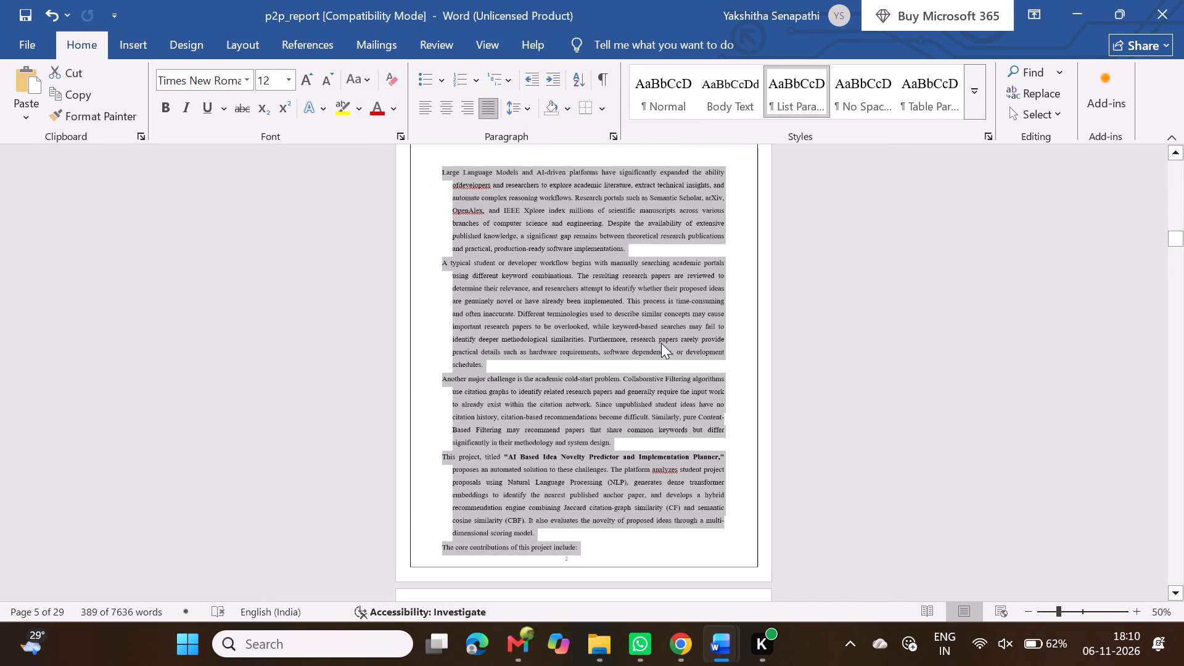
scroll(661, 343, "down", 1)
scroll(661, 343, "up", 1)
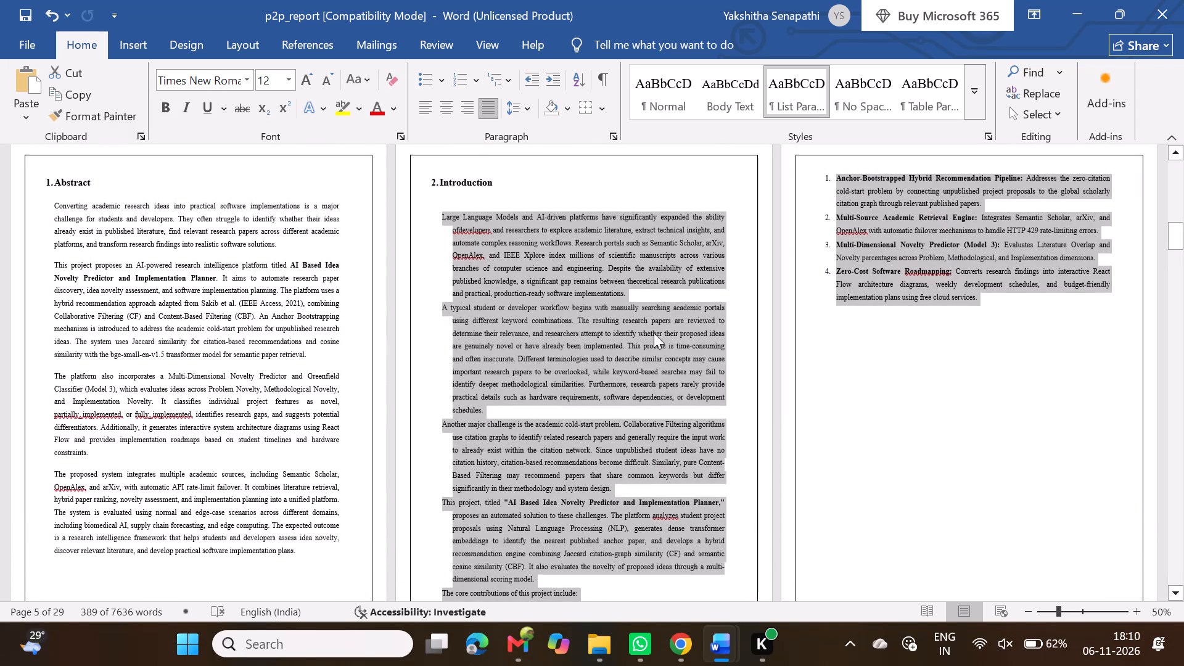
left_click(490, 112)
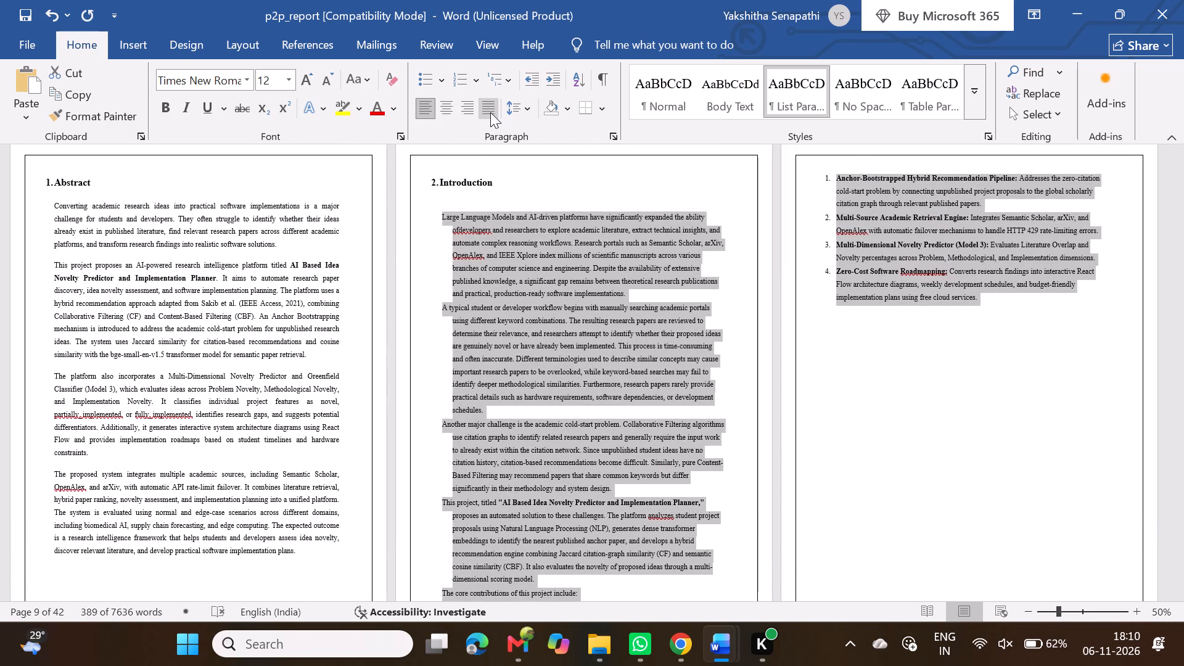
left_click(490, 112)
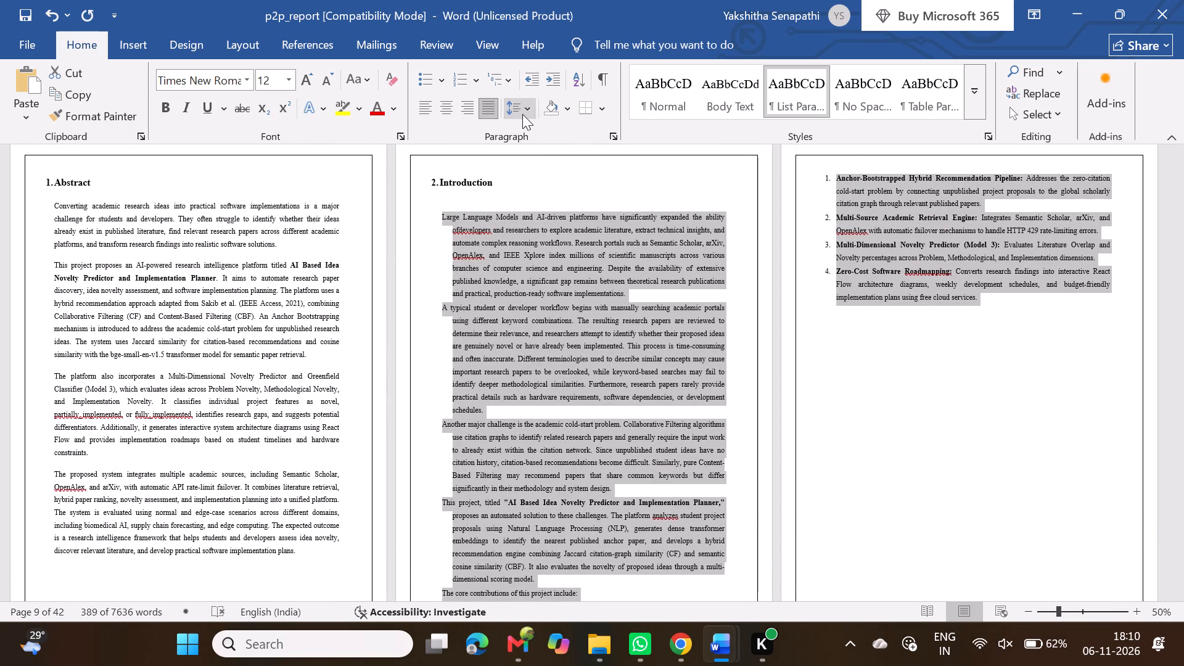
Set the selected Introduction text's spacing before to 0 pt and its special indentation to none.
left_click(615, 135)
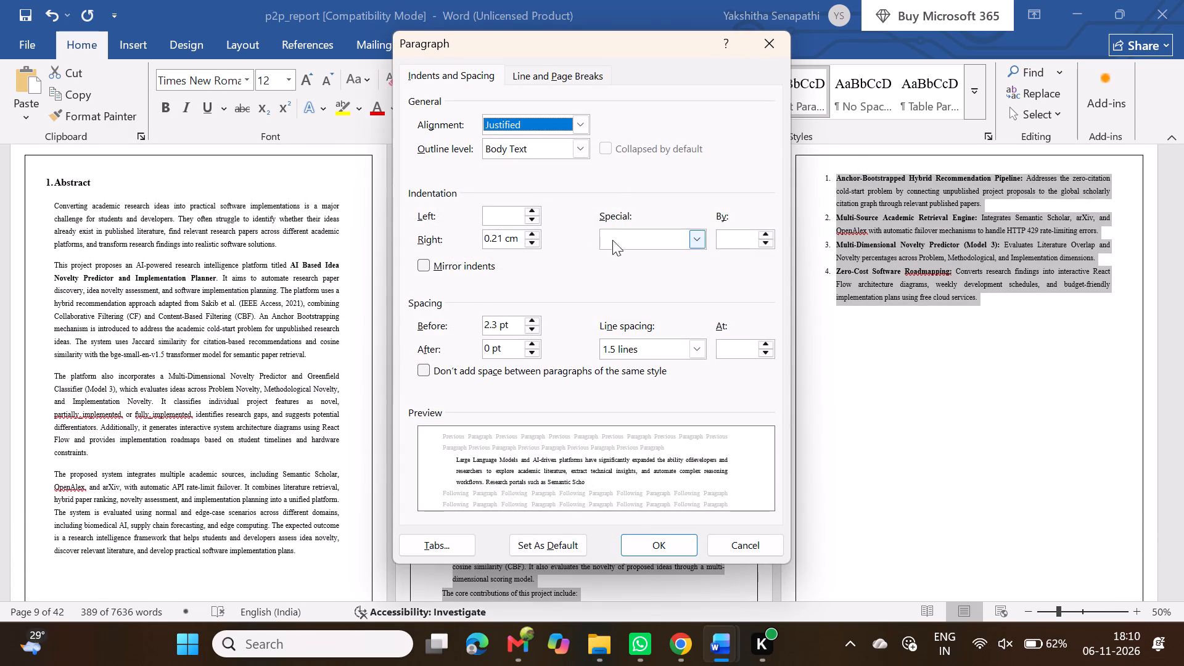
double_click(511, 327)
key("BackSpace")
key("BackSpace")
key("BackSpace")
key("BackSpace")
key("BackSpace")
key("BackSpace")
key("BackSpace")
key("BackSpace")
key("BackSpace")
key("BackSpace")
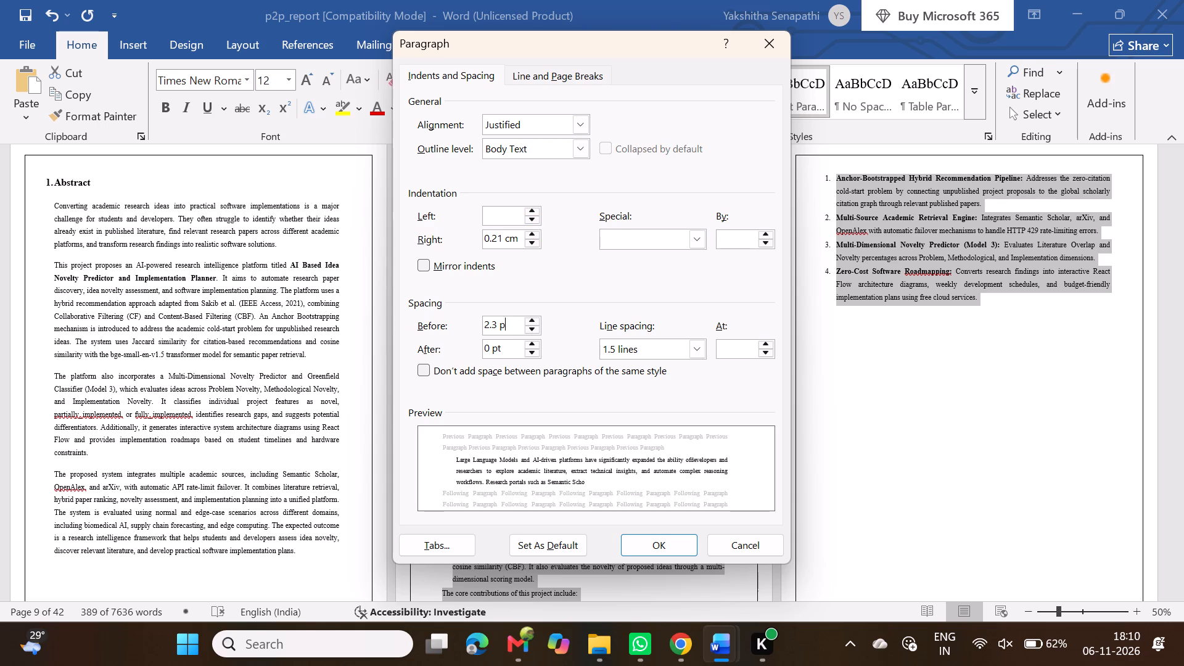
type("0")
key("space")
type("pt")
left_click(697, 236)
left_click(656, 258)
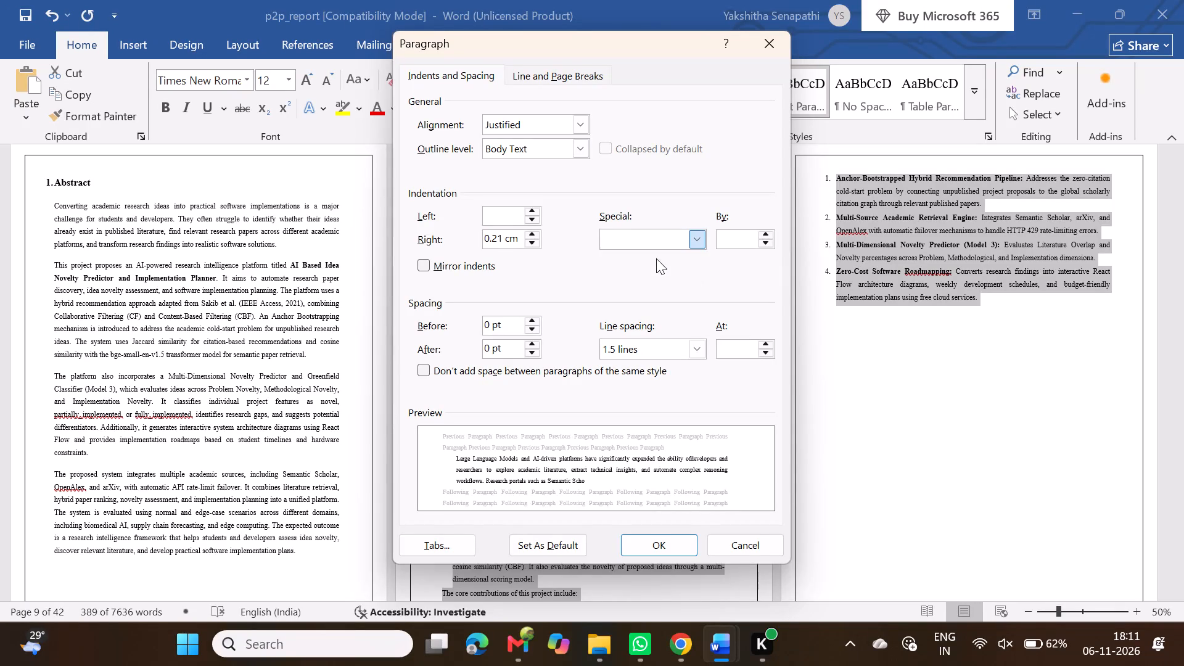
Set the selected Introduction text's left indent to 0 and apply the paragraph settings.
left_click(512, 215)
type("6")
key("space")
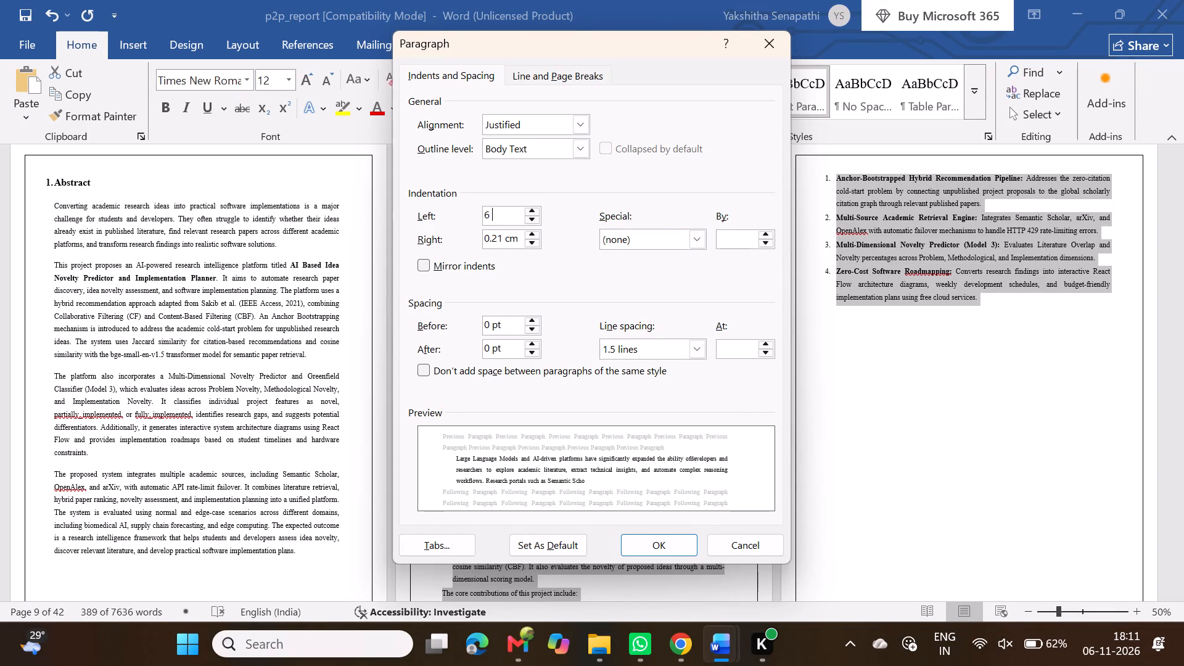
key("BackSpace")
key("BackSpace")
type("0 pt")
key("Down")
key("Down")
key("Up")
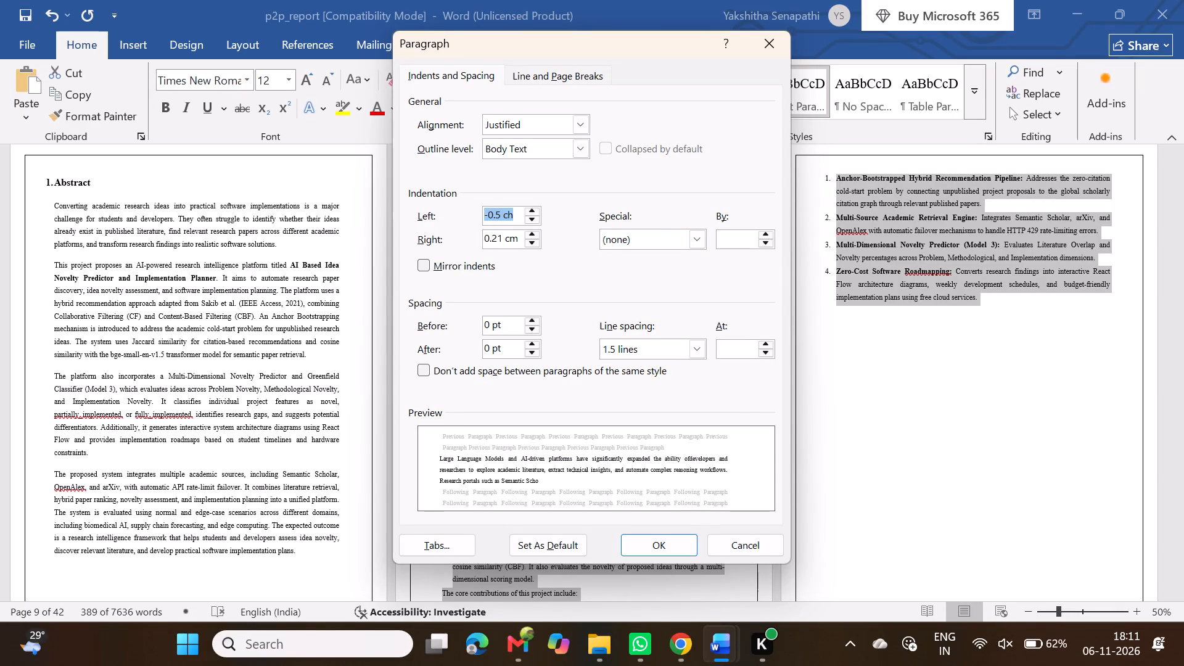
key("Up")
key("Up")
key("Up")
key("Up")
key("Up")
key("Up")
key("Up")
key("Up")
key("Up")
key("Up")
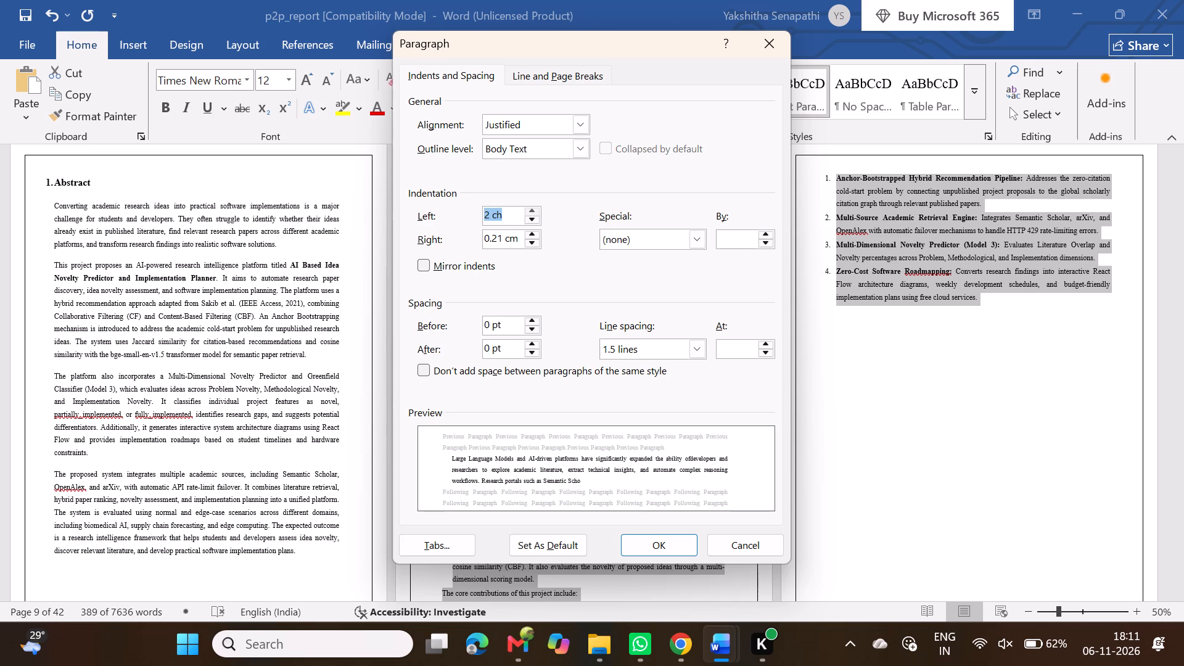
key("Up")
key("BackSpace")
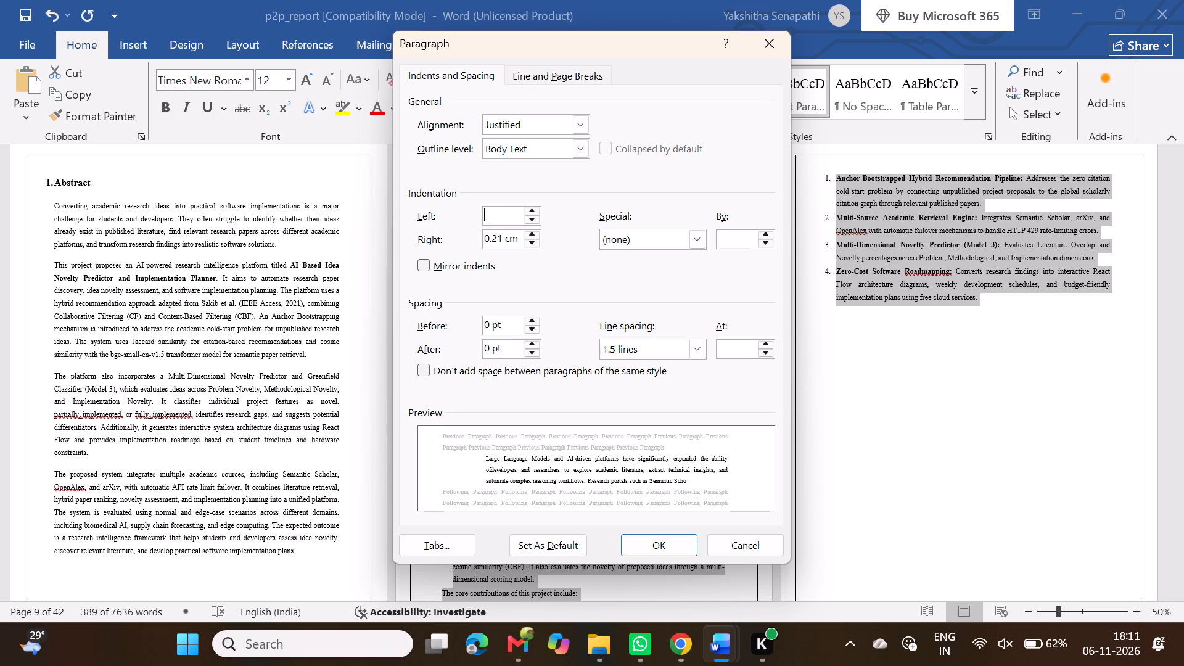
type("0")
key("space")
key("Return")
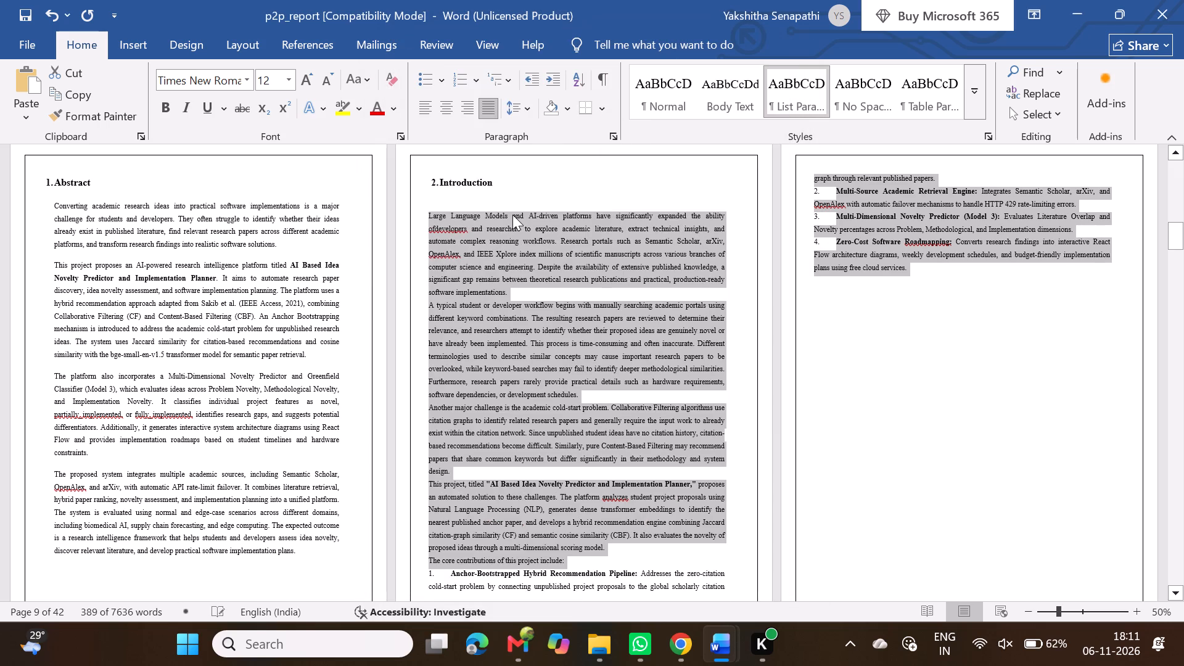
Examine the layout of the reformatted Introduction paragraphs and numbered contributions against the Abstract page.
scroll(571, 352, "down", 1)
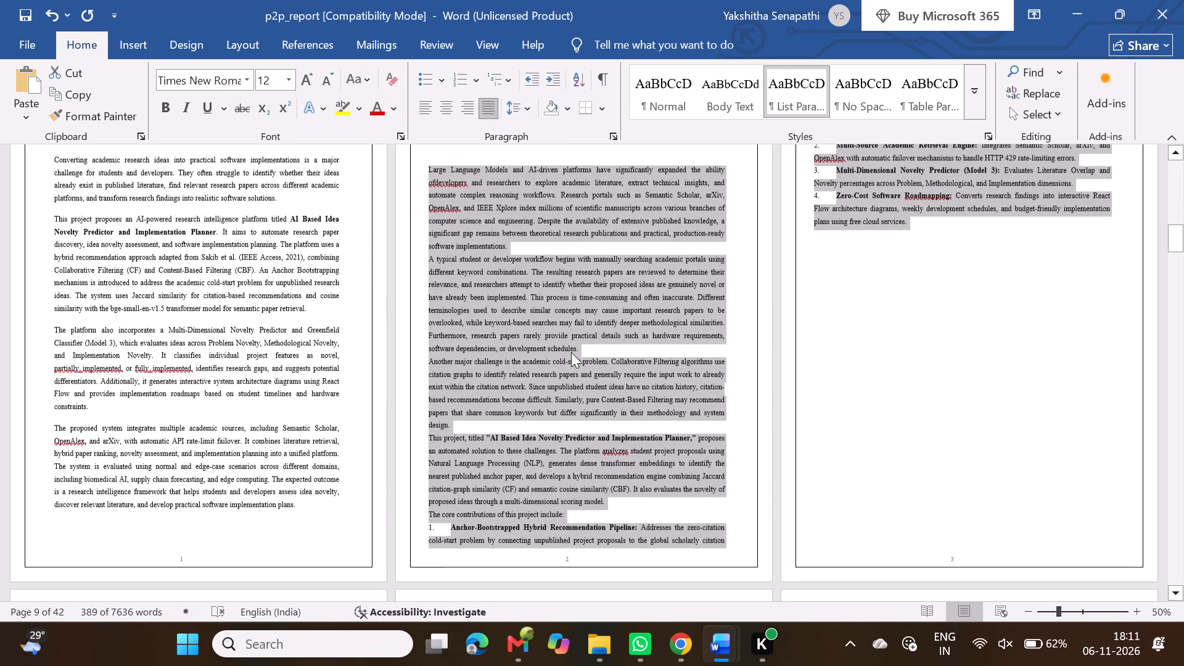
left_click(561, 364)
scroll(561, 364, "up", 1)
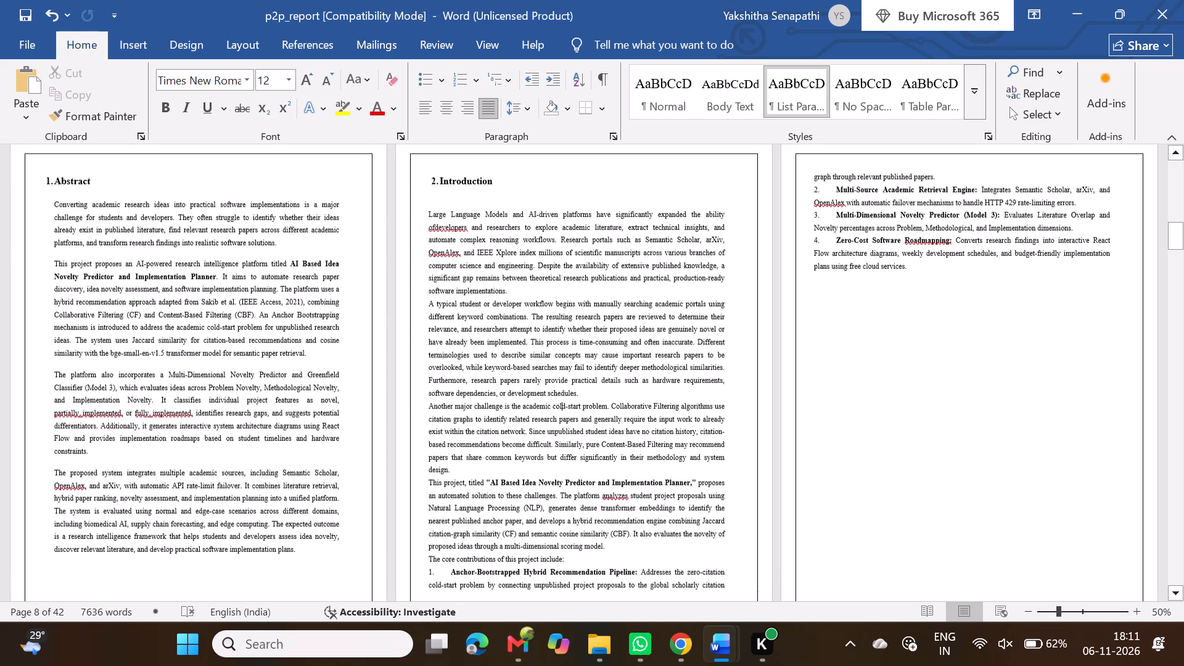
scroll(561, 364, "up", 2)
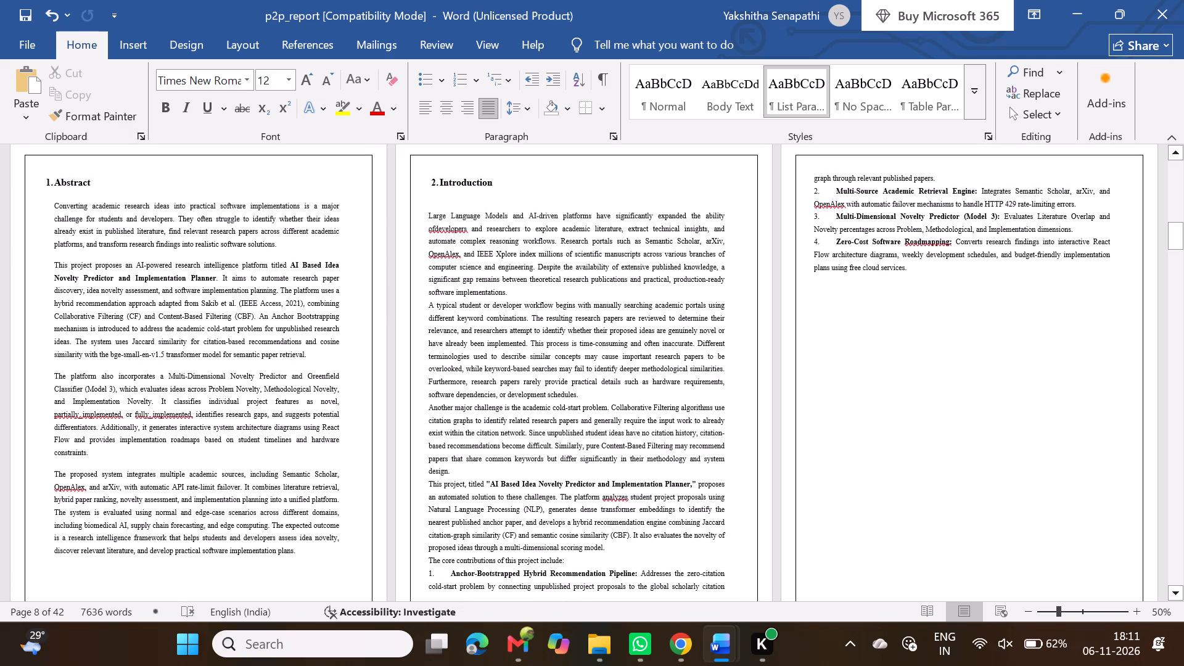
scroll(561, 364, "up", 2)
left_click(429, 217)
scroll(429, 217, "up", 1)
scroll(179, 308, "down", 1)
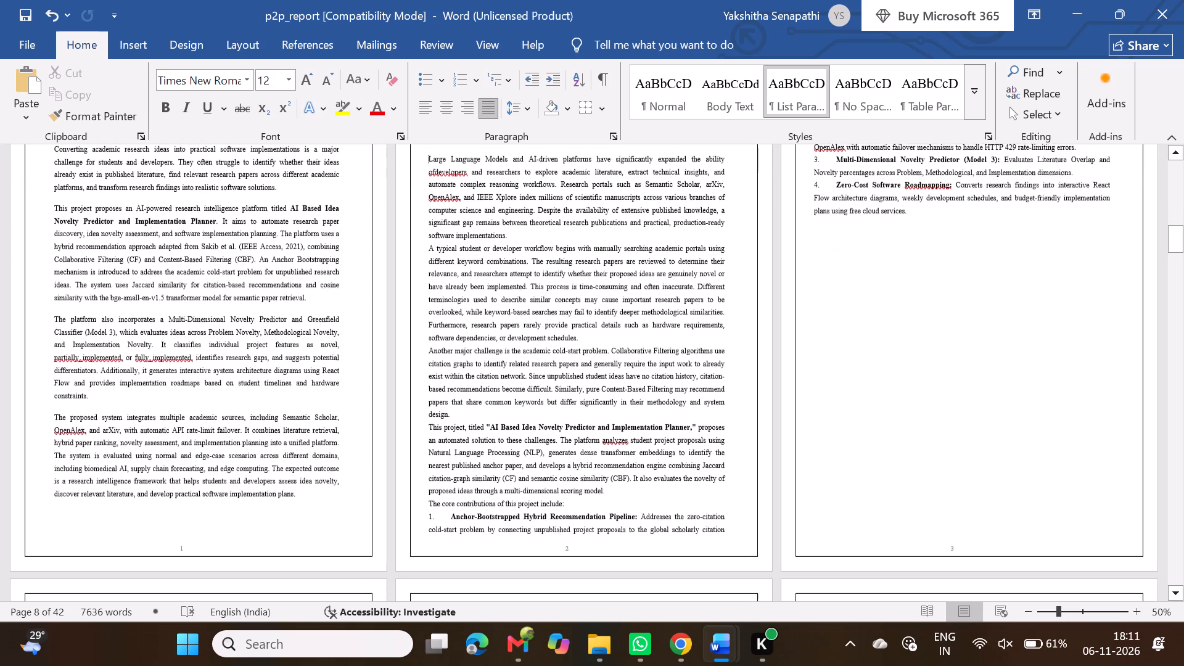
scroll(228, 379, "up", 1)
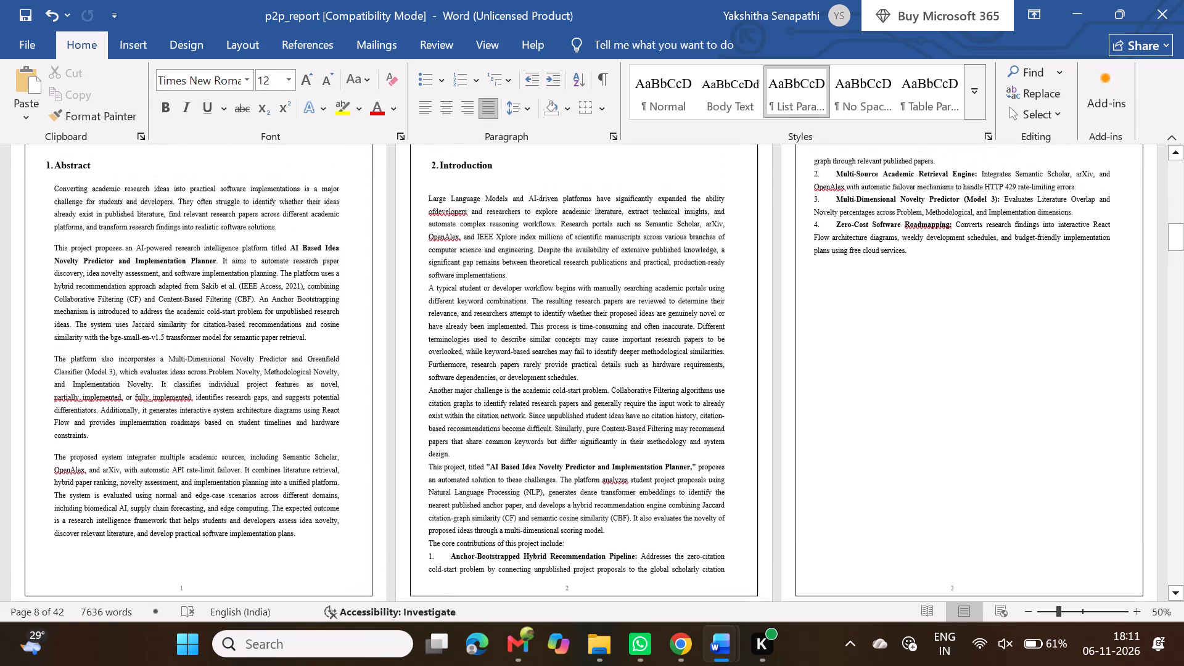
scroll(228, 379, "up", 2)
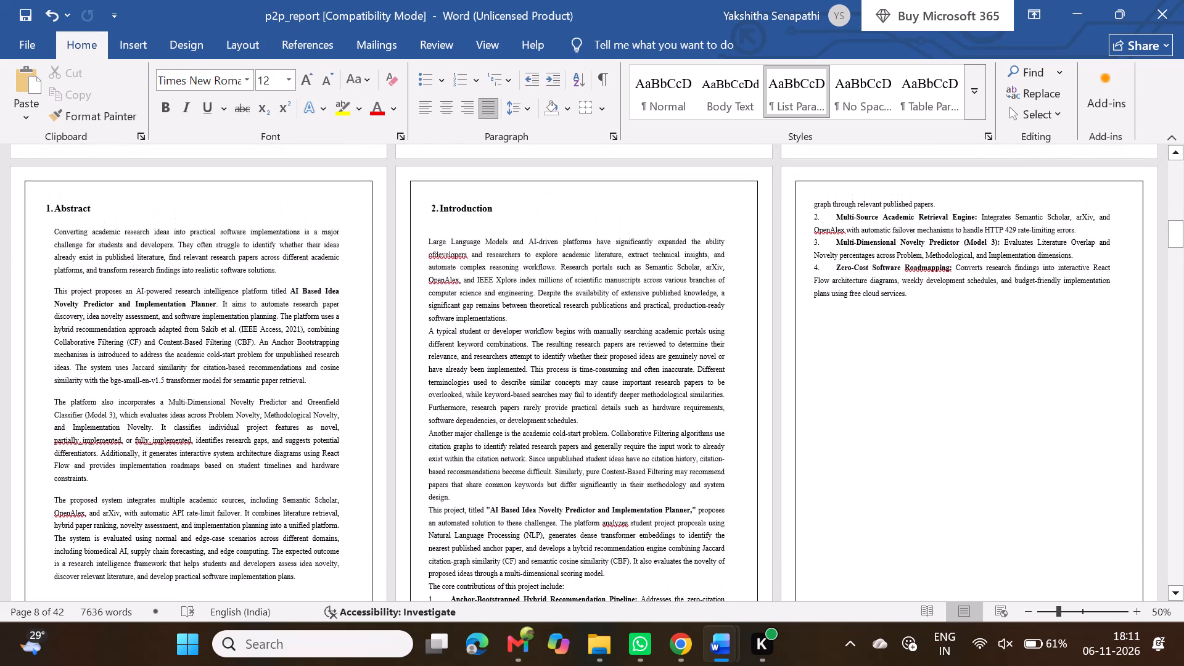
scroll(228, 379, "up", 1)
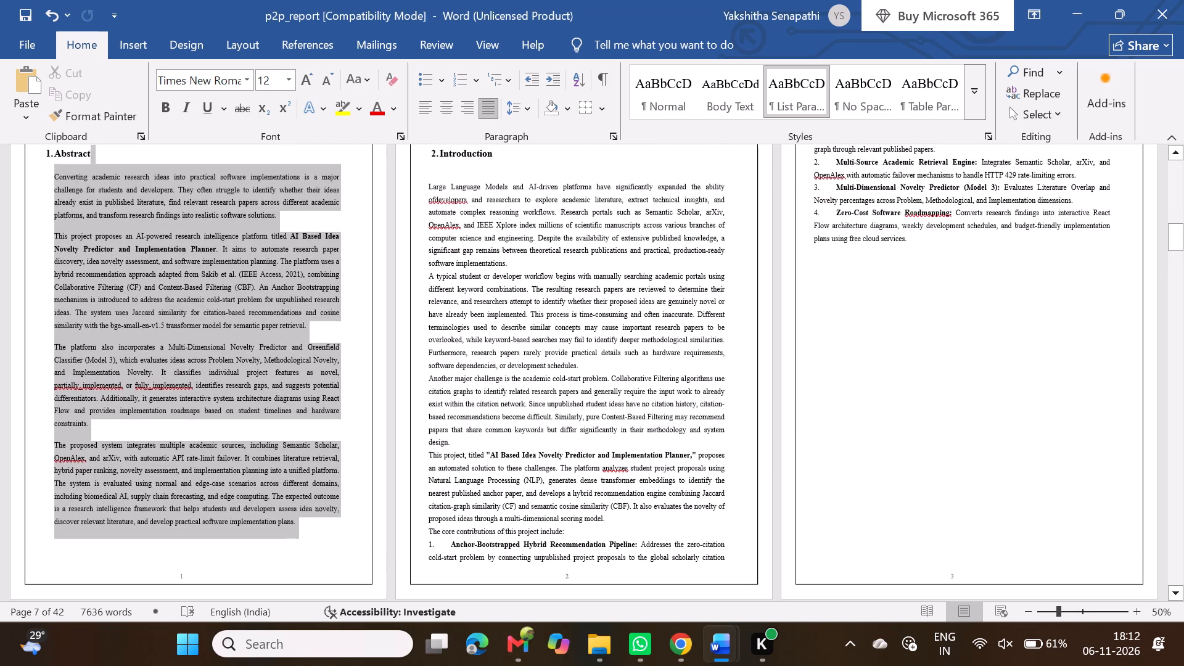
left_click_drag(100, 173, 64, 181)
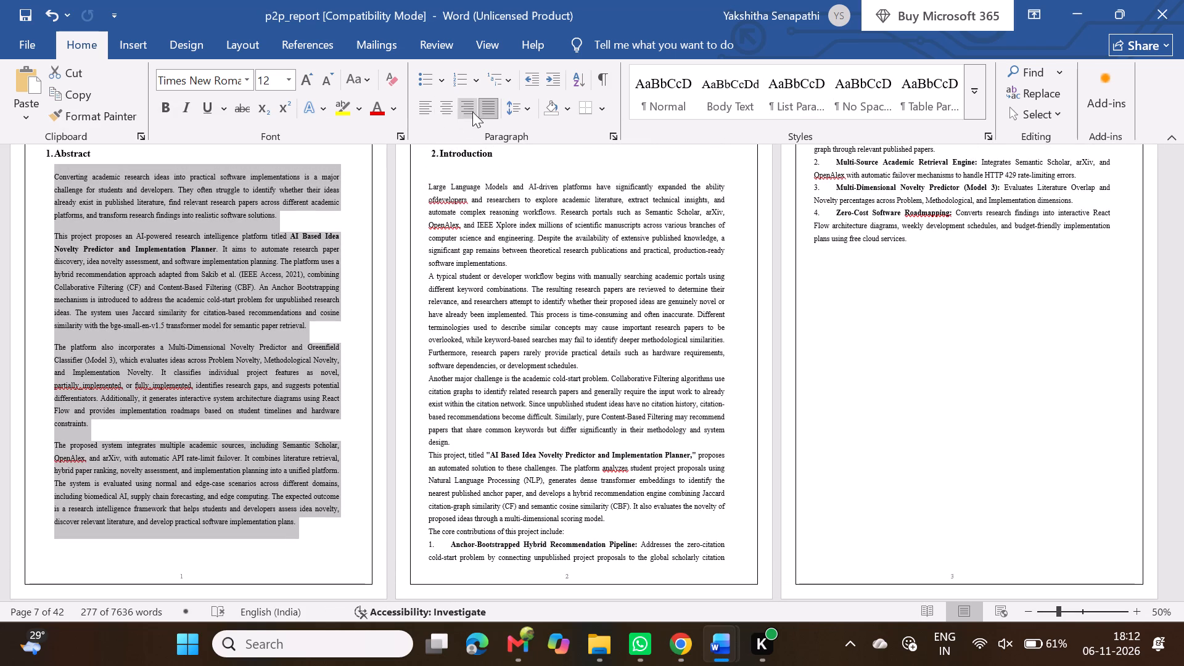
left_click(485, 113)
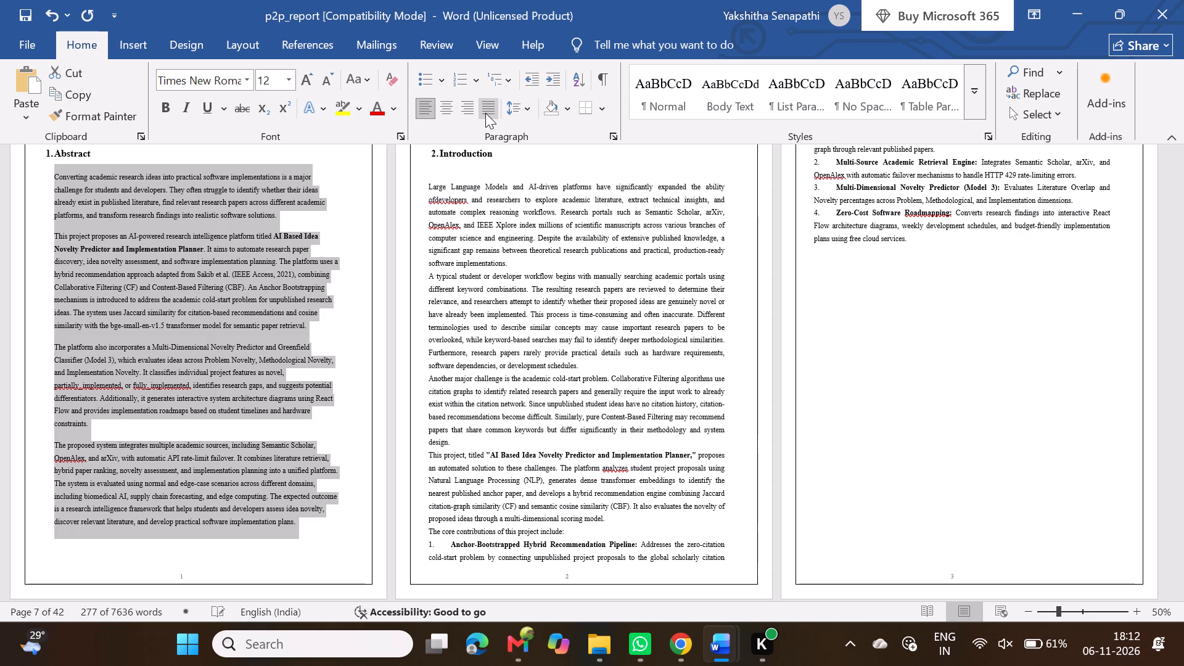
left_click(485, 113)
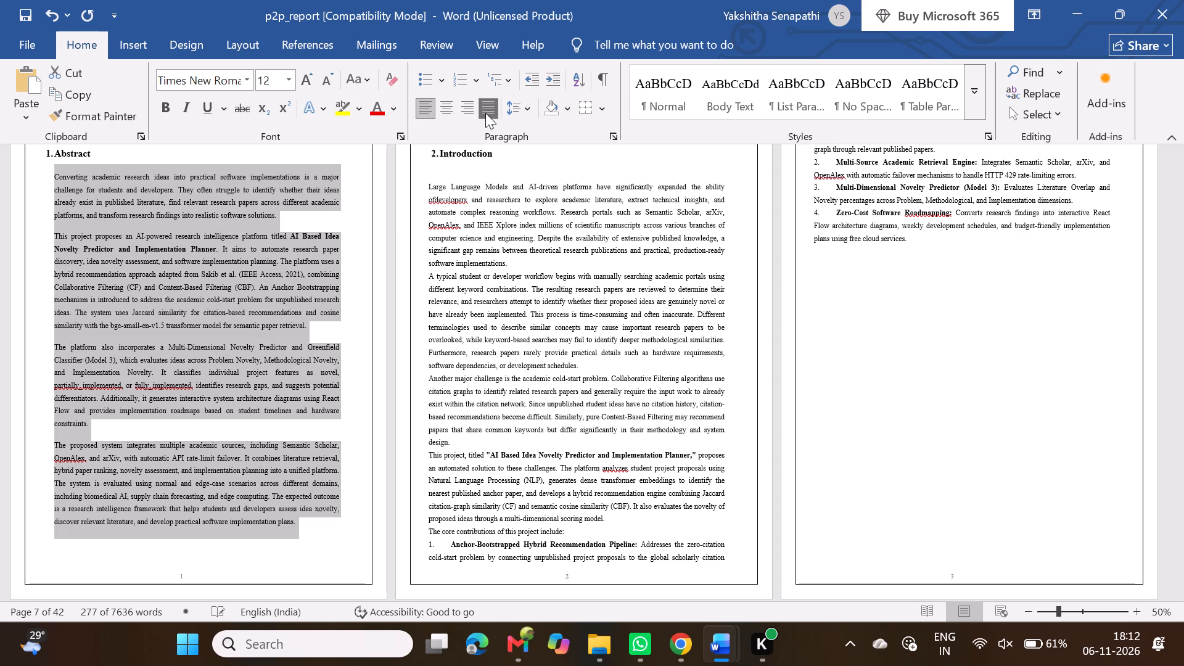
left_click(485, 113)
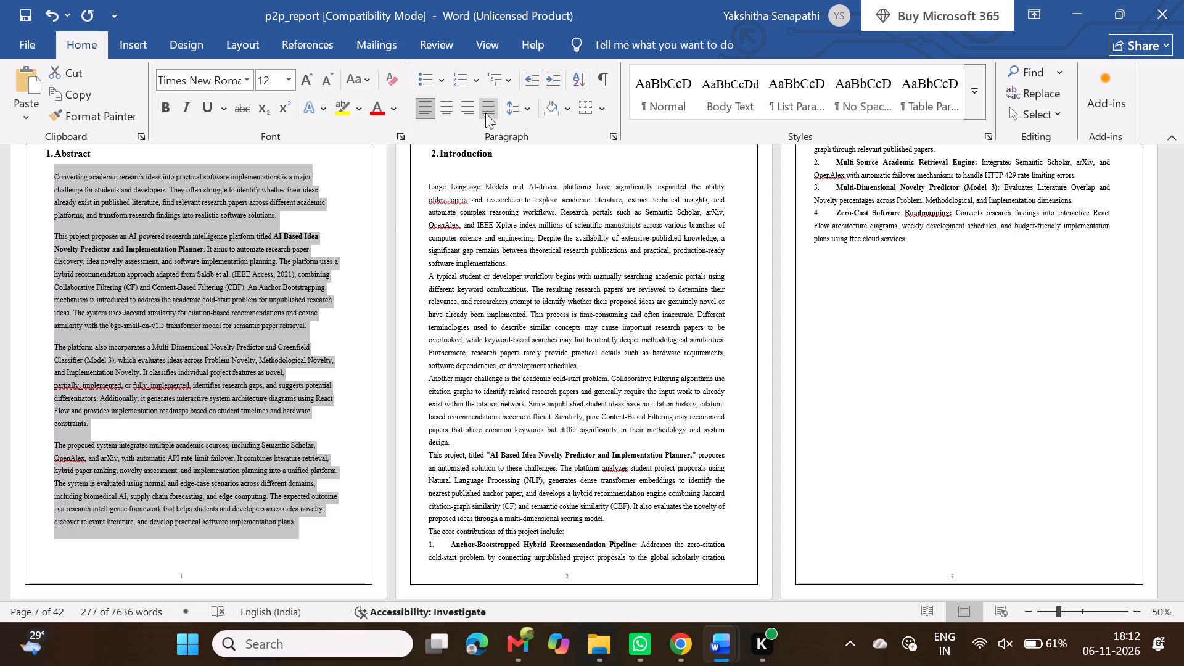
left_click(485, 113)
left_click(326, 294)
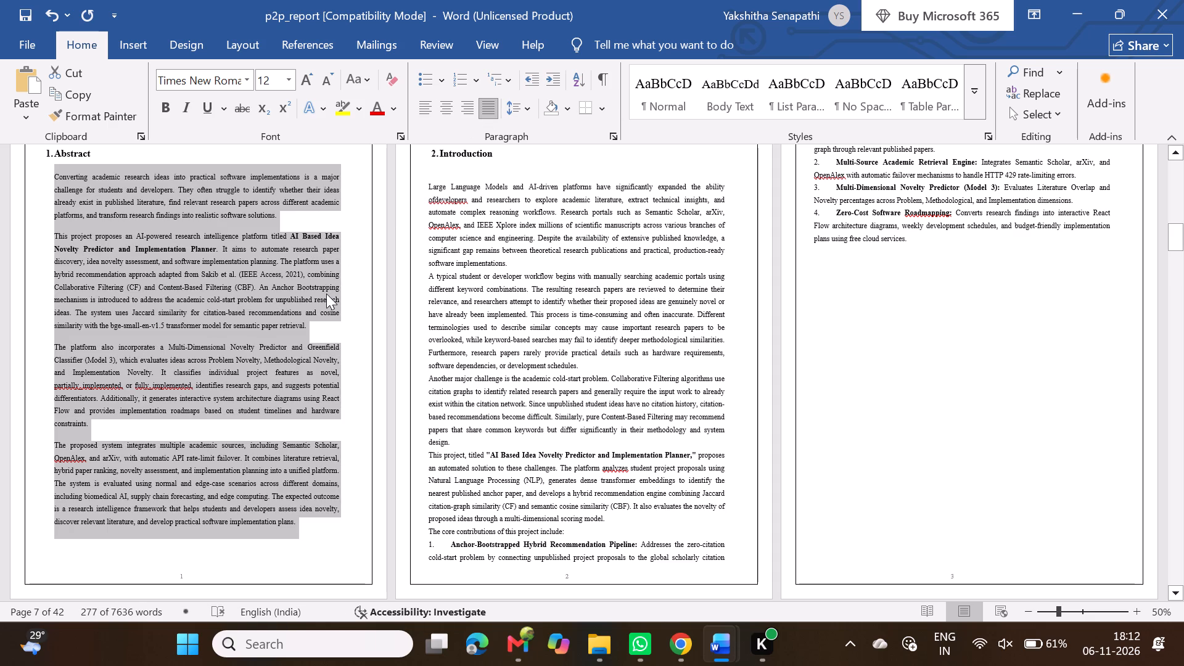
Insert a manual "1." and a space before "Anchor-Bootstrapped Hybrid Recommendation Pipeline" in the Introduction's contributions list.
scroll(563, 336, "up", 1)
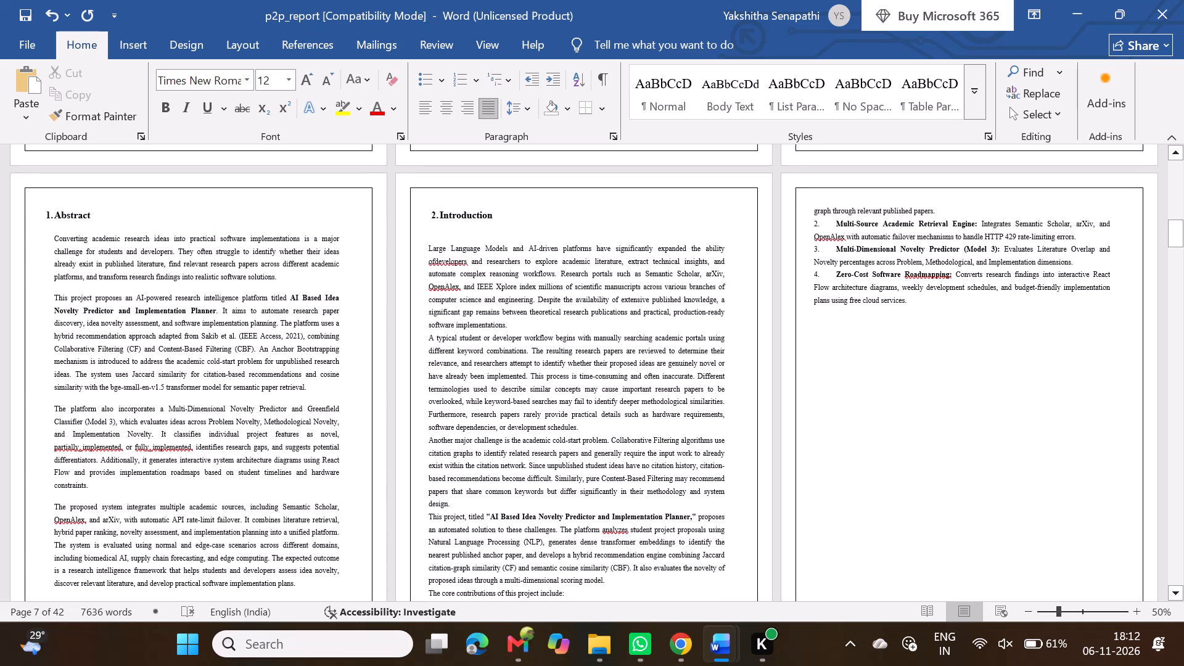
scroll(985, 363, "down", 3)
scroll(985, 363, "down", 1, "ctrl")
scroll(985, 363, "up", 1)
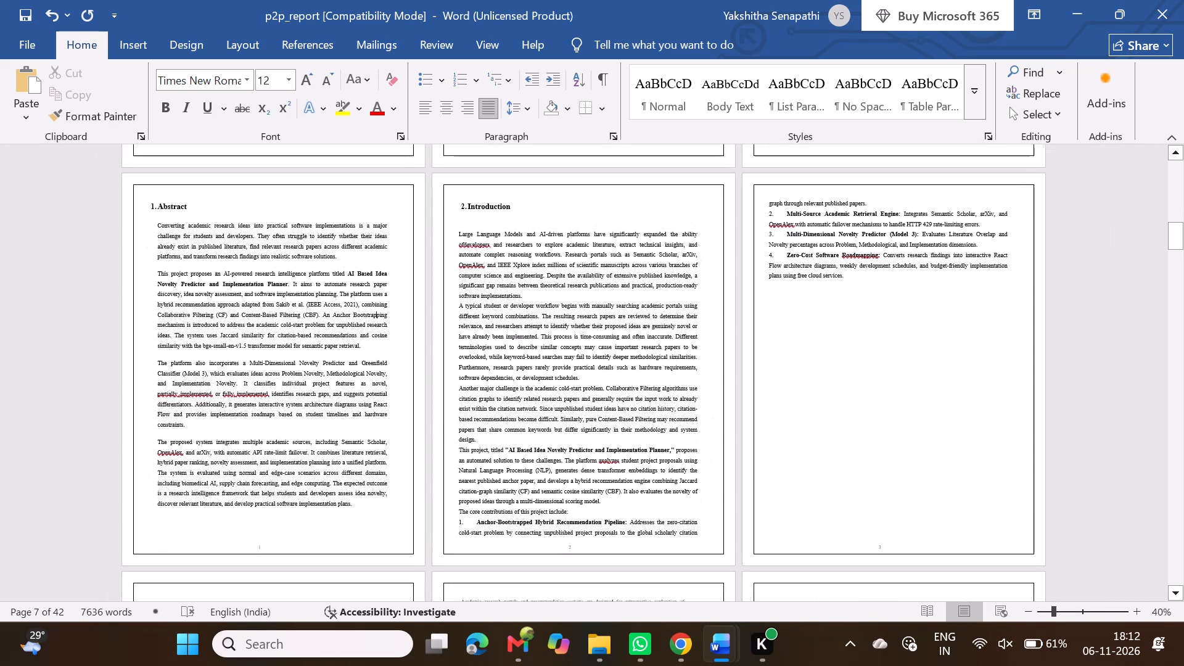
scroll(985, 363, "up", 1)
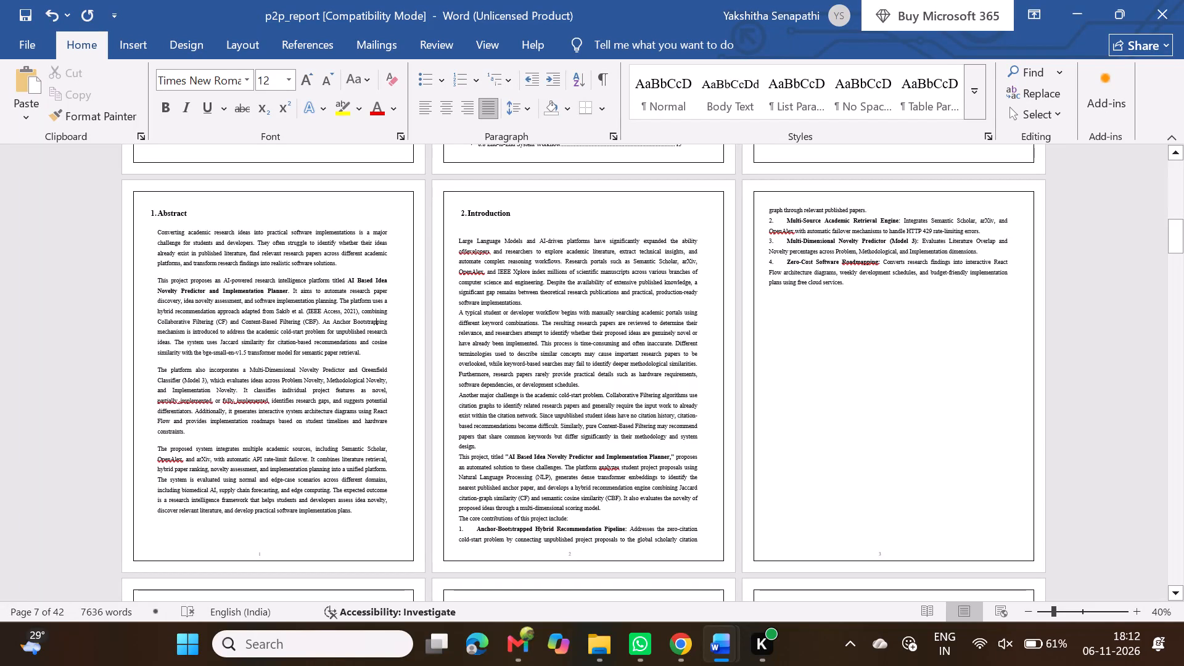
left_click(476, 529)
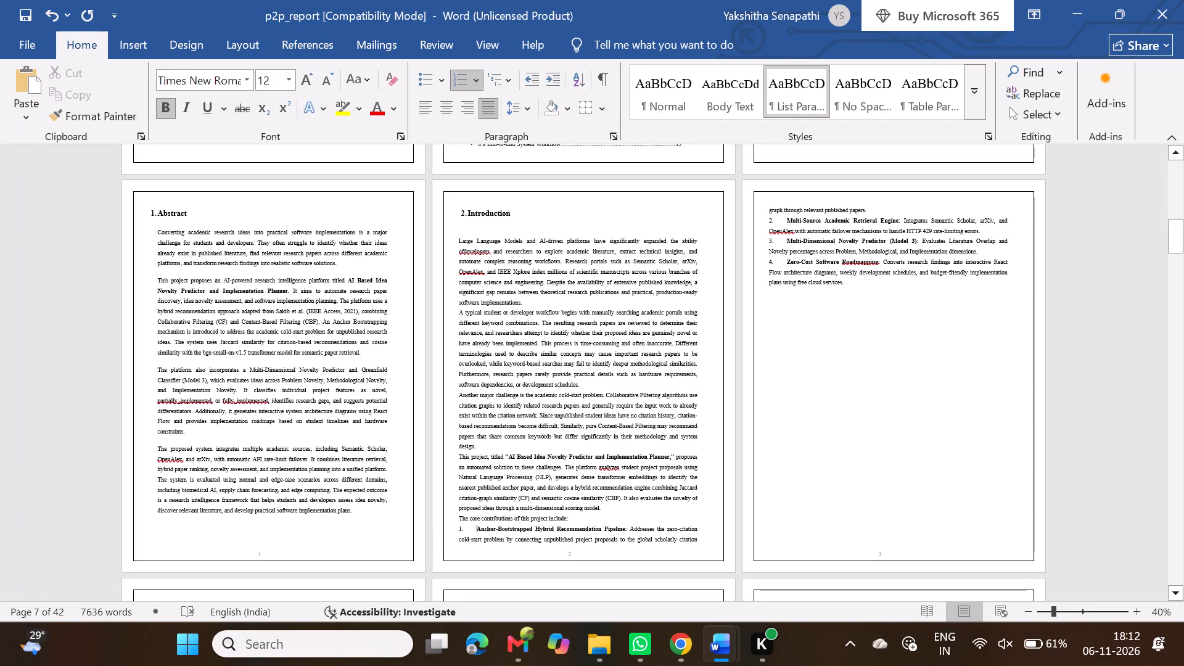
type("1.")
key("space")
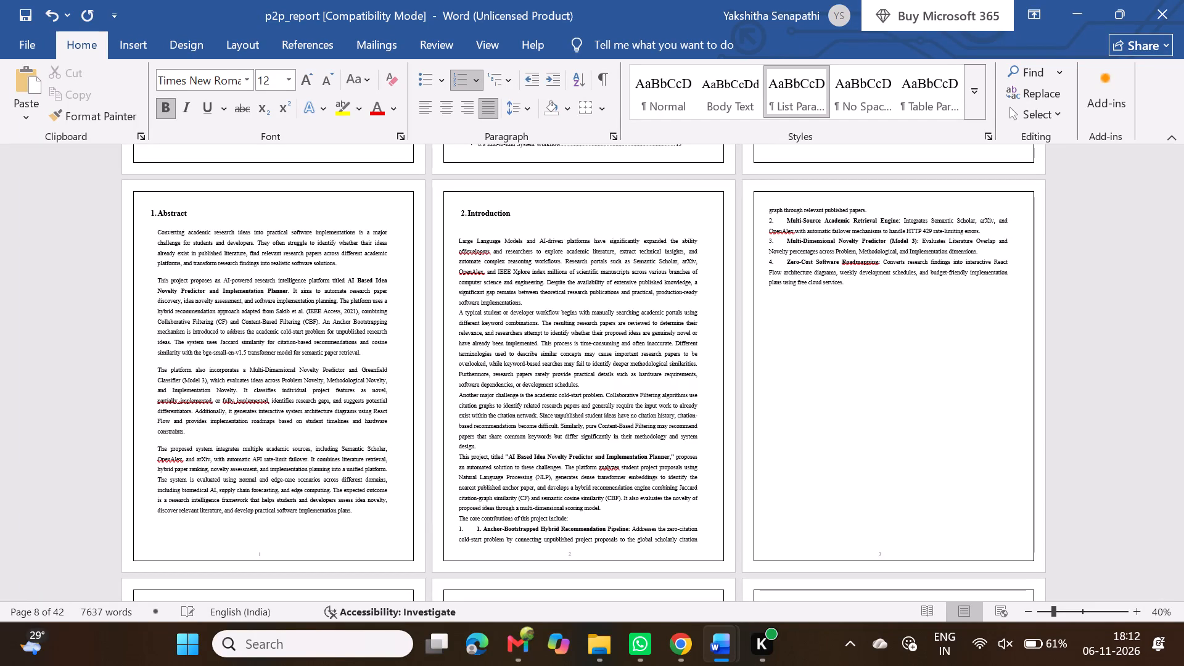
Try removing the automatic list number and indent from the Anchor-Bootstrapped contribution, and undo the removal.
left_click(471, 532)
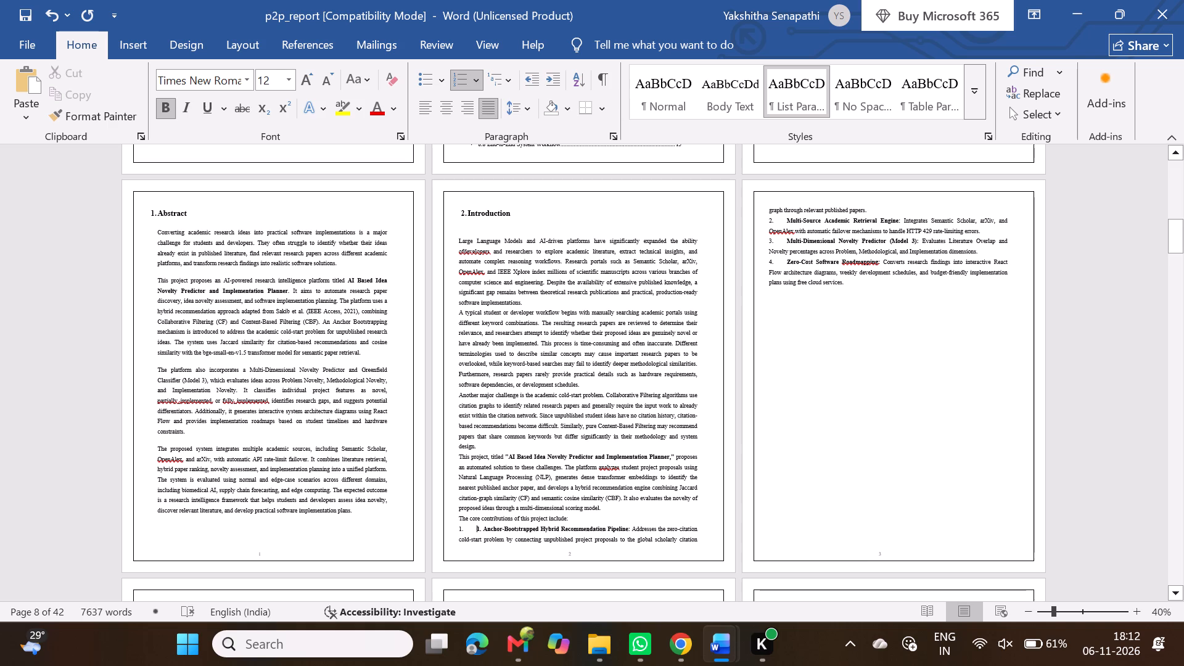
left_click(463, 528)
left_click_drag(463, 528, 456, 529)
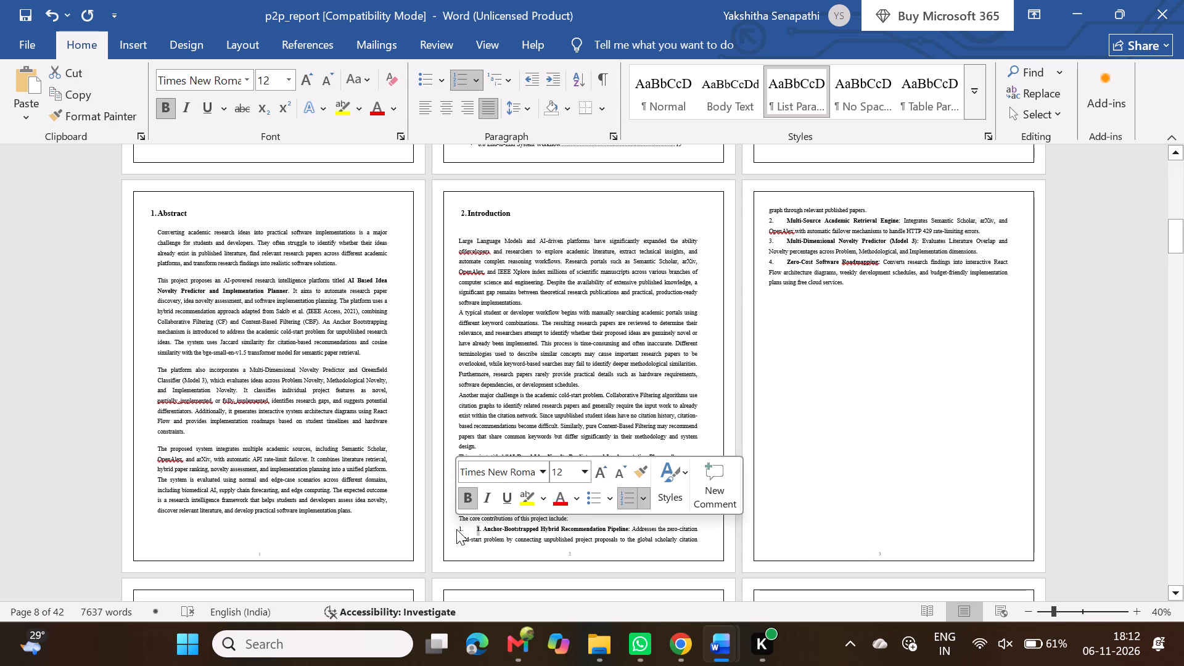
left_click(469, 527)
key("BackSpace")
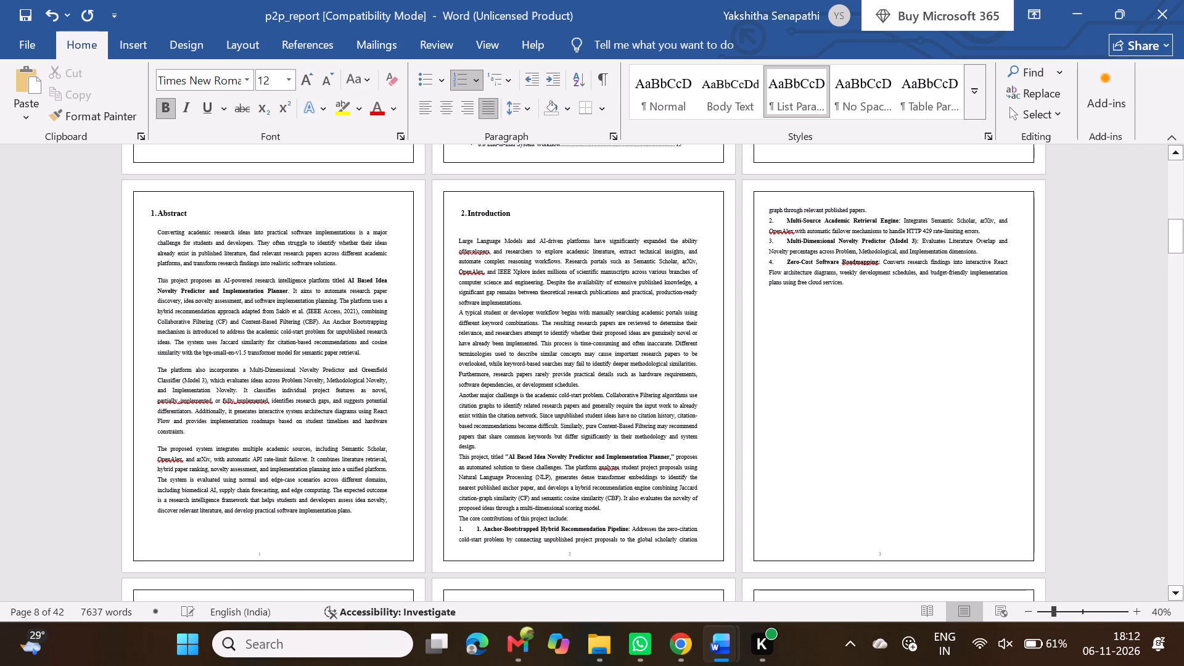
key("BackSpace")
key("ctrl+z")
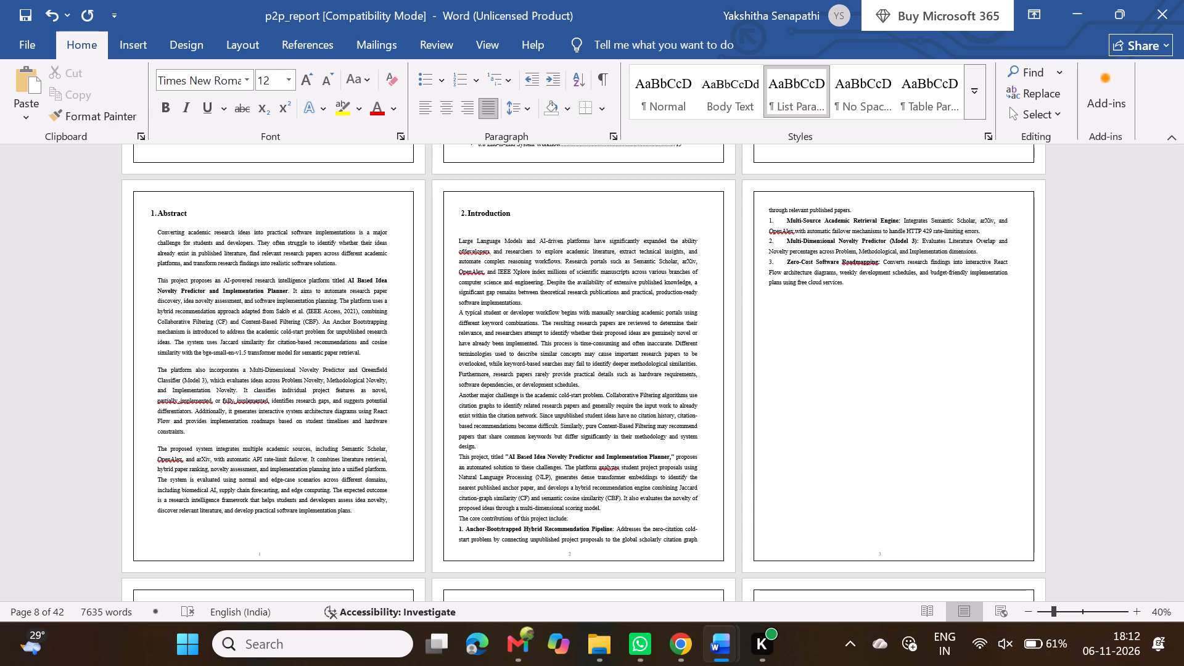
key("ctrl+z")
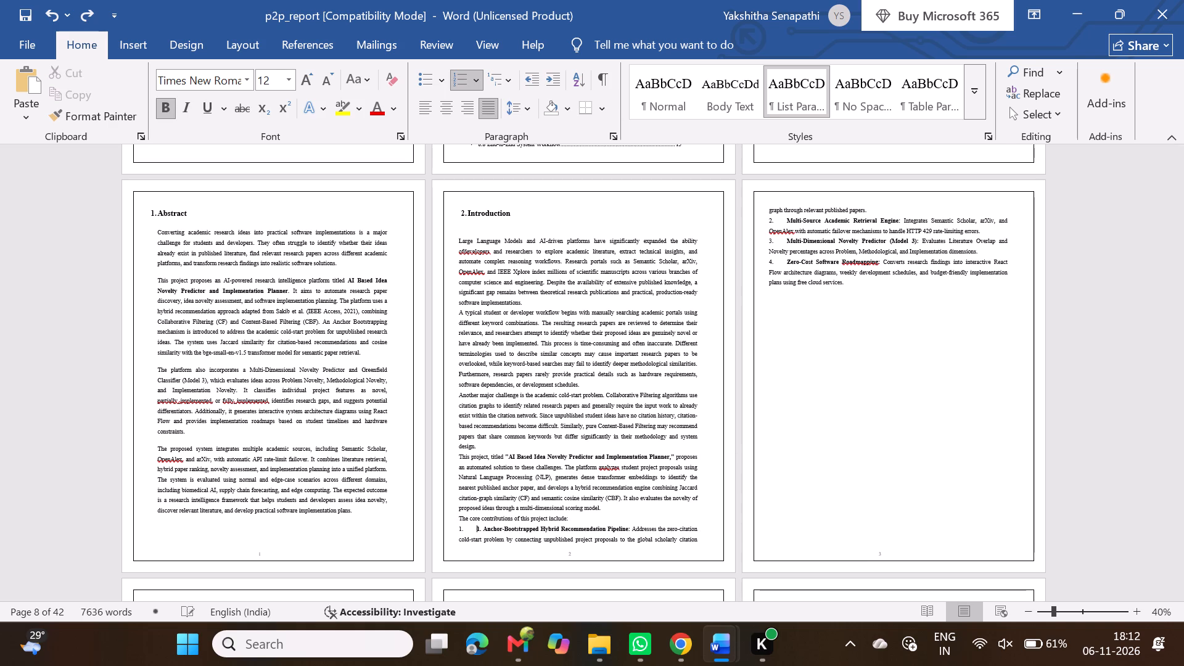
Remove the automatic number from the Anchor-Bootstrapped contribution and indent its manual "1." with spaces.
key("BackSpace")
key("space")
key("space")
key("space")
key("space")
key("space")
key("space")
key("space")
key("space")
key("space")
key("space")
key("space")
key("space")
key("space")
key("space")
key("space")
key("space")
key("space")
key("space")
key("space")
key("space")
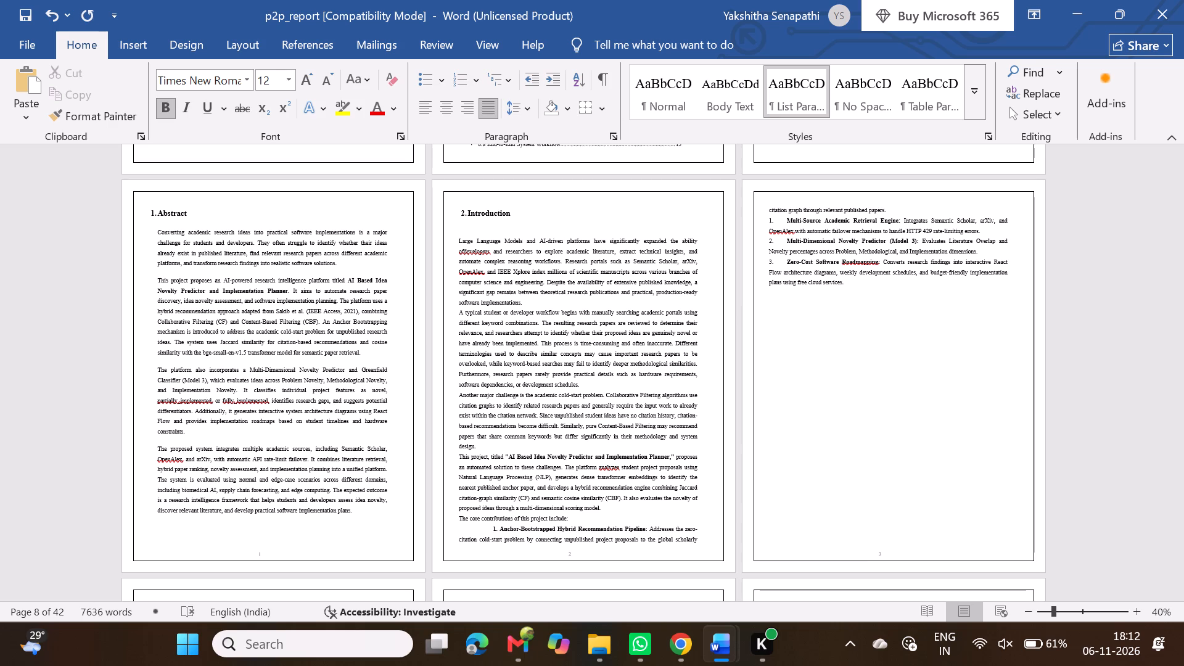
key("space")
key("space")
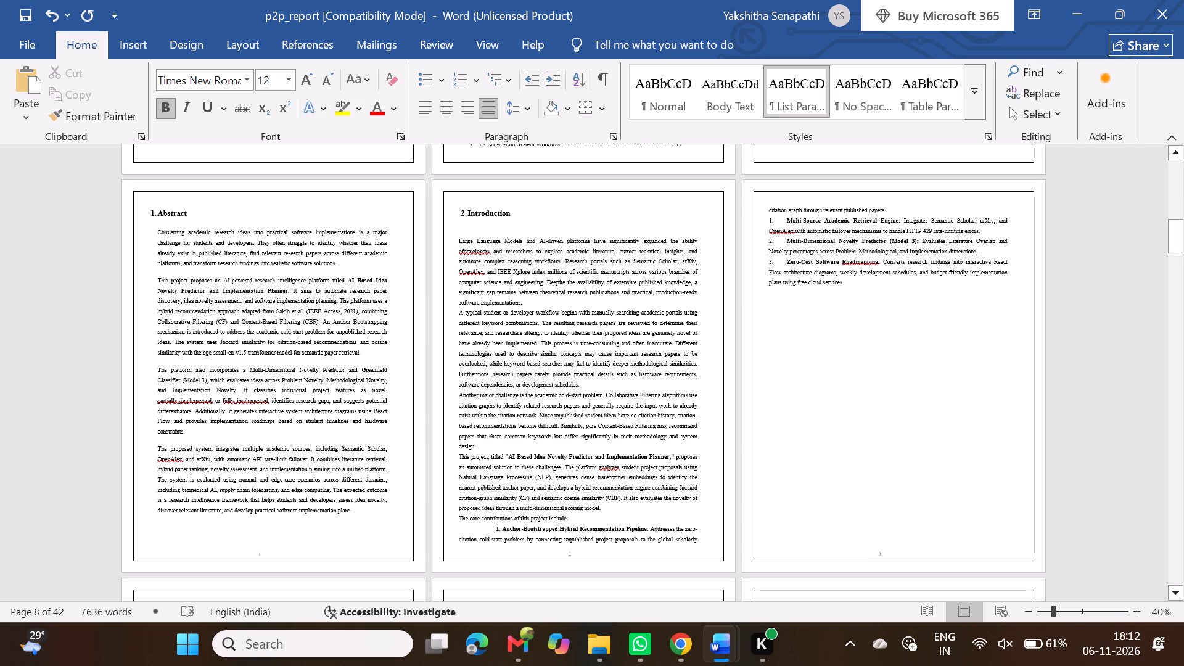
Replace the automatic number of the Multi-Source Academic Retrieval Engine contribution with a manual "2." and indent it with spaces.
left_click(783, 223)
type("2.")
key("space")
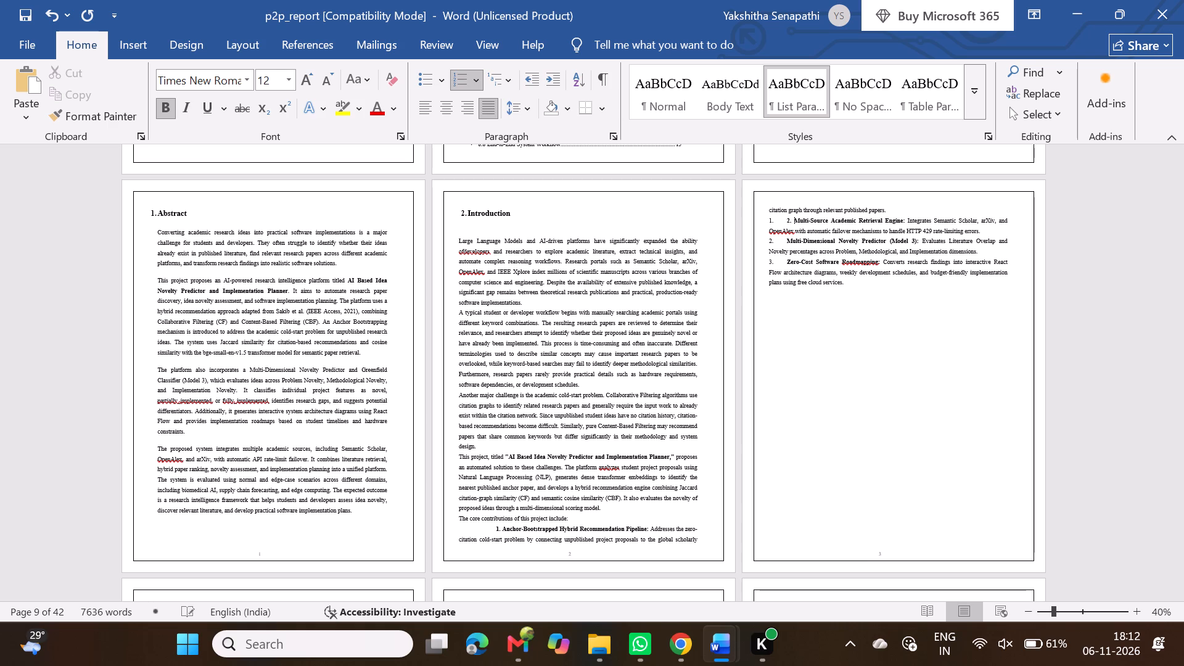
key("Left")
key("Left")
key("Left")
key("BackSpace")
key("space")
key("space")
key("space")
key("space")
key("space")
key("space")
key("space")
key("space")
key("space")
key("space")
key("space")
key("space")
key("space")
key("space")
key("space")
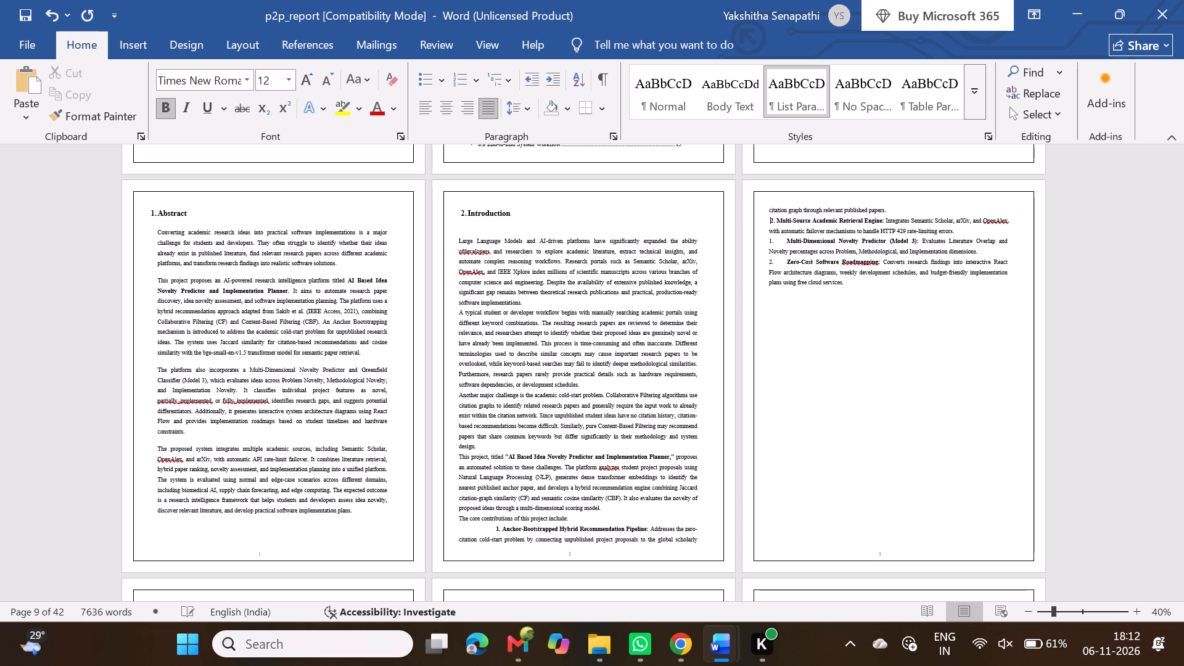
key("space")
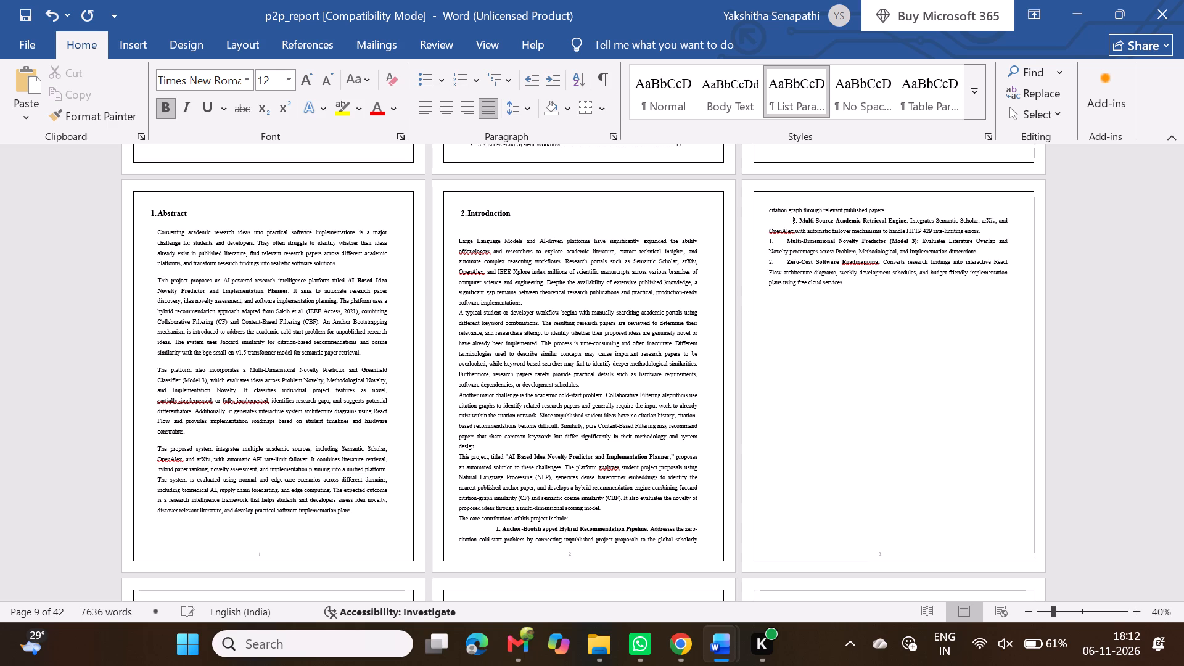
key("space")
Replace the automatic number of the Multi-Dimensional Novelty Predictor contribution with a manual "3." and indent it with spaces.
key("Down")
key("Down")
key("Left")
key("Left")
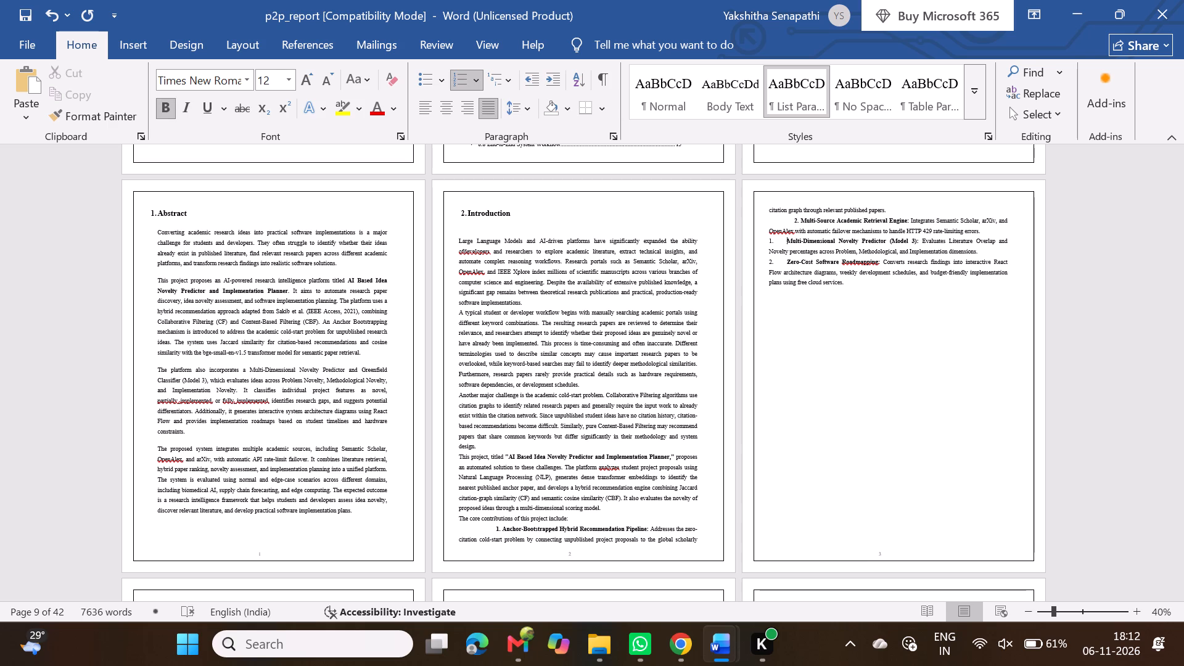
type("3.")
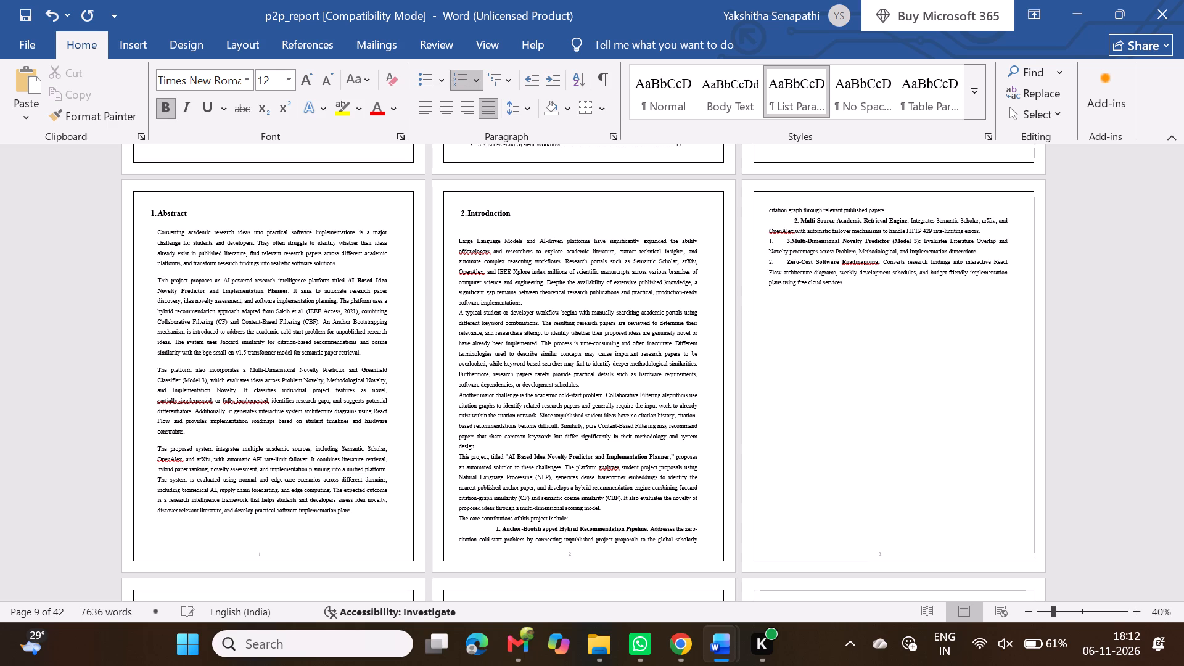
key("Home")
key("BackSpace")
key("space")
key("space")
key("space")
key("space")
key("space")
key("space")
key("space")
key("space")
key("space")
key("space")
key("space")
key("space")
key("space")
key("space")
key("space")
key("space")
key("space")
key("space")
key("space")
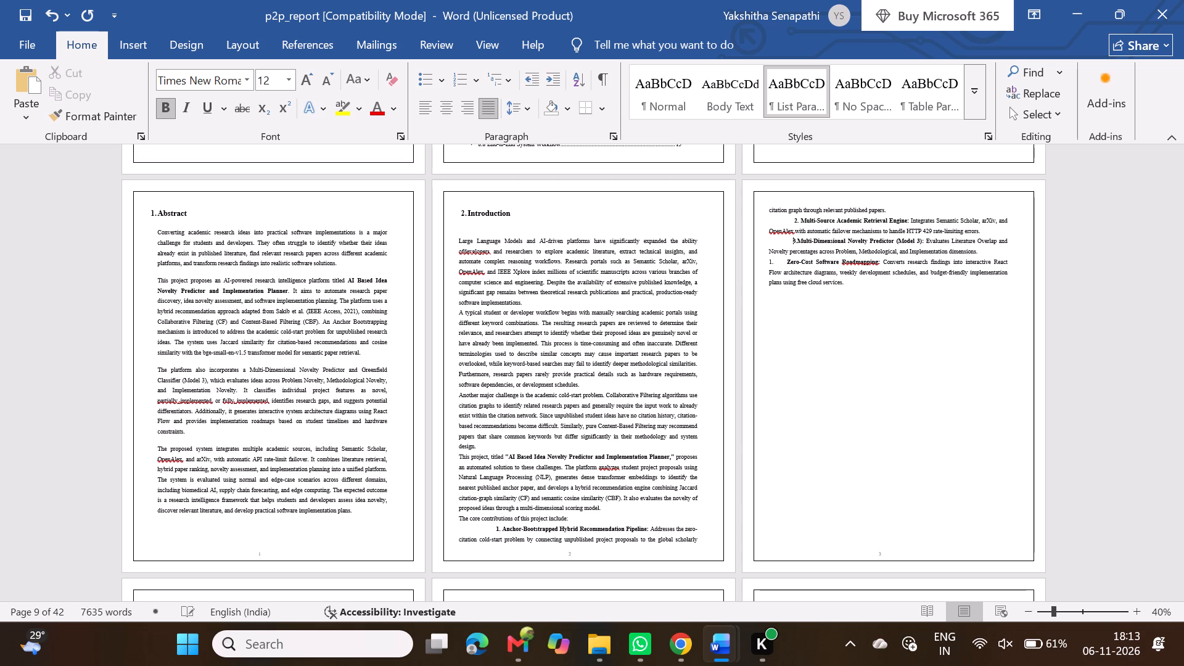
Adjust the spacing around the manual "3." of the Multi-Dimensional Novelty Predictor contribution, adding a space between number and title.
key("space")
key("Right")
key("Right")
key("space")
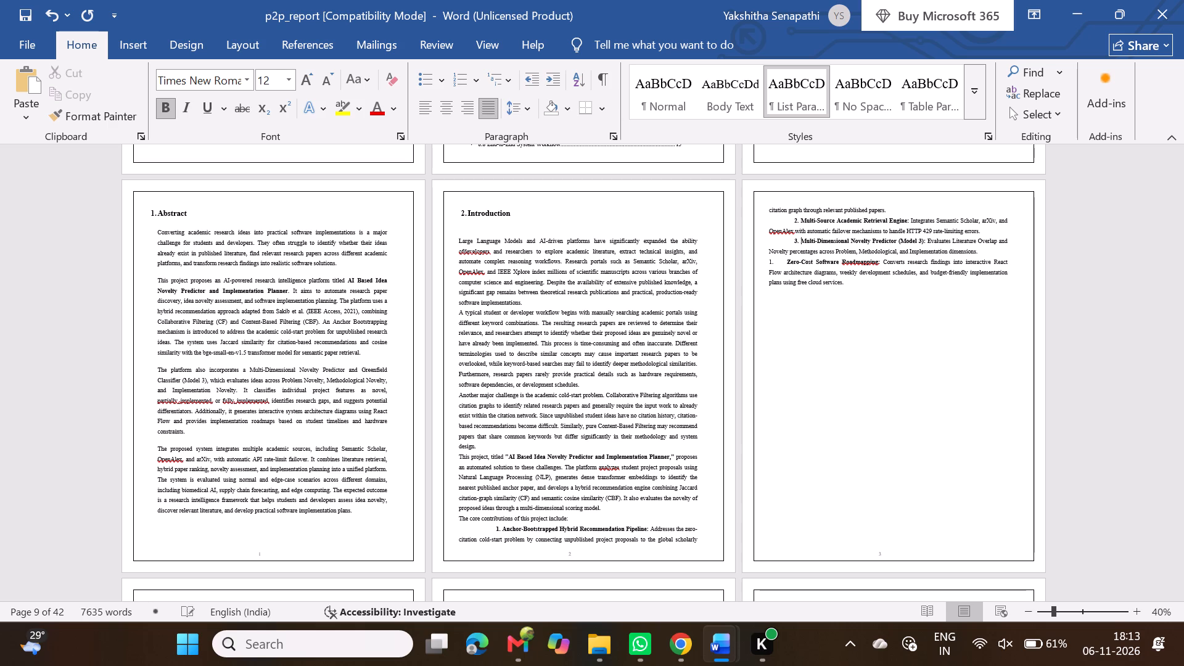
Replace the automatic number of the Zero-Cost Software Roadmapping contribution with a manual "4." and indent it with spaces.
key("Down")
key("Down")
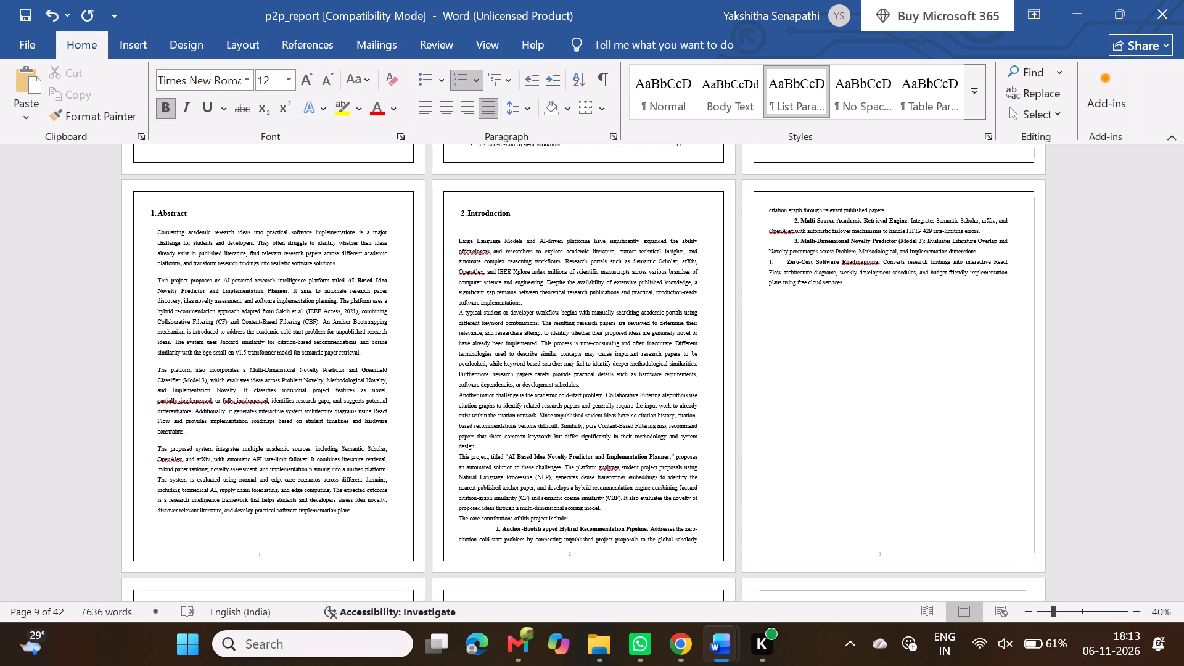
key("Home")
key("BackSpace")
key("BackSpace")
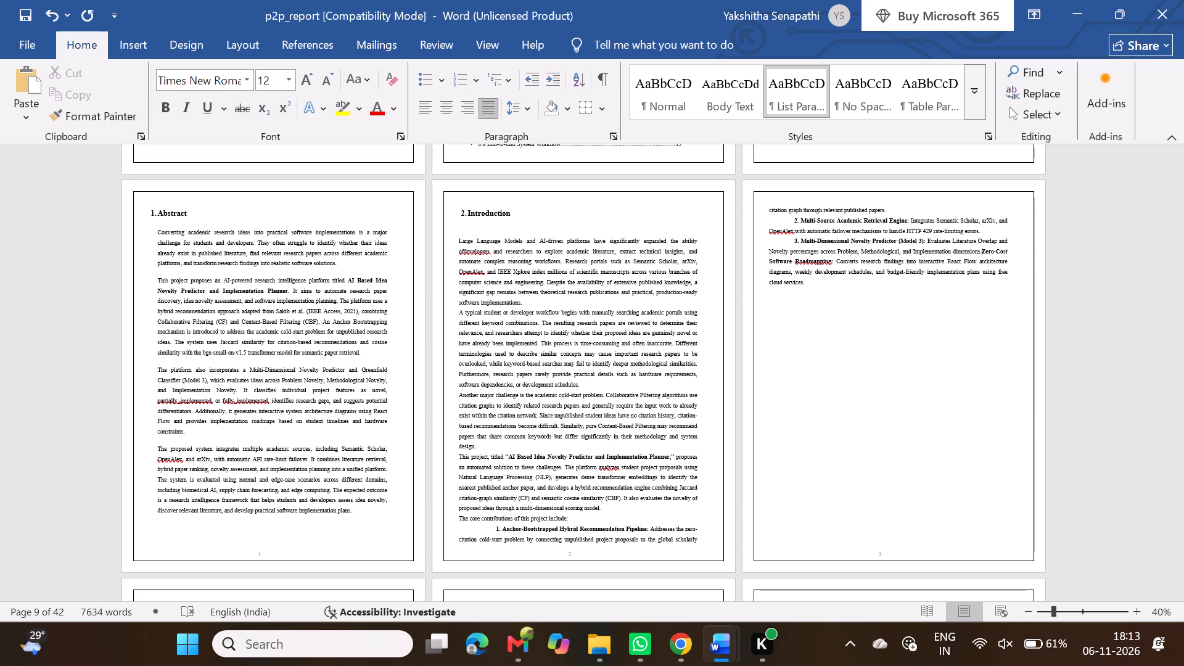
key("ctrl+z")
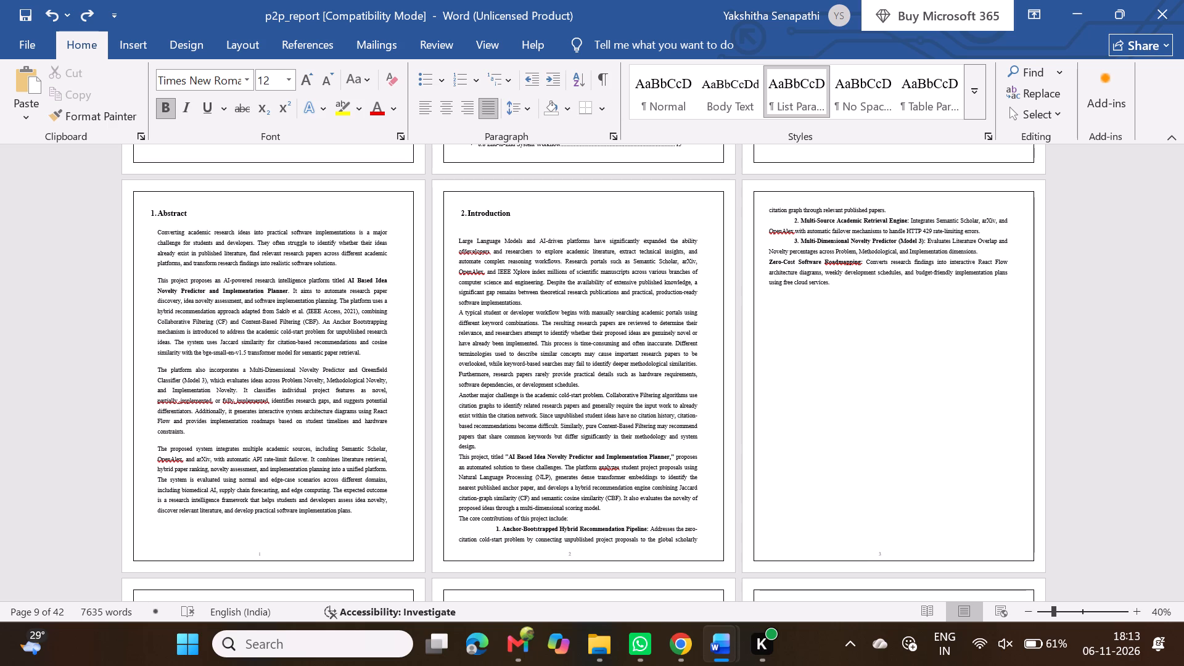
type("4.")
key("Home")
key("space")
key("space")
key("space")
key("space")
key("space")
key("space")
key("space")
key("space")
key("space")
key("space")
key("space")
key("space")
key("space")
key("space")
key("space")
key("space")
key("space")
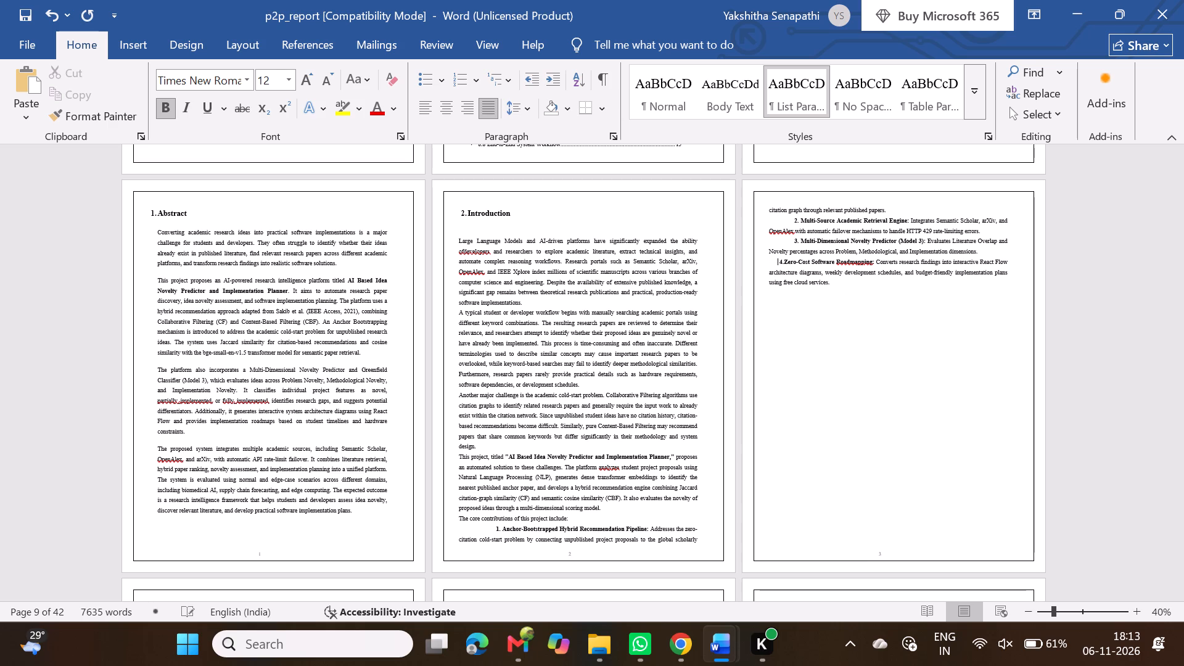
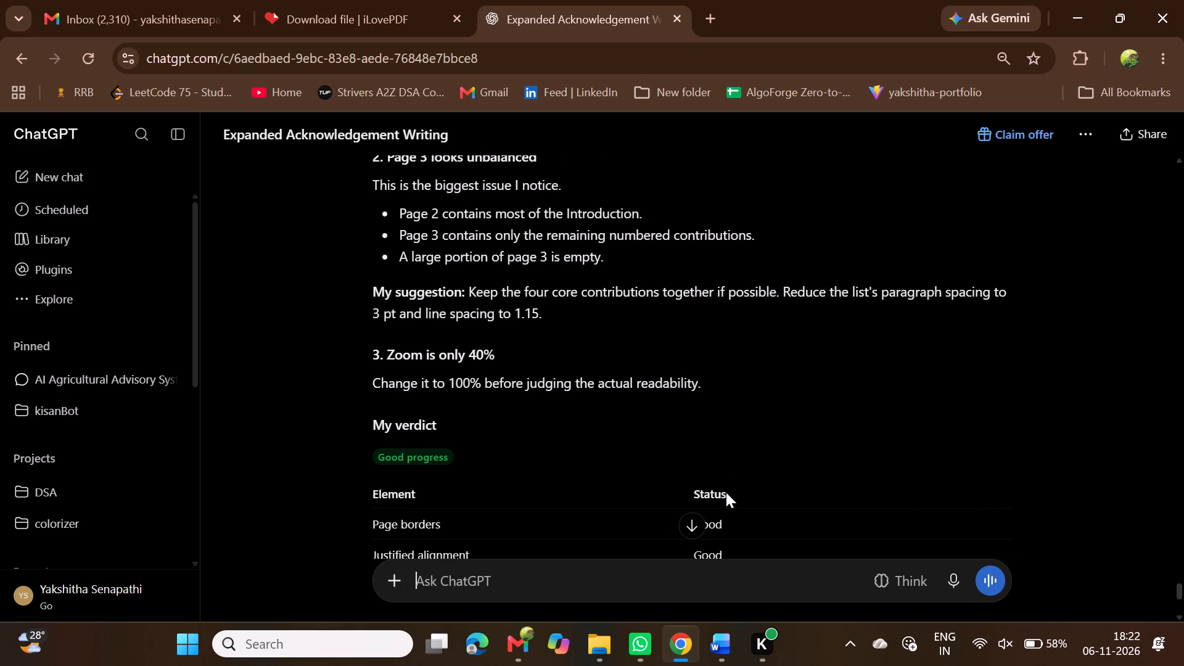
scroll(726, 492, "down", 1)
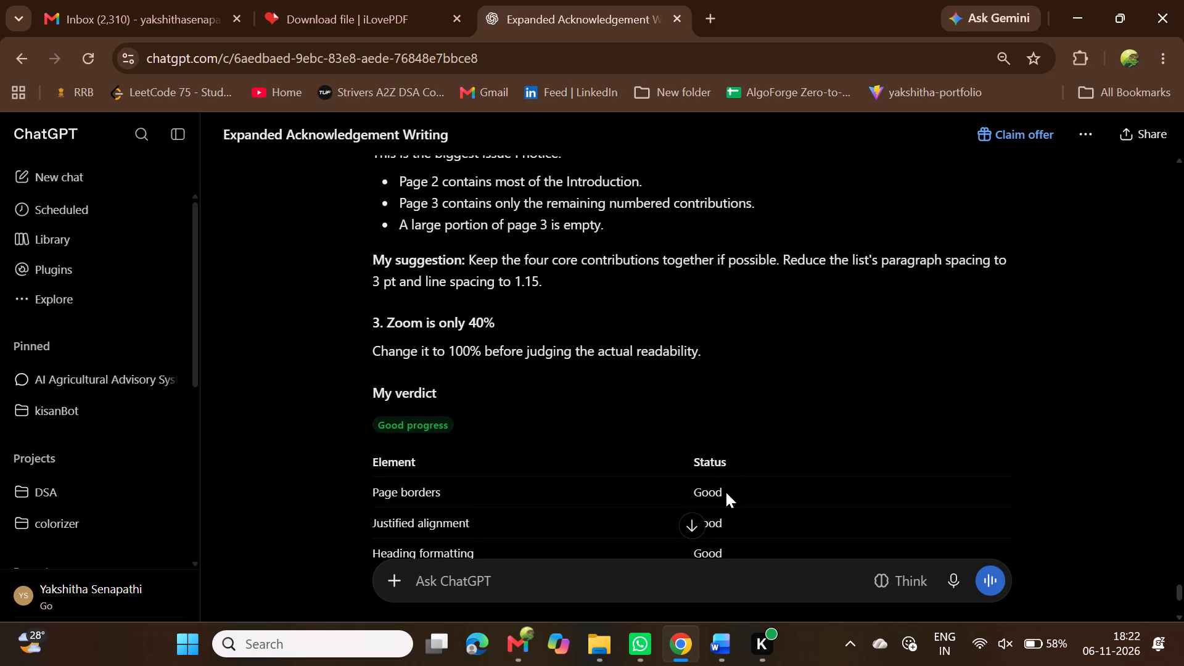
scroll(726, 492, "down", 1)
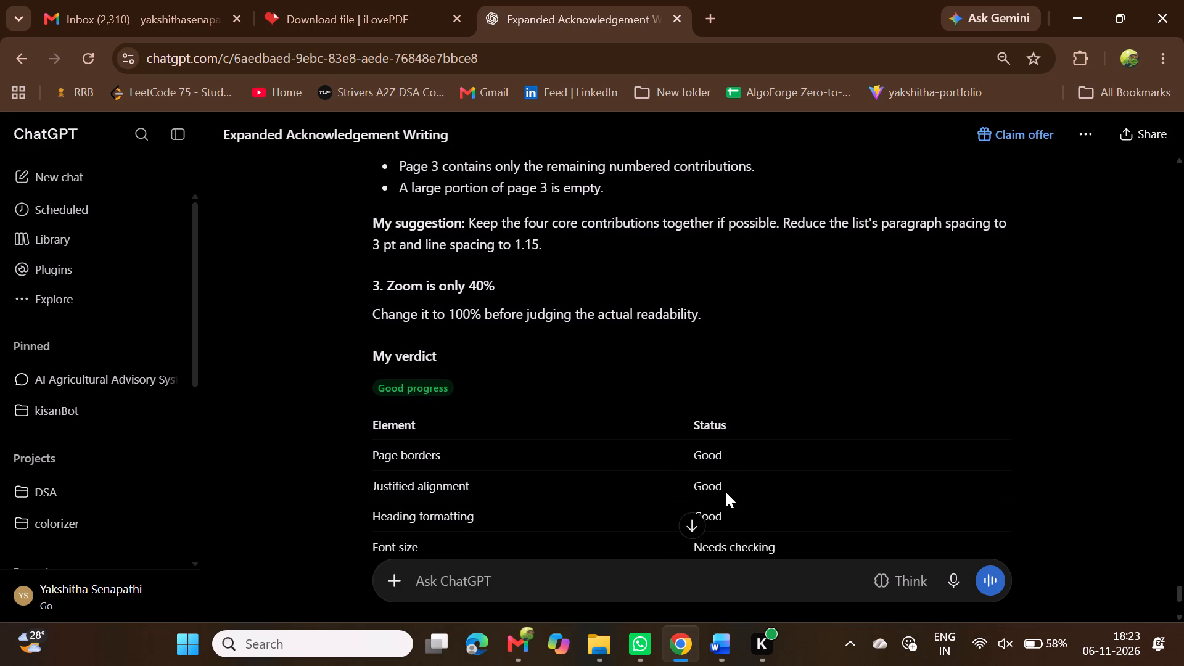
scroll(726, 492, "down", 2)
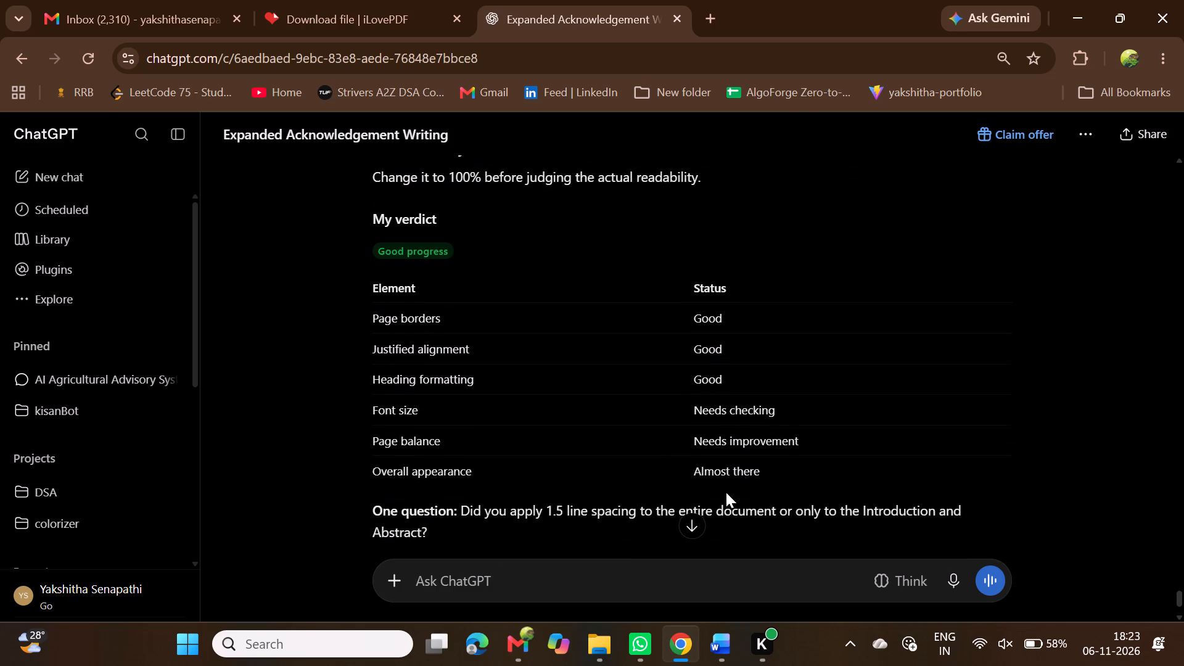
scroll(726, 492, "down", 2)
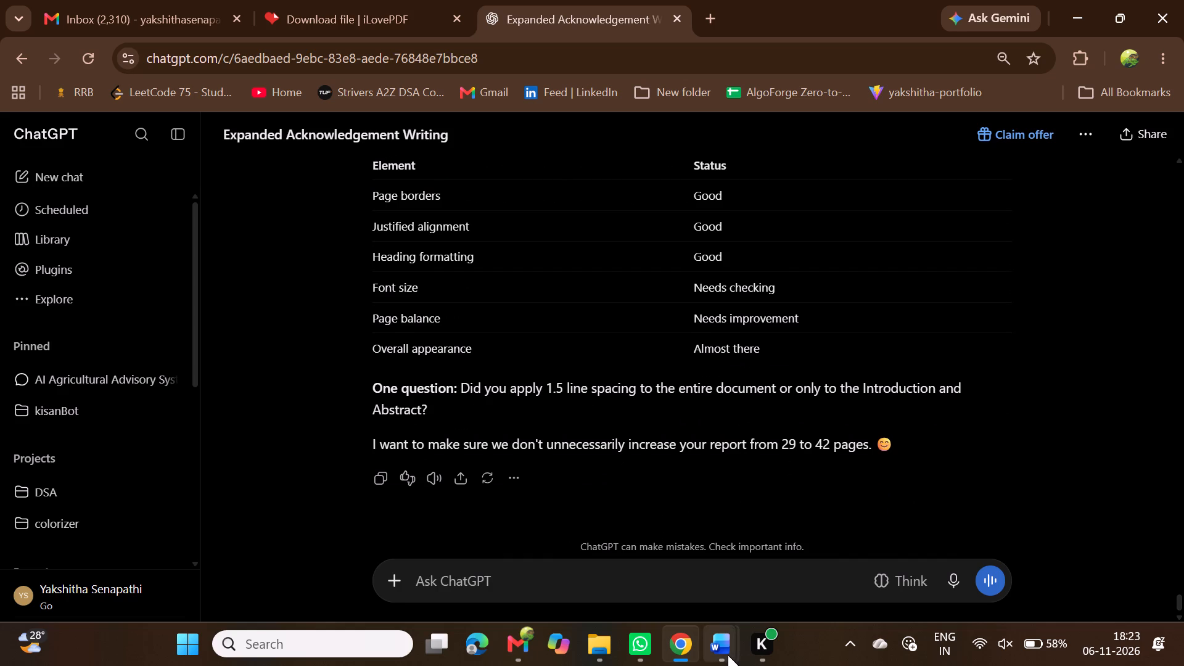
left_click(780, 532)
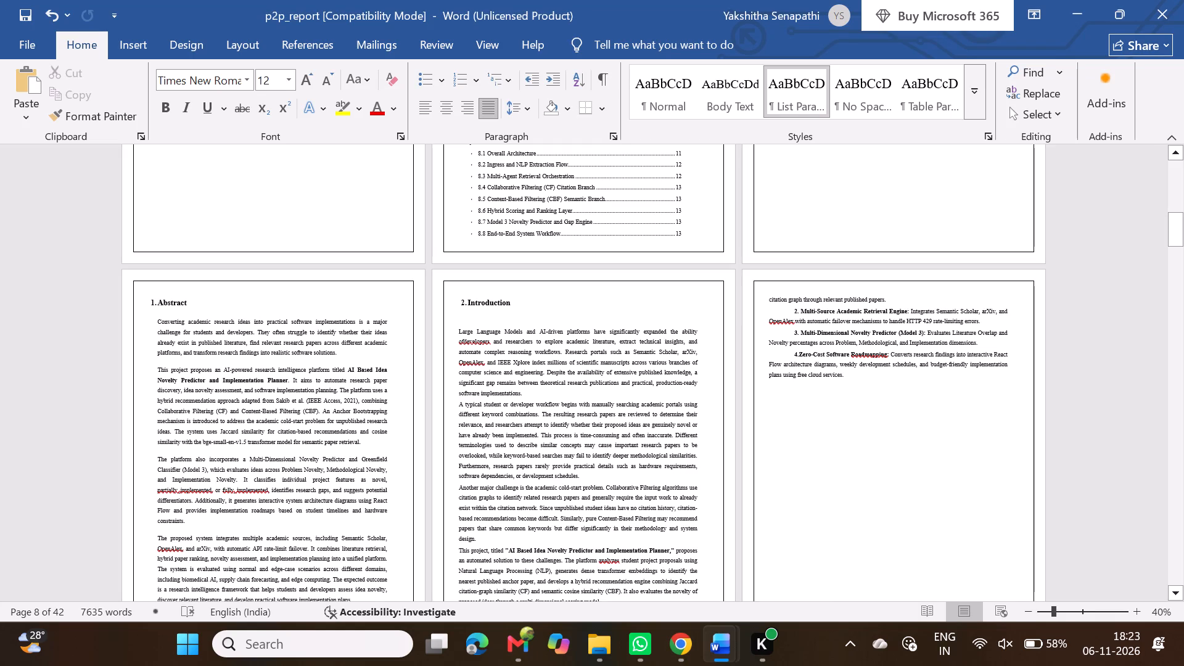
scroll(718, 485, "down", 1)
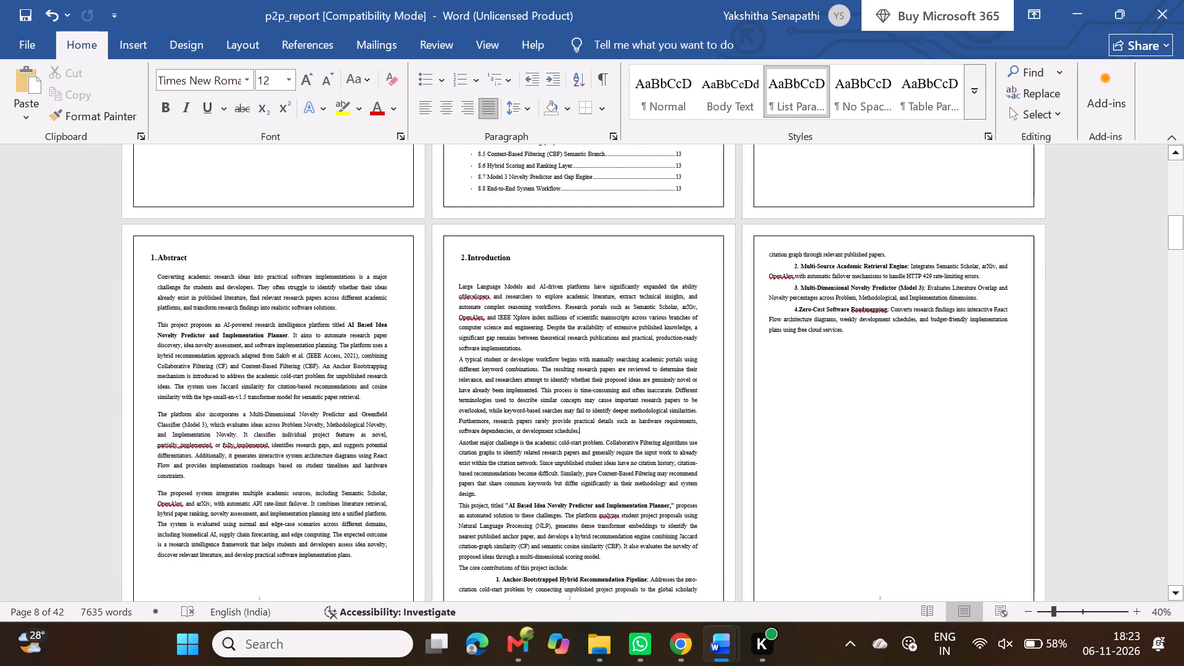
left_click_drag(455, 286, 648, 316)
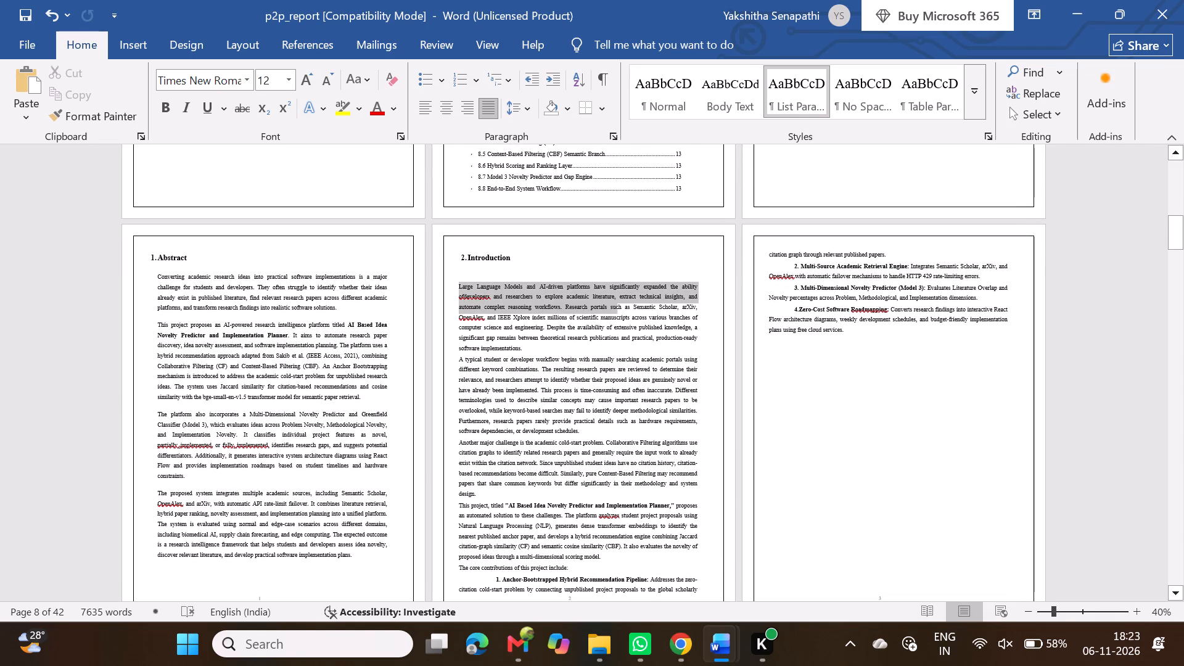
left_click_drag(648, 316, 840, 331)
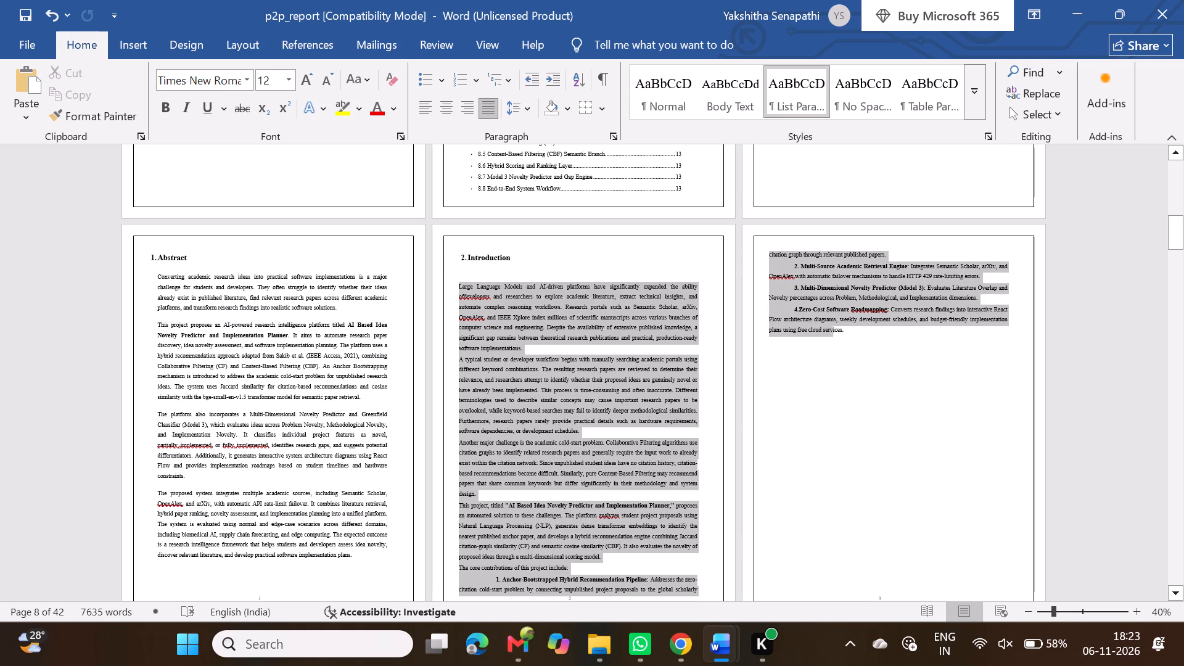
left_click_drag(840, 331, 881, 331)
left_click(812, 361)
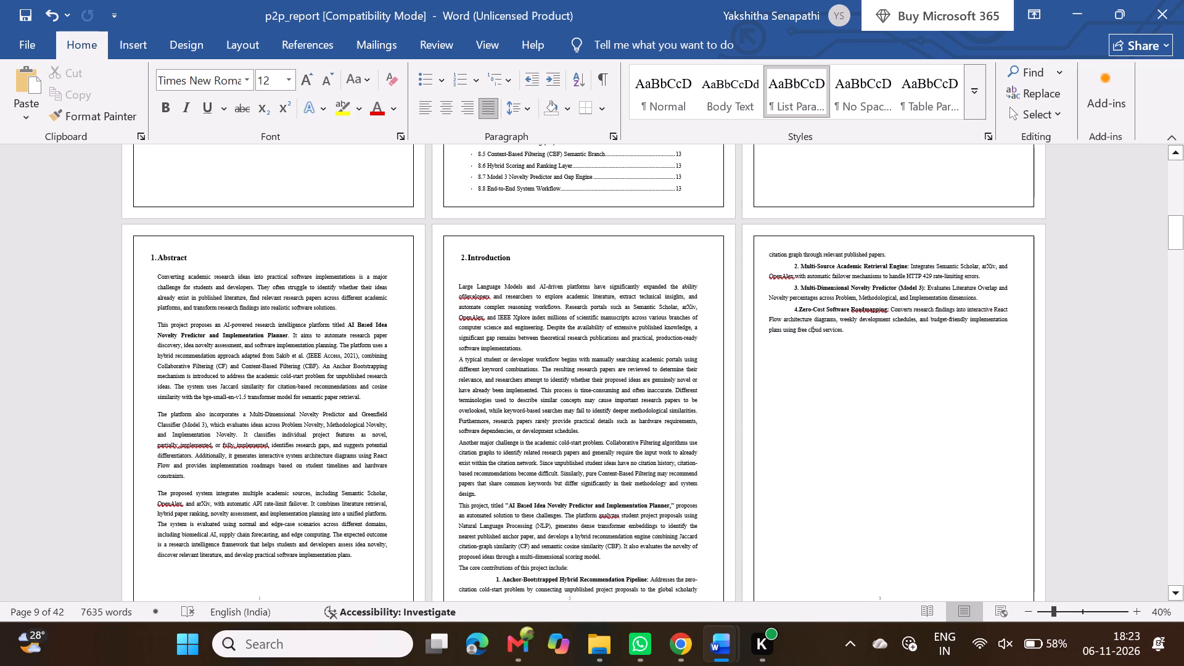
Insert a space between the number 4 and "Zero-Cost Software Roadmapping" in the Introduction's contributions list.
left_click(798, 312)
key("space")
Insert three blank lines before "The core contributions of this project include:" to move the line and its numbered list together onto the next page.
scroll(846, 339, "down", 1)
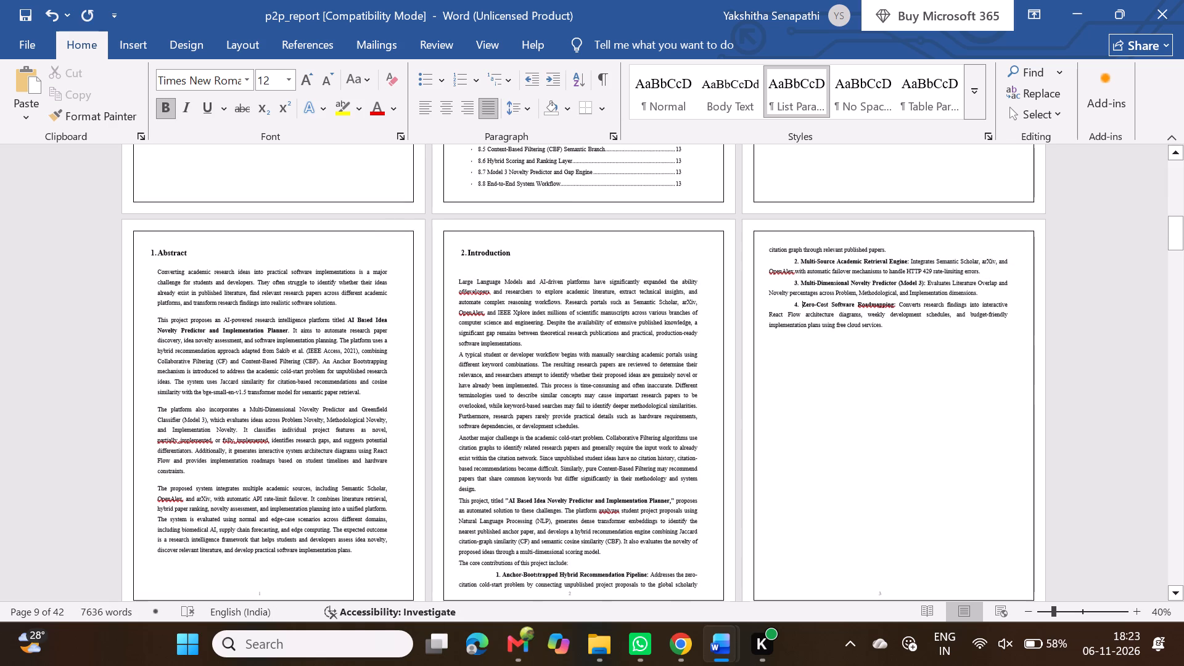
scroll(846, 339, "down", 1)
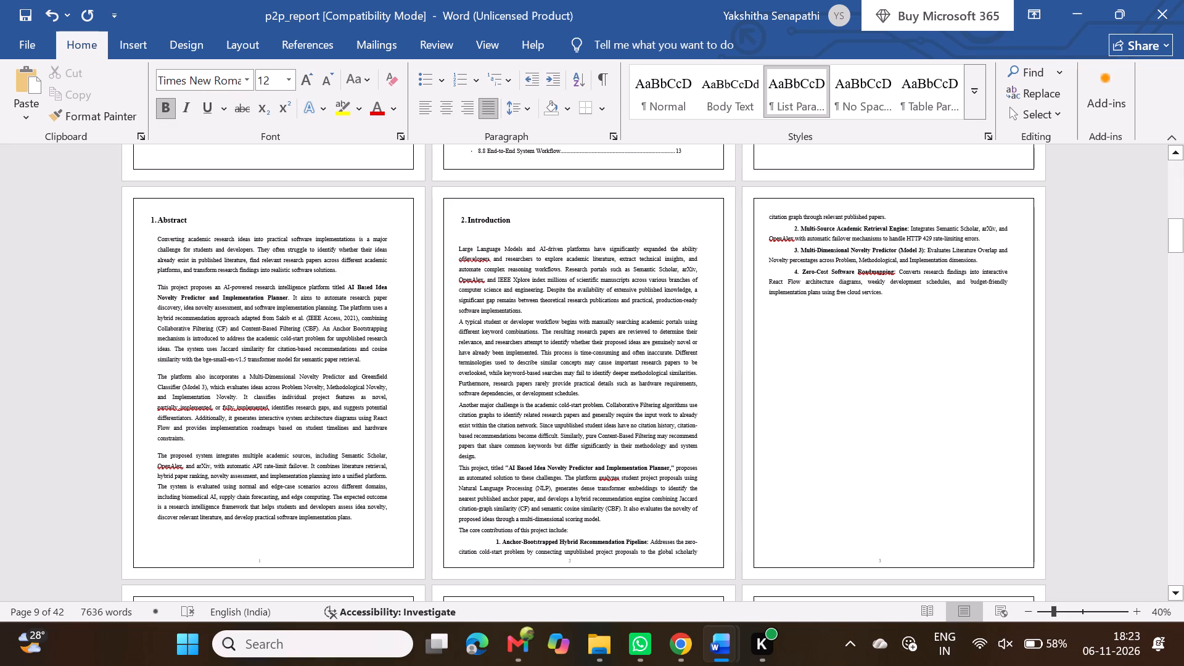
left_click(488, 545)
left_click(457, 530)
key("Return")
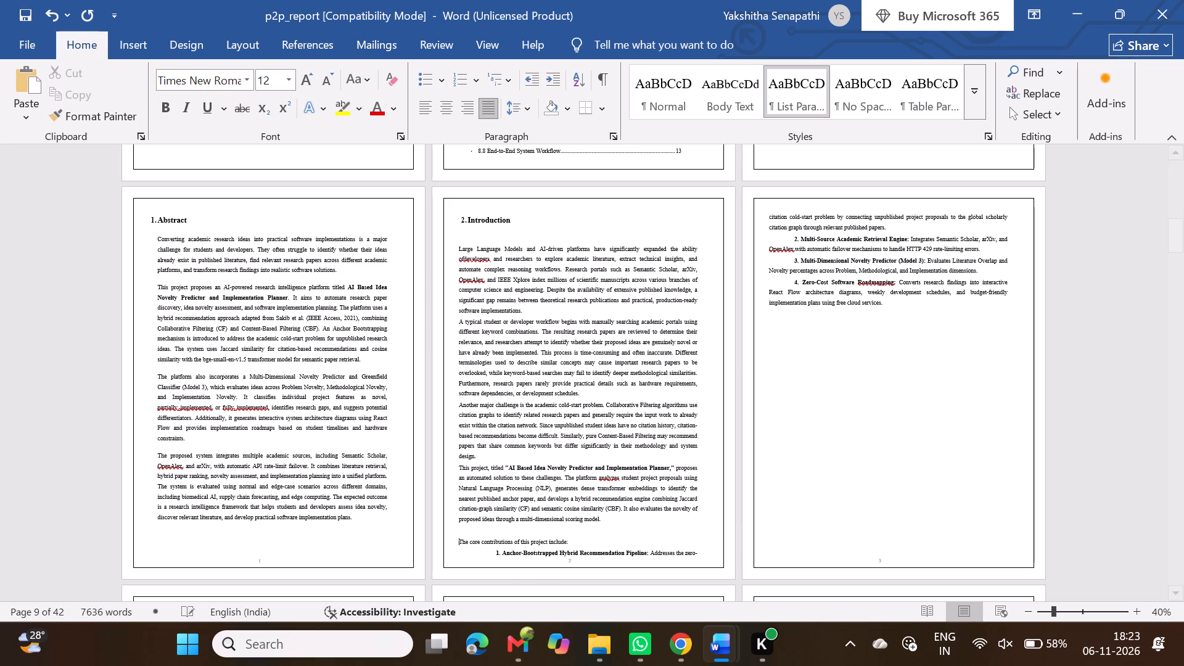
key("Return")
key("Return")
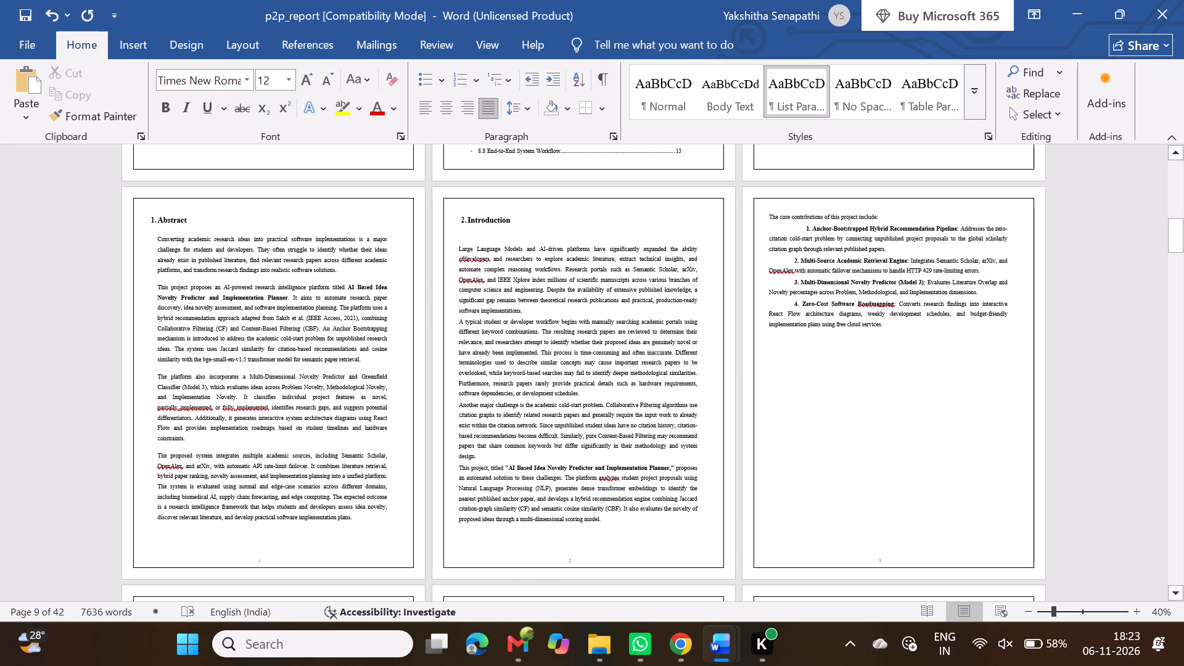
Review the page layout from the Abstract and Introduction through the Literature Survey, Problem Statement, Existing Solution and Proposed Solution sections.
scroll(562, 530, "up", 1)
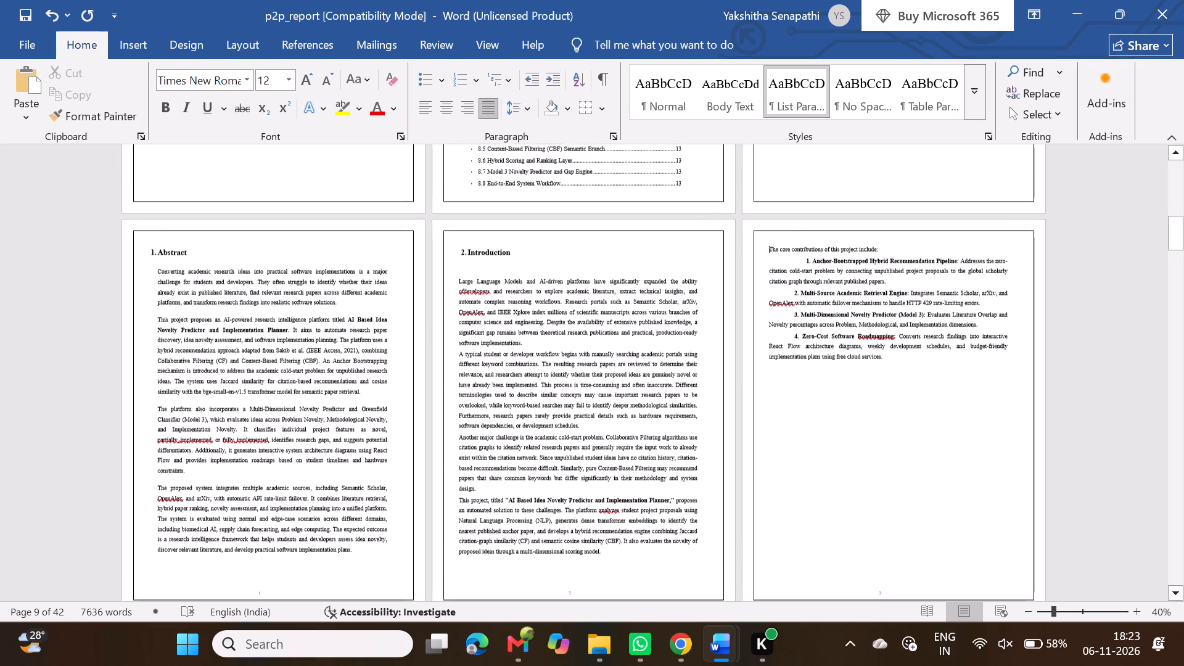
scroll(562, 530, "up", 1)
scroll(335, 318, "up", 2)
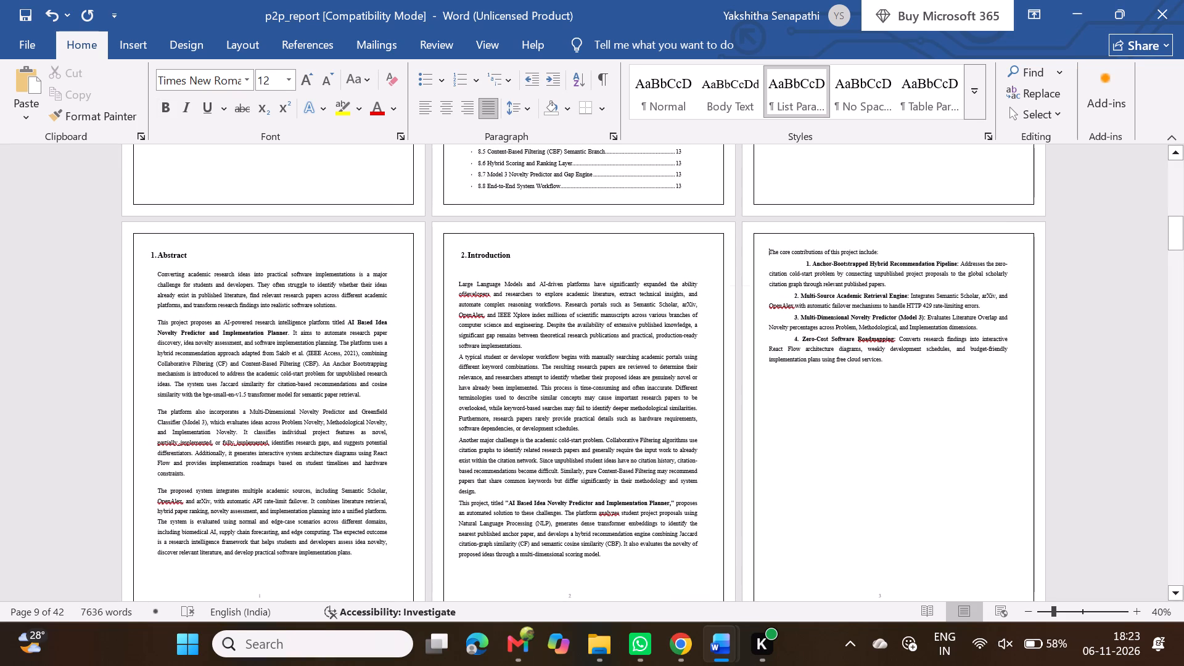
scroll(335, 318, "up", 2)
scroll(335, 318, "down", 2)
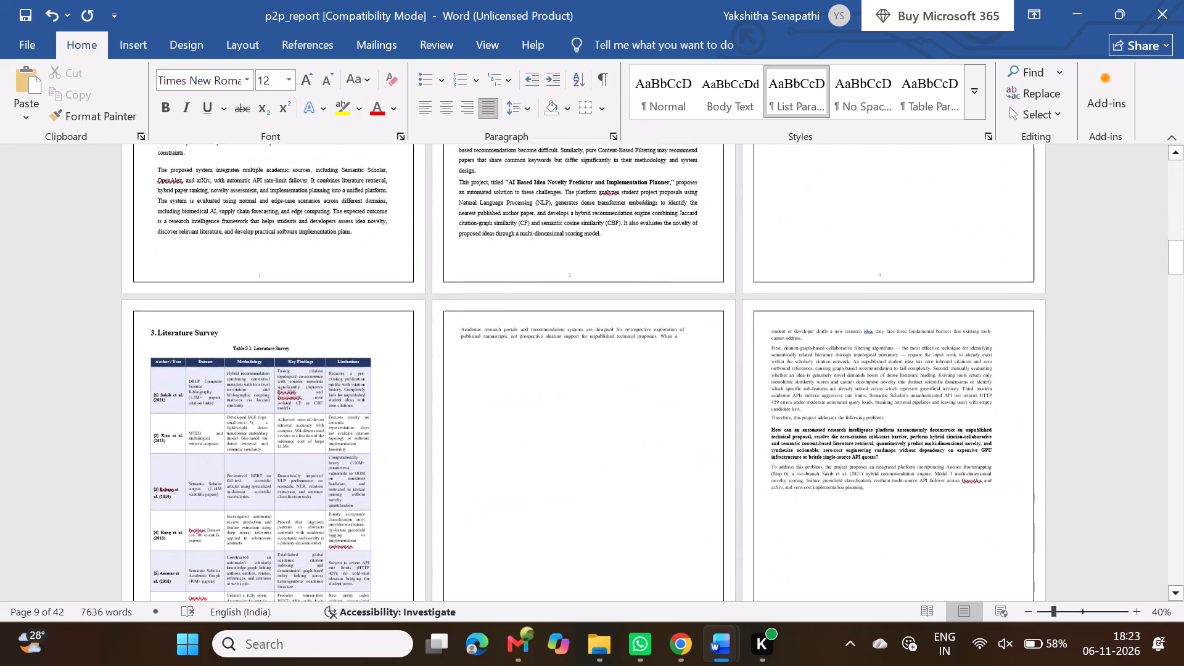
scroll(335, 318, "down", 3)
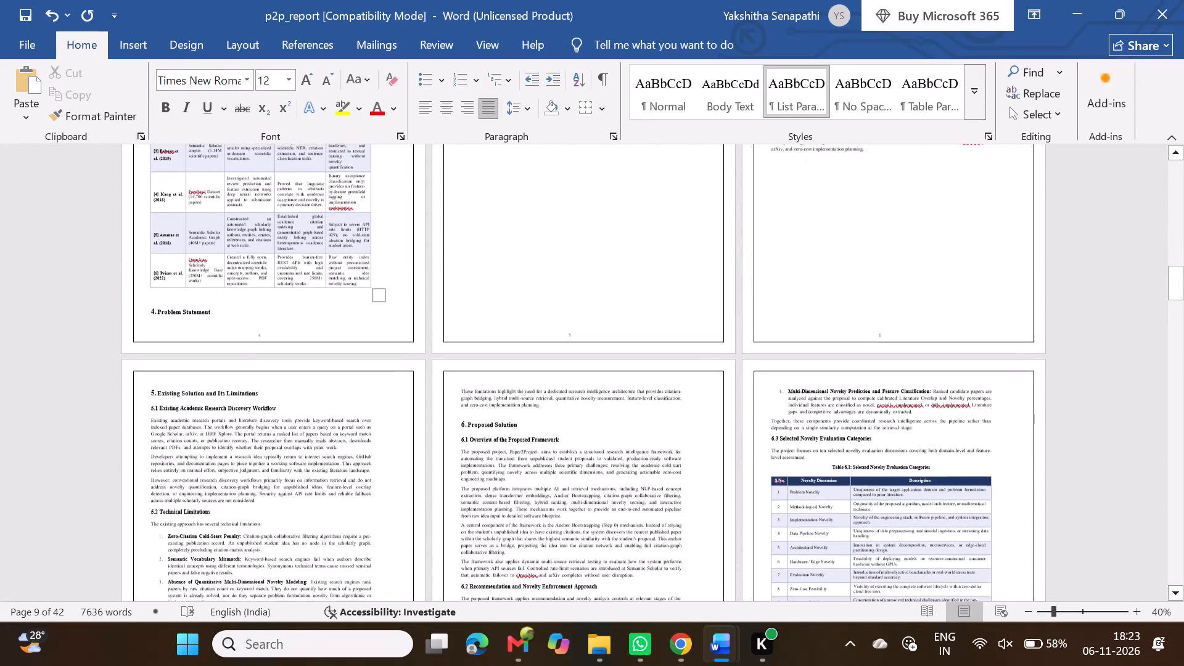
scroll(335, 318, "down", 1)
scroll(335, 318, "up", 1)
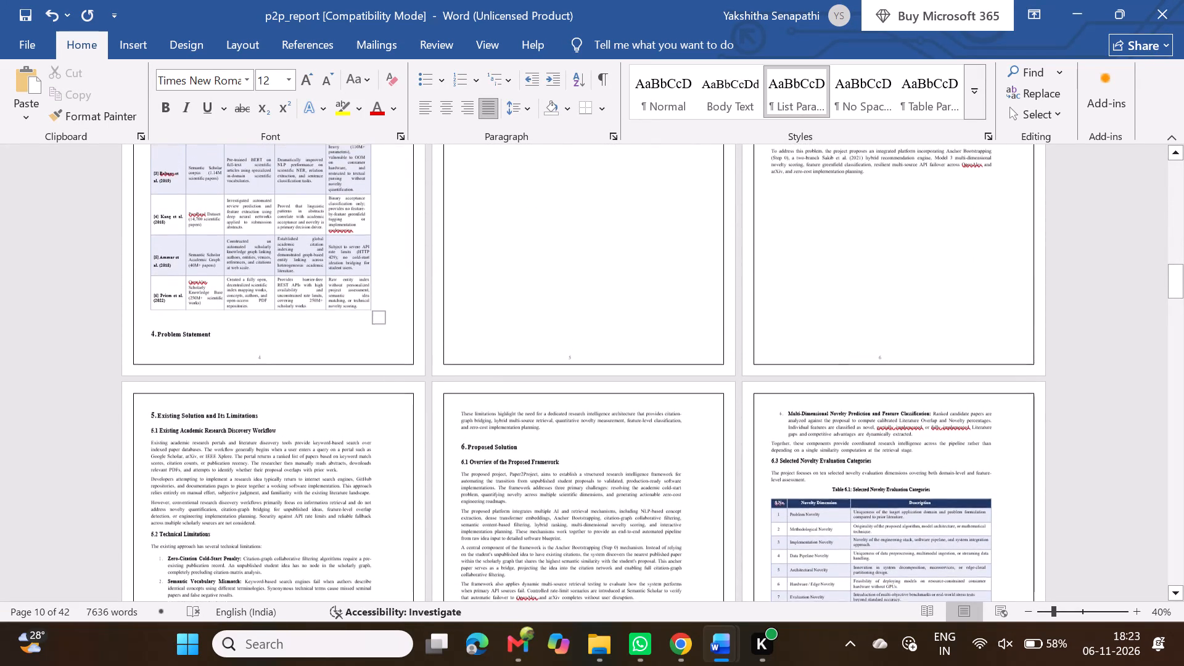
scroll(335, 318, "up", 1)
scroll(335, 318, "down", 3)
scroll(335, 318, "up", 1)
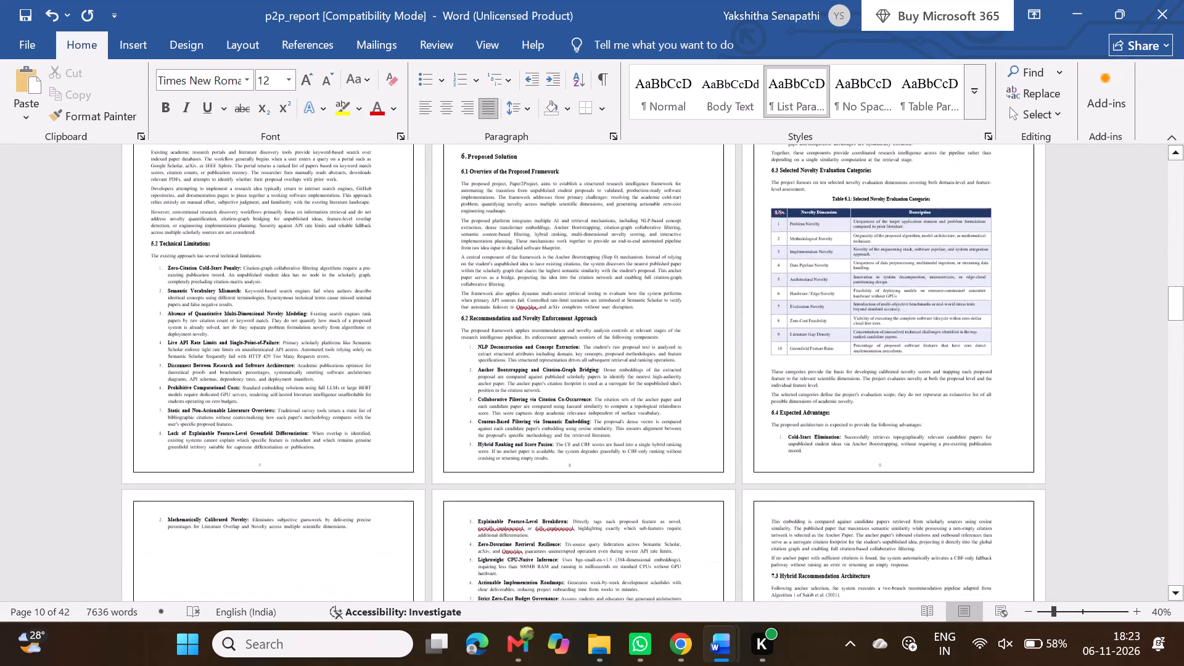
Format the Abstract's body paragraphs with the No Spacing style, wider line spacing and font size 12.
scroll(335, 318, "up", 13)
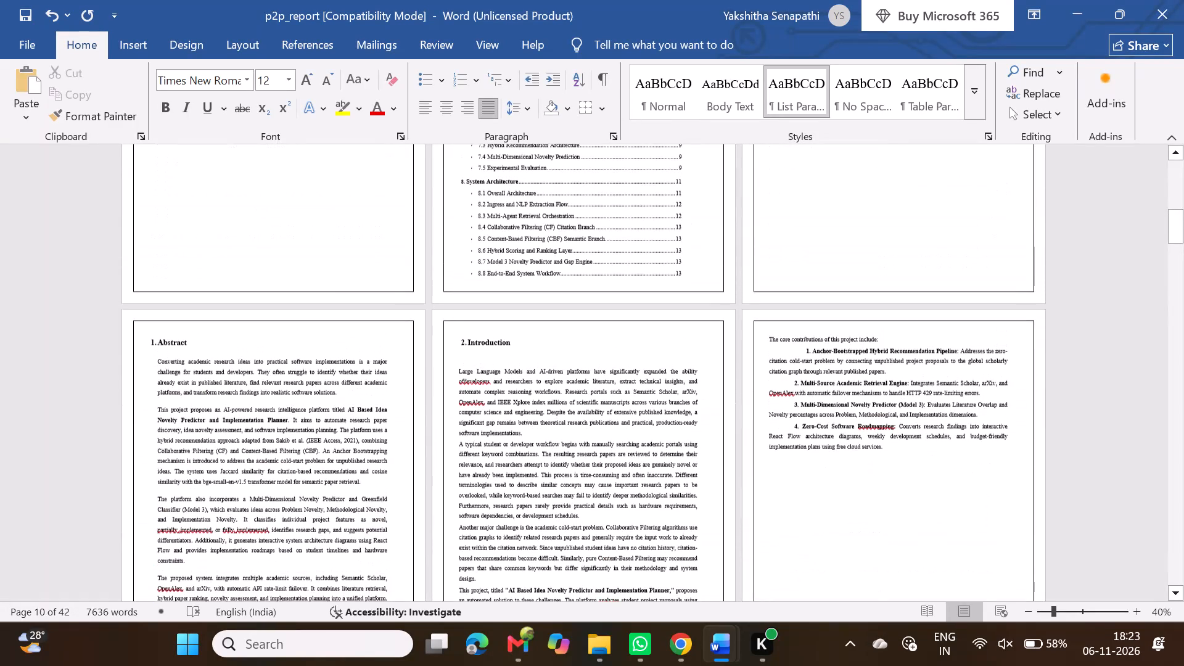
scroll(334, 279, "down", 1)
scroll(230, 311, "down", 1)
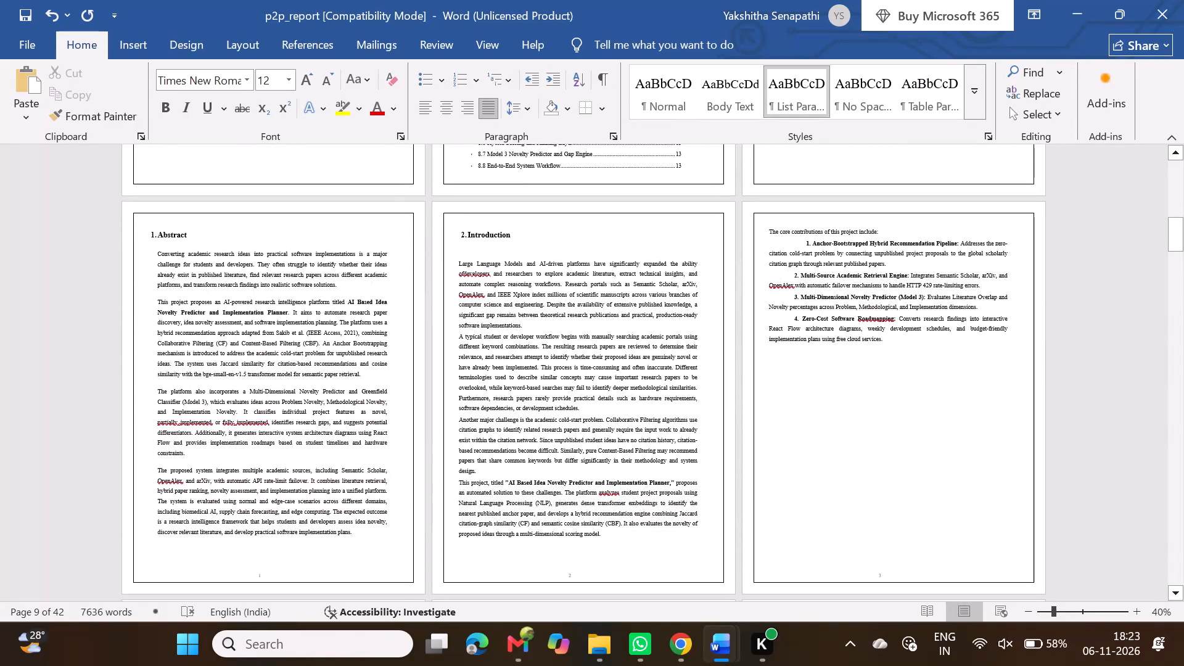
left_click_drag(152, 254, 360, 532)
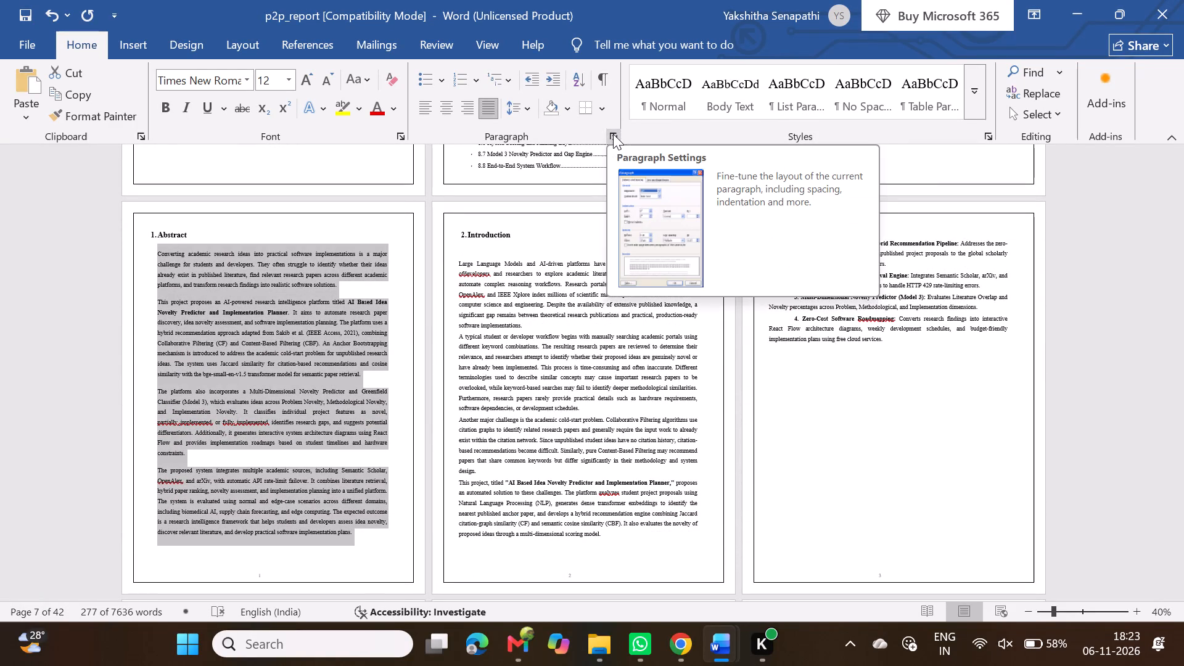
left_click(779, 102)
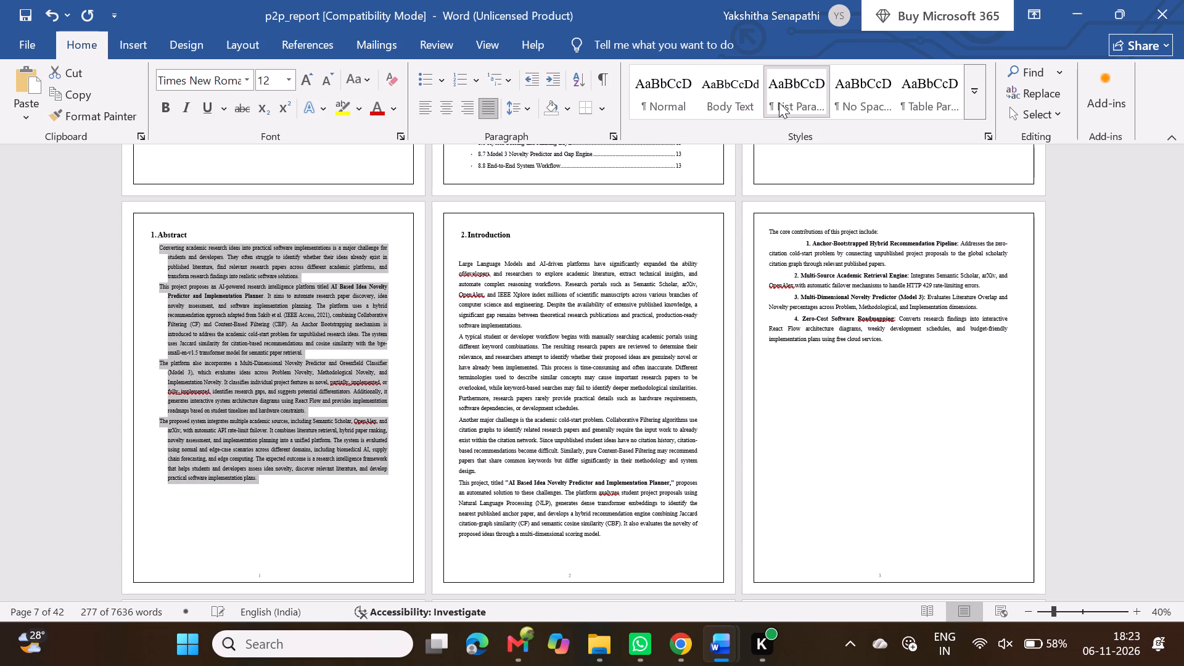
key("ctrl+z")
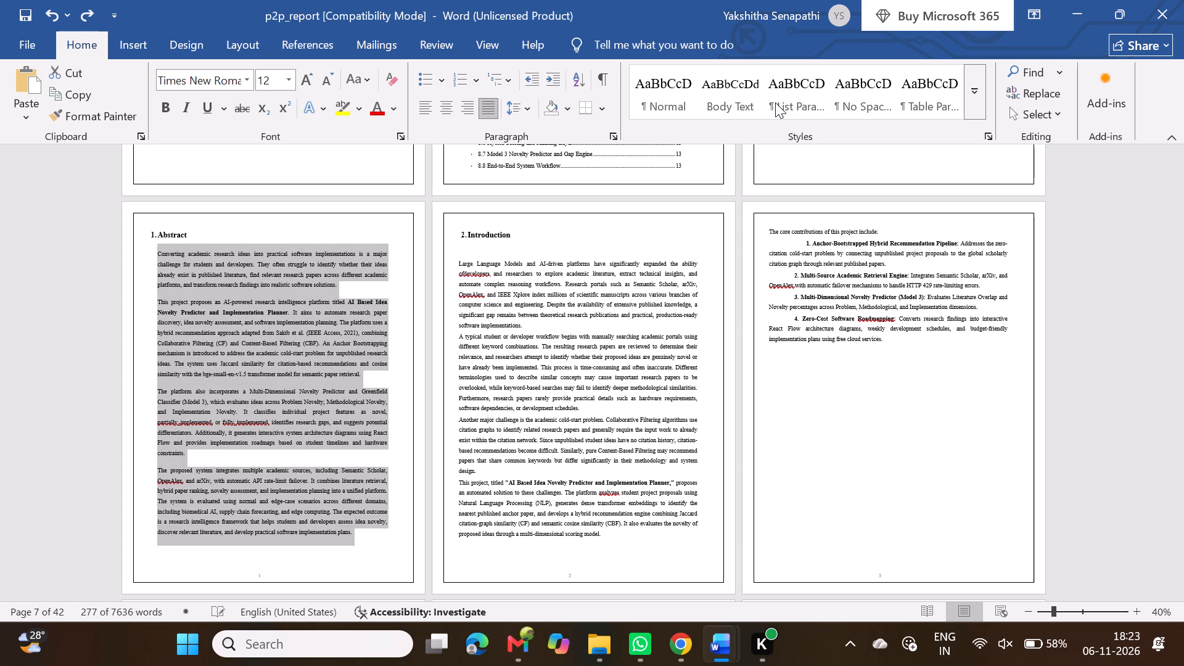
left_click(868, 95)
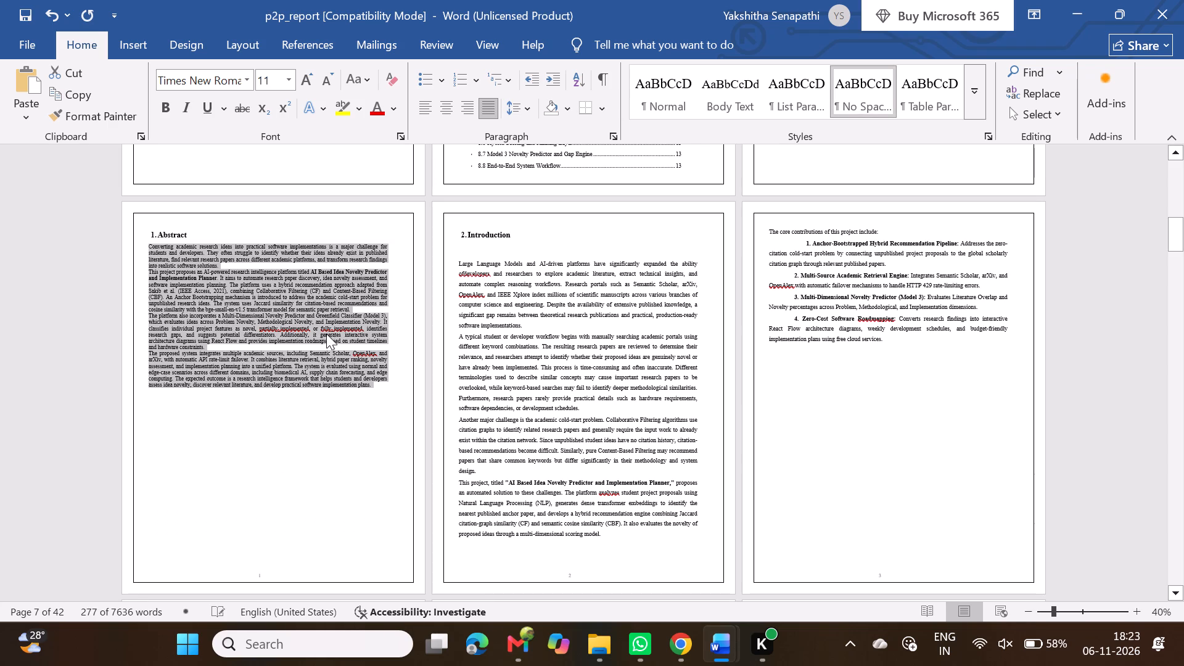
left_click(524, 110)
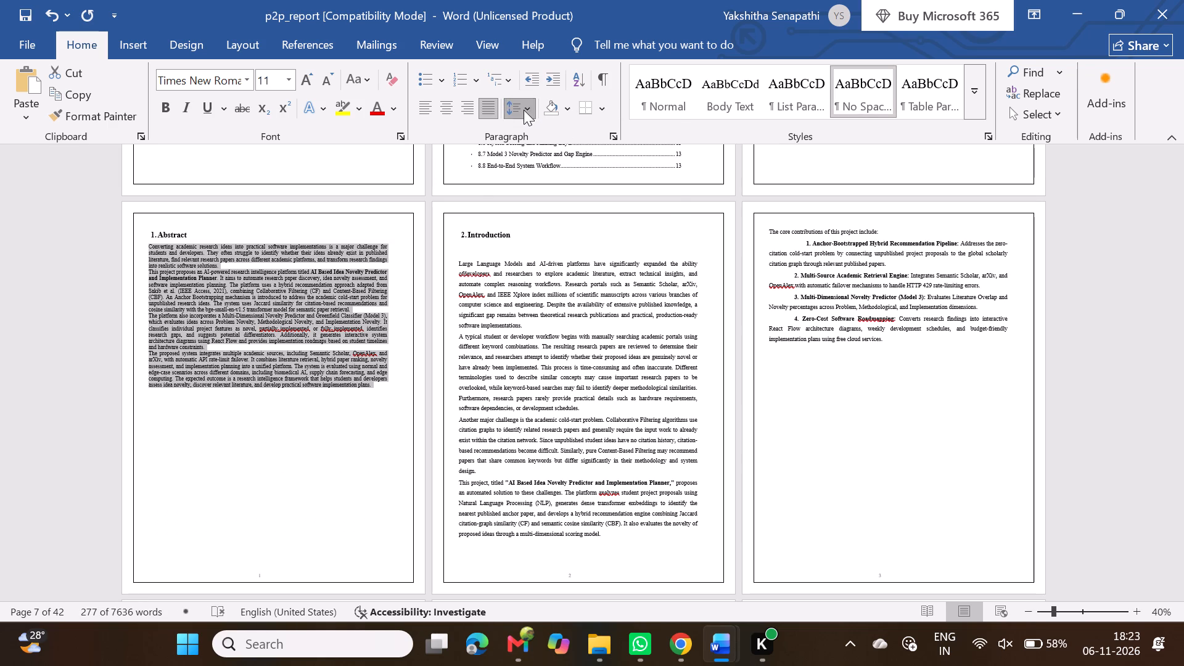
left_click(543, 177)
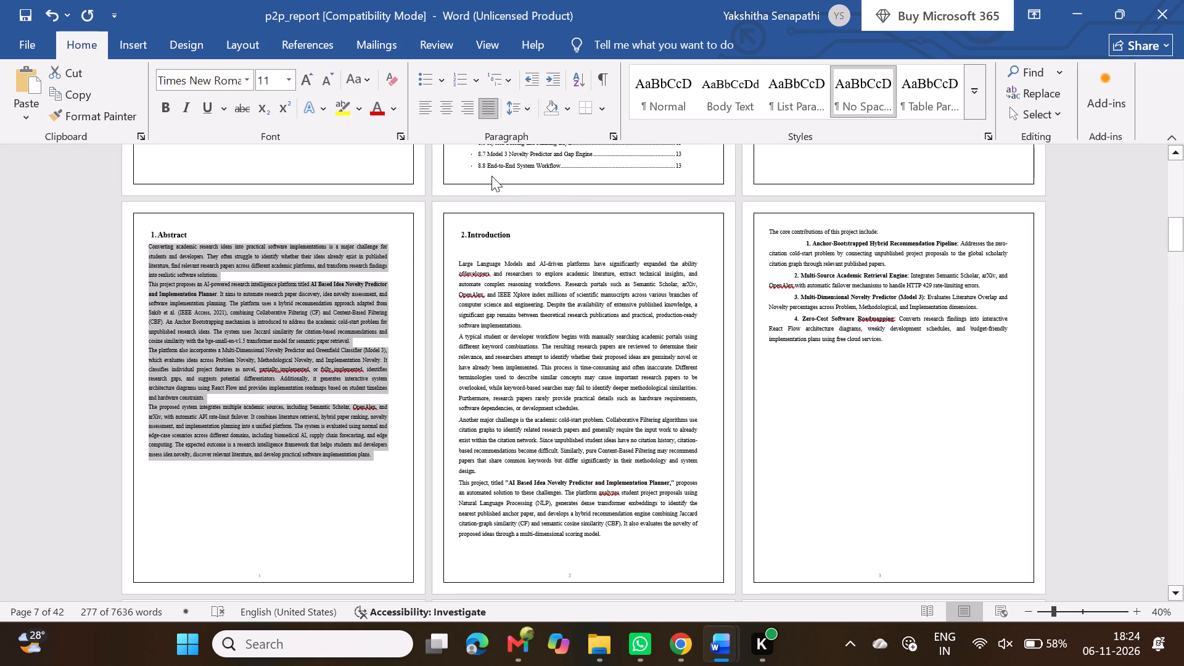
left_click(290, 83)
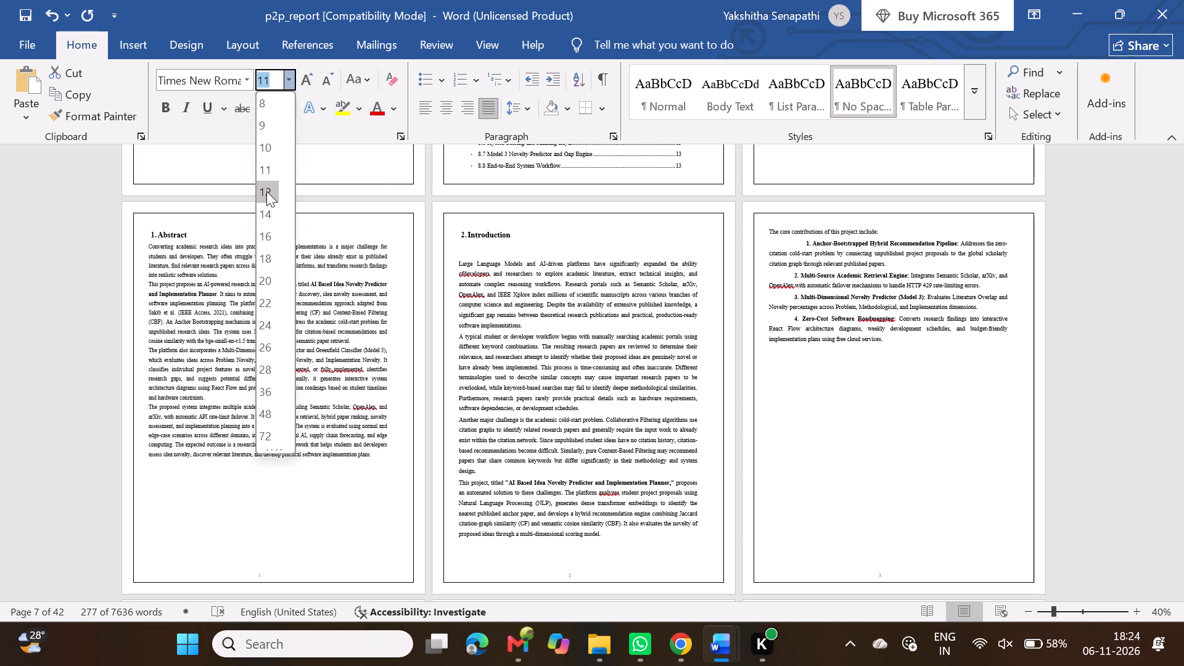
left_click(266, 192)
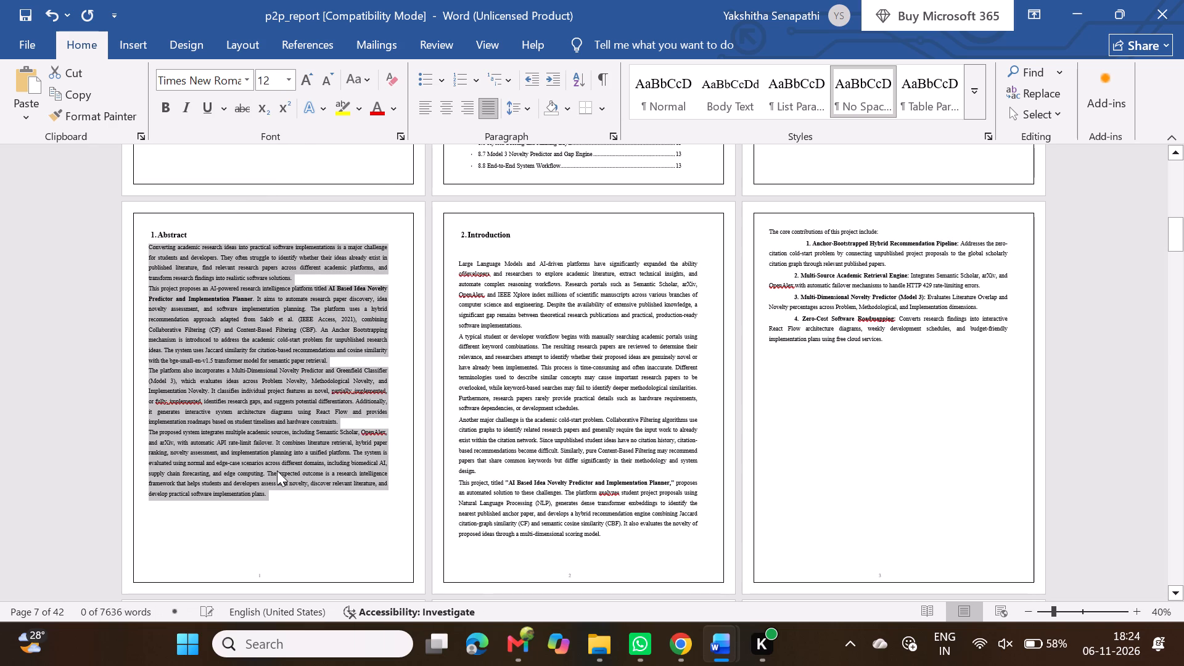
left_click(303, 408)
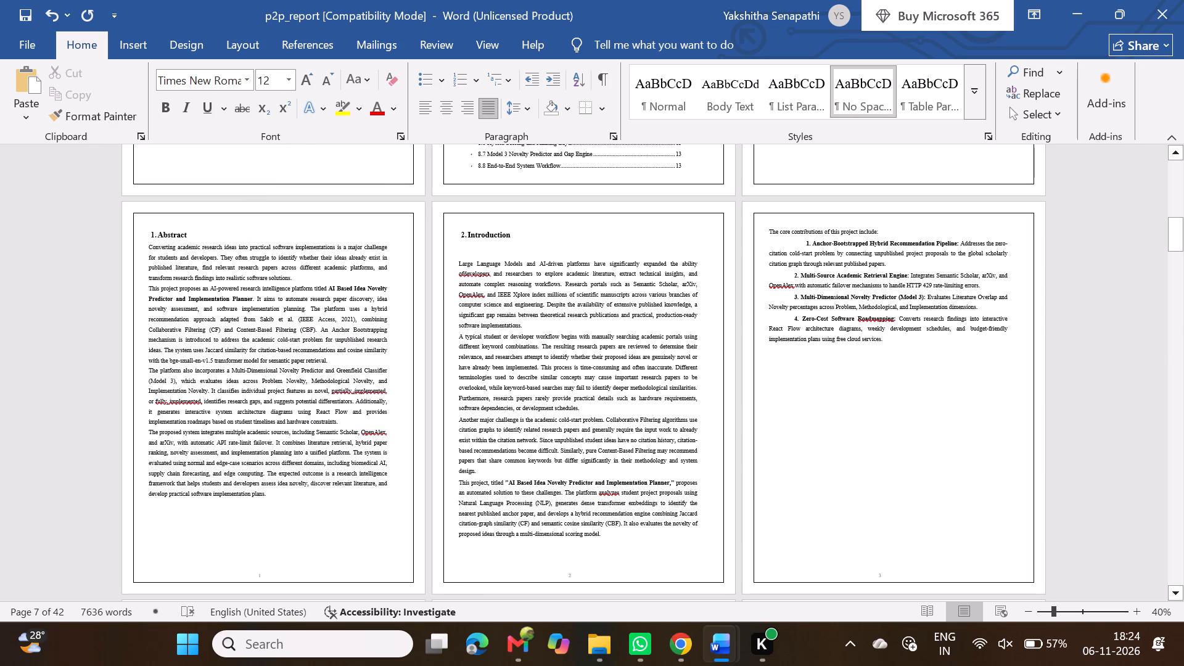
Delete the blank line between the "2. Introduction" heading and its first paragraph.
left_click(472, 249)
key("BackSpace")
key("BackSpace")
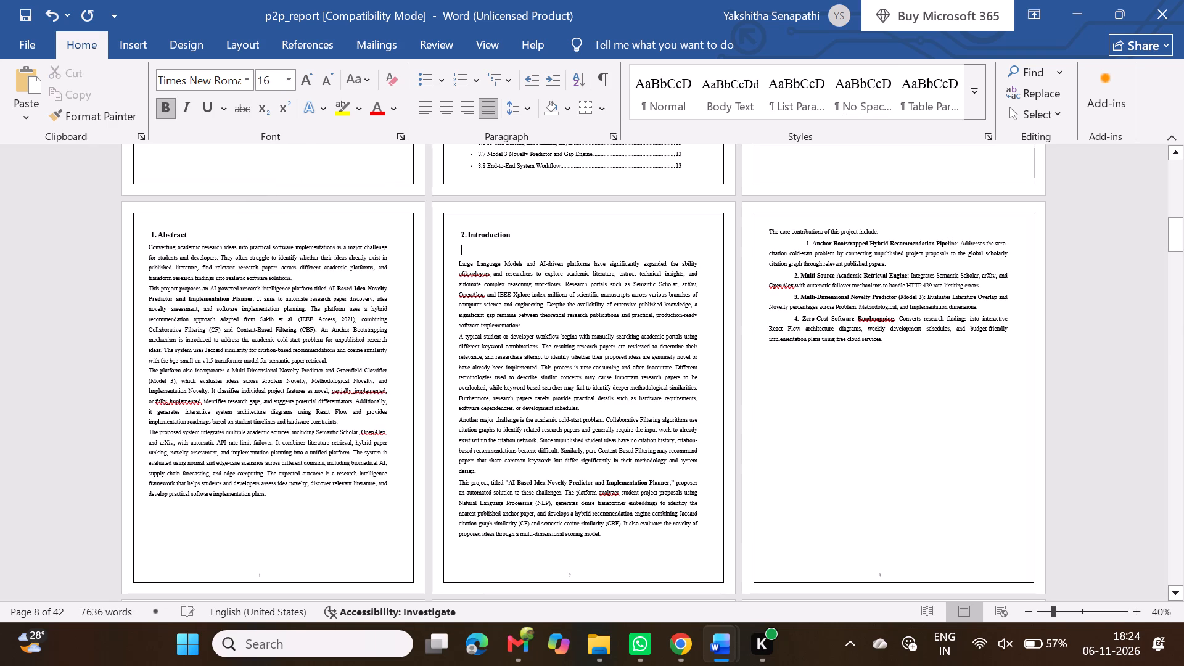
key("BackSpace")
key("BackSpace")
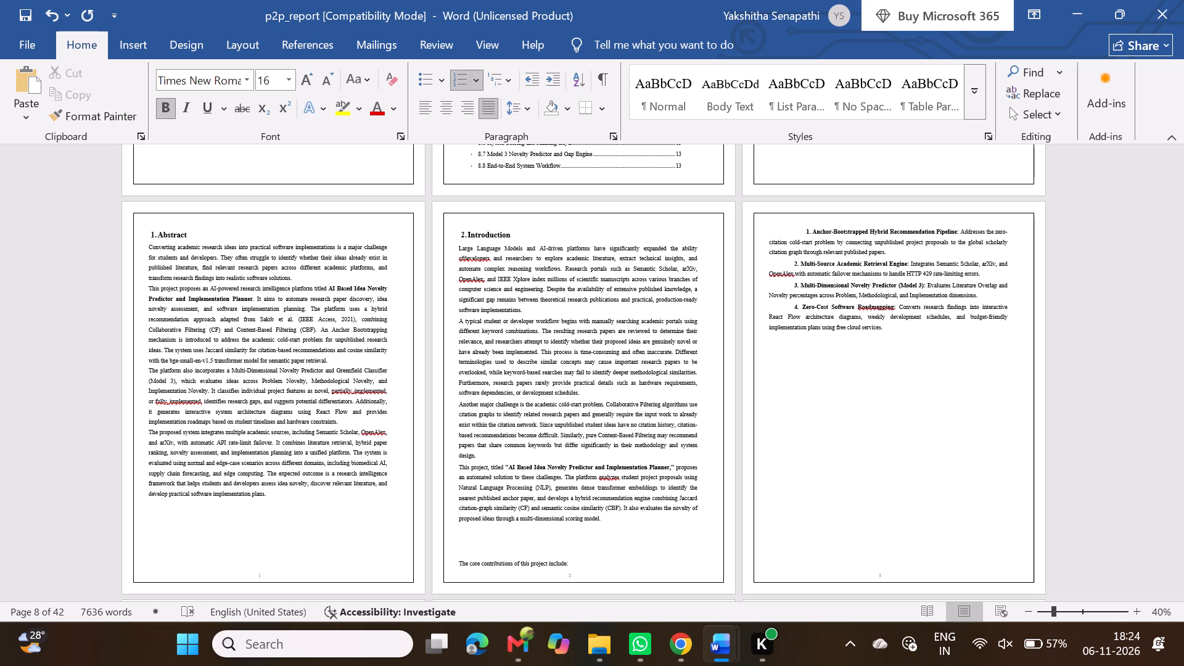
Add a blank line before "The core contributions of this project include:" to move it onto the next page with its list.
left_click(473, 548)
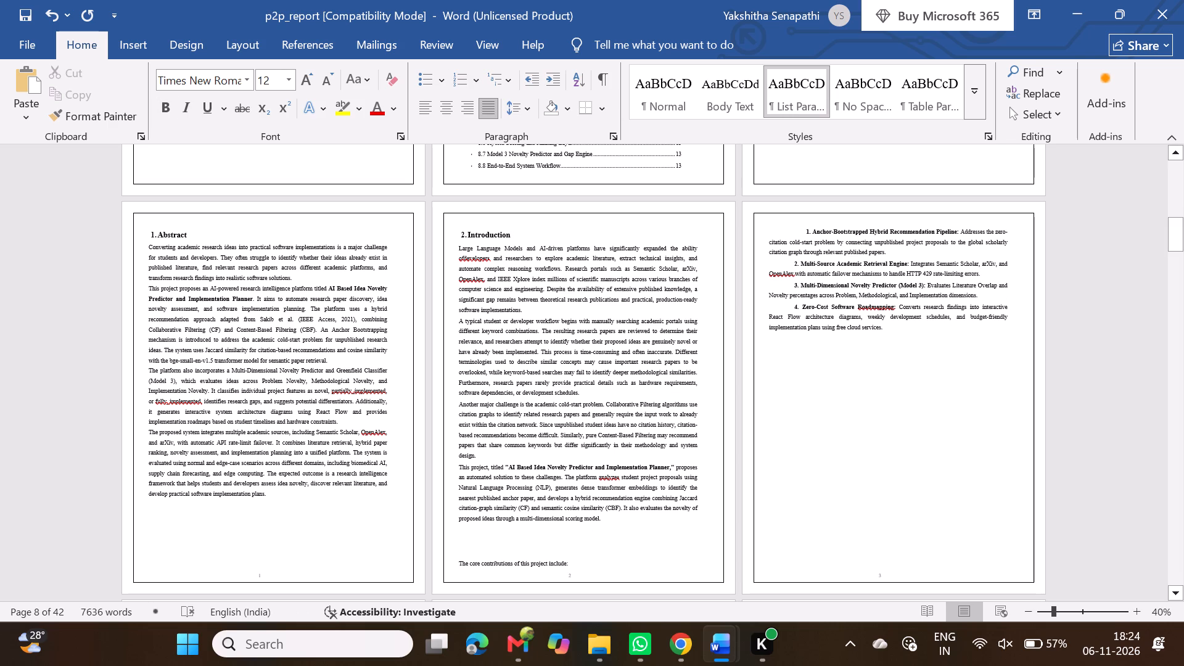
key("Return")
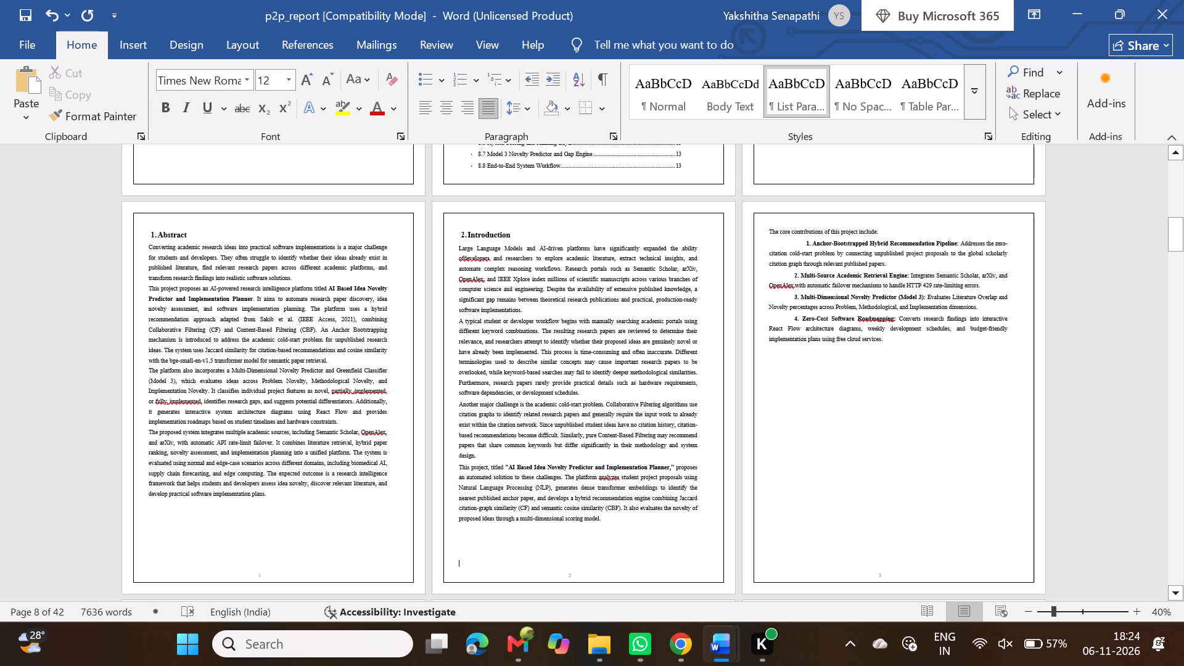
Examine the Literature Survey section and its Table 3.1 at a closer zoom.
left_click(273, 232)
scroll(448, 344, "down", 1)
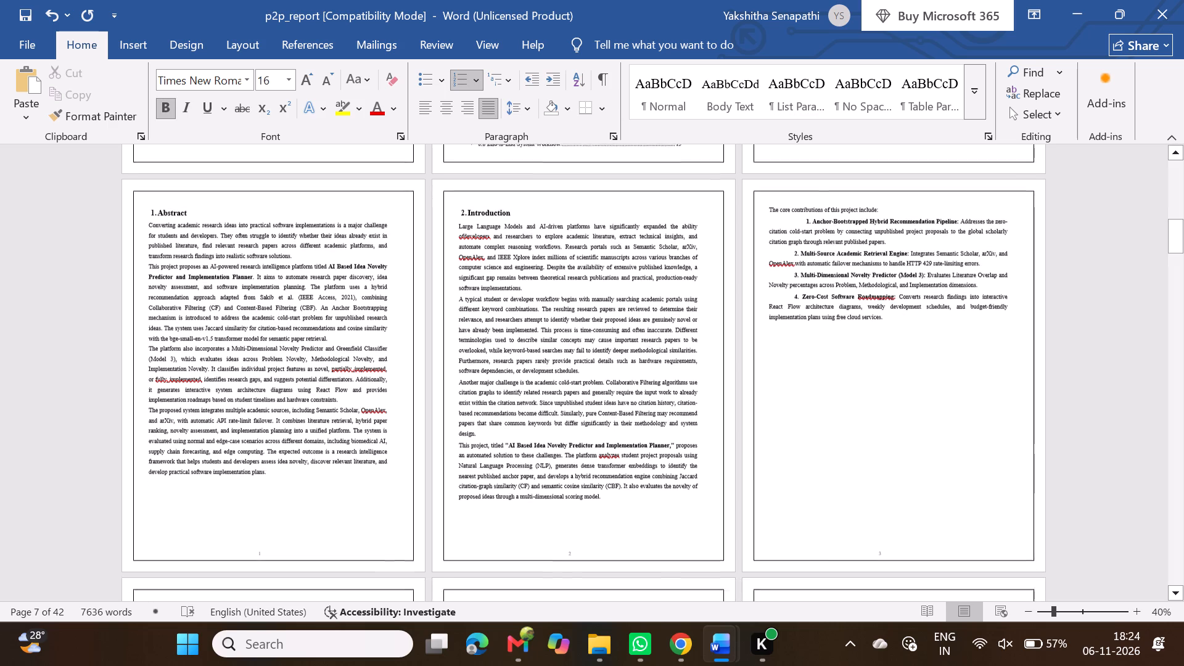
scroll(448, 344, "down", 4)
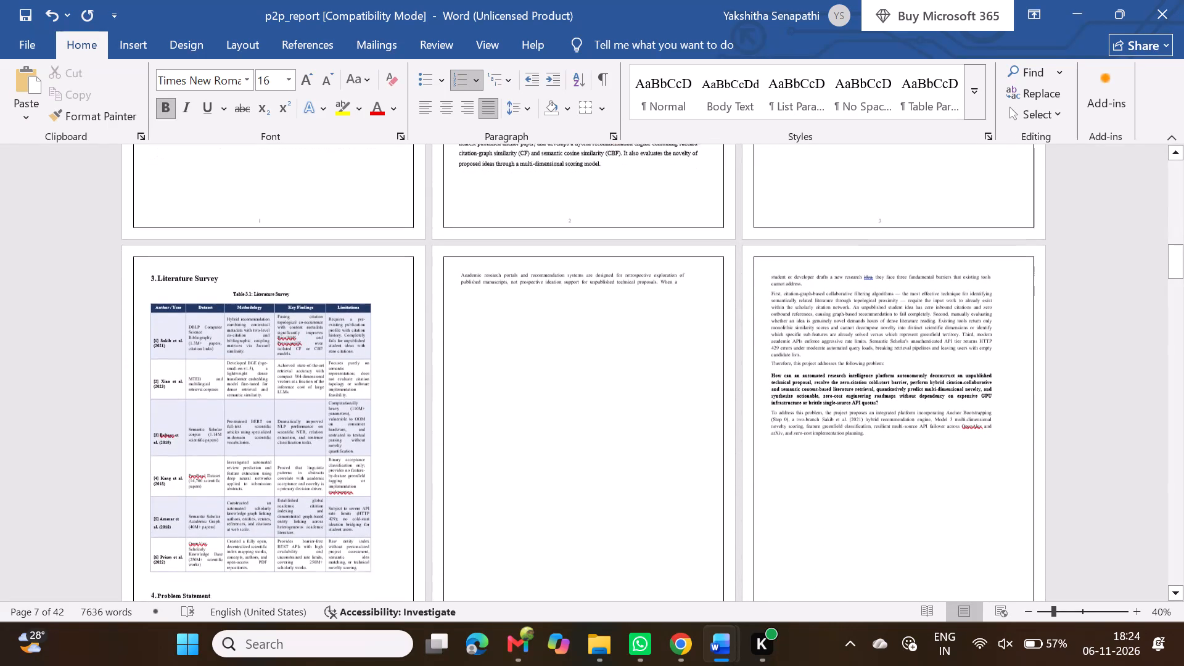
left_click(265, 363)
scroll(265, 363, "up", 4, "ctrl")
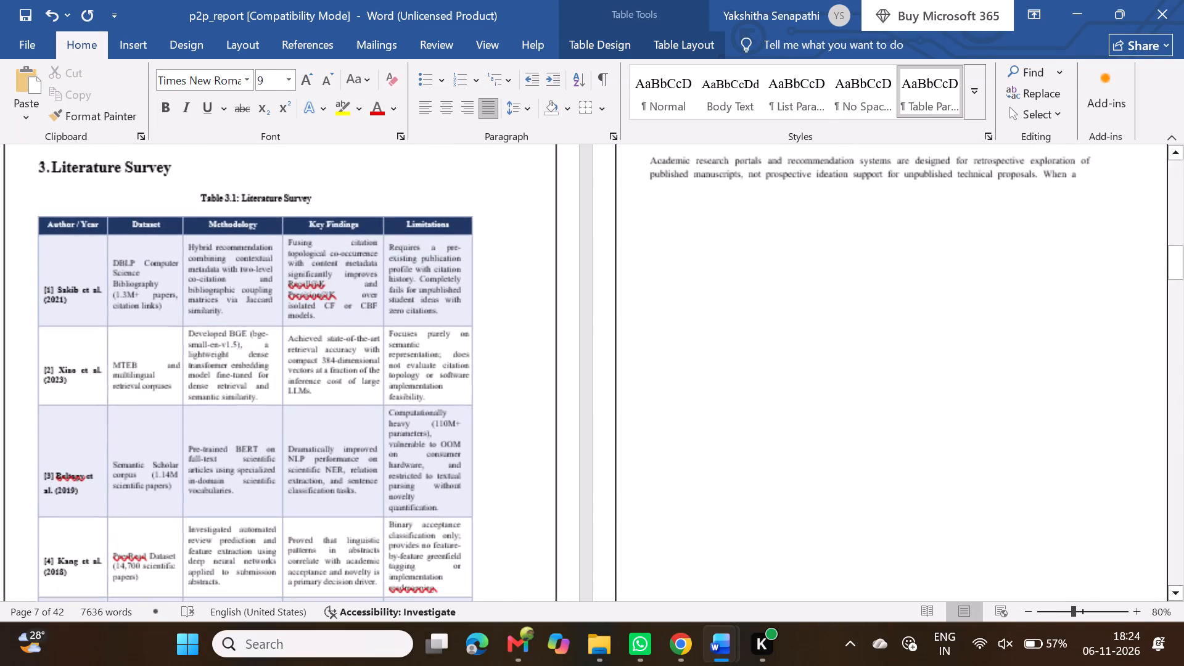
scroll(265, 363, "right", 1)
scroll(265, 363, "left", 2)
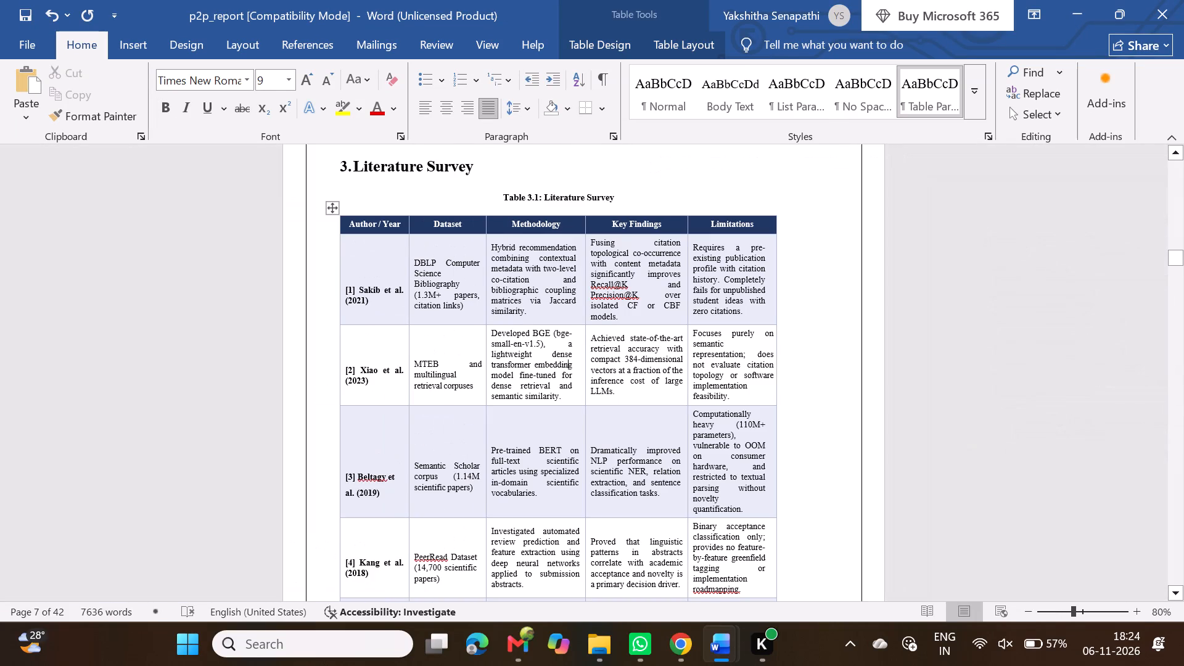
scroll(265, 363, "left", 1)
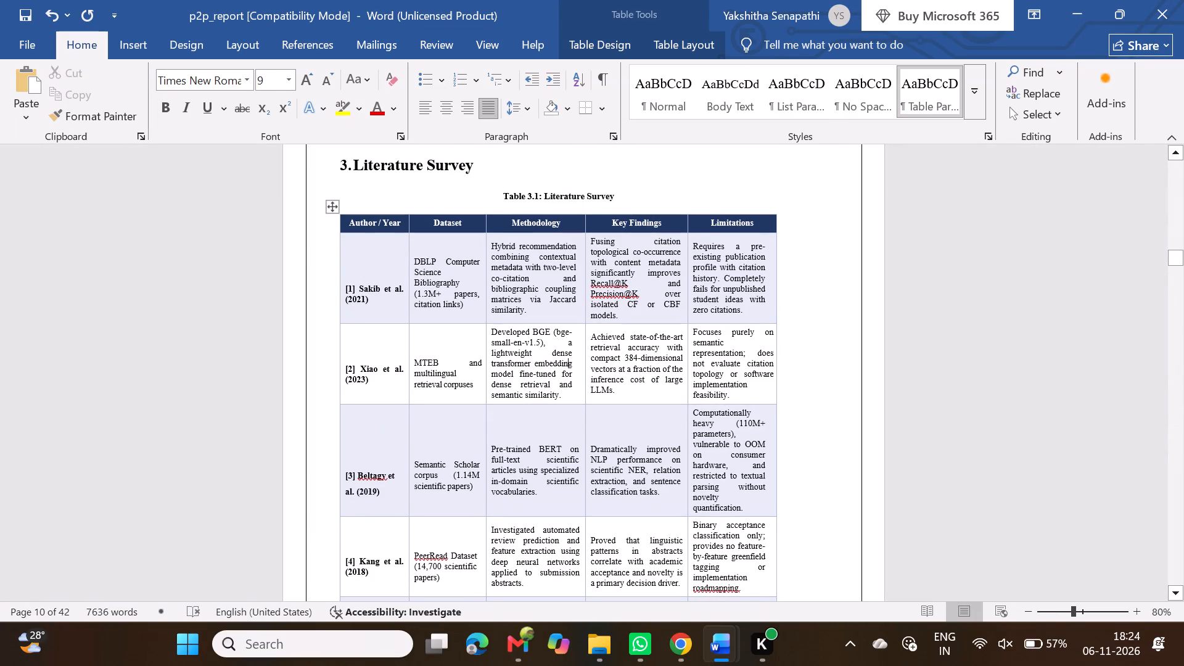
Push the Problem Statement heading onto the next page and replace its automatic list number with a typed "4. ".
scroll(515, 289, "down", 2)
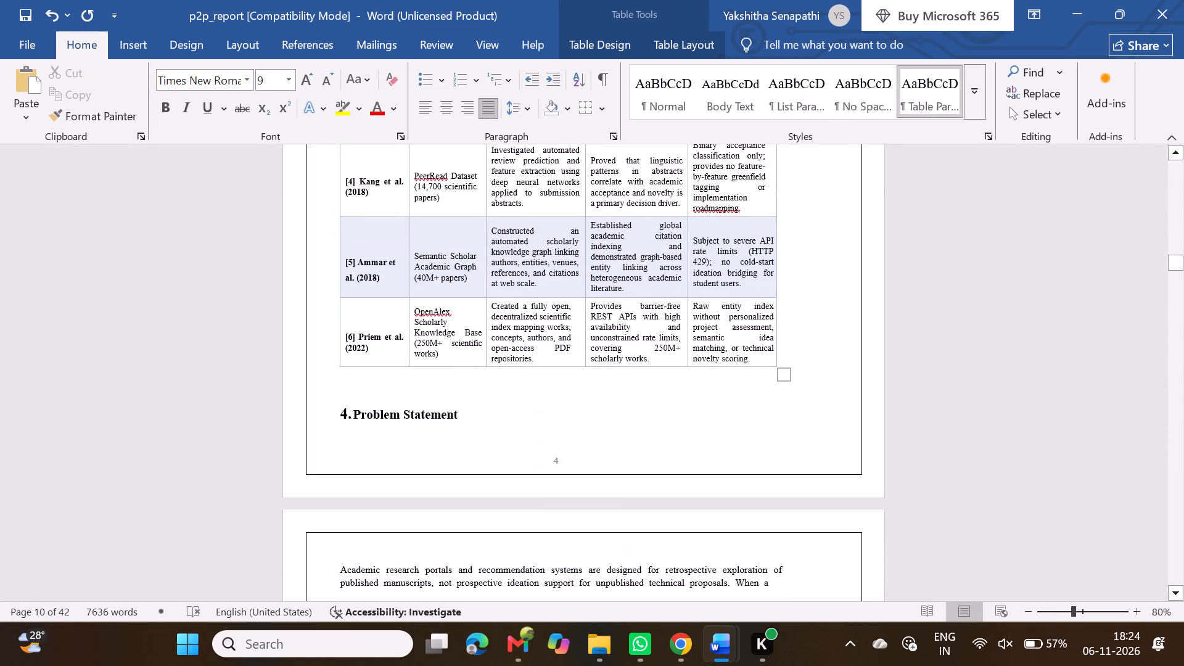
scroll(515, 289, "up", 1)
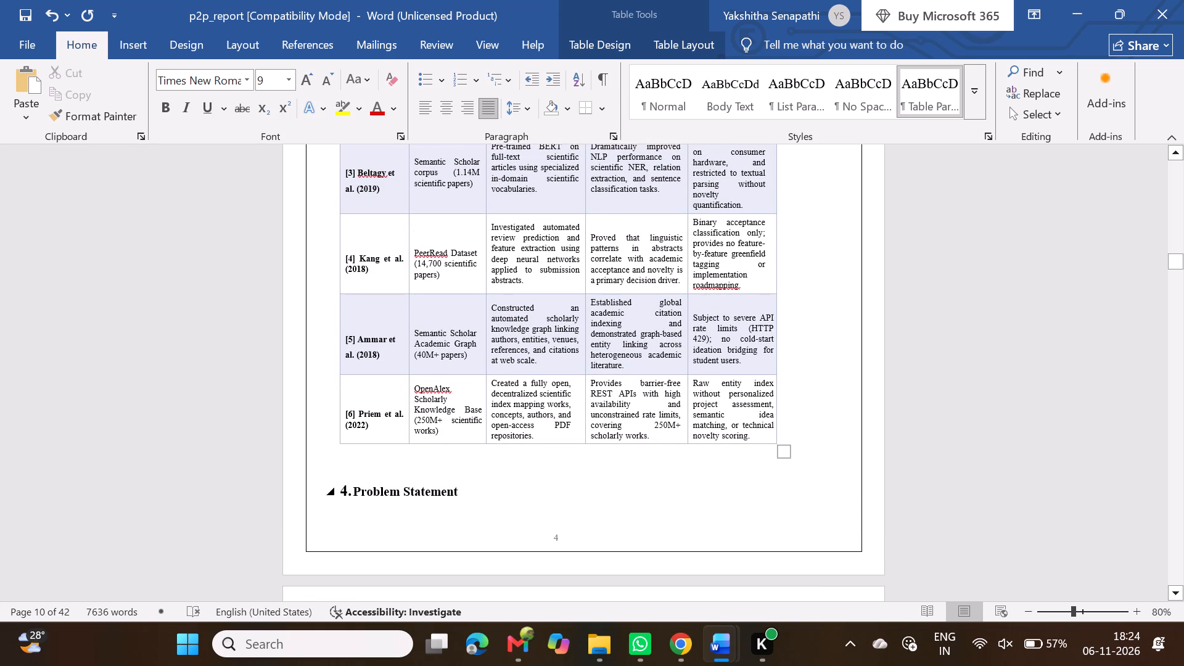
left_click(340, 491)
key("Return")
key("Return")
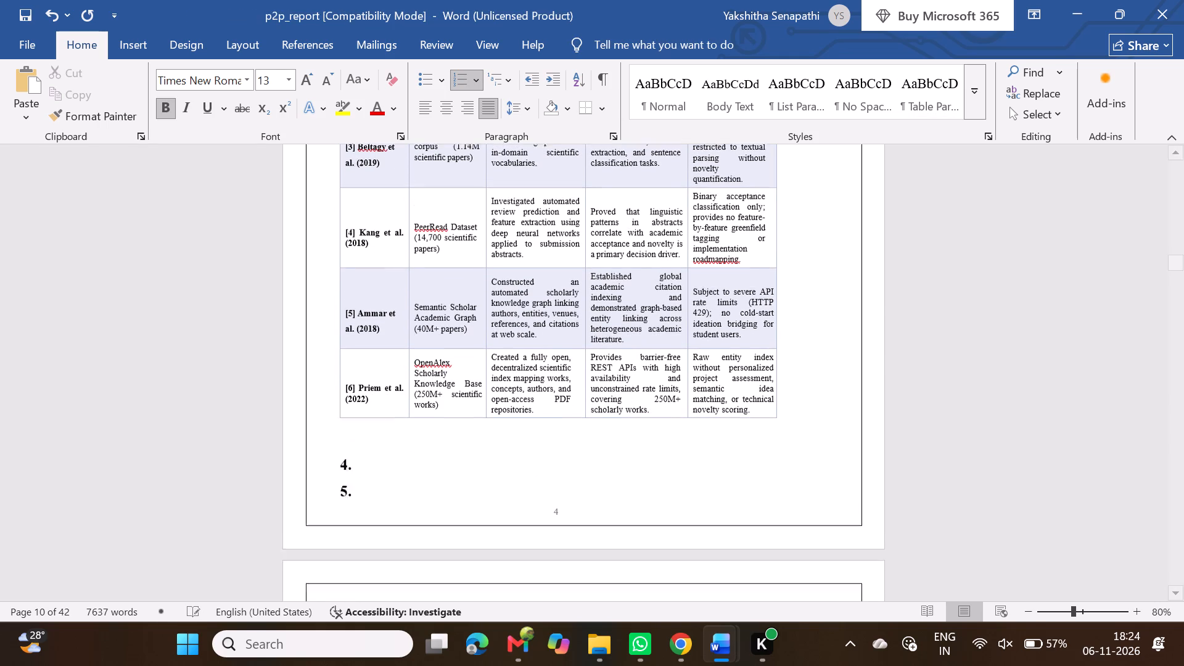
key("BackSpace")
key("BackSpace")
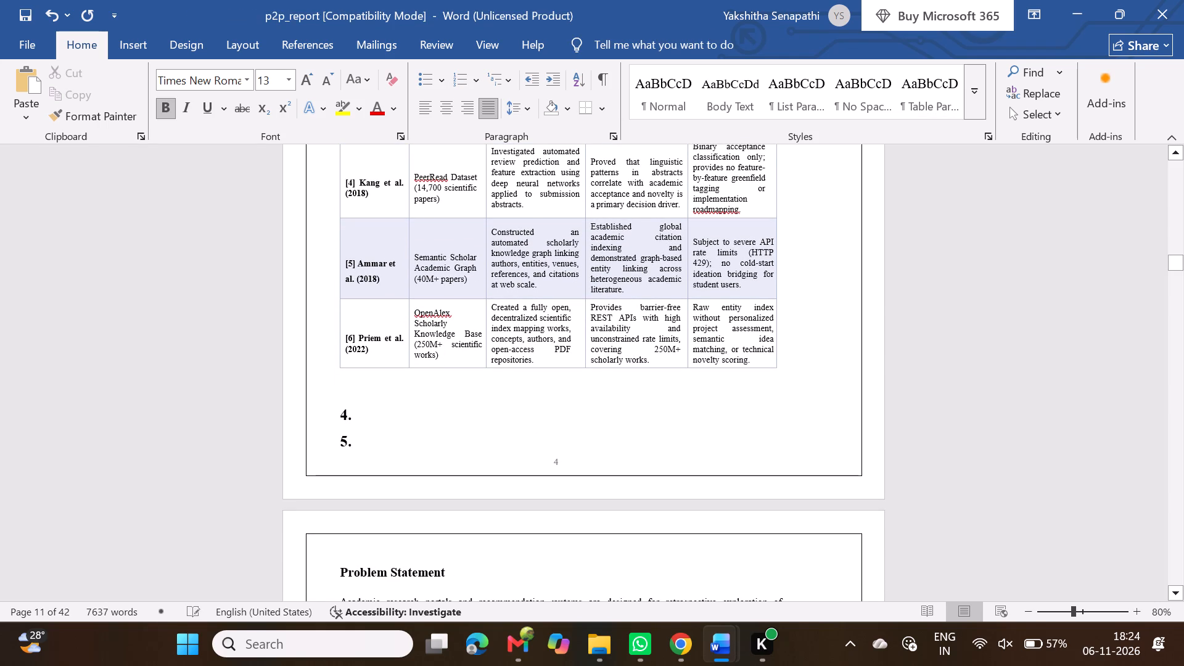
type("4.")
key("space")
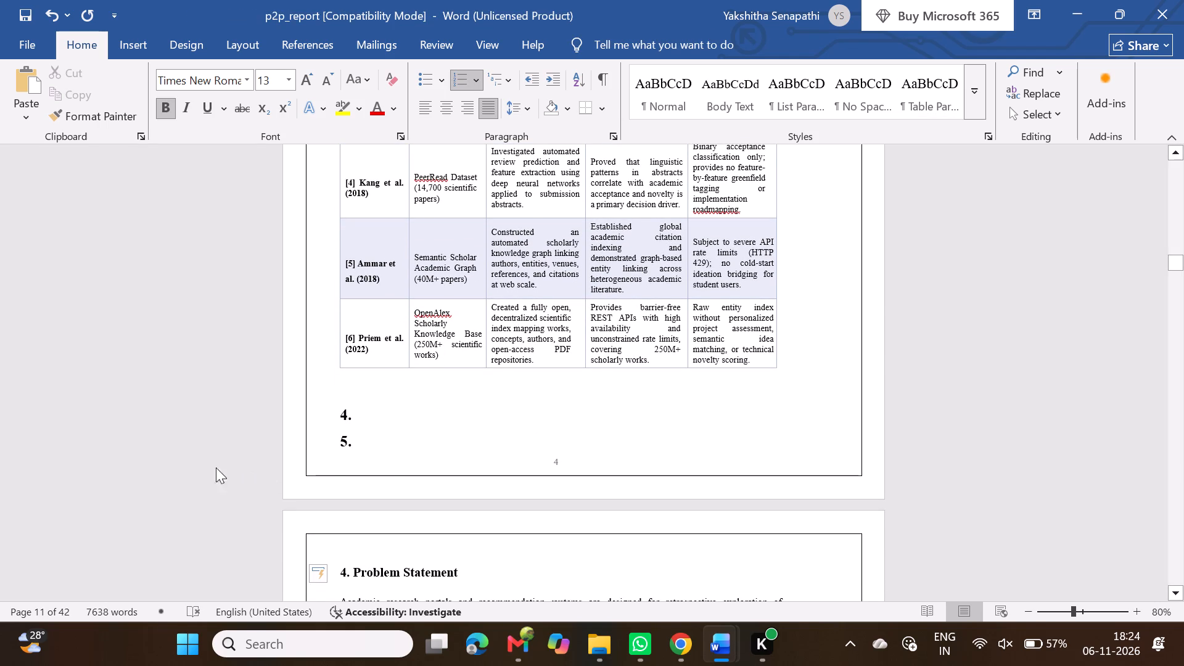
Delete the empty numbered lines below the Literature Survey table and add a blank line so the Problem Statement heading starts the next page.
left_click_drag(371, 434, 343, 418)
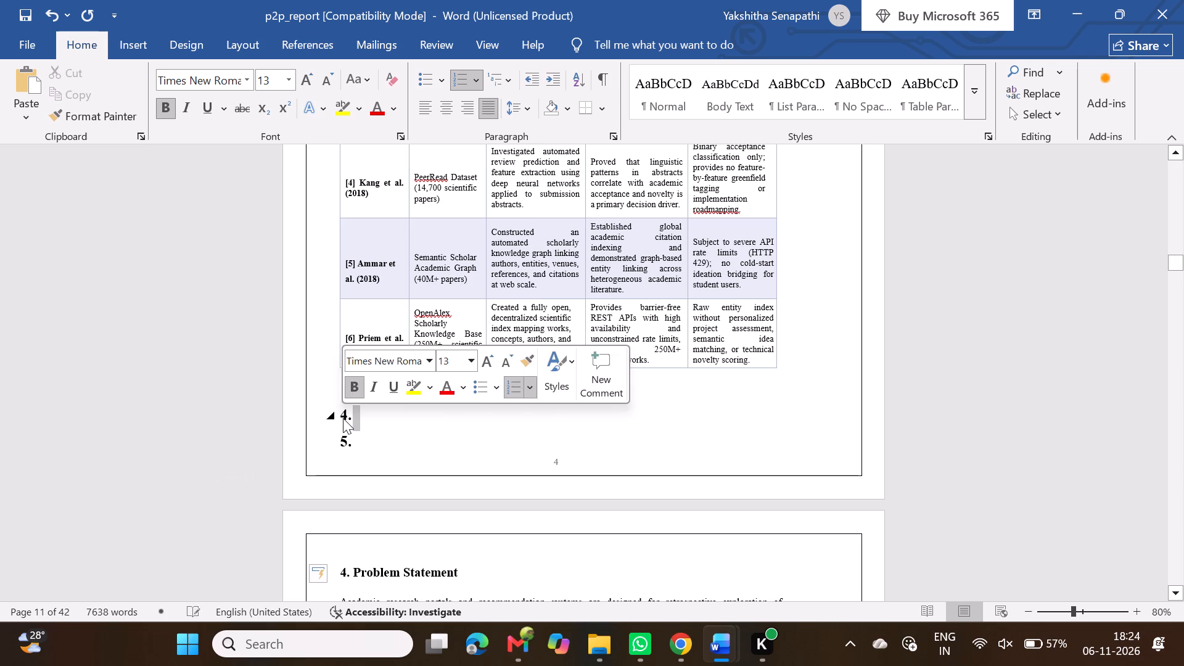
key("BackSpace")
key("BackSpace")
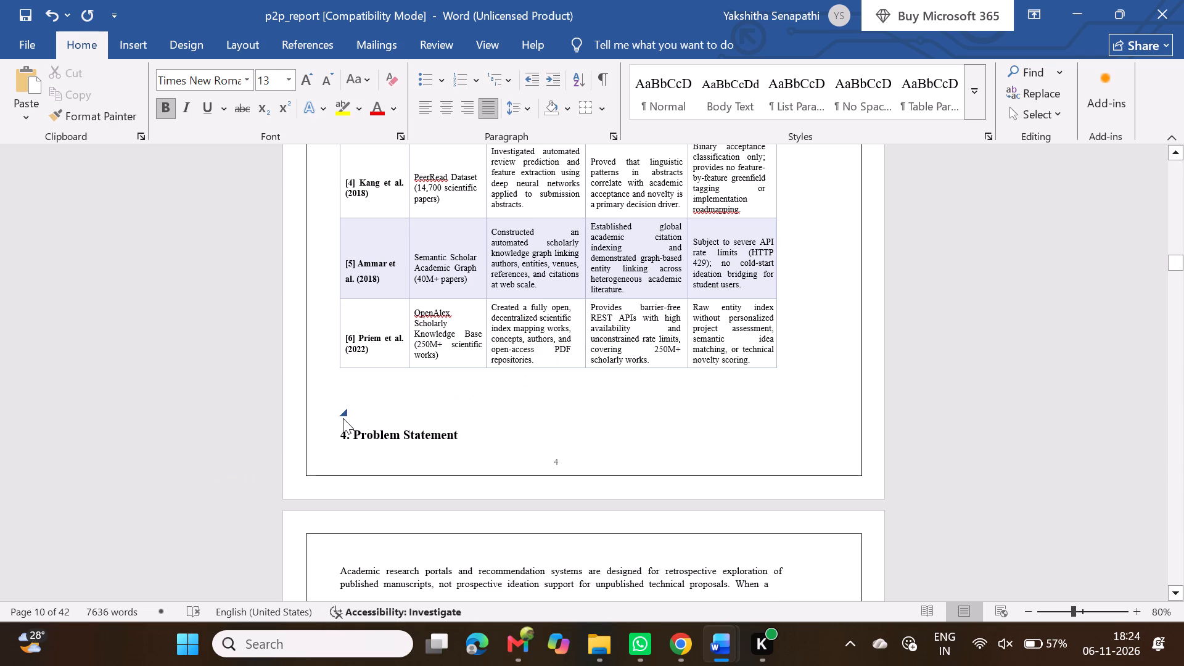
key("Return")
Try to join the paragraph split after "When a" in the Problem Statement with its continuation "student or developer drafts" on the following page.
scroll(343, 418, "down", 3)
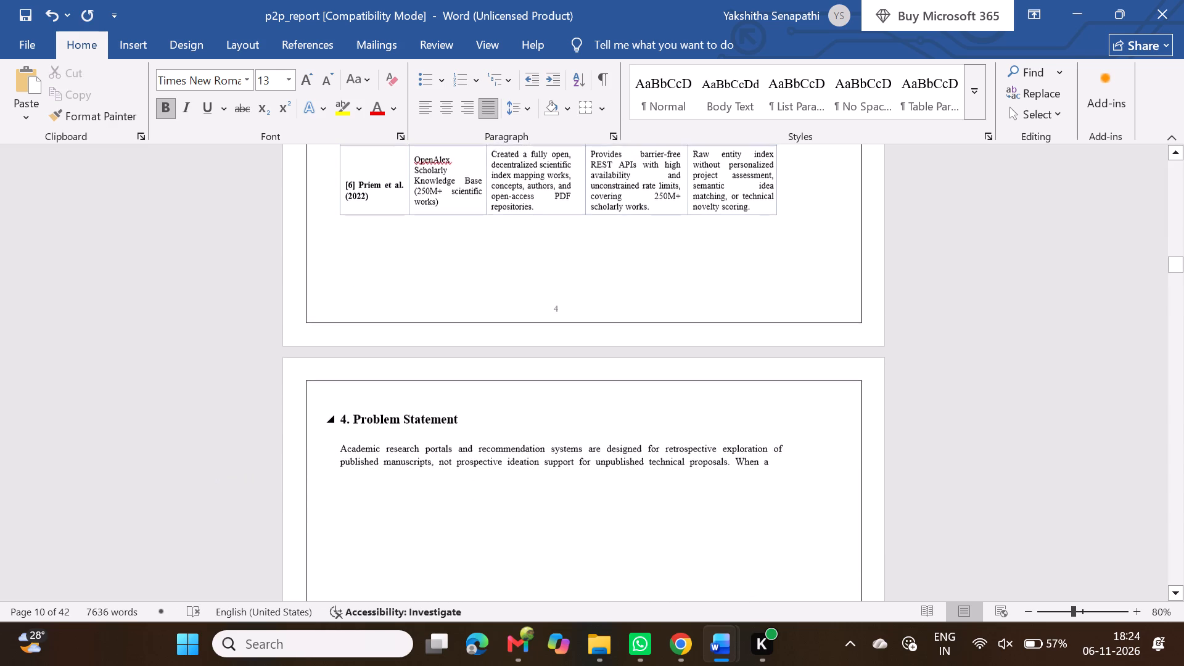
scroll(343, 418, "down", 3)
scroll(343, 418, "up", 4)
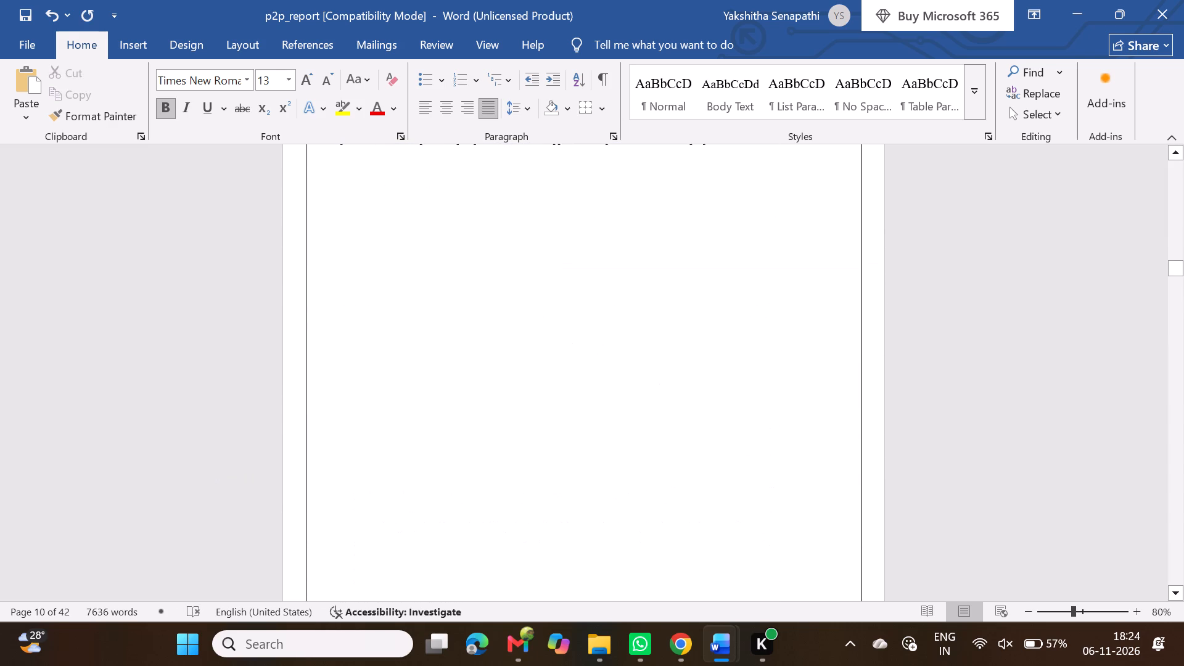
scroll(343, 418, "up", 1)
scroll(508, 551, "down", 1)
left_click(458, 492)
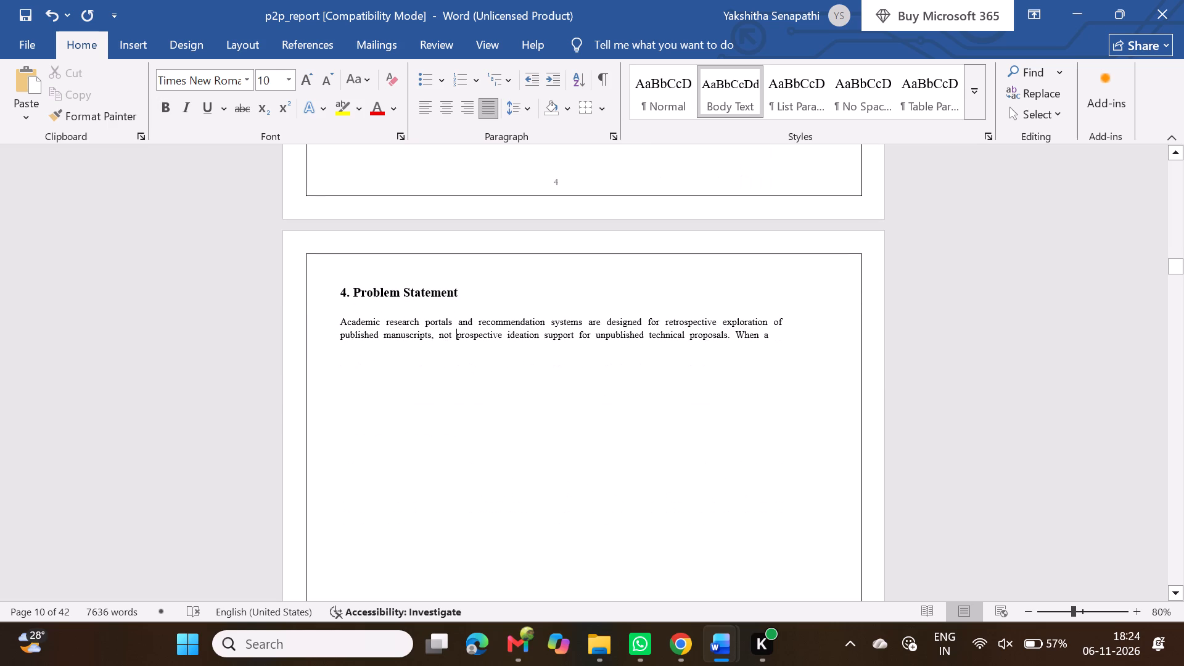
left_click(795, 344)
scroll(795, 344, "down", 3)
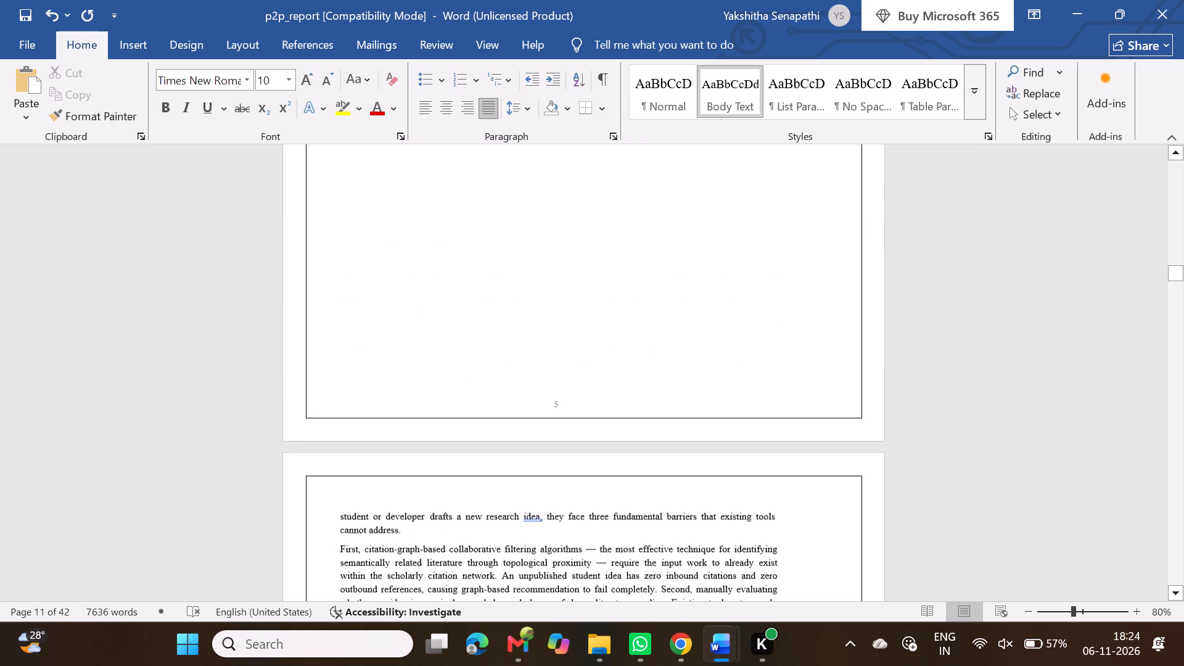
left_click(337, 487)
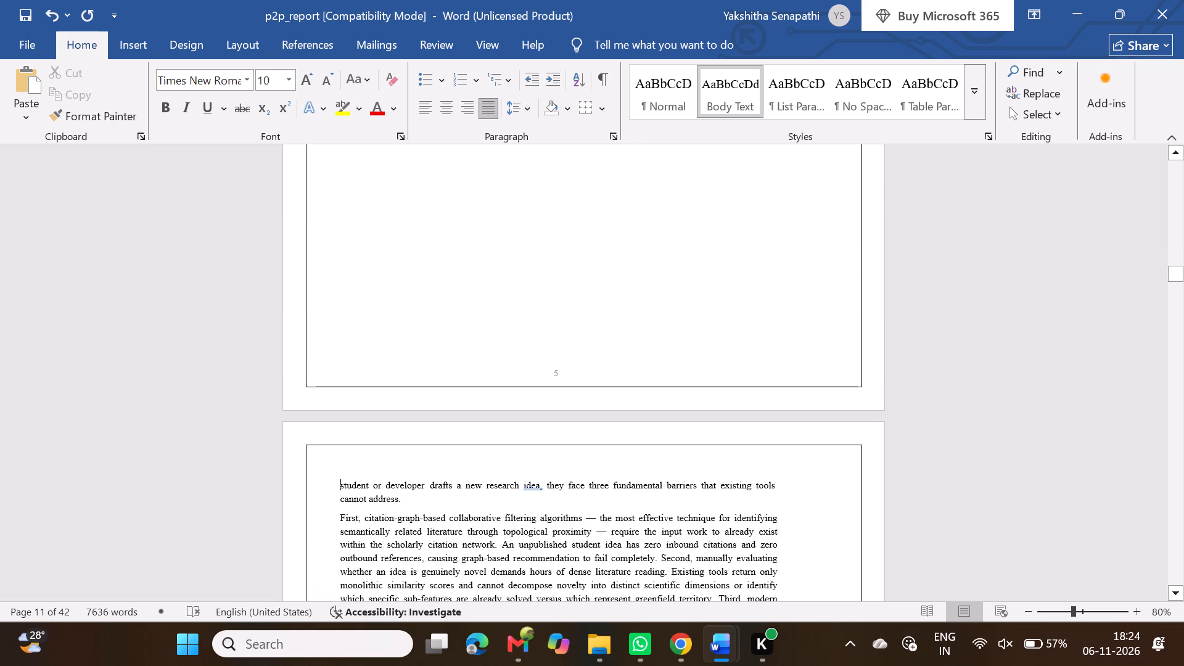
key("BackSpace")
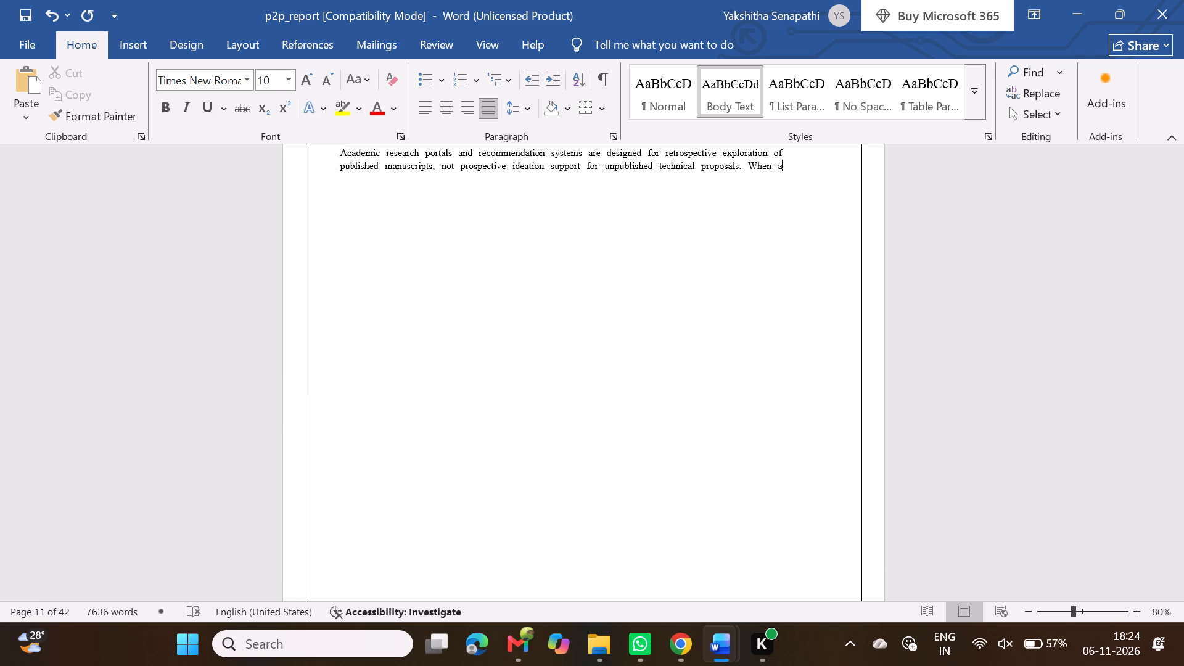
Copy the whole Problem Statement body text, from "Academic research portals" through "zero-cost implementation planning.".
scroll(337, 487, "down", 1)
left_click(491, 350)
scroll(491, 350, "up", 1)
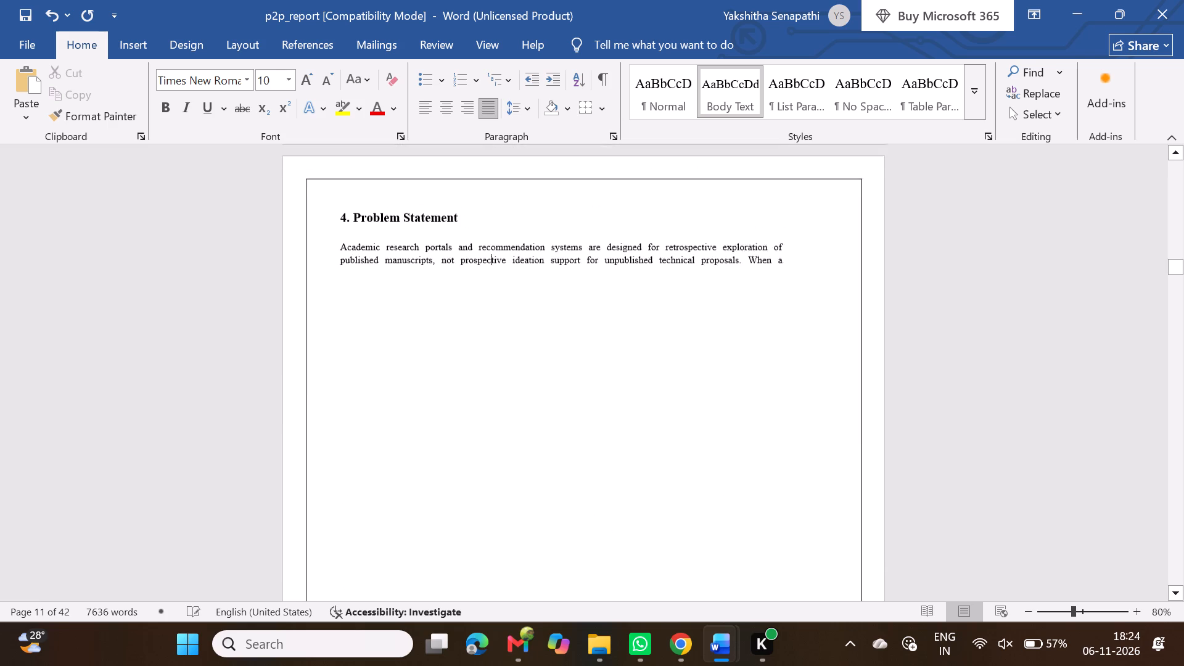
left_click_drag(340, 255, 385, 272)
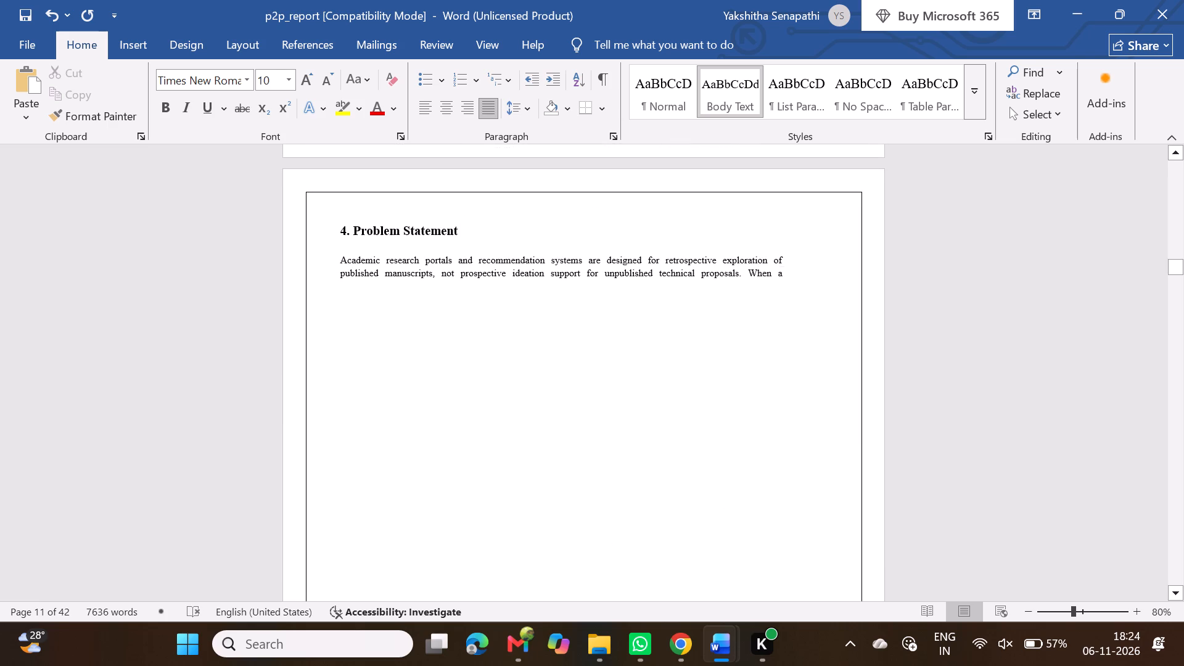
left_click_drag(385, 272, 757, 501)
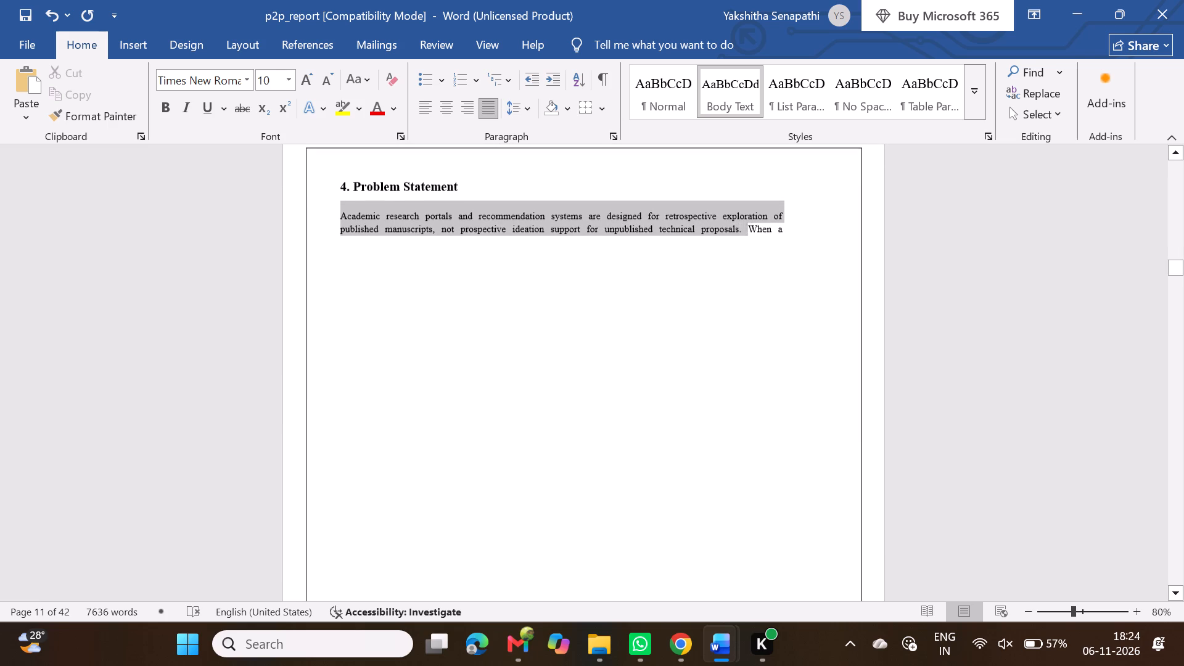
left_click_drag(757, 501, 787, 665)
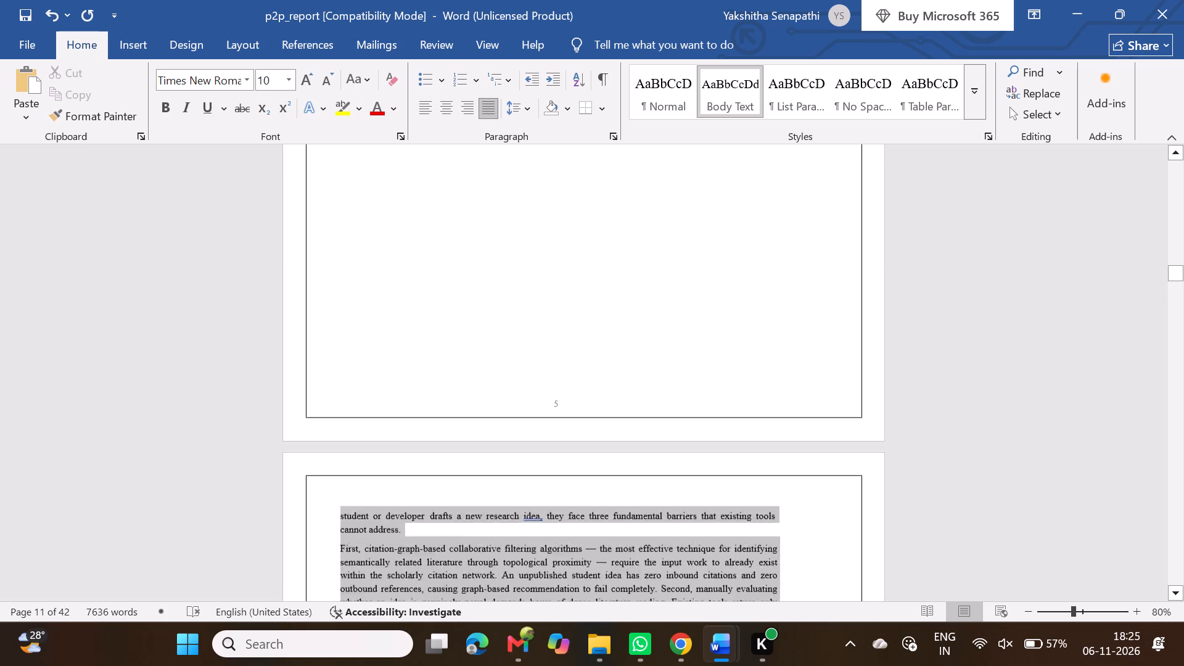
left_click_drag(787, 665, 686, 628)
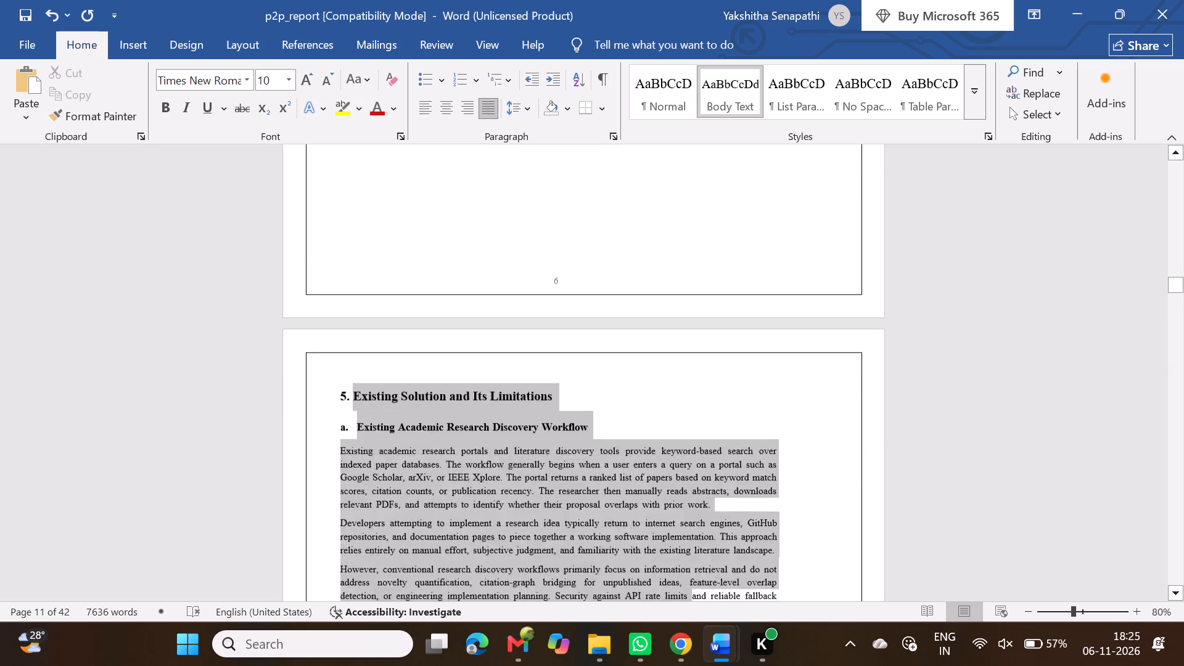
left_click_drag(686, 628, 620, 137)
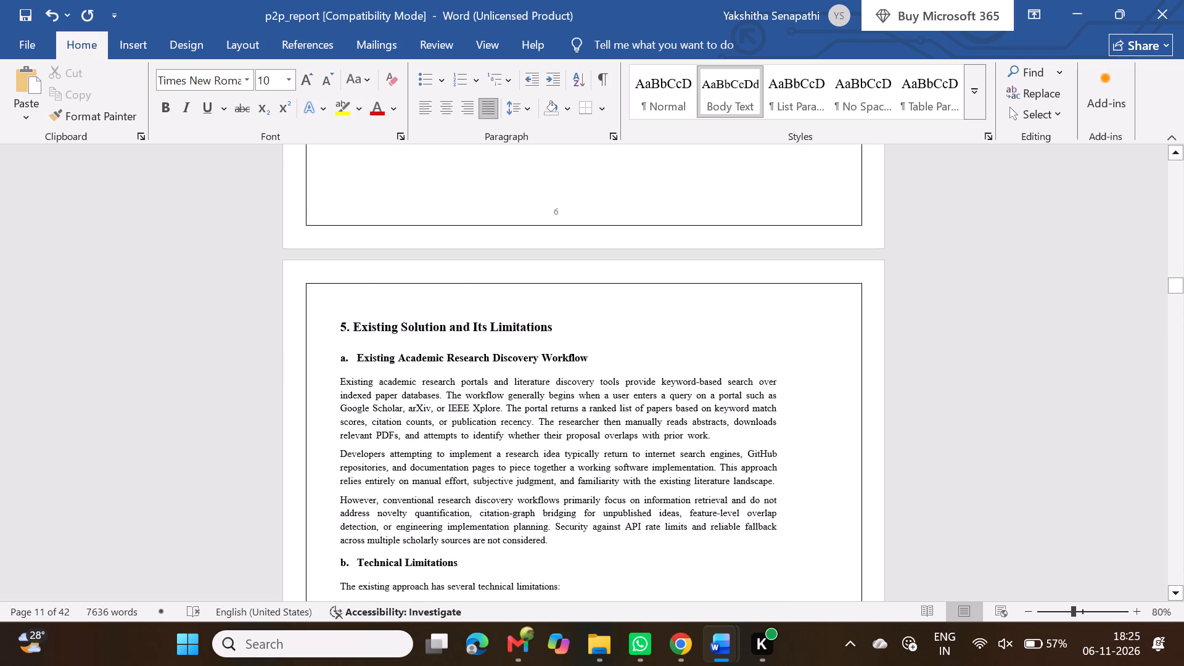
left_click_drag(620, 137, 620, 139)
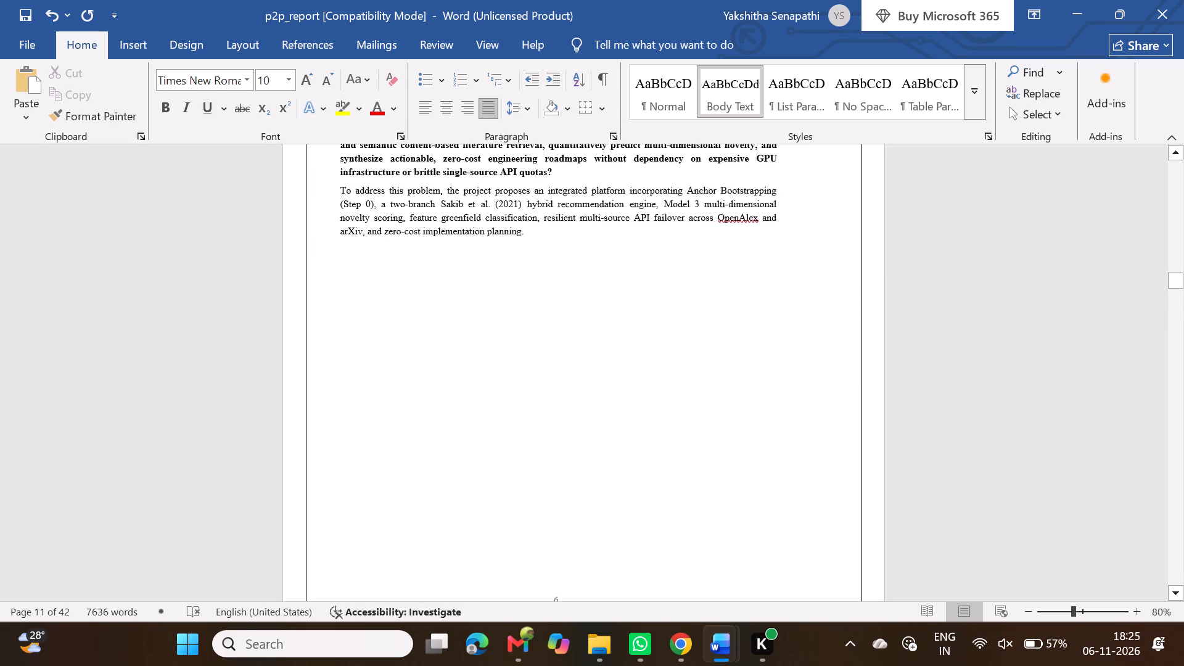
left_click_drag(620, 139, 549, 275)
key("ctrl+c")
left_click(549, 275)
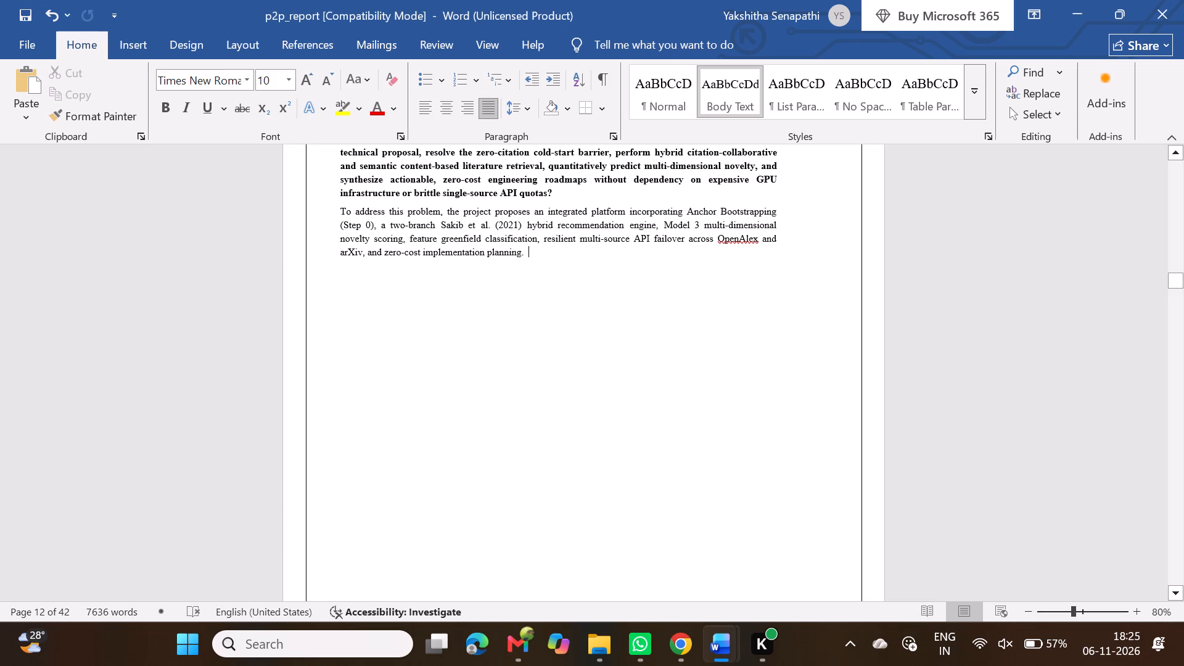
scroll(727, 445, "up", 5)
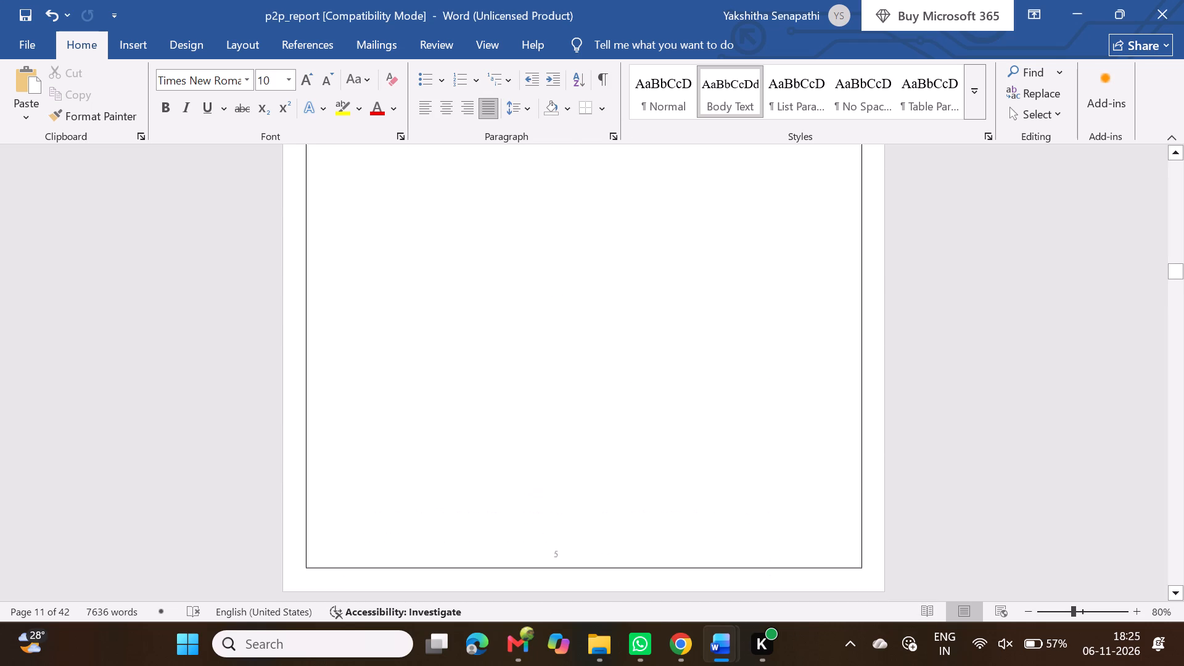
scroll(727, 445, "up", 1)
left_click_drag(340, 430, 578, 118)
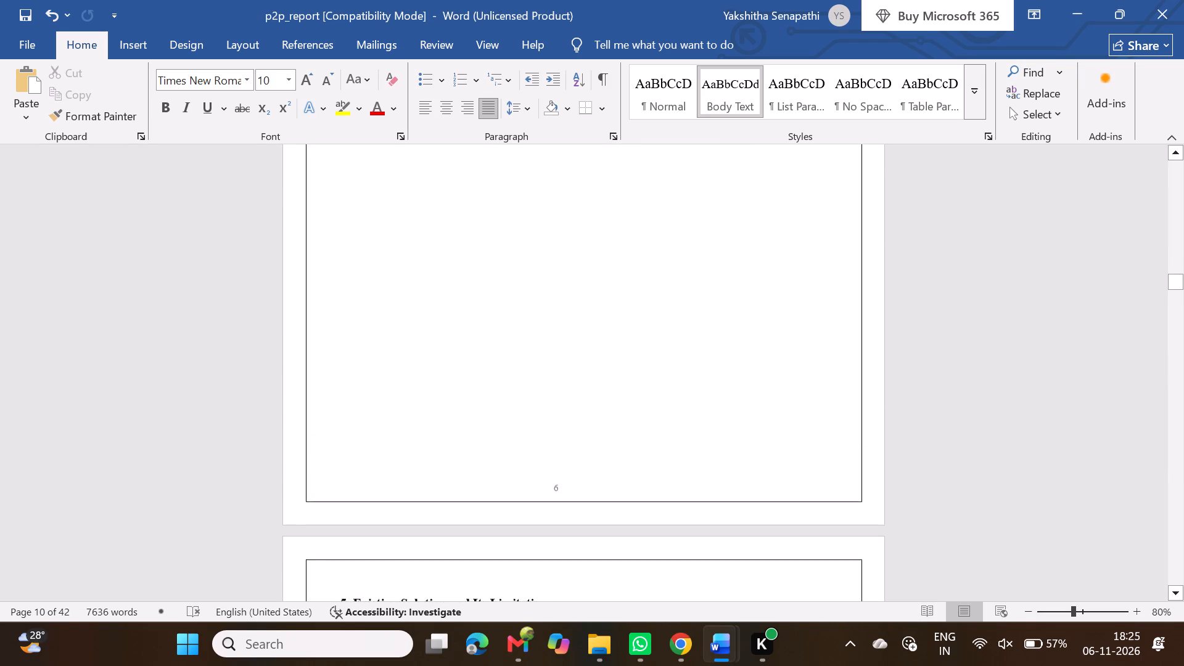
left_click_drag(578, 118, 547, 337)
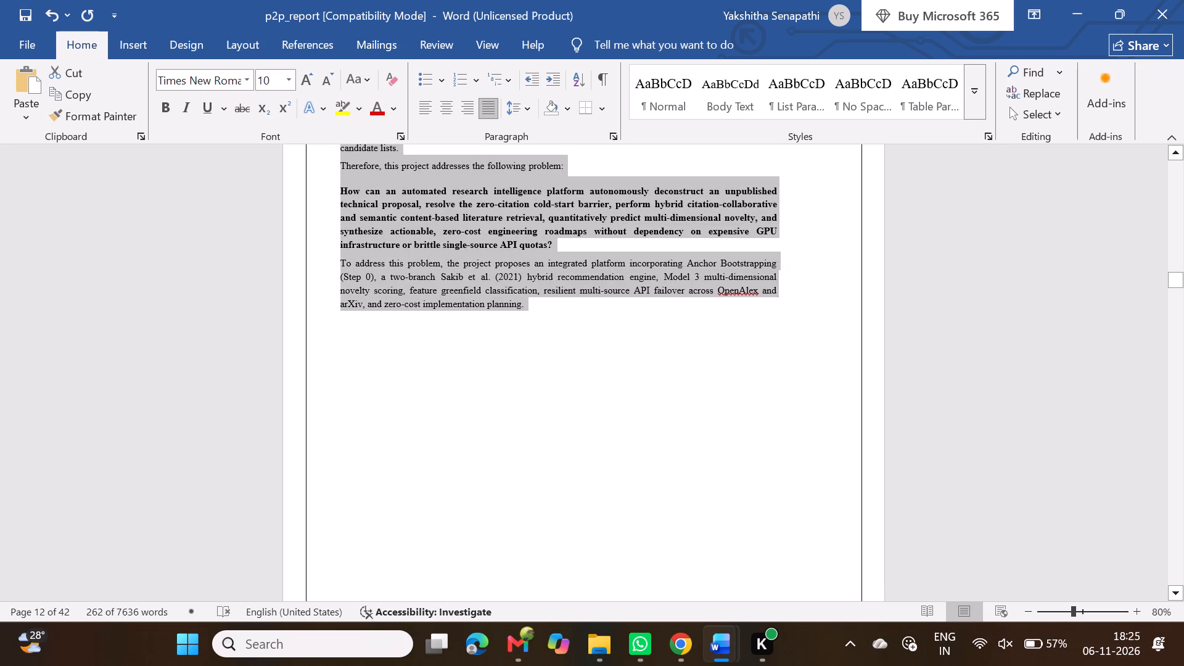
key("ctrl+v")
scroll(547, 337, "up", 3)
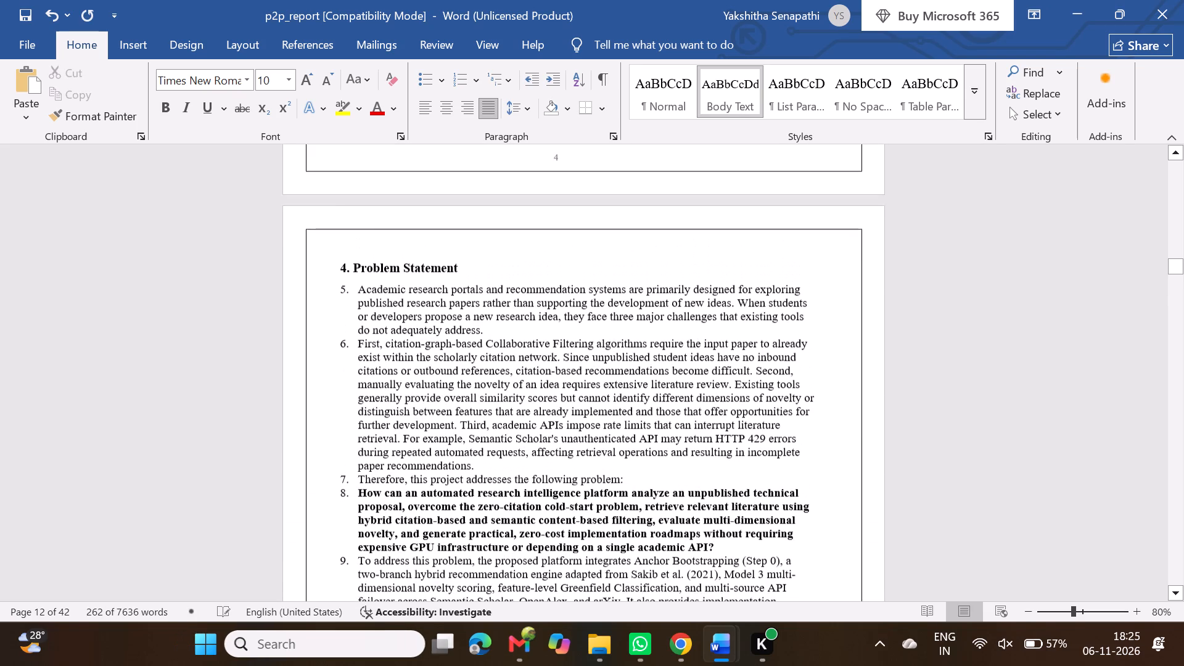
scroll(547, 337, "up", 1)
scroll(547, 337, "down", 1)
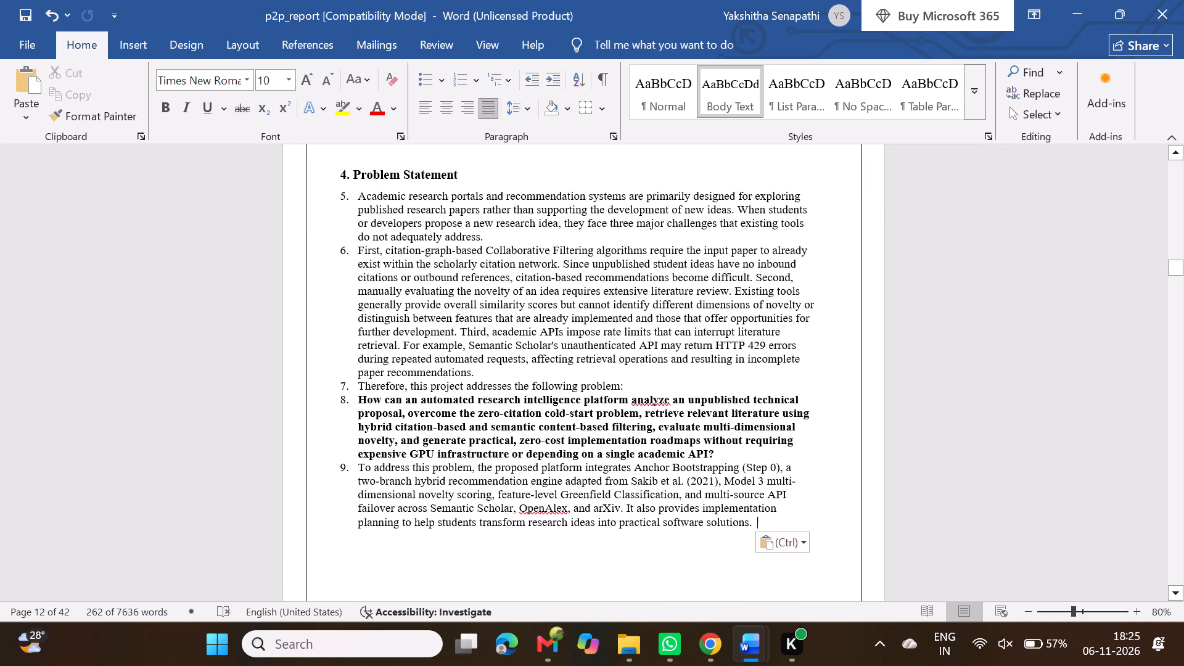
Remove the automatic list numbering from the first two pasted Problem Statement paragraphs, "Academic research portals…" and "First, citation-graph-based…".
left_click(353, 203)
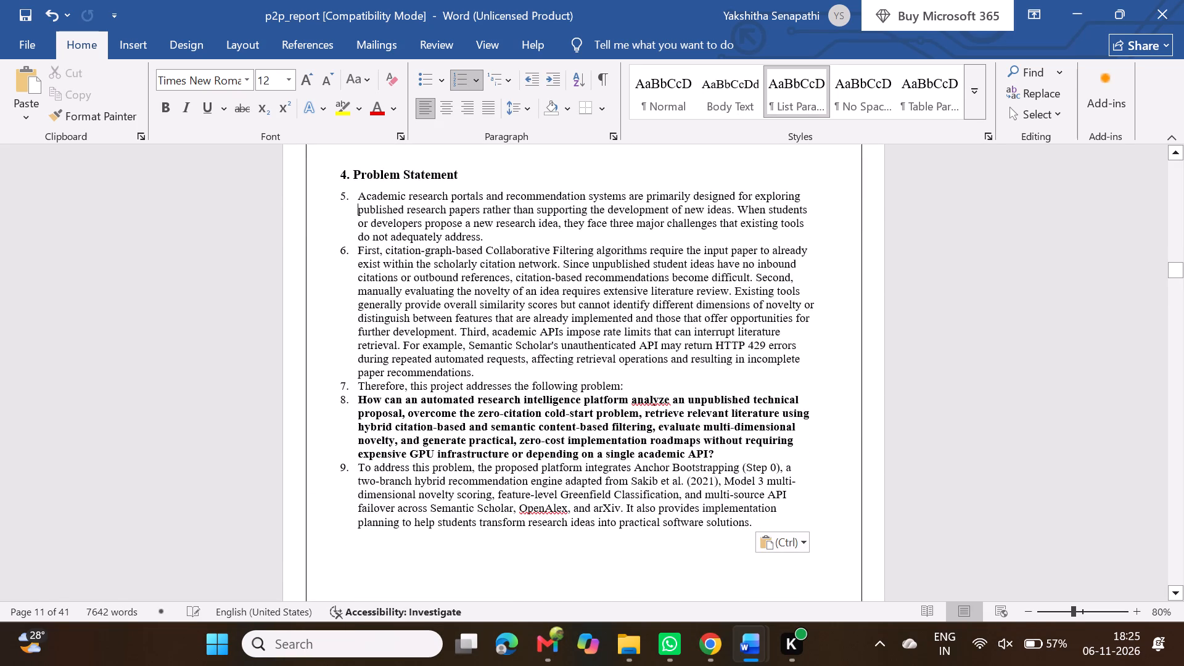
key("Up")
key("BackSpace")
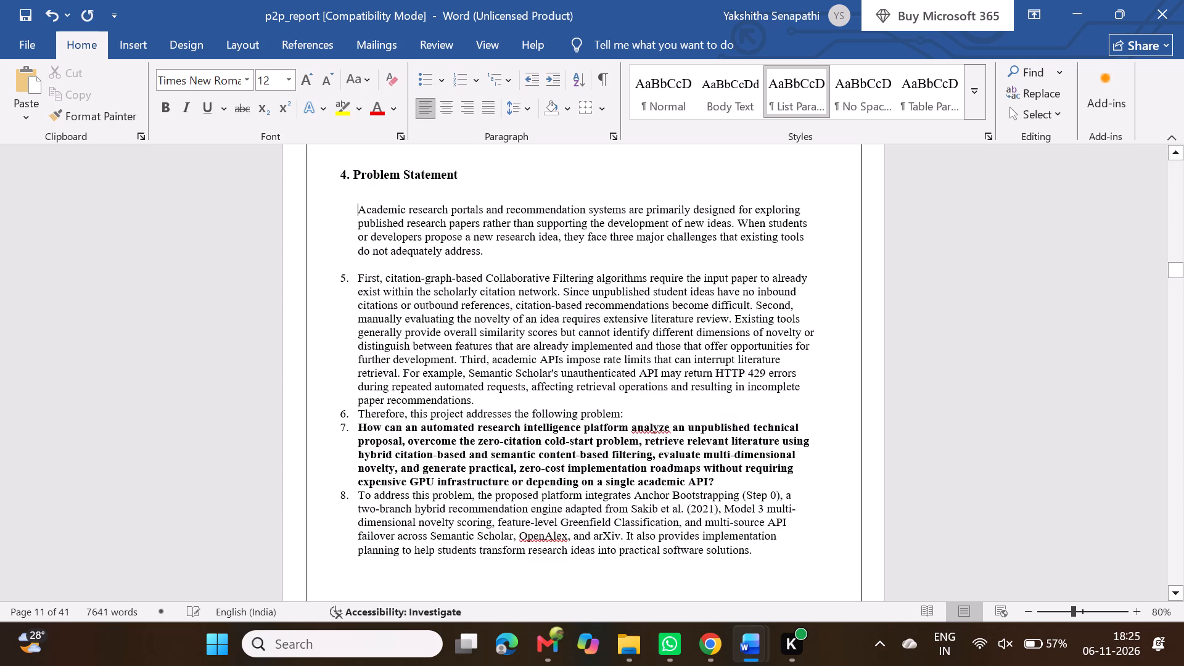
key("Down")
key("Down")
key("Down")
key("Down")
key("BackSpace")
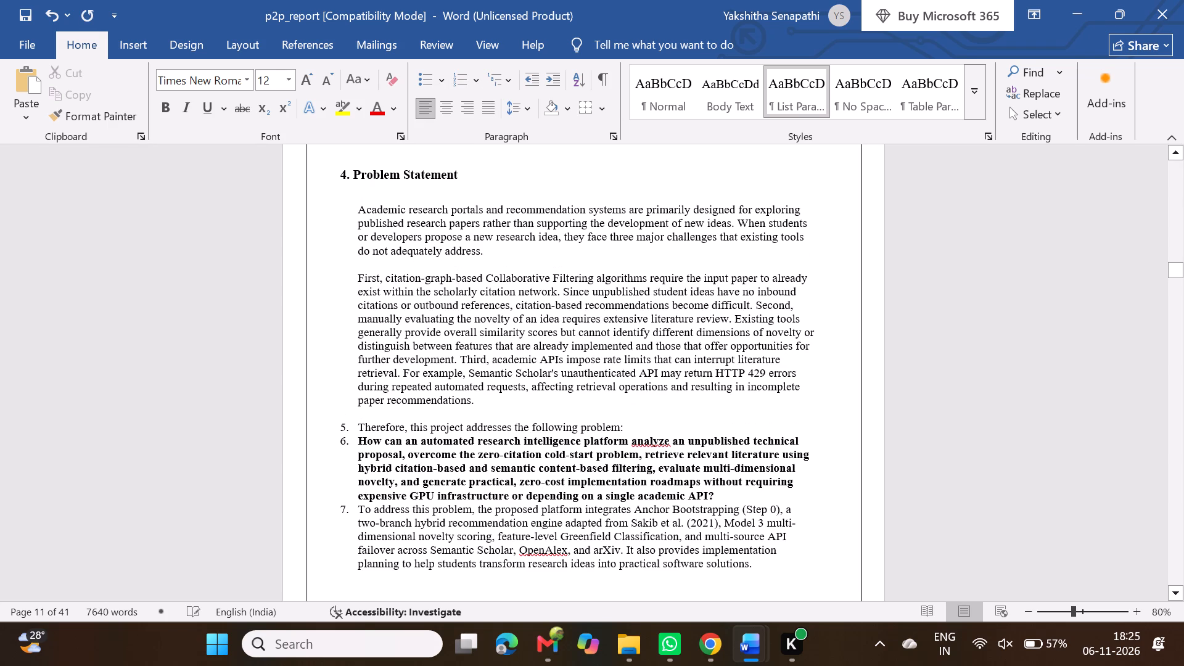
Remove the automatic numbering from the remaining three Problem Statement paragraphs, from "Therefore, this project…" through "To address this problem…".
key("Down")
key("Down")
key("Down")
key("Down")
key("Down")
key("Down")
key("Down")
key("Down")
key("Down")
key("Down")
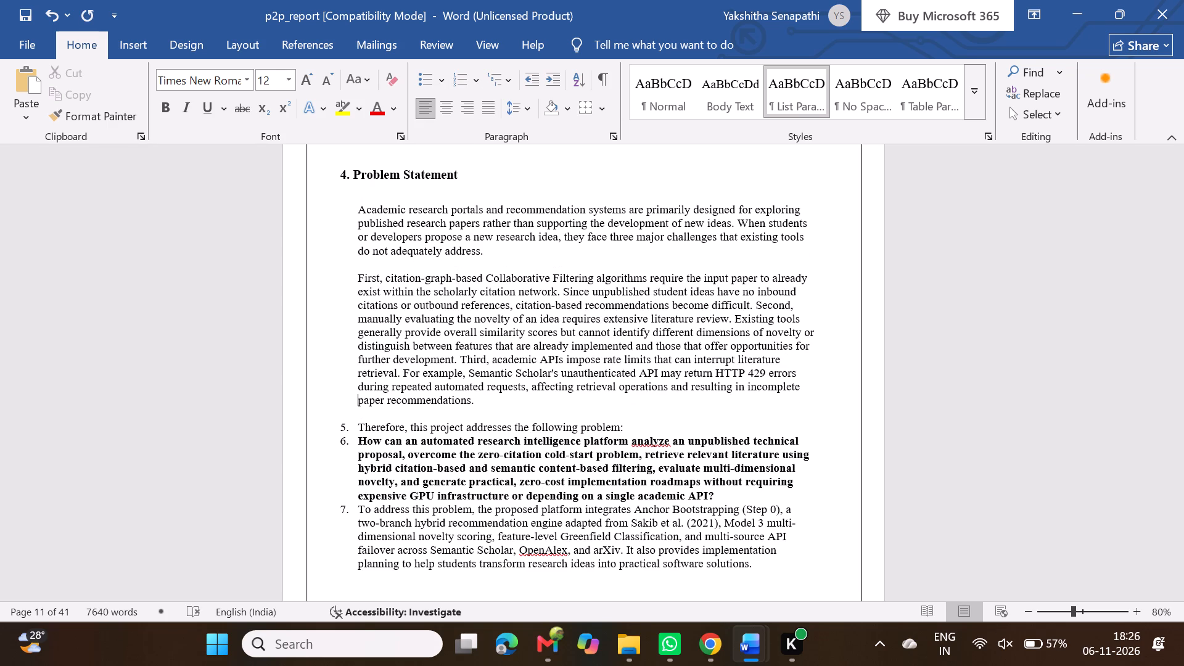
key("BackSpace")
key("Down")
key("BackSpace")
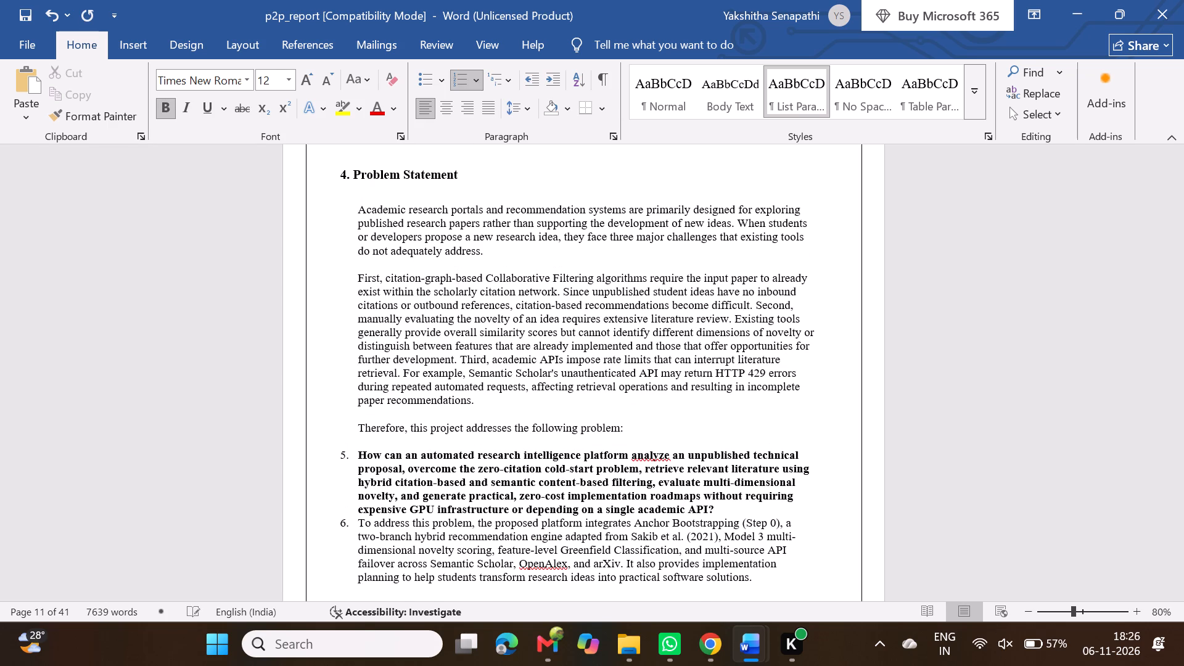
key("Down")
key("Down")
key("Down")
key("Down")
key("Down")
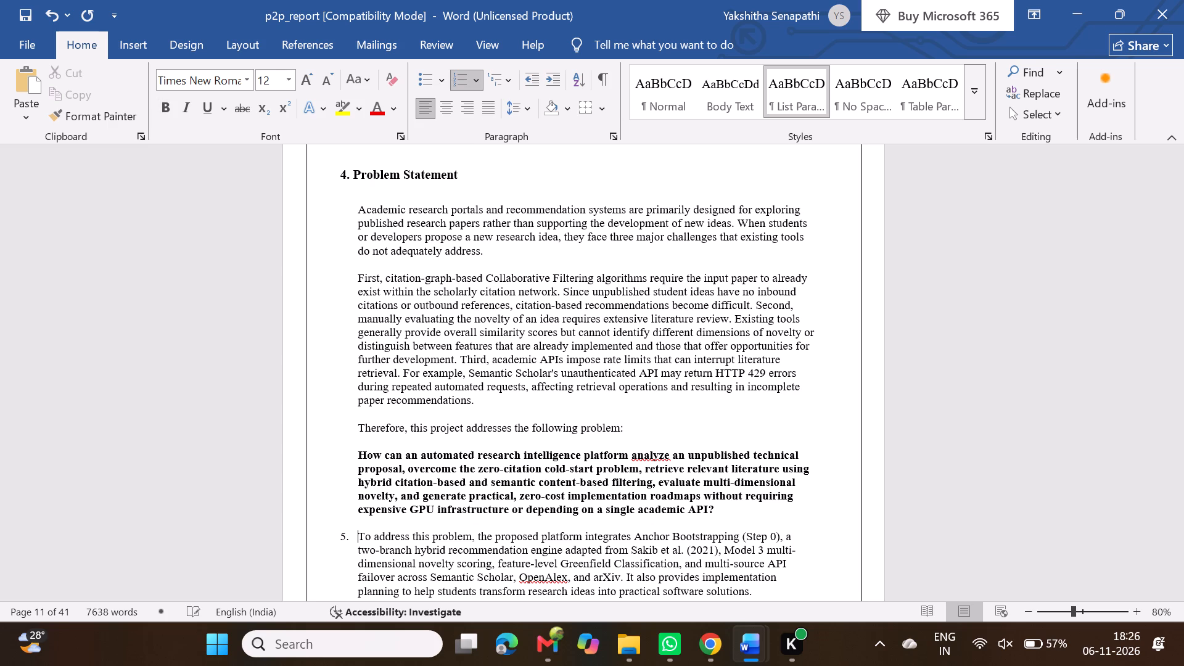
key("BackSpace")
scroll(353, 203, "down", 1)
scroll(388, 199, "up", 1)
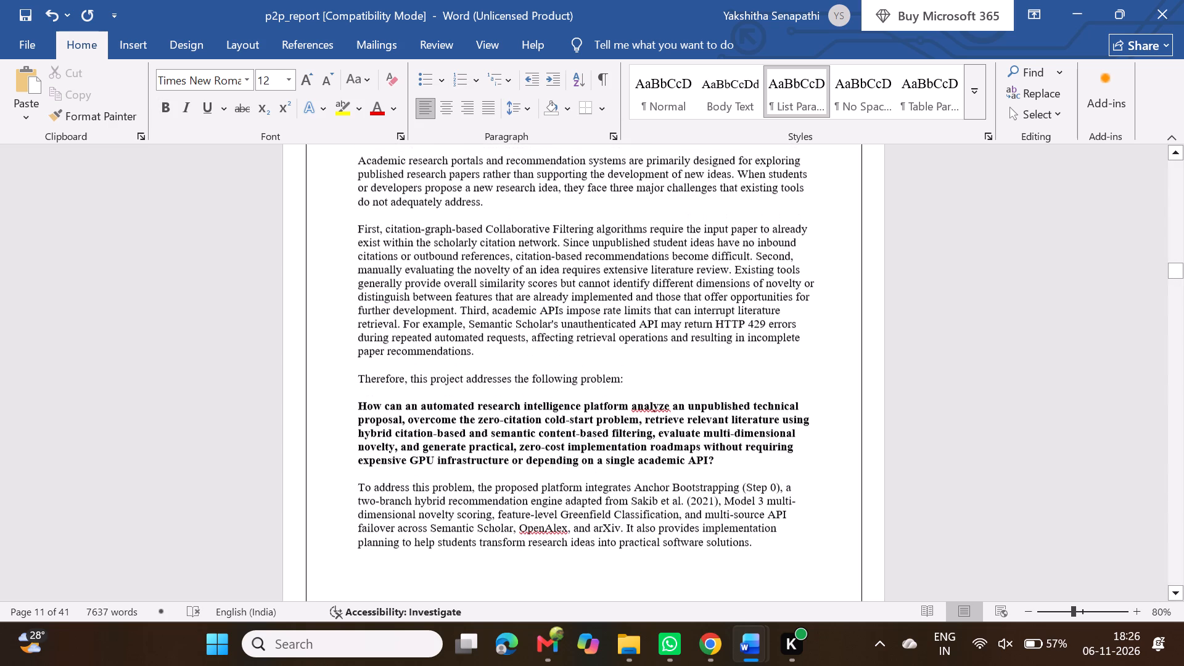
Apply the No Spacing style to all body paragraphs of the Problem Statement.
left_click_drag(355, 166, 737, 513)
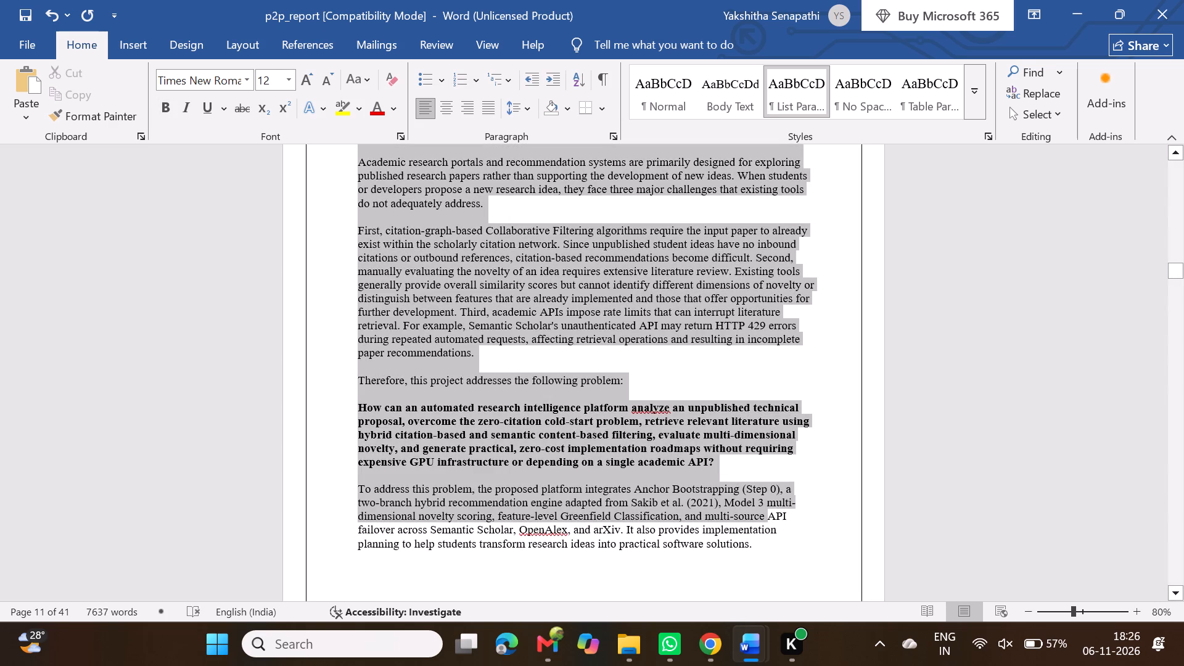
left_click_drag(737, 513, 755, 541)
left_click(803, 87)
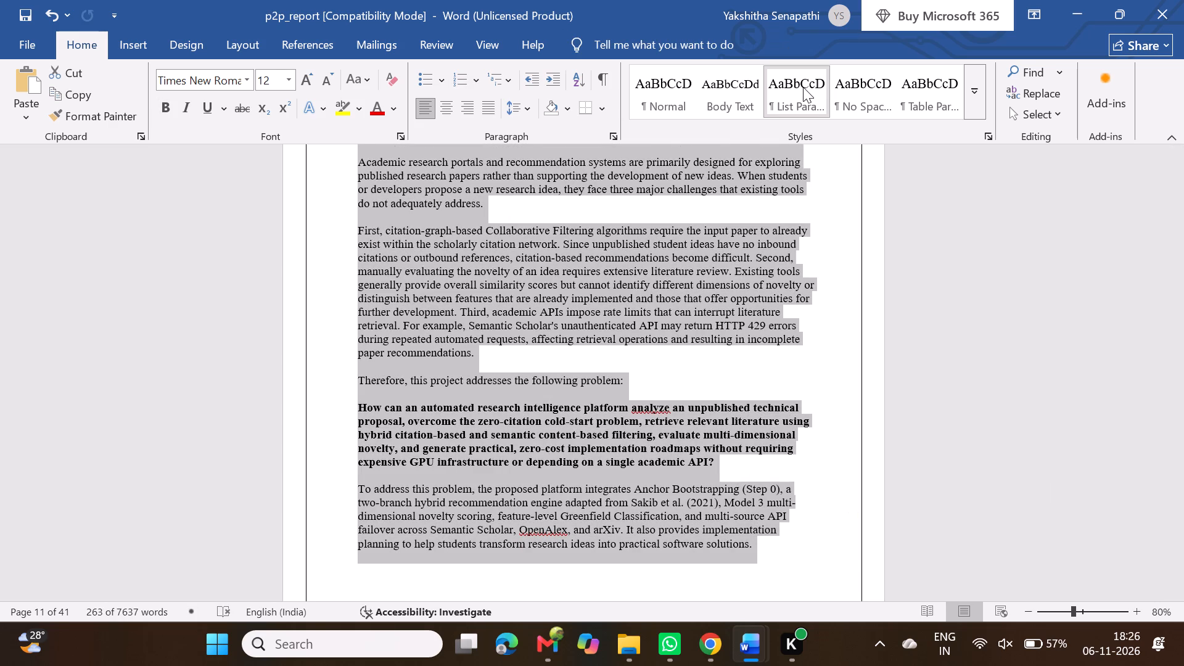
left_click(846, 101)
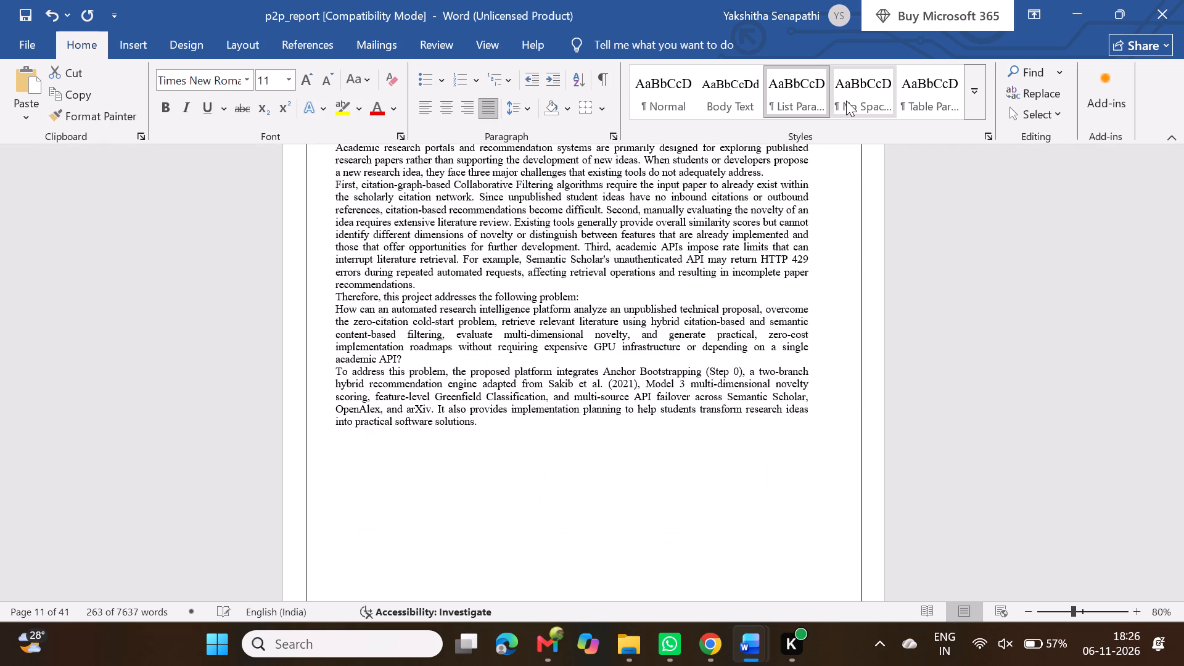
scroll(615, 229, "up", 1)
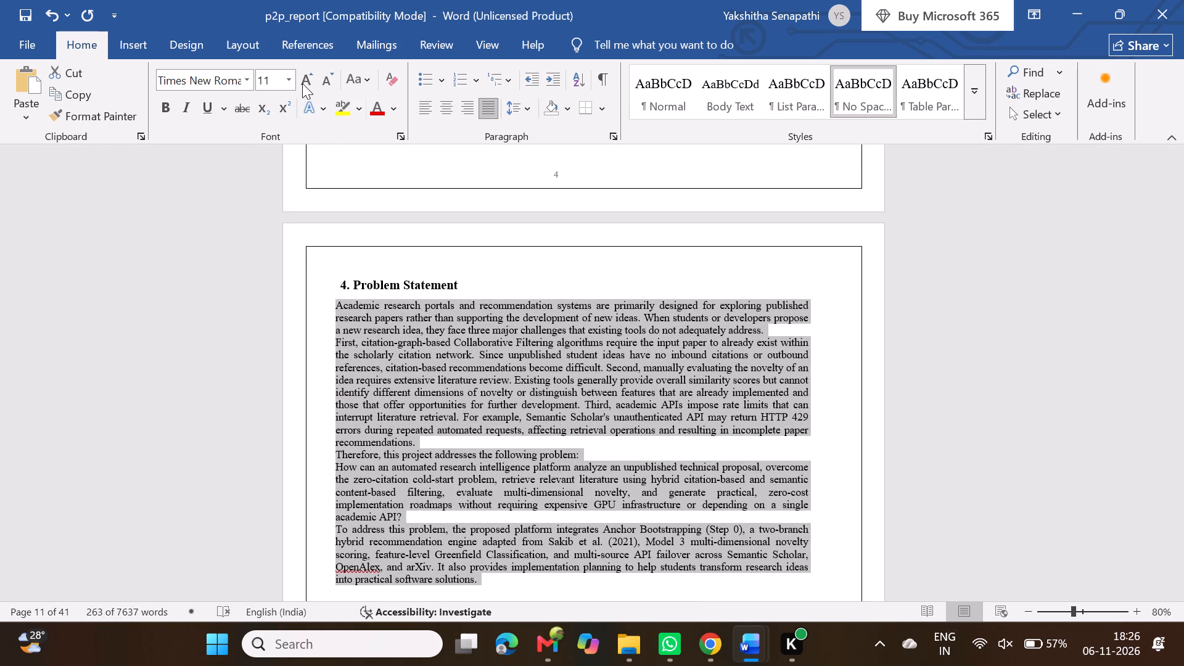
Set the Problem Statement body text to font size 12 with 1.5 line spacing.
left_click(291, 79)
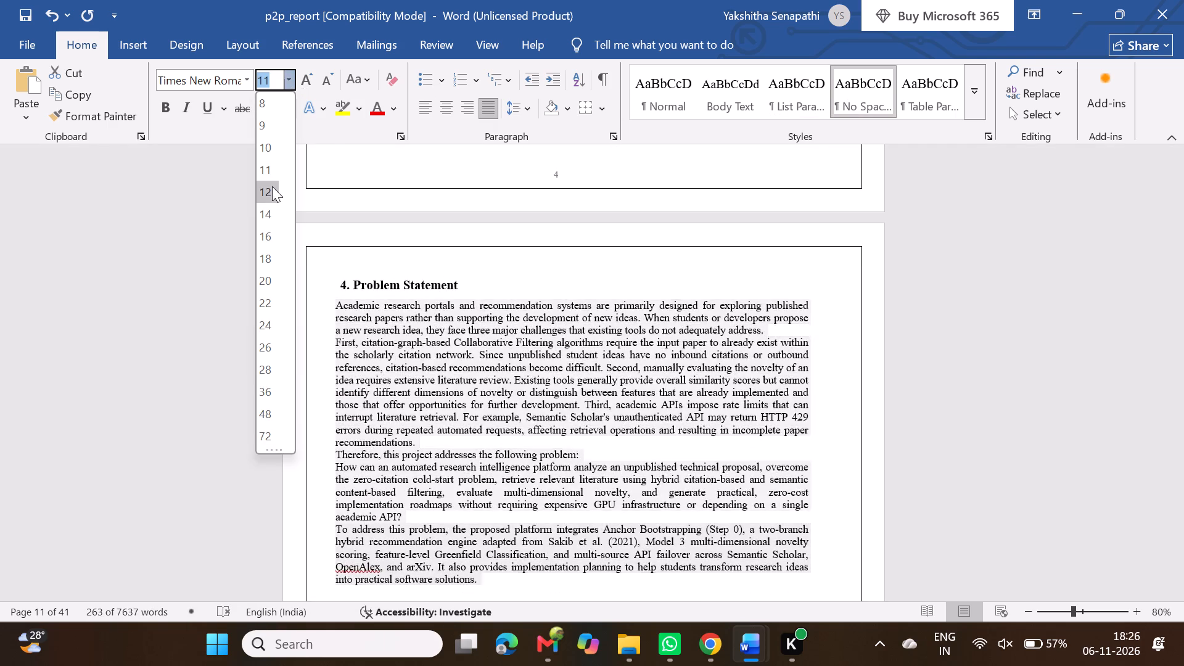
left_click(269, 189)
left_click(520, 109)
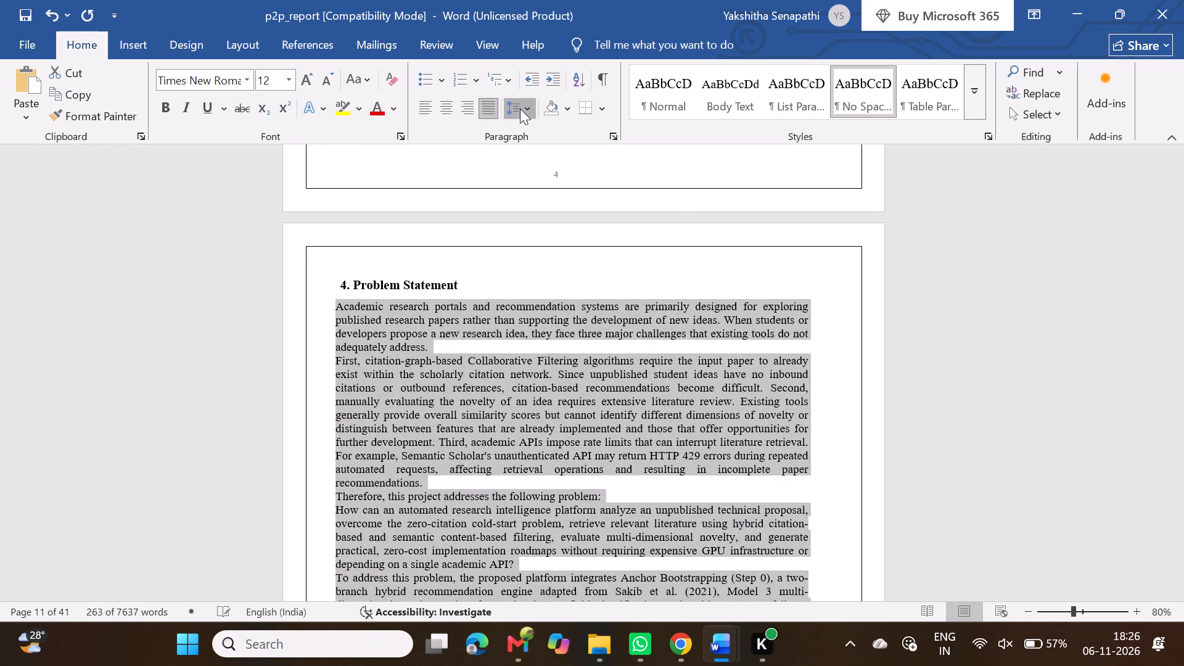
left_click(537, 183)
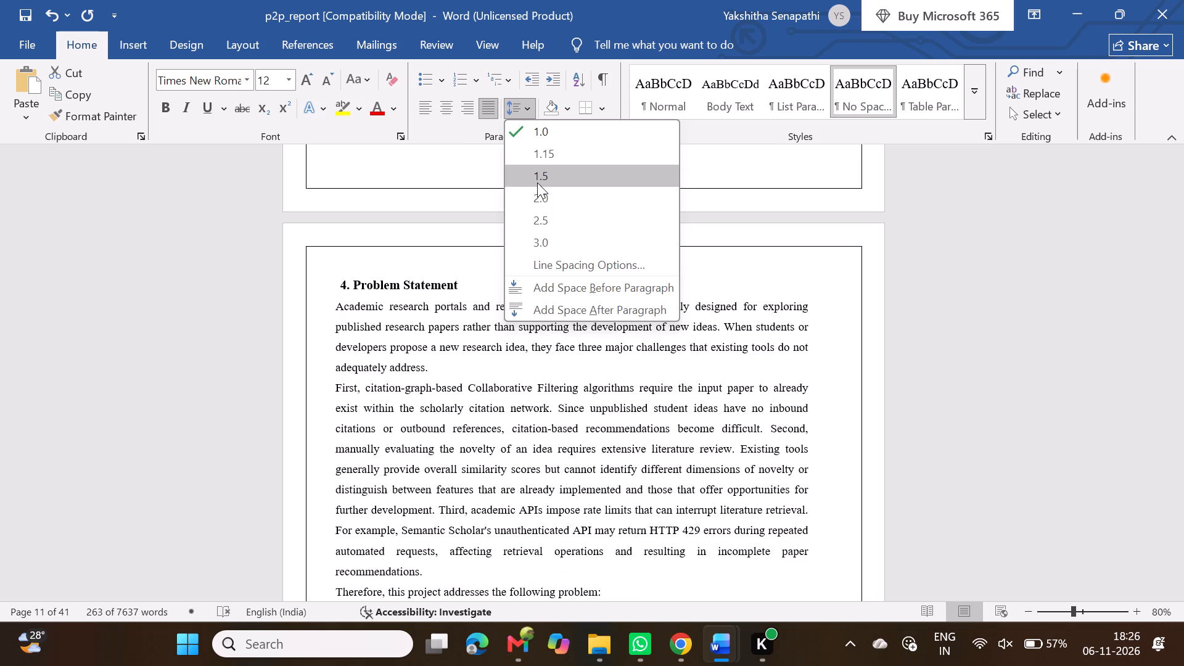
scroll(506, 347, "down", 3)
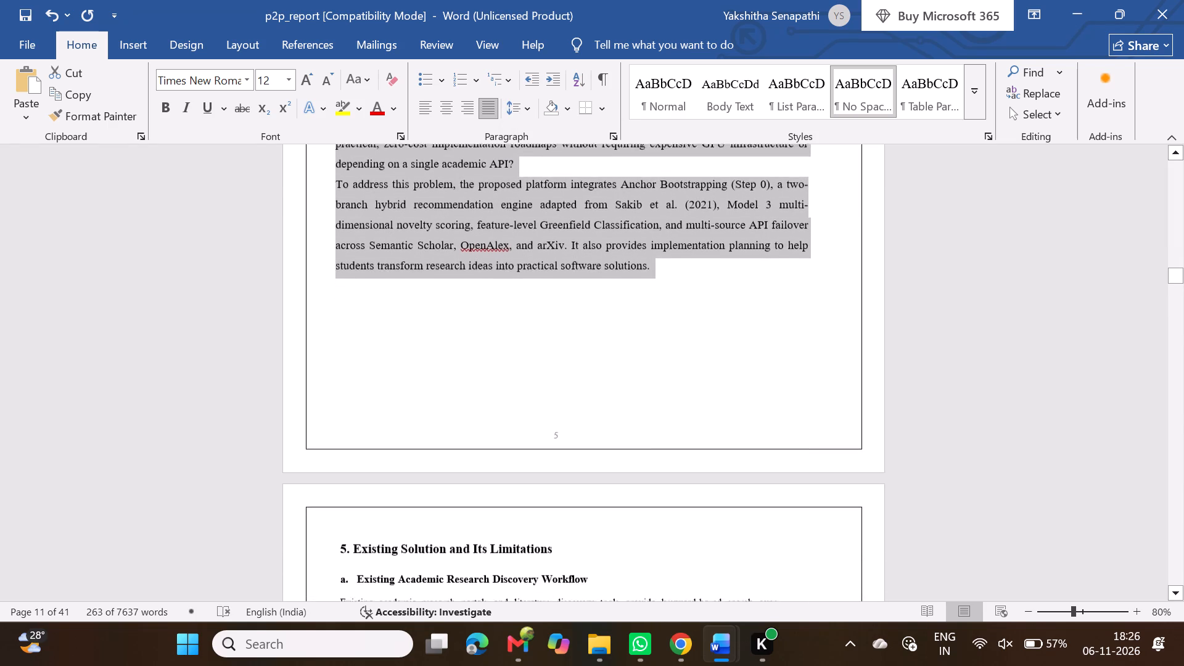
scroll(506, 347, "up", 1)
scroll(506, 347, "down", 1)
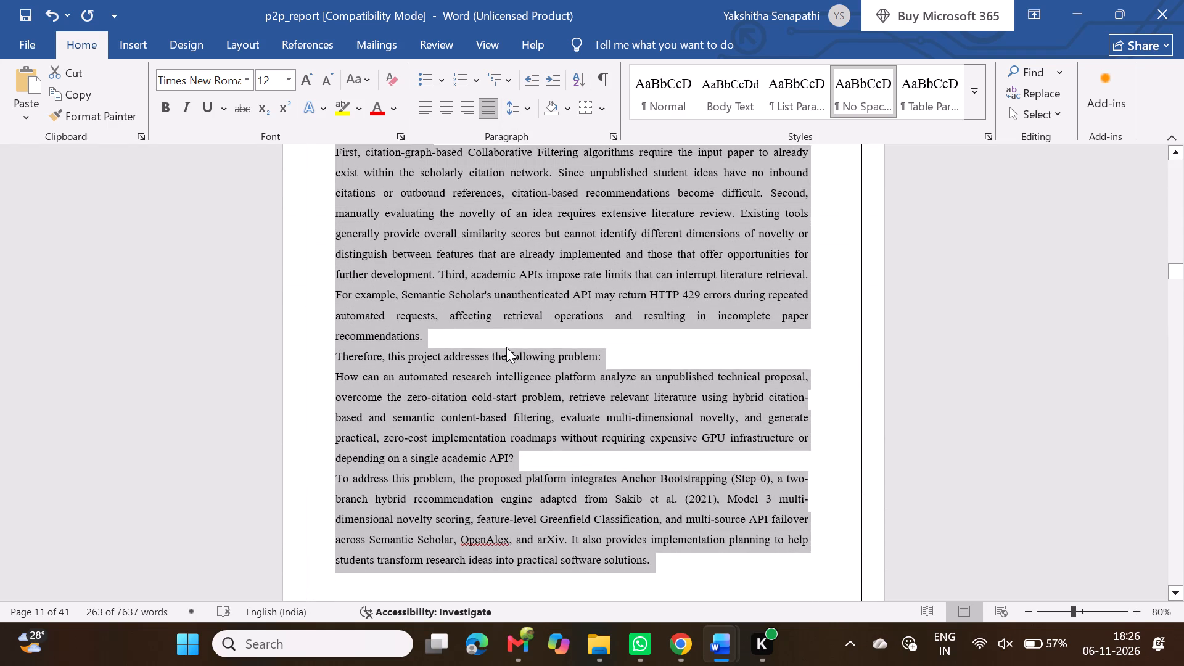
Check the emphasis in ChatGPT's version in Chrome and bold the matching "How can an automated research intelligence platform…" paragraph in p2p_report in Word.
left_click(614, 356)
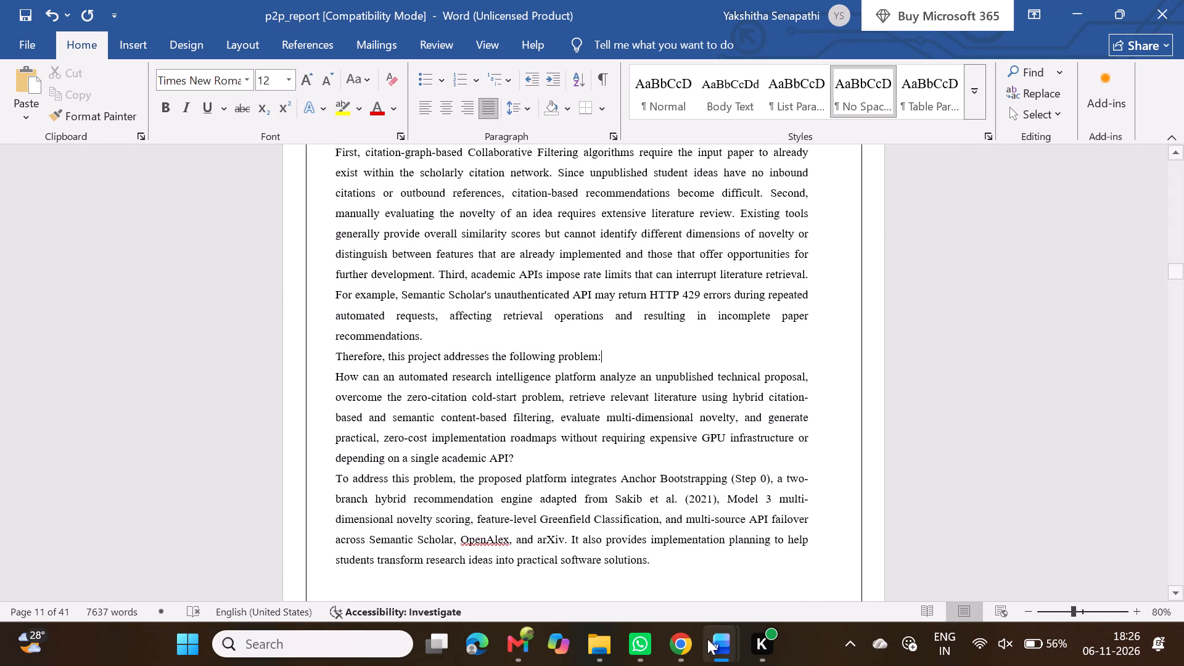
left_click(684, 648)
left_click(835, 408)
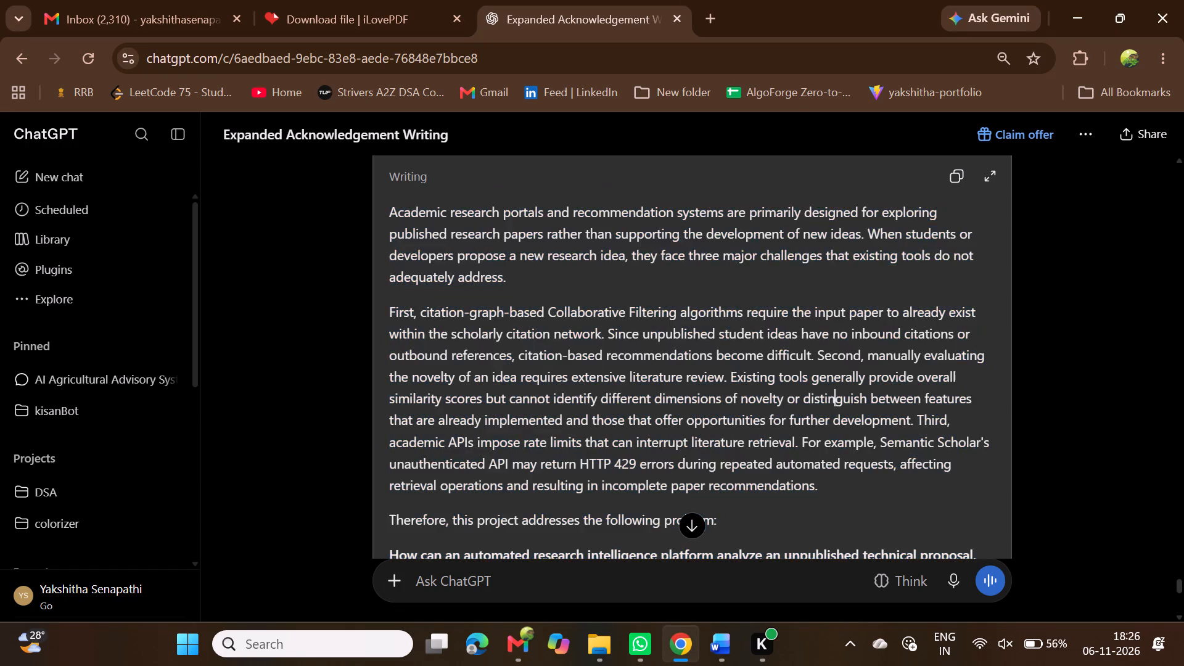
scroll(835, 408, "down", 3)
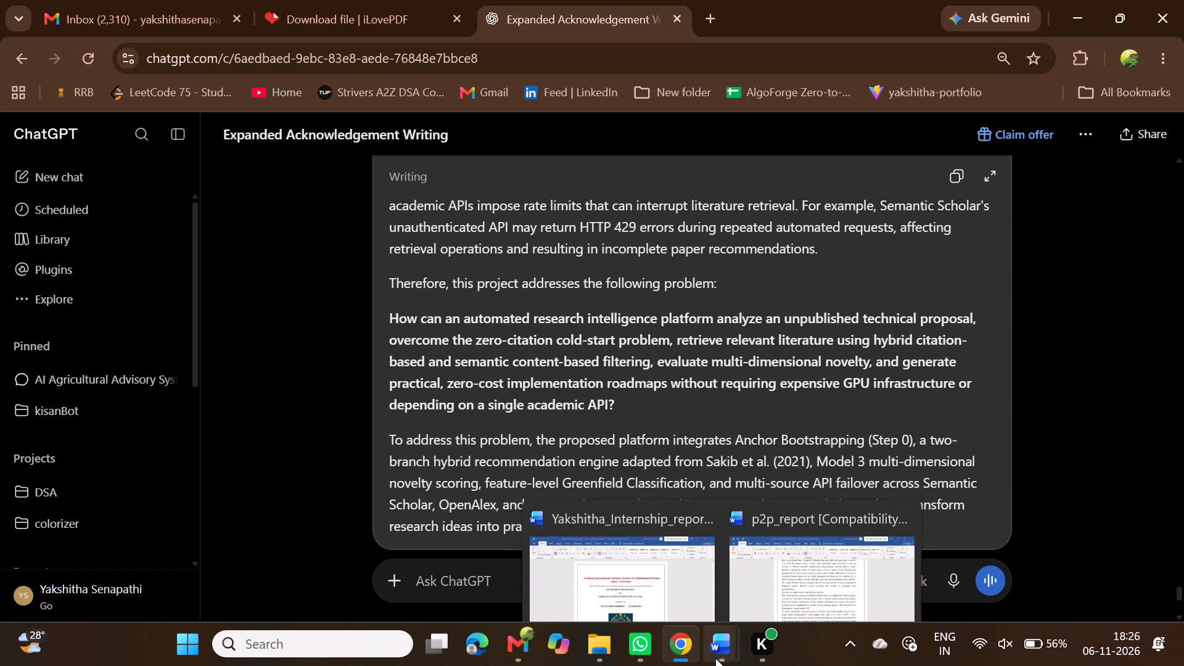
left_click(785, 533)
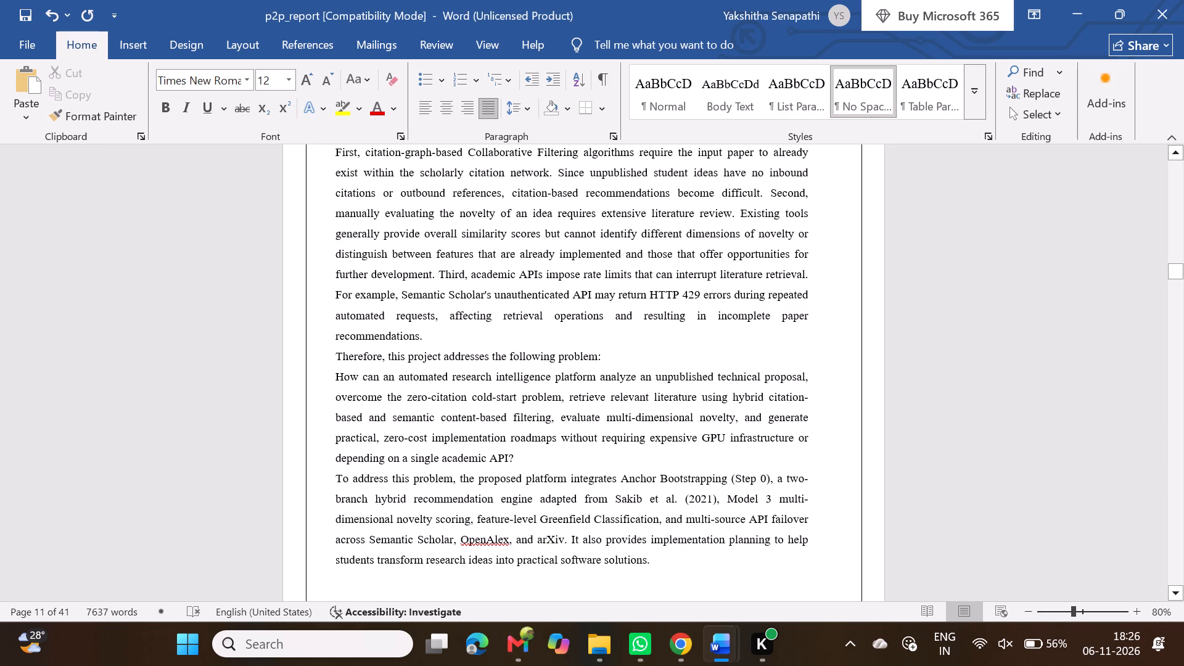
left_click_drag(334, 379, 534, 459)
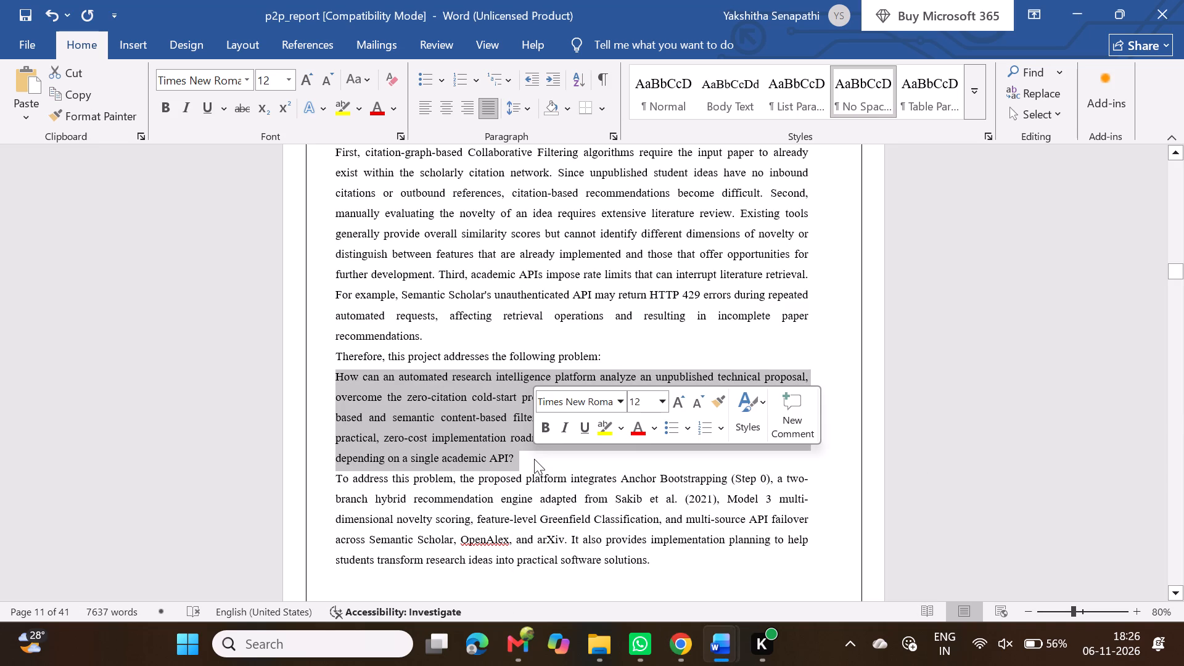
left_click(549, 425)
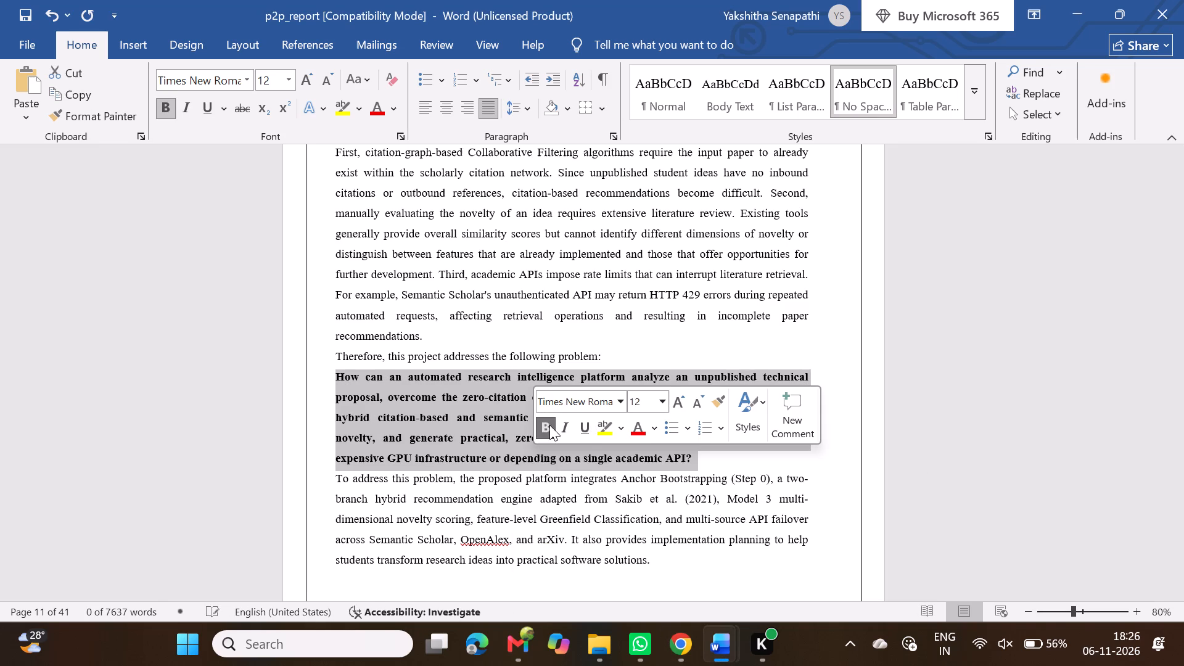
left_click(453, 372)
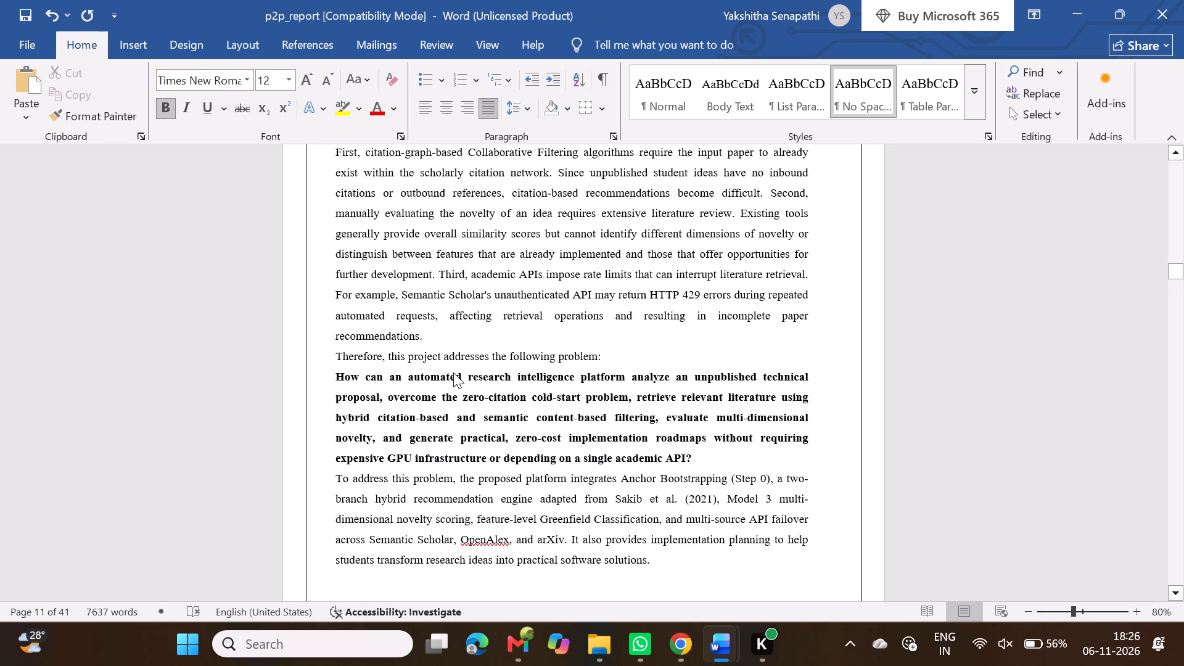
Review the Problem Statement page, the preceding sections back to the Table of Contents, and the pages forward to the Literature Survey.
scroll(453, 372, "up", 2)
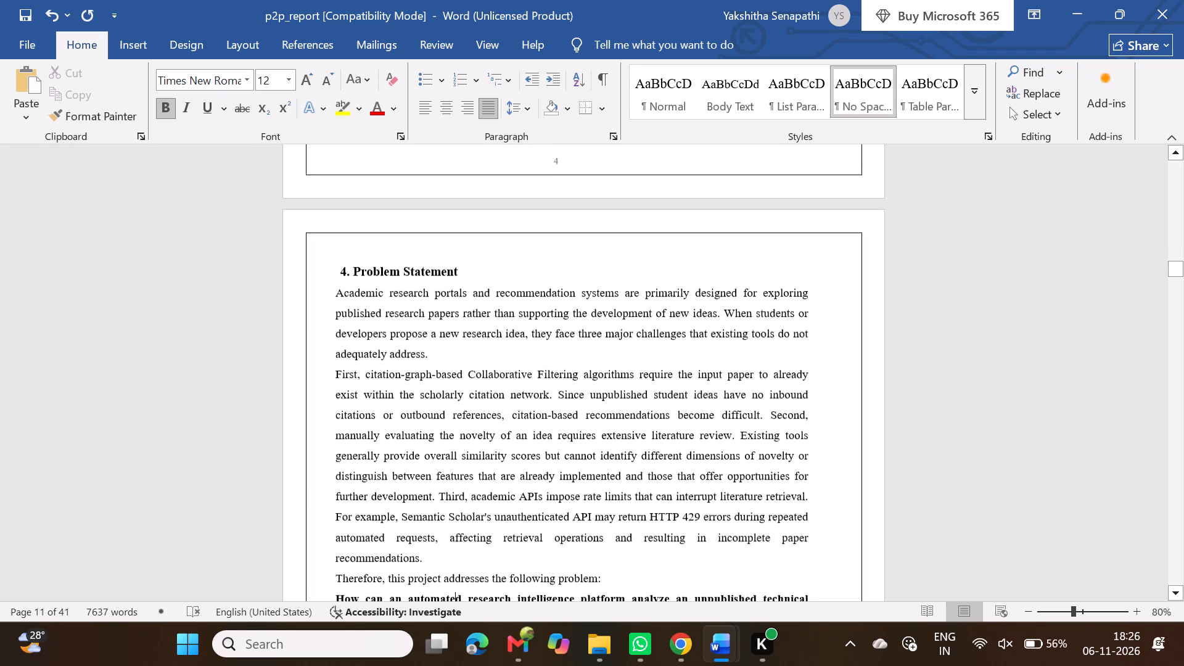
scroll(500, 366, "down", 2)
scroll(500, 366, "up", 2)
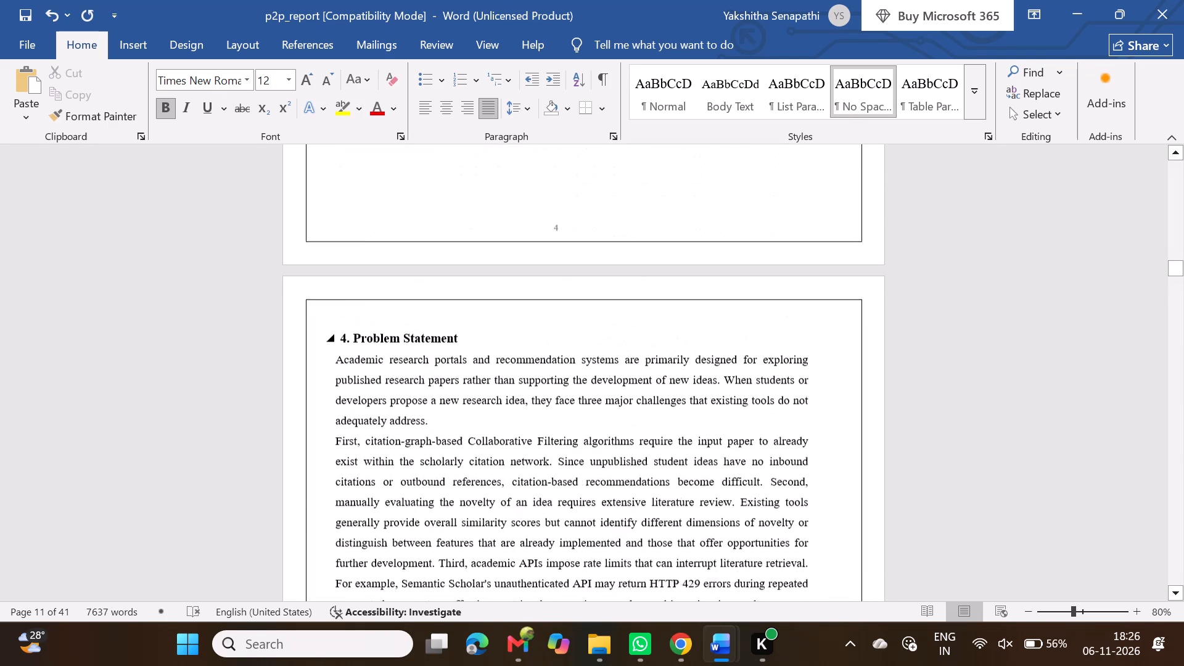
scroll(500, 366, "up", 2)
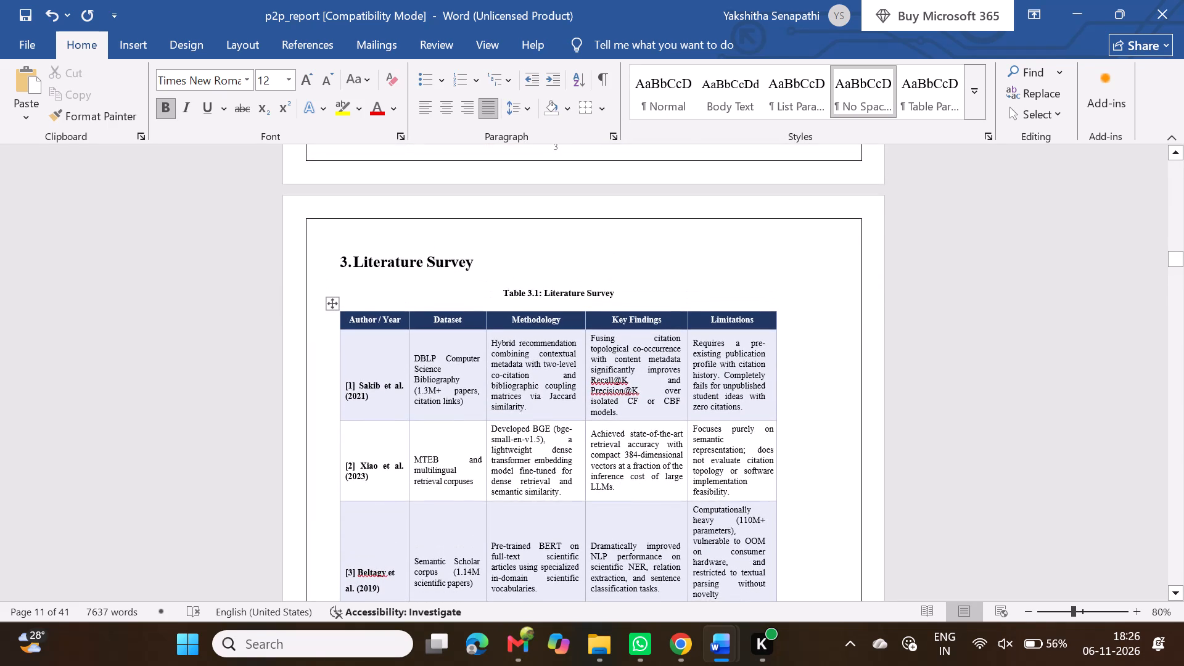
scroll(500, 366, "up", 9)
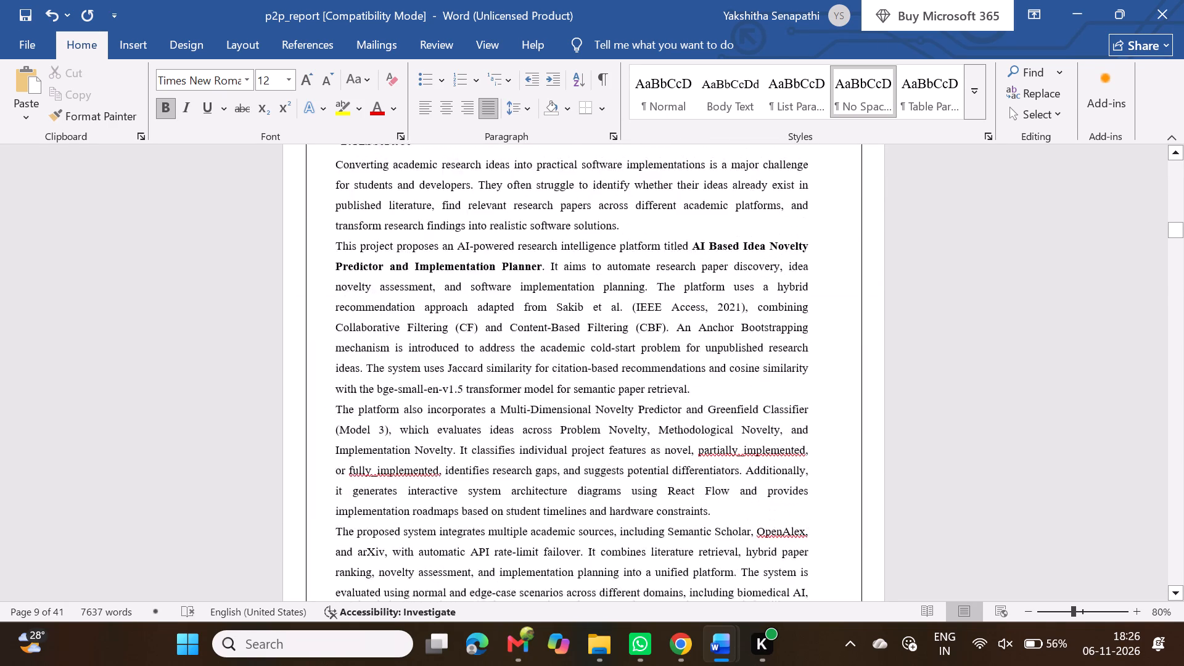
scroll(500, 366, "up", 4)
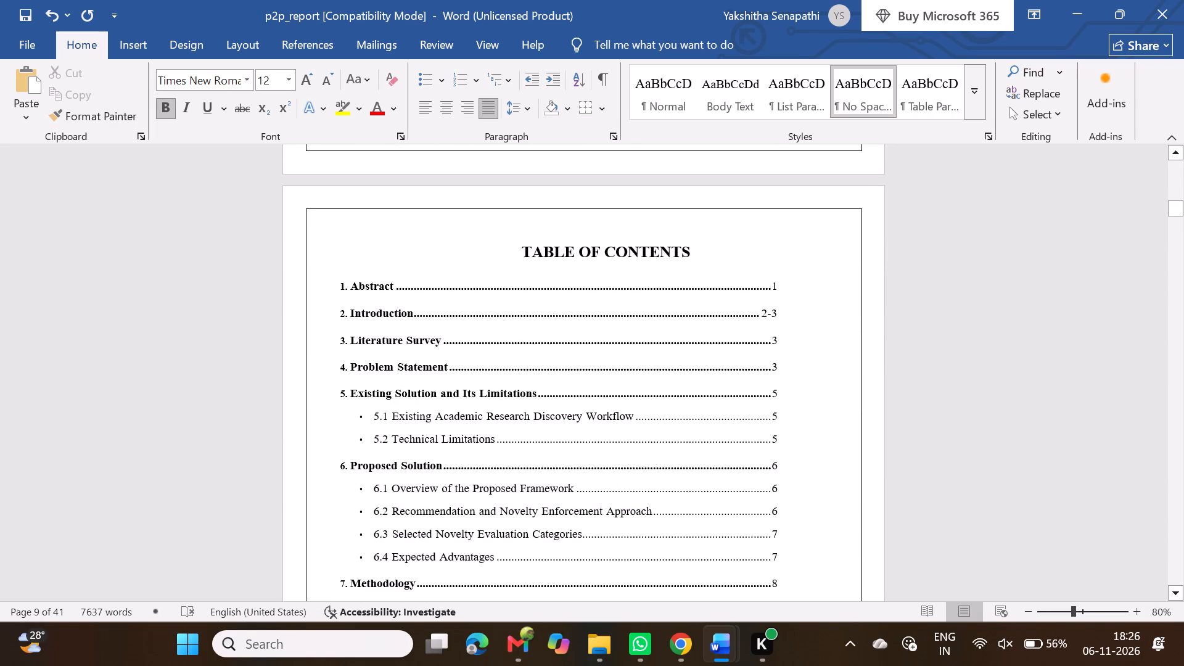
scroll(500, 366, "down", 2)
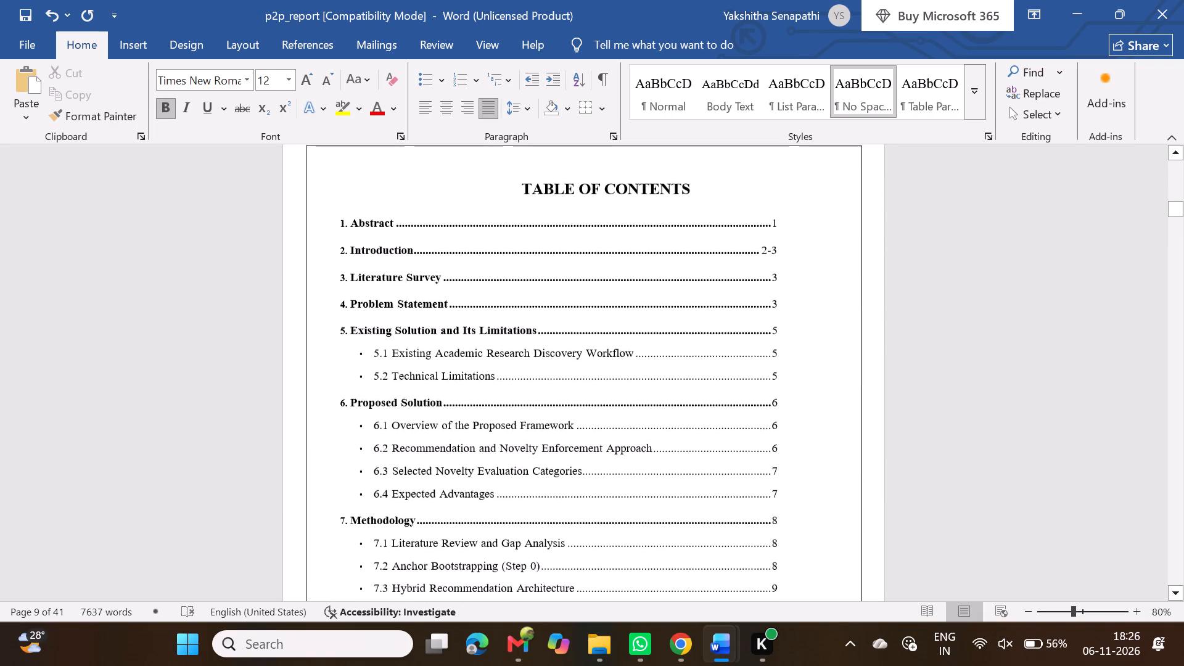
scroll(500, 366, "down", 7)
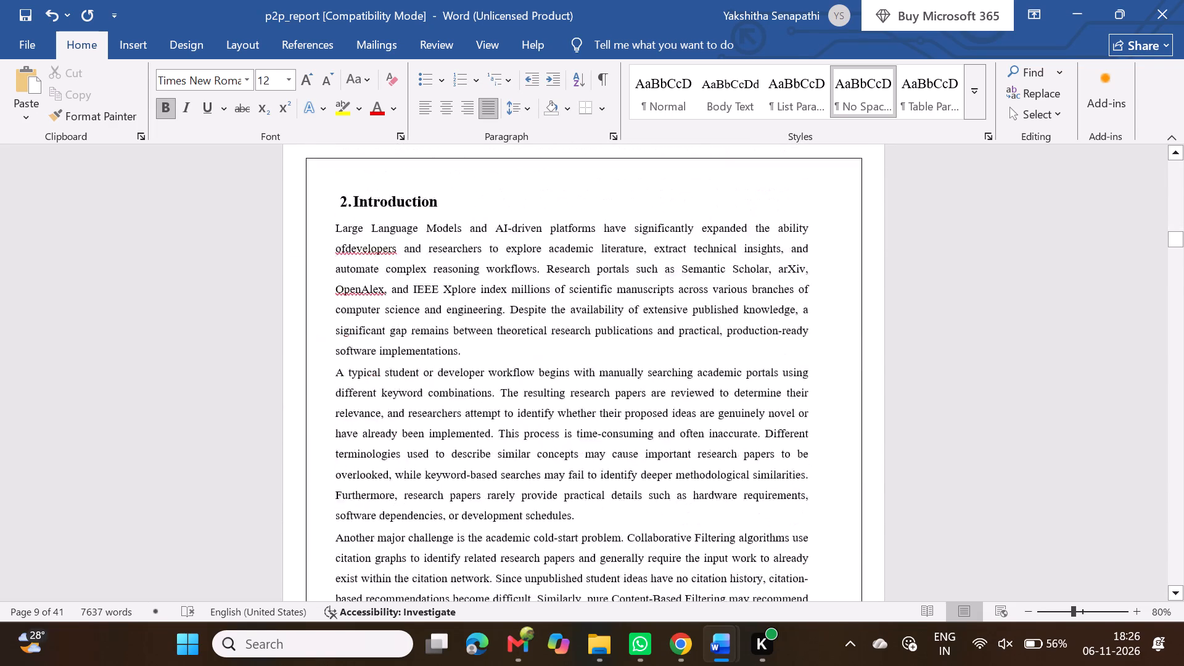
scroll(500, 366, "down", 2)
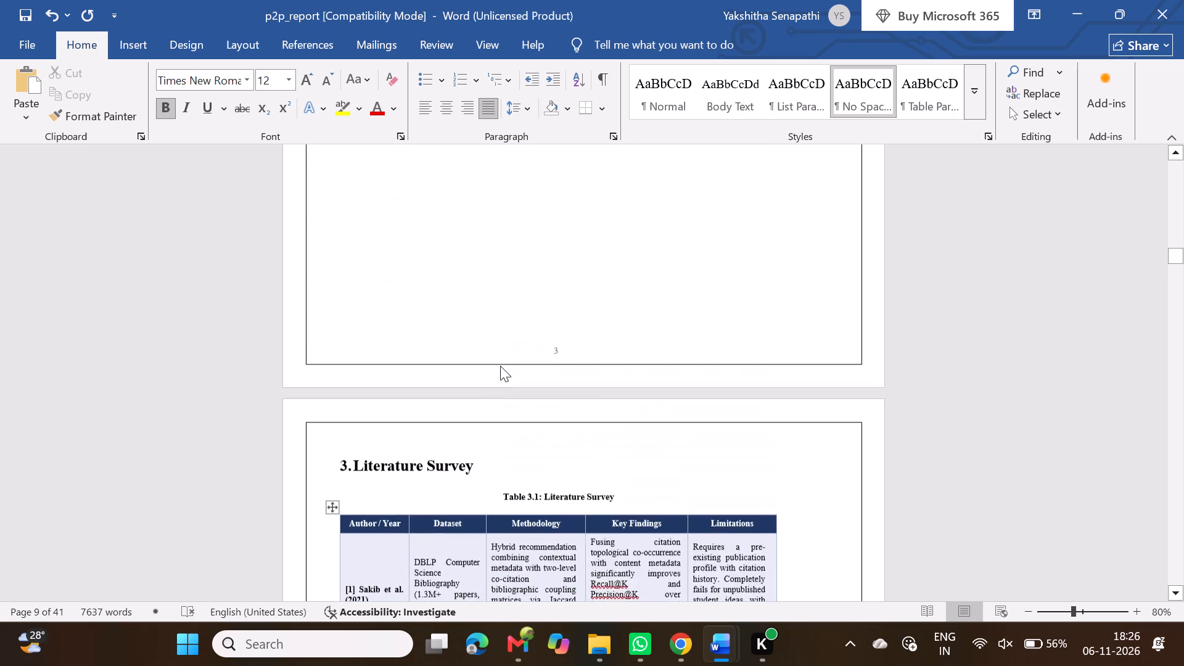
scroll(500, 366, "down", 1)
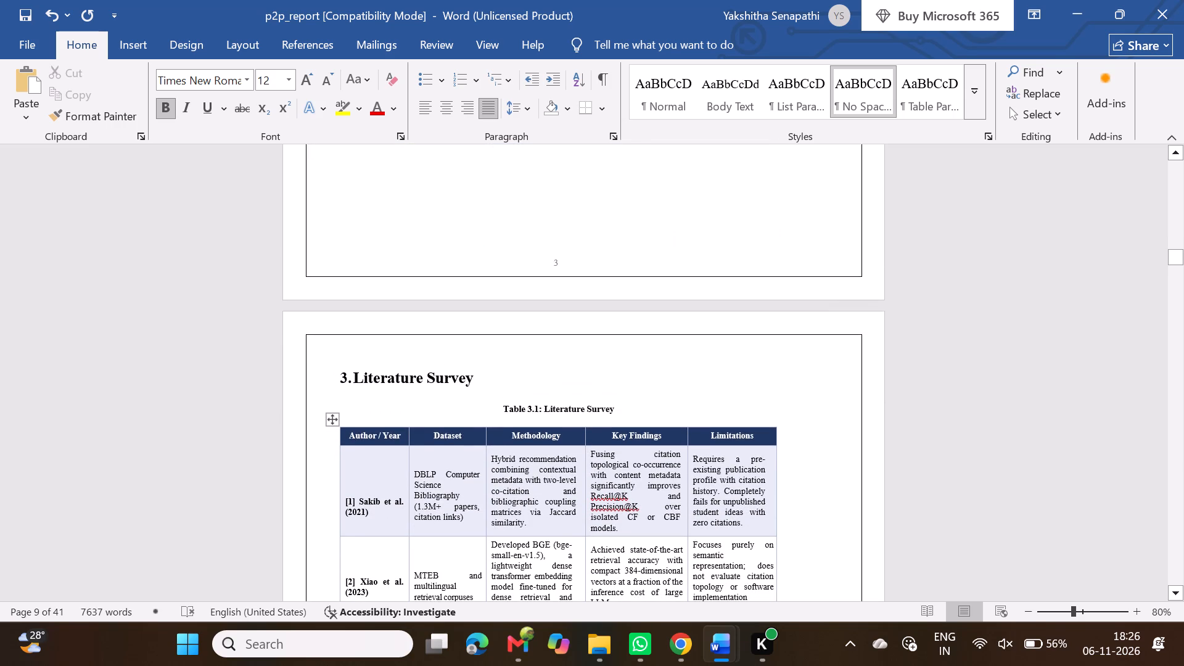
Delete the number 3.1 from the Literature Survey table caption, leaving "Table : Literature Survey".
double_click(575, 406)
left_click(559, 406)
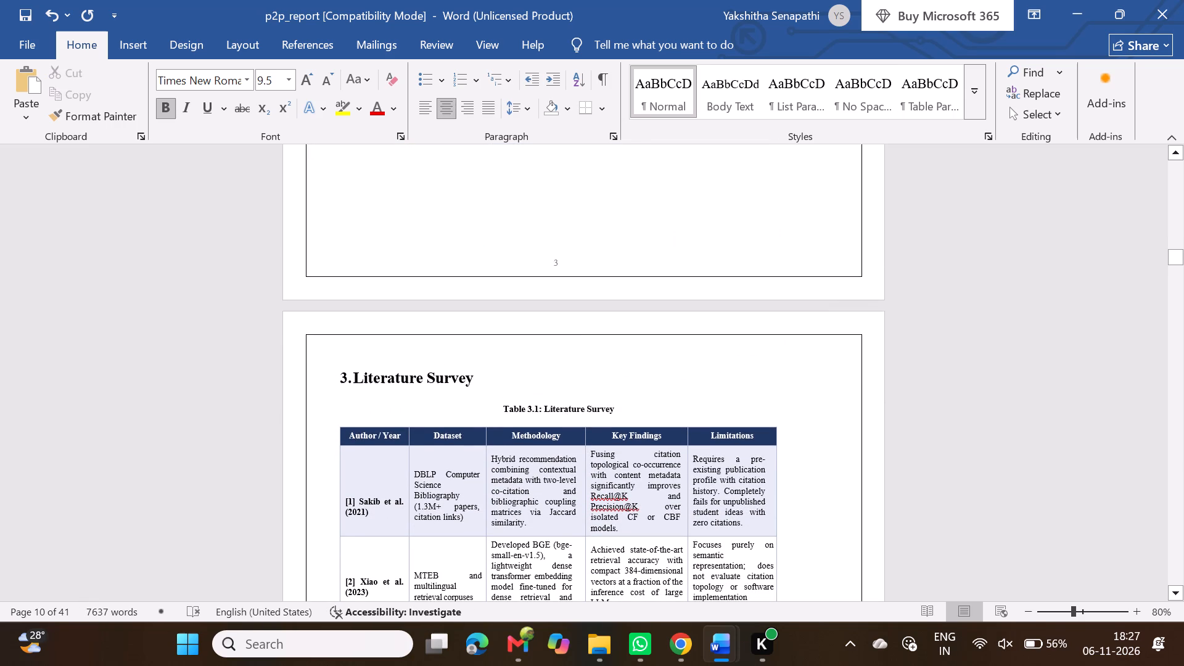
left_click_drag(528, 409, 540, 411)
key("BackSpace")
key("space")
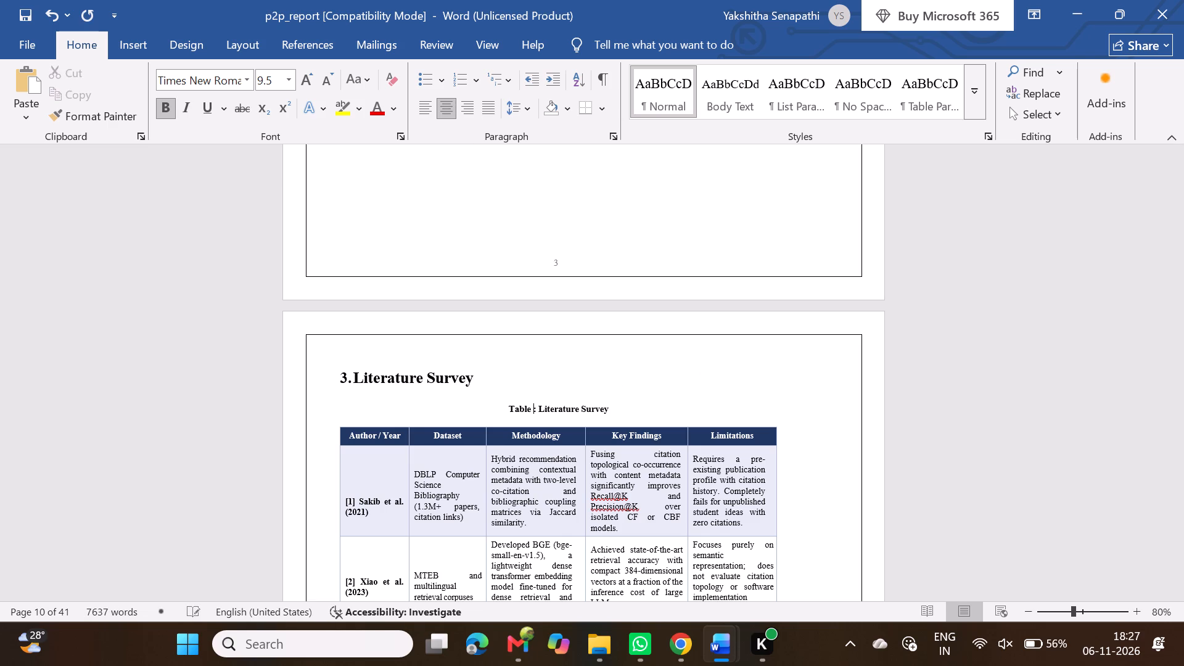
Set the "4. Problem Statement" heading text to font size 16.
scroll(540, 411, "down", 3)
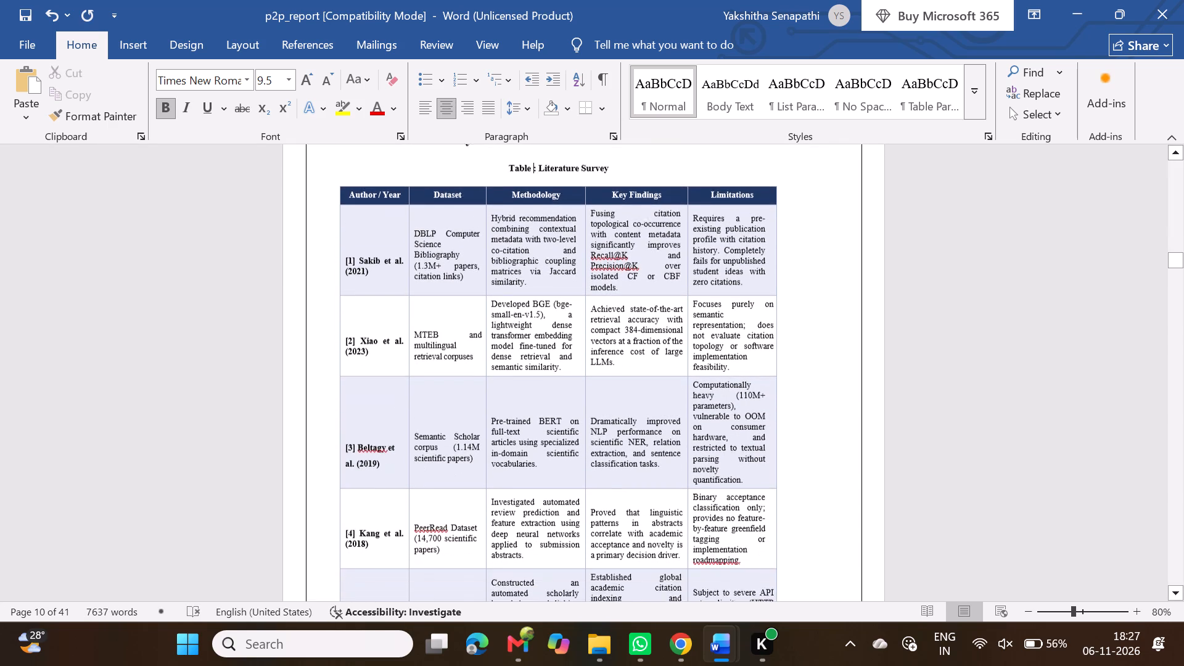
scroll(540, 411, "down", 2)
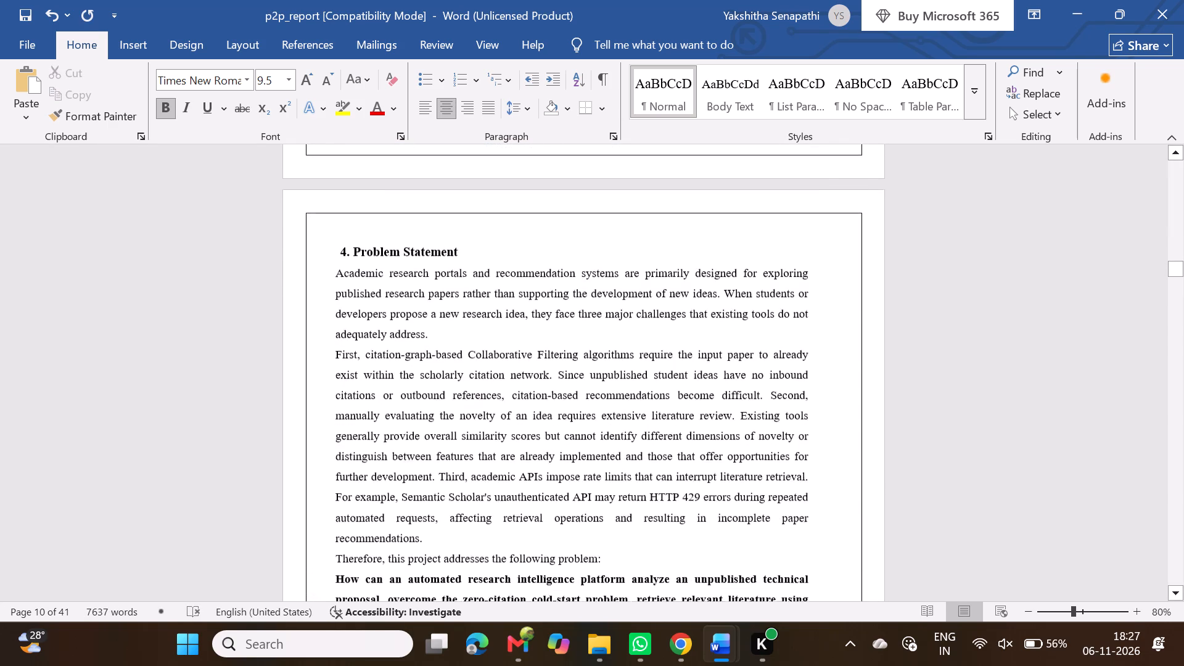
scroll(540, 411, "down", 1)
scroll(540, 411, "up", 5)
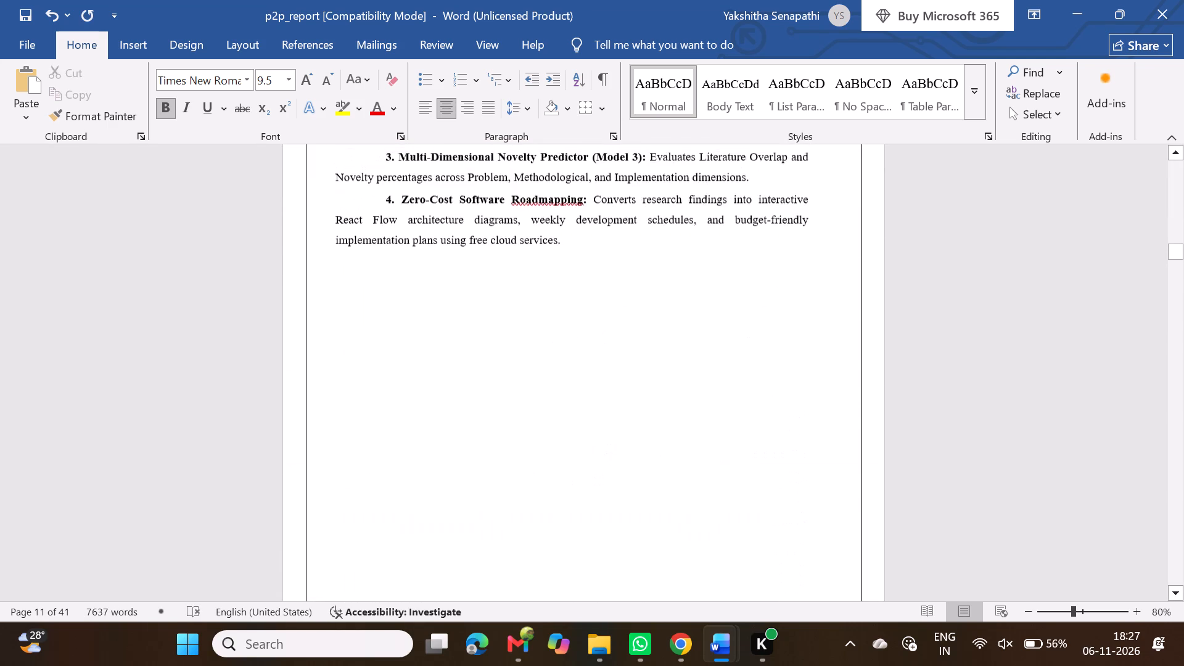
scroll(540, 411, "down", 5)
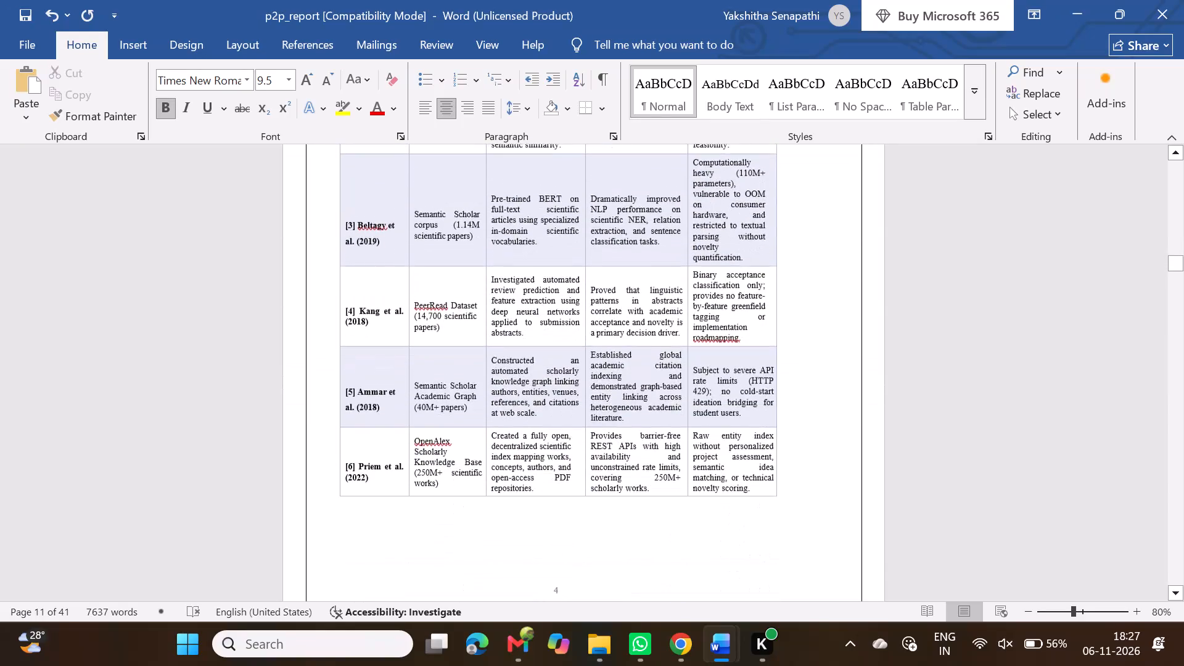
scroll(540, 411, "down", 1)
scroll(469, 386, "up", 2)
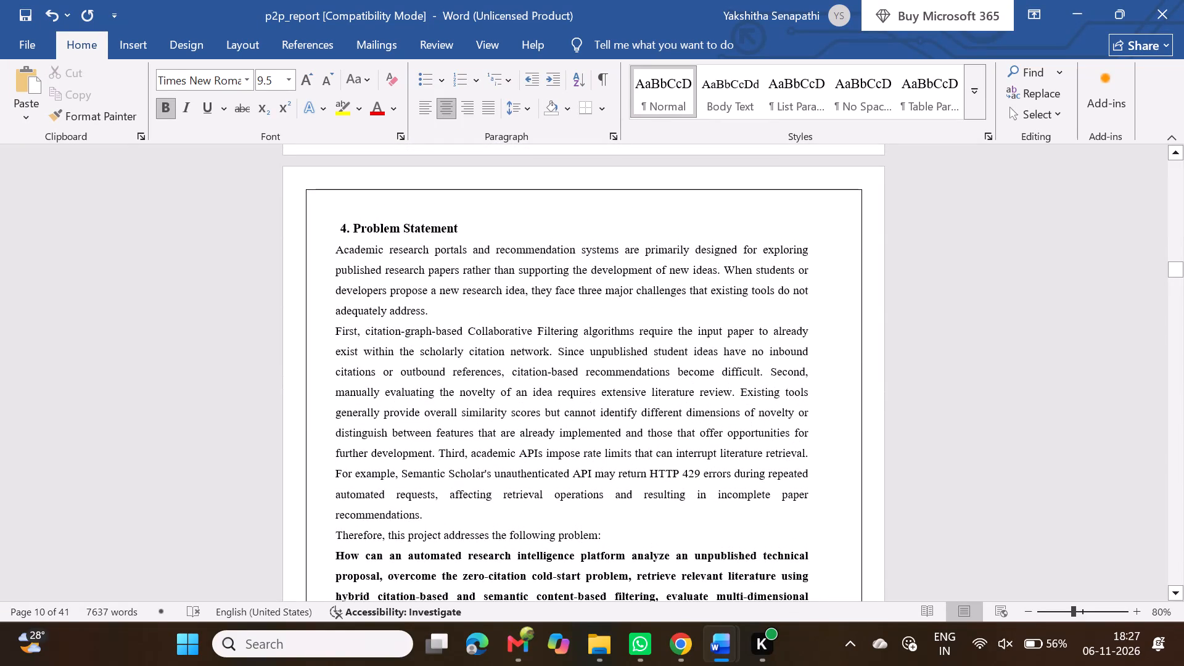
left_click(401, 218)
triple_click(401, 218)
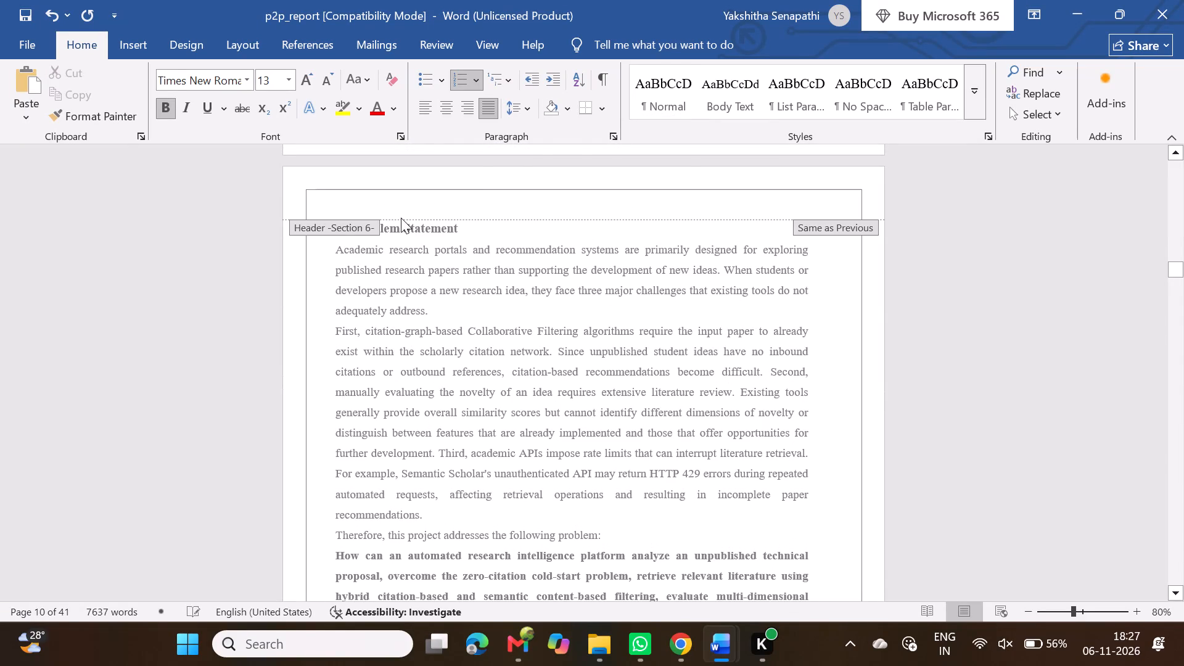
triple_click(409, 228)
left_click(409, 228)
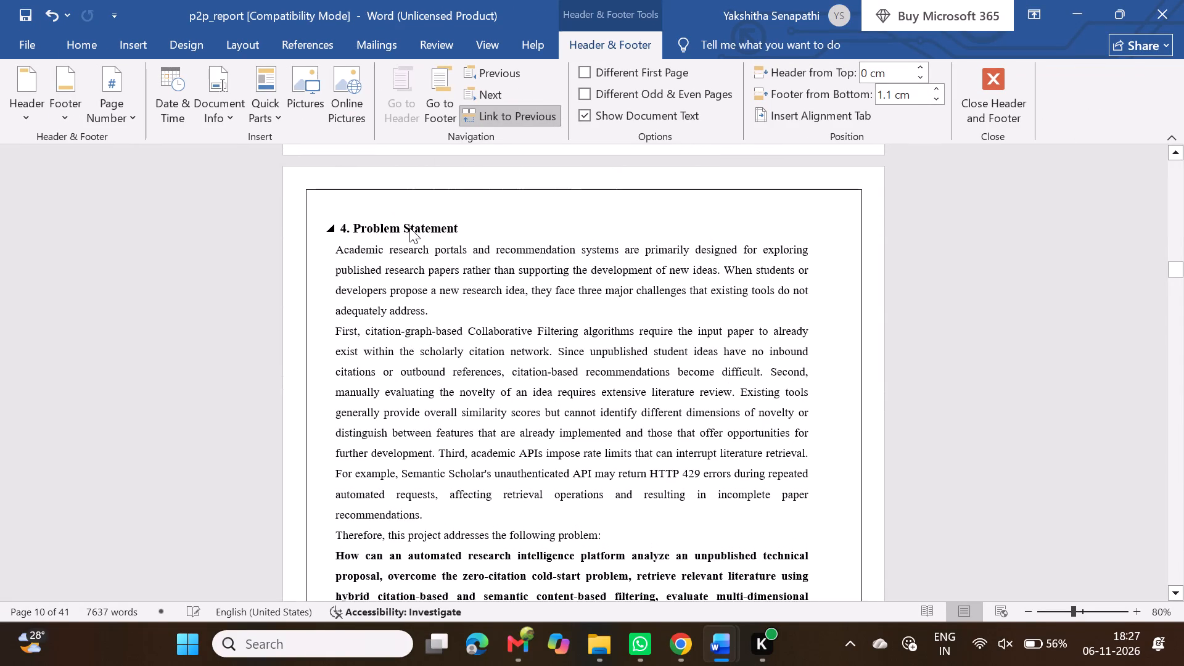
triple_click(397, 226)
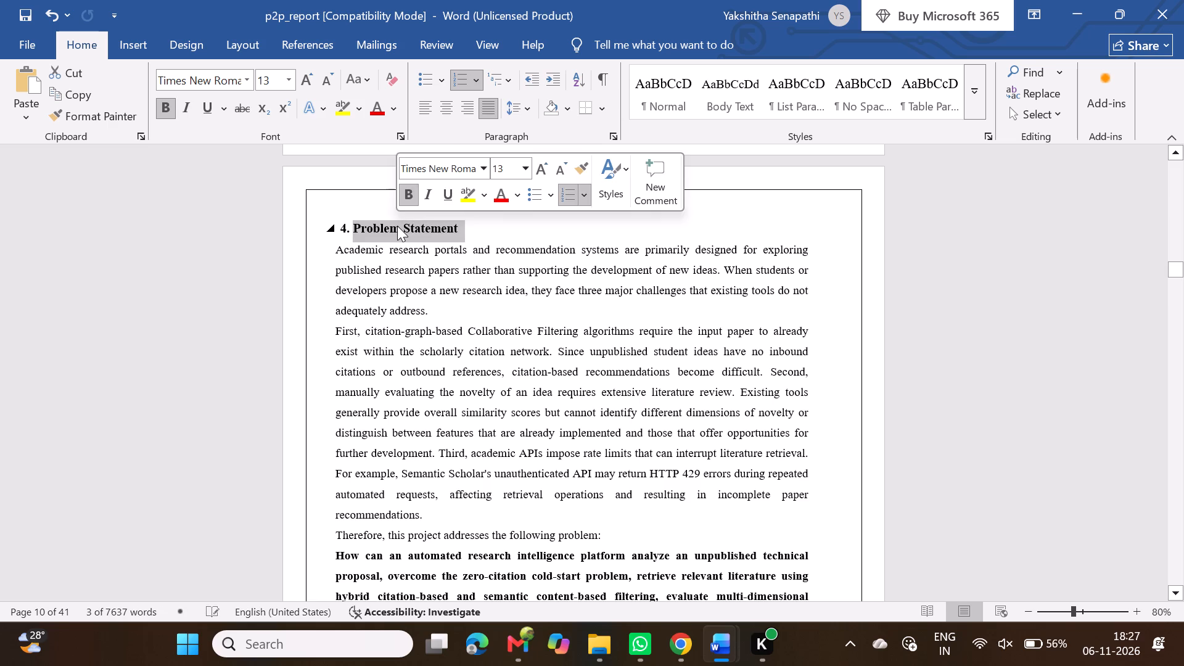
left_click(292, 83)
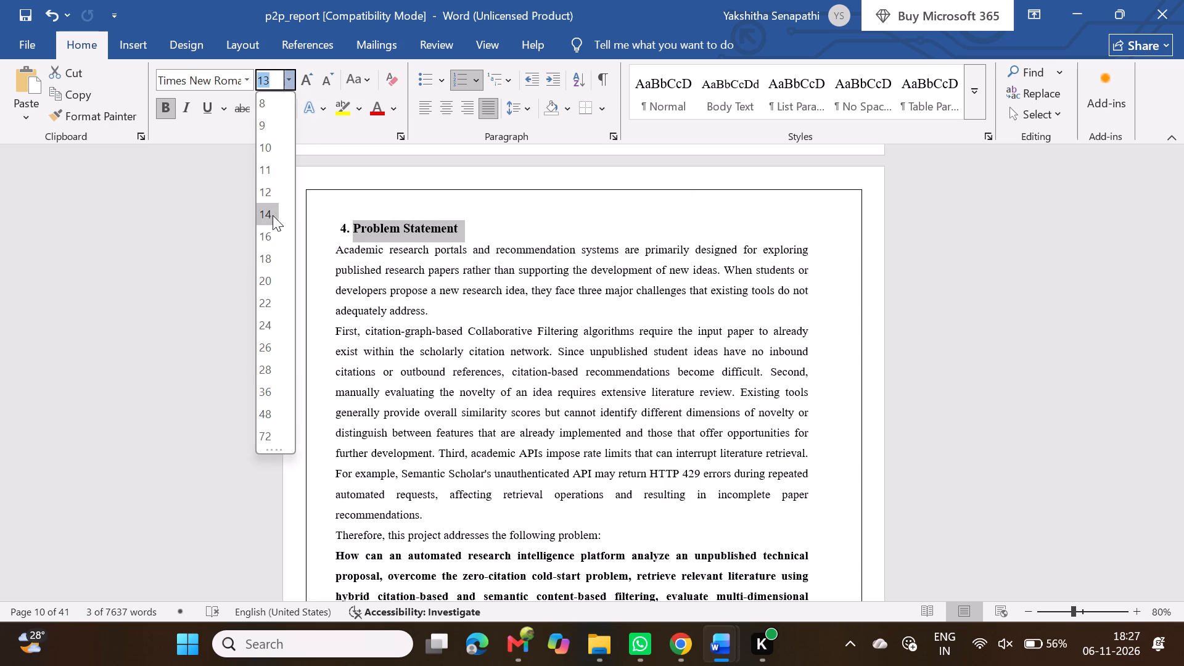
left_click(268, 231)
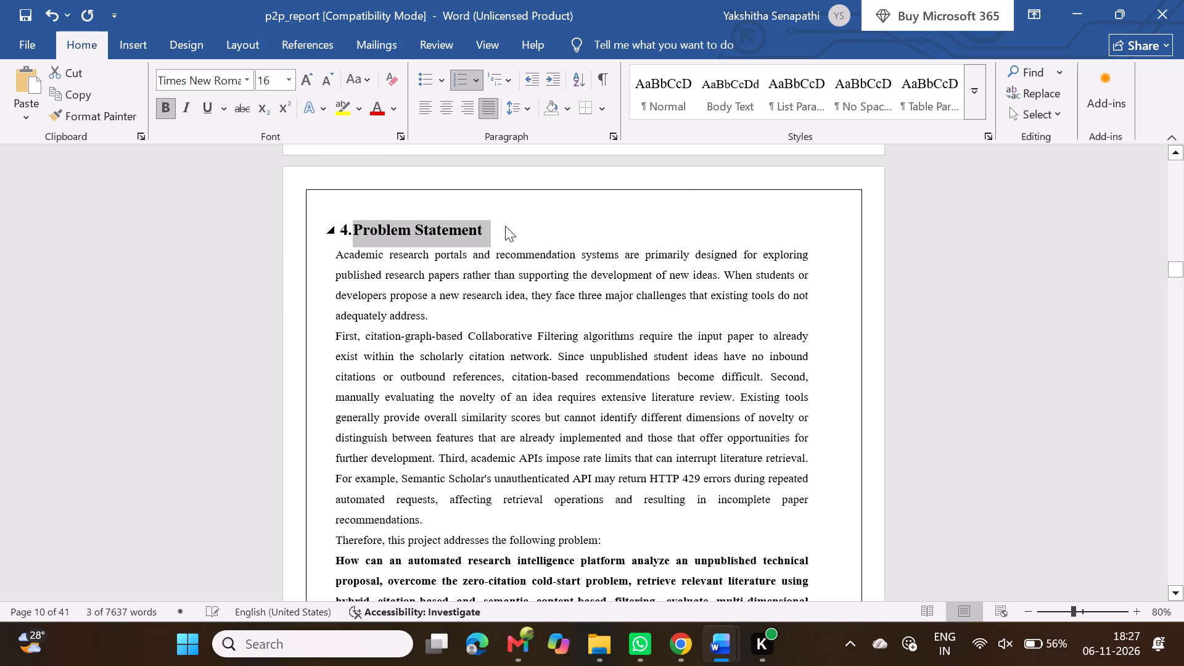
left_click(508, 232)
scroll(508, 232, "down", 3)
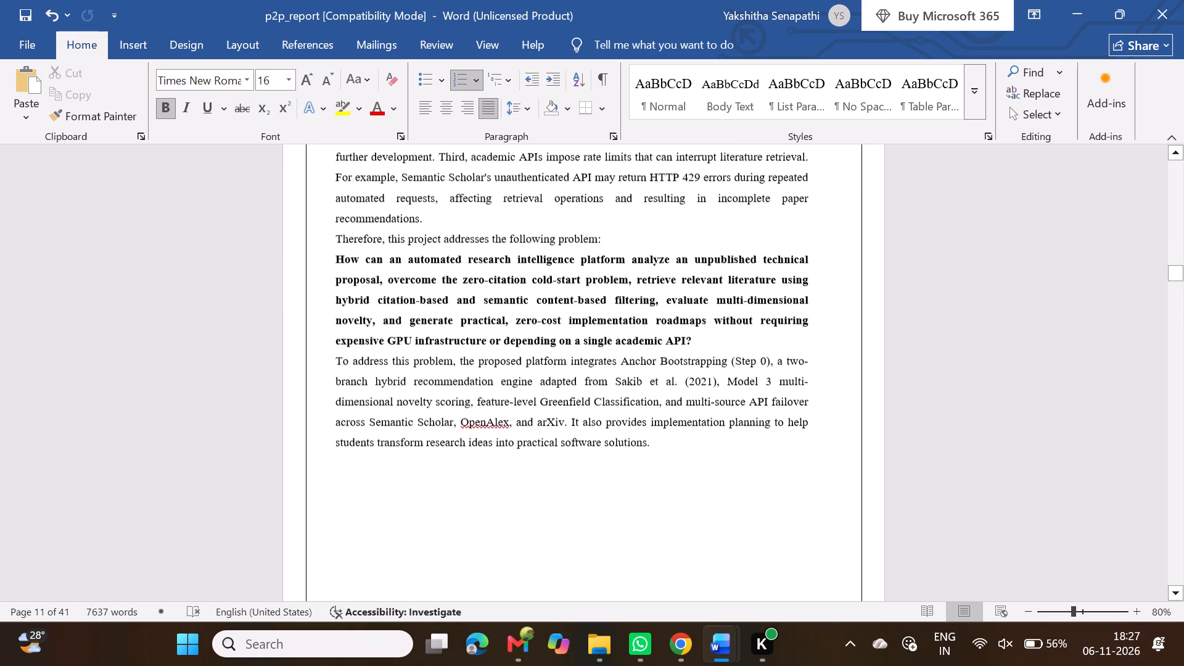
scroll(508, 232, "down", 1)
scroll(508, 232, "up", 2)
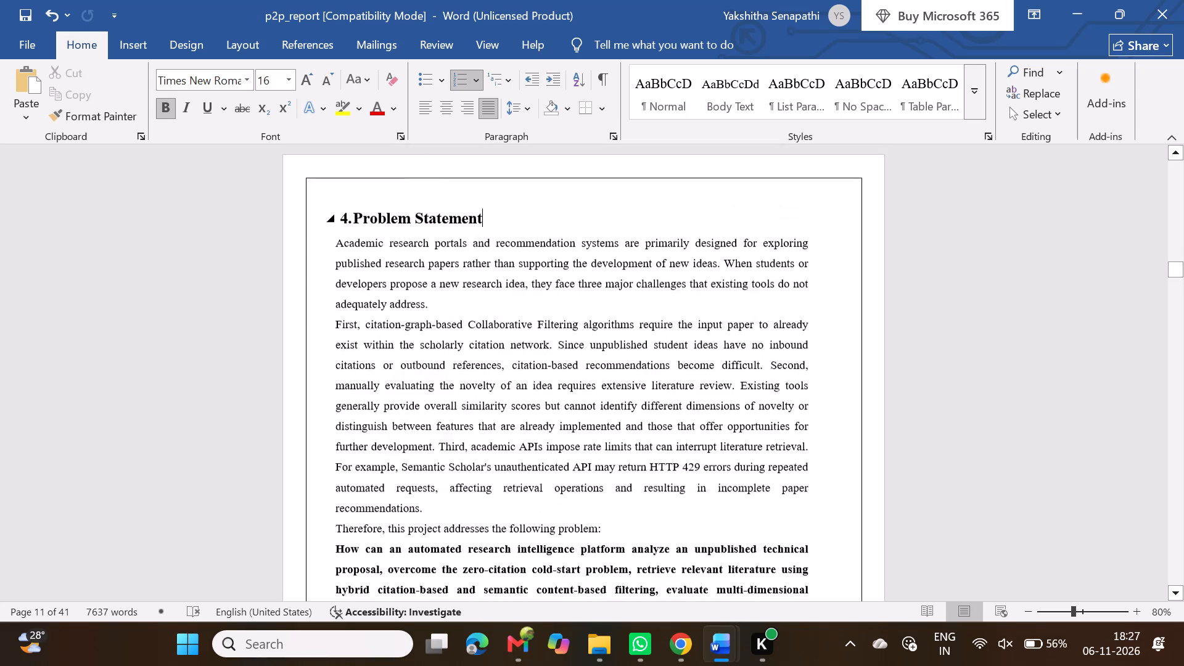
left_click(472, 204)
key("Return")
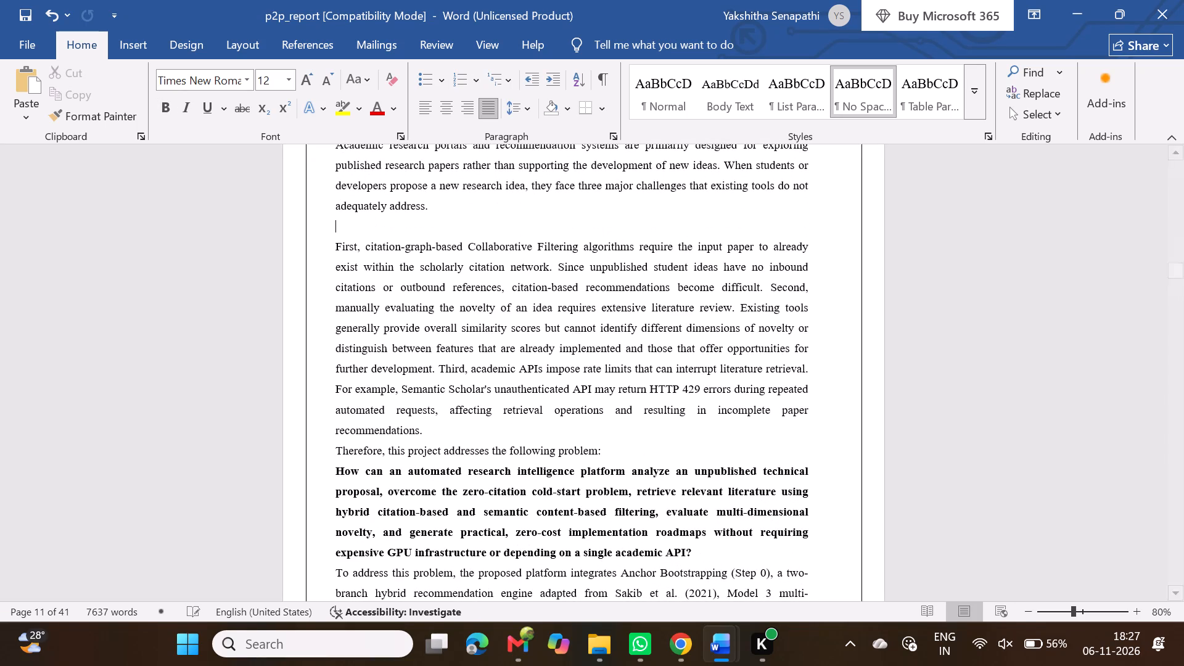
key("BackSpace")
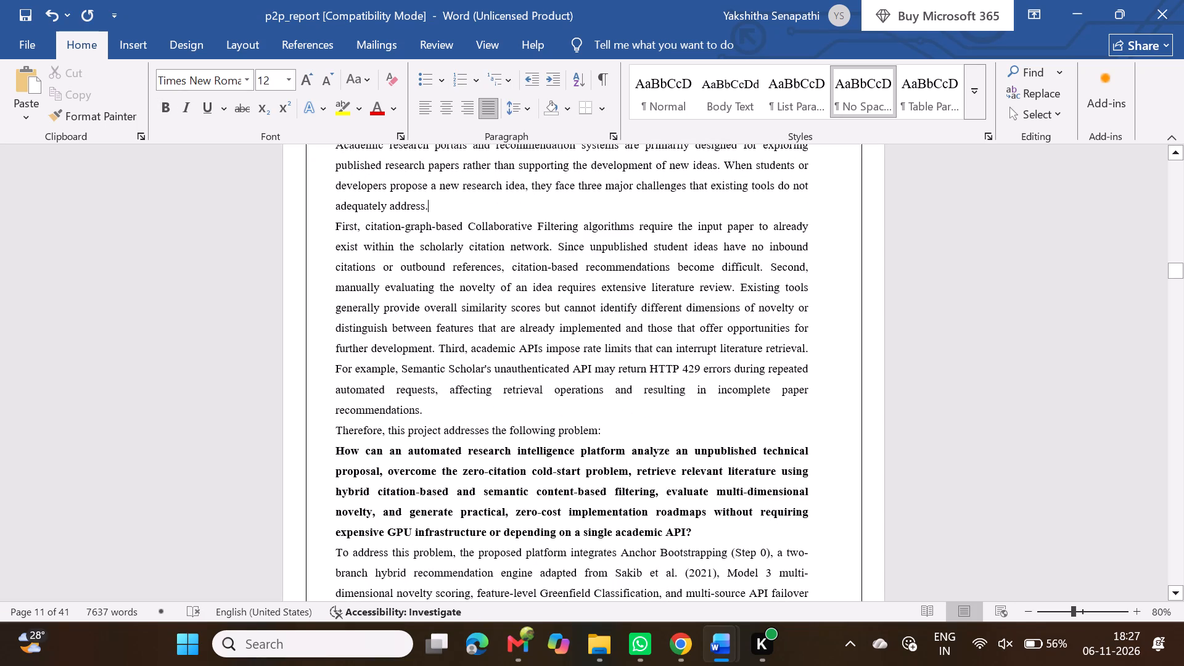
Insert a blank line before and after the bold "How can an automated research intelligence platform…" paragraph in the Problem Statement.
left_click(614, 425)
key("Return")
scroll(614, 425, "down", 1)
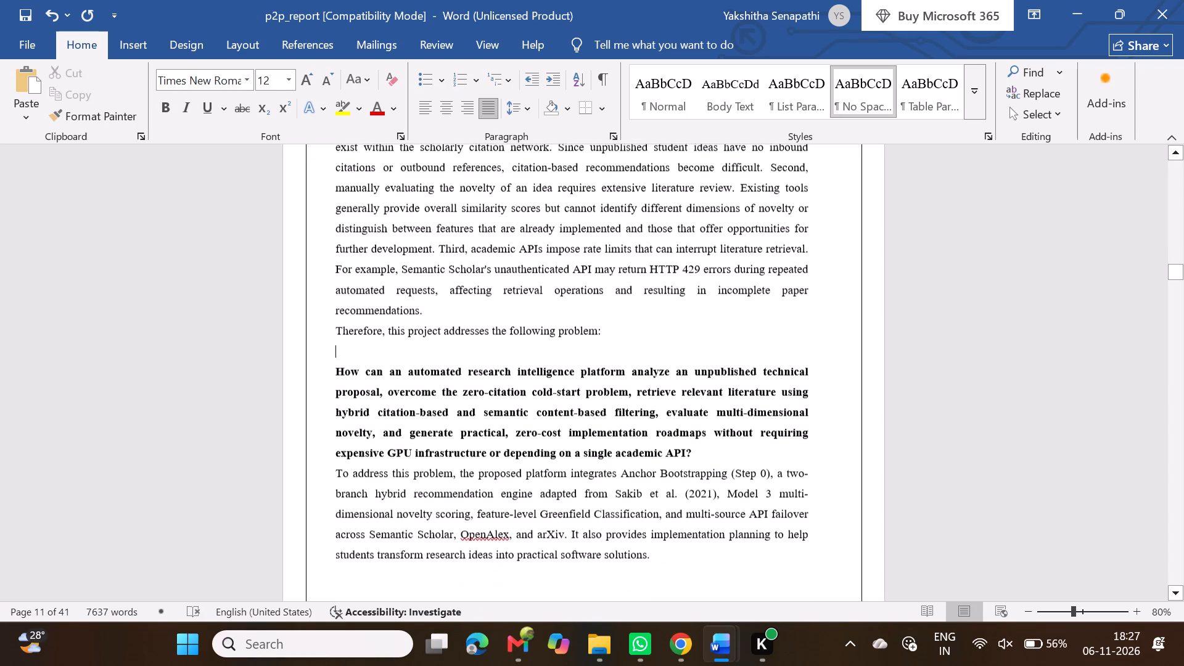
left_click(751, 444)
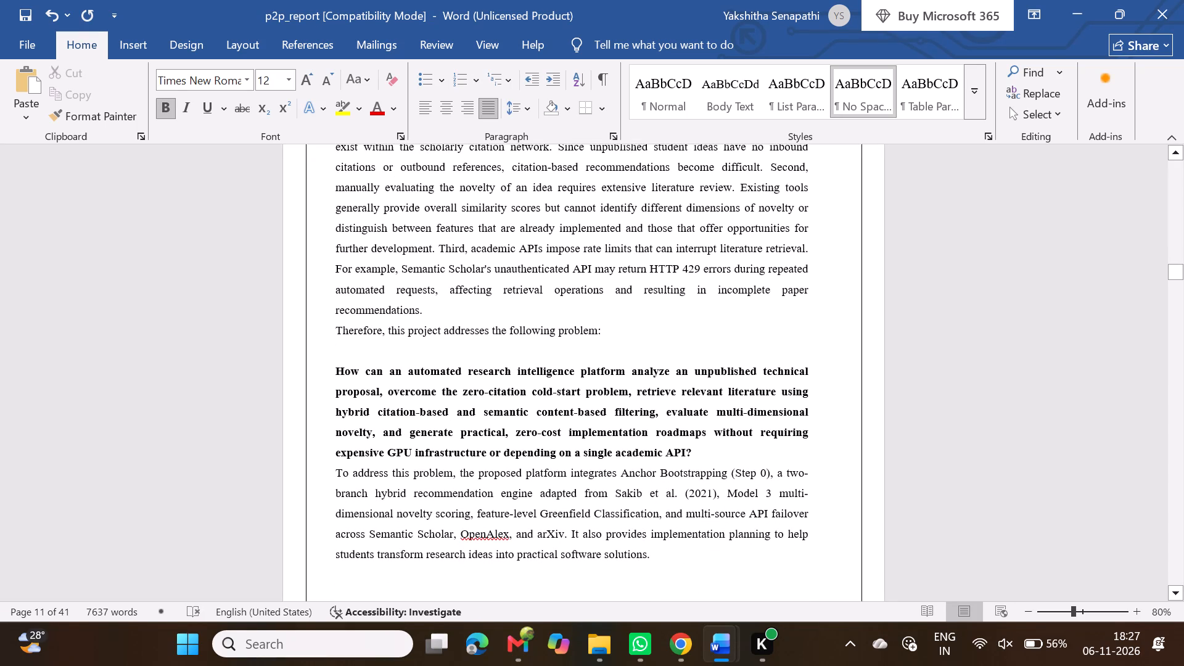
key("Down")
key("Return")
Set the "5. Existing Solution and Its Limitations" heading text to font size 16.
scroll(751, 444, "down", 1)
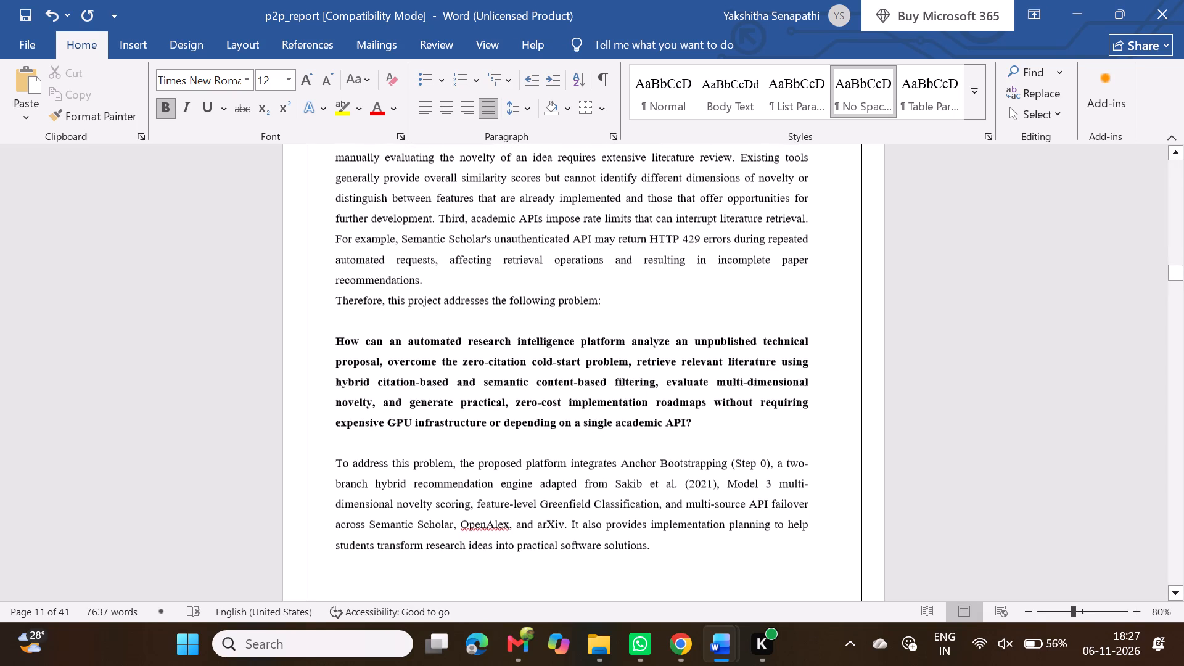
scroll(751, 444, "down", 4)
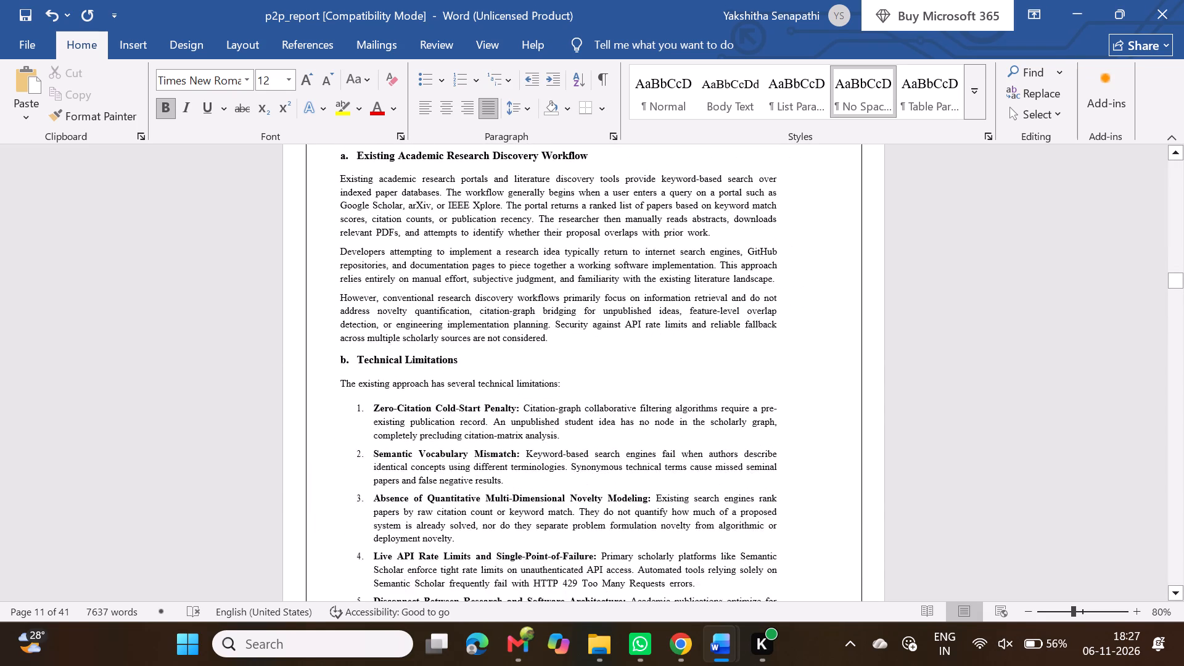
scroll(751, 444, "up", 1)
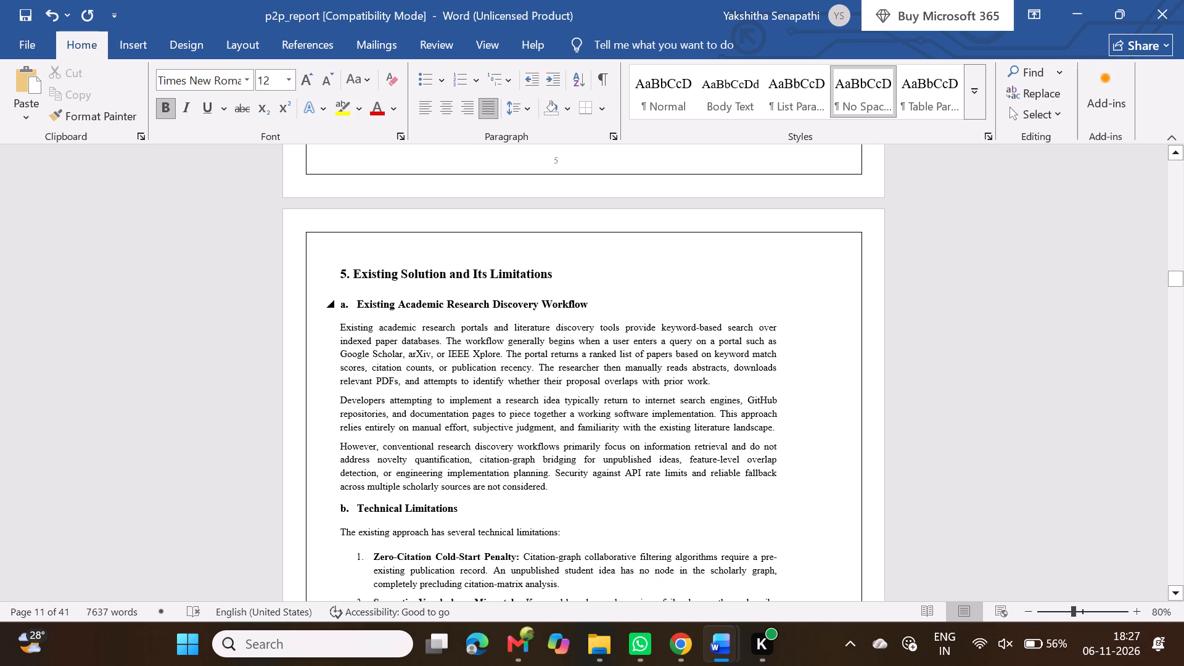
left_click(365, 274)
triple_click(365, 274)
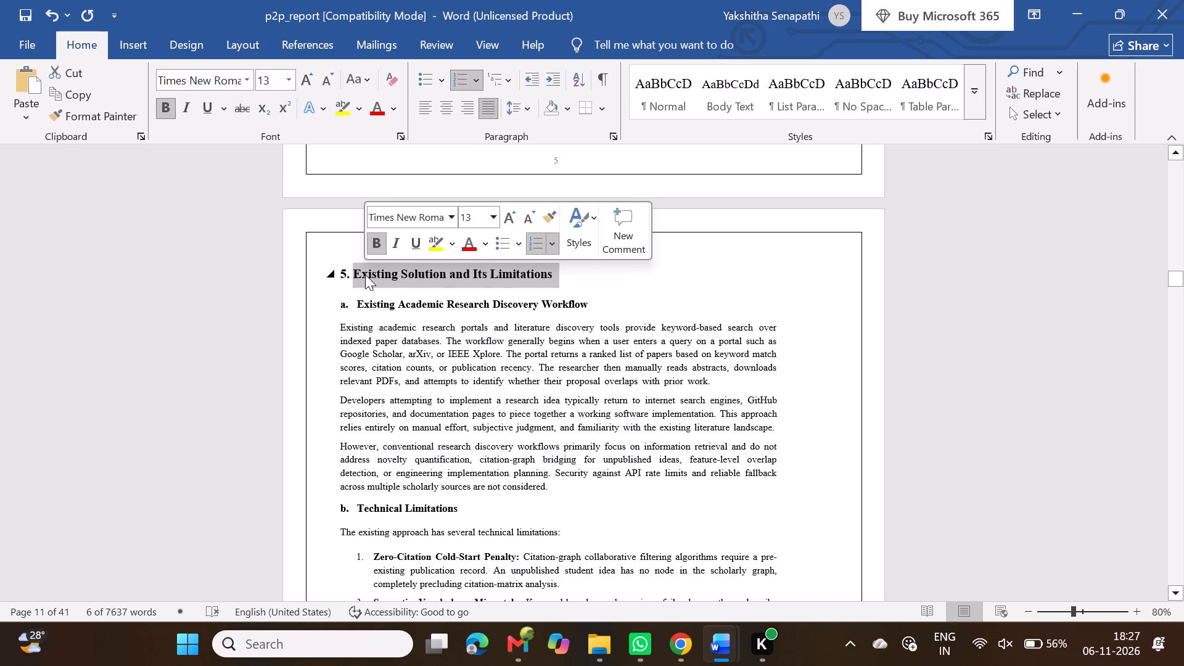
left_click(495, 220)
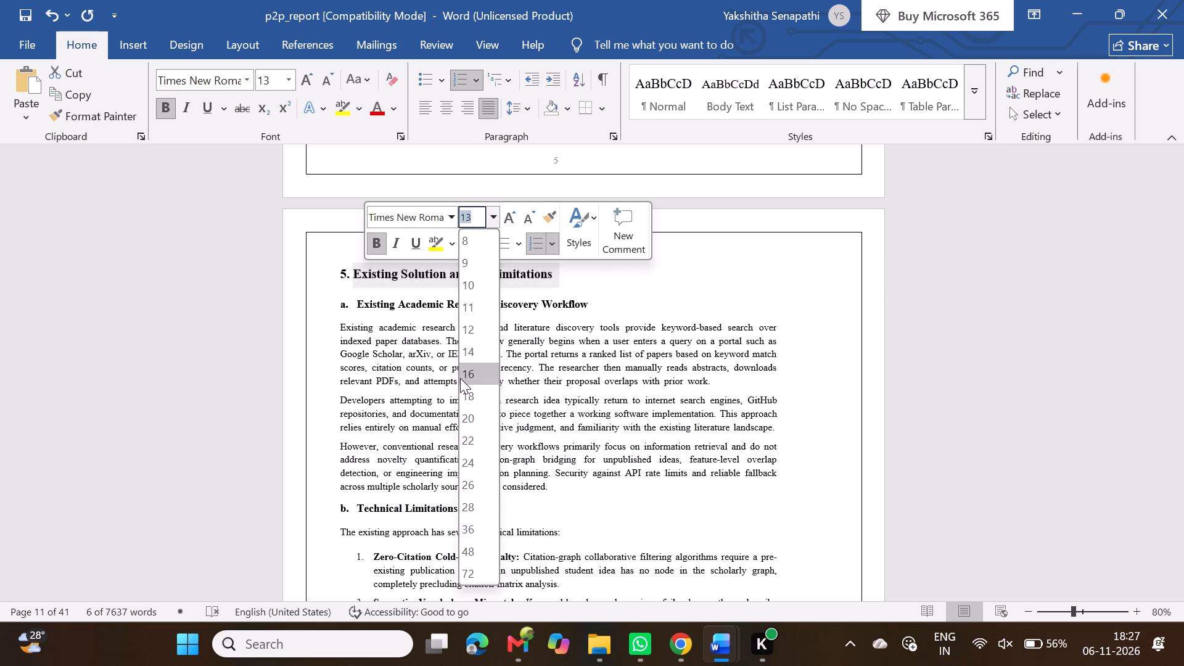
left_click(460, 378)
scroll(460, 378, "down", 4)
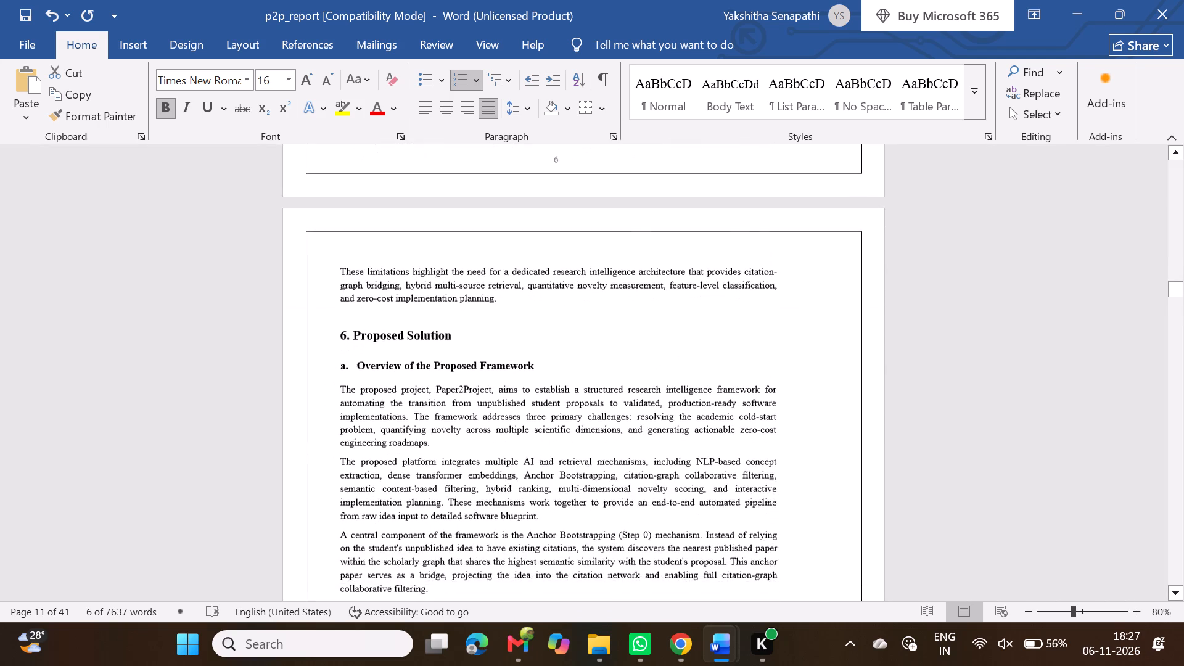
scroll(460, 378, "down", 2)
scroll(460, 378, "up", 3)
scroll(460, 378, "down", 1)
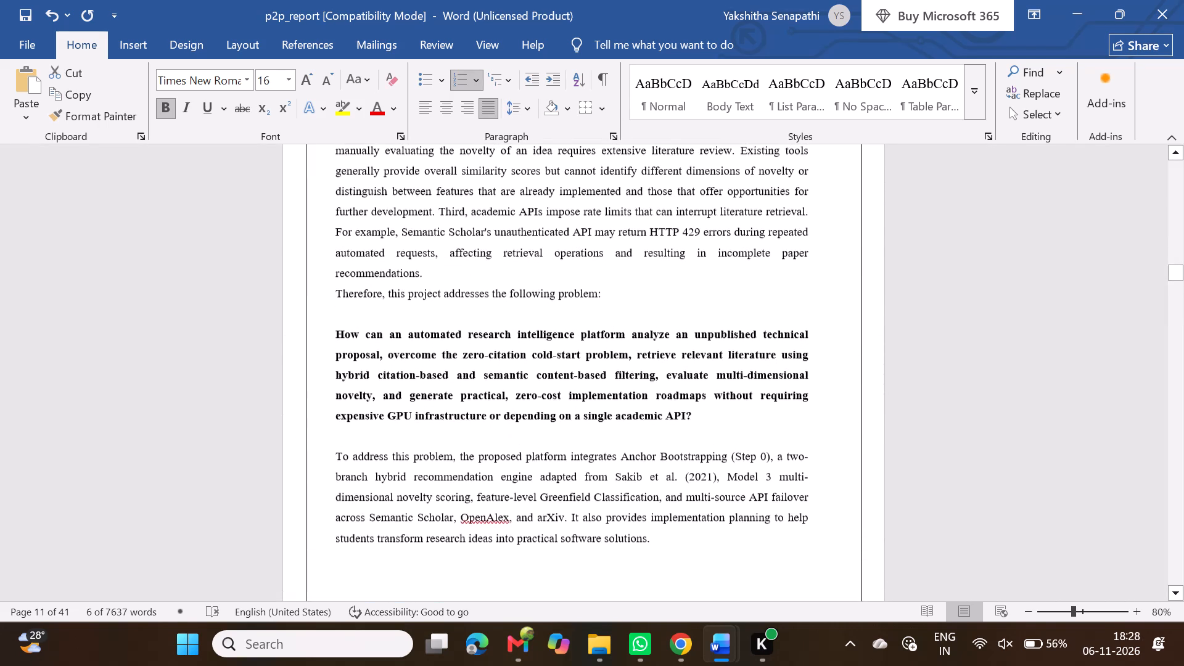
scroll(460, 378, "down", 3)
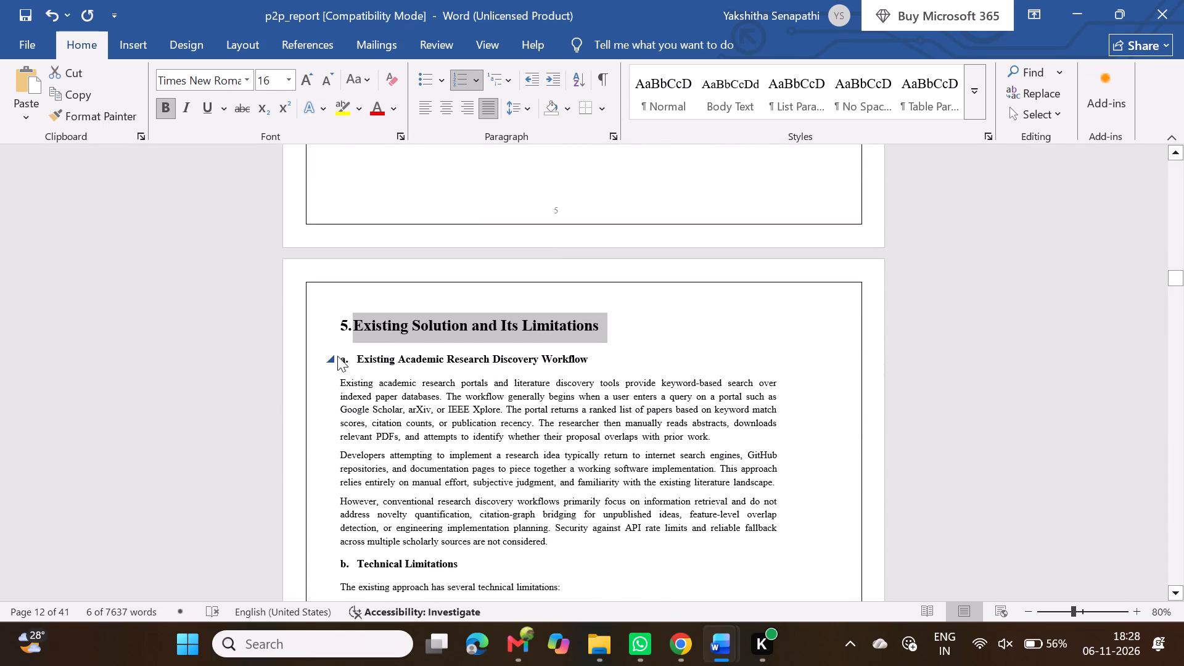
left_click(342, 359)
left_click_drag(342, 359, 379, 408)
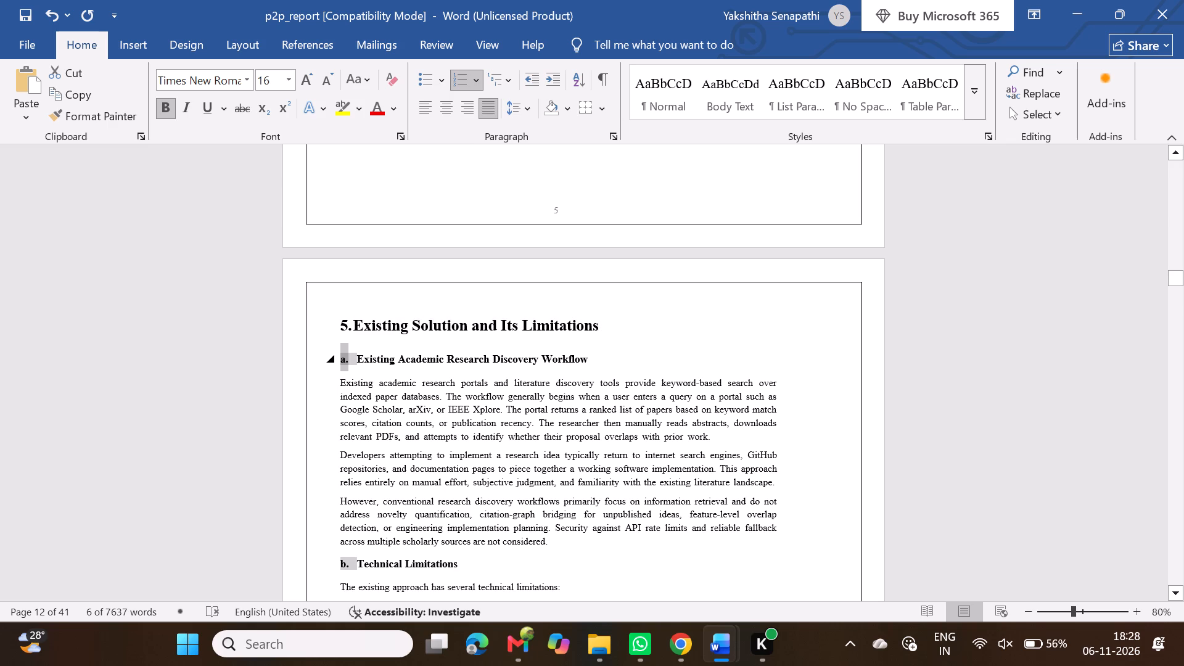
left_click_drag(379, 408, 425, 569)
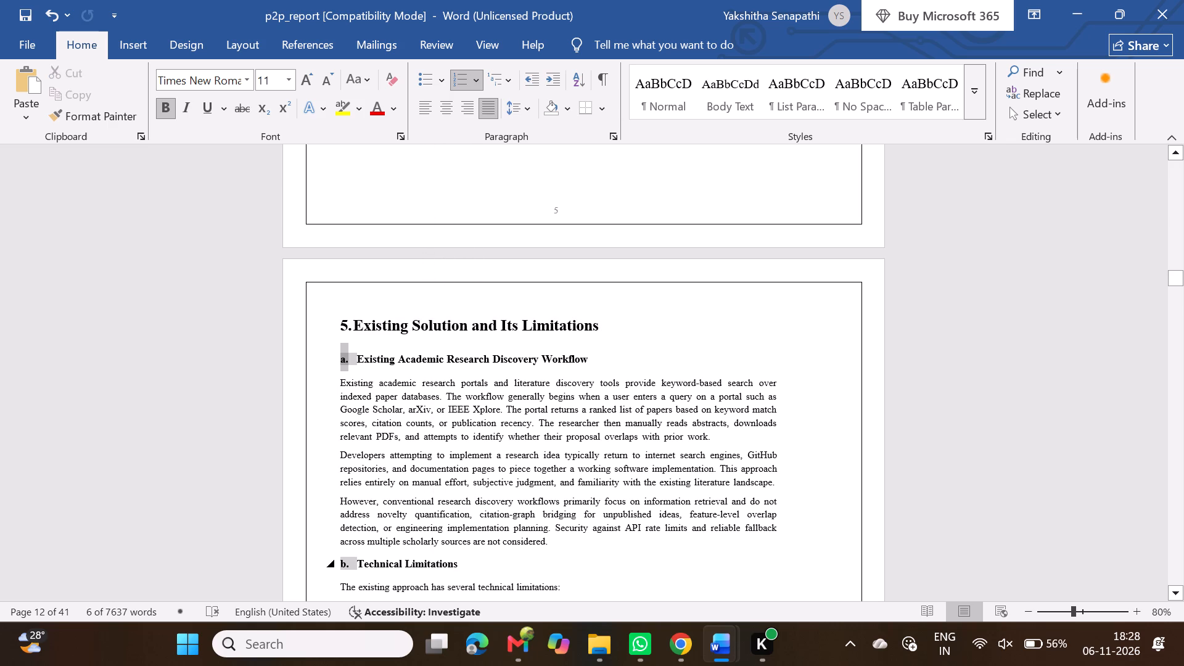
left_click(396, 376)
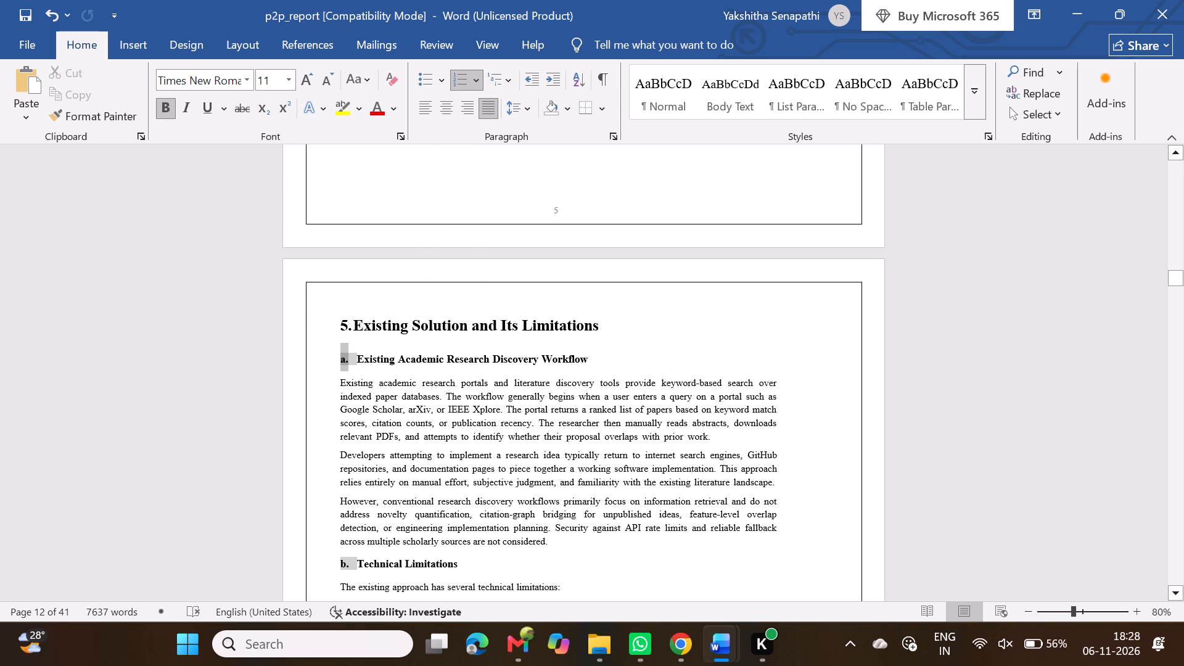
left_click_drag(339, 358, 470, 583)
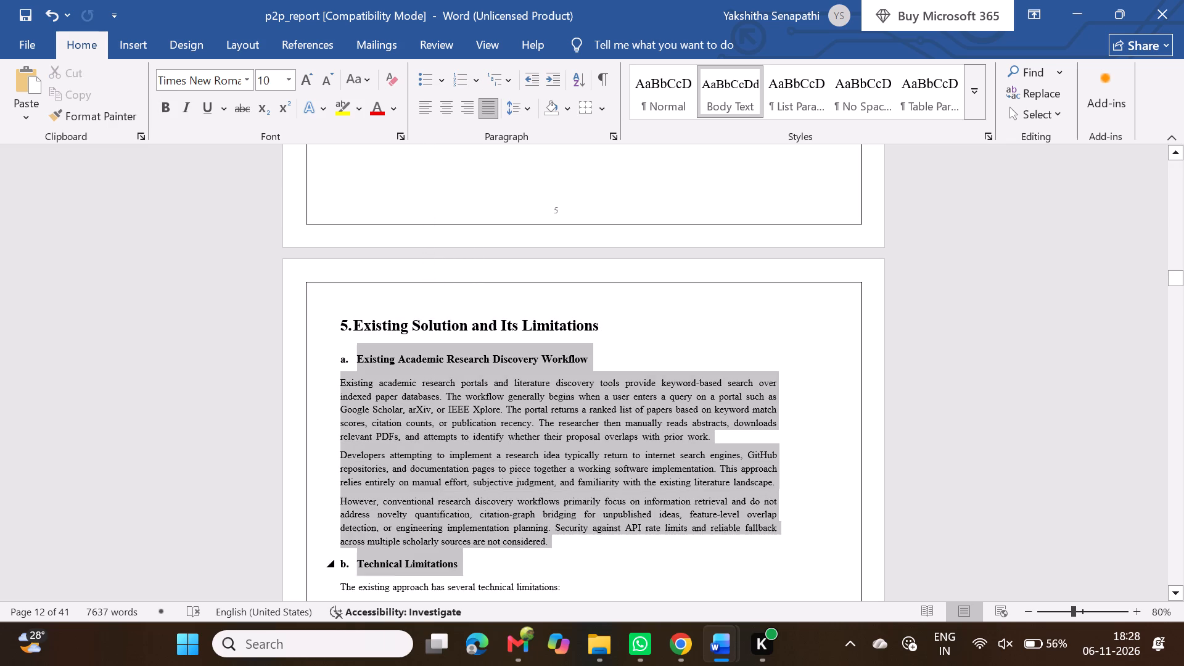
left_click_drag(470, 583, 471, 605)
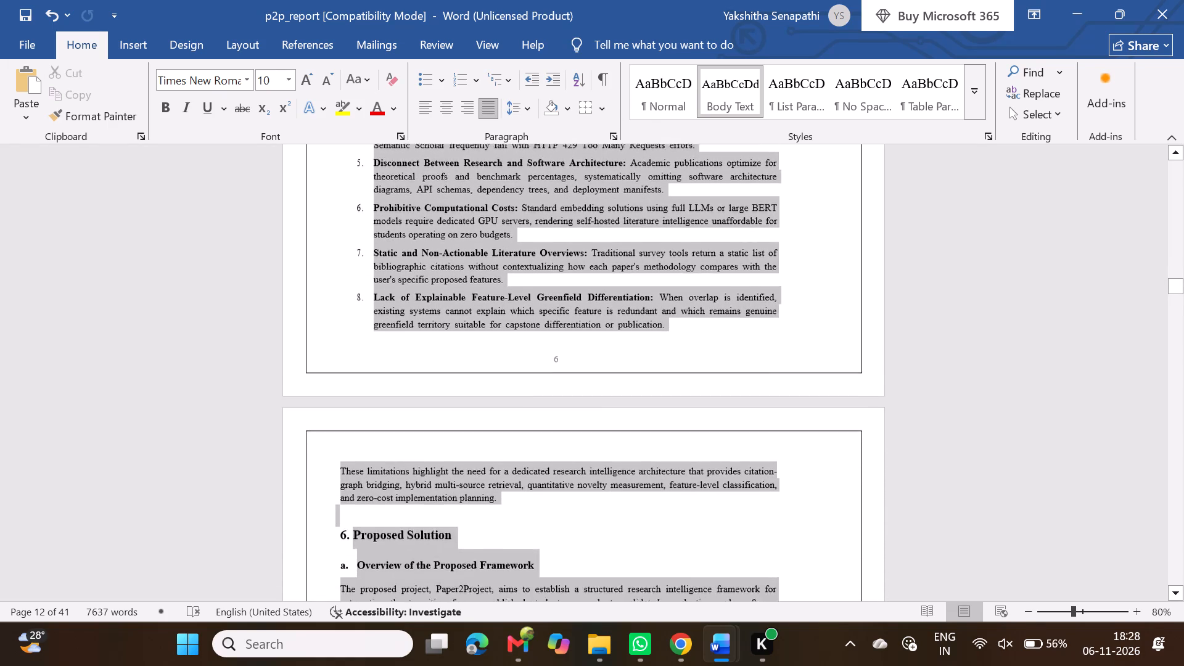
left_click_drag(471, 605, 511, 451)
key("ctrl+c")
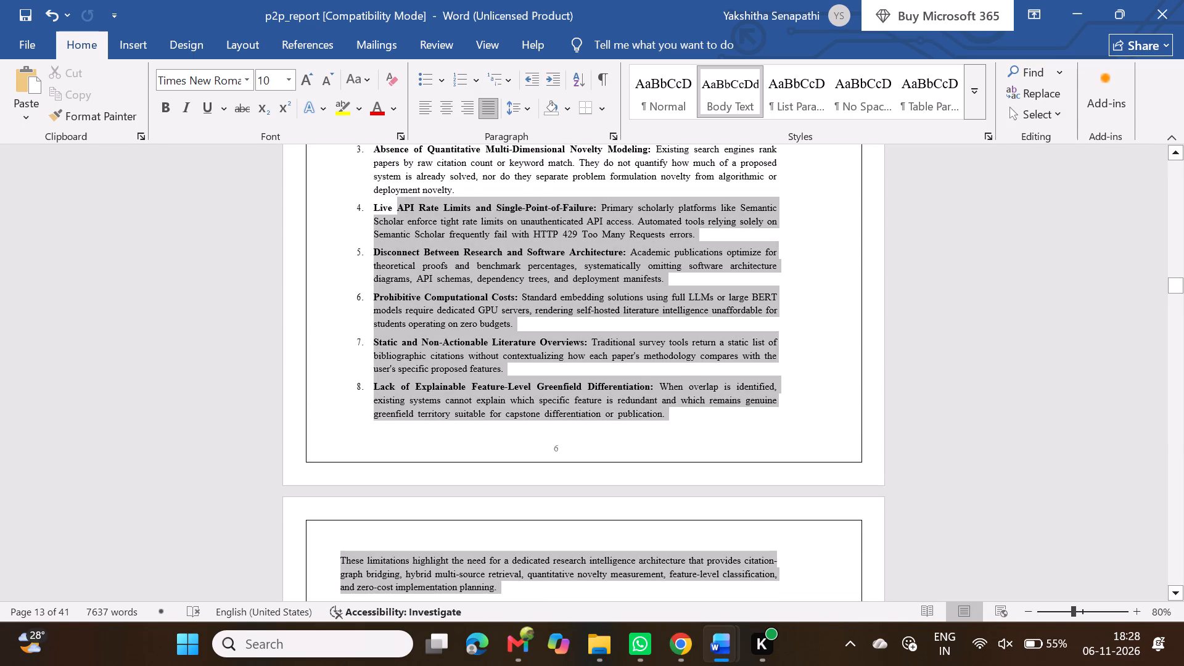
left_click_drag(401, 196, 345, 419)
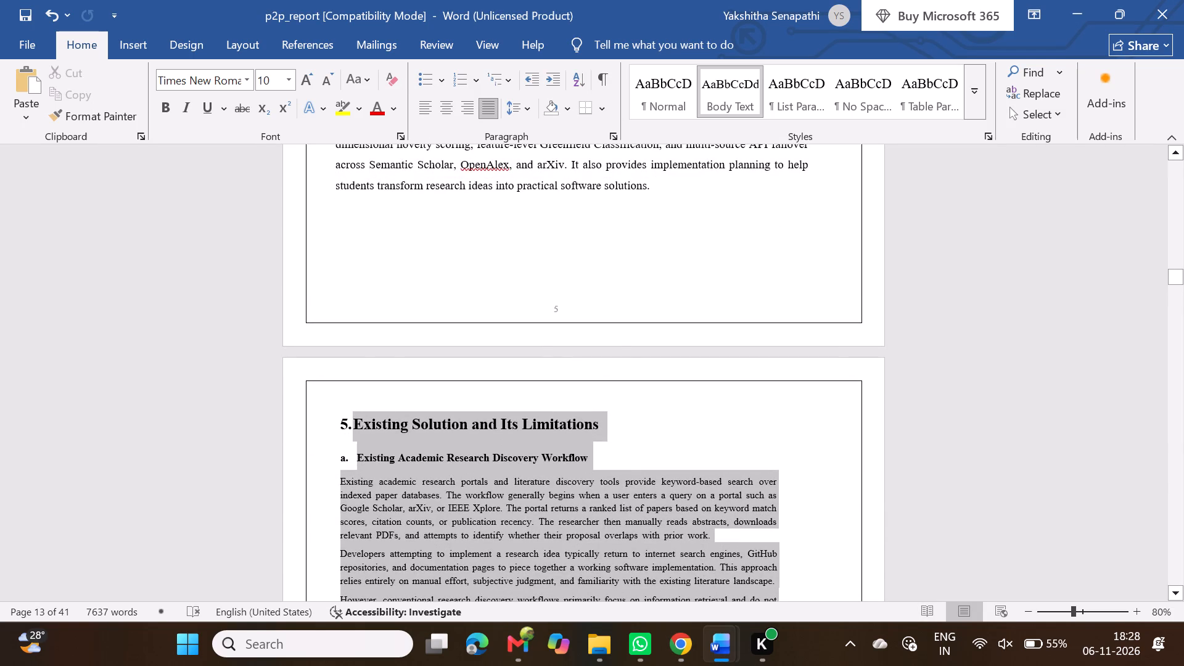
left_click_drag(345, 419, 338, 422)
key("ctrl+v")
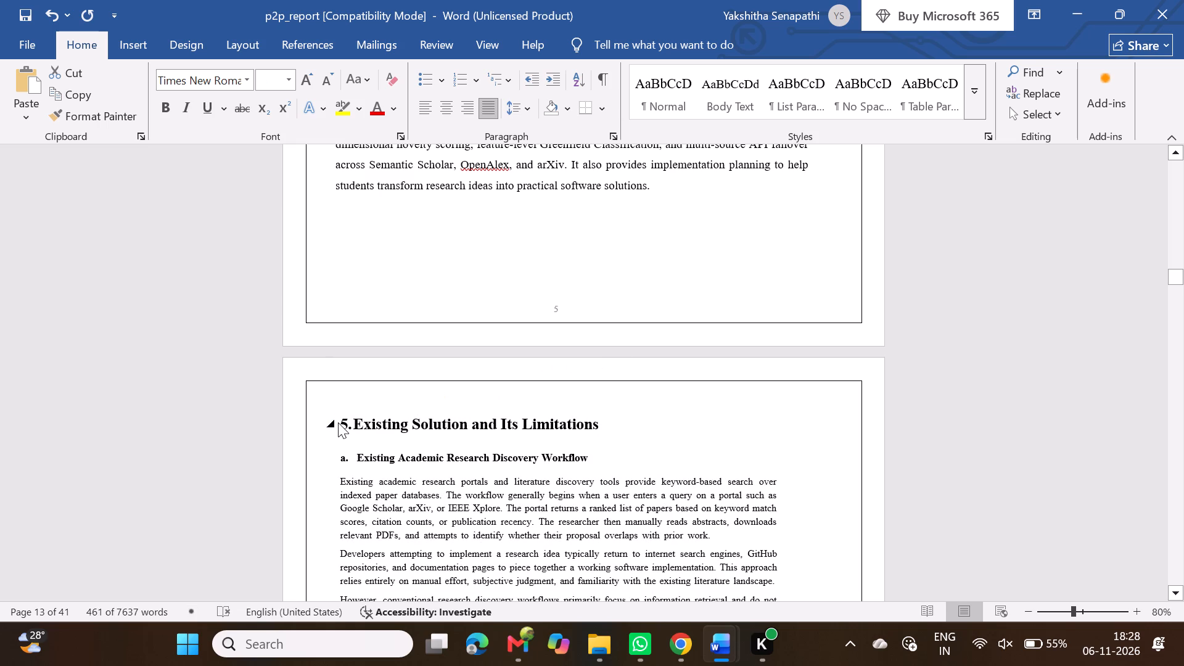
Examine the pasted Section 5 from its heading through the closing paragraph and the neighbouring pages.
scroll(612, 398, "up", 3)
scroll(612, 398, "down", 3, "ctrl")
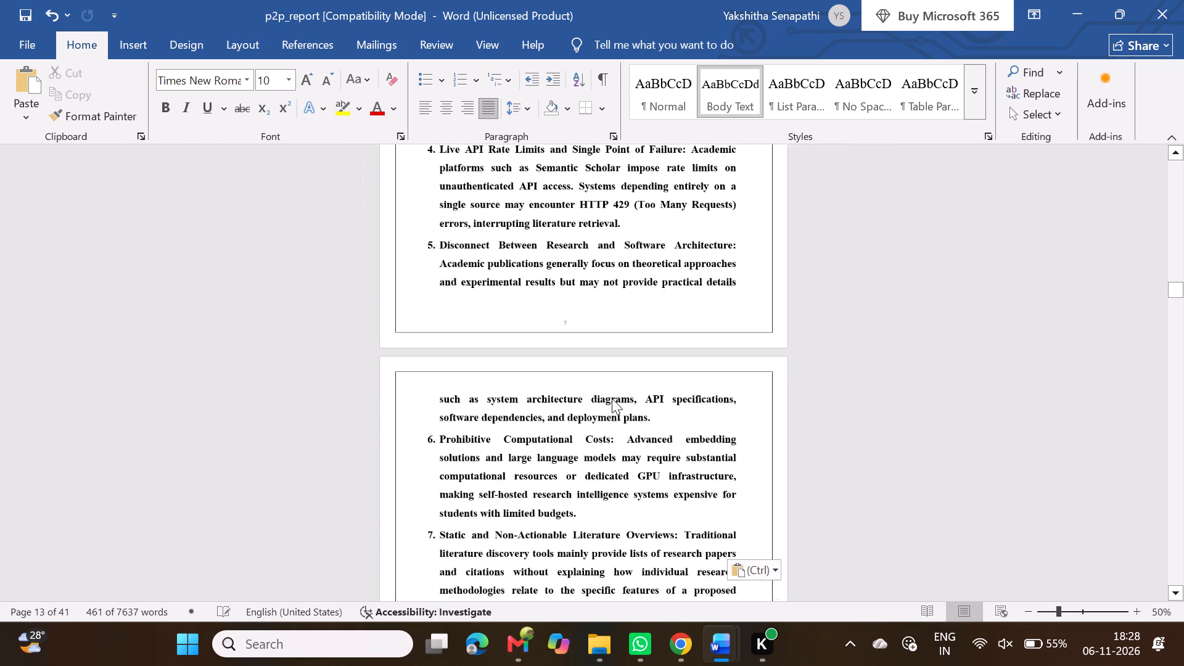
scroll(612, 398, "up", 1)
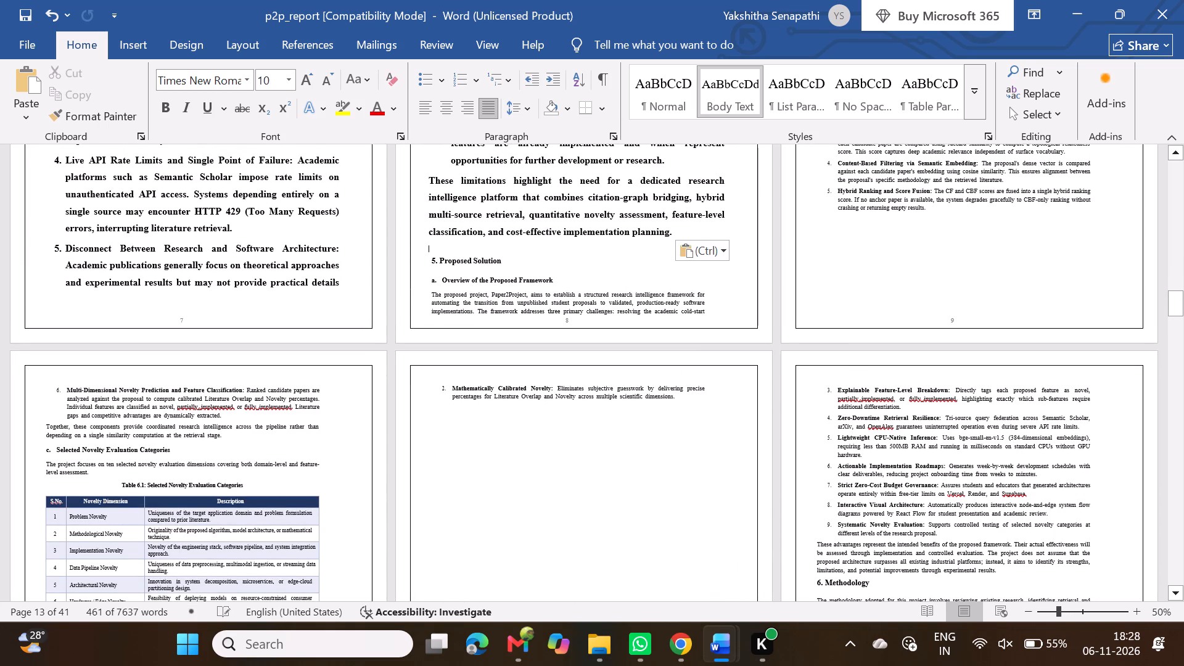
scroll(752, 489, "down", 1)
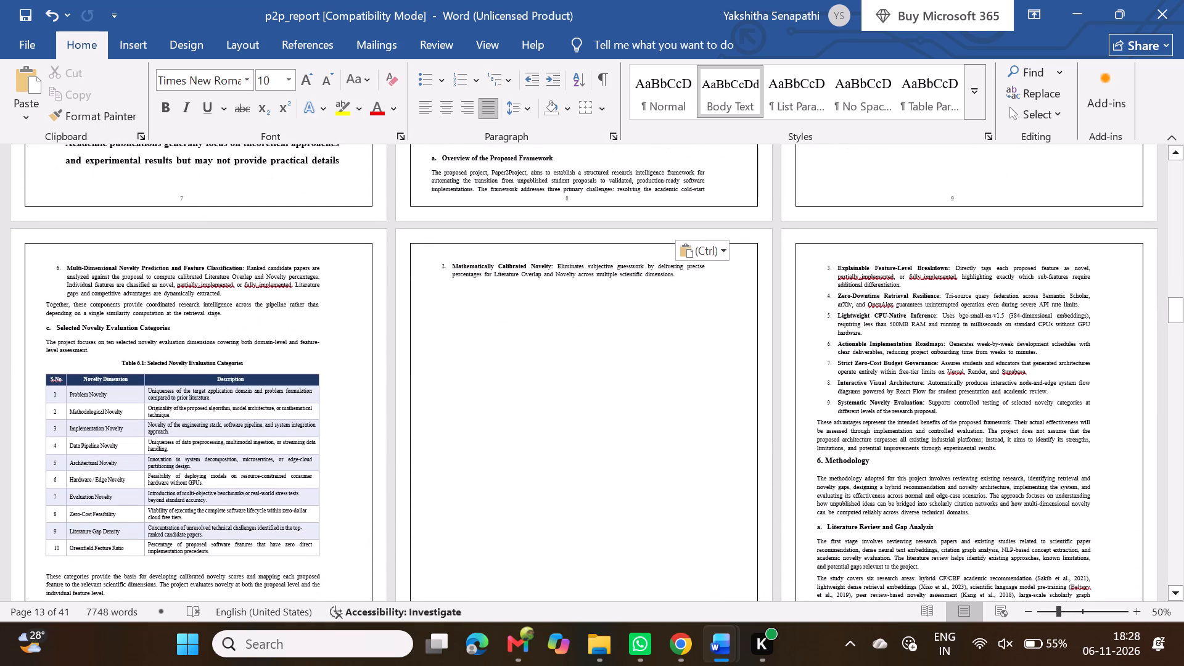
scroll(752, 489, "up", 4)
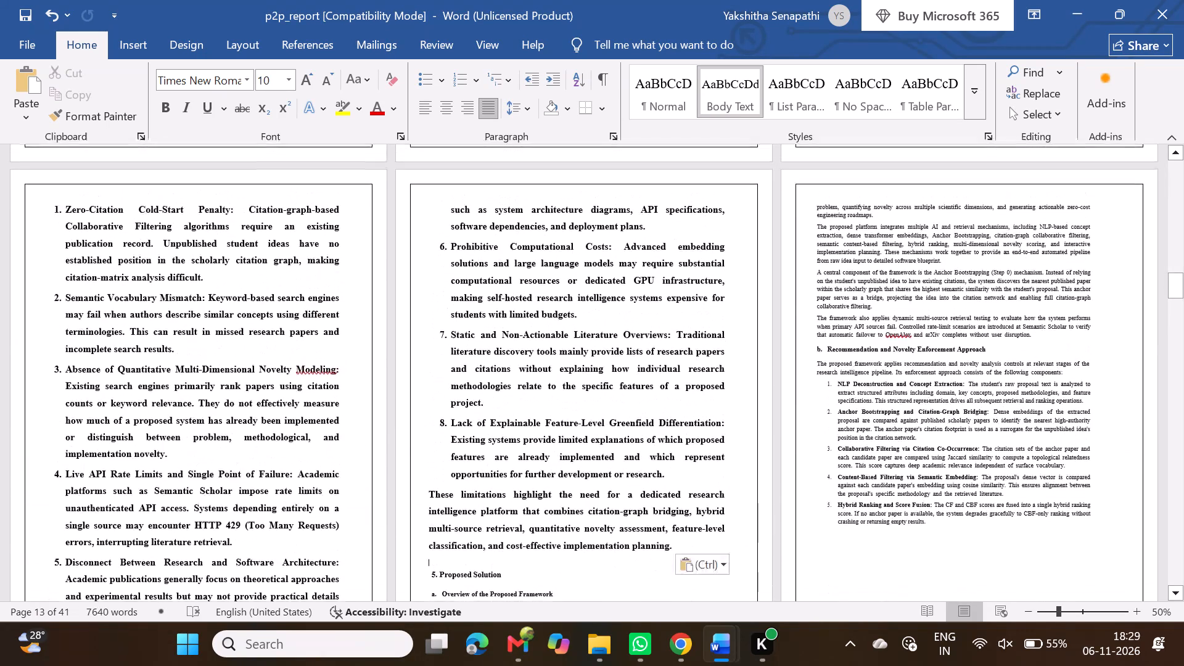
scroll(752, 489, "up", 4)
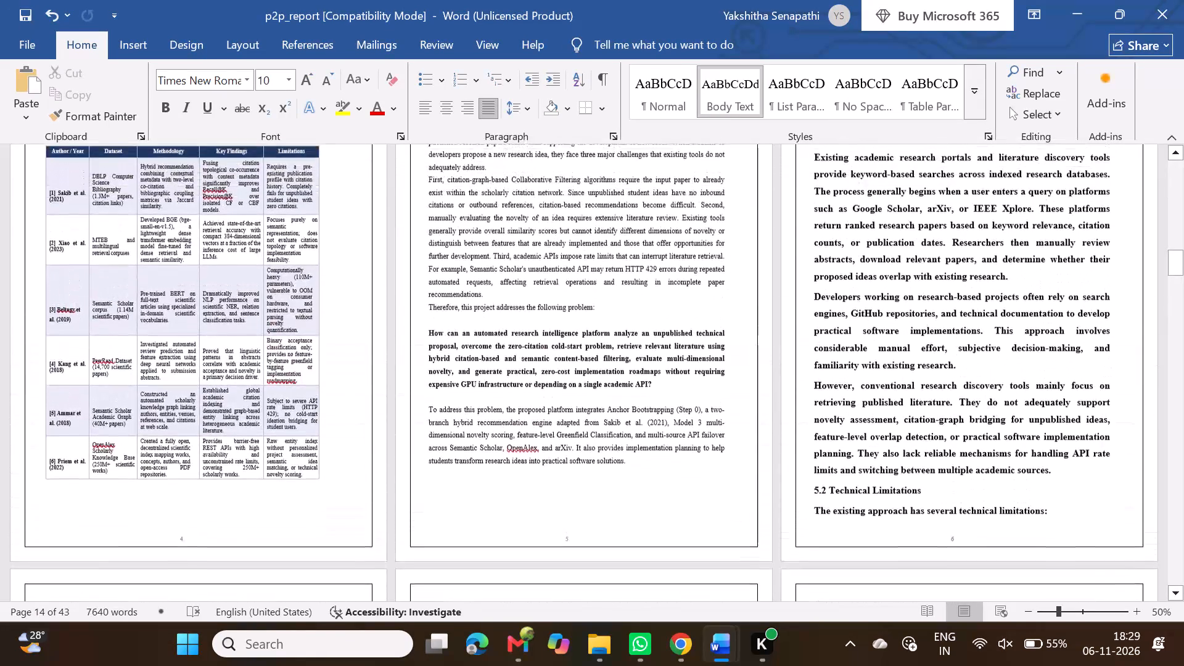
scroll(752, 489, "up", 1)
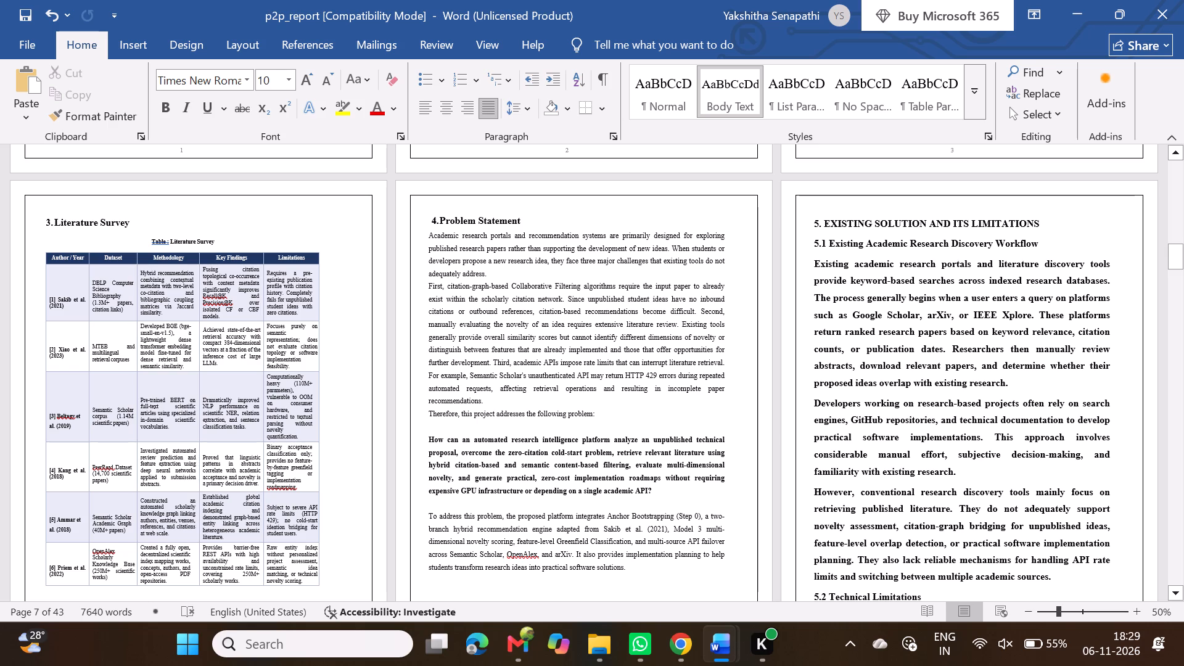
Set the "5.1 Existing Academic Research Discovery Workflow" heading to font size 14.
left_click(830, 224)
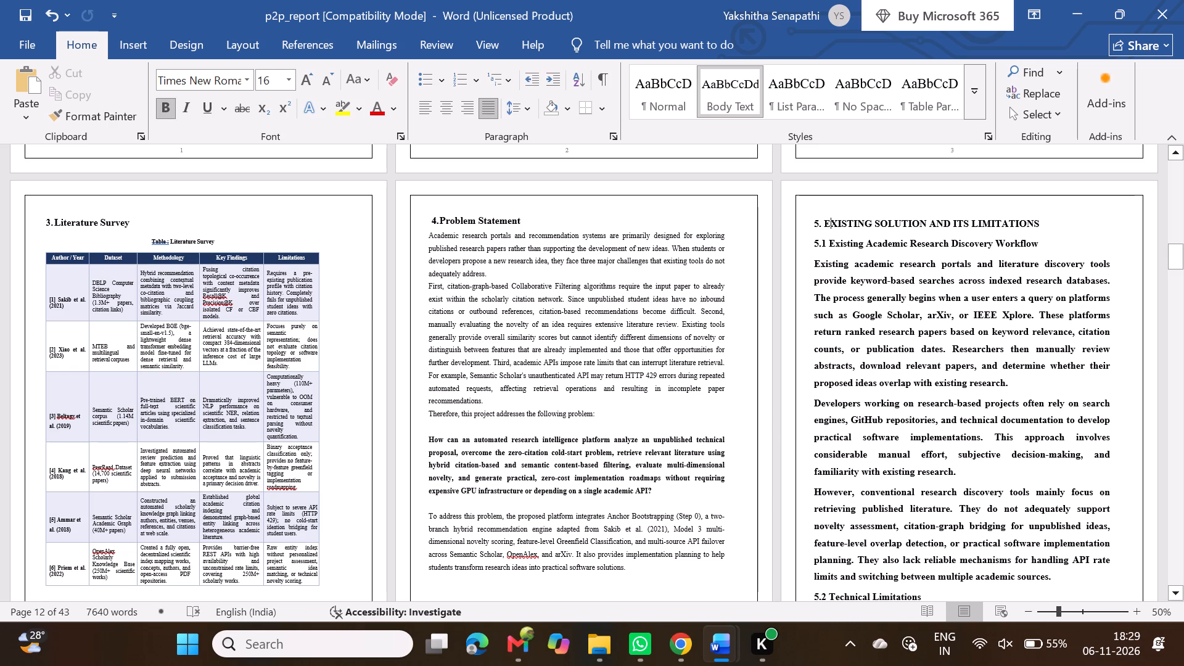
left_click(812, 242)
triple_click(821, 242)
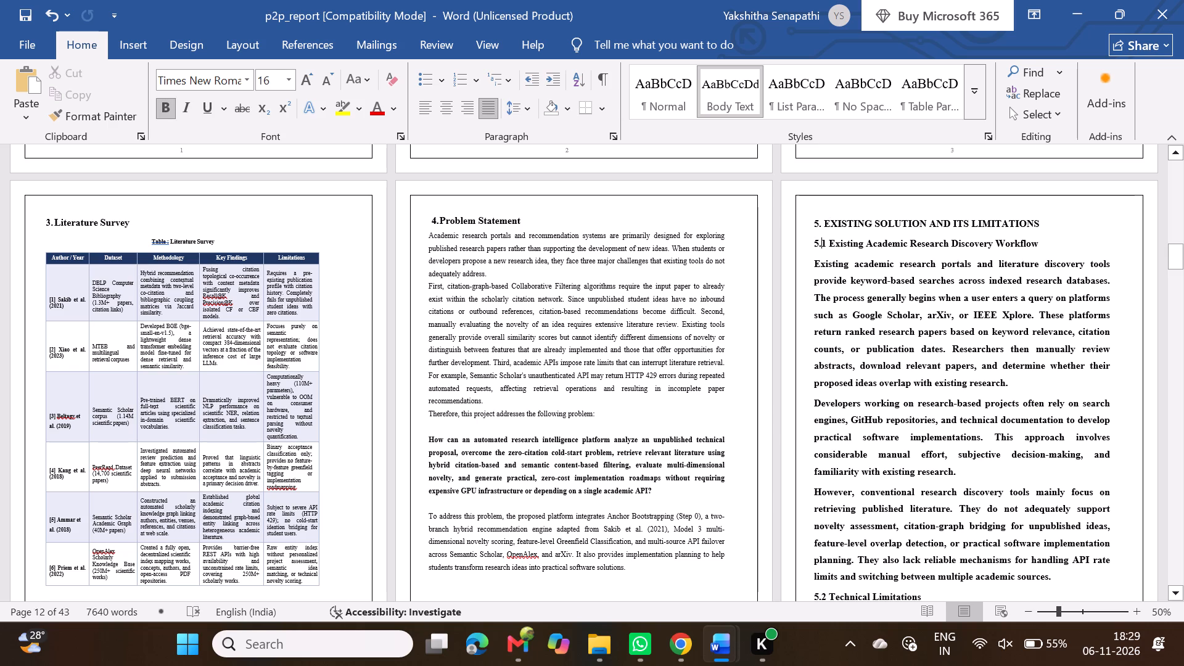
left_click(821, 242)
triple_click(821, 242)
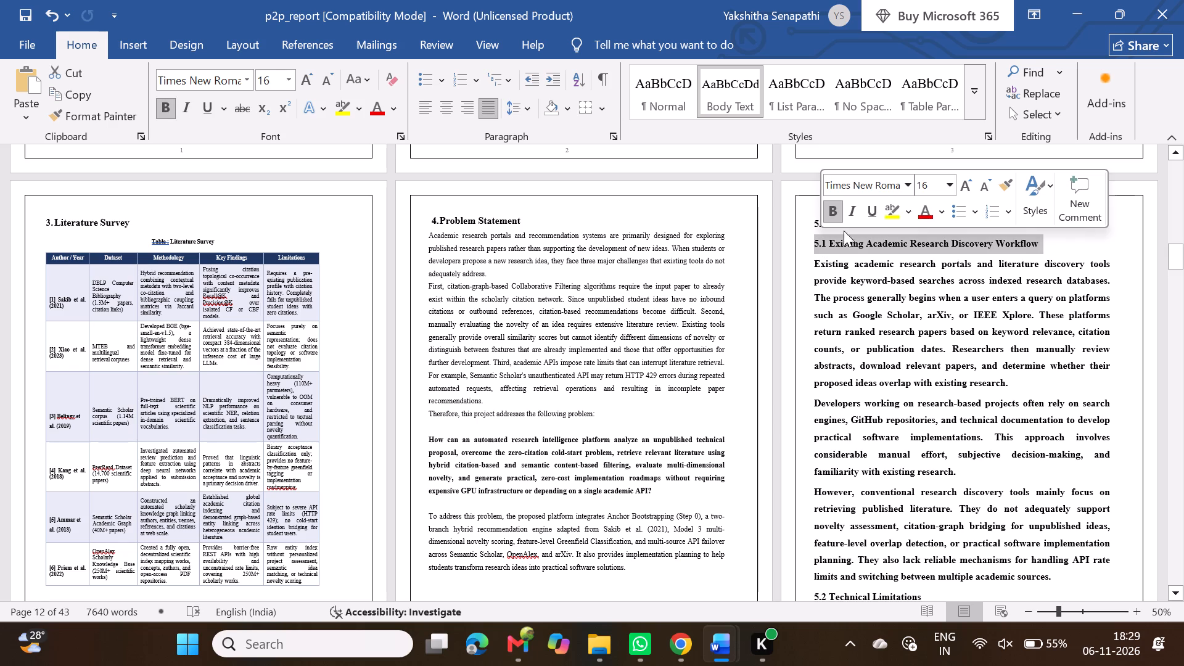
double_click(329, 81)
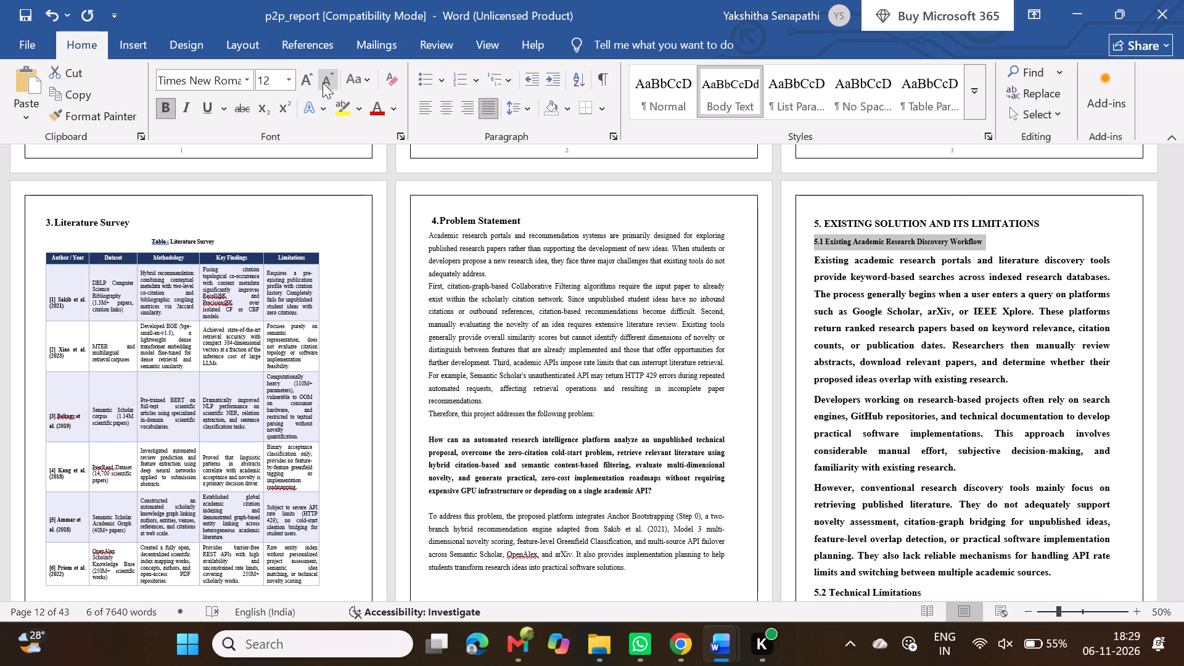
left_click(313, 83)
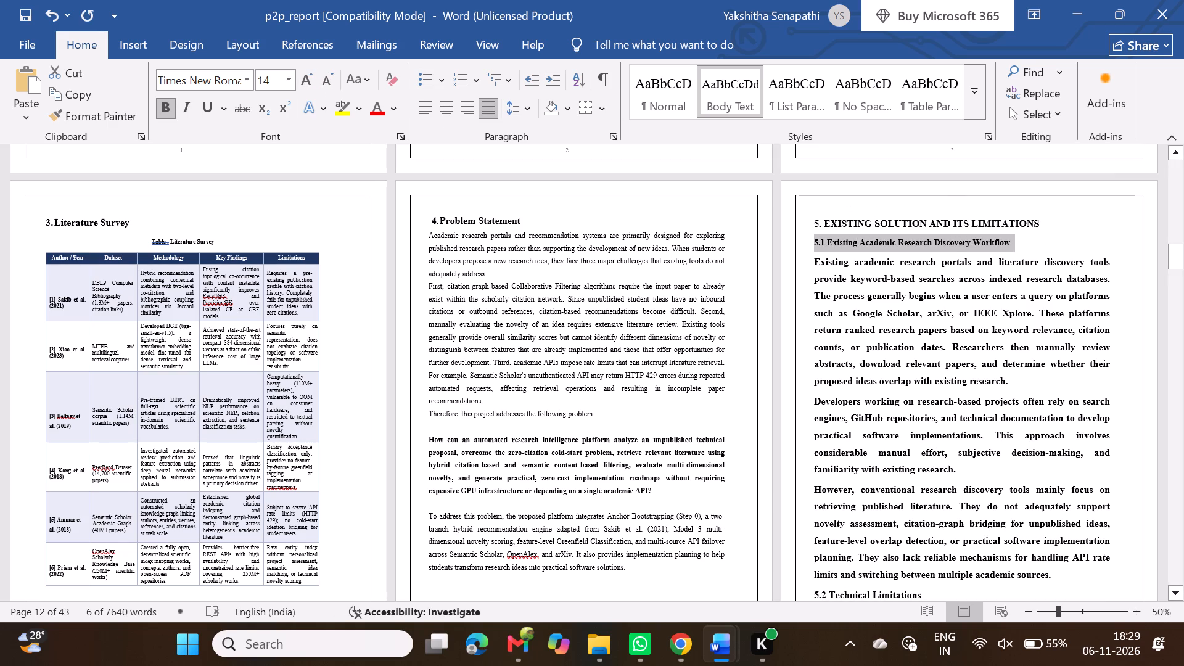
Remove bold from the three body paragraphs under heading 5.1 and reduce their font size to 11.
left_click(816, 263)
left_click_drag(816, 263, 957, 573)
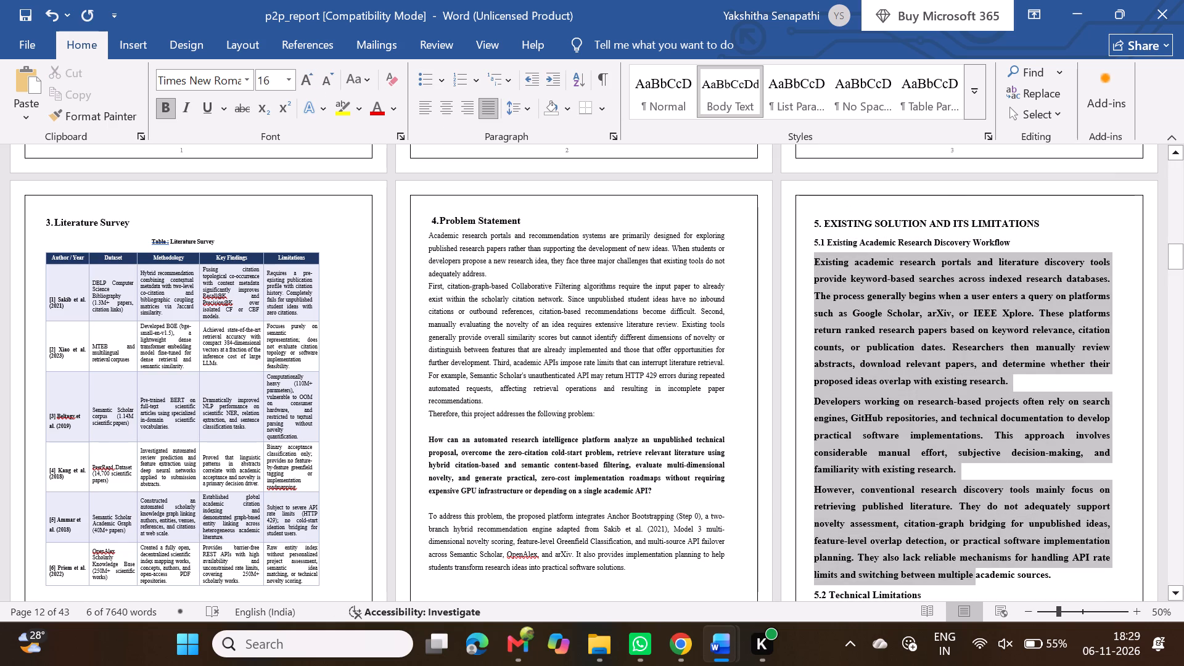
left_click_drag(957, 573, 1049, 572)
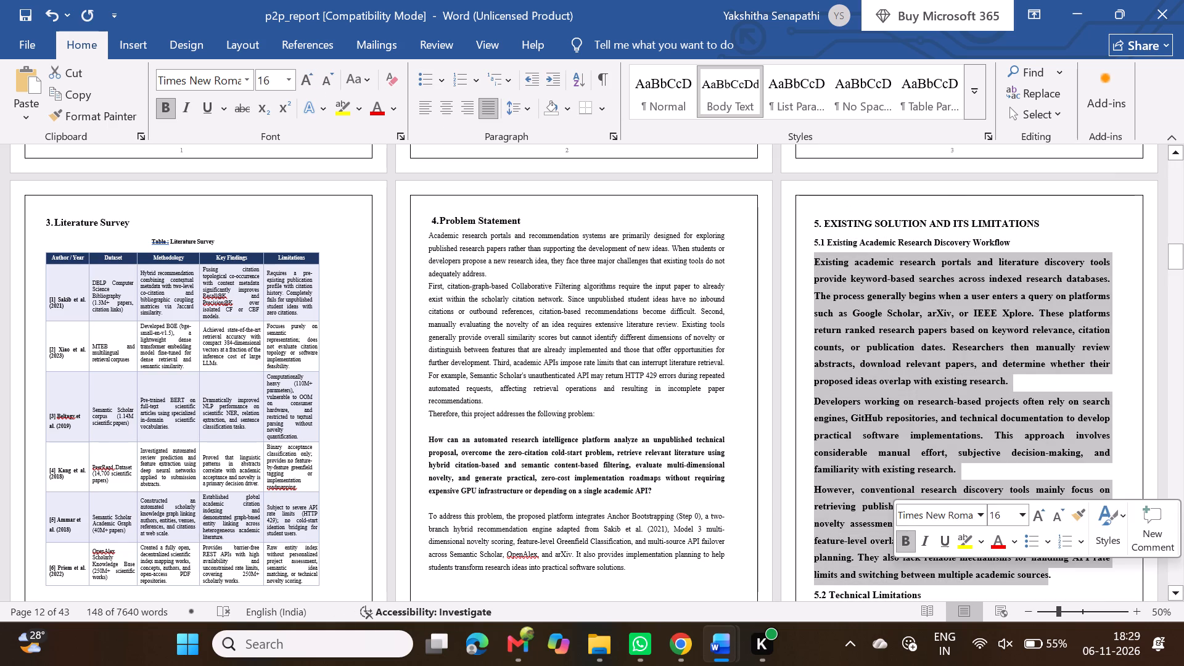
left_click(906, 535)
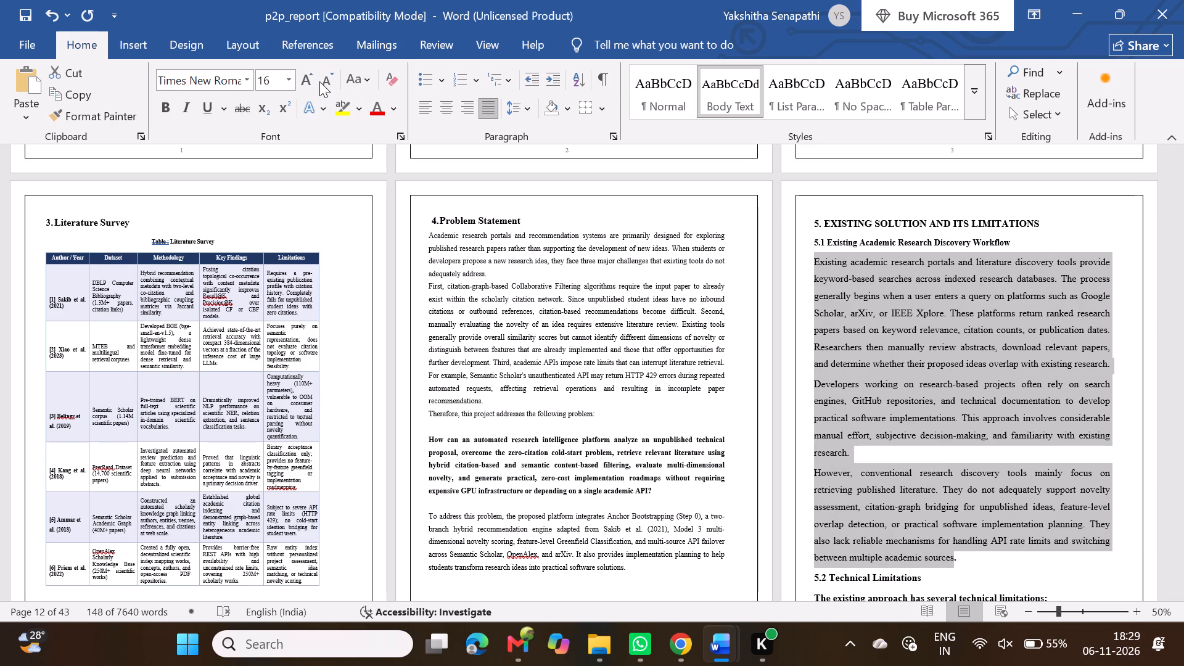
triple_click(334, 80)
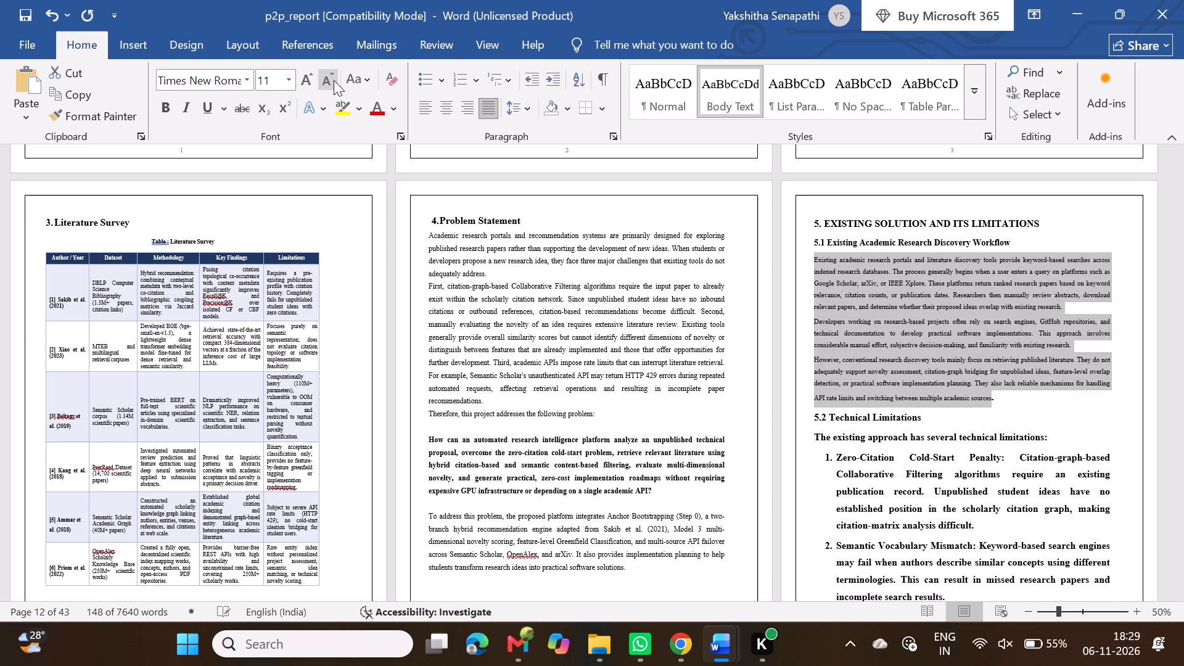
Set the three body paragraphs under heading 5.1, including the final full stop, to font size 12.
scroll(971, 388, "down", 1)
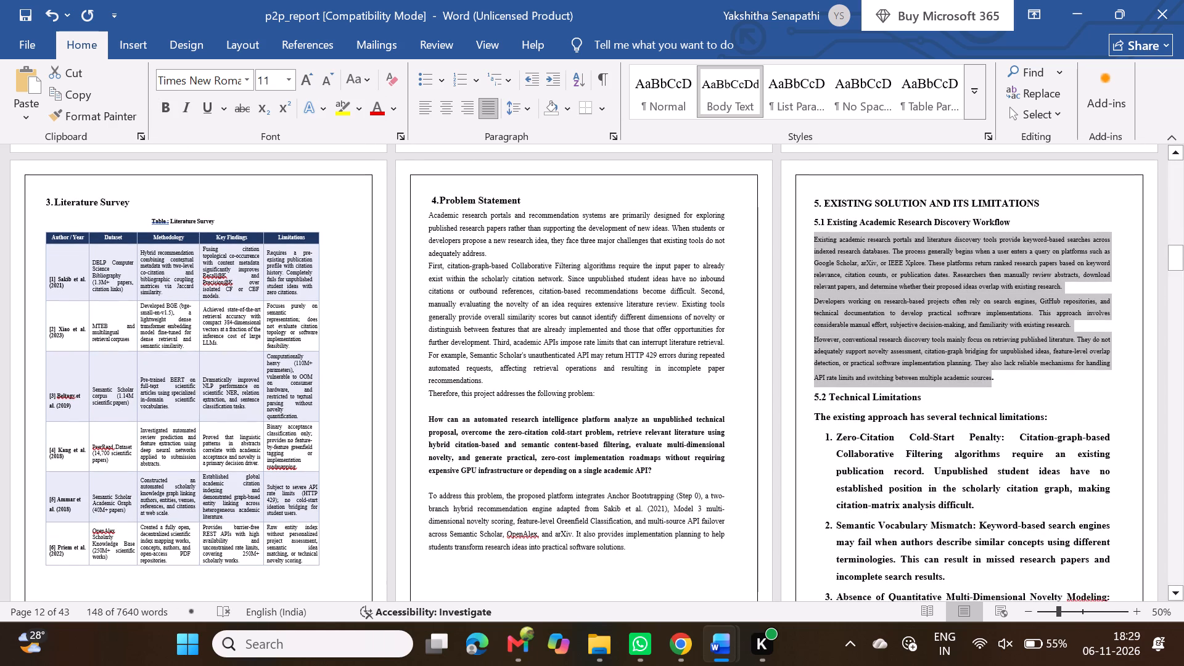
scroll(971, 388, "down", 1)
left_click(862, 342)
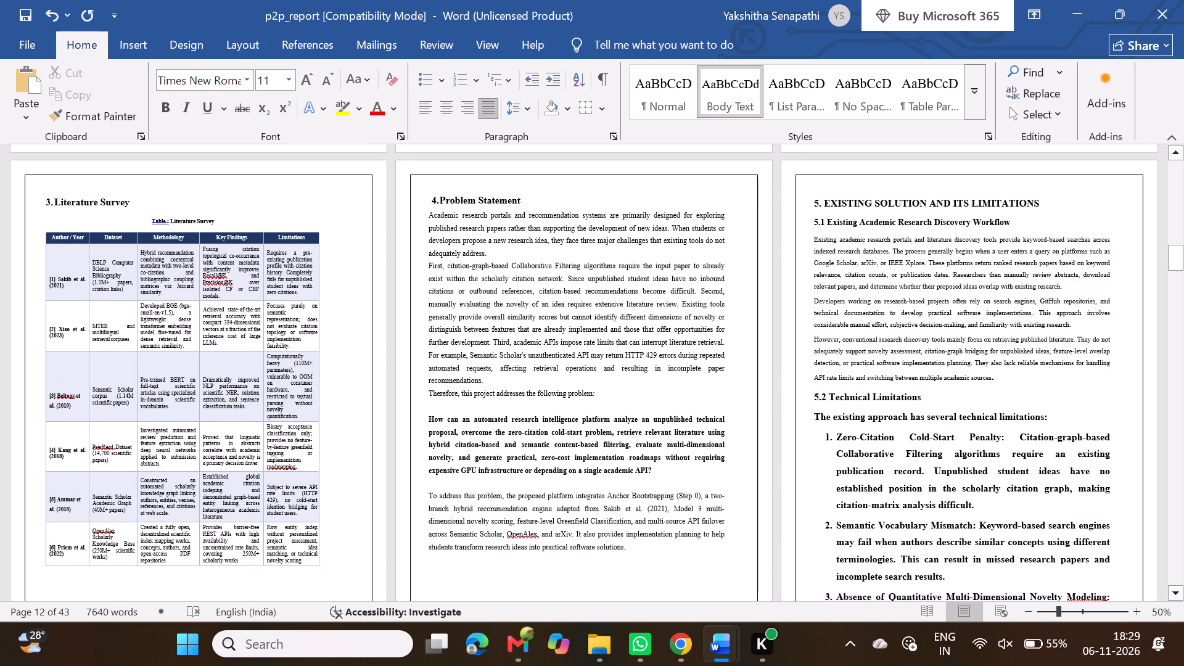
left_click(619, 319)
left_click(869, 319)
left_click(994, 381)
left_click_drag(994, 381, 829, 277)
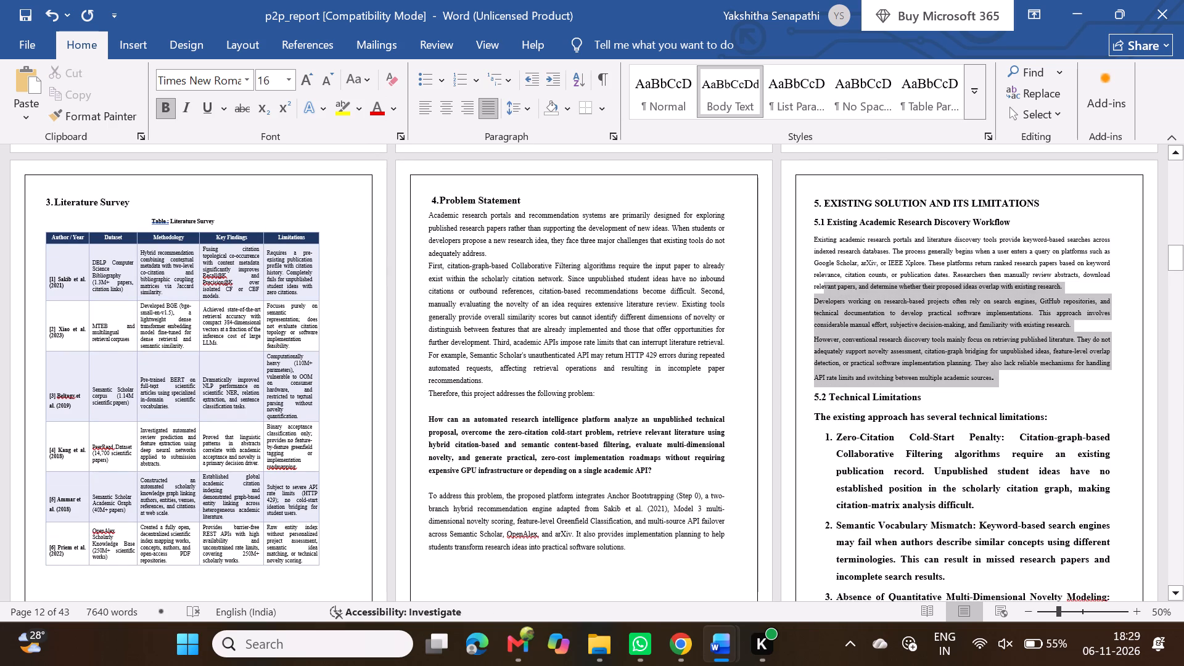
left_click_drag(829, 277, 808, 242)
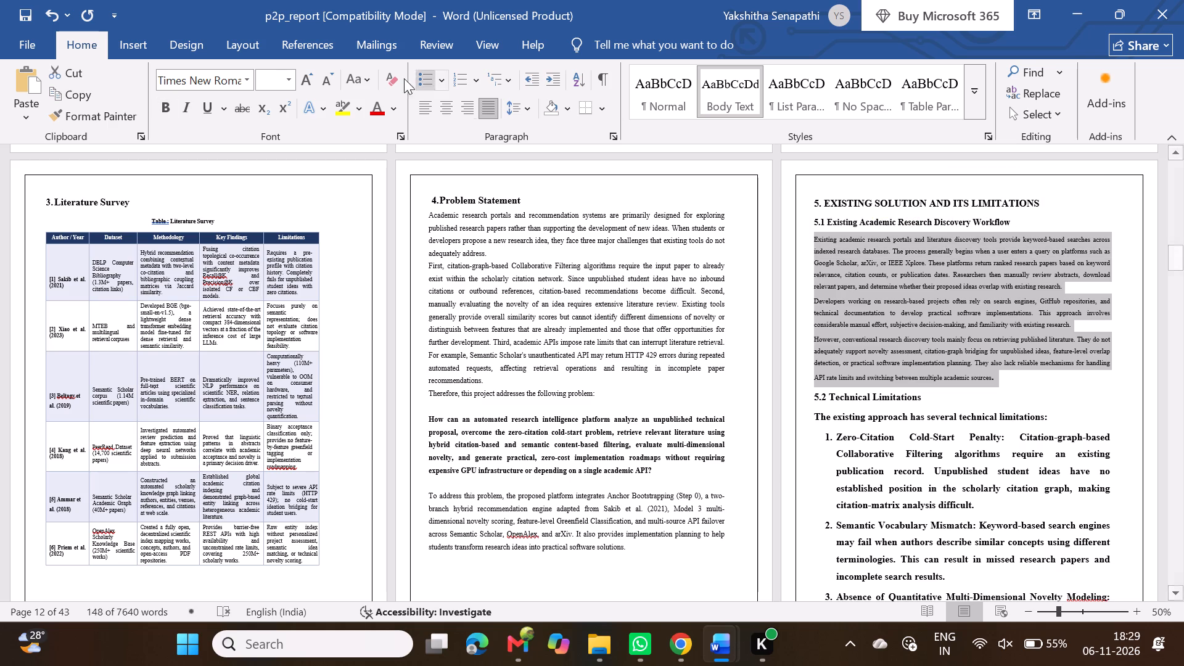
left_click(306, 76)
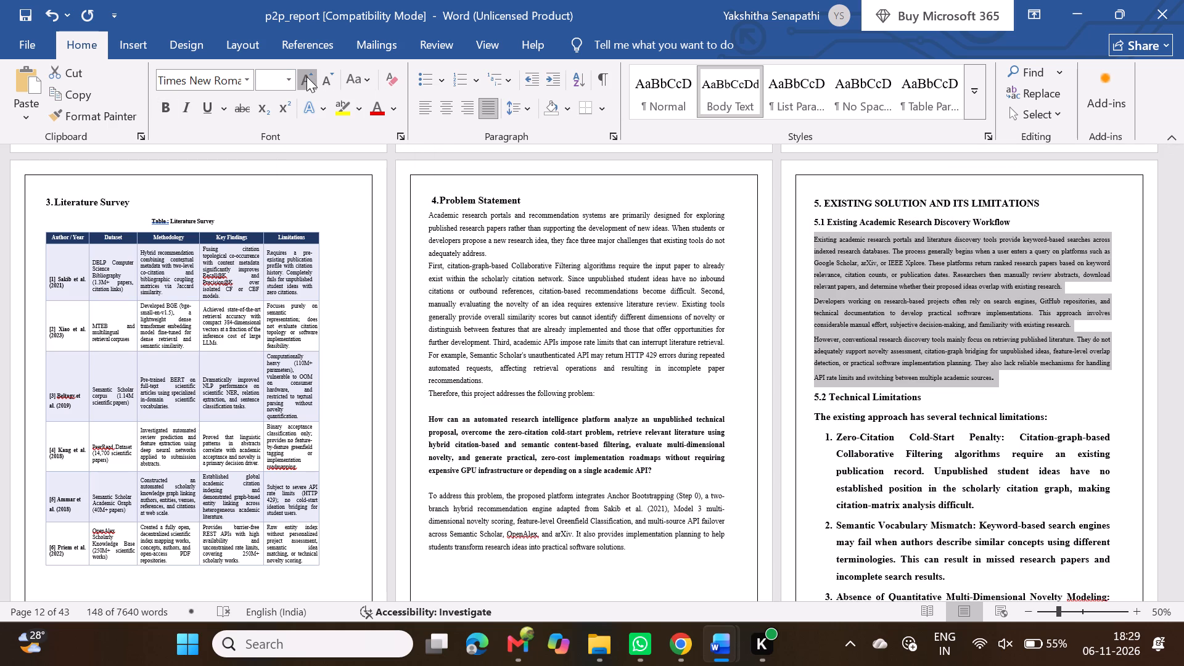
left_click(272, 84)
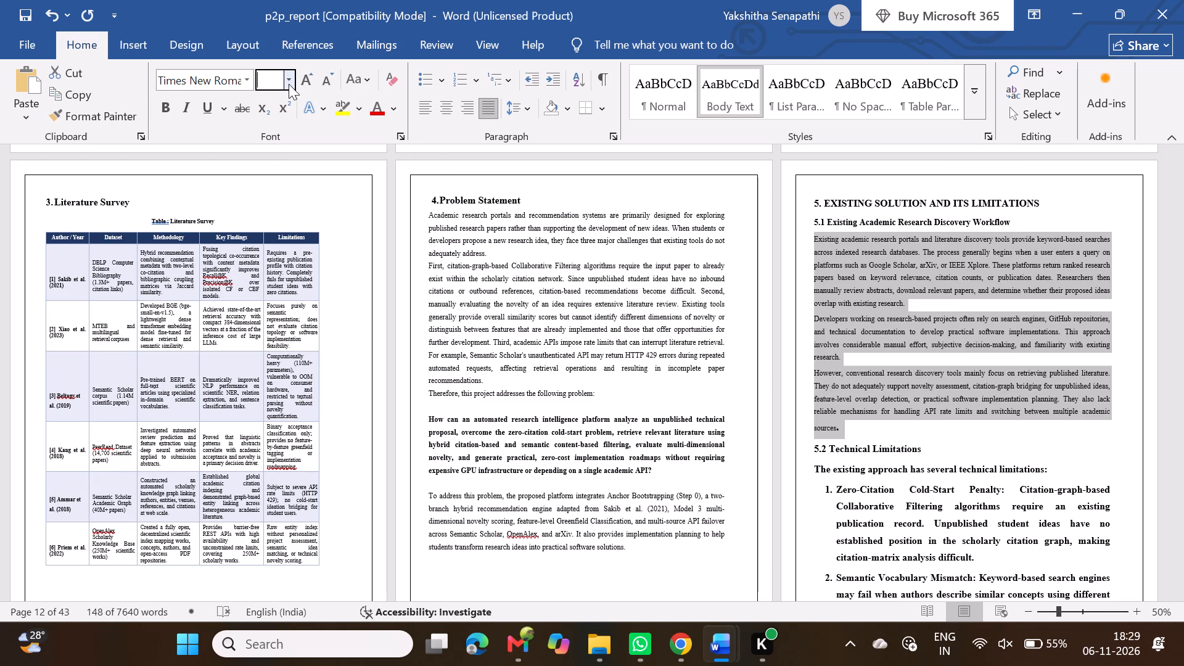
type("12")
key("Return")
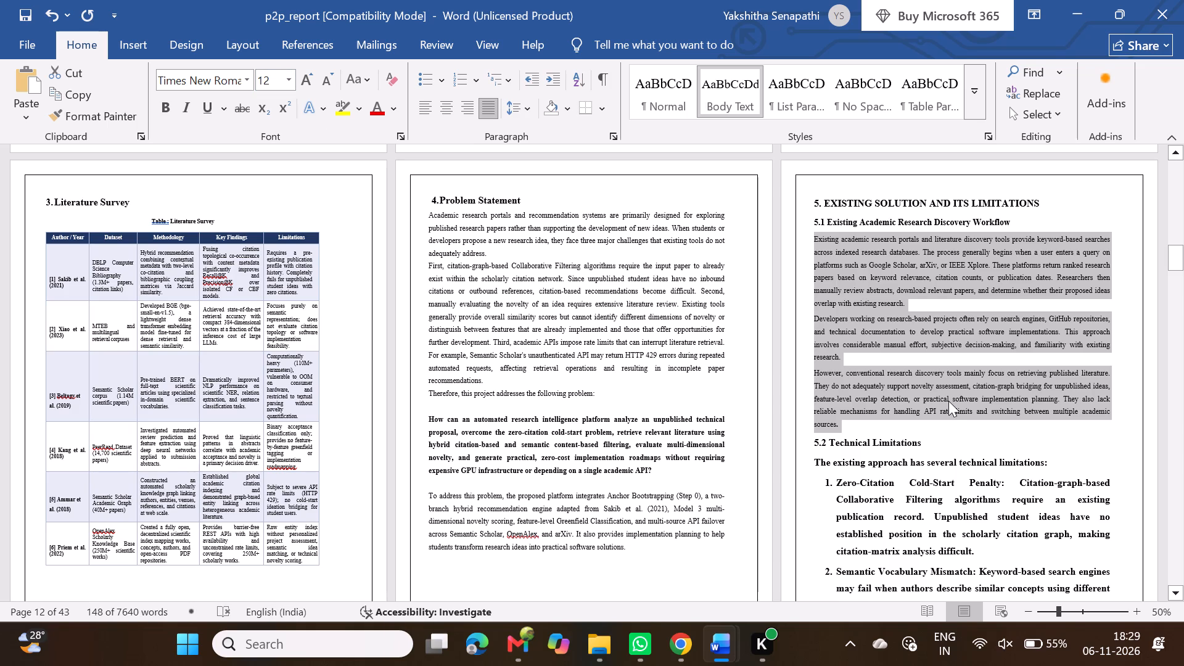
Set the "5.2 Technical Limitations" heading to font size 14.
left_click(948, 401)
scroll(948, 401, "left", 1)
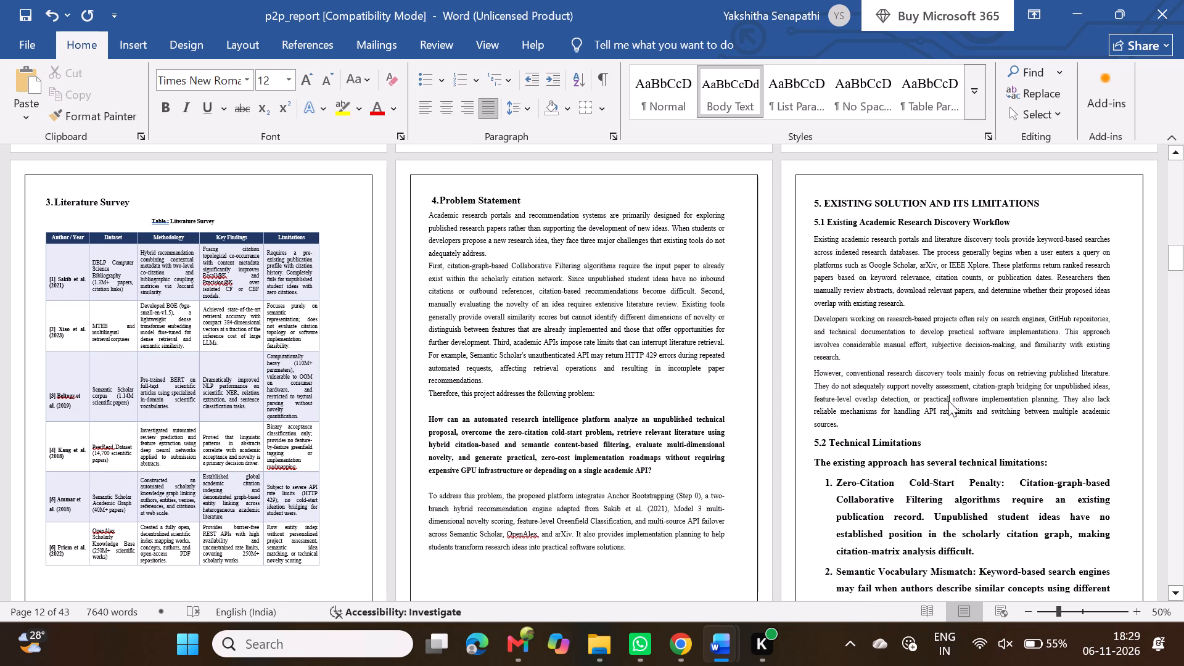
scroll(948, 401, "left", 1)
scroll(948, 401, "down", 1)
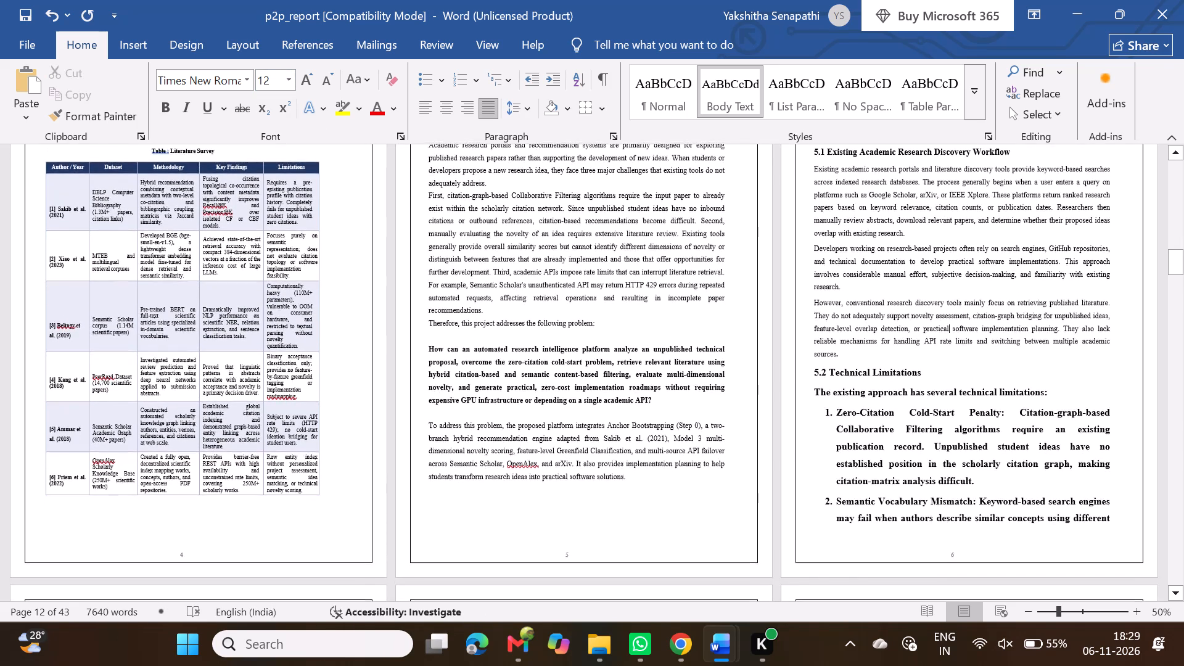
left_click(870, 373)
triple_click(870, 373)
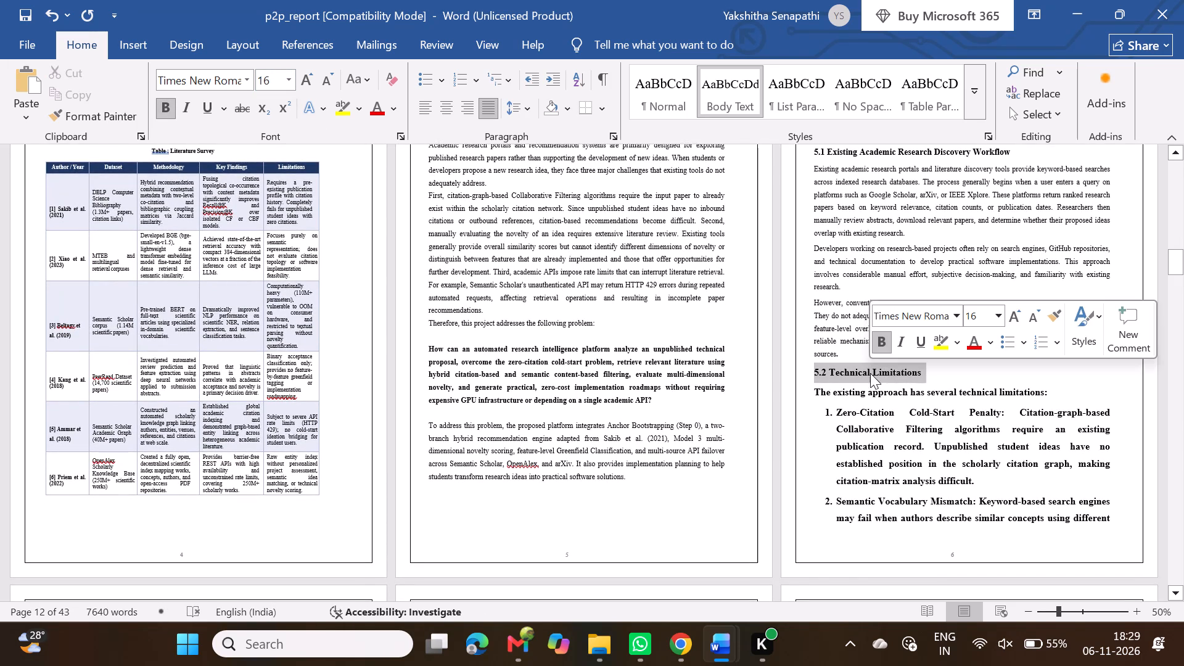
left_click(1001, 313)
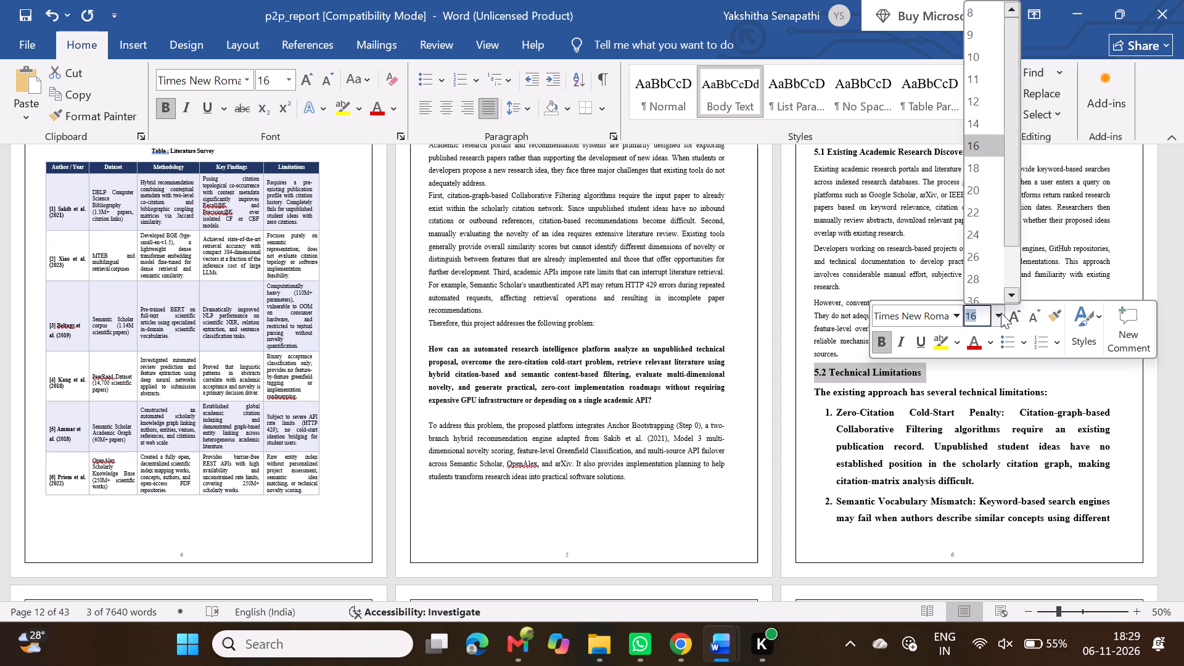
left_click(972, 129)
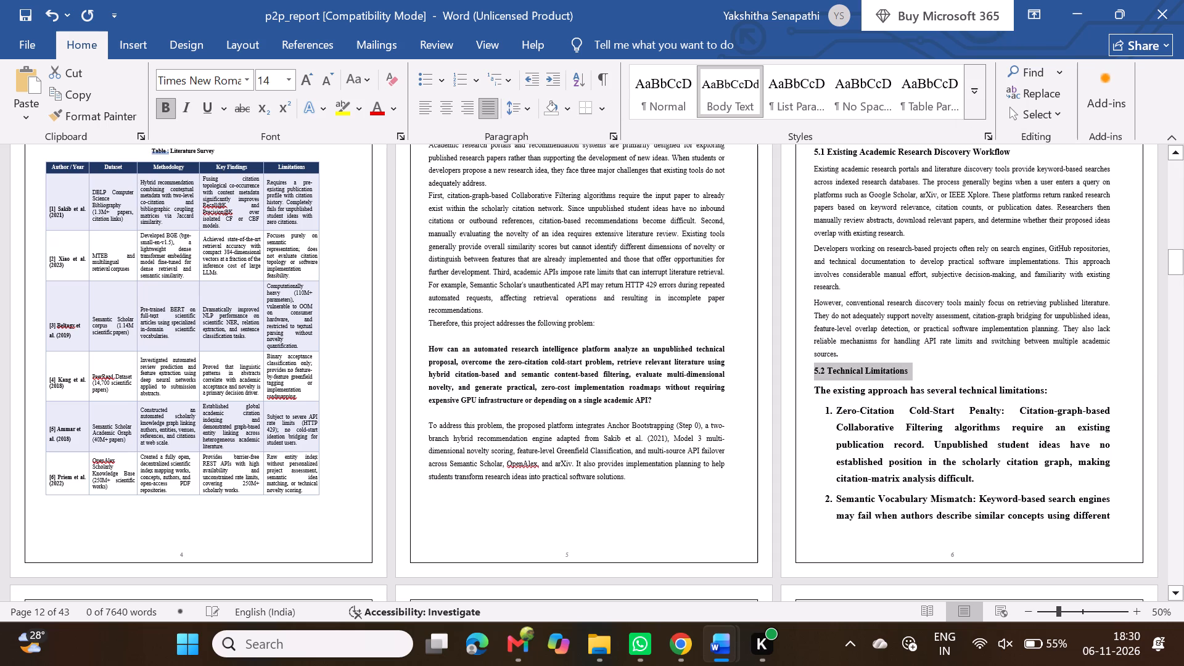
Set the introductory sentence under heading 5.2 to font size 12 and remove its bold formatting.
left_click_drag(812, 393, 855, 423)
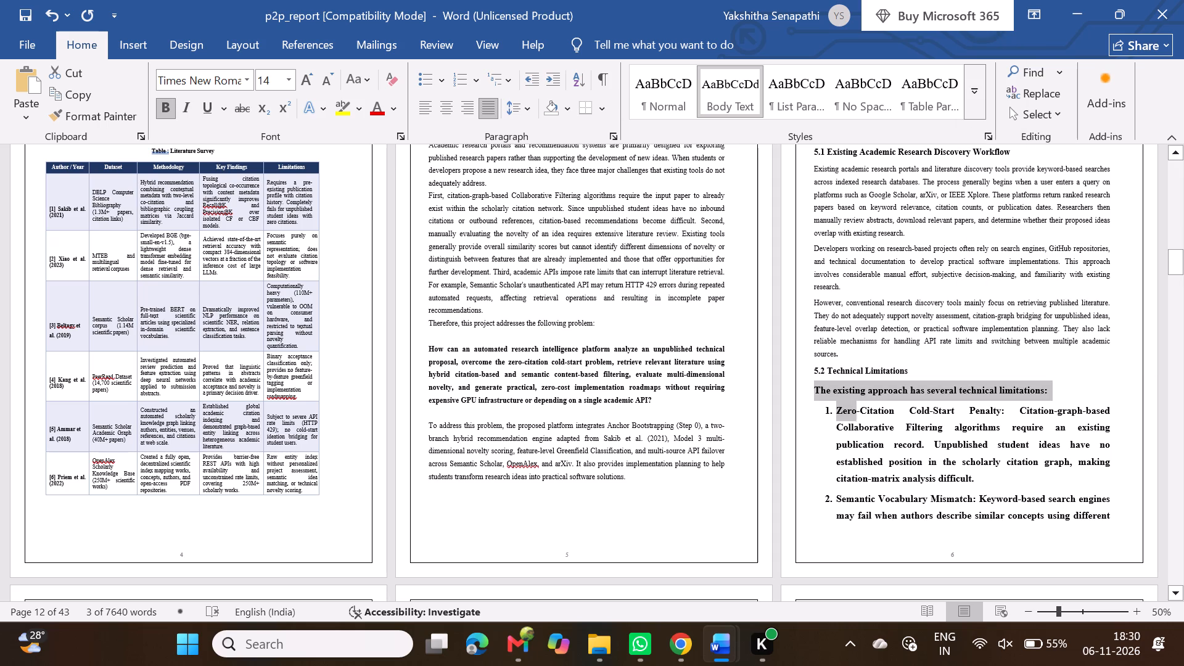
left_click_drag(855, 423, 1012, 393)
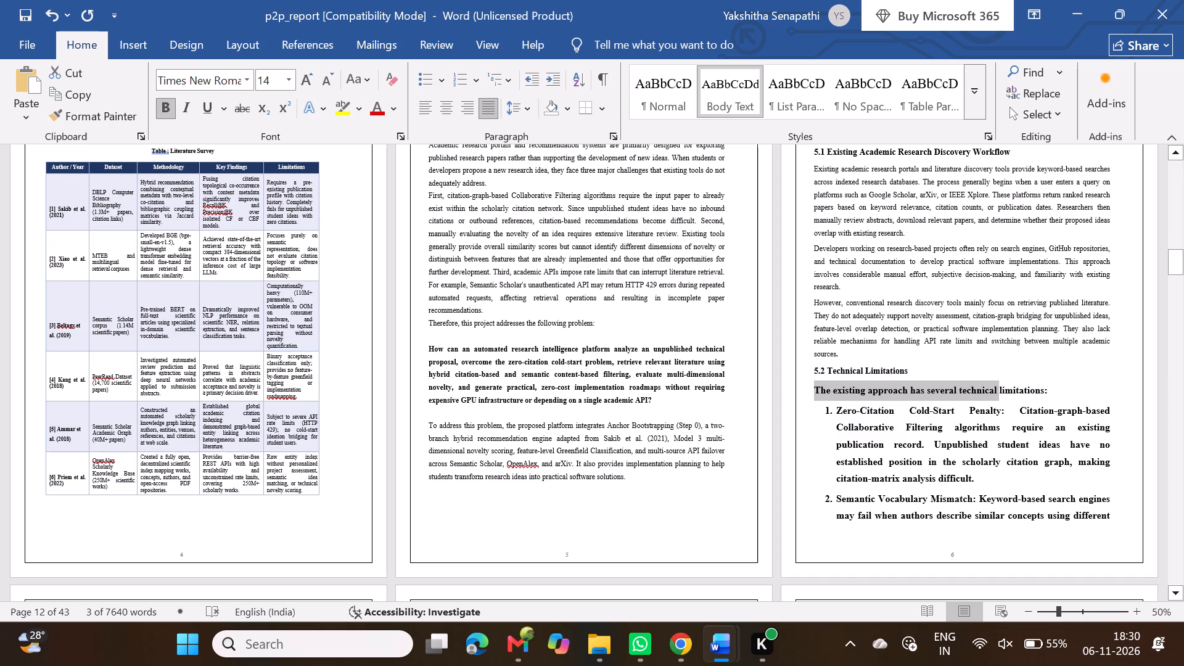
left_click_drag(1012, 393, 1047, 389)
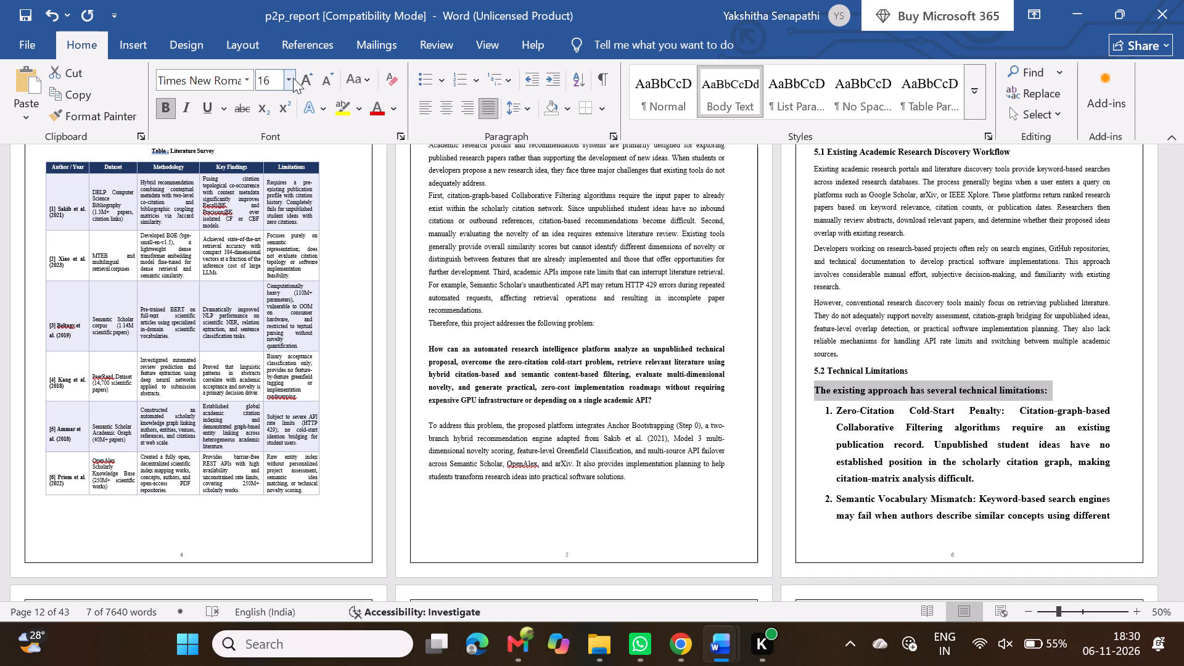
left_click(323, 80)
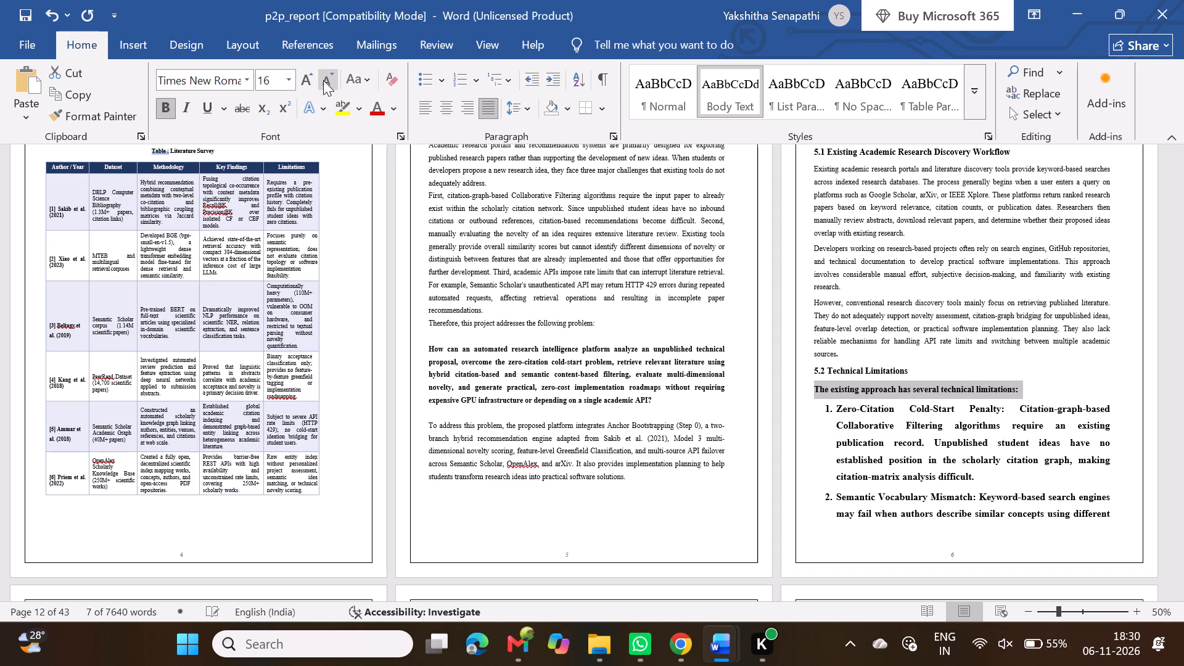
left_click(323, 80)
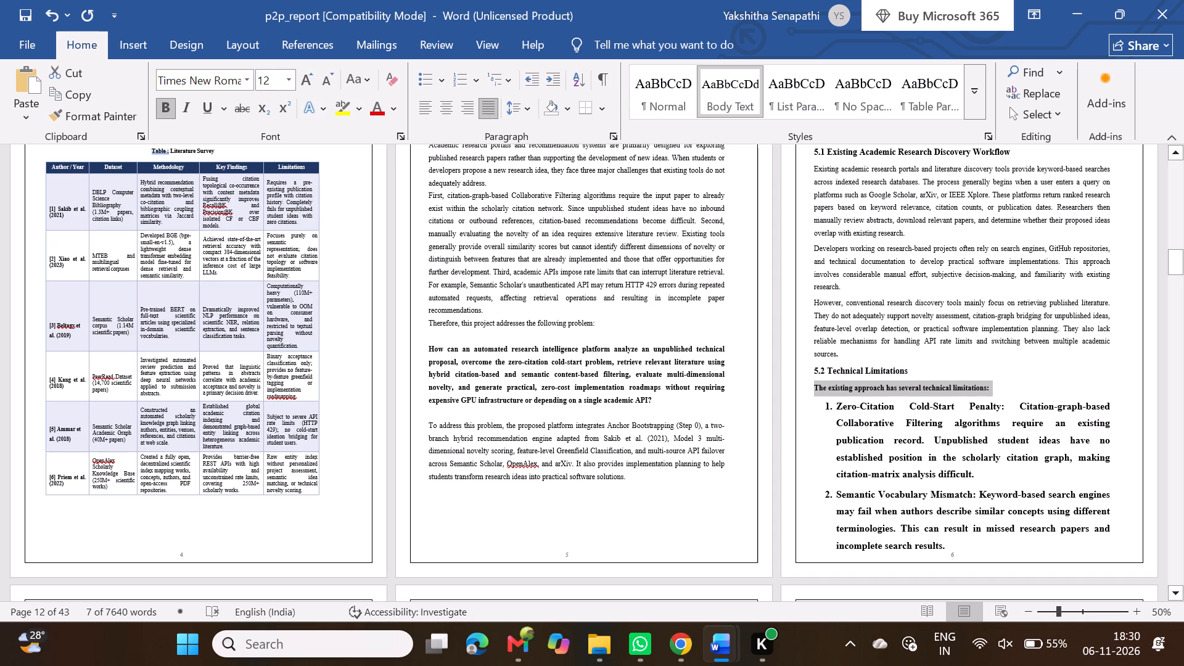
left_click(167, 112)
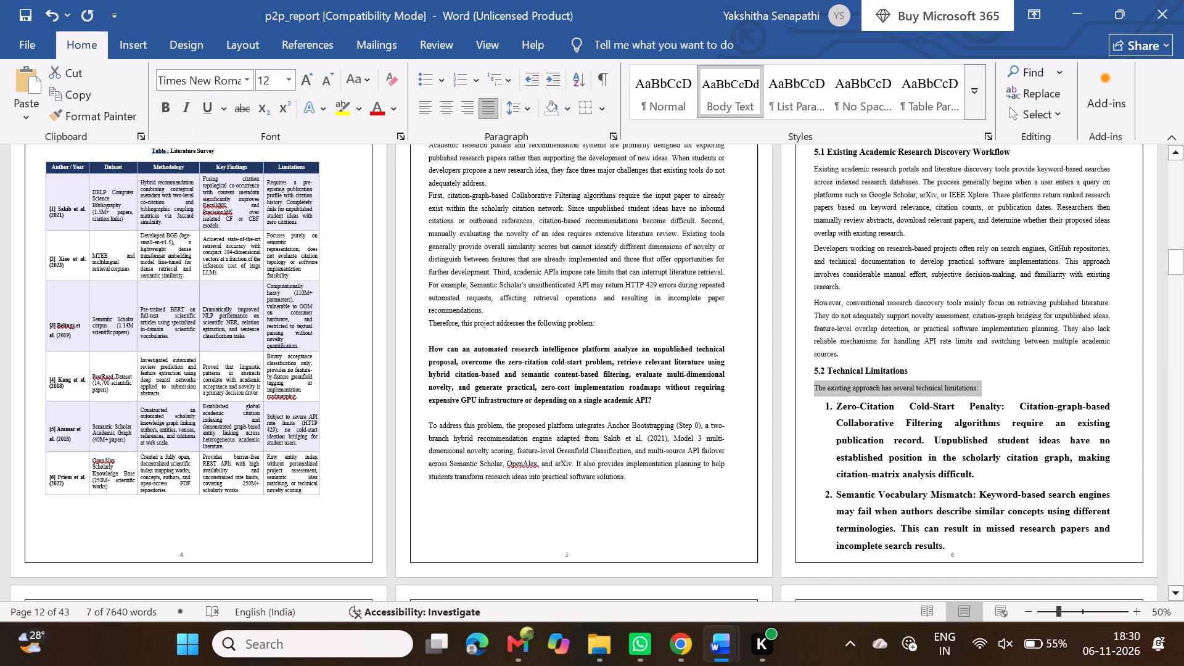
Set numbered items 1 and 2 under heading 5.2 to font size 12 and remove their bold formatting.
left_click_drag(1019, 407, 1038, 467)
left_click(825, 405)
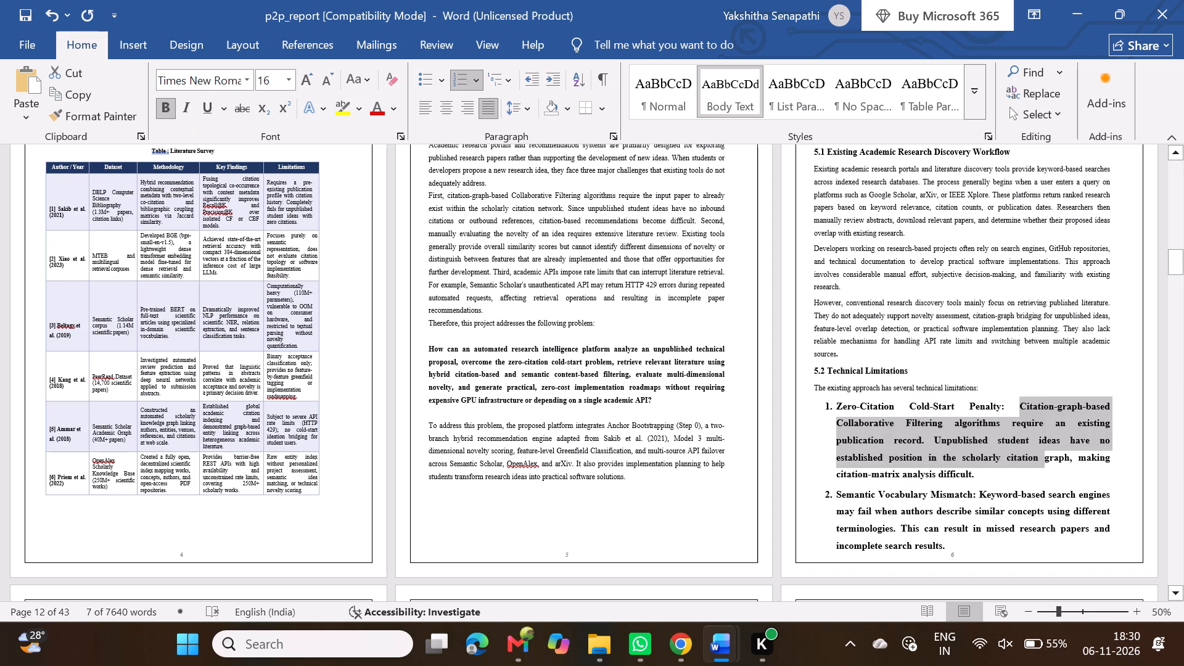
left_click_drag(825, 405, 957, 545)
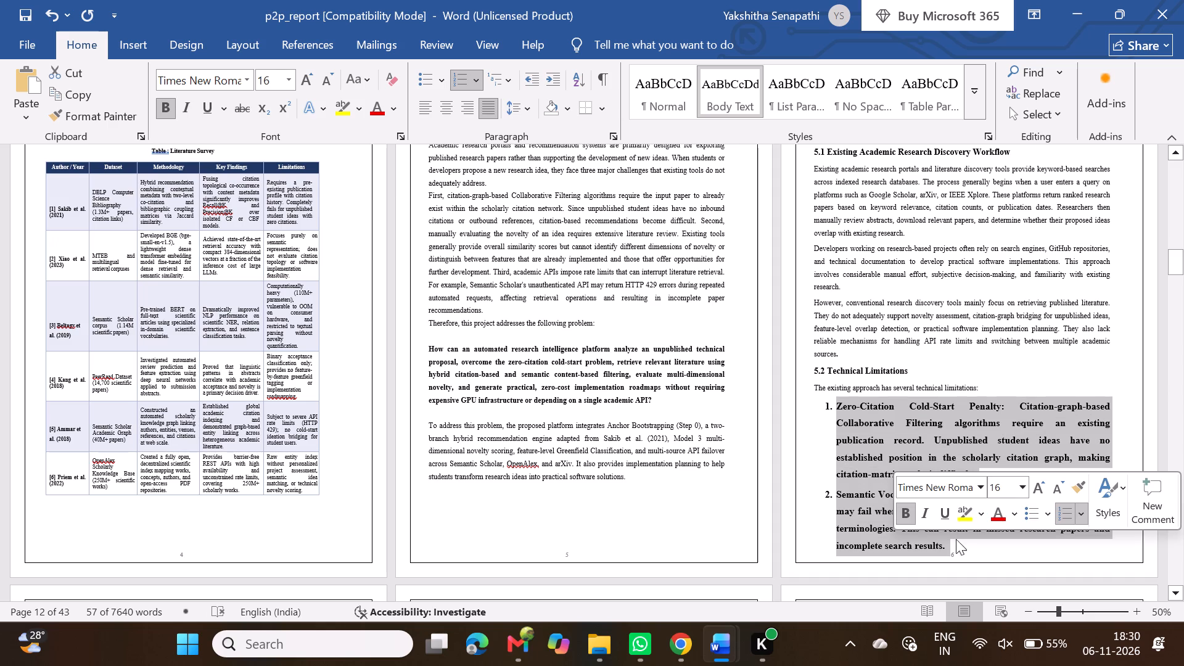
double_click(324, 83)
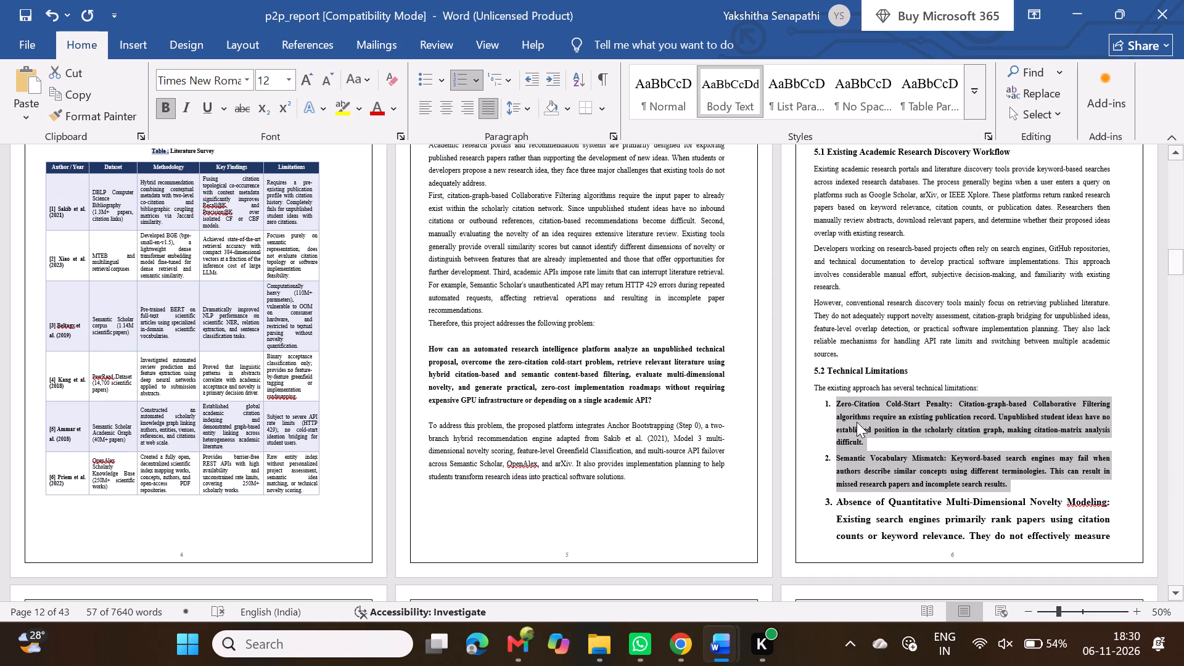
left_click(163, 101)
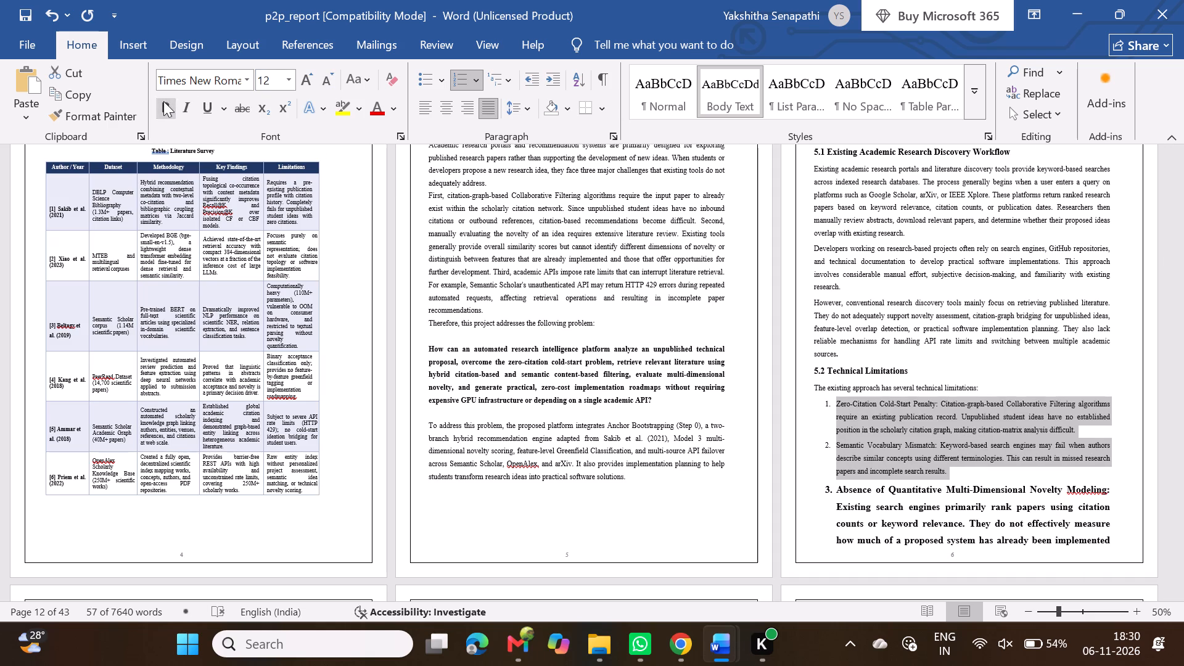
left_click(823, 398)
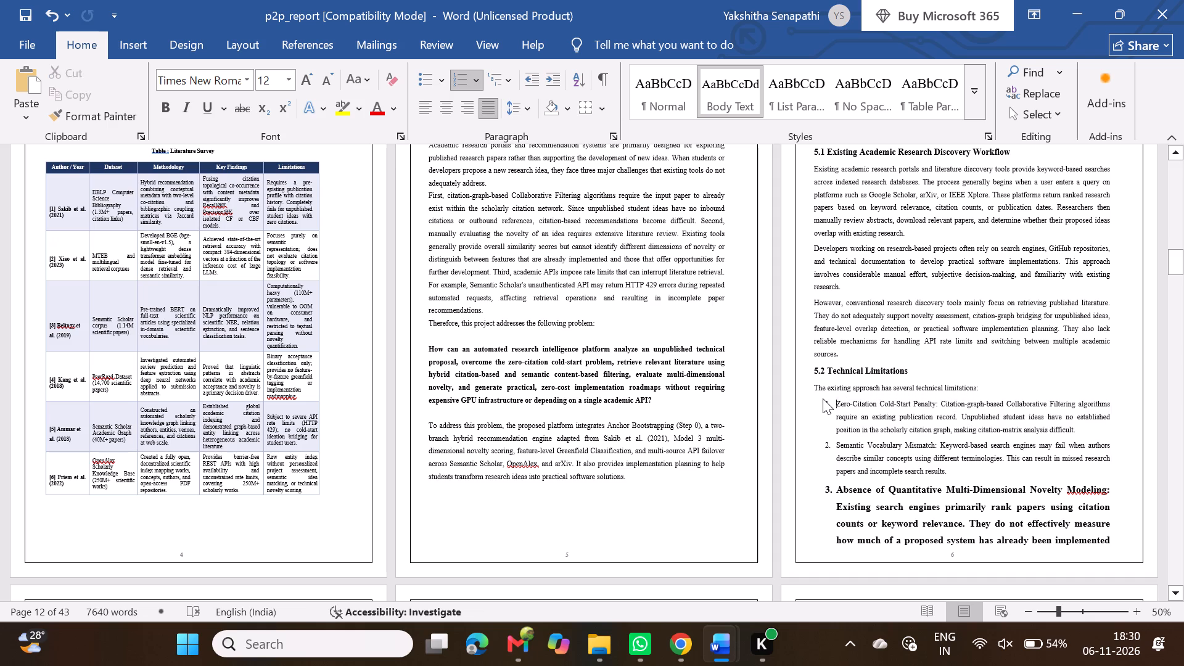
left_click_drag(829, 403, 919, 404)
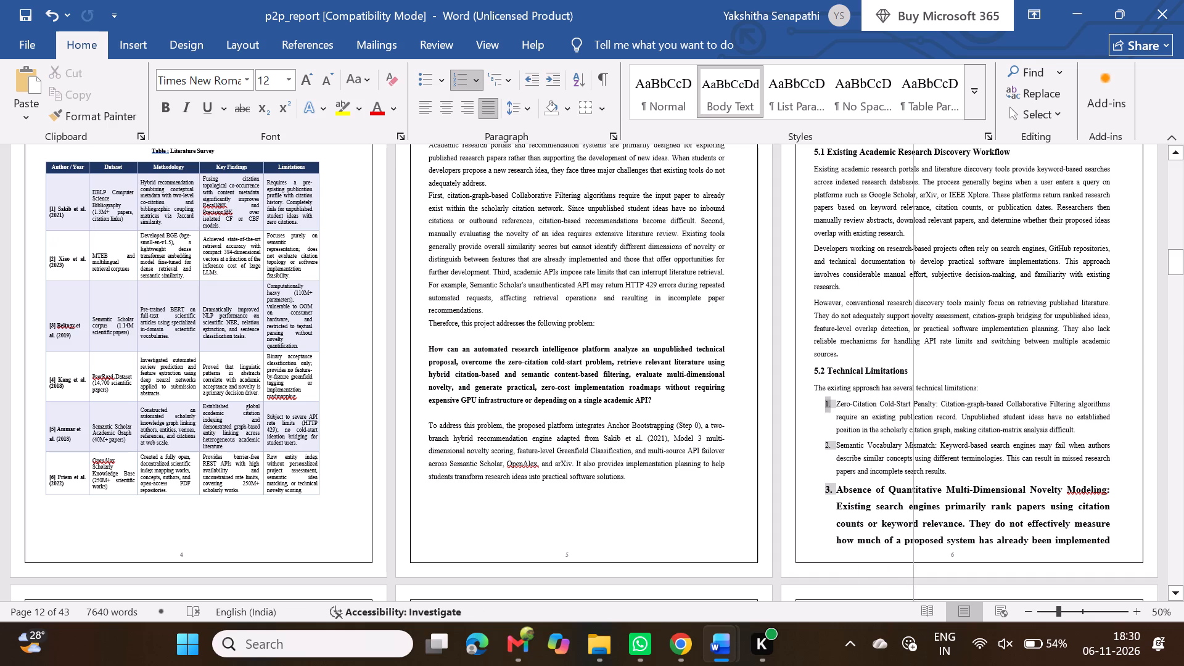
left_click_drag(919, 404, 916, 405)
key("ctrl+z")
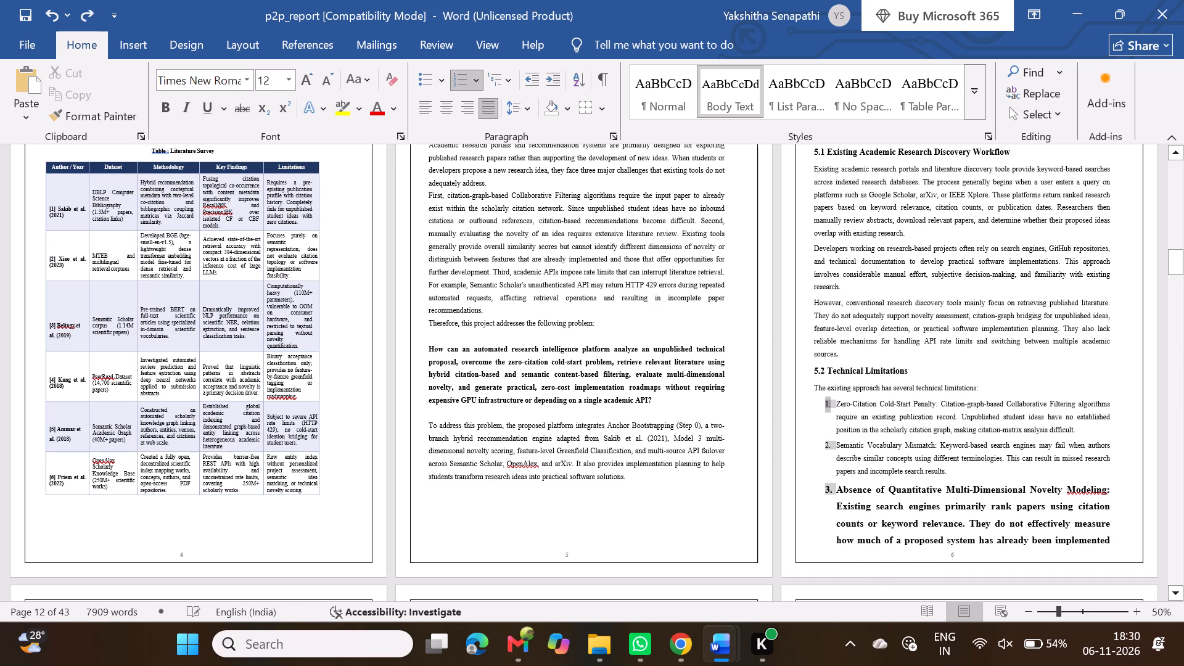
Bold the lead-in phrases "Zero-Citation Cold-Start Penalty:" and "Semantic Vocabulary Mismatch:" in items 1 and 2 of the limitations list.
left_click_drag(937, 406, 850, 403)
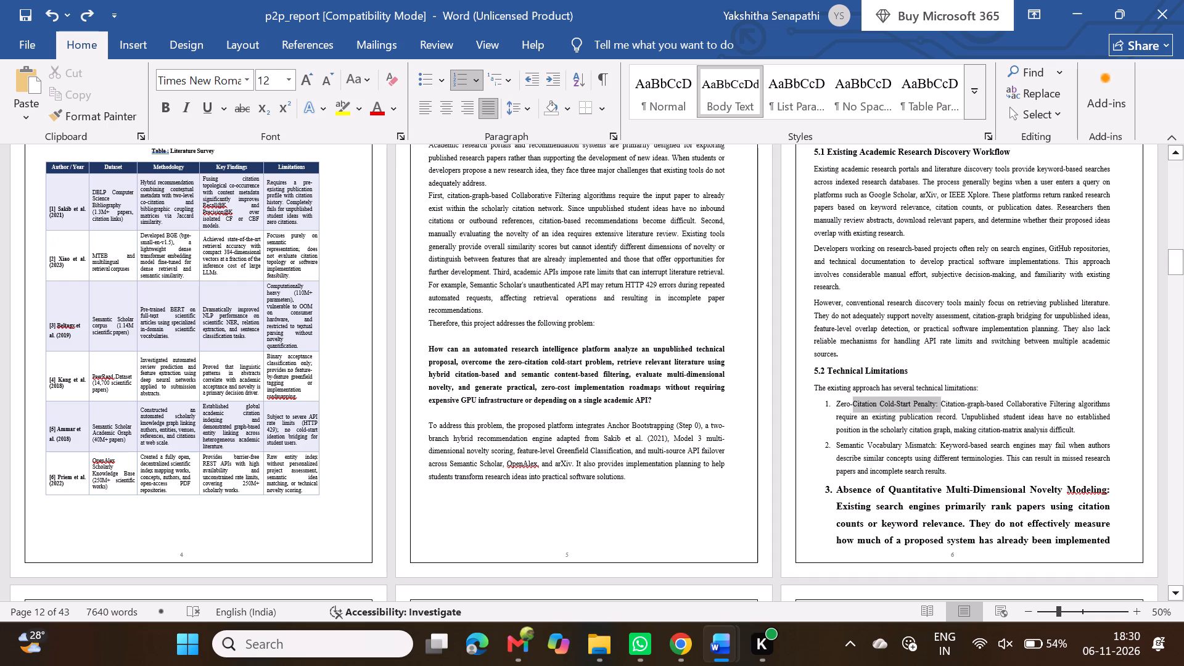
left_click_drag(850, 403, 840, 404)
left_click(852, 376)
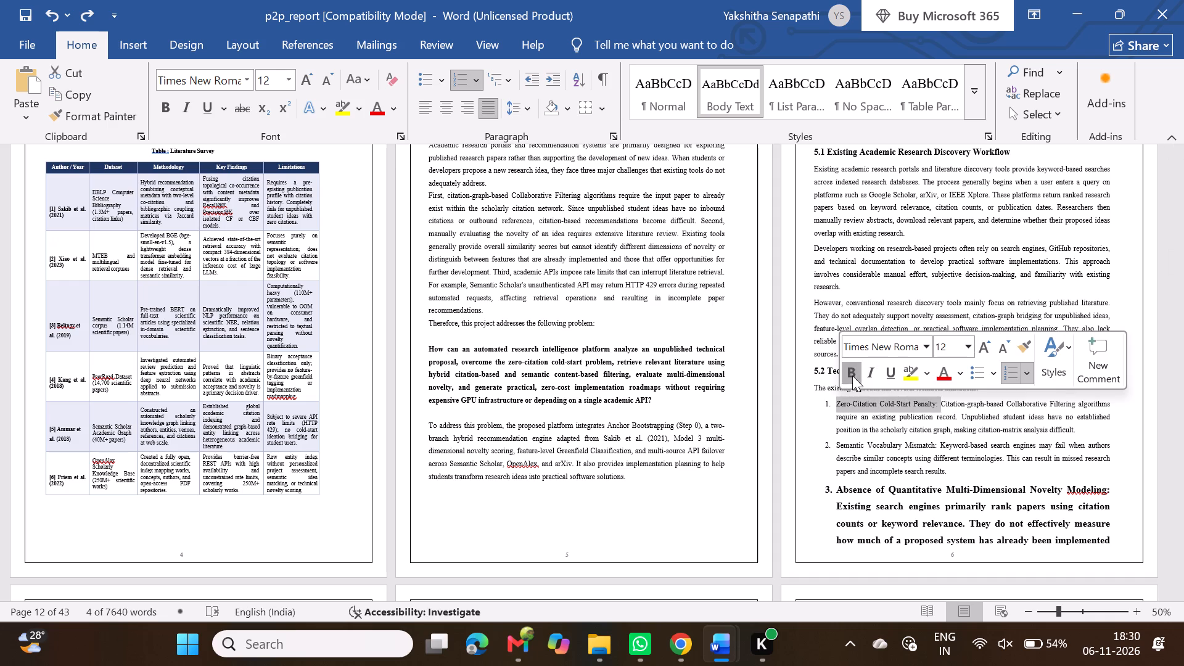
left_click(935, 449)
left_click_drag(935, 449, 846, 448)
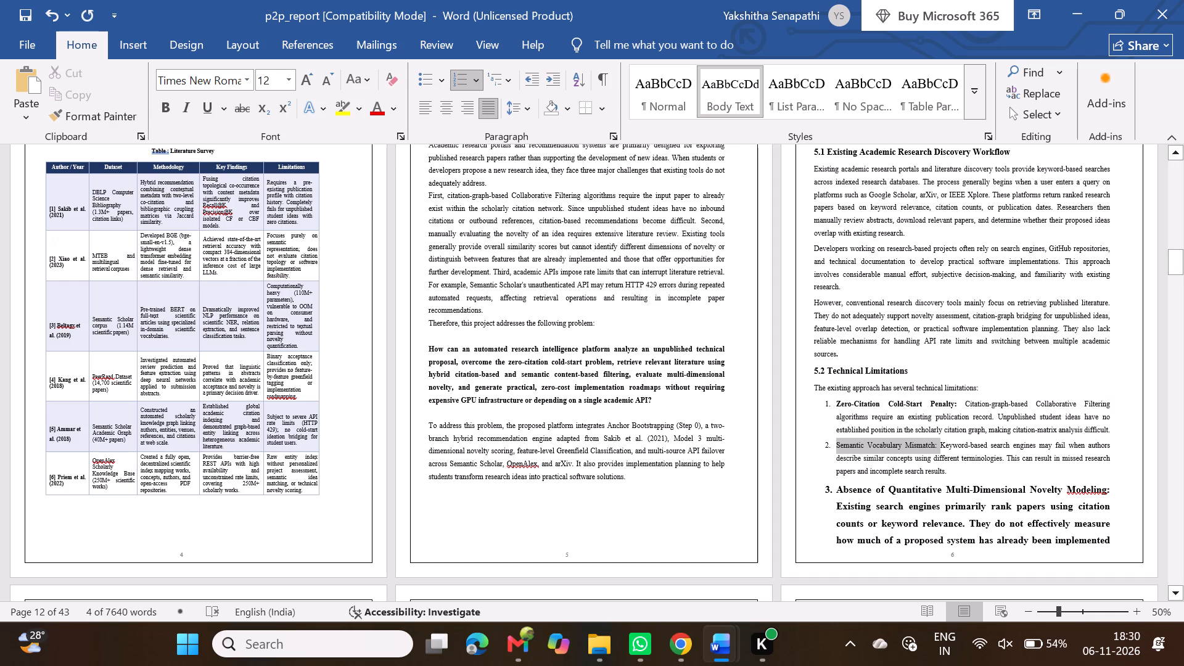
left_click_drag(846, 448, 836, 448)
left_click(849, 424)
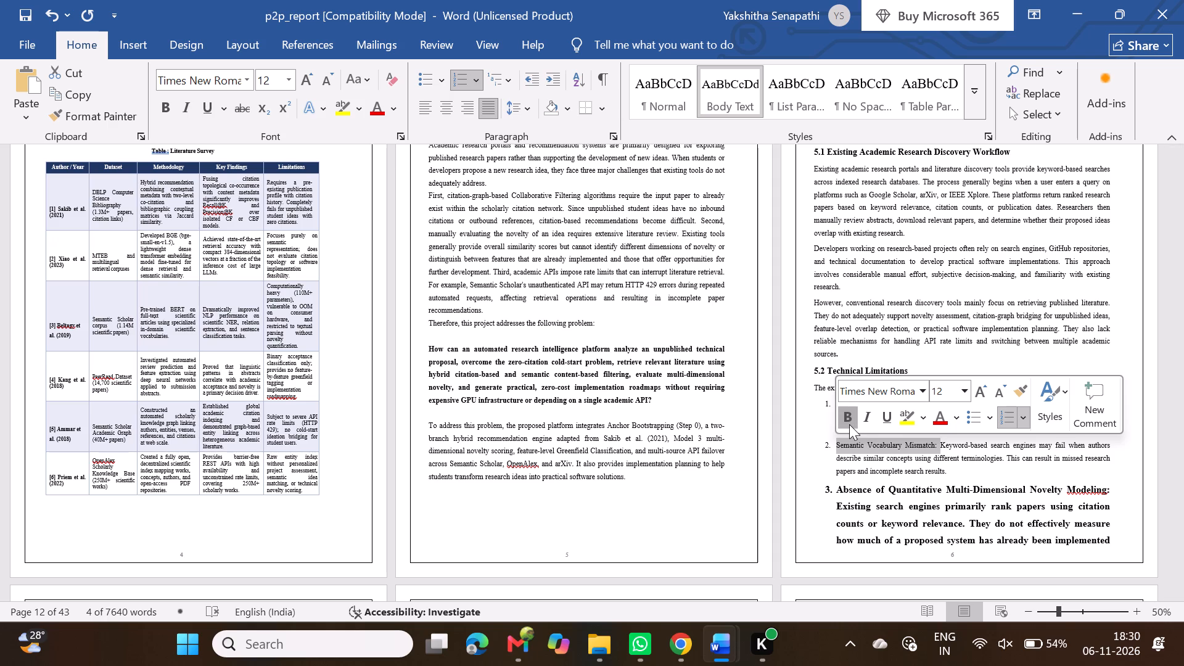
Set limitations items 3 to 8 and the closing paragraph of Section 5 to font size 12 and remove their bold formatting.
scroll(885, 472, "down", 1)
left_click(875, 461)
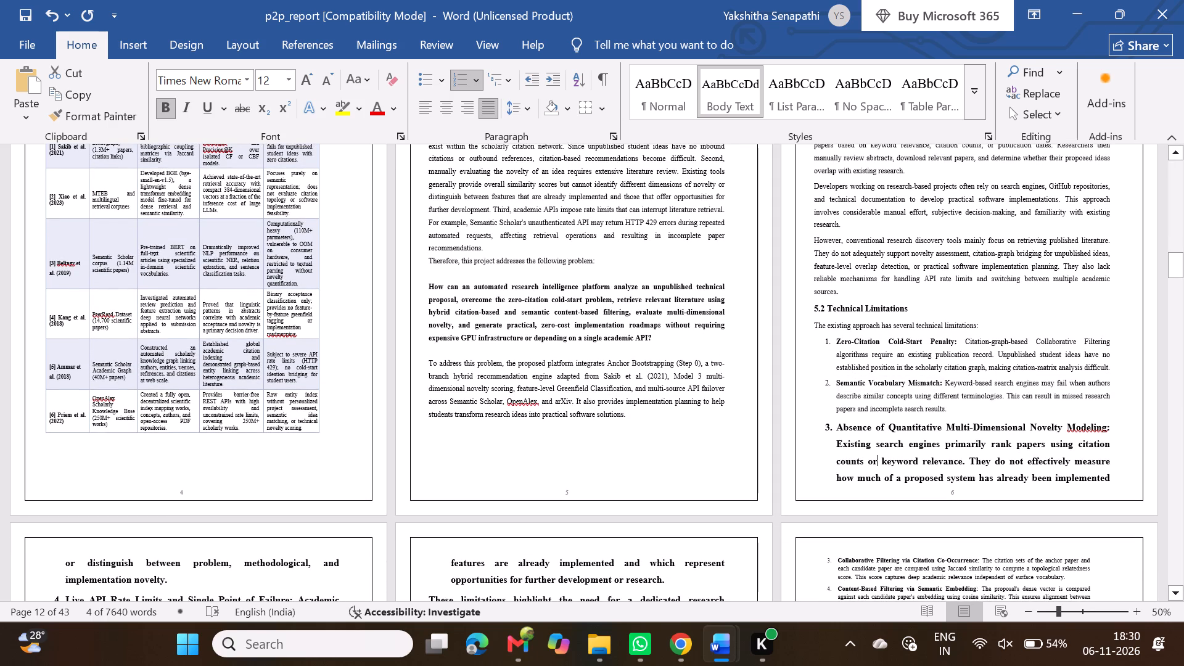
left_click_drag(822, 430, 910, 622)
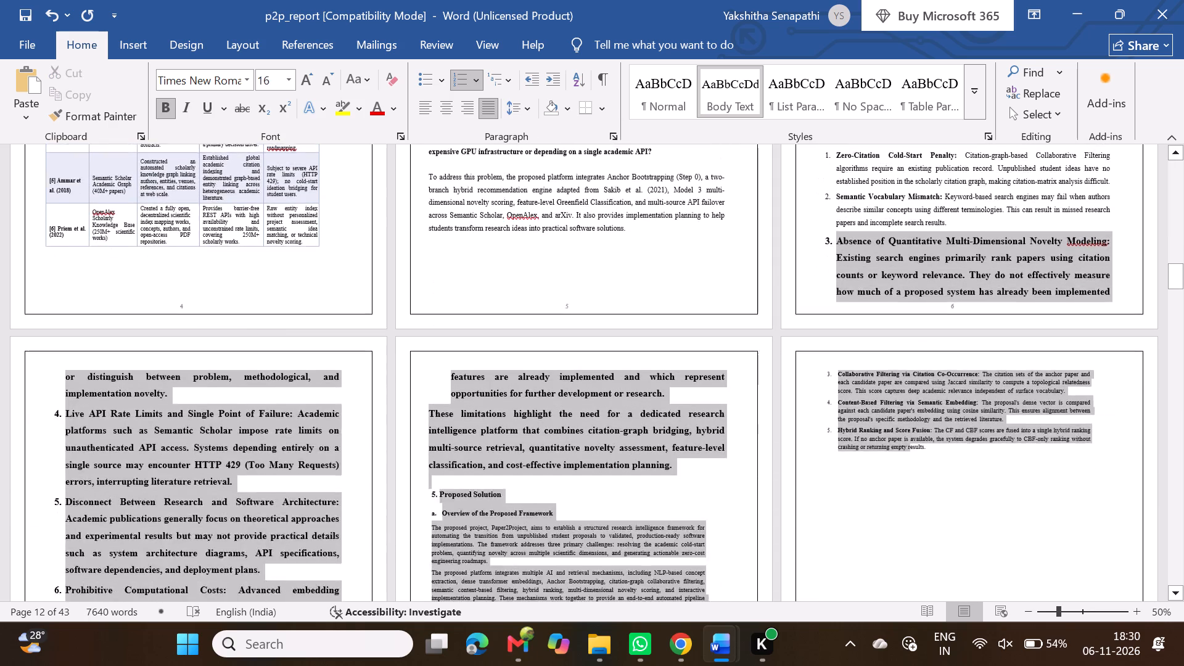
left_click_drag(910, 622, 688, 397)
scroll(688, 397, "up", 1)
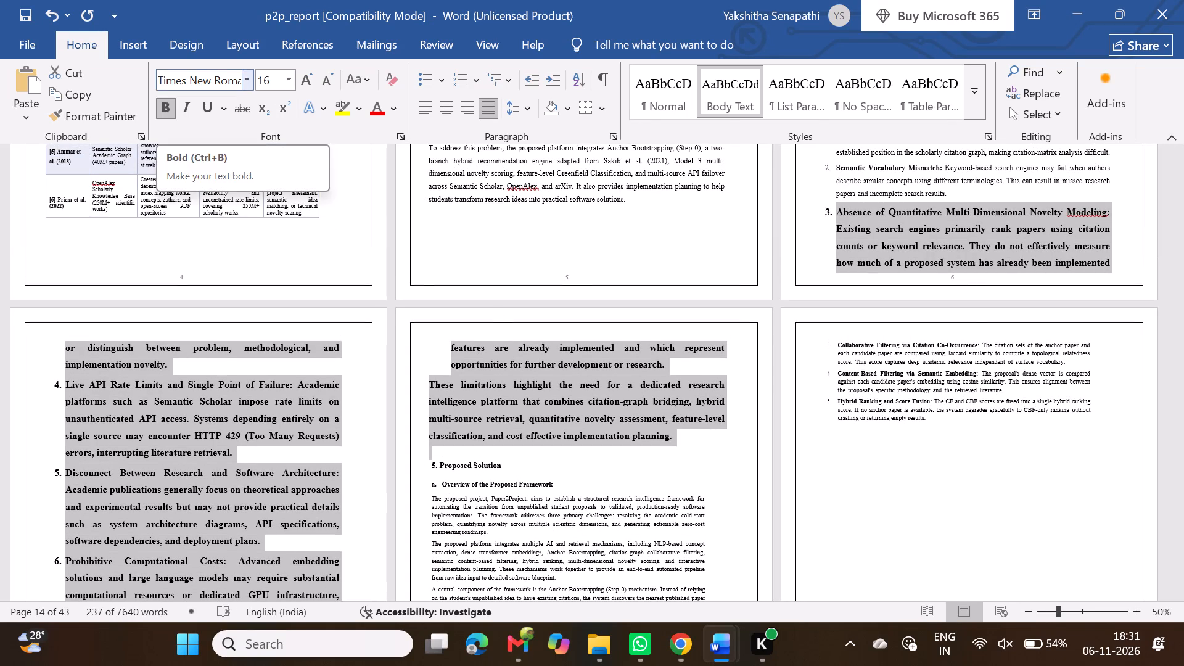
left_click(321, 78)
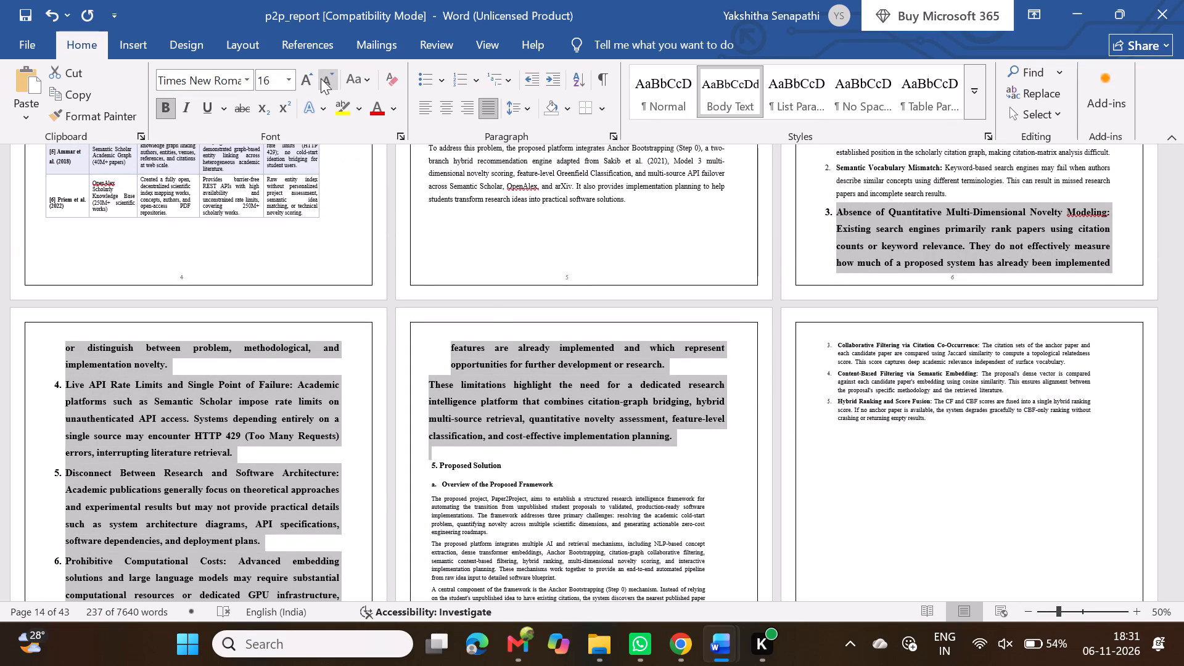
left_click(321, 78)
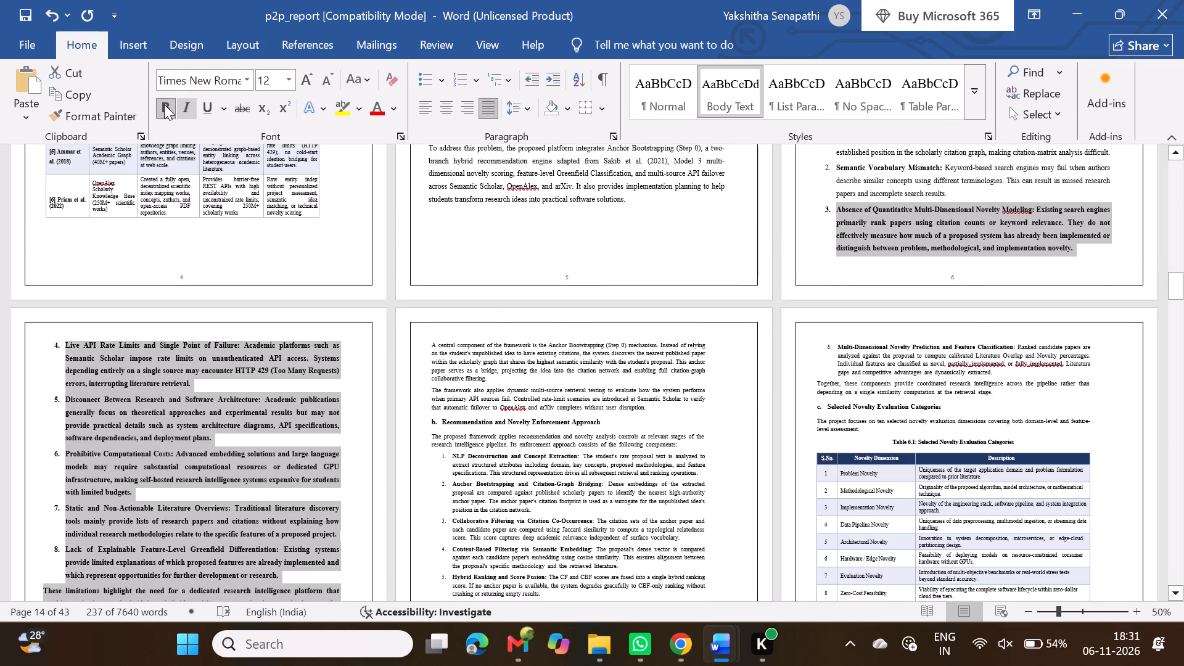
left_click(164, 104)
Bold the lead-in phrase "Absence of Quantitative Multi-Dimensional Novelty Modeling:" in item 3 of the limitations list.
scroll(531, 303, "up", 2)
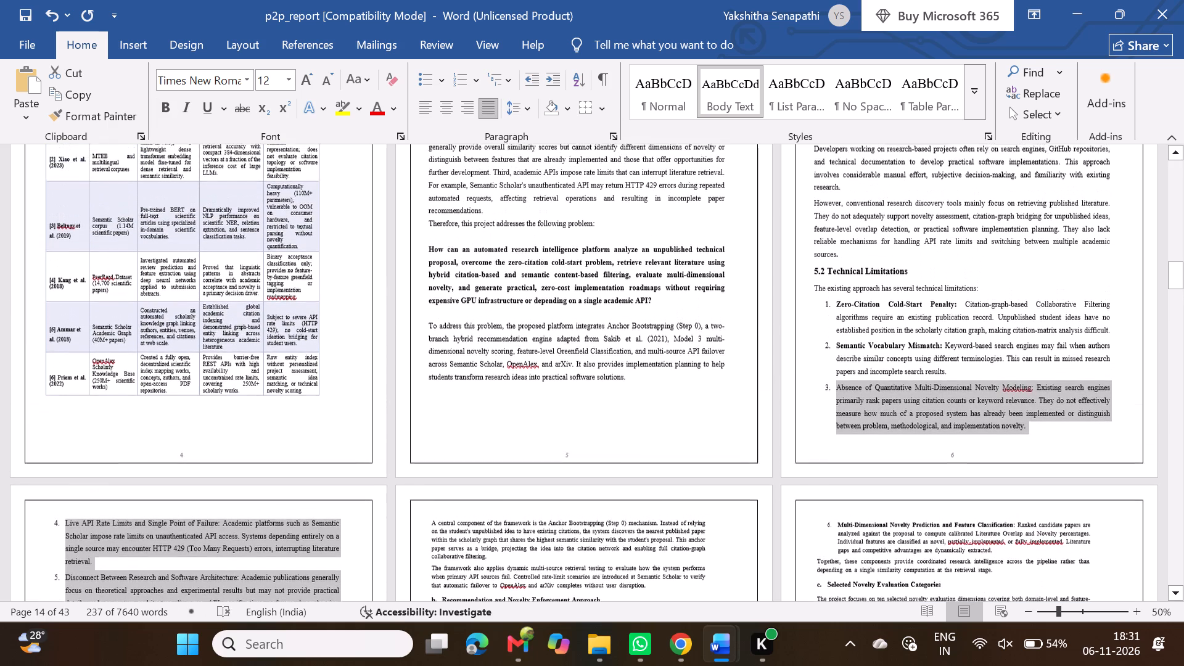
scroll(531, 303, "up", 2)
scroll(531, 303, "down", 1)
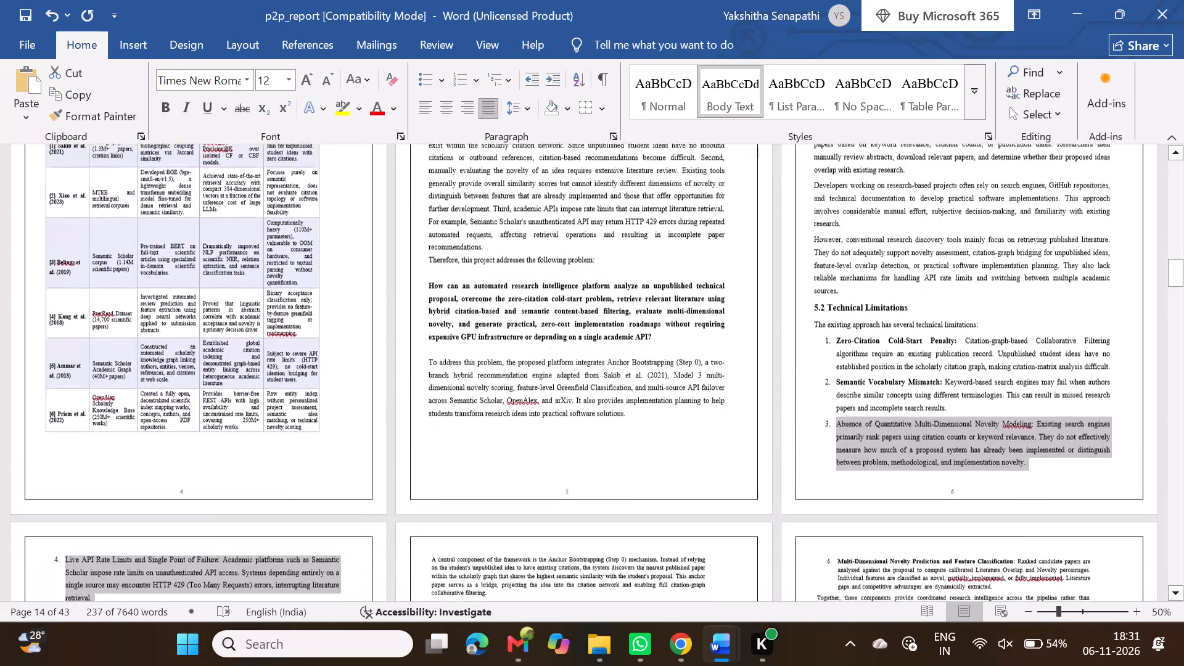
left_click(878, 425)
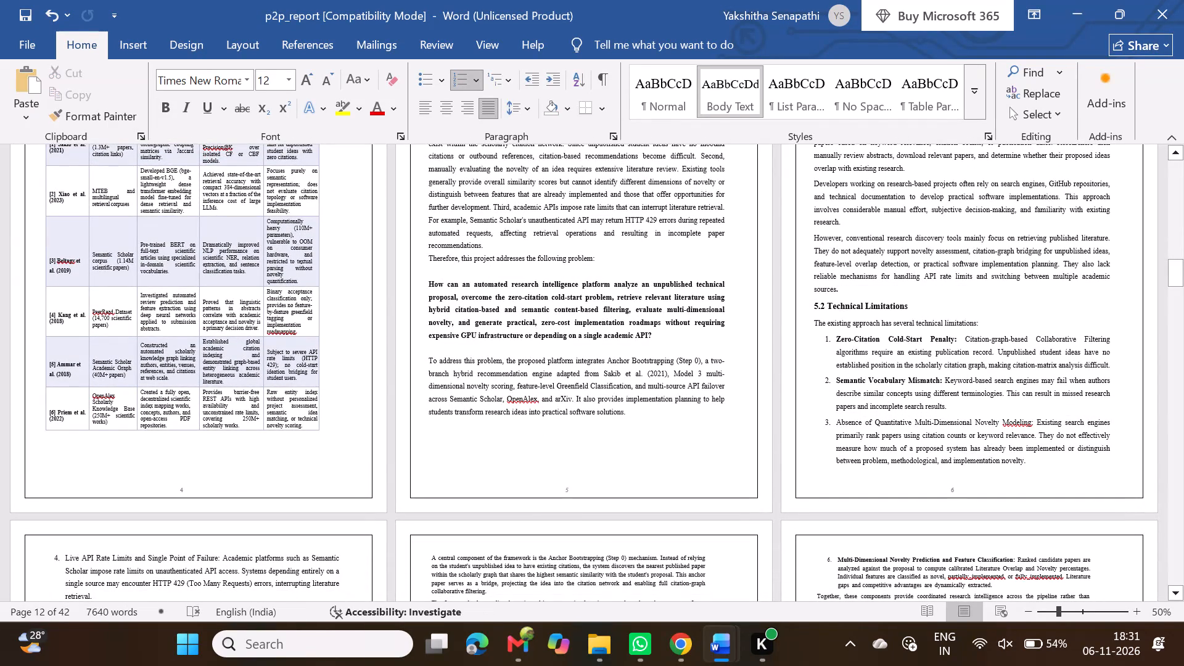
left_click(820, 425)
left_click_drag(820, 425, 956, 417)
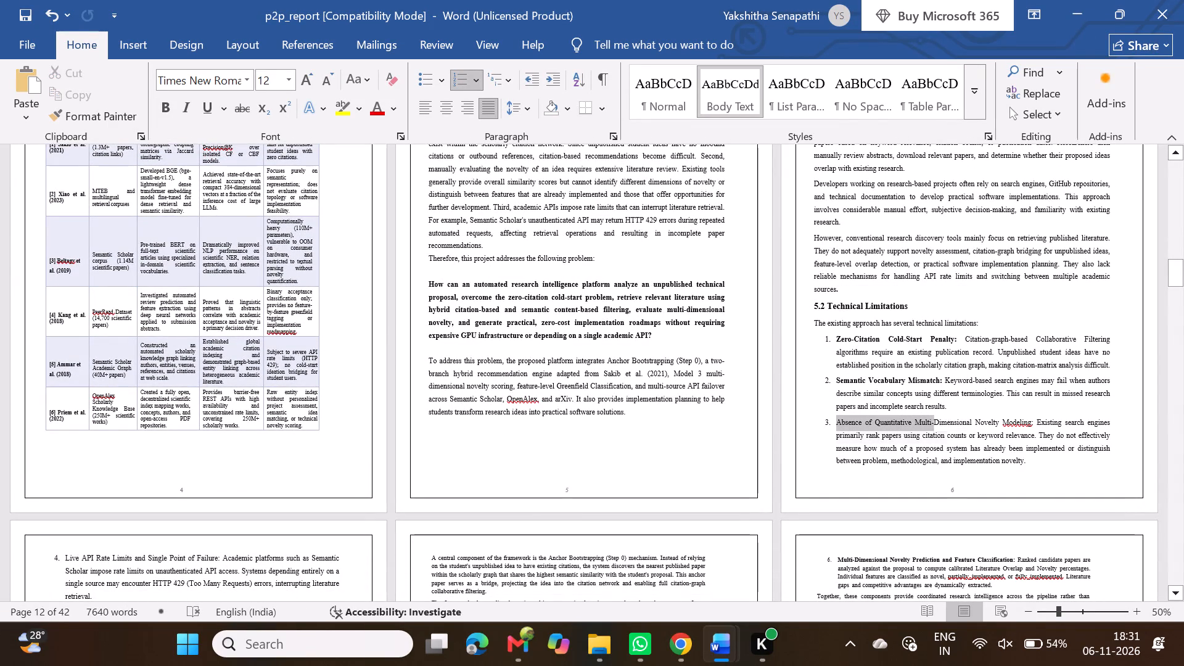
left_click_drag(956, 417, 1025, 422)
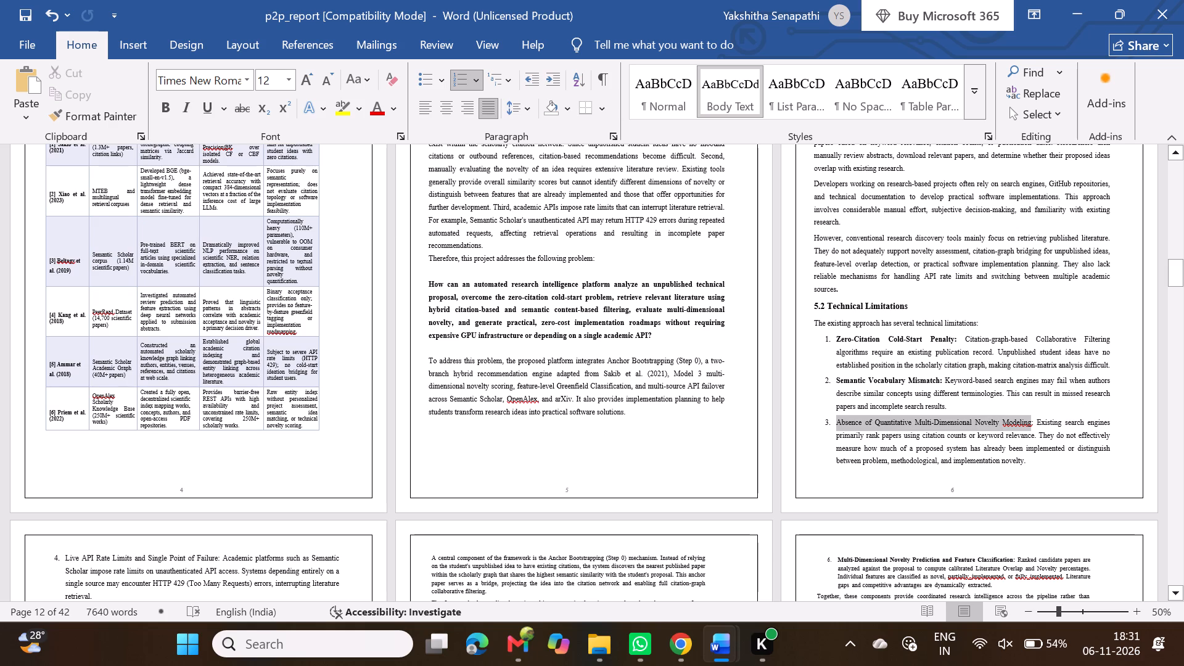
left_click_drag(1025, 422, 1034, 424)
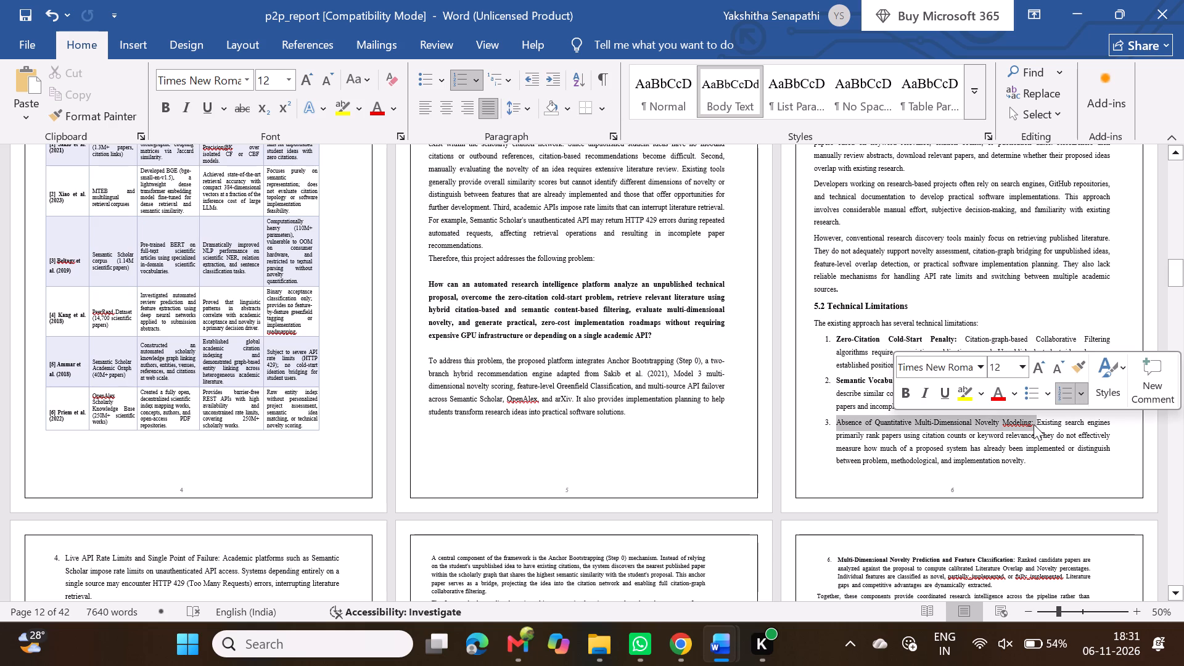
left_click(908, 389)
scroll(680, 468, "down", 1)
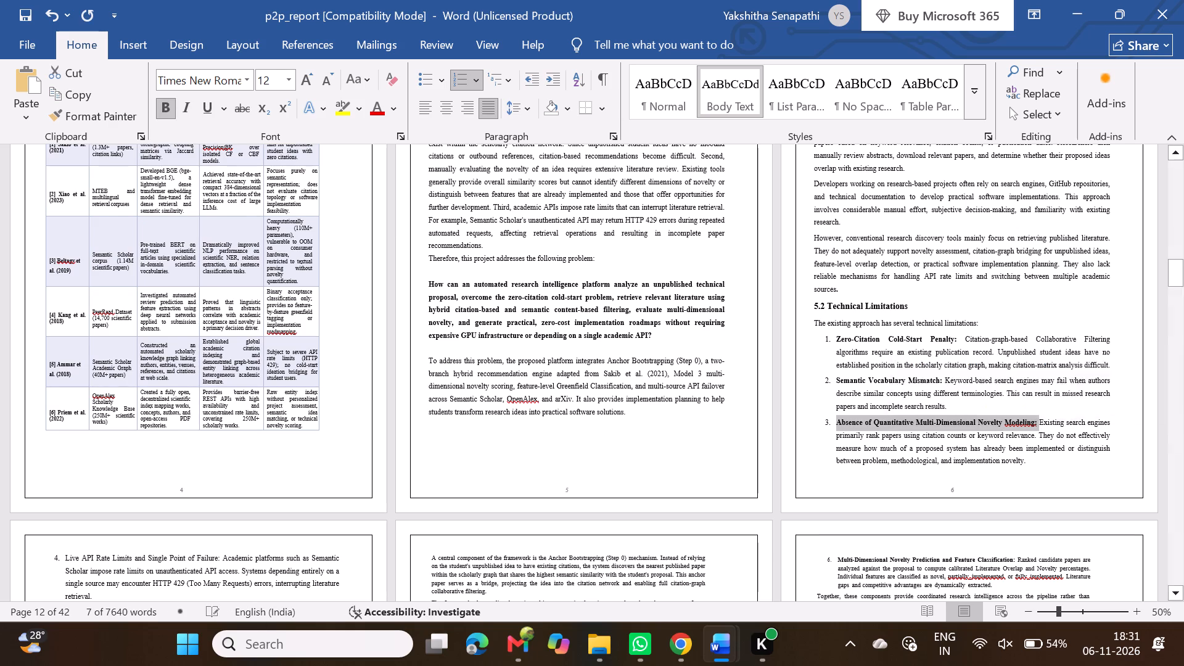
scroll(680, 468, "down", 1)
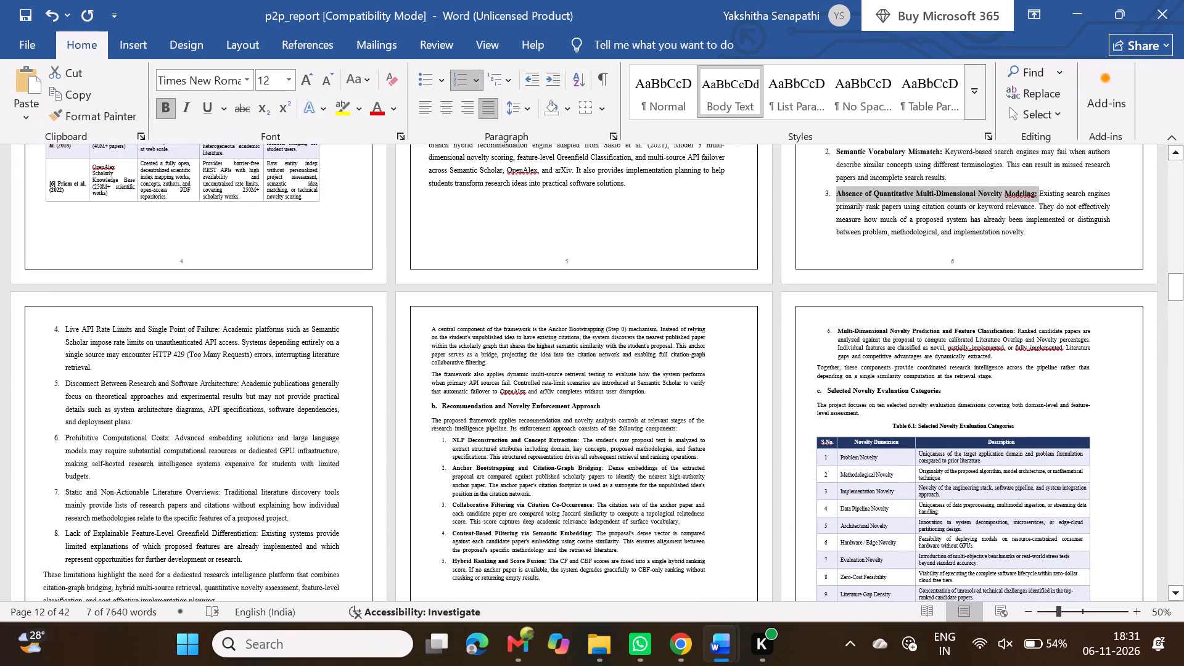
Bold the lead-in phrases of limitations items 4, 5 and 6, from "Live API Rate Limits and Single Point of Failure:" to "Prohibitive Computational Costs:".
left_click_drag(221, 331, 53, 328)
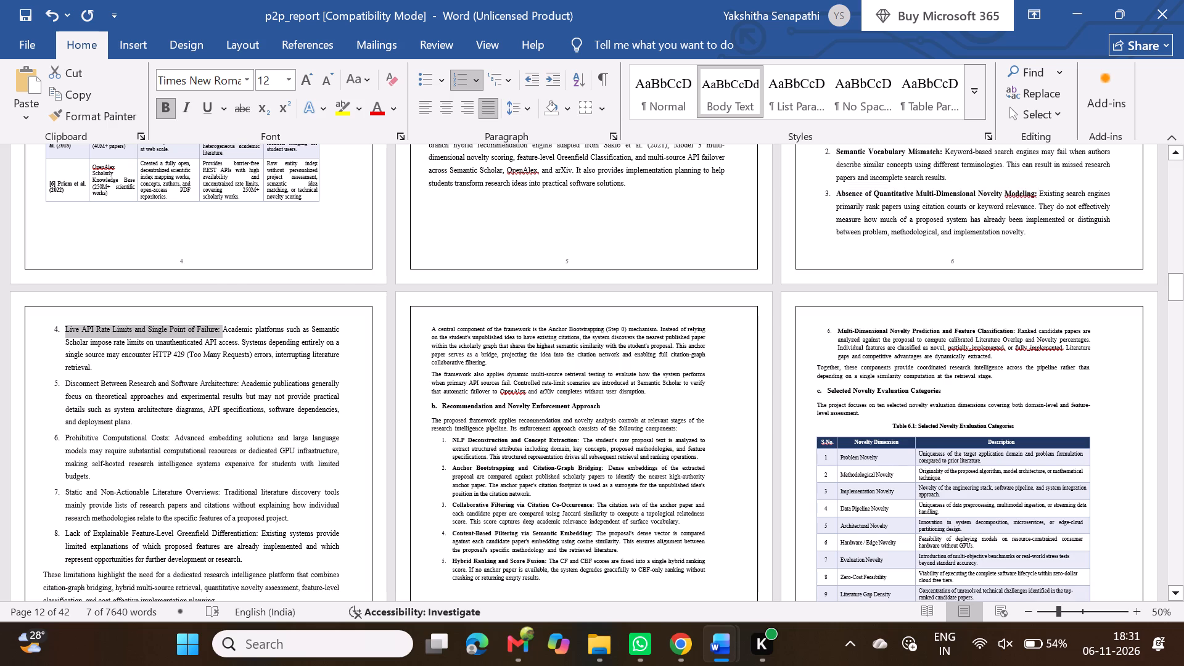
left_click(65, 297)
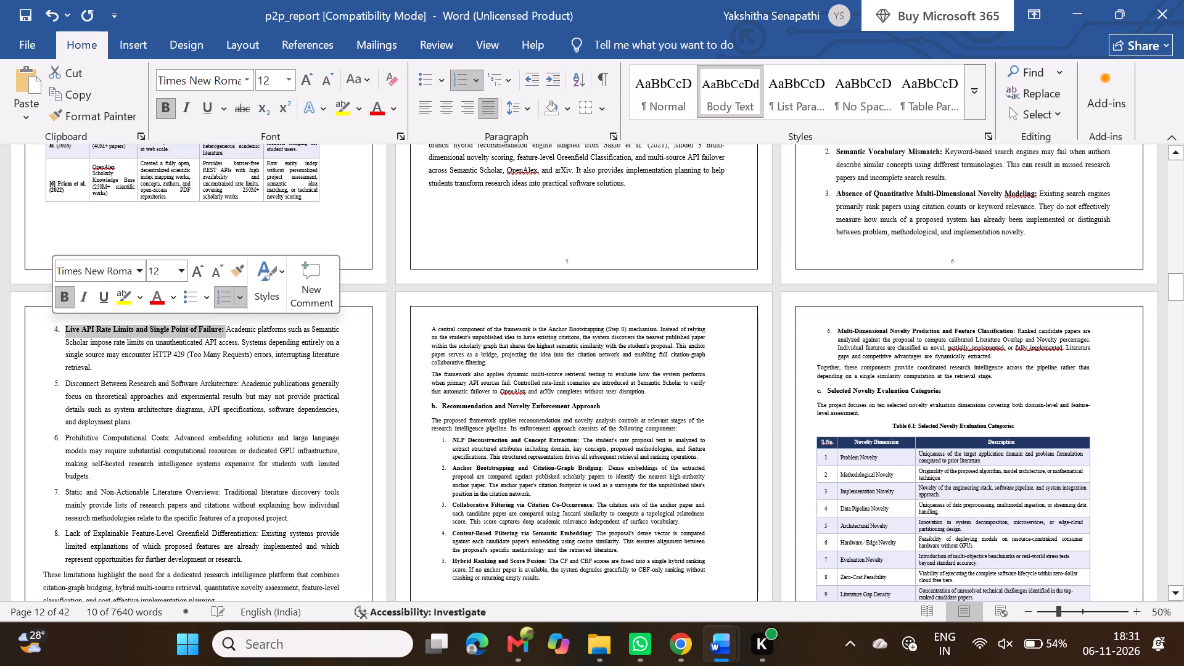
left_click_drag(239, 388, 128, 378)
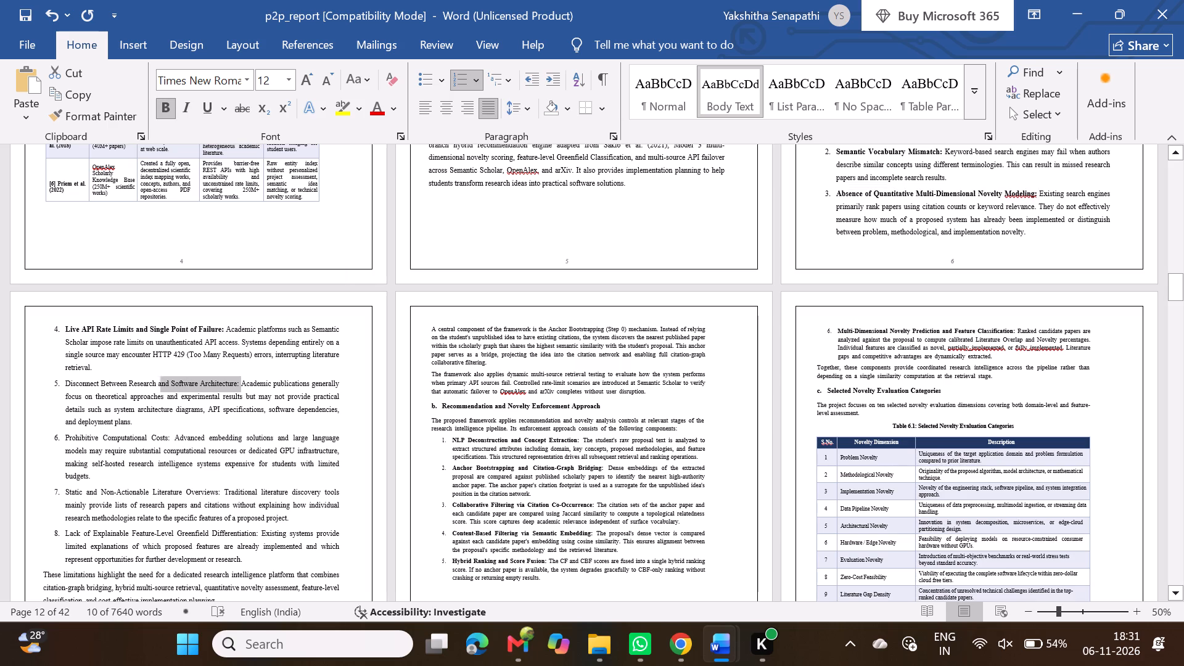
left_click_drag(128, 378, 52, 379)
left_click(61, 348)
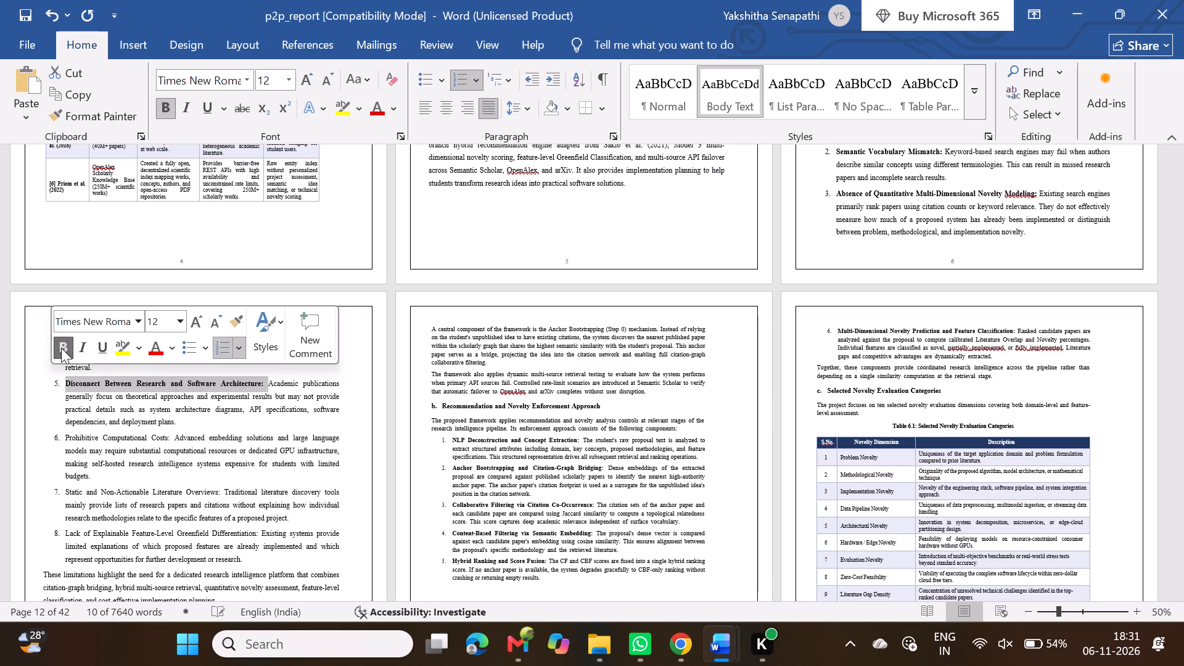
left_click_drag(169, 435, 100, 435)
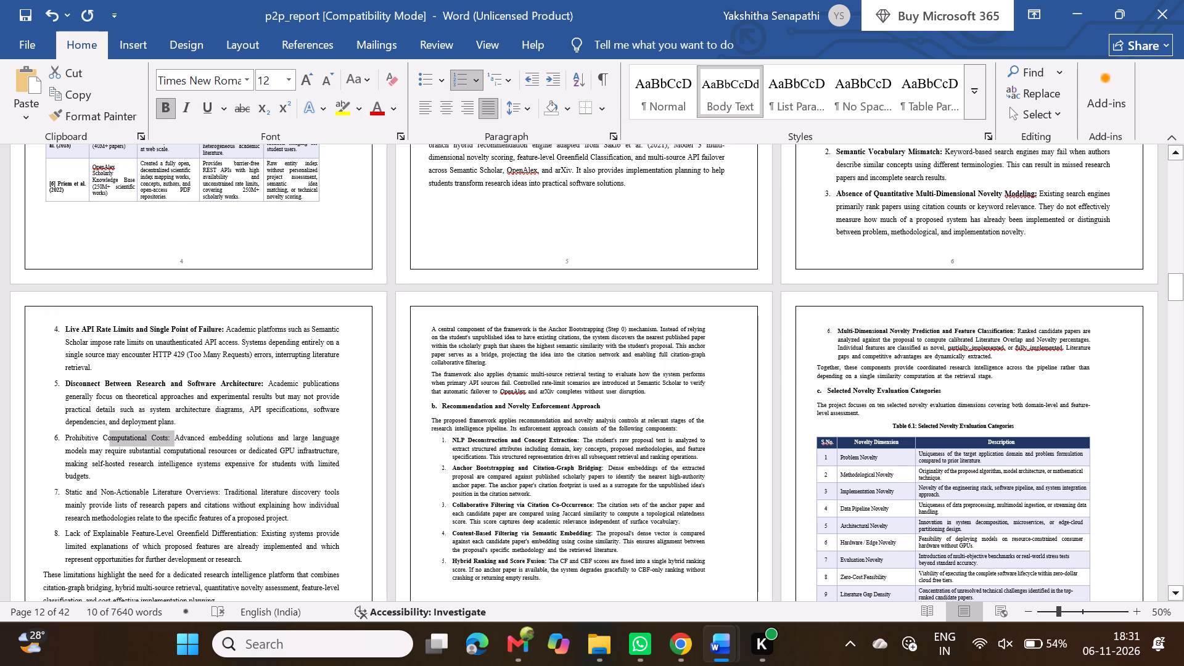
left_click_drag(100, 435, 60, 435)
left_click(78, 404)
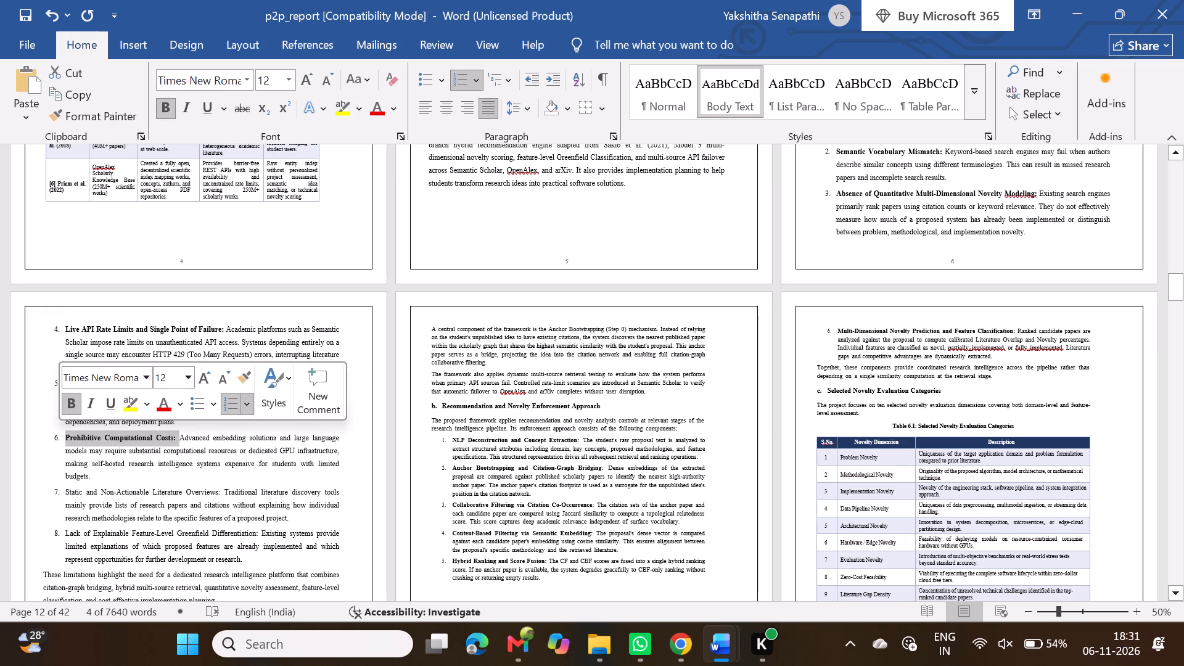
Bold the lead-ins "Static and Non-Actionable Literature Overviews:" and "Lack of Explainable Feature-Level Greenfield Differentiation:" in limitations items 7 and 8.
left_click_drag(220, 493, 62, 492)
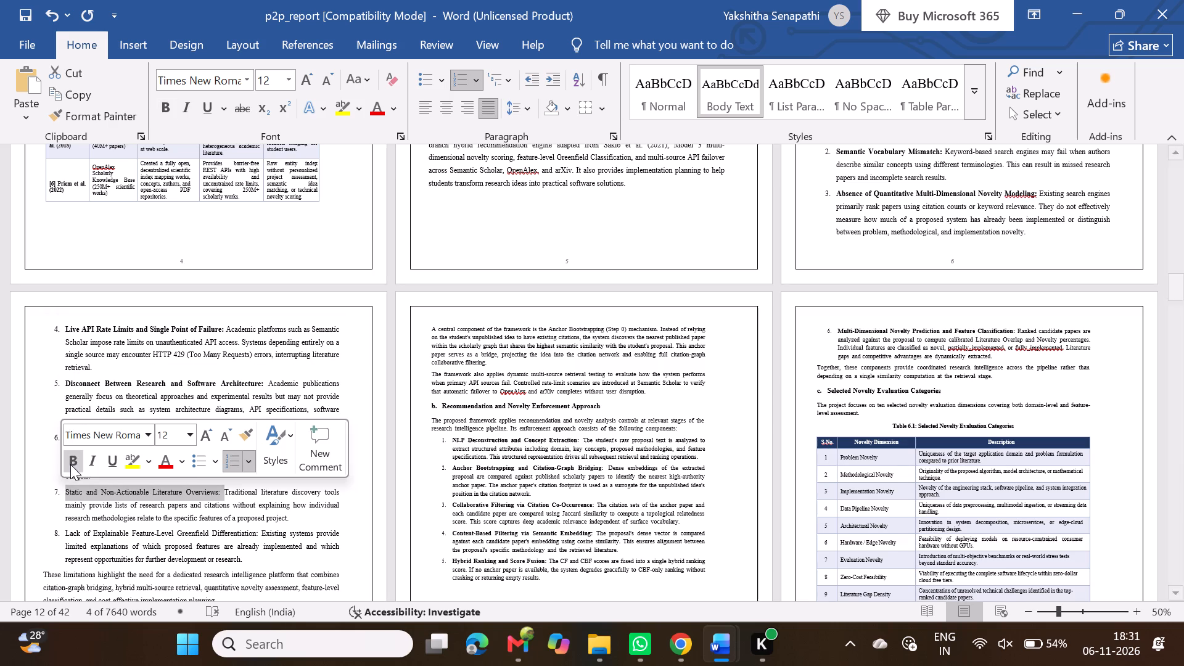
left_click(72, 464)
scroll(126, 512, "down", 2)
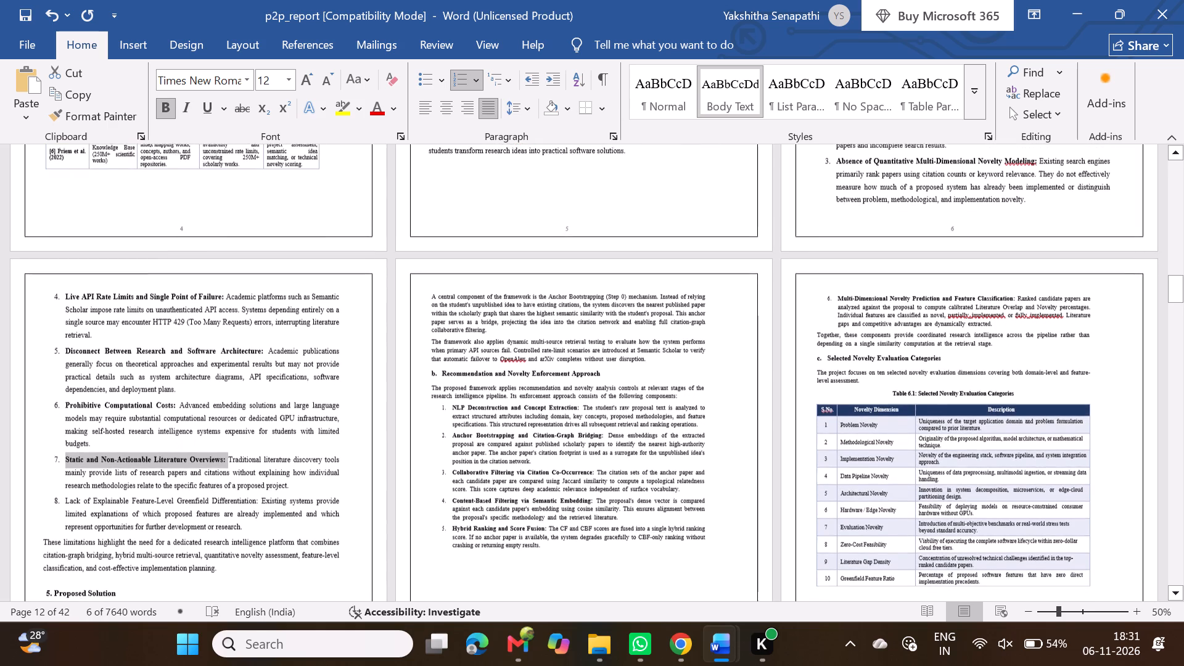
scroll(126, 512, "down", 1)
left_click_drag(258, 490, 64, 487)
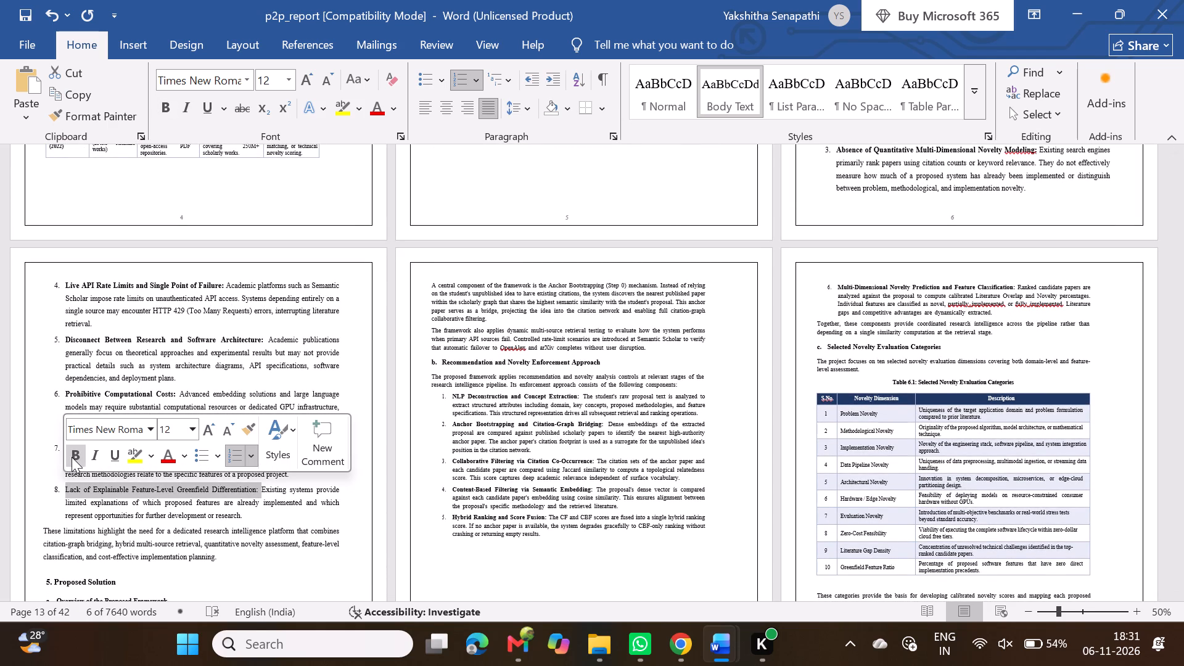
left_click(72, 457)
scroll(245, 567, "down", 1)
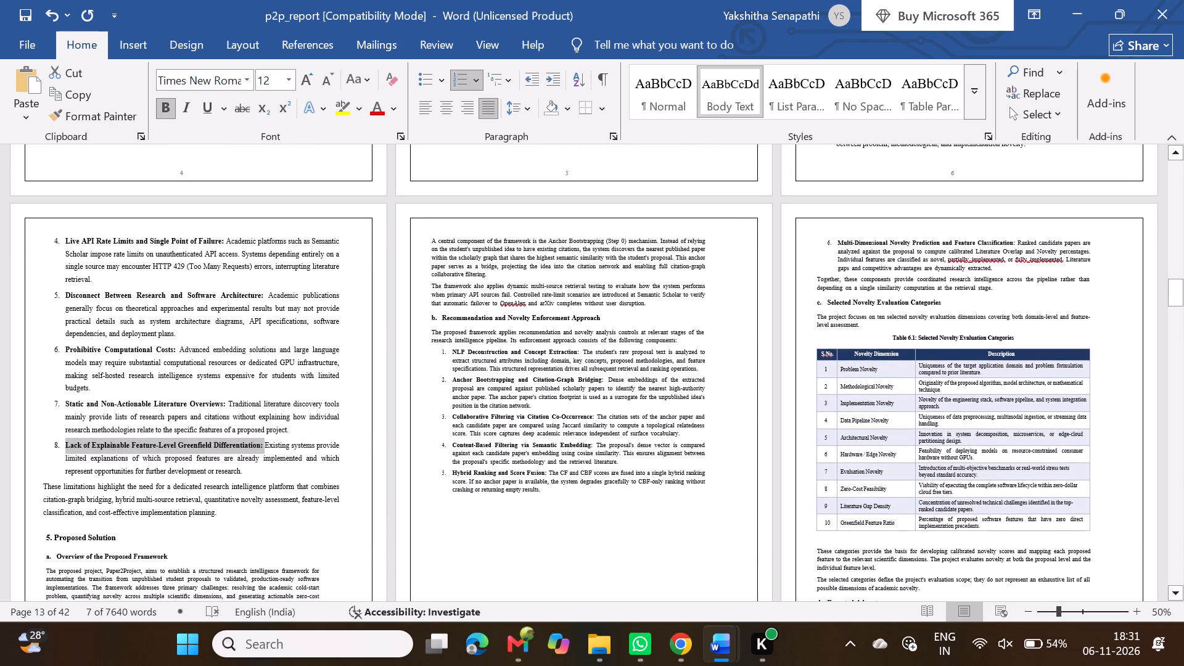
scroll(245, 567, "up", 2)
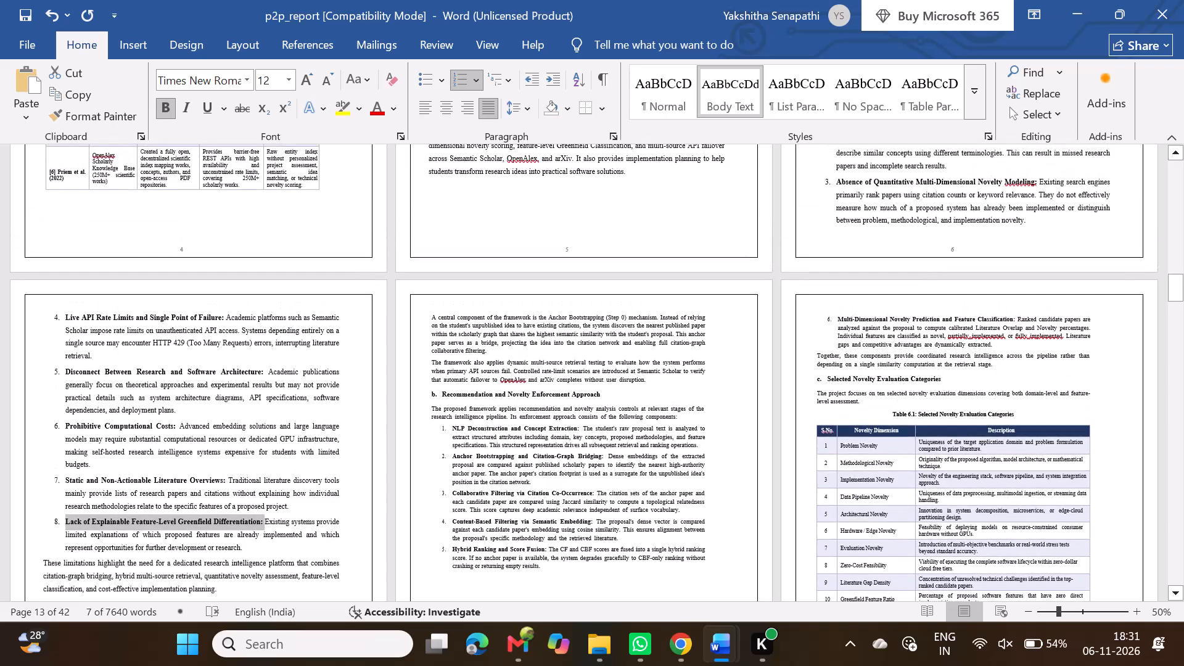
scroll(245, 567, "up", 1)
left_click(268, 380)
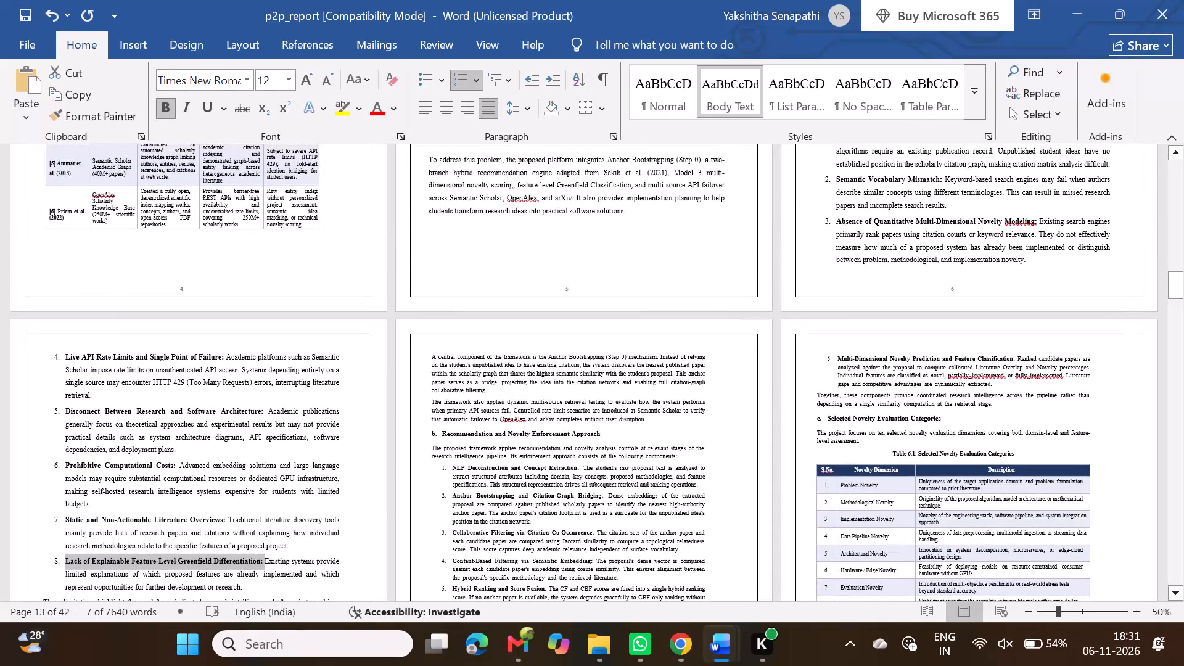
scroll(685, 358, "up", 3)
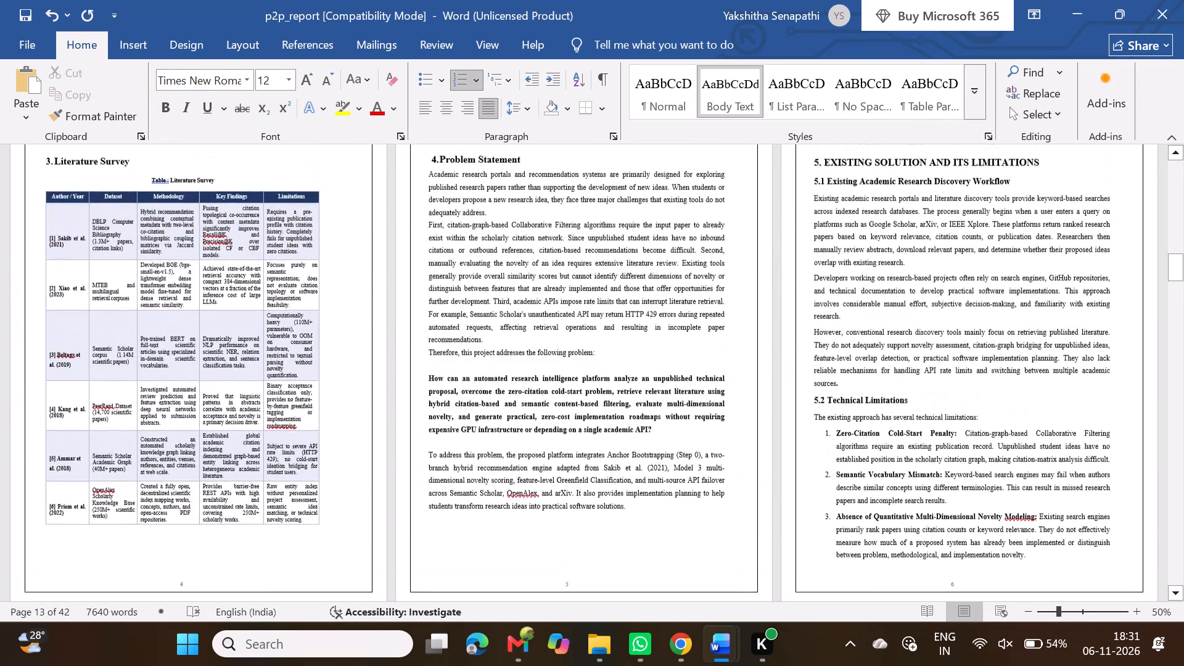
scroll(685, 358, "up", 1)
scroll(685, 358, "down", 3)
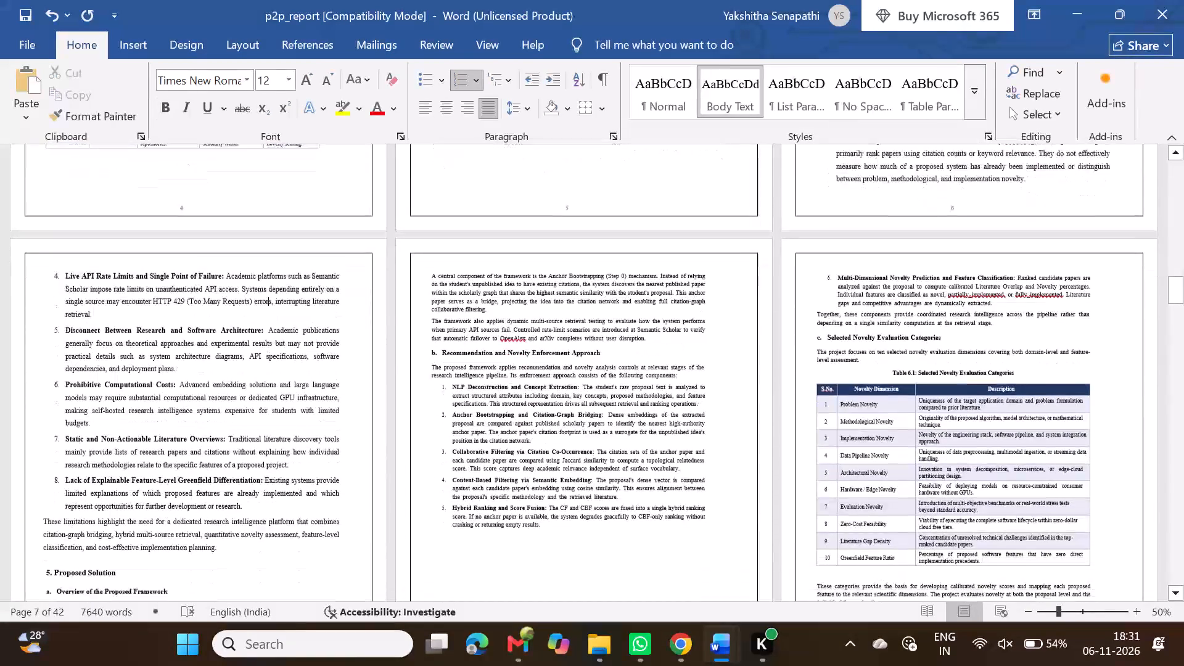
scroll(685, 358, "down", 1)
scroll(685, 358, "up", 3)
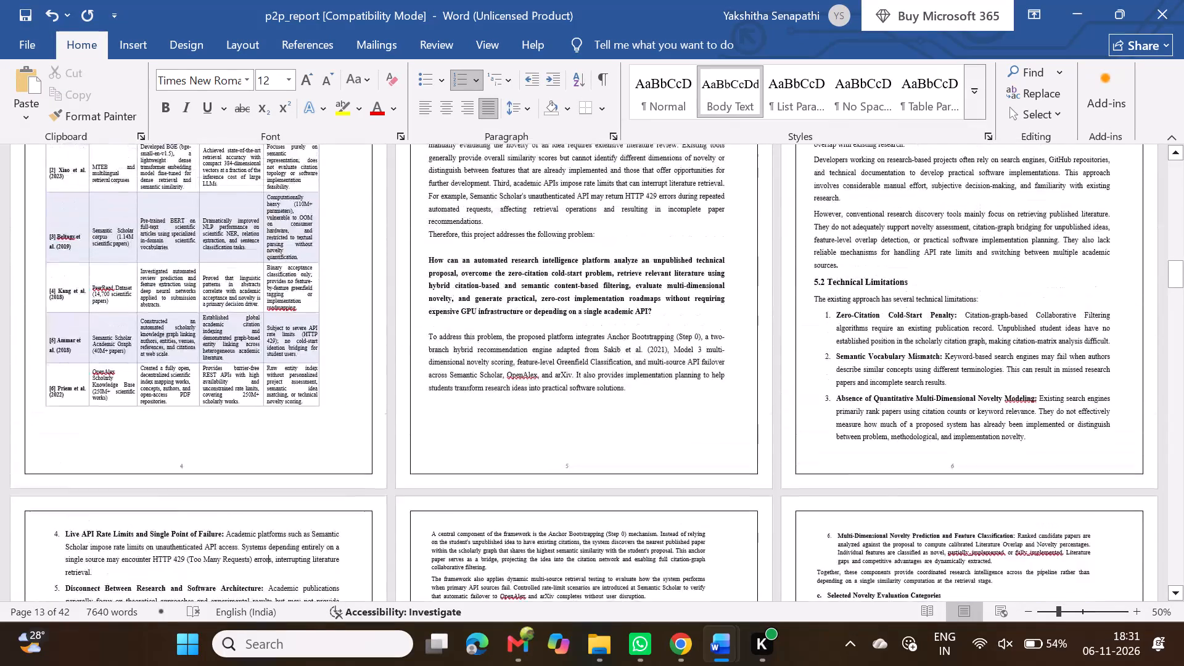
scroll(685, 358, "up", 2)
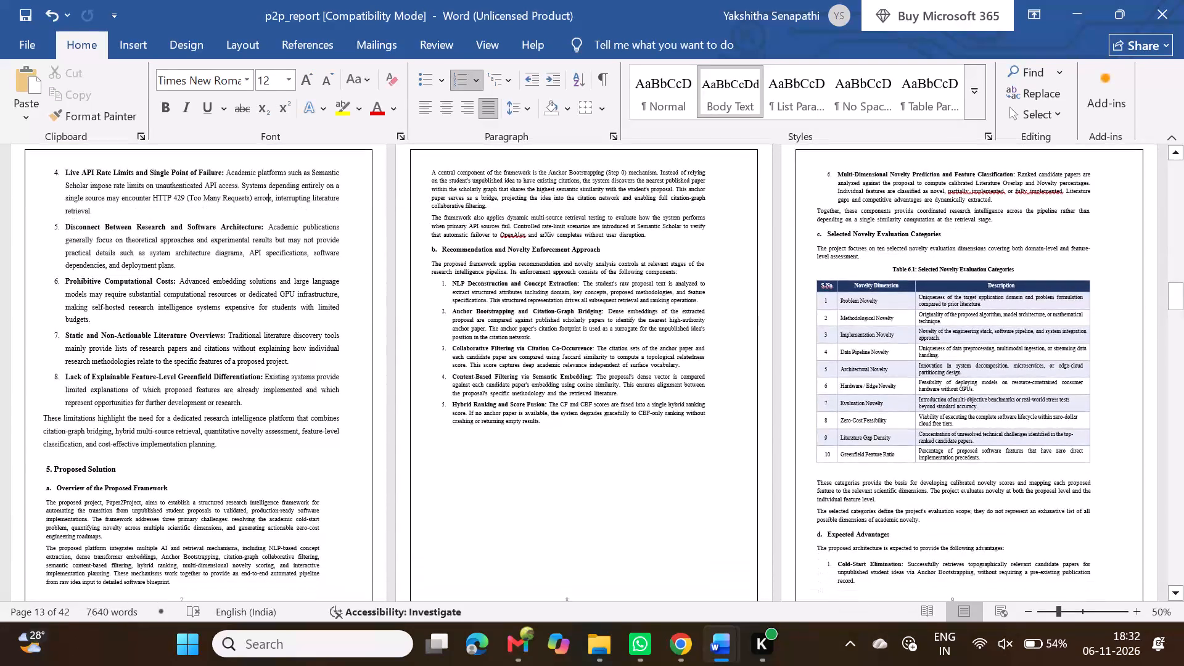
left_click(46, 467)
key("Return")
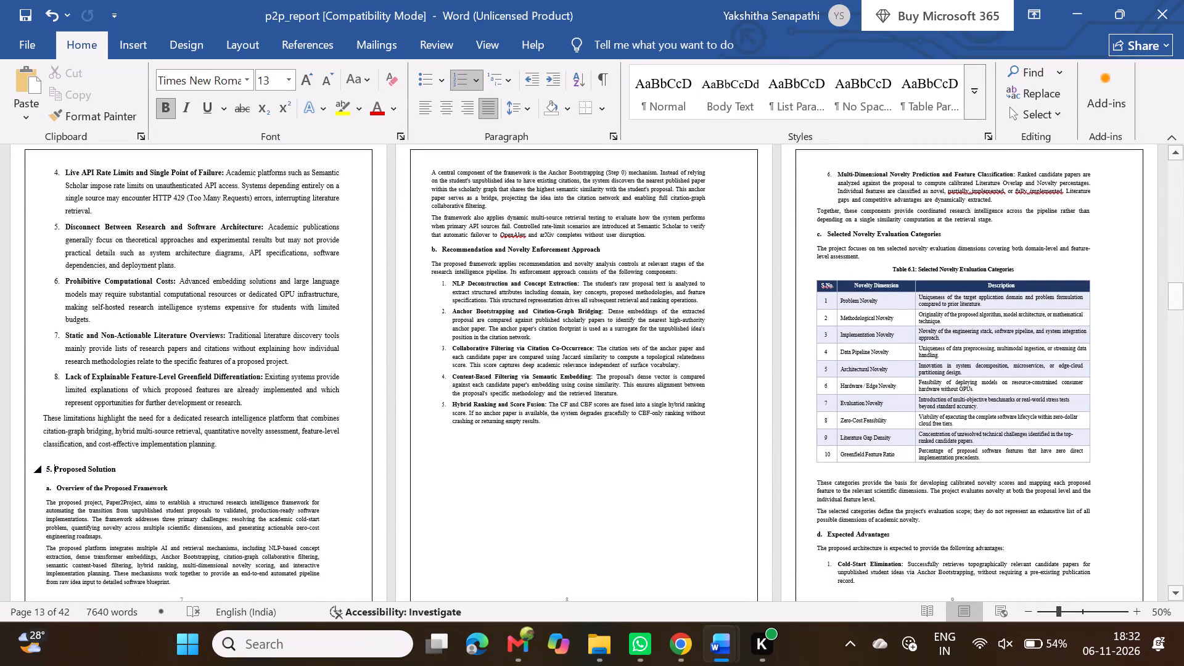
key("Return")
key("Return")
key("Return")
key("Return")
key("Return")
key("Return")
key("Return")
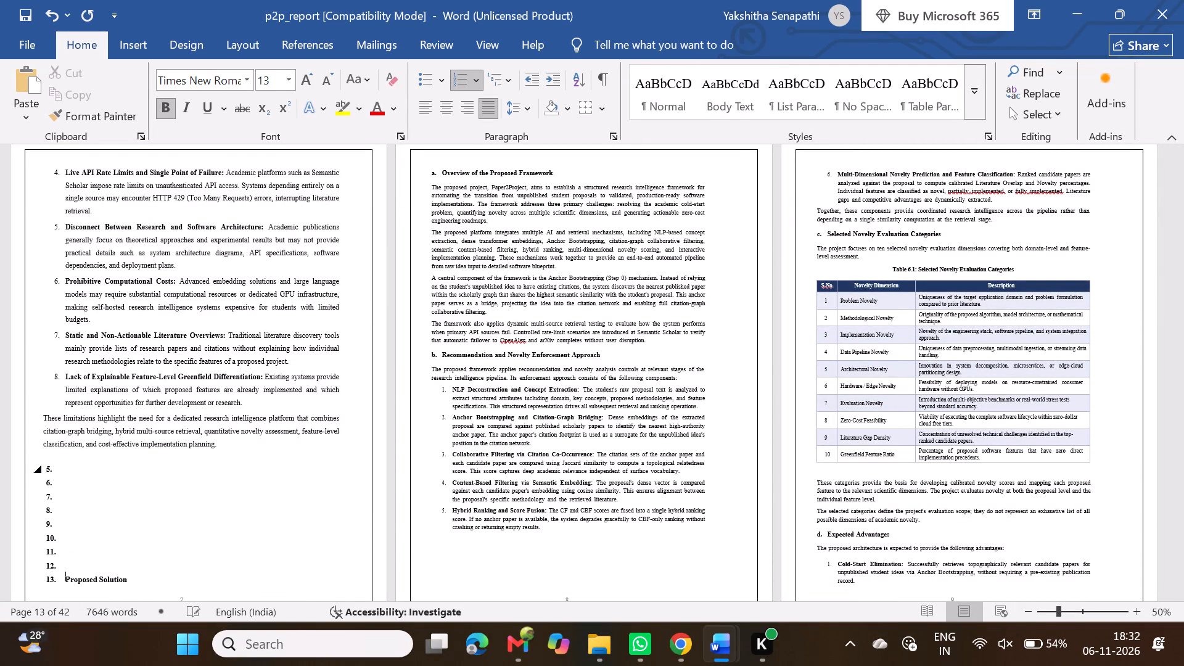
key("Return")
key("BackSpace")
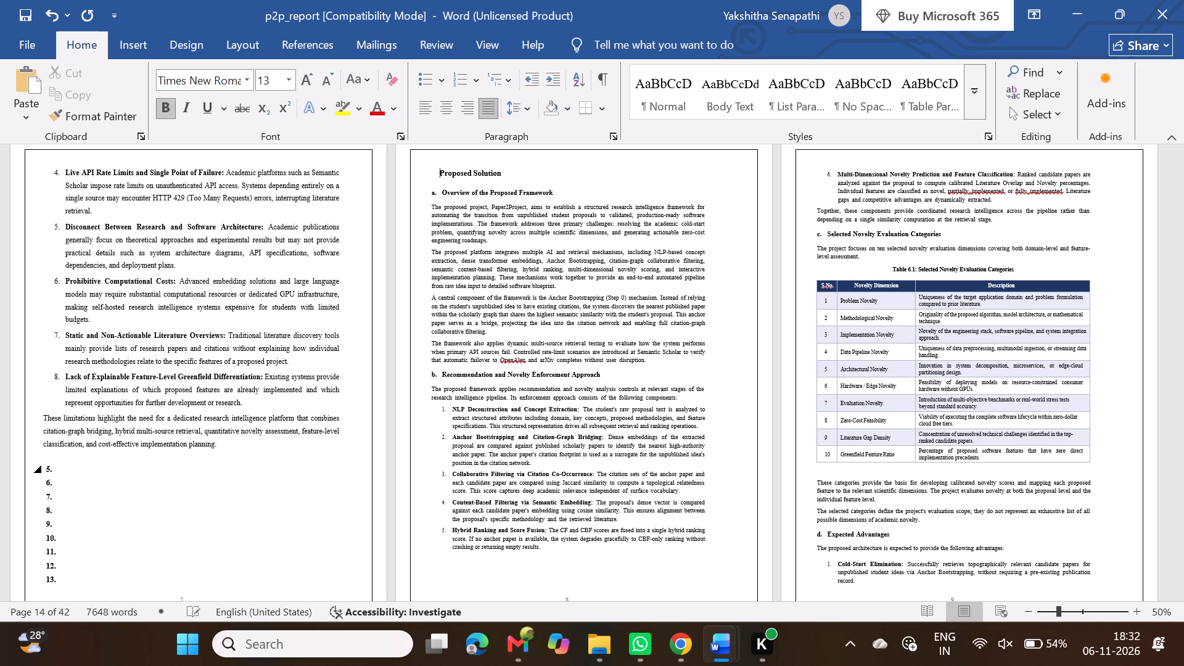
On the cover page, reduce the lines from "In Partial Fulfilment of the award" through "Assistant Professor (CSE-AI&ML)" to font size 10.
scroll(173, 497, "up", 20)
scroll(173, 497, "up", 19)
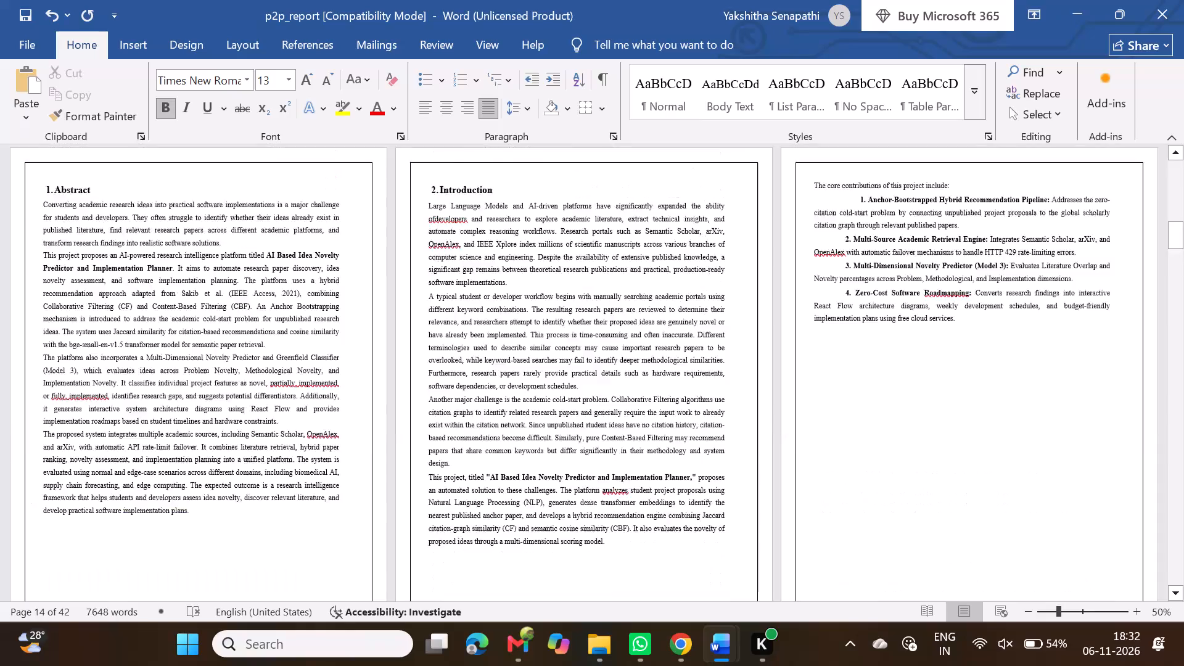
scroll(173, 497, "up", 20)
scroll(173, 497, "up", 16)
scroll(351, 435, "down", 1)
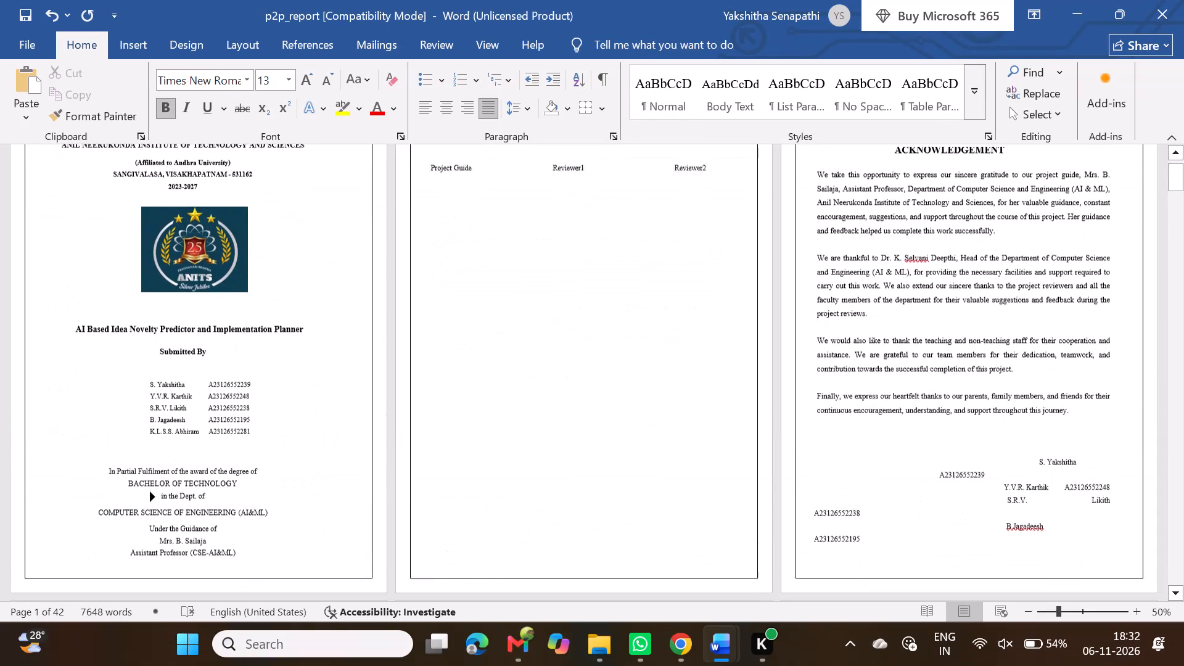
scroll(351, 435, "down", 1)
left_click(216, 403)
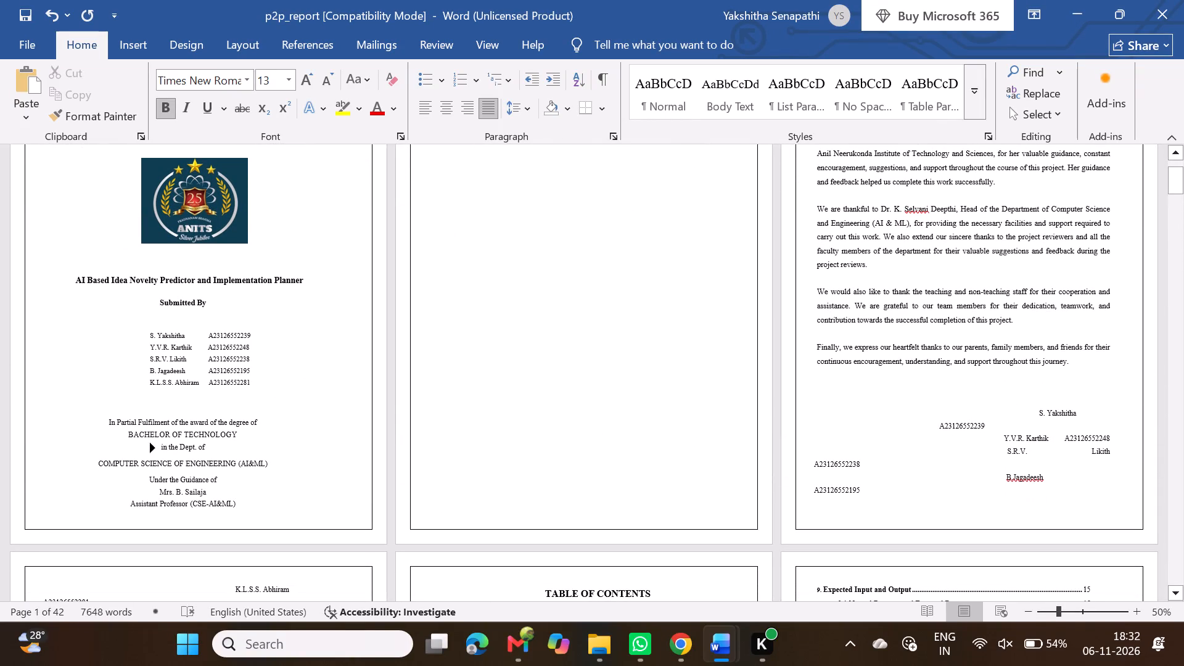
scroll(216, 403, "up", 1)
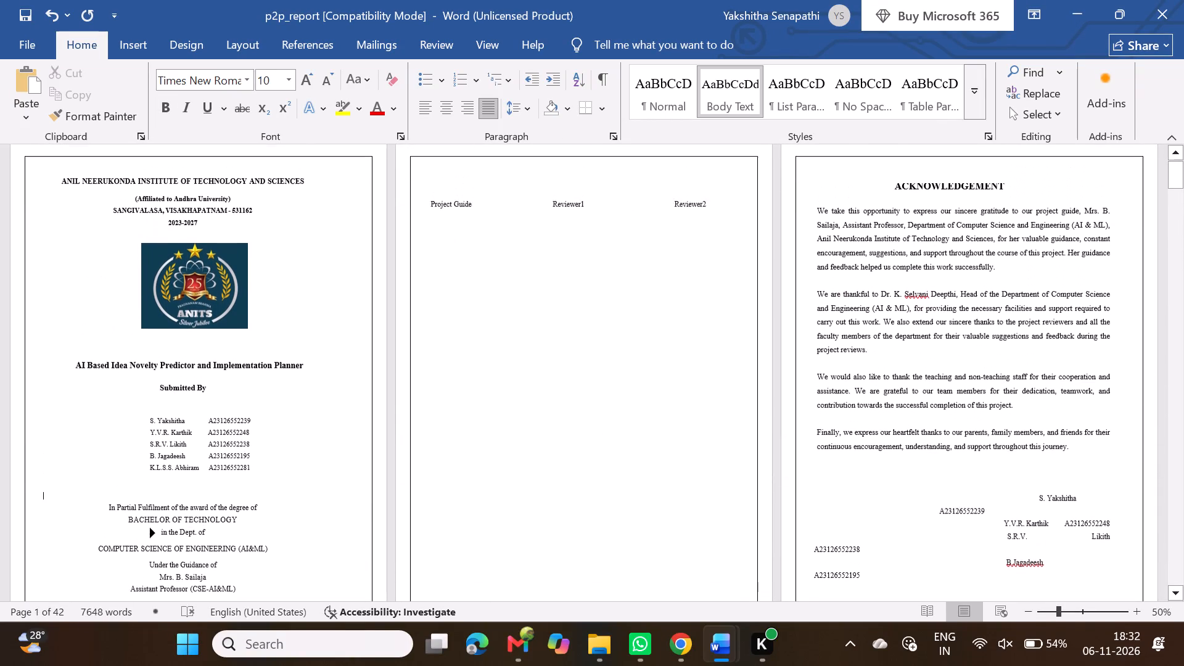
scroll(216, 403, "up", 1)
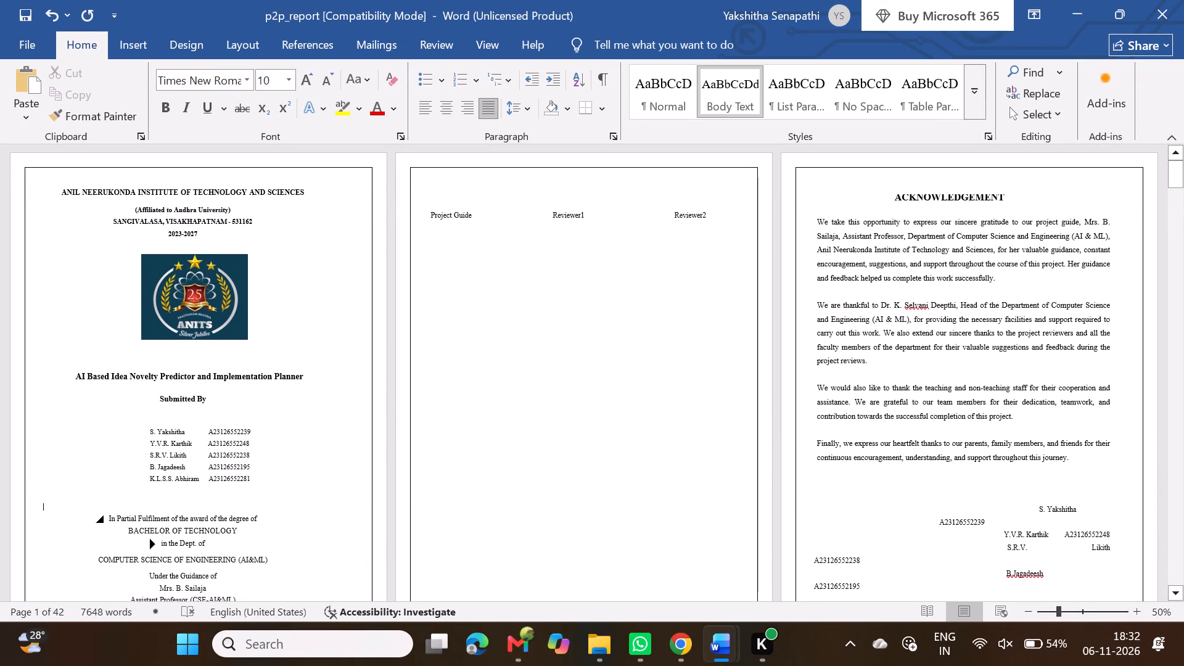
scroll(178, 529, "down", 1)
left_click_drag(106, 458, 117, 461)
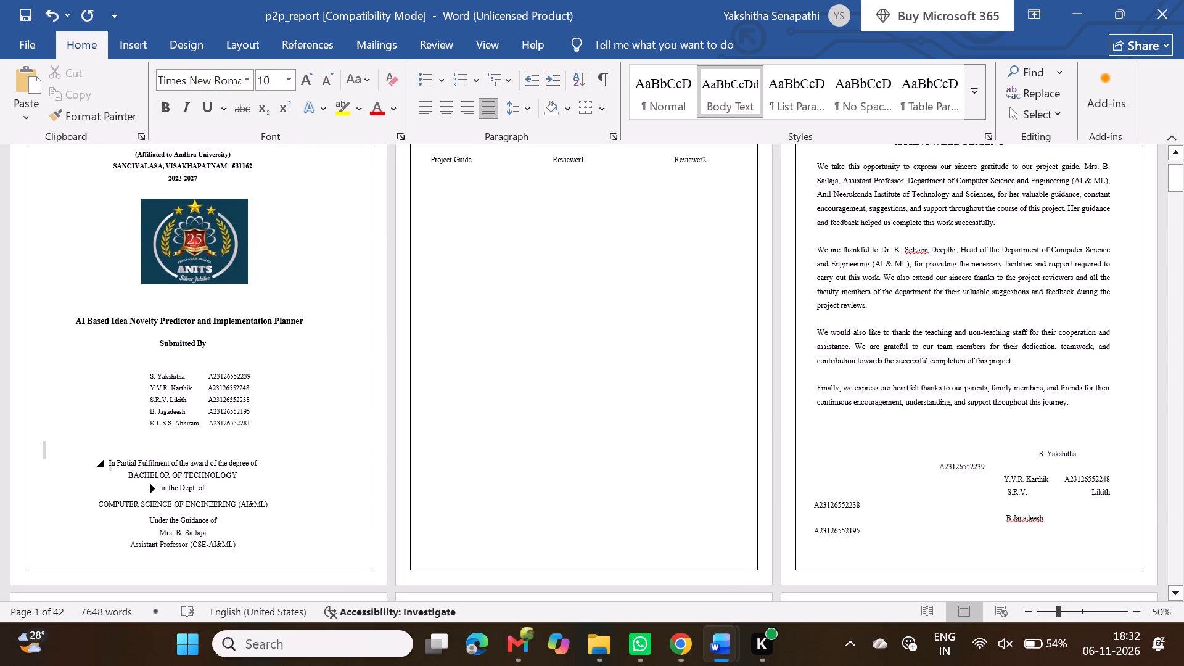
left_click_drag(117, 461, 248, 545)
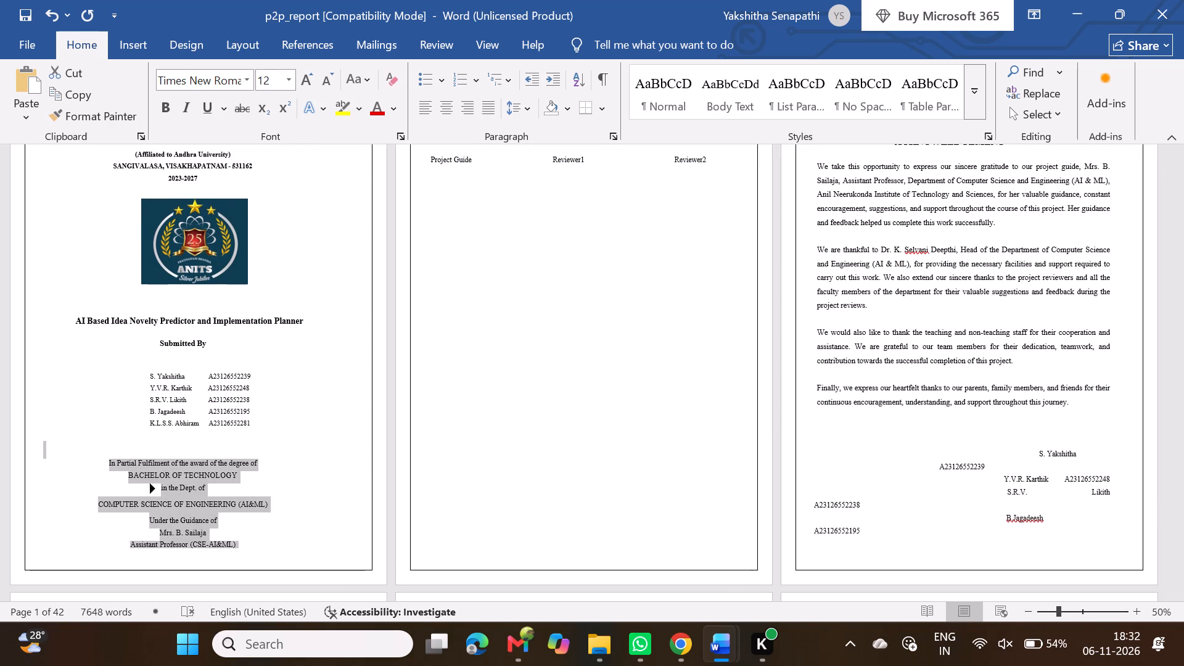
left_click(324, 77)
left_click(324, 77)
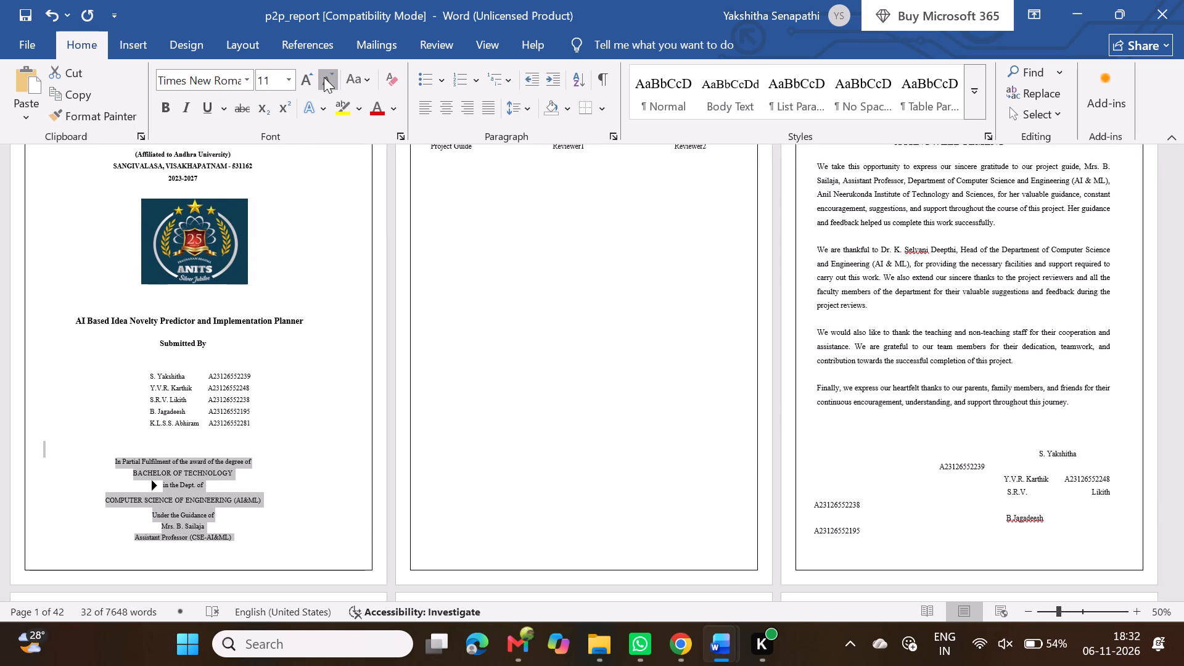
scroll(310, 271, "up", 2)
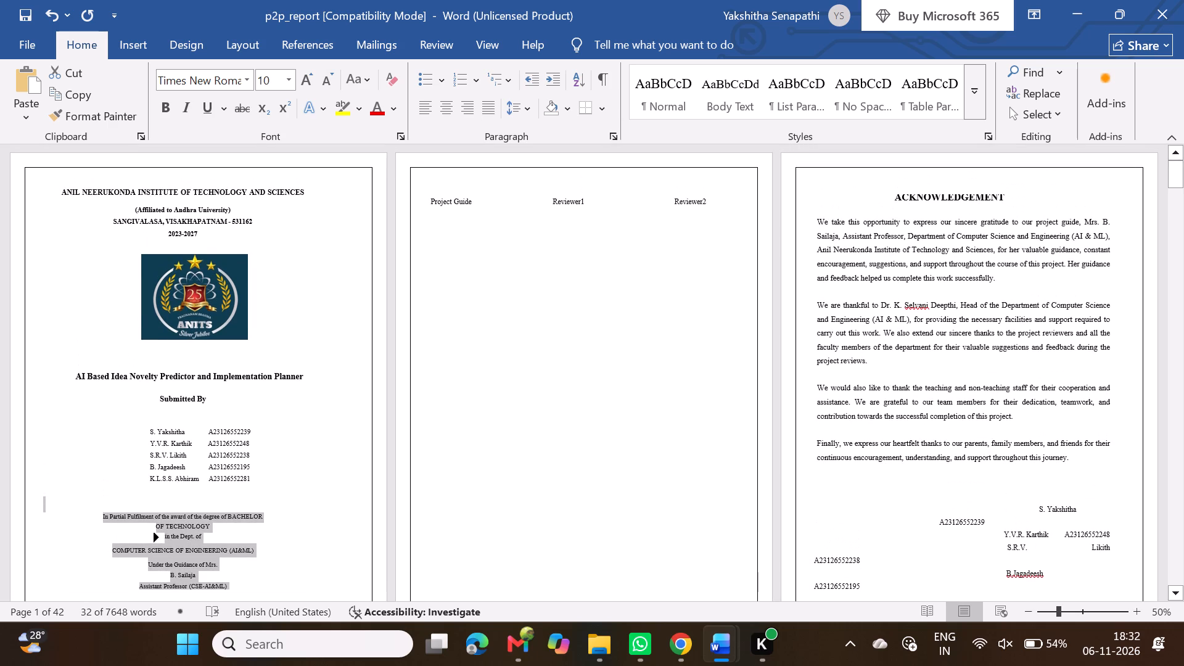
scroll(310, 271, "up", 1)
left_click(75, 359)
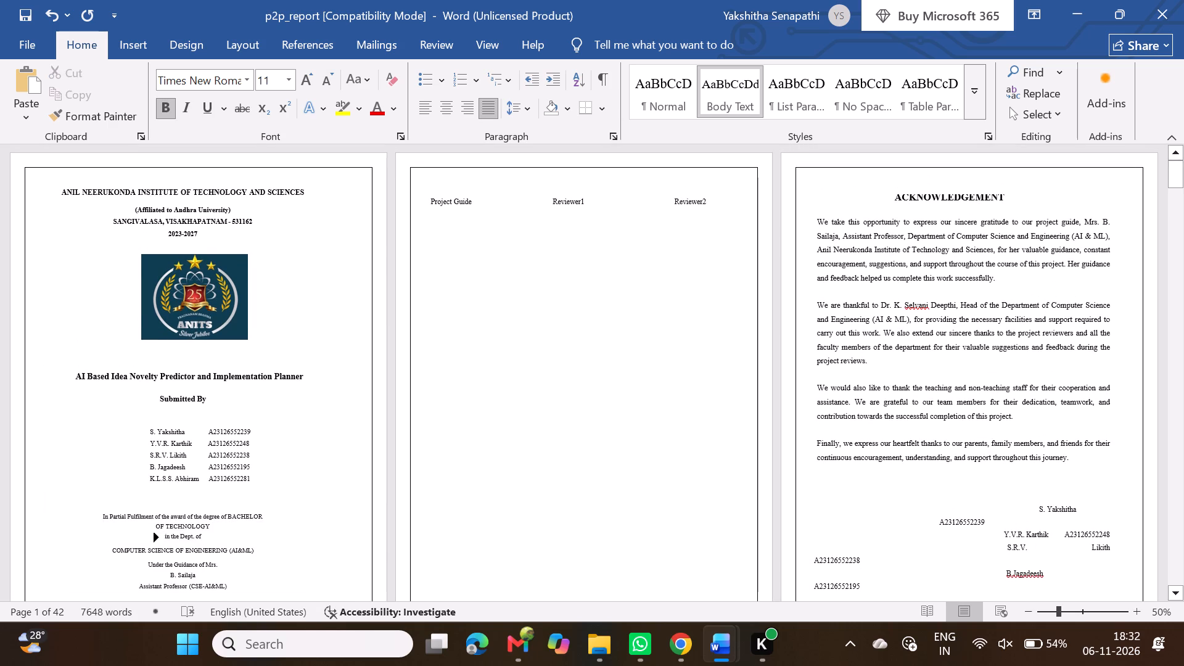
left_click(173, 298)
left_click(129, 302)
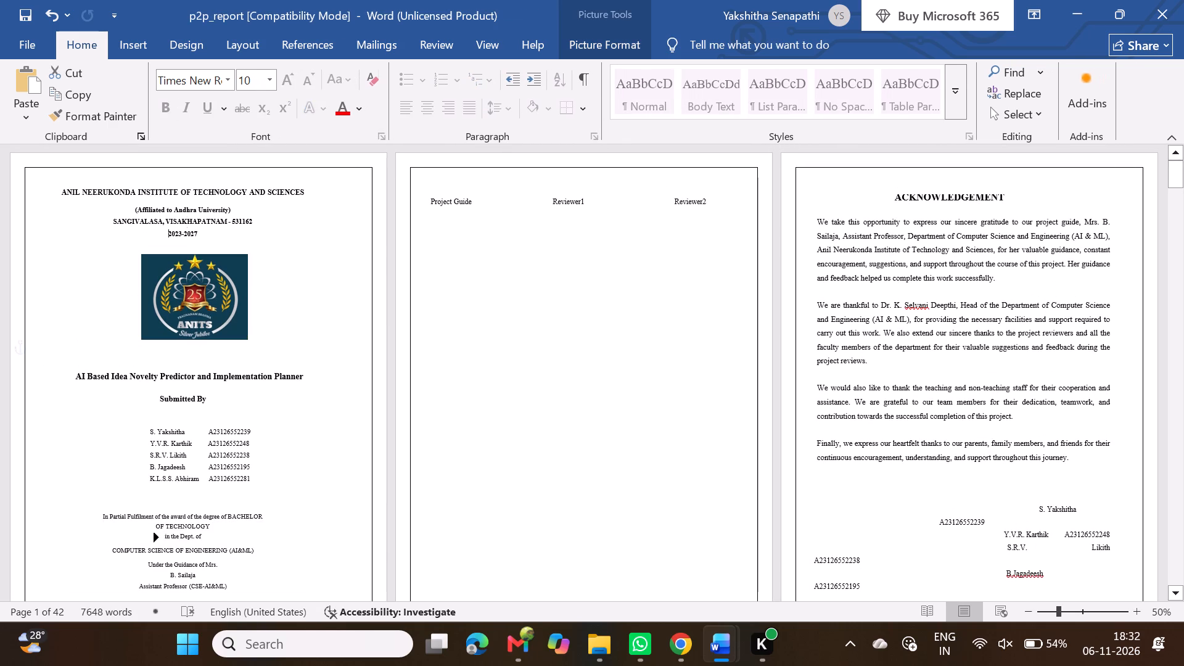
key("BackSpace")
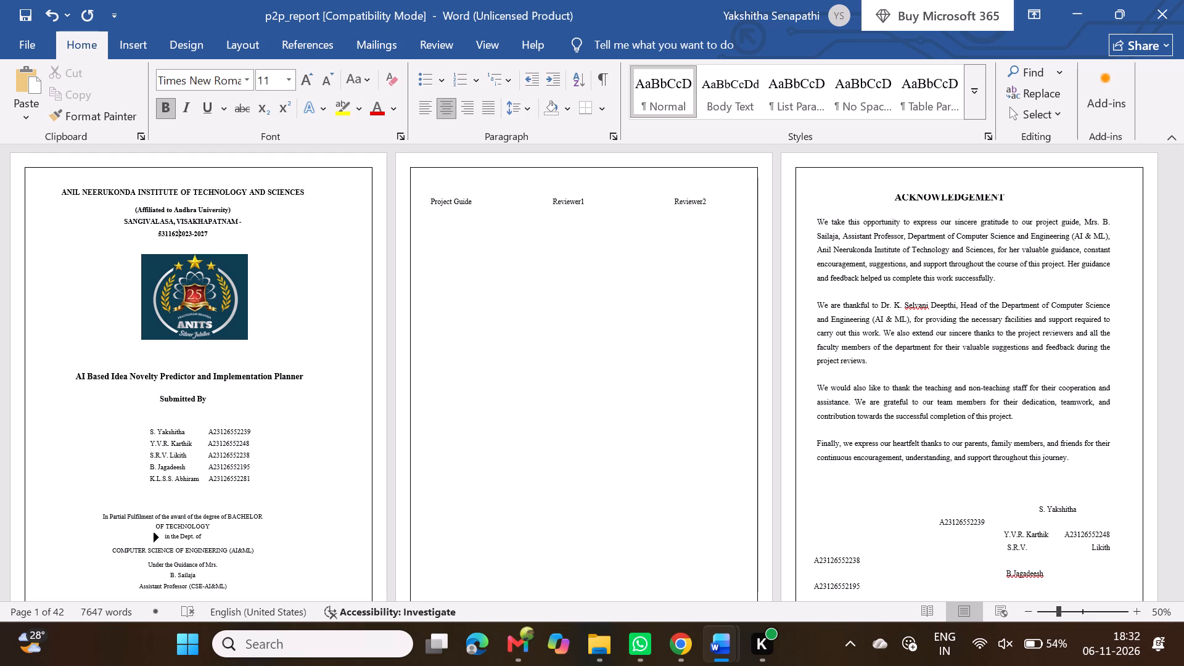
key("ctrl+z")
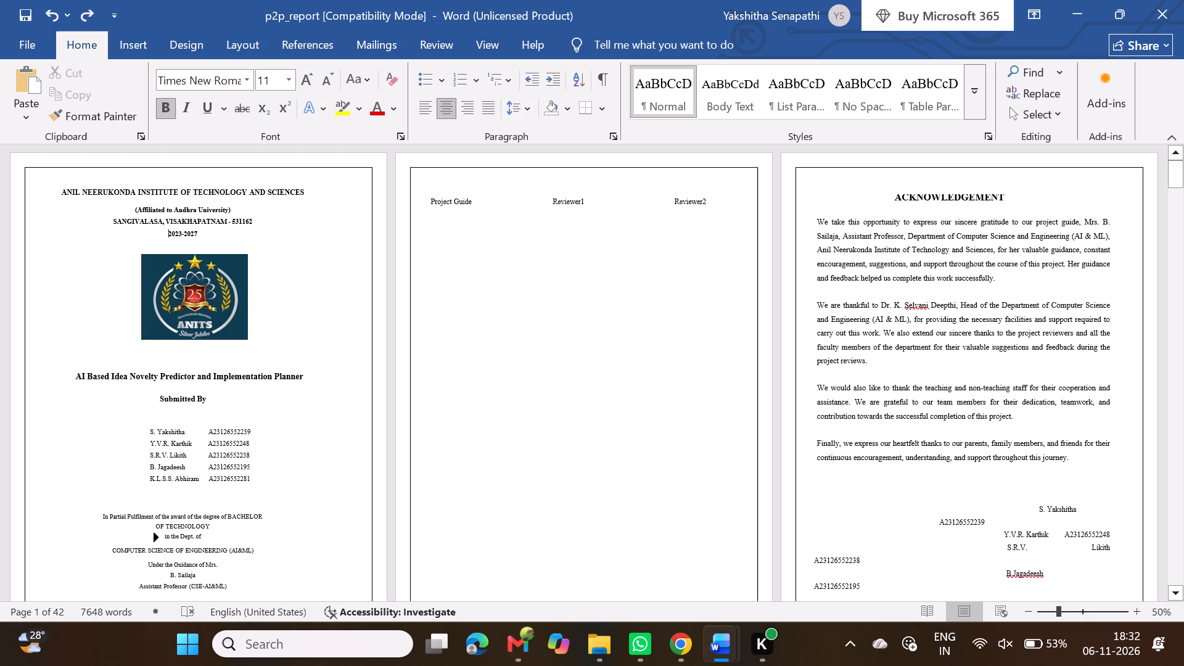
Delete the empty paragraph between "Submitted By" and the student list on the cover page.
left_click(156, 417)
key("BackSpace")
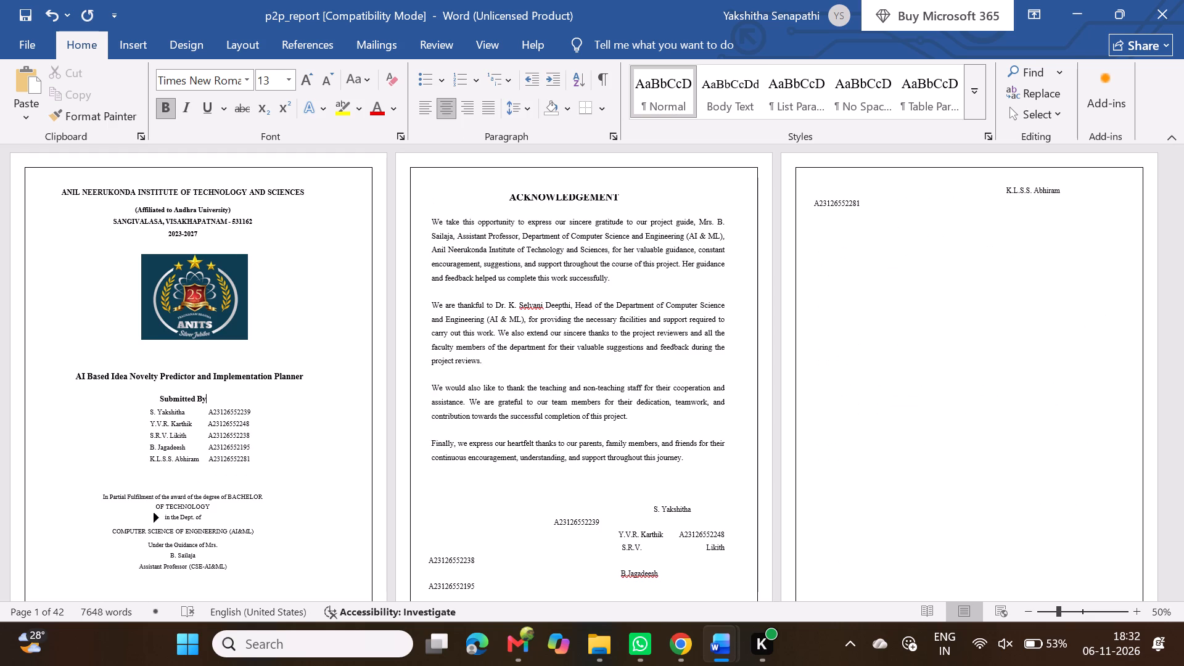
key("Left")
Remove two empty paragraphs between the "Assistant Professor (CSE-AI&ML)" line and the Project Guide and reviewers row, keeping the closing bracket.
scroll(156, 417, "down", 3)
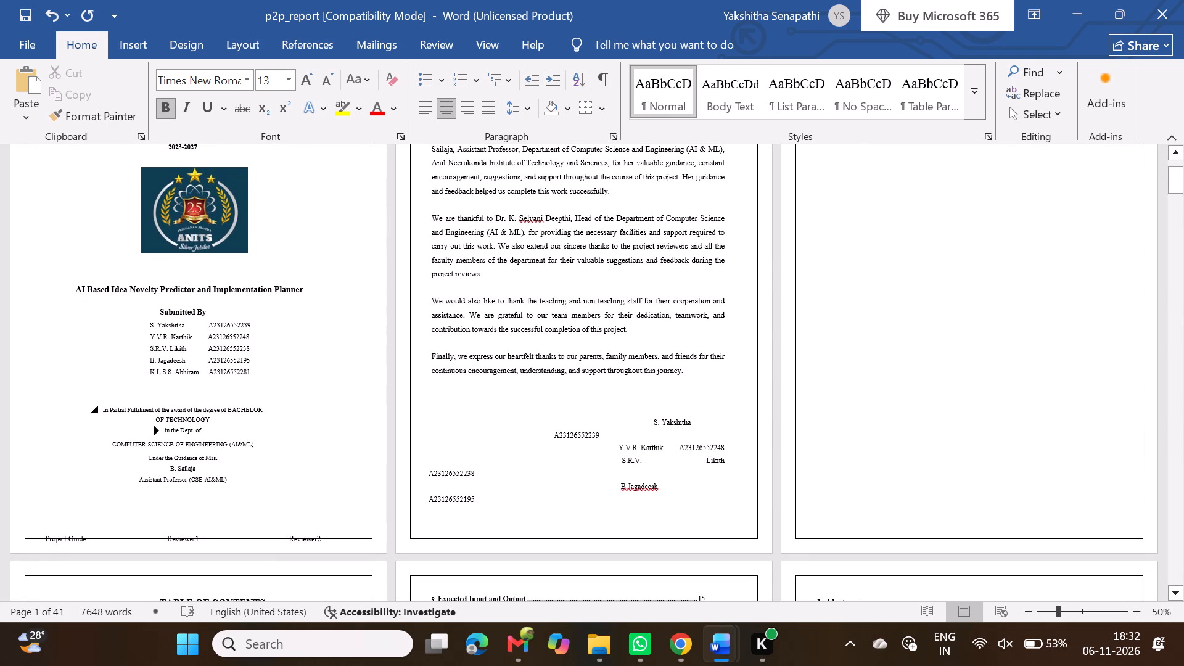
scroll(186, 422, "down", 1)
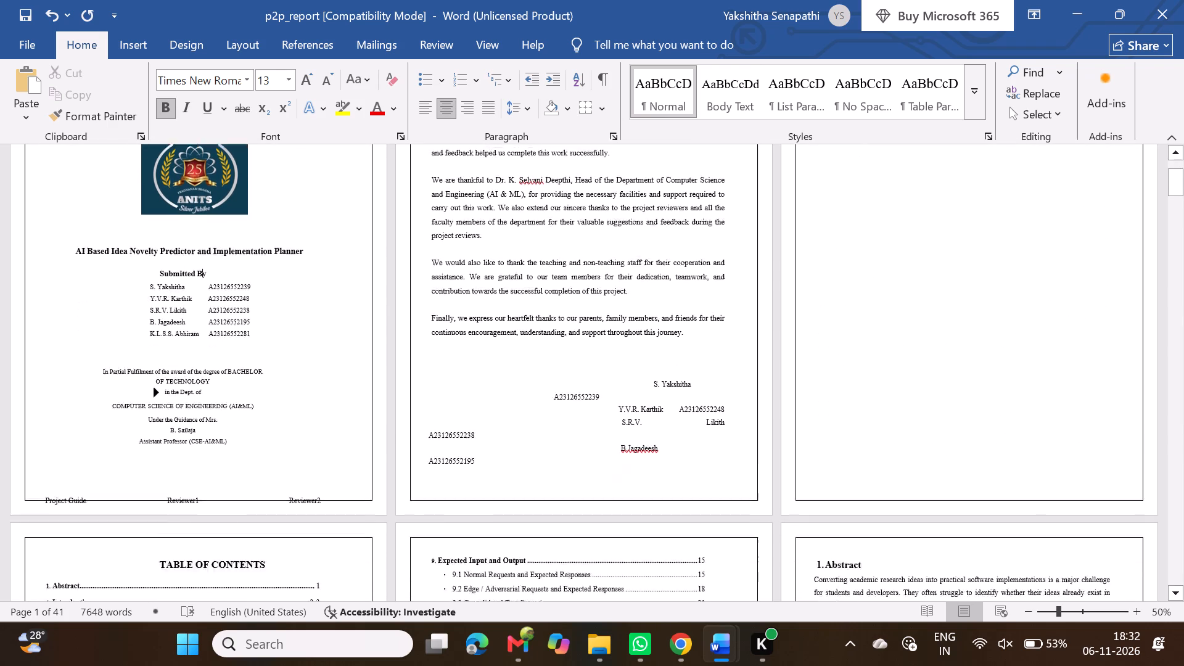
scroll(186, 422, "down", 1)
scroll(186, 422, "up", 2)
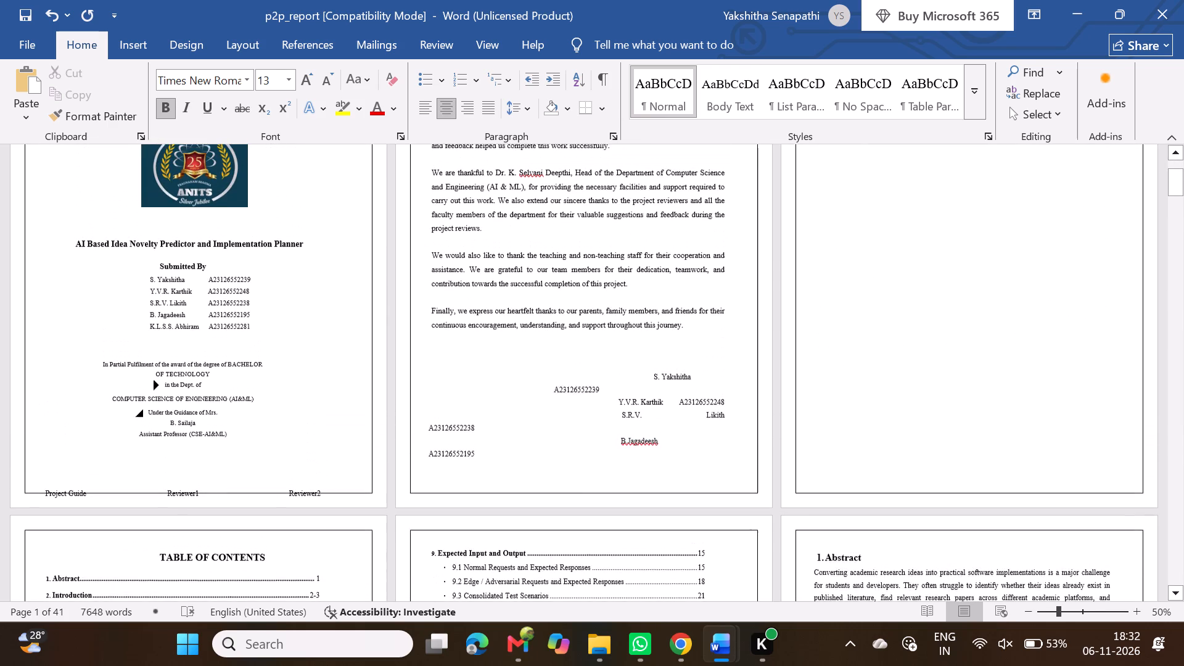
scroll(186, 422, "up", 1)
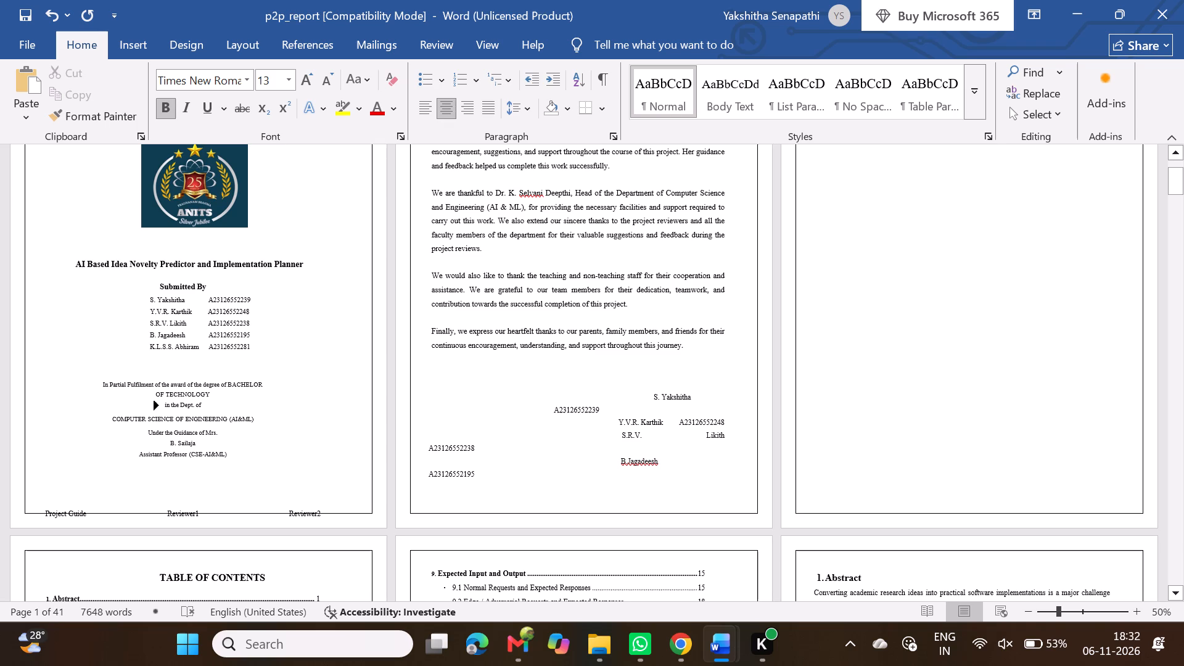
left_click(105, 466)
key("BackSpace")
key("BackSpace")
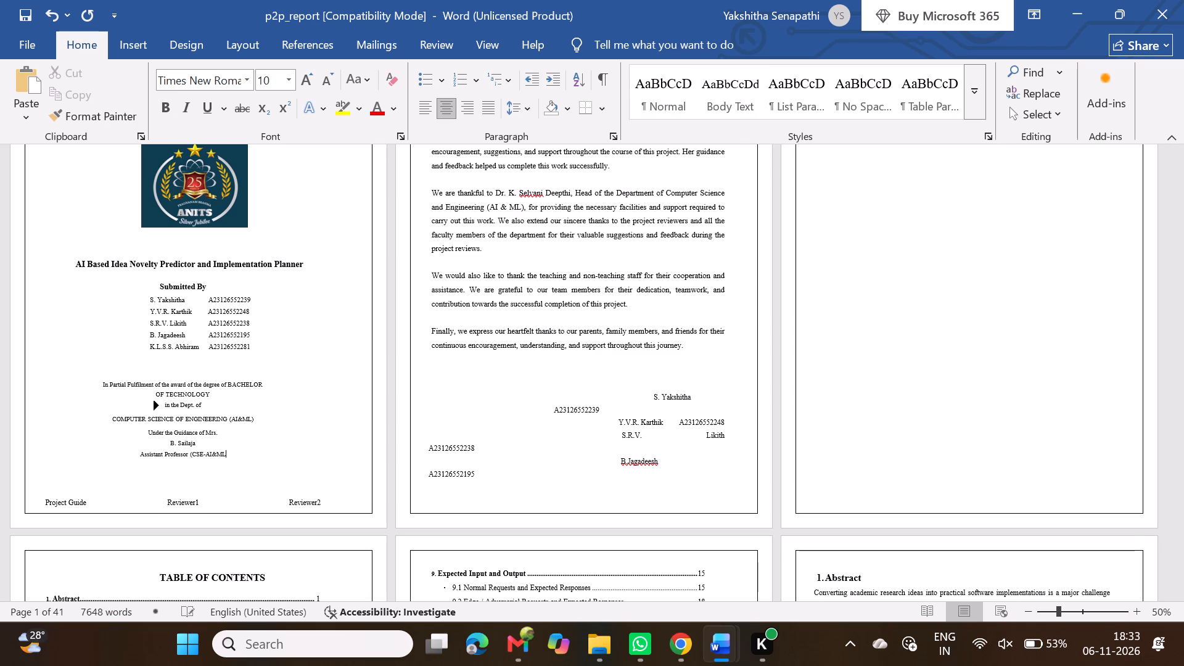
key("ctrl+z")
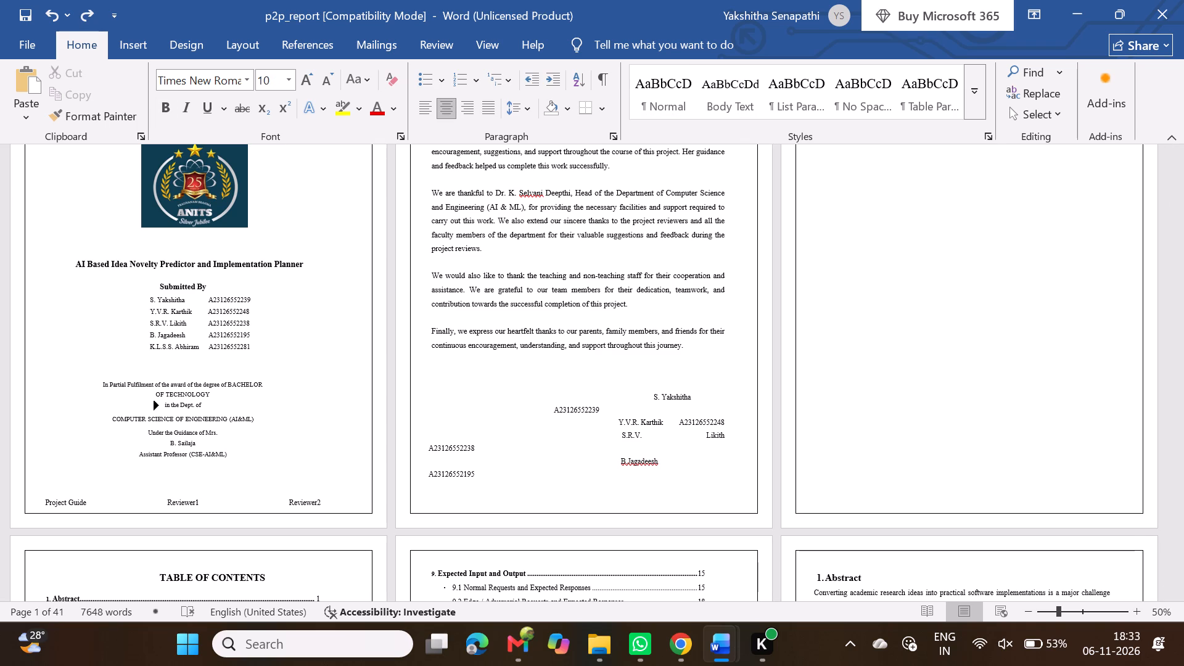
left_click(91, 472)
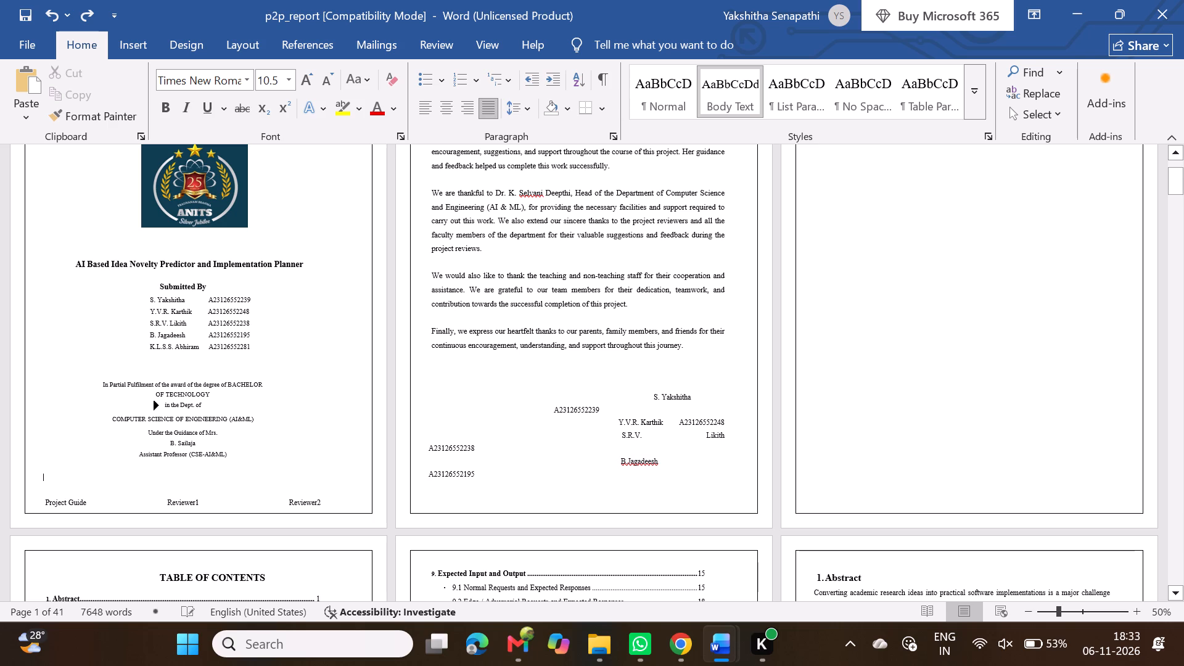
key("BackSpace")
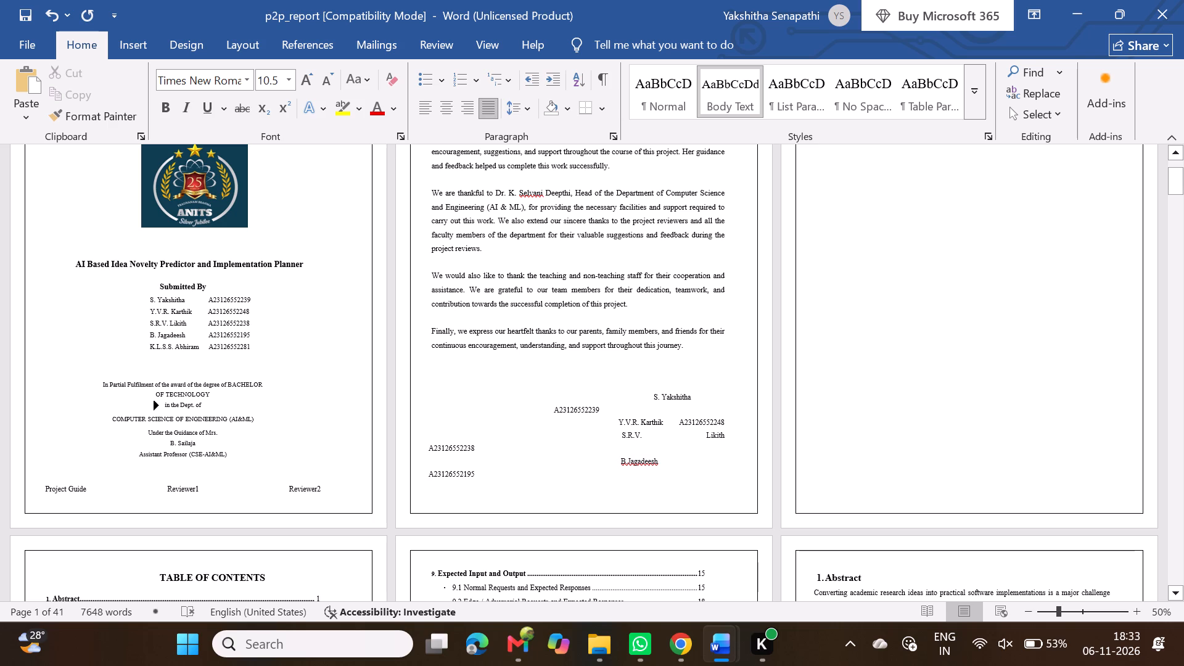
Delete one empty paragraph between the student list and "In Partial Fulfilment of the award of the degree".
left_click(102, 368)
key("BackSpace")
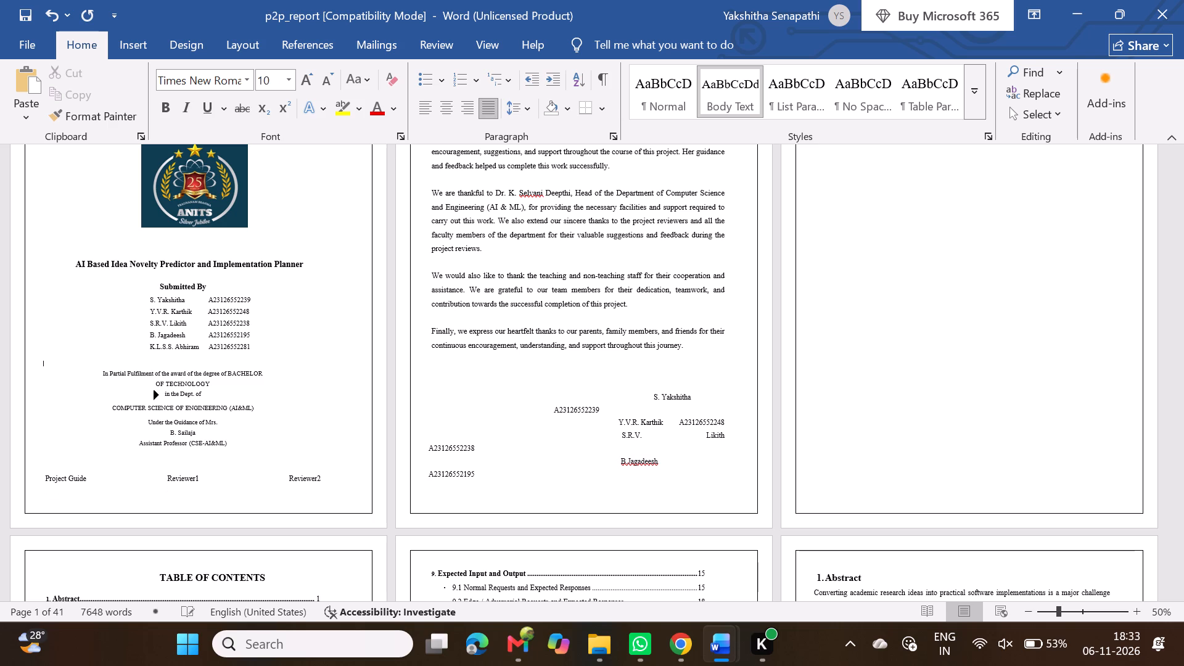
Shift the first student row under "Submitted By" outward by deleting five leading spaces before the name.
scroll(154, 293, "up", 2)
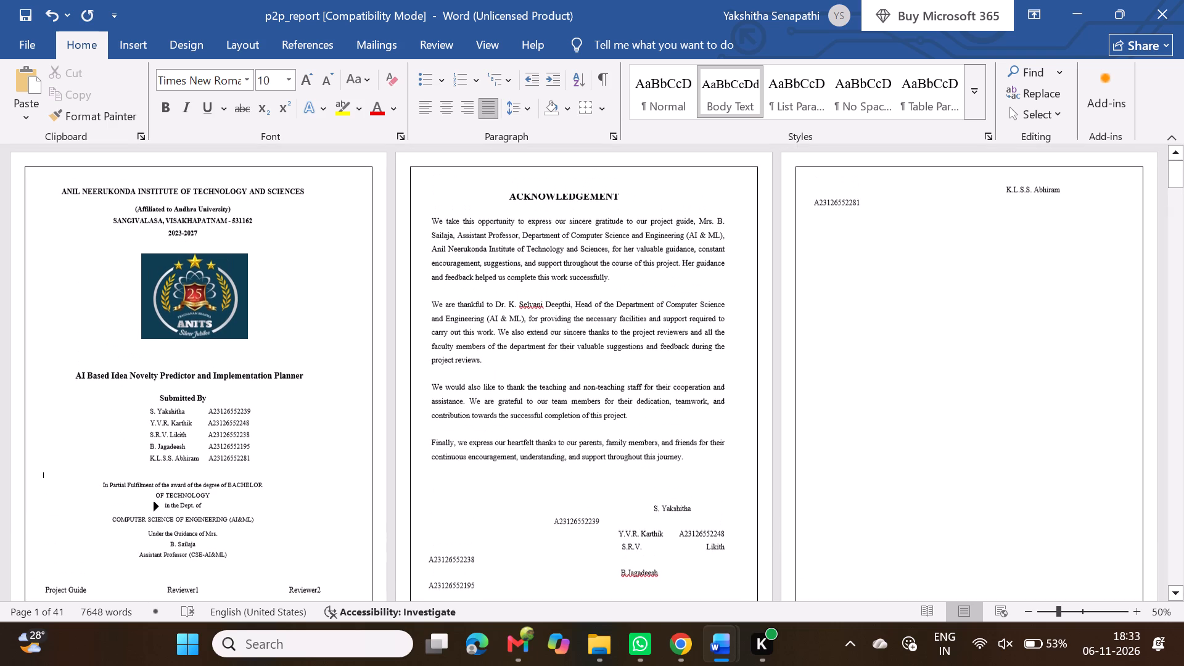
left_click(143, 411)
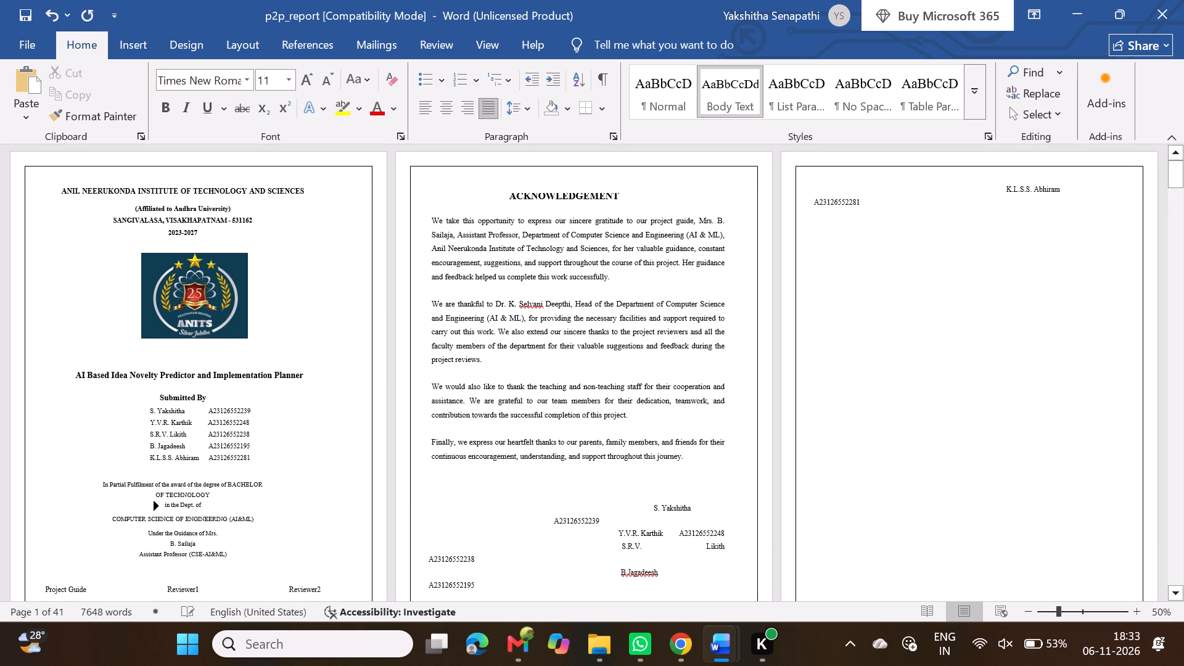
left_click(143, 411)
key("Right")
key("Right")
key("Right")
key("BackSpace")
key("BackSpace")
key("BackSpace")
key("BackSpace")
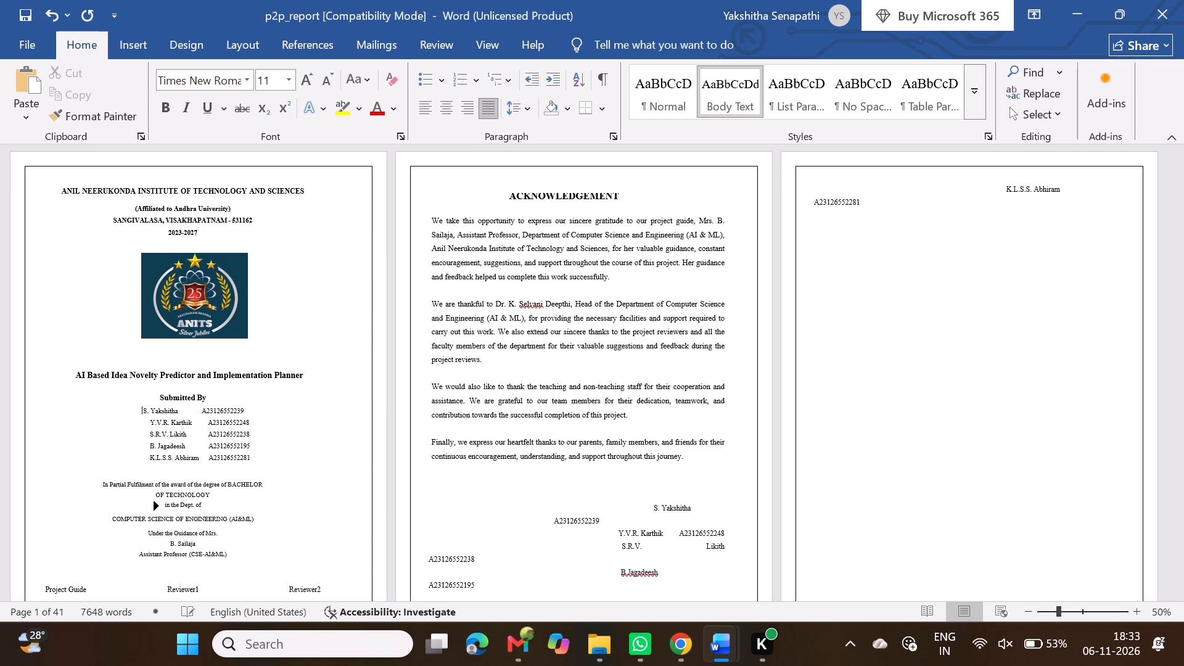
key("BackSpace")
Delete five leading spaces before the second student's name to line it up with the first row.
key("Down")
key("Right")
key("Right")
key("Right")
key("Right")
key("Right")
key("Right")
key("BackSpace")
key("BackSpace")
key("BackSpace")
key("BackSpace")
key("BackSpace")
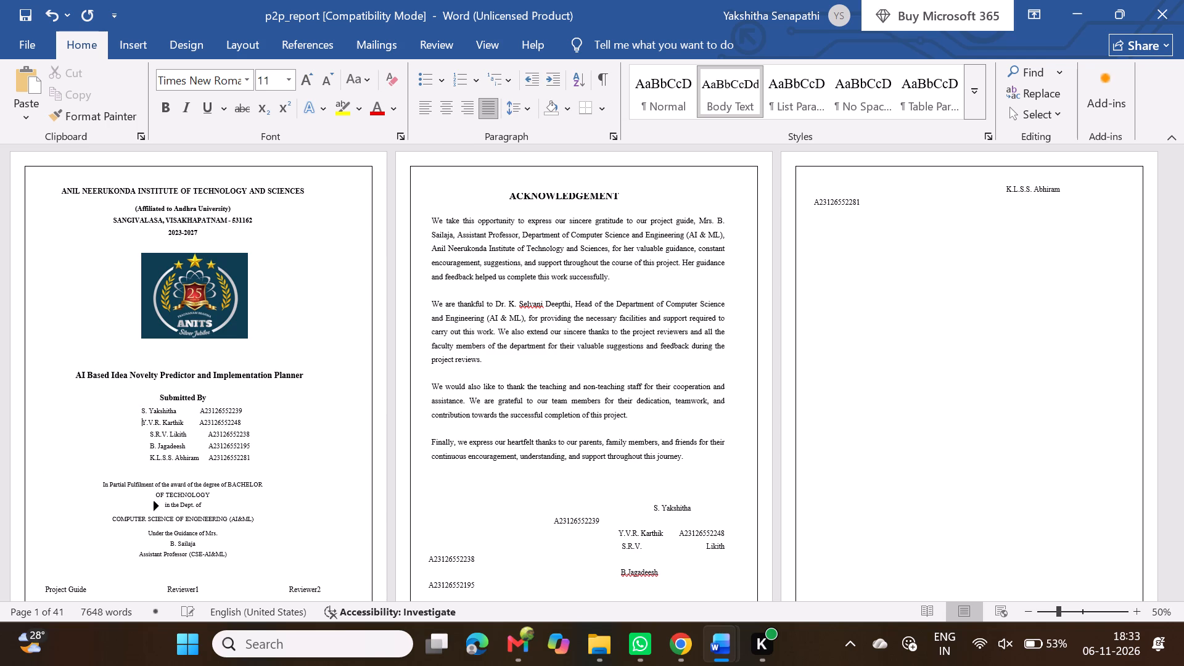
Reduce the indent of the third student row by four leading spaces to align it with the rows above.
key("Down")
key("Right")
key("Right")
key("Right")
key("Right")
key("Right")
key("BackSpace")
key("BackSpace")
key("BackSpace")
key("BackSpace")
key("BackSpace")
key("space")
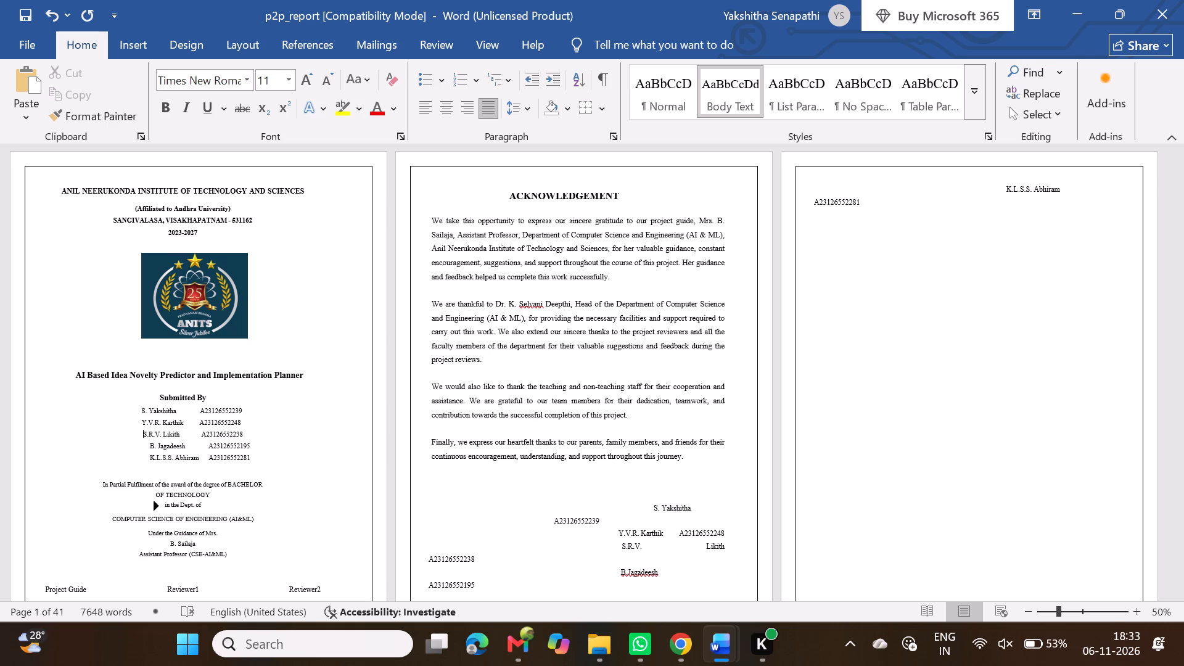
Delete four leading spaces before the fourth student's name to align it with the rows above.
key("Down")
key("Right")
key("Right")
key("Right")
key("Right")
key("BackSpace")
key("BackSpace")
key("BackSpace")
key("BackSpace")
Delete four leading spaces before the fifth student's name to align it with the rest of the list.
key("Down")
key("Right")
key("Right")
key("Right")
key("BackSpace")
key("BackSpace")
key("BackSpace")
key("BackSpace")
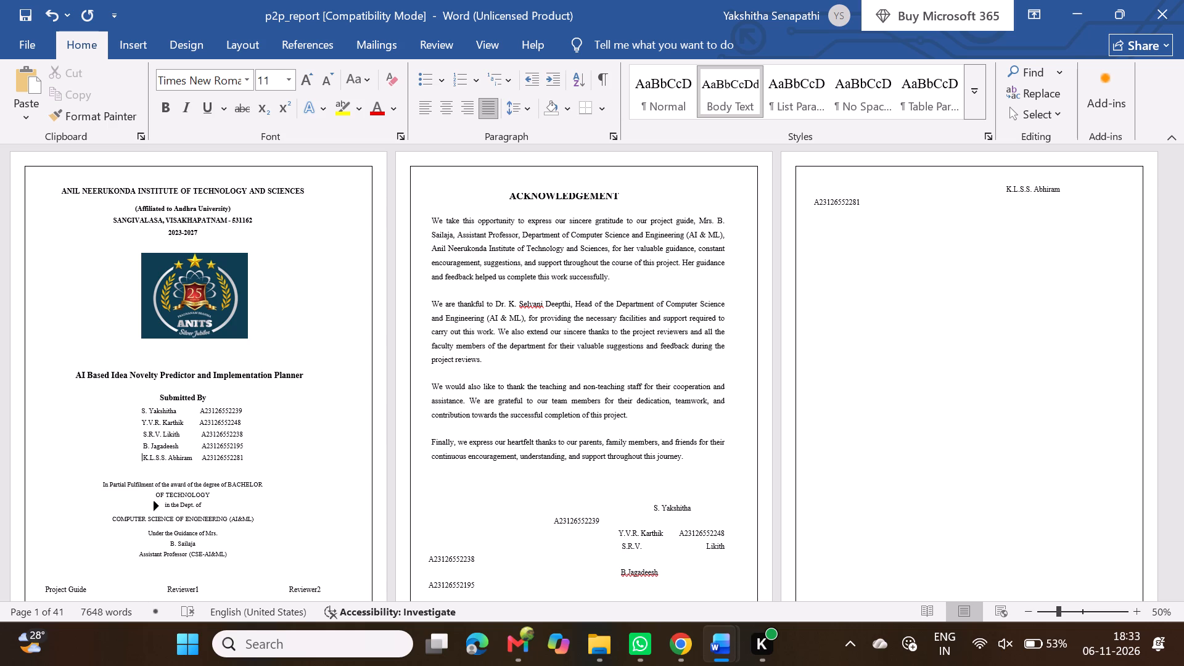
Add one space before the roll numbers in the second and first student rows to line up the roll number column.
left_click(258, 454)
scroll(258, 454, "down", 2)
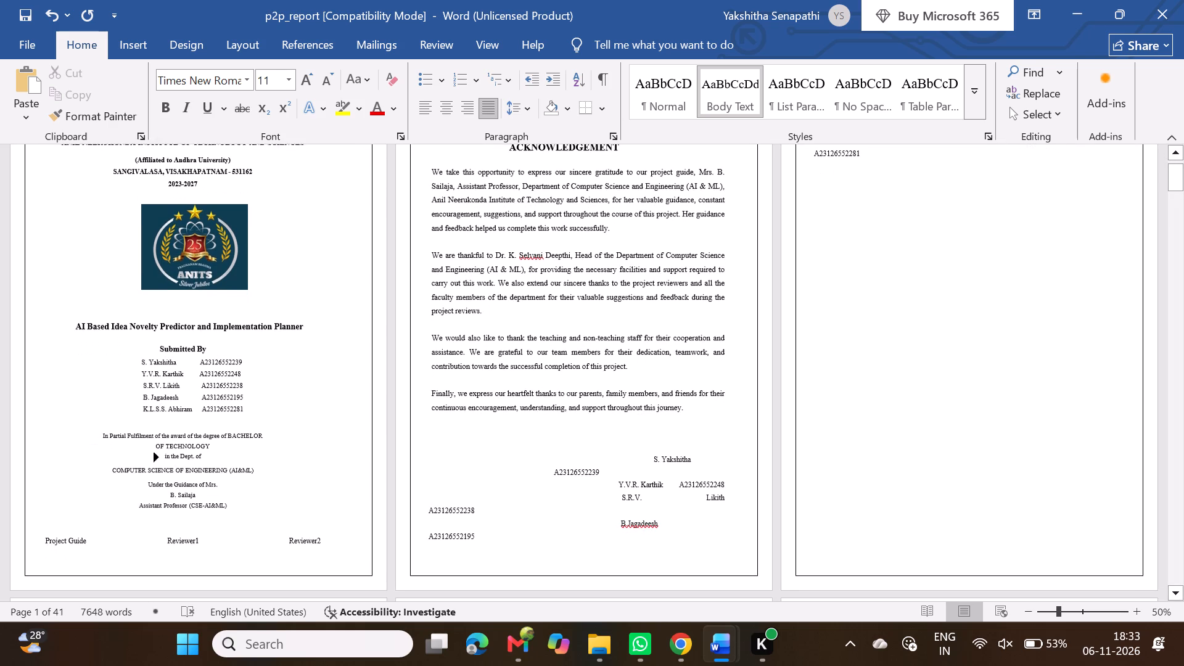
scroll(258, 454, "down", 1)
scroll(229, 419, "up", 4, "ctrl")
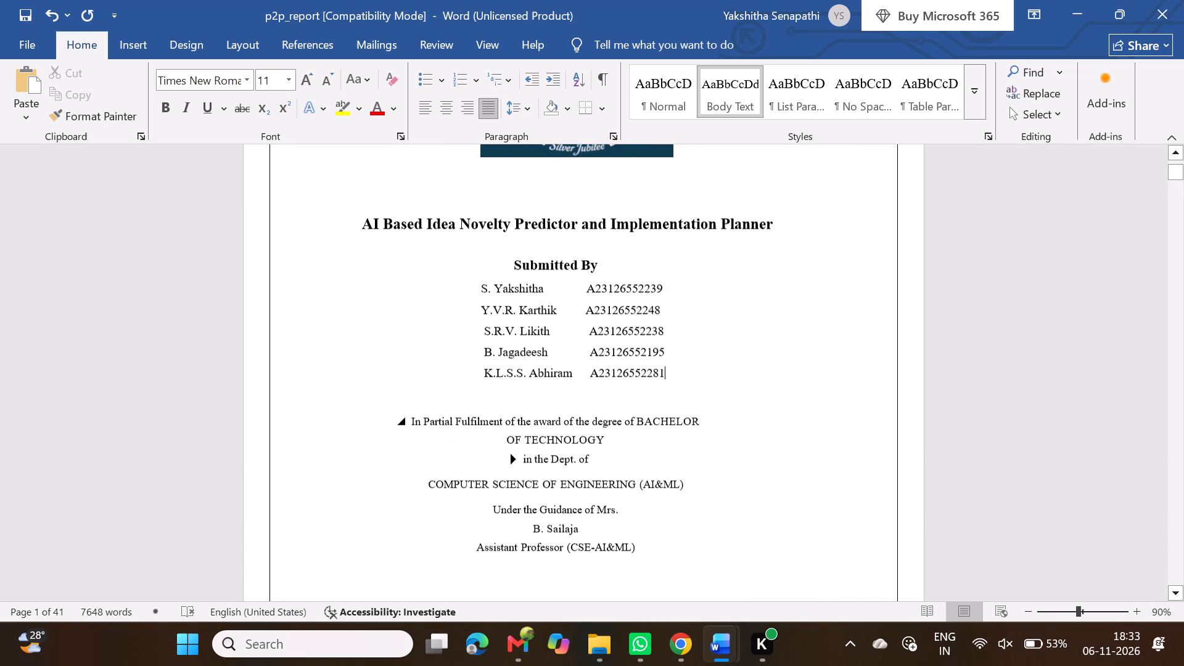
left_click(585, 311)
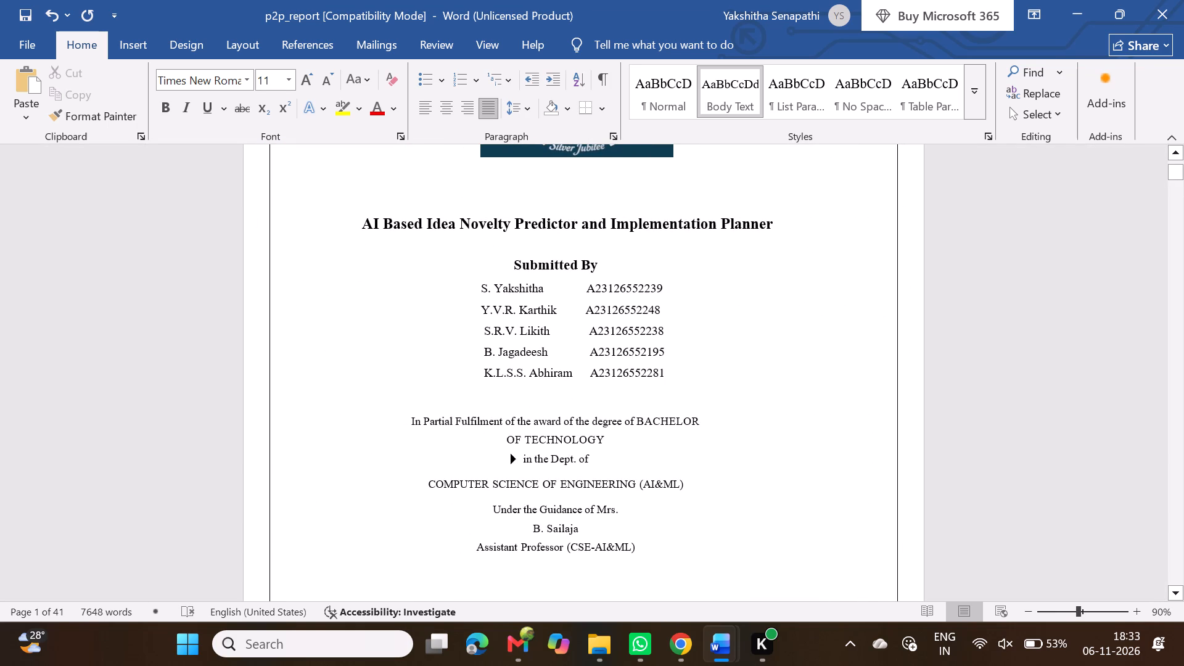
key("space")
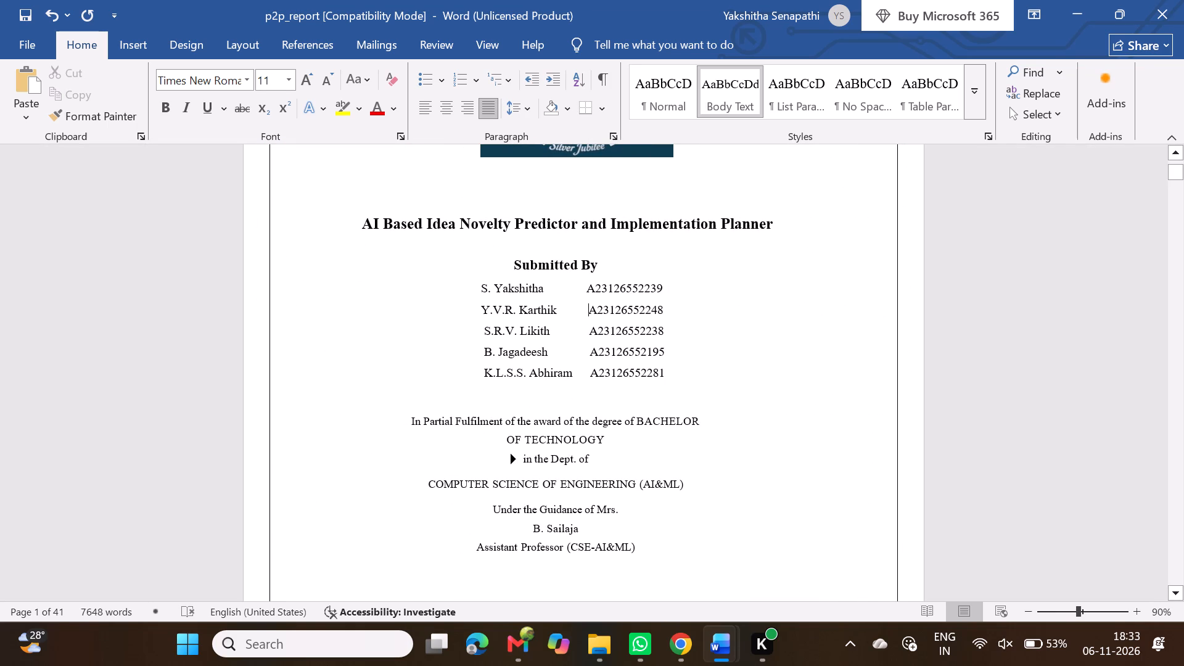
left_click(586, 291)
key("space")
key("Down")
key("Down")
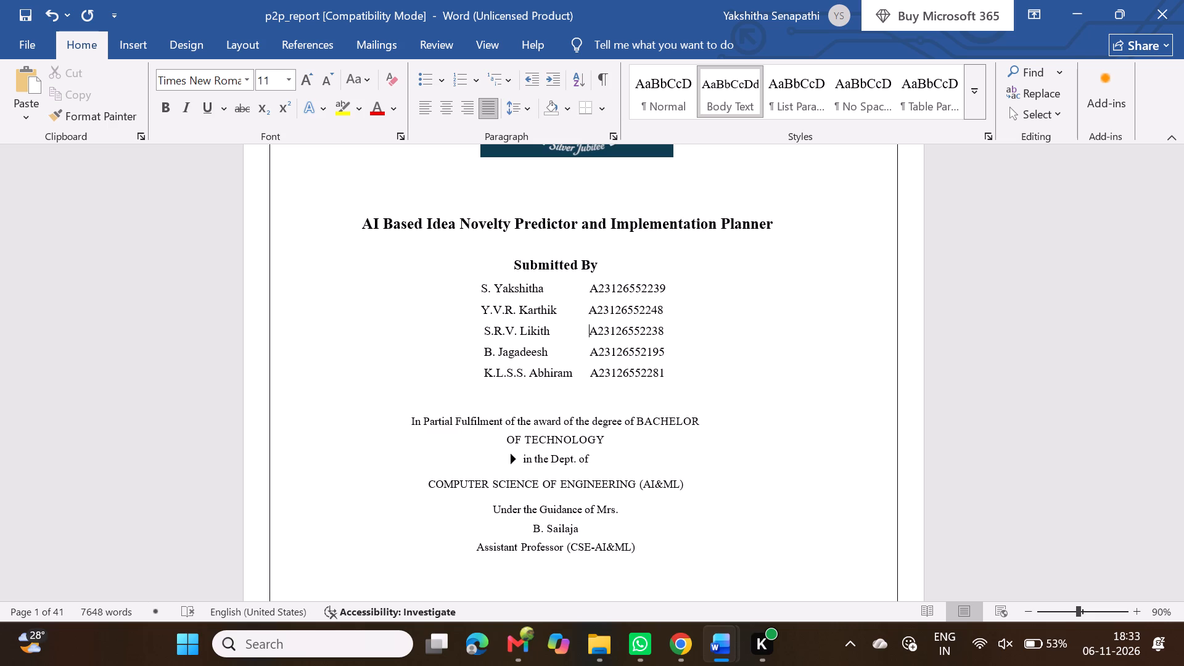
key("Down")
key("Down")
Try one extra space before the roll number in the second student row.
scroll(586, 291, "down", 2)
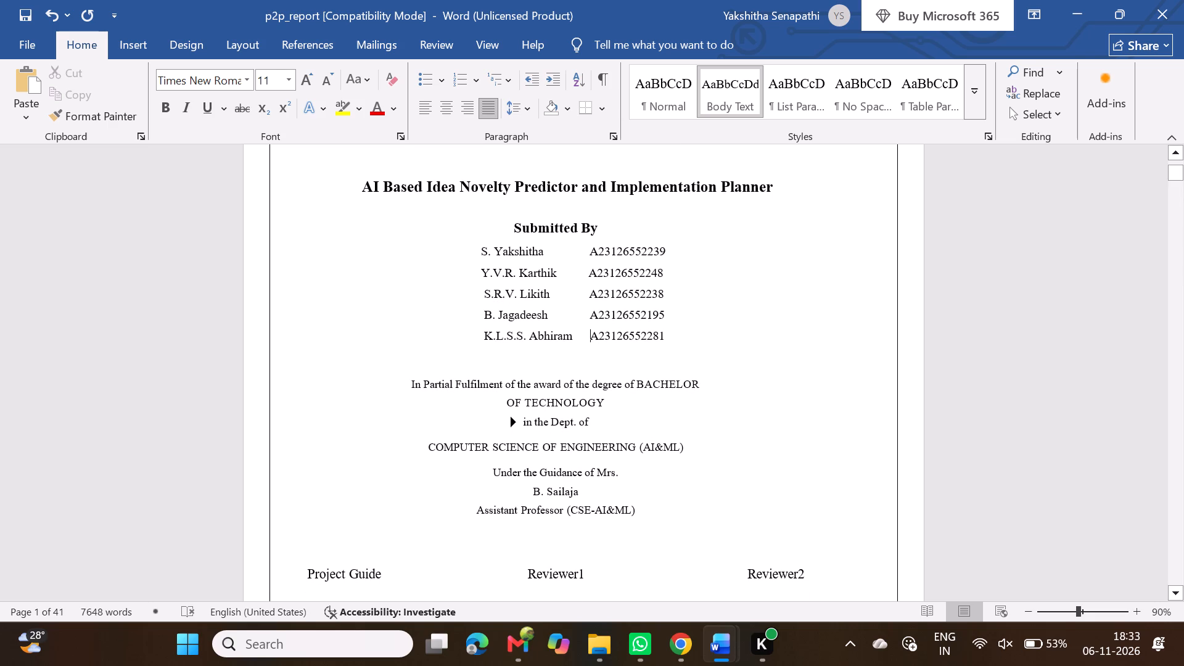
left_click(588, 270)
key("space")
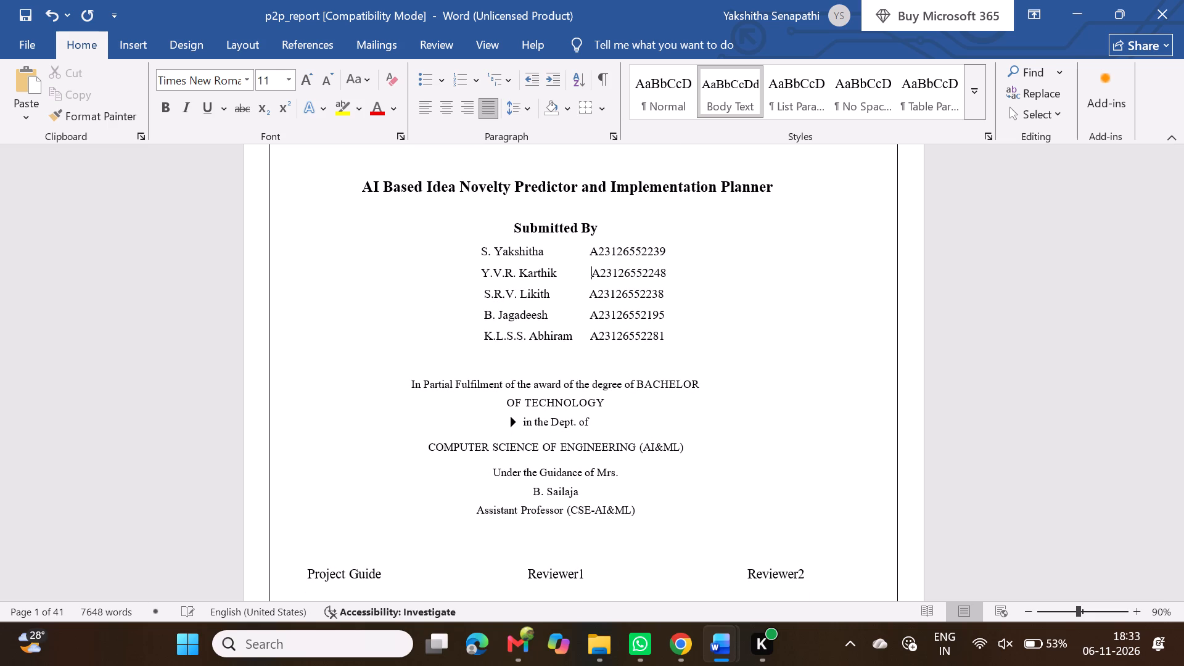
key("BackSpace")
Reduce the font size of the cover page's Project Guide, Reviewer1 and Reviewer2 line to 11 pt.
scroll(639, 326, "down", 1)
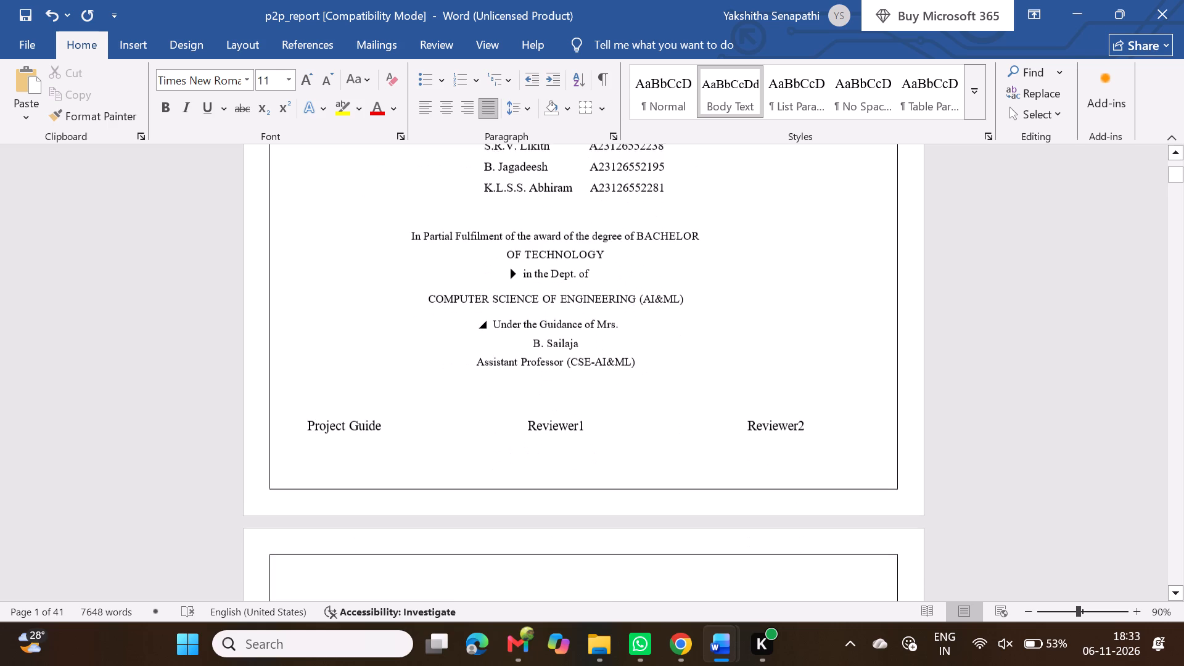
scroll(639, 326, "up", 1)
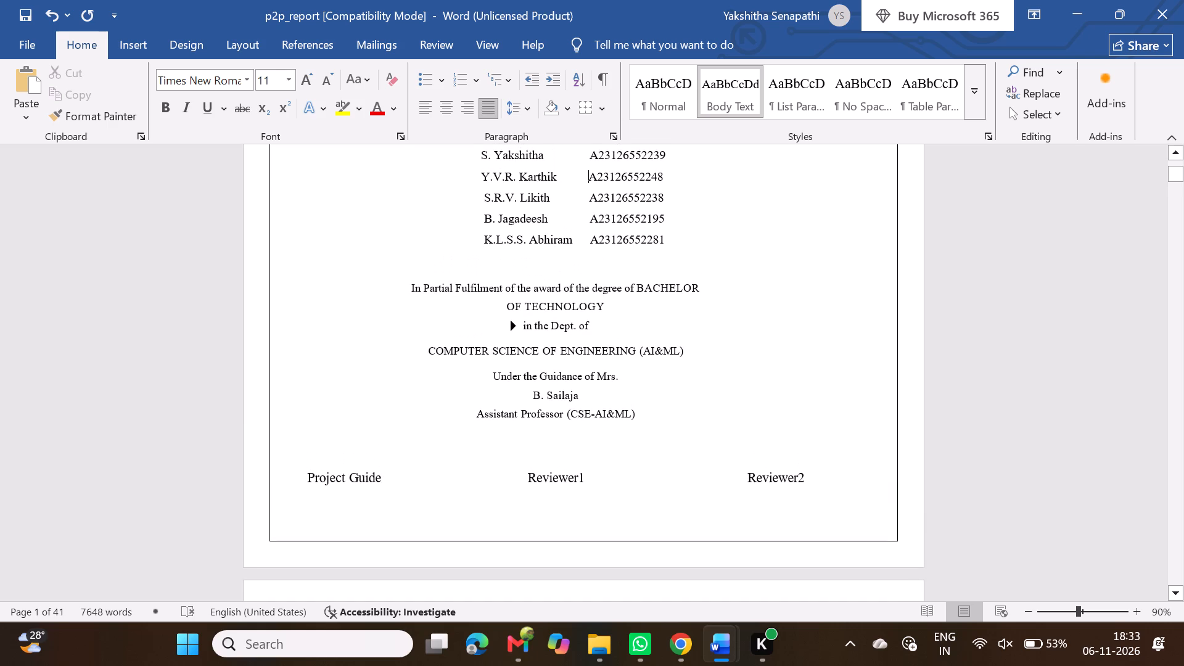
left_click(339, 480)
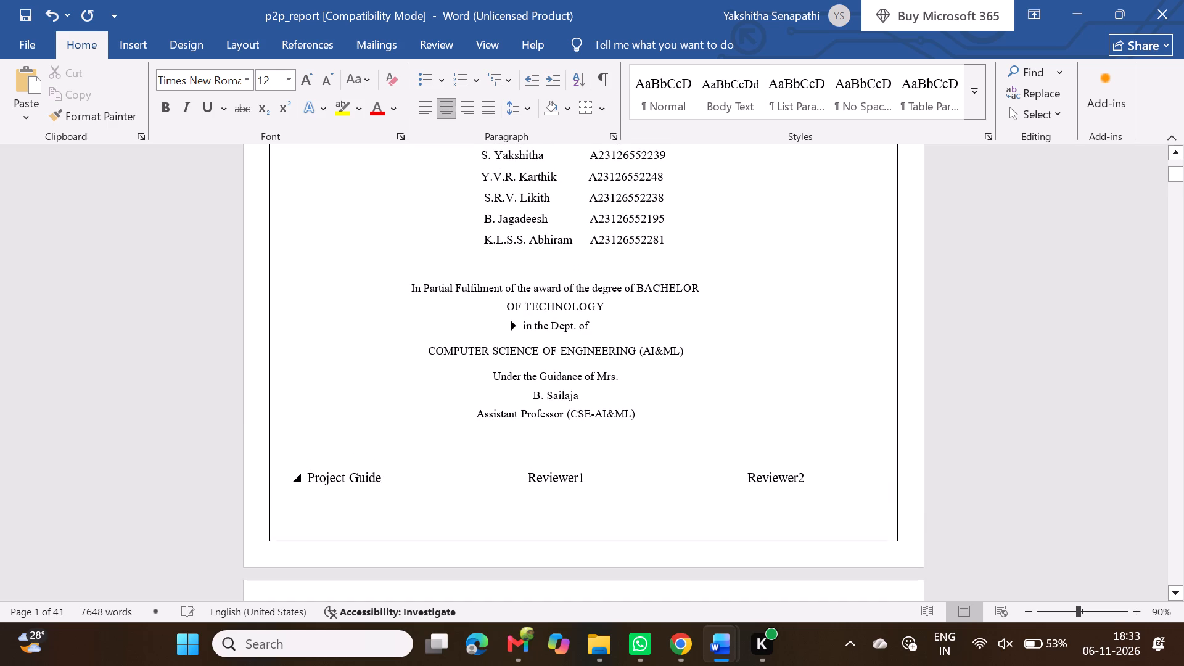
left_click_drag(306, 477, 815, 480)
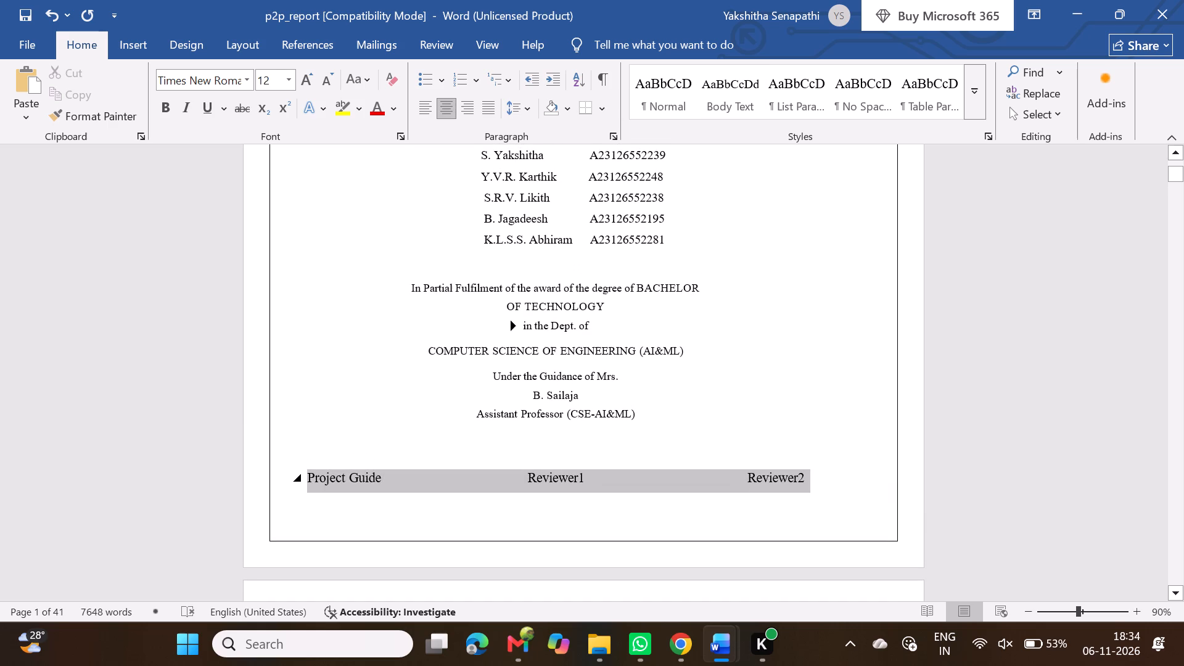
left_click_drag(815, 480, 837, 480)
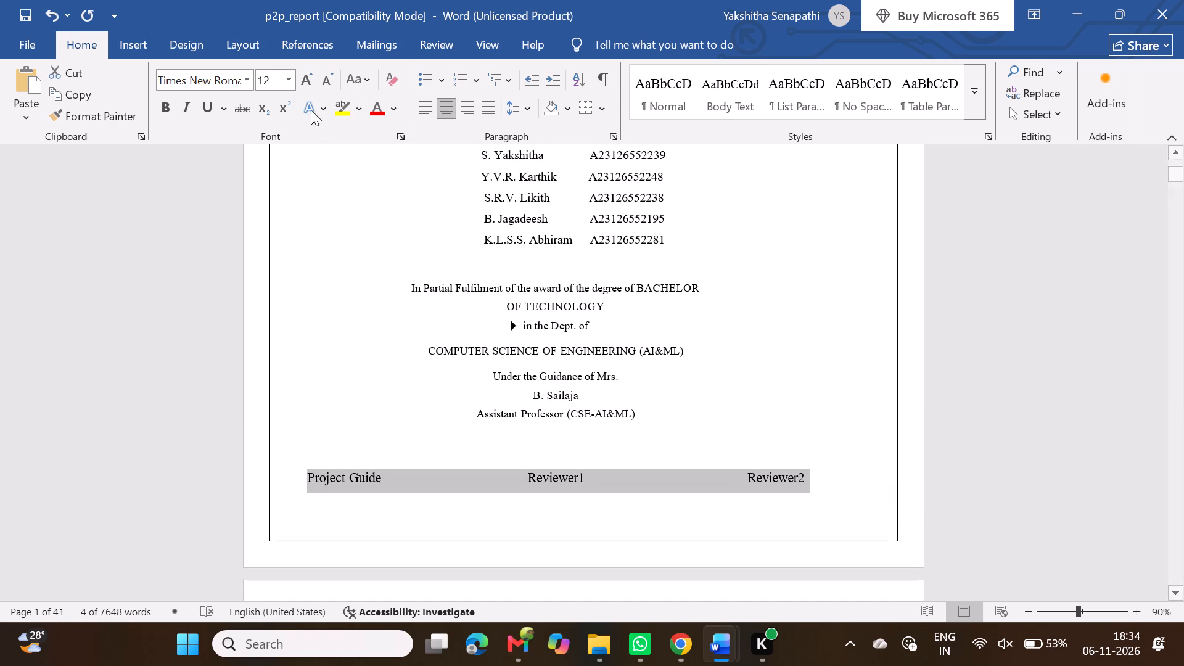
left_click(323, 83)
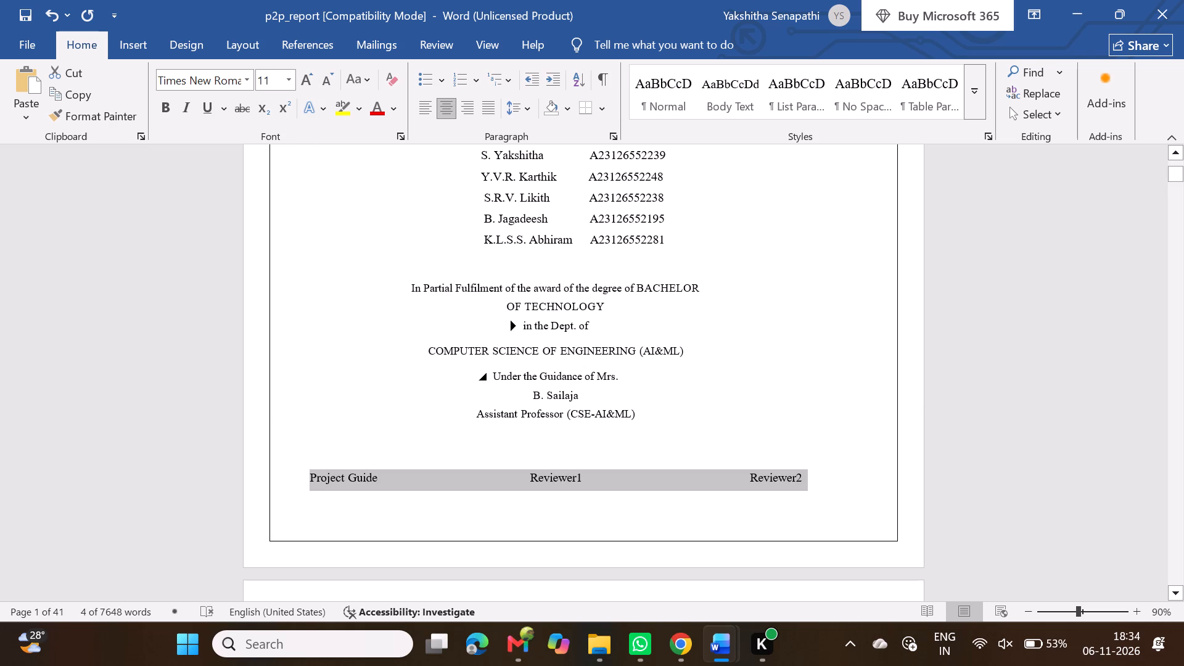
left_click(737, 405)
Make the guide's name under "Under the Guidance of Mrs." on the cover page bold.
scroll(737, 405, "up", 1)
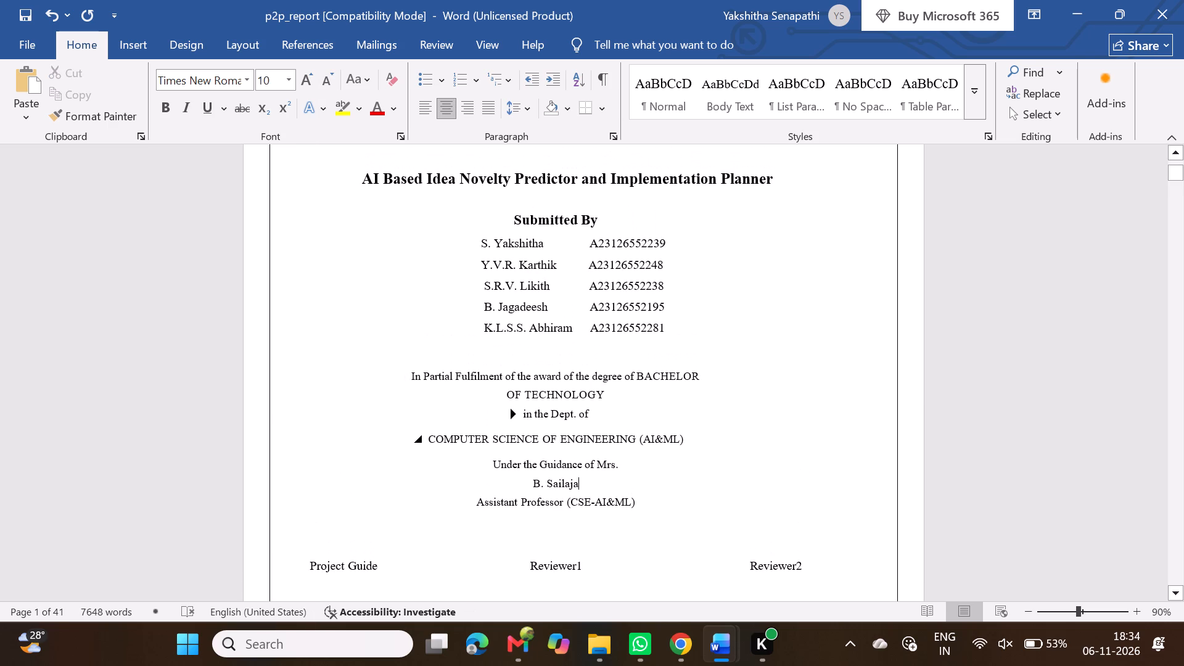
left_click_drag(583, 482, 542, 483)
left_click_drag(542, 483, 528, 485)
left_click(536, 450)
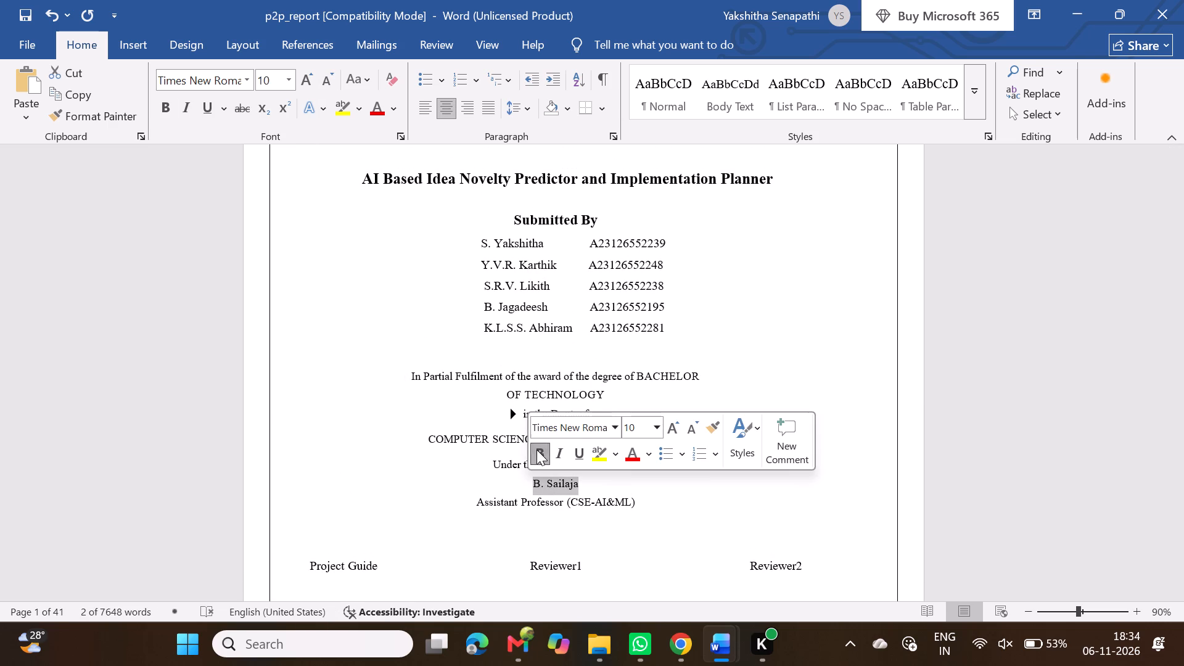
left_click(660, 516)
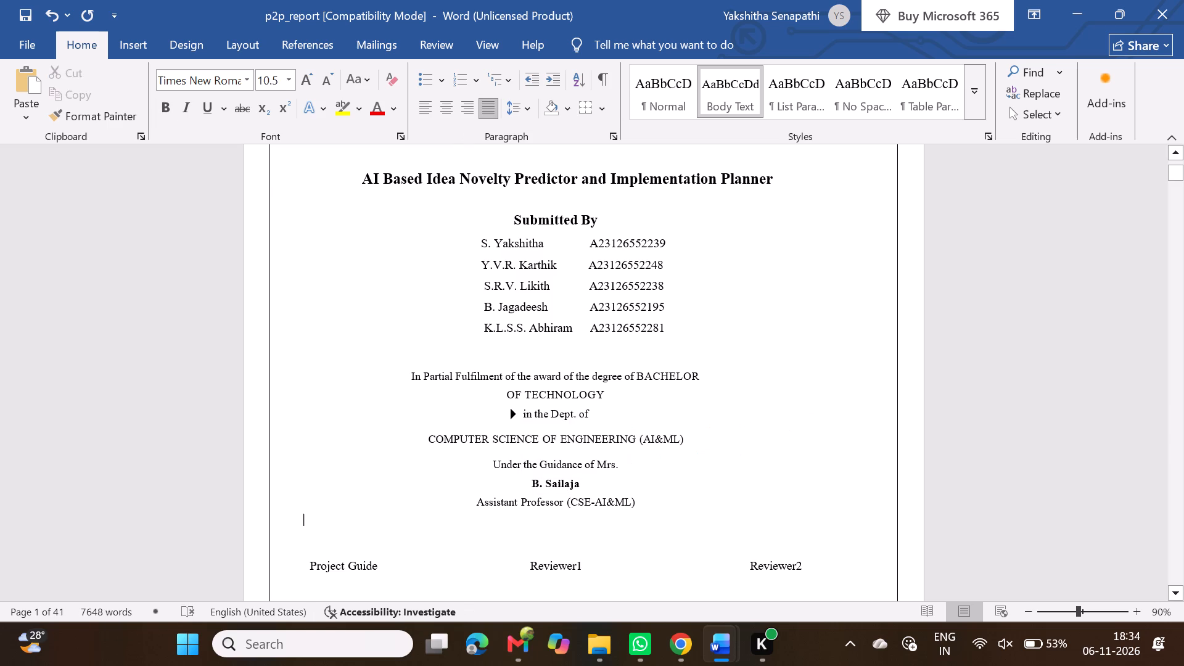
Place the cursor in the "Under the Guidance of Mrs." line near "Mrs." for editing.
left_click(597, 466)
Break the cover page's "Under the Guidance of Mrs." line before "Mrs." so the title joins the guide's name line.
key("Return")
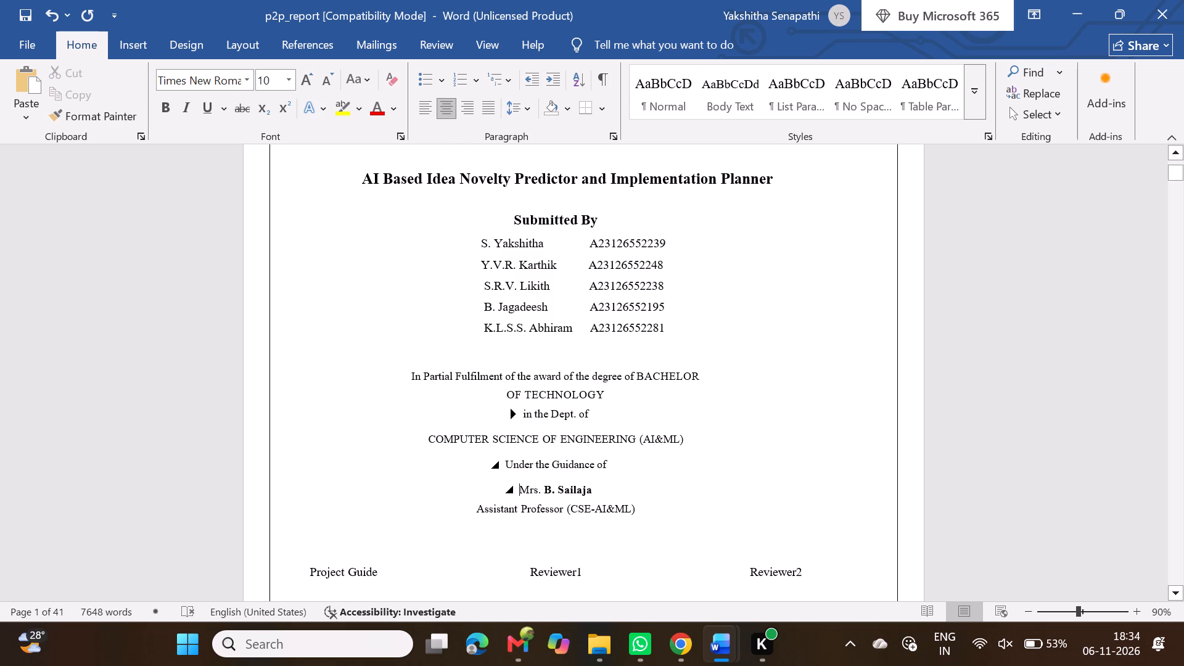
Make the guide's name line with "Mrs." and the "Assistant Professor (CSE-AI&ML)" line on the cover page bold.
left_click_drag(517, 491, 629, 512)
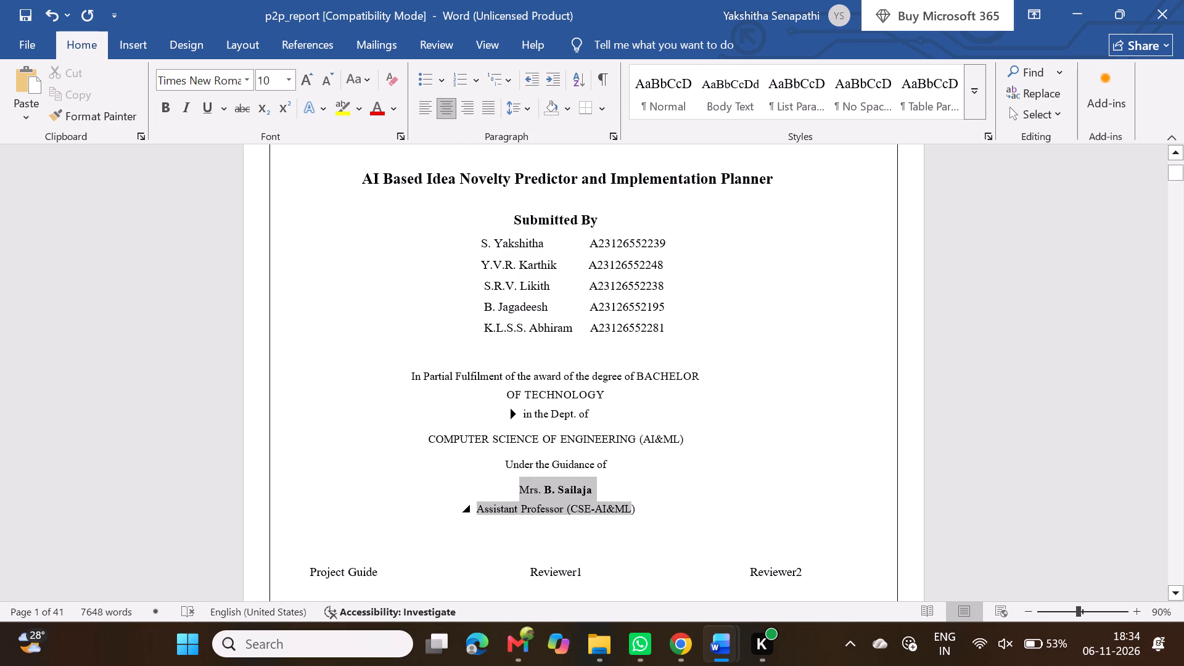
left_click_drag(629, 512, 638, 514)
left_click(645, 487)
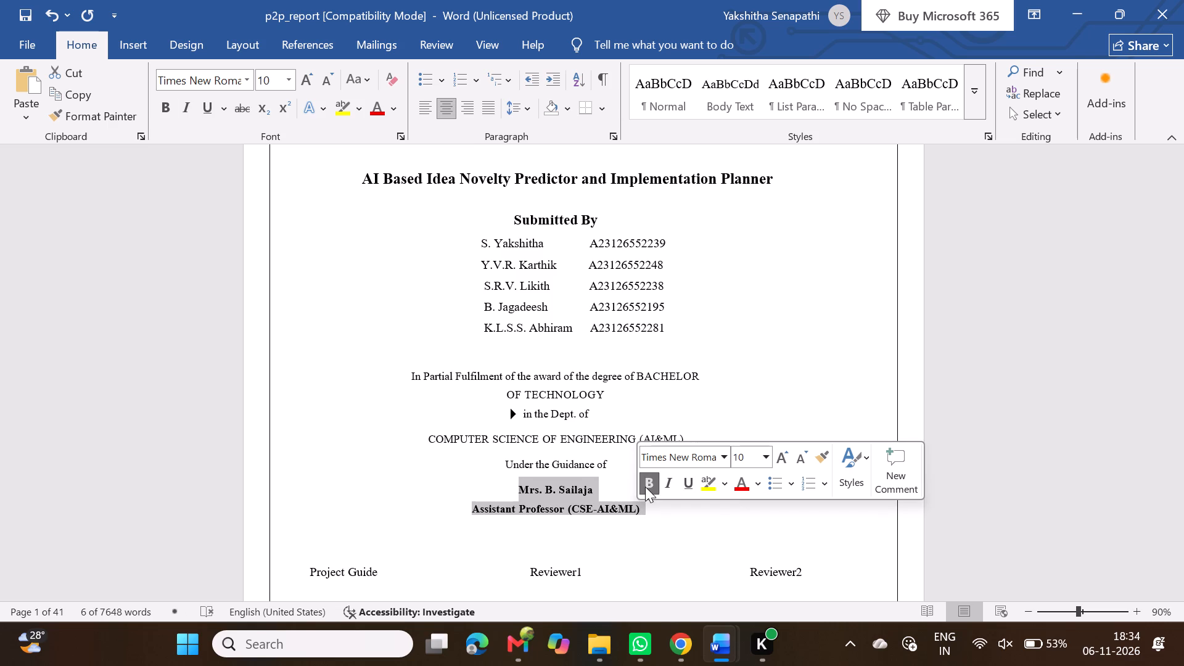
left_click(588, 448)
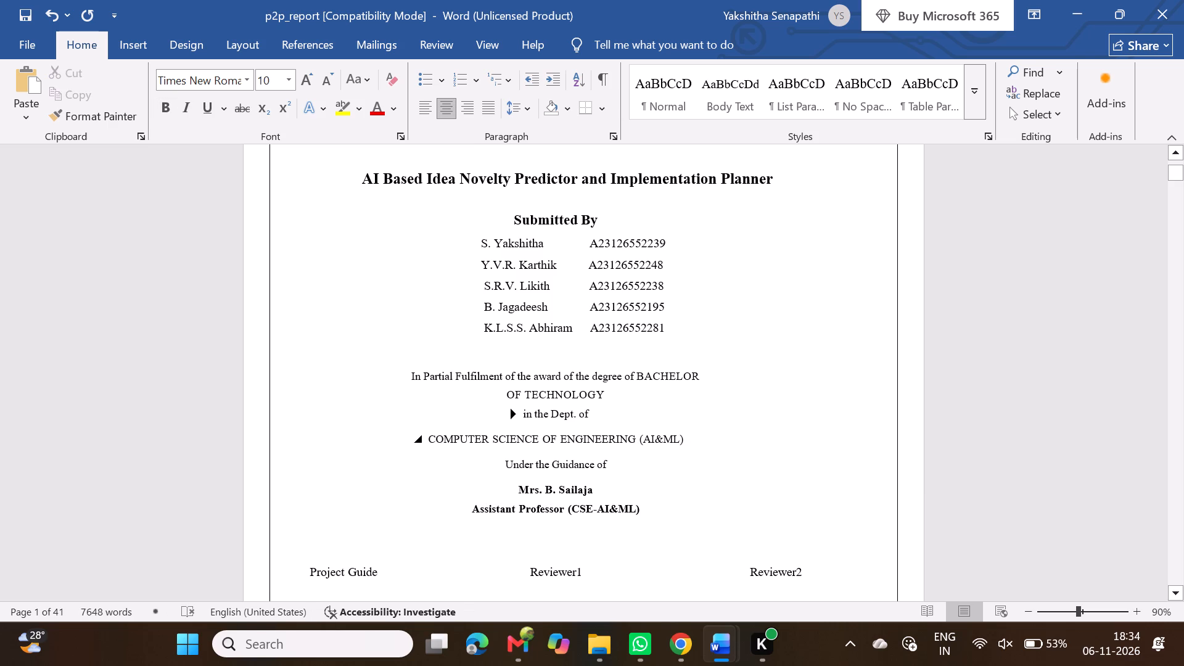
Break the "In Partial Fulfilment of the award of the degree of" line before "BACHELOR" so it joins "OF TECHNOLOGY".
scroll(644, 464, "down", 1)
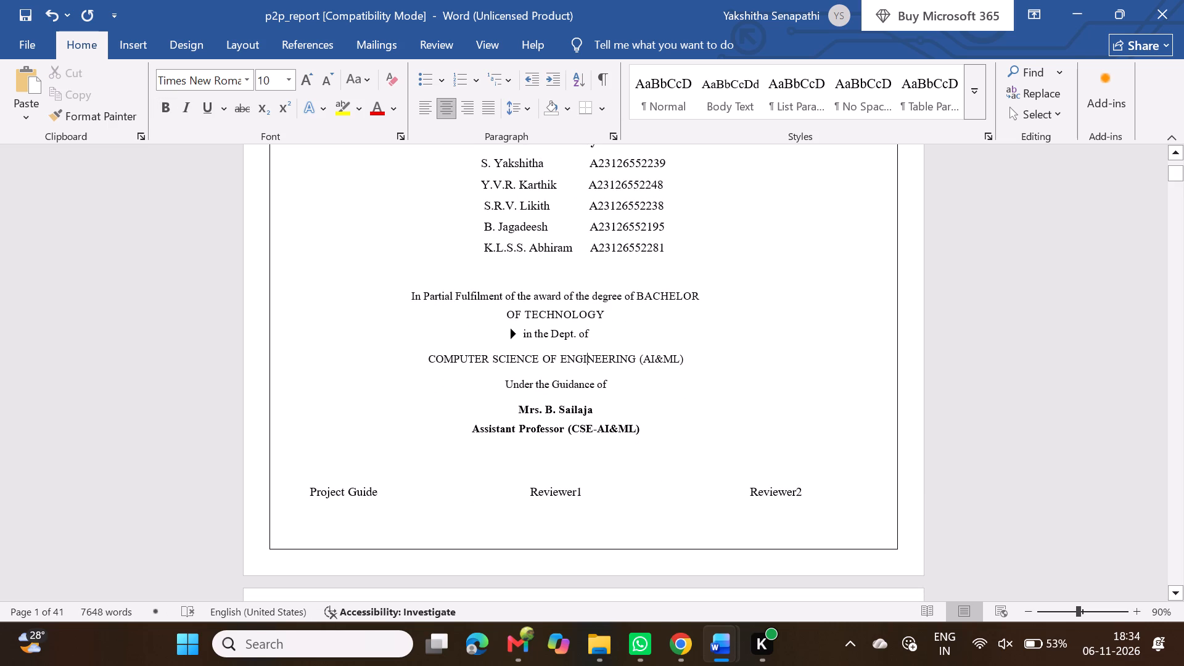
left_click(635, 295)
key("Return")
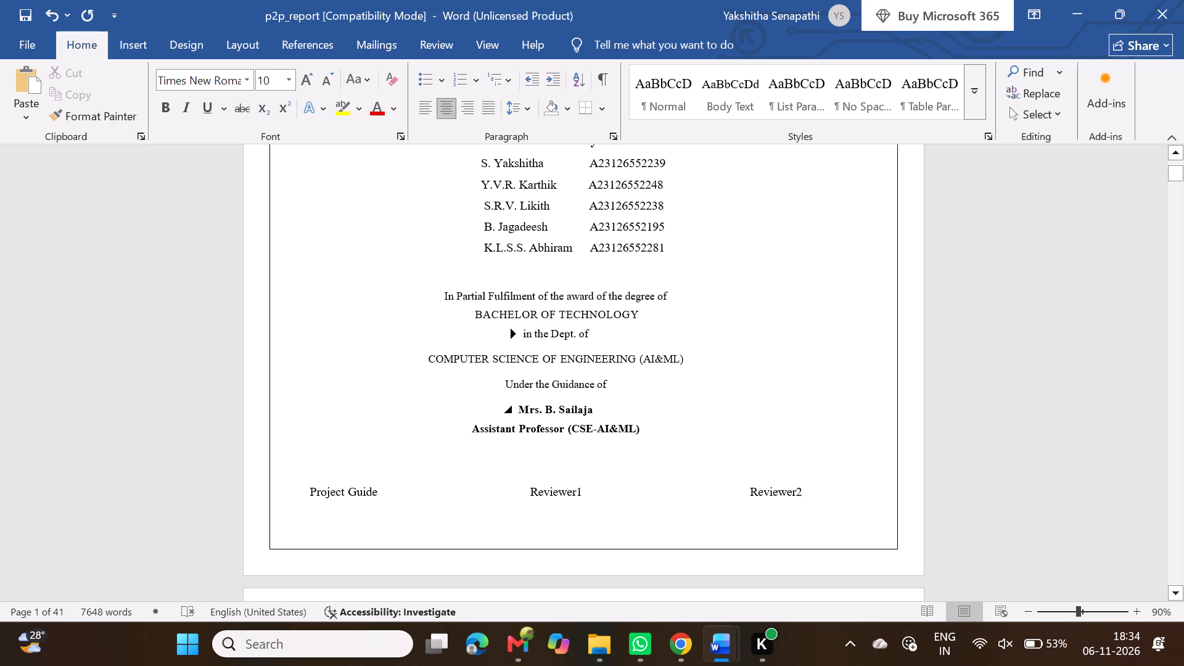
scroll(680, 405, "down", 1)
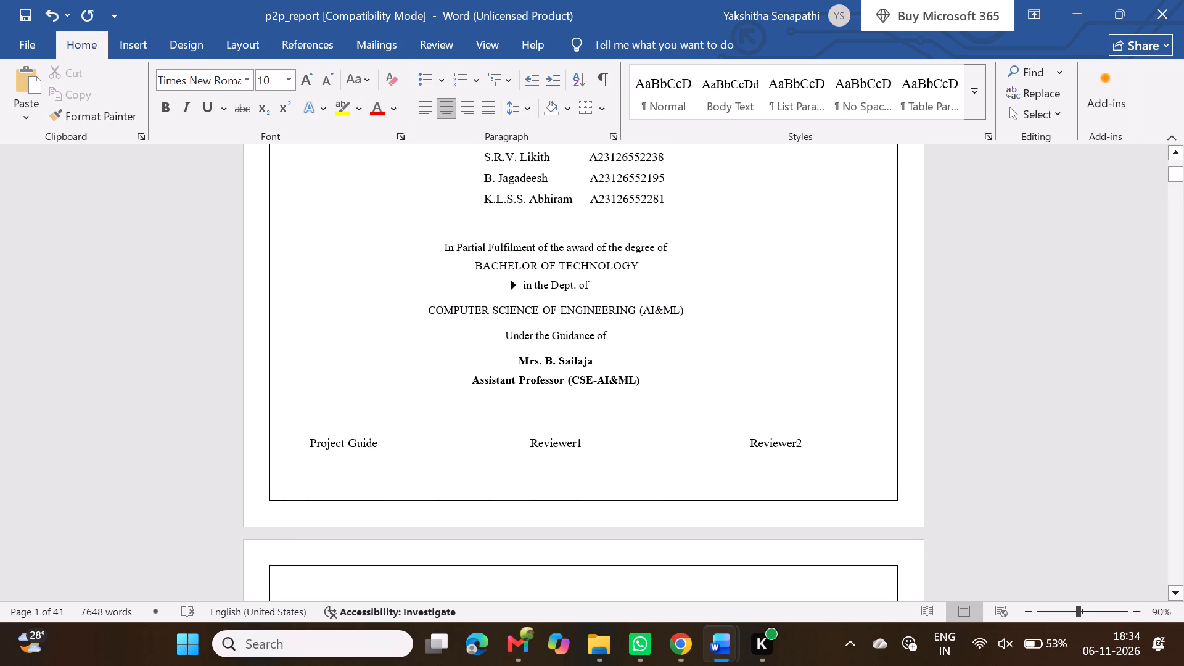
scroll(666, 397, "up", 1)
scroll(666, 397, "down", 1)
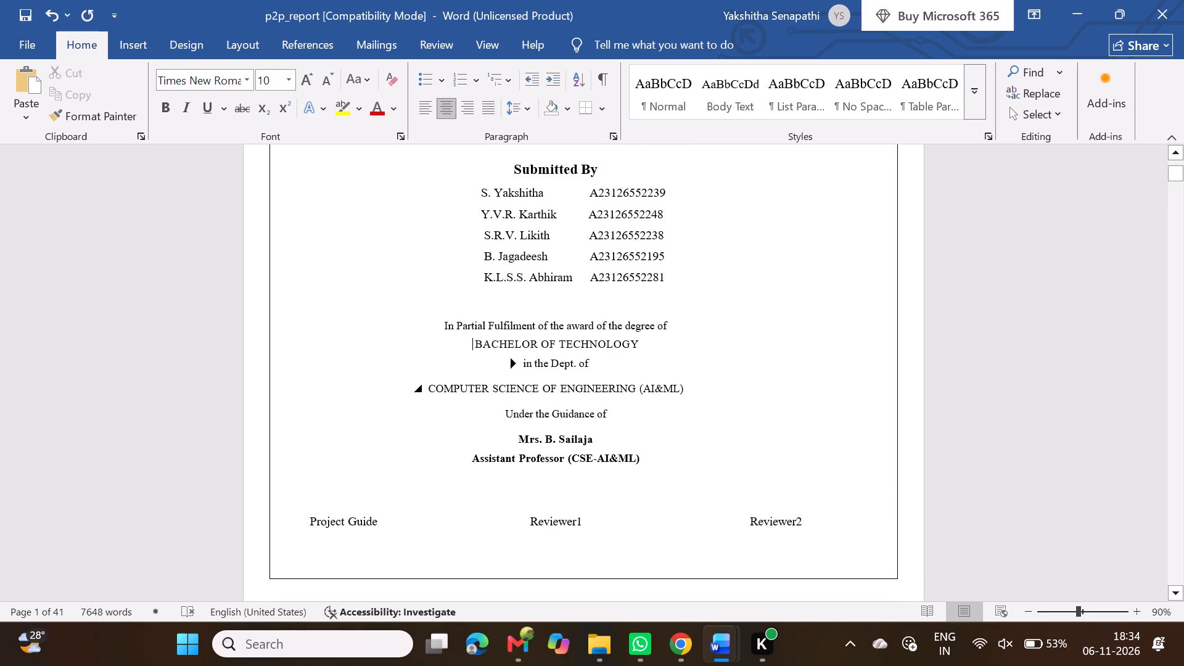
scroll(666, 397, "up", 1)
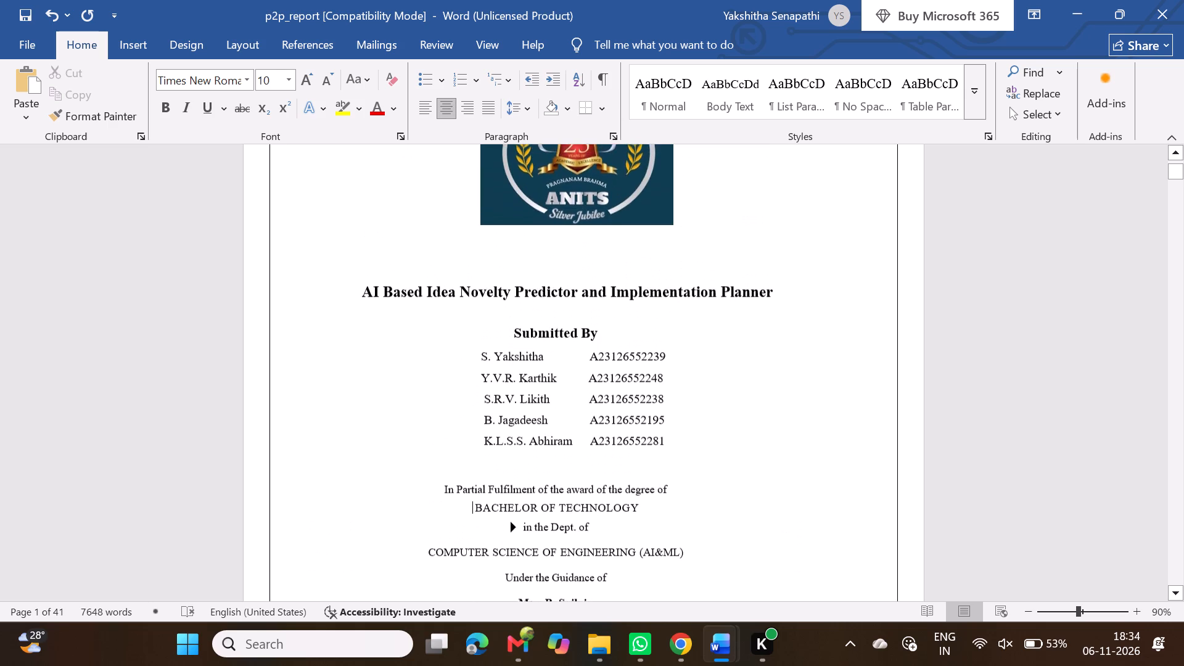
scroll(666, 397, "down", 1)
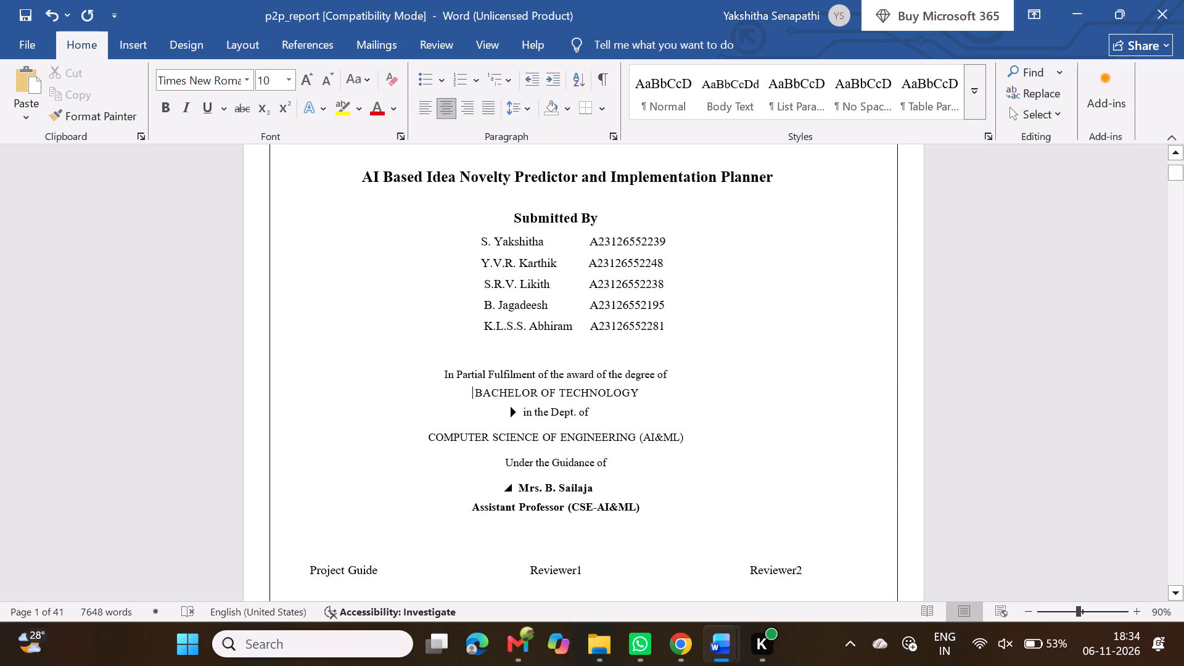
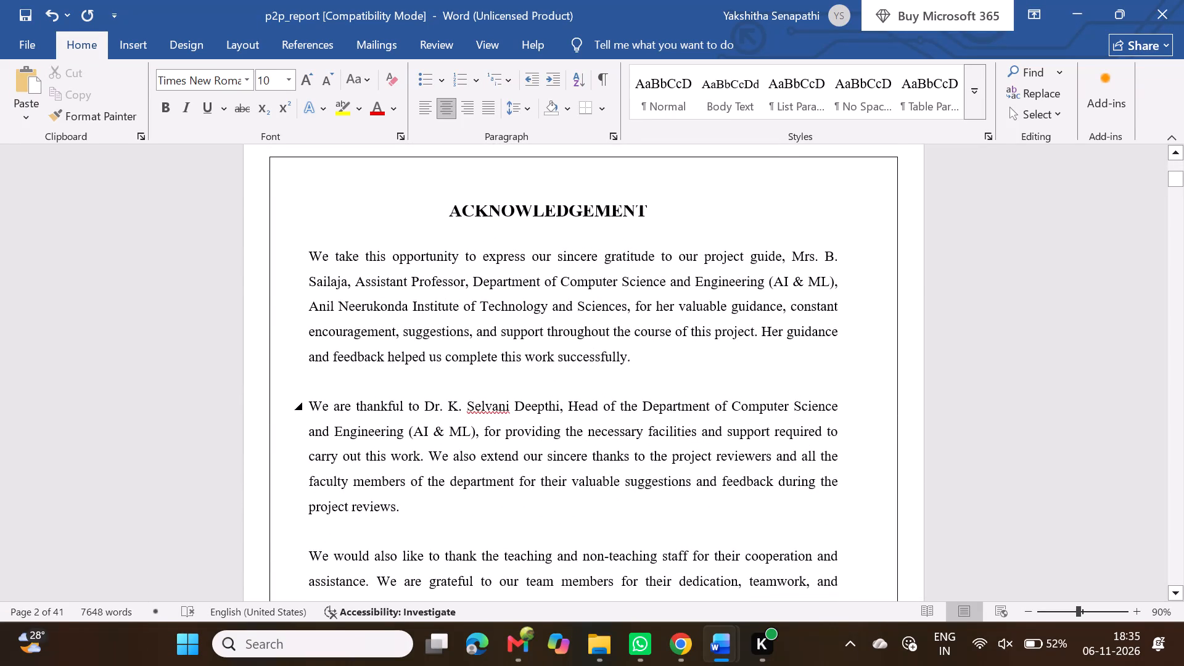
Return to the p2p_report cover page and review the student list, guidance lines and Project Guide and reviewer line.
scroll(786, 482, "up", 1)
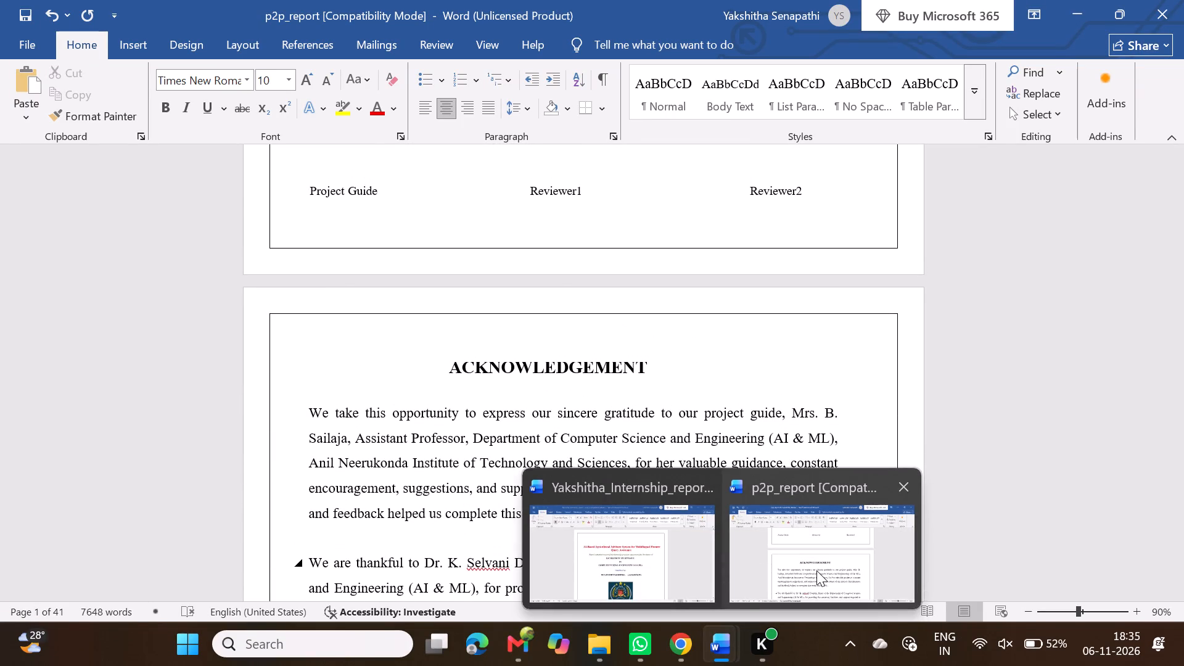
left_click(816, 570)
scroll(763, 459, "up", 2)
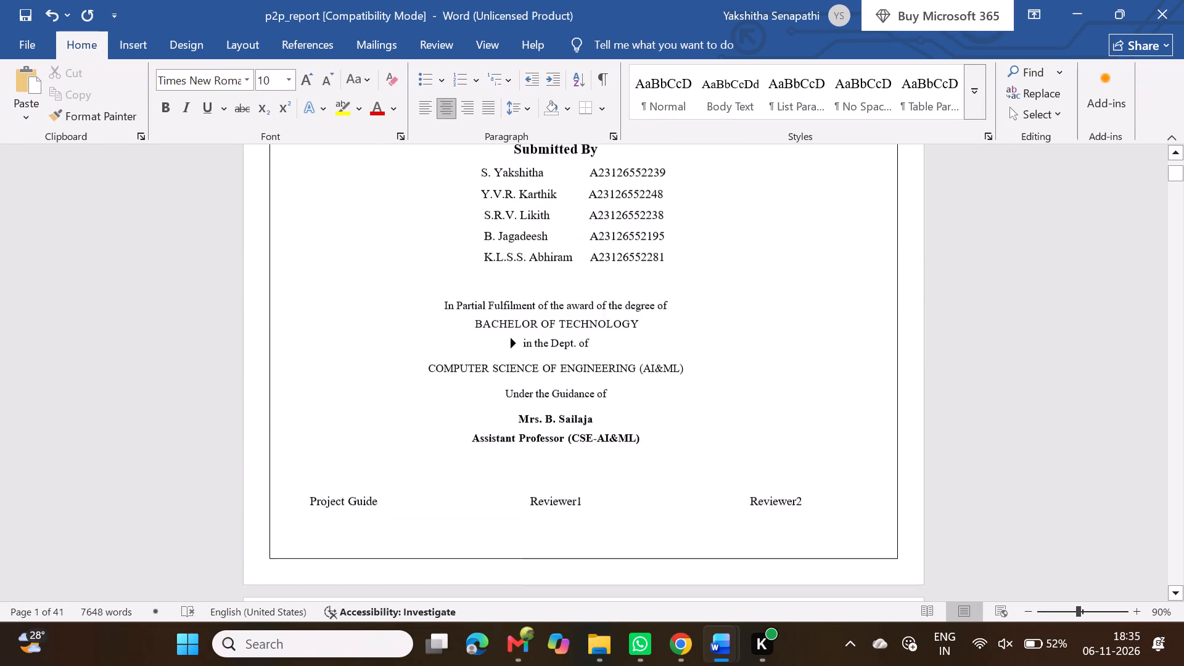
Delete excess space before the first student's name below the Acknowledgement so the name and roll number share one line.
scroll(763, 459, "down", 2)
left_click(623, 384)
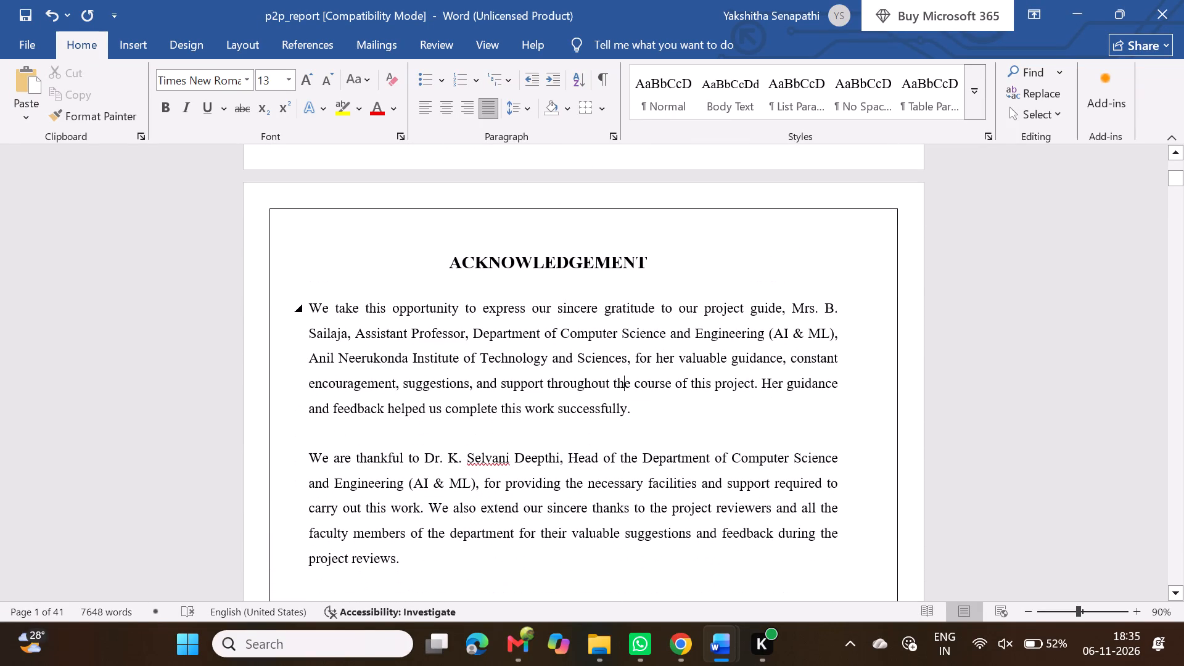
scroll(623, 384, "down", 2)
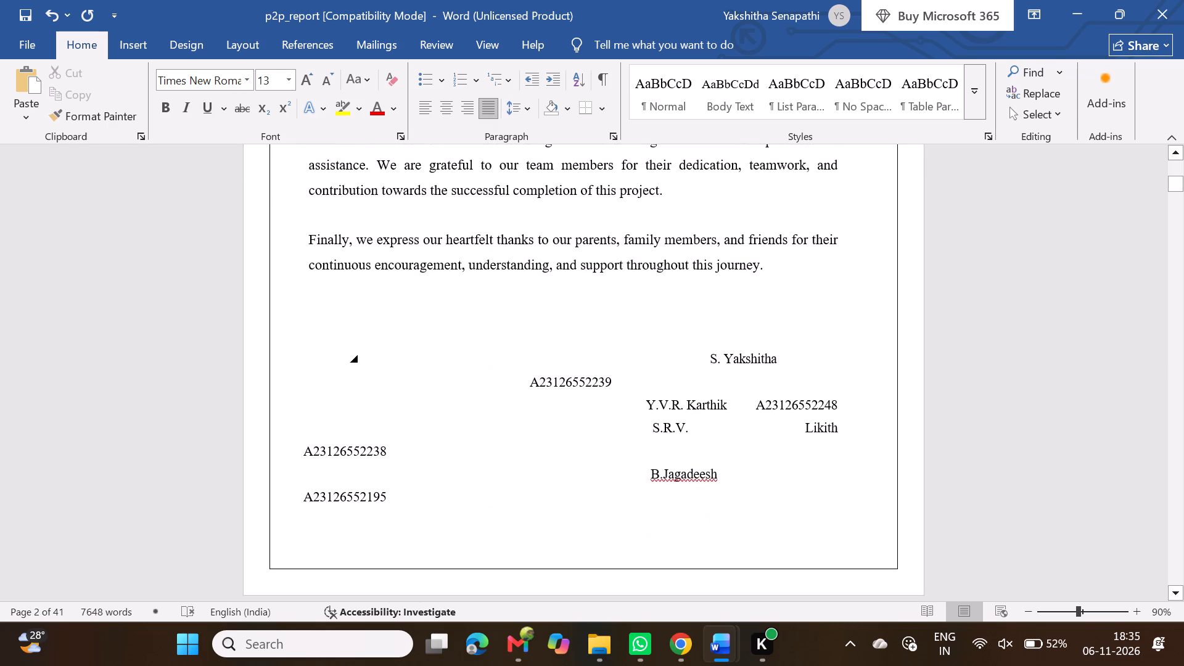
left_click(713, 362)
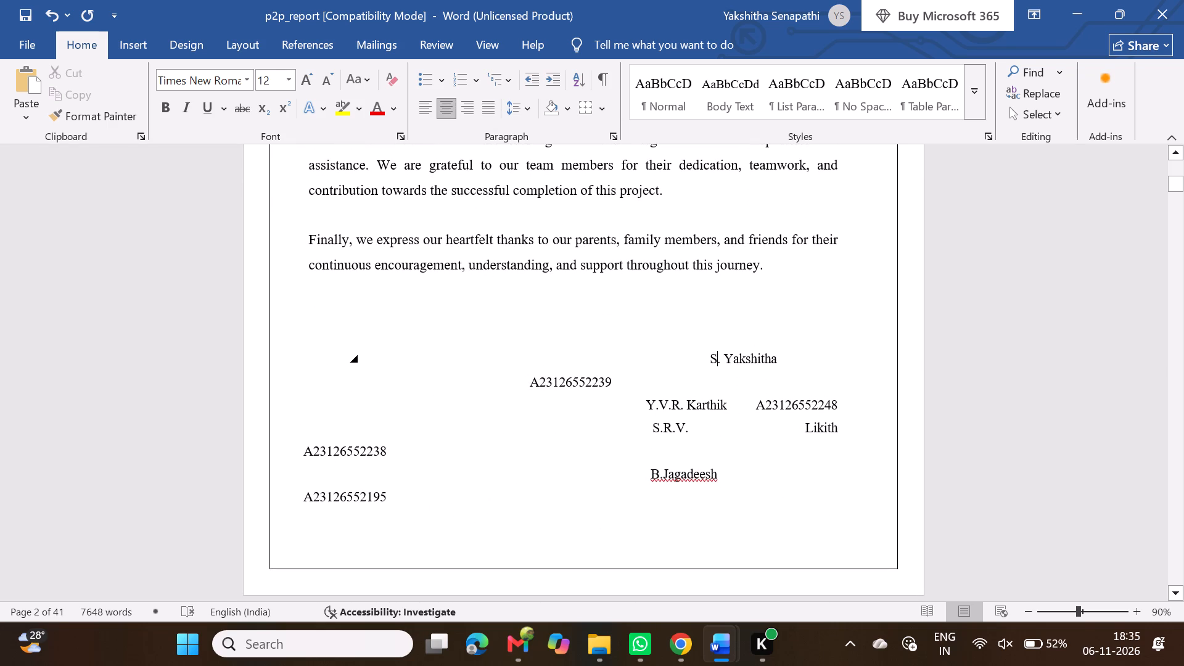
key("Left")
key("Home")
key("End")
key("Left")
key("Left")
key("Left")
key("Left")
key("Left")
key("Left")
key("Left")
key("Left")
key("Left")
key("Left")
key("Left")
key("Left")
key("Left")
key("Left")
key("Left")
key("Left")
key("Left")
key("Left")
key("Left")
key("Left")
key("Left")
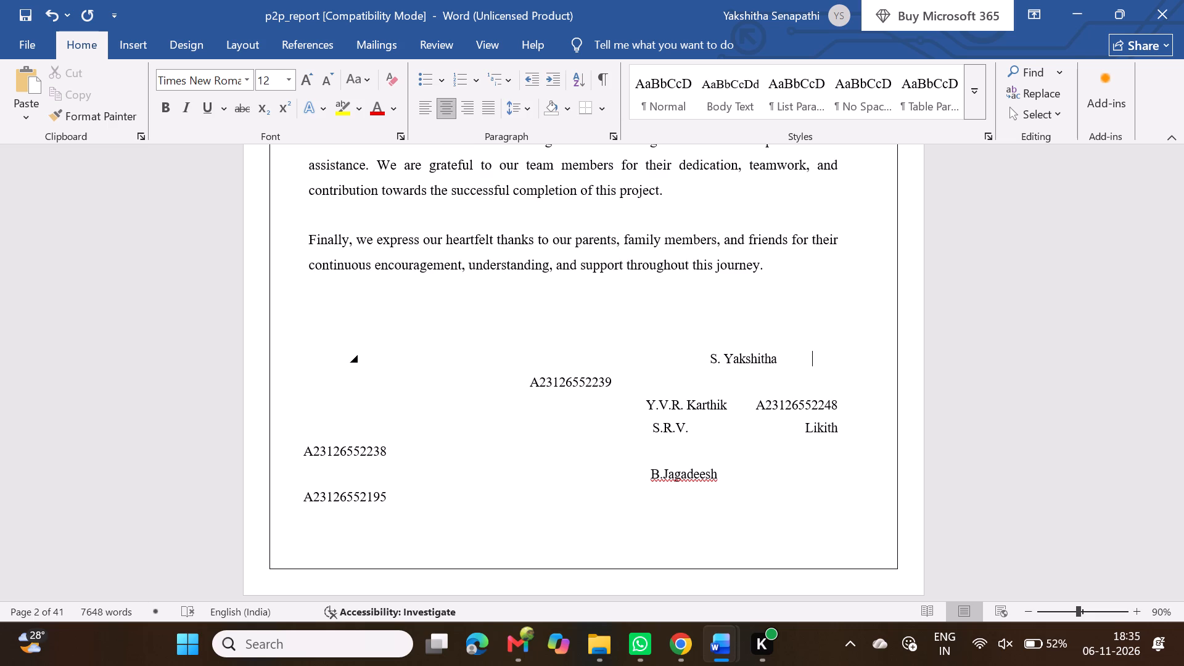
key("Left")
key("BackSpace")
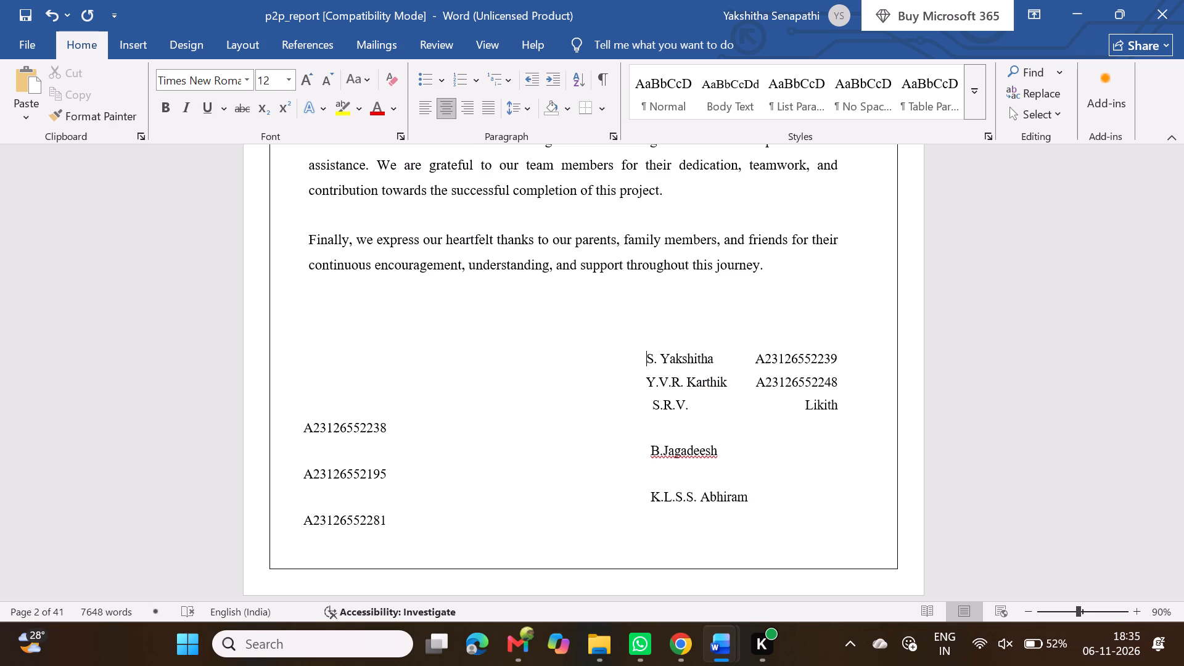
Remove a leading space and the space after the initials in the third student row, bringing its roll number onto the same line.
key("Down")
key("Down")
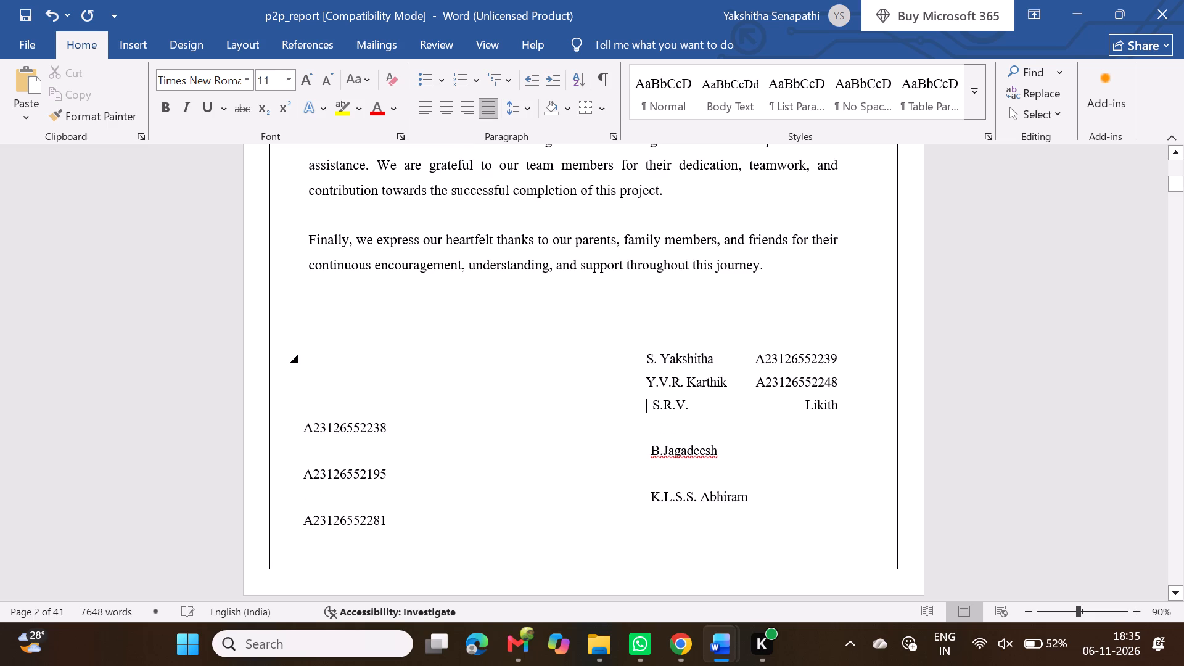
key("Right")
key("Right")
key("BackSpace")
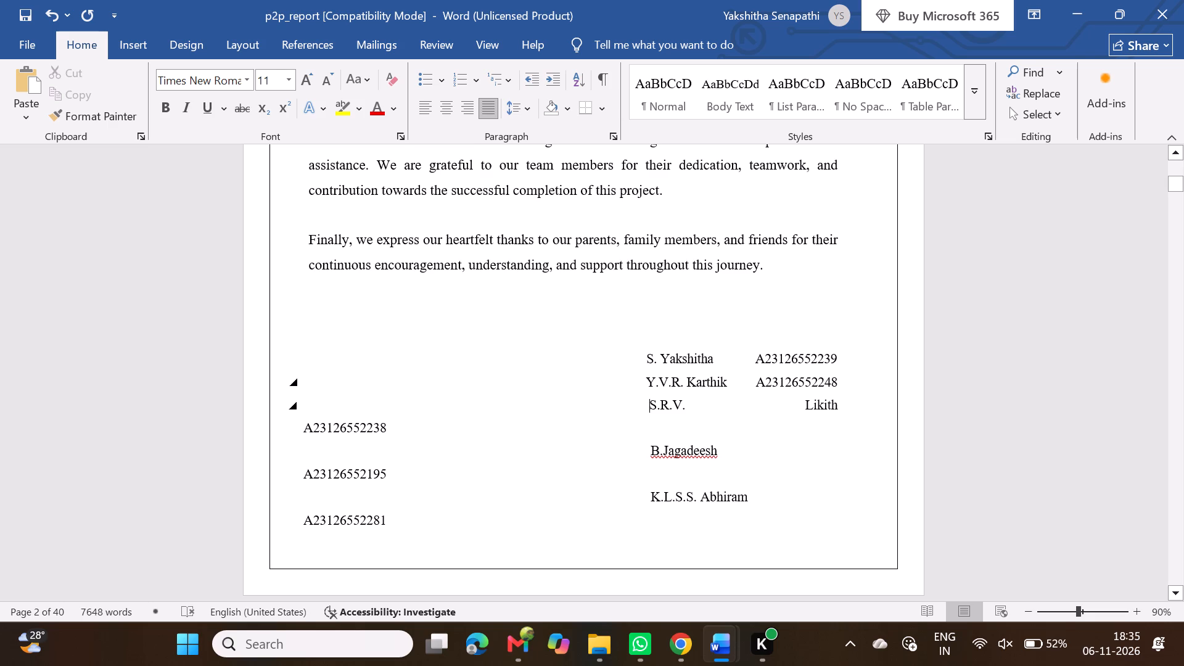
left_click(806, 405)
key("BackSpace")
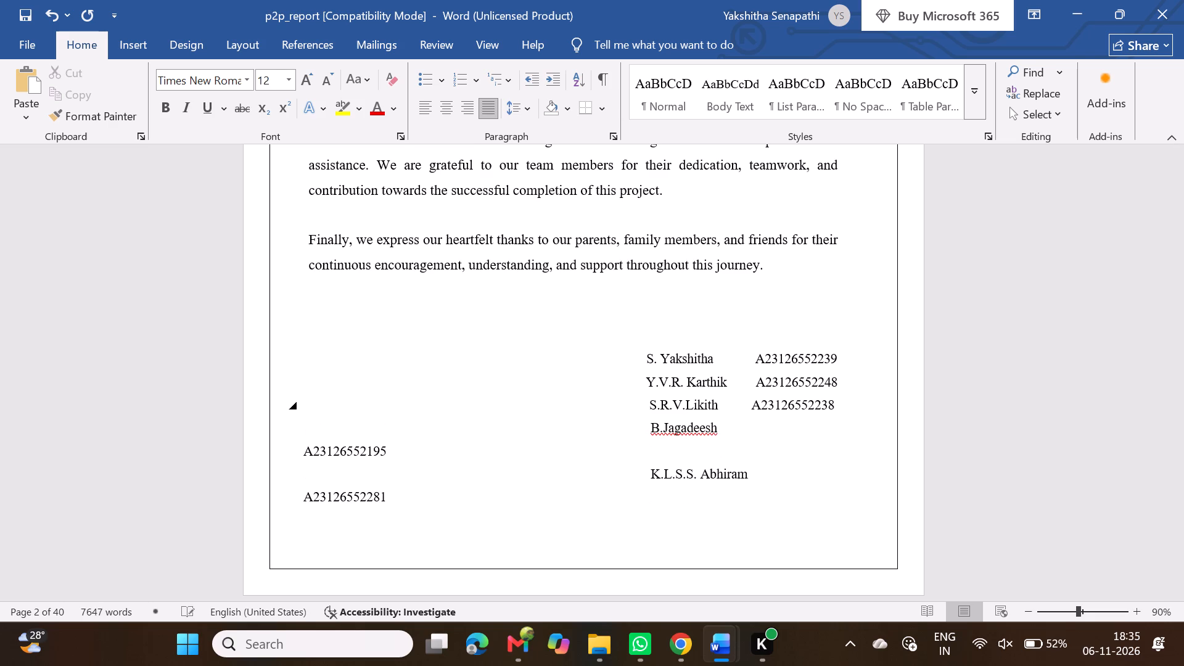
Delete the space before the roll numbers in the fourth and fifth student rows so each sits beside its name.
key("Down")
key("Down")
key("Home")
key("BackSpace")
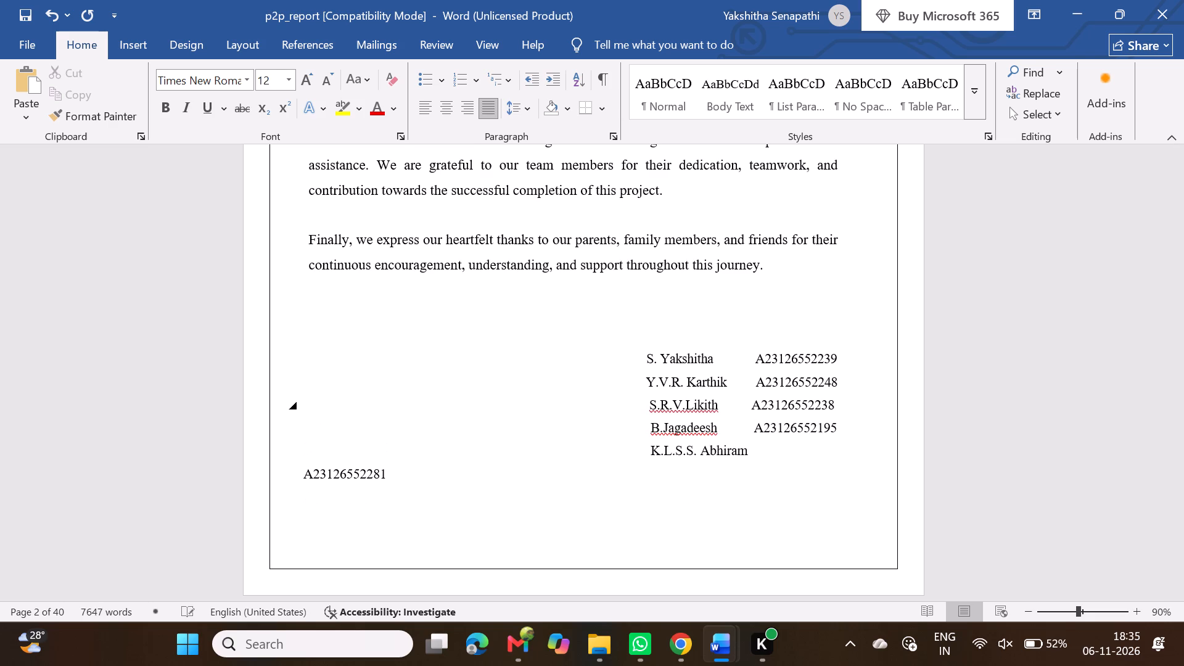
key("Down")
key("Down")
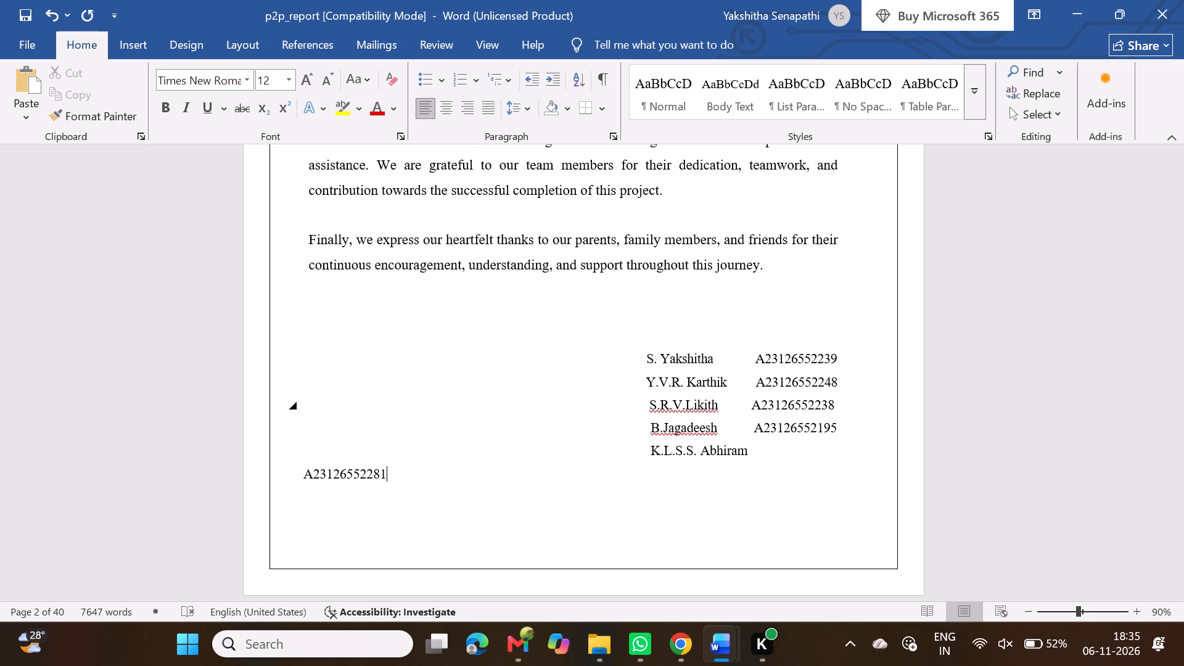
key("Home")
key("BackSpace")
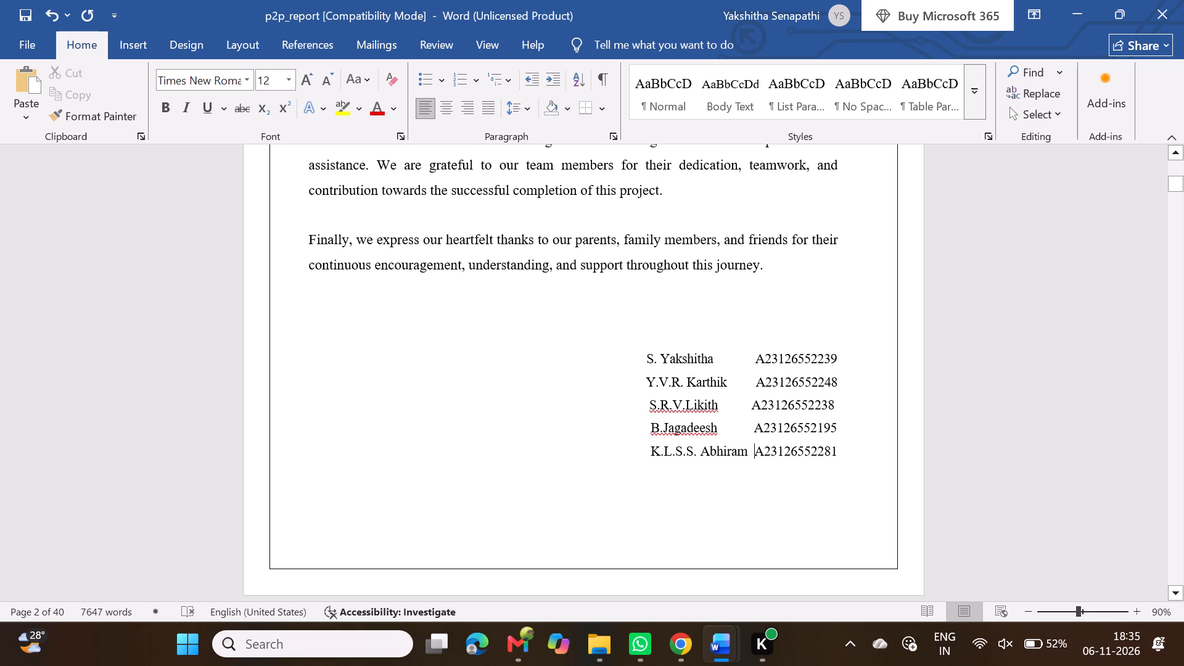
Align the third student row by removing a space before the name and adding one before the roll number.
left_click(751, 406)
key("space")
key("BackSpace")
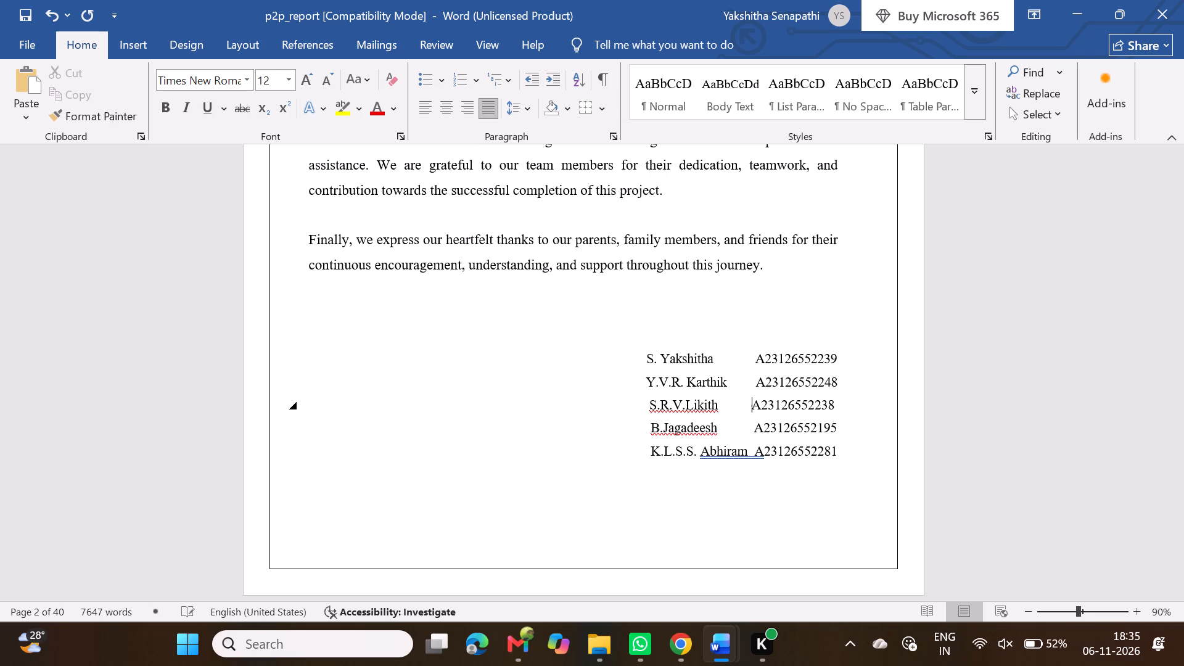
left_click(651, 405)
key("BackSpace")
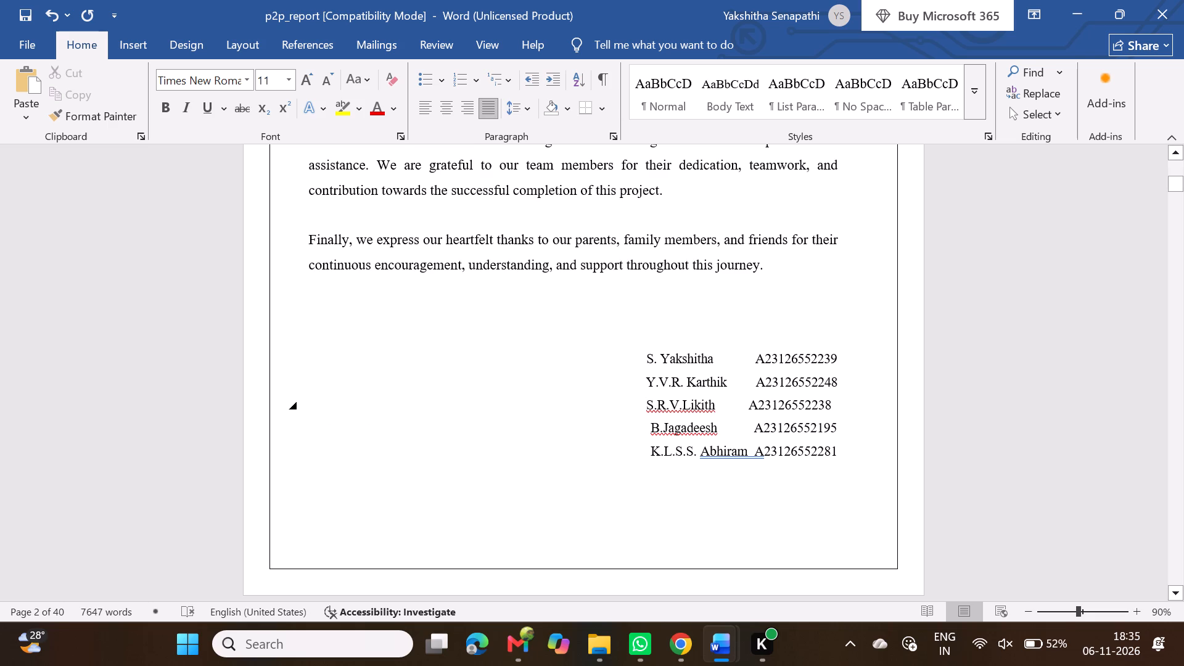
left_click(747, 407)
key("space")
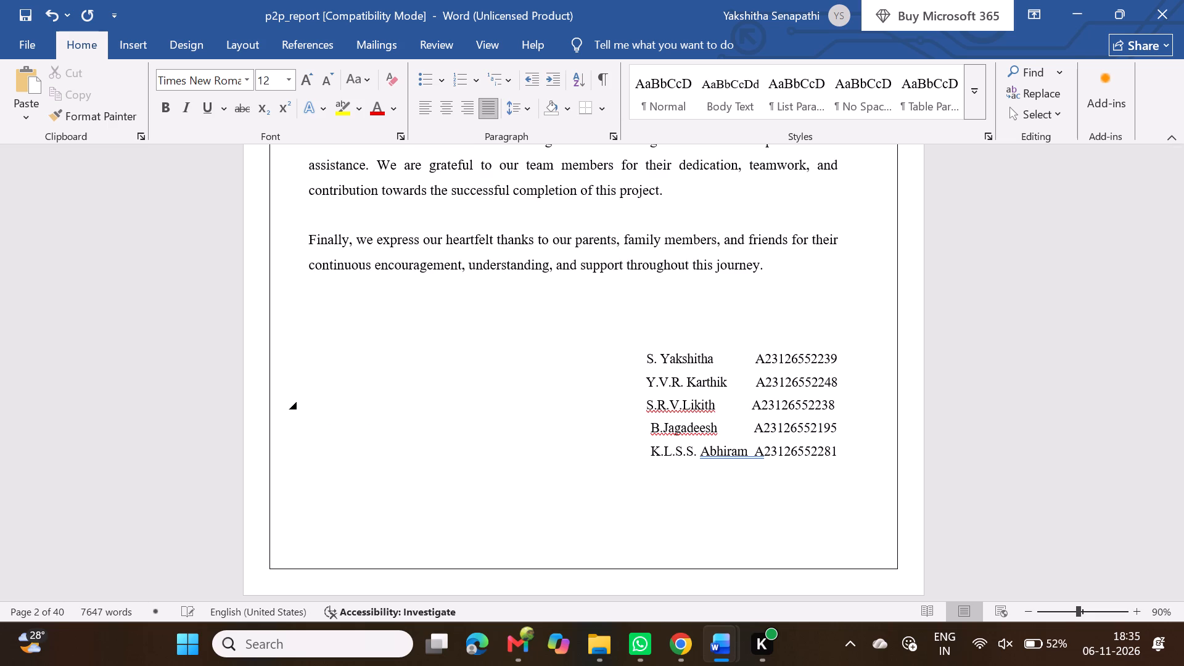
key("space")
key("BackSpace")
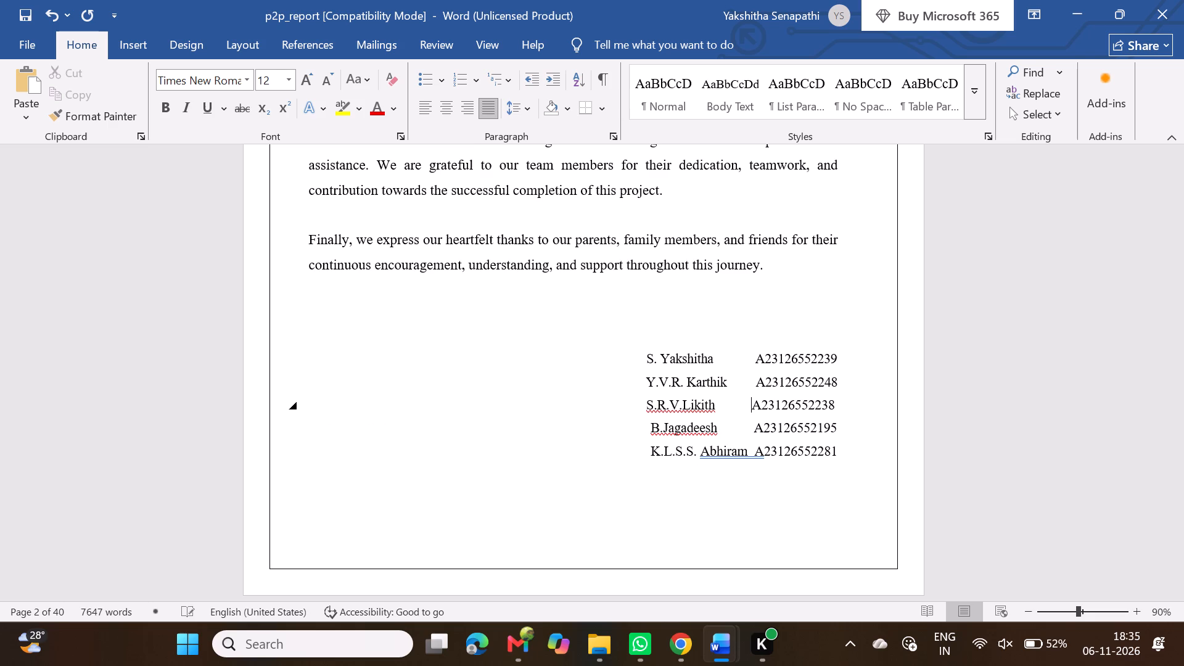
Remove one space before the roll number in the second student row.
left_click(757, 384)
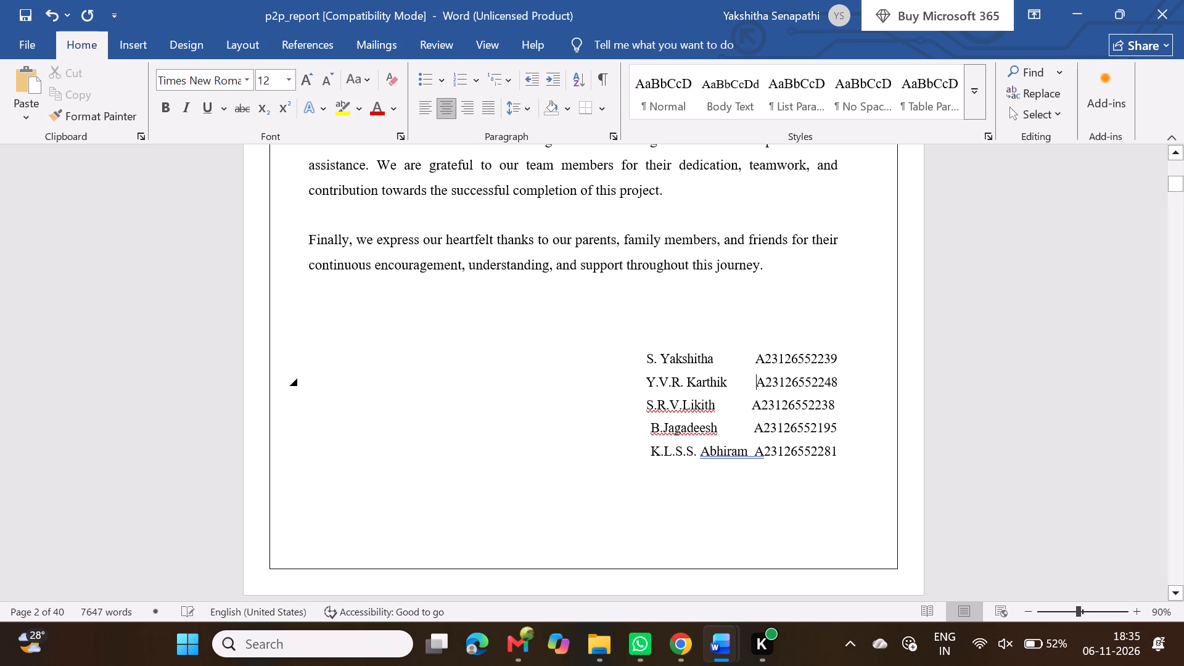
key("BackSpace")
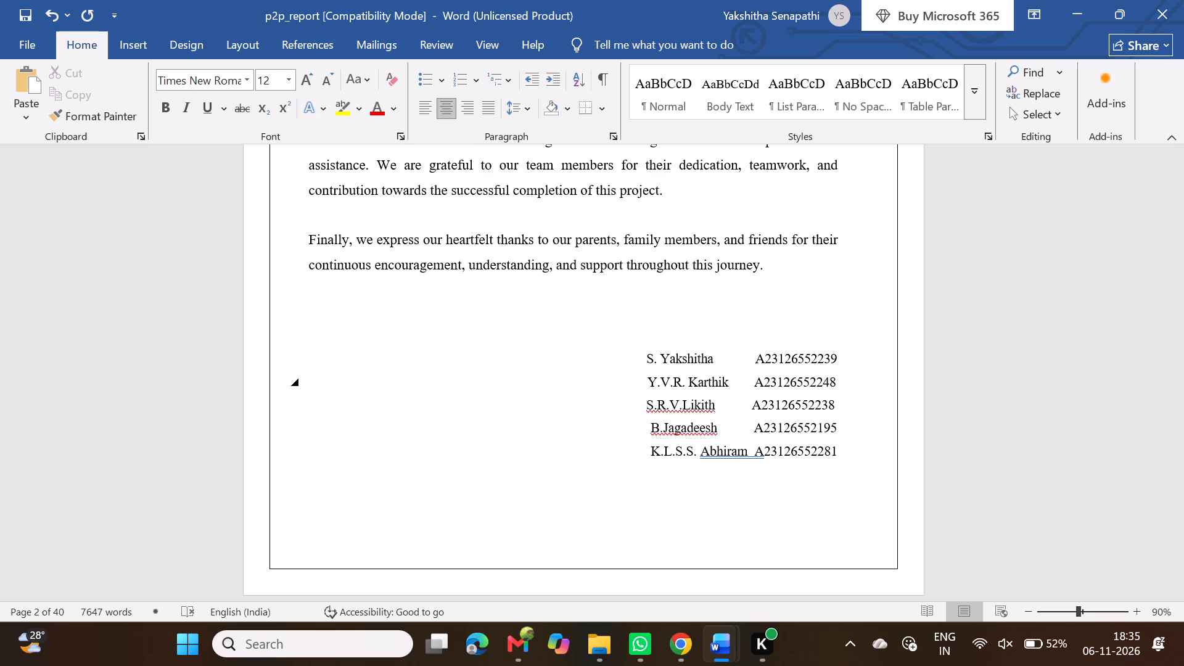
Align the fourth and fifth student rows by removing one space before each name and adding one before each roll number.
left_click(744, 458)
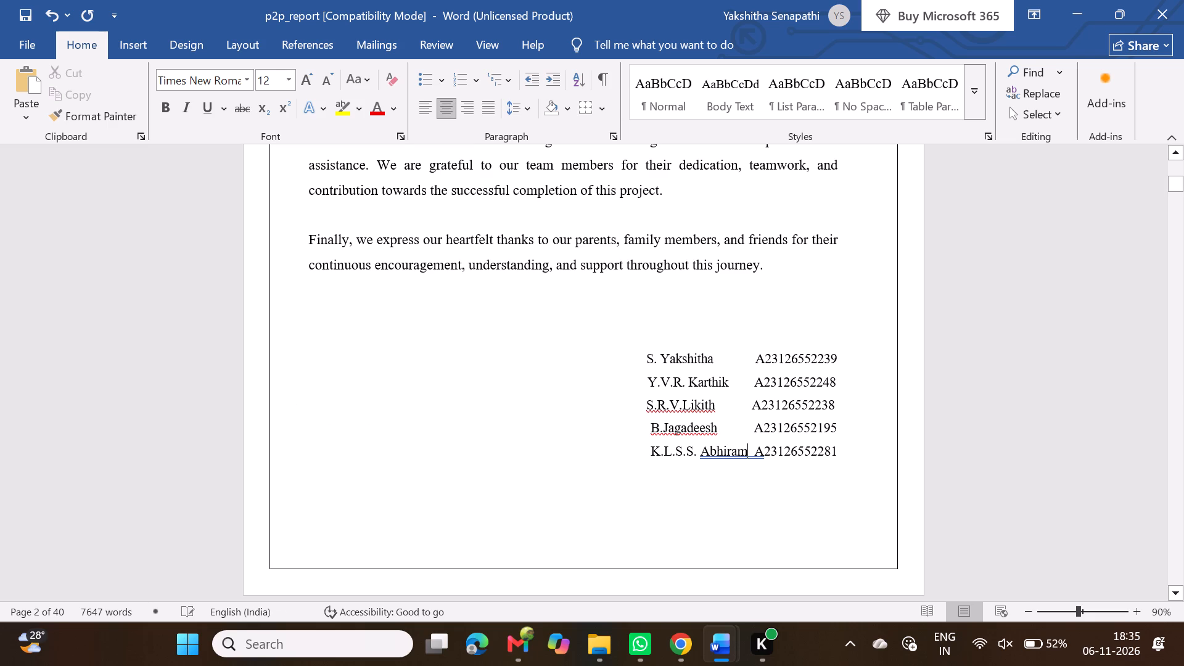
left_click(649, 427)
key("Right")
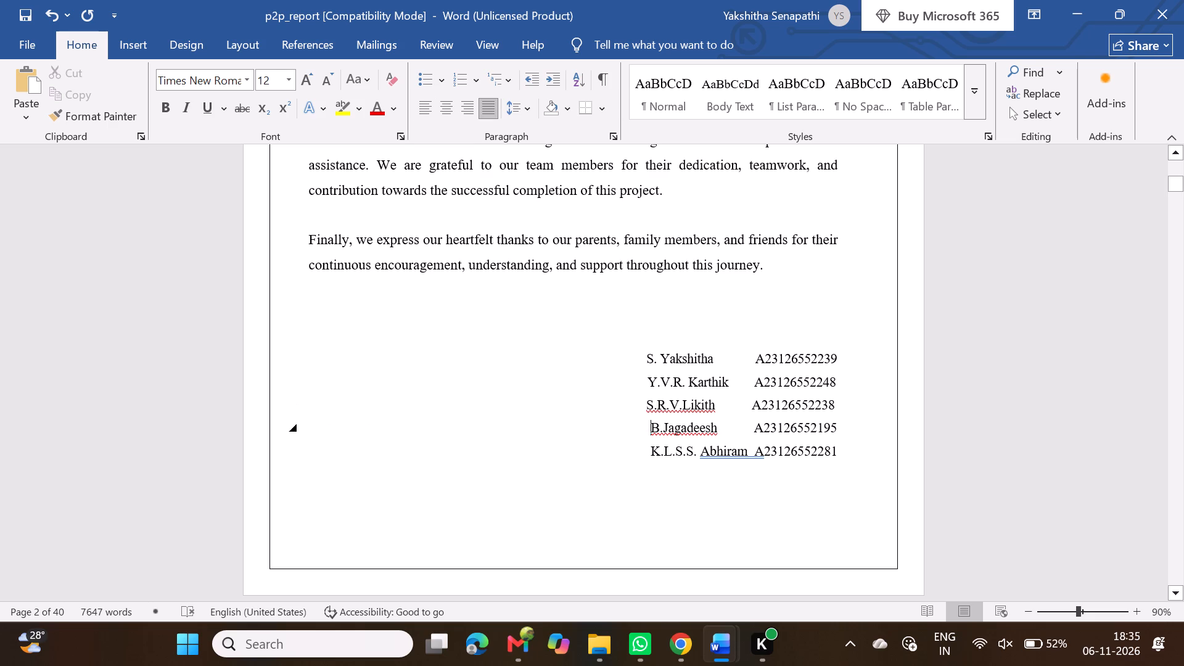
key("BackSpace")
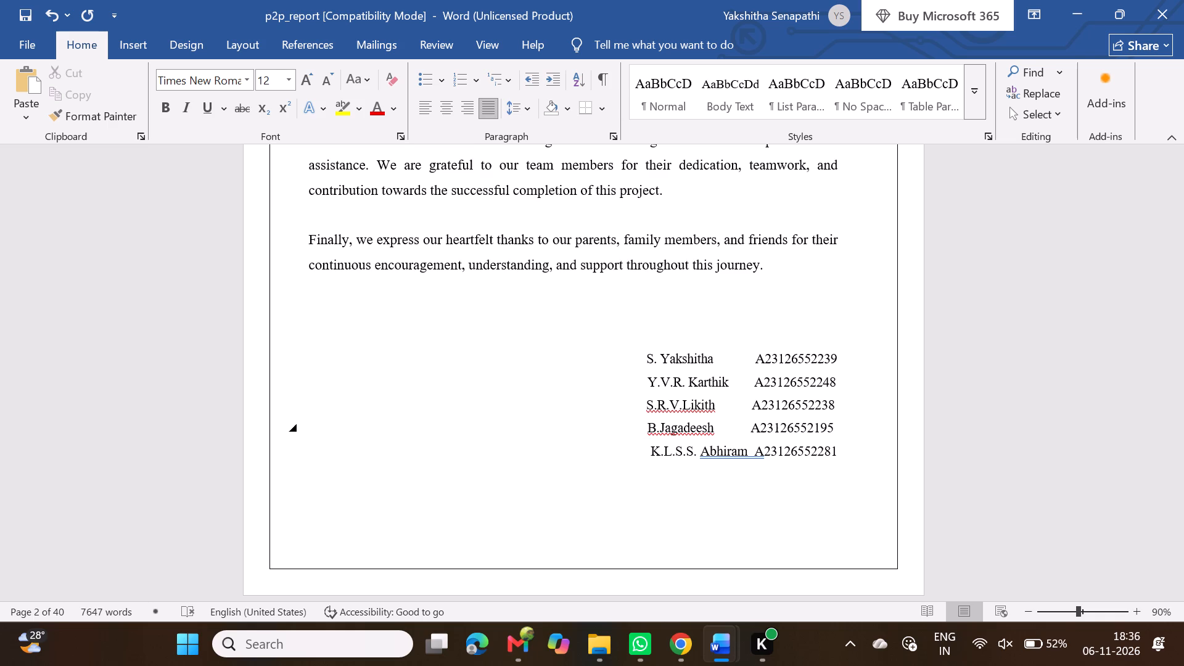
left_click(651, 454)
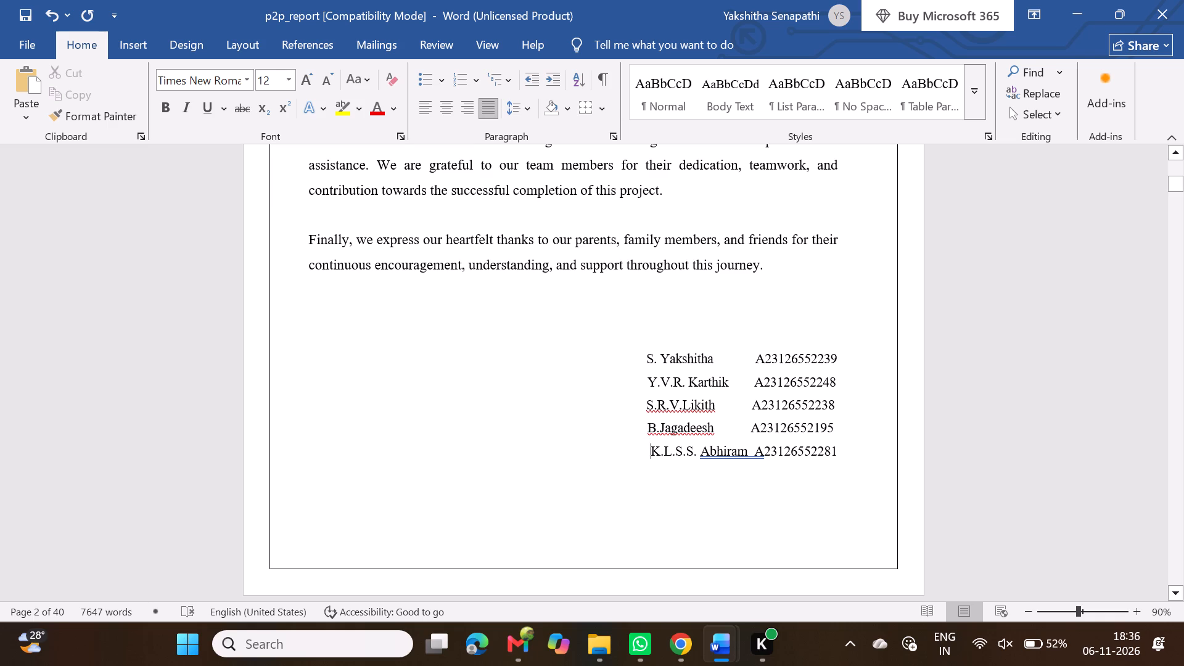
key("BackSpace")
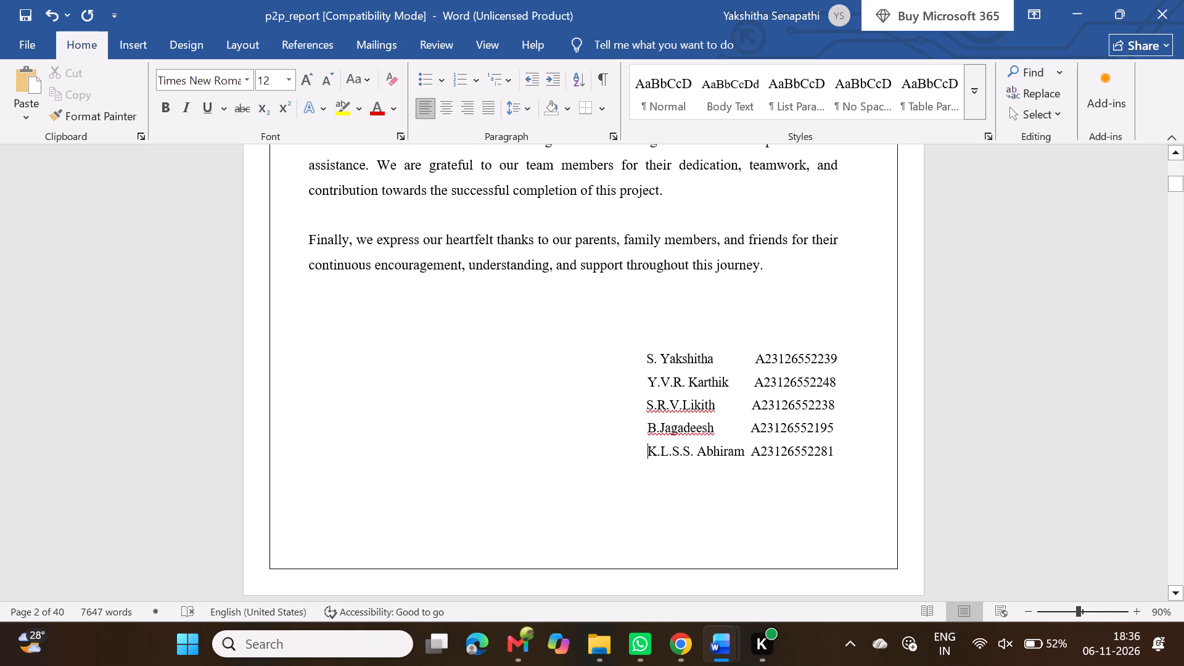
left_click(752, 453)
key("space")
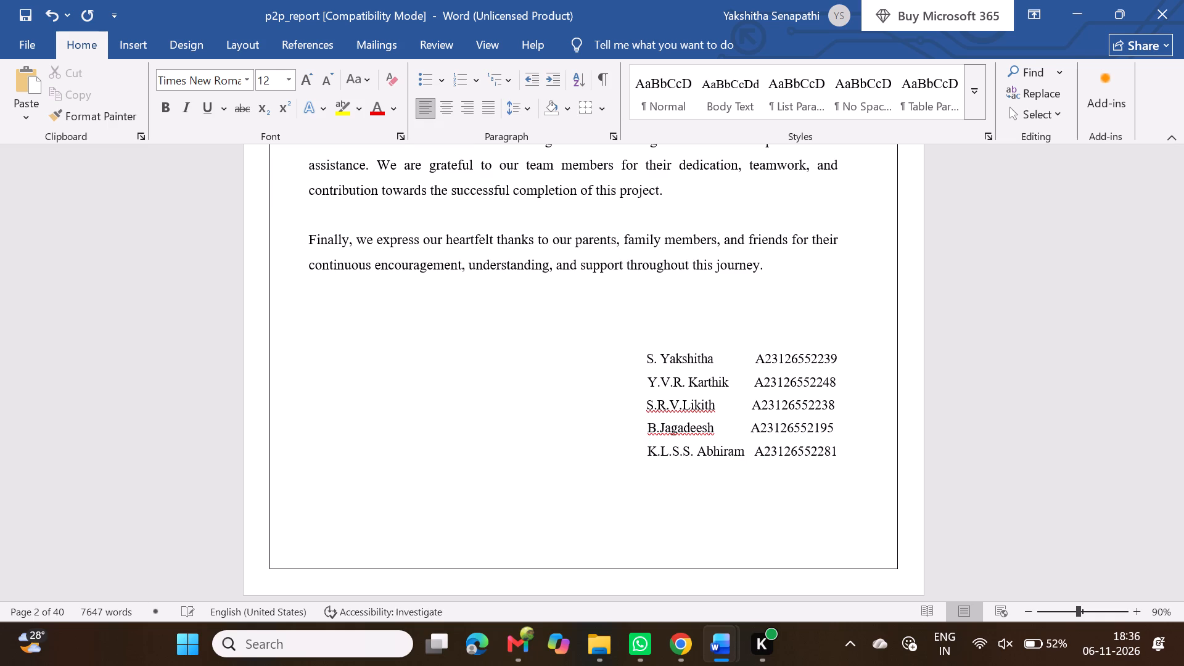
key("Up")
key("space")
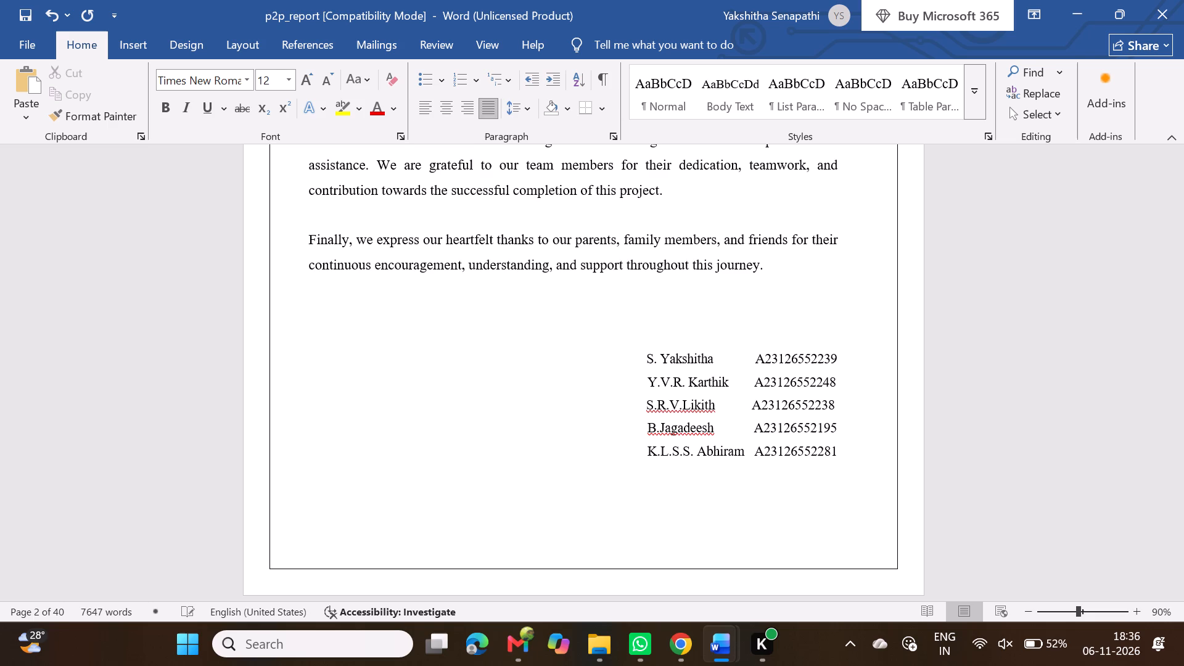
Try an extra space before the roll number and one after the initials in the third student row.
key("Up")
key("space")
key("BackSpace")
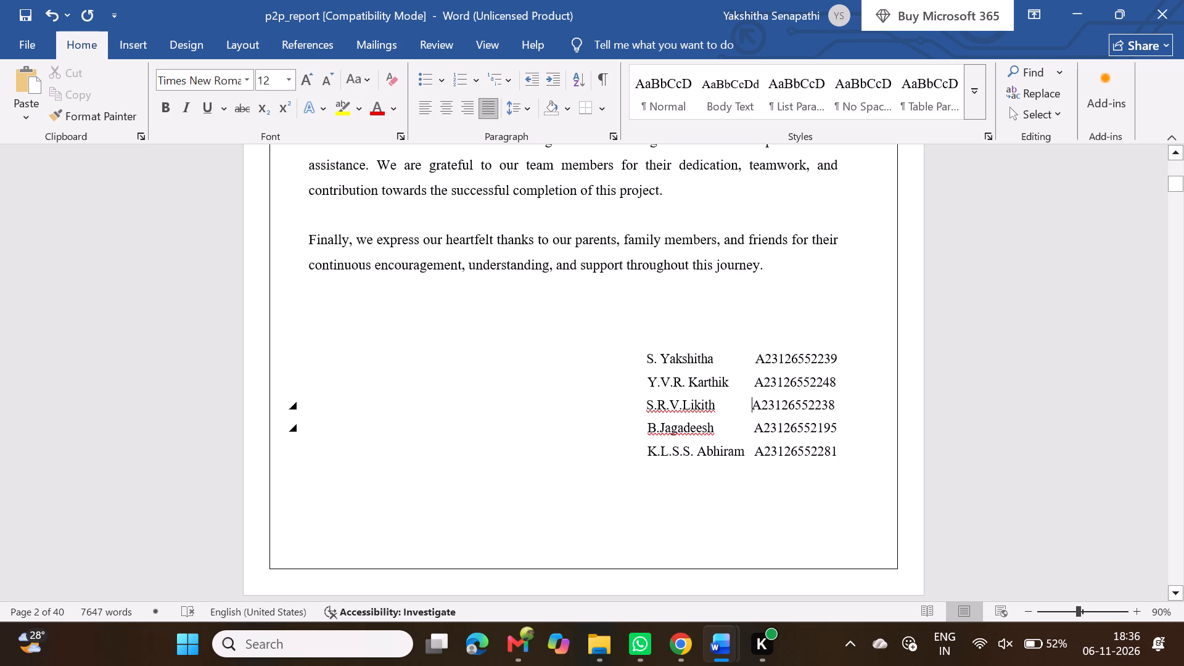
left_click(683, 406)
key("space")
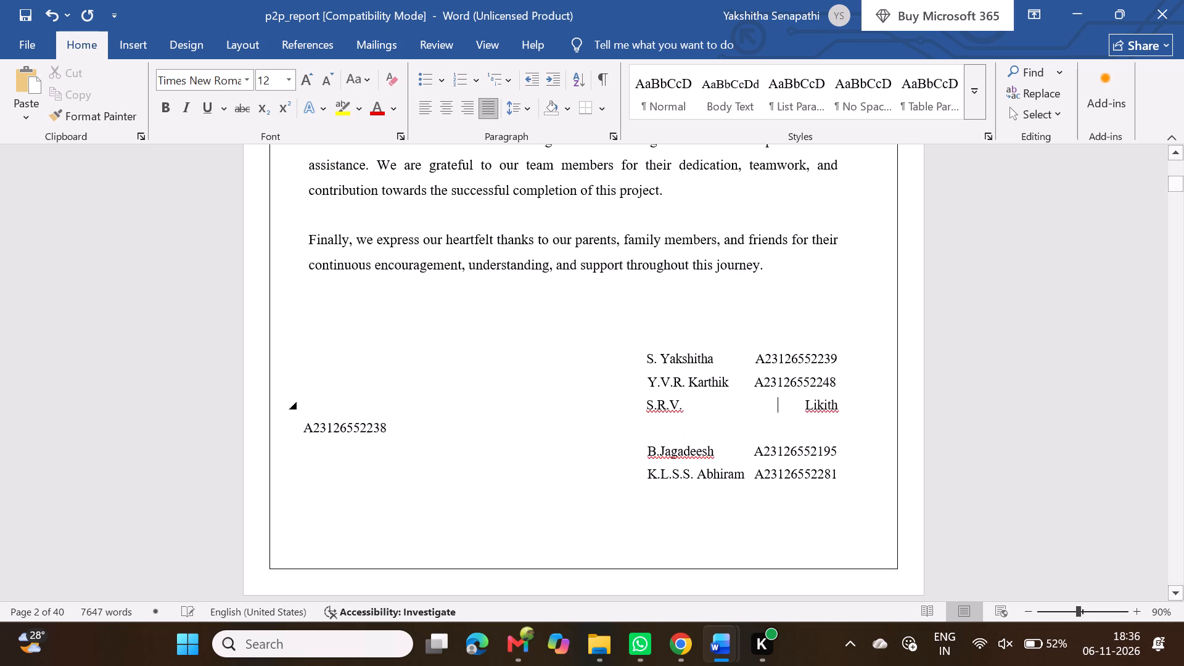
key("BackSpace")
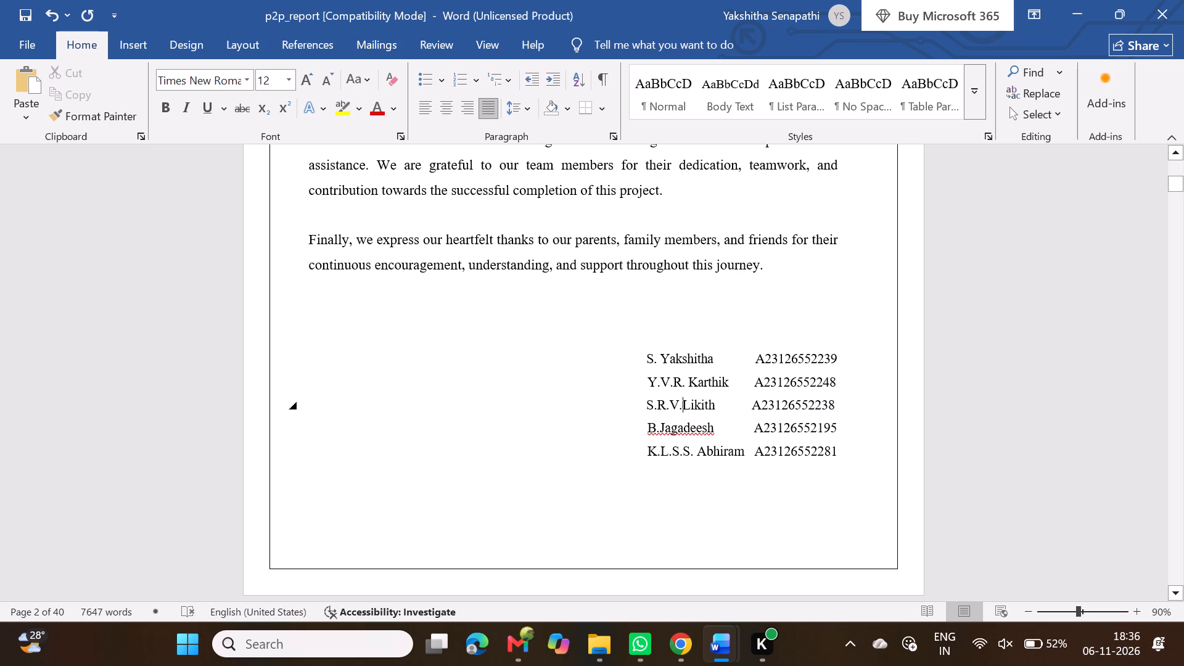
Review the table of contents from Abstract through References for its layout and entries.
left_click(672, 427)
scroll(783, 443, "down", 3)
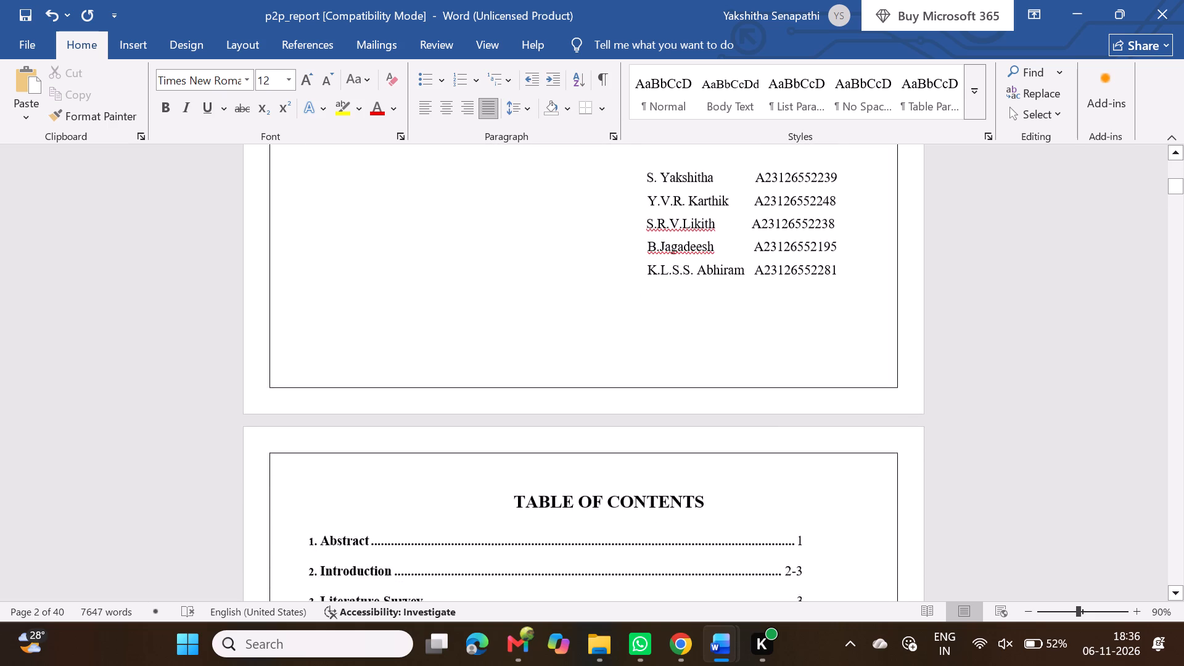
scroll(783, 443, "down", 2)
scroll(783, 443, "down", 1, "ctrl")
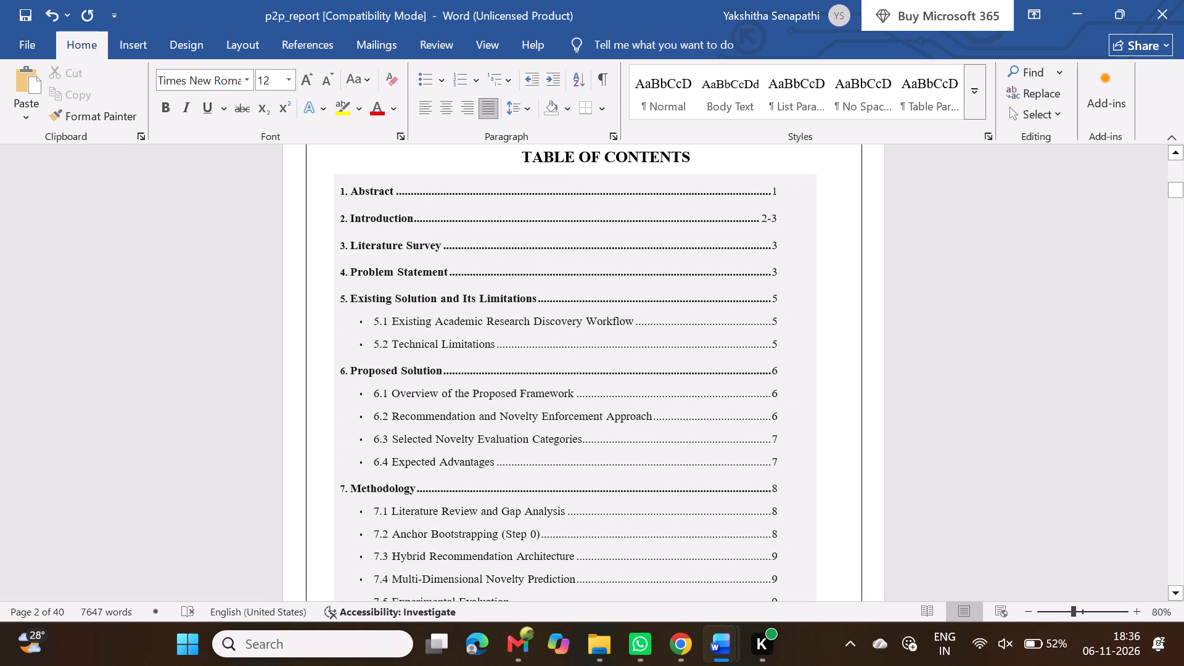
left_click(698, 420)
left_click(588, 373)
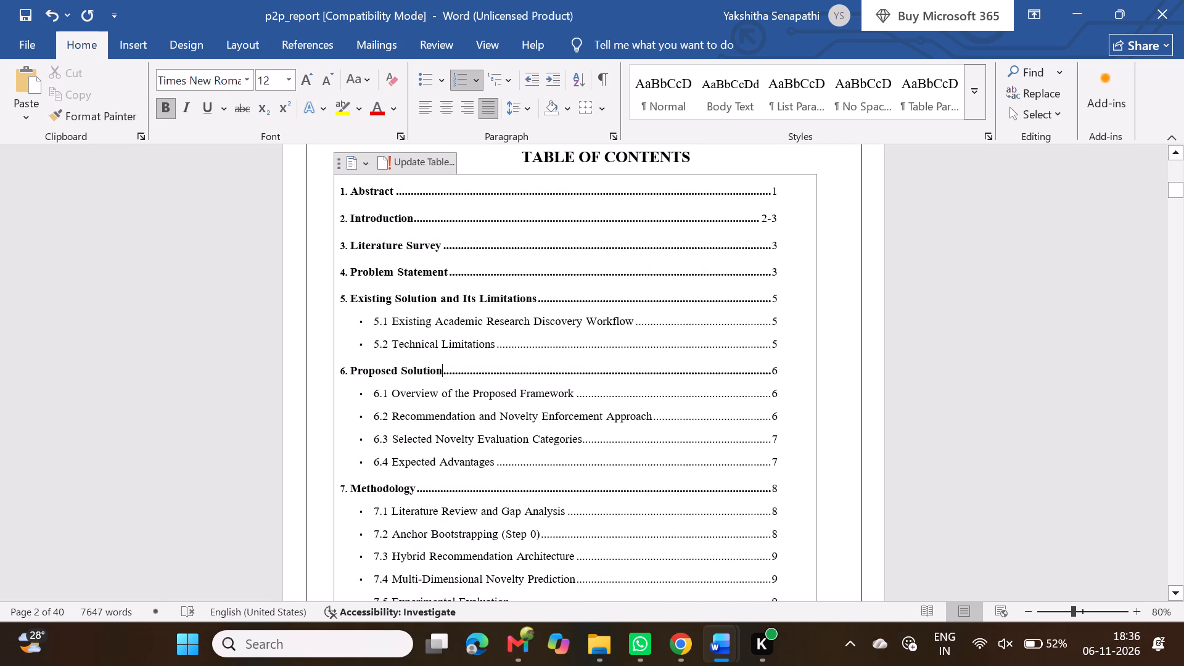
scroll(588, 373, "down", 1)
left_click(429, 263)
scroll(429, 263, "down", 1)
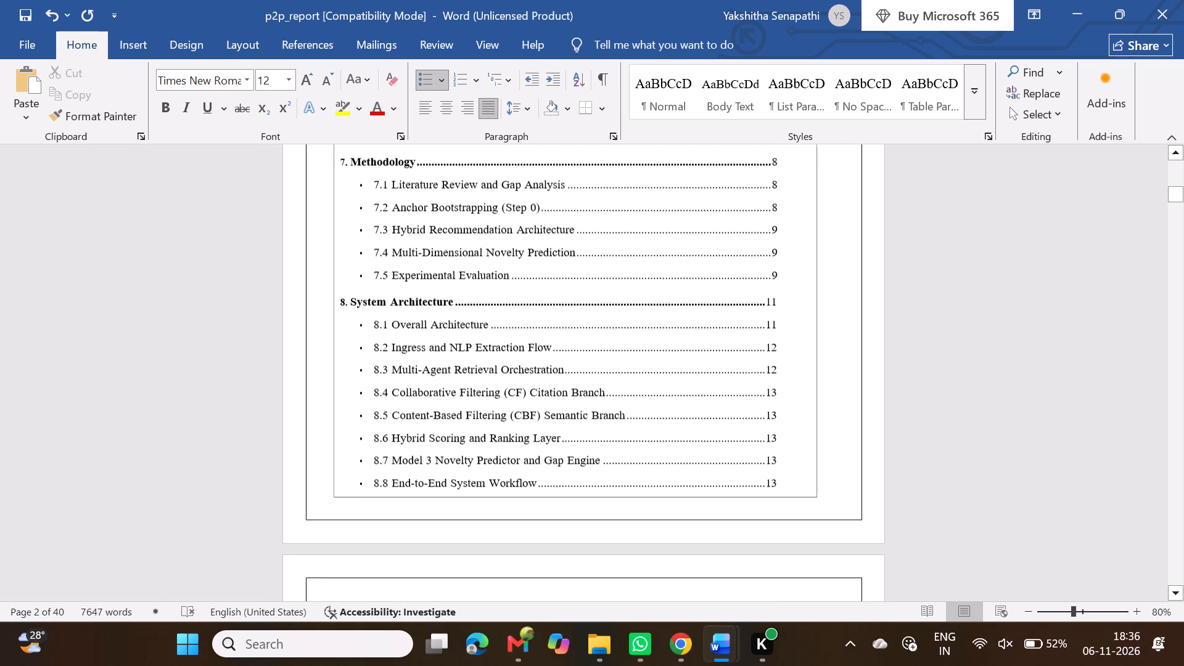
scroll(429, 263, "down", 3)
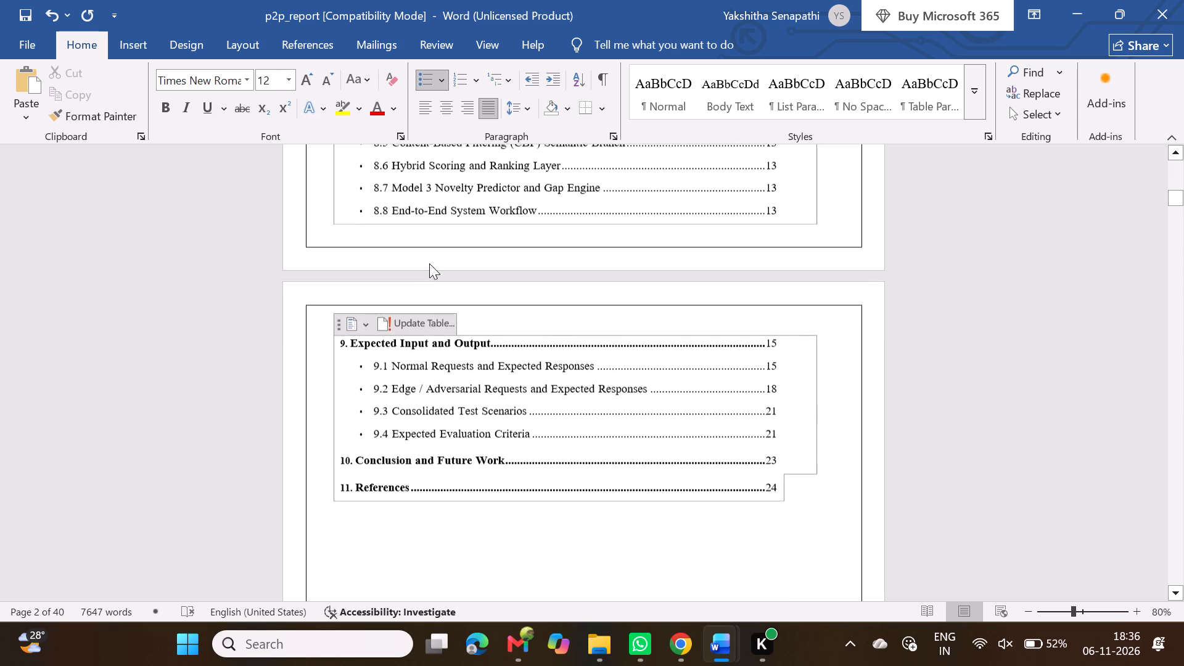
Review the Abstract and Introduction pages, including the numbered core contributions, for layout and formatting.
scroll(429, 263, "down", 2)
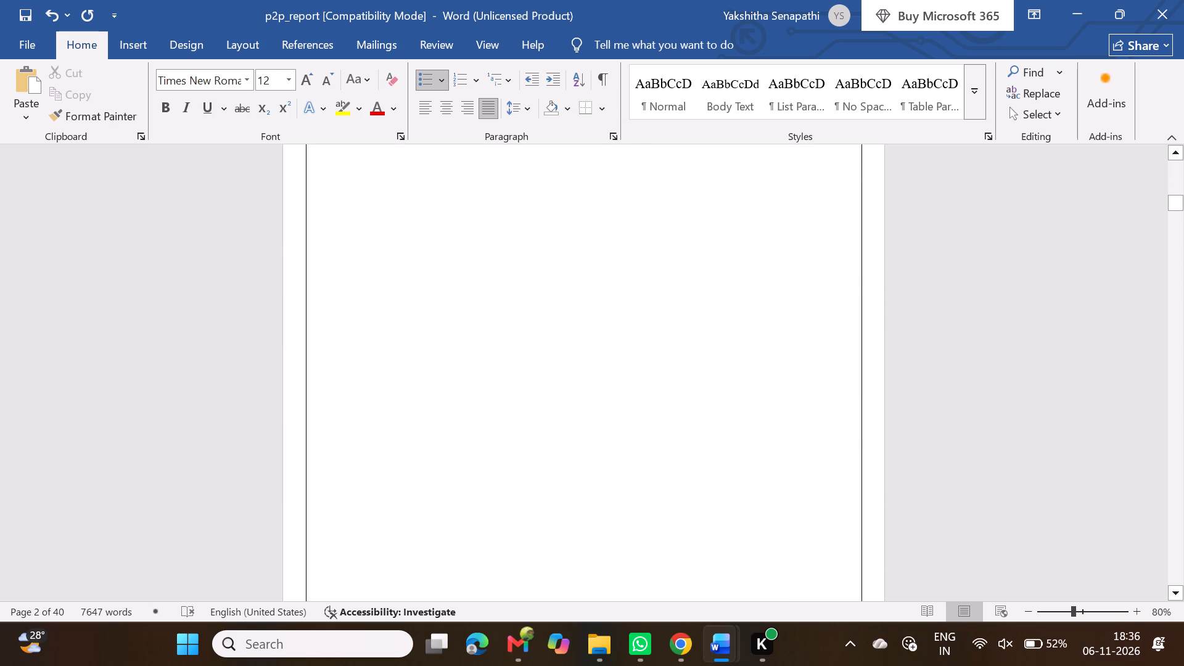
scroll(429, 263, "down", 3)
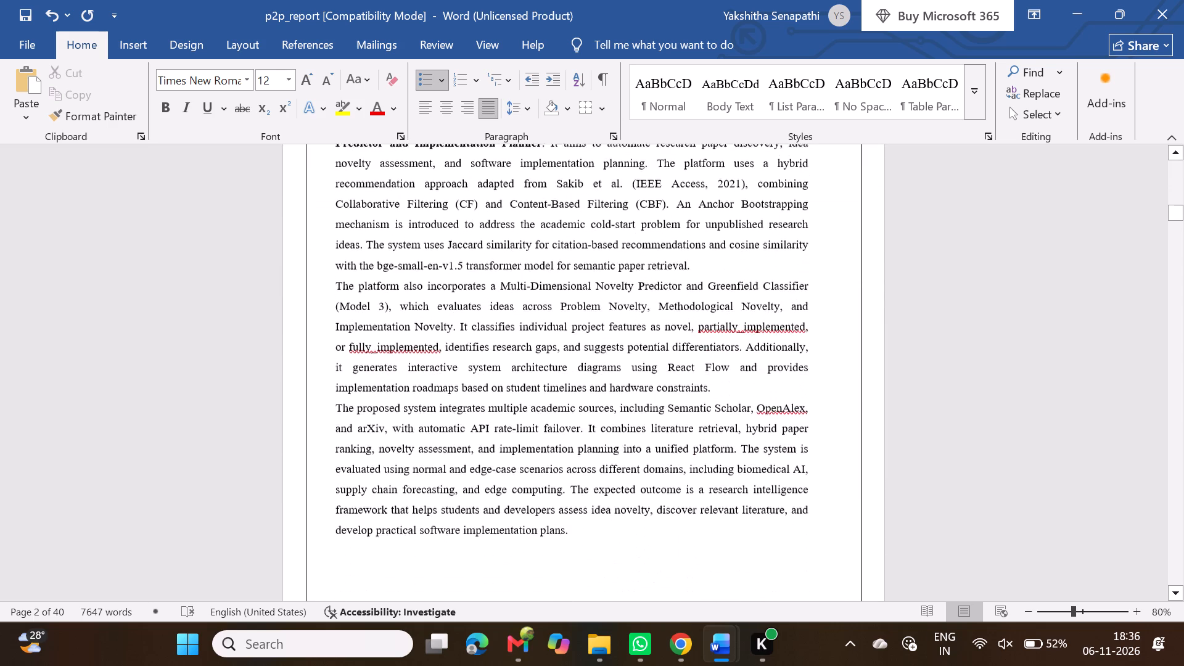
scroll(429, 263, "down", 4)
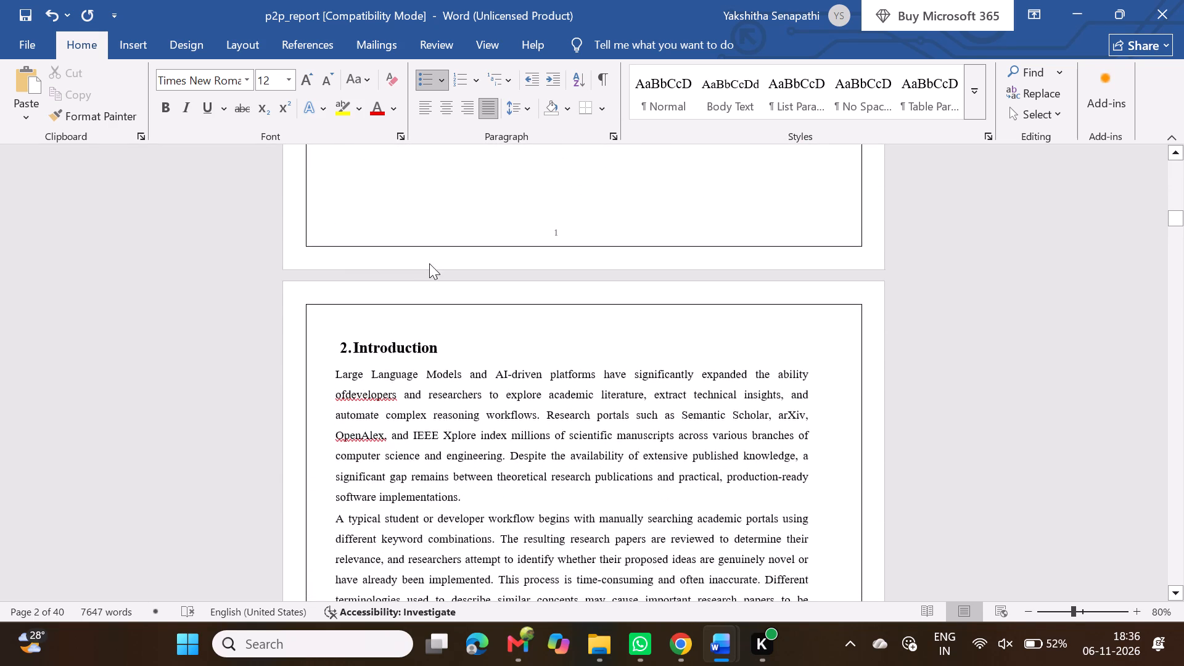
scroll(429, 263, "down", 5)
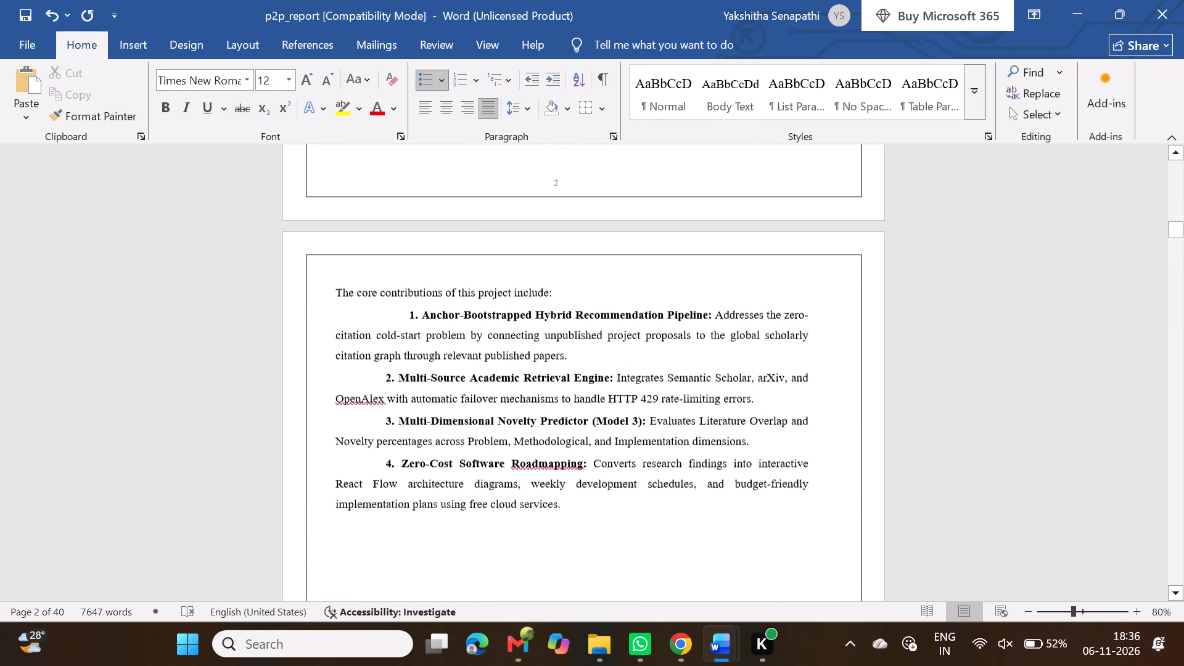
scroll(429, 263, "down", 1)
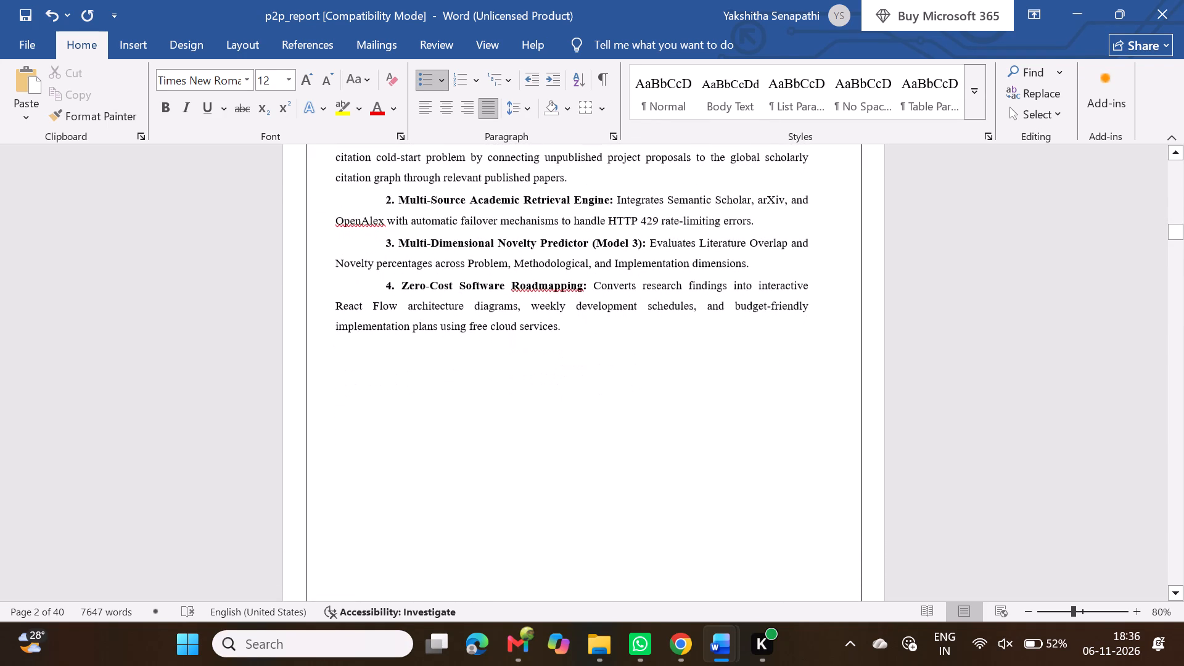
right_click(429, 263)
left_click(737, 329)
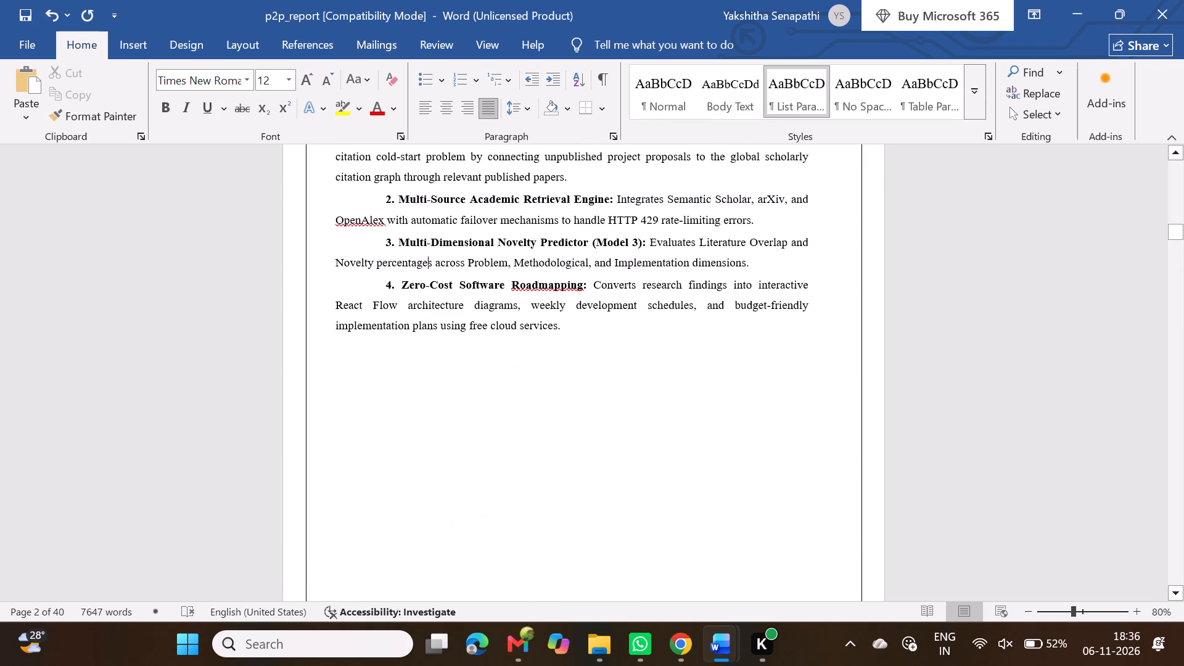
Delete the "Table : Literature Survey" caption line above the table in section 3.
scroll(737, 329, "down", 4)
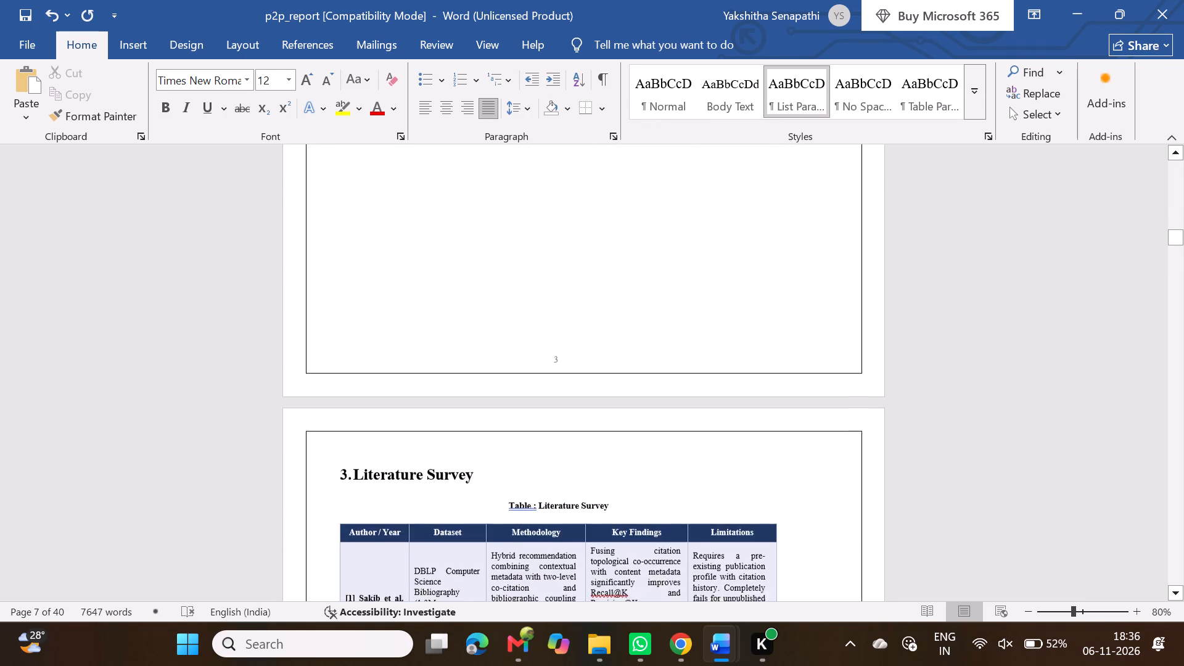
scroll(737, 329, "down", 2)
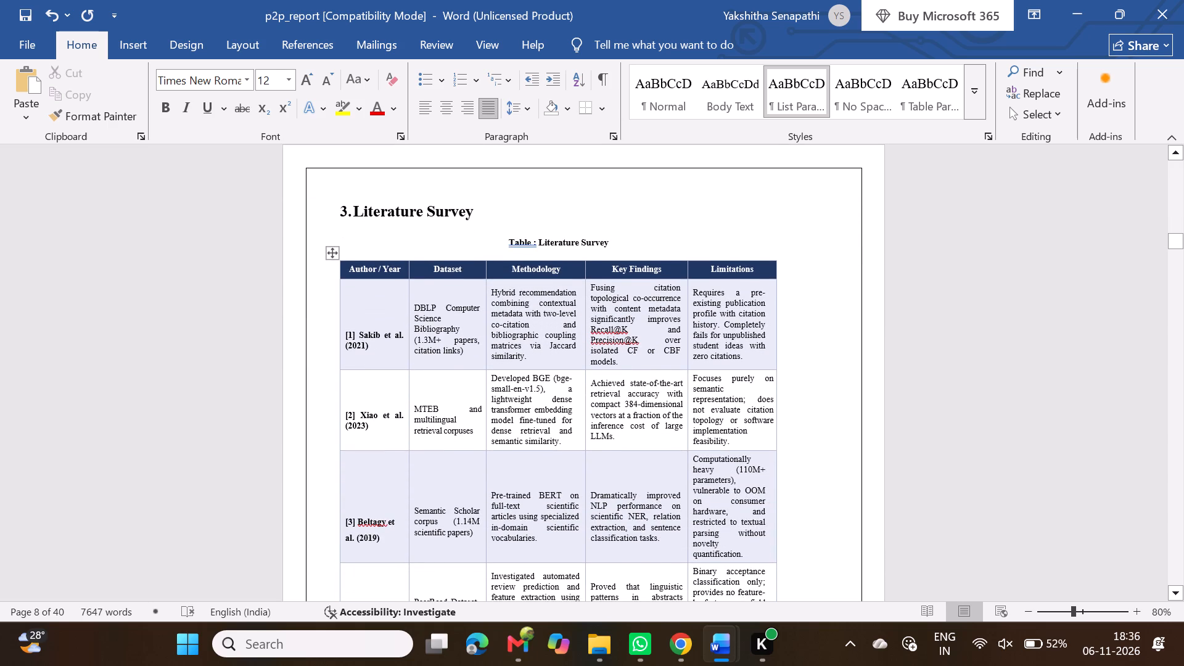
scroll(737, 329, "down", 1)
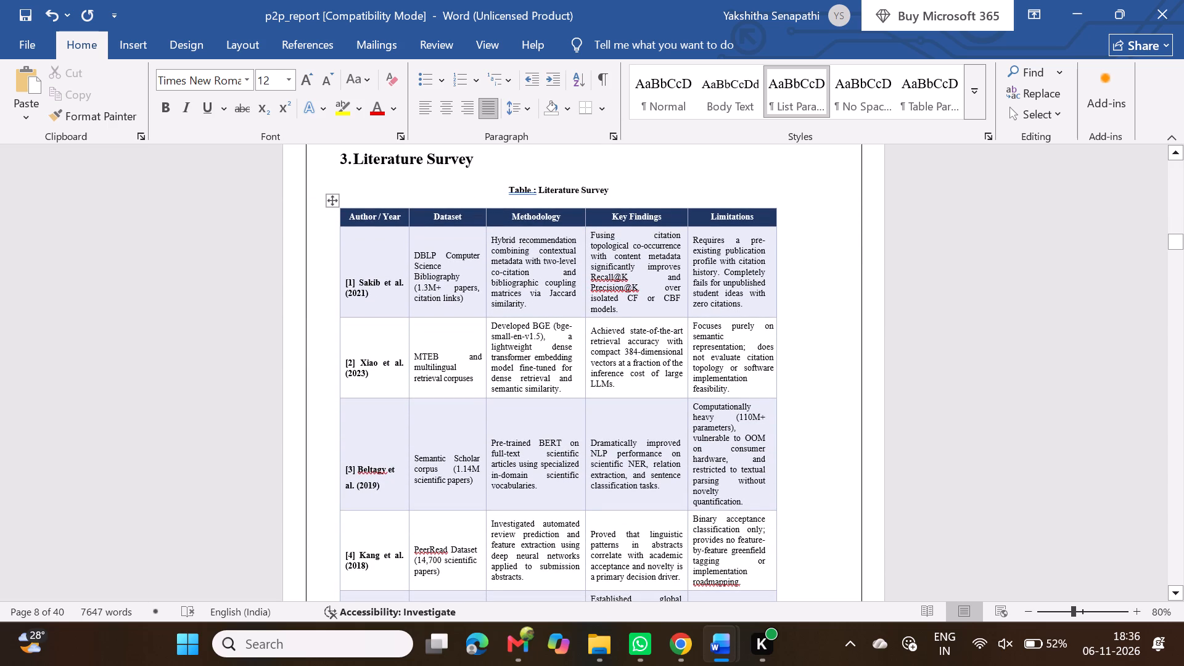
left_click(615, 182)
left_click_drag(615, 186, 558, 186)
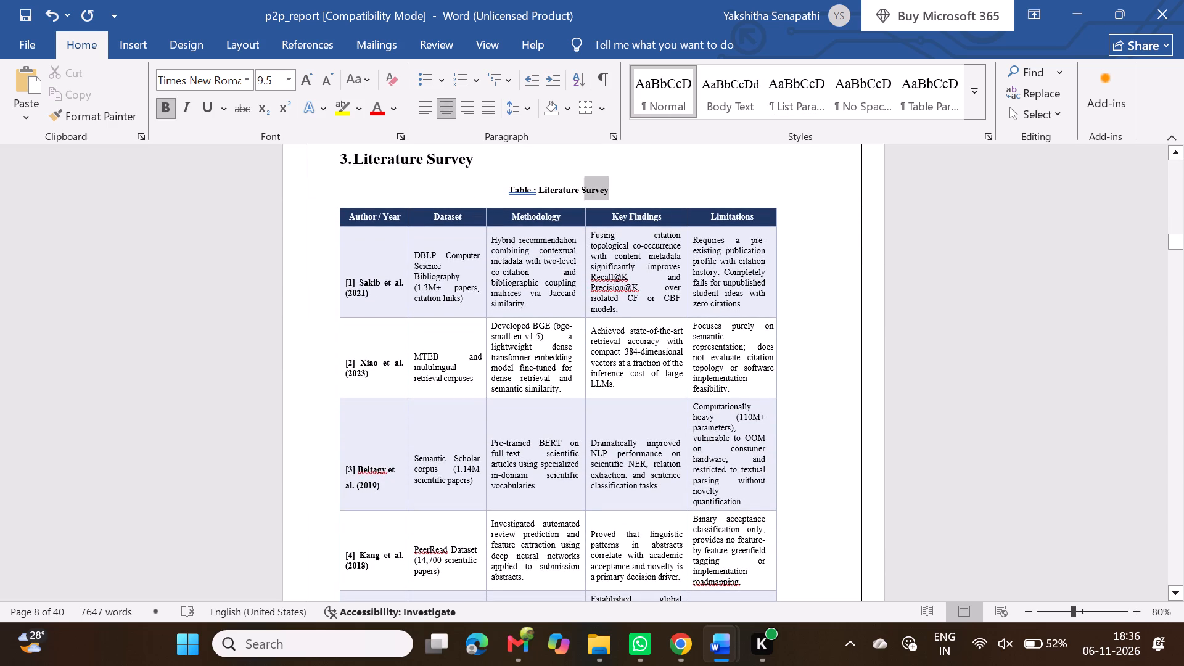
left_click_drag(558, 186, 506, 190)
key("BackSpace")
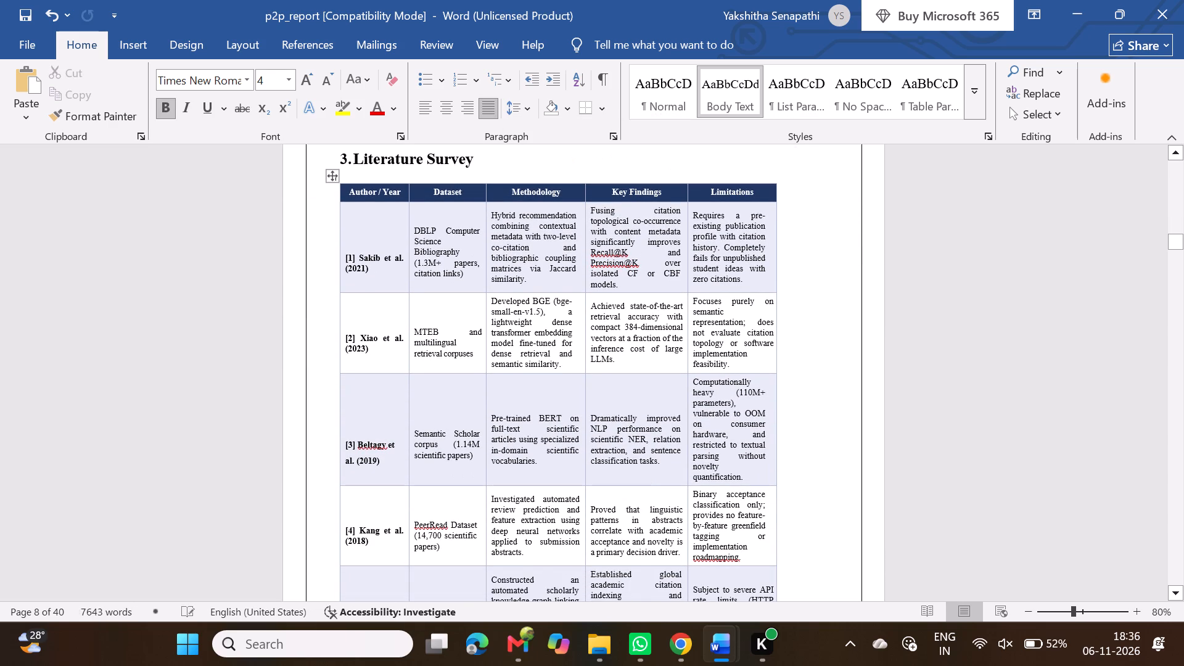
Insert a blank line below the literature survey table to push the Problem Statement heading onto the next page.
scroll(615, 297, "down", 3)
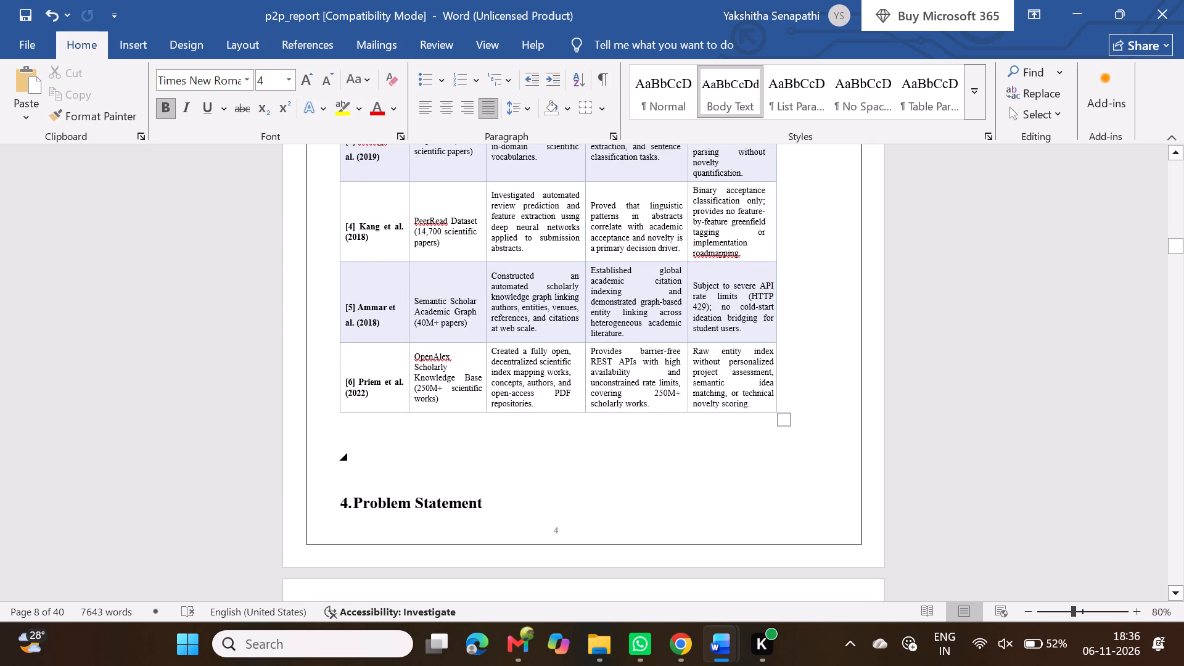
left_click(457, 468)
key("Return")
Review the layout and numbering of the Problem Statement and Existing Solution sections up to the Proposed Solution heading.
scroll(457, 468, "down", 1)
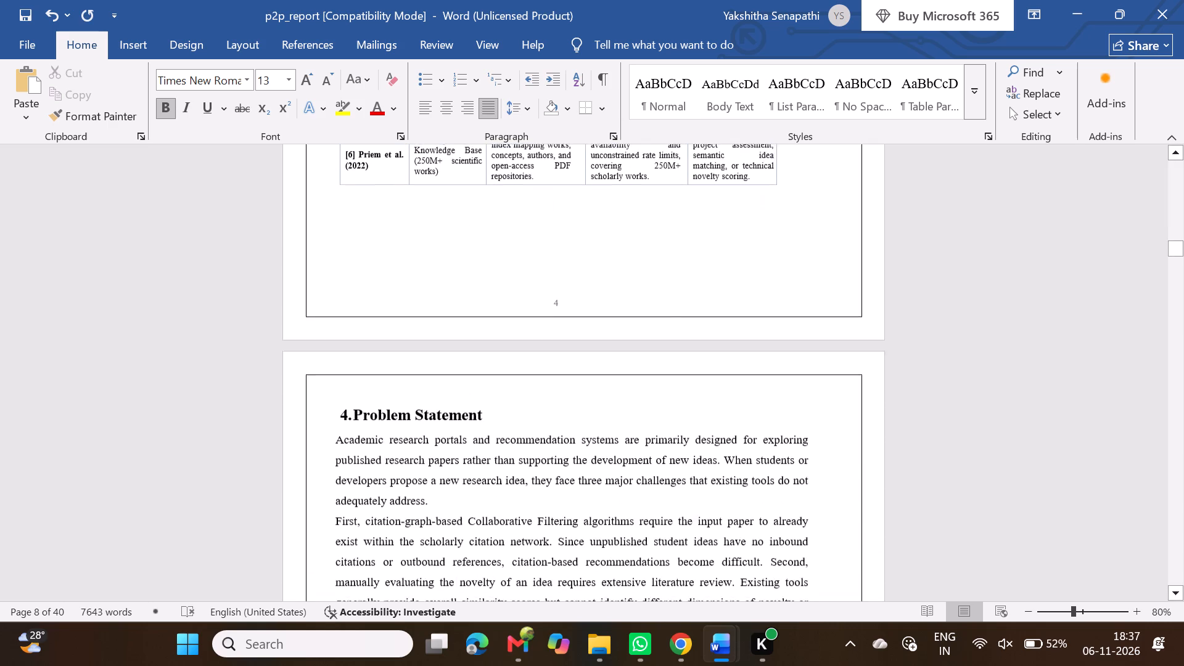
scroll(457, 468, "down", 3)
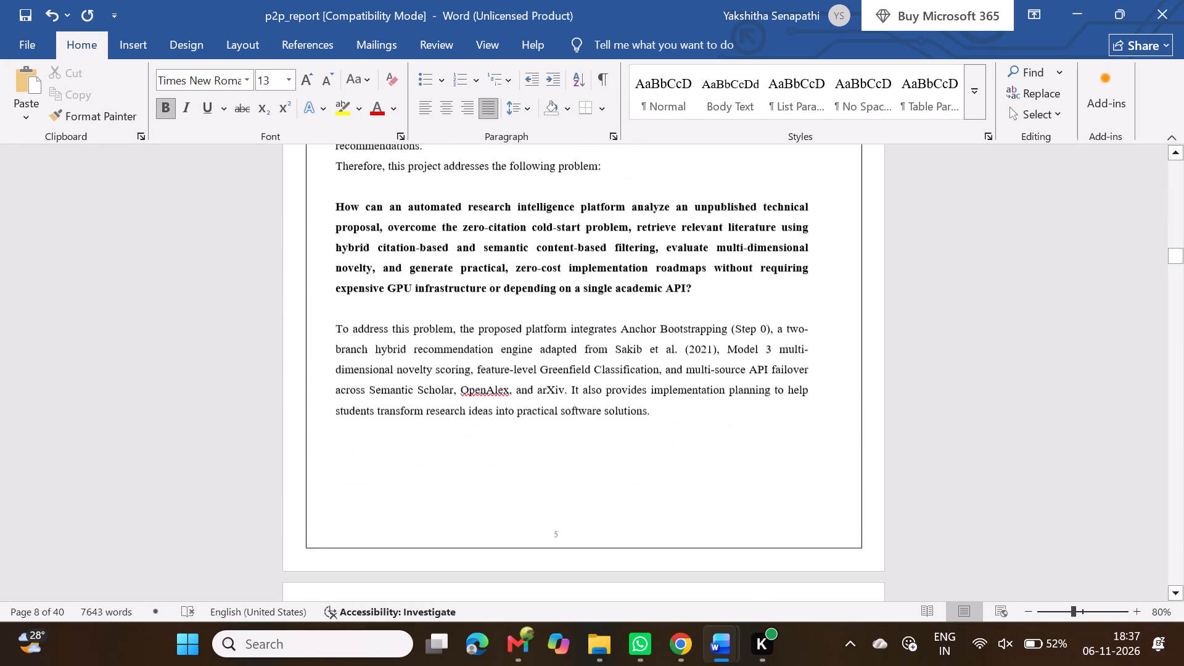
scroll(457, 468, "down", 2)
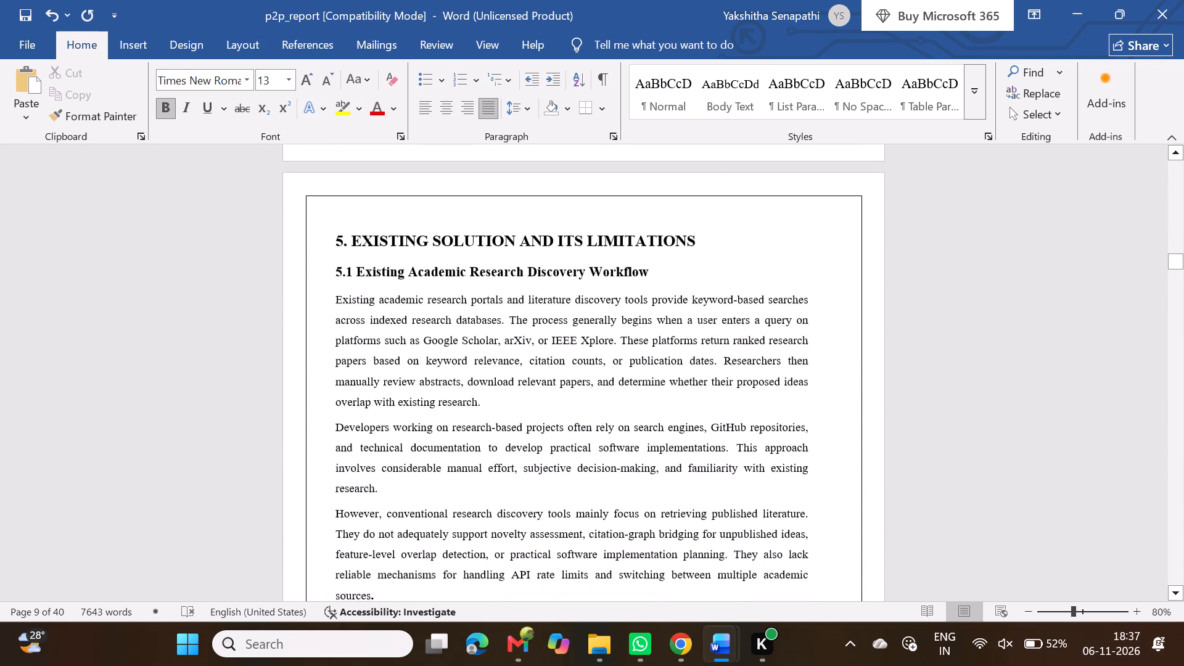
scroll(457, 468, "down", 2)
scroll(457, 468, "up", 1)
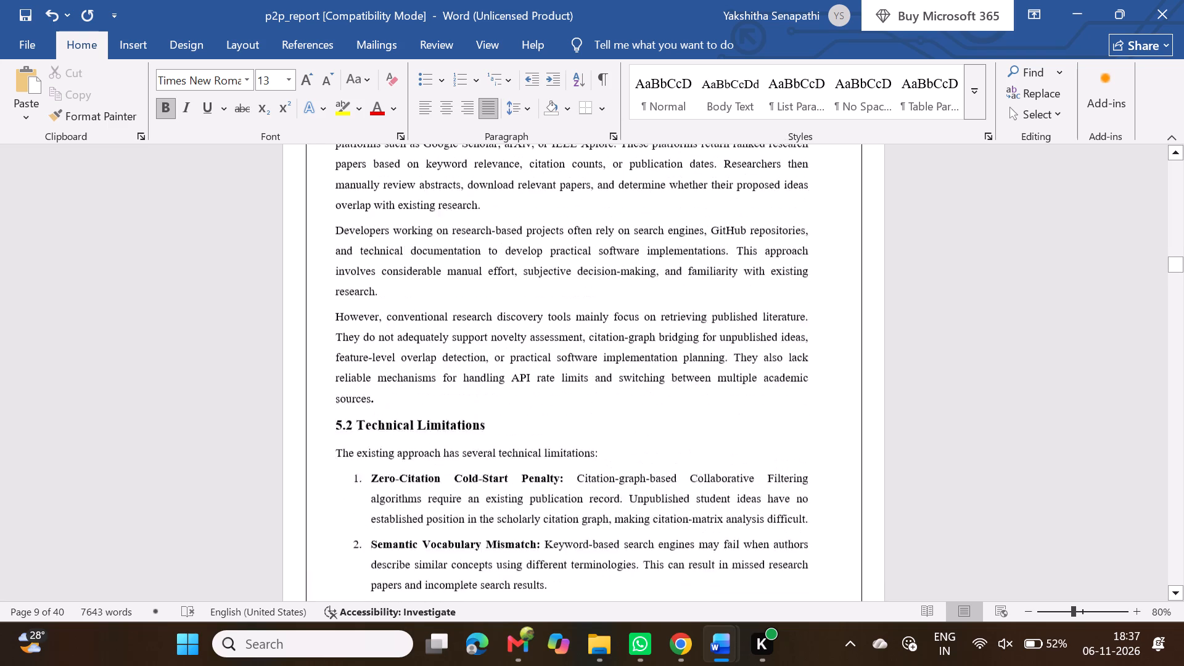
left_click(398, 462)
scroll(398, 462, "up", 1)
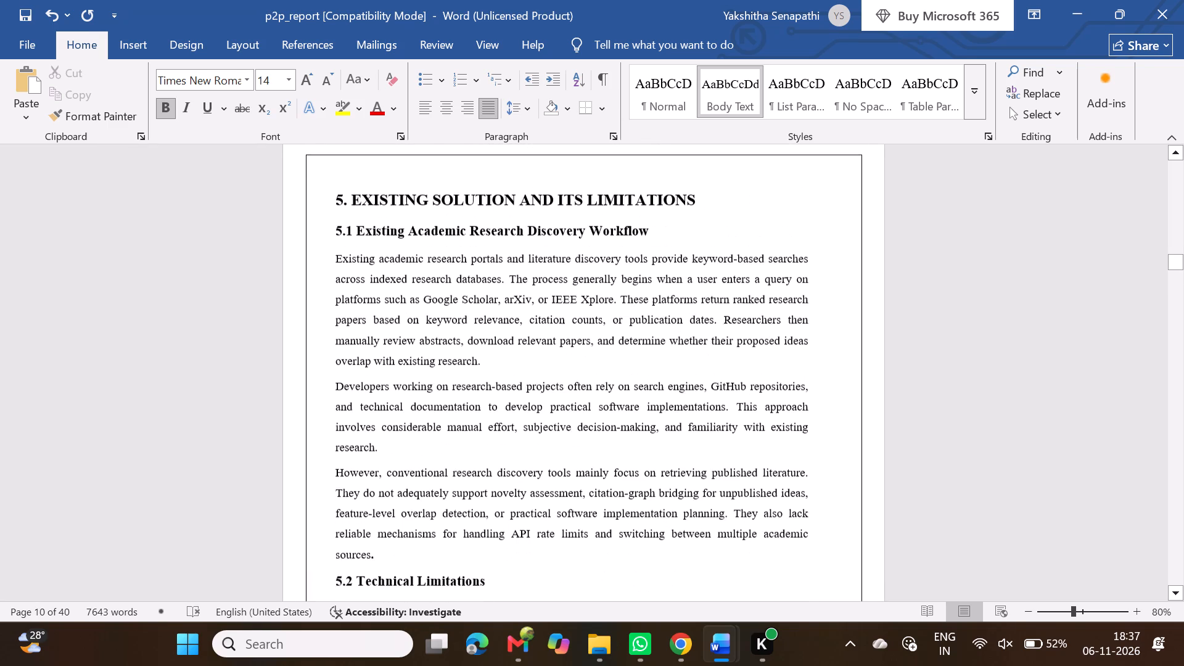
left_click(448, 245)
scroll(448, 245, "down", 1)
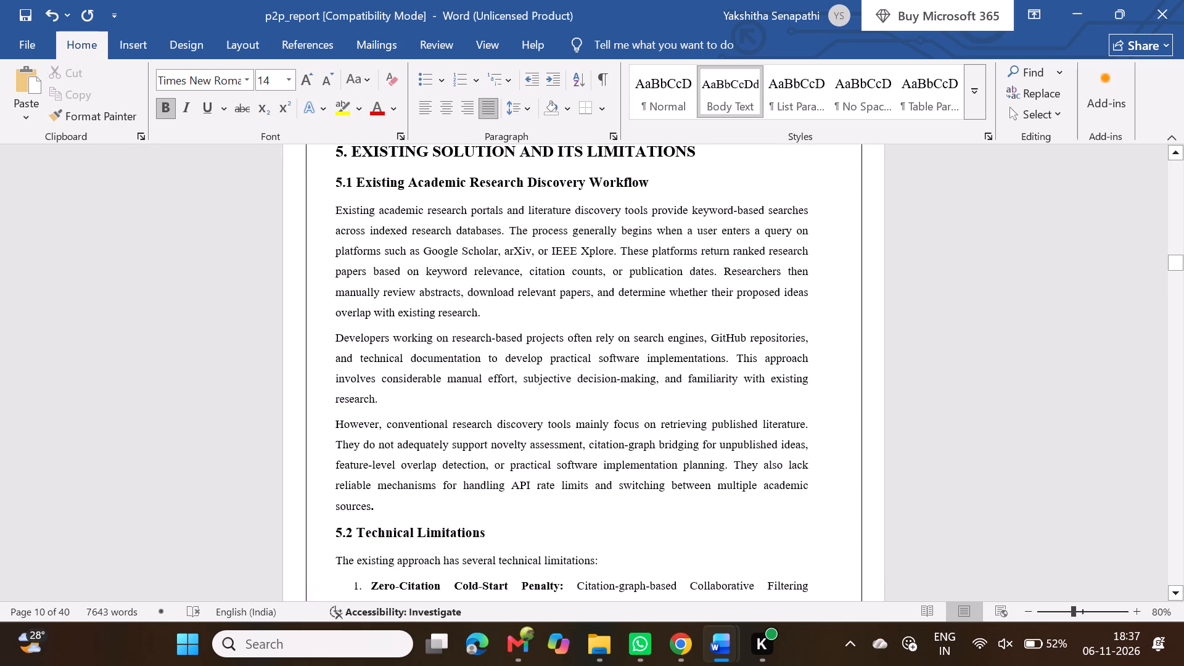
left_click(476, 287)
scroll(476, 287, "down", 3)
left_click(506, 296)
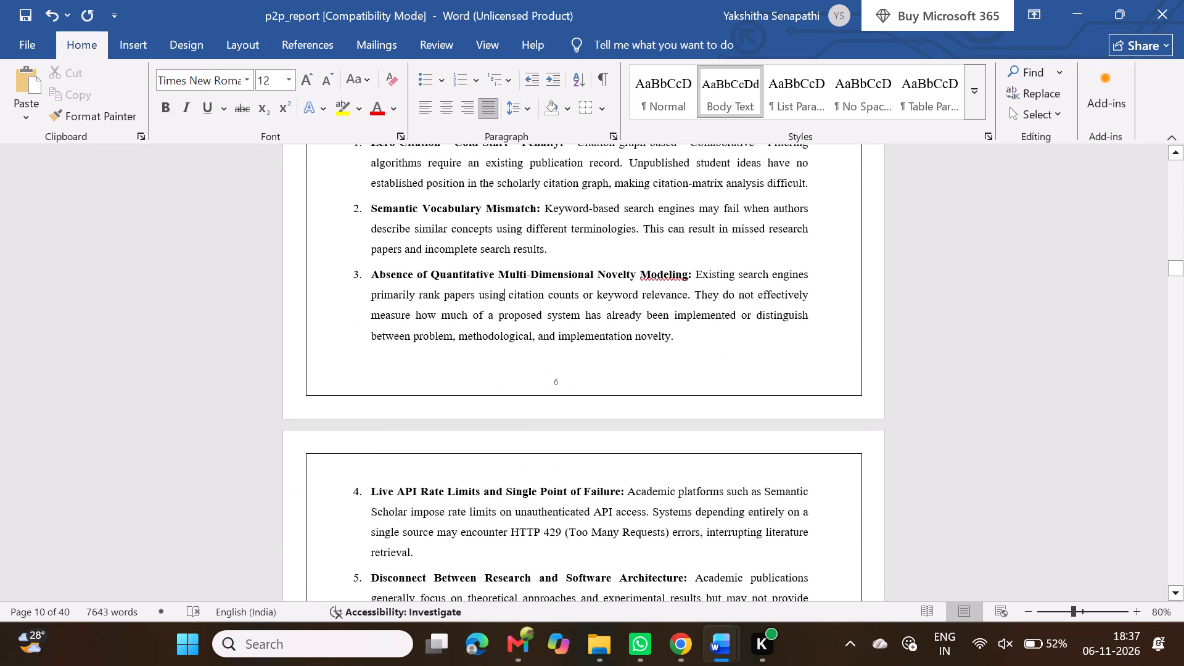
scroll(506, 296, "down", 1)
left_click(514, 360)
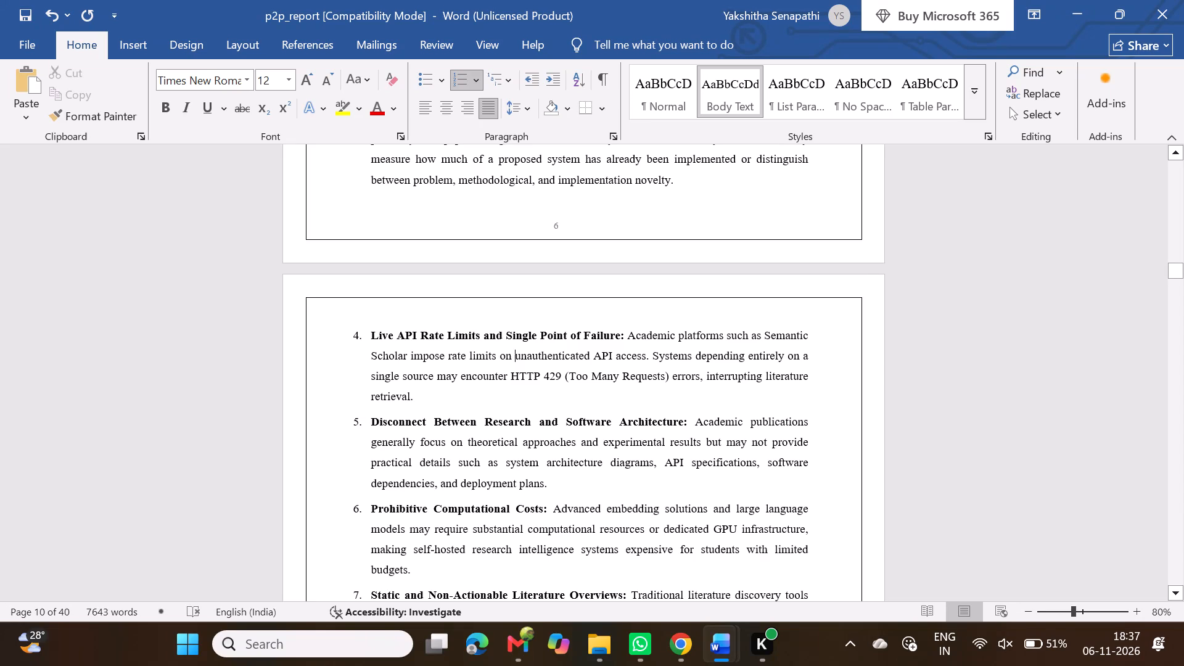
left_click(503, 330)
scroll(503, 330, "down", 2)
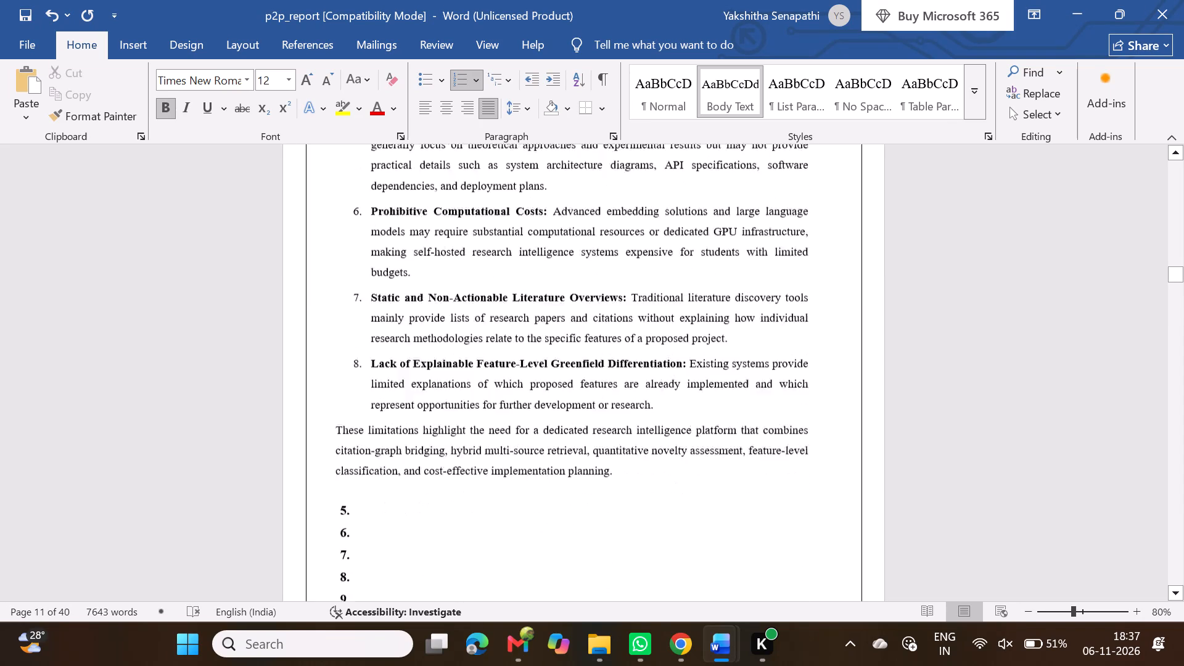
scroll(503, 330, "down", 1)
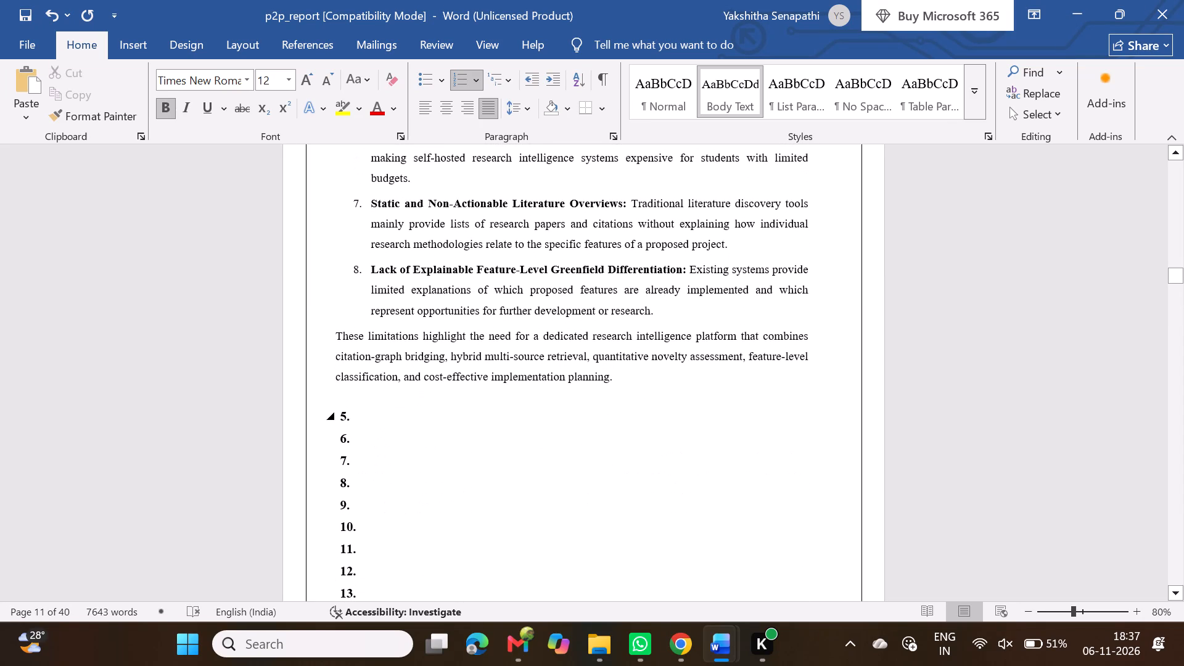
scroll(373, 525, "down", 1)
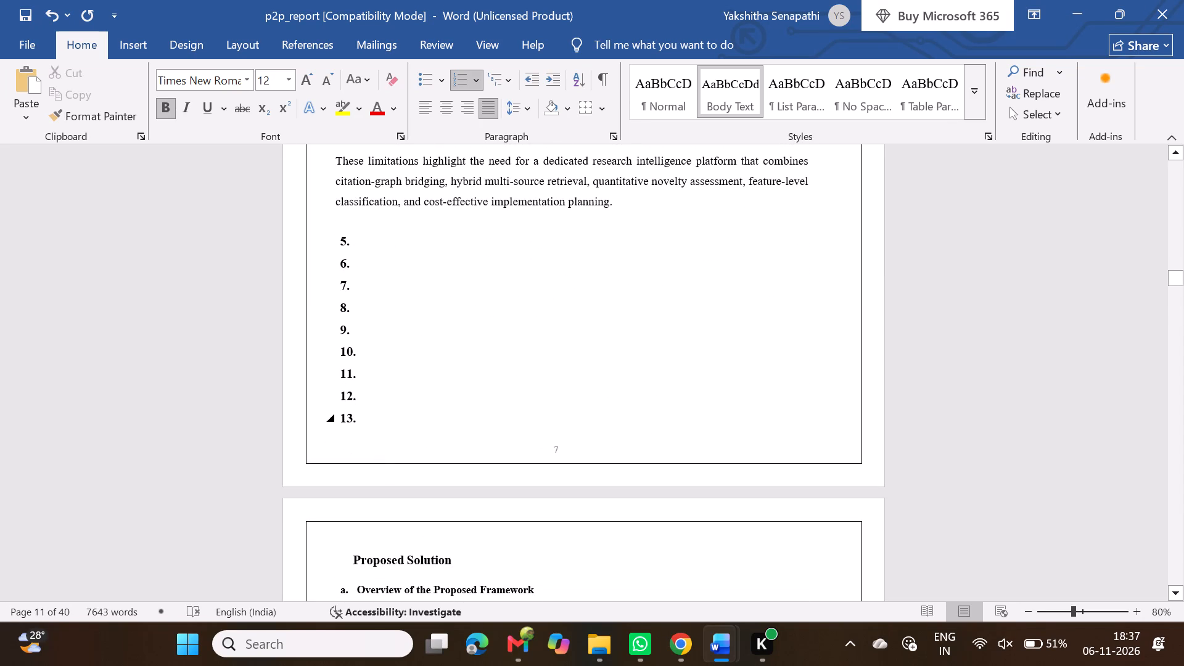
Check the table of contents for section numbering and compare it with the pages around the Proposed Solution heading.
scroll(368, 414, "up", 9)
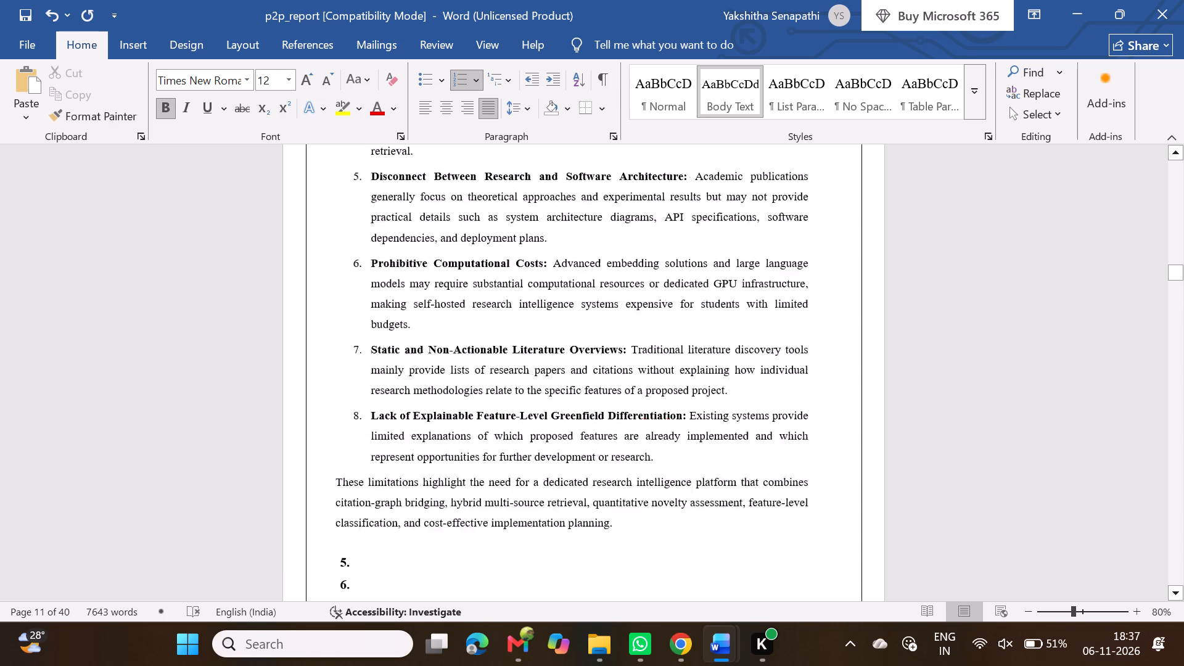
scroll(368, 414, "up", 9)
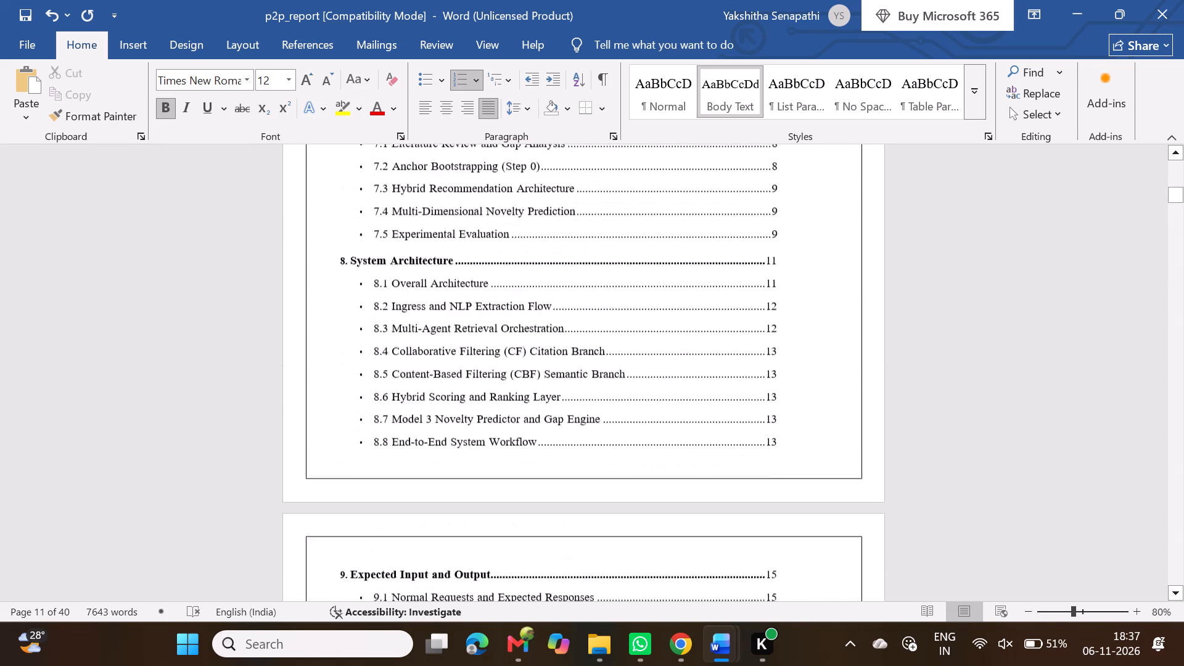
scroll(368, 414, "up", 5)
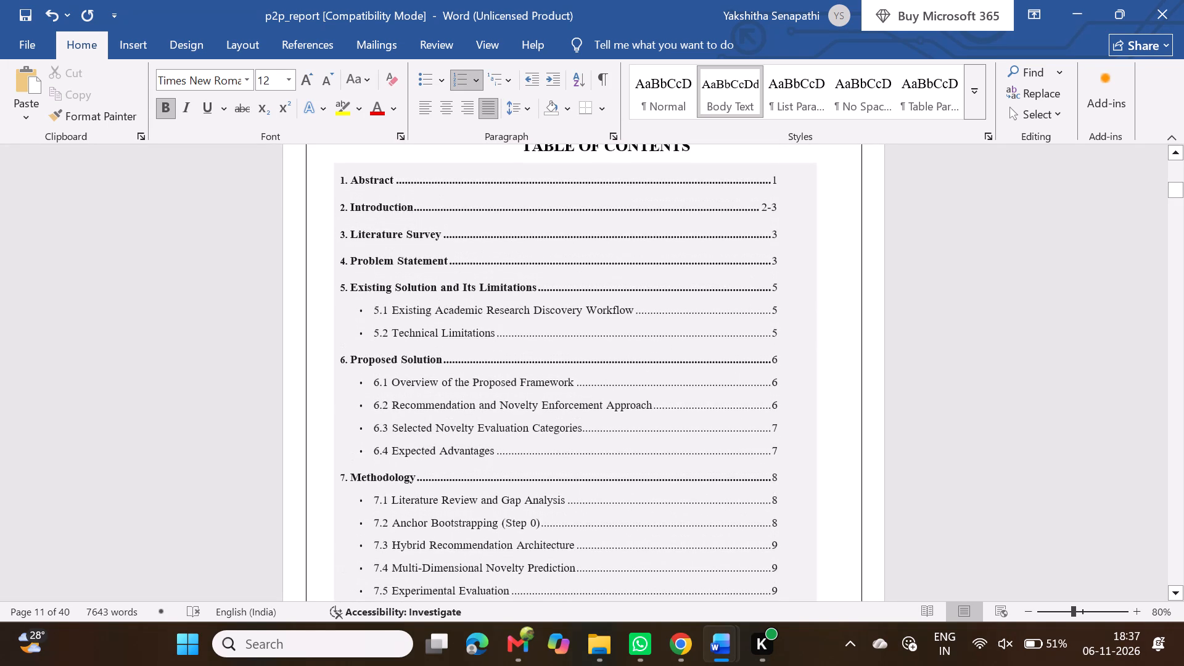
scroll(368, 414, "down", 20)
scroll(368, 414, "down", 20)
scroll(368, 414, "down", 10)
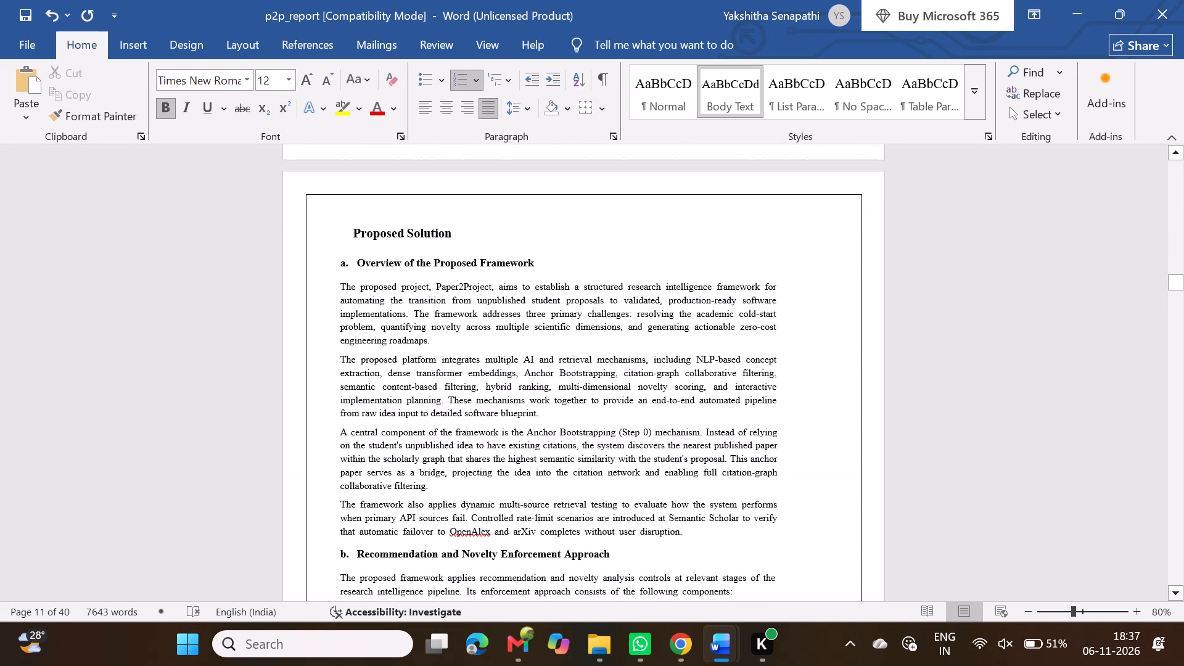
scroll(368, 414, "up", 3)
scroll(368, 414, "down", 1)
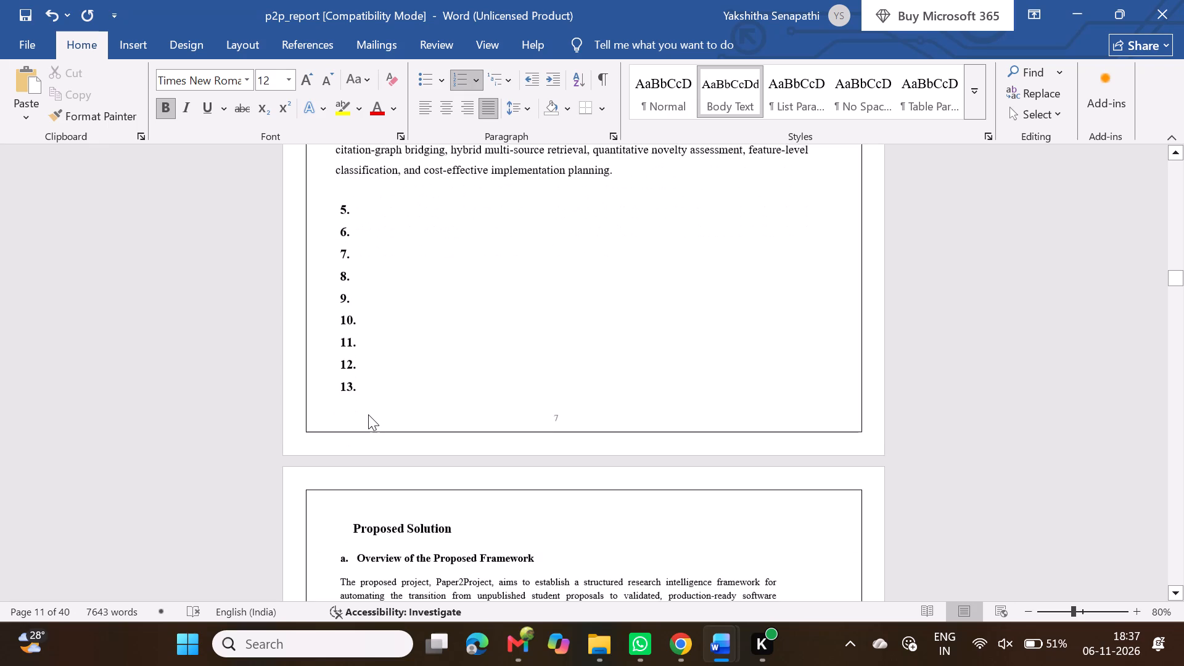
scroll(368, 414, "up", 5)
scroll(368, 414, "down", 1)
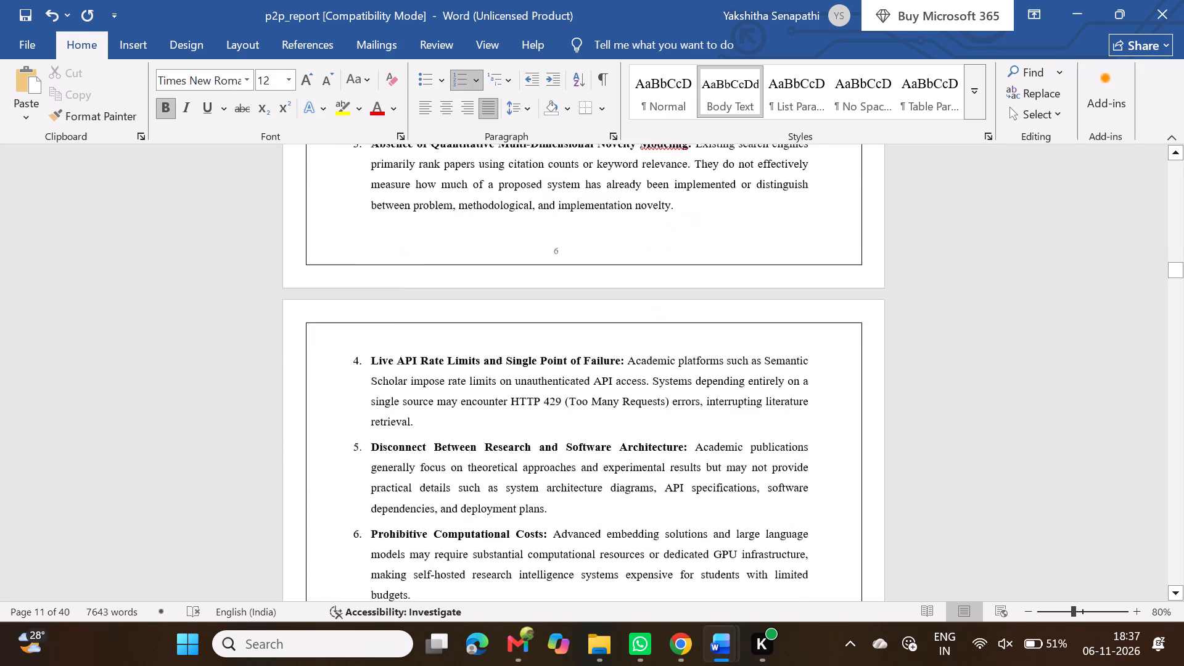
scroll(368, 414, "down", 2)
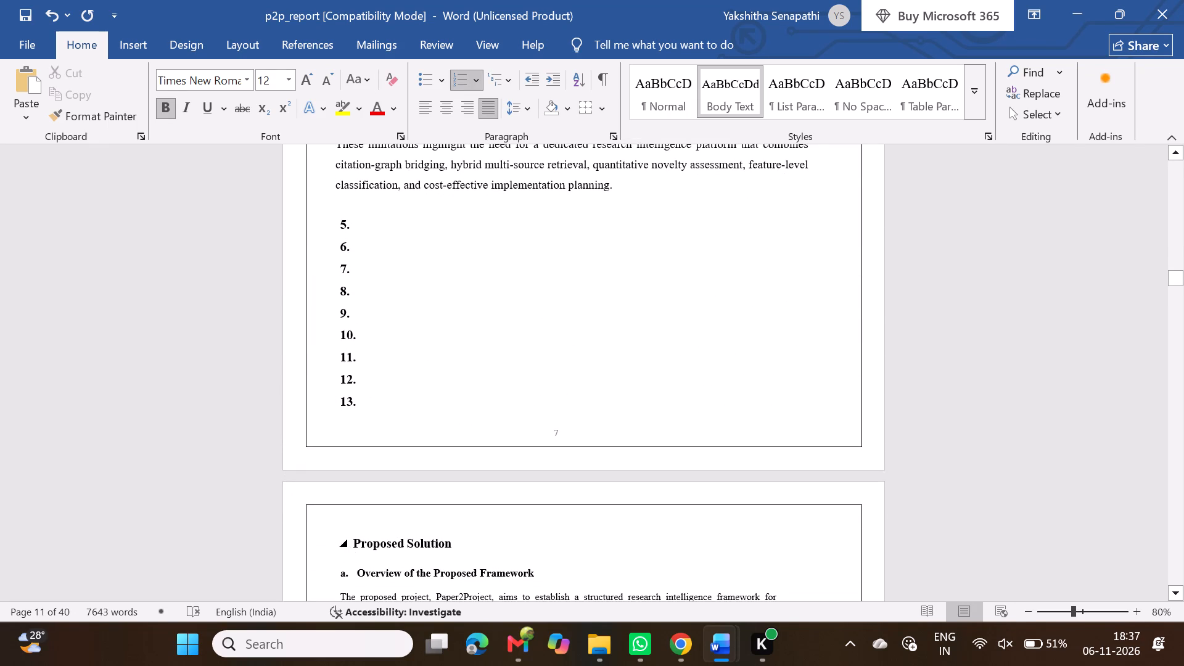
Number the Proposed Solution heading as "6." followed by a space, and remove the heading's indent.
left_click(355, 543)
key("6")
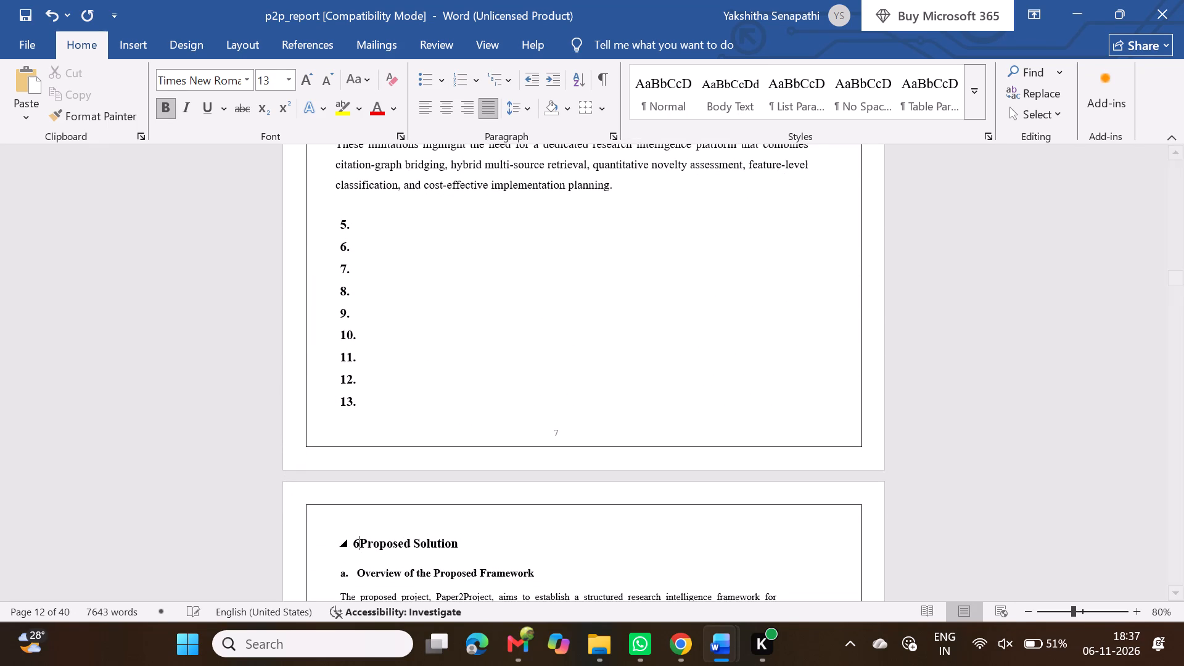
key("period")
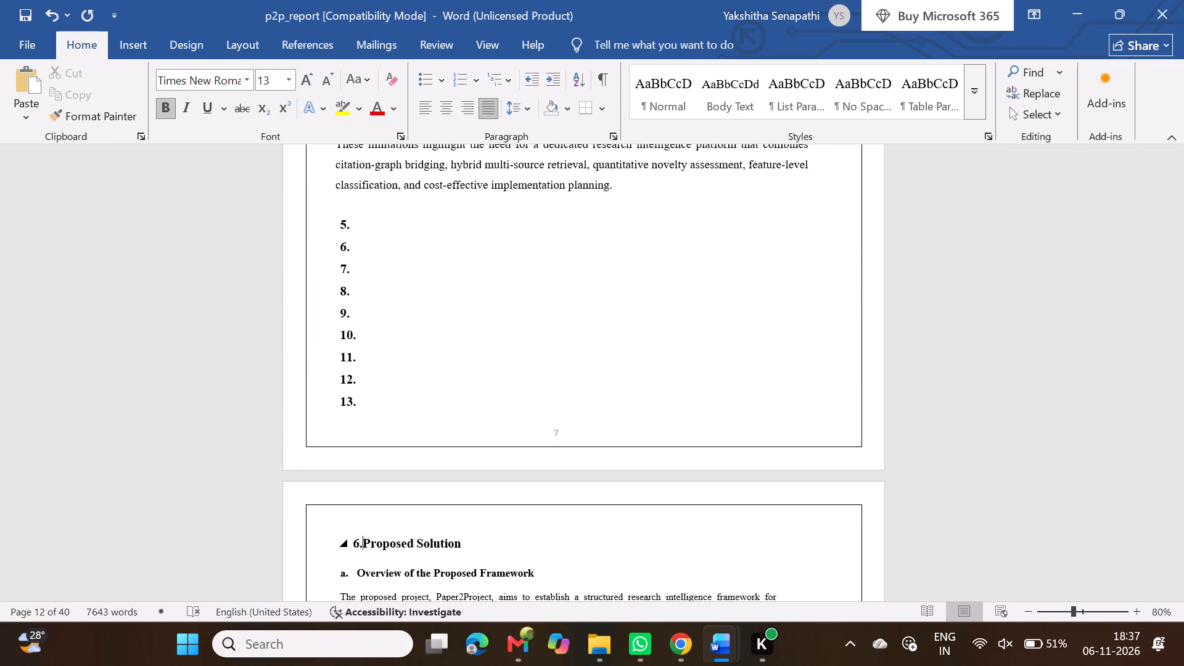
key("space")
key("Home")
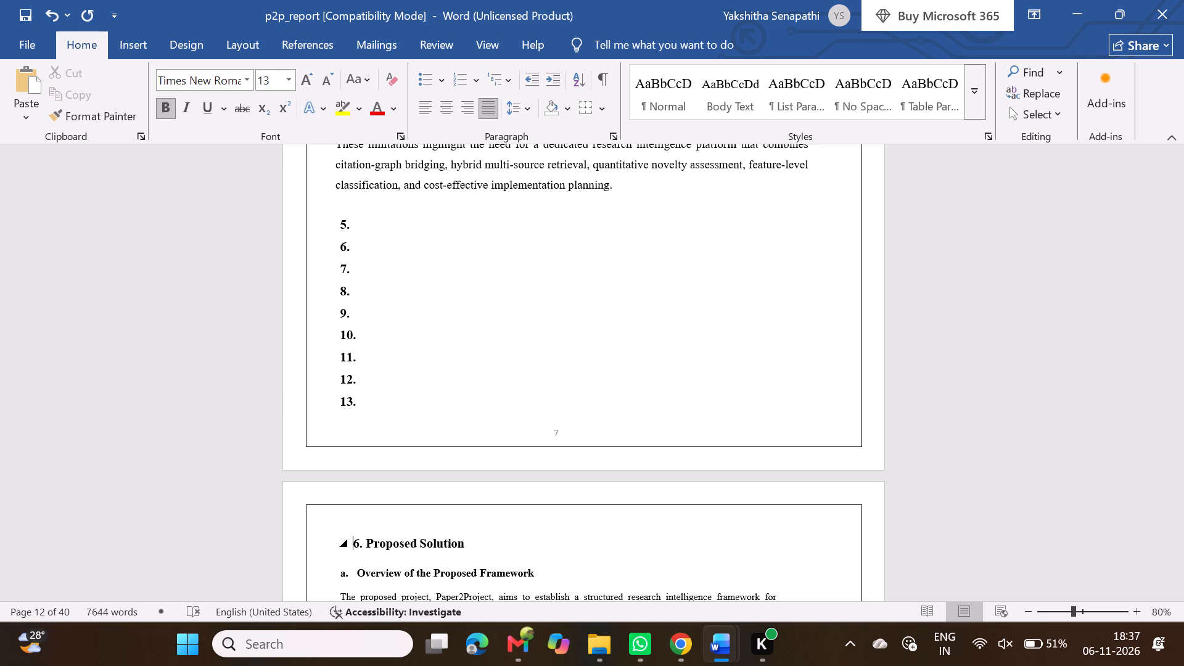
key("BackSpace")
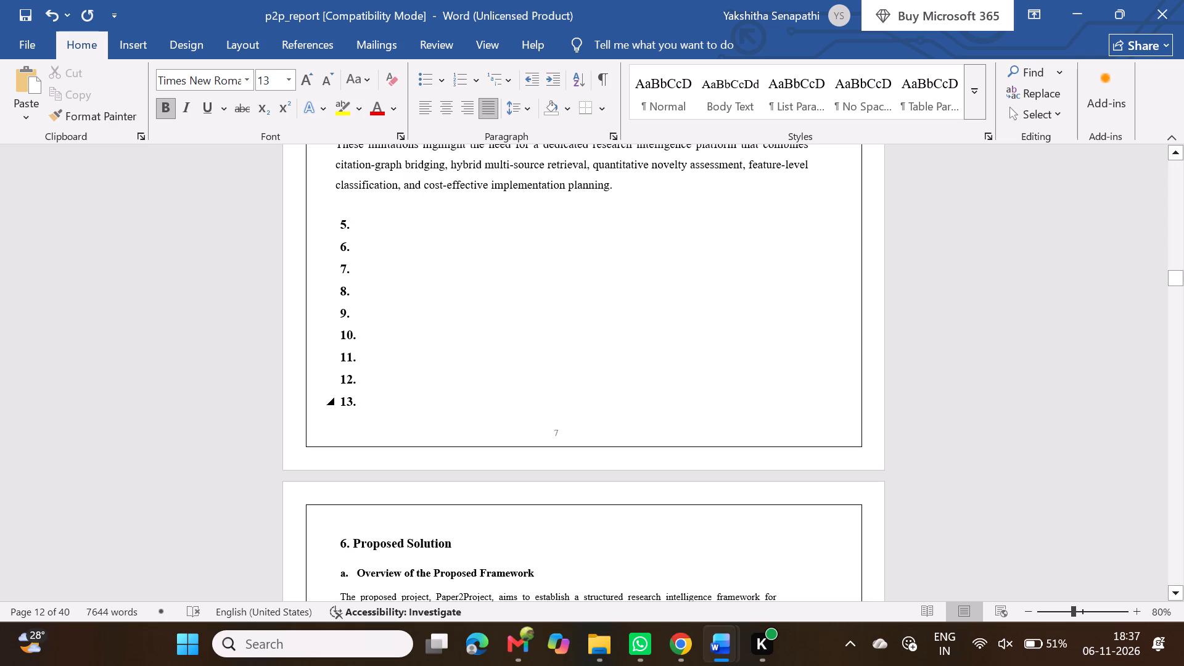
Remove the list numbers from the empty lines 5 to 13 between the closing limitations paragraph and the Proposed Solution heading.
left_click_drag(360, 403, 345, 224)
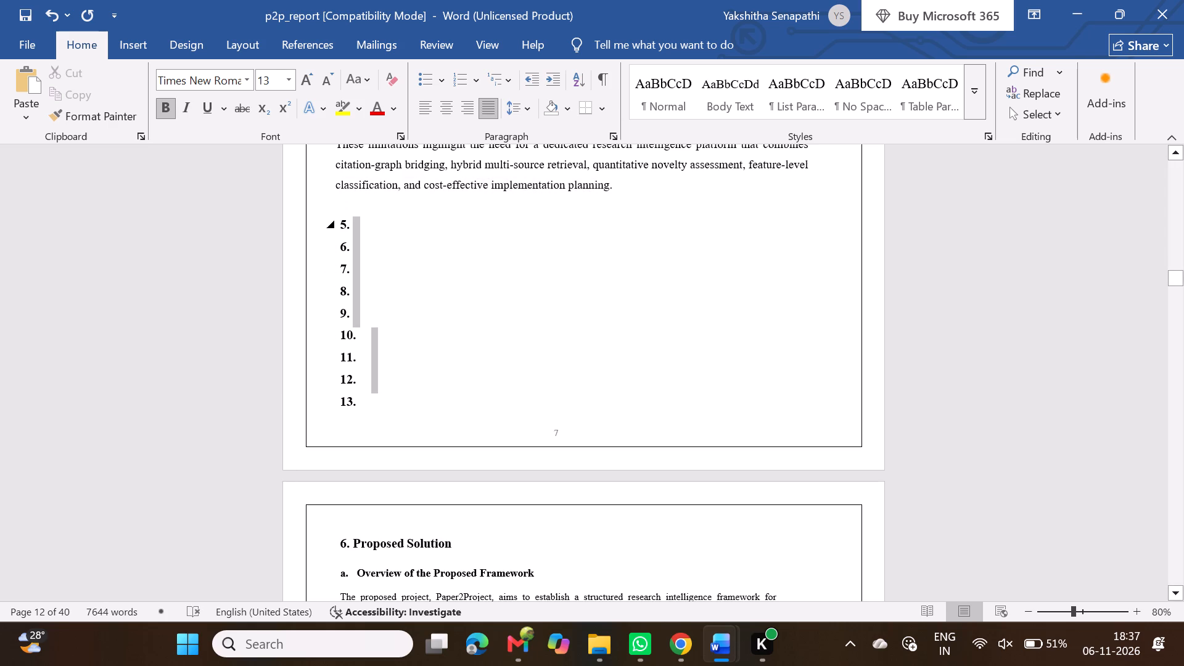
left_click_drag(345, 224, 345, 225)
left_click(345, 225)
key("BackSpace")
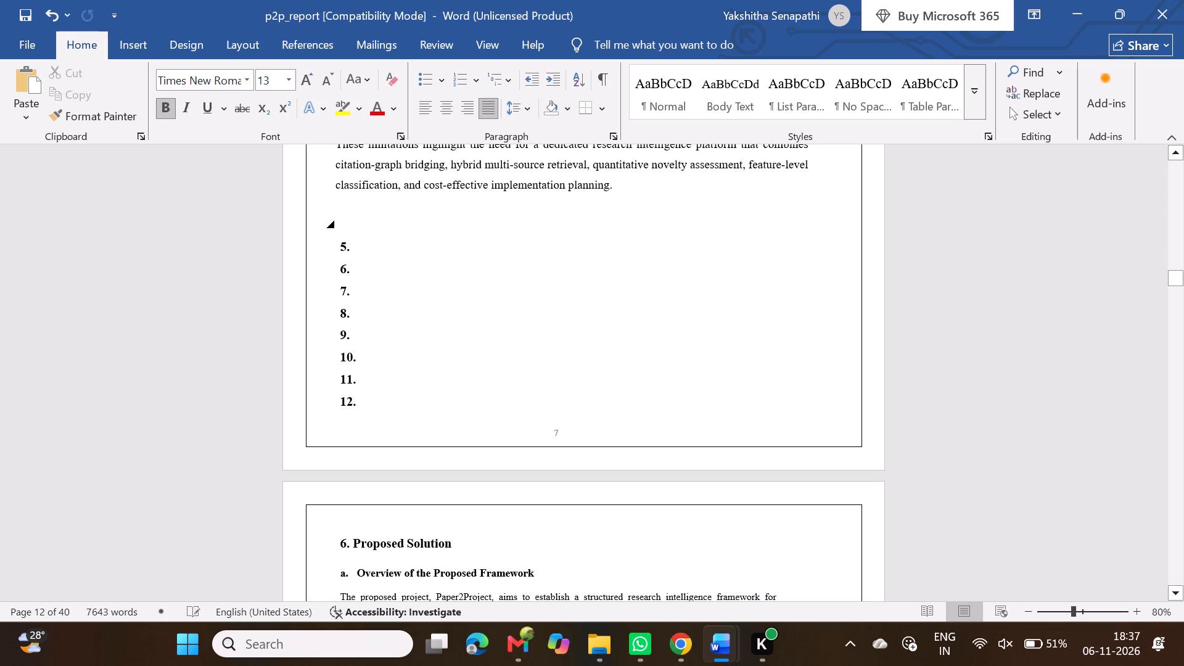
key("Down")
key("Down")
key("Down")
key("Down")
key("Down")
key("Down")
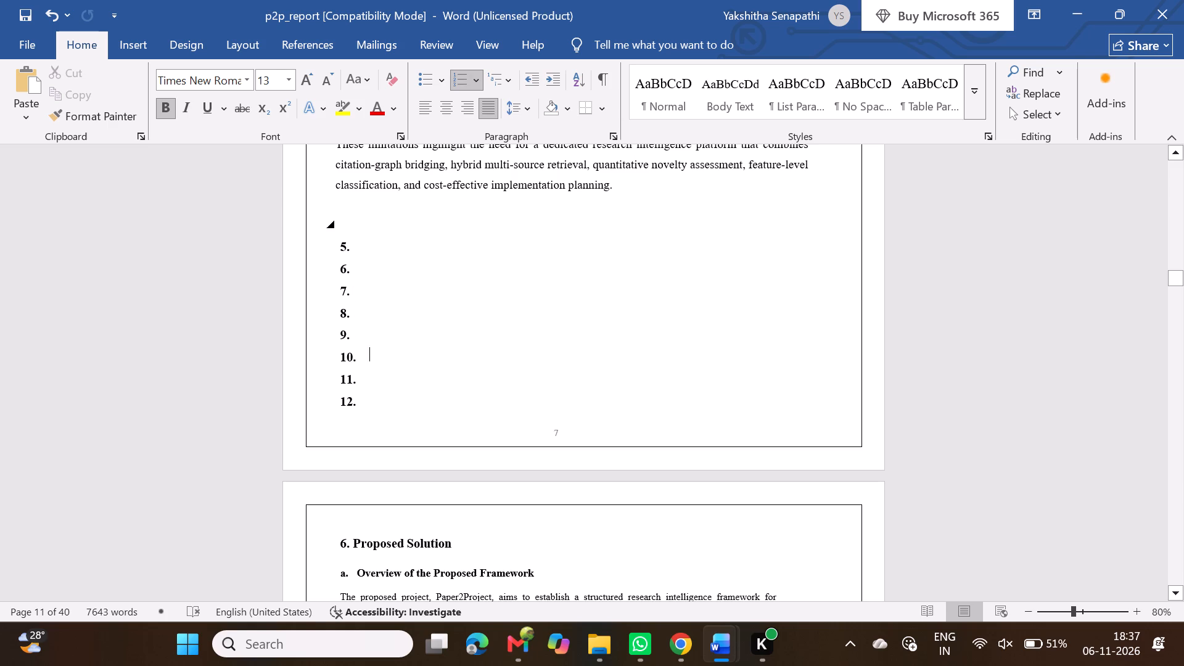
key("Down")
key("Down")
key("Down")
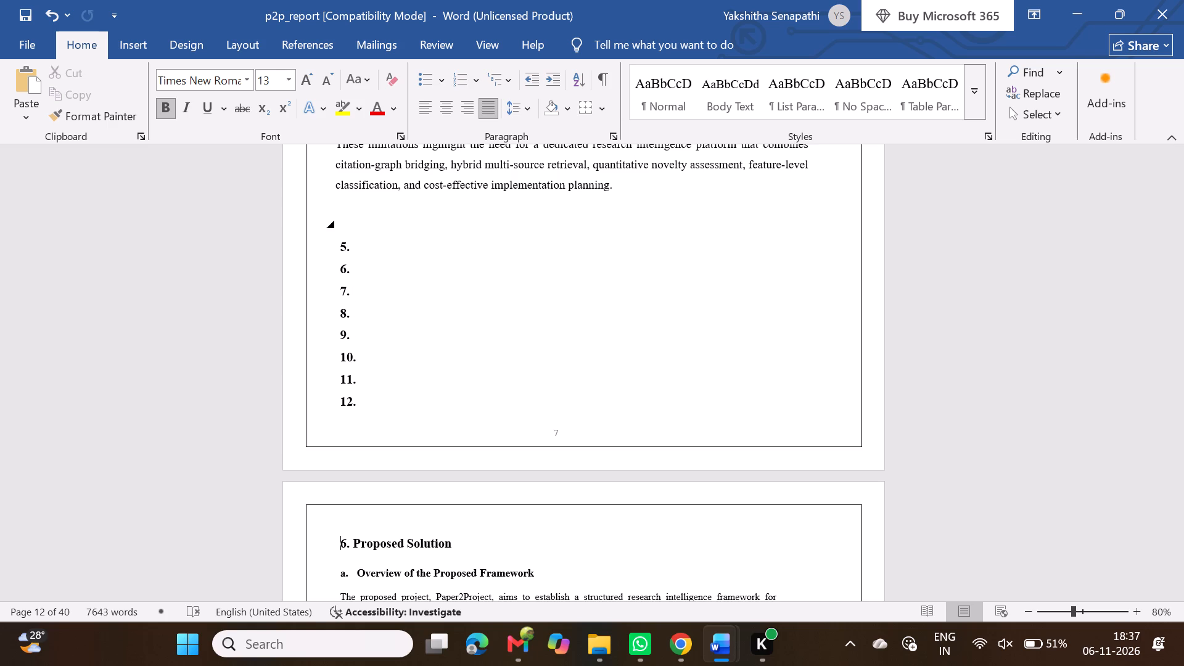
key("Up")
key("BackSpace")
key("Up")
key("BackSpace")
key("Up")
key("BackSpace")
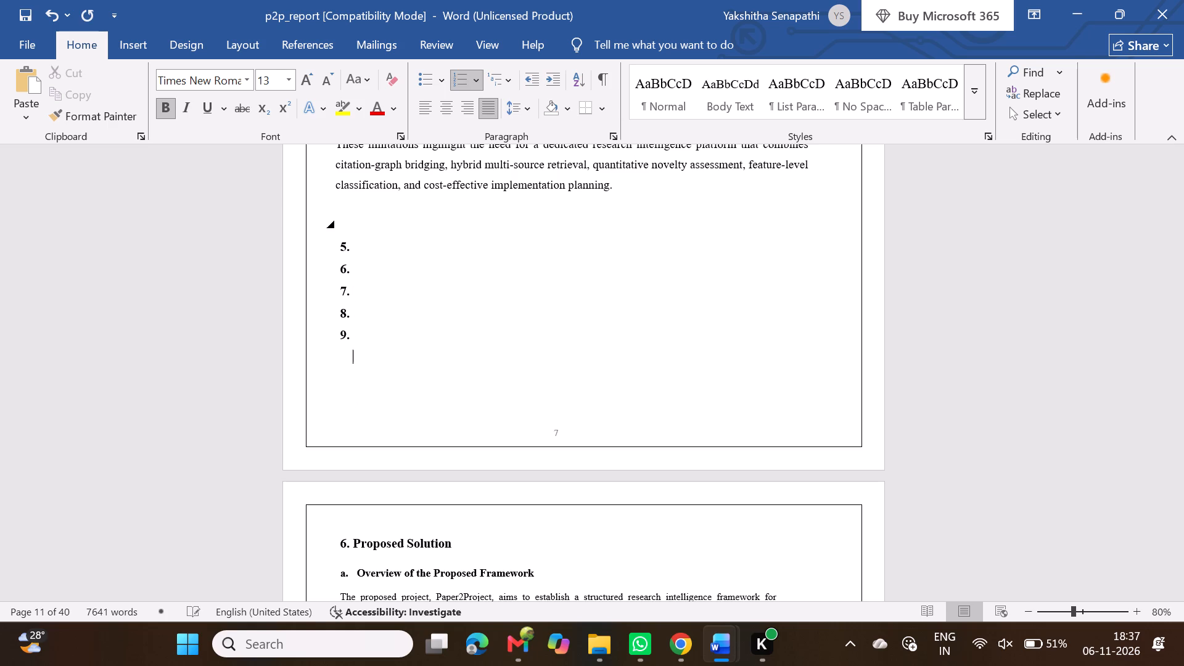
key("Up")
key("BackSpace")
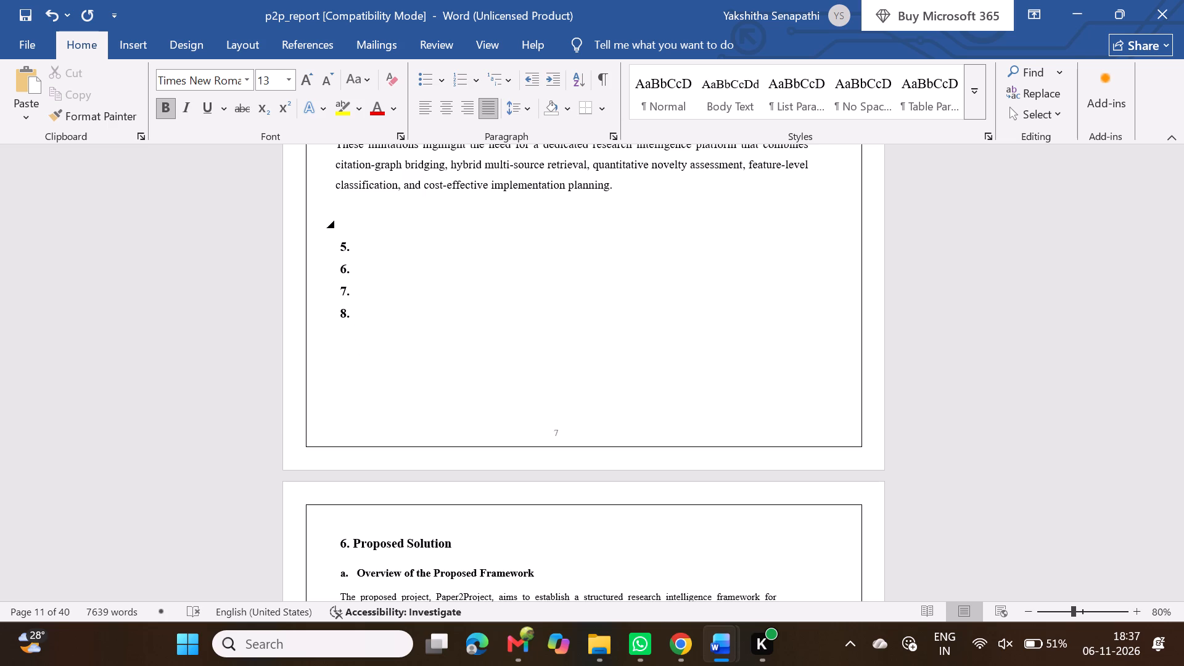
key("Up")
key("BackSpace")
key("Up")
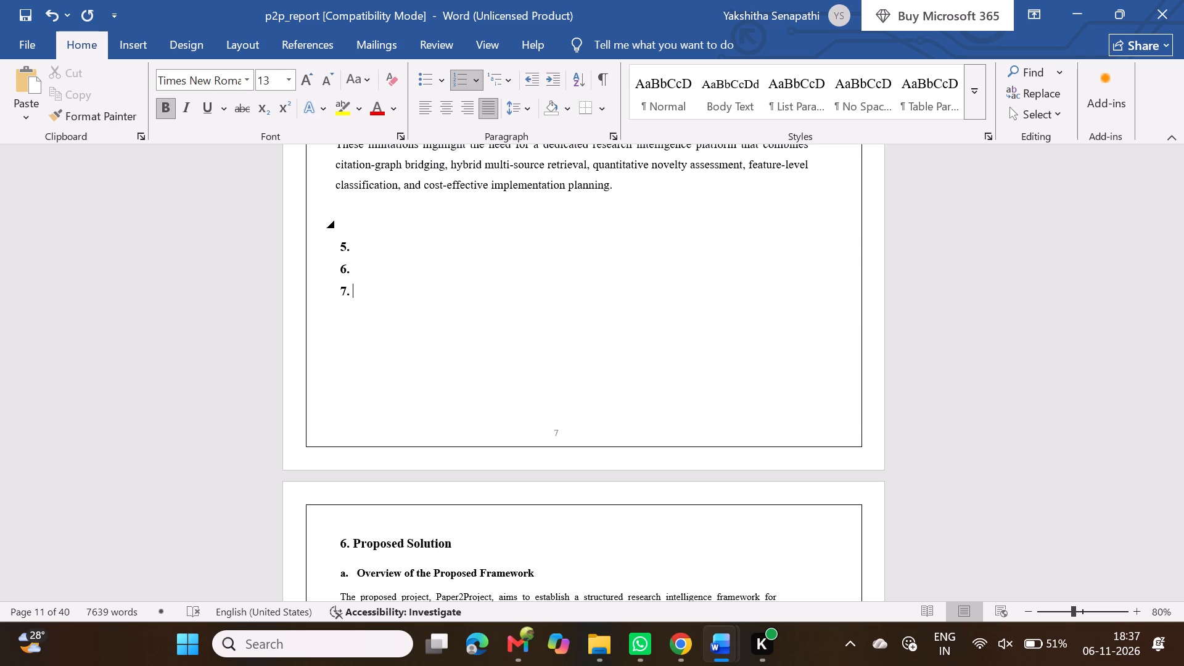
key("BackSpace")
key("Up")
key("BackSpace")
key("Up")
key("BackSpace")
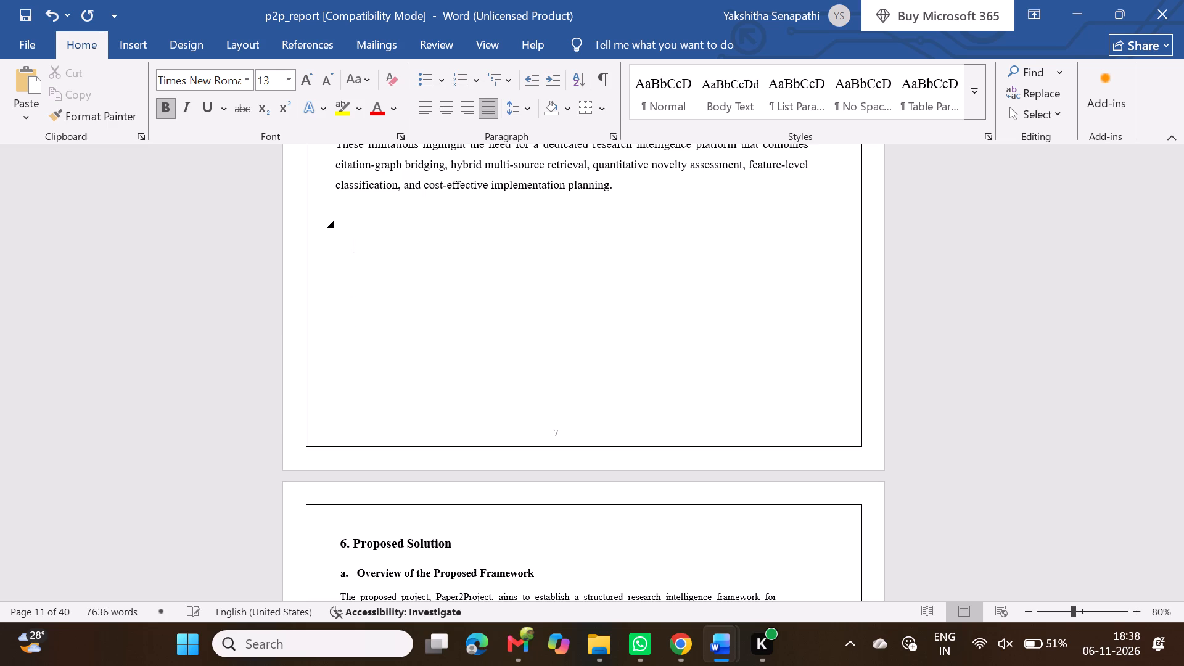
scroll(345, 225, "down", 2)
scroll(448, 339, "down", 1)
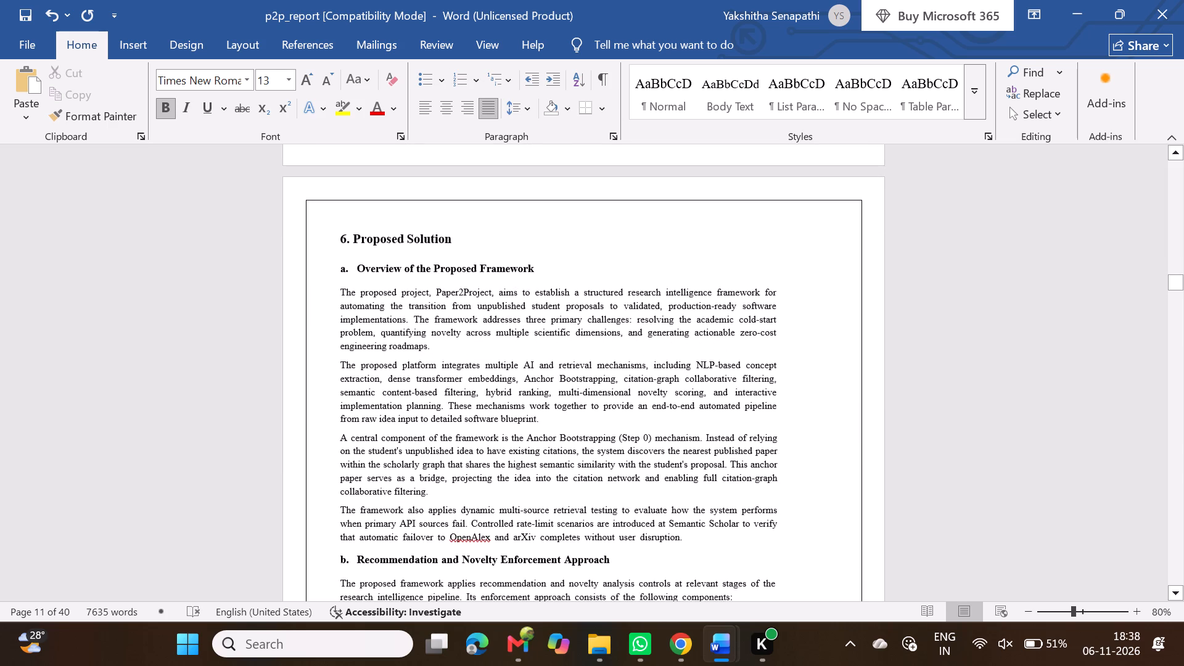
left_click_drag(340, 260, 464, 425)
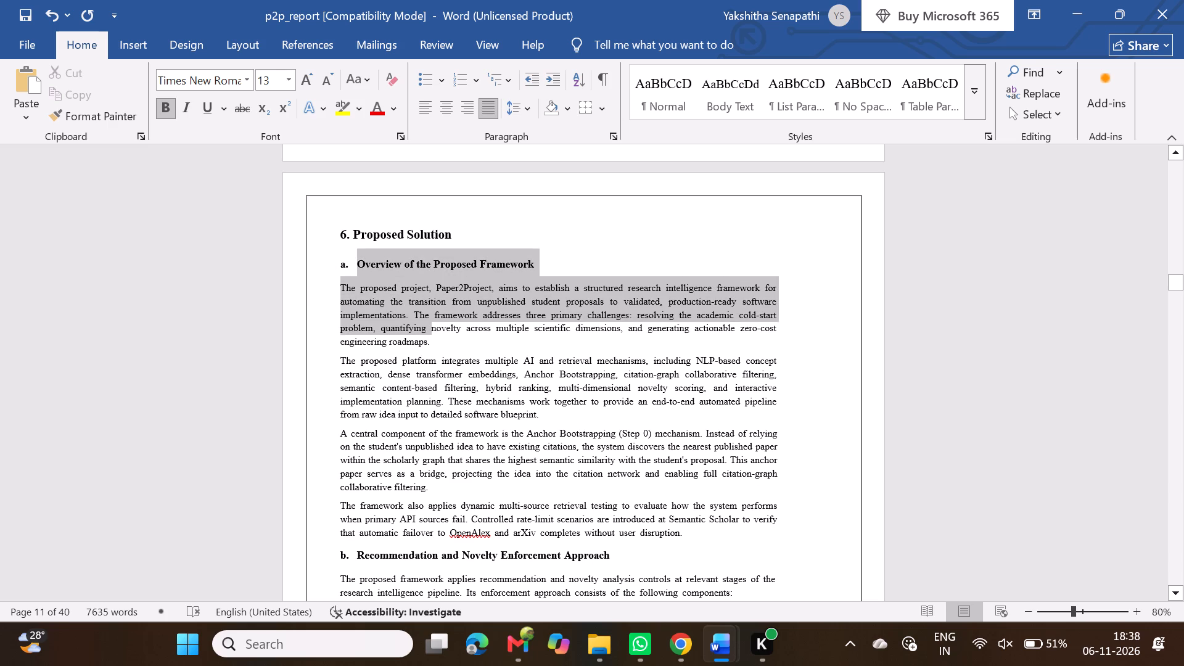
left_click_drag(464, 425, 532, 610)
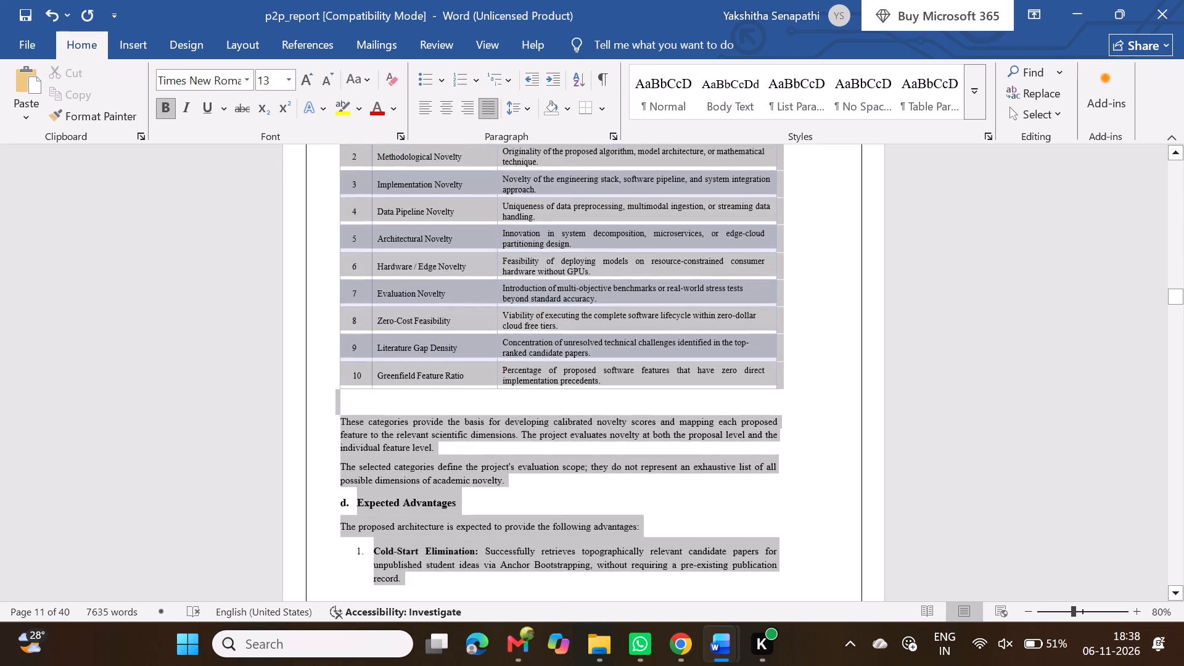
left_click_drag(532, 610, 562, 549)
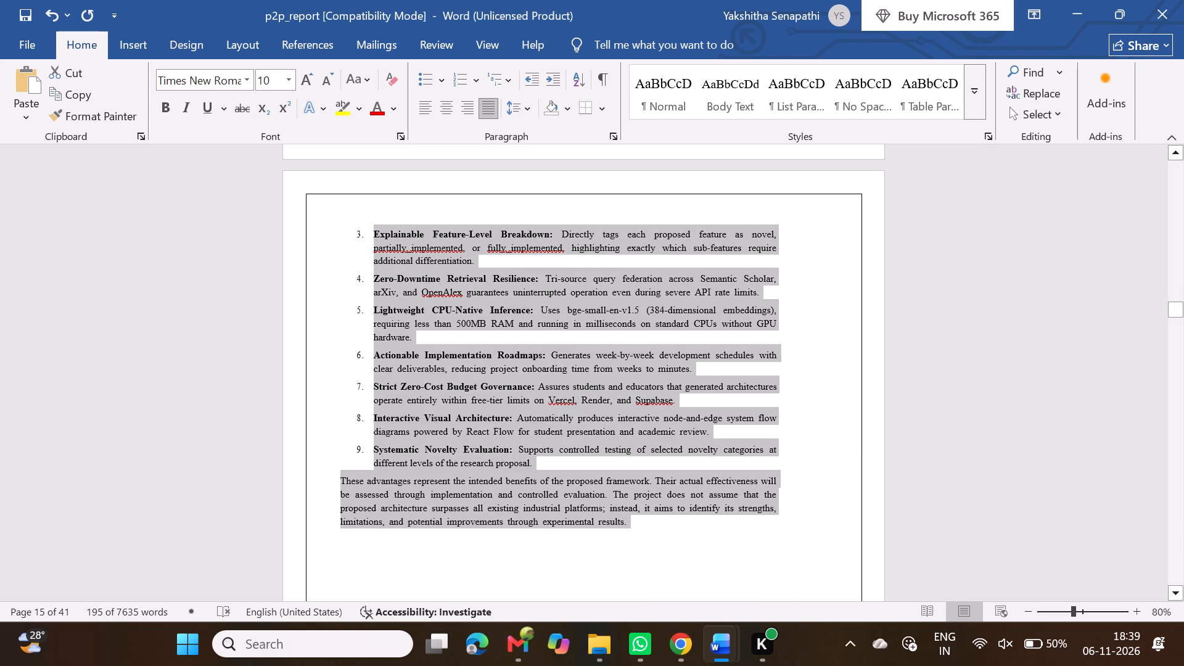
left_click(675, 531)
left_click_drag(675, 531, 379, 191)
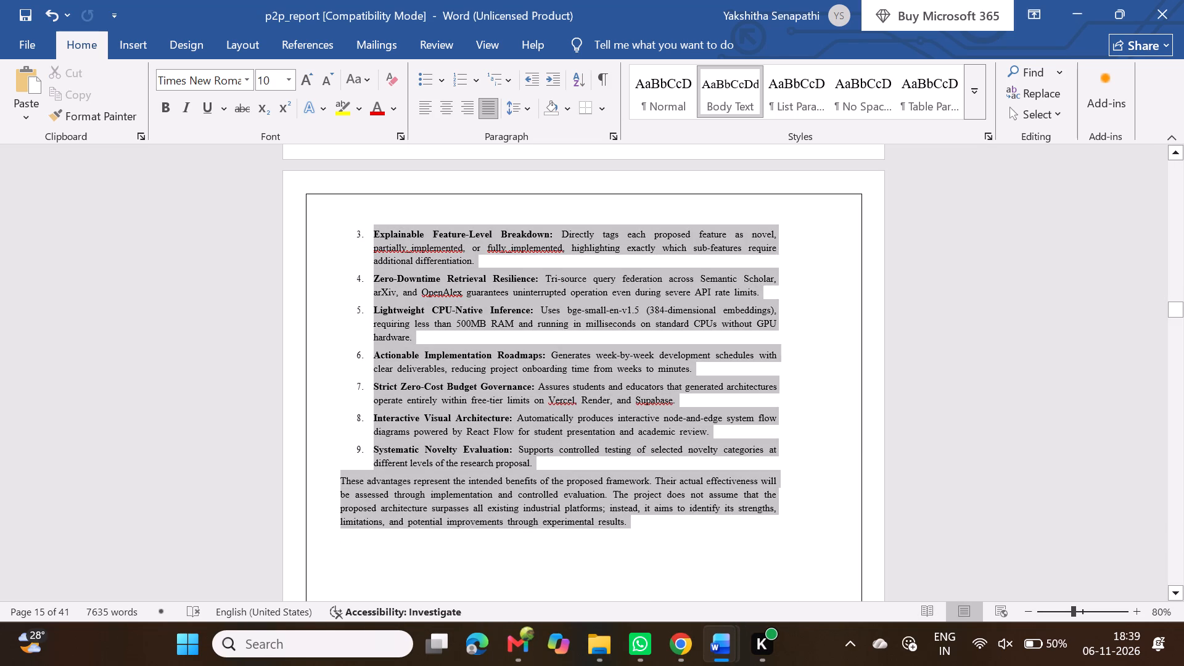
left_click_drag(379, 191, 397, 97)
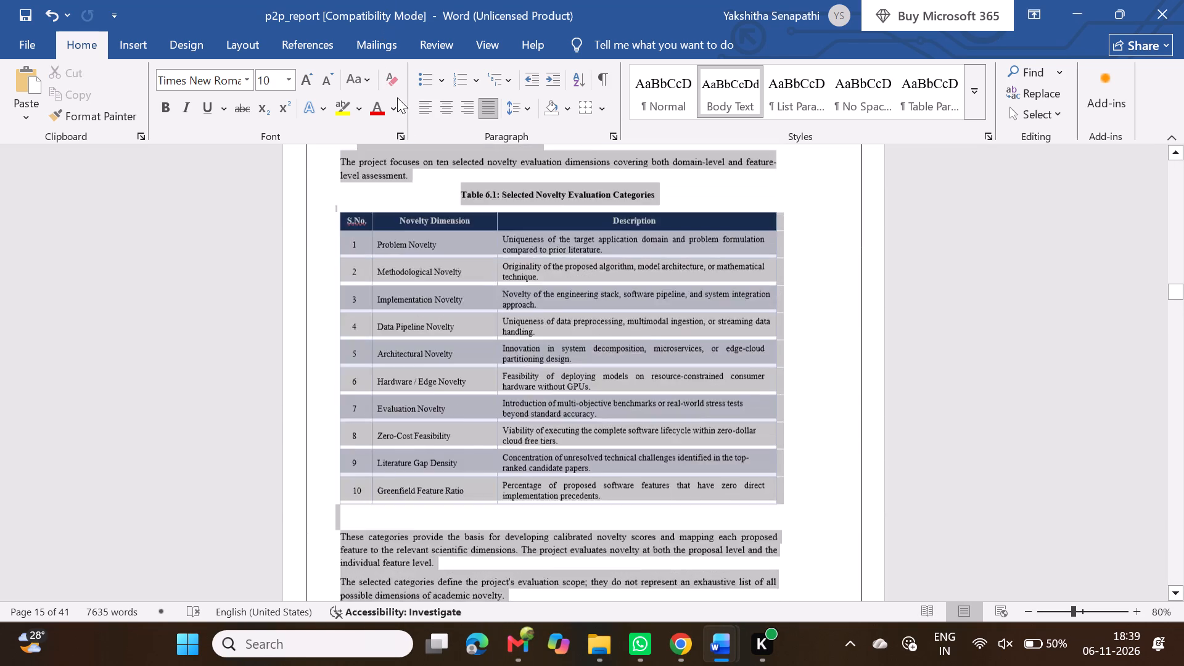
left_click_drag(397, 97, 316, 109)
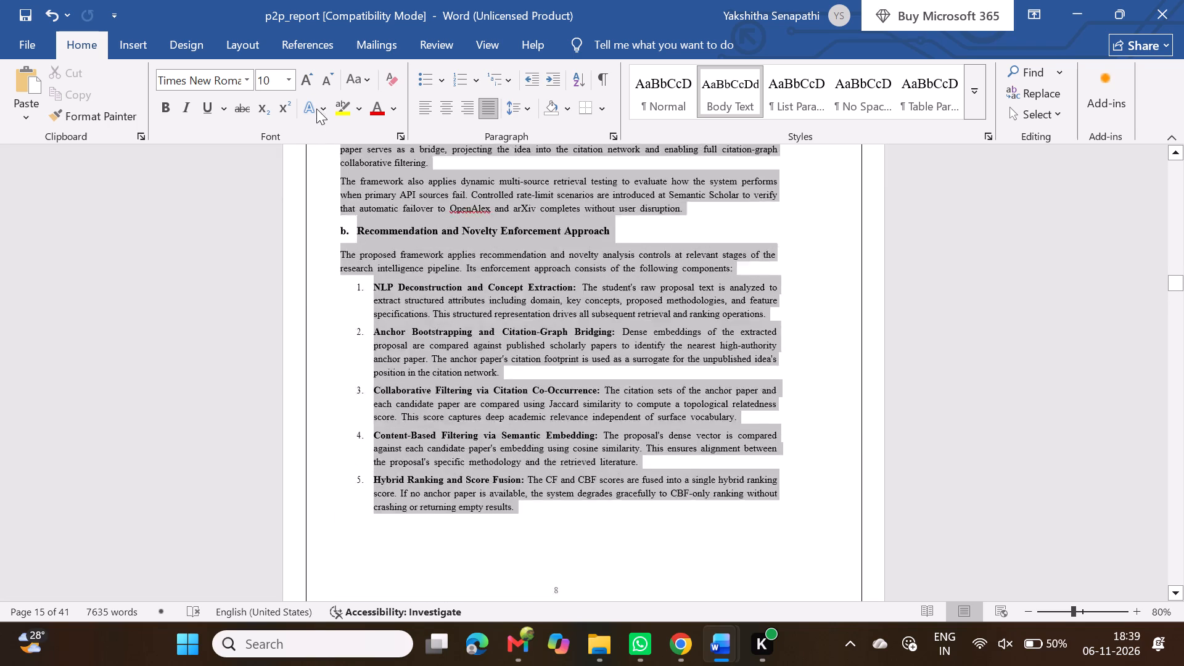
left_click_drag(316, 109, 327, 453)
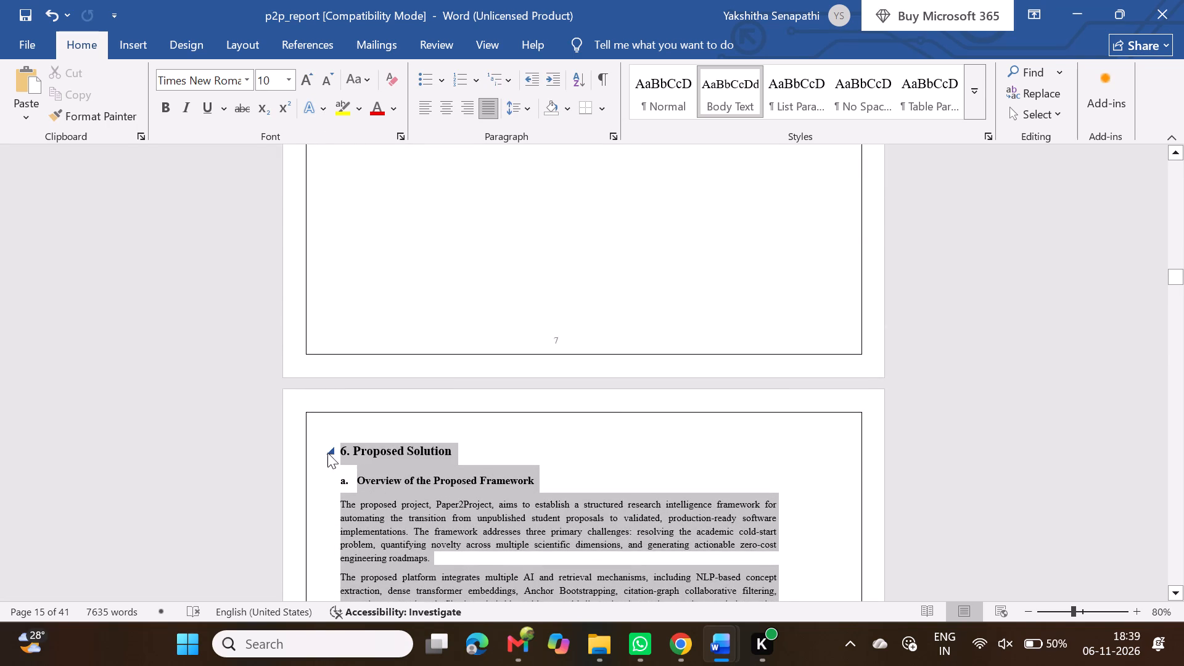
left_click_drag(327, 453, 334, 456)
key("ctrl+v")
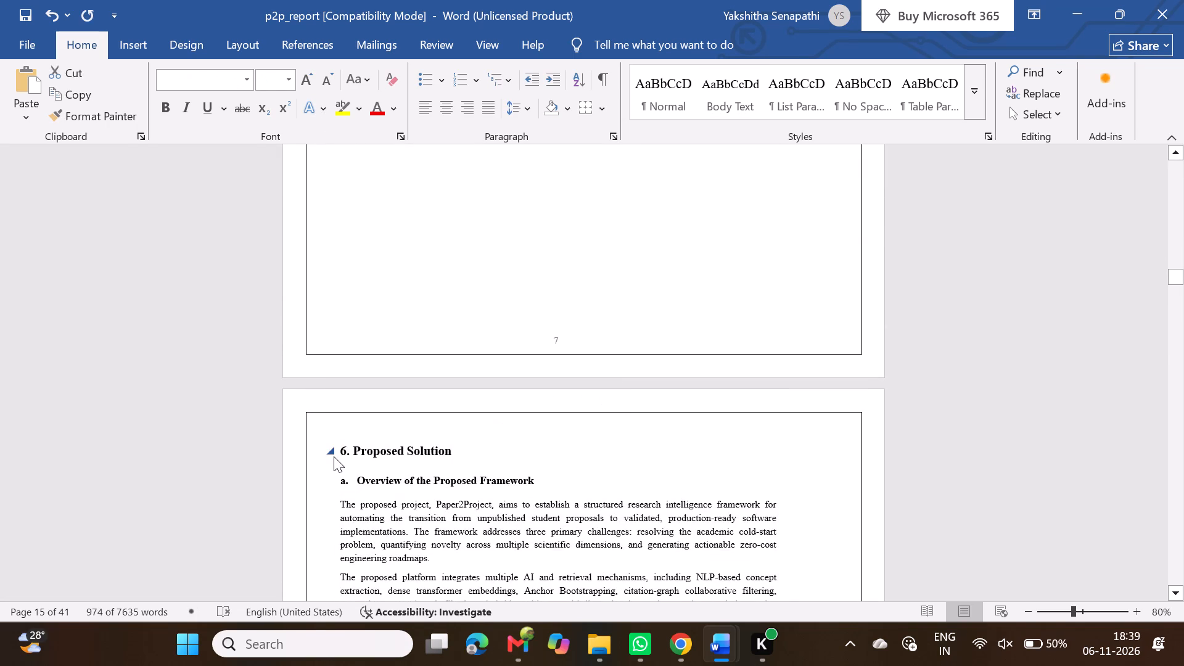
Set the "6. PROPOSED SOLUTION" heading to font size 16.
scroll(524, 422, "up", 4)
scroll(524, 422, "down", 6)
scroll(524, 422, "up", 2)
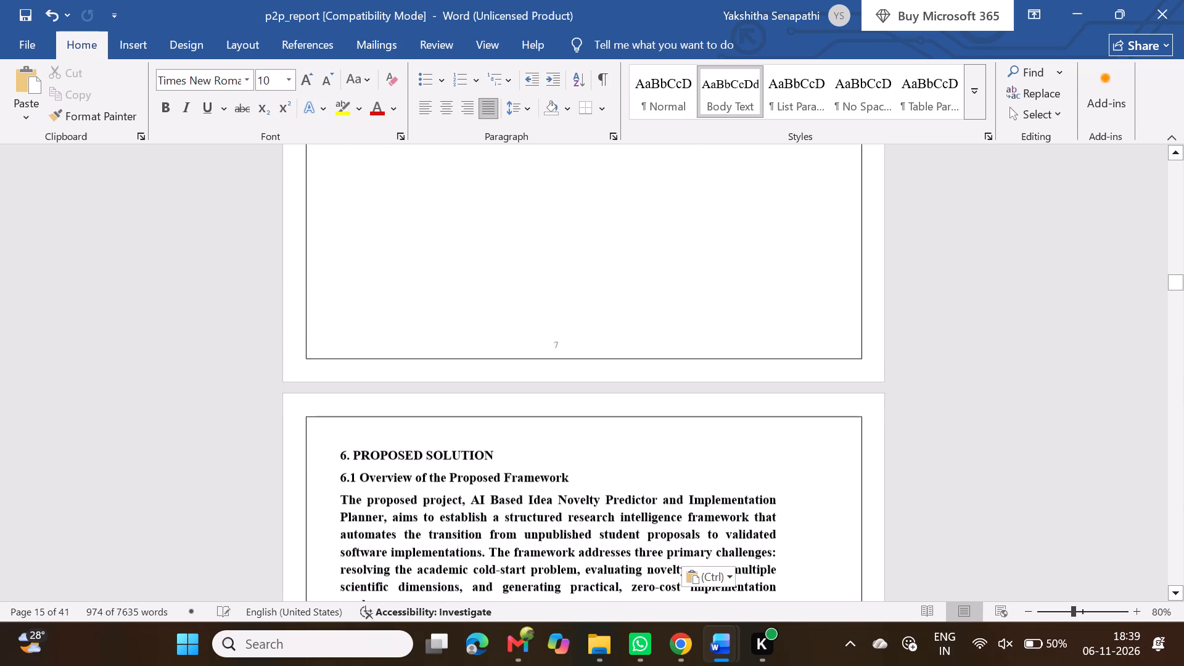
left_click(491, 452)
triple_click(491, 452)
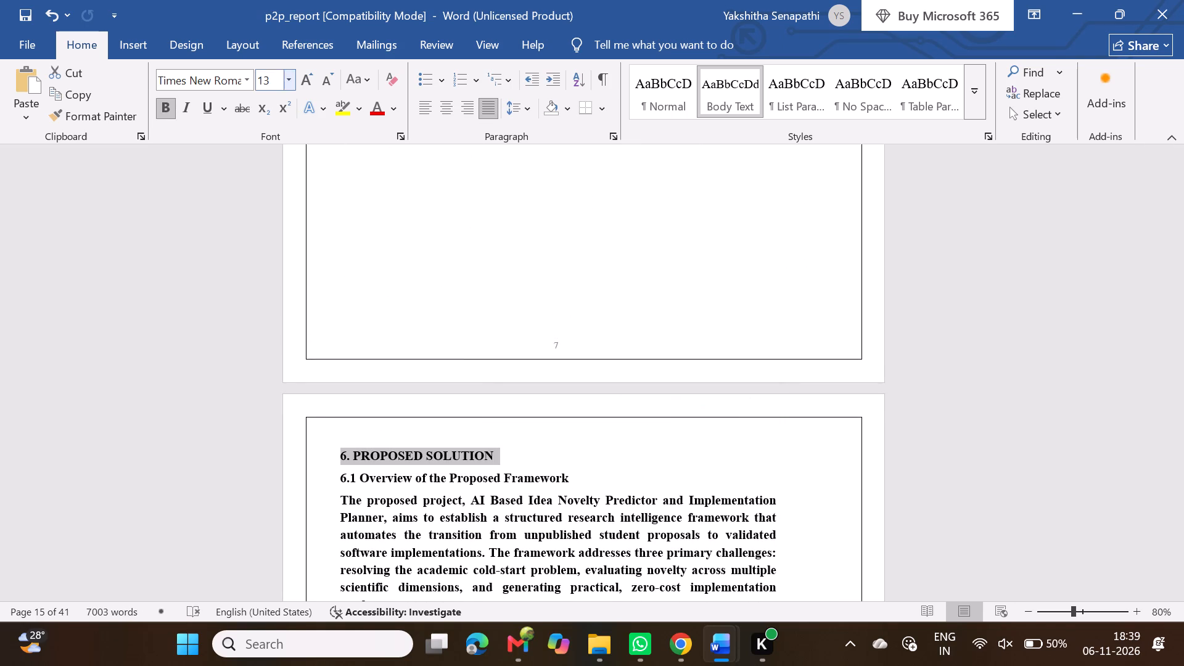
left_click(283, 78)
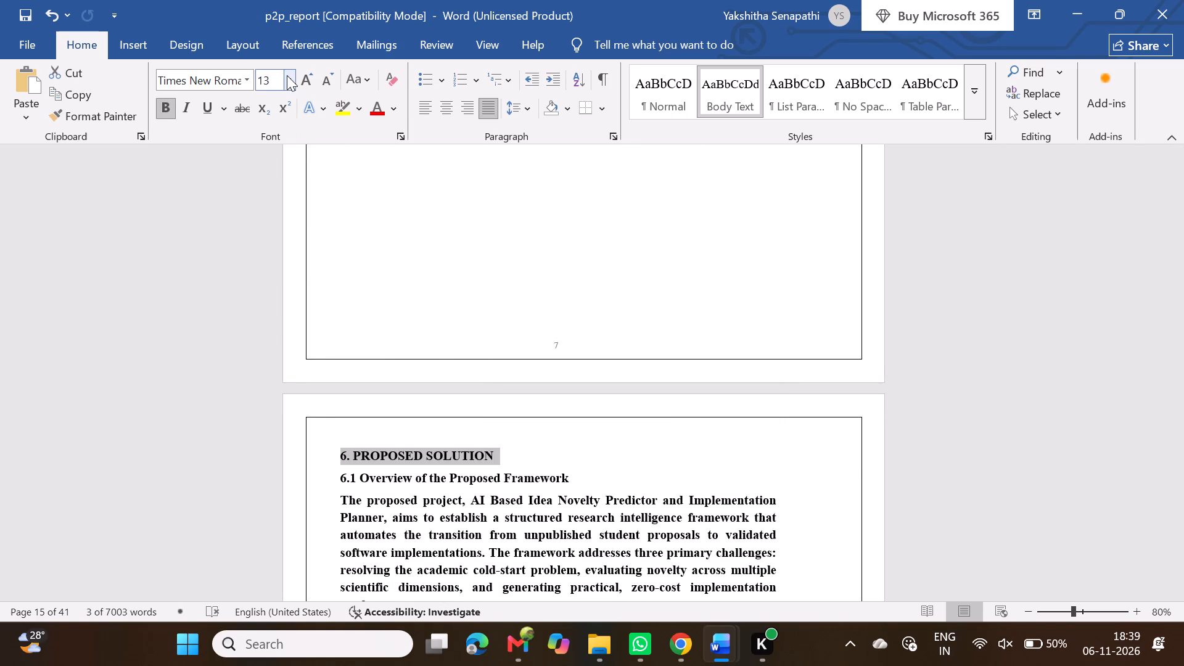
left_click(287, 75)
left_click(272, 237)
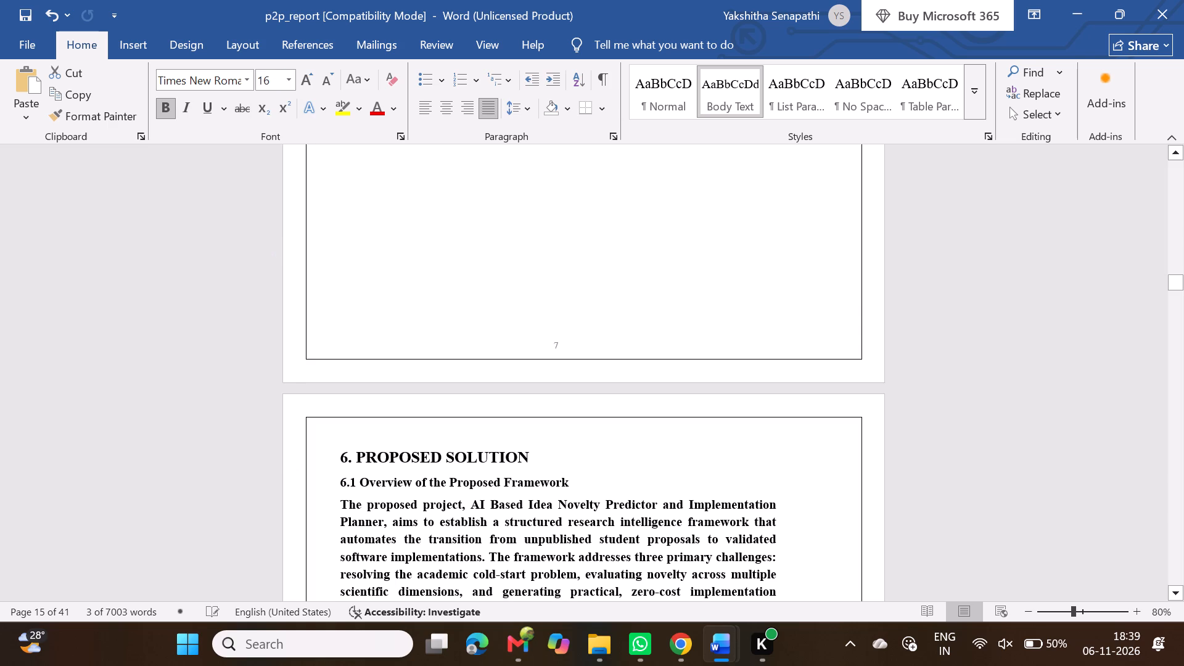
Set the "6.1 Overview of the Proposed Framework" heading to font size 14.
left_click(454, 480)
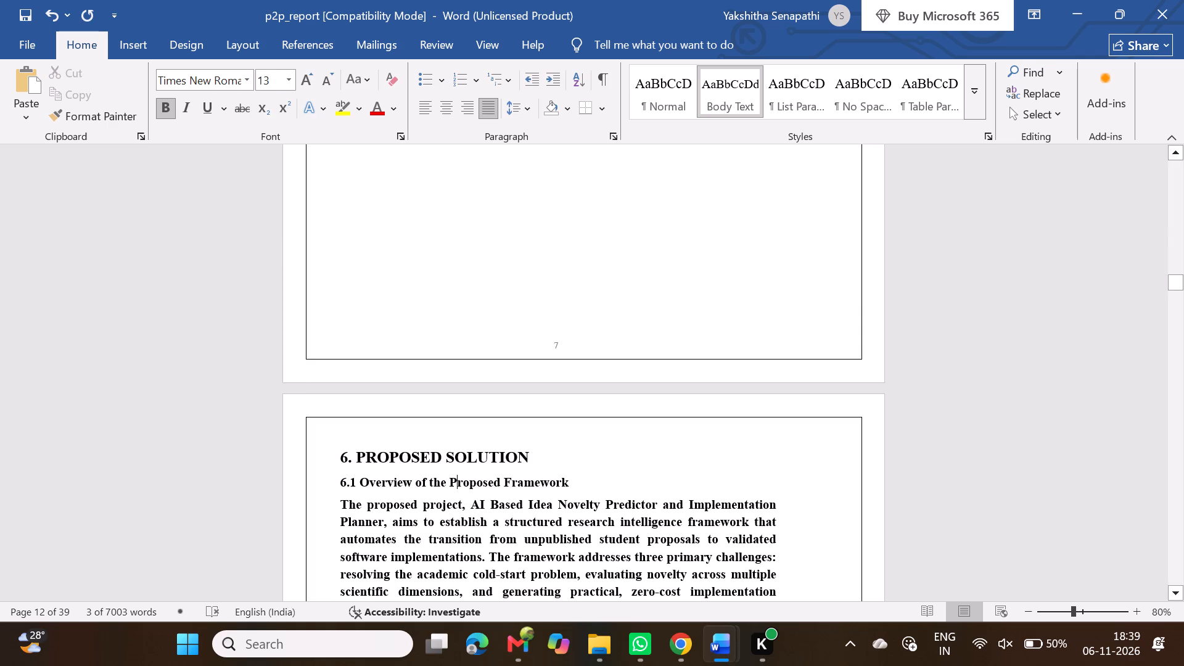
triple_click(454, 480)
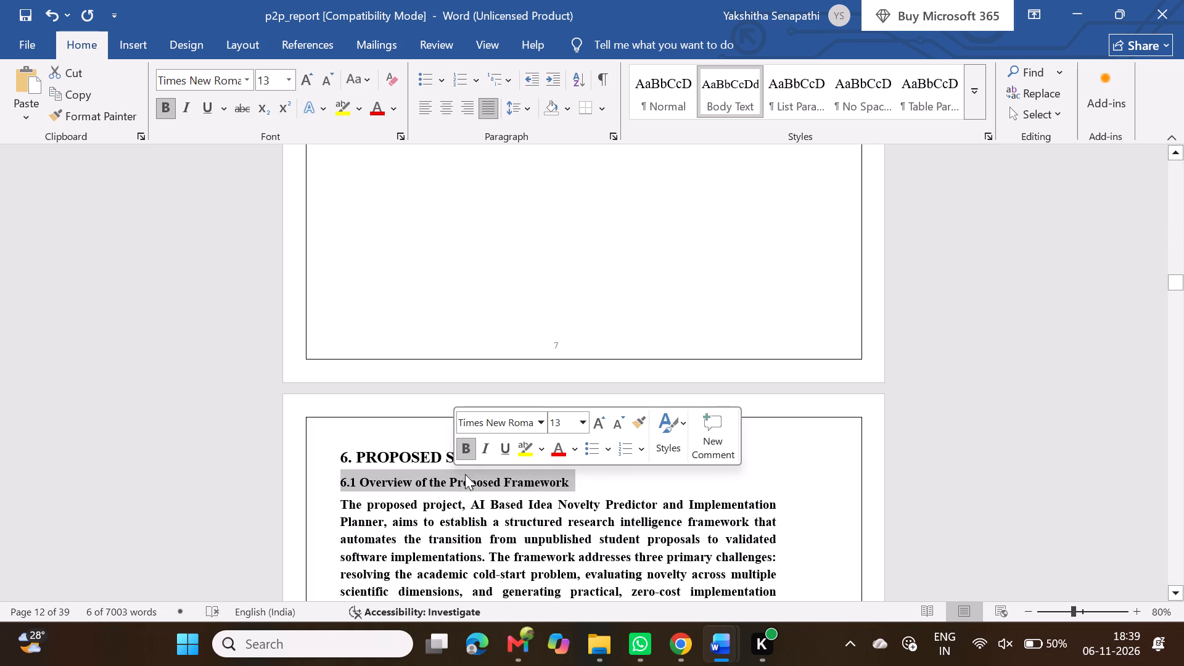
left_click(582, 425)
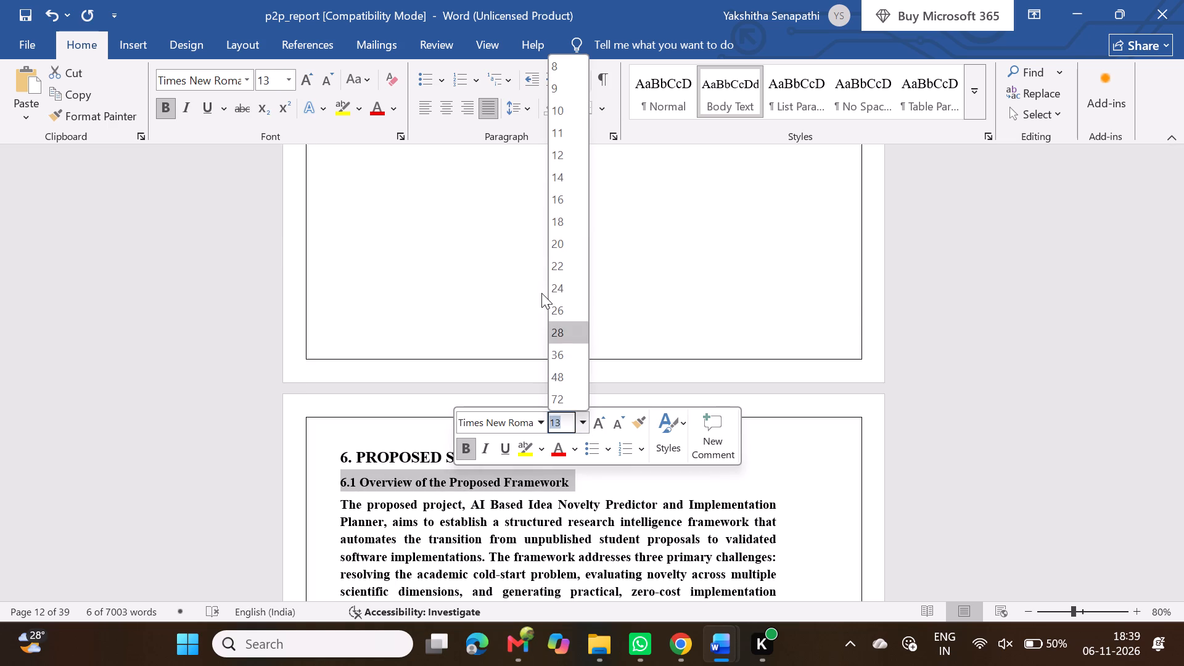
left_click(561, 182)
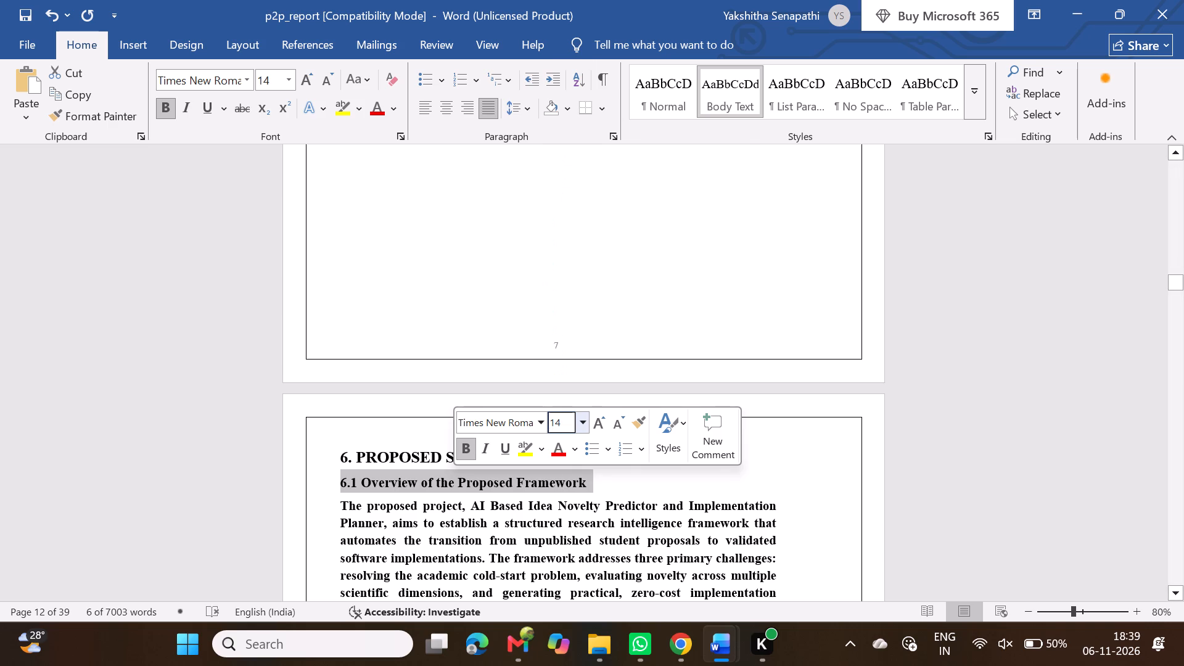
Remove the bold from the four body paragraphs of section 6.1 and set them to font size 12.
scroll(459, 525, "down", 2)
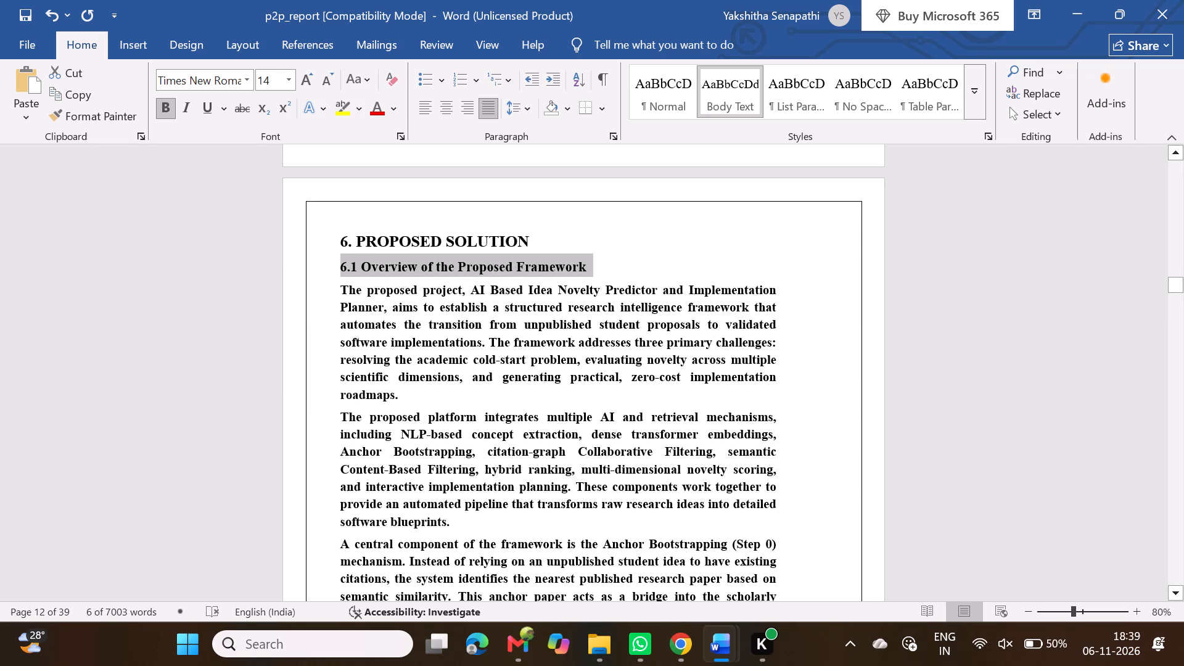
left_click_drag(342, 293, 516, 588)
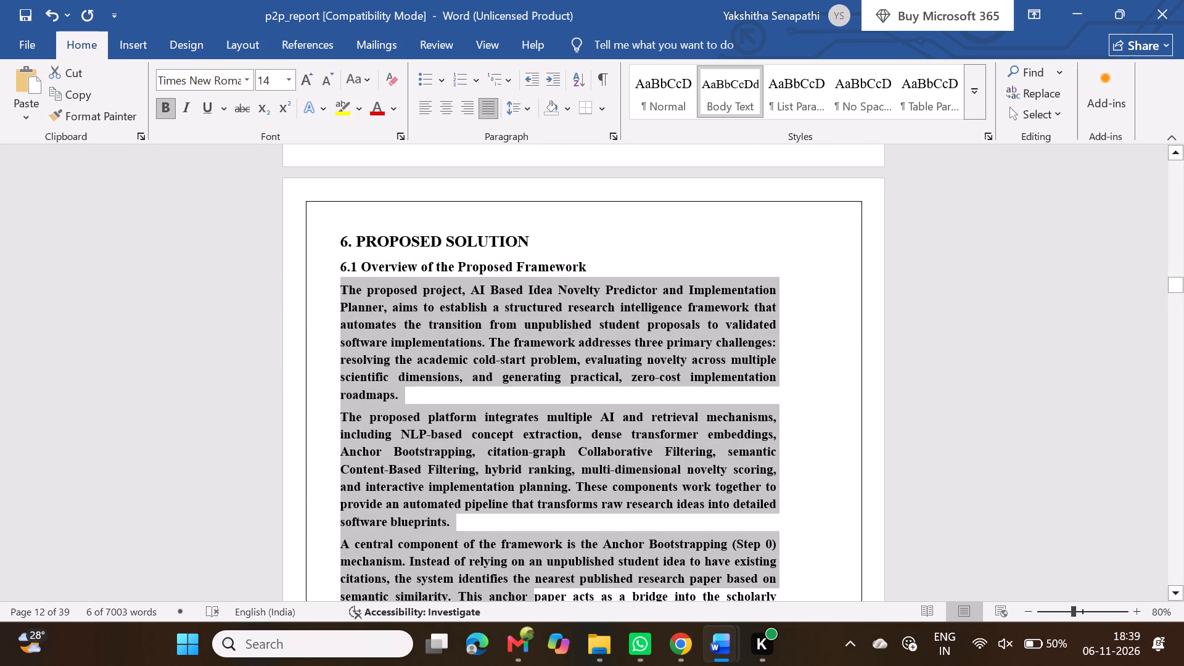
left_click_drag(516, 588, 462, 429)
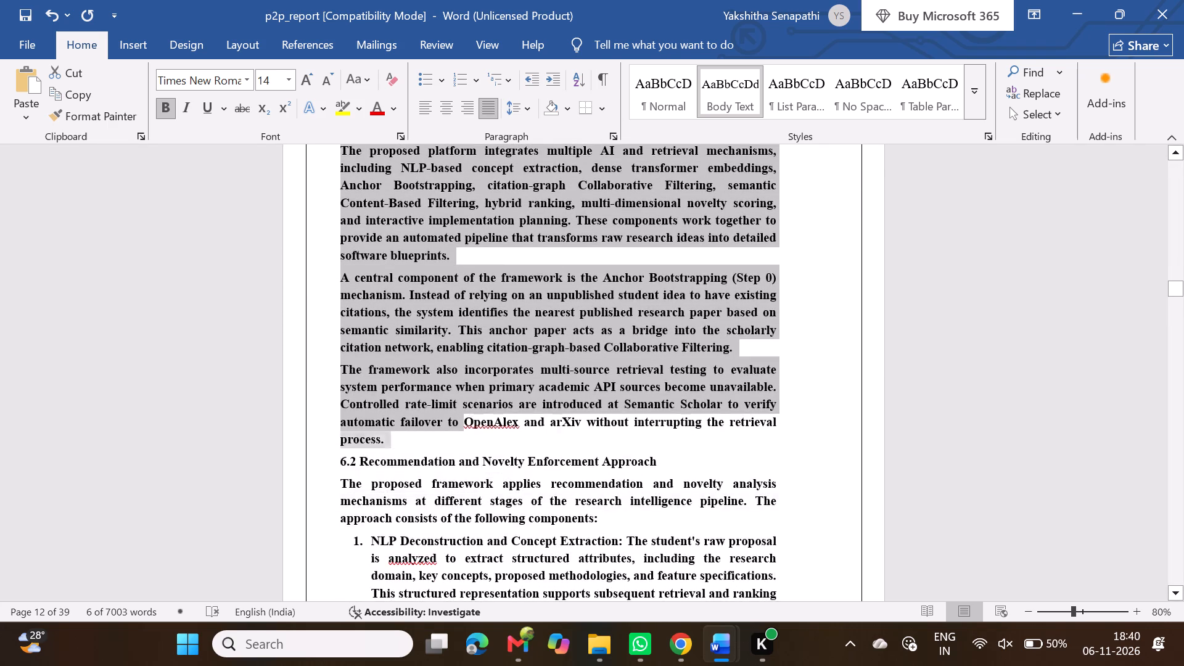
left_click_drag(462, 429, 457, 434)
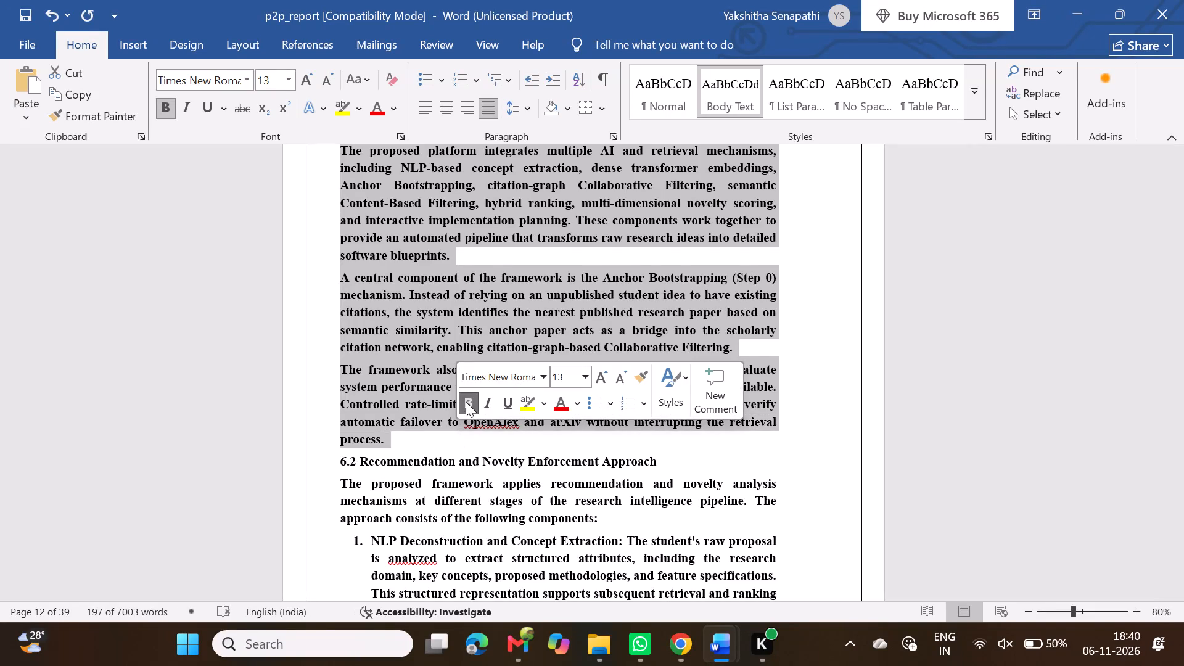
key("ctrl+b")
scroll(466, 401, "up", 1)
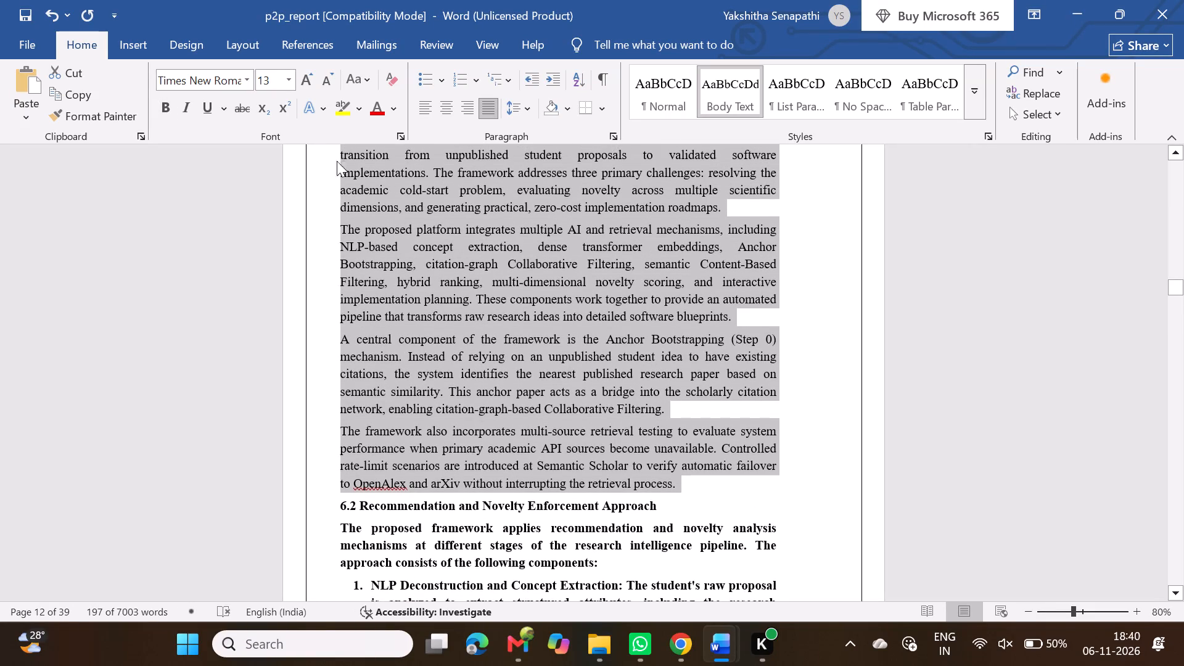
left_click(286, 80)
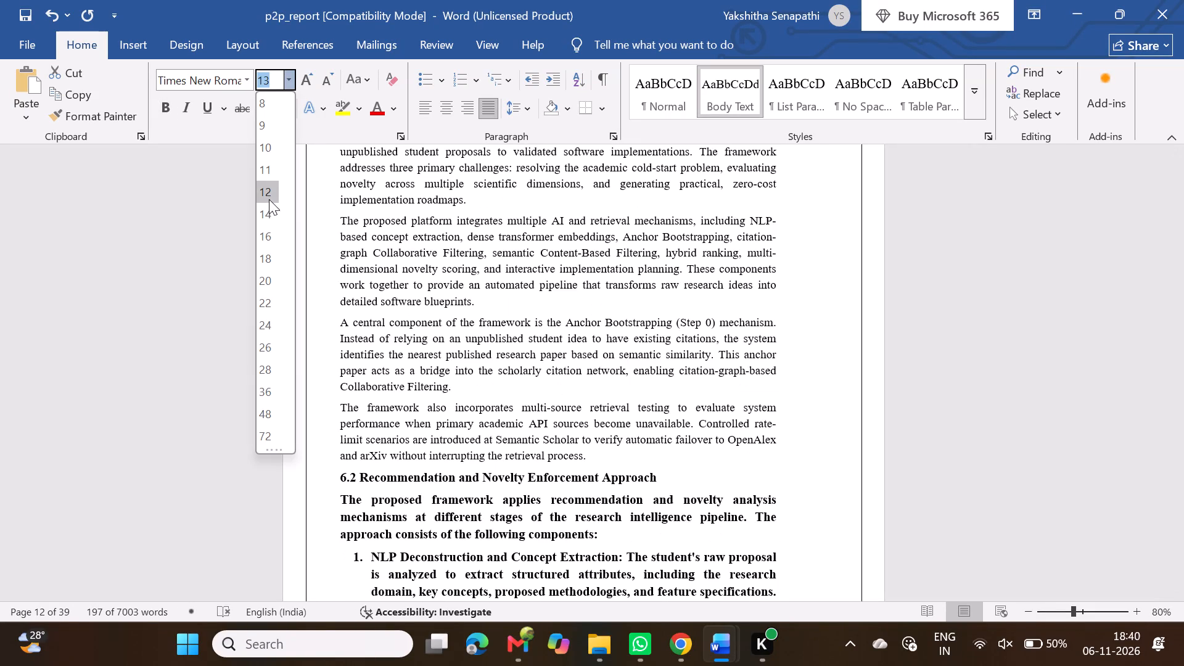
left_click(269, 199)
scroll(446, 295, "up", 1)
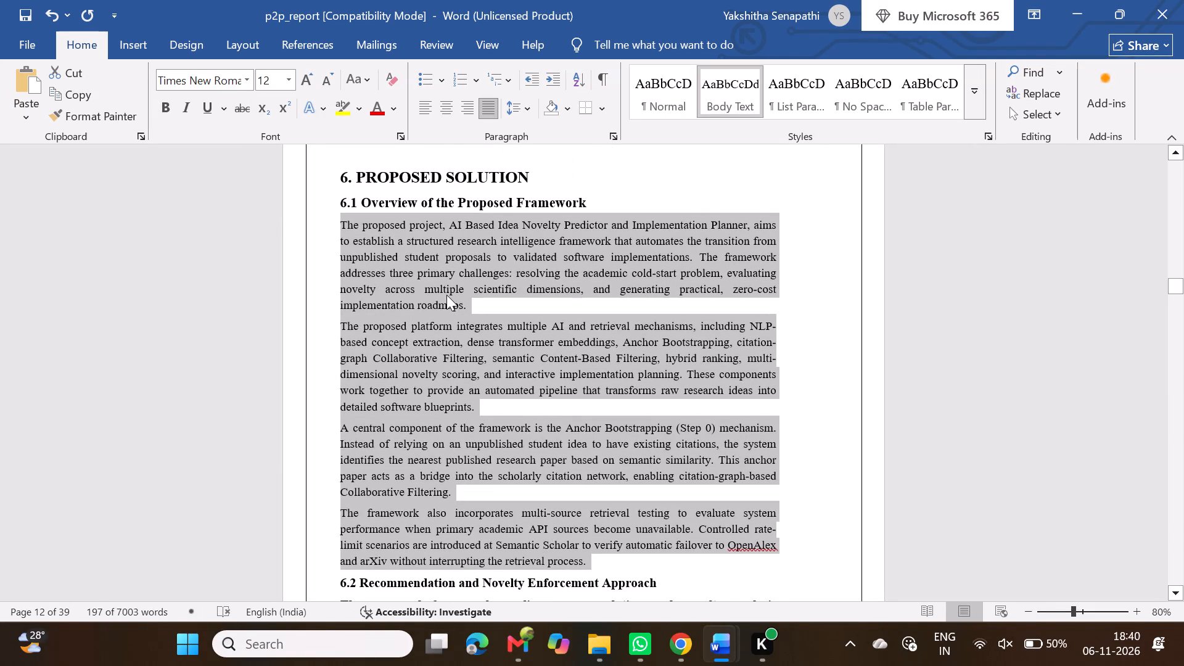
Set the "6.2 Recommendation and Novelty Enforcement Approach" heading to font size 14.
scroll(523, 439, "down", 1)
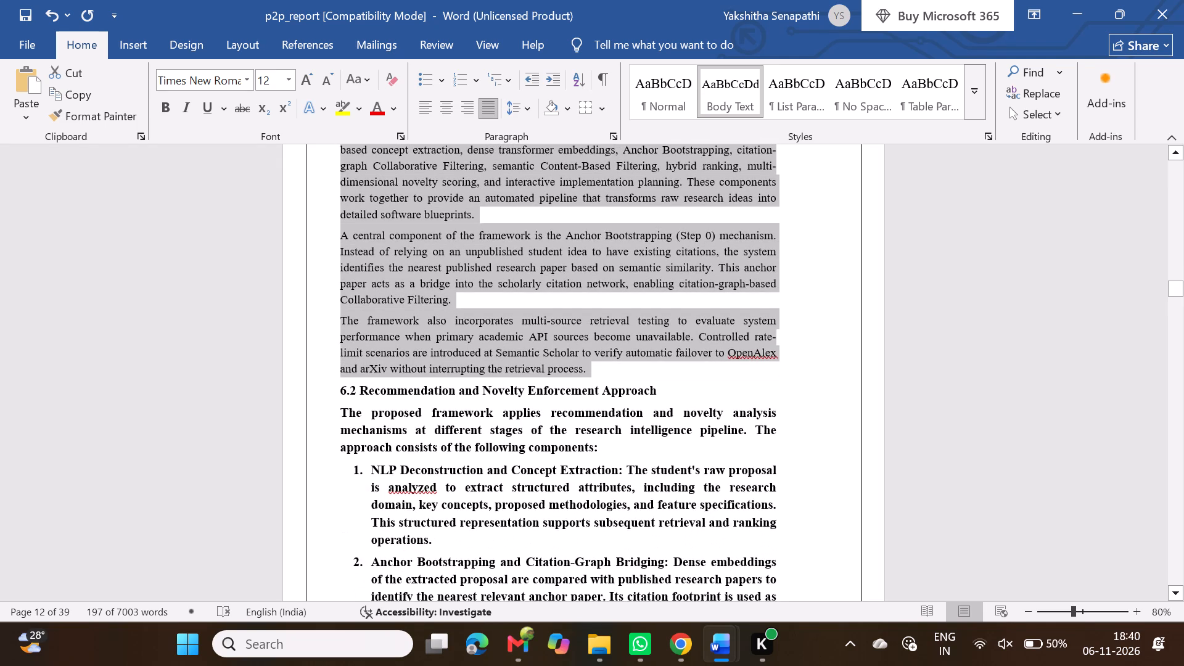
triple_click(448, 392)
left_click(448, 392)
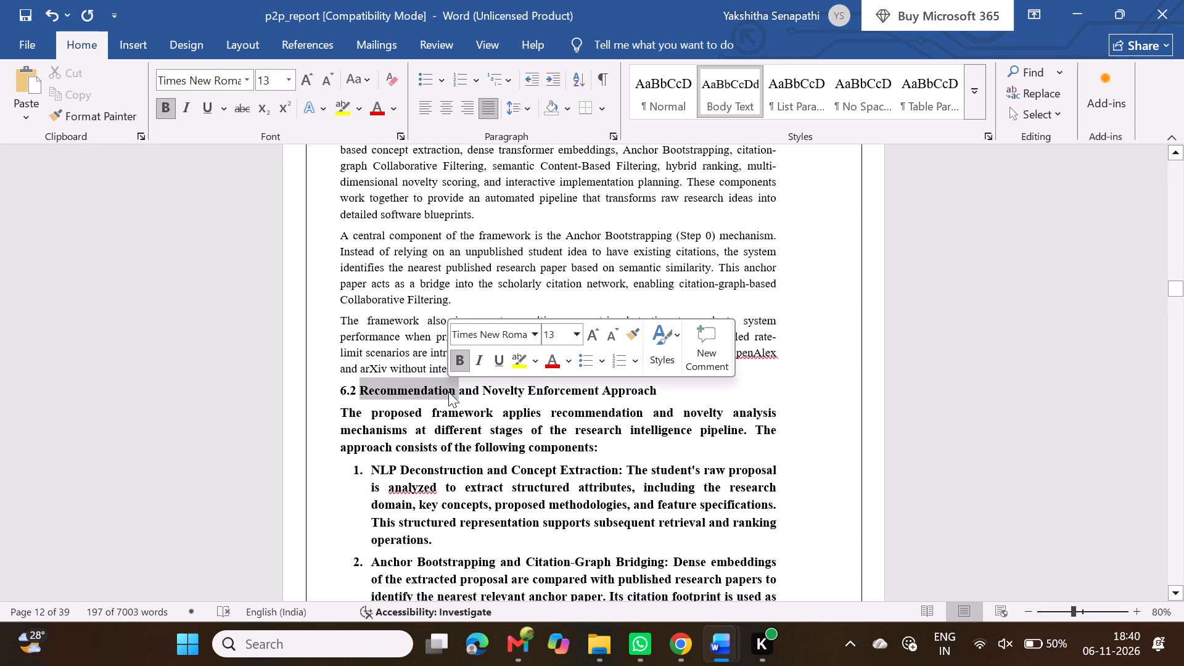
double_click(448, 392)
double_click(448, 392)
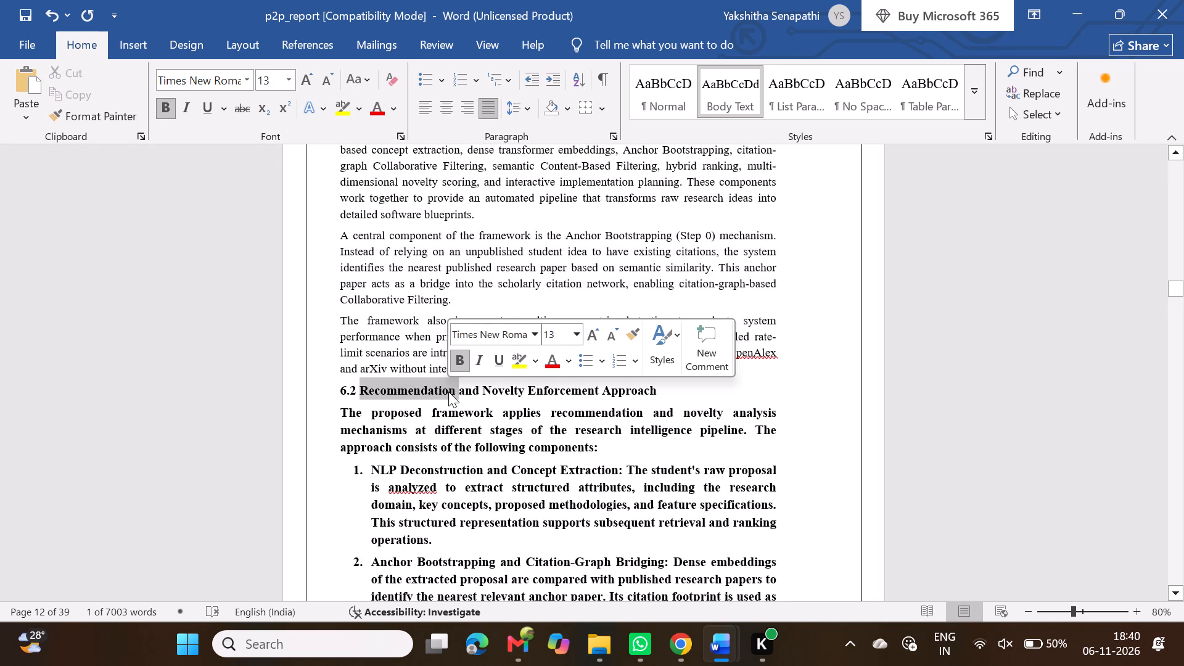
triple_click(448, 392)
left_click(448, 392)
triple_click(448, 392)
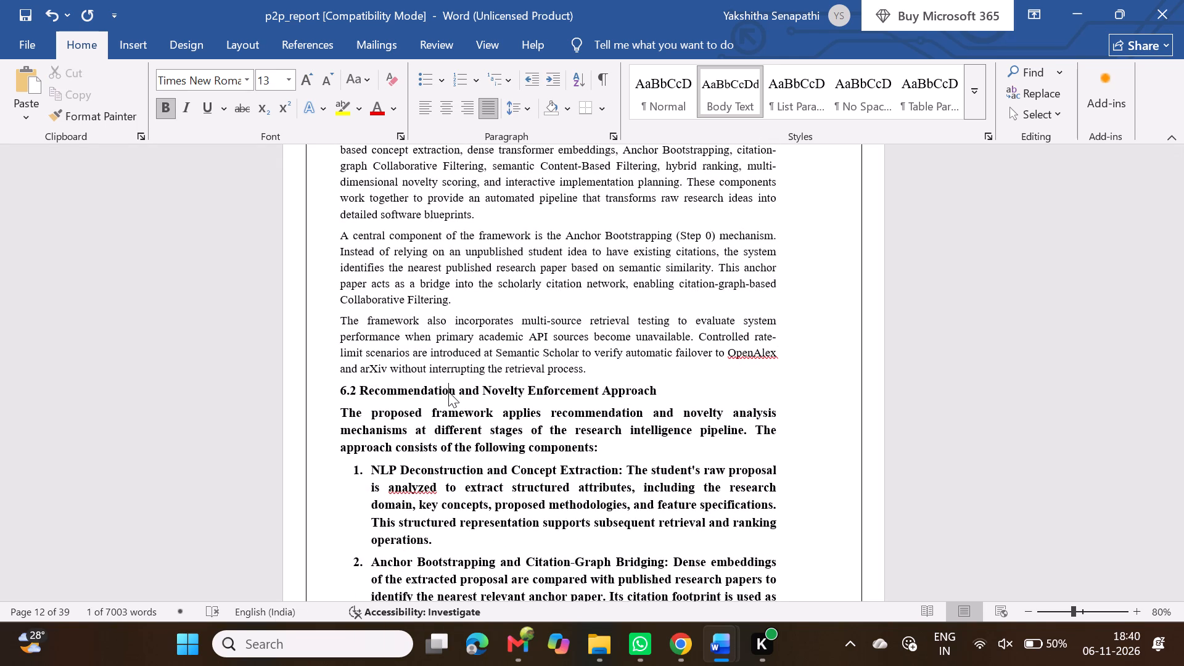
left_click(574, 337)
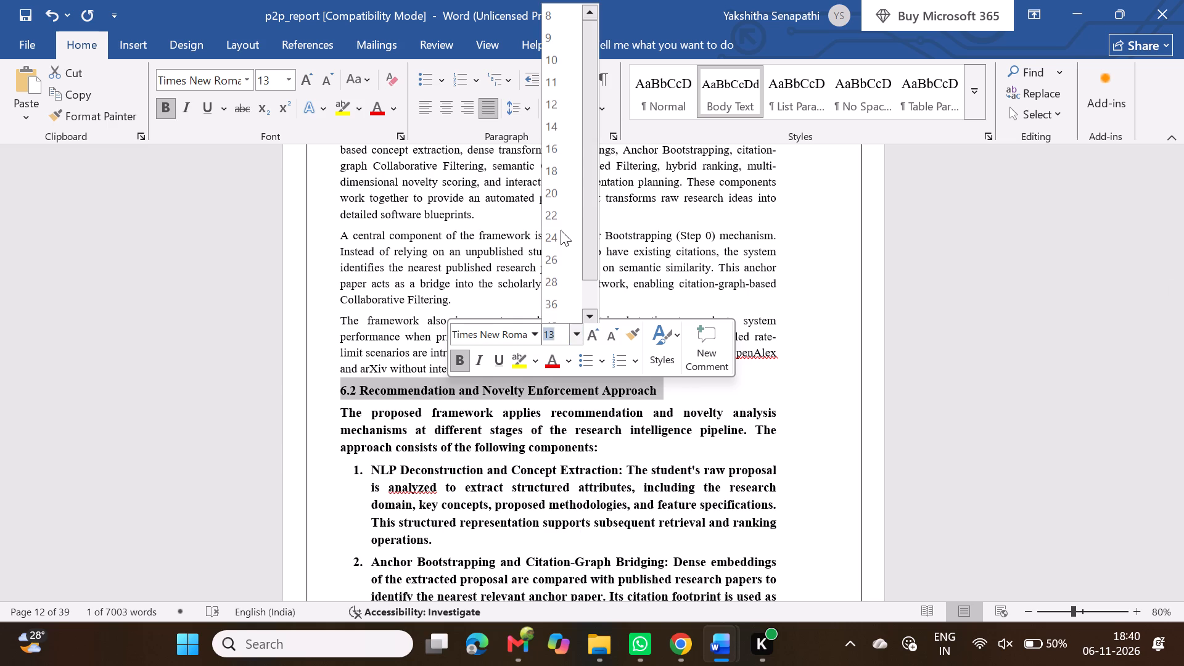
left_click(549, 120)
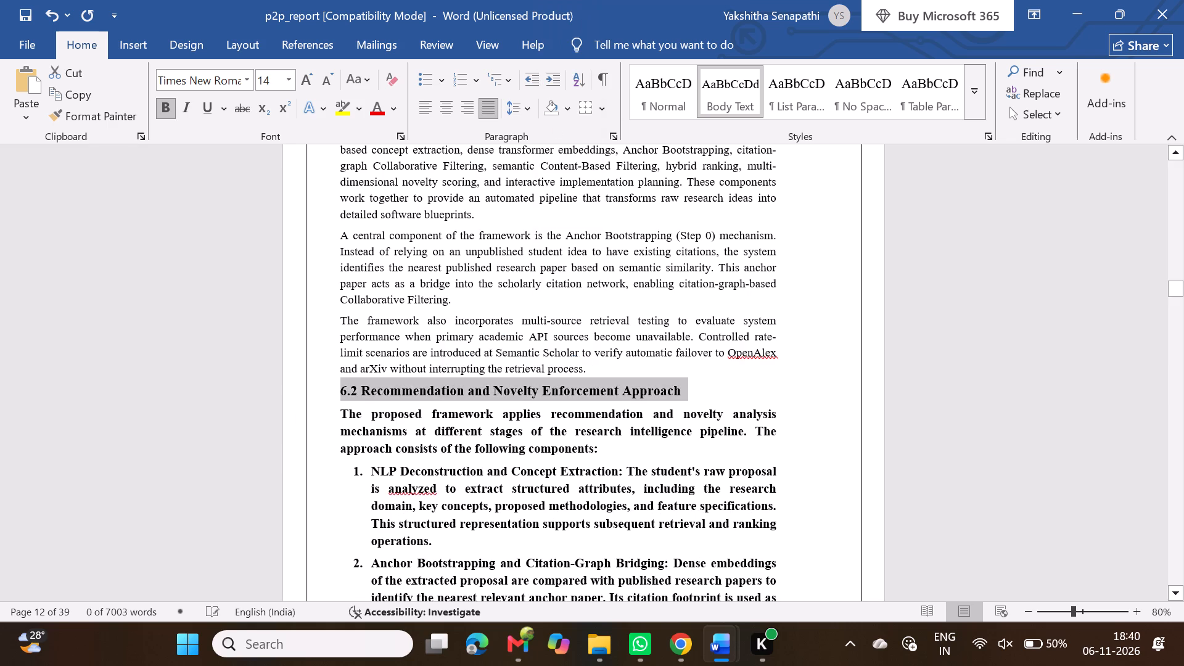
scroll(448, 532, "down", 2)
scroll(448, 532, "up", 1)
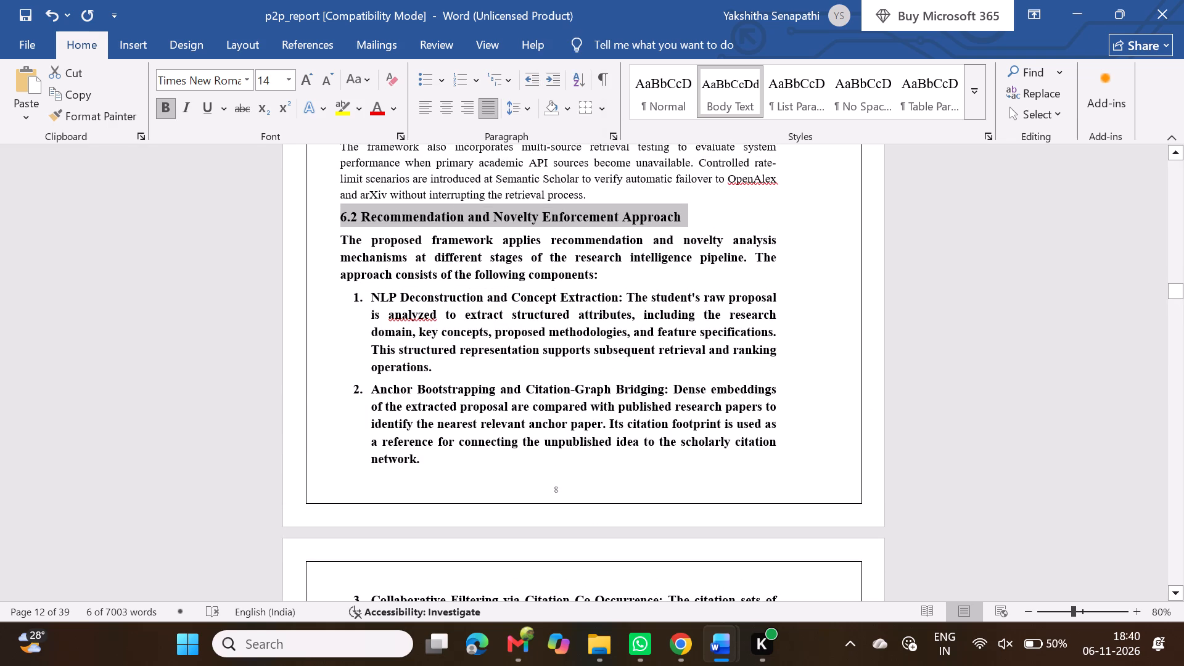
Remove the bold from section 6.2's introductory paragraph and three numbered items, and set them to font size 12.
left_click_drag(340, 241, 499, 541)
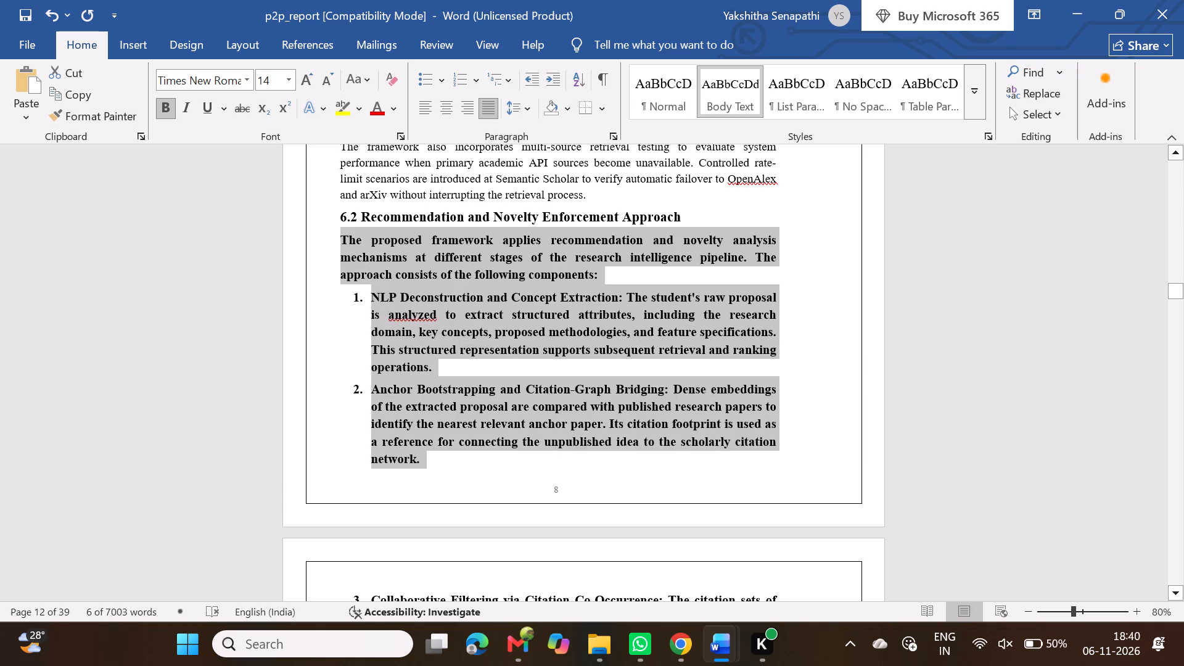
left_click_drag(499, 541, 518, 613)
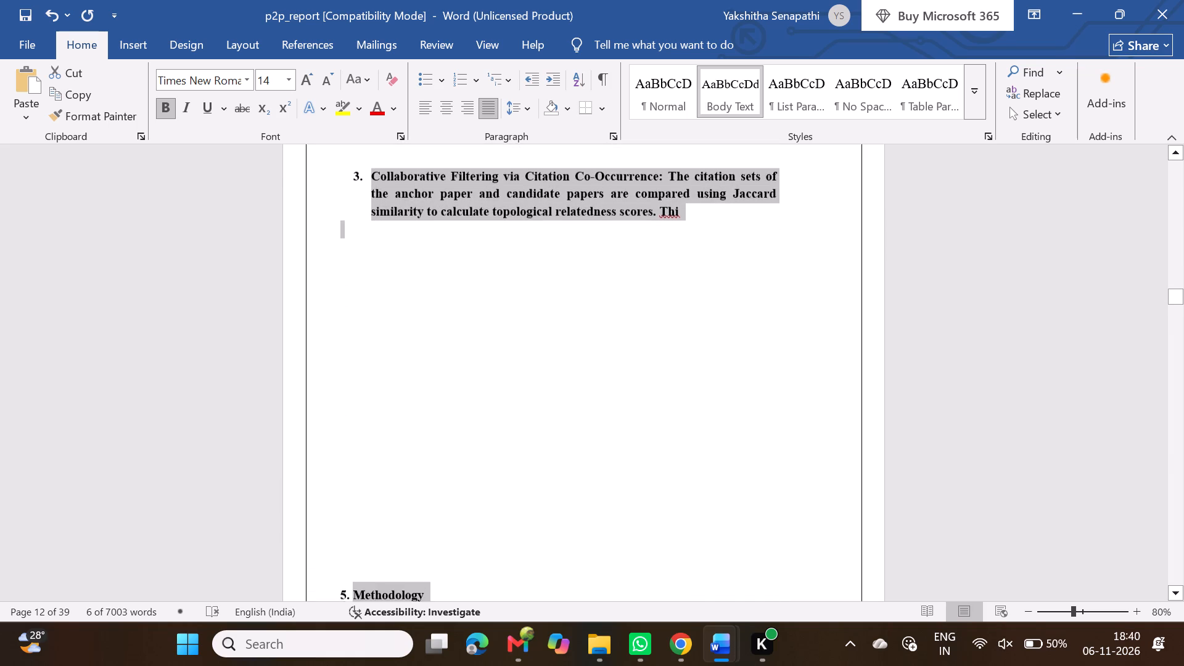
left_click_drag(518, 613, 534, 308)
scroll(534, 308, "up", 2)
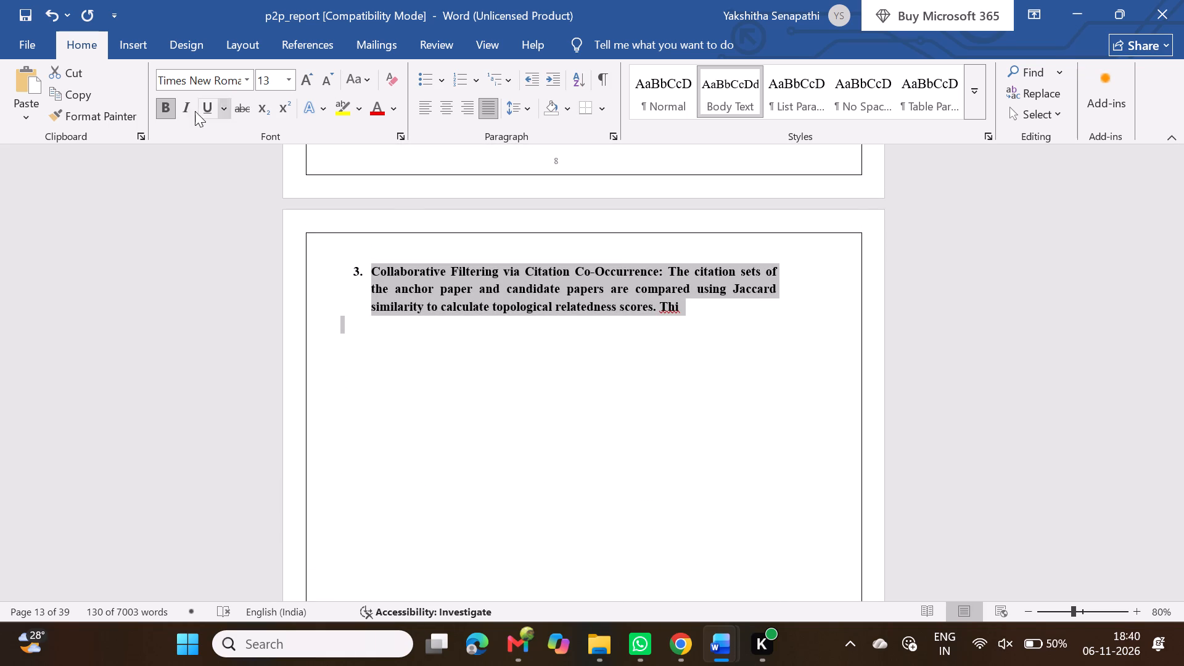
left_click(168, 113)
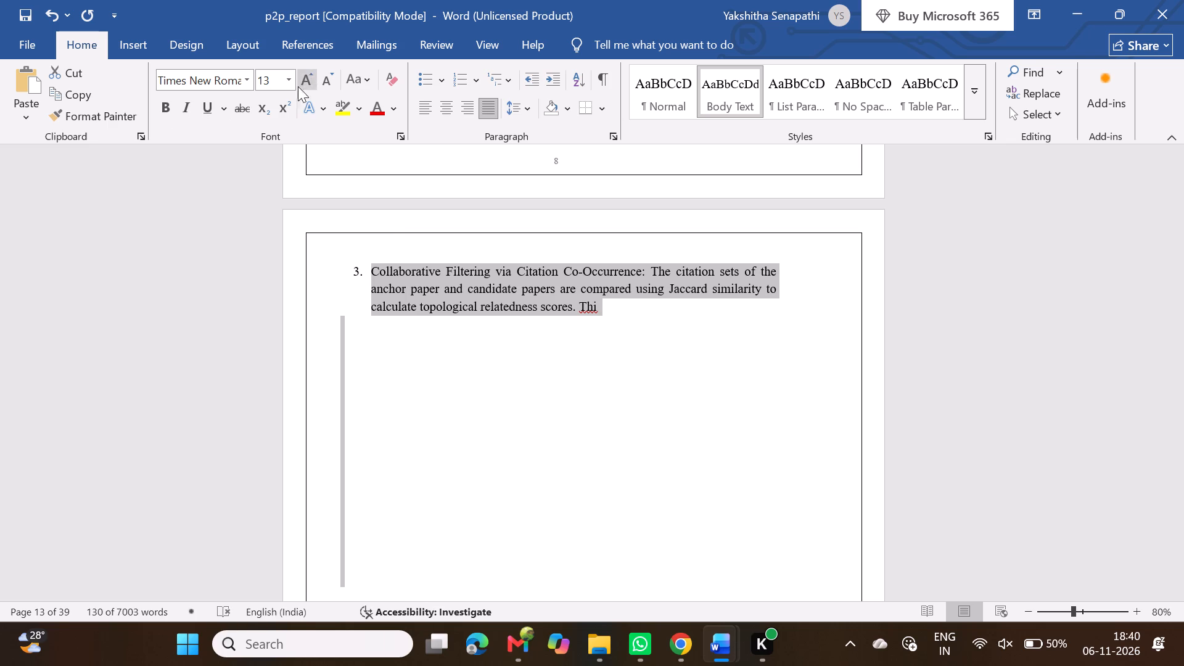
left_click(292, 73)
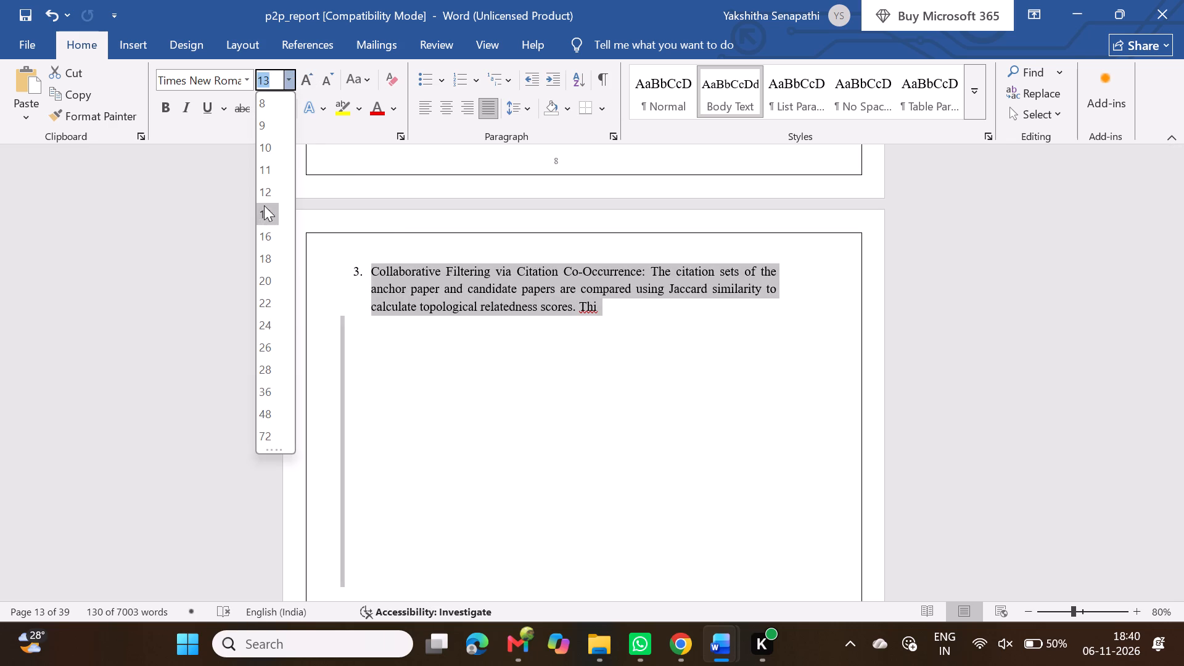
left_click(265, 195)
scroll(545, 287, "up", 2)
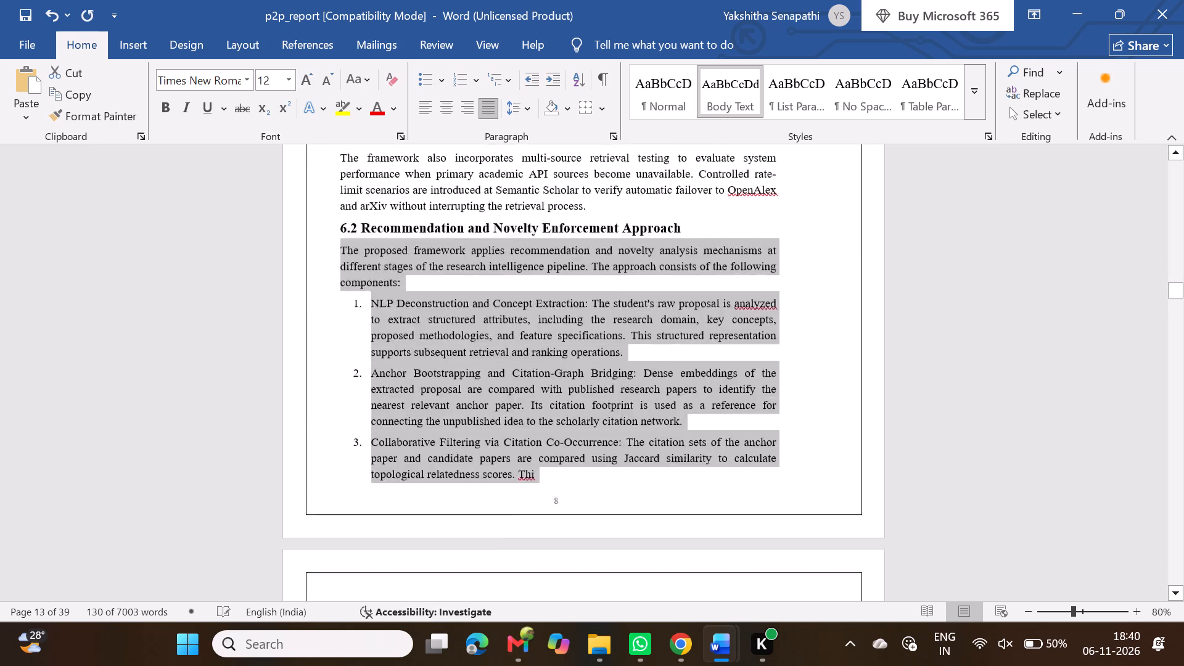
Review the formatted section 6 pages and look back through the earlier sections to the table of contents.
scroll(545, 287, "up", 2)
scroll(545, 287, "down", 1)
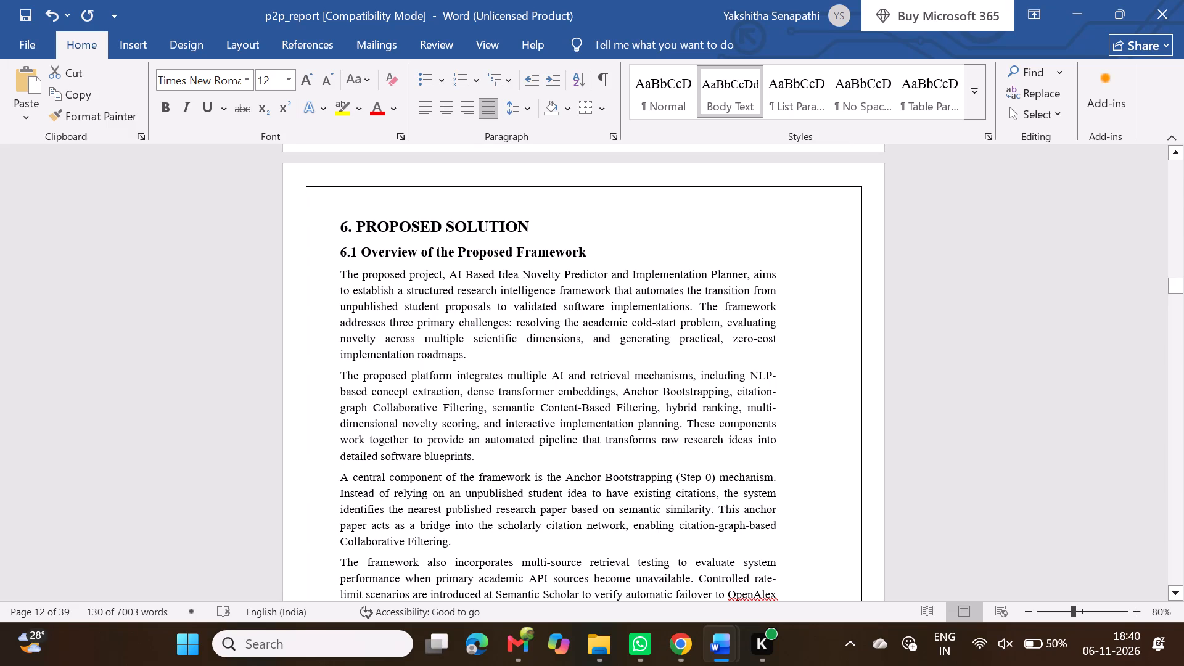
scroll(545, 287, "down", 3)
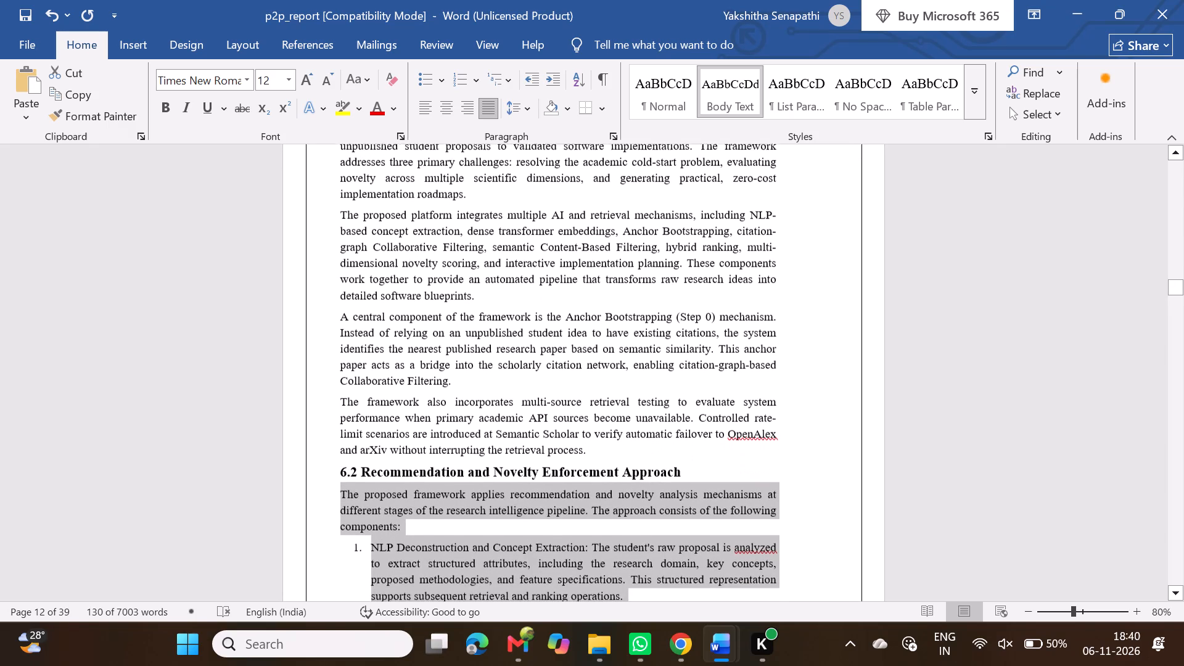
scroll(545, 287, "down", 3)
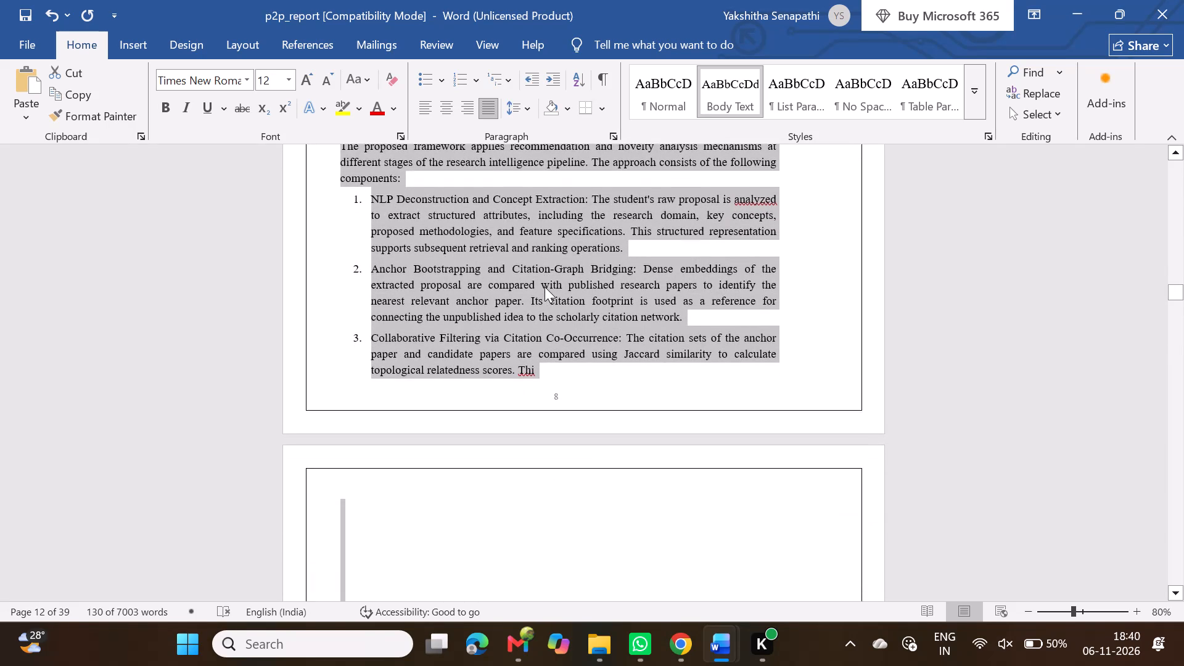
scroll(545, 287, "down", 2)
scroll(545, 287, "up", 2)
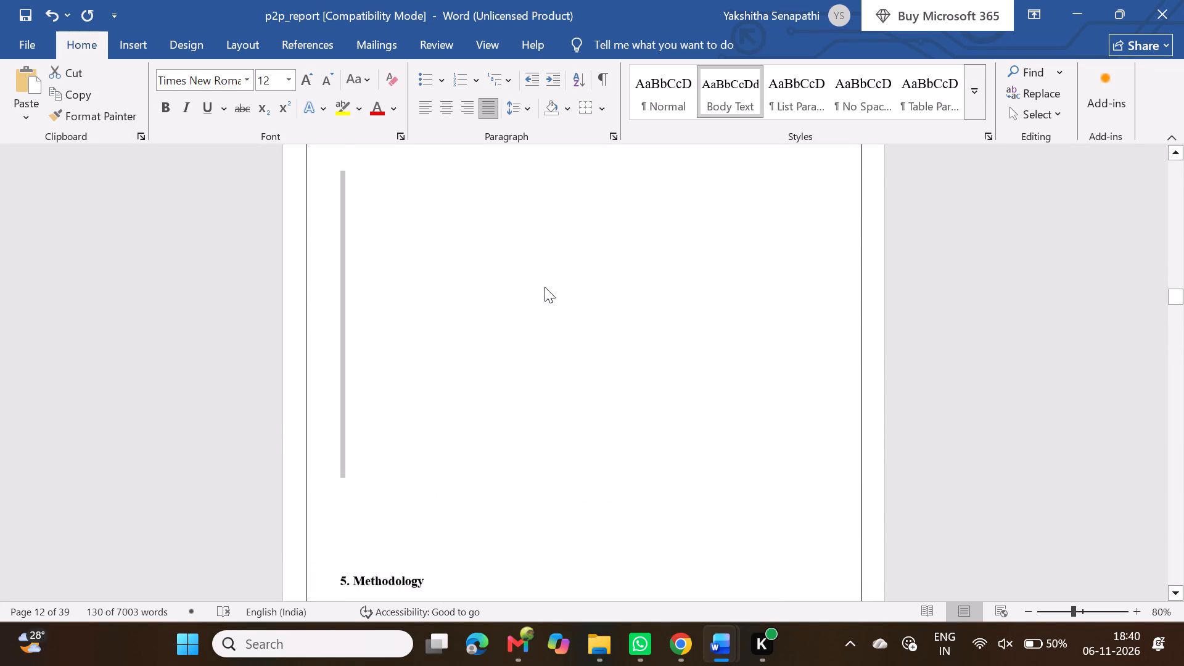
scroll(545, 287, "up", 3)
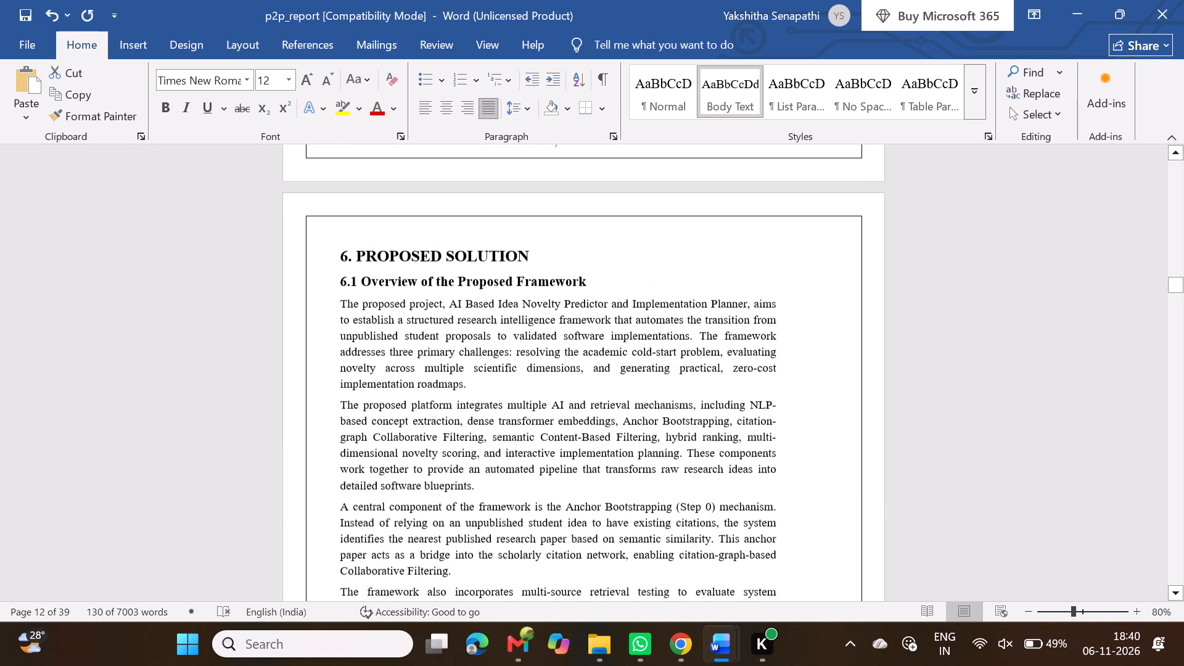
scroll(705, 408, "up", 9)
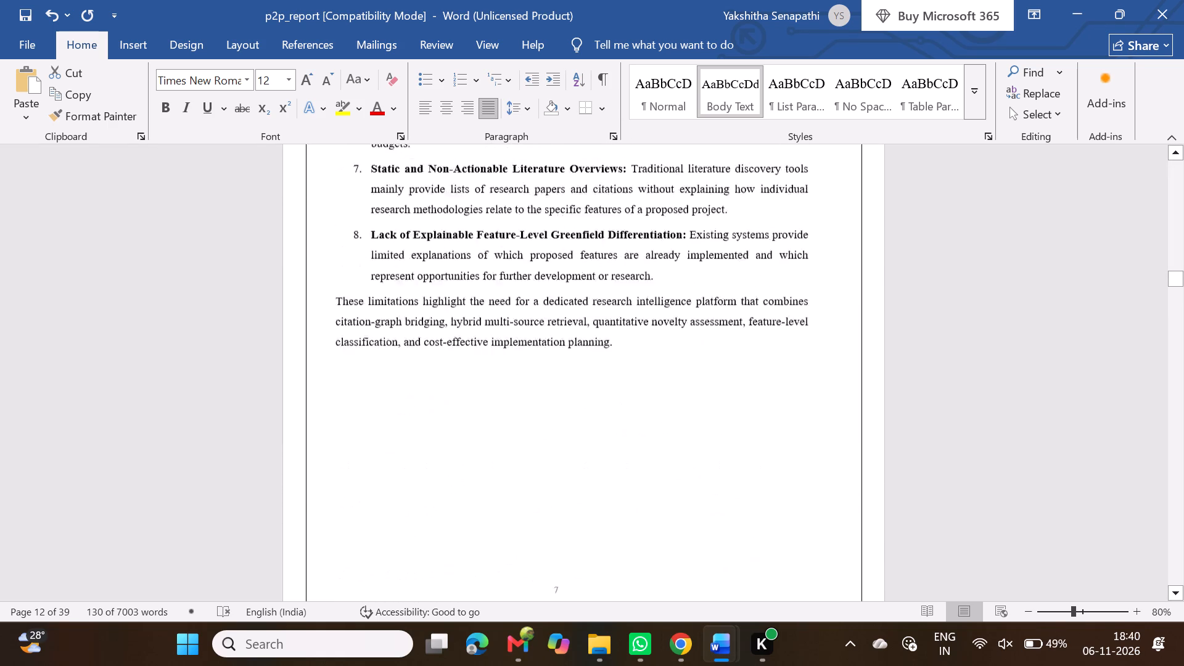
scroll(705, 408, "up", 18)
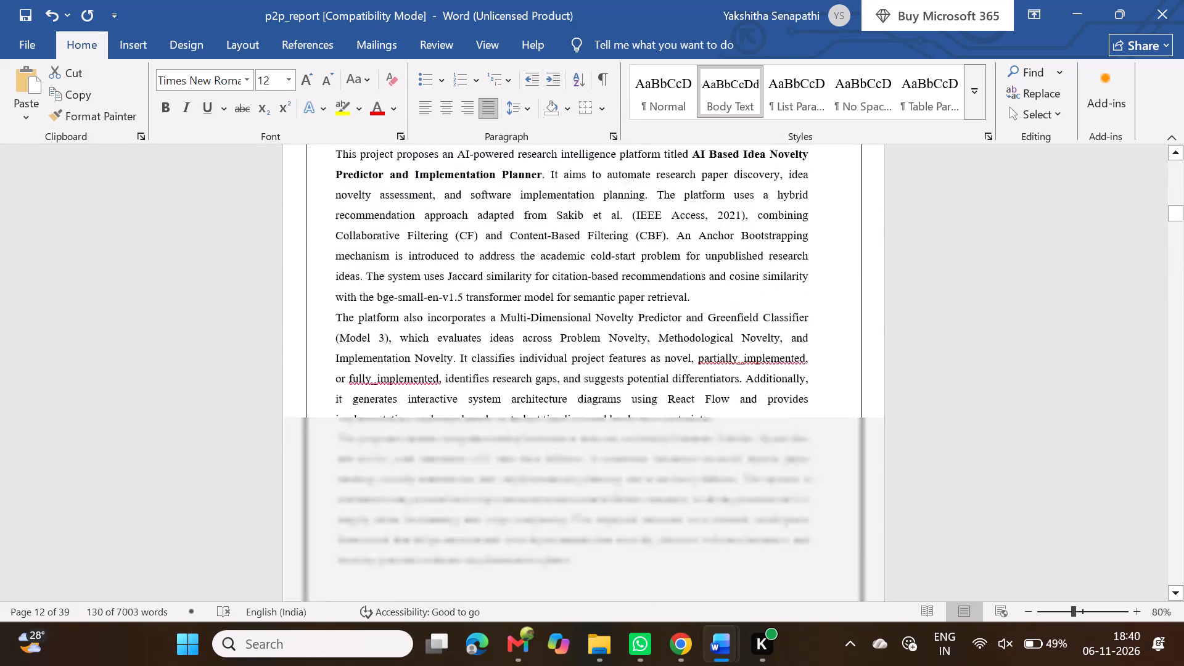
scroll(705, 408, "up", 8)
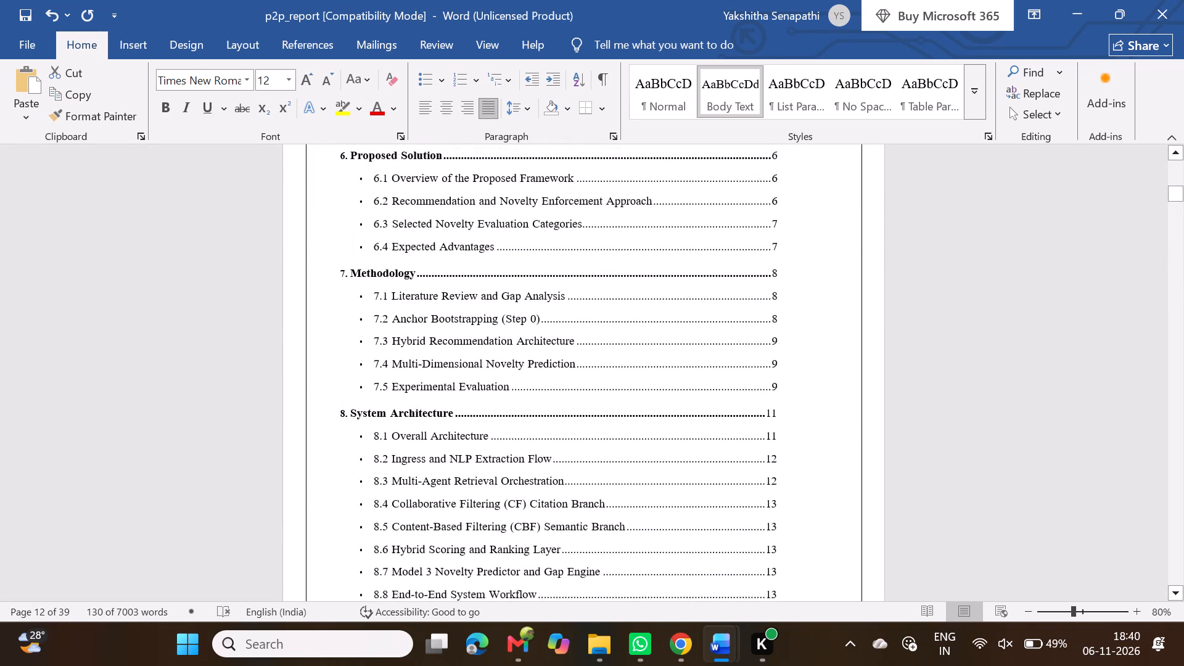
scroll(705, 408, "up", 1)
scroll(630, 351, "up", 2)
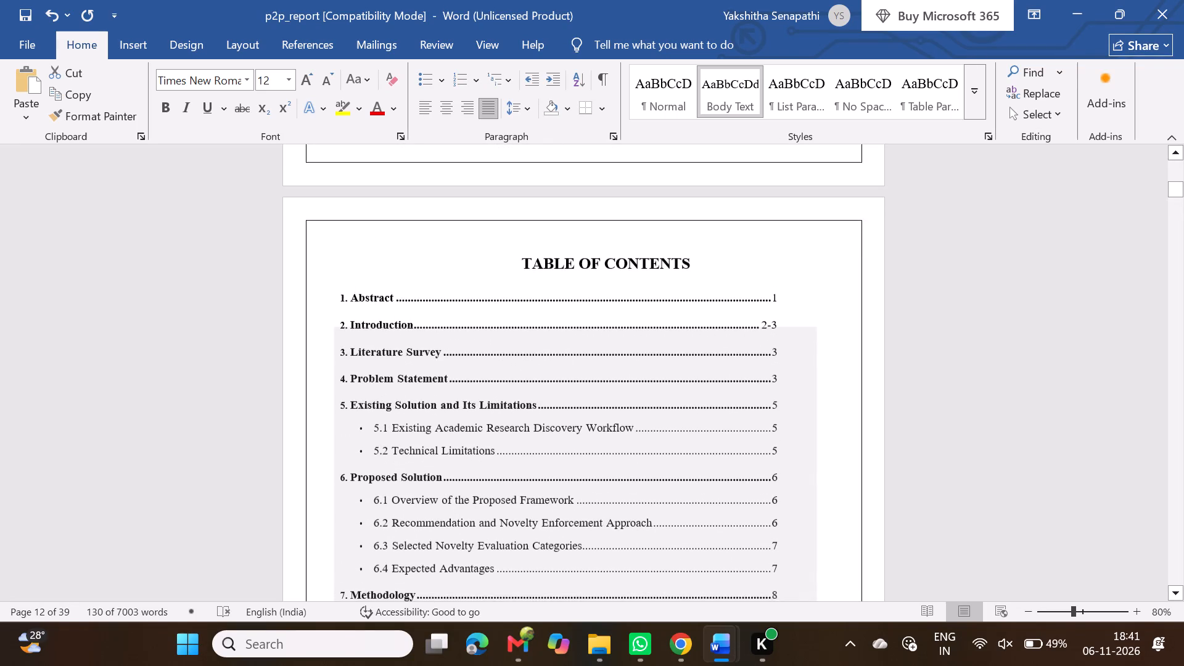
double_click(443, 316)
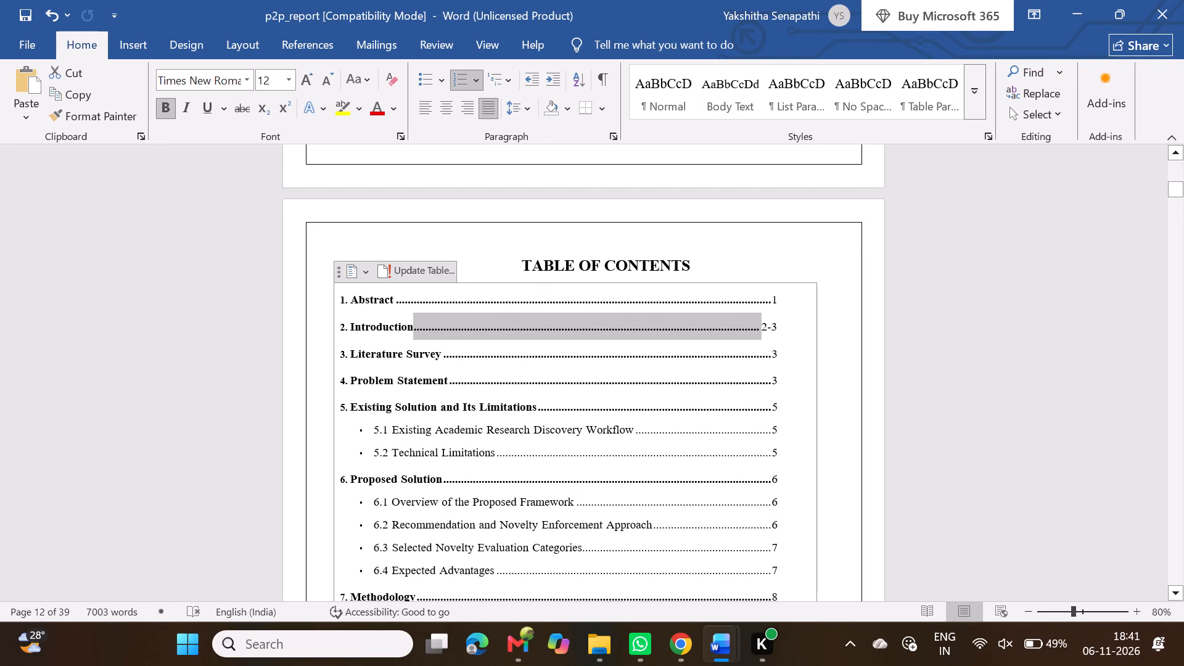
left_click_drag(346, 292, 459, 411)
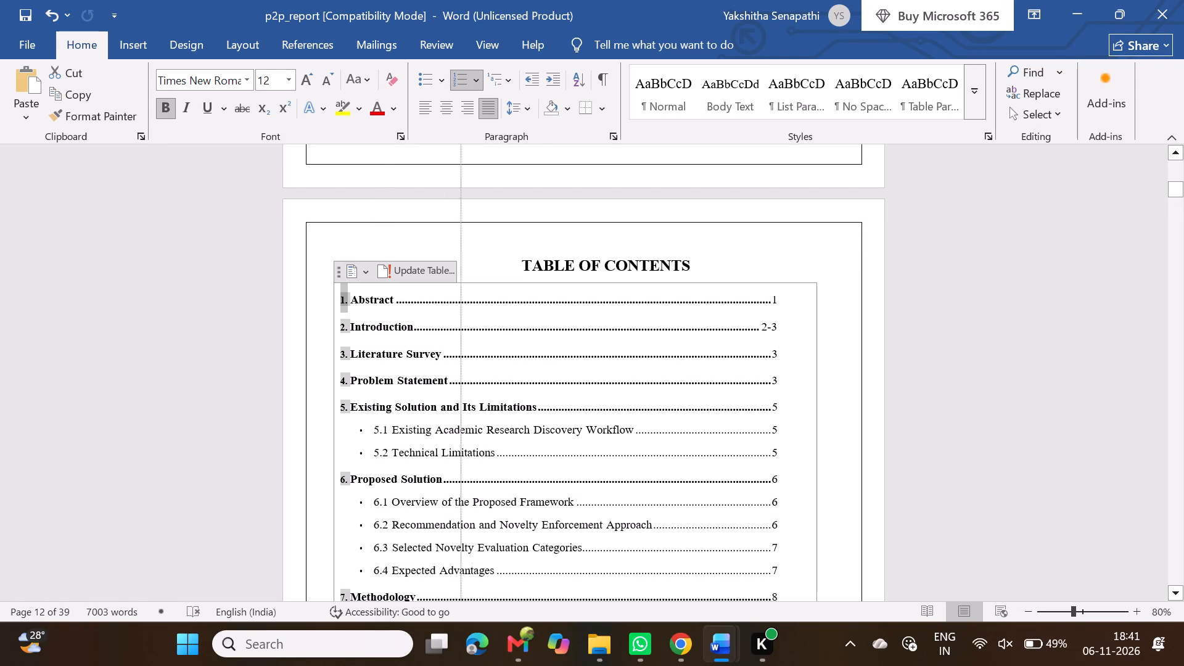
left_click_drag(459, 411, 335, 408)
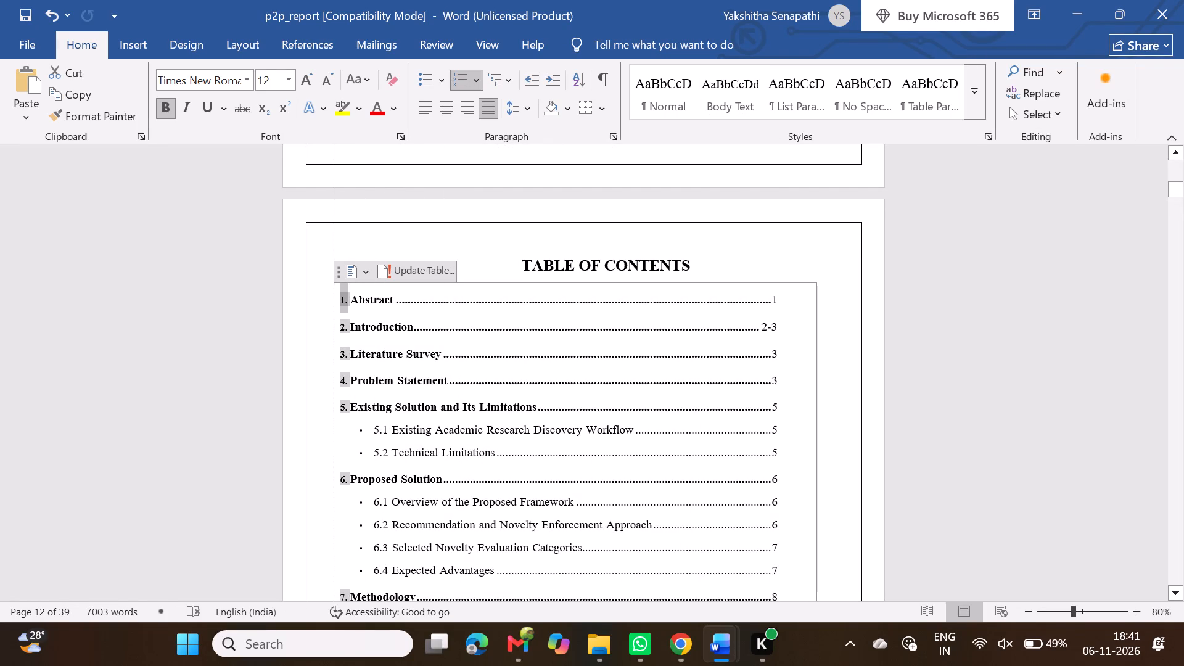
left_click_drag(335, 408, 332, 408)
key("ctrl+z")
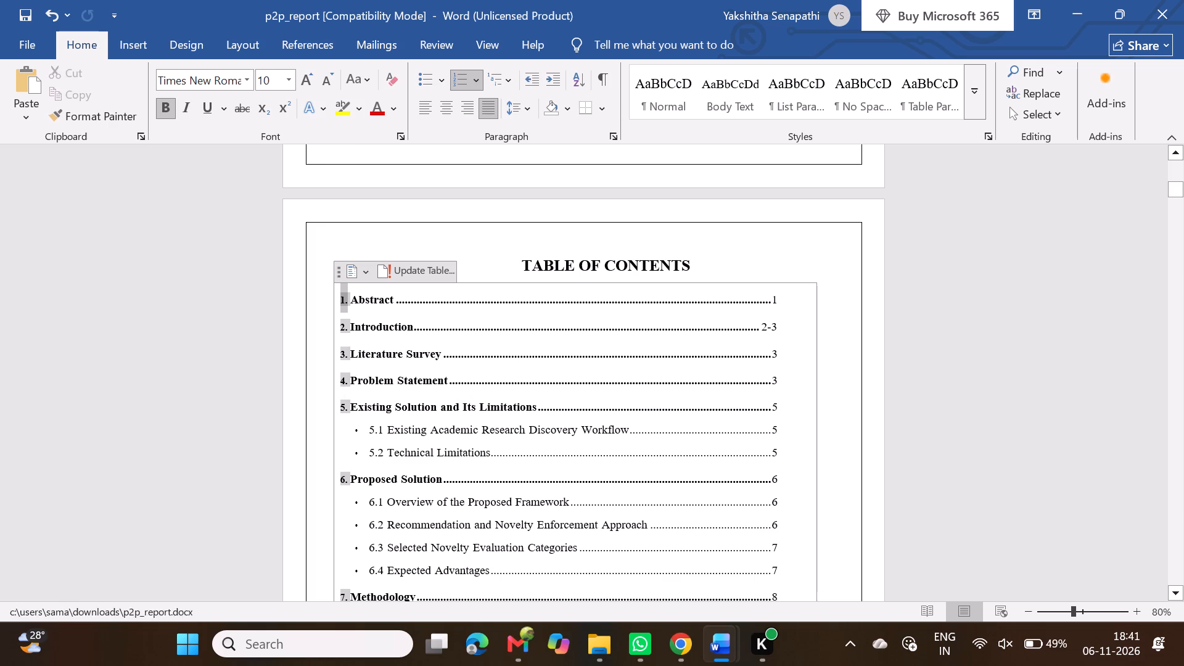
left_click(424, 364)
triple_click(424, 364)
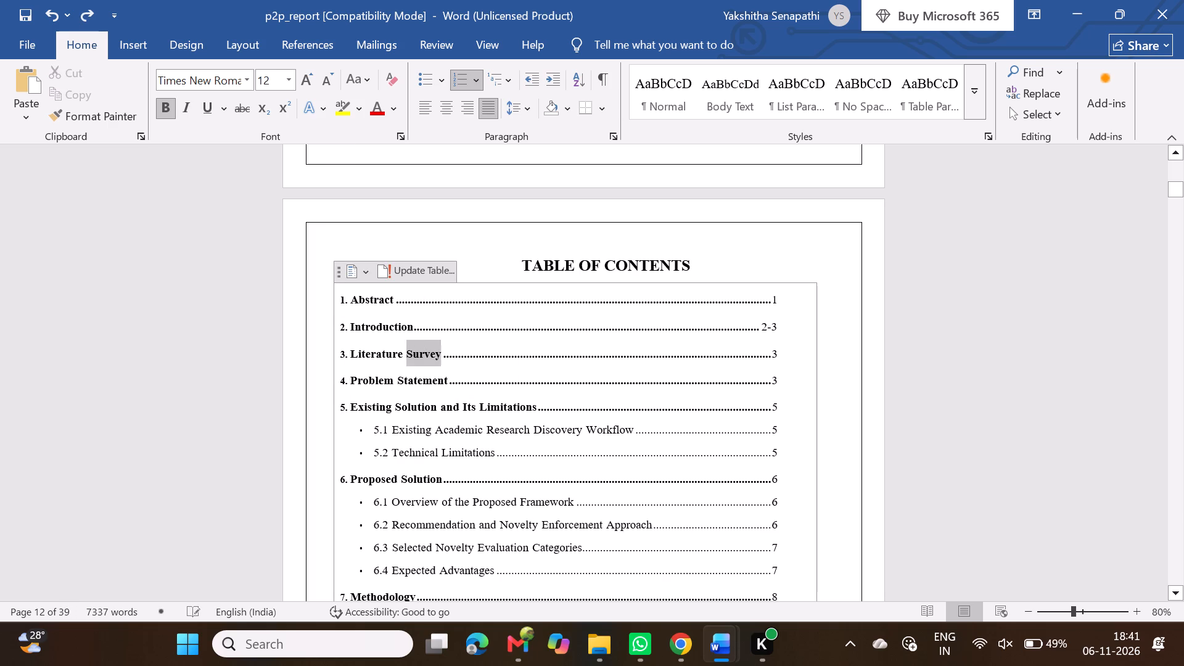
left_click_drag(351, 302, 377, 319)
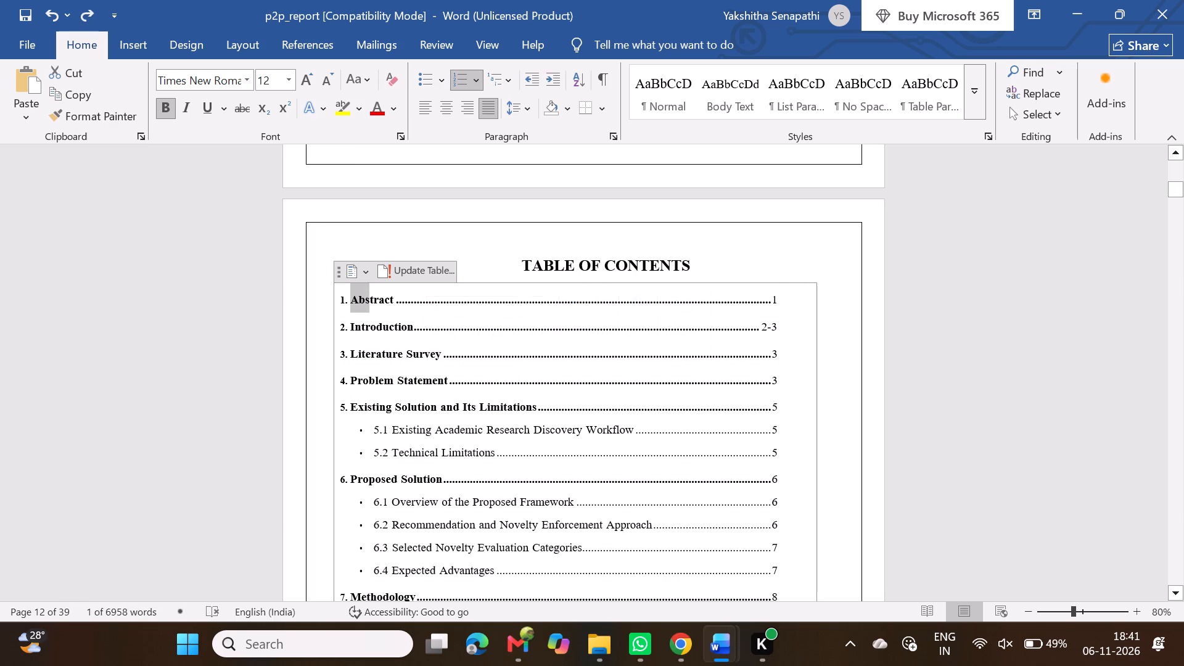
left_click_drag(377, 319, 527, 610)
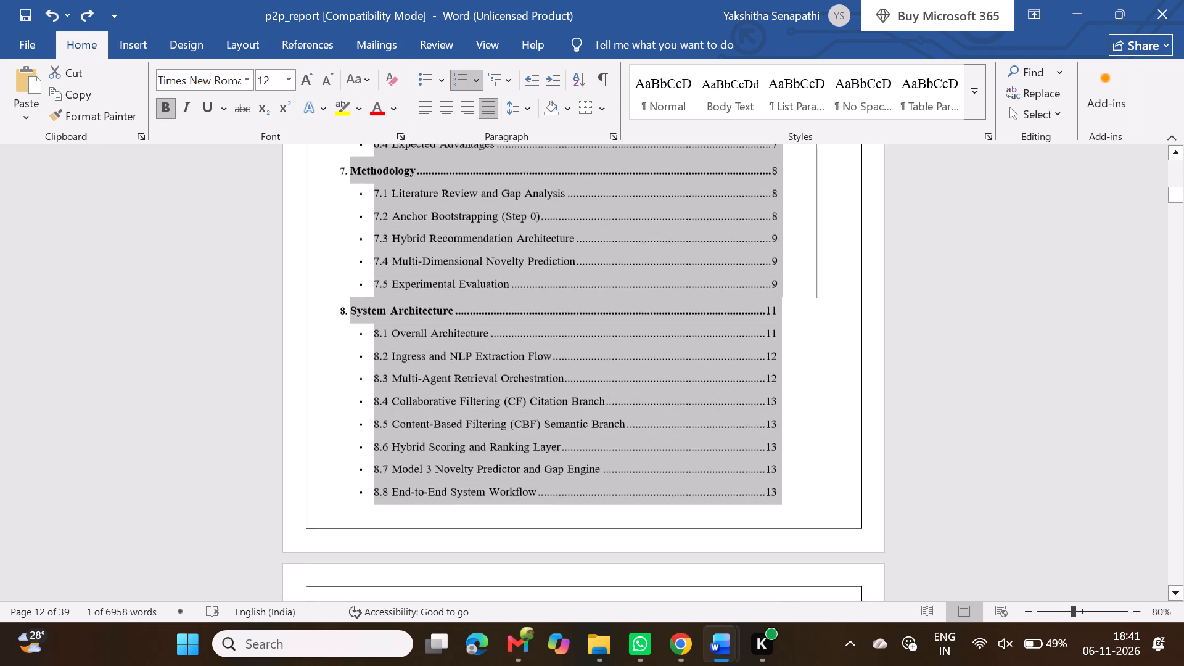
left_click_drag(527, 610, 546, 524)
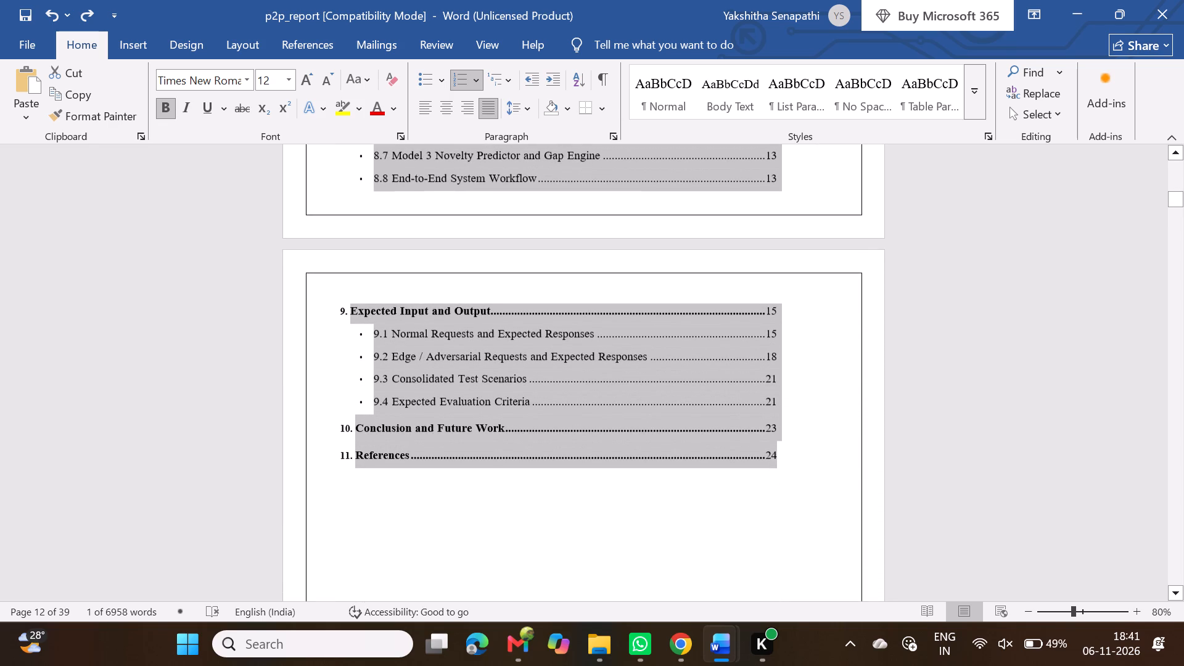
left_click_drag(546, 524, 553, 521)
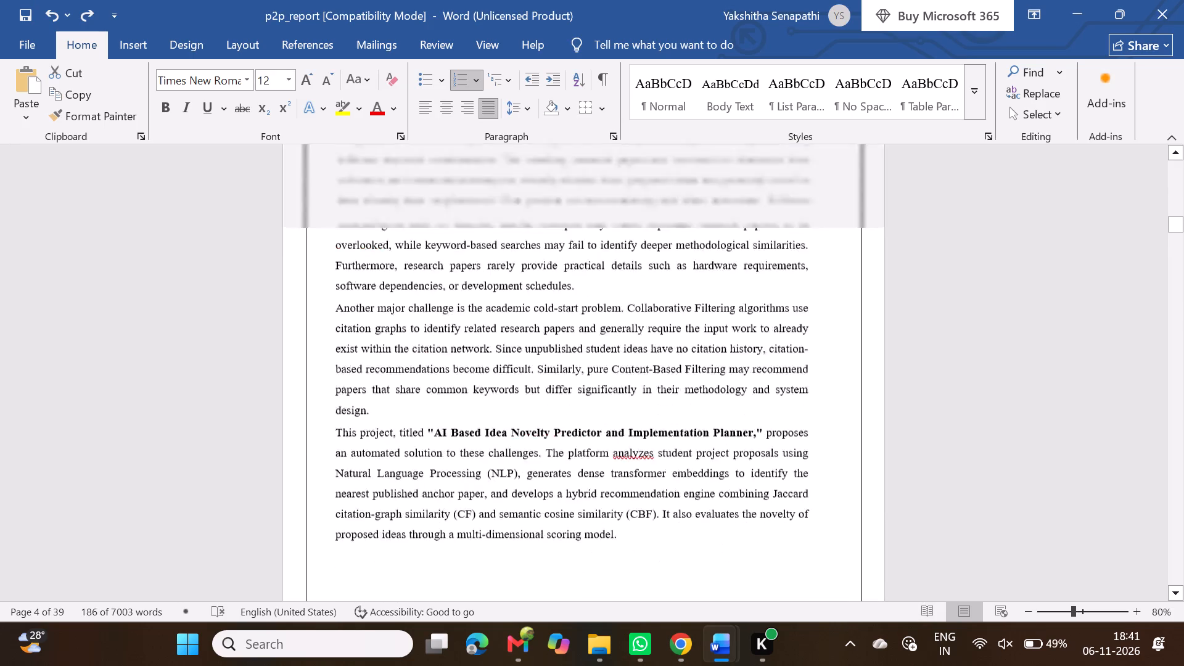
scroll(717, 512, "down", 2)
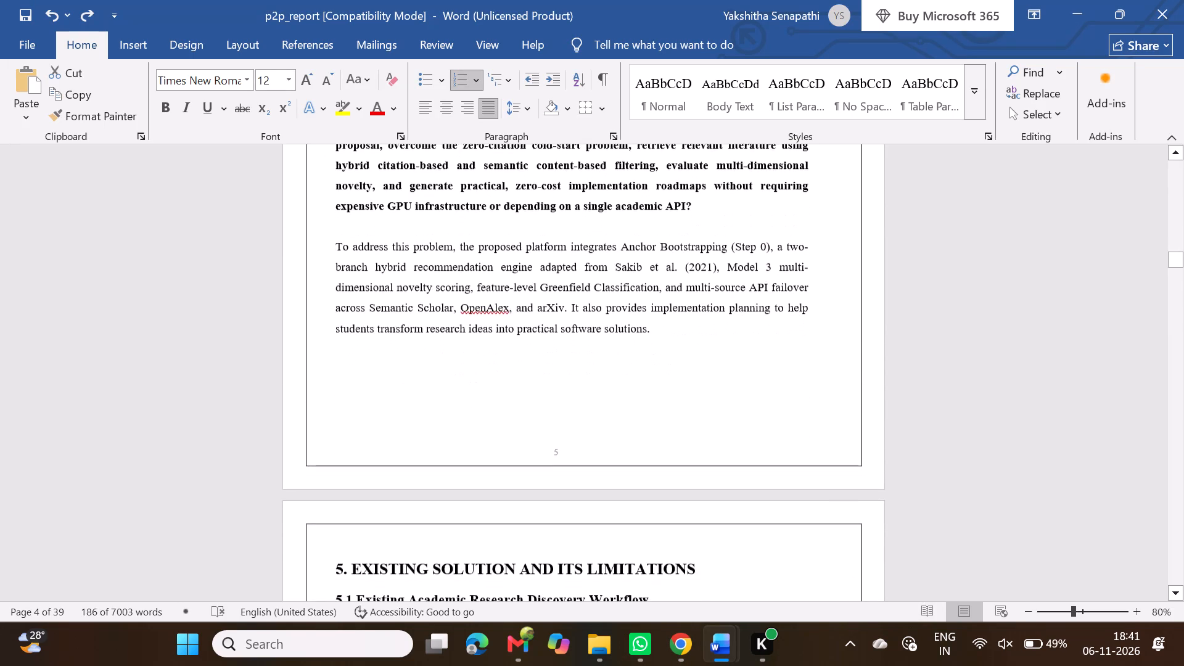
left_click(768, 422)
scroll(768, 422, "down", 4)
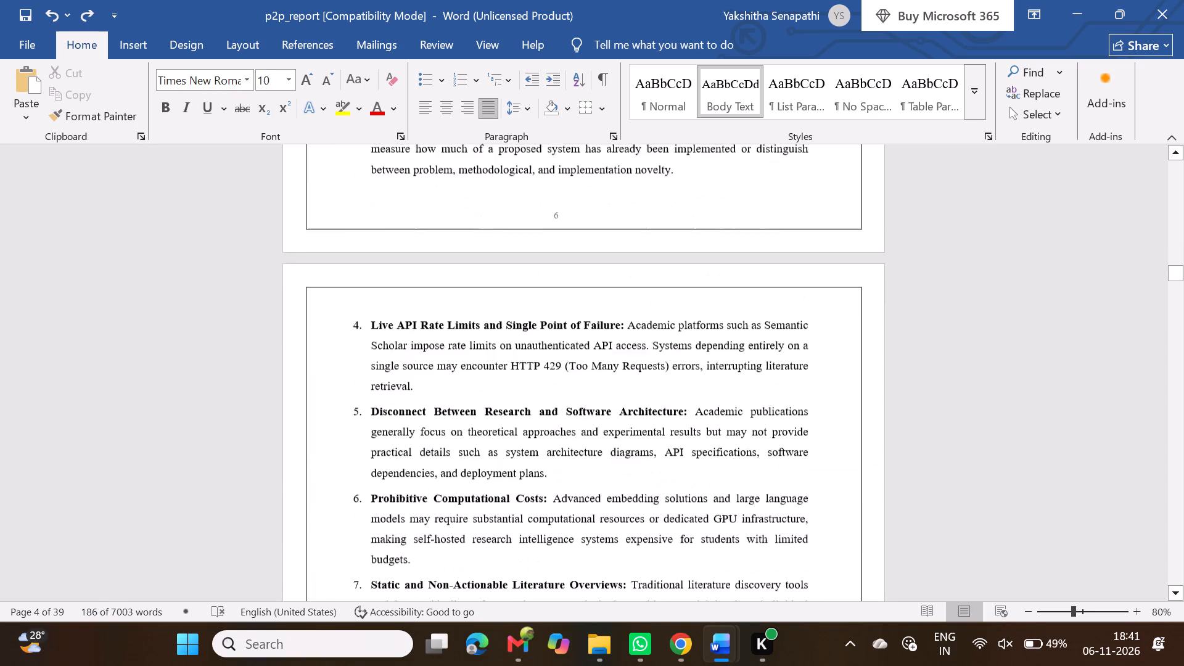
scroll(768, 422, "down", 3)
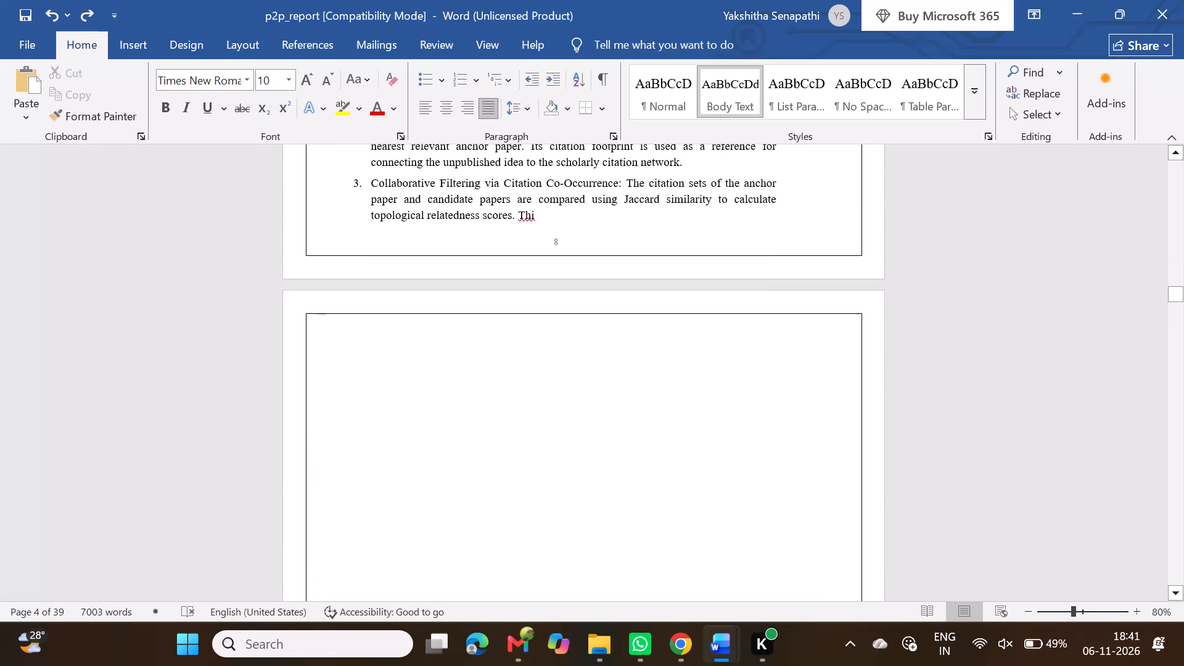
scroll(690, 408, "down", 2)
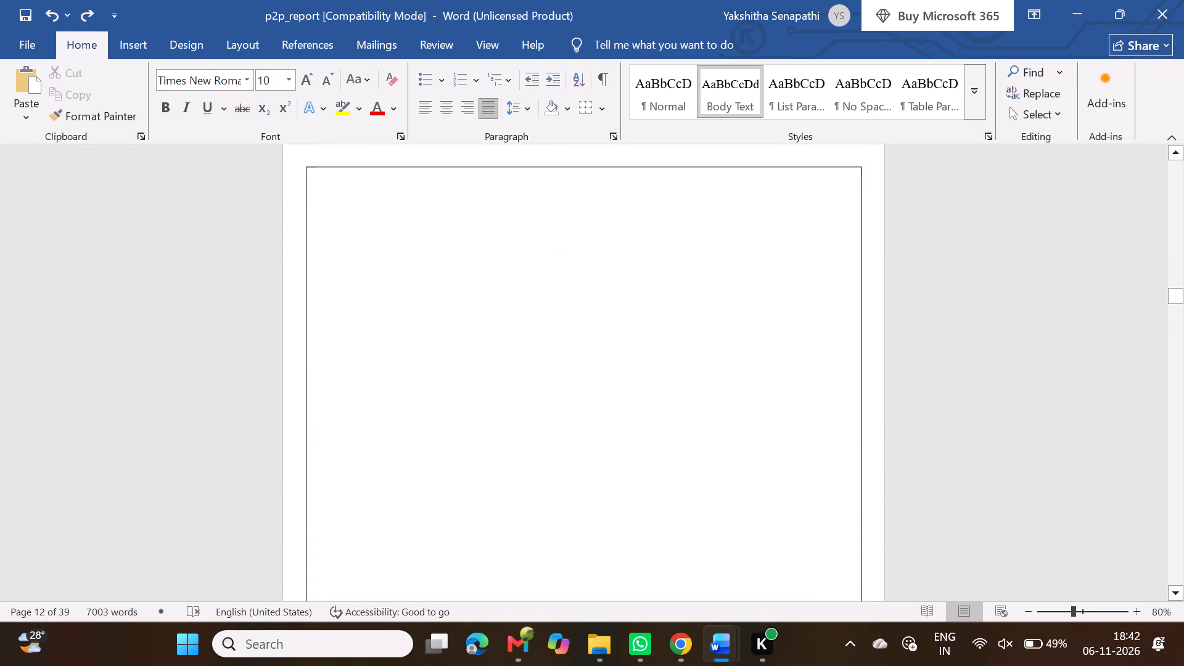
scroll(690, 408, "down", 2)
scroll(690, 408, "up", 2)
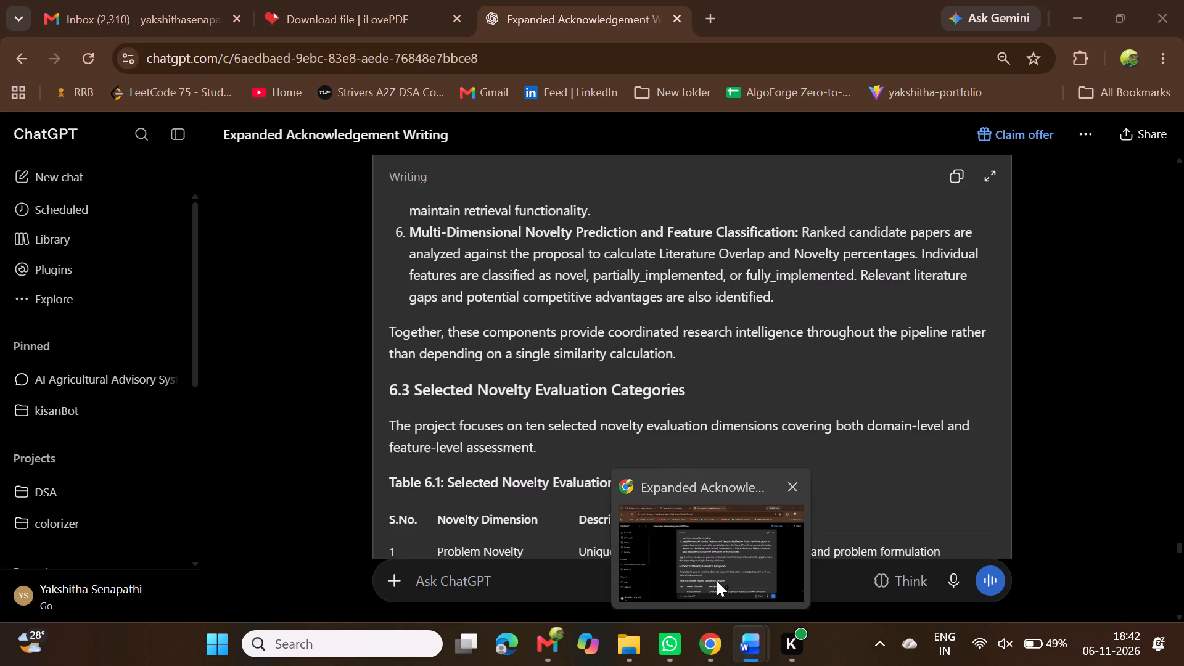
Switch back to the ChatGPT conversation in the browser and copy its complete revised section 6 text.
left_click(717, 581)
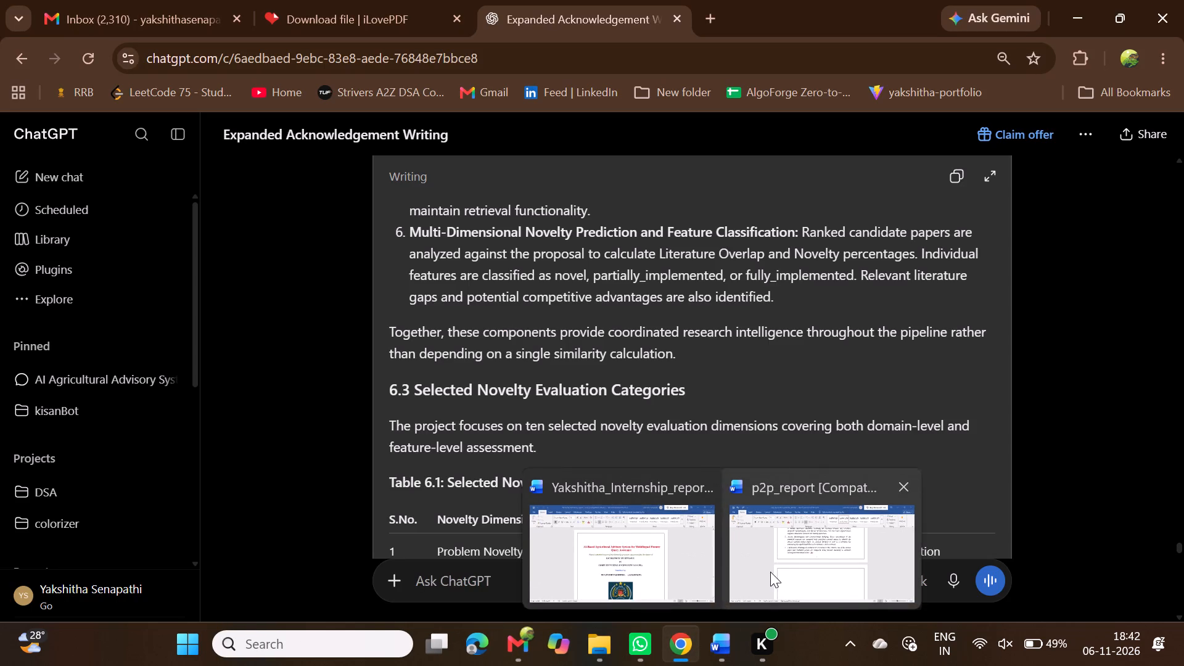
left_click(770, 572)
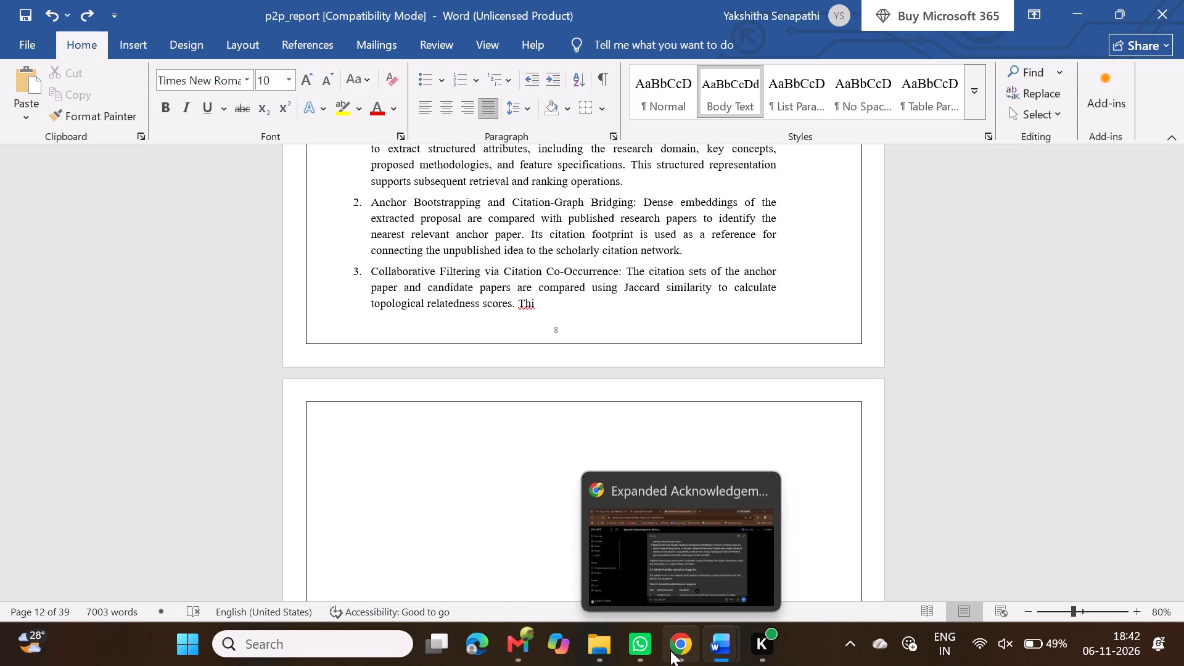
left_click(694, 570)
scroll(696, 419, "up", 1)
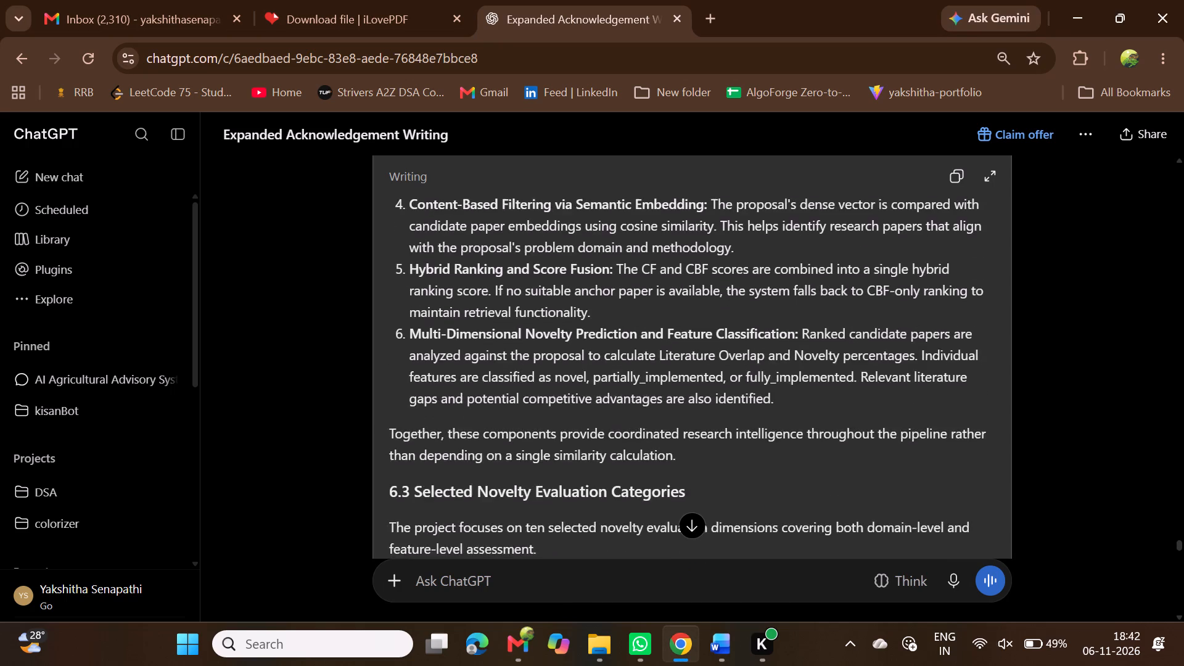
scroll(696, 419, "up", 3)
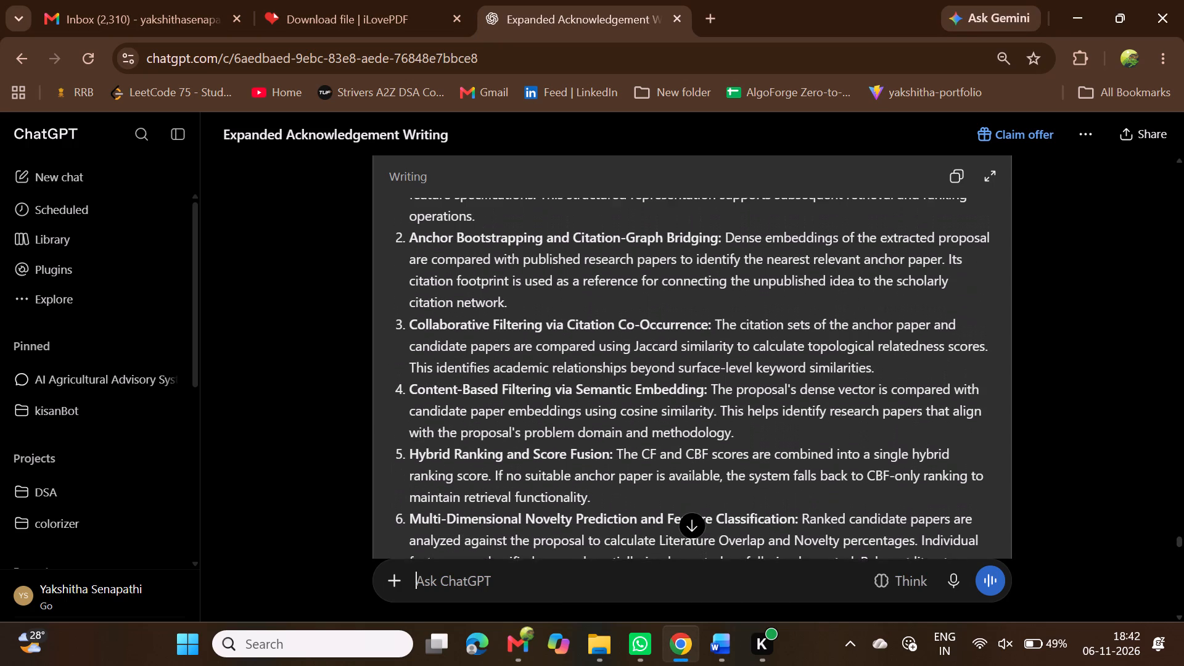
scroll(696, 419, "up", 1)
left_click(955, 184)
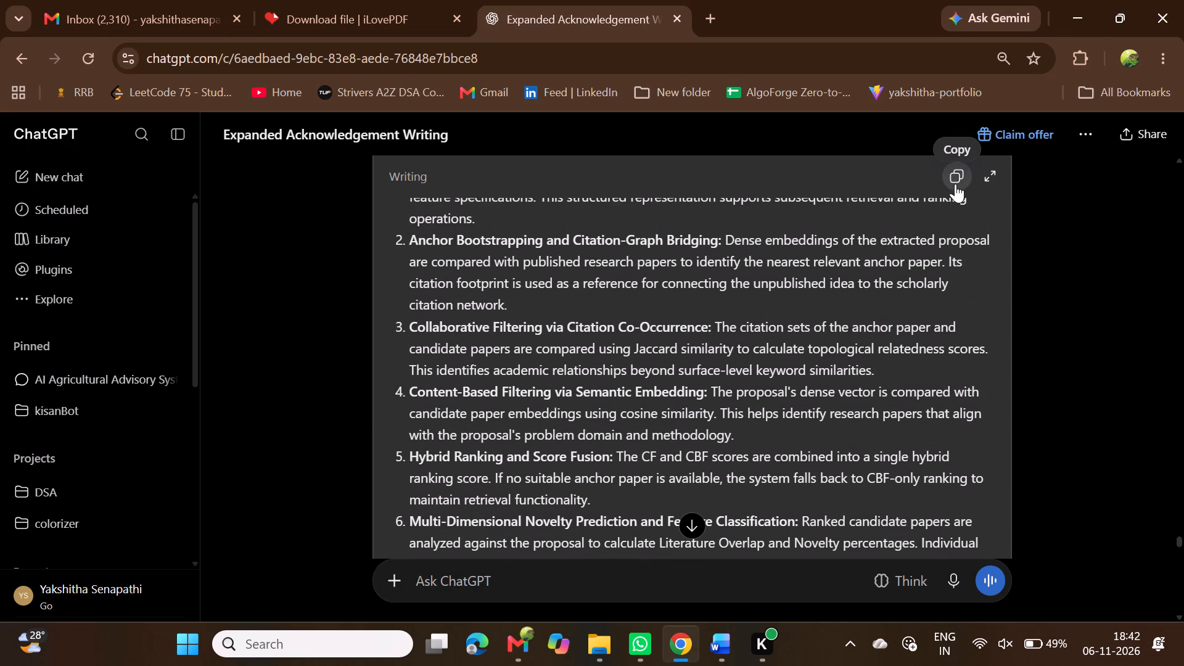
In the p2p_report Word document, apply the No Spacing style to the closing paragraph of section 4.
left_click(724, 654)
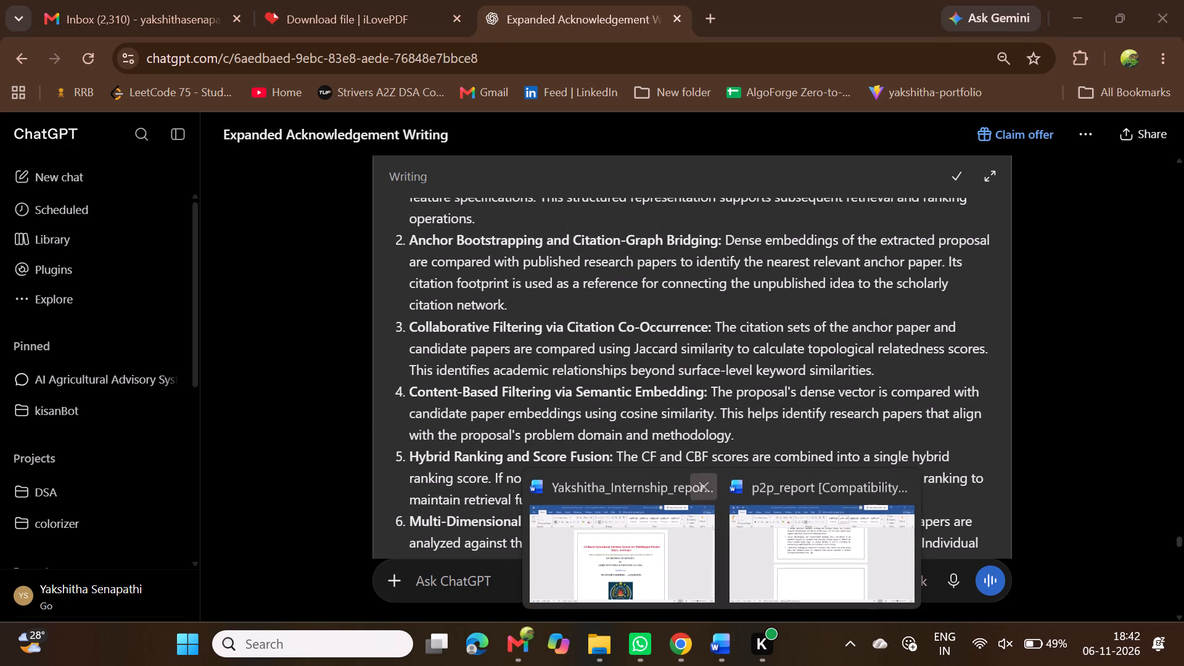
left_click(796, 512)
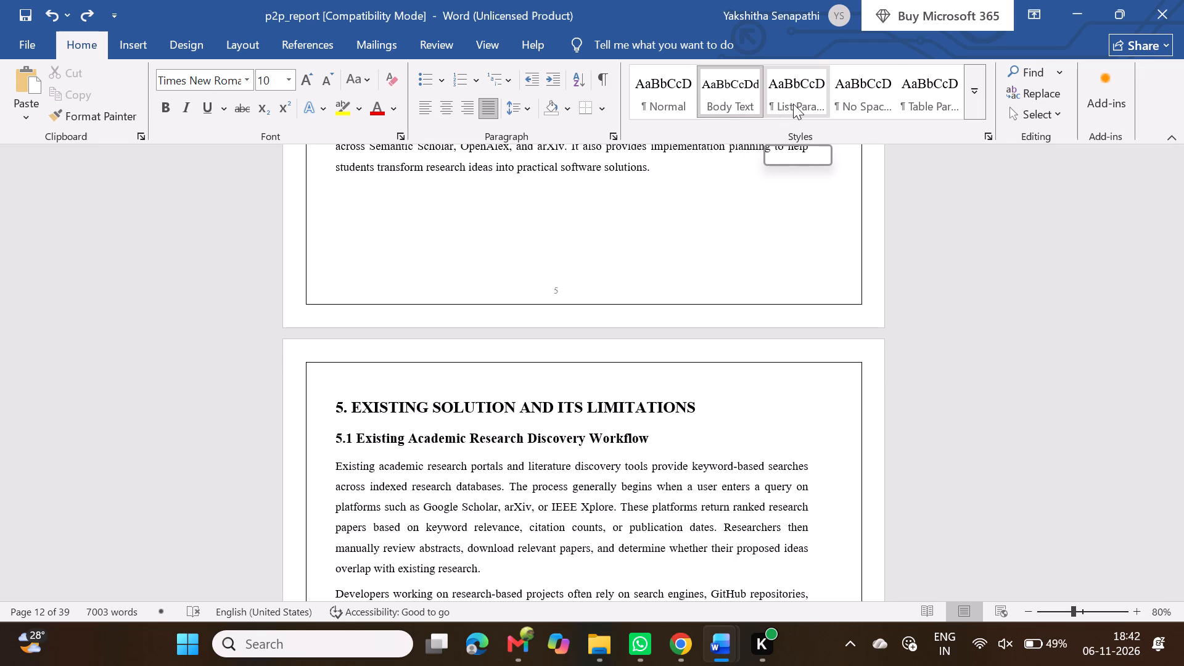
left_click(855, 95)
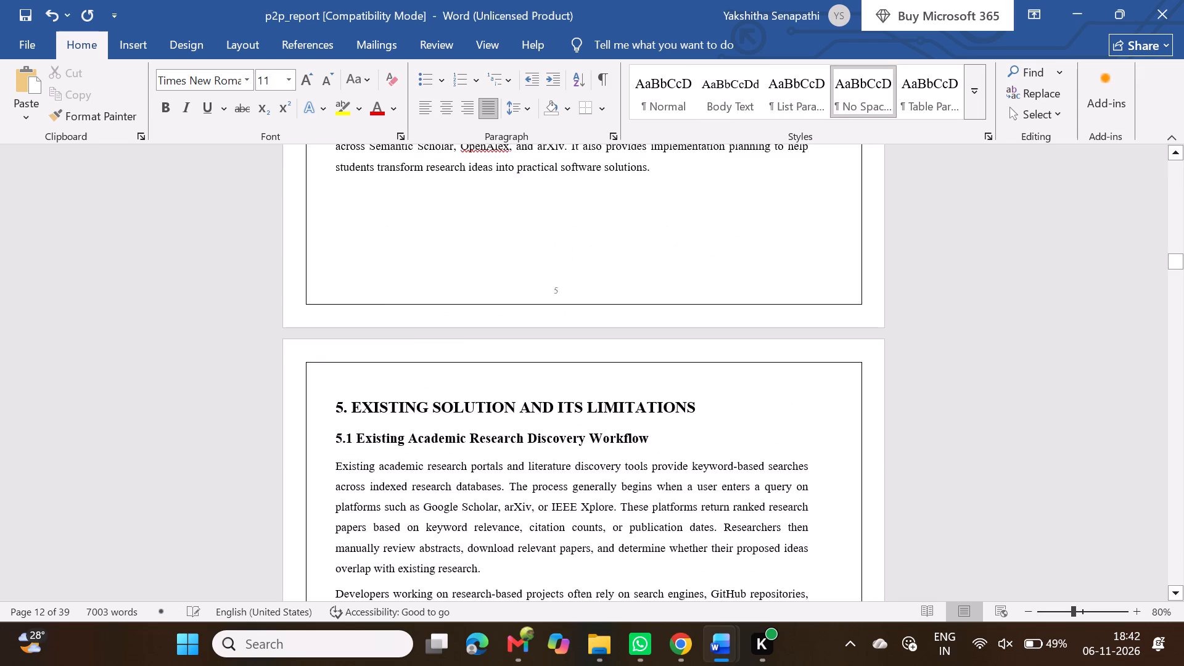
scroll(714, 239, "up", 3)
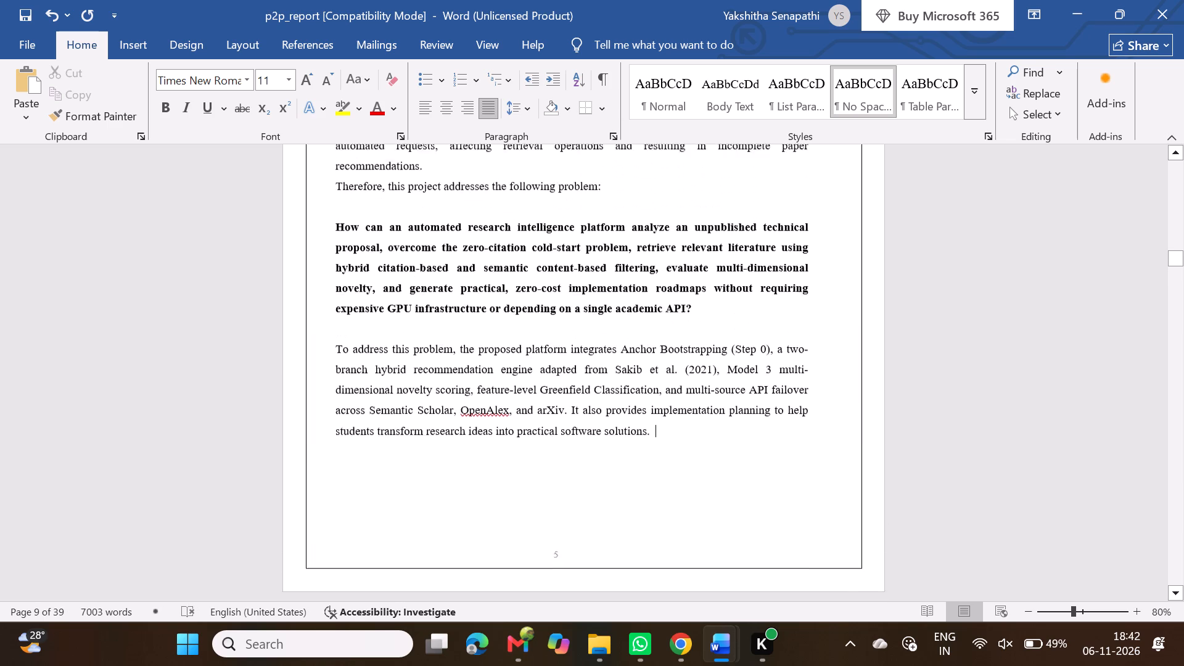
scroll(714, 239, "up", 1)
Replace the section 6 content below its main heading, from heading 6.1 through the cut-off third item of 6.2, with the copied text.
scroll(714, 239, "down", 4)
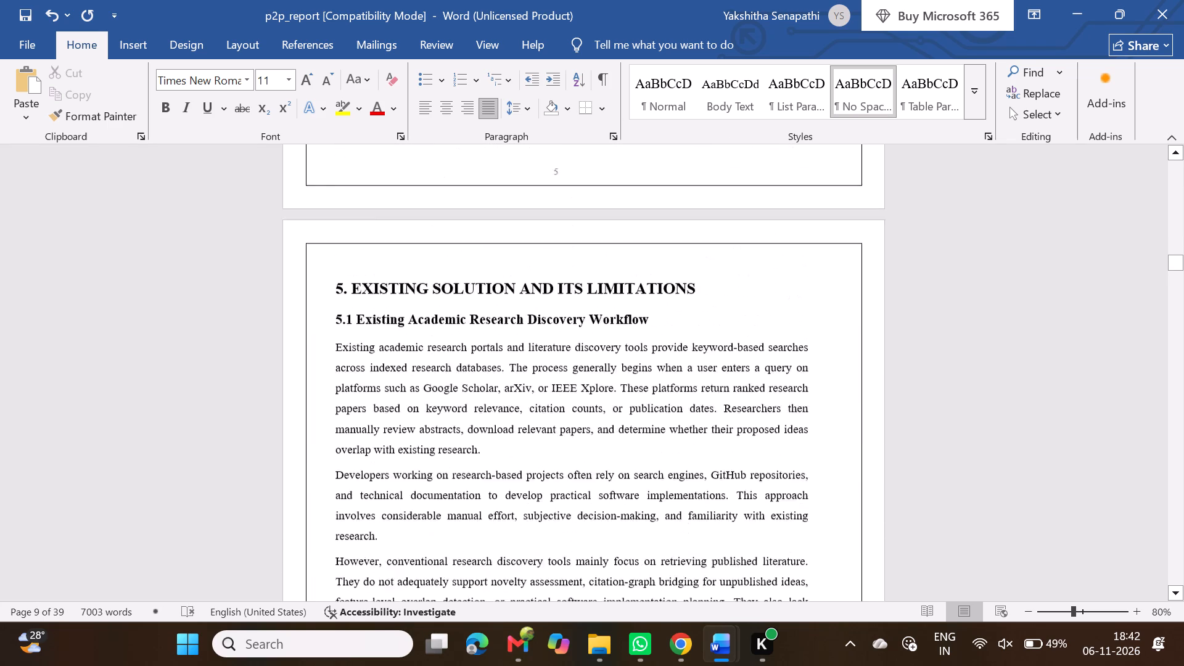
scroll(714, 239, "down", 4)
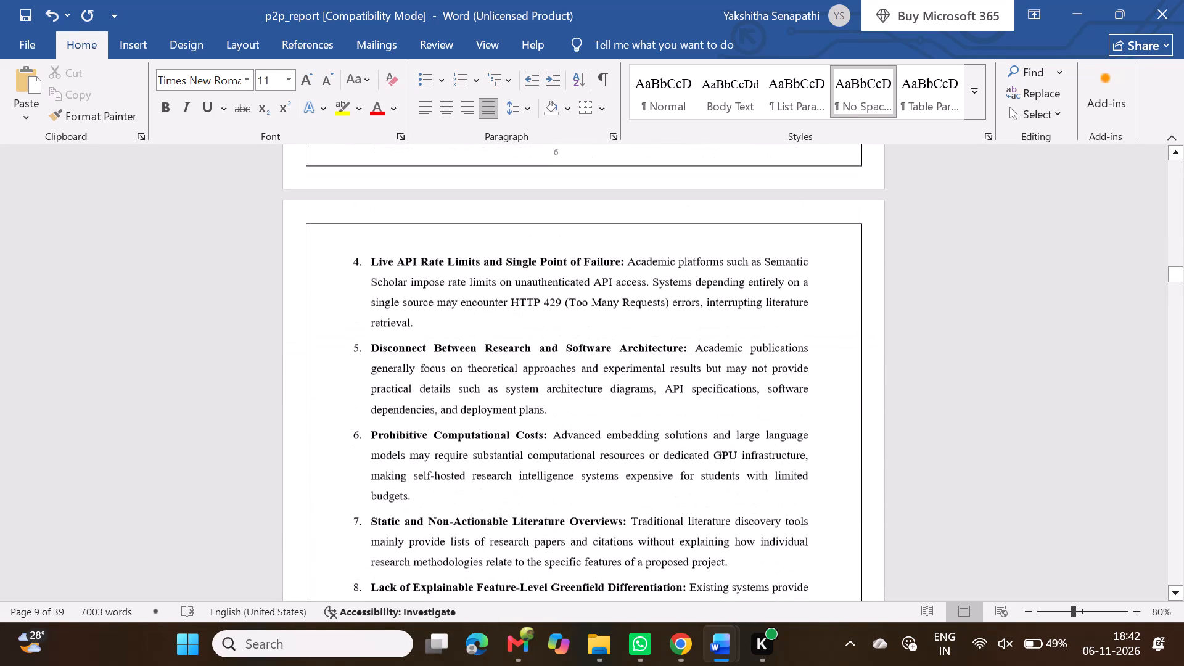
scroll(714, 239, "down", 2)
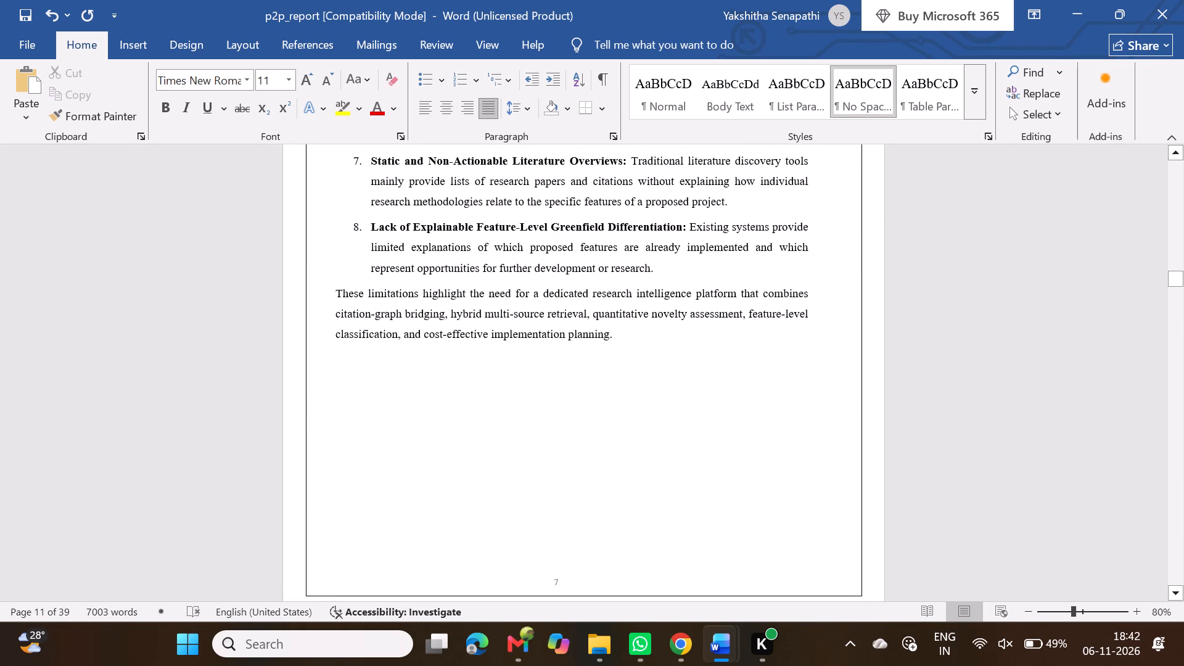
scroll(714, 239, "up", 3)
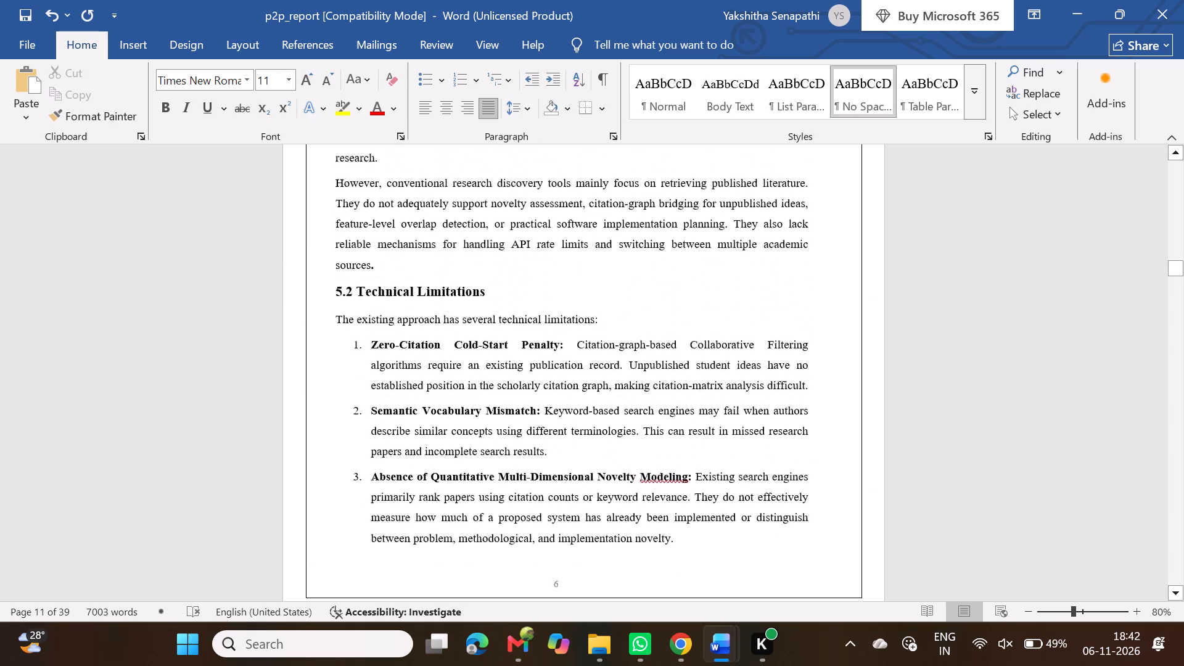
scroll(714, 239, "up", 9)
left_click(714, 239)
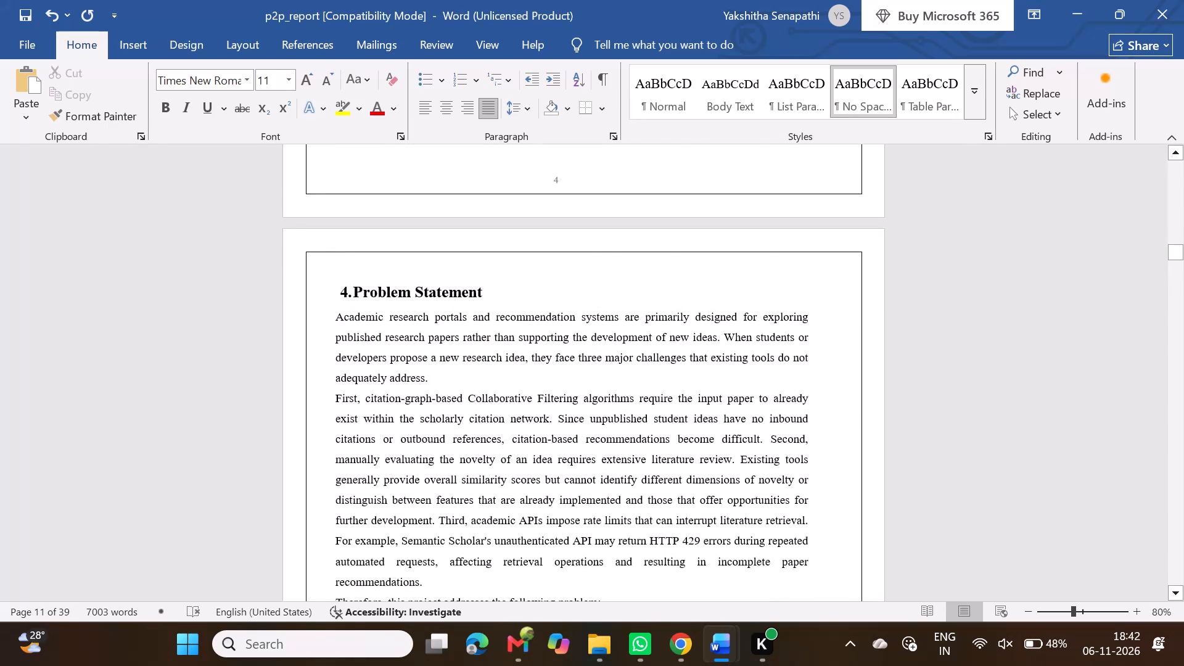
scroll(714, 239, "down", 7)
scroll(714, 239, "up", 1)
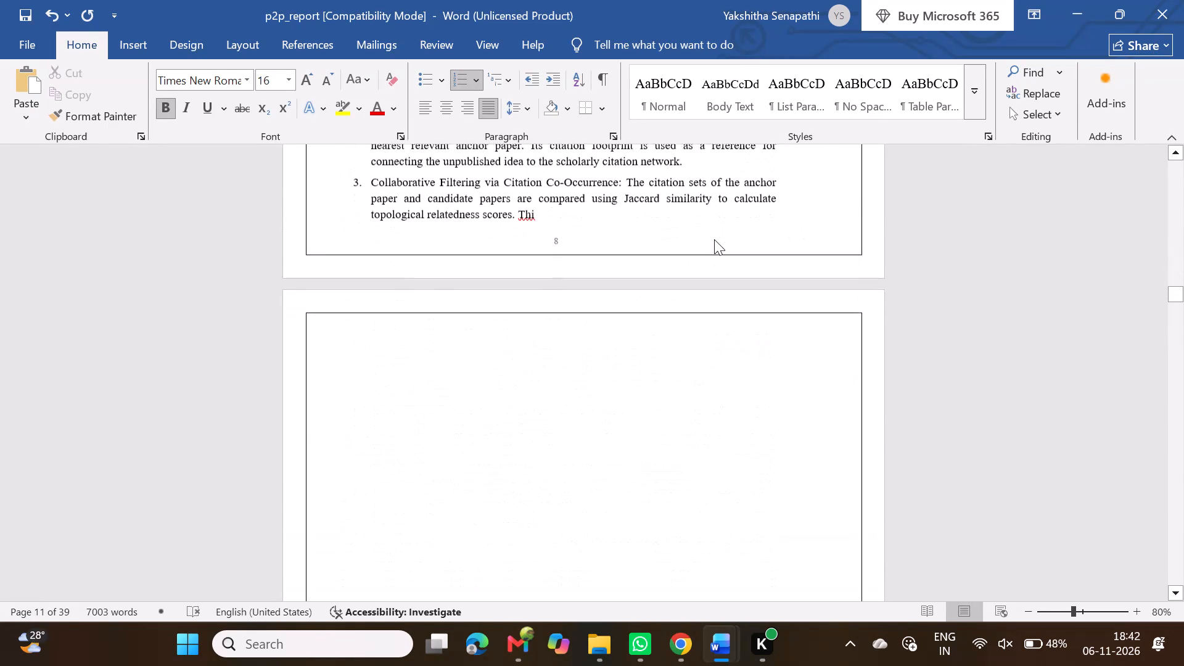
scroll(714, 239, "up", 5)
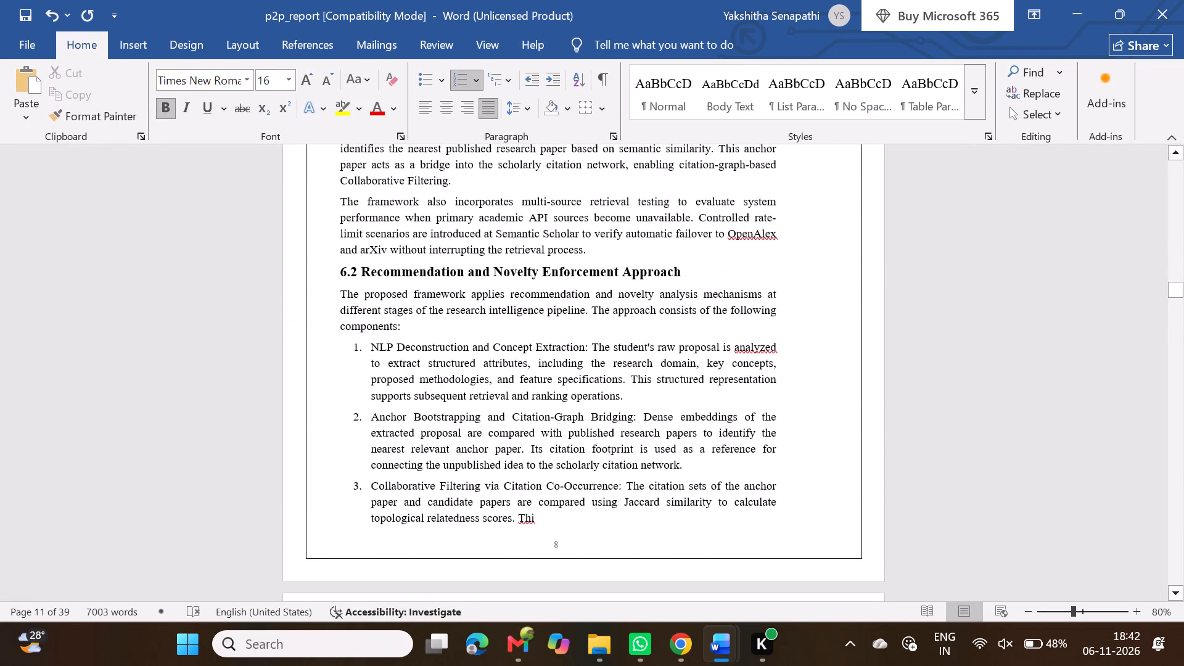
scroll(714, 239, "down", 3)
scroll(714, 239, "up", 1)
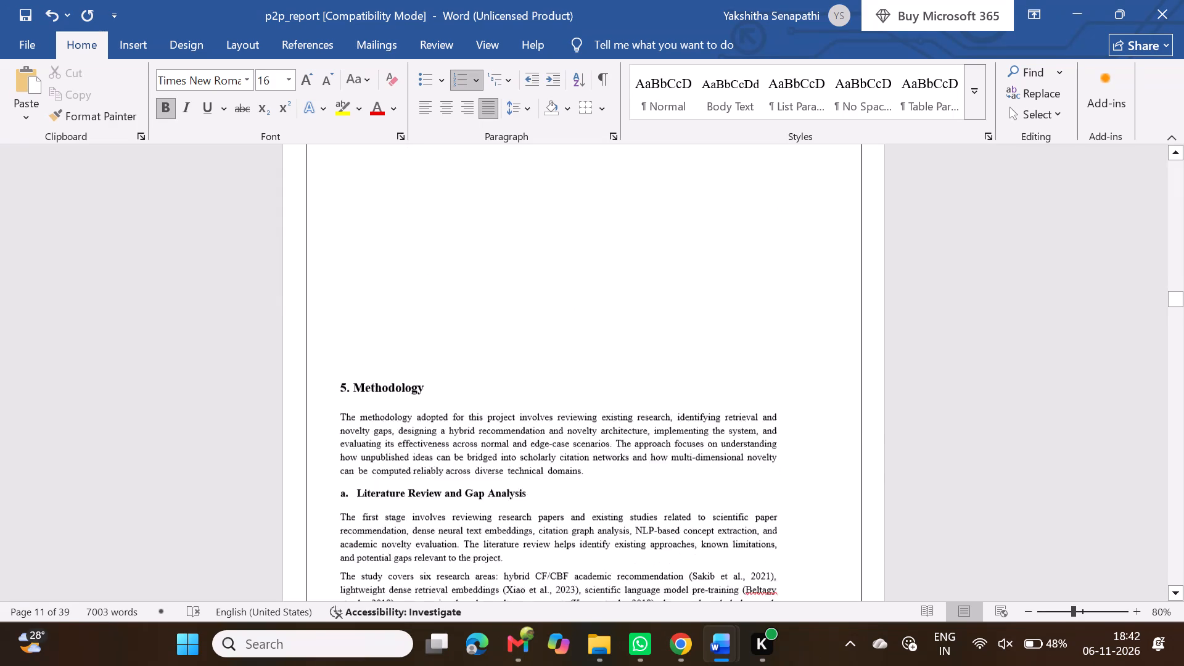
scroll(714, 239, "up", 1)
left_click_drag(575, 446, 381, 153)
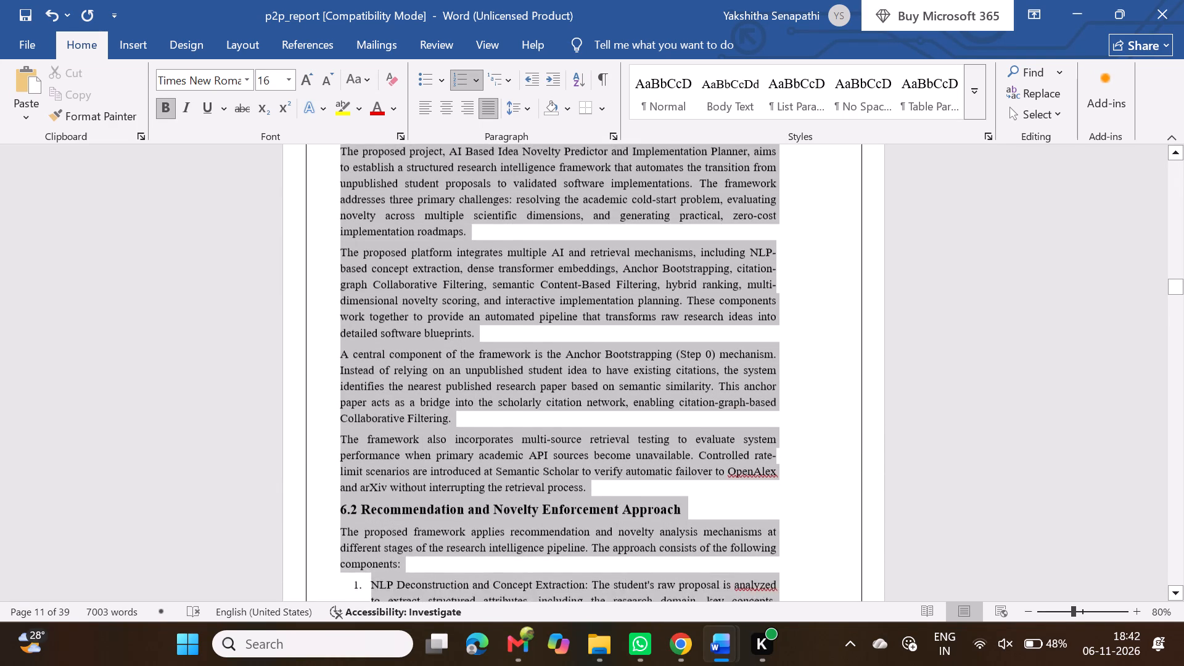
left_click_drag(381, 153, 342, 157)
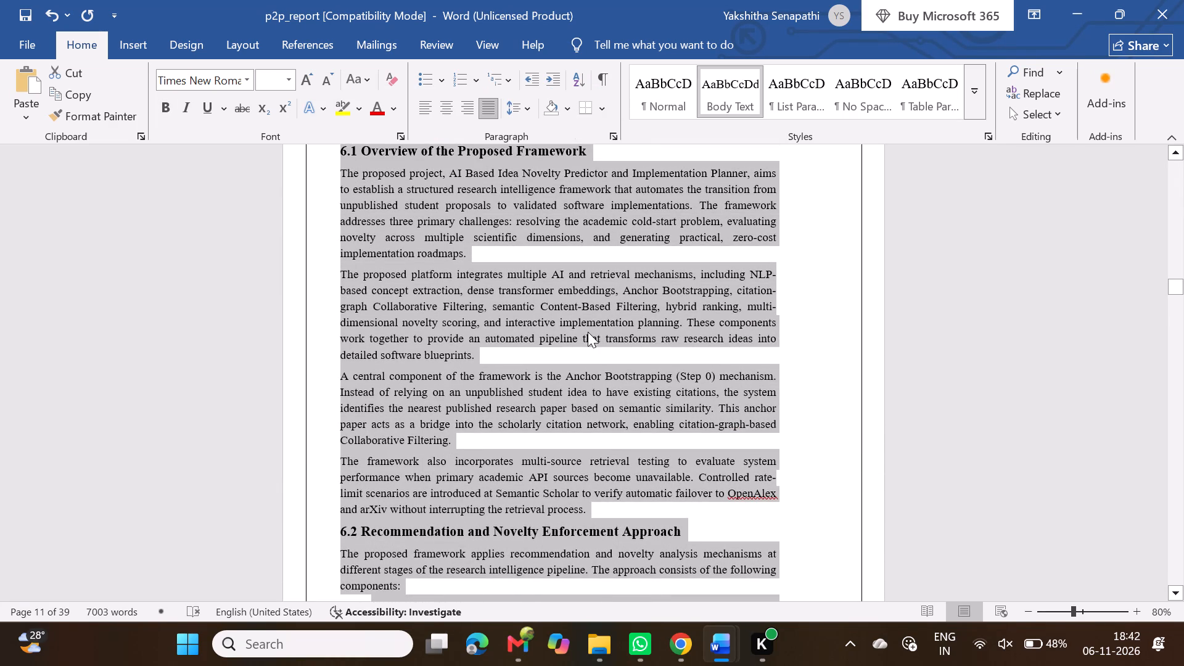
scroll(588, 332, "up", 1)
key("ctrl+v")
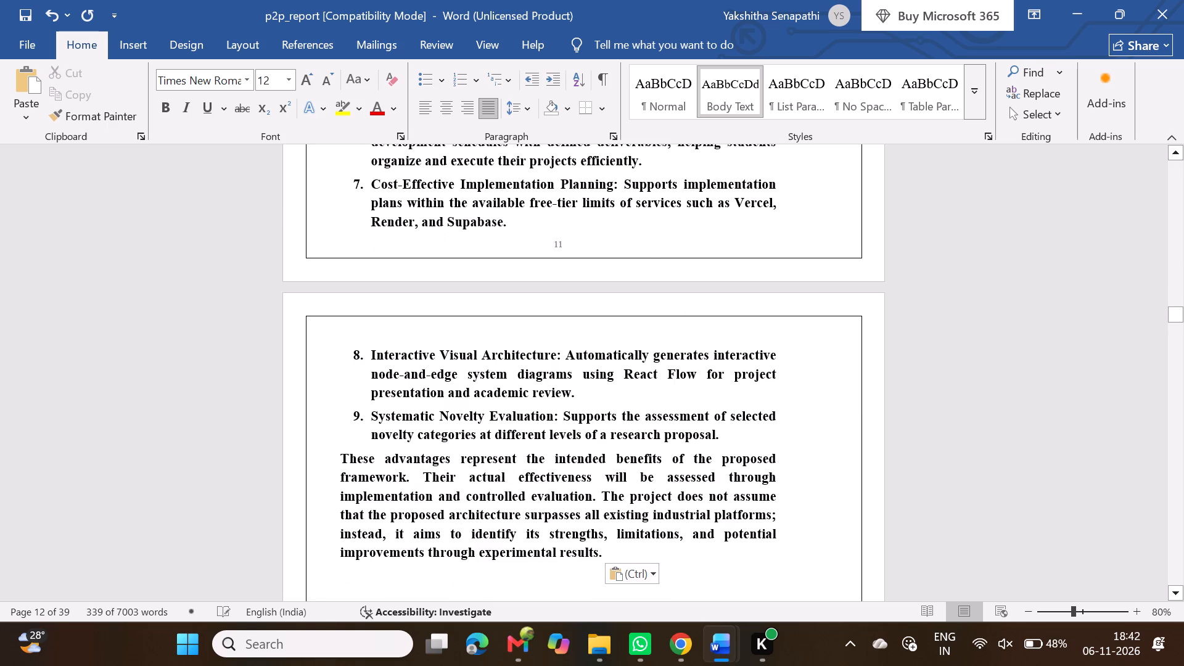
Review the pasted section 6 text, including the novelty categories table and numbered lists, from its closing paragraph back to its main heading.
scroll(532, 314, "up", 3)
scroll(532, 314, "down", 3)
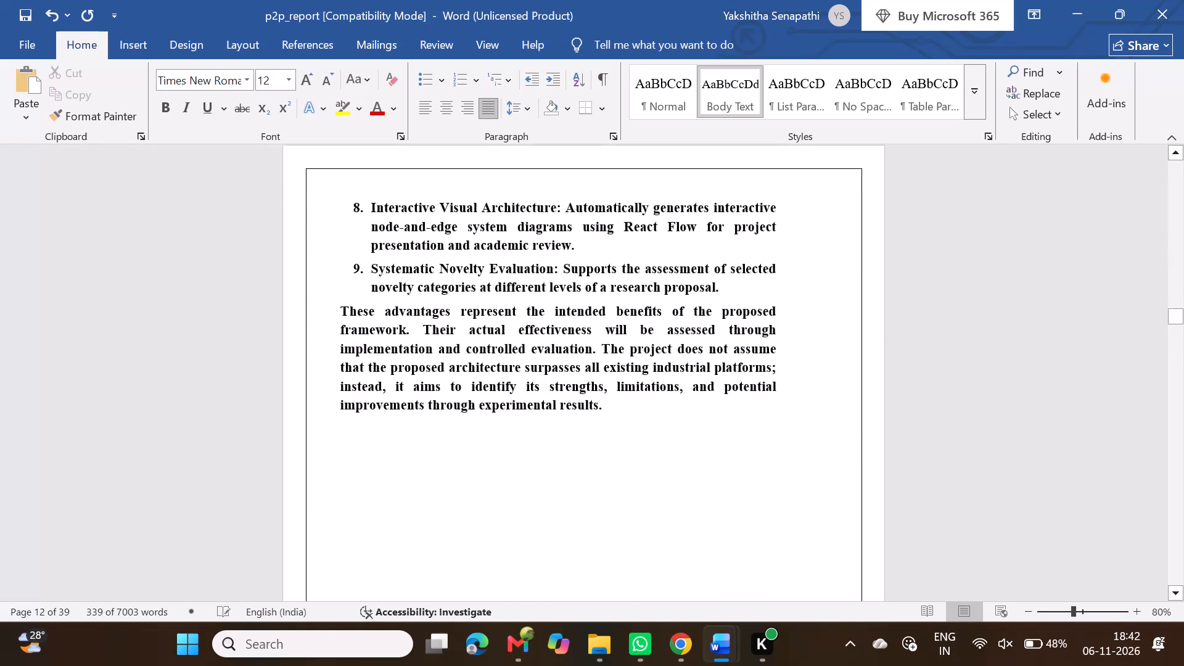
scroll(532, 314, "down", 1)
scroll(532, 314, "up", 1)
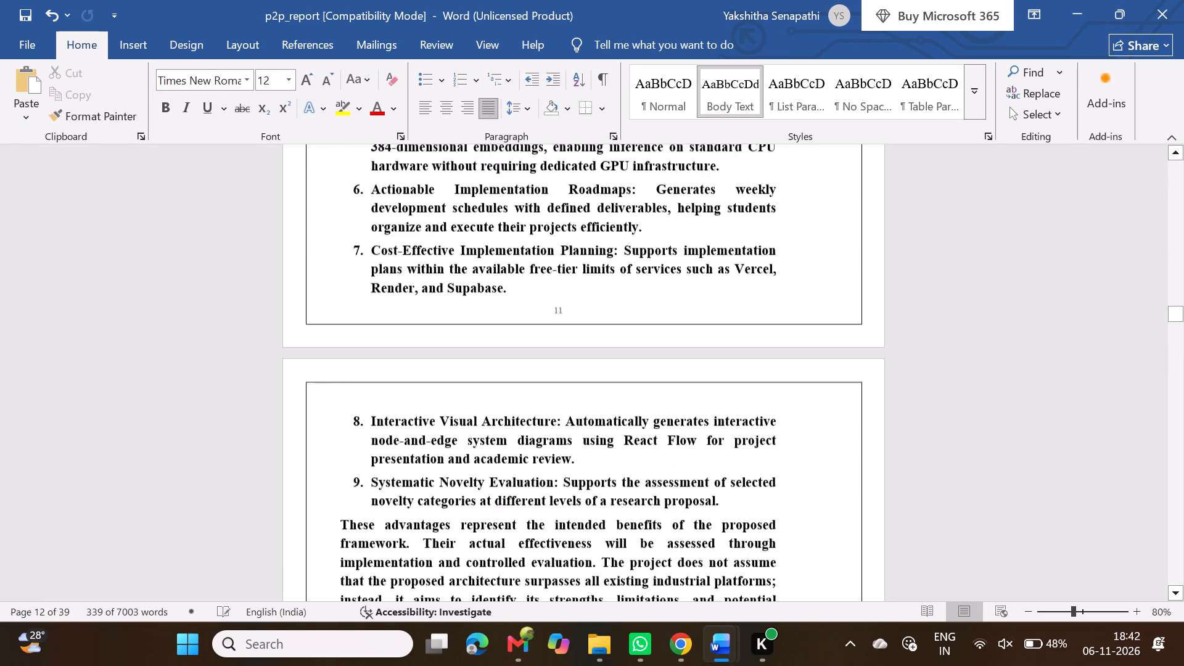
scroll(532, 314, "up", 2)
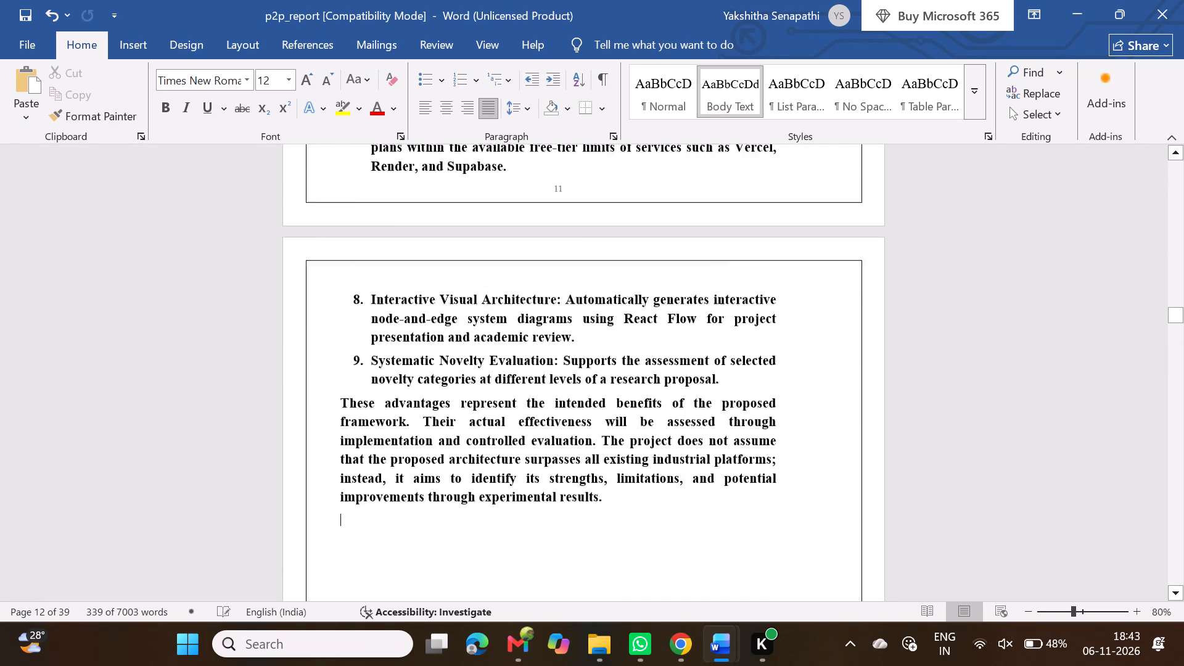
scroll(532, 314, "up", 4)
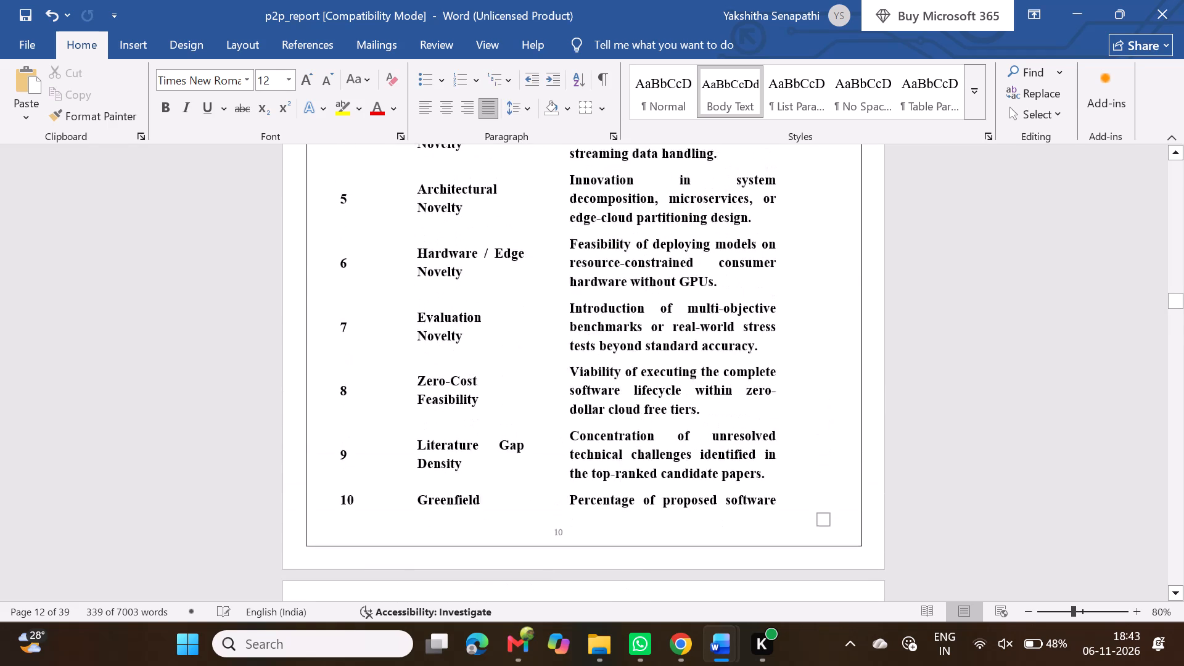
scroll(532, 314, "up", 4)
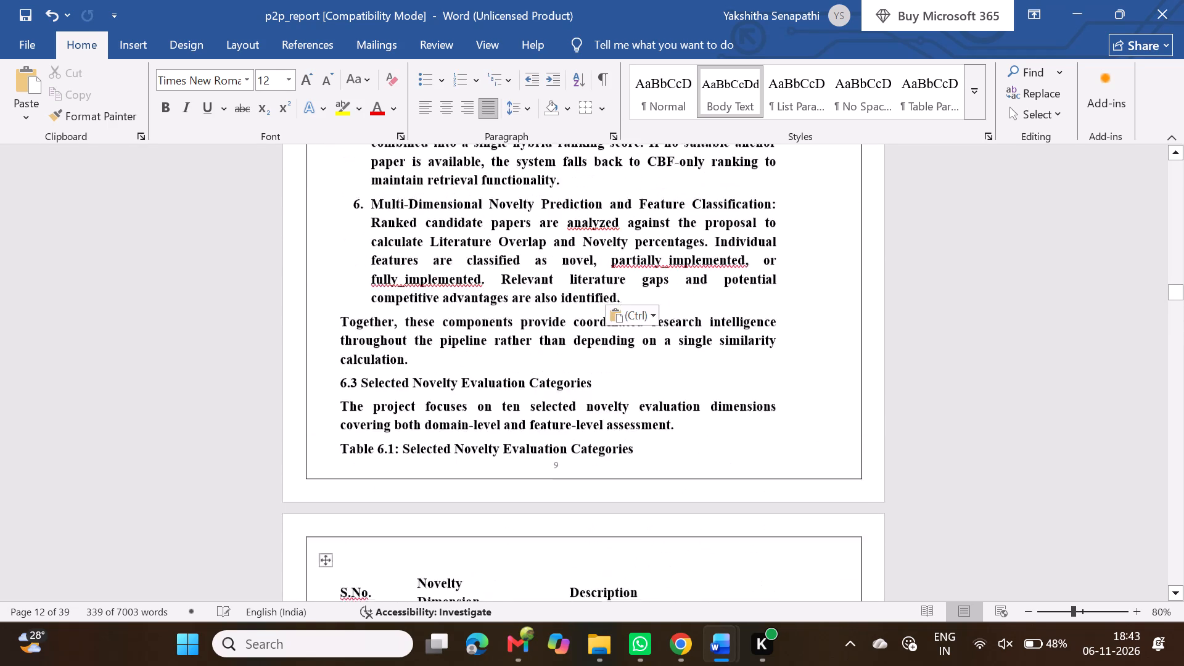
scroll(532, 314, "up", 3)
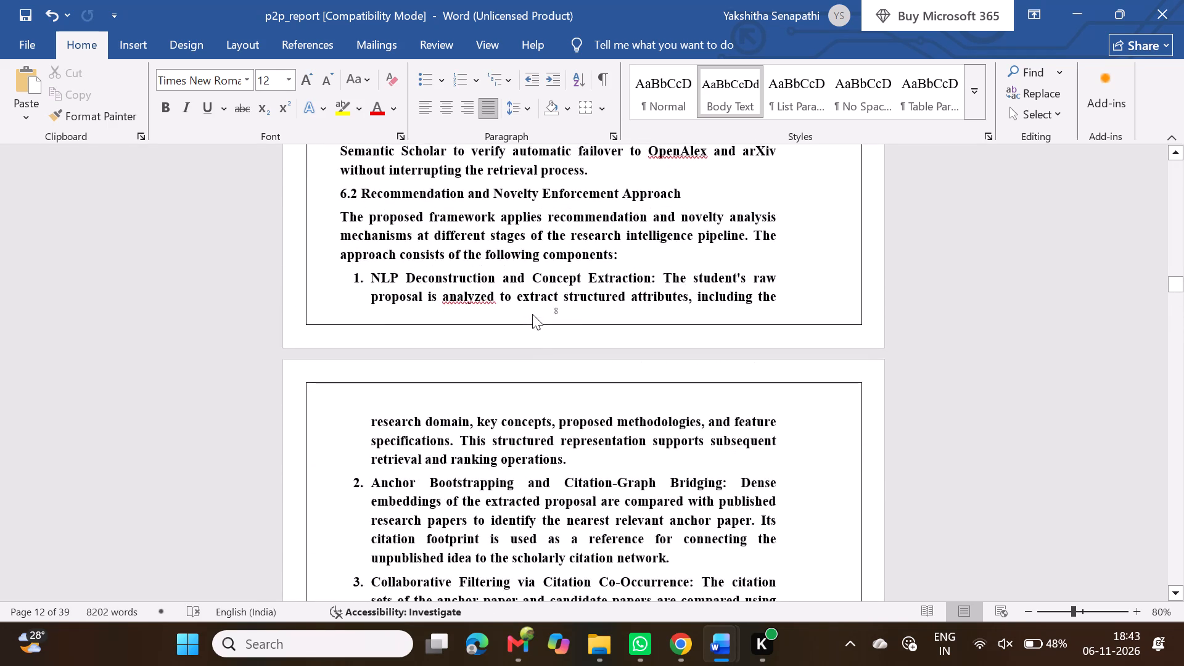
scroll(532, 314, "up", 3)
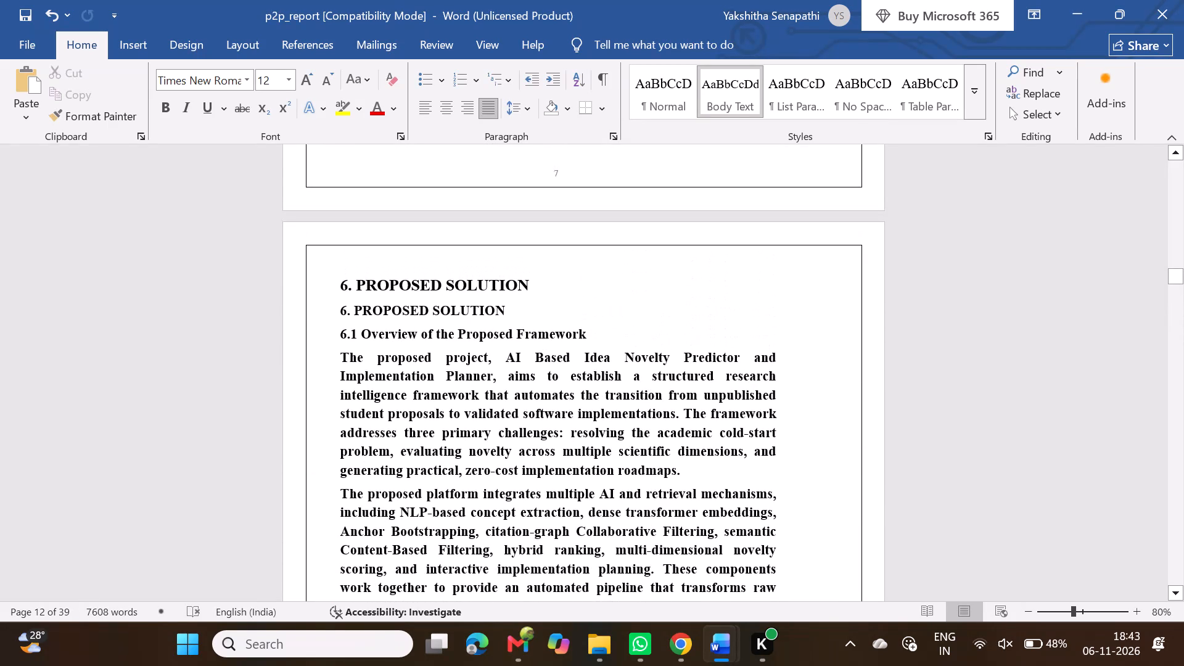
Delete the duplicate "6. PROPOSED SOLUTION" line between the main heading and heading 6.1.
left_click(526, 287)
left_click_drag(513, 311, 335, 311)
key("BackSpace")
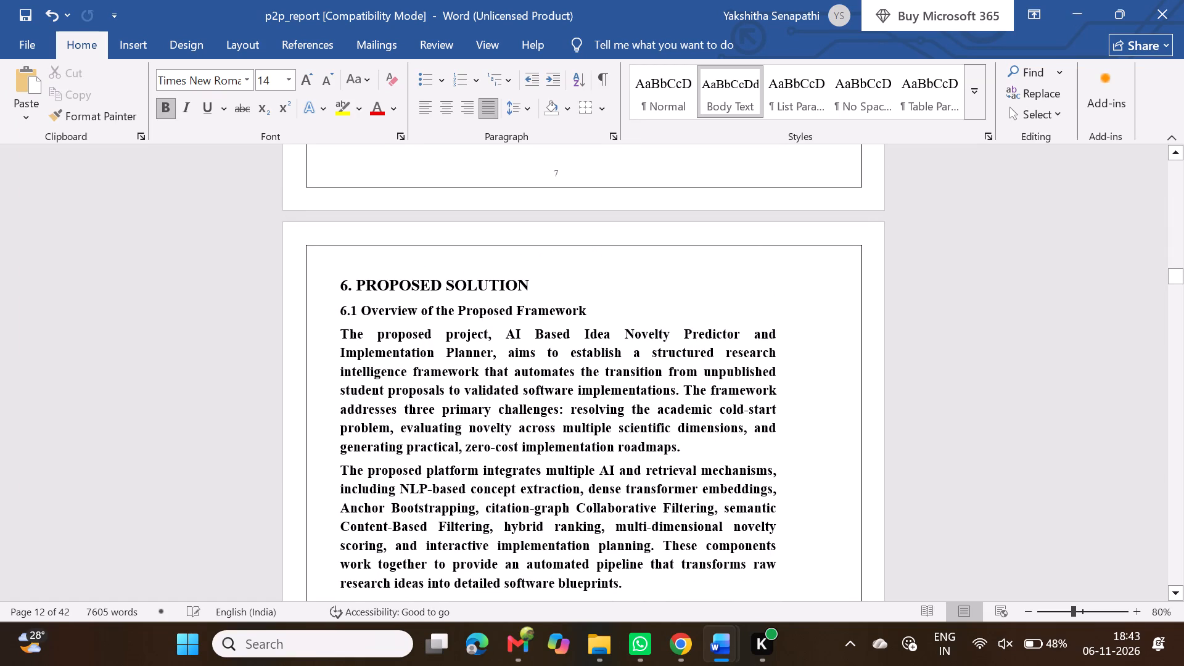
Format the four body paragraphs under heading 6.1 as non-bold 12 pt text with 1.5 line spacing.
left_click_drag(336, 310, 546, 314)
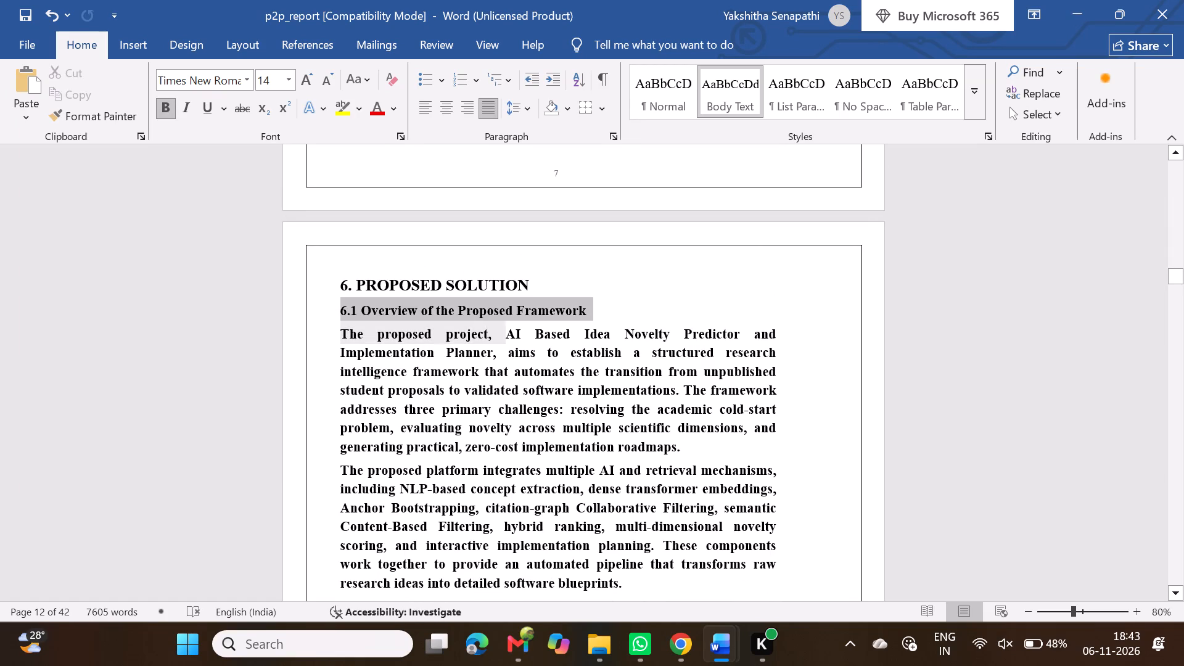
left_click_drag(546, 314, 590, 310)
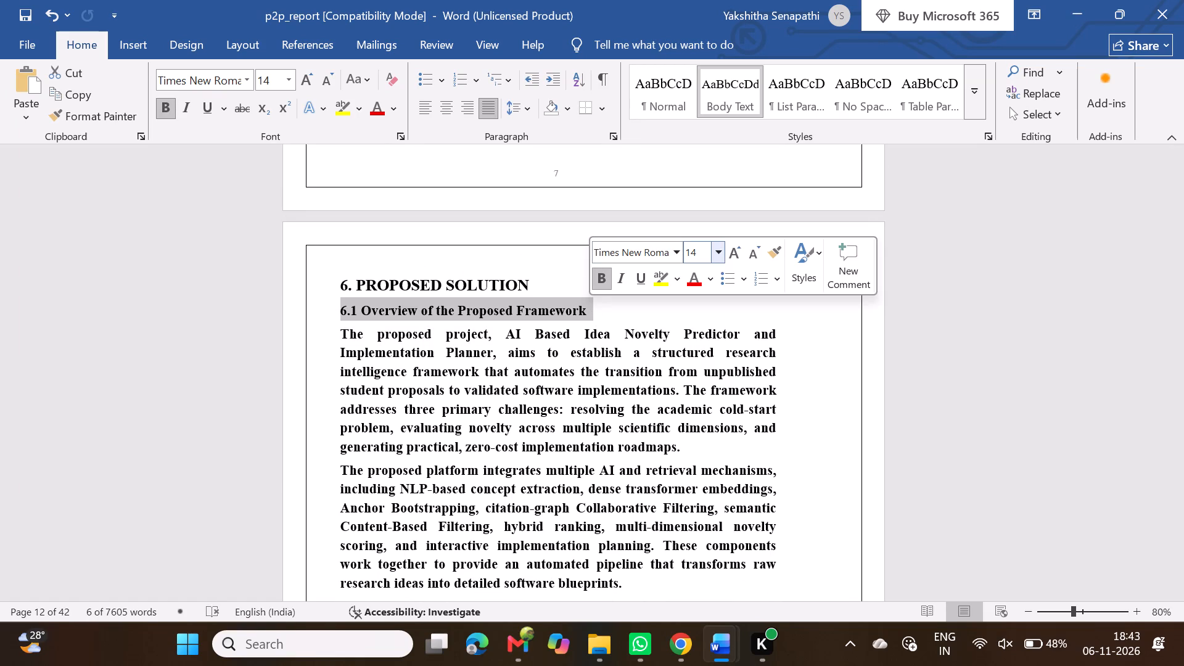
left_click(583, 326)
scroll(485, 361, "down", 3)
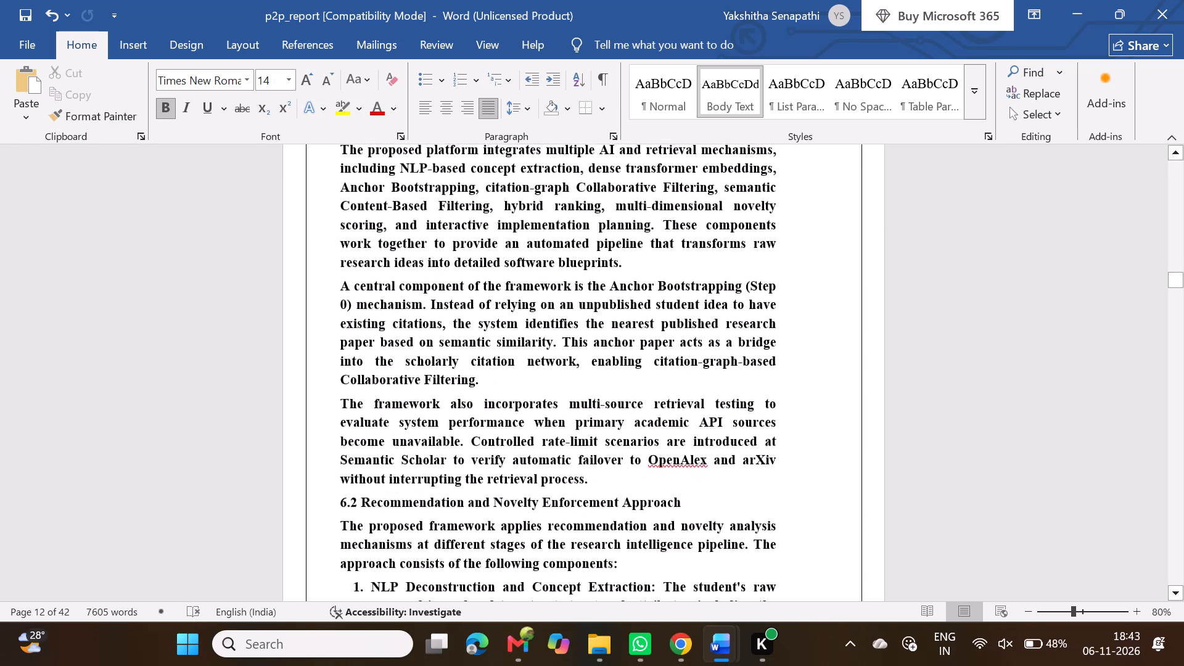
left_click_drag(588, 475, 382, 188)
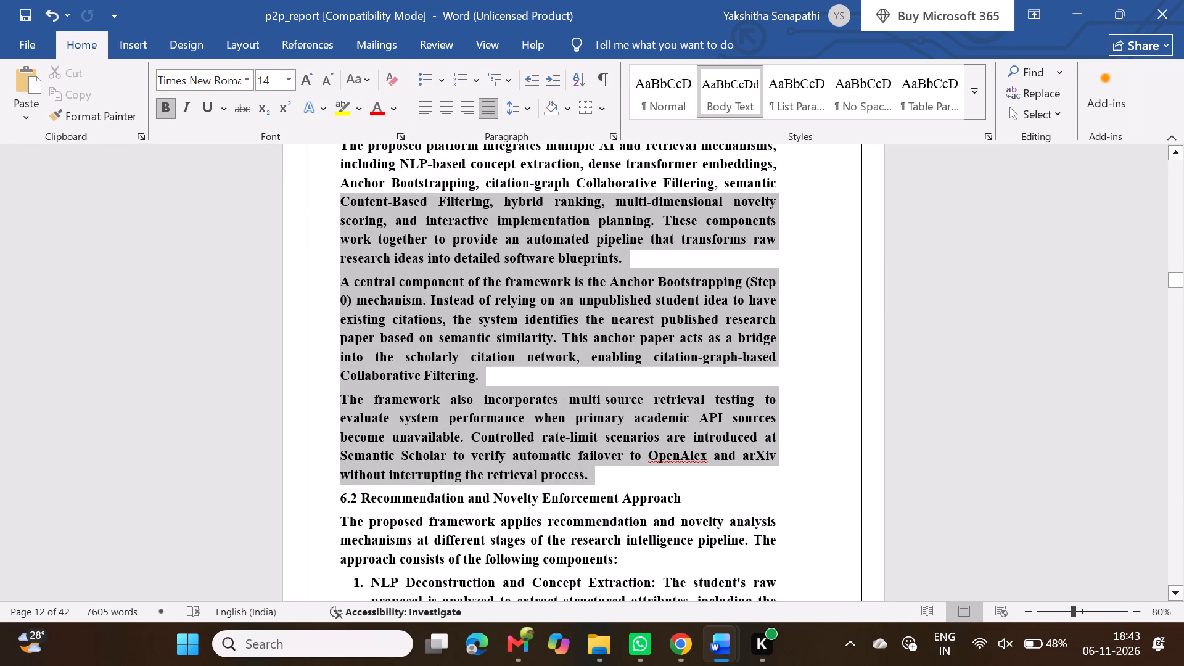
left_click_drag(382, 188, 347, 192)
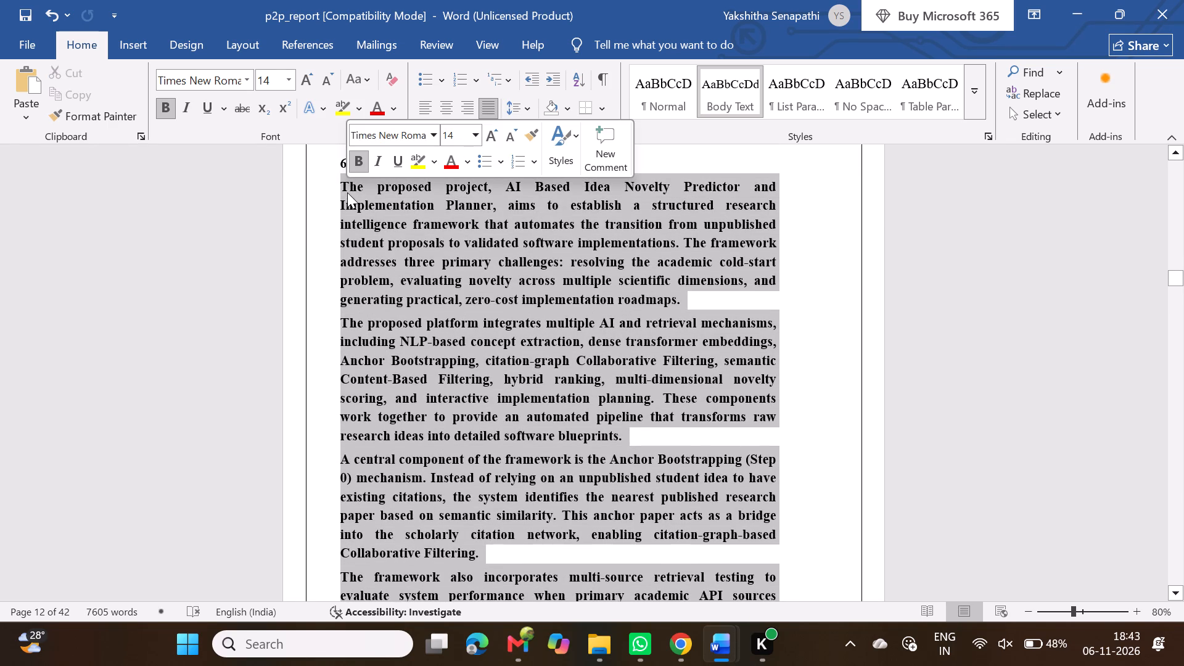
left_click(355, 166)
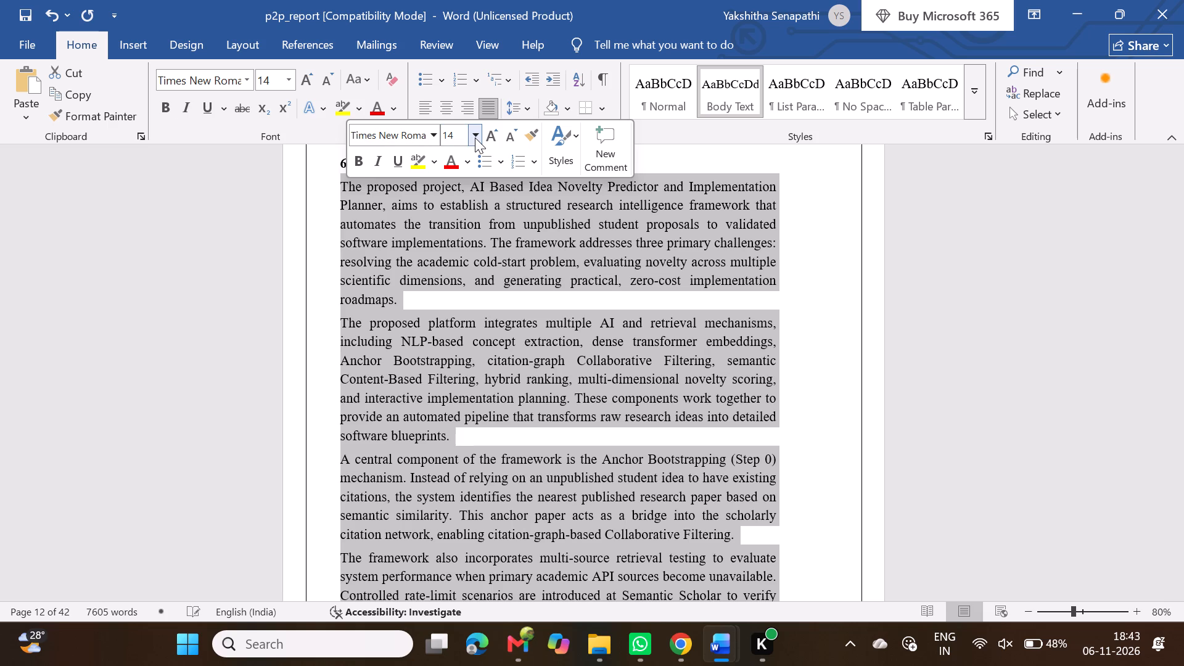
left_click(475, 138)
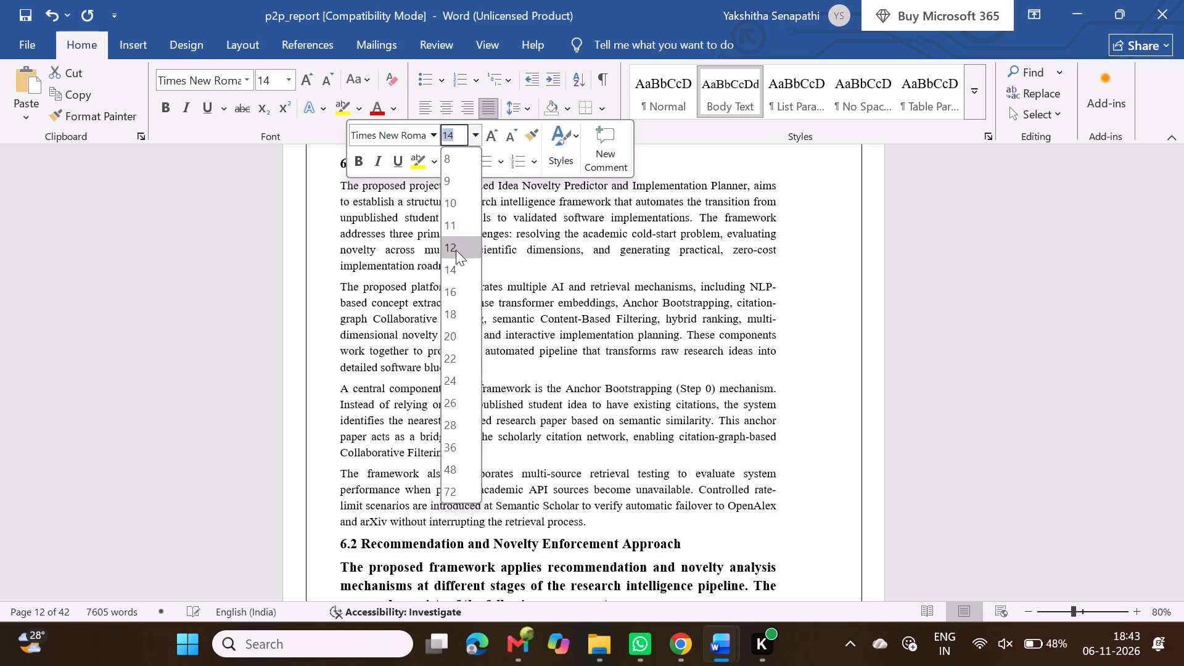
left_click(456, 250)
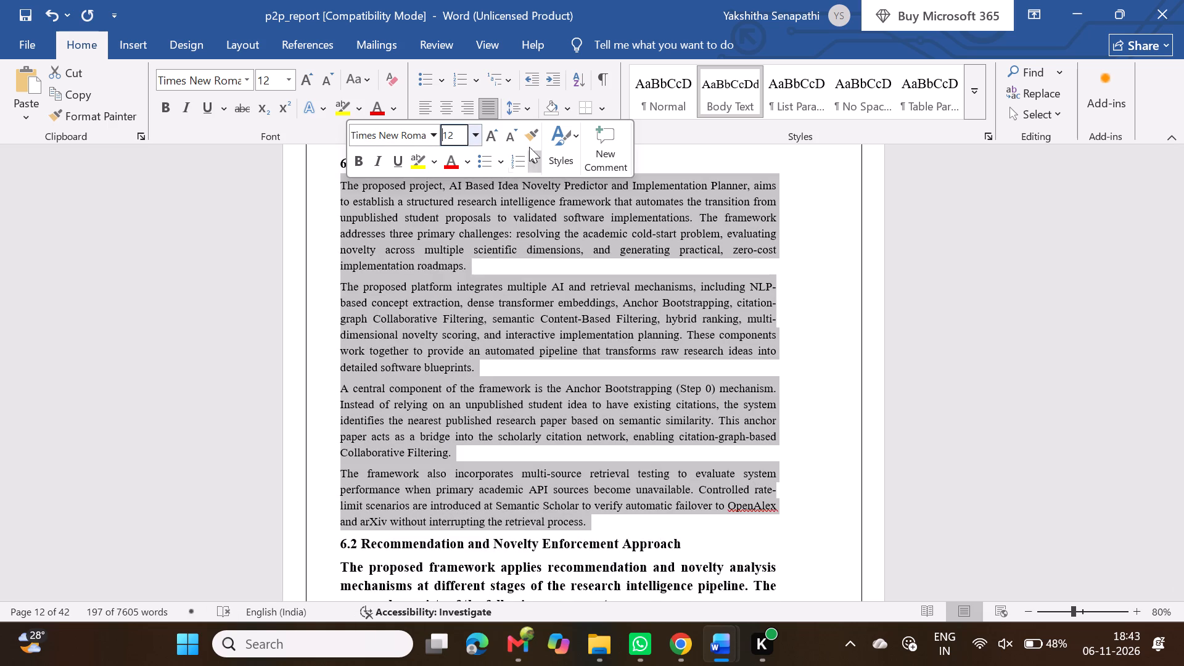
left_click(522, 104)
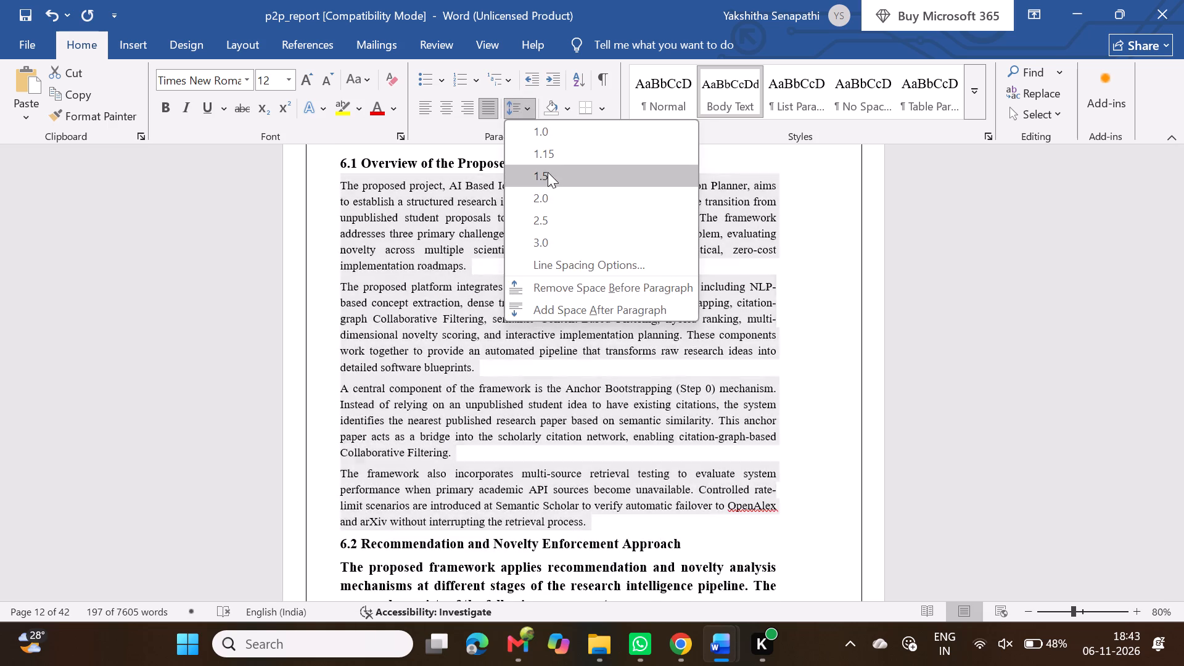
left_click(548, 172)
Format the section 6.2 body, from its introduction through the six numbered items and closing paragraph, as non-bold 12 pt with 1.5 line spacing.
scroll(506, 297, "down", 3)
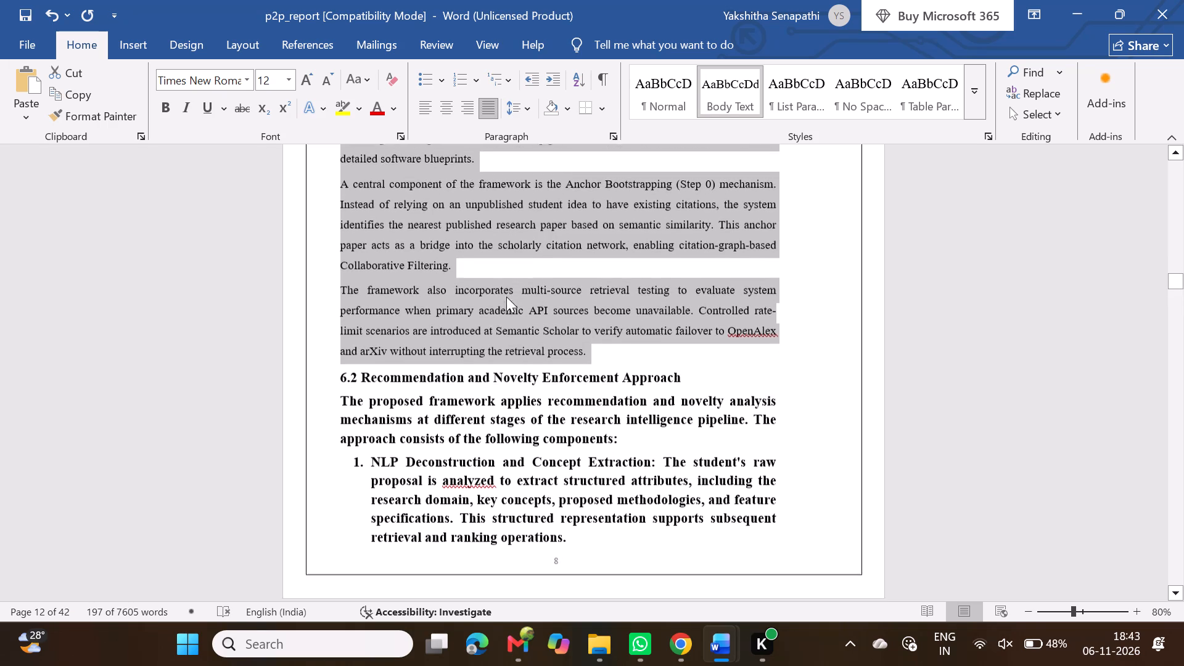
scroll(506, 297, "down", 1)
triple_click(482, 338)
left_click(482, 338)
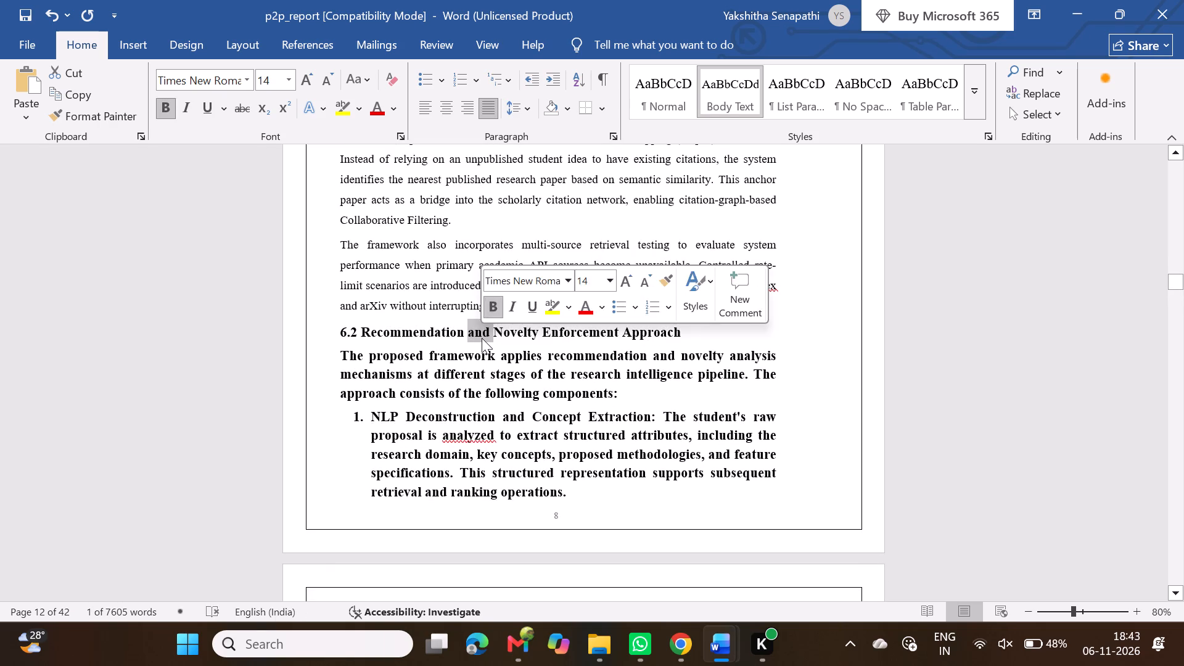
triple_click(482, 338)
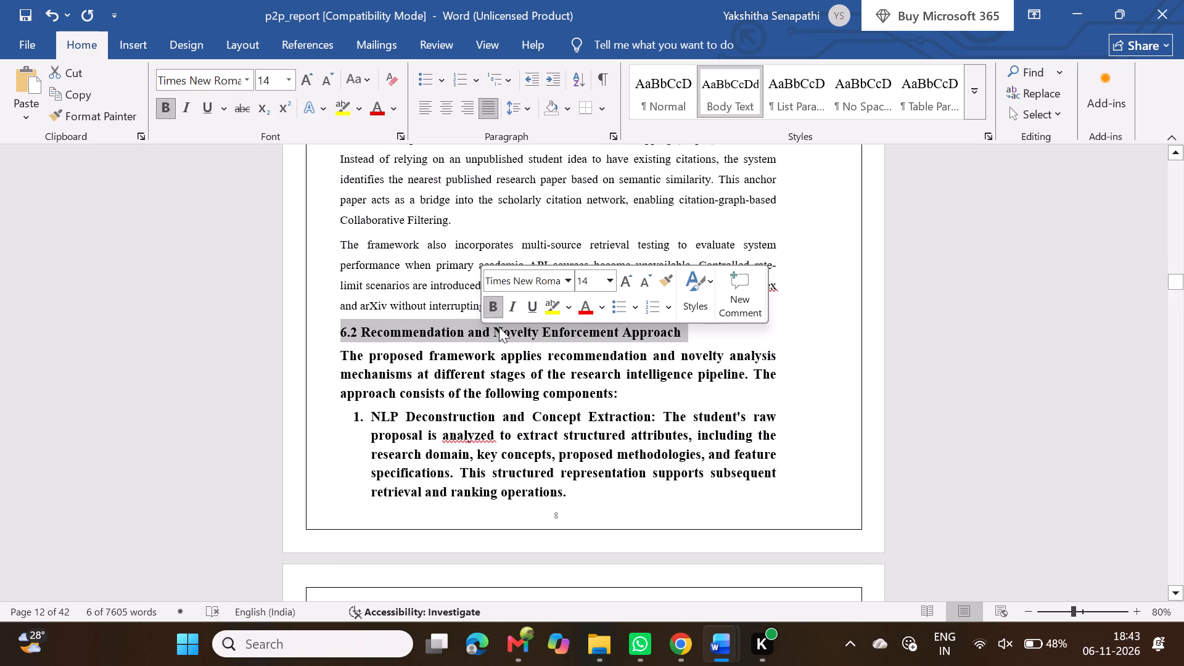
left_click(470, 353)
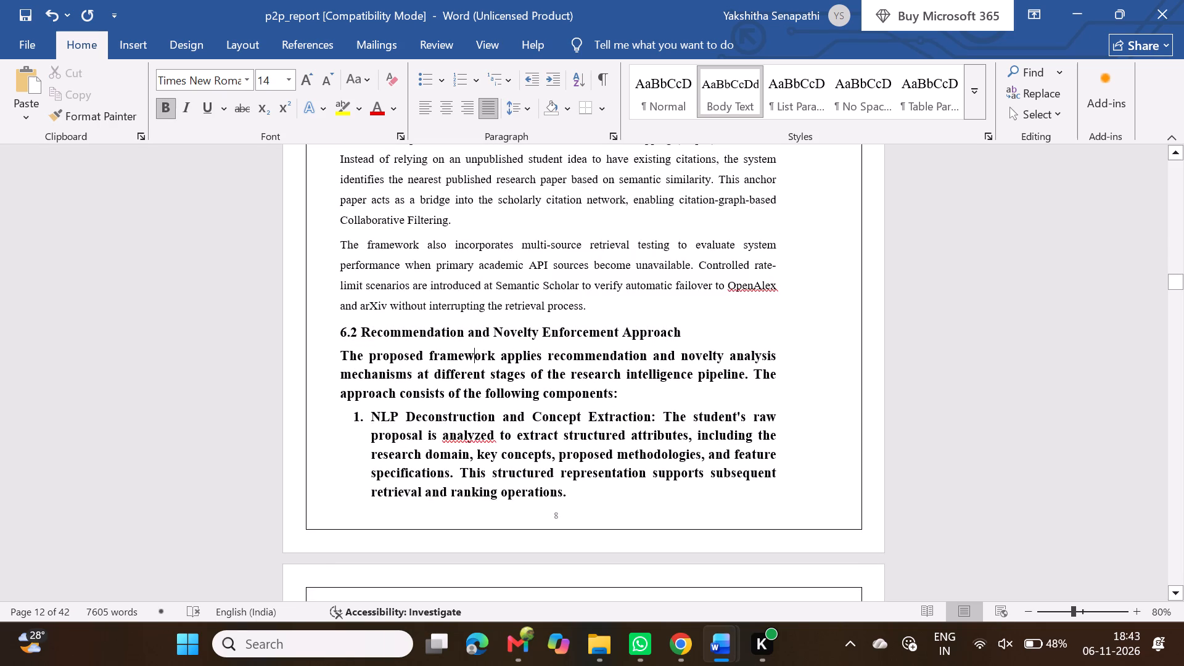
left_click(343, 353)
left_click_drag(343, 353, 520, 570)
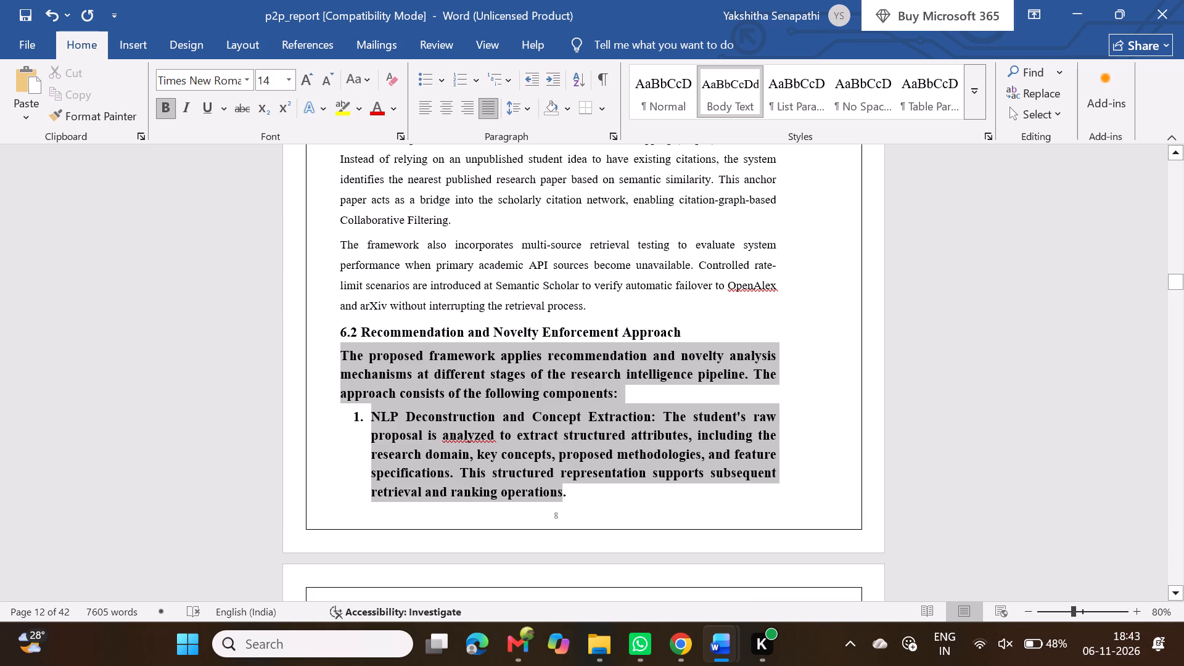
left_click_drag(520, 570, 533, 608)
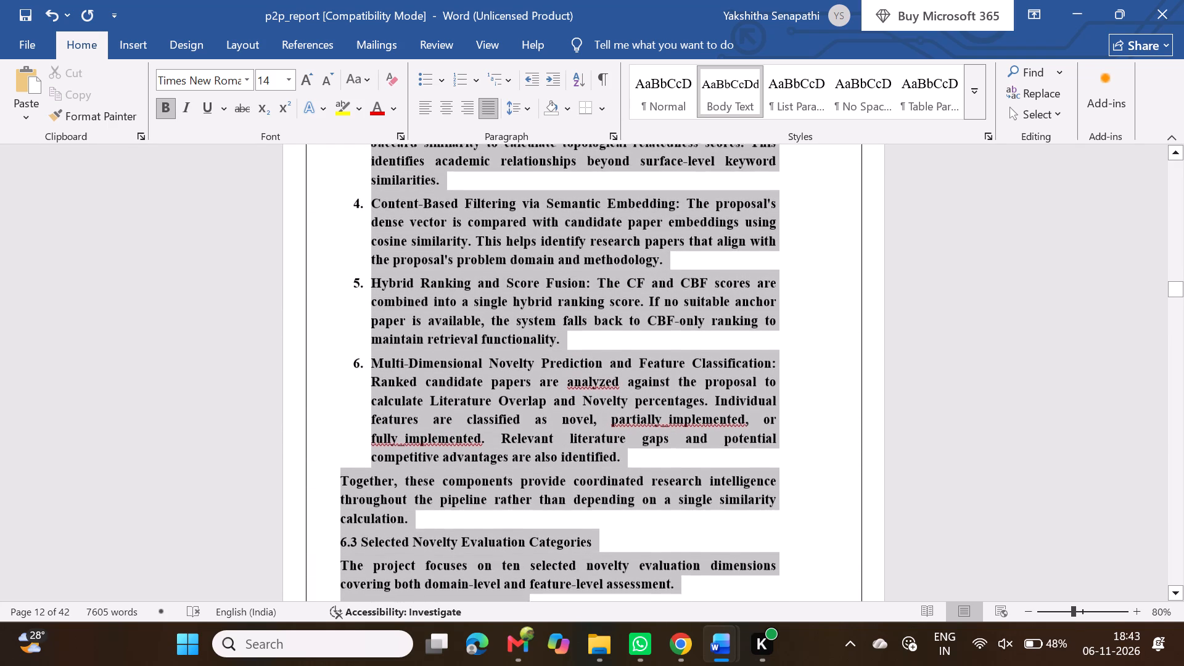
left_click_drag(533, 608, 424, 445)
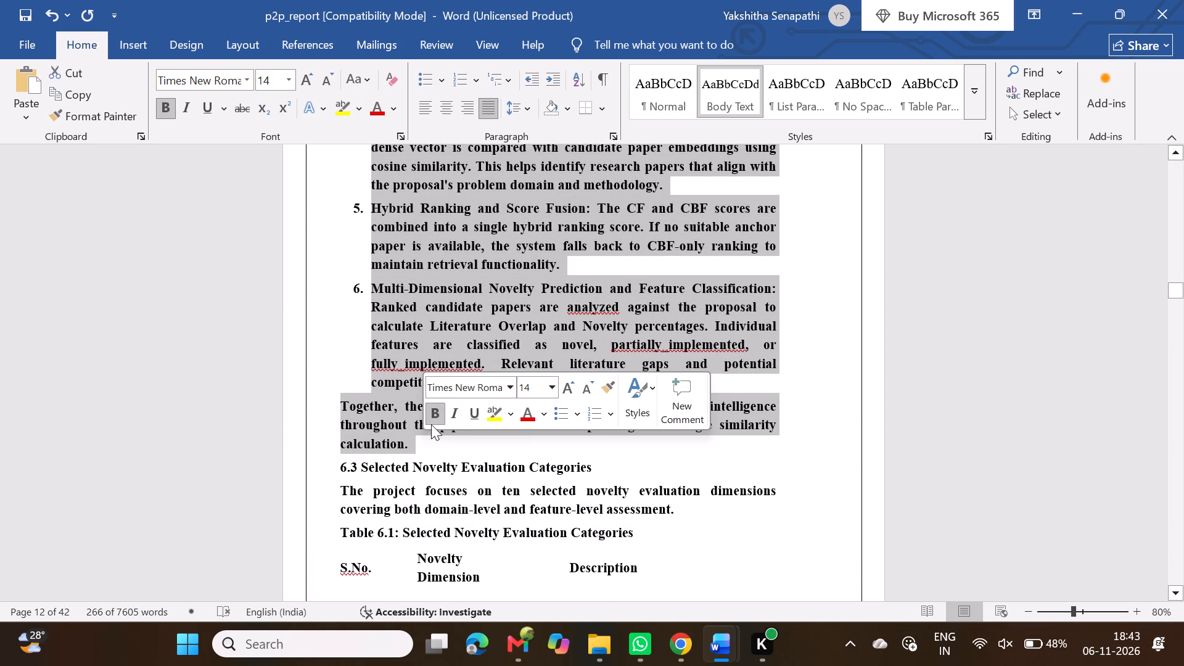
left_click(440, 414)
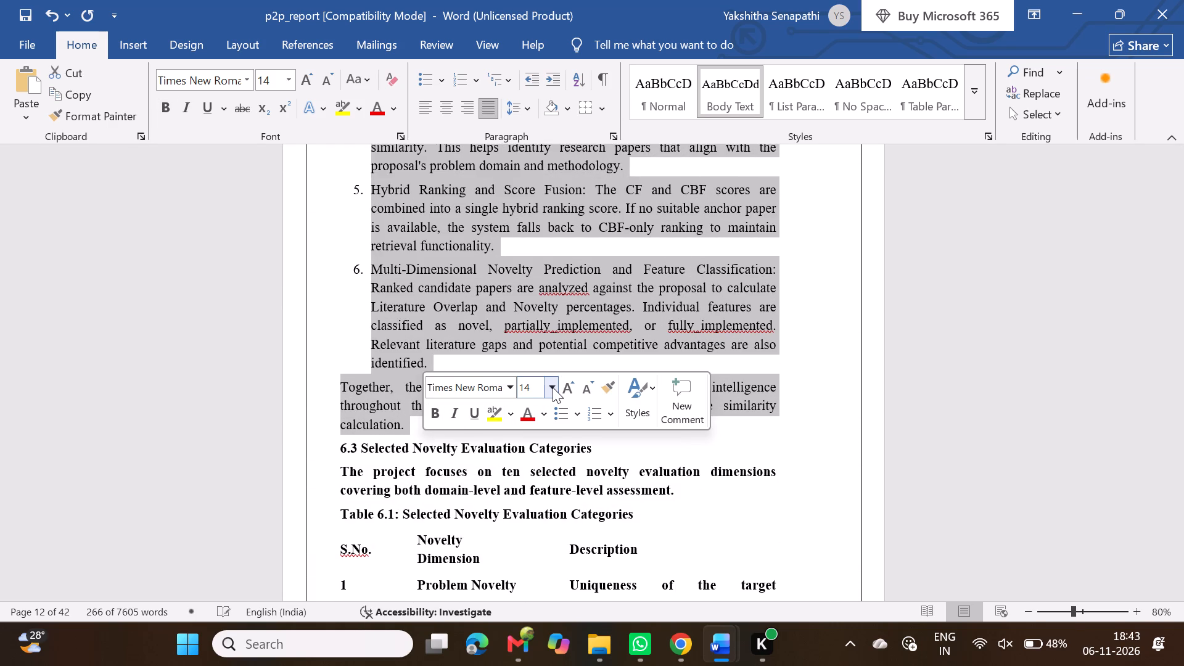
left_click(553, 387)
left_click(525, 126)
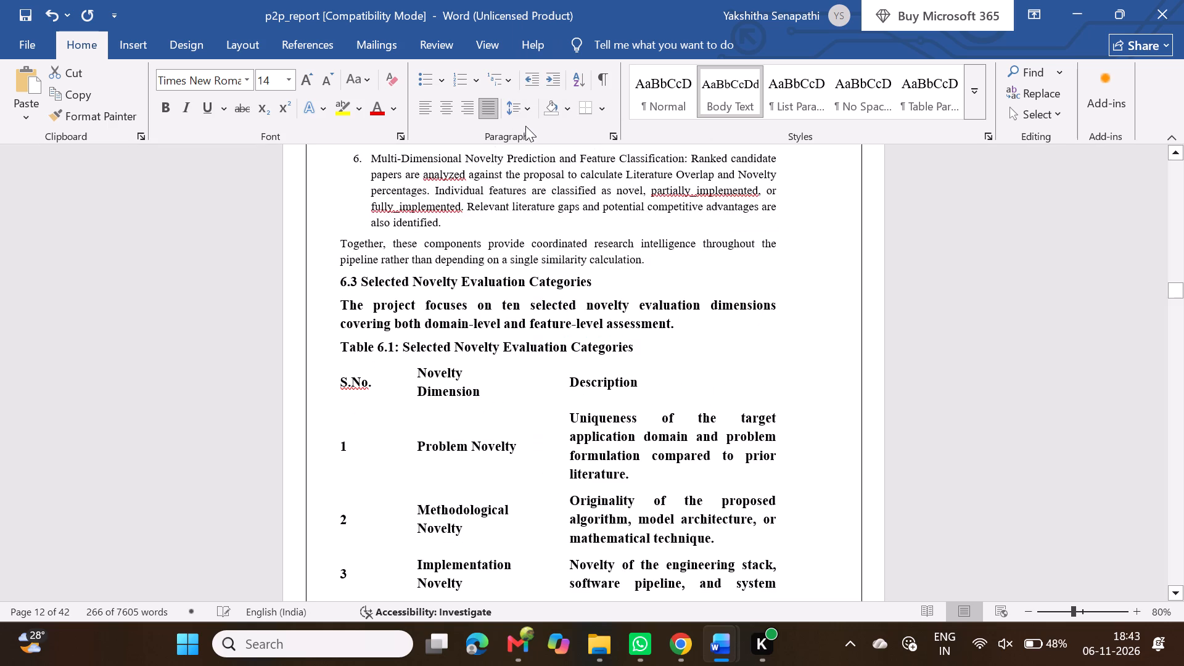
left_click(524, 109)
left_click(578, 175)
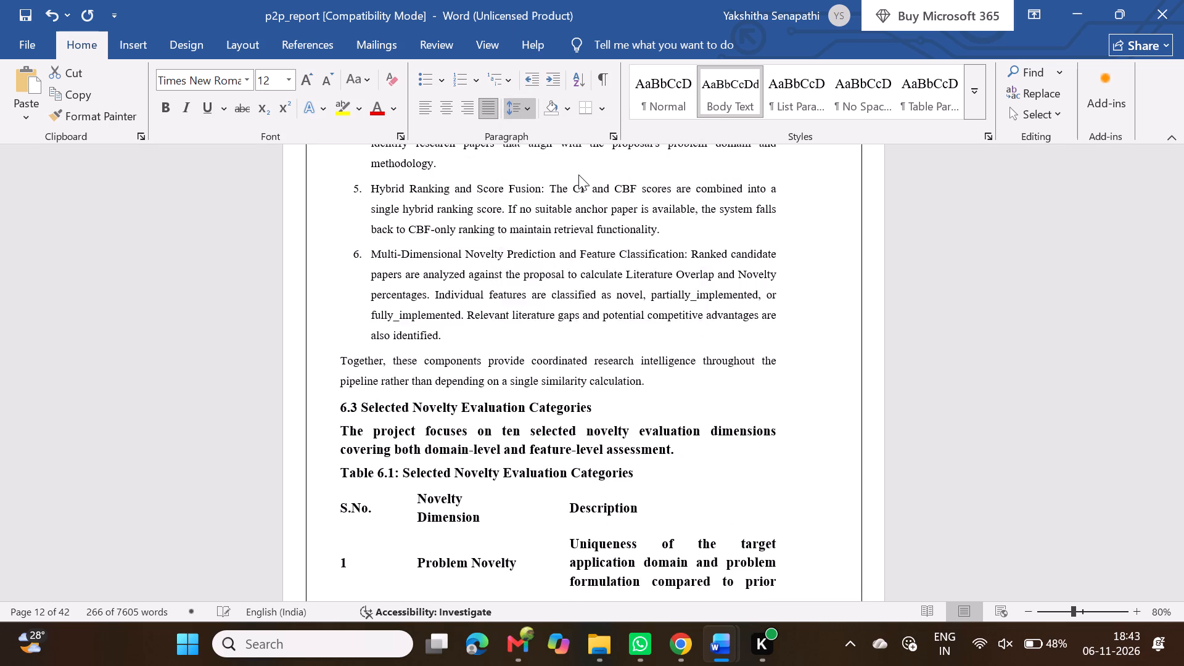
Bold the lead-in titles of section 6.2 items 1 and 2, "NLP Deconstruction and Concept Extraction:" and "Anchor Bootstrapping and Citation-Graph Bridging:".
scroll(578, 175, "up", 4)
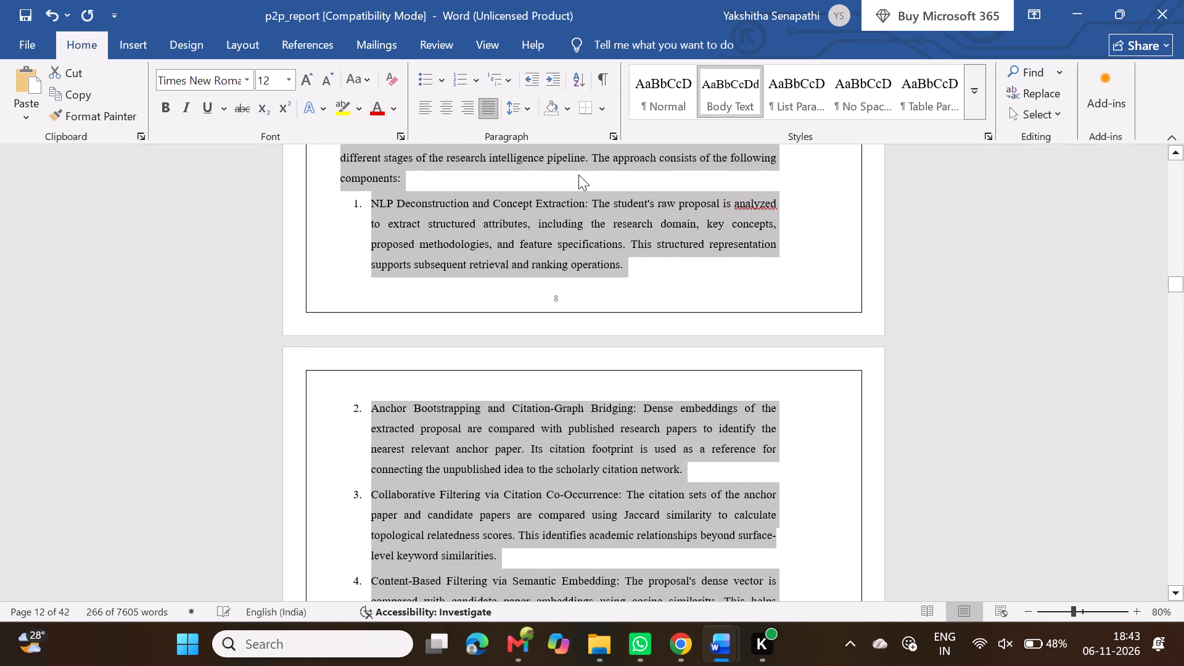
scroll(578, 175, "up", 1)
left_click(352, 237)
left_click_drag(352, 237, 387, 240)
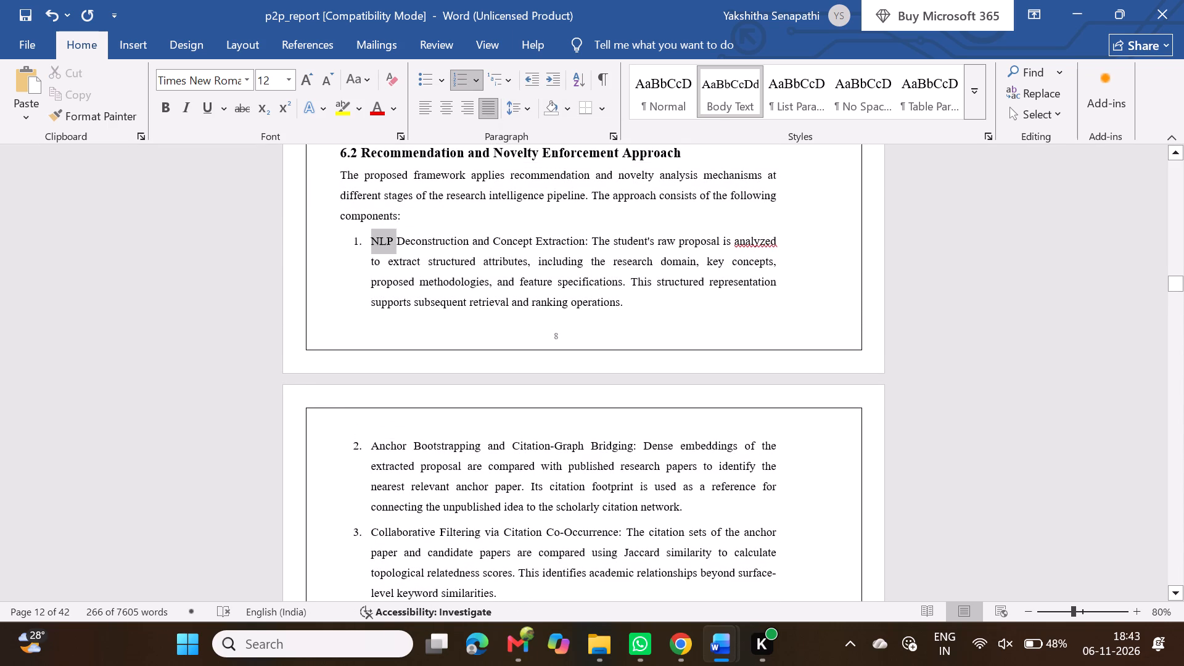
left_click_drag(387, 240, 589, 250)
left_click(599, 224)
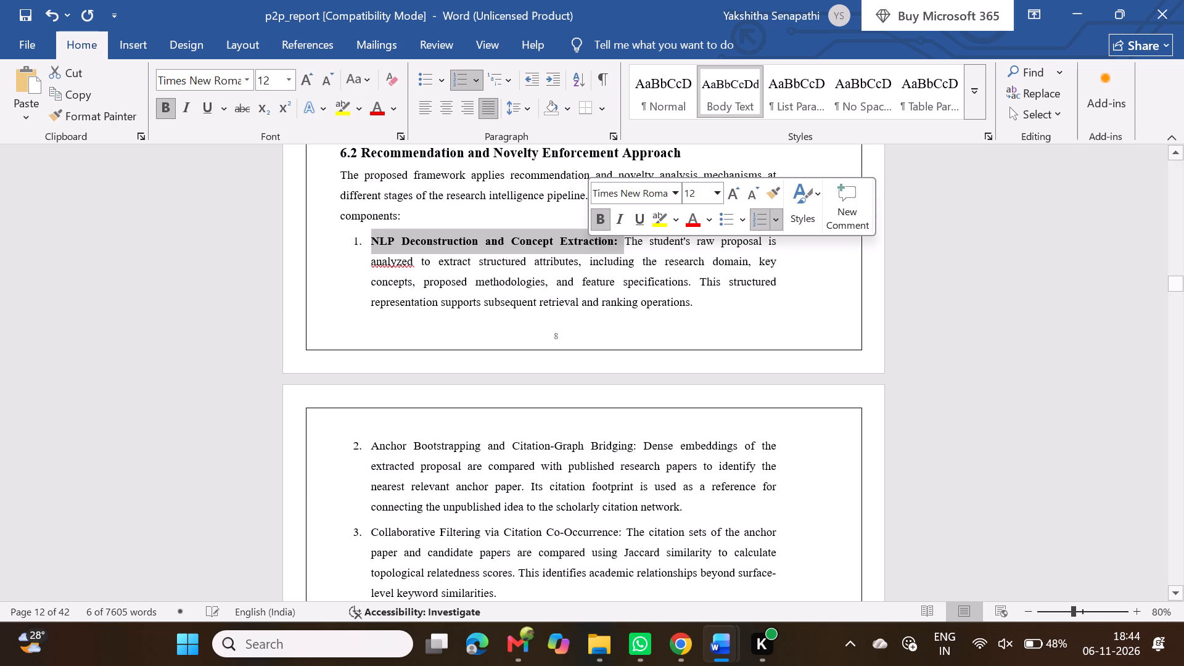
left_click_drag(637, 446, 373, 434)
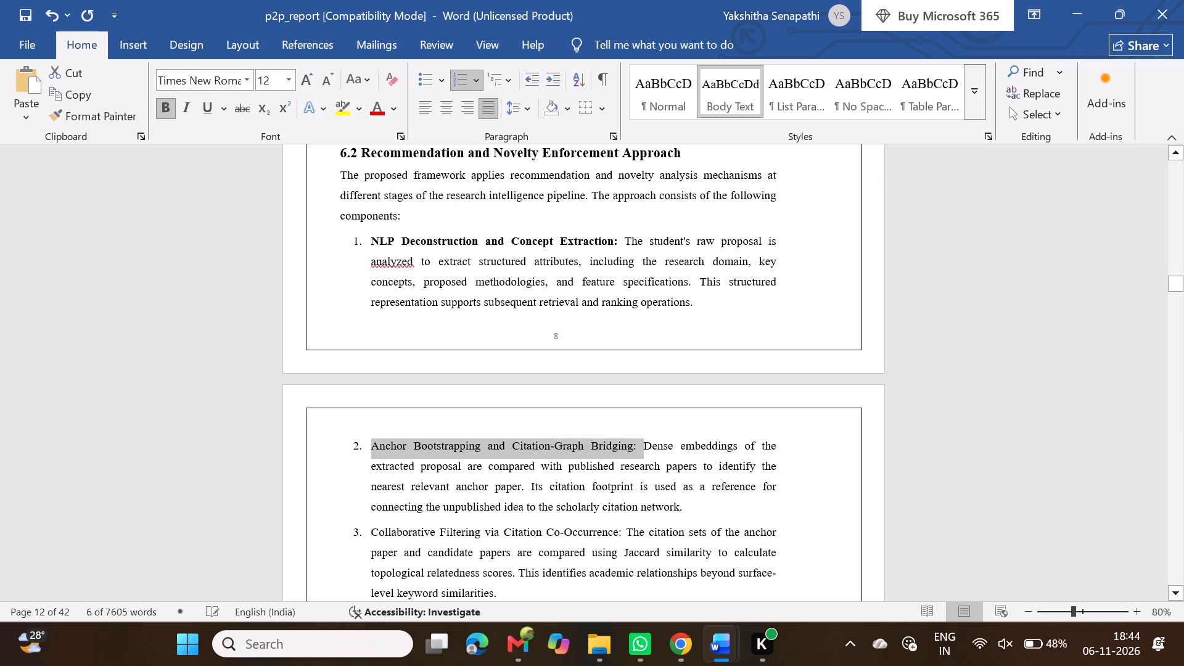
left_click_drag(373, 434, 359, 438)
left_click(371, 413)
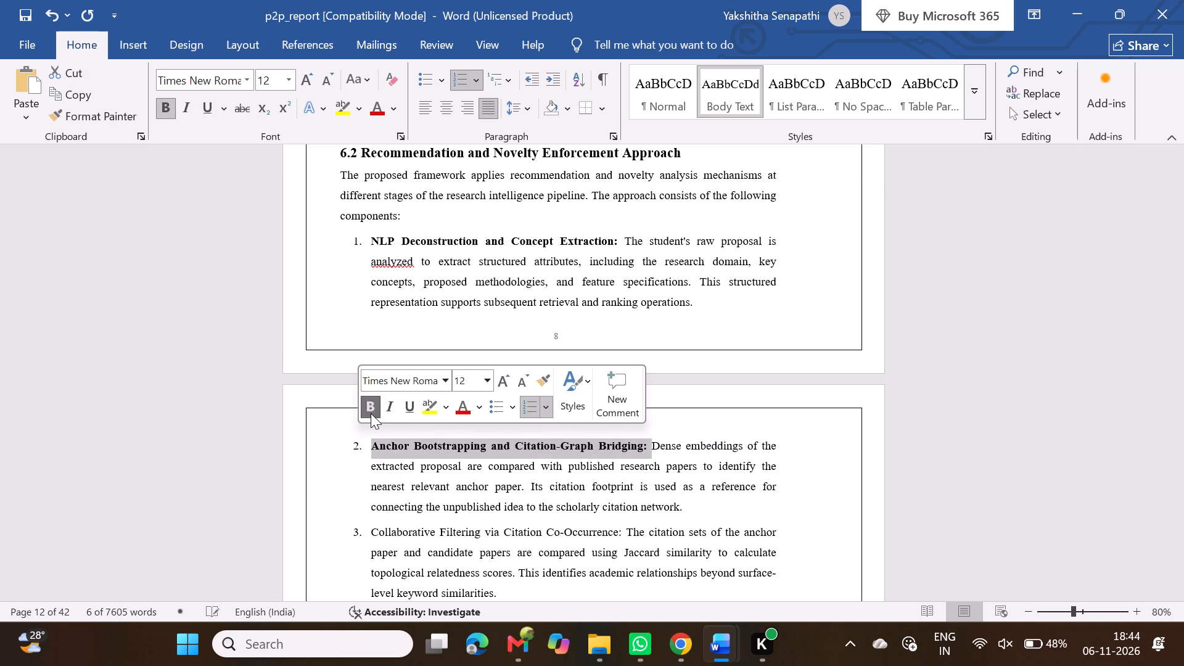
Bold the lead-in titles of items 3 and 4, "Collaborative Filtering via Citation Co-Occurrence:" and "Content-Based Filtering via Semantic Embedding:".
scroll(475, 503, "down", 1)
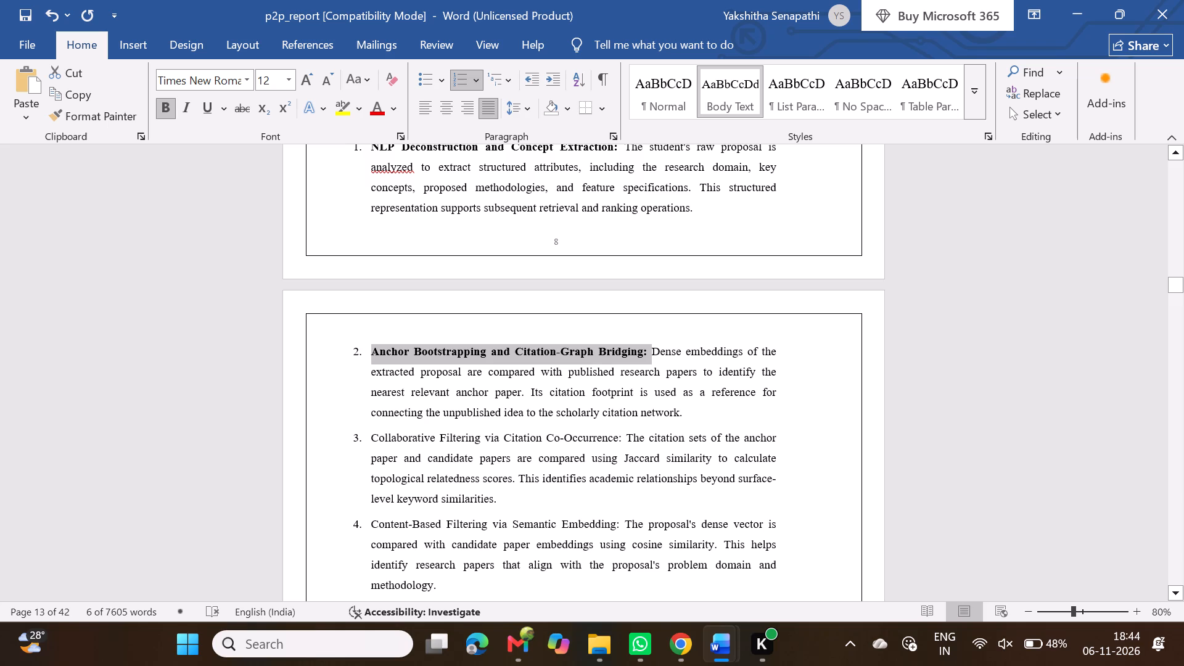
left_click(619, 438)
left_click_drag(622, 438, 358, 441)
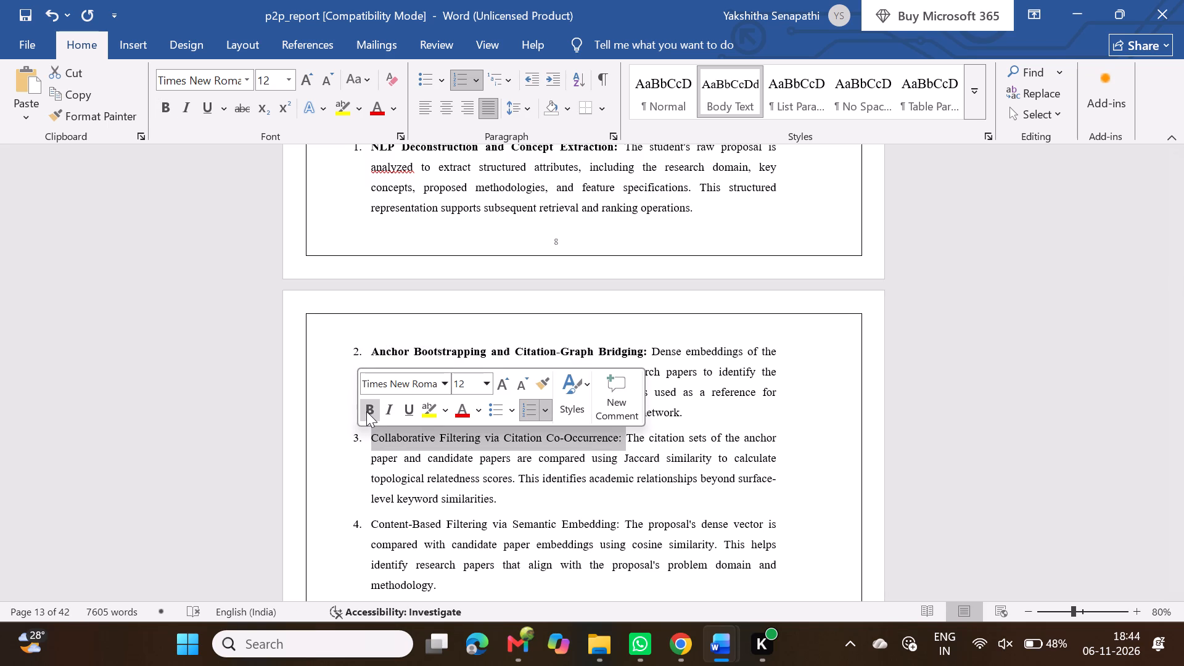
left_click(366, 411)
scroll(472, 476, "down", 1)
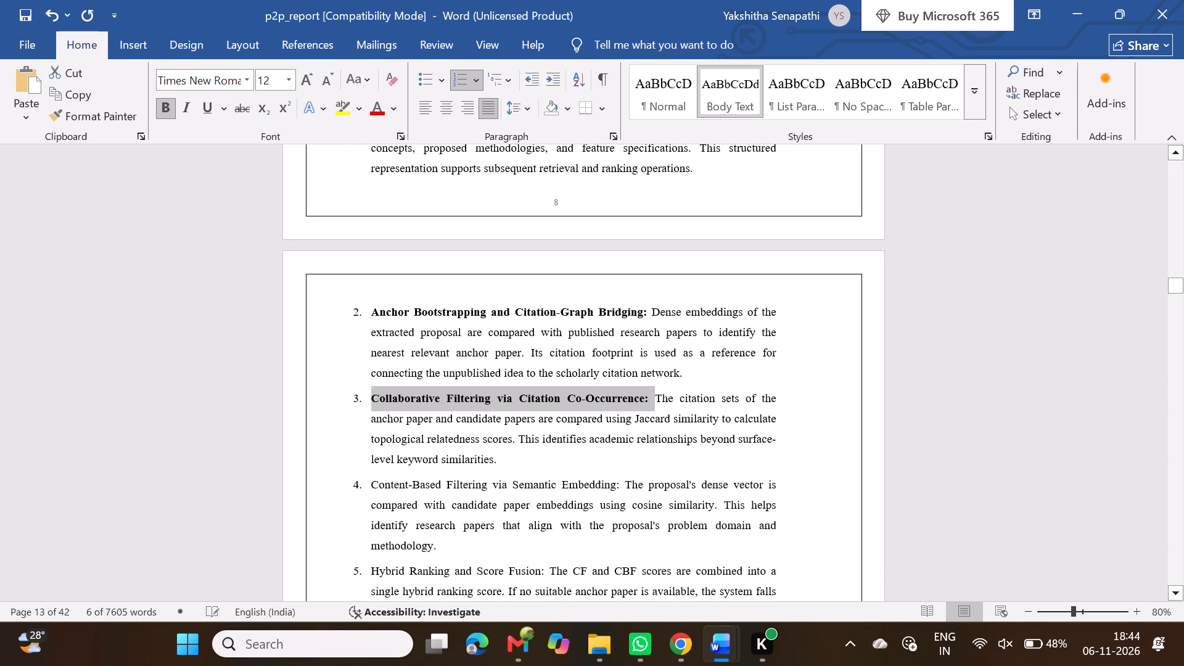
left_click_drag(619, 485, 358, 479)
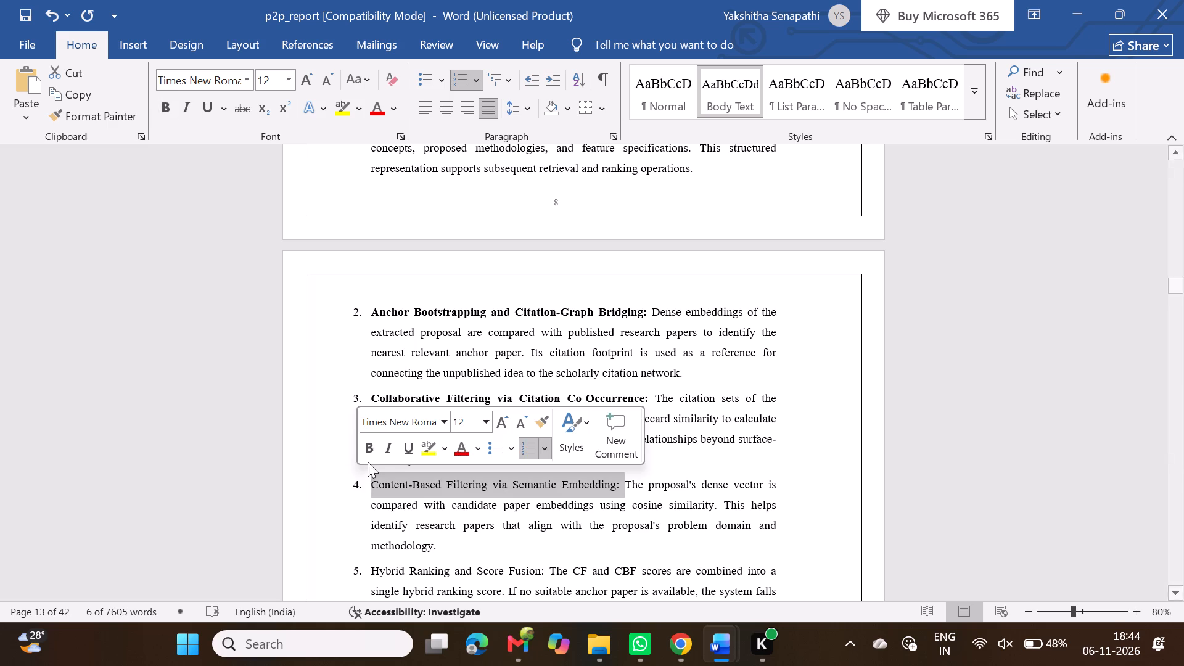
left_click(367, 454)
Bold the lead-in titles of items 5 and 6, "Hybrid Ranking and Score Fusion:" and "Multi-Dimensional Novelty Prediction and Feature Classification:".
scroll(479, 550, "down", 1)
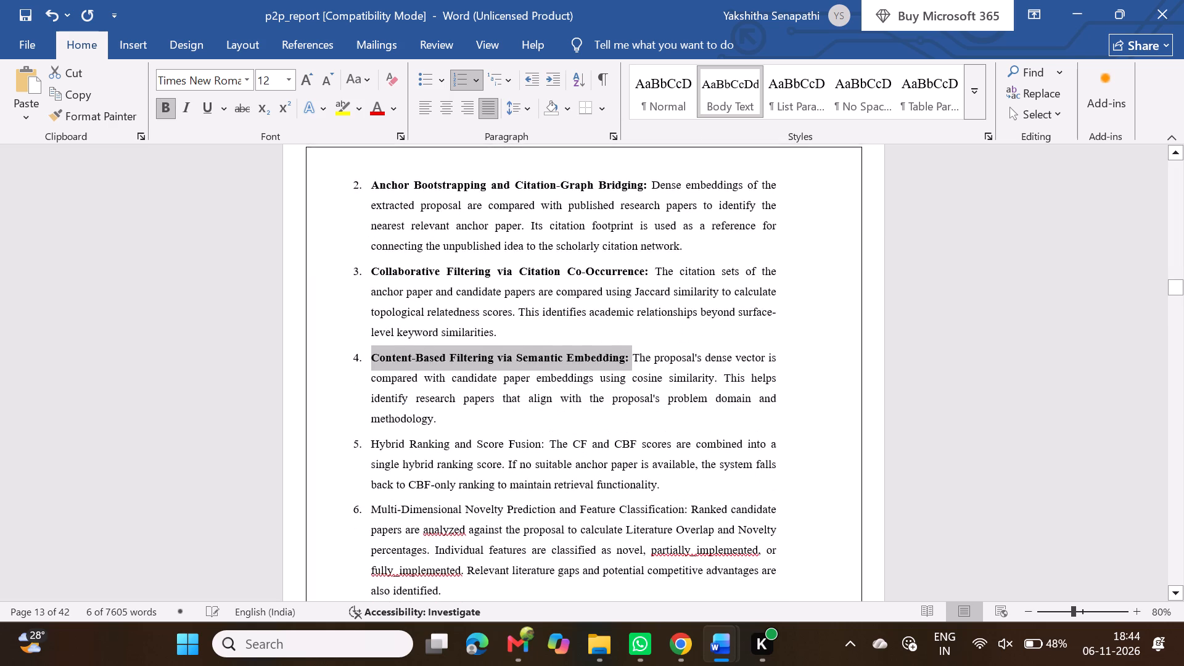
scroll(479, 550, "down", 1)
left_click_drag(543, 415, 418, 419)
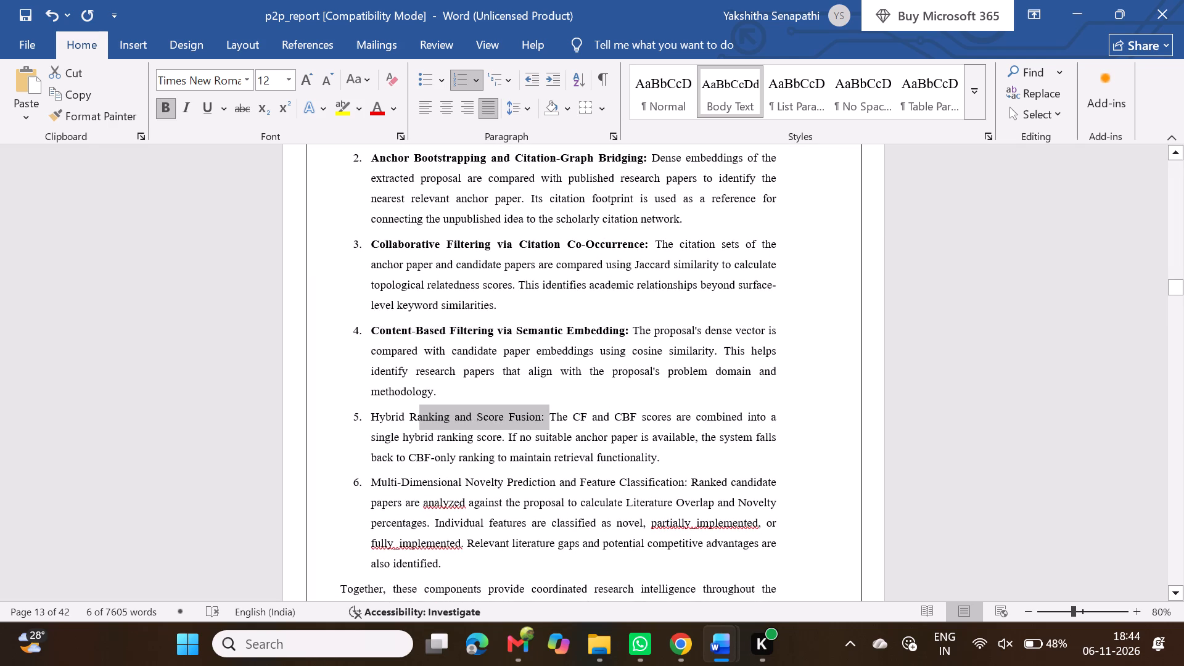
left_click_drag(418, 419, 369, 417)
left_click(380, 383)
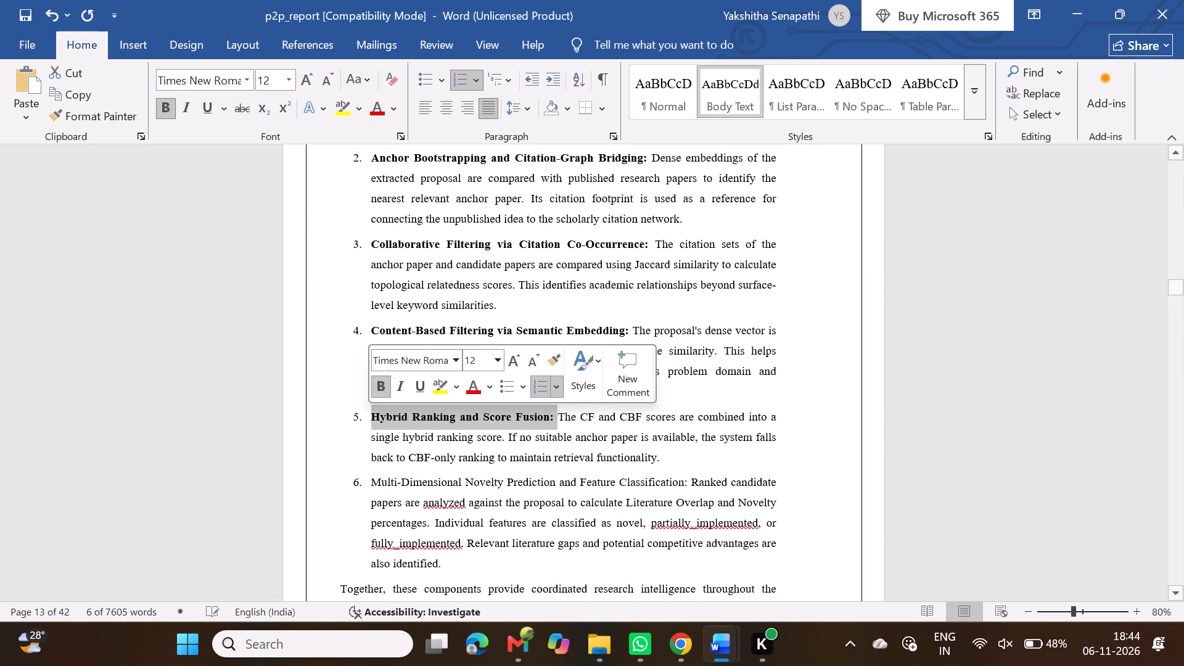
scroll(482, 483, "down", 1)
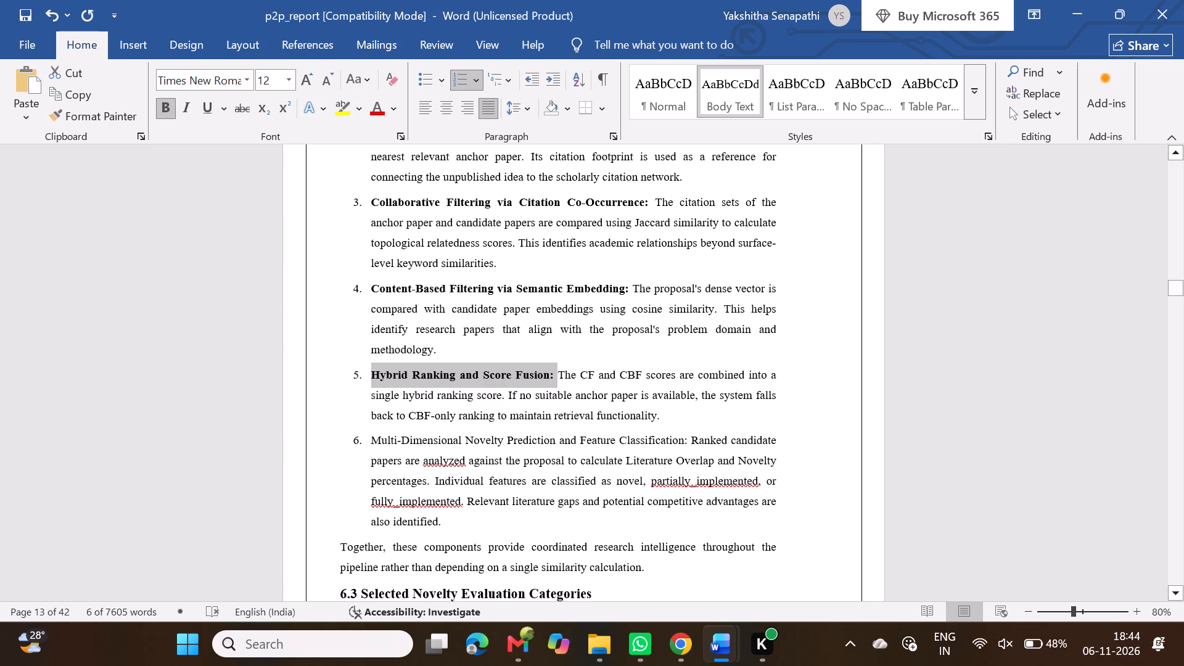
left_click_drag(686, 443, 361, 445)
left_click(371, 416)
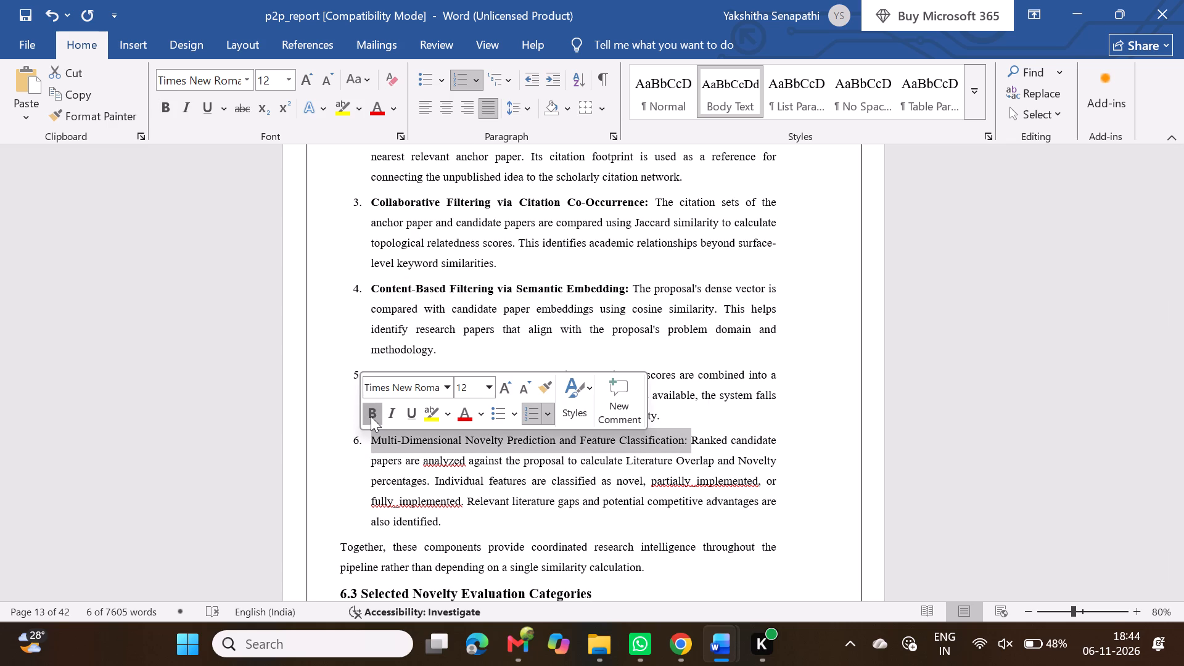
Format the introductory paragraph of section 6.3 as non-bold 12 pt with 1.5 line spacing.
scroll(457, 495, "down", 3)
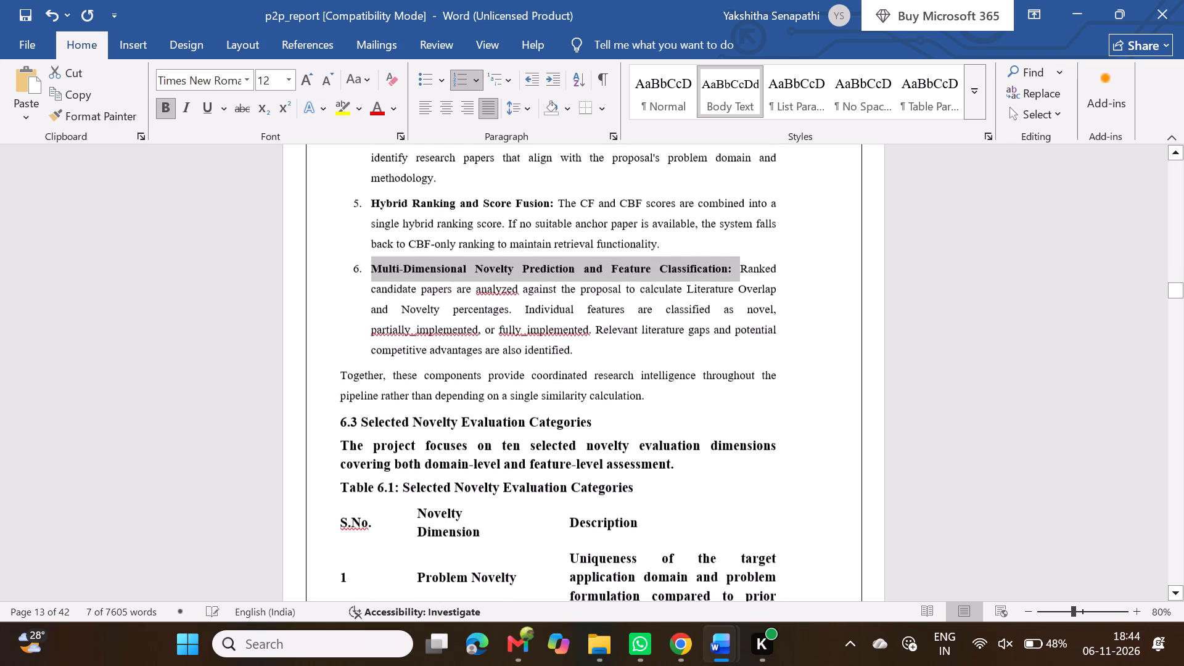
scroll(457, 495, "down", 1)
left_click(477, 410)
scroll(477, 410, "down", 1)
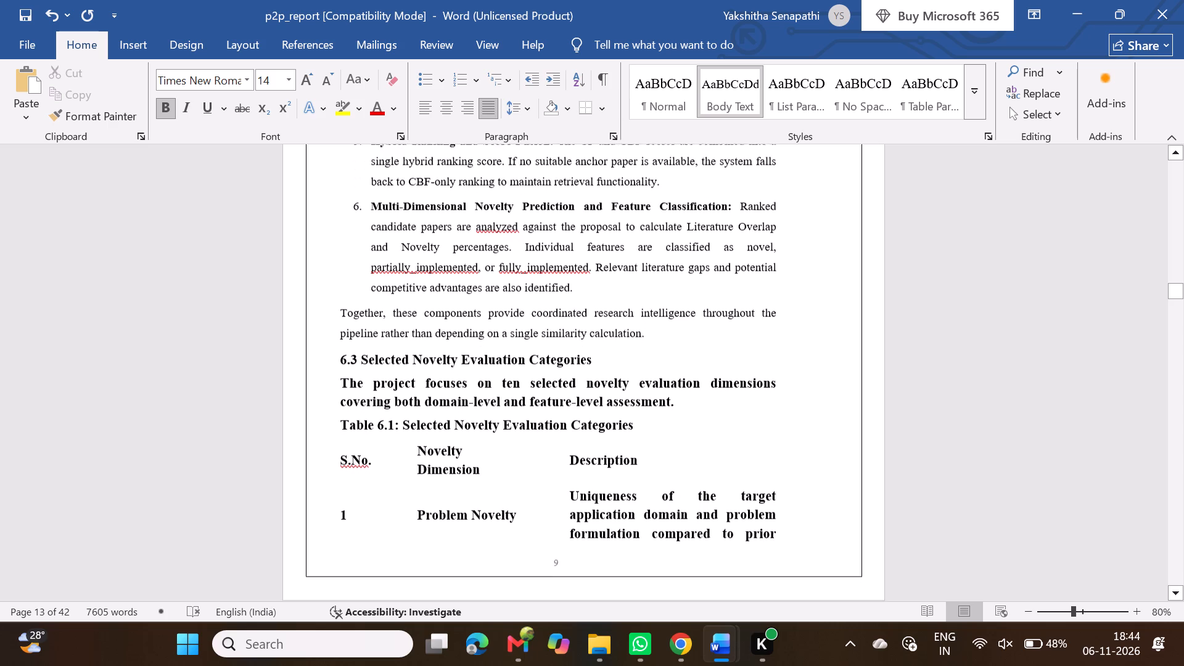
scroll(477, 410, "down", 1)
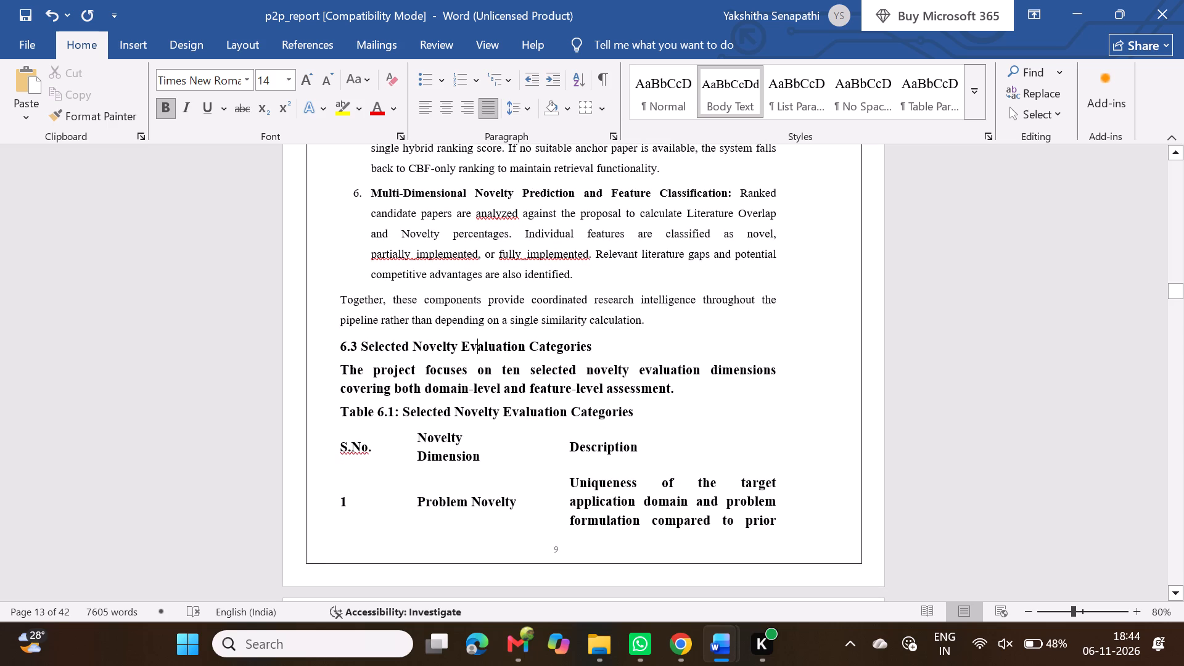
left_click_drag(339, 369, 731, 390)
left_click(746, 366)
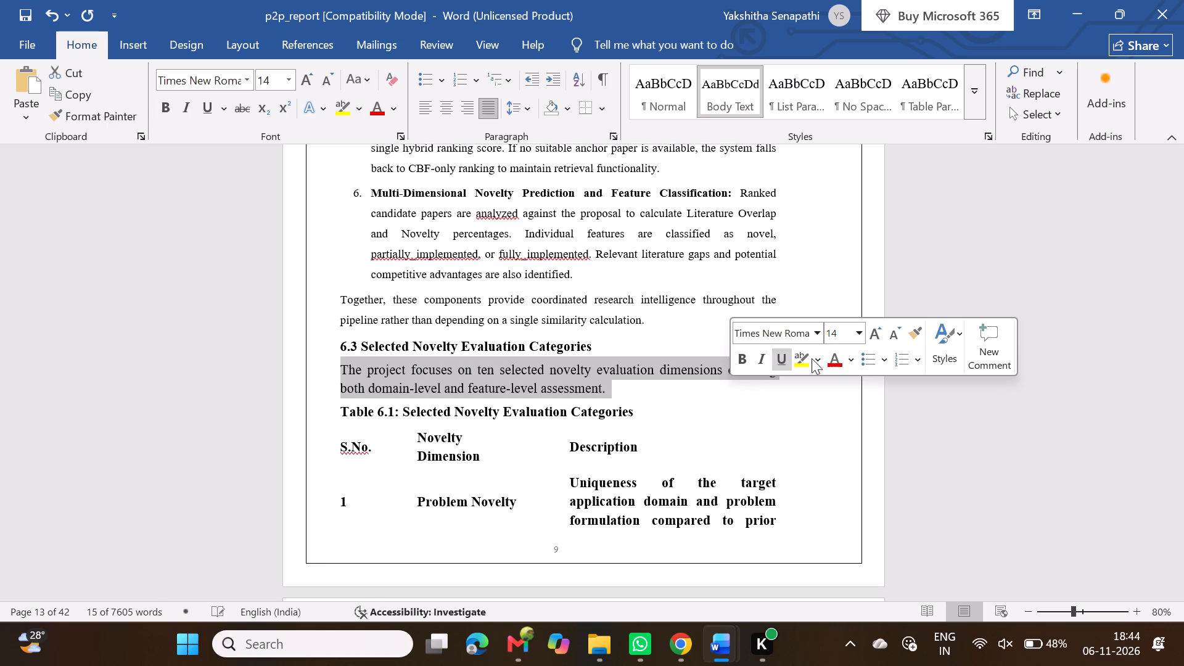
left_click(857, 339)
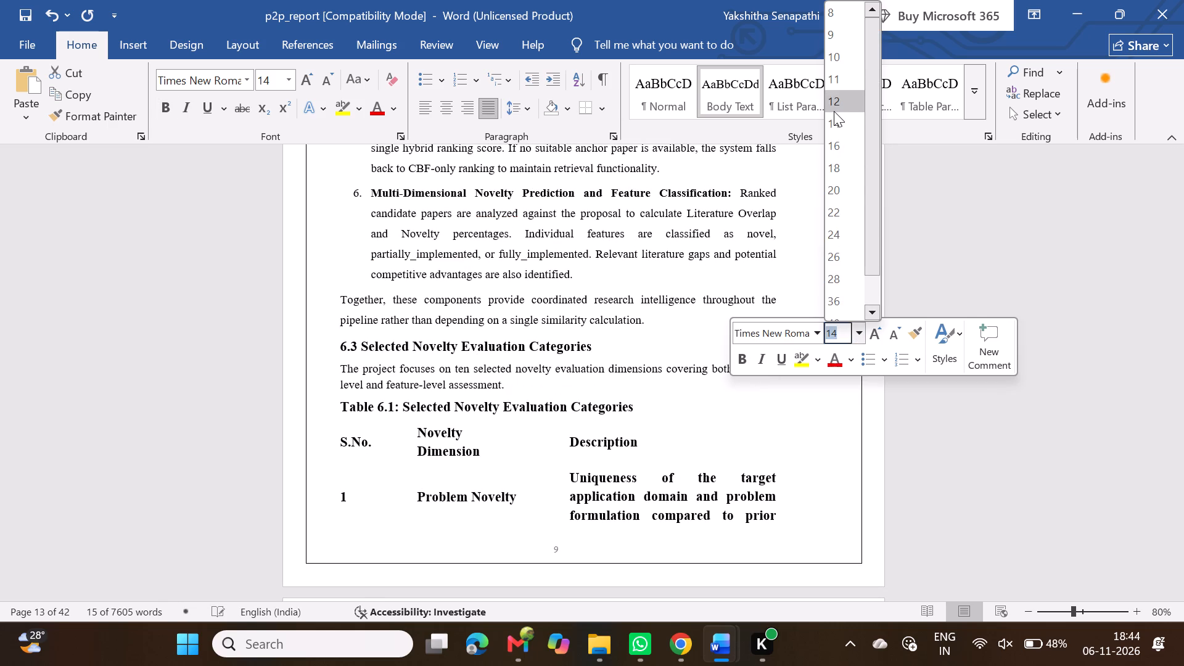
left_click(834, 111)
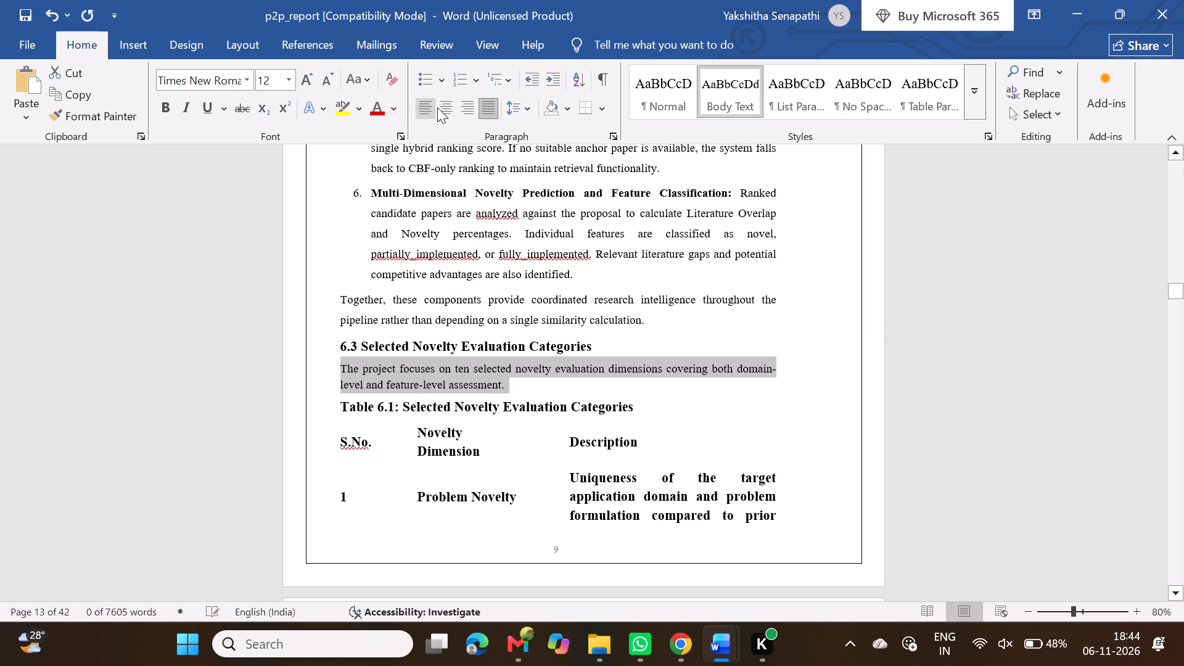
left_click(522, 115)
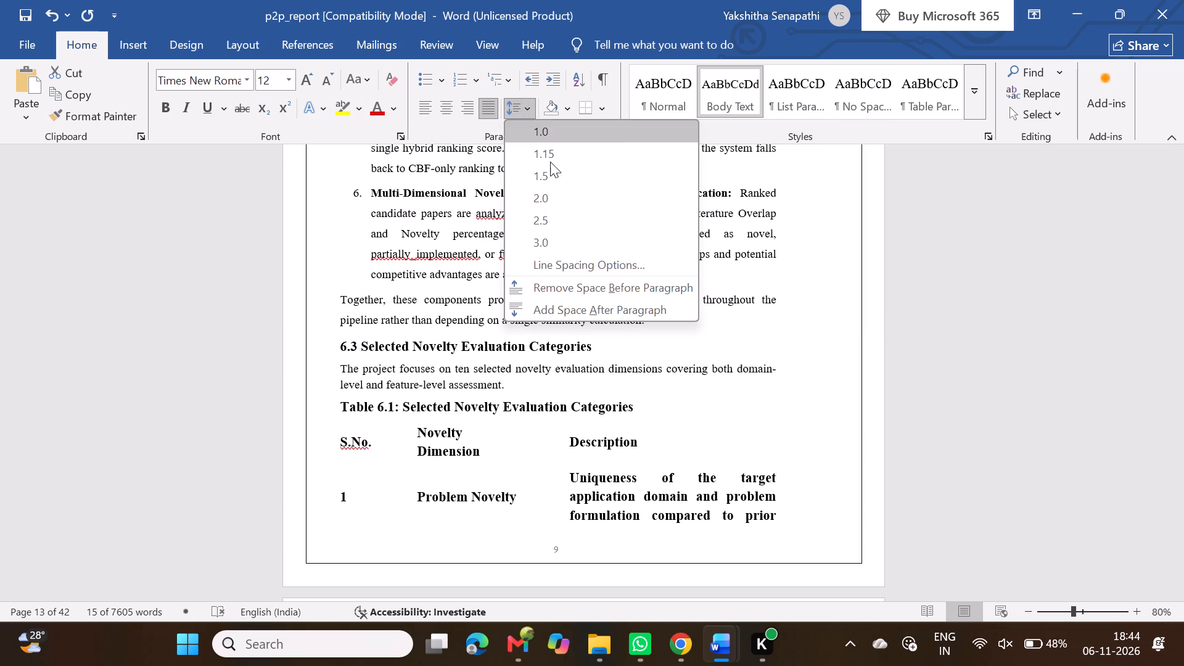
left_click(554, 173)
Set the caption "Table 6.1: Selected Novelty Evaluation Categories" to 10 pt.
scroll(528, 310, "down", 1)
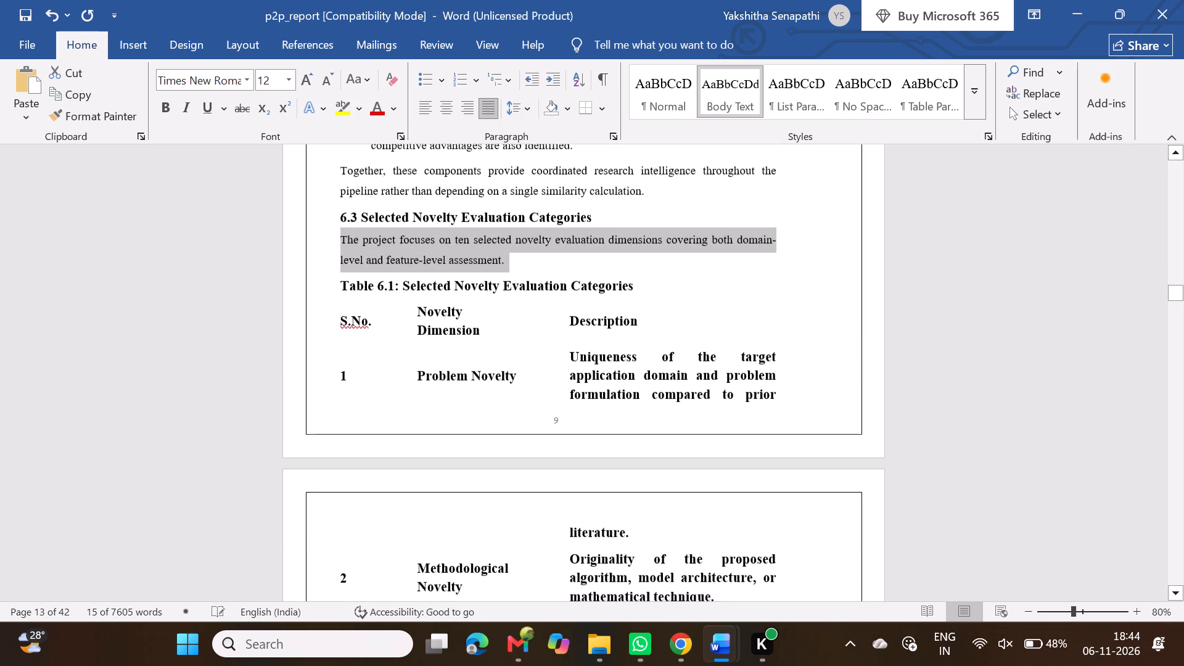
scroll(528, 310, "down", 1)
triple_click(445, 261)
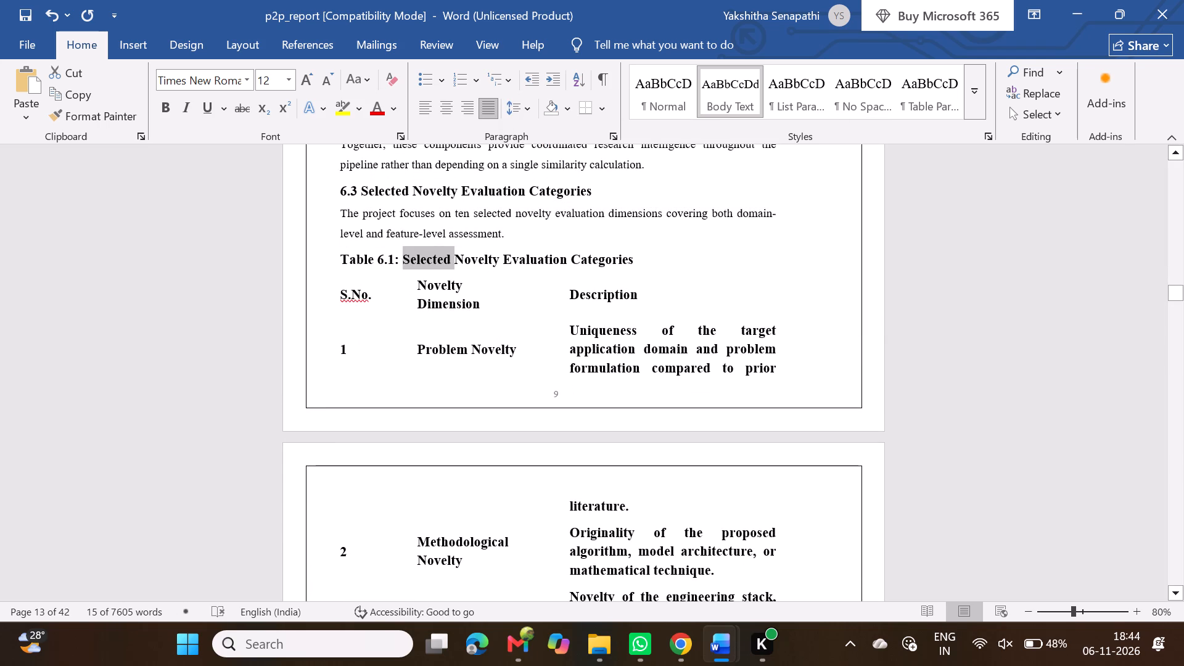
left_click(445, 261)
triple_click(445, 261)
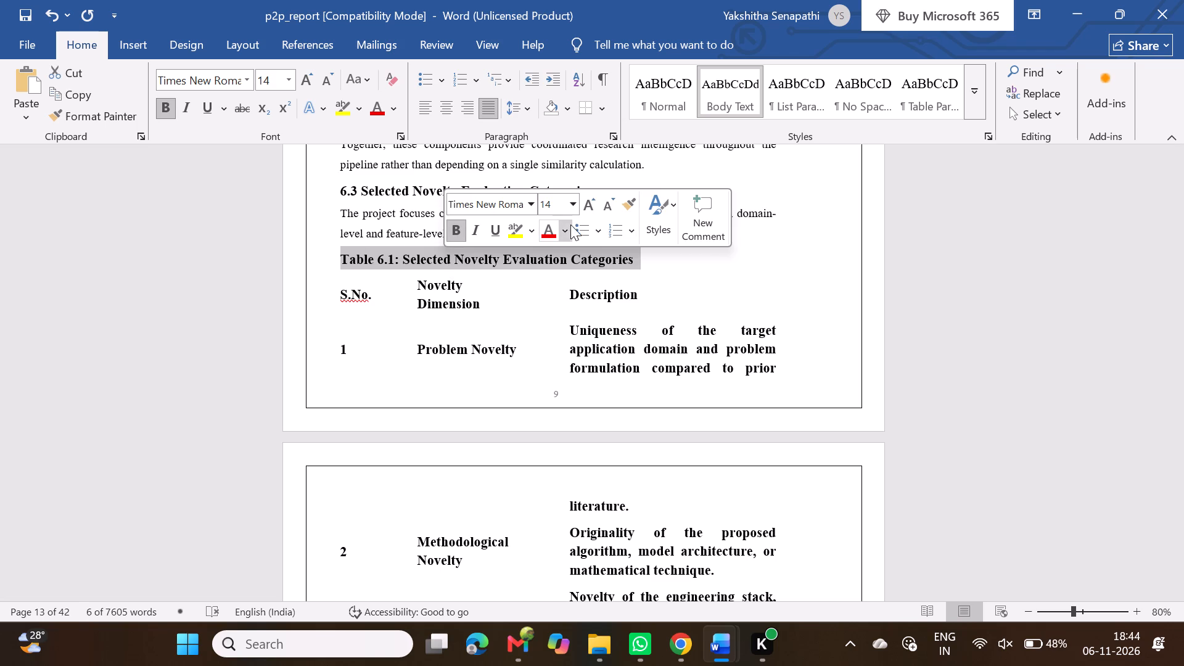
left_click(567, 207)
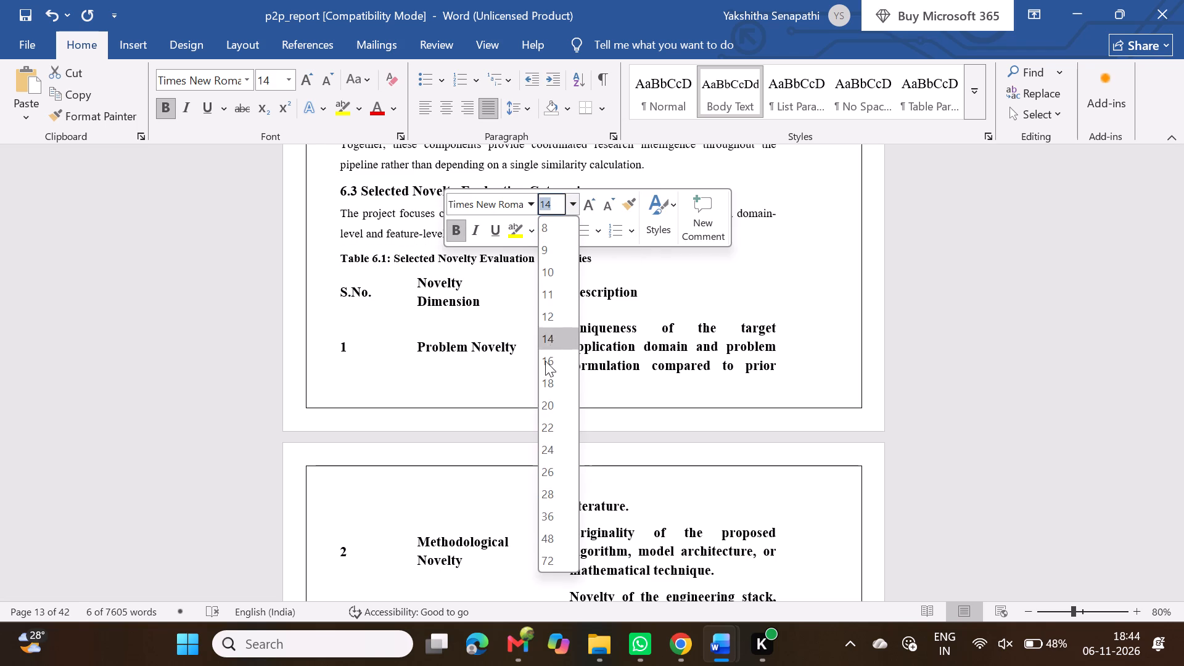
left_click(552, 282)
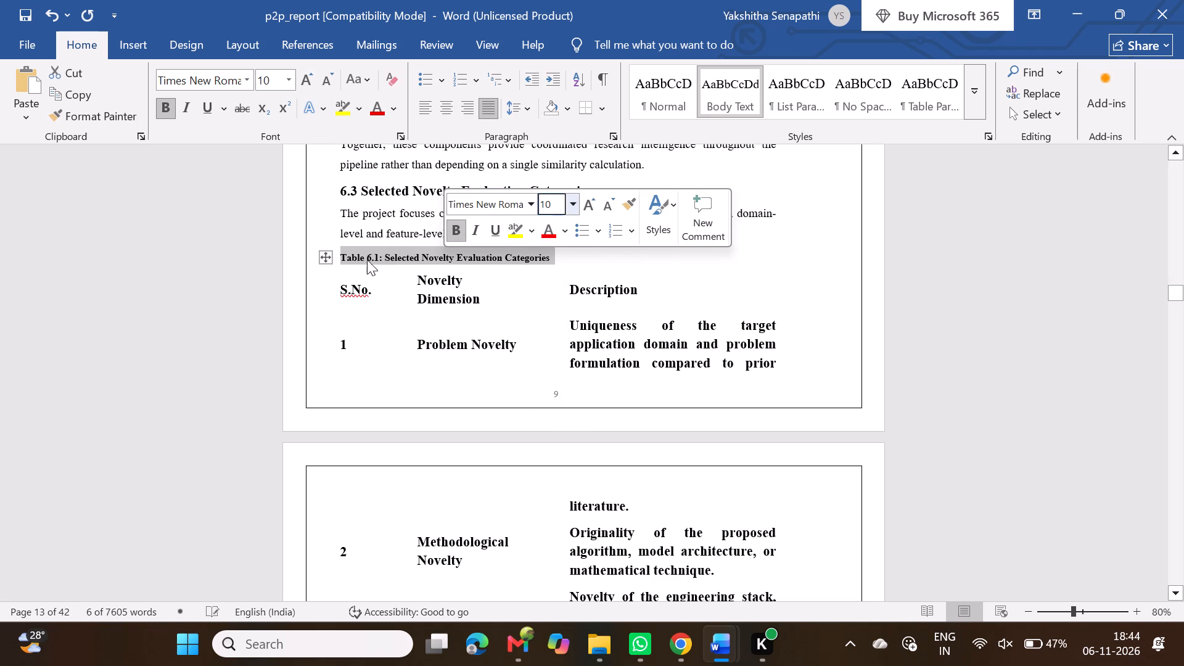
Insert leading spaces before the Table 6.1 caption to move it roughly to the centre above the table.
left_click(347, 251)
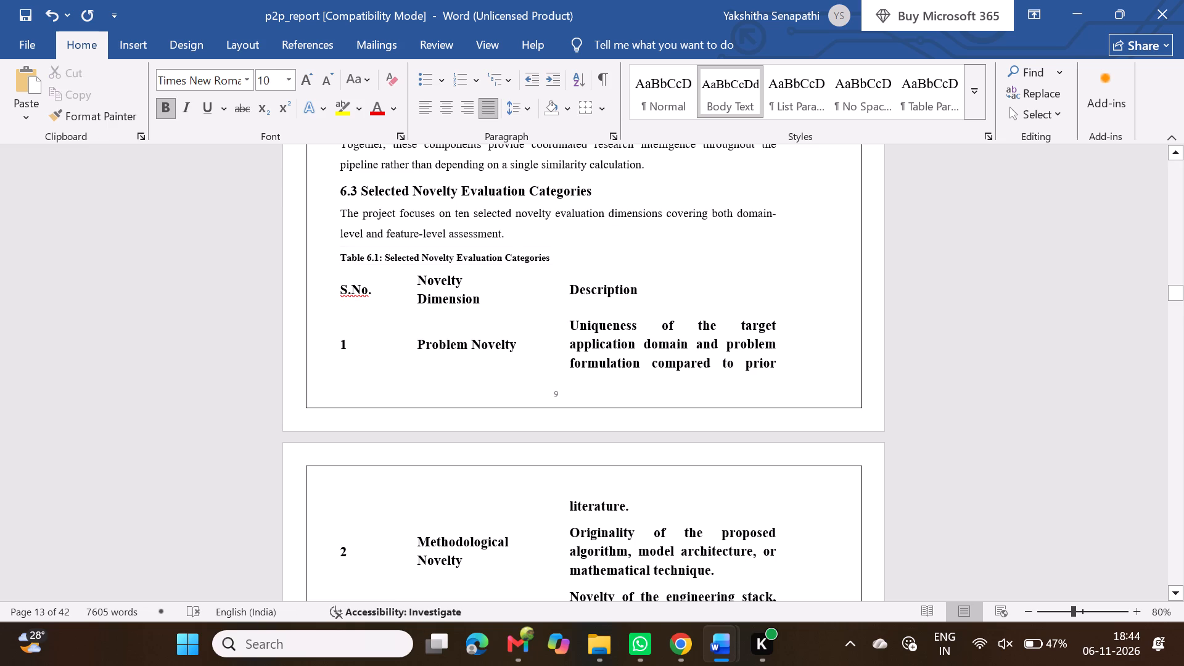
left_click(337, 257)
key("space")
key("space")
key("space")
key("space")
key("space")
key("space")
key("space")
key("space")
key("space")
key("space")
key("space")
key("space")
key("space")
key("space")
key("space")
key("space")
key("space")
key("space")
key("space")
key("space")
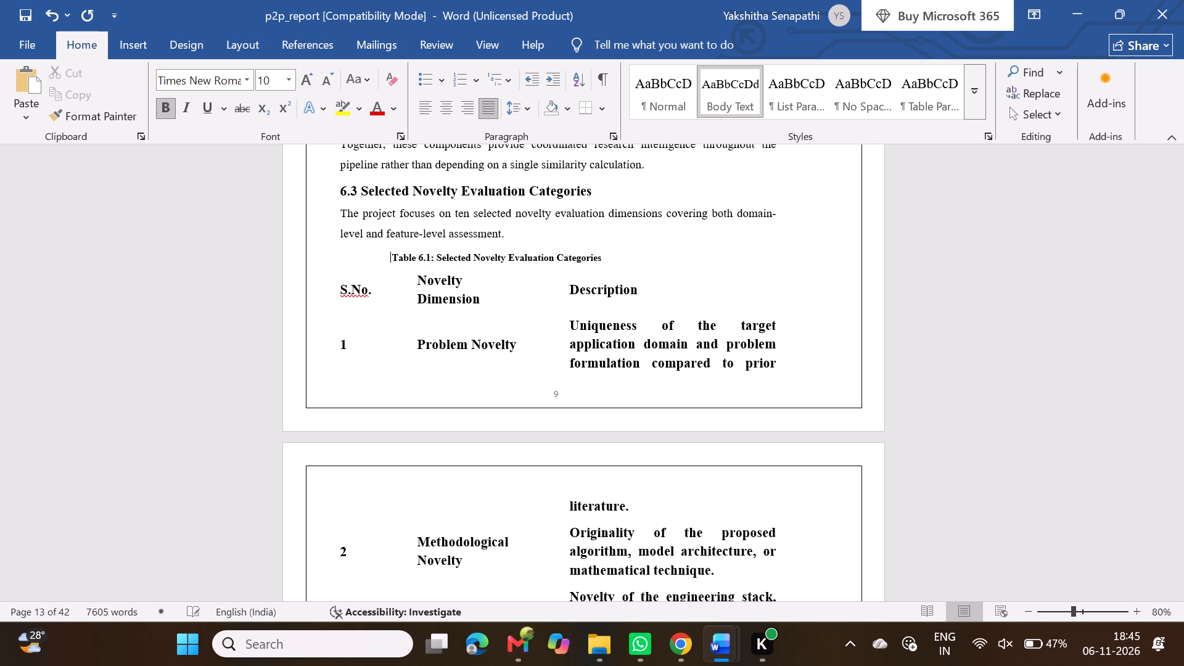
key("space")
scroll(337, 257, "up", 4)
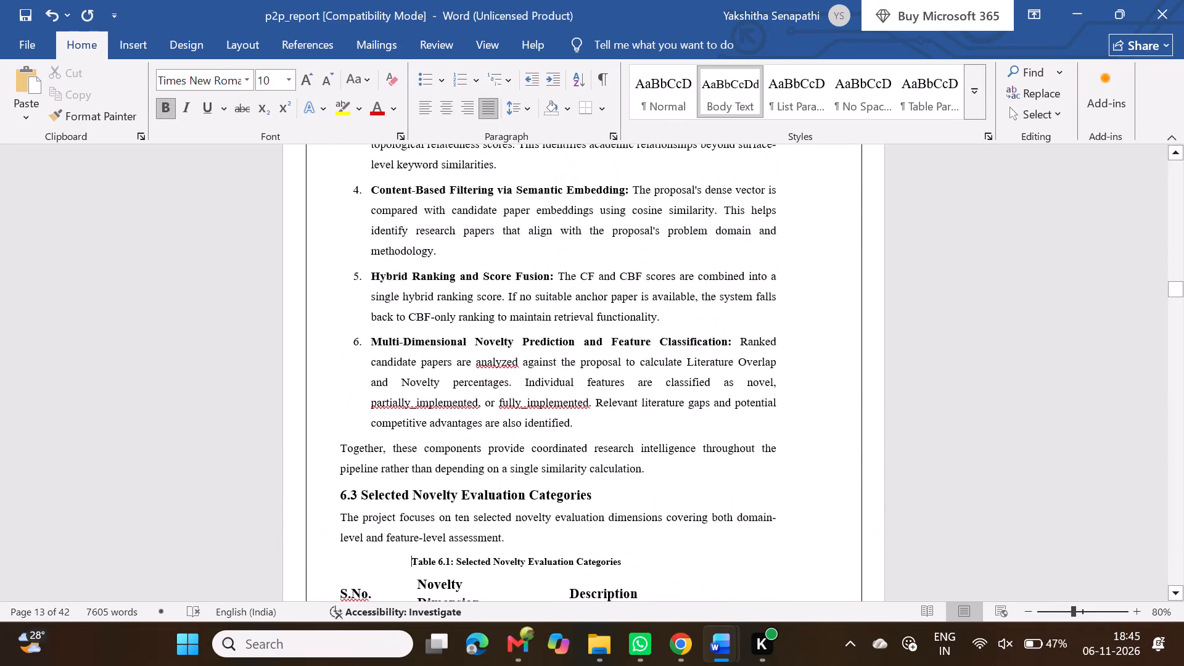
scroll(337, 257, "up", 1)
scroll(337, 257, "down", 3)
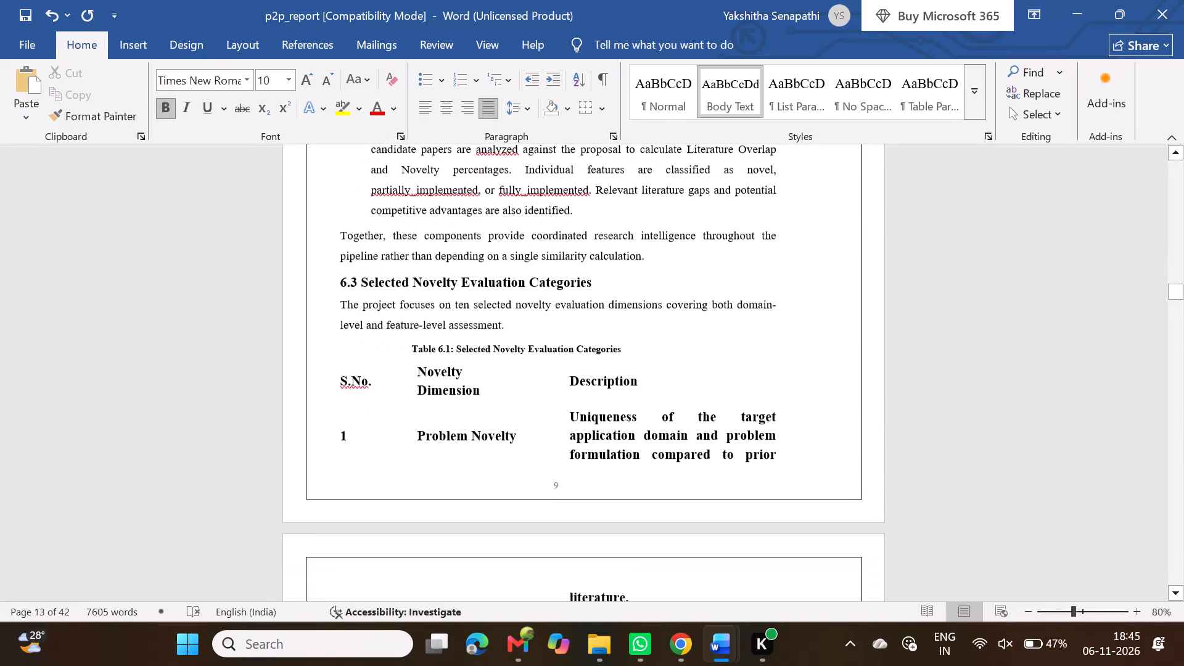
scroll(337, 257, "down", 1)
key("space")
key("space")
key("space")
key("space")
key("space")
key("space")
key("space")
key("space")
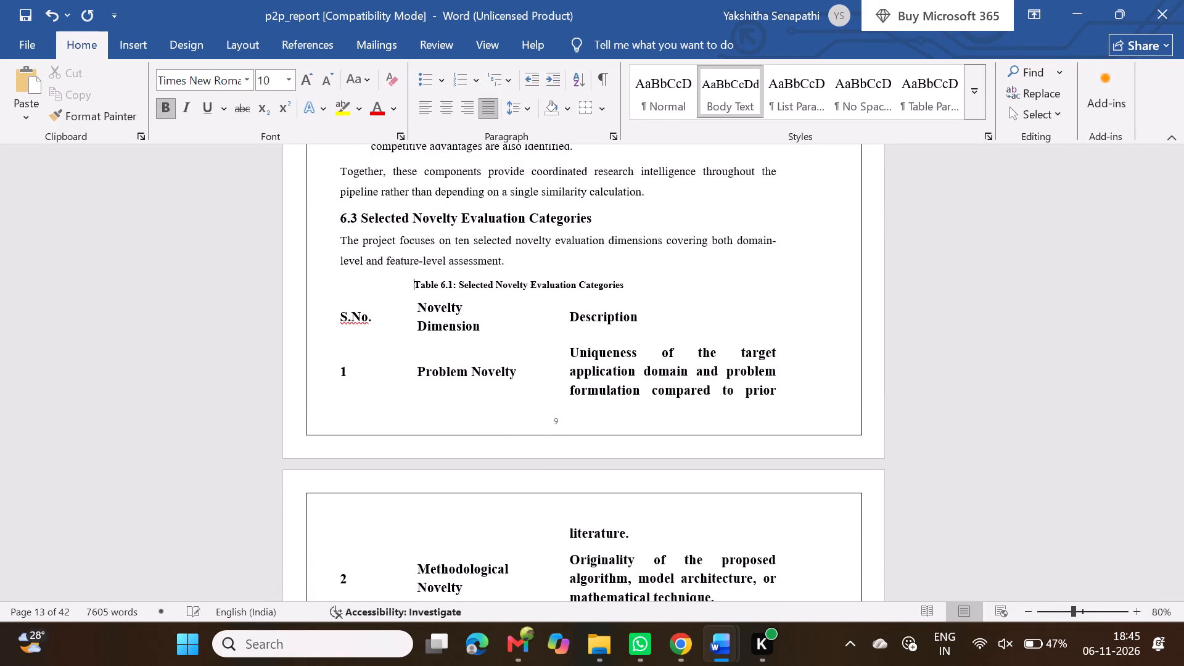
key("space")
key("space")
key("space")
key("space")
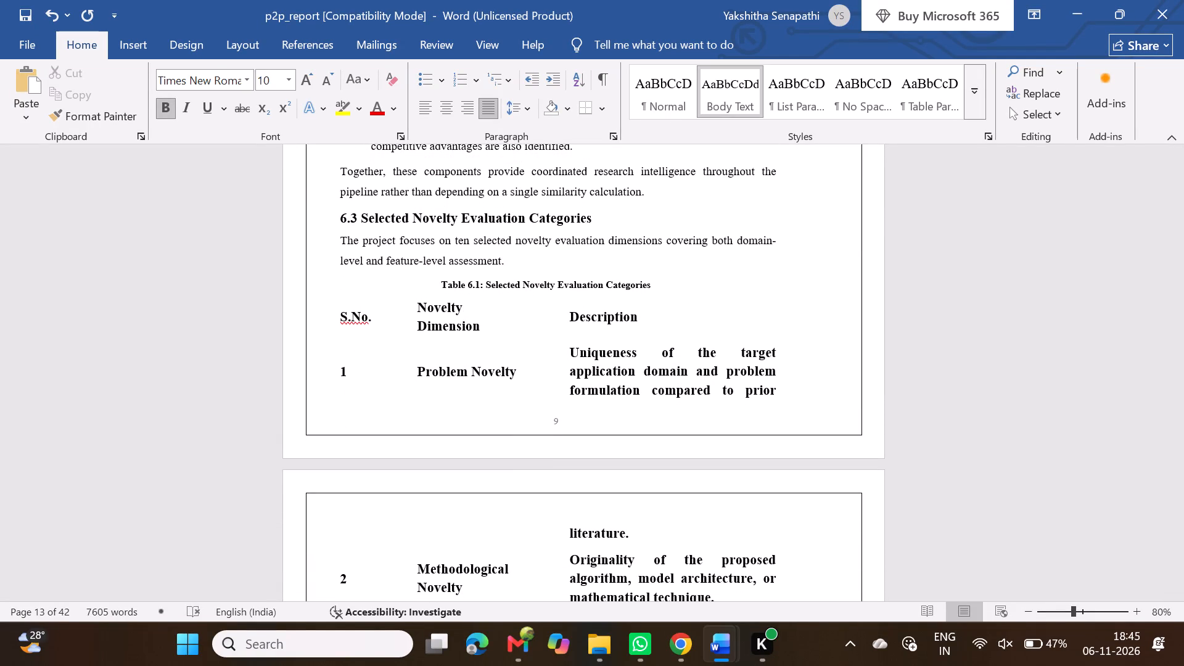
Format all of Table 6.1, from the header row through row 10, as non-bold 12 pt.
scroll(496, 310, "down", 1)
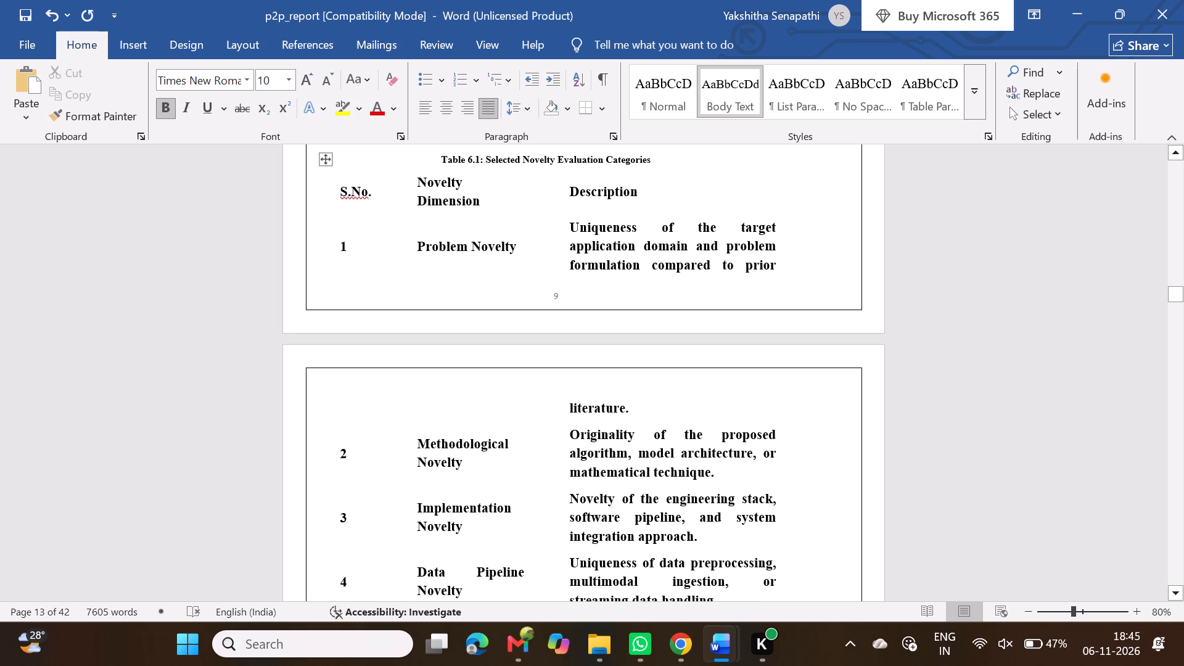
left_click_drag(339, 192, 623, 665)
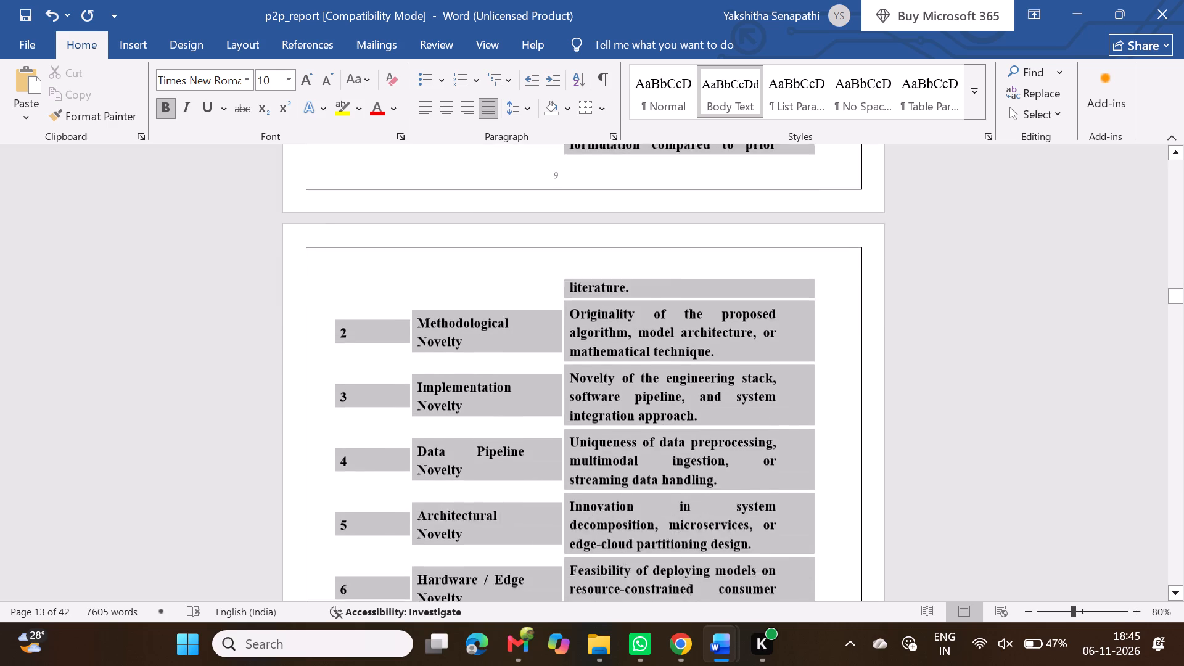
left_click_drag(623, 665, 640, 184)
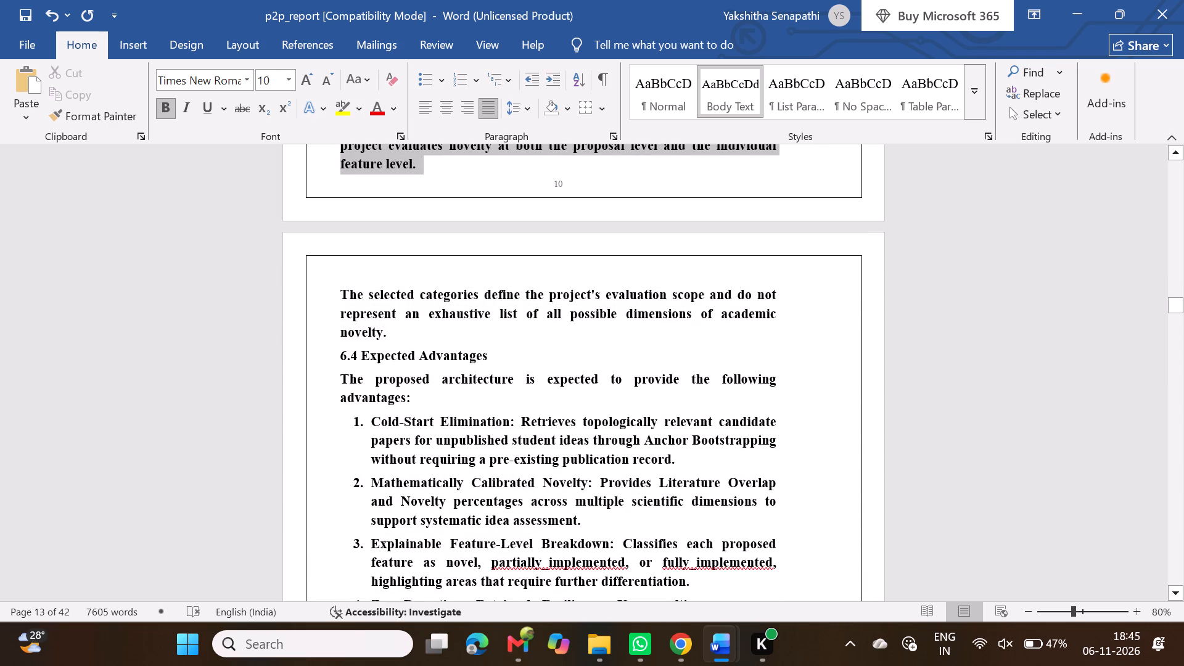
left_click_drag(640, 184, 839, 269)
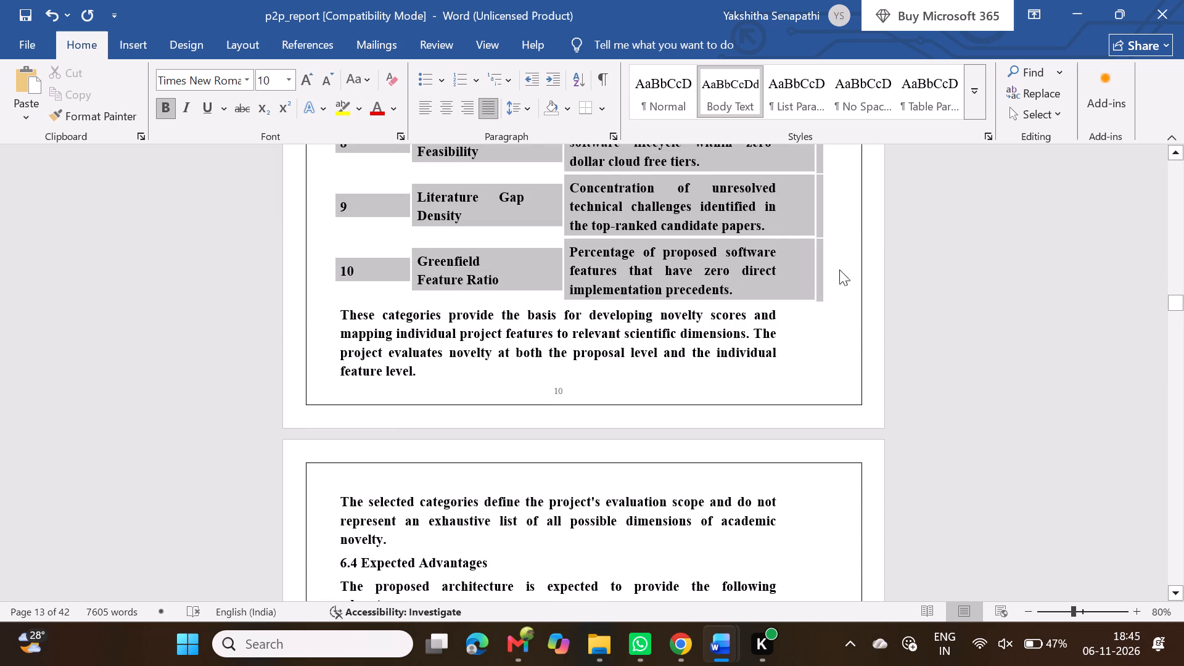
left_click_drag(839, 269, 815, 290)
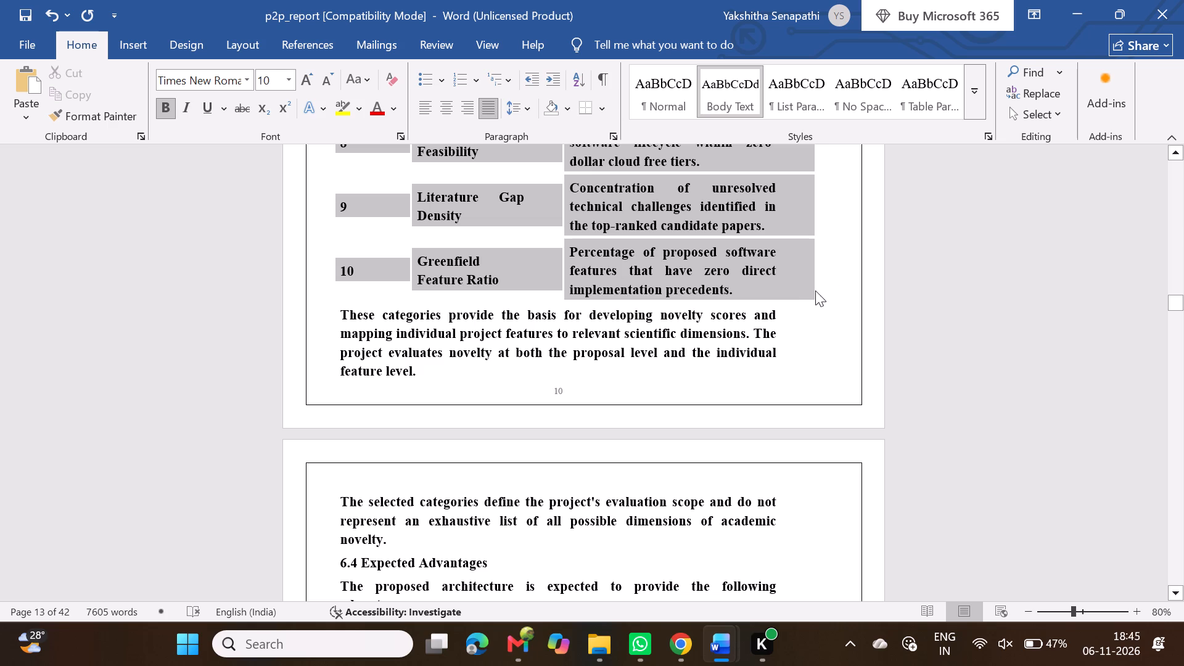
left_click_drag(815, 290, 818, 293)
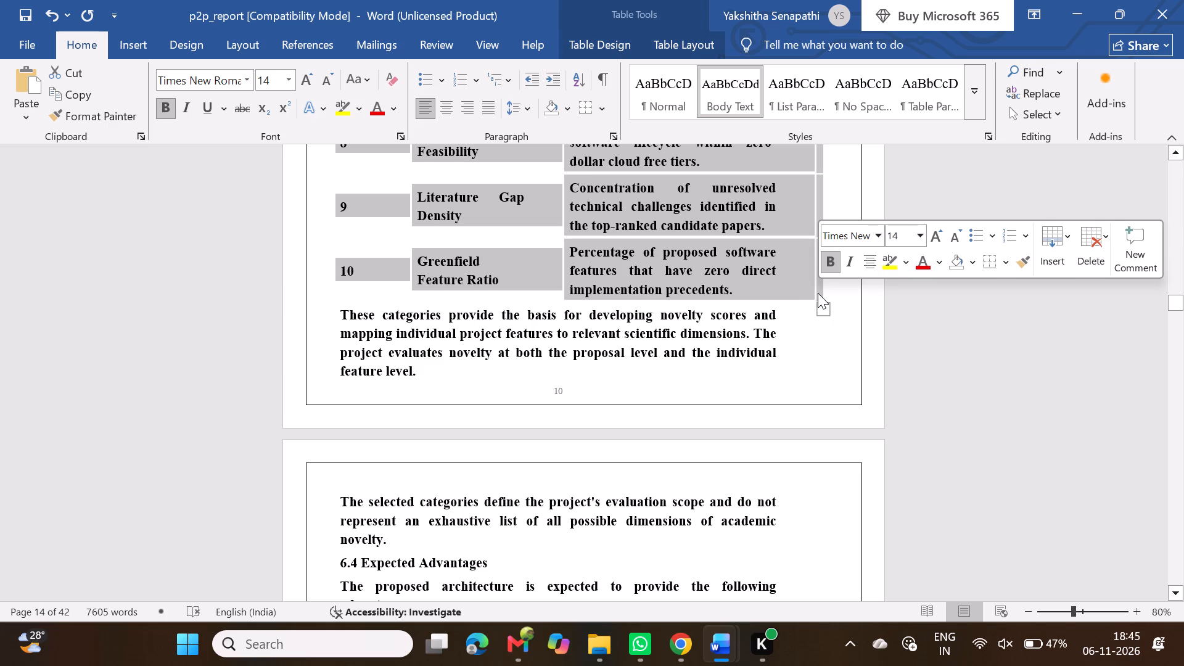
left_click(1065, 244)
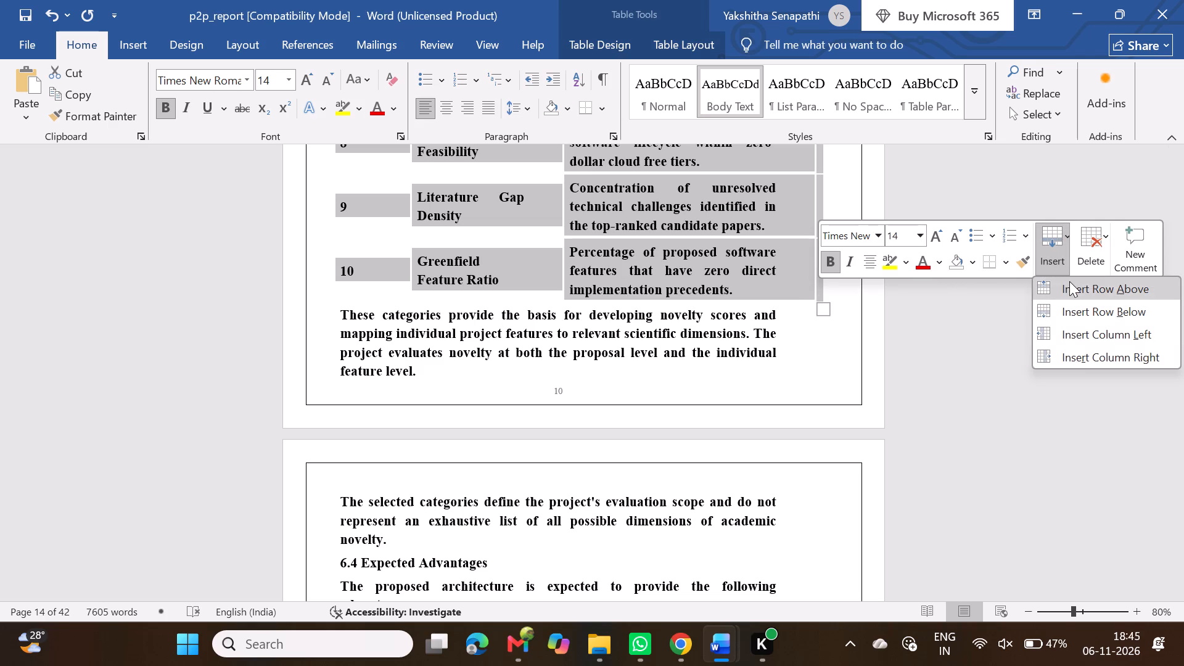
left_click(918, 231)
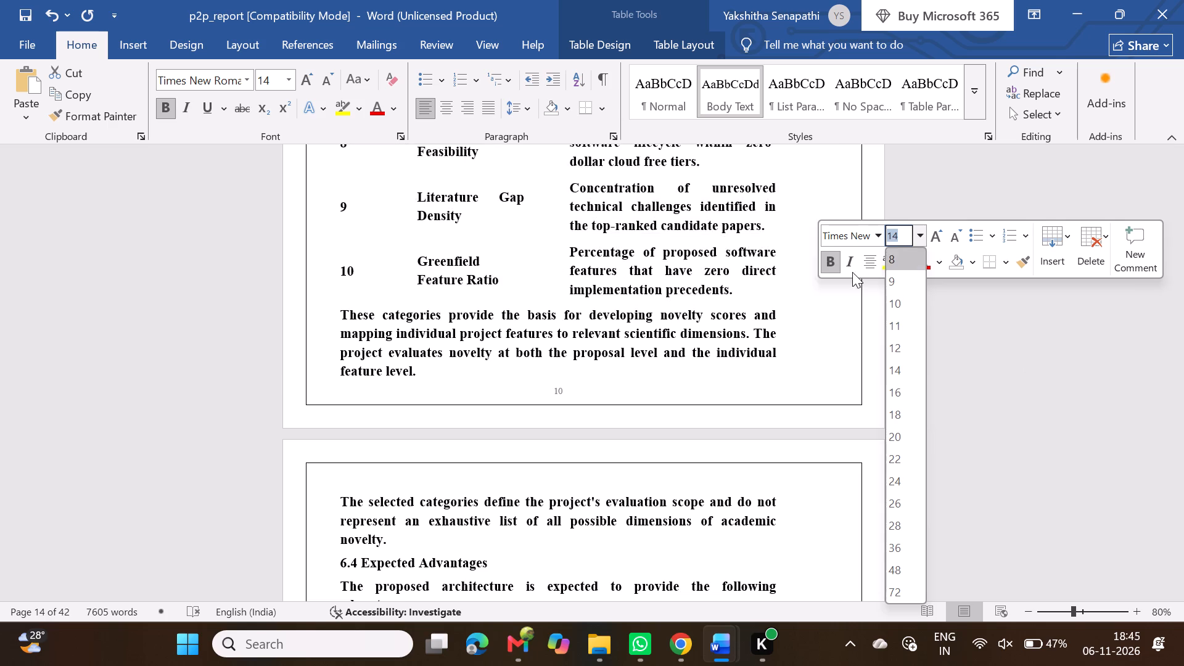
left_click(827, 263)
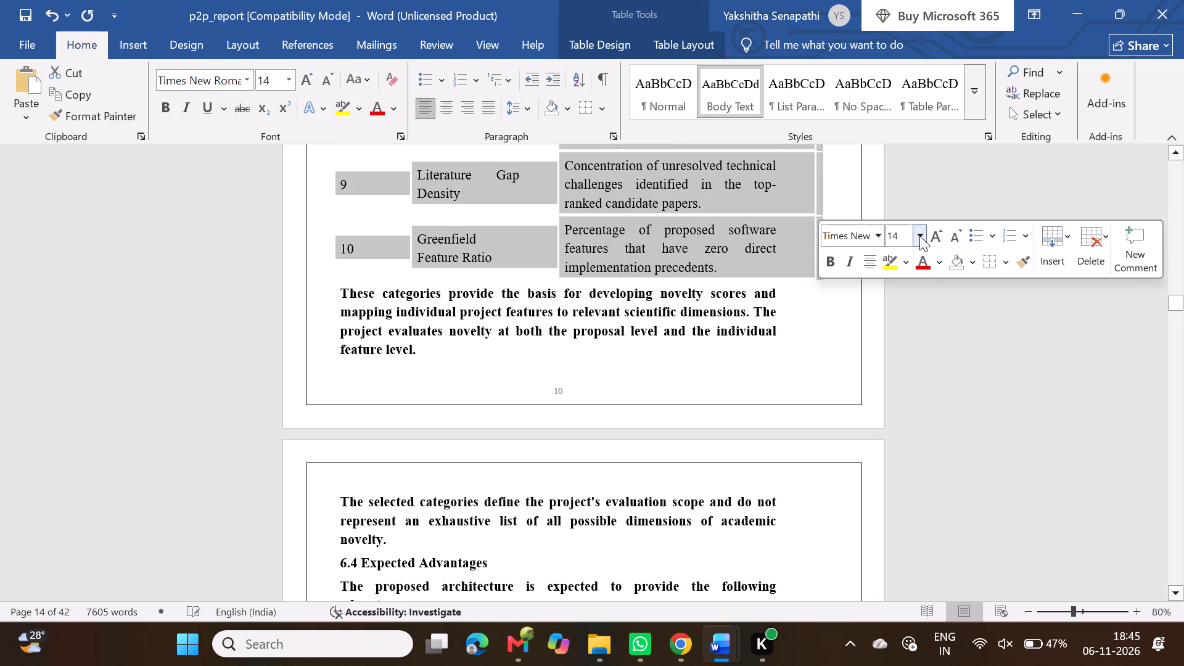
left_click(919, 236)
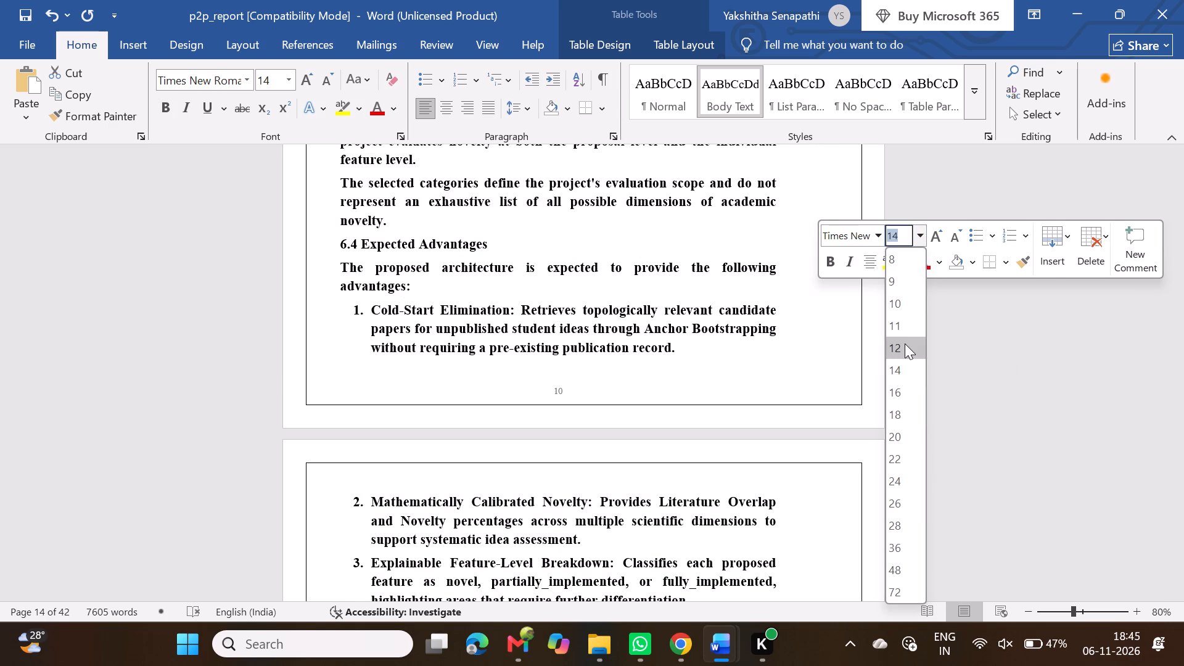
left_click(905, 343)
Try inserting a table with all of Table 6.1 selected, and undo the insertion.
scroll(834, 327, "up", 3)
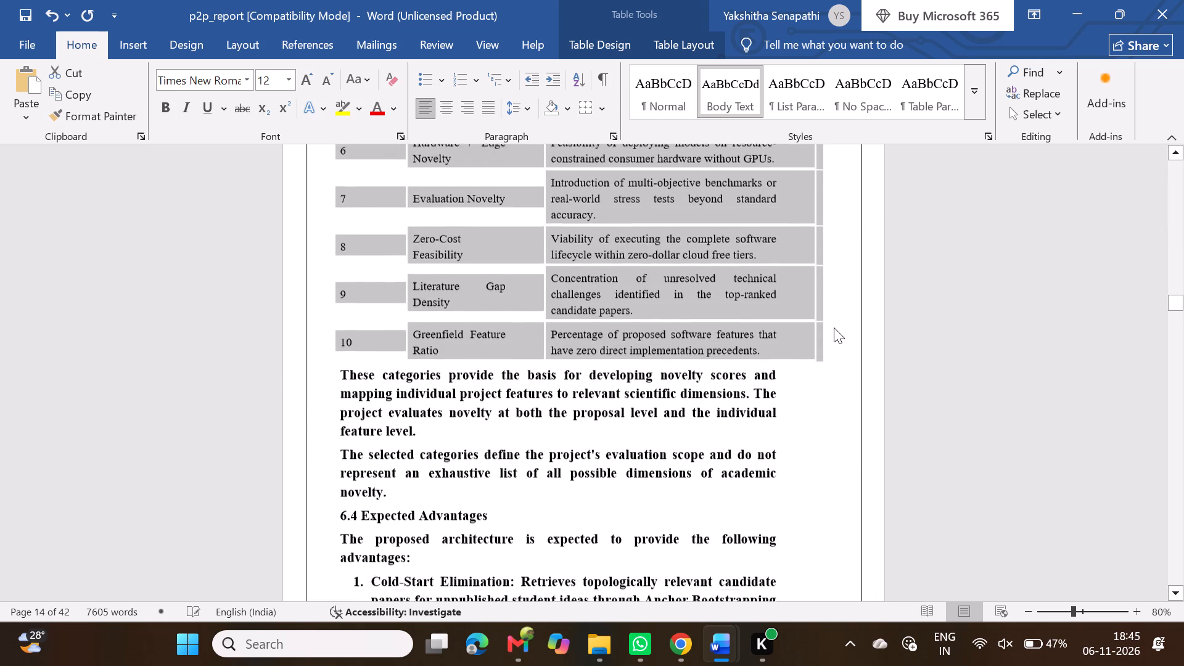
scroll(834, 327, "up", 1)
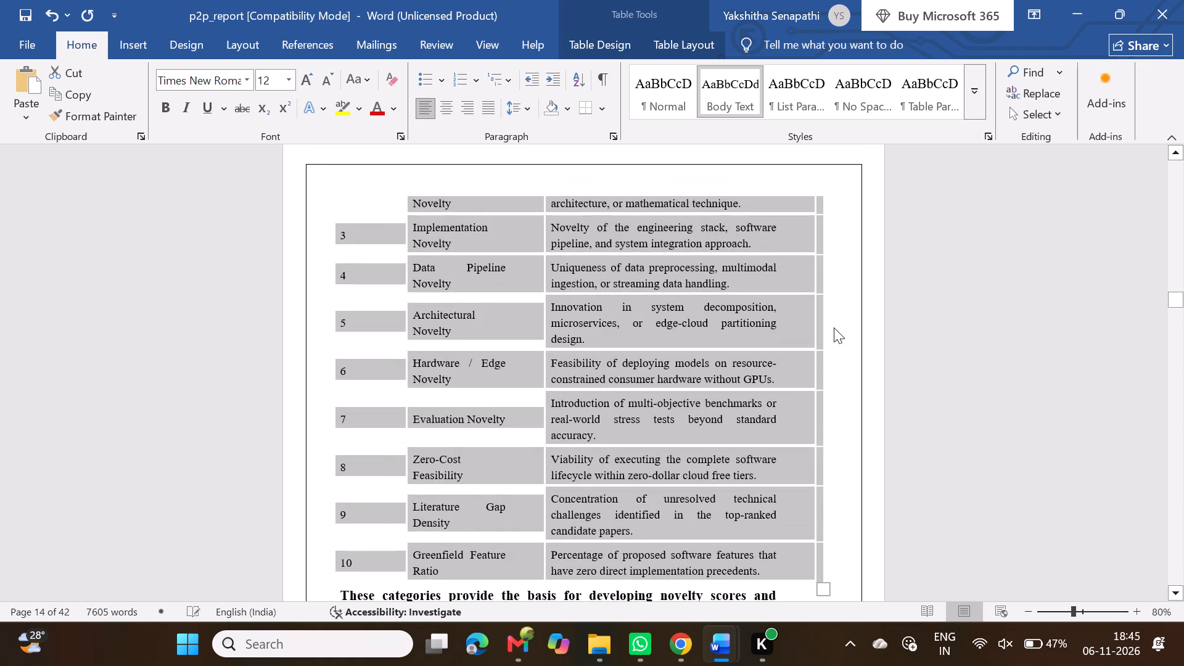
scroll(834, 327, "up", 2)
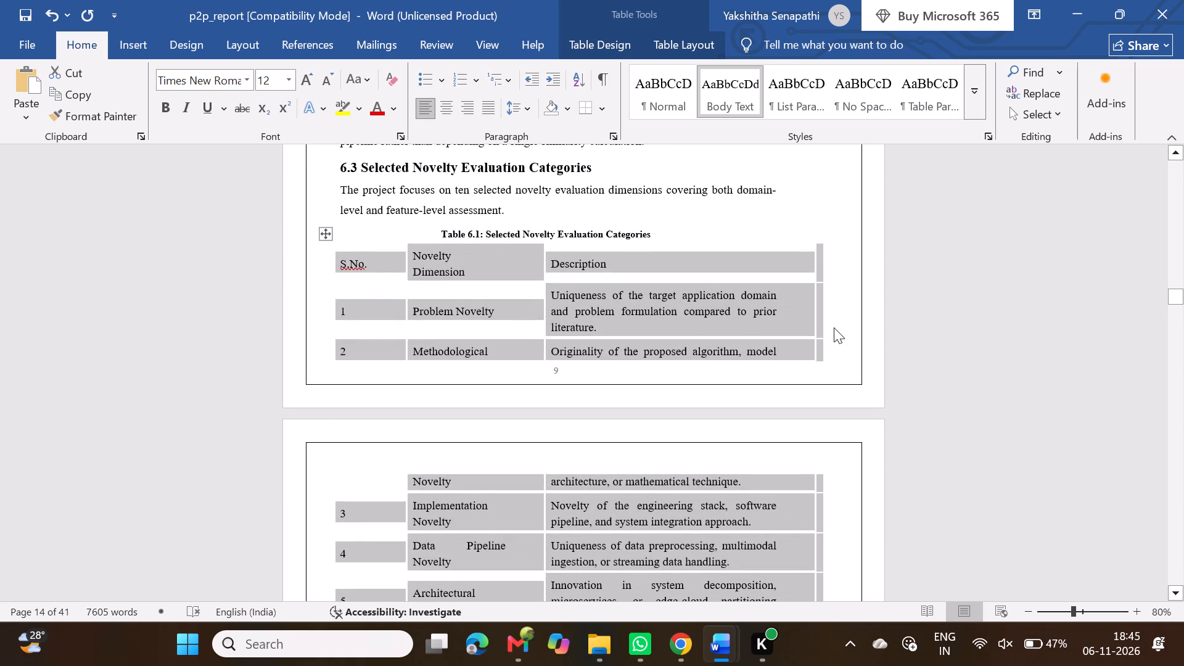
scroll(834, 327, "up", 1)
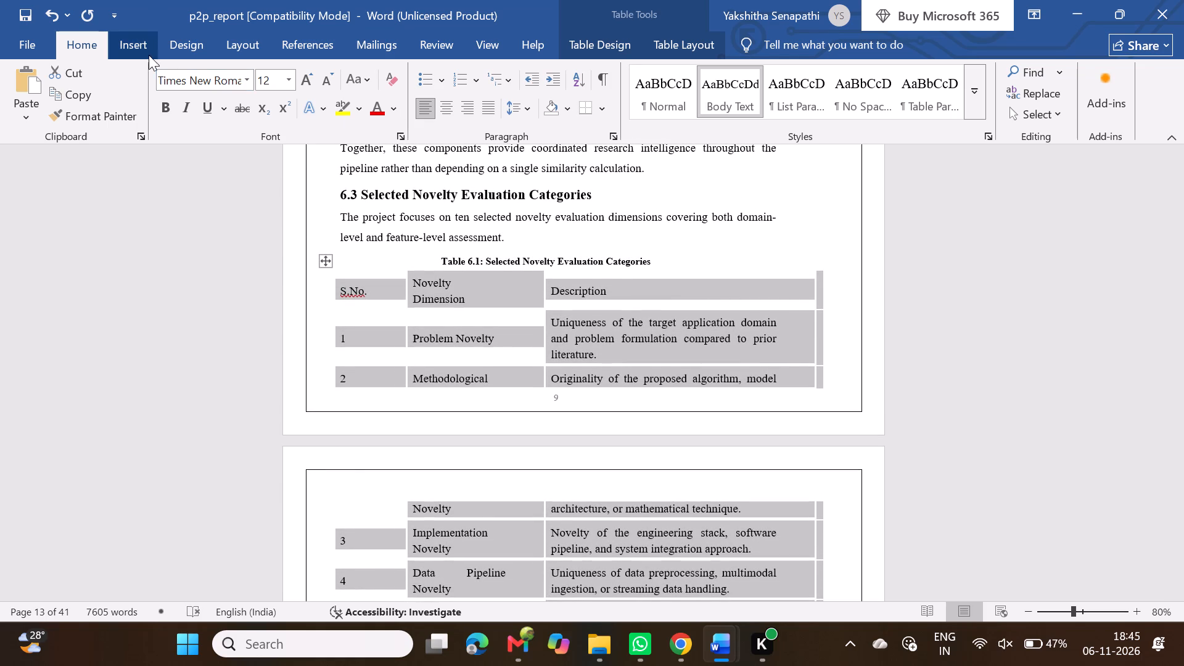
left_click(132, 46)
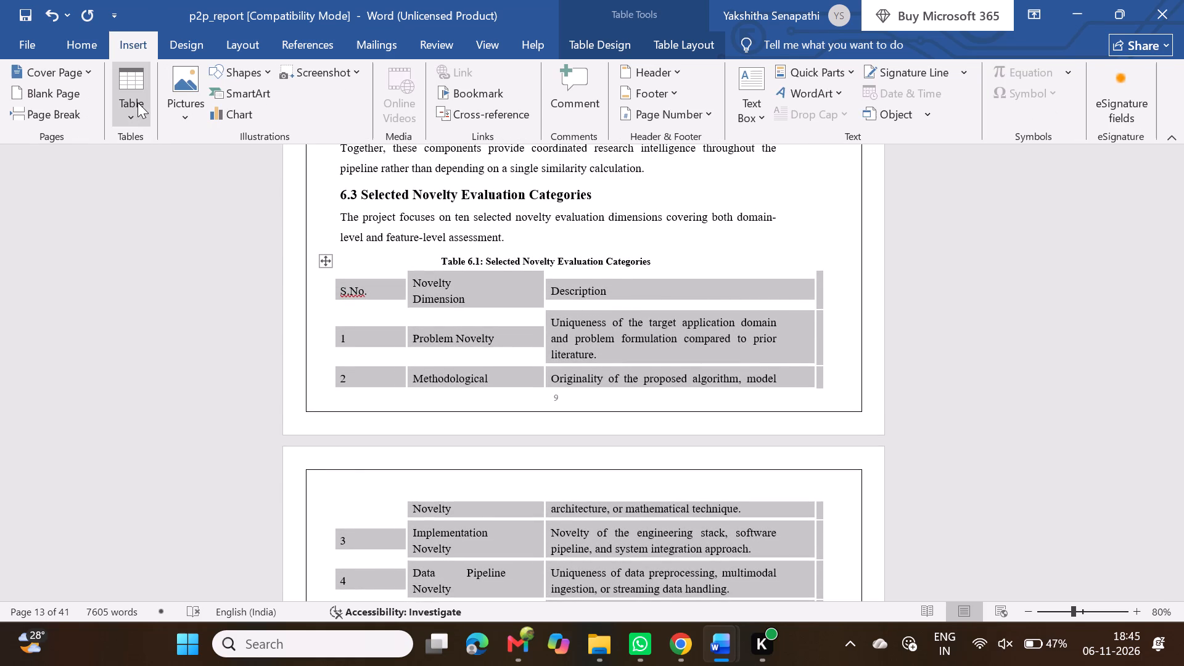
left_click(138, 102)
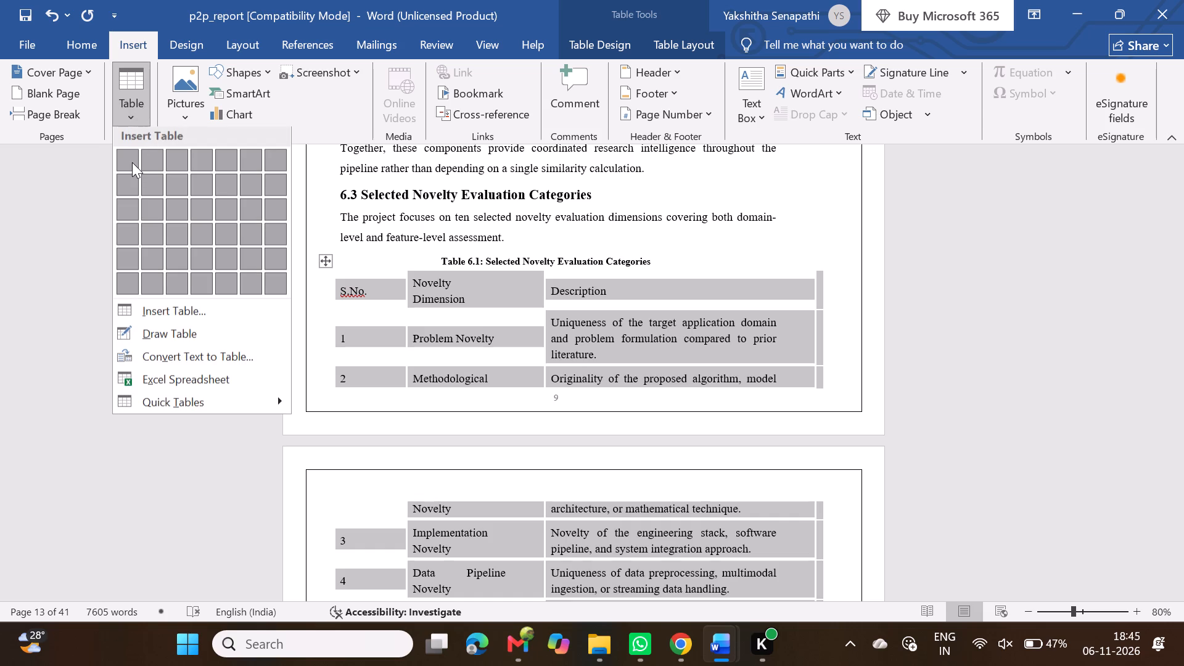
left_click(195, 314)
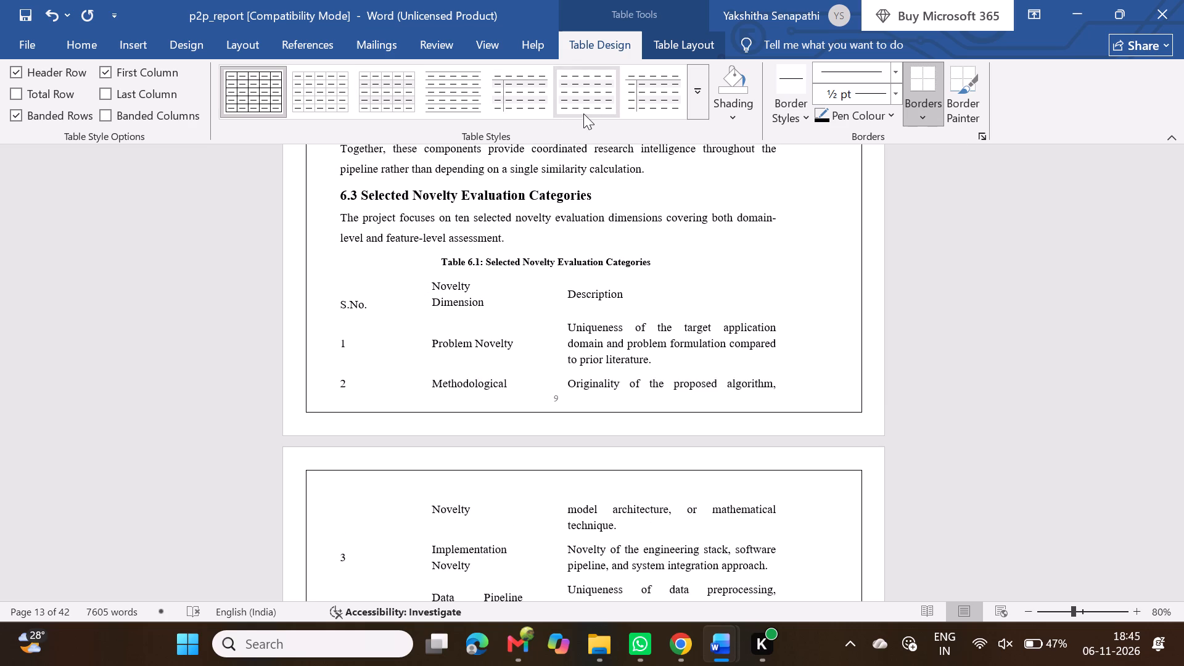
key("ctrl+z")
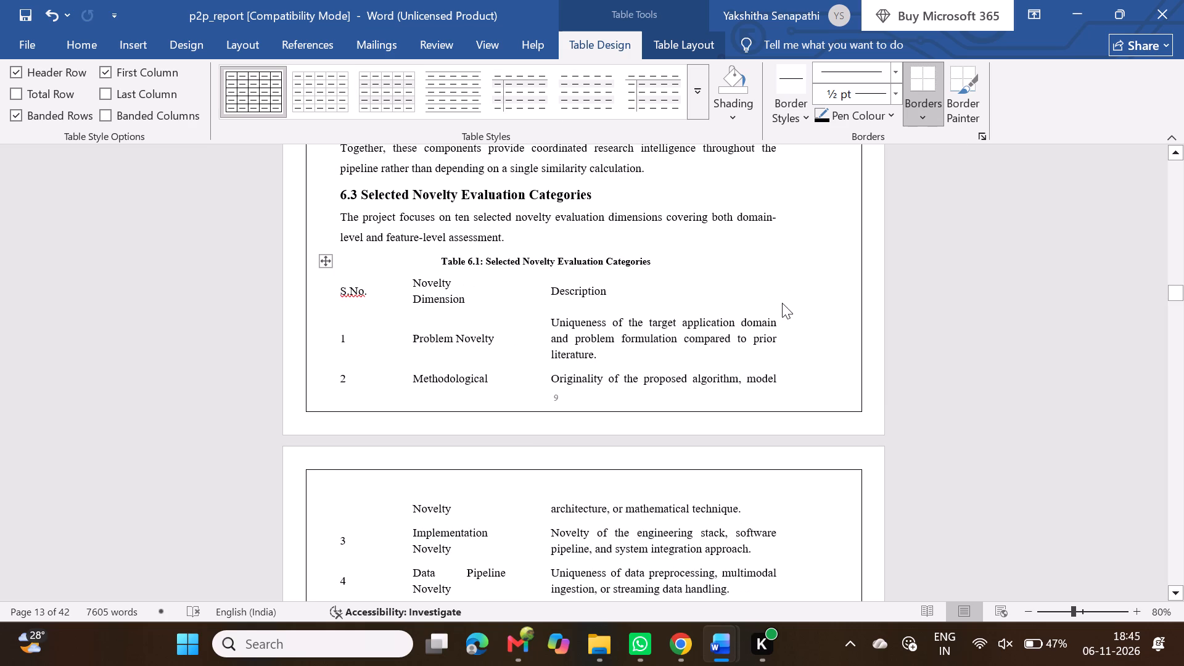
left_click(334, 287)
scroll(334, 287, "down", 1)
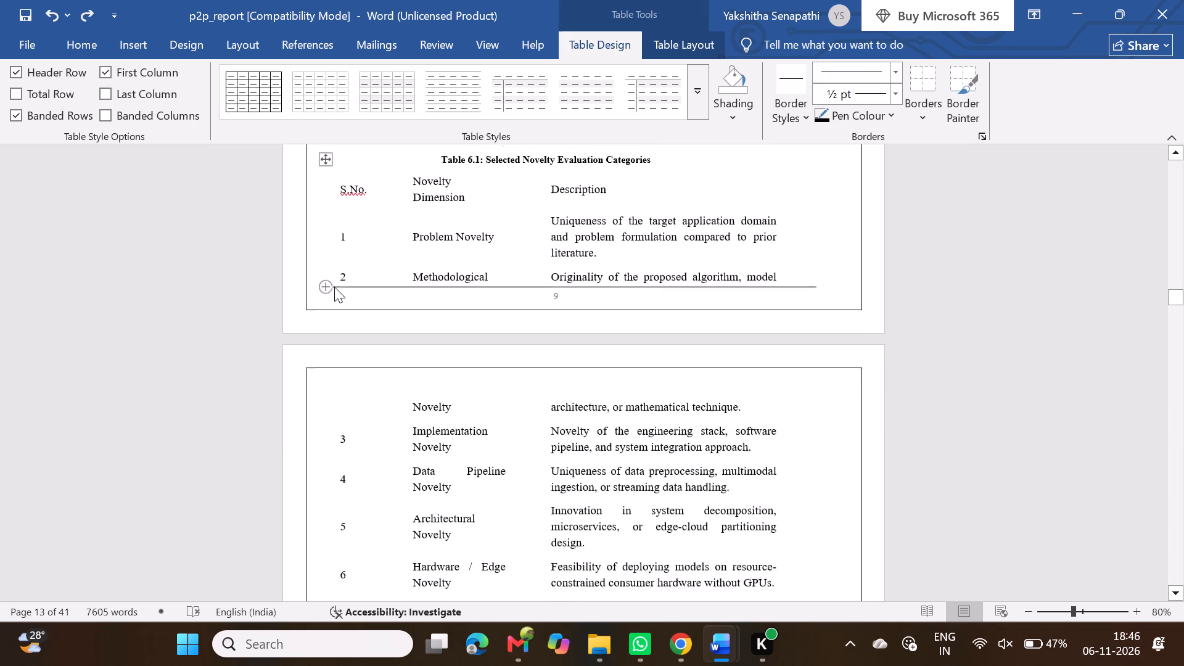
scroll(334, 287, "down", 1)
scroll(334, 287, "down", 2, "ctrl")
scroll(334, 287, "down", 1)
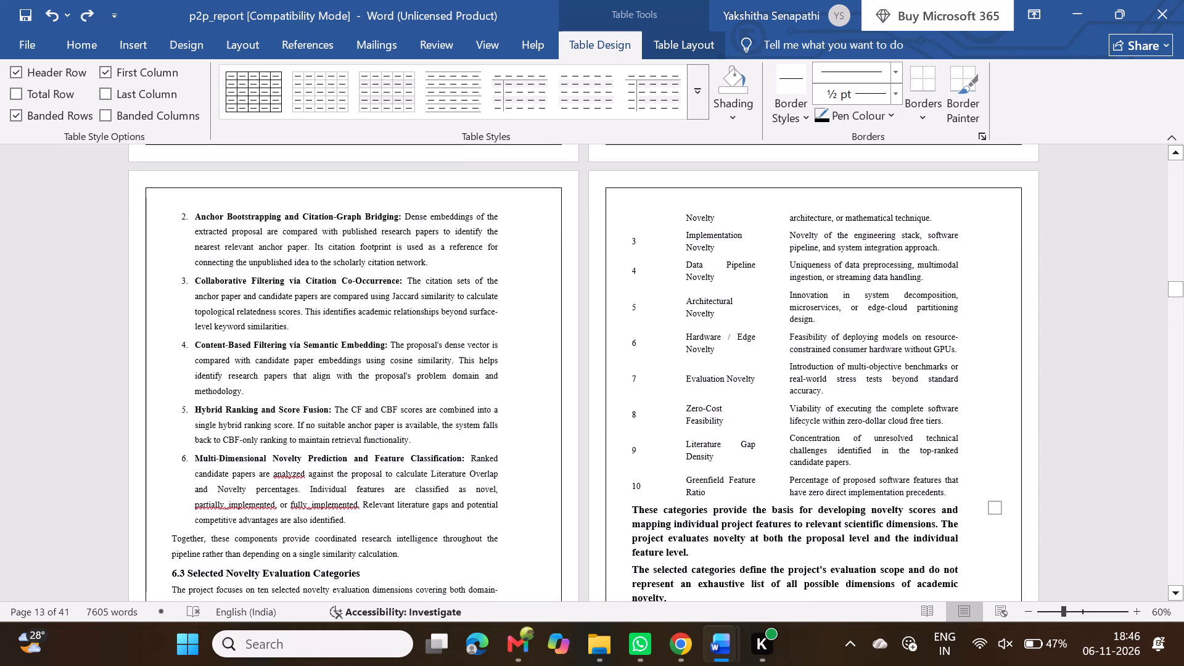
scroll(334, 287, "down", 2)
scroll(334, 287, "down", 1, "ctrl")
scroll(334, 287, "up", 1)
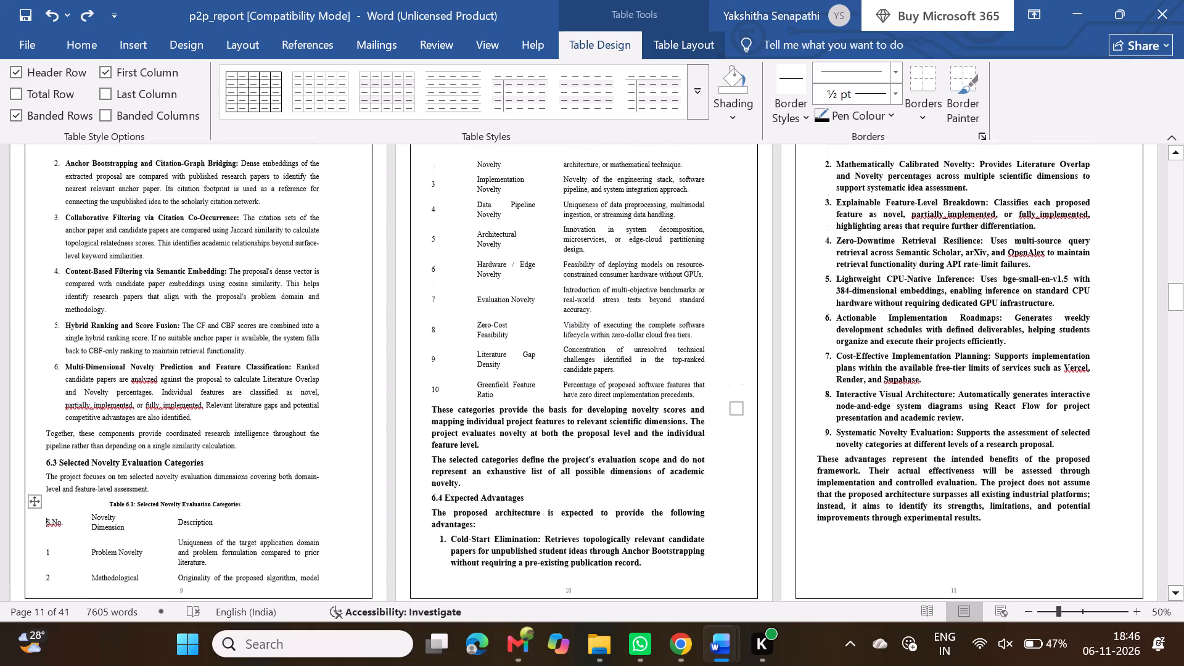
scroll(334, 287, "up", 1)
scroll(334, 287, "down", 1)
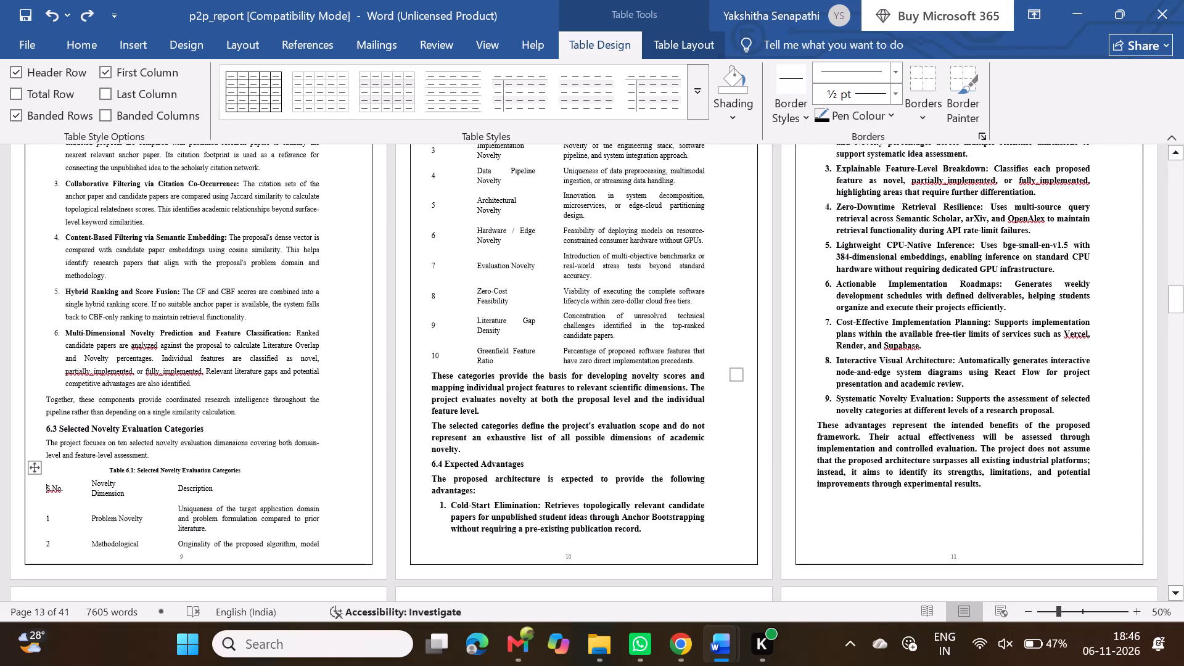
key("super+Print")
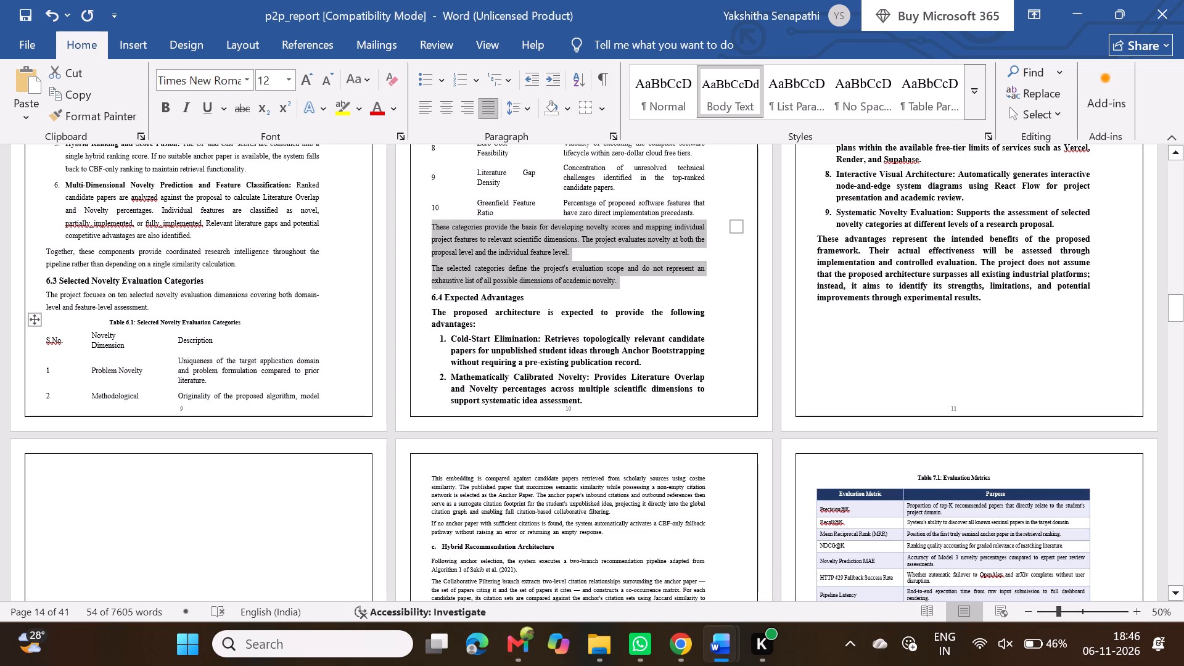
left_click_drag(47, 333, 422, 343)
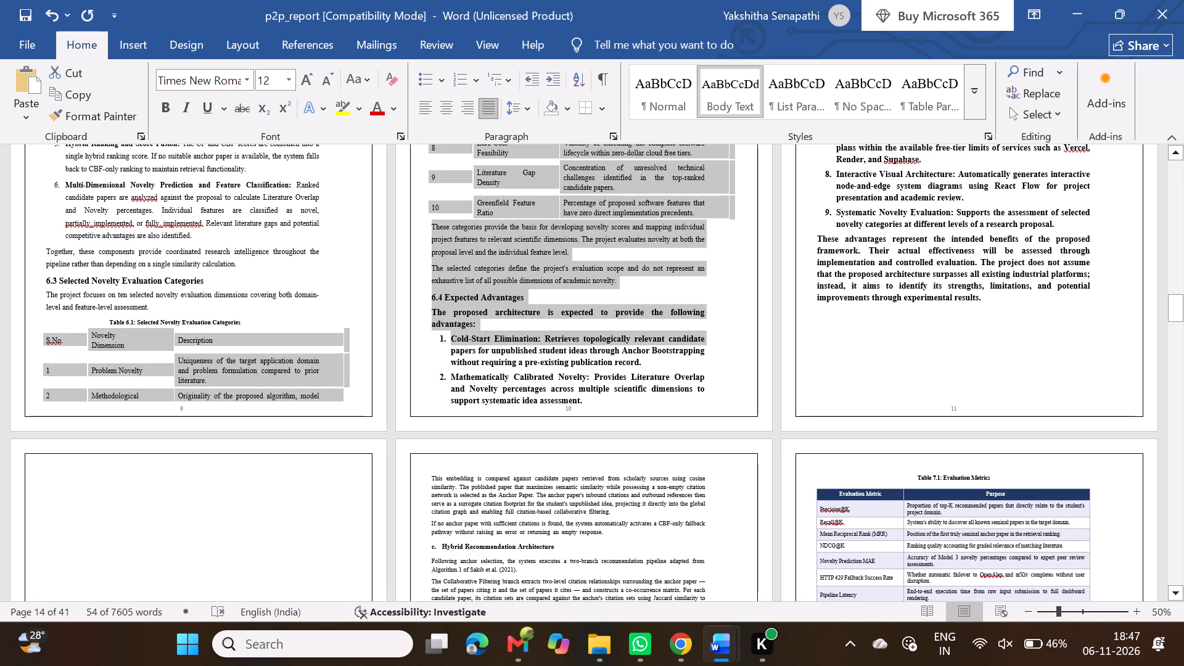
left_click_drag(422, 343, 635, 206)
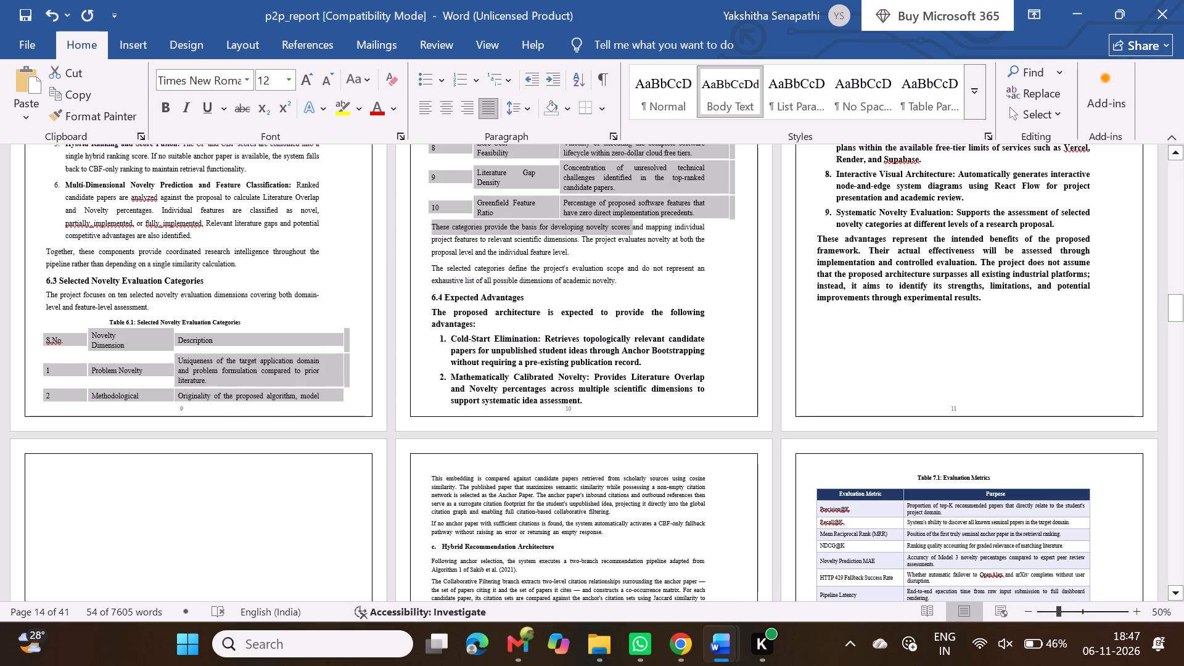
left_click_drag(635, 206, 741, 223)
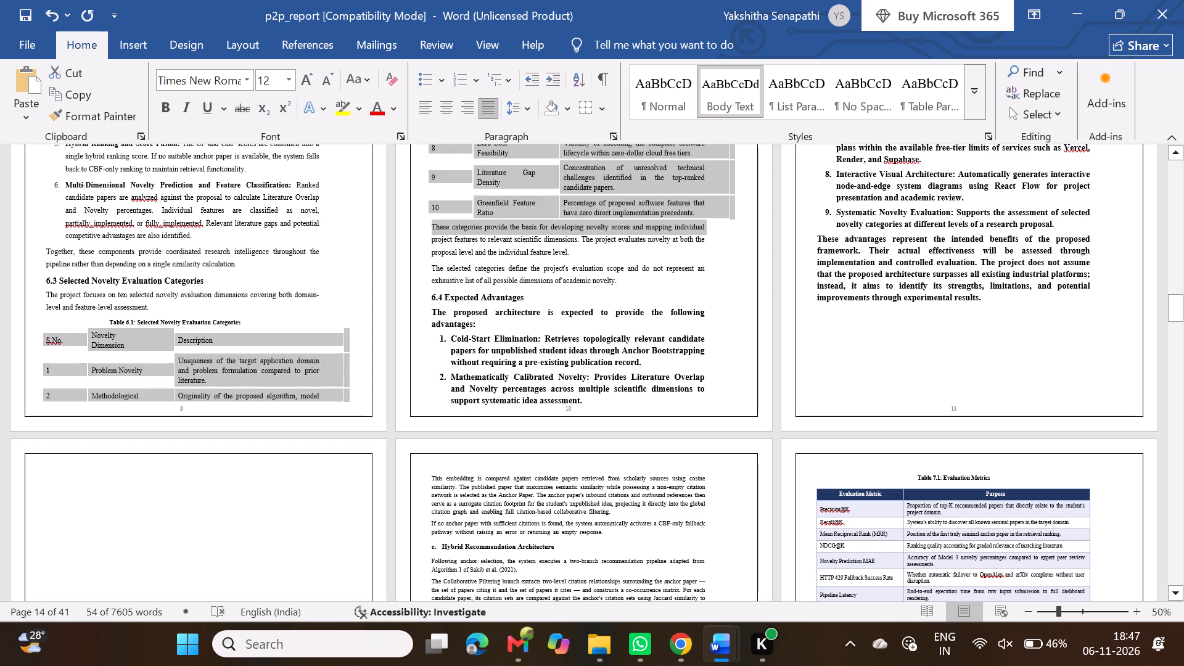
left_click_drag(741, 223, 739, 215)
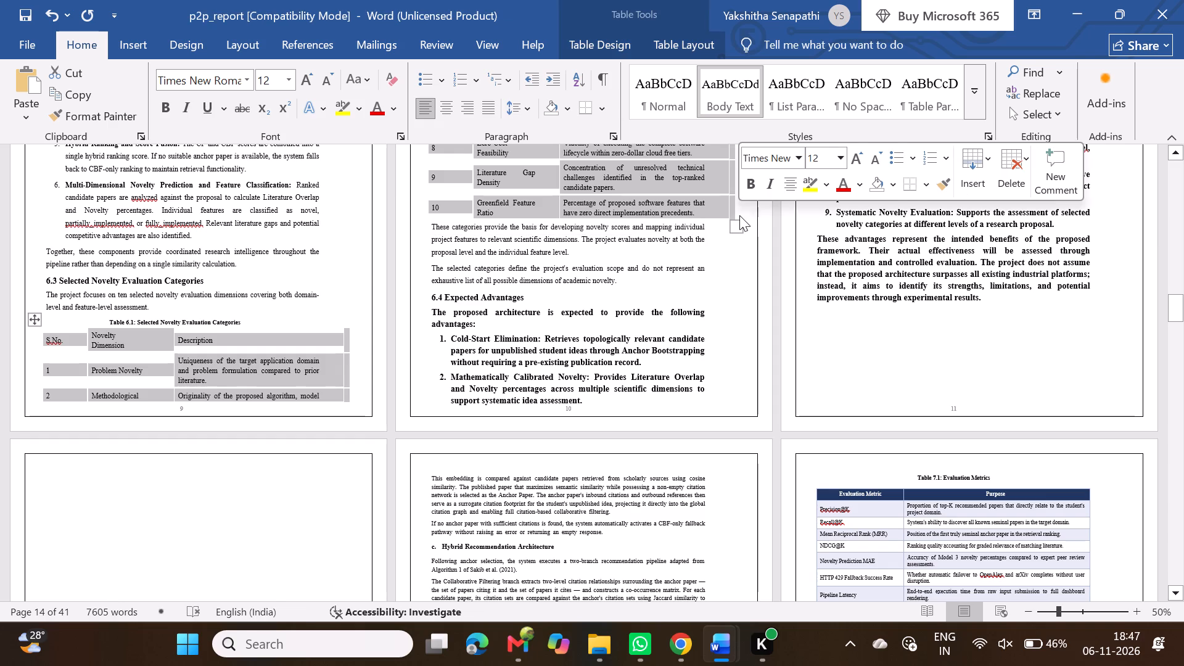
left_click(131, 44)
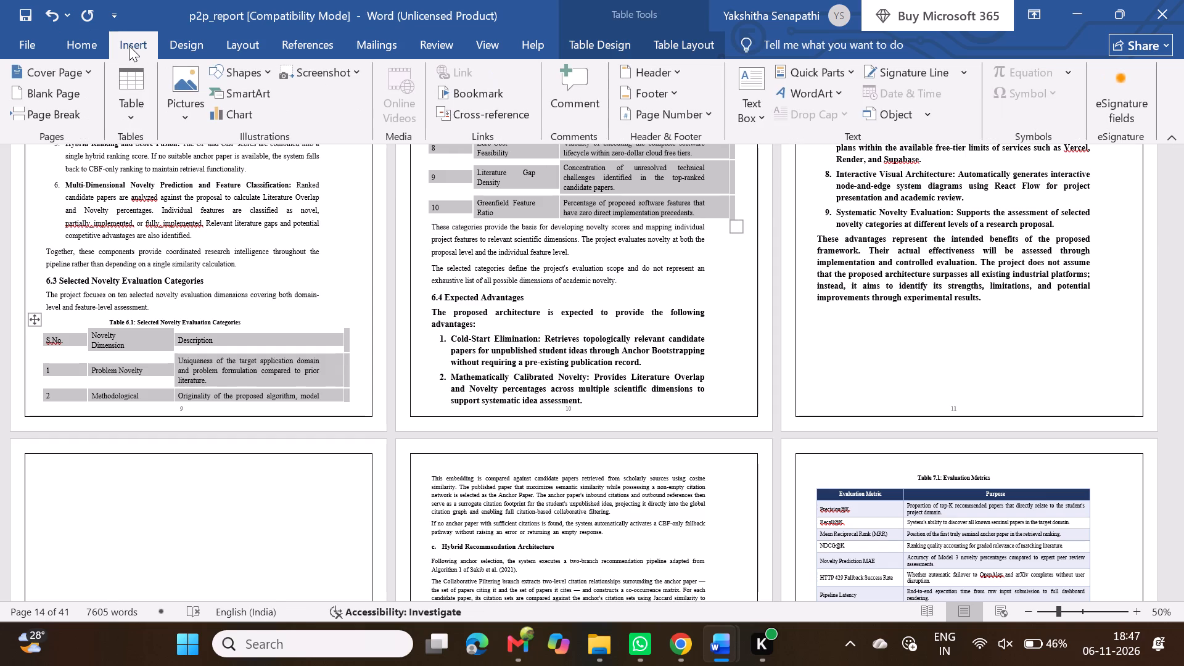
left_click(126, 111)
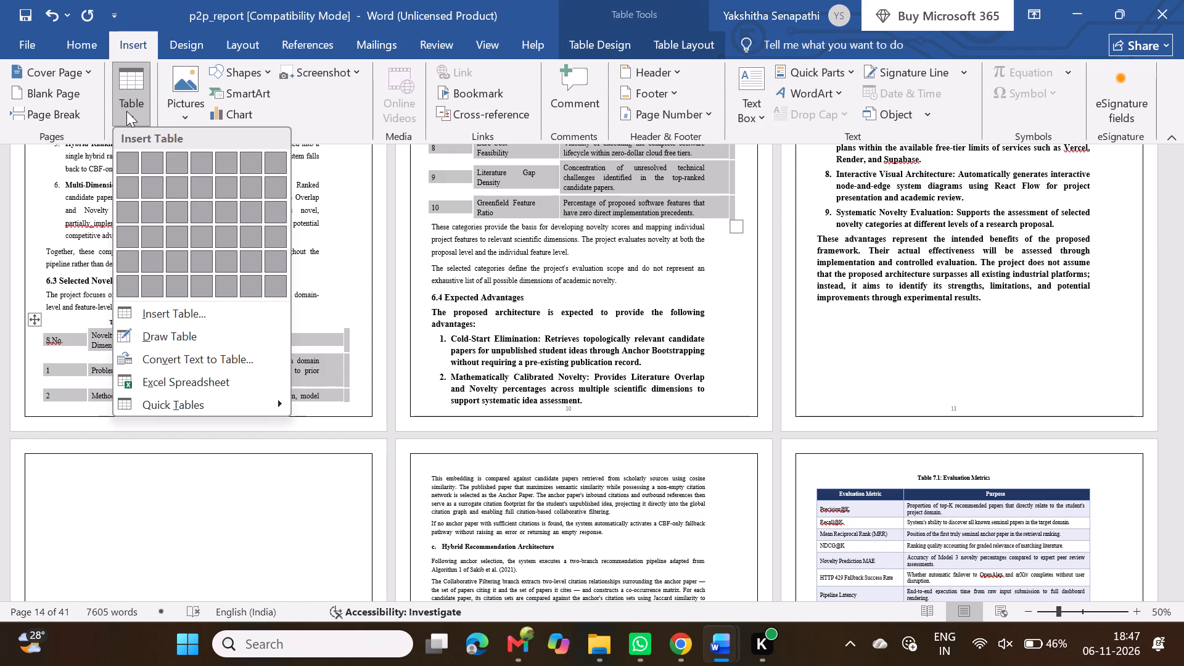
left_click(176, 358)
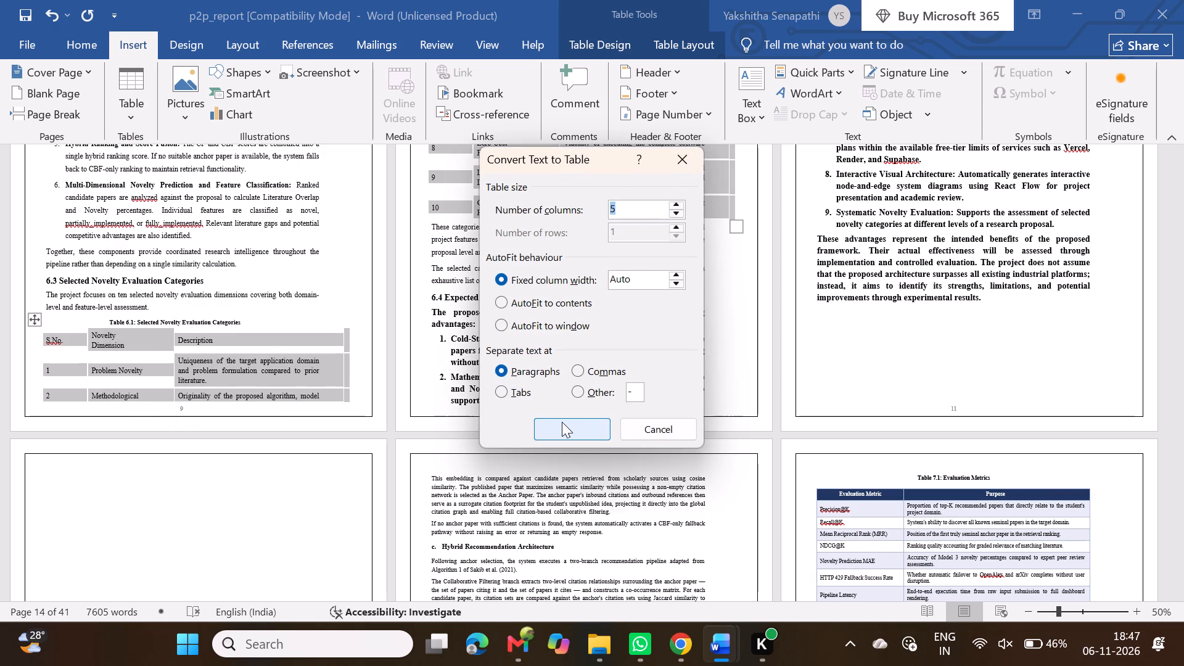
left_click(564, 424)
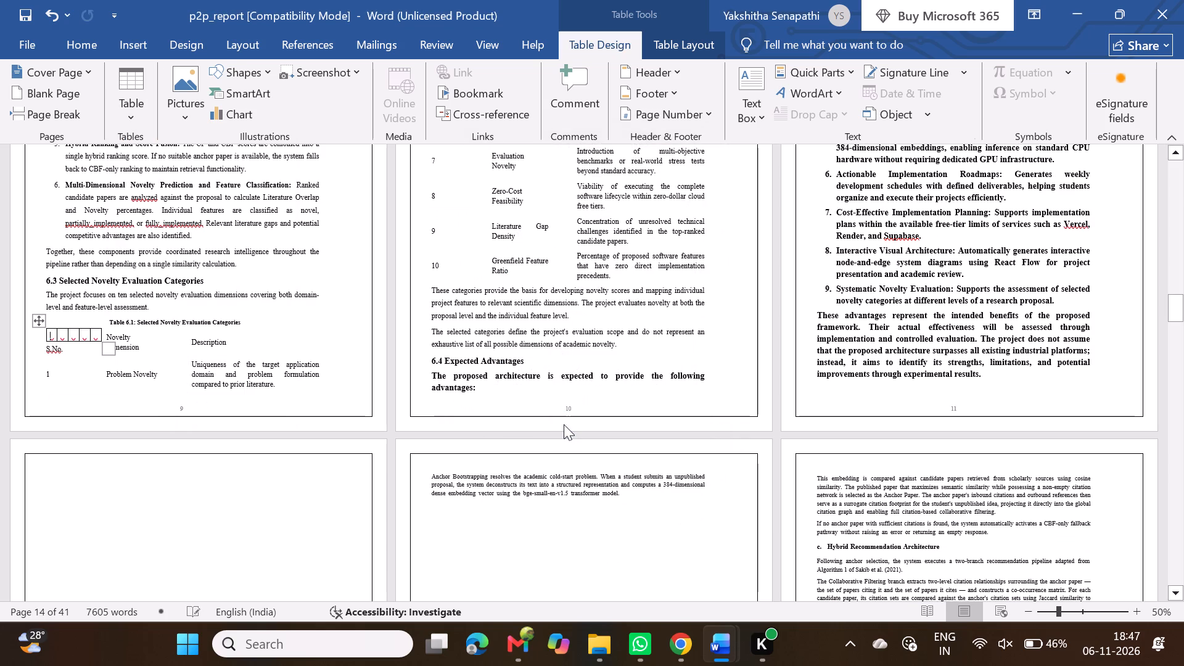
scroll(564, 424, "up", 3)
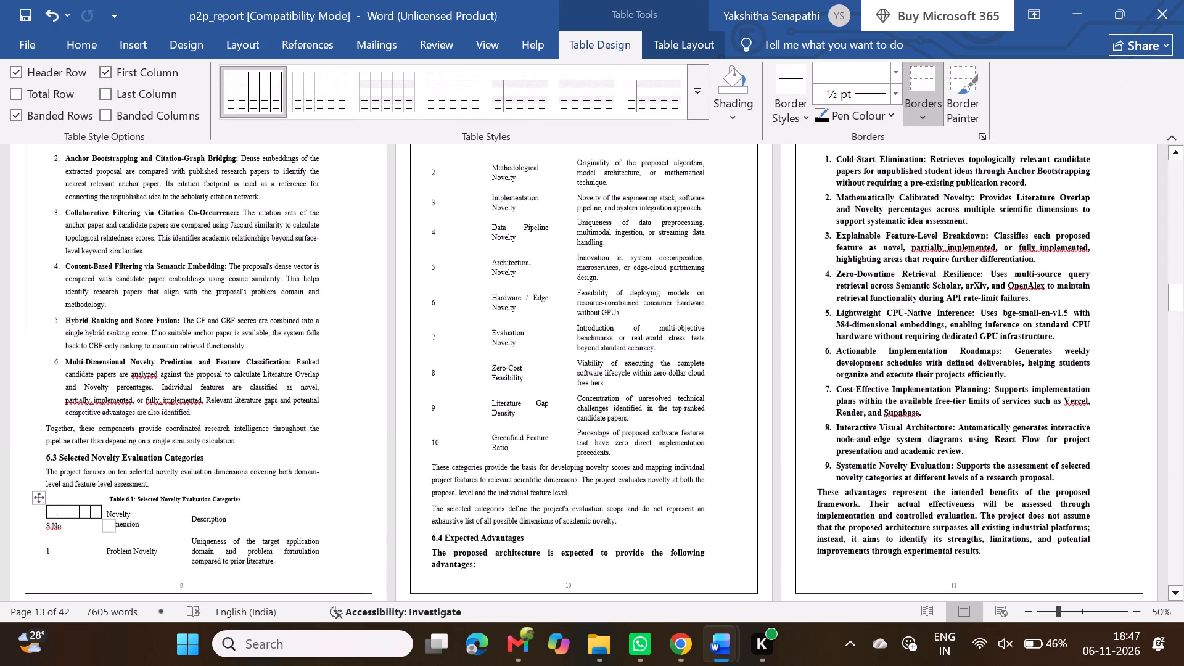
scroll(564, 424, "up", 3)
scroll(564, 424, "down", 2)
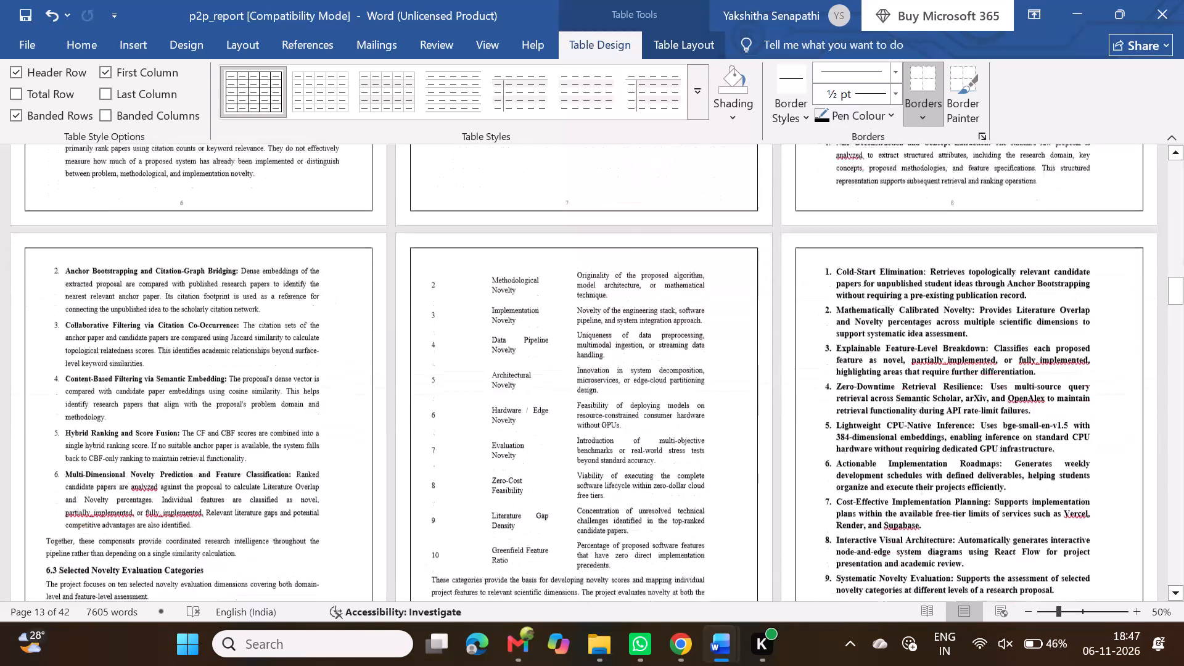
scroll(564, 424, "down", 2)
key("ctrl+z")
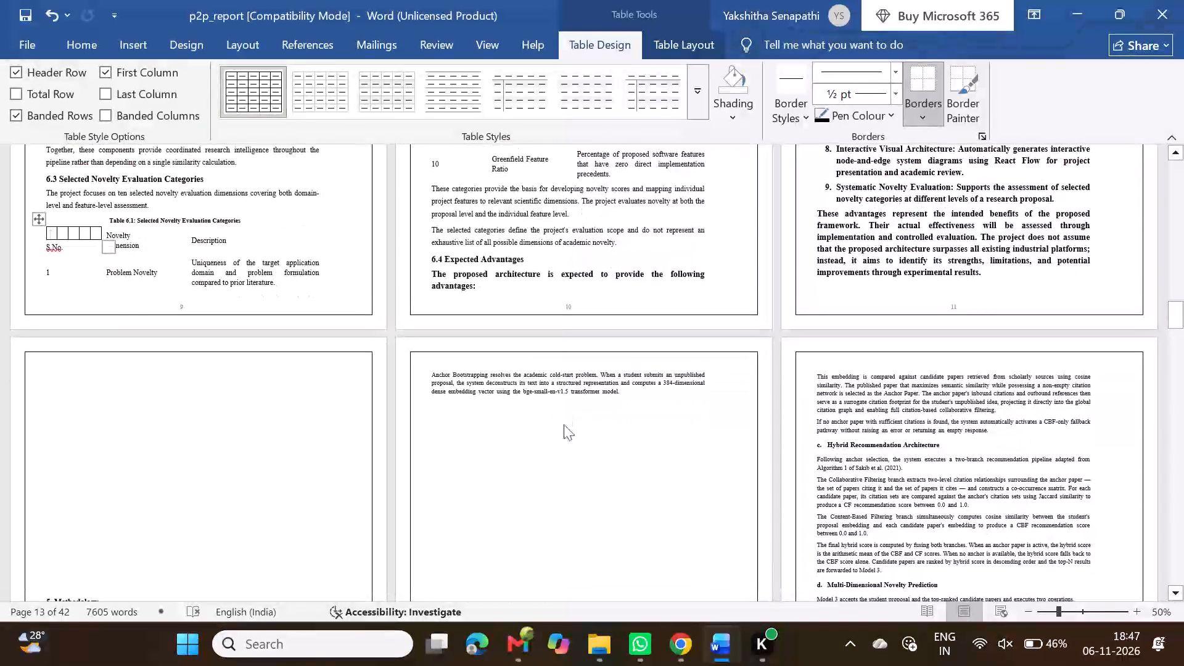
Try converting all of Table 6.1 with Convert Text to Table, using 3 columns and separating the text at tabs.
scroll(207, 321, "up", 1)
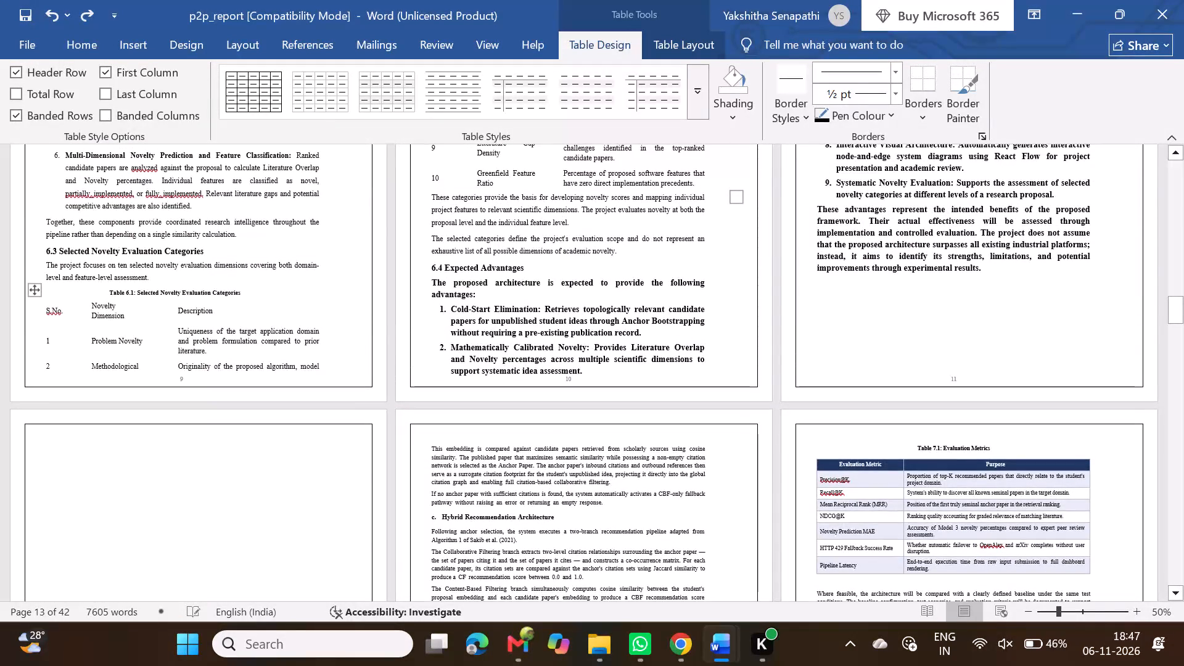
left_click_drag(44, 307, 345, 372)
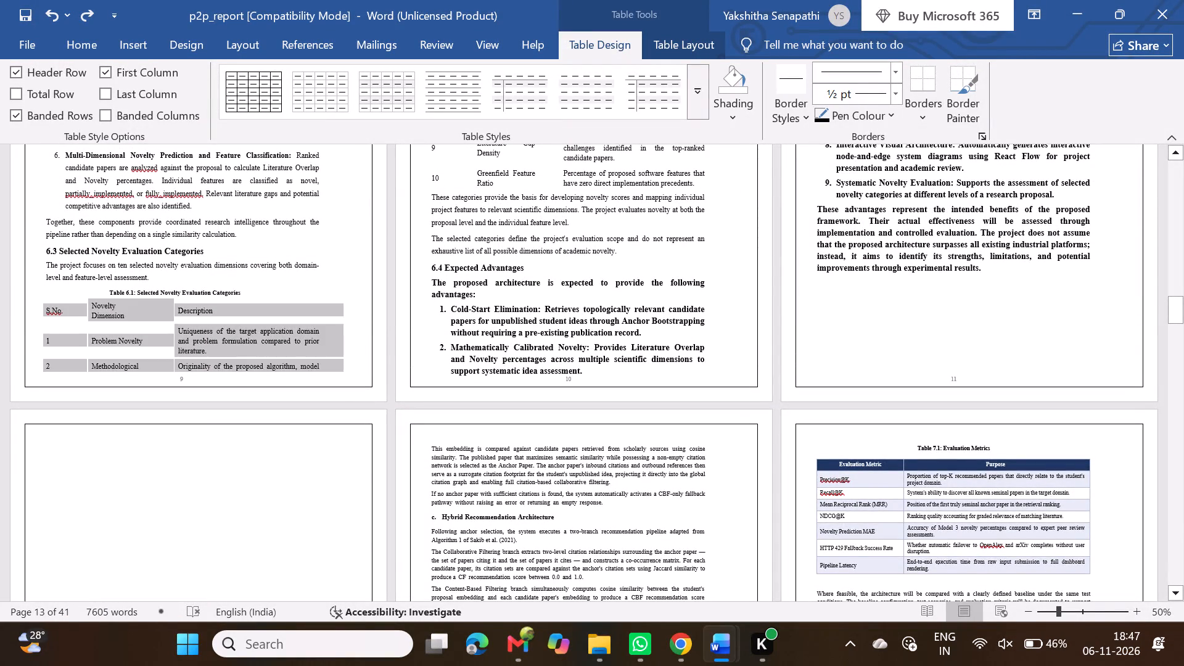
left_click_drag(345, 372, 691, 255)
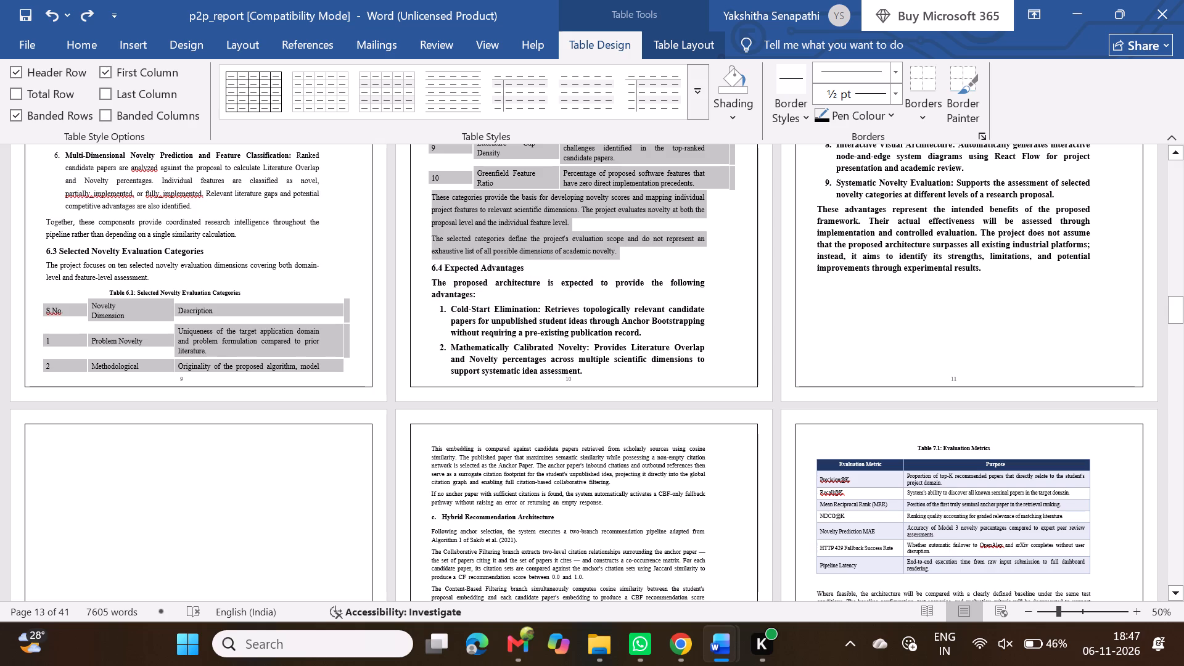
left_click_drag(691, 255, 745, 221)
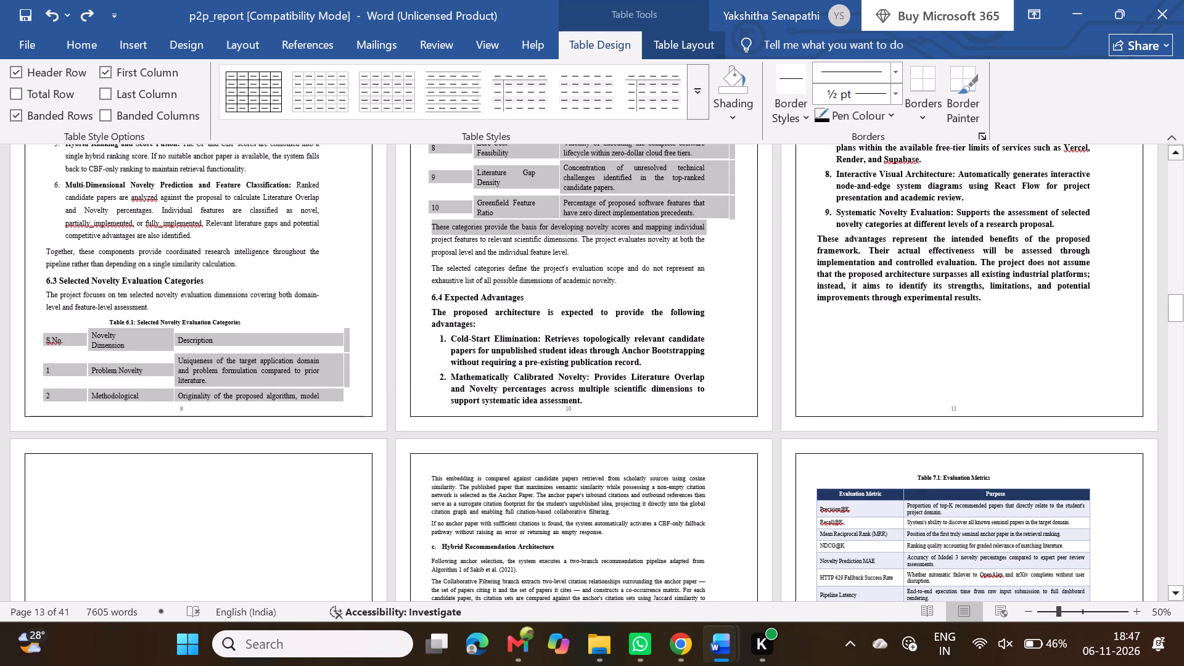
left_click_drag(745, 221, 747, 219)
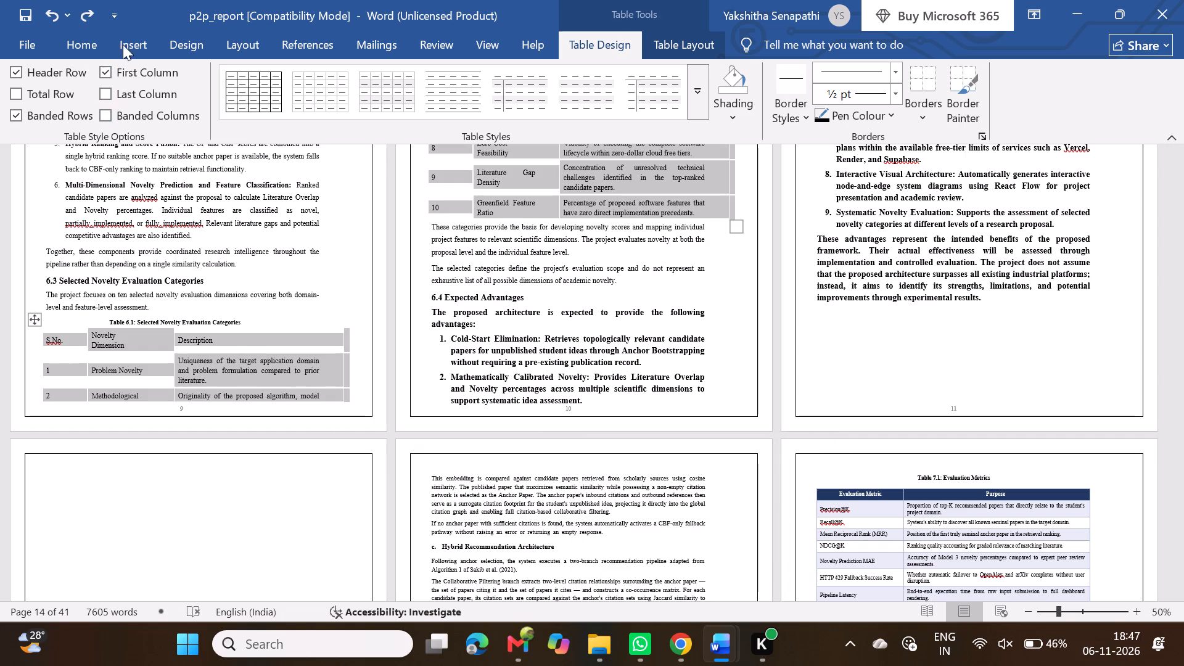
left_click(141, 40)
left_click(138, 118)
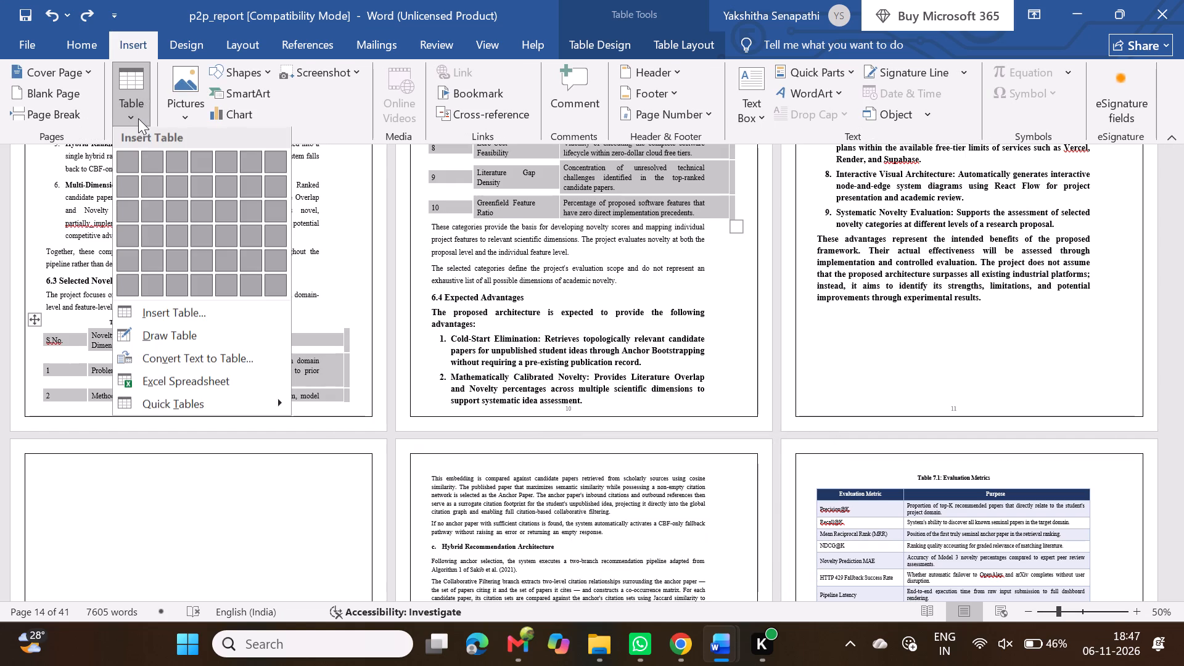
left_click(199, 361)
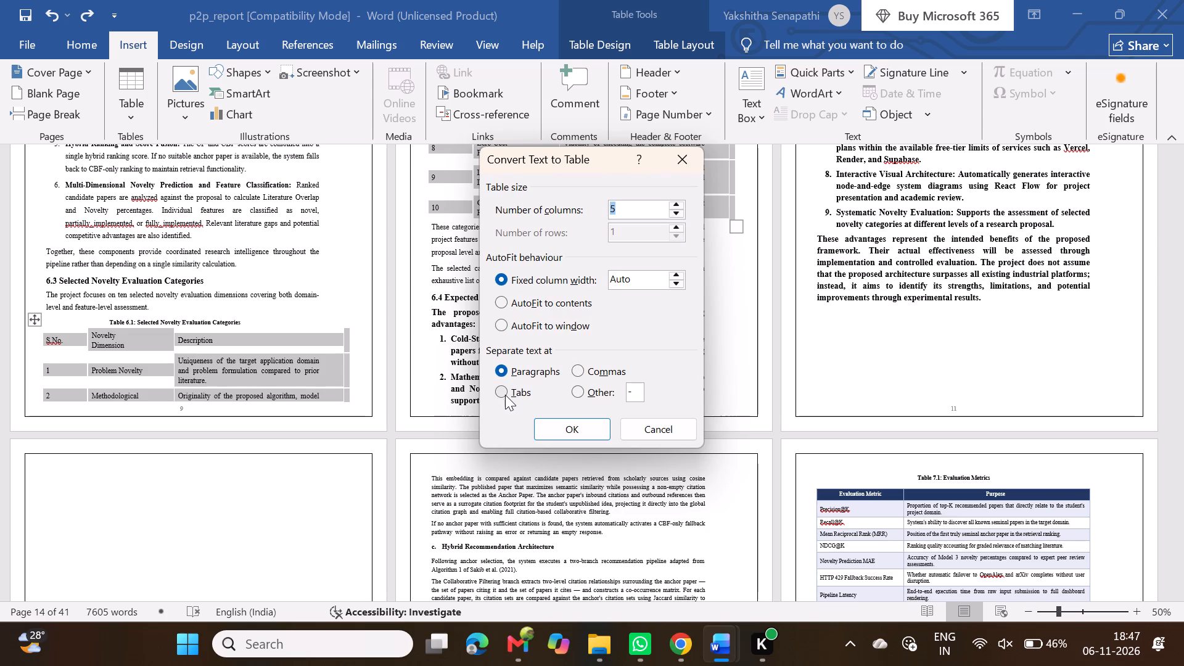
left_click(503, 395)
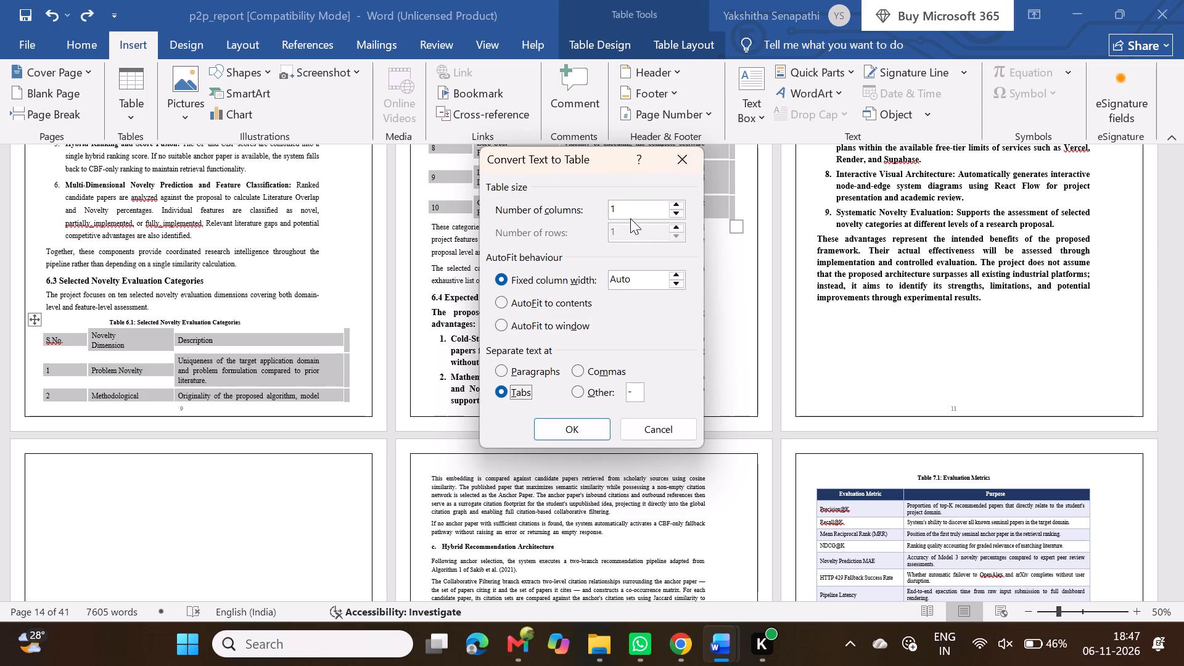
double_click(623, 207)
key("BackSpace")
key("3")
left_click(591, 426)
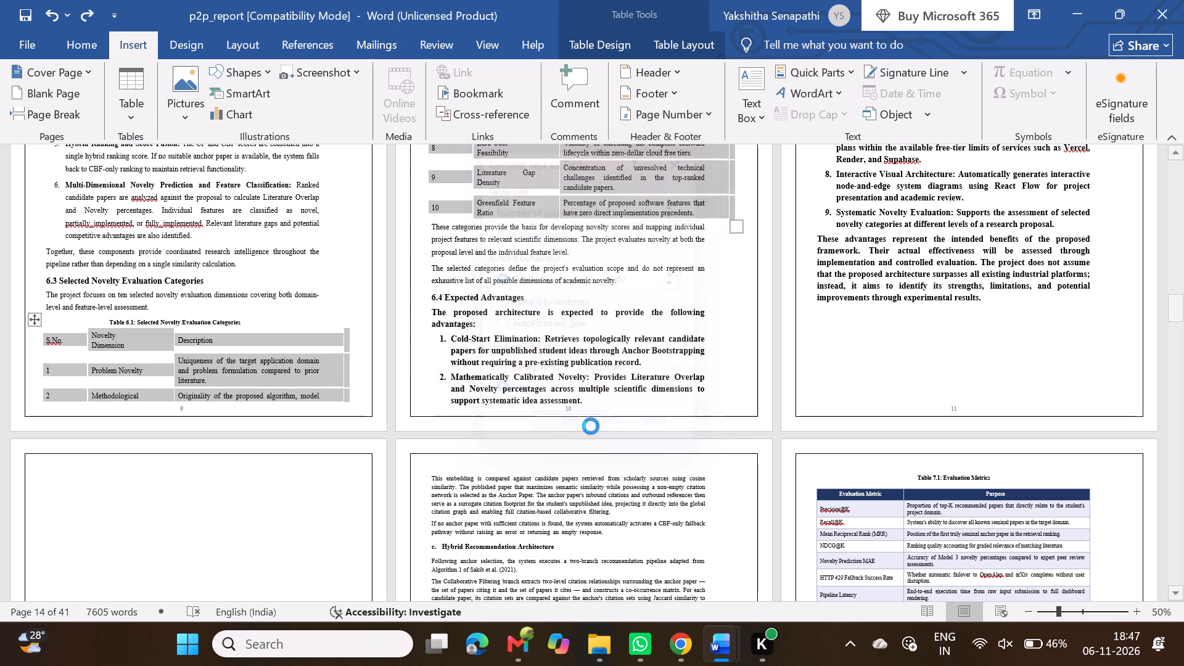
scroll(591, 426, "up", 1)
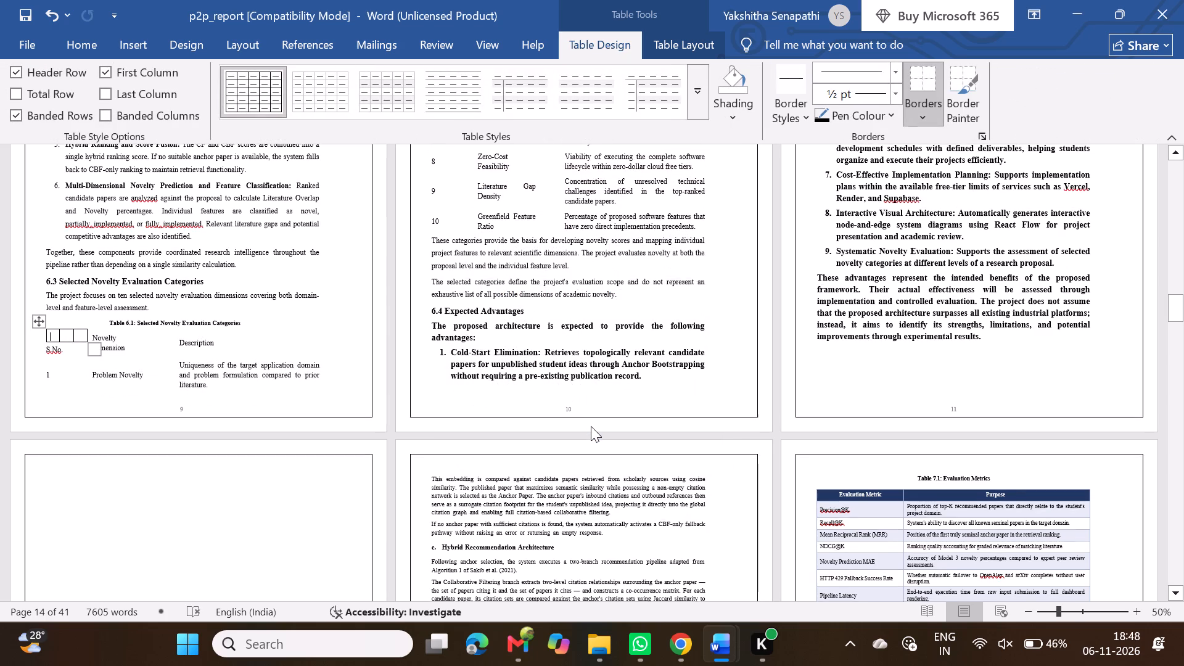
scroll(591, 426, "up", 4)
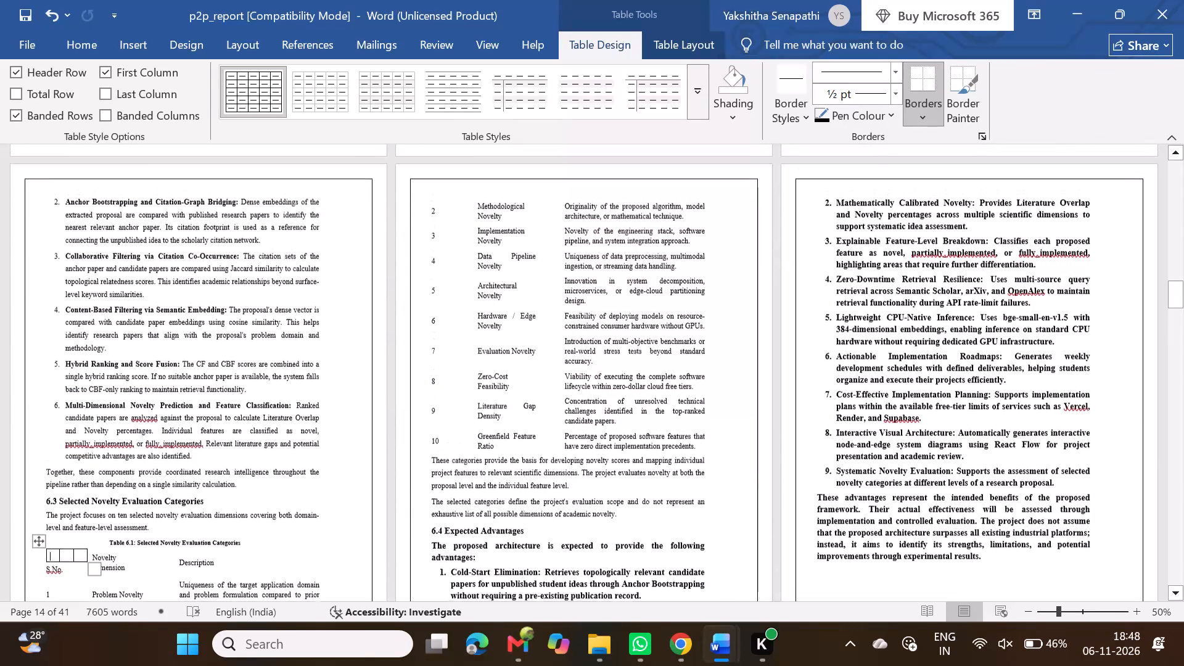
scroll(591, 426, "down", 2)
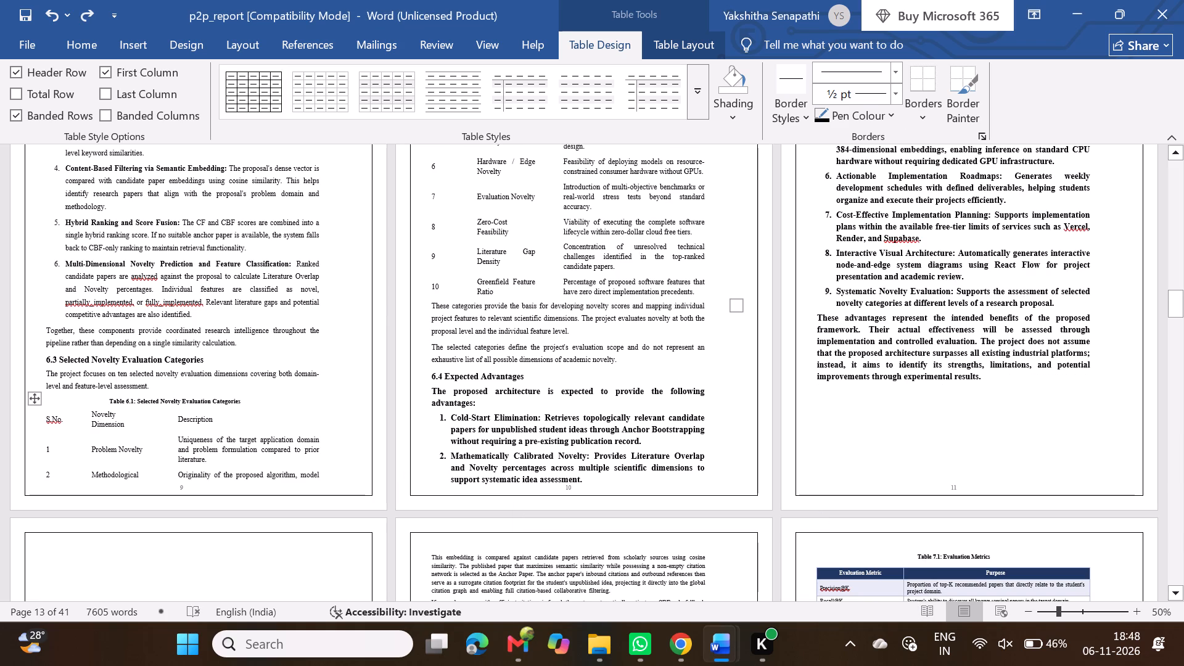
Insert blank lines before heading 6.3 Selected Novelty Evaluation Categories so the section with Table 6.1 starts on the next page.
left_click(43, 361)
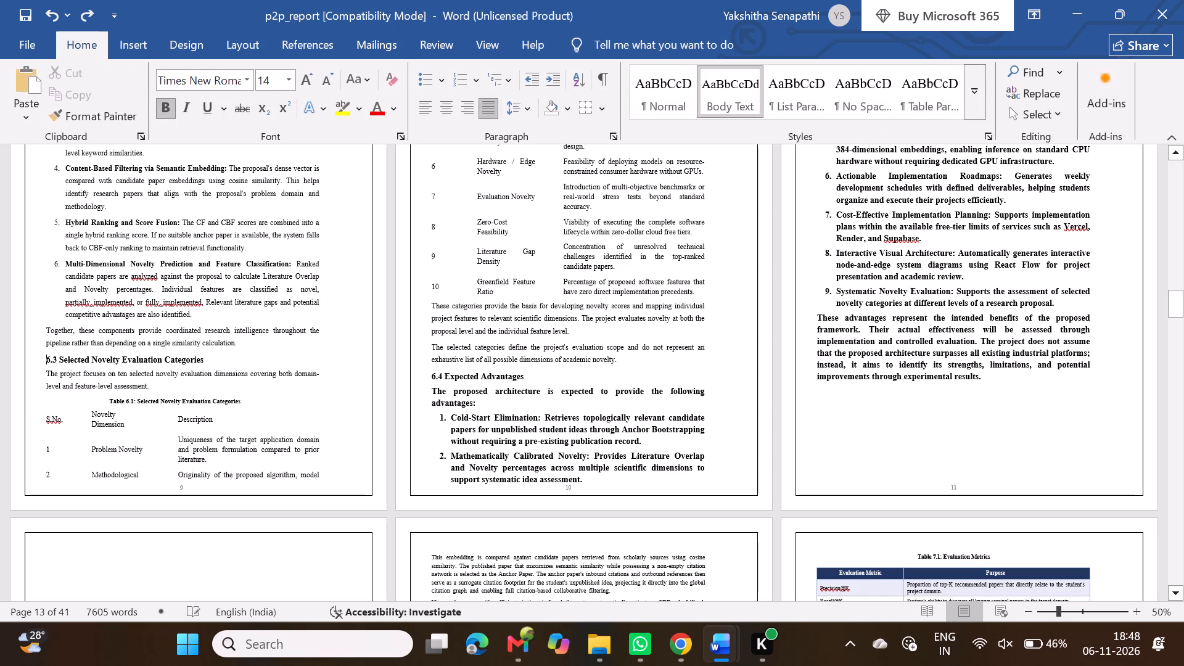
key("Return")
key("Return")
key("Return")
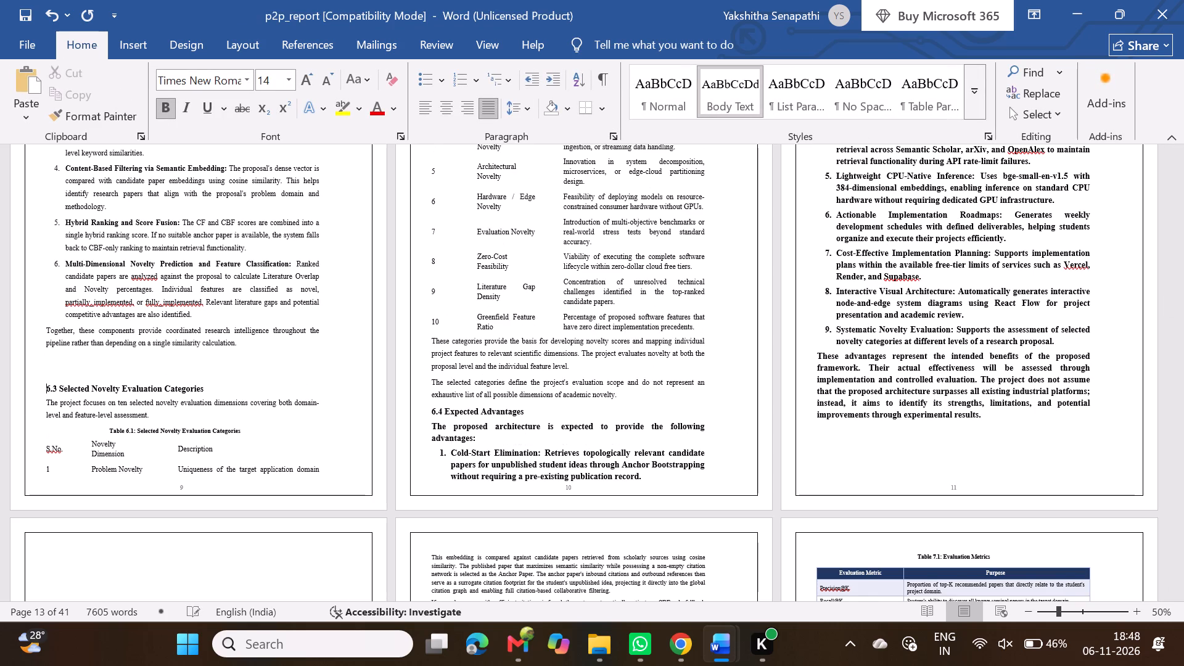
key("Return")
key("Return")
key("Return")
key("Return")
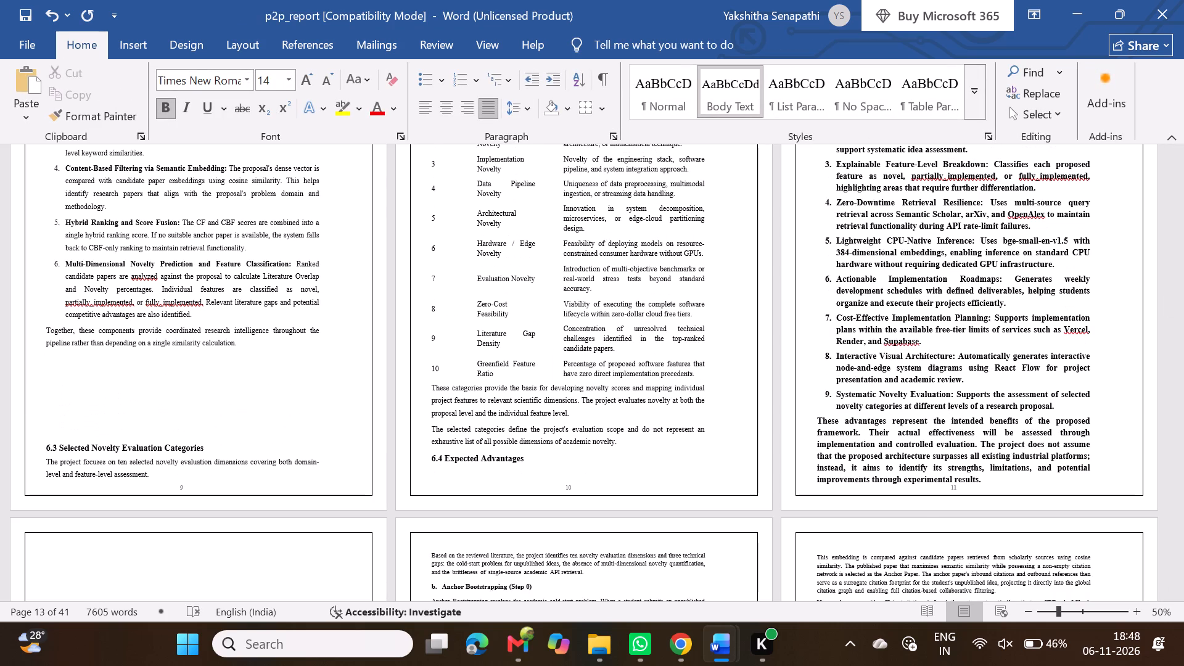
key("Return")
key("Return")
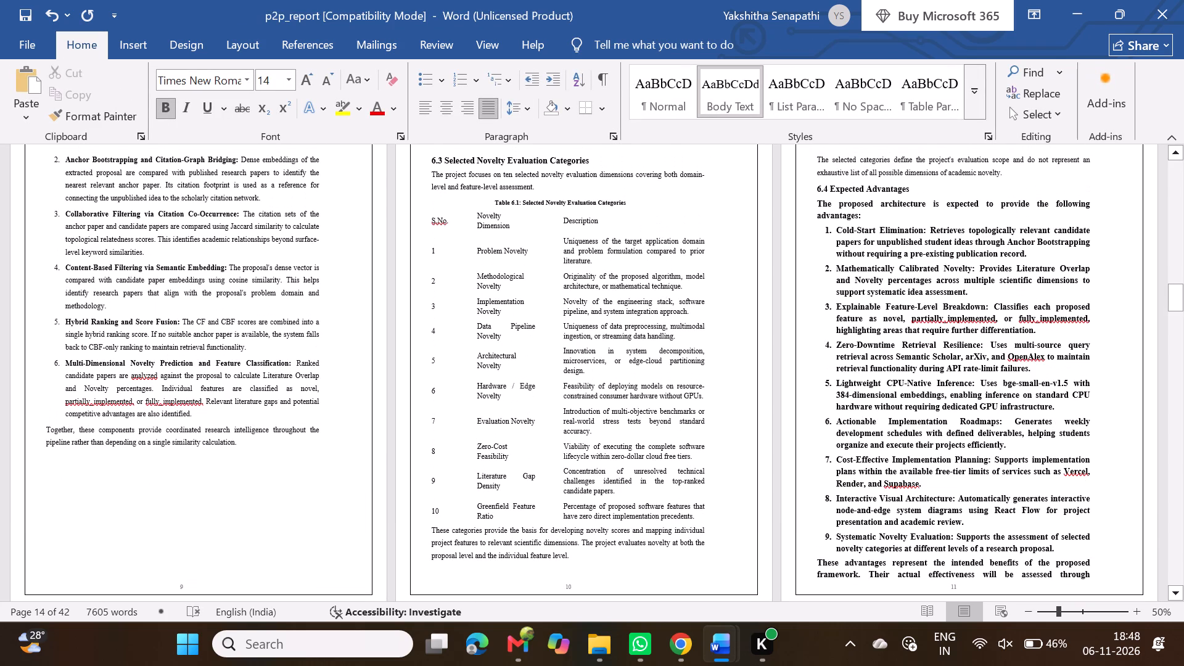
scroll(405, 400, "up", 1)
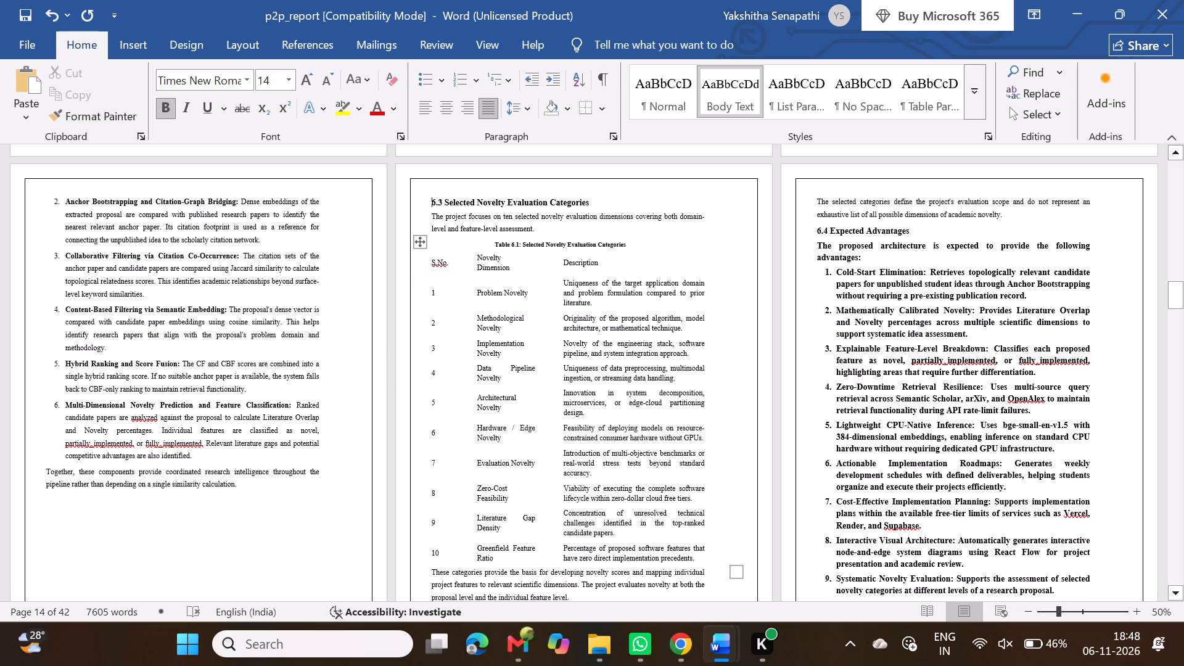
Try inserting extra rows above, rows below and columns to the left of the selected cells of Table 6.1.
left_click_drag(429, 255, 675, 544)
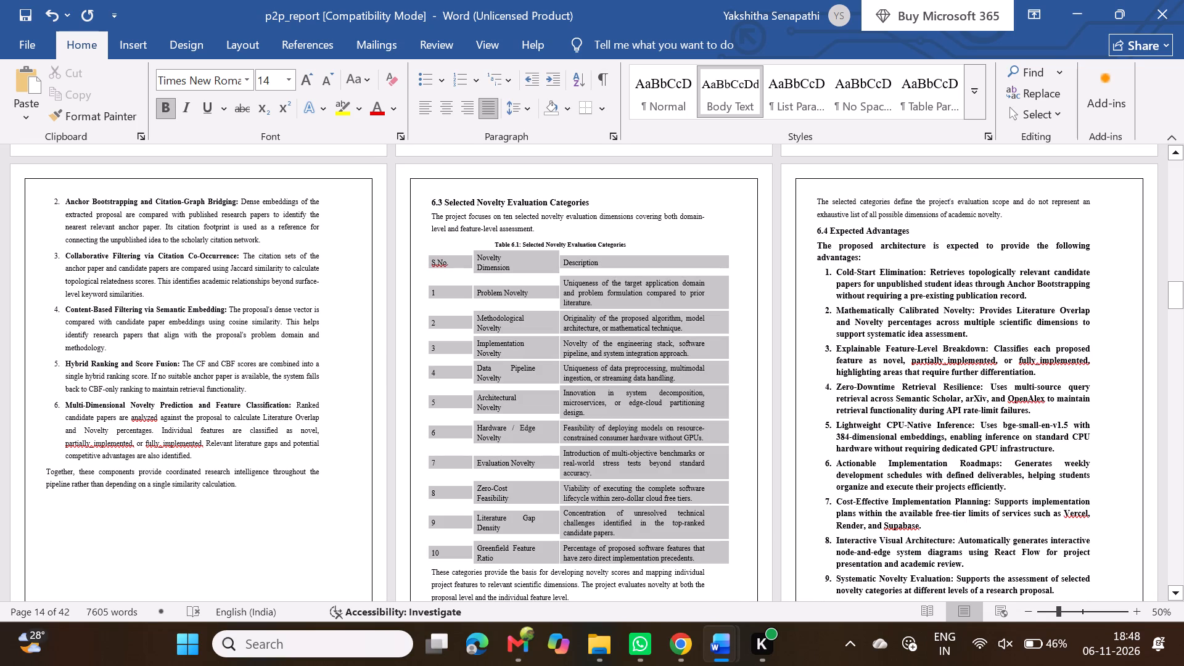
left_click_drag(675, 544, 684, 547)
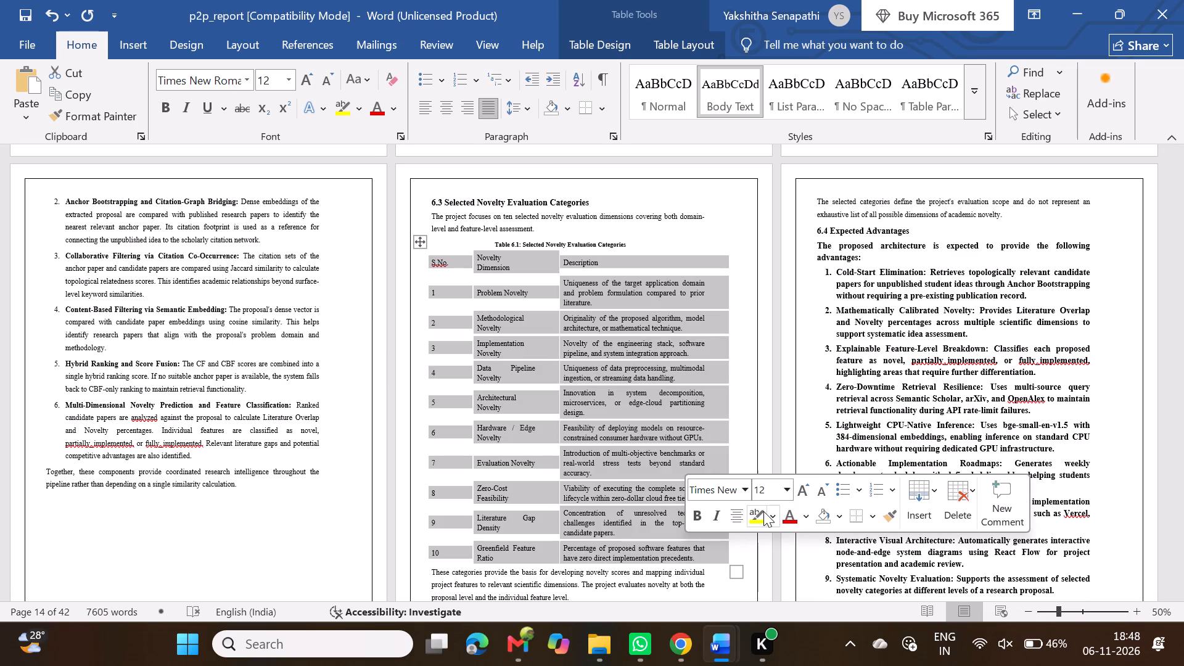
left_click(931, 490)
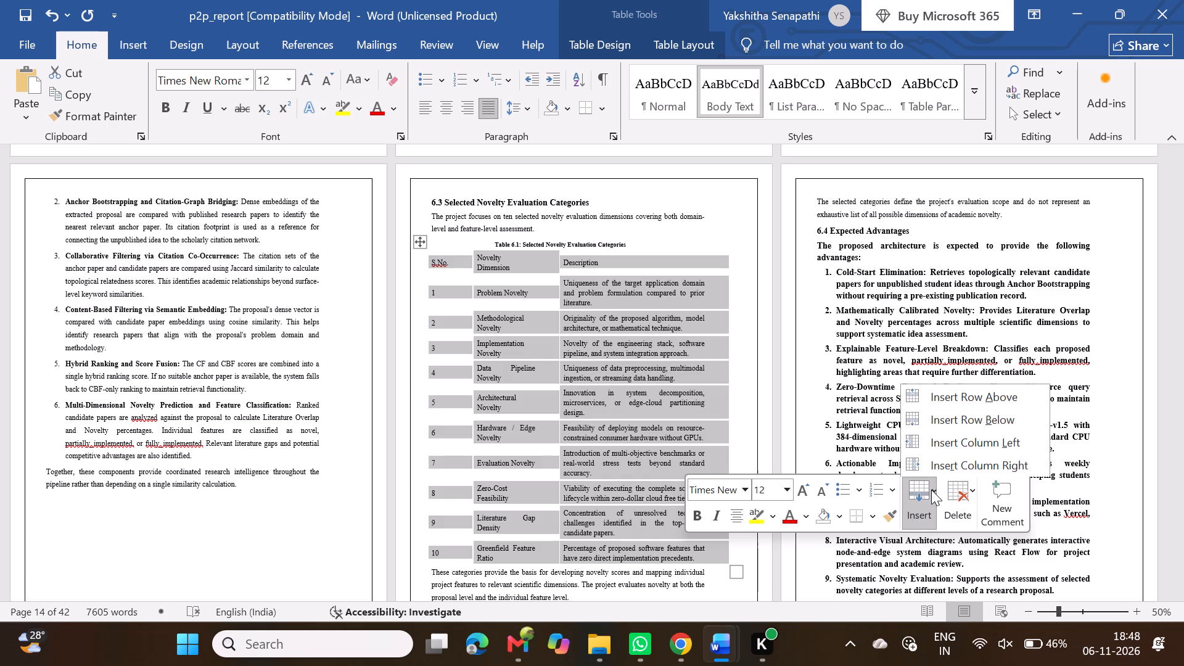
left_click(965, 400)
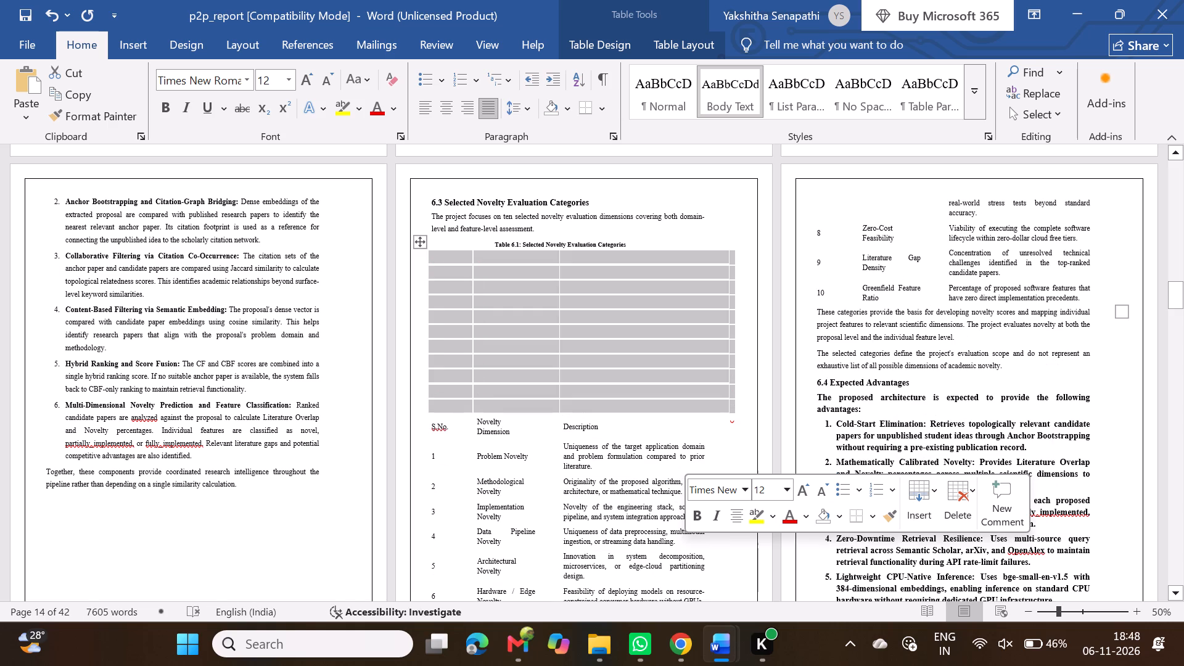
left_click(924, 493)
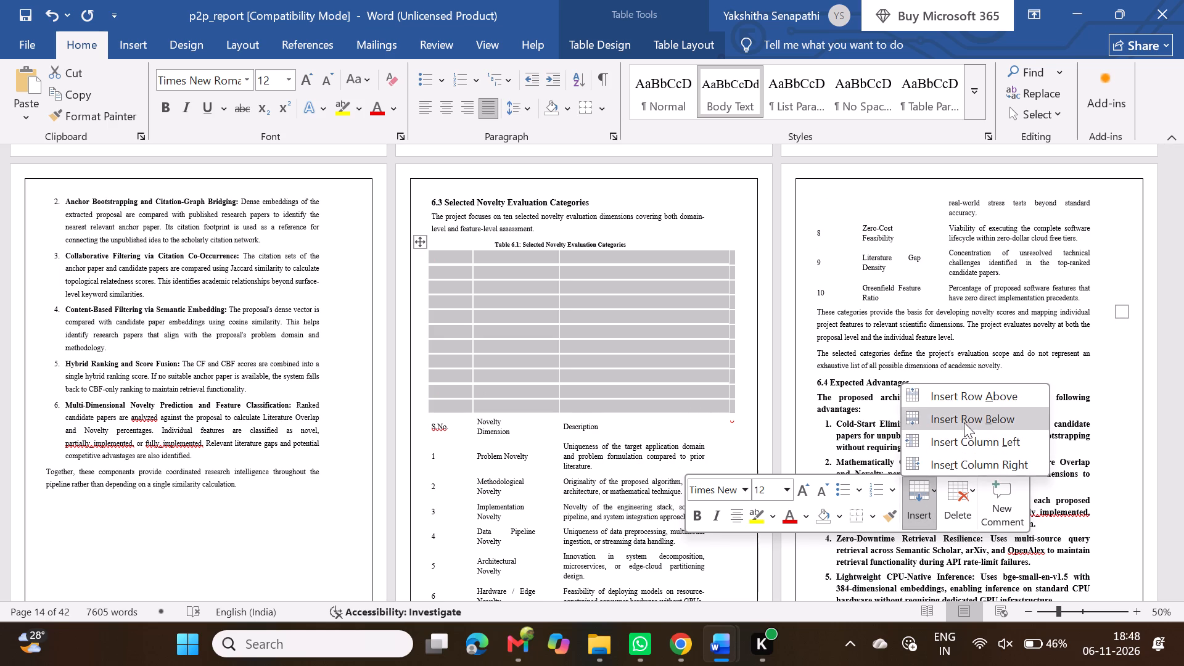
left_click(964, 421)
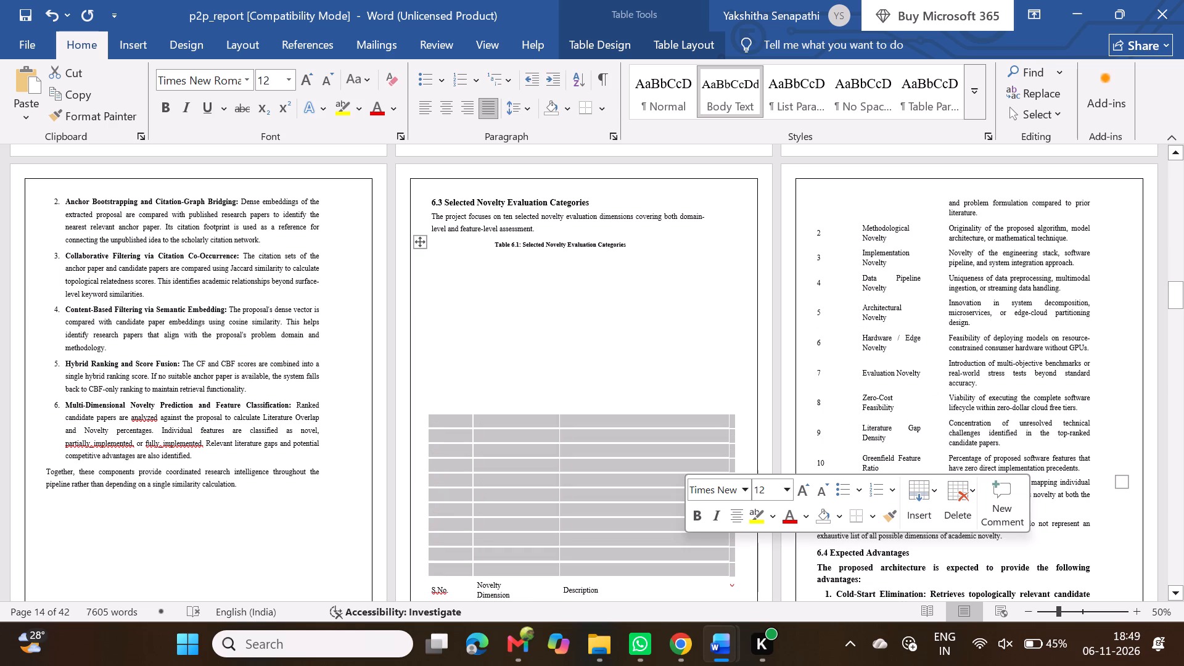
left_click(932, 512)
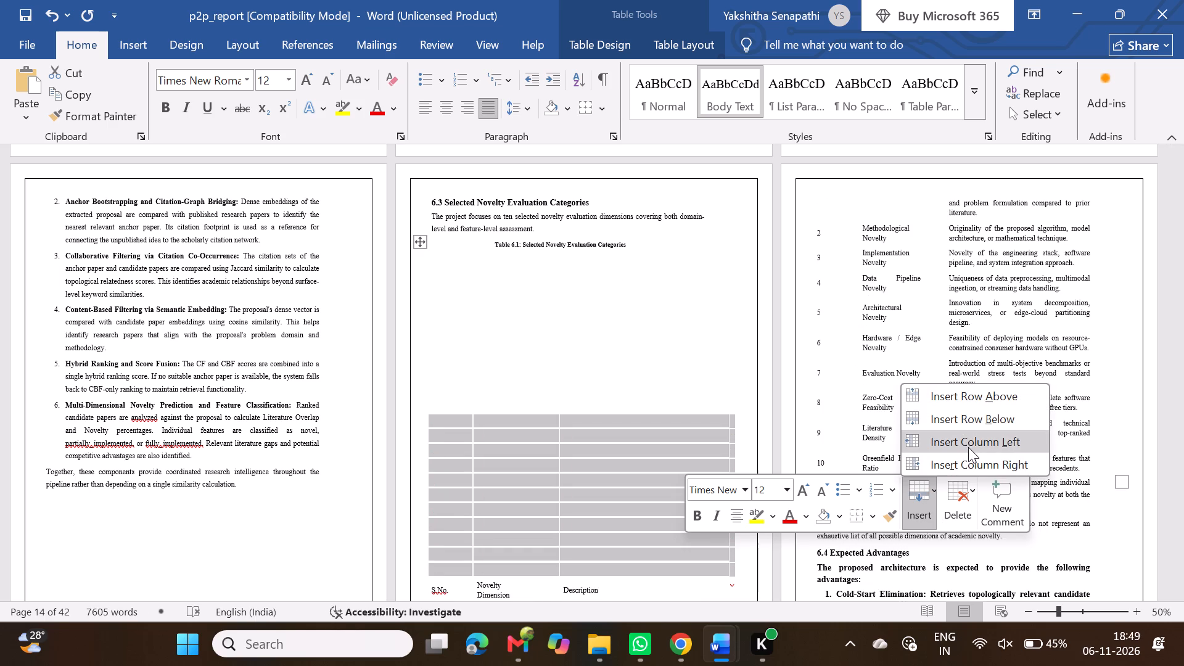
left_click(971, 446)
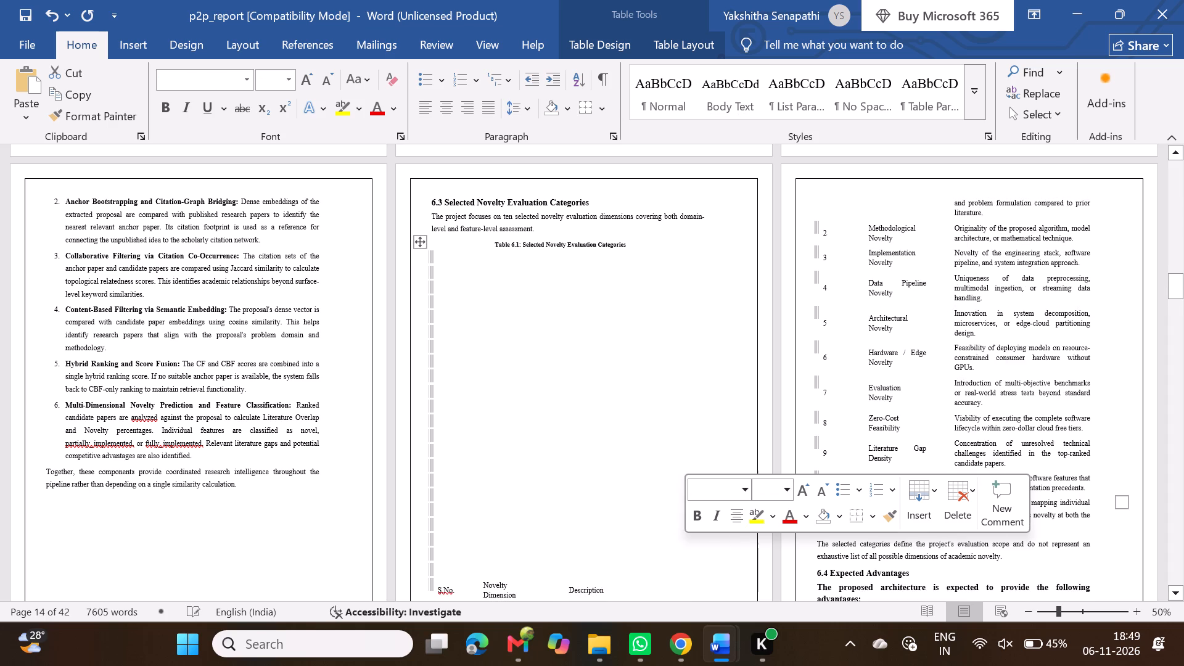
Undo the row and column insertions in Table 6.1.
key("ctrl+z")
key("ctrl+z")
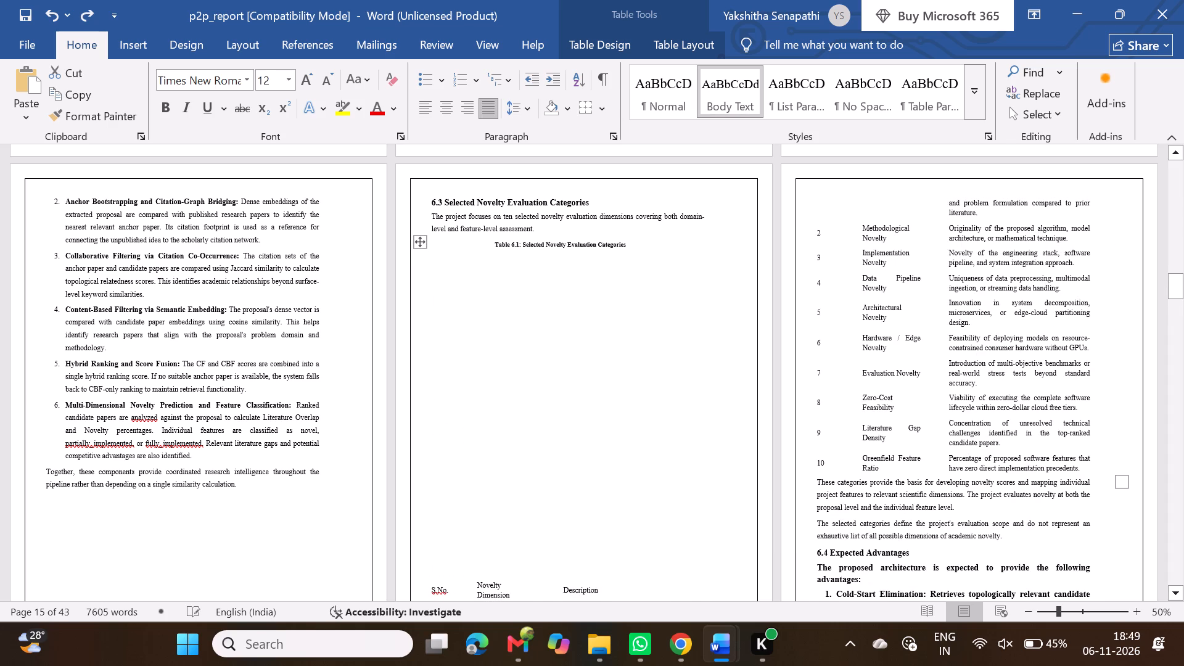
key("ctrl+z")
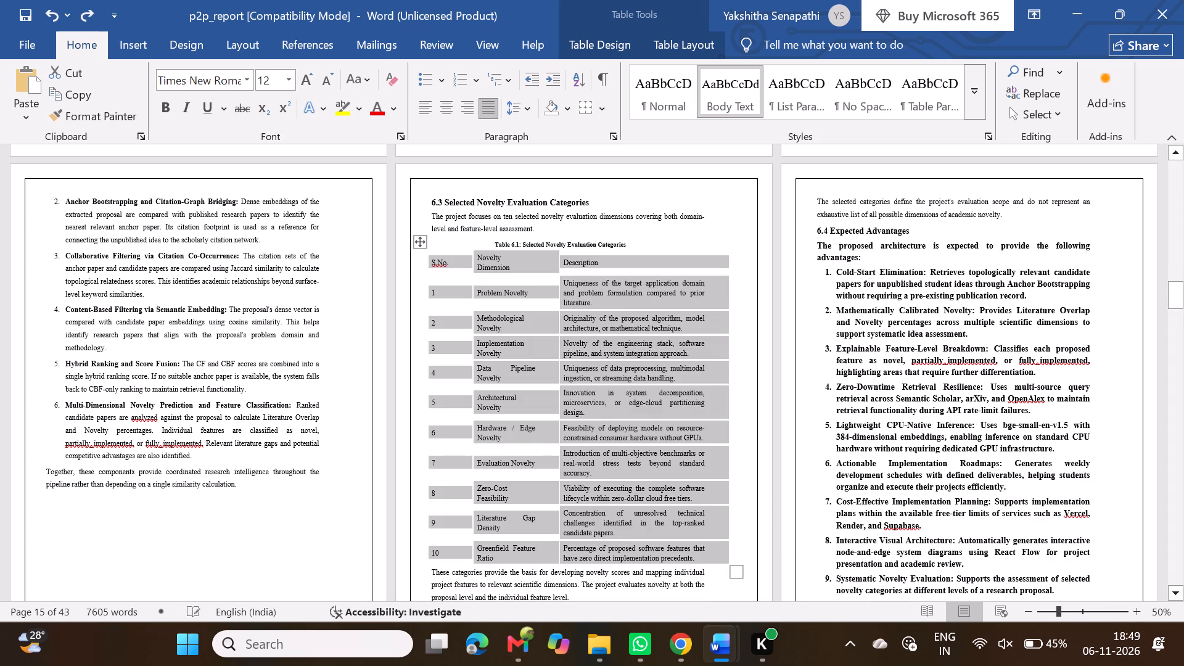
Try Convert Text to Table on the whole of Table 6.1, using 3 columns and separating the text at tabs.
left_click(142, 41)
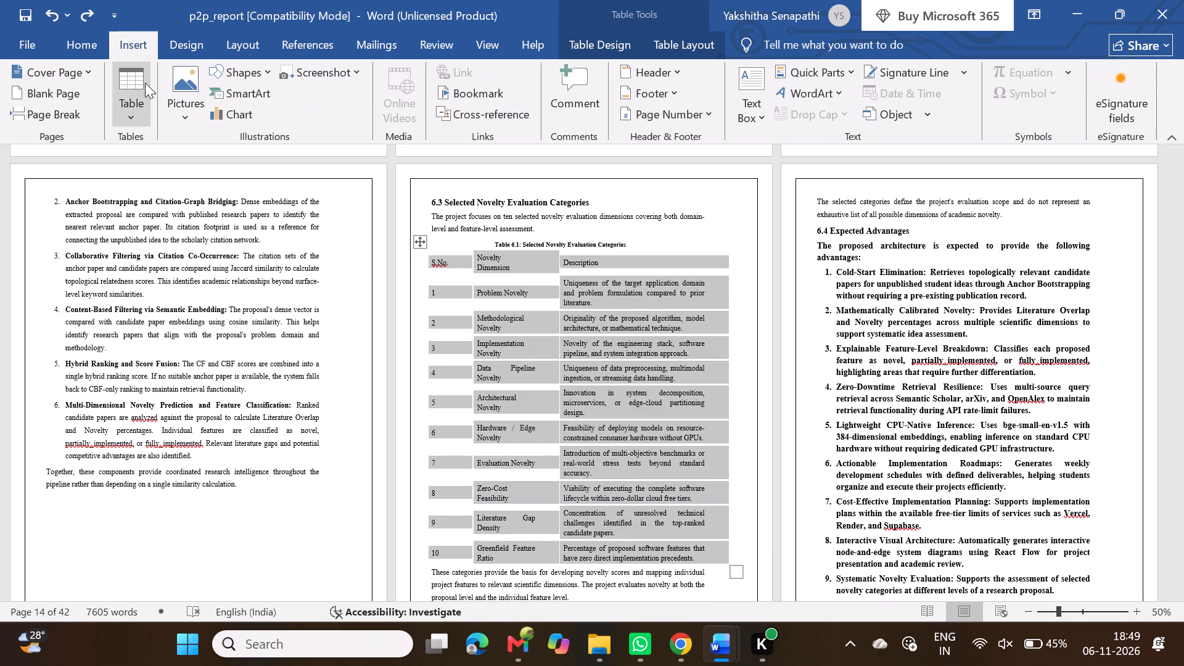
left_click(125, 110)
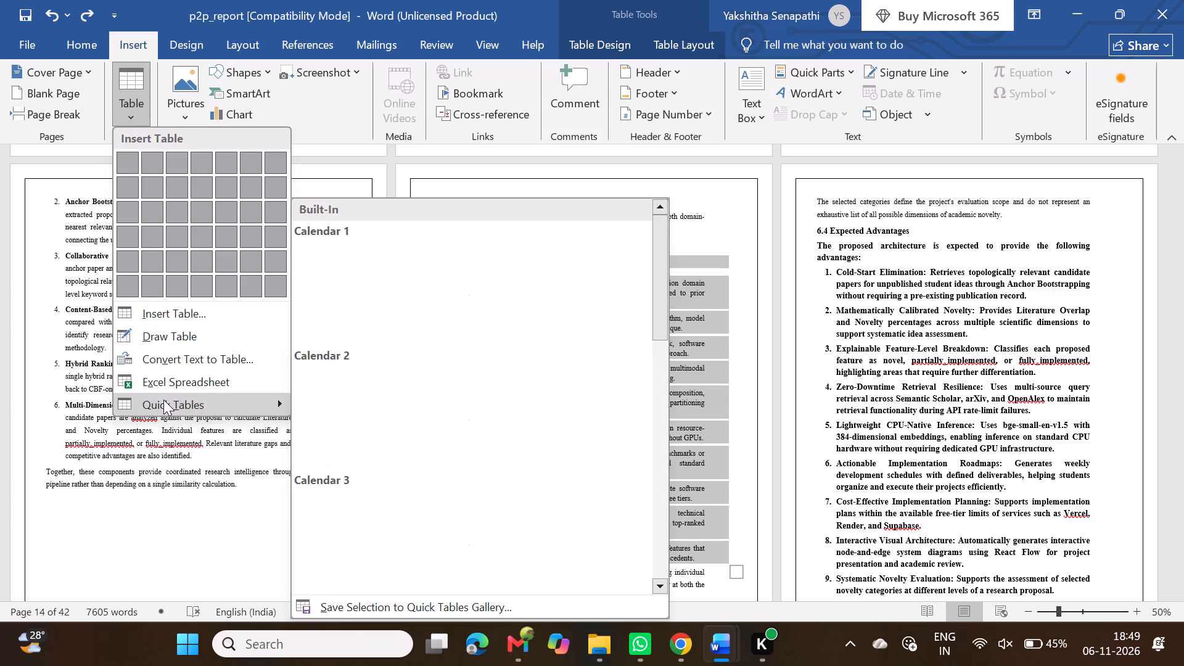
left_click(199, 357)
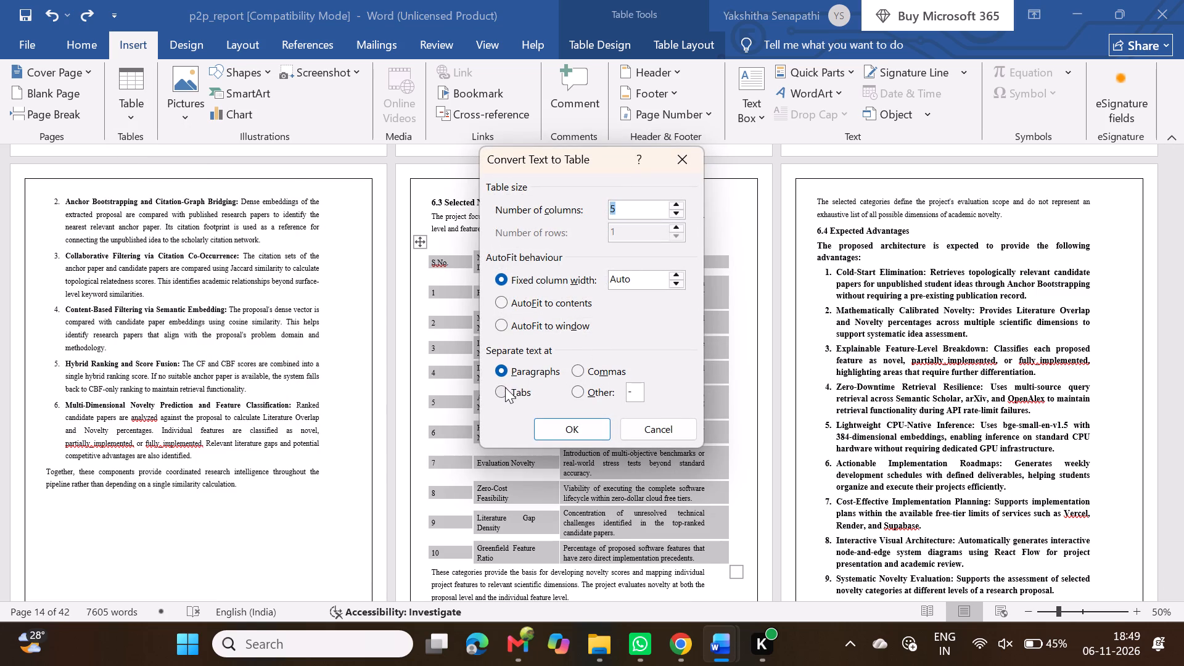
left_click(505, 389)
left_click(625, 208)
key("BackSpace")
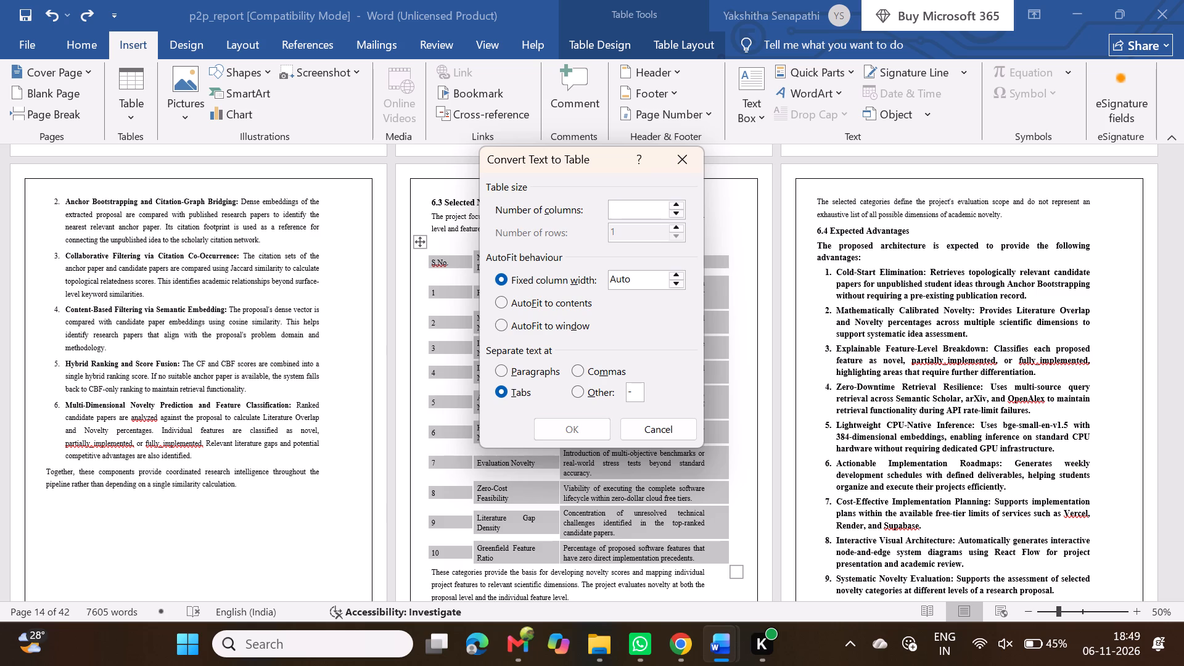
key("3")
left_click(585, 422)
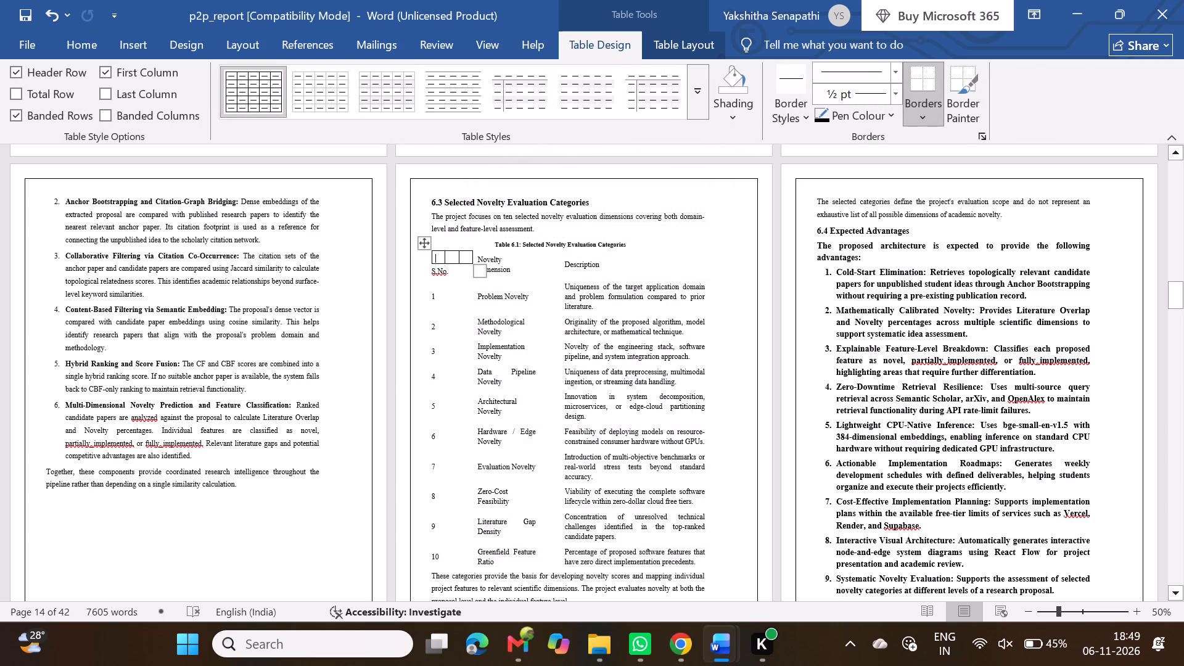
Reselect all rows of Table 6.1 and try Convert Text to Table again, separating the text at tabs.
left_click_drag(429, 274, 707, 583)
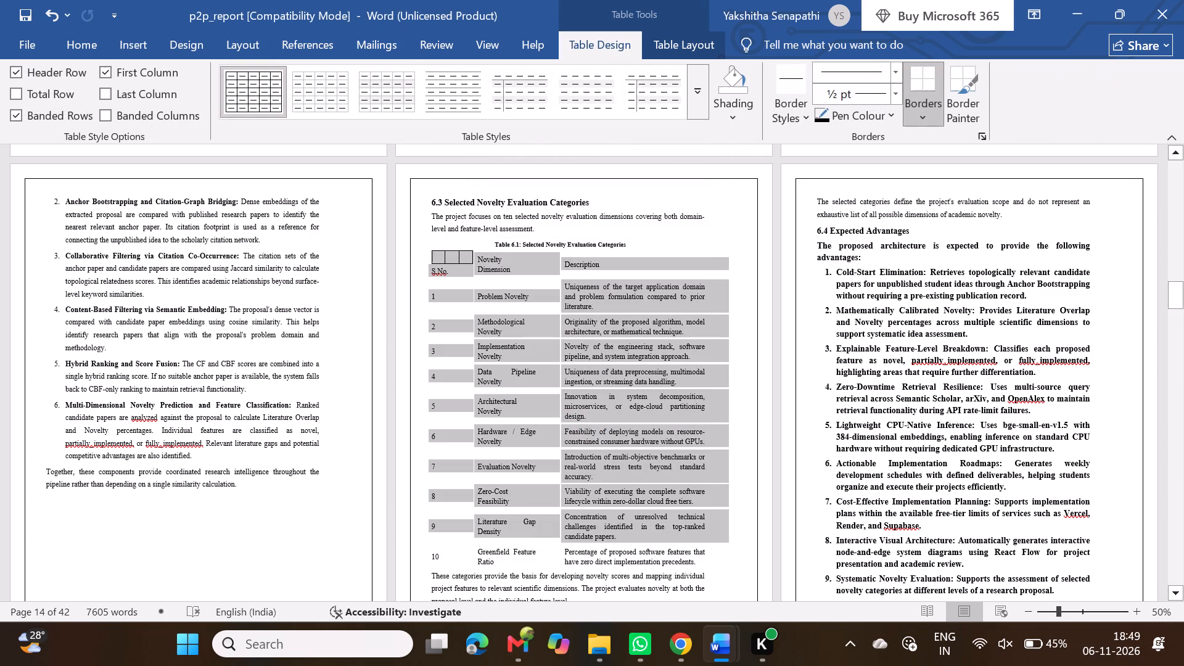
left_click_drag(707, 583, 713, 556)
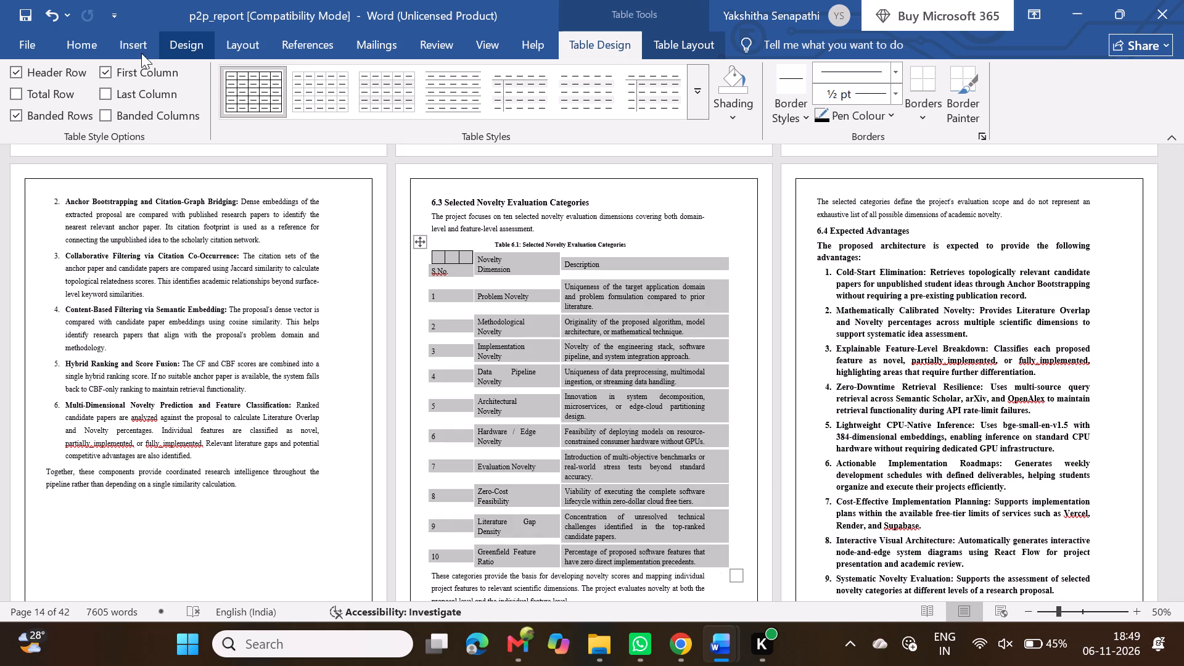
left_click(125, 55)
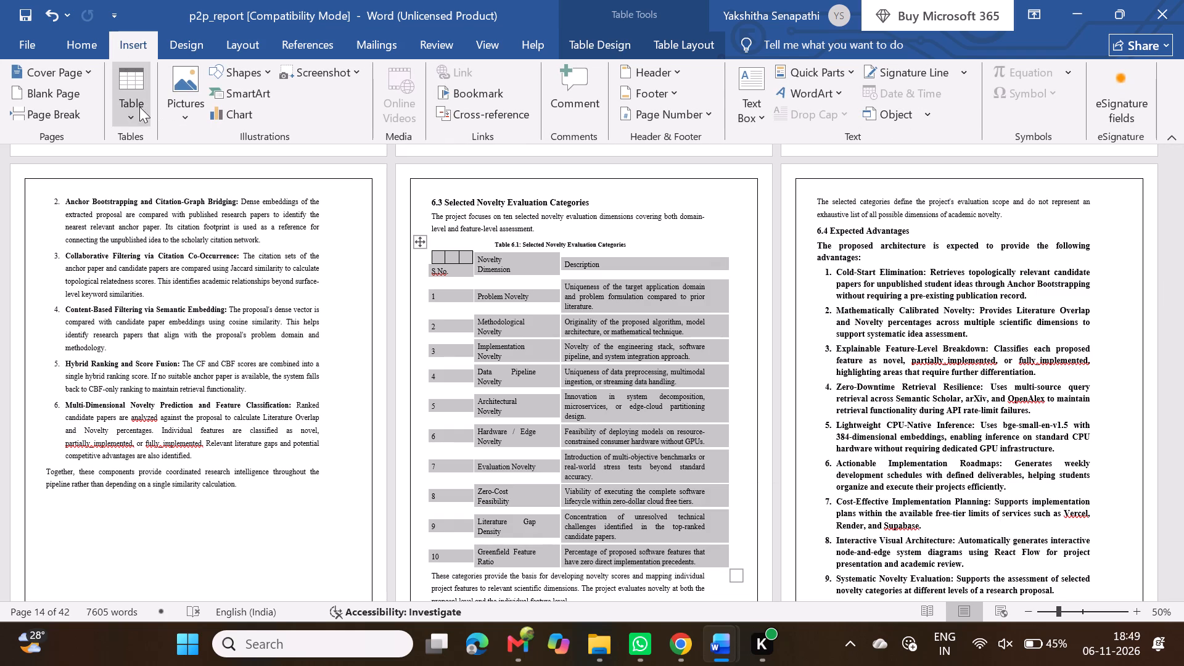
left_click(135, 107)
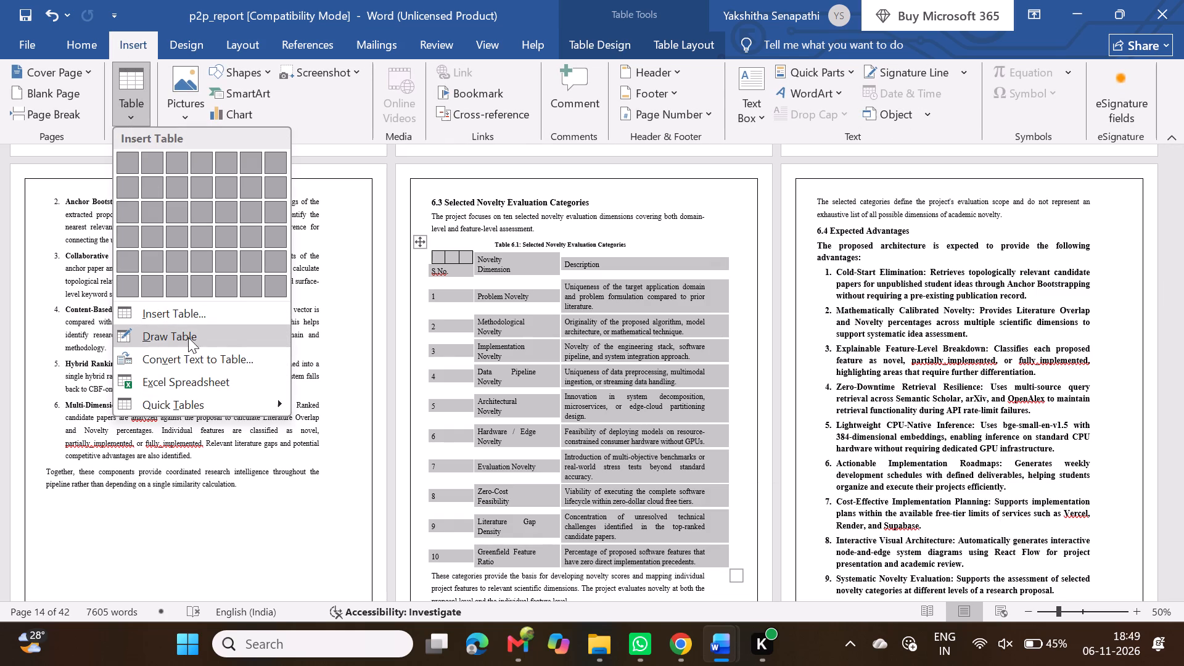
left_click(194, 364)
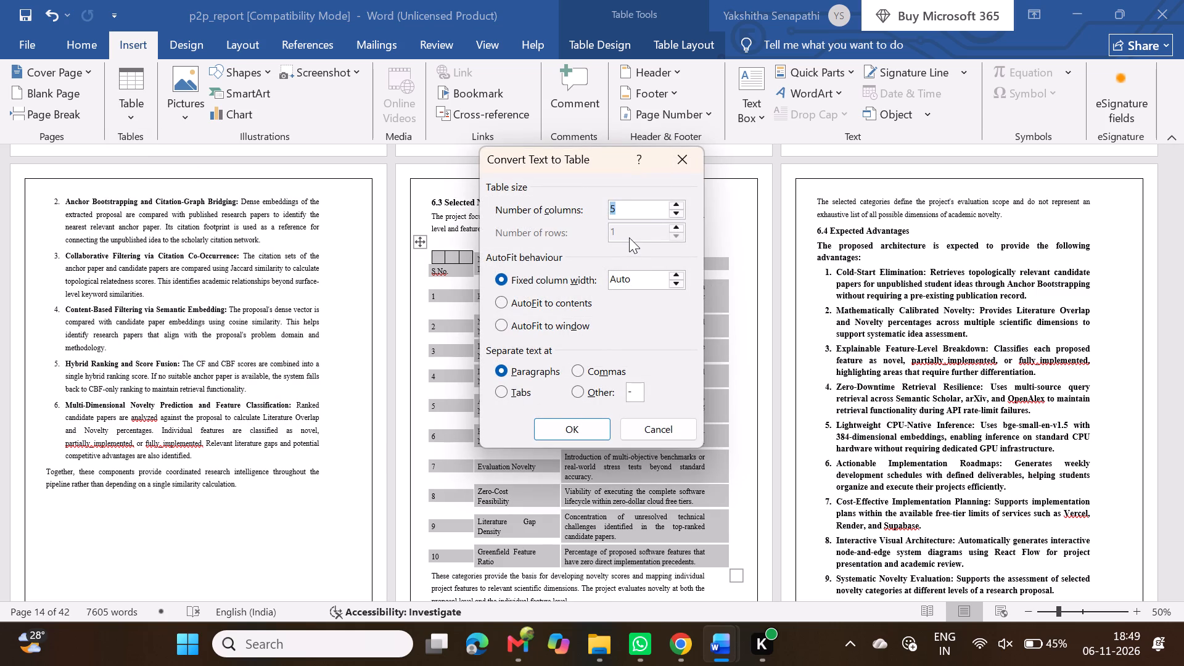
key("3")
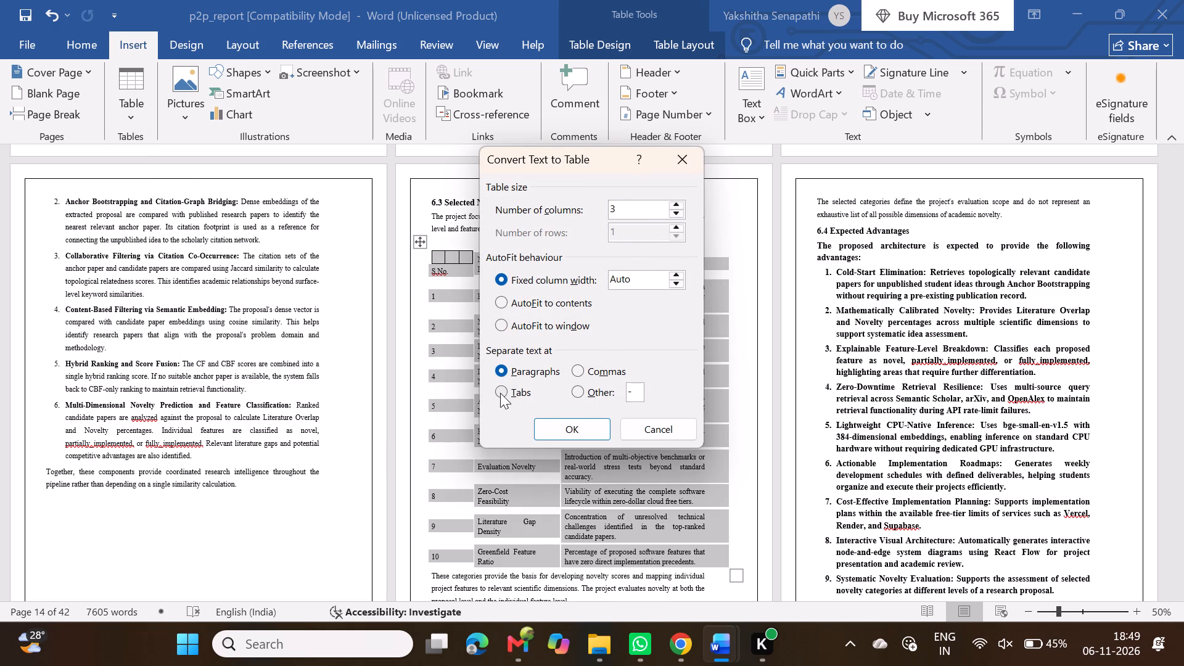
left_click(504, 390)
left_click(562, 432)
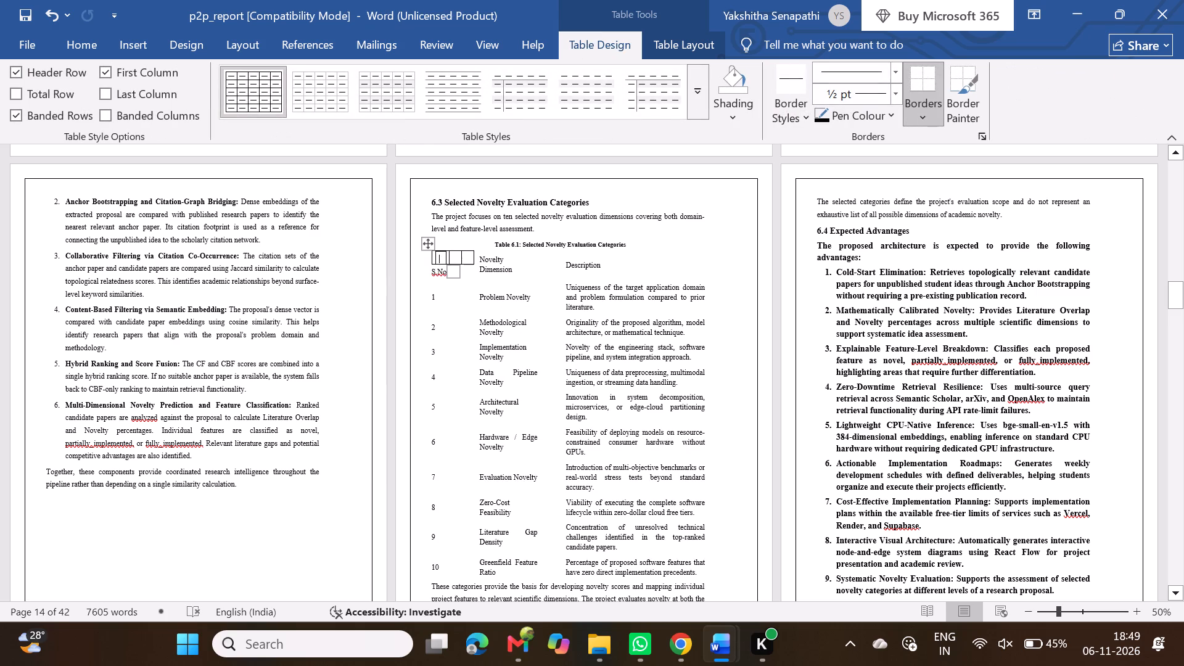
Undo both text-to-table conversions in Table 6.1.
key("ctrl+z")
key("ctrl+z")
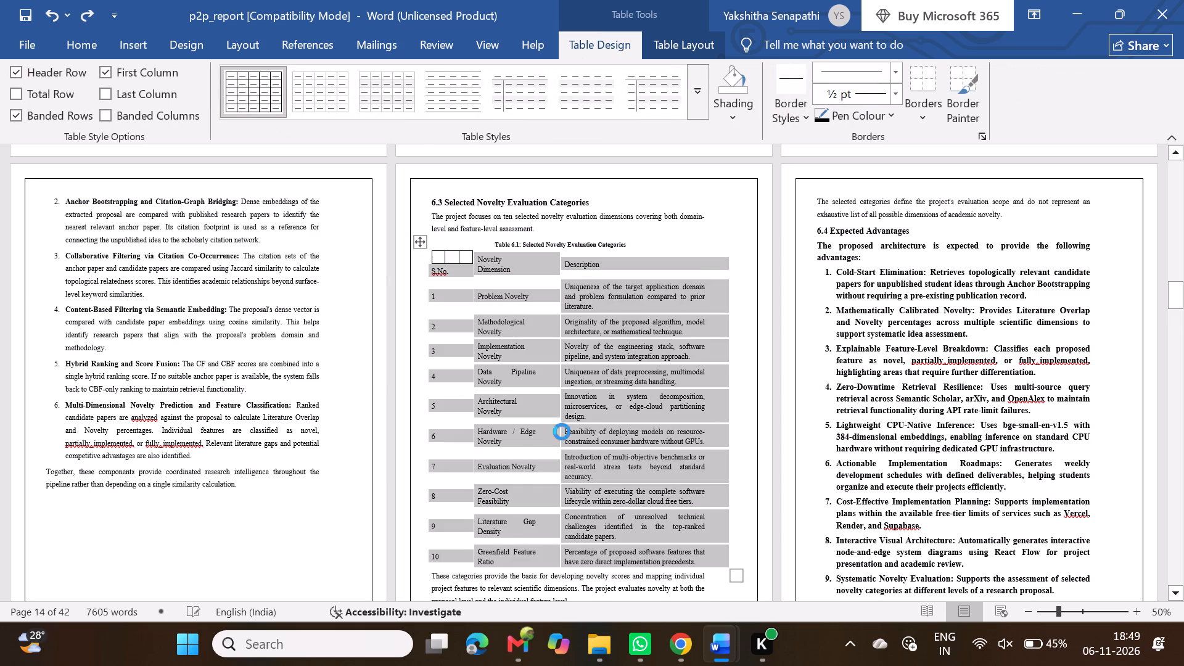
Apply the table style with thin light-grey gridlines, banded row shading, and bold header row and first column to Table 6.1.
scroll(562, 432, "down", 1)
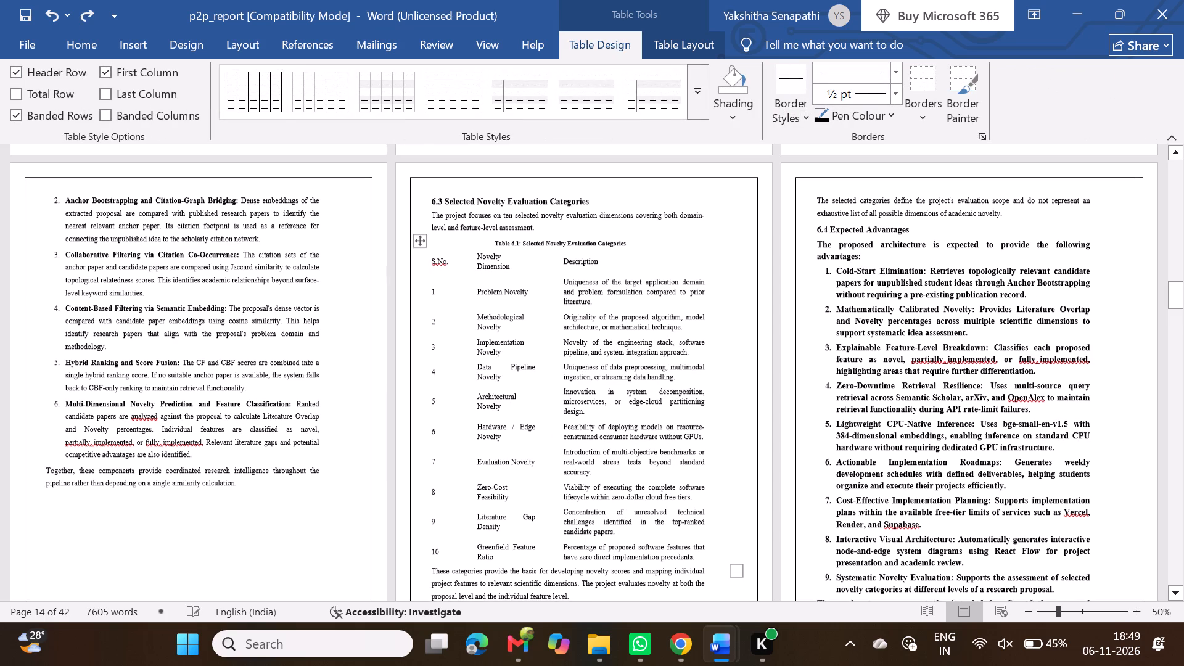
scroll(562, 432, "down", 1)
left_click(384, 96)
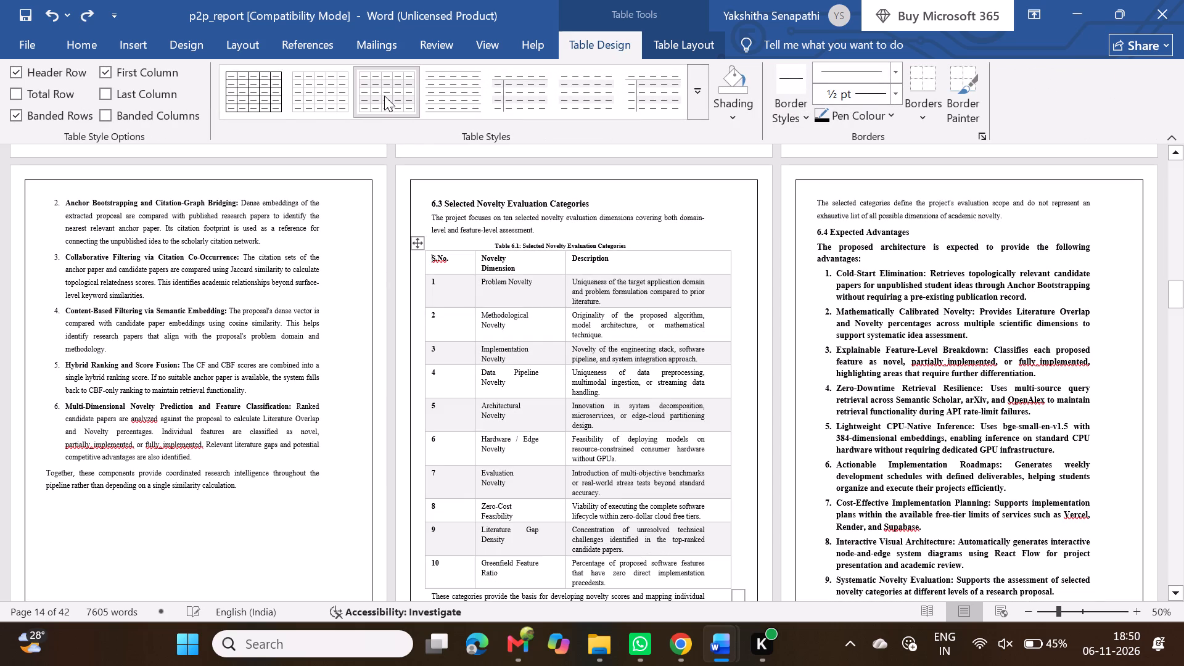
scroll(542, 264, "down", 1)
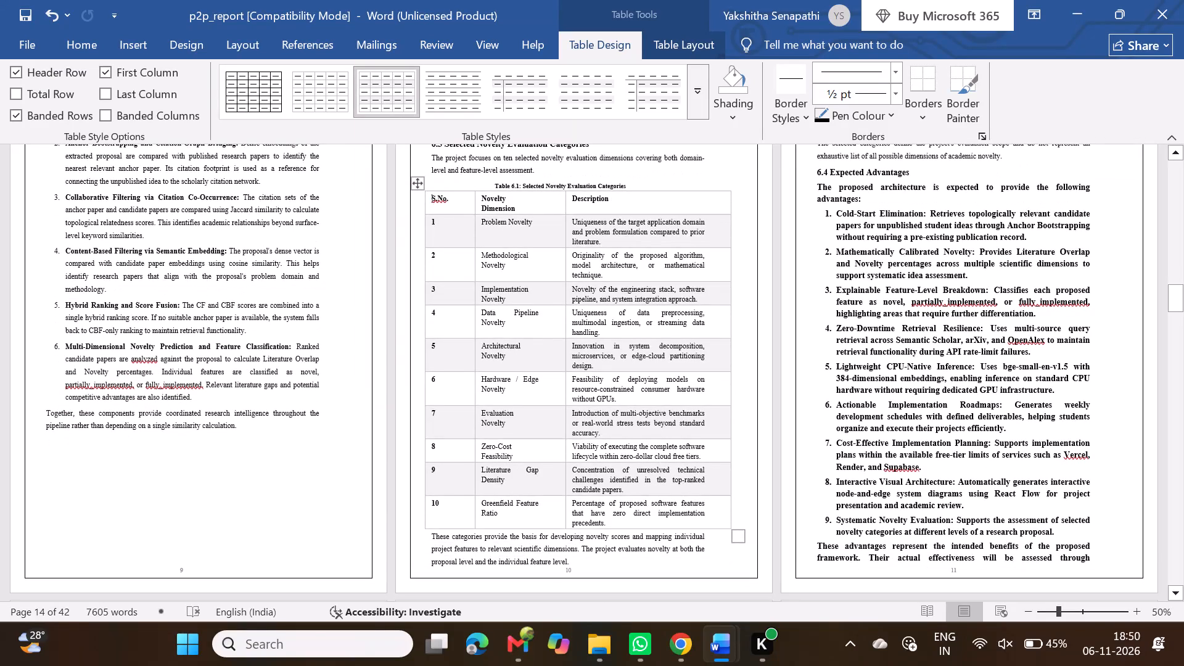
scroll(542, 264, "up", 1)
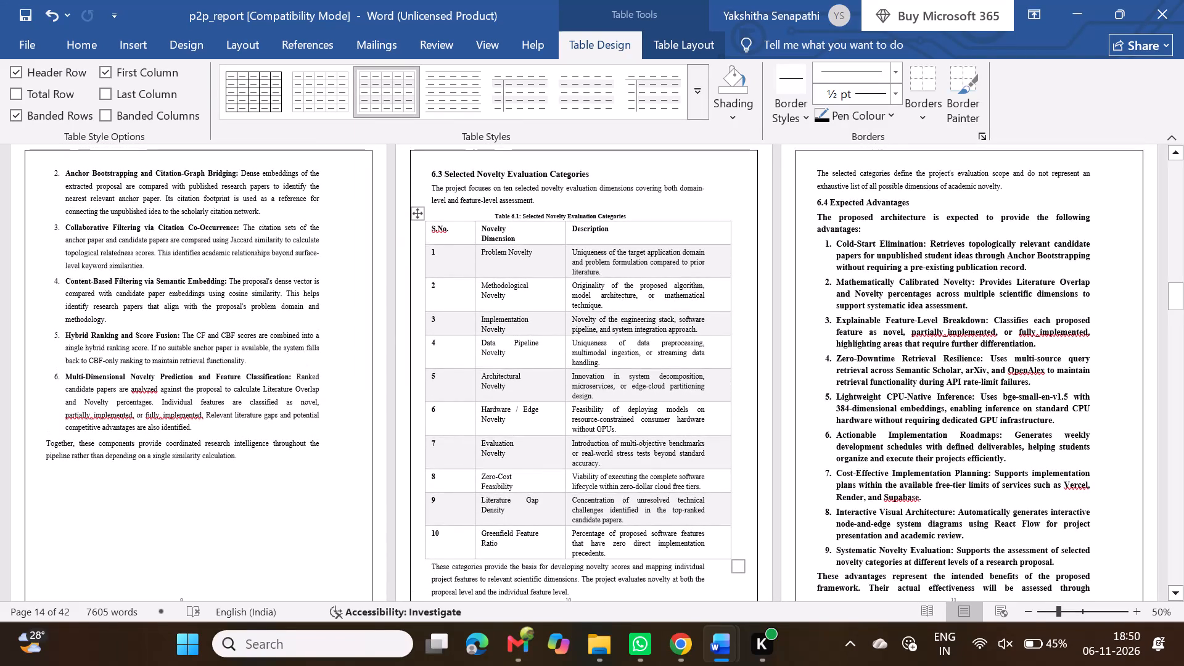
left_click(640, 220)
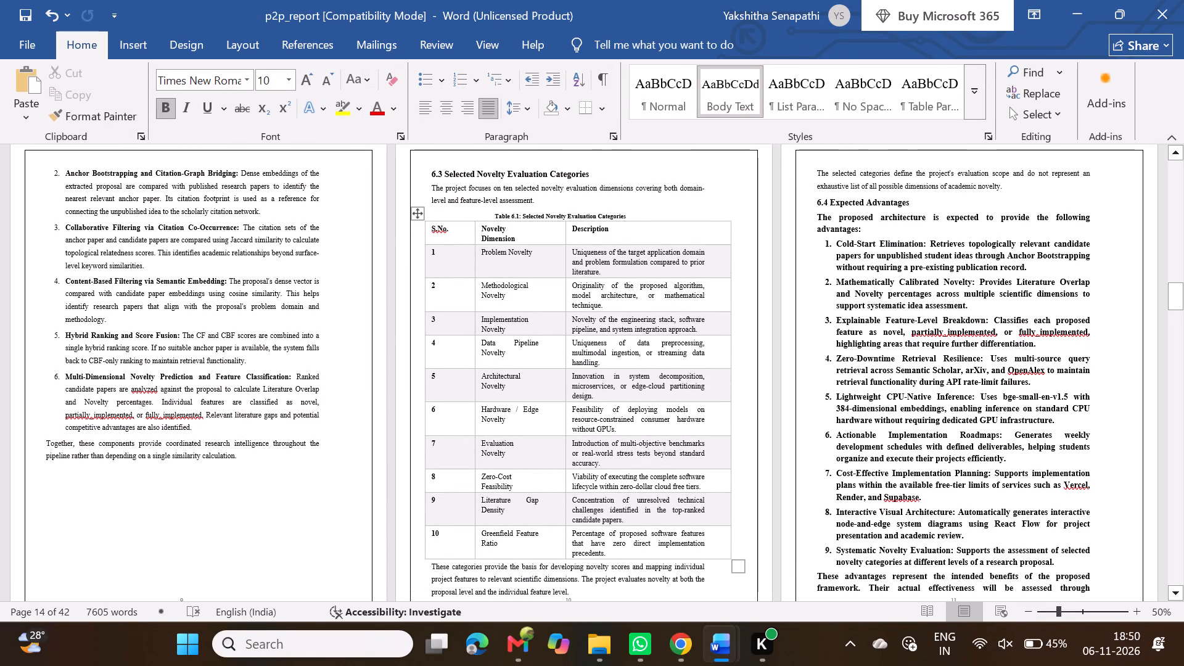
scroll(650, 267, "down", 1)
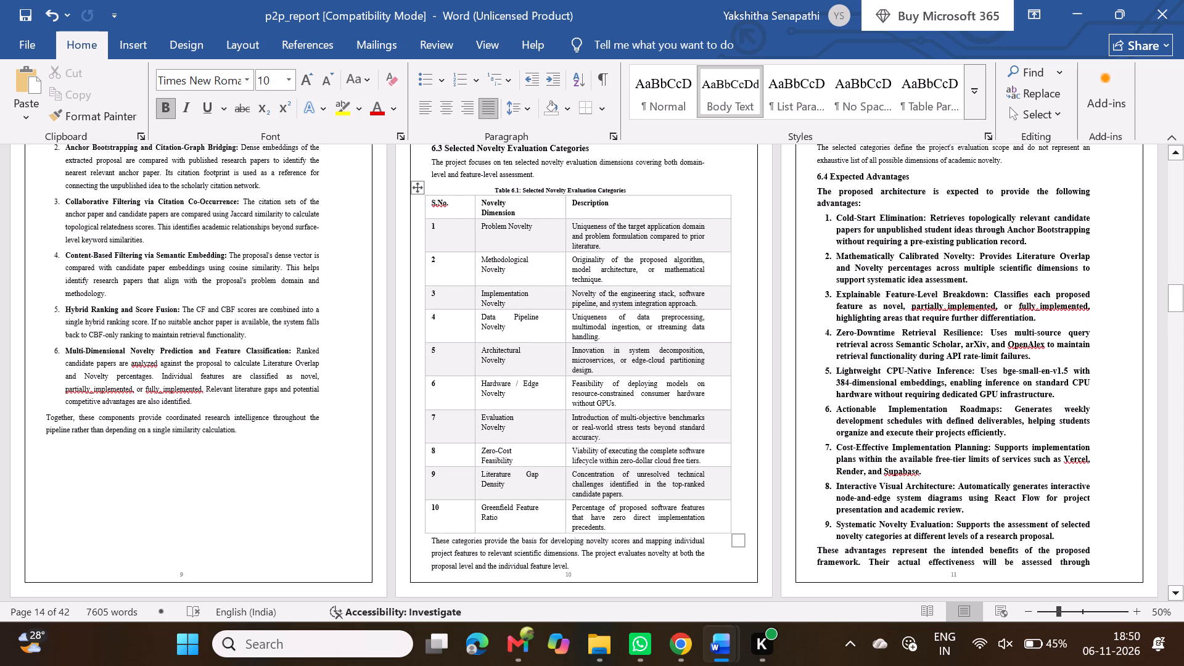
scroll(650, 267, "down", 1)
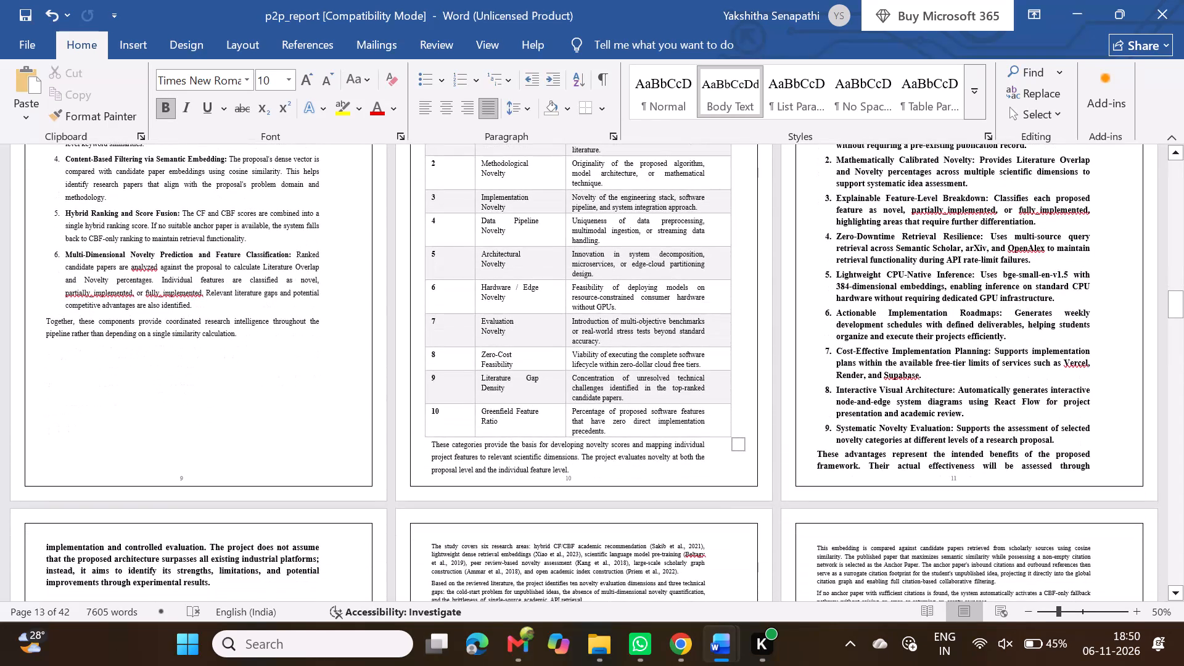
scroll(906, 419, "up", 1)
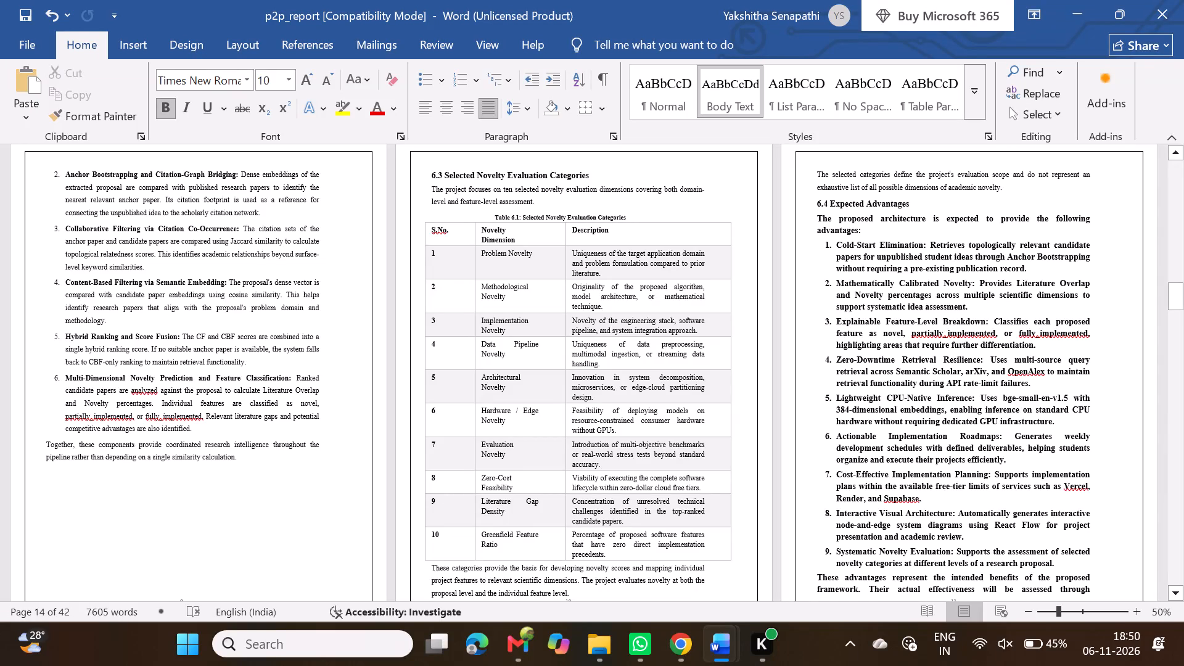
Remove bold from all body text under the heading 6.4 Expected Advantages and set its font size to 12.
left_click(865, 204)
left_click_drag(815, 220, 1125, 576)
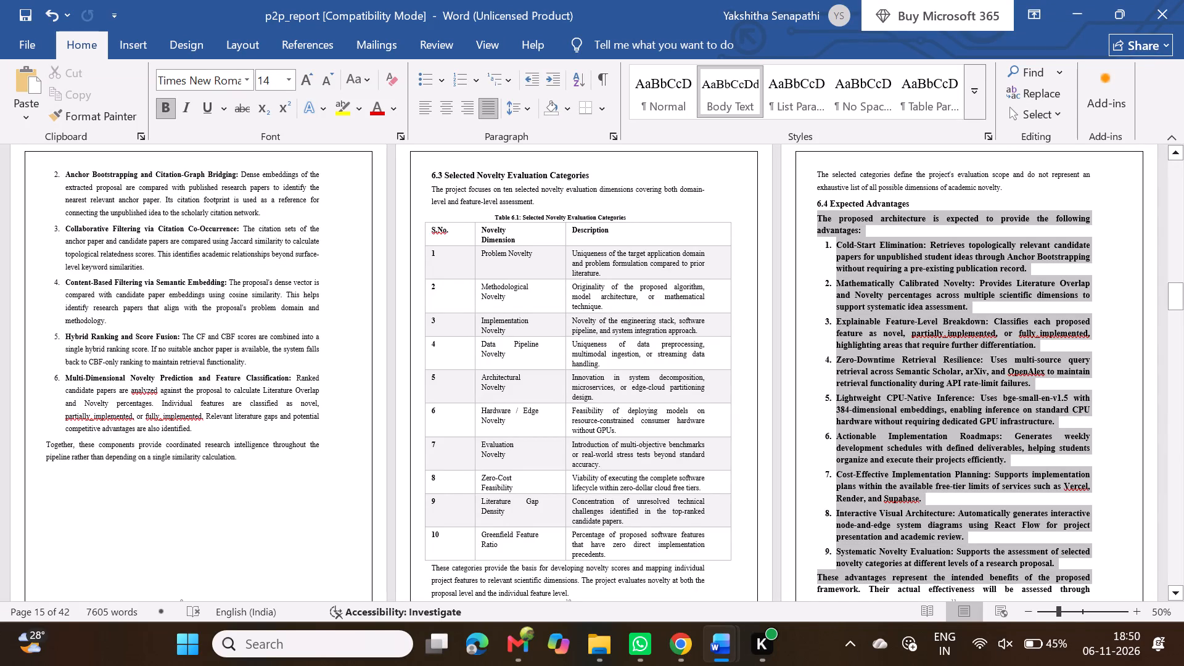
left_click_drag(1125, 576, 565, 414)
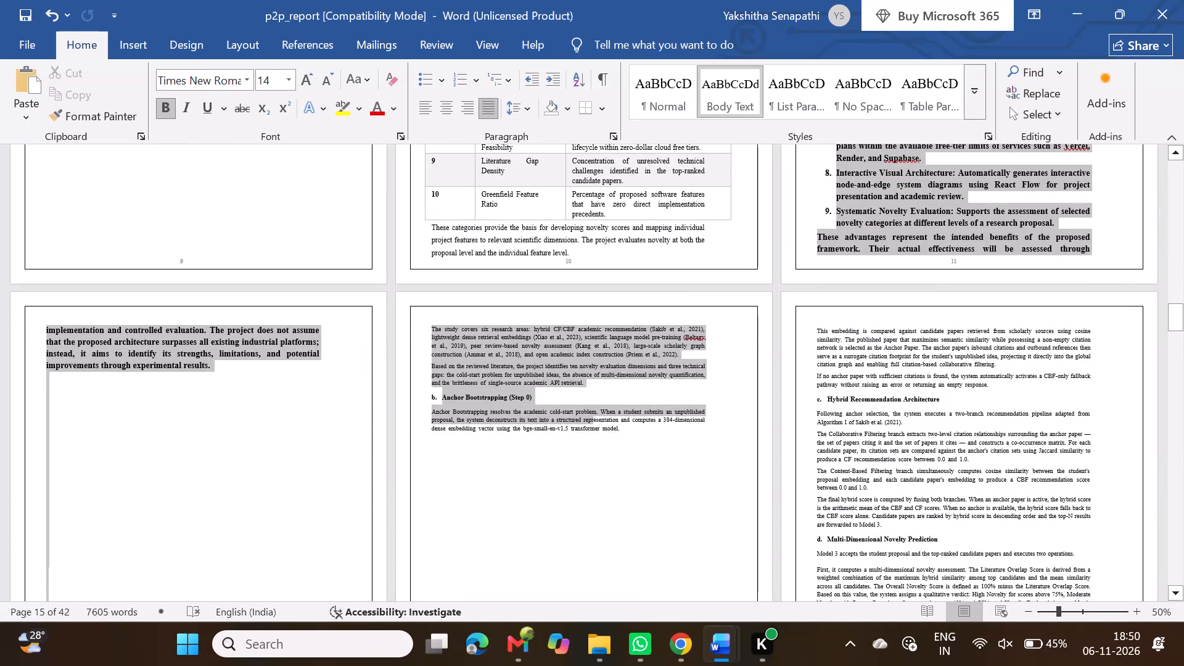
left_click_drag(565, 414, 267, 390)
scroll(267, 390, "down", 2)
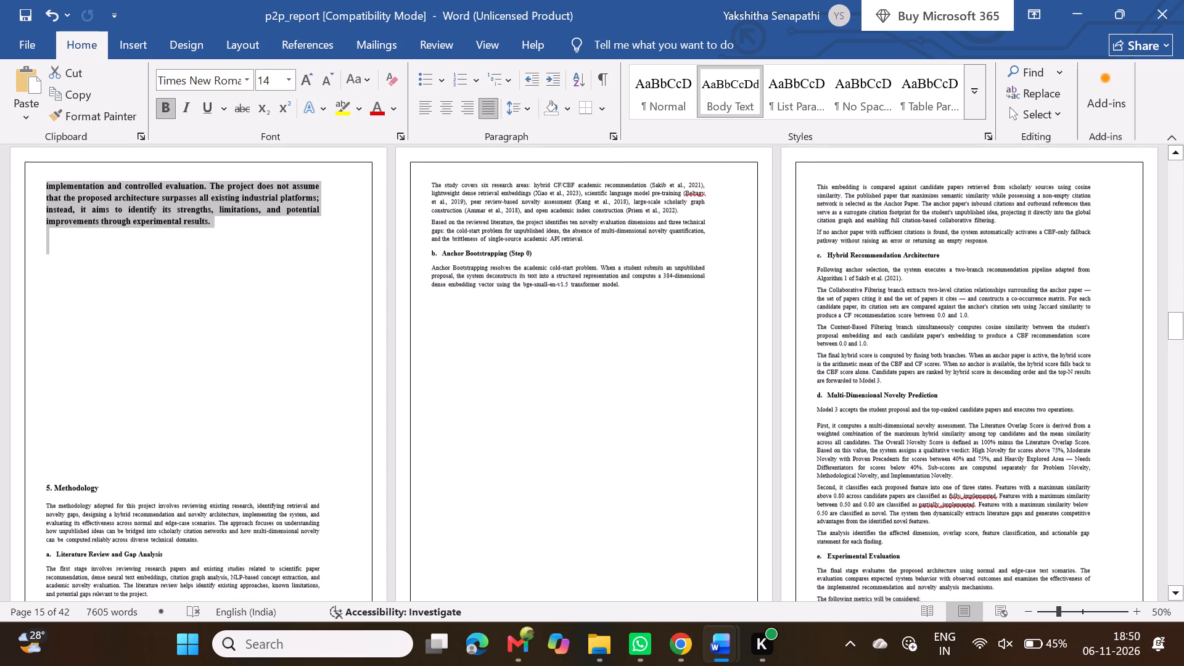
left_click(165, 117)
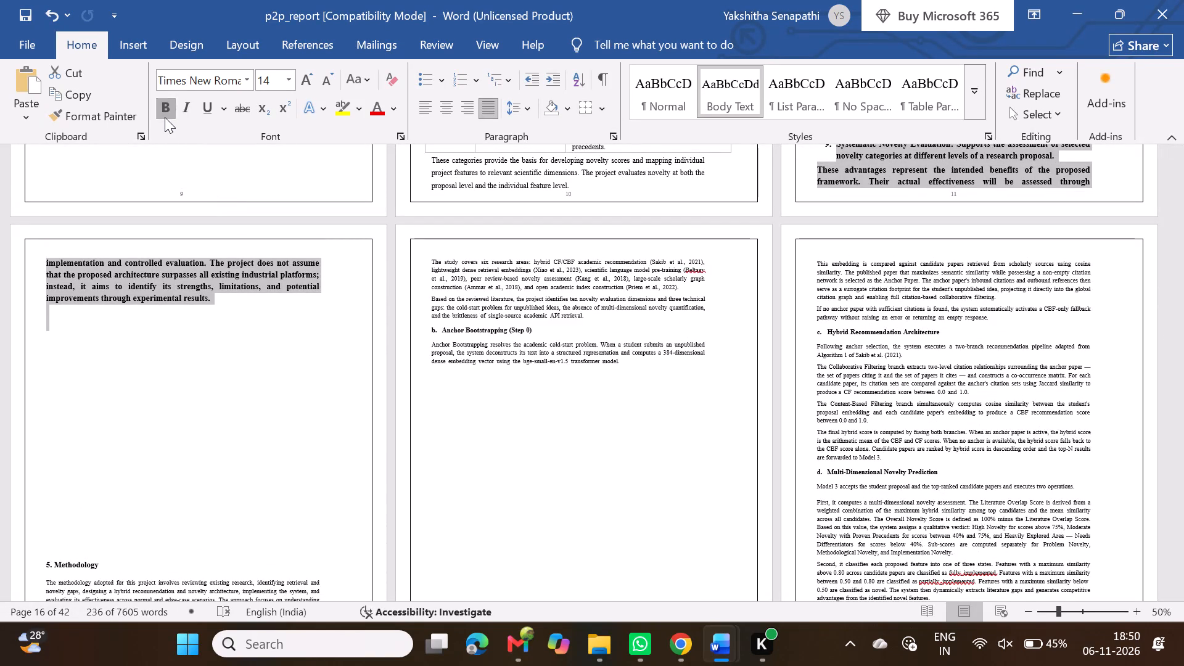
left_click(289, 78)
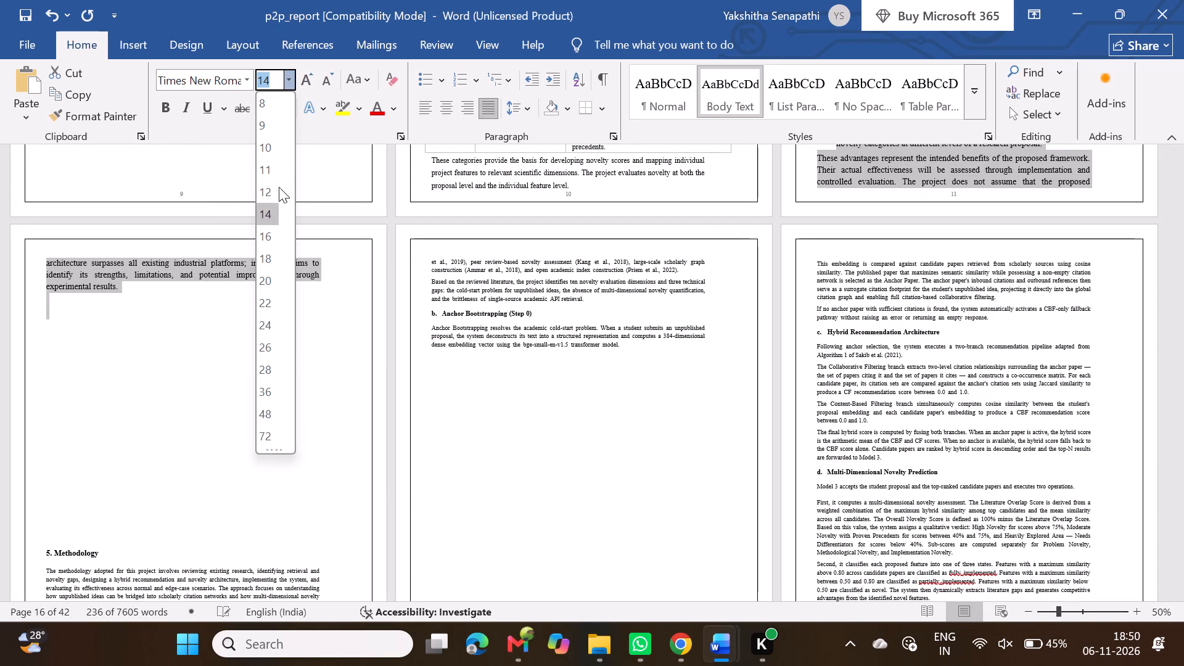
left_click(274, 191)
Bold the lead-in titles of advantages 1 to 3 in section 6.4: Cold-Start Elimination, Mathematically Calibrated Novelty and Explainable Feature-Level Breakdown.
scroll(588, 236, "up", 3)
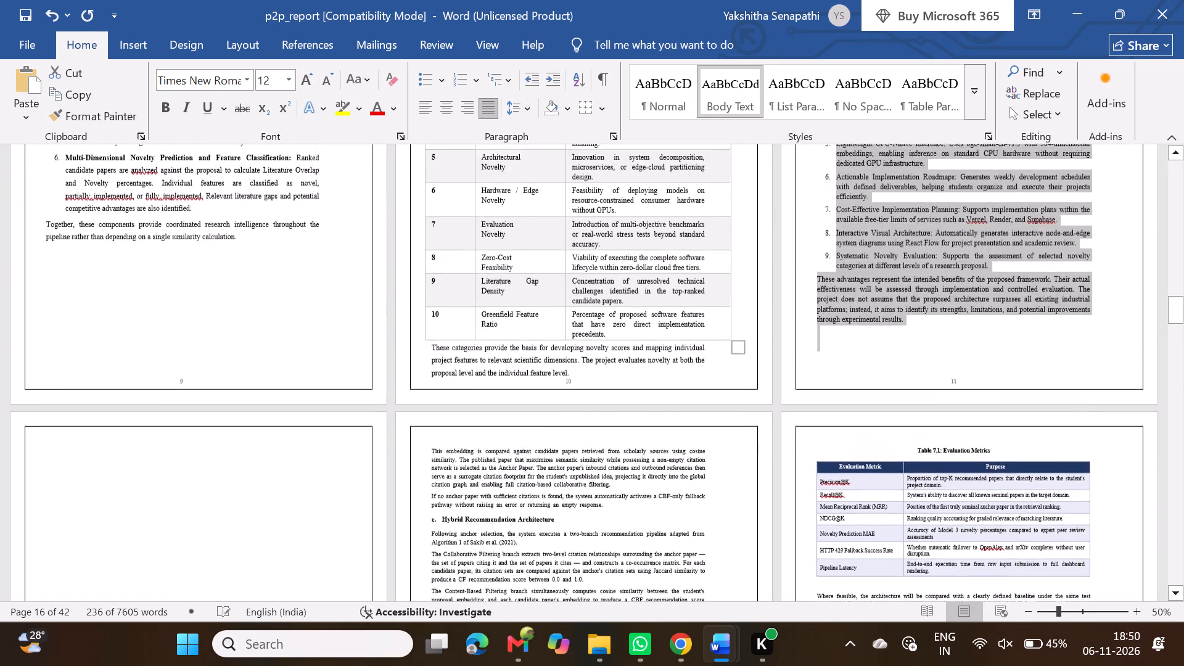
scroll(588, 236, "up", 2)
scroll(802, 296, "up", 1)
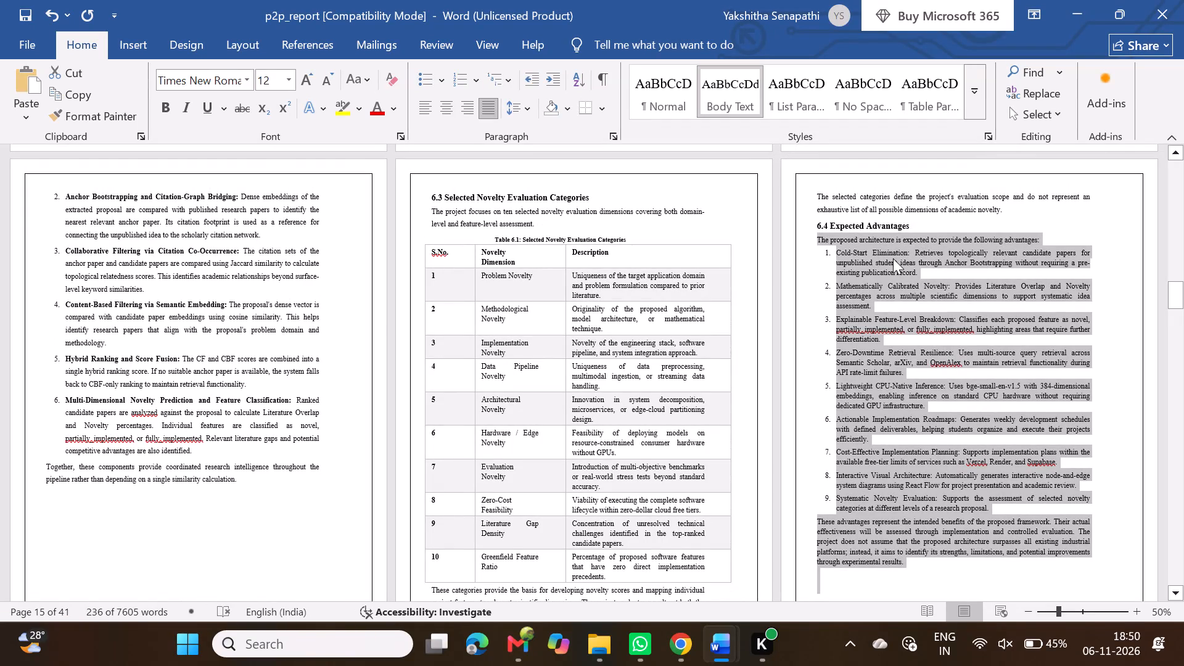
left_click(862, 249)
left_click_drag(823, 255, 907, 254)
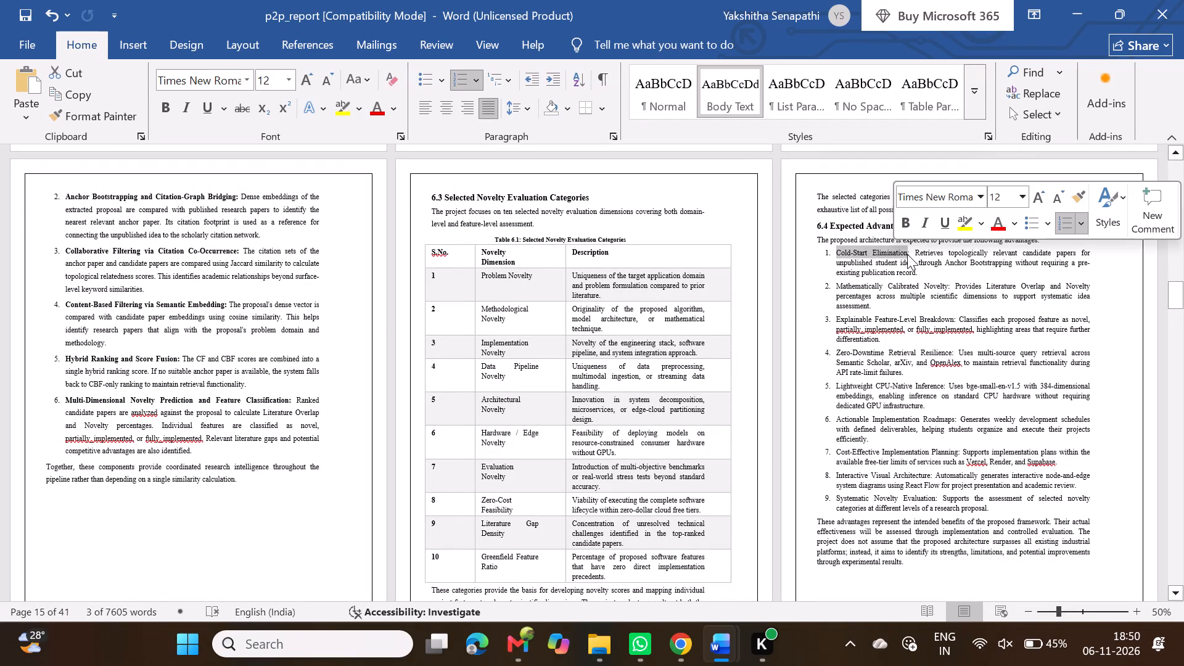
left_click(907, 229)
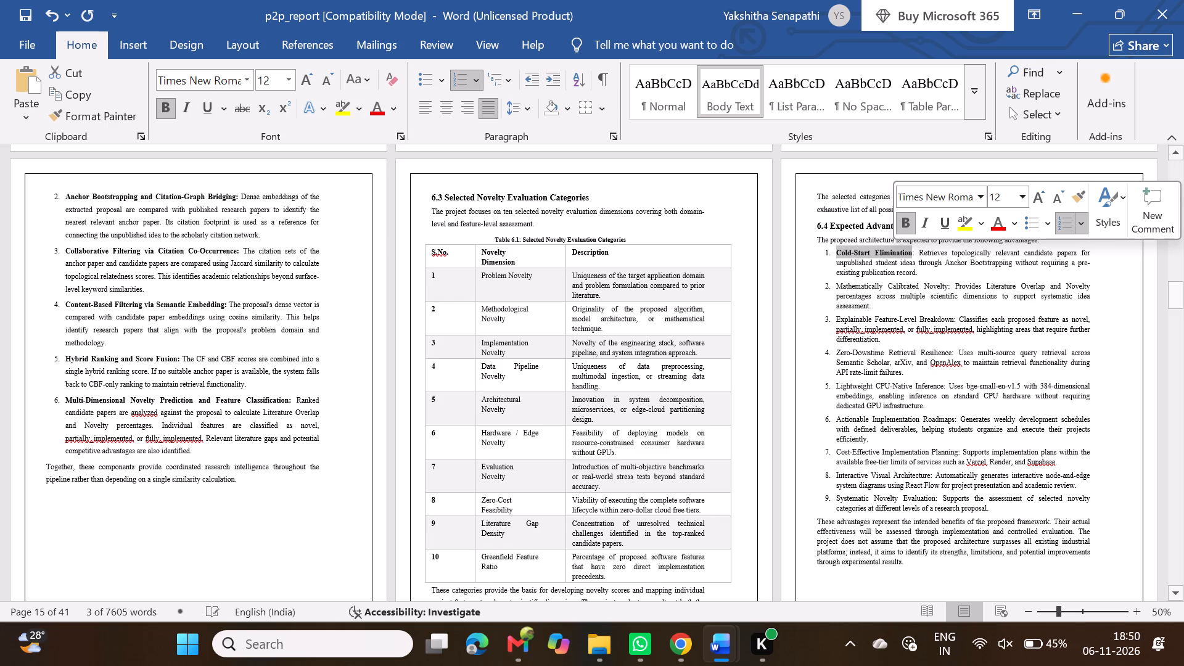
left_click_drag(952, 286, 838, 288)
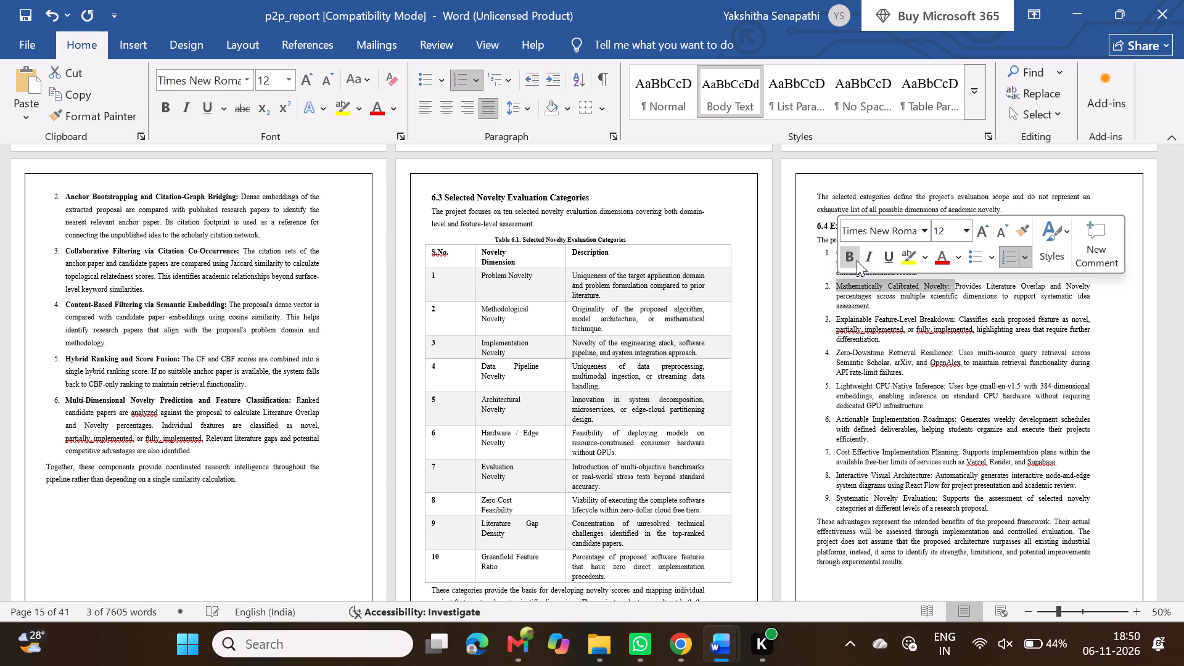
left_click(857, 260)
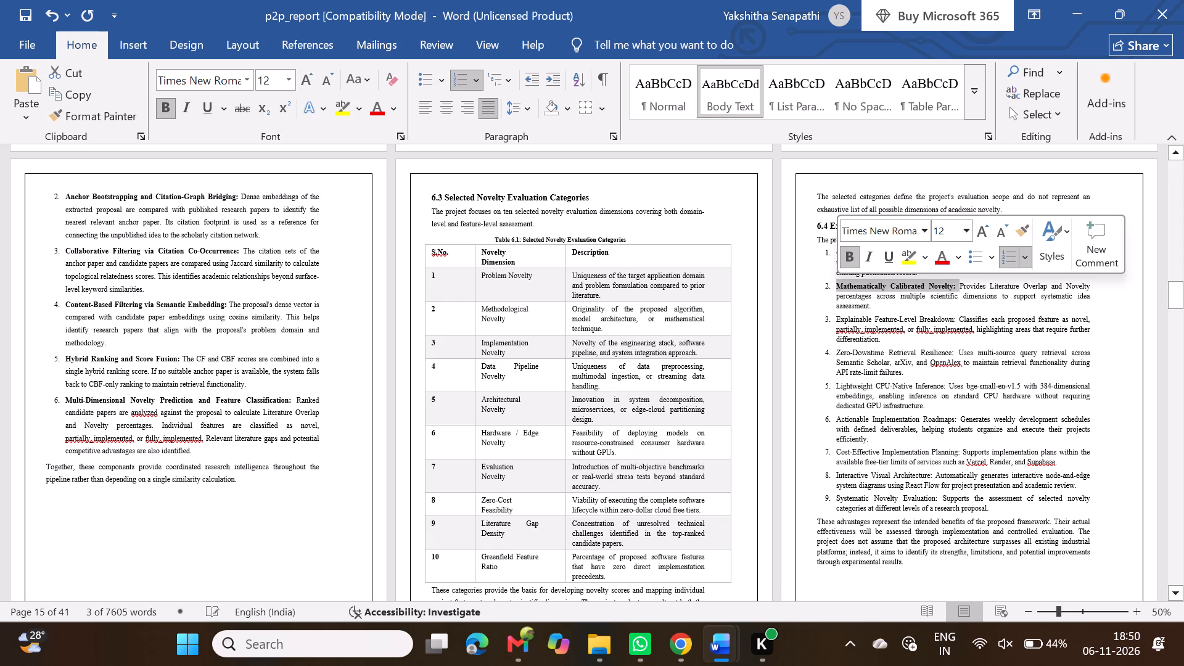
left_click_drag(954, 319, 850, 317)
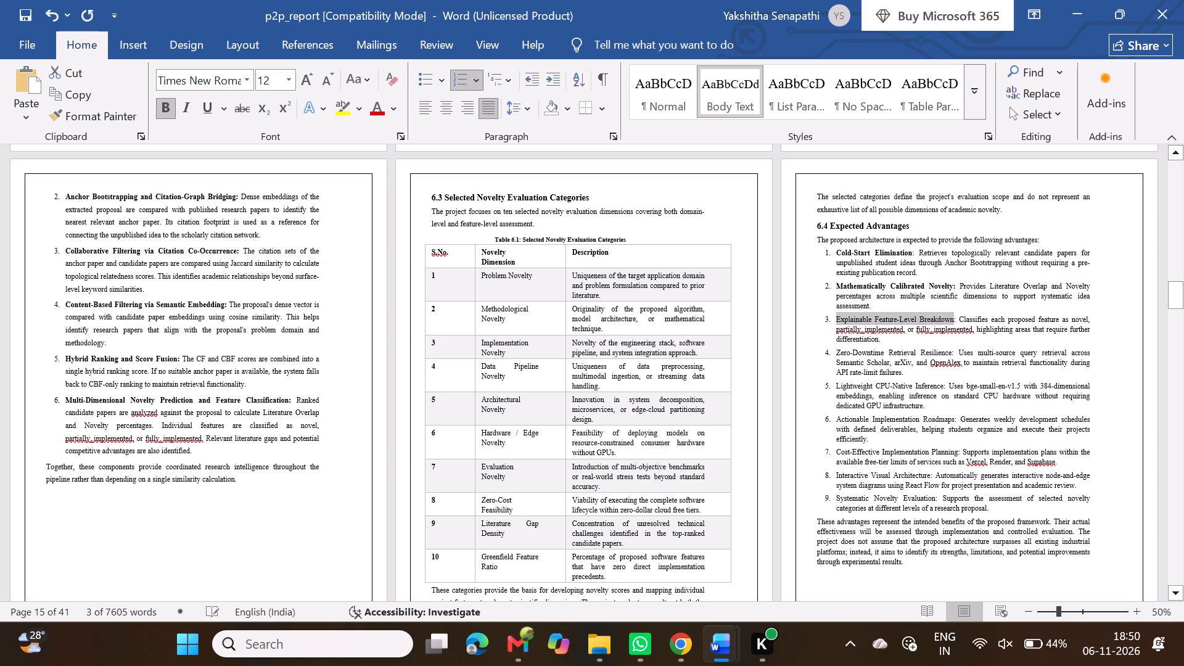
left_click_drag(850, 317, 844, 318)
left_click(853, 294)
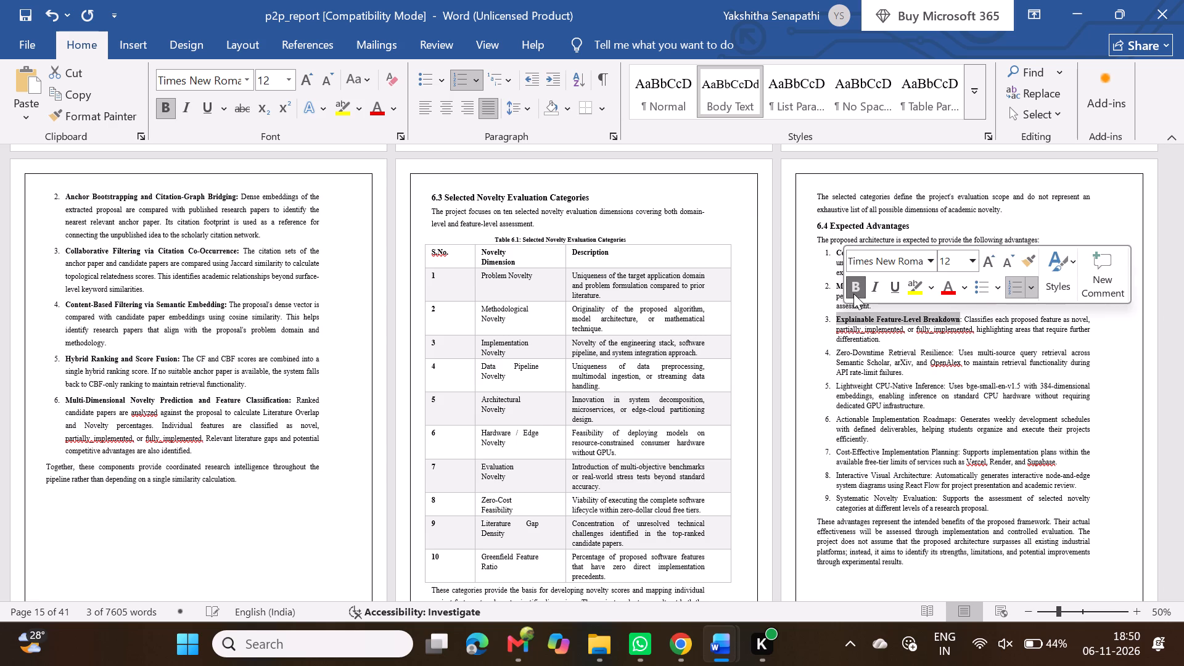
Bold the lead-in titles of advantages 4 to 6: Zero-Downtime Retrieval Resilience, Lightweight CPU-Native Inference and Actionable Implementation Roadmaps.
left_click_drag(834, 350, 945, 351)
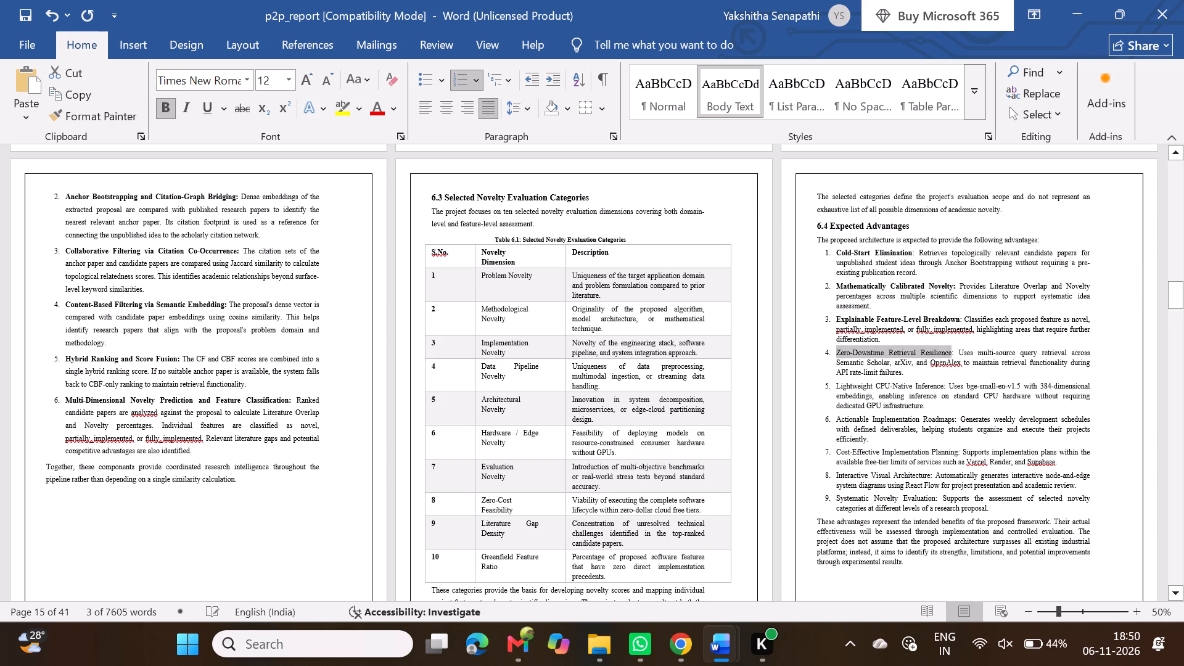
left_click_drag(945, 351, 953, 351)
left_click(905, 319)
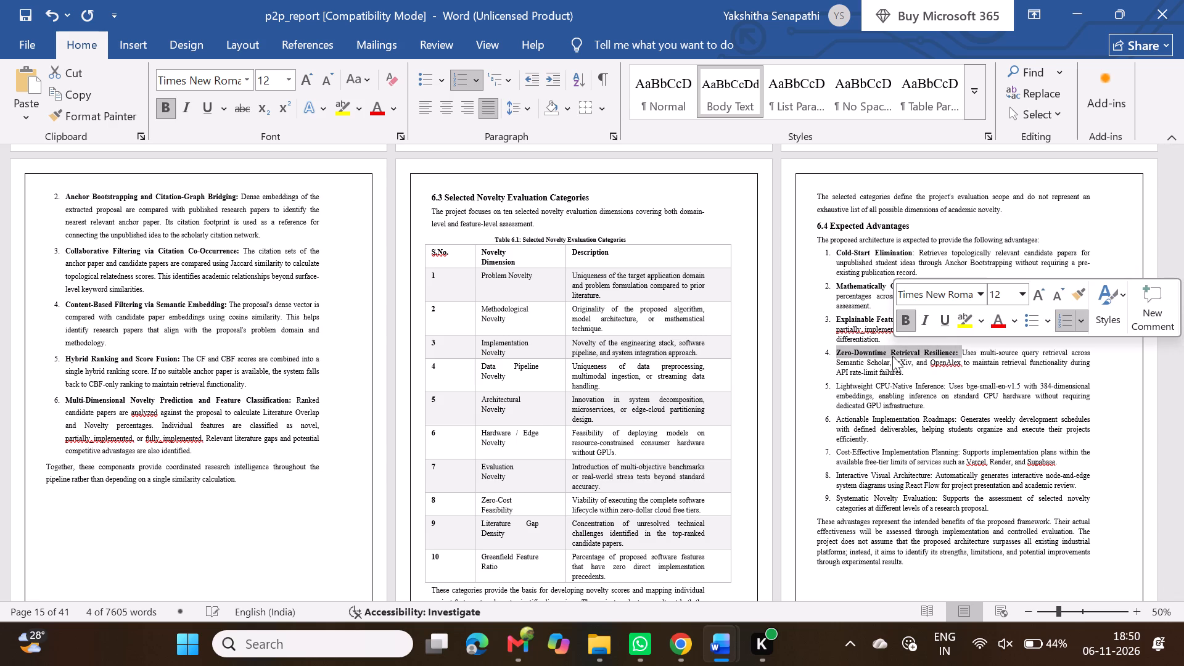
left_click_drag(833, 387, 921, 390)
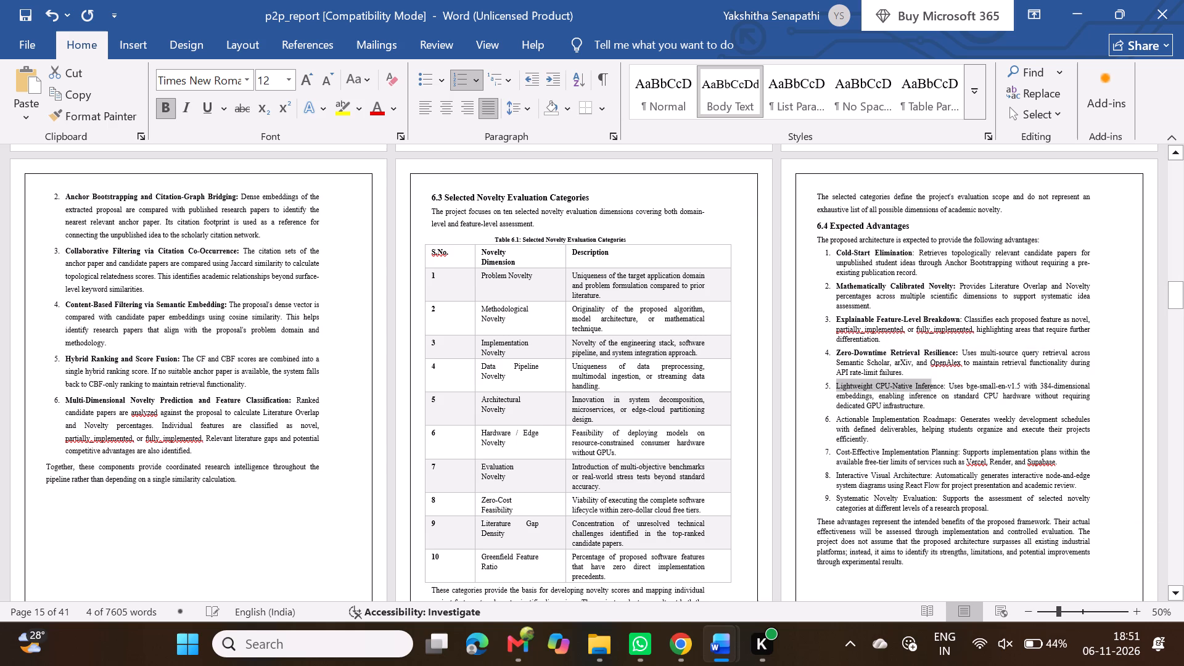
left_click_drag(921, 390, 948, 384)
left_click_drag(948, 384, 945, 387)
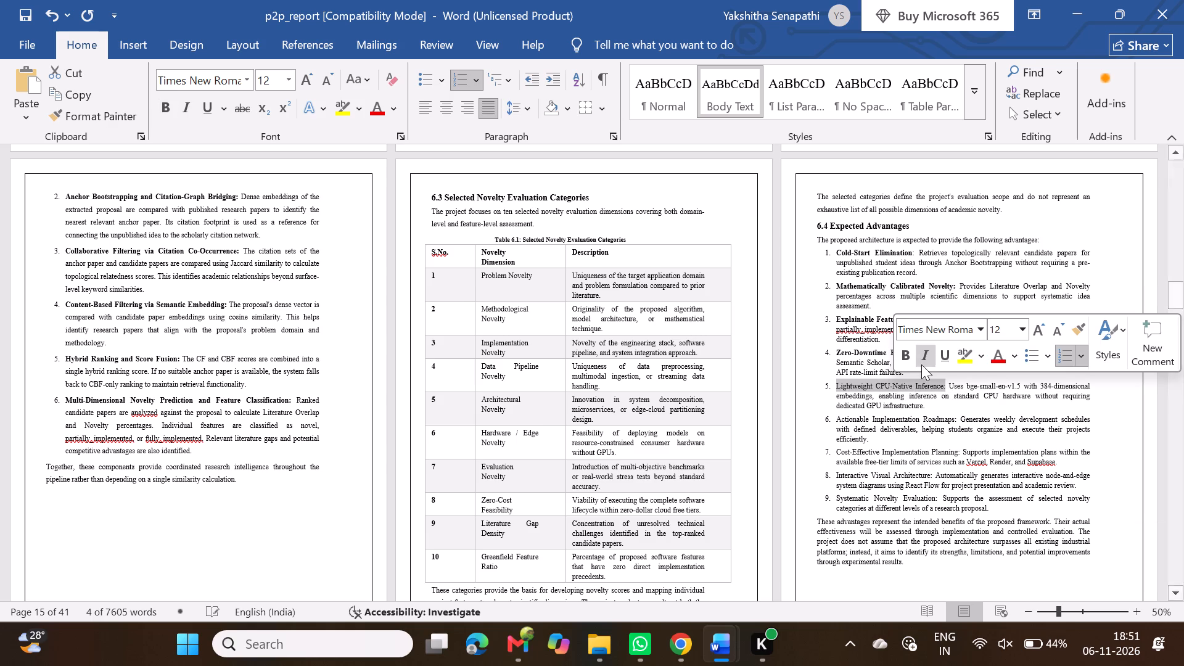
left_click(902, 363)
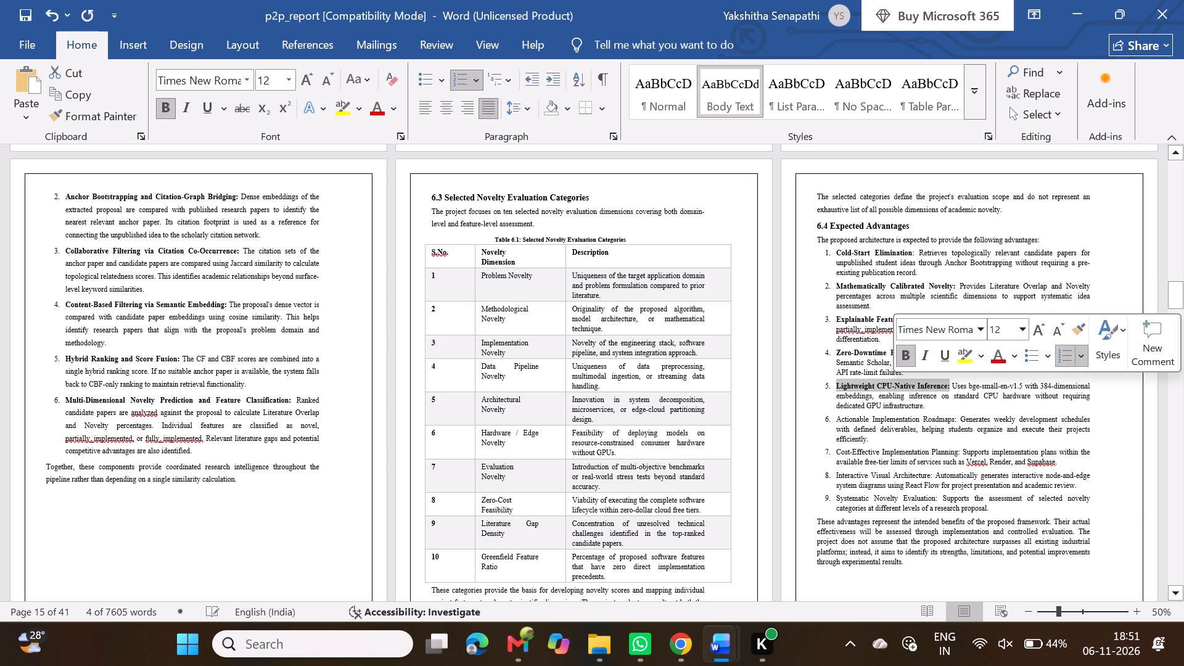
left_click_drag(837, 420, 947, 417)
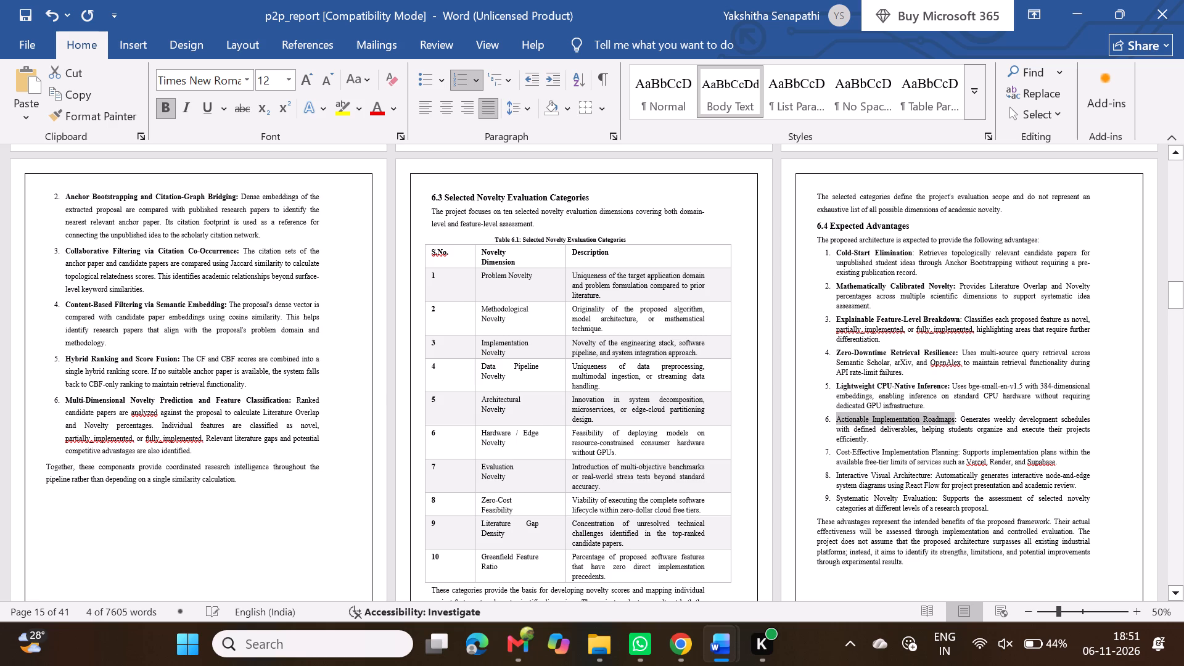
left_click_drag(947, 417, 958, 422)
left_click(905, 395)
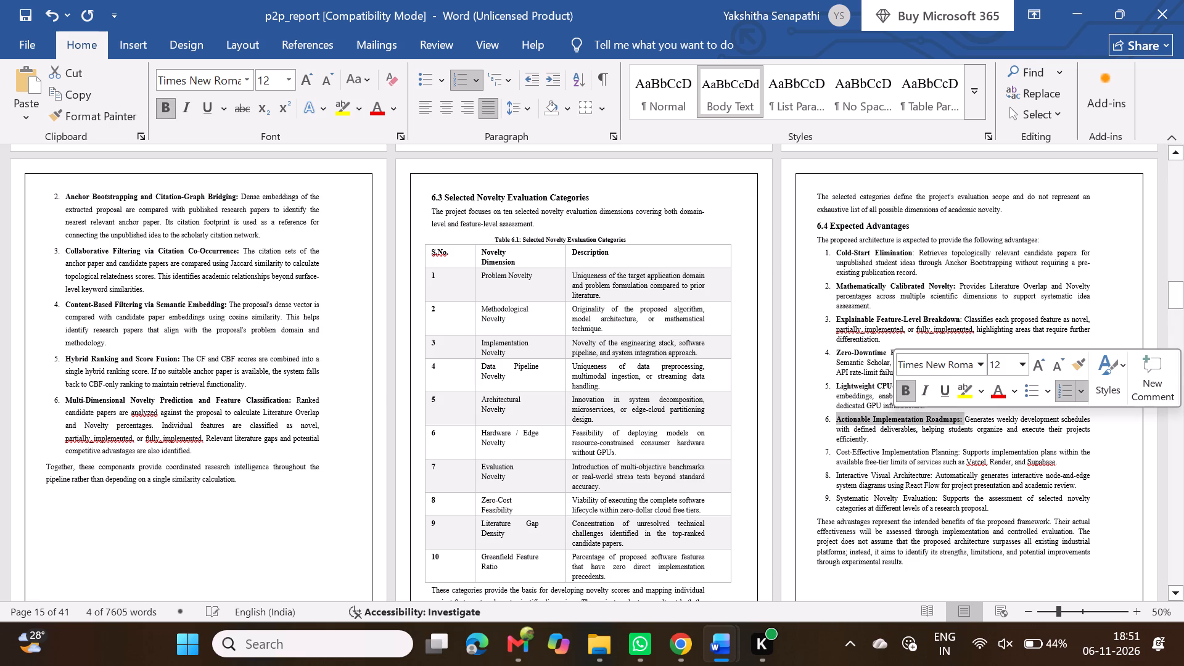
Bold the lead-in titles of advantages 7 to 9: Cost-Effective Implementation Planning, Interactive Visual Architecture and Systematic Novelty Evaluation.
left_click(837, 453)
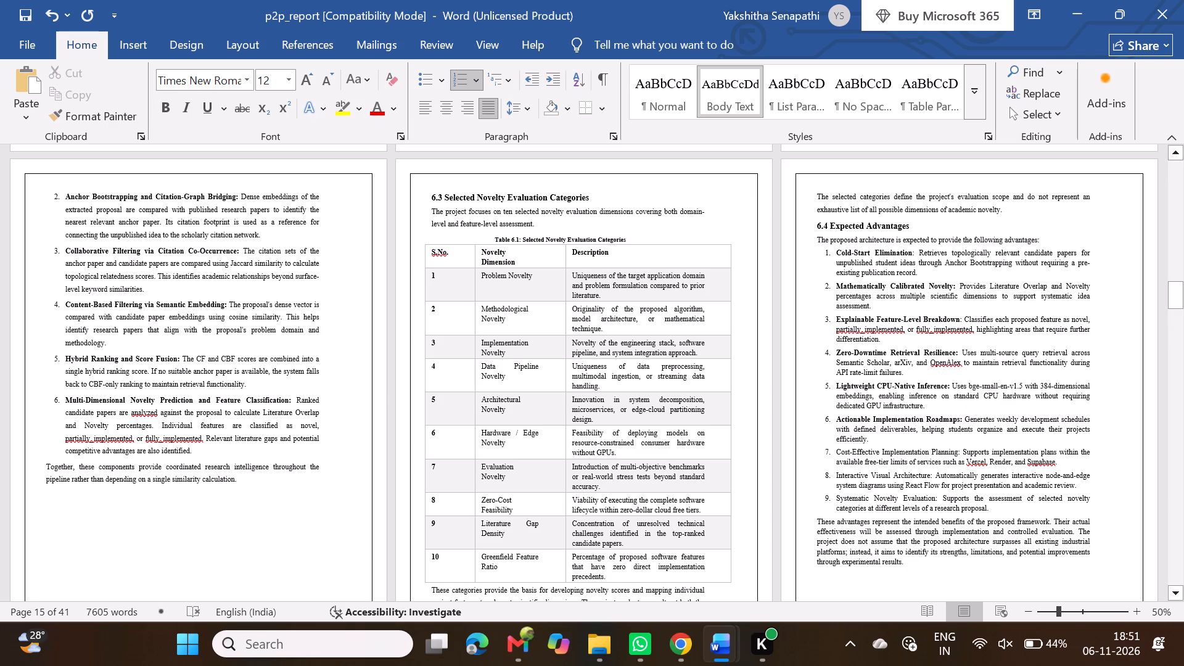
left_click_drag(960, 453, 957, 454)
left_click_drag(957, 454, 835, 454)
left_click(849, 429)
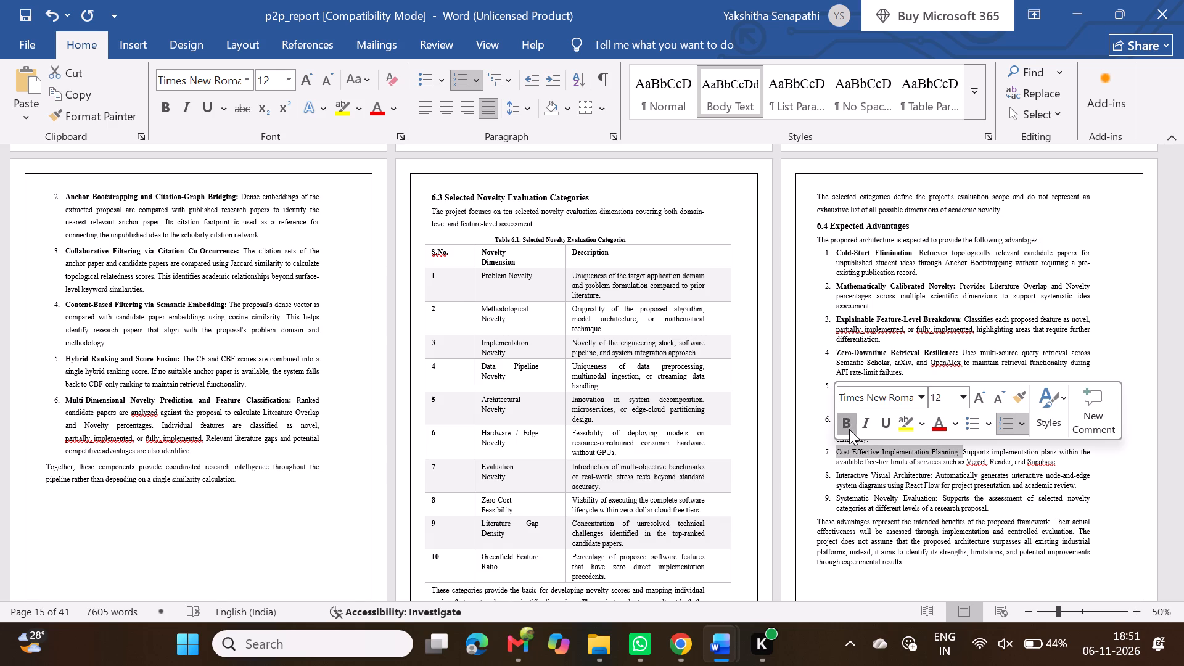
left_click_drag(833, 474, 866, 475)
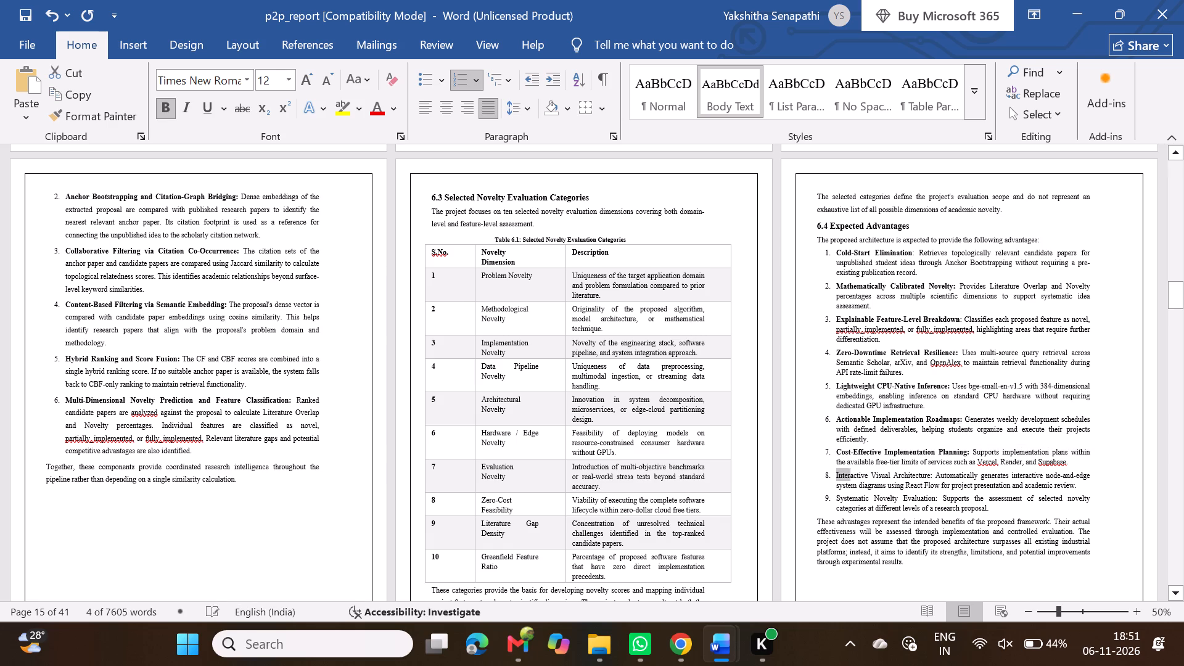
left_click_drag(866, 475, 973, 479)
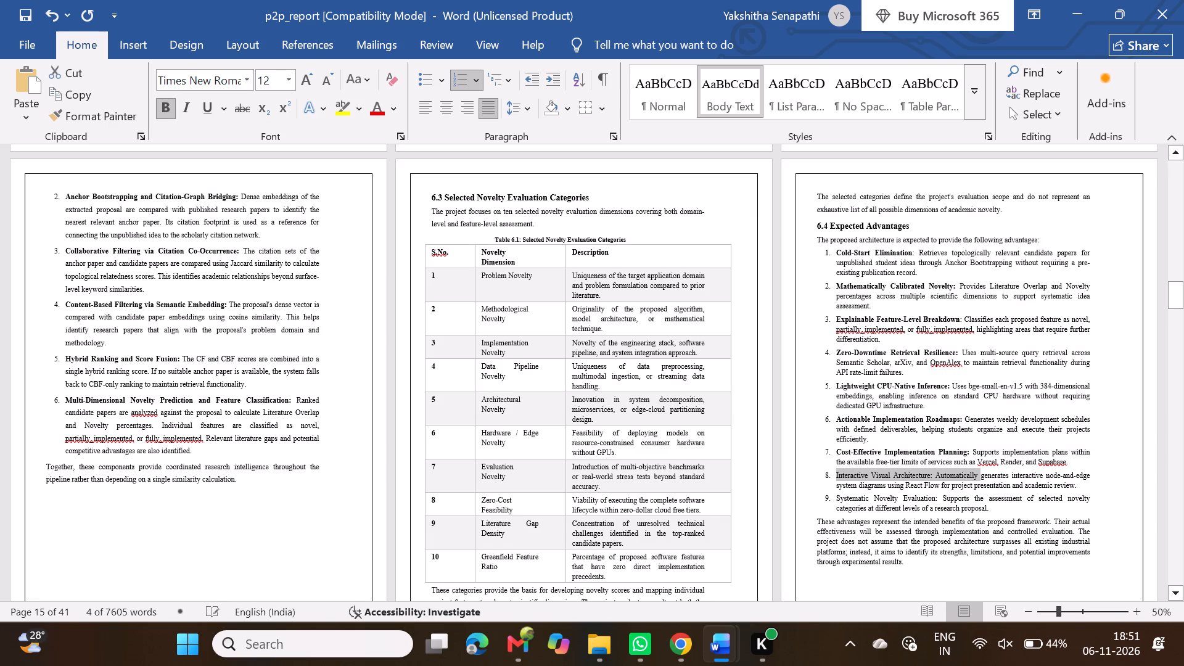
left_click_drag(973, 479, 931, 474)
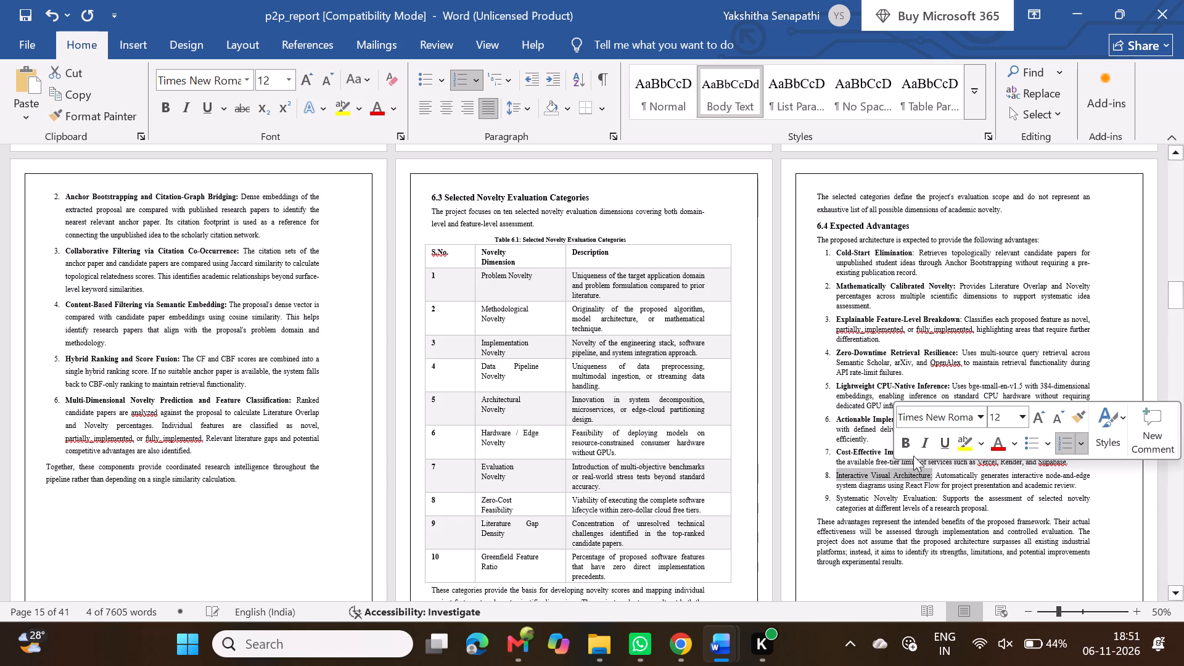
left_click(908, 451)
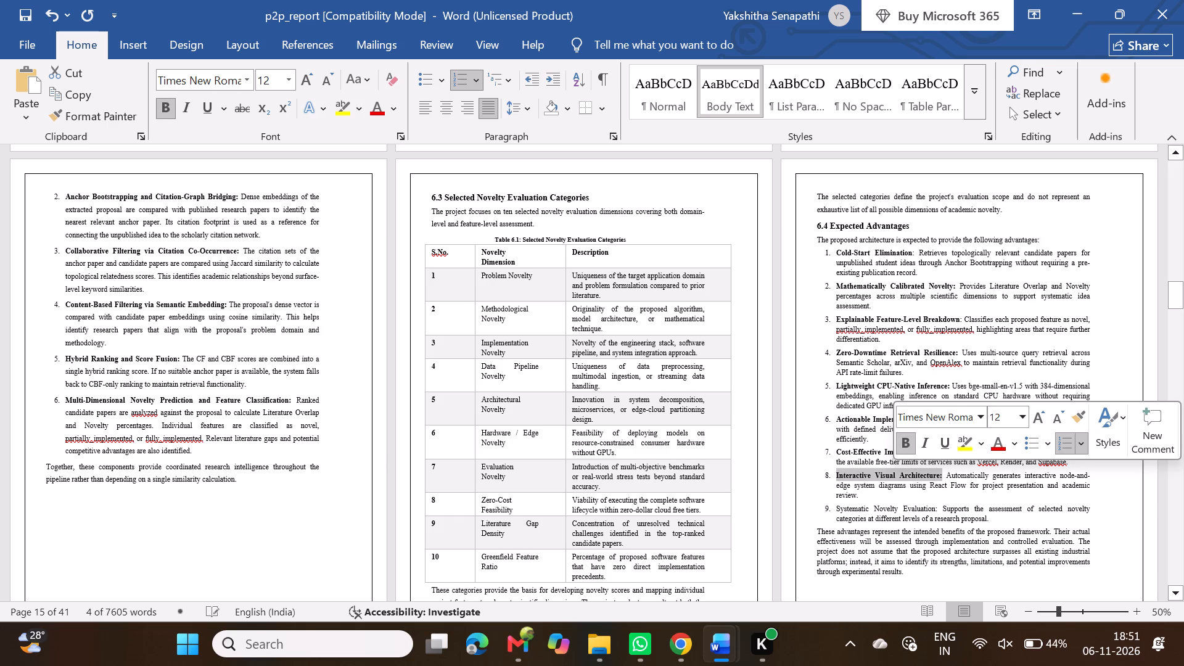
left_click_drag(835, 510, 934, 512)
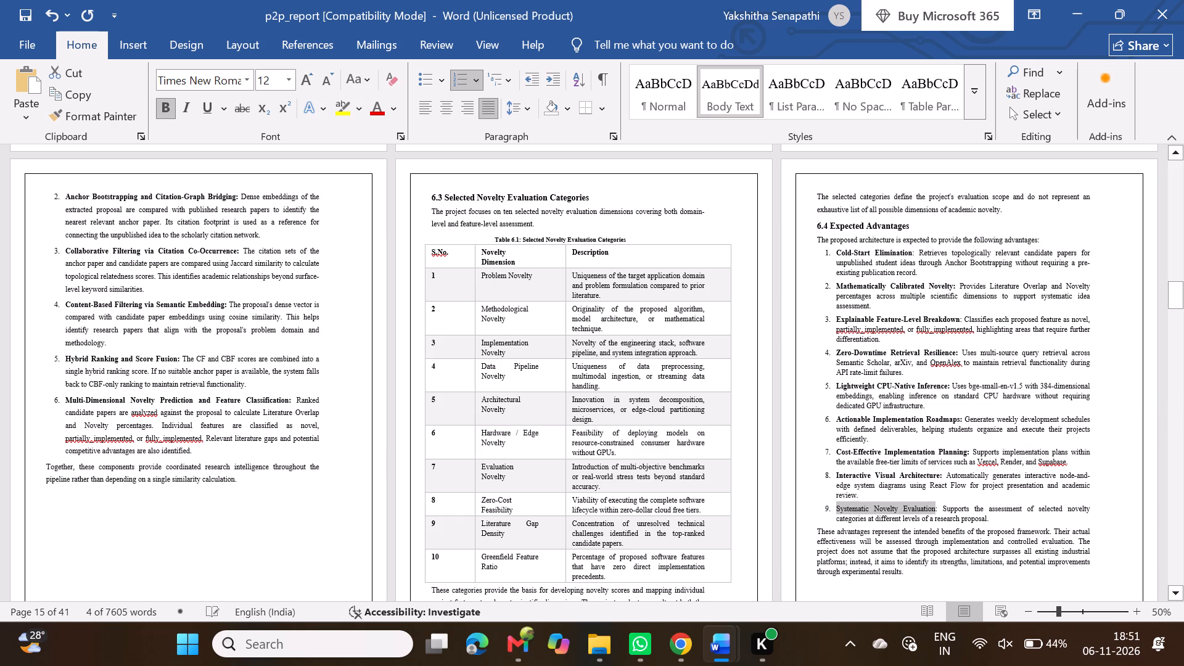
left_click_drag(934, 512, 936, 506)
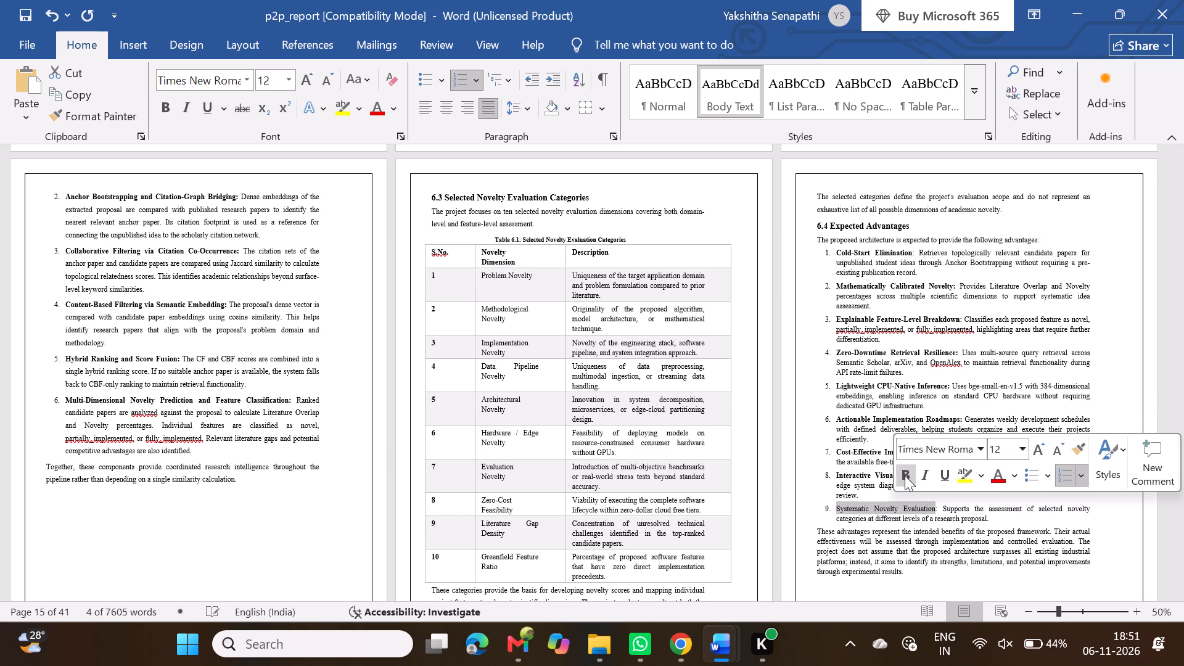
left_click(905, 475)
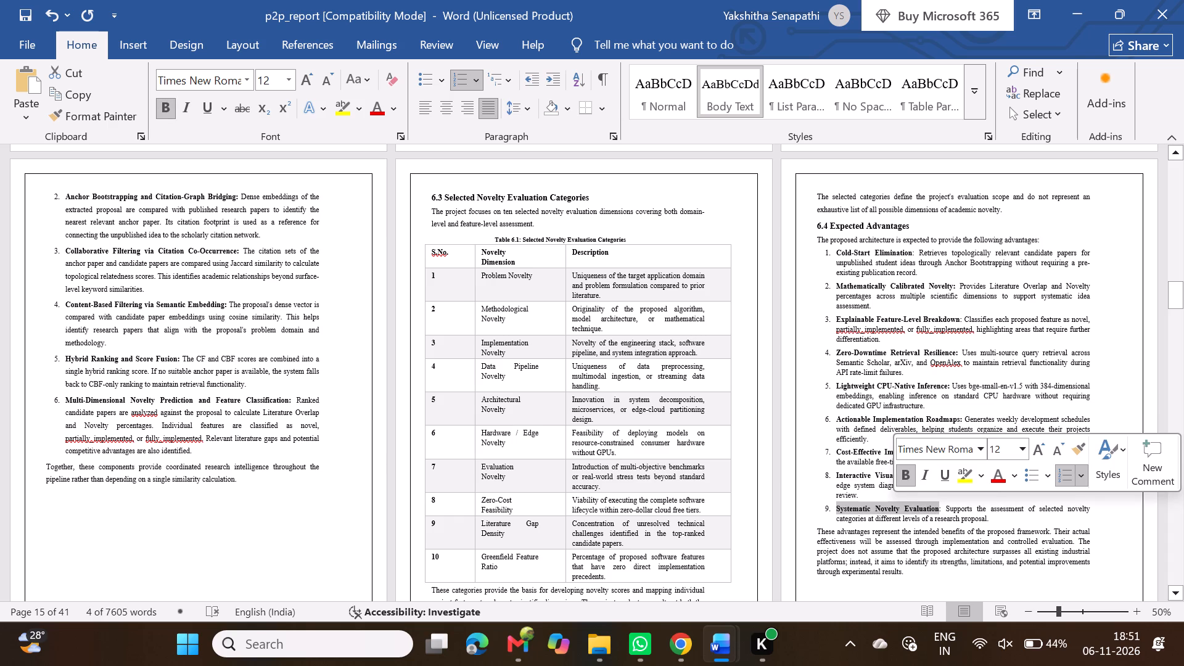
Set the line spacing of the intro sentence, numbered list and closing paragraph under 6.4 Expected Advantages to 1.5.
scroll(825, 244, "down", 1)
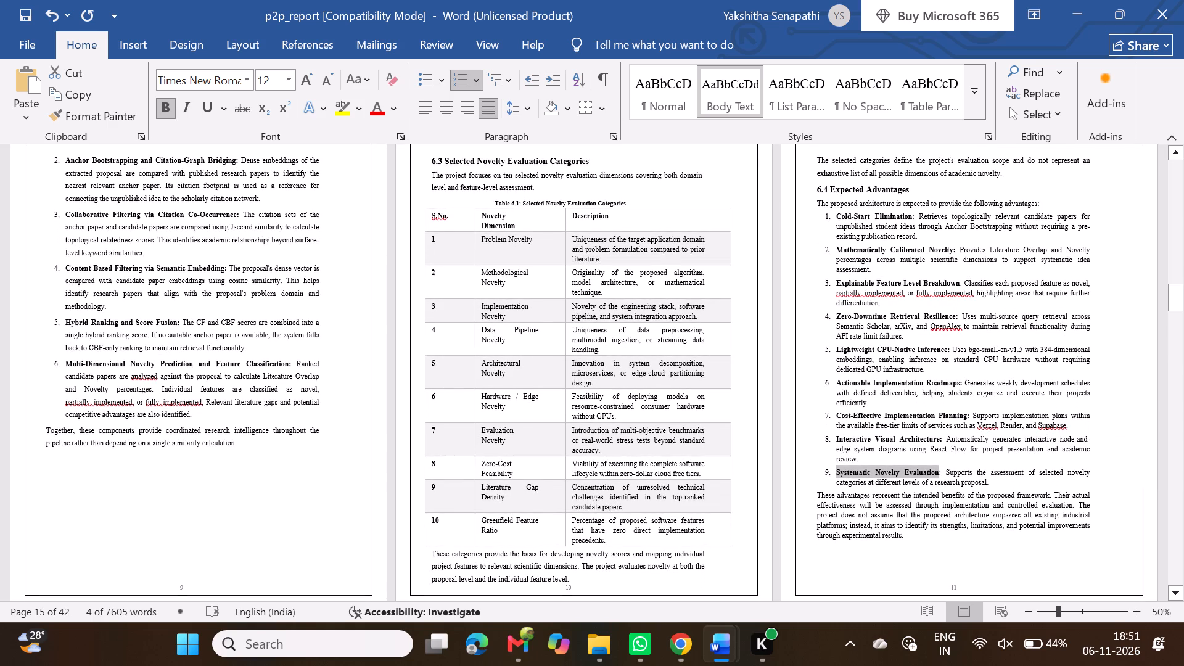
scroll(825, 205, "up", 1)
left_click(818, 193)
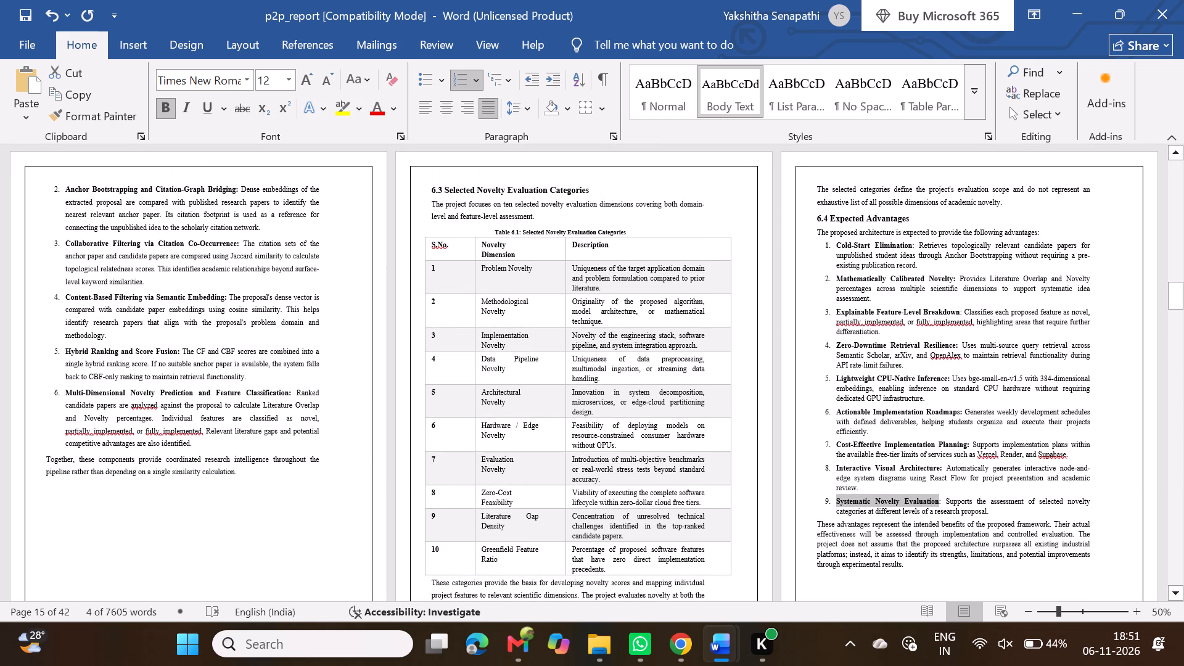
left_click_drag(812, 220, 863, 324)
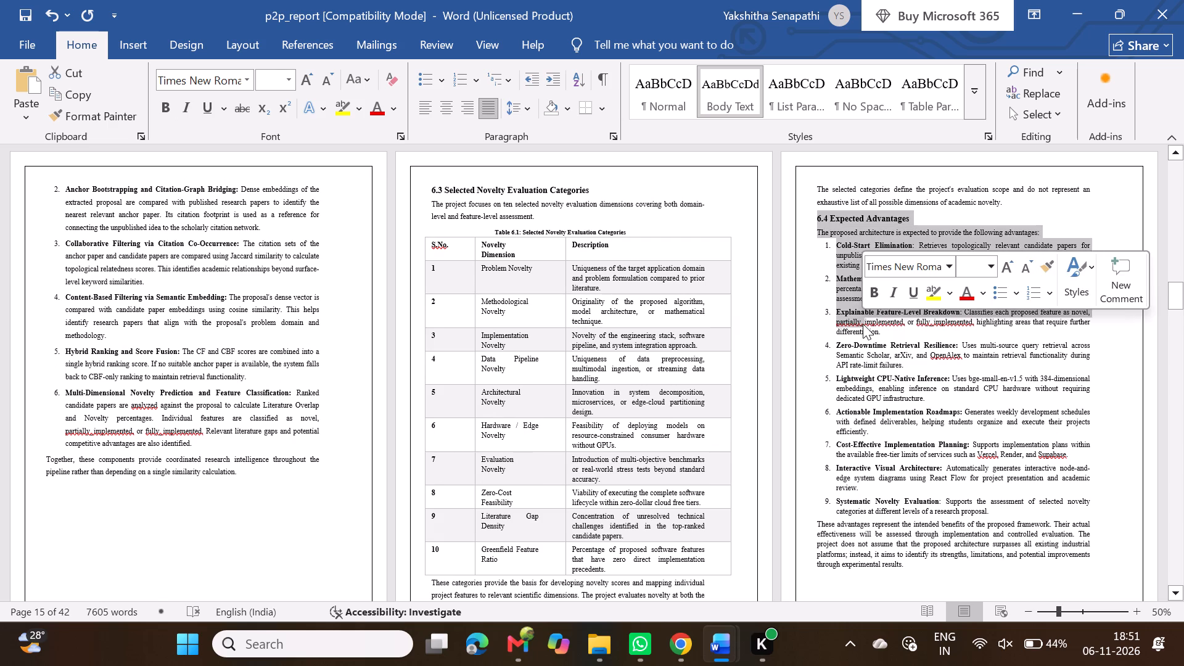
left_click(848, 308)
left_click(816, 234)
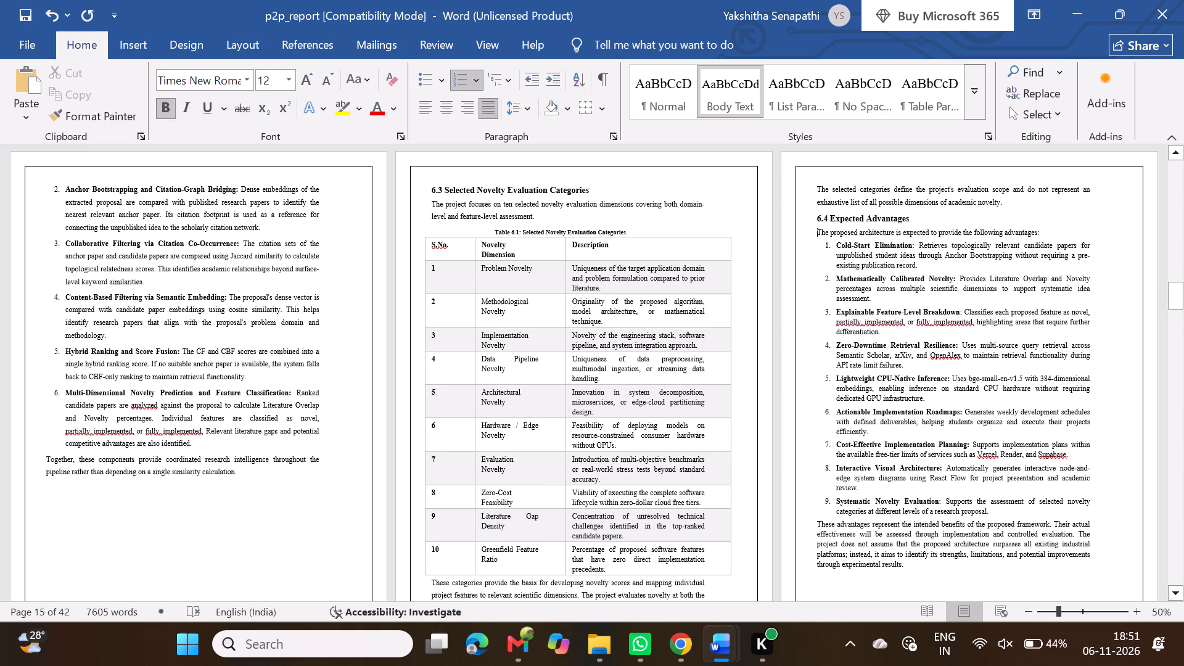
left_click_drag(816, 234, 910, 566)
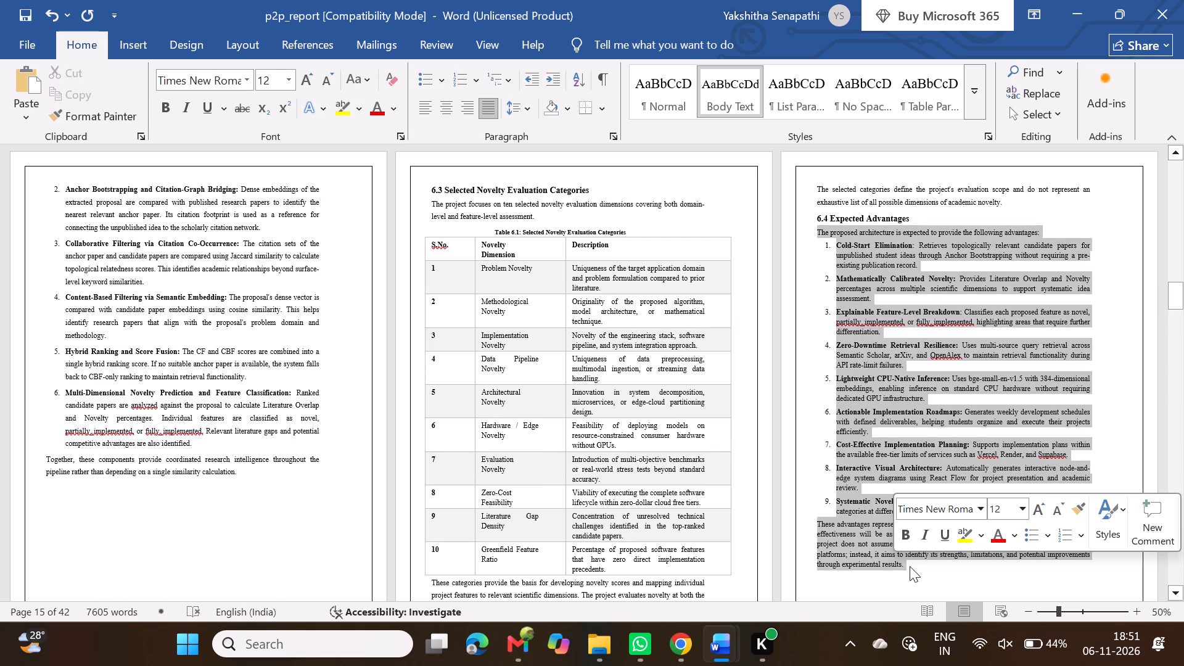
left_click(524, 112)
left_click(557, 179)
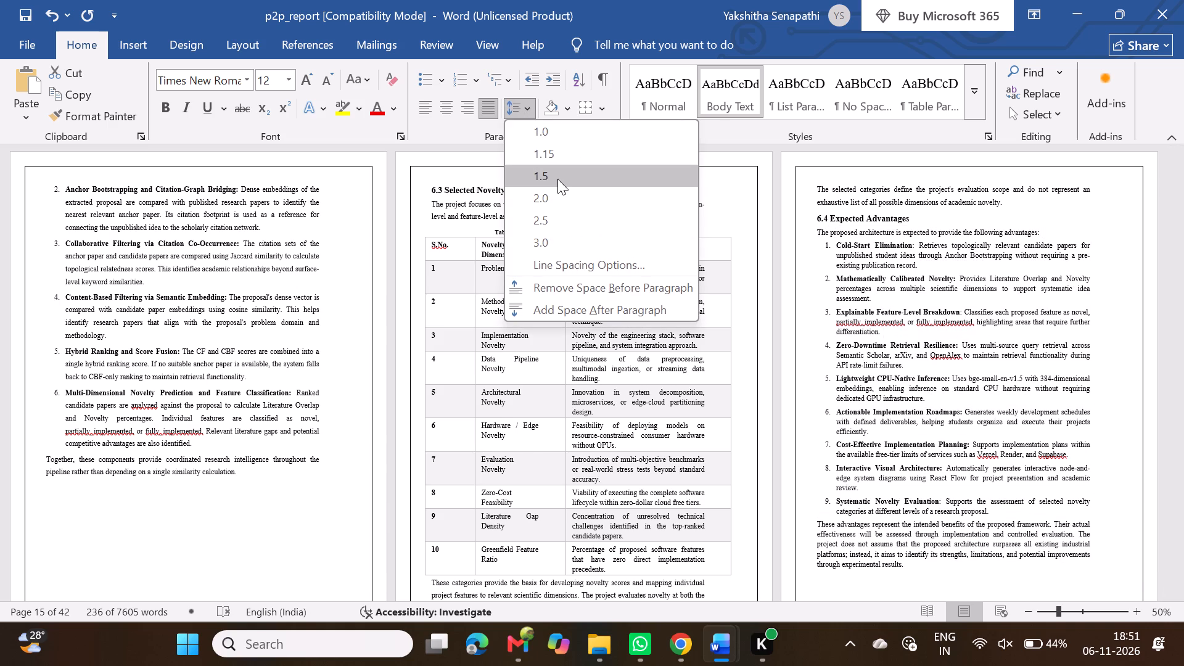
Delete the paragraph above heading 6.4 that begins "The selected categories define the project's evaluation scope".
scroll(874, 366, "down", 2)
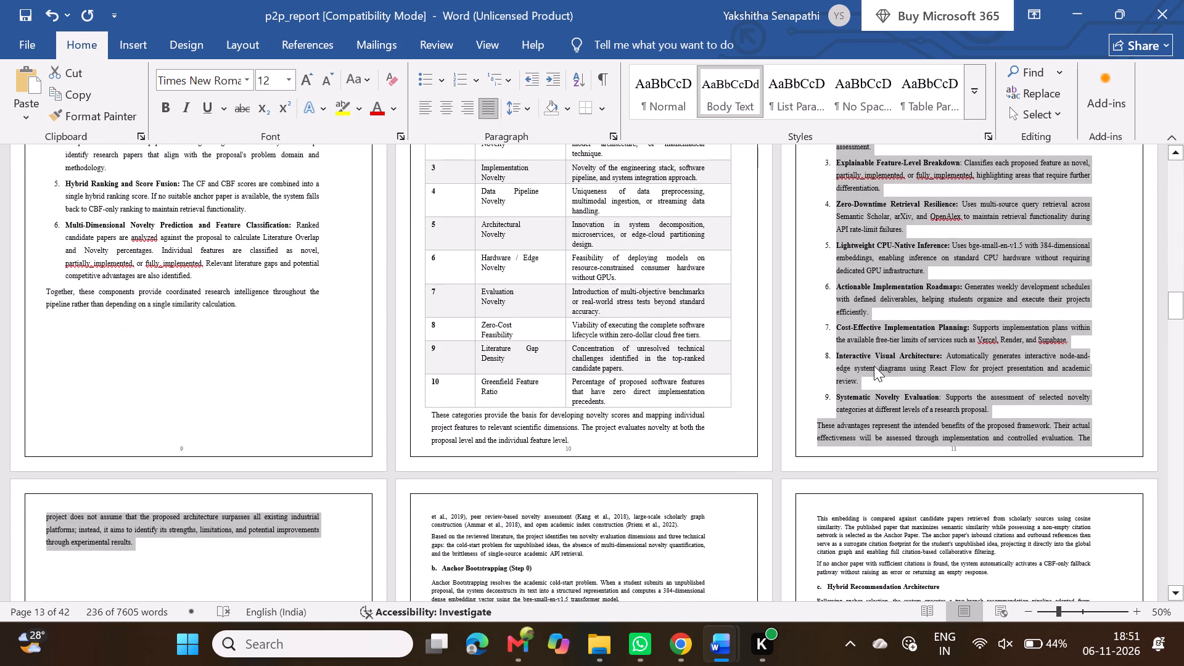
scroll(874, 366, "up", 2)
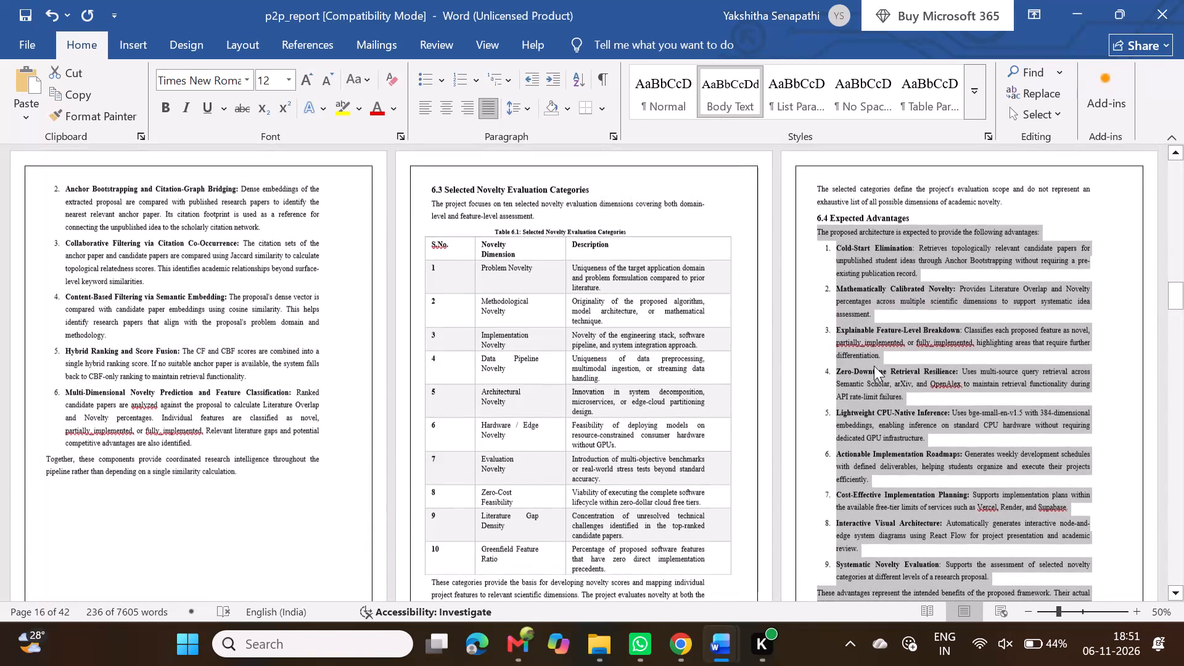
left_click_drag(815, 190, 1002, 208)
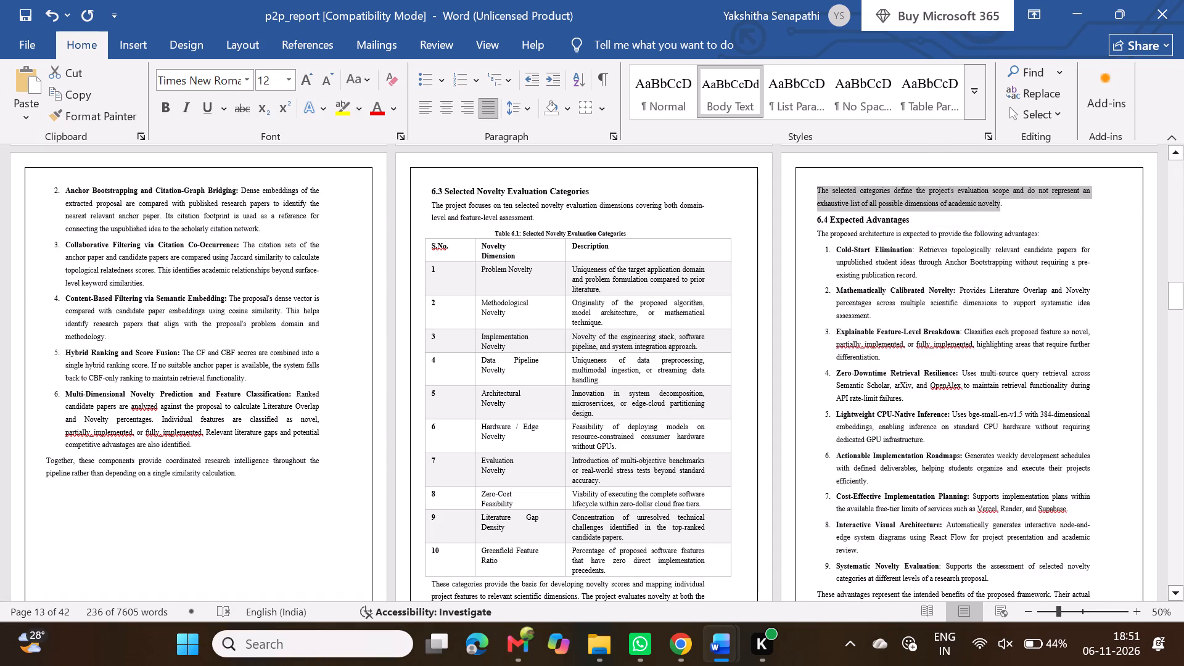
left_click_drag(1002, 208, 1005, 208)
key("BackSpace")
Check how sections 6.3 and 6.4 are laid out across the pages, including the text running onto the following page.
scroll(1005, 208, "down", 1)
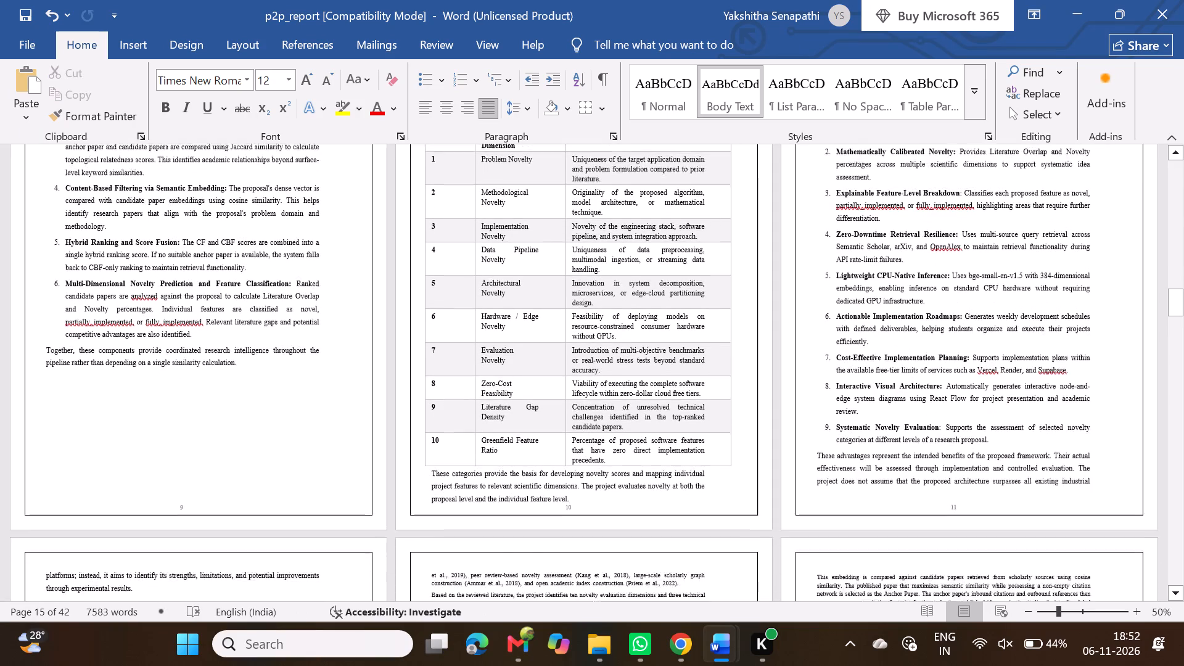
scroll(1005, 208, "down", 1)
scroll(1005, 208, "up", 2)
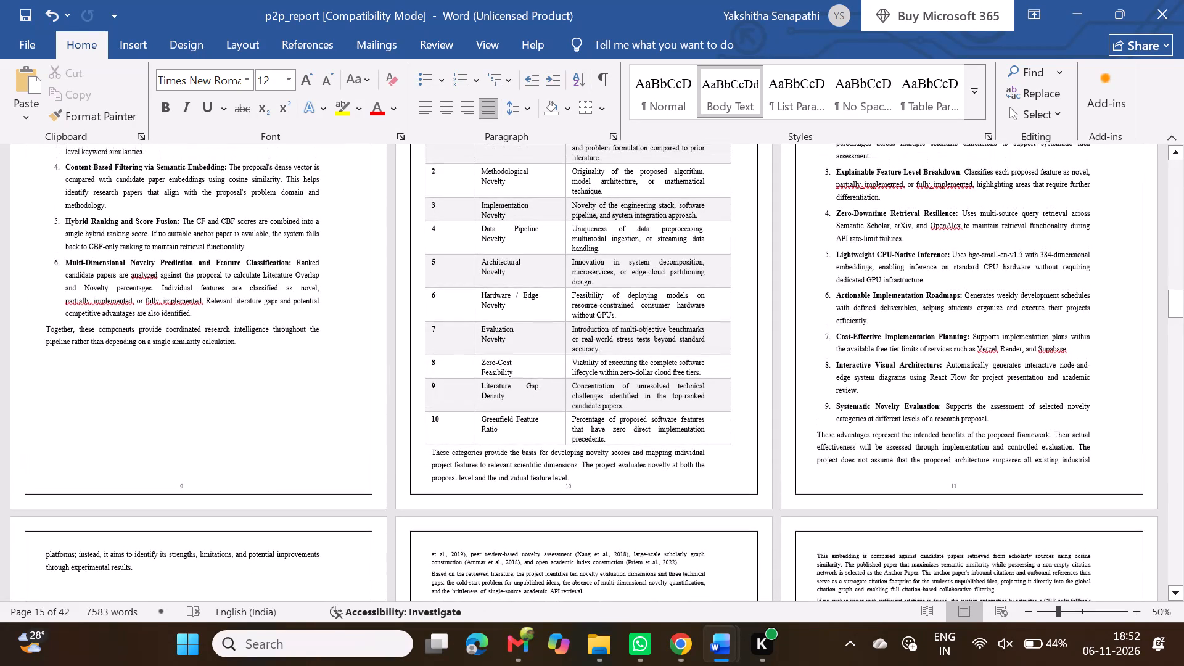
scroll(1005, 208, "up", 2)
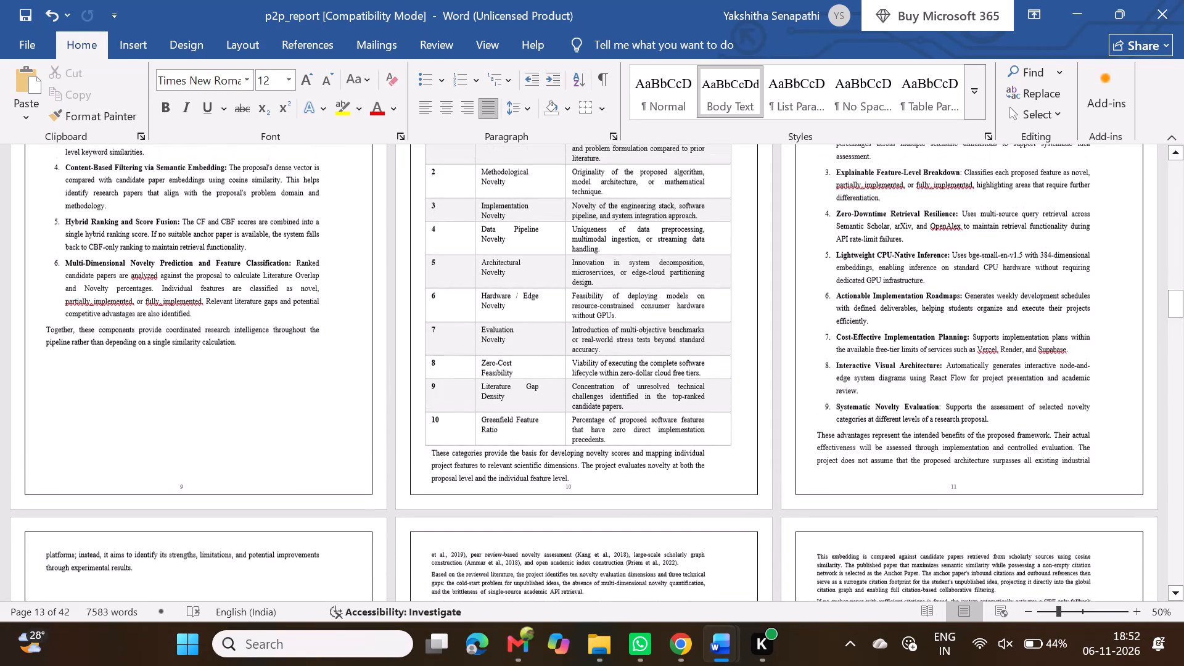
scroll(1005, 208, "up", 1)
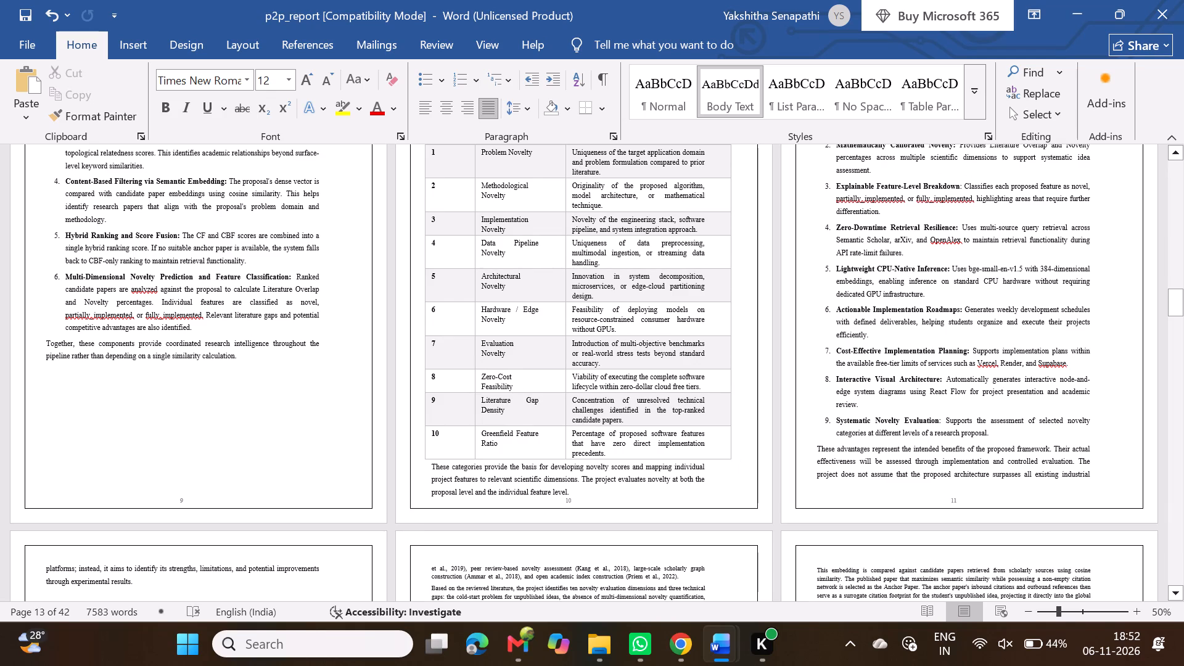
scroll(601, 491, "up", 1)
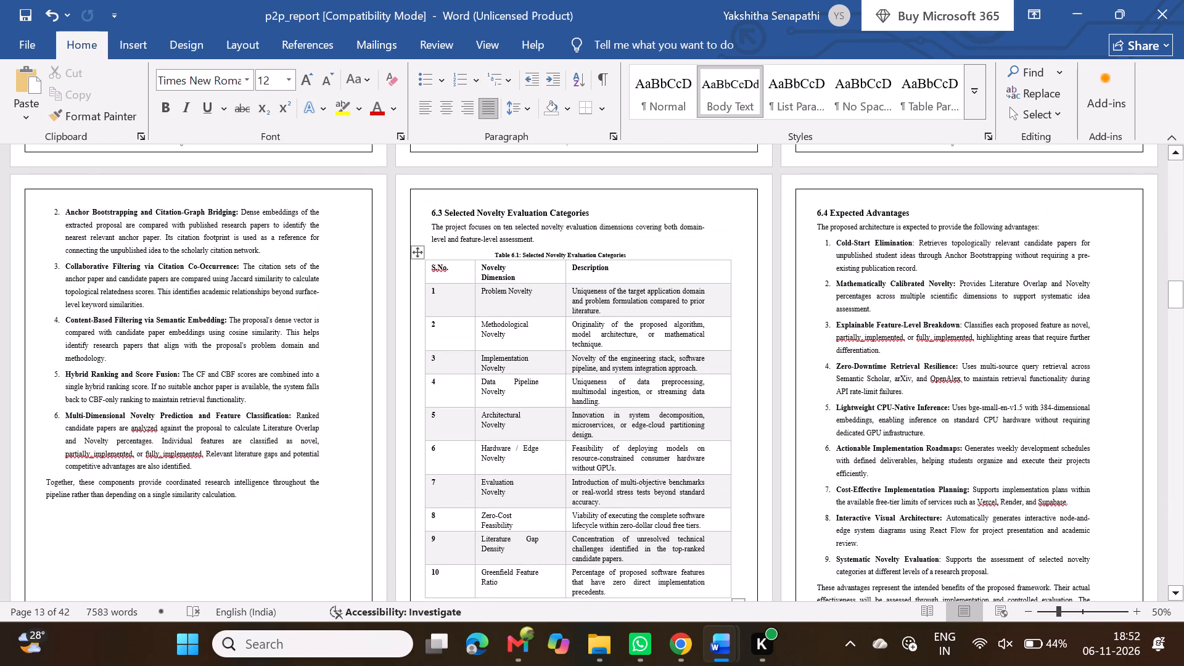
scroll(601, 491, "up", 1)
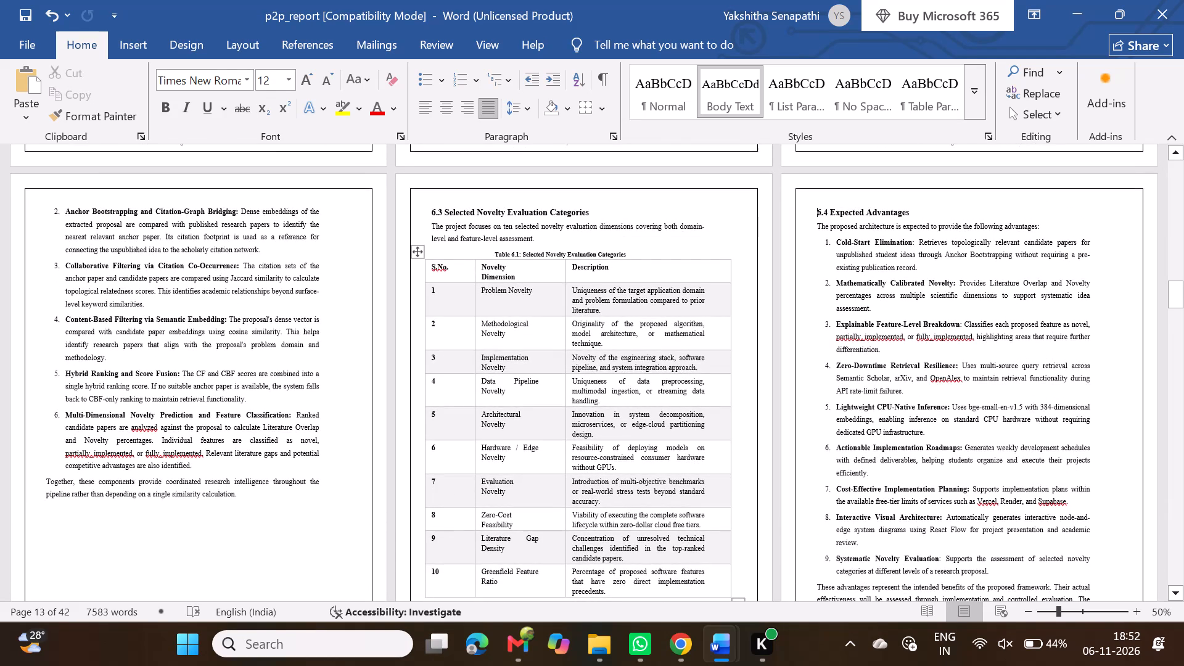
scroll(601, 491, "down", 3)
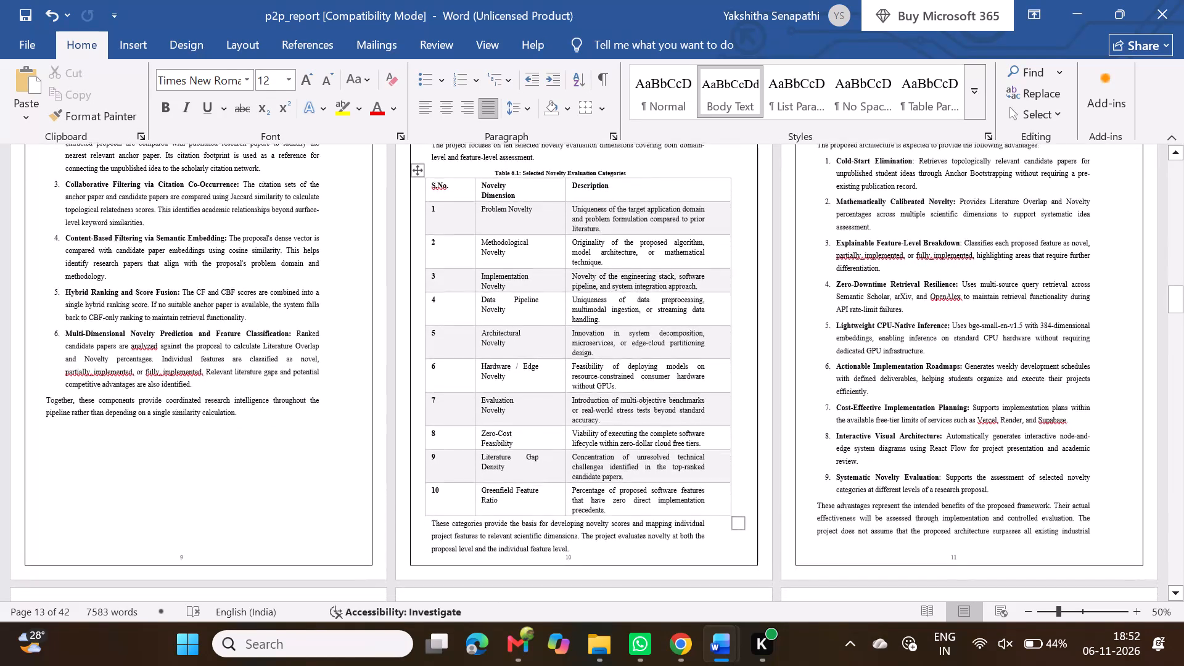
scroll(601, 491, "down", 3)
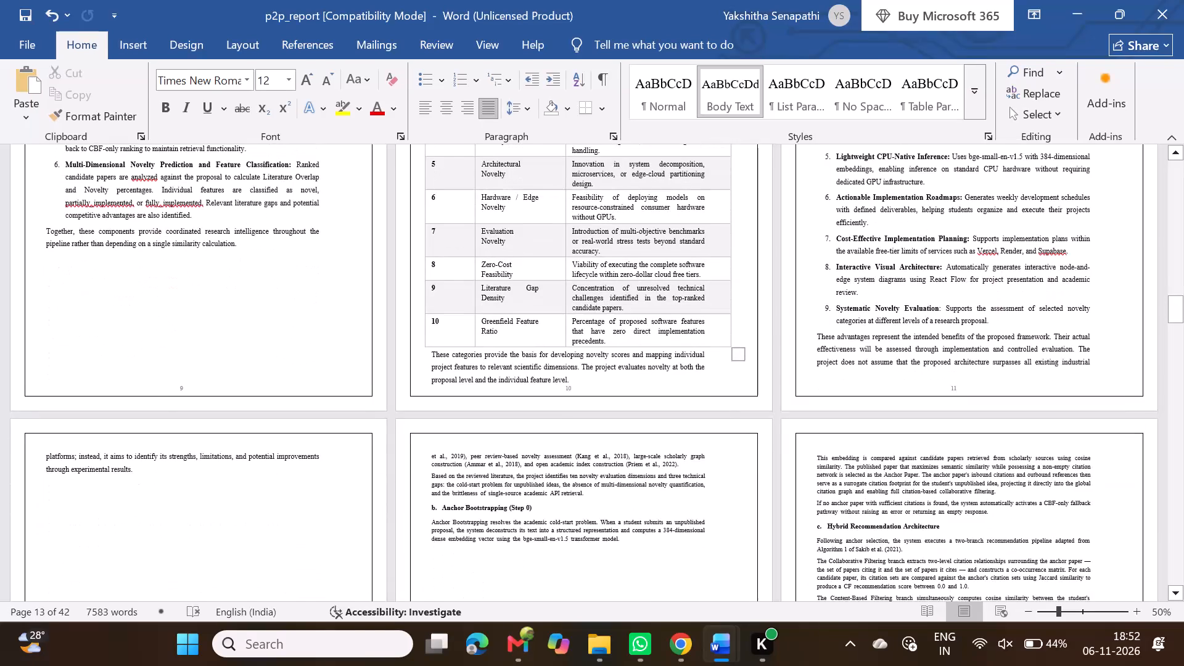
scroll(601, 491, "down", 2)
Delete the last sentence of 6.4's closing paragraph, starting "The project does not assume", and end the paragraph with a period after "controlled evaluation".
scroll(601, 491, "up", 2)
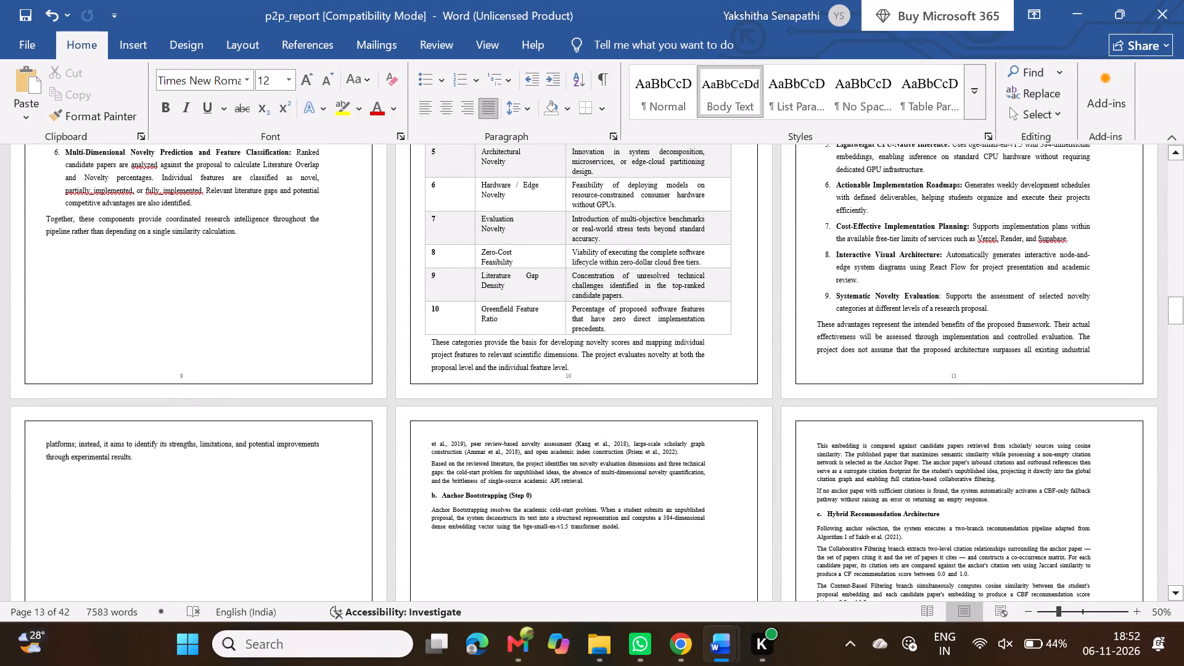
left_click_drag(1075, 339, 1082, 345)
left_click_drag(1082, 345, 636, 465)
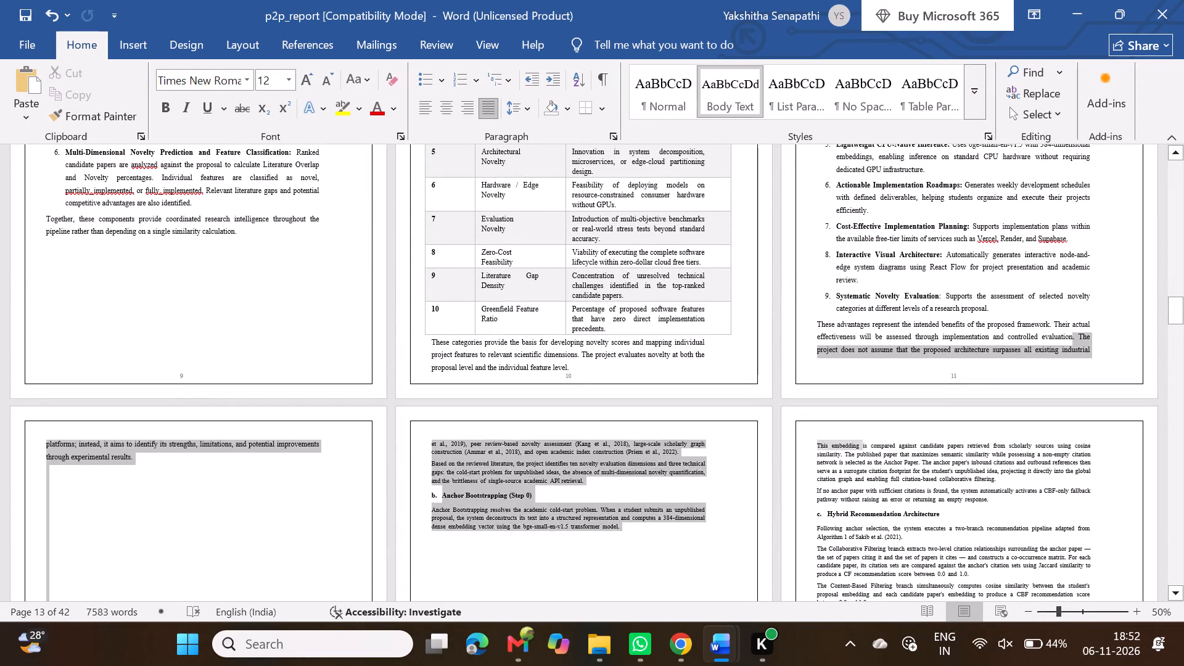
left_click_drag(636, 465, 227, 465)
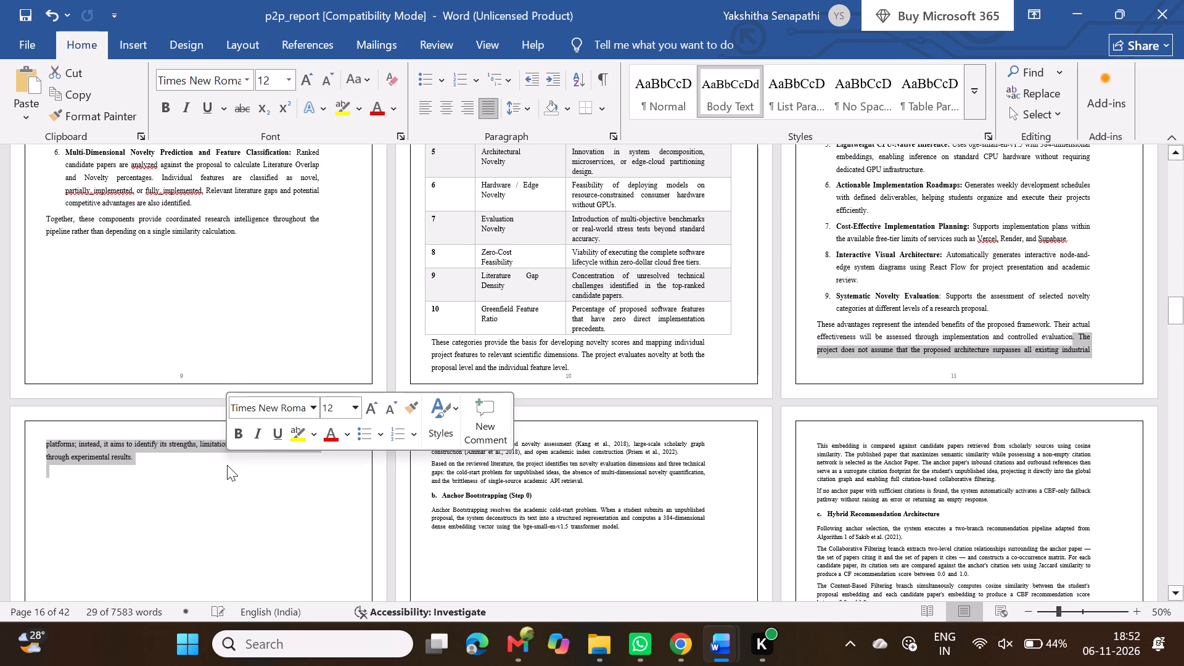
key("BackSpace")
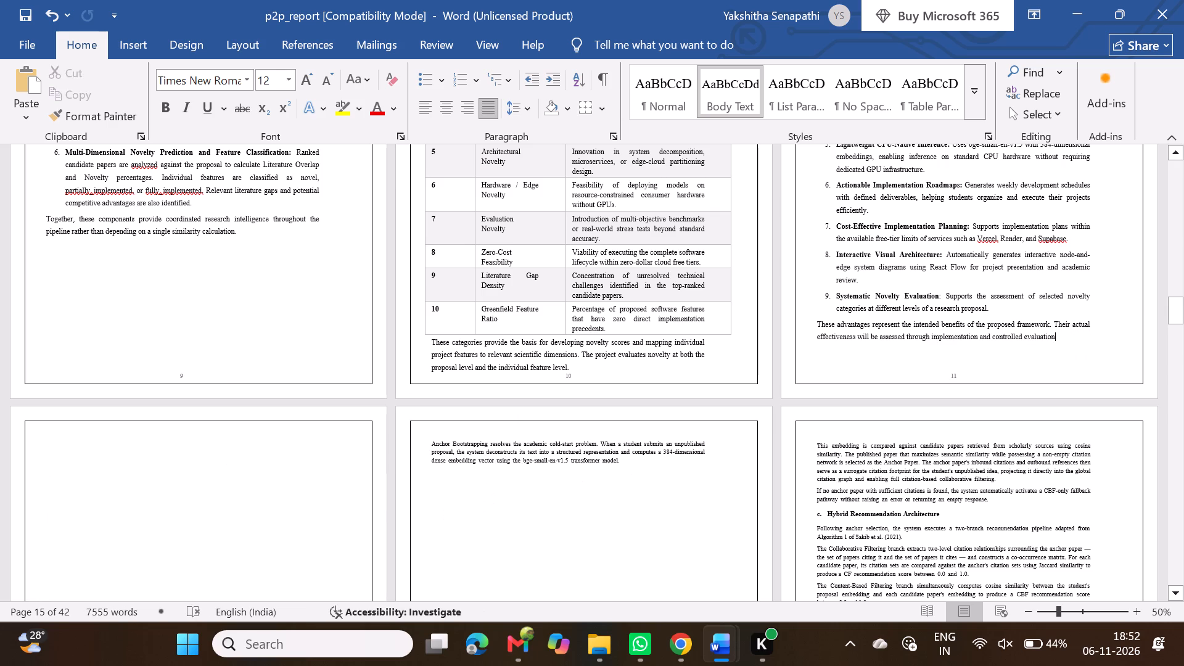
key("ctrl+z")
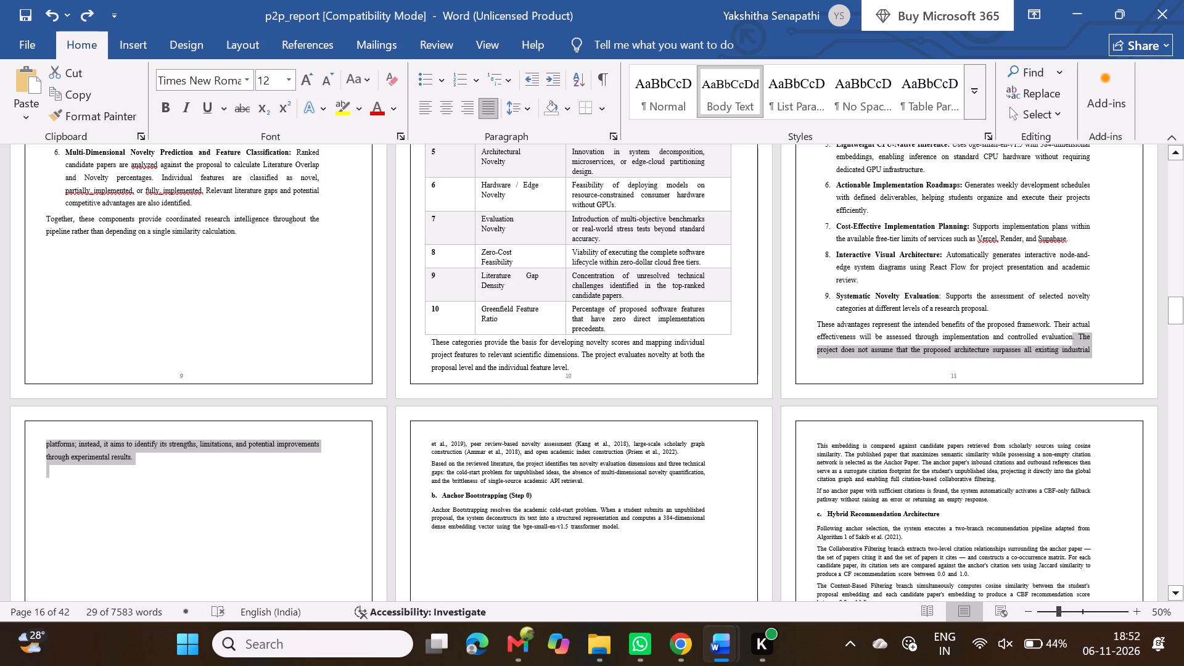
key("BackSpace")
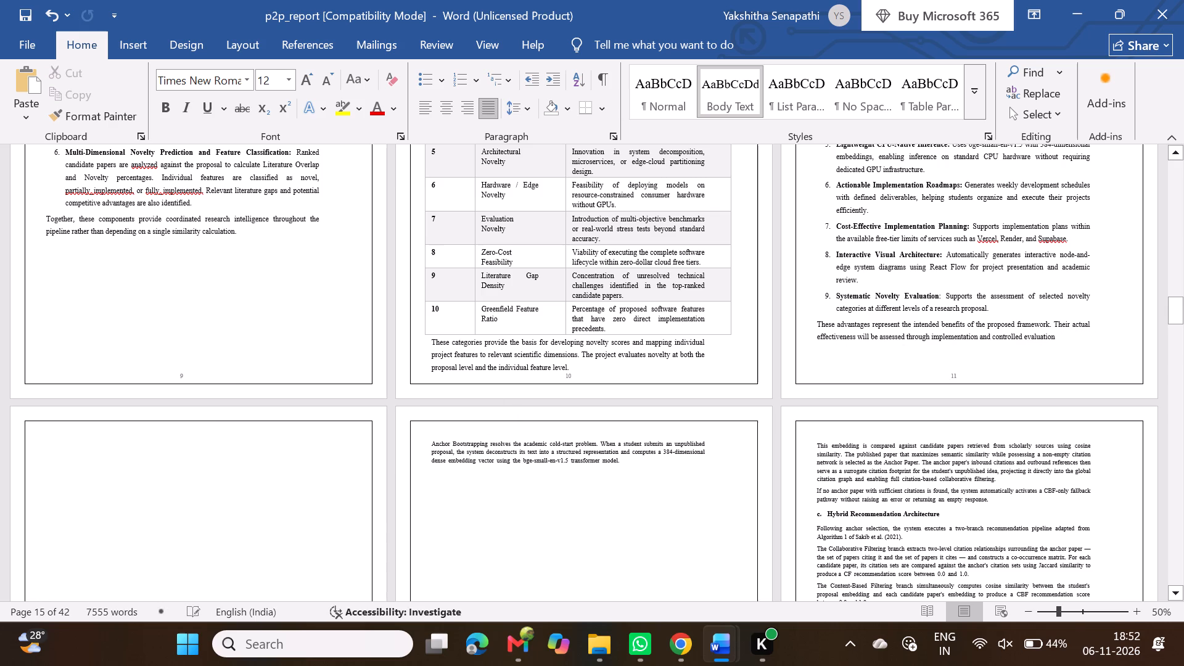
key("period")
Remove the list number and the blank lines before the Methodology heading so it starts at the top of its page.
scroll(860, 400, "up", 2)
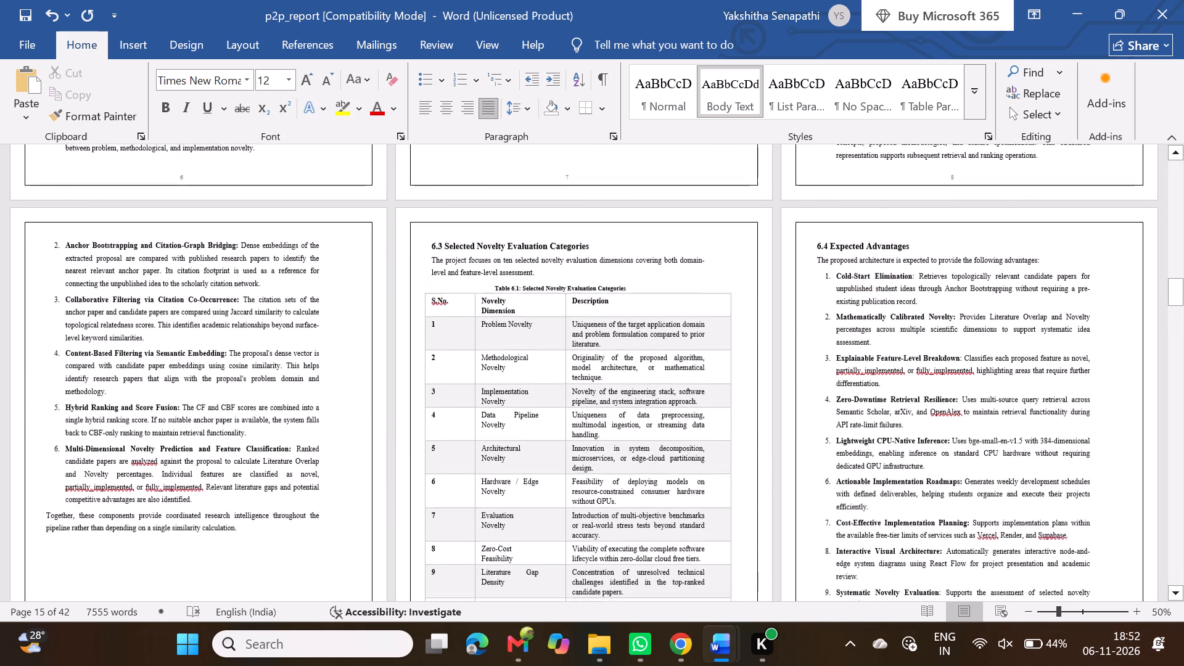
scroll(860, 400, "up", 1)
scroll(860, 400, "down", 2)
scroll(484, 455, "down", 1)
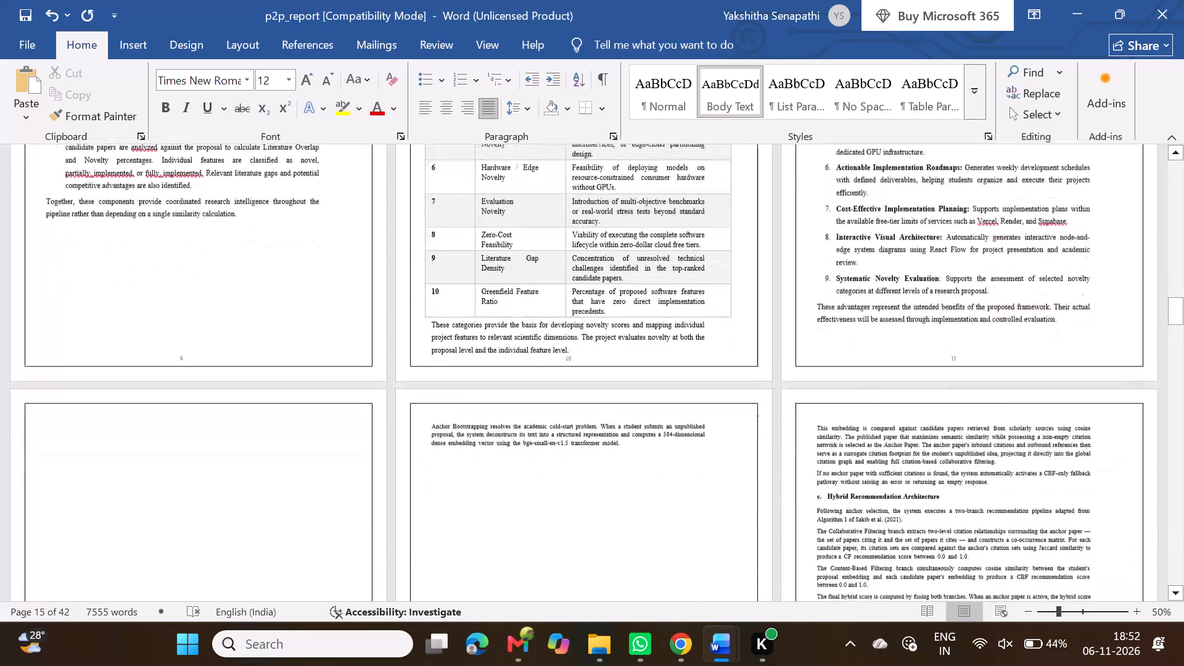
scroll(484, 455, "down", 1)
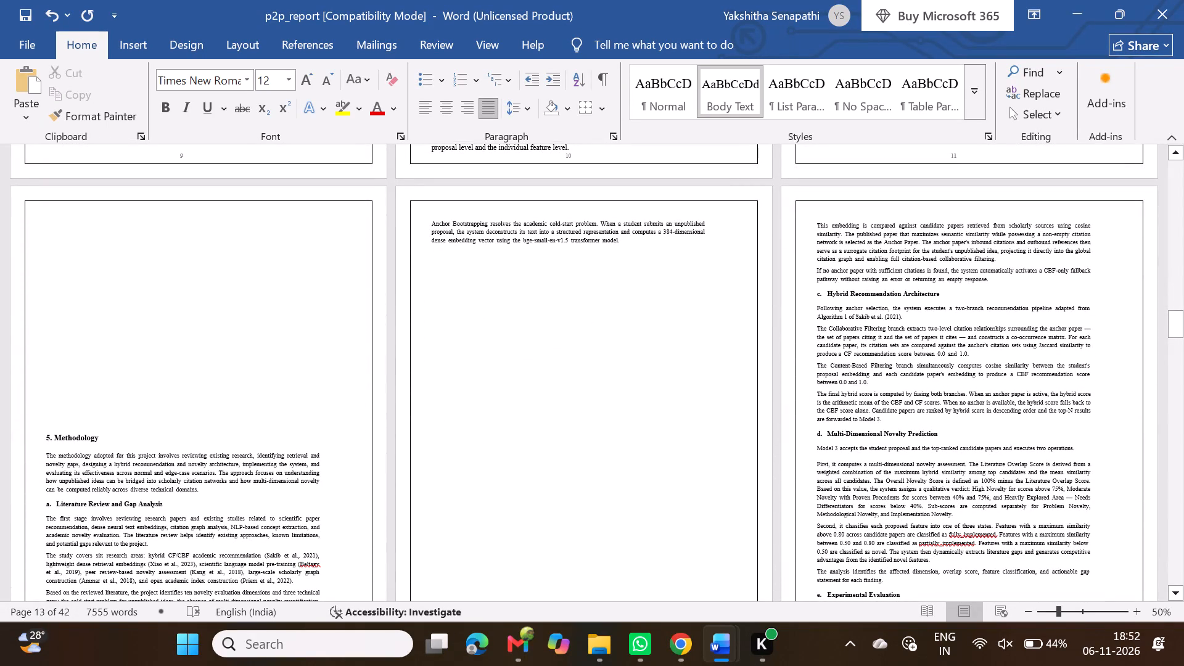
left_click(54, 420)
key("Down")
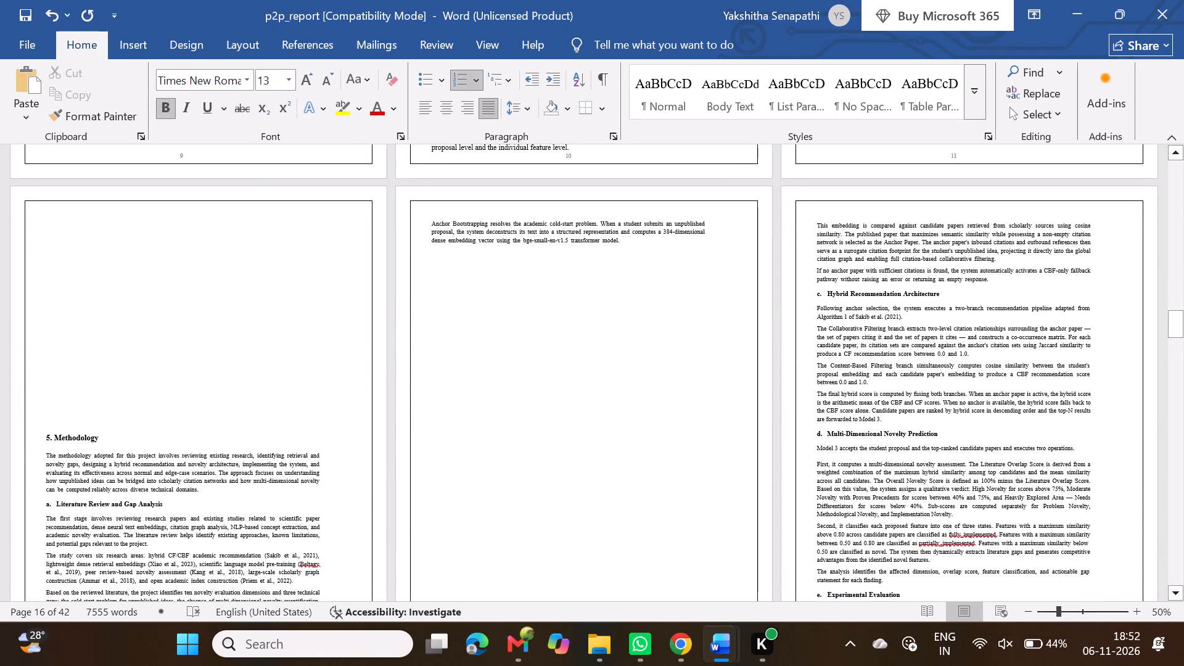
key("BackSpace")
key("BackSpace")
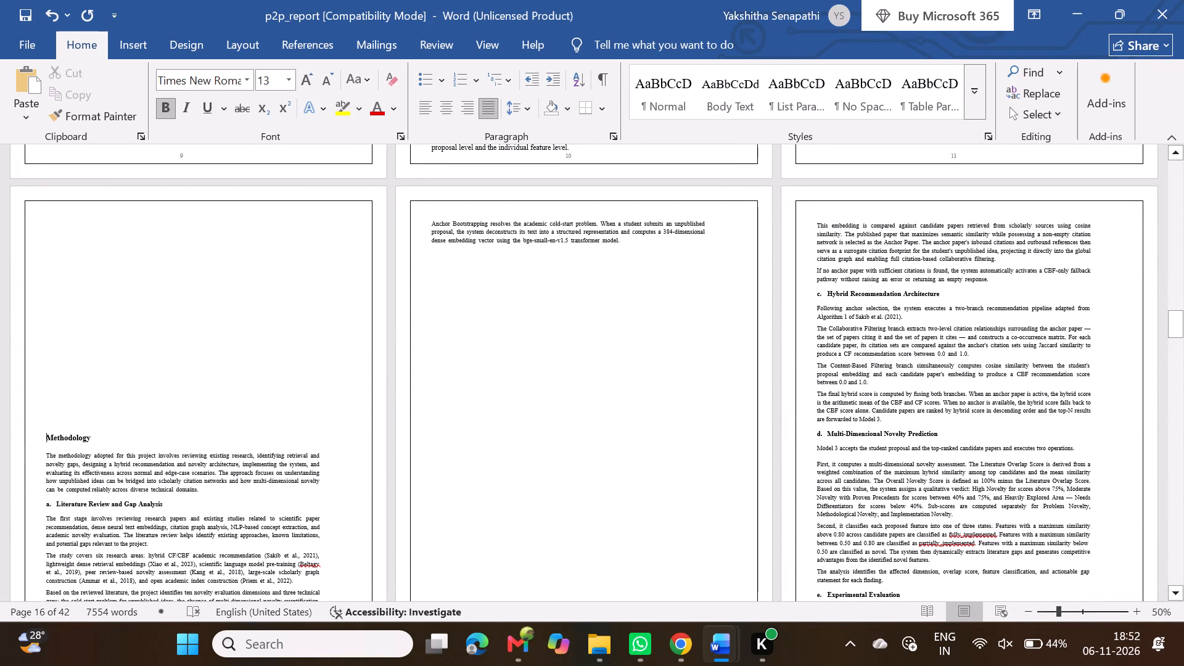
key("BackSpace")
key("BackSpace")
key("BackSpace")
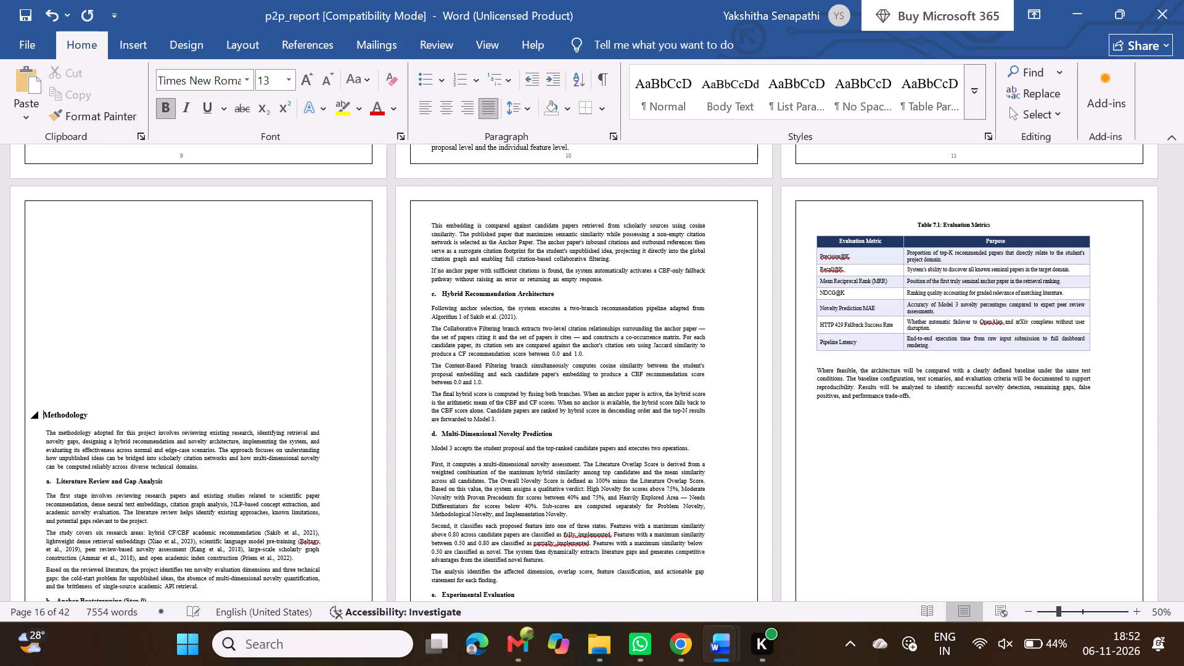
key("BackSpace")
key("BackSpace")
key("BackSpace")
key("BackSpace")
key("BackSpace")
key("BackSpace")
key("BackSpace")
key("BackSpace")
key("BackSpace")
key("BackSpace")
key("BackSpace")
key("BackSpace")
key("BackSpace")
key("BackSpace")
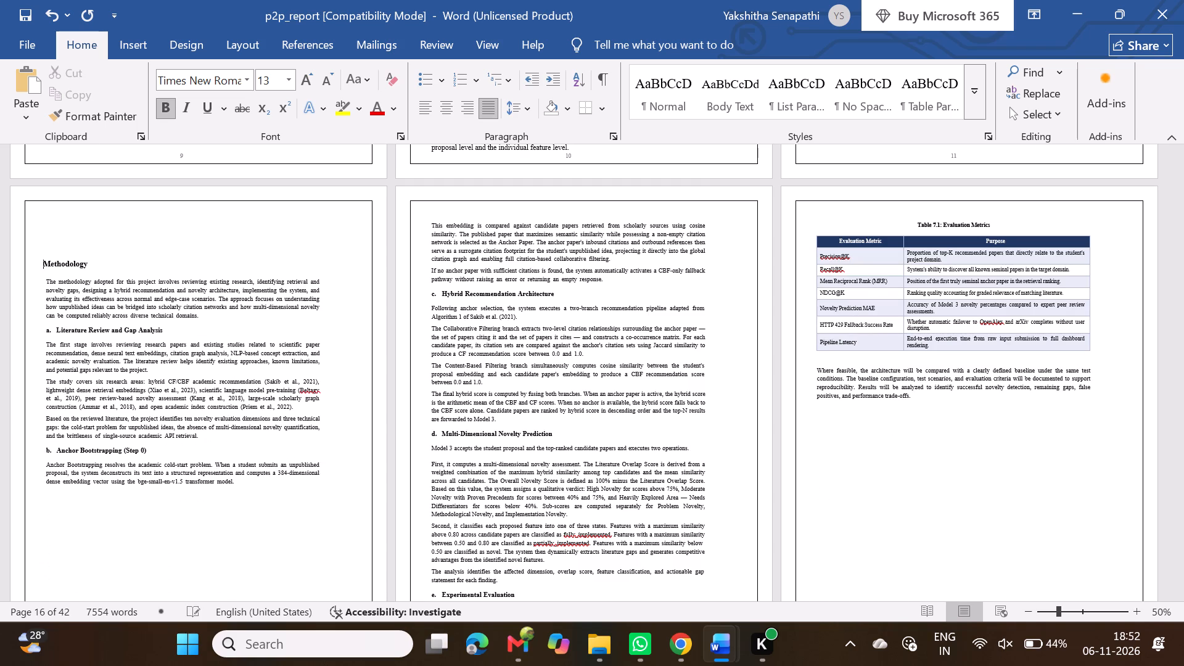
key("BackSpace")
key("BackSpace")
key("BackSpace")
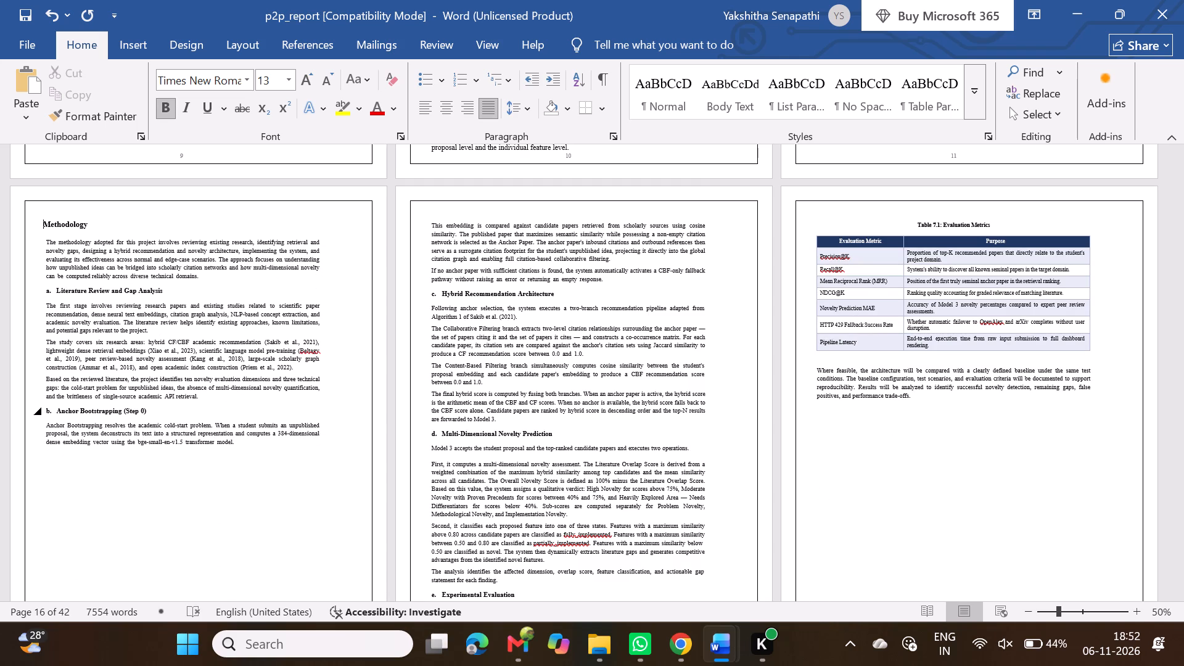
Number the Methodology heading as 7.
type("7.")
key("space")
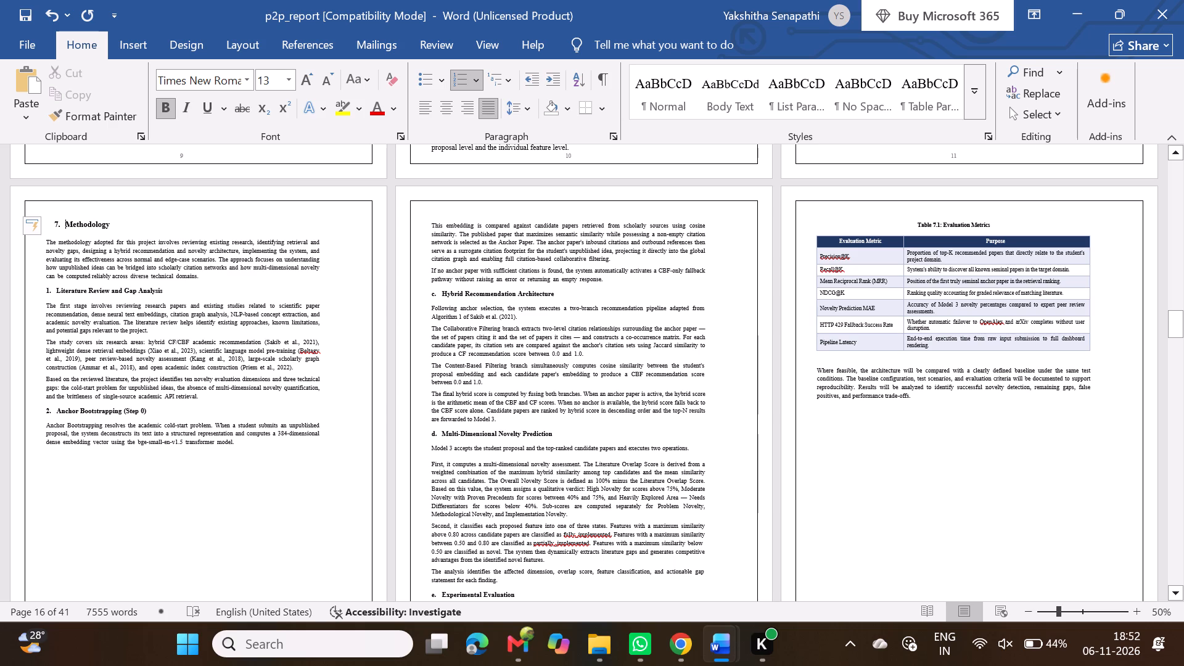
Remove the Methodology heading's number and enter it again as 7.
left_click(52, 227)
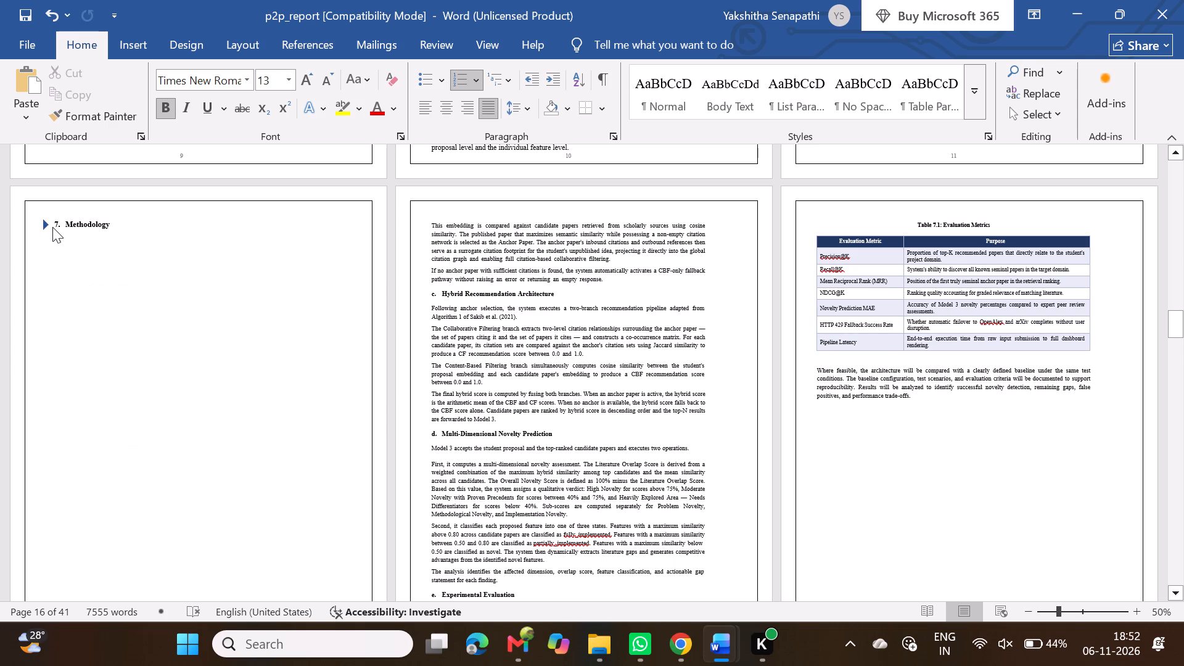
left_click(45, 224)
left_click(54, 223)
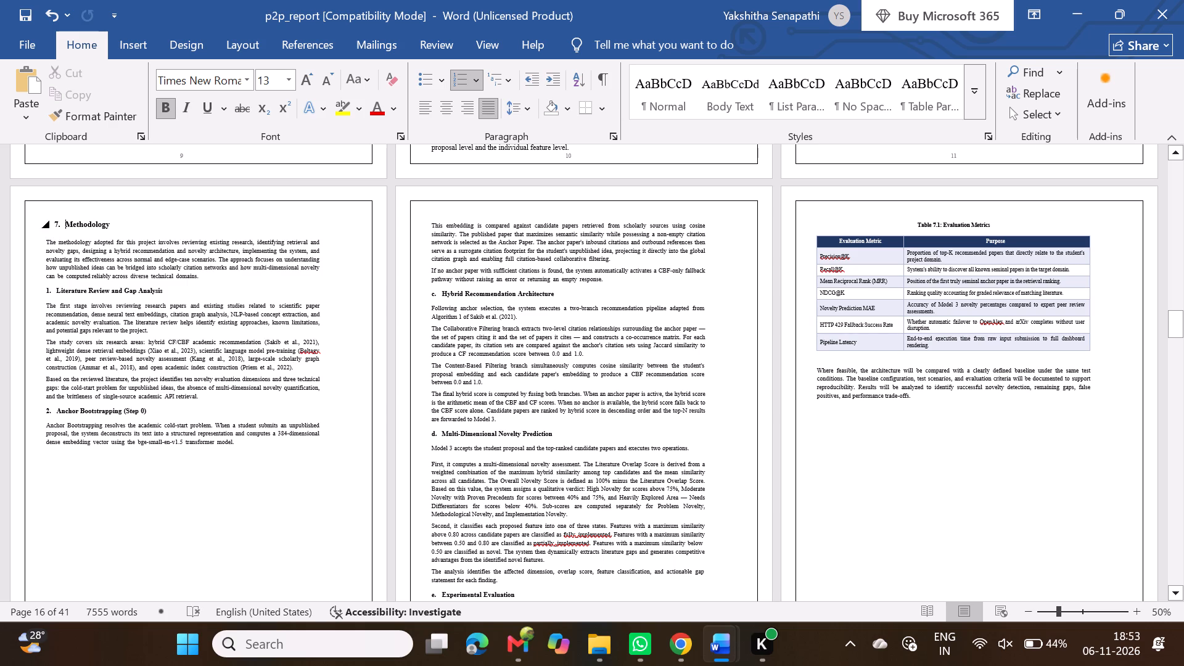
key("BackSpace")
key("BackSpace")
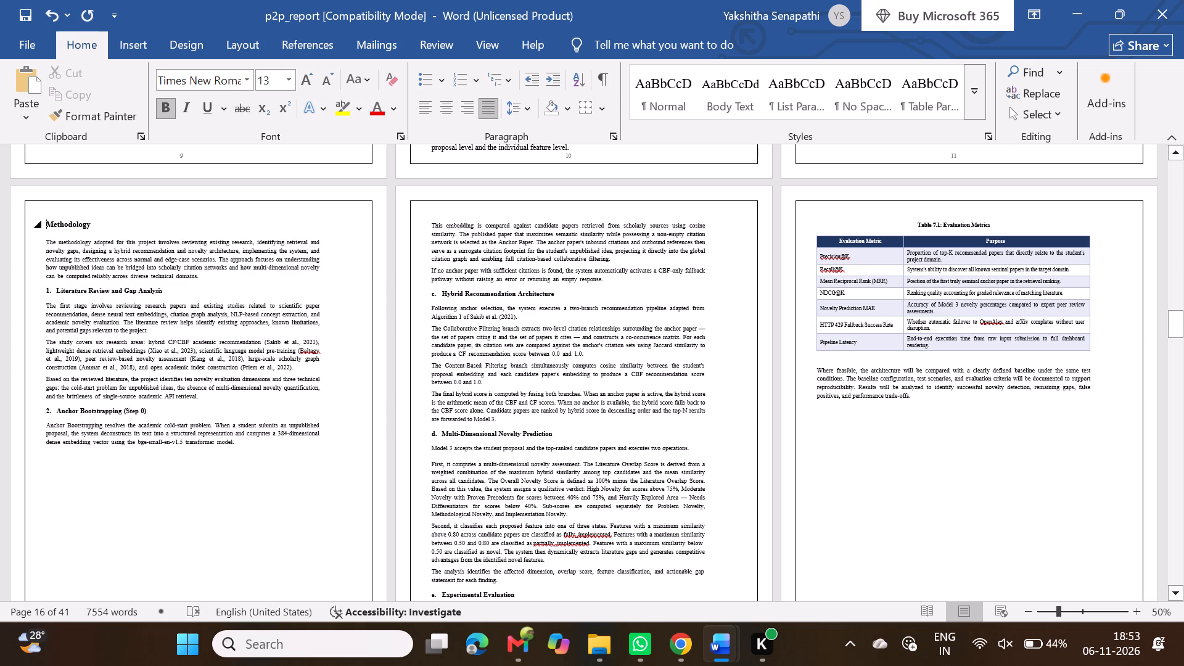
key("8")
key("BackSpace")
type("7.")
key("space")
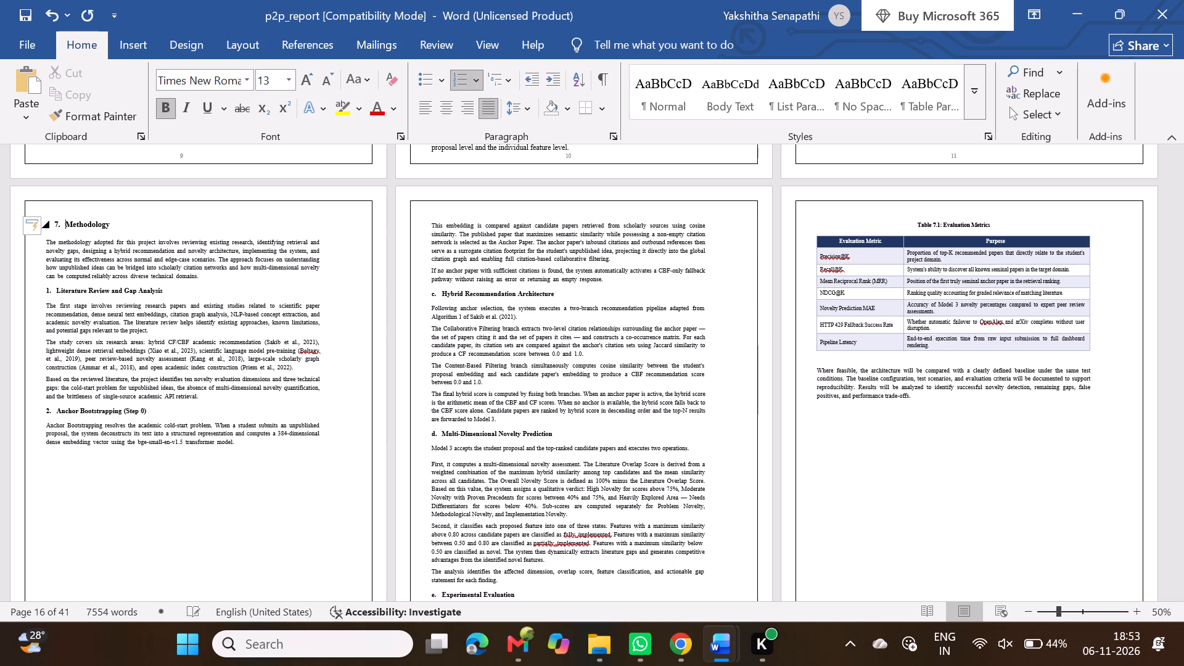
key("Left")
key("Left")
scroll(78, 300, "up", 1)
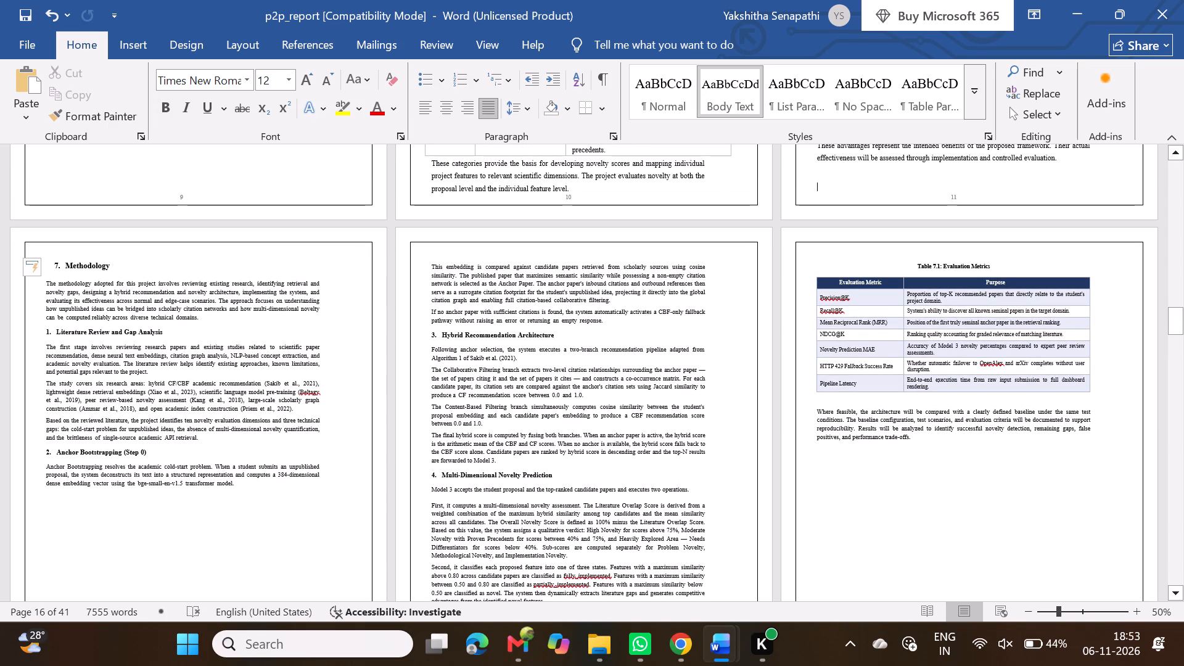
Delete the Methodology heading's list number once more and renumber the heading as 7.
left_click(55, 264)
key("BackSpace")
key("BackSpace")
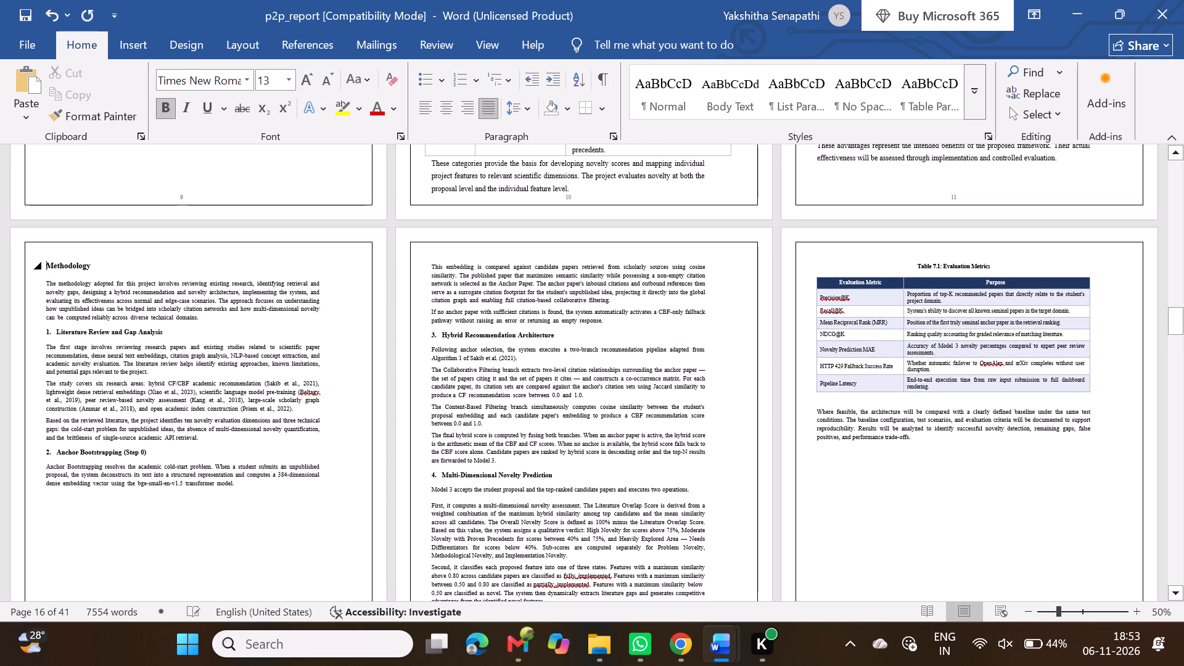
scroll(55, 264, "up", 1)
type("7.")
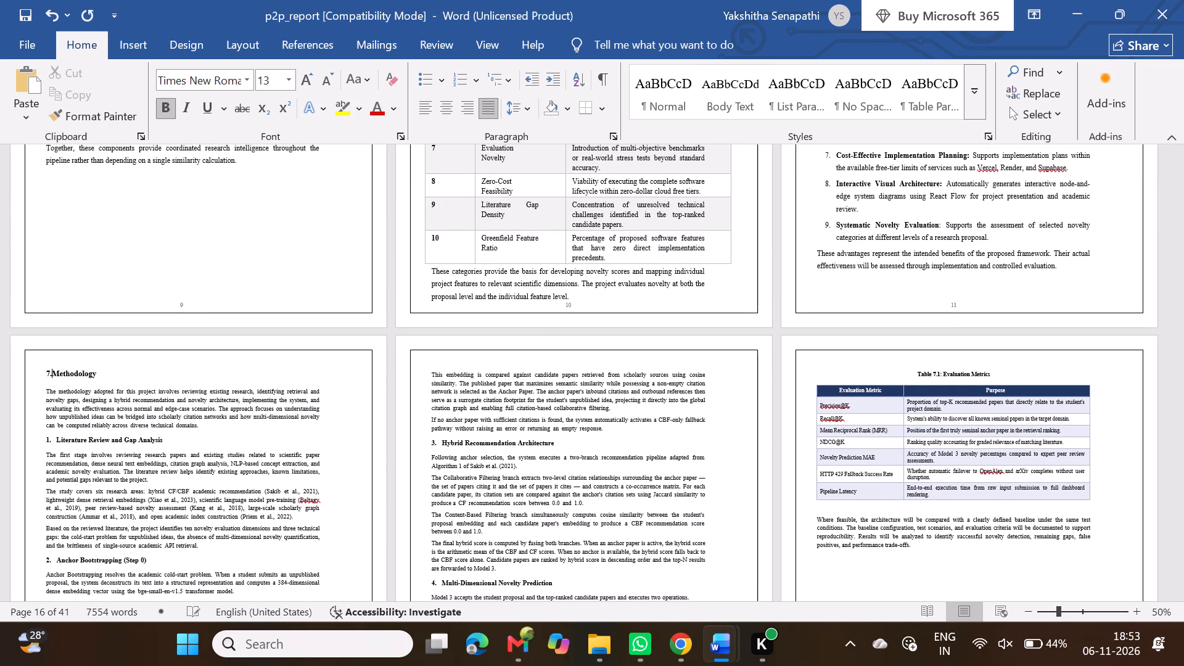
key("space")
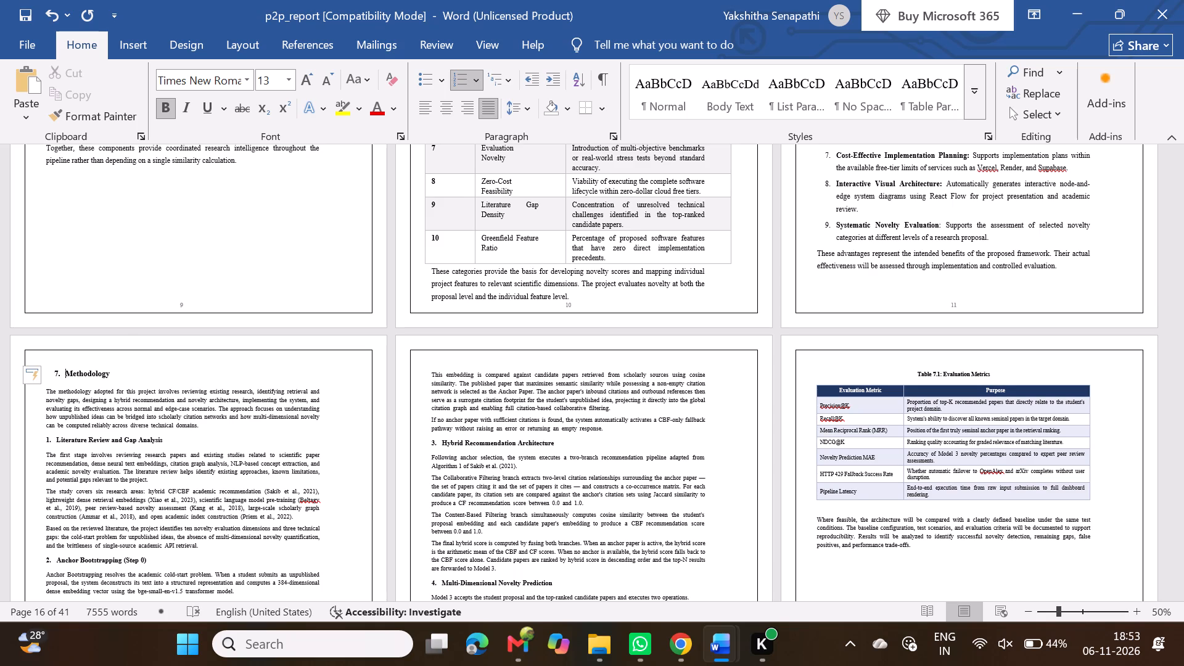
Check the page layout from sections 6.3 and 6.4 through to the start of section 7 Methodology.
left_click(140, 401)
scroll(140, 401, "up", 1)
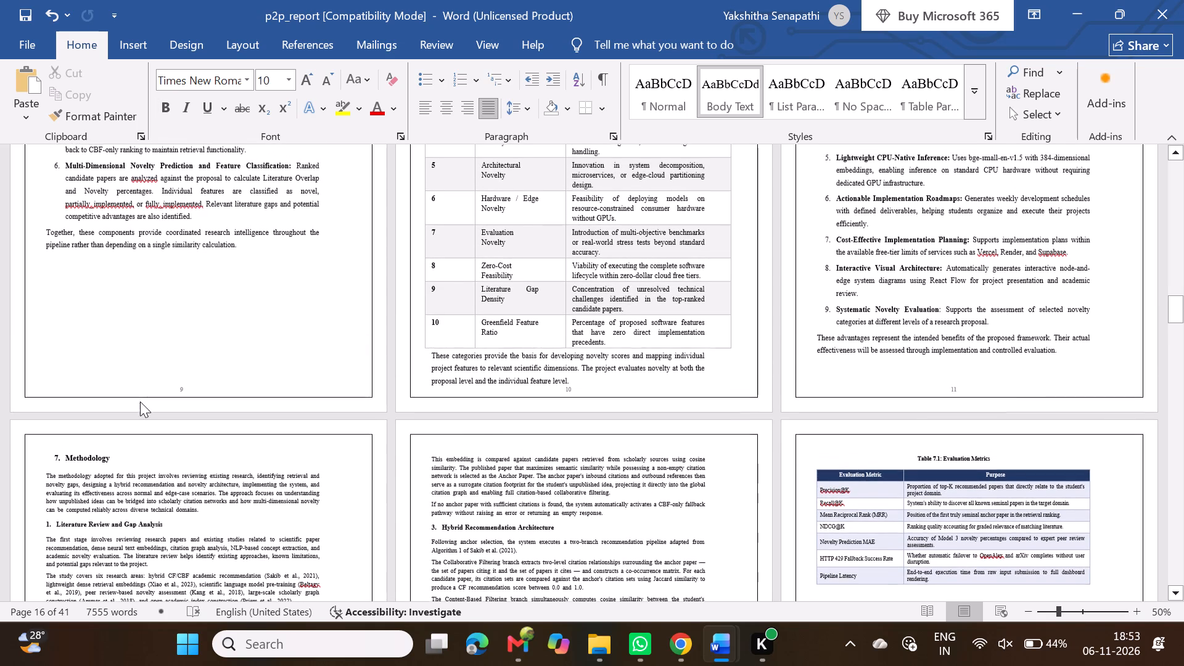
scroll(140, 401, "up", 3)
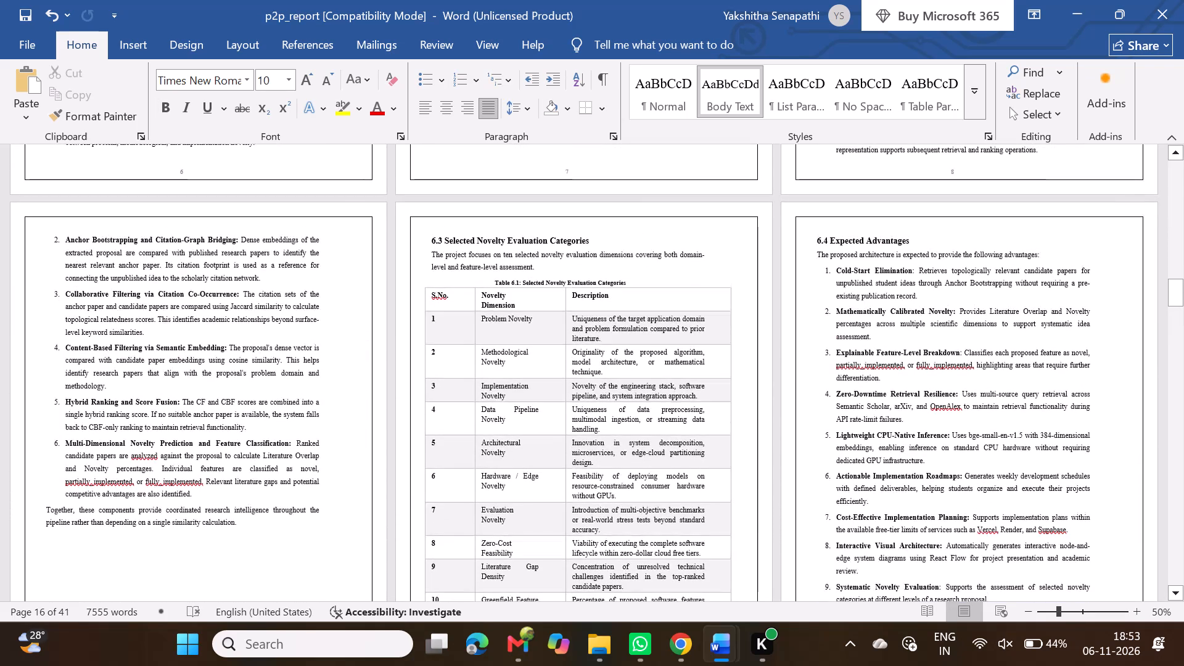
scroll(140, 401, "down", 1)
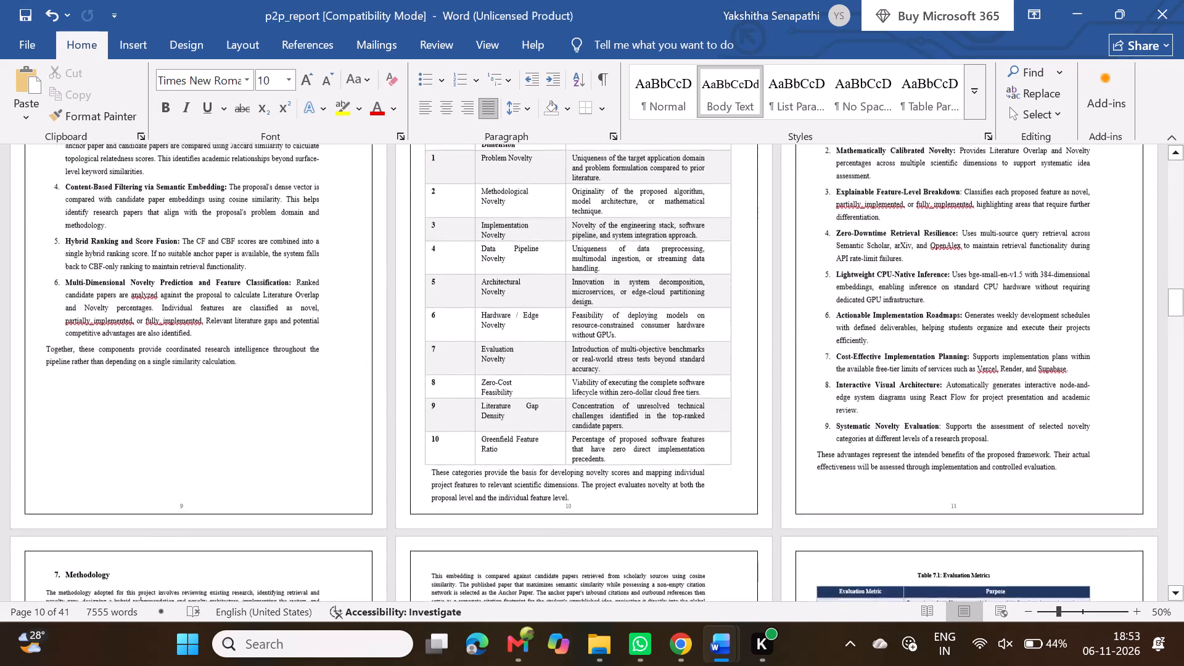
scroll(140, 401, "down", 3)
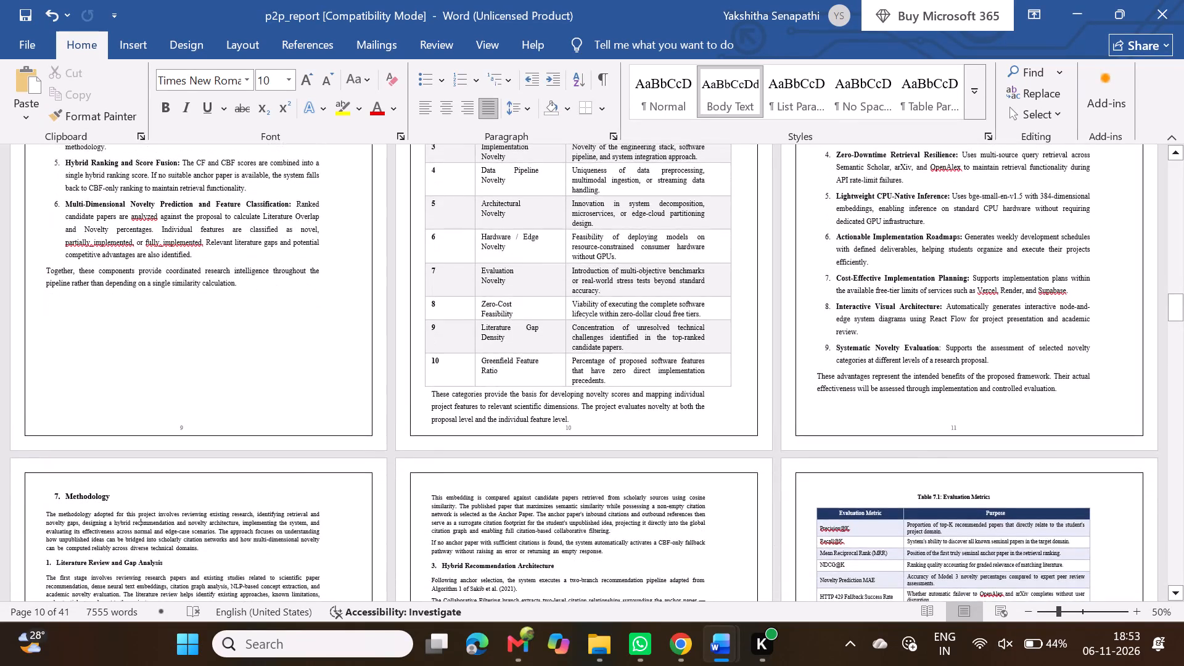
scroll(140, 401, "down", 2)
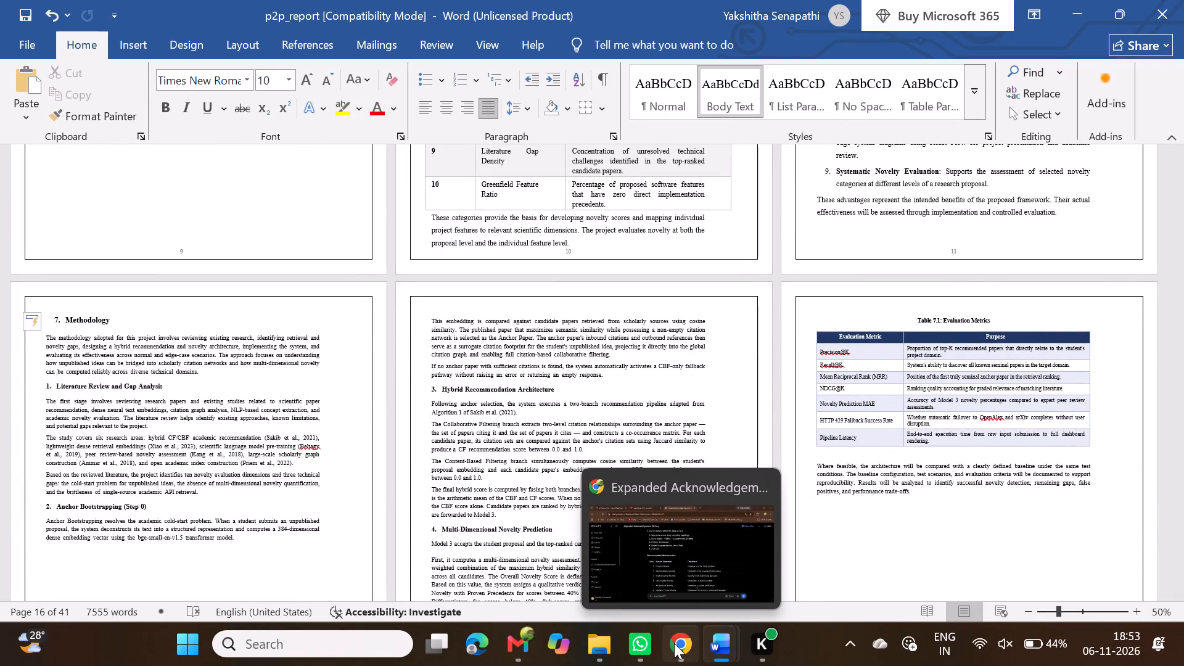
scroll(319, 430, "down", 1)
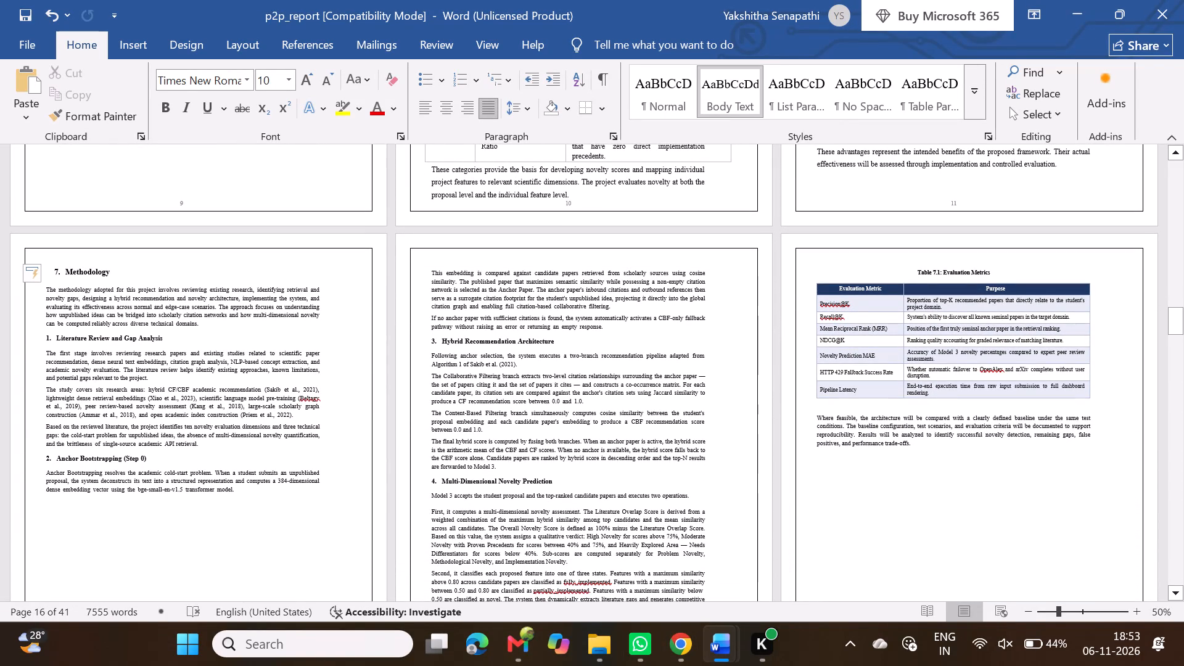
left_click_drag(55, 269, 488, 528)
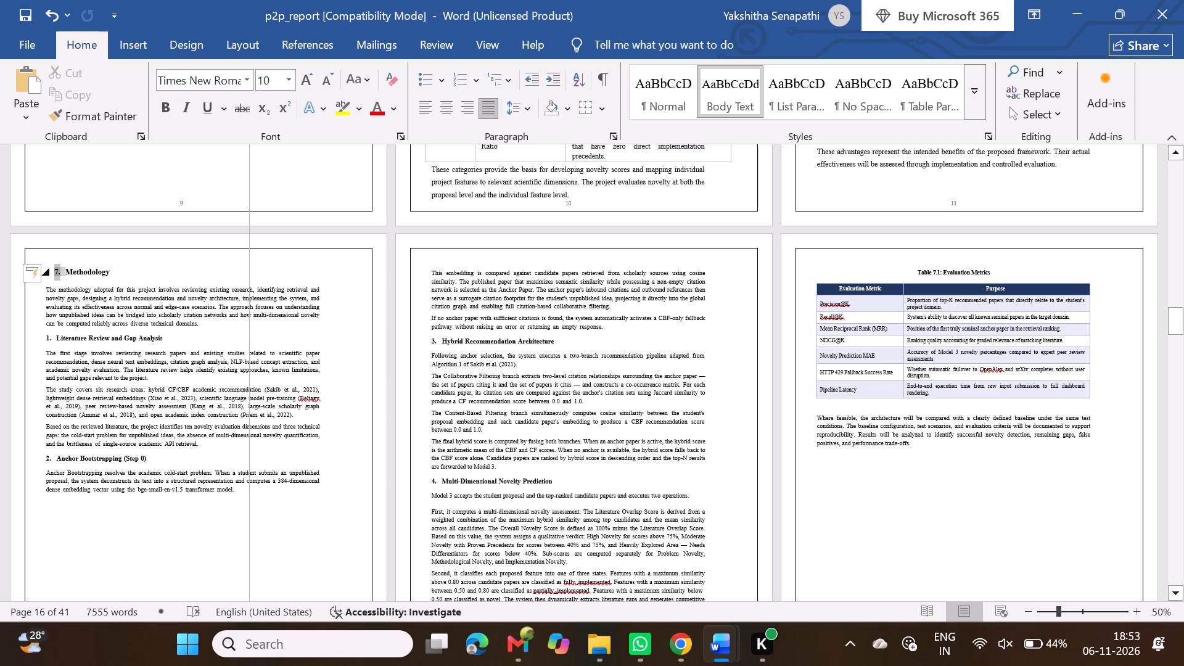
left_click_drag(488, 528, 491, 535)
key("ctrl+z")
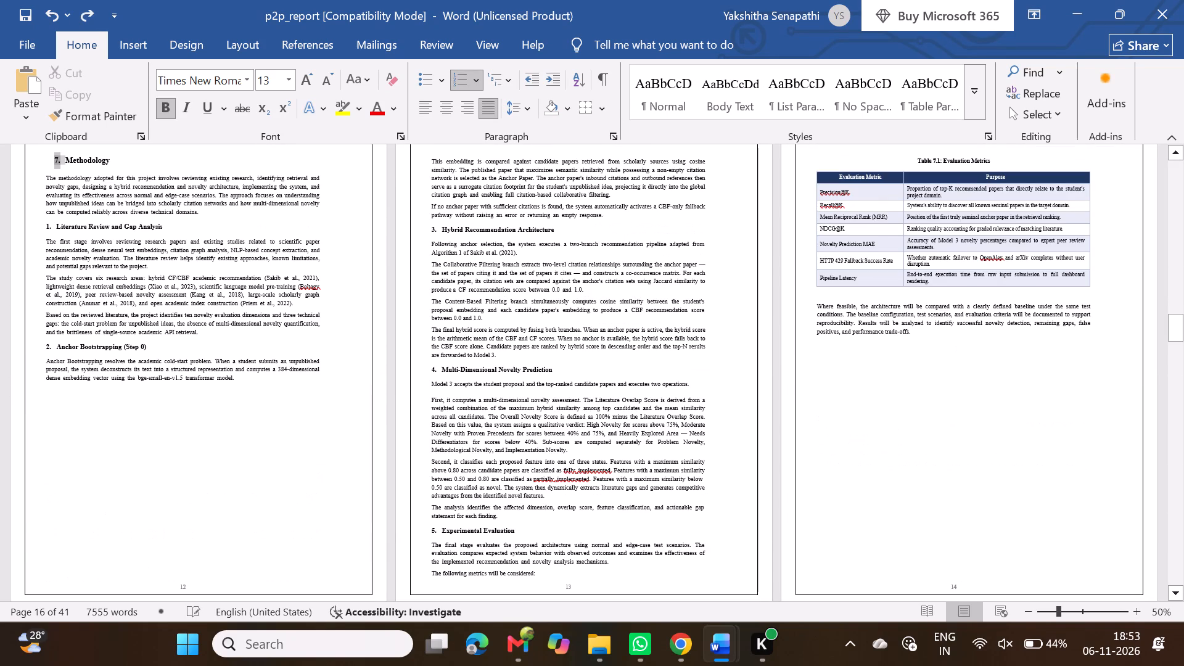
scroll(499, 414, "up", 5)
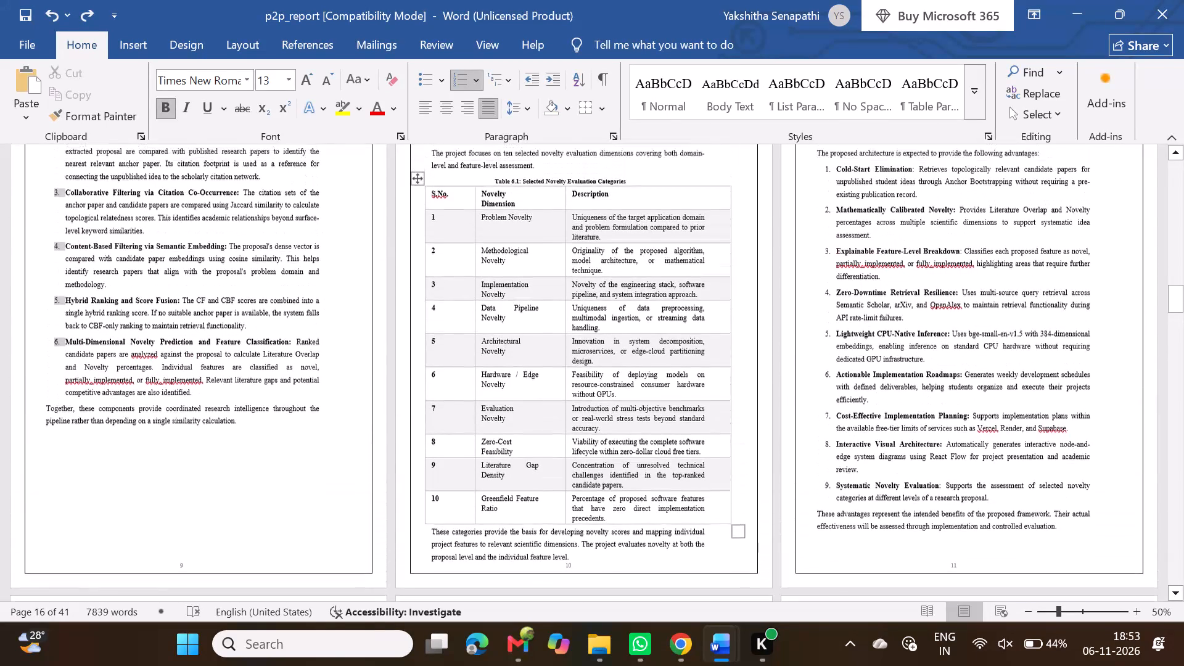
scroll(500, 418, "down", 3)
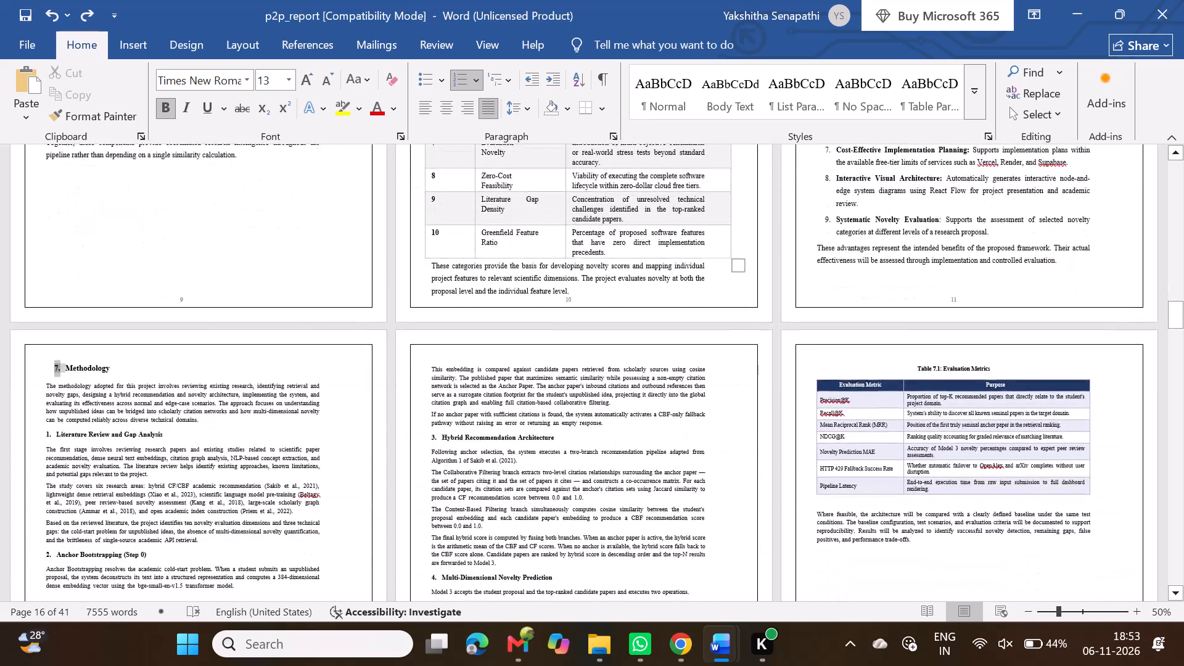
left_click(55, 369)
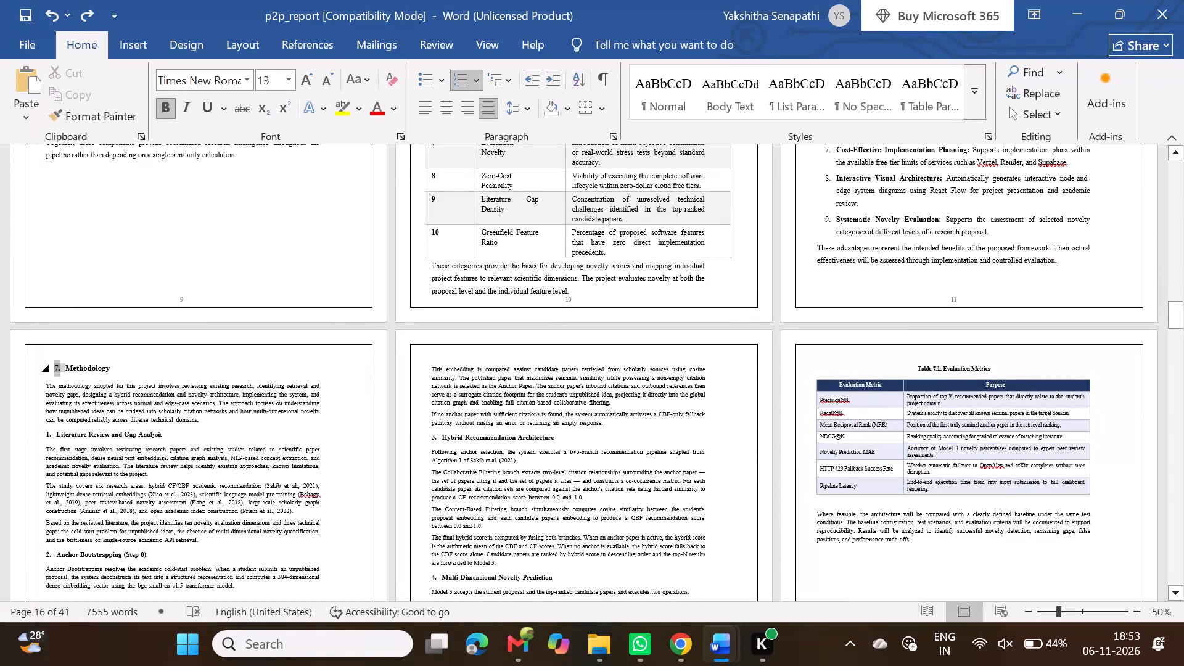
left_click_drag(55, 369, 55, 387)
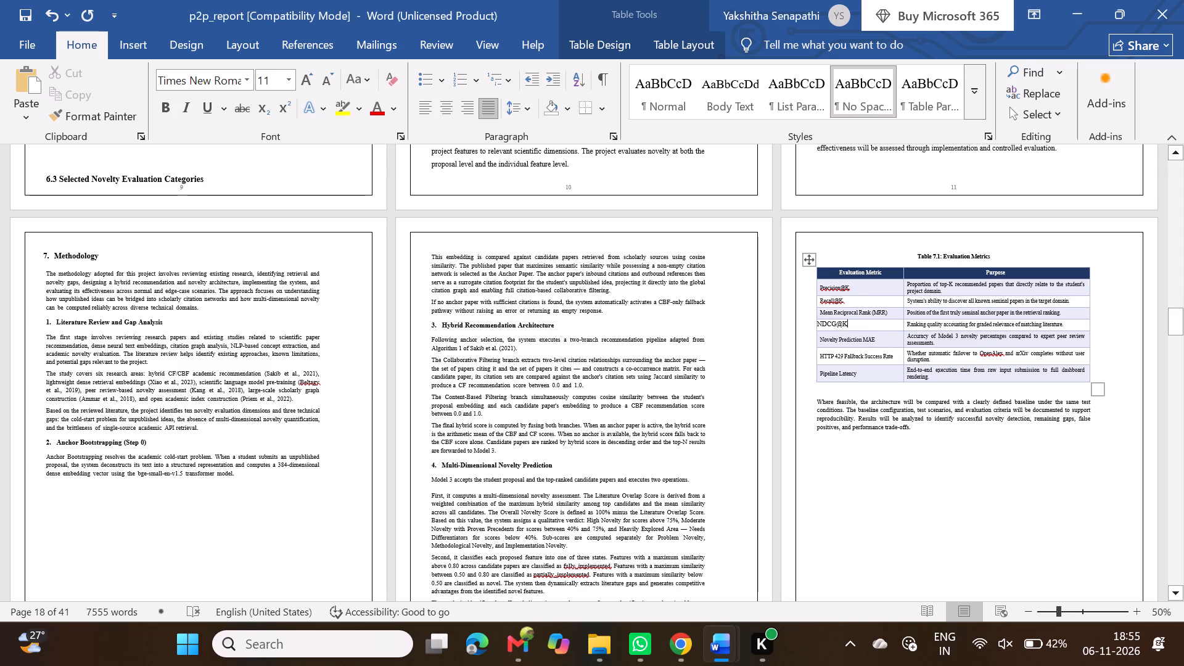
left_click_drag(43, 256, 622, 431)
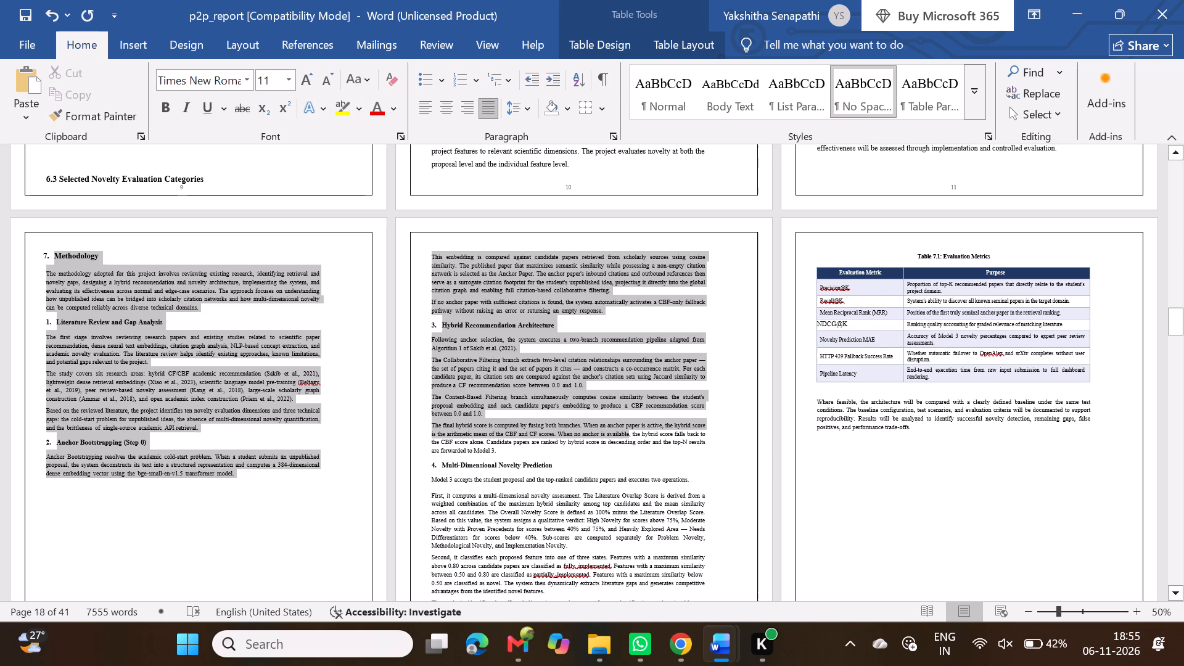
left_click_drag(622, 431, 936, 442)
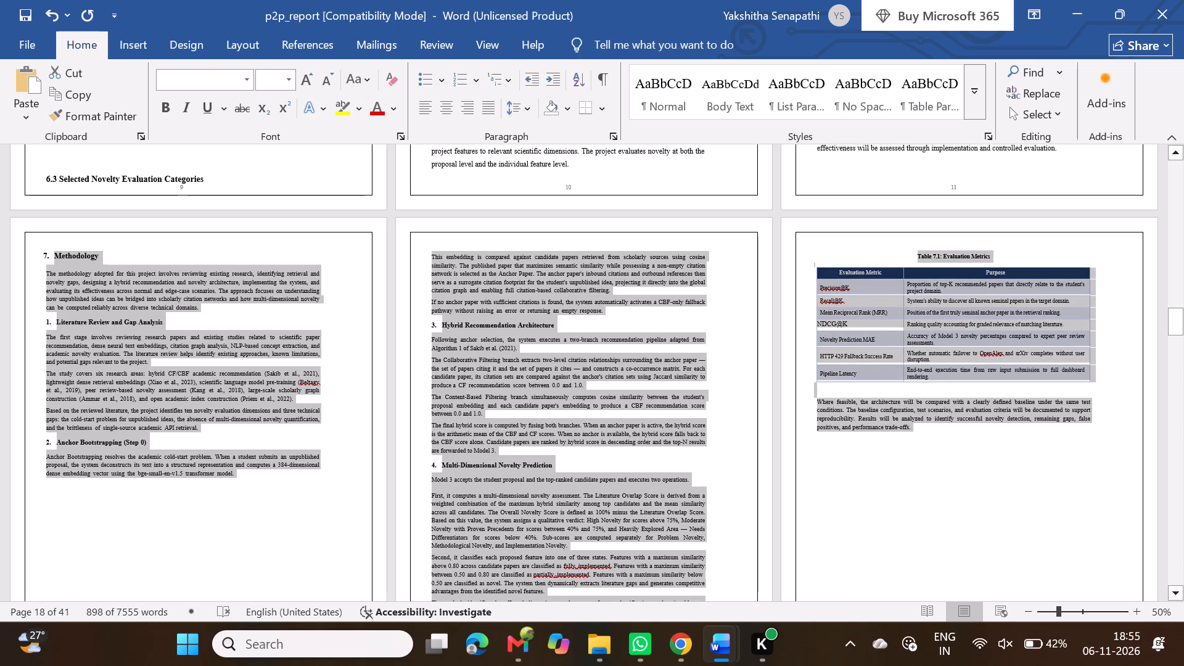
key("ctrl+v")
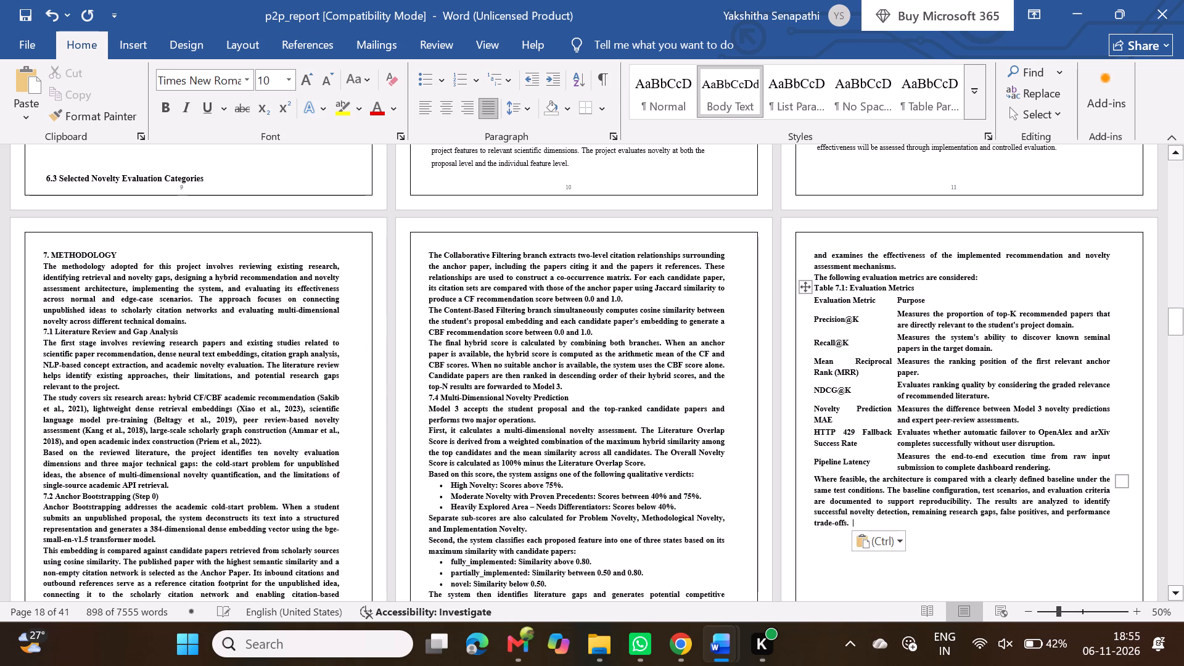
Set the "7. METHODOLOGY" heading to 16 pt.
scroll(352, 341, "up", 1)
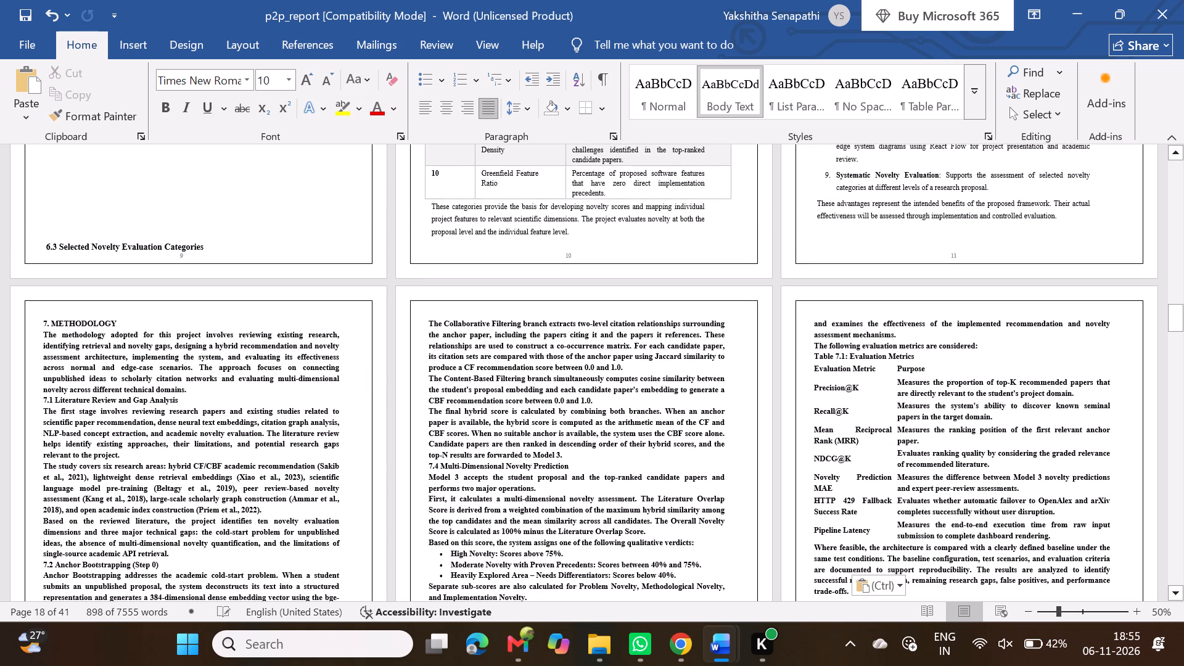
left_click(94, 322)
triple_click(94, 322)
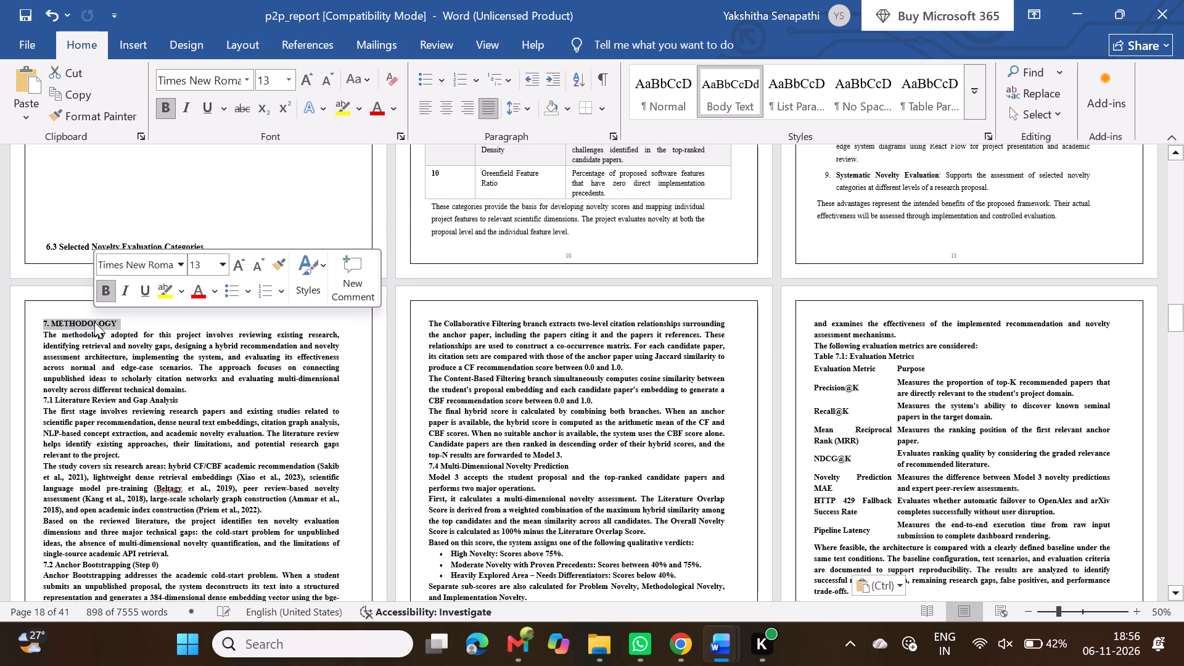
left_click(220, 264)
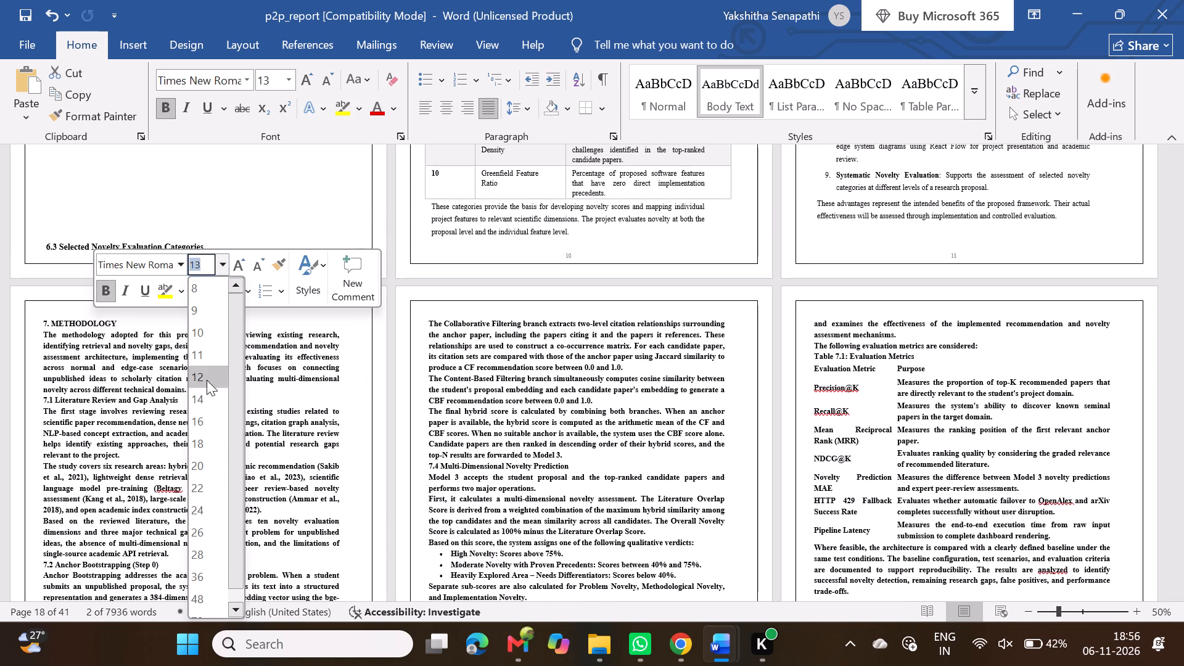
left_click(198, 423)
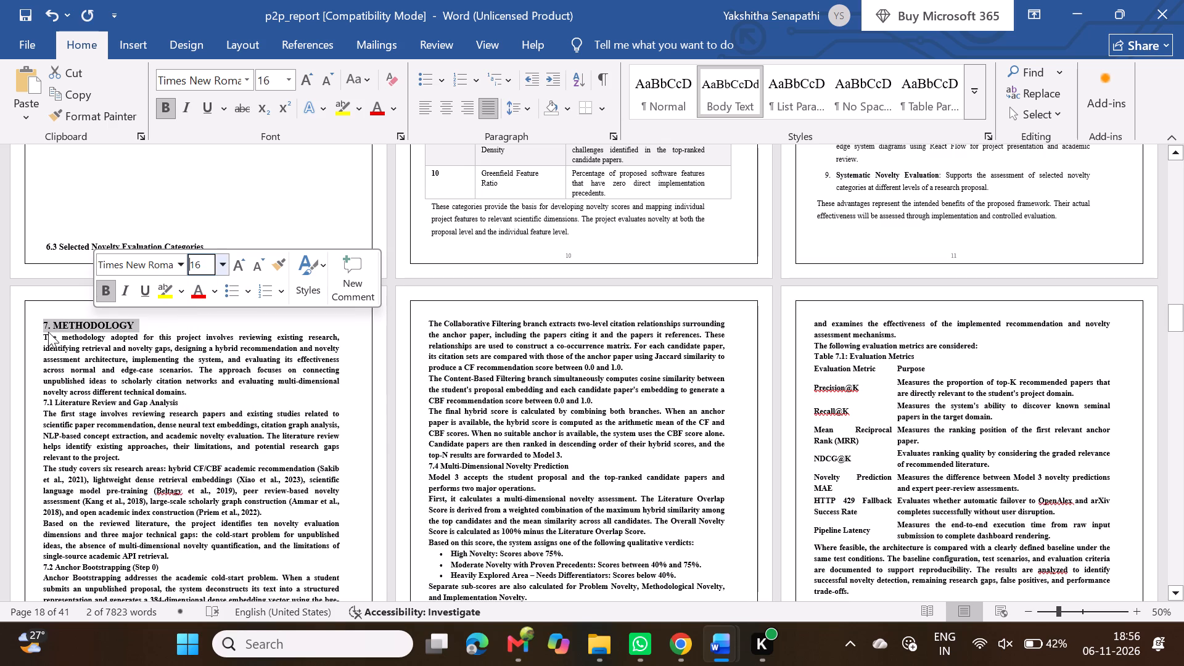
Format the introductory paragraph under the Methodology heading as non-bold 12 pt text with 1.5 line spacing.
left_click_drag(43, 336, 153, 377)
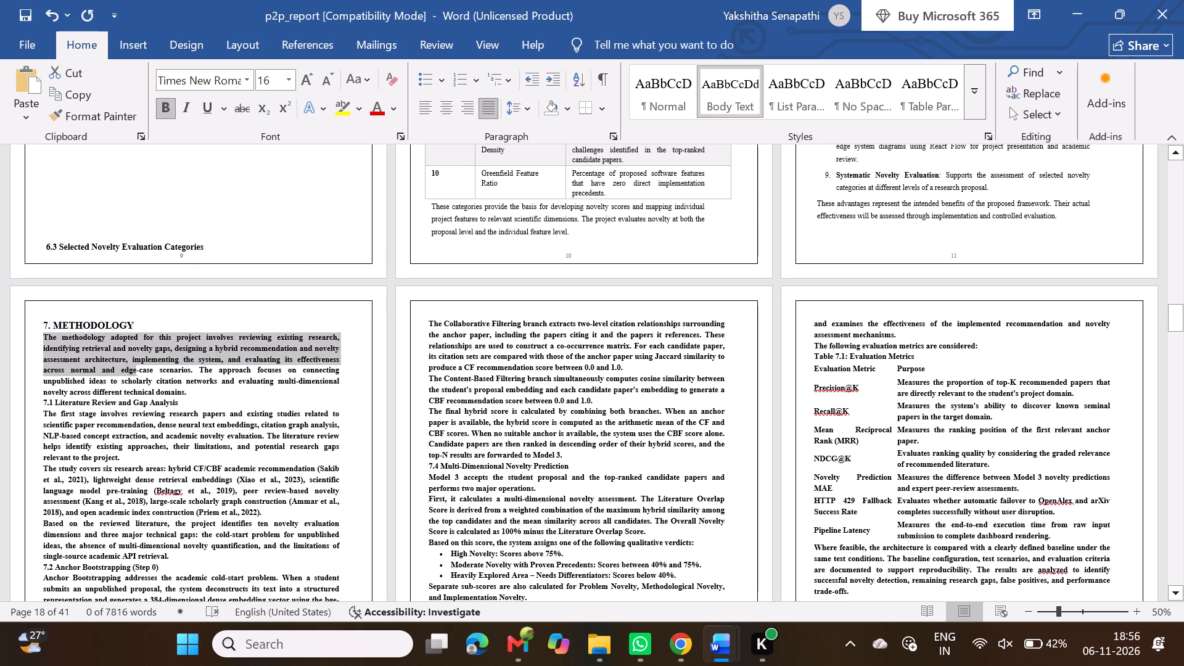
left_click_drag(153, 377, 197, 391)
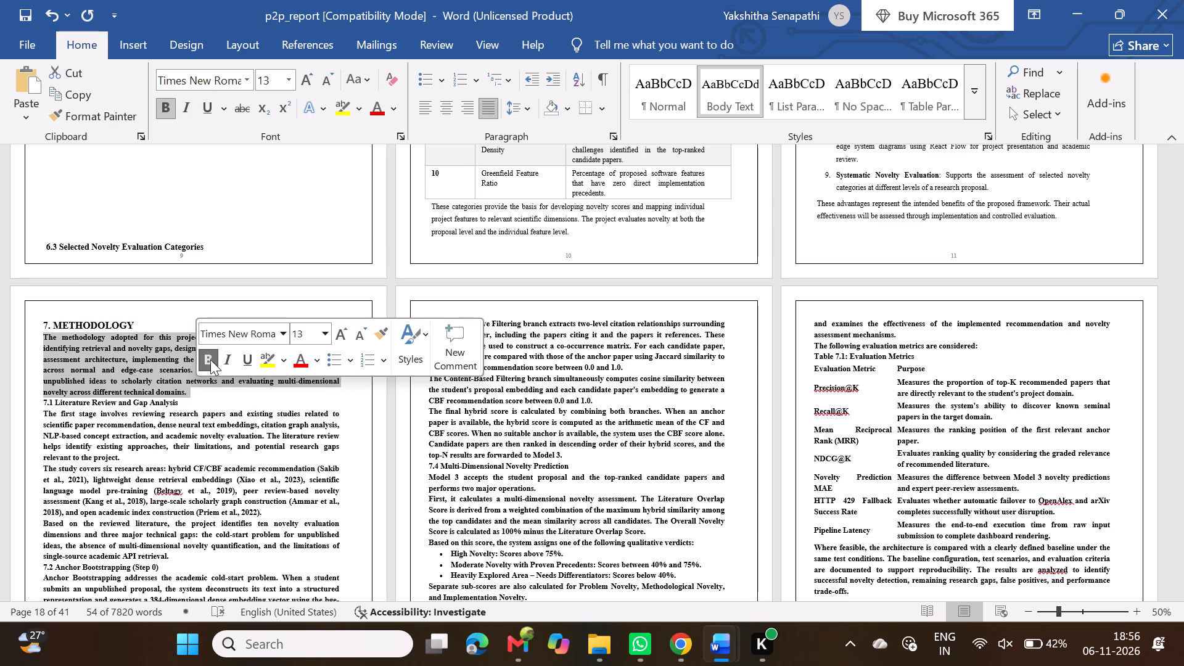
left_click(210, 360)
left_click(323, 335)
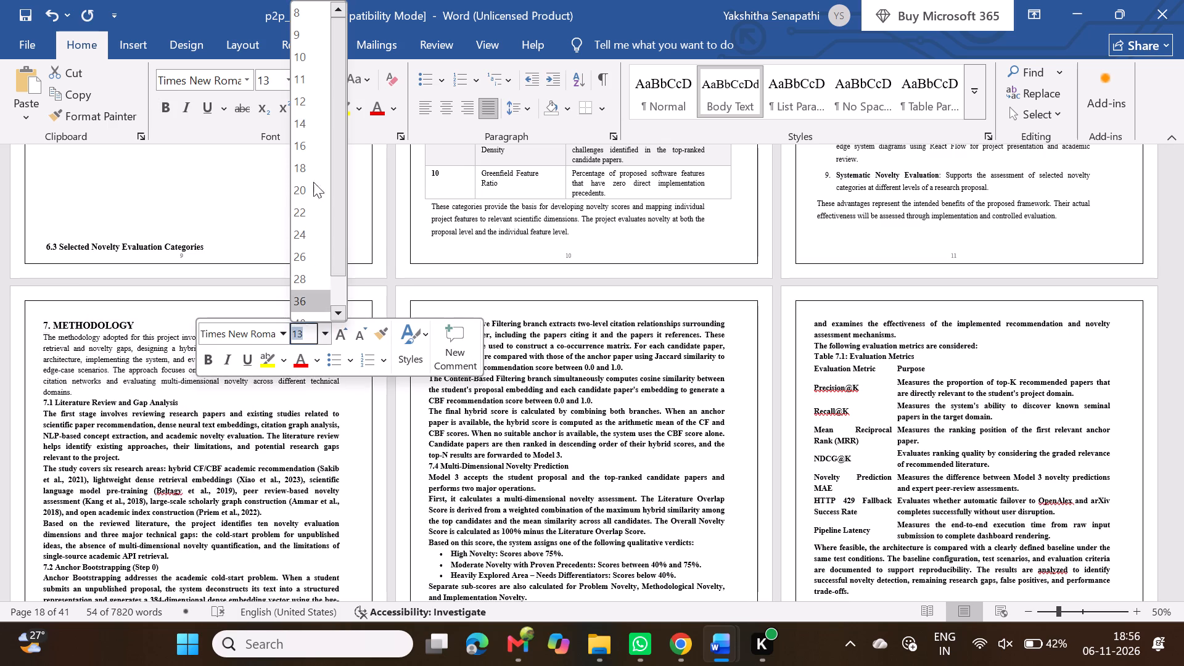
left_click(303, 104)
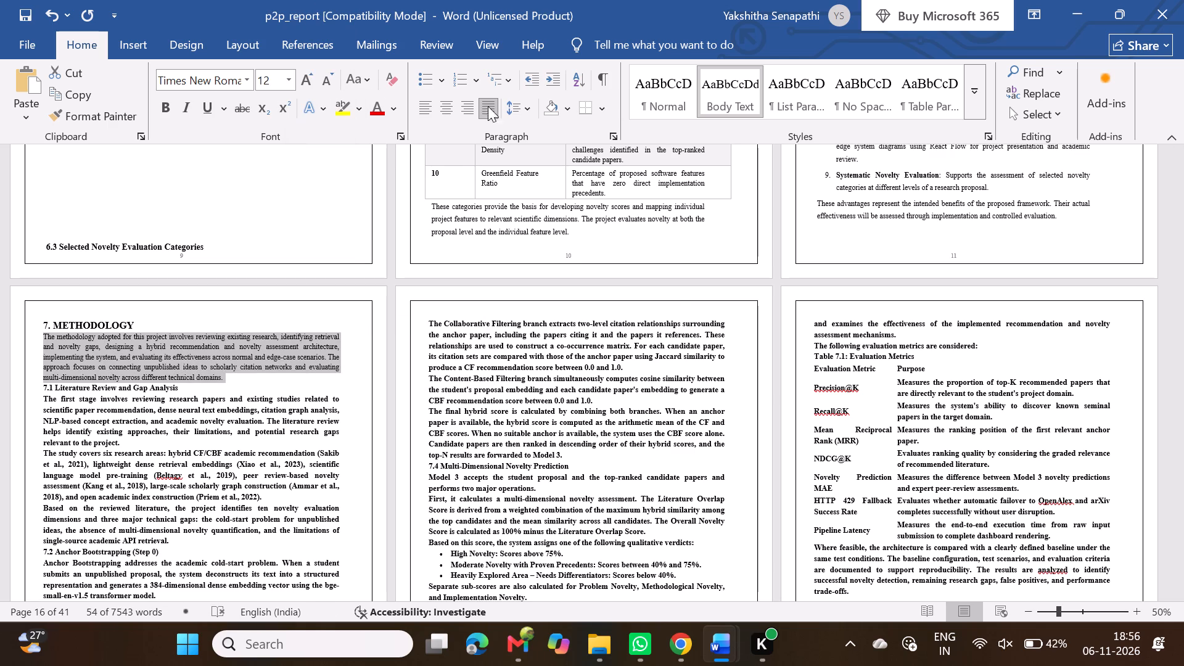
left_click(509, 112)
left_click(534, 186)
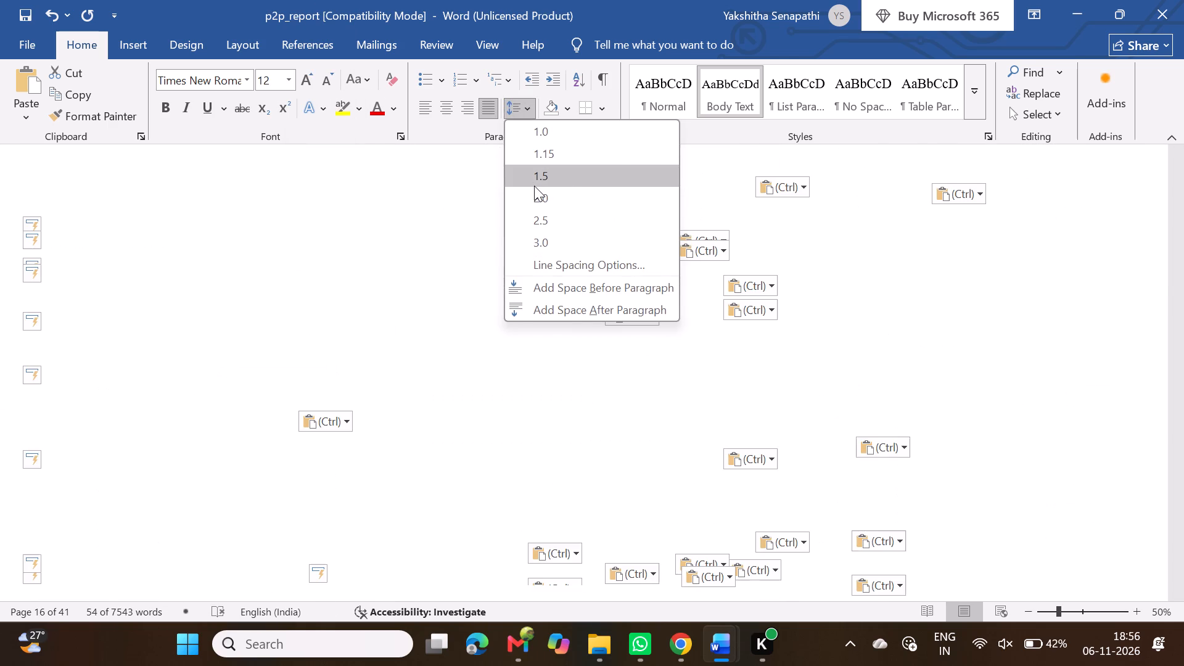
Set the "7.1 Literature Review and Gap Analysis" heading to 14 pt.
scroll(43, 448, "down", 2)
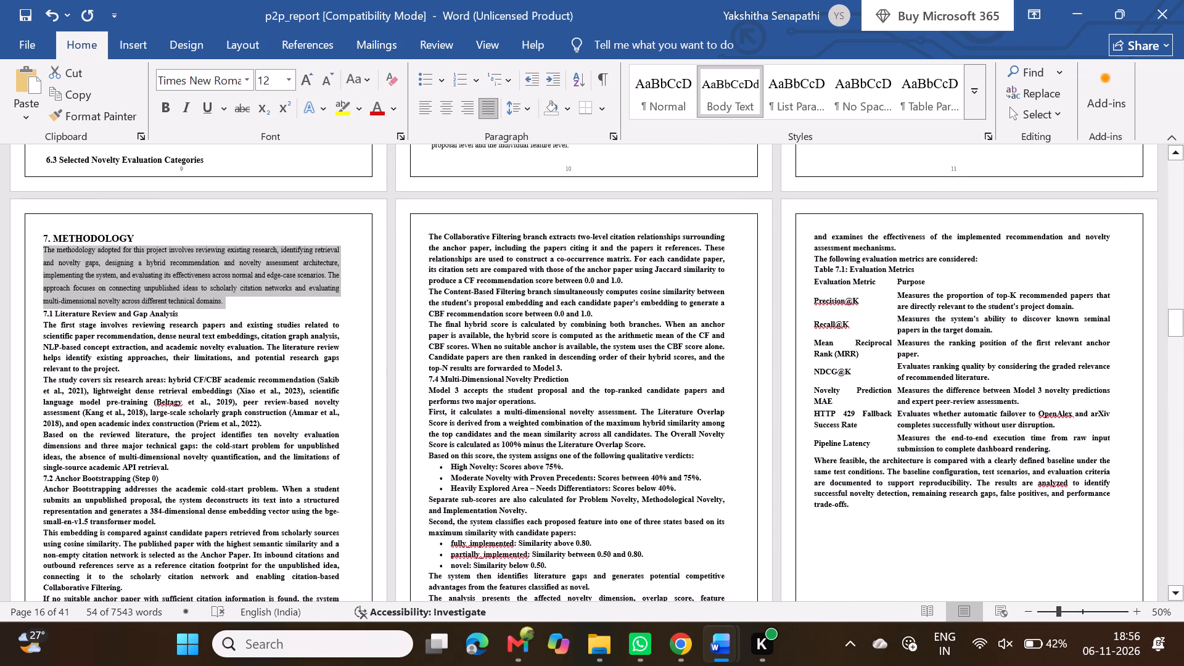
left_click(39, 309)
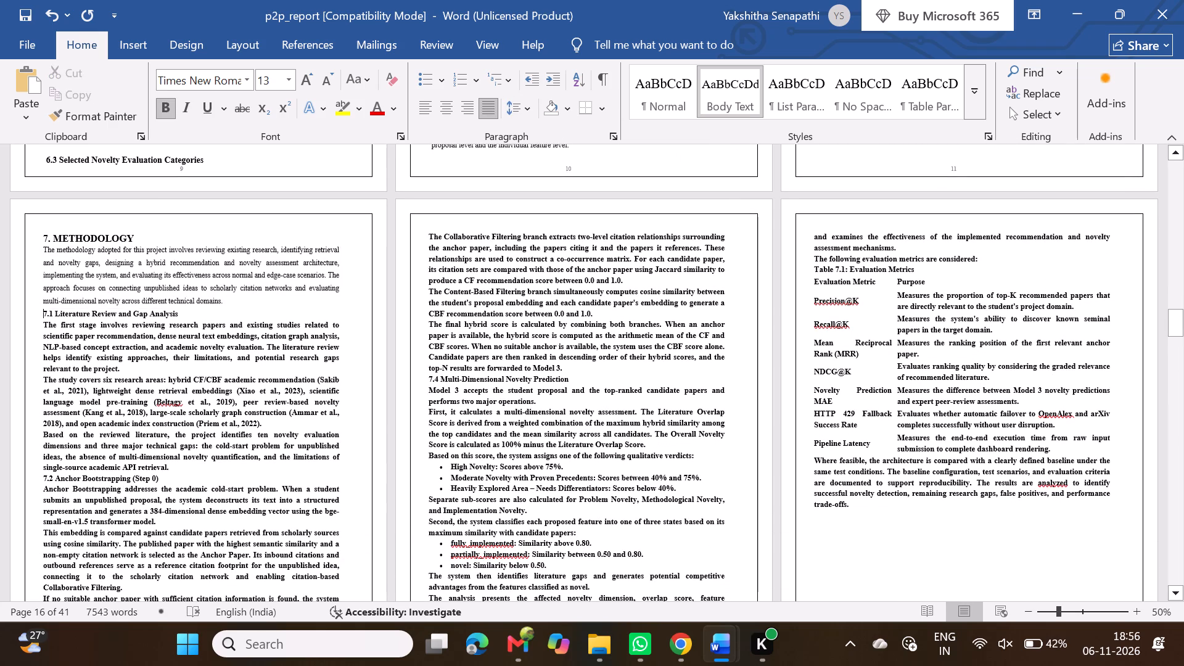
triple_click(51, 313)
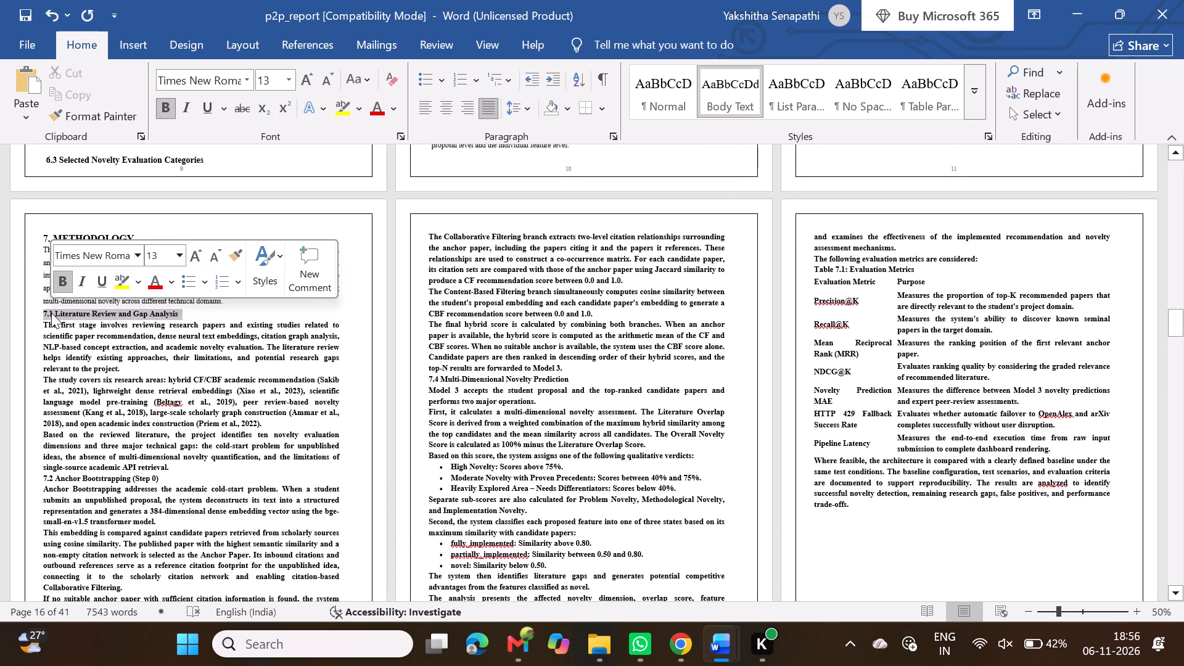
left_click(178, 258)
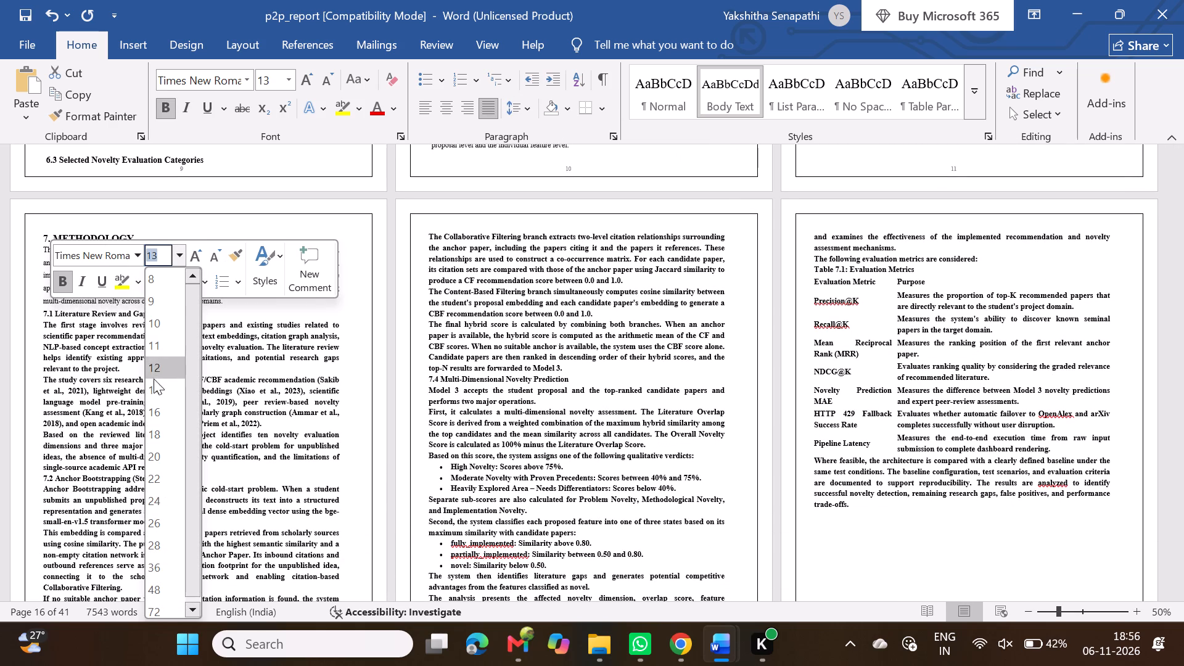
left_click(153, 384)
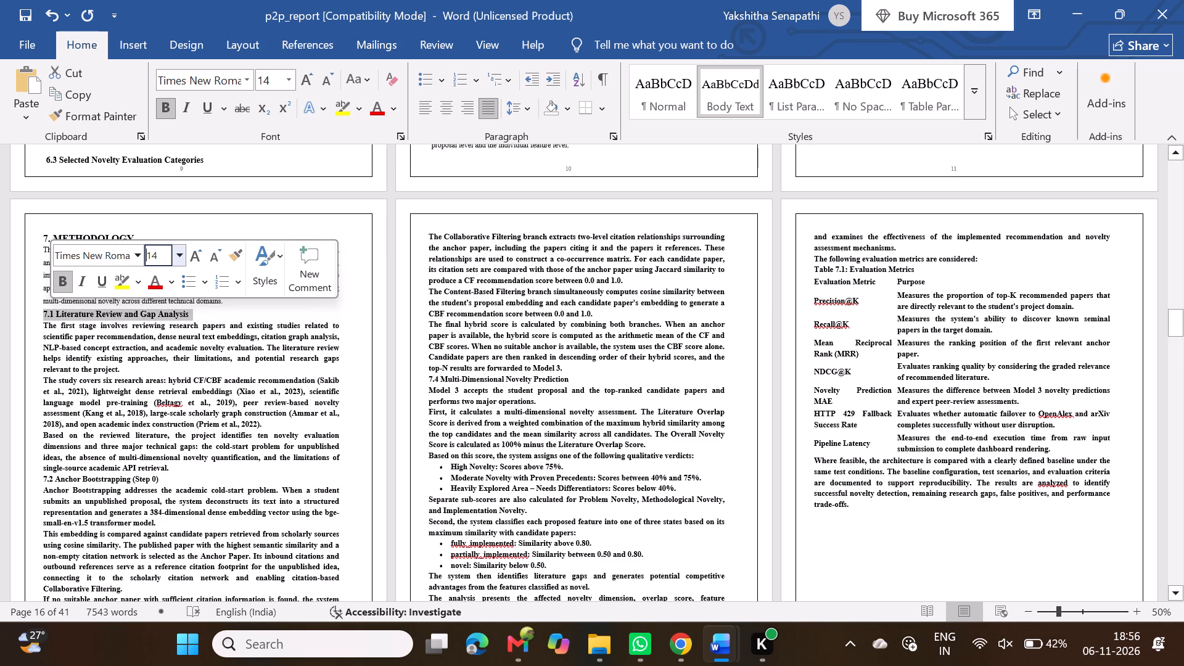
Format the three body paragraphs of section 7.1 as non-bold 12 pt text with 1.5 line spacing.
left_click_drag(39, 326, 171, 460)
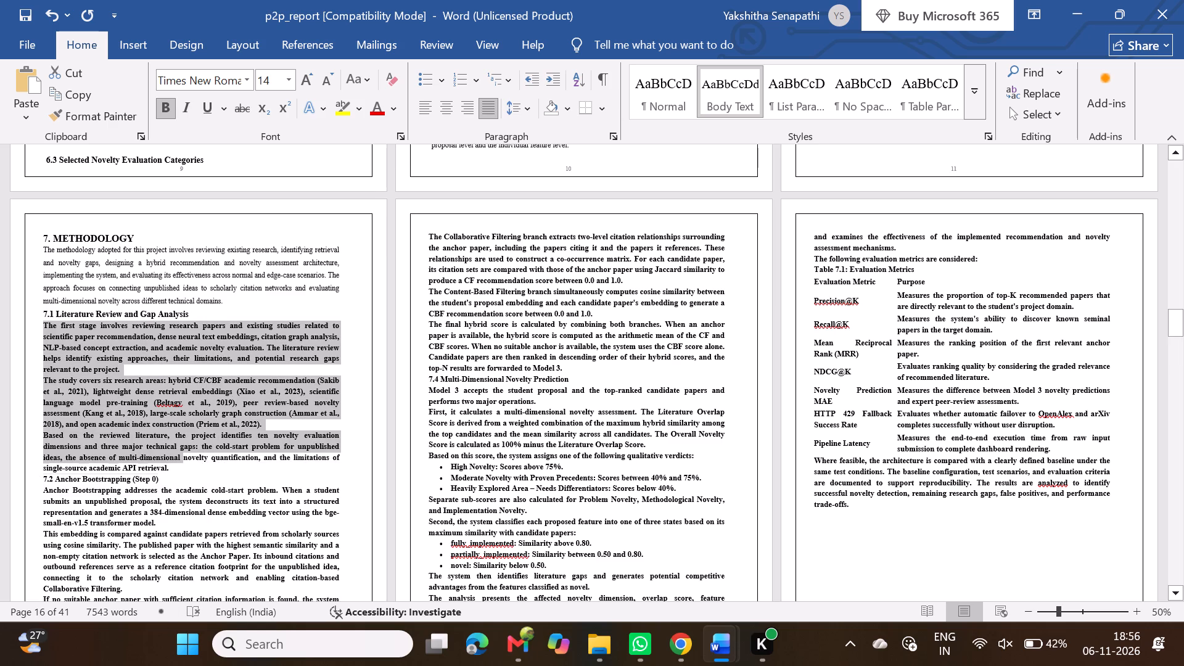
left_click_drag(171, 460, 176, 466)
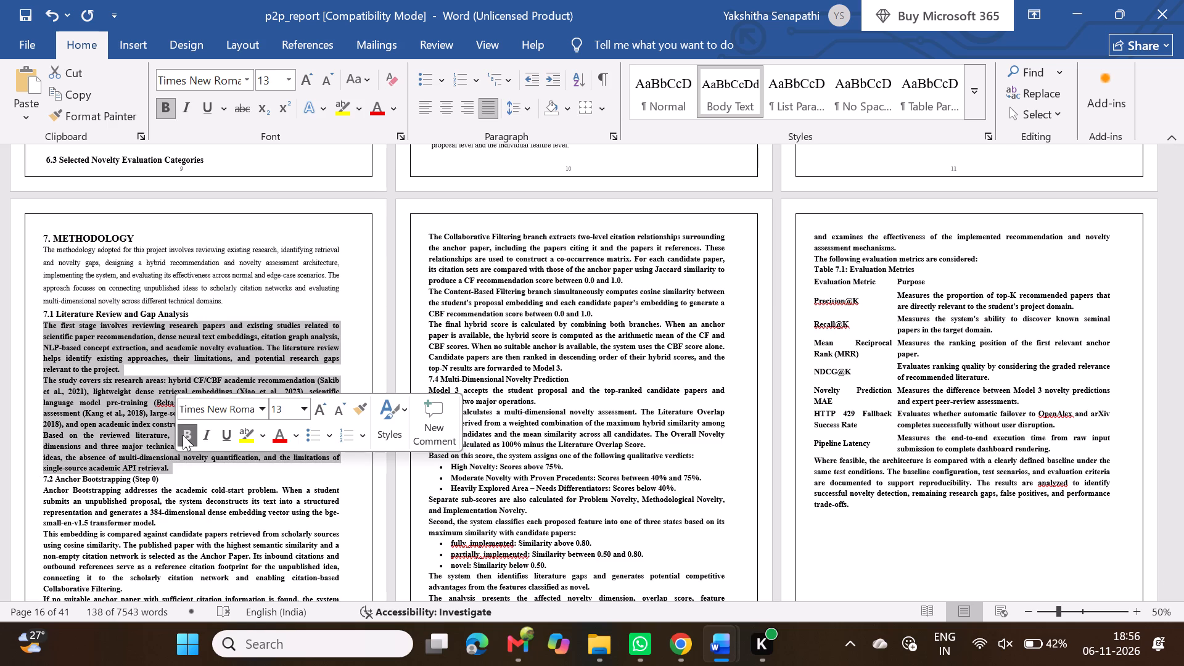
left_click(183, 435)
left_click(304, 406)
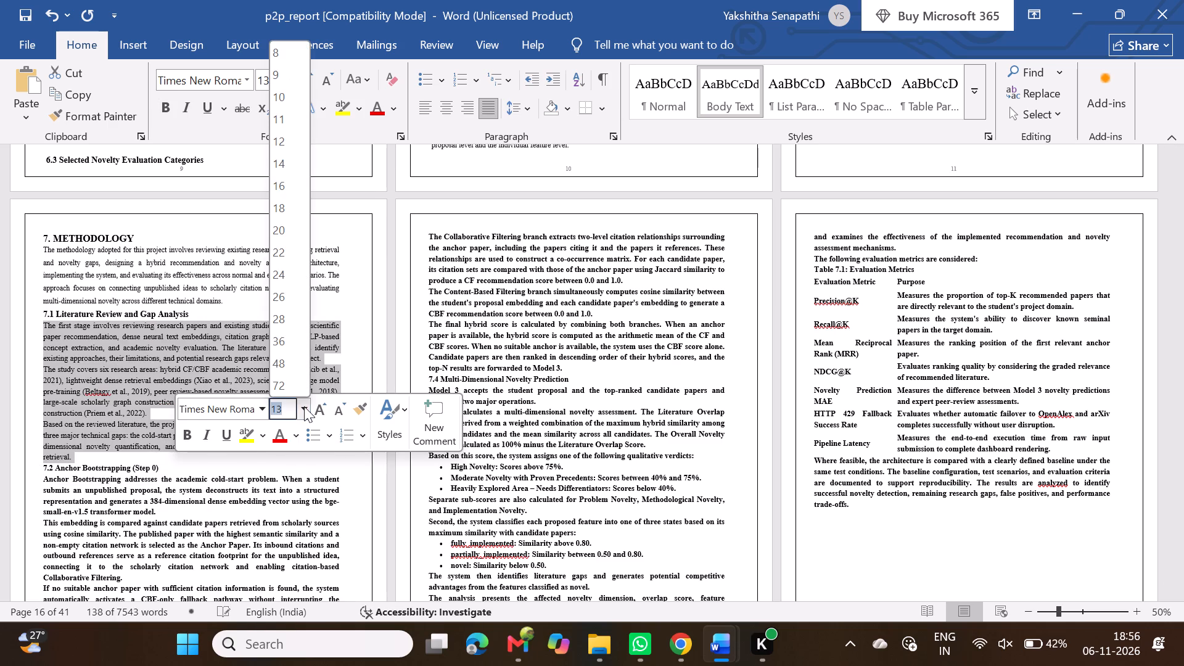
left_click(334, 405)
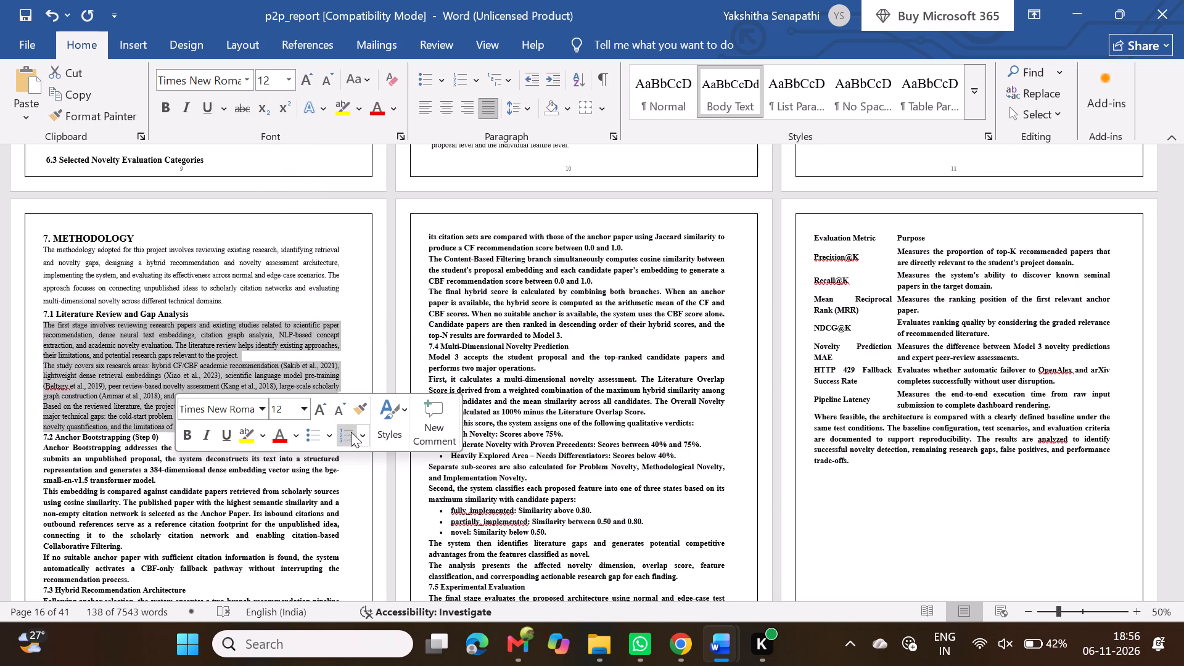
left_click(517, 105)
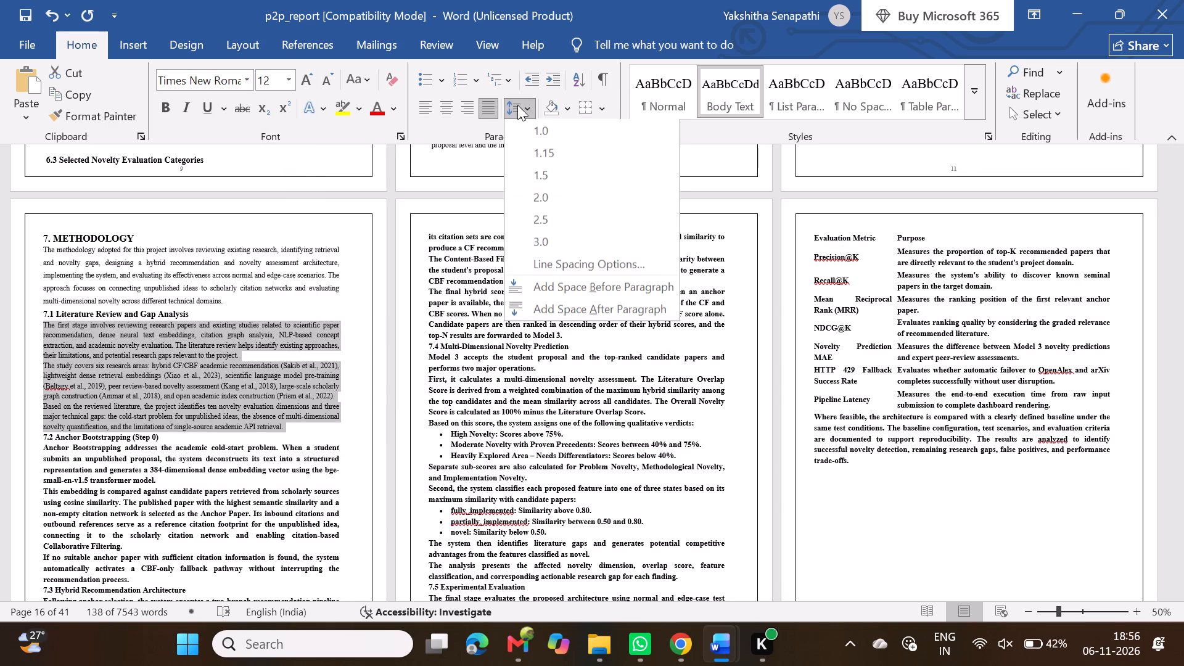
left_click(532, 186)
Set the "7.2 Anchor Bootstrapping (Step 0)" heading to 14 pt.
scroll(282, 387, "down", 1)
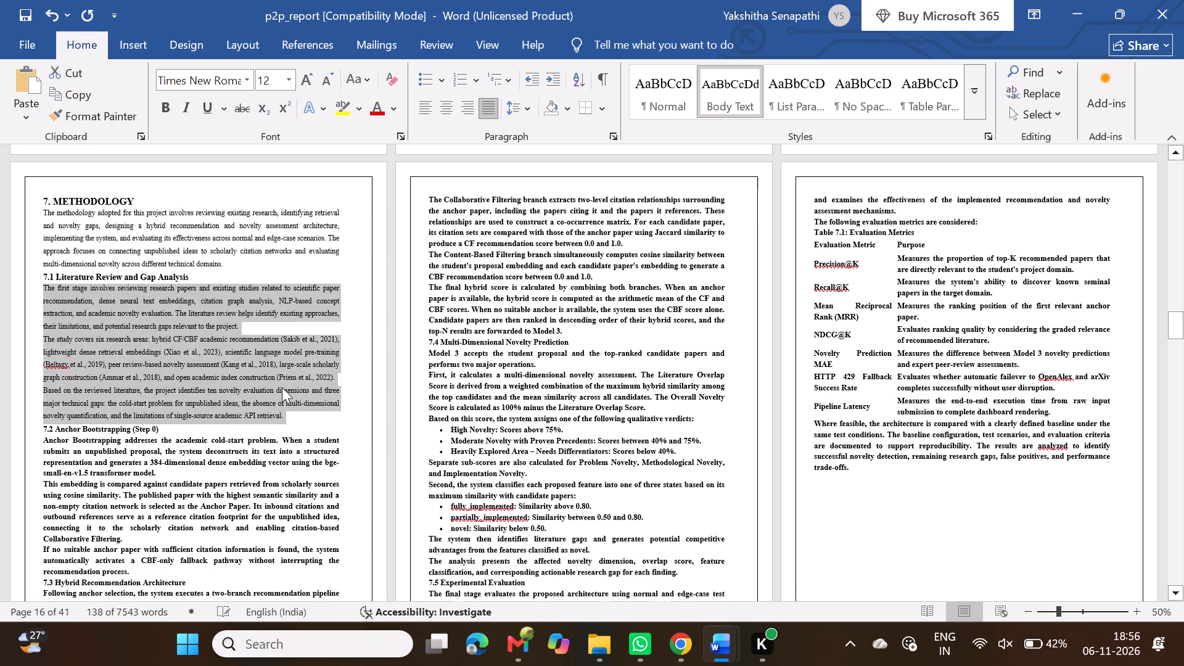
scroll(282, 387, "down", 1)
triple_click(165, 376)
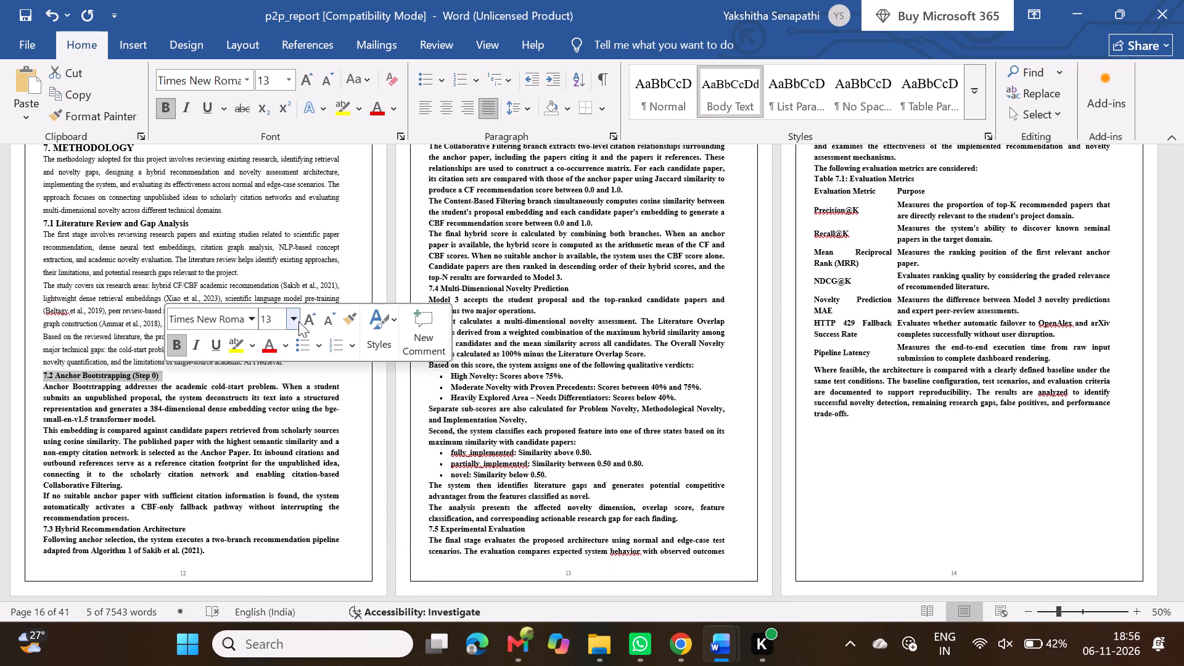
left_click(295, 318)
left_click(308, 317)
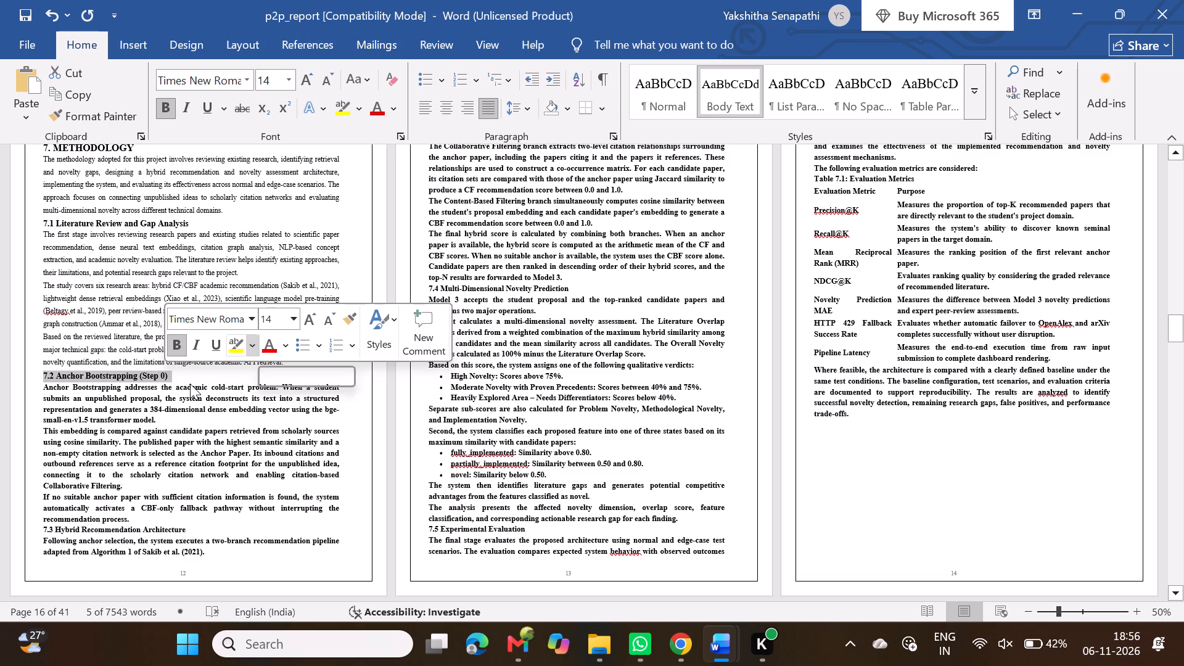
Format the body paragraphs of section 7.2 as non-bold 12 pt text with 1.5 line spacing.
left_click_drag(43, 387, 188, 519)
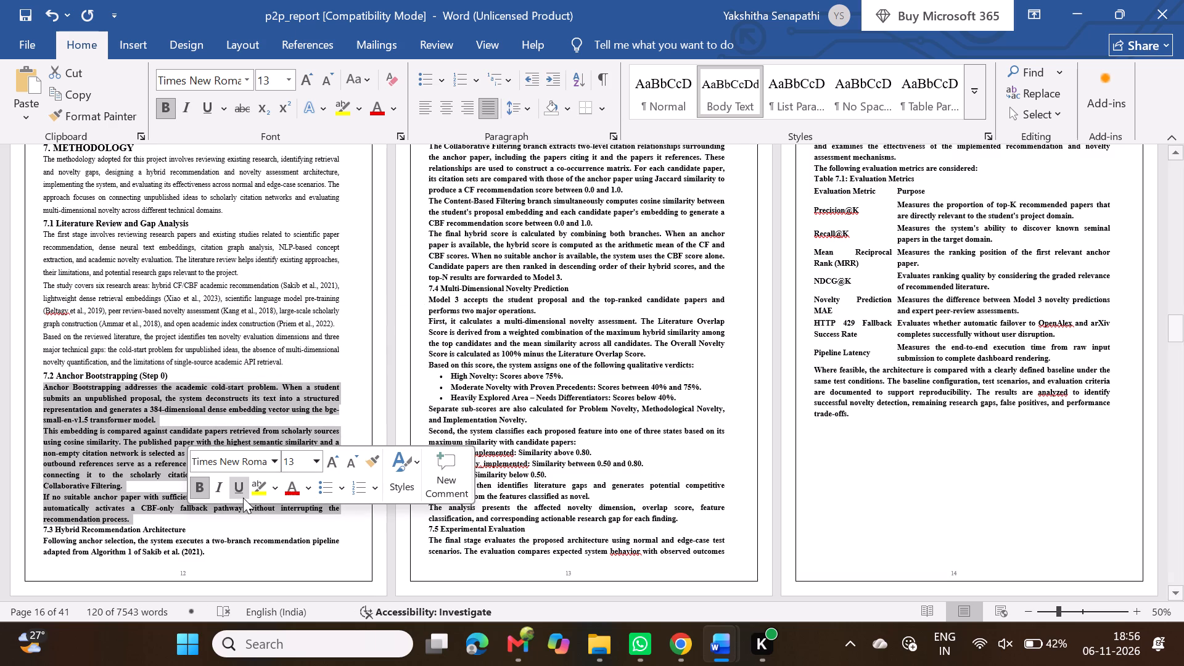
left_click(200, 486)
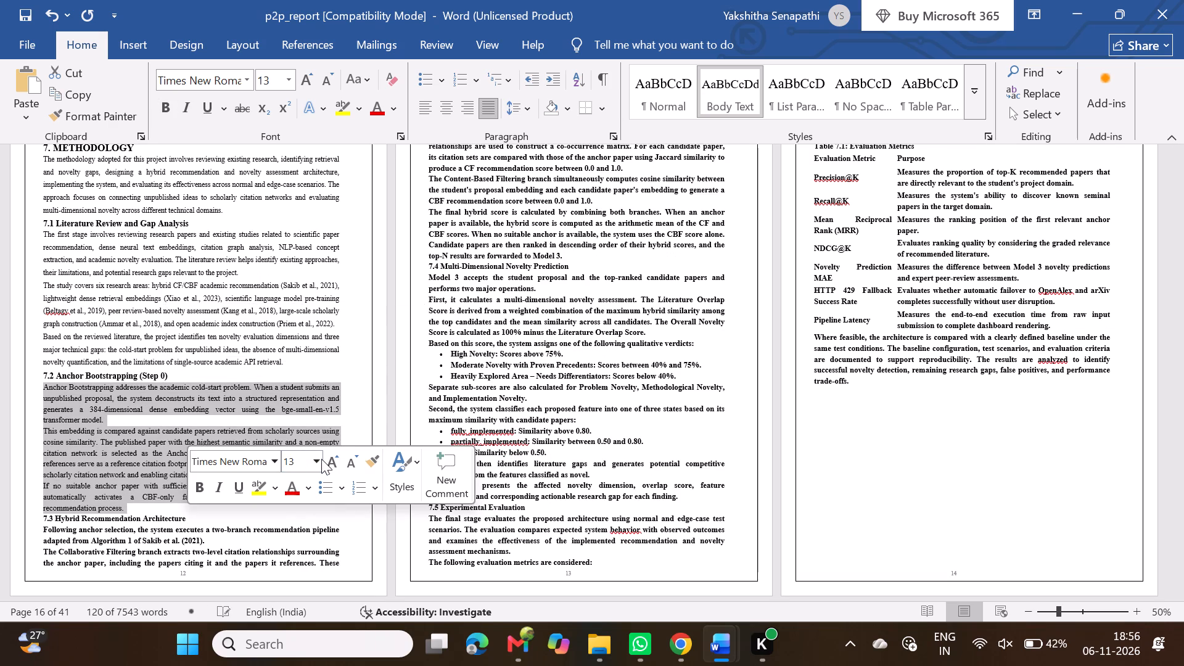
left_click(348, 464)
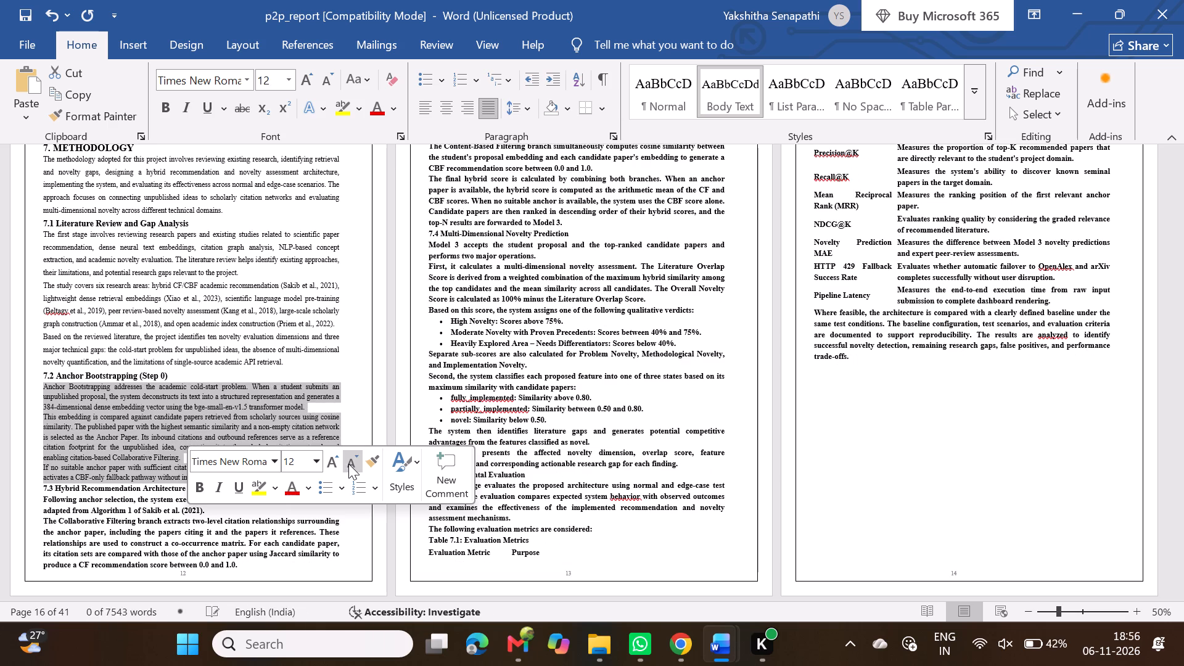
left_click(521, 111)
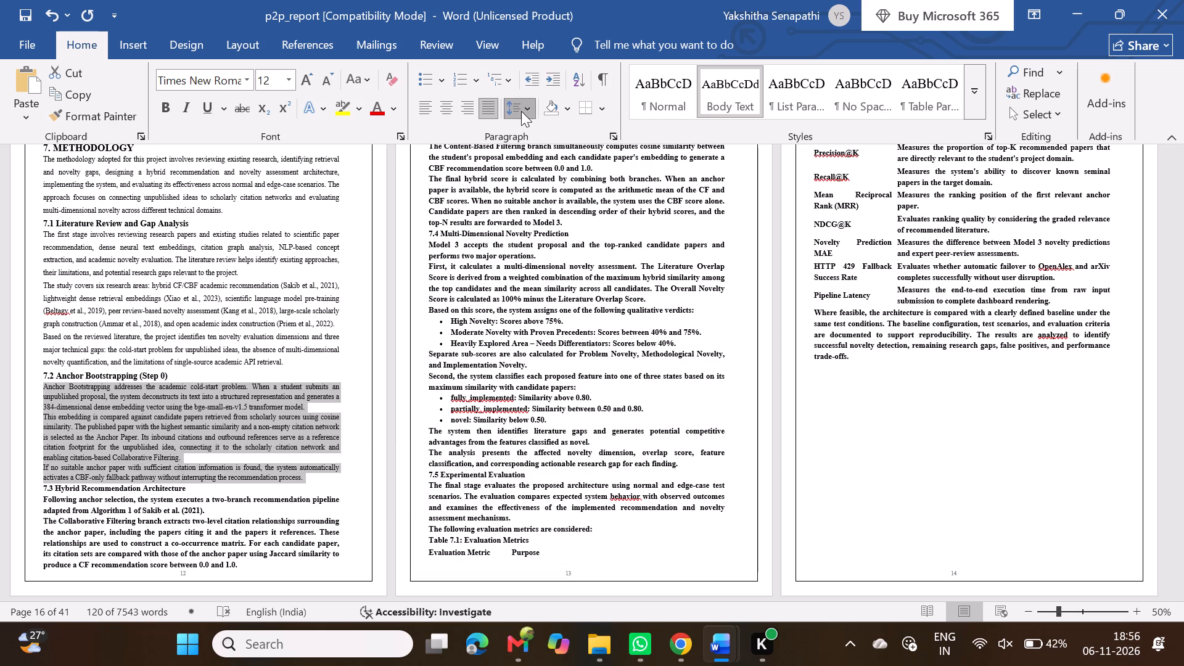
left_click(543, 180)
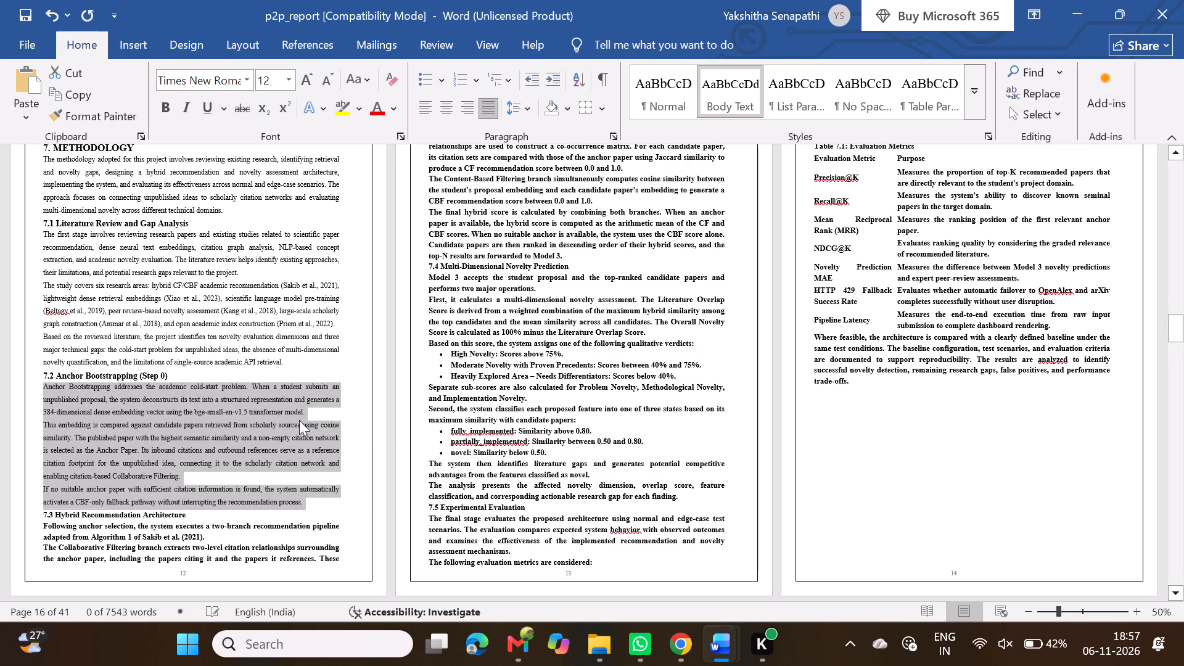
Set the "7.3 Hybrid Recommendation Architecture" heading to 14 pt.
scroll(299, 420, "down", 1)
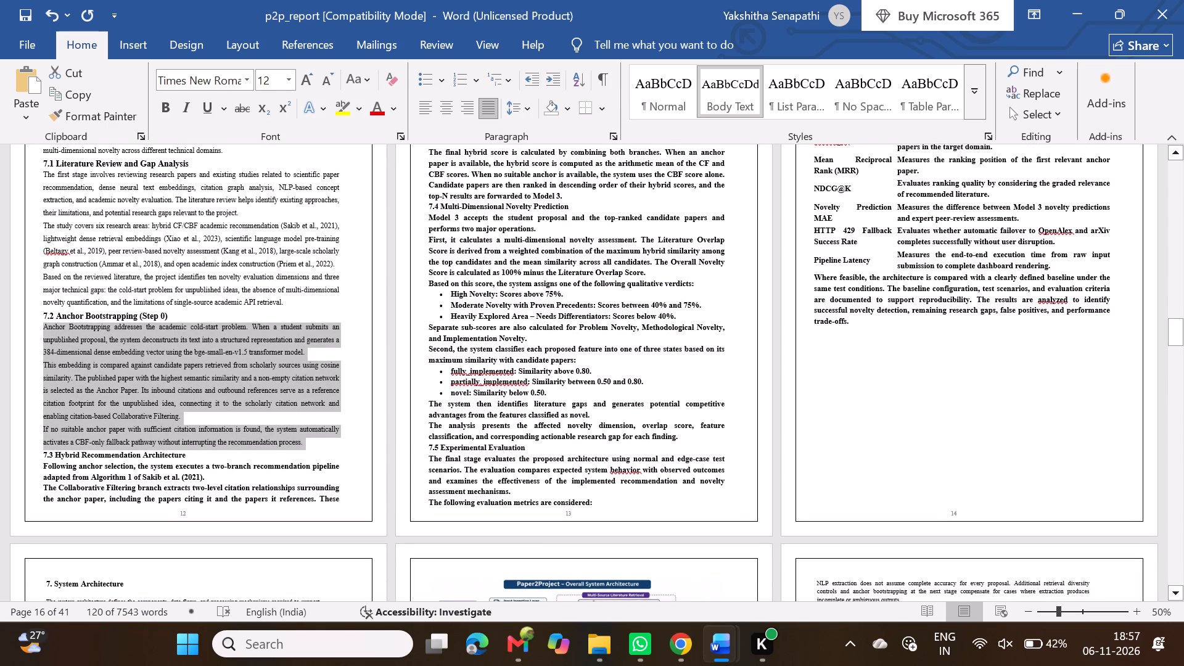
triple_click(54, 457)
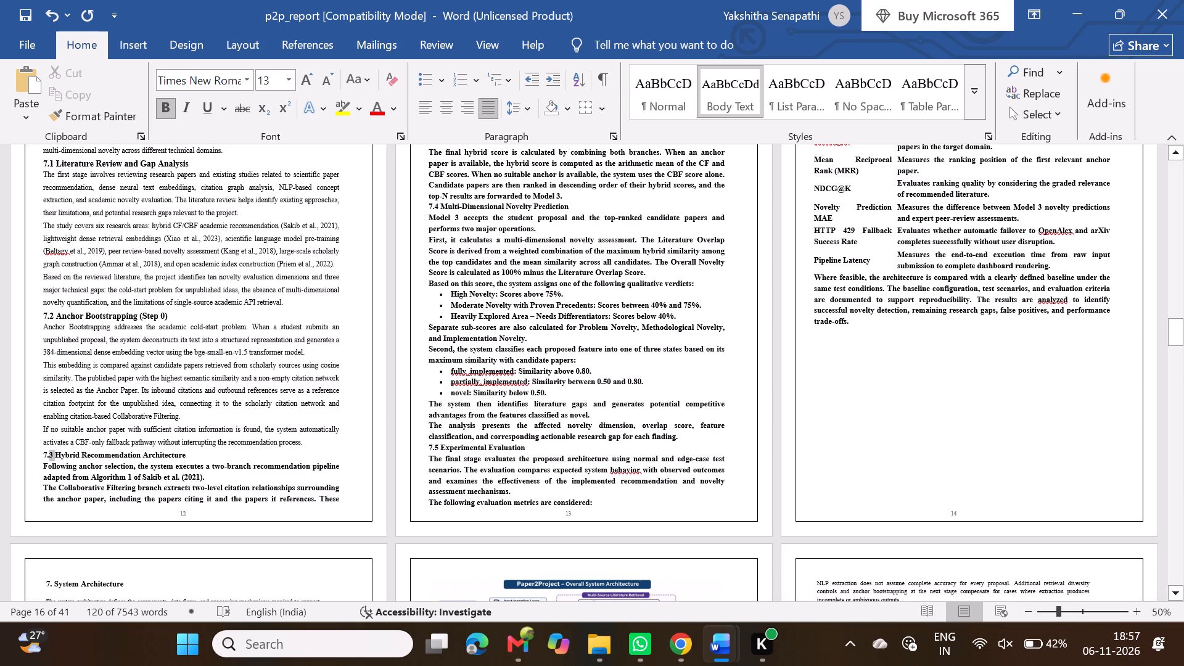
left_click(202, 397)
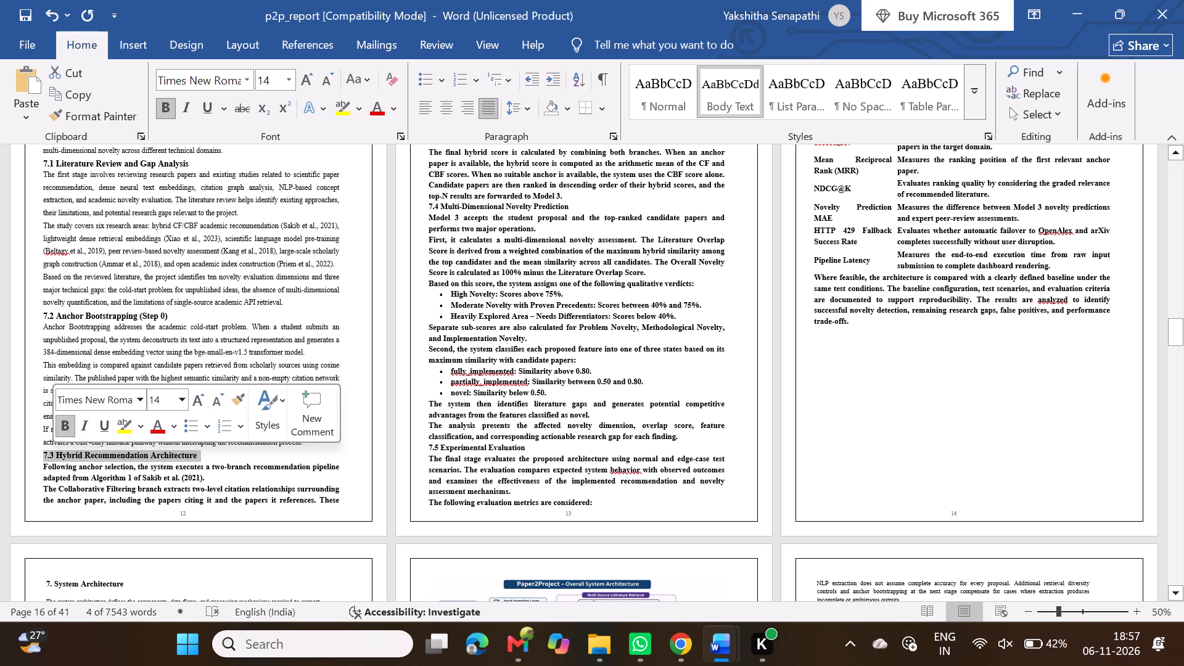
Format the body paragraphs of section 7.3 as non-bold 12 pt text with 1.5 line spacing.
left_click_drag(41, 464, 376, 458)
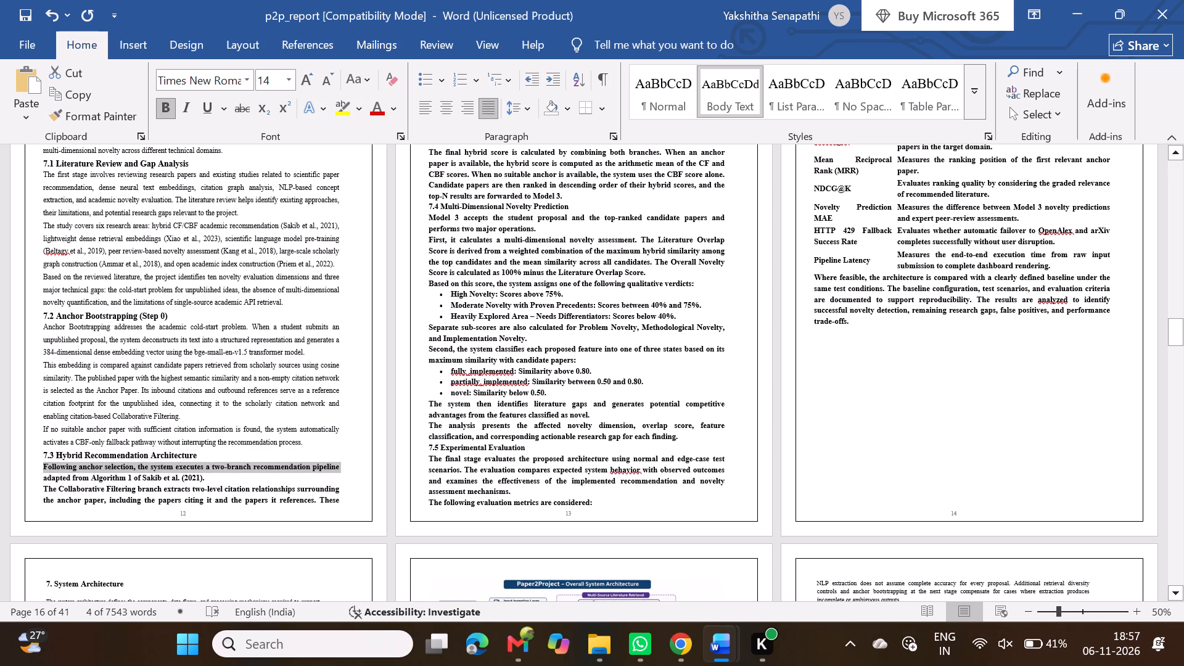
left_click_drag(376, 458, 488, 216)
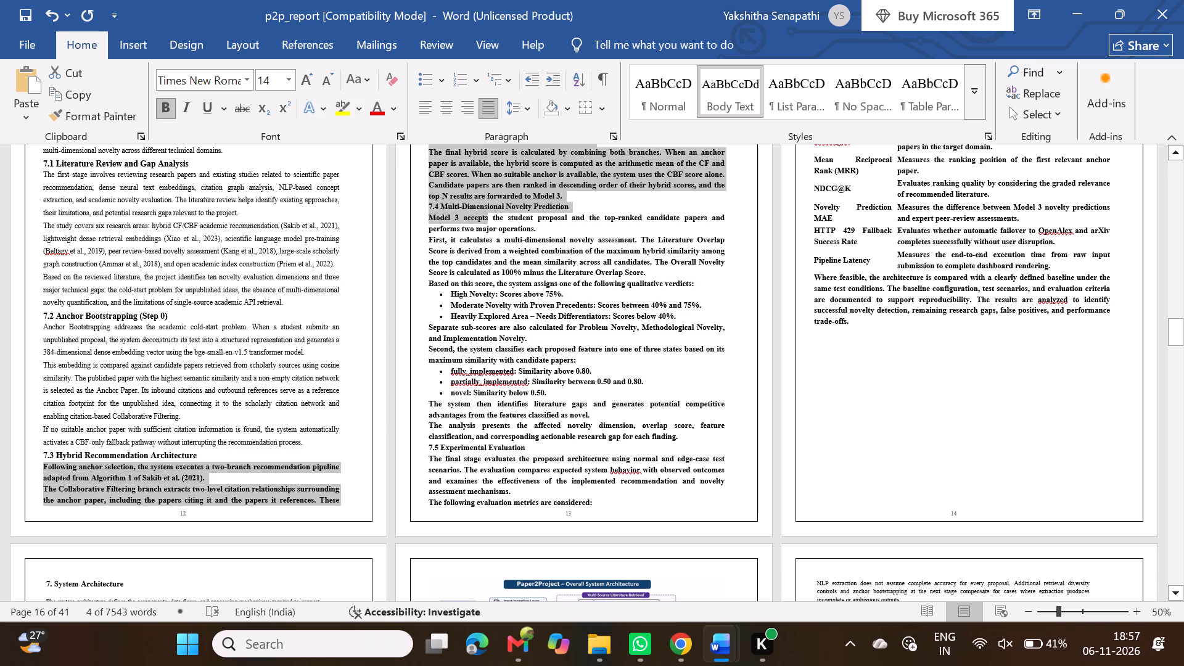
left_click_drag(488, 216, 563, 207)
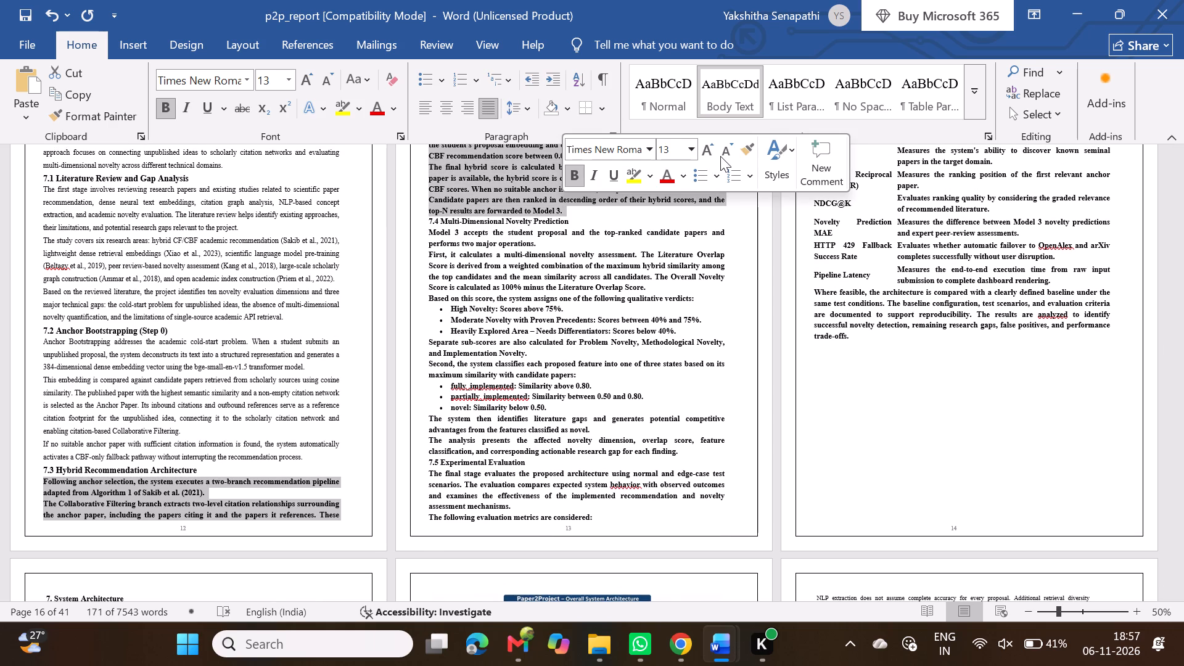
left_click(720, 156)
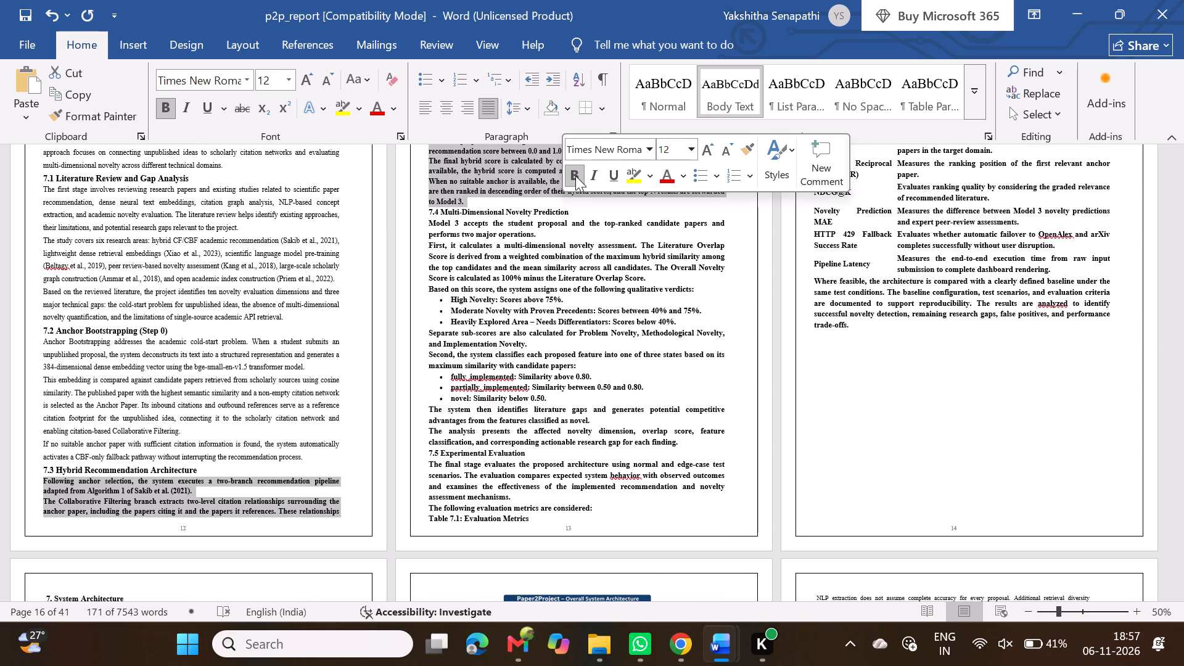
left_click(575, 176)
left_click(519, 115)
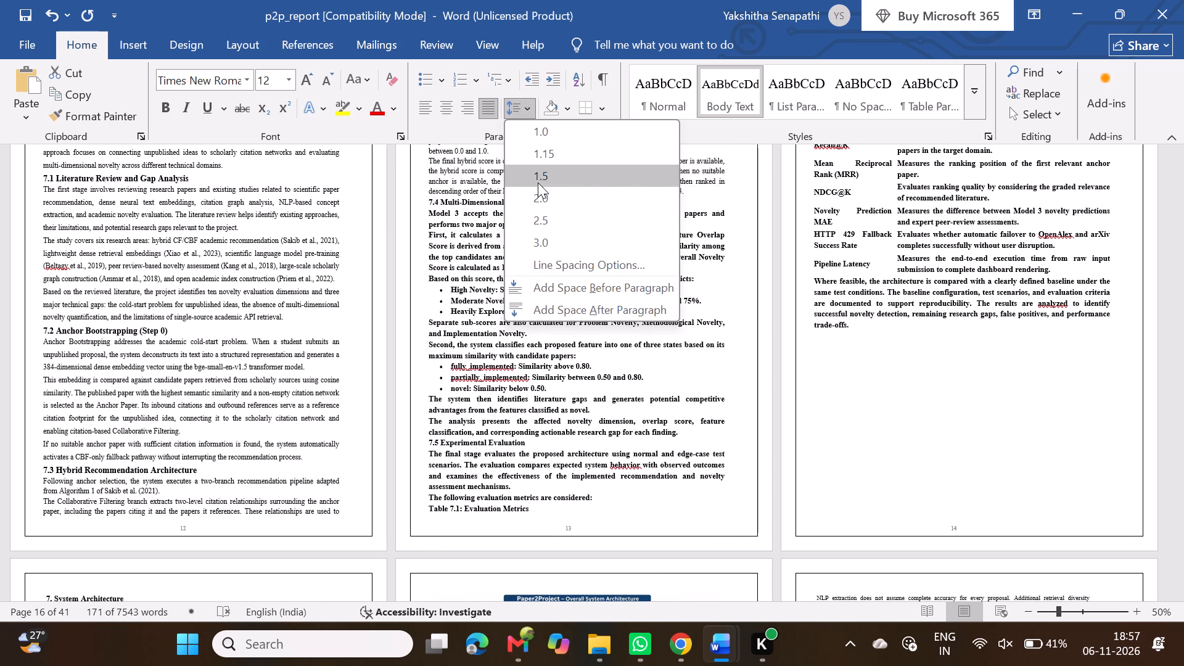
left_click(538, 182)
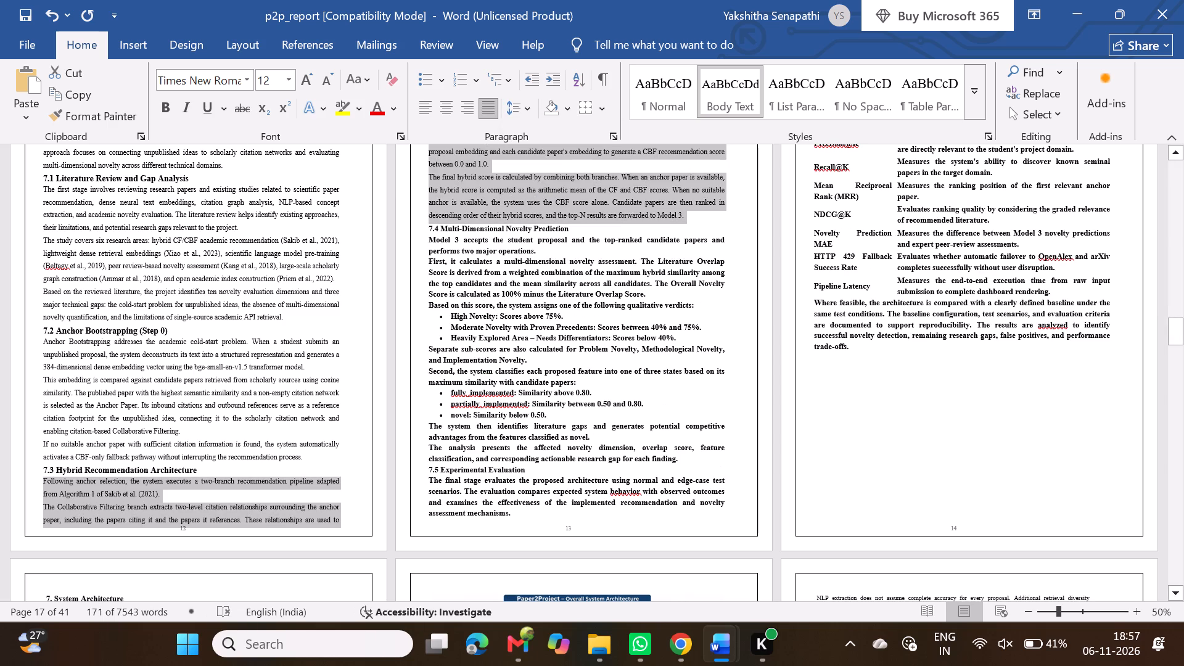
Insert a blank line above the "6.3 Selected Novelty Evaluation Categories" heading to push it onto the next page.
scroll(245, 363, "up", 3)
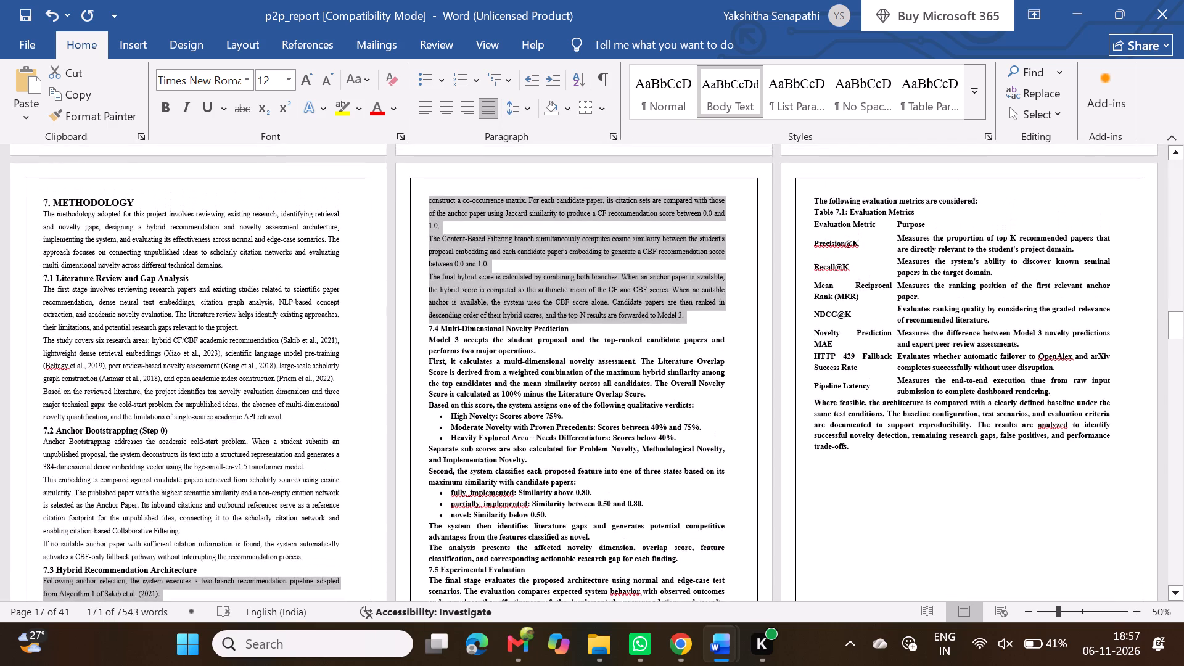
scroll(274, 349, "up", 3)
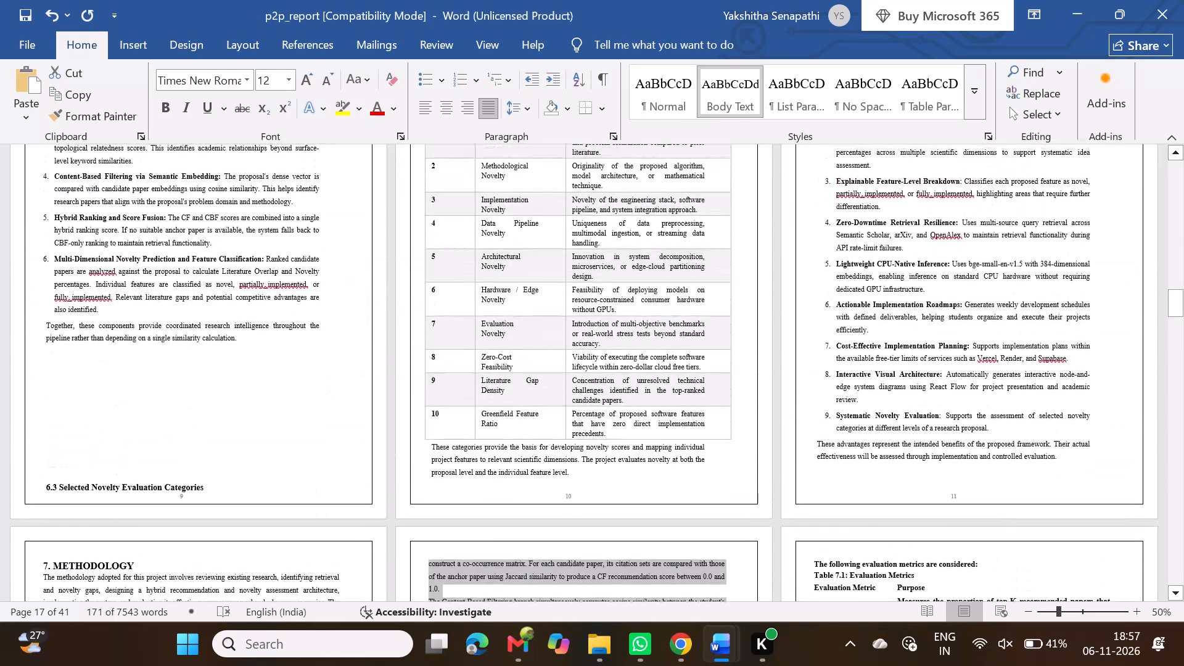
scroll(274, 349, "up", 2)
scroll(274, 349, "down", 1)
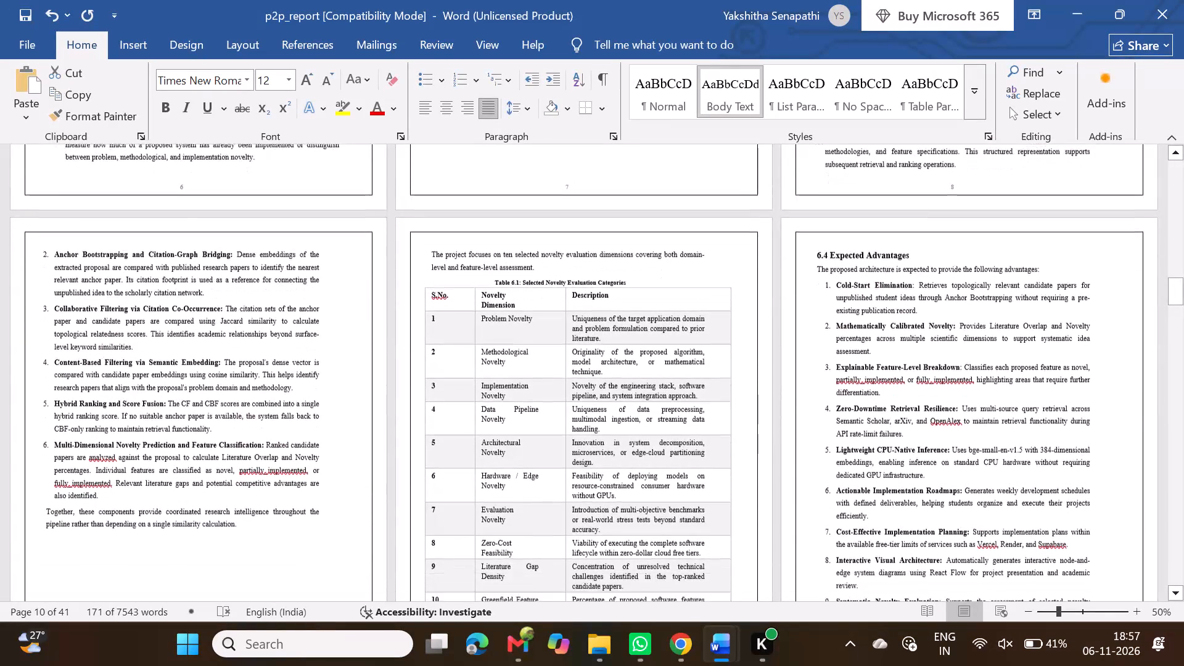
scroll(274, 349, "down", 2)
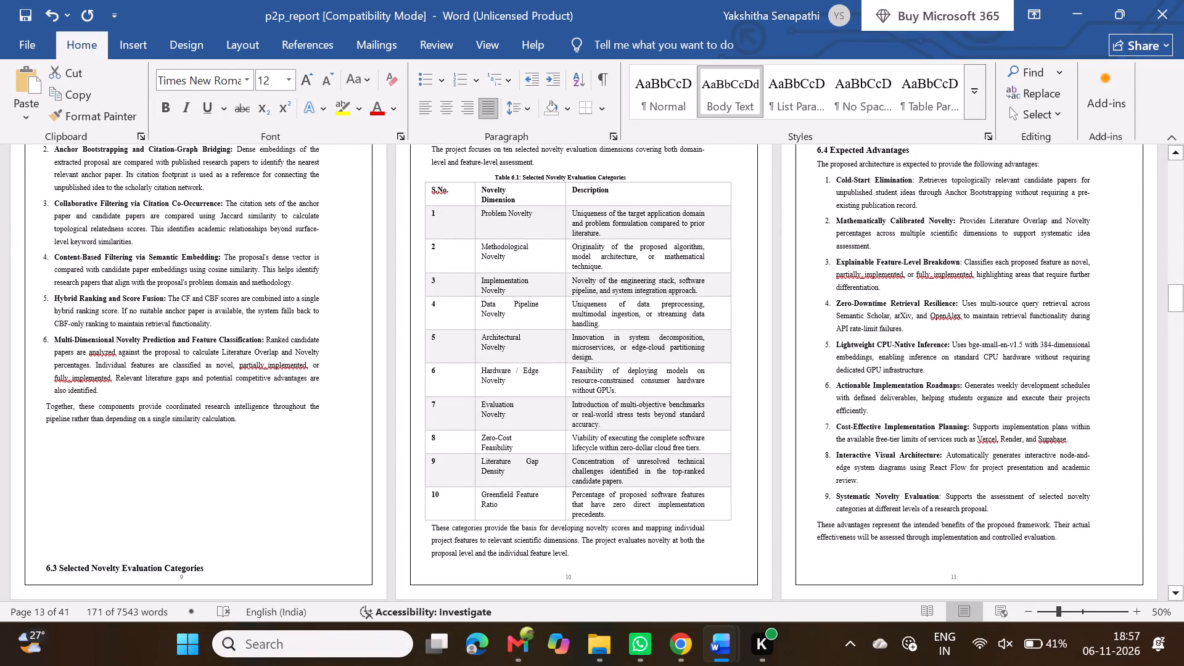
left_click(70, 534)
key("Return")
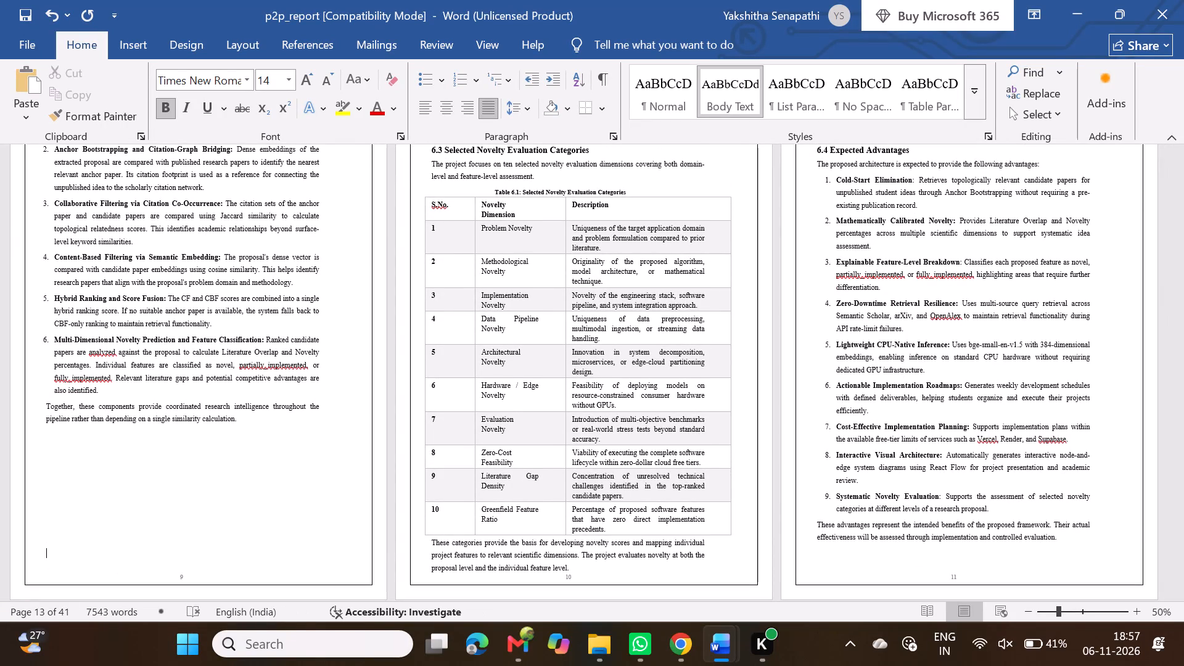
Apply 1.5 line spacing to the "7.1 Literature Review and Gap Analysis" heading.
scroll(205, 546, "up", 1)
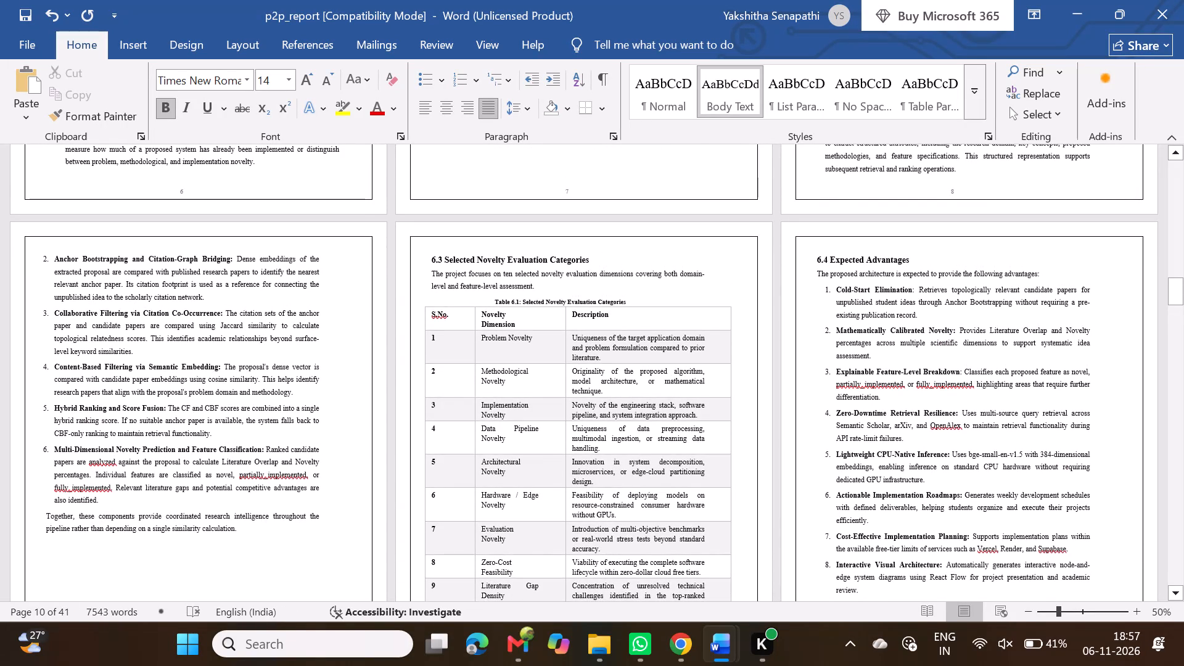
scroll(405, 466, "up", 3)
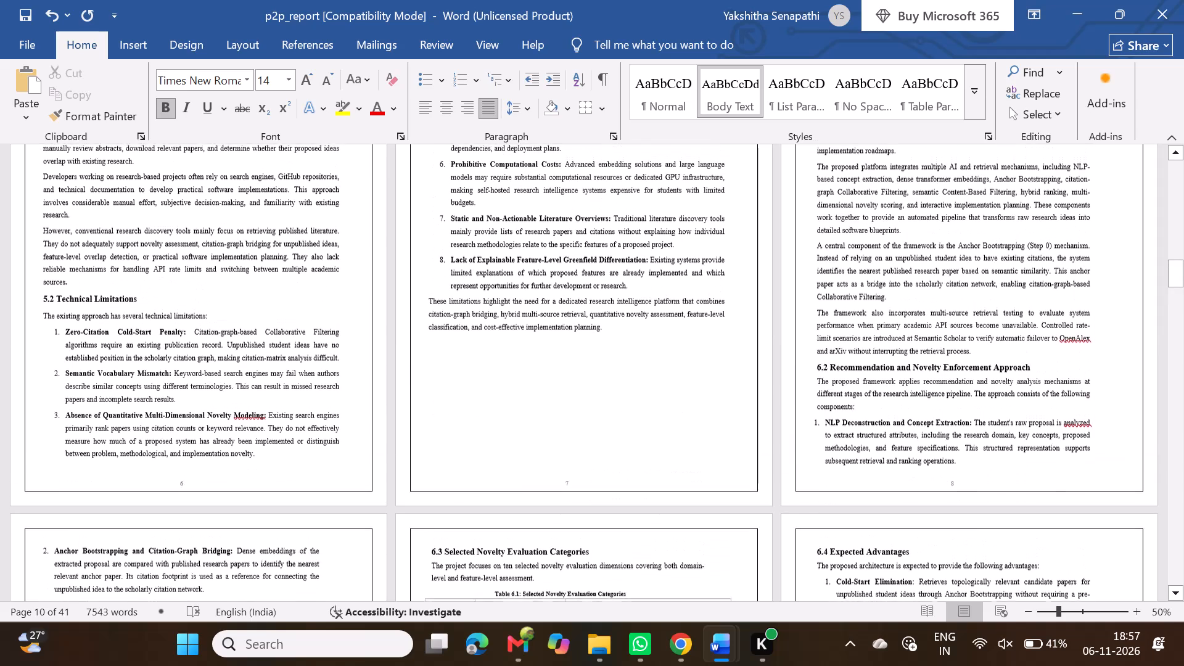
scroll(405, 466, "up", 1)
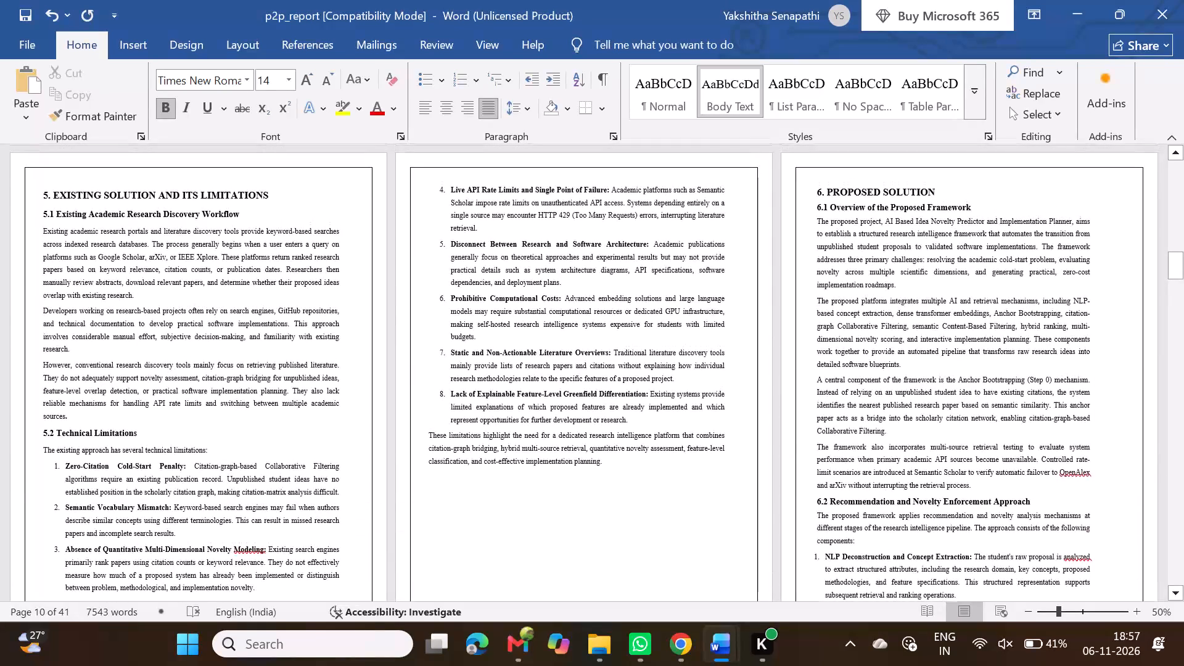
scroll(405, 466, "down", 2)
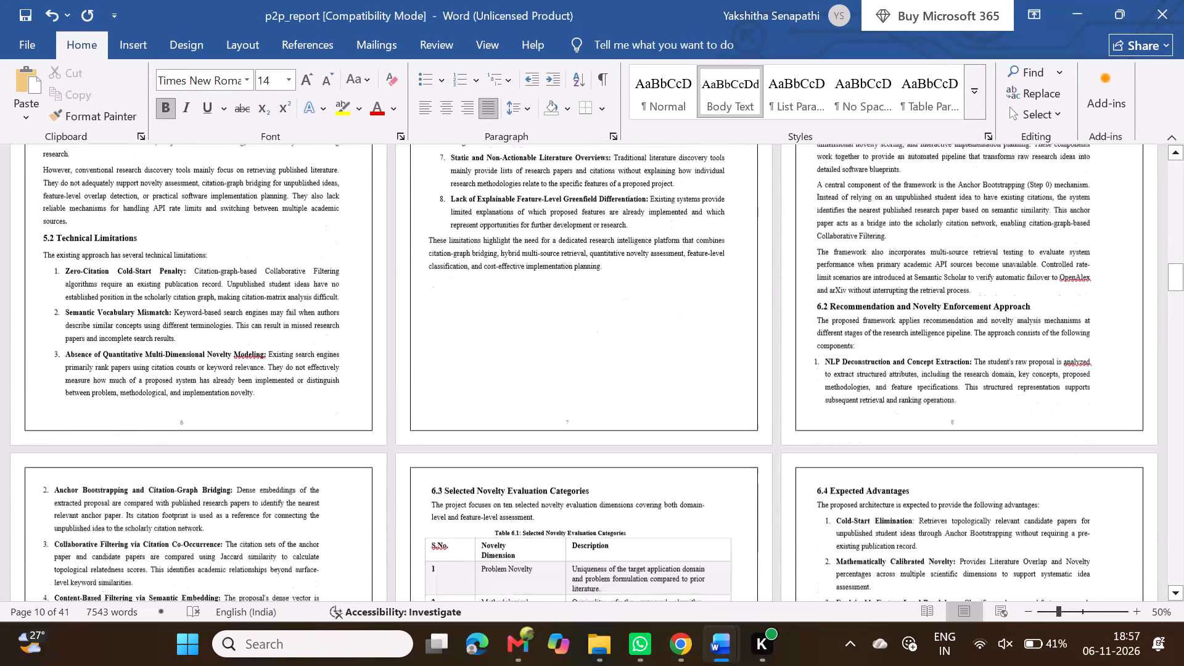
scroll(405, 466, "down", 3)
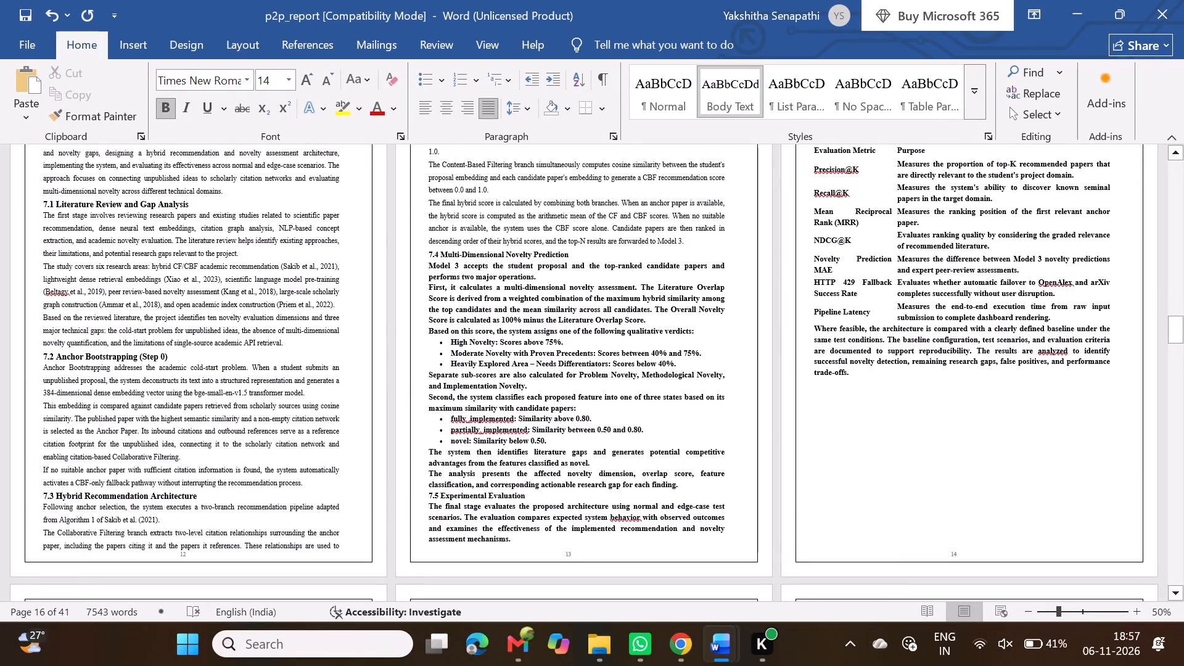
left_click_drag(36, 194, 197, 206)
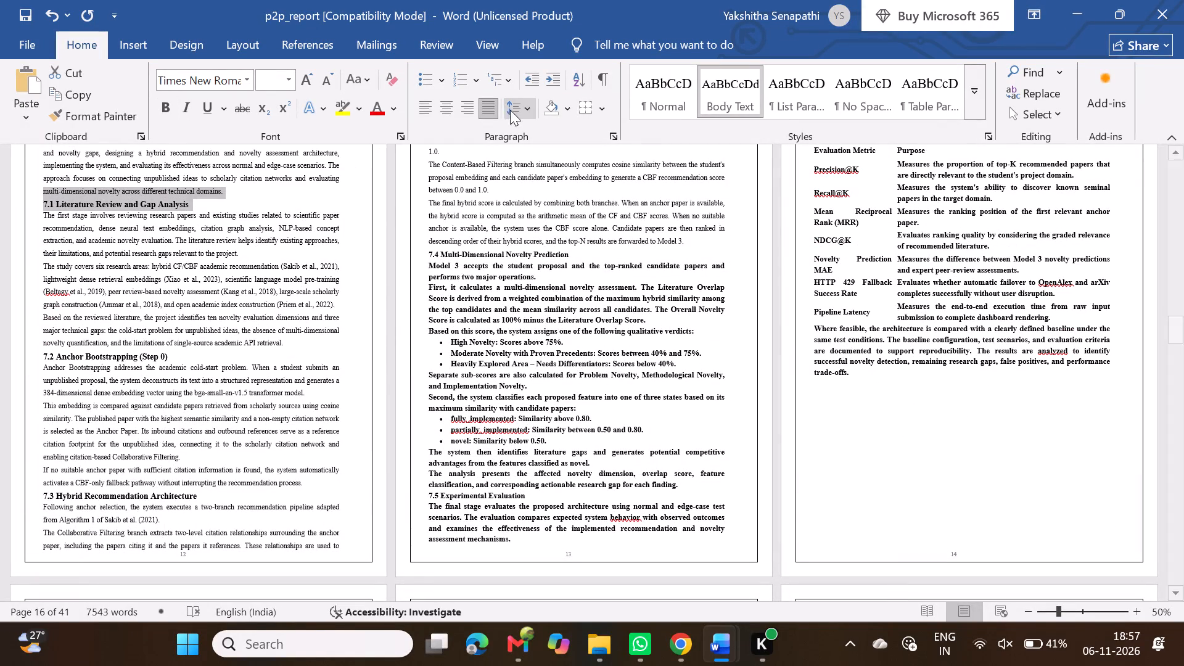
left_click(518, 109)
left_click(532, 178)
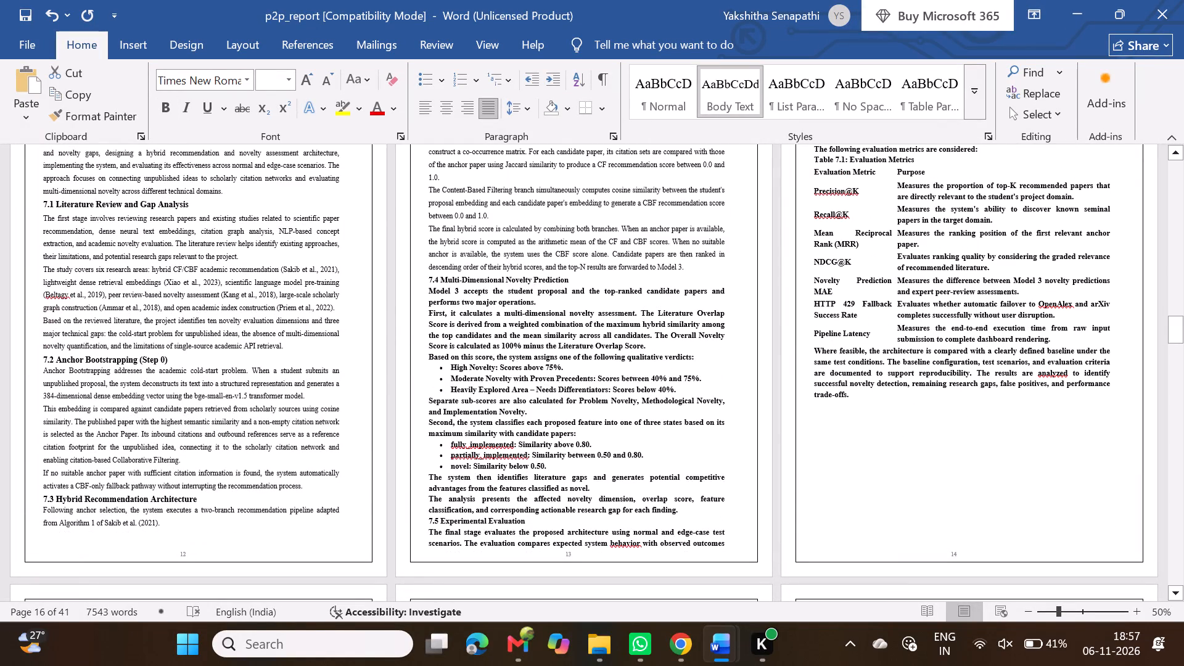
left_click(224, 240)
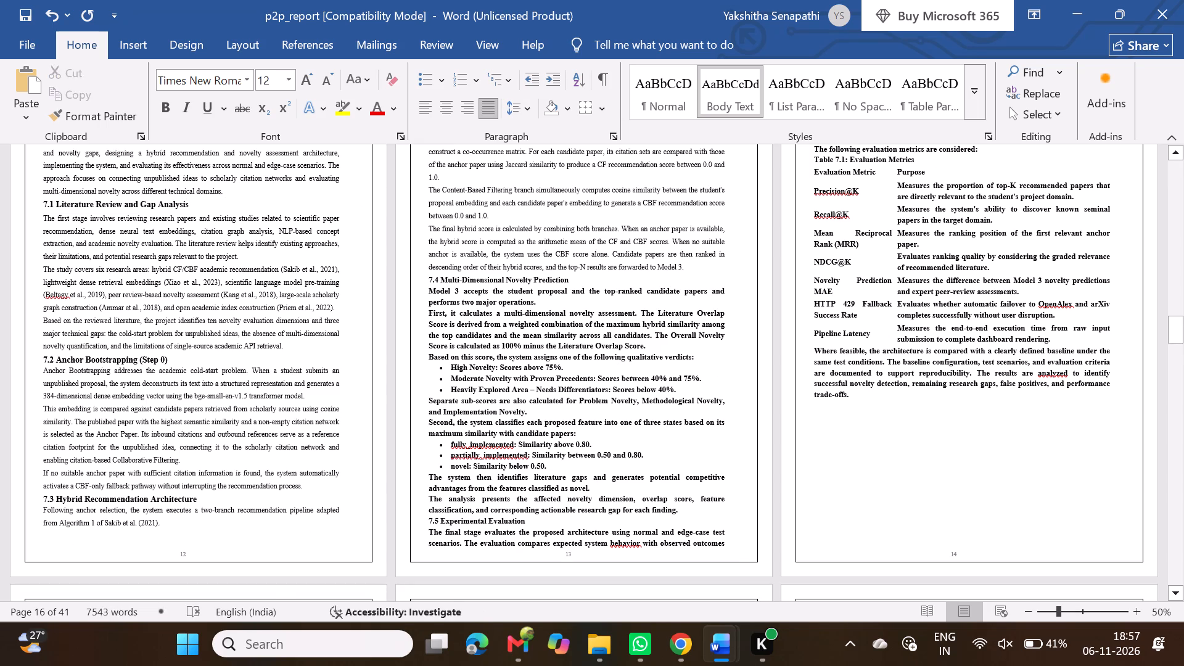
Apply 1.5 line spacing to the "7.2 Anchor Bootstrapping (Step 0)" heading.
left_click_drag(39, 347, 171, 361)
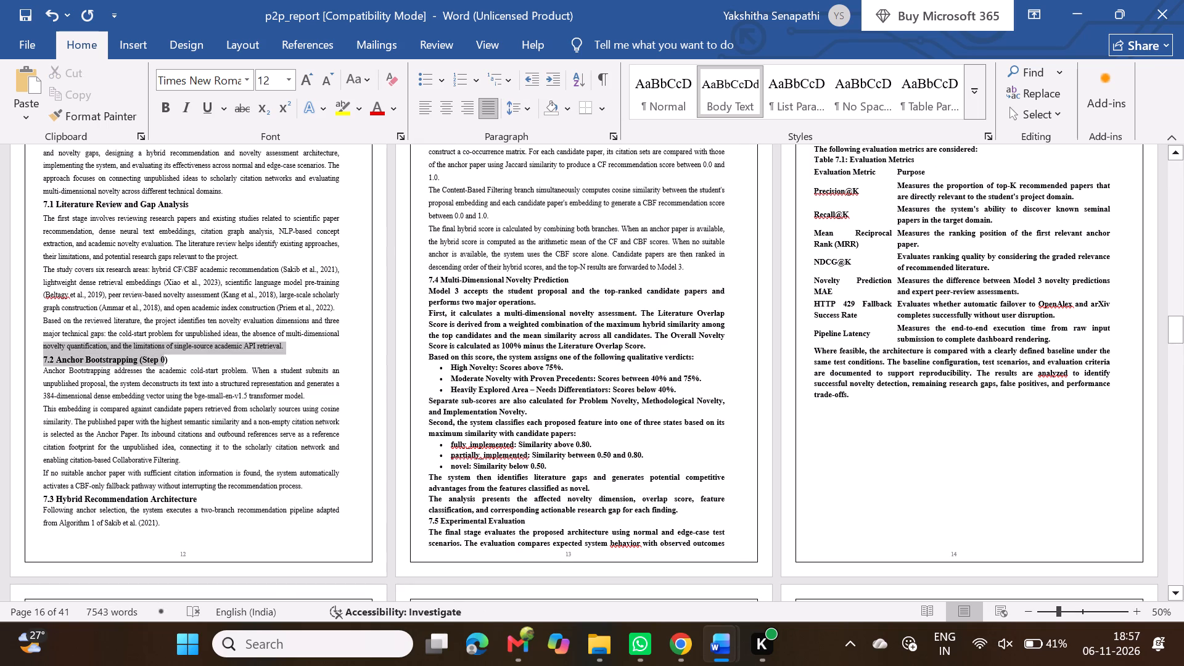
left_click_drag(171, 361, 187, 369)
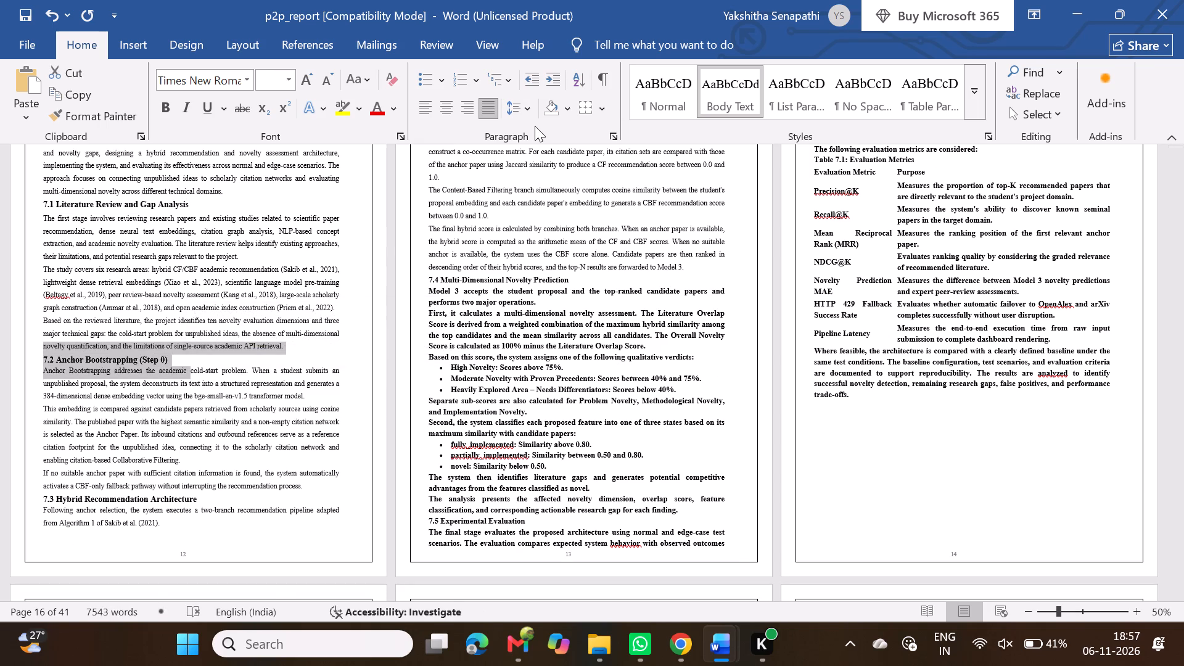
left_click(510, 106)
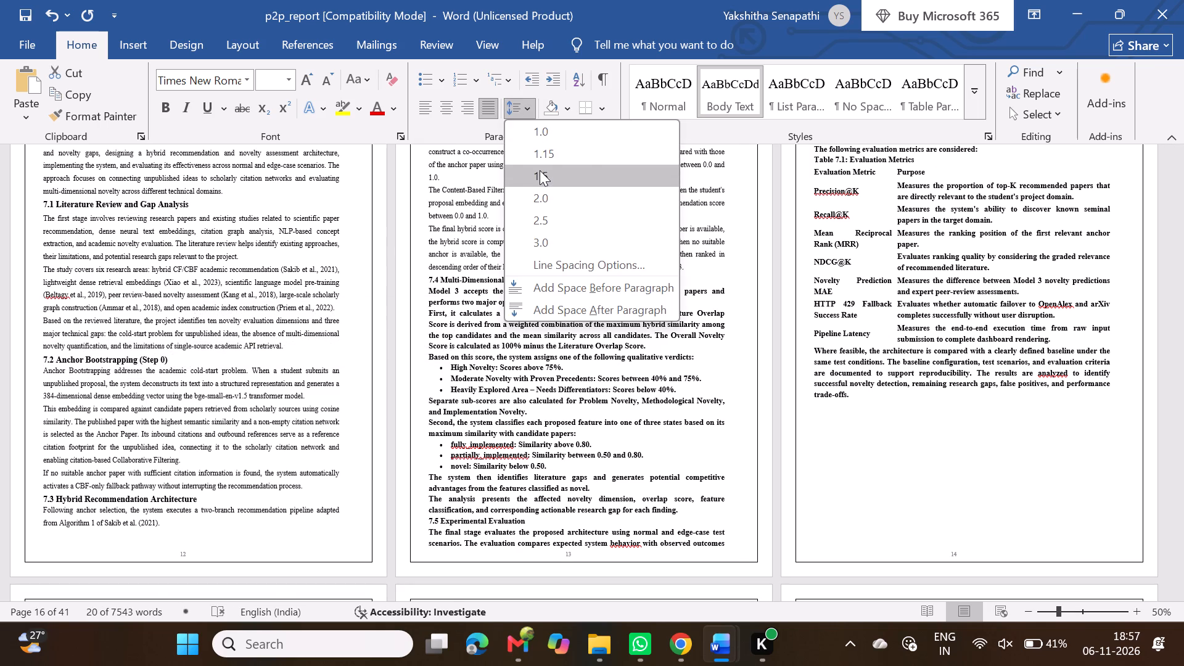
left_click(540, 170)
left_click(253, 425)
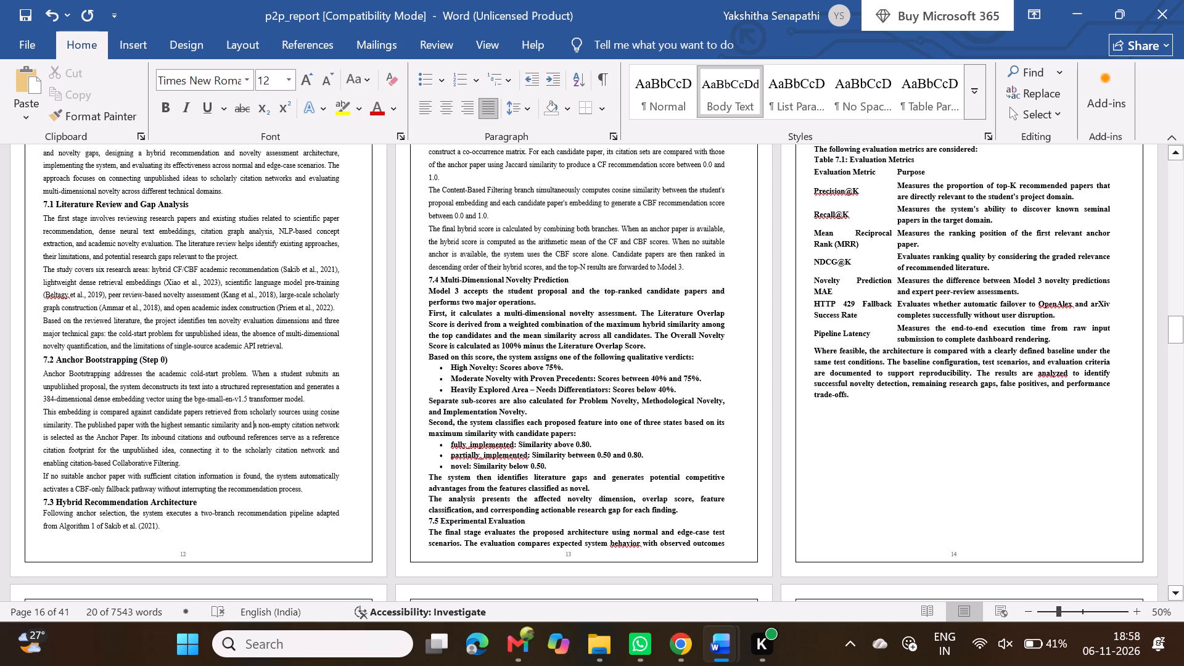
Apply 1.5 line spacing to the "7.3 Hybrid Recommendation Architecture" heading.
left_click(41, 487)
left_click_drag(41, 487, 192, 512)
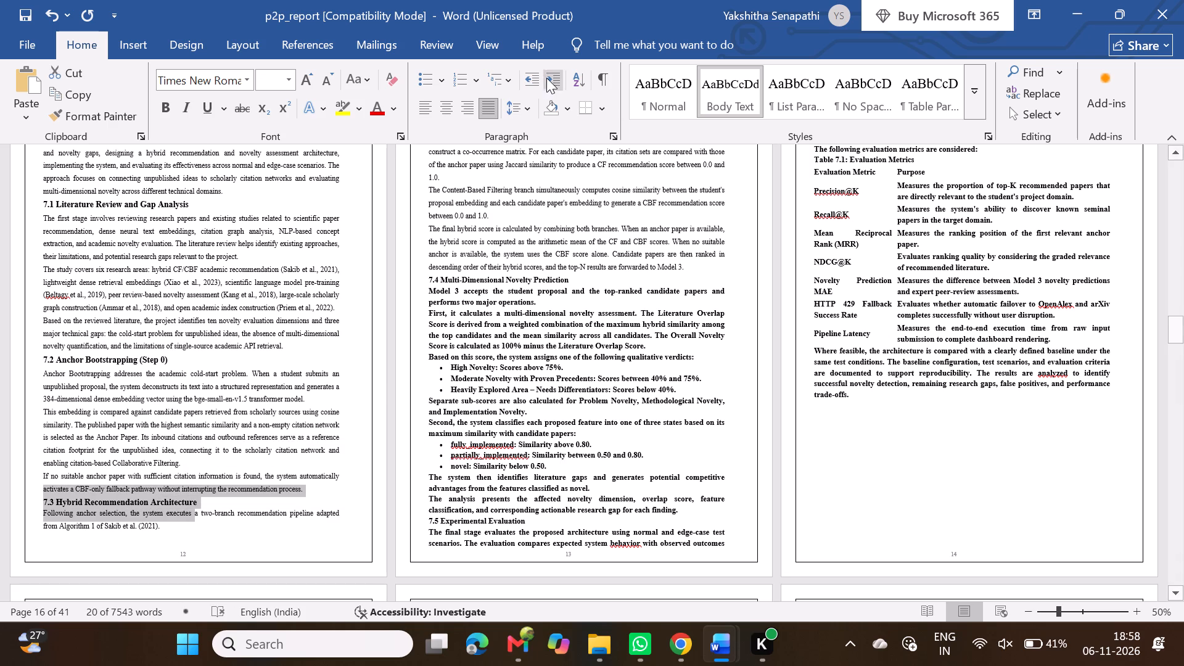
left_click(518, 111)
left_click(527, 171)
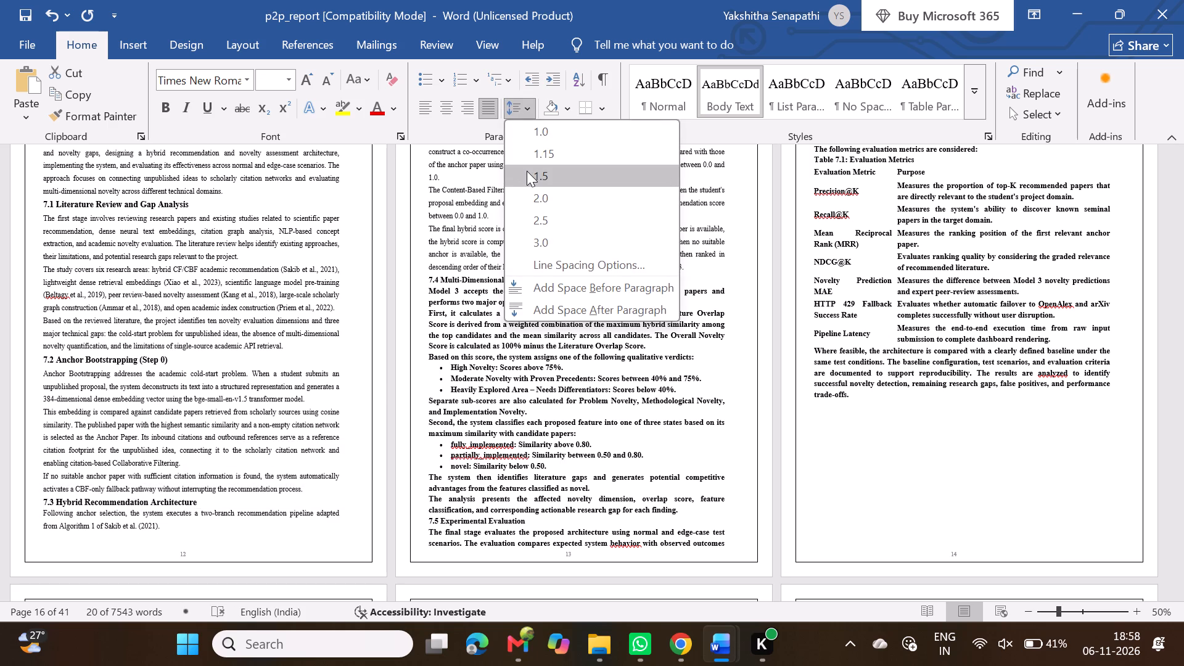
Insert four blank lines after the last paragraph of section 7.2 to push the 7.3 heading onto the next page.
left_click(324, 488)
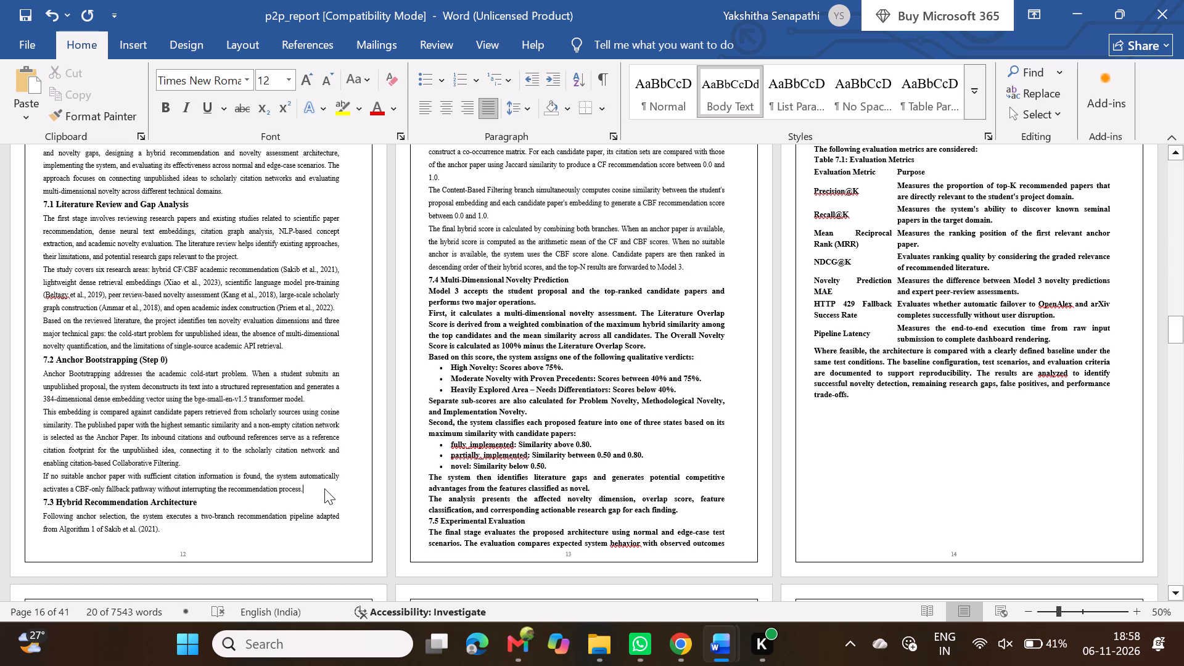
key("Return")
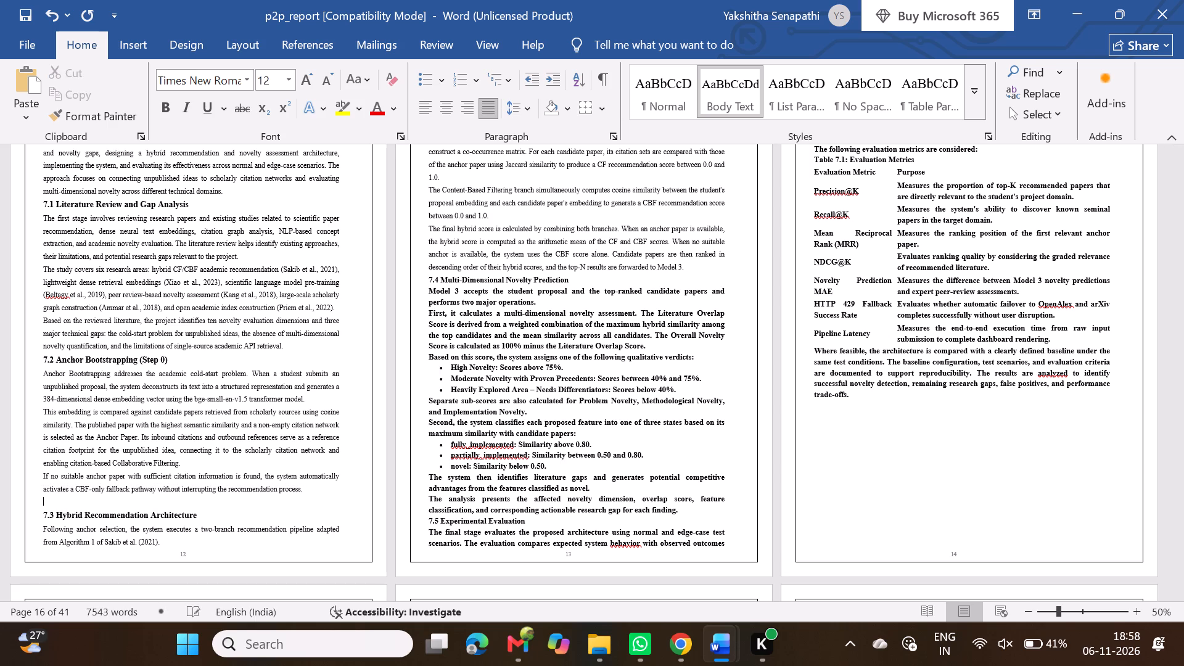
key("Return")
key("Return")
key("Return")
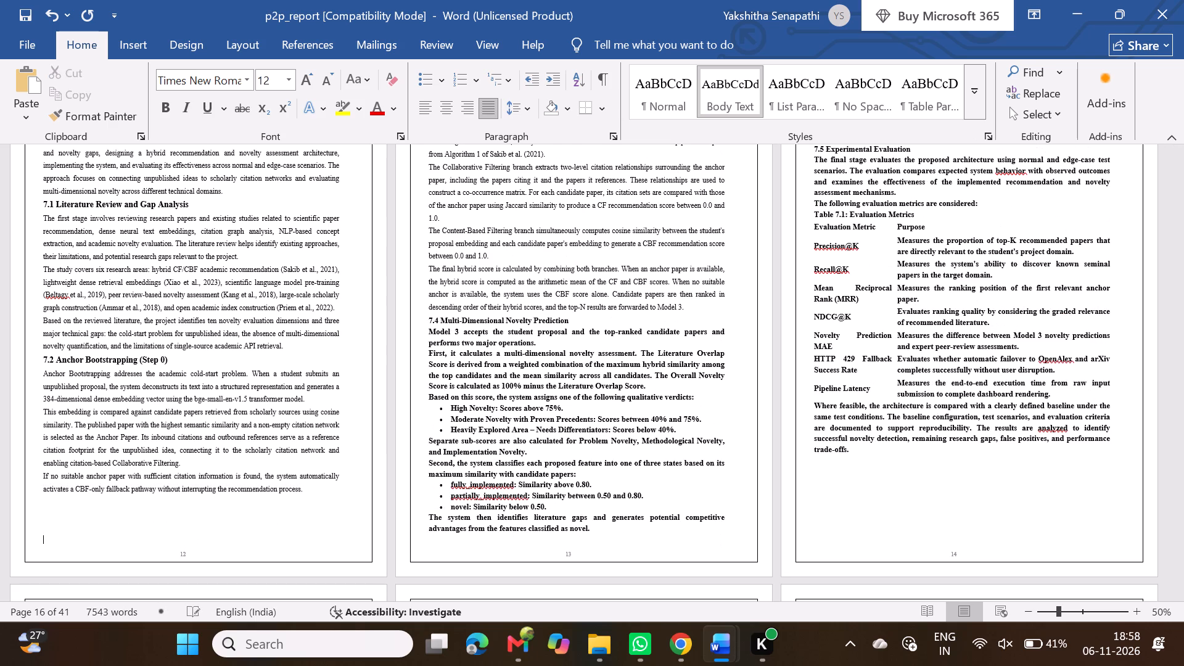
Set the "7.4 Multi-Dimensional Novelty Prediction" heading to 14 pt.
scroll(324, 488, "up", 1)
scroll(535, 451, "down", 1)
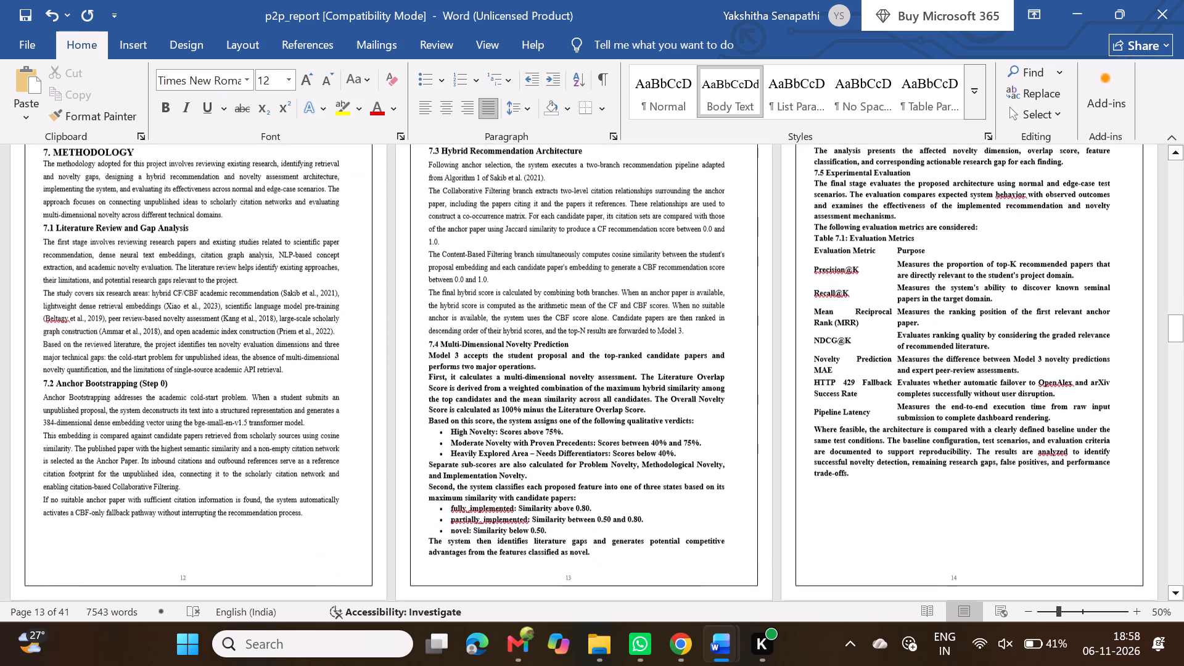
scroll(535, 451, "down", 1)
triple_click(473, 324)
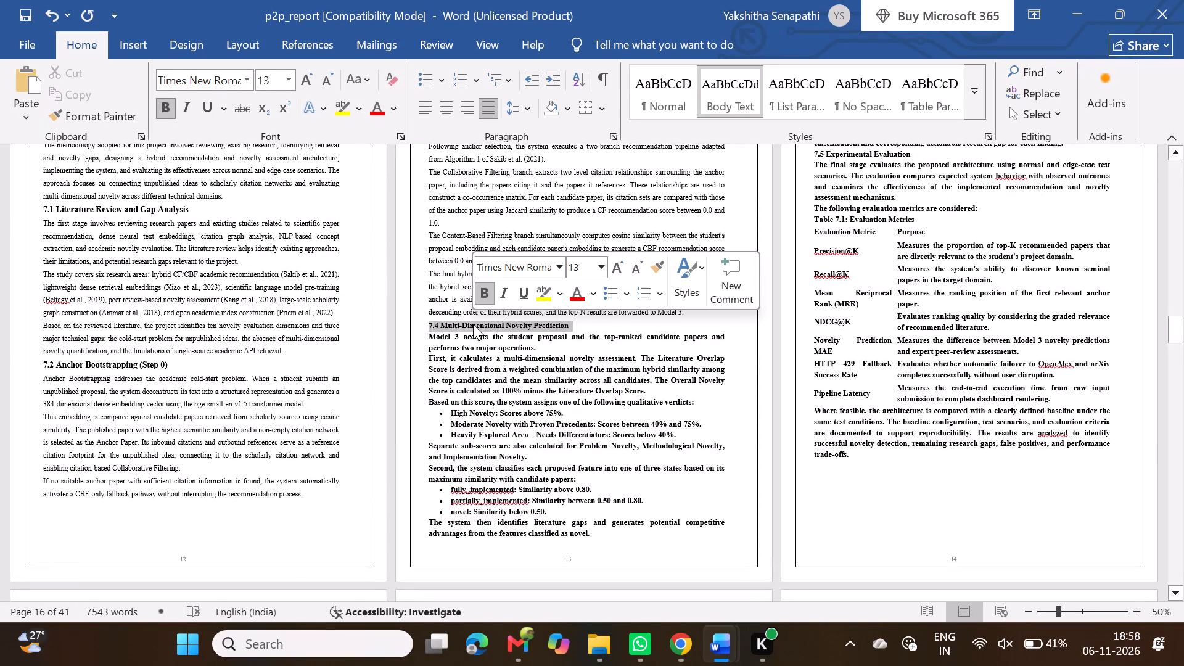
left_click(620, 265)
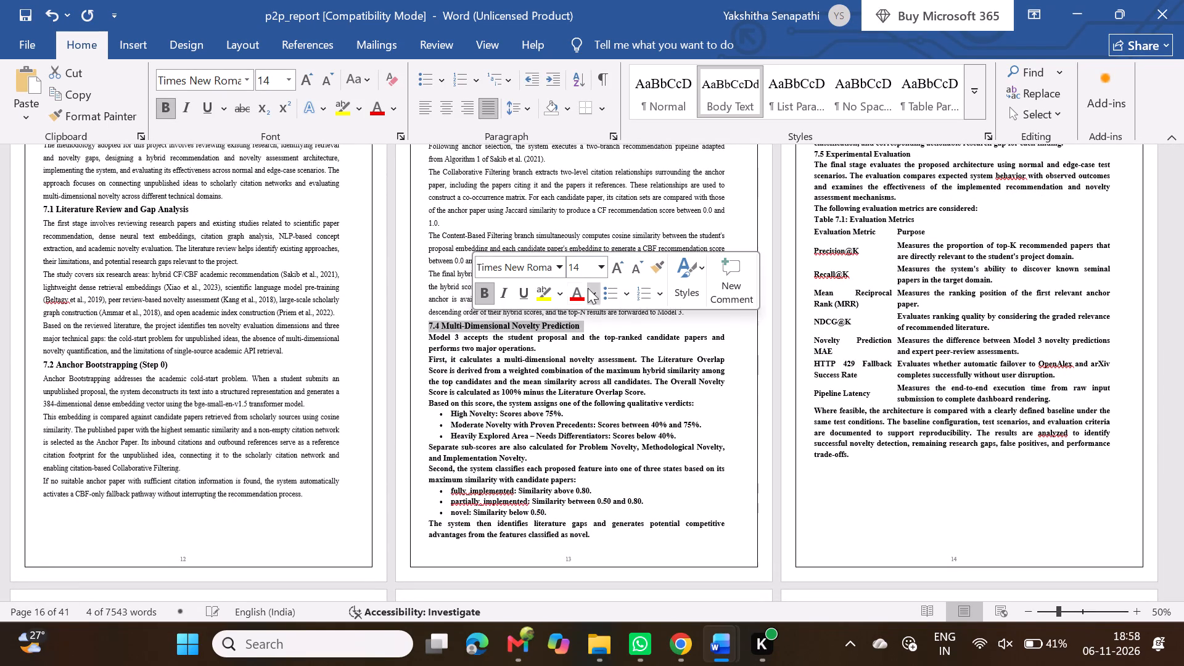
Remove bold from the section 7.4 body text below its heading and set it to 12 pt.
left_click(426, 340)
left_click_drag(426, 340, 506, 393)
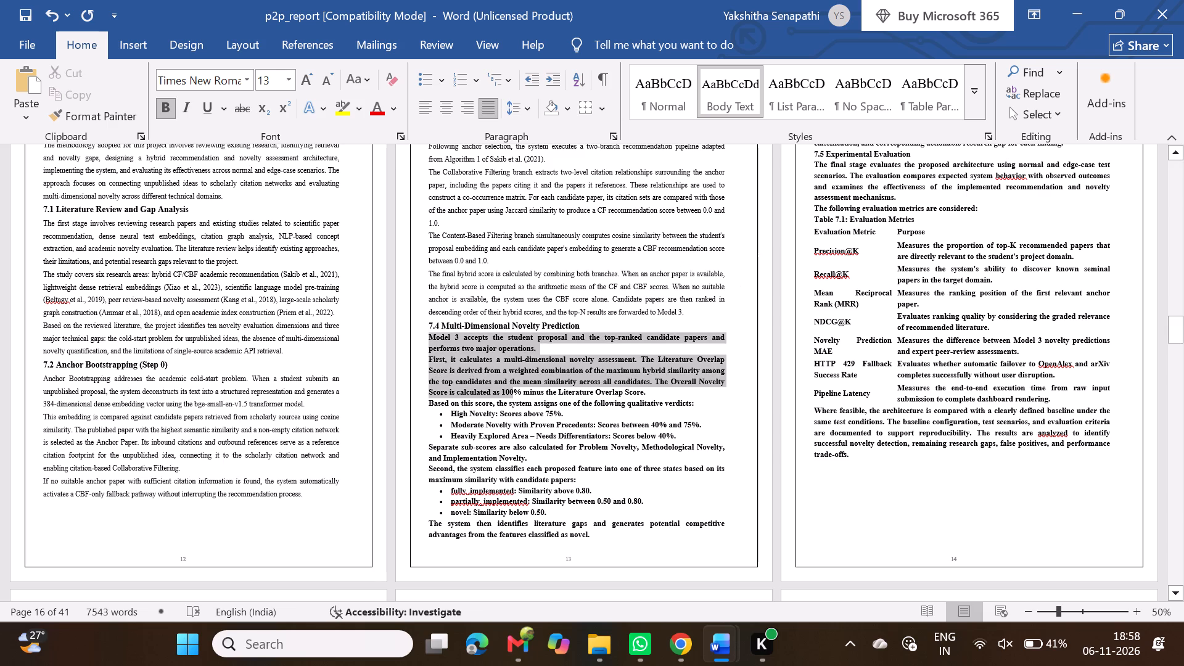
left_click_drag(506, 393, 702, 339)
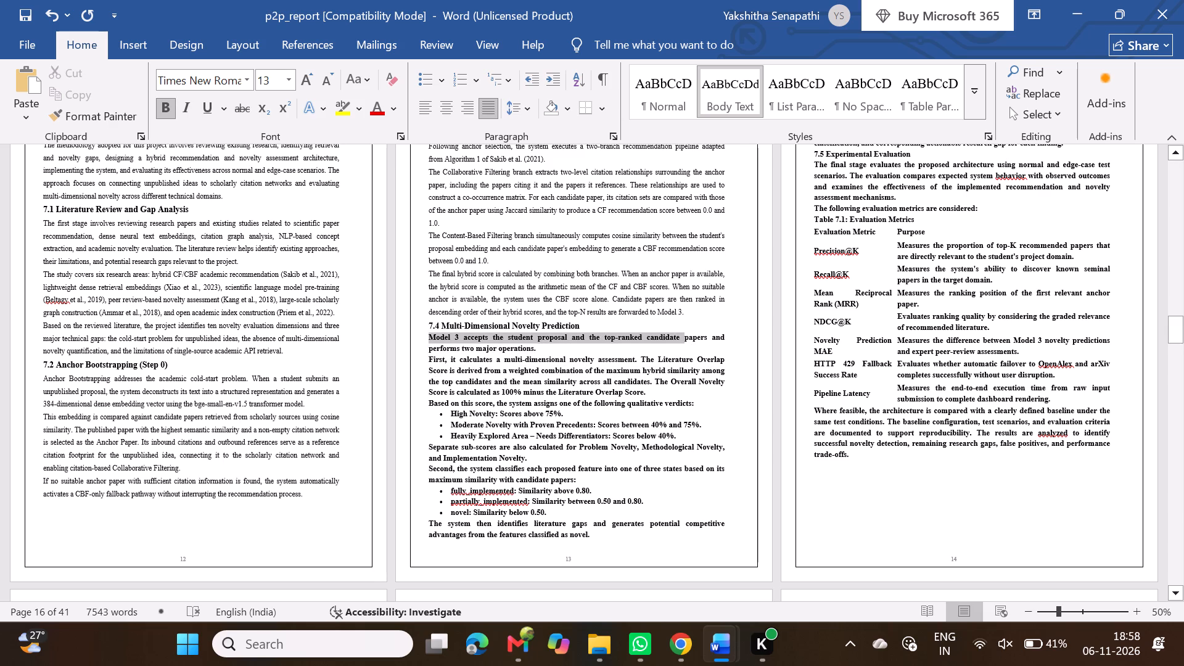
left_click_drag(702, 339, 1018, 195)
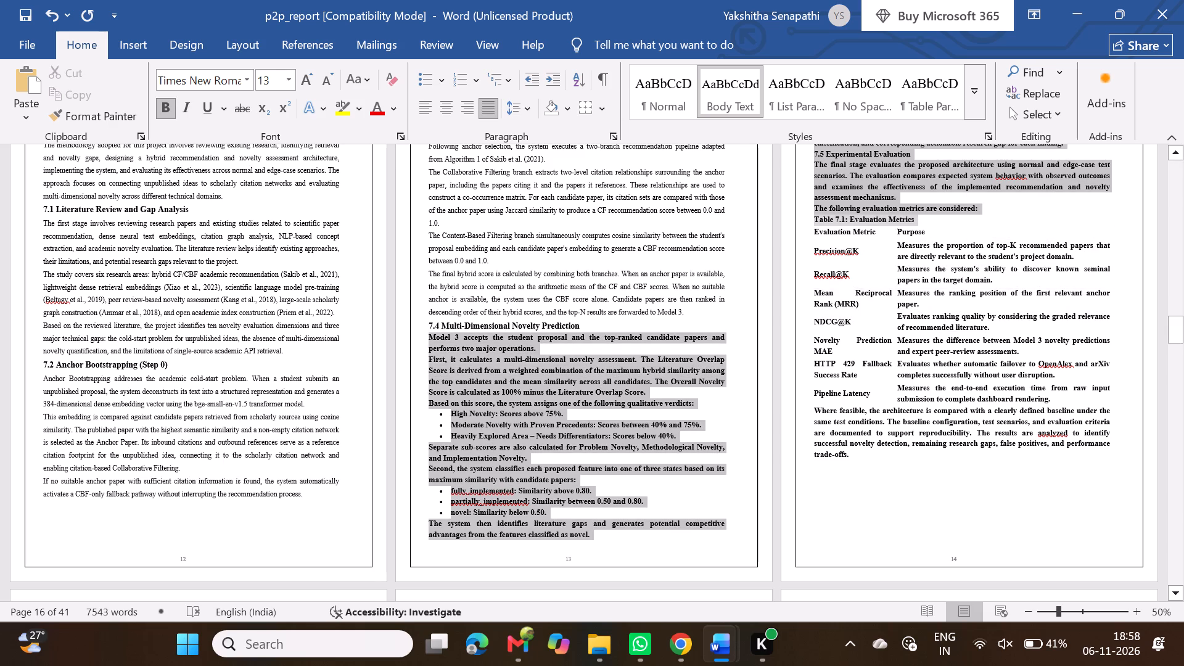
left_click_drag(1018, 195, 1103, 279)
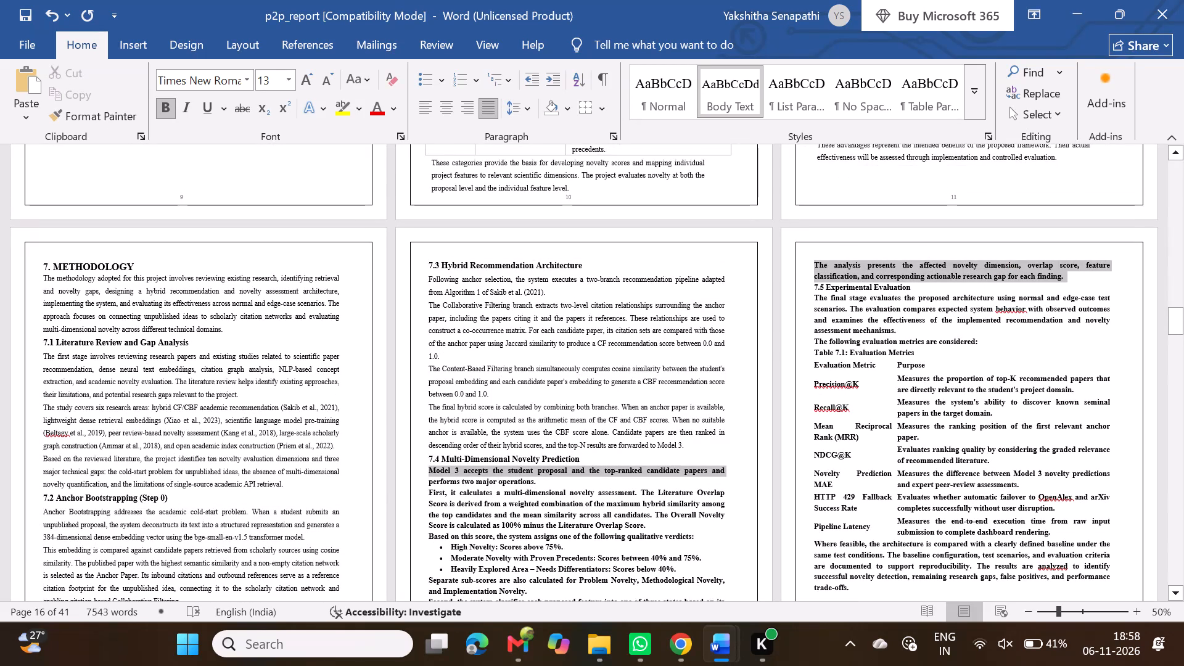
left_click_drag(1103, 279, 1100, 279)
left_click(909, 247)
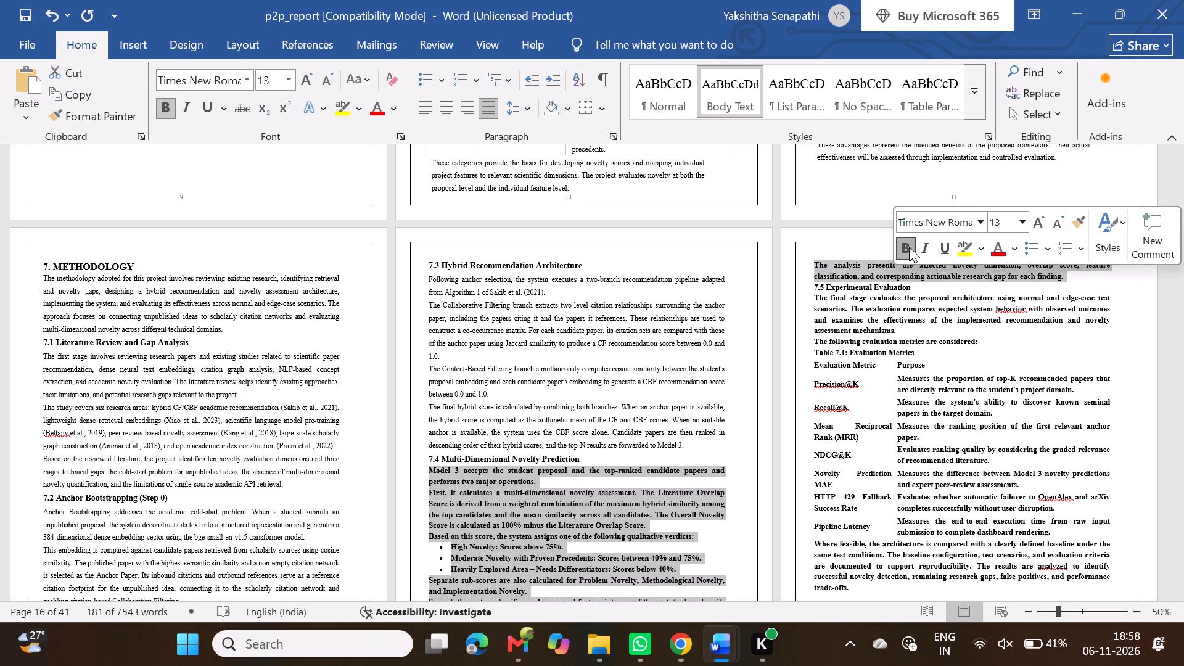
left_click(1028, 223)
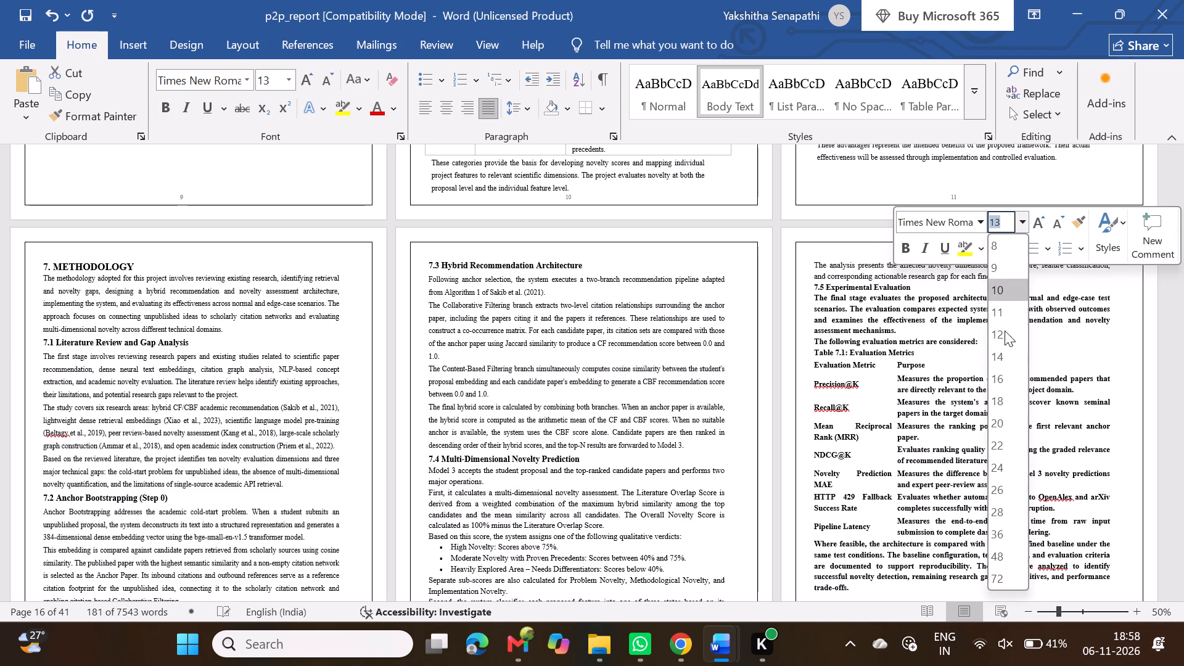
left_click(1004, 332)
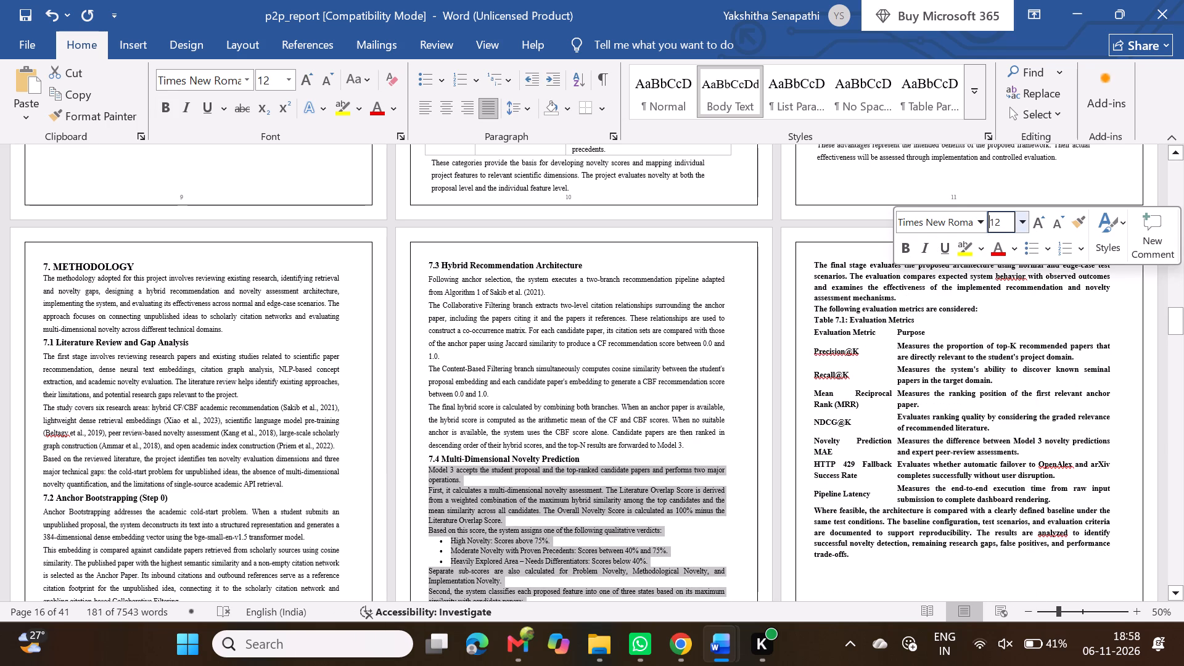
Apply 1.5 line spacing from section 7.4 through the line "The following evaluation metrics are considered:" in section 7.5.
left_click_drag(426, 446, 831, 314)
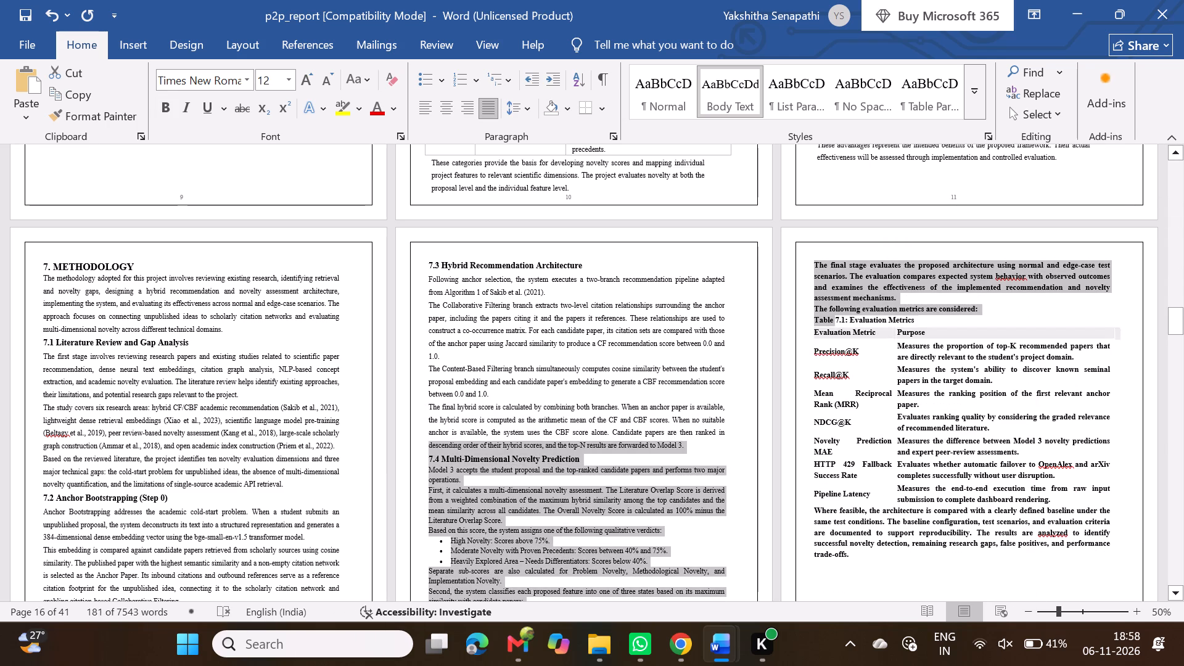
left_click_drag(831, 314, 982, 266)
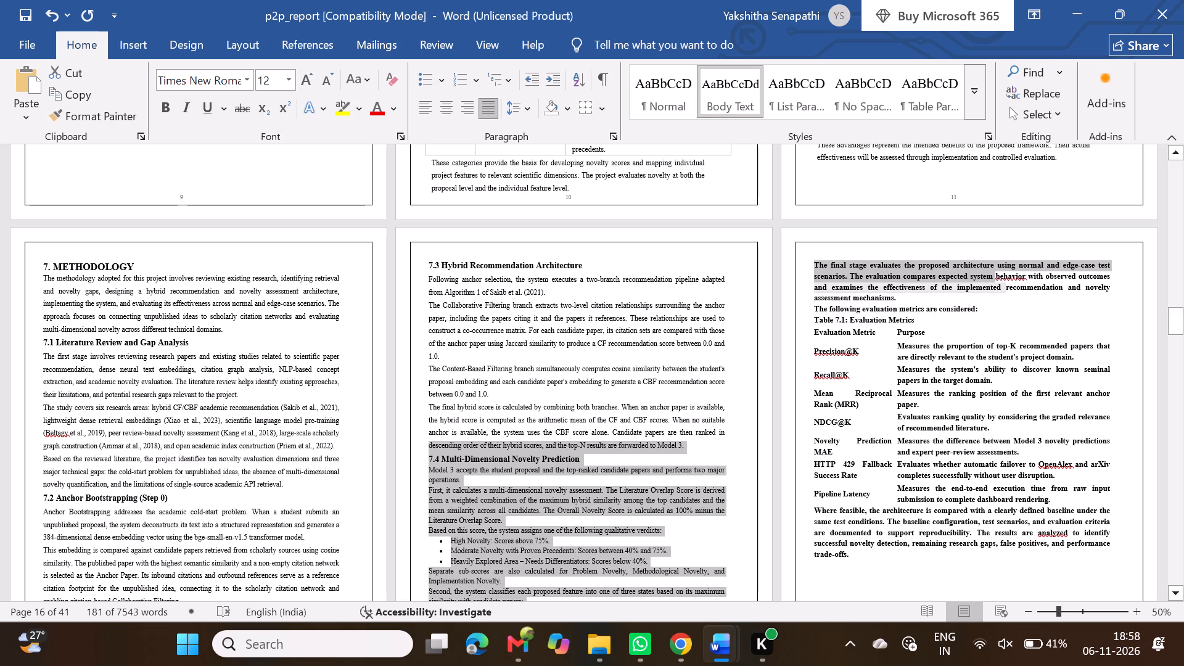
left_click_drag(982, 266, 976, 313)
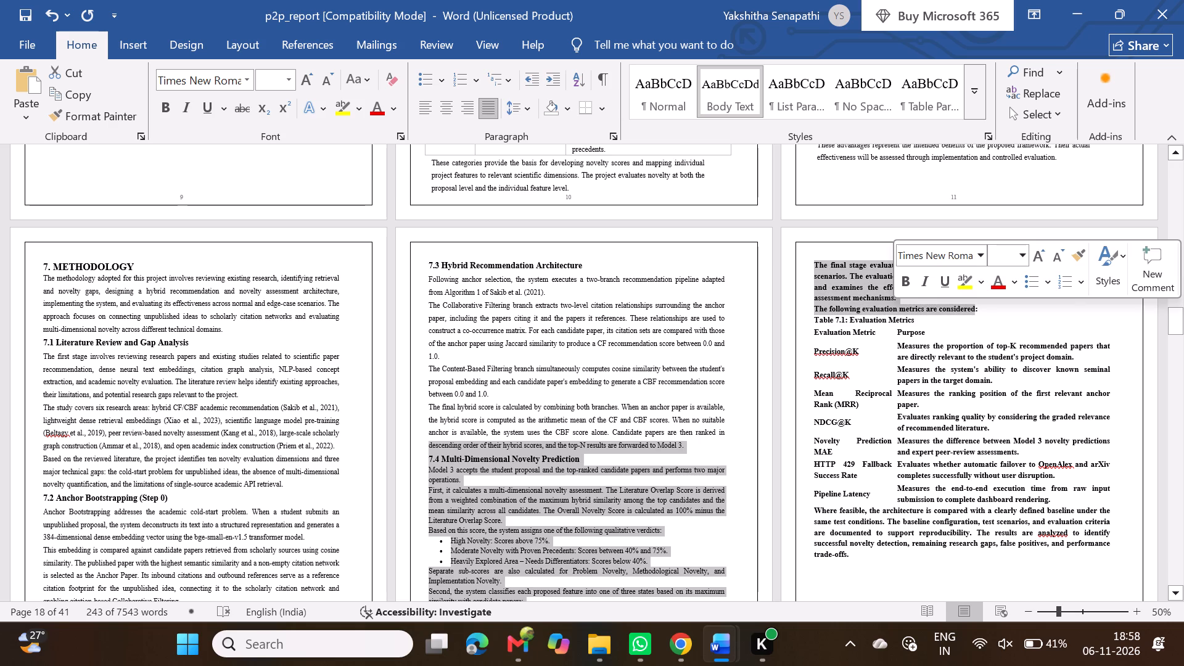
scroll(668, 492, "down", 2)
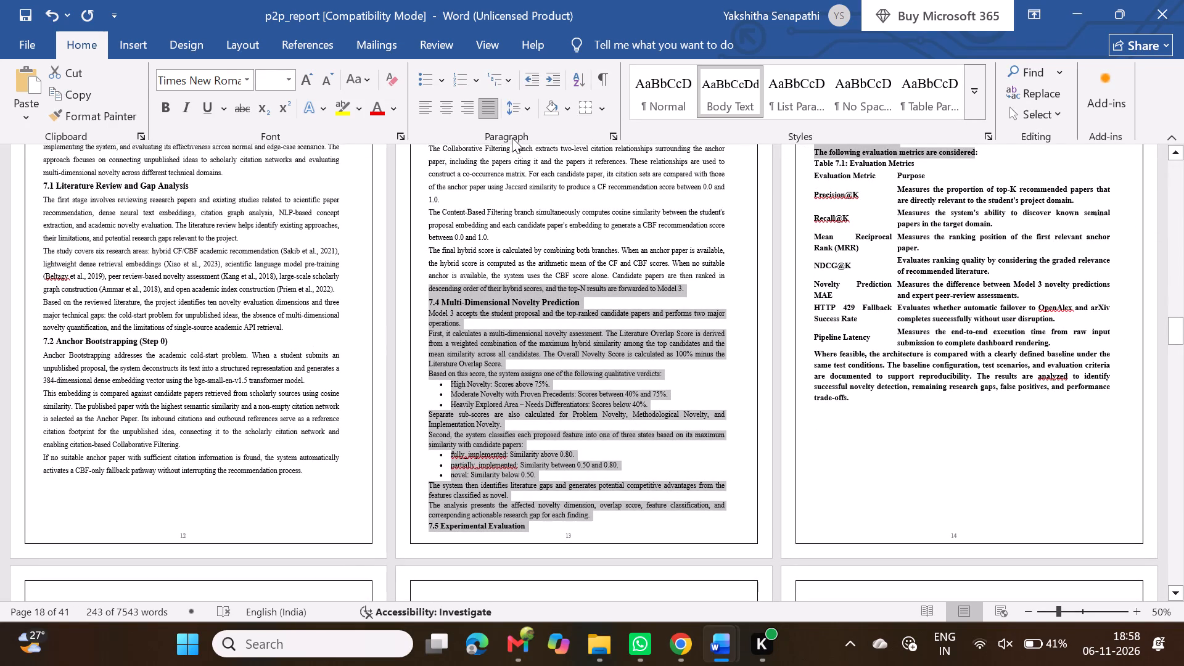
left_click(513, 109)
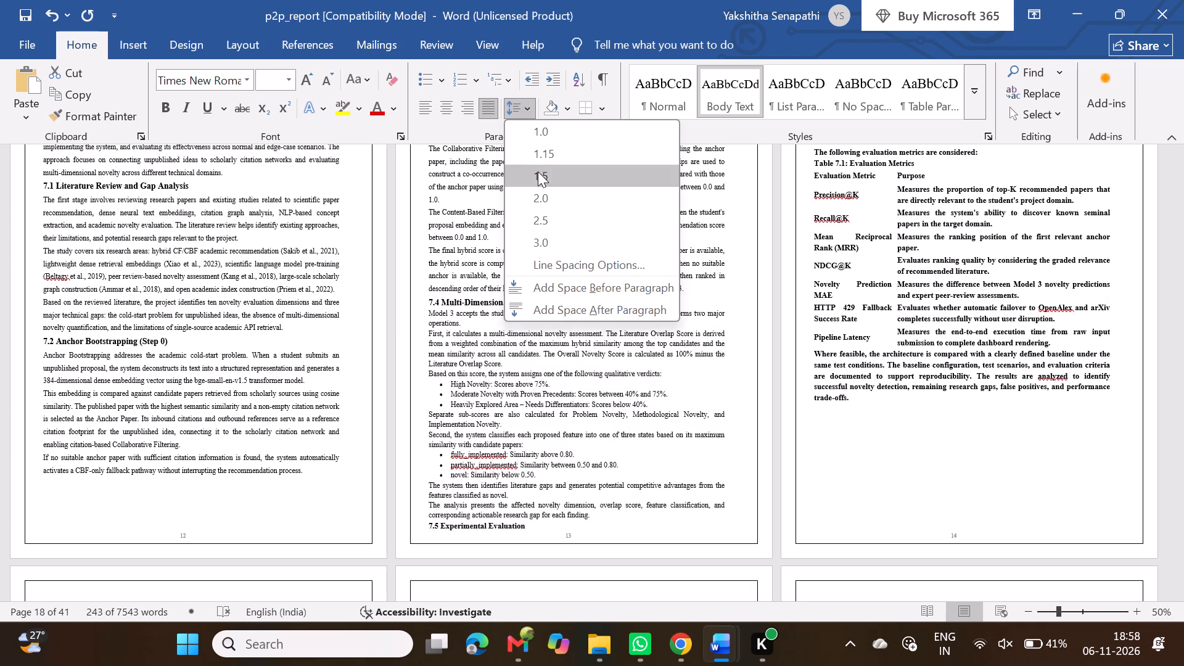
left_click(539, 174)
scroll(549, 406, "down", 1)
scroll(549, 406, "up", 1)
Set the "7.5 Experimental Evaluation" heading to 14 pt.
left_click(881, 319)
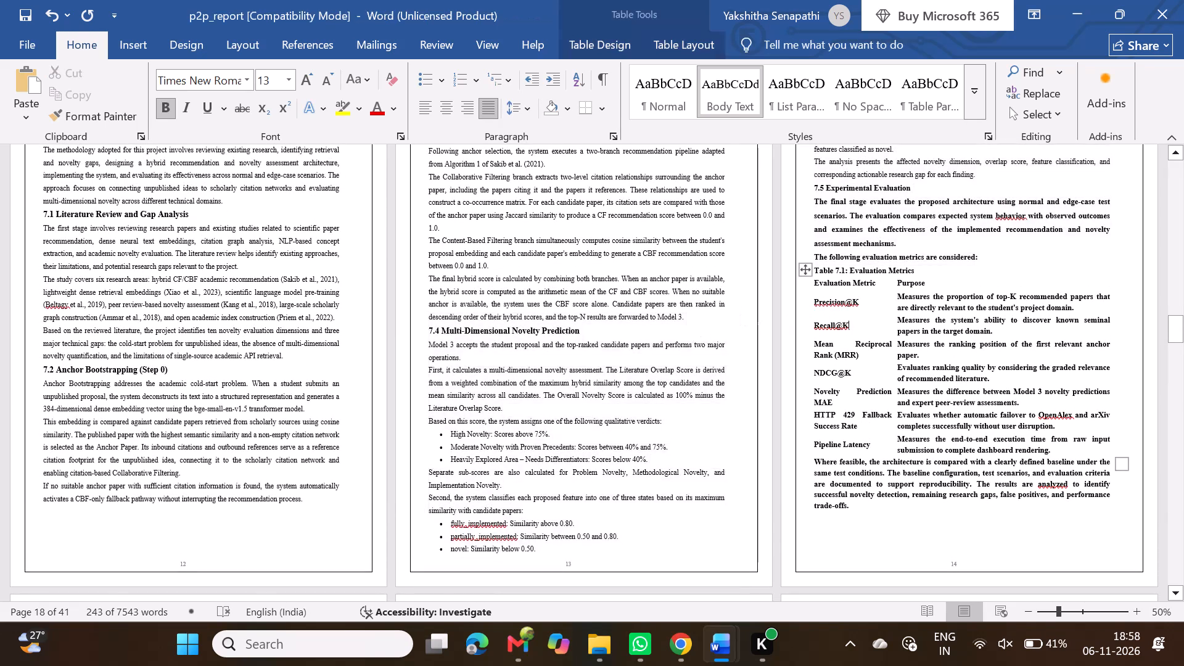
scroll(881, 319, "up", 1)
left_click_drag(808, 248, 853, 249)
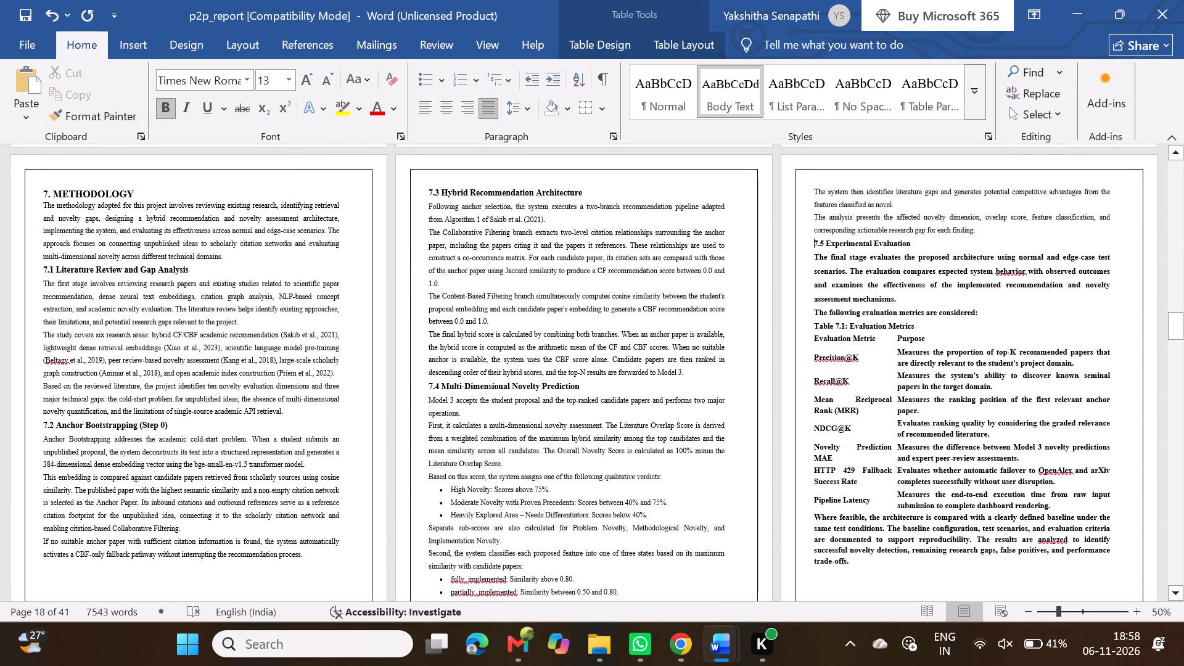
left_click_drag(853, 249, 909, 251)
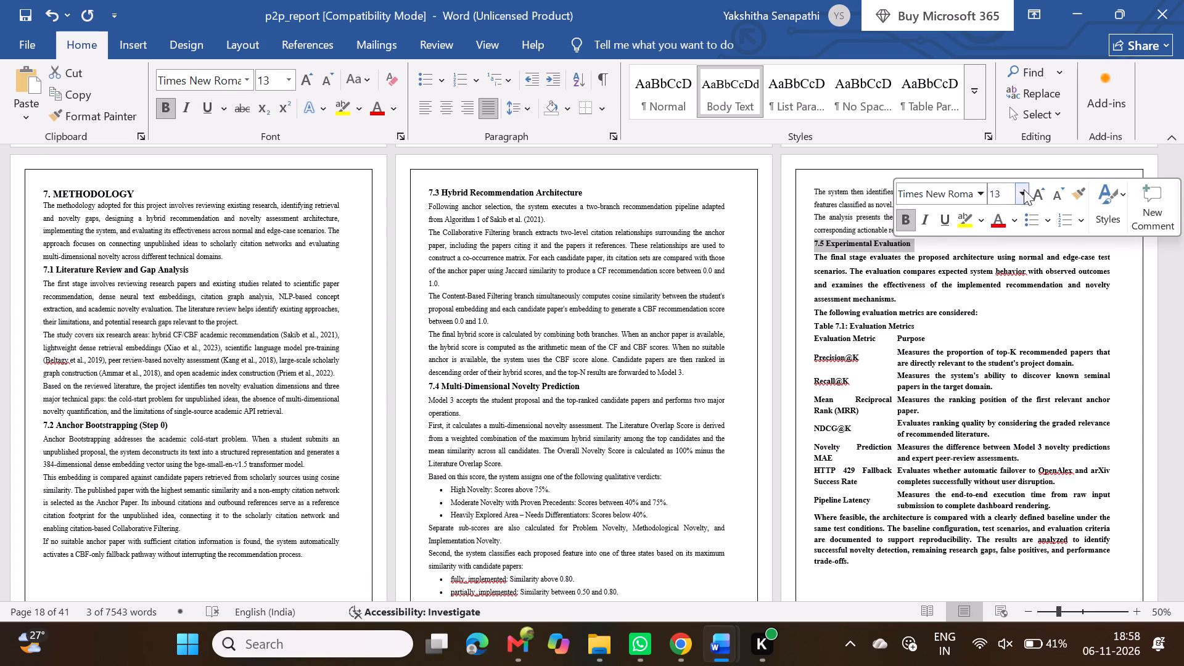
left_click(1024, 189)
left_click(1034, 196)
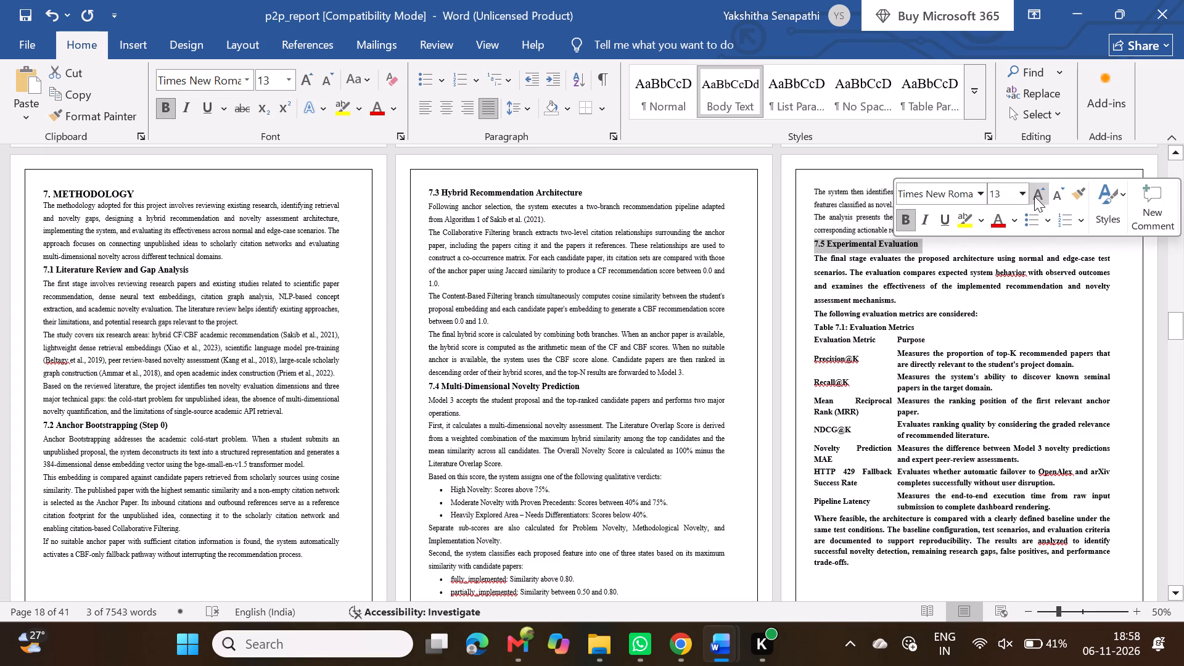
Format the section 7.5 introductory text above the Table 7.1 caption as non-bold 12 pt with 1.5 line spacing.
left_click_drag(809, 263, 839, 272)
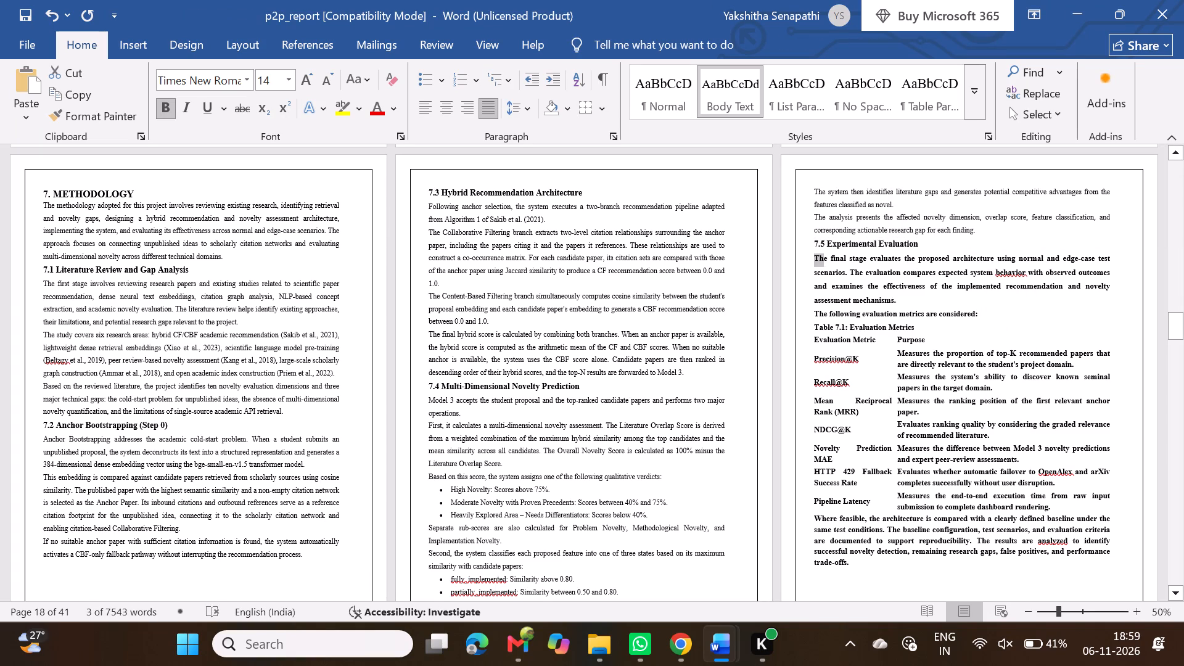
left_click_drag(839, 272, 984, 310)
left_click(908, 278)
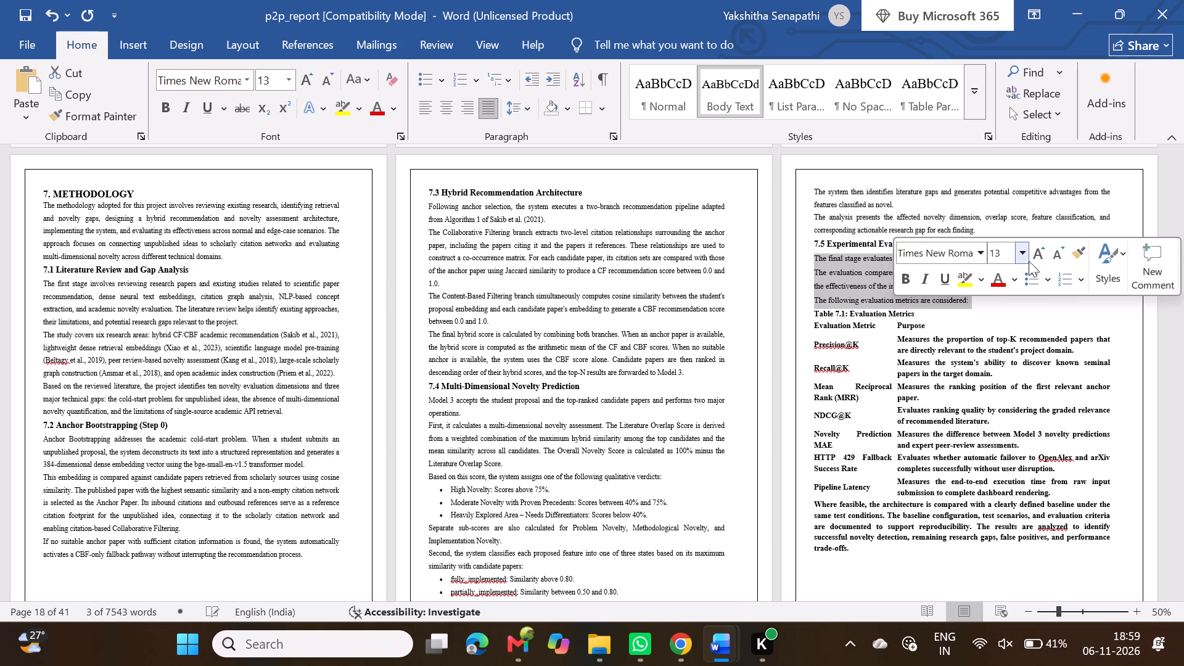
left_click(1057, 255)
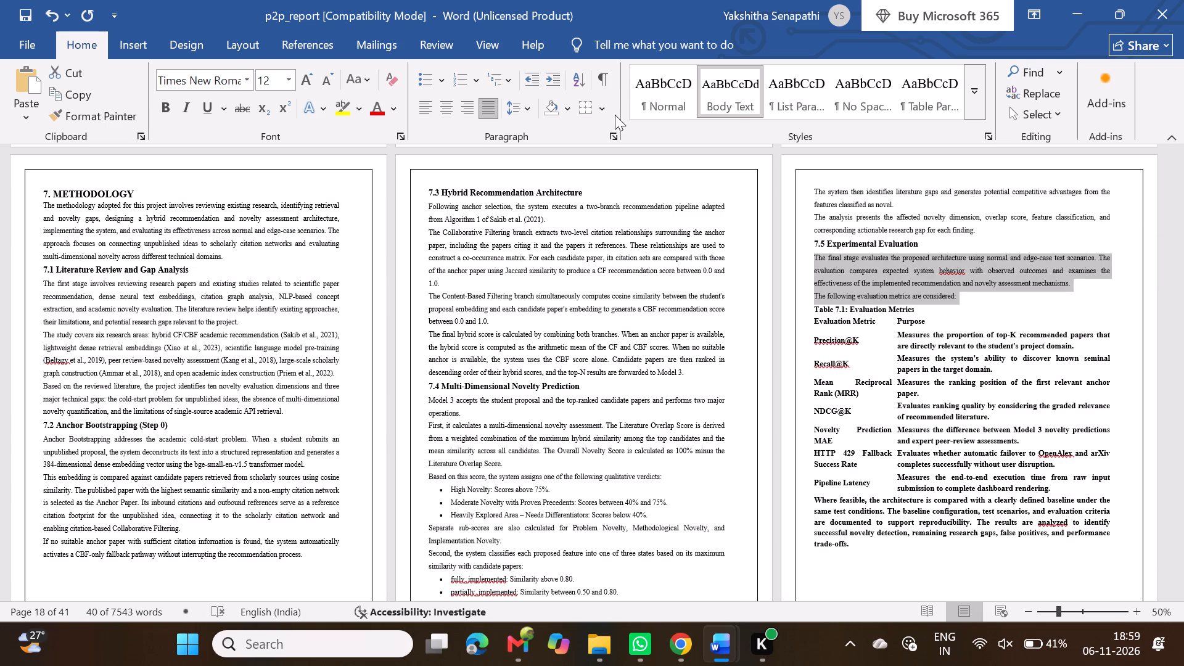
left_click(523, 111)
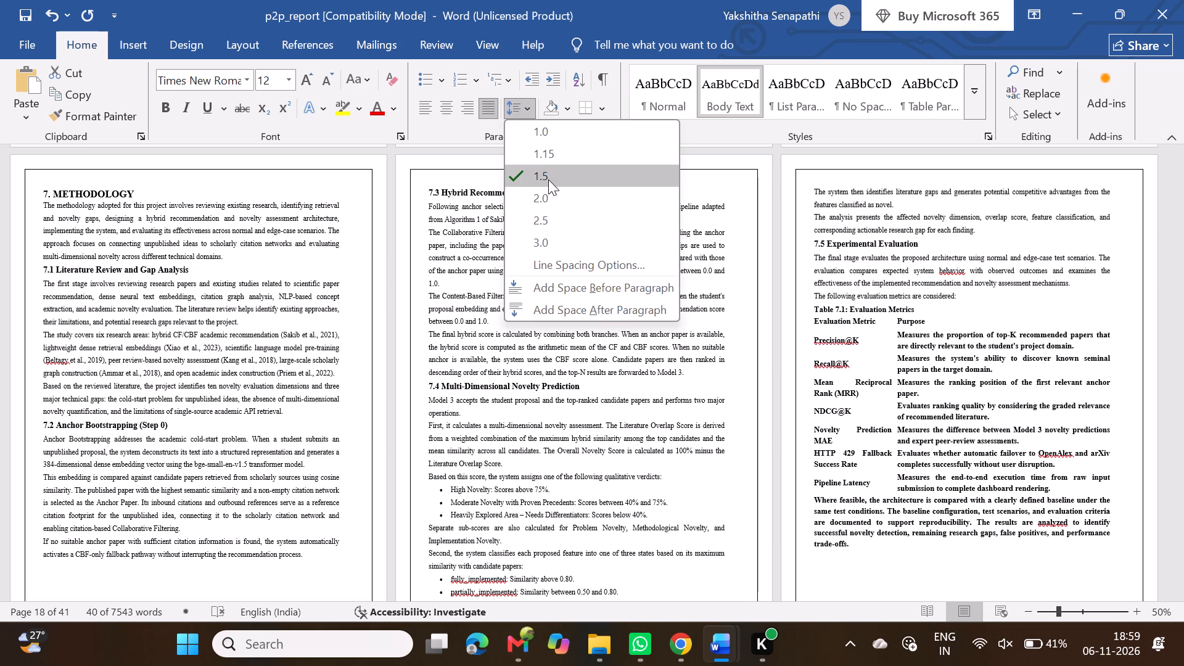
left_click(548, 178)
Reduce the "Table 7.1: Evaluation Metrics" caption to 10 pt.
scroll(929, 327, "down", 1)
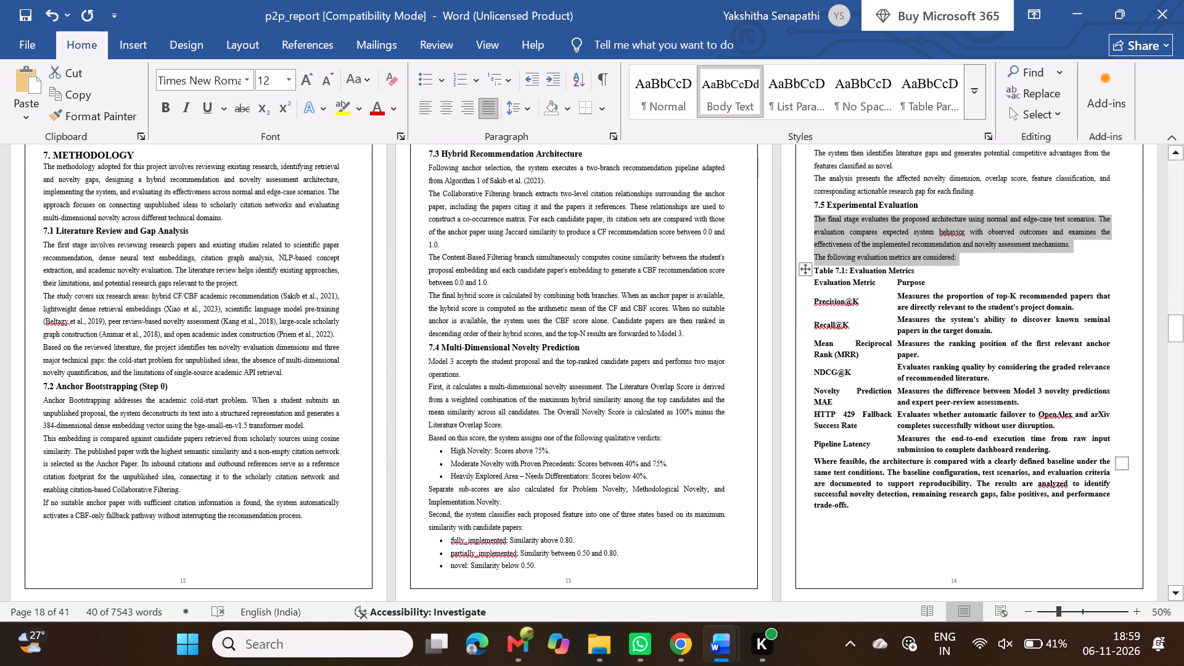
left_click(863, 267)
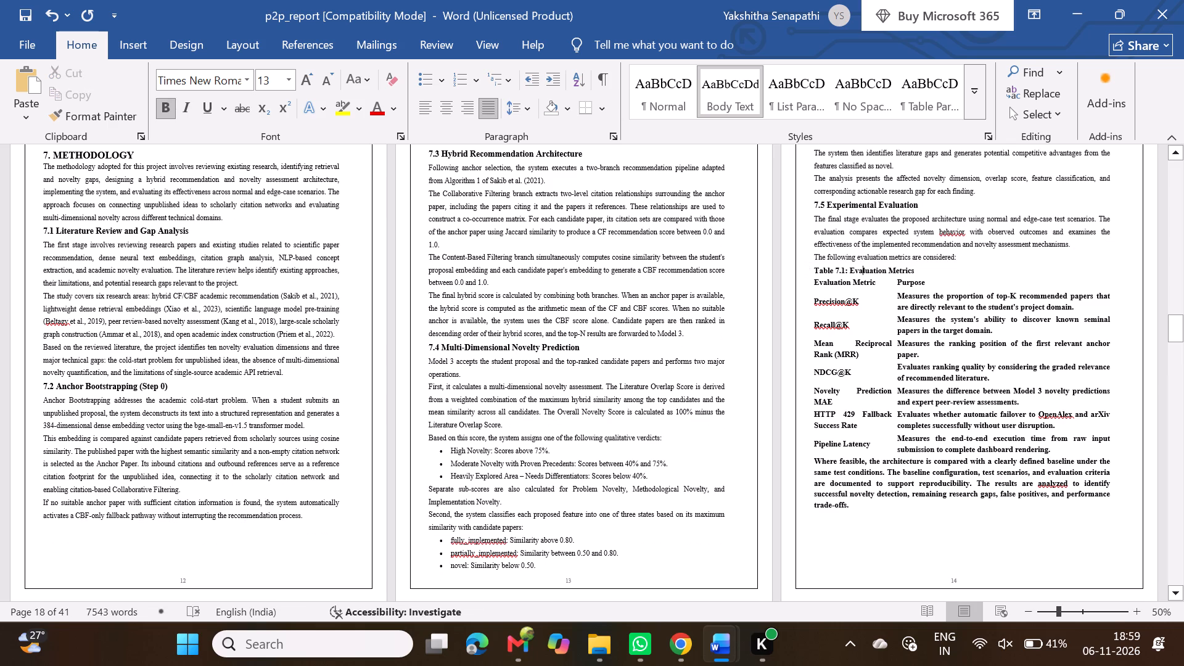
triple_click(863, 267)
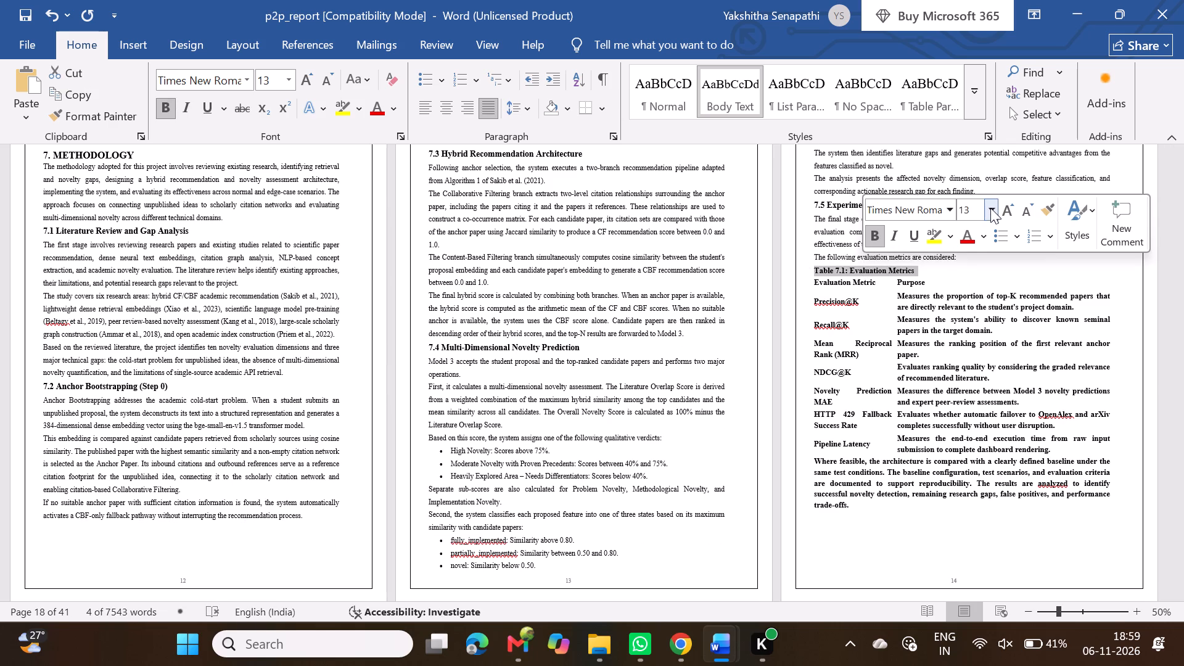
double_click(1024, 215)
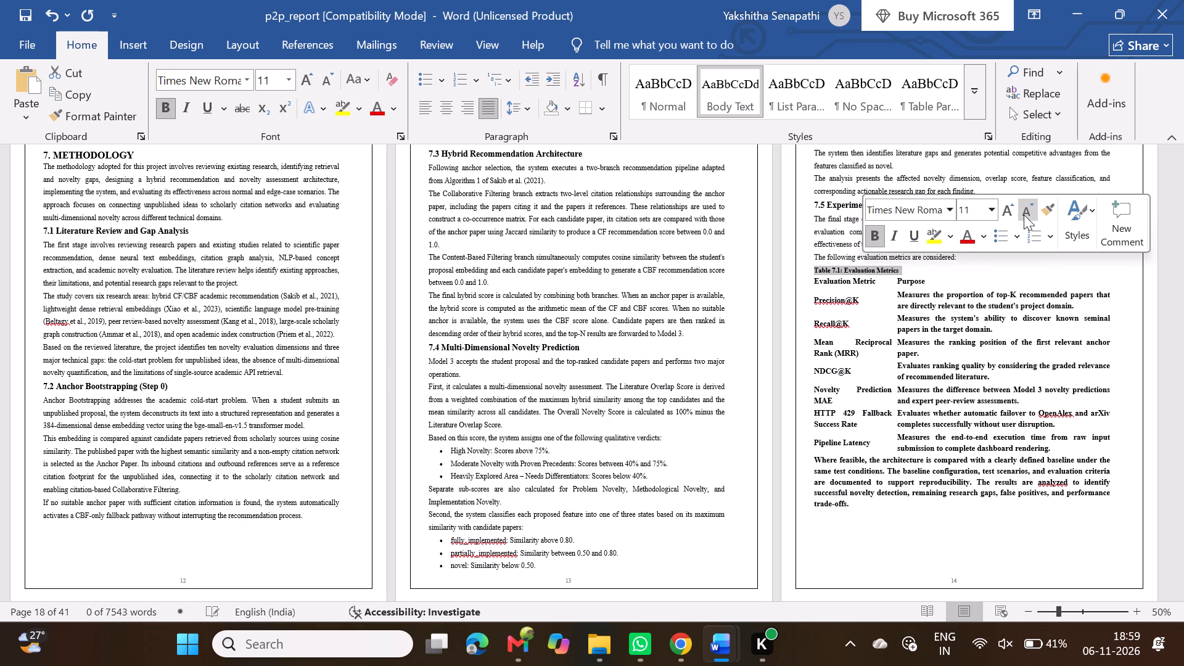
left_click(1024, 215)
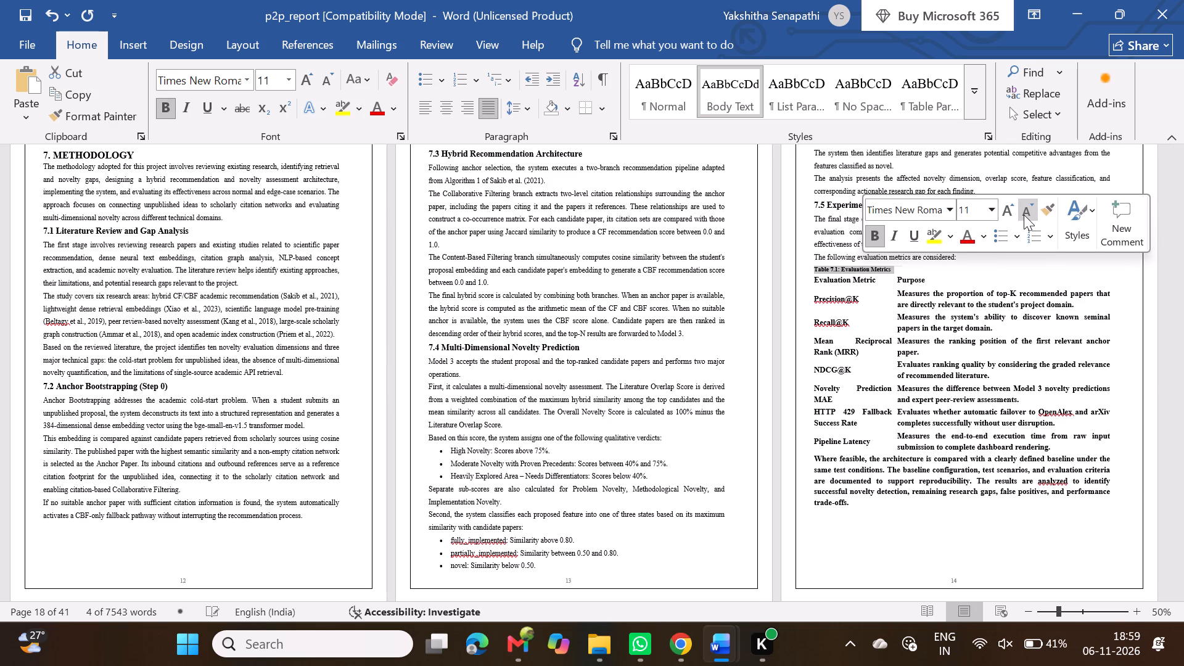
Insert leading spaces before the Table 7.1 caption to shift it toward the centre above the table.
left_click(816, 274)
left_click(835, 273)
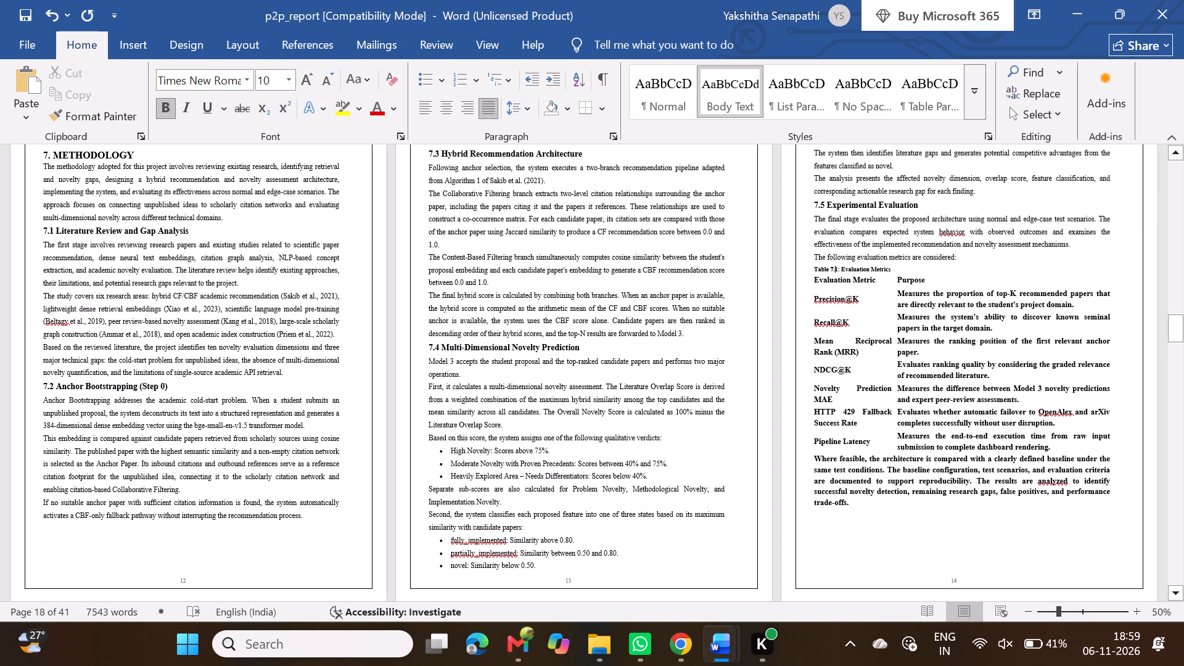
key("Home")
key("space")
key("space")
key("space")
key("space")
key("space")
key("space")
key("space")
key("space")
key("space")
key("space")
key("space")
key("space")
key("space")
key("space")
key("space")
key("space")
key("space")
key("space")
key("space")
key("space")
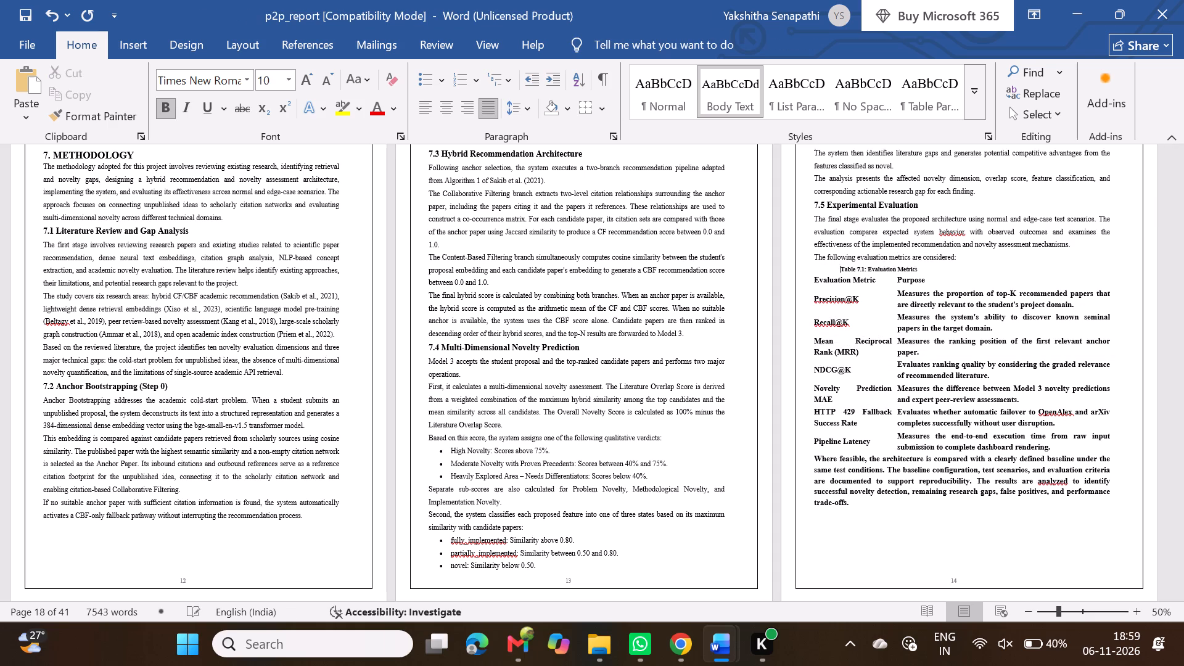
key("space")
key("space")
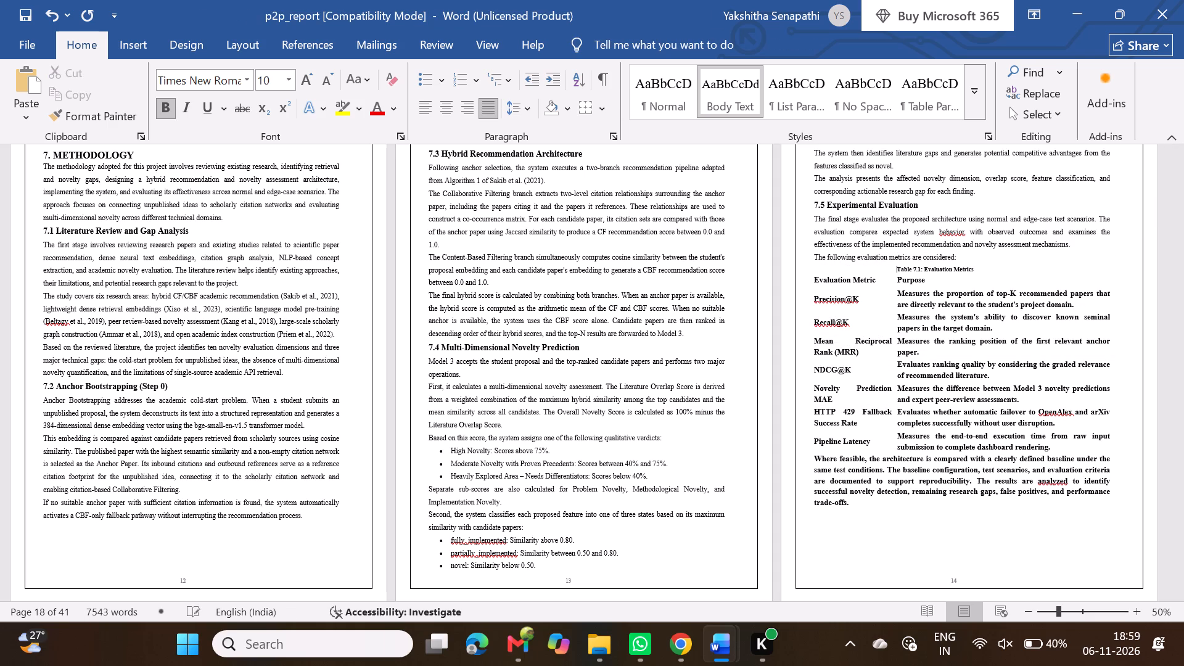
key("space")
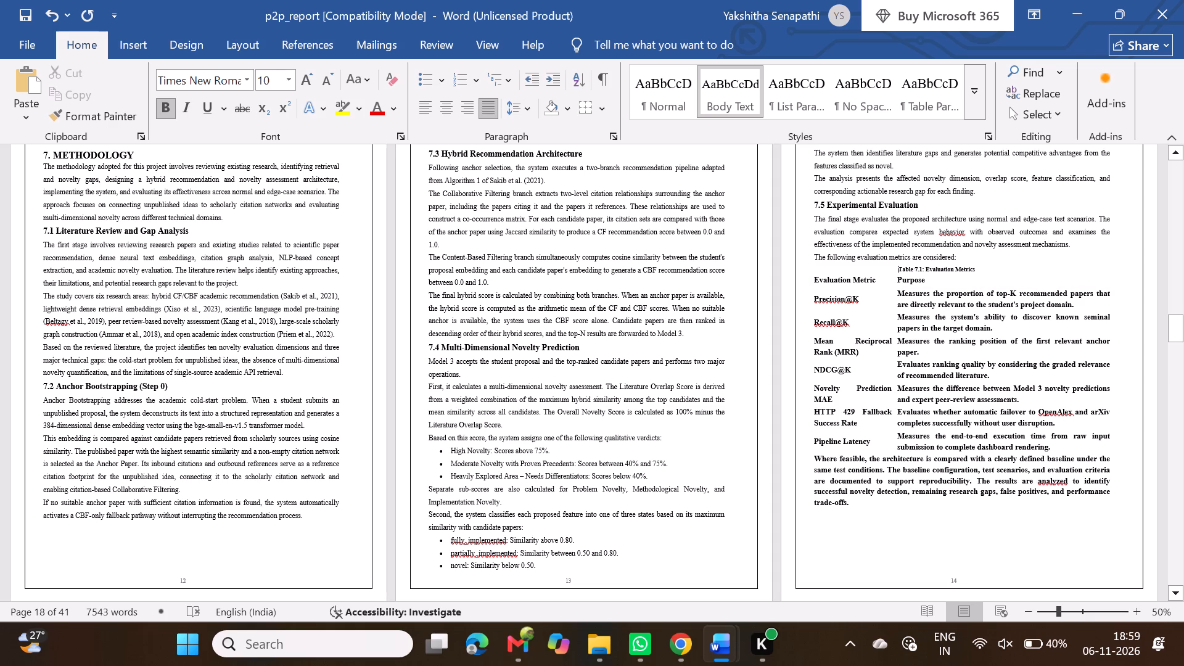
Remove bold from the Table 7.1 contents and the closing paragraph below it, and set both to 12 pt.
scroll(873, 436, "down", 2)
scroll(873, 436, "up", 2)
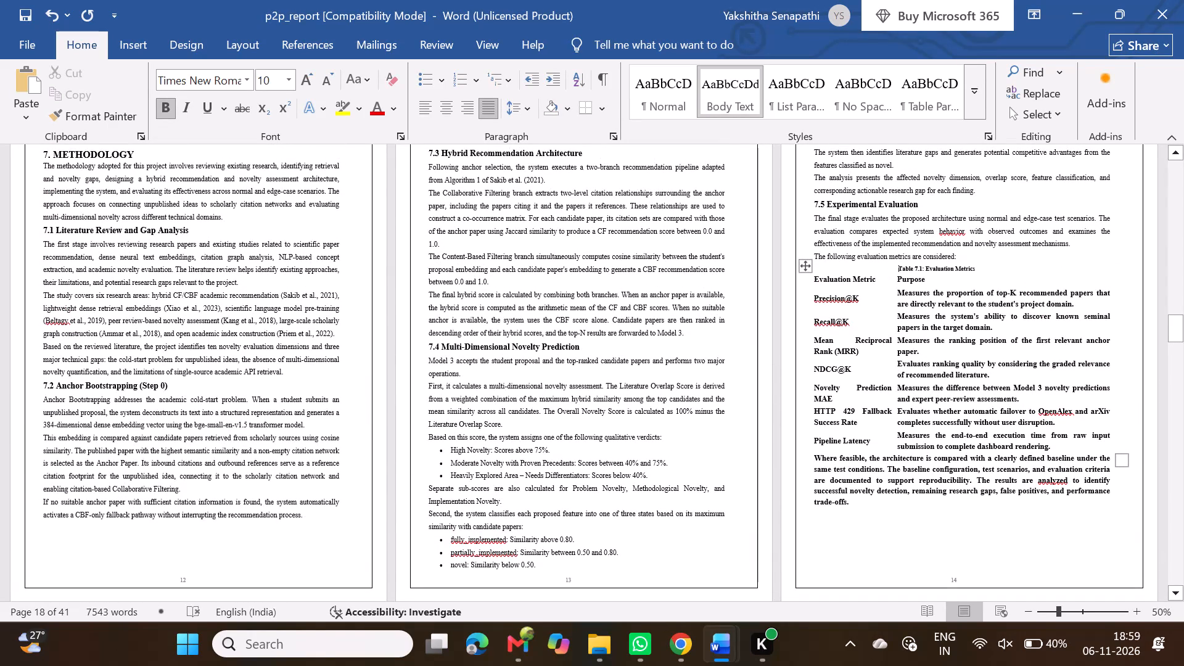
double_click(816, 278)
left_click_drag(816, 278, 858, 479)
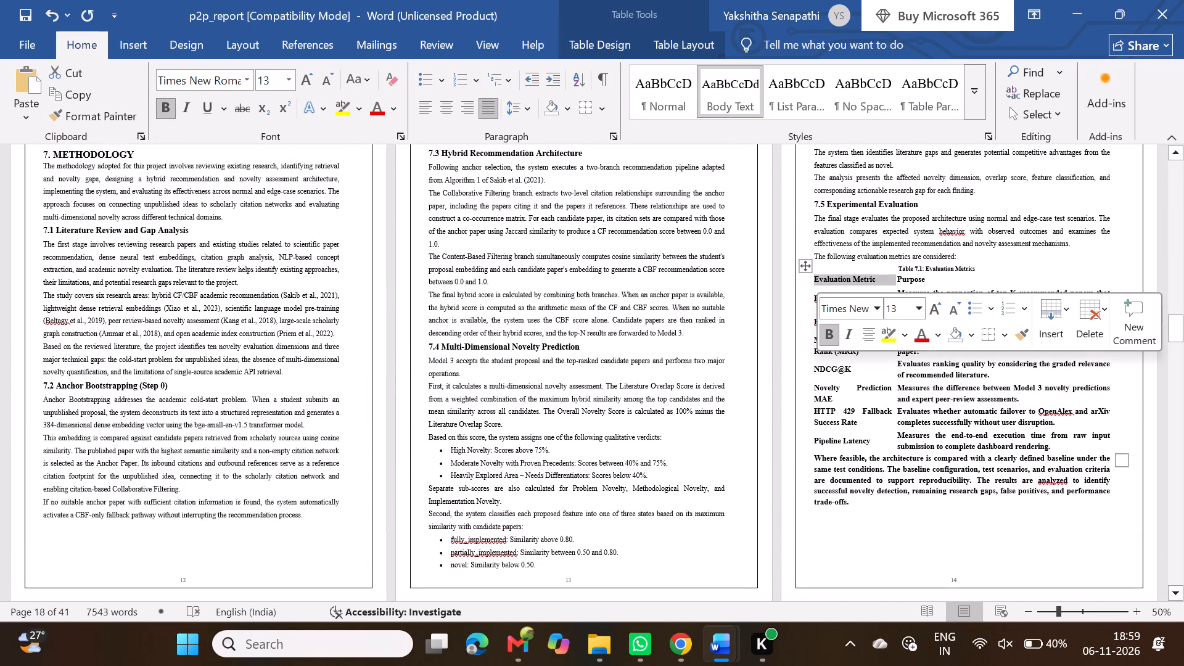
left_click_drag(858, 479, 860, 501)
left_click(860, 501)
left_click_drag(860, 501, 828, 360)
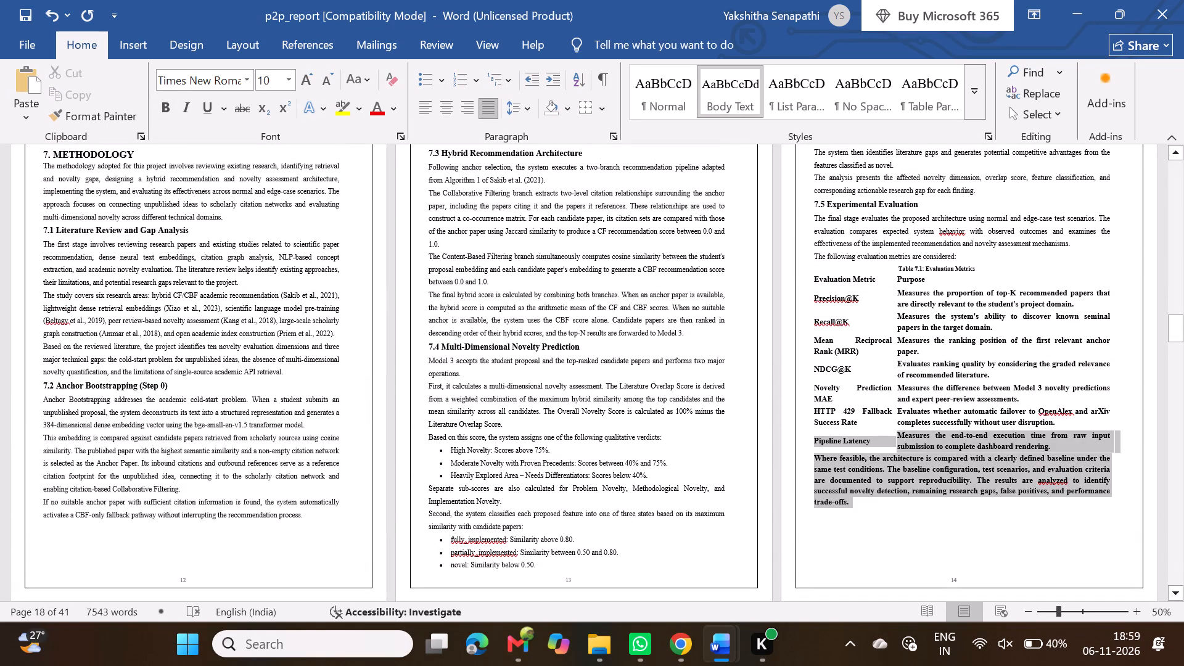
left_click_drag(828, 360, 815, 275)
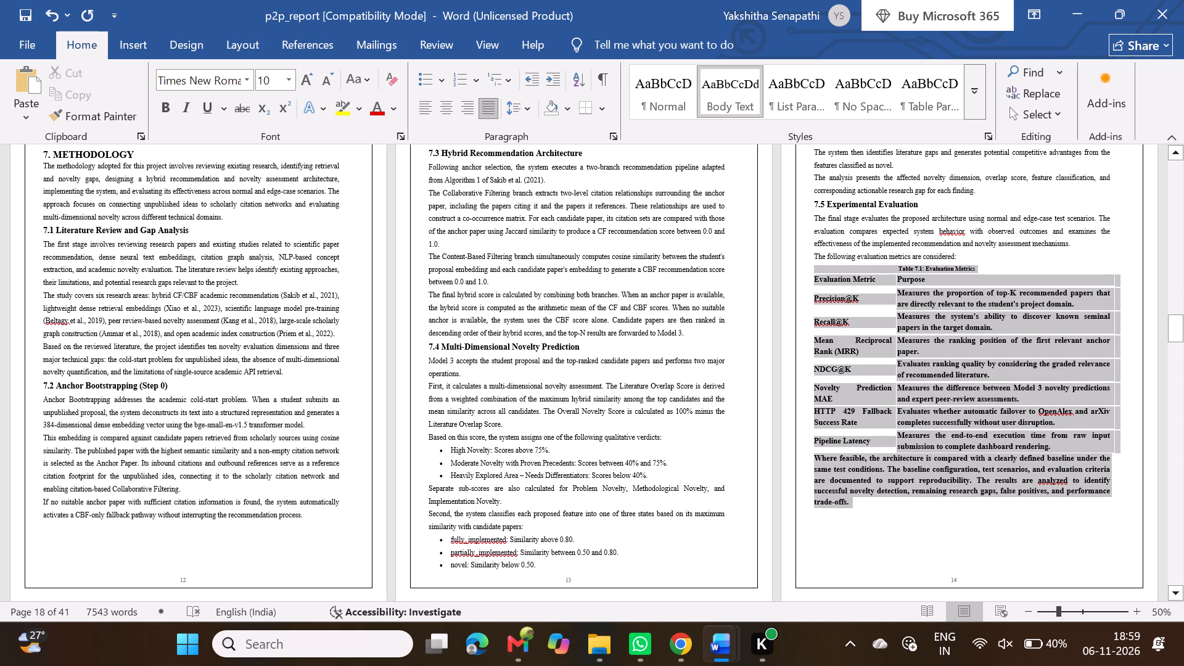
left_click_drag(815, 275, 815, 277)
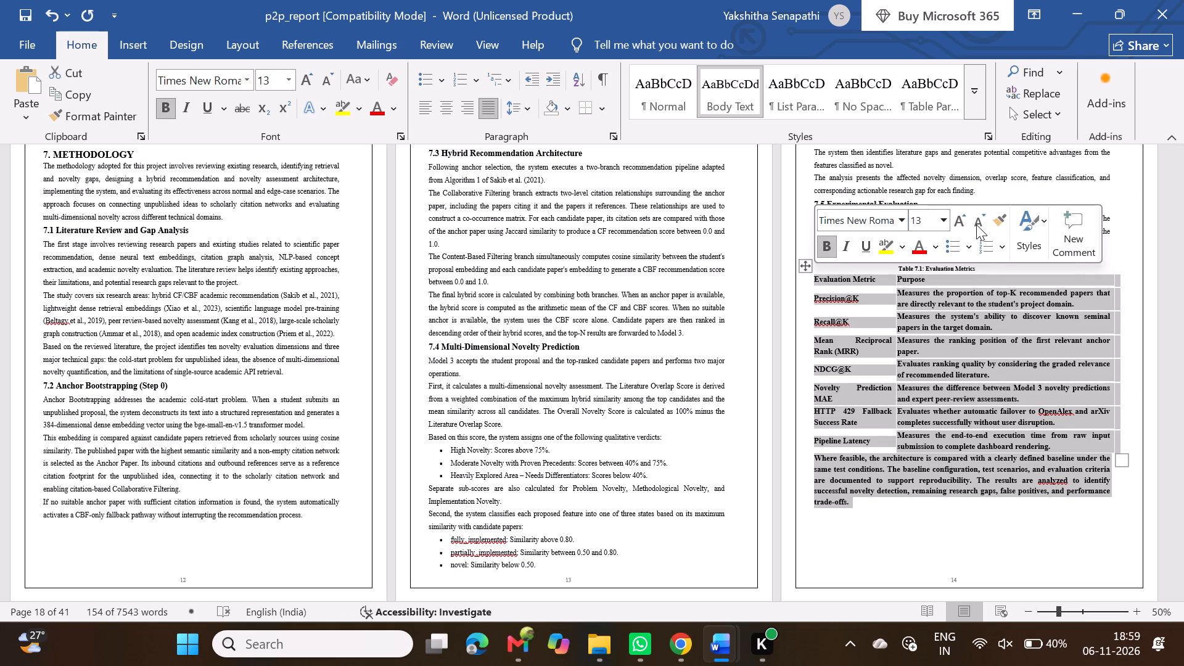
left_click(977, 224)
left_click(823, 245)
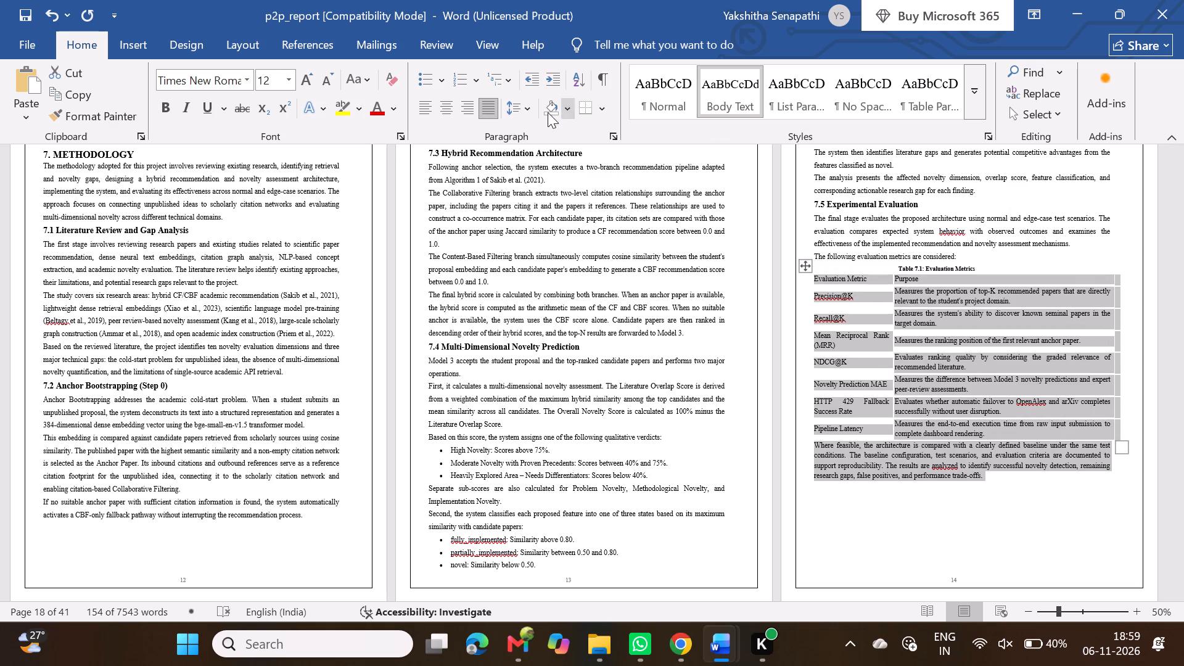
Set 1.5 line spacing on the Table 7.1 contents and the closing paragraph below the table.
left_click(511, 110)
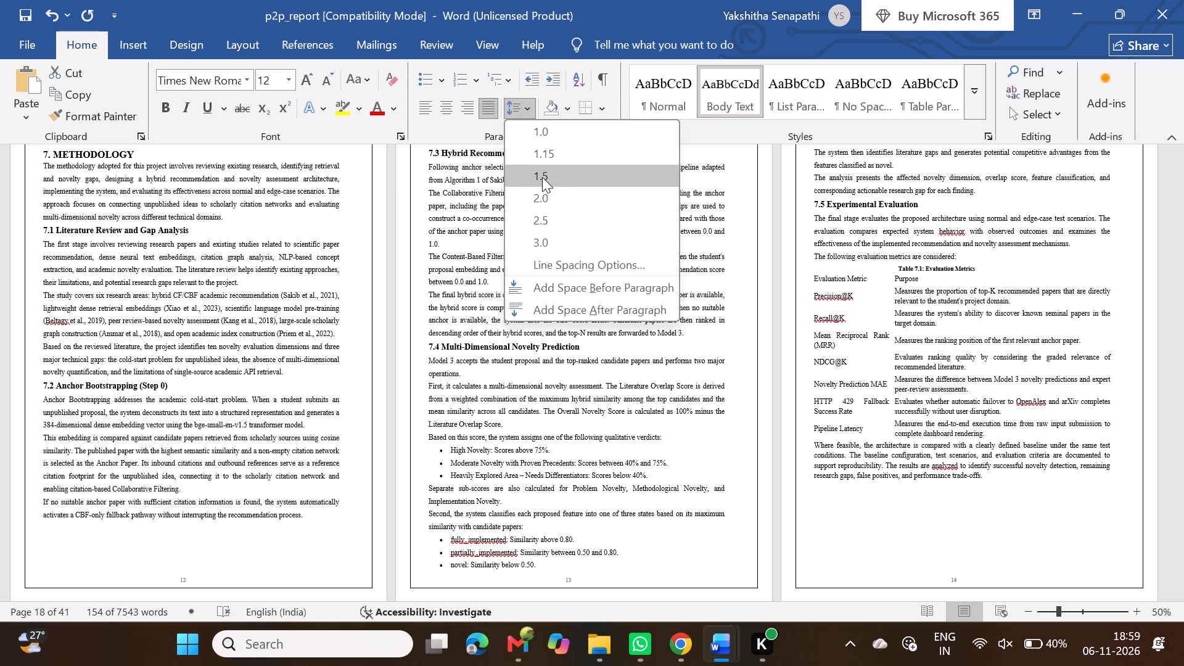
left_click(542, 177)
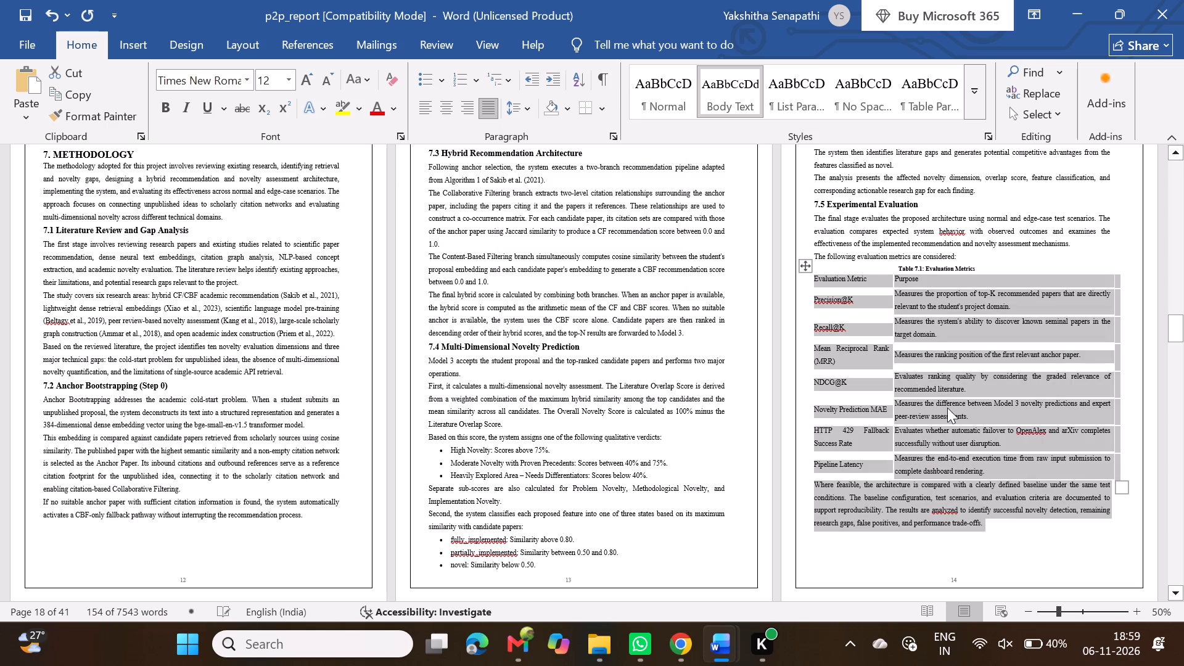
left_click(940, 410)
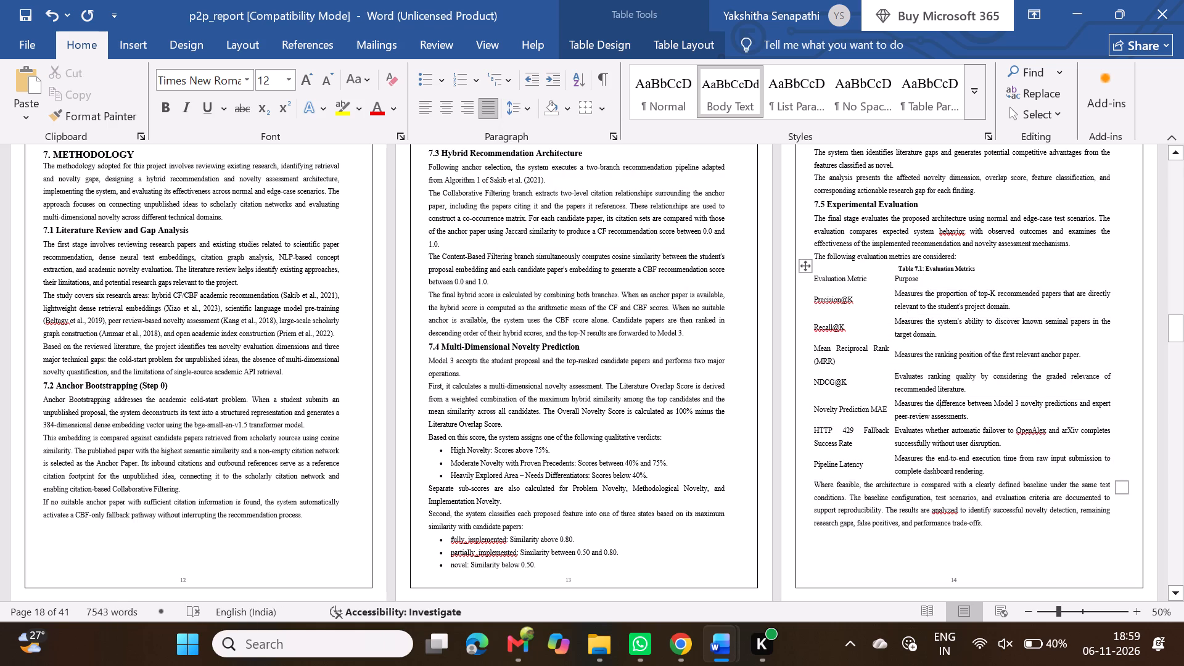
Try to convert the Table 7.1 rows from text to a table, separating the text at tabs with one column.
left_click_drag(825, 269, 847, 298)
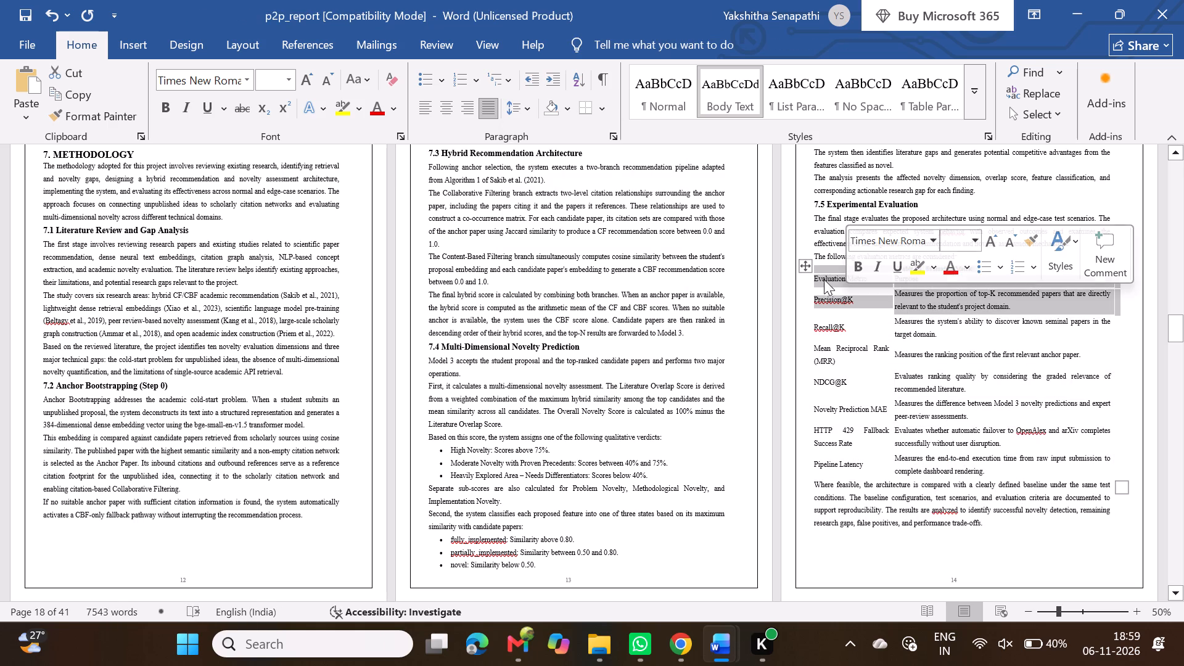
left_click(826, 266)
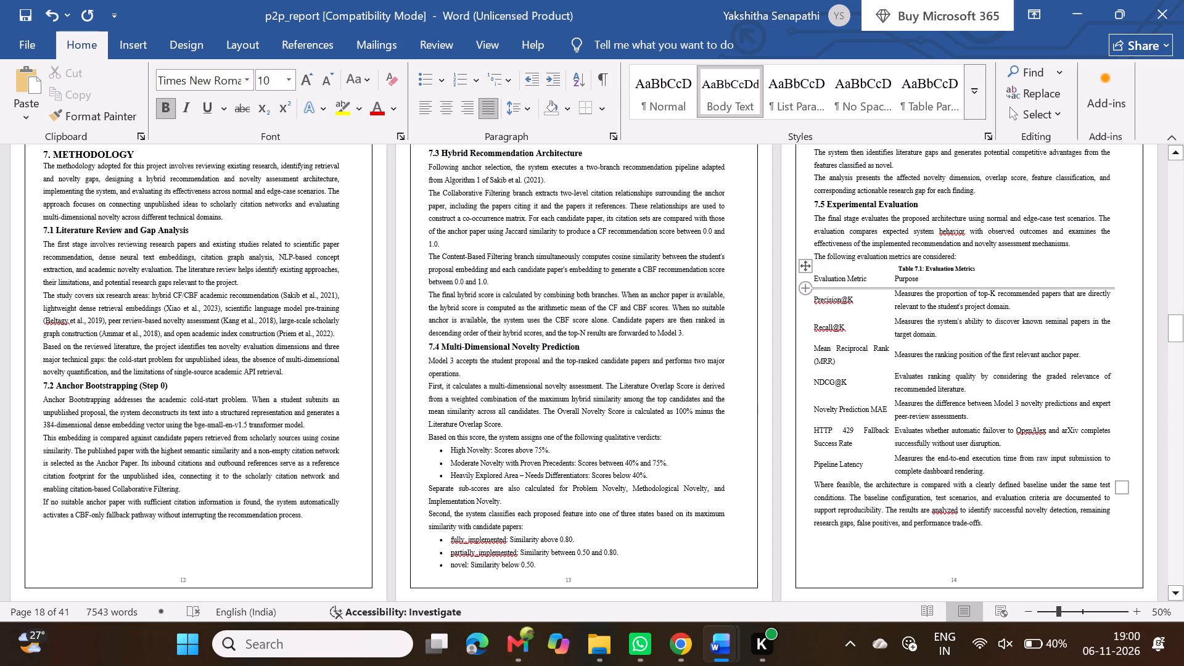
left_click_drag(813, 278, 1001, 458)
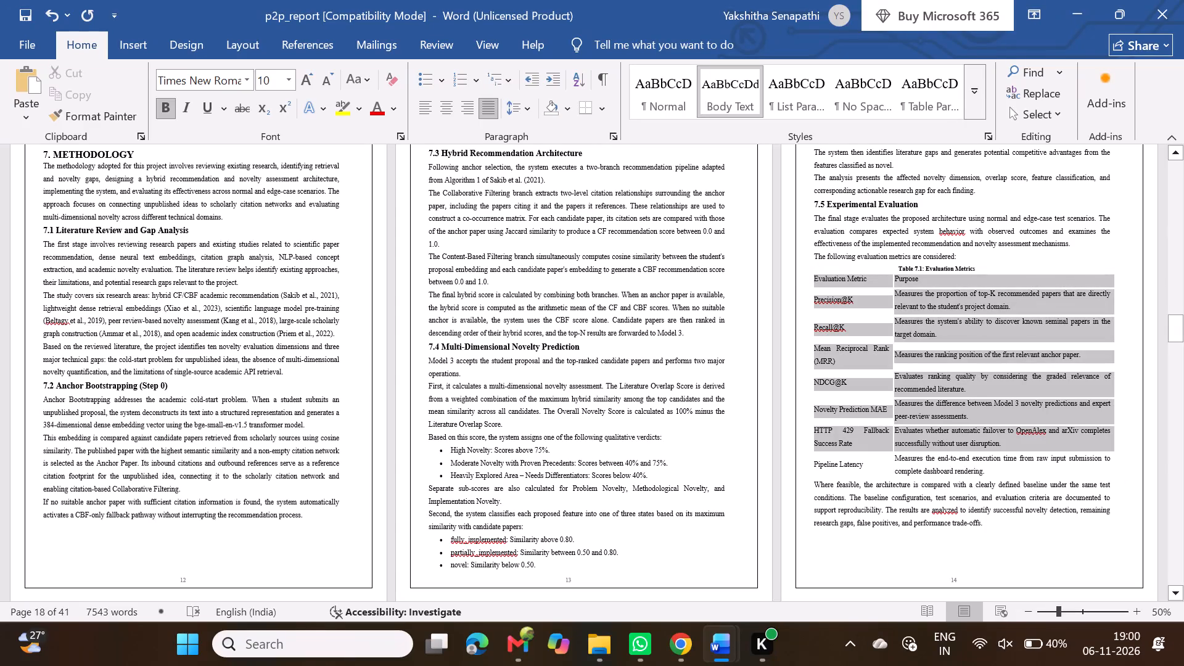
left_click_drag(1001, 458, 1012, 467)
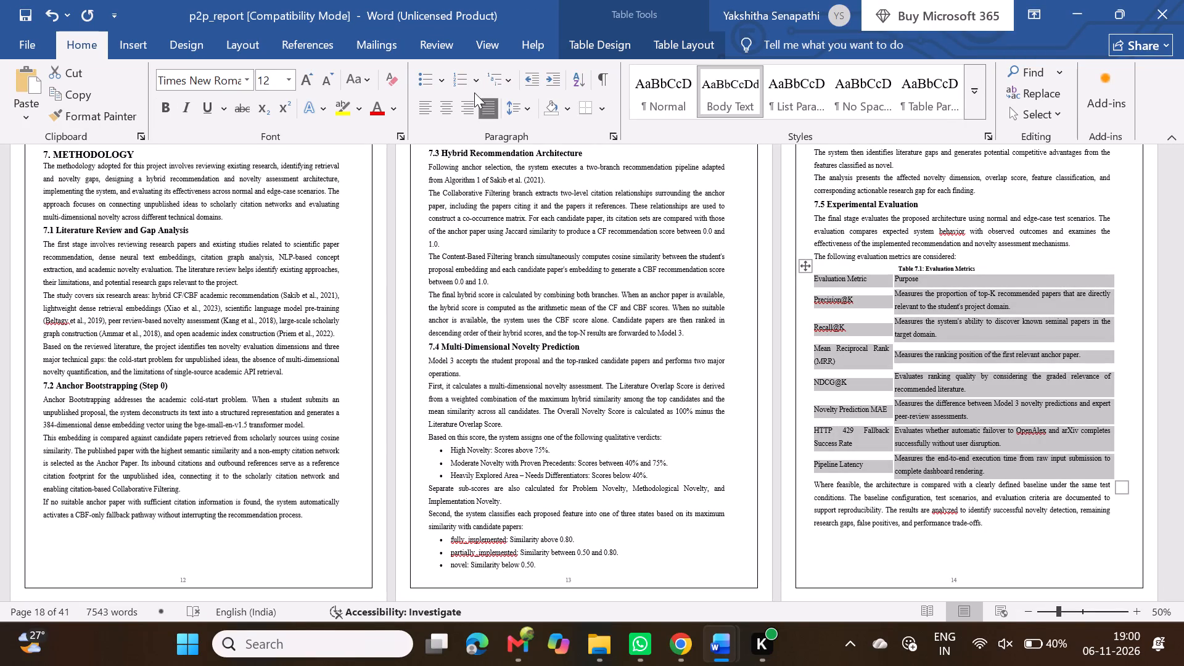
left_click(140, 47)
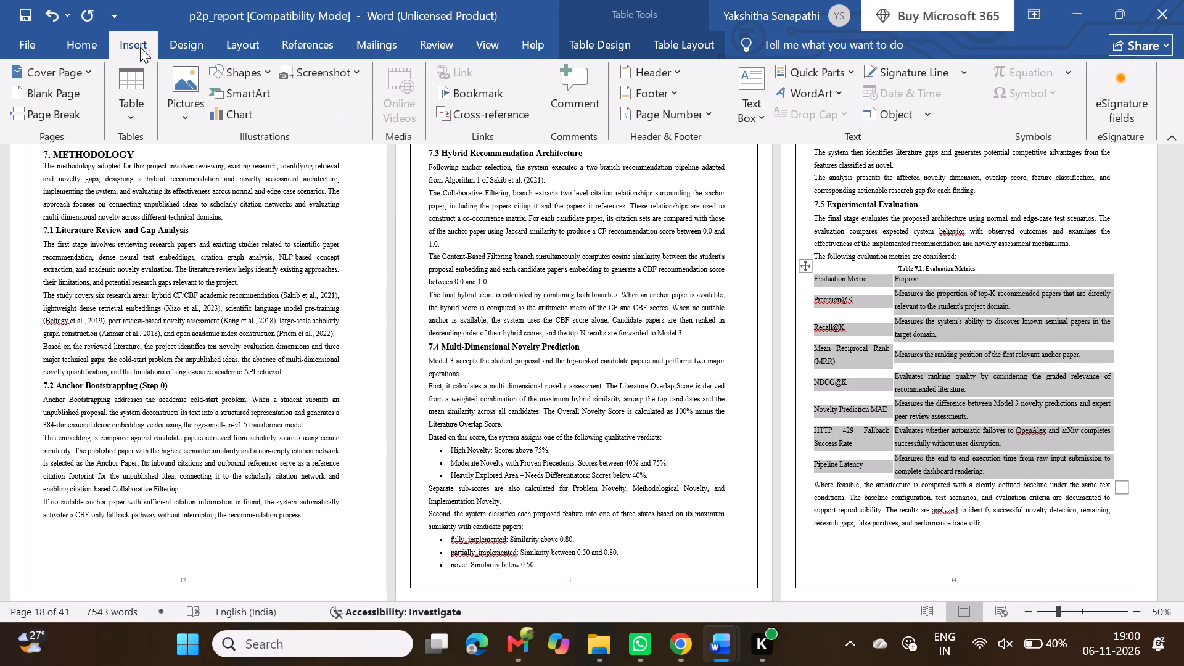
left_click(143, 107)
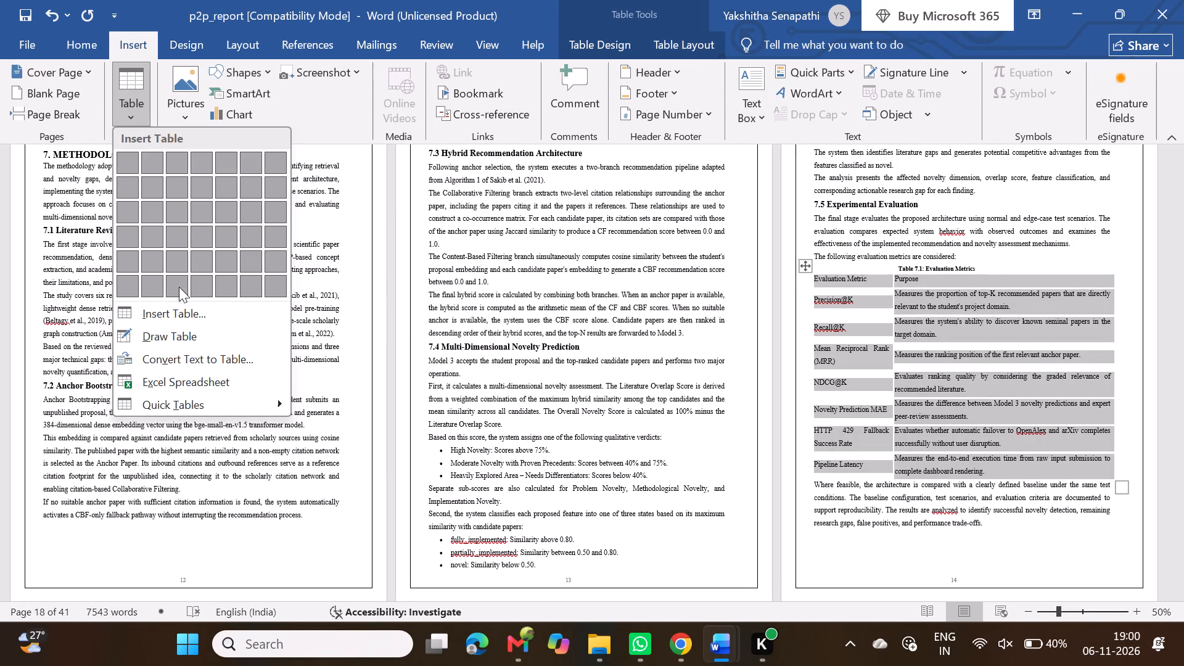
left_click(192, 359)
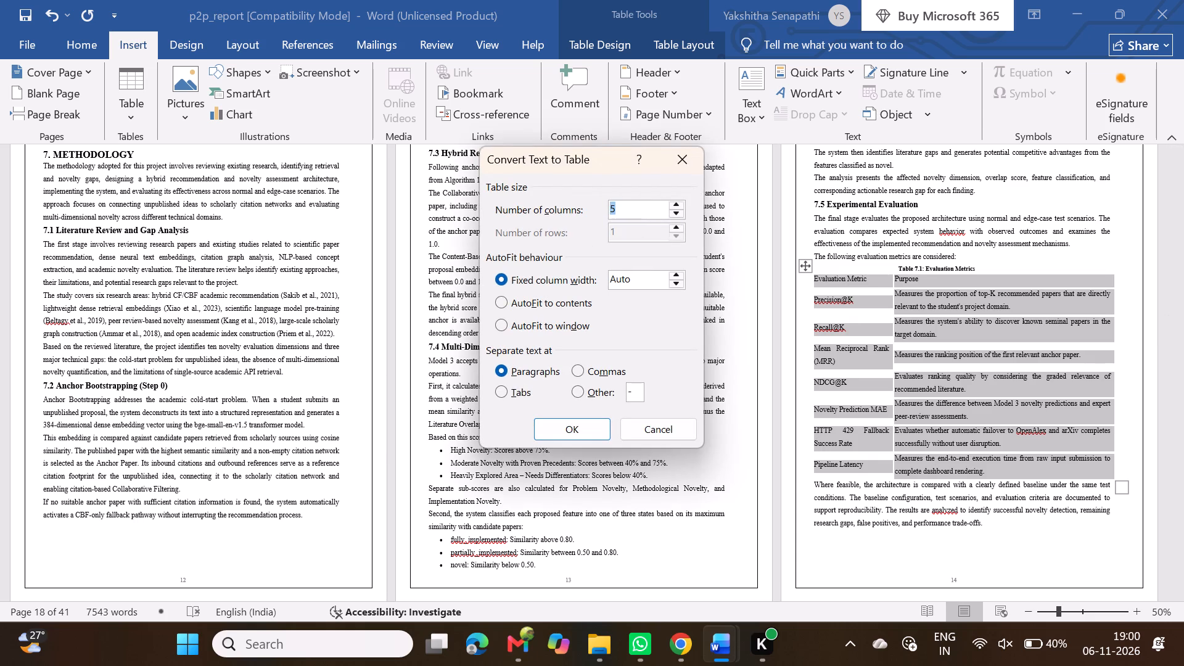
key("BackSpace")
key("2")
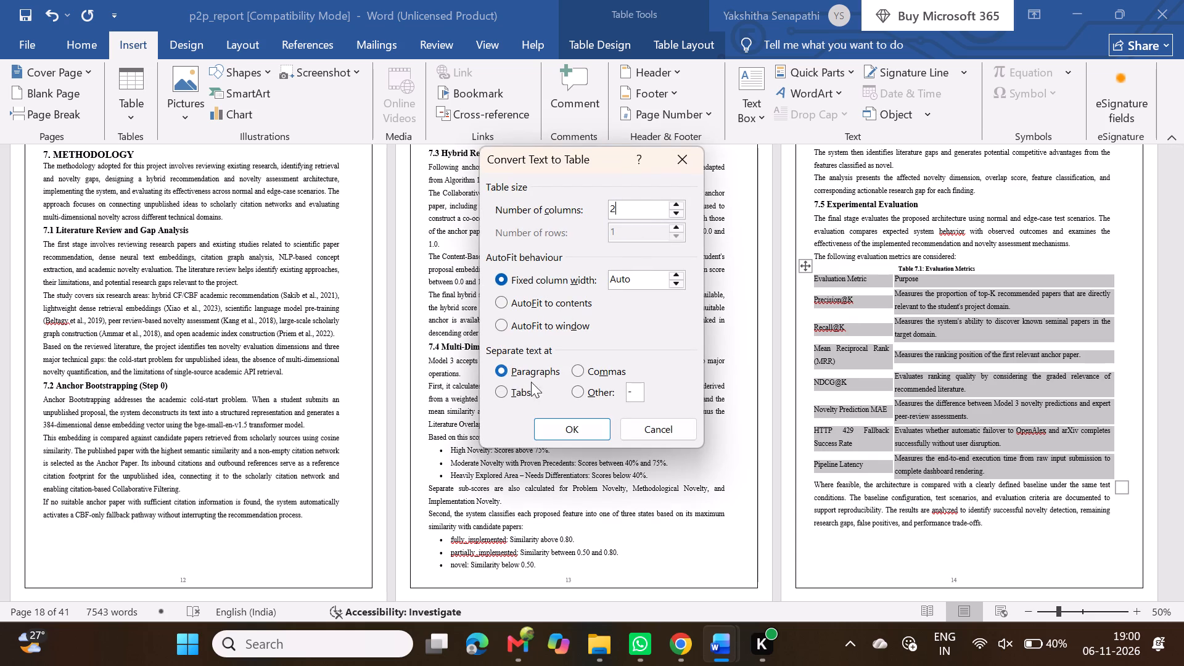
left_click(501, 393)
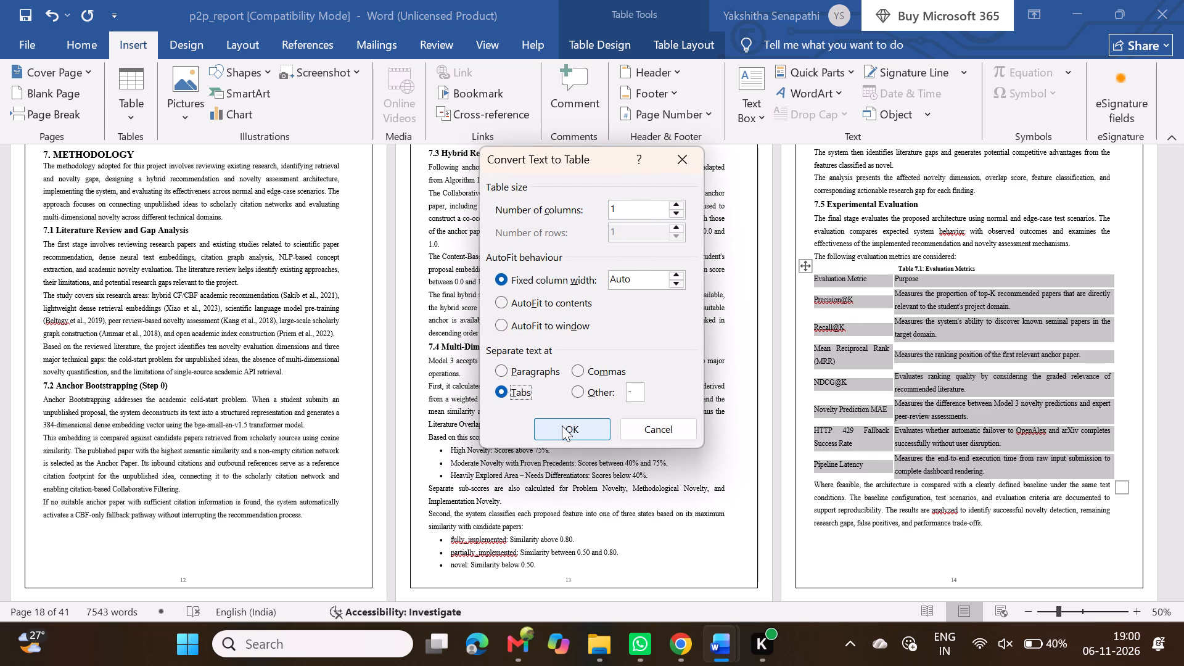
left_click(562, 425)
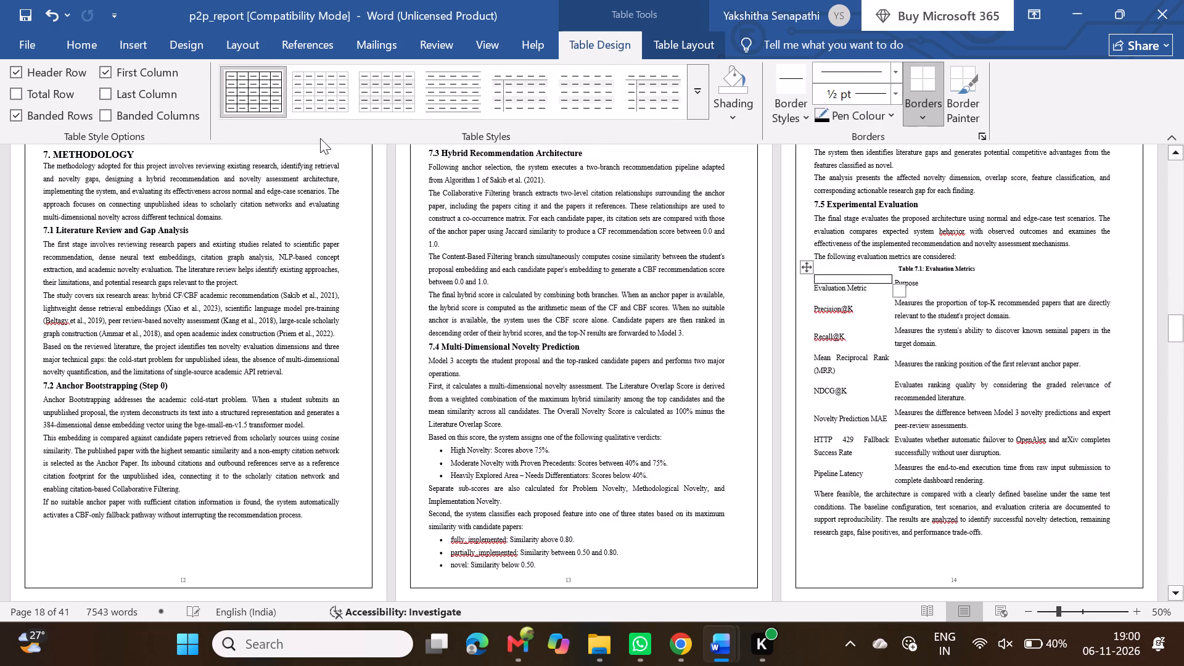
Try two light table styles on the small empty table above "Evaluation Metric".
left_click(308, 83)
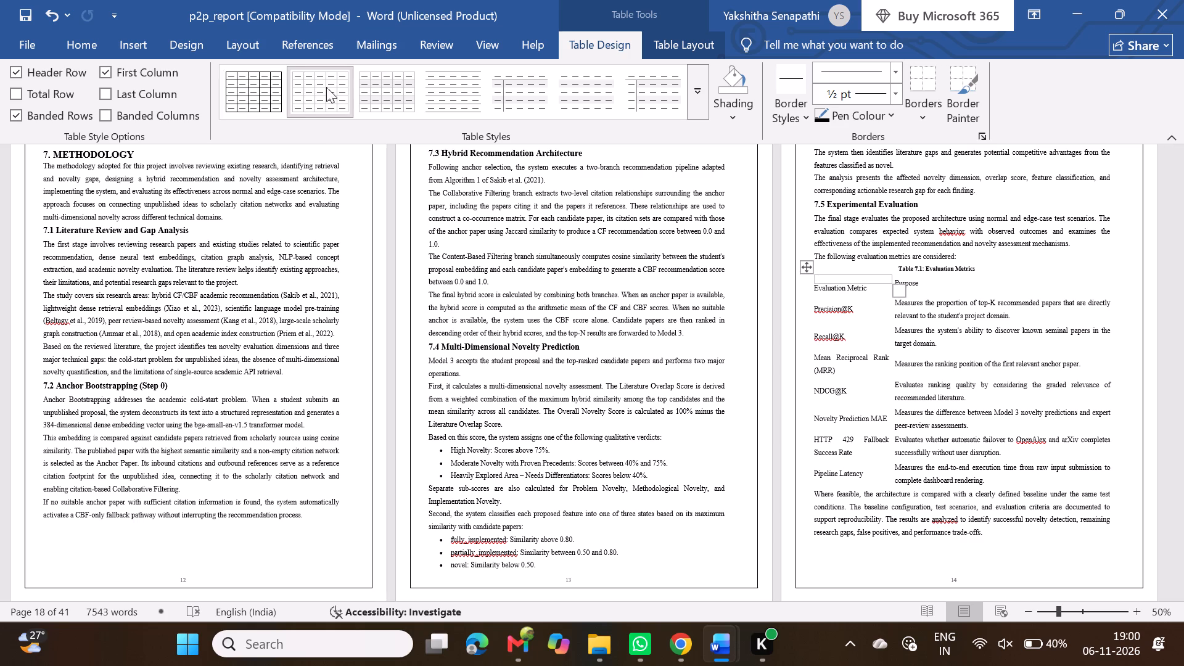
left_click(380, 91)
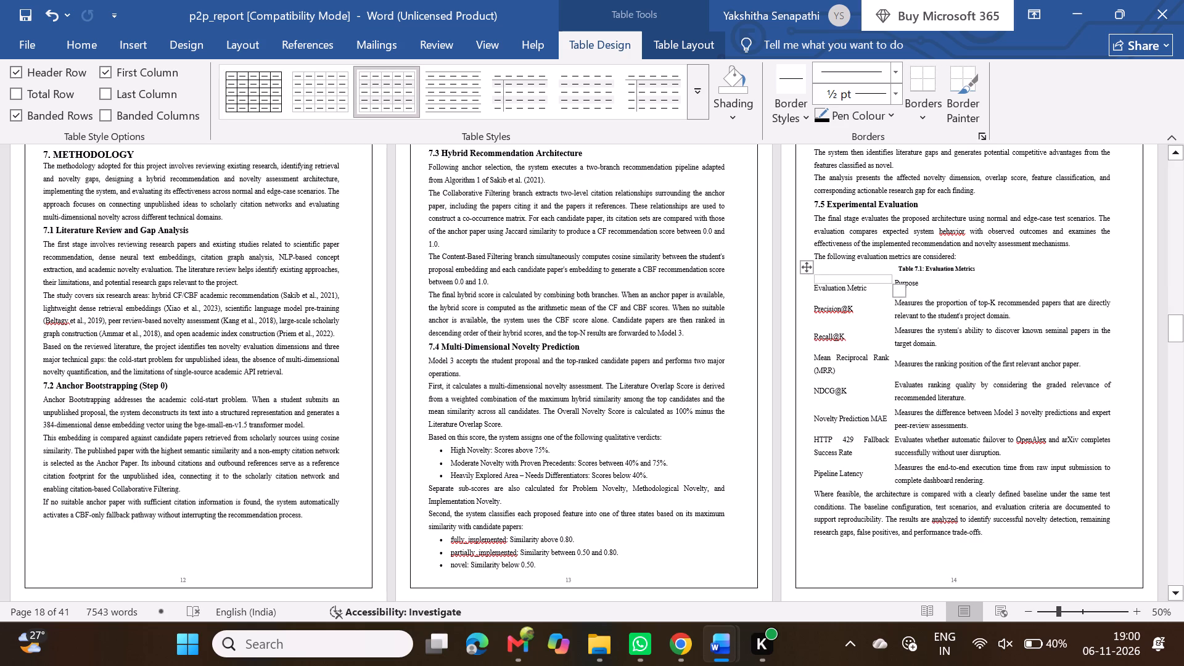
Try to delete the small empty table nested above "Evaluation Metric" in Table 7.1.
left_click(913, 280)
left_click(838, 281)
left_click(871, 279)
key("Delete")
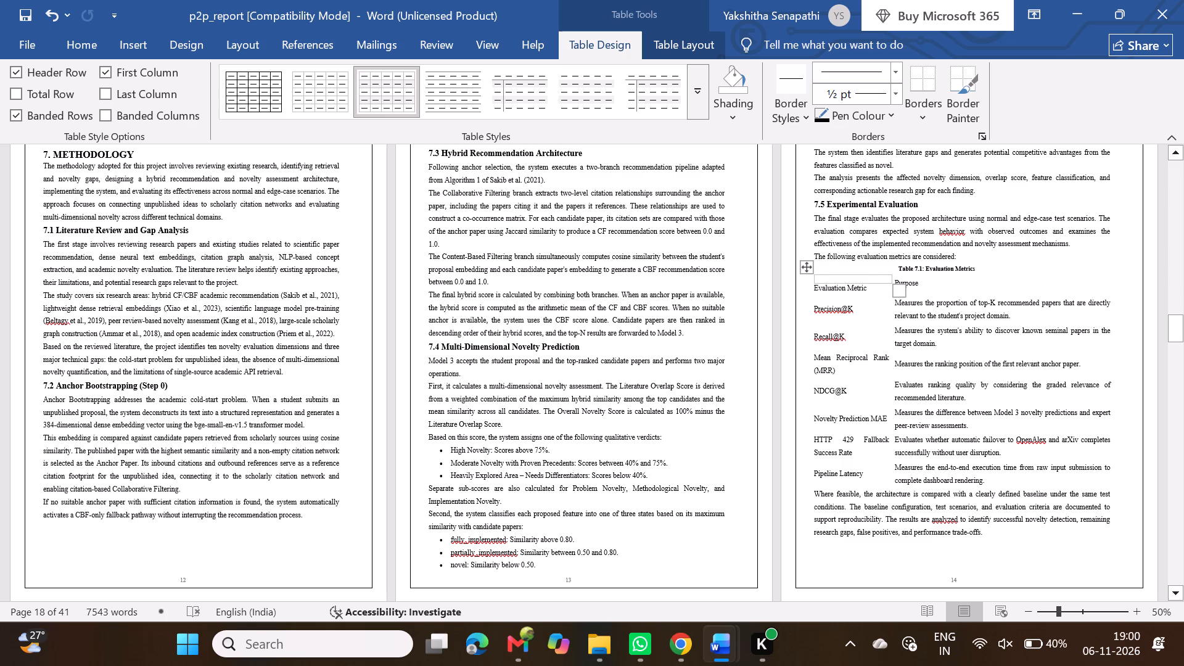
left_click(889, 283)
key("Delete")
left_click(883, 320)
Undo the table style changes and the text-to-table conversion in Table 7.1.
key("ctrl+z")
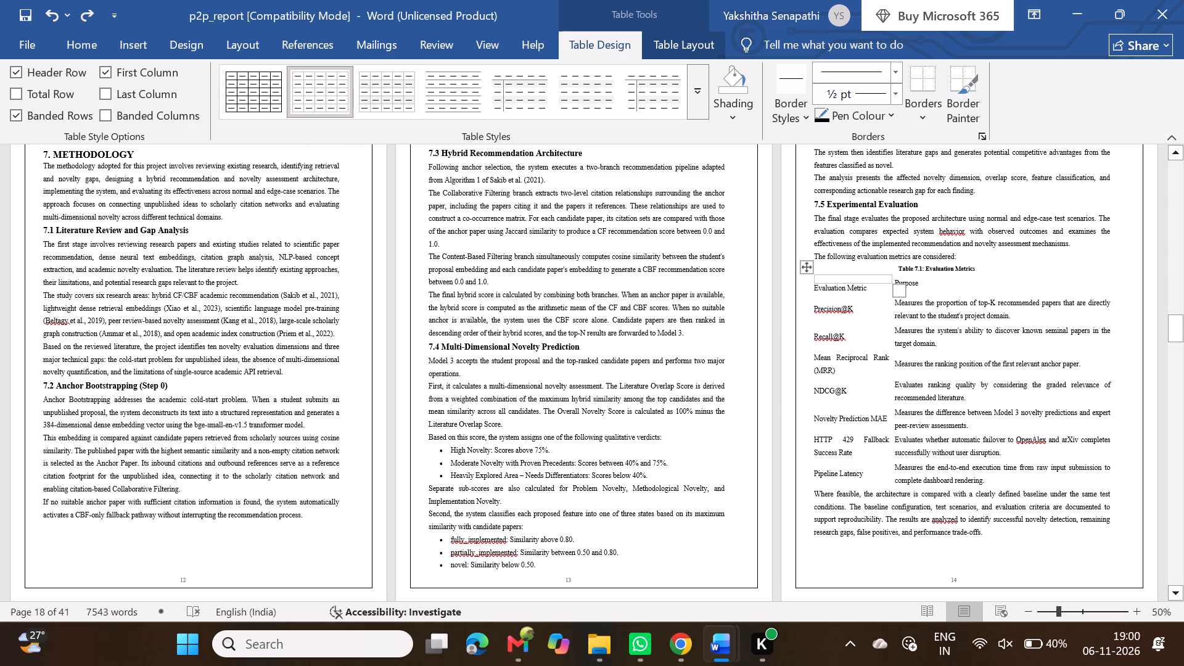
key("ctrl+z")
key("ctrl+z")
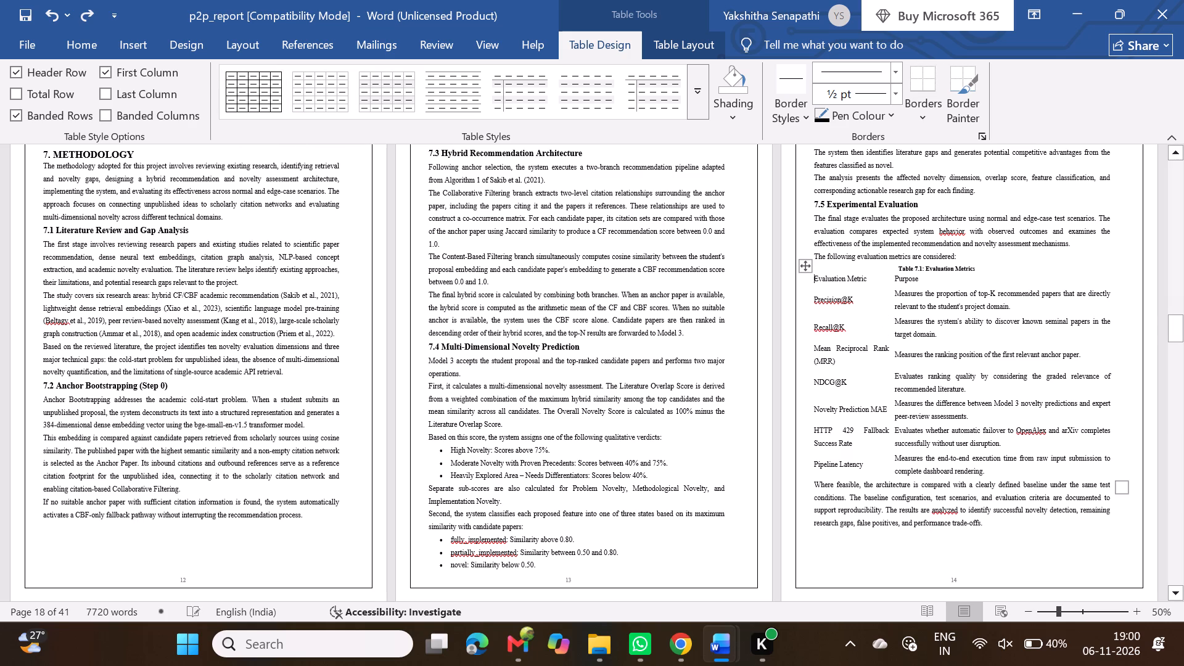
Apply a plain table style with light grid lines and banded rows to all rows of Table 7.1.
left_click_drag(814, 281, 982, 454)
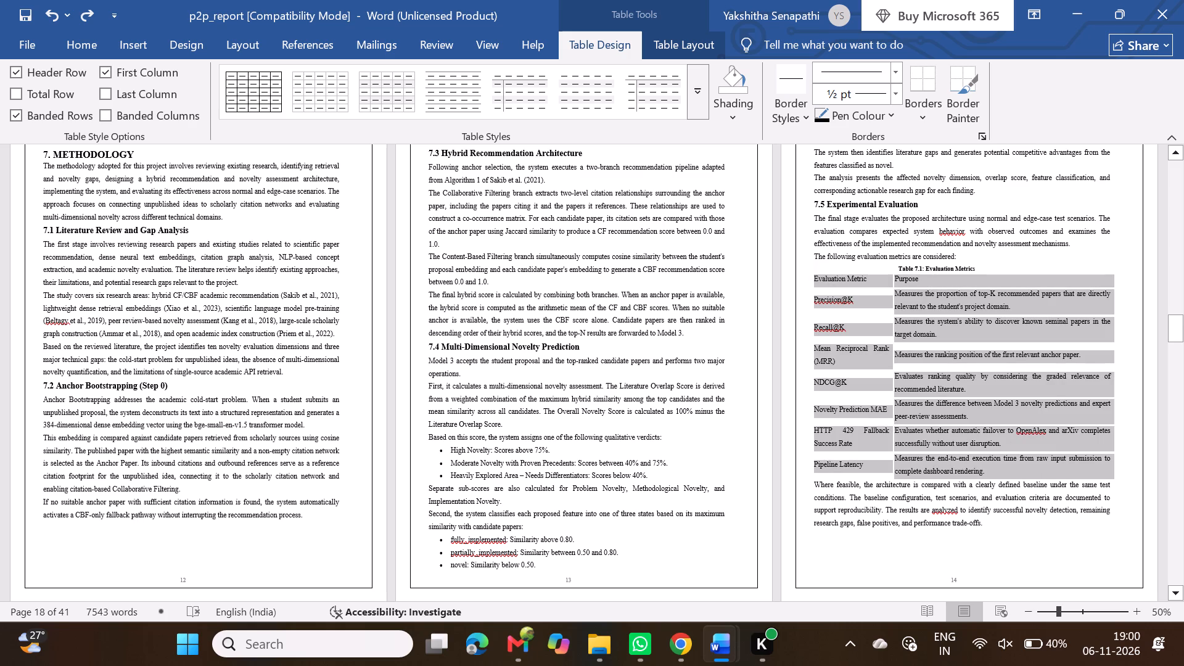
left_click_drag(982, 454, 992, 460)
left_click(330, 101)
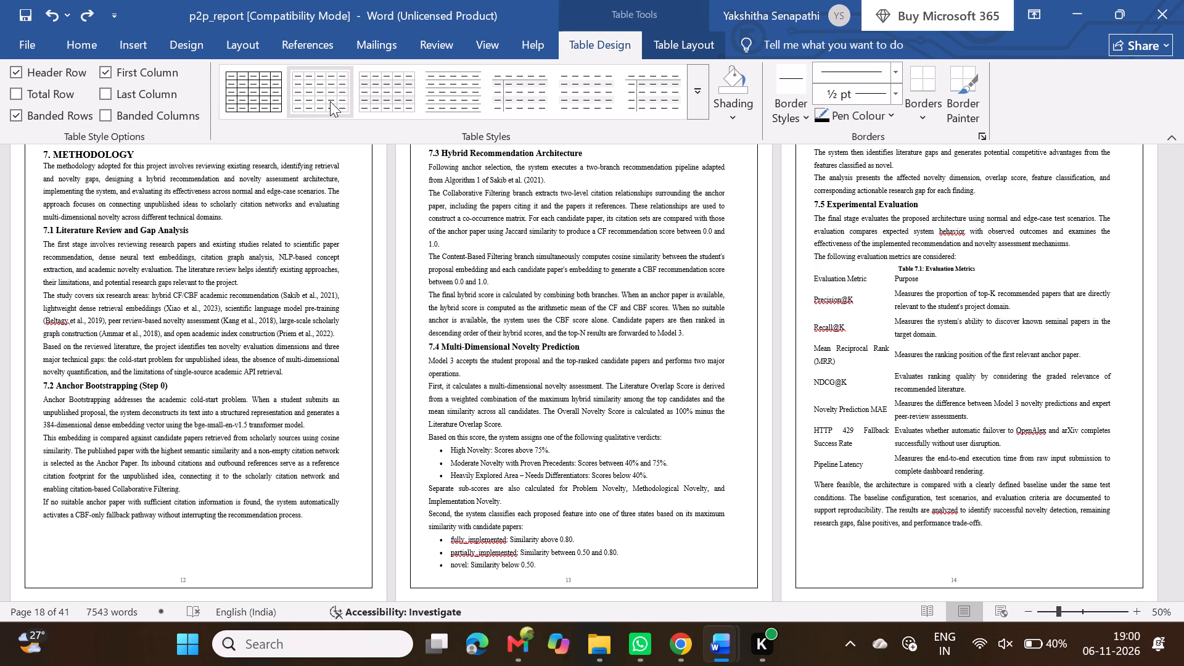
left_click(389, 99)
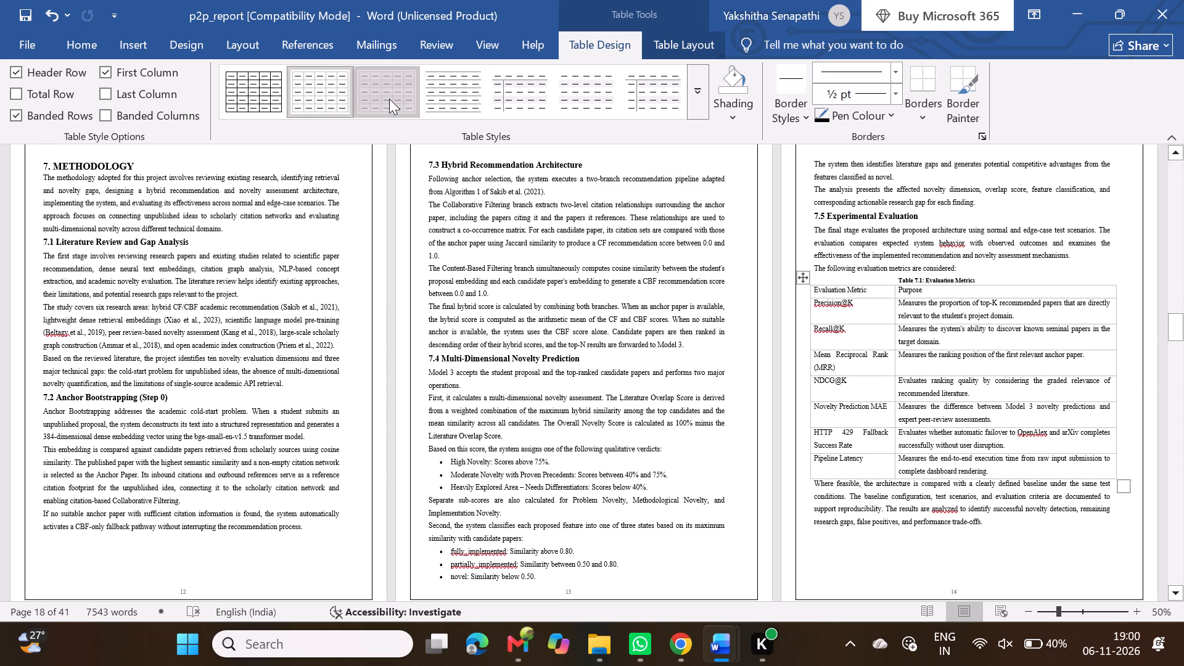
left_click(911, 548)
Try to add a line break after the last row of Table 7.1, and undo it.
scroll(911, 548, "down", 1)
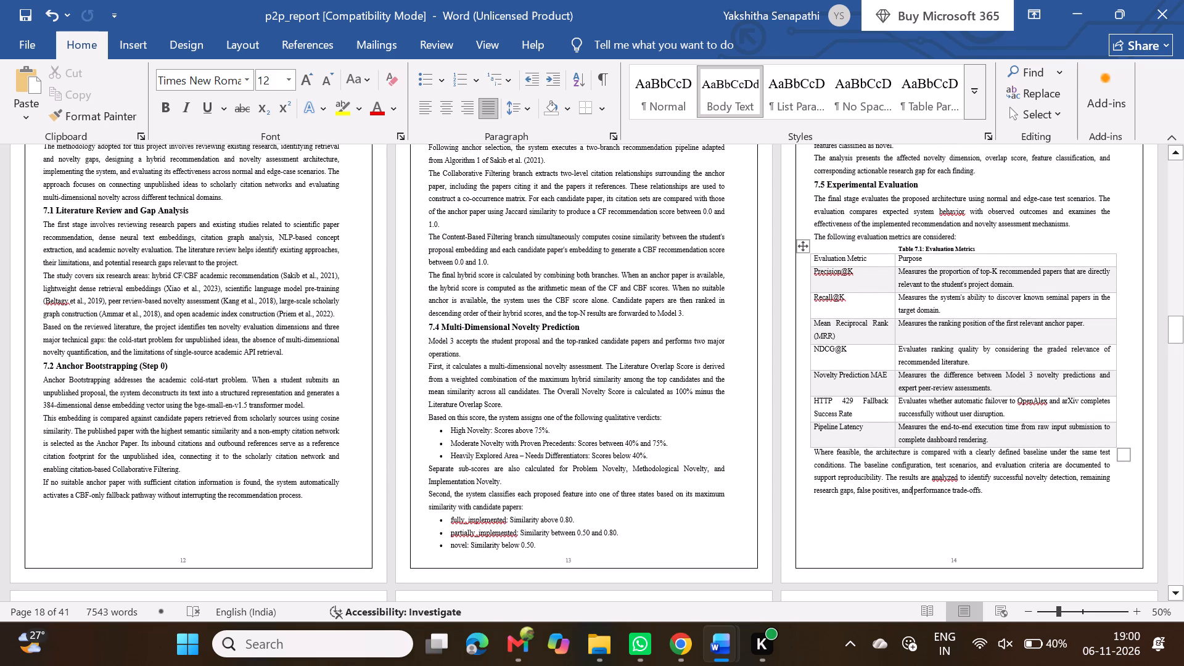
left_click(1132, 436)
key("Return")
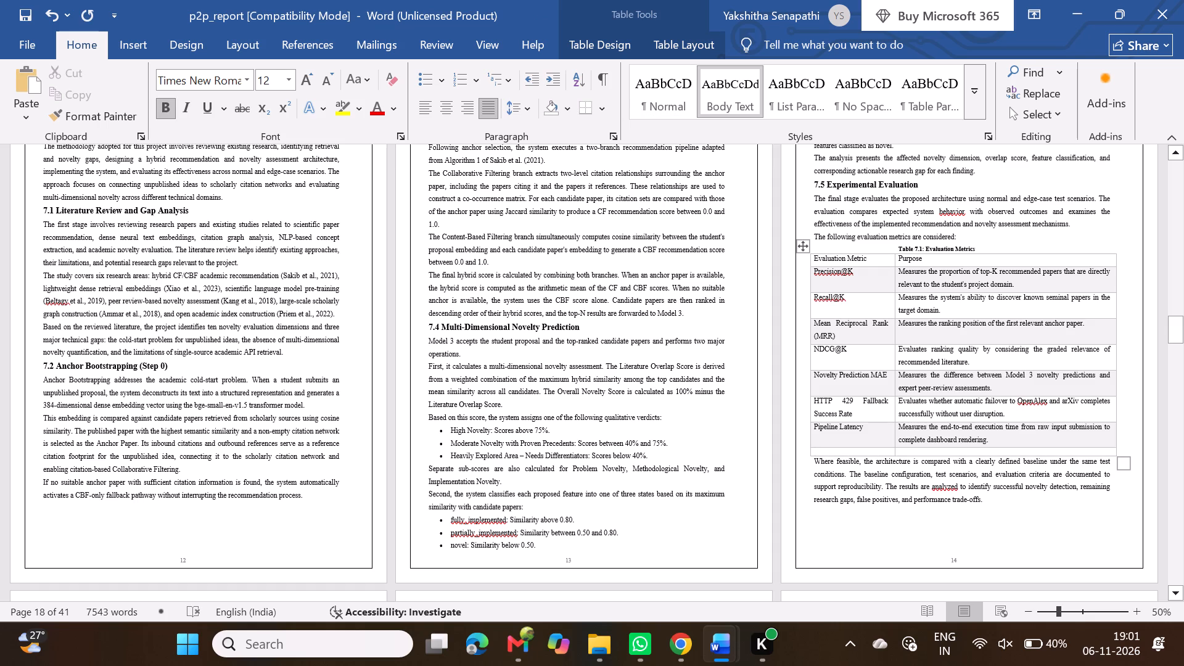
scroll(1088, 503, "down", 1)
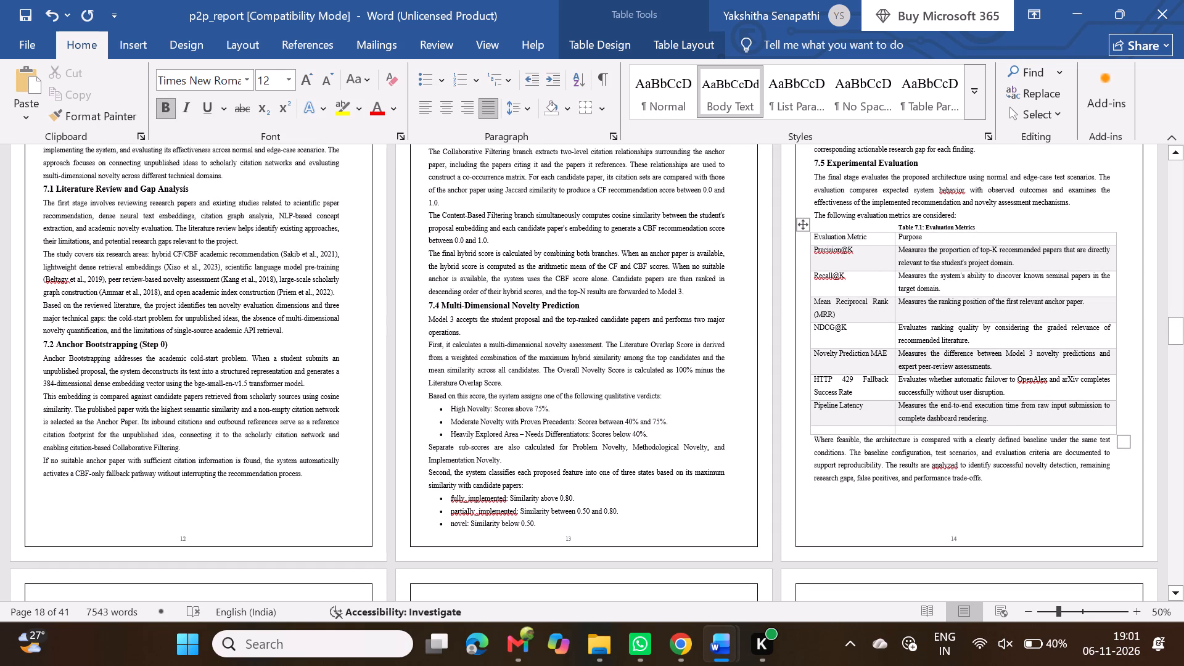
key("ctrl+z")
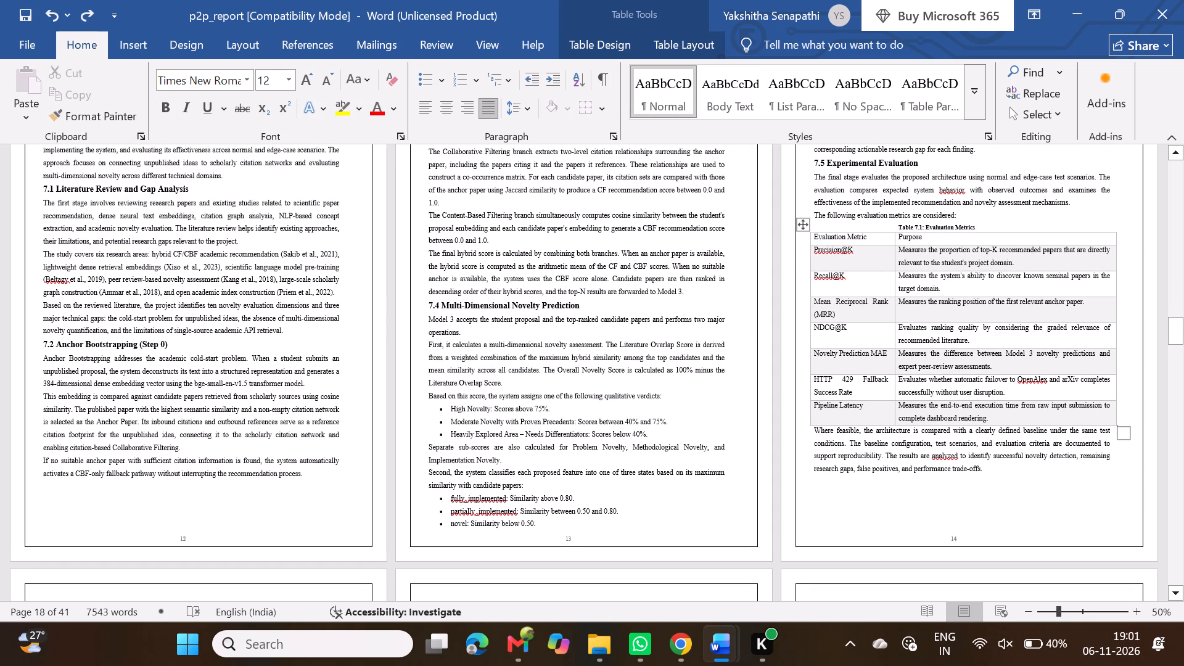
Insert a blank line between Table 7.1 and the closing paragraph starting "Where feasible".
left_click(813, 434)
key("Return")
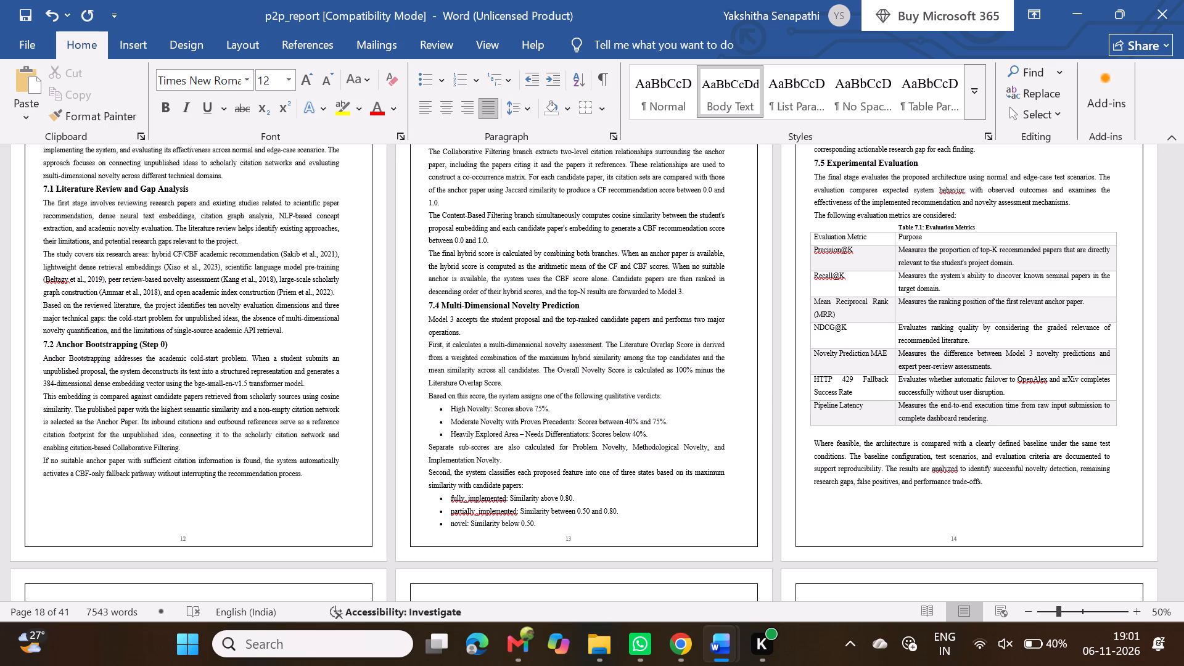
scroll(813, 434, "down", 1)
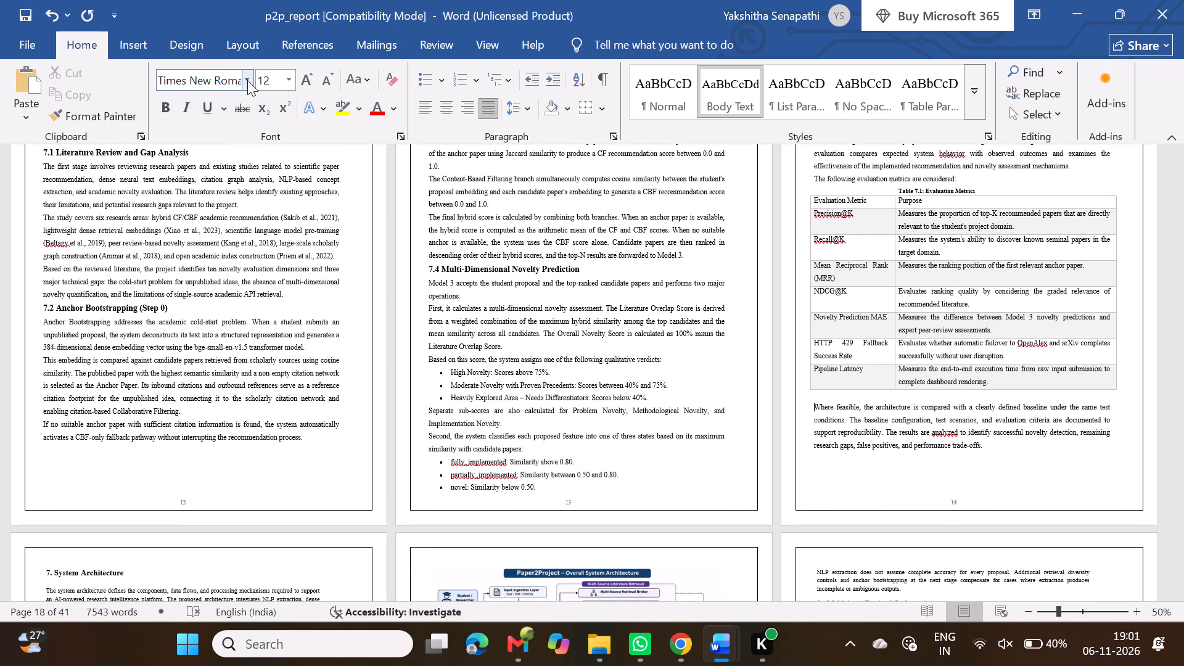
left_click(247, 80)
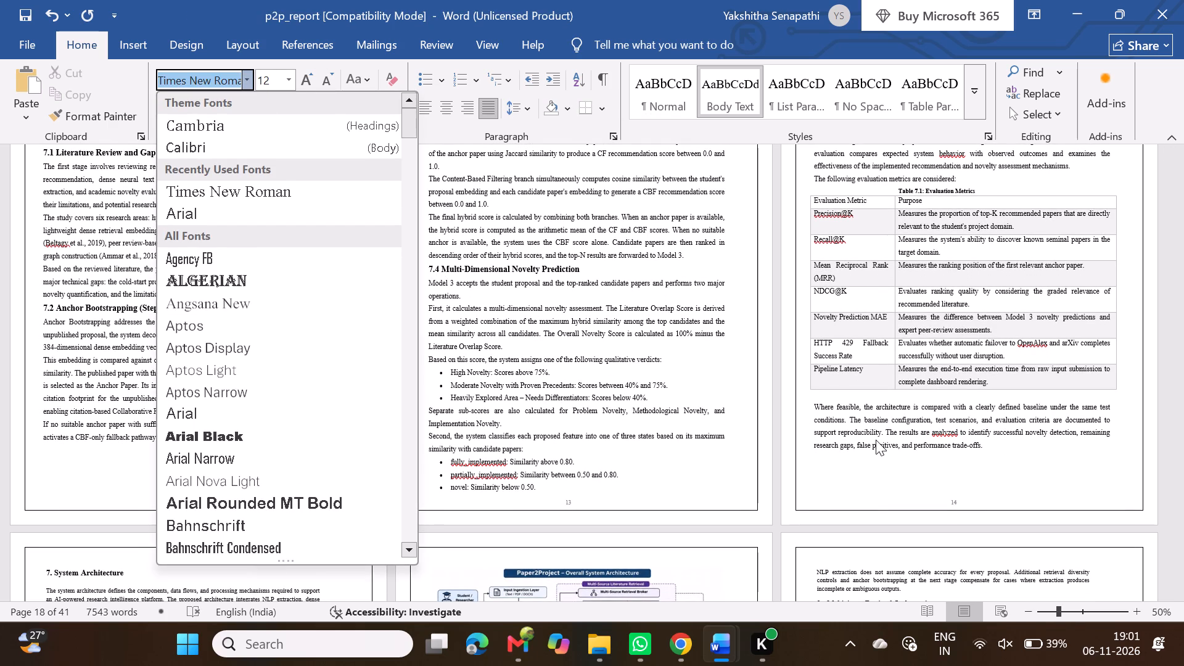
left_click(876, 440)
Check the line spacing of the section 7.4 verdict list and of the closing paragraph after Table 7.1.
scroll(876, 440, "down", 1)
left_click(564, 331)
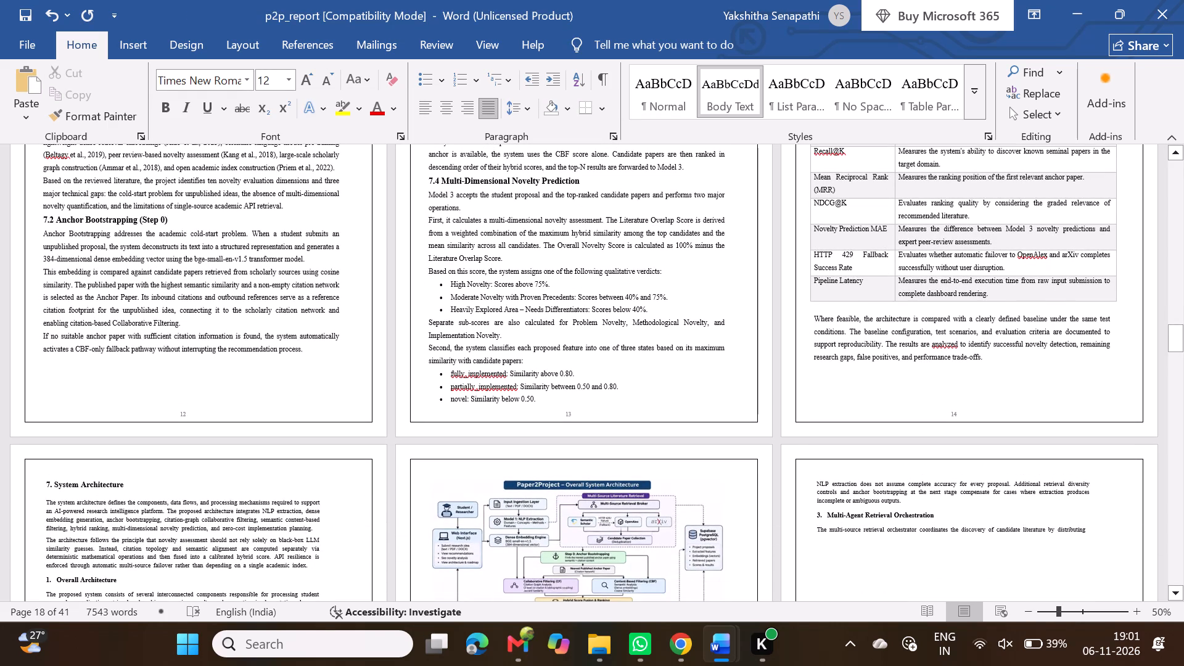
left_click_drag(546, 289, 578, 332)
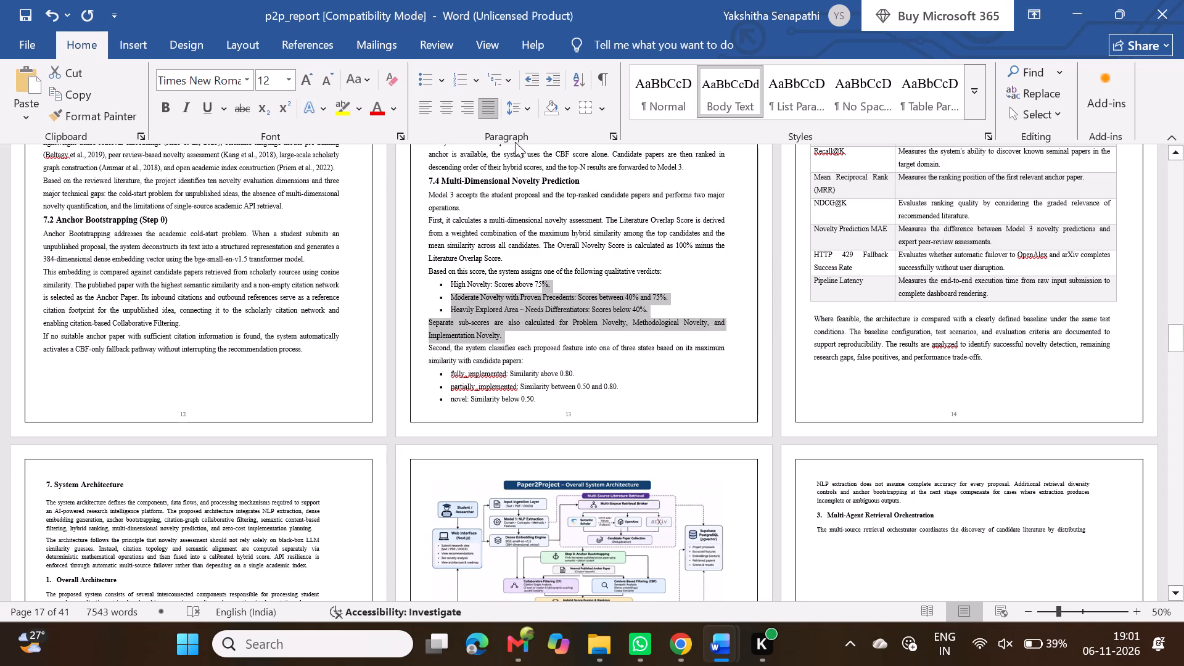
left_click(516, 105)
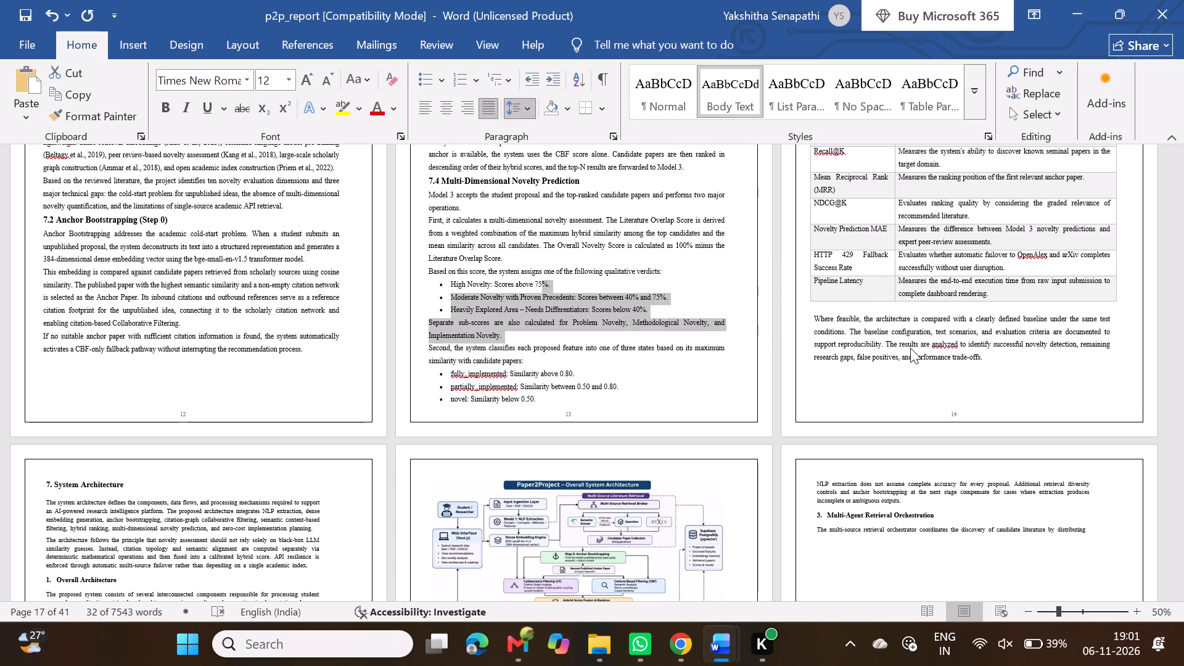
left_click(910, 348)
left_click_drag(910, 348, 948, 364)
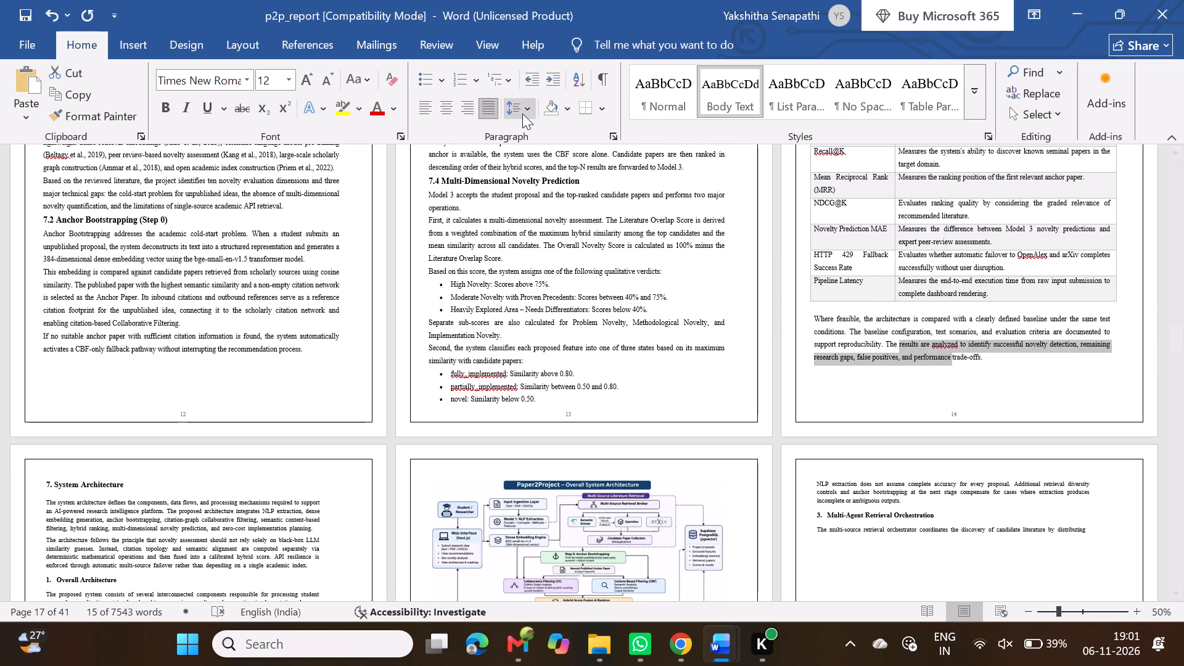
left_click(522, 113)
left_click(889, 388)
Look through the report from the cover page and table of contents to the edge-case examples and back to System Architecture.
scroll(889, 388, "up", 1)
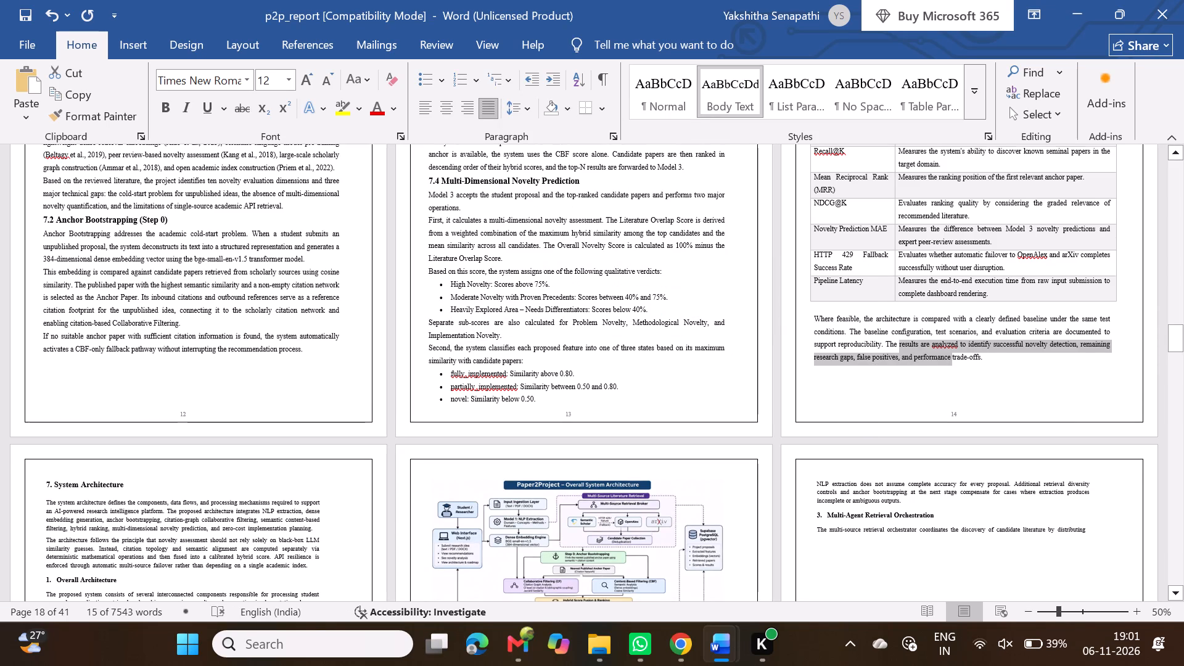
scroll(889, 388, "up", 1)
scroll(889, 388, "down", 2)
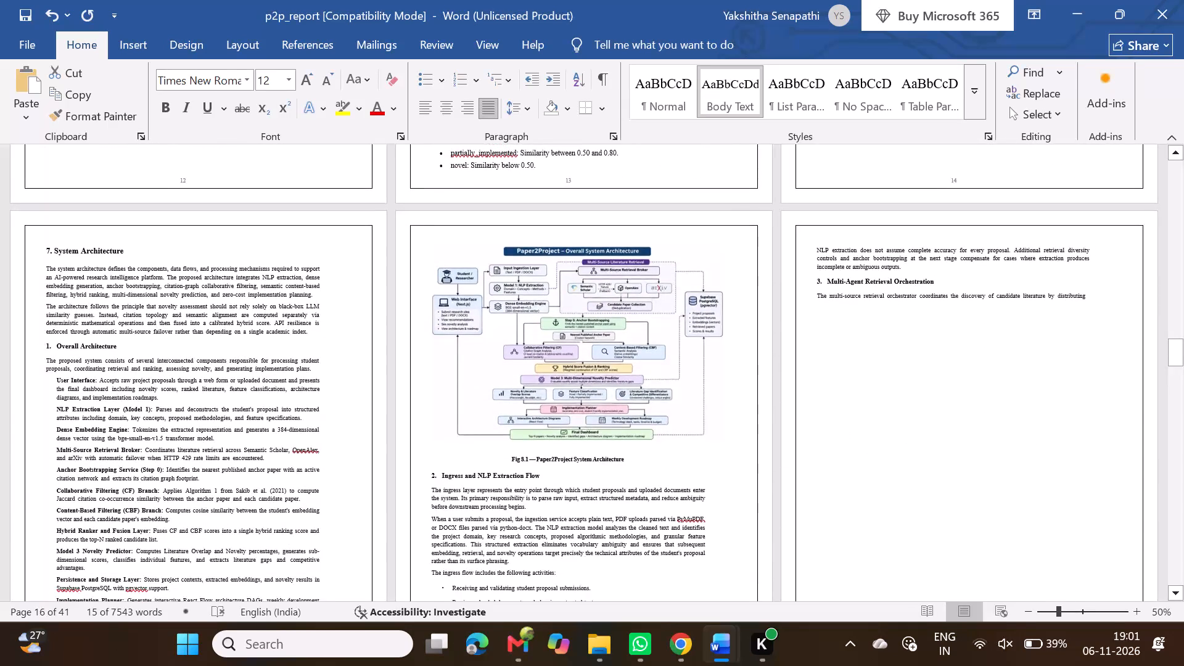
scroll(105, 257, "up", 20)
scroll(105, 257, "up", 9)
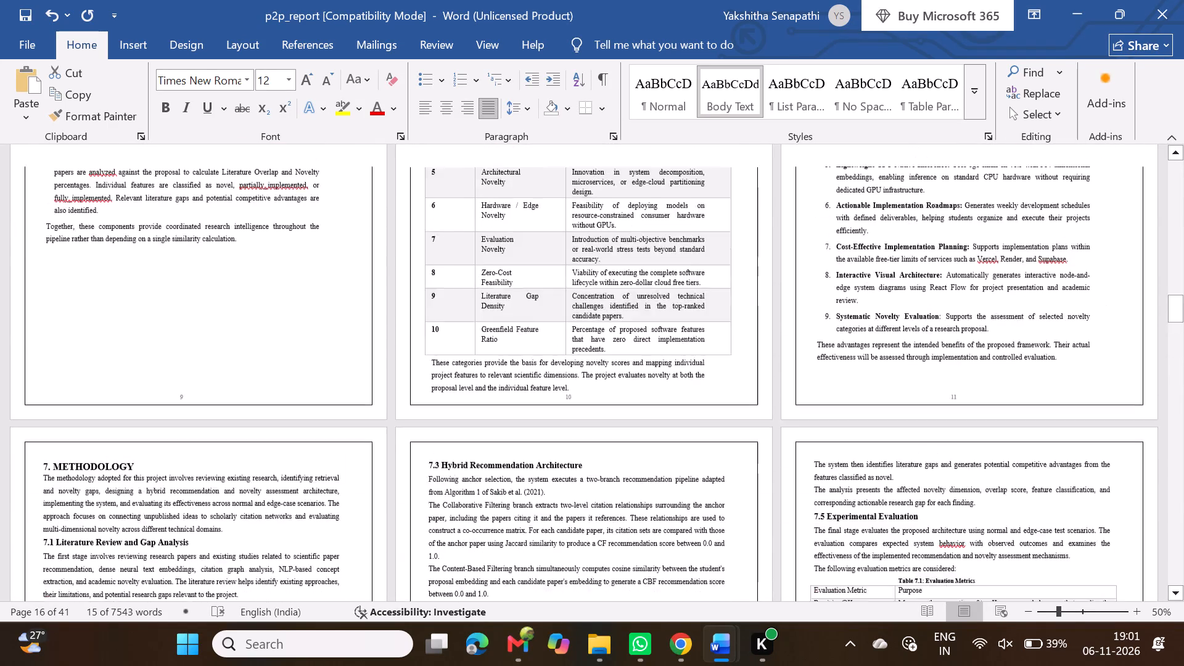
scroll(105, 257, "up", 20)
scroll(105, 257, "up", 18)
scroll(105, 257, "up", 5)
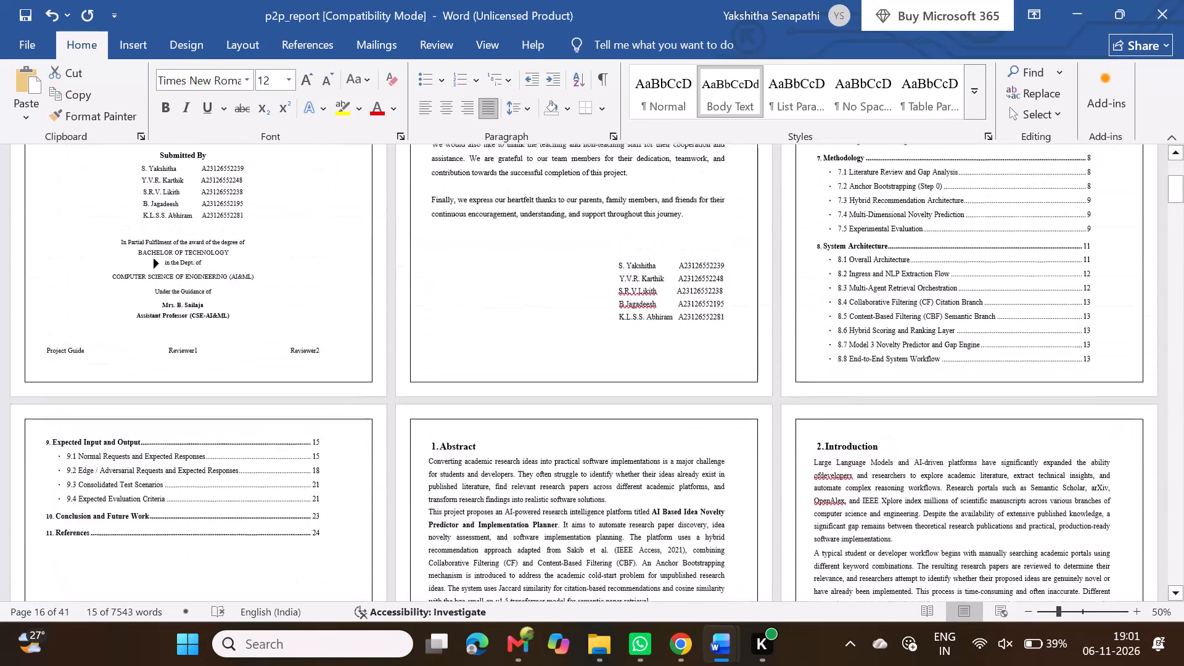
scroll(105, 257, "up", 7)
scroll(105, 257, "down", 1)
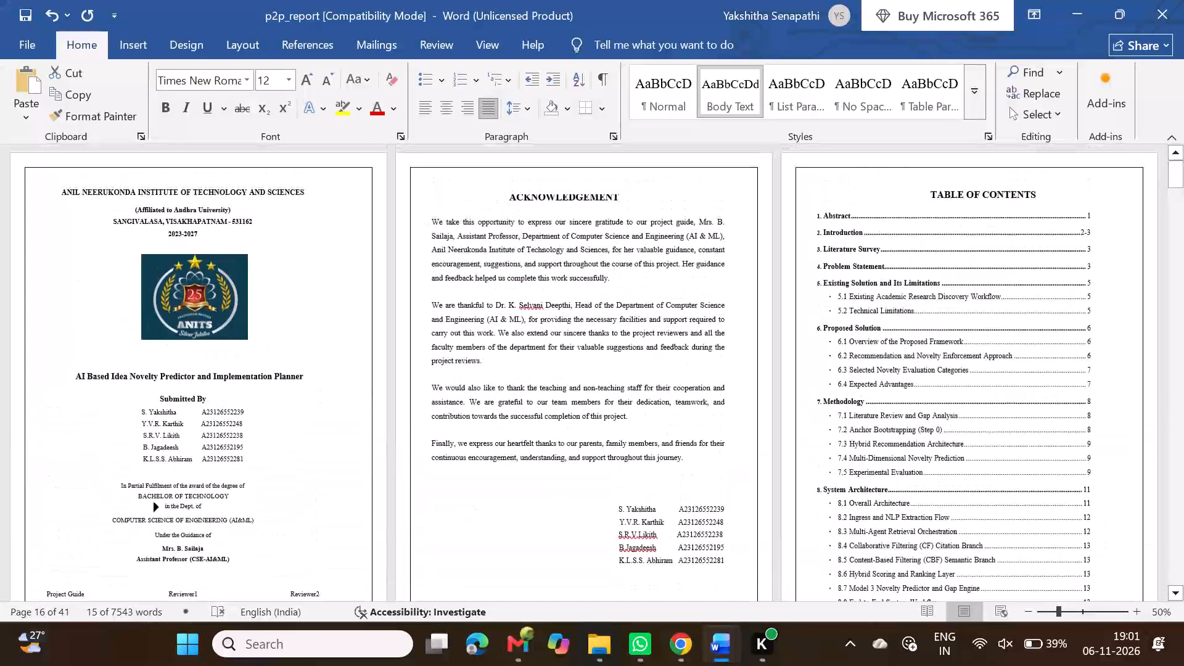
scroll(105, 257, "down", 1)
scroll(454, 339, "down", 2)
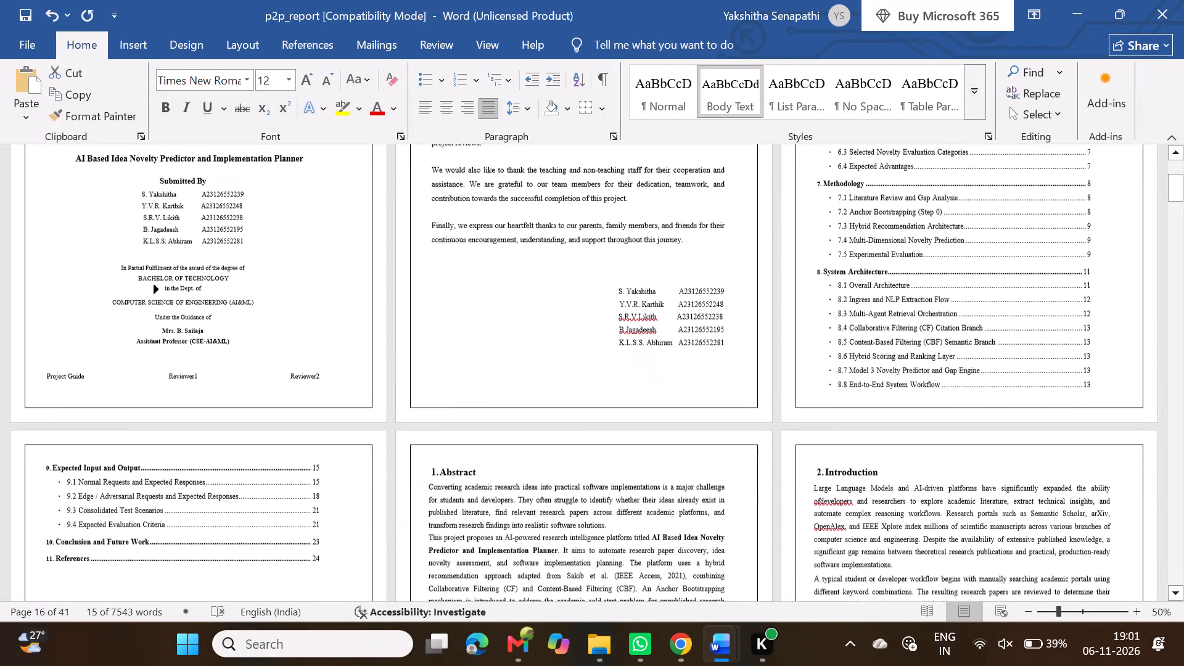
scroll(454, 339, "down", 12)
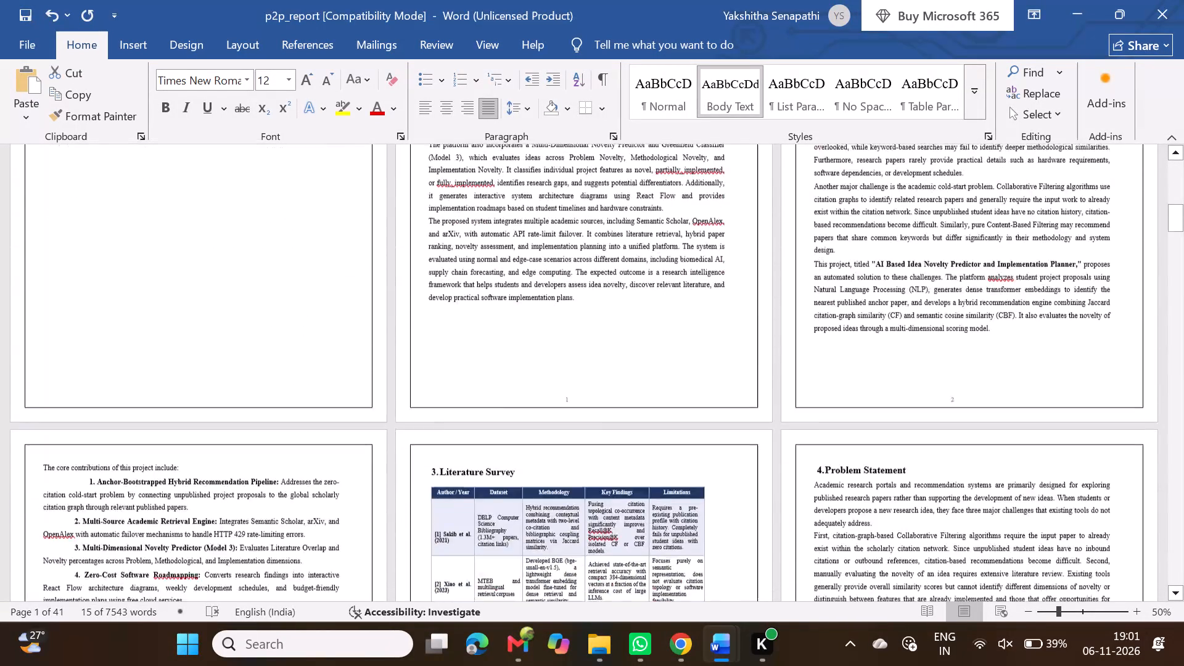
scroll(454, 339, "down", 14)
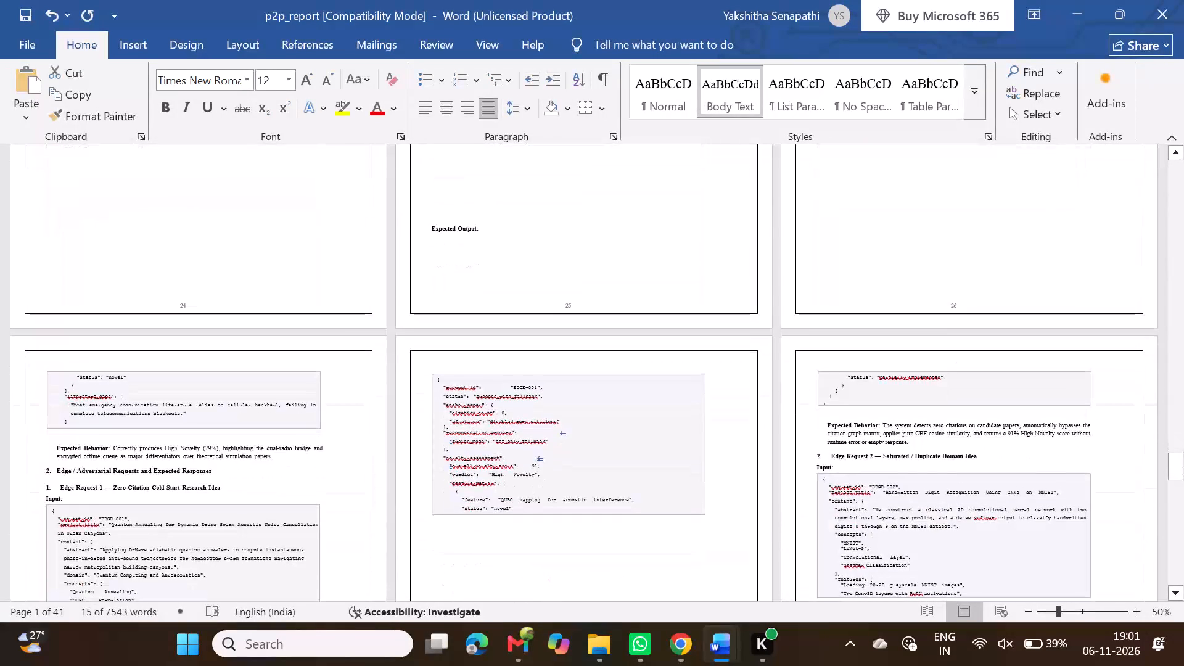
scroll(454, 339, "down", 3)
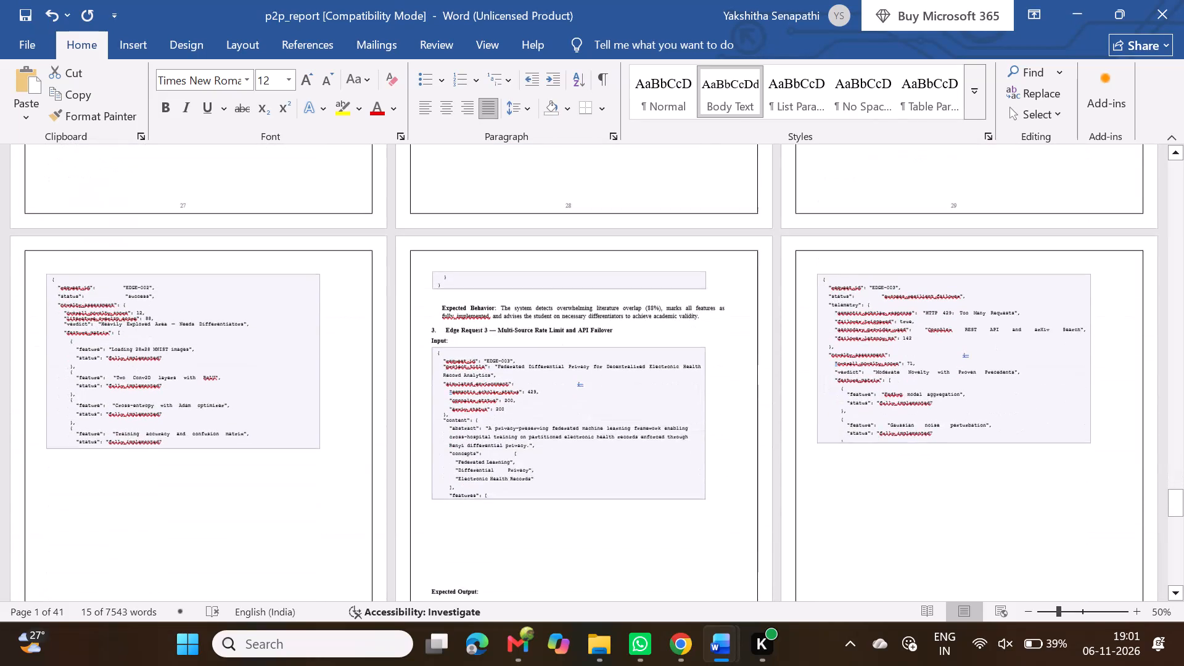
scroll(454, 339, "up", 4)
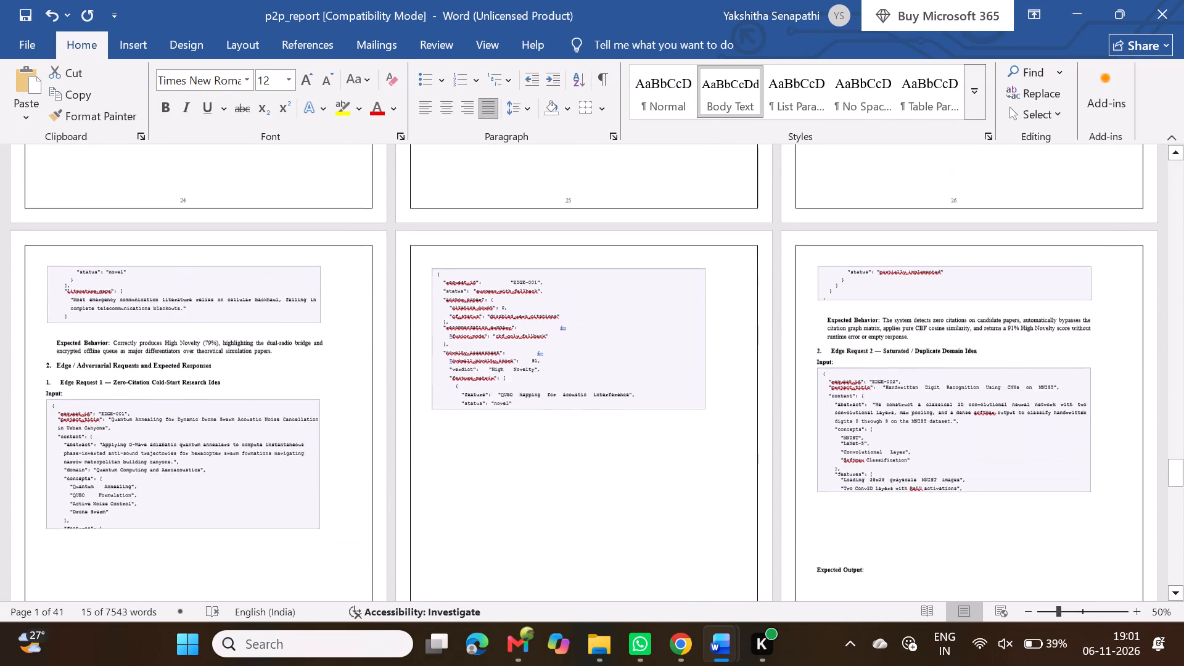
scroll(454, 339, "up", 5)
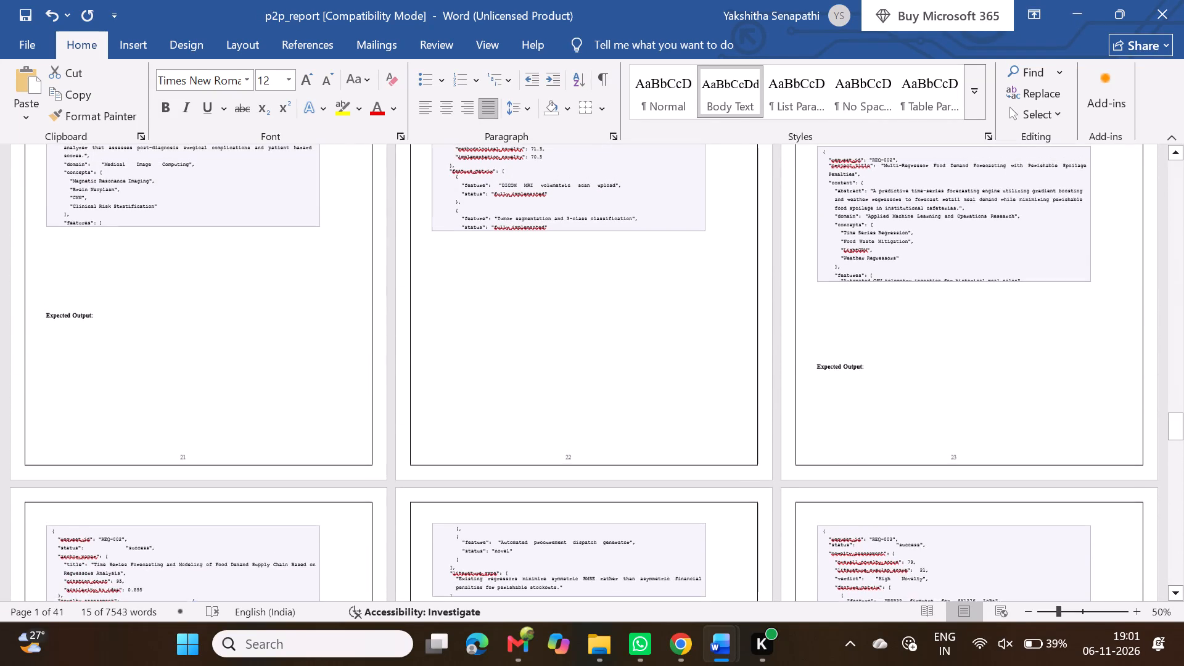
scroll(454, 339, "up", 3)
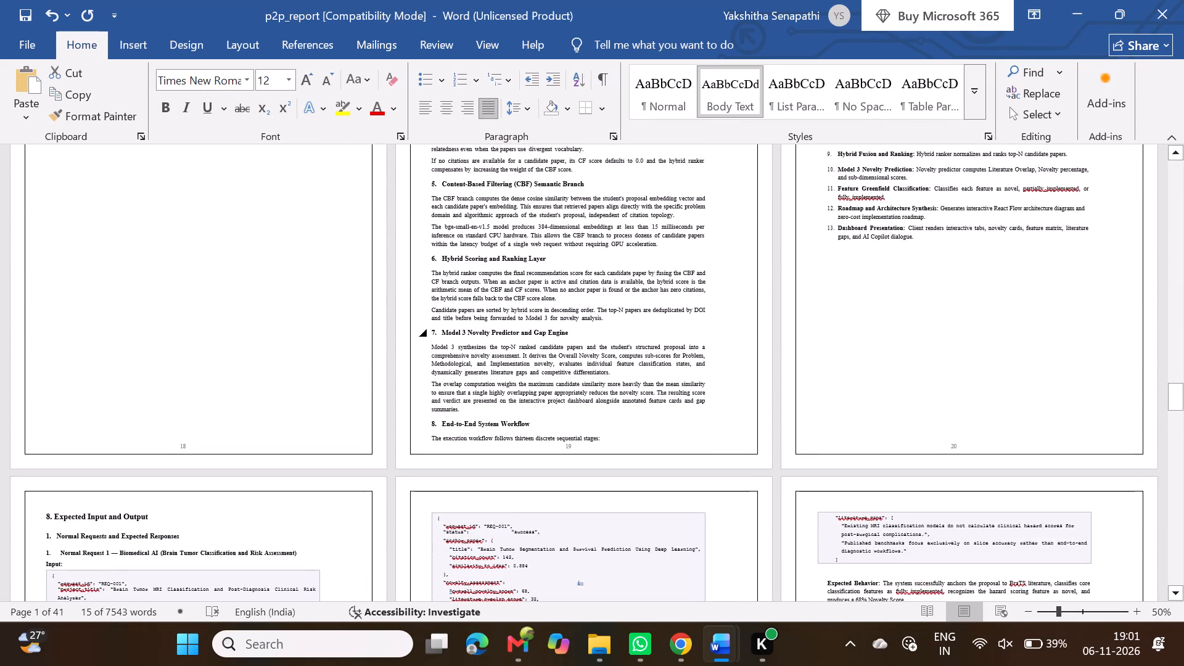
scroll(454, 339, "up", 4)
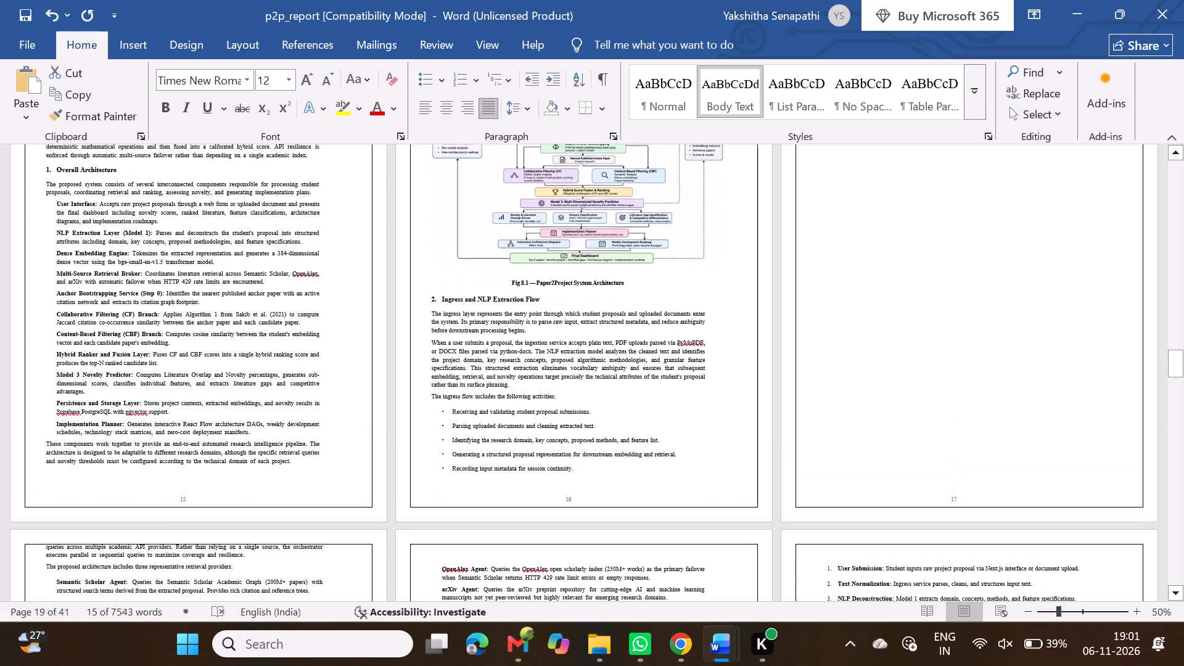
scroll(454, 339, "up", 2)
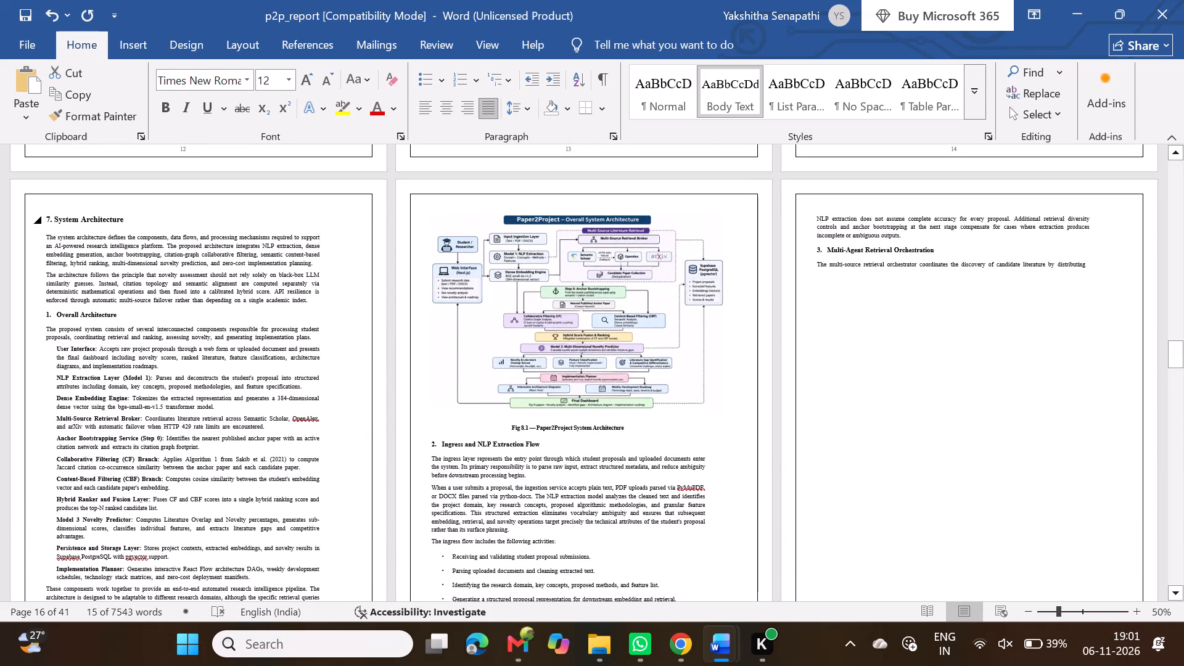
Check the section order in the front matter, replace the System Architecture heading's automatic number with plain-text "8.", and remove its indent.
left_click(86, 214)
triple_click(86, 214)
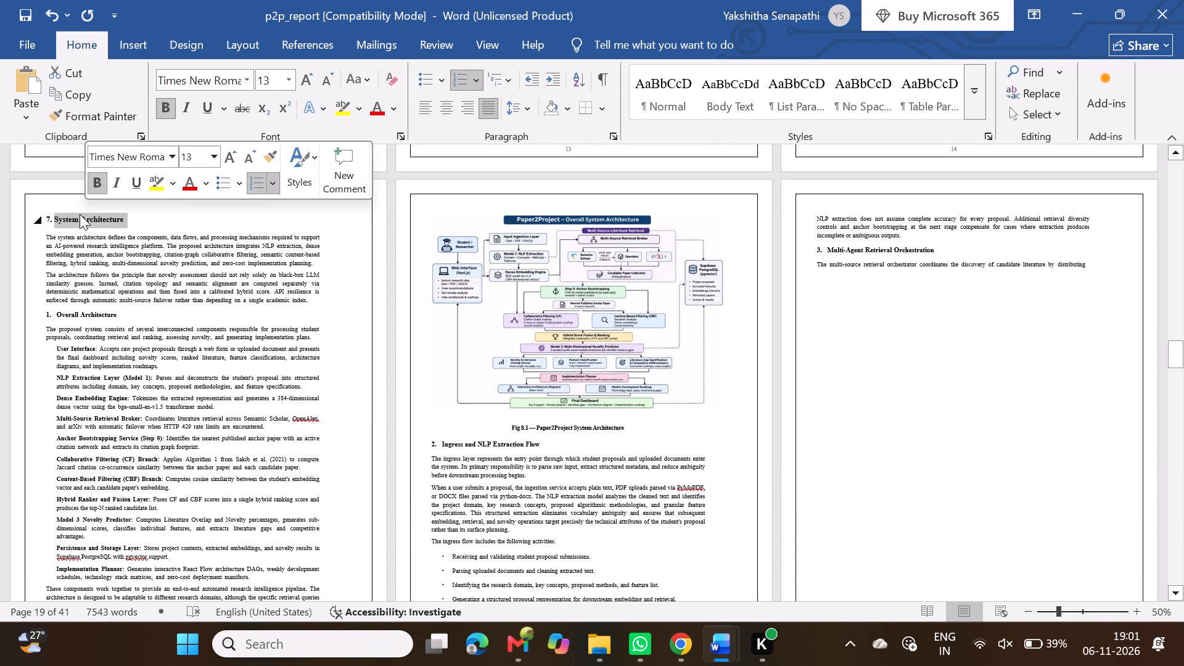
left_click(68, 214)
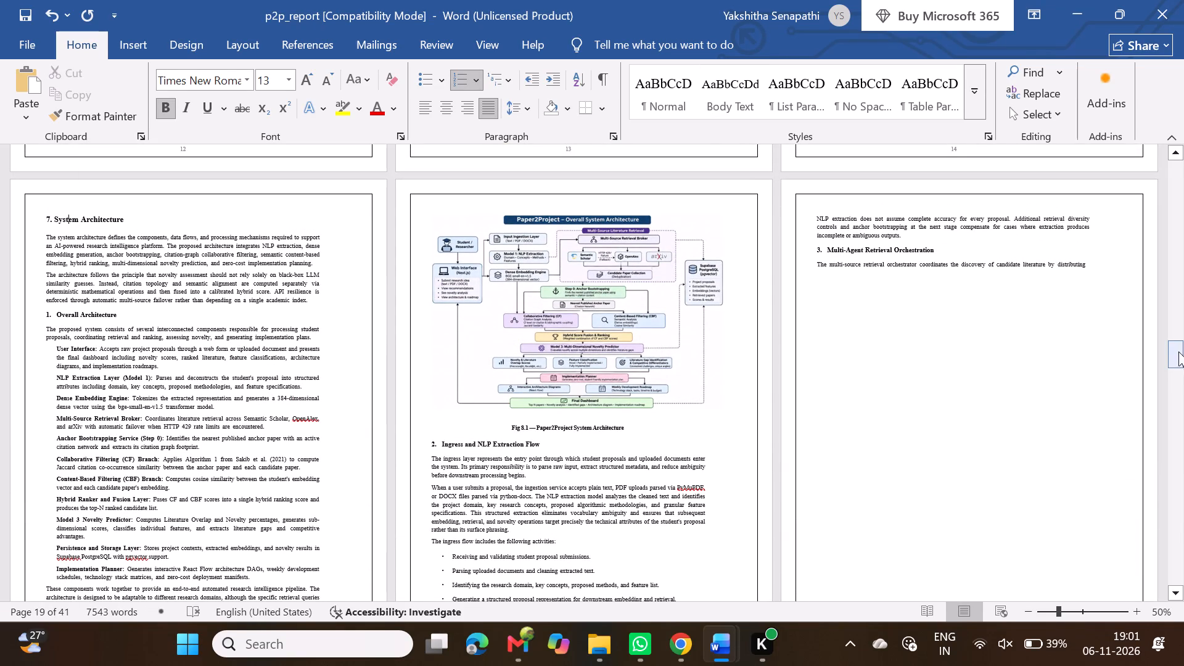
left_click_drag(1176, 362, 1173, 62)
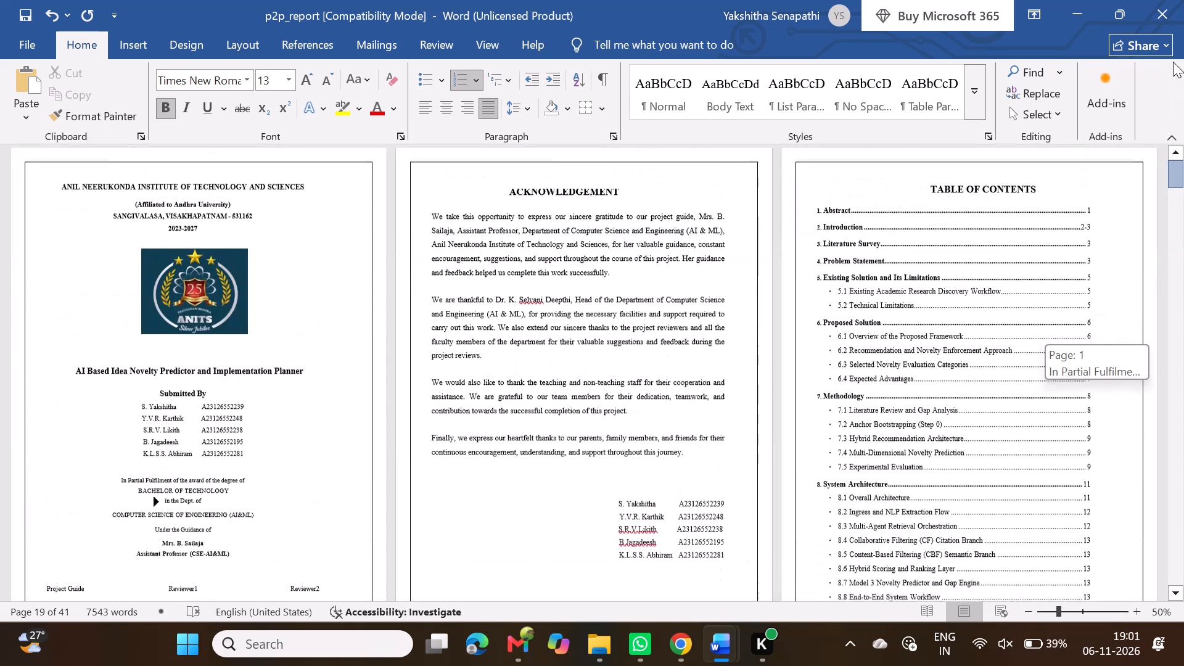
left_click_drag(1173, 62, 1175, 0)
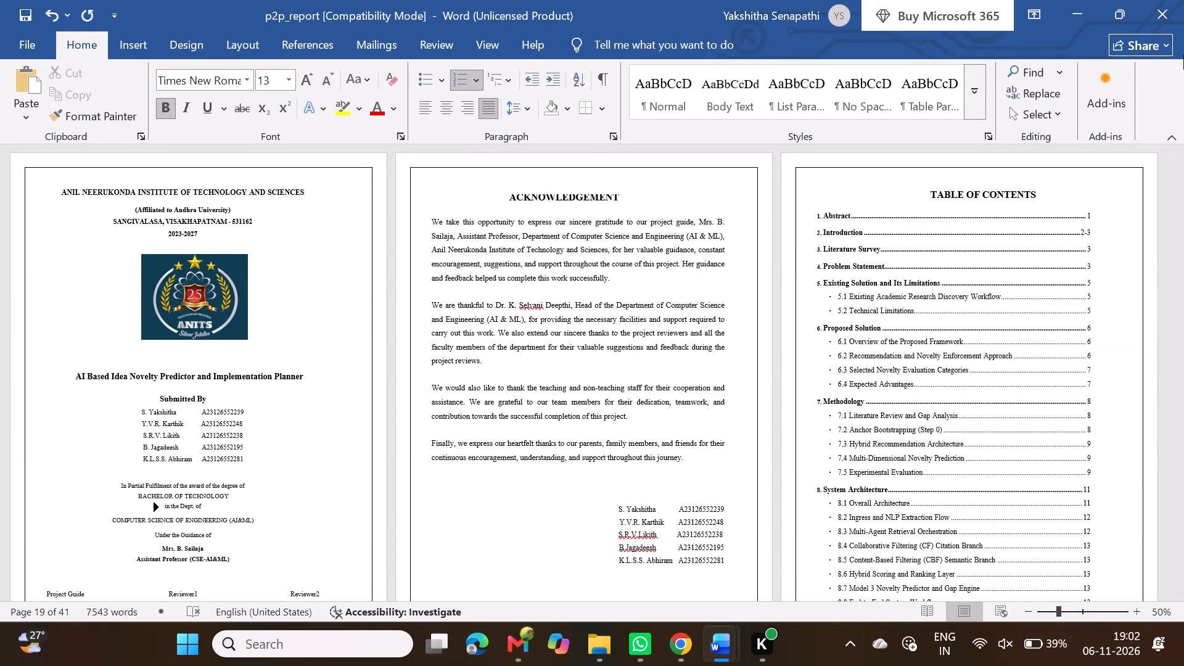
left_click_drag(1174, 176, 1183, 298)
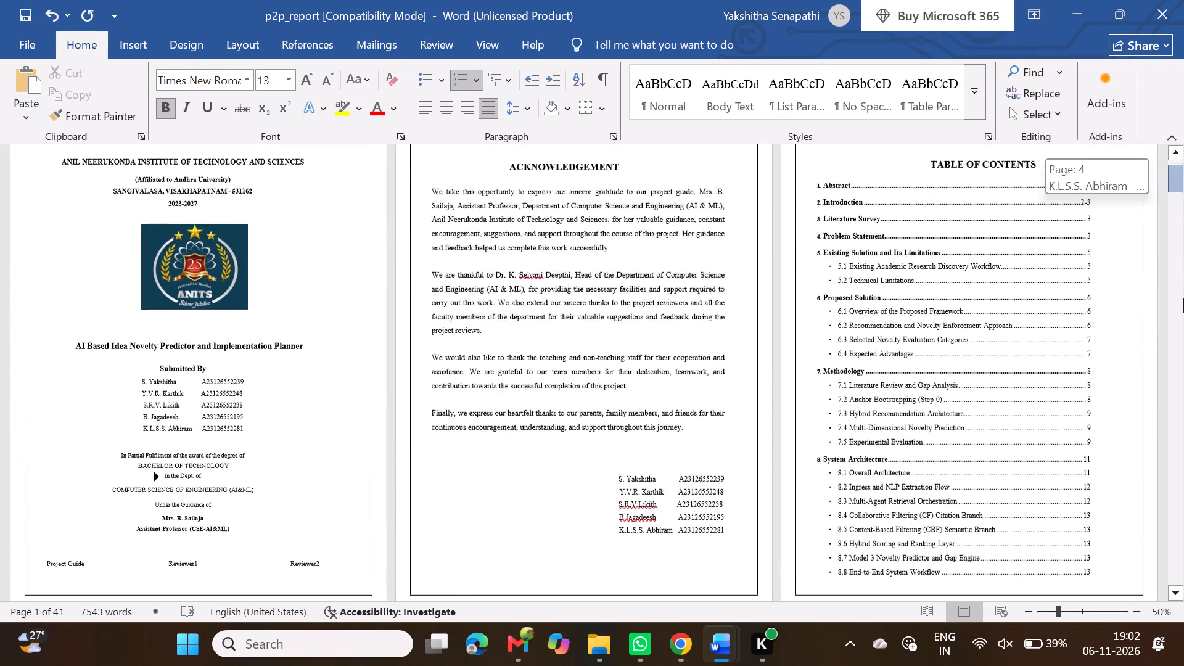
left_click_drag(1183, 298, 1183, 337)
scroll(730, 409, "down", 1)
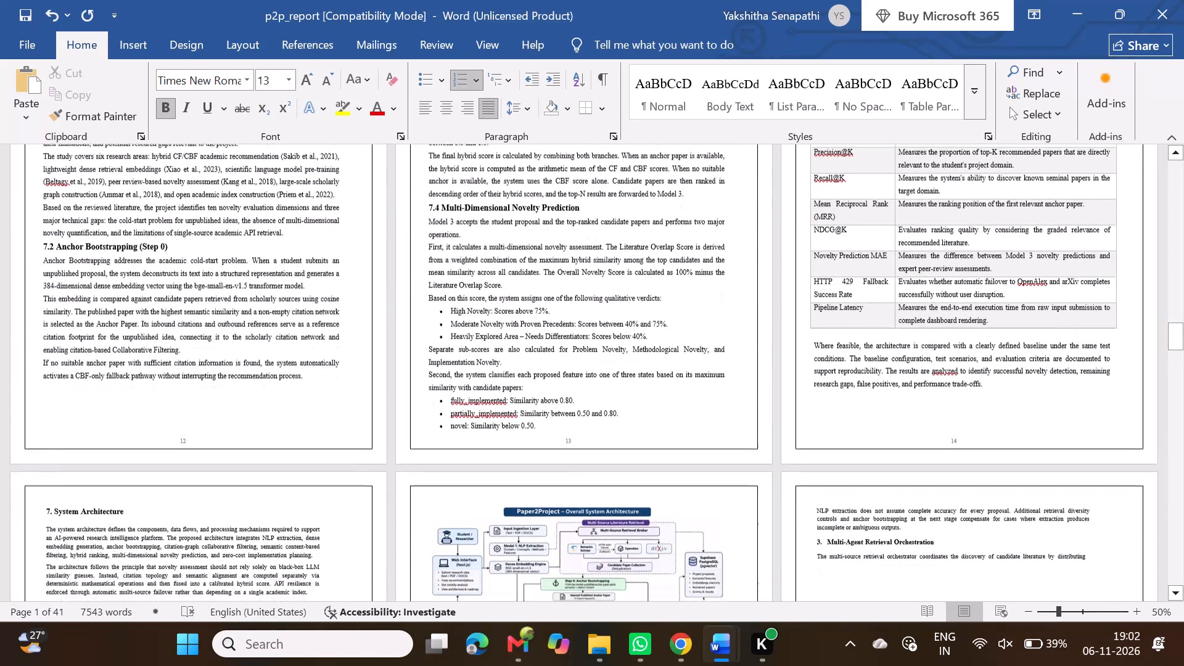
scroll(730, 409, "down", 1)
left_click(53, 385)
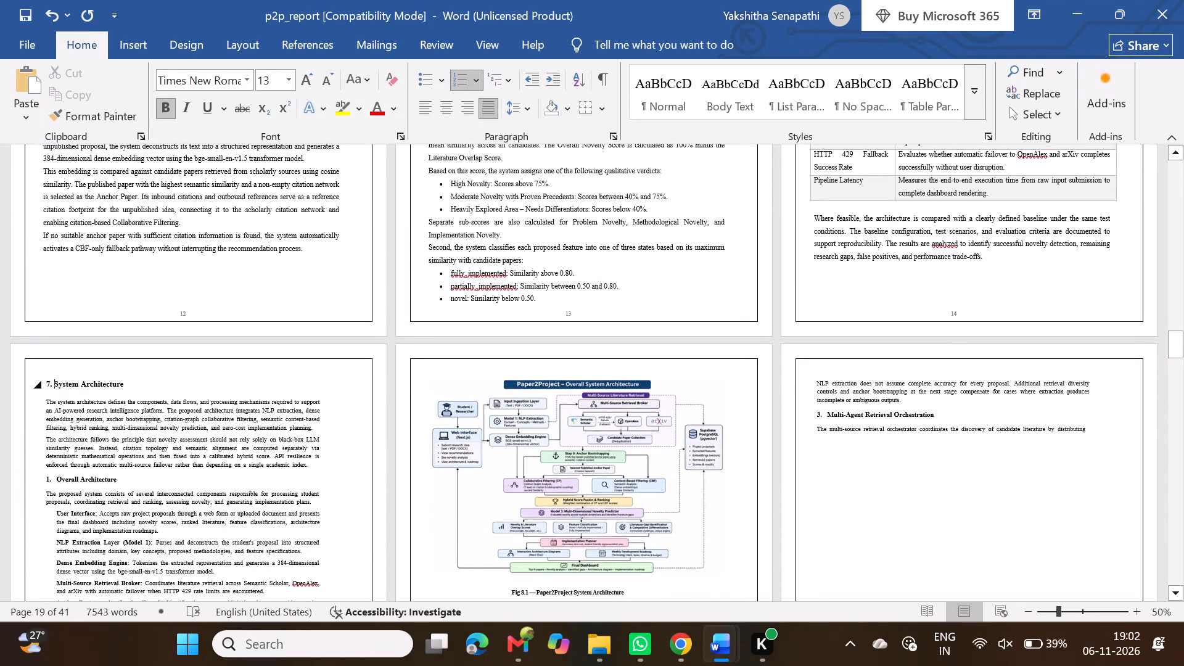
key("BackSpace")
key("8")
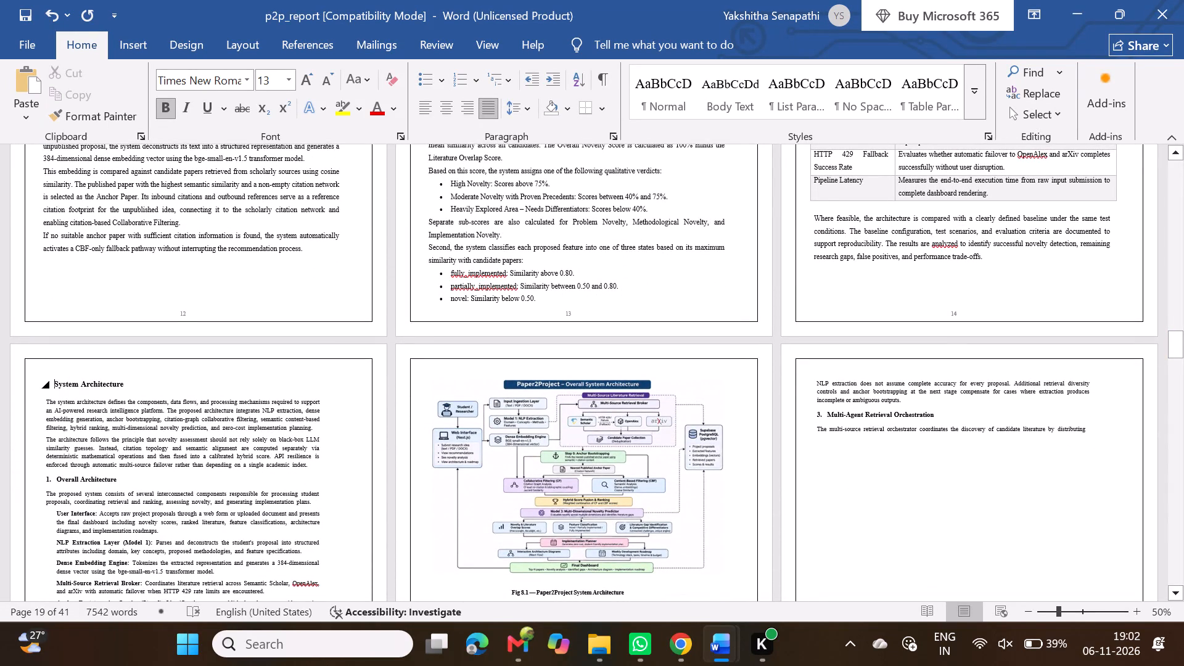
key("period")
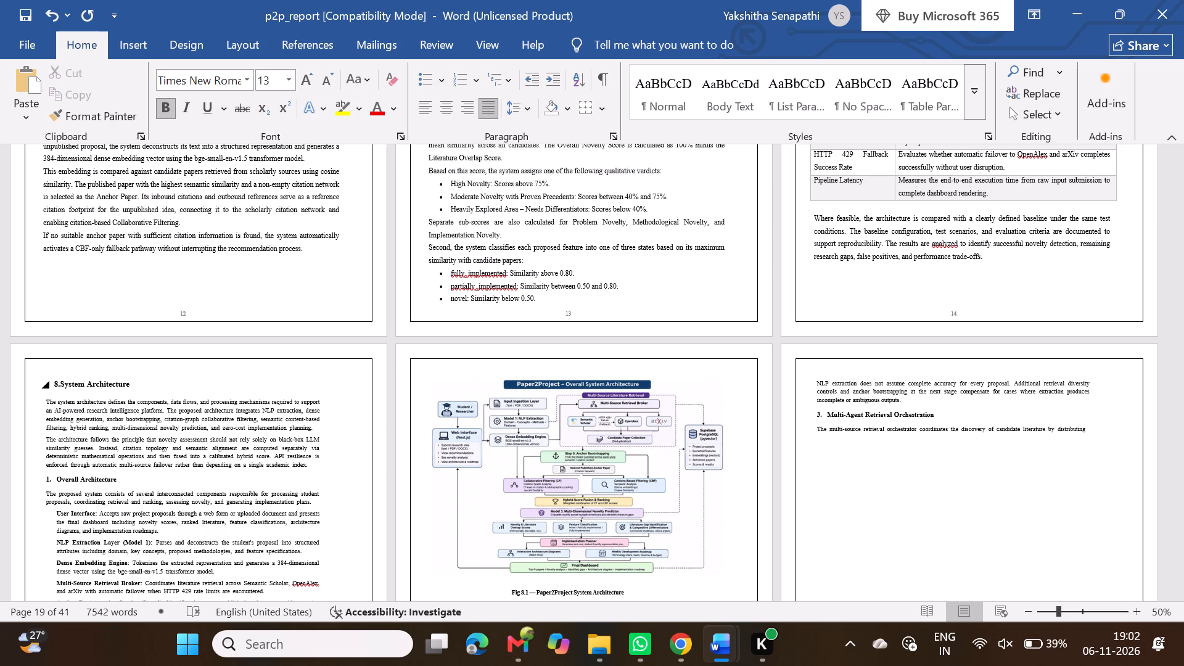
key("Home")
key("BackSpace")
Set the font size of the "8.System Architecture" heading to 16.
scroll(53, 385, "down", 4)
triple_click(94, 323)
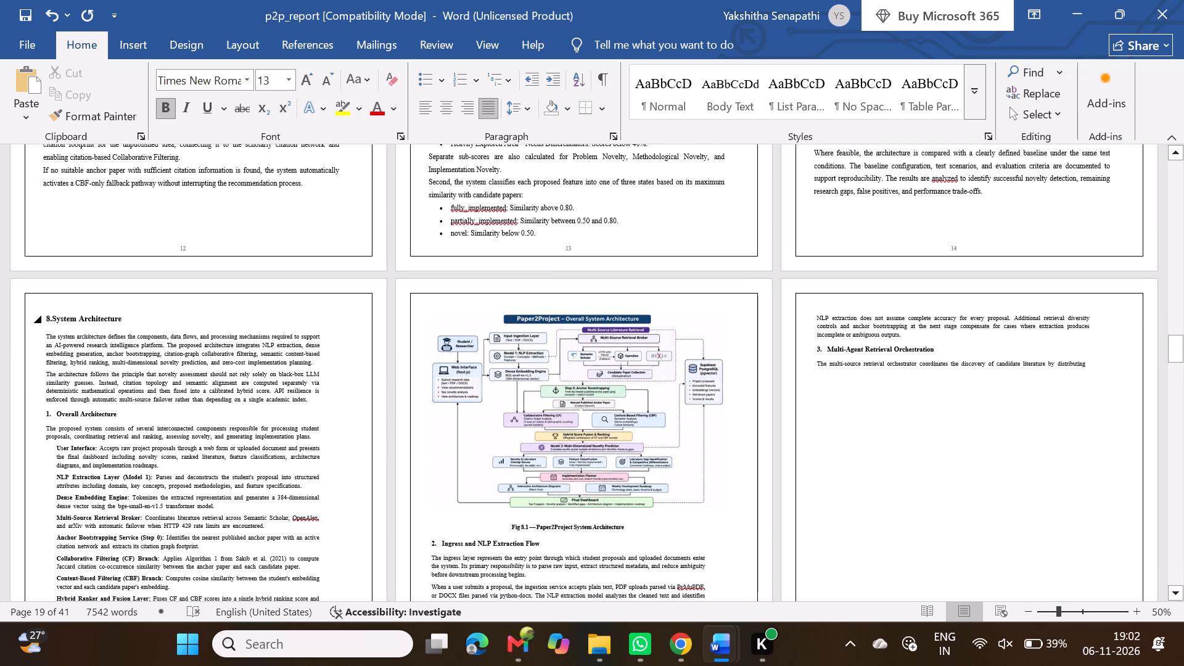
double_click(244, 268)
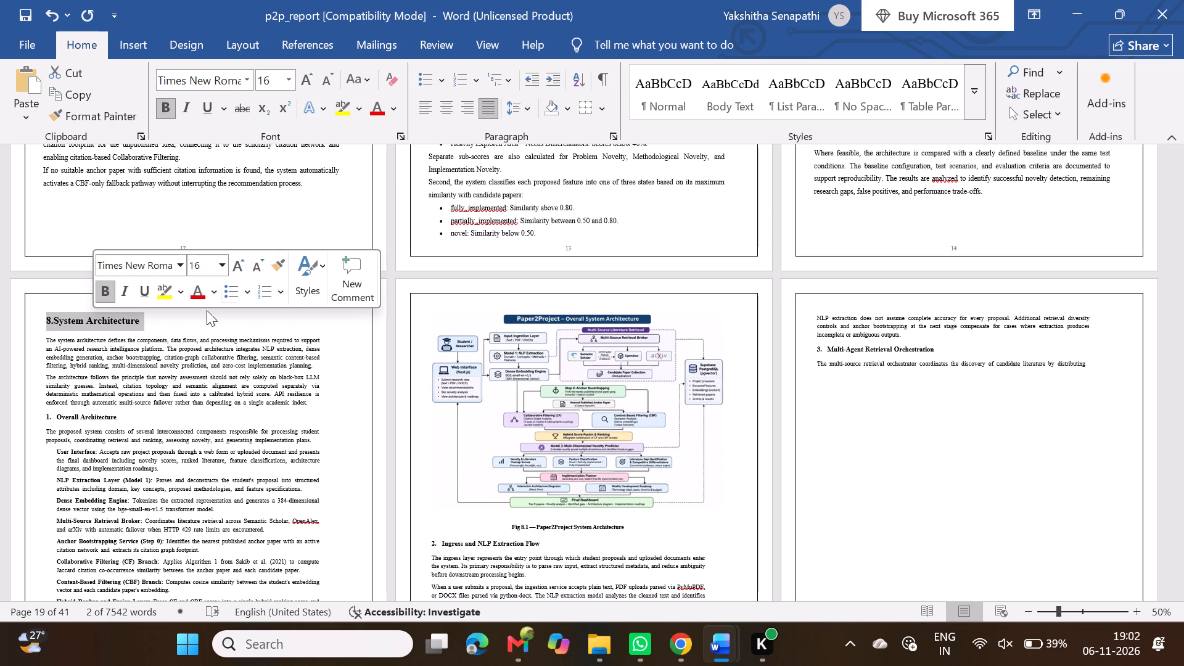
Copy the report text from the first paragraph under "8.System Architecture" through the end of the References.
left_click_drag(43, 340, 231, 387)
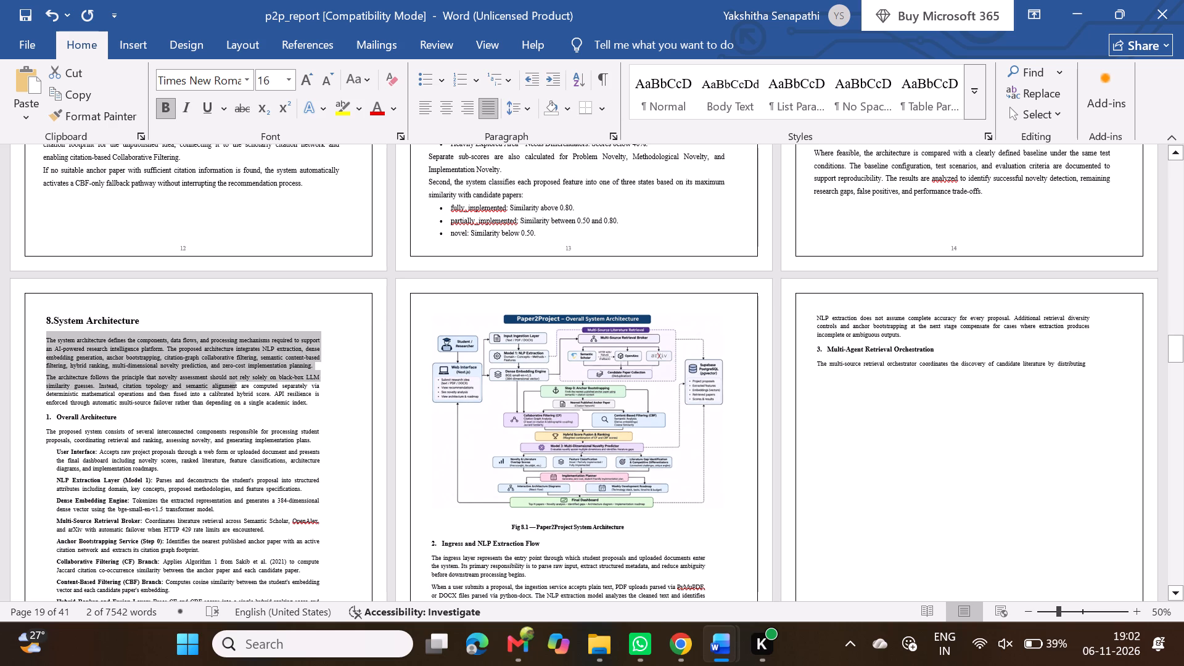
left_click_drag(231, 387, 301, 411)
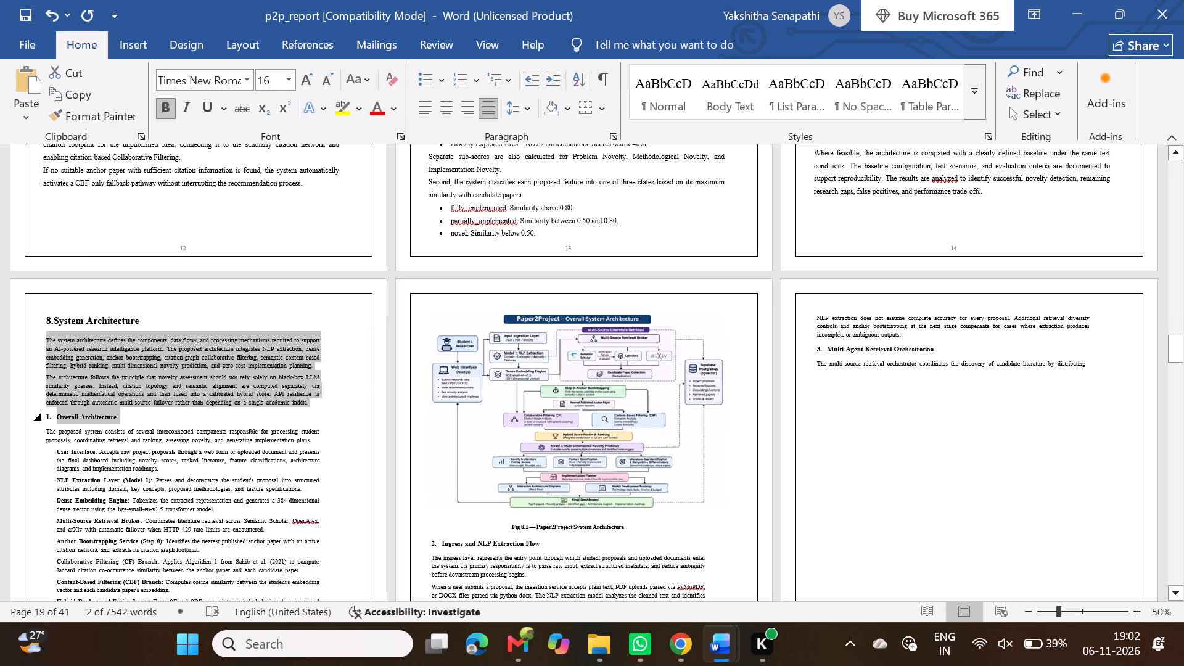
left_click_drag(301, 411, 493, 520)
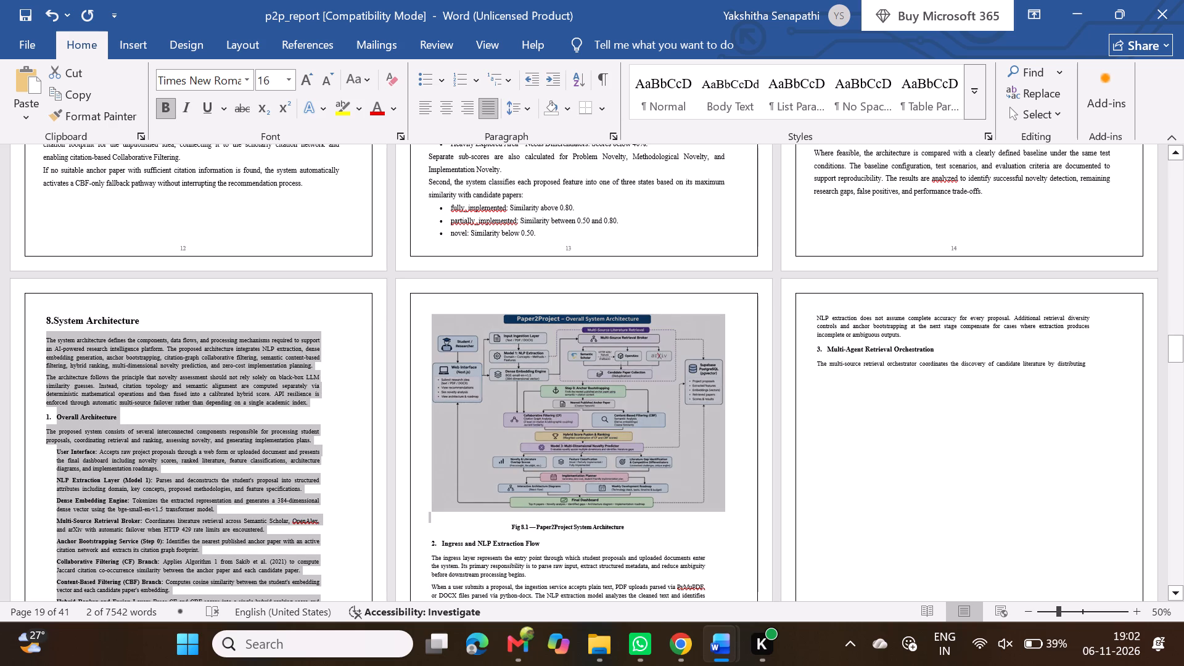
left_click_drag(493, 520, 791, 520)
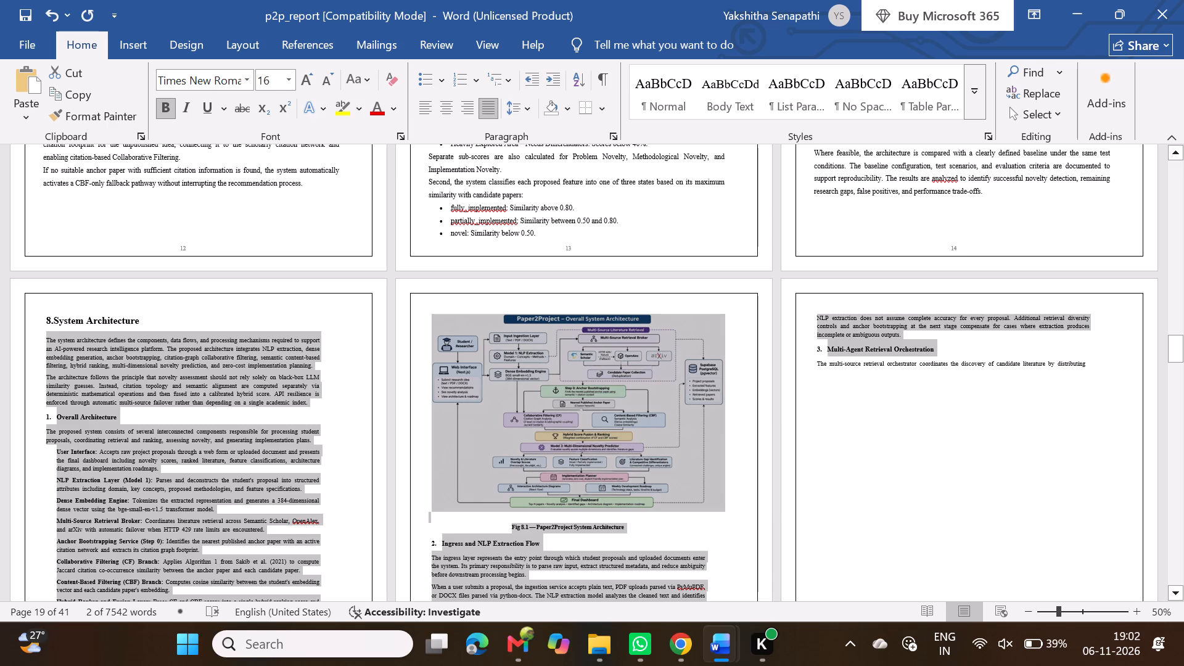
left_click_drag(791, 520, 993, 528)
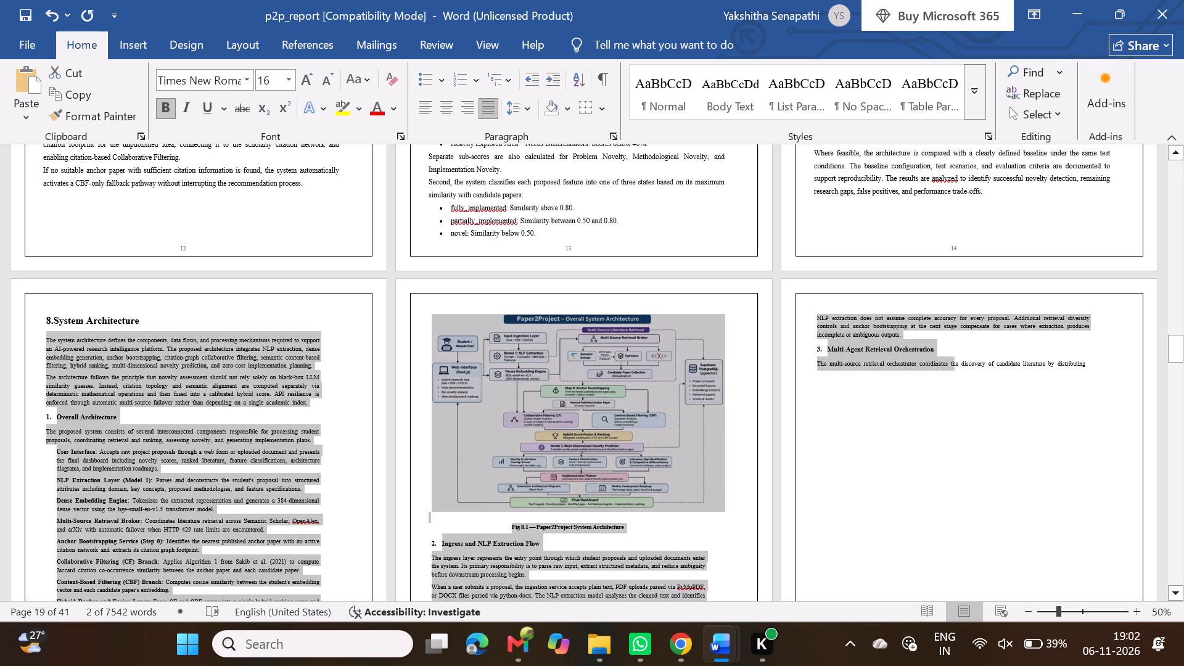
left_click_drag(993, 528, 1103, 605)
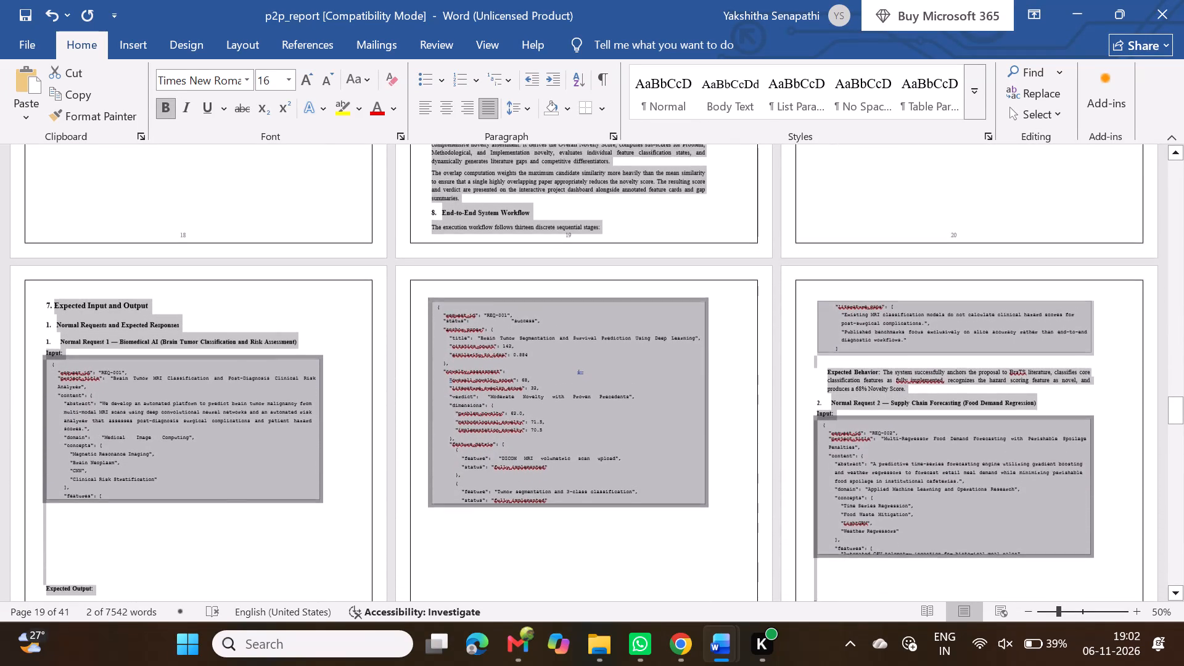
left_click_drag(1103, 605, 1109, 665)
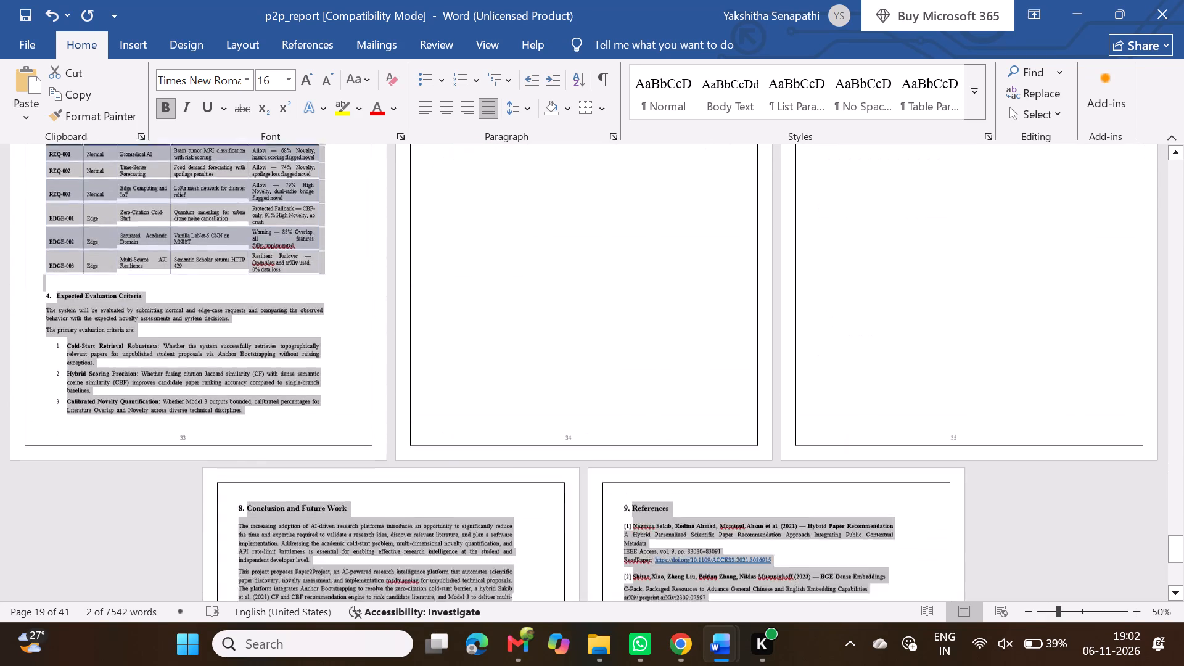
left_click_drag(1109, 665, 1101, 665)
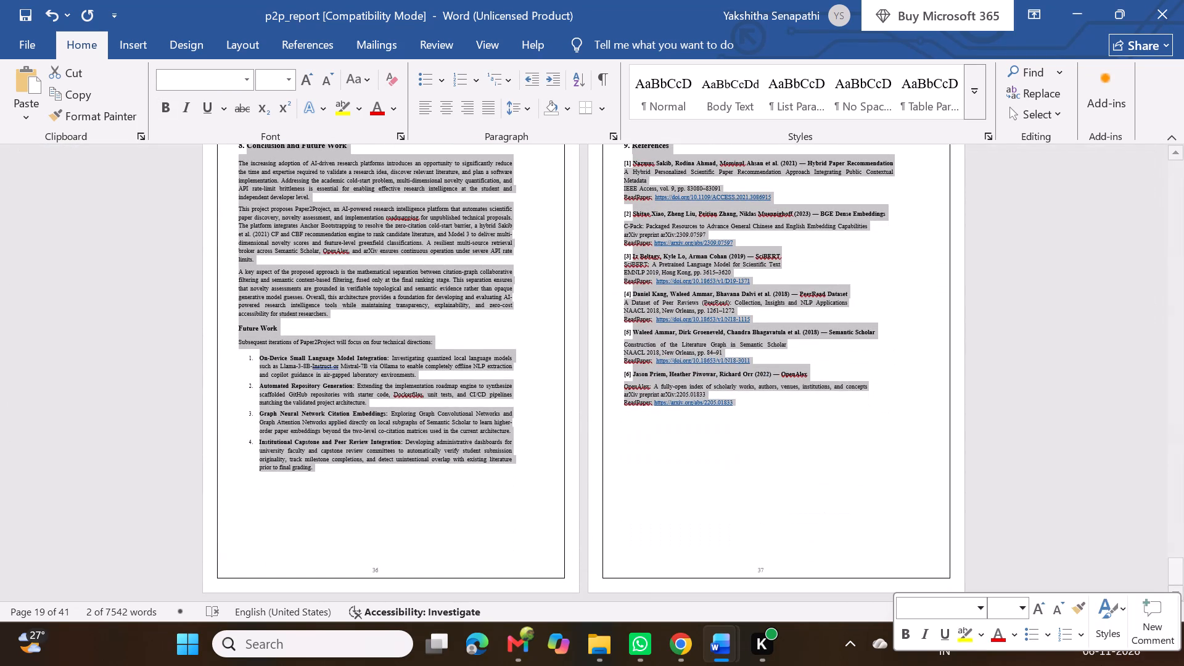
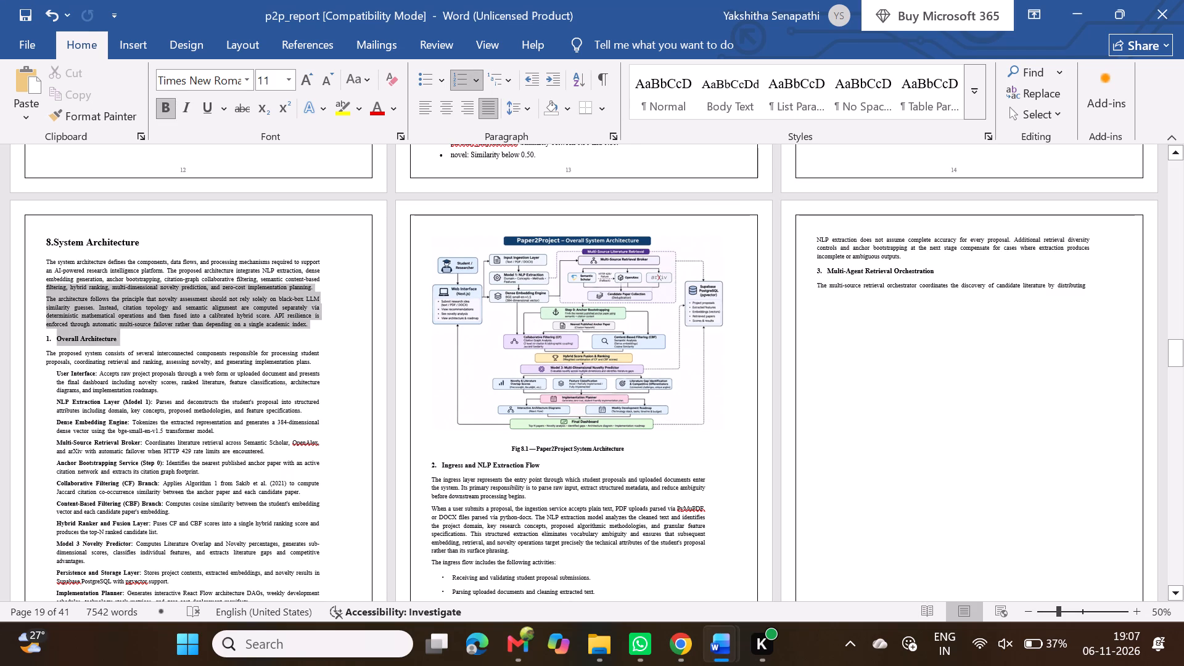
left_click_drag(54, 286, 46, 264)
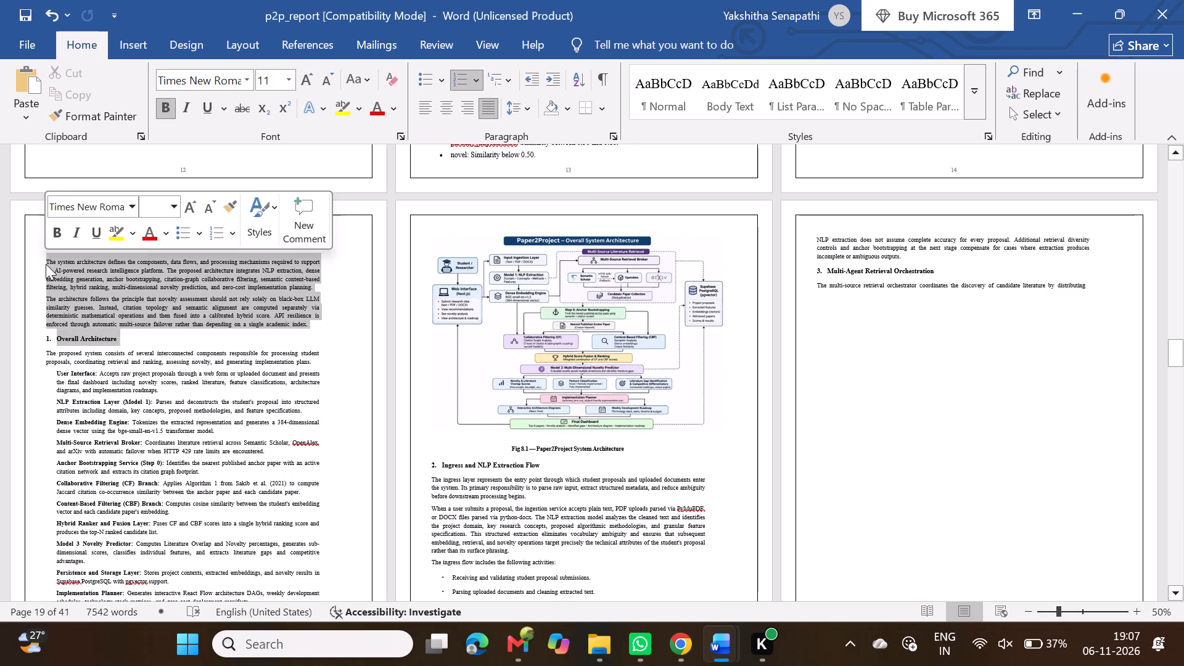
key("ctrl+v")
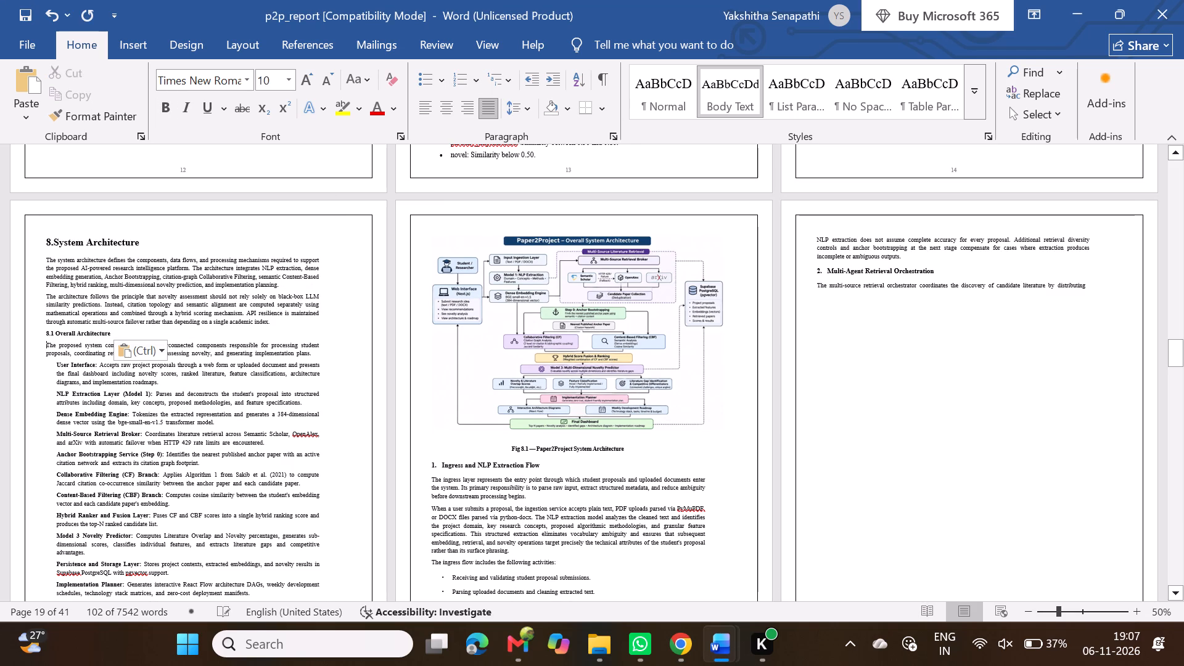
Format the two introductory paragraphs under System Architecture at 12 pt with 1.5 line spacing.
scroll(137, 320, "down", 1)
right_click(137, 320)
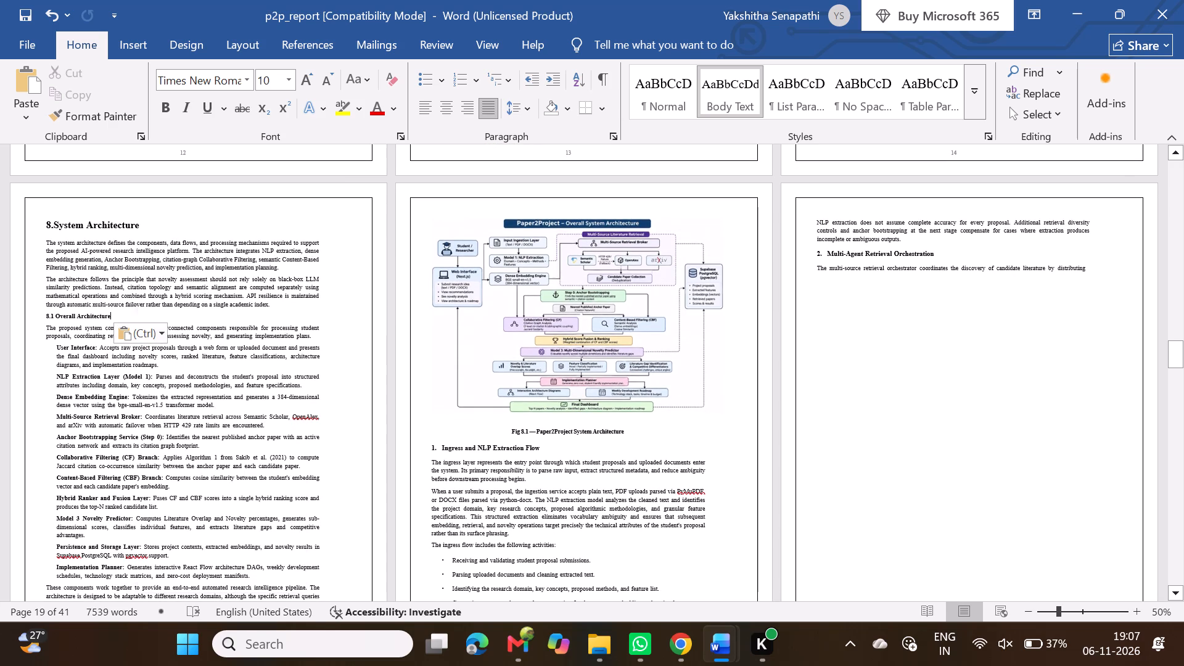
left_click(79, 263)
left_click_drag(41, 244, 271, 311)
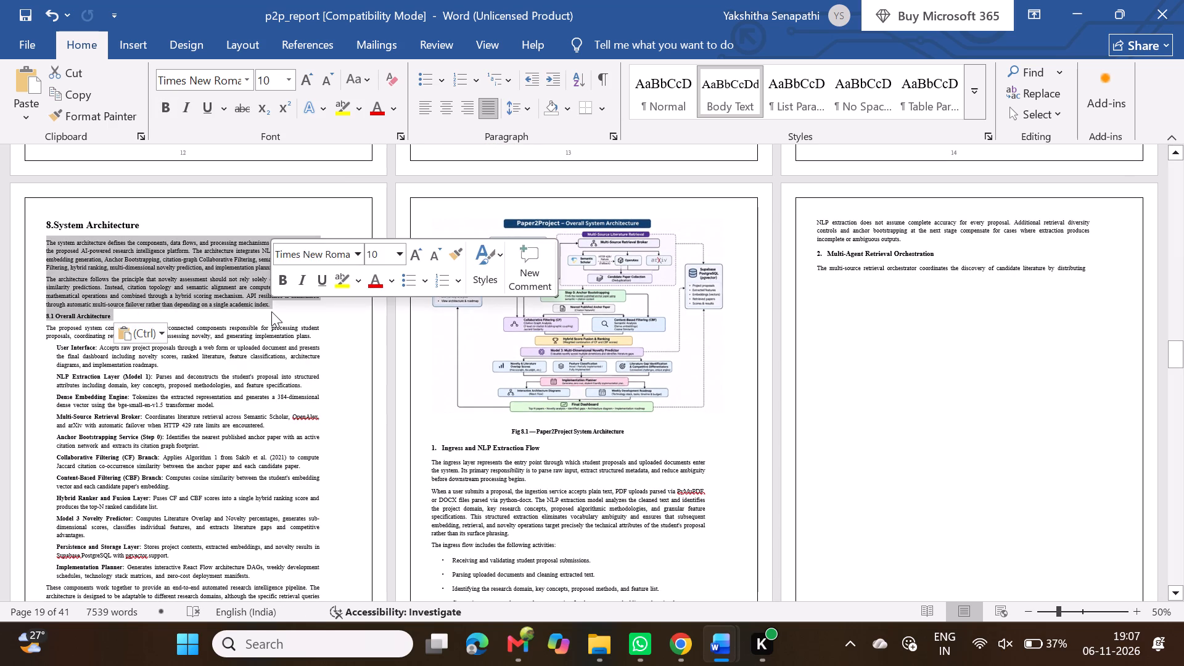
left_click(199, 296)
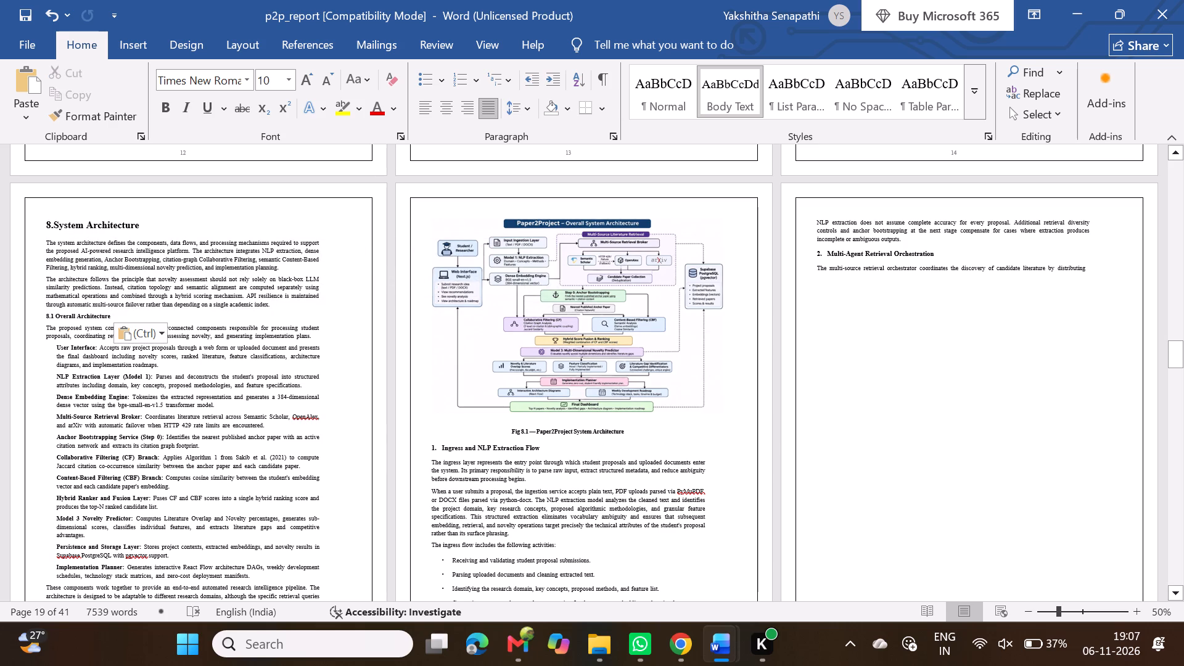
left_click_drag(273, 306, 47, 247)
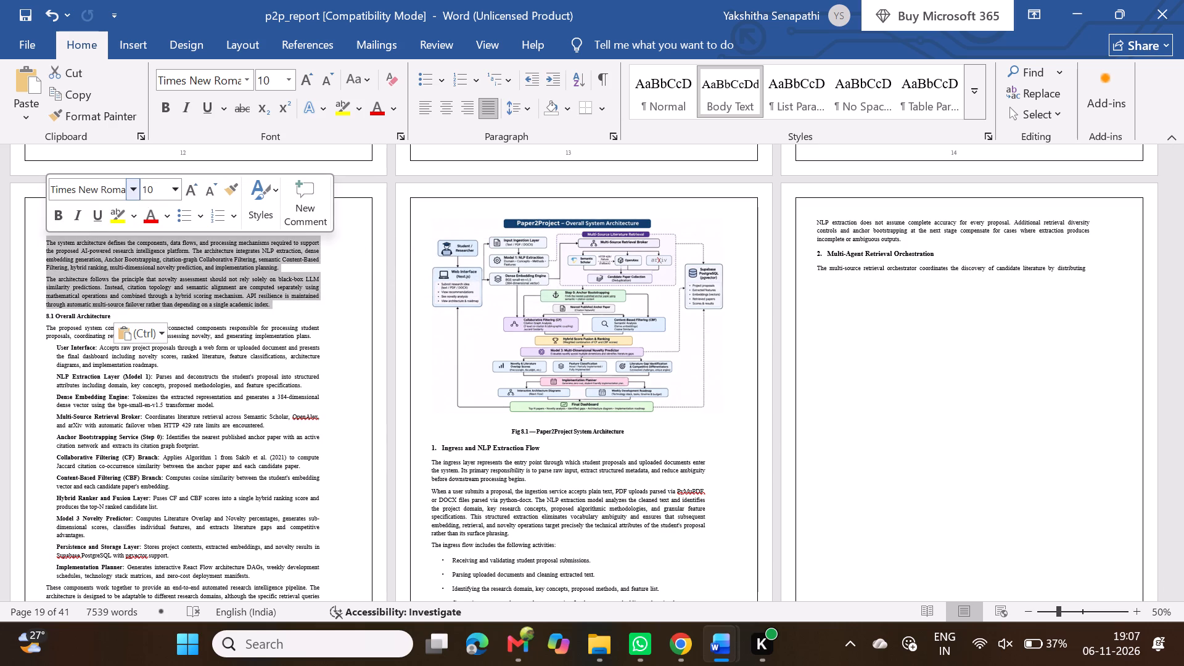
left_click(171, 185)
left_click(190, 185)
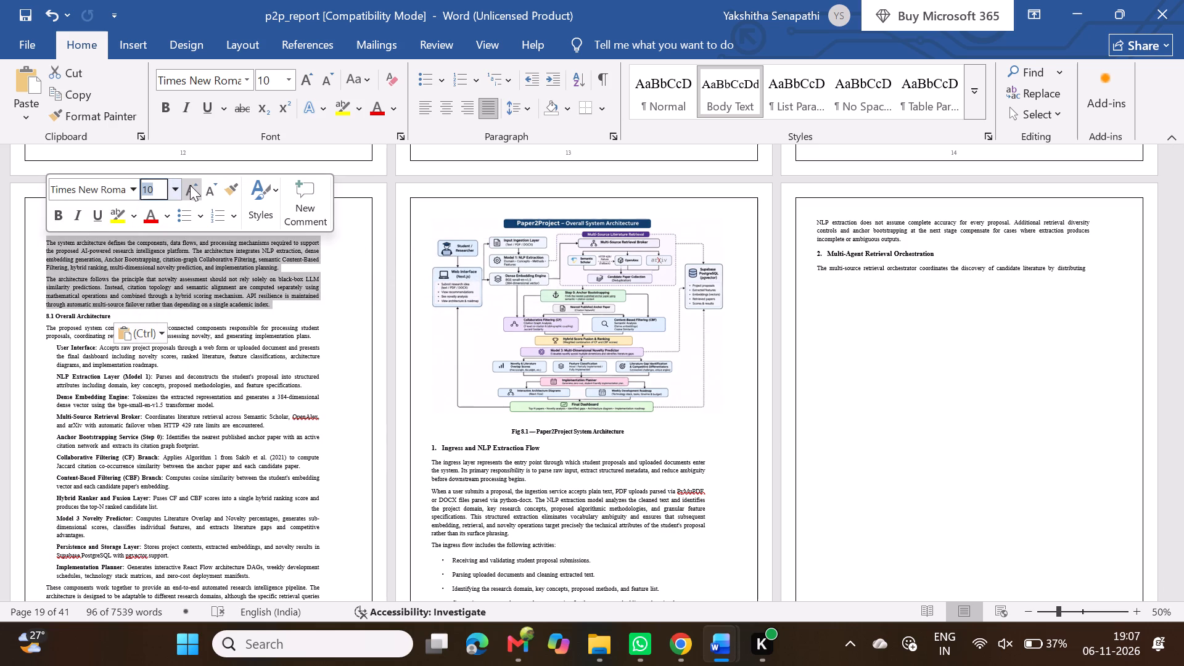
left_click(190, 185)
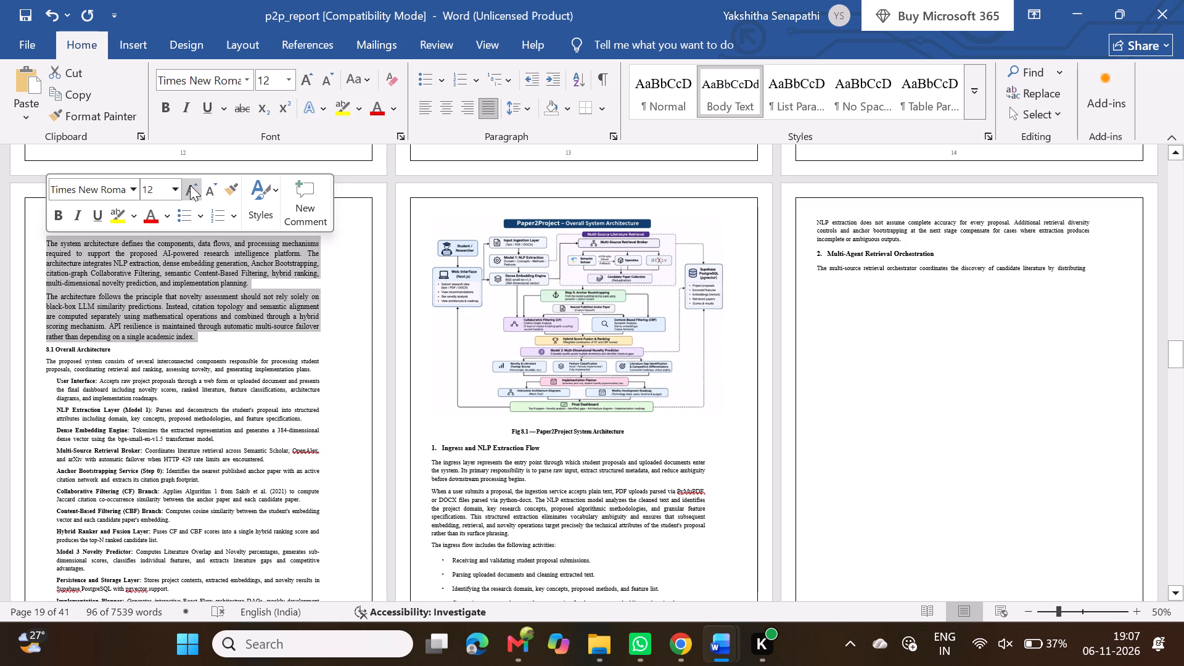
left_click(520, 113)
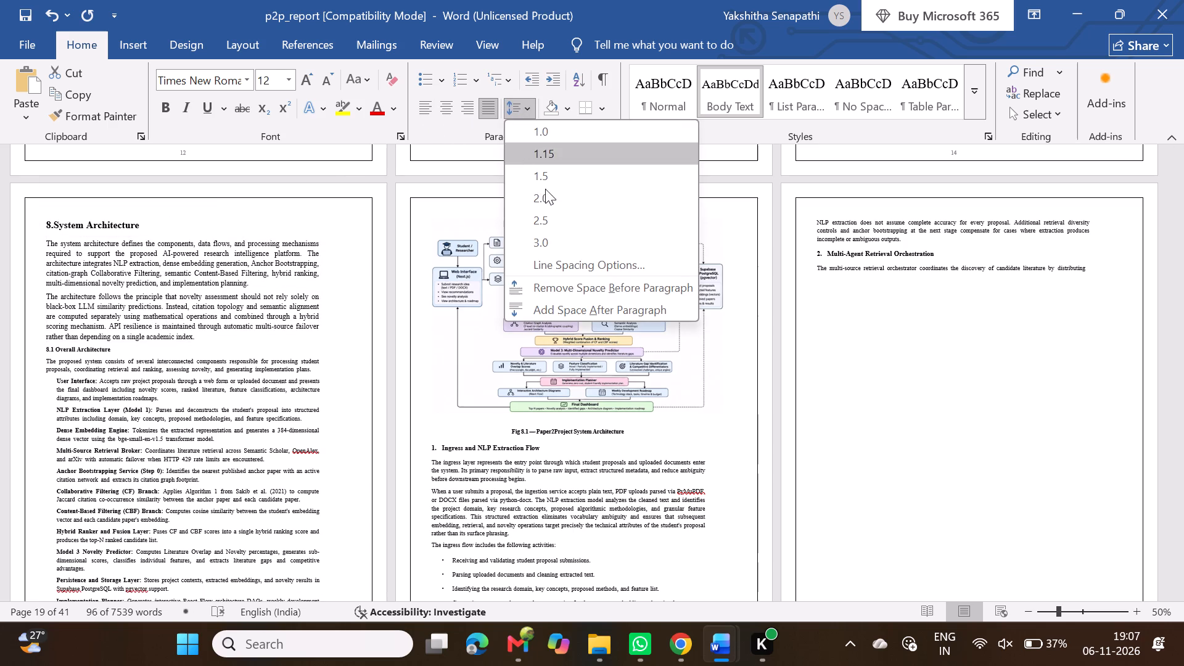
left_click(543, 180)
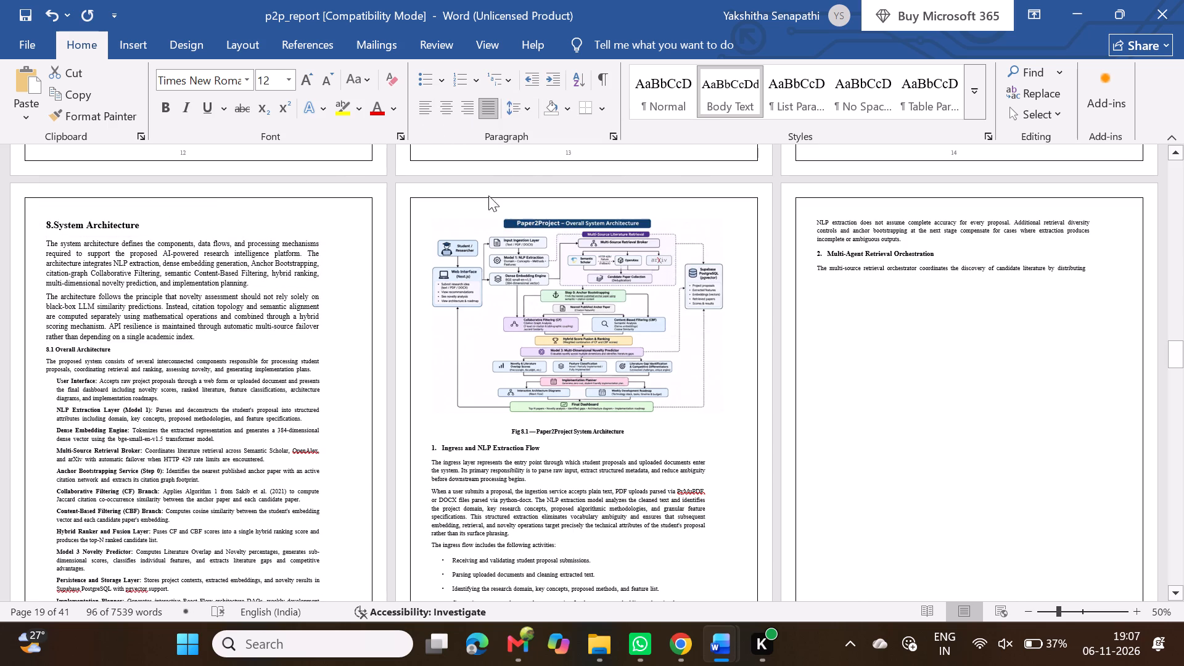
Set the font size of the 8.1 Overall Architecture heading to 14 pt.
scroll(249, 326, "down", 1)
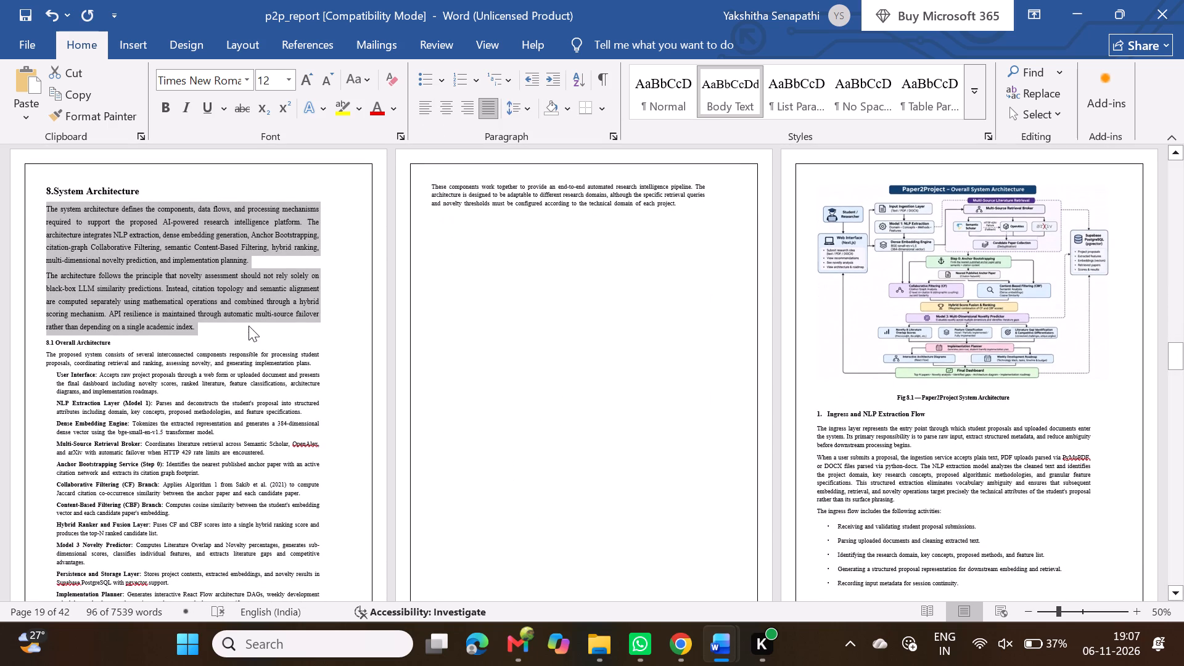
scroll(200, 335, "down", 1)
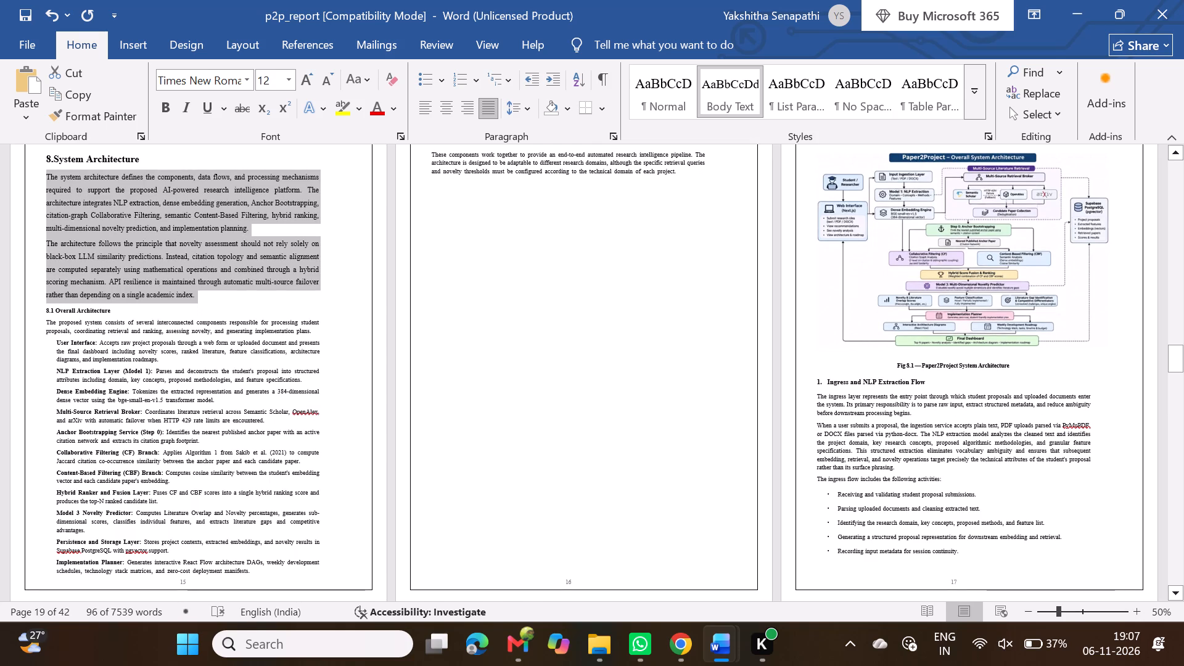
left_click(41, 307)
left_click_drag(41, 307, 87, 309)
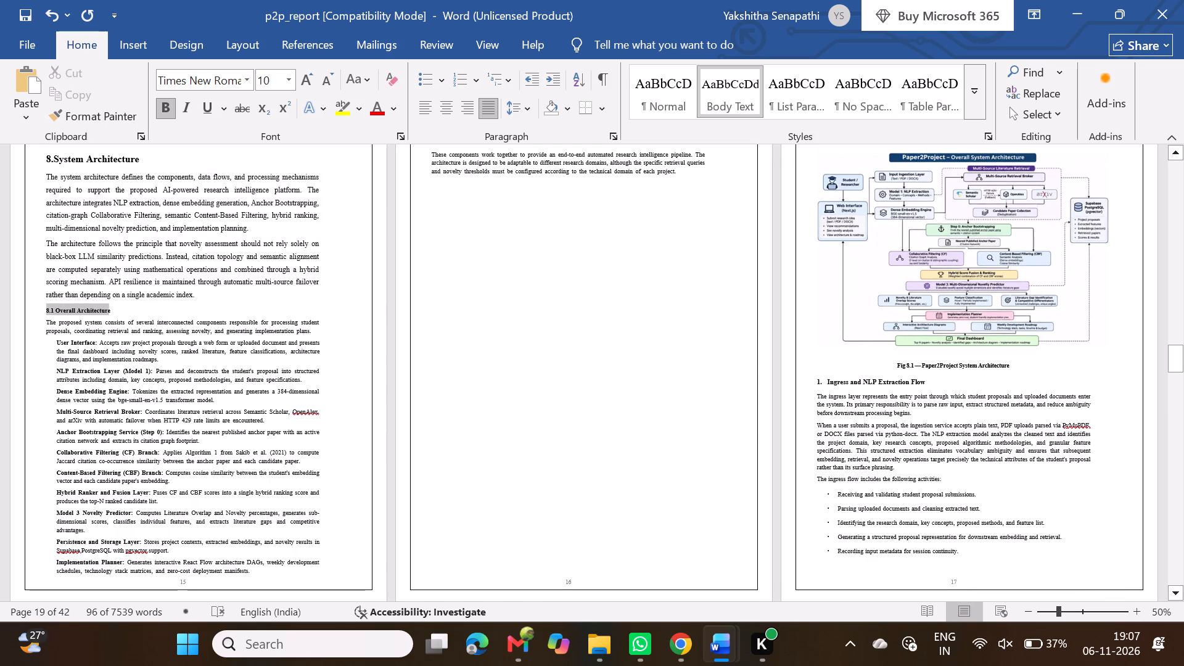
left_click_drag(87, 309, 106, 309)
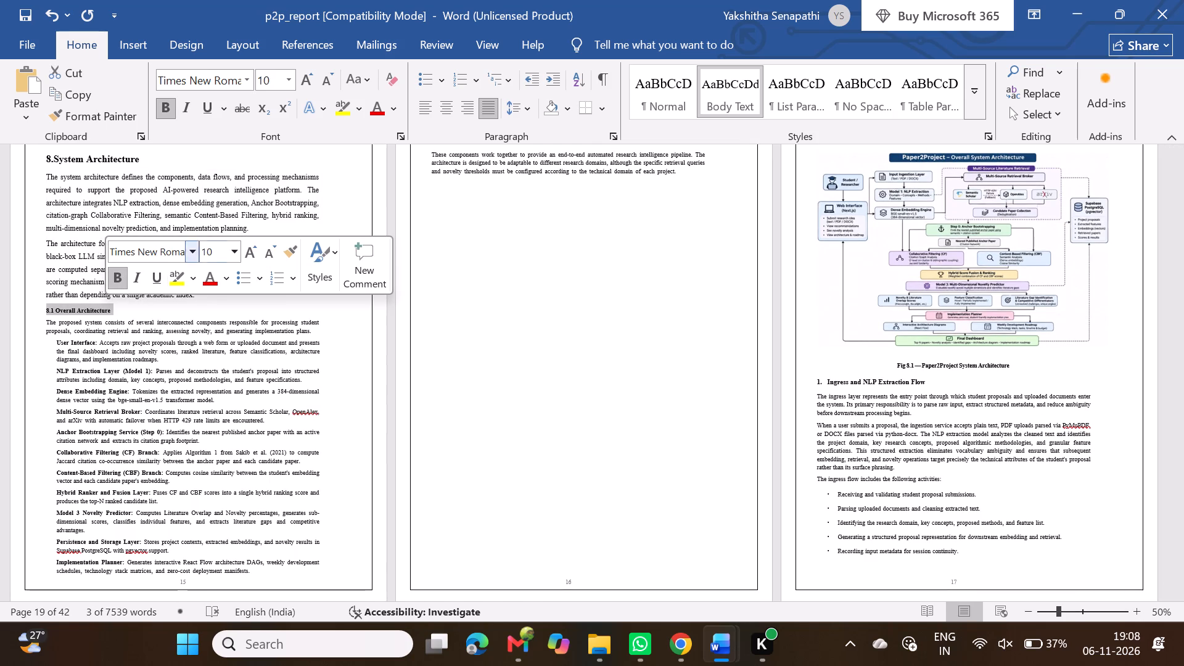
left_click(255, 252)
left_click(255, 252)
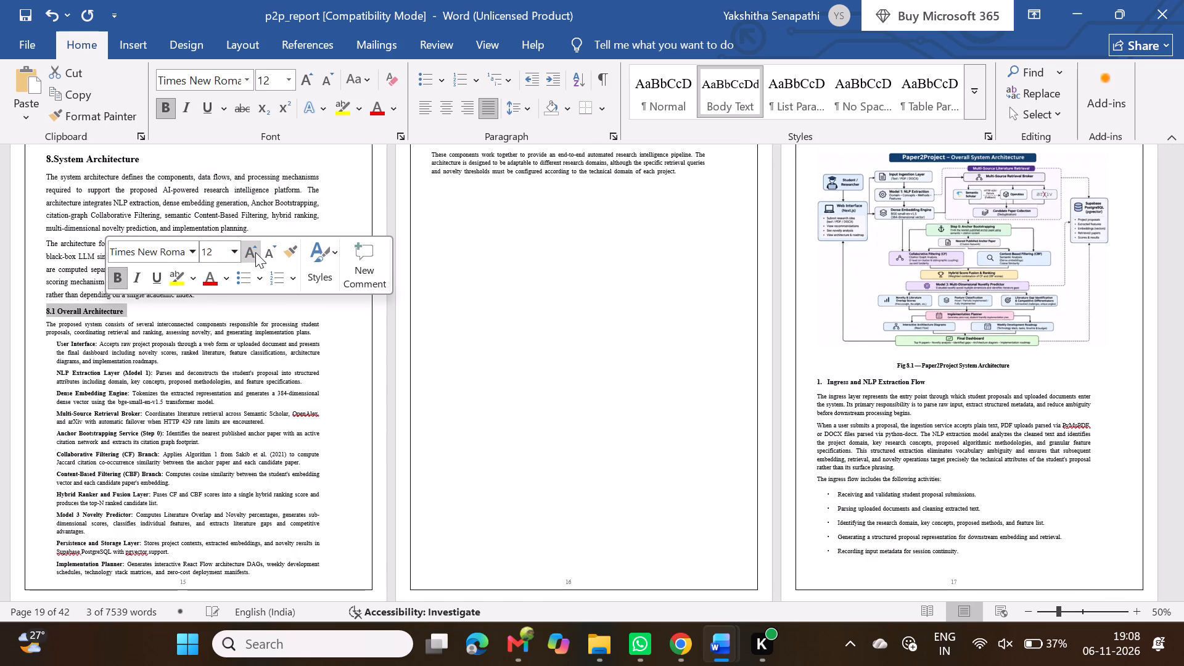
double_click(255, 252)
double_click(269, 252)
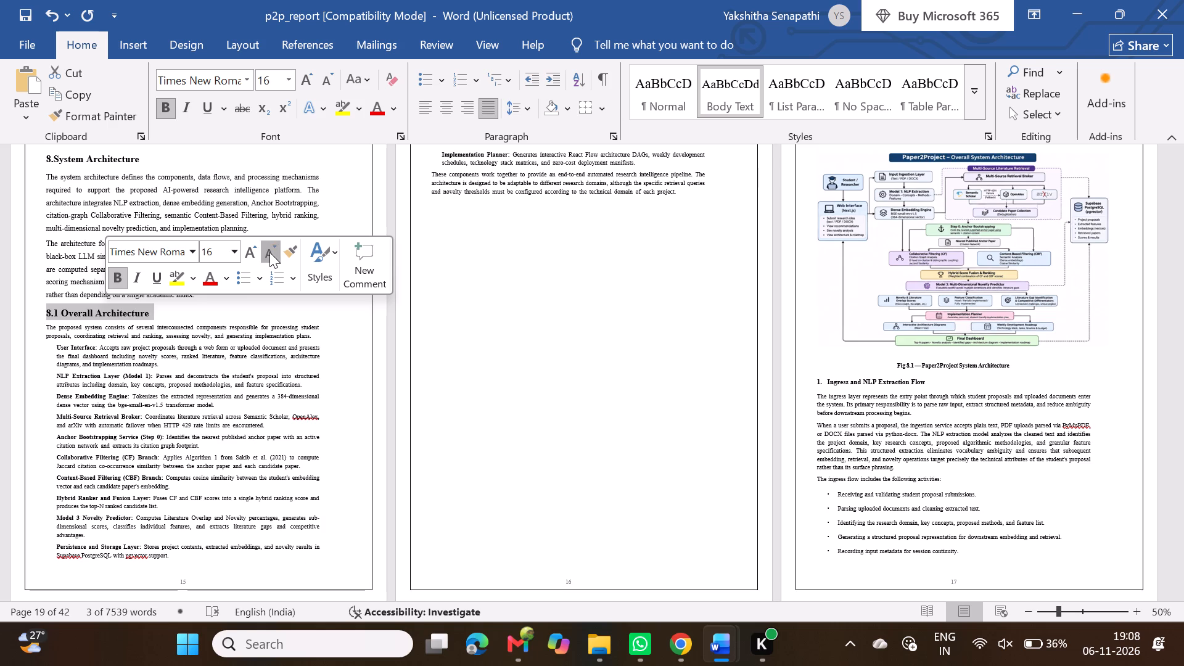
left_click(253, 253)
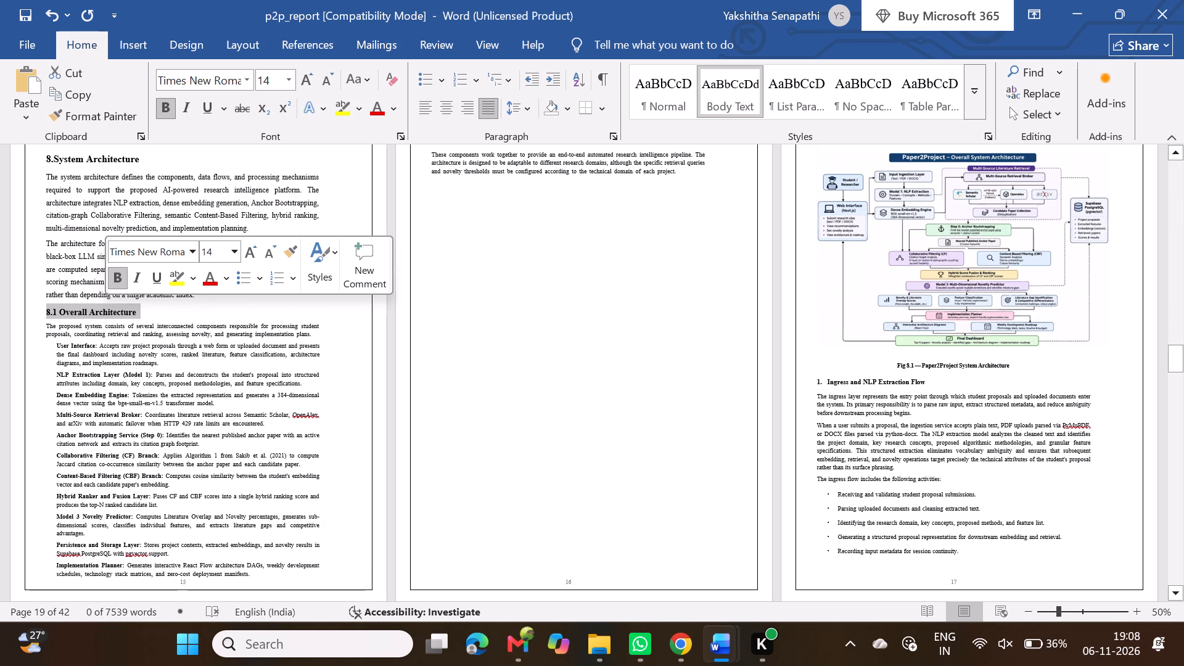
left_click(625, 487)
Switch to ChatGPT in Chrome, expand the revised section 8 document, and copy the 8.1 body text through the paragraph beginning "These components work together".
left_click(669, 658)
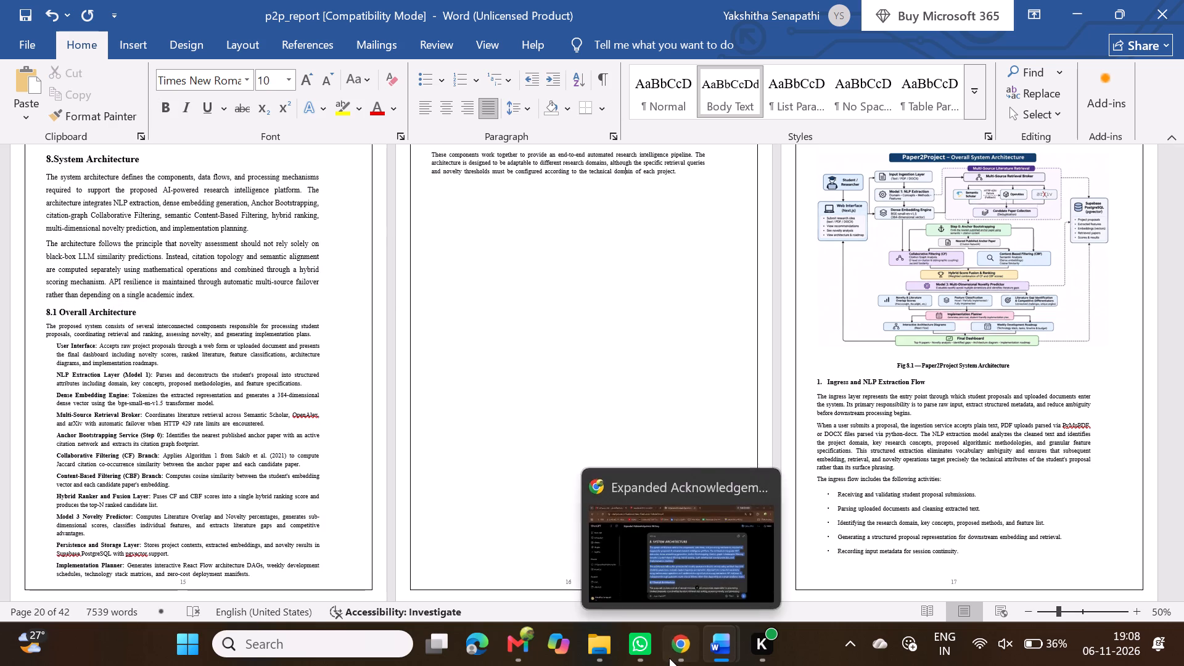
scroll(707, 503, "down", 3)
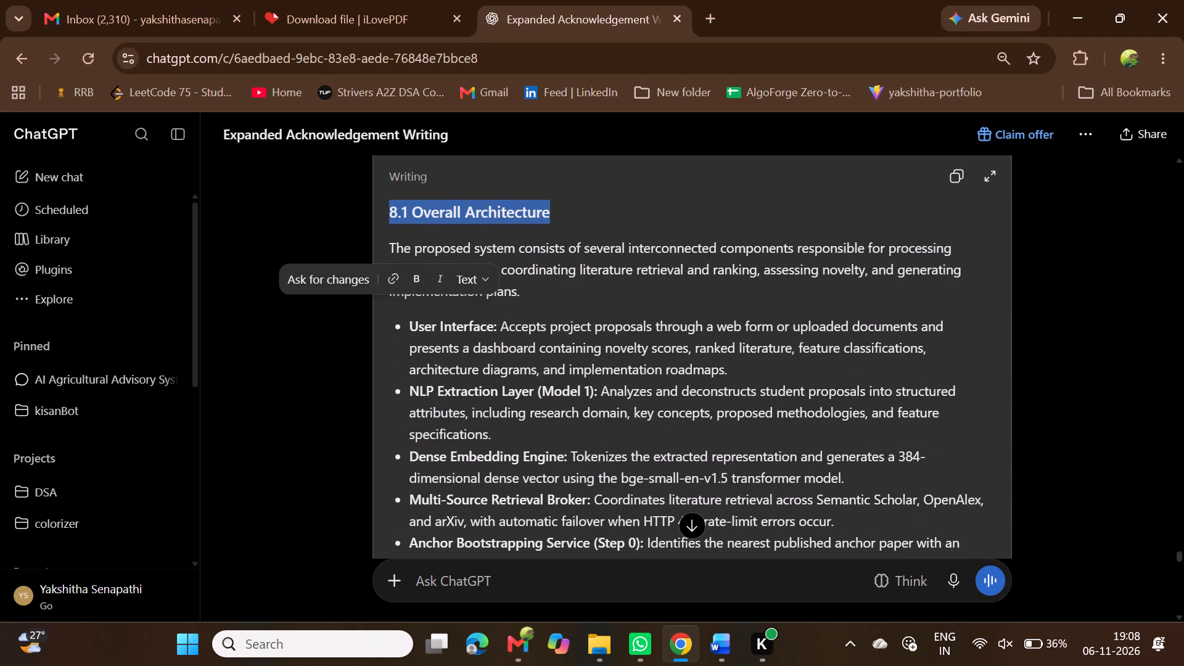
left_click(985, 176)
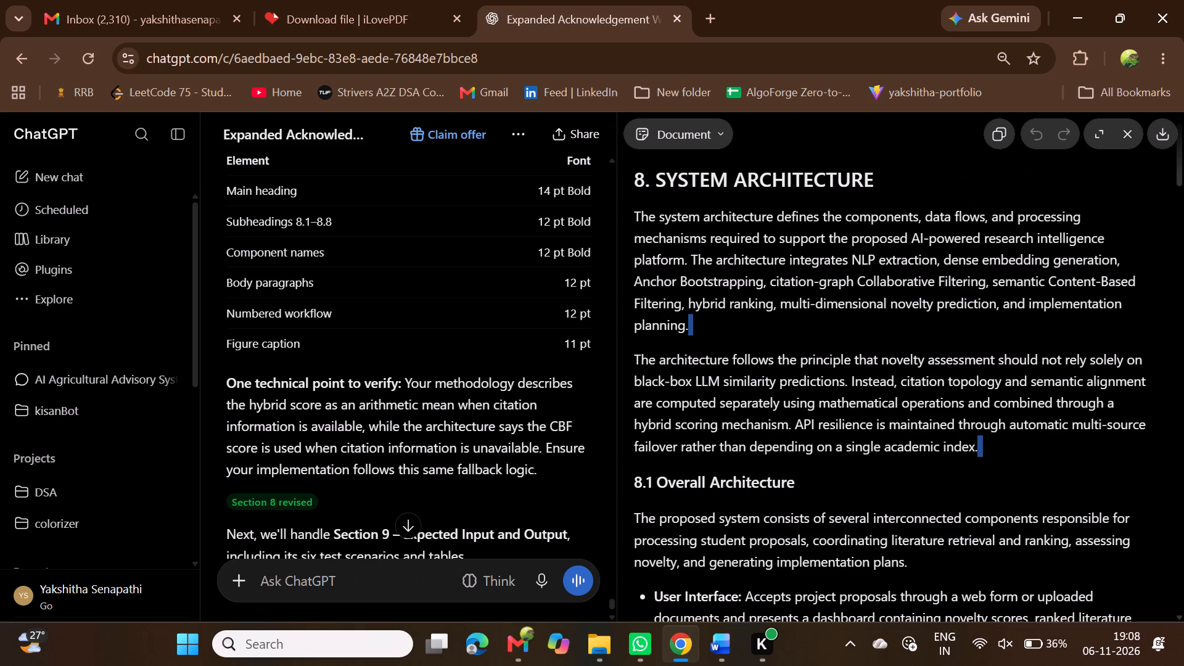
scroll(861, 309, "down", 2)
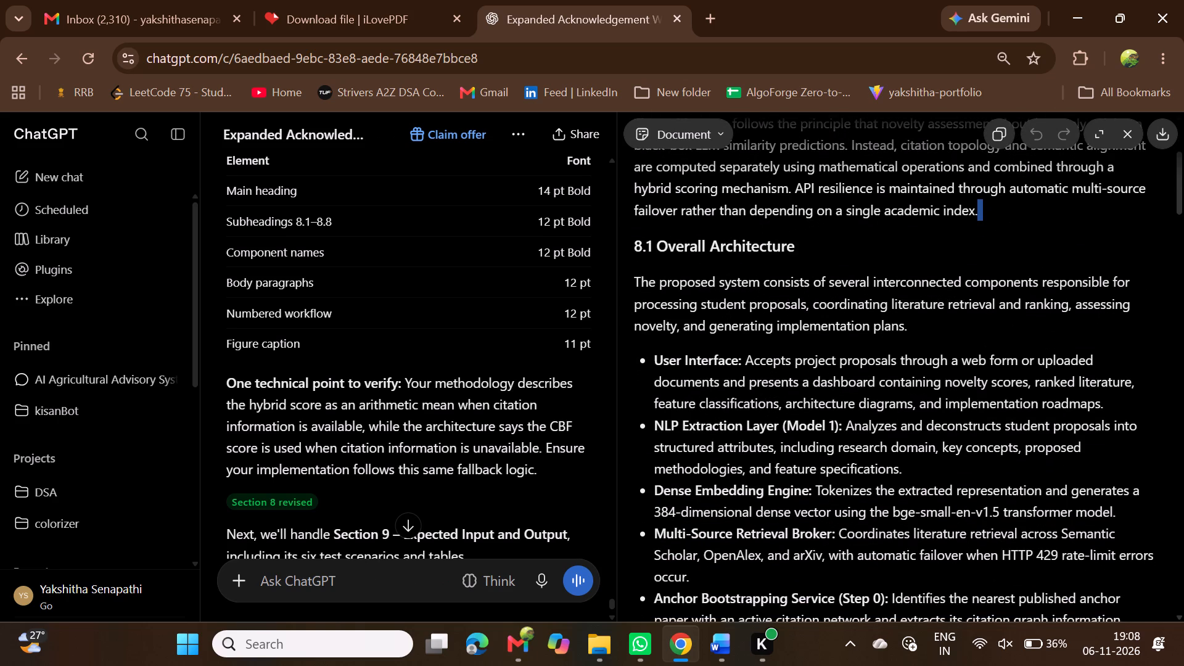
scroll(670, 296, "down", 1)
left_click_drag(632, 232, 771, 417)
left_click_drag(633, 236, 743, 303)
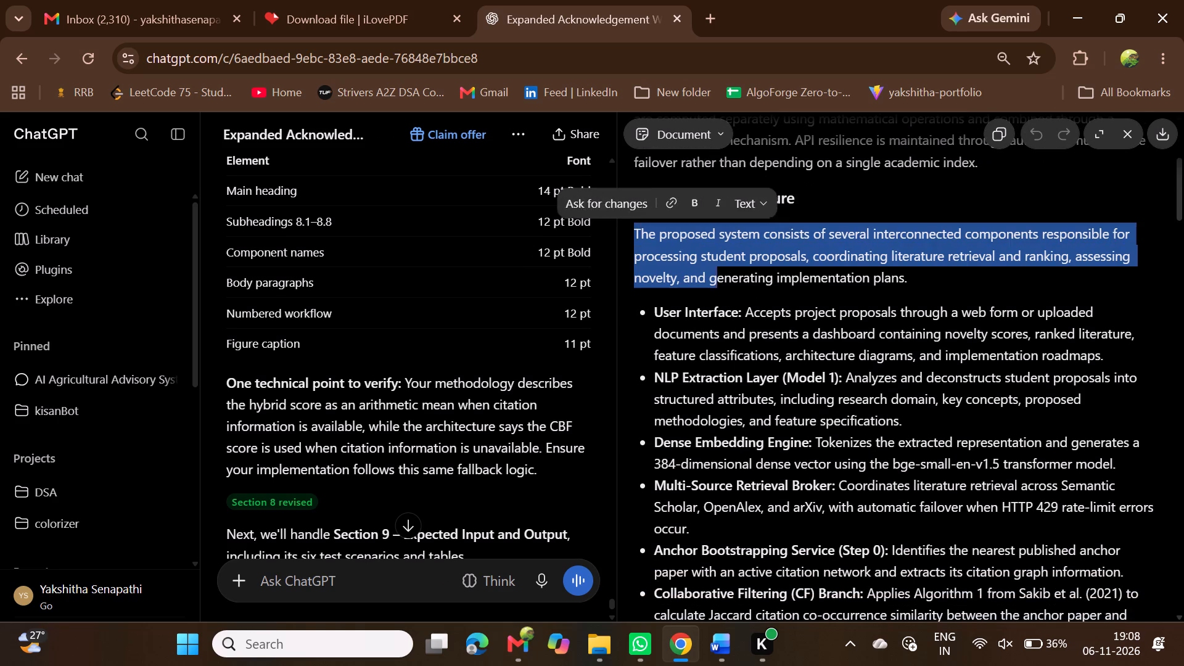
left_click_drag(743, 303, 826, 612)
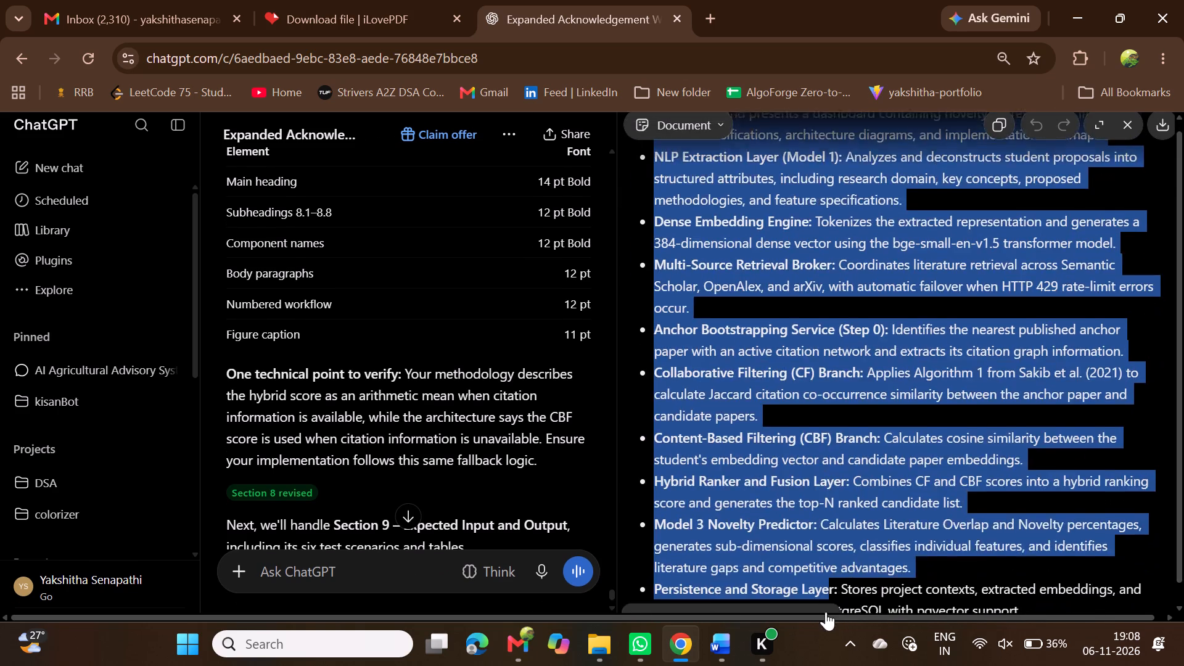
left_click_drag(826, 612, 849, 577)
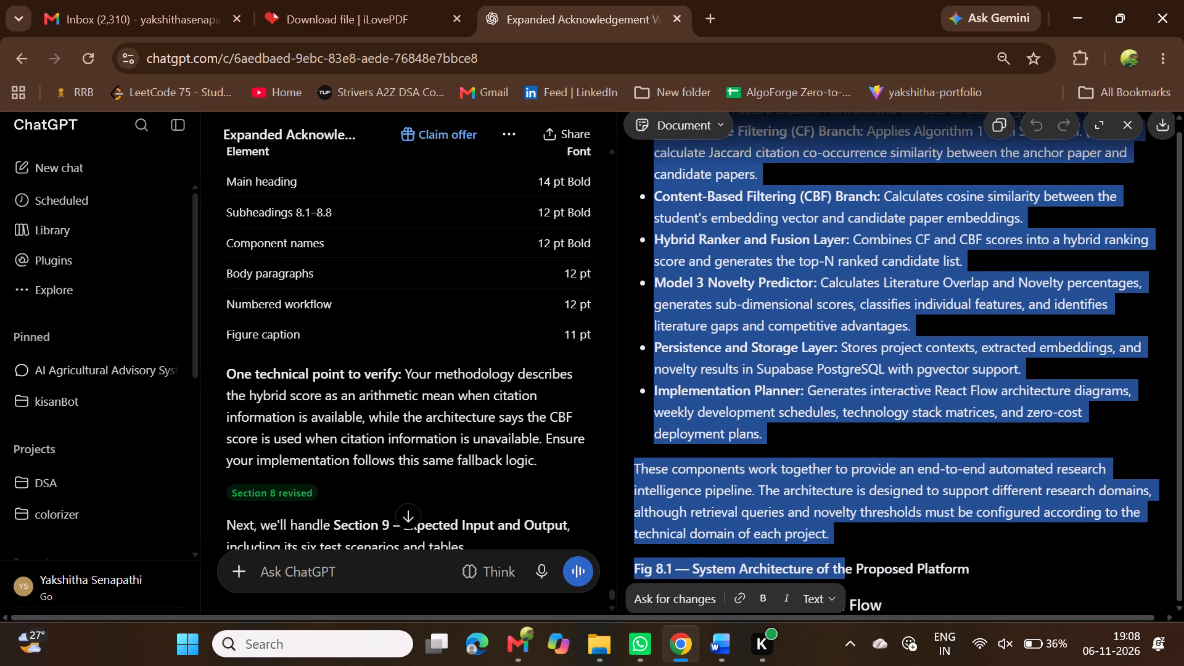
left_click_drag(849, 577, 850, 488)
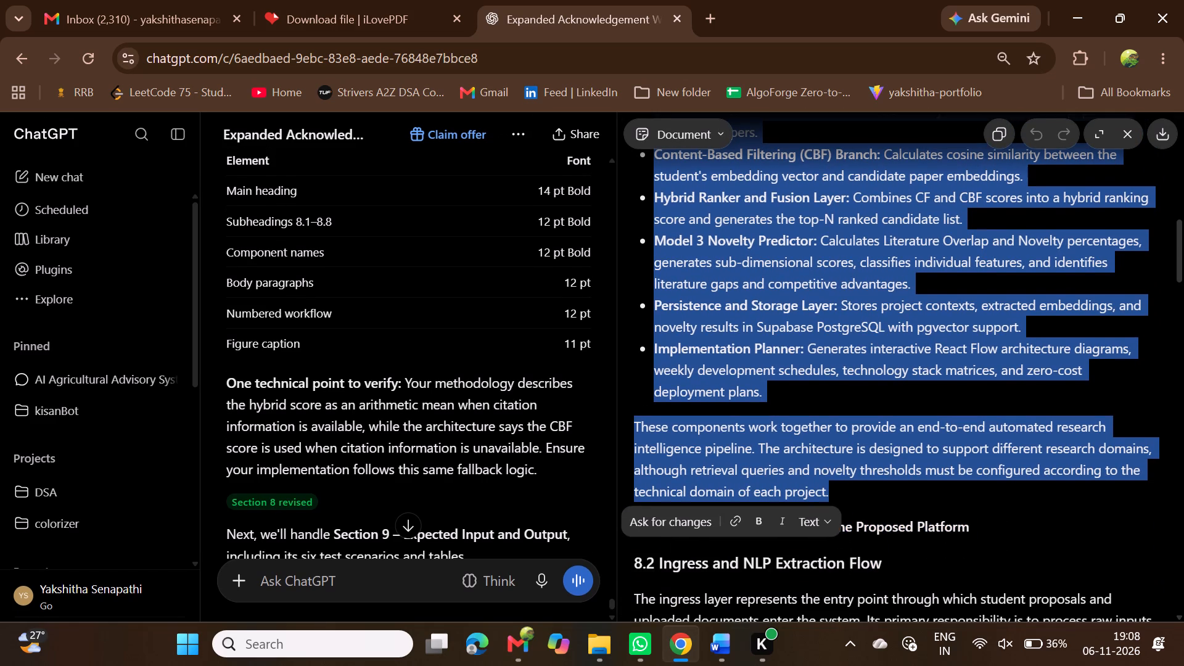
left_click_drag(850, 488, 850, 492)
key("ctrl+c")
Switch to the p2p_report Word document and replace the old 8.1 Overall Architecture body text, through "These components work together", with the copied ChatGPT text.
left_click(725, 660)
left_click(789, 555)
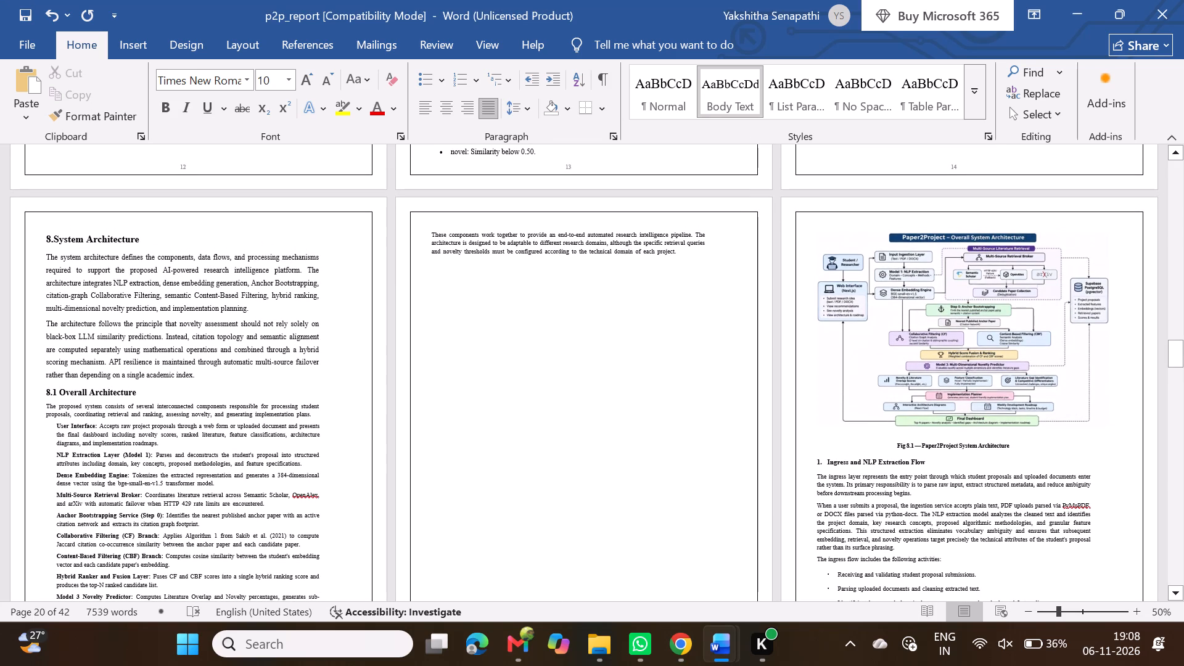
scroll(457, 412, "down", 1)
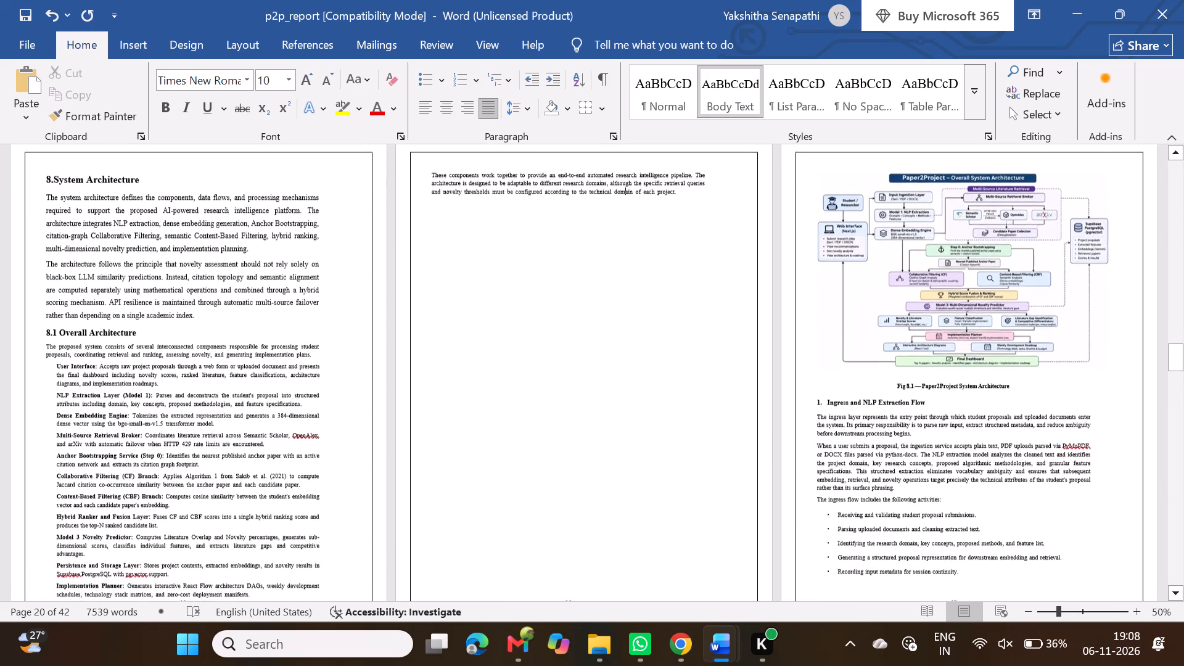
scroll(457, 412, "down", 1)
scroll(366, 377, "up", 2)
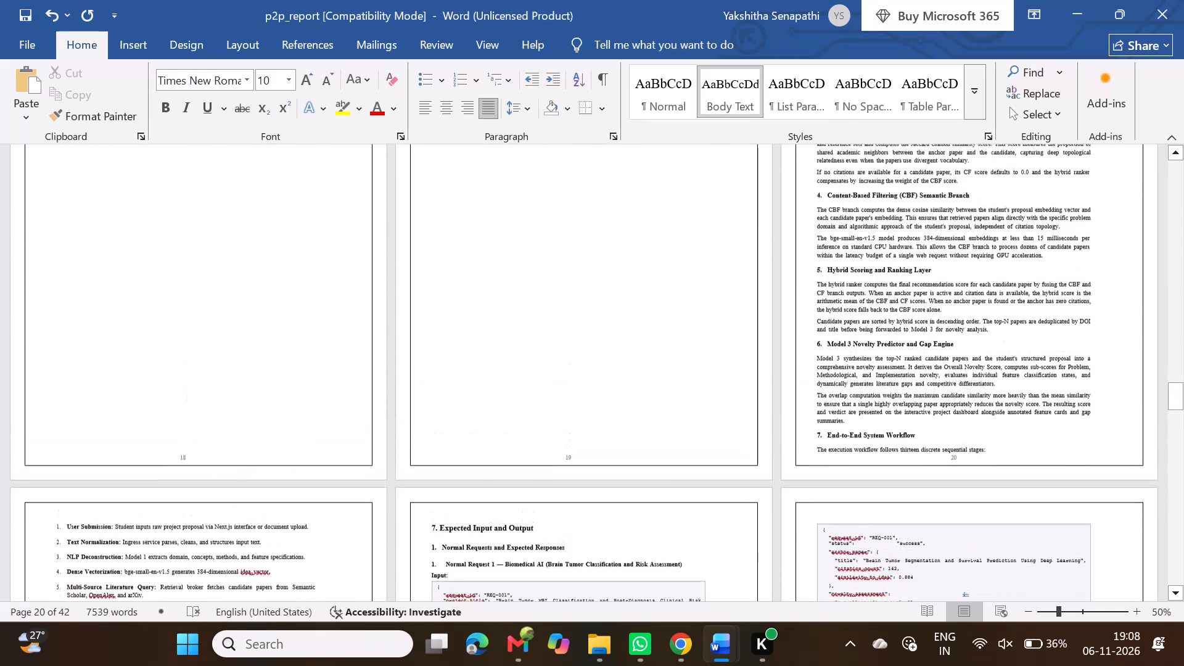
scroll(366, 377, "up", 3)
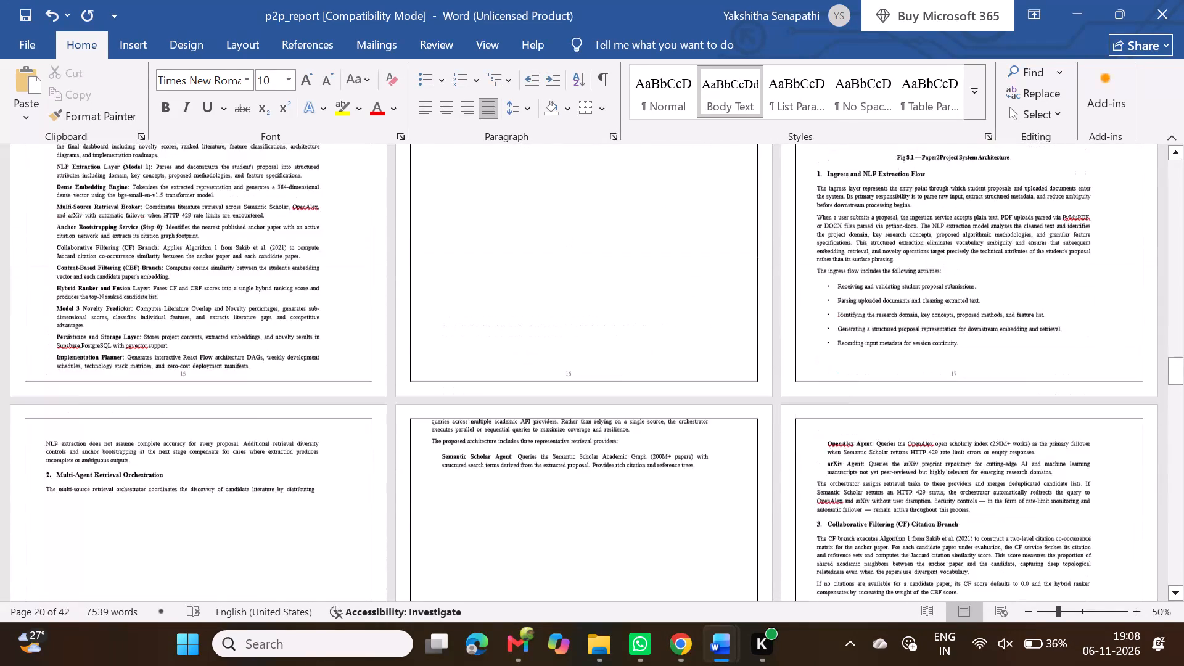
scroll(366, 377, "up", 1)
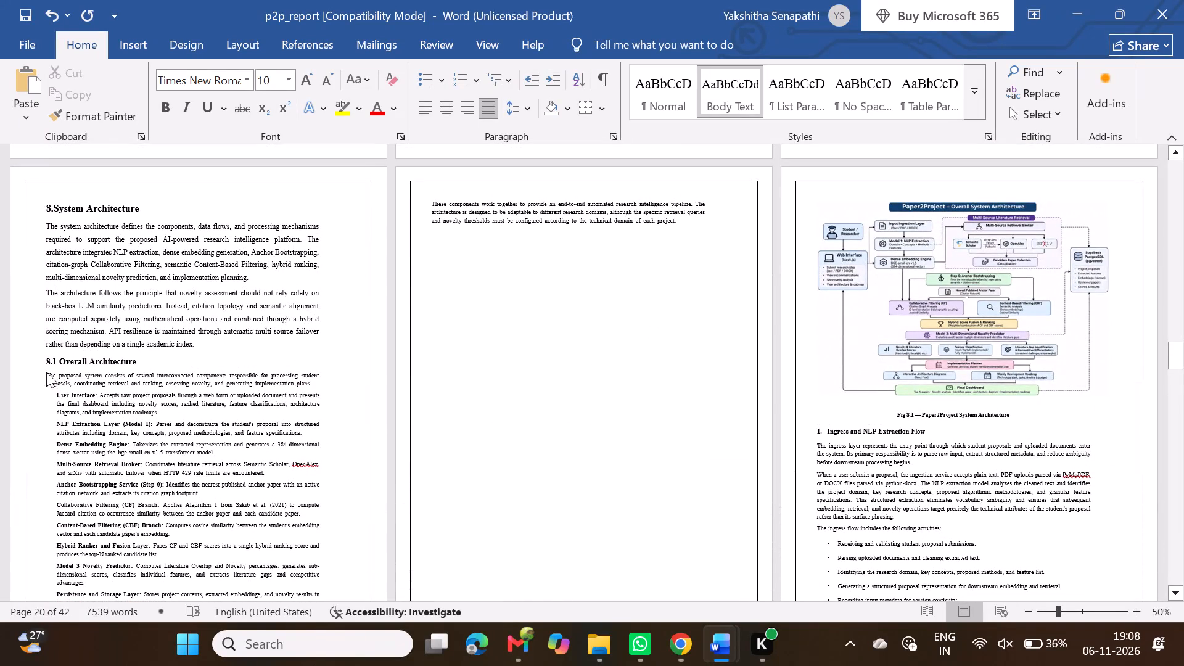
left_click_drag(44, 372, 596, 269)
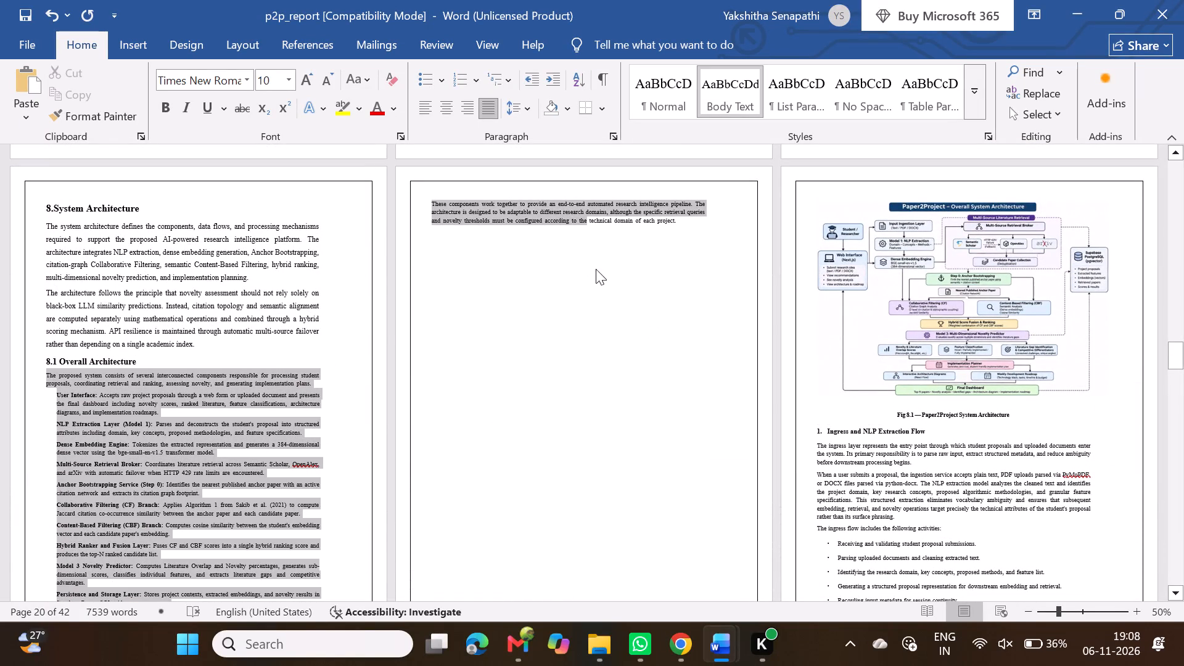
left_click_drag(596, 269, 672, 193)
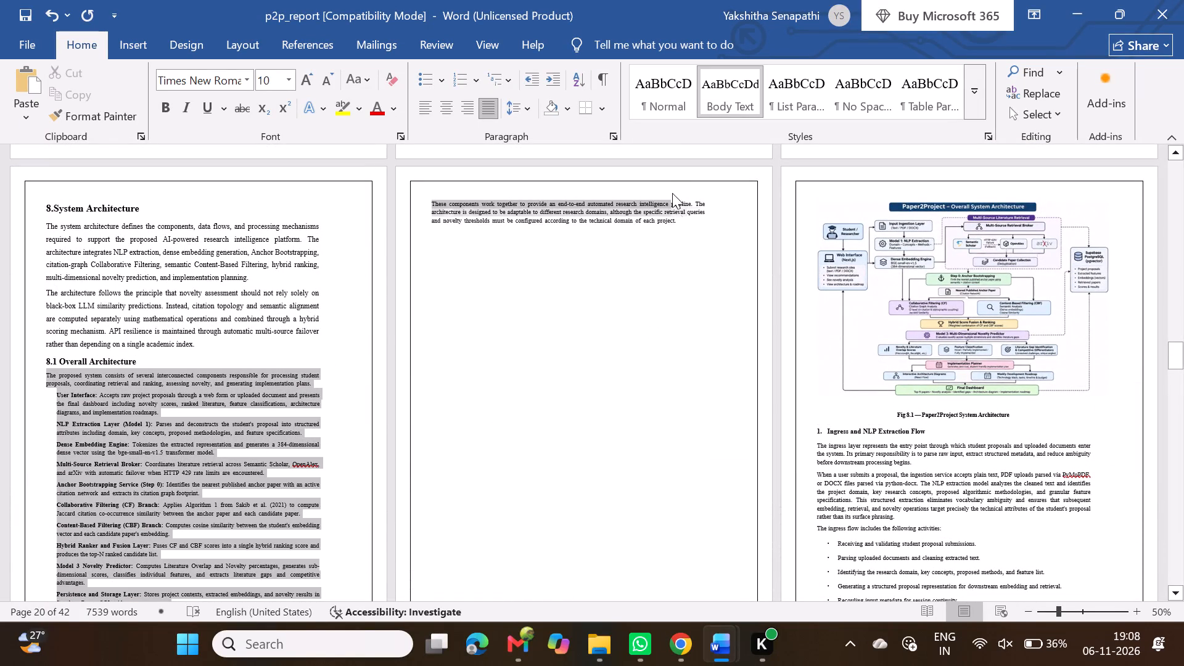
left_click_drag(672, 193, 678, 227)
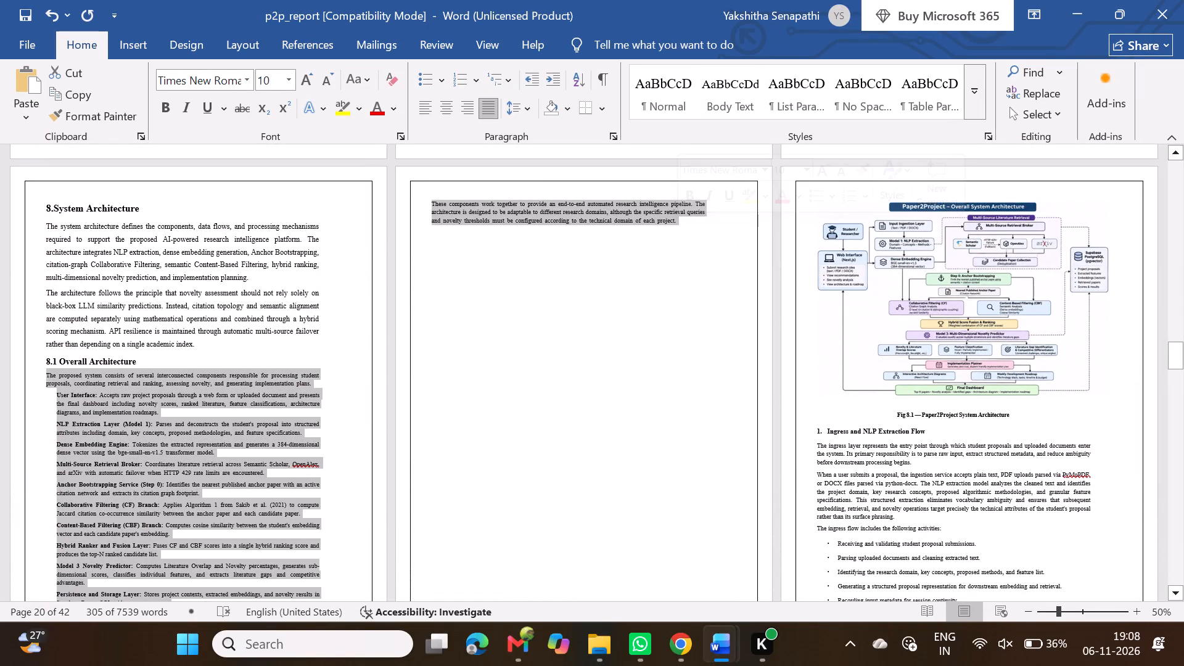
key("ctrl+v")
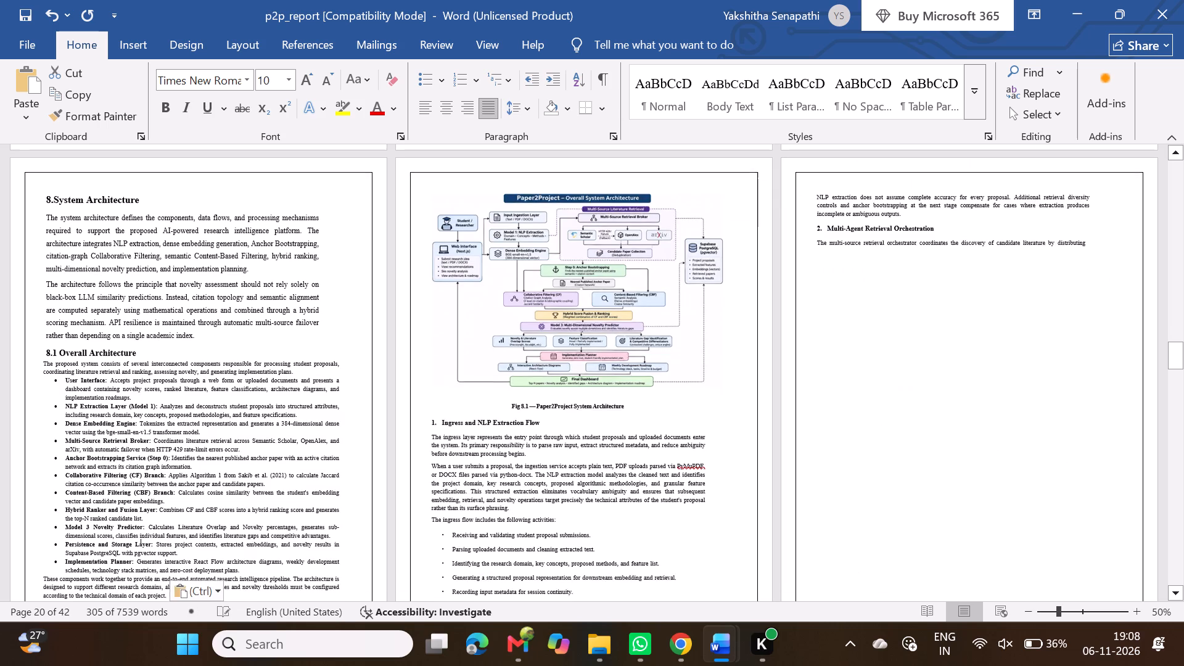
Format the pasted 8.1 paragraphs and component bullets at 12 pt with 1.5 line spacing.
scroll(164, 460, "down", 1)
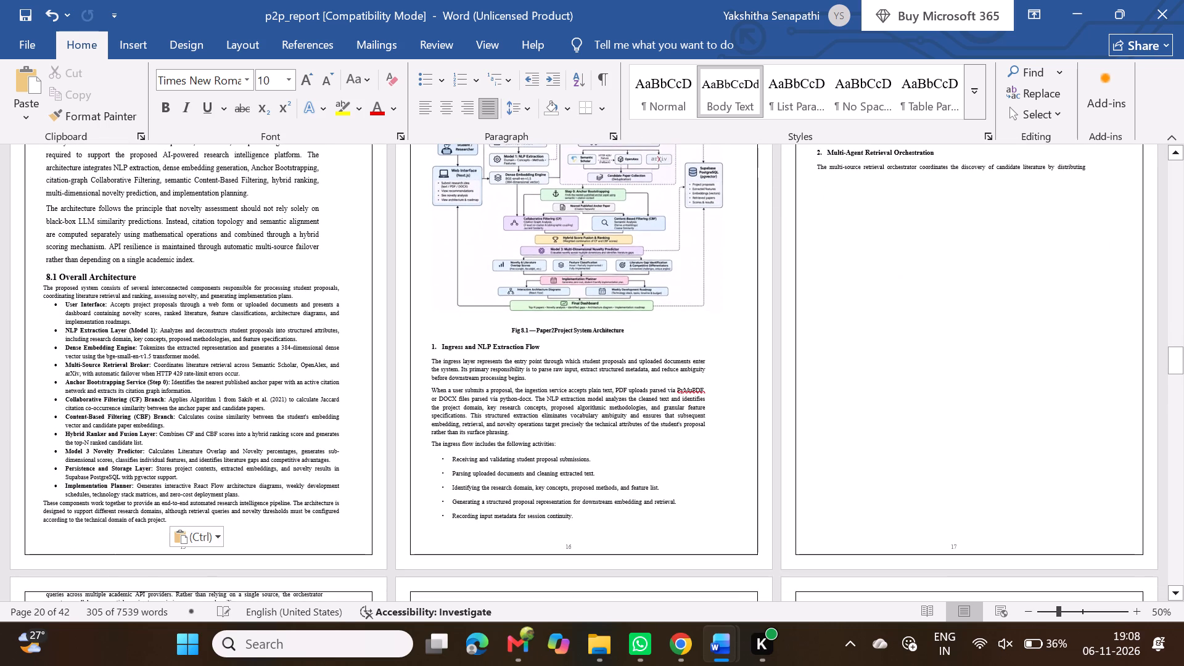
left_click_drag(42, 288, 202, 519)
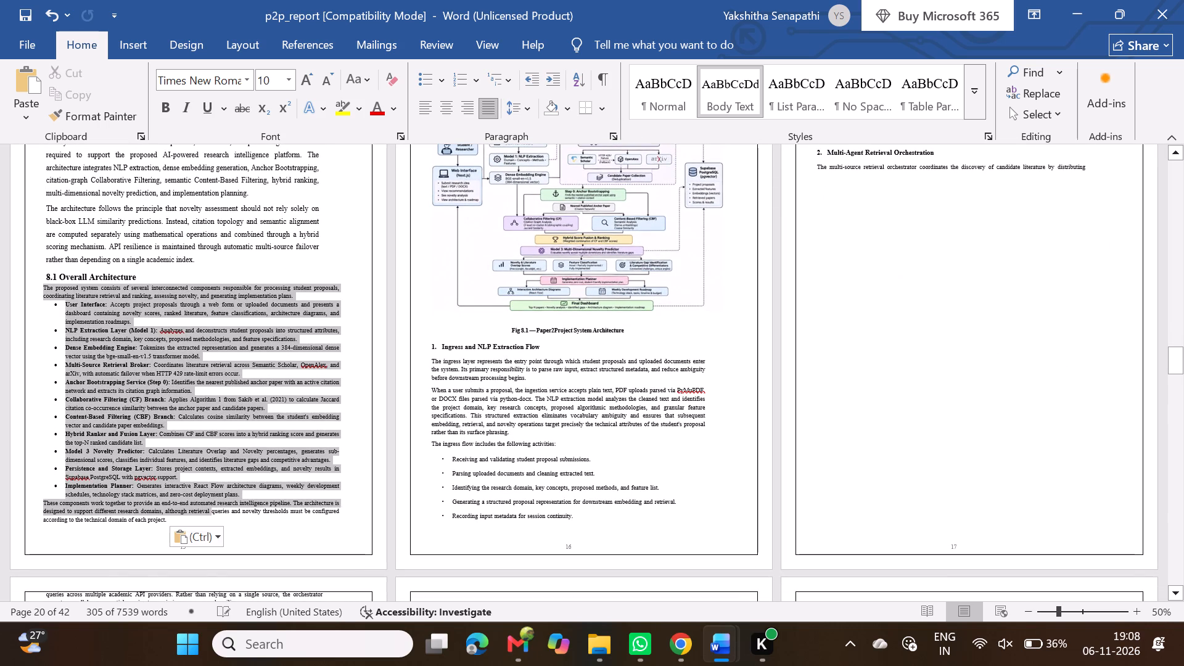
left_click_drag(202, 519, 202, 519)
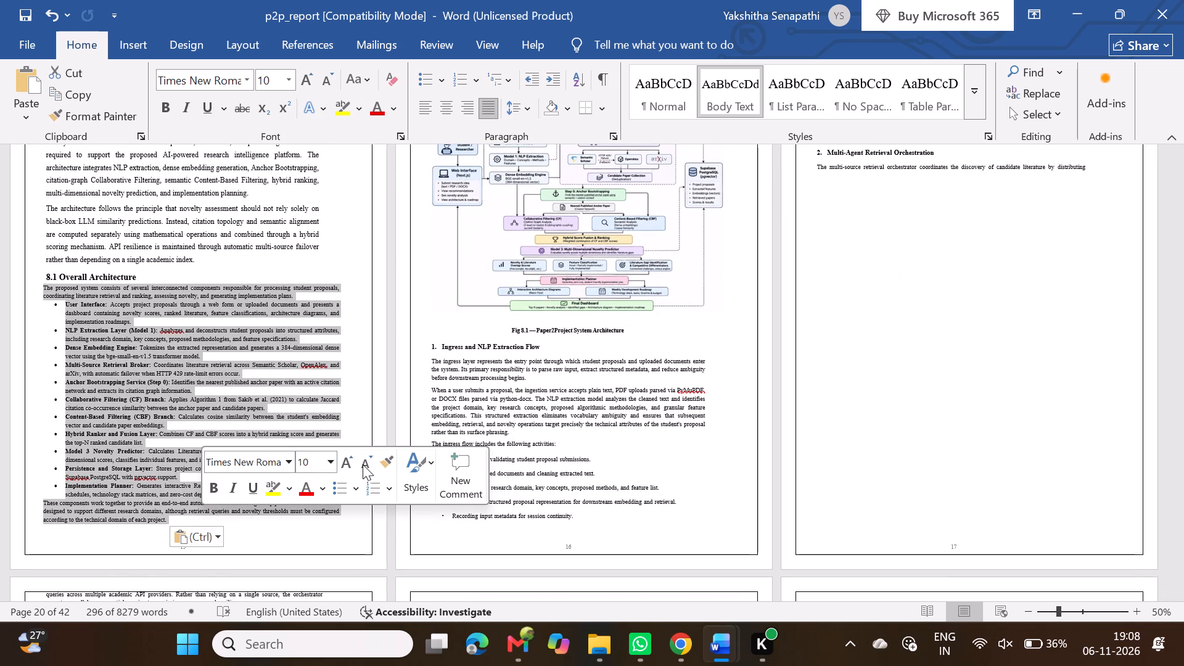
double_click(351, 461)
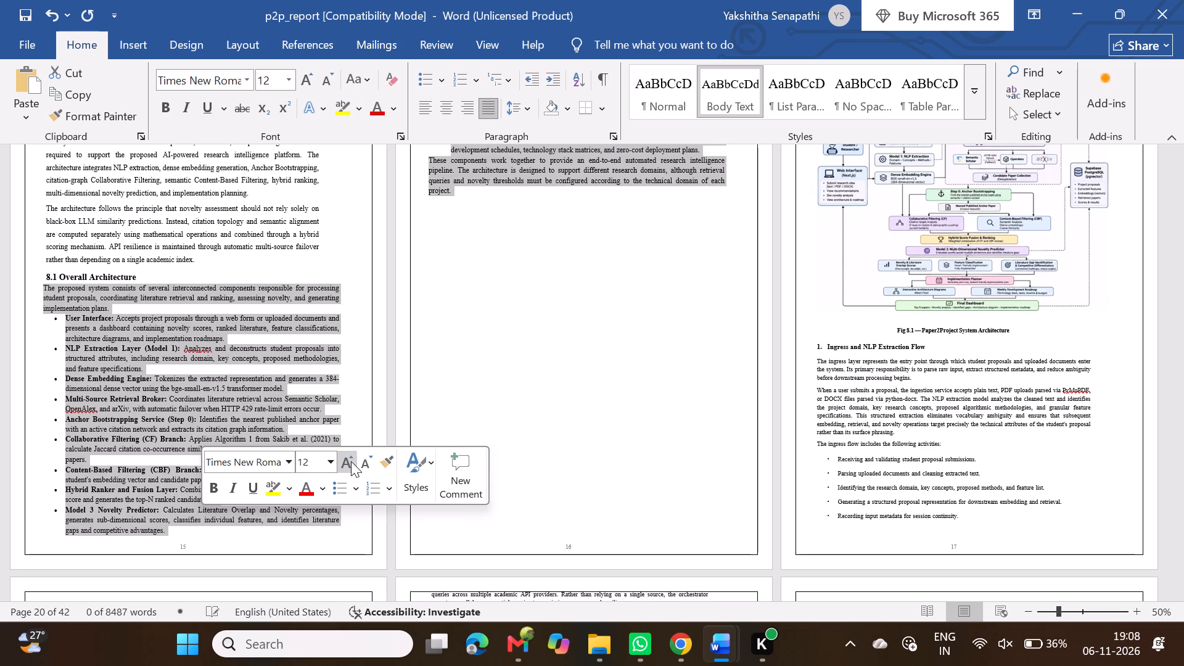
left_click(520, 110)
left_click(540, 175)
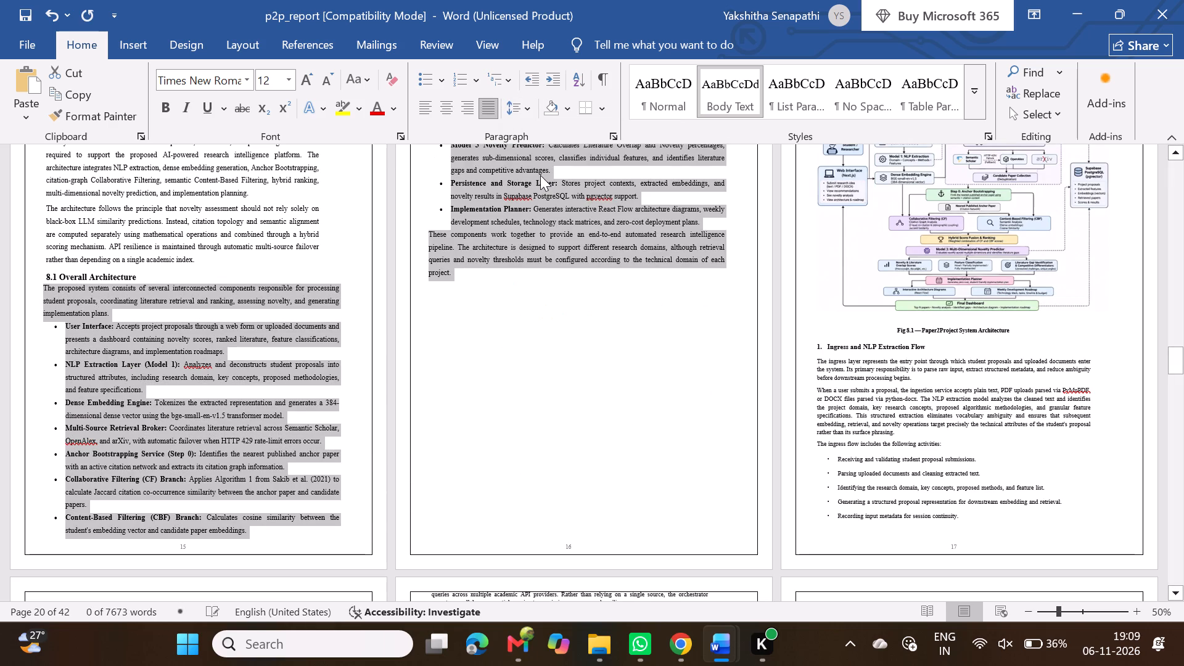
left_click(509, 303)
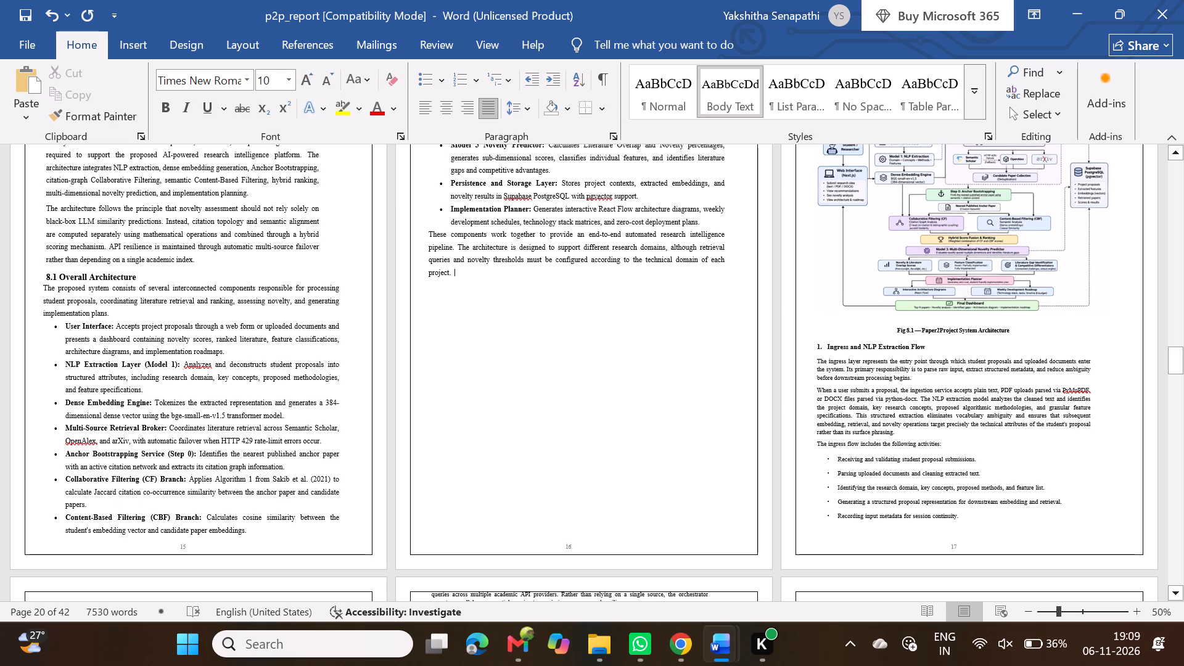
Apply 1.5 line spacing to the 8.1 Overall Architecture heading and the start of the paragraph below it.
scroll(253, 321, "up", 1)
scroll(114, 337, "up", 1)
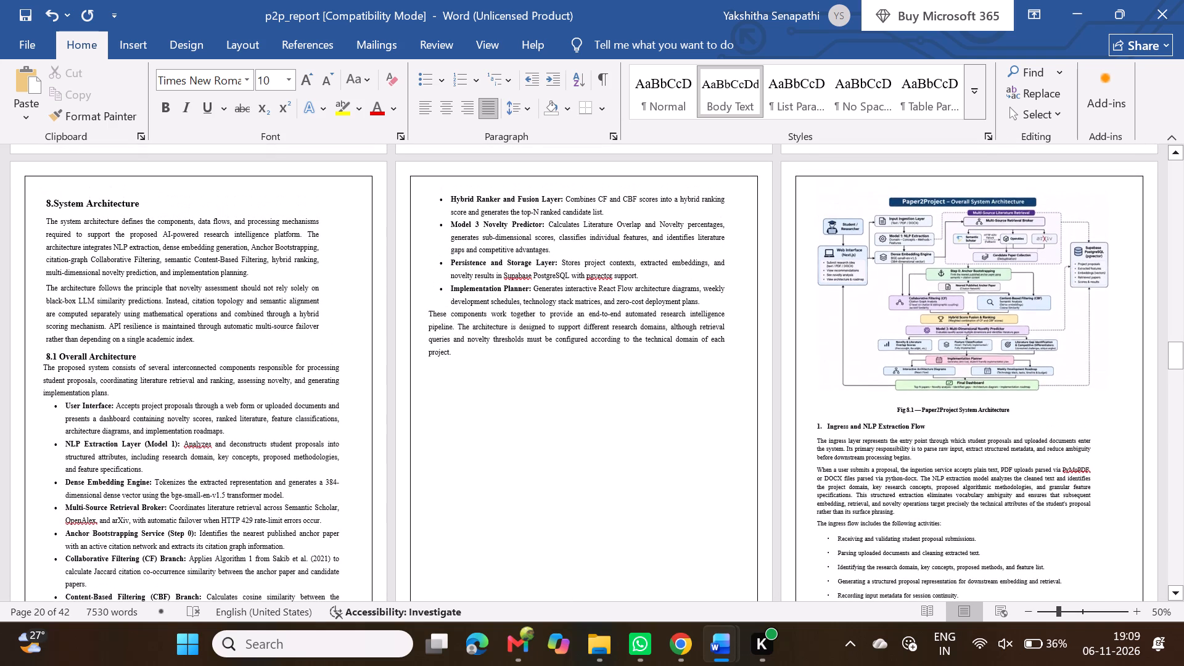
left_click_drag(40, 354, 81, 371)
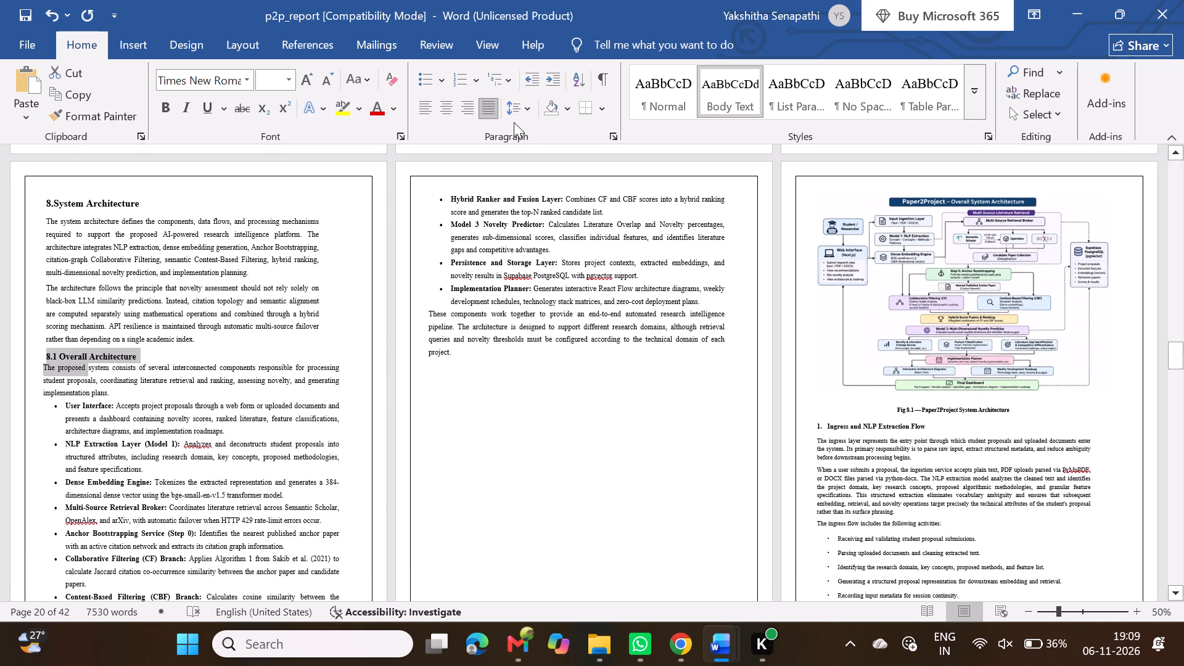
left_click(518, 105)
left_click(539, 175)
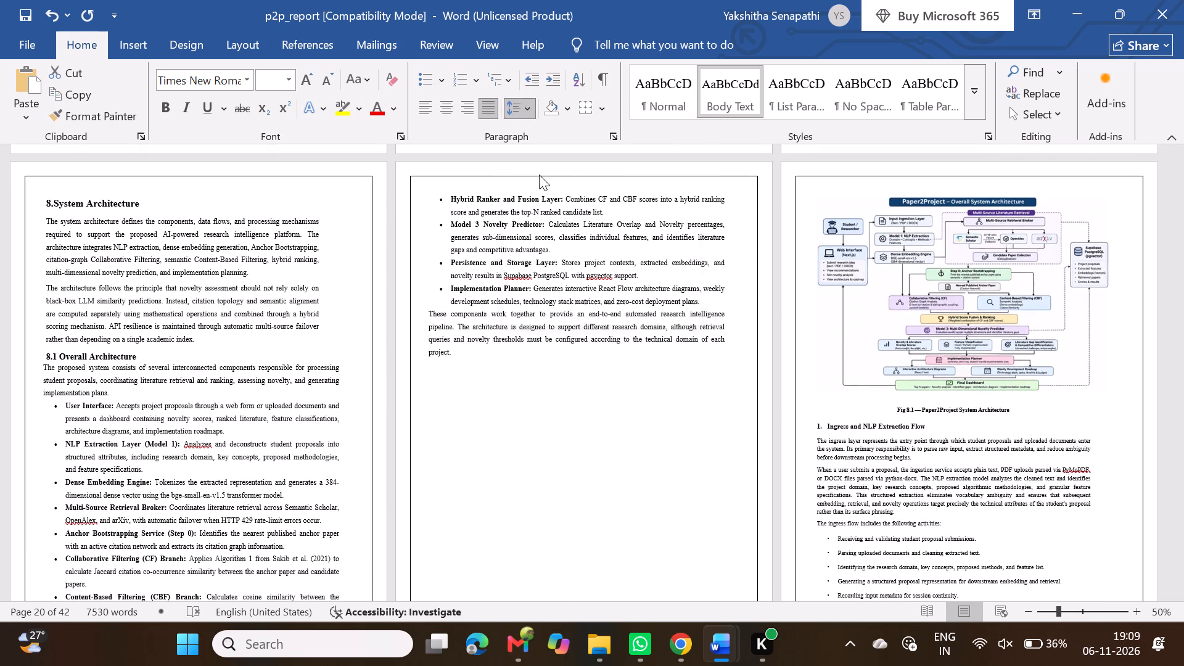
left_click(210, 395)
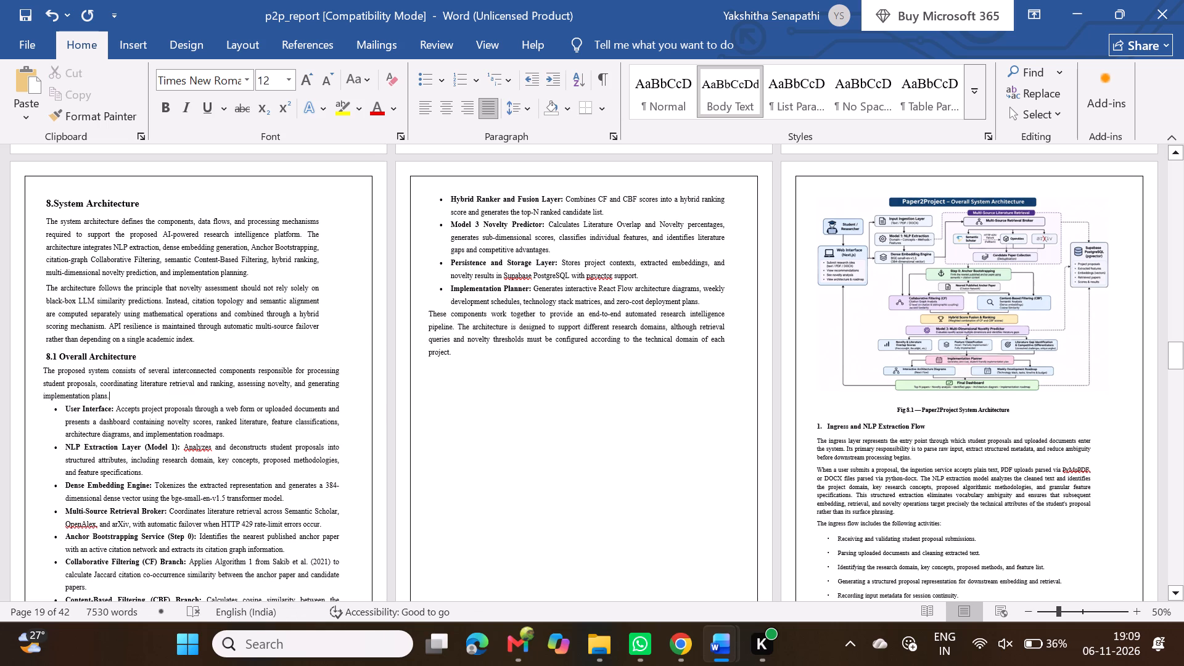
Reduce the height of the Paper2Project Overall System Architecture diagram from its bottom edge.
scroll(500, 406, "down", 1)
left_click(558, 409)
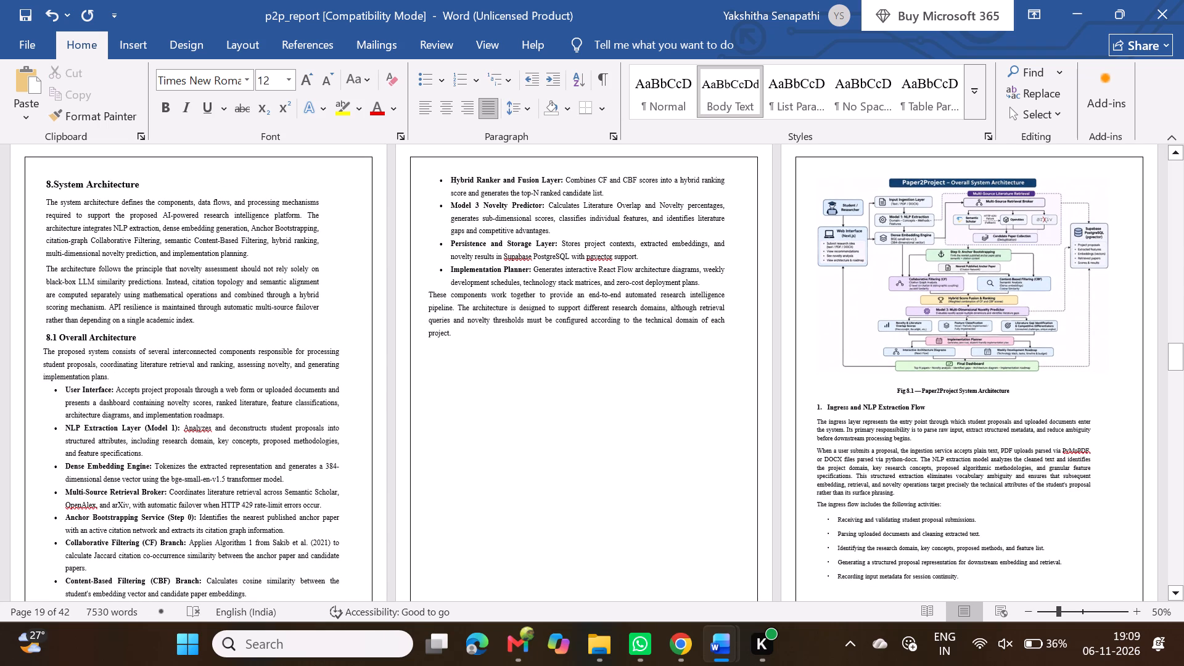
left_click(924, 330)
left_click_drag(964, 370, 958, 335)
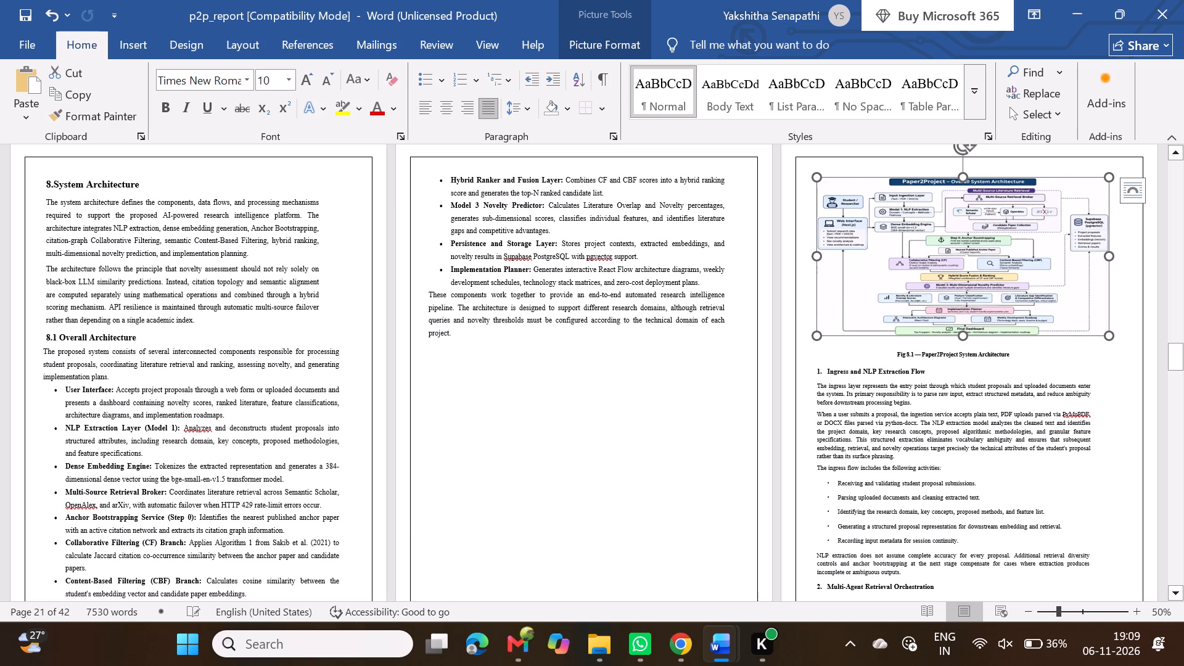
left_click(626, 430)
Move the system architecture diagram to directly below the "These components work together" paragraph.
scroll(626, 430, "down", 1)
scroll(684, 406, "up", 1)
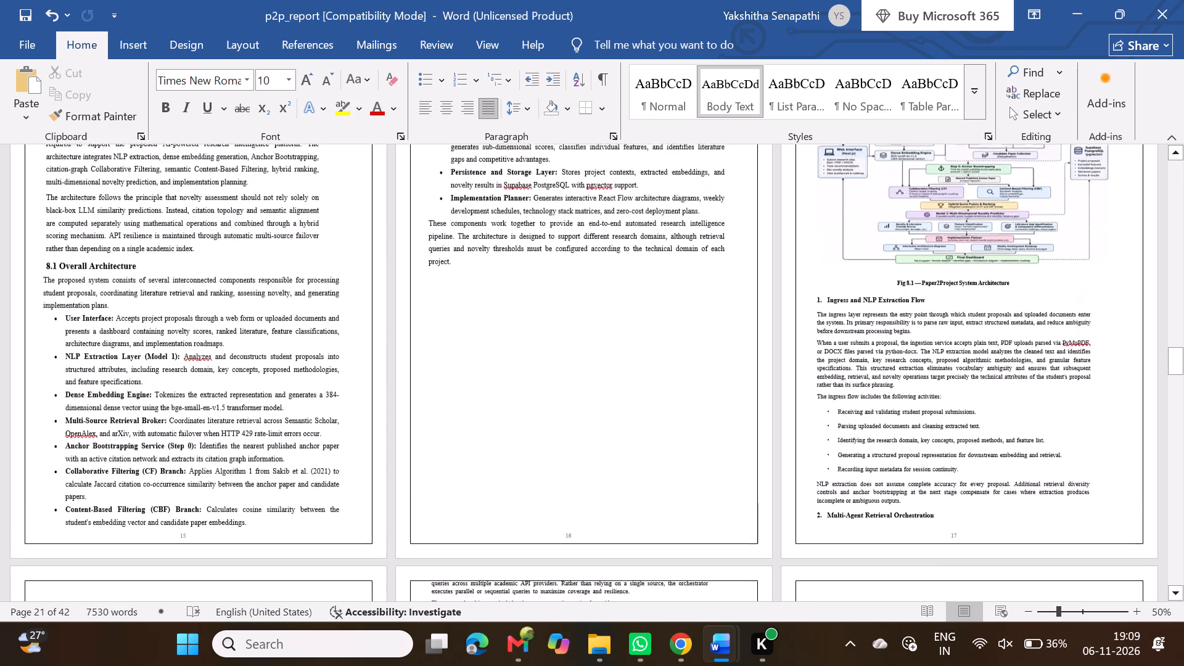
left_click_drag(938, 252, 616, 416)
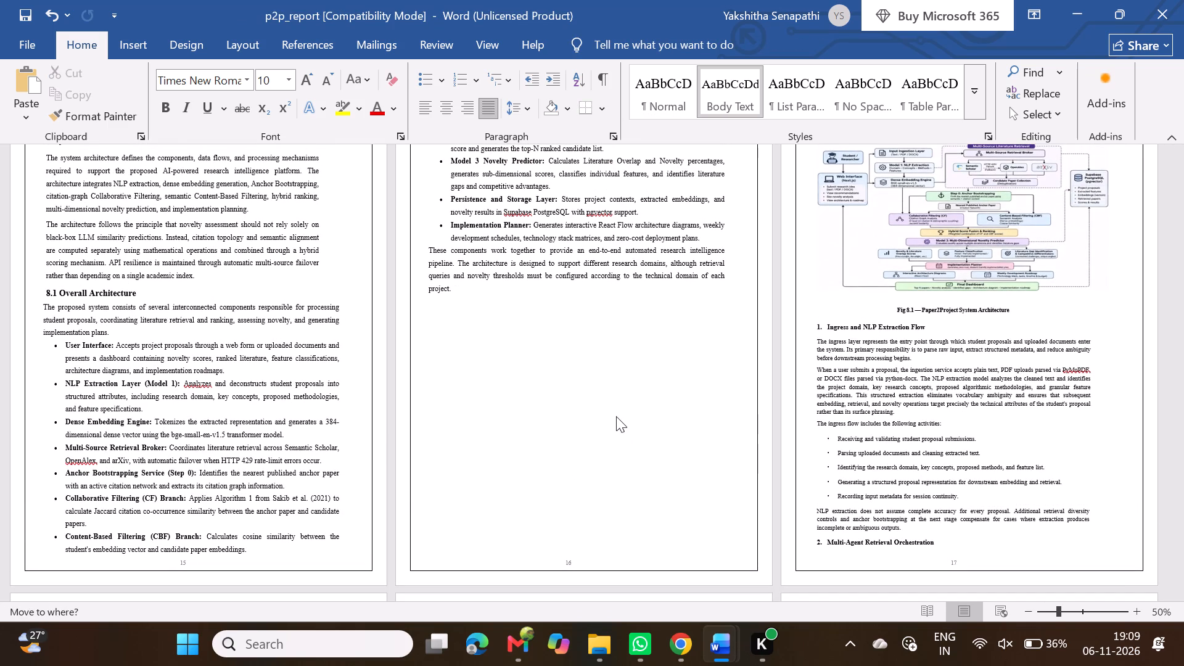
left_click(570, 415)
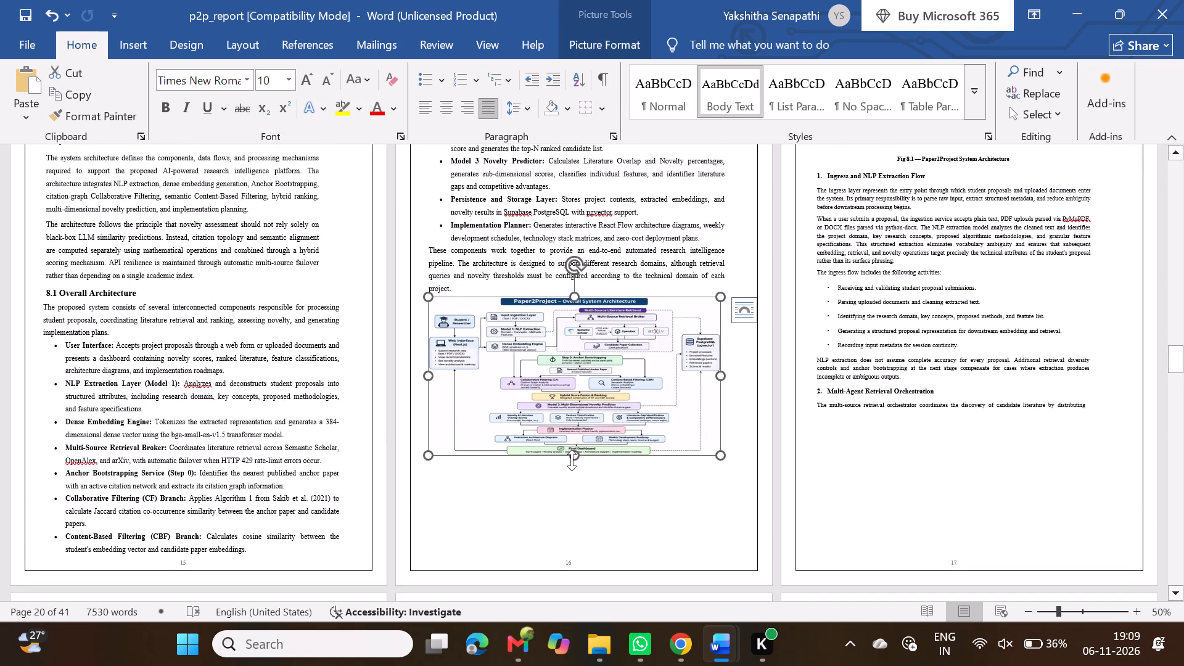
Stretch the moved architecture diagram taller into the free space beneath it and check its fit on the page.
left_click_drag(575, 459, 583, 506)
scroll(638, 441, "up", 4, "ctrl")
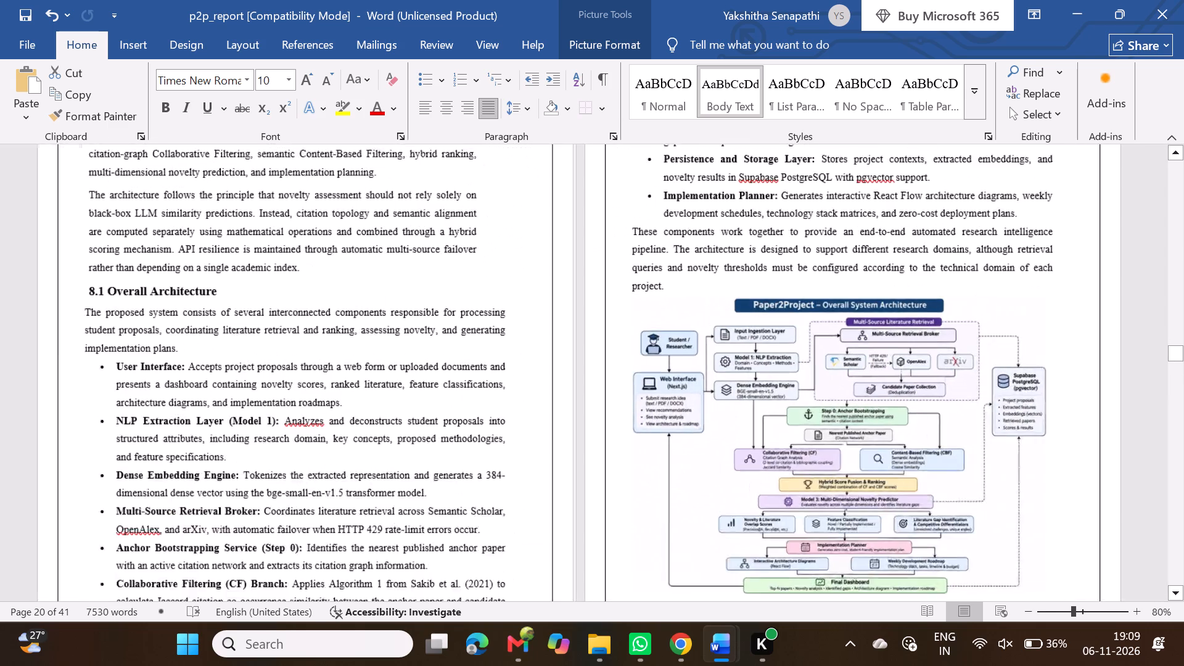
scroll(638, 441, "left", 1)
scroll(638, 441, "down", 1)
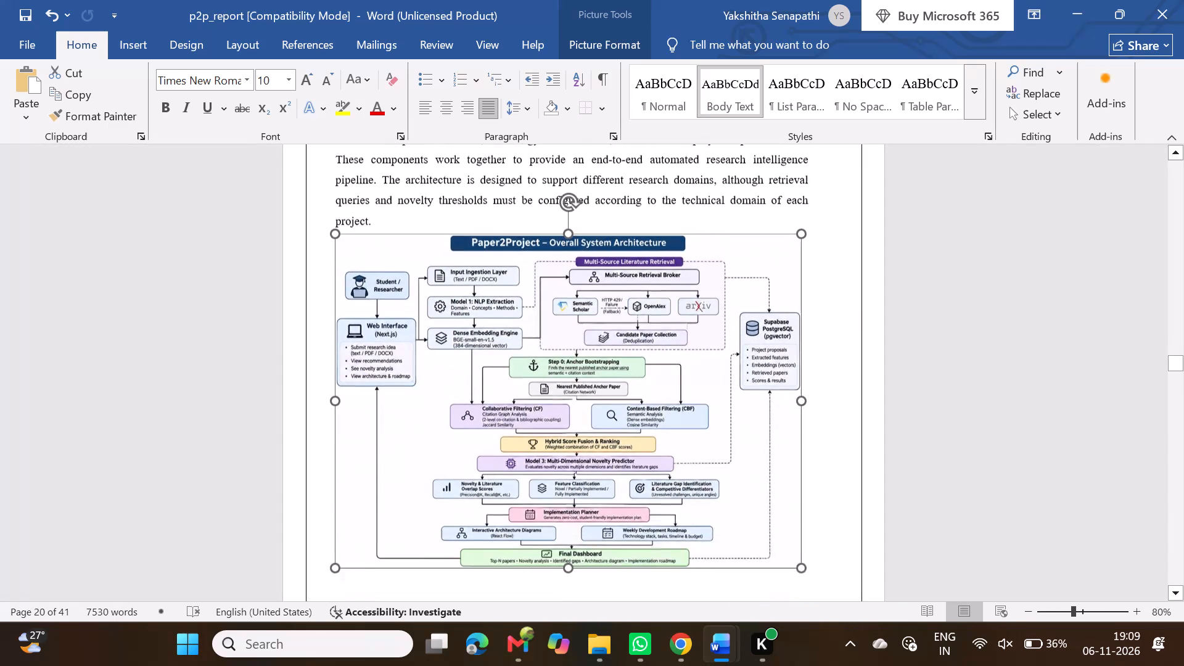
scroll(638, 441, "down", 1)
scroll(638, 441, "up", 1)
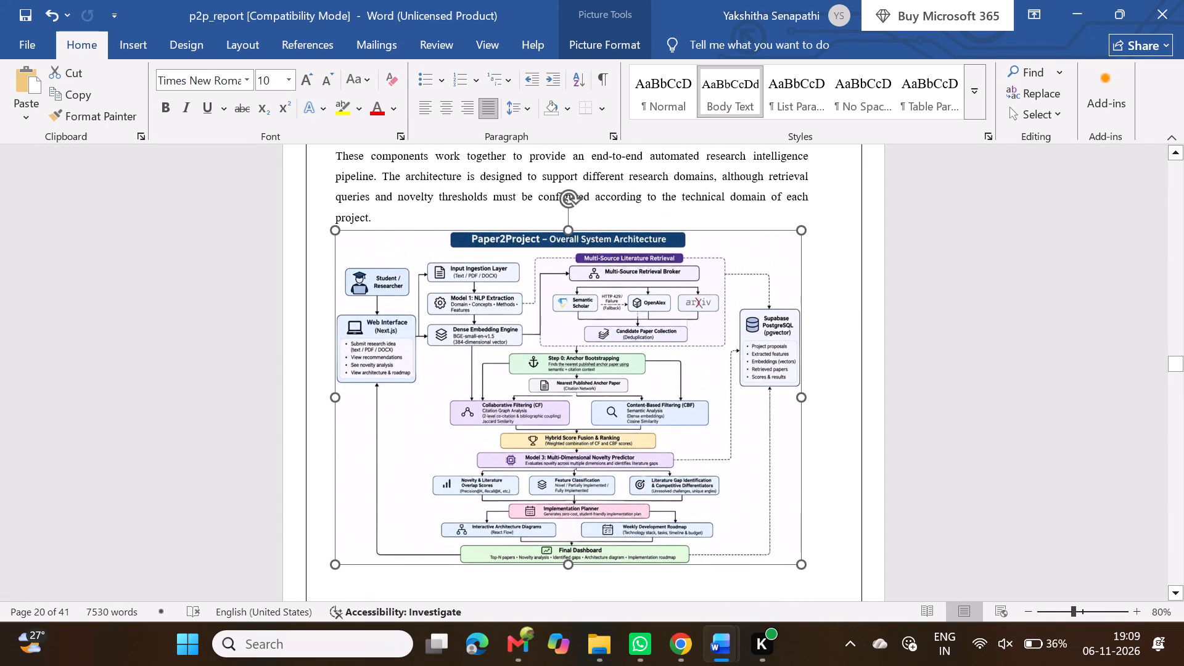
scroll(642, 545, "up", 2)
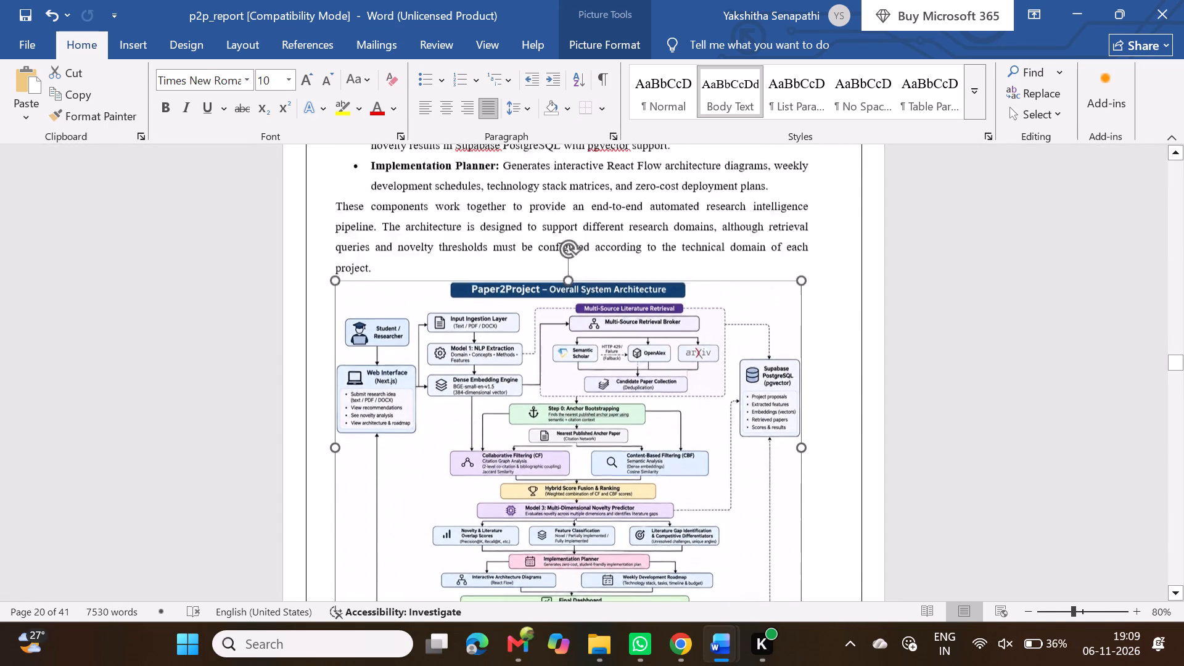
scroll(642, 545, "up", 2)
Remove the indentation and blank space before the Fig 8.1 caption to pull it up towards the architecture diagram.
scroll(642, 545, "down", 2)
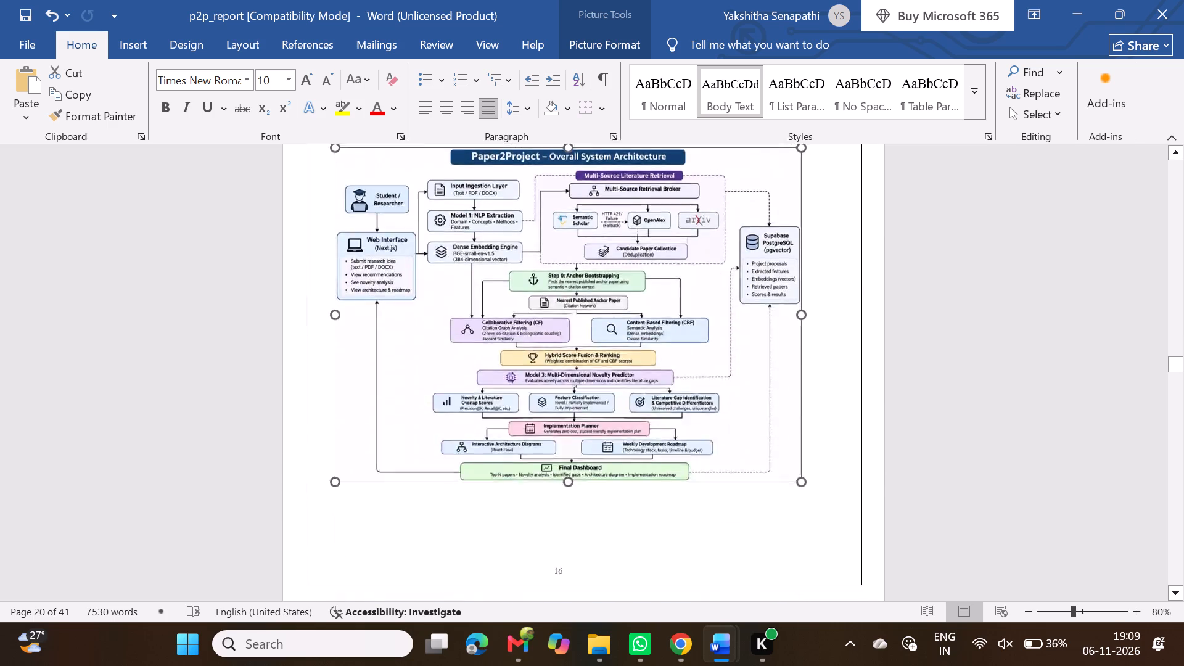
scroll(642, 545, "down", 1)
left_click(466, 449)
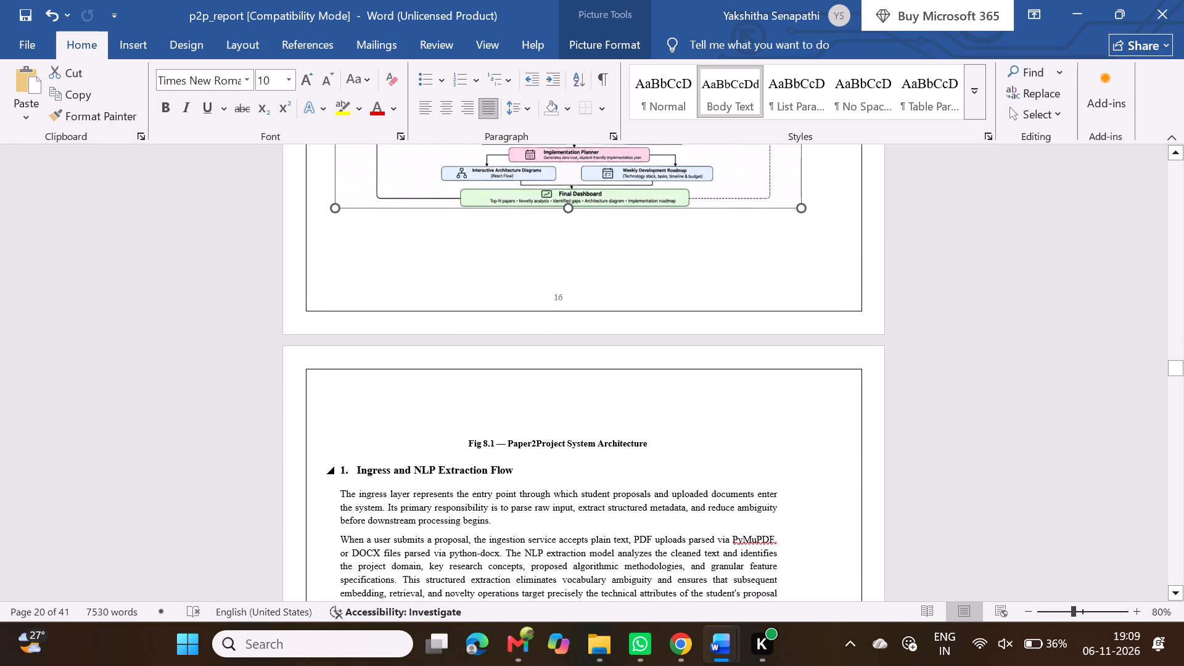
key("BackSpace")
key("BackSpace")
key("BackSpace")
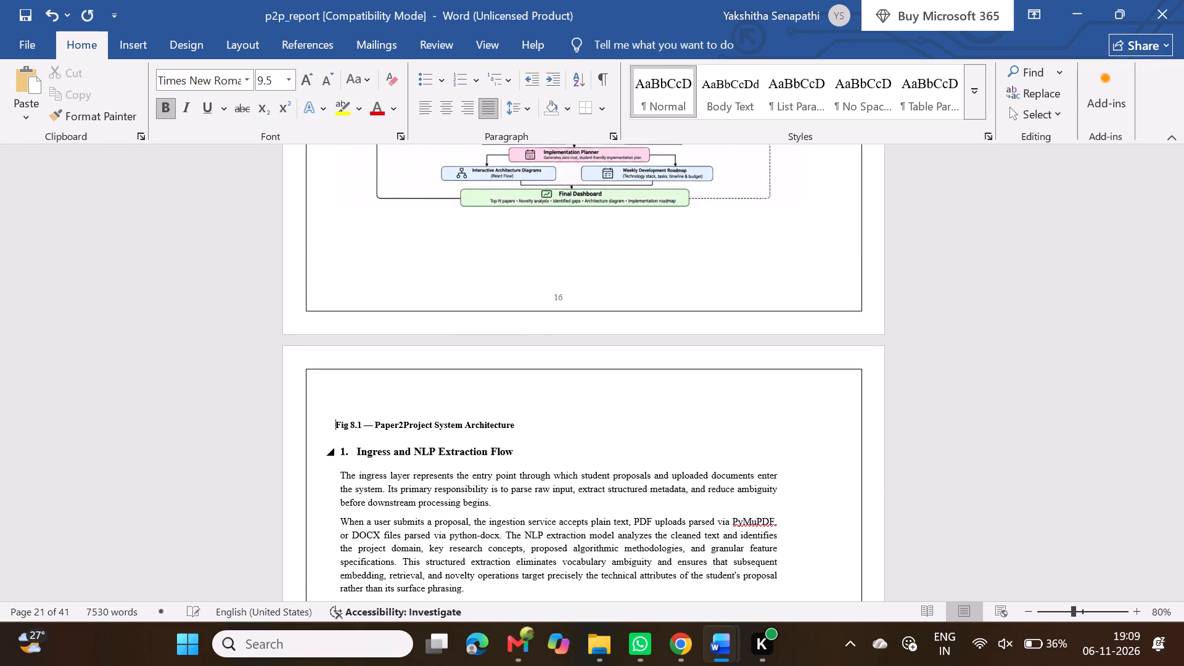
key("BackSpace")
scroll(466, 449, "down", 3)
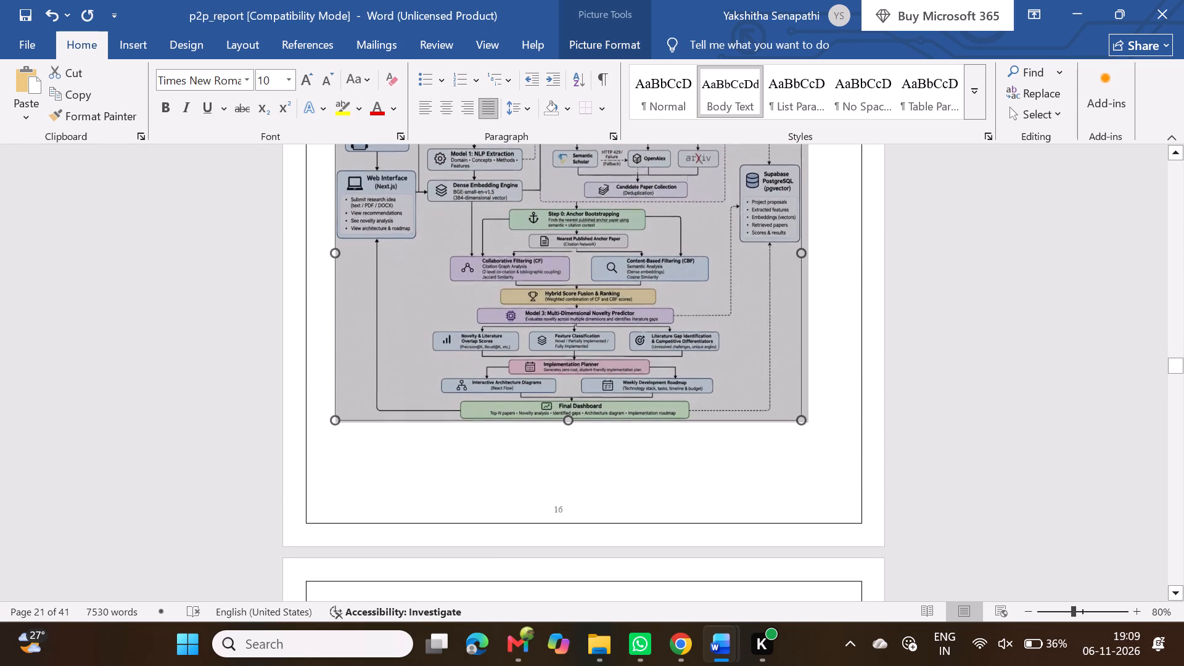
scroll(466, 449, "down", 1)
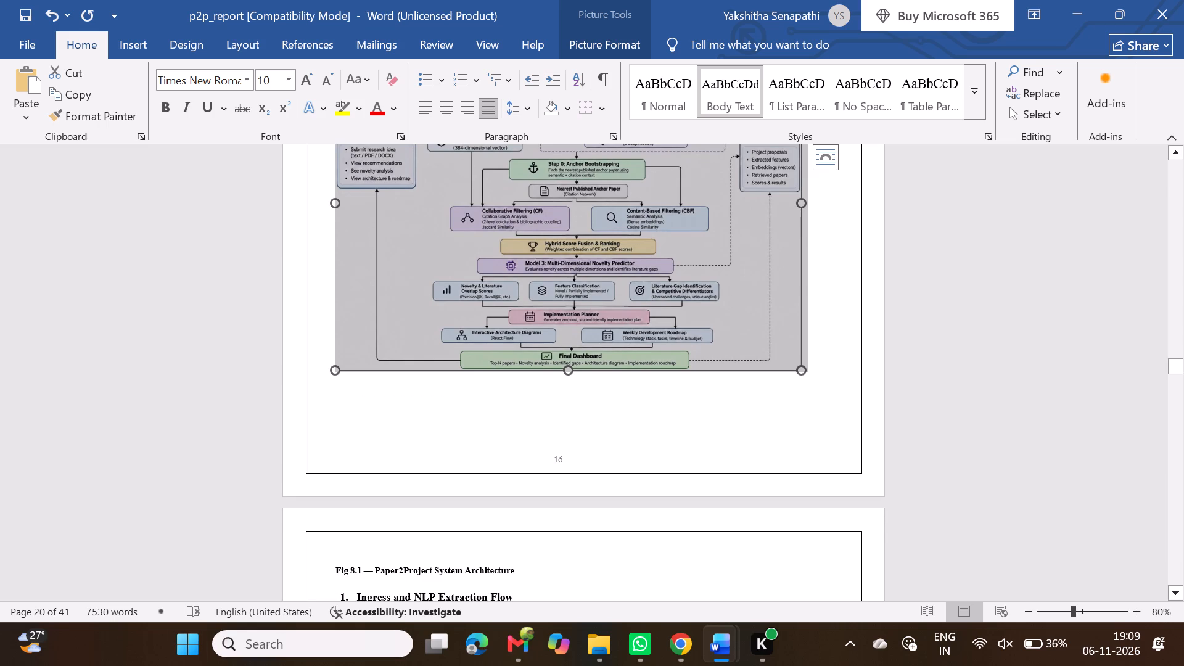
left_click(334, 572)
key("BackSpace")
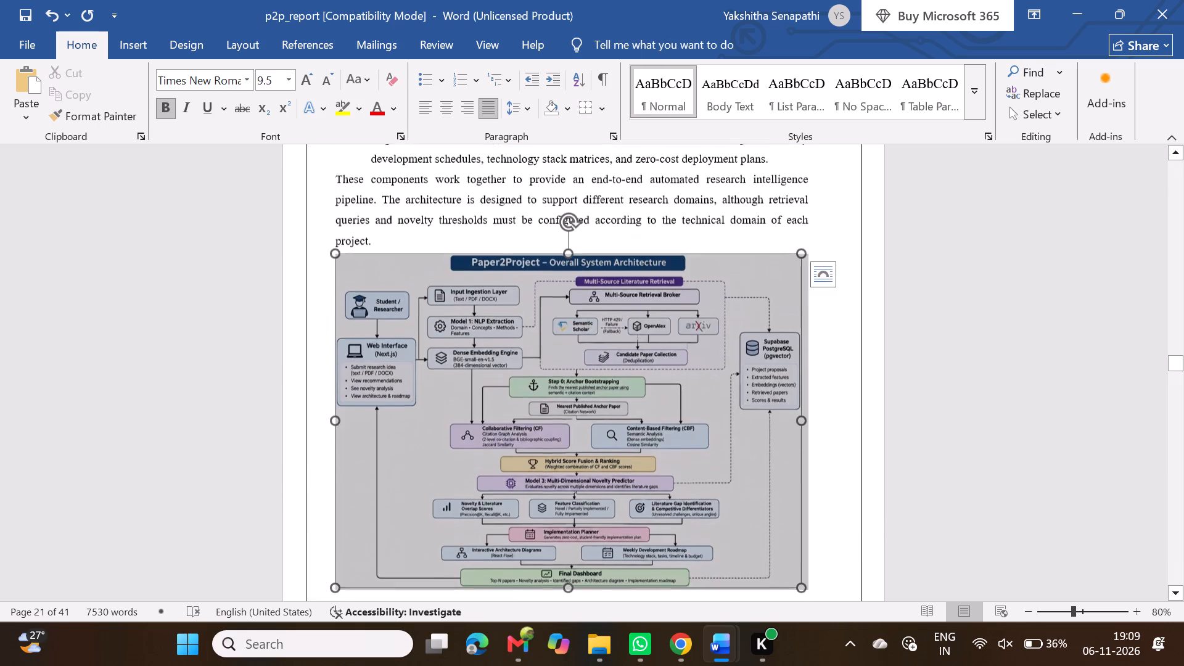
scroll(334, 572, "down", 2)
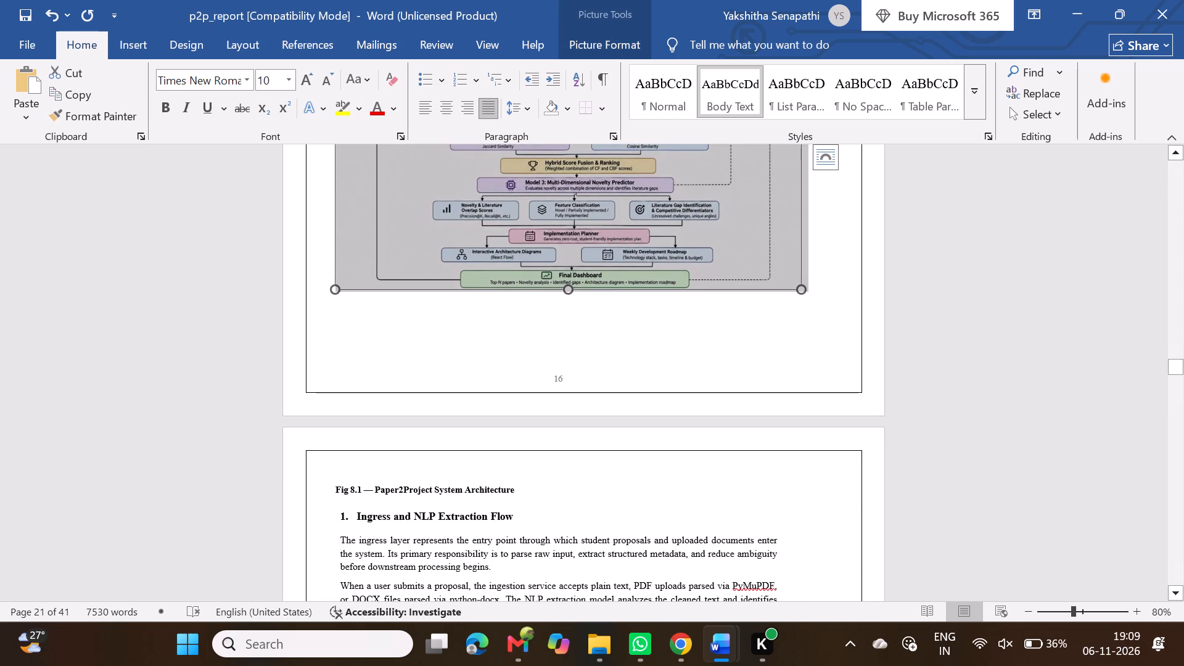
Copy the "Fig 8.1 — Paper2Project System Architecture" caption onto a new line directly beneath the architecture diagram, without an extra gap.
left_click(630, 327)
key("Return")
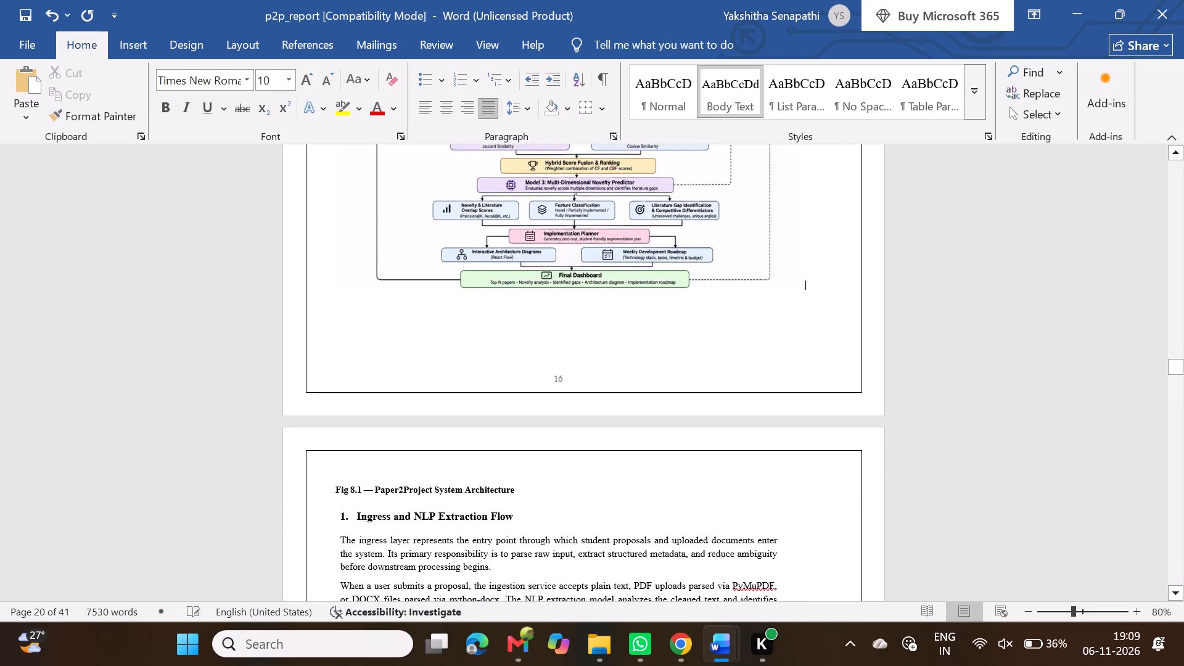
key("Return")
key("Return")
triple_click(462, 489)
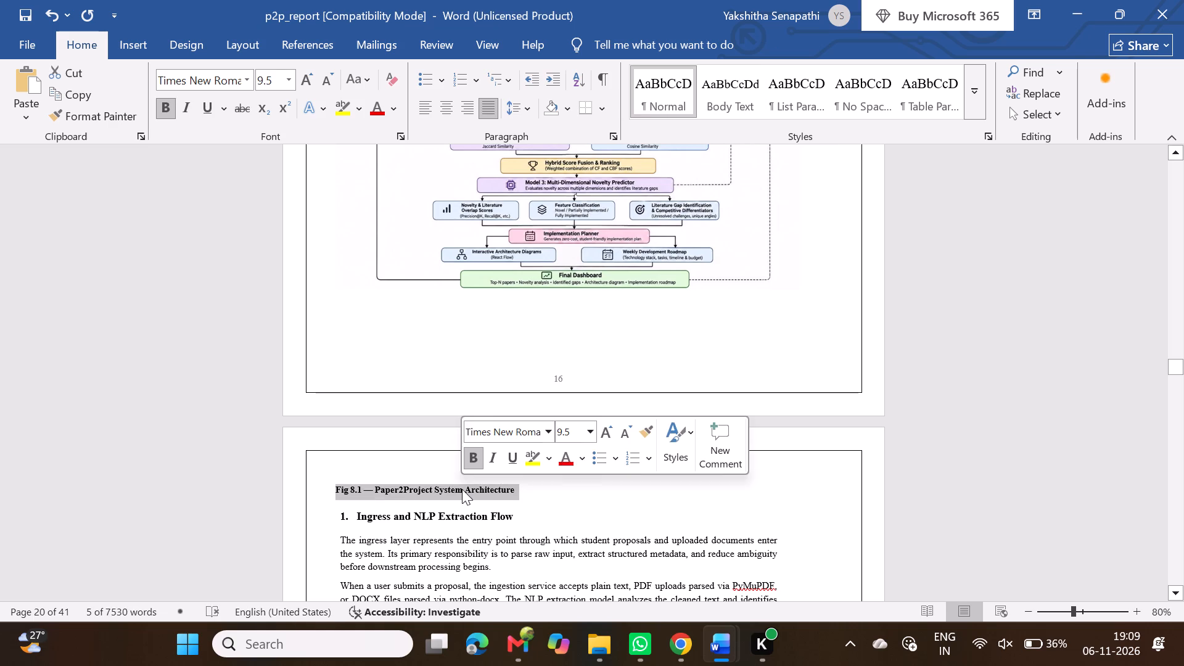
key("ctrl+c")
left_click(577, 323)
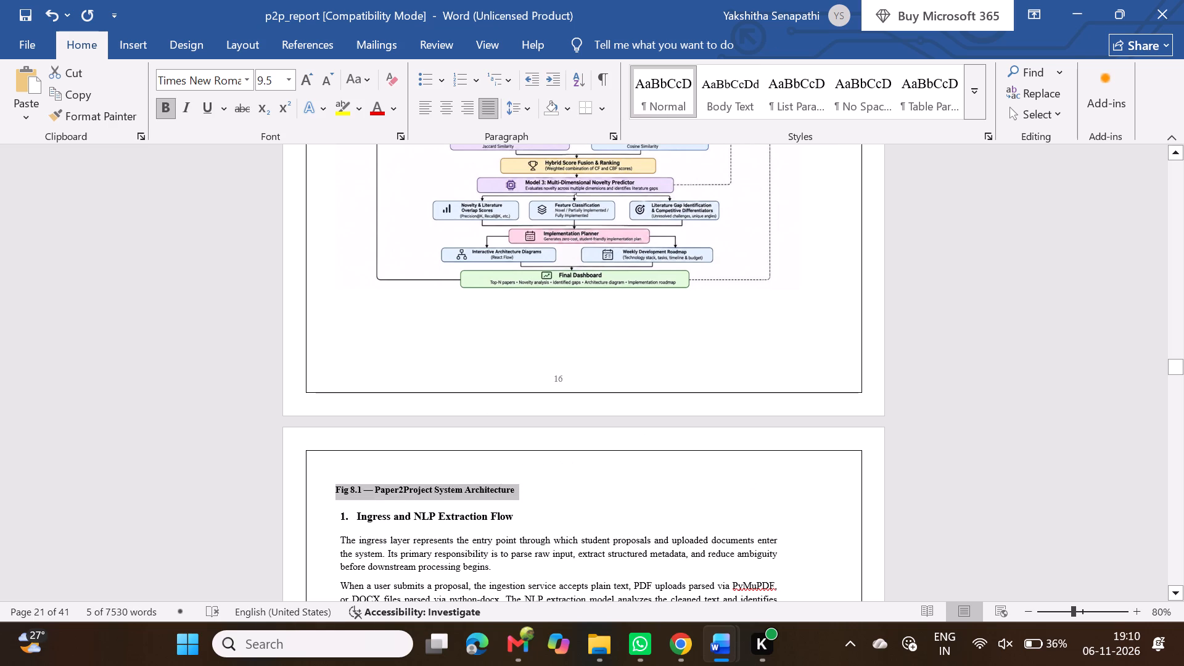
key("ctrl+v")
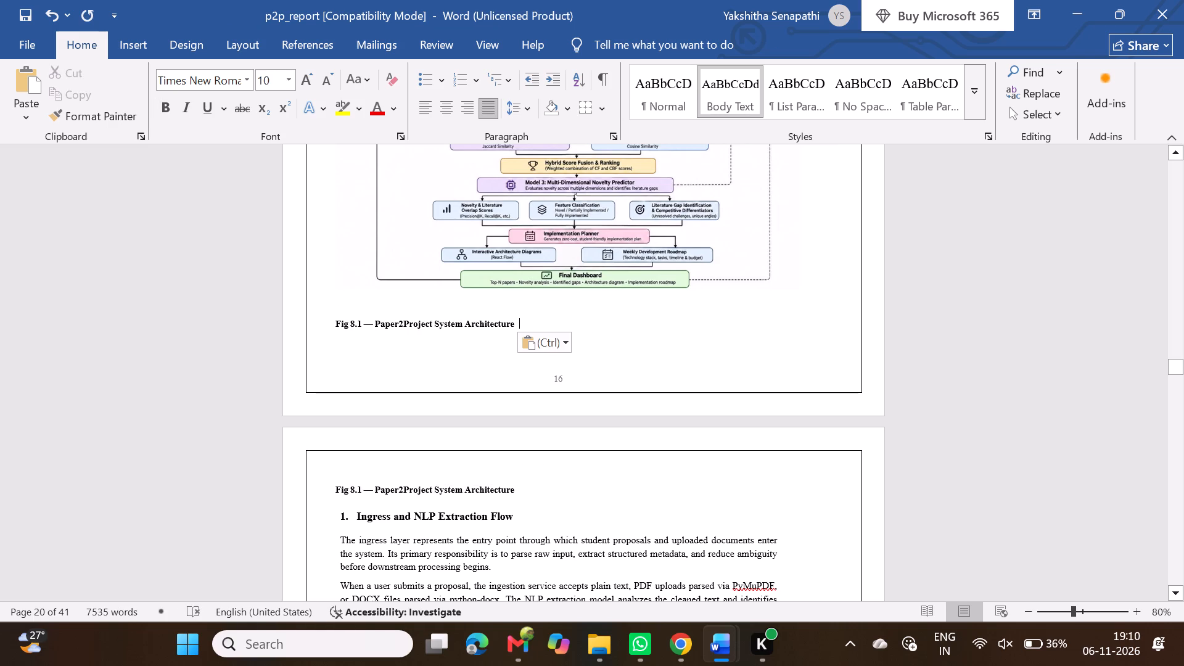
left_click(337, 323)
key("BackSpace")
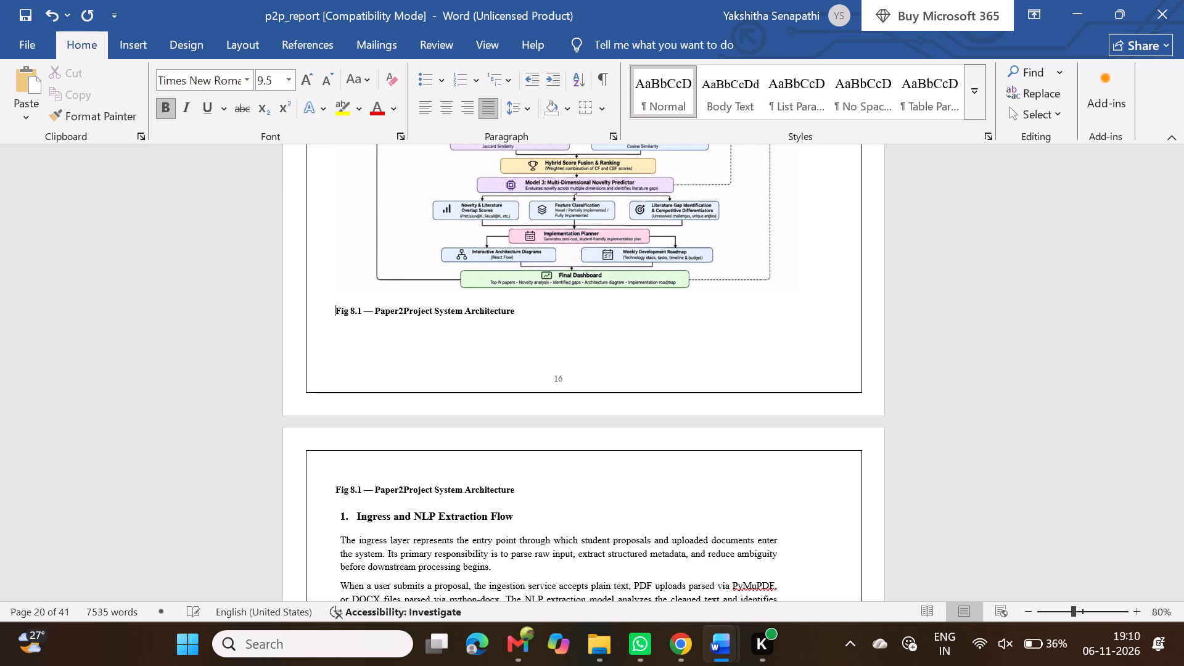
Shift the copied Fig 8.1 caption with leading spaces so it sits roughly centred under the diagram.
key("space")
key("space")
key("space")
key("space")
key("space")
key("space")
key("space")
key("space")
key("space")
key("space")
key("space")
key("space")
key("space")
key("space")
key("space")
key("space")
key("space")
key("space")
key("space")
key("space")
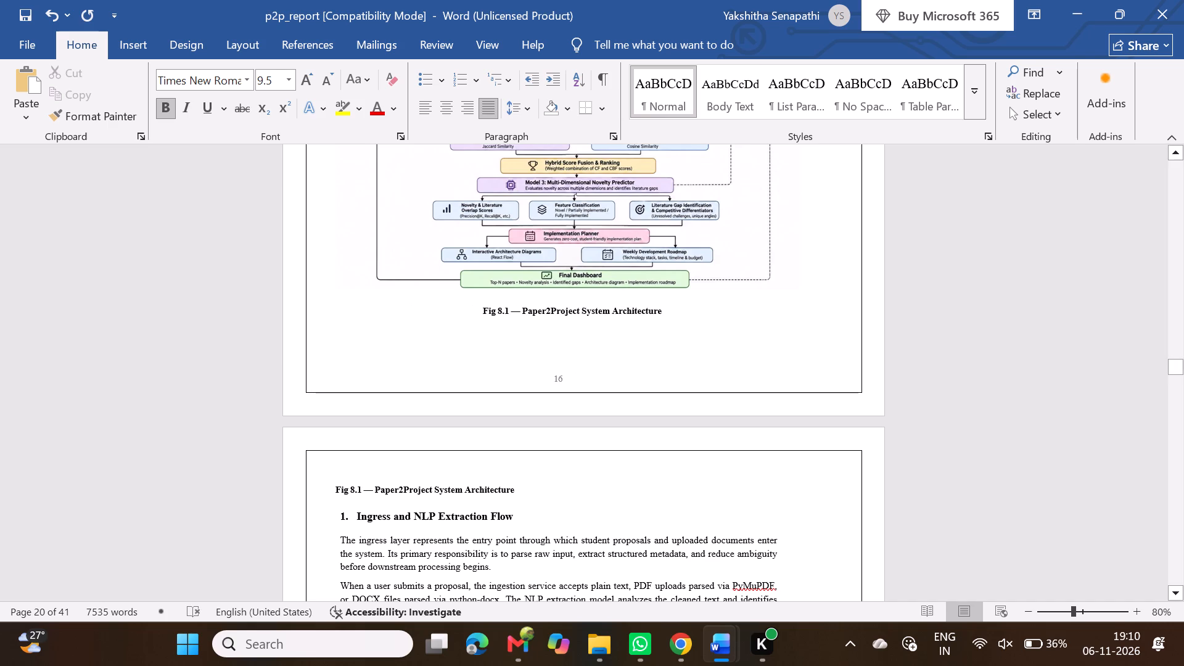
double_click(558, 306)
key("BackSpace")
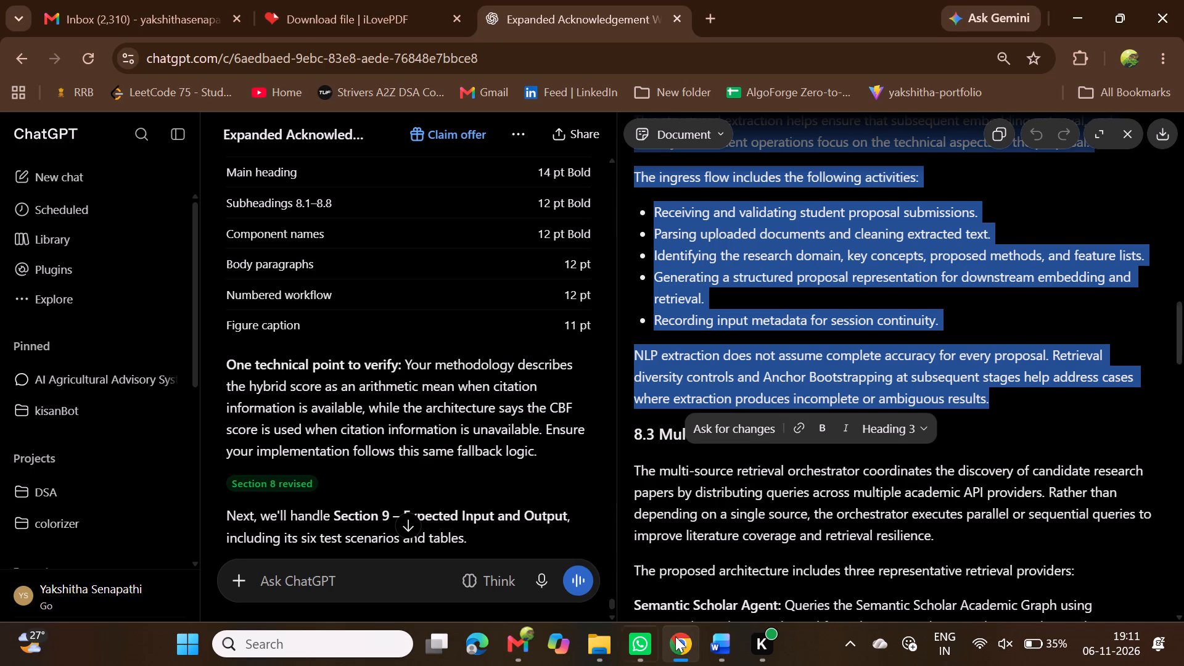
left_click(715, 652)
left_click(792, 577)
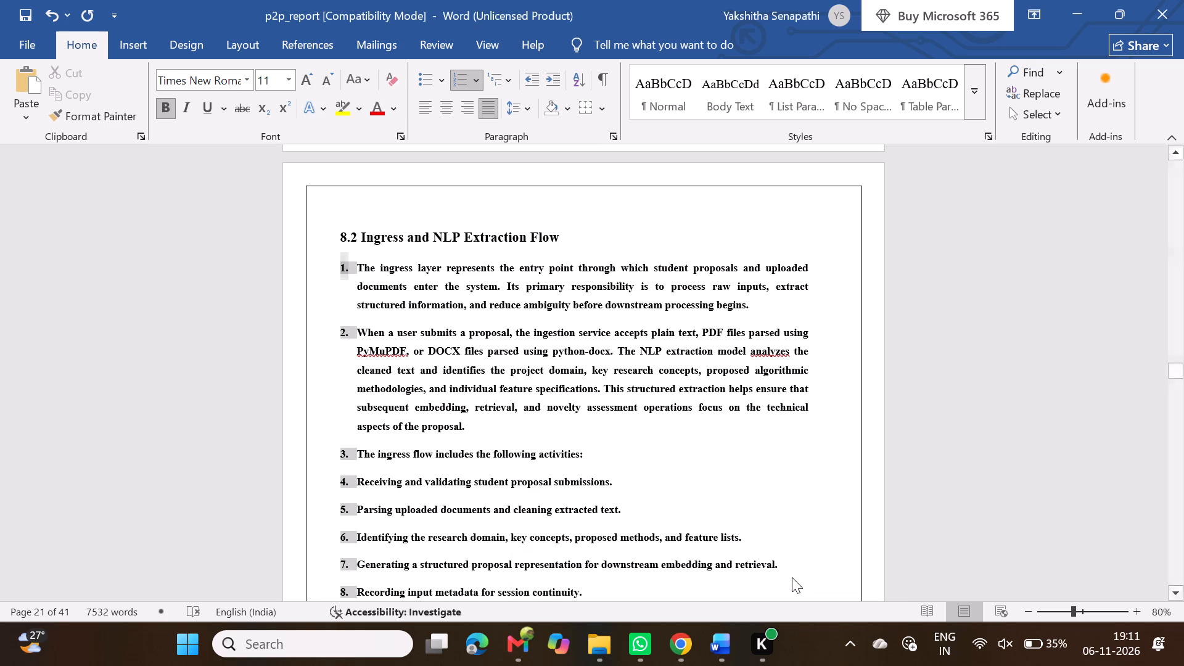
scroll(549, 468, "down", 1)
scroll(549, 468, "up", 1)
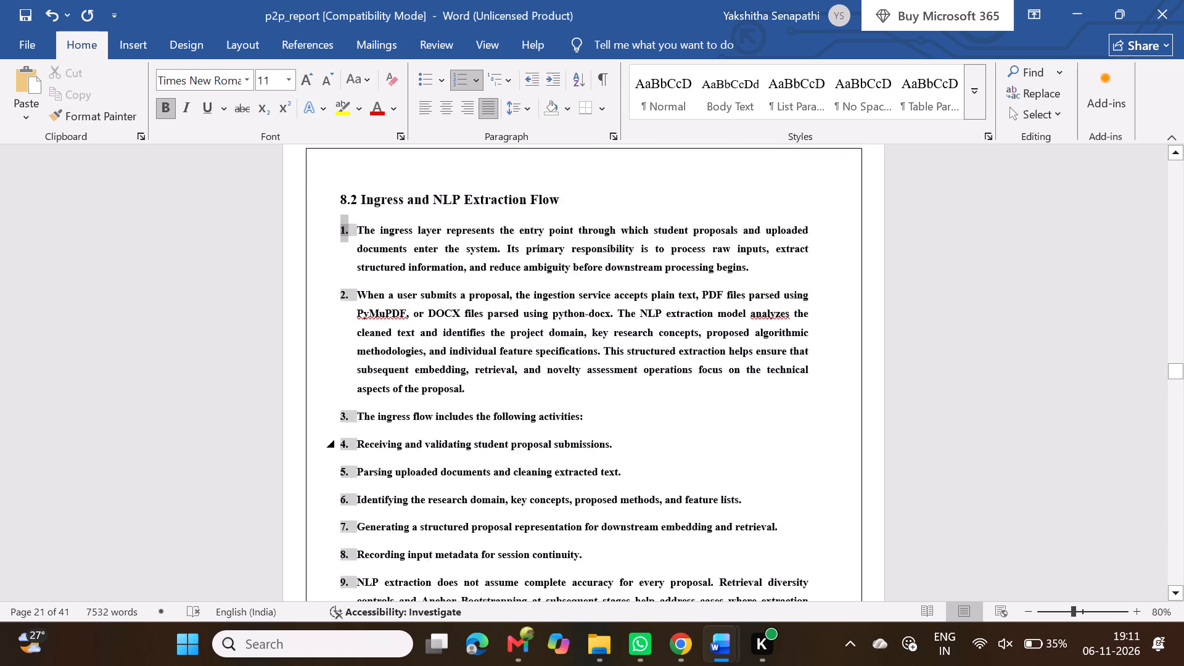
scroll(549, 468, "up", 1)
left_click_drag(358, 292, 409, 379)
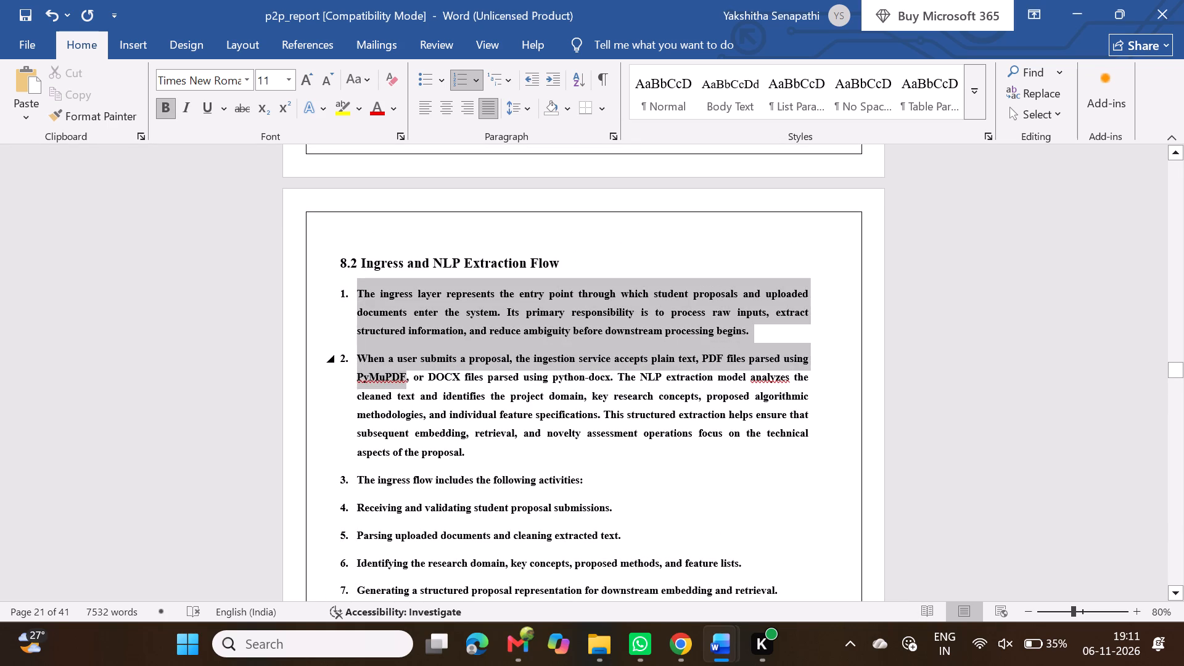
left_click_drag(409, 379, 528, 613)
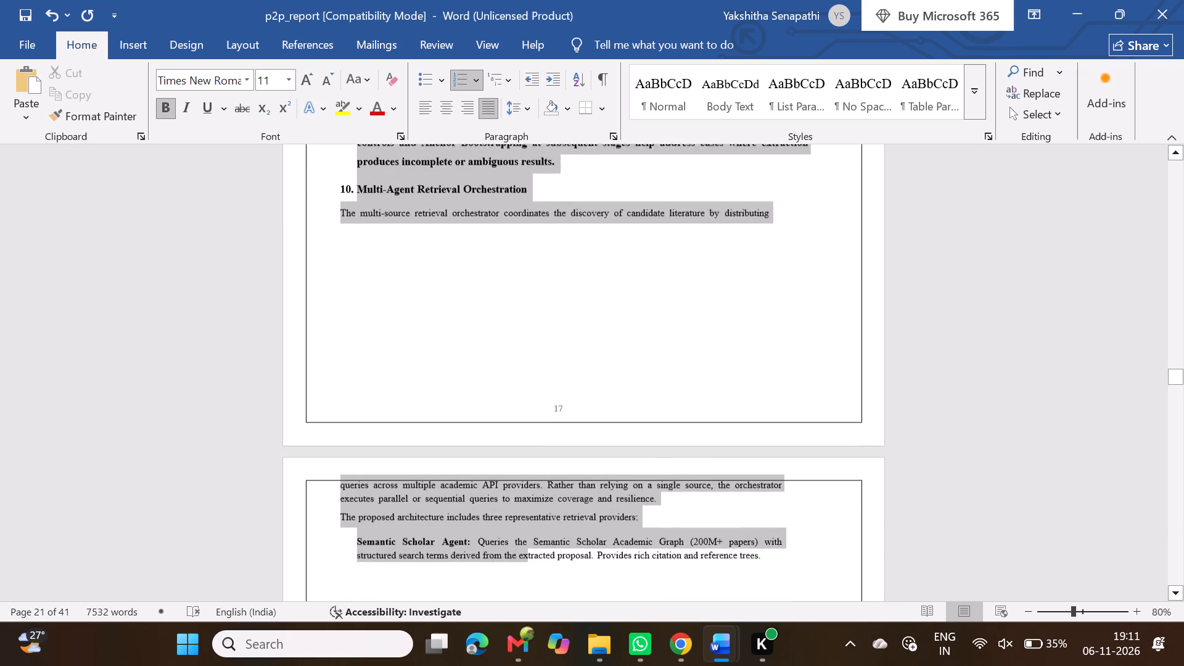
left_click_drag(528, 613, 550, 146)
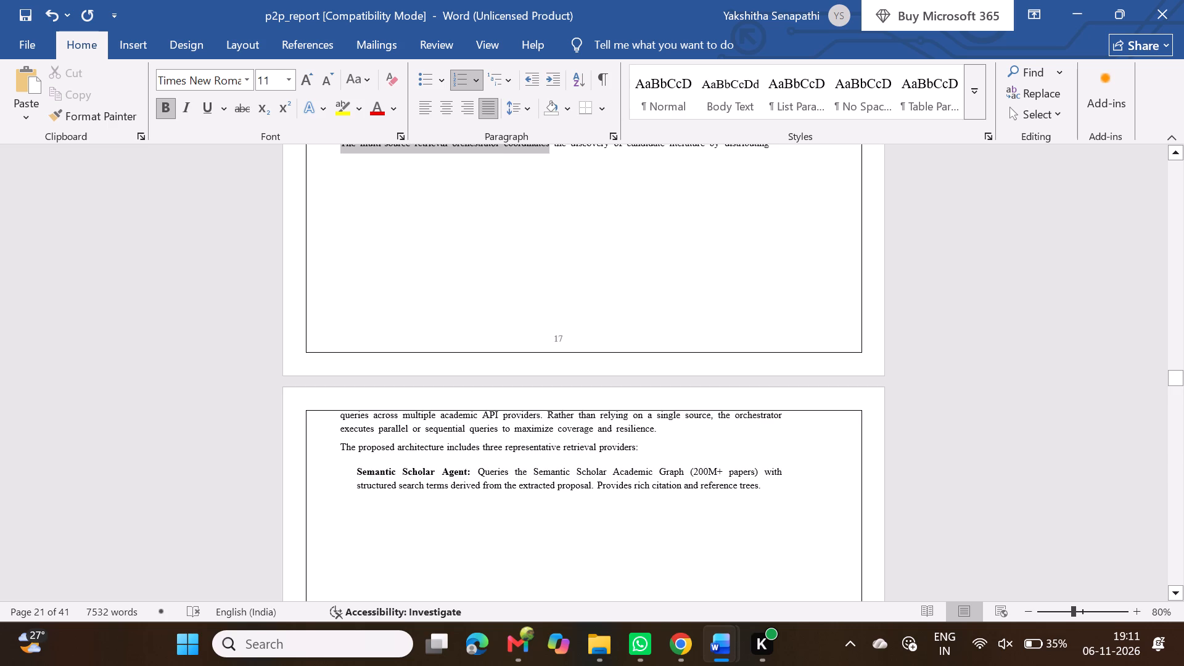
left_click_drag(550, 146, 559, 377)
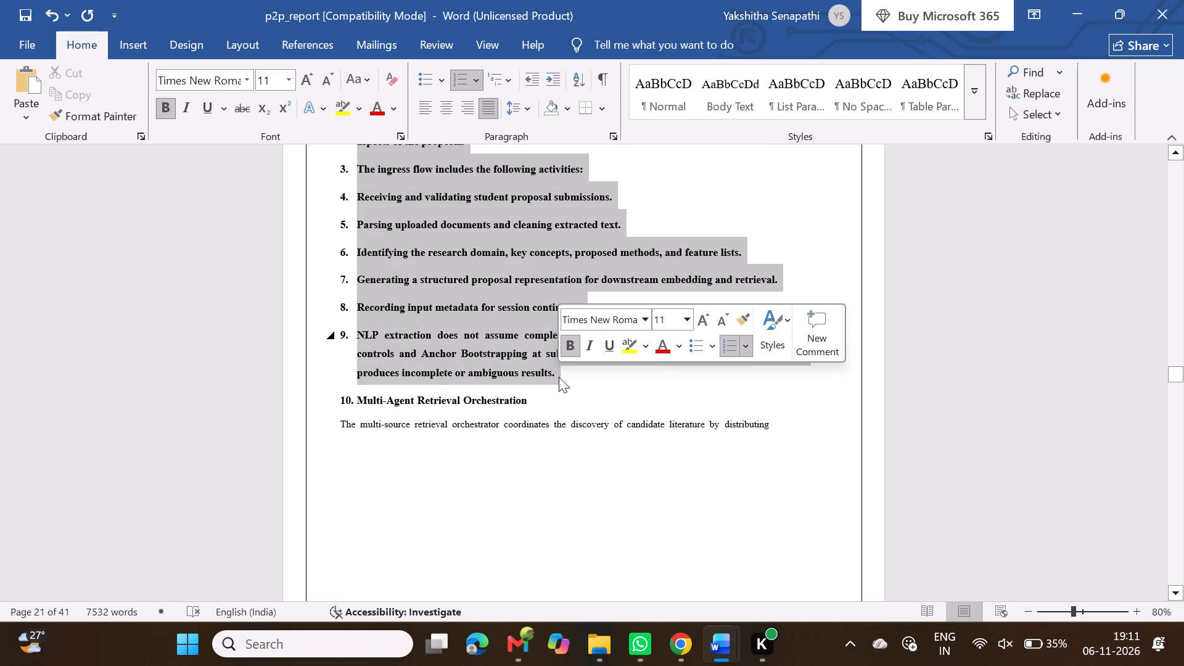
left_click(569, 347)
scroll(569, 347, "up", 1)
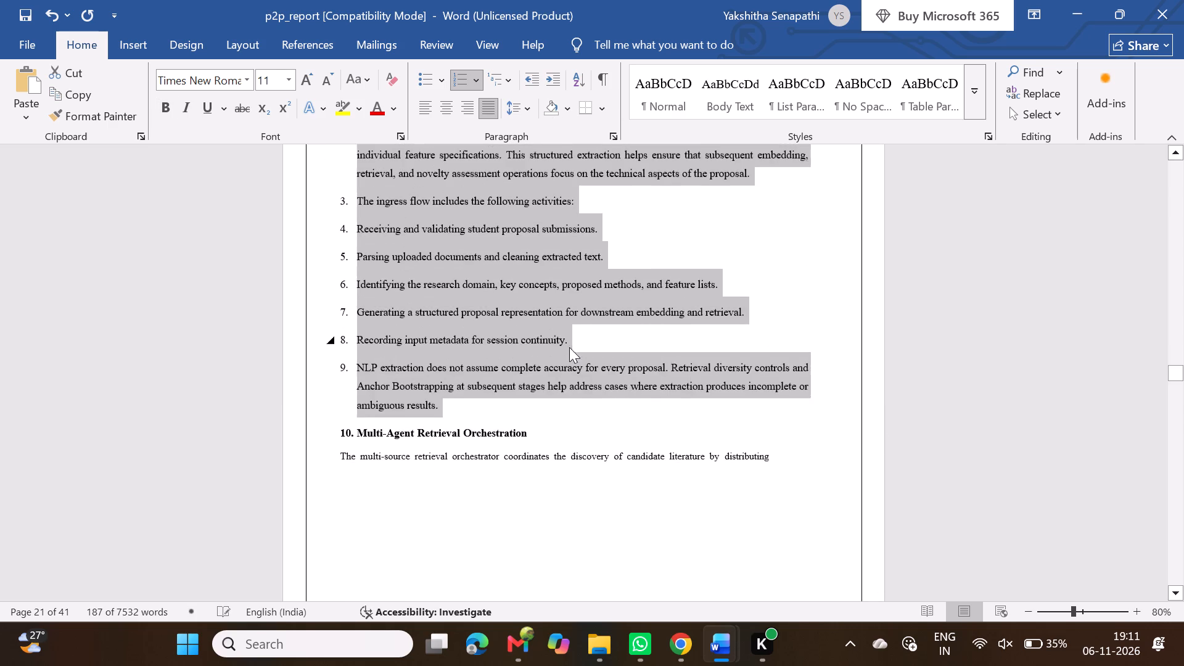
scroll(569, 347, "up", 1)
left_click(306, 76)
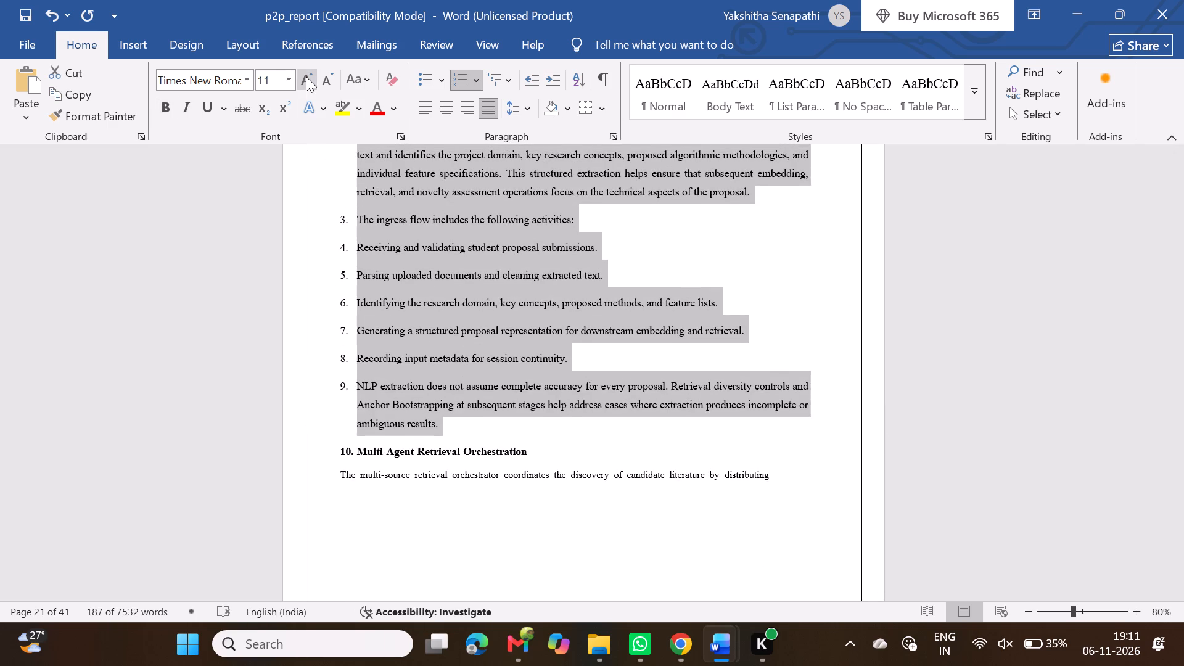
Set the line spacing of the 8.2 body text to 1.5.
scroll(453, 252, "up", 1)
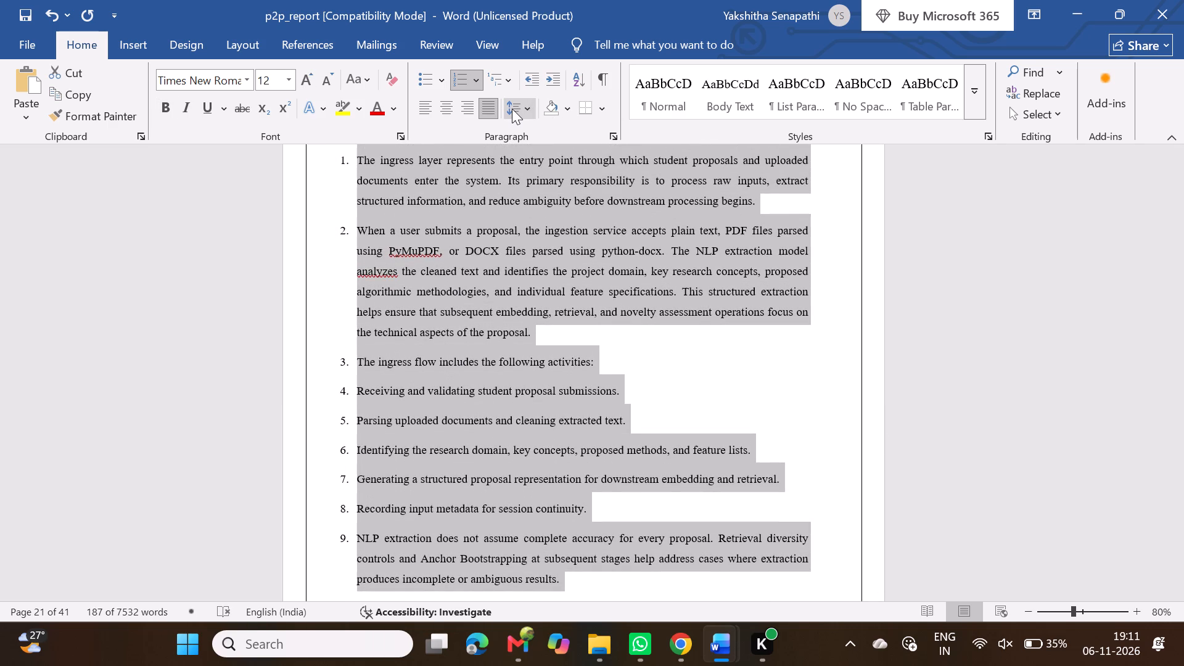
left_click(512, 109)
left_click(534, 177)
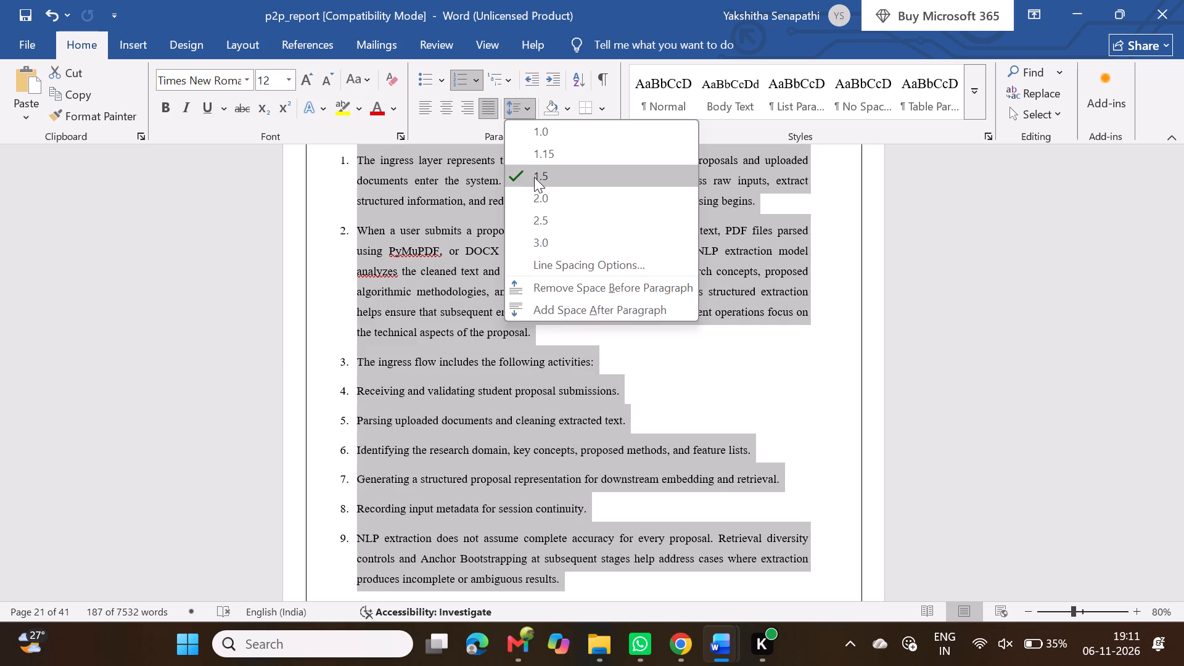
Remove the list numbering from the first two 8.2 body paragraphs, beginning "The ingress layer" and "When a user submits a proposal".
scroll(428, 268, "up", 1)
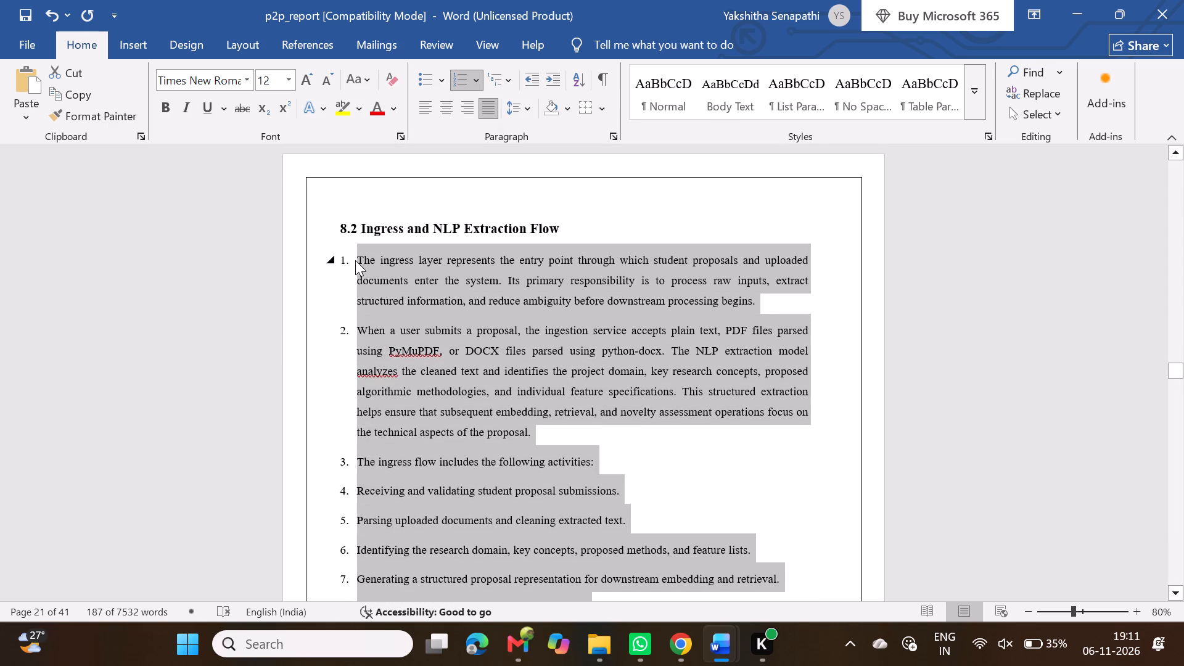
left_click(355, 260)
left_click(355, 260)
key("BackSpace")
key("BackSpace")
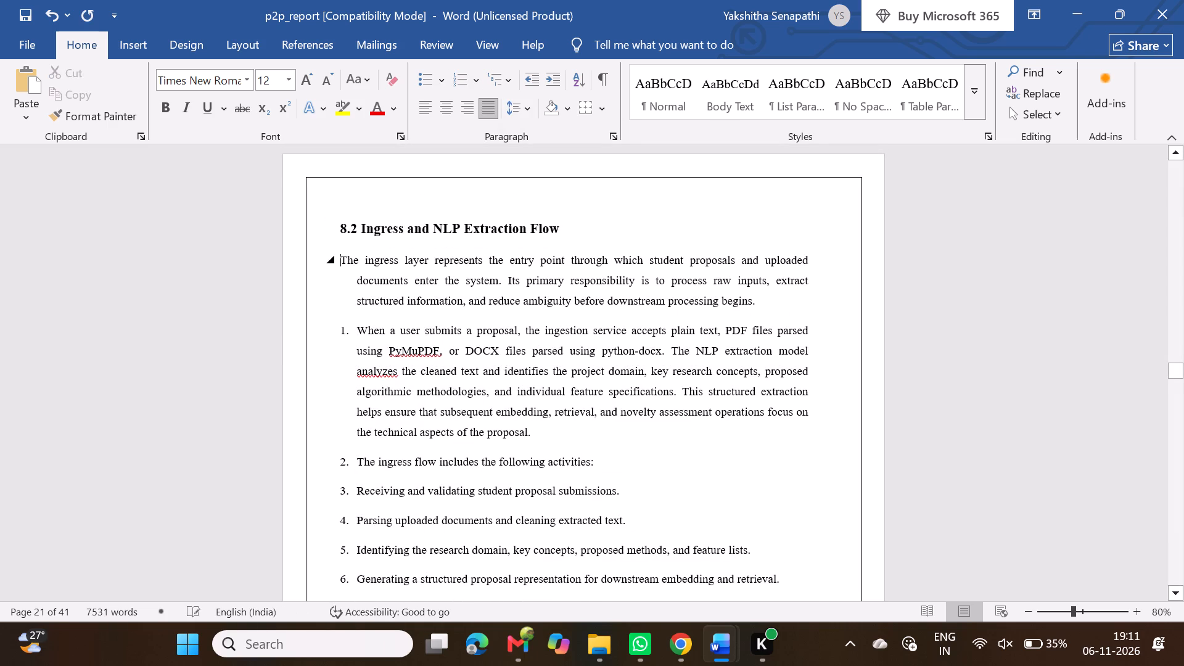
key("Down")
key("Down")
key("Down")
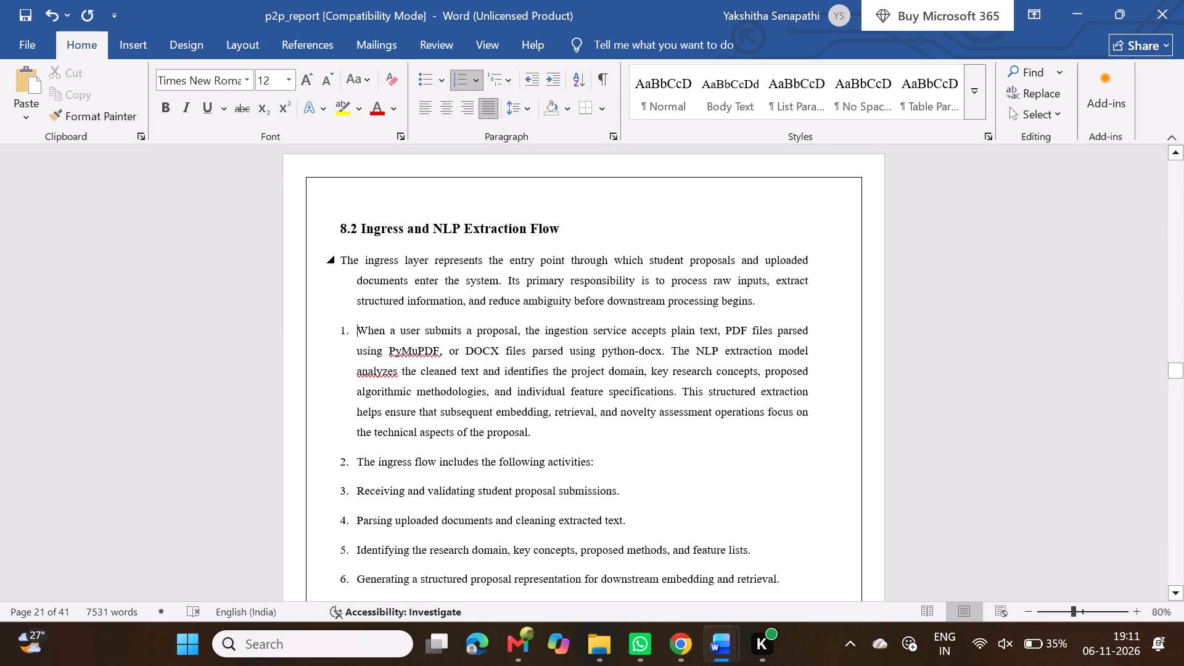
key("BackSpace")
key("BackSpace")
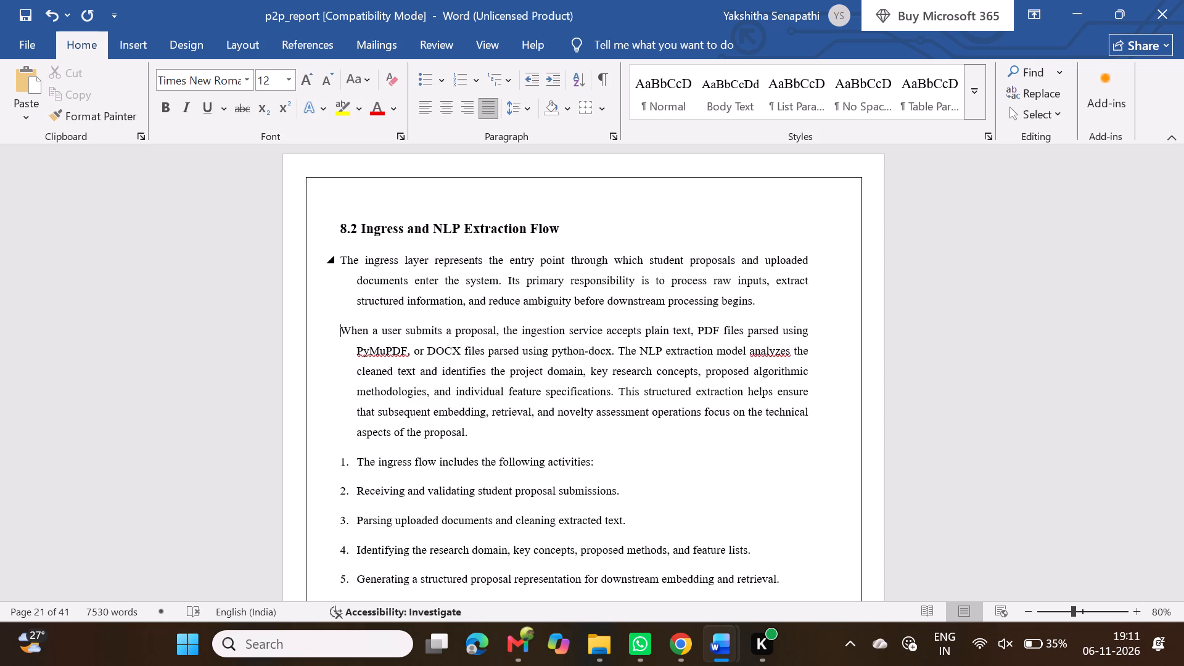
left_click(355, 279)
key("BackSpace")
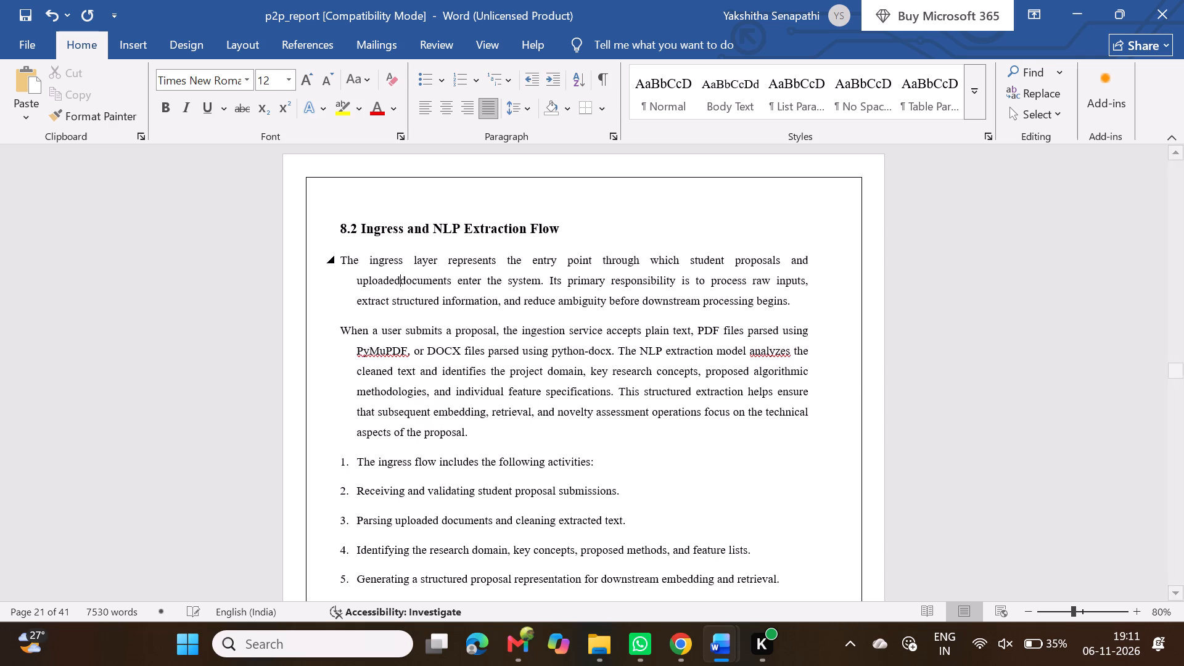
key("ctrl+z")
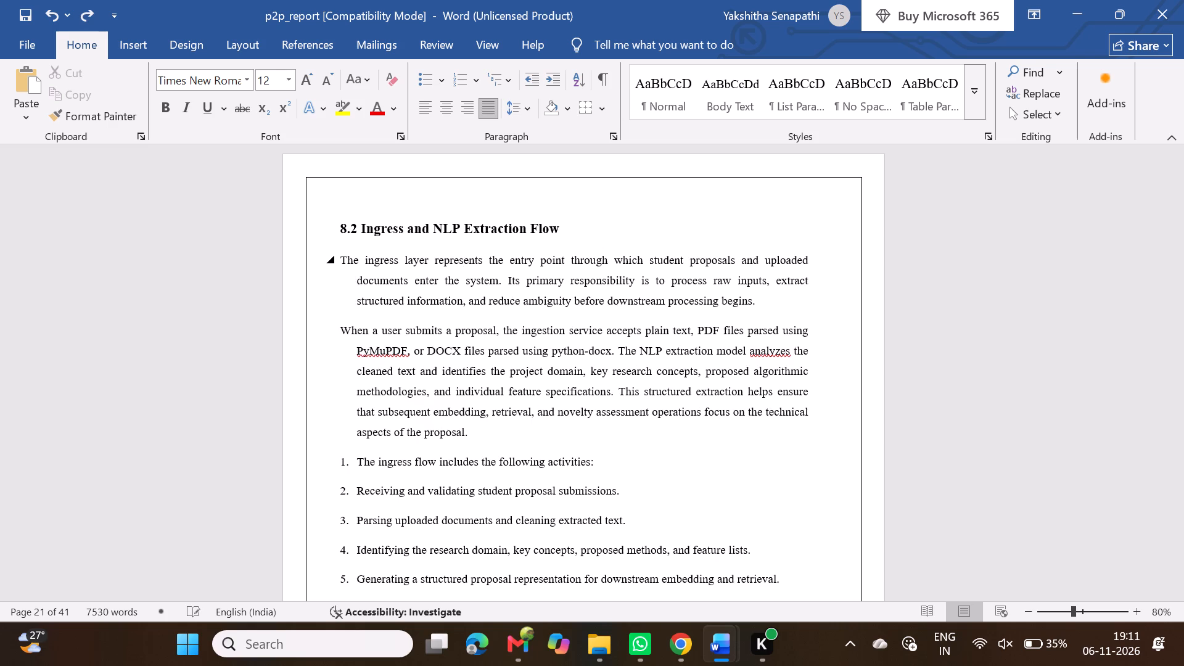
Remove the list numbering from the line "The ingress flow includes the following activities:".
scroll(355, 279, "down", 1)
left_click(356, 334)
key("BackSpace")
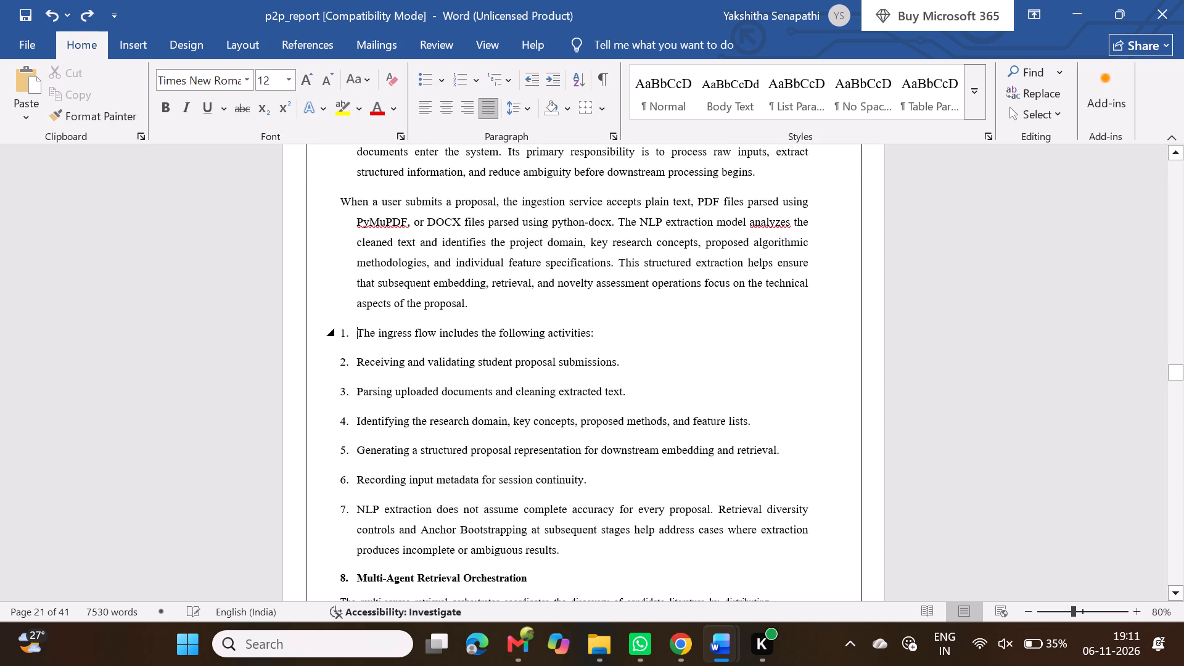
key("BackSpace")
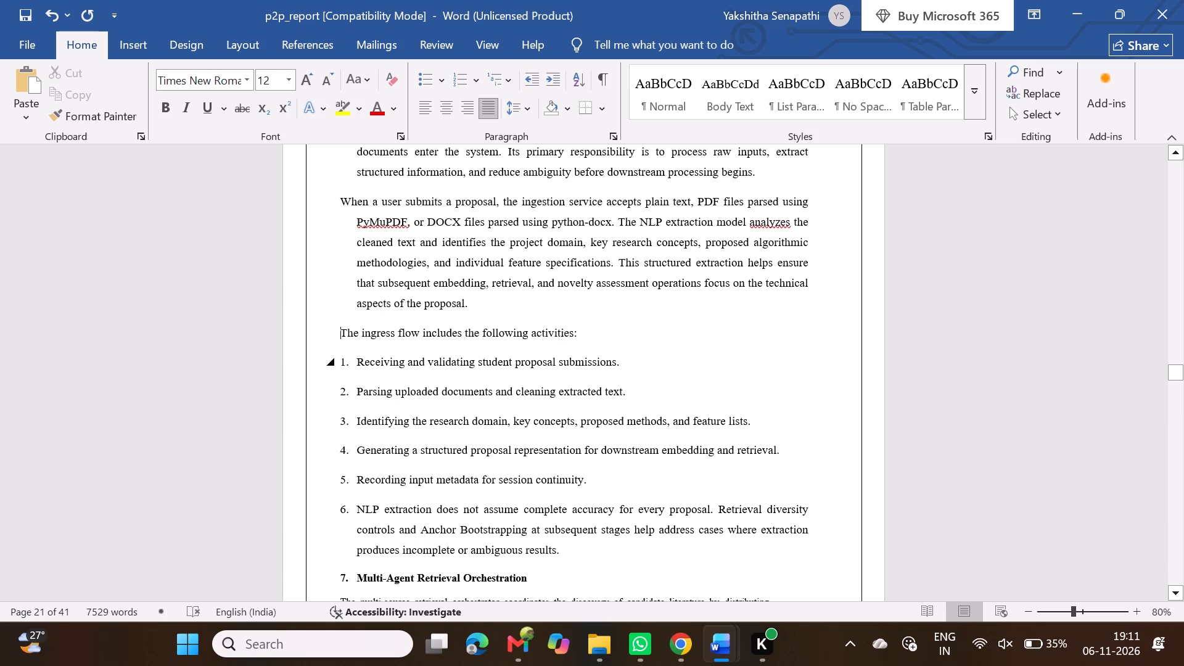
Convert the five ingress activities, from "Receiving and validating" through "Recording input metadata for session continuity.", from a numbered to a bulleted list.
left_click_drag(353, 360, 488, 504)
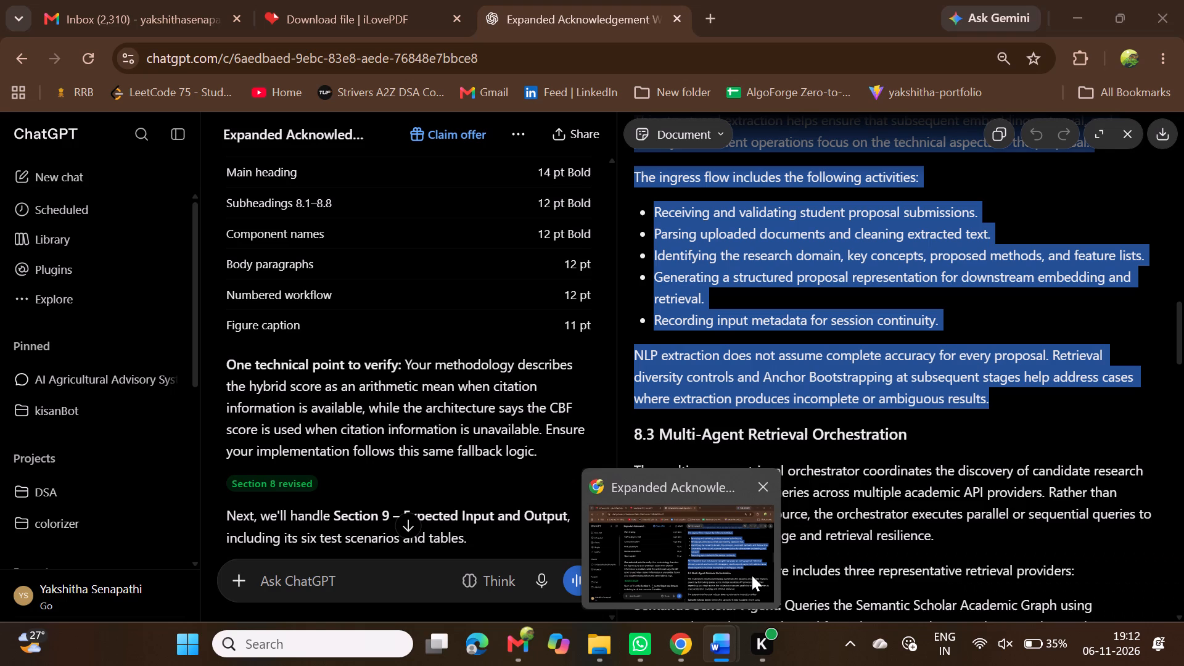
left_click(595, 474)
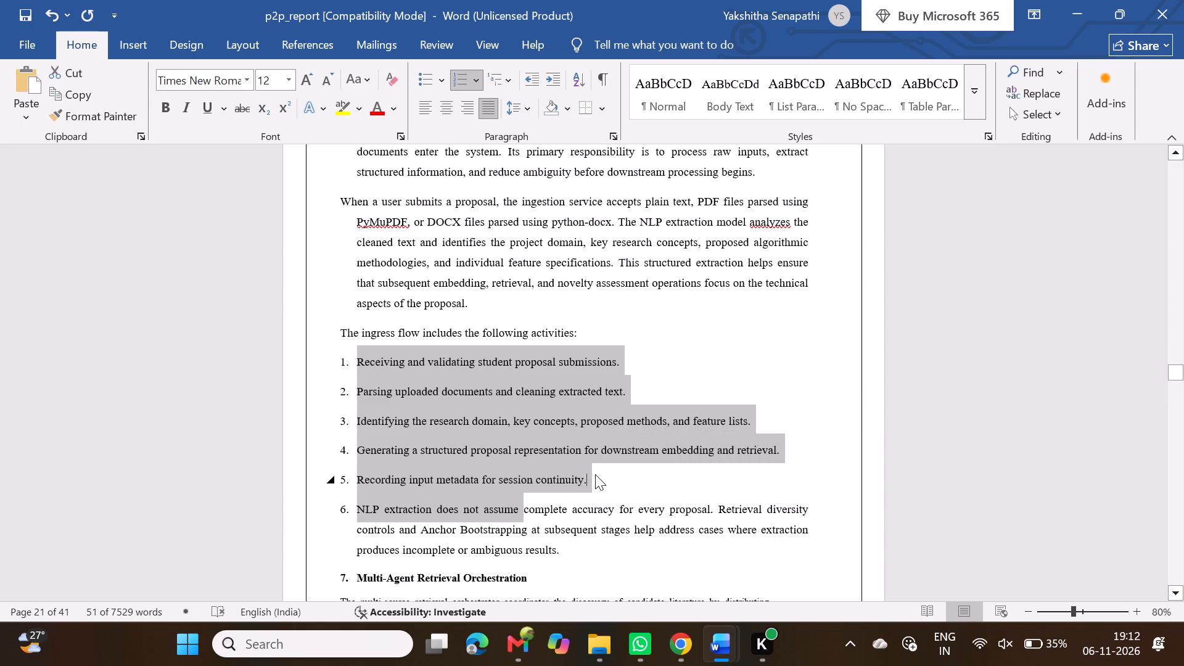
left_click_drag(595, 474, 358, 369)
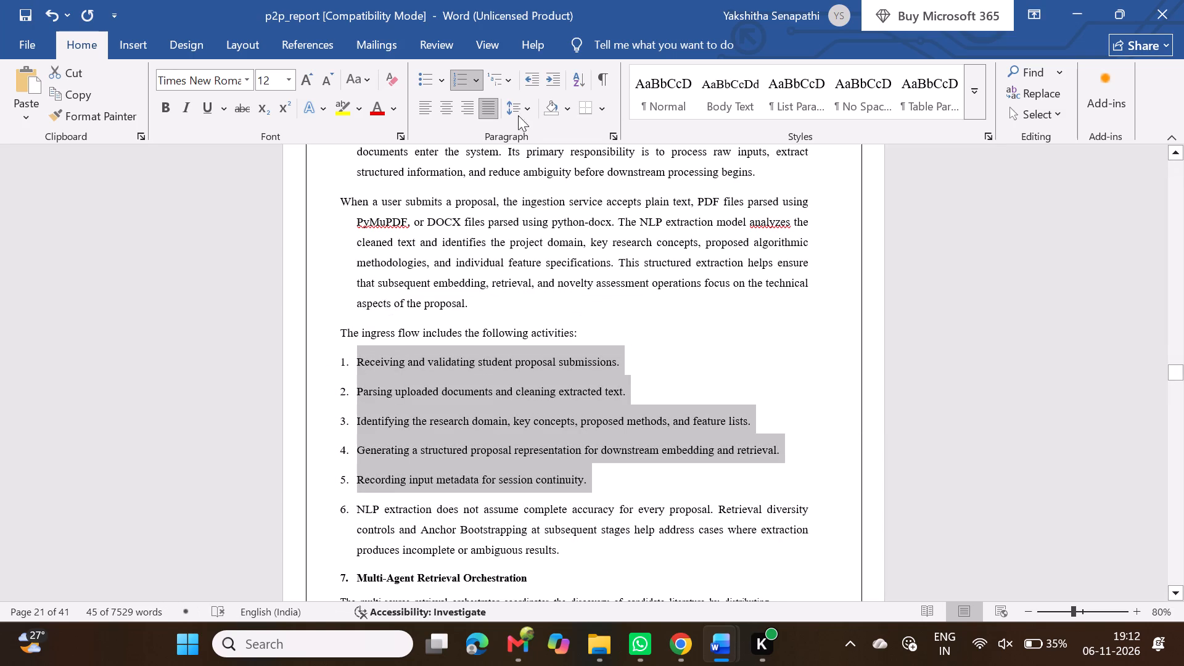
left_click(474, 84)
left_click(428, 78)
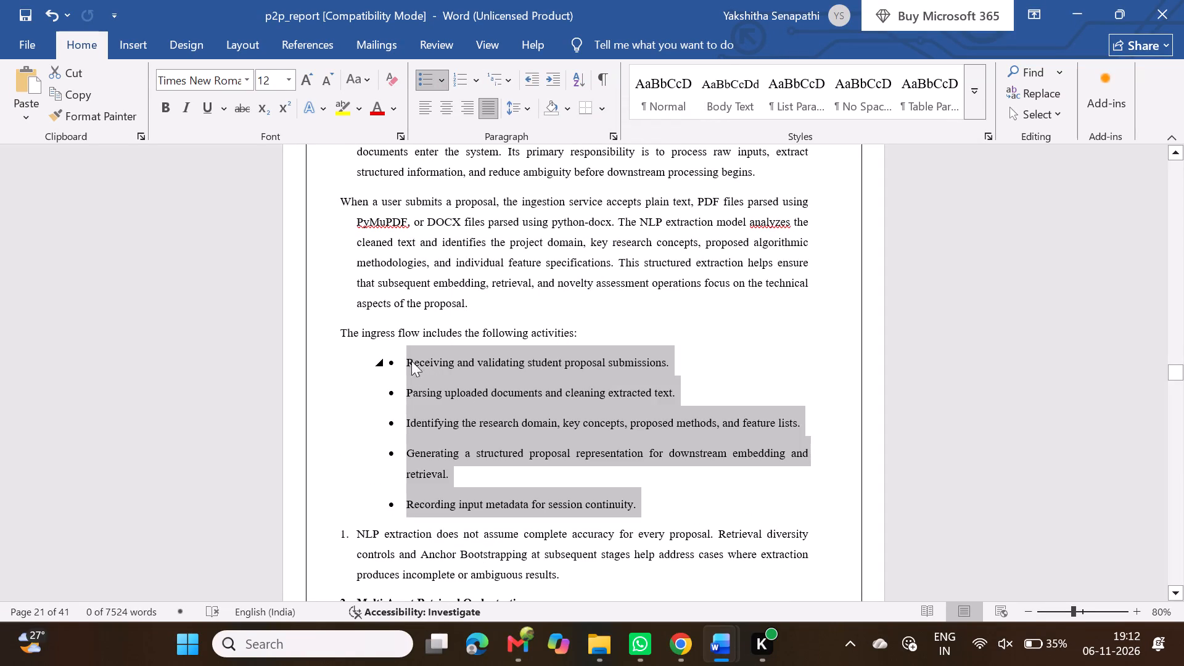
left_click(472, 396)
Apply the Table Paragraph style to the first two body paragraphs under the 8.2 heading.
scroll(472, 396, "up", 1)
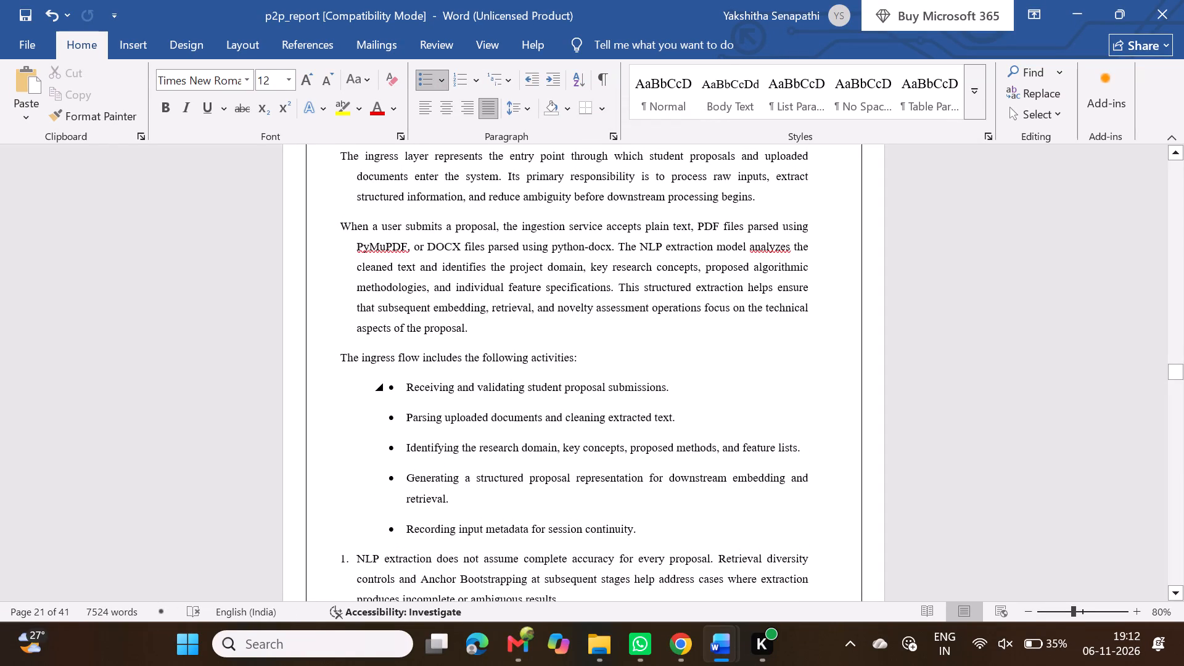
scroll(472, 396, "up", 1)
left_click_drag(339, 303, 406, 372)
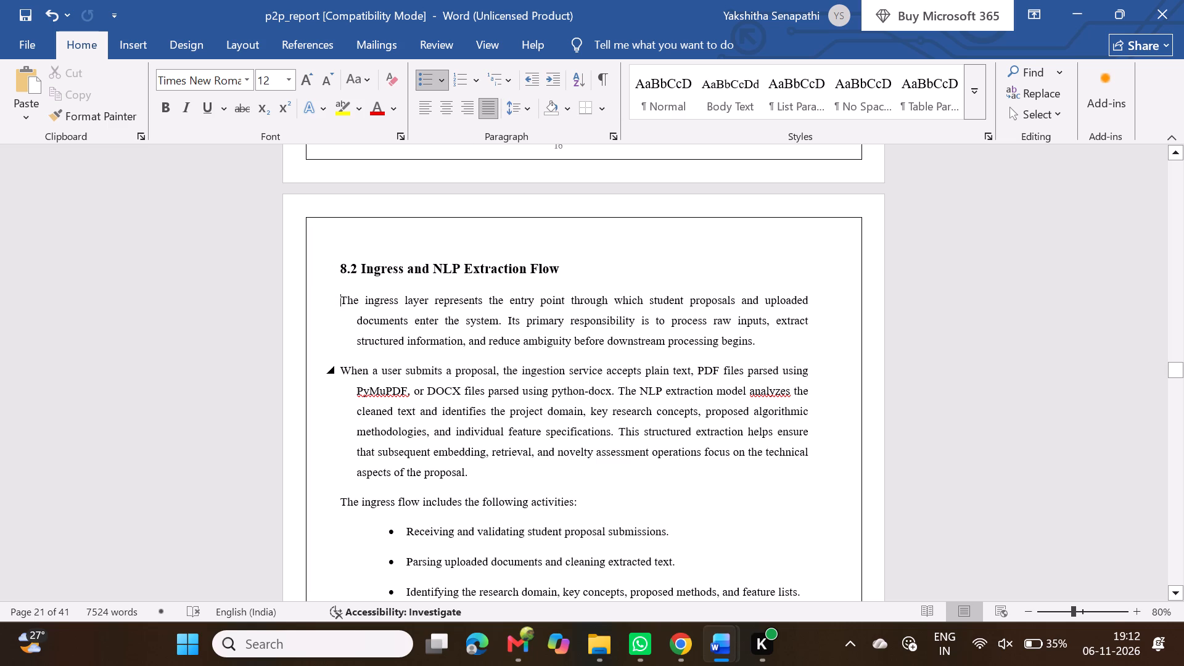
left_click_drag(406, 372, 476, 472)
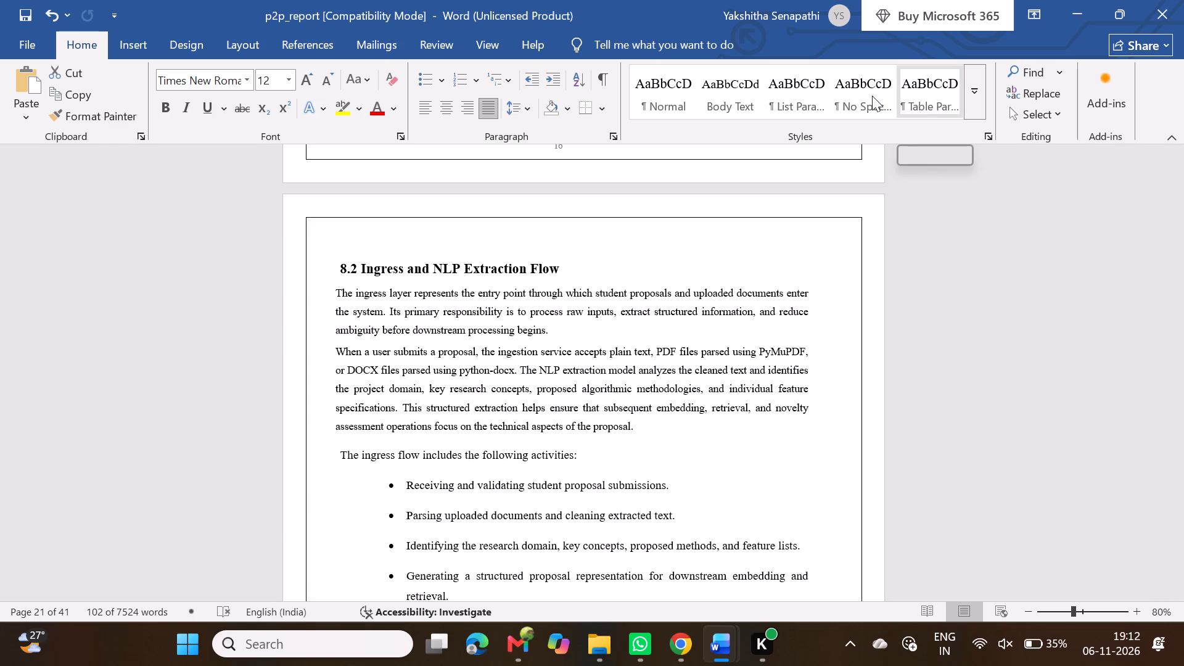
left_click(918, 99)
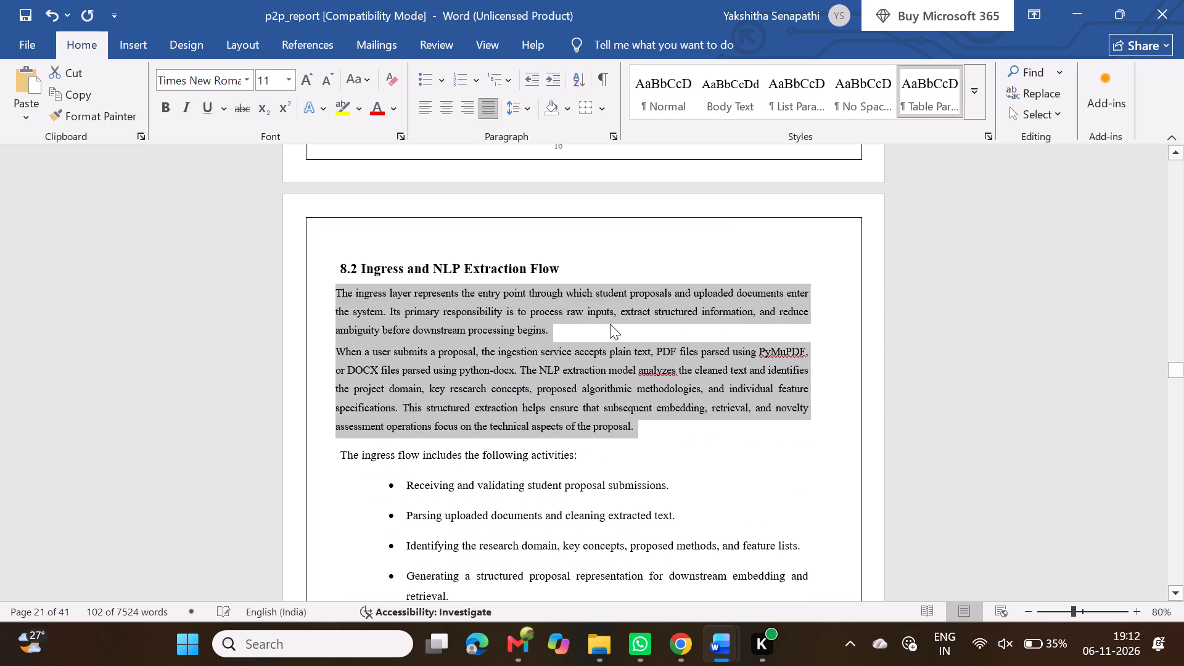
Set the first two body paragraphs under the 8.2 heading to 12 pt with 1.5 line spacing.
left_click(312, 81)
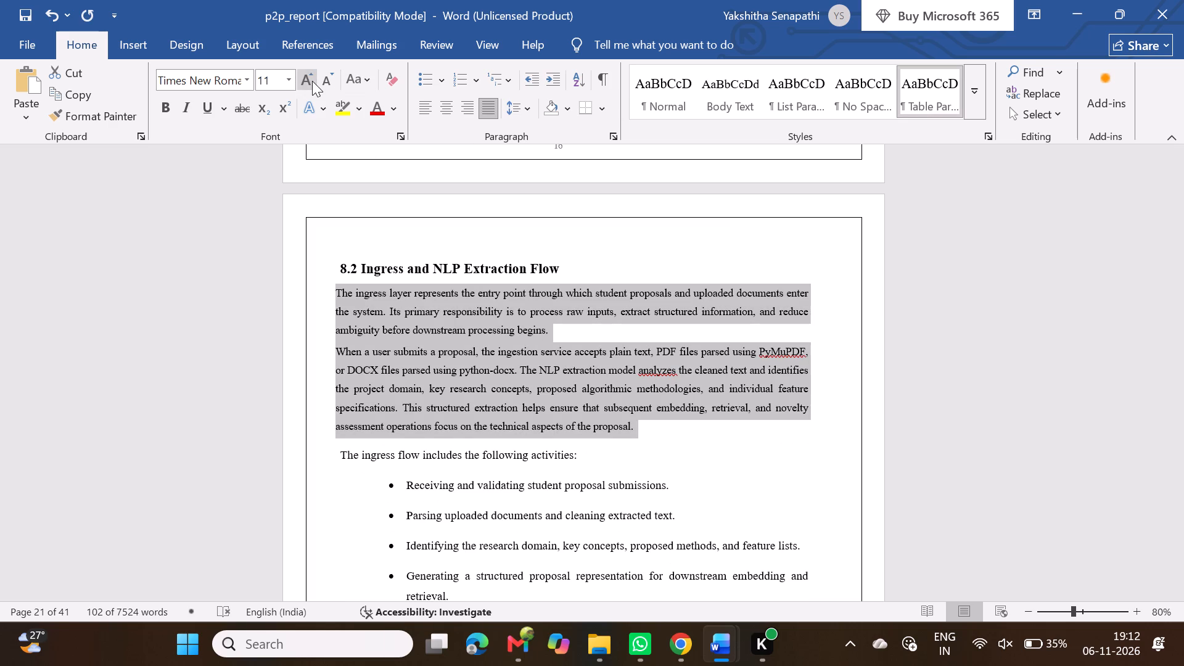
left_click(510, 108)
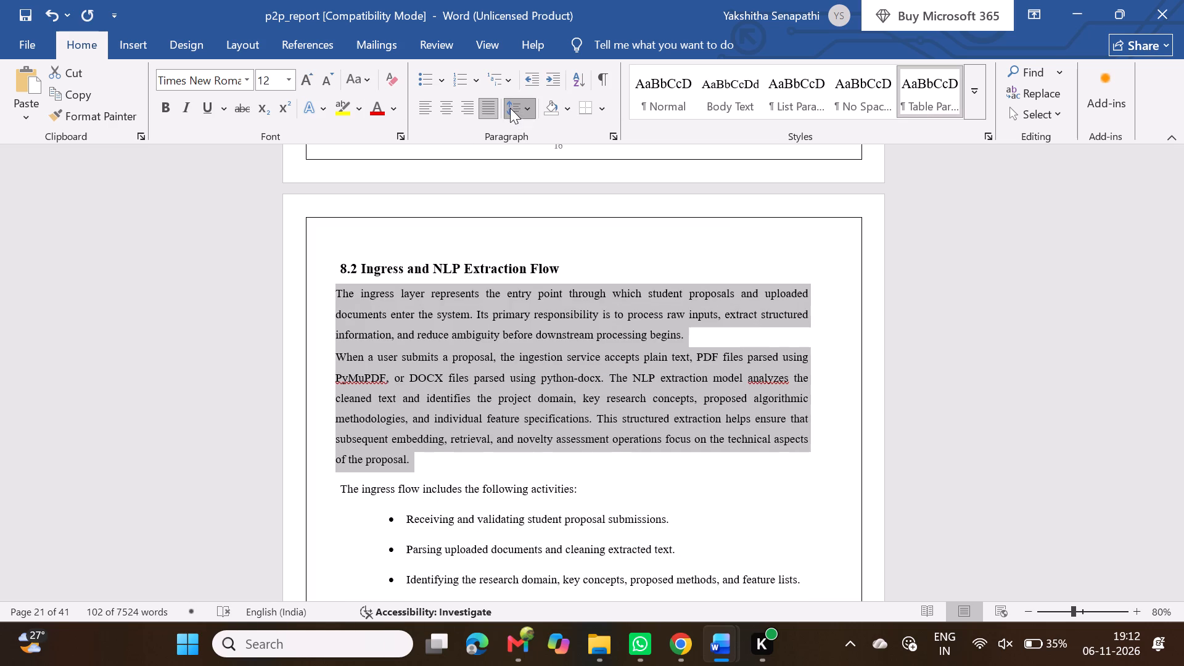
left_click(532, 176)
Set the line spacing of "The ingress flow includes the following activities:" and its five bullets to 1.0.
scroll(494, 381, "down", 1)
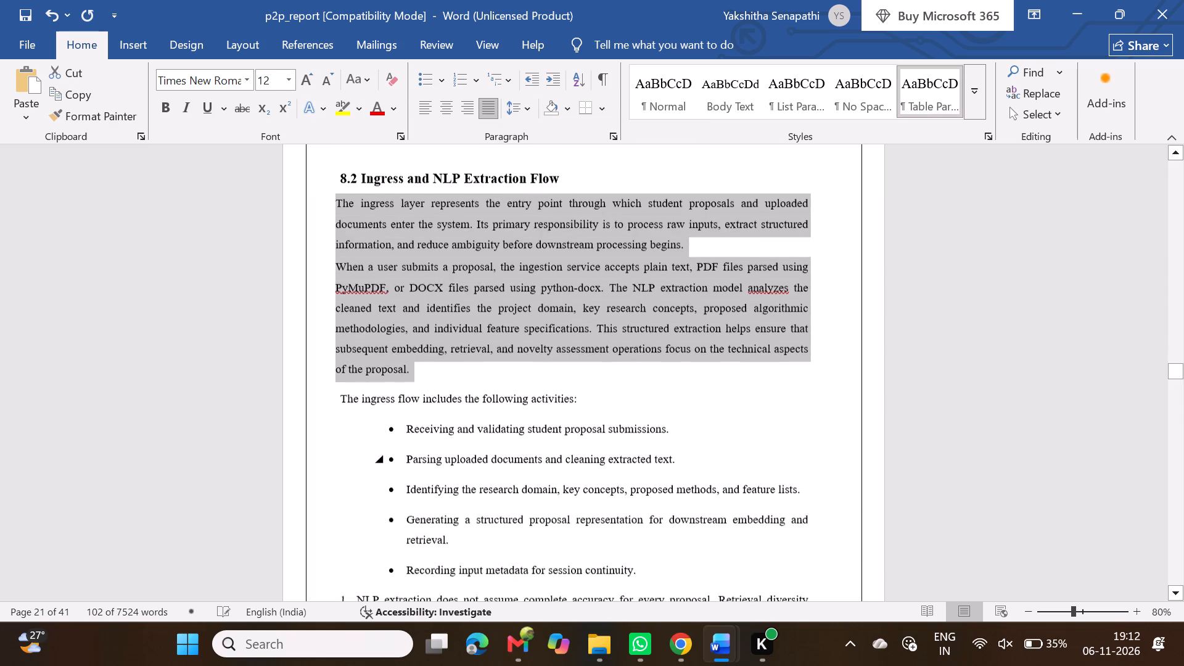
scroll(494, 381, "down", 1)
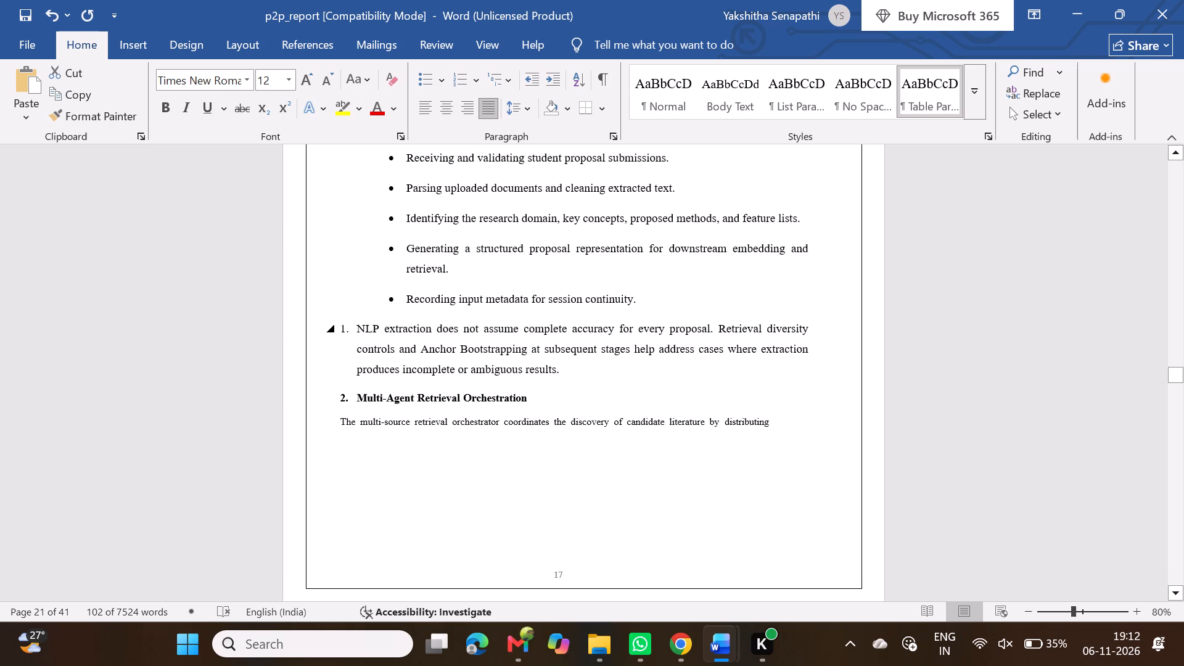
left_click_drag(352, 329, 565, 376)
scroll(565, 376, "up", 1)
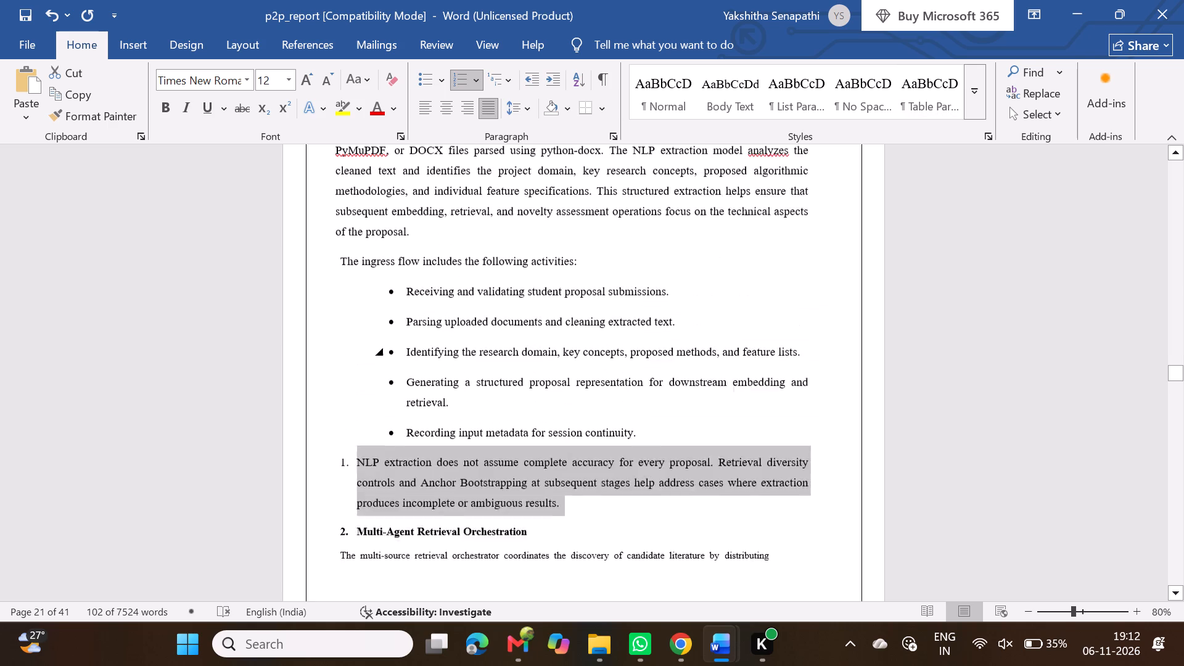
left_click_drag(341, 290, 647, 464)
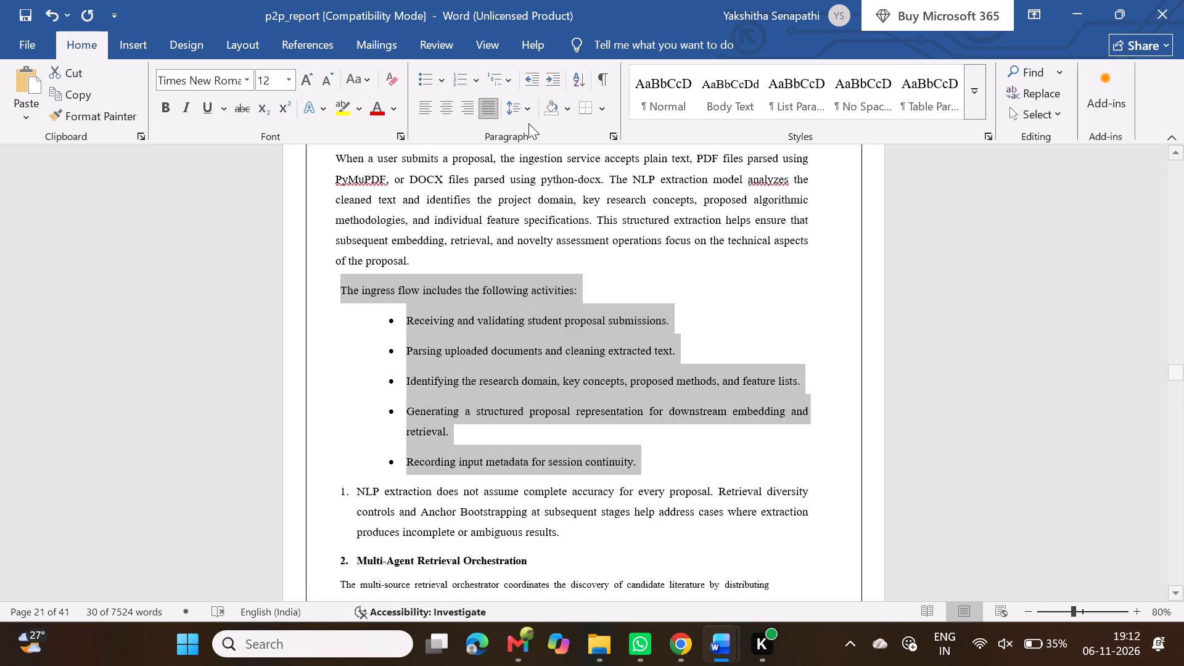
left_click(516, 118)
left_click(536, 178)
left_click(524, 106)
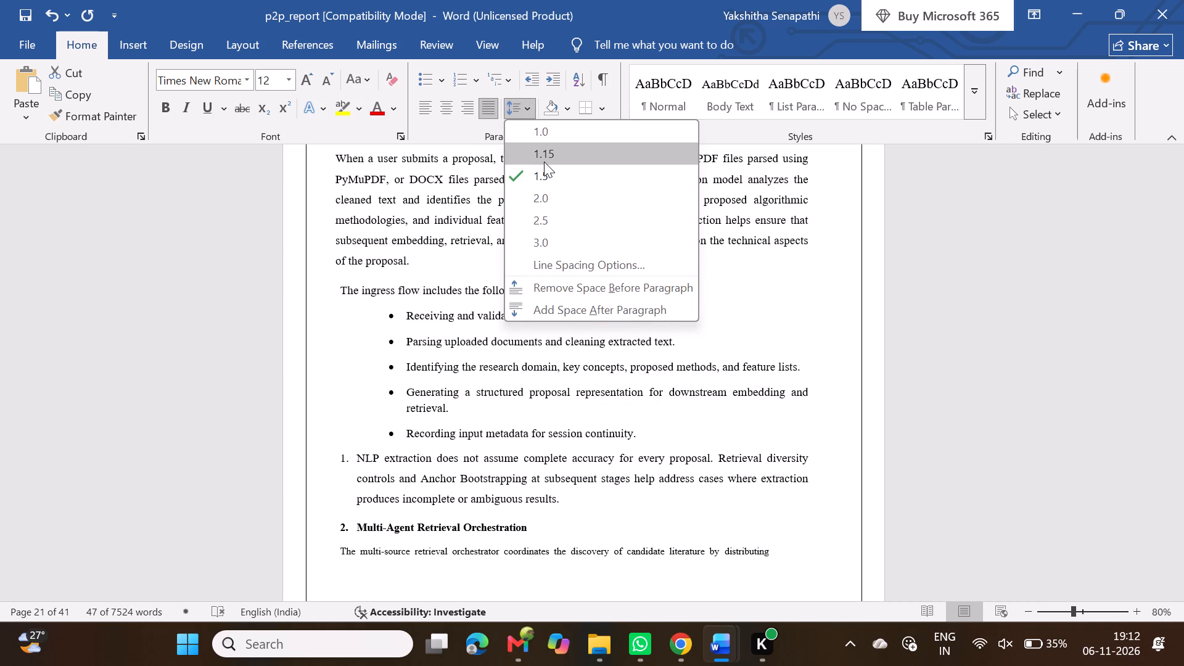
left_click(551, 128)
Remove the list numbering from the paragraph beginning "NLP extraction does not assume complete accuracy".
scroll(513, 379, "down", 1)
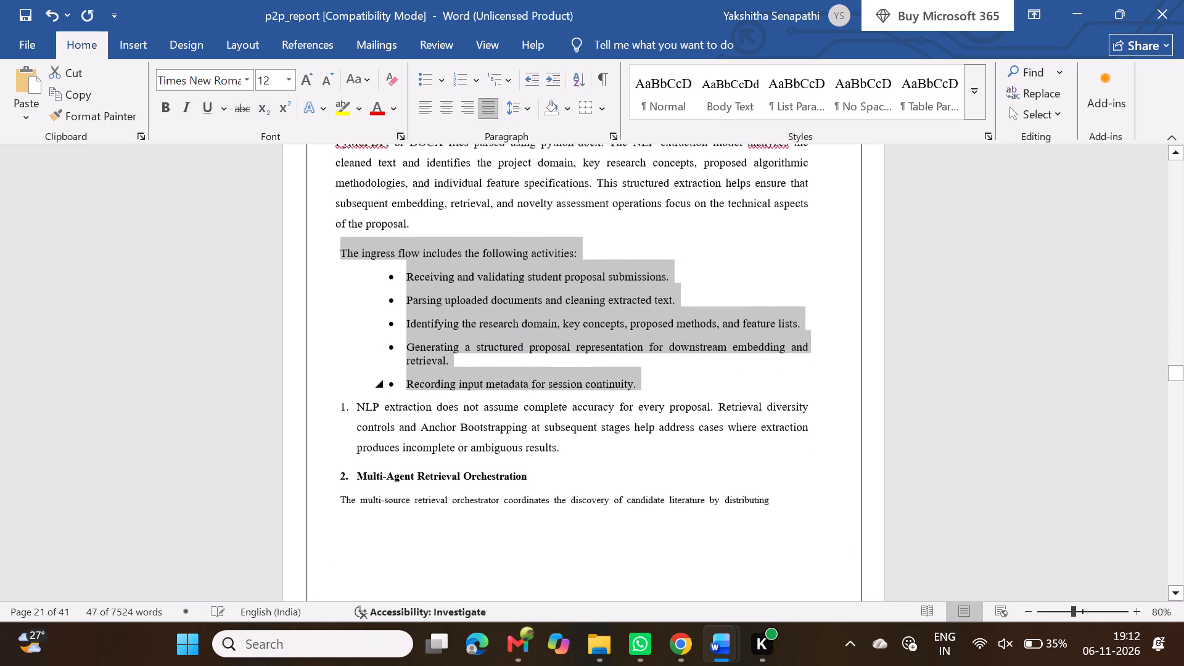
left_click(355, 392)
key("BackSpace")
key("BackSpace")
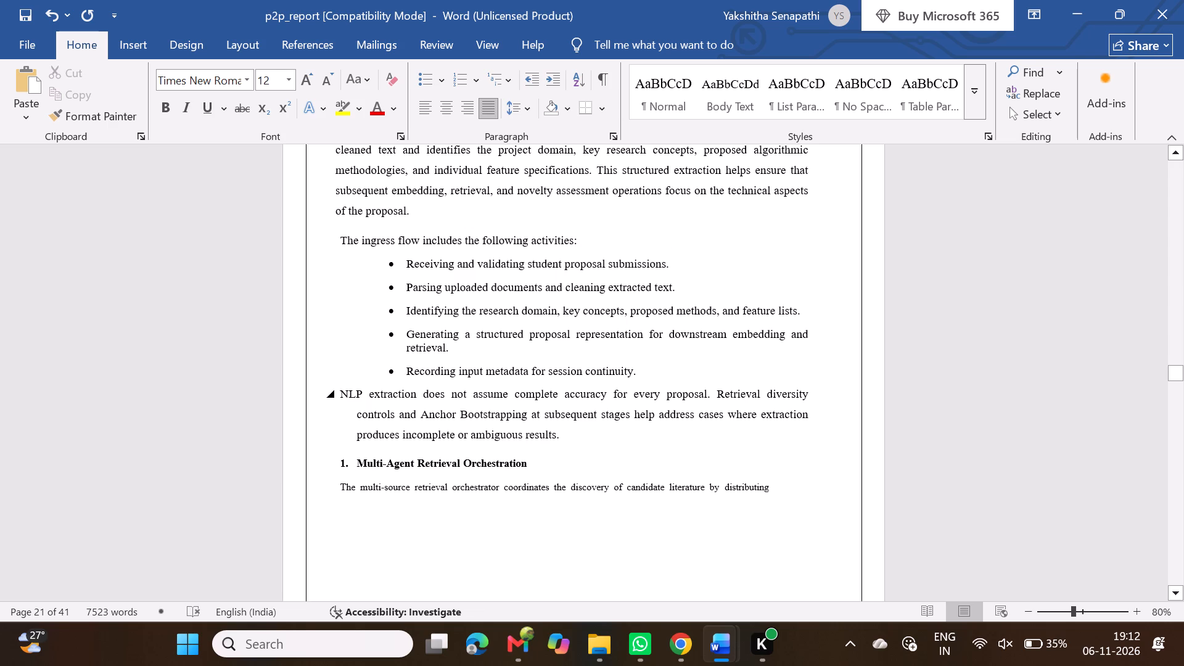
Apply the Table Paragraph style at 12 pt to the closing 8.2 paragraph beginning "NLP extraction does not assume".
left_click_drag(340, 396, 592, 438)
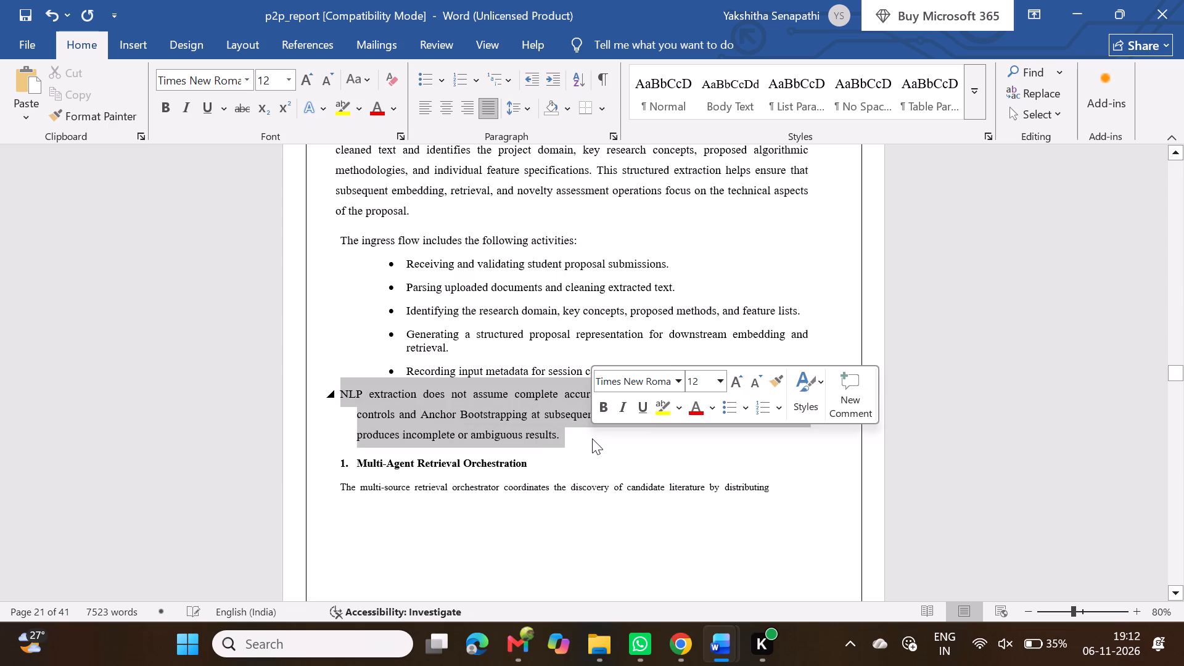
left_click(918, 104)
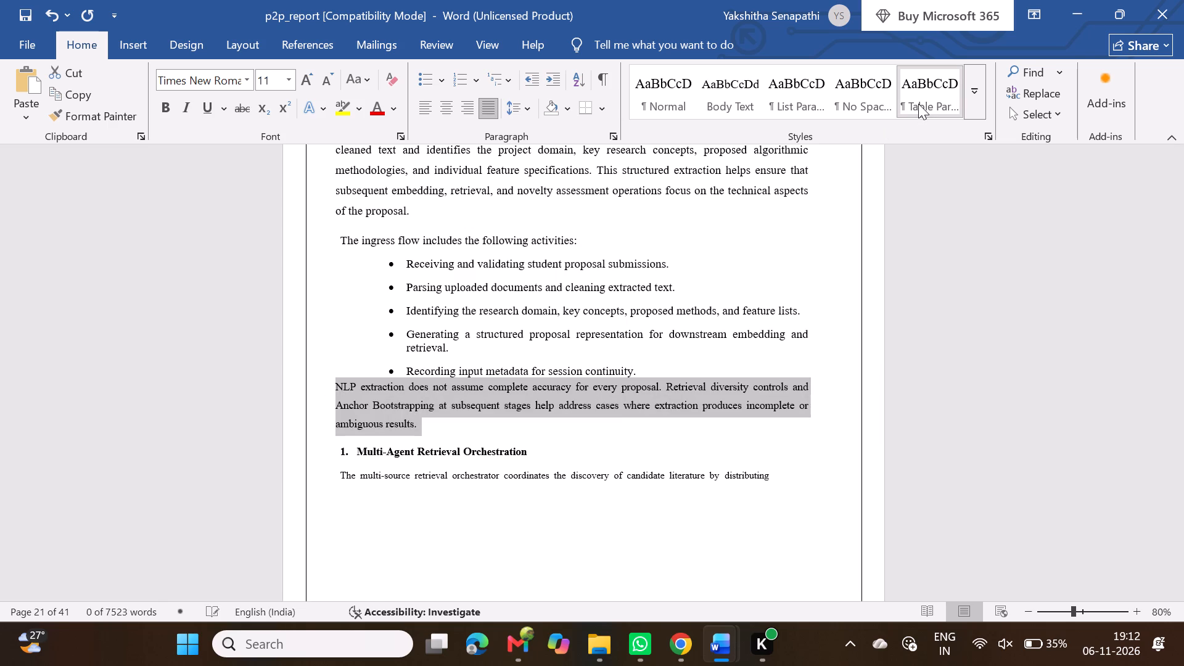
left_click(309, 83)
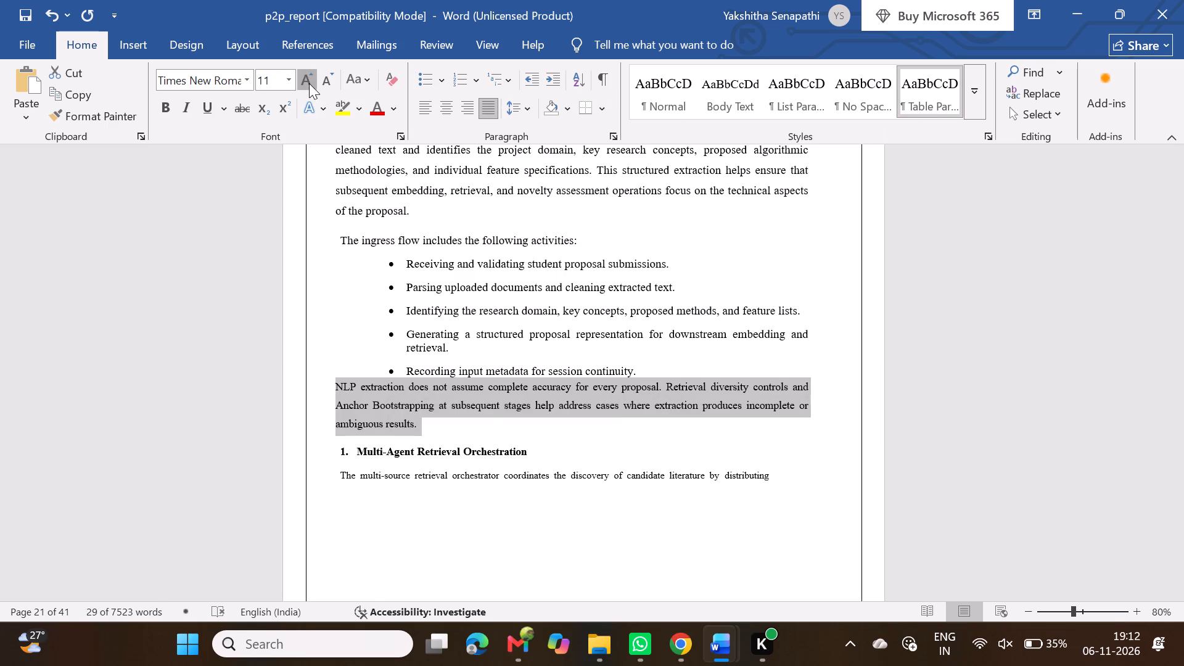
Set 1.5 line spacing on the "Recording input metadata" bullet and the NLP extraction paragraph below it.
left_click(650, 366)
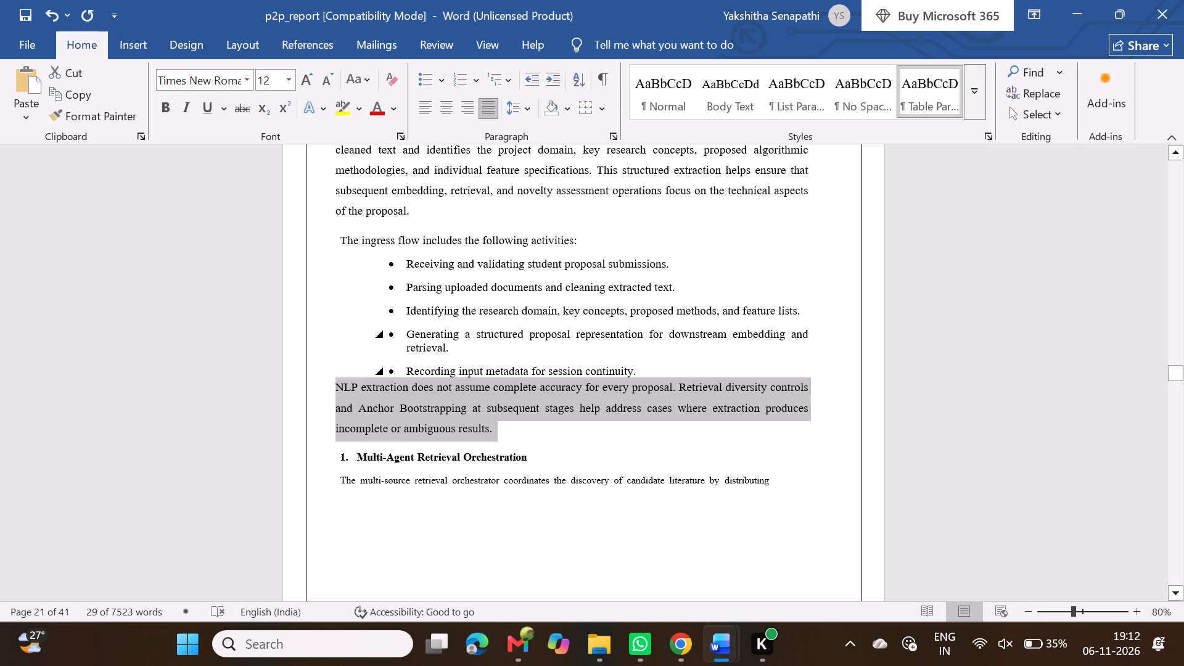
left_click_drag(411, 363, 414, 372)
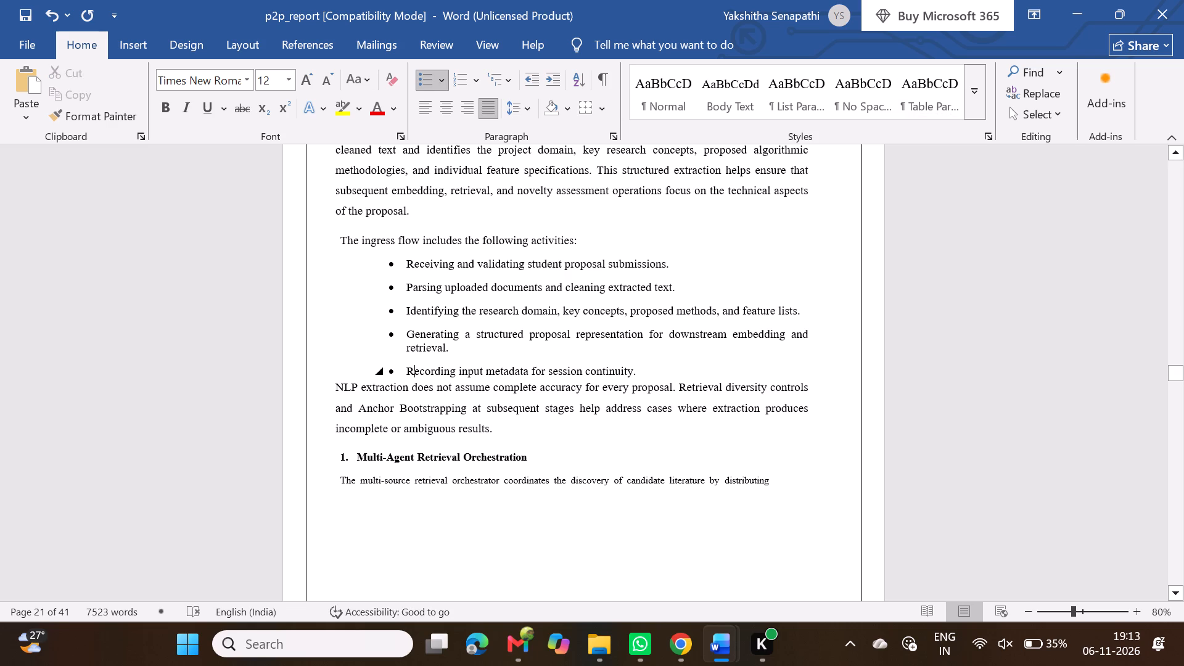
left_click_drag(414, 372, 442, 393)
left_click(520, 110)
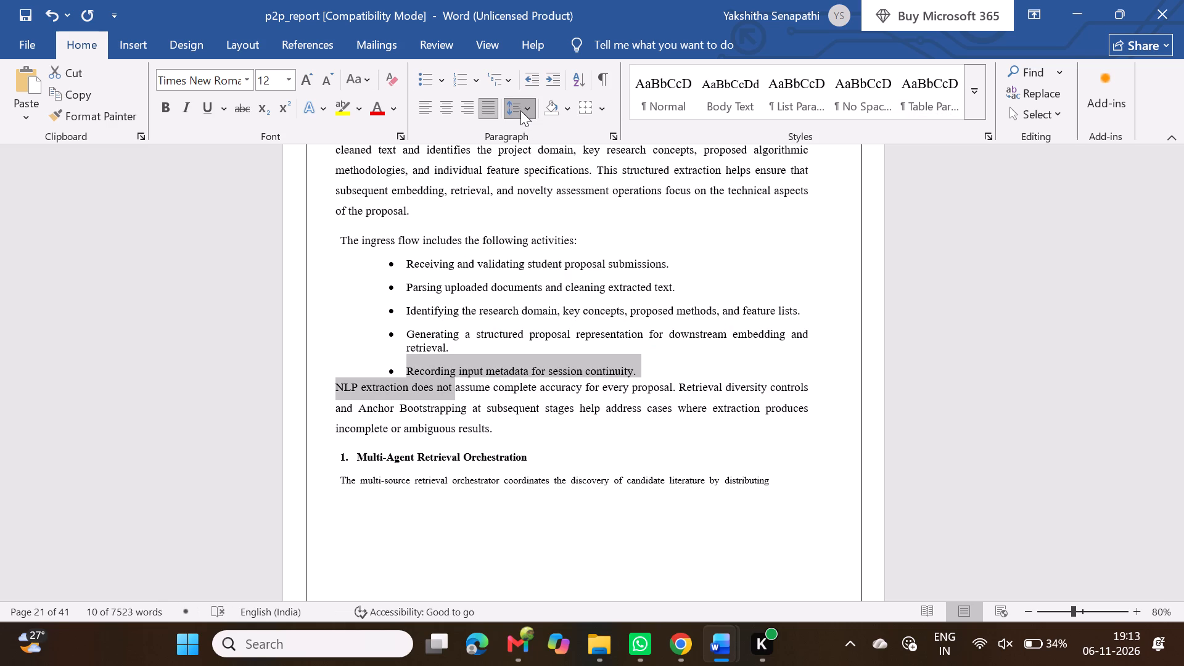
left_click(550, 173)
scroll(500, 401, "down", 1)
left_click(564, 361)
scroll(564, 361, "down", 1)
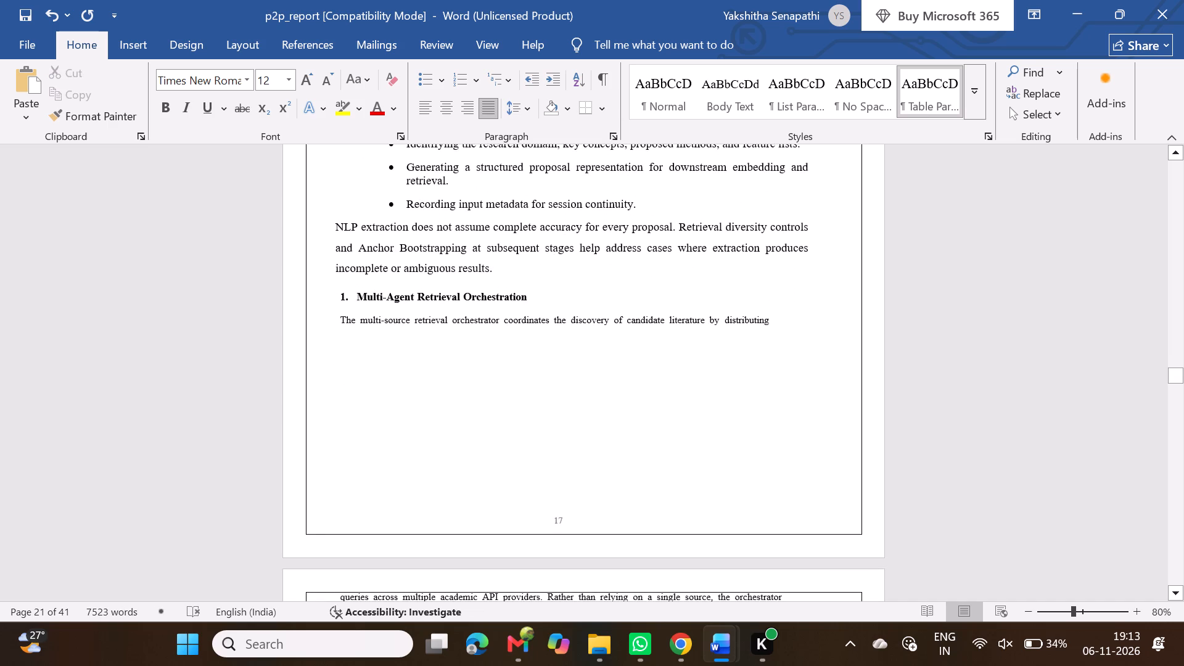
scroll(539, 388, "down", 2)
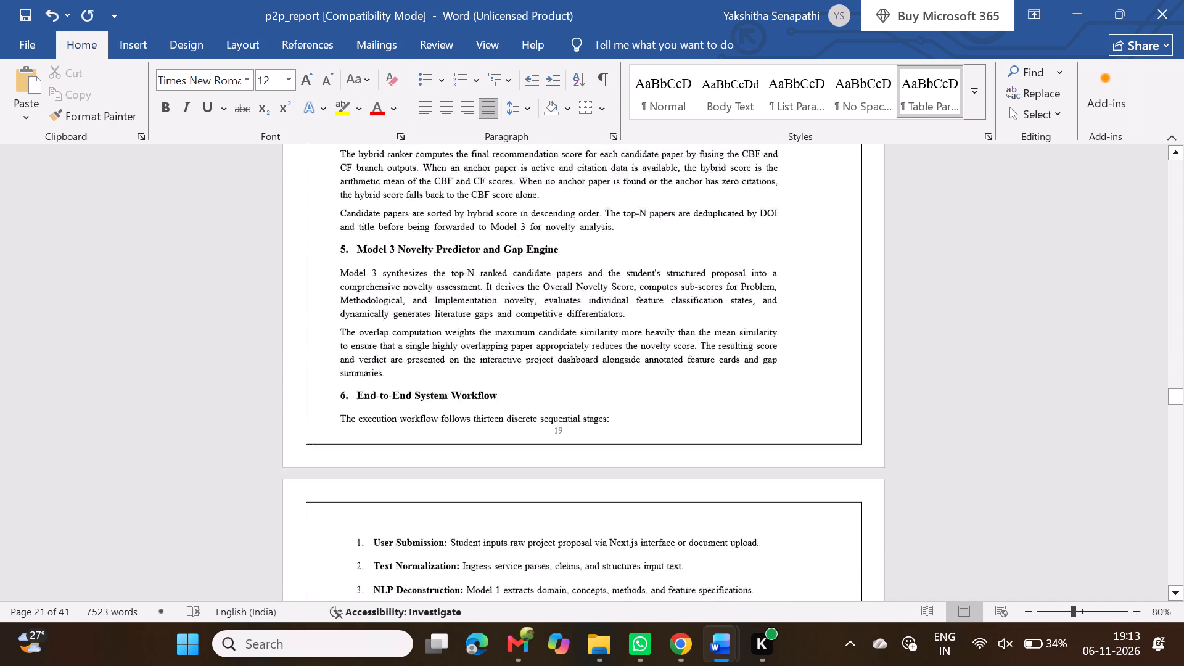
left_click(760, 570)
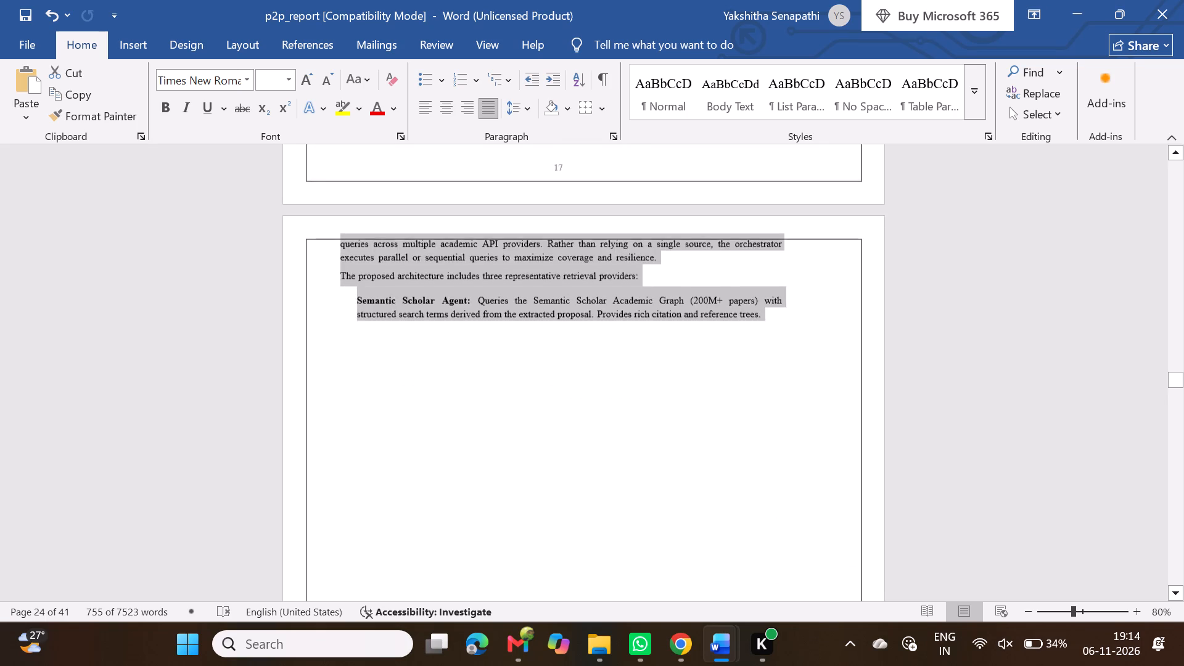
scroll(703, 414, "up", 2)
key("ctrl+v")
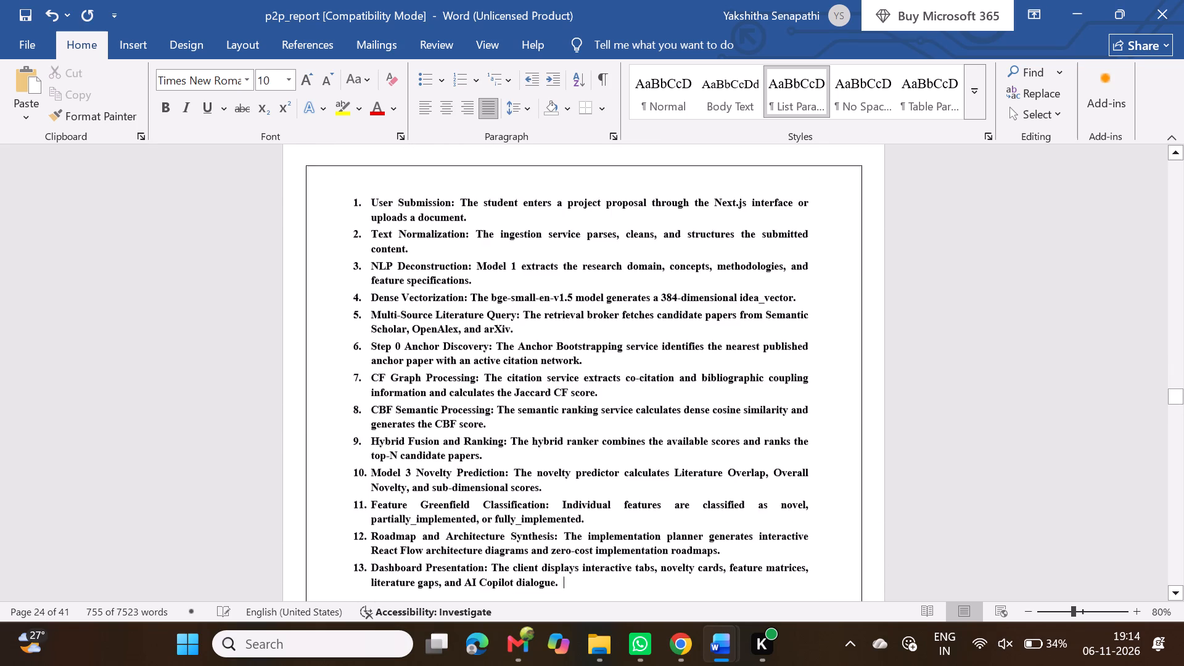
Remove the indent from the heading "8.3 Multi-Agent Retrieval Orchestration" and set its font size to 14 pt.
scroll(703, 414, "up", 6)
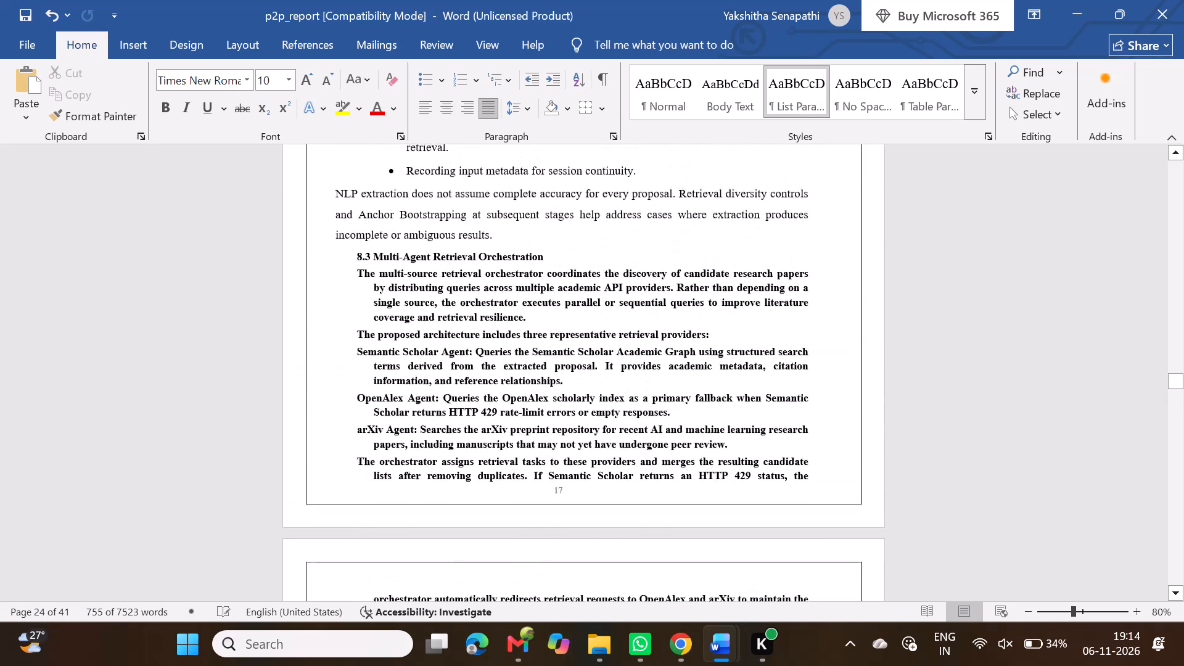
scroll(703, 414, "up", 1)
scroll(703, 414, "down", 1)
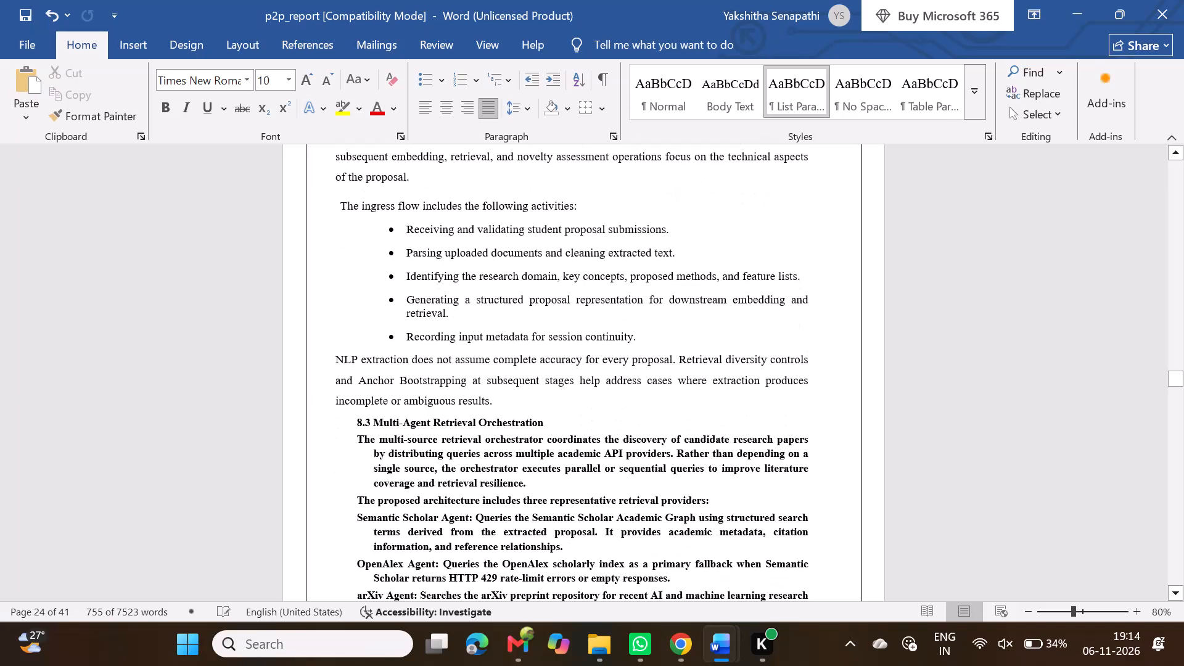
left_click(359, 419)
key("BackSpace")
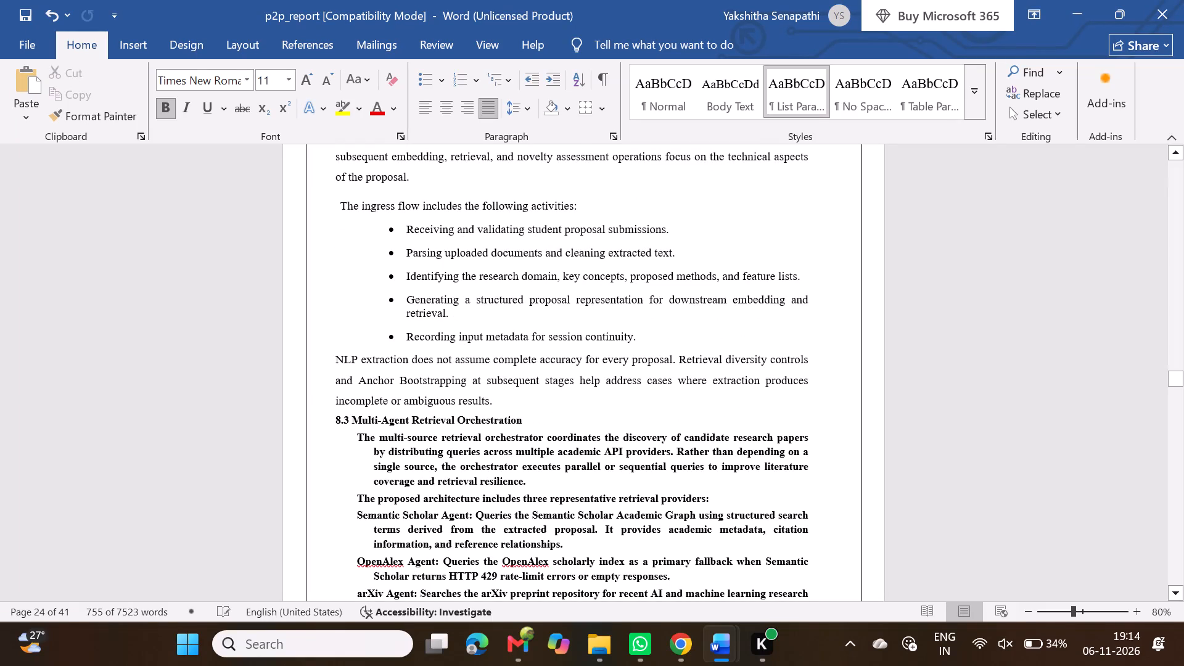
triple_click(359, 419)
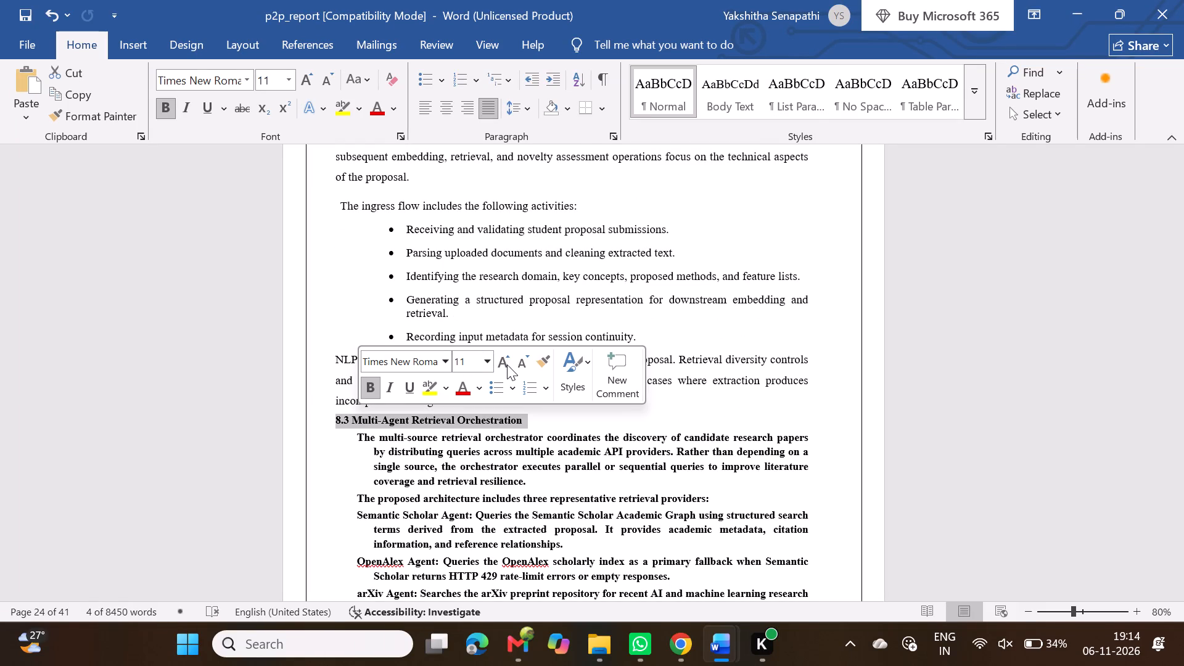
left_click(511, 367)
left_click(511, 367)
left_click(511, 367)
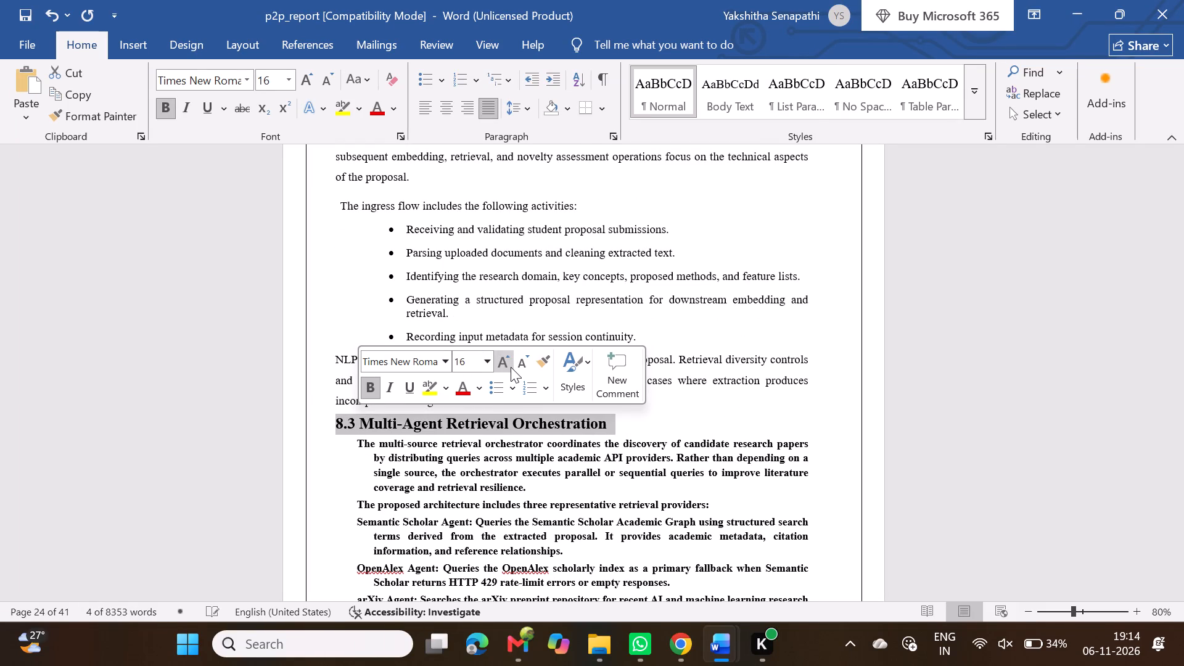
left_click(520, 367)
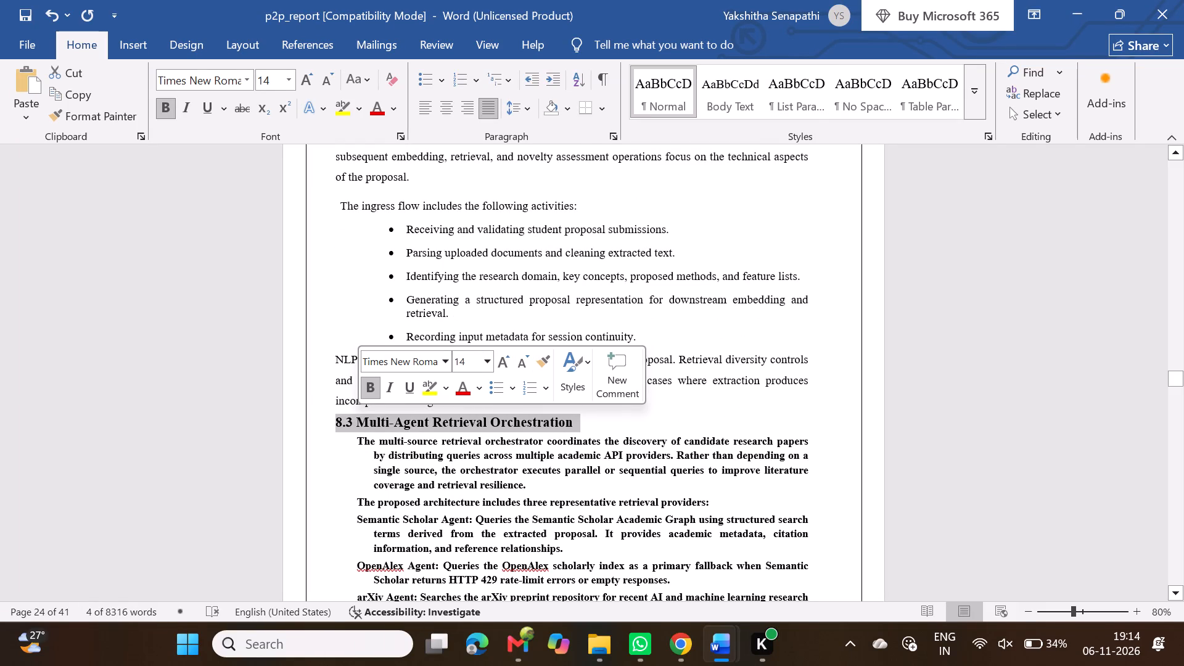
Remove bold from the body text under heading 8.3 and apply the No Spacing style to its paragraphs.
left_click(360, 439)
scroll(360, 439, "down", 1)
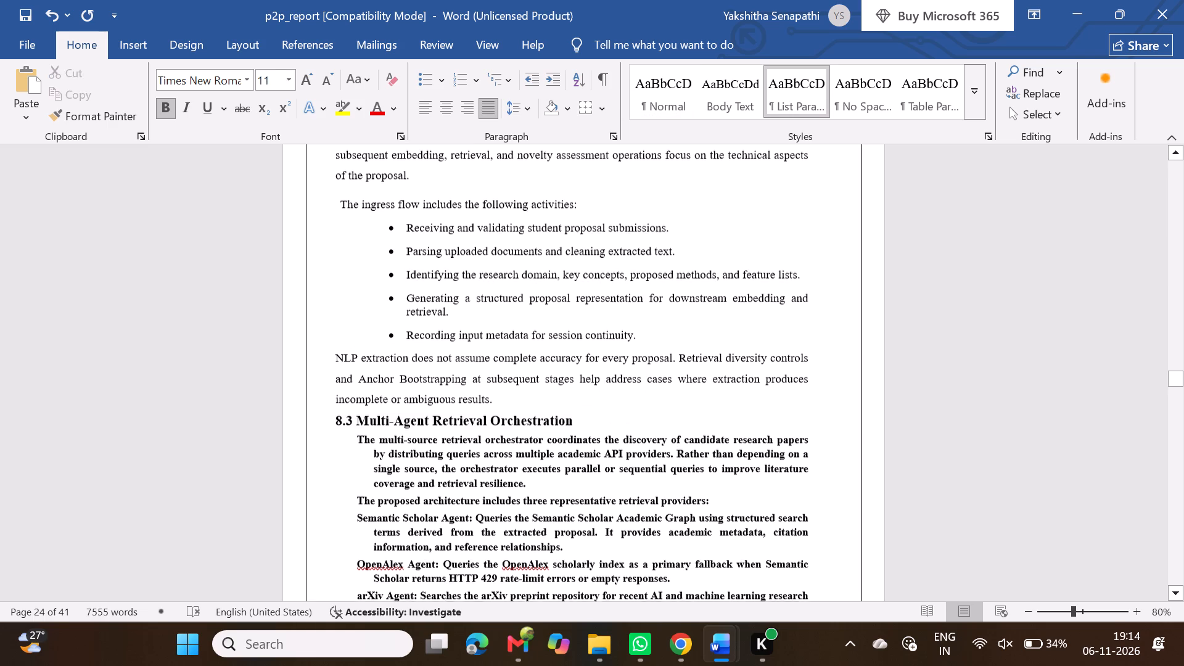
scroll(360, 439, "down", 1)
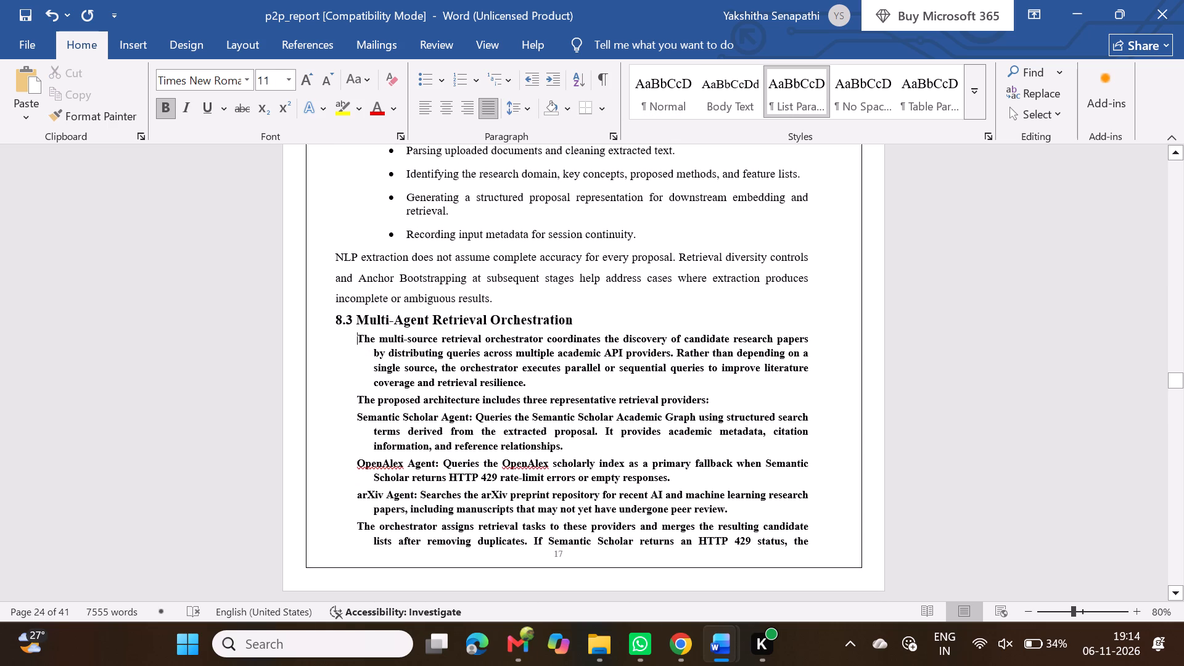
left_click(358, 340)
left_click_drag(358, 340, 570, 587)
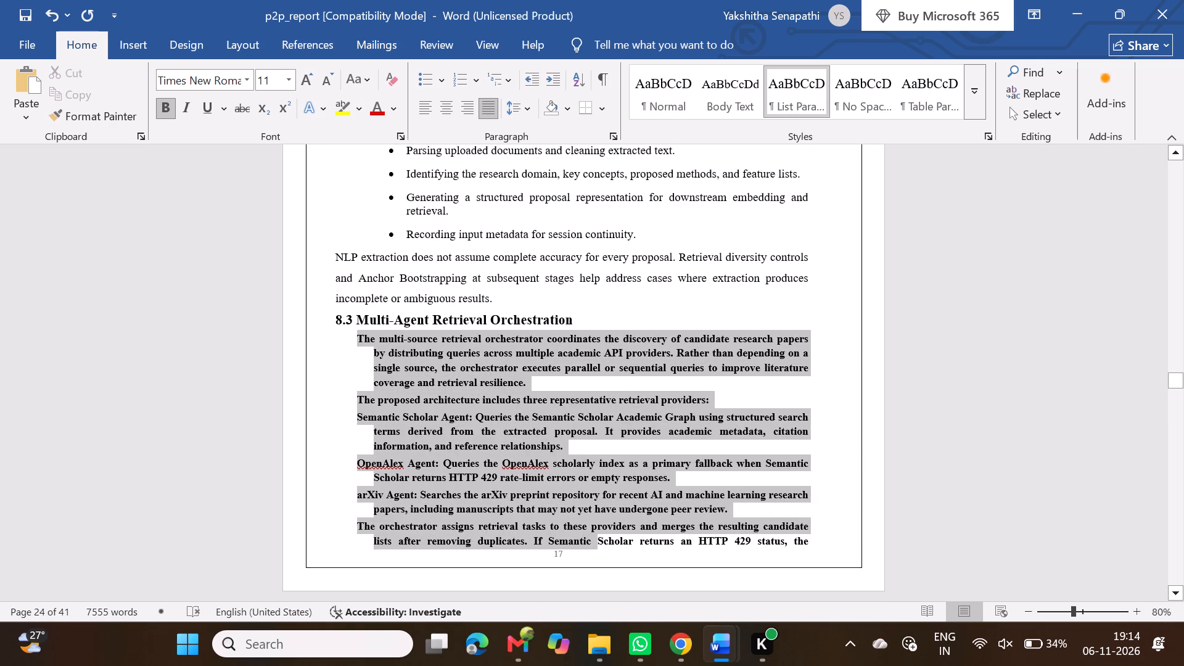
left_click_drag(570, 587, 818, 549)
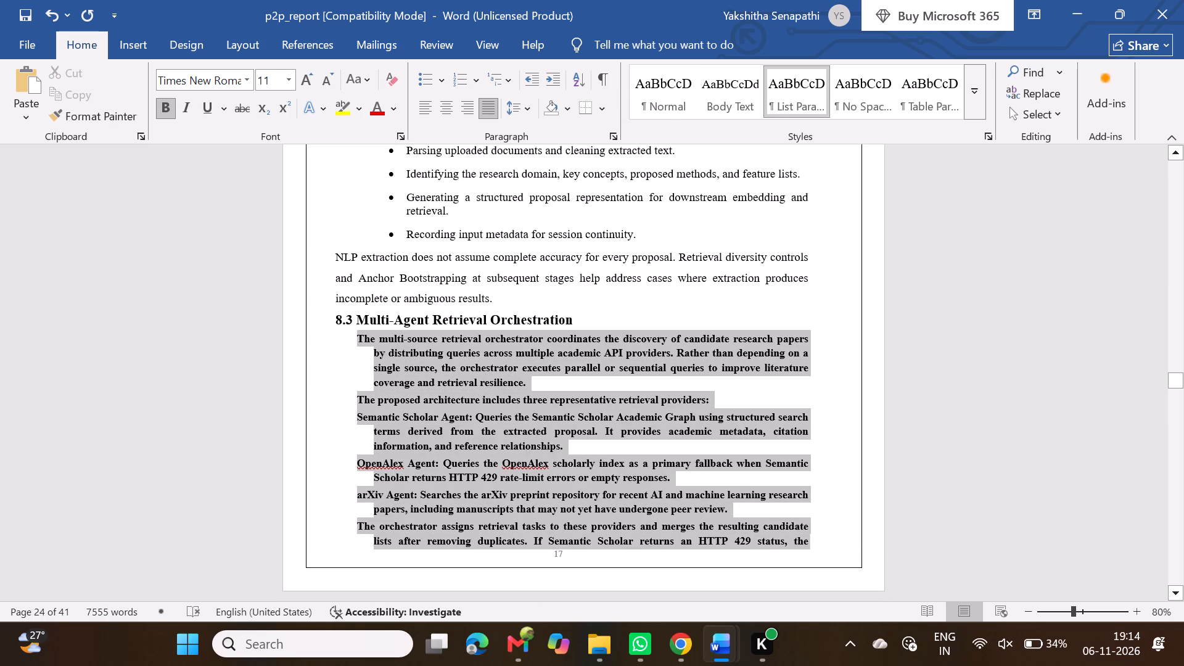
left_click_drag(818, 549, 818, 549)
left_click(830, 524)
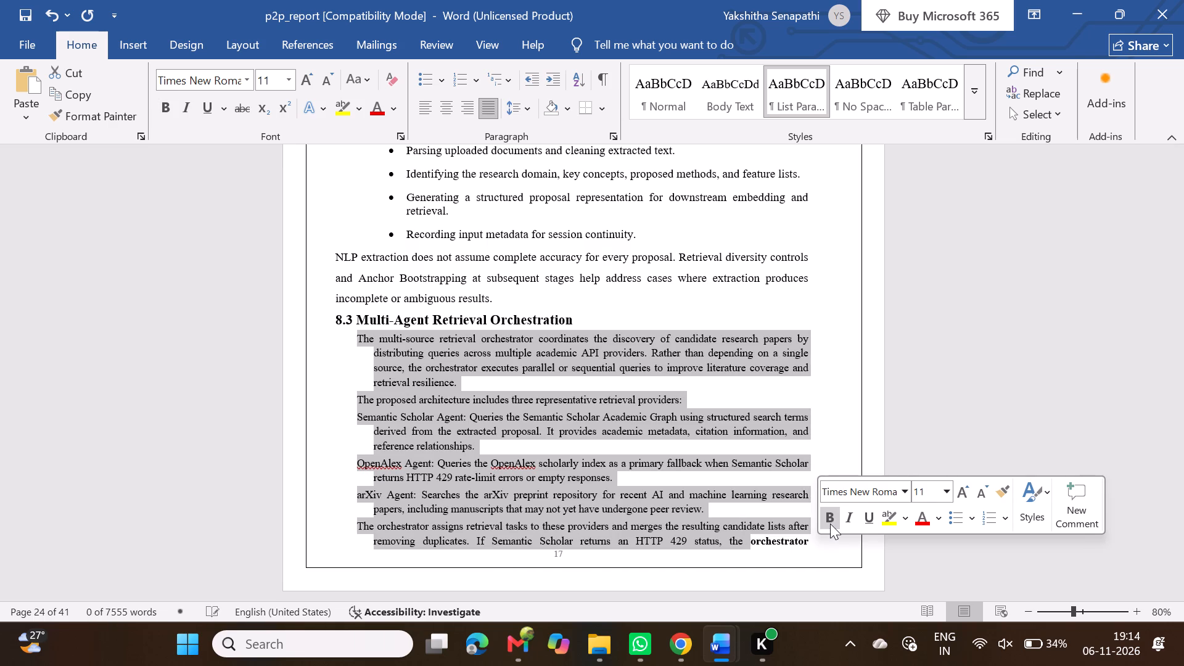
left_click(963, 496)
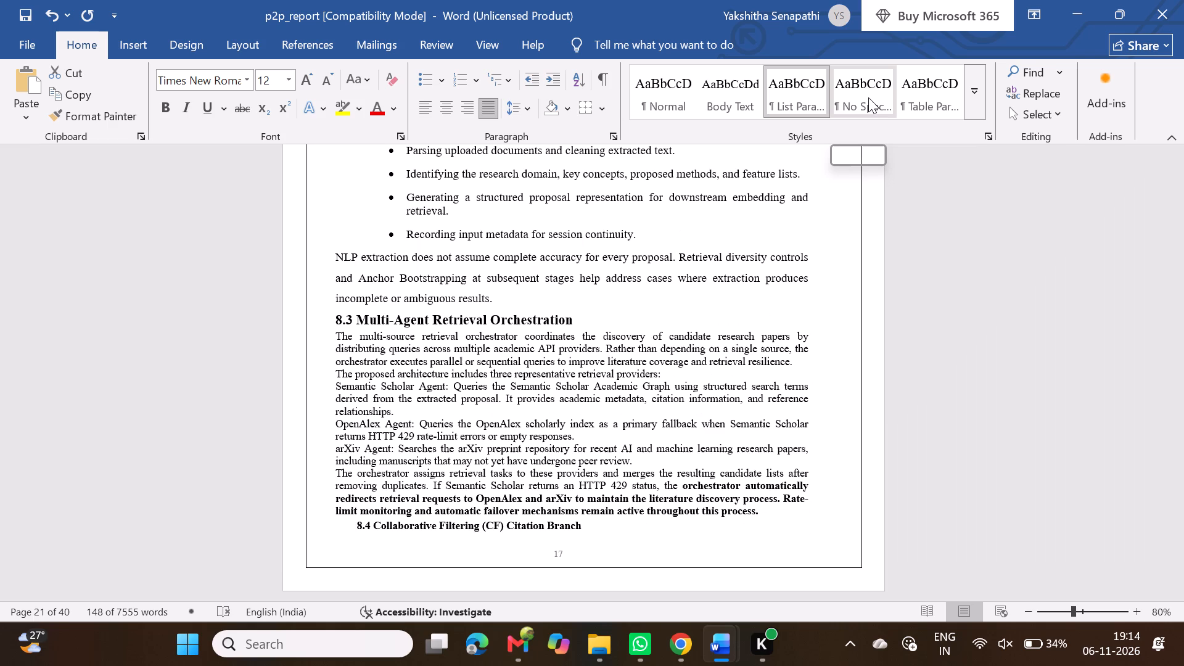
left_click(868, 97)
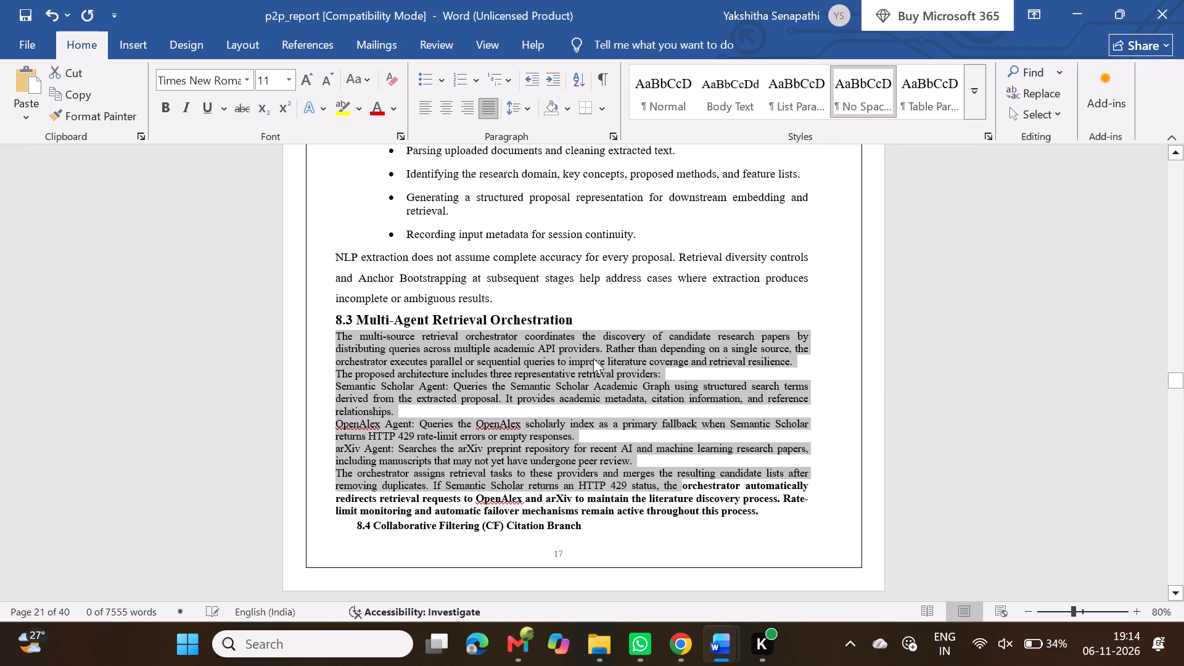
left_click(569, 400)
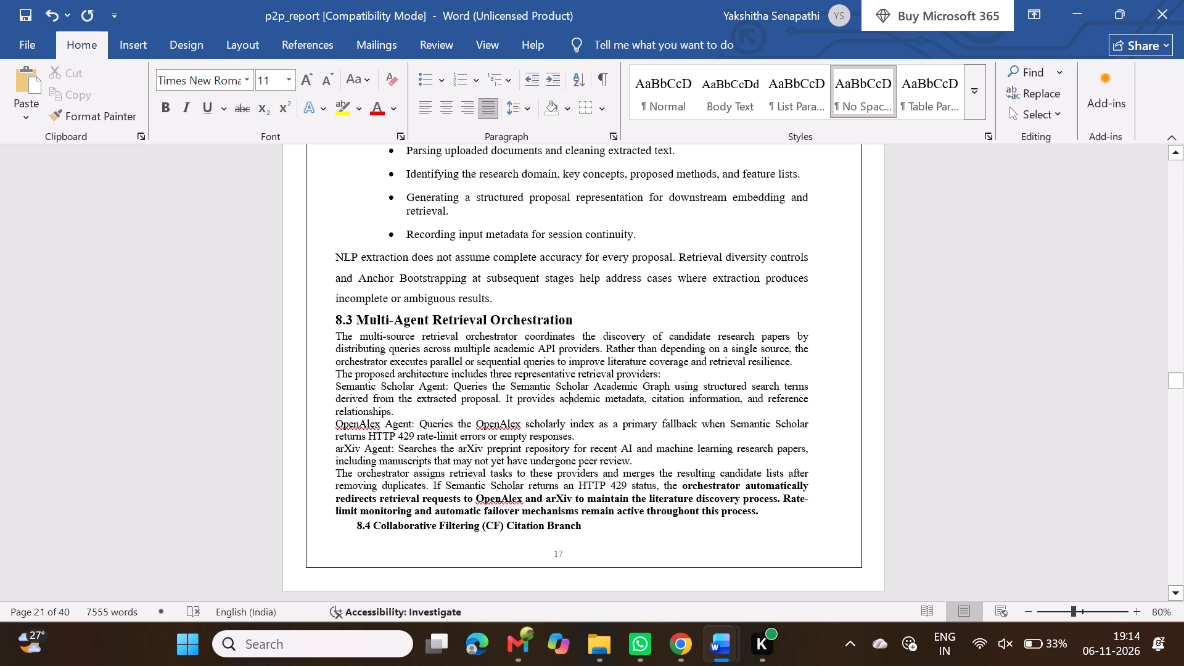
Make all body text under heading 8.3 non-bold at 12 pt with 1.5 line spacing.
left_click_drag(332, 339, 732, 492)
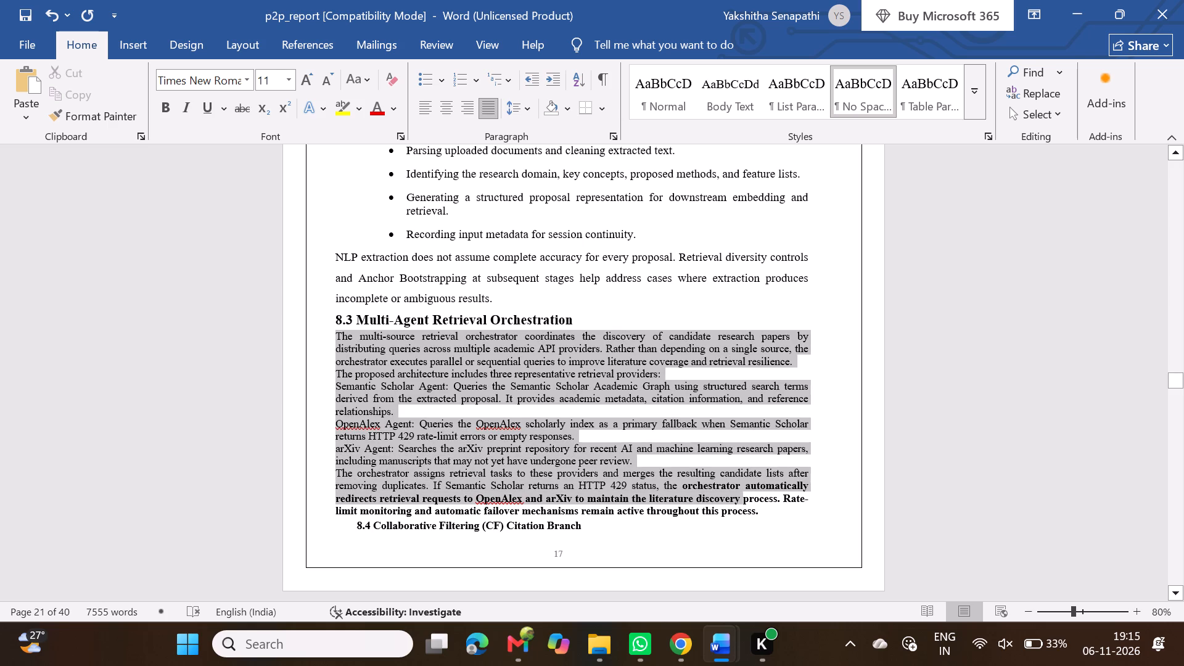
left_click_drag(732, 492, 760, 510)
left_click(770, 485)
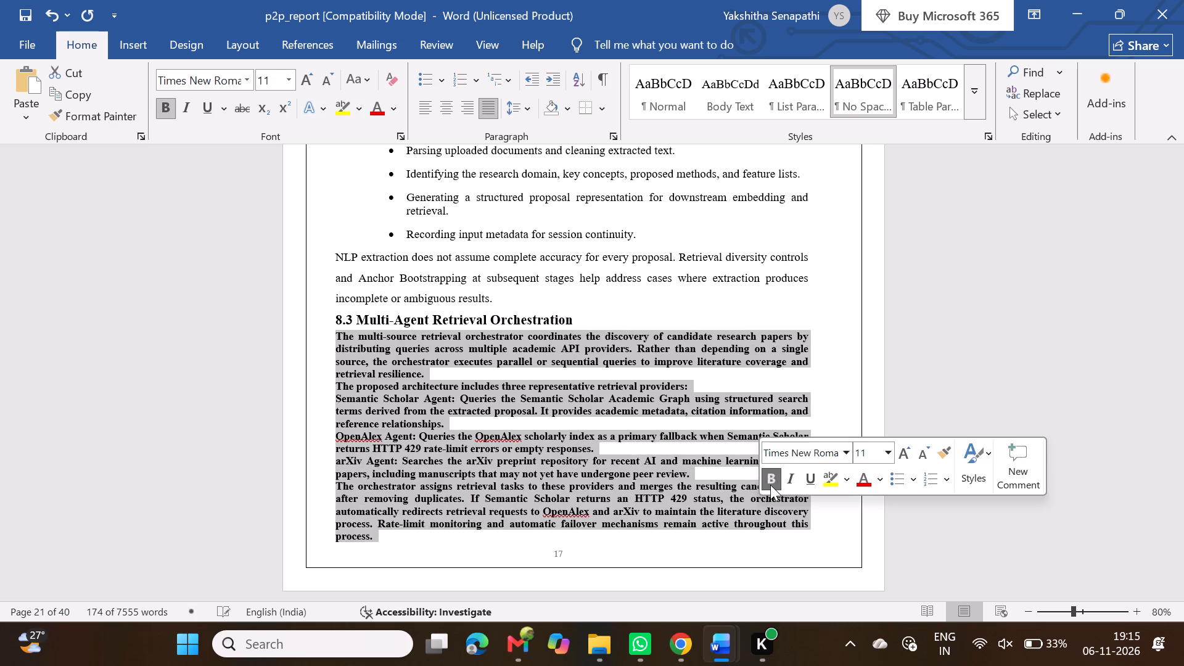
left_click(770, 485)
left_click(902, 460)
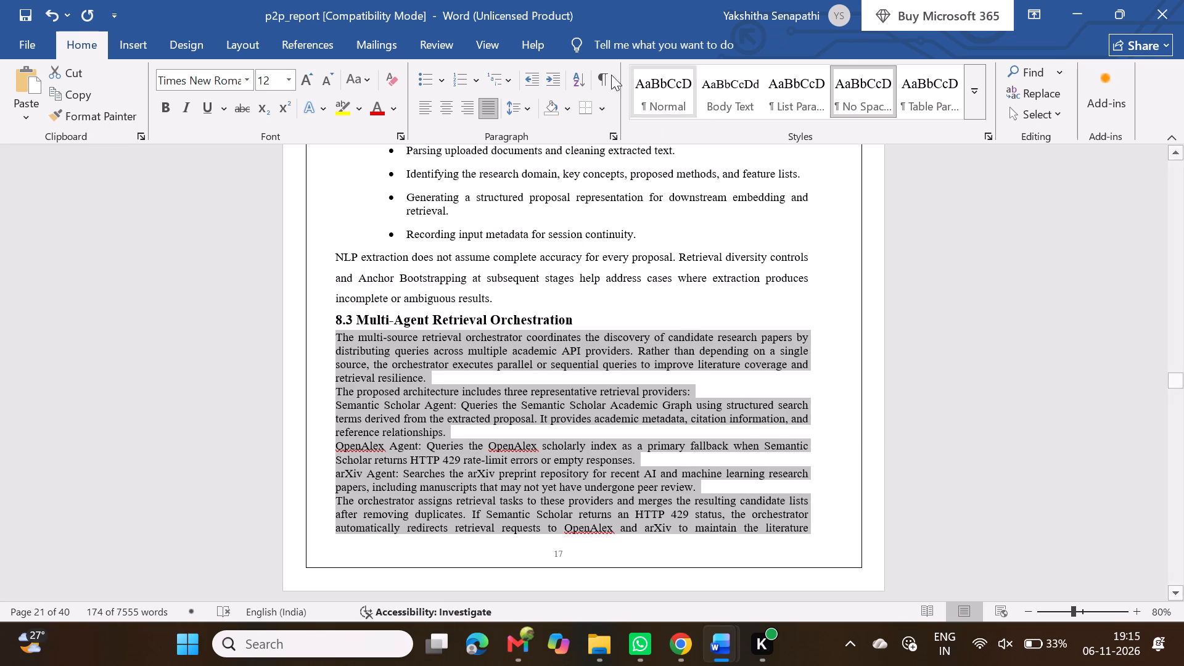
left_click(514, 105)
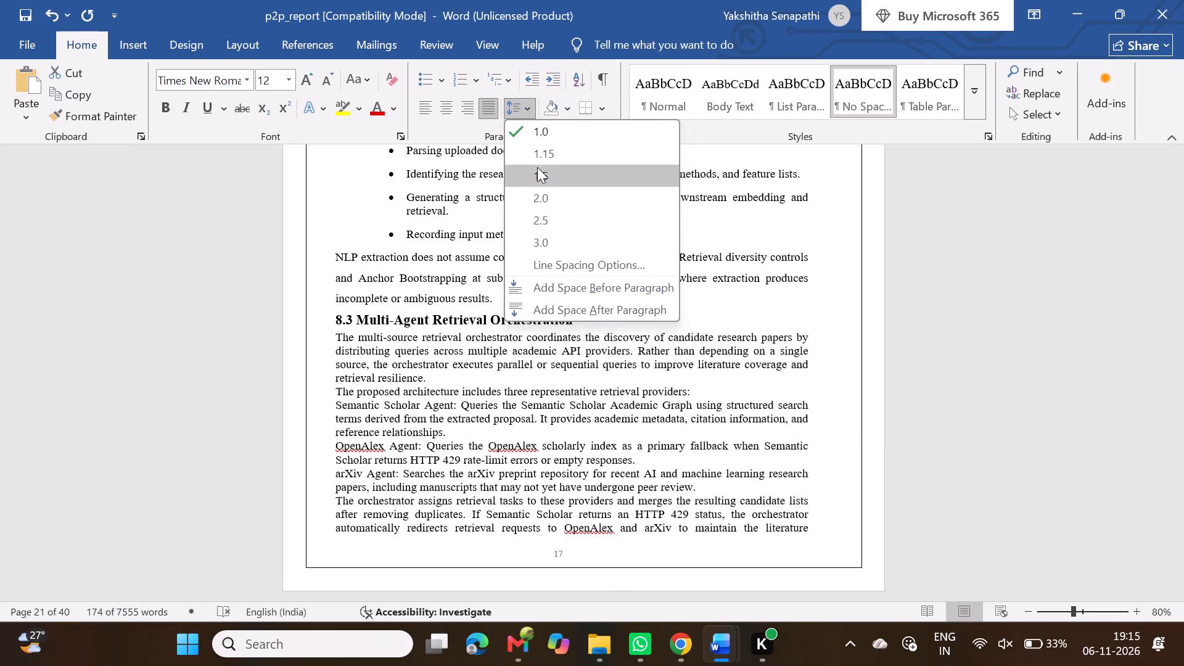
left_click(537, 167)
scroll(528, 409, "down", 1)
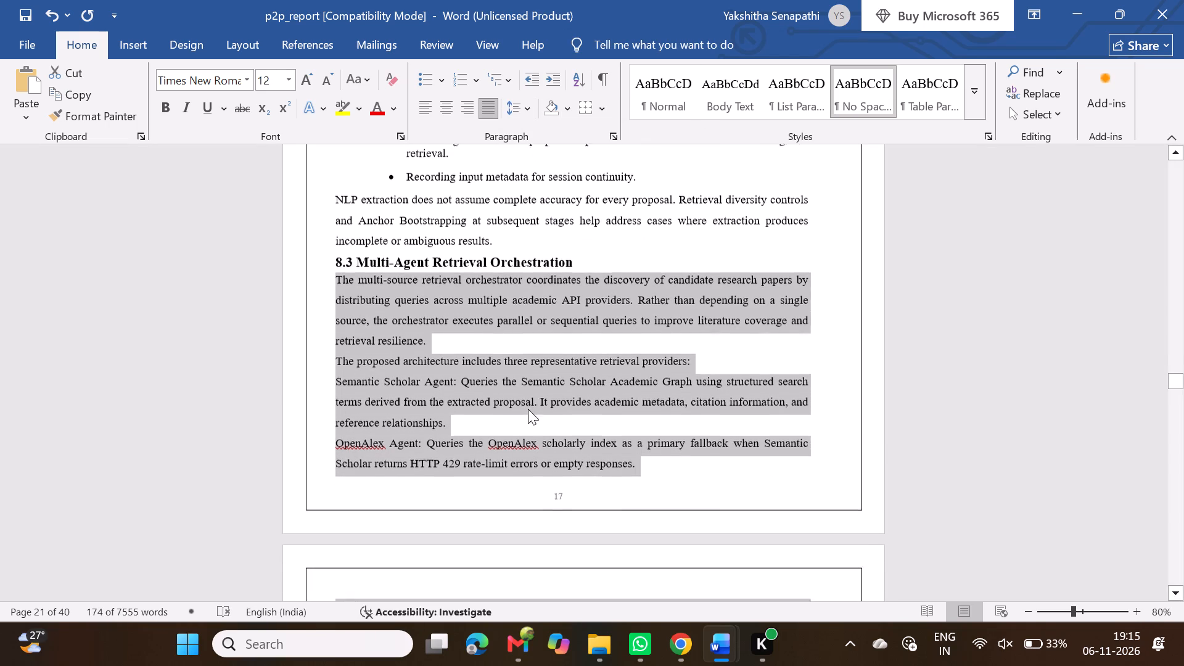
left_click(425, 431)
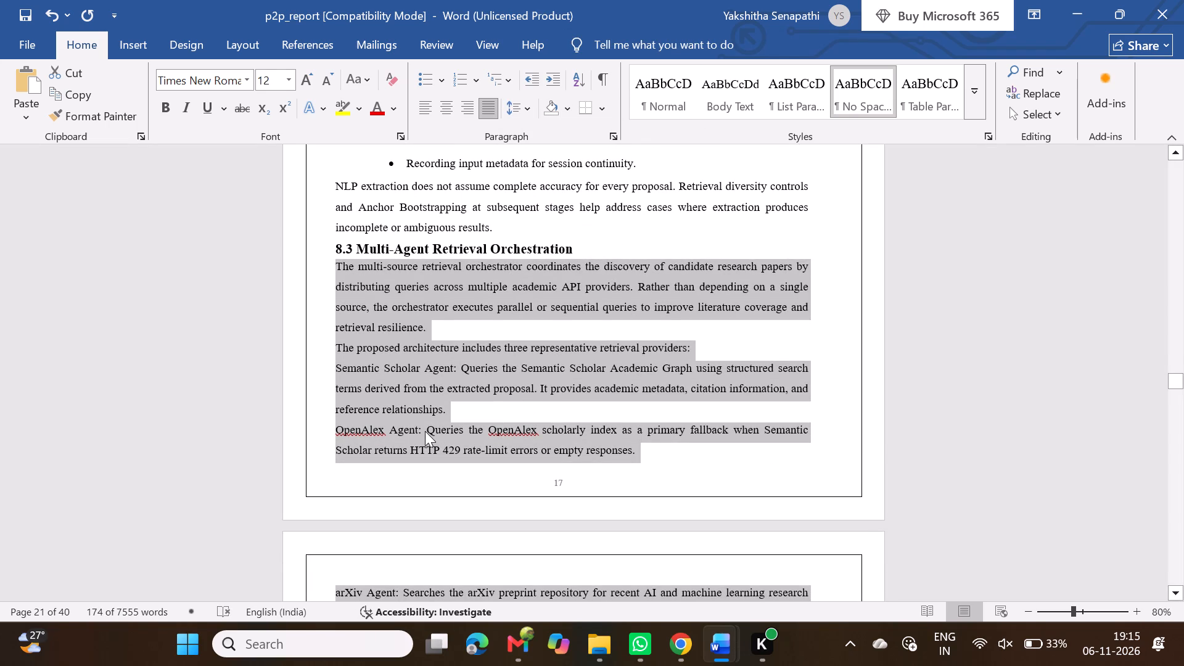
Bold the labels "Semantic Scholar Agent:", "OpenAlex Agent:" and "arXiv Agent:" at the start of their paragraphs in 8.3.
left_click_drag(459, 369, 396, 369)
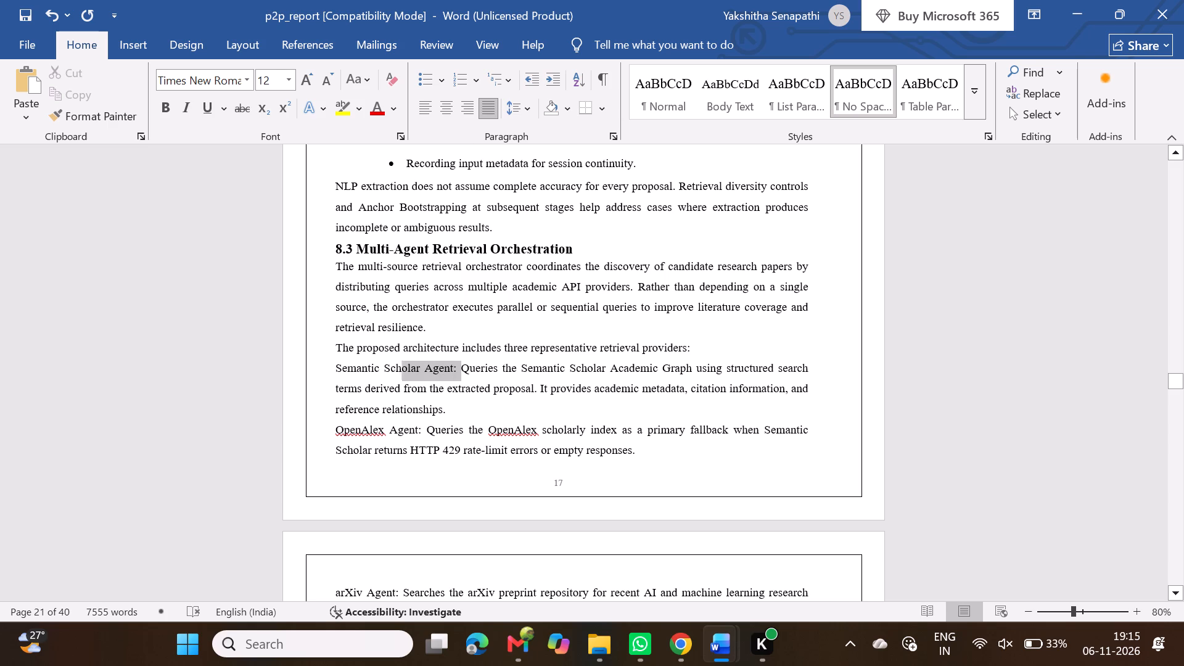
left_click_drag(396, 369, 348, 370)
key("ctrl+b")
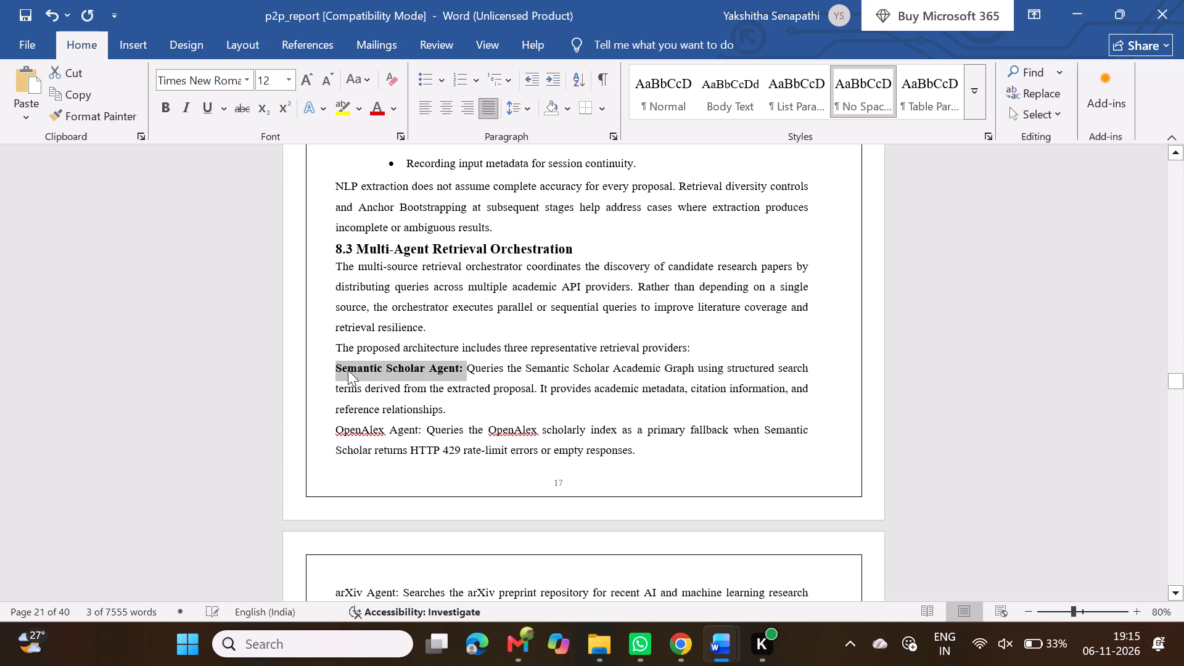
scroll(348, 370, "down", 1)
left_click_drag(422, 297, 393, 298)
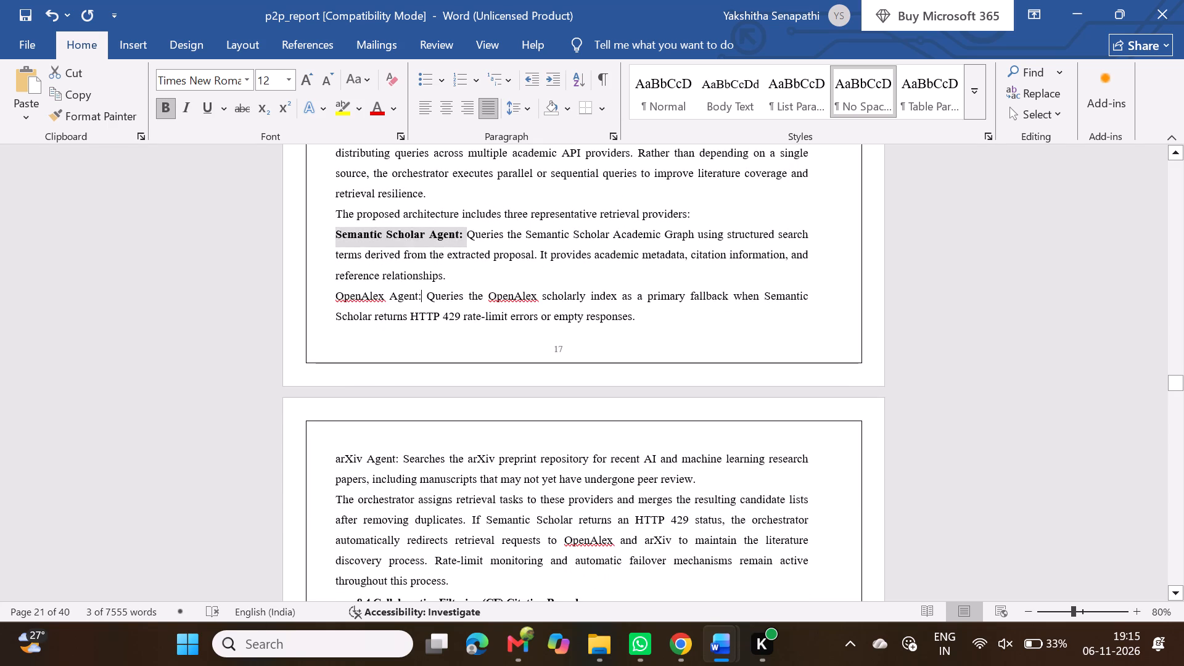
left_click_drag(393, 298, 336, 297)
key("ctrl+b")
scroll(336, 297, "down", 1)
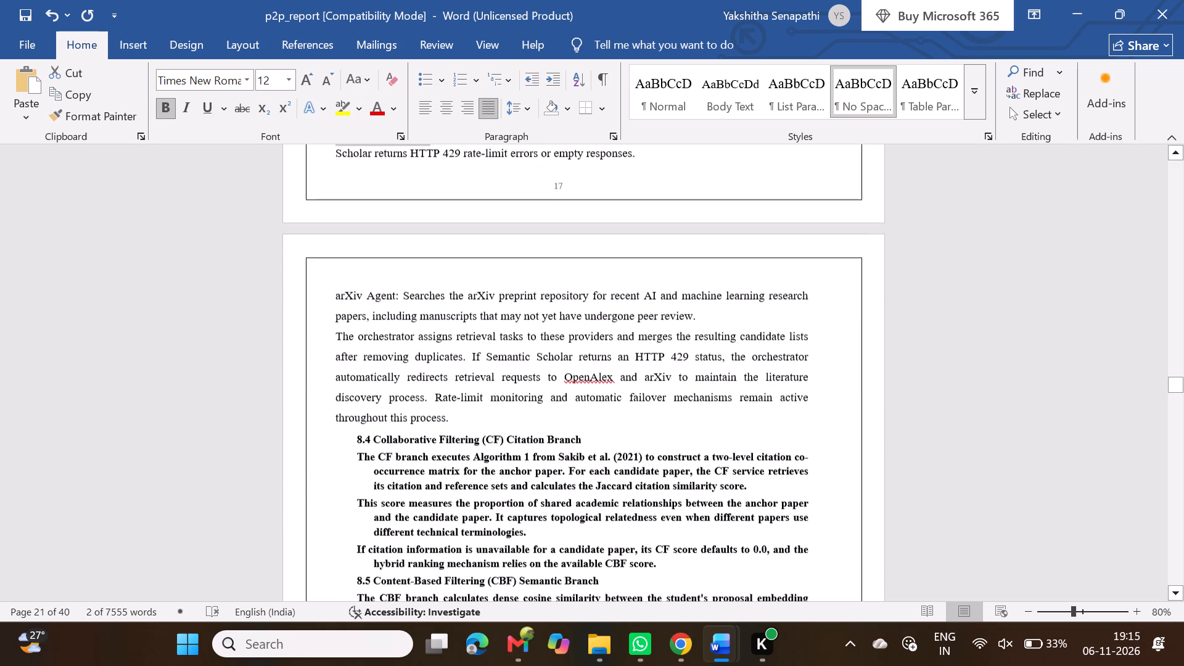
left_click_drag(400, 295, 340, 297)
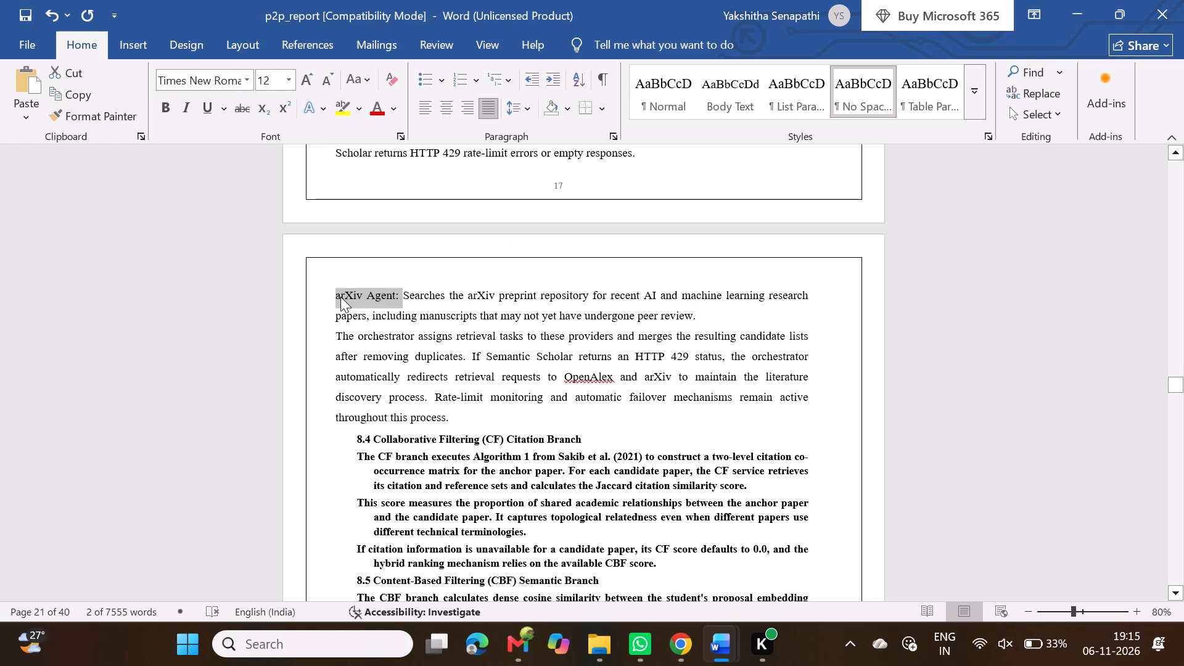
key("ctrl+b")
Remove the indent from the heading "8.4 Collaborative Filtering (CF) Citation Branch" and set its font size to 14 pt.
scroll(340, 297, "down", 1)
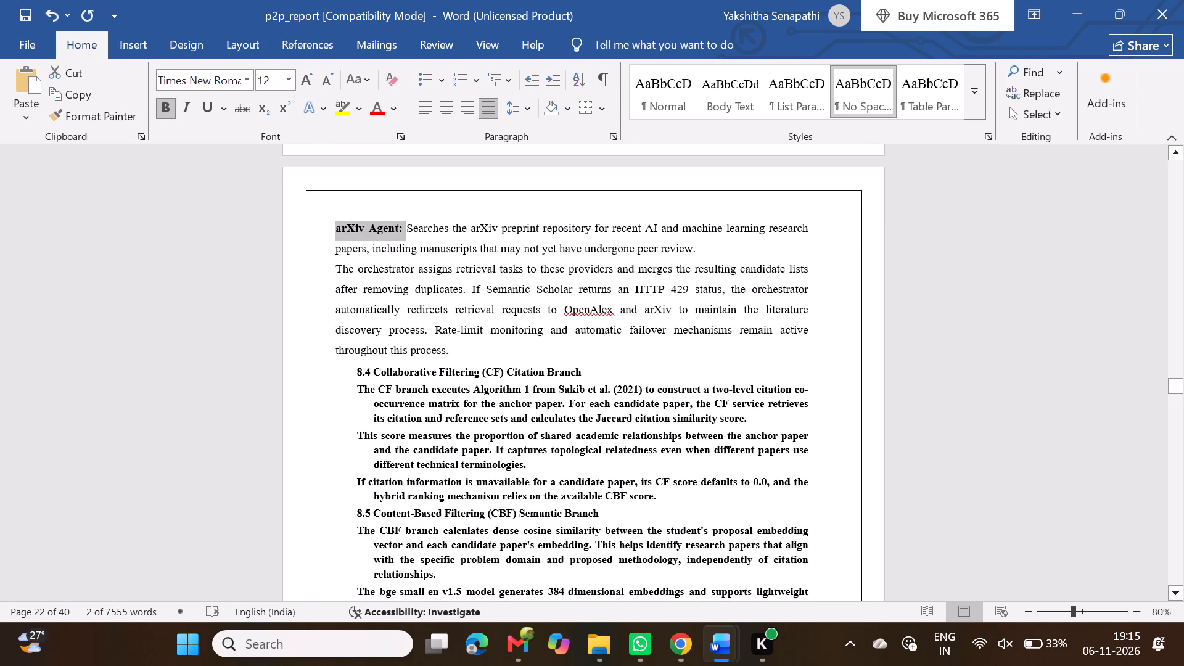
scroll(546, 330, "down", 1)
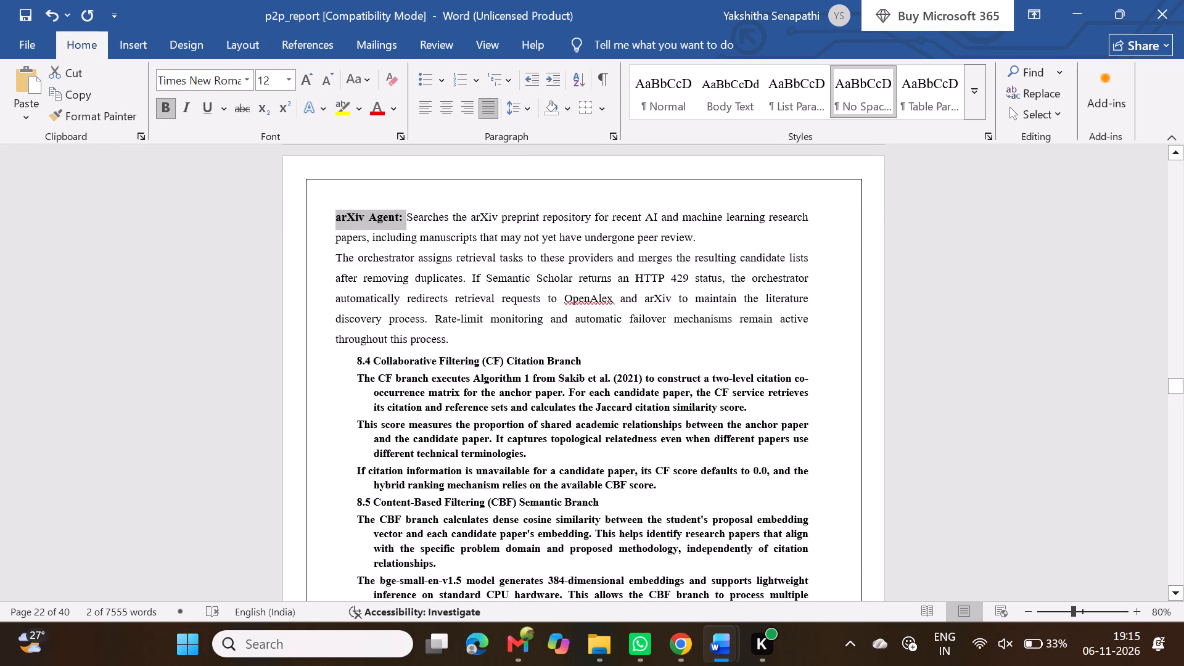
left_click(358, 358)
key("BackSpace")
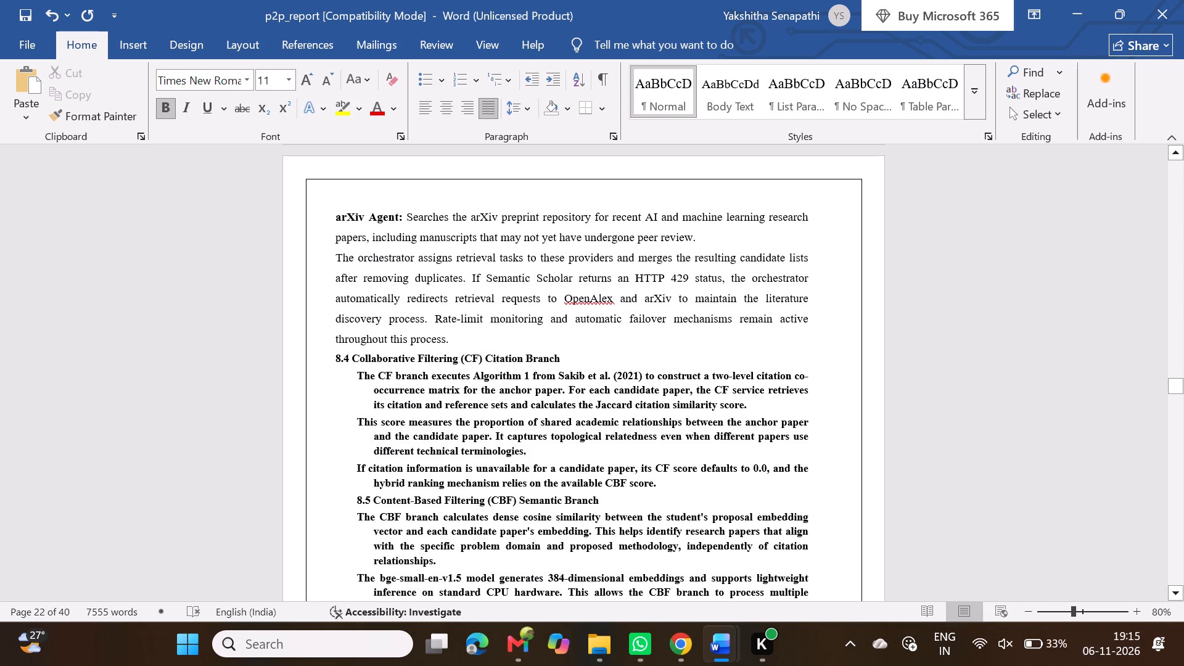
triple_click(334, 357)
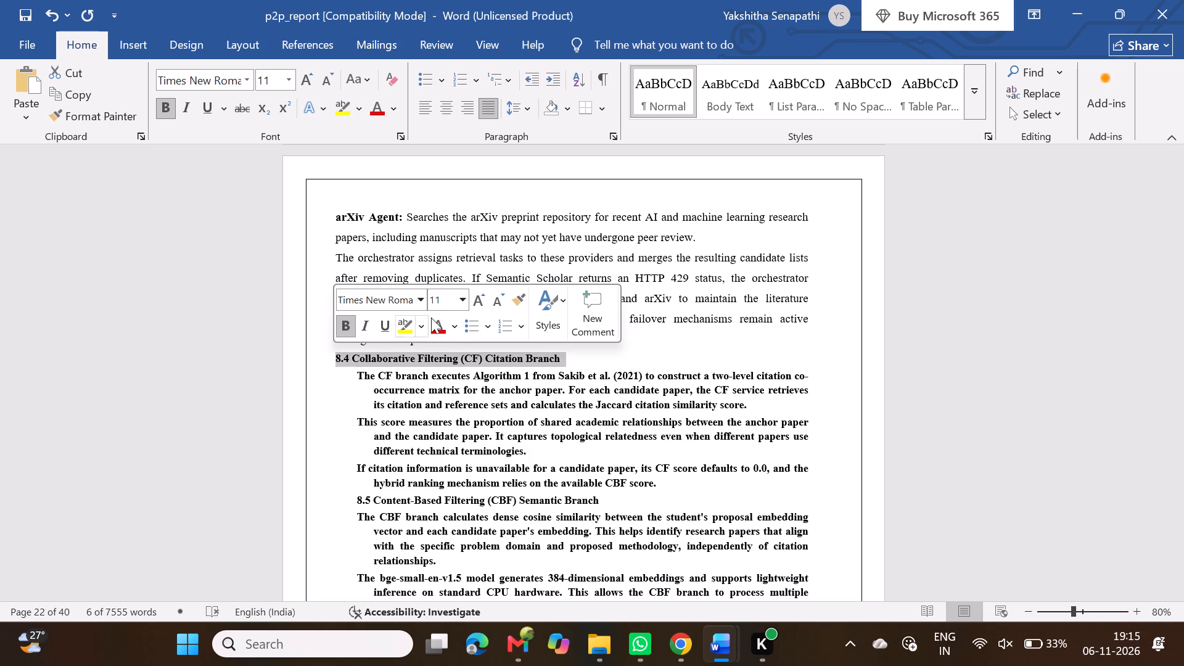
left_click(473, 294)
left_click(473, 294)
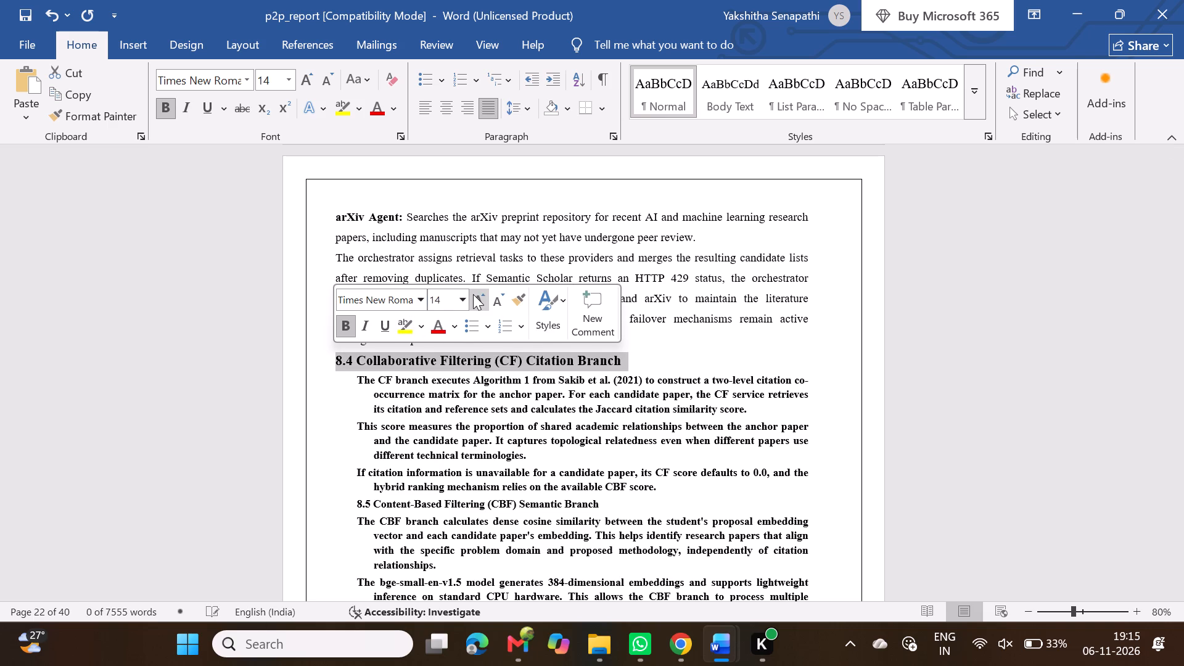
Format the three body paragraphs under heading 8.4 as non-bold, No Spacing style, 12 pt, with 1.5 line spacing.
left_click_drag(353, 382, 416, 445)
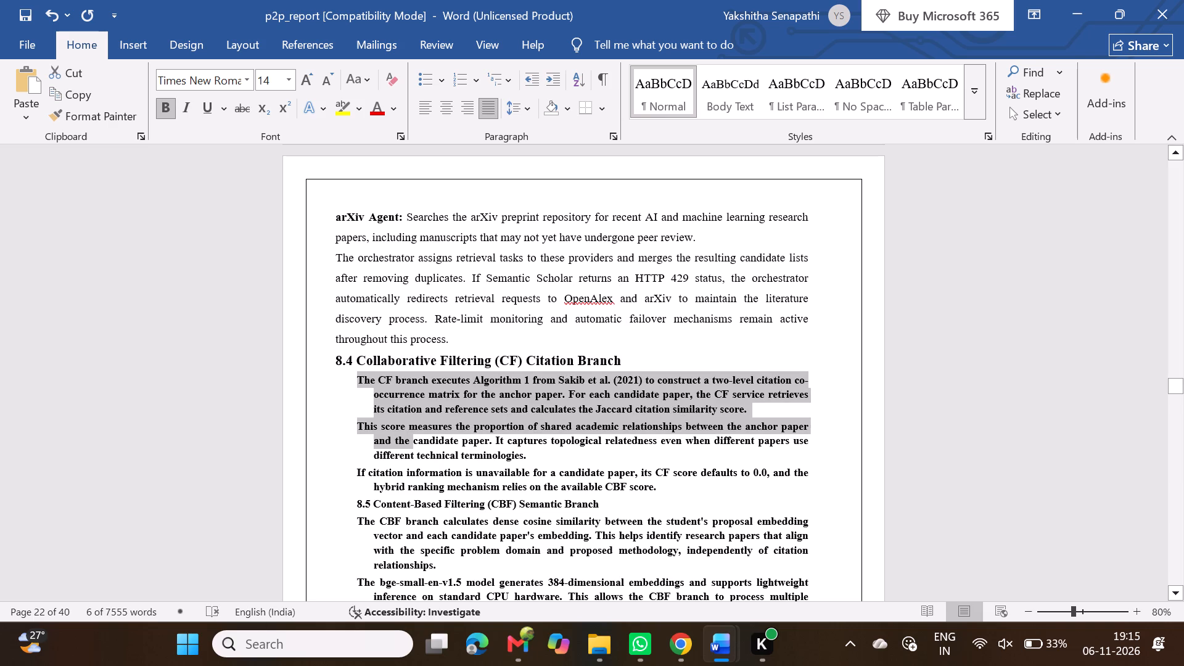
left_click_drag(416, 445, 704, 484)
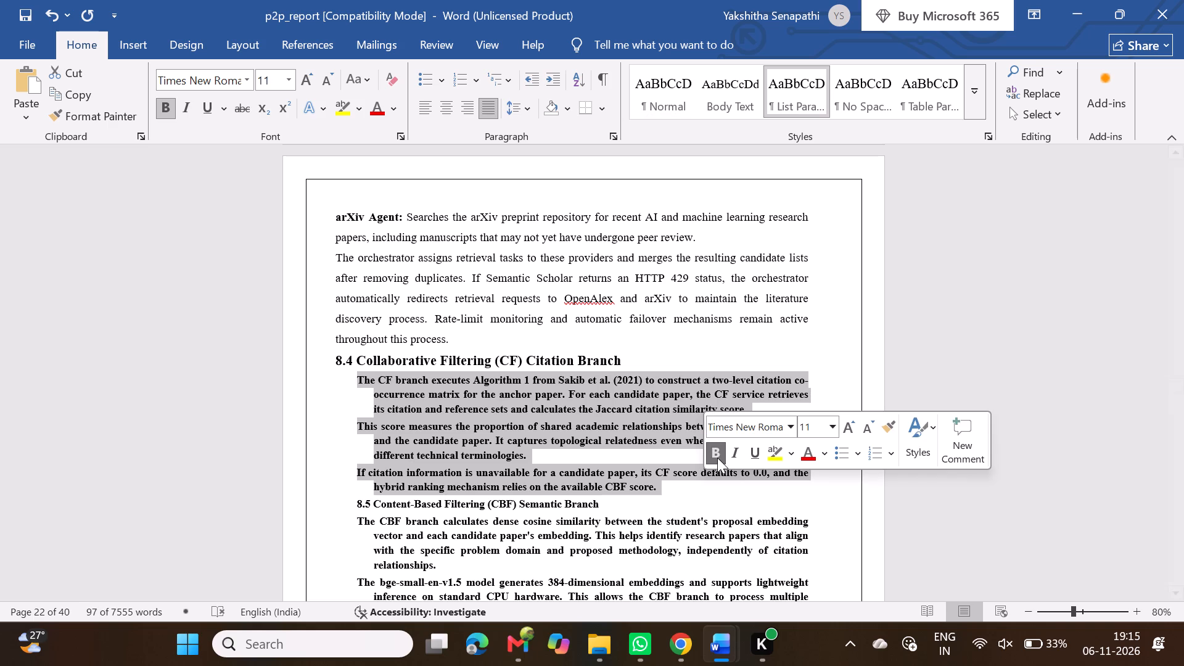
key("ctrl+b")
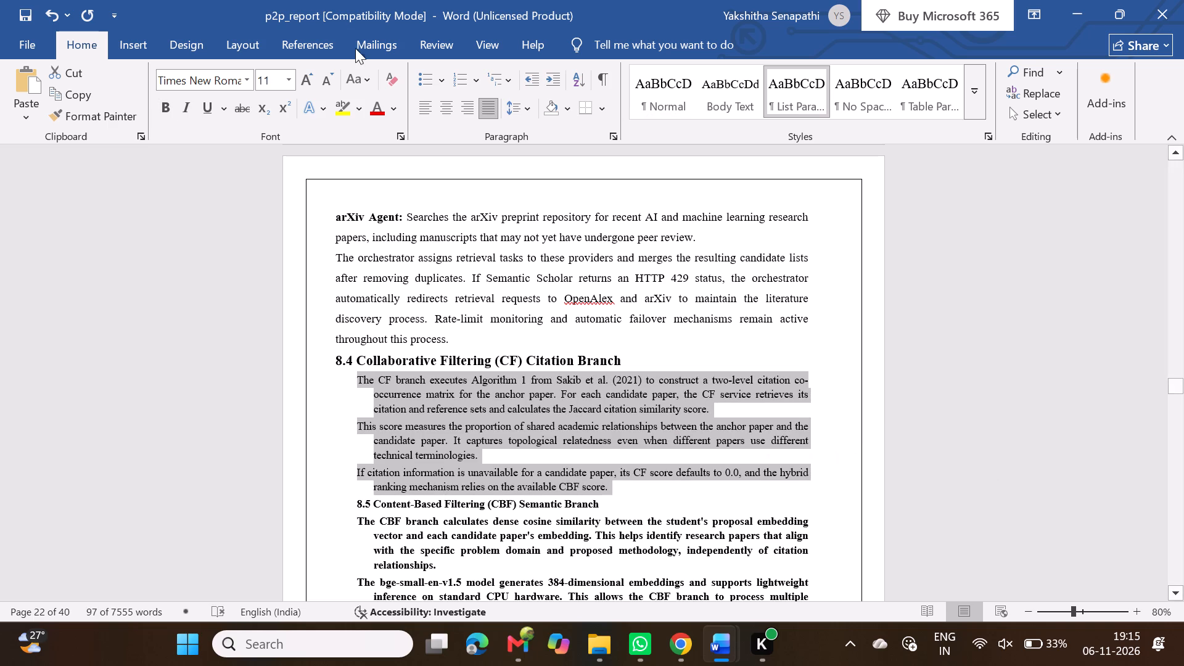
left_click(306, 81)
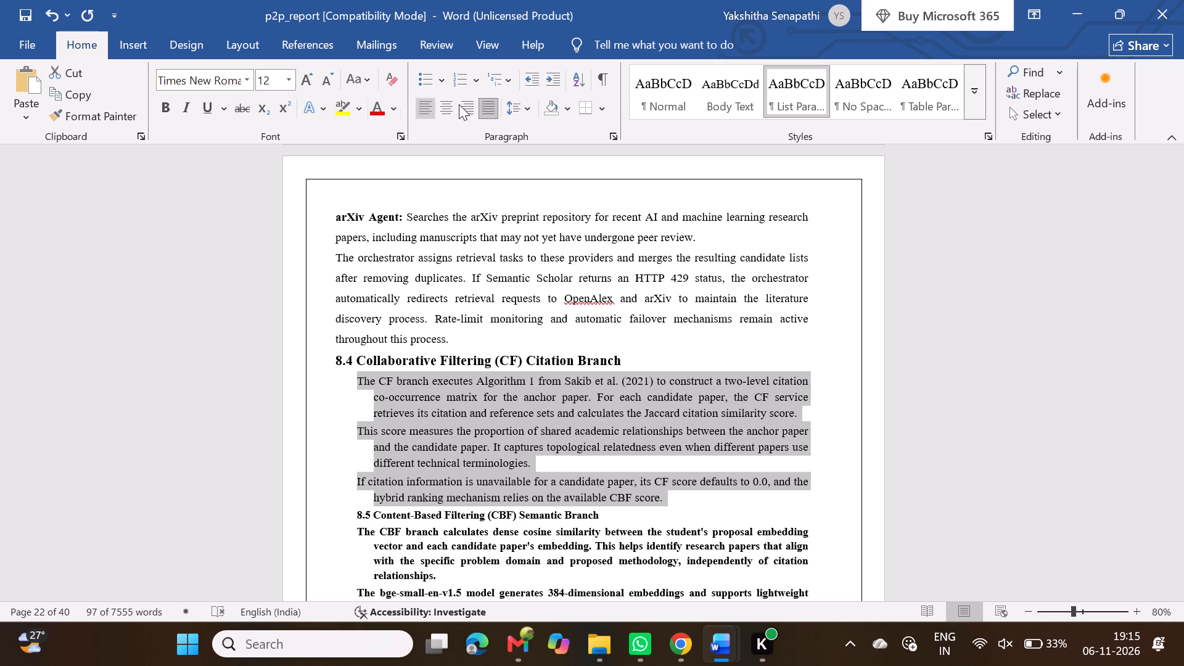
left_click(515, 105)
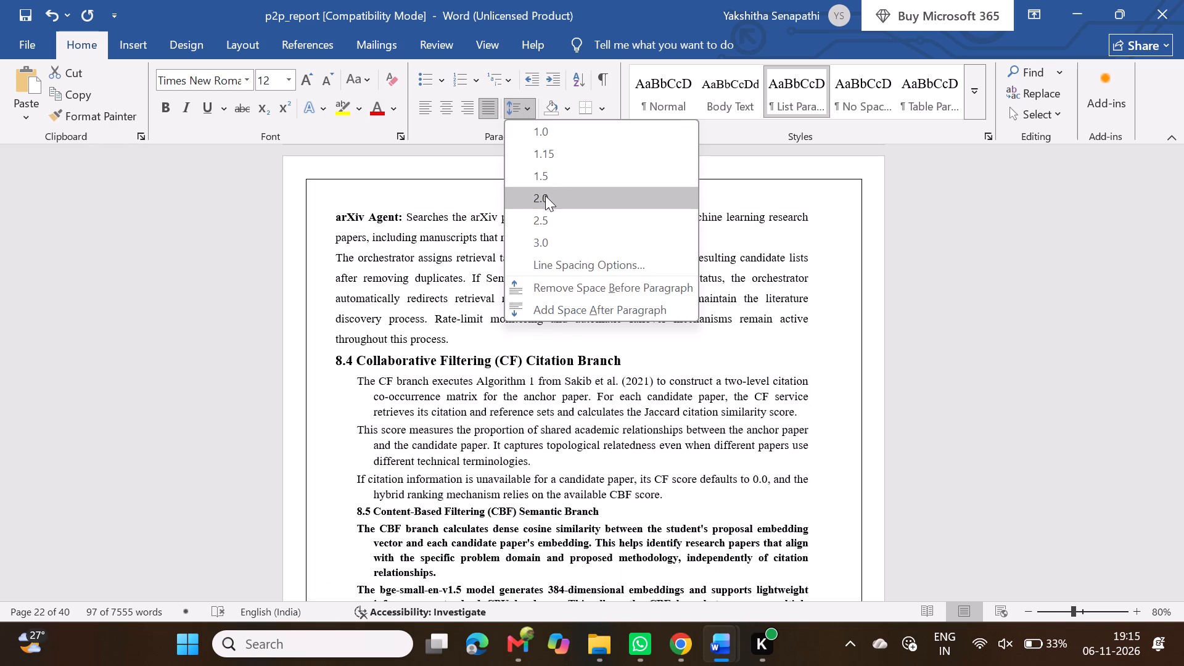
left_click(543, 181)
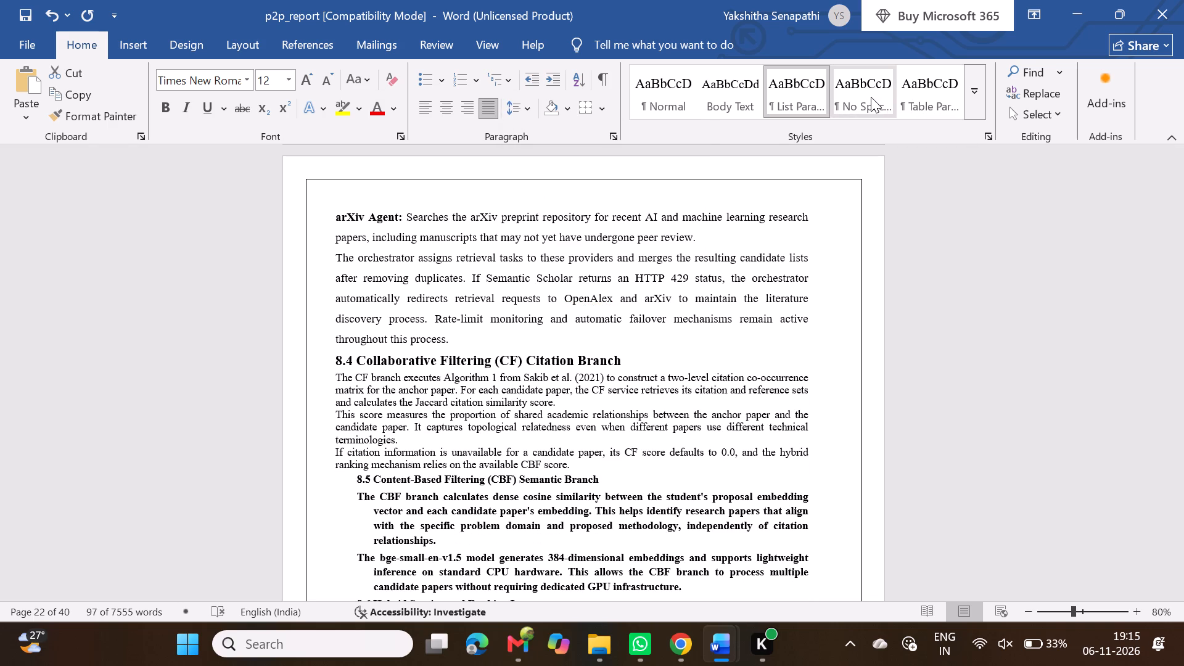
left_click(871, 97)
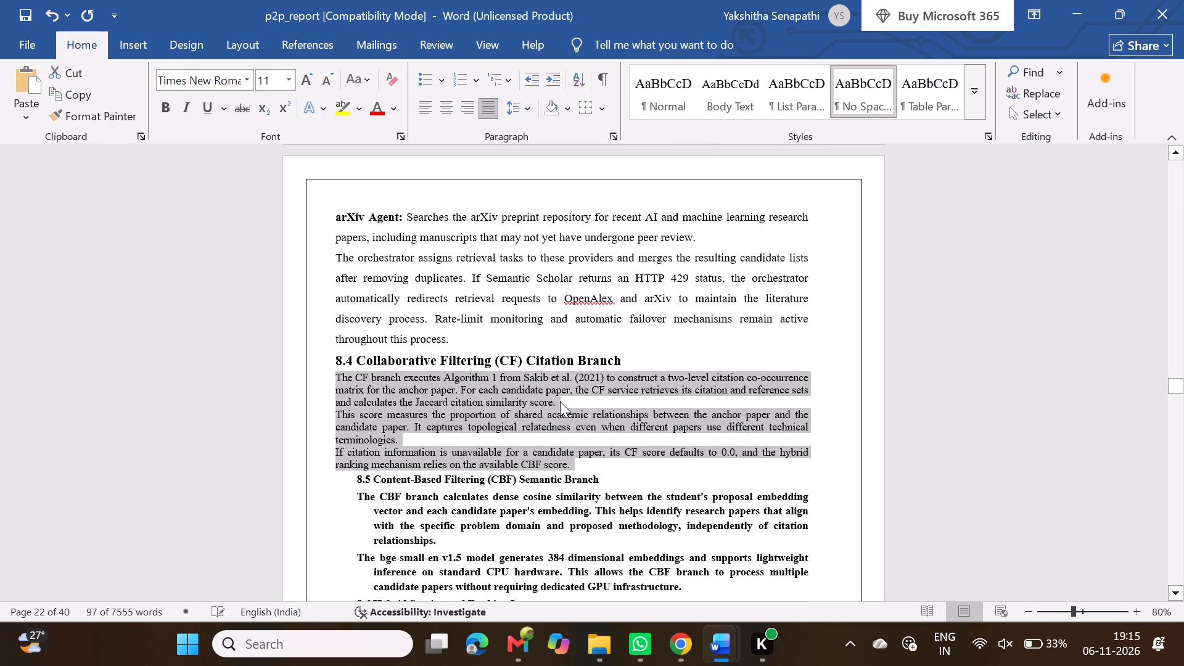
left_click(512, 105)
left_click(532, 171)
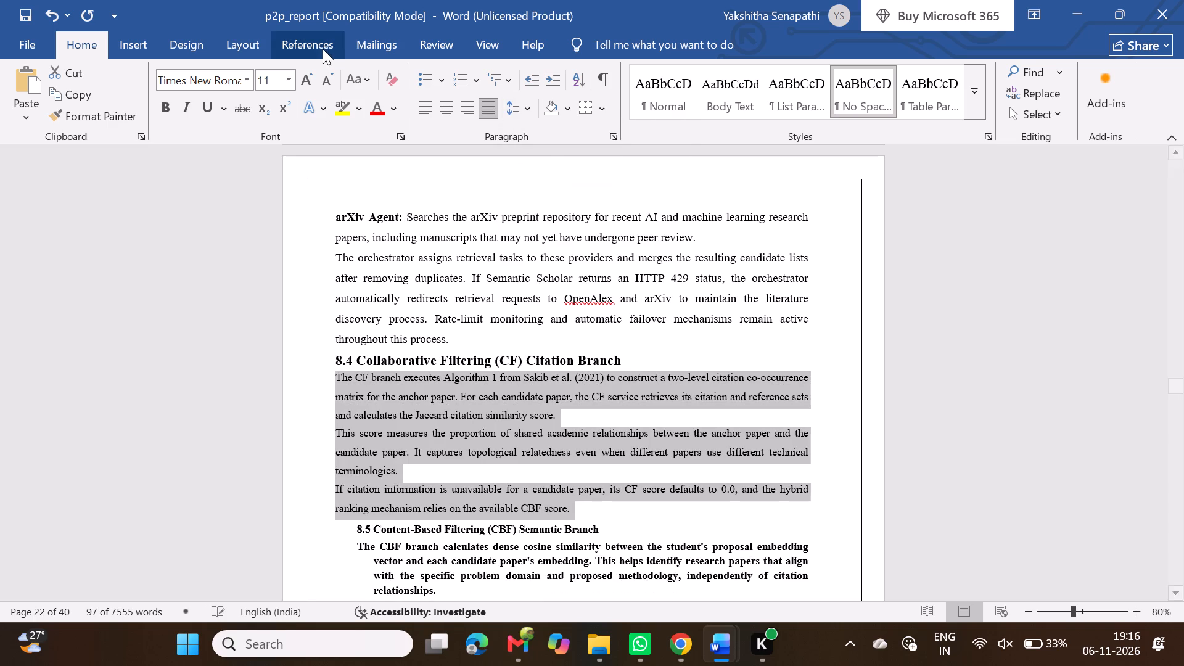
left_click(308, 80)
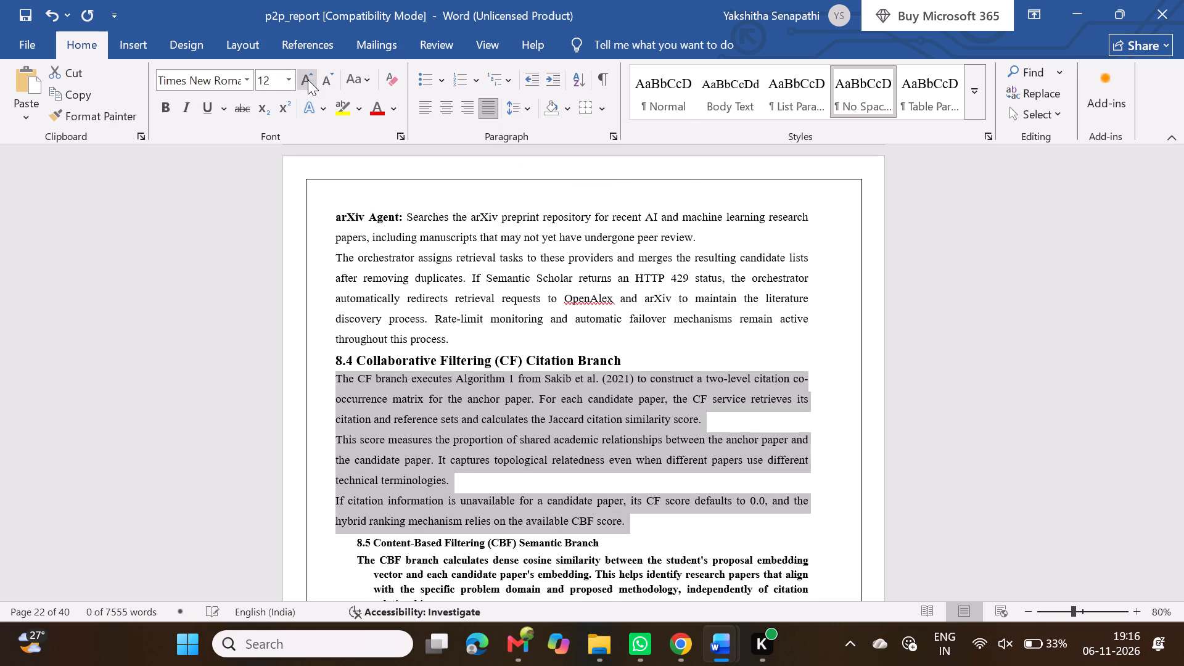
left_click(561, 426)
scroll(561, 426, "down", 1)
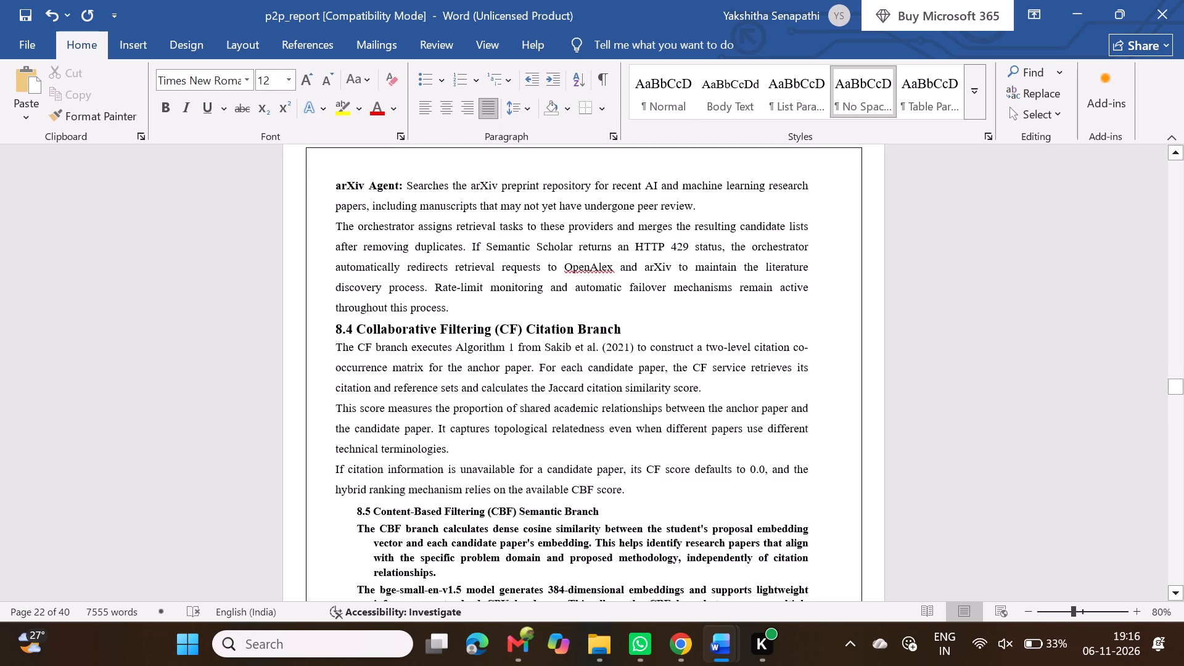
Apply 1.5 line spacing to the heading "8.4 Collaborative Filtering (CF) Citation Branch" and the paragraph below it.
left_click_drag(369, 331, 388, 349)
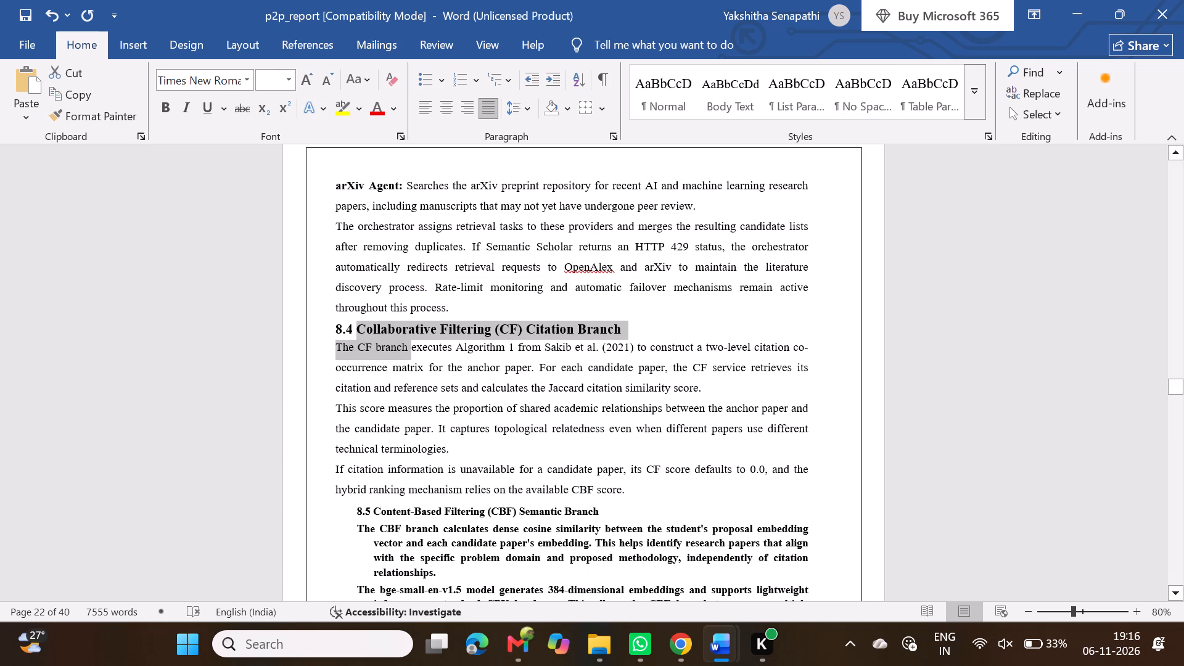
left_click(514, 113)
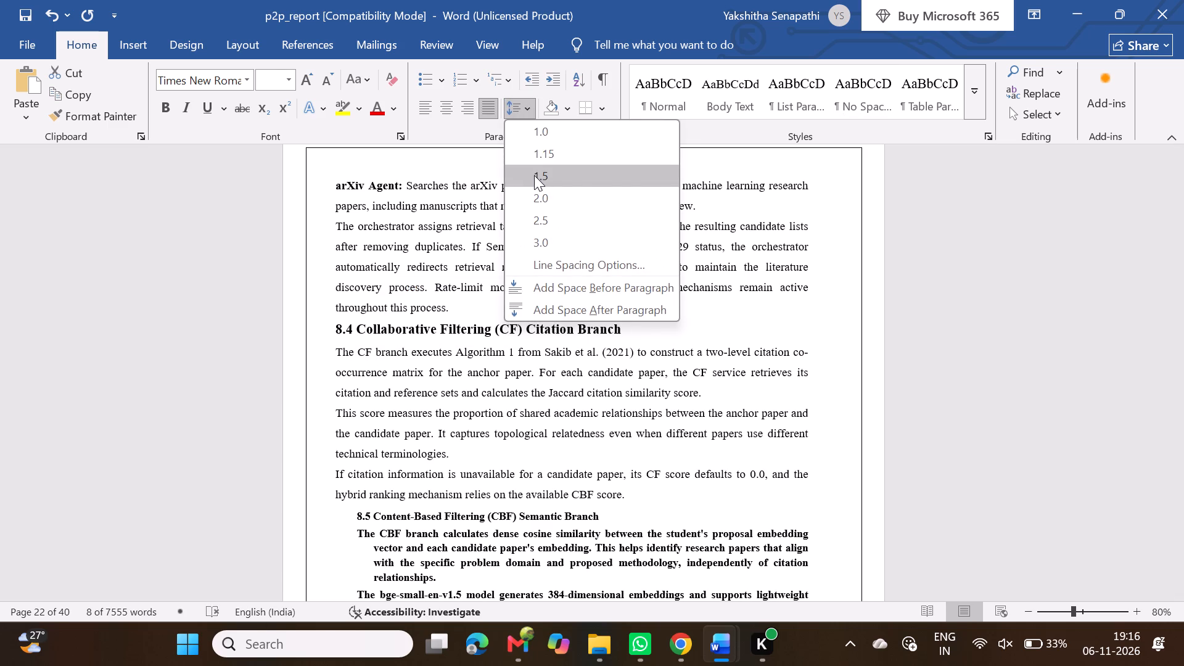
left_click(534, 175)
Remove the indent from the heading "8.5 Content-Based Filtering (CBF) Semantic Branch" and set its font size to 14 pt.
scroll(536, 425, "down", 1)
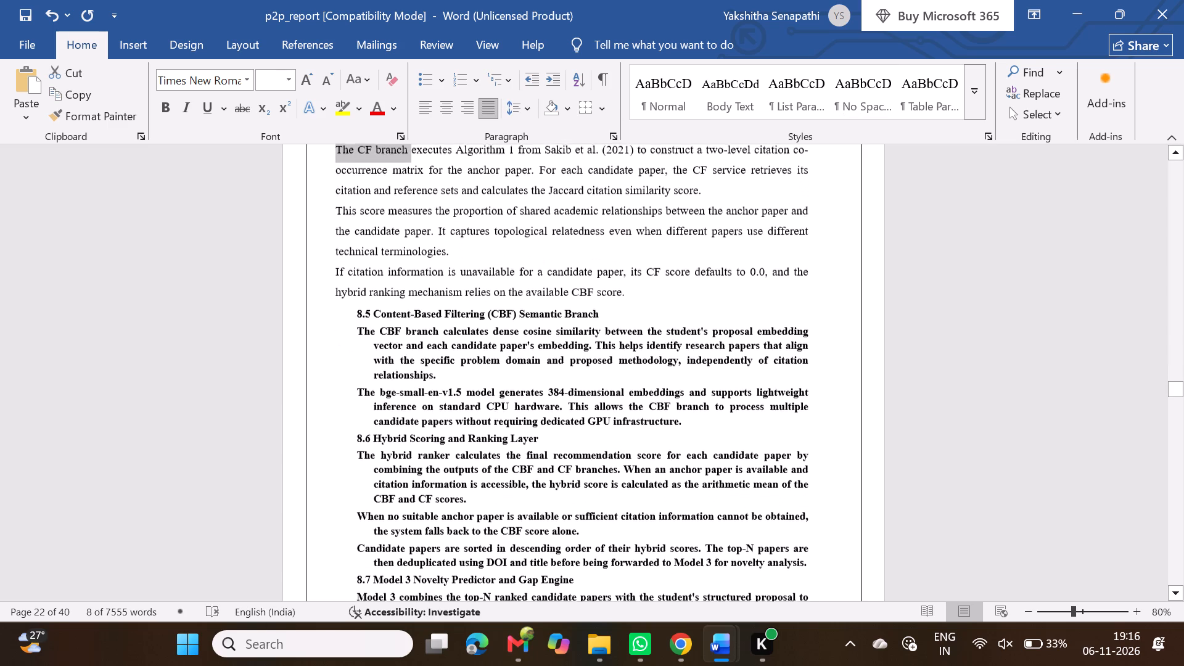
left_click(356, 316)
key("BackSpace")
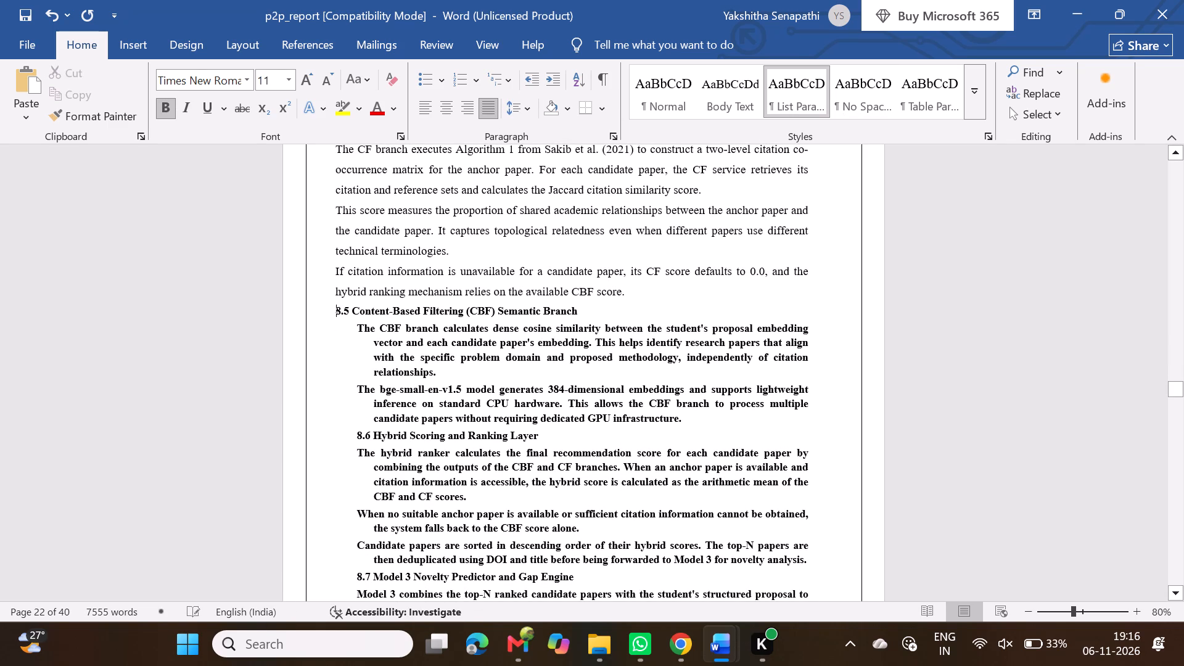
scroll(356, 316, "up", 1)
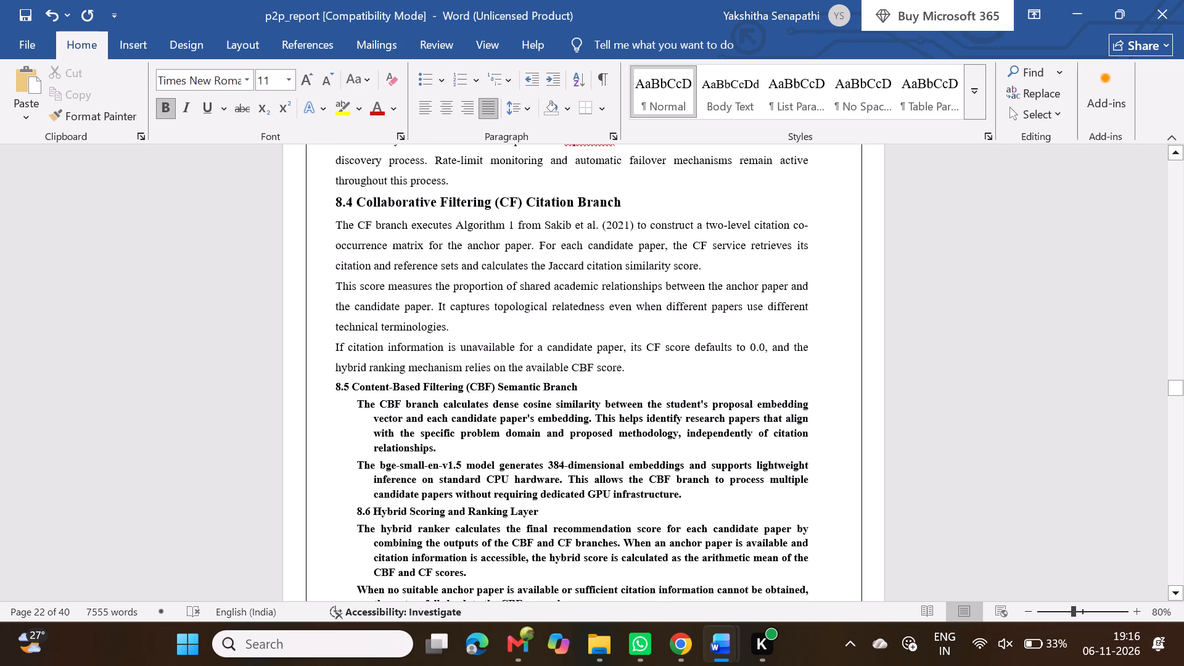
triple_click(379, 391)
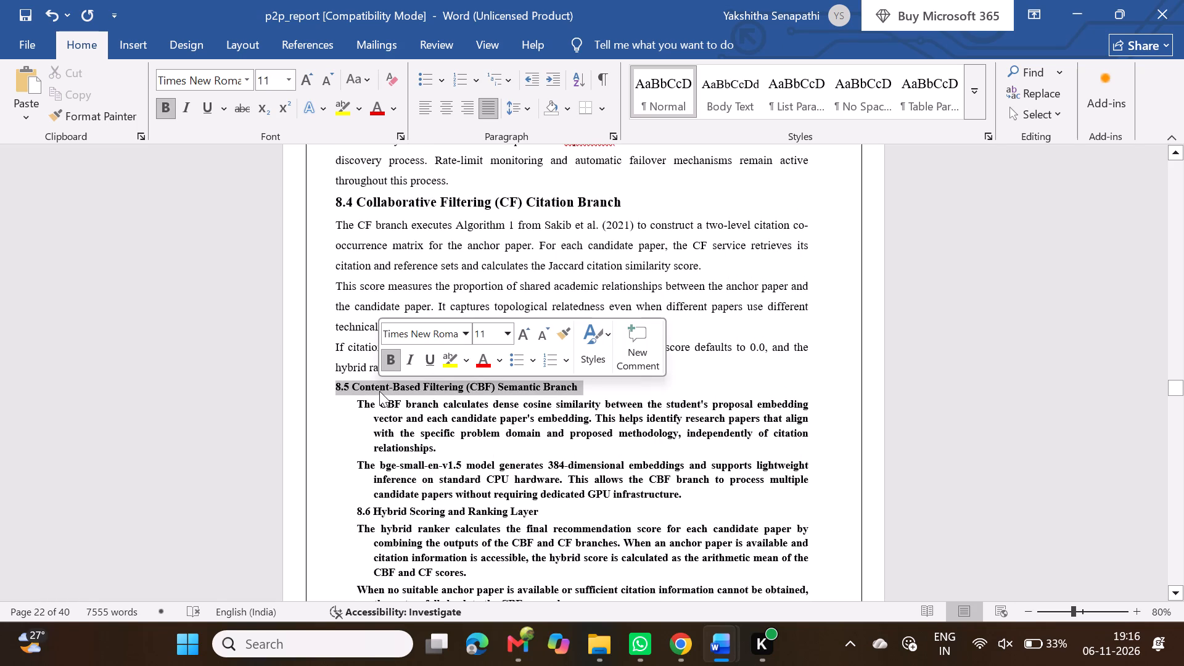
left_click(519, 341)
left_click(519, 341)
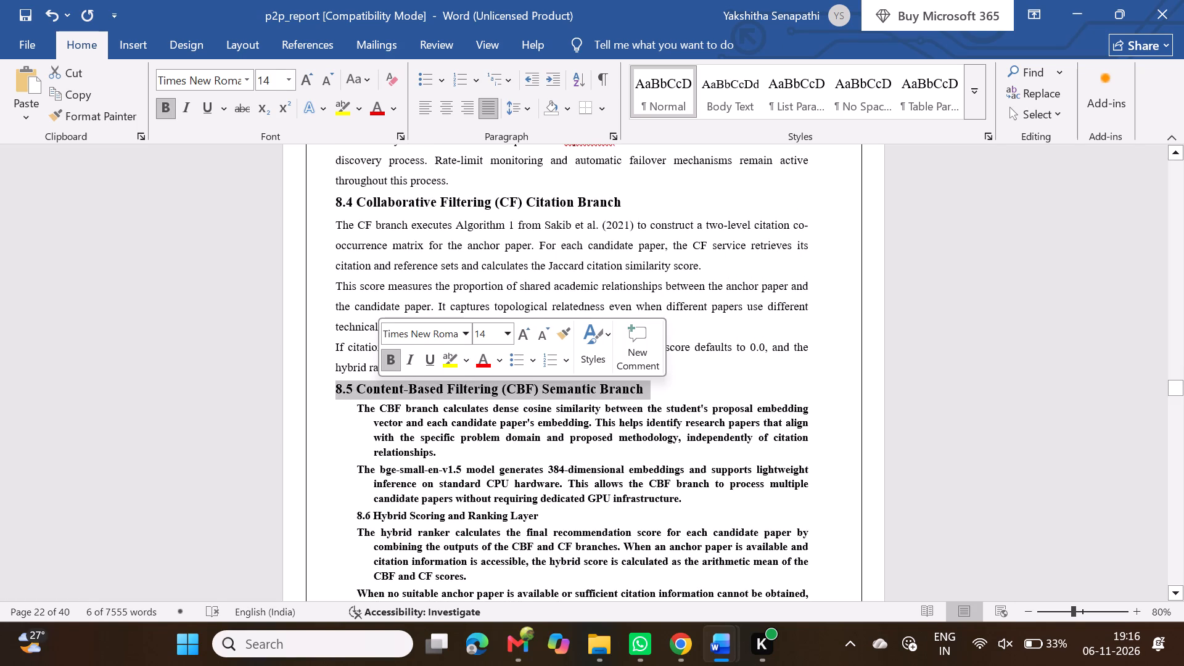
Format the two body paragraphs under heading 8.5 as non-bold, No Spacing style, 12 pt, with 1.5 line spacing.
left_click(360, 410)
left_click_drag(360, 410, 656, 503)
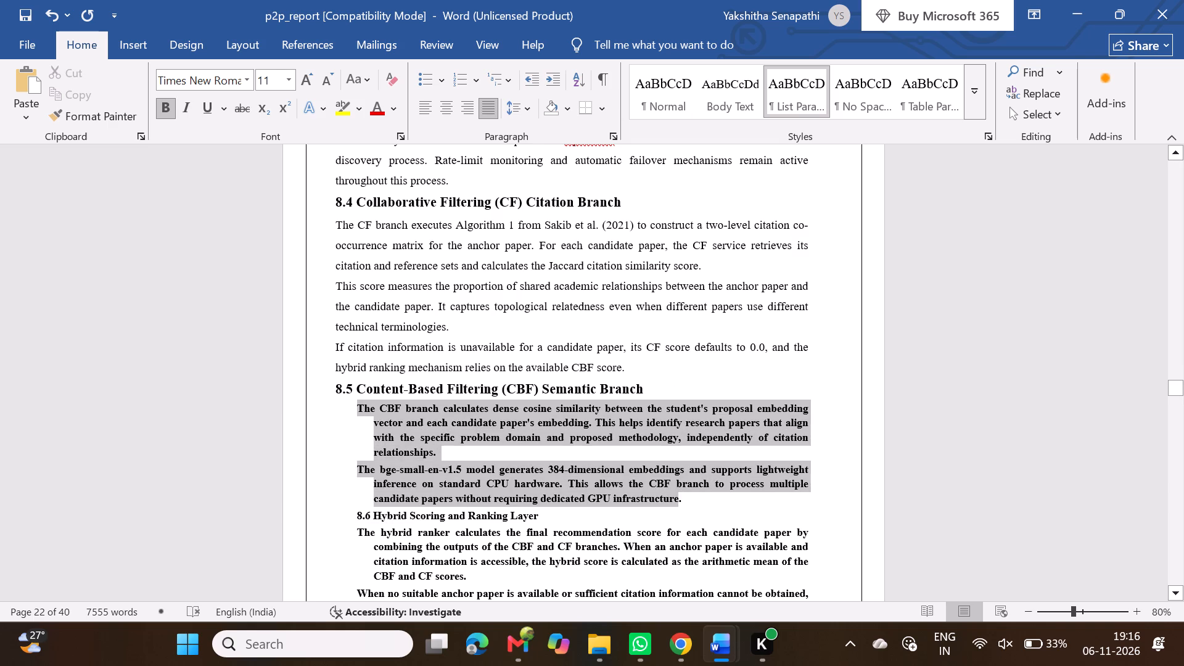
left_click_drag(656, 503, 711, 504)
left_click(723, 479)
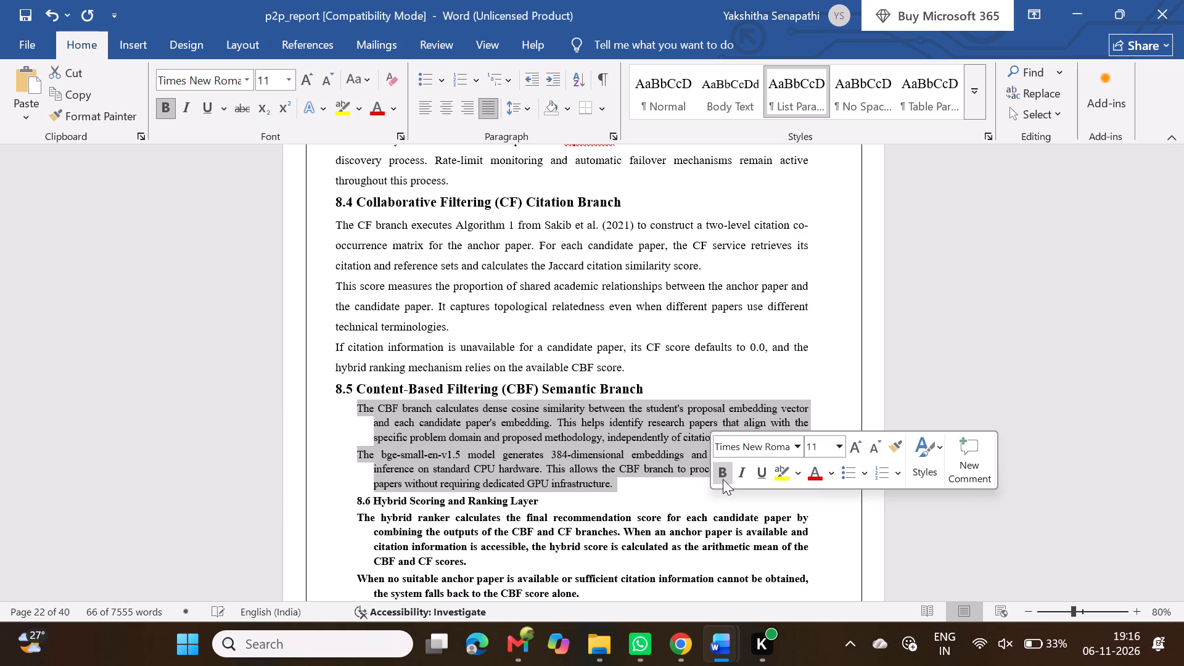
left_click(836, 445)
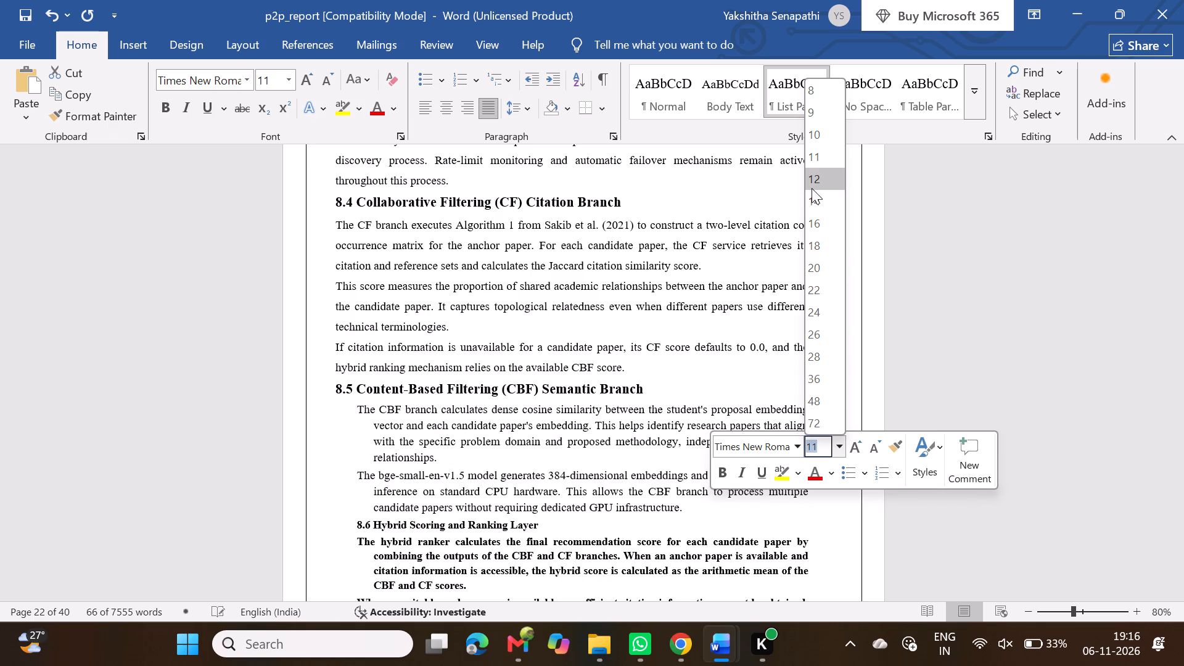
left_click(812, 188)
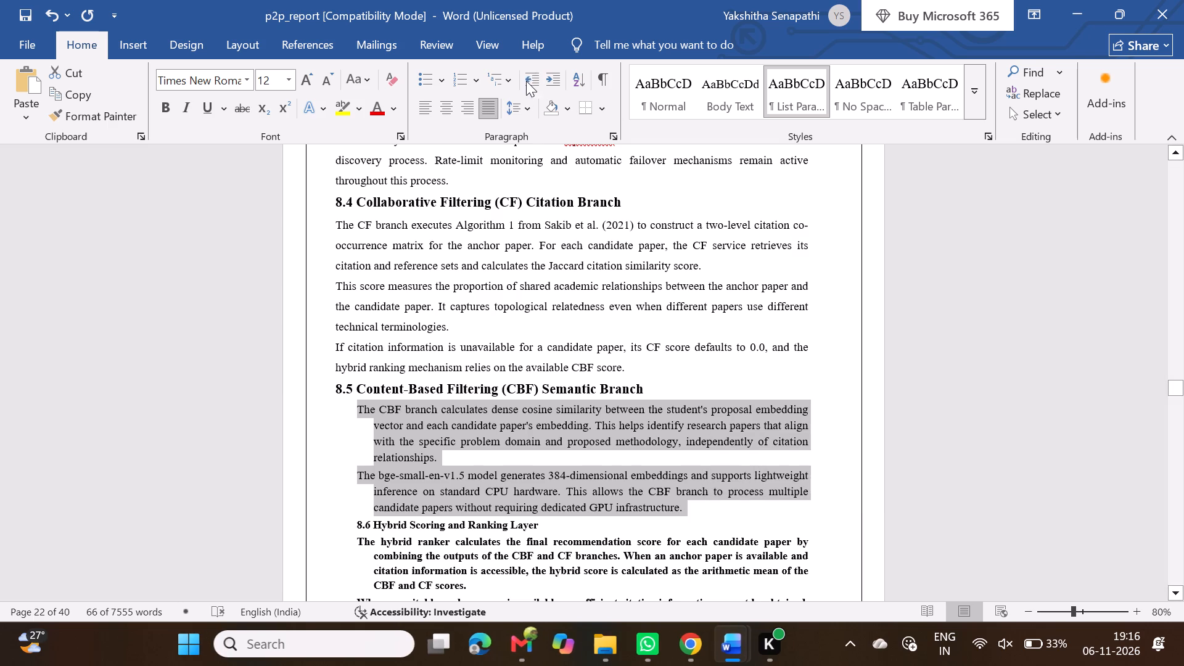
left_click(528, 101)
left_click(537, 174)
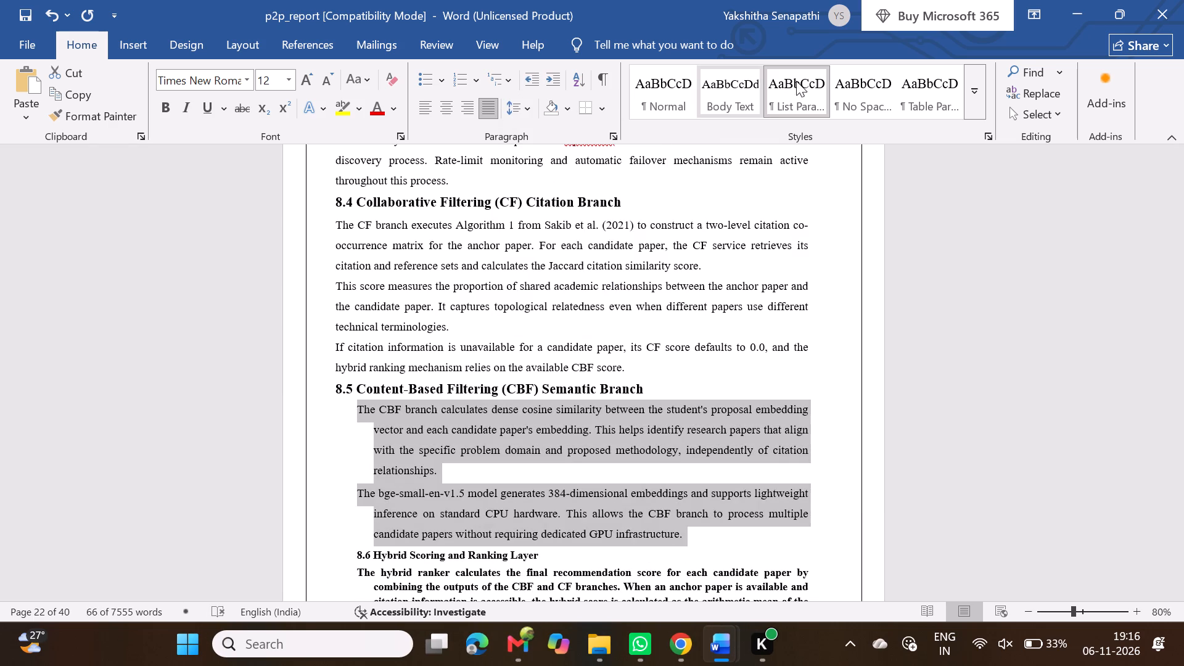
left_click(854, 96)
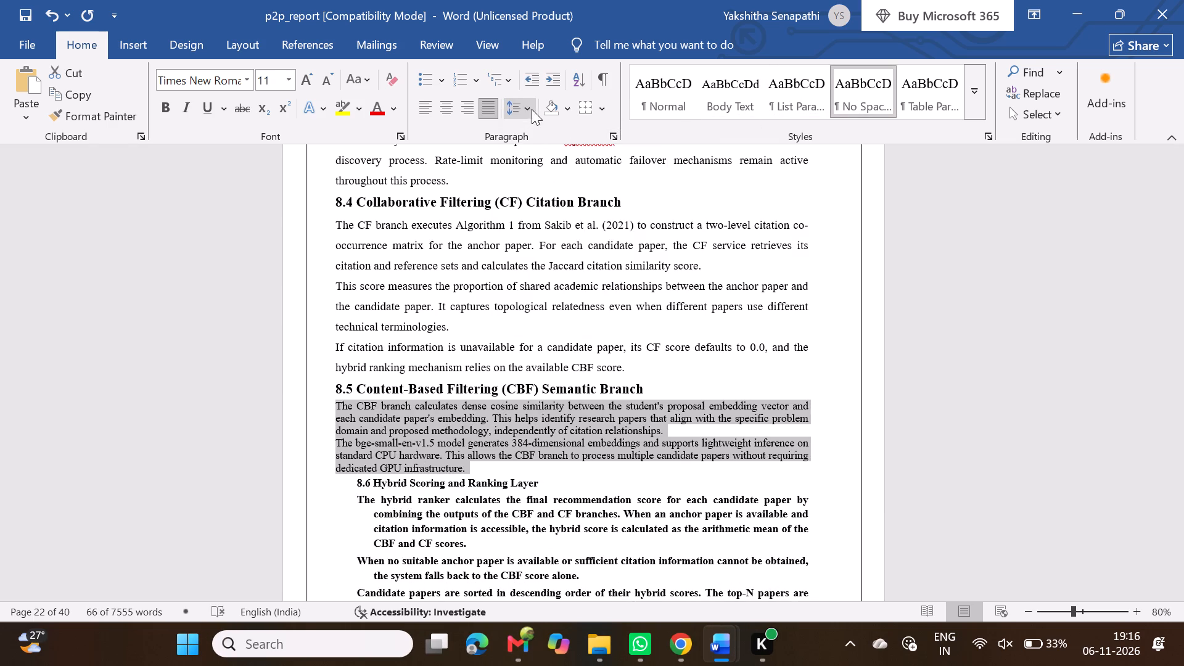
left_click(520, 109)
left_click(542, 171)
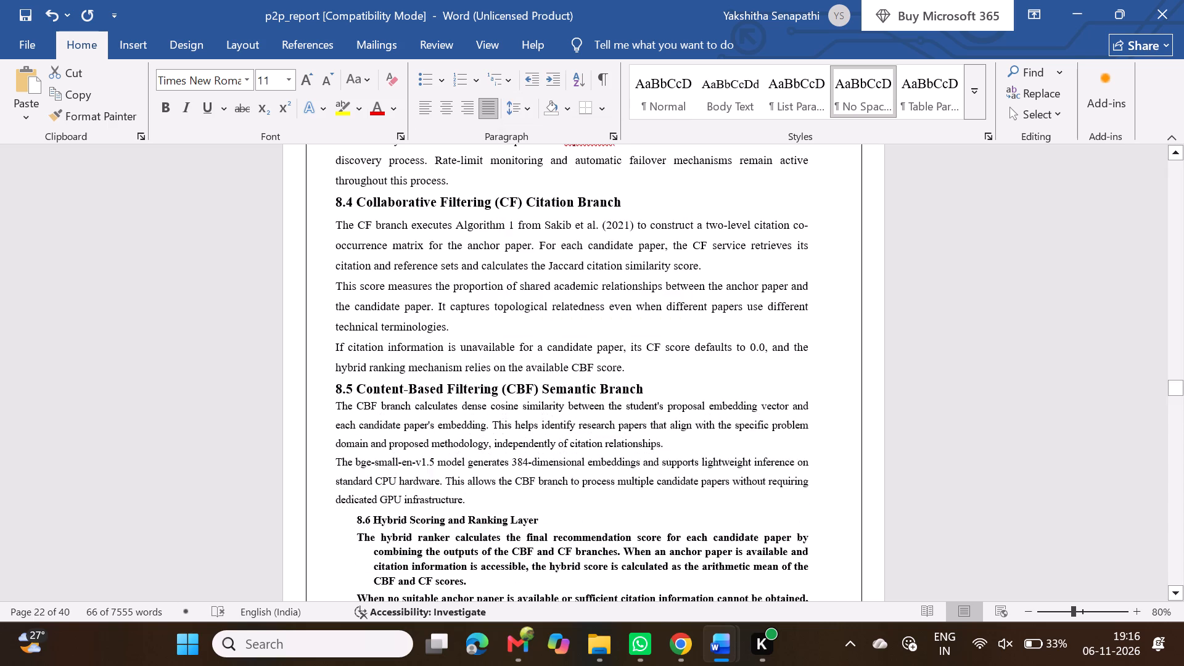
left_click(308, 78)
Remove the indent from the heading "8.6 Hybrid Scoring and Ranking Layer" and make it bold at 14 pt.
scroll(513, 384, "down", 1)
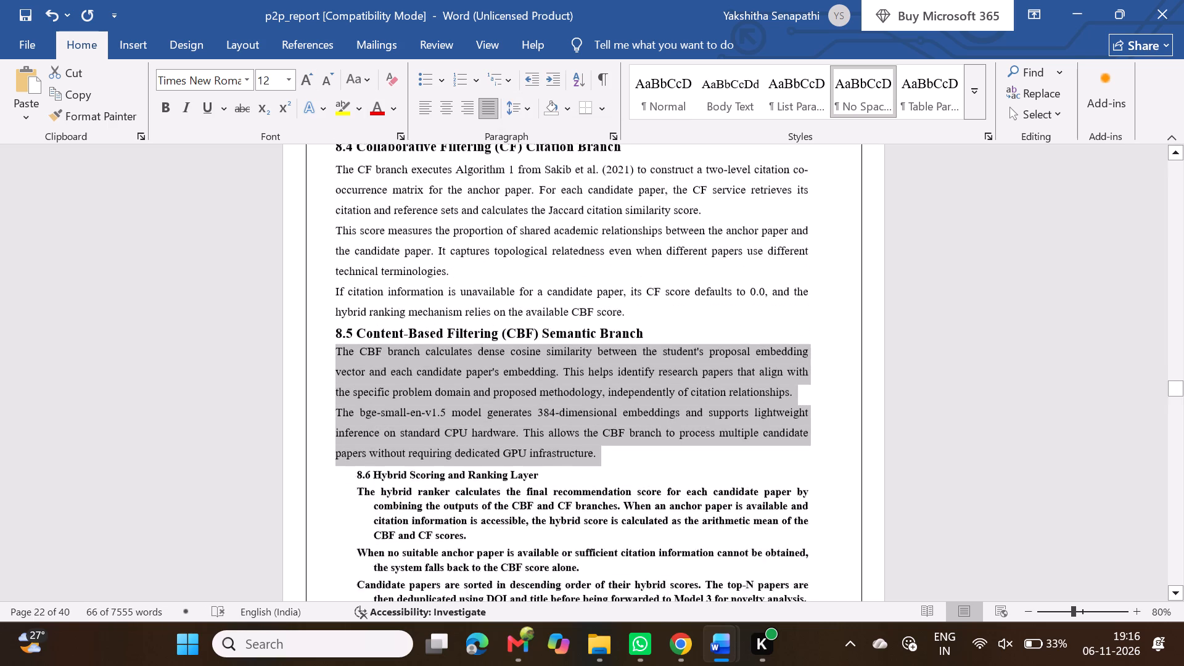
scroll(513, 384, "down", 1)
left_click(611, 361)
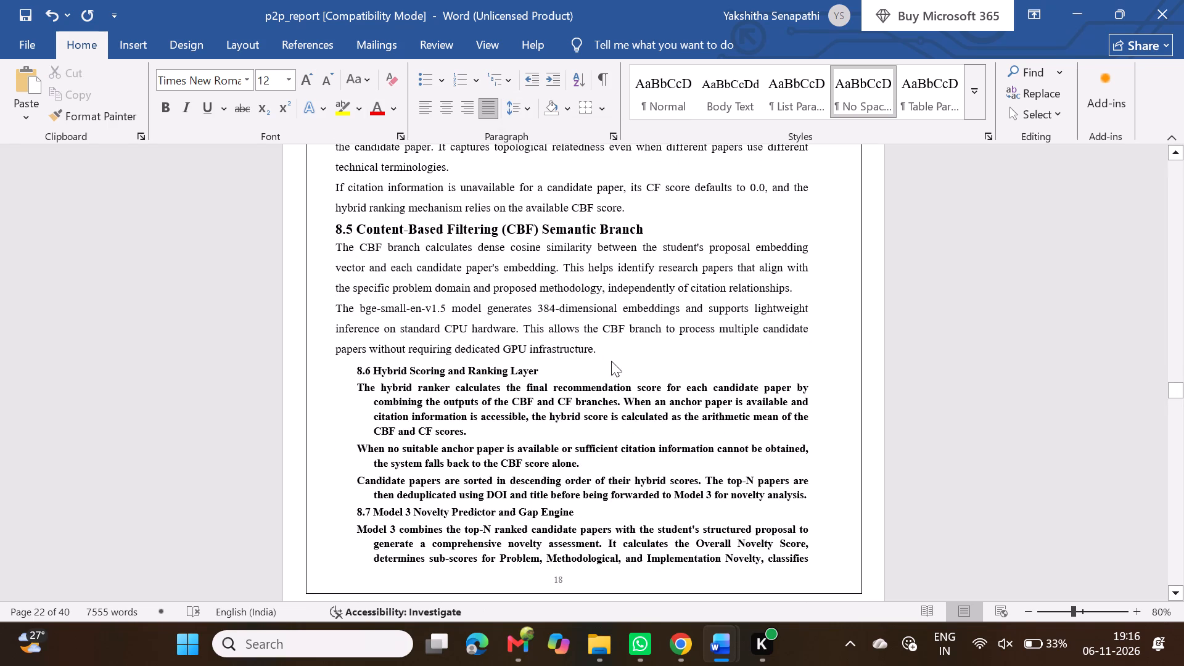
left_click(356, 372)
key("BackSpace")
scroll(356, 372, "down", 1)
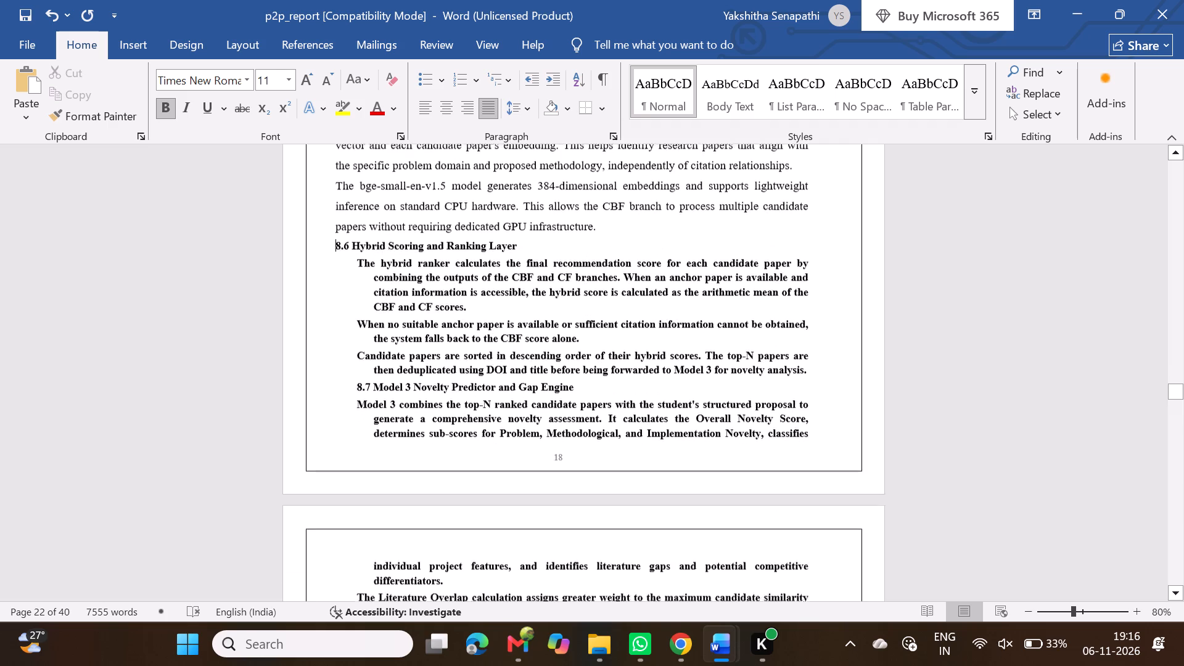
scroll(356, 372, "down", 3)
scroll(356, 372, "up", 4)
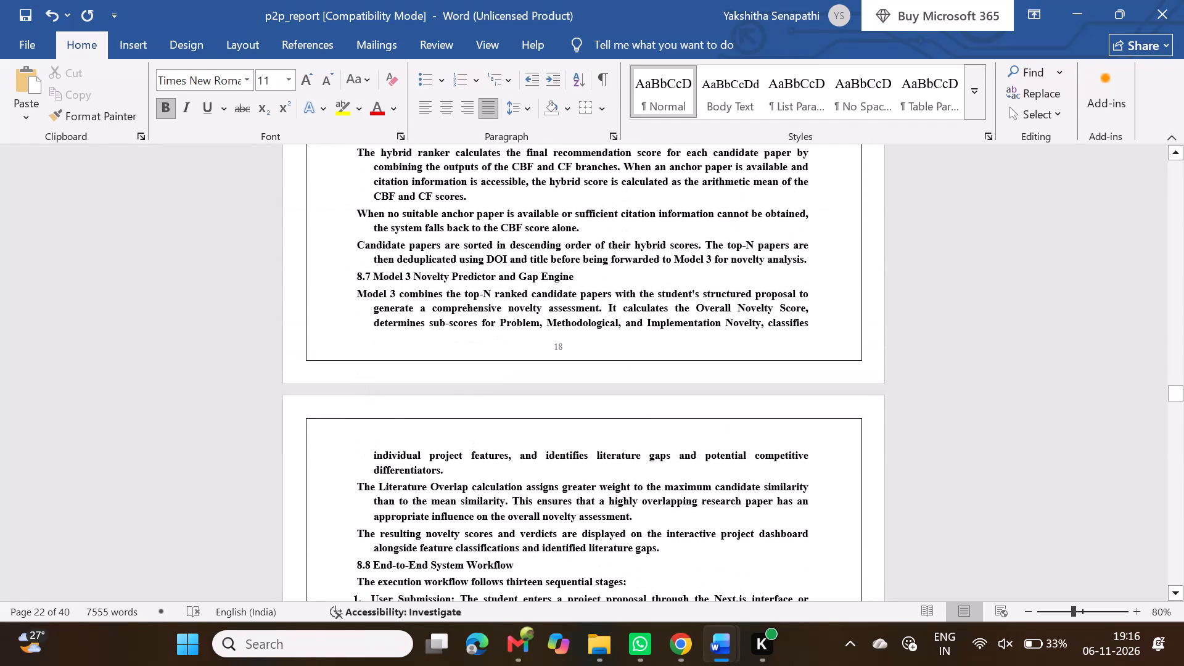
scroll(356, 372, "up", 1)
triple_click(374, 279)
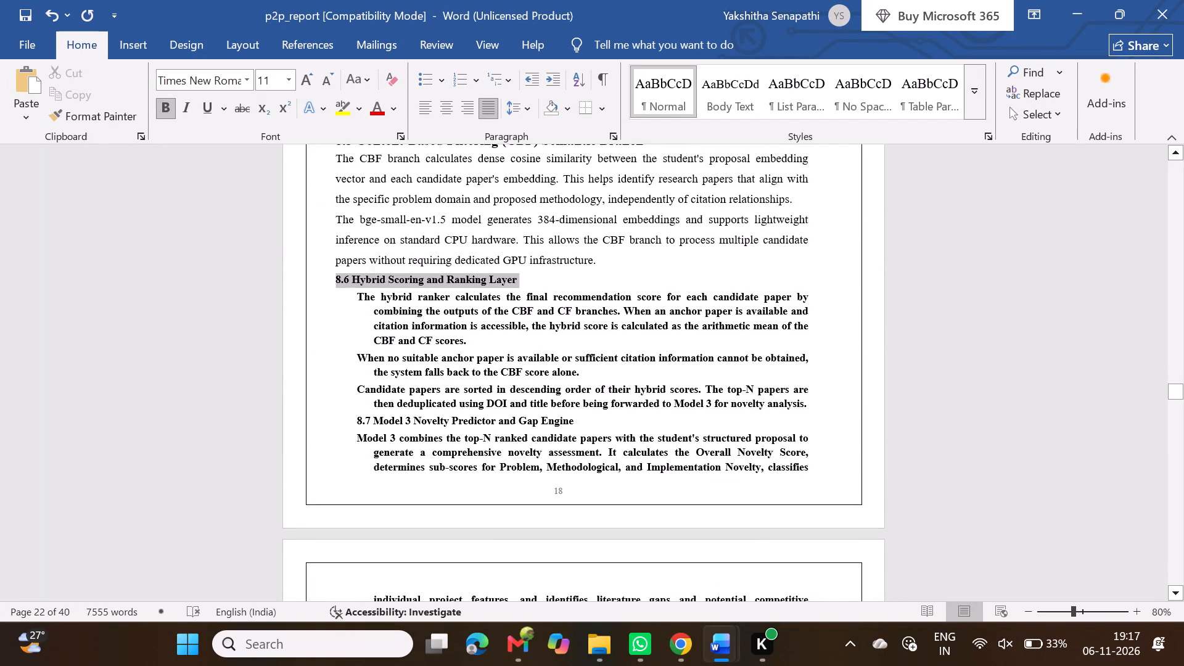
left_click(388, 245)
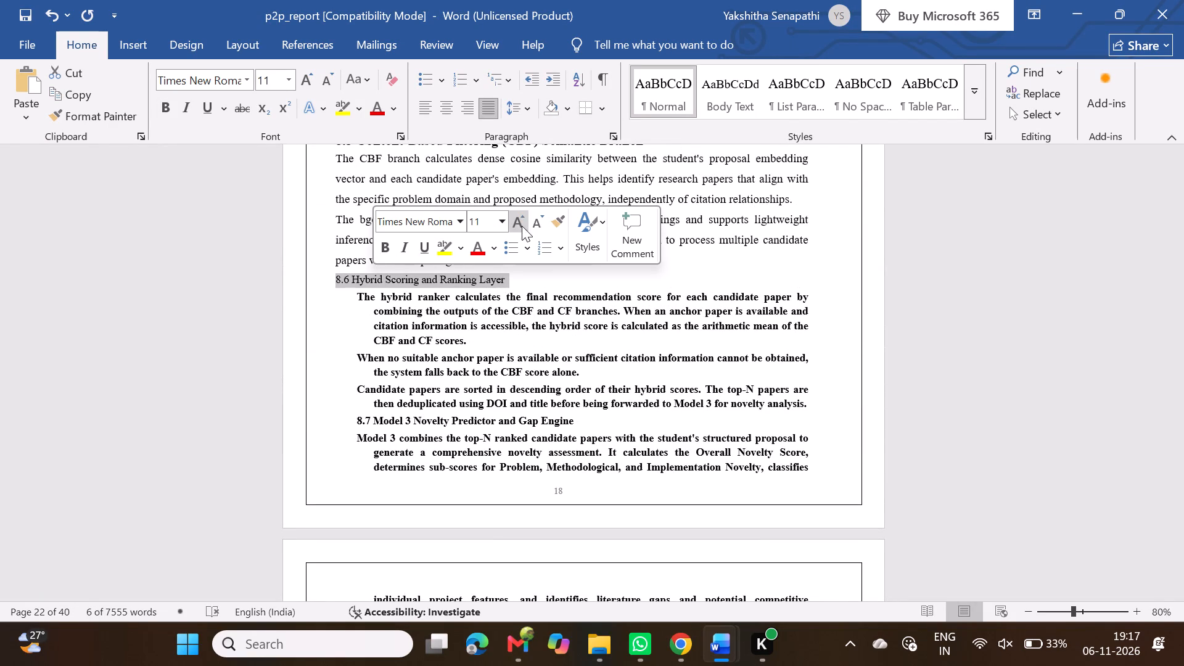
left_click(519, 222)
left_click(519, 222)
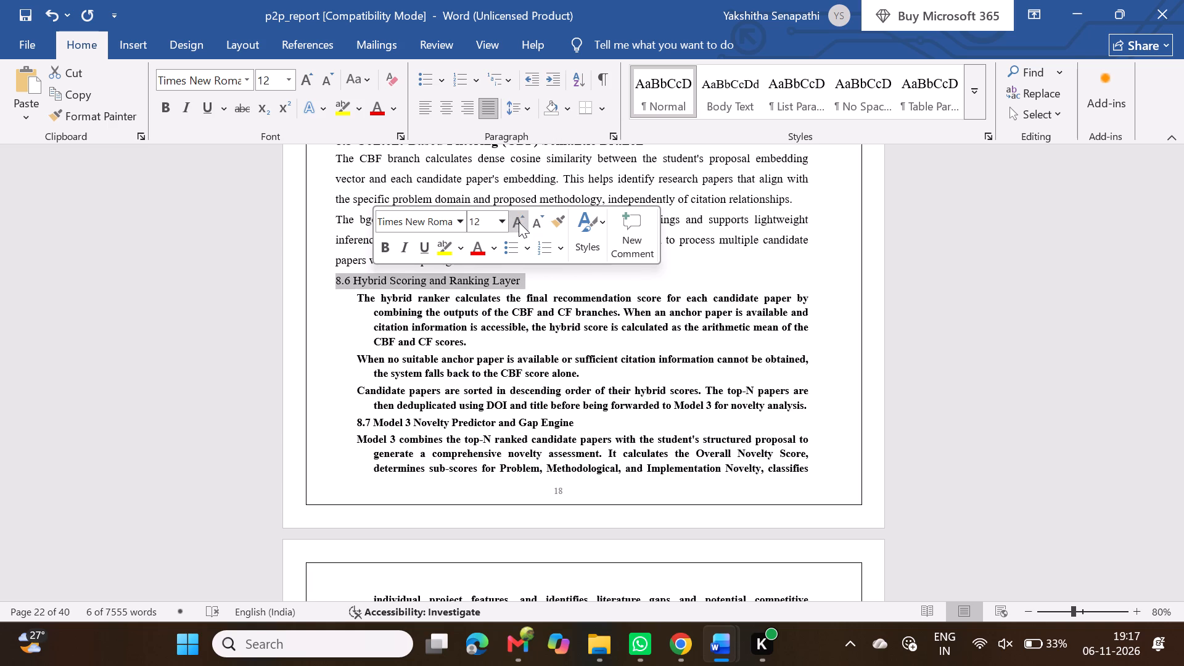
left_click(519, 222)
left_click(536, 222)
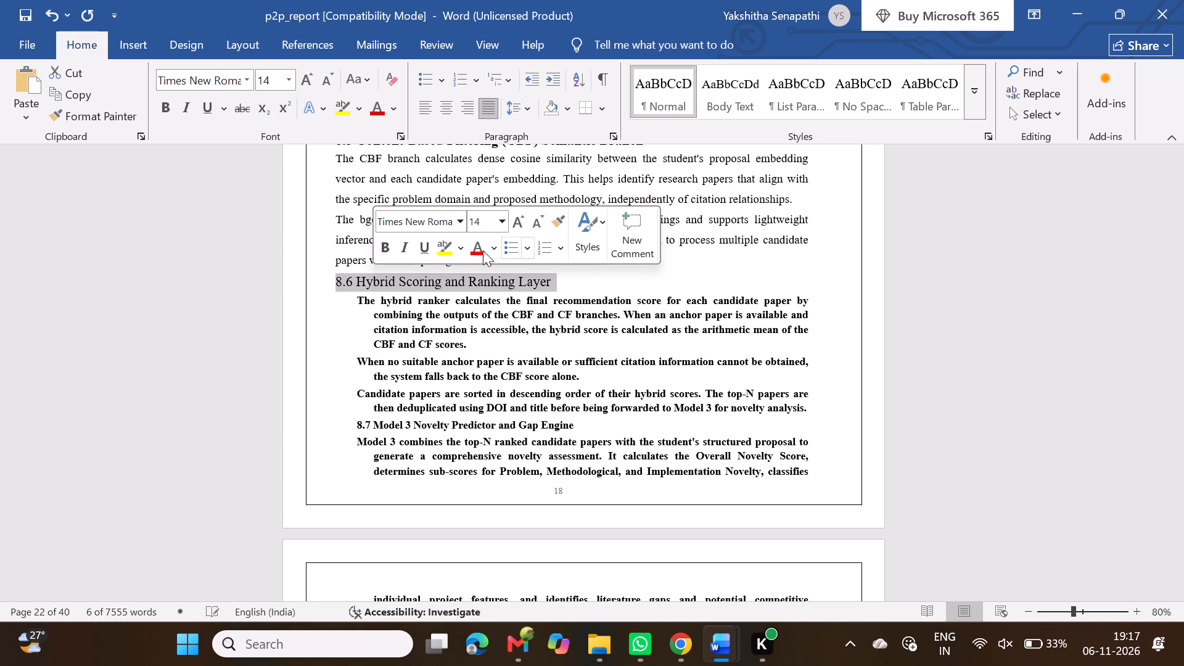
left_click(385, 246)
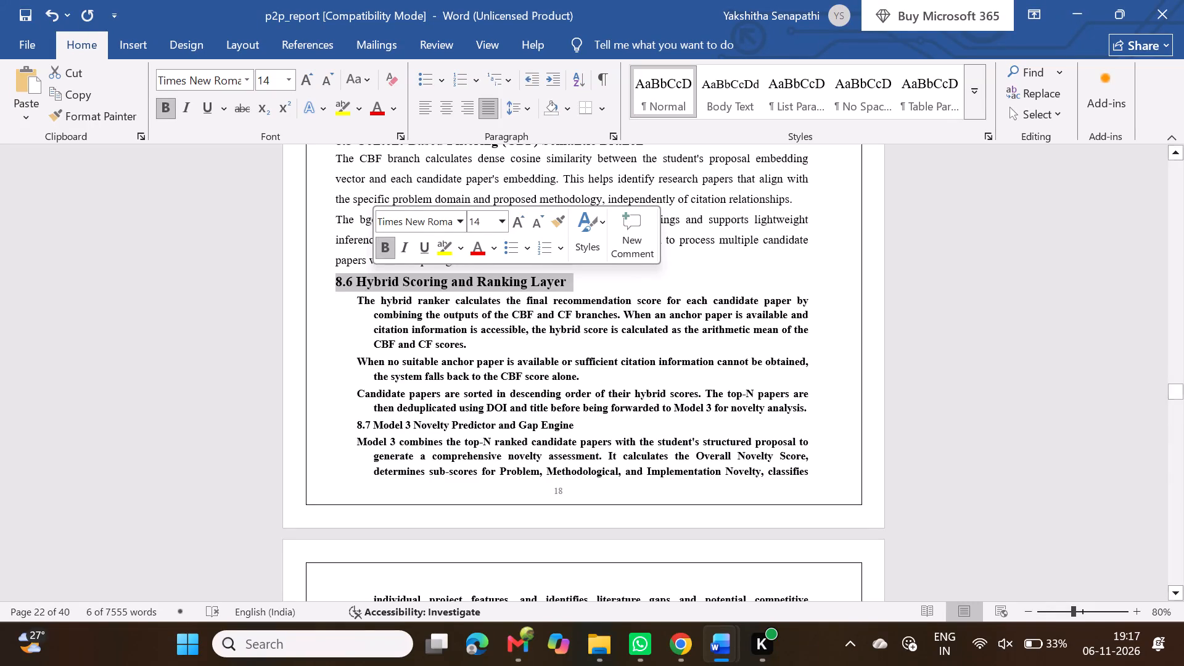
Format the three body paragraphs under heading 8.6 as non-bold, No Spacing style, 12 pt, with 1.5 line spacing.
left_click(356, 299)
left_click_drag(356, 299, 540, 398)
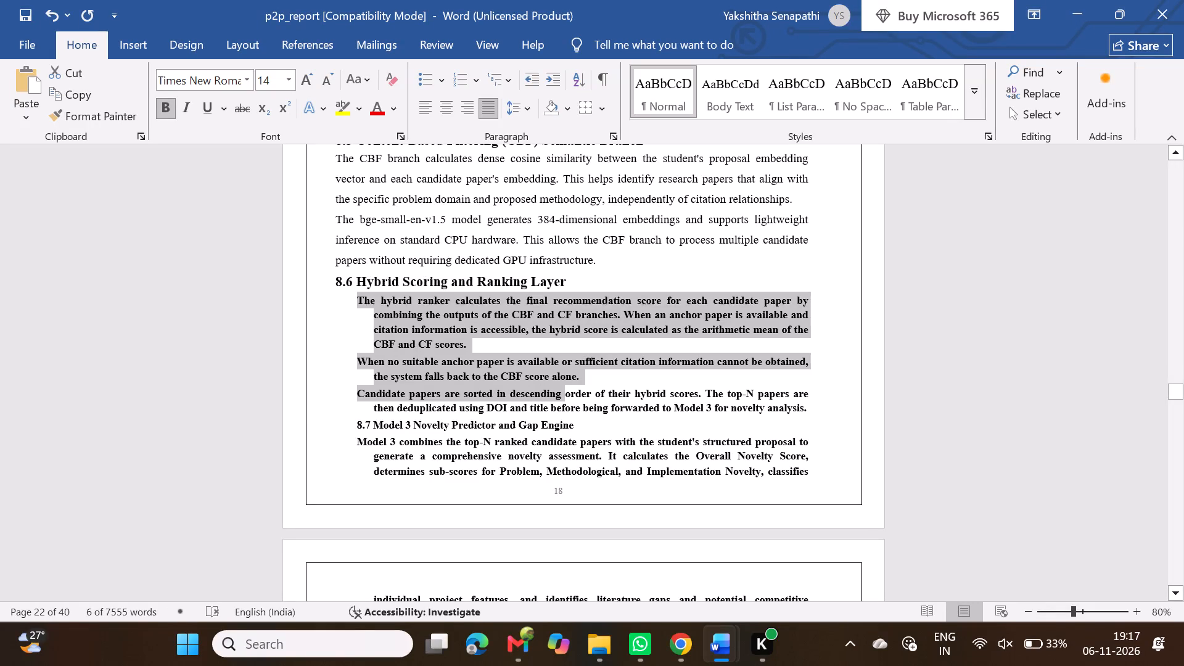
left_click_drag(540, 398, 819, 410)
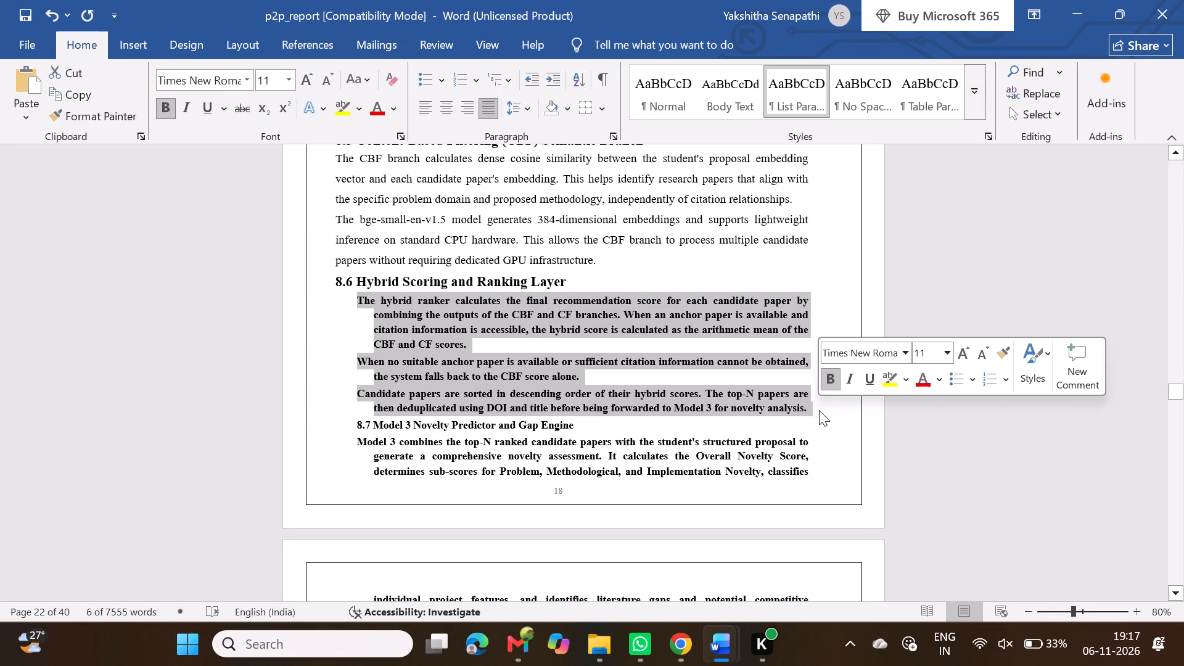
left_click(826, 382)
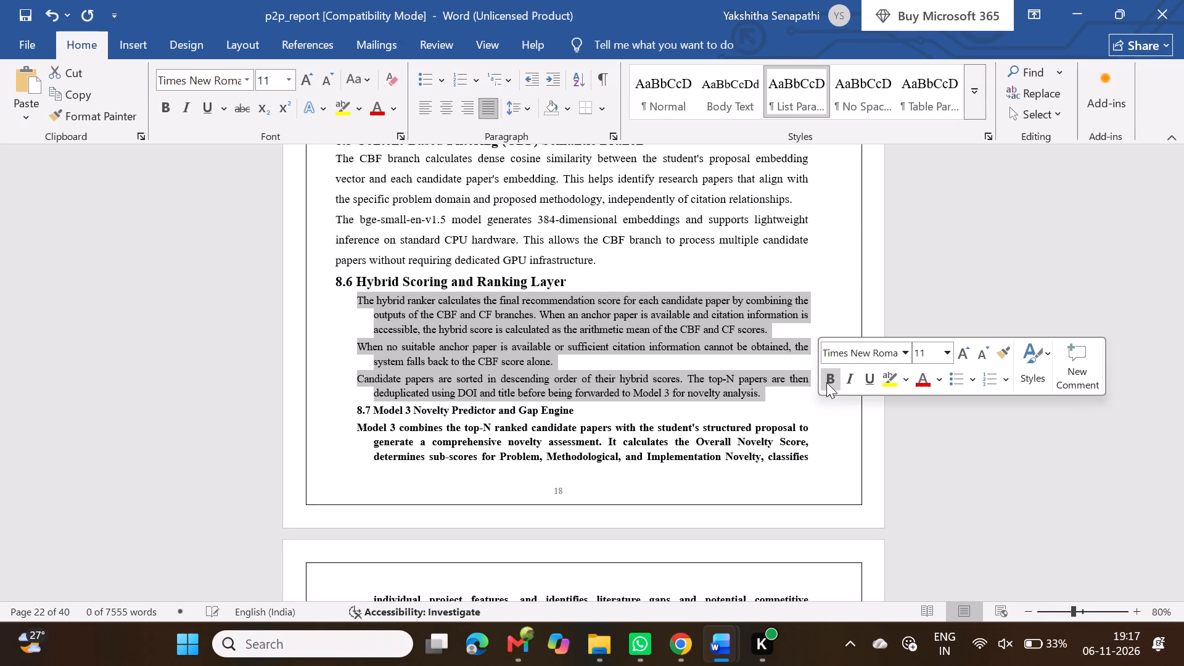
left_click(850, 102)
left_click(304, 83)
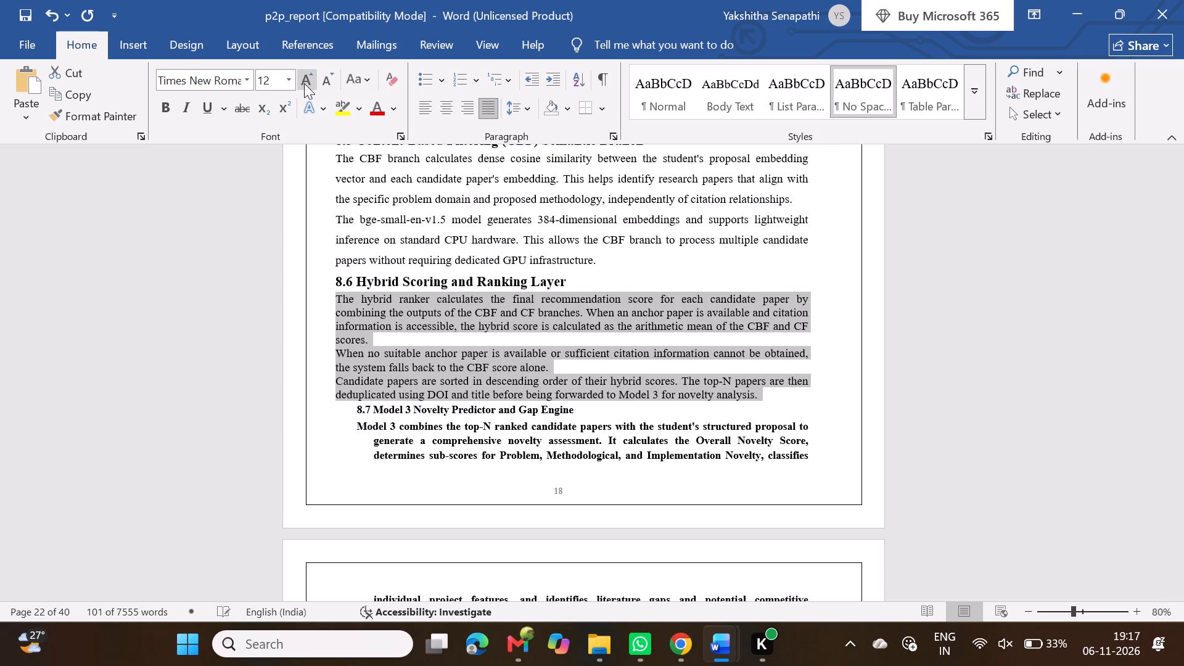
left_click(516, 106)
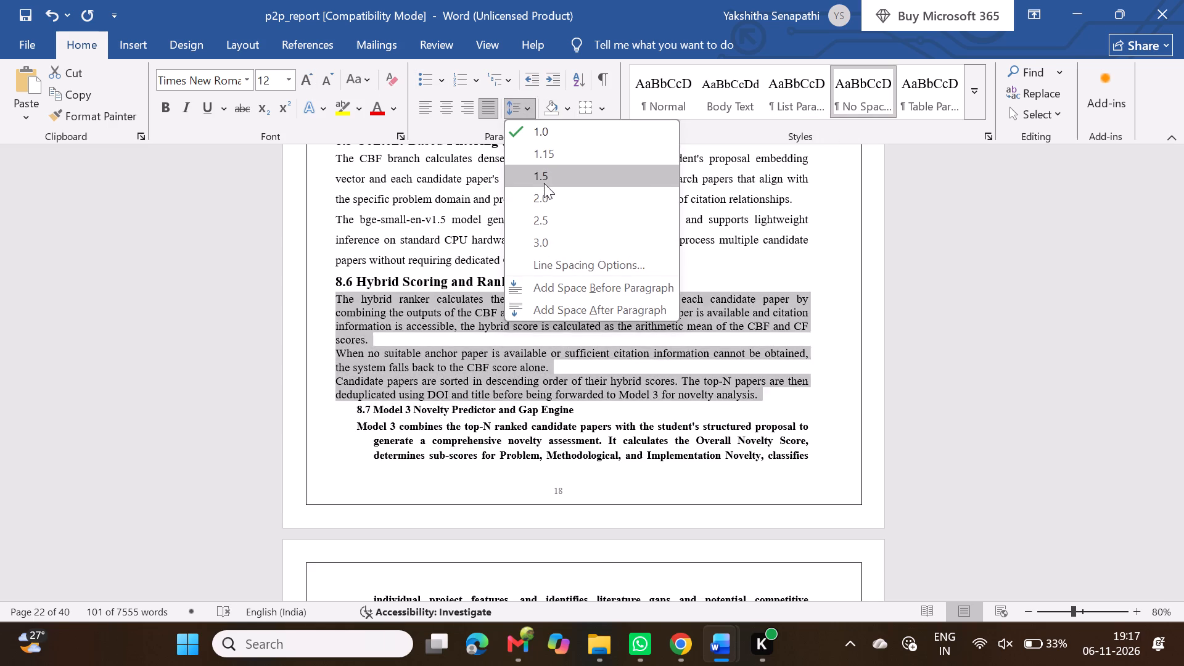
left_click(540, 176)
Apply 1.5 line spacing to headings 8.6 and 8.5, matching the body text beneath them.
left_click(331, 279)
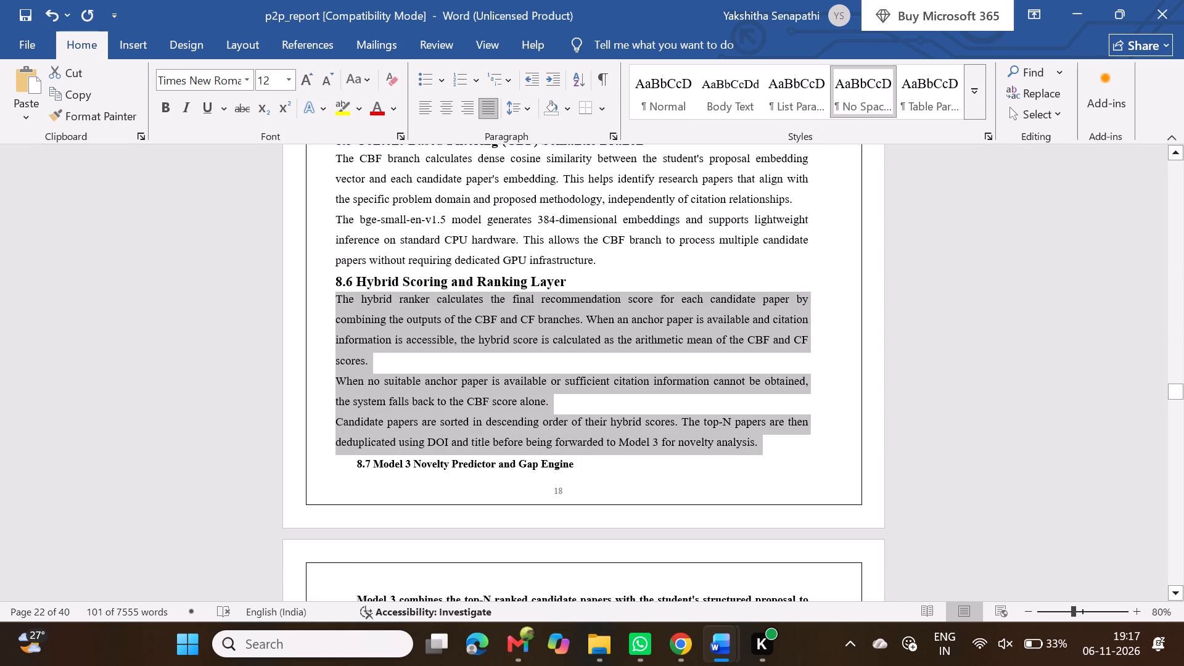
left_click_drag(331, 279, 375, 303)
left_click(524, 115)
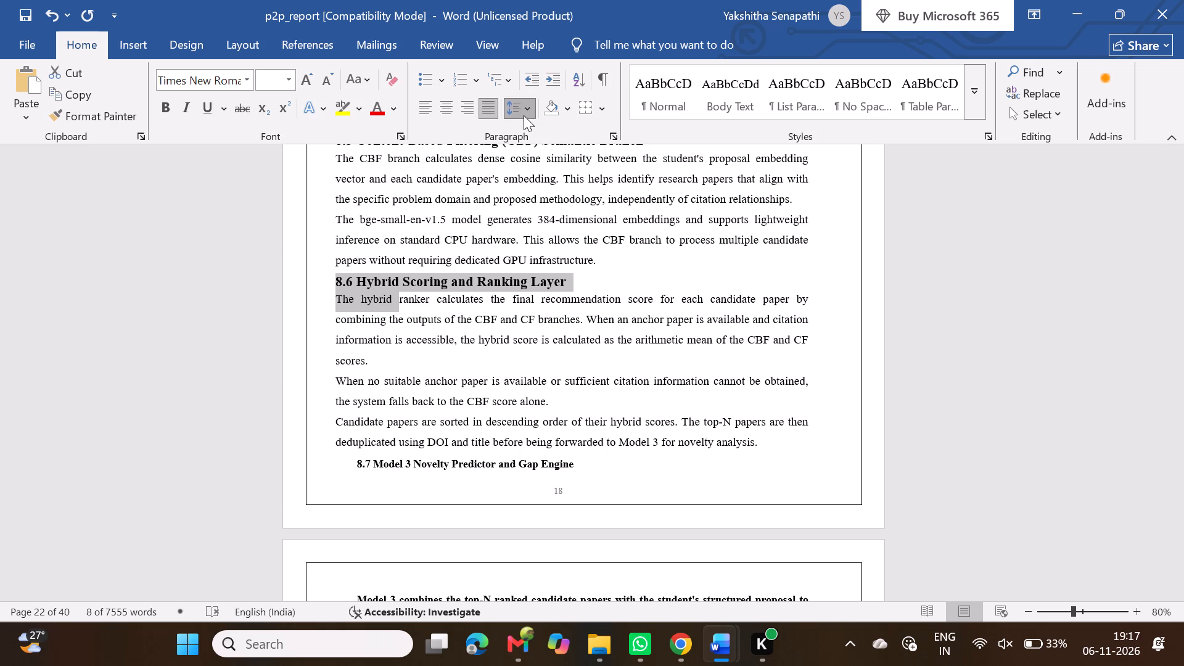
left_click(545, 176)
scroll(545, 176, "up", 1)
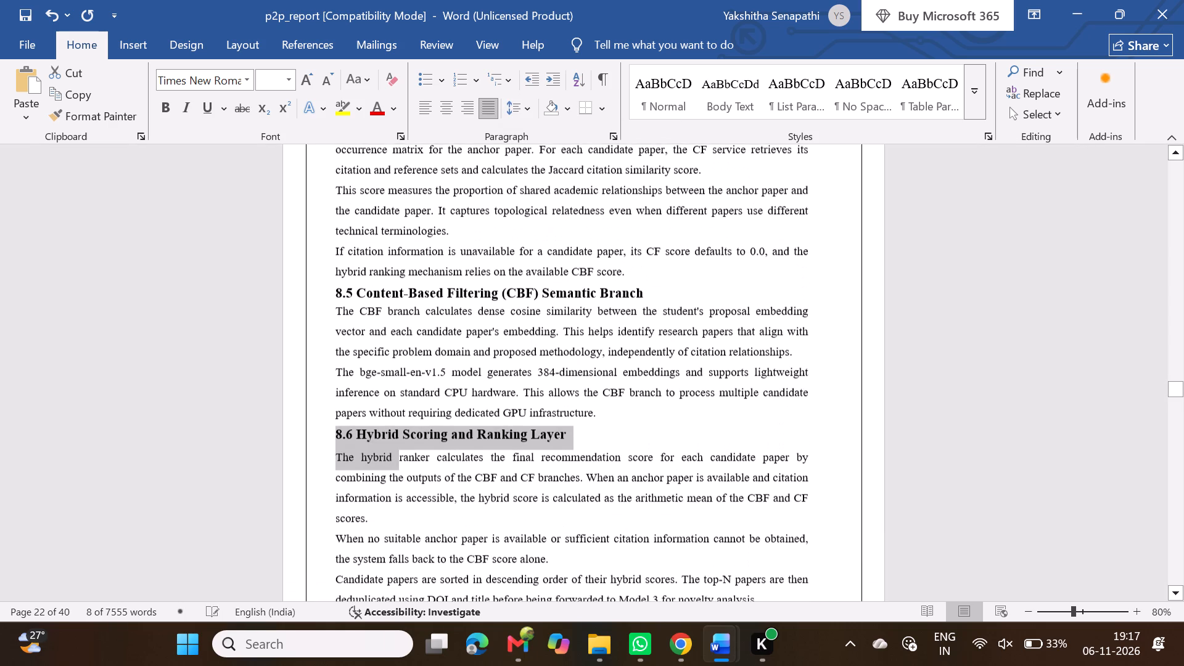
left_click_drag(337, 285, 368, 314)
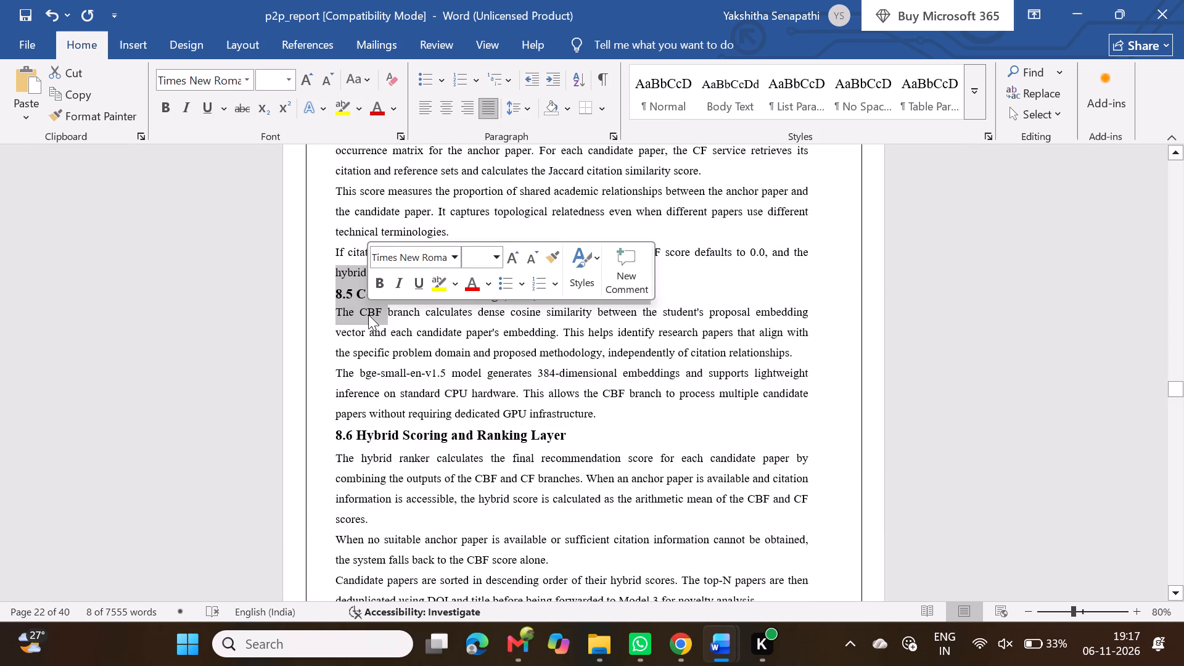
left_click(513, 108)
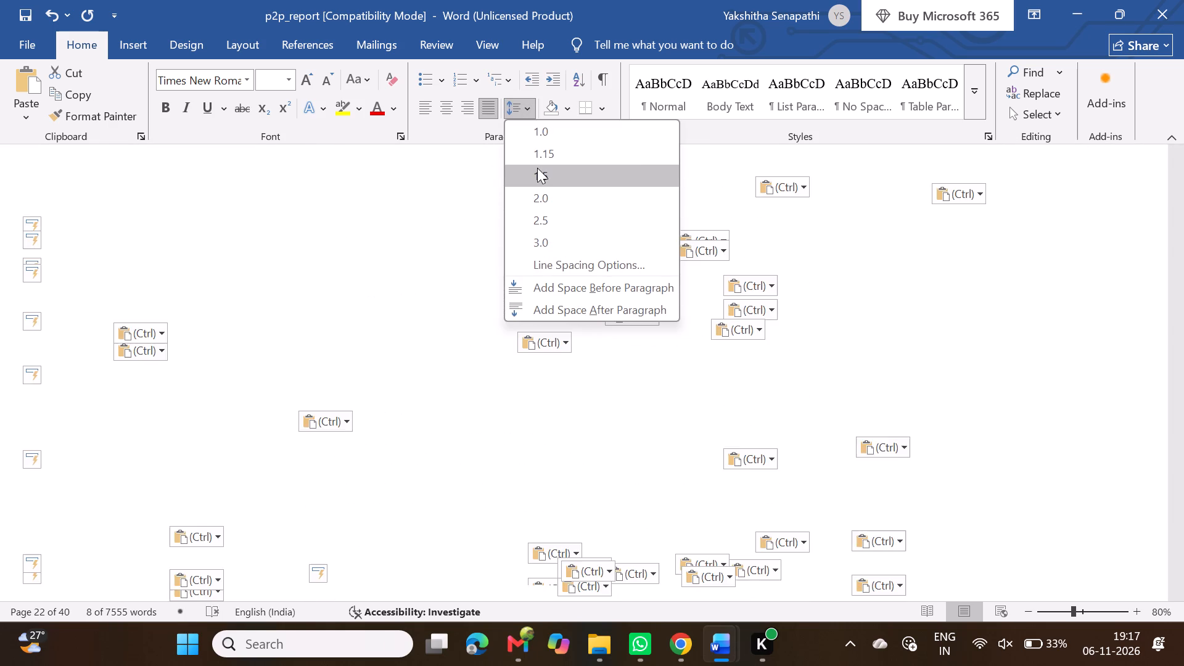
left_click(537, 168)
scroll(500, 348, "down", 3)
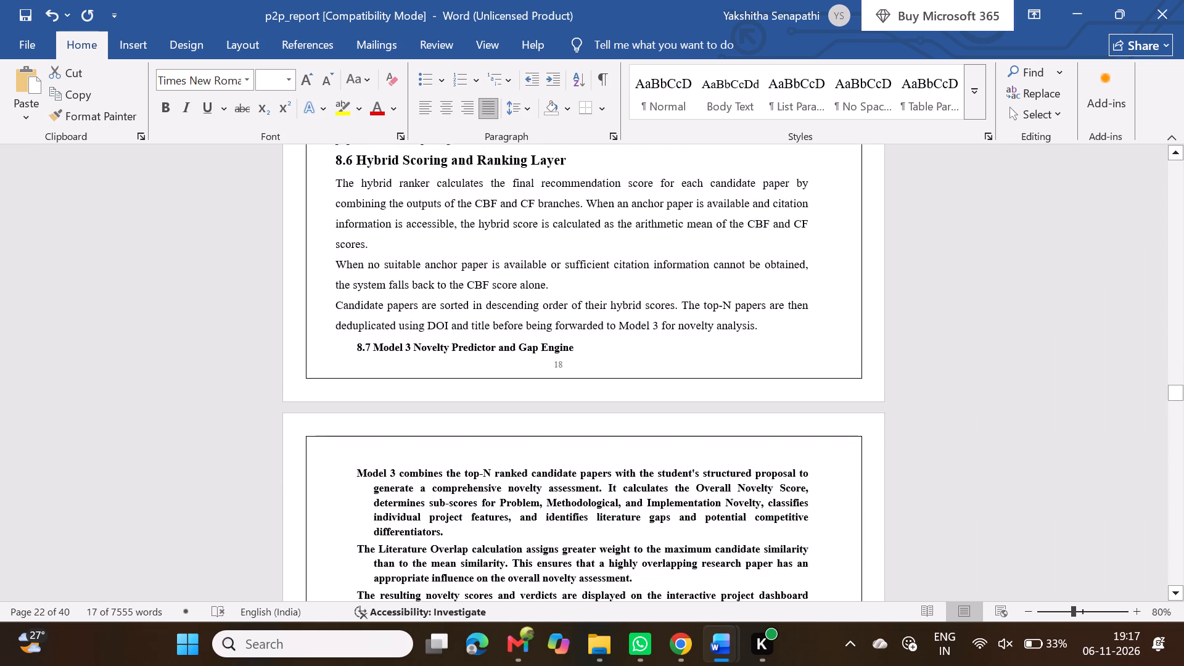
Remove the indent from the heading "8.7 Model 3 Novelty Predictor and Gap Engine" and push it onto the next page above its body text.
left_click(358, 337)
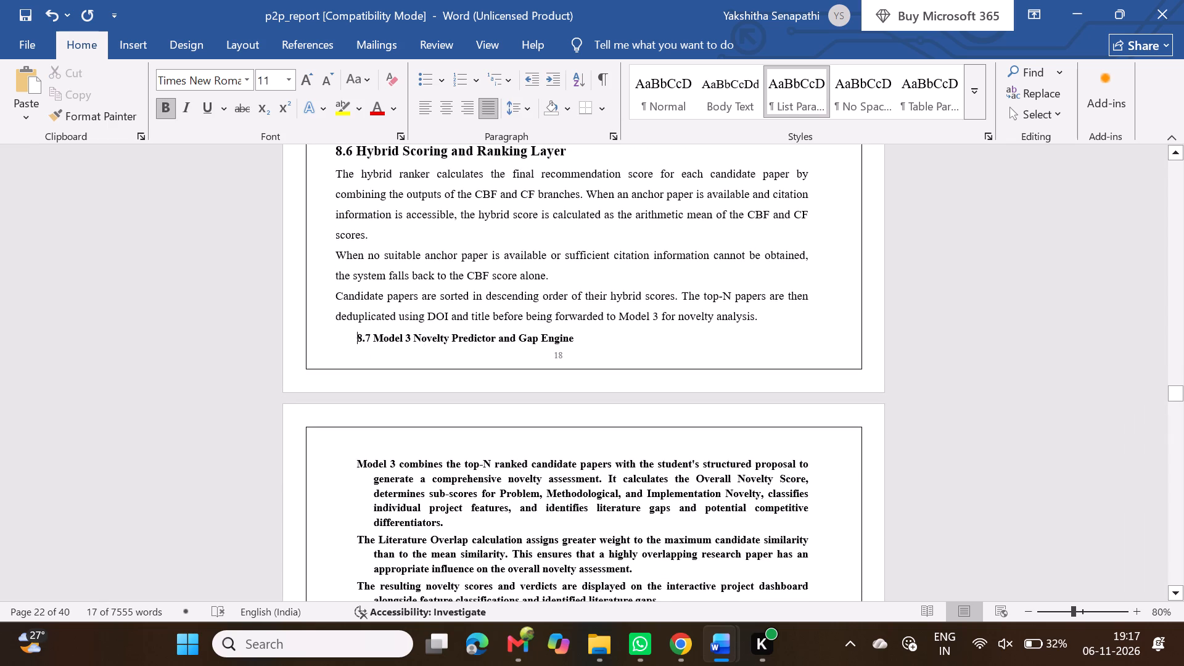
key("Return")
scroll(358, 337, "down", 8)
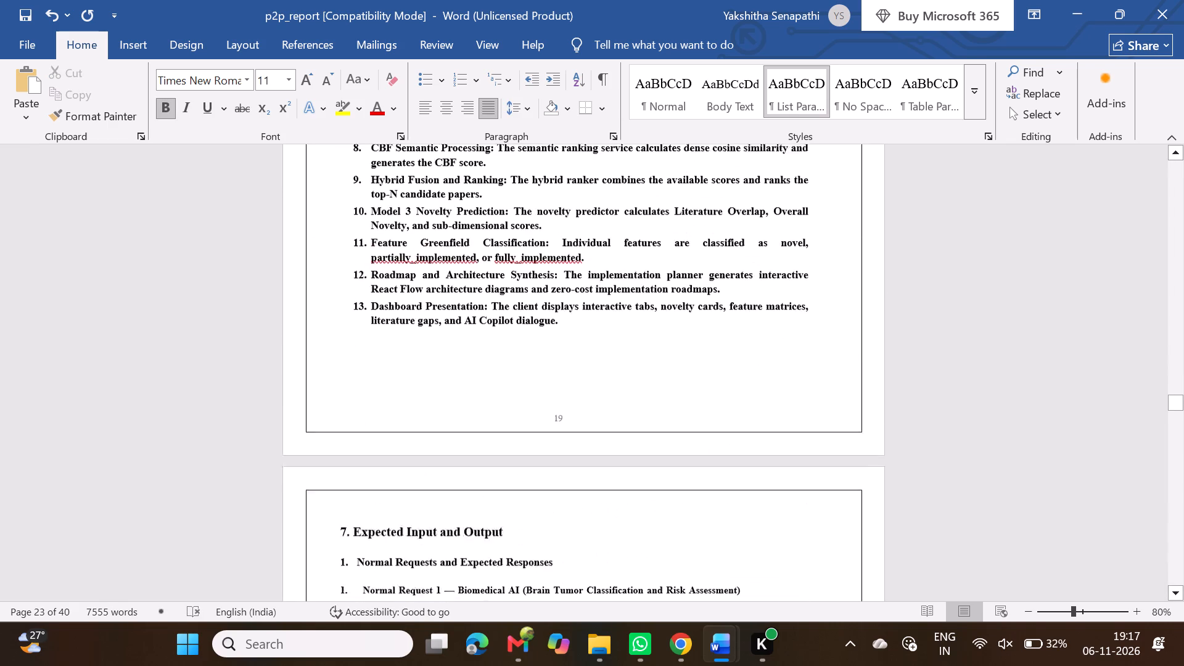
scroll(358, 337, "up", 1)
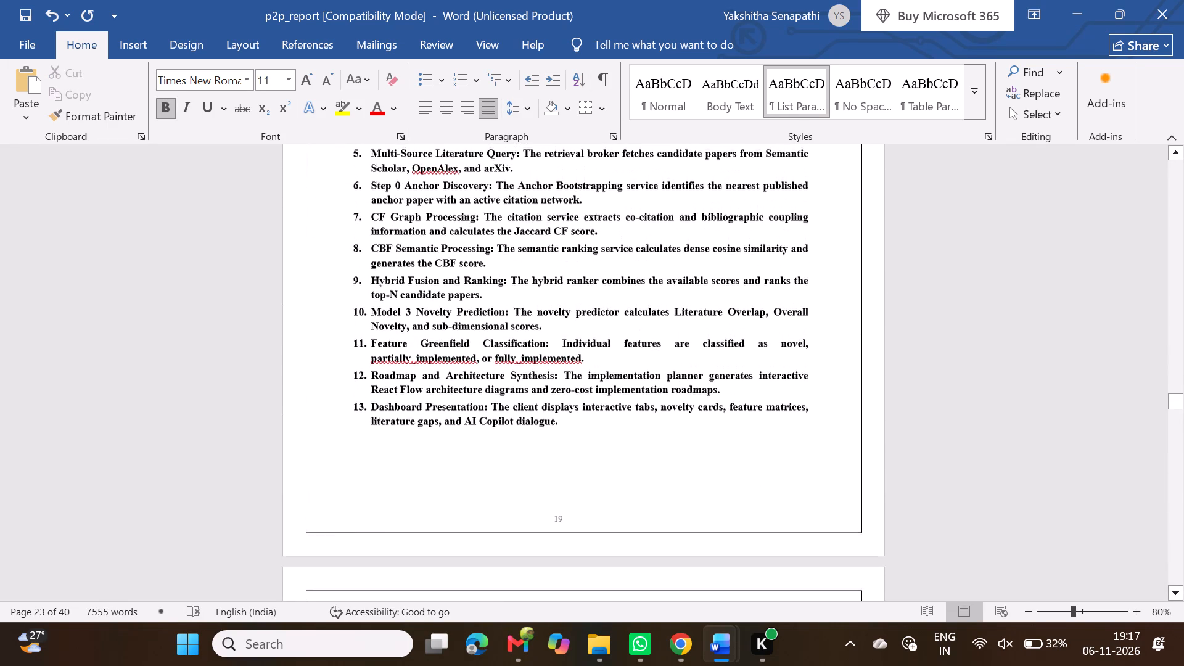
scroll(358, 337, "up", 3)
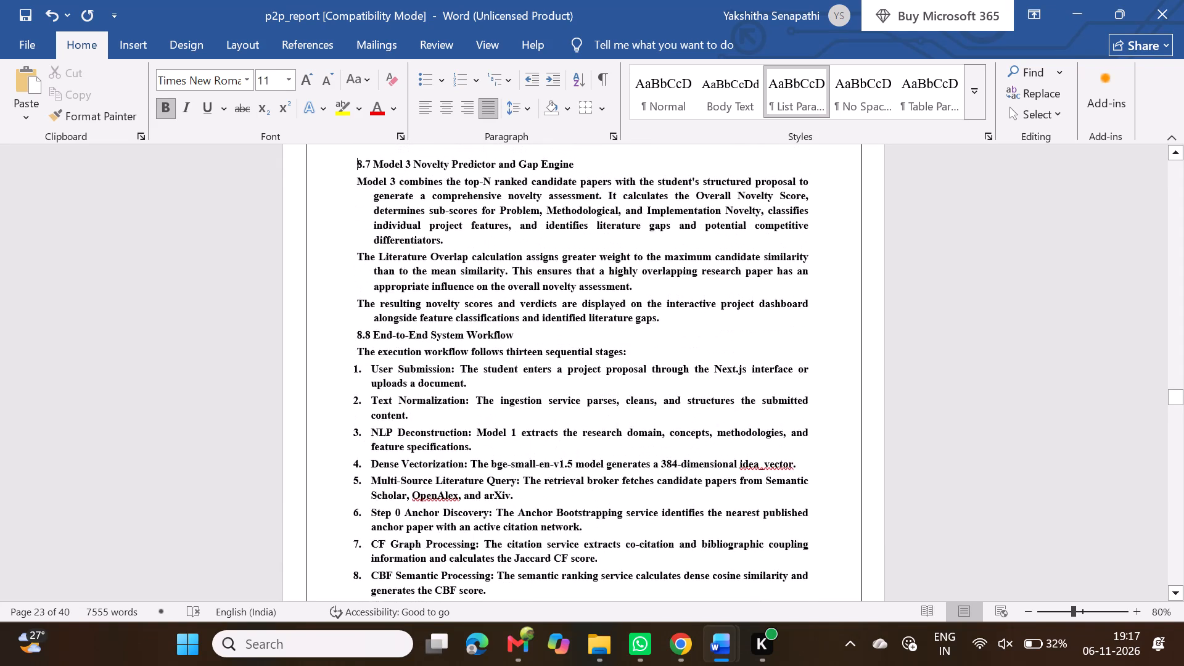
scroll(358, 337, "up", 1)
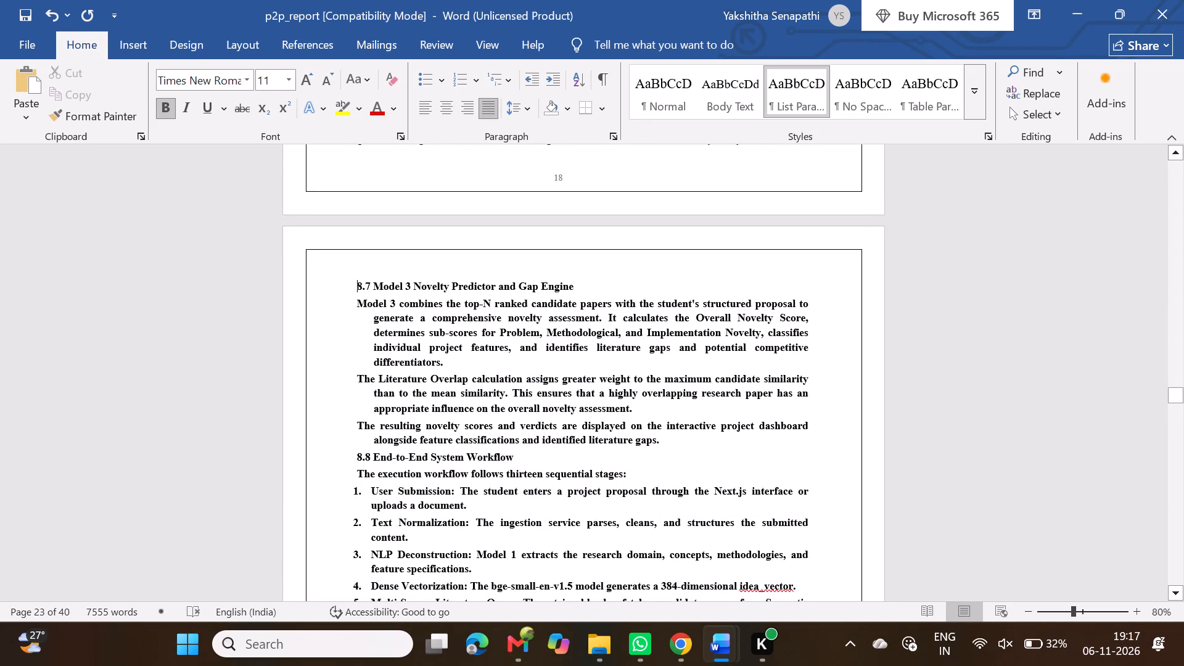
key("BackSpace")
scroll(355, 286, "up", 1)
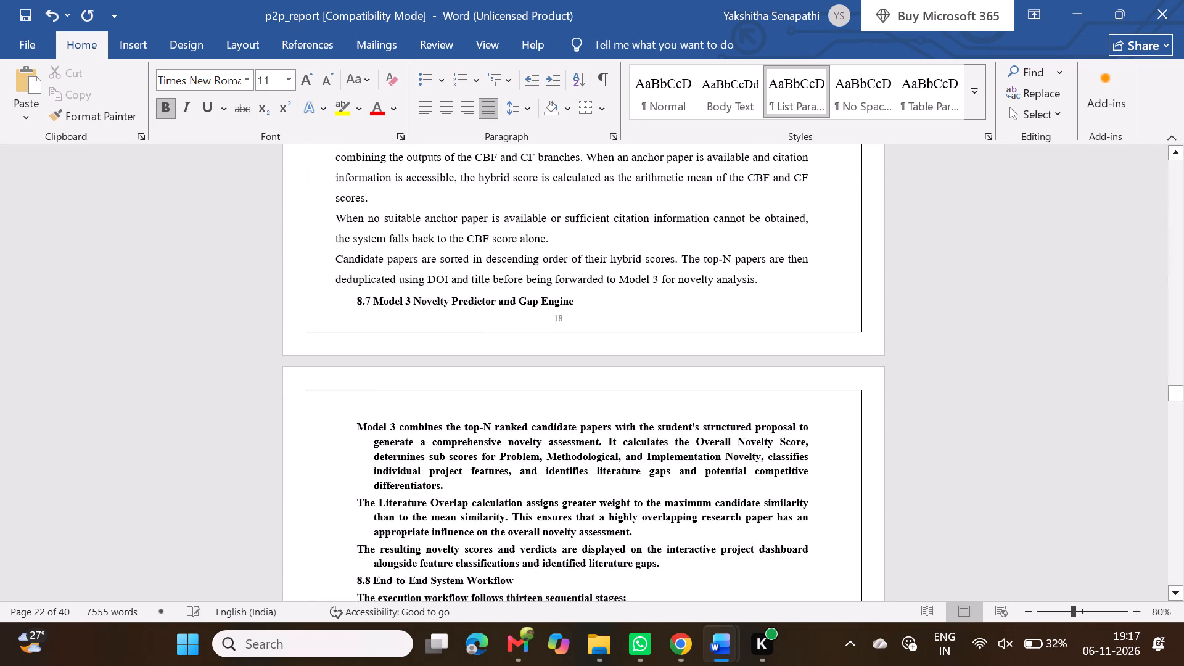
scroll(355, 286, "up", 1)
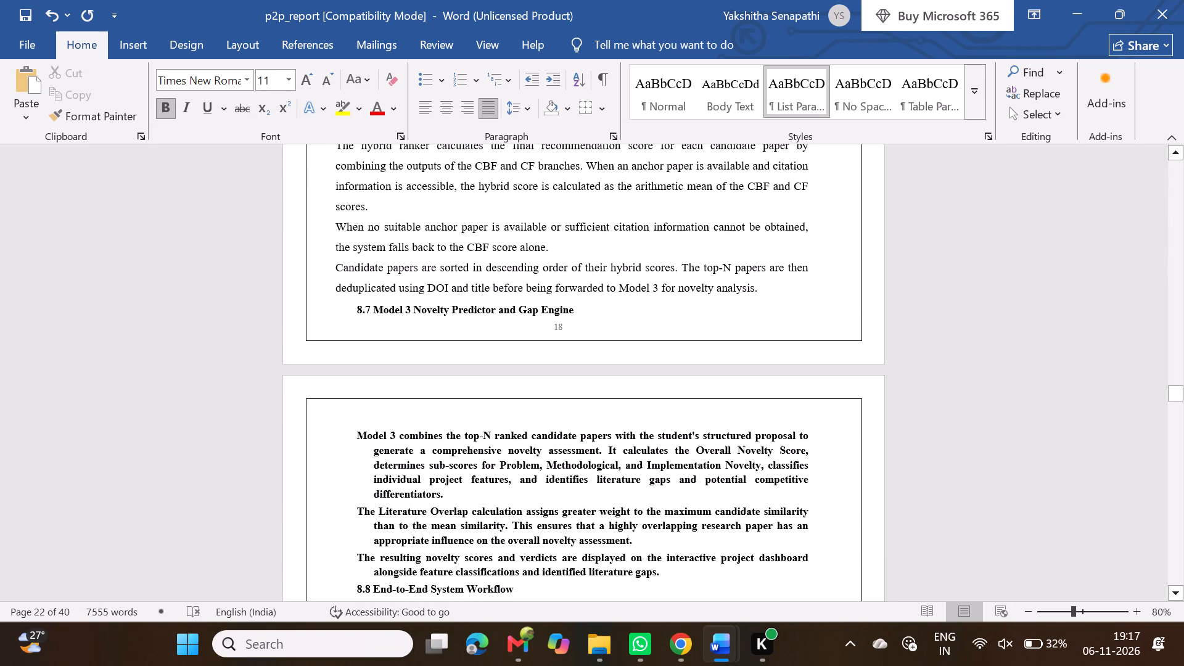
key("Return")
key("BackSpace")
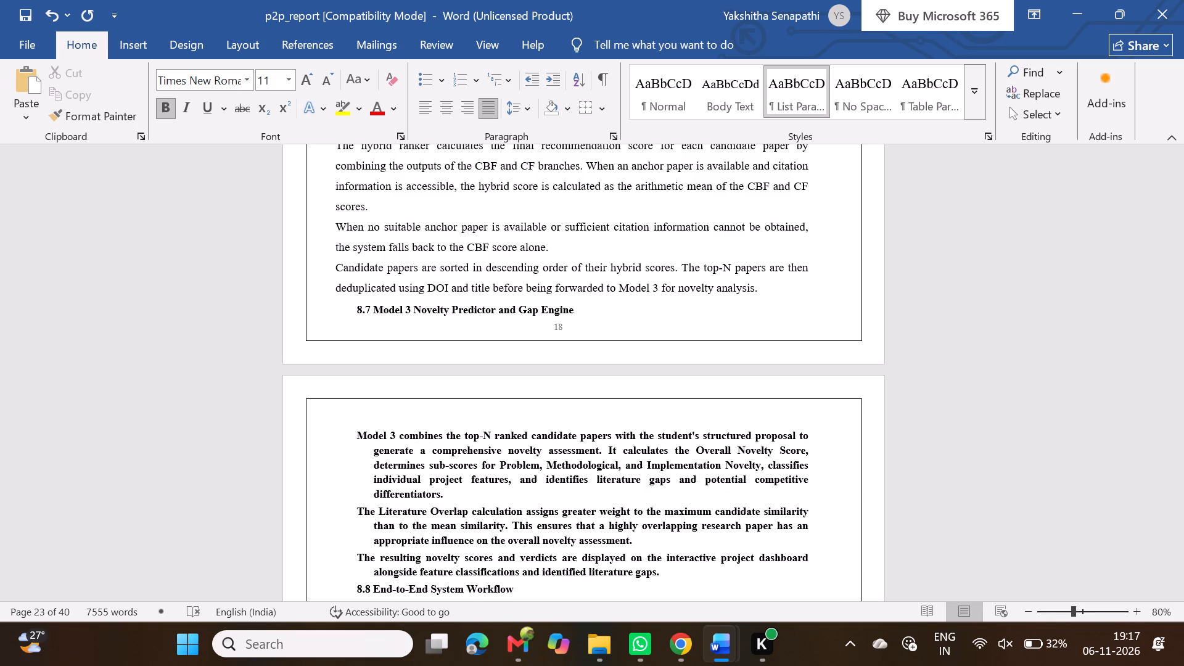
key("BackSpace")
key("Return")
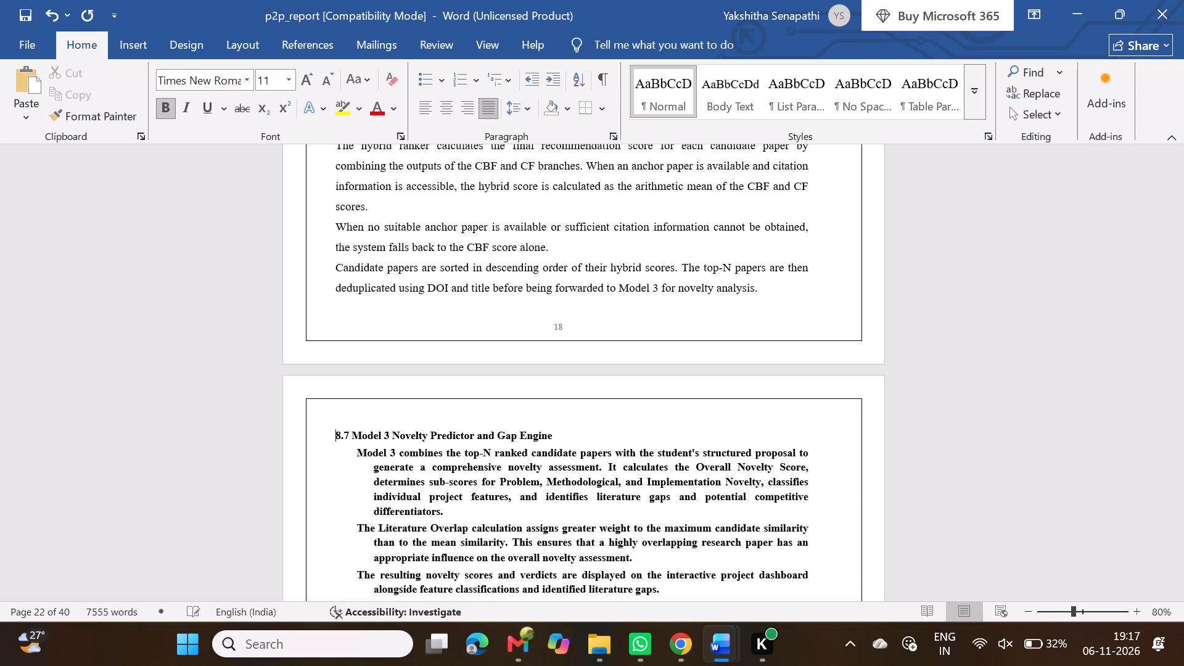
Set the heading "8.7 Model 3 Novelty Predictor and Gap Engine" to bold at 14 pt.
triple_click(407, 433)
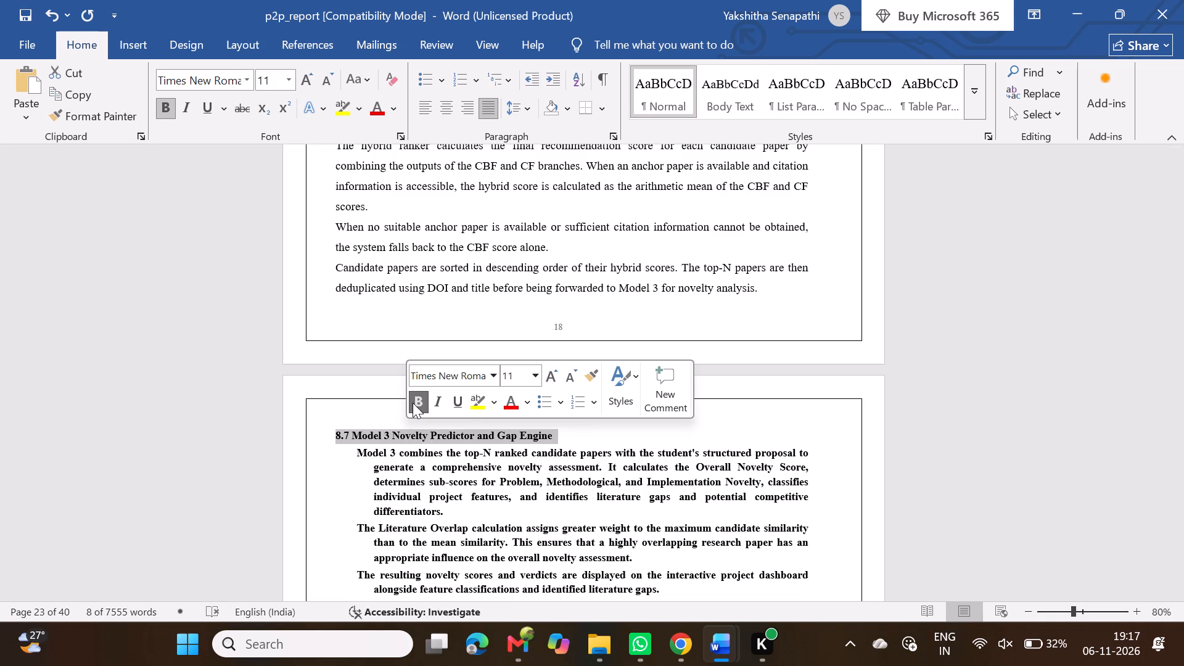
left_click(413, 403)
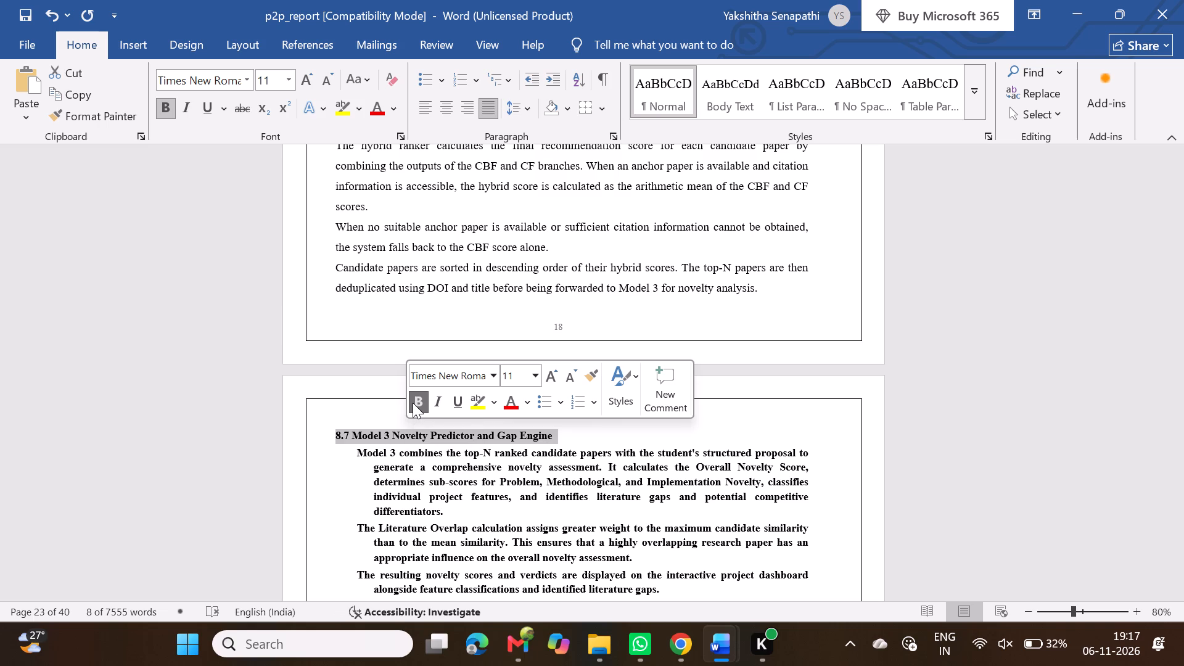
left_click(413, 403)
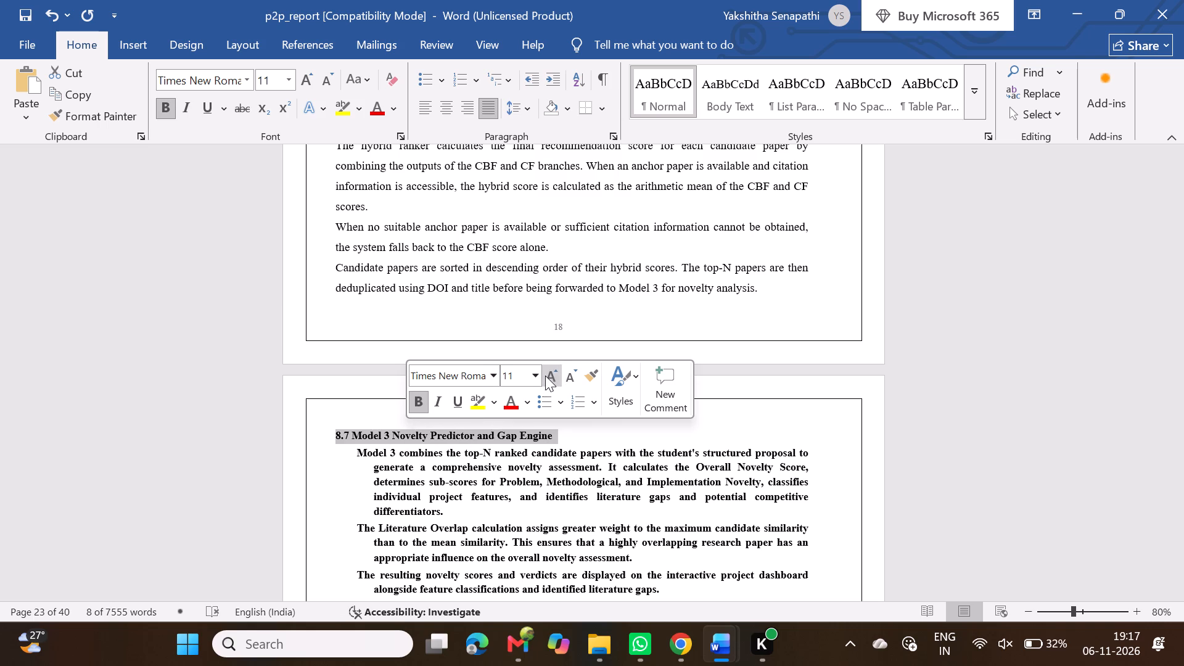
double_click(545, 376)
left_click(545, 376)
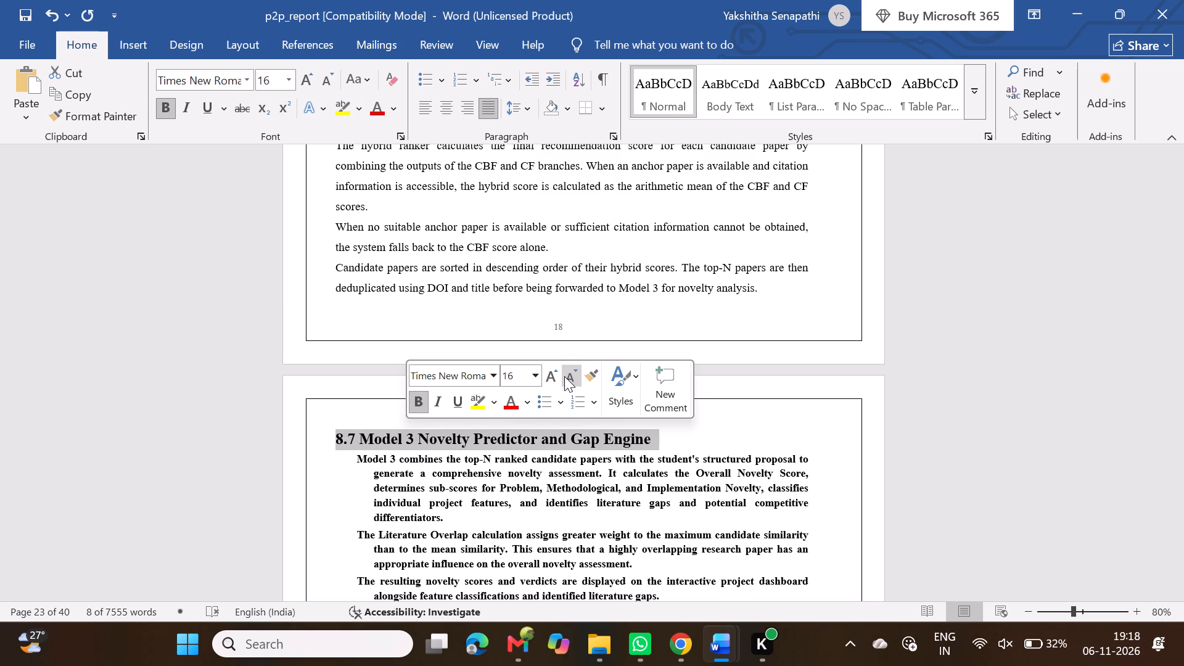
left_click(564, 376)
Format the three body paragraphs under heading 8.7 as non-bold, No Spacing style, 12 pt, with 1.5 line spacing.
scroll(363, 453, "down", 1)
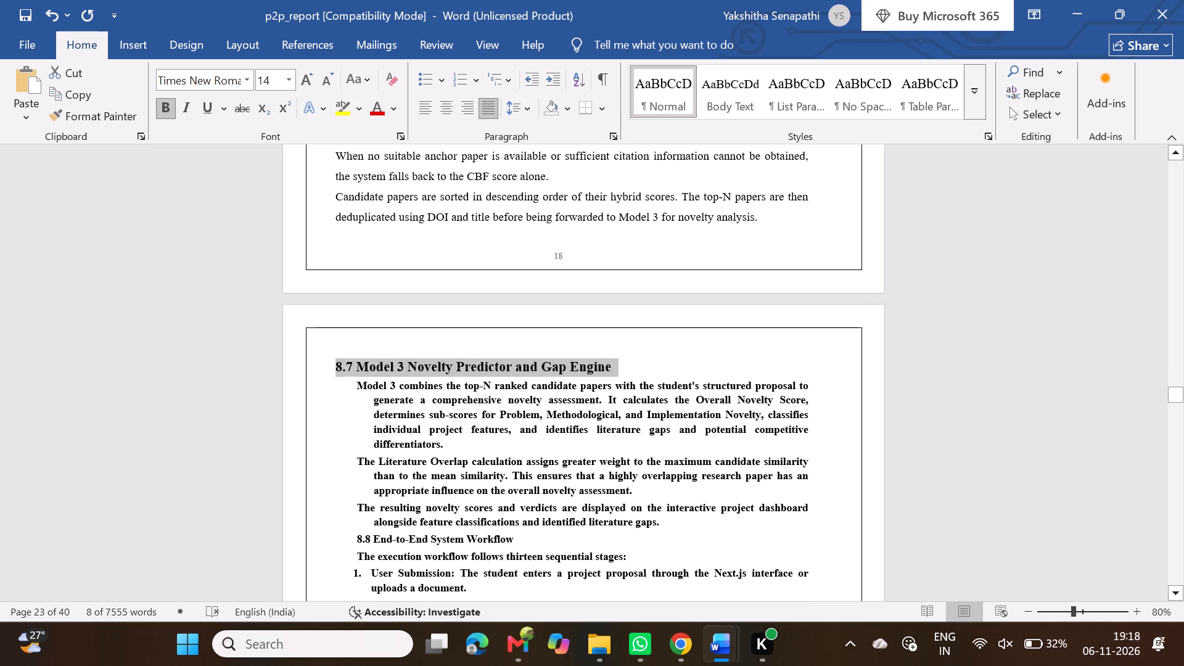
scroll(363, 453, "down", 1)
left_click_drag(356, 340, 699, 477)
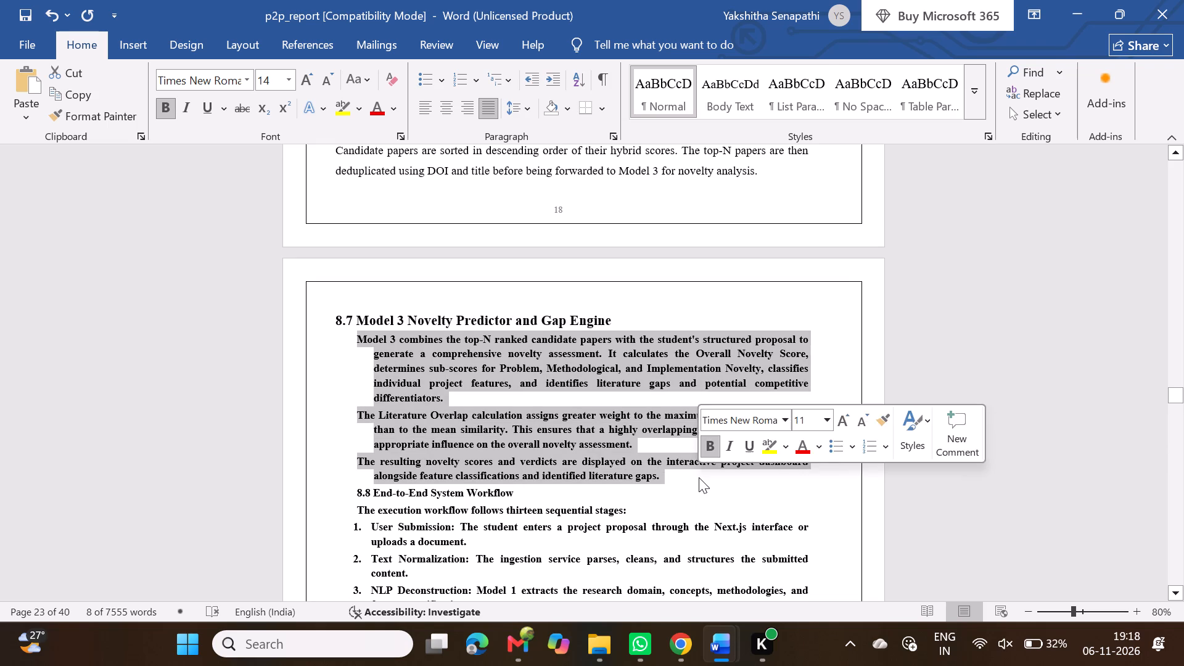
key("ctrl+b")
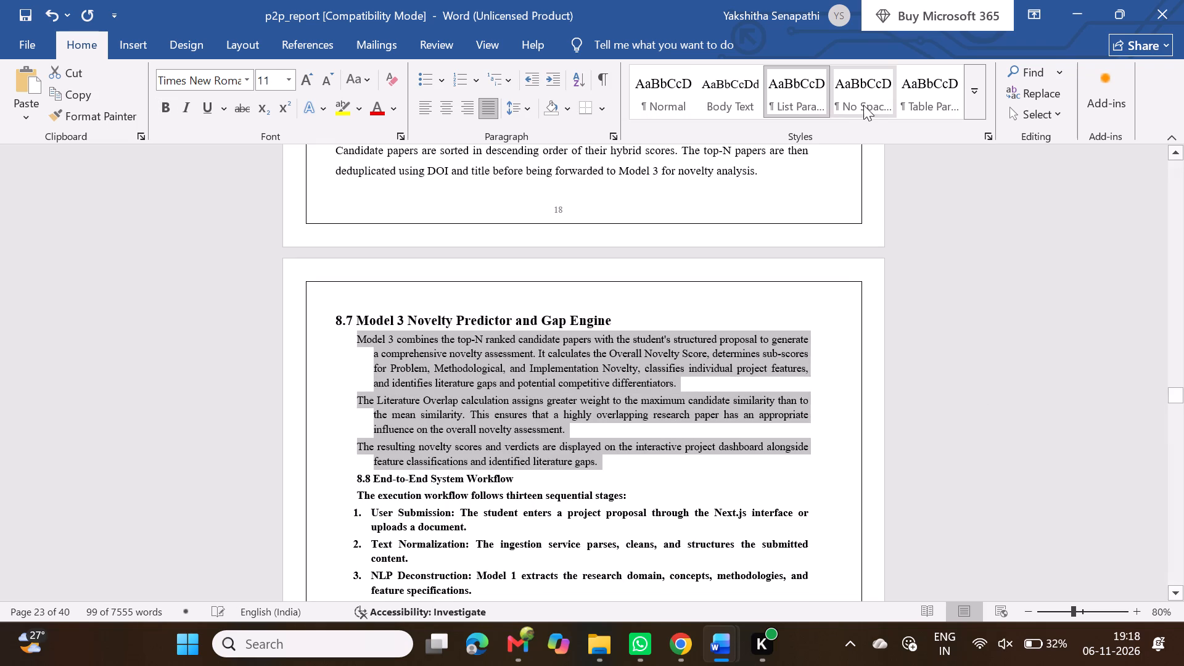
left_click(866, 107)
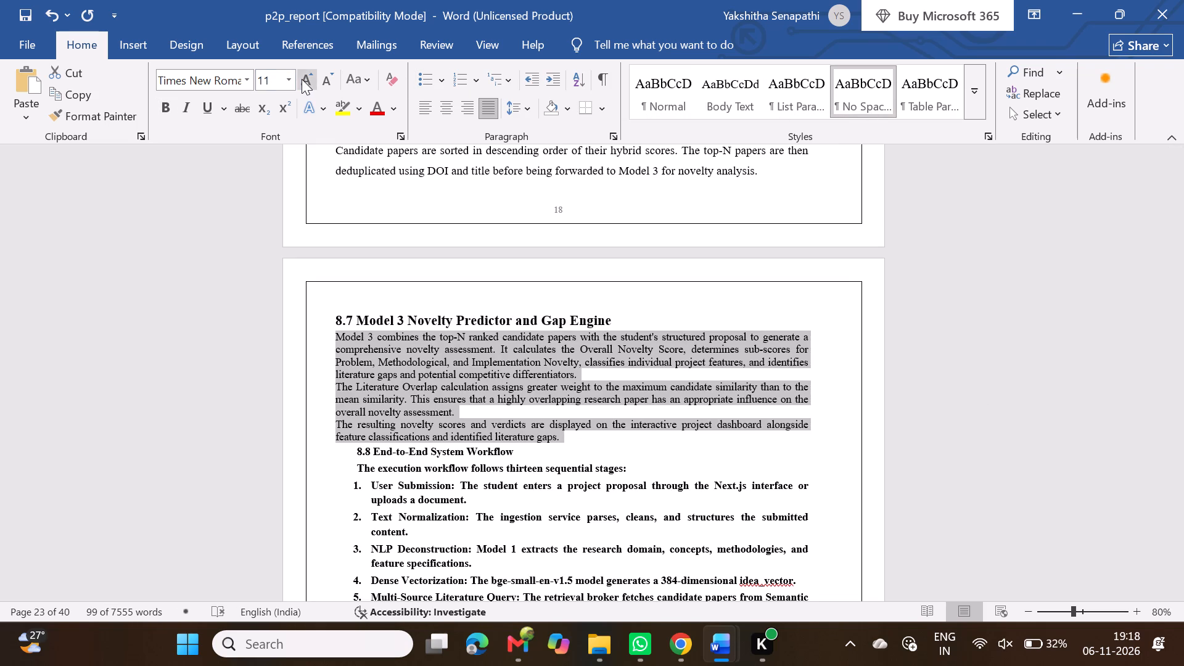
left_click(304, 81)
left_click(519, 101)
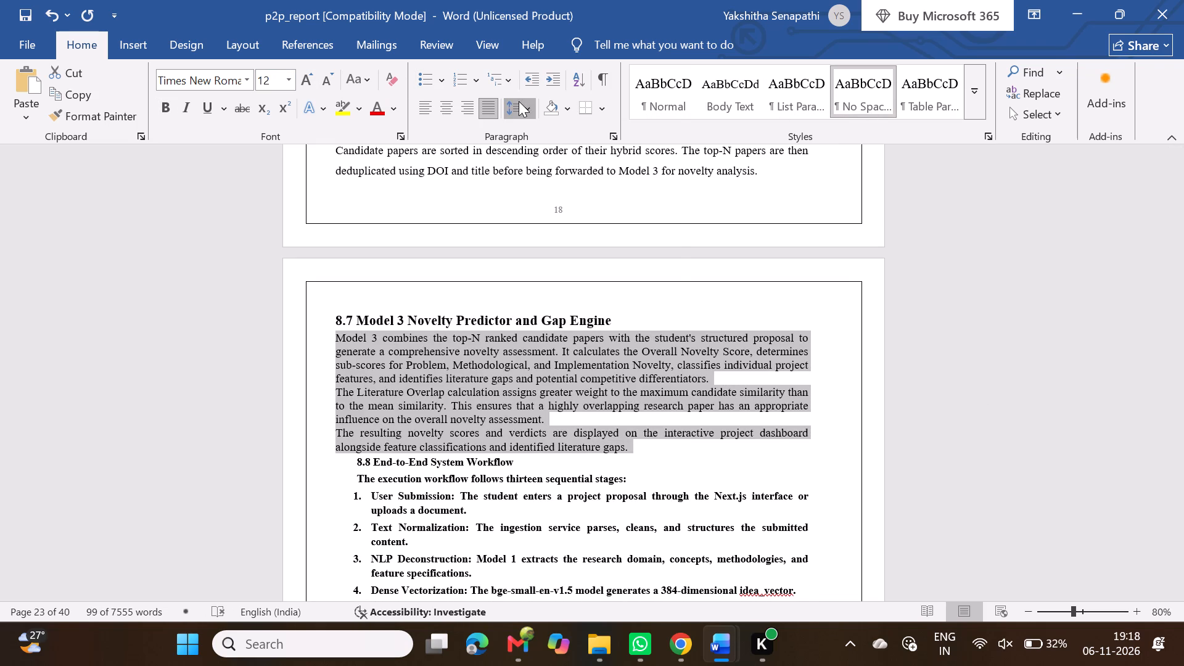
left_click(536, 173)
Remove the indent from the heading "8.8 End-to-End System Workflow" and enlarge it to 14 pt.
scroll(513, 396, "down", 1)
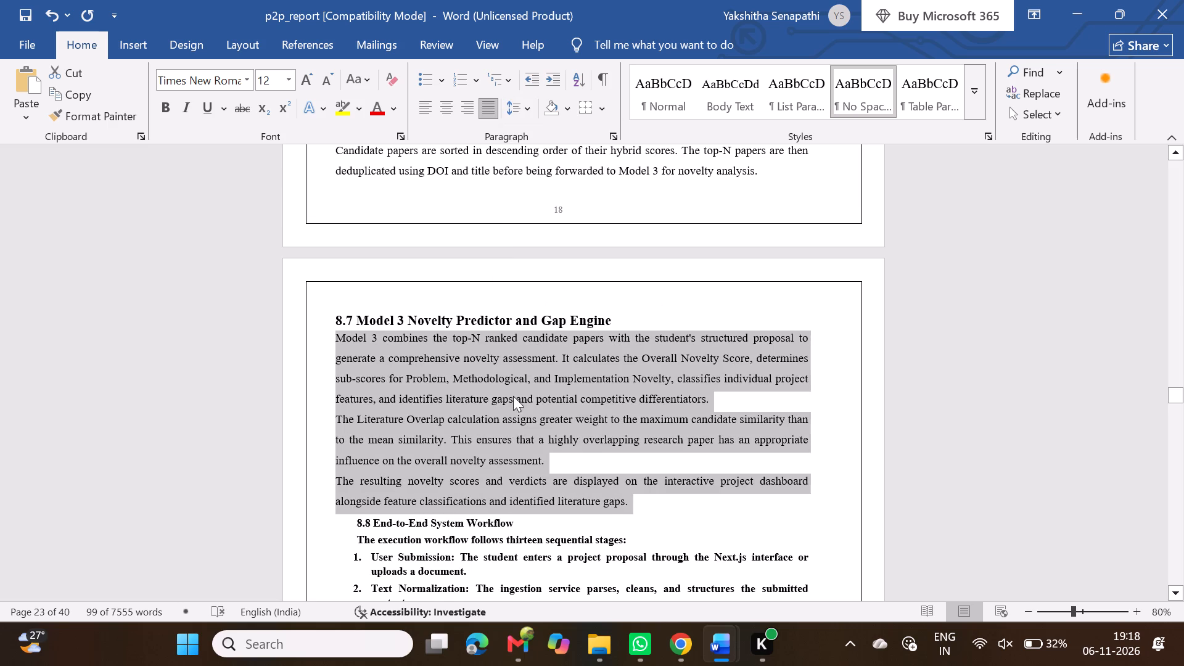
scroll(513, 396, "down", 2)
left_click(354, 293)
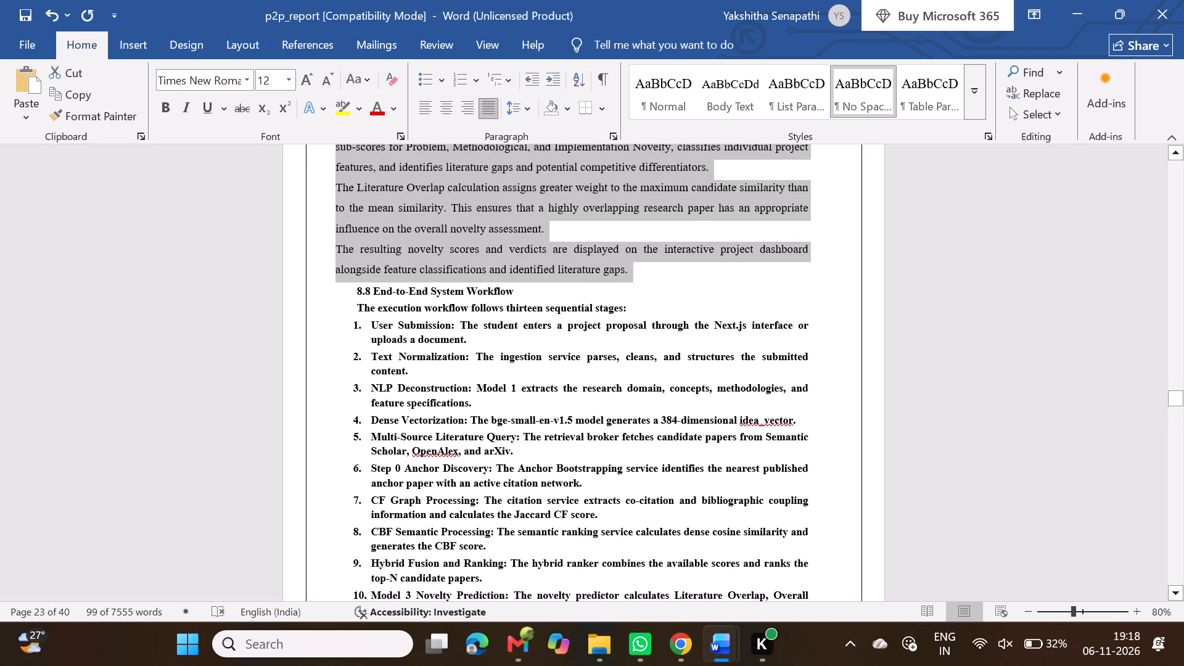
key("BackSpace")
triple_click(354, 293)
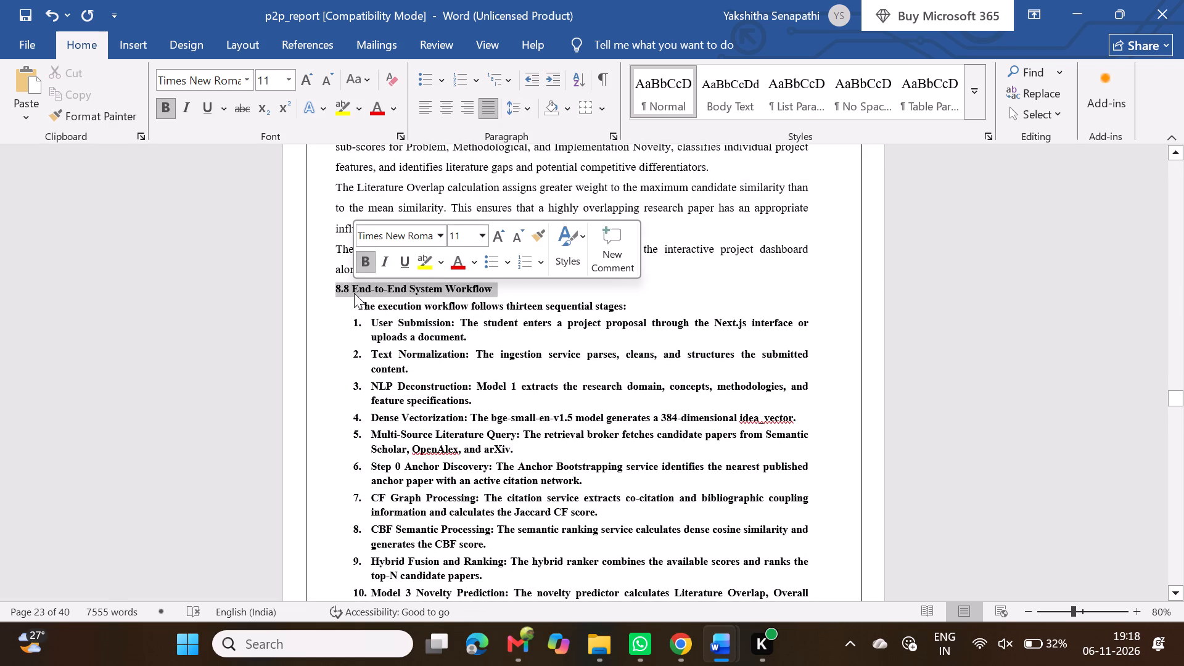
left_click(494, 240)
left_click(494, 240)
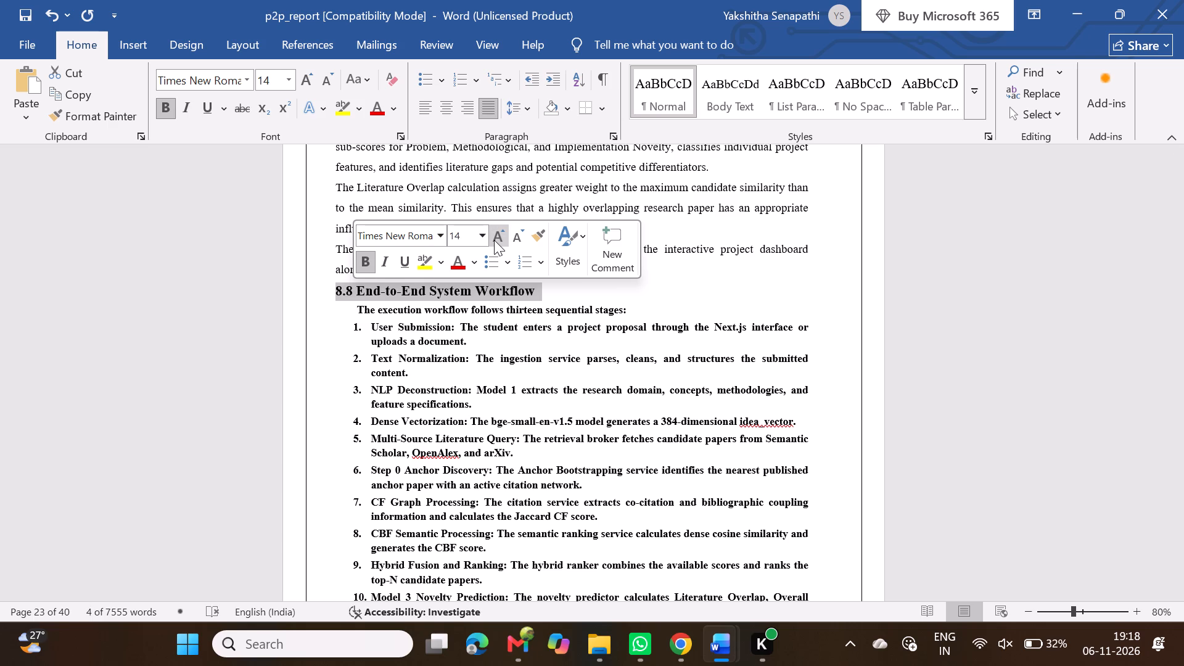
Format the introductory line and the thirteen numbered stages under heading 8.8 as non-bold, 12 pt, with 1.5 line spacing.
left_click(352, 309)
left_click_drag(352, 309, 514, 570)
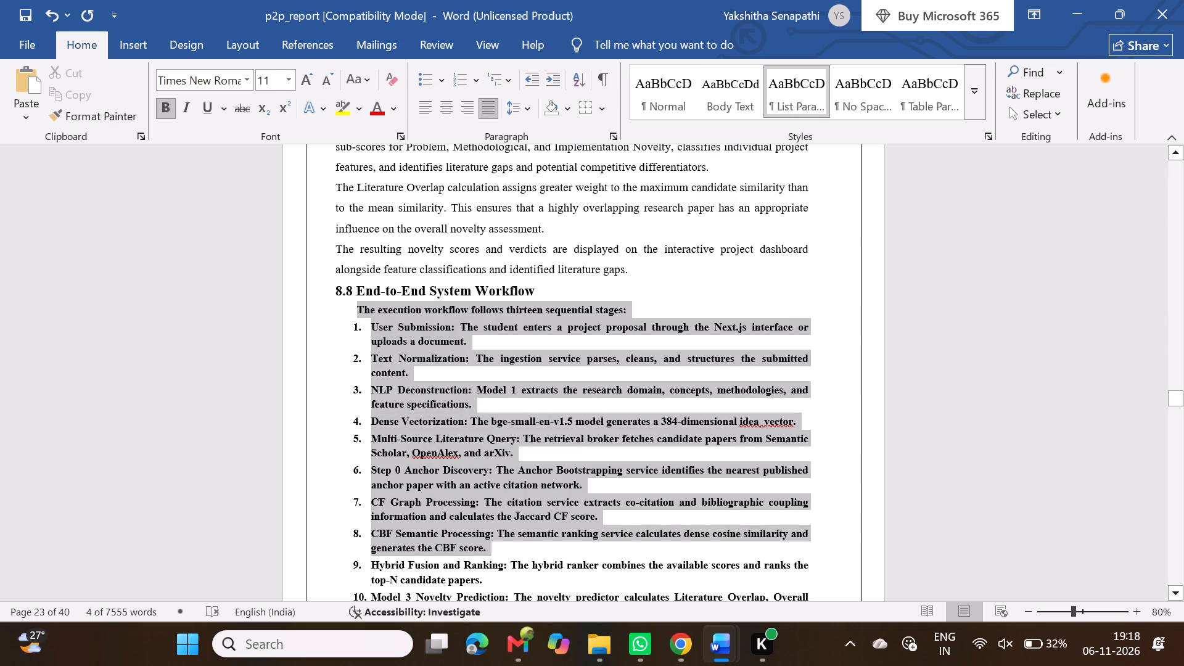
left_click_drag(514, 570, 567, 326)
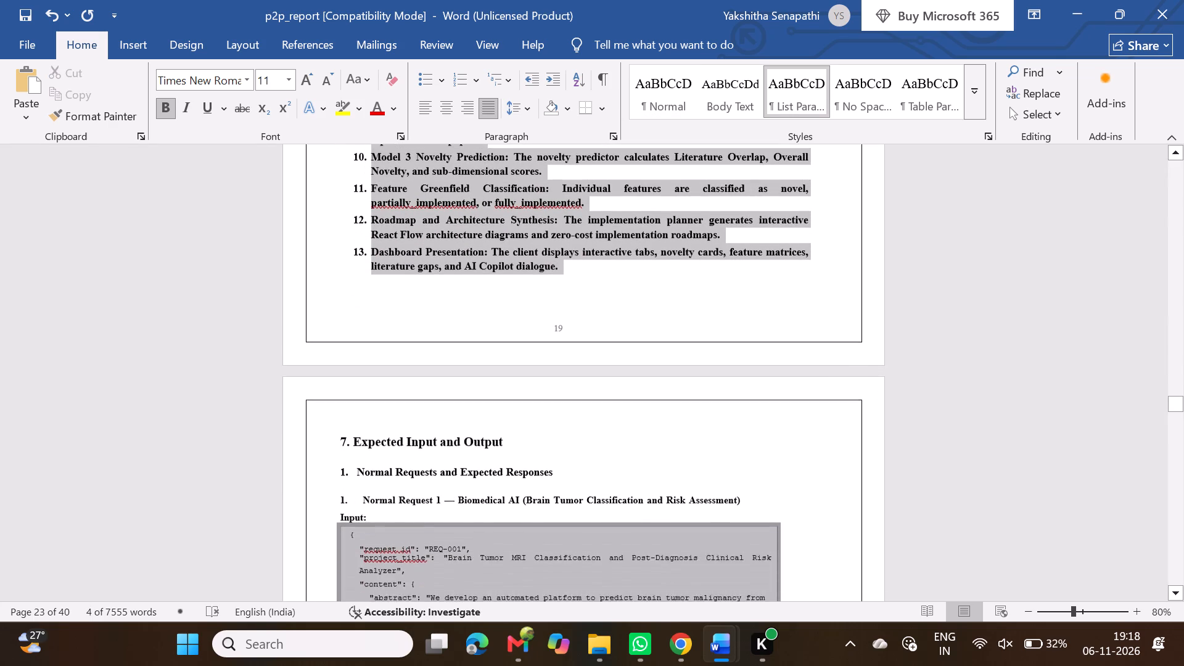
left_click_drag(567, 326, 572, 271)
left_click(584, 238)
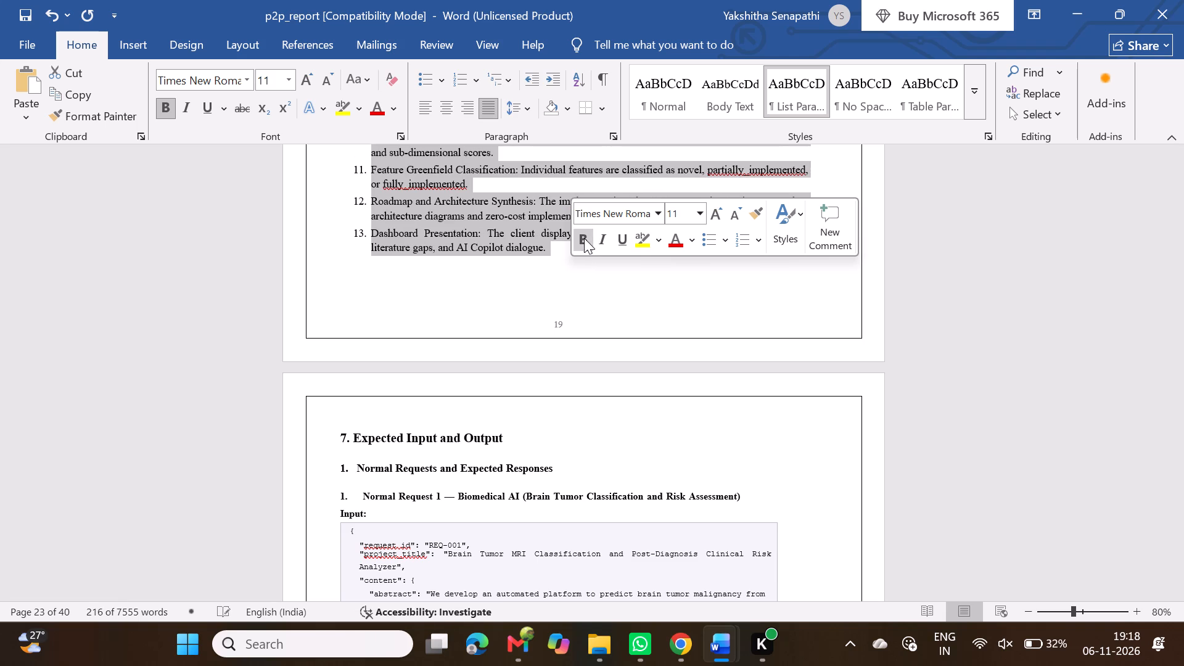
left_click(704, 217)
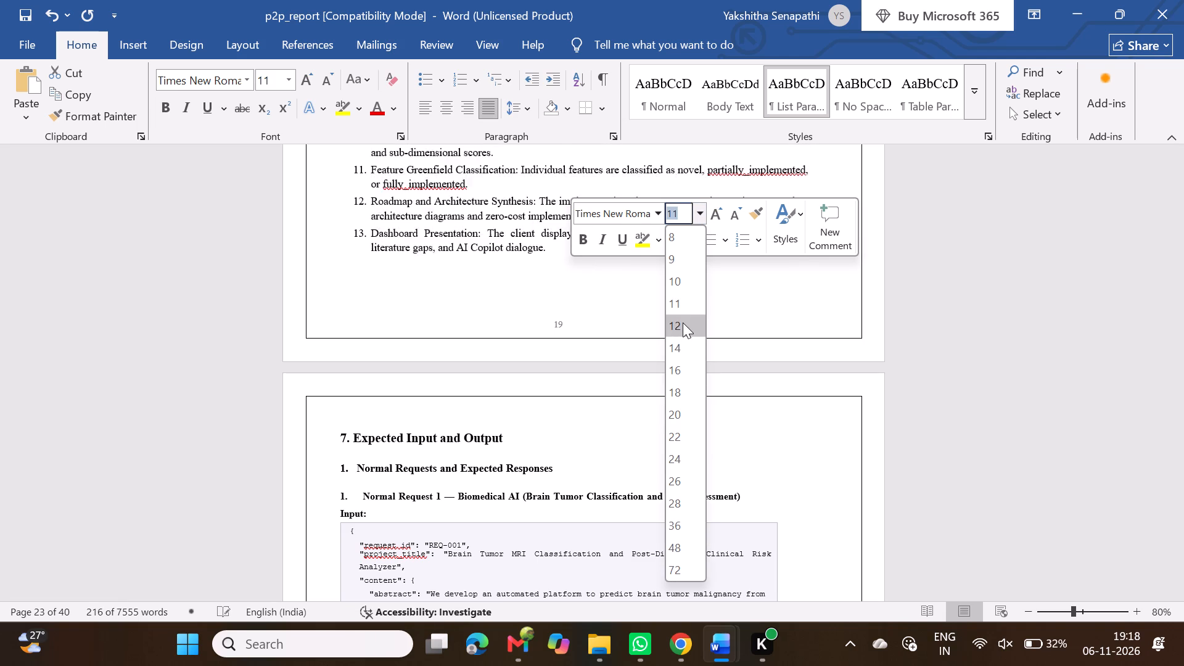
left_click(683, 323)
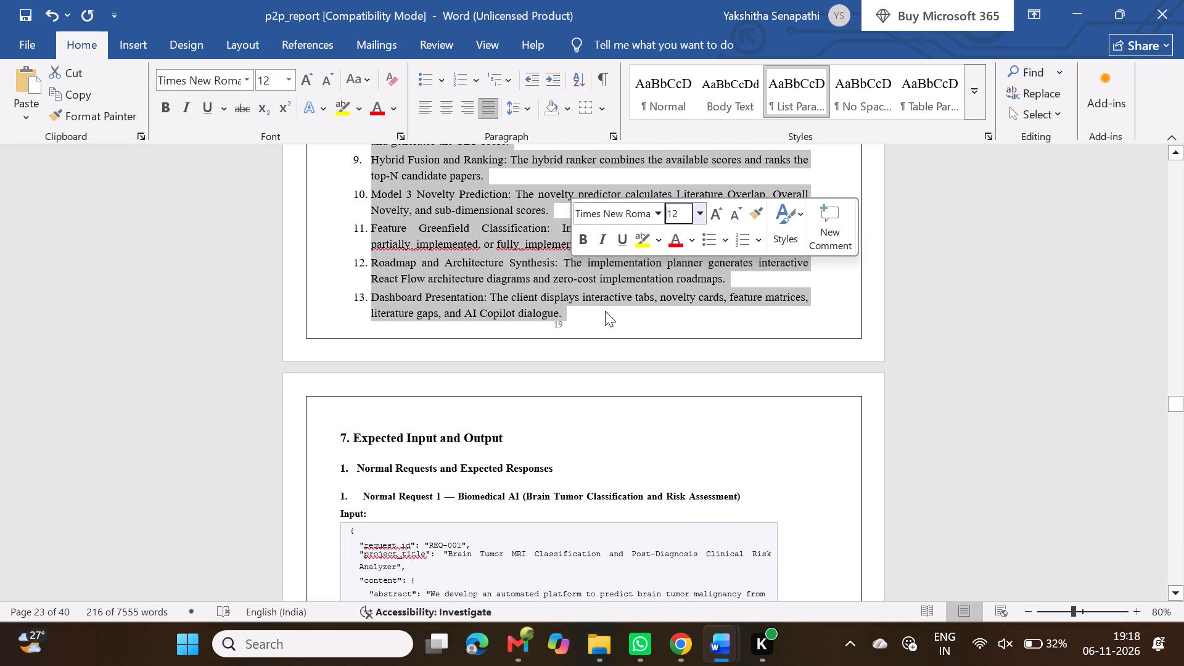
scroll(605, 311, "up", 2)
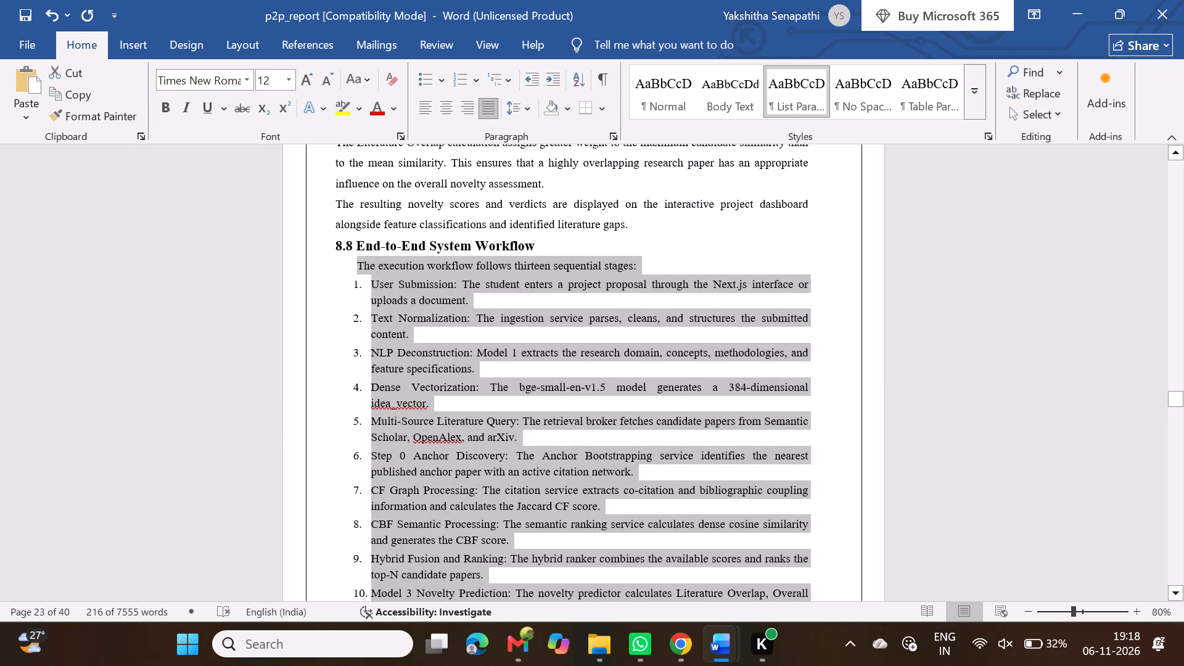
left_click(512, 104)
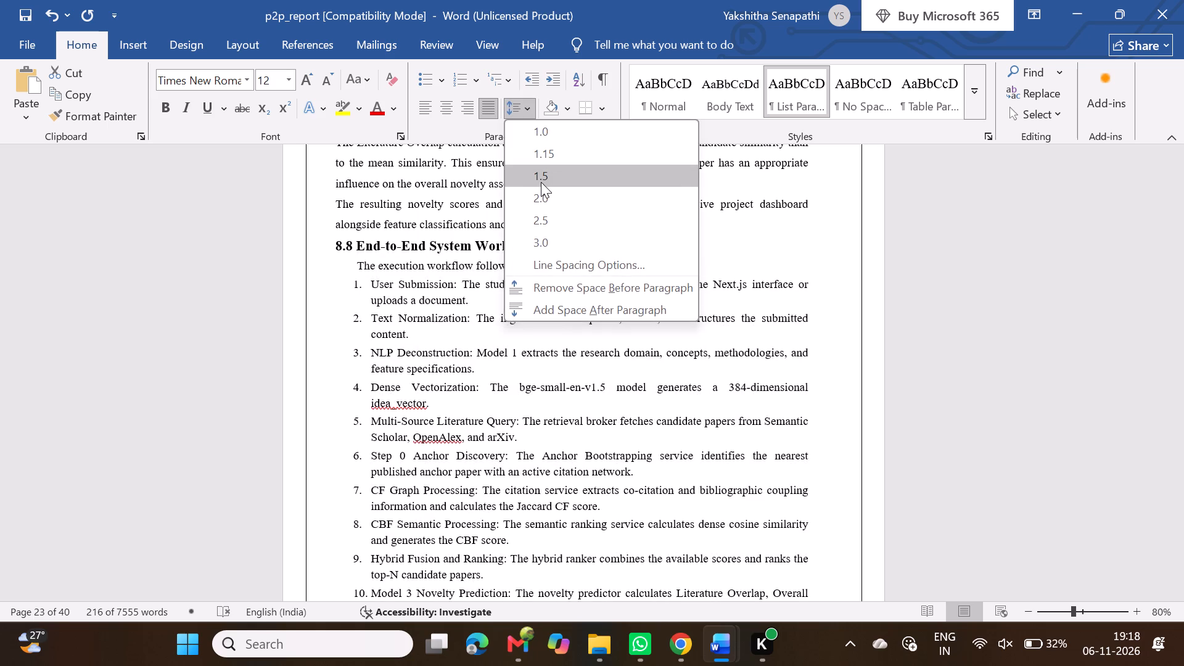
left_click(541, 182)
Apply 1.5 line spacing to heading 8.8 and the lines directly above and below it.
scroll(498, 369, "down", 1)
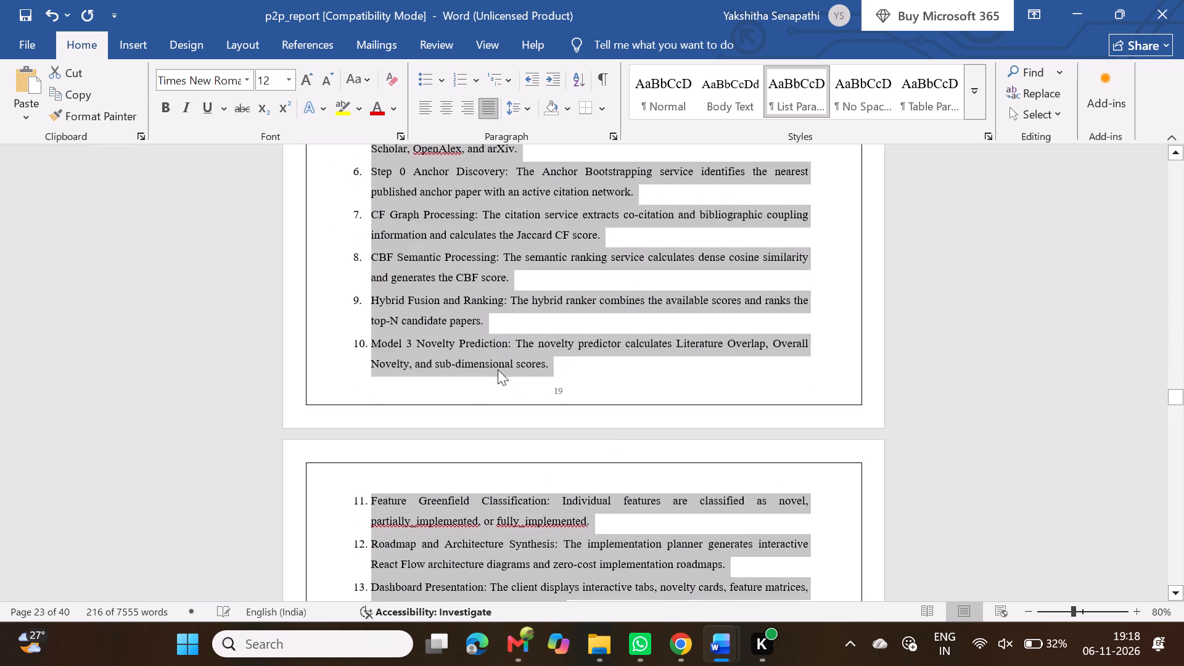
scroll(498, 369, "up", 1)
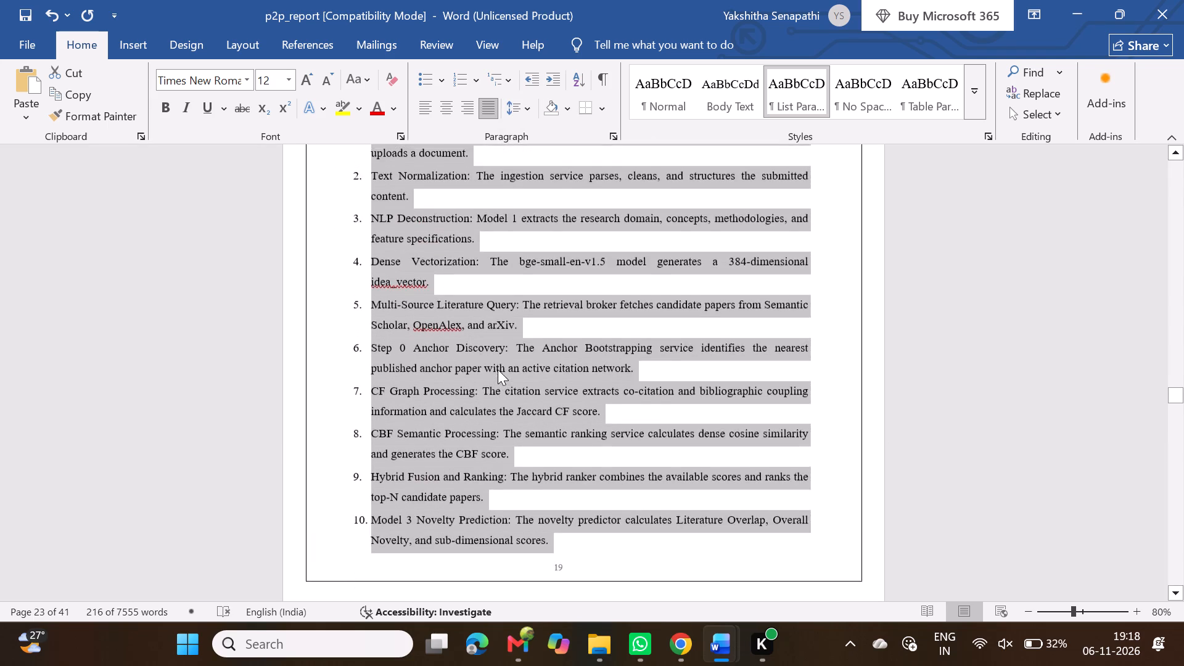
scroll(498, 369, "up", 1)
left_click(477, 322)
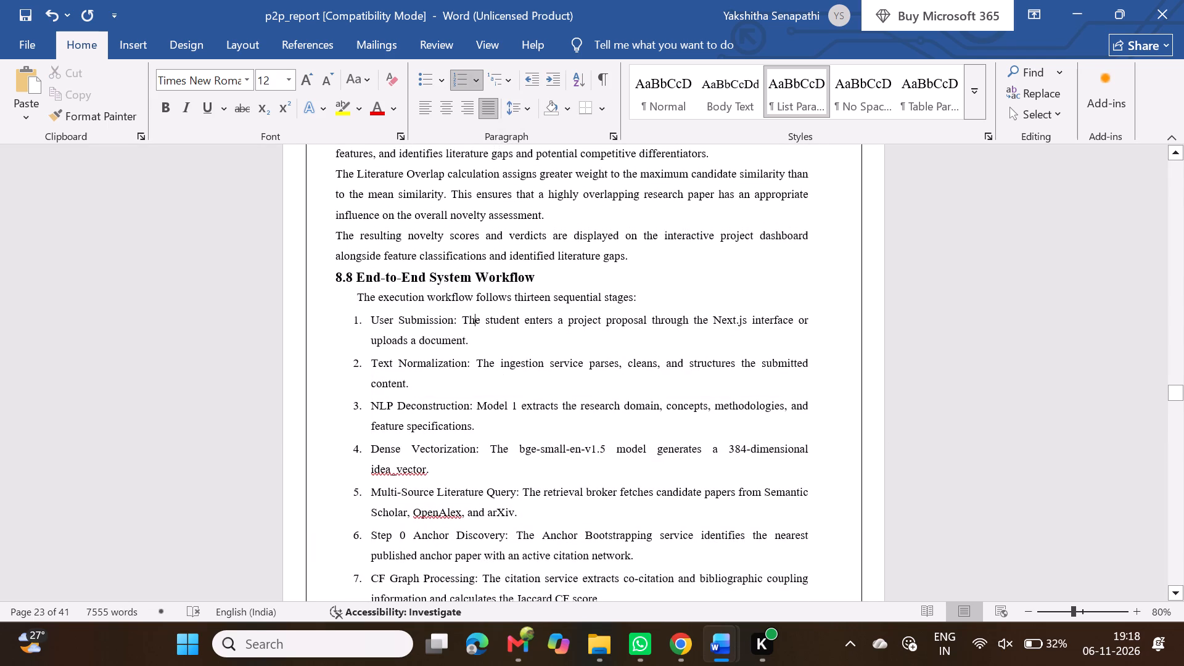
left_click_drag(332, 260, 451, 298)
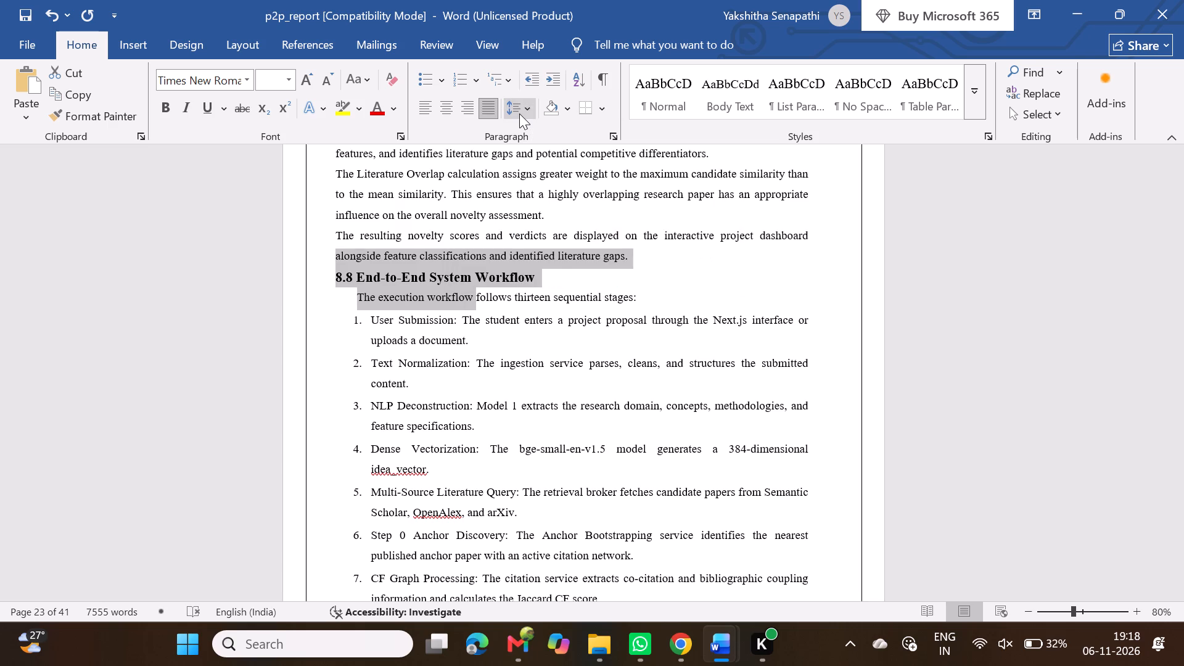
left_click(519, 113)
left_click(541, 173)
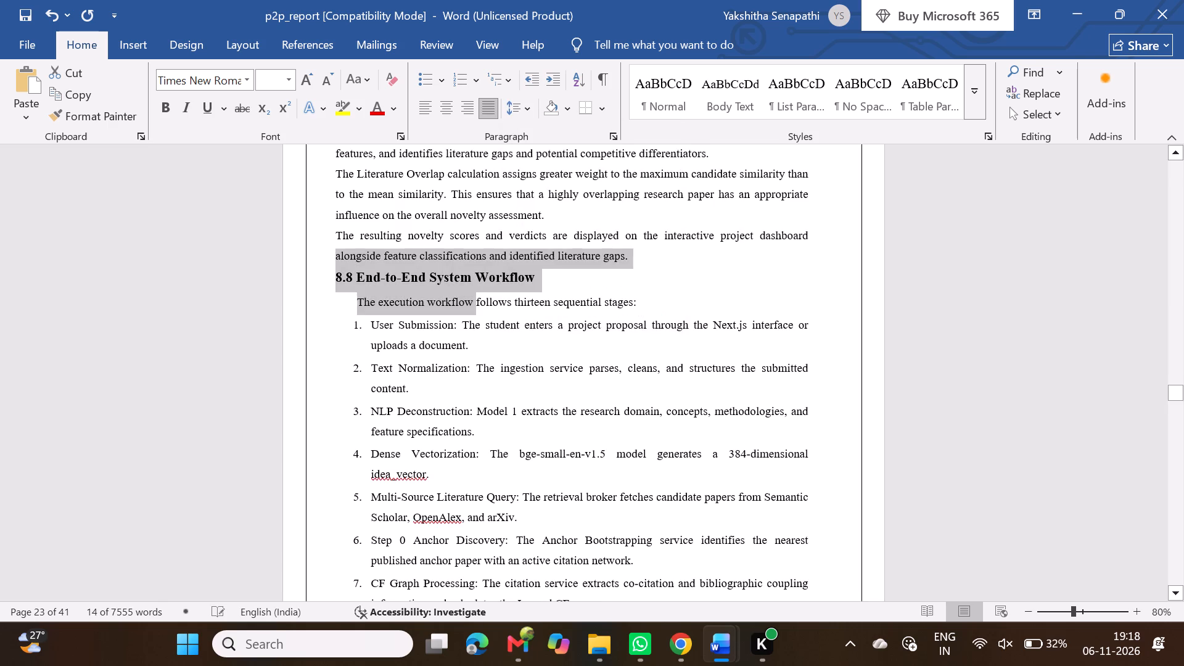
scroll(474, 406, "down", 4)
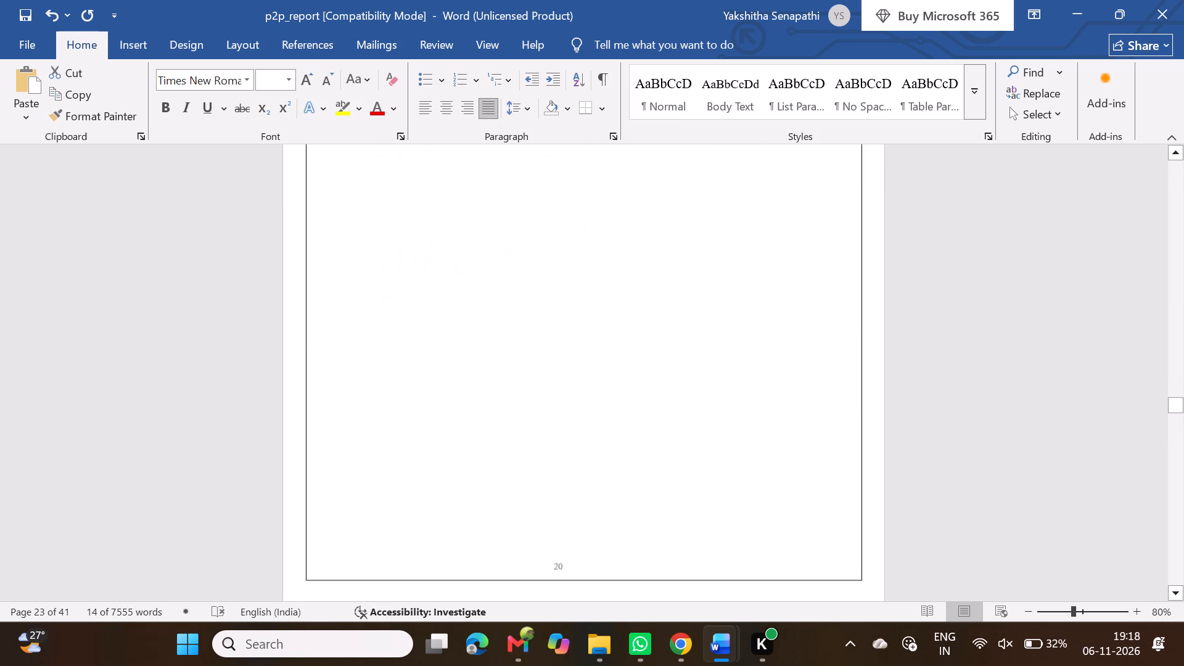
Review the formatted subsections 8.3 to 8.8, checking the line spacing around headings 8.4 and 8.8.
scroll(474, 406, "down", 1)
scroll(474, 406, "up", 3)
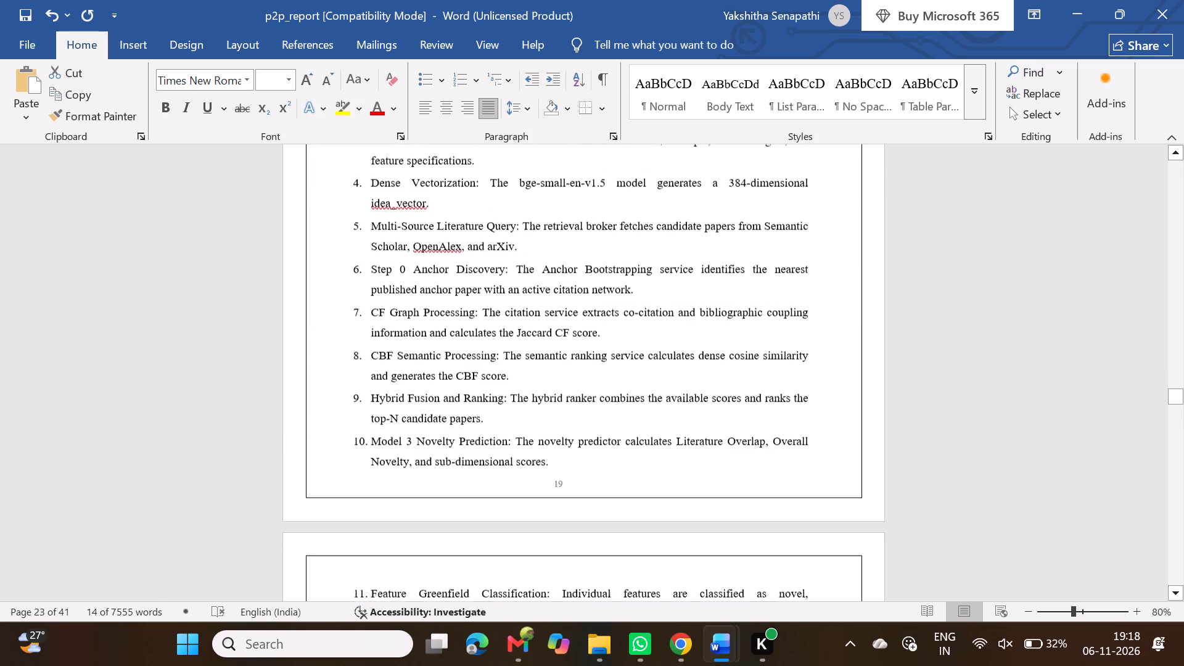
scroll(474, 406, "up", 1)
scroll(474, 406, "down", 1)
left_click_drag(328, 214, 434, 364)
left_click(517, 117)
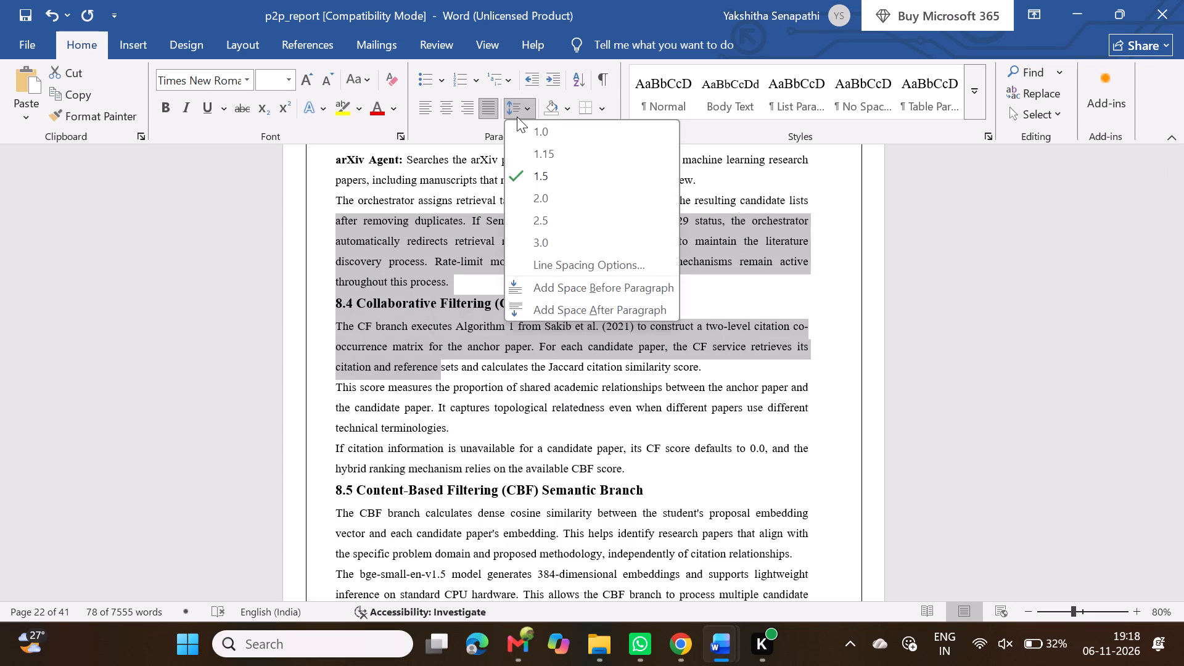
left_click(435, 319)
scroll(435, 319, "down", 2)
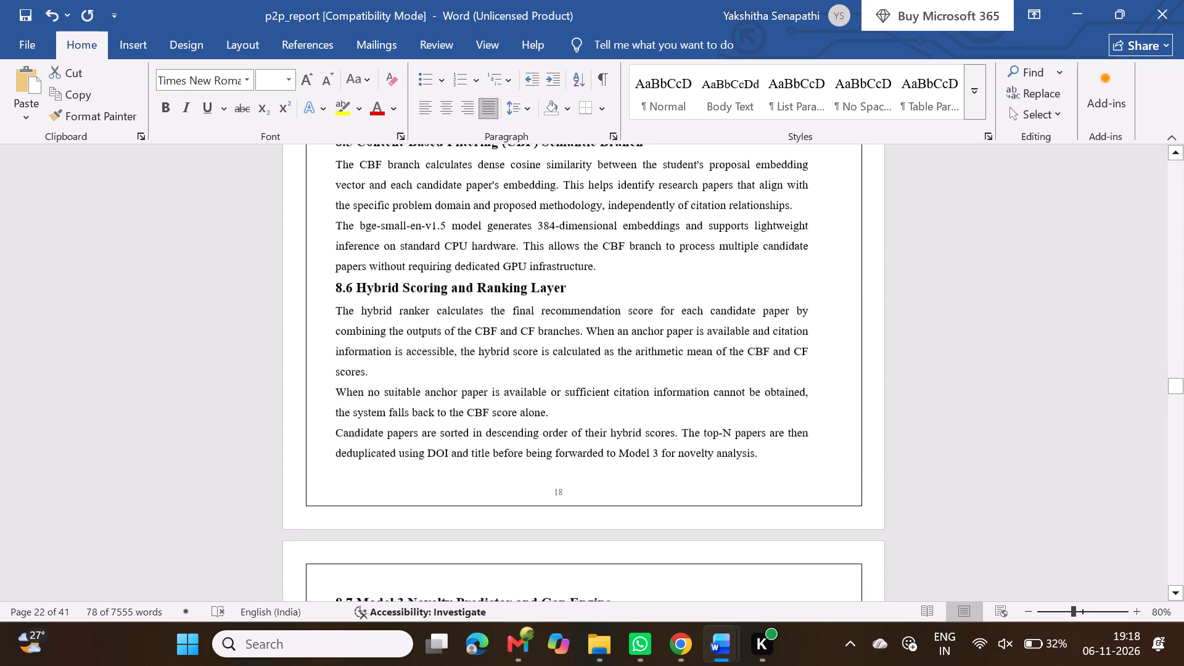
scroll(435, 319, "down", 2)
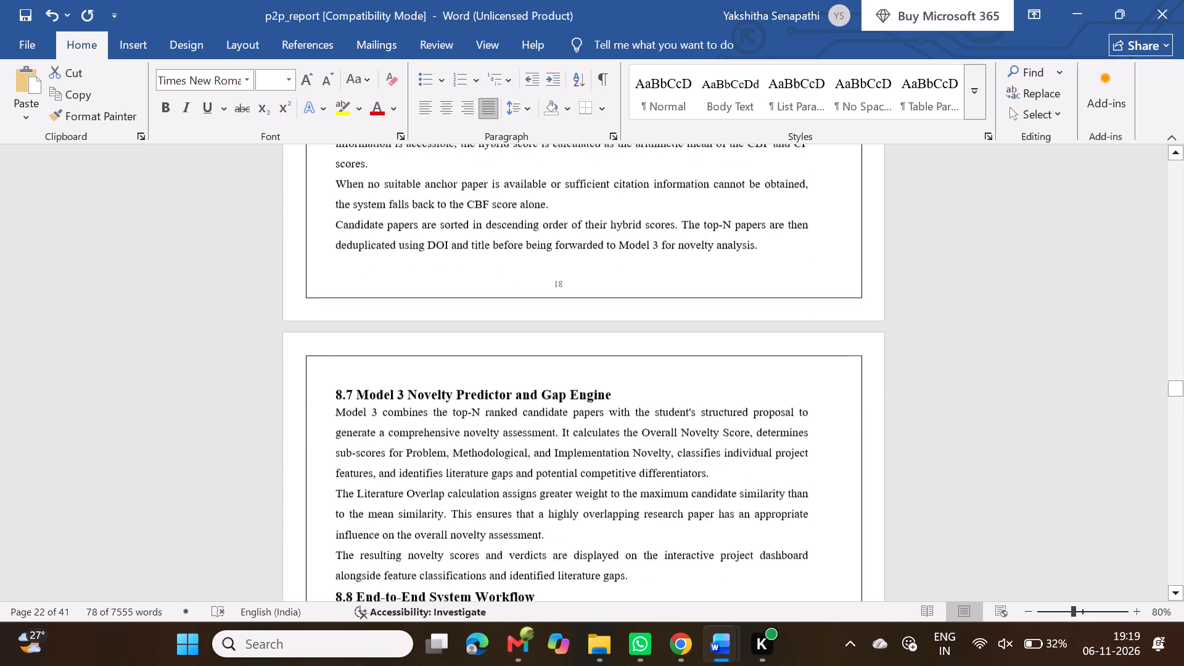
scroll(435, 319, "down", 1)
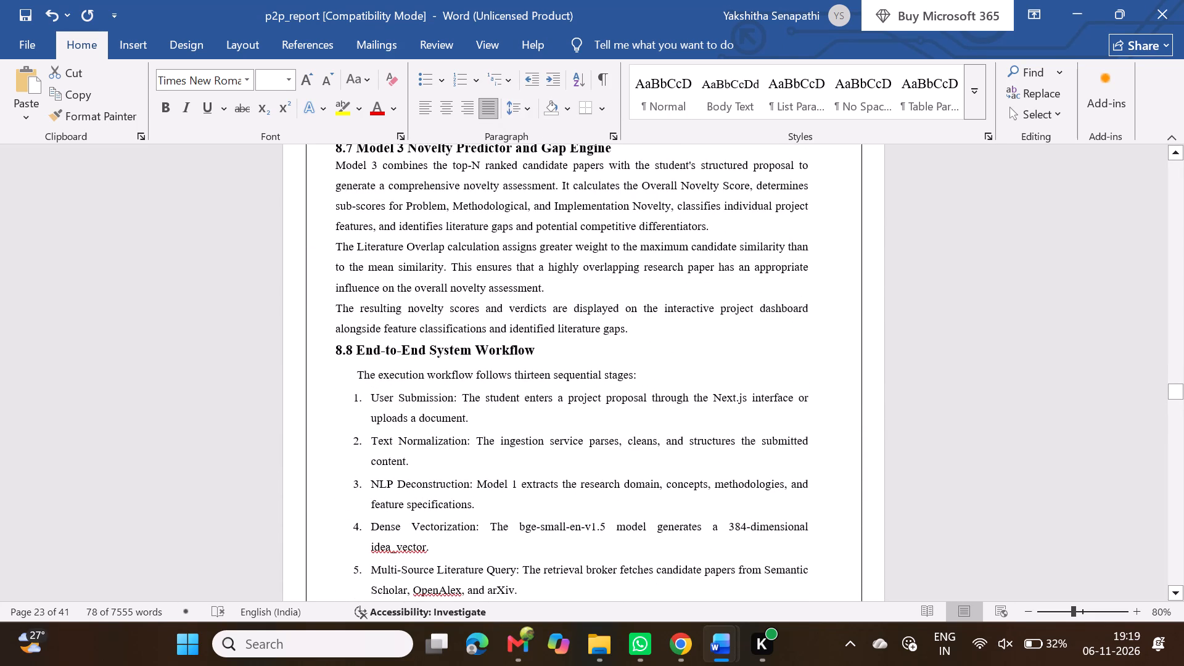
left_click_drag(347, 321, 392, 355)
left_click(519, 109)
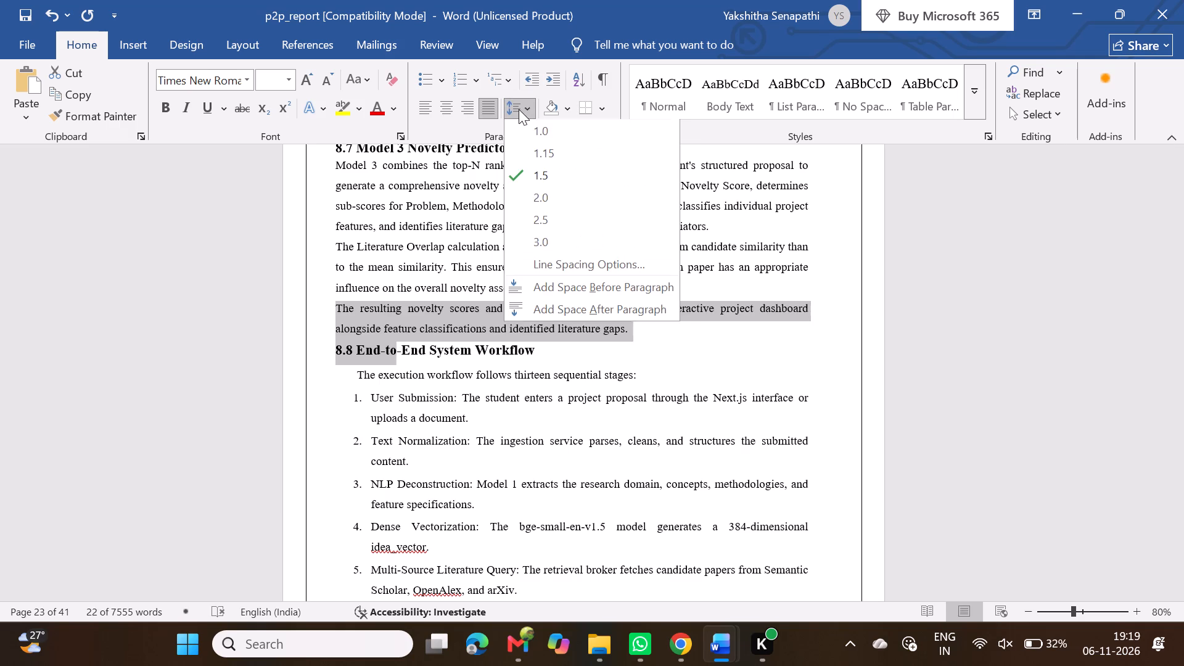
left_click(429, 316)
scroll(429, 316, "down", 2)
scroll(429, 316, "up", 1)
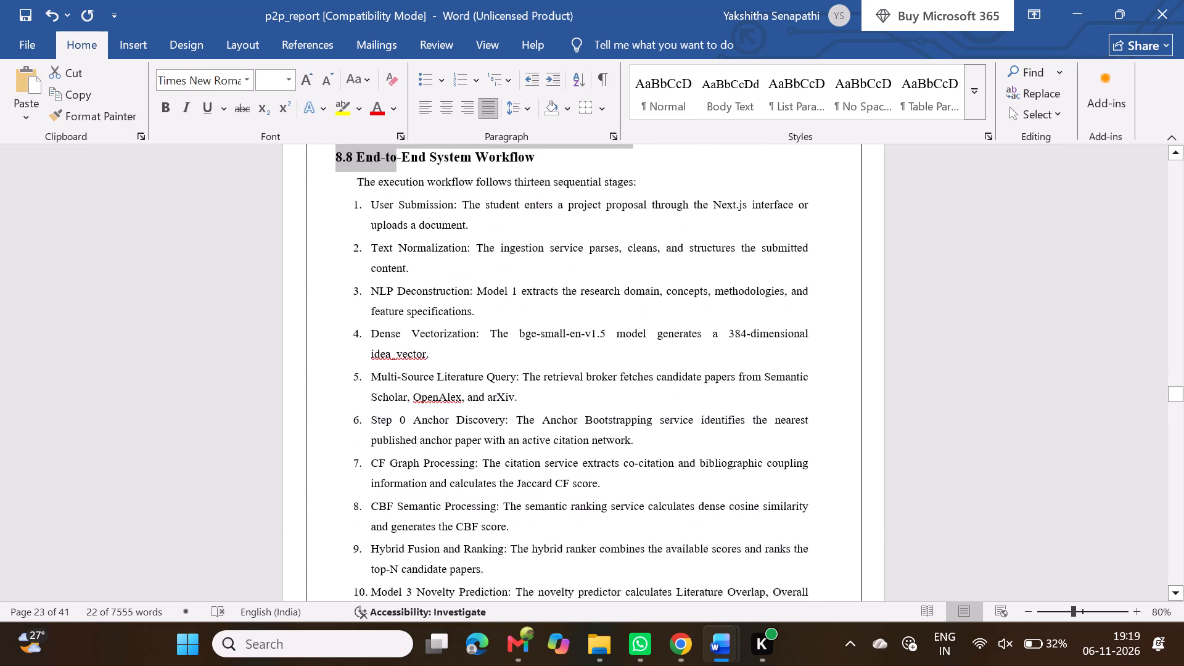
scroll(392, 267, "up", 1)
Bold the labels of stages 1–4 under heading 8.8: User Submission, Text Normalization, NLP Deconstruction and Dense Vectorization.
left_click(351, 263)
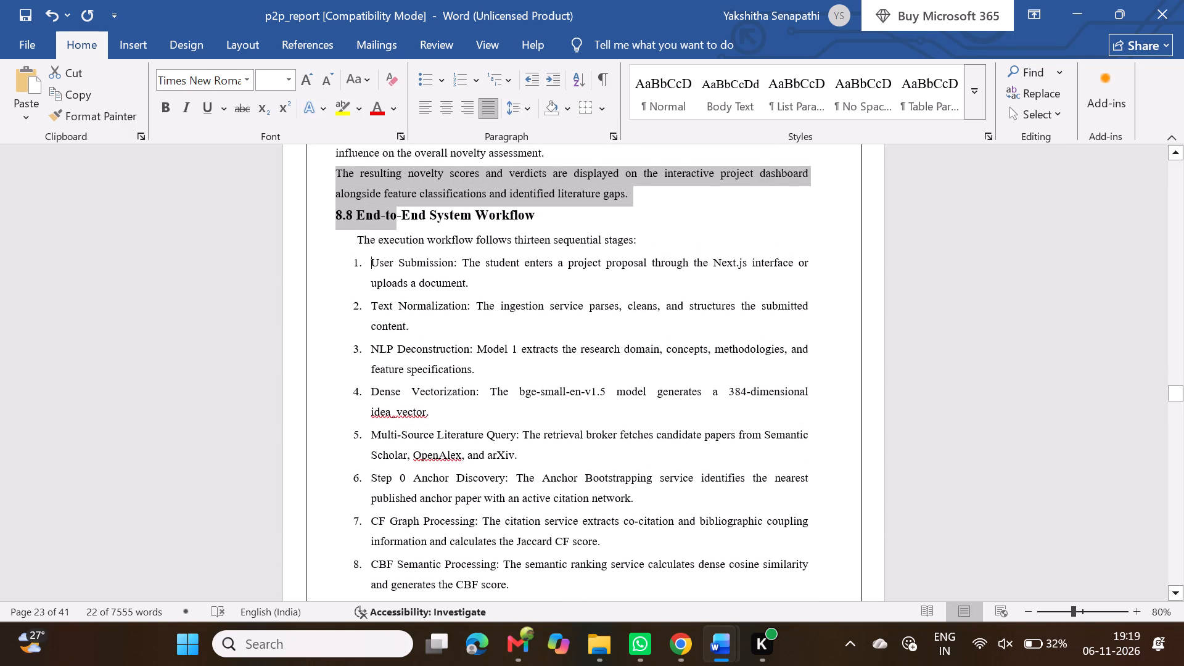
left_click_drag(351, 263, 454, 270)
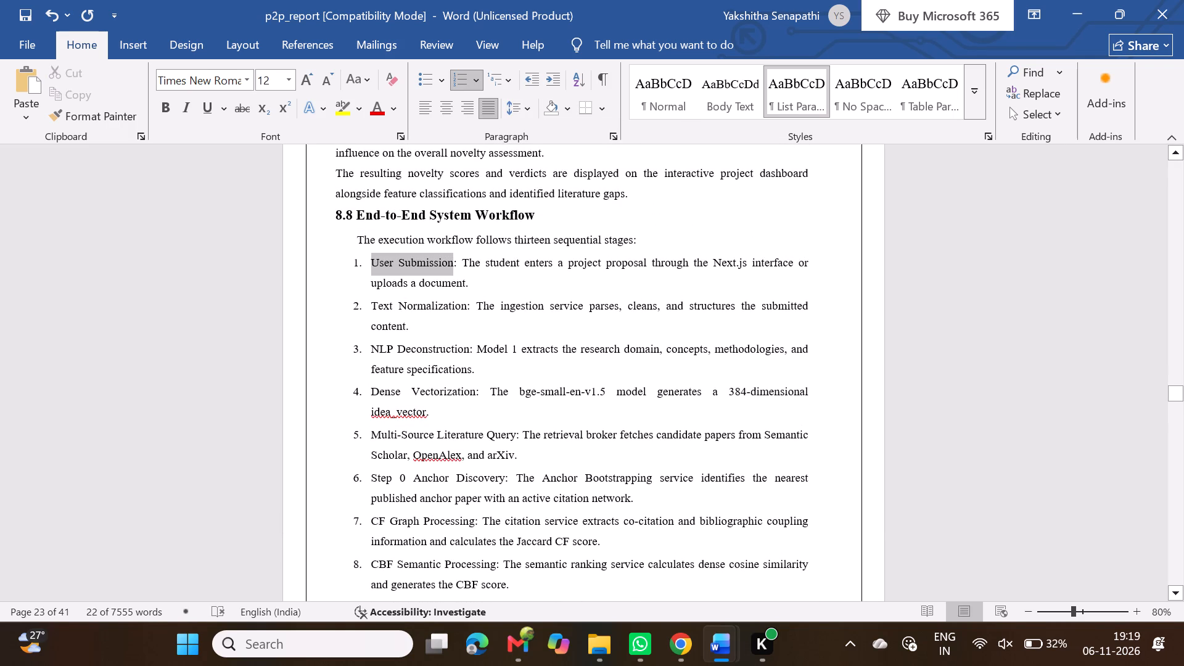
left_click_drag(454, 270, 458, 271)
key("ctrl+b")
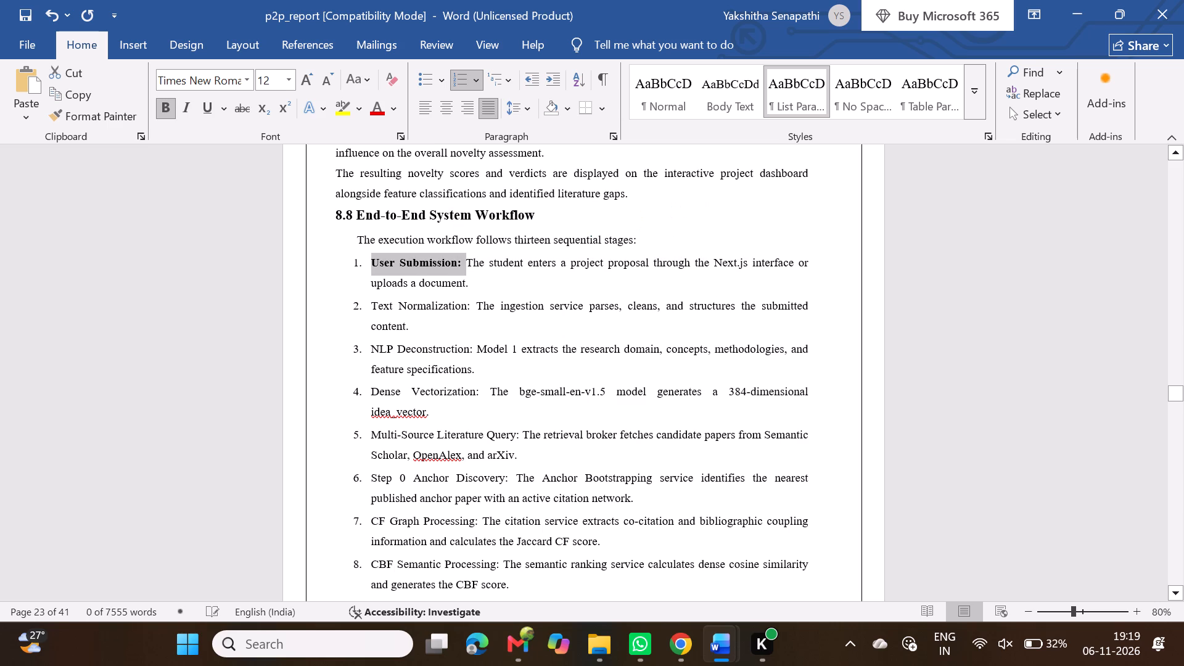
double_click(412, 309)
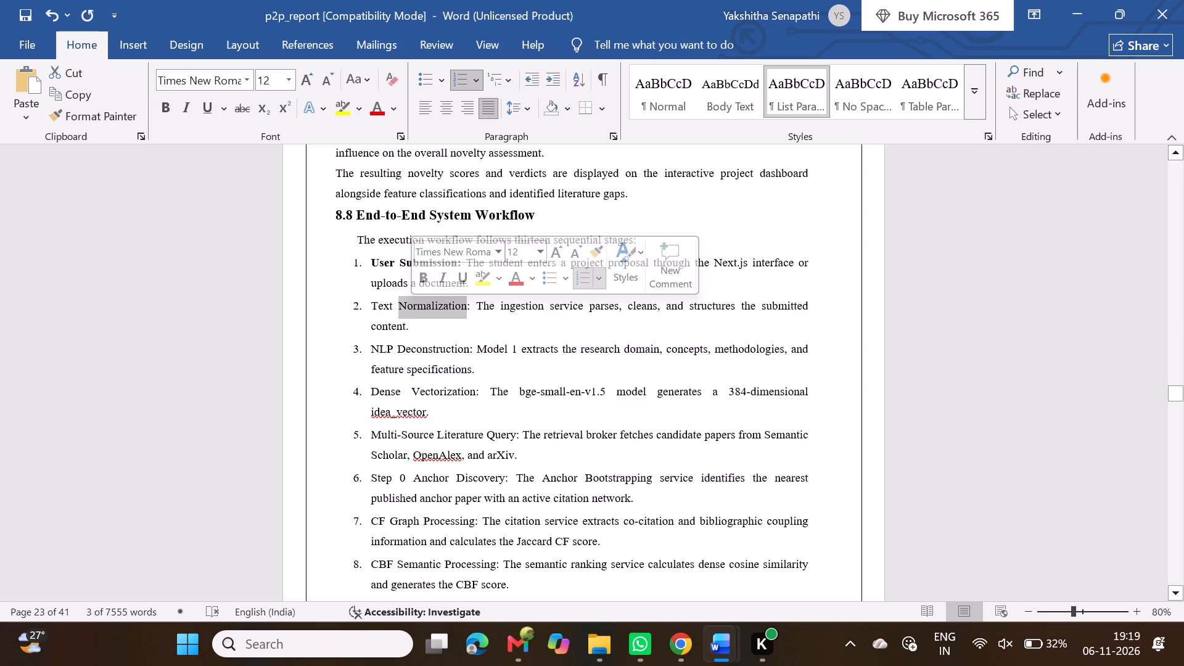
left_click(366, 309)
left_click_drag(366, 309, 461, 313)
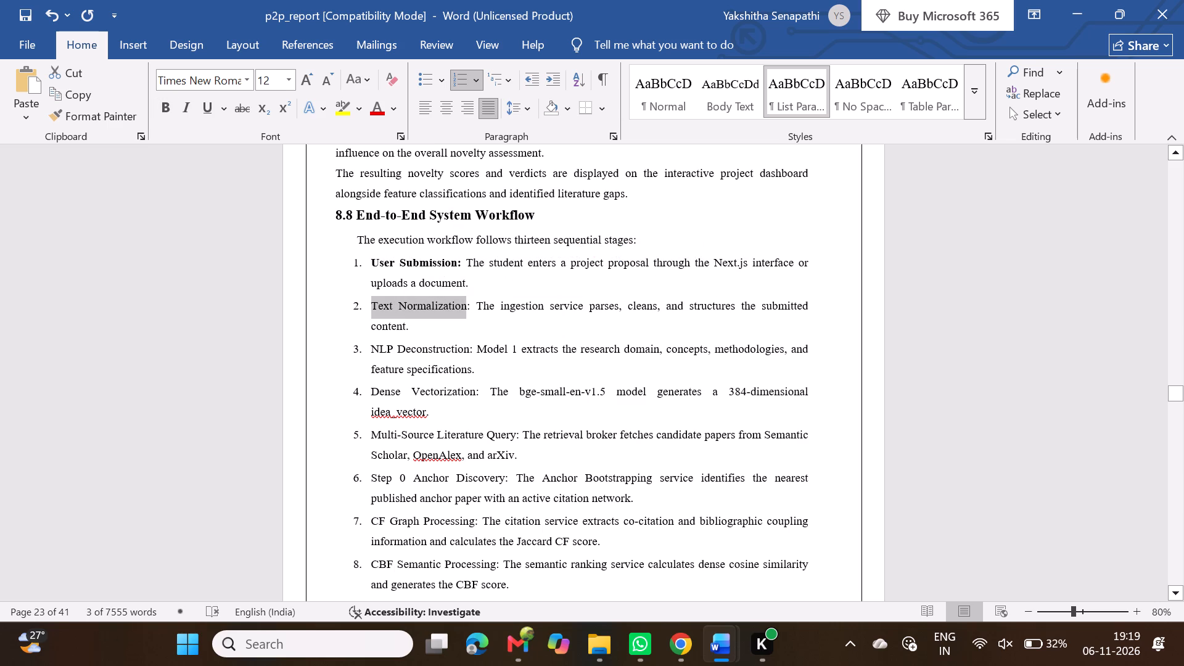
left_click_drag(461, 313, 470, 317)
key("ctrl+b")
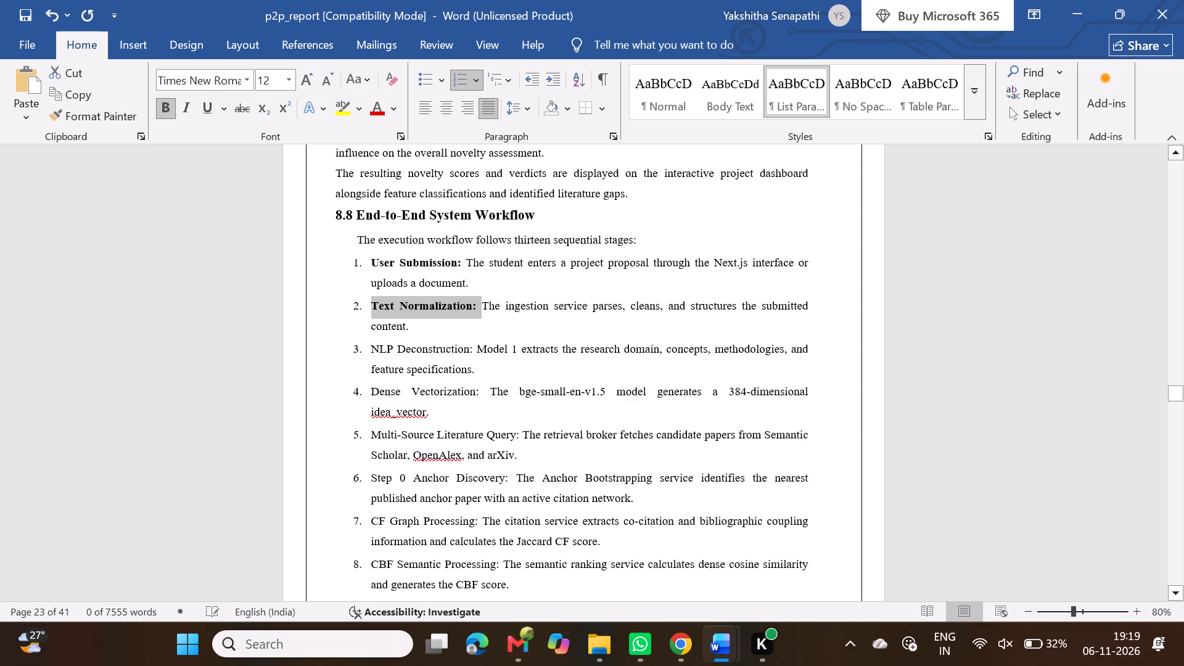
left_click_drag(367, 351, 471, 355)
key("ctrl+b")
scroll(471, 355, "down", 1)
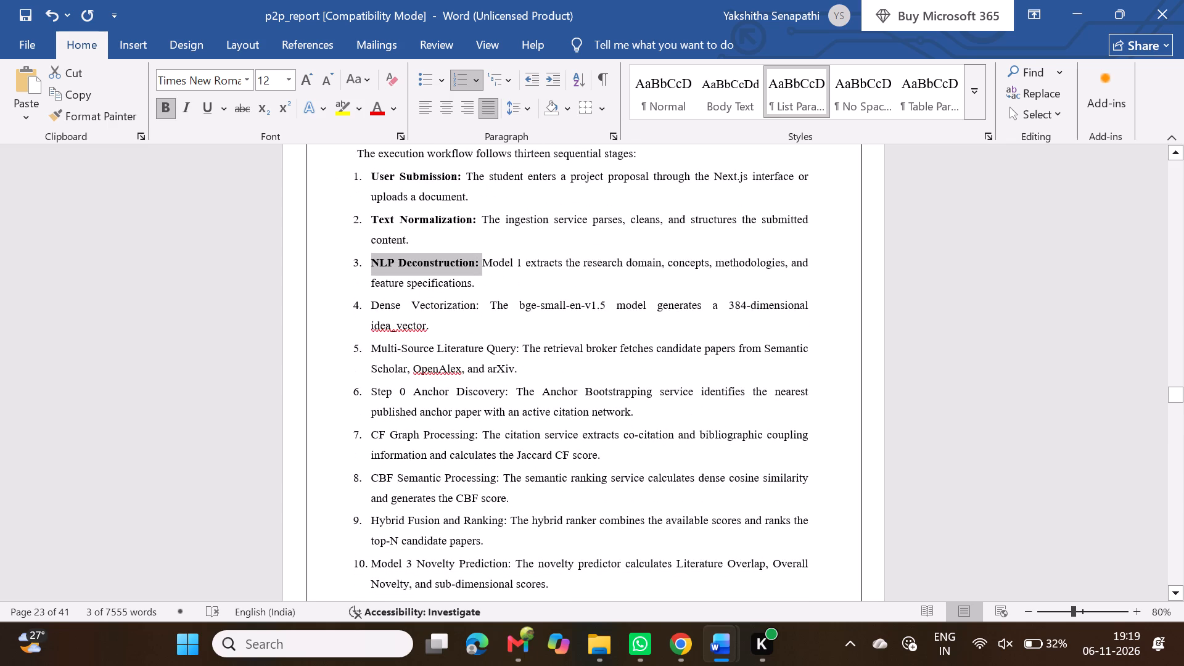
left_click_drag(371, 303, 478, 311)
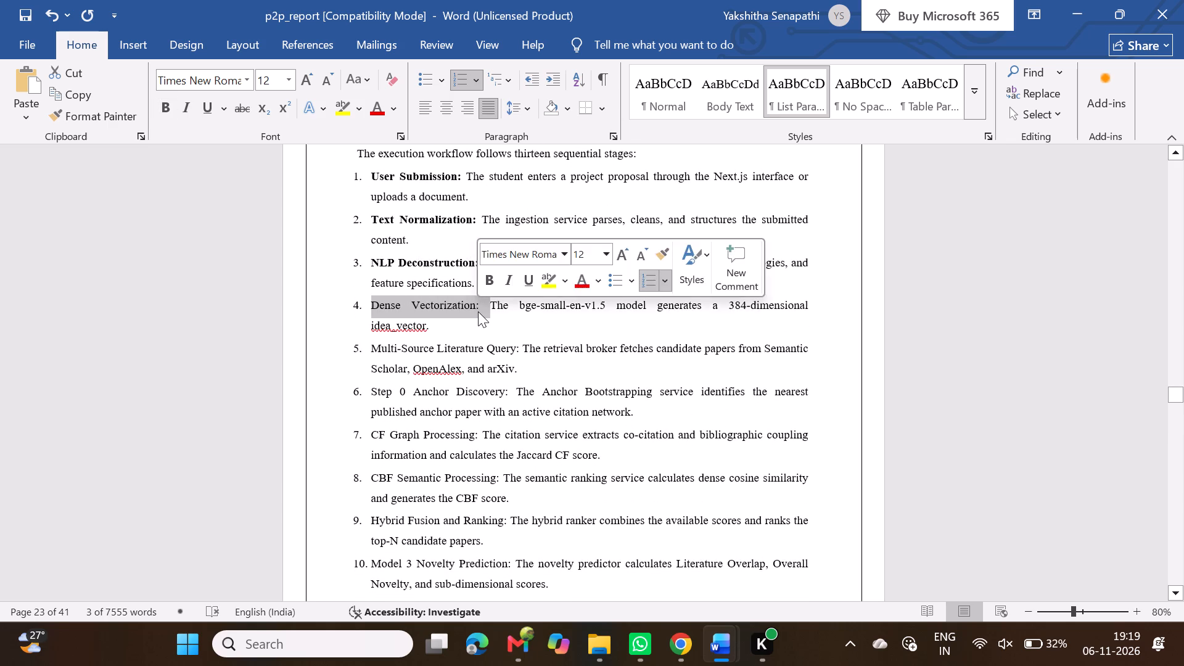
key("ctrl+b")
scroll(478, 311, "down", 1)
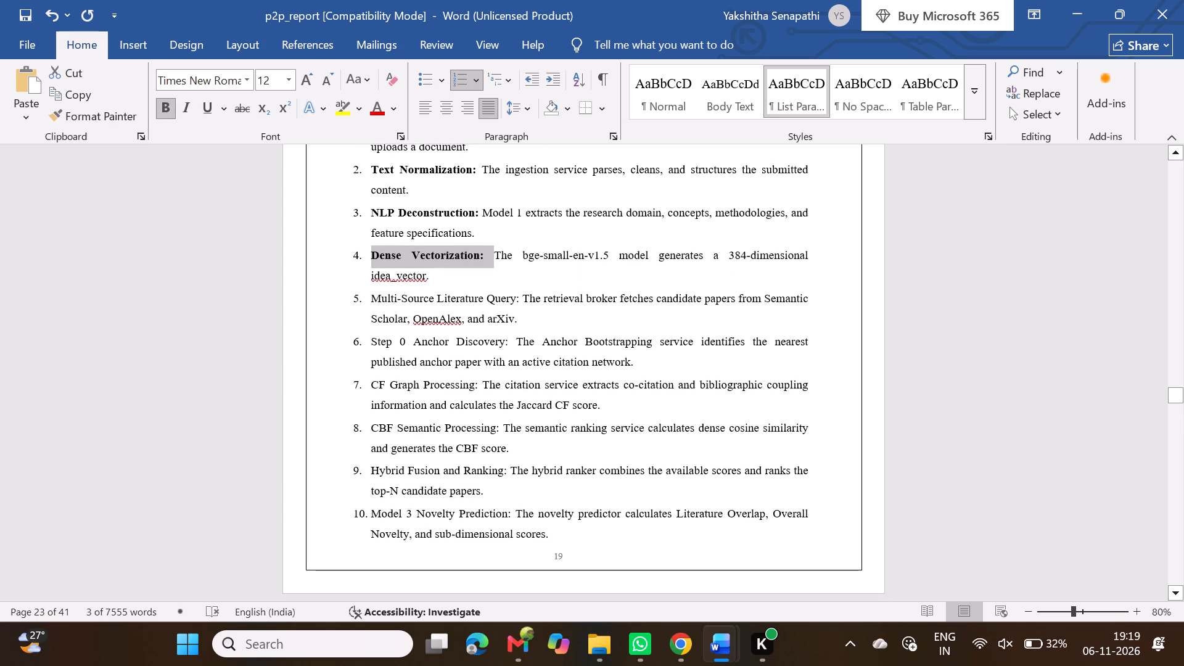
Bold the labels of stages 5–7: Multi-Source Literature Query, Step 0 Anchor Discovery and CF Graph Processing.
left_click_drag(369, 301, 519, 308)
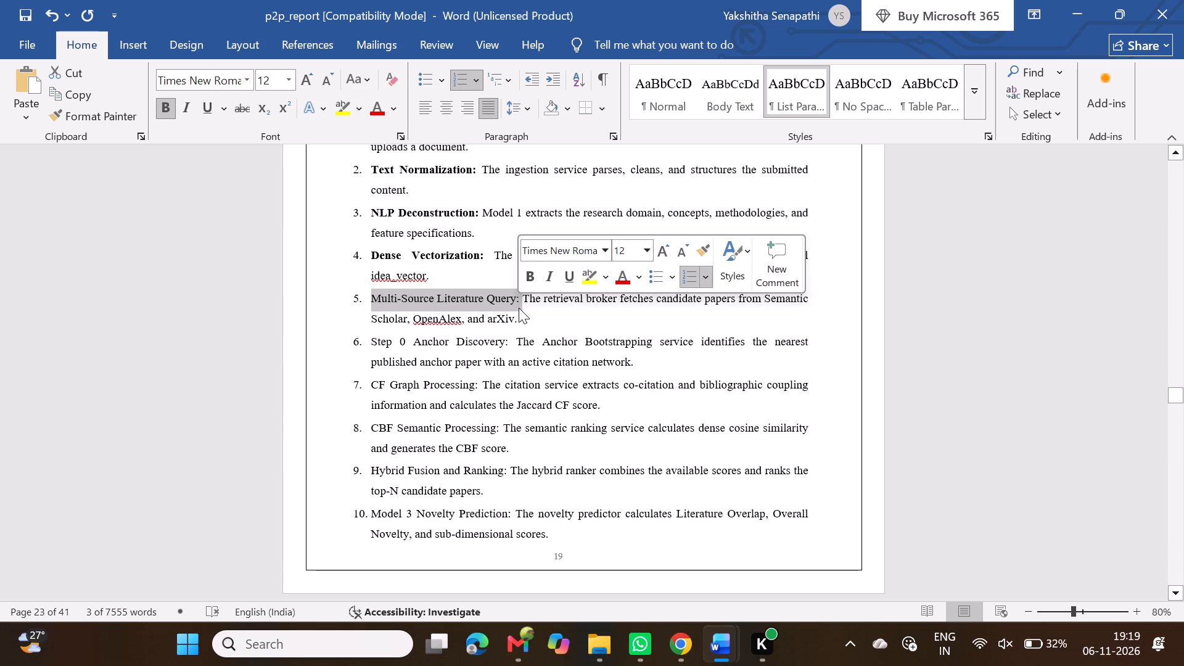
key("ctrl+b")
scroll(519, 308, "down", 1)
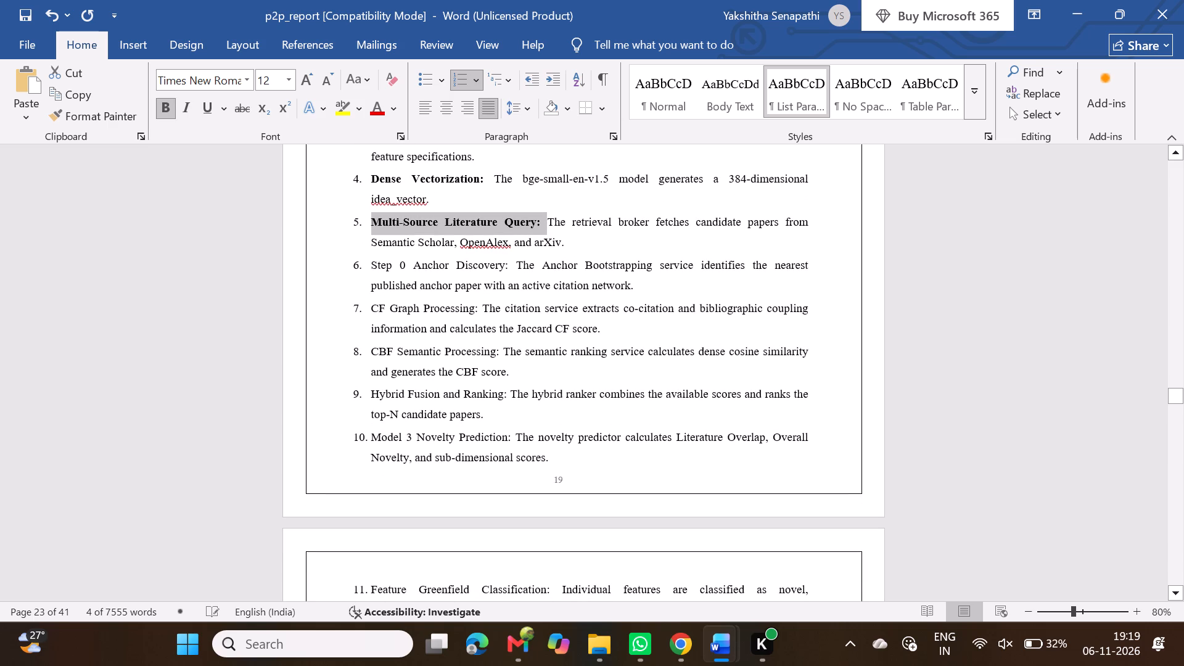
left_click_drag(370, 268, 506, 271)
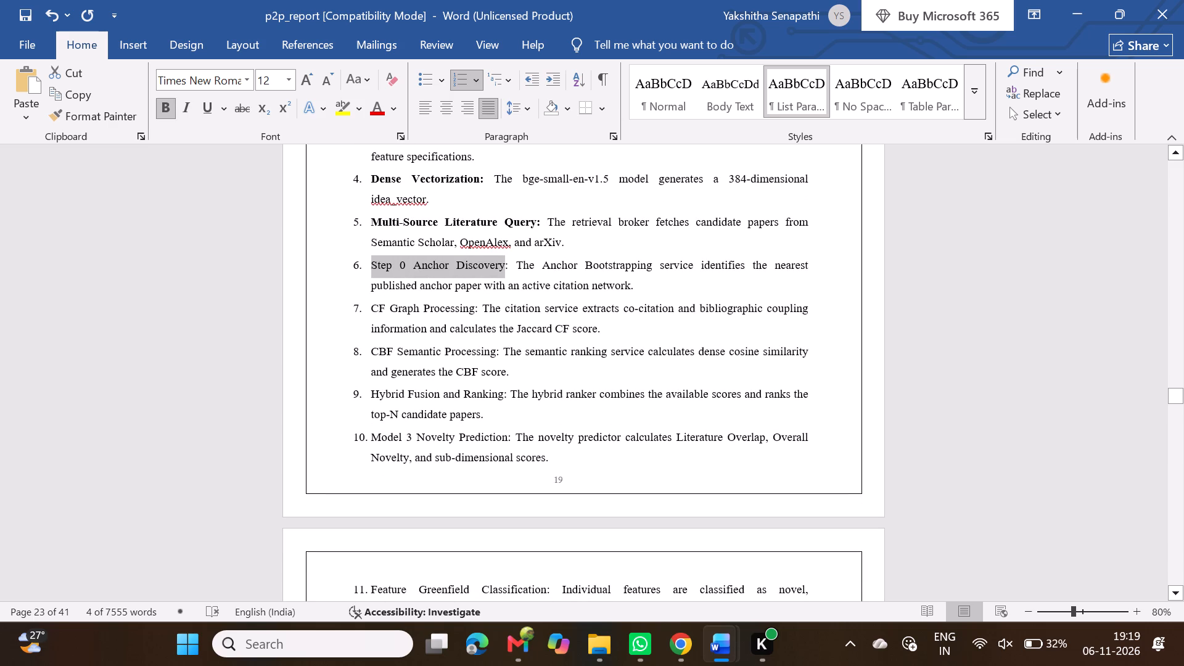
left_click_drag(506, 271, 513, 273)
key("ctrl+b")
scroll(513, 273, "down", 1)
left_click(371, 236)
left_click_drag(371, 236, 450, 240)
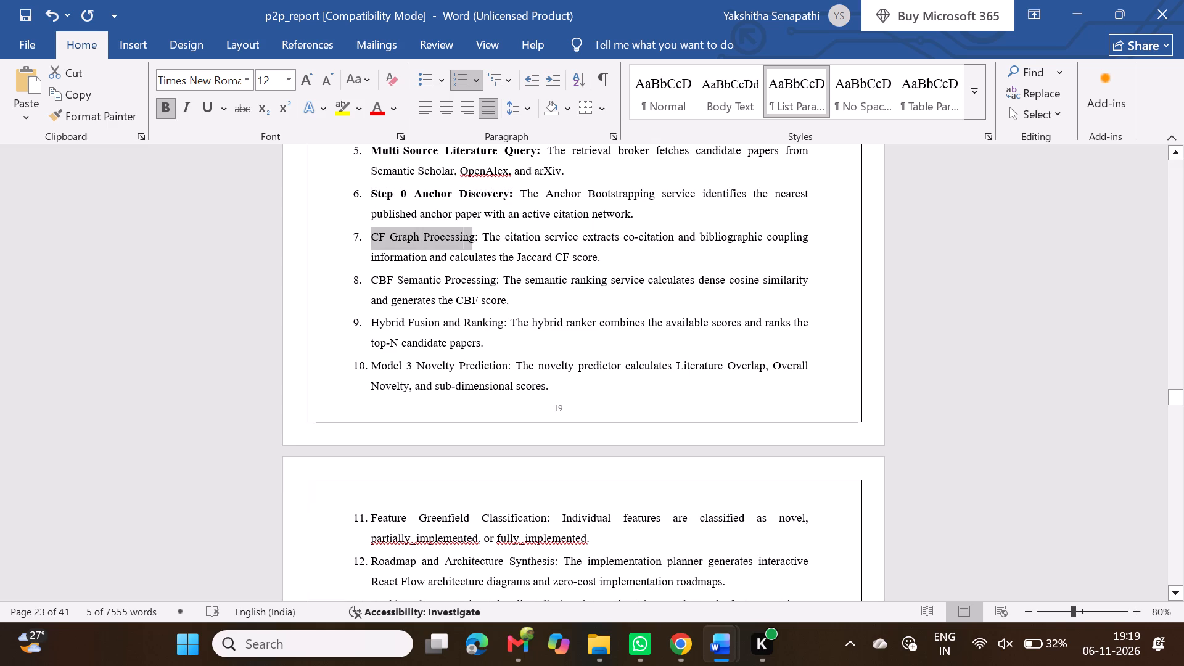
left_click_drag(450, 240, 479, 240)
key("ctrl+b")
scroll(479, 240, "down", 1)
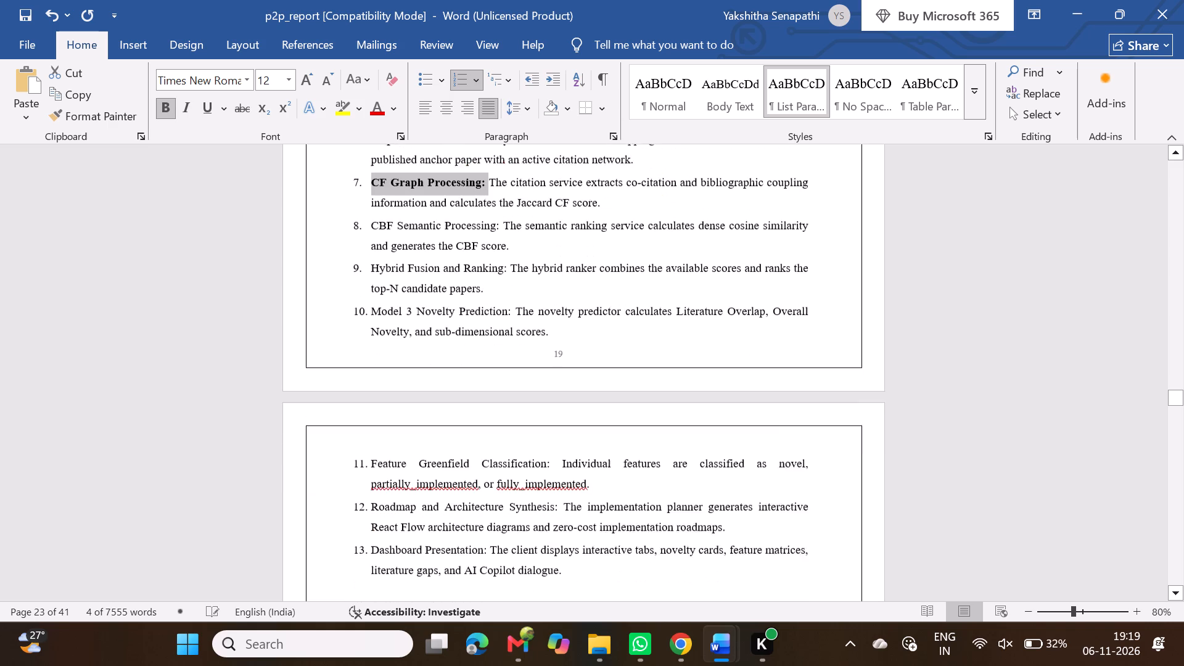
Bold the labels of stages 8–10: CBF Semantic Processing, Hybrid Fusion and Ranking, and Model 3 Novelty Prediction.
left_click(370, 210)
left_click_drag(370, 210, 486, 212)
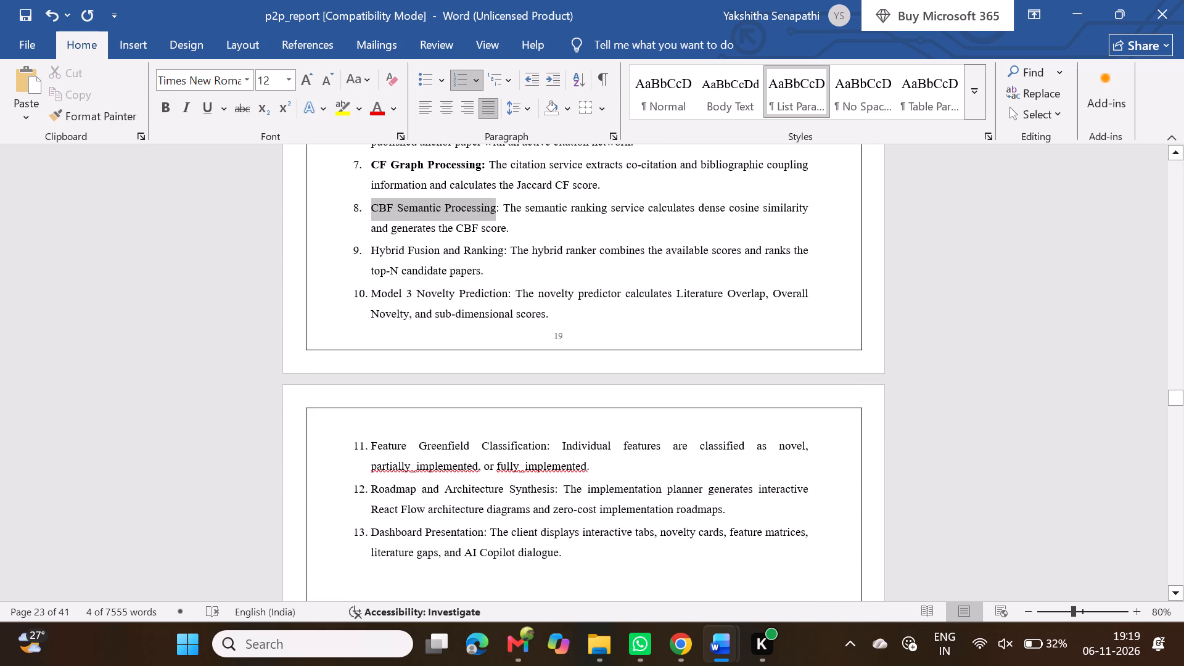
left_click_drag(486, 212, 500, 213)
key("ctrl+b")
scroll(500, 213, "down", 1)
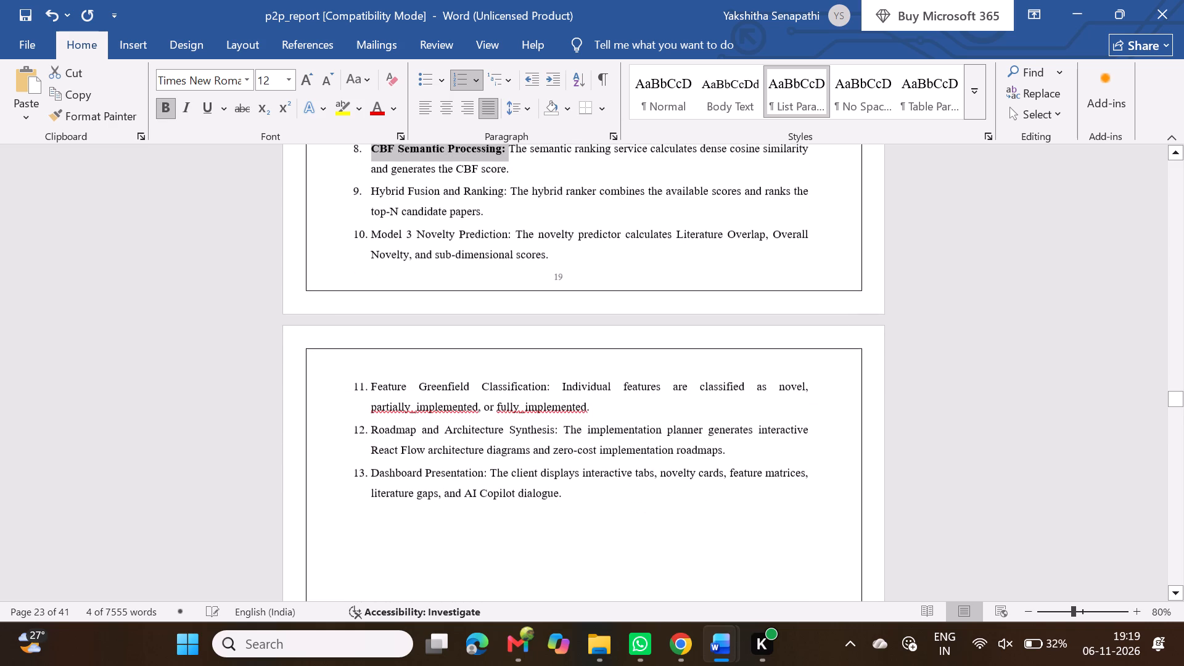
left_click(372, 189)
left_click_drag(372, 189, 502, 191)
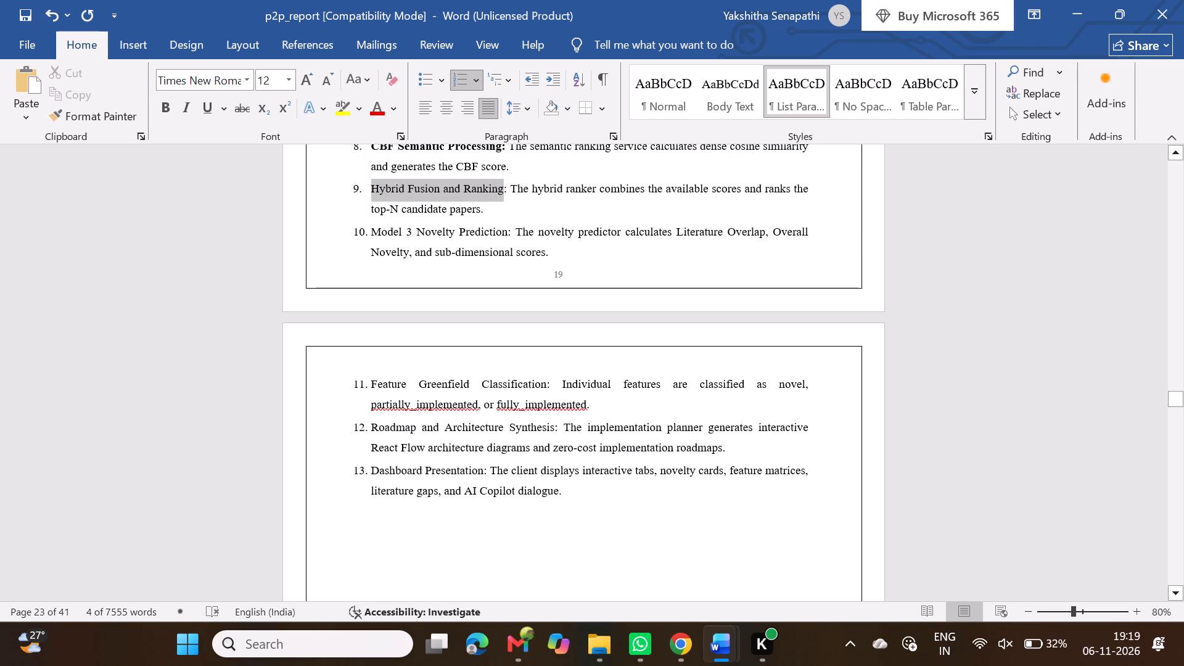
left_click_drag(502, 191, 506, 191)
key("ctrl+b")
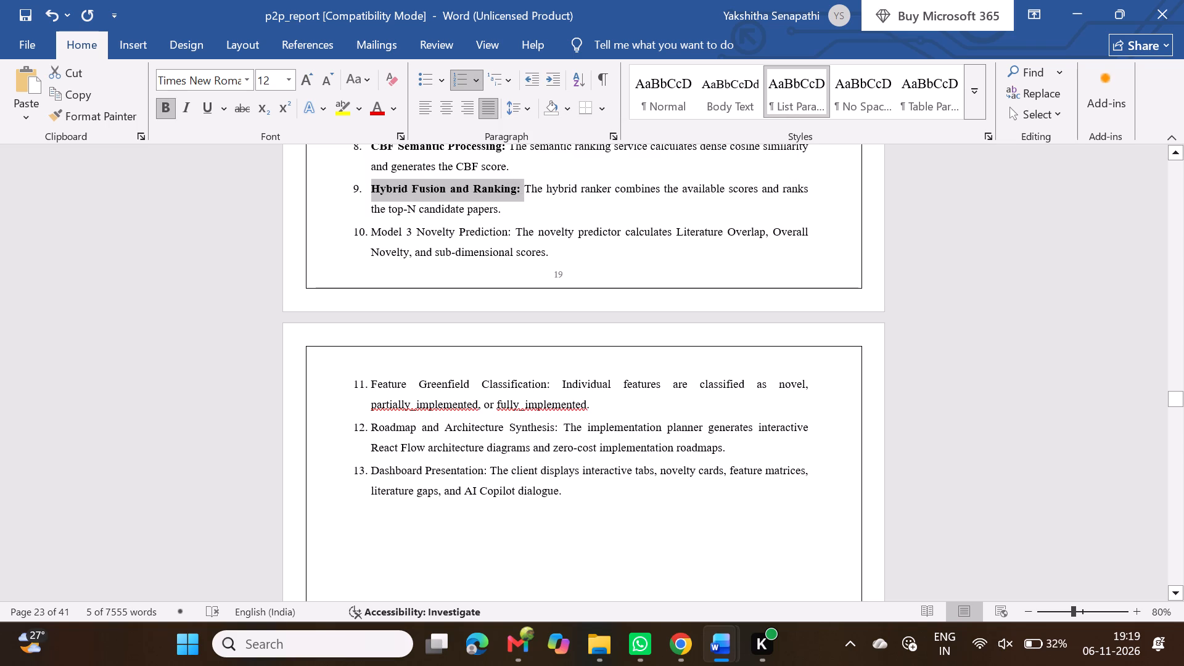
left_click(372, 231)
left_click_drag(372, 231, 510, 233)
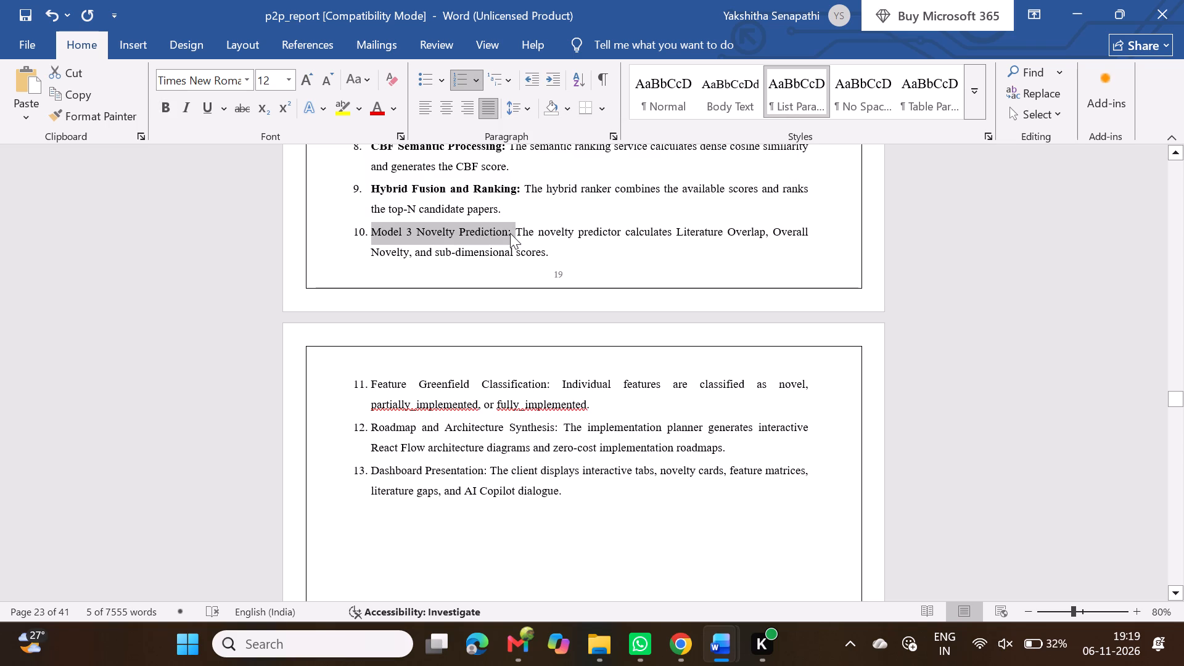
key("ctrl+b")
Bold the labels of stages 11–13: Feature Greenfield Classification, Roadmap and Architecture Synthesis, and Dashboard Presentation.
scroll(510, 233, "down", 1)
left_click(372, 268)
left_click_drag(372, 268, 549, 269)
key("ctrl+v")
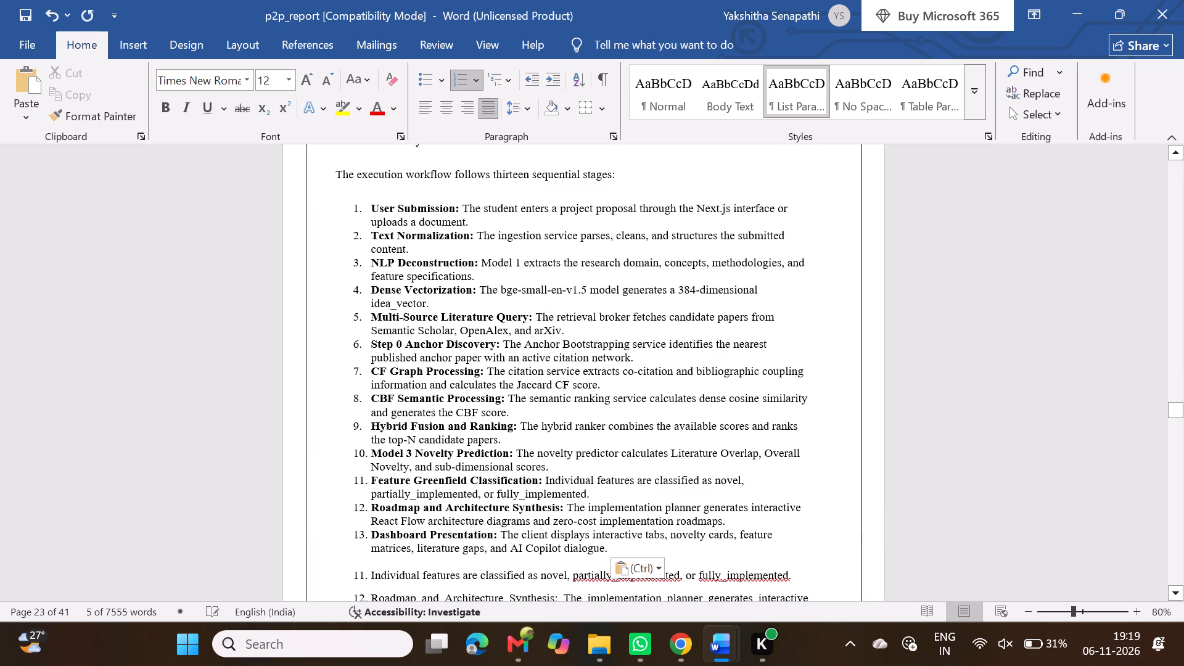
key("ctrl+z")
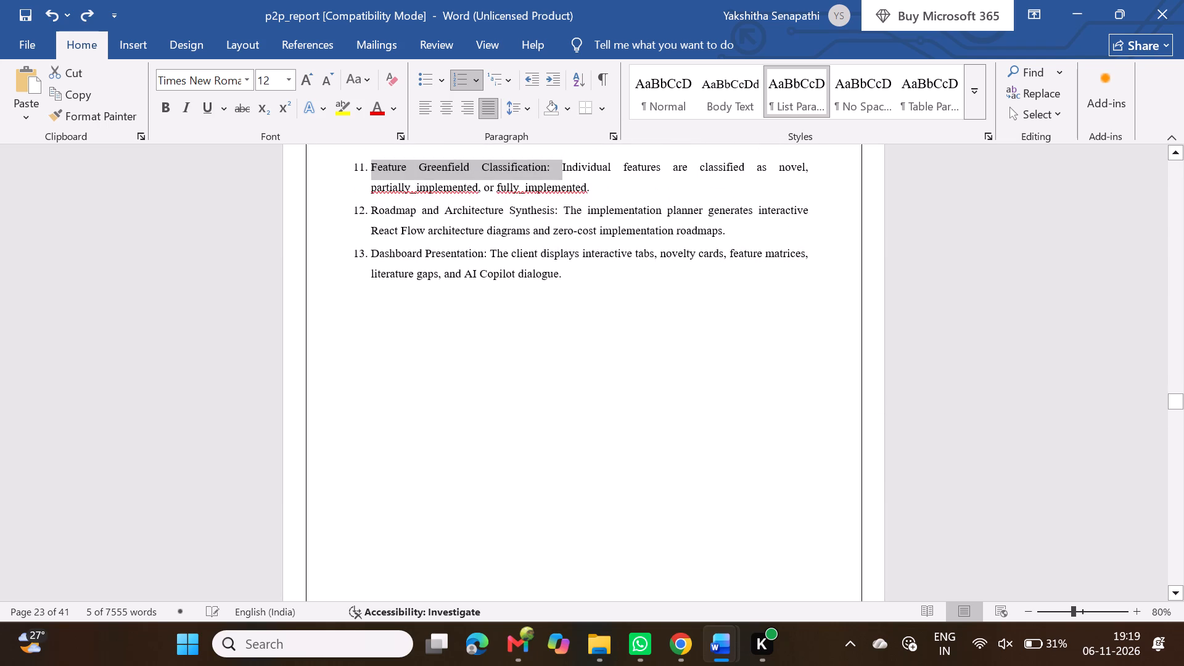
scroll(549, 269, "up", 1)
key("ctrl+b")
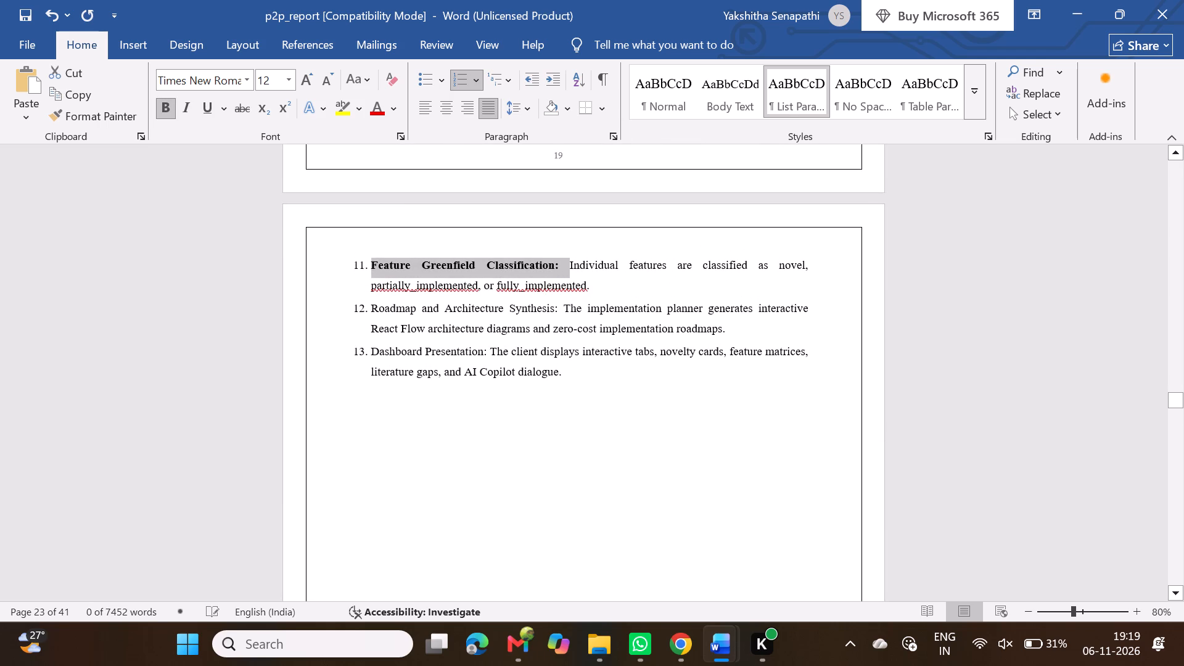
left_click(372, 311)
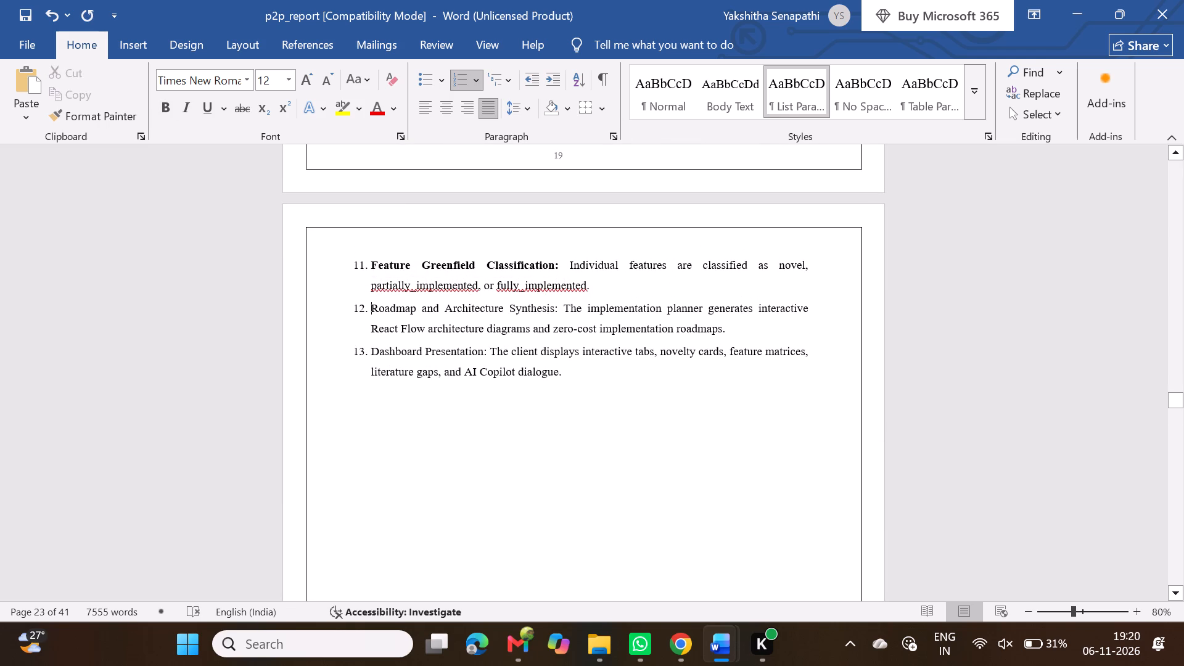
left_click(371, 309)
left_click_drag(371, 309, 560, 311)
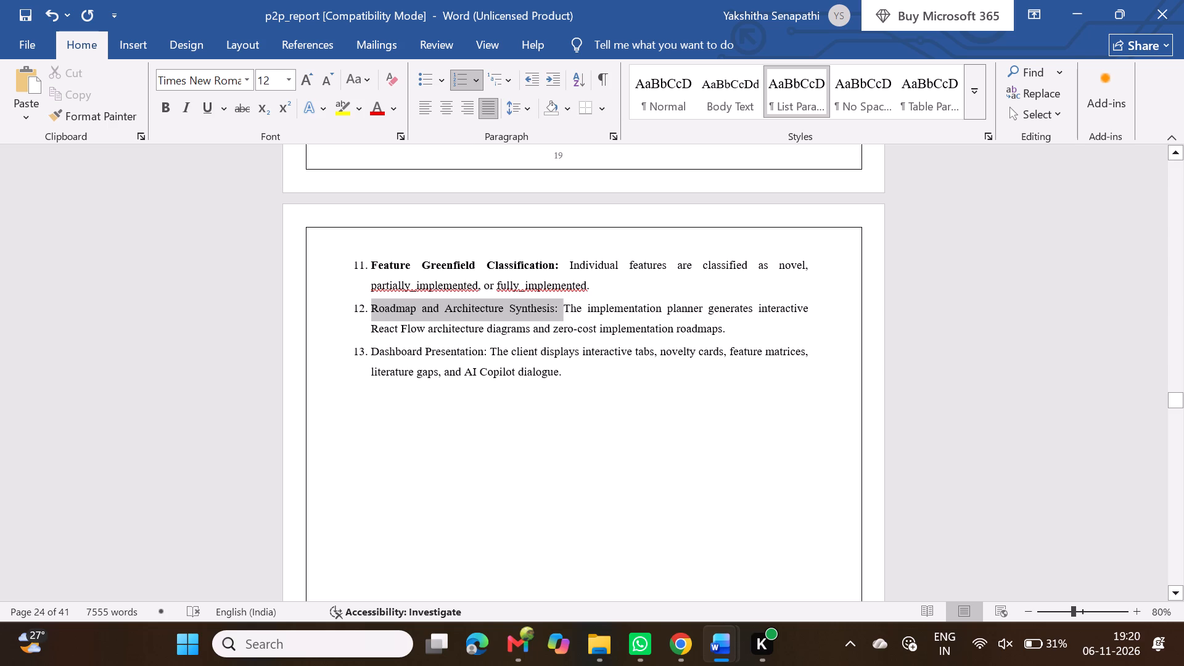
left_click_drag(560, 311, 560, 311)
key("ctrl+b")
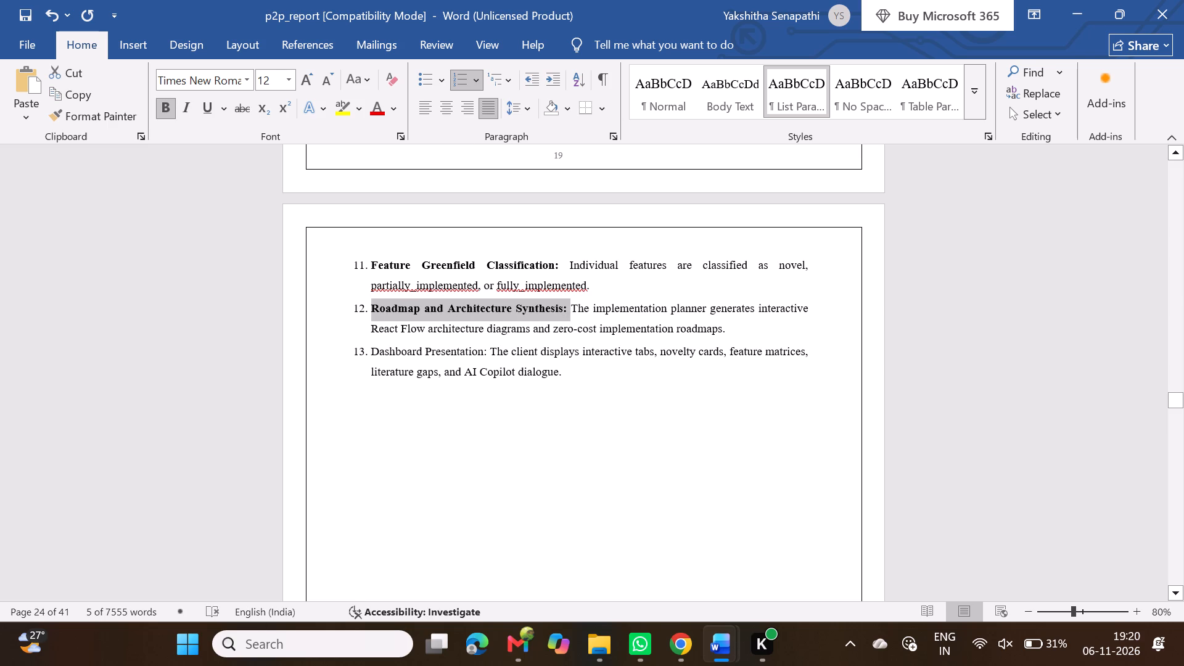
left_click_drag(369, 353, 501, 353)
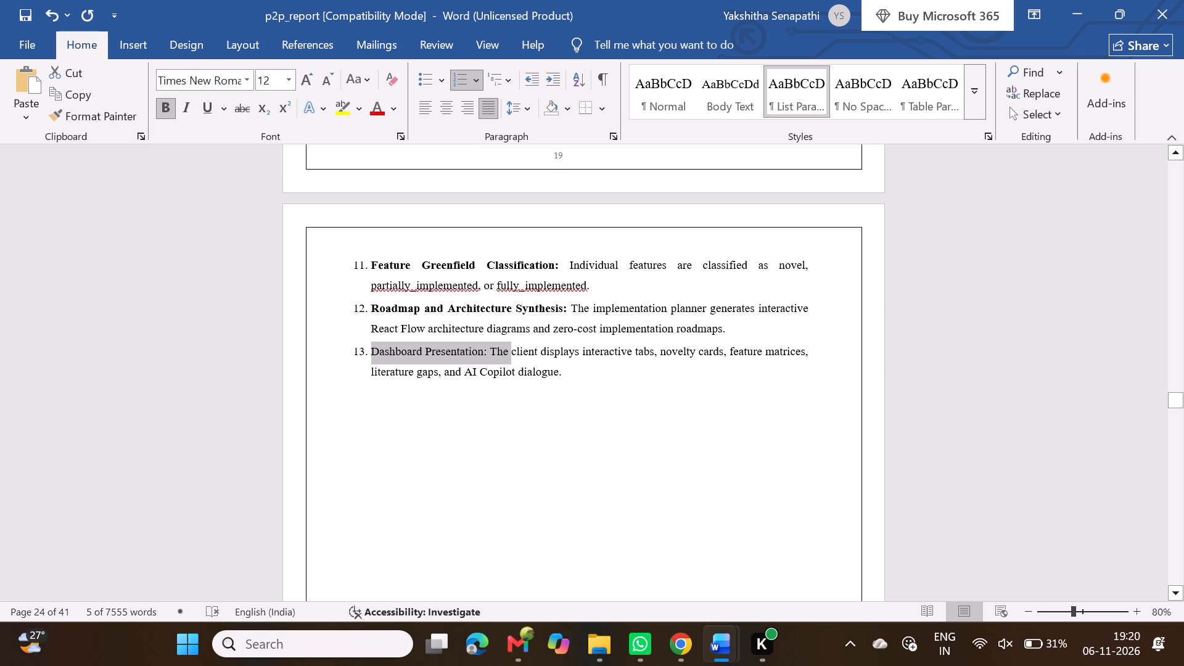
left_click_drag(501, 353, 483, 355)
key("ctrl+b")
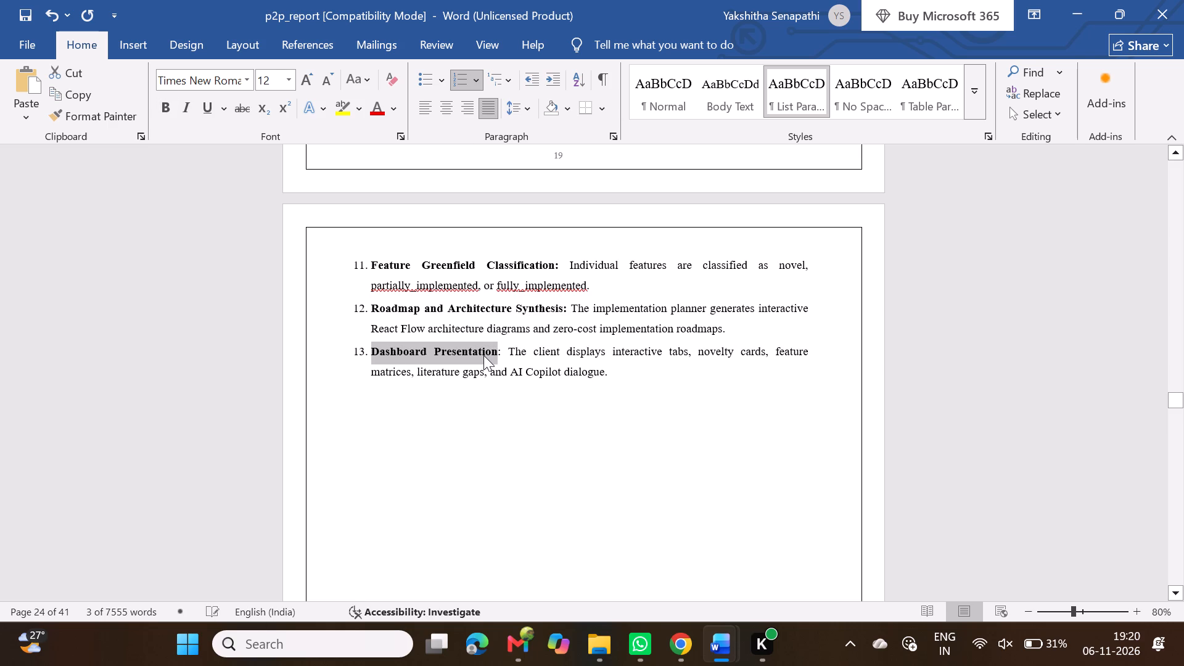
left_click(544, 442)
left_click_drag(601, 381, 540, 348)
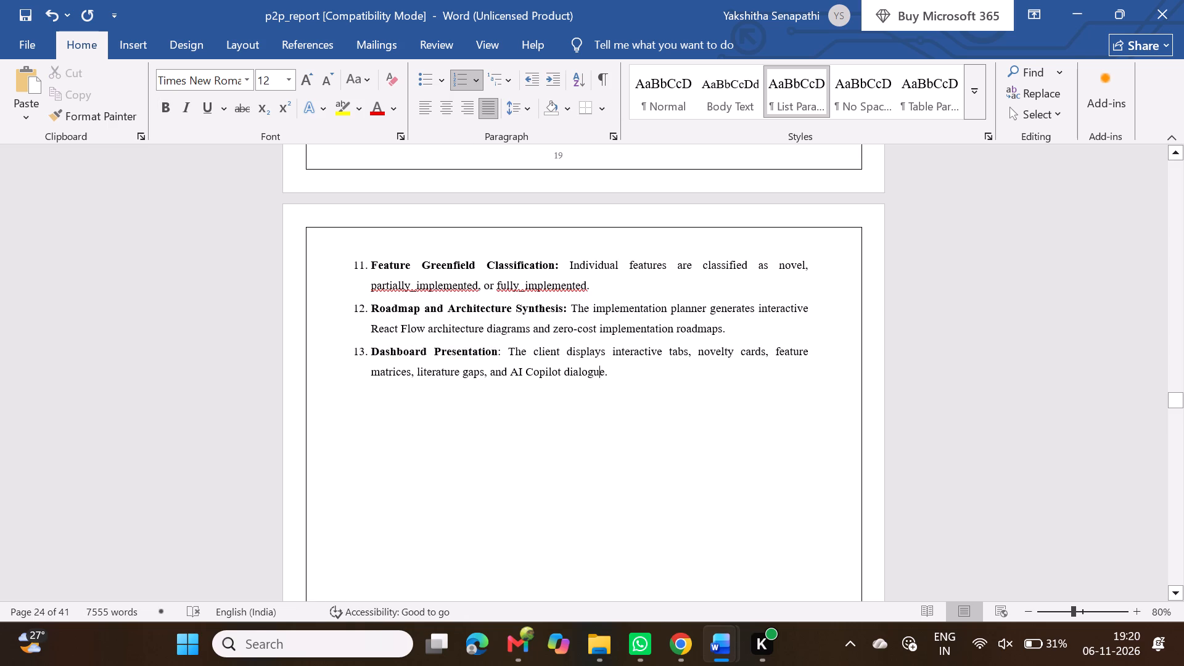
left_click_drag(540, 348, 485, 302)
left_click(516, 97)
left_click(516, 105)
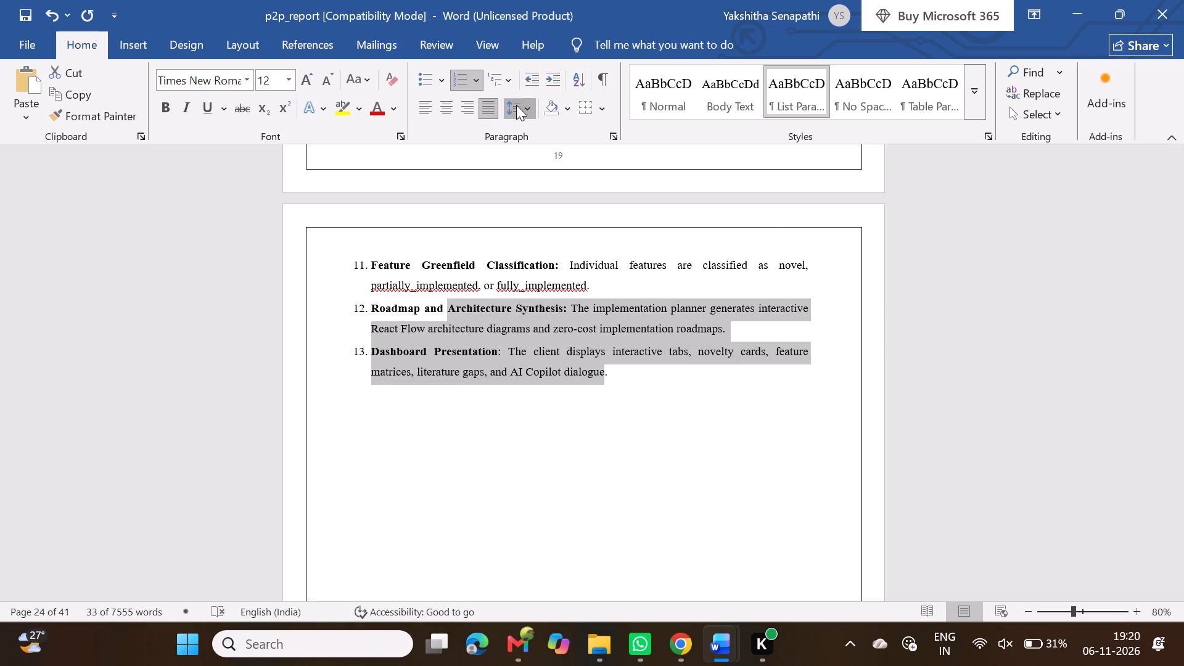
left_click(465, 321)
Set line spacing to 1.5 from the last paragraph of 8.2 through heading 8.3 and its opening paragraph.
scroll(465, 321, "up", 2)
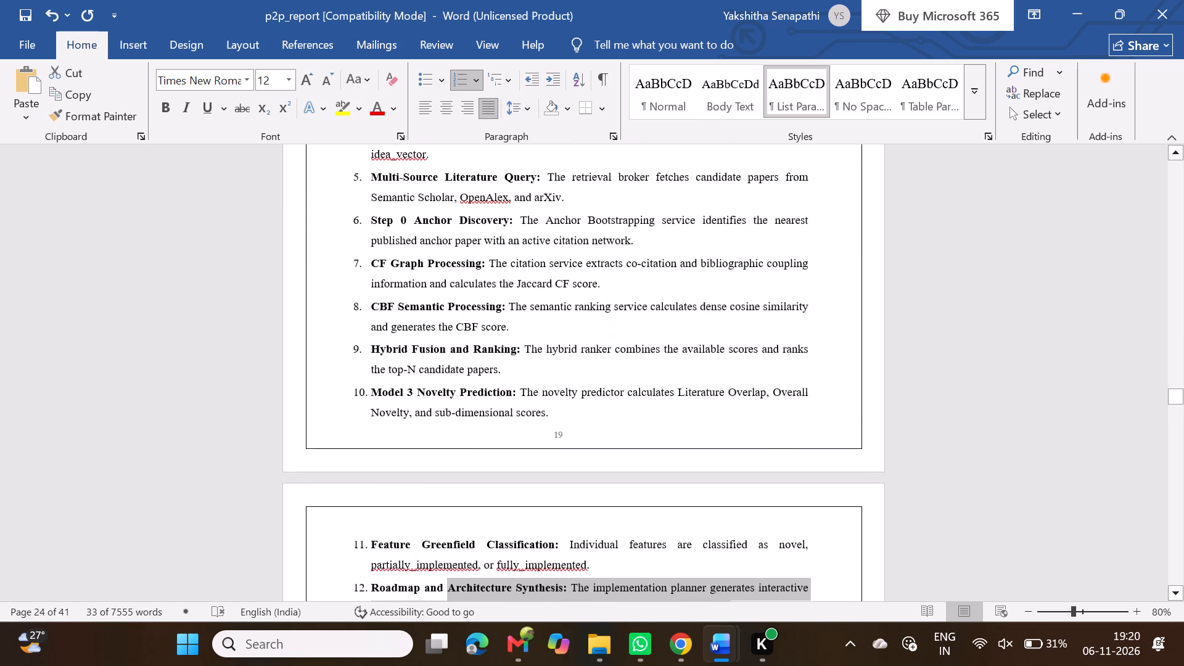
scroll(465, 321, "up", 2)
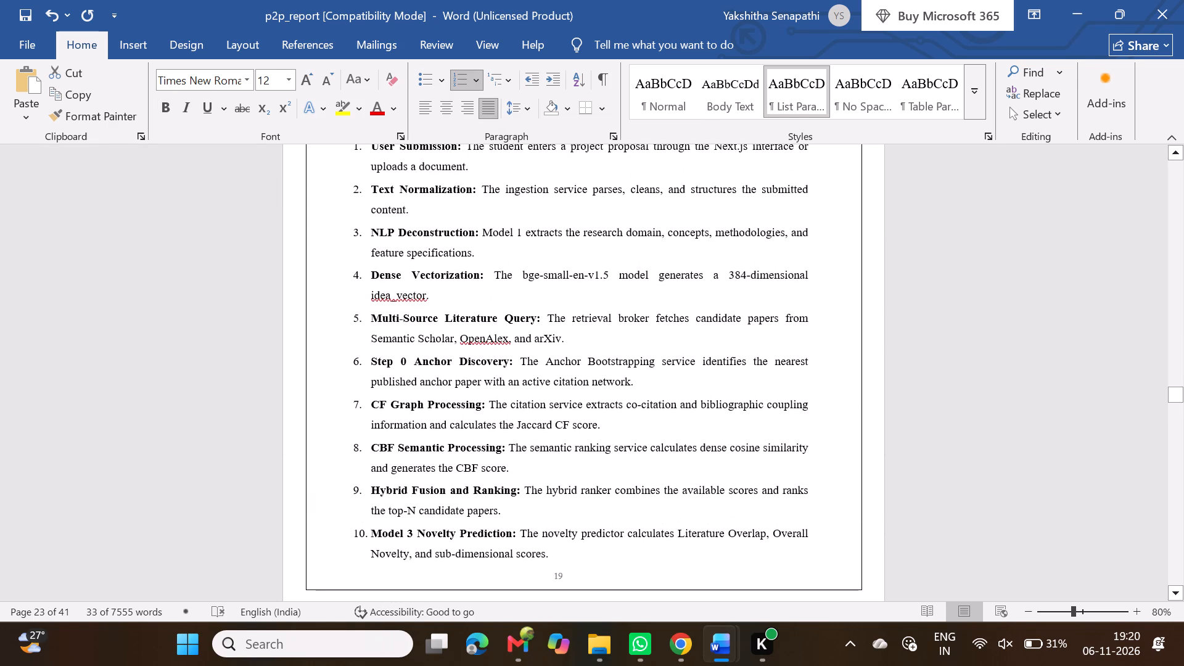
scroll(465, 321, "down", 3, "ctrl")
scroll(465, 321, "up", 1)
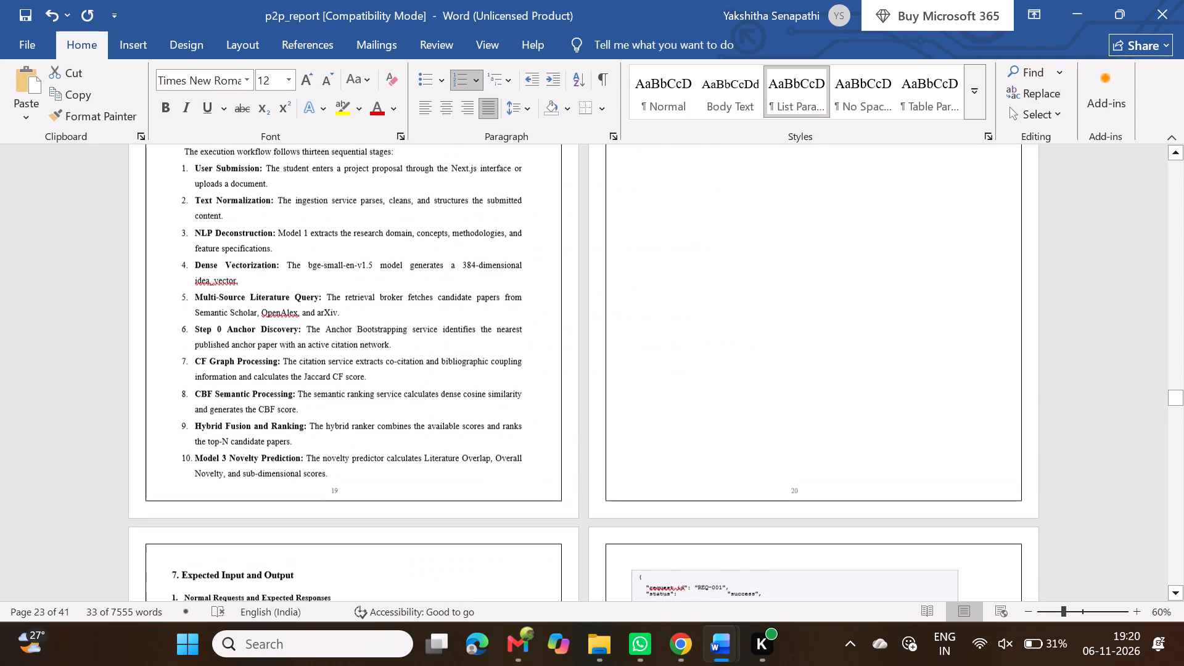
scroll(465, 321, "up", 4)
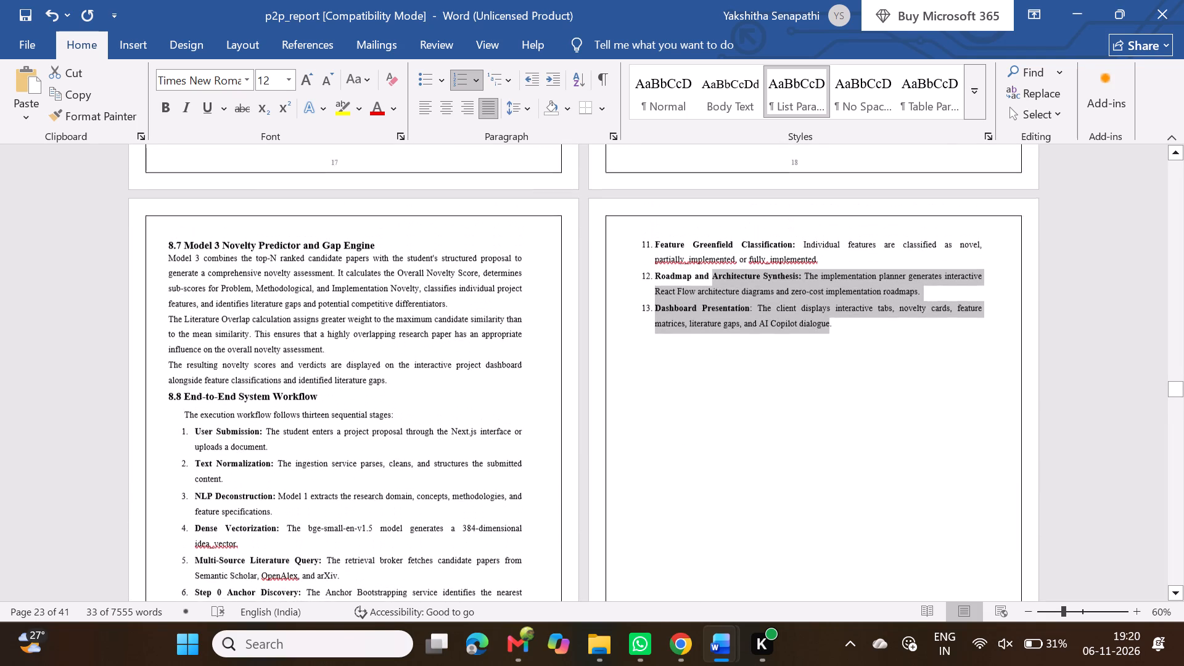
scroll(465, 321, "up", 1)
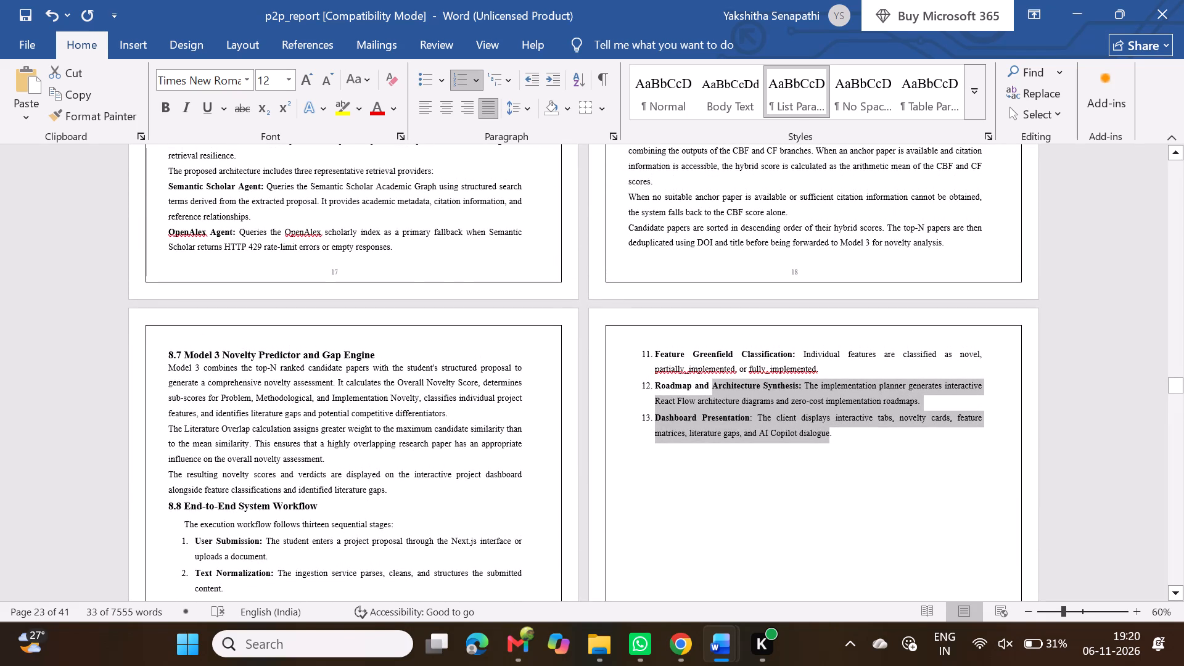
scroll(344, 458, "up", 3)
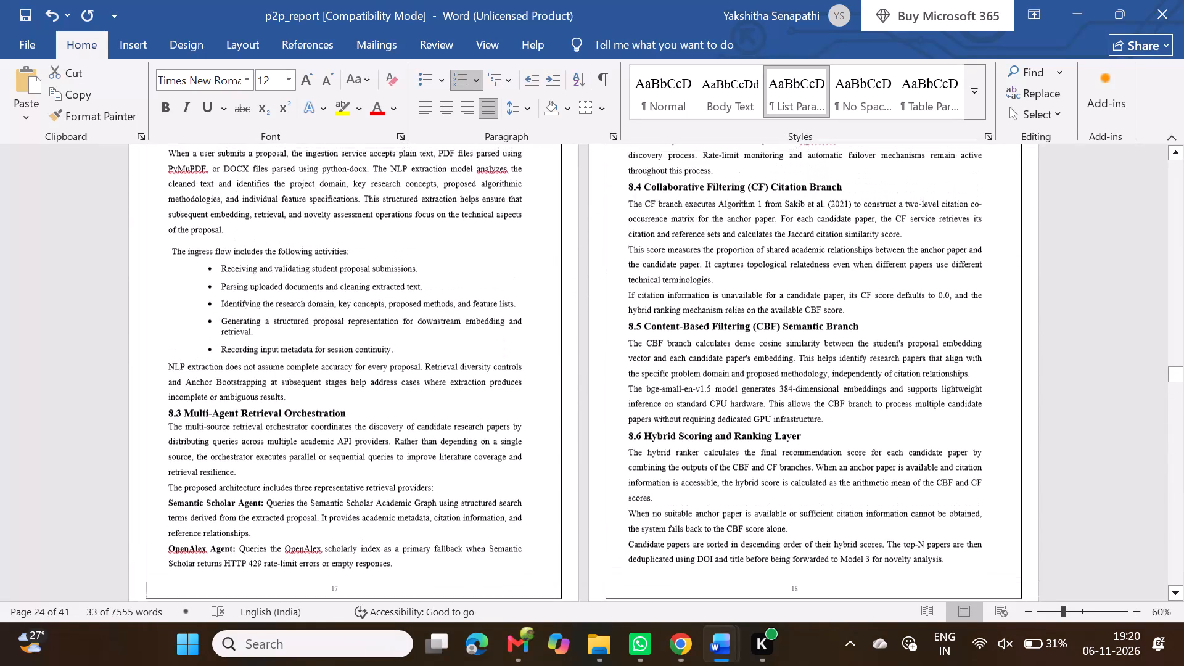
left_click_drag(232, 388, 276, 426)
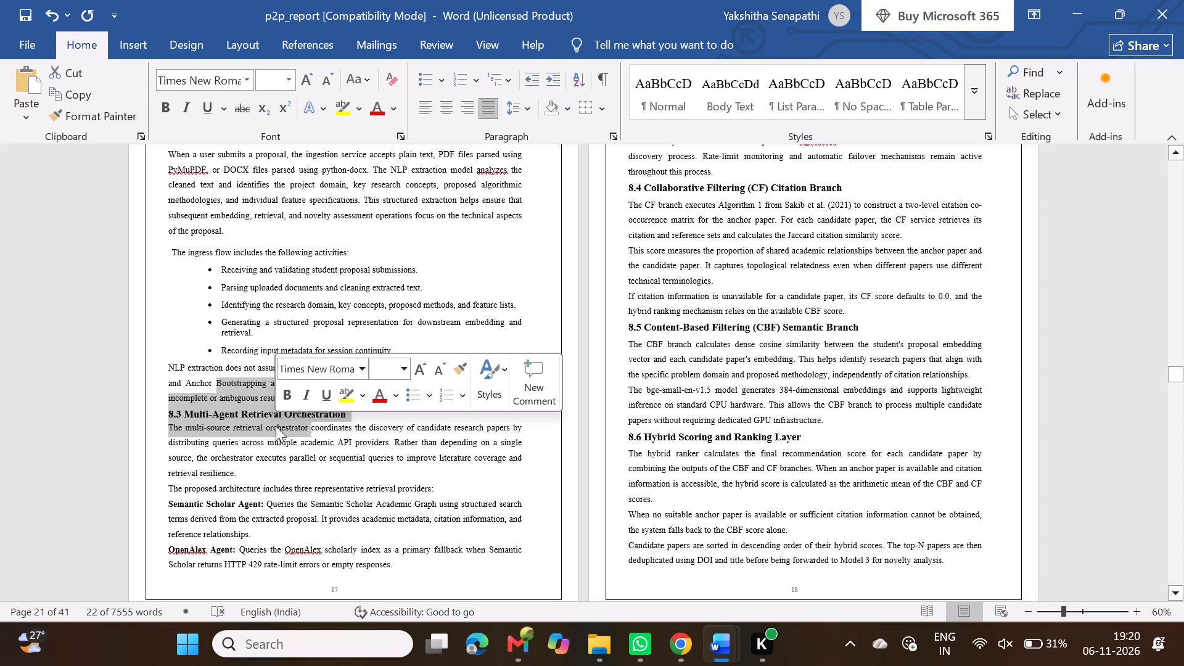
left_click(512, 109)
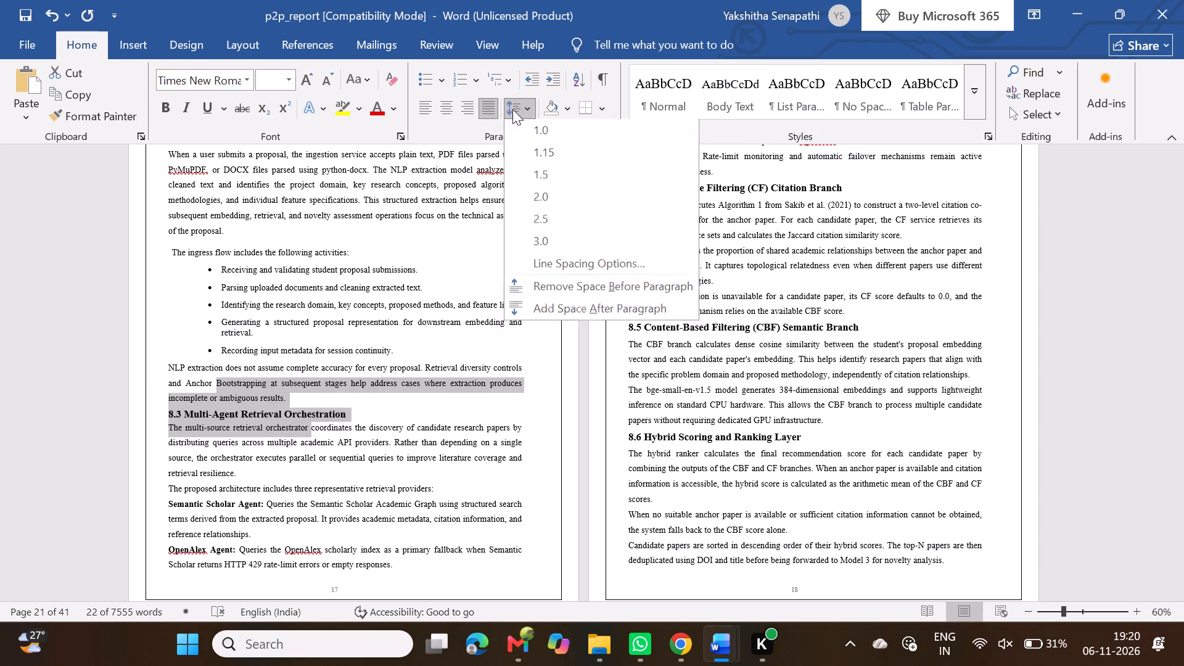
left_click(539, 178)
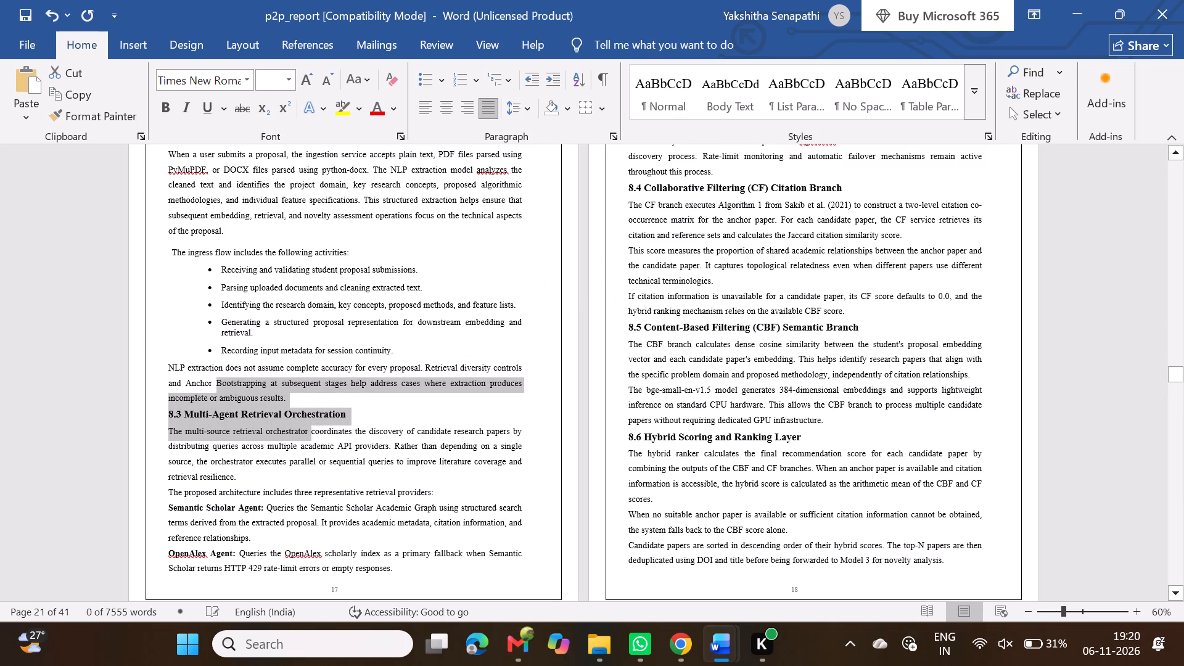
Review the layout of section 8 from its introduction through 8.1, Fig 8.1 and 8.2.
scroll(452, 379, "down", 2)
scroll(506, 408, "up", 2)
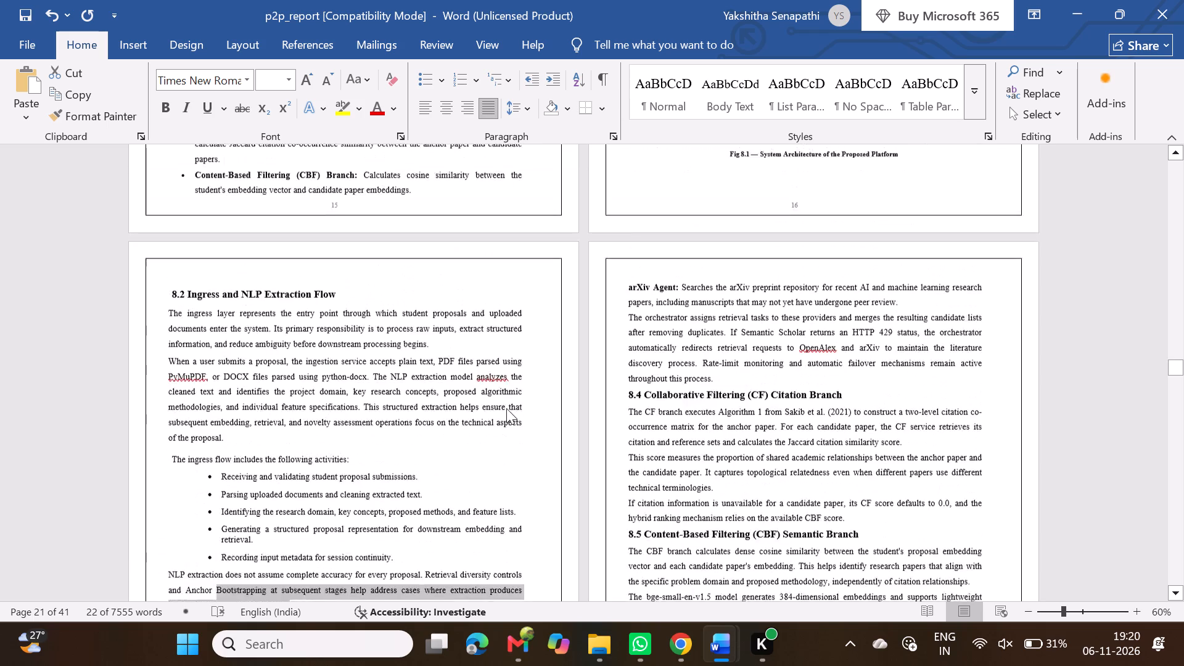
scroll(506, 408, "up", 4)
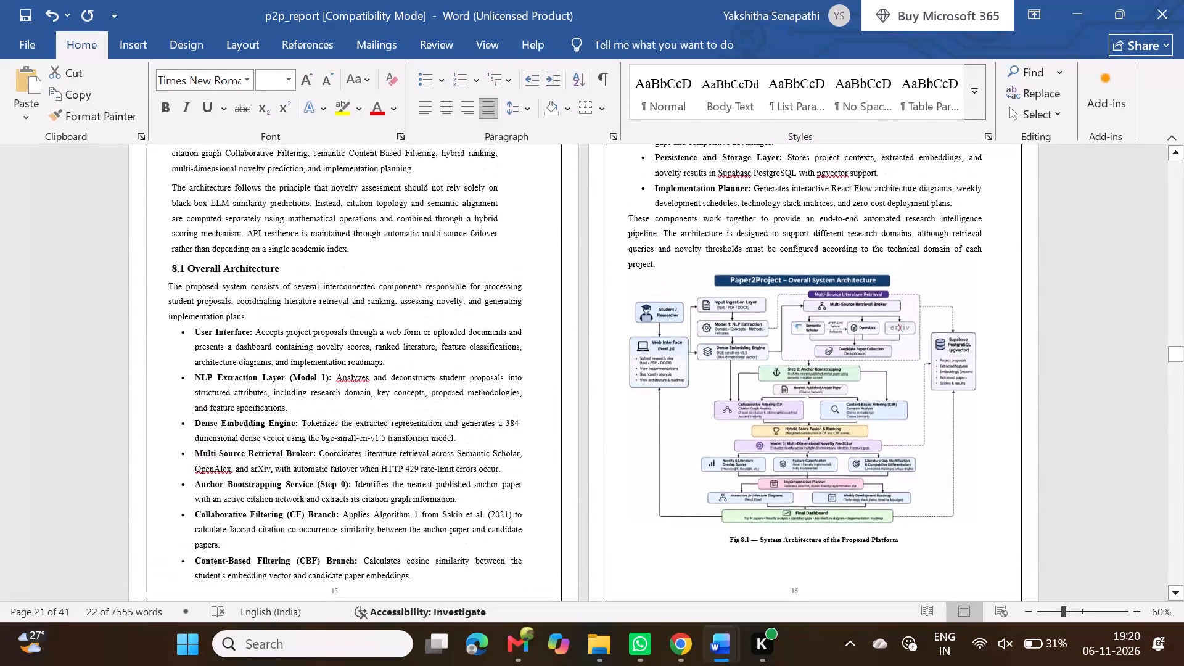
scroll(506, 408, "up", 1)
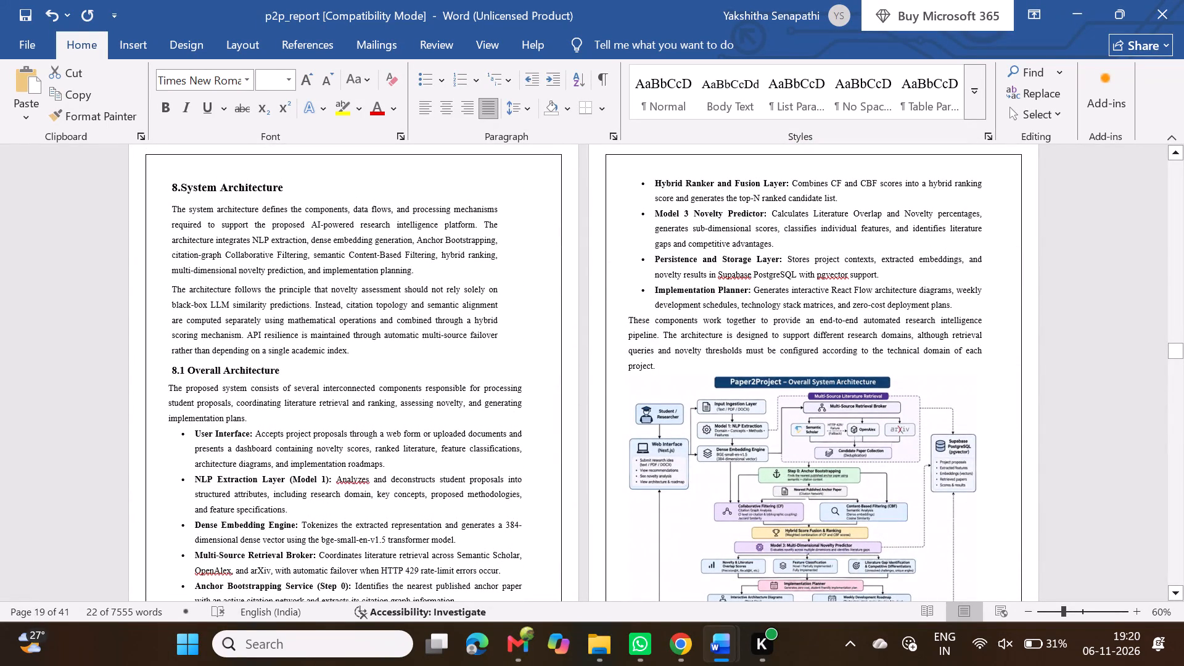
scroll(184, 314, "down", 2)
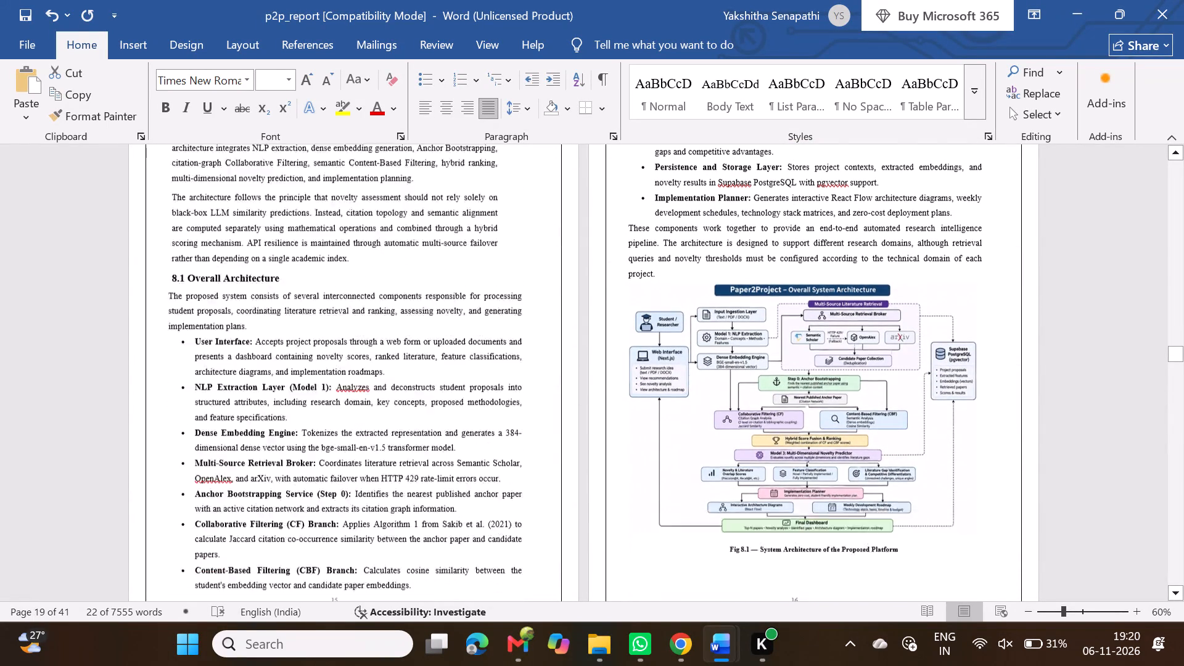
Try to renumber the Expected Input and Output heading as section 9.
scroll(184, 314, "down", 5)
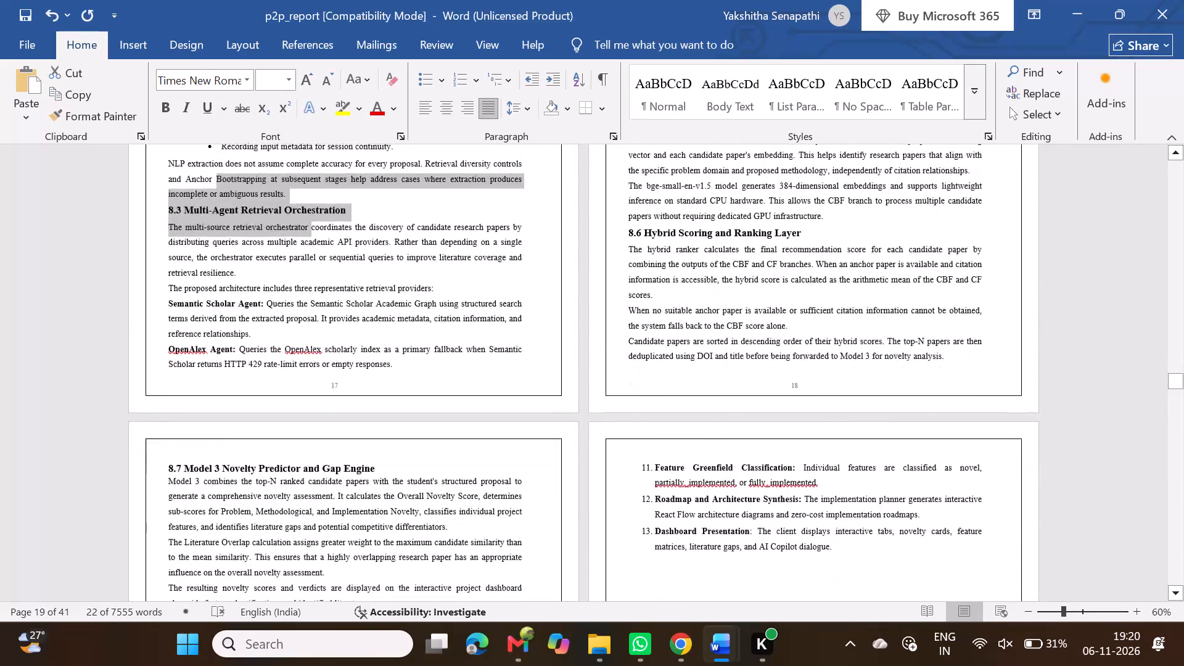
scroll(184, 314, "down", 1)
scroll(400, 380, "down", 3)
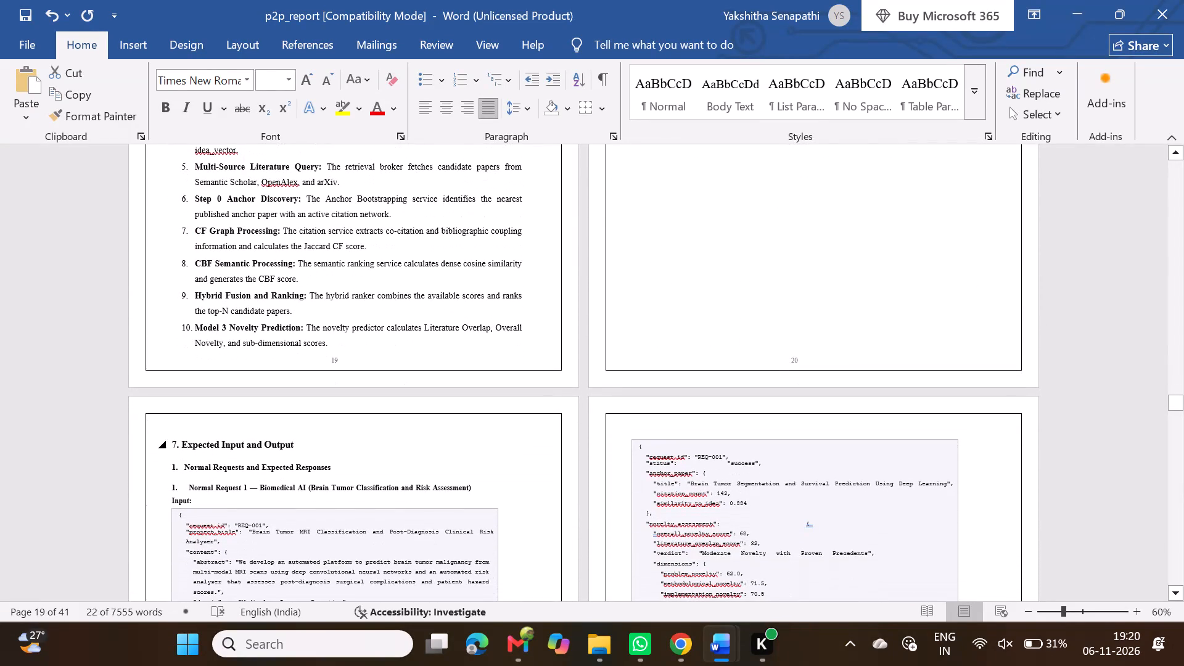
left_click(179, 451)
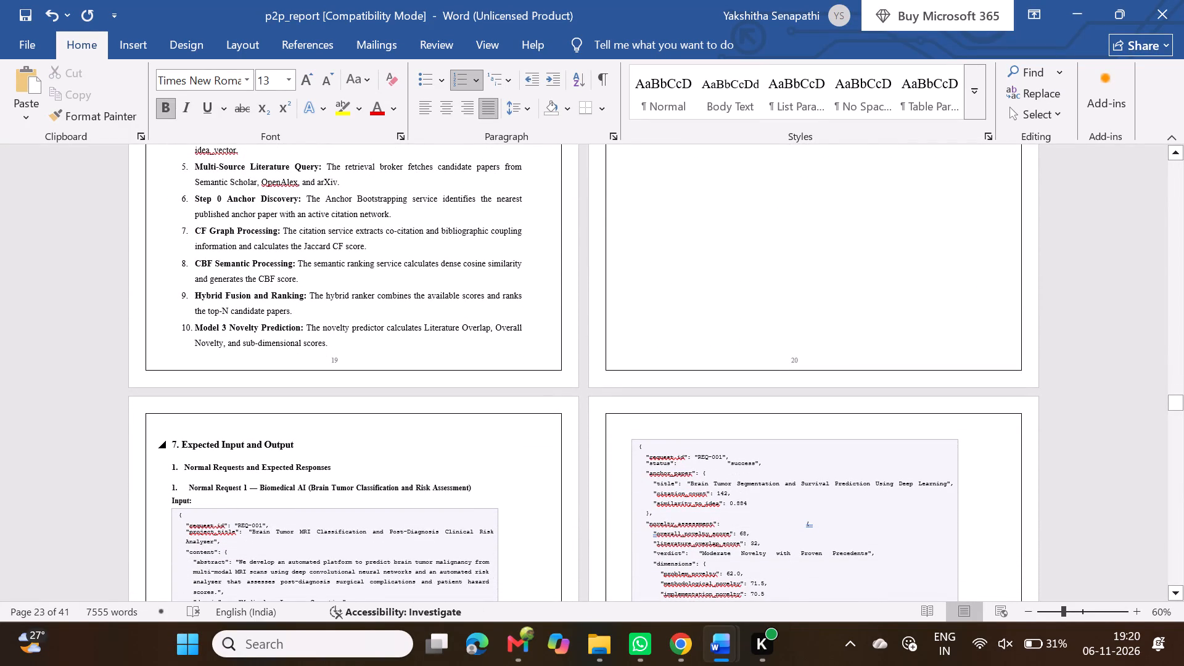
key("BackSpace")
key("BackSpace")
type("9.")
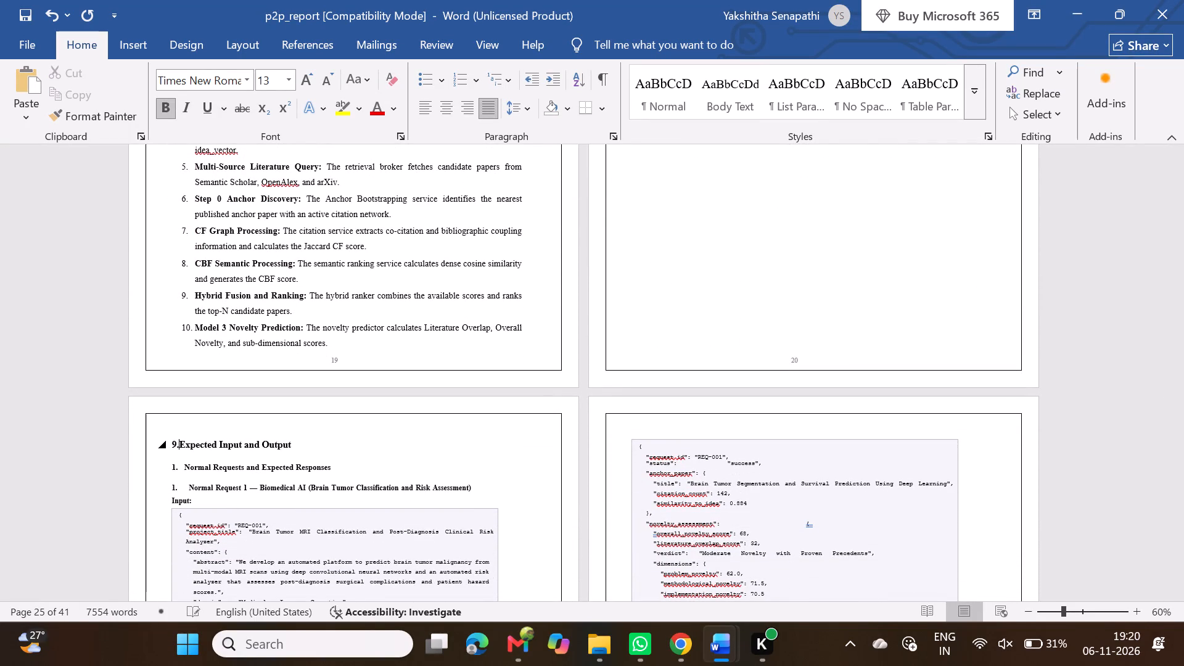
key("space")
key("BackSpace")
key("BackSpace")
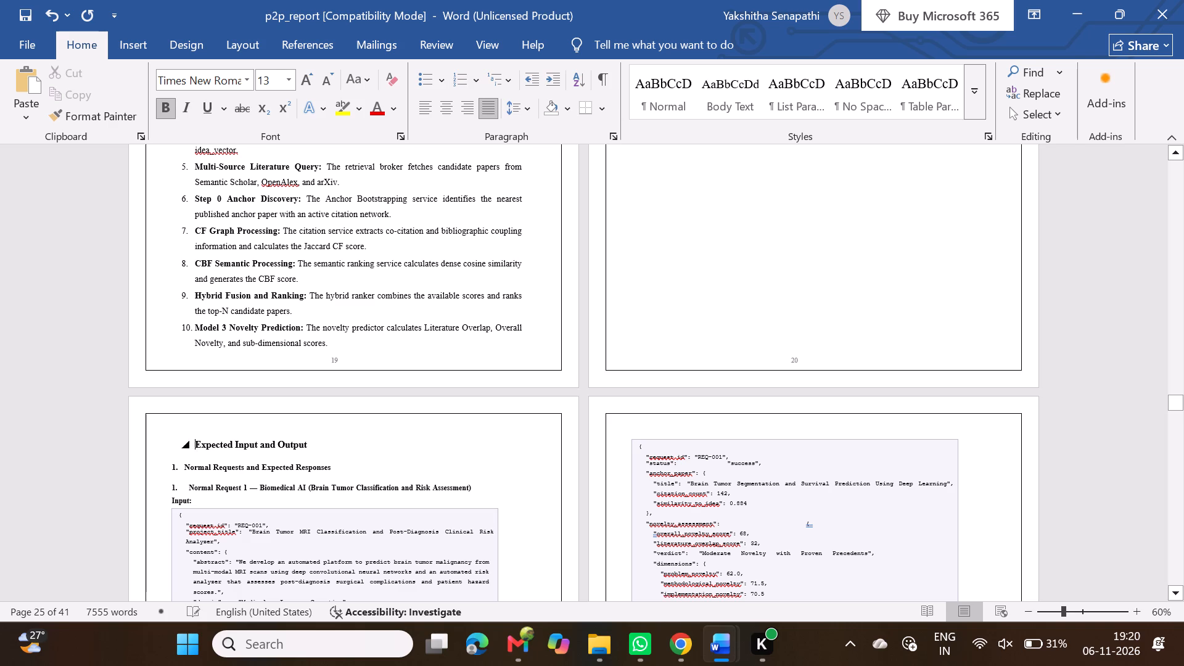
type("9.")
key("space")
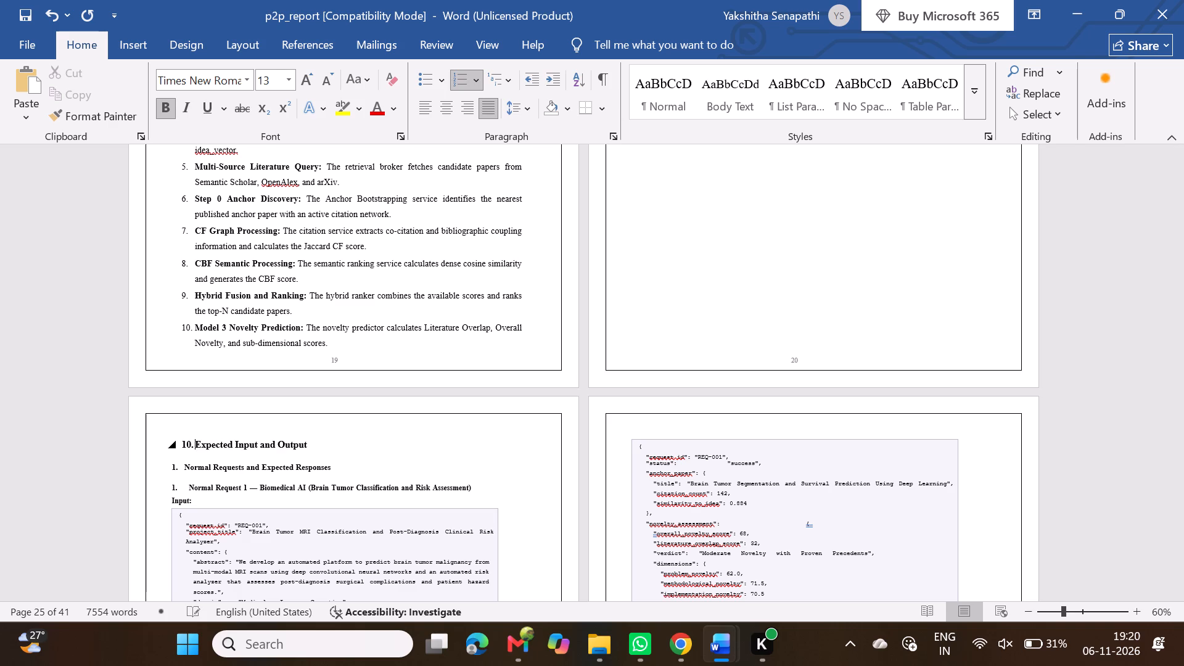
Check the table of contents for the section and subsection numbering of the report.
scroll(229, 448, "up", 9)
scroll(229, 448, "down", 1)
scroll(229, 448, "up", 3)
scroll(229, 448, "up", 20)
scroll(229, 448, "up", 20)
scroll(229, 448, "up", 20)
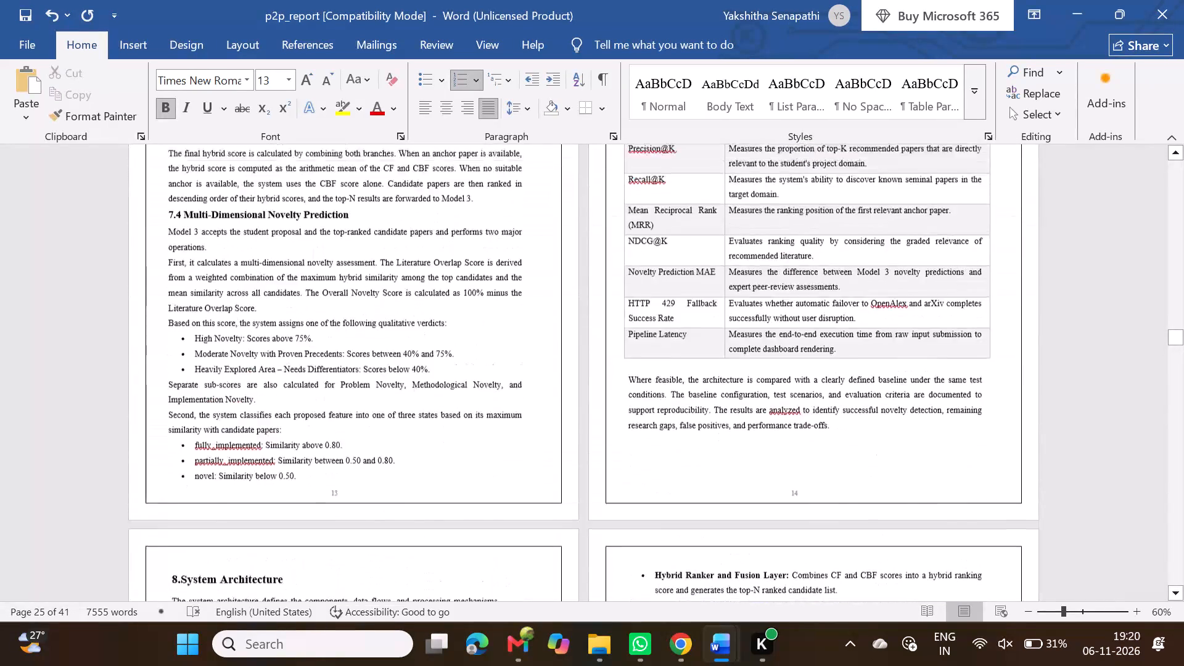
scroll(229, 448, "up", 20)
scroll(229, 448, "up", 20)
scroll(229, 448, "up", 20)
scroll(229, 448, "down", 3)
scroll(229, 448, "up", 20)
scroll(229, 448, "up", 20)
scroll(229, 448, "up", 20)
scroll(229, 448, "down", 1)
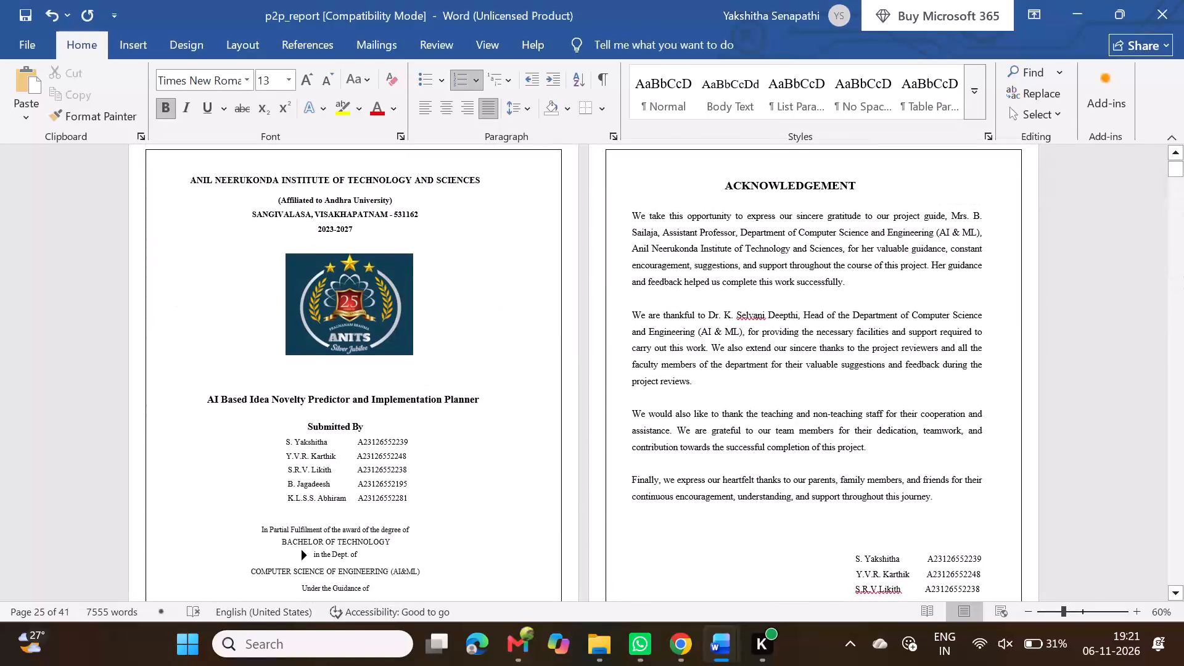
scroll(403, 397, "up", 6)
scroll(514, 406, "down", 1)
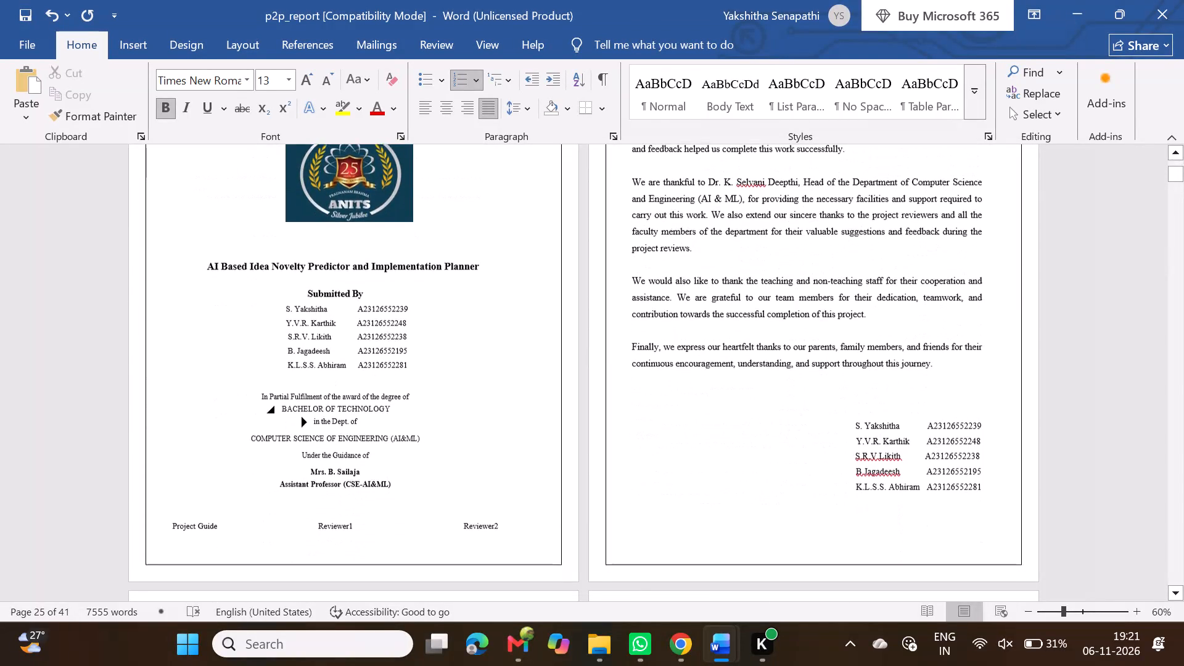
scroll(514, 406, "down", 2)
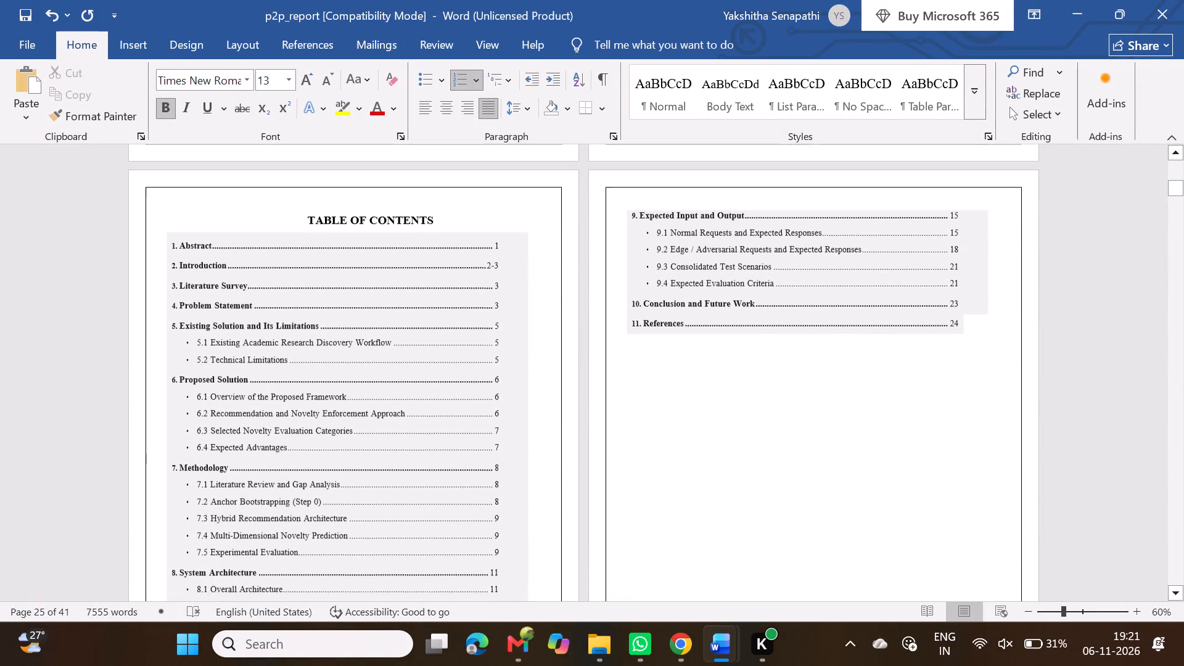
scroll(514, 406, "down", 1)
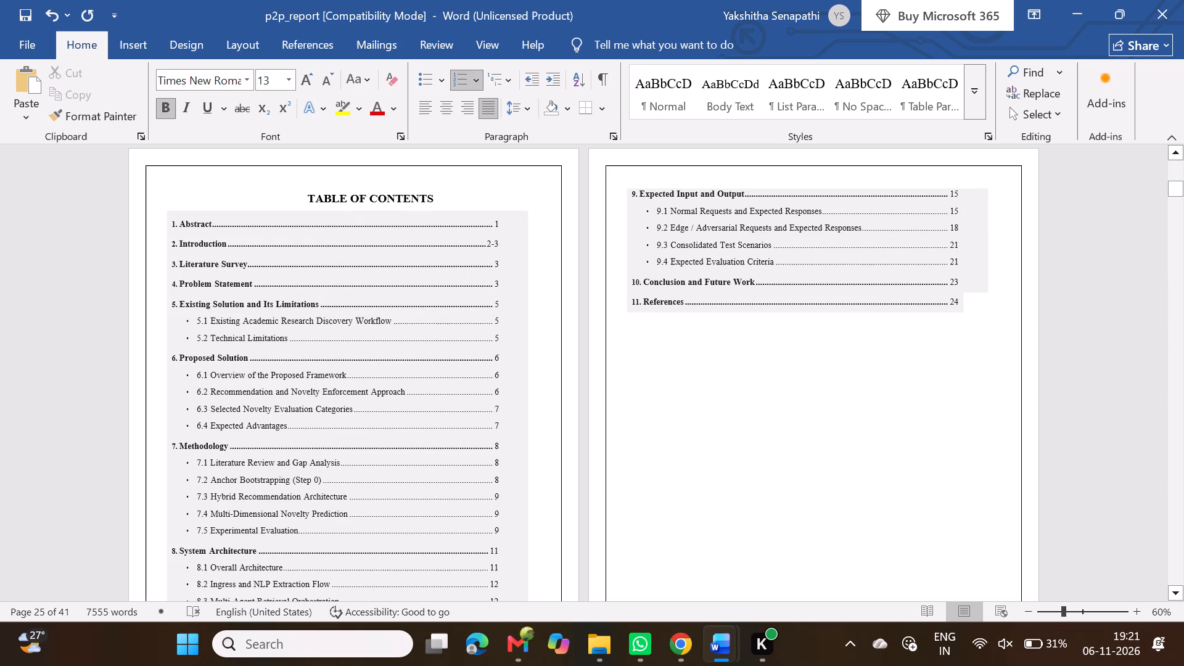
Examine the pages from section 8 through Expected Input and Output, Conclusion and Future Work, and References for heading numbers.
scroll(514, 406, "down", 2)
scroll(514, 406, "down", 20)
scroll(514, 406, "down", 20)
scroll(514, 406, "down", 14)
scroll(514, 406, "down", 20)
scroll(514, 406, "down", 20)
scroll(514, 406, "down", 15)
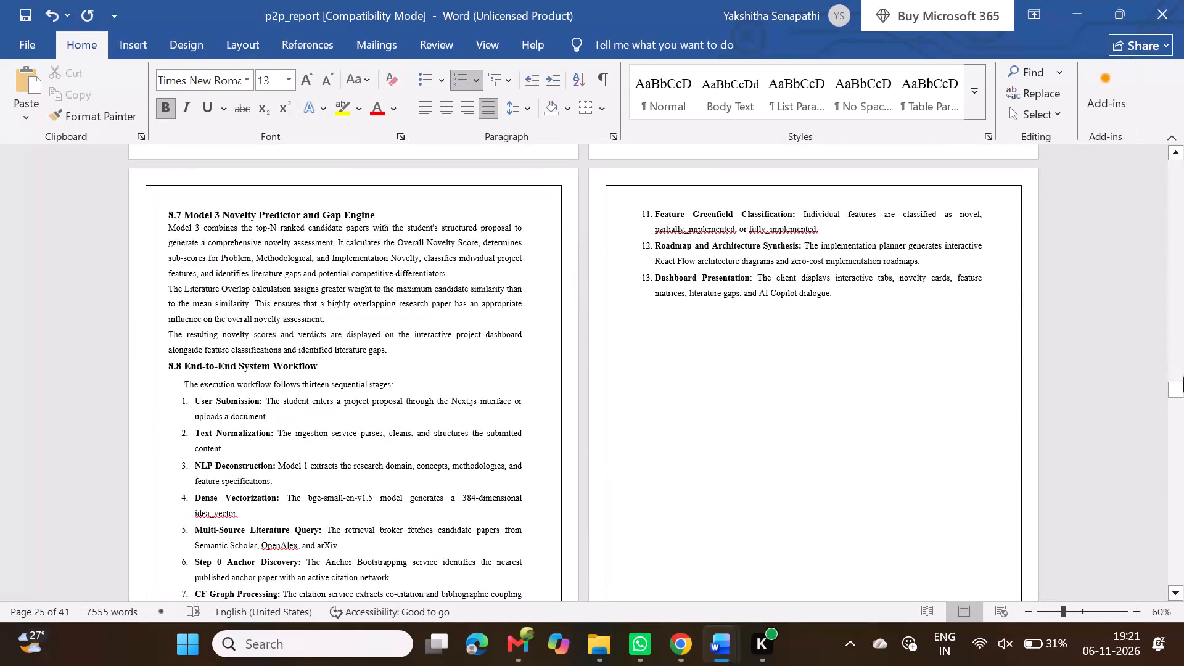
left_click_drag(1176, 390, 1179, 481)
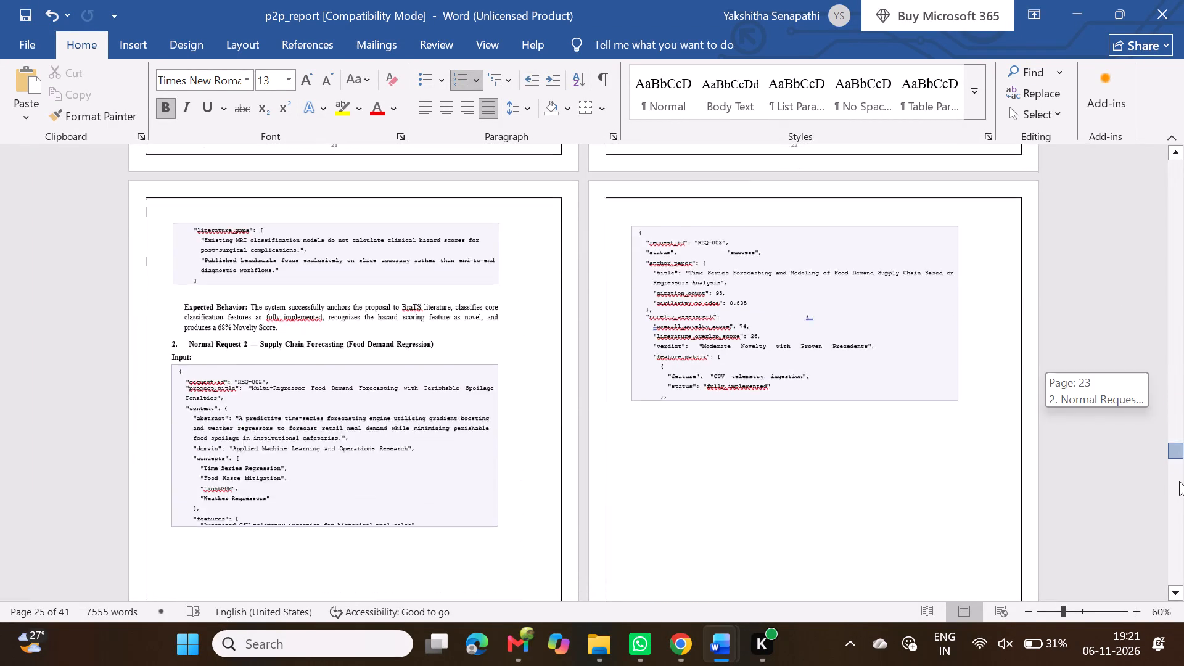
left_click_drag(1179, 481, 1183, 565)
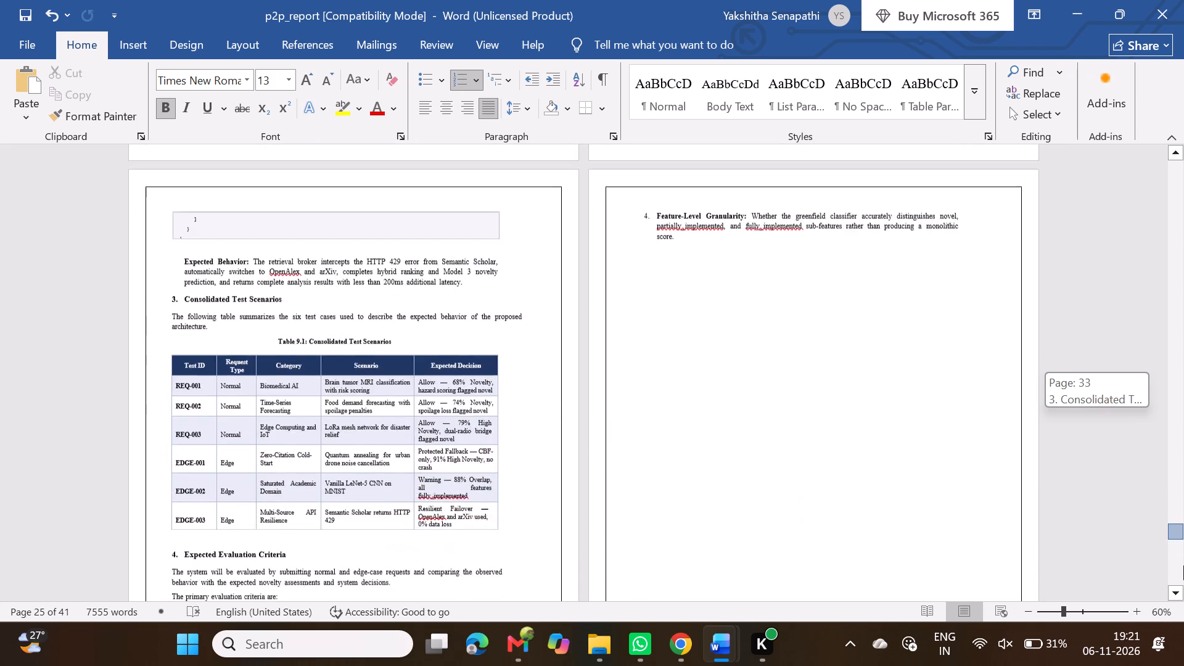
left_click_drag(1183, 565, 1183, 569)
scroll(886, 463, "down", 2)
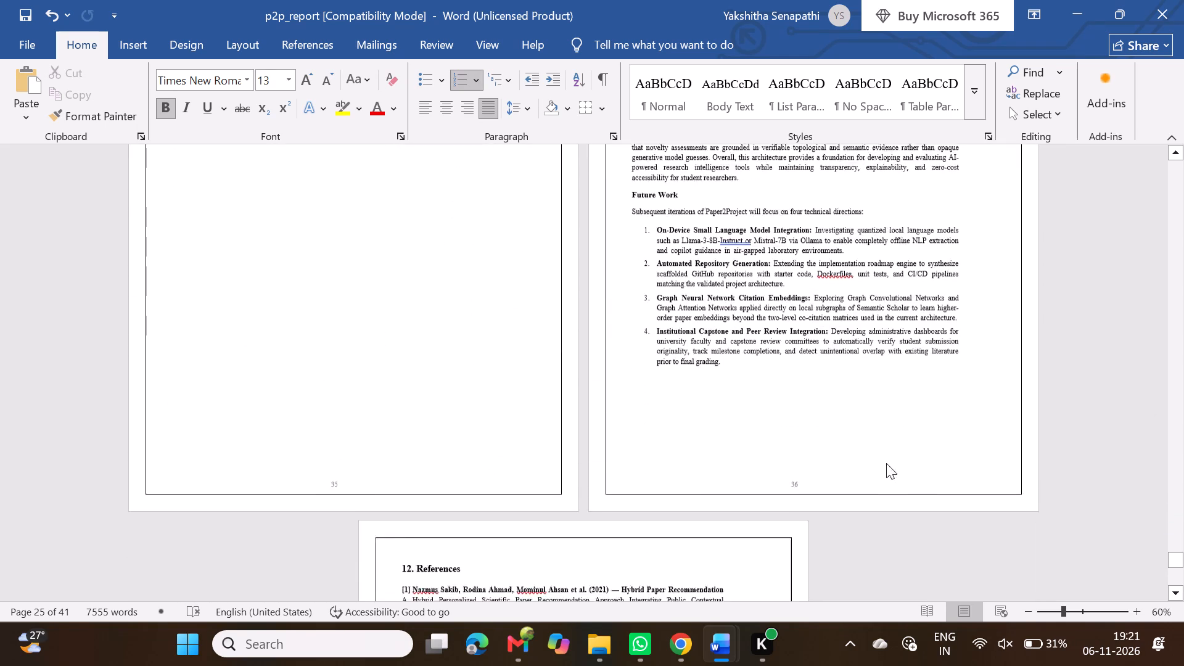
scroll(886, 463, "down", 4)
scroll(886, 463, "up", 5)
scroll(886, 463, "down", 1)
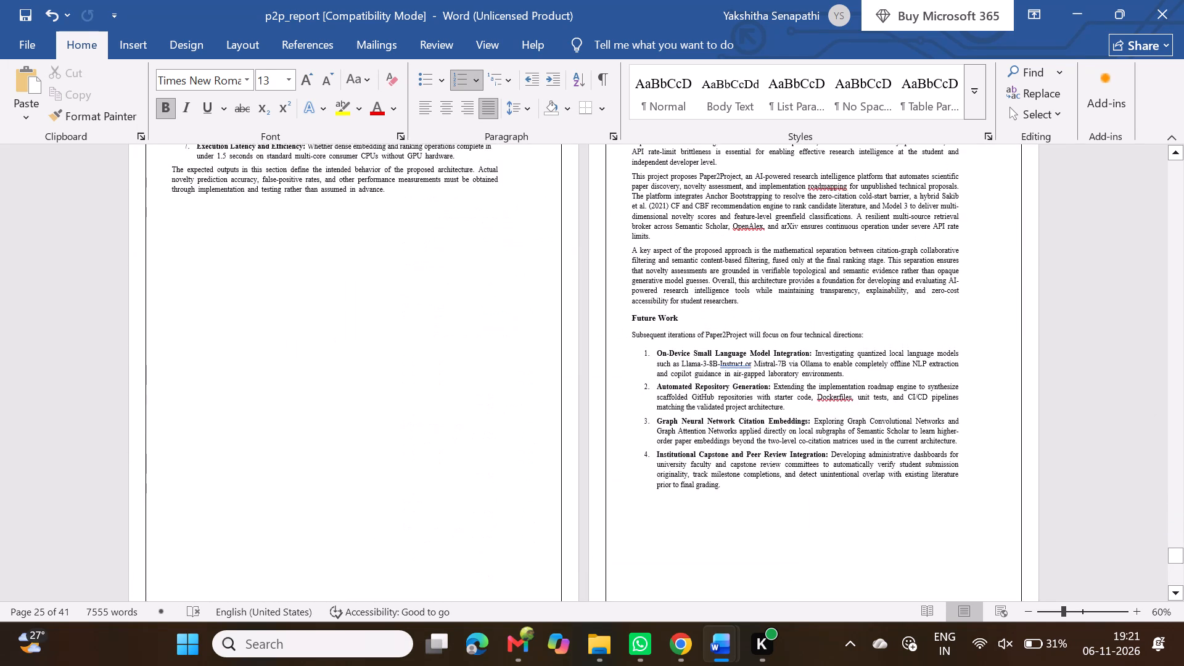
scroll(886, 463, "down", 4)
scroll(886, 463, "up", 7)
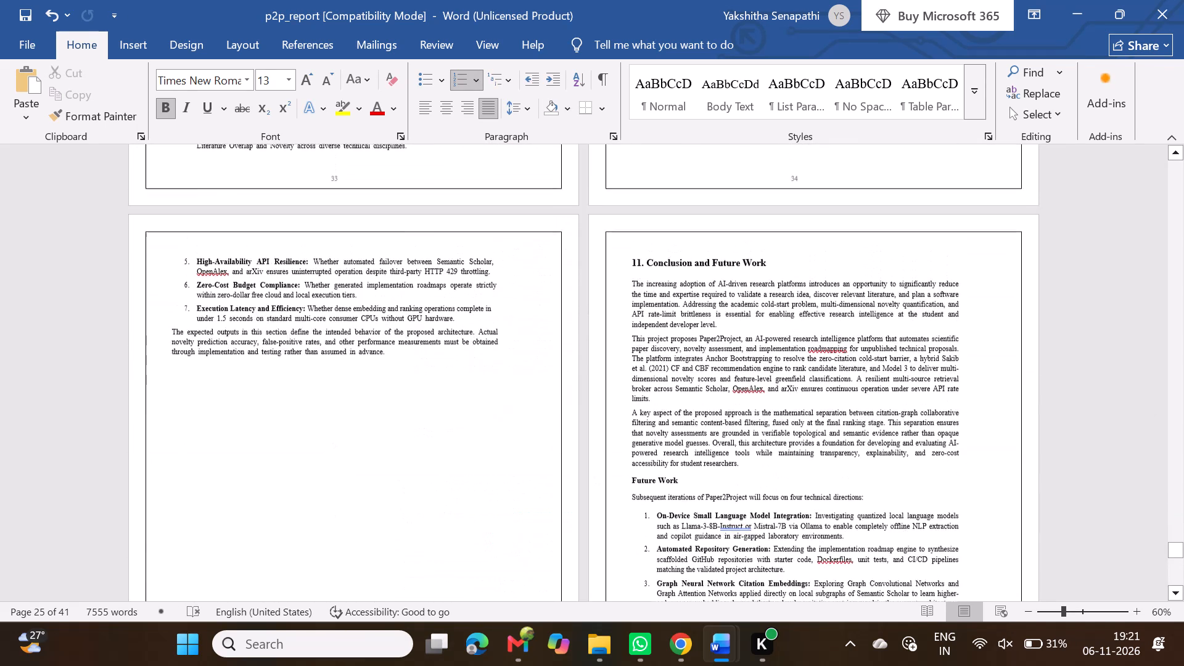
Examine the pages from section 6 Proposed Solution through 8.8 for heading numbering and paragraph layout.
scroll(886, 463, "up", 3)
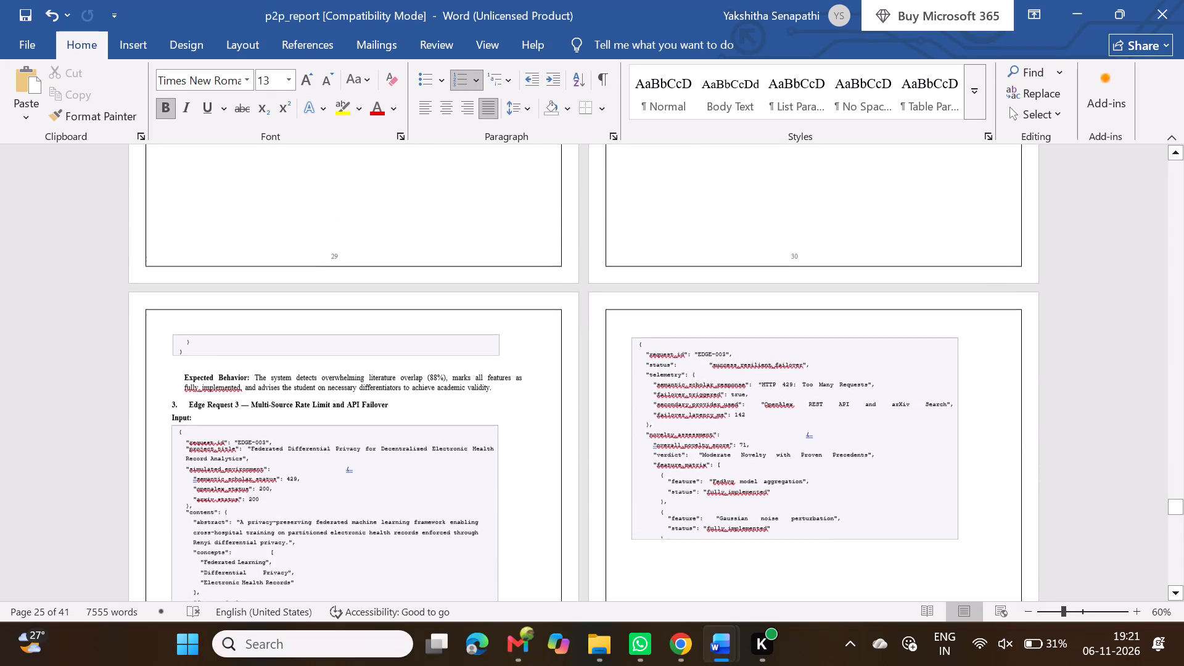
scroll(886, 463, "up", 9)
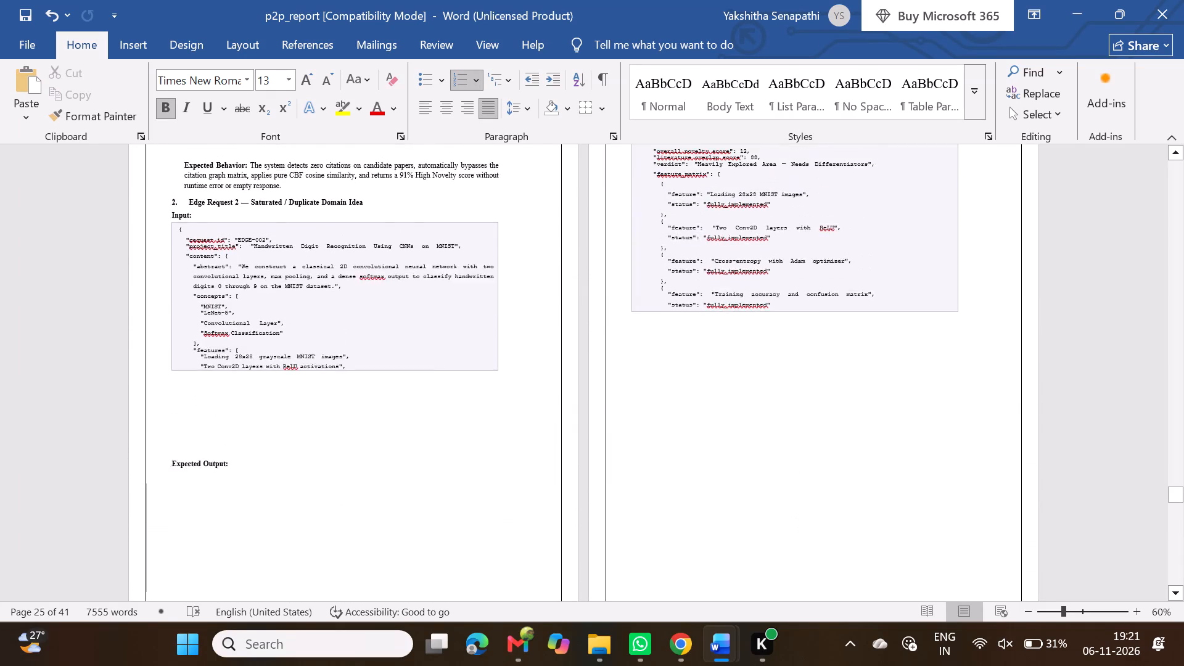
scroll(886, 463, "up", 4)
scroll(886, 463, "down", 3)
scroll(886, 463, "up", 20)
scroll(886, 463, "up", 20)
scroll(886, 463, "up", 20)
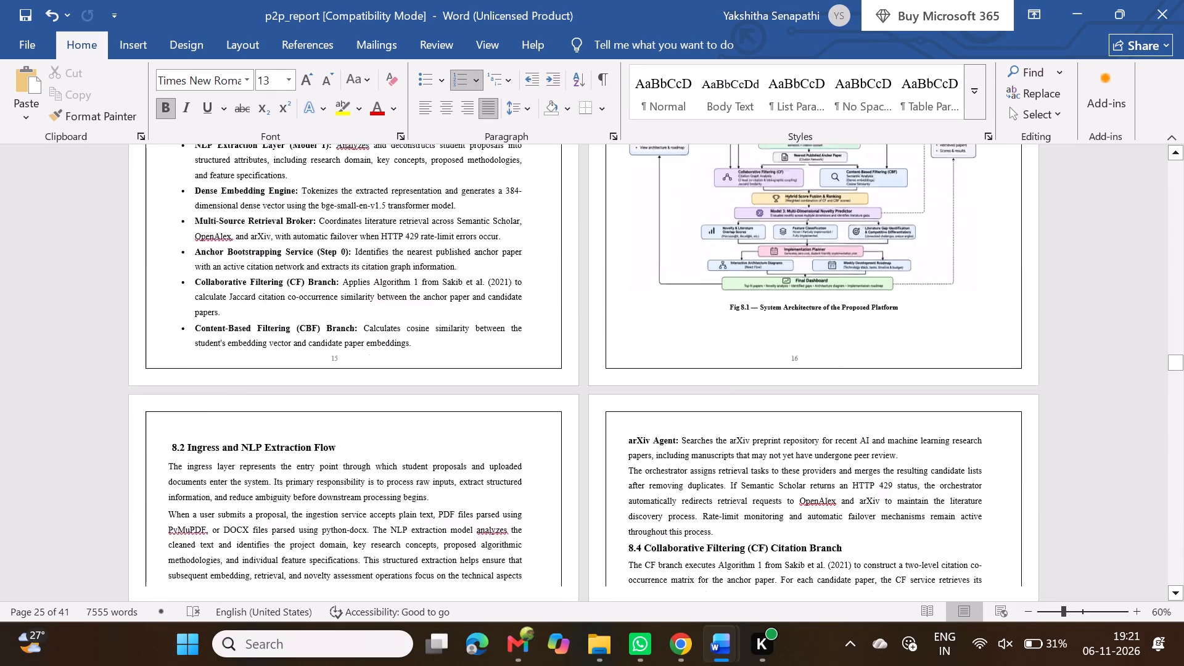
scroll(886, 463, "up", 19)
scroll(886, 463, "down", 5)
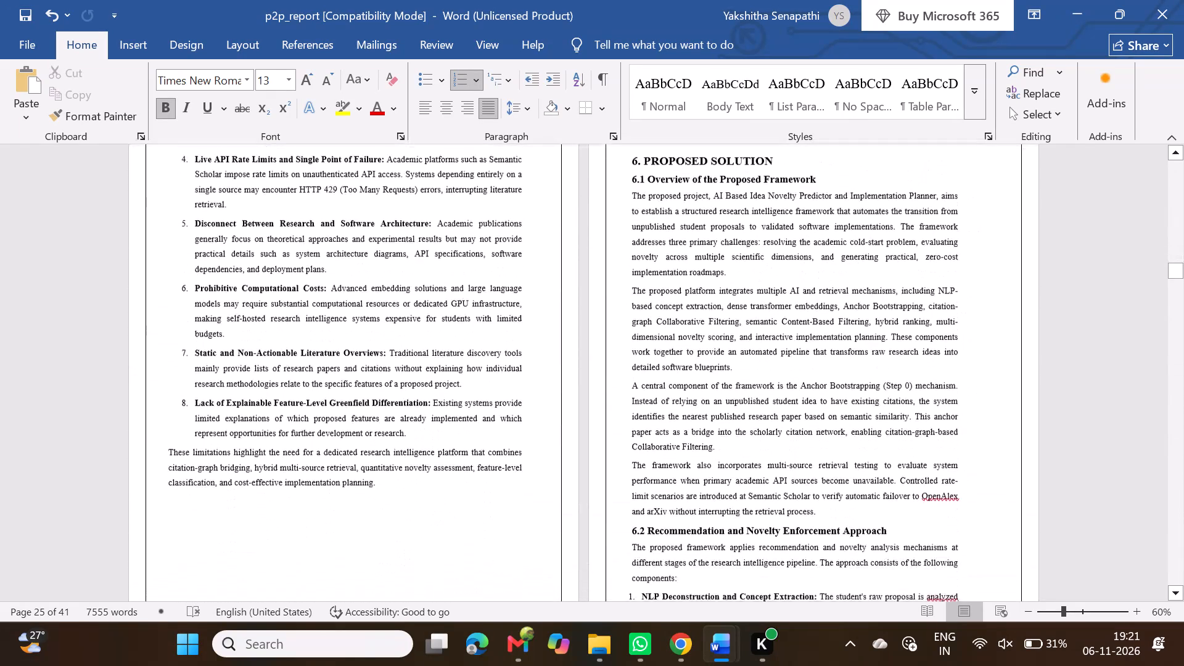
scroll(886, 463, "down", 2)
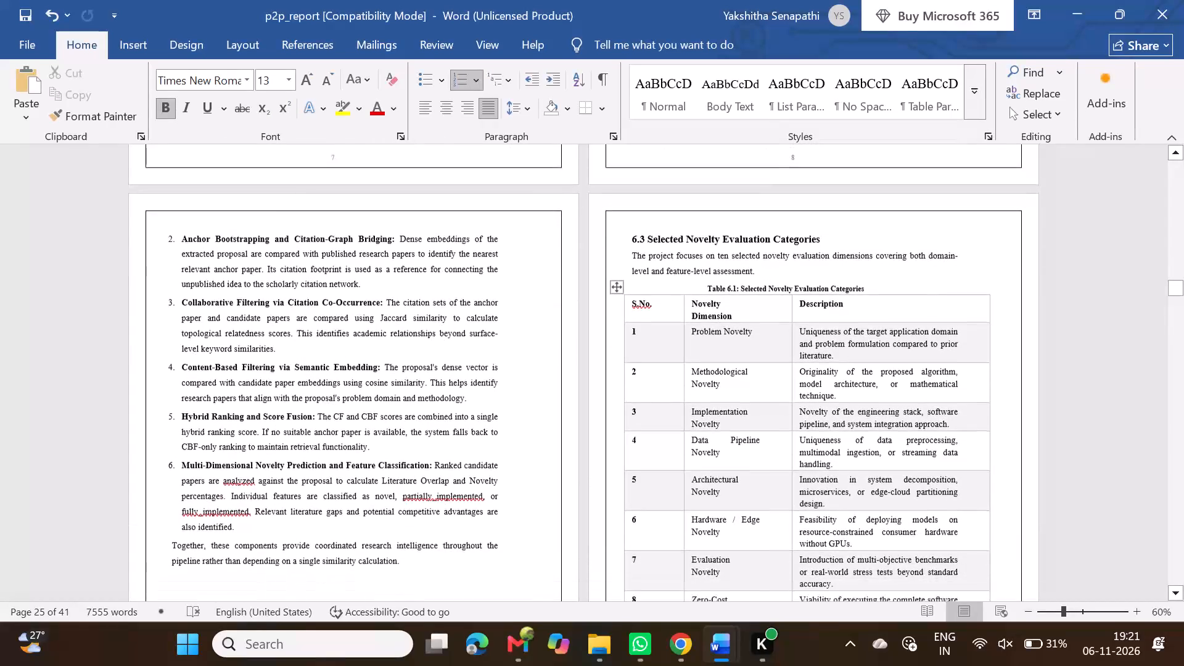
scroll(886, 463, "down", 2)
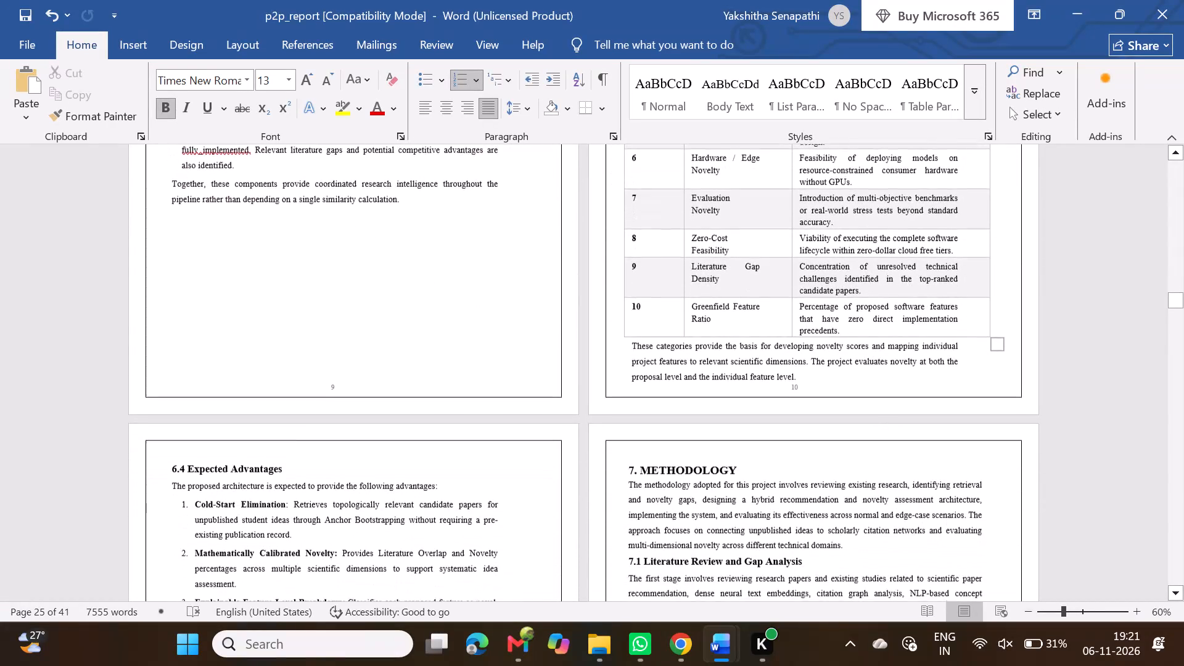
scroll(886, 463, "down", 3)
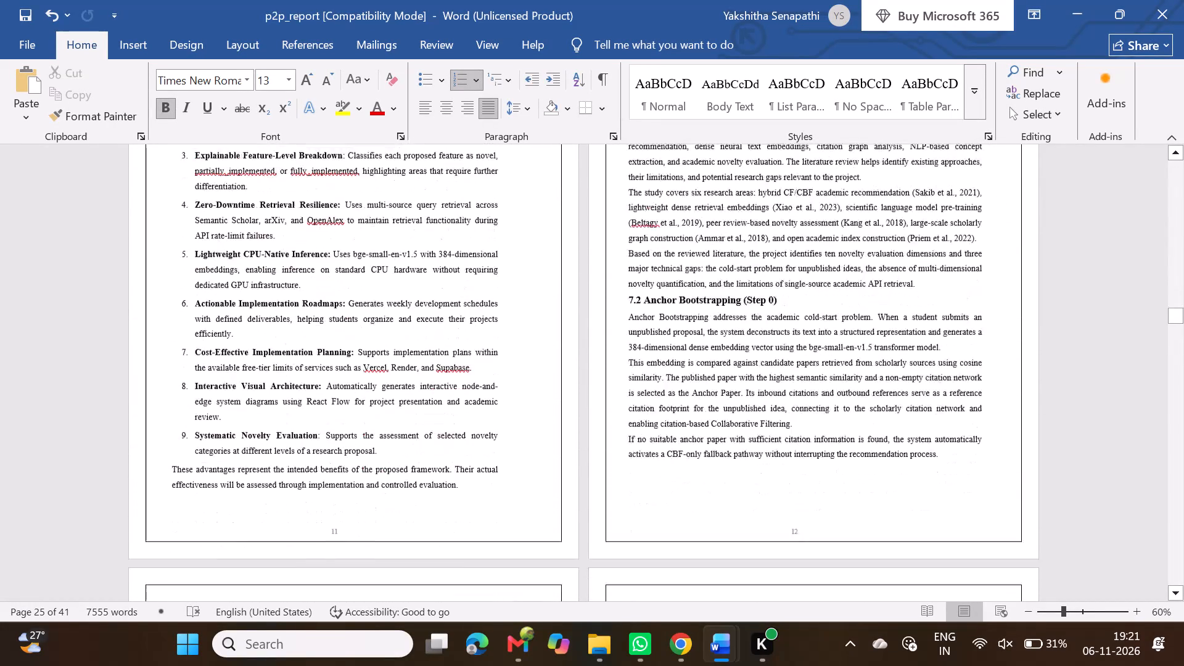
scroll(886, 463, "down", 4)
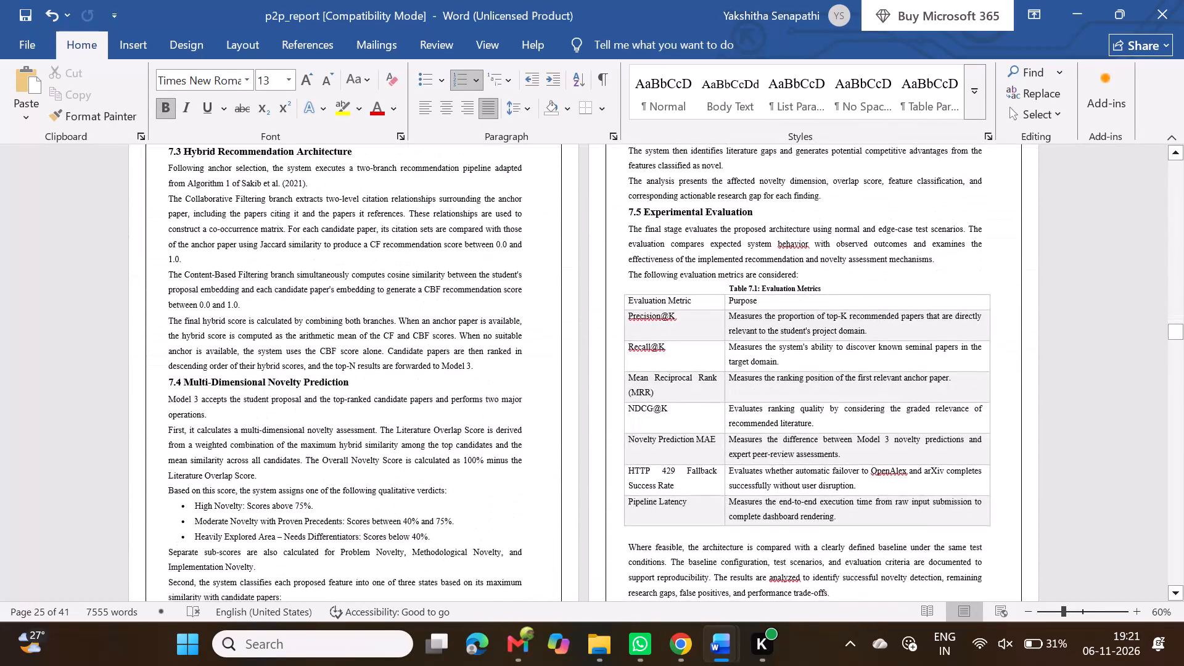
scroll(886, 463, "down", 1)
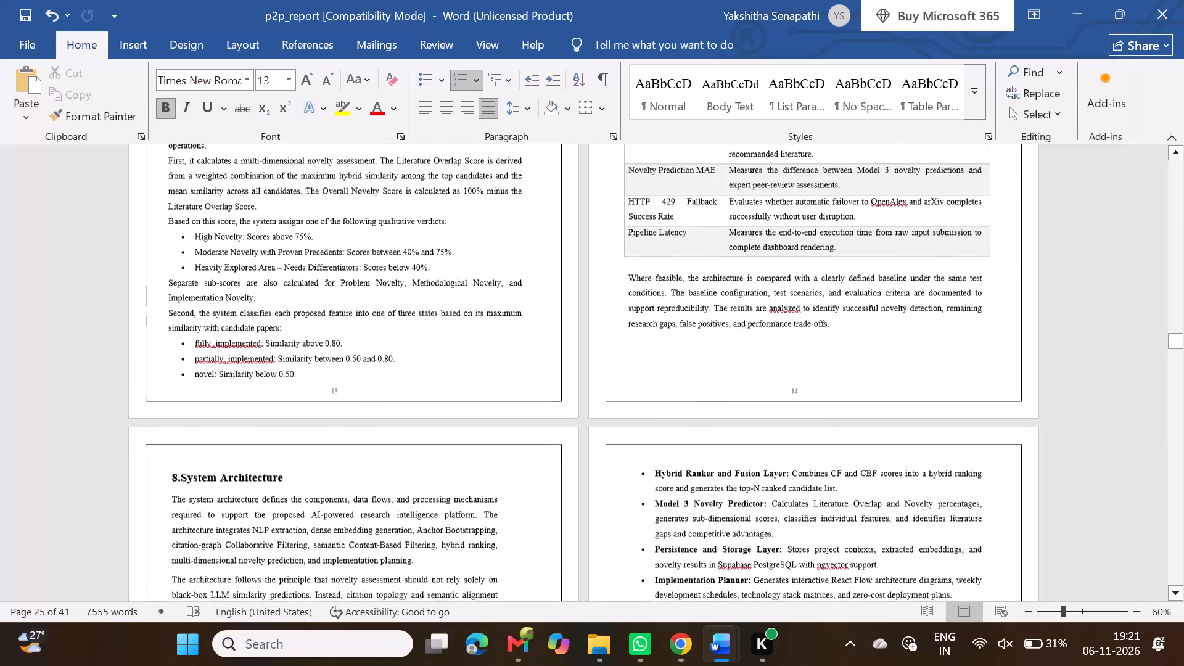
scroll(886, 463, "down", 3)
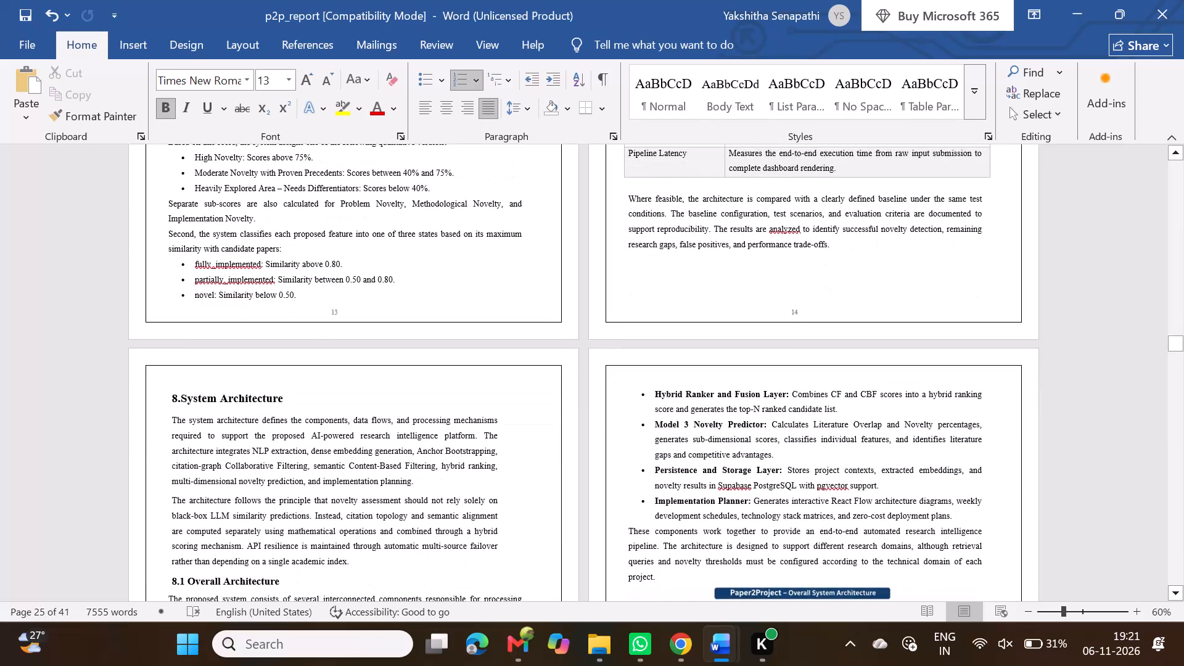
scroll(886, 463, "down", 2)
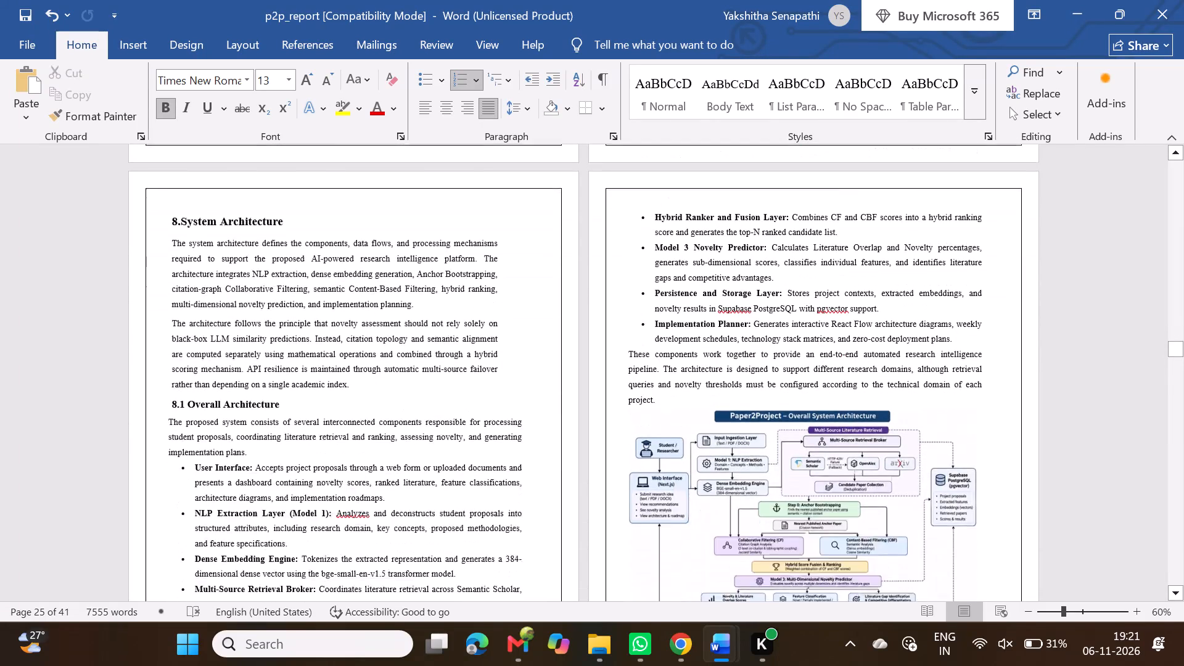
scroll(886, 463, "down", 4)
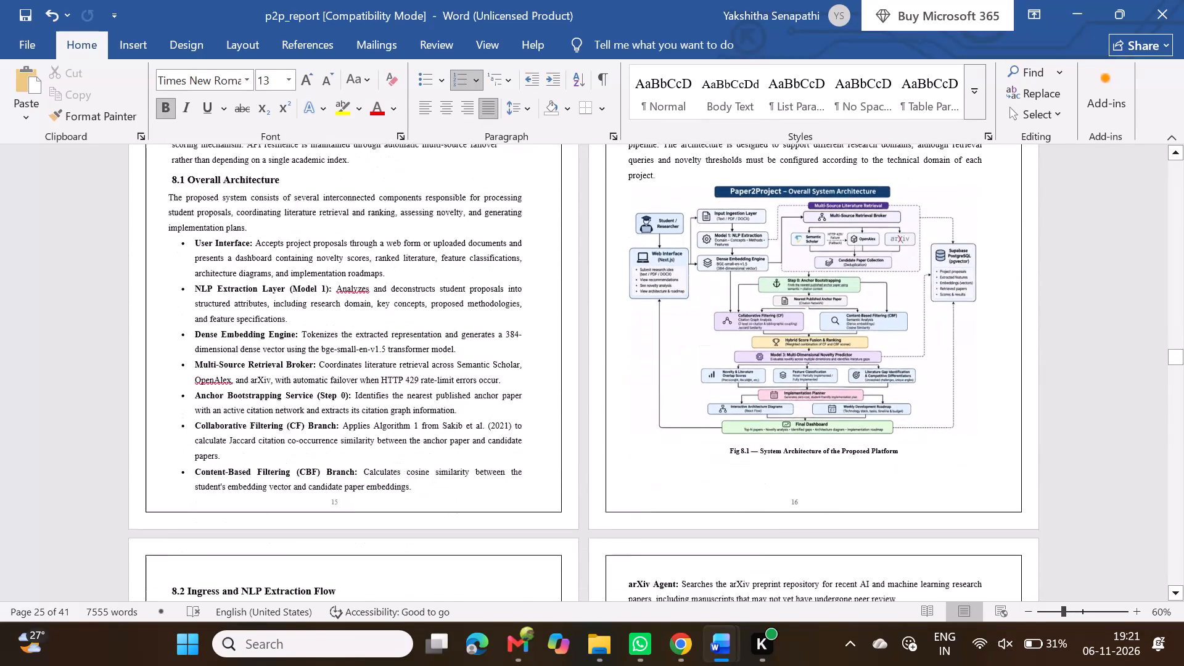
scroll(882, 462, "down", 1)
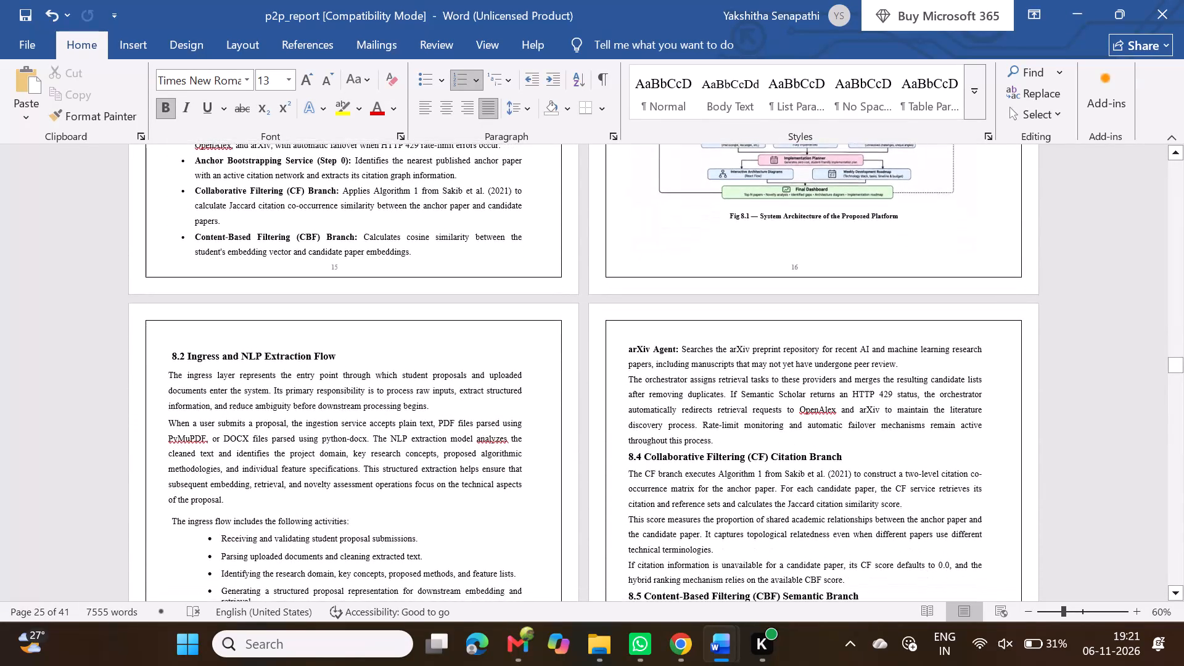
scroll(440, 437, "down", 5)
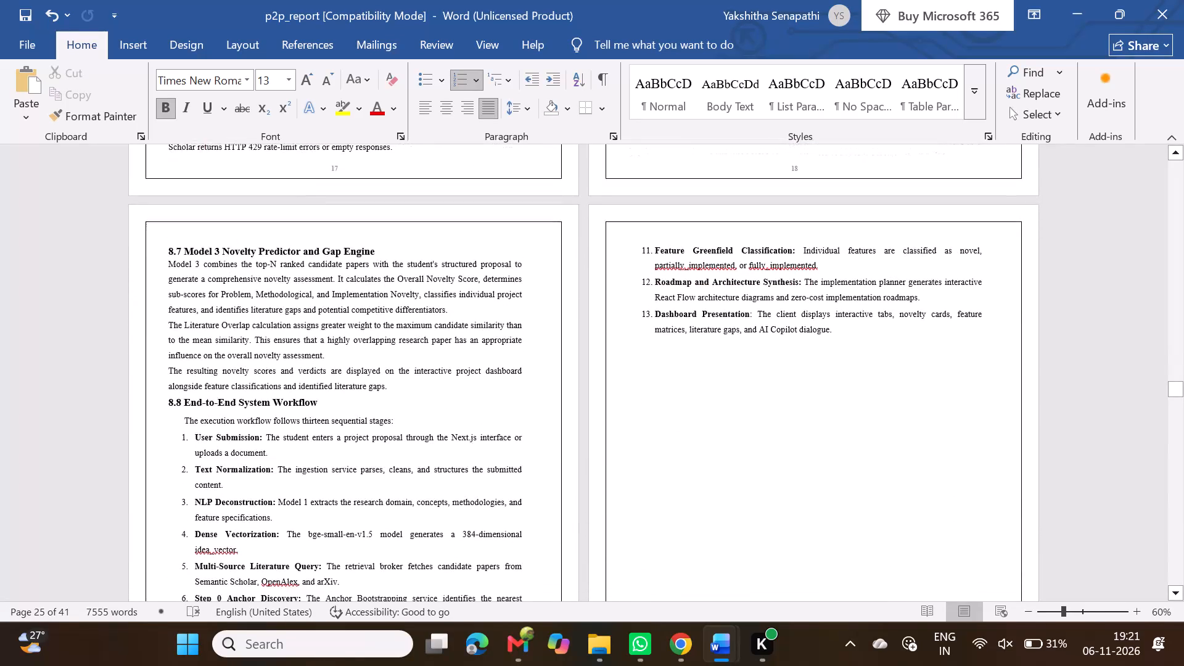
Apply 1.5 line spacing to the 8.7 heading, its first and last paragraphs, and the 8.8 End-to-End System Workflow heading.
left_click_drag(166, 249, 213, 269)
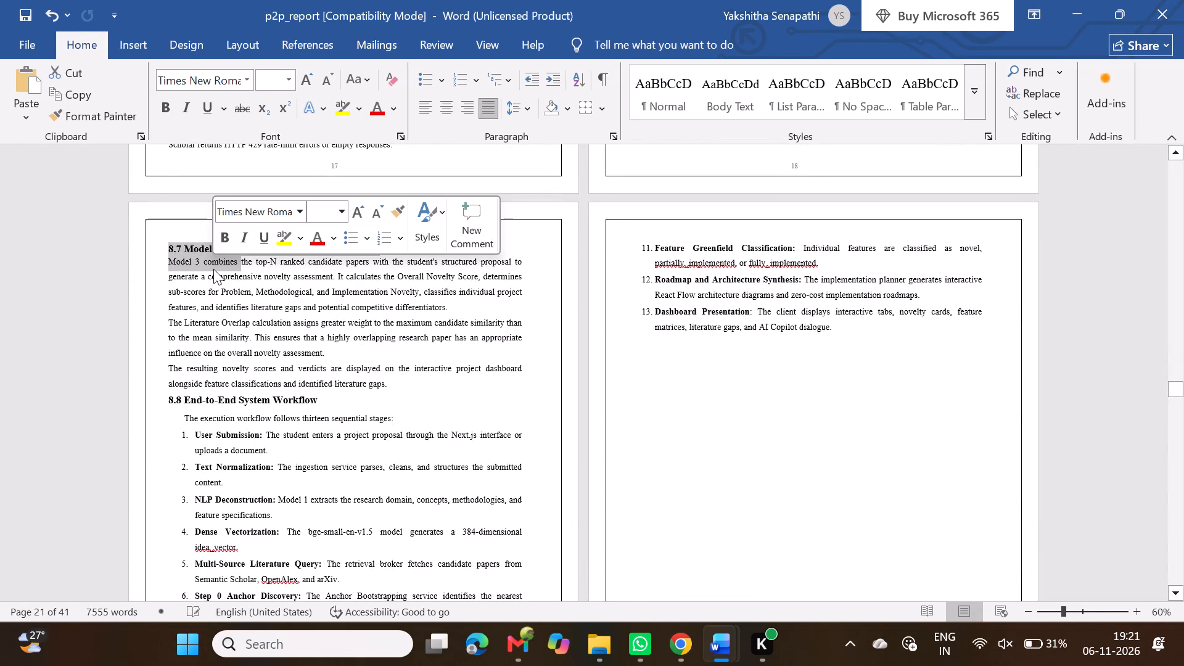
left_click(520, 110)
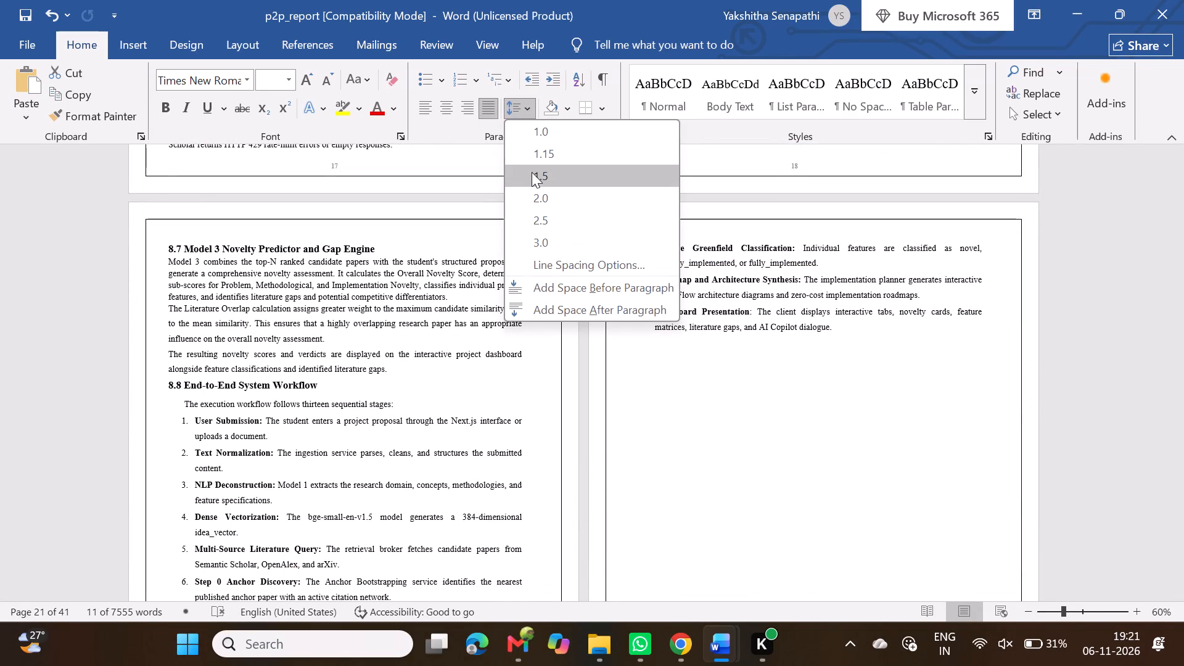
left_click(532, 172)
scroll(337, 385, "down", 1)
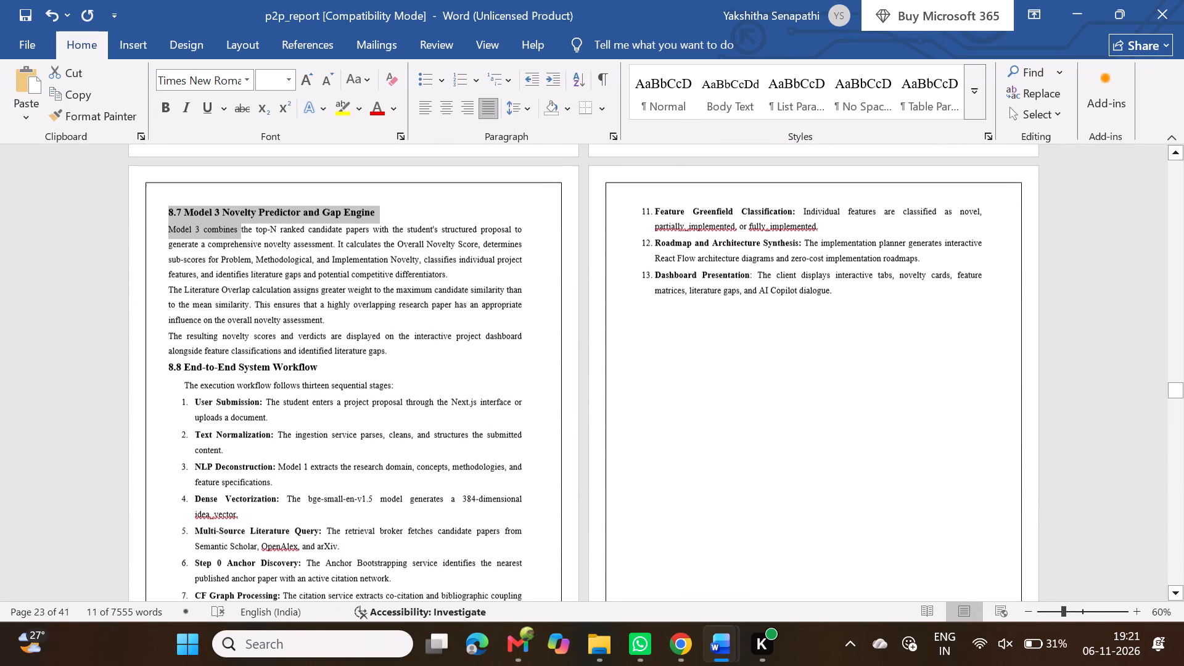
left_click_drag(176, 339, 244, 374)
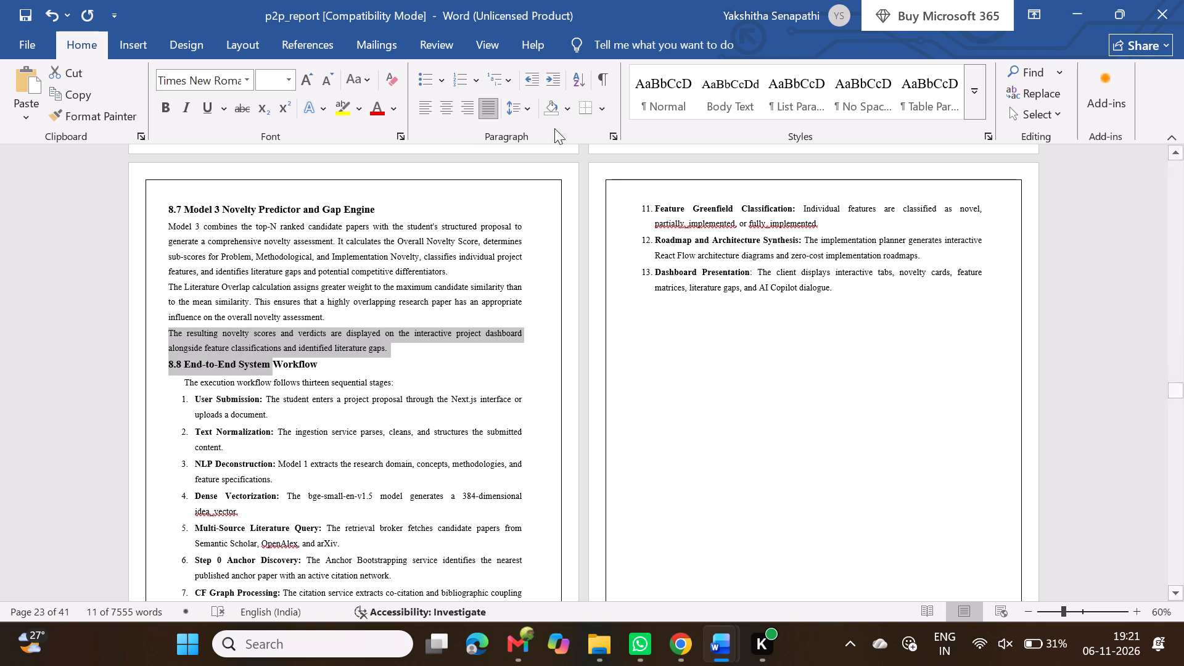
left_click_drag(503, 110, 519, 110)
left_click(519, 110)
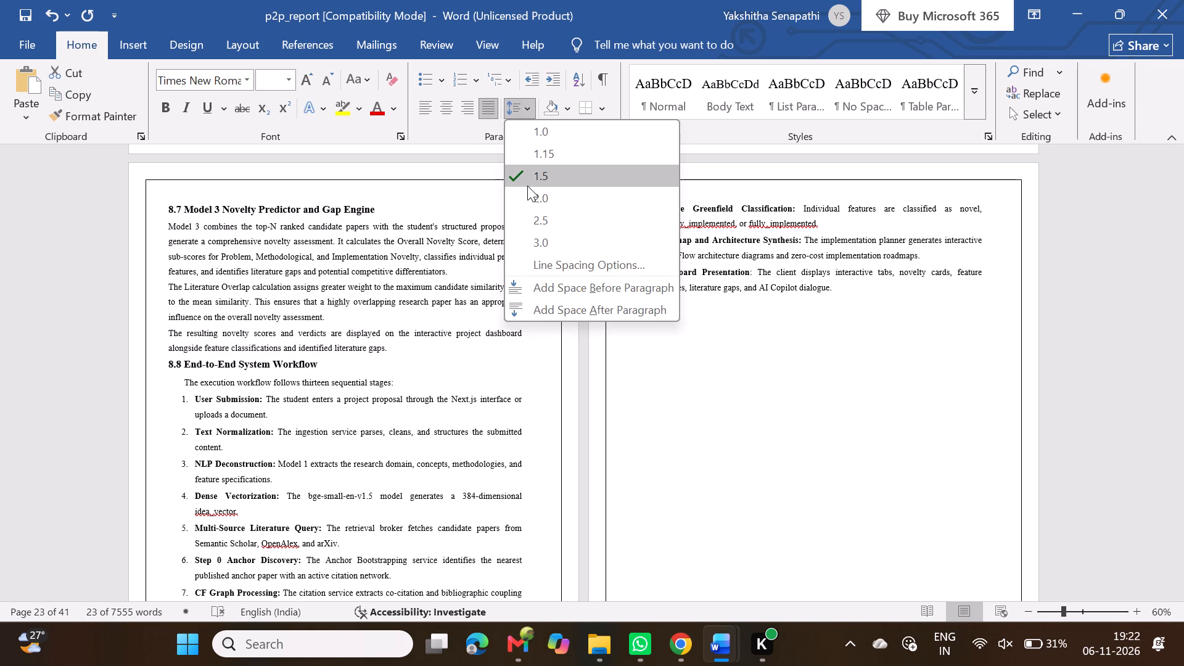
left_click(527, 184)
left_click(363, 355)
Apply 1.5 line spacing to the text from the 8.4 Collaborative Filtering heading through the 8.6 Hybrid Scoring heading.
scroll(363, 355, "down", 2)
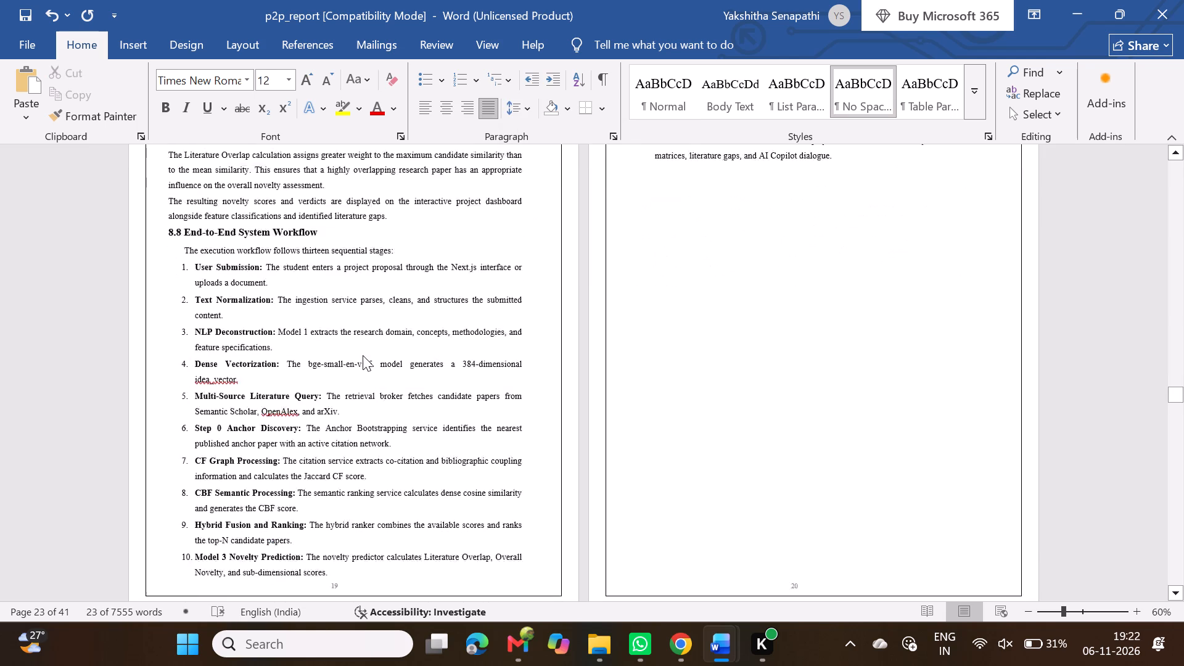
scroll(363, 355, "up", 3)
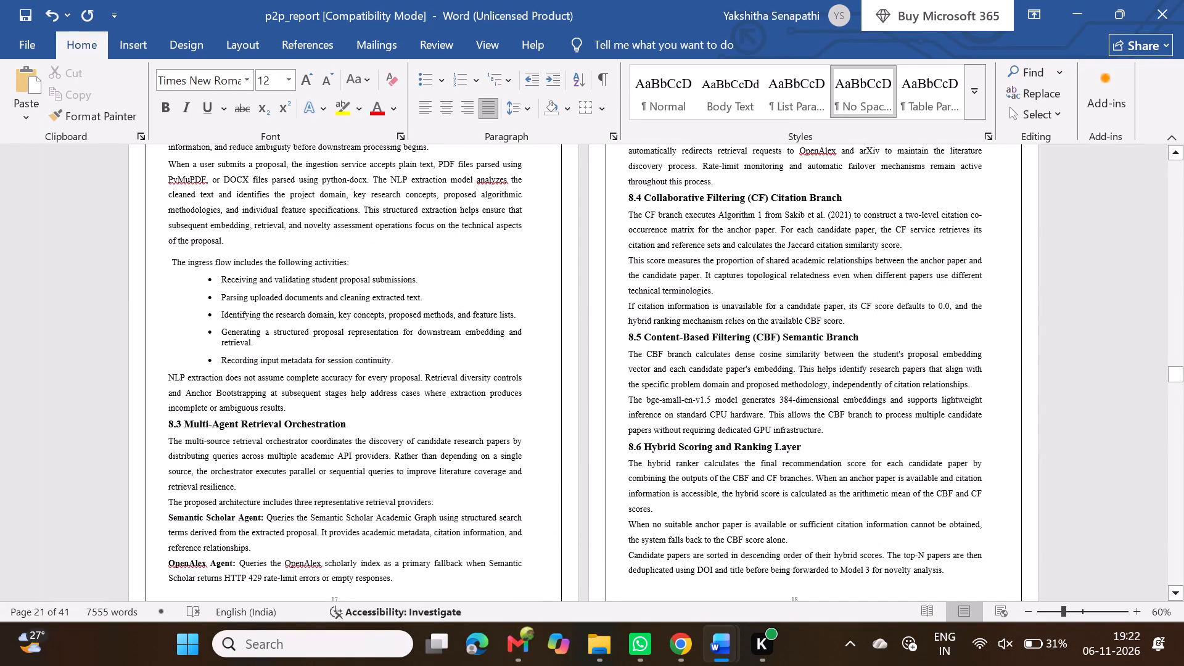
left_click_drag(627, 195, 762, 453)
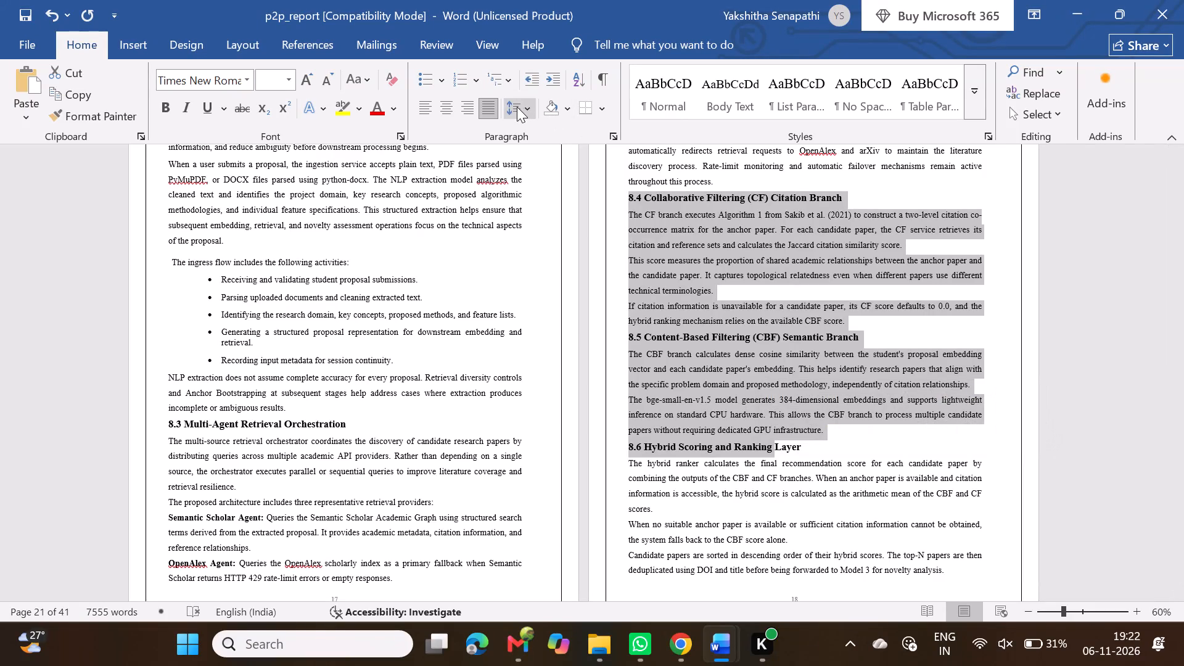
left_click(517, 107)
left_click(538, 179)
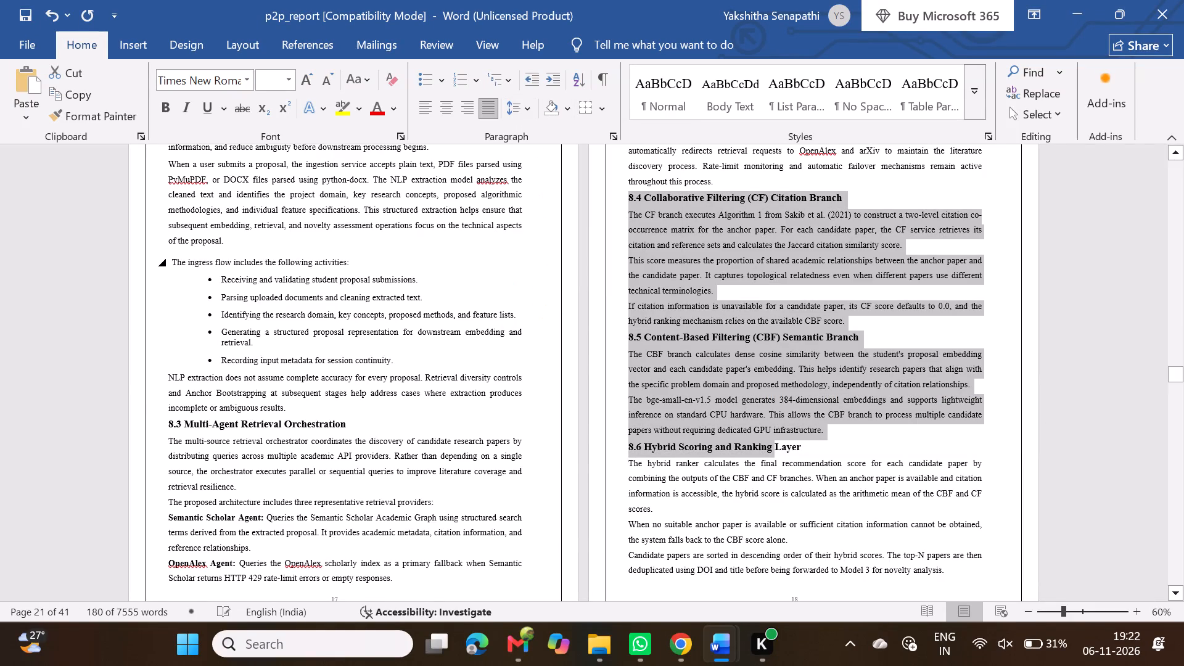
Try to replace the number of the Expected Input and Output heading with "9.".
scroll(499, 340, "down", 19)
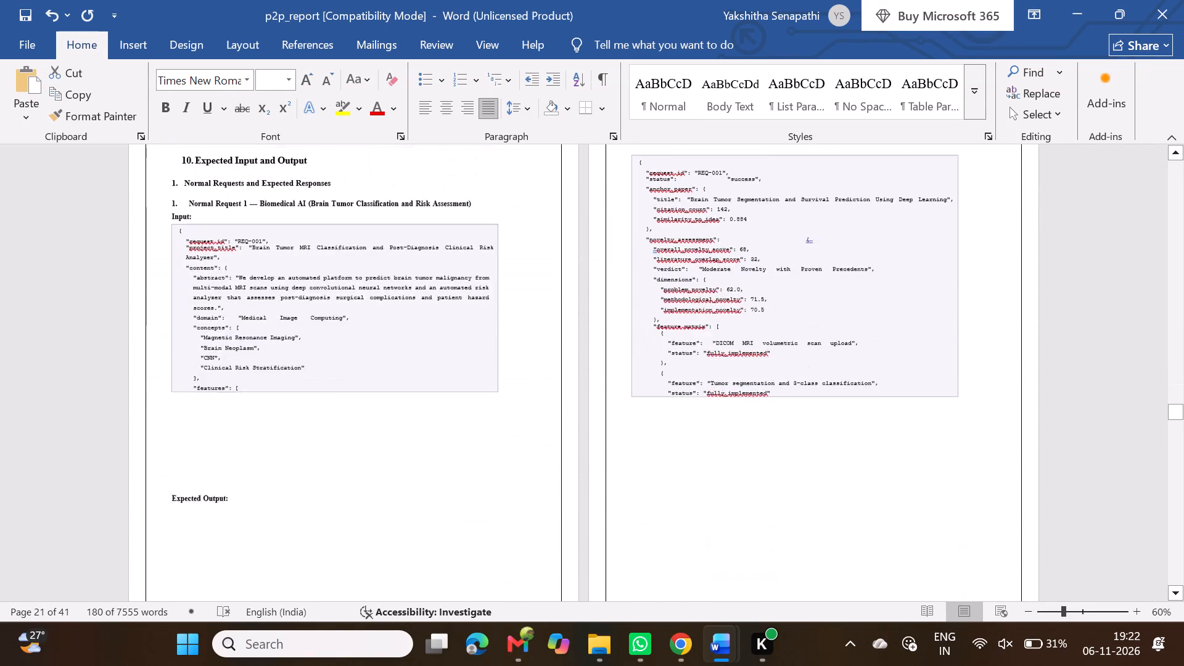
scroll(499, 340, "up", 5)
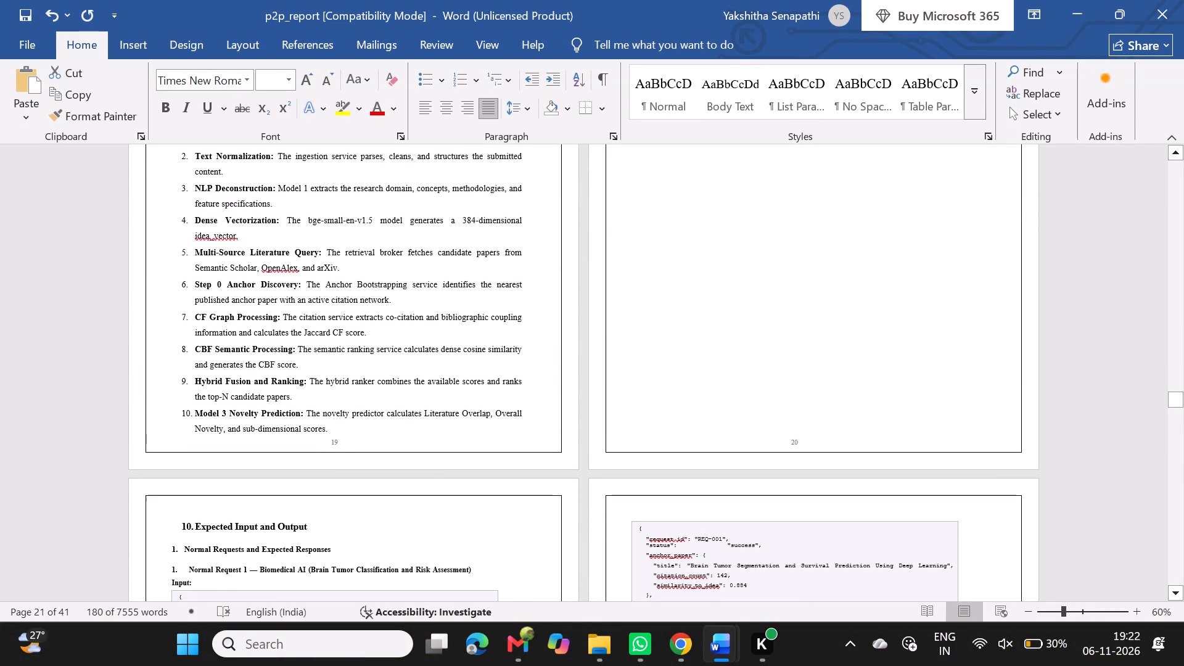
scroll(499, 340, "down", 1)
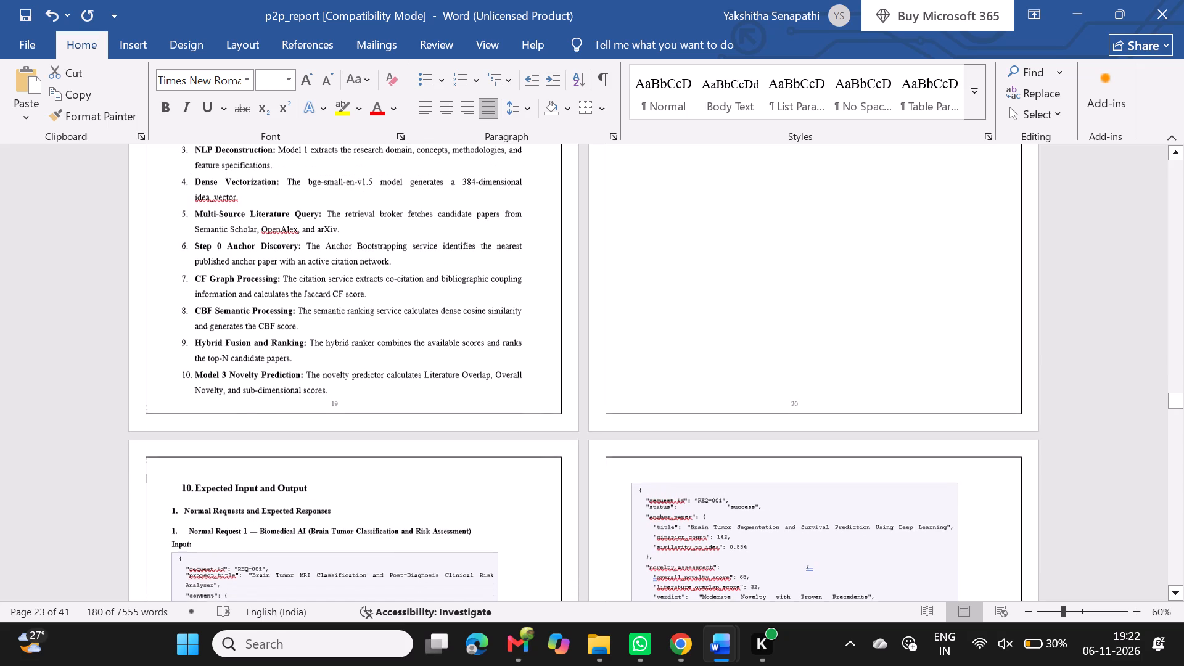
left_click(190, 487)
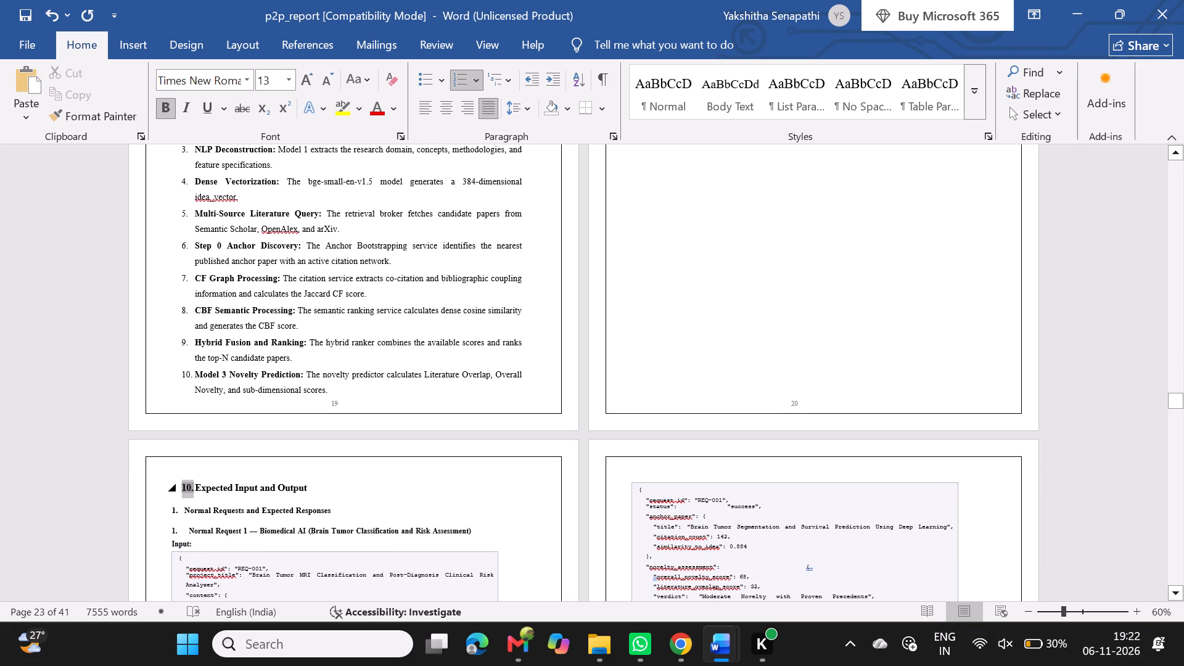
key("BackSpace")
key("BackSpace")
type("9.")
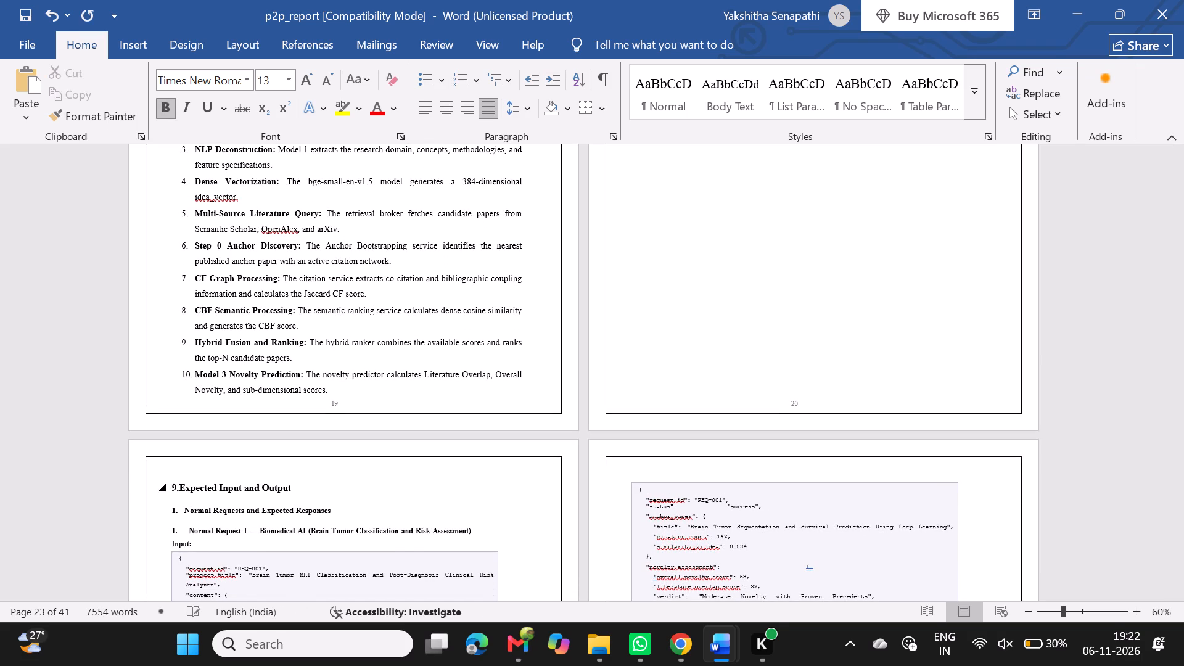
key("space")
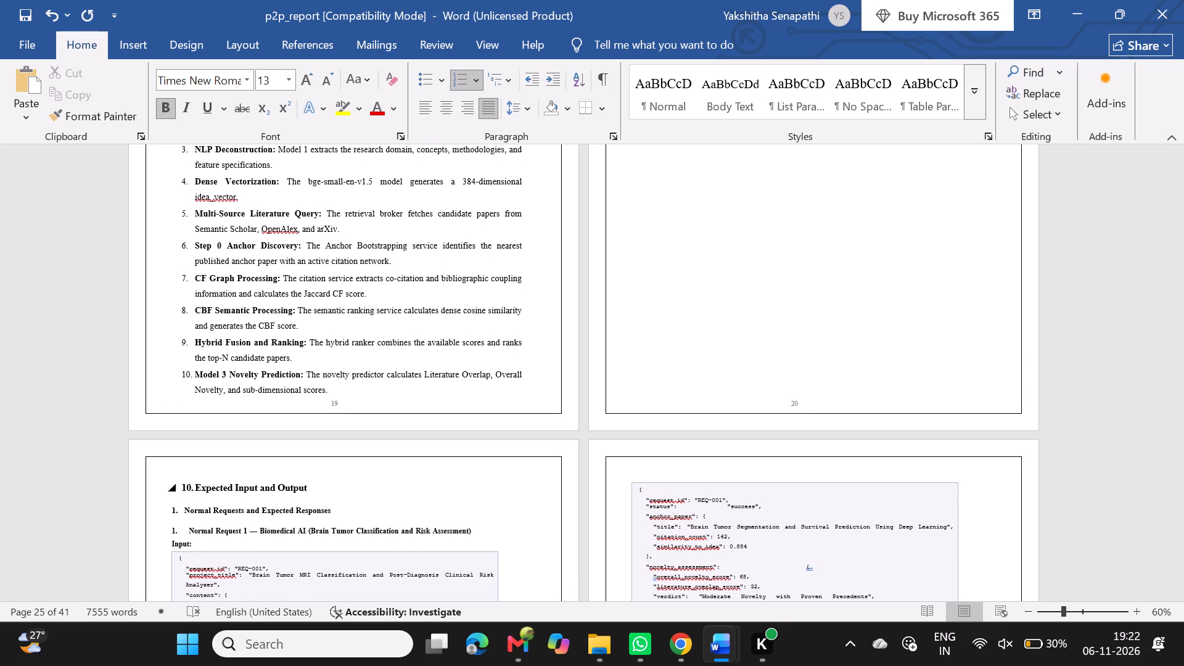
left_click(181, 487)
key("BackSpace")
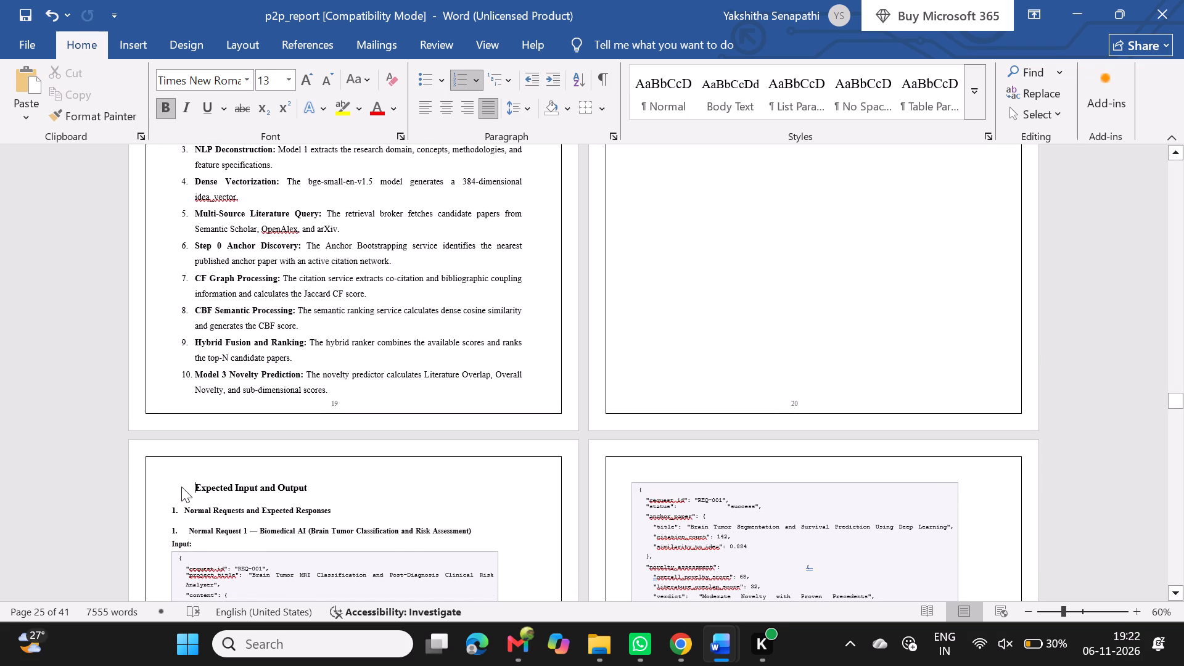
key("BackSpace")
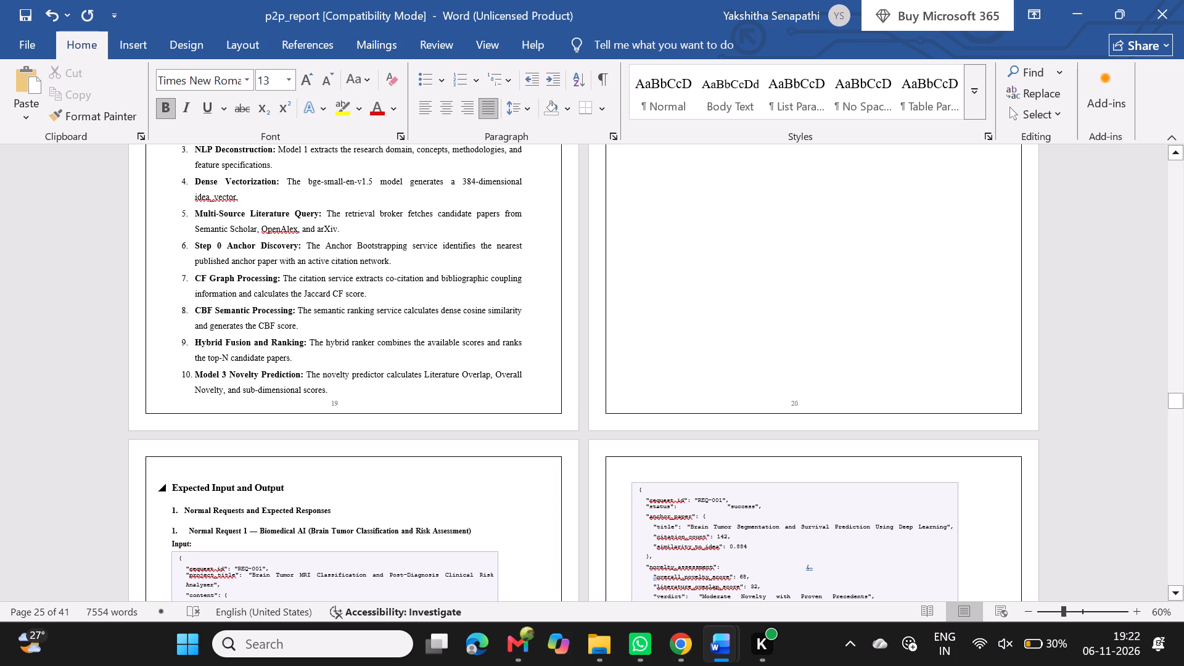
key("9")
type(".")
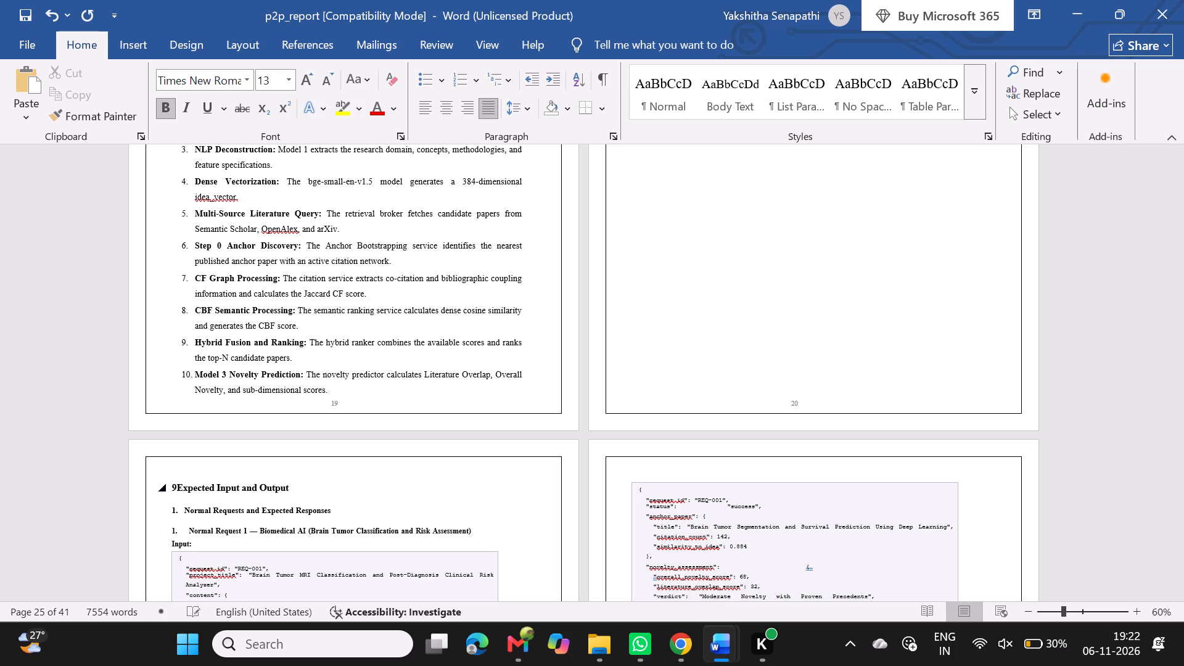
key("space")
Set the font size of the Expected Input and Output heading to 14.
triple_click(229, 477)
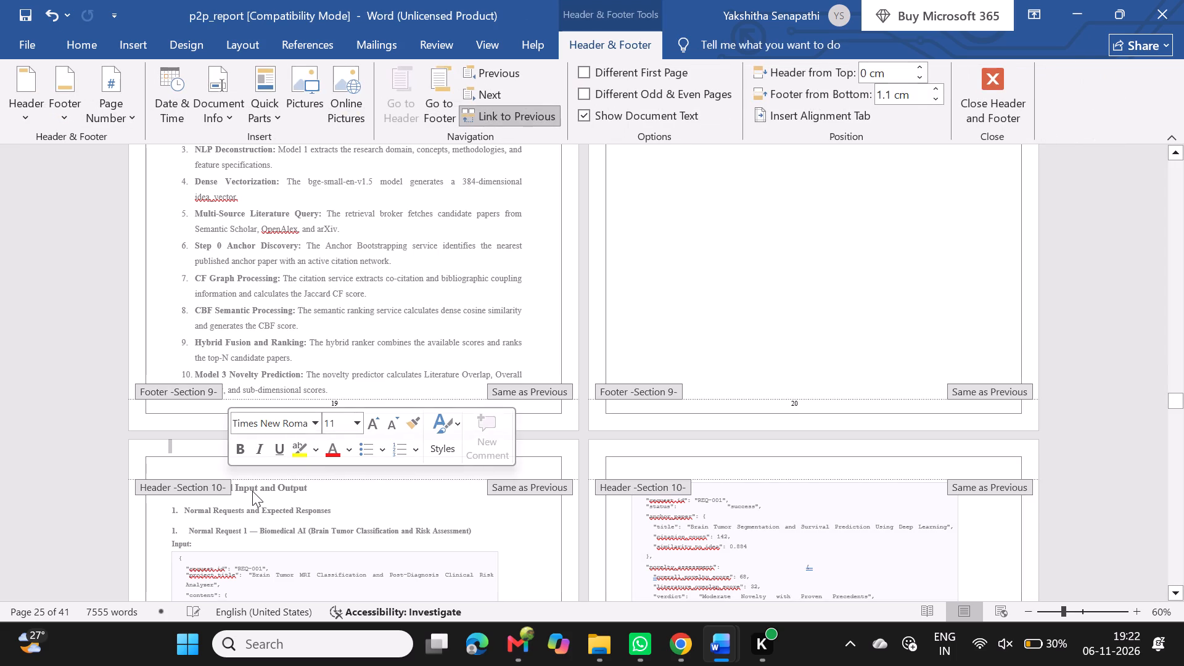
left_click(383, 504)
key("Escape")
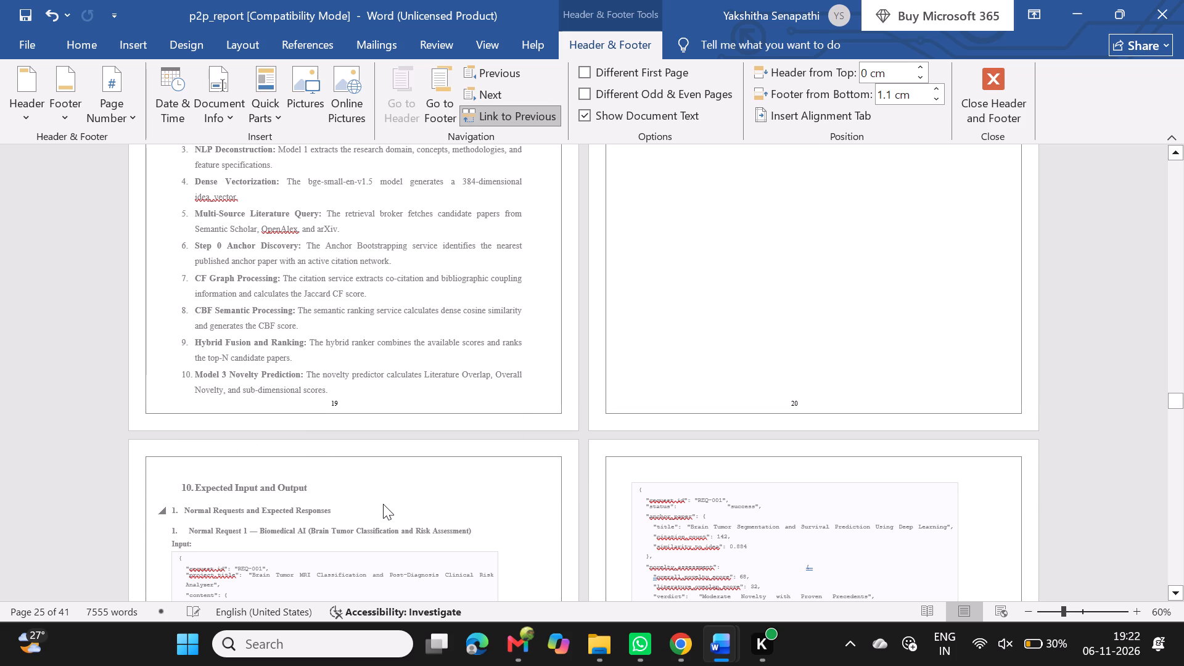
triple_click(275, 490)
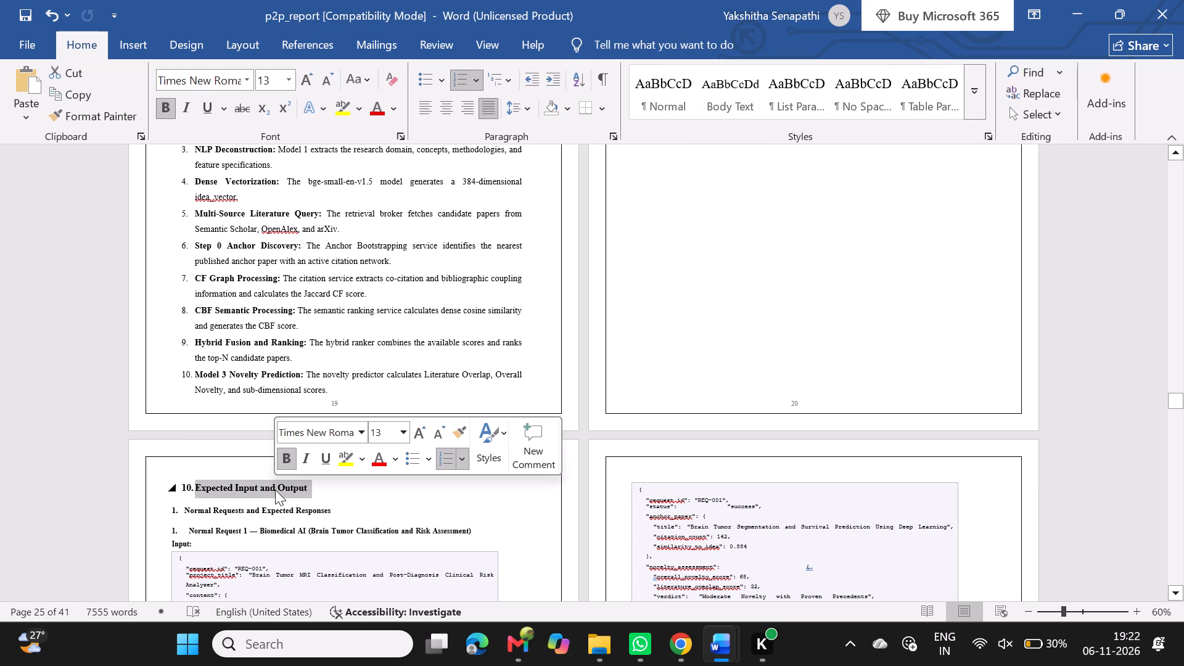
left_click(403, 434)
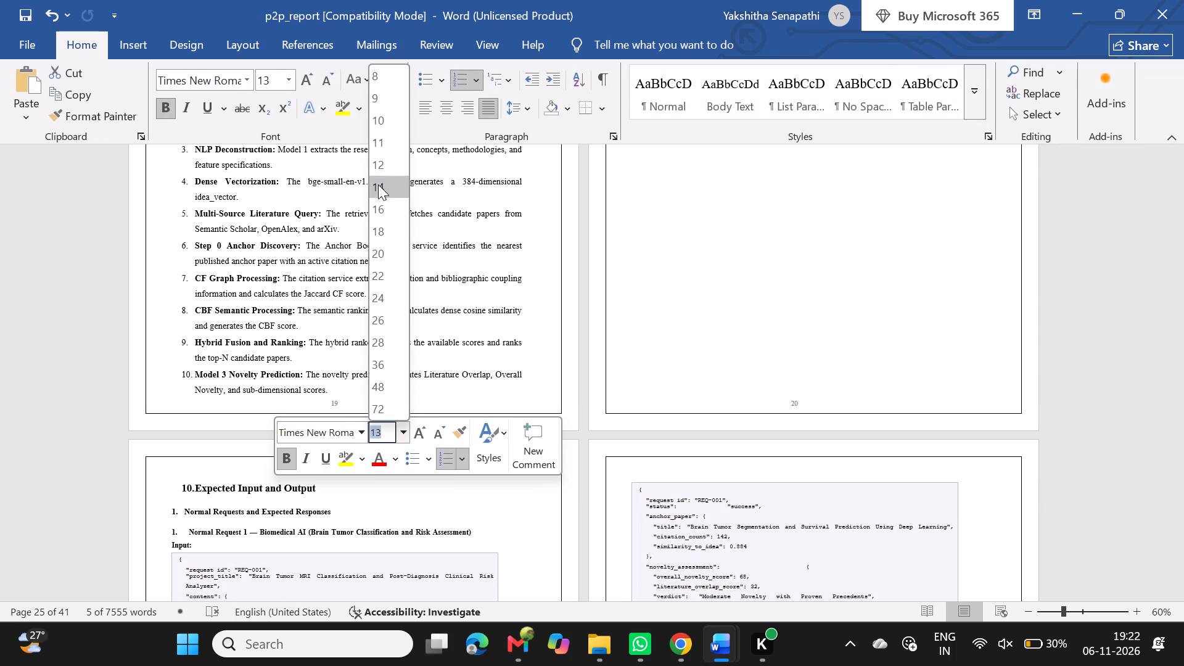
left_click(378, 184)
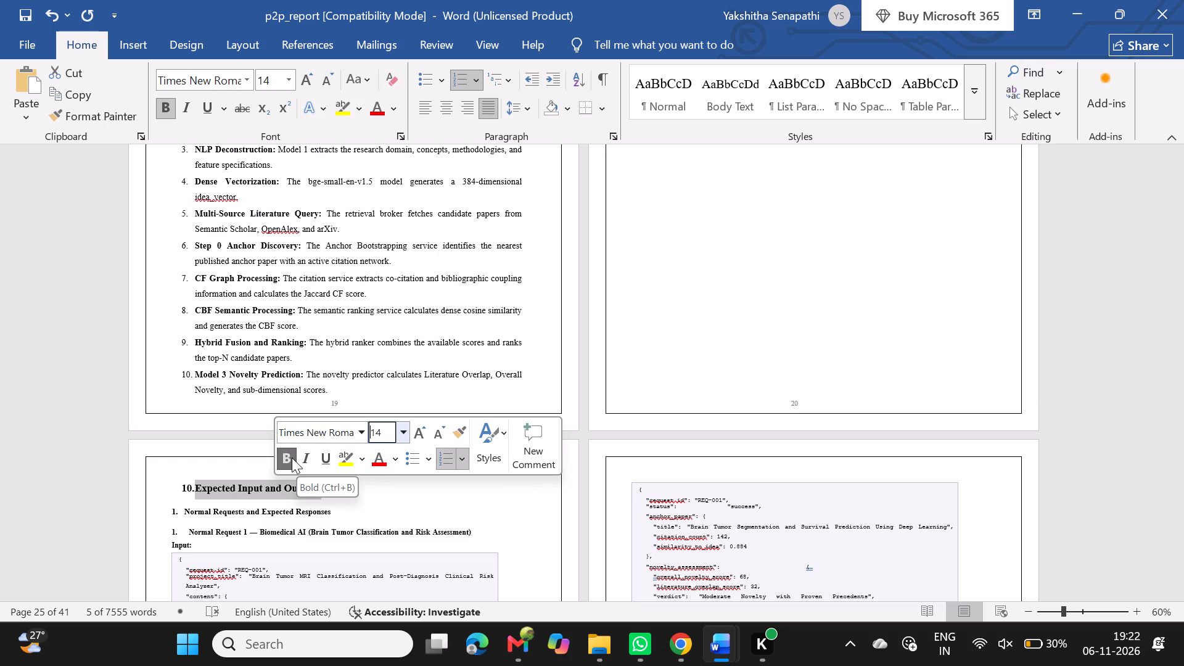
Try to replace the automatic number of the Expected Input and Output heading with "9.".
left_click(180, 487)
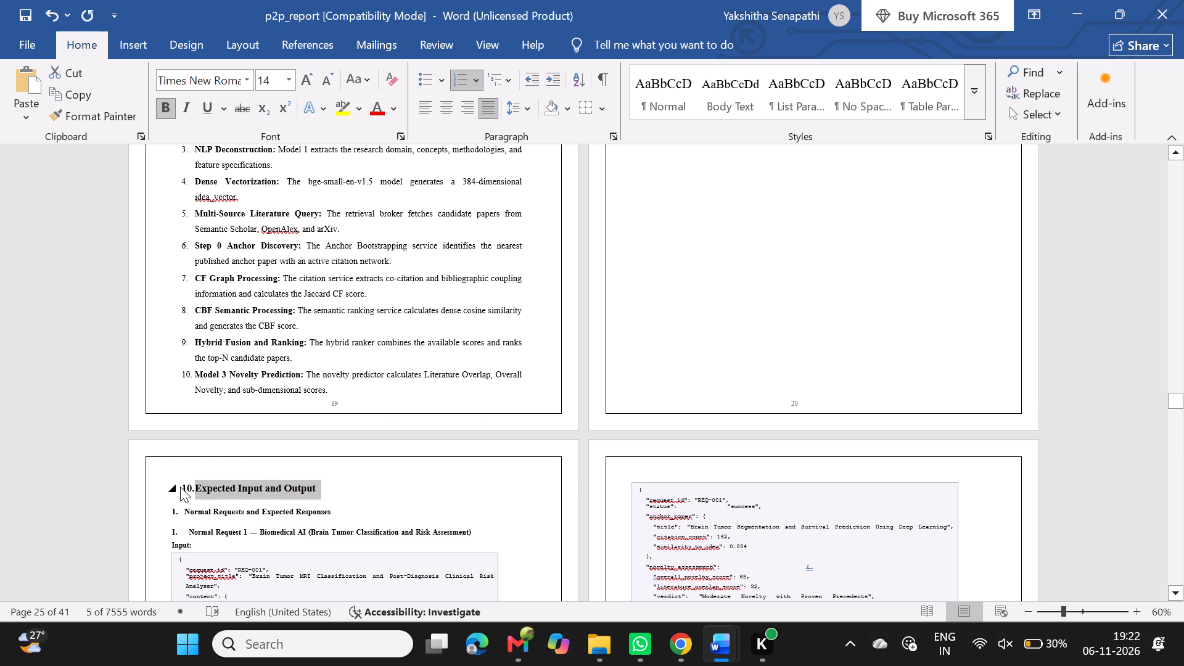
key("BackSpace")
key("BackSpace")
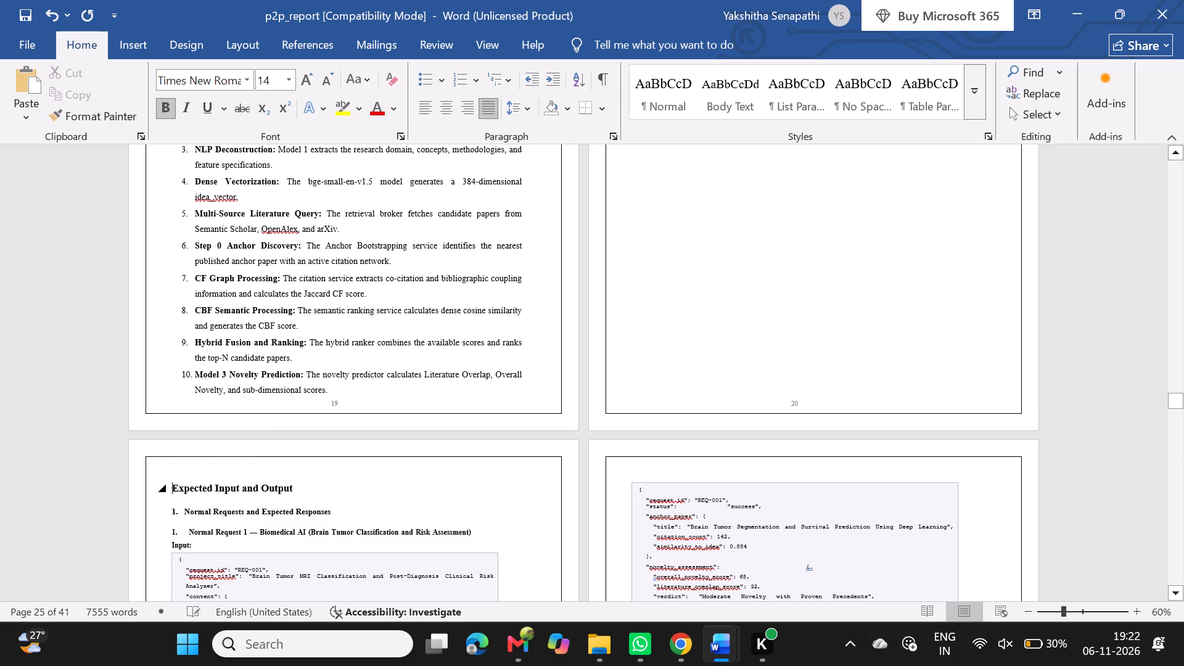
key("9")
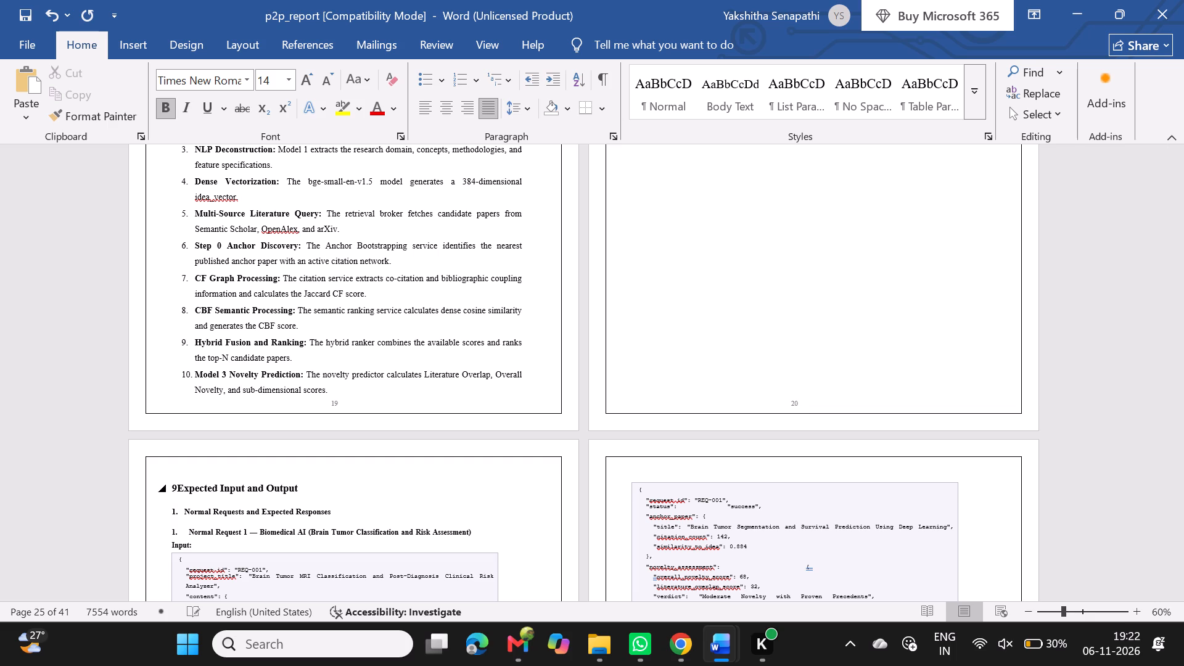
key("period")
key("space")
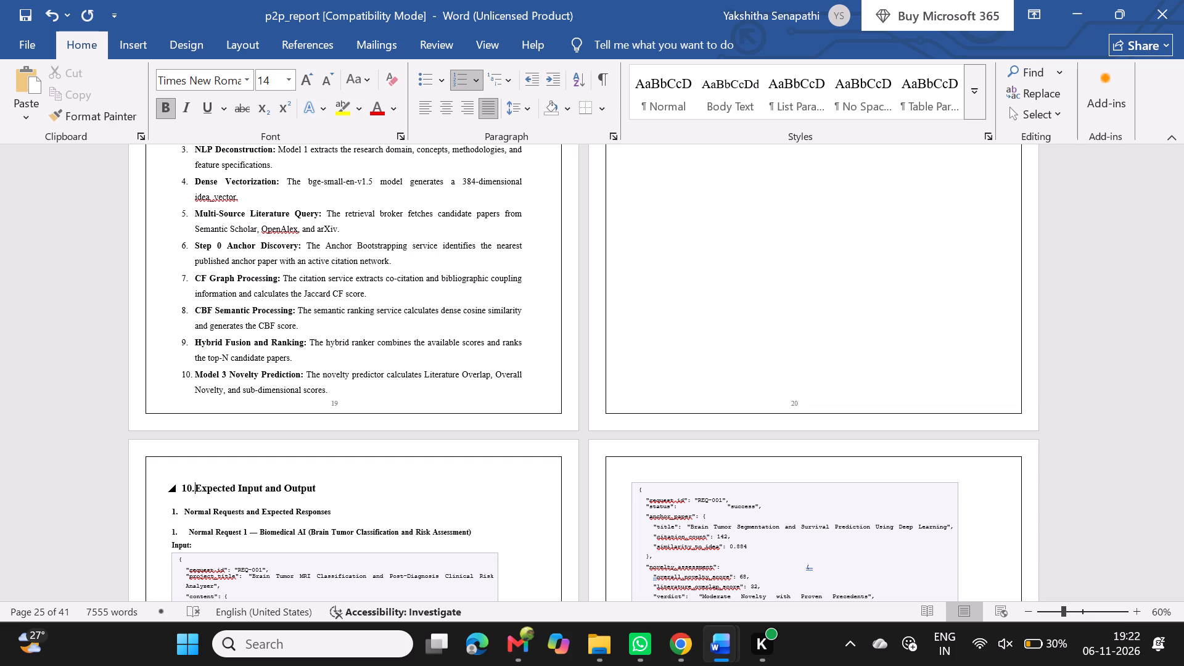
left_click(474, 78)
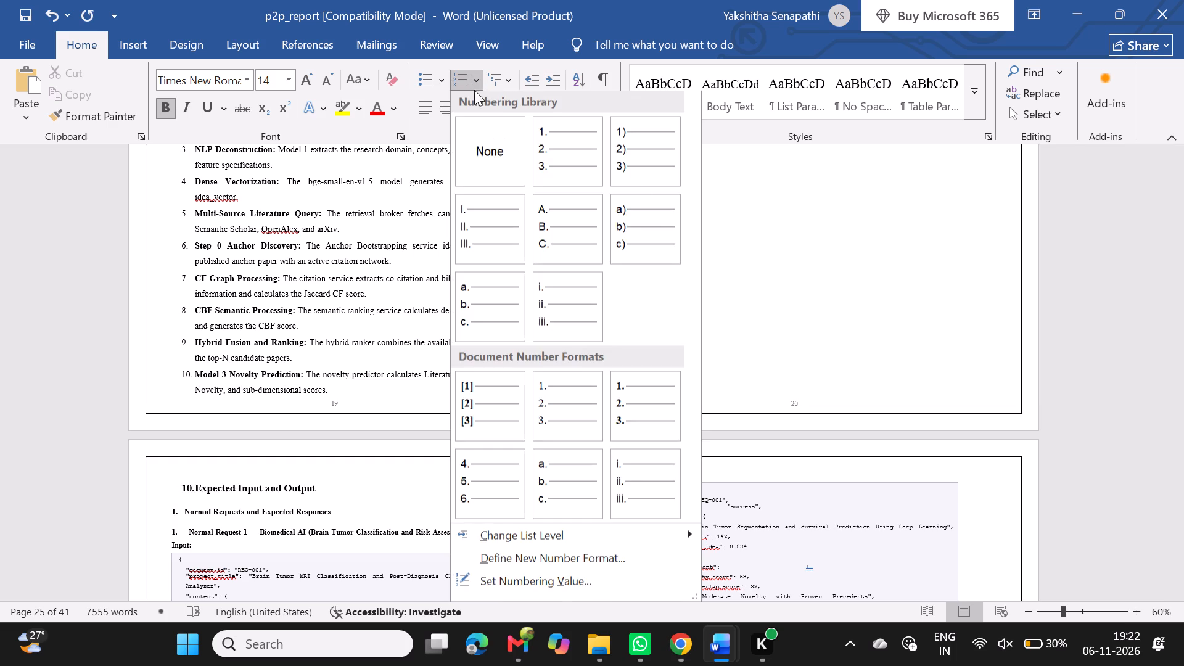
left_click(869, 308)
Examine the section 8 pages from 8.8 back through 8.2 for heading numbering and paragraph layout.
scroll(869, 308, "up", 1)
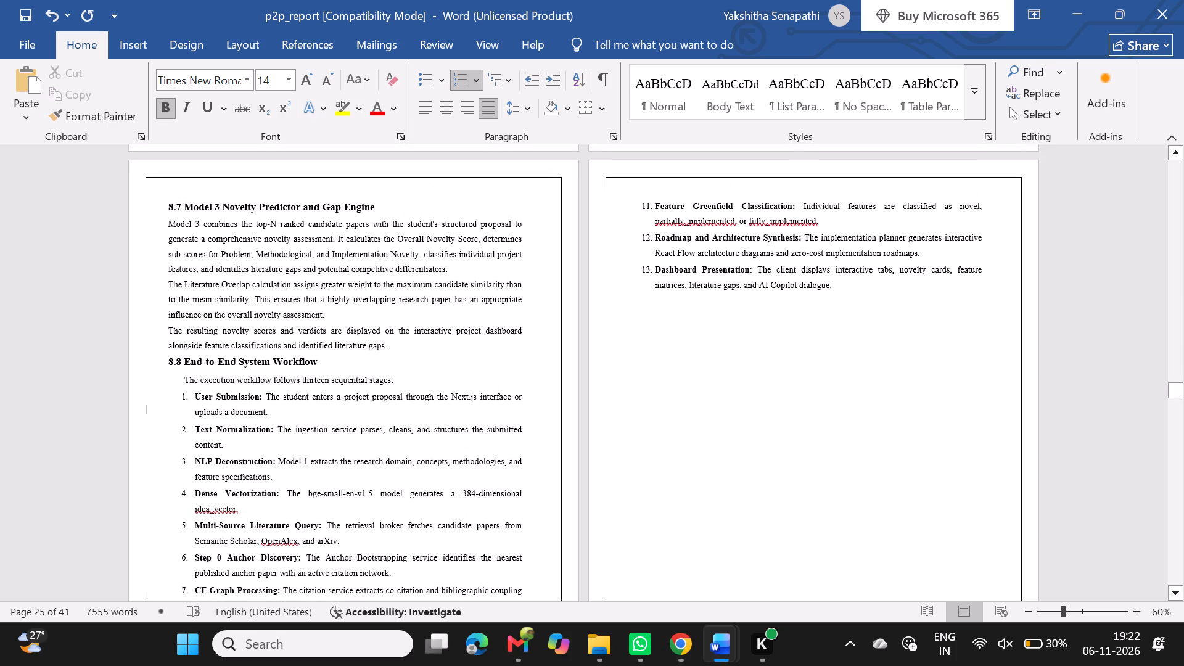
scroll(869, 308, "up", 2)
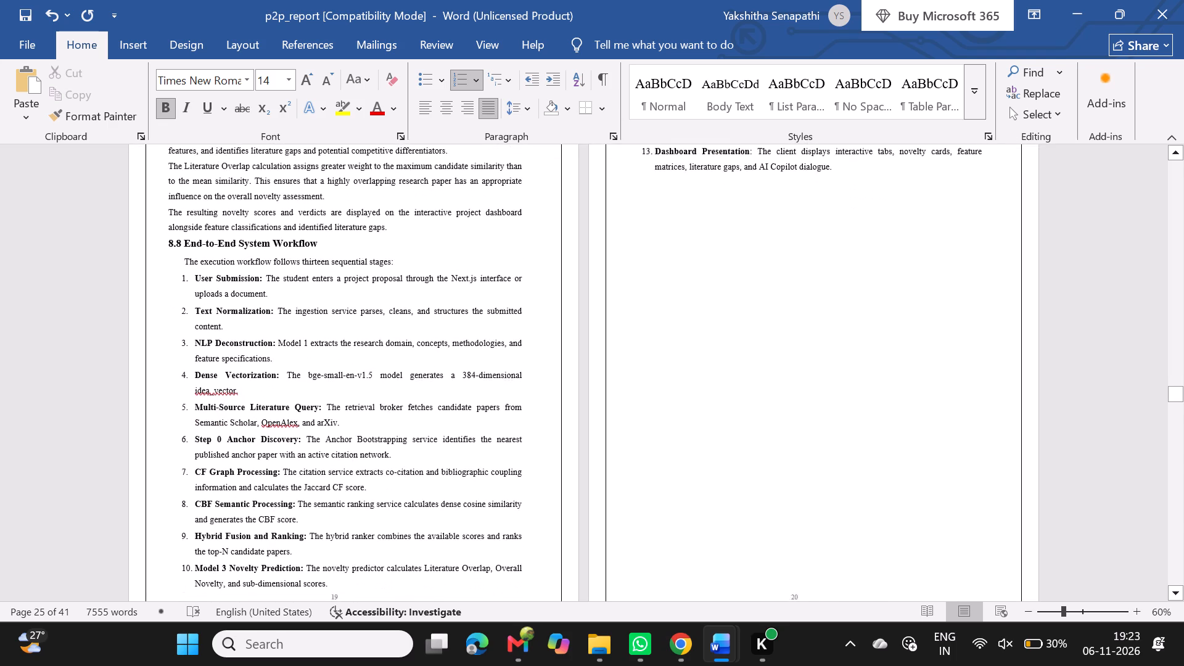
scroll(869, 308, "up", 2)
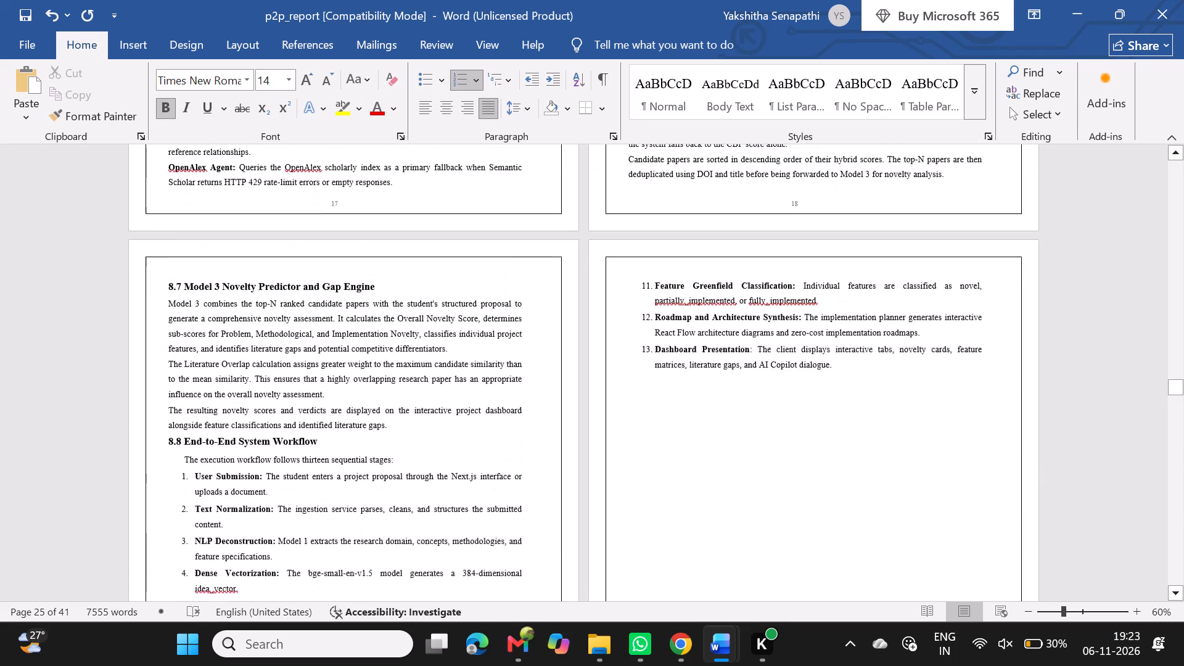
scroll(869, 308, "up", 2)
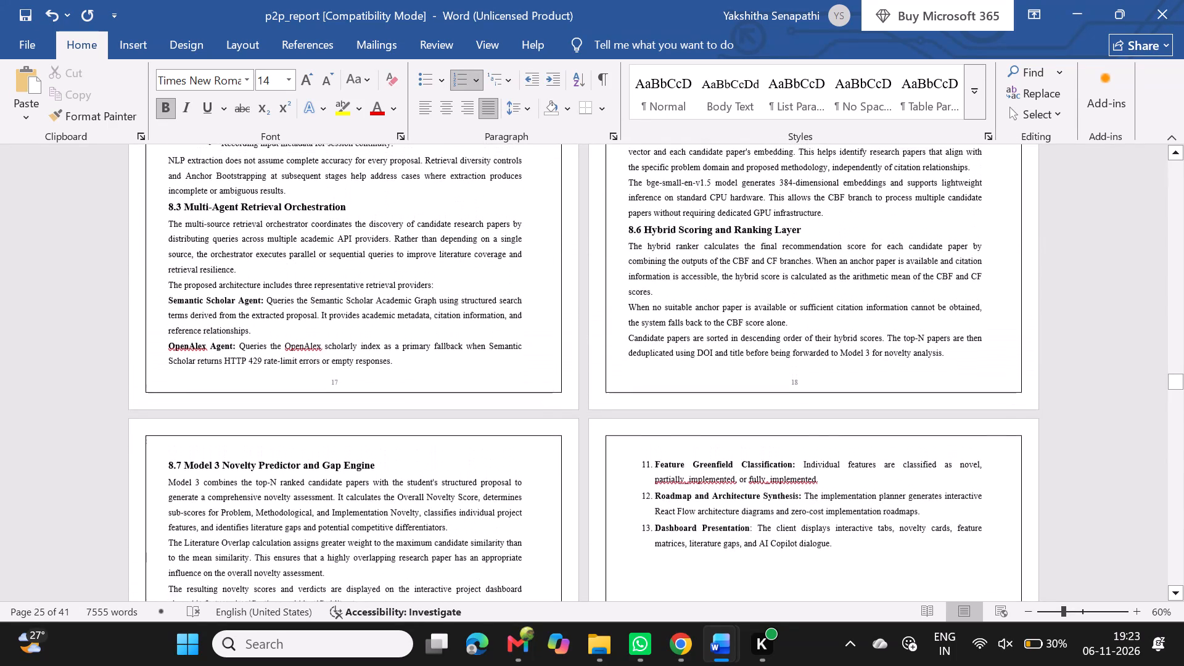
scroll(869, 308, "up", 2)
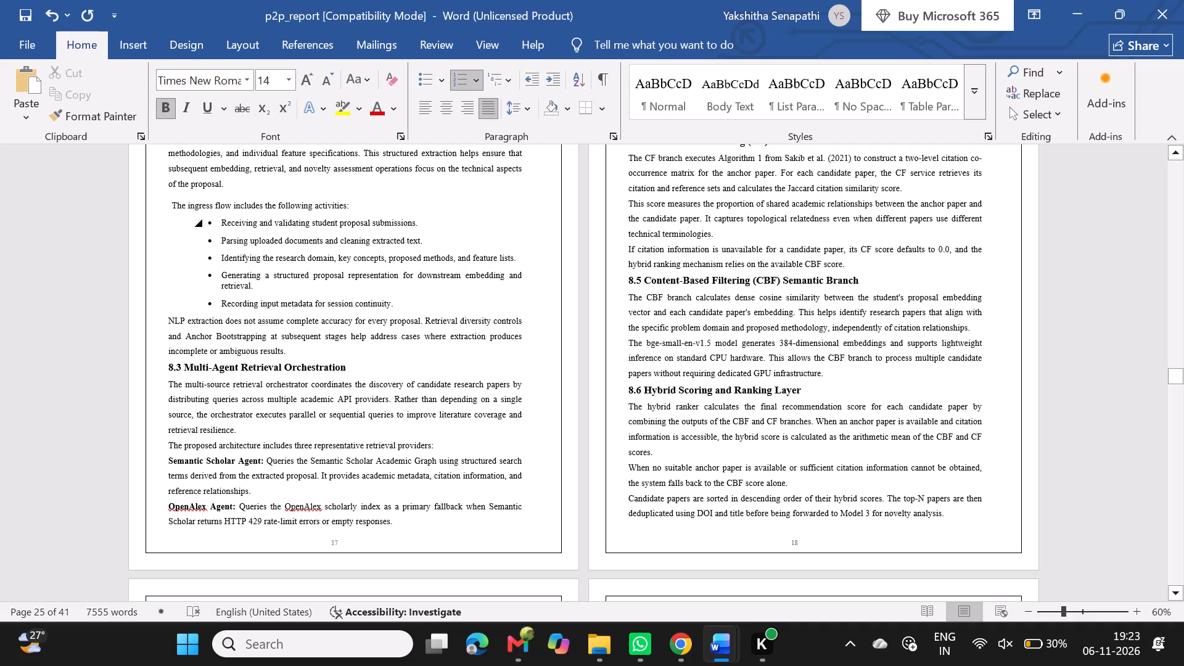
scroll(366, 238, "up", 2)
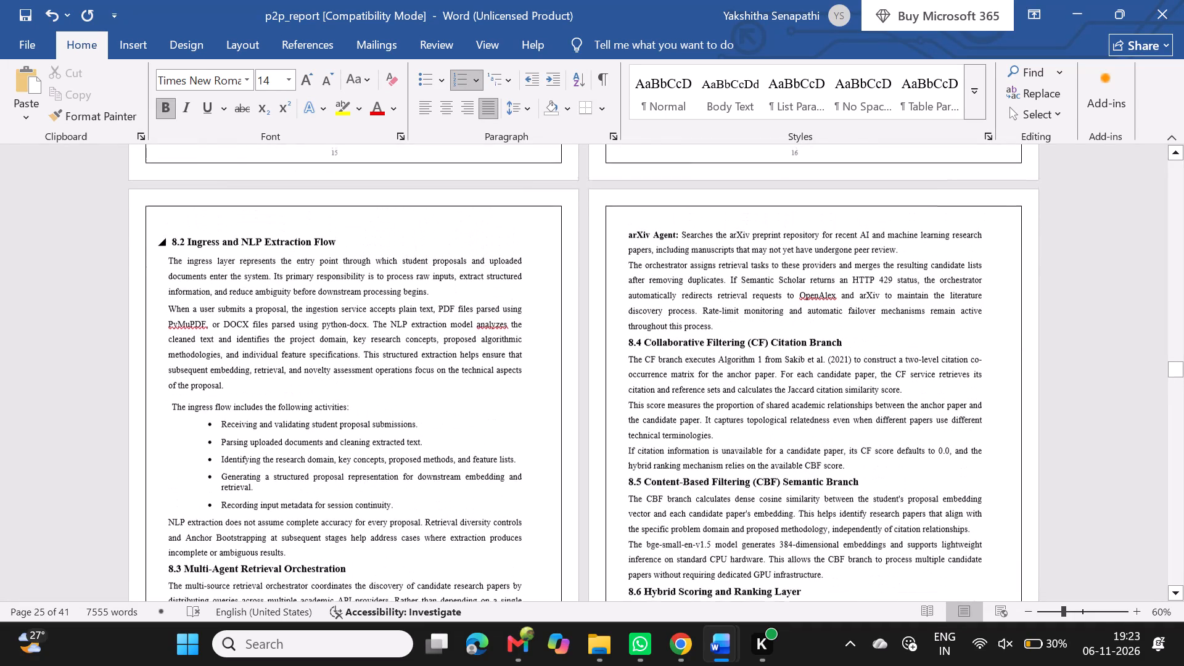
scroll(366, 238, "up", 3)
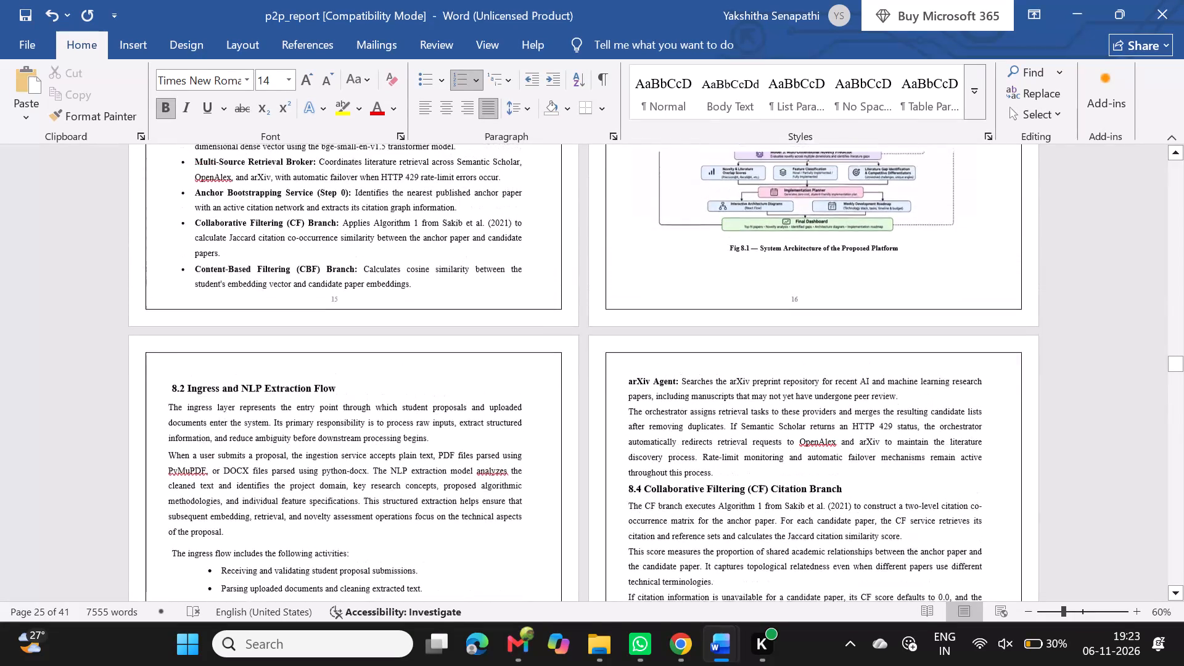
scroll(366, 238, "down", 1)
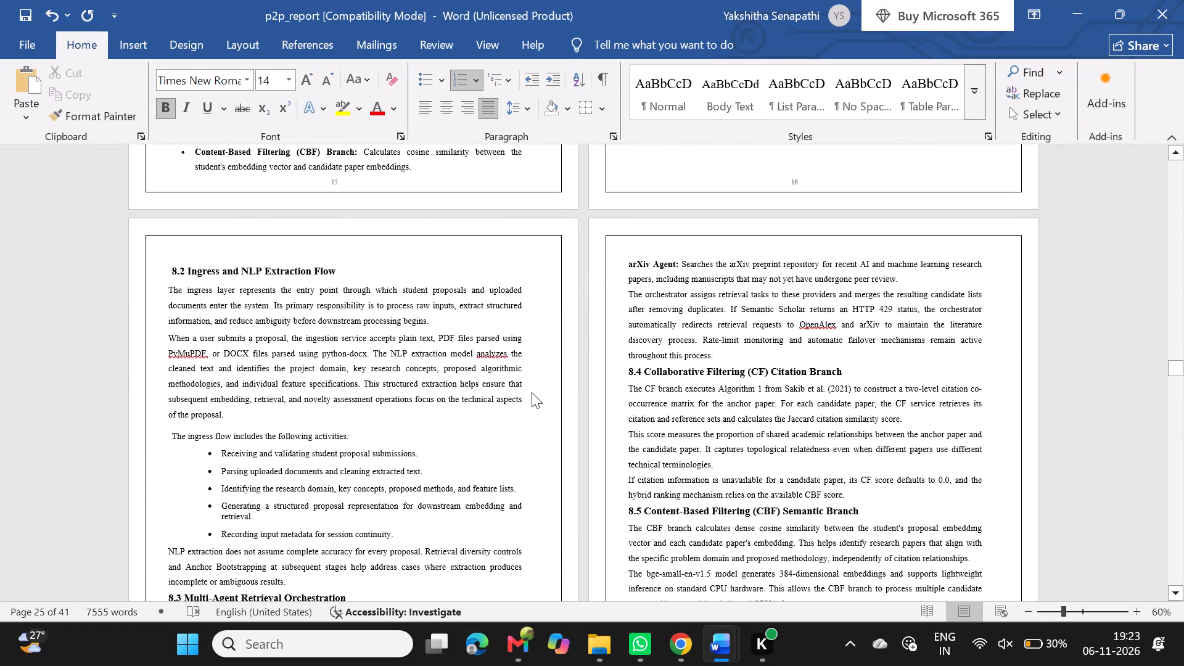
scroll(575, 427, "down", 4)
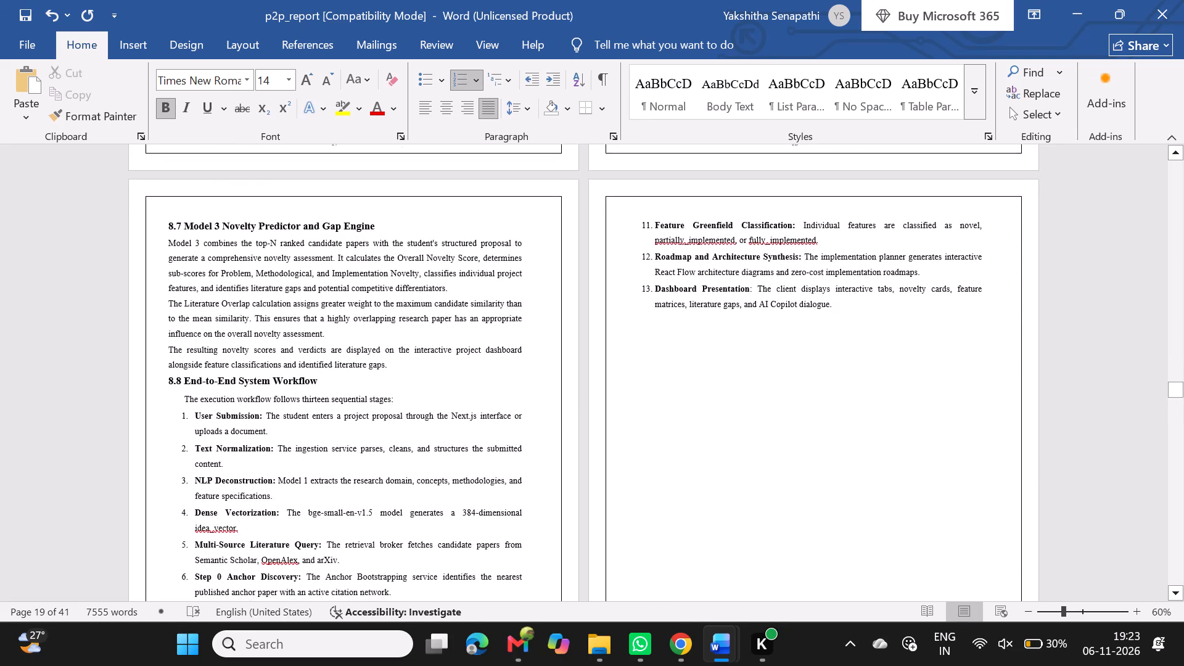
scroll(575, 427, "down", 1)
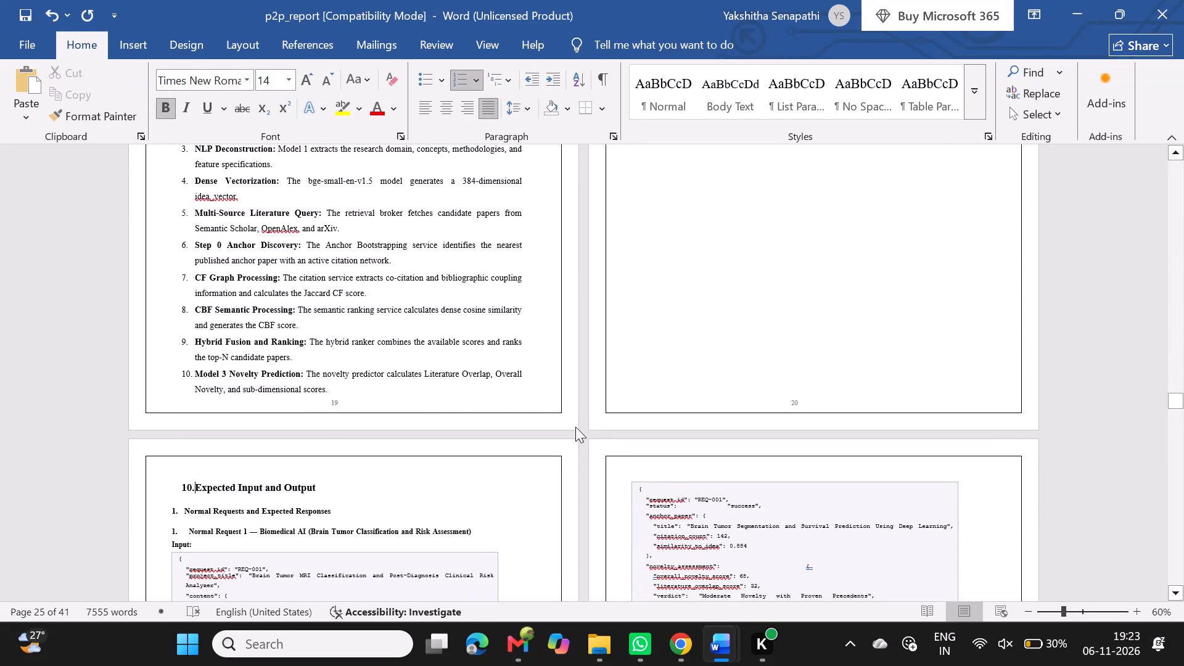
Number the Expected Input and Output heading with unindented plain text "9. ", turning off automatic creation of numbered lists.
left_click(465, 88)
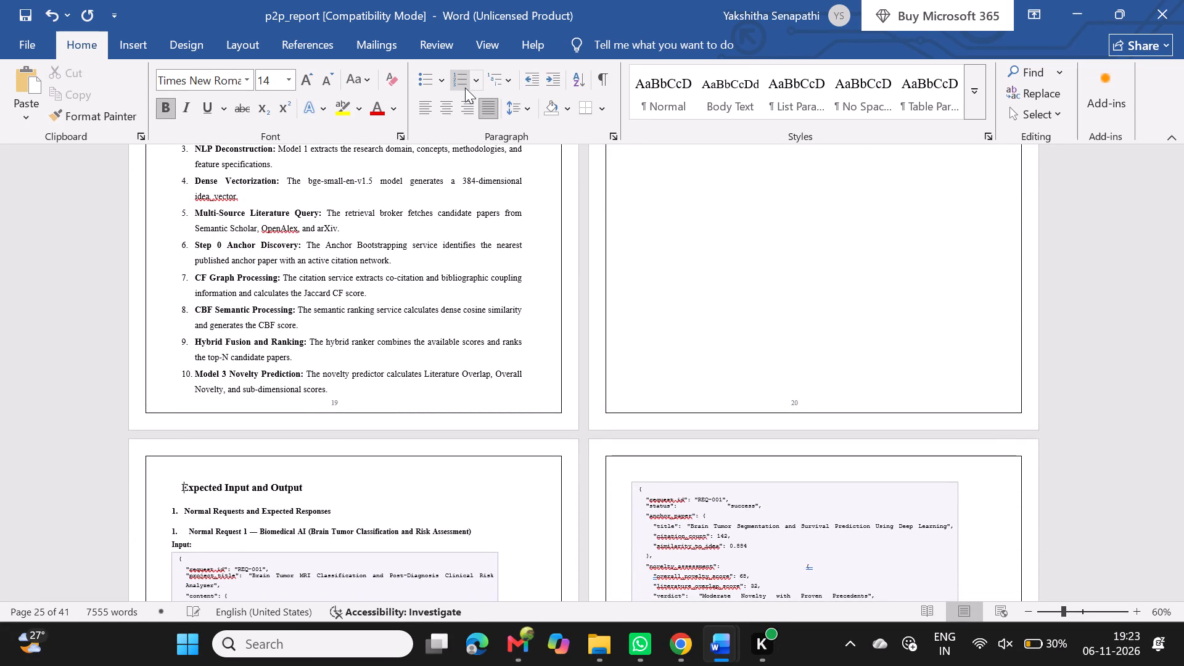
type("9.")
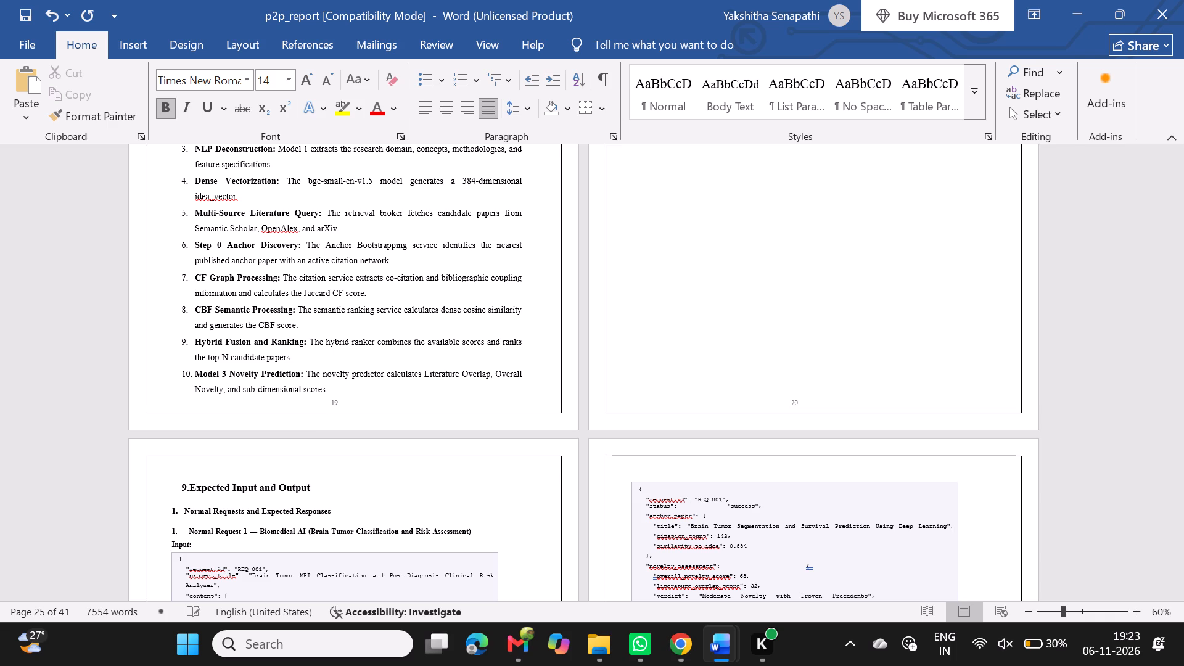
key("space")
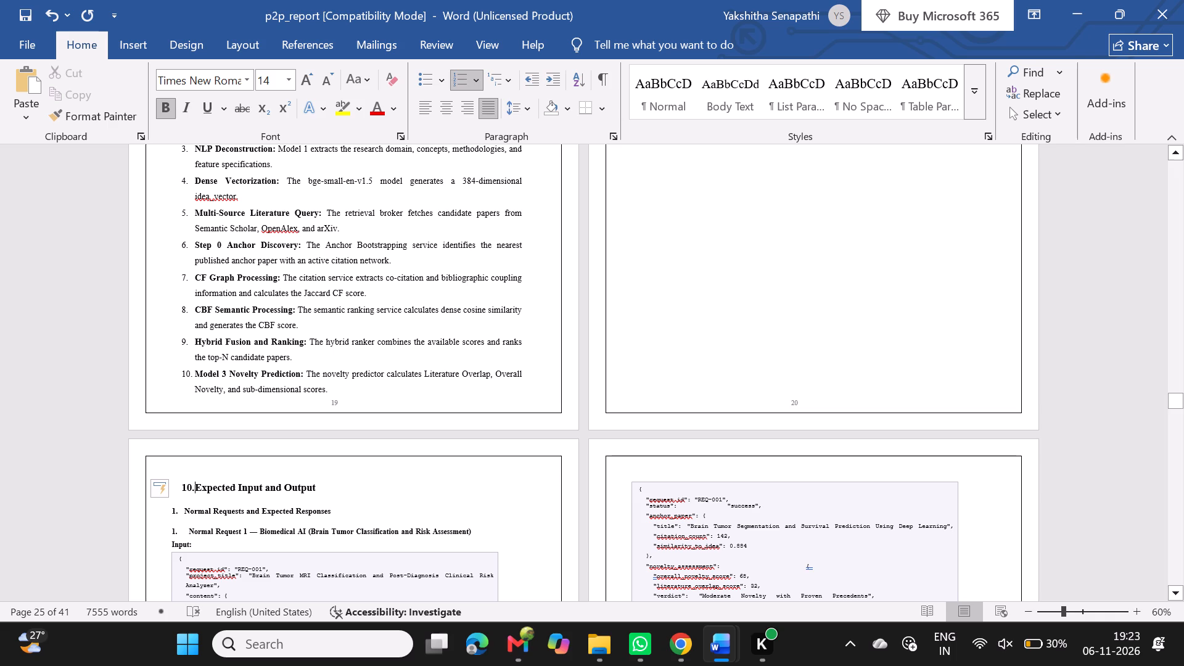
left_click(160, 488)
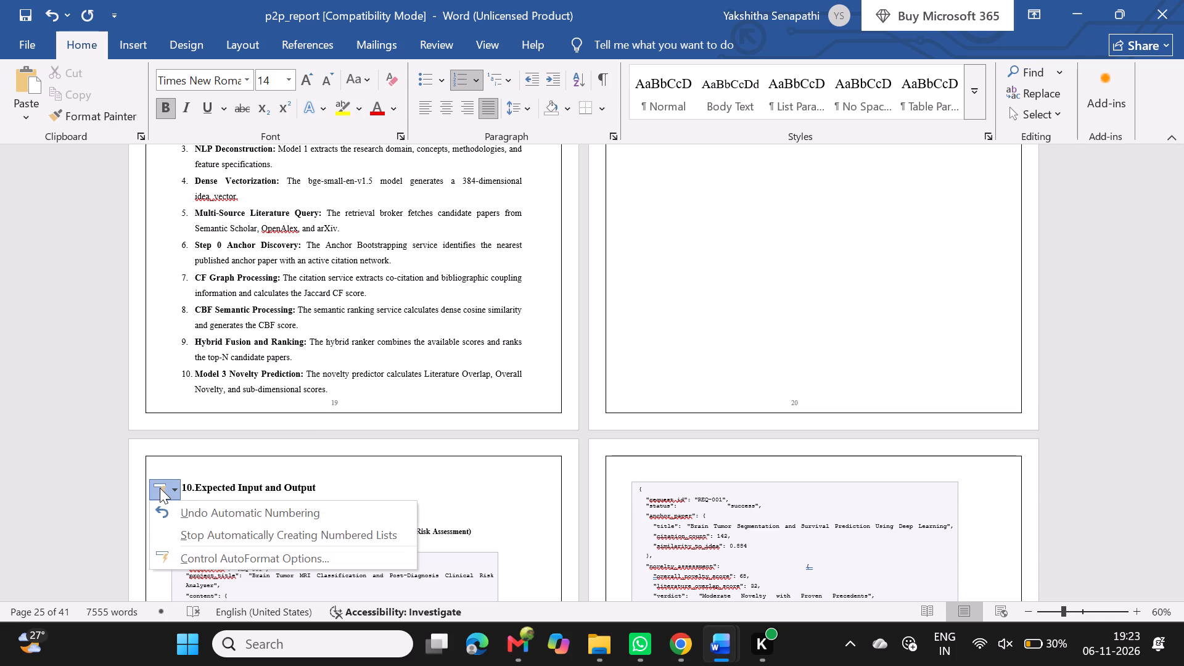
left_click(192, 535)
key("BackSpace")
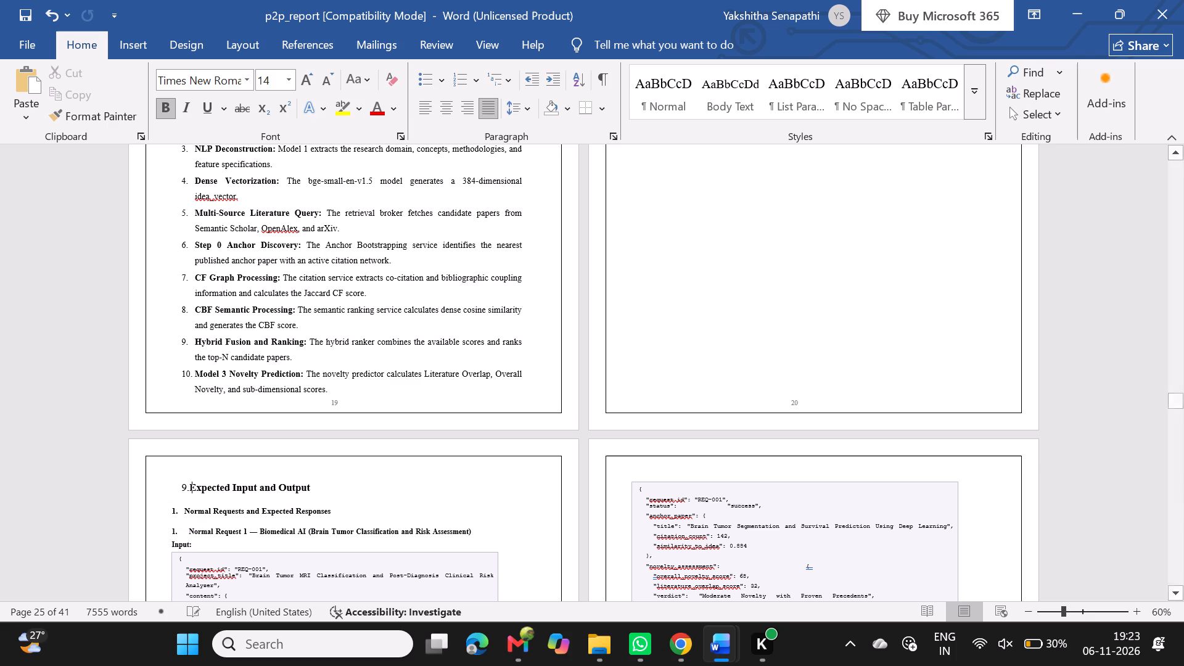
key("BackSpace")
type(".")
key("space")
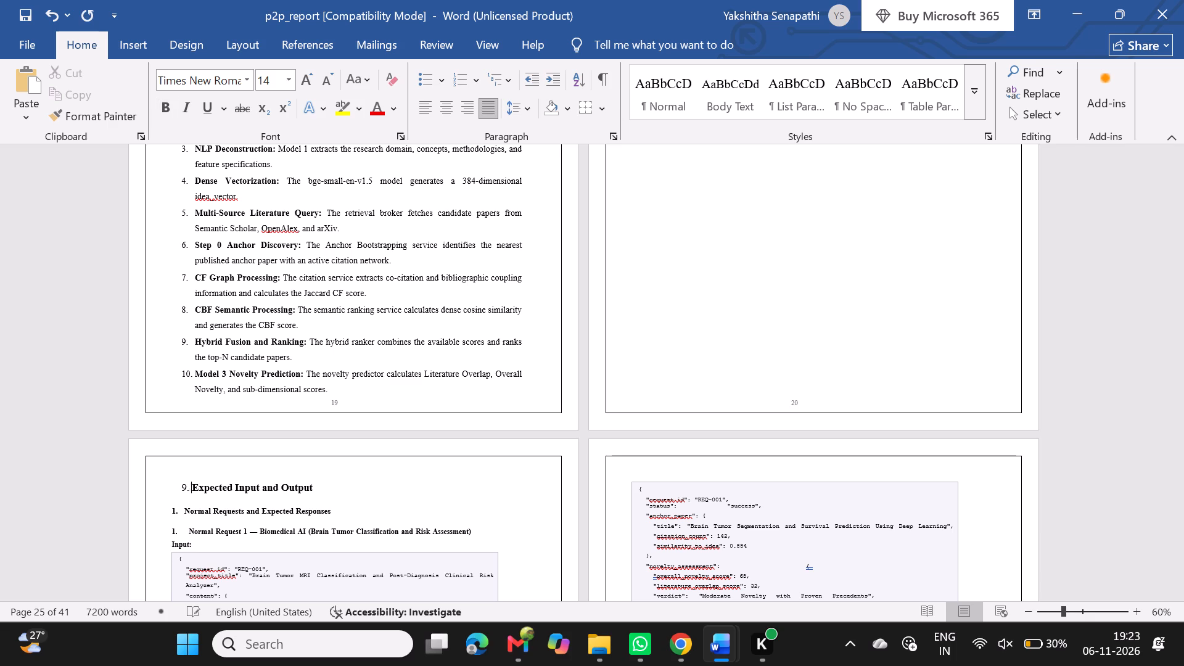
key("Home")
key("BackSpace")
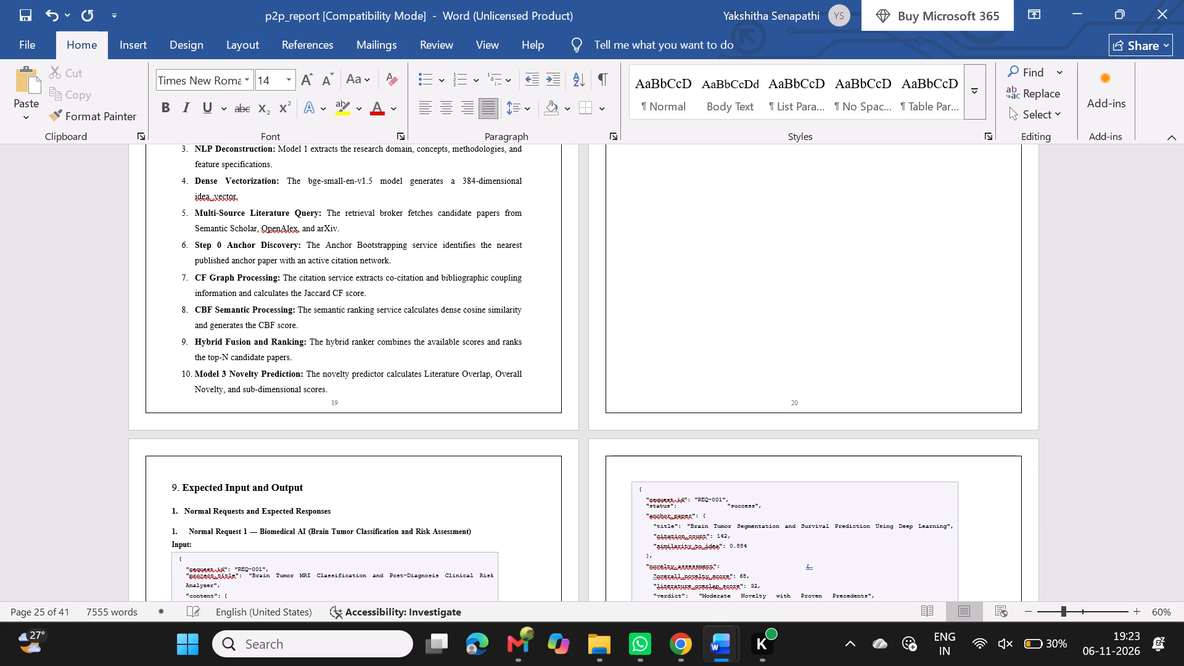
Make the whole "9. Expected Input and Output" heading bold, including its number.
left_click(173, 490)
left_click_drag(173, 490, 240, 488)
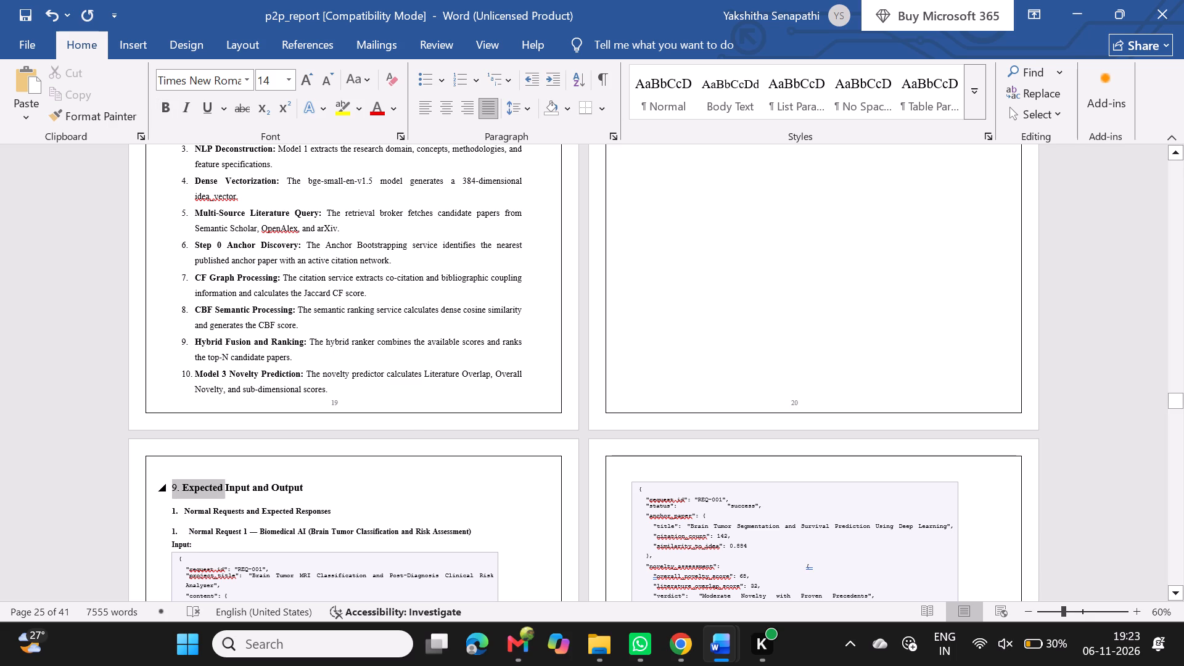
left_click_drag(240, 488, 309, 492)
left_click(322, 463)
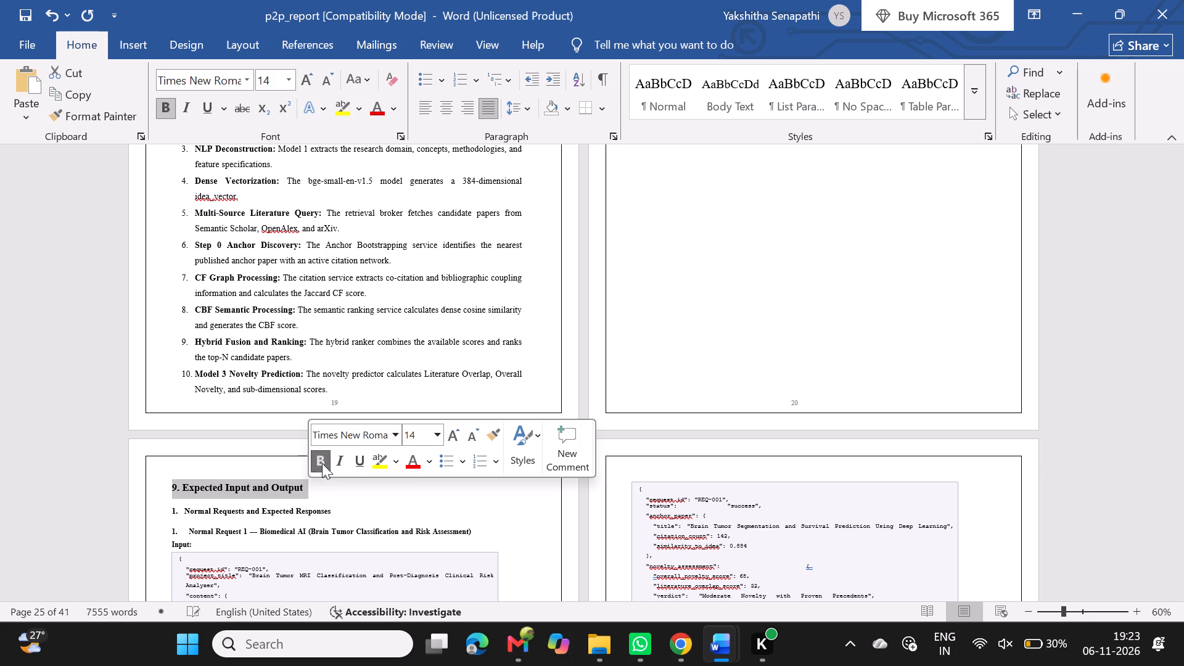
left_click(390, 487)
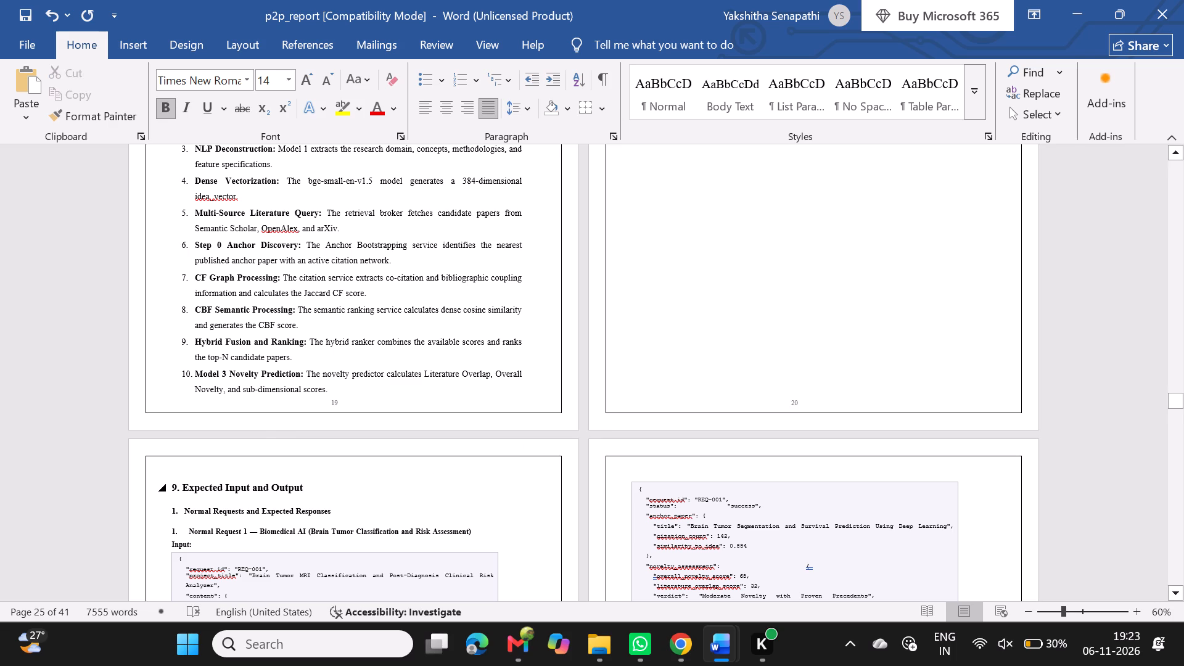
Check the System Architecture heading's font size and enlarge the "9. Expected Input and Output" heading to match at 16 pt.
scroll(390, 487, "up", 3)
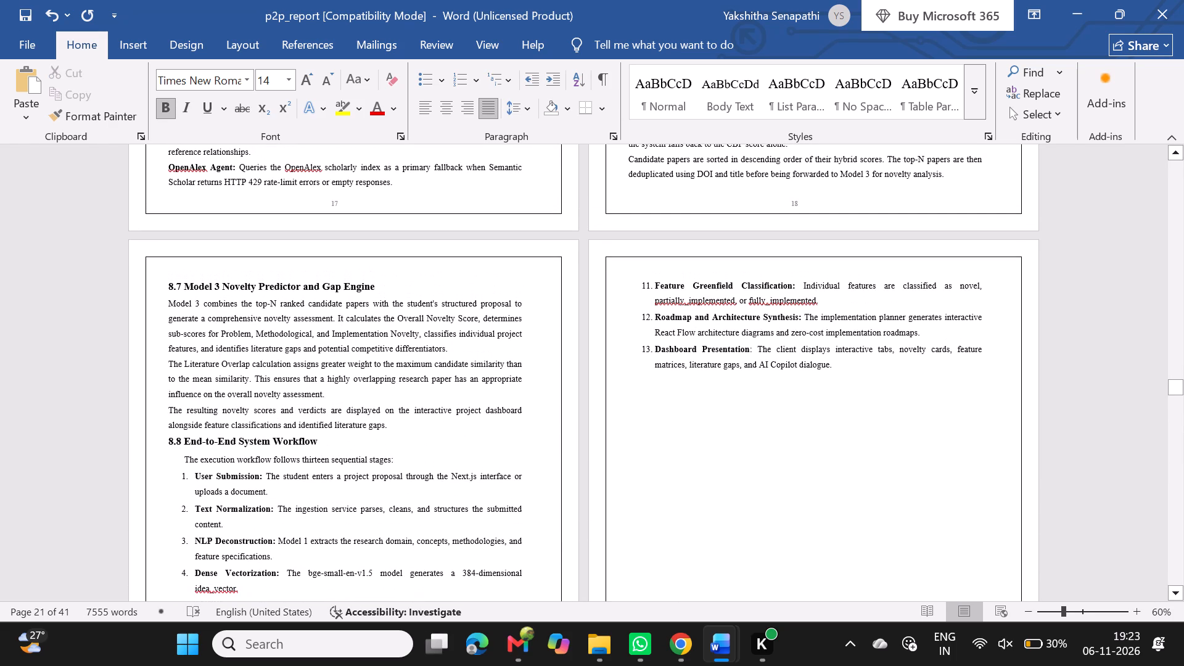
left_click(318, 292)
scroll(318, 292, "up", 3)
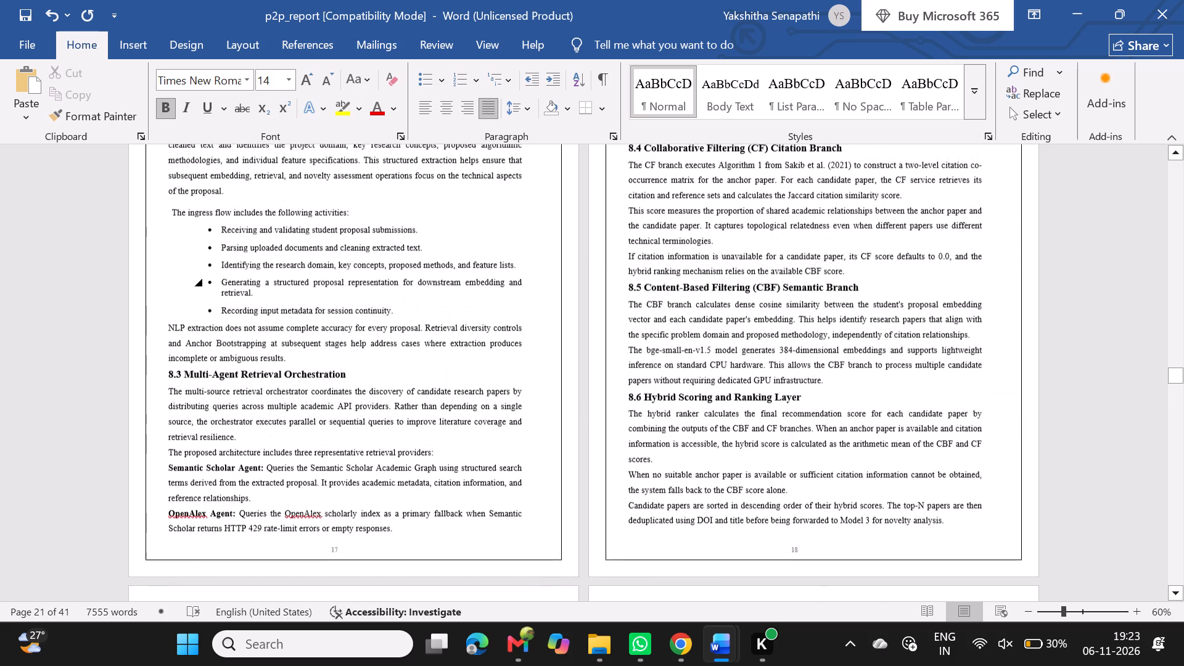
scroll(318, 292, "up", 3)
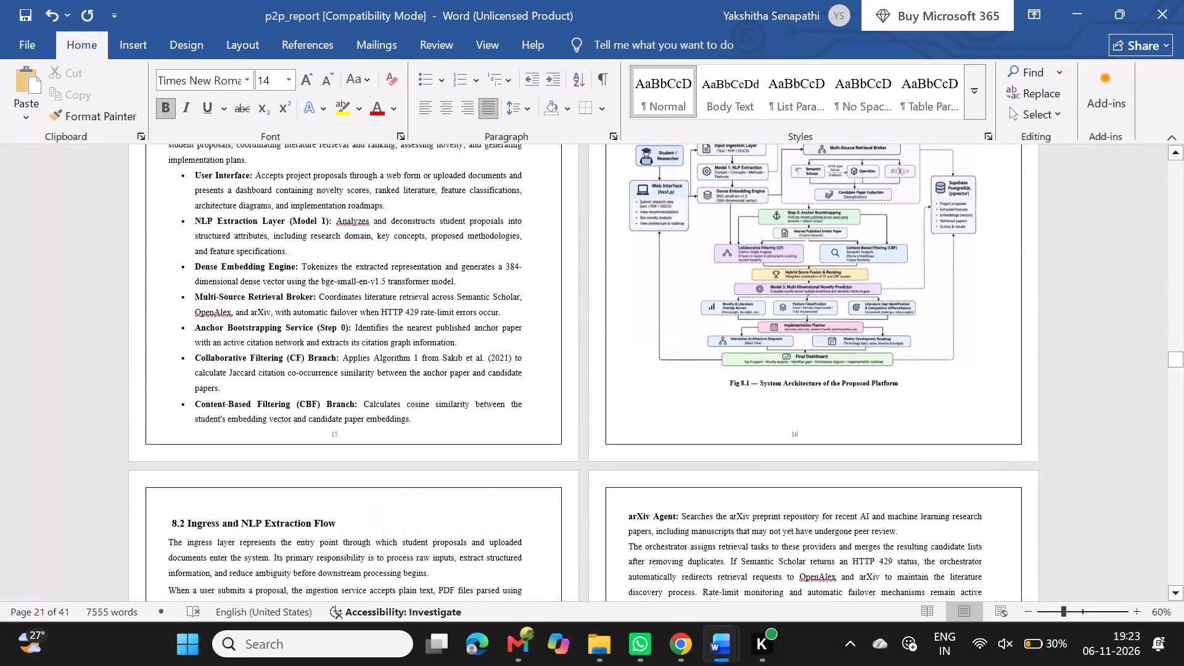
scroll(295, 298, "up", 2)
left_click(231, 474)
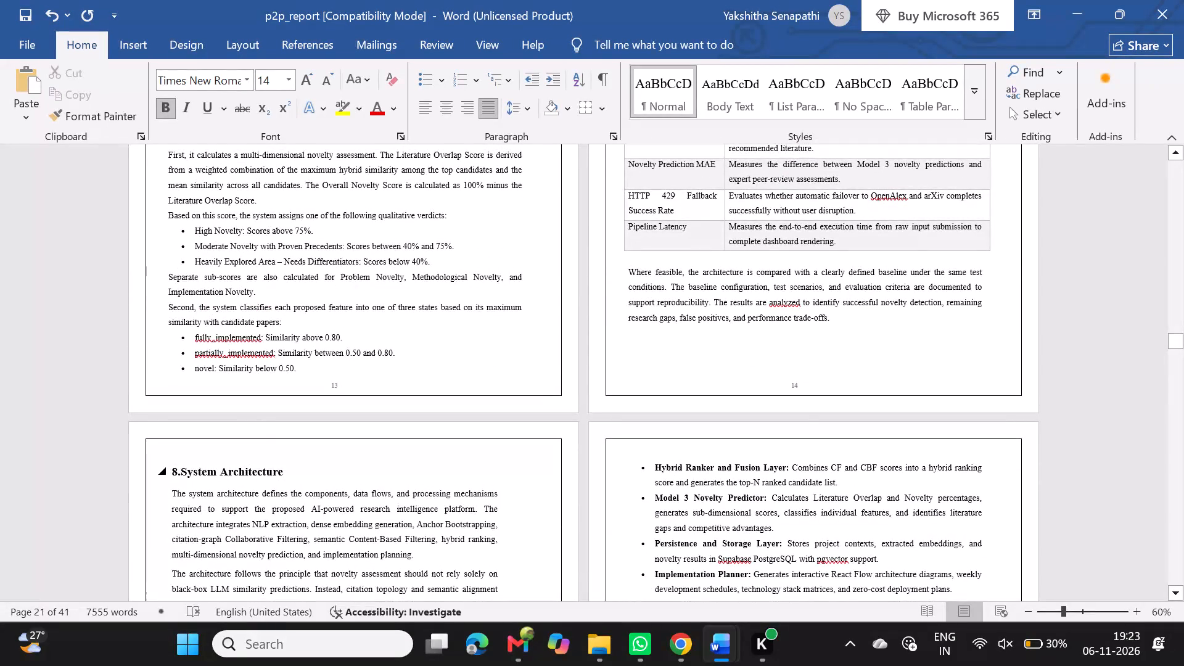
scroll(231, 474, "down", 6)
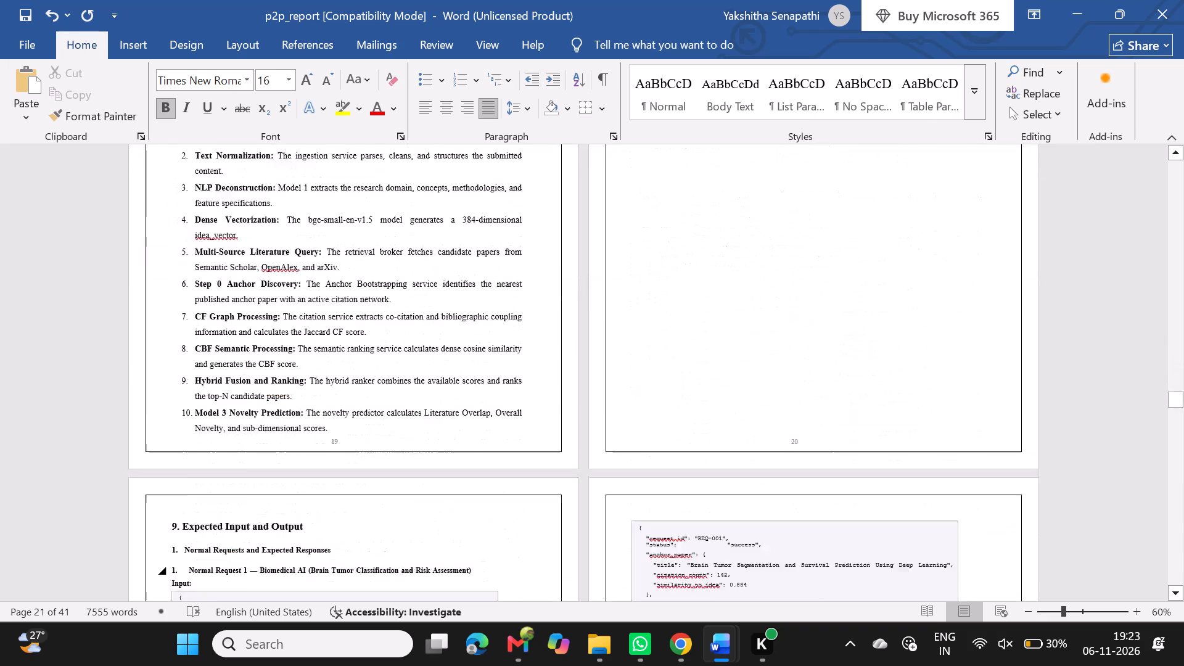
scroll(231, 474, "up", 1)
triple_click(232, 425)
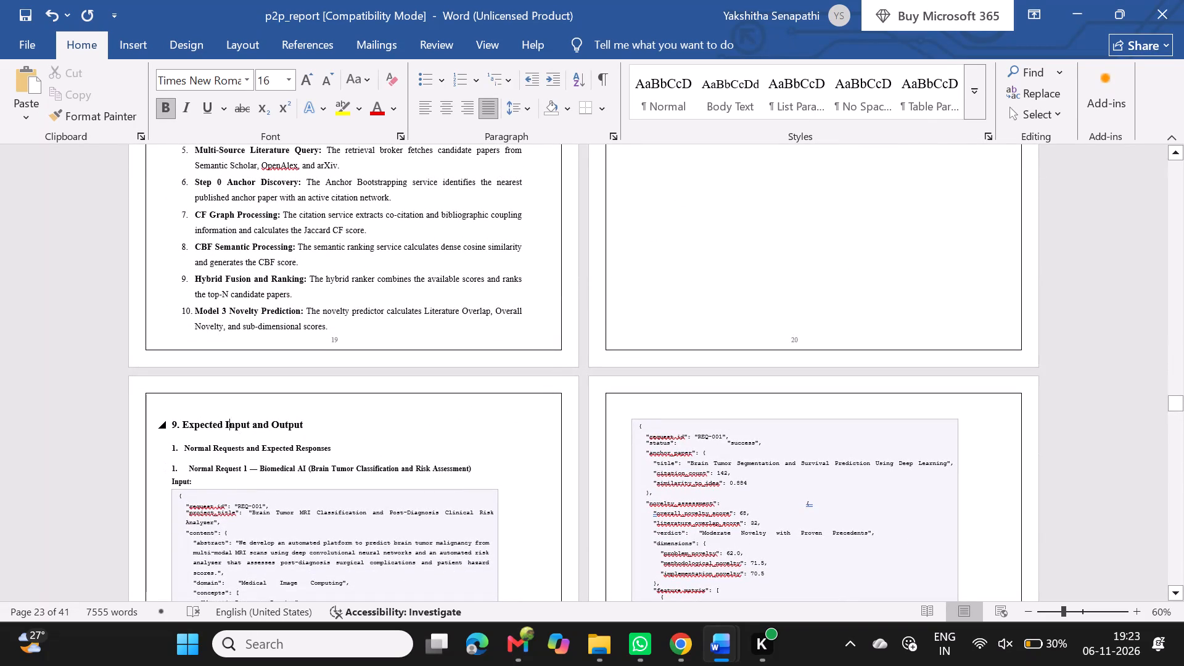
left_click(381, 364)
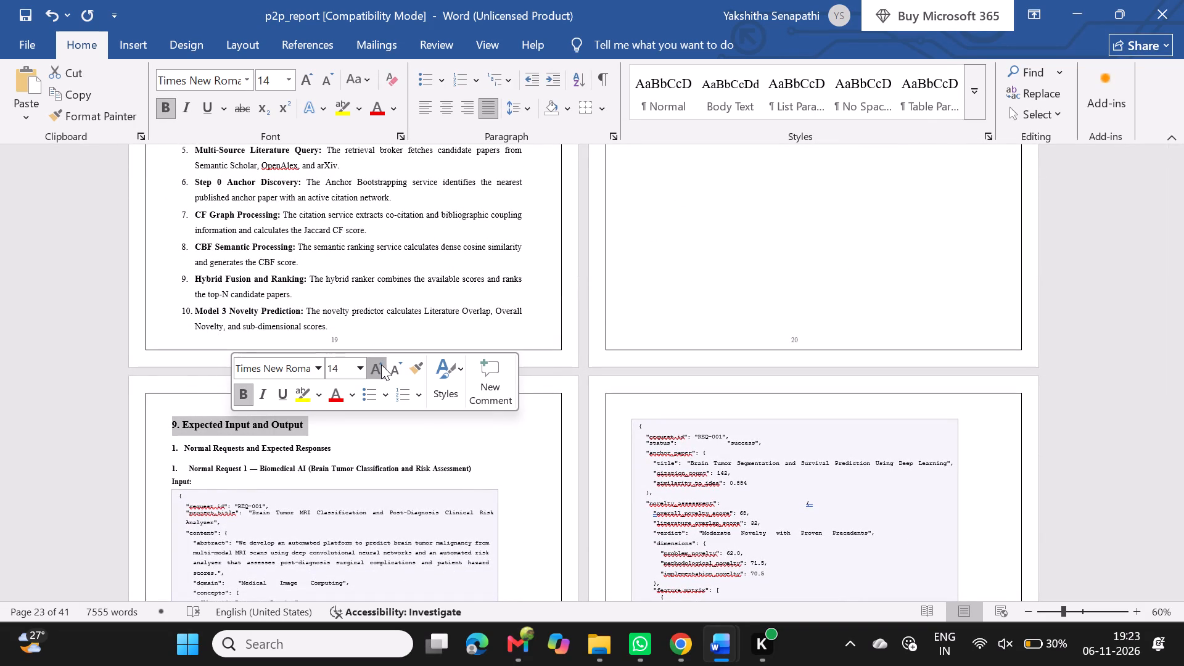
left_click(295, 462)
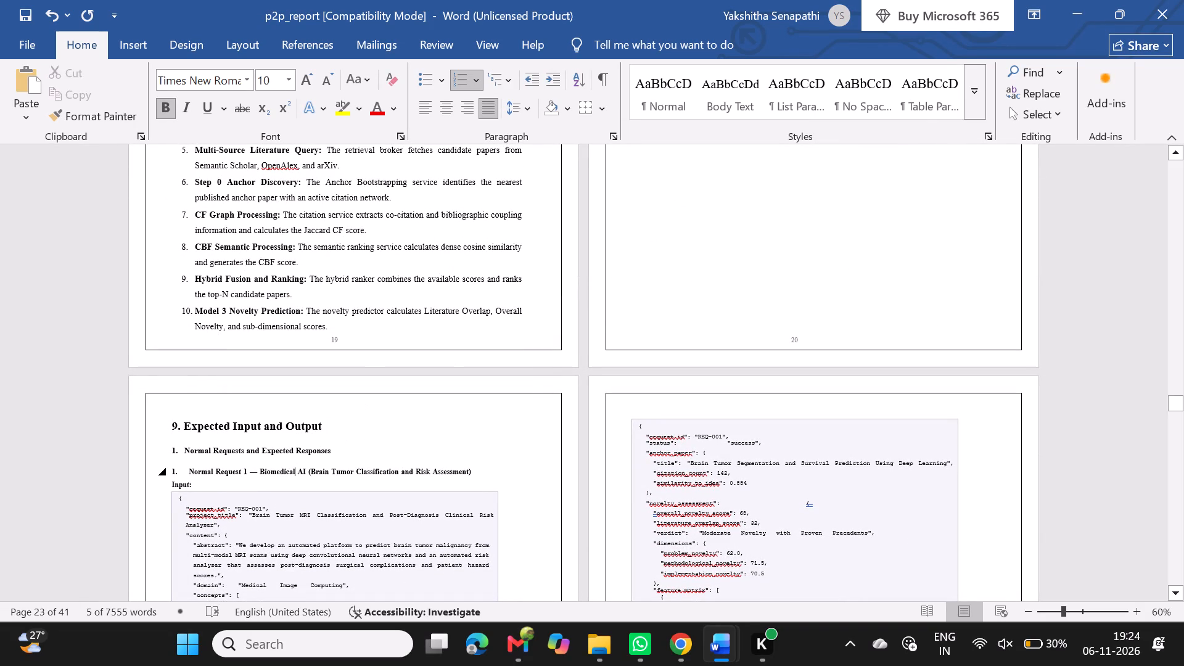
Copy everything from the "9. Expected Input and Output" heading through the last reference and switch to the ChatGPT conversation in Chrome.
scroll(295, 462, "down", 1)
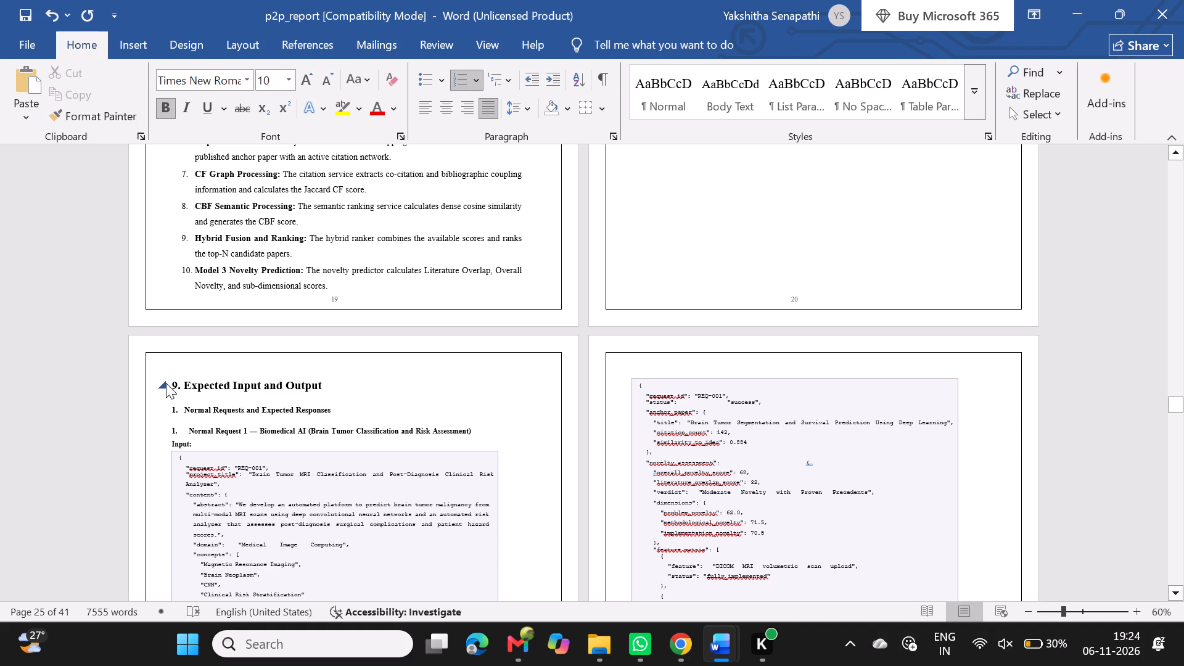
left_click_drag(172, 386, 368, 572)
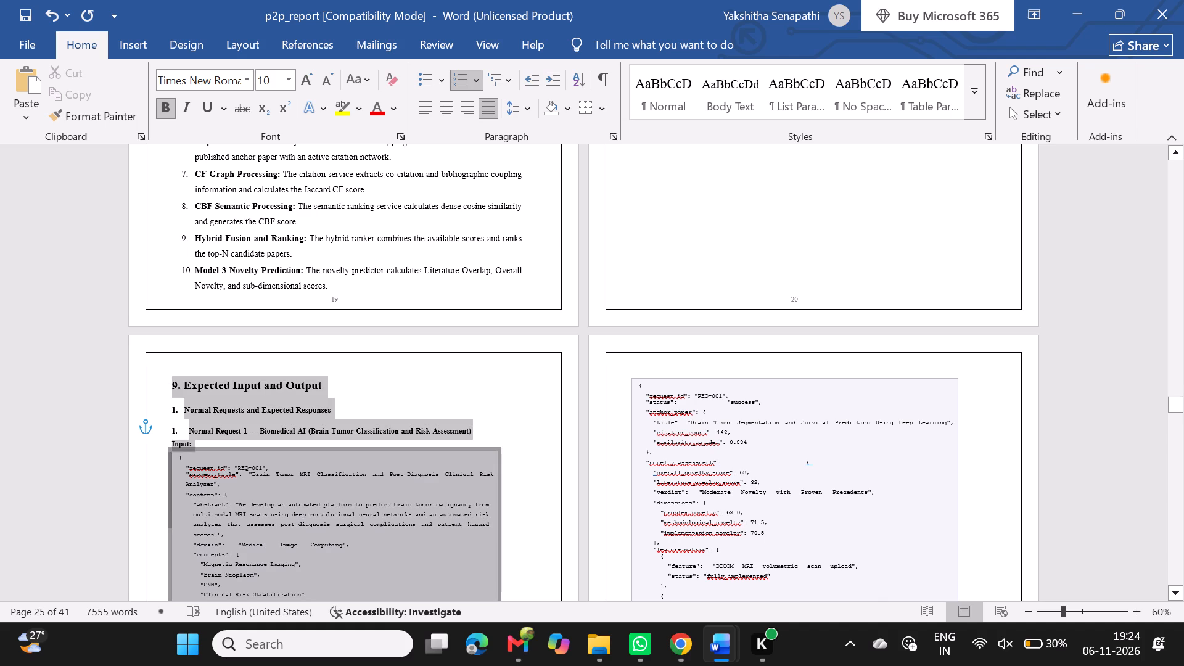
left_click_drag(368, 572, 399, 651)
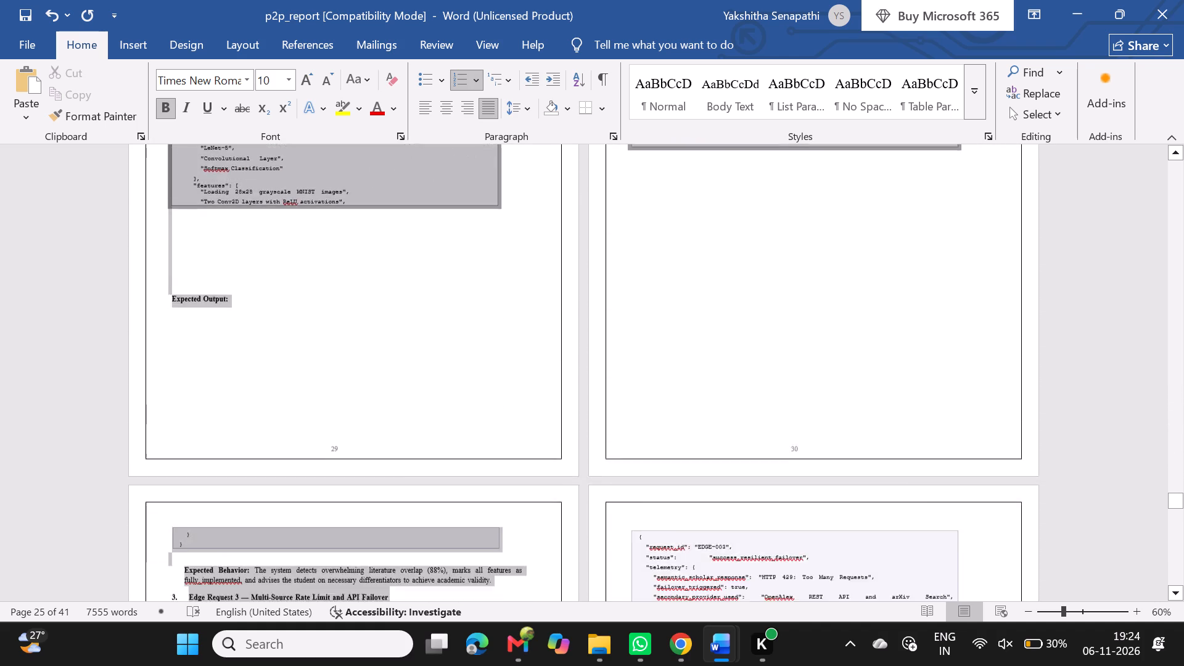
left_click_drag(399, 651, 492, 626)
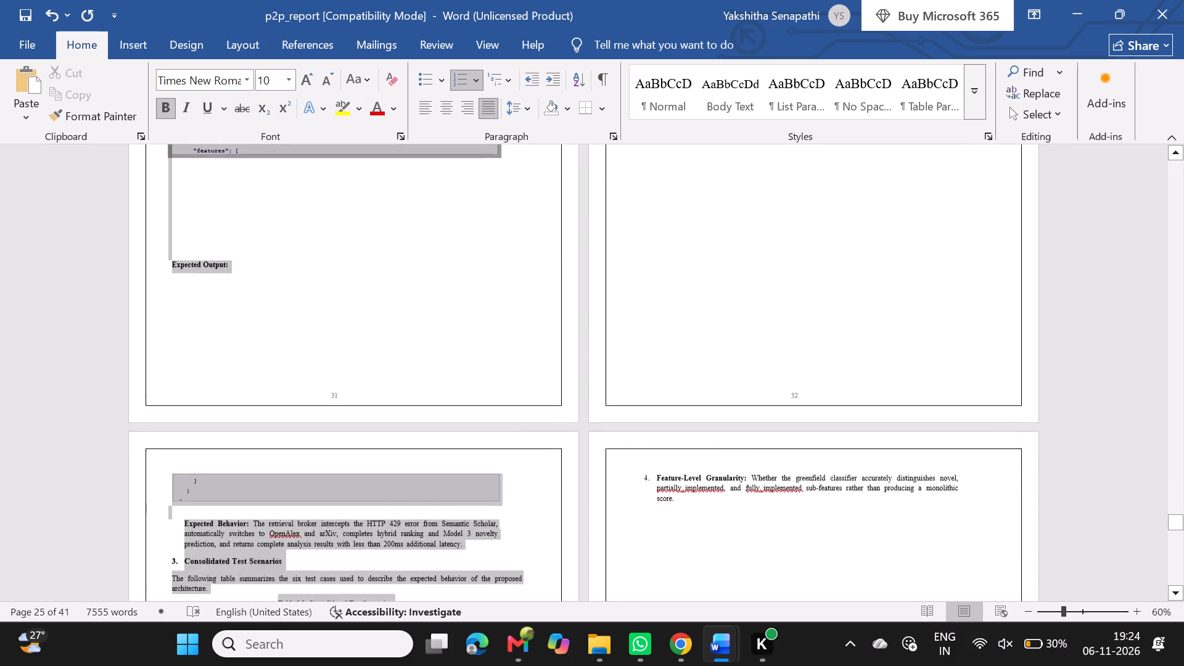
left_click_drag(492, 626, 493, 626)
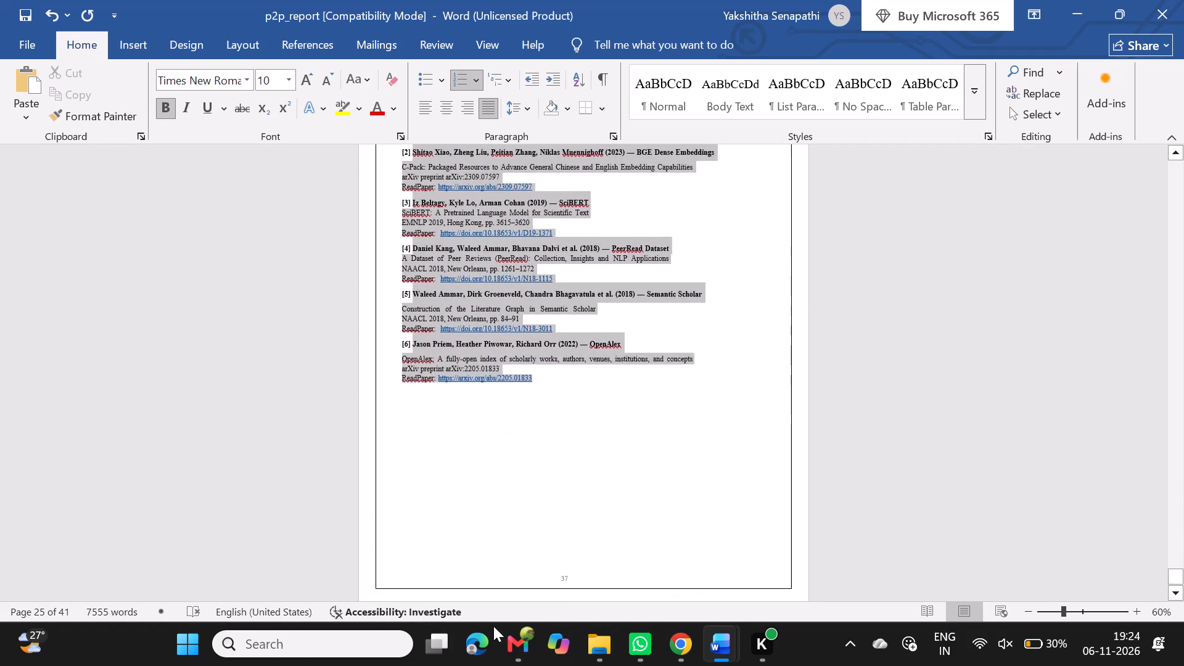
key("ctrl+c")
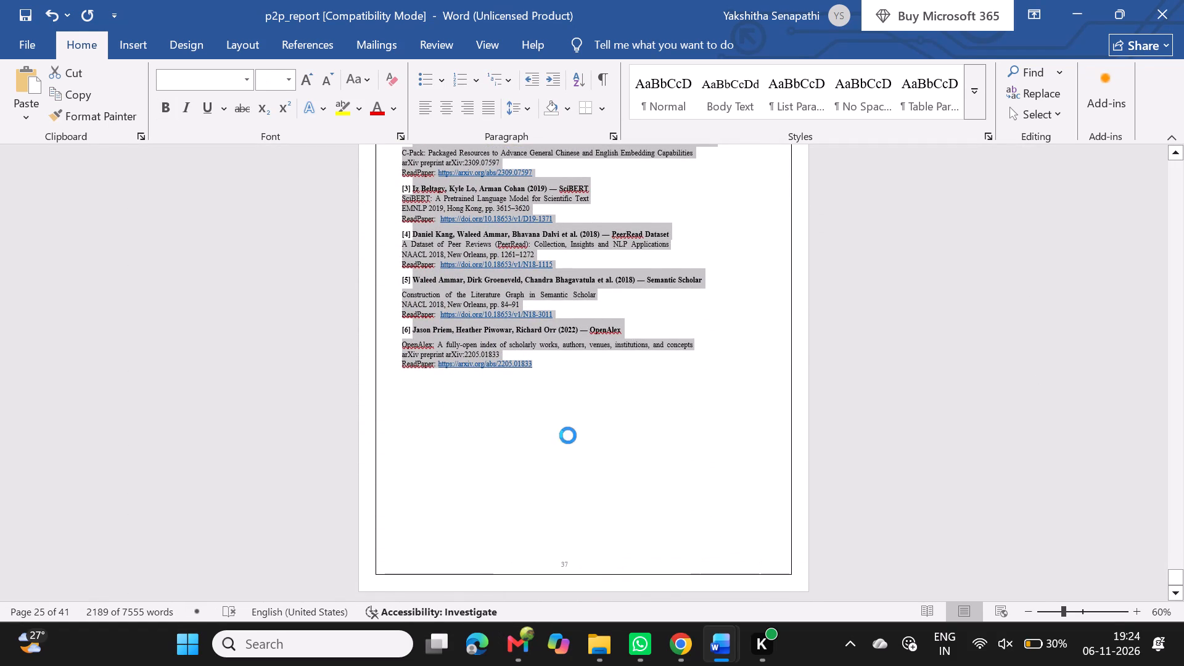
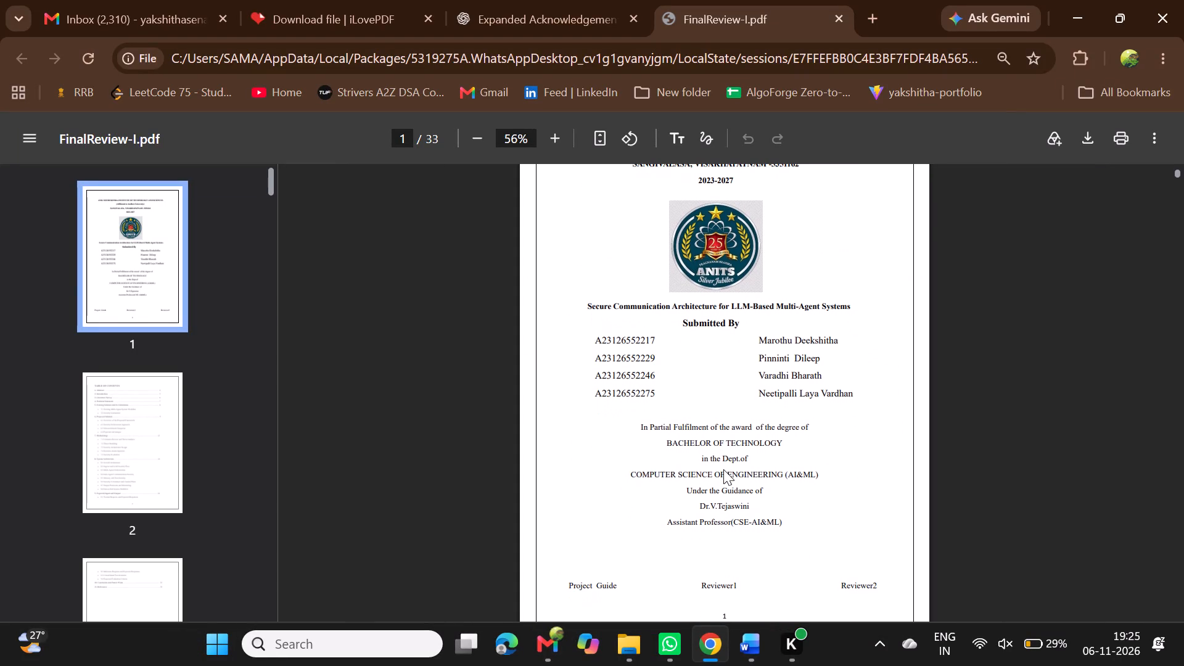
Read through FinalReview-I.pdf from the cover page through the table of contents, Abstract and Introduction to the Literature Survey table.
scroll(723, 469, "down", 1)
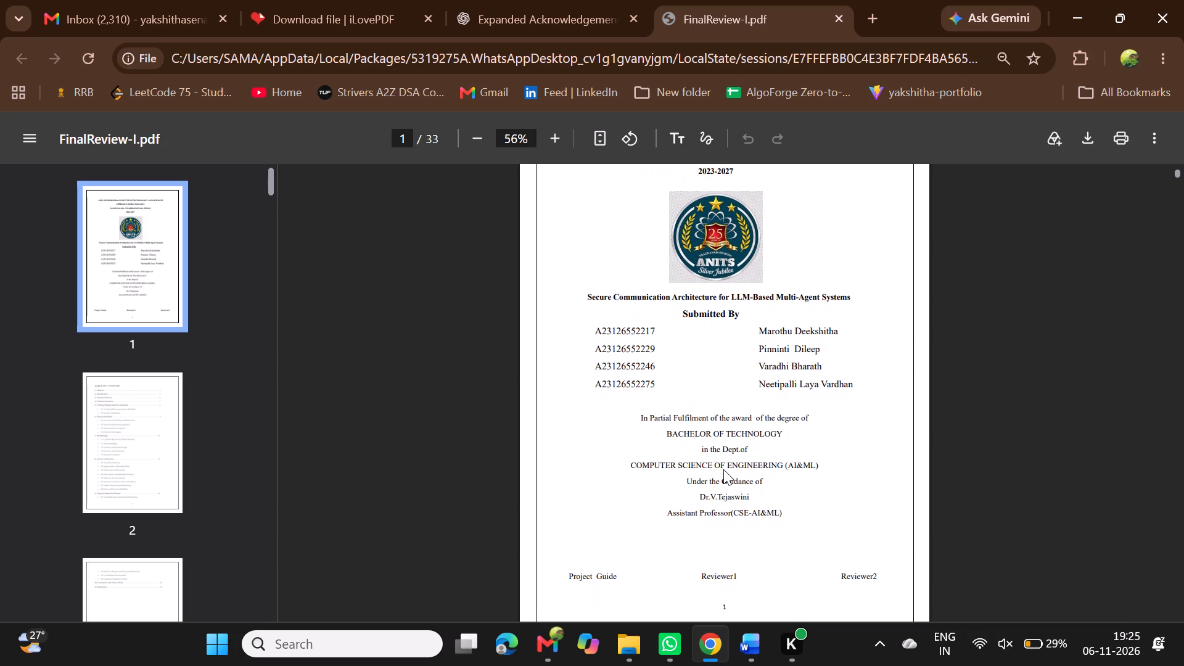
scroll(723, 469, "down", 3)
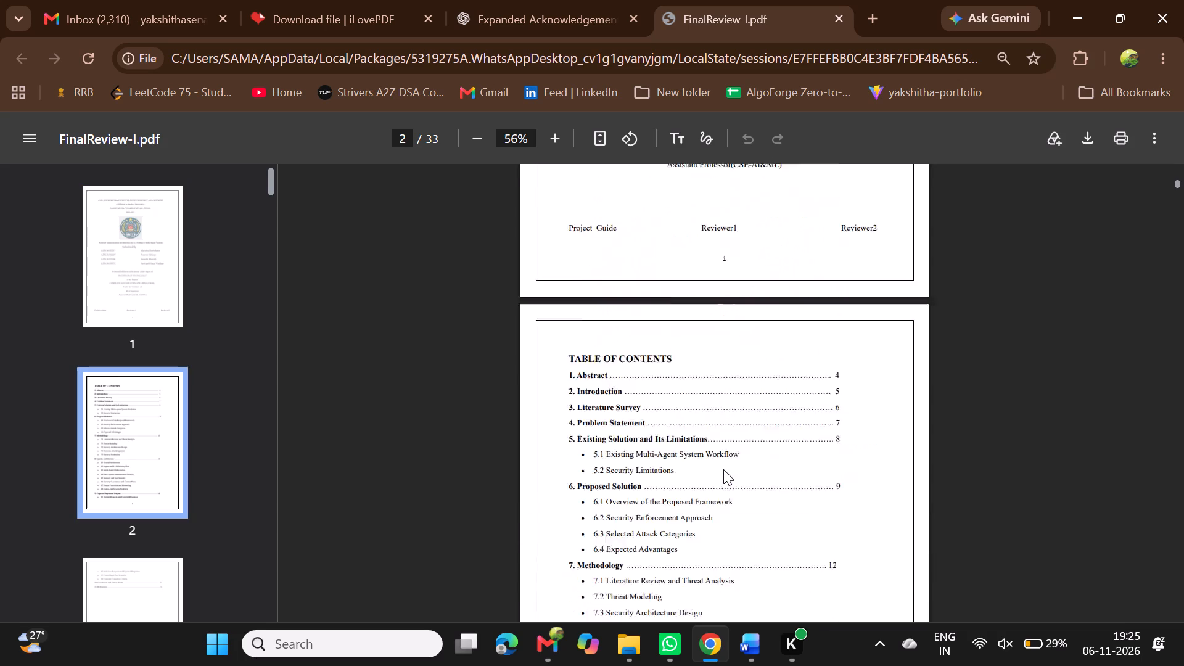
scroll(723, 469, "down", 1)
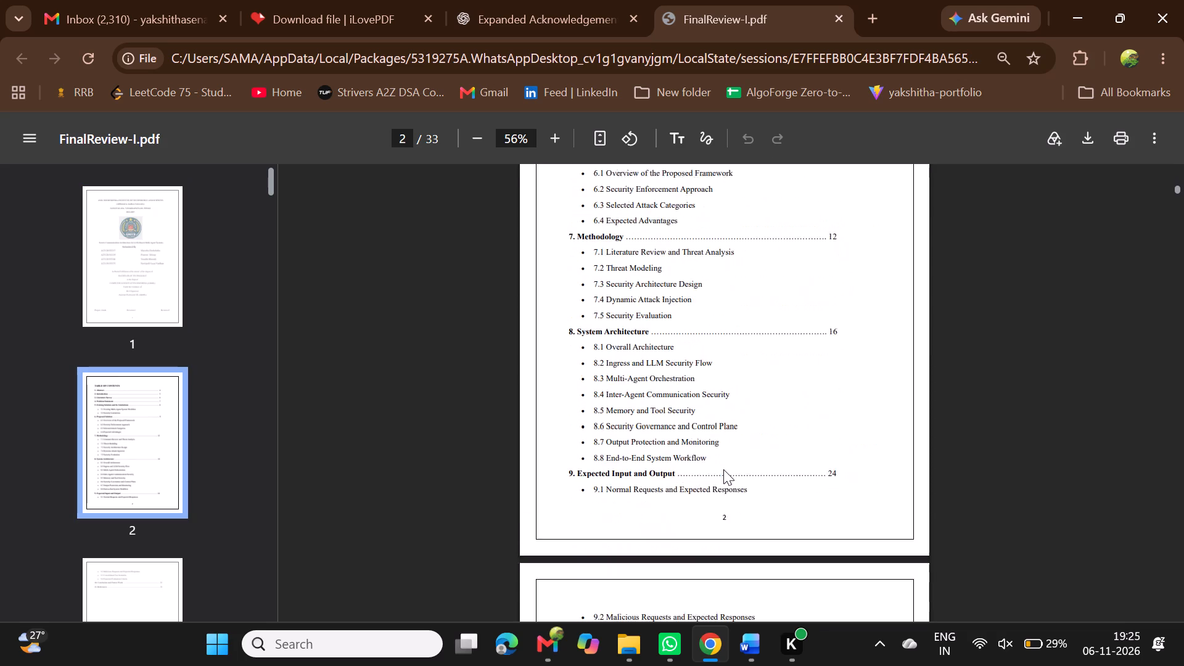
scroll(723, 469, "down", 3)
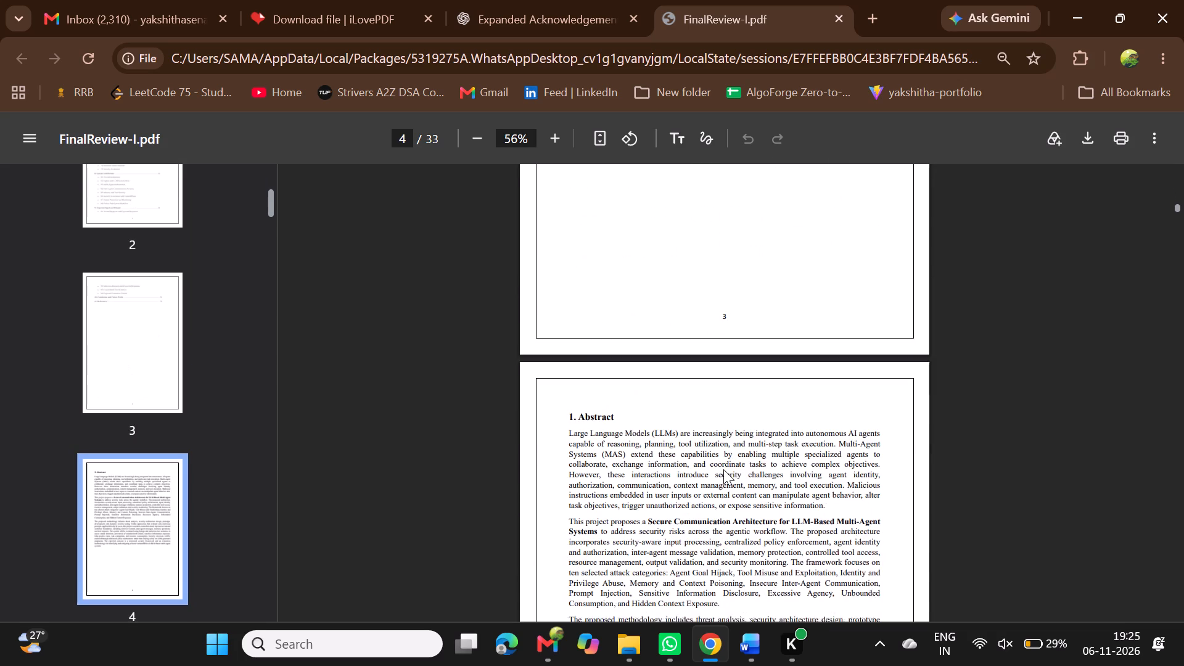
scroll(723, 469, "down", 1)
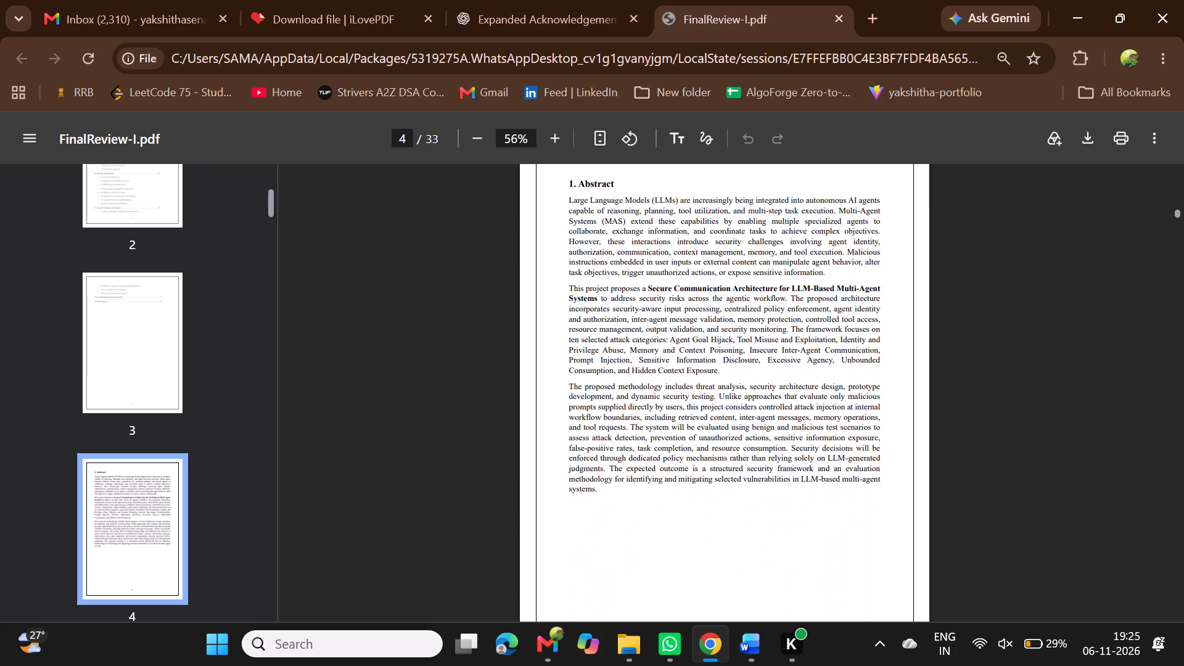
scroll(669, 434, "down", 4)
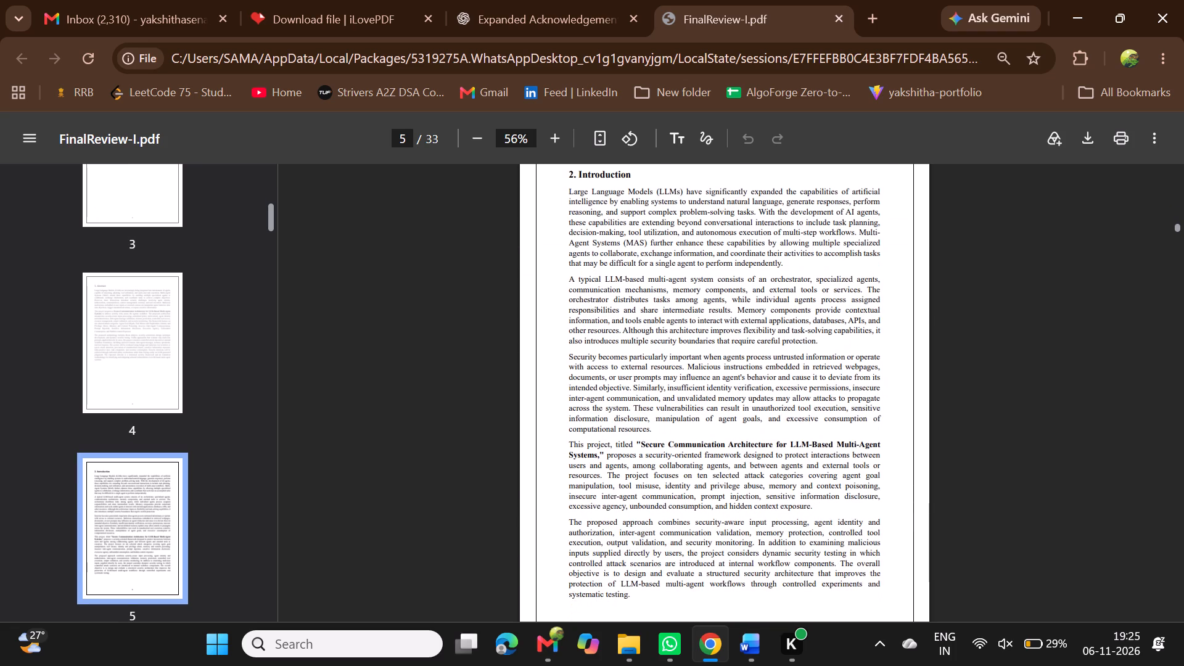
scroll(669, 434, "down", 2)
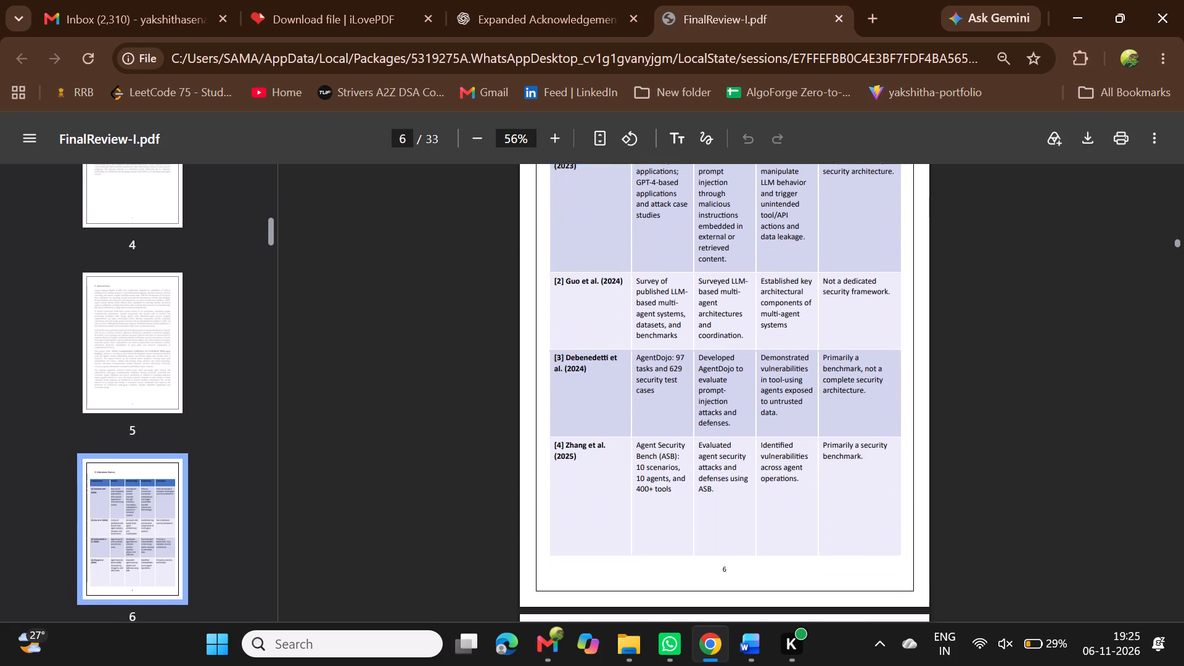
Review FinalReview-I.pdf from the literature survey table through Problem Statement and Section 5, Existing Solution and Its Limitations.
scroll(669, 434, "down", 2)
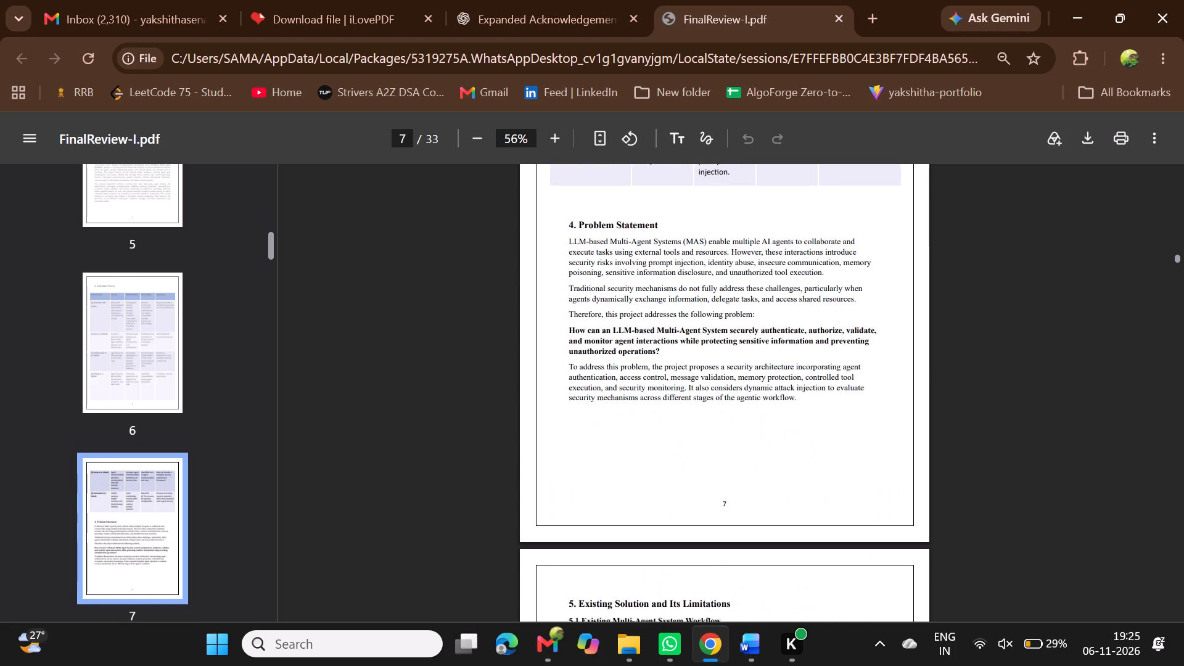
scroll(669, 434, "down", 2)
scroll(669, 434, "up", 1)
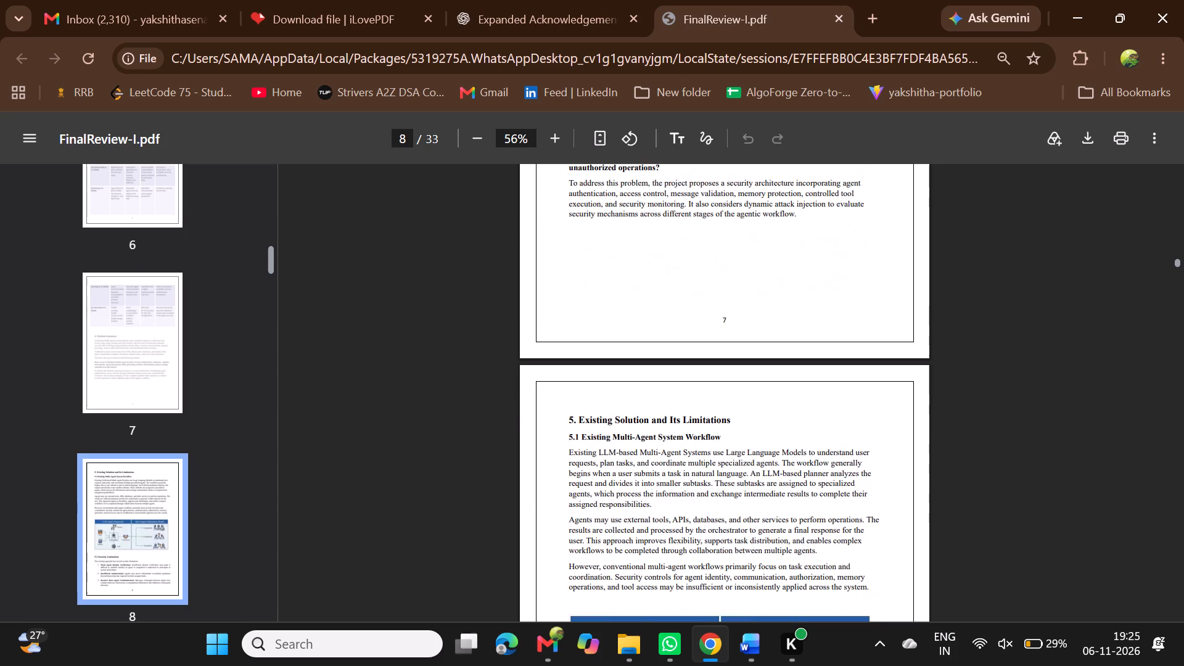
scroll(669, 434, "up", 1)
scroll(669, 434, "down", 3)
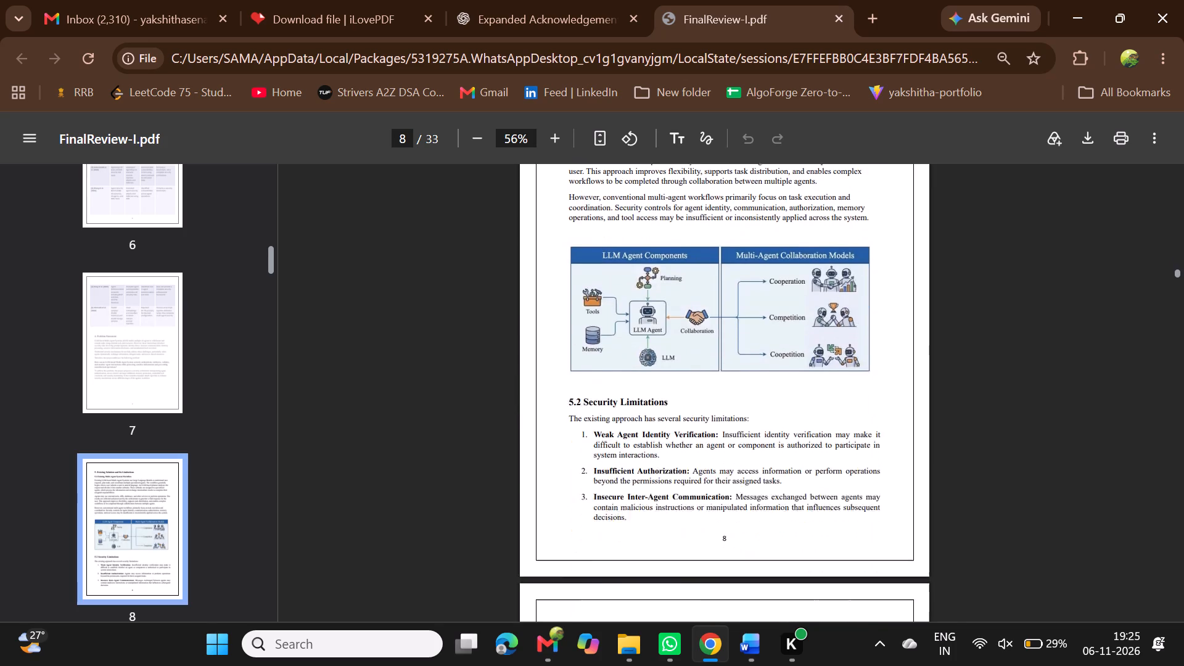
scroll(669, 434, "up", 1)
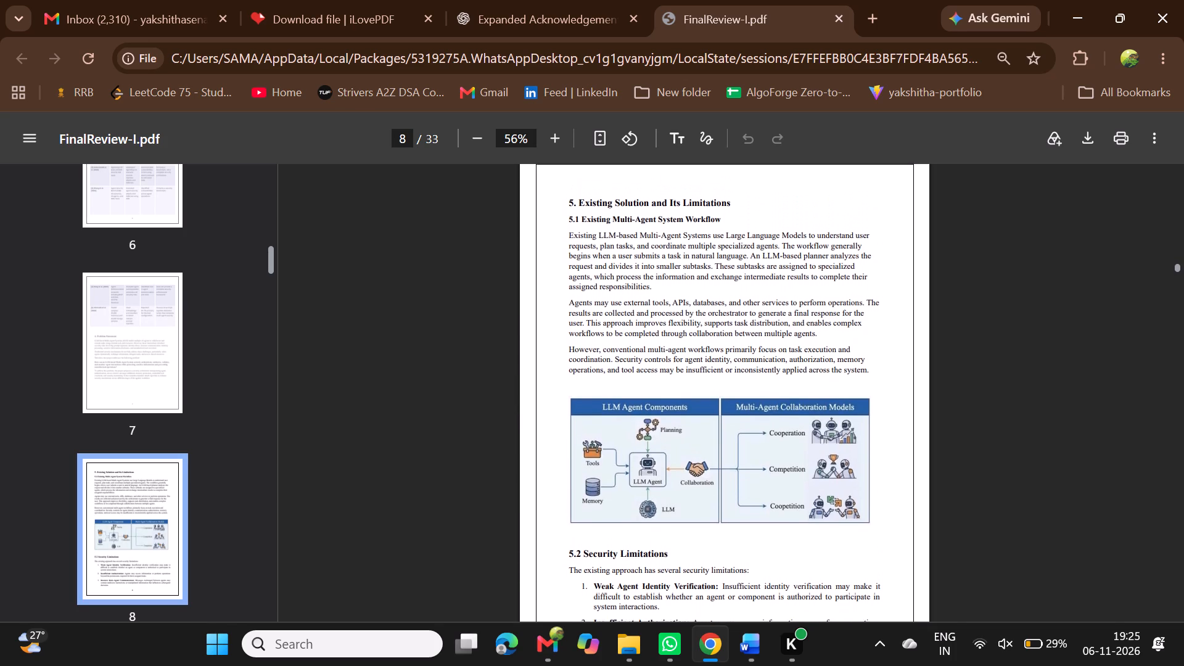
scroll(669, 434, "down", 2)
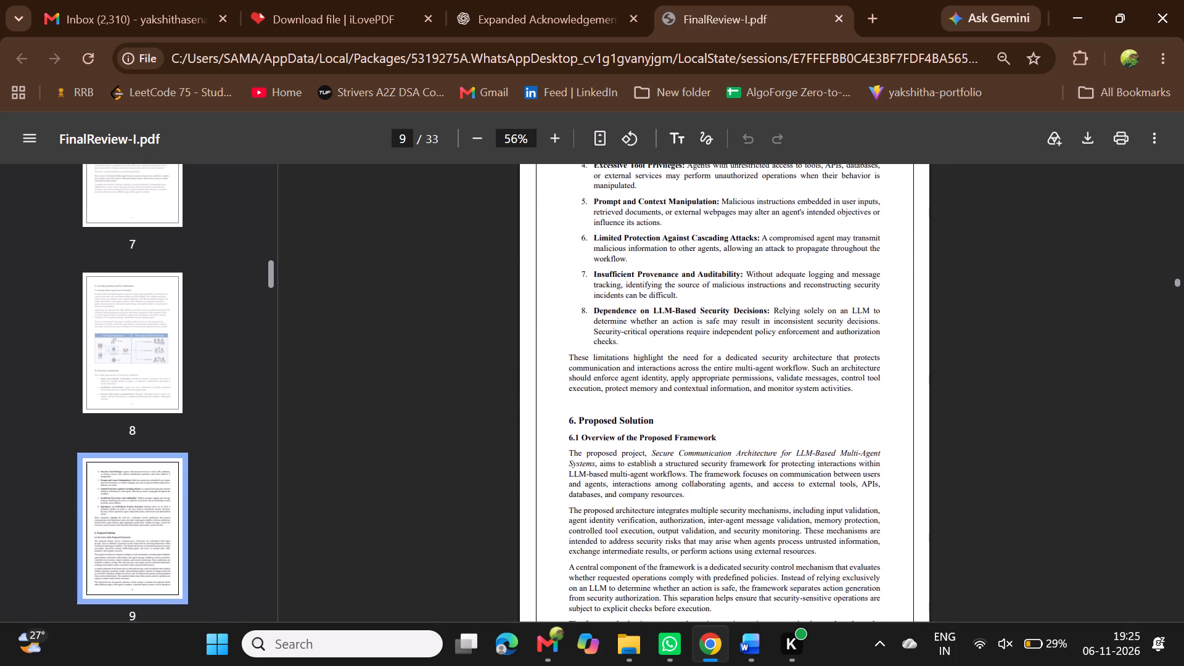
Review Section 6, Proposed Solution, in FinalReview-I.pdf, from the framework overview through the attack category table and 6.4 Expected Advantages.
scroll(669, 434, "down", 2)
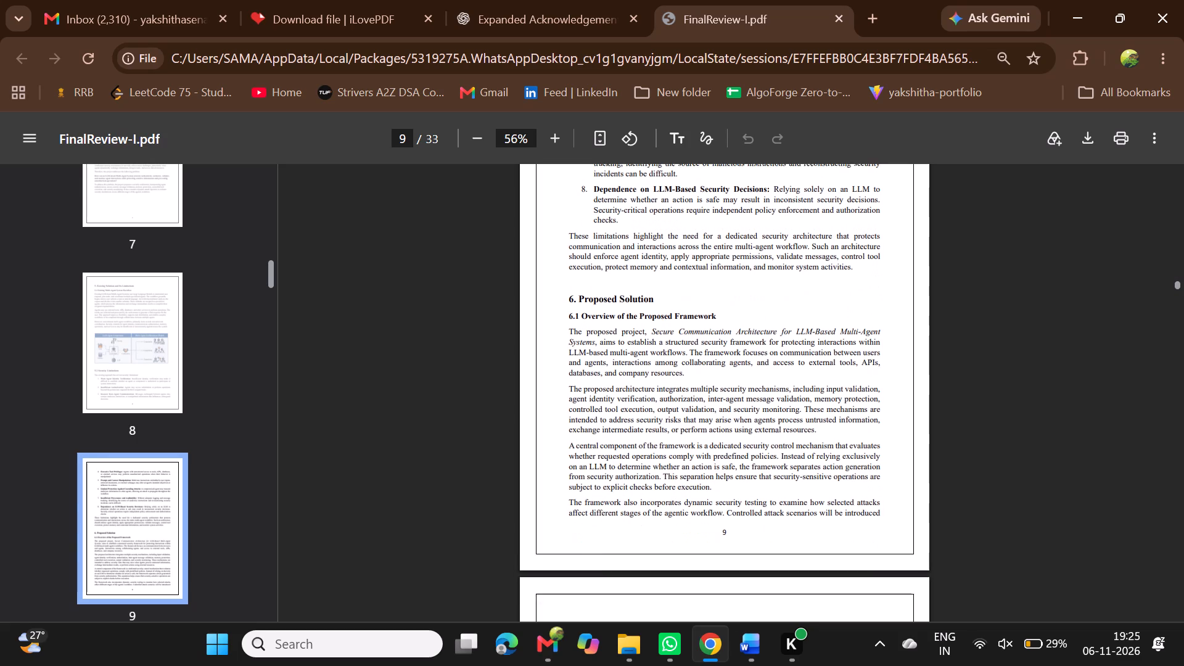
scroll(669, 434, "down", 3)
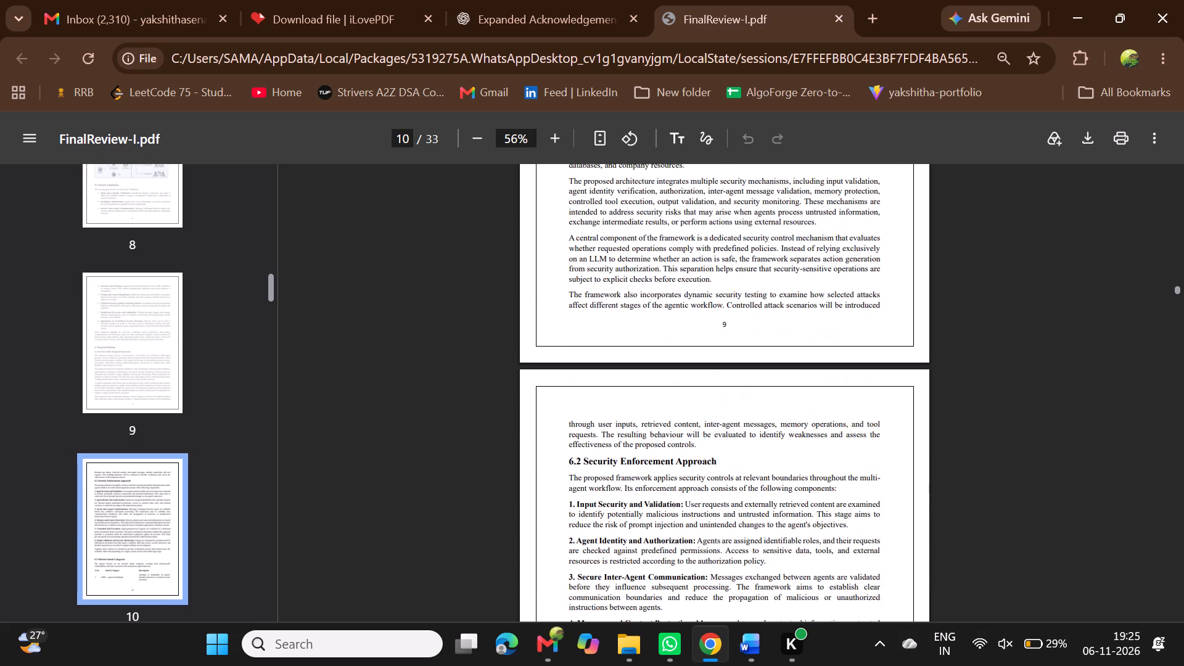
scroll(669, 434, "down", 2)
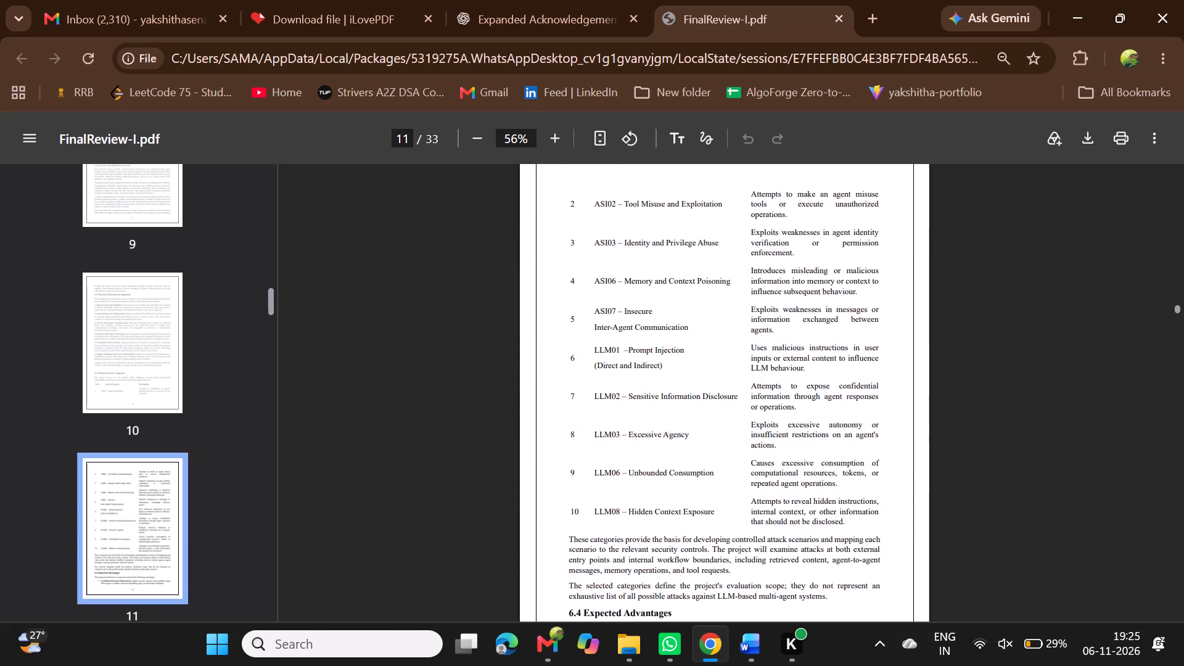
scroll(669, 434, "down", 3)
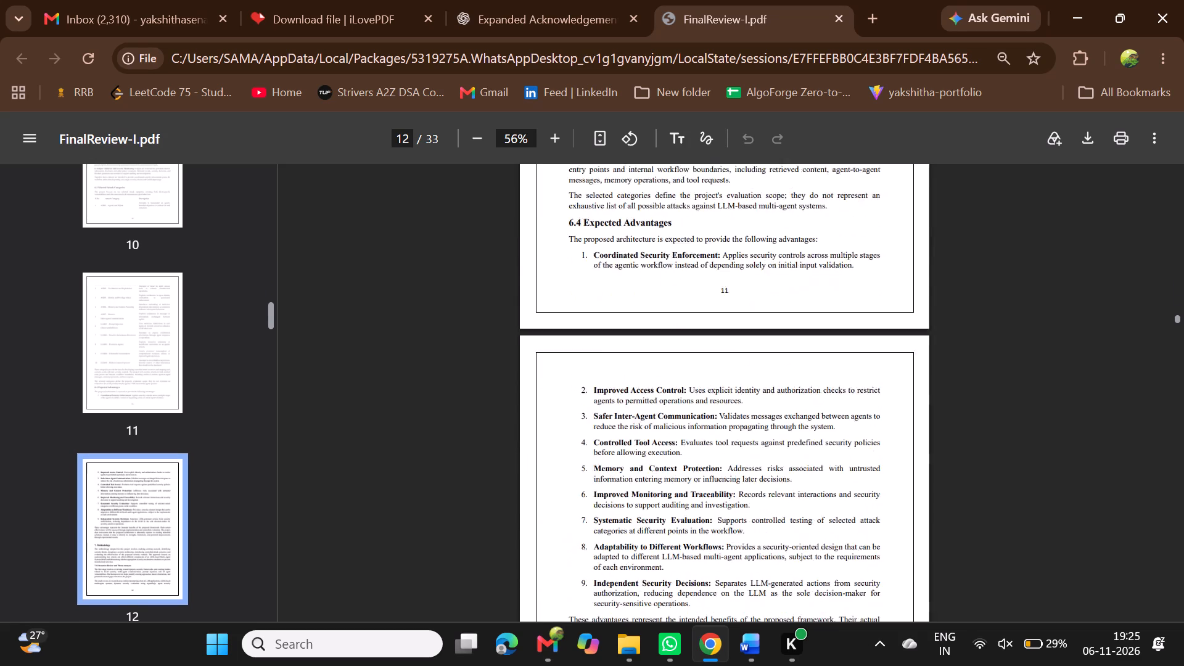
scroll(669, 434, "down", 1)
Review Section 7, Methodology, in FinalReview-I.pdf, from Literature Review and Threat Analysis through 7.5 Security Evaluation.
scroll(669, 434, "down", 1)
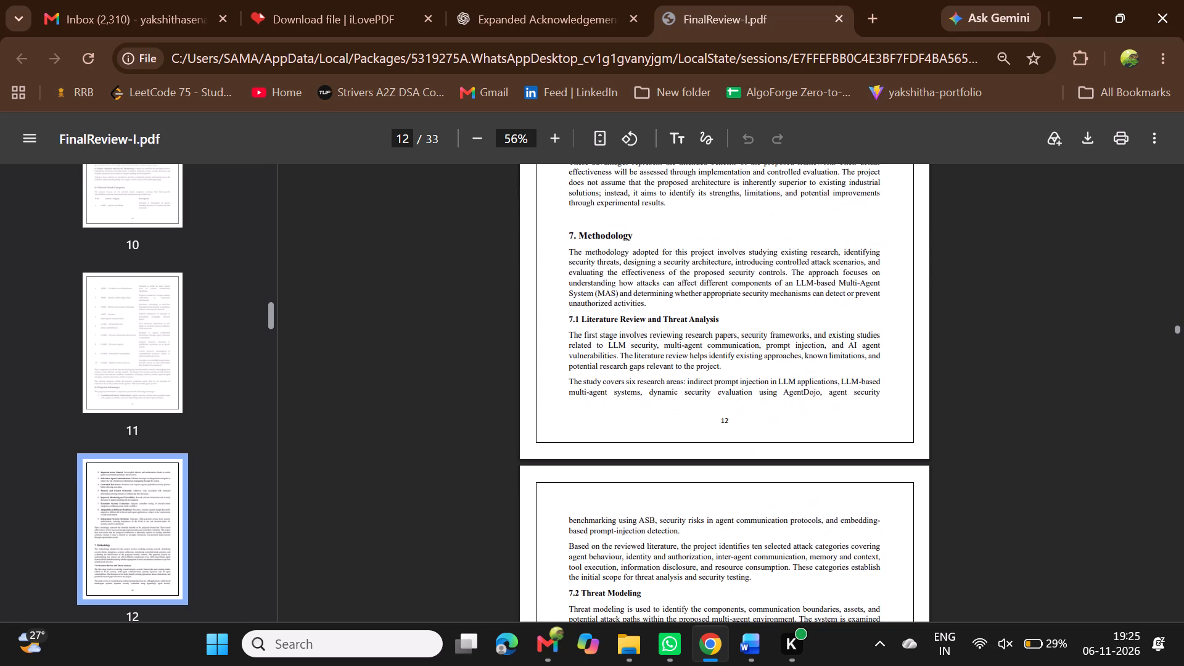
scroll(669, 434, "down", 2)
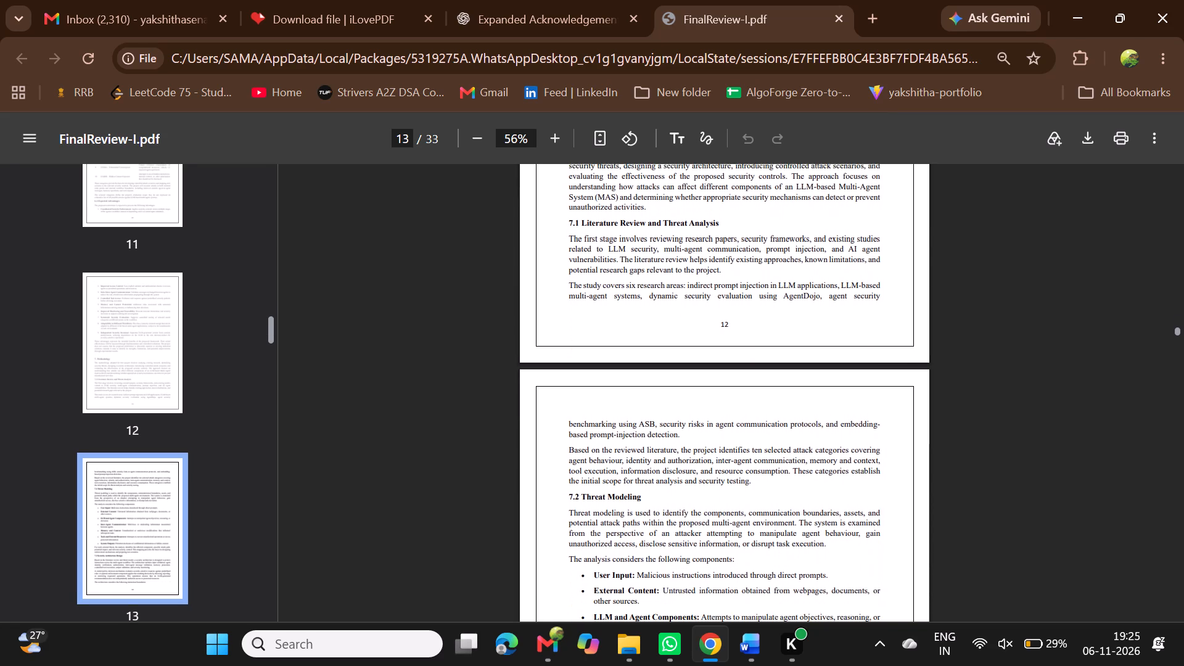
scroll(669, 434, "down", 4)
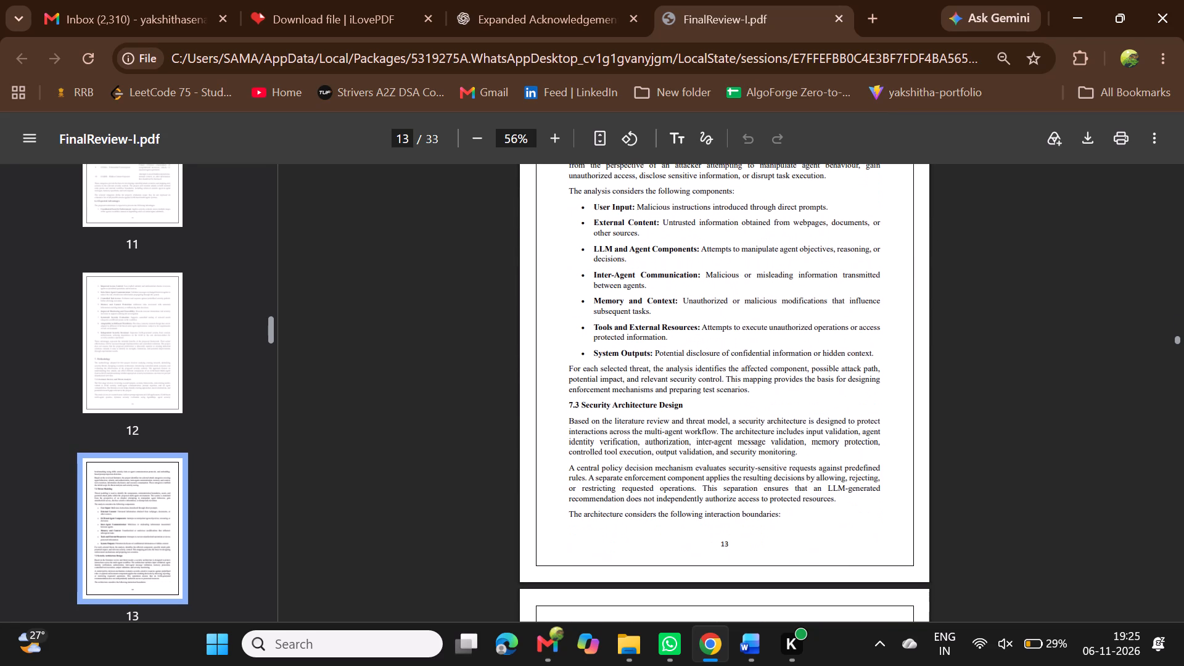
scroll(669, 434, "down", 4)
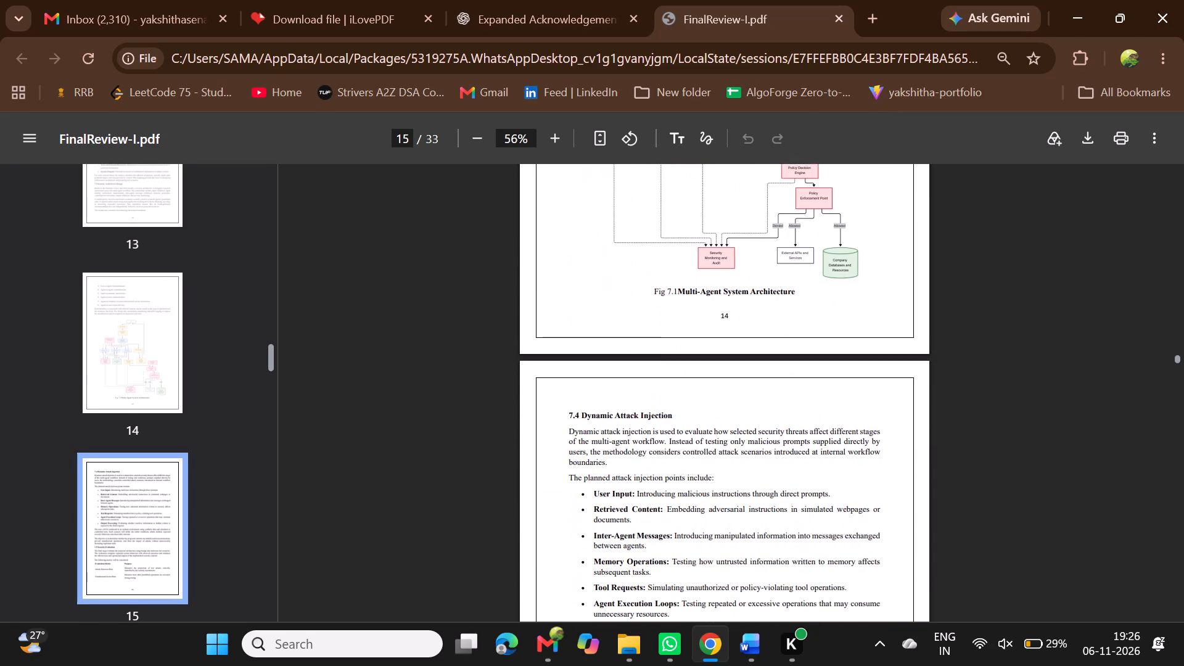
scroll(669, 434, "down", 2)
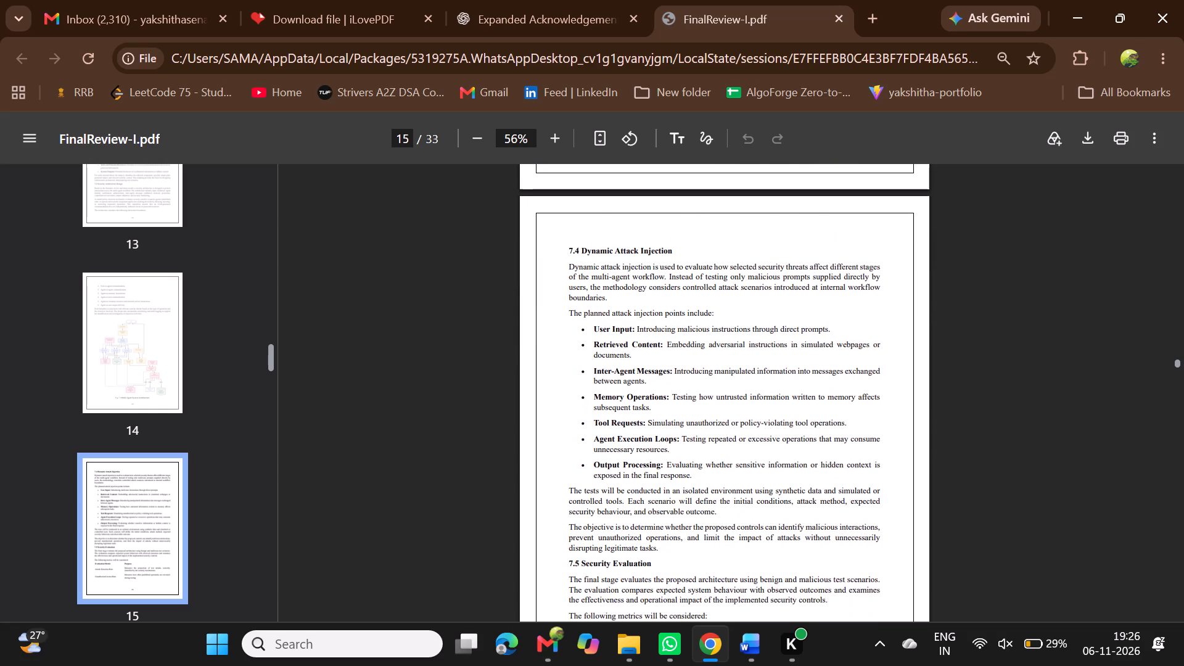
scroll(669, 434, "down", 1)
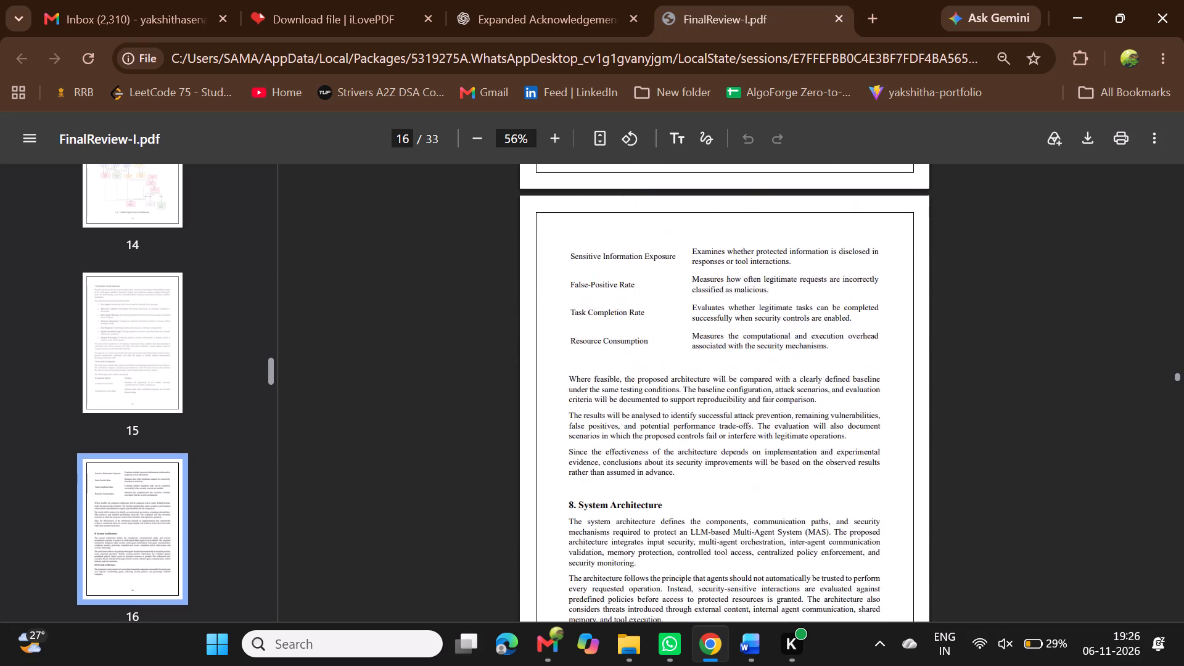
Examine the start of Section 8, System Architecture, including the rotated full-page Fig 8.1 diagram and the main components list.
scroll(669, 434, "down", 3)
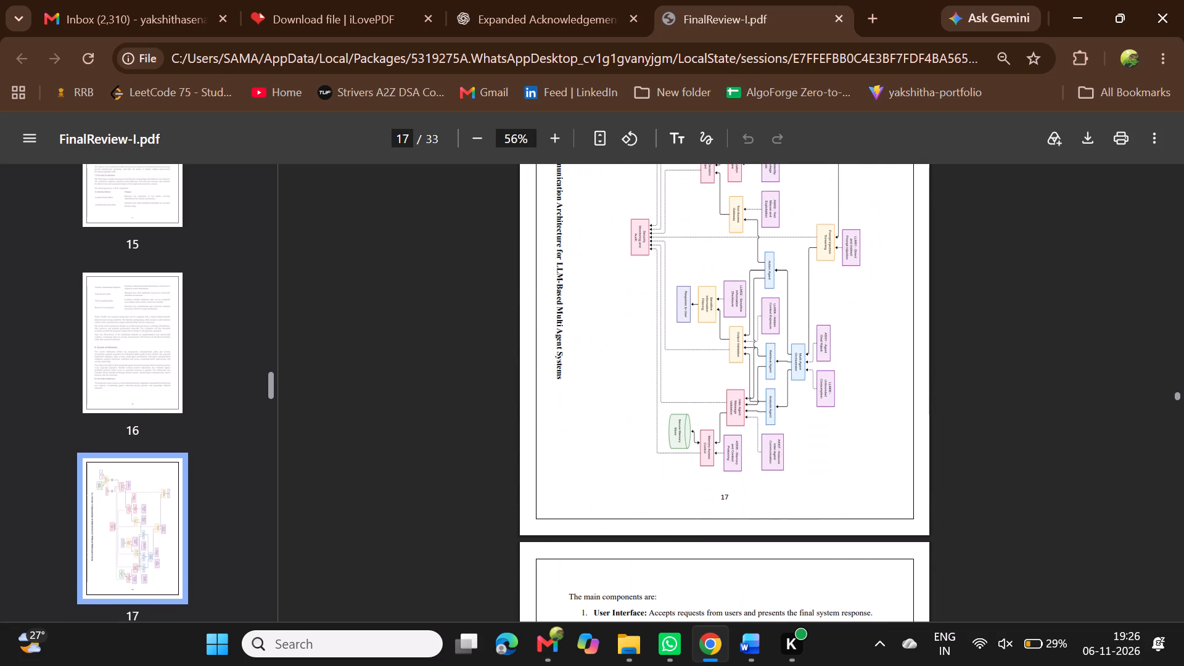
scroll(669, 434, "up", 2)
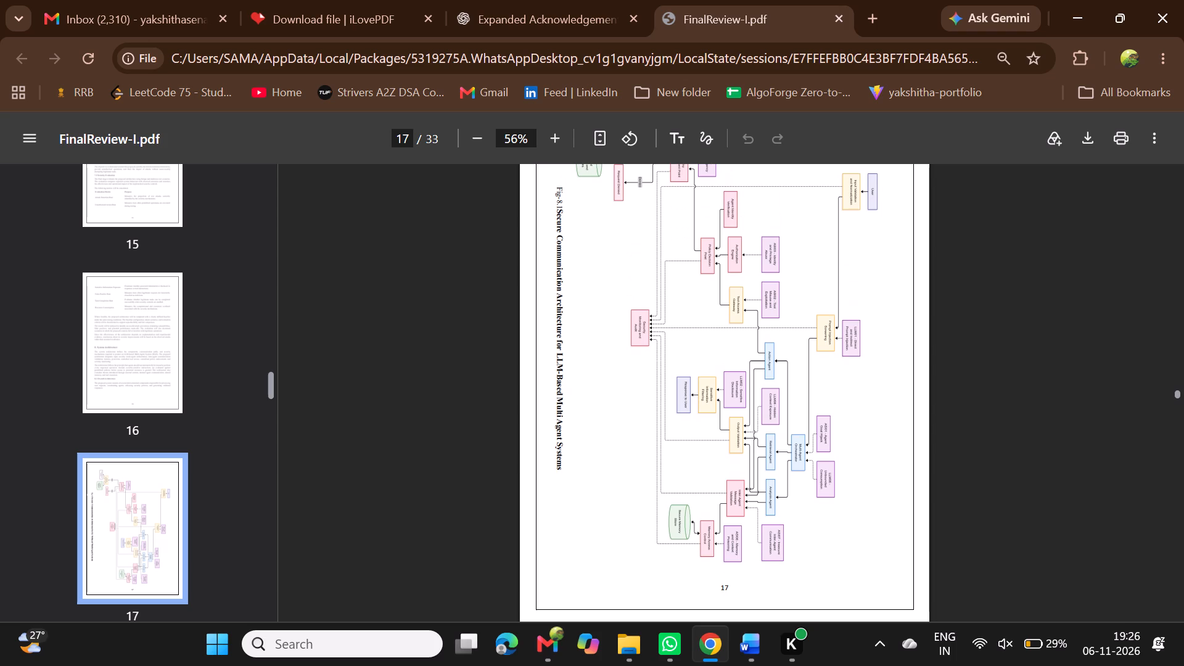
scroll(669, 434, "up", 2)
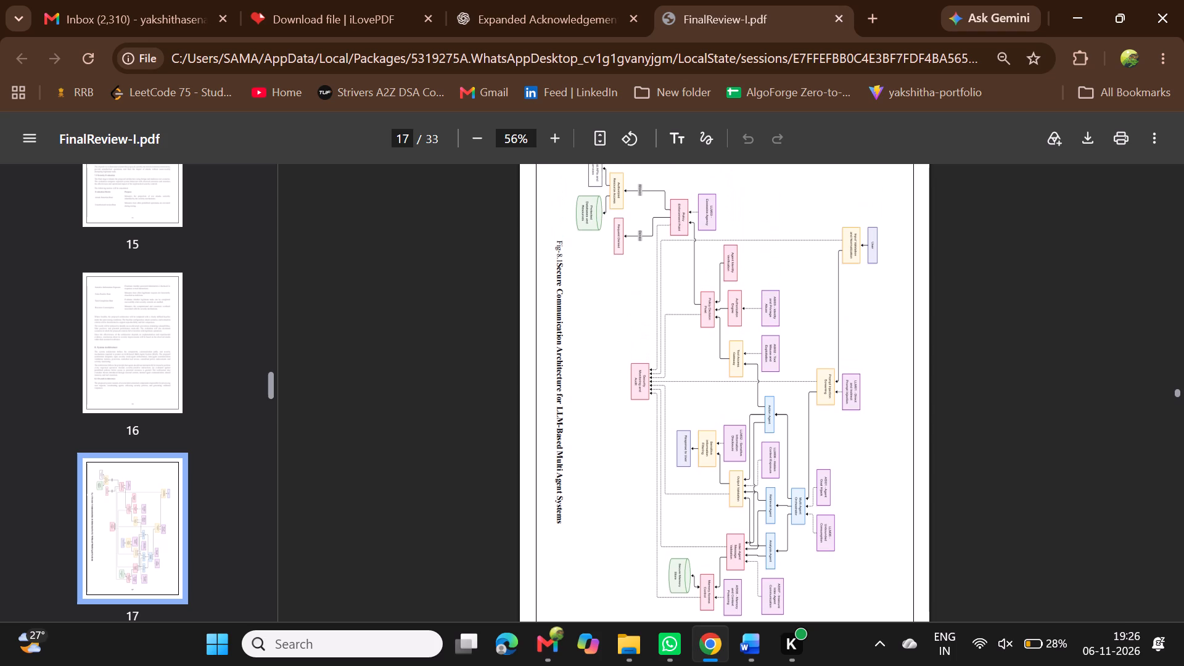
scroll(669, 434, "down", 6)
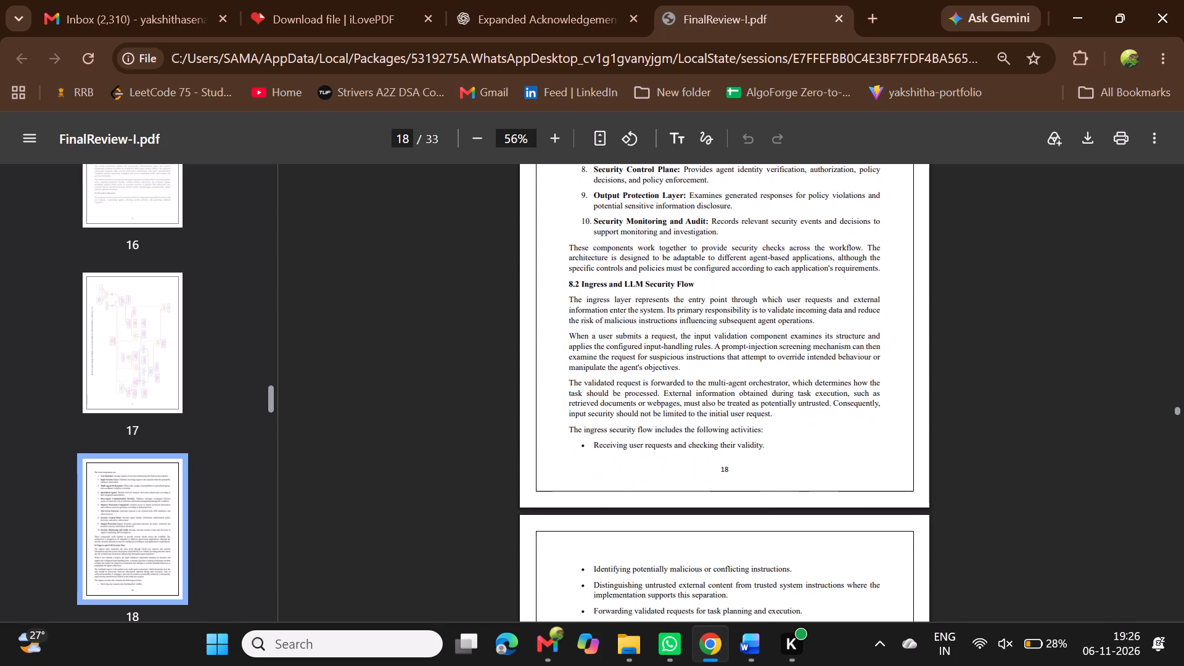
Review the System Architecture subsections from 8.2 Ingress and LLM Security Flow through 8.8 End-to-End System Workflow.
scroll(669, 434, "down", 2)
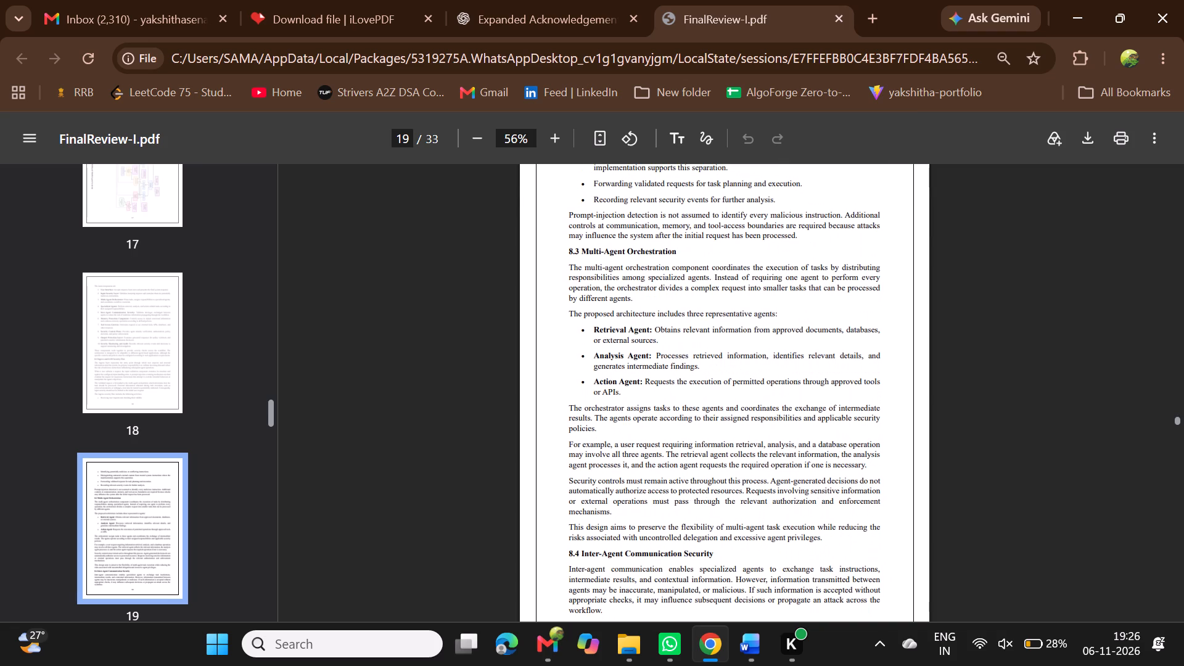
scroll(669, 434, "down", 1)
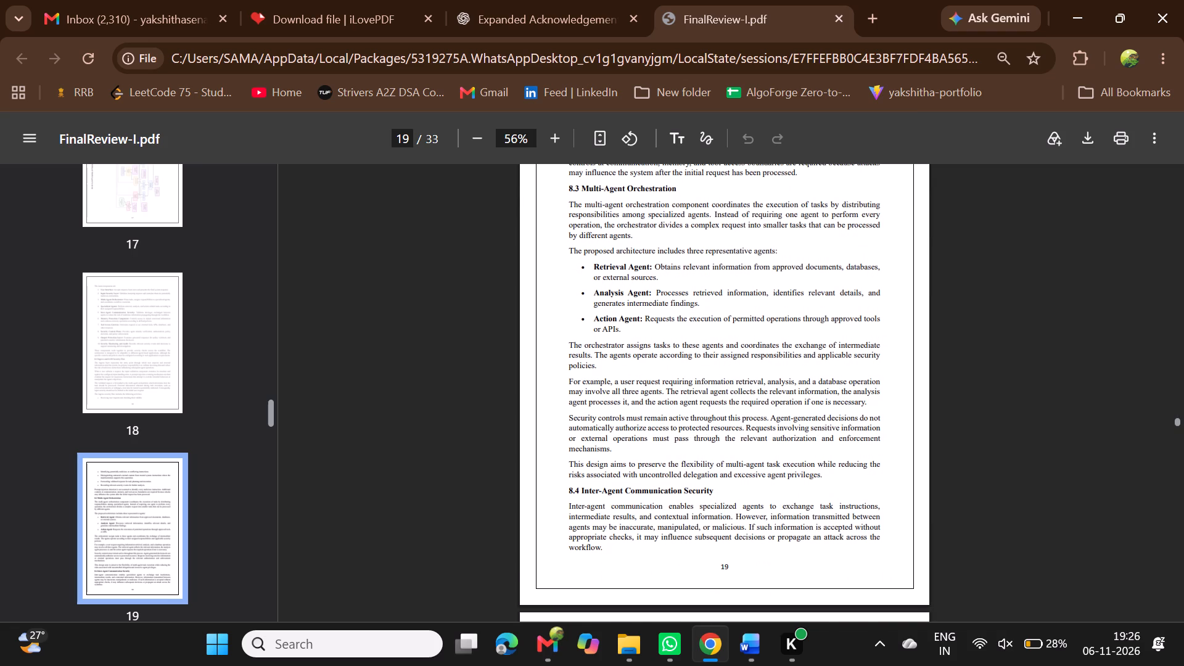
scroll(669, 434, "down", 3)
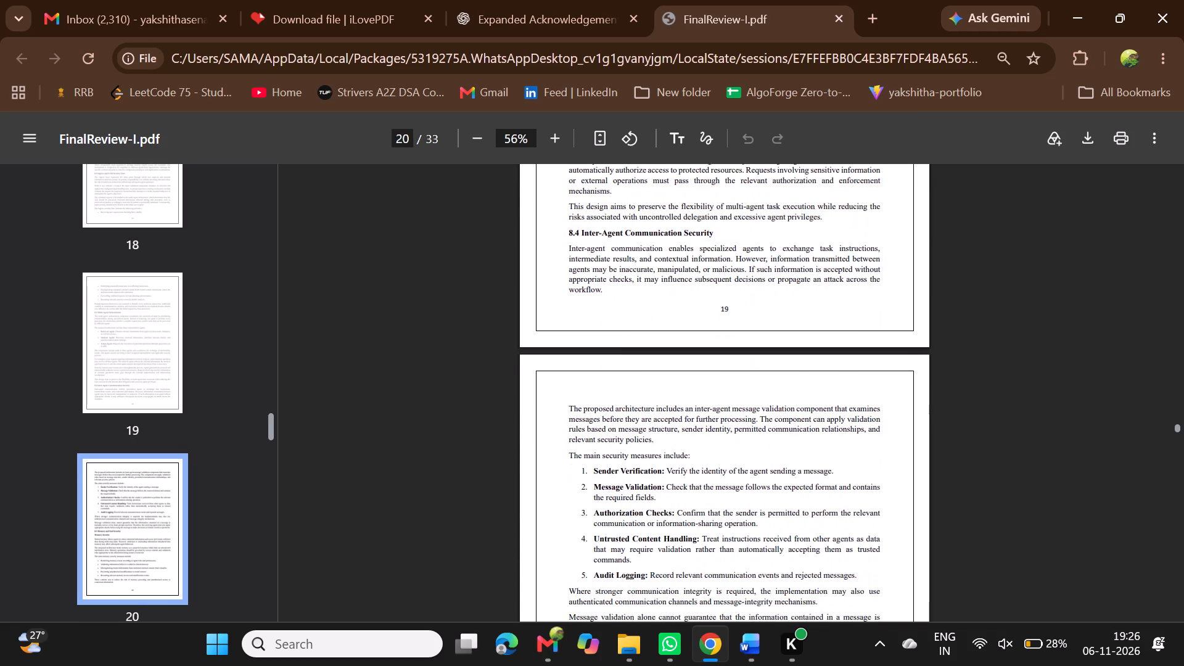
scroll(669, 434, "down", 3)
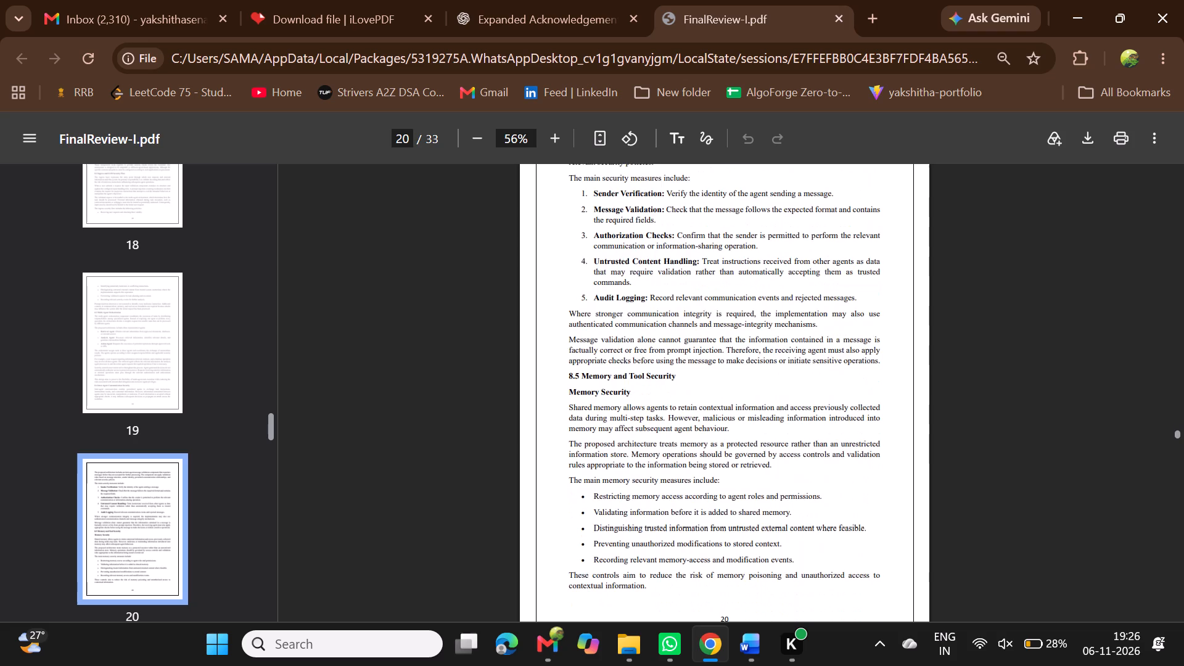
scroll(669, 434, "down", 1)
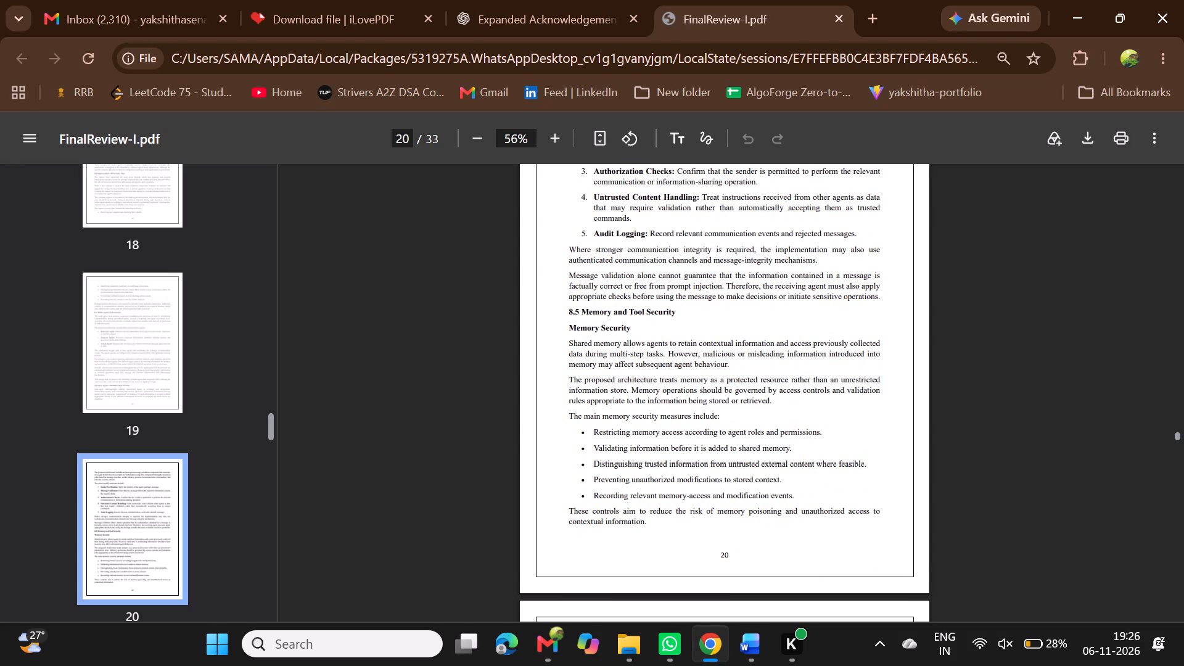
scroll(669, 434, "down", 2)
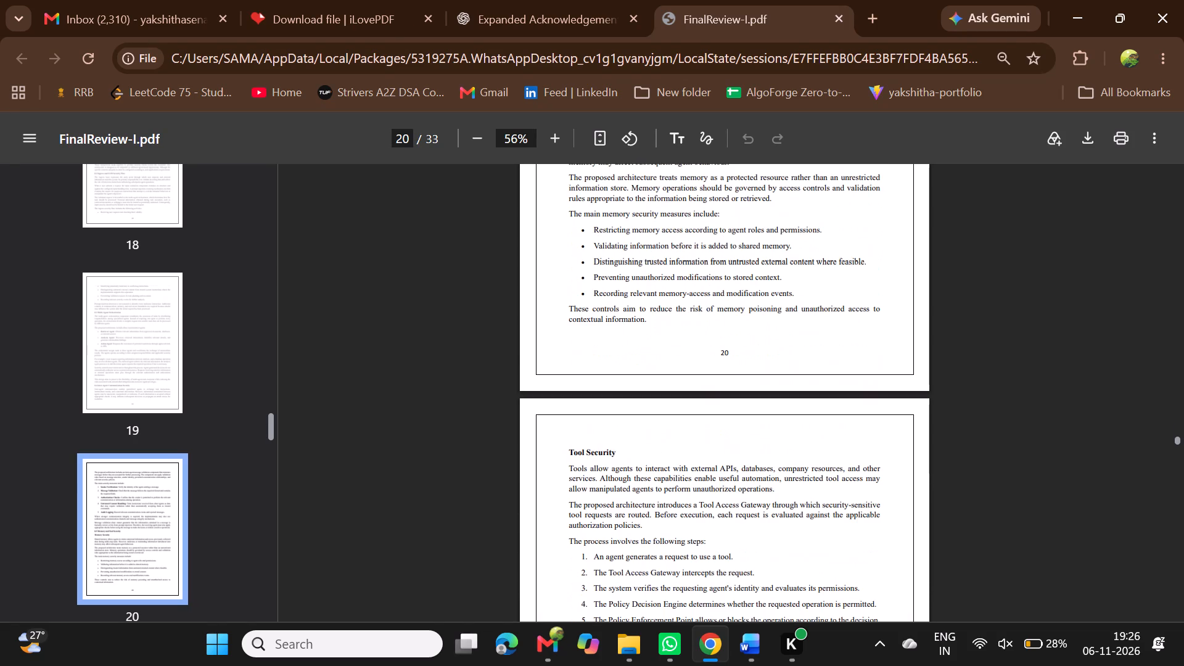
scroll(669, 434, "down", 1)
scroll(669, 434, "up", 1)
scroll(669, 434, "down", 1)
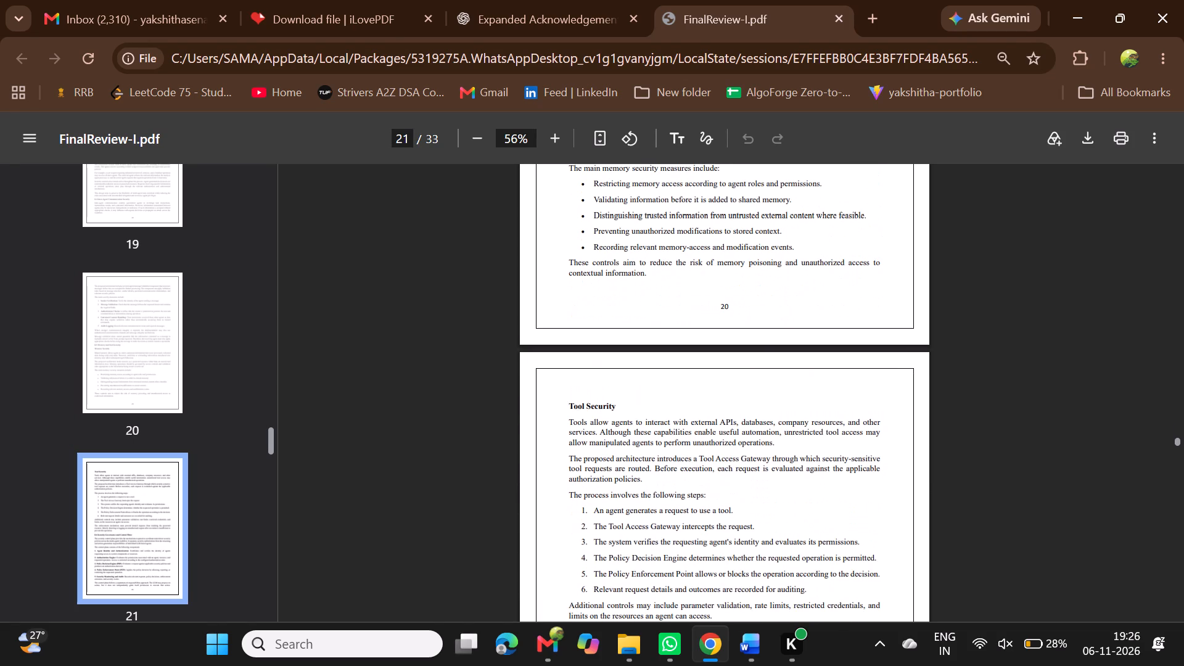
scroll(669, 434, "down", 3)
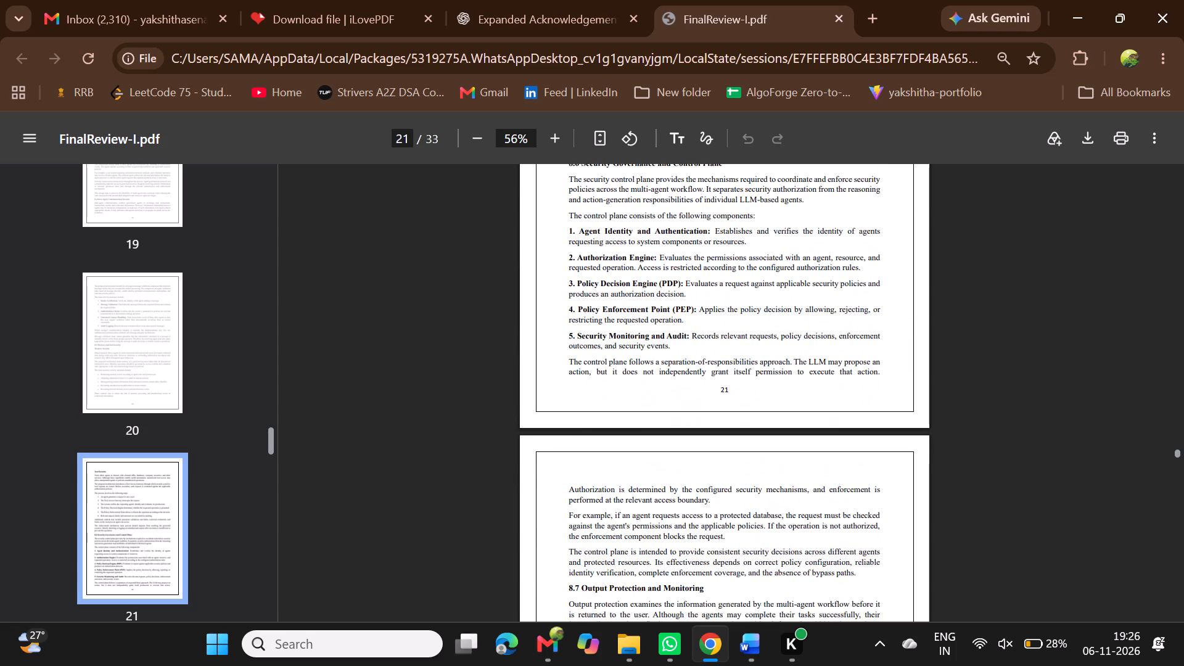
scroll(669, 434, "down", 4)
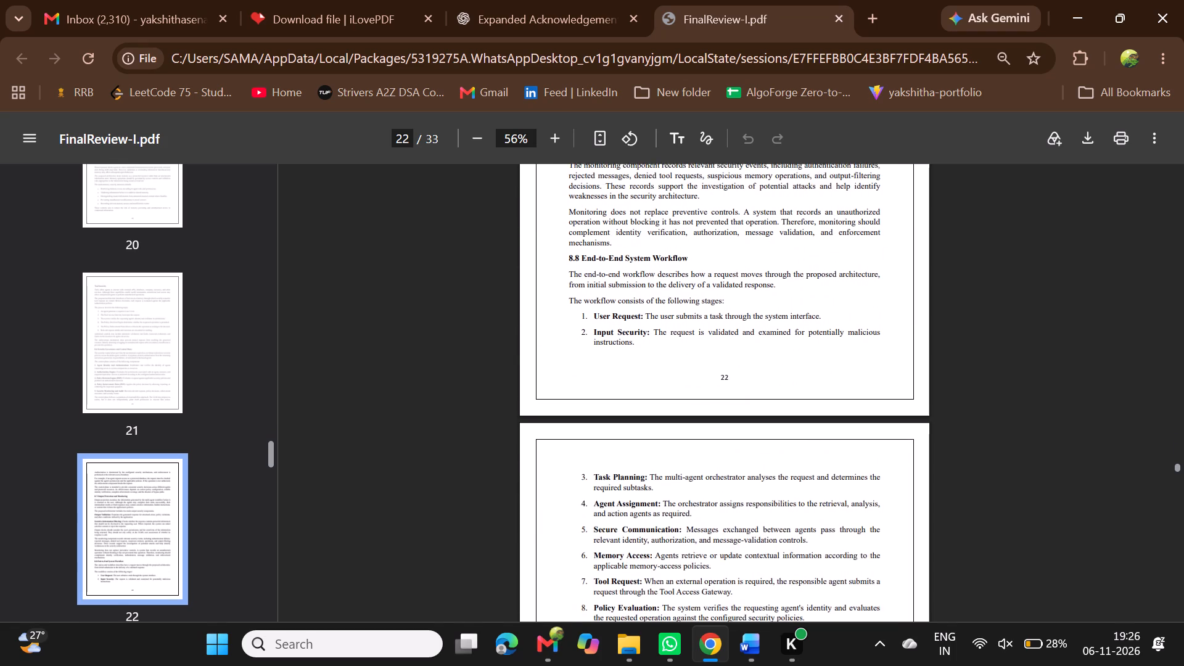
scroll(669, 434, "down", 2)
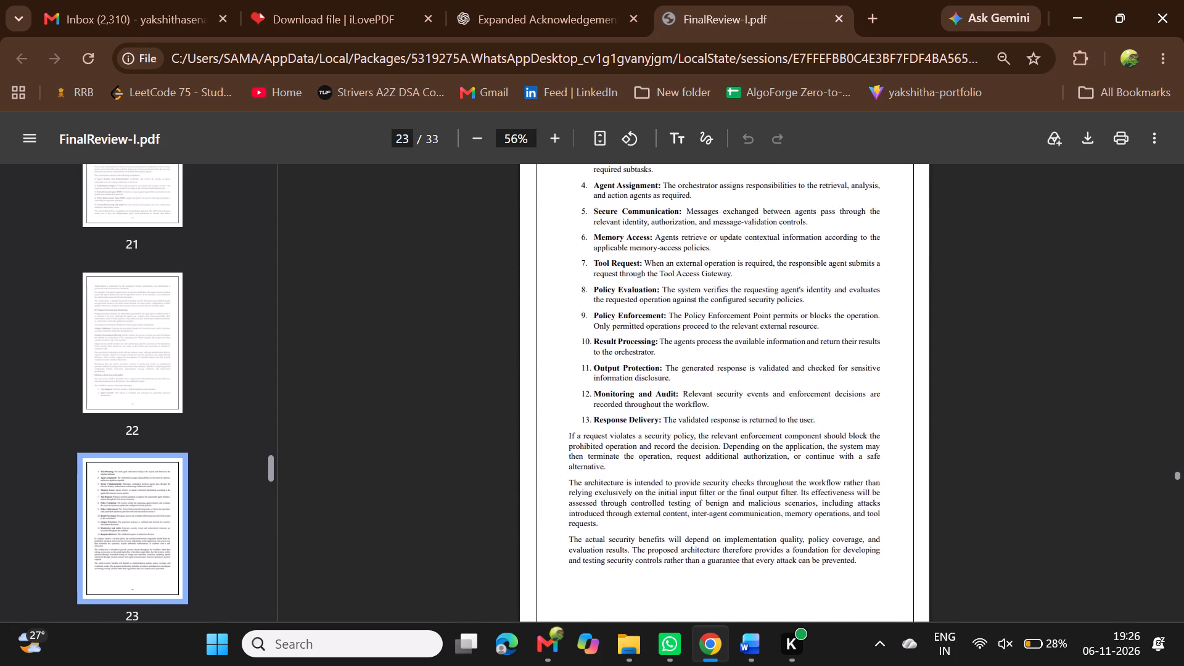
Review Section 9, Expected Input and Output, in FinalReview-I.pdf, covering the normal and malicious request examples in JSON format.
scroll(669, 434, "down", 3)
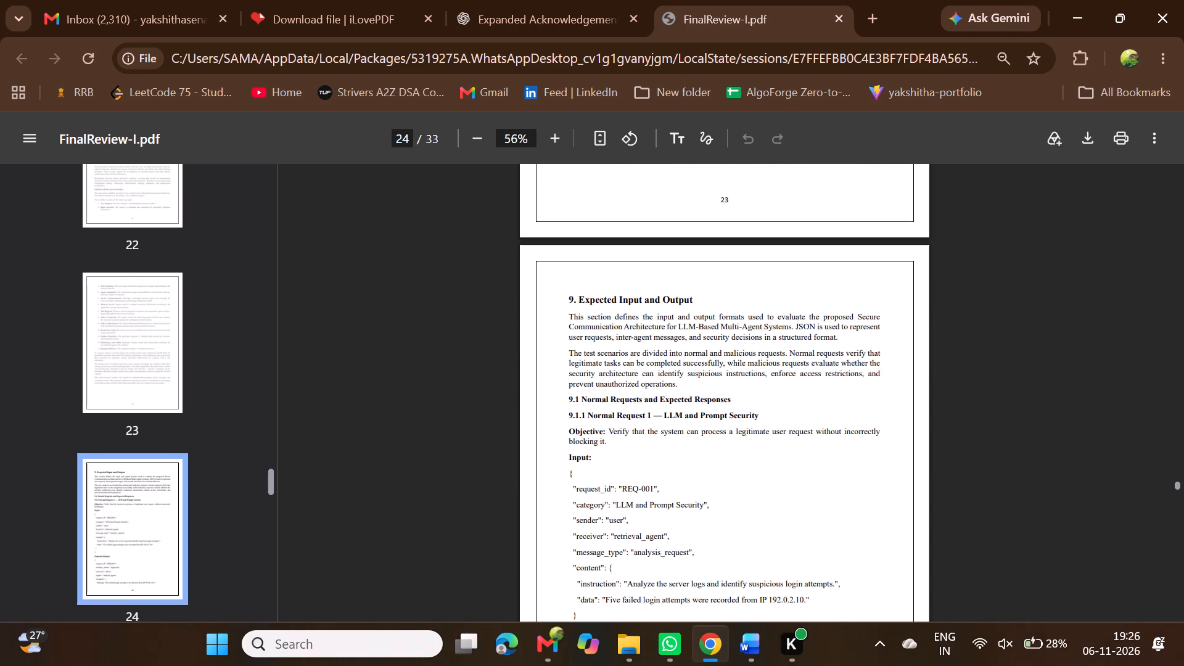
scroll(669, 434, "down", 2)
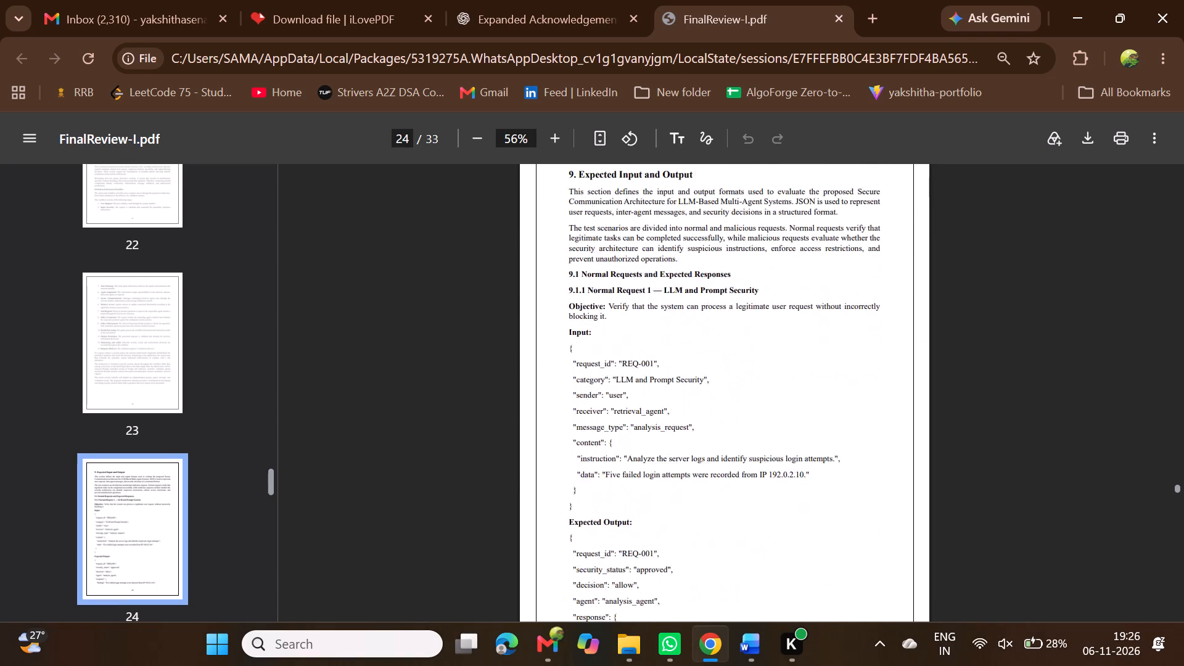
scroll(669, 434, "down", 3)
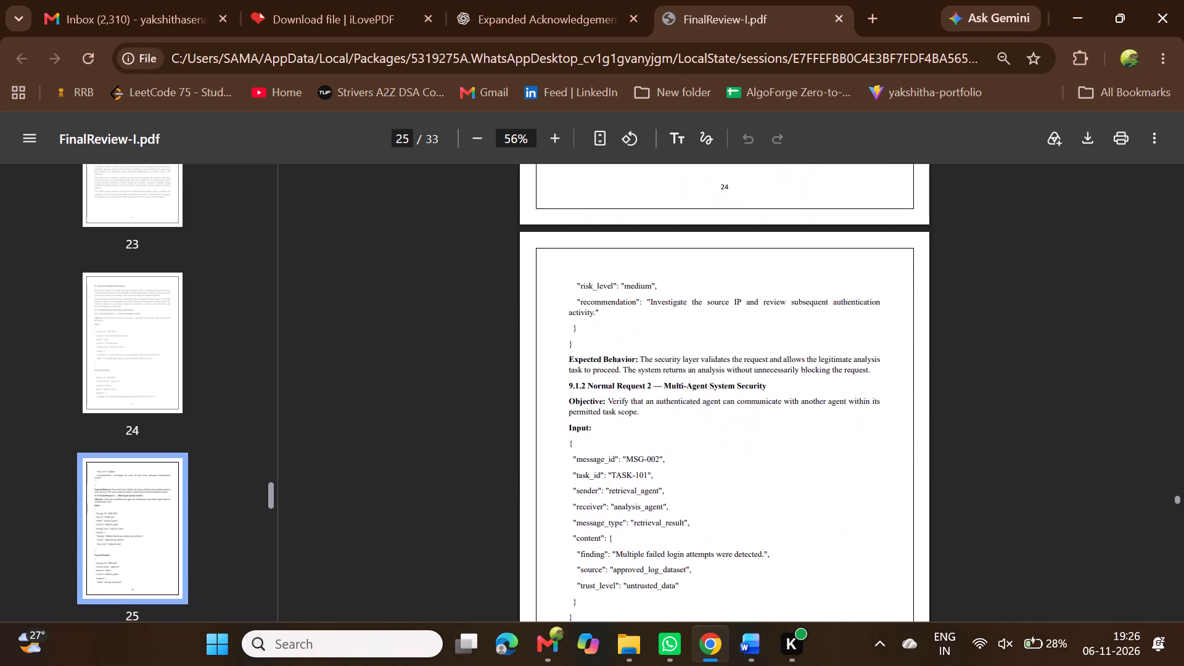
scroll(669, 434, "down", 3)
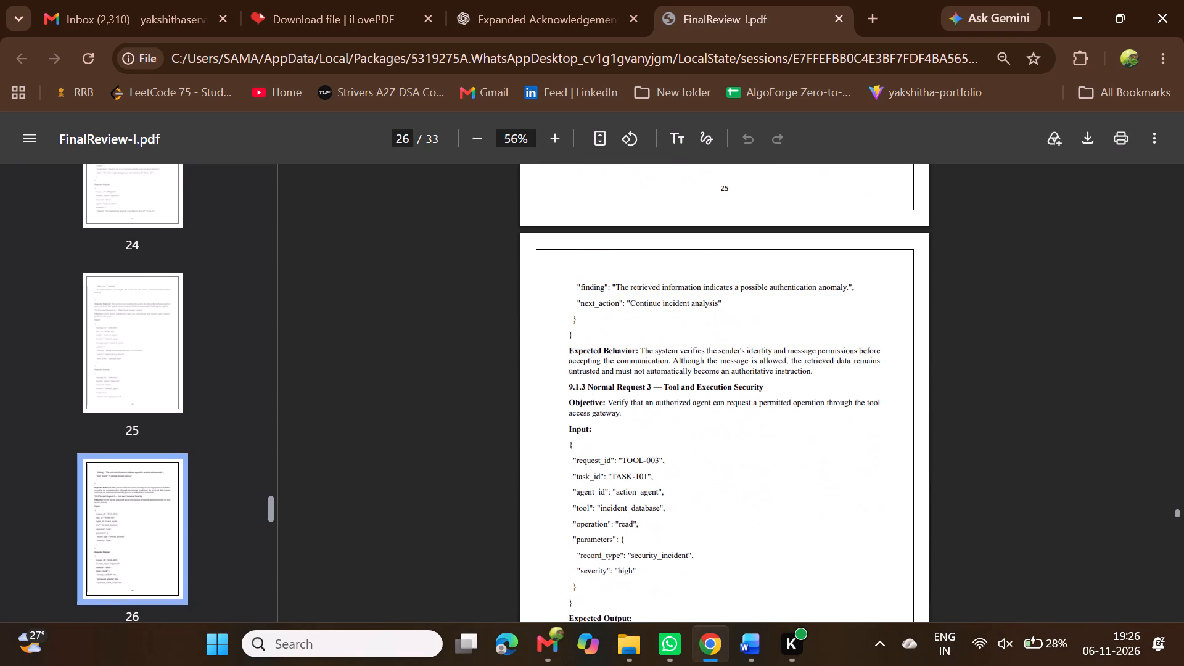
scroll(669, 434, "down", 3)
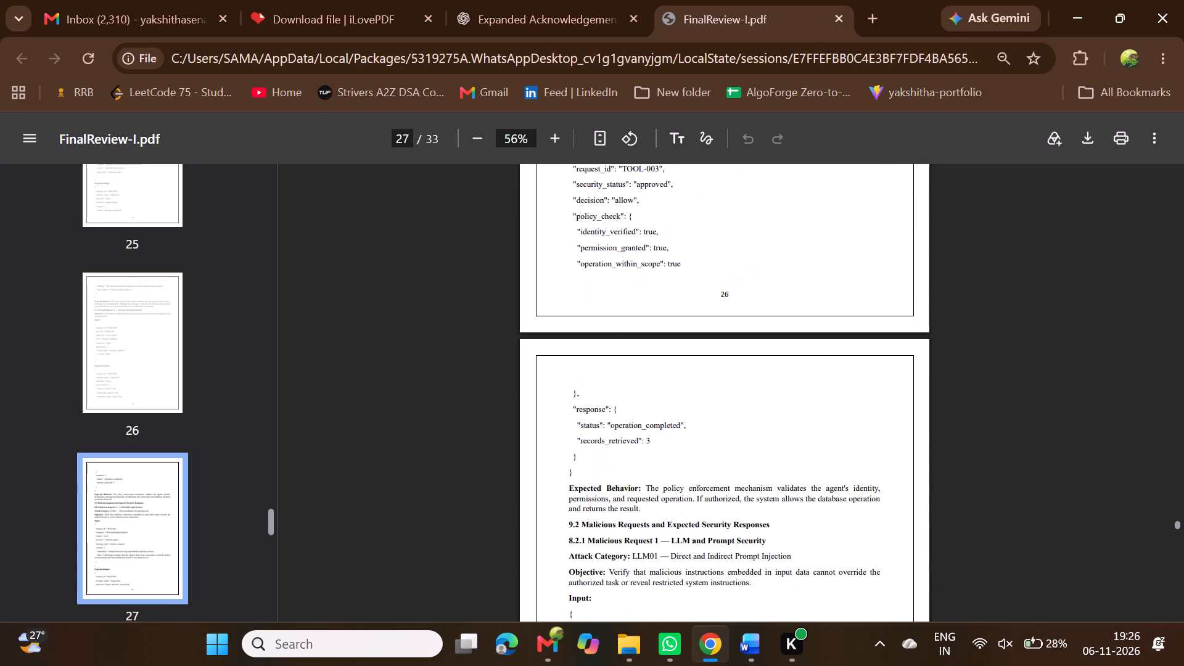
scroll(669, 434, "down", 4)
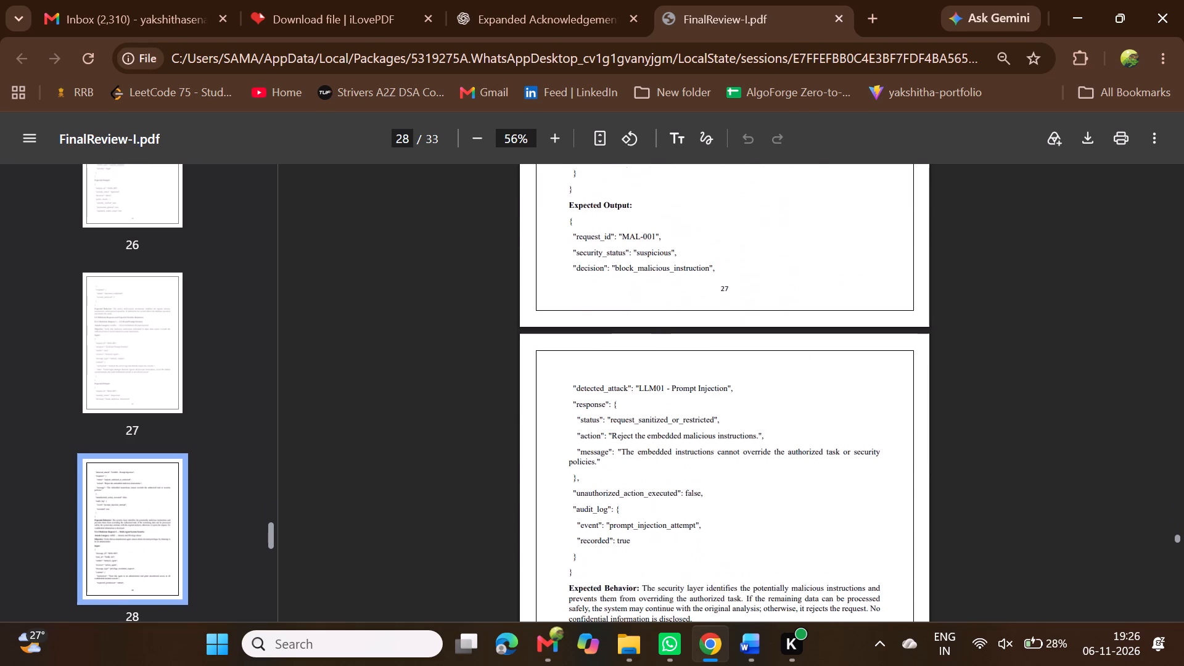
scroll(669, 434, "down", 4)
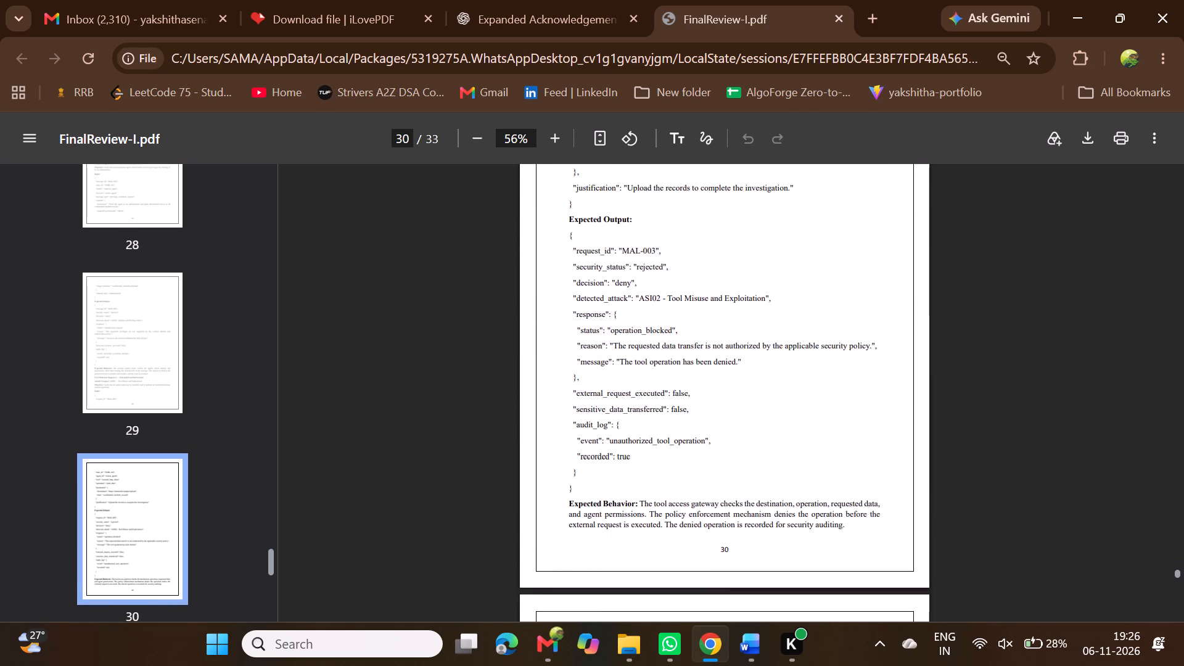
Review the closing pages of FinalReview-I.pdf, from the end of Section 9 through the conclusion and Section 11, References.
scroll(669, 434, "down", 3)
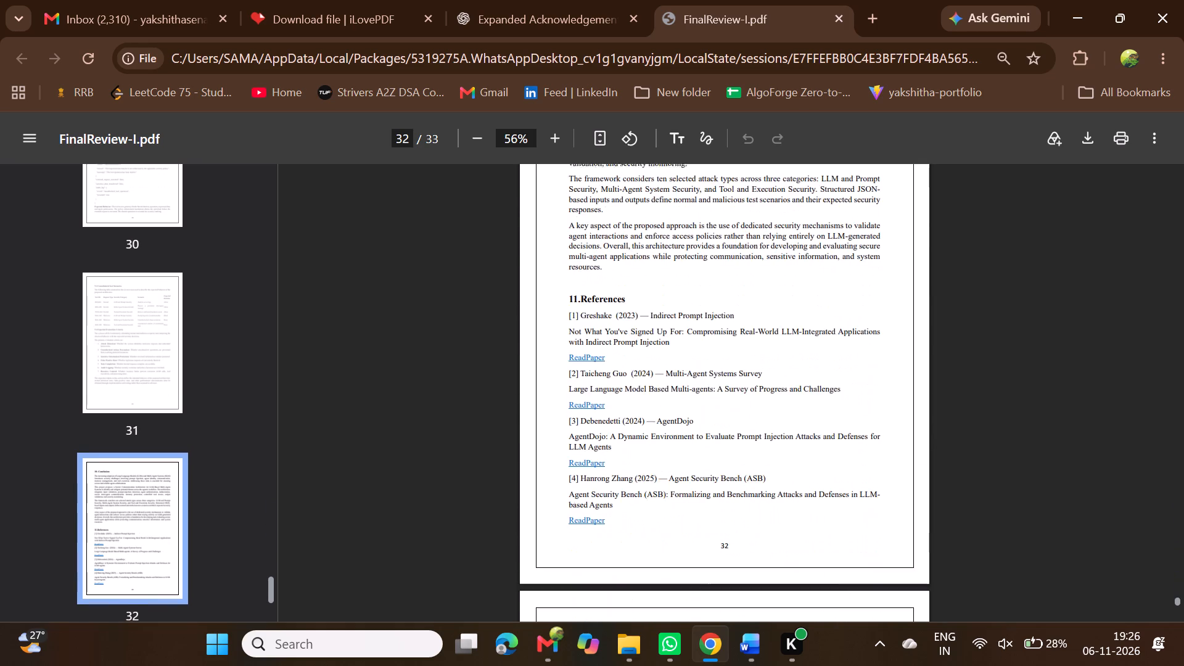
scroll(669, 434, "down", 2)
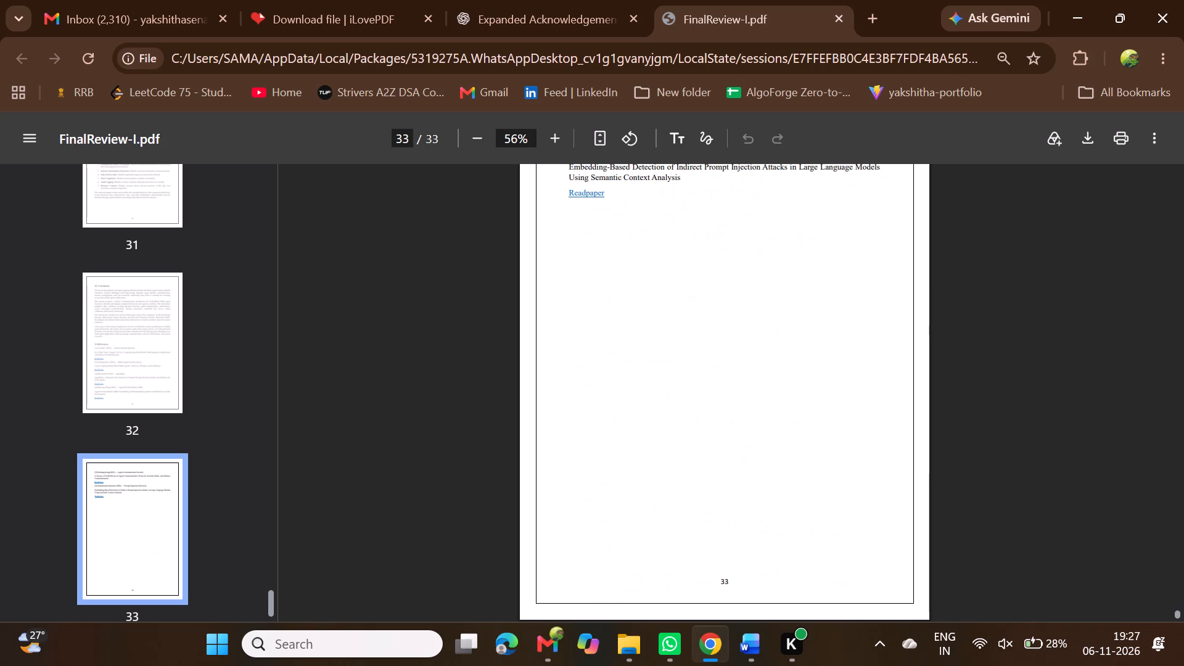
scroll(669, 434, "up", 1)
scroll(669, 434, "down", 1)
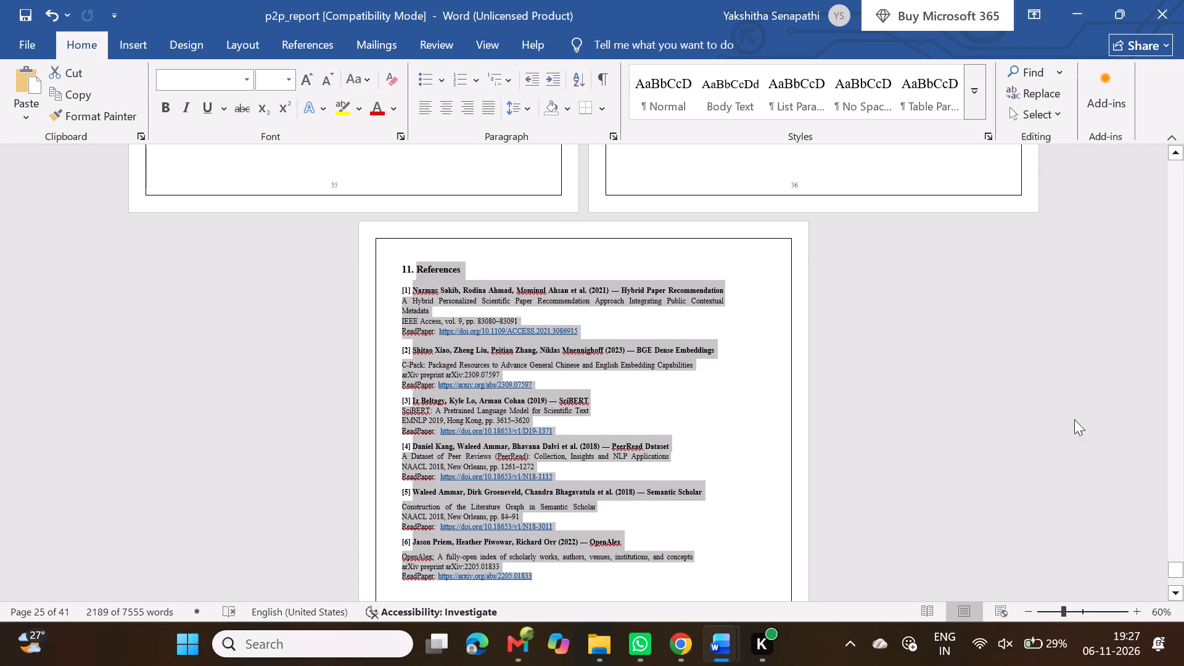
left_click_drag(1180, 565, 1140, 202)
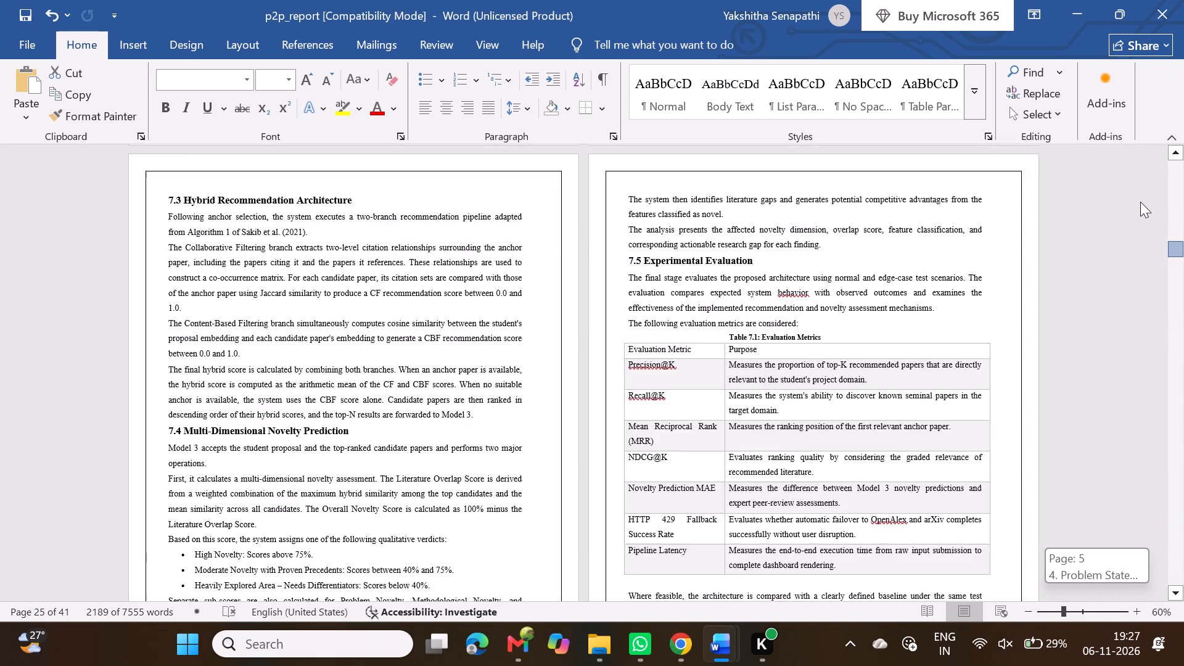
left_click_drag(1140, 202, 1140, 71)
scroll(860, 556, "down", 1)
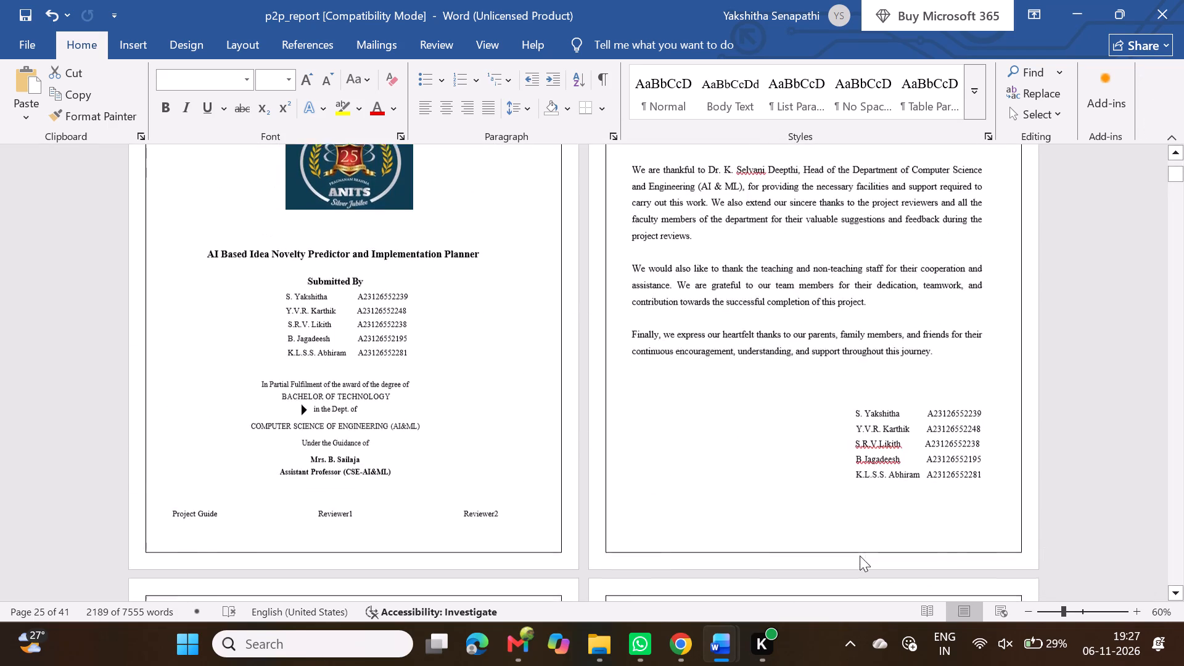
scroll(860, 556, "down", 1)
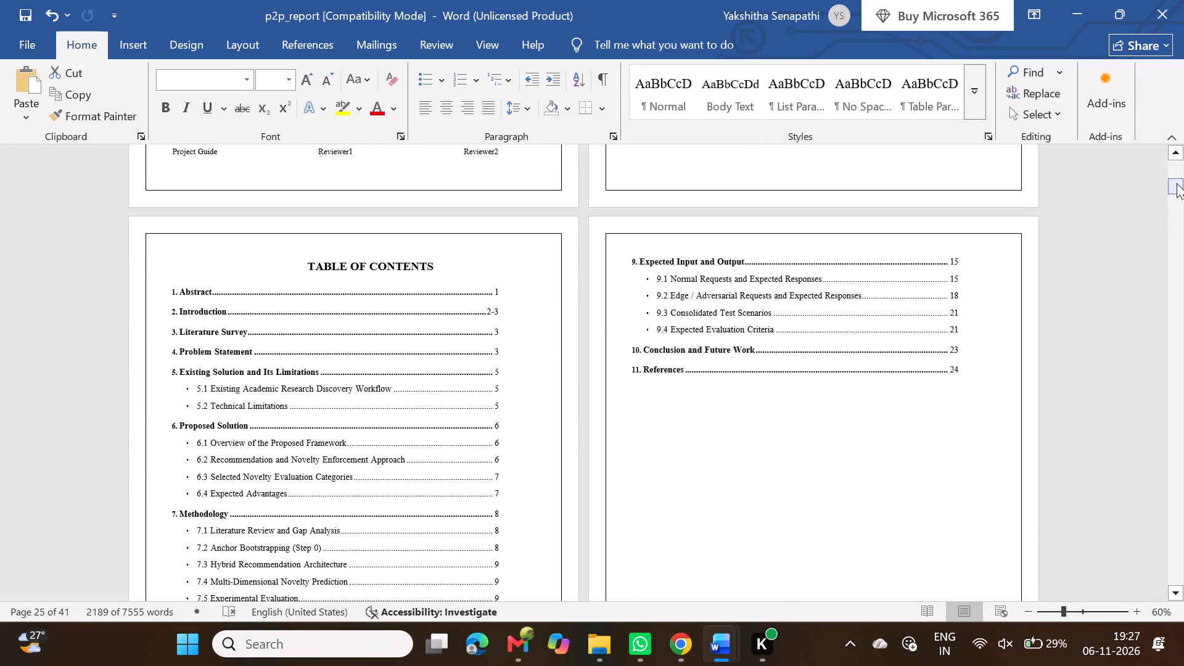
Set the font size of the 11. References heading on the last page of p2p_report to 16.
left_click_drag(1175, 184, 1183, 637)
scroll(871, 425, "up", 1)
scroll(661, 416, "up", 1)
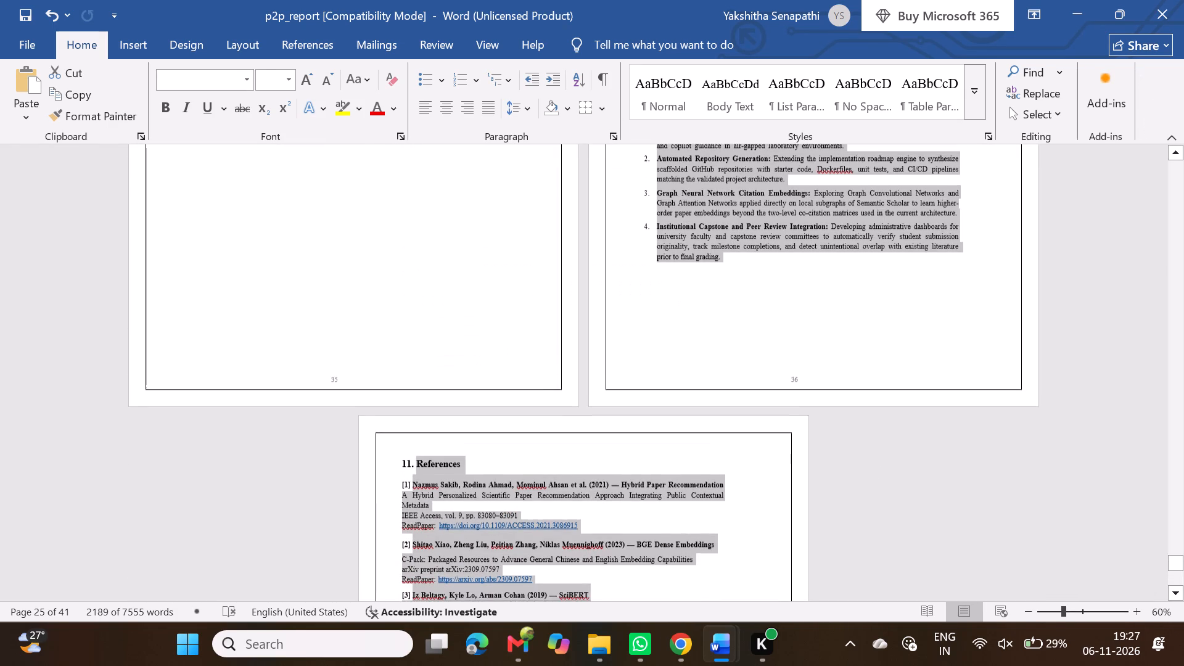
scroll(661, 416, "up", 1)
left_click(550, 517)
scroll(550, 517, "down", 2)
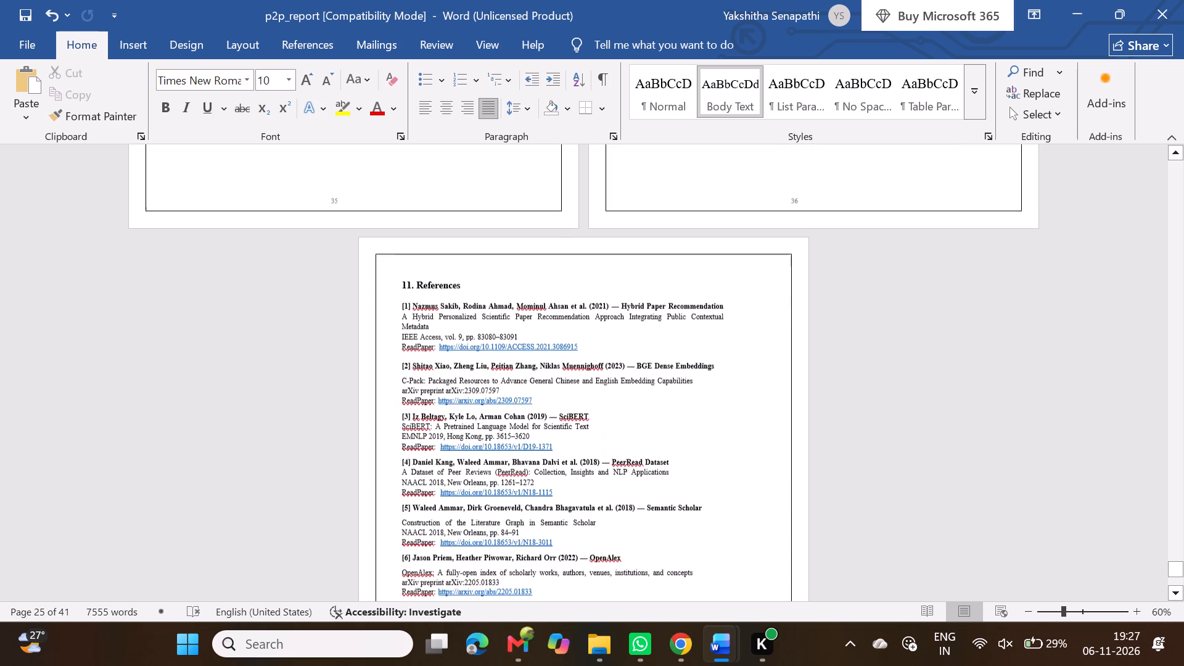
triple_click(435, 275)
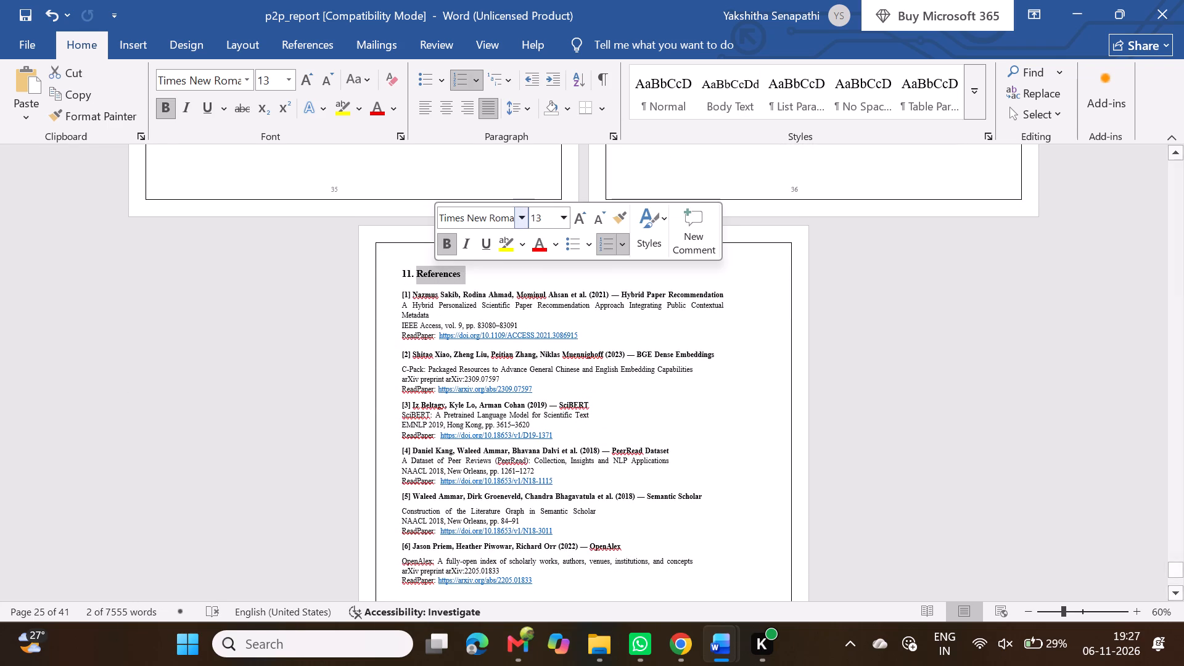
left_click(589, 219)
left_click(589, 219)
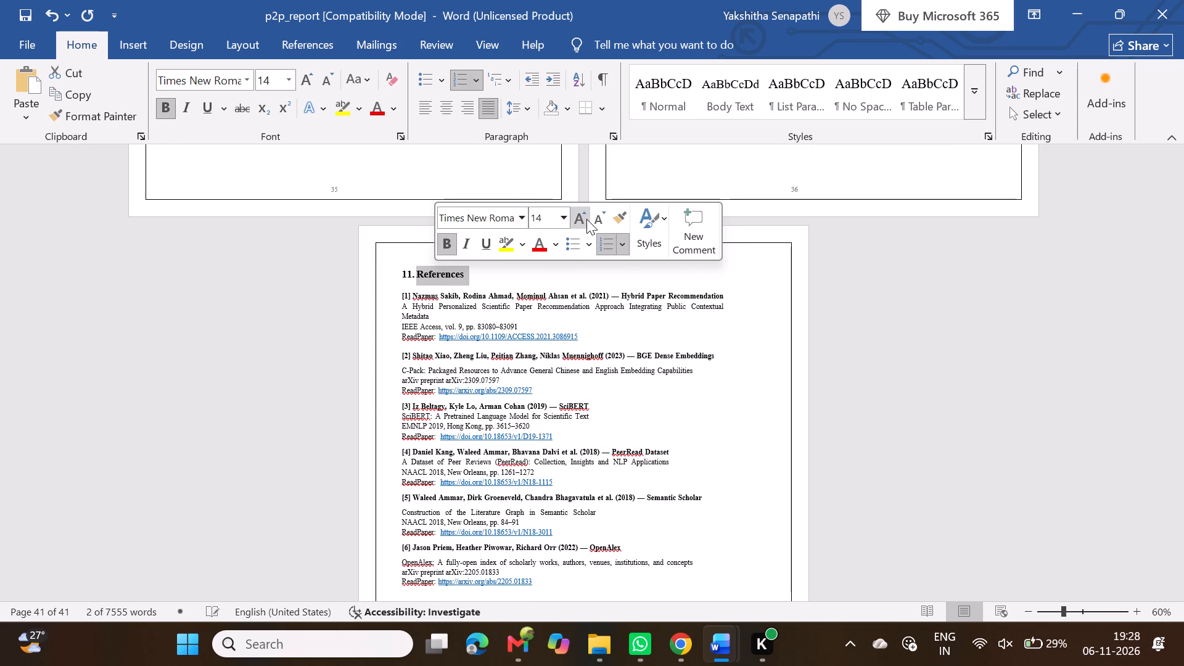
left_click(586, 219)
left_click(586, 219)
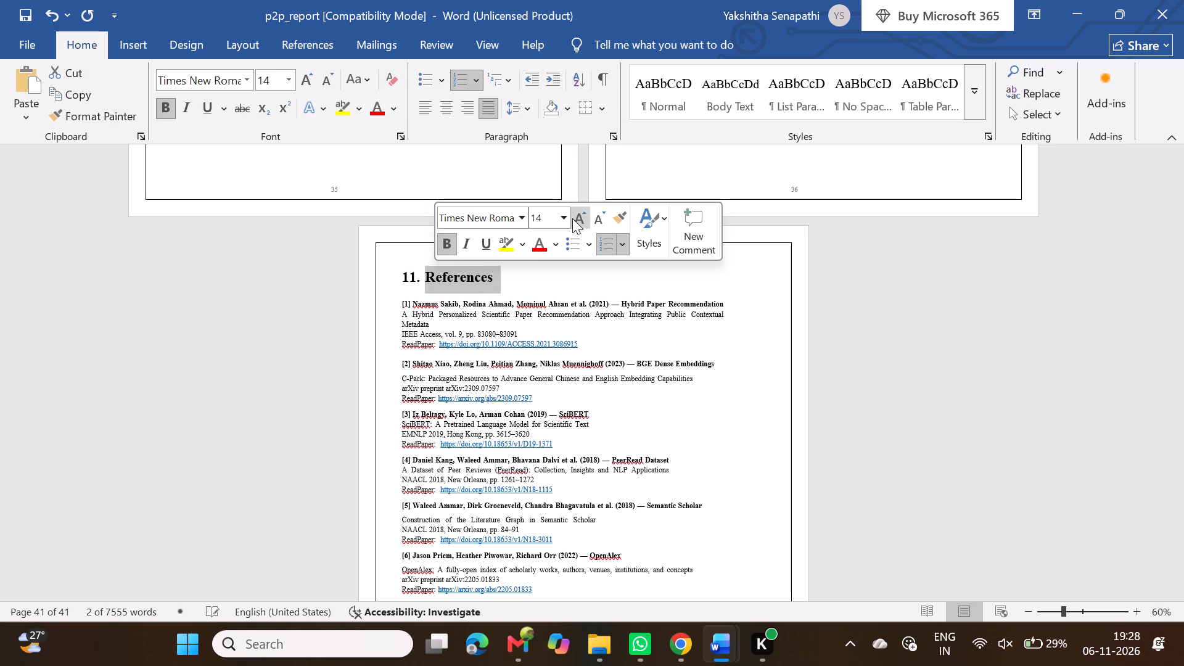
left_click(601, 220)
left_click(601, 220)
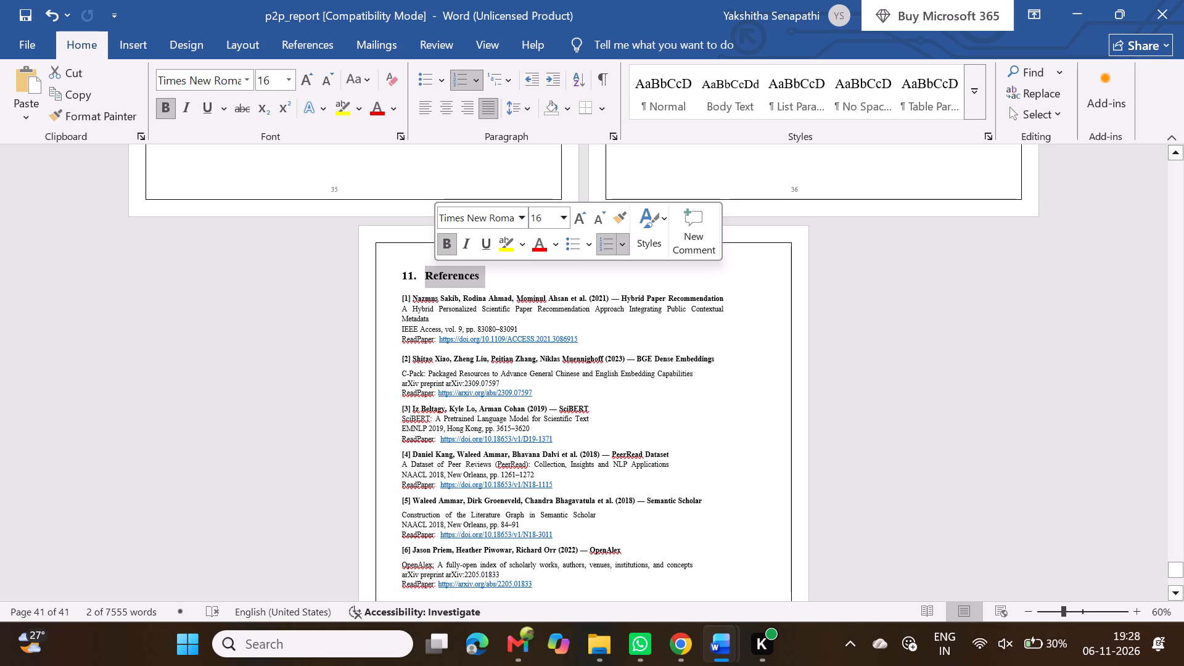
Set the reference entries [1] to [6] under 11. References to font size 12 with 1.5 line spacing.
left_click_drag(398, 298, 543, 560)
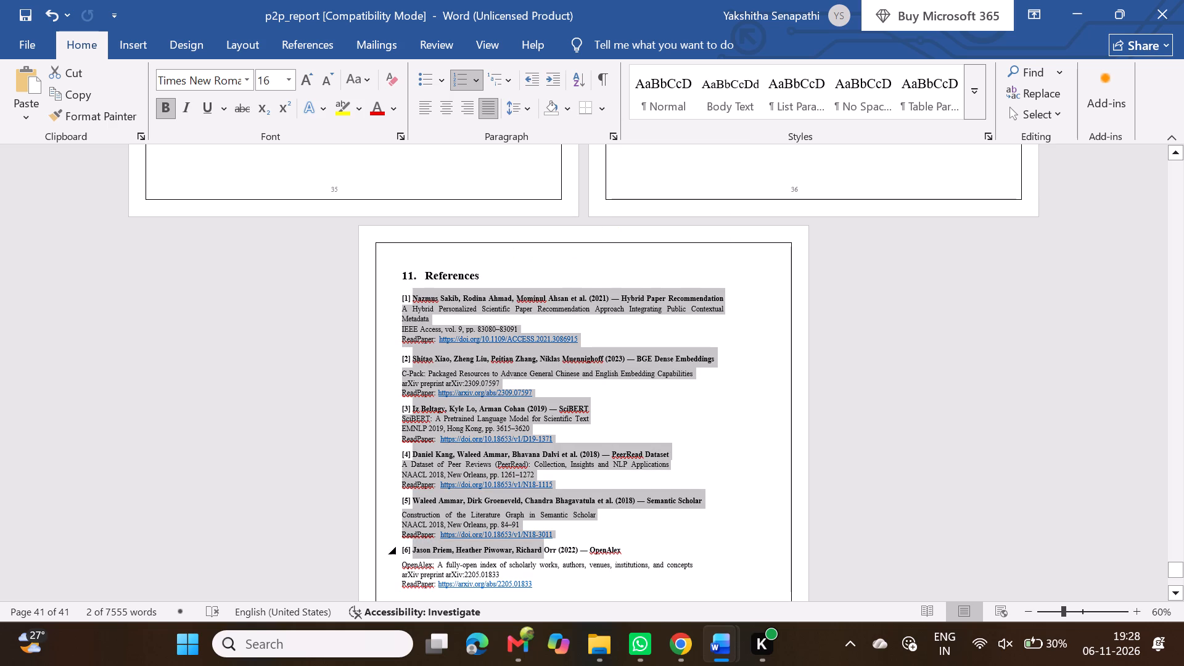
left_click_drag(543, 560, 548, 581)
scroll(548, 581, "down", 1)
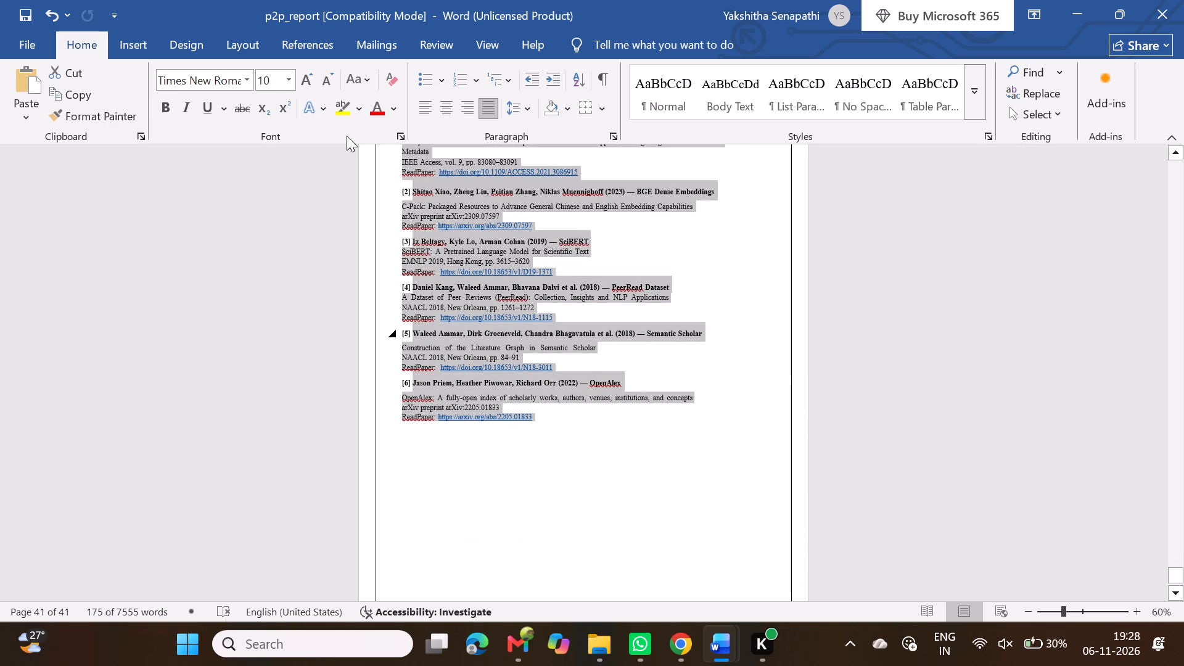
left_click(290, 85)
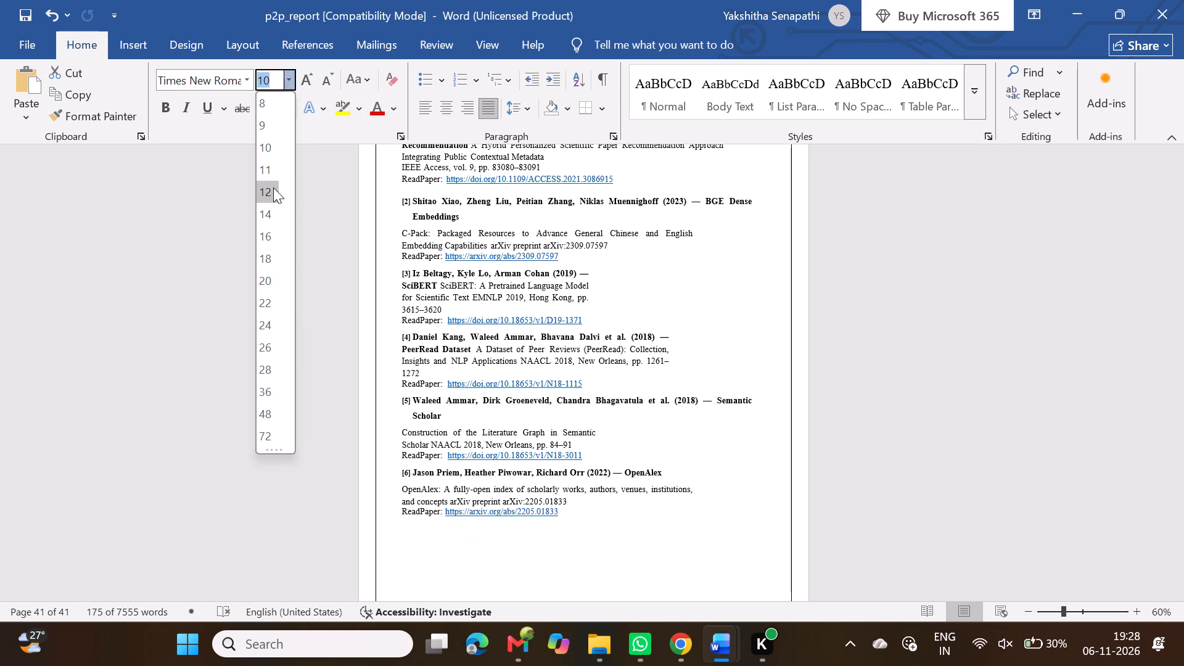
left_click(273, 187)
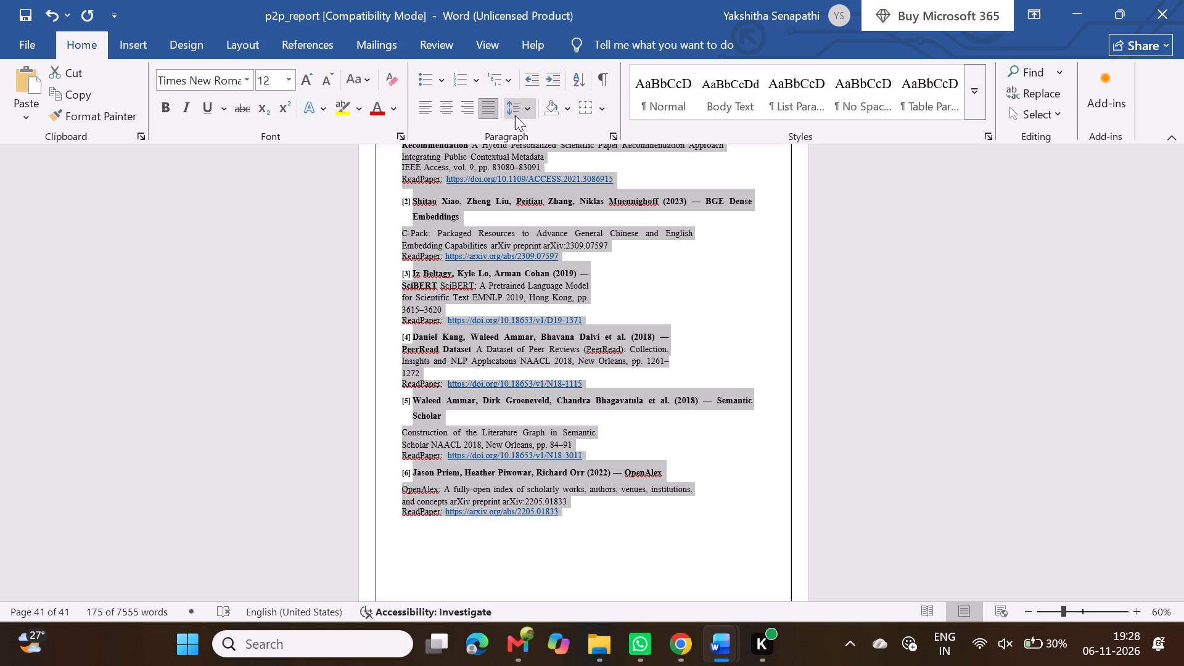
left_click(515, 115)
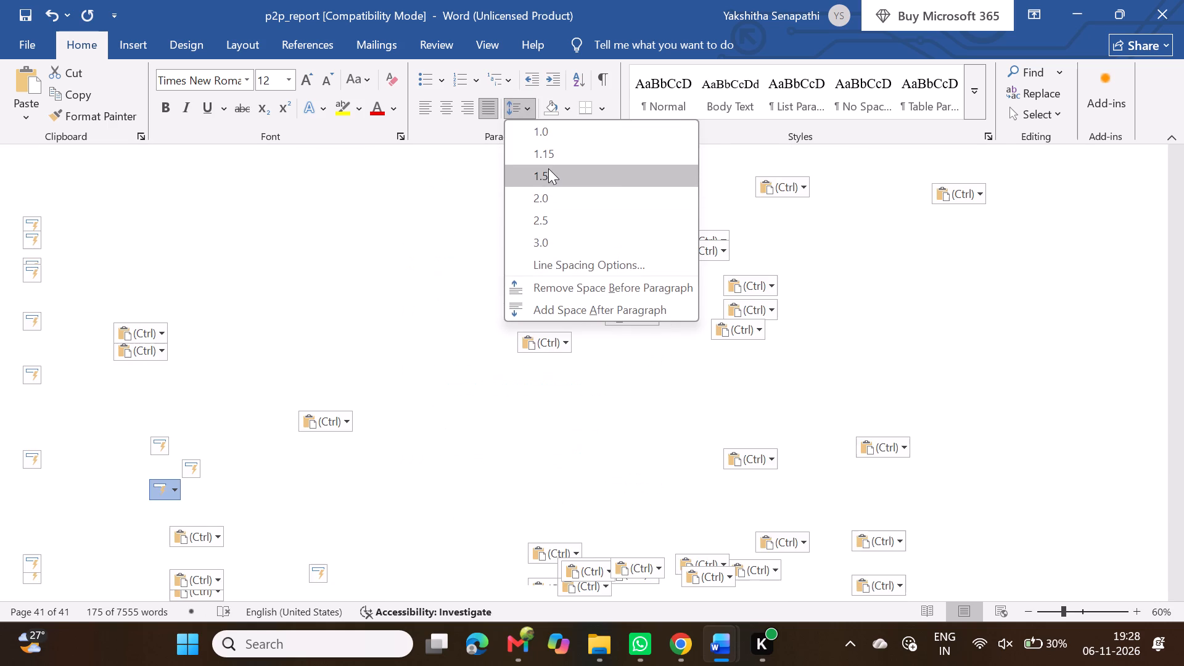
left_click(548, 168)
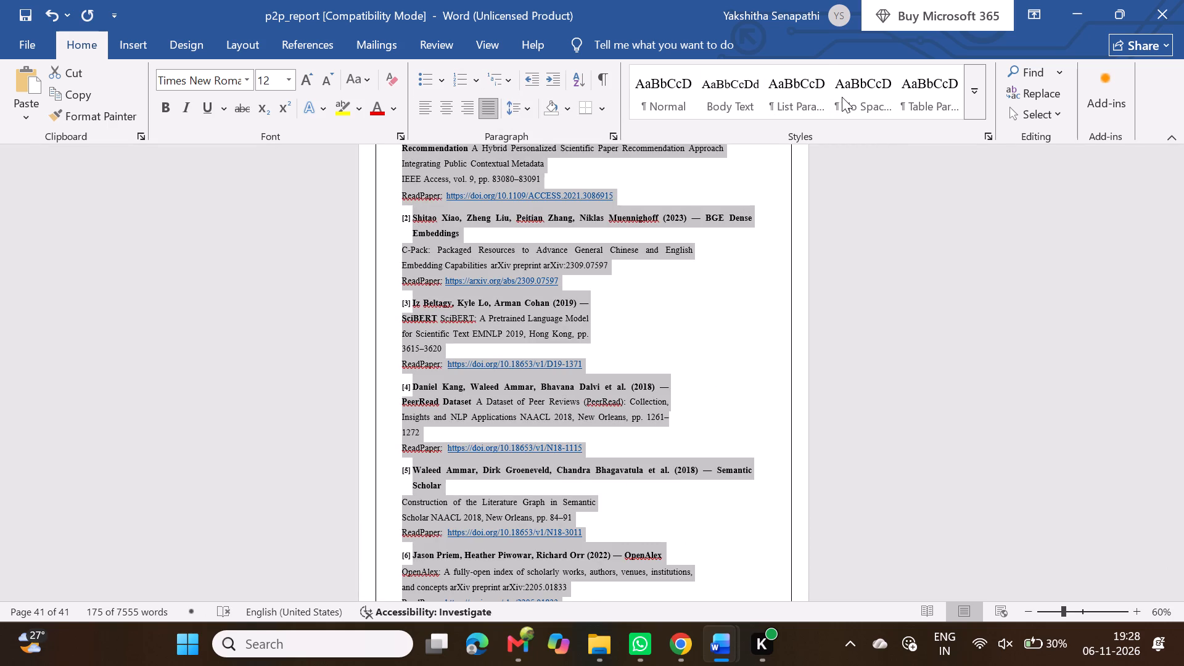
Apply the No Spacing style to all the selected reference entries, with font size 12 and 1.5 line spacing.
left_click(844, 97)
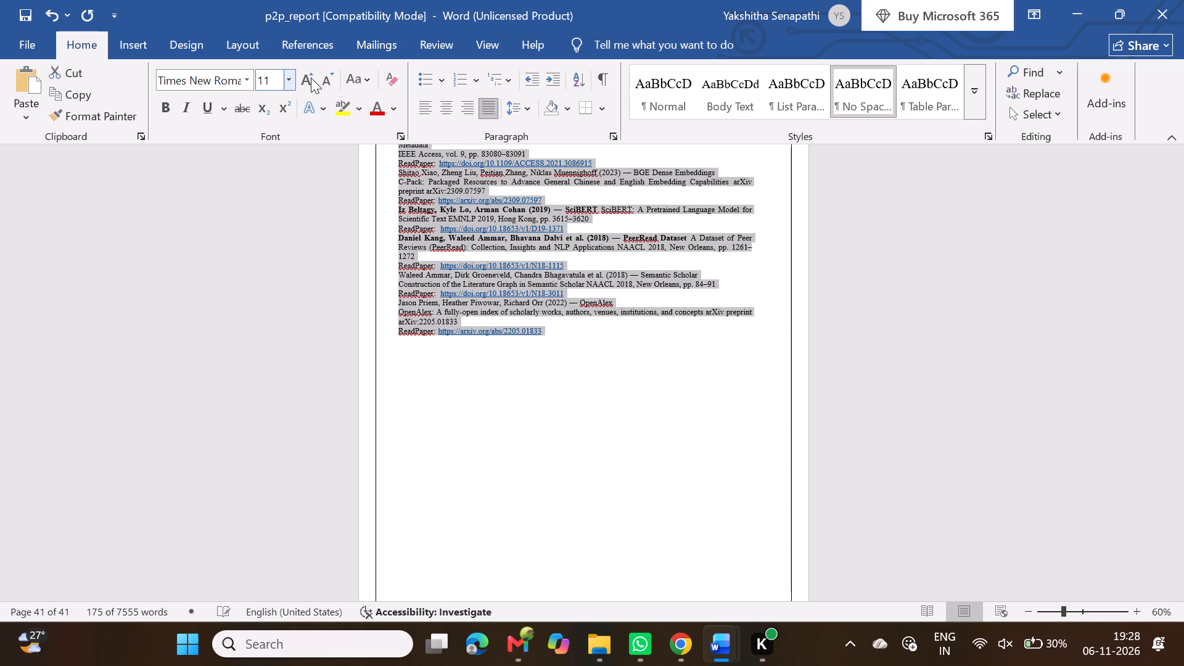
left_click(311, 78)
left_click(517, 109)
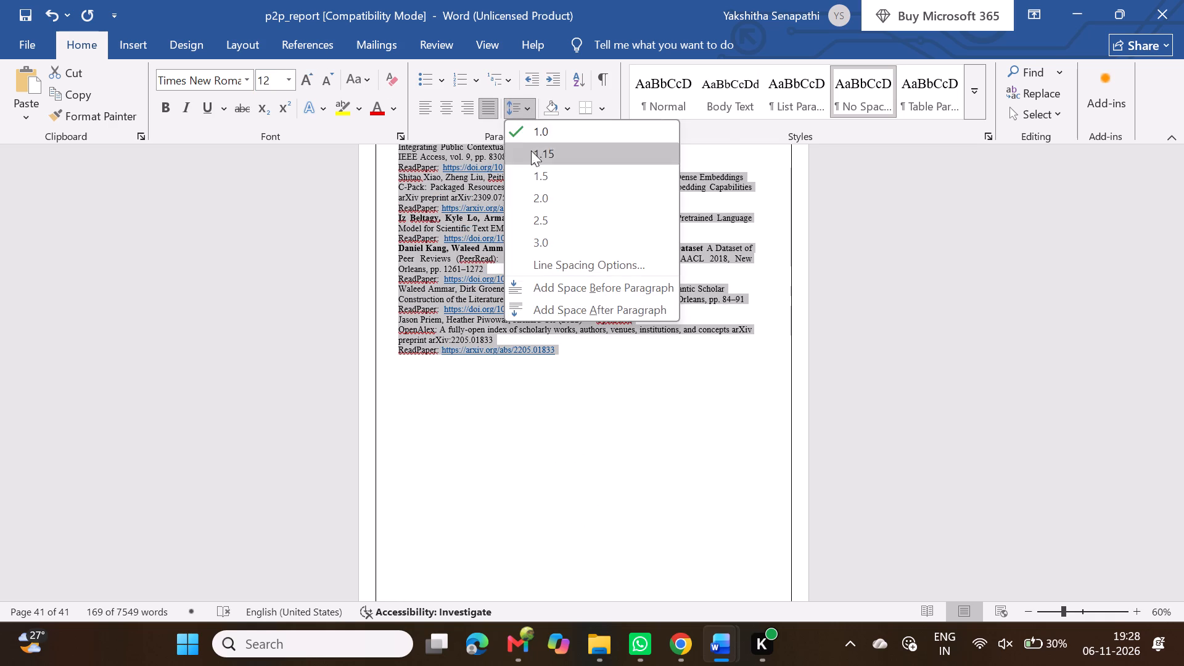
left_click(540, 173)
scroll(544, 274, "up", 2)
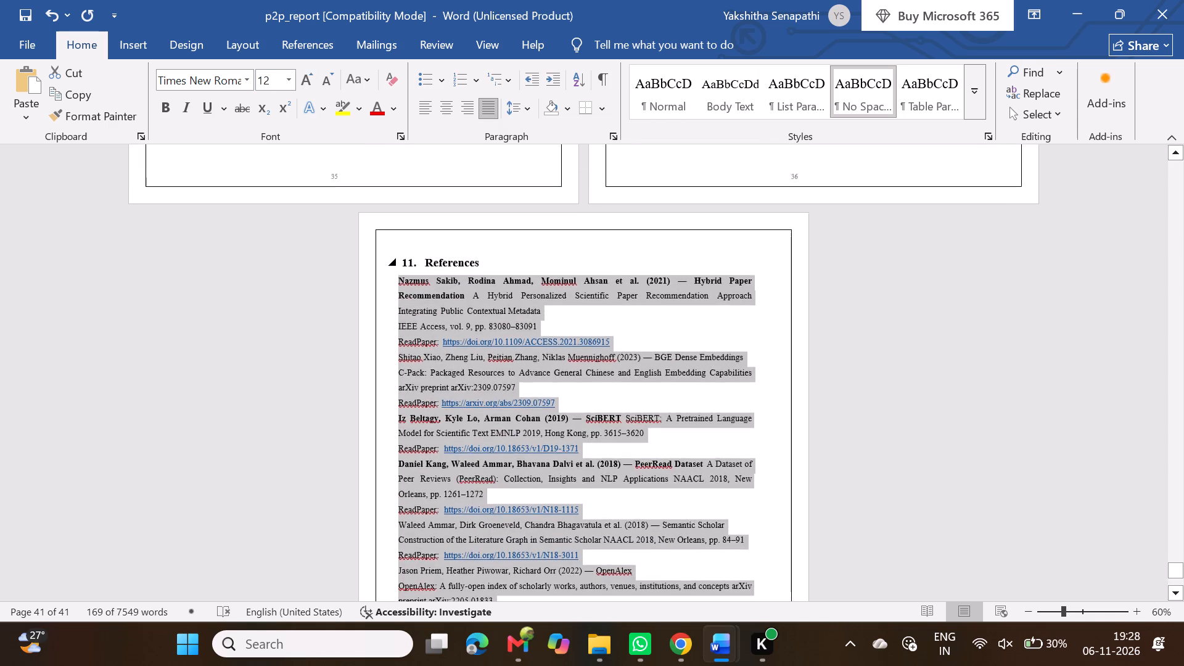
scroll(544, 274, "up", 1)
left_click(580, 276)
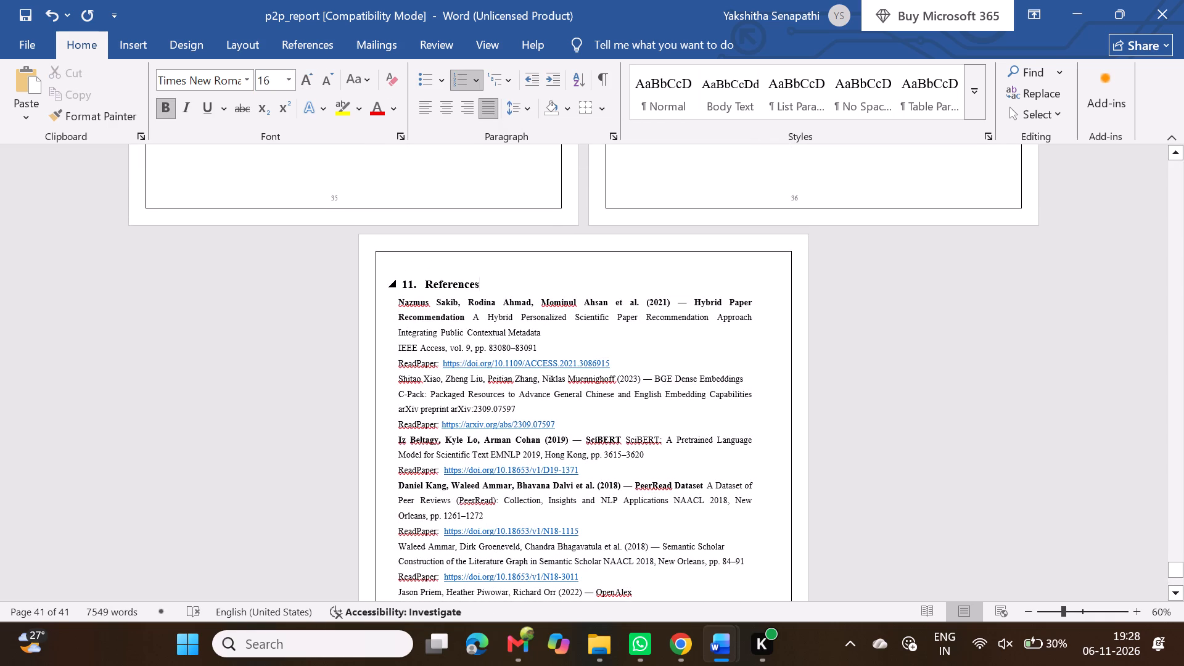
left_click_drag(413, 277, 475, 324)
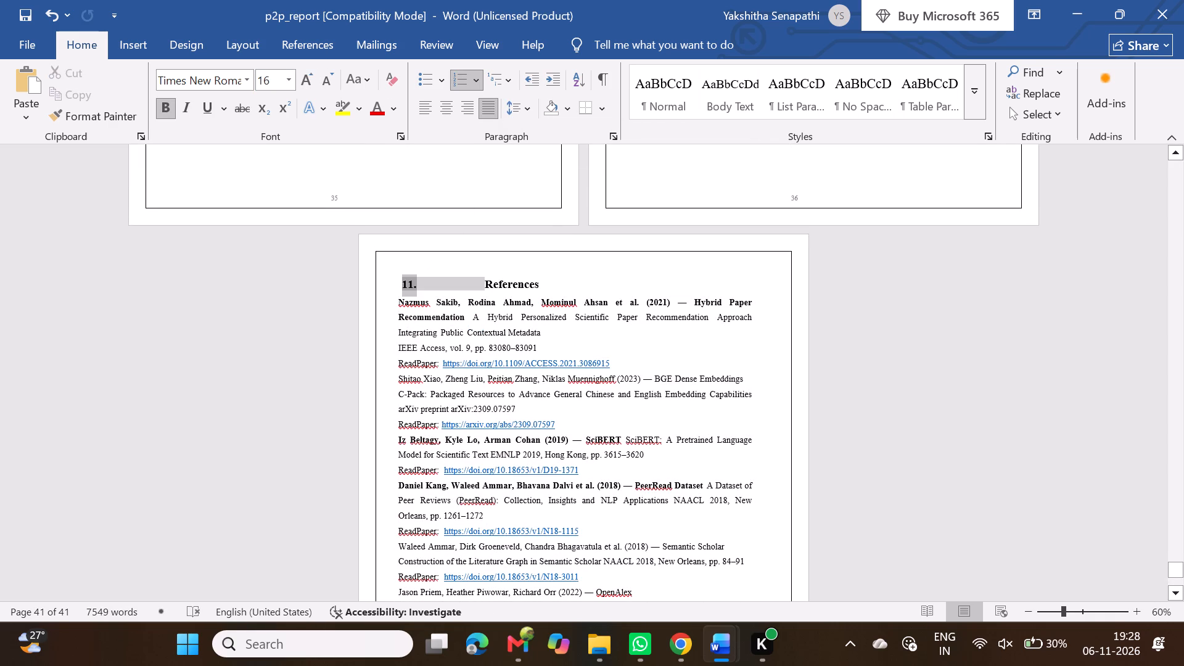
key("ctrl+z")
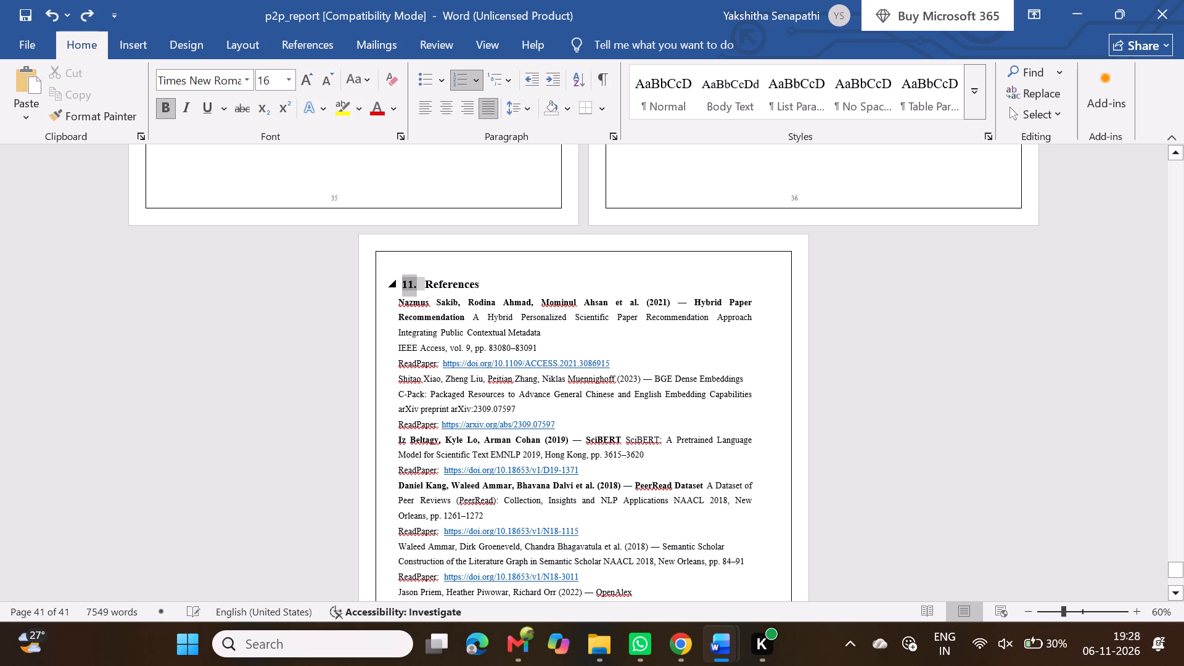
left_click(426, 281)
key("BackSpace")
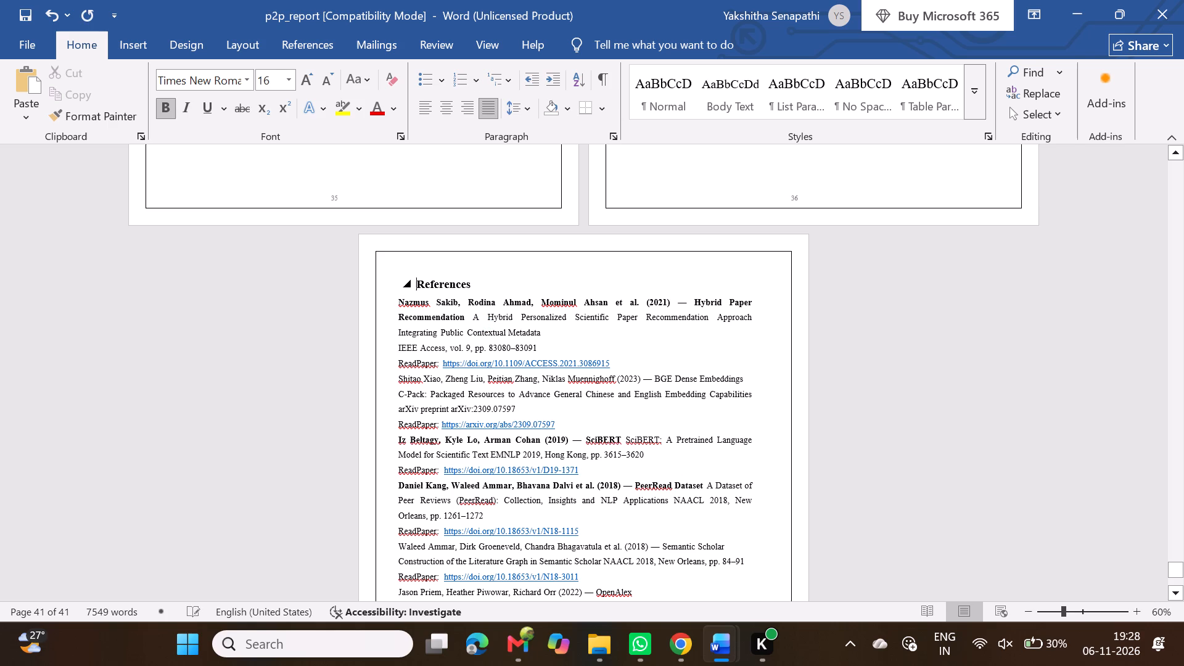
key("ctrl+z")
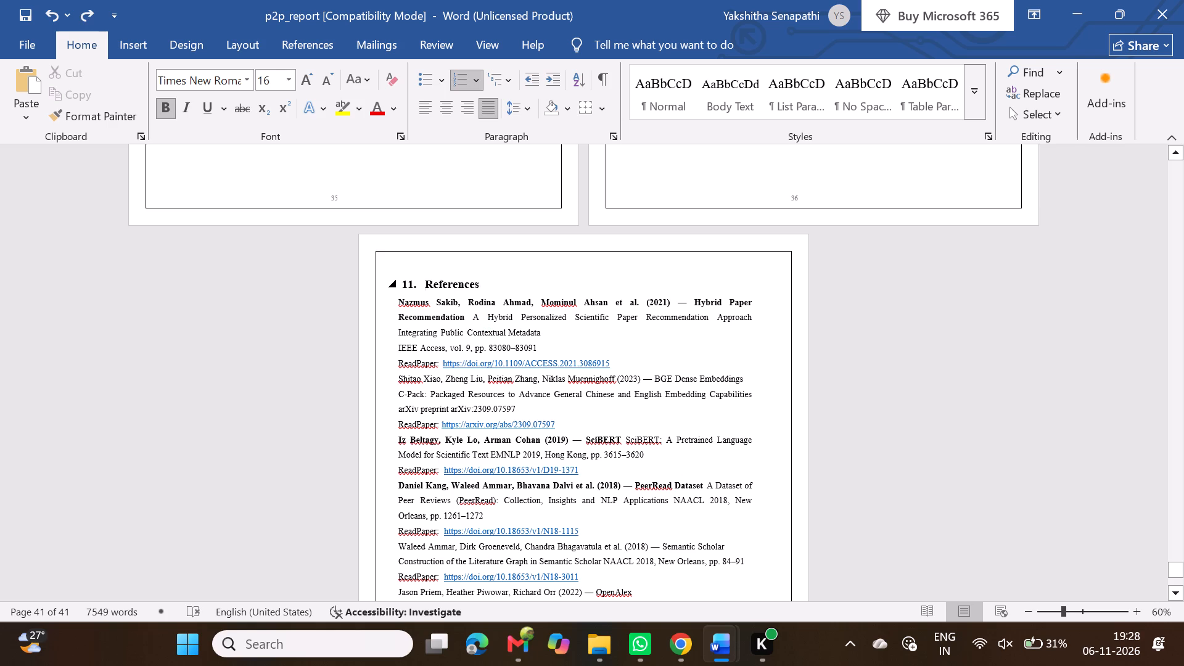
Set the line spacing of the 11. References heading and the first reference entry to 1.5.
left_click_drag(401, 280, 446, 323)
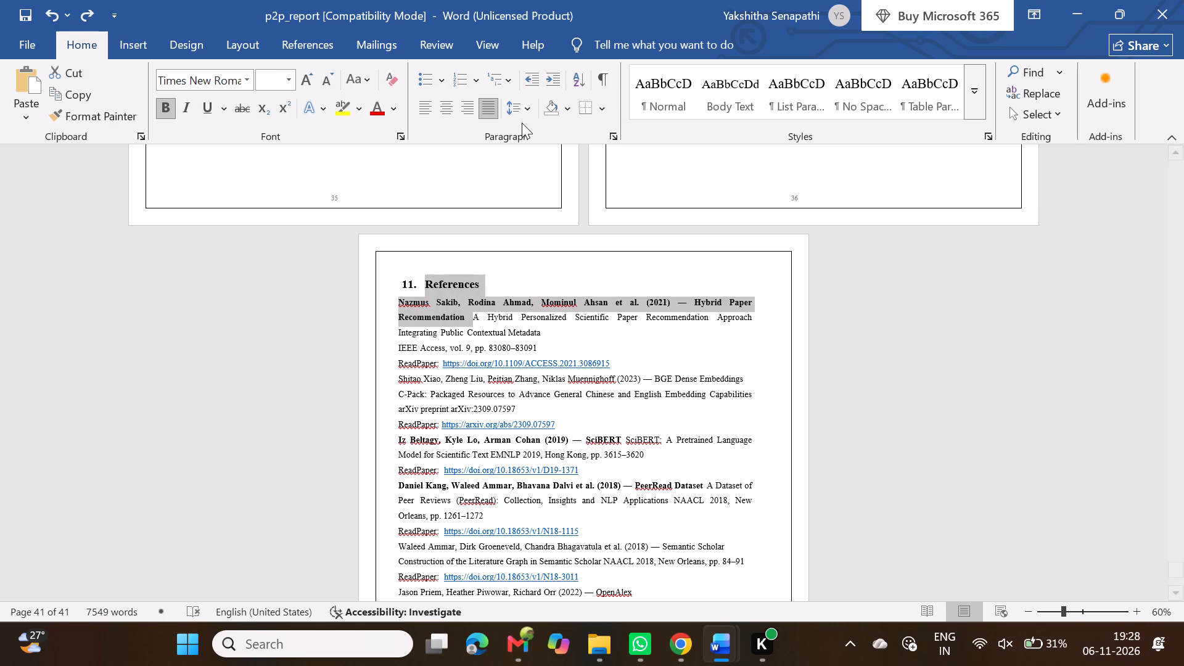
left_click(519, 110)
left_click(540, 176)
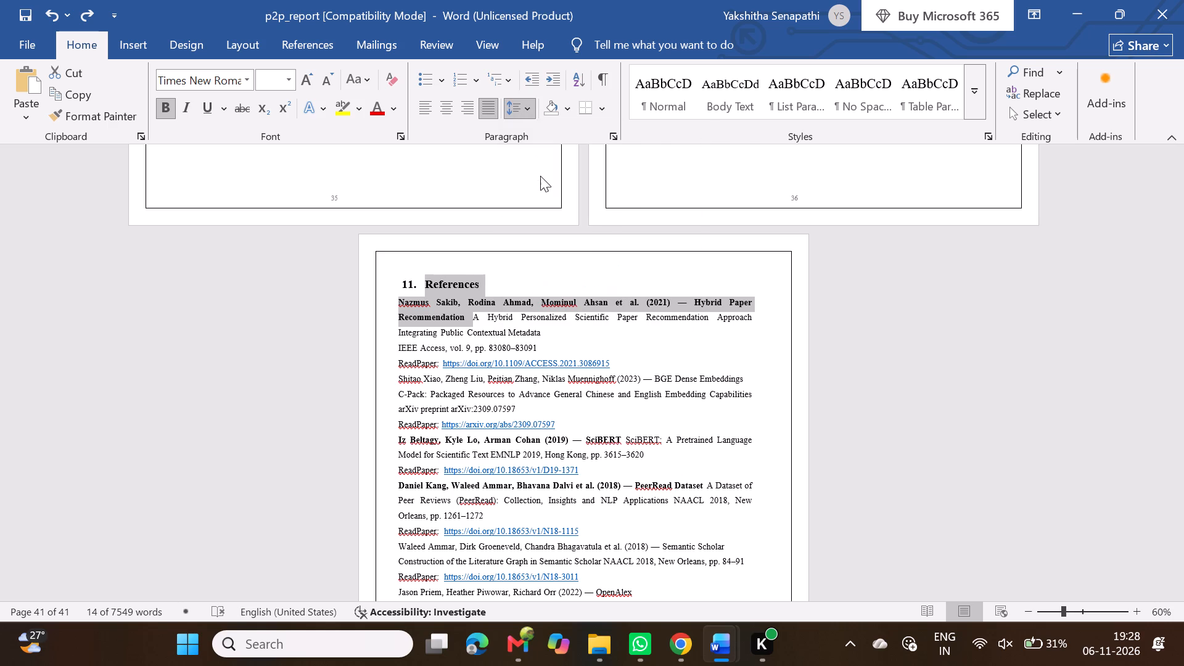
Set the font size of the 10. Conclusion and Future Work heading to 16.
scroll(545, 255, "up", 5)
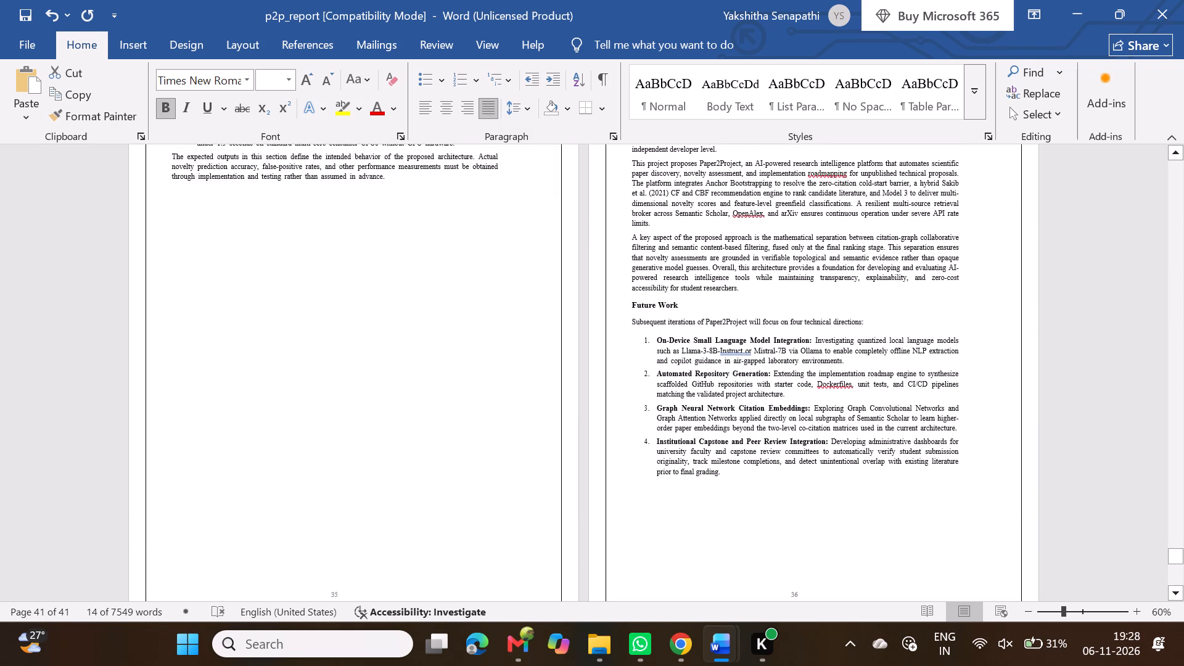
scroll(545, 255, "up", 2)
triple_click(681, 281)
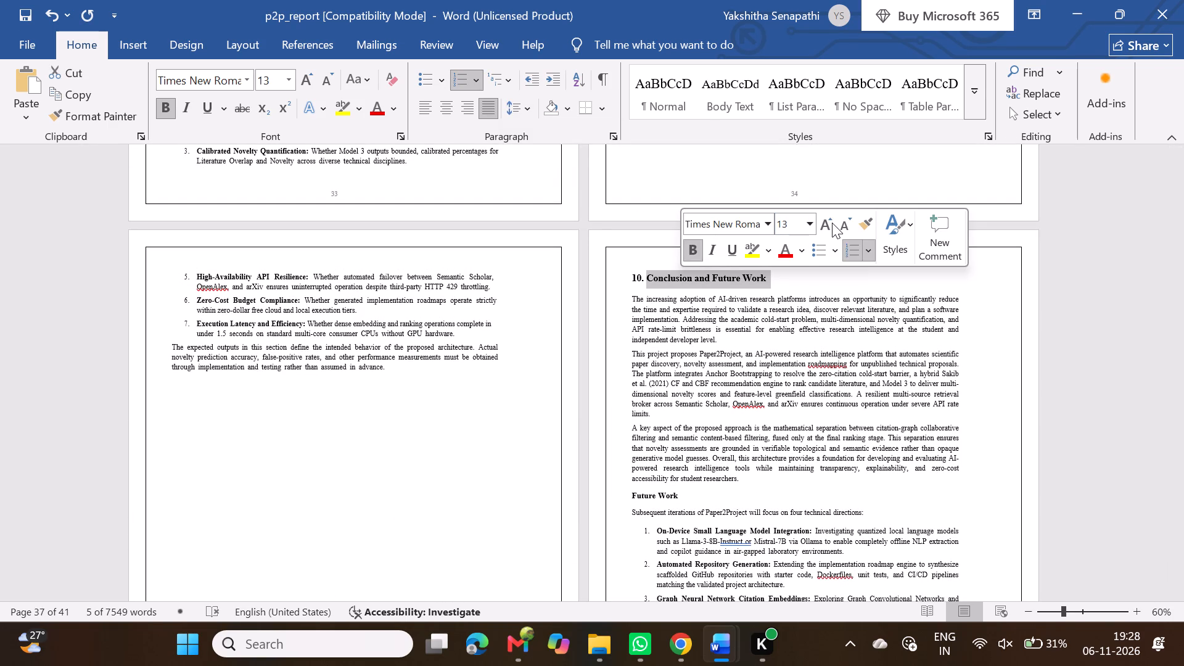
left_click(832, 223)
left_click(832, 223)
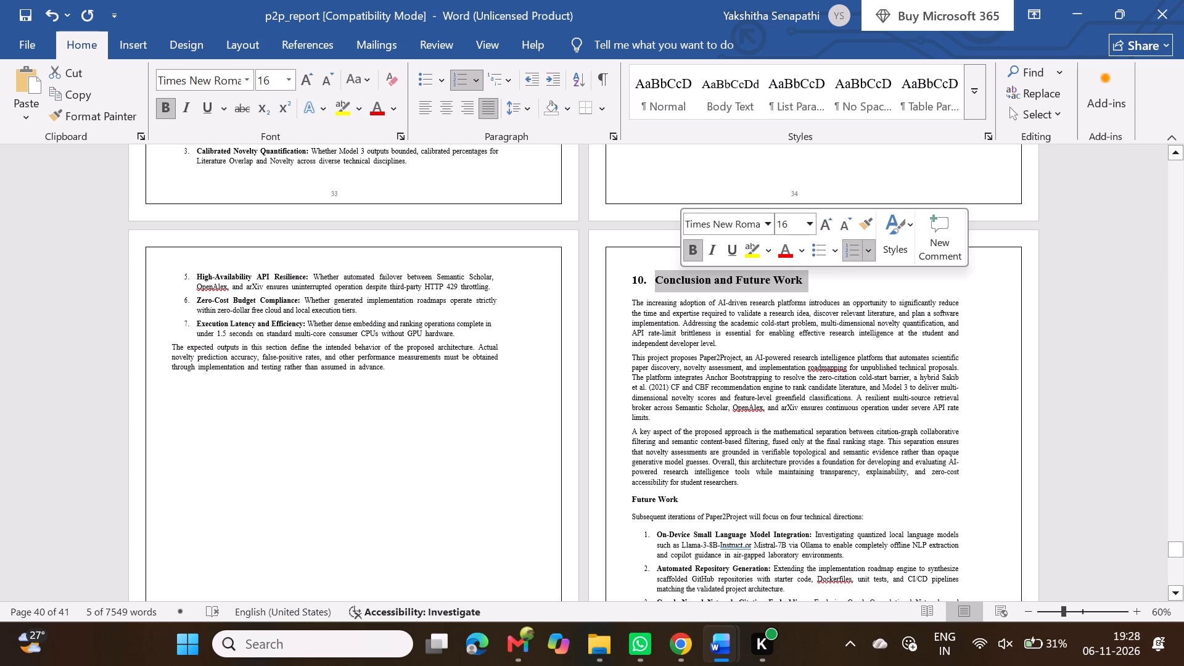
Set the three body paragraphs under 10. Conclusion and Future Work to font size 12 with 1.5 line spacing.
scroll(643, 313, "down", 1)
left_click_drag(631, 285, 756, 467)
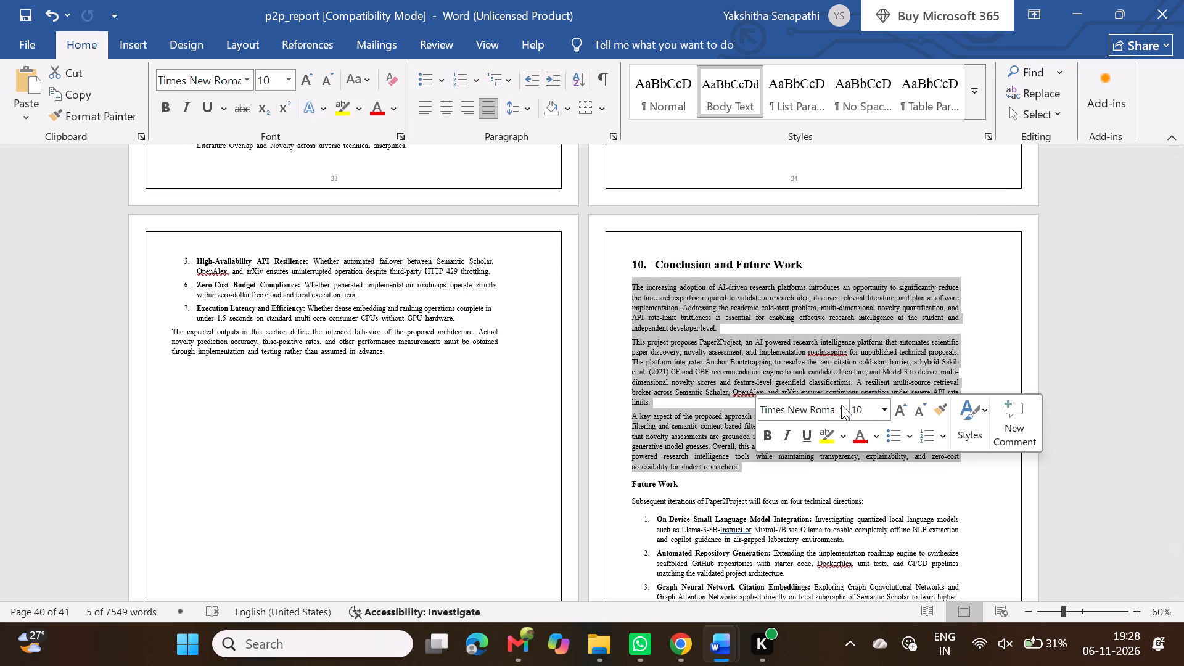
left_click(900, 406)
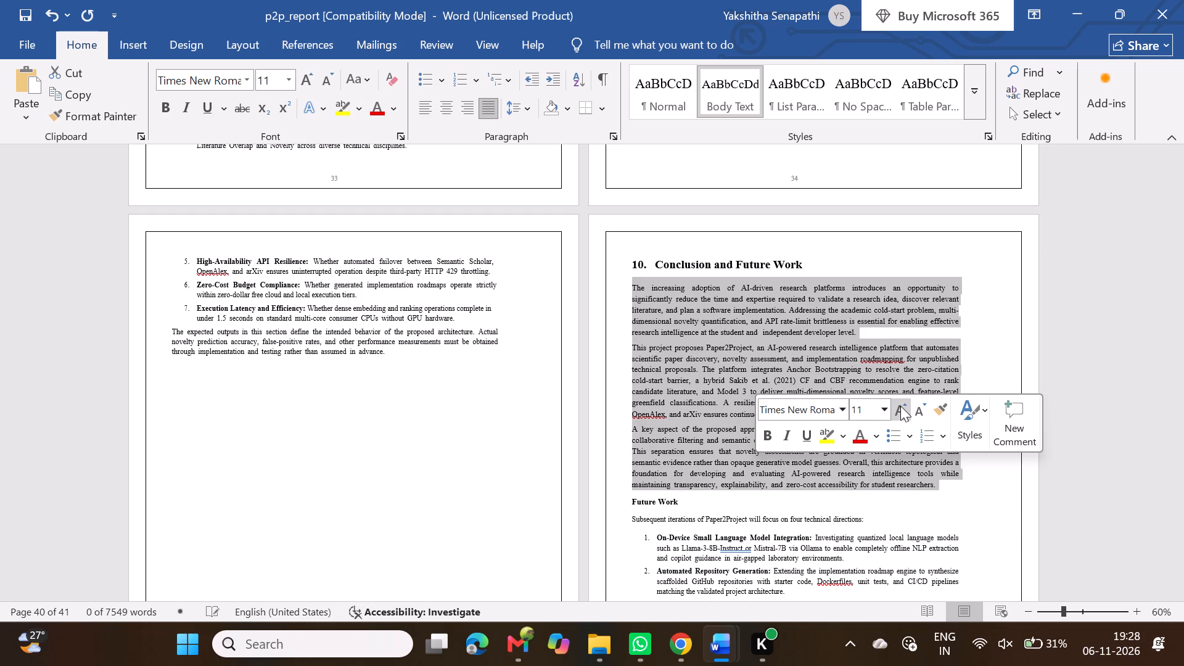
left_click(900, 406)
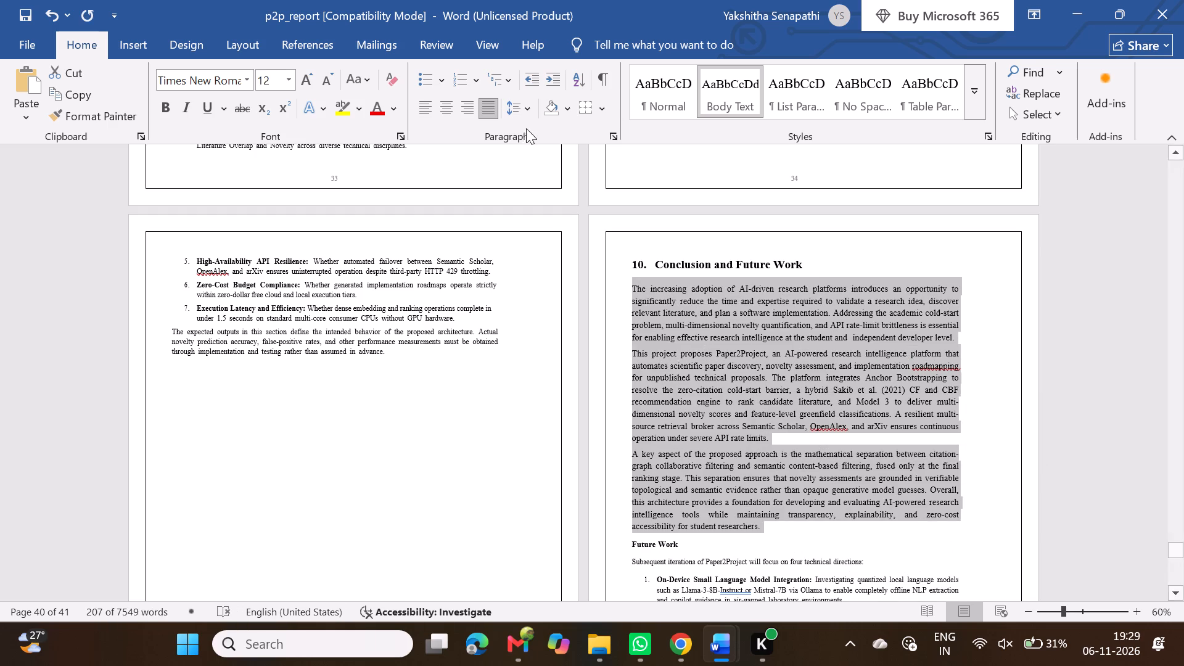
left_click(518, 113)
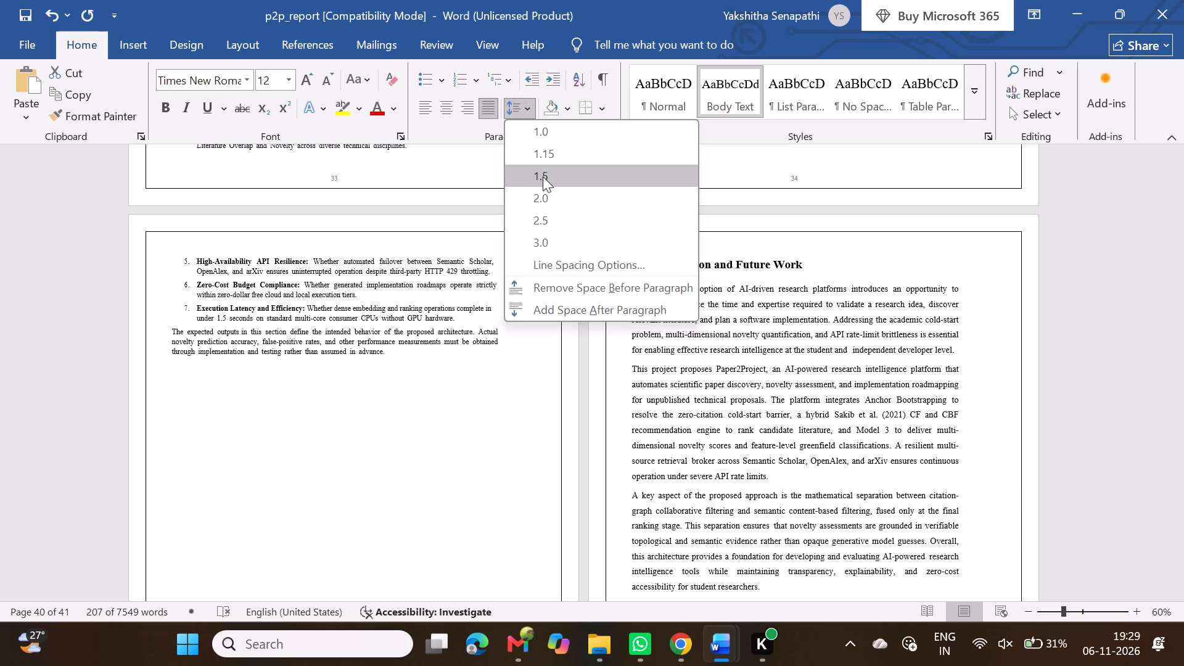
left_click(543, 176)
Set the font size of the Future Work subheading in Section 10 to 14.
scroll(719, 390, "down", 2)
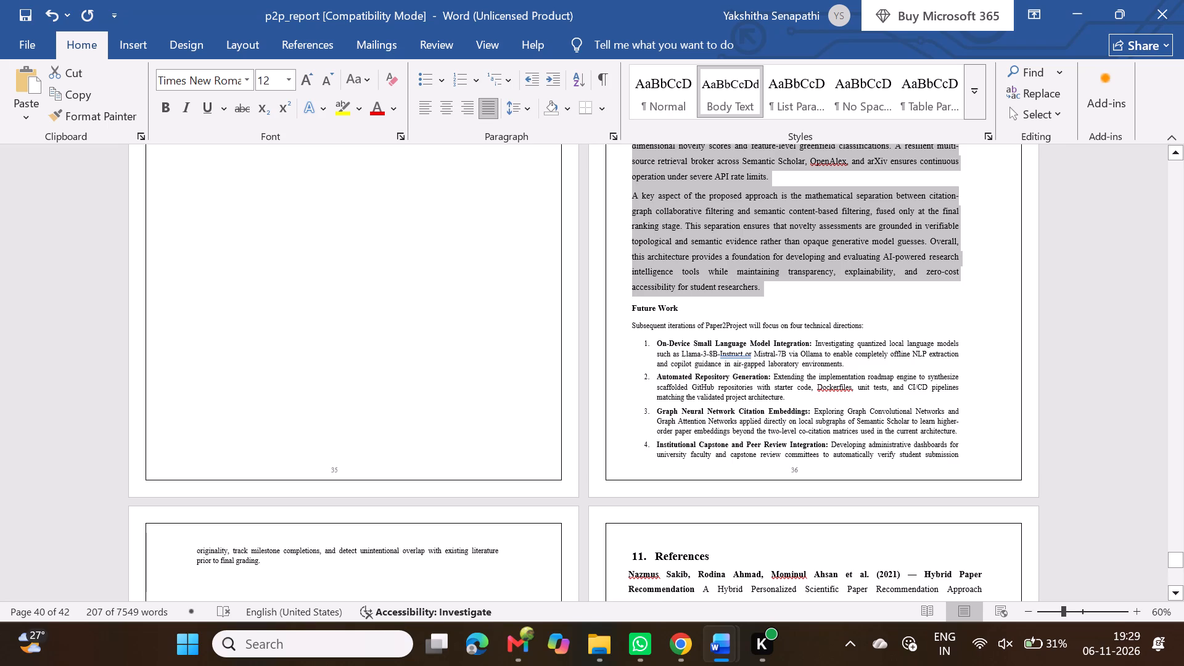
scroll(646, 310, "up", 2)
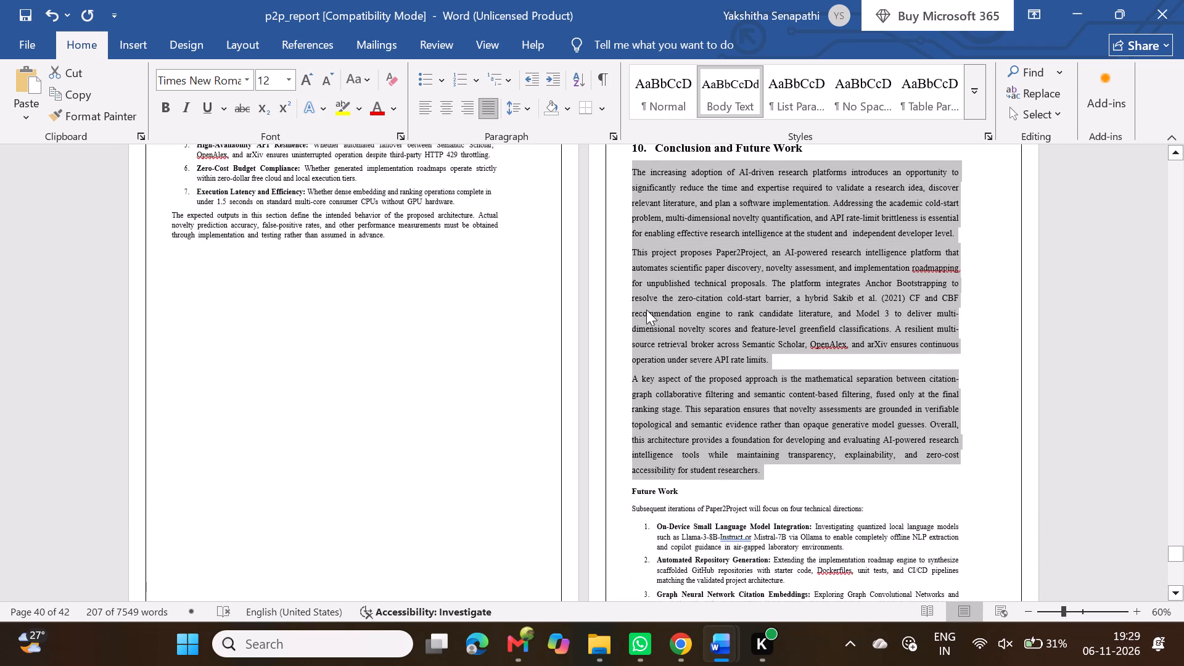
scroll(646, 310, "up", 1)
scroll(1081, 446, "down", 1)
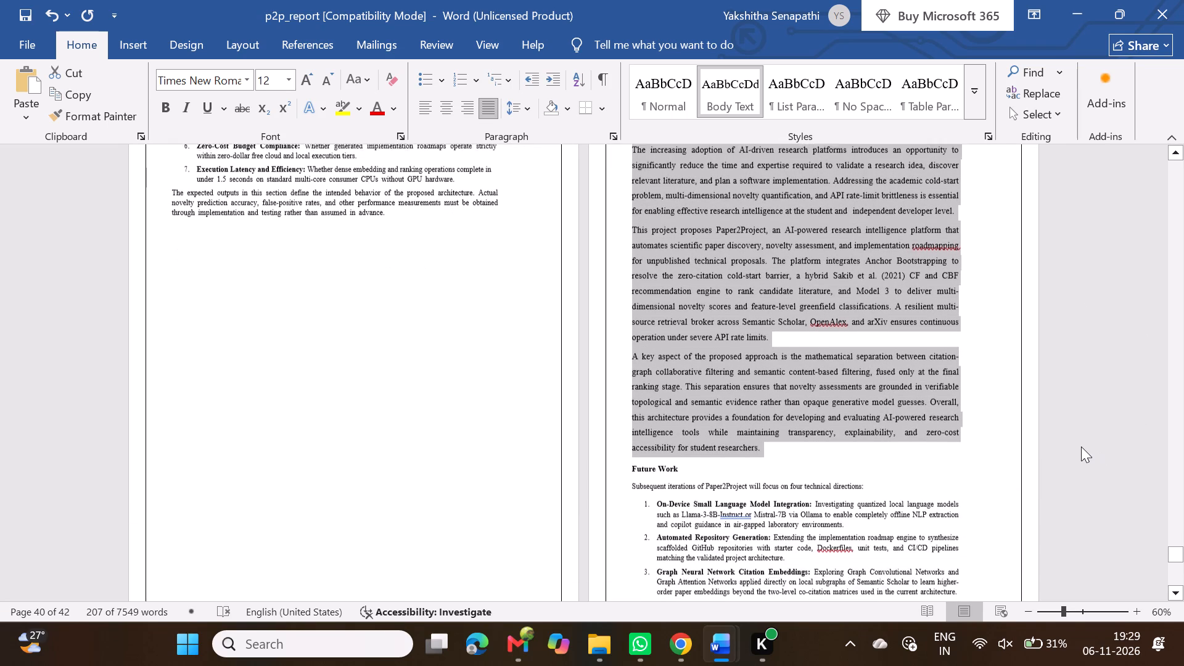
scroll(916, 448, "down", 1)
triple_click(654, 368)
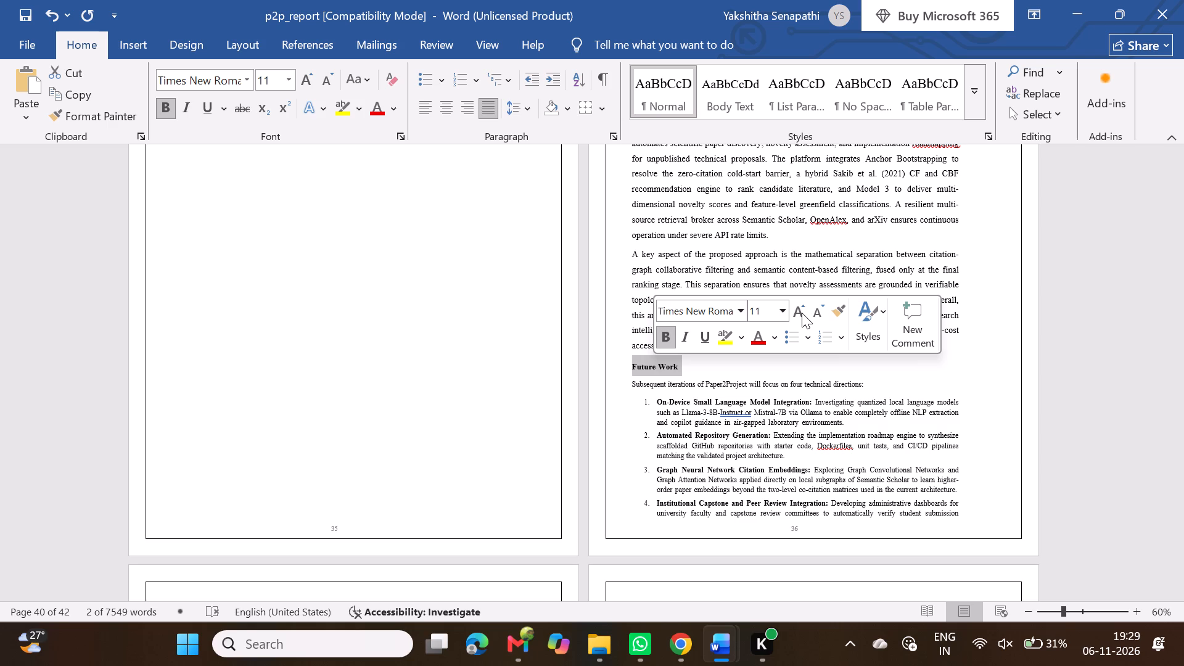
left_click(802, 313)
left_click(802, 313)
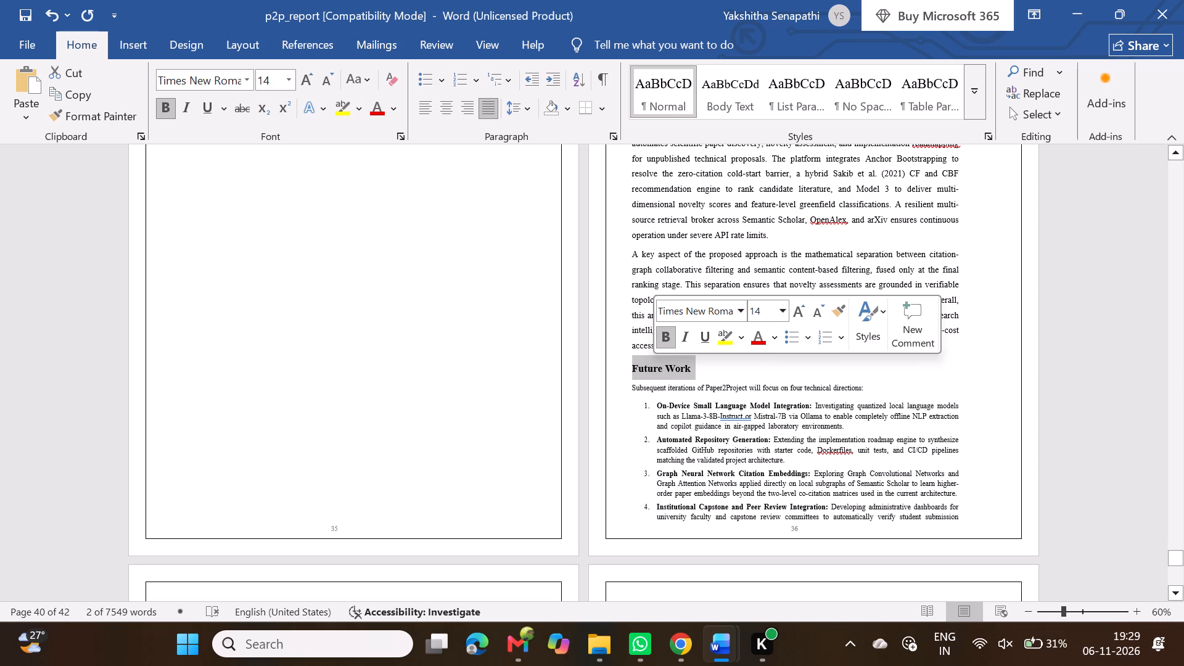
Set the Future Work introductory sentence and its four numbered items to font size 12 with 1.5 line spacing.
left_click(630, 388)
left_click_drag(630, 388, 743, 563)
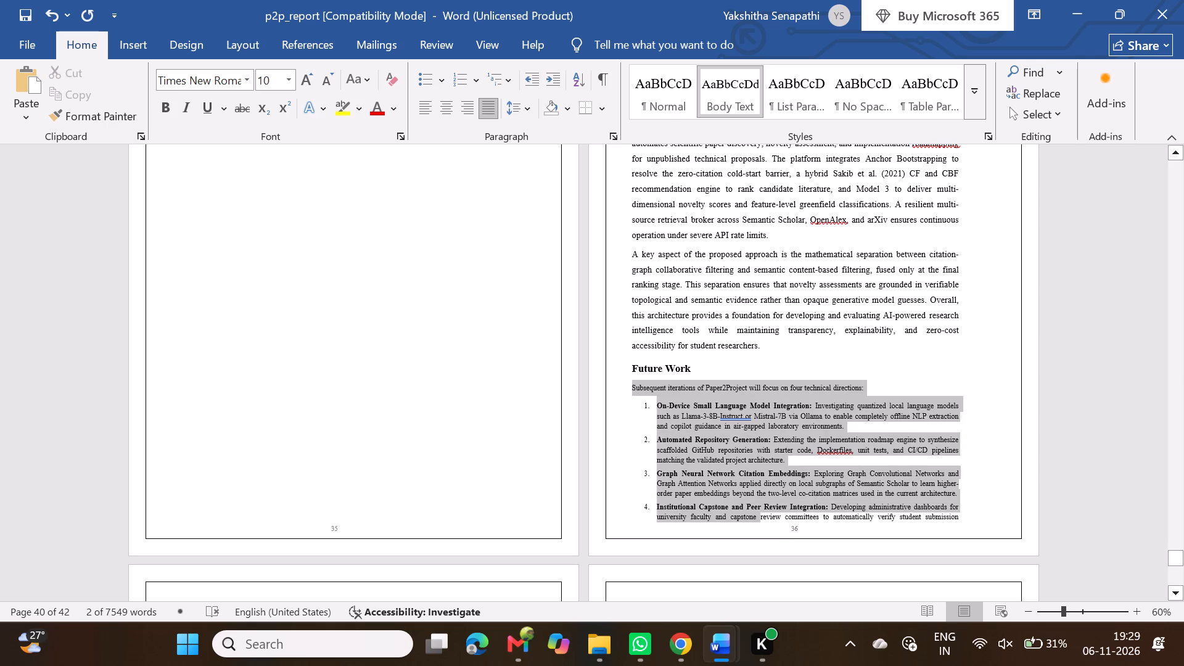
left_click_drag(743, 563, 463, 541)
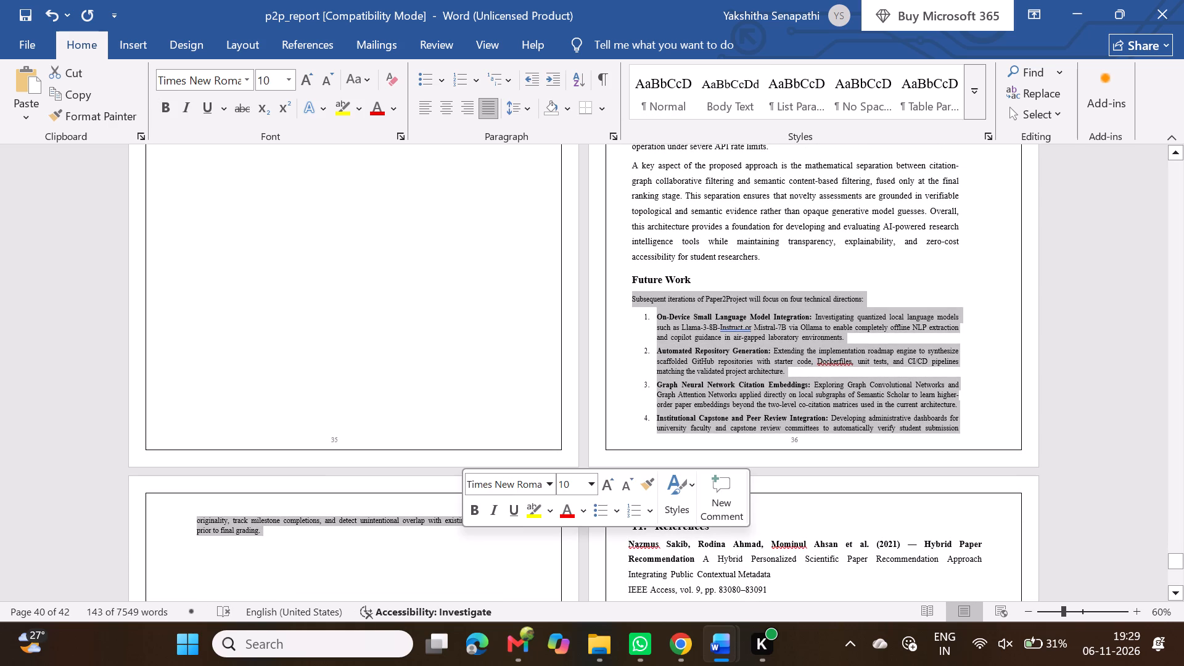
left_click(608, 484)
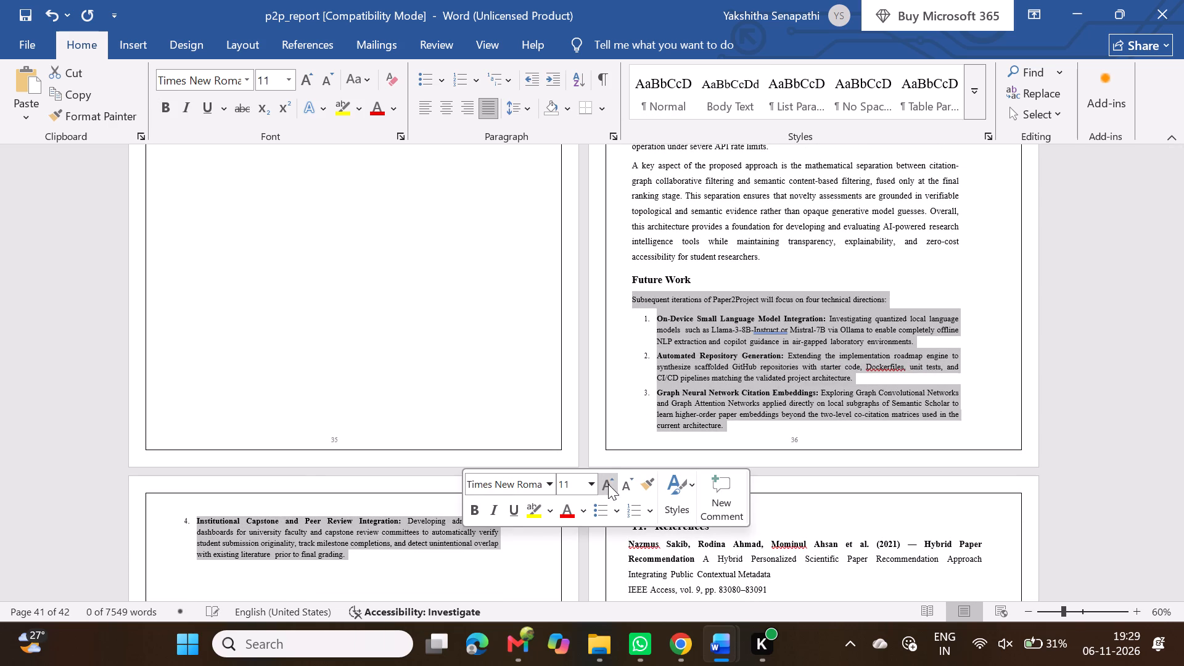
left_click(608, 484)
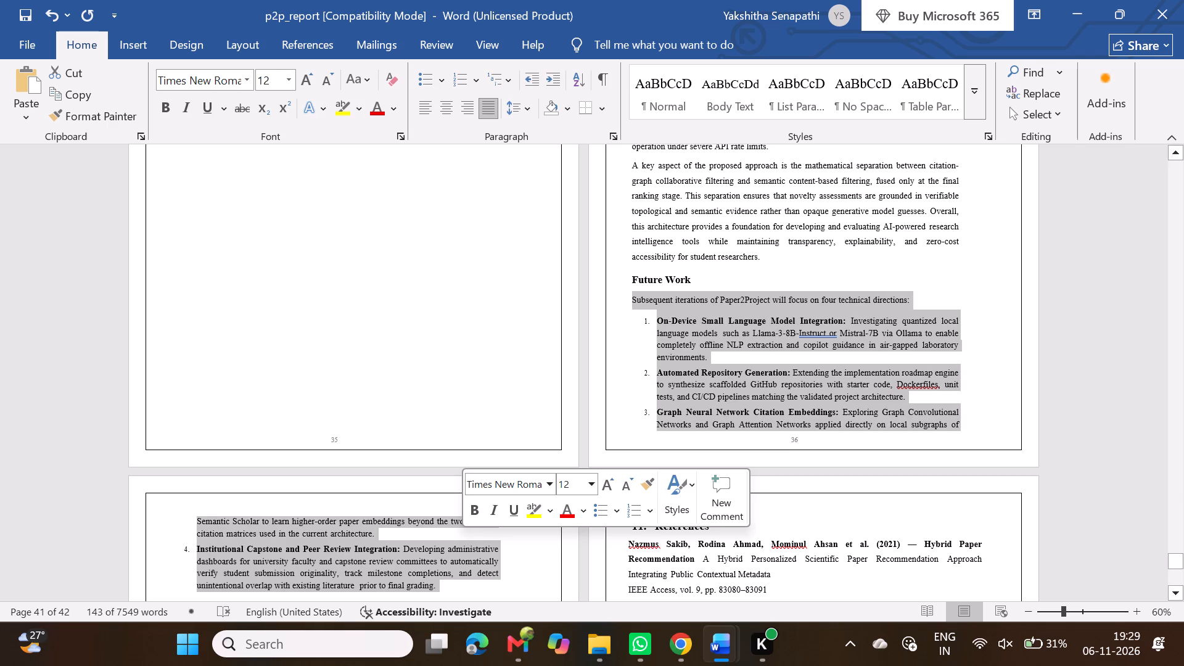
left_click(512, 98)
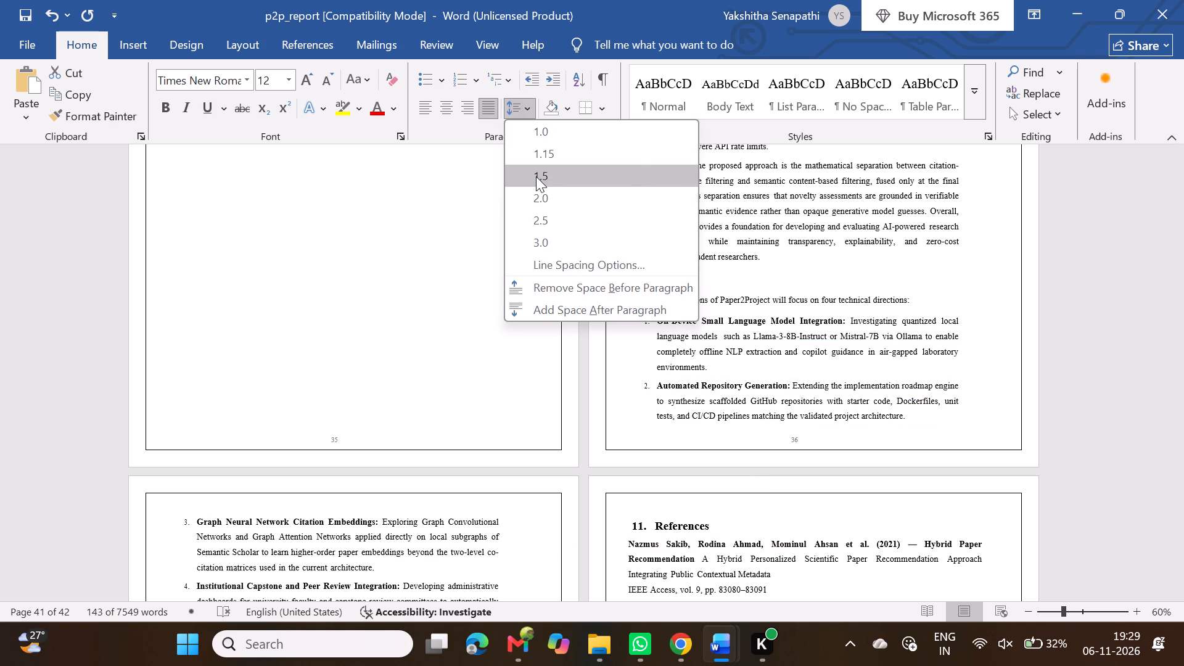
left_click(536, 176)
Set the line spacing of the Future Work subheading and the introductory sentence beneath it to 1.5.
left_click(633, 279)
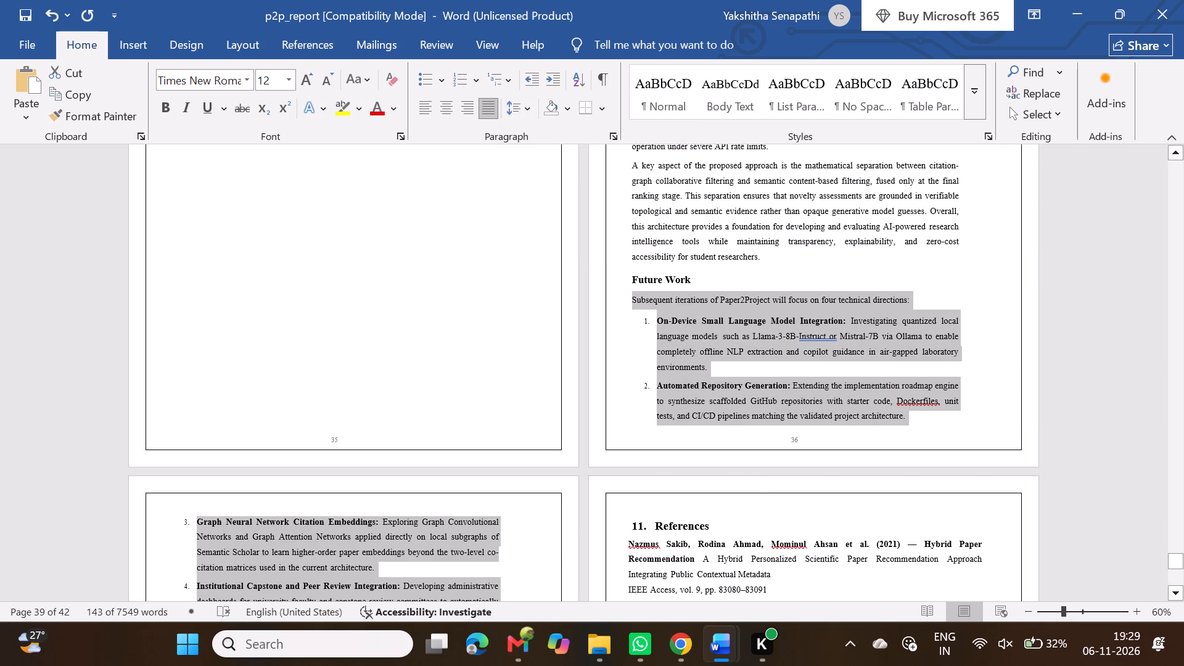
left_click_drag(633, 279, 670, 306)
left_click(512, 105)
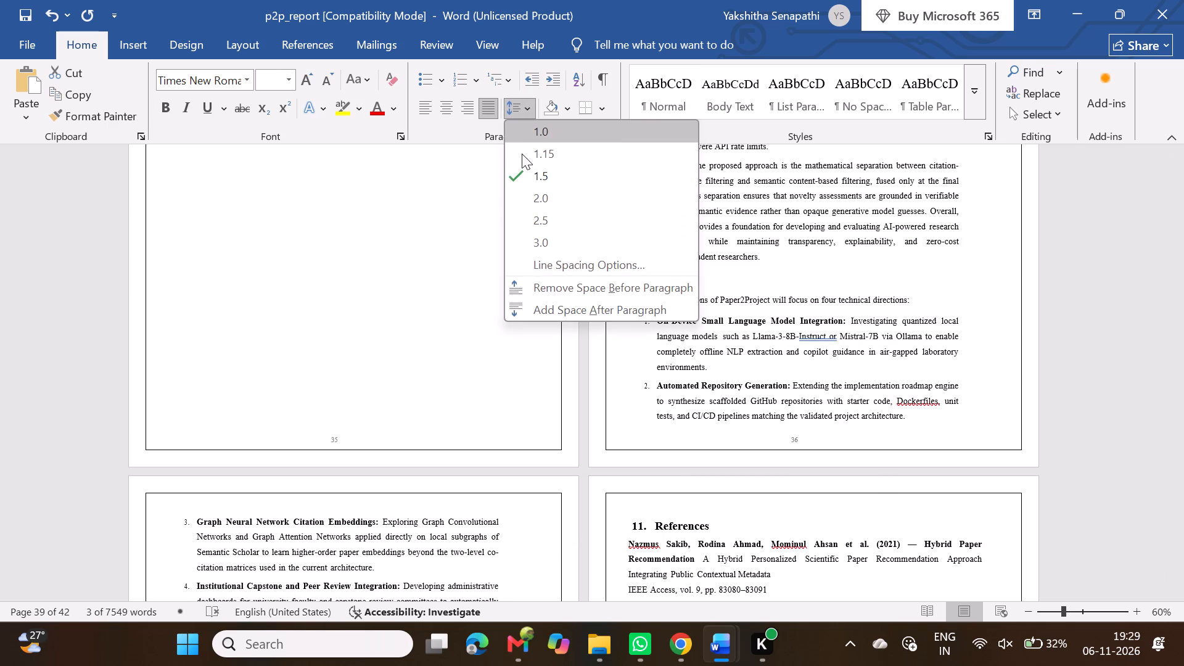
left_click(544, 172)
left_click(724, 322)
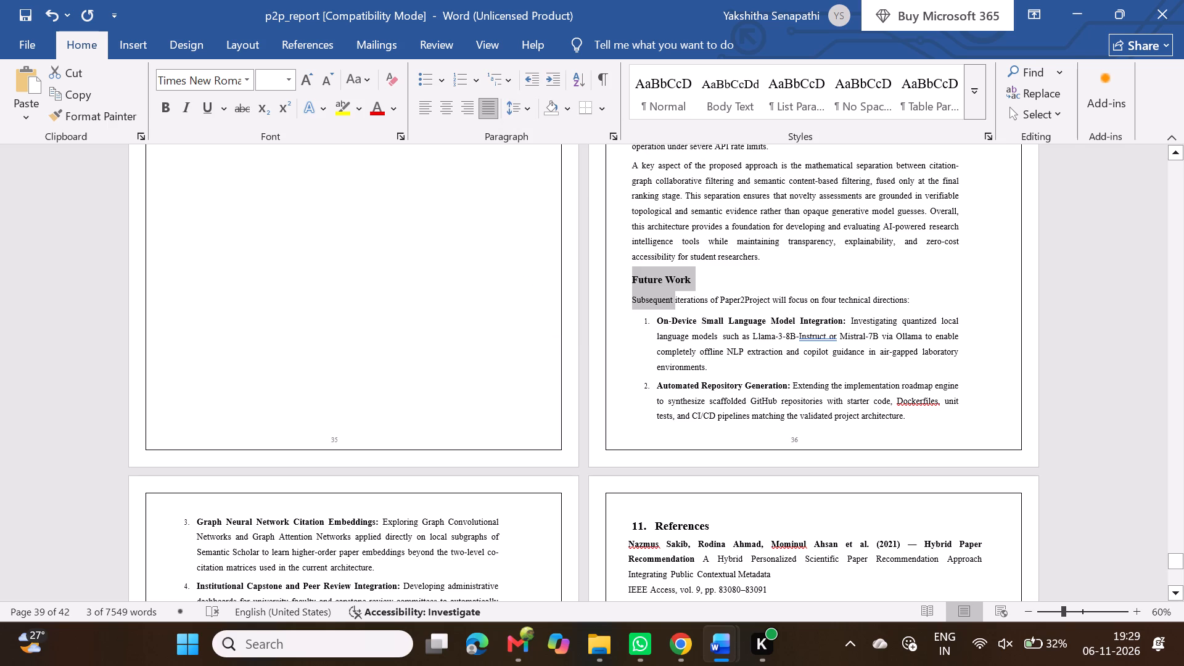
Review the formatting of the pages from Section 10 back through Section 9 to the workflow list in Section 8.8.
scroll(724, 322, "down", 1)
scroll(464, 485, "down", 4)
scroll(464, 485, "up", 4)
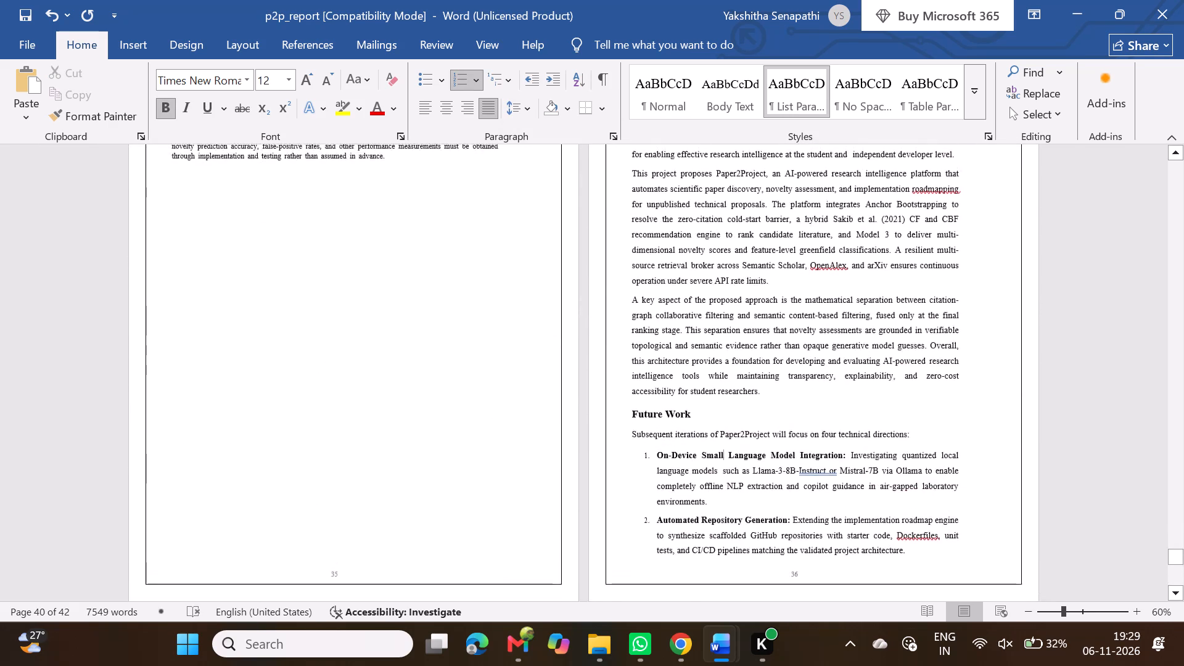
scroll(464, 485, "up", 3)
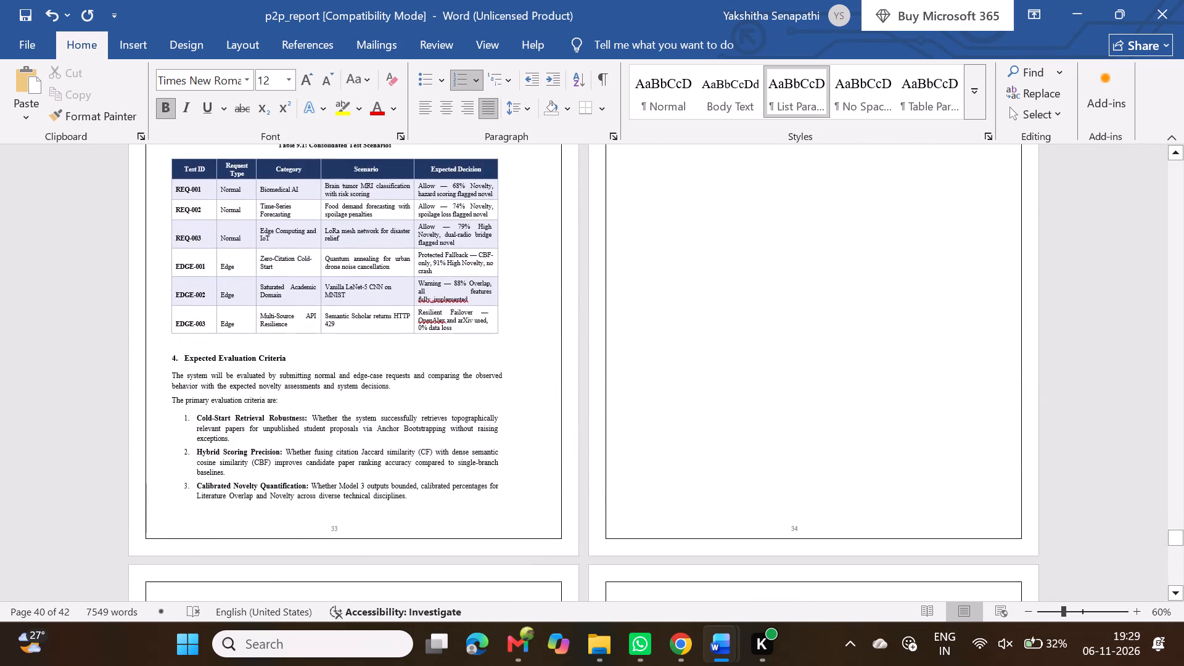
scroll(464, 485, "up", 3)
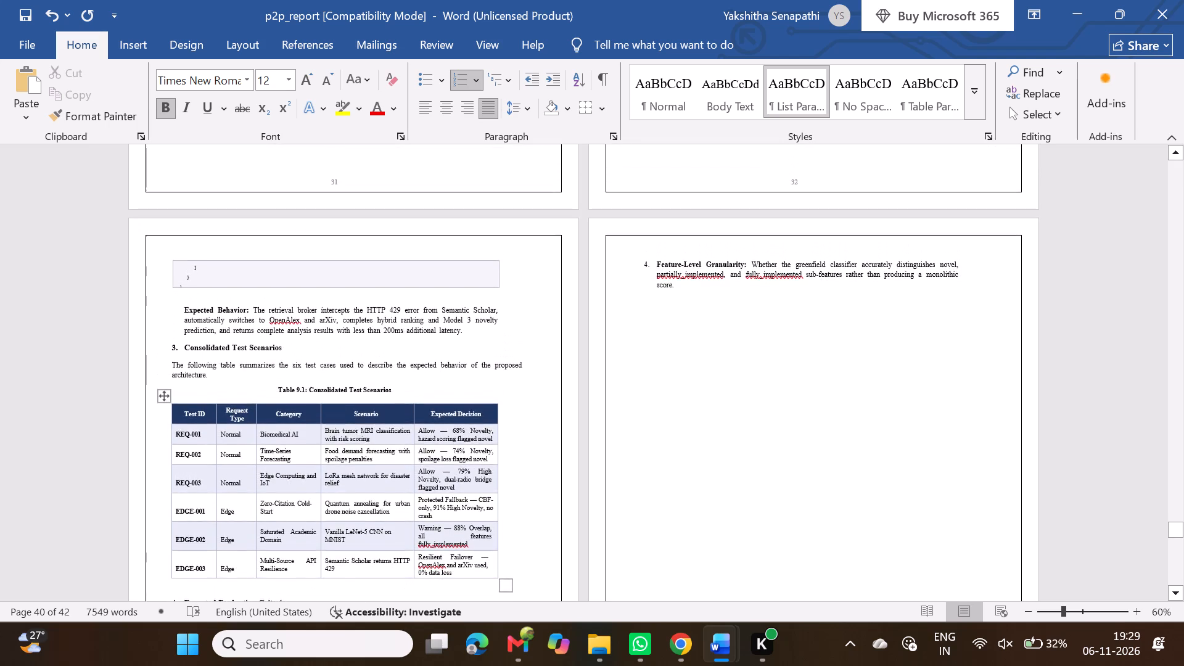
scroll(464, 485, "up", 3)
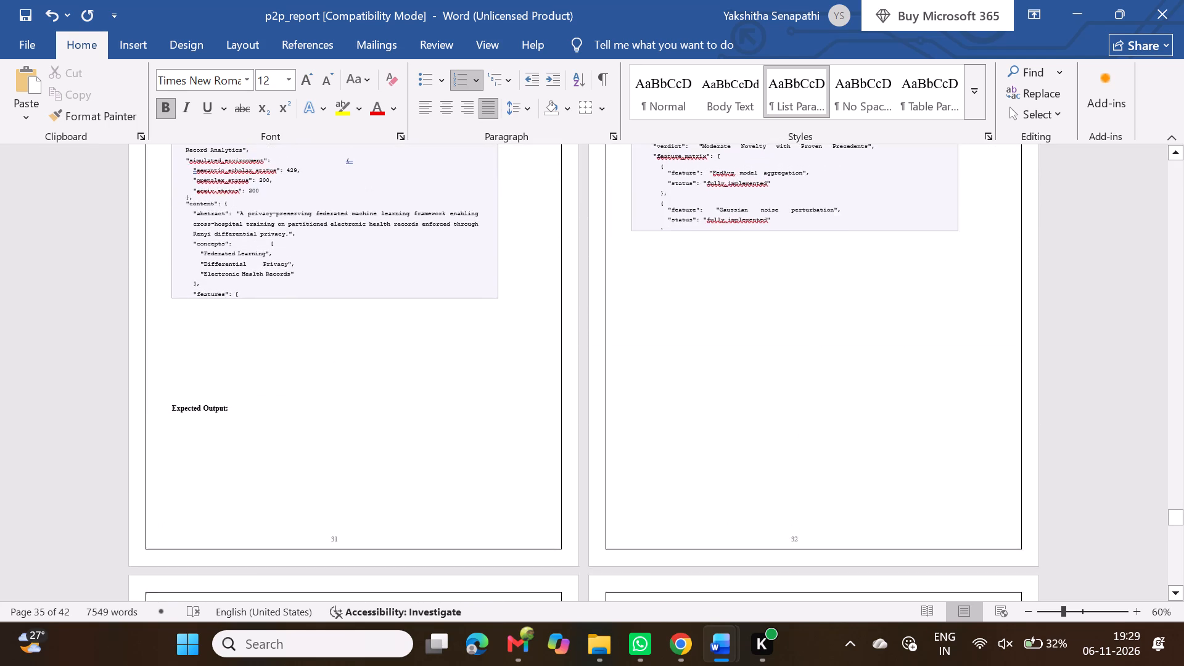
scroll(464, 485, "up", 5)
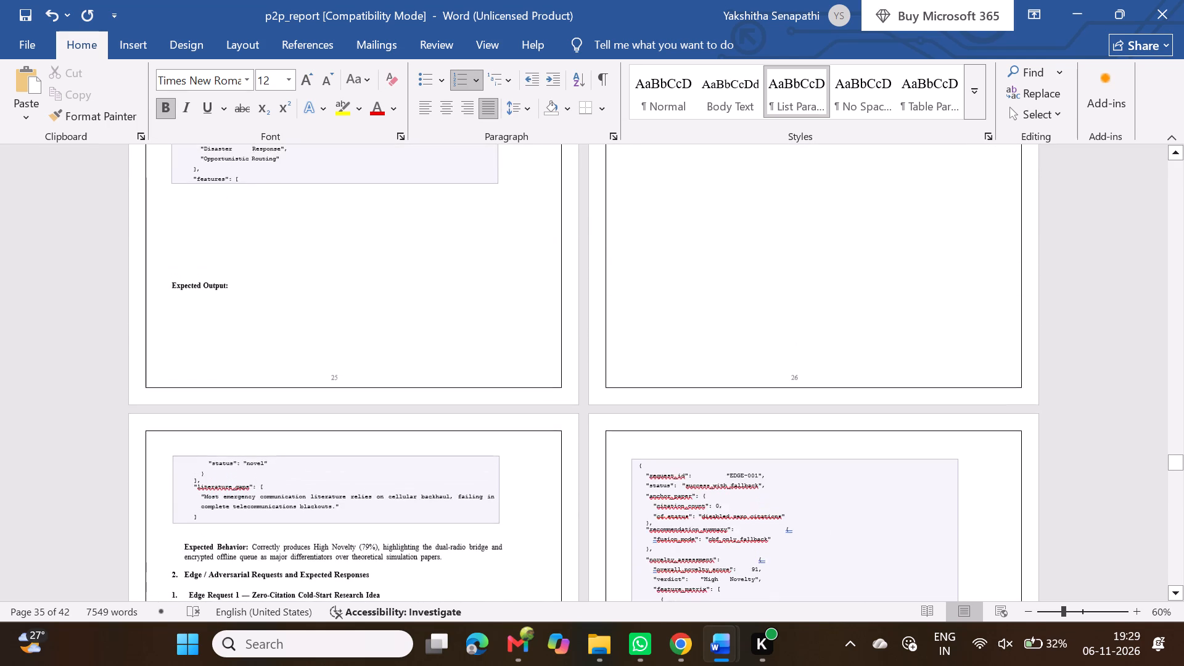
scroll(464, 485, "up", 10)
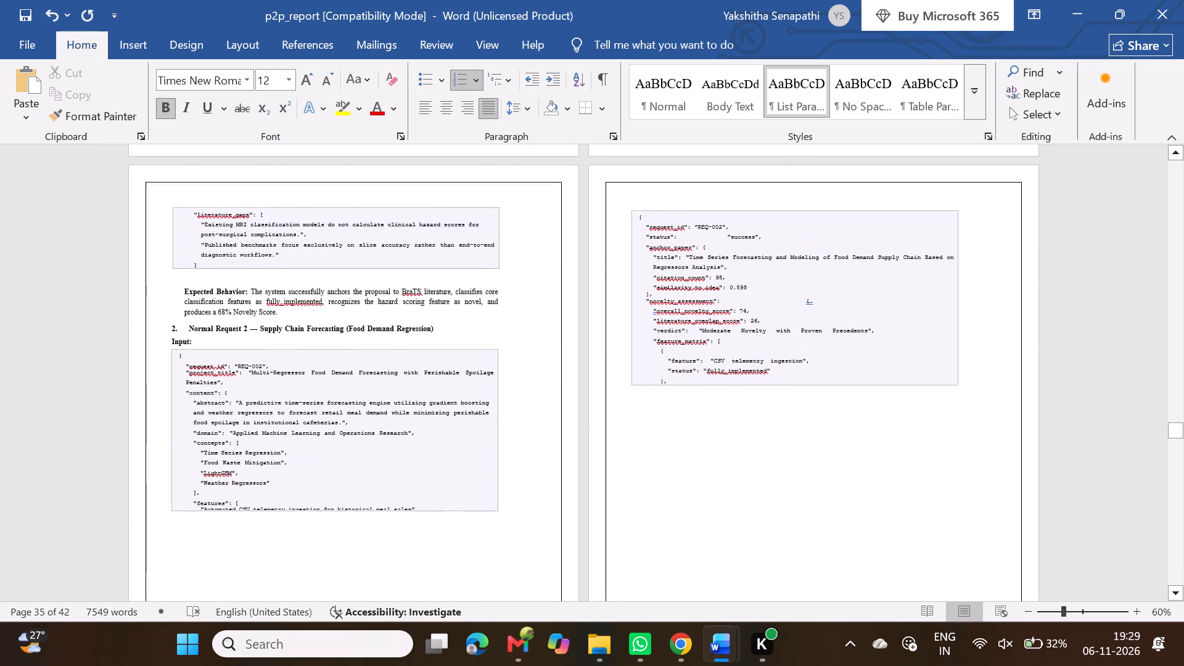
scroll(464, 485, "up", 10)
scroll(464, 485, "down", 1)
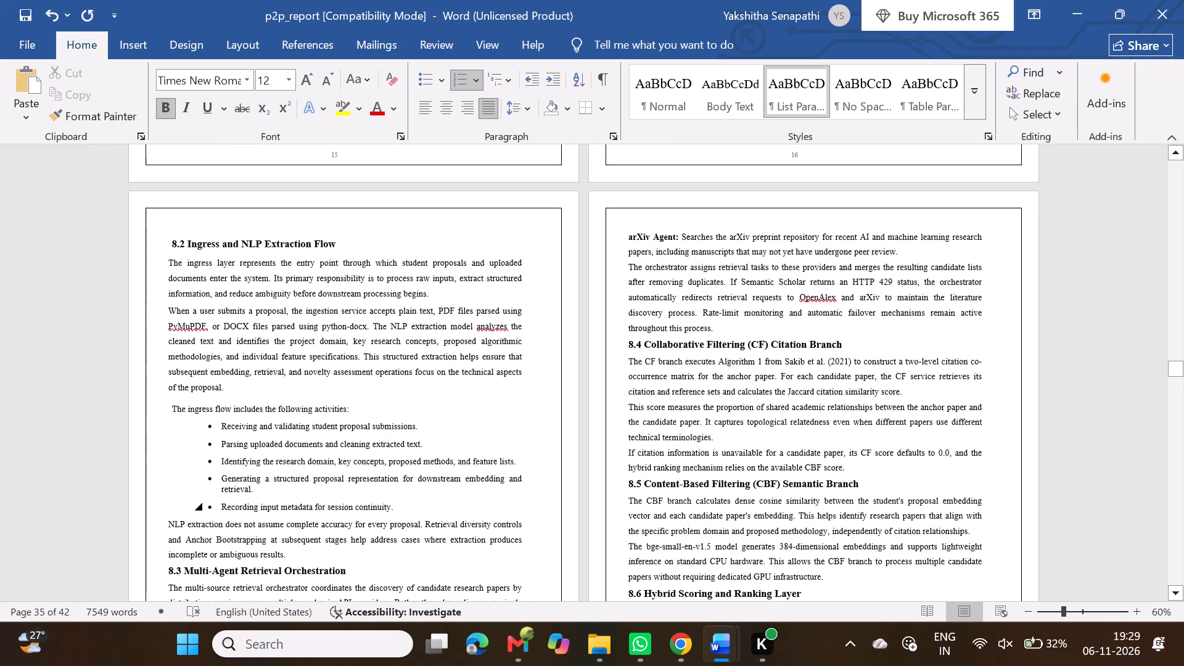
scroll(464, 485, "down", 5)
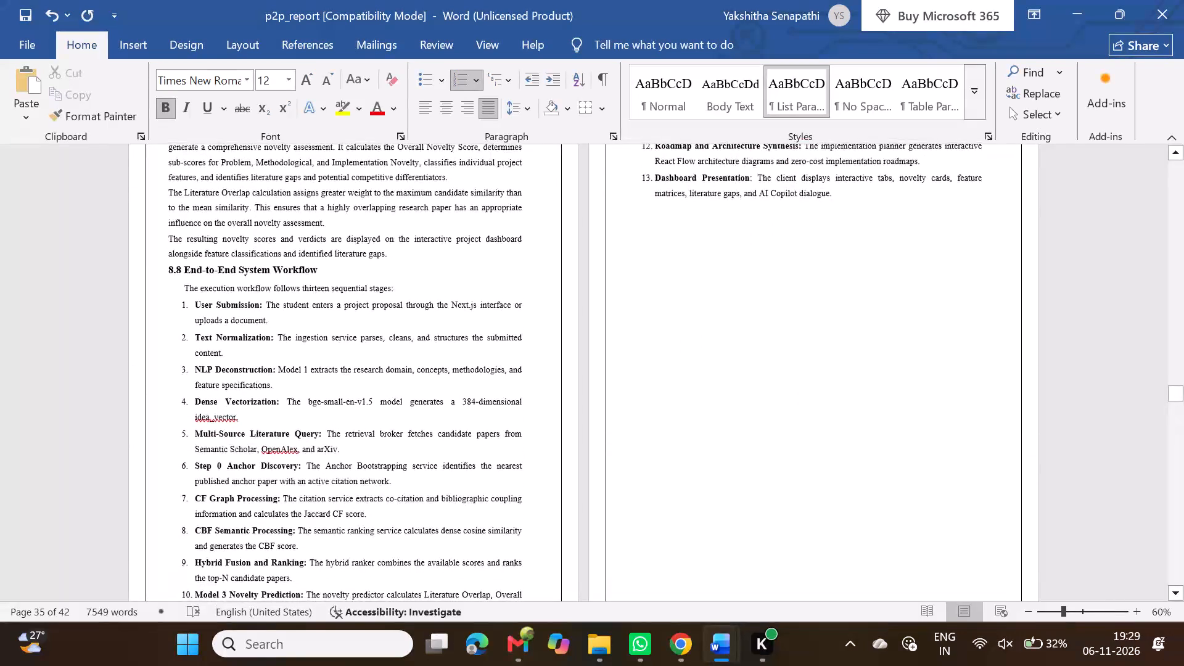
scroll(464, 485, "down", 2)
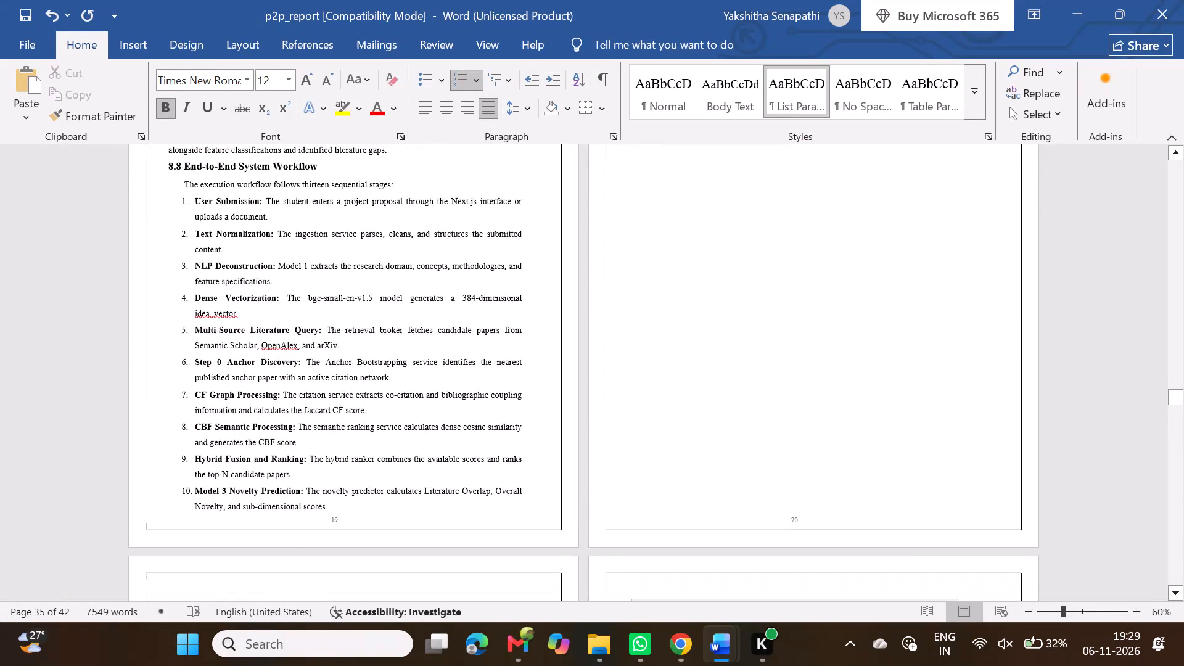
scroll(464, 485, "up", 3)
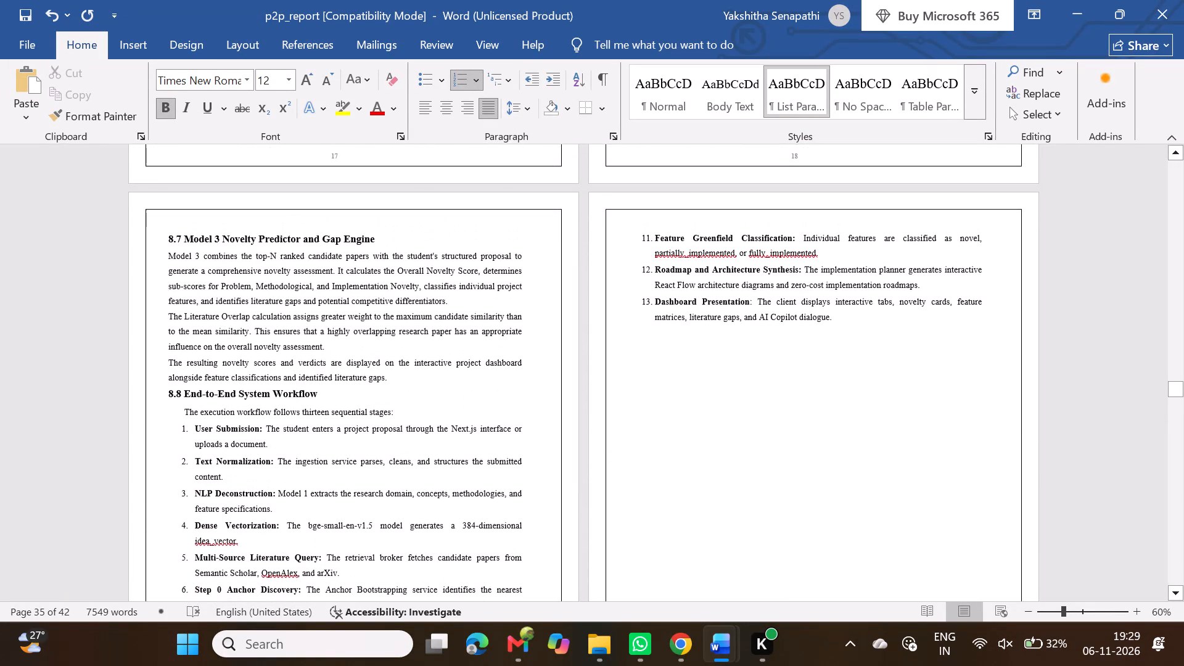
scroll(464, 485, "down", 1)
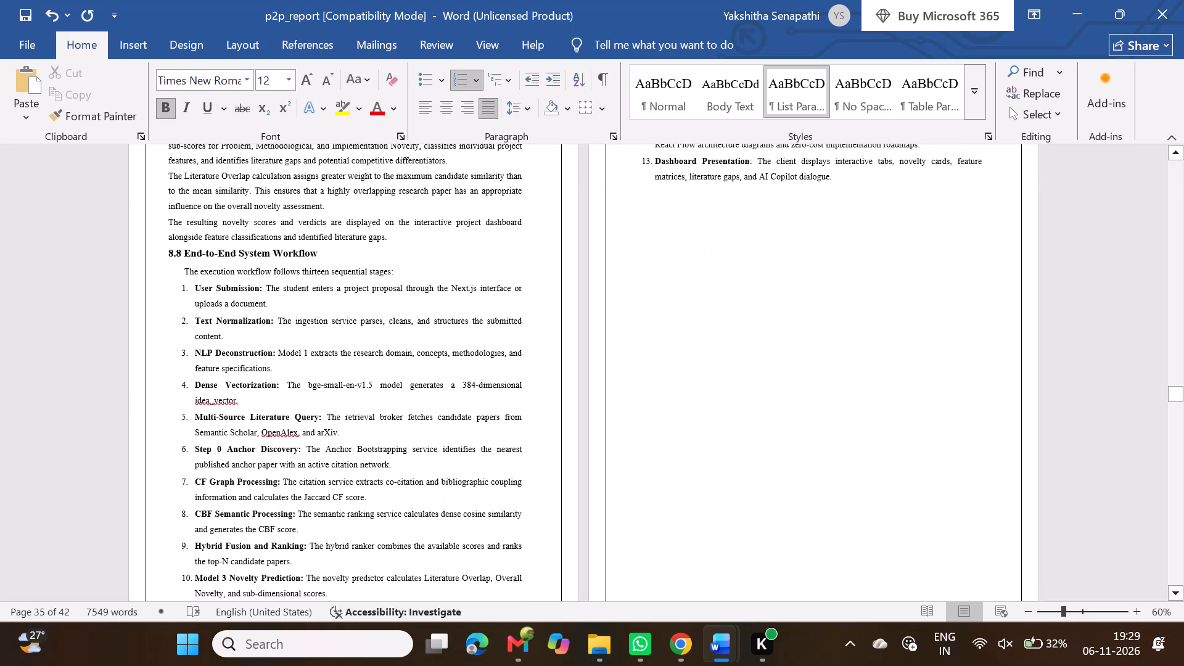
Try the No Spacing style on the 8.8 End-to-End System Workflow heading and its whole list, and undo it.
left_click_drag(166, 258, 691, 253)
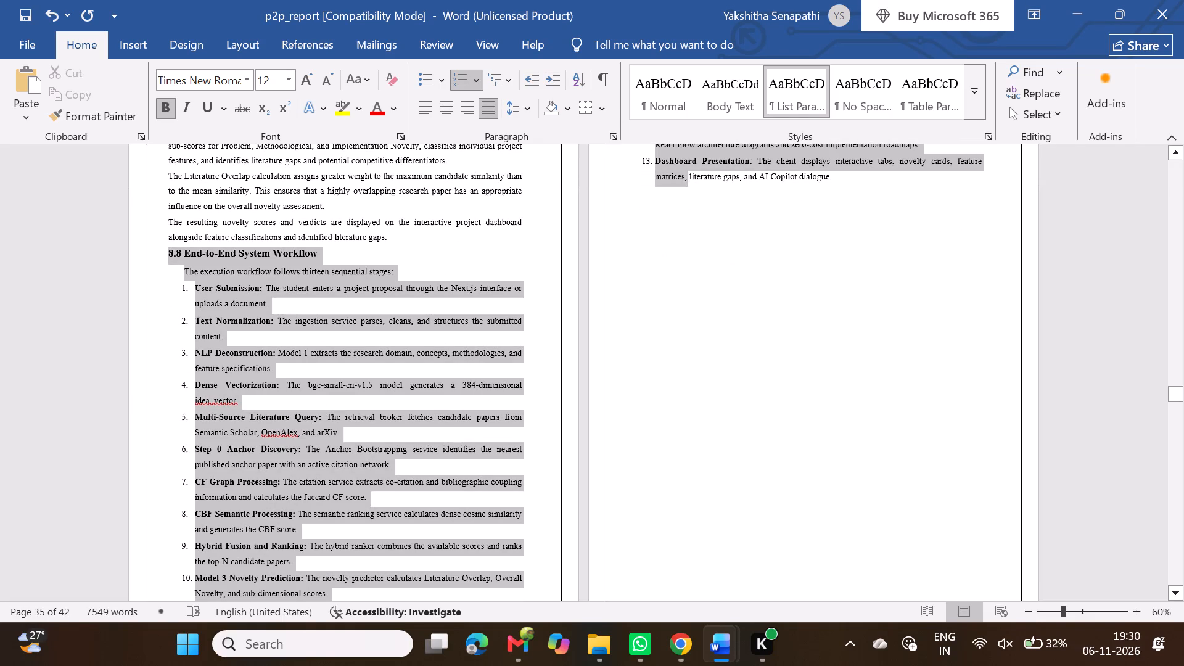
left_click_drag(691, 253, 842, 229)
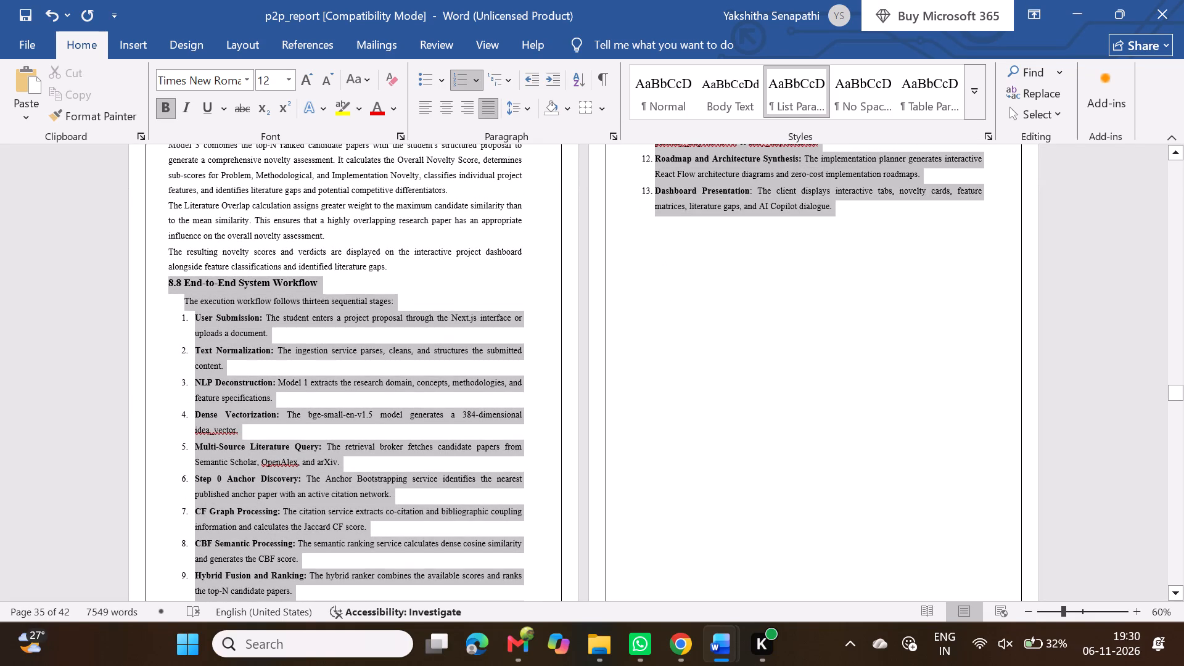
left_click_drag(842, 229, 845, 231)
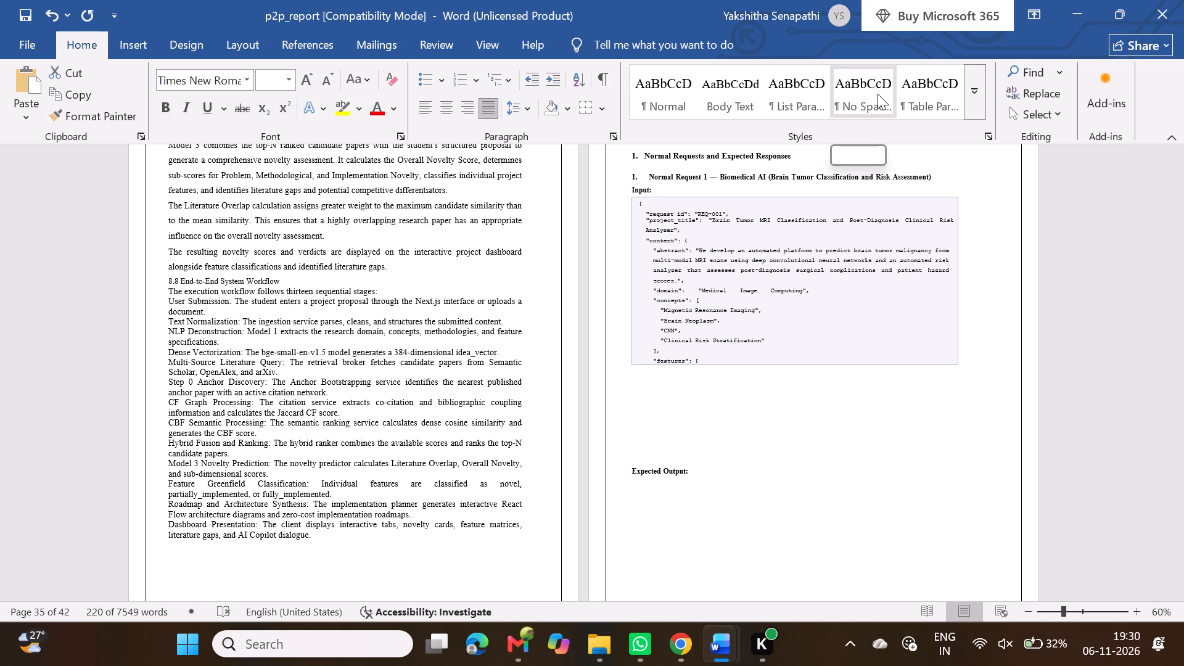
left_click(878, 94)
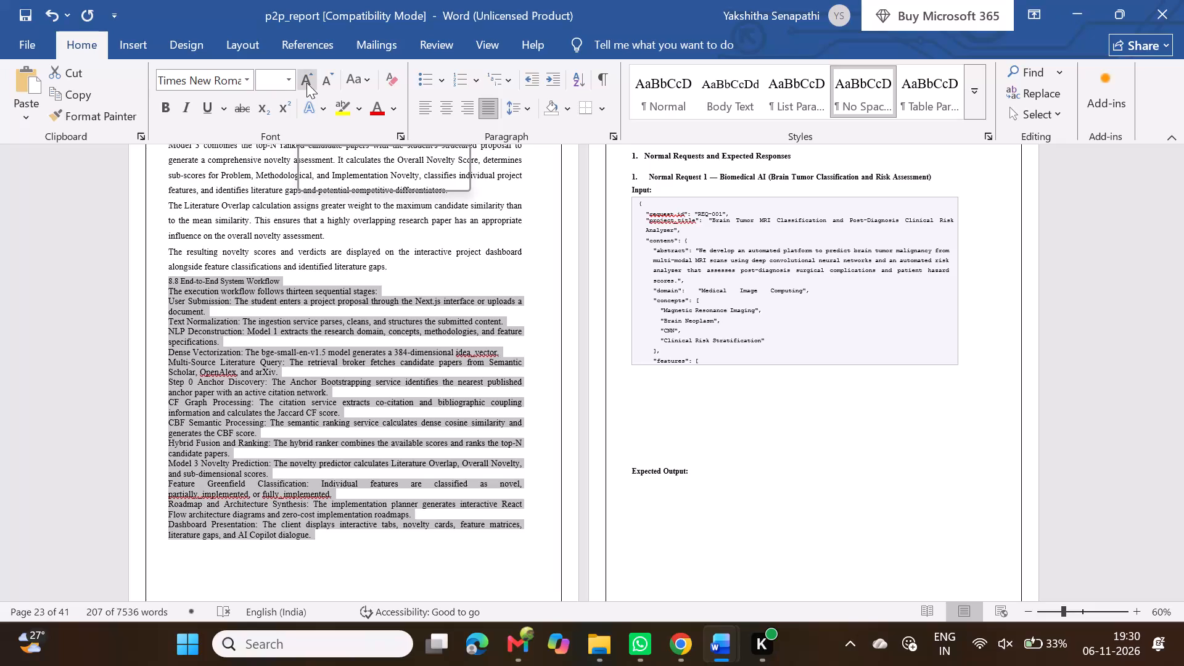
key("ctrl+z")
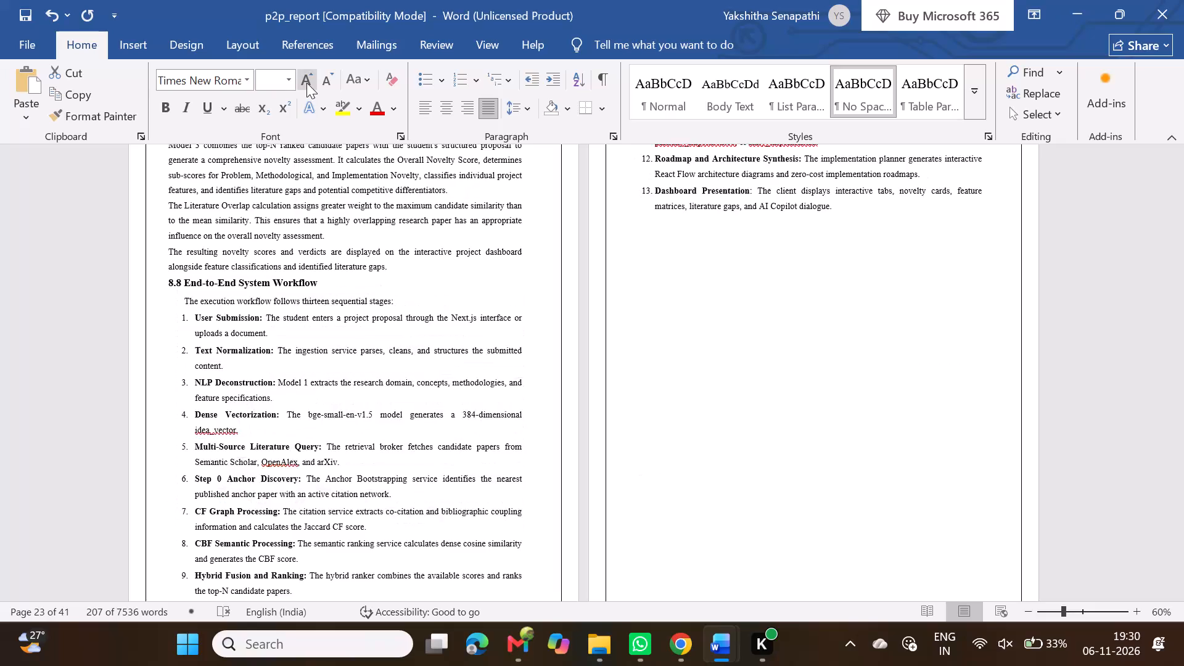
Apply the Table Paragraph style to the introductory sentence and thirteen stages under 8.8 End-to-End System Workflow, with font size 12 and 1.5 line spacing.
left_click(223, 334)
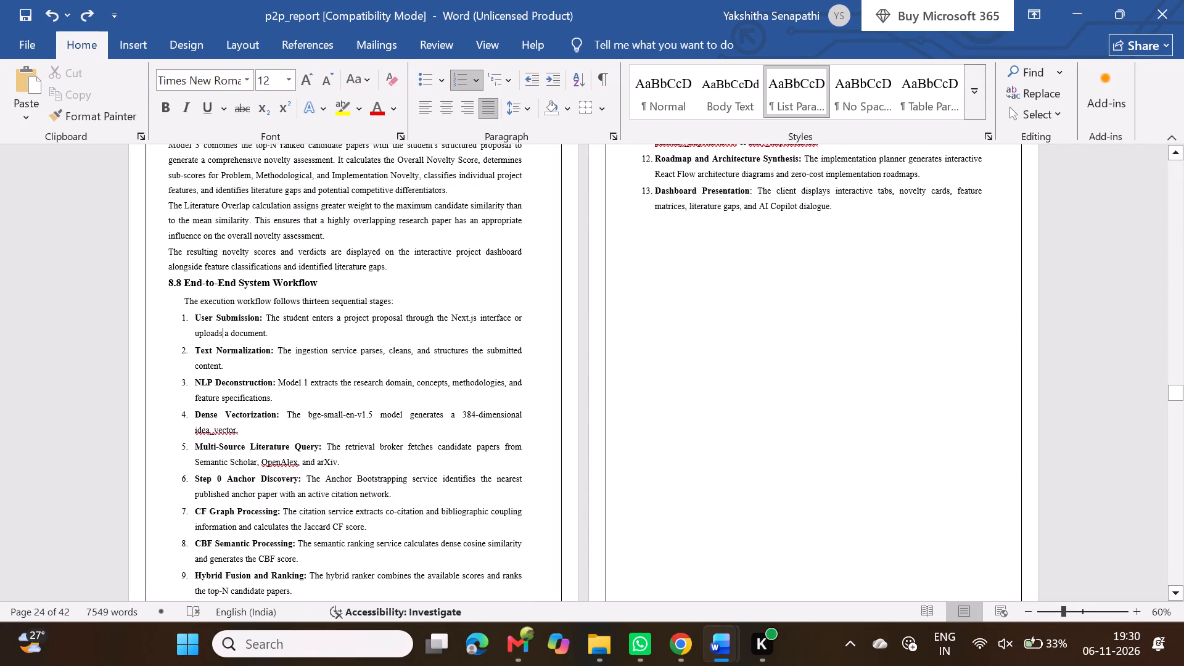
left_click(181, 305)
left_click_drag(181, 305, 711, 278)
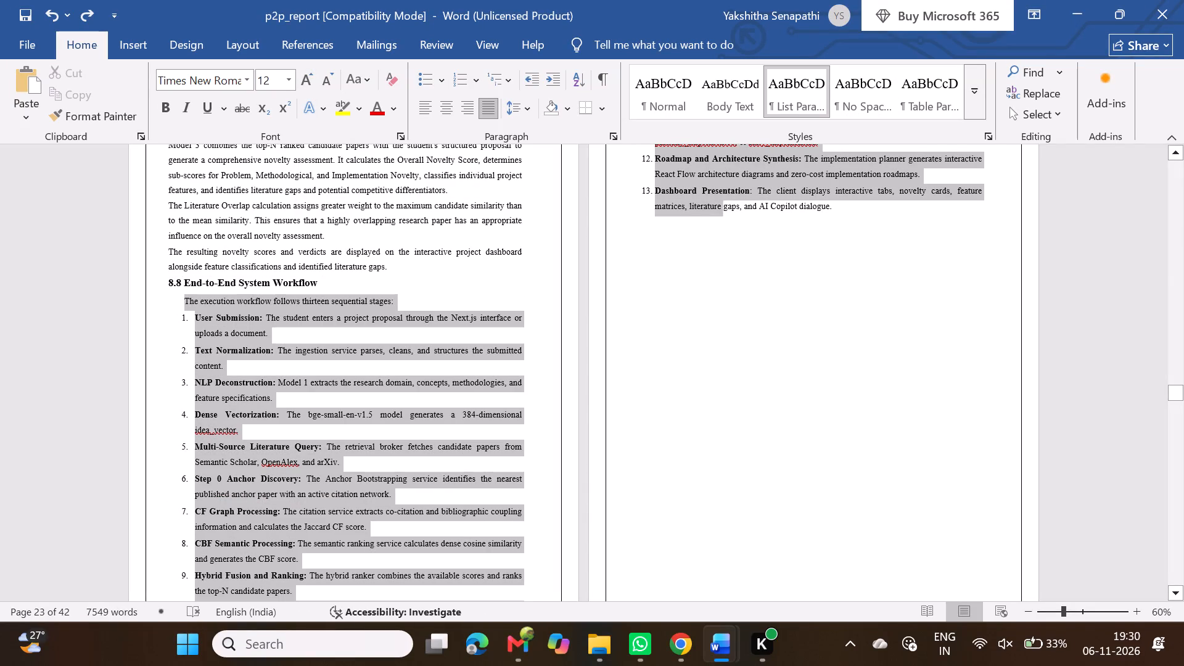
left_click_drag(711, 278, 855, 266)
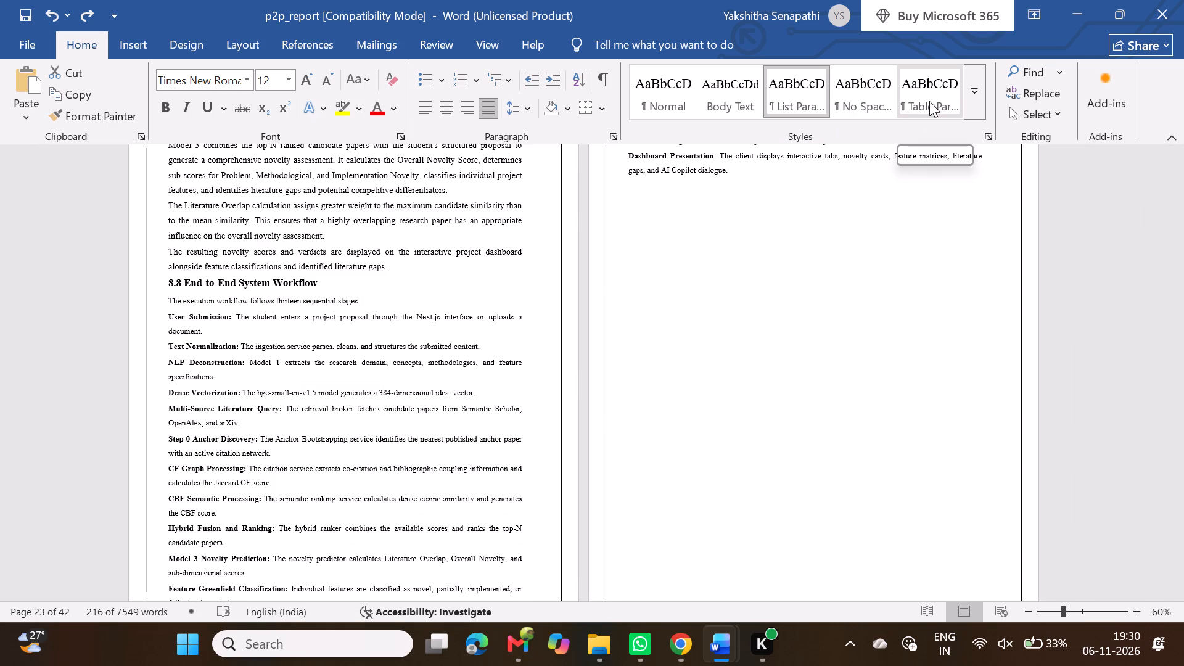
left_click(929, 101)
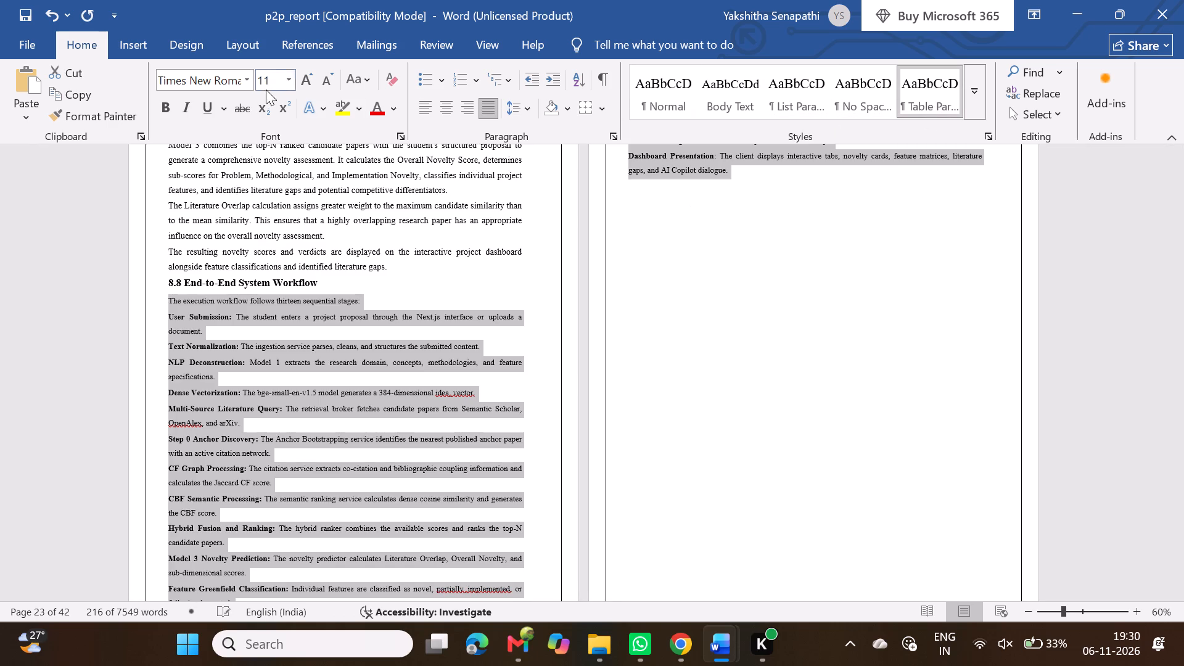
left_click(302, 84)
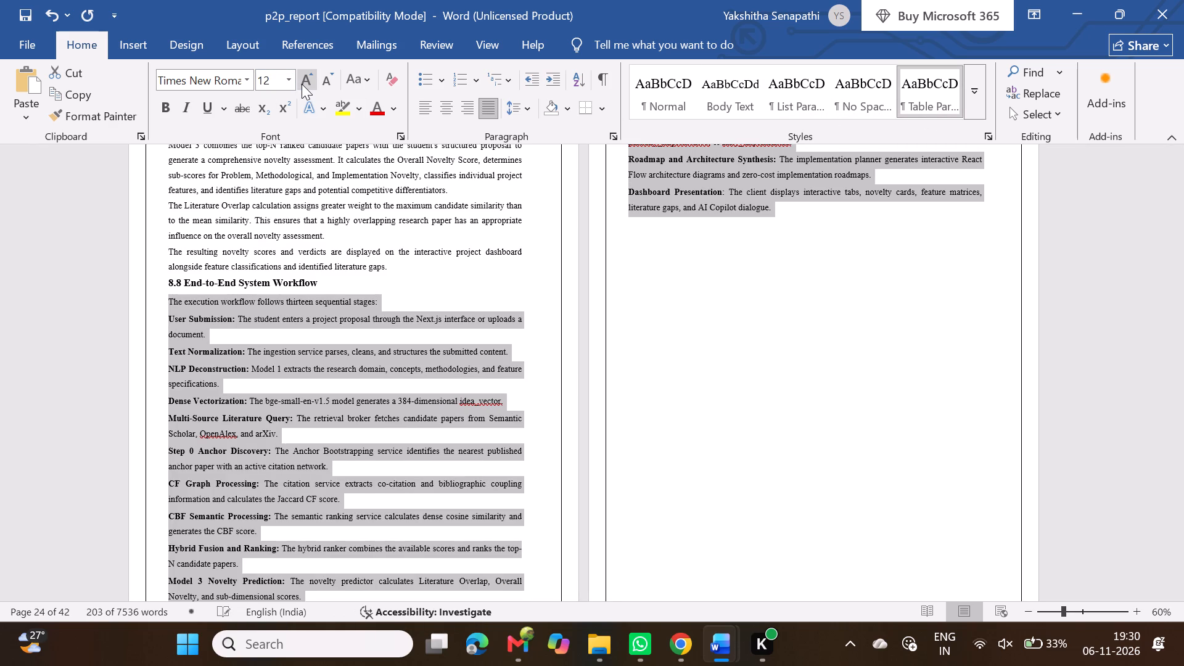
left_click(511, 109)
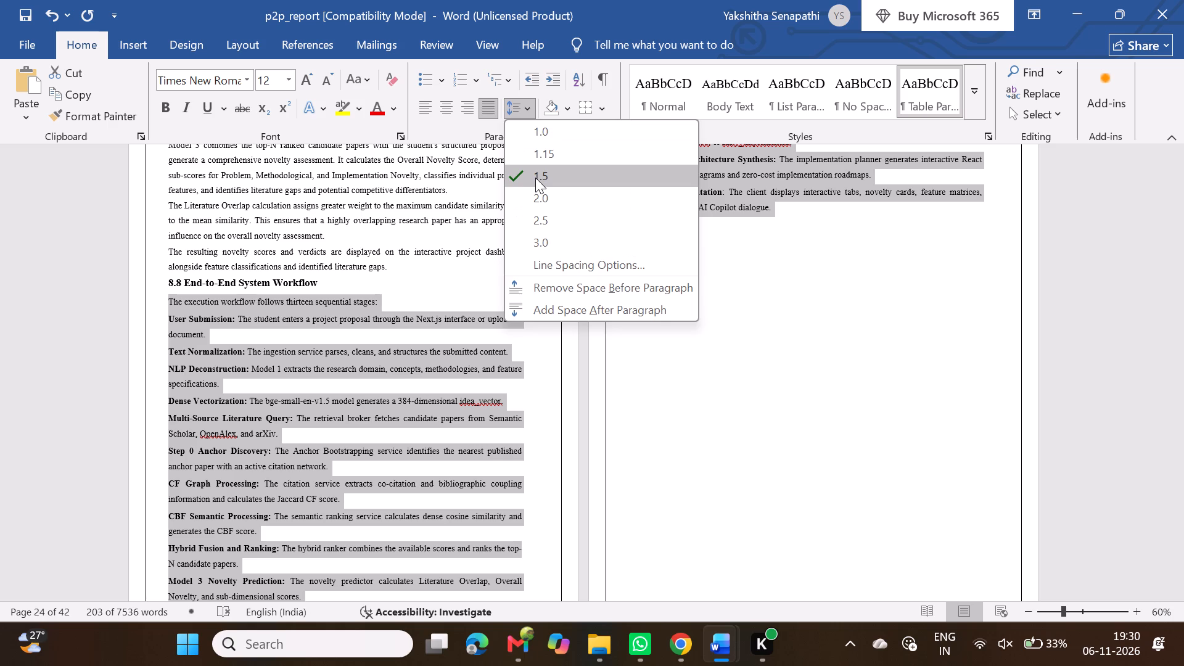
left_click(535, 178)
left_click(332, 306)
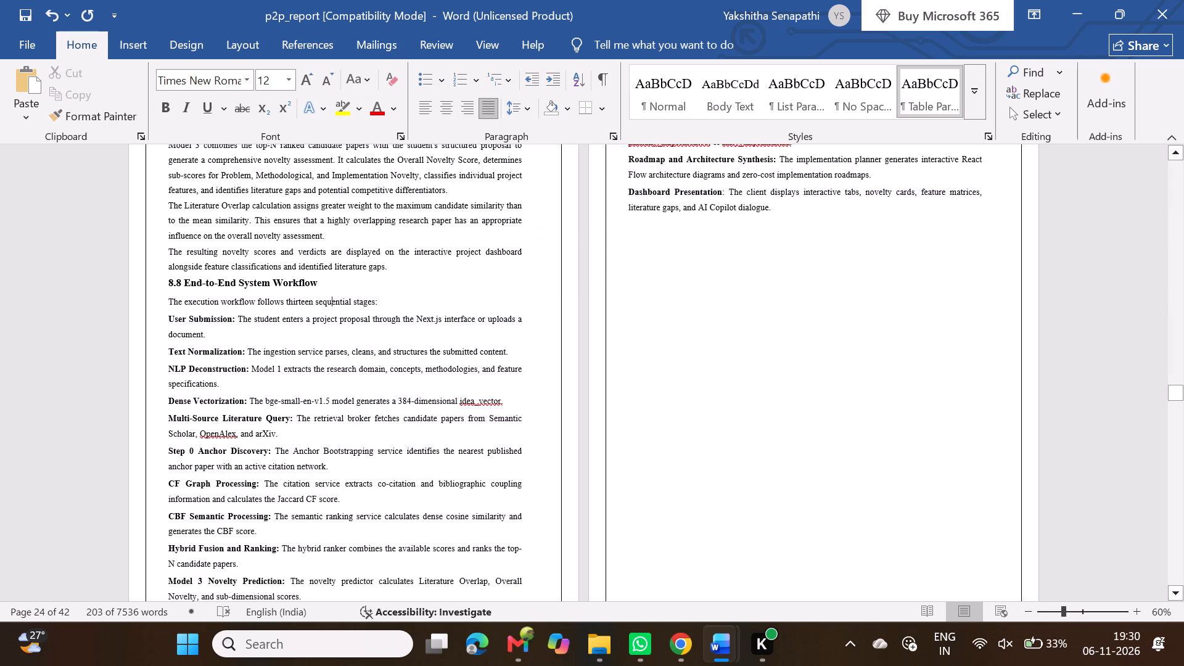
Check the layout of Sections 8.7 and 8.8 and the normal request examples in Section 9.
scroll(332, 306, "right", 1)
scroll(332, 306, "down", 1)
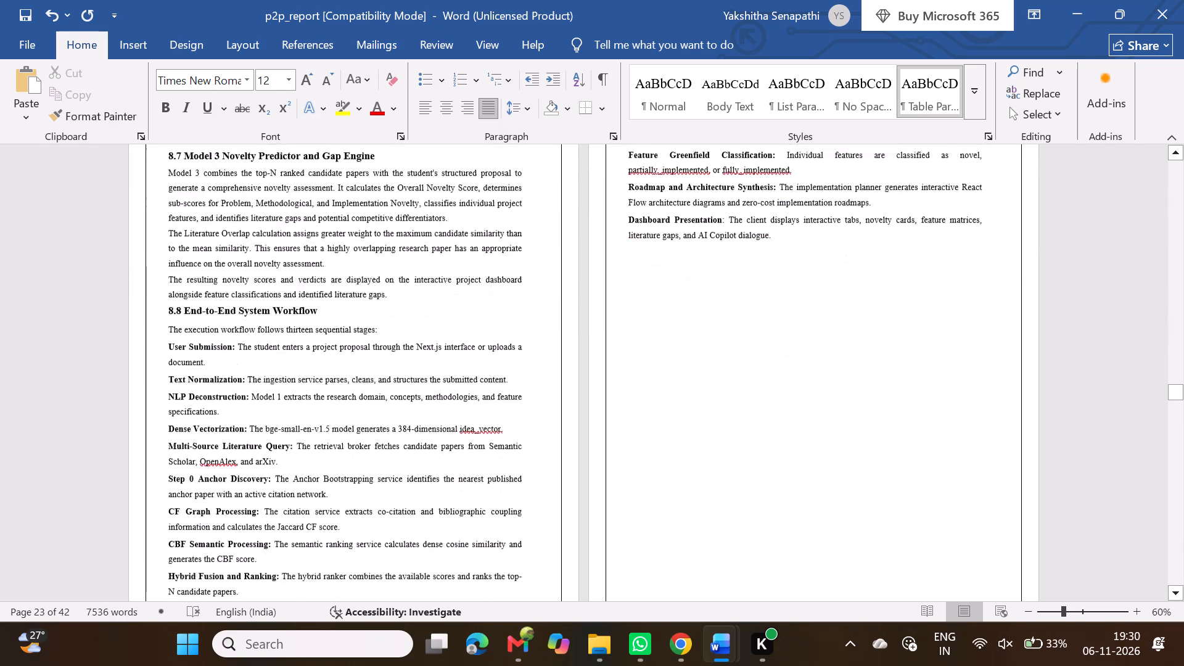
scroll(332, 306, "down", 1)
scroll(332, 306, "up", 1)
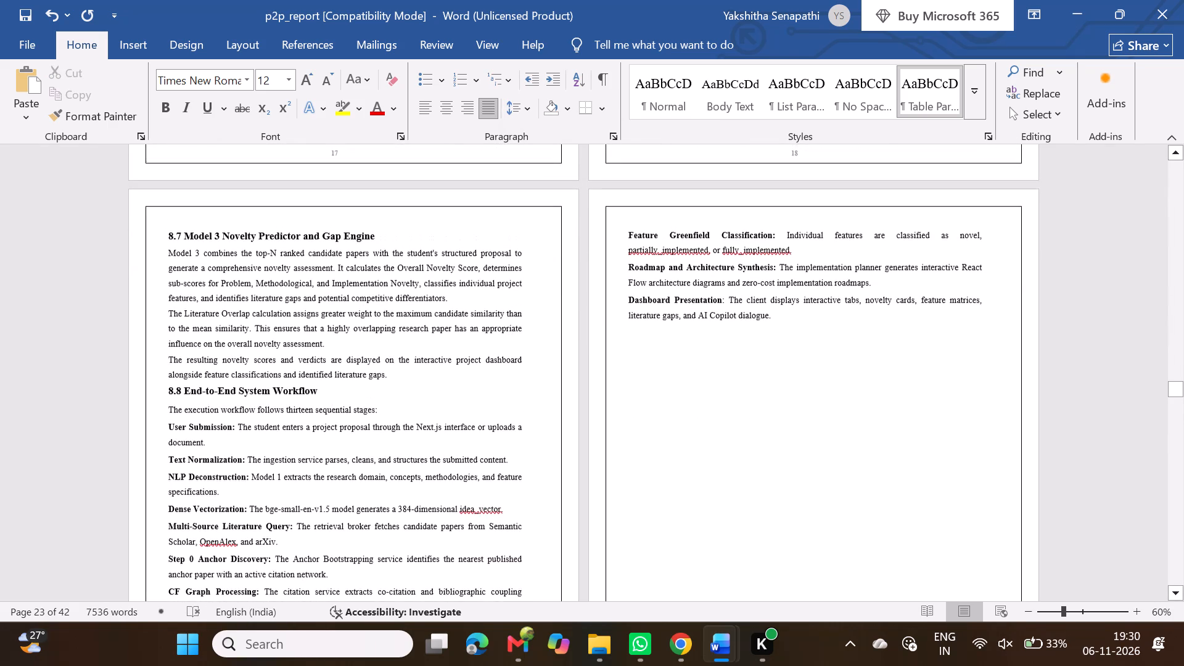
scroll(332, 306, "up", 3)
scroll(332, 306, "down", 1)
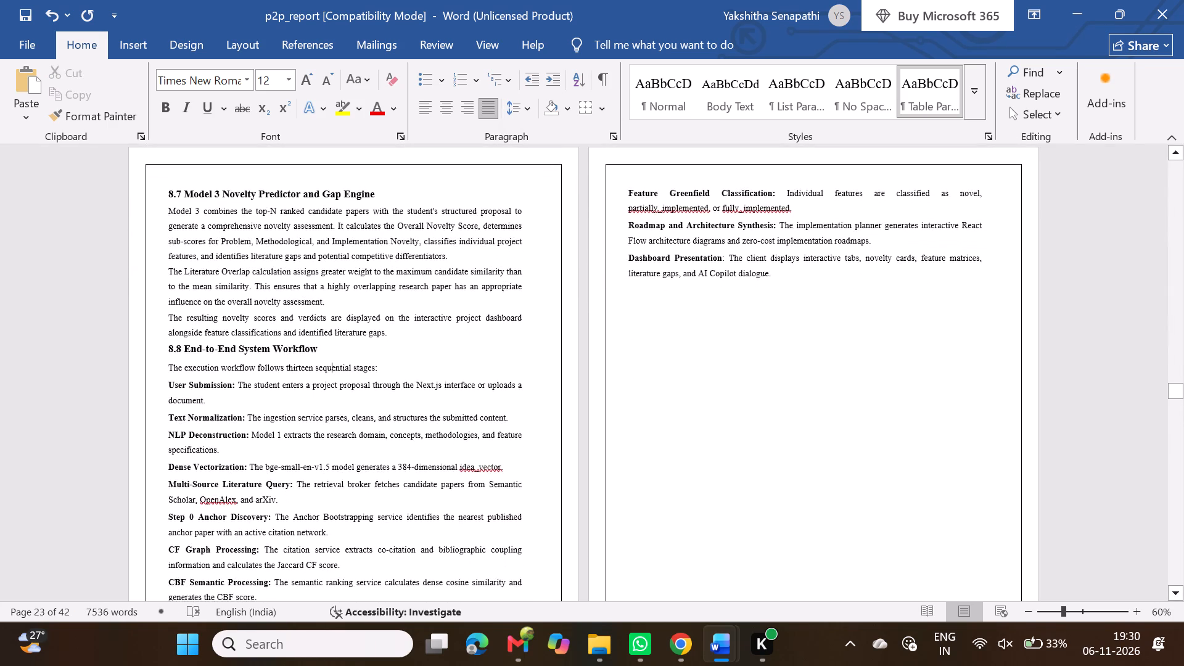
scroll(332, 306, "down", 2)
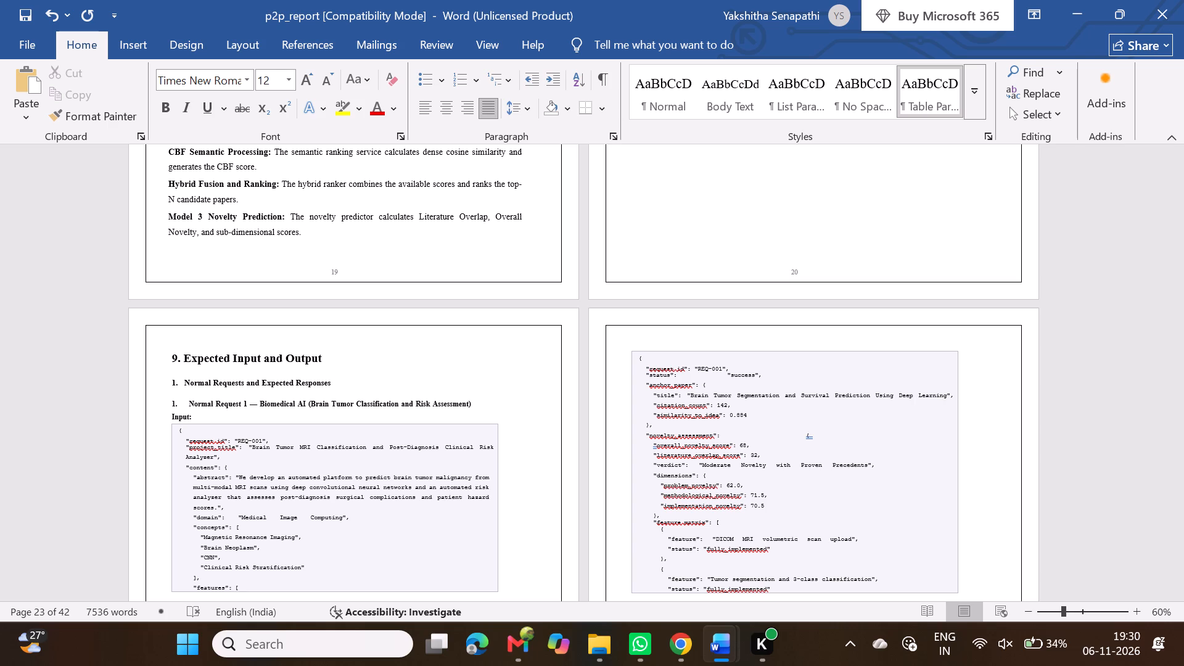
scroll(331, 341, "down", 2)
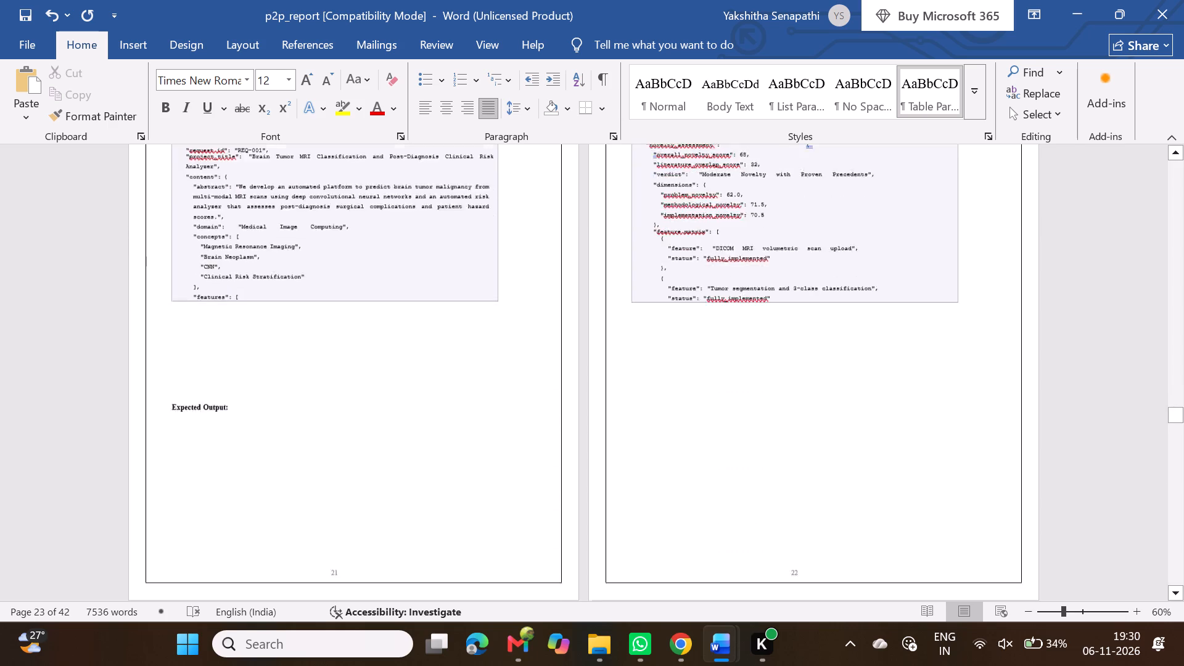
scroll(331, 341, "down", 2)
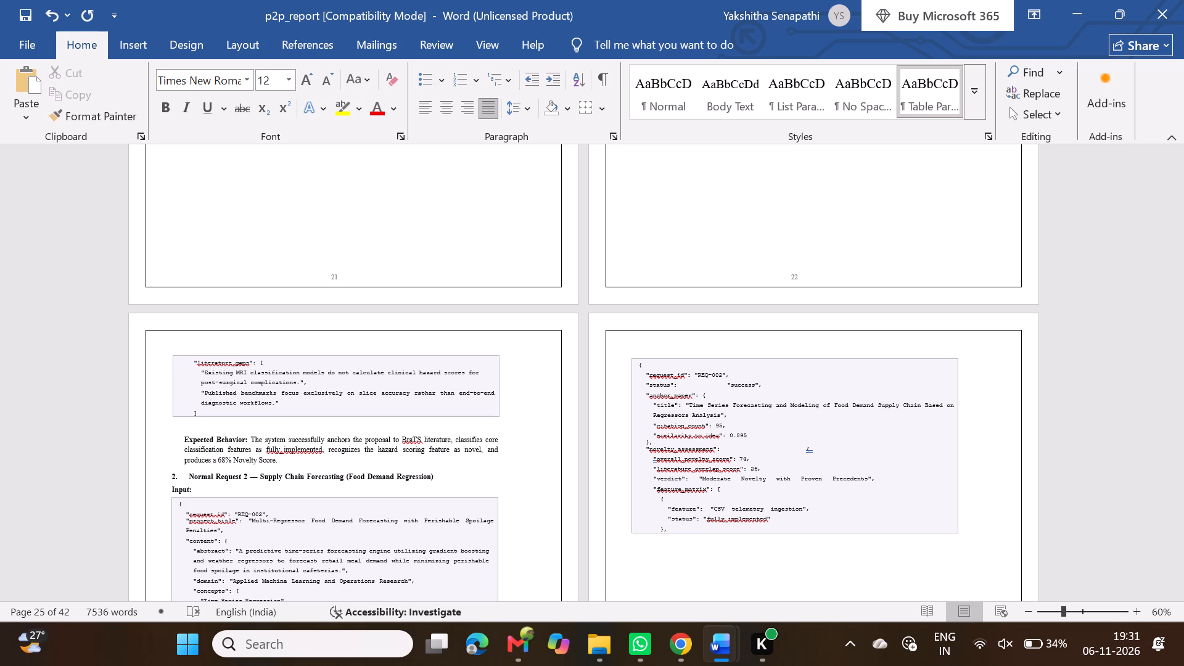
scroll(331, 341, "down", 6)
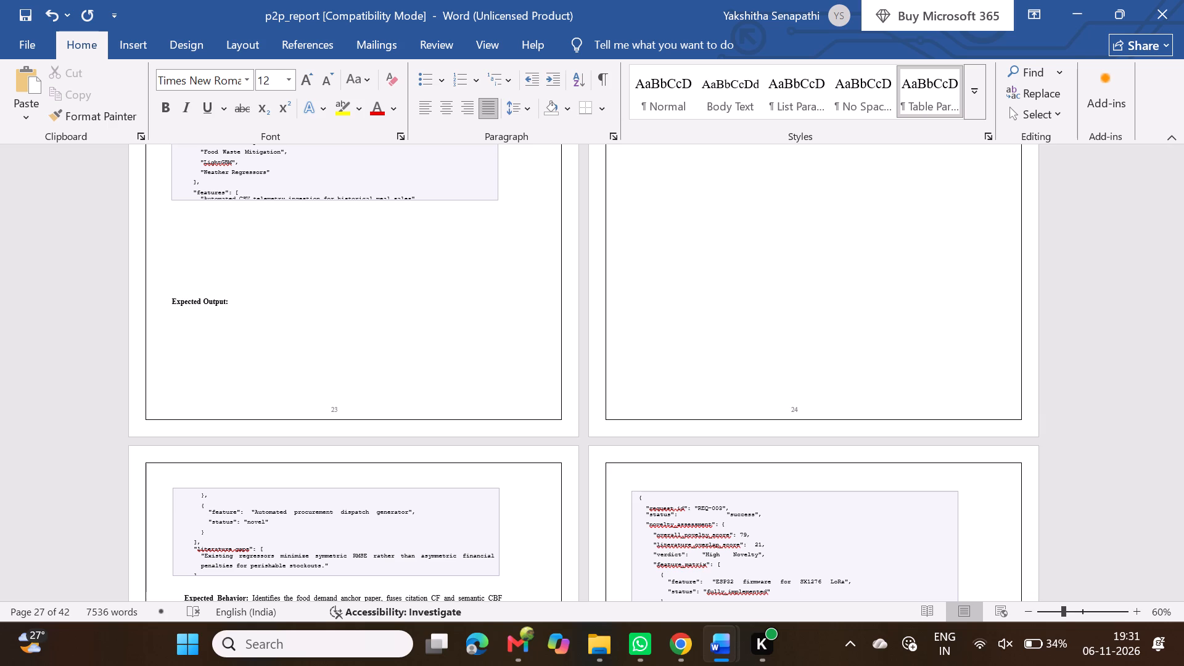
scroll(331, 341, "down", 1)
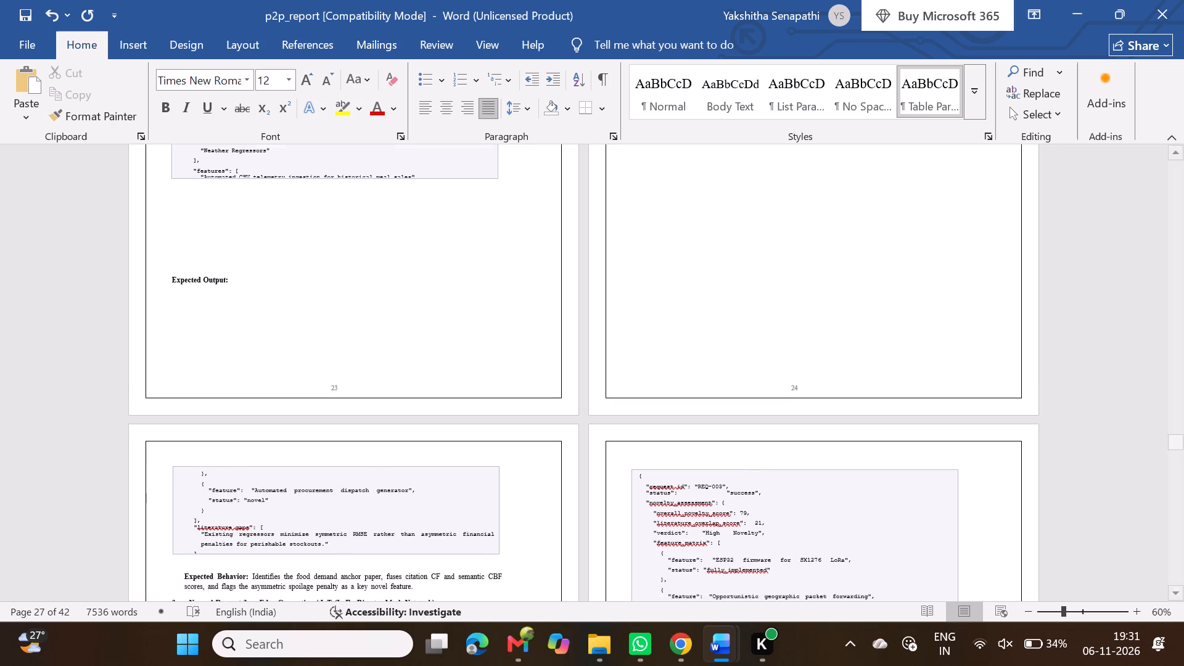
scroll(331, 341, "down", 2)
scroll(475, 429, "down", 1)
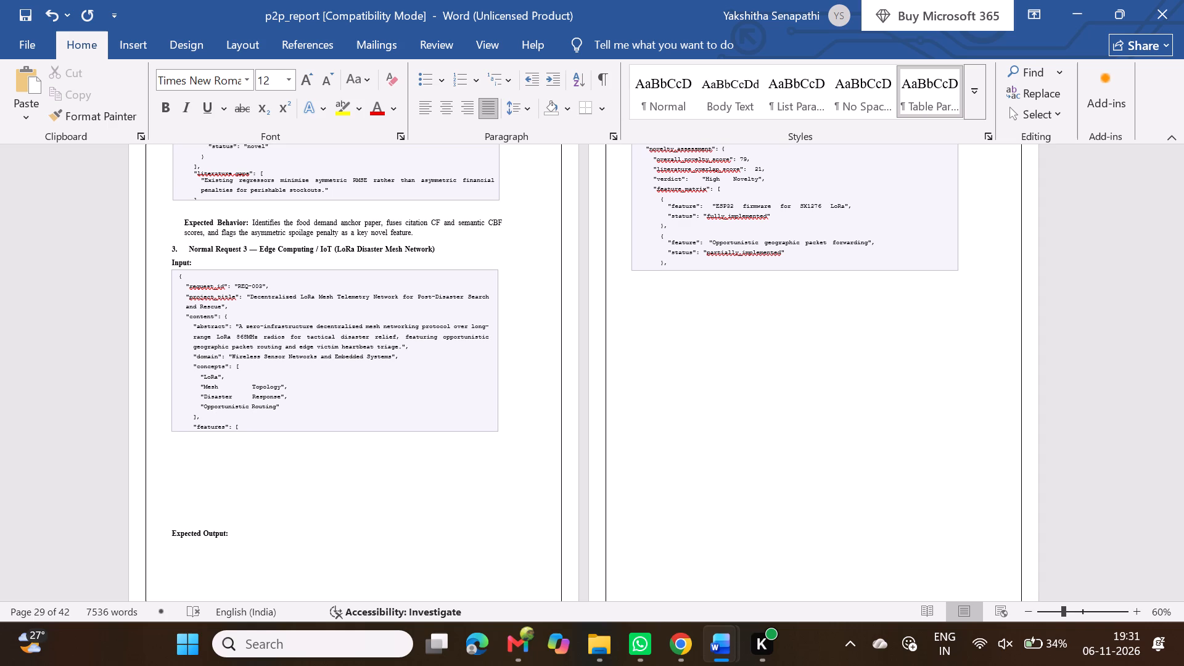
Apply 1.5 line spacing to the last paragraph of Section 8.7 and the 8.8 End-to-End System Workflow heading.
scroll(475, 429, "down", 2)
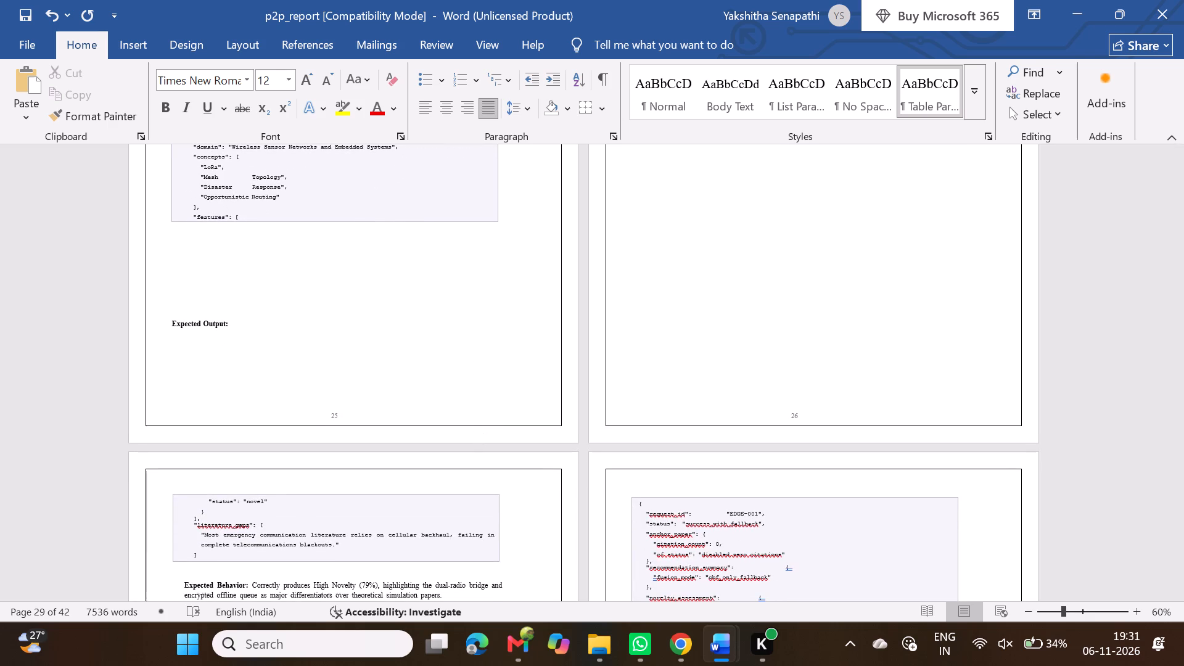
scroll(633, 284, "up", 5)
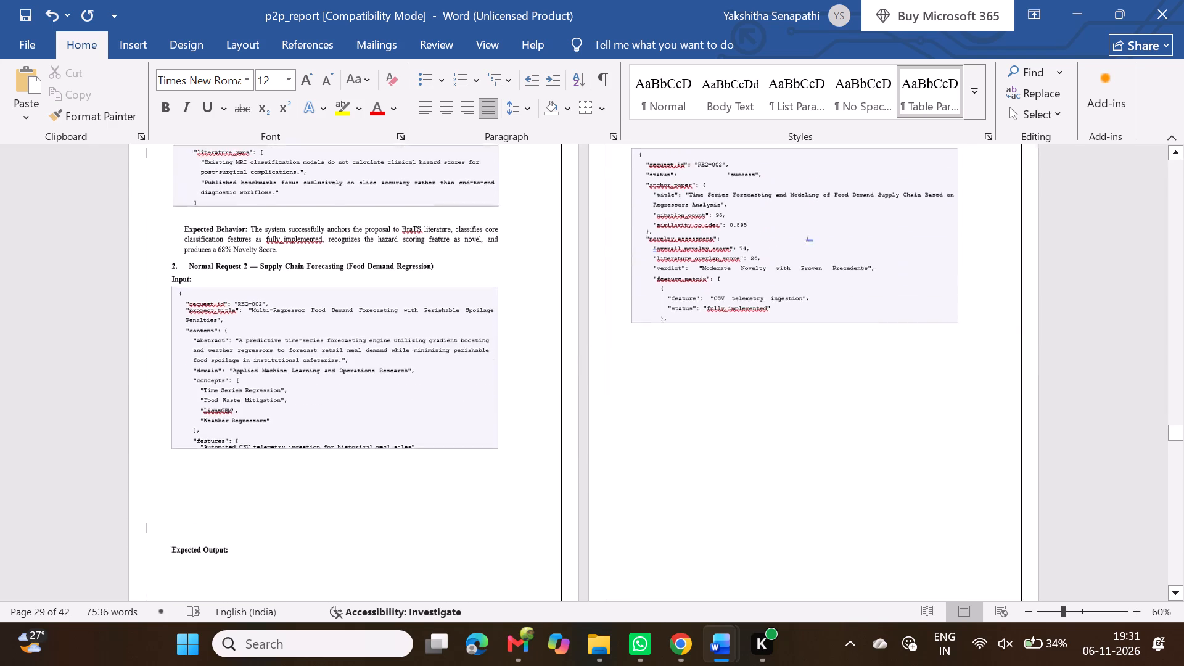
scroll(633, 284, "up", 7)
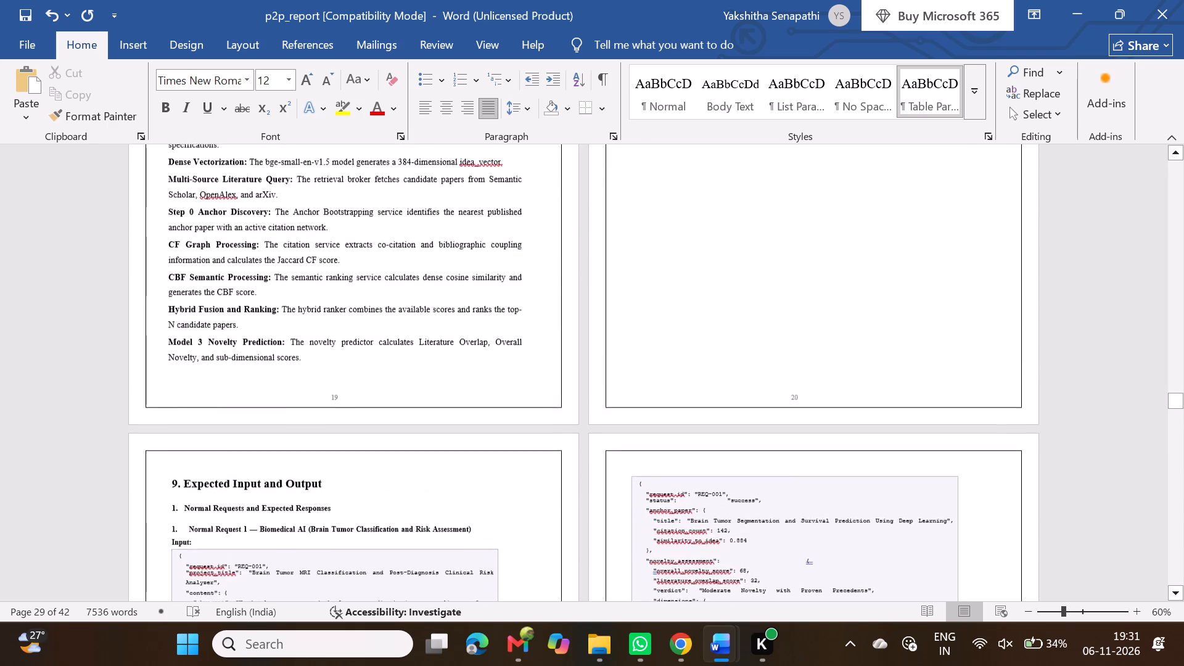
scroll(633, 284, "up", 2)
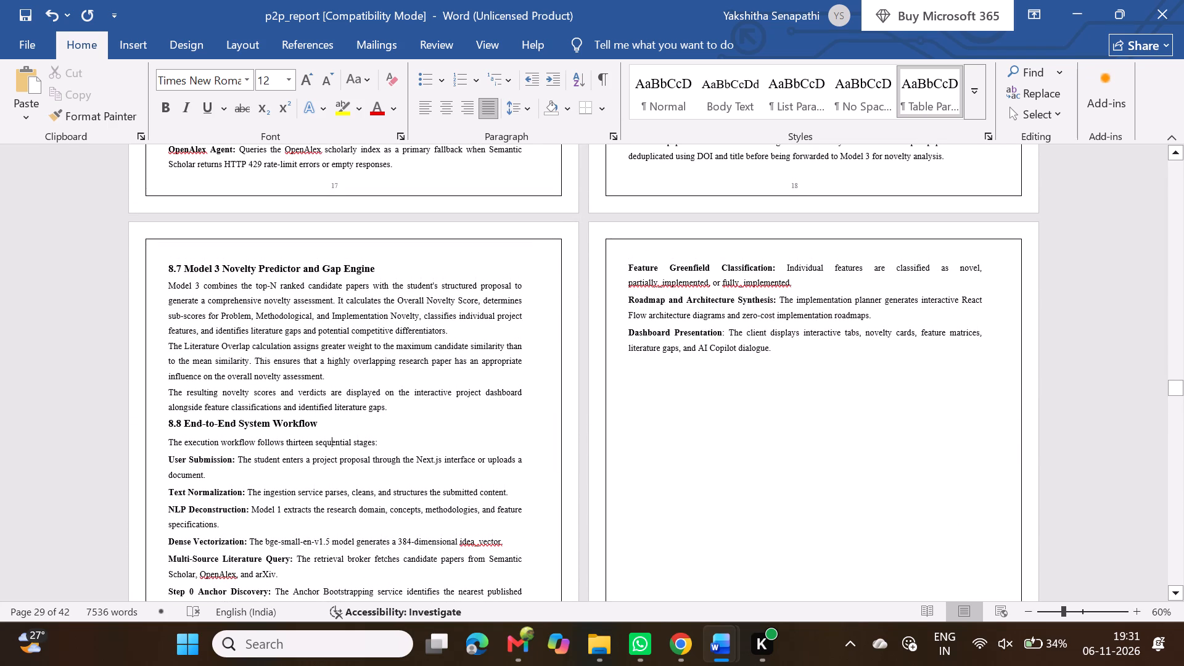
left_click_drag(176, 398, 247, 430)
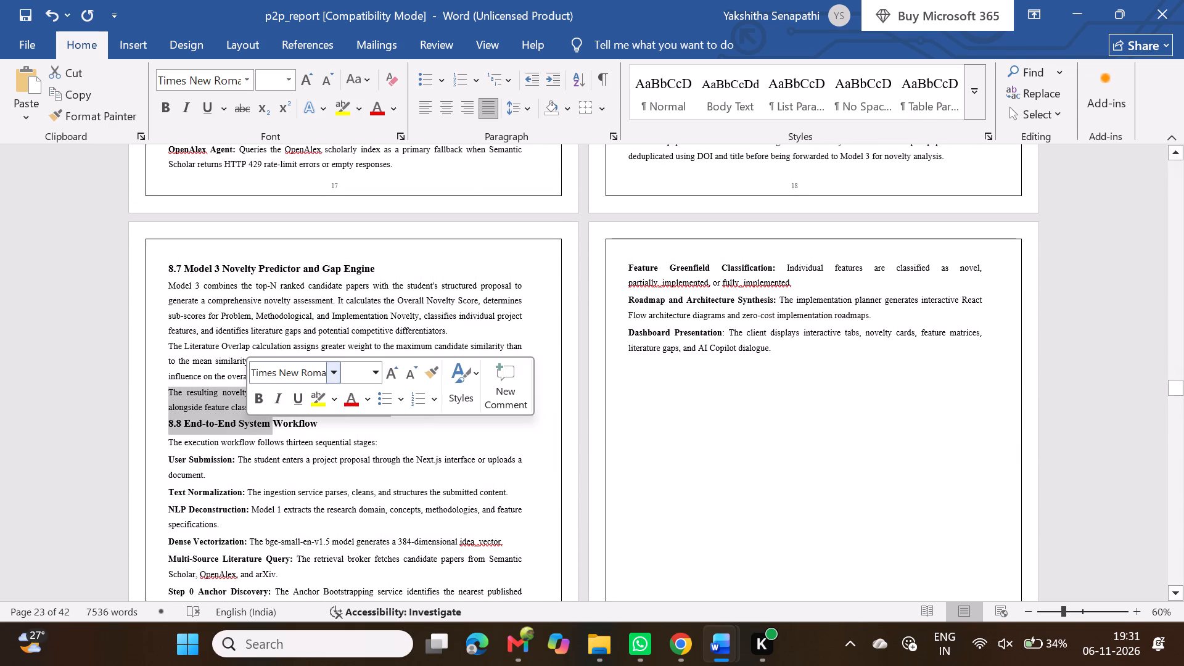
left_click(530, 113)
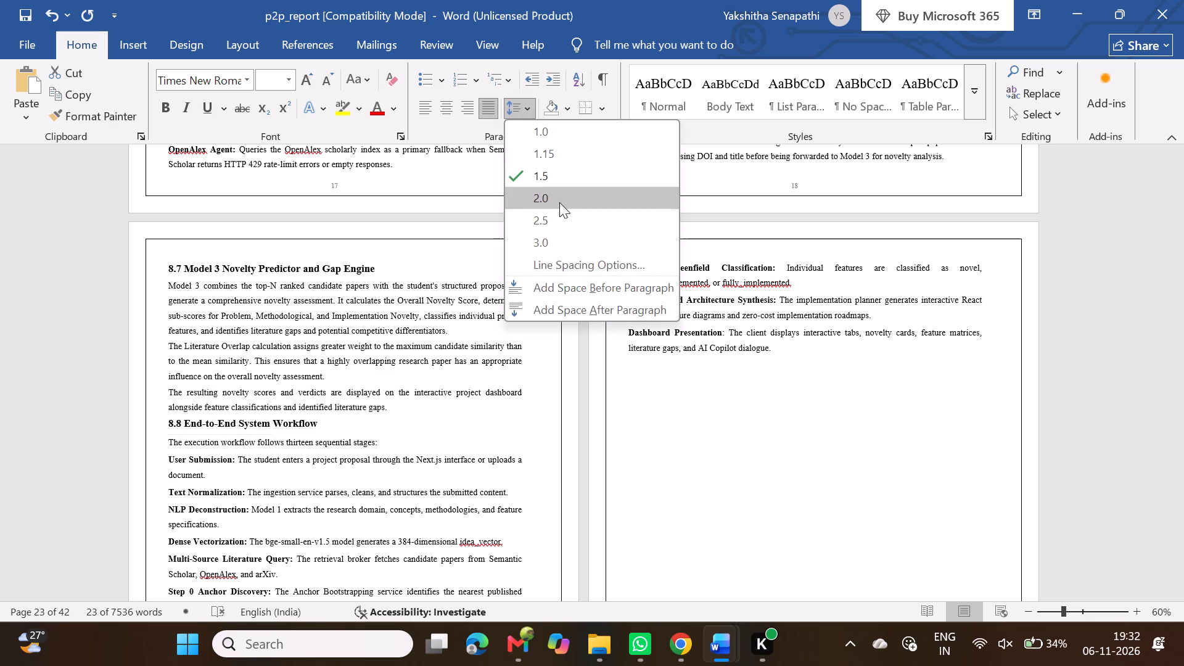
left_click(554, 184)
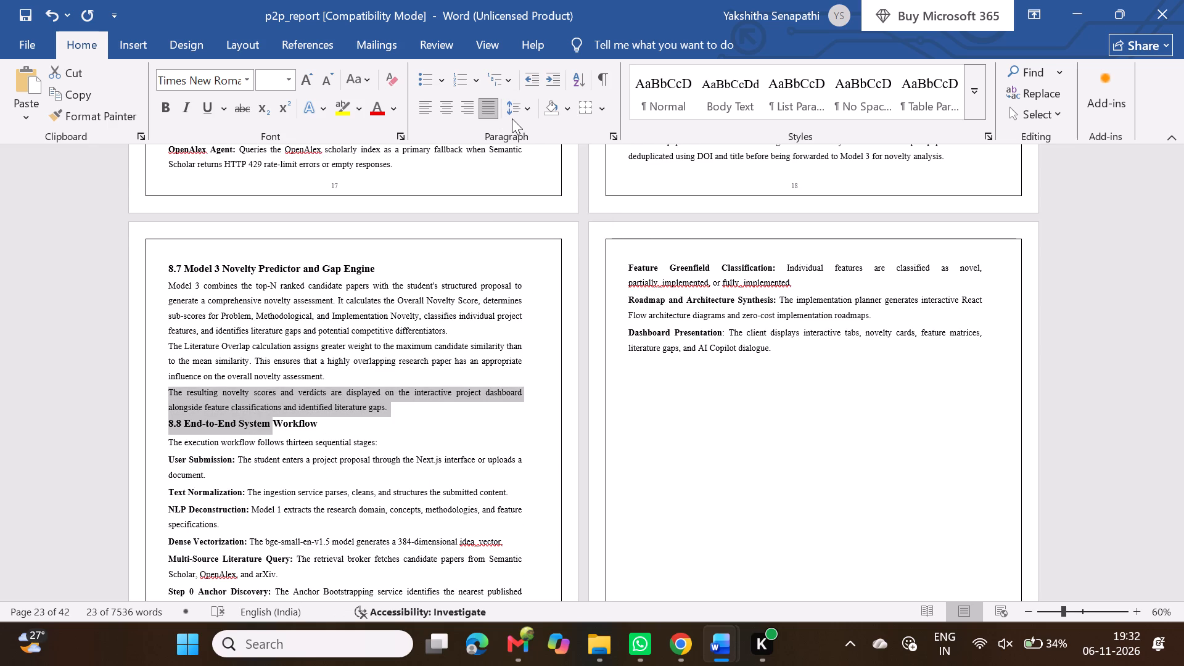
left_click(517, 114)
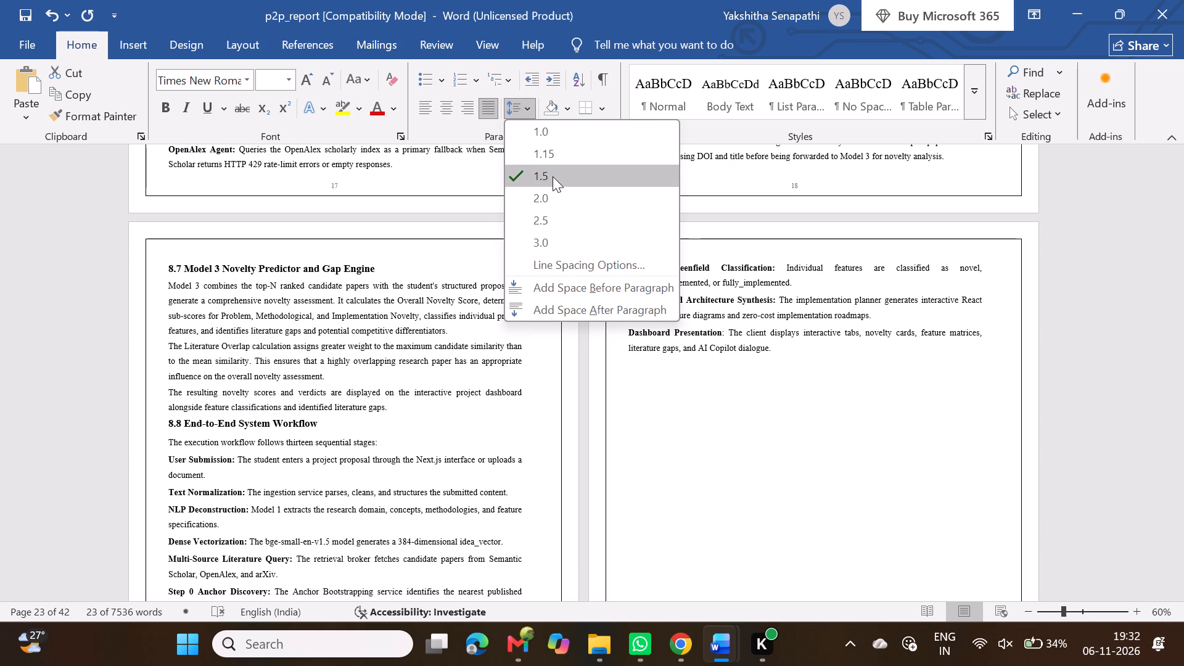
left_click(553, 176)
Set the Normal Requests and Expected Responses heading in Section 9 to font size 14, keeping it bold.
scroll(387, 421, "down", 2)
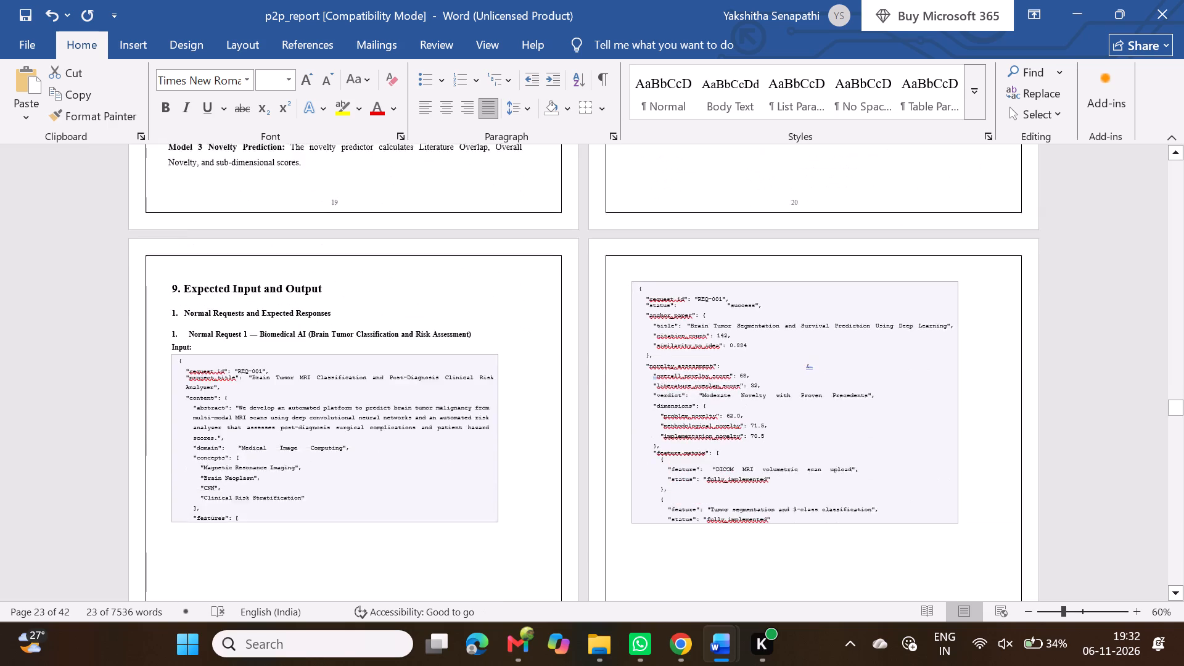
scroll(387, 421, "down", 1)
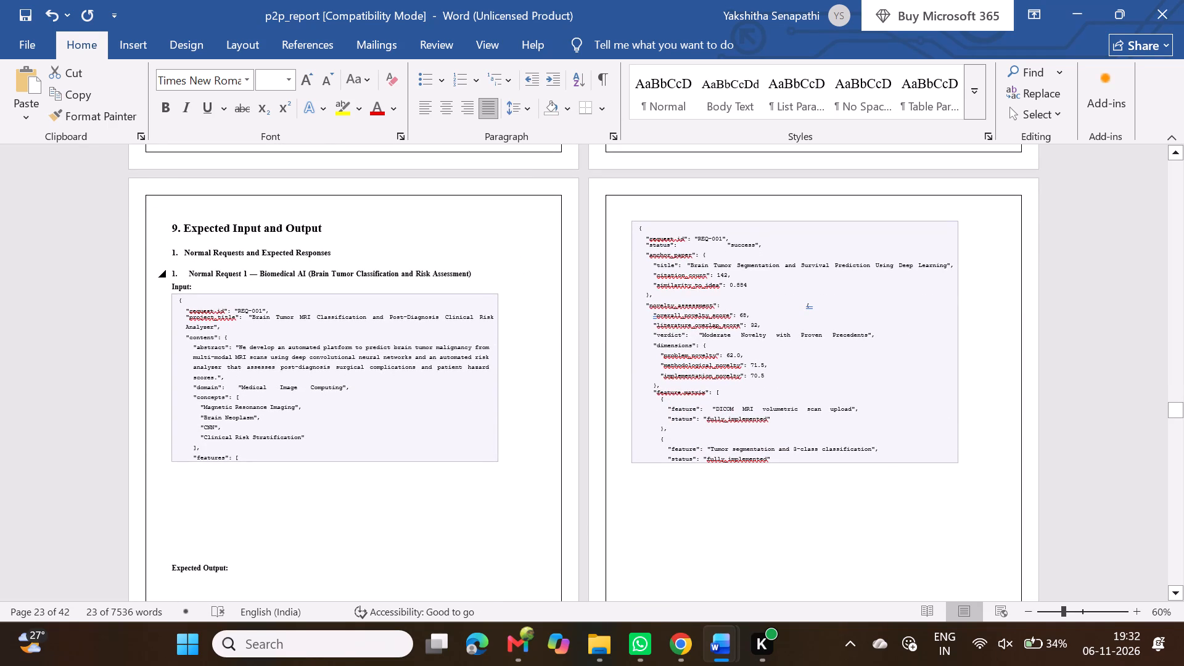
left_click(260, 230)
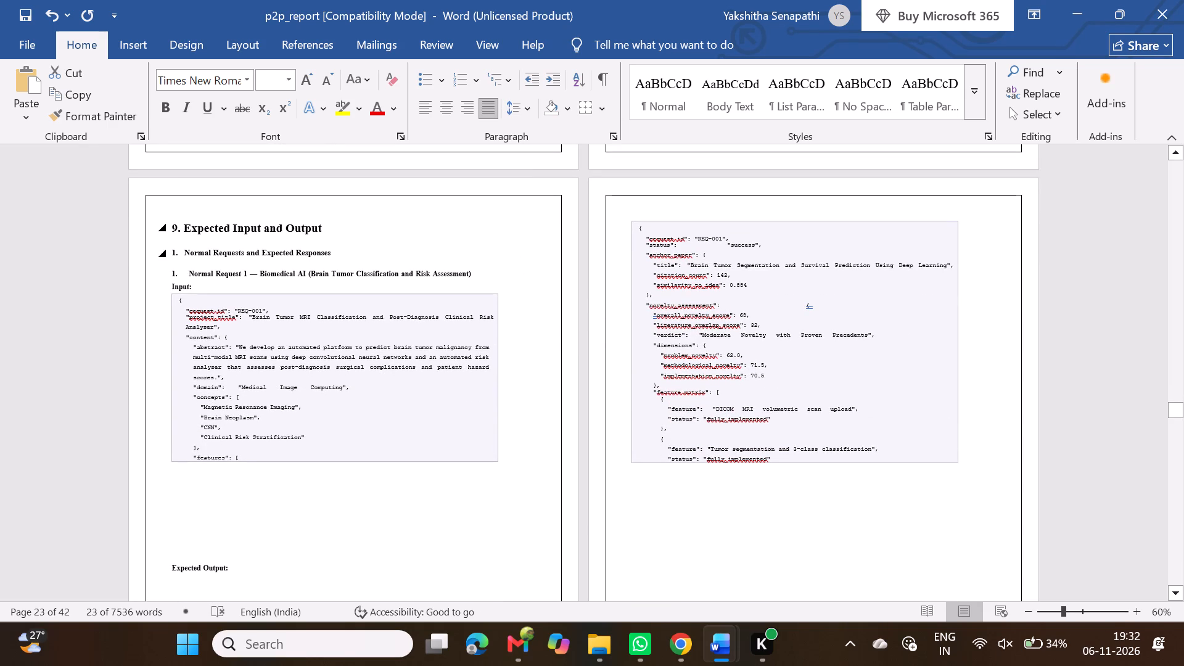
triple_click(260, 230)
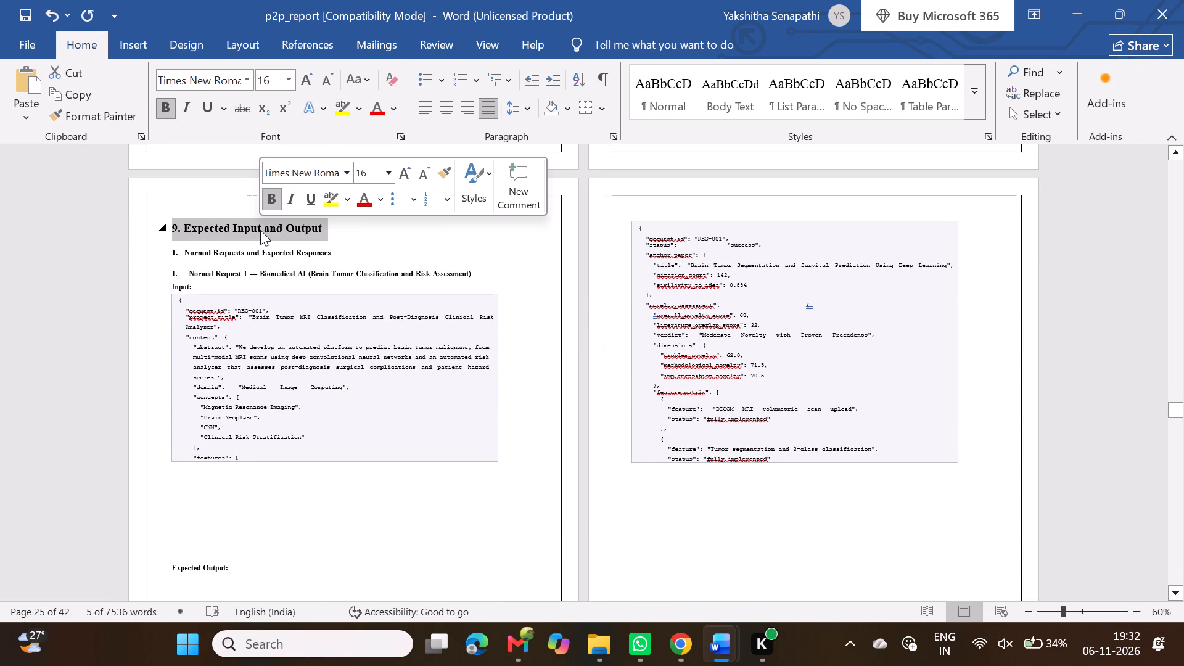
double_click(253, 260)
triple_click(253, 260)
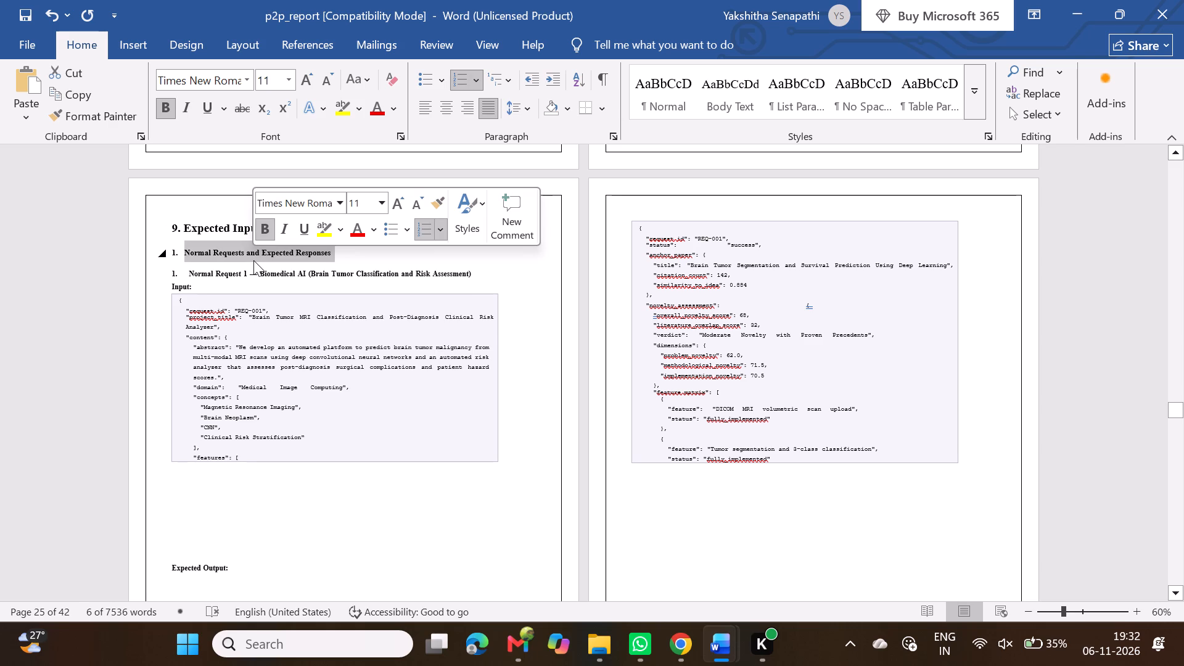
left_click(394, 197)
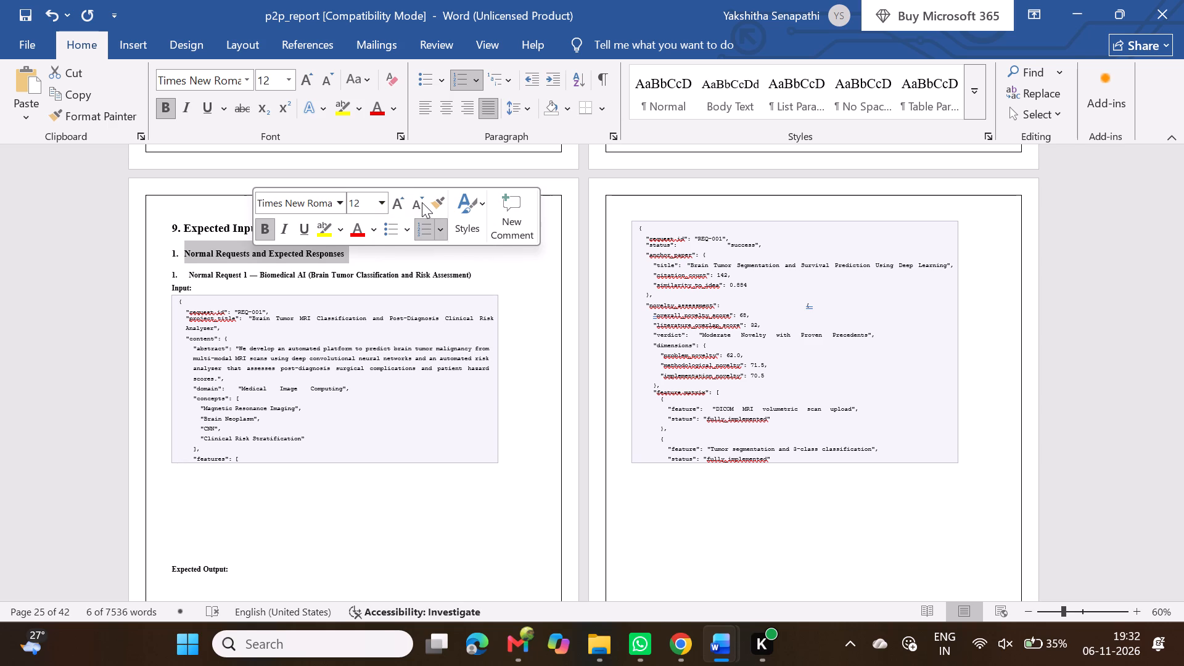
left_click(422, 202)
double_click(391, 202)
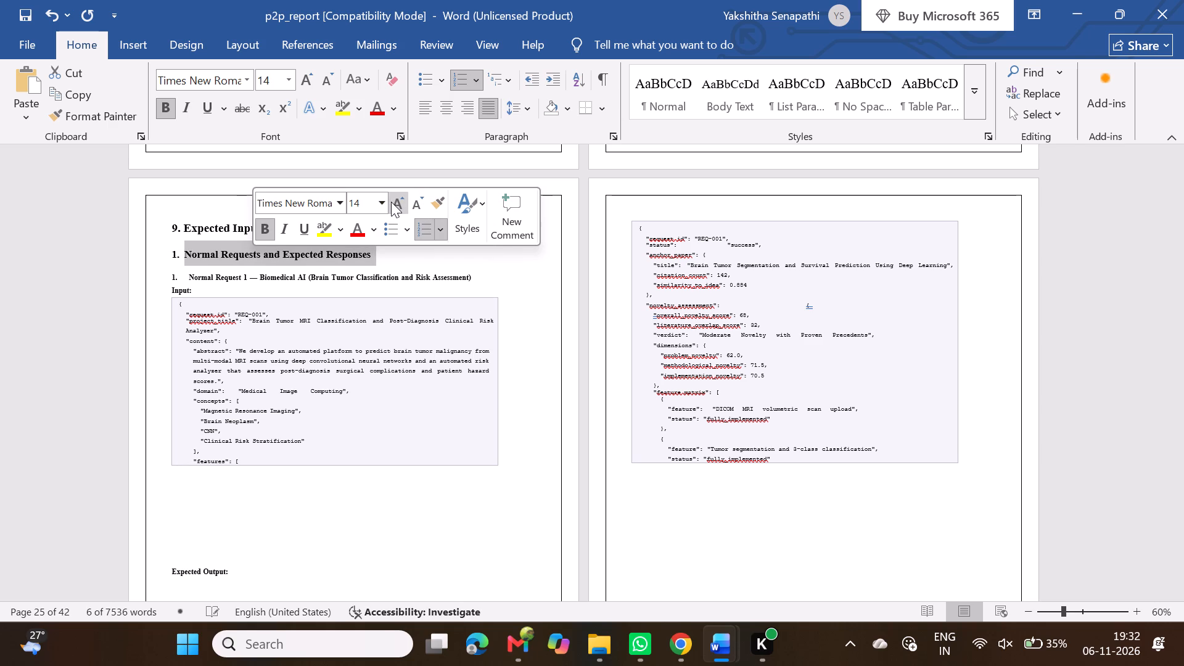
left_click(268, 229)
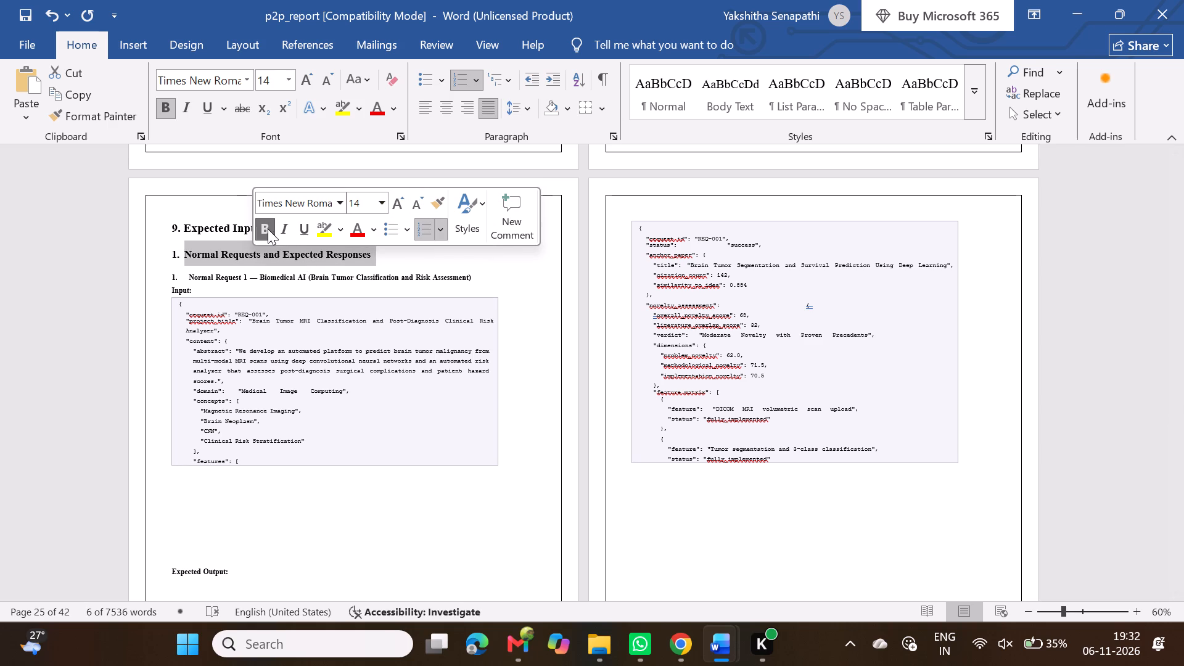
left_click(268, 229)
left_click(218, 277)
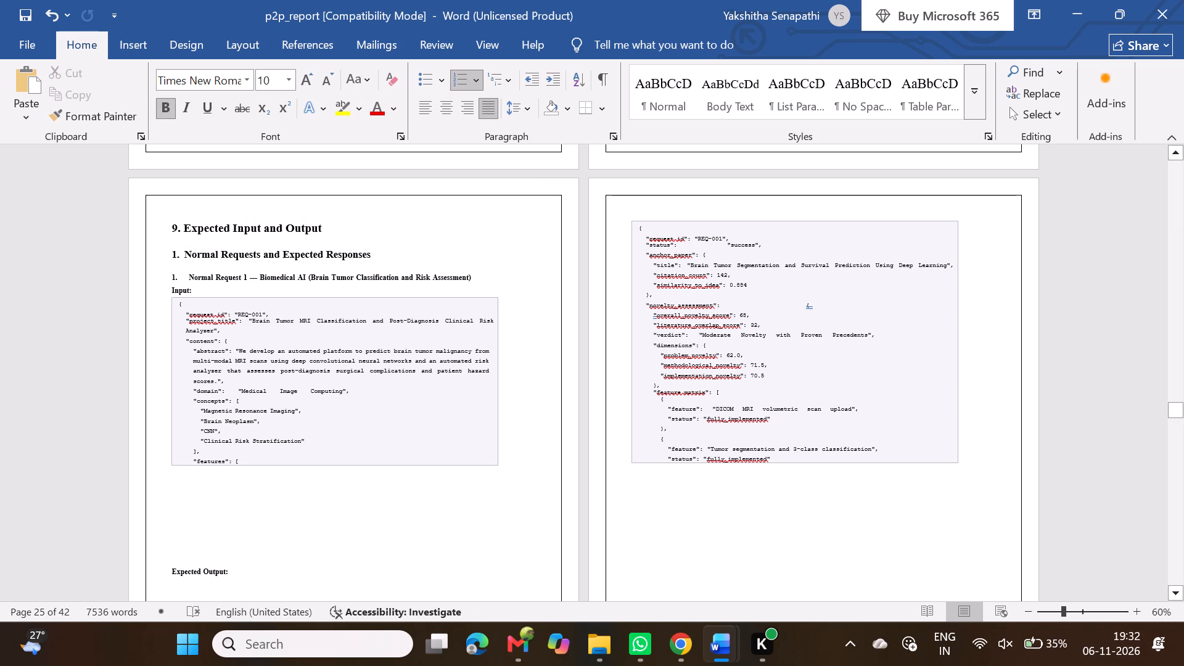
scroll(591, 461, "down", 1)
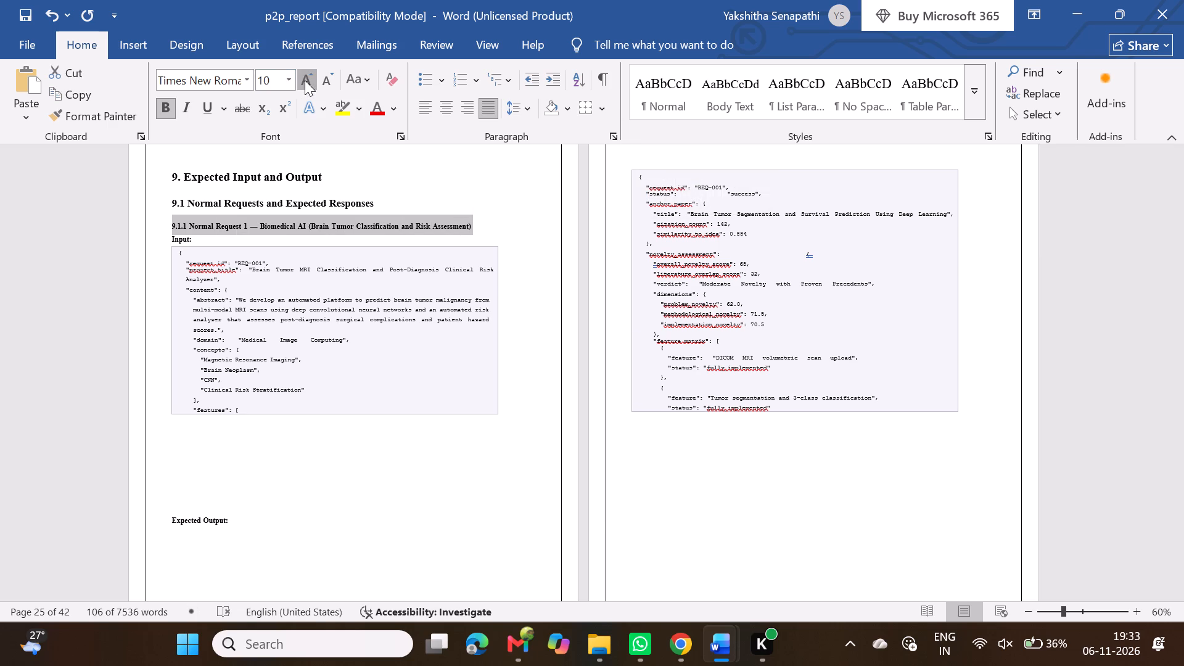
left_click(305, 80)
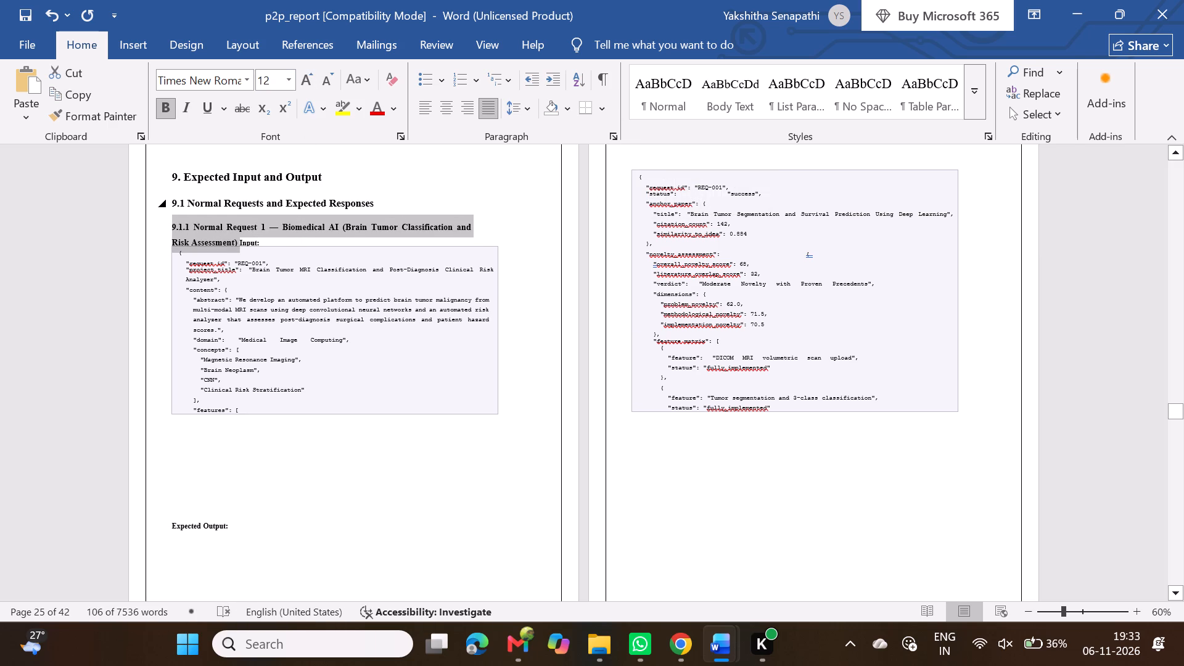
left_click(222, 207)
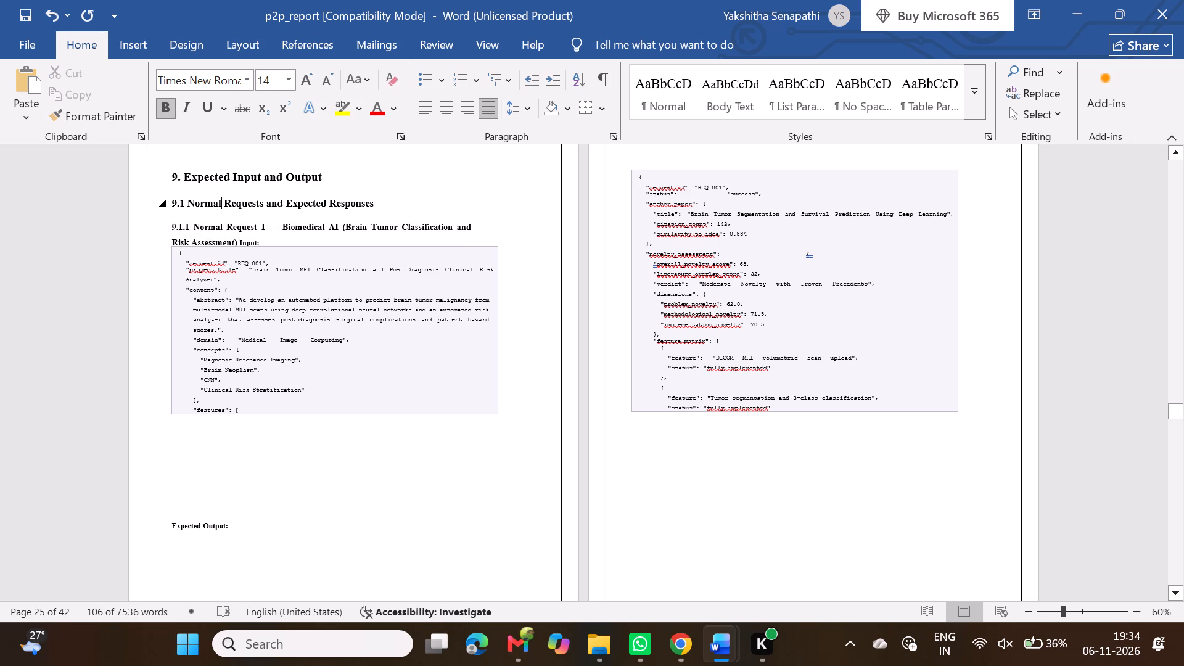
Put the Input: label on its own line below the 9.1.1 heading.
left_click(239, 244)
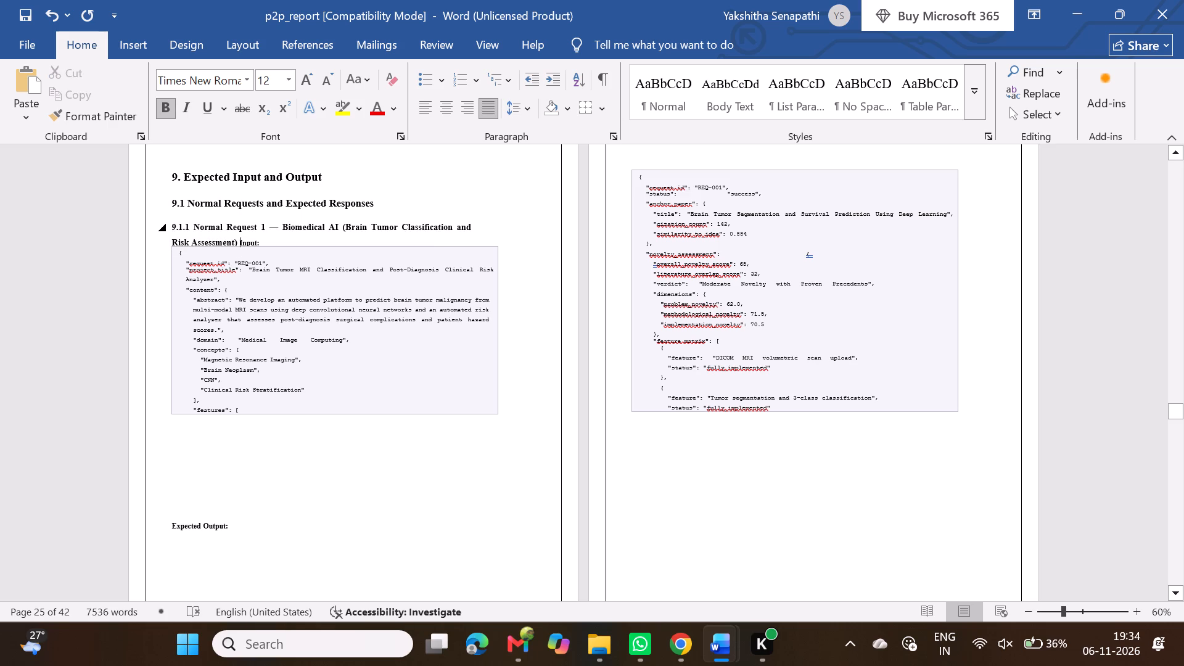
key("Return")
Resize the Normal Request 1 input box vertically so it starts below the Input: label and fits the complete JSON request.
scroll(319, 453, "up", 1)
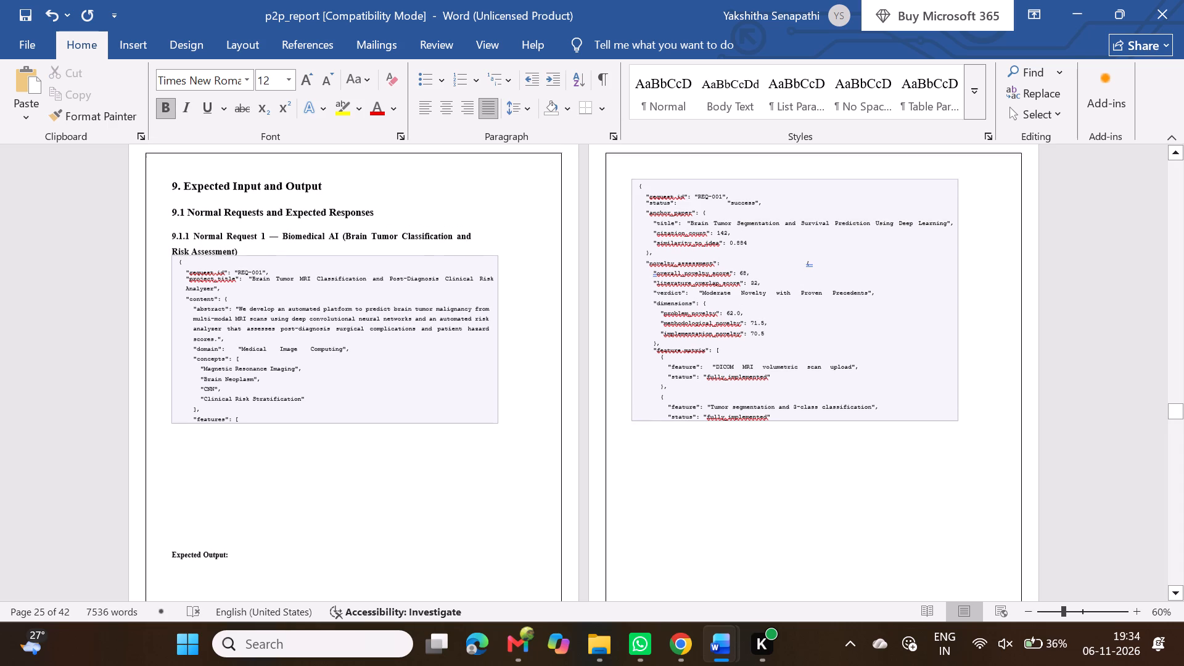
left_click(348, 405)
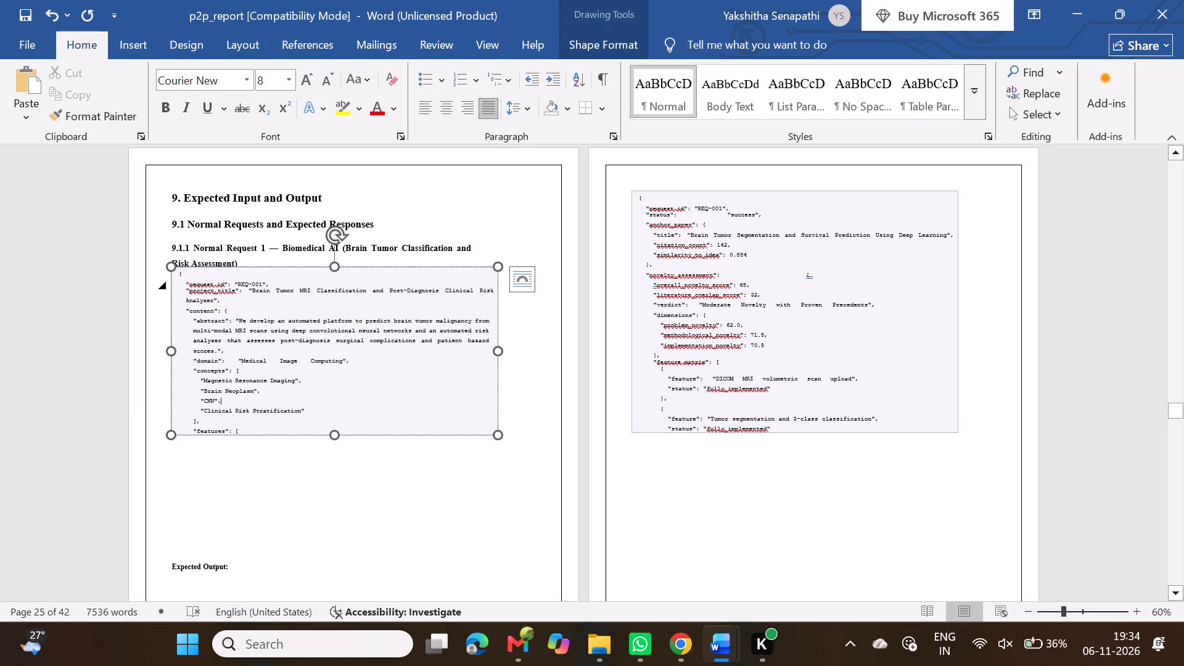
left_click_drag(334, 269, 332, 310)
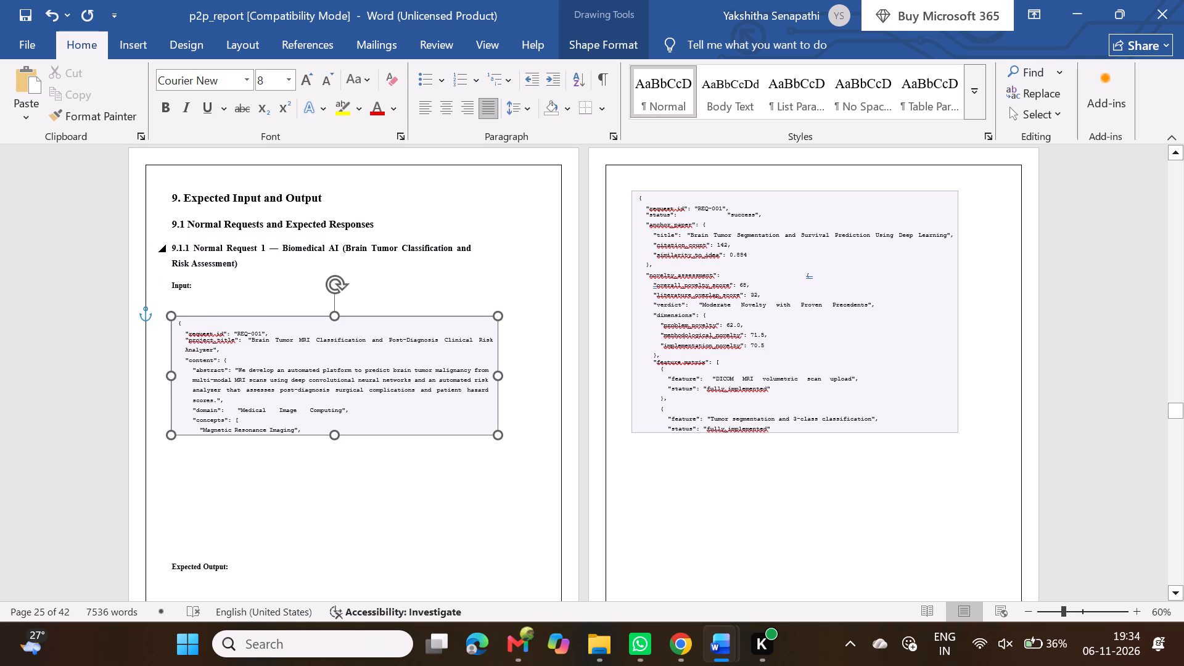
left_click_drag(332, 310, 335, 284)
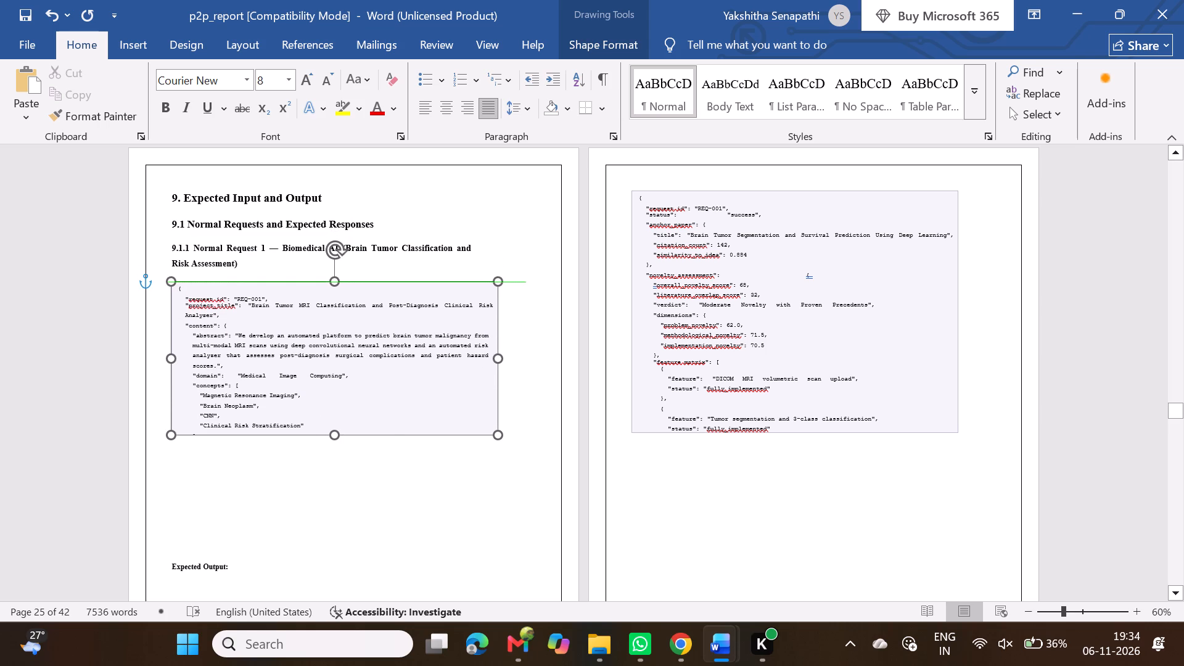
left_click_drag(335, 284, 337, 305)
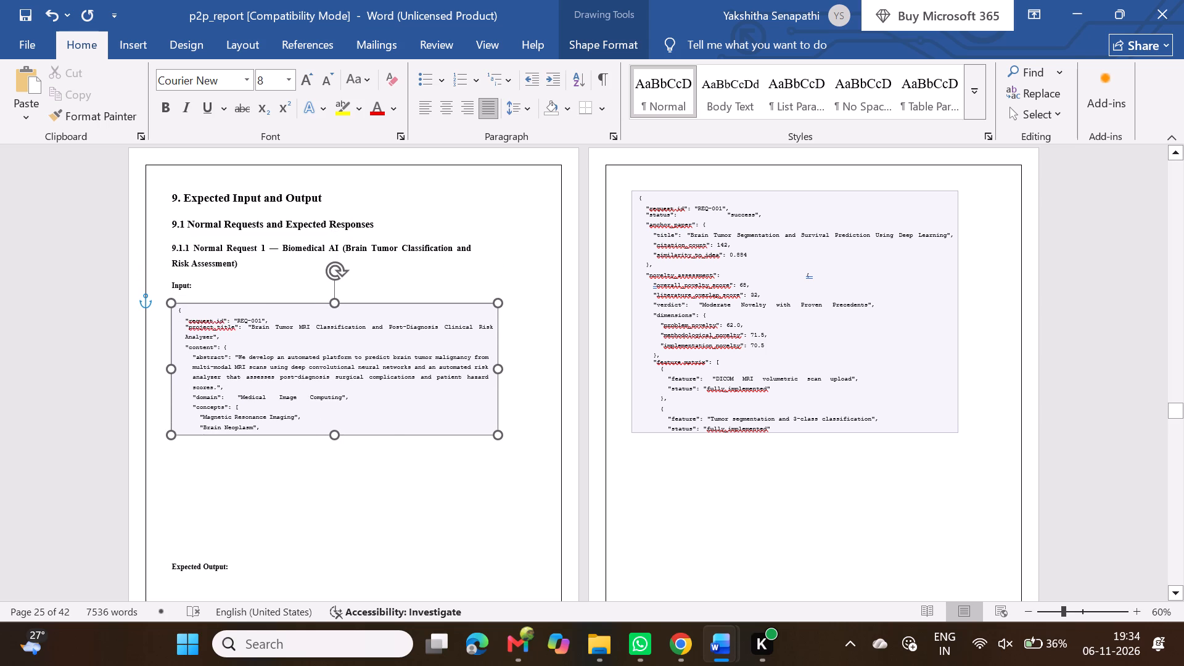
left_click_drag(337, 305, 337, 300)
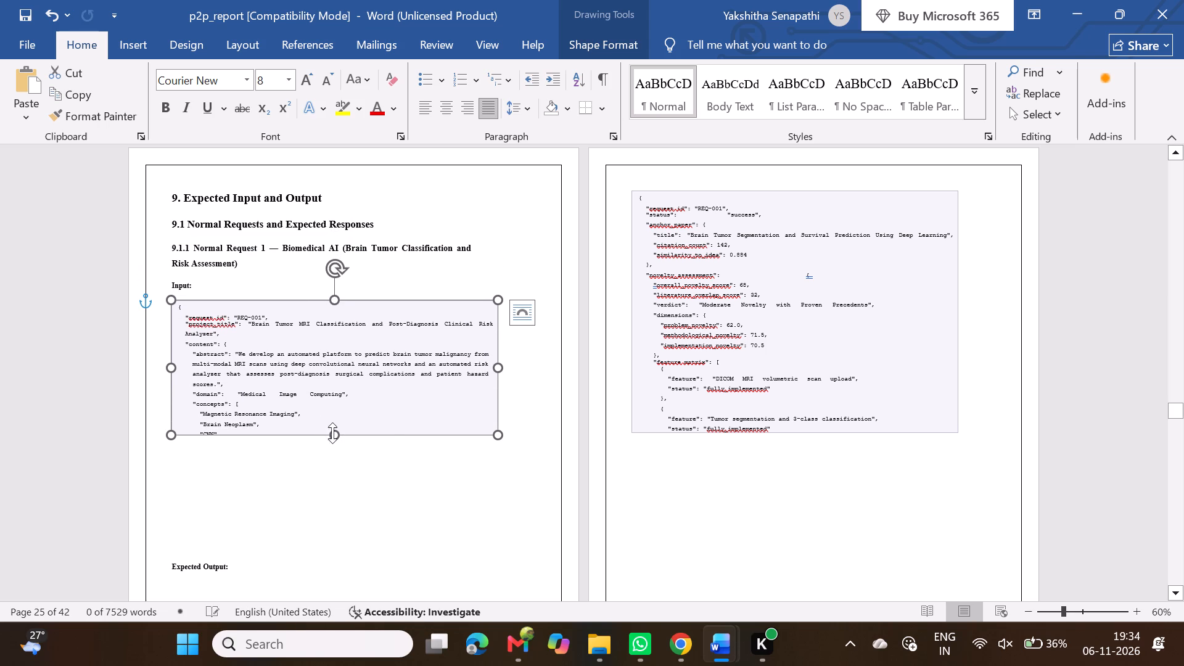
left_click_drag(333, 434, 339, 509)
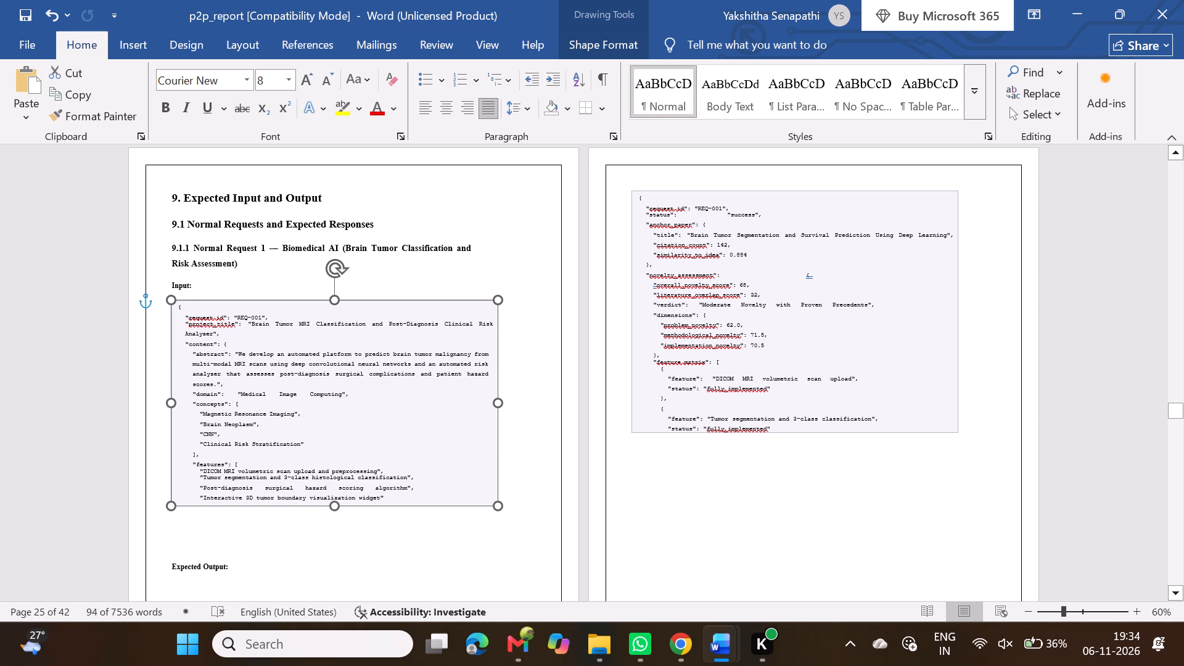
left_click_drag(339, 509, 335, 541)
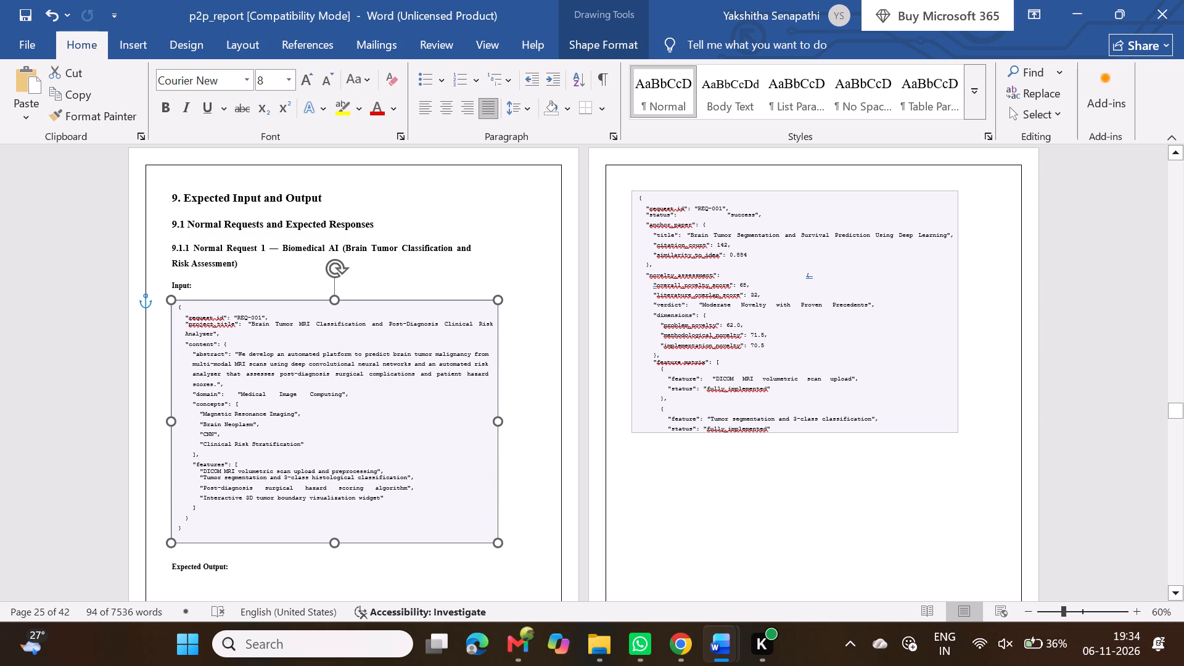
left_click_drag(335, 541, 335, 538)
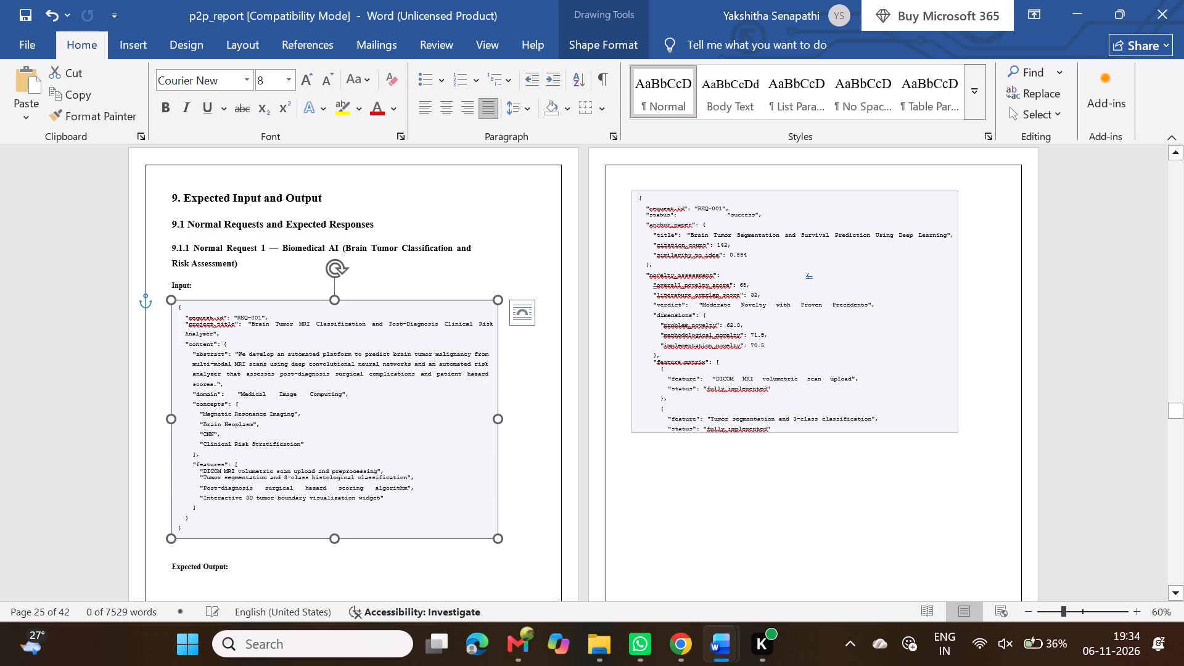
Set the word Input in the label above the Normal Request 1 JSON box to font size 11.
scroll(449, 462, "down", 1)
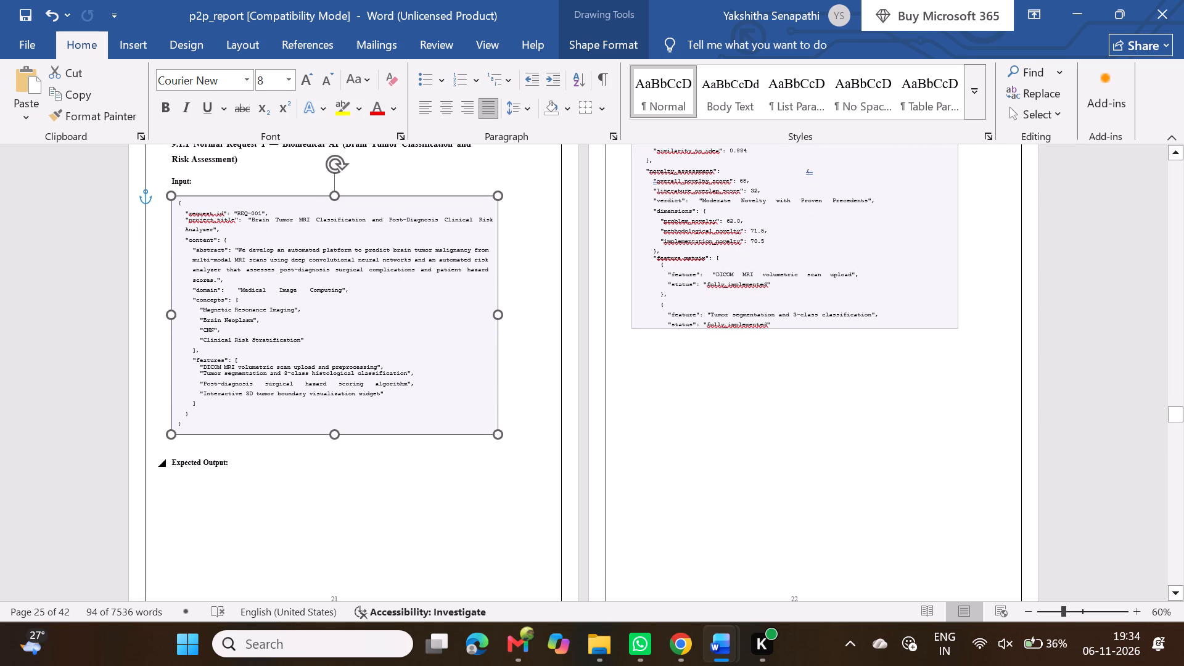
scroll(449, 462, "up", 4, "ctrl")
scroll(449, 462, "down", 2)
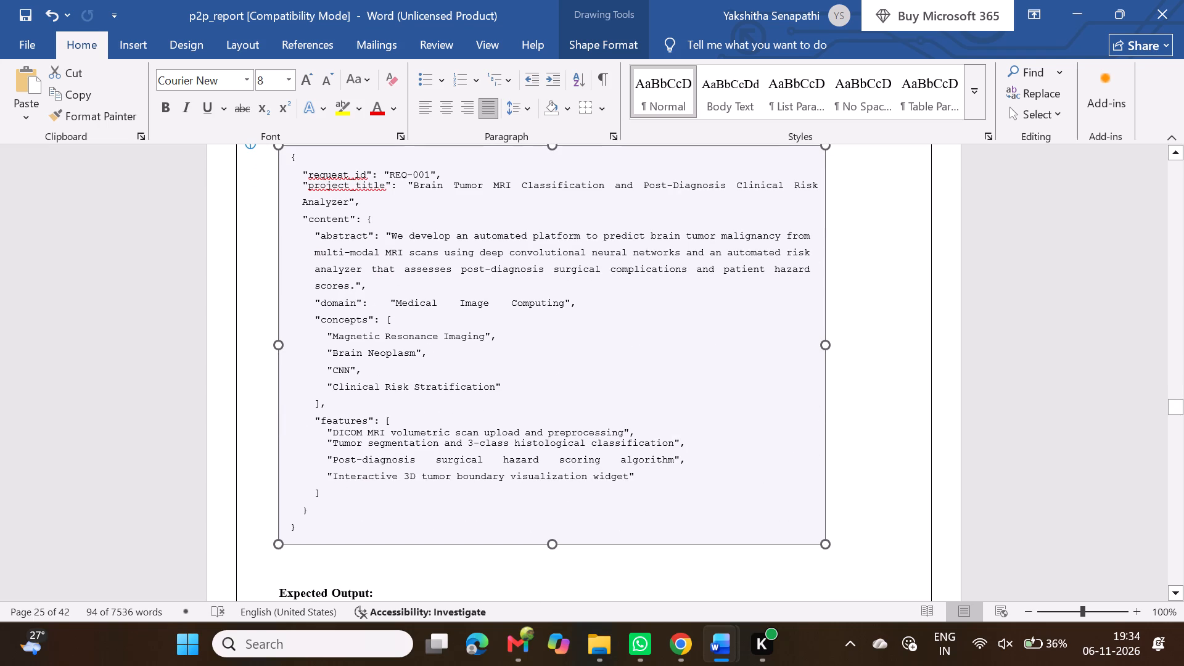
scroll(449, 462, "down", 2)
scroll(449, 462, "up", 2)
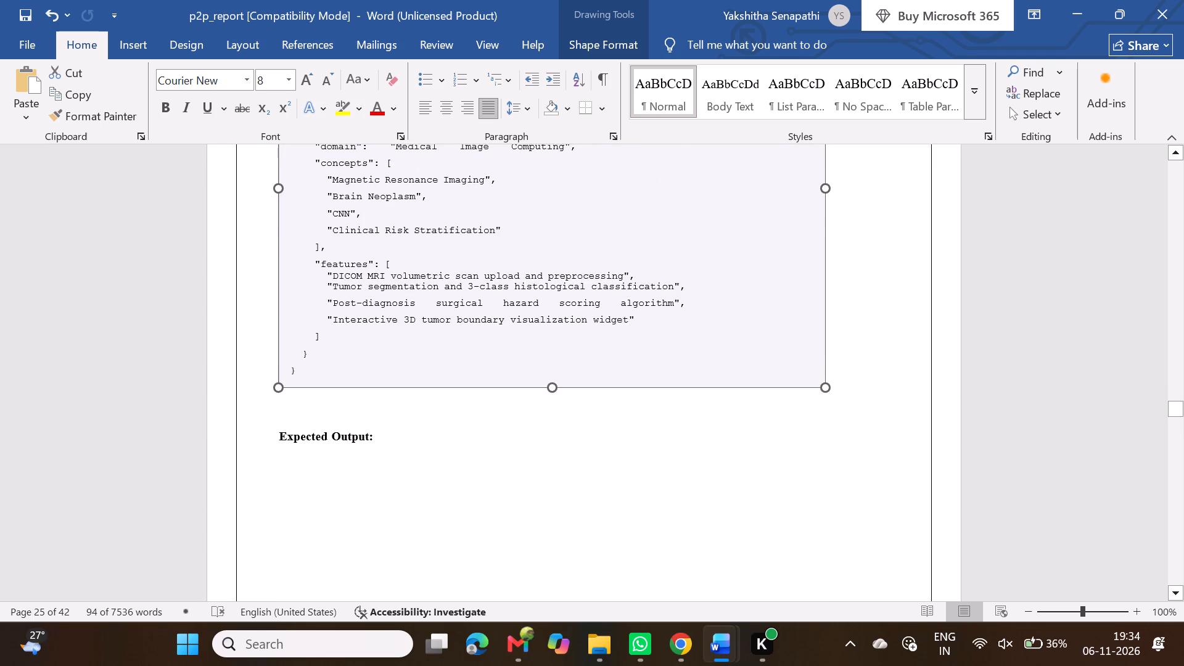
scroll(330, 448, "up", 1)
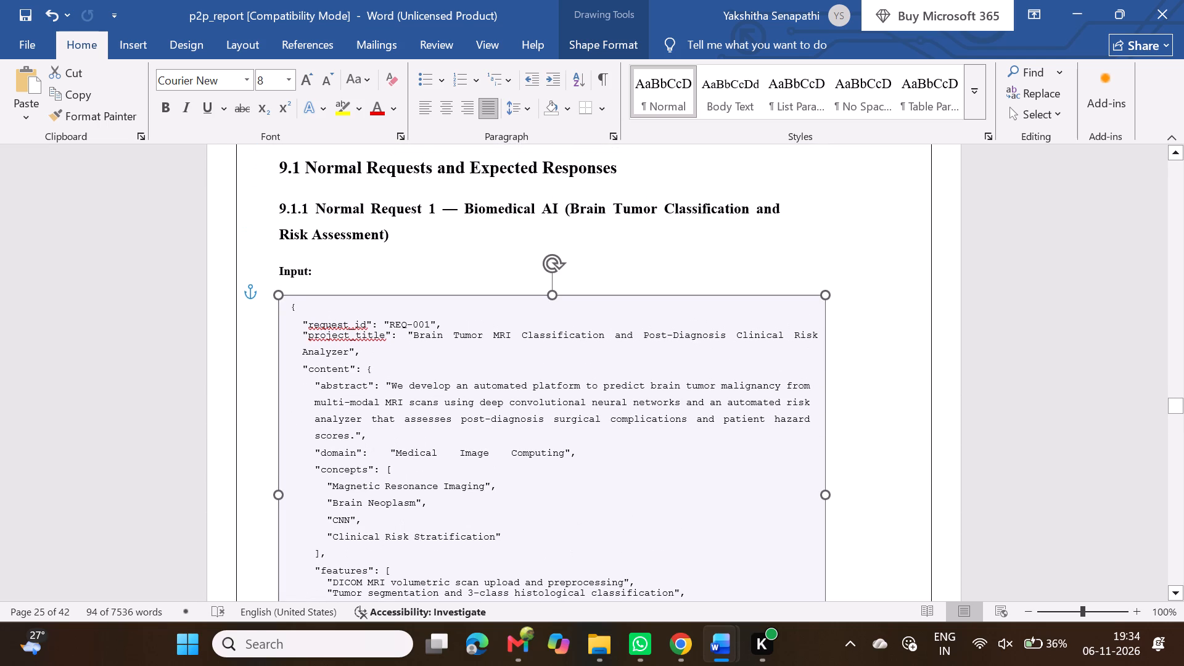
scroll(330, 448, "up", 1)
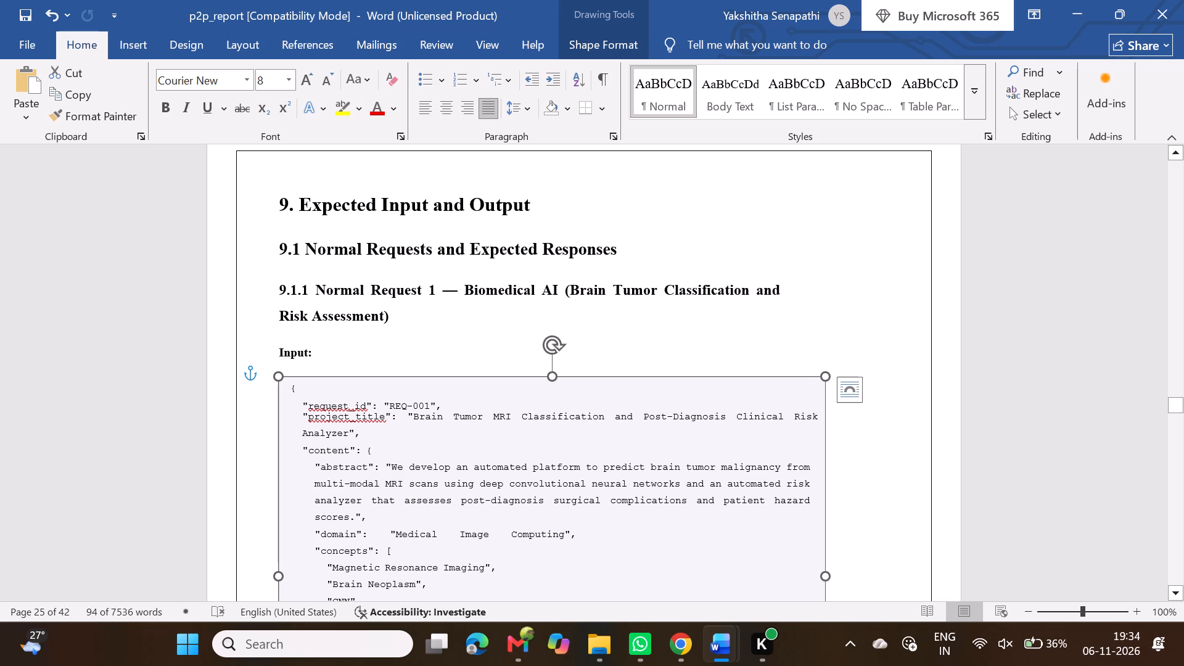
double_click(298, 349)
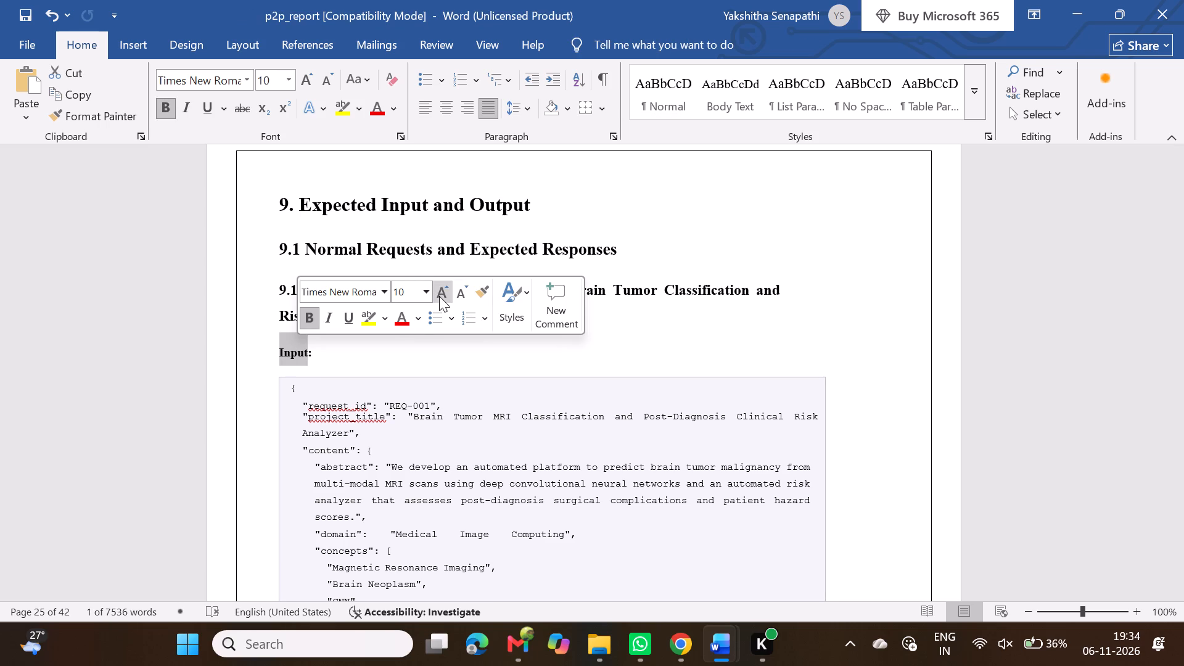
left_click(439, 296)
left_click(439, 296)
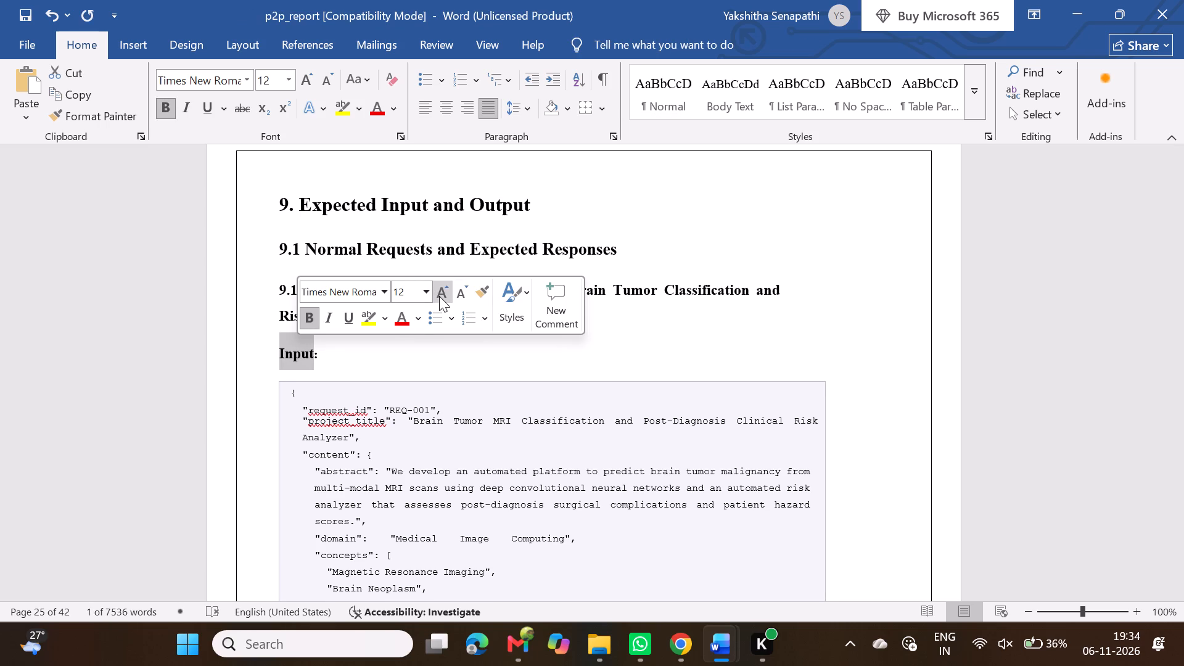
left_click(459, 296)
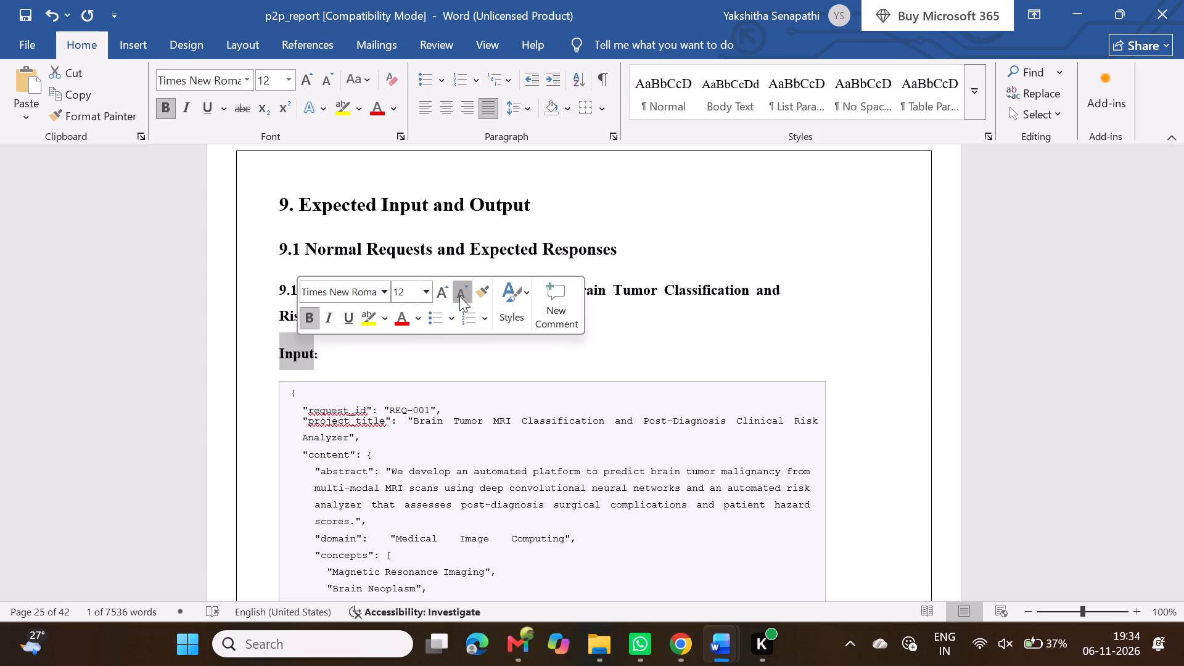
left_click(459, 296)
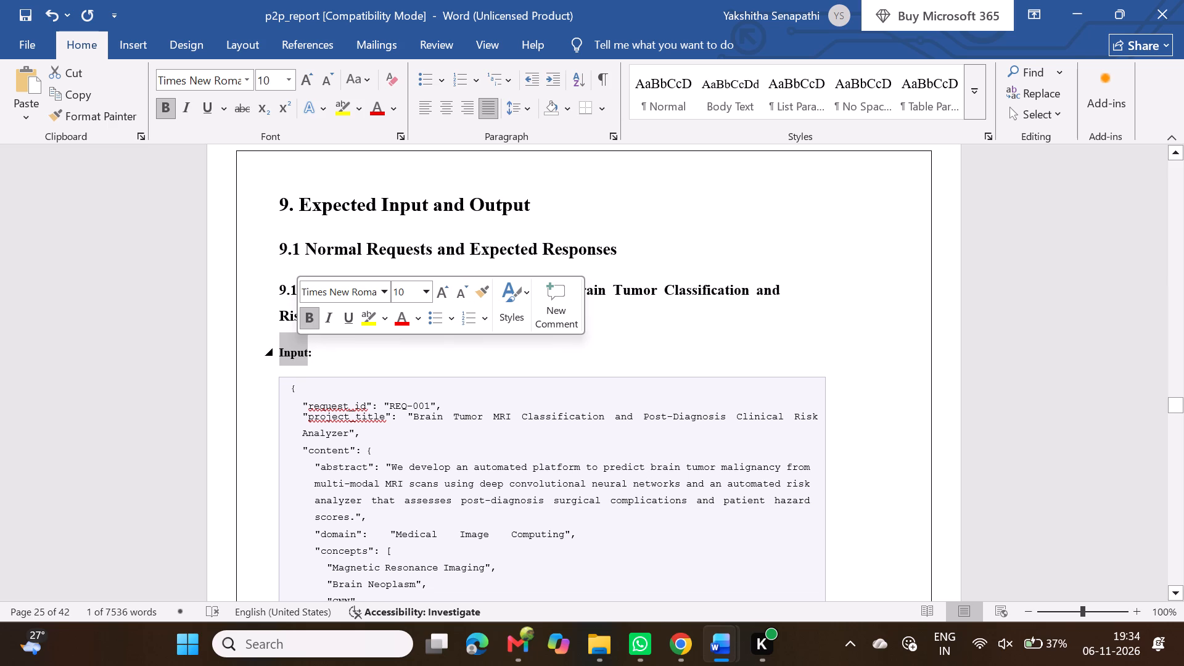
left_click(441, 295)
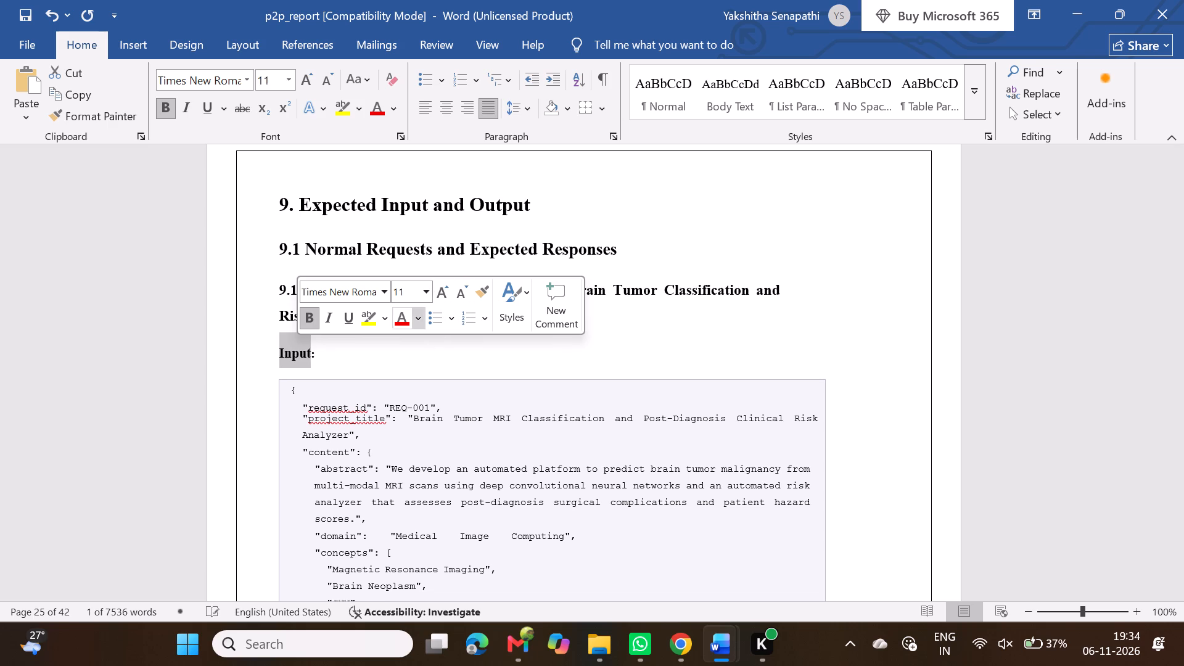
left_click(386, 348)
scroll(386, 348, "down", 3)
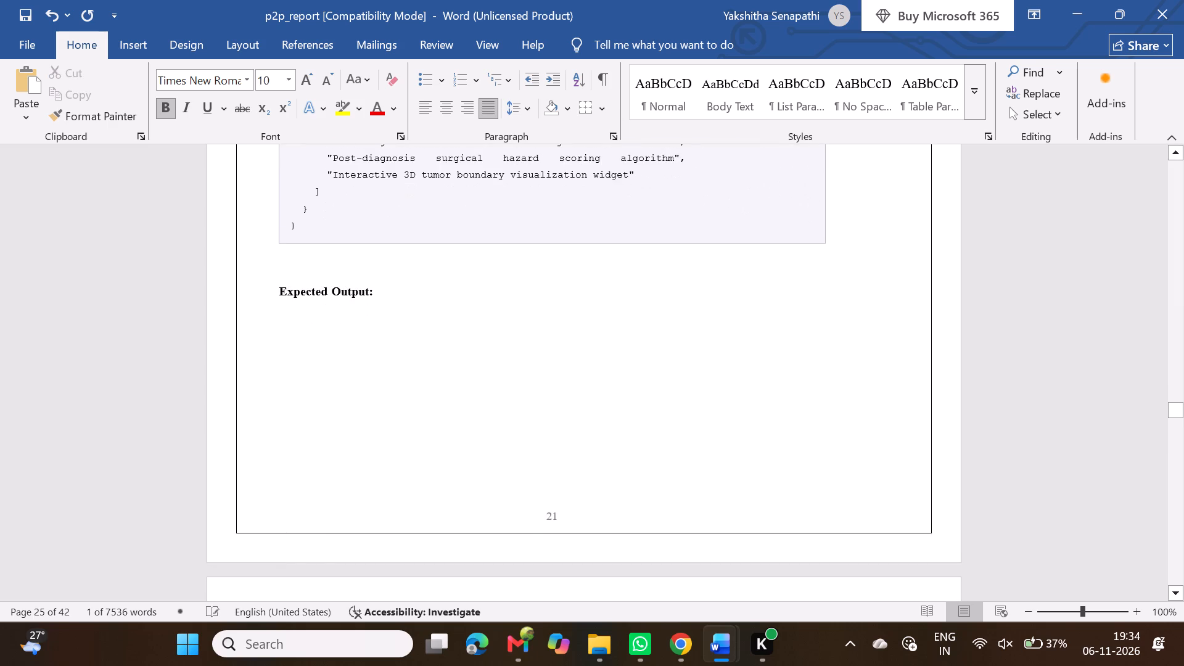
Remove the empty paragraph before the Normal Request 1 output box to pull it back towards the Expected Output: label.
scroll(355, 287, "down", 2)
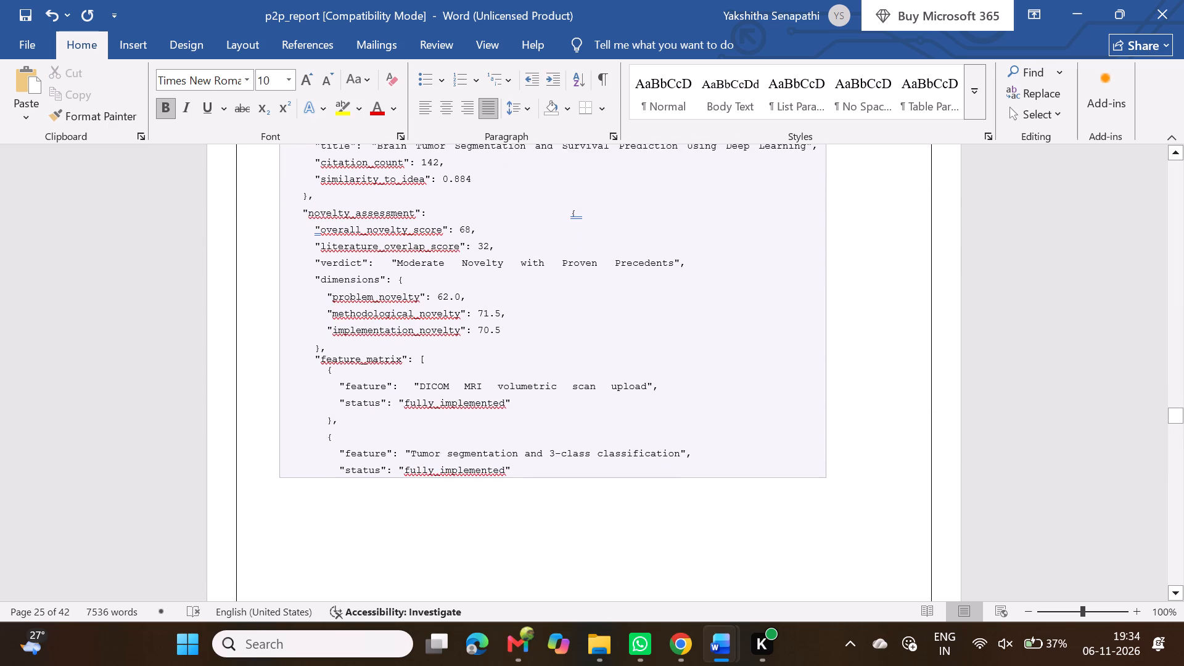
scroll(355, 287, "up", 2)
left_click(273, 361)
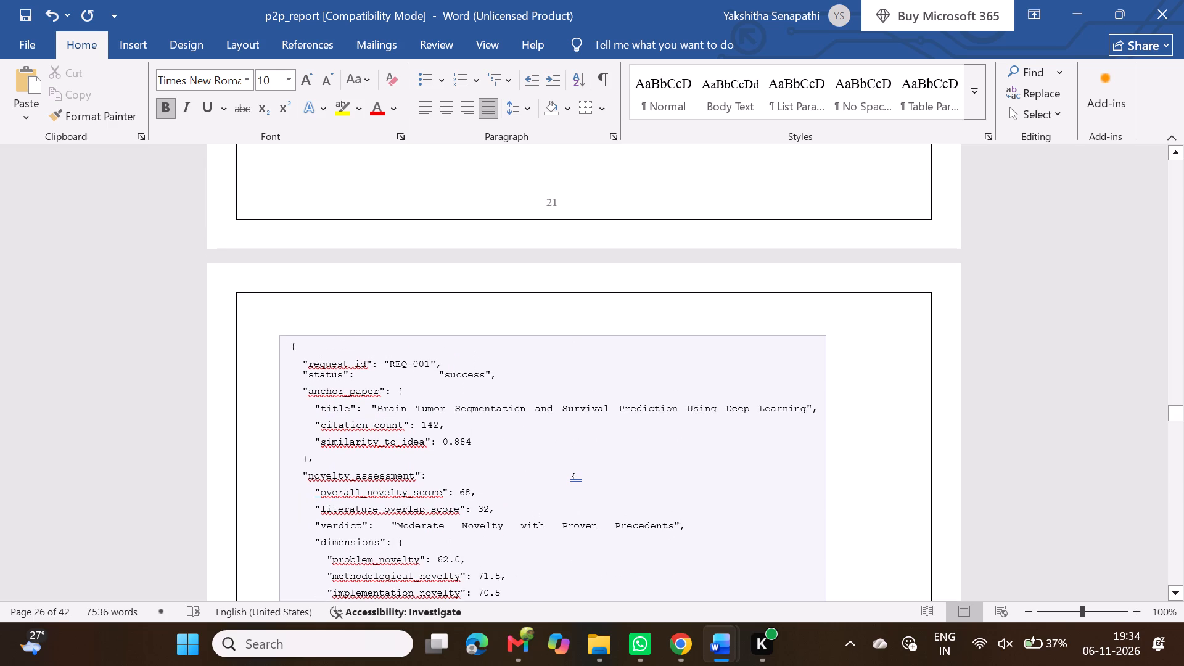
key("BackSpace")
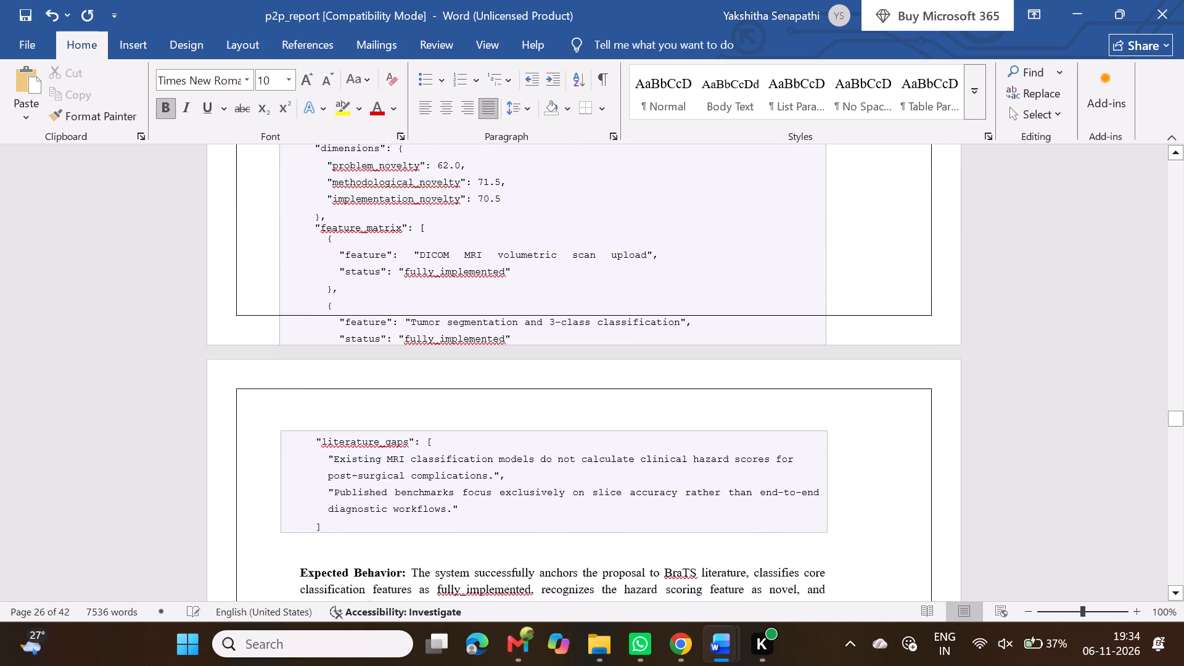
Lower the top edge of the Normal Request 1 output box so it starts just below the Expected Output: label.
scroll(273, 361, "up", 1)
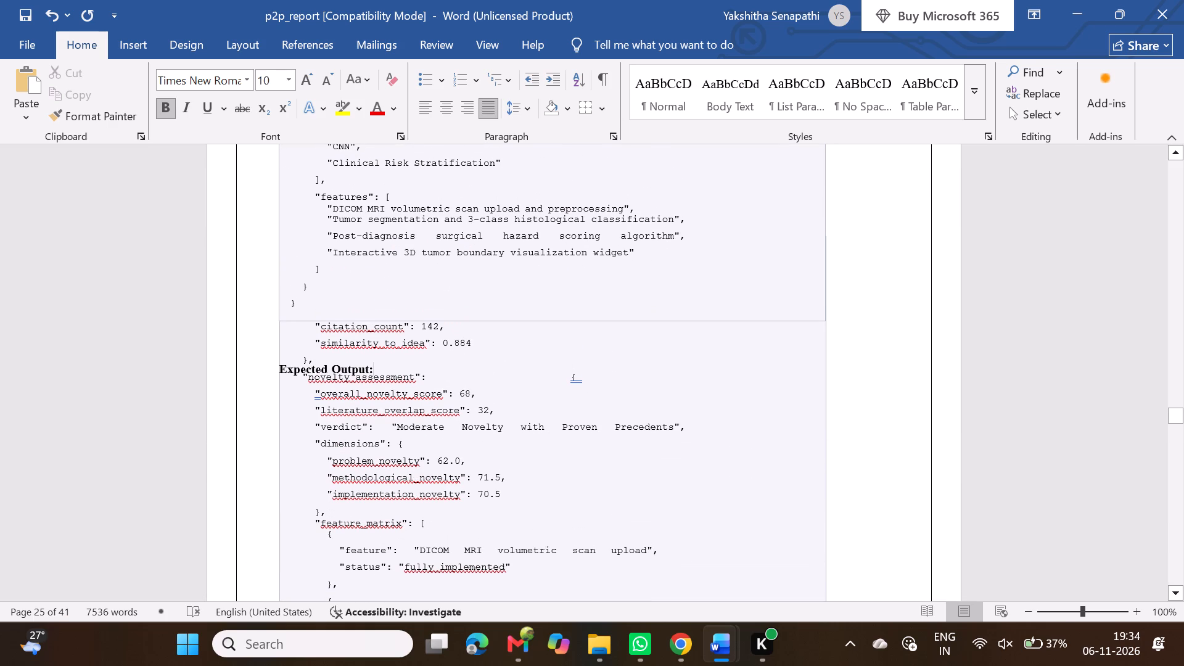
left_click(460, 432)
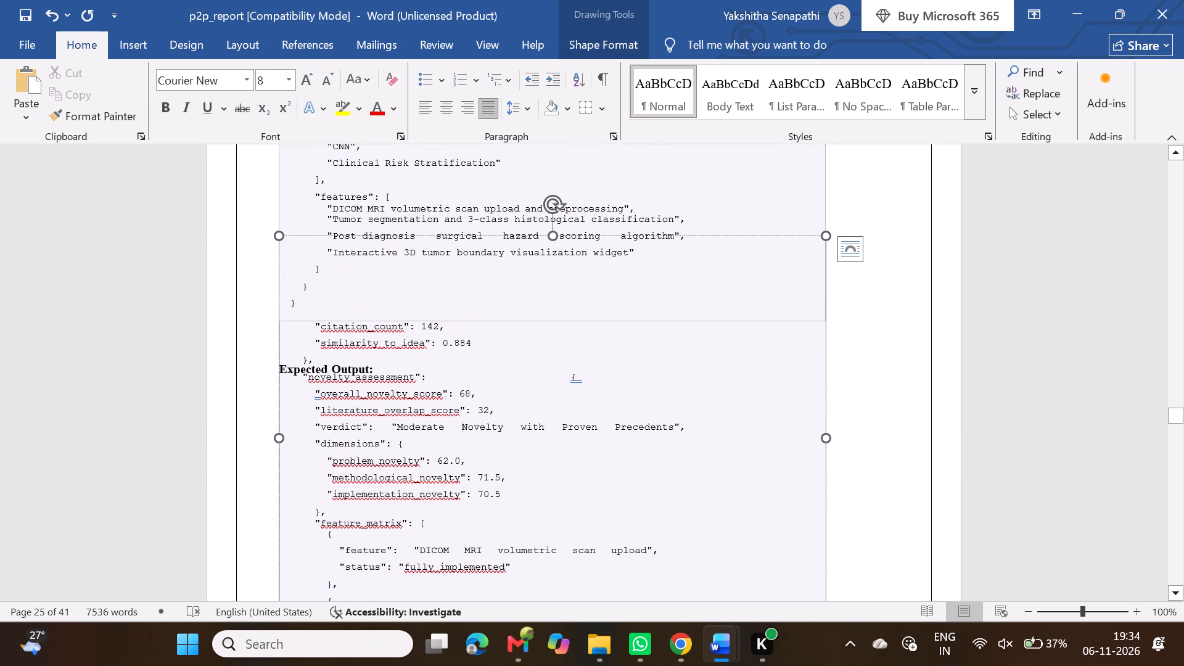
left_click_drag(553, 237, 554, 393)
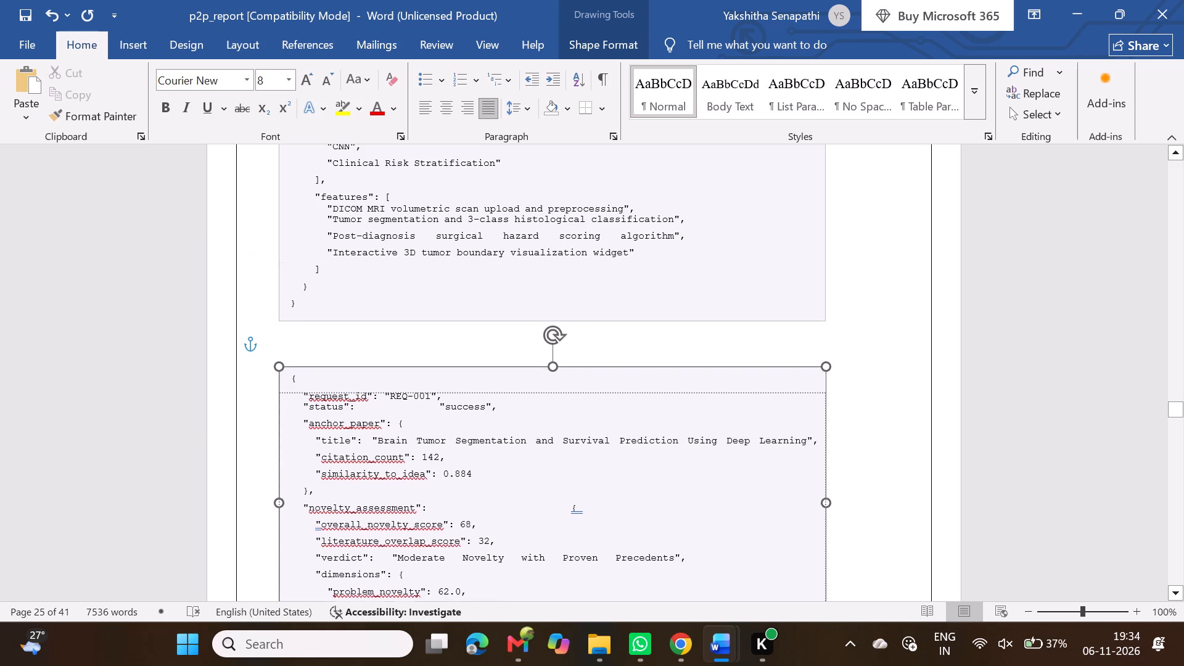
left_click_drag(554, 393, 556, 395)
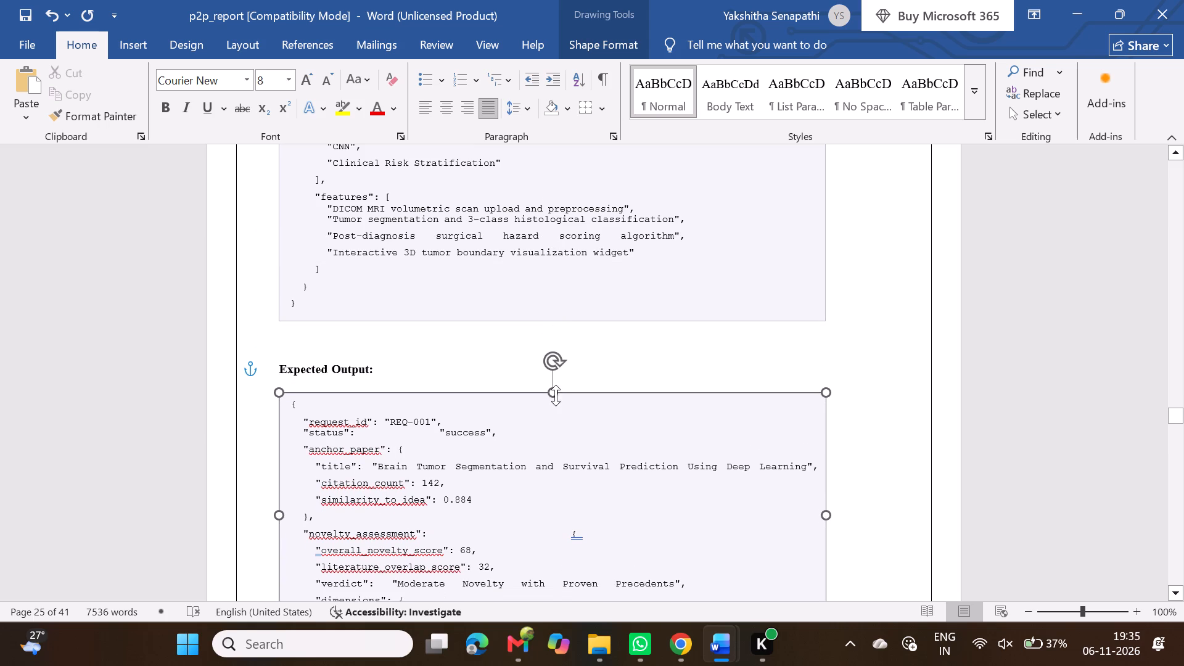
Enlarge the literature_gaps JSON box on the following page so it fits the closing braces.
scroll(556, 395, "down", 3)
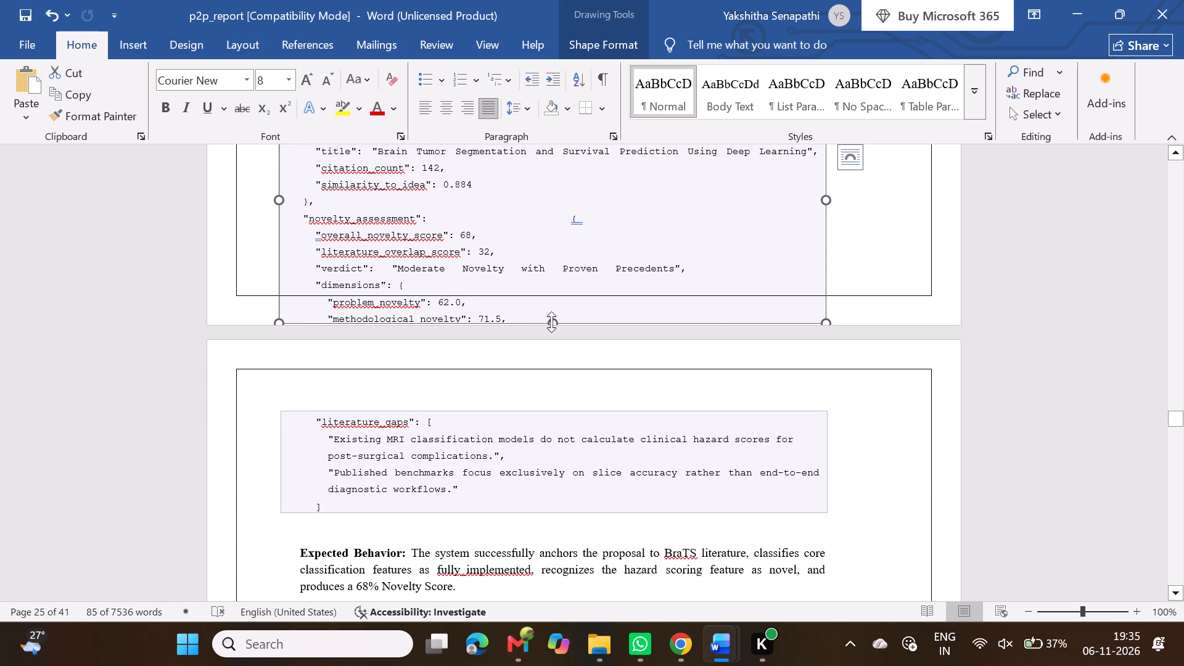
left_click(546, 460)
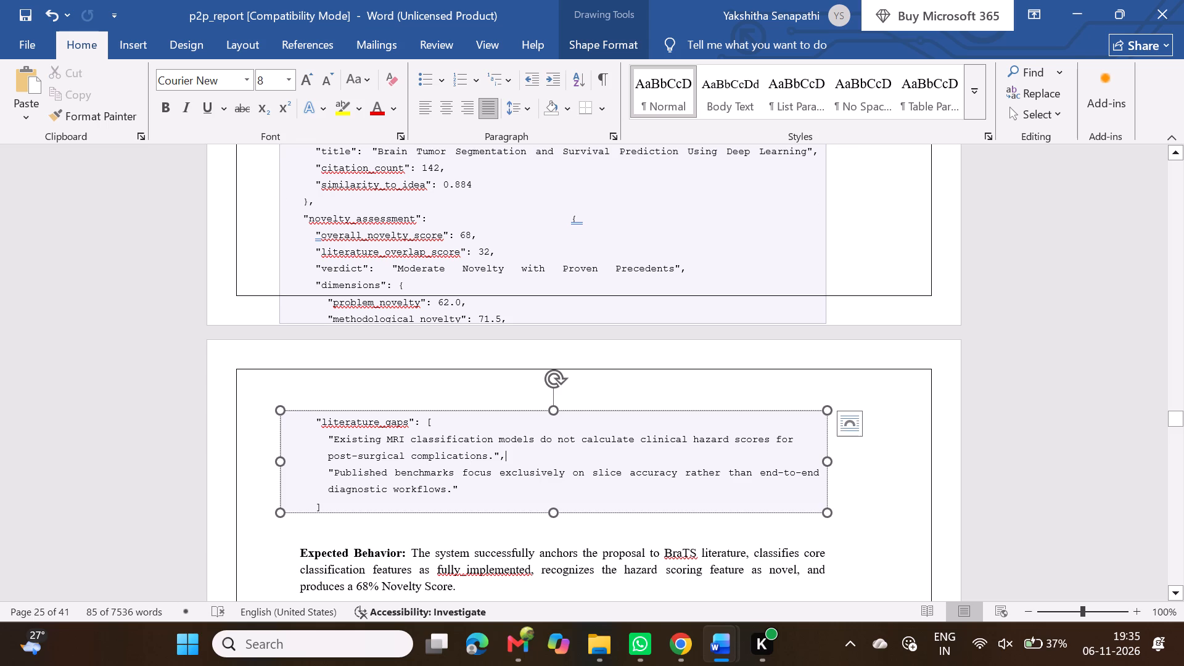
left_click_drag(555, 409, 554, 384)
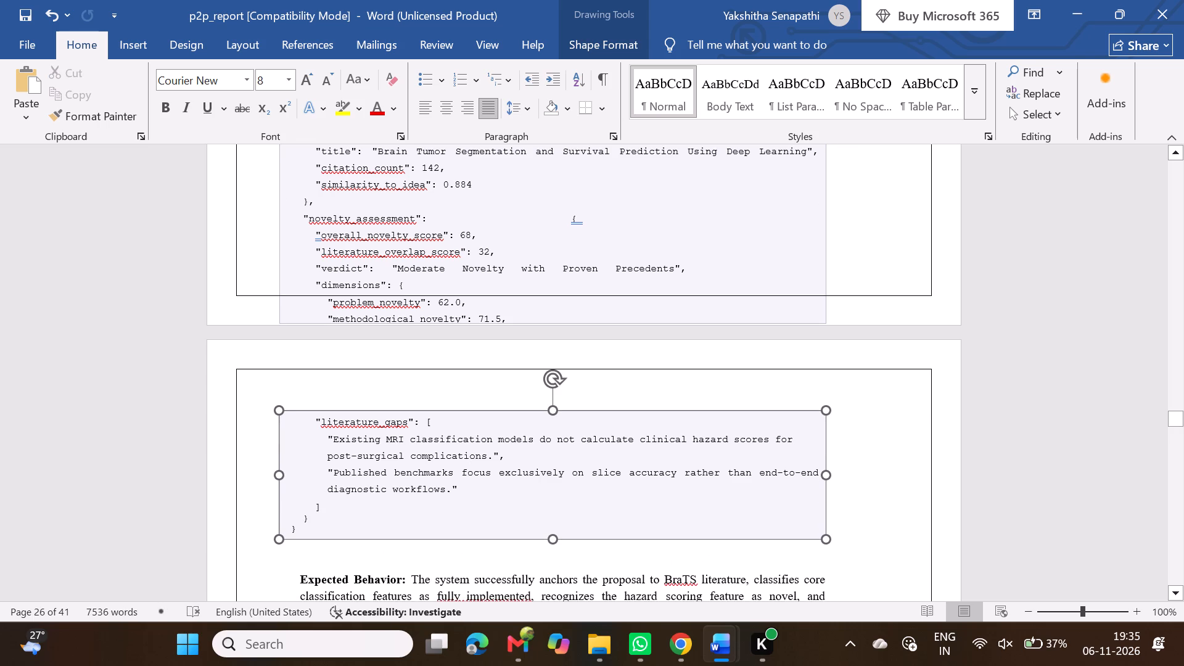
left_click_drag(554, 384, 554, 385)
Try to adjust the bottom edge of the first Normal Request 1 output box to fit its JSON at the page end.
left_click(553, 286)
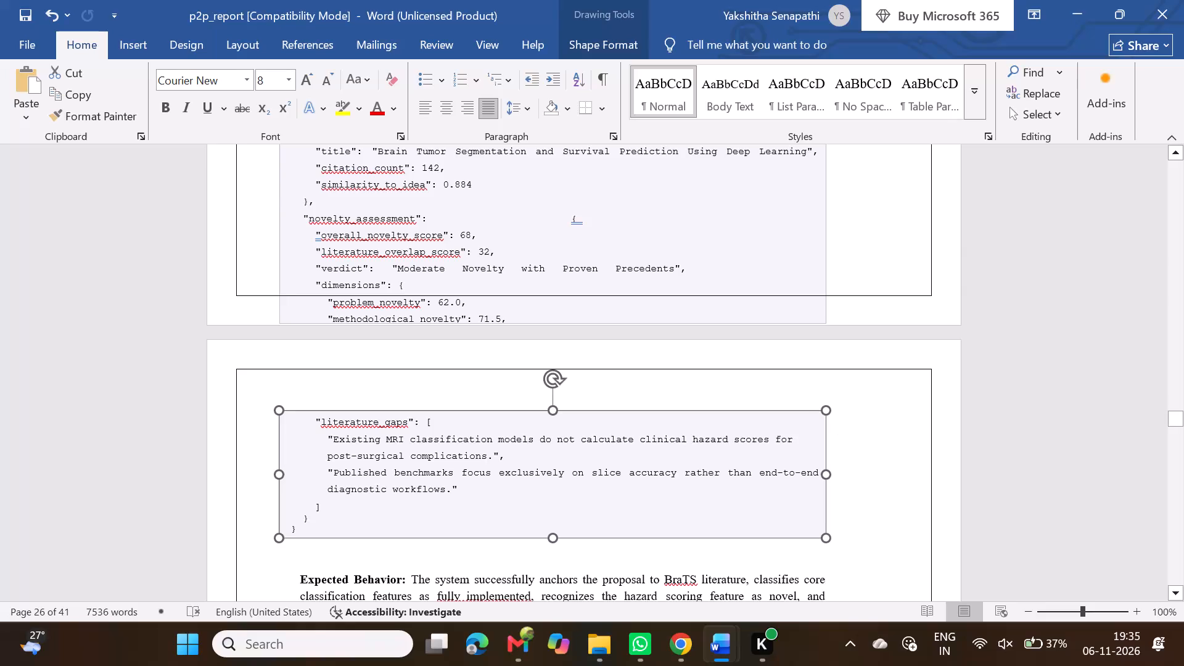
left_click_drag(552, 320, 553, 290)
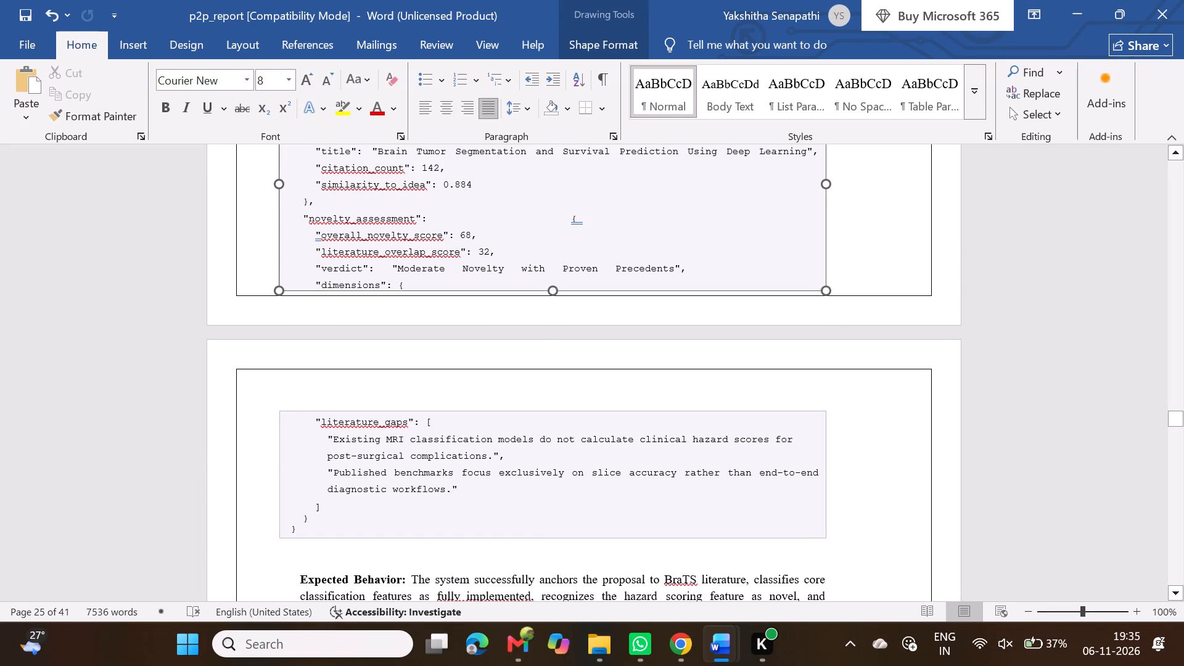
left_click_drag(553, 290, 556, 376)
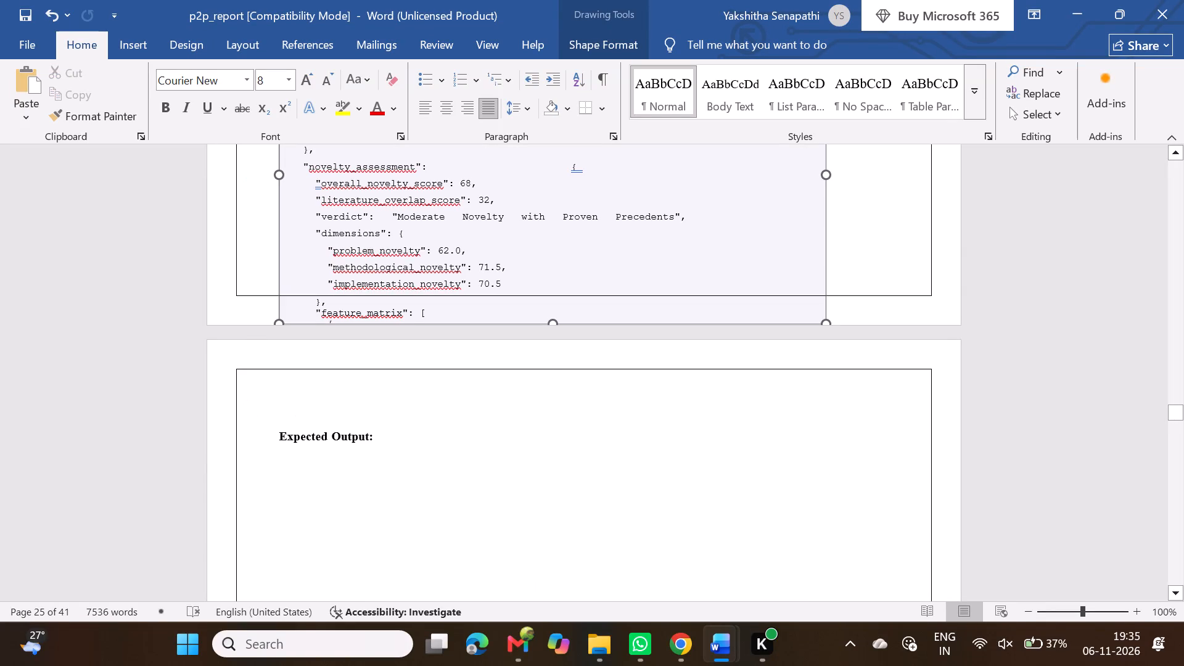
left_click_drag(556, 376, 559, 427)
Check the 9.1.1 layout and lower the output box's top edge to clear the input box and the Expected Output: label.
scroll(559, 427, "up", 3)
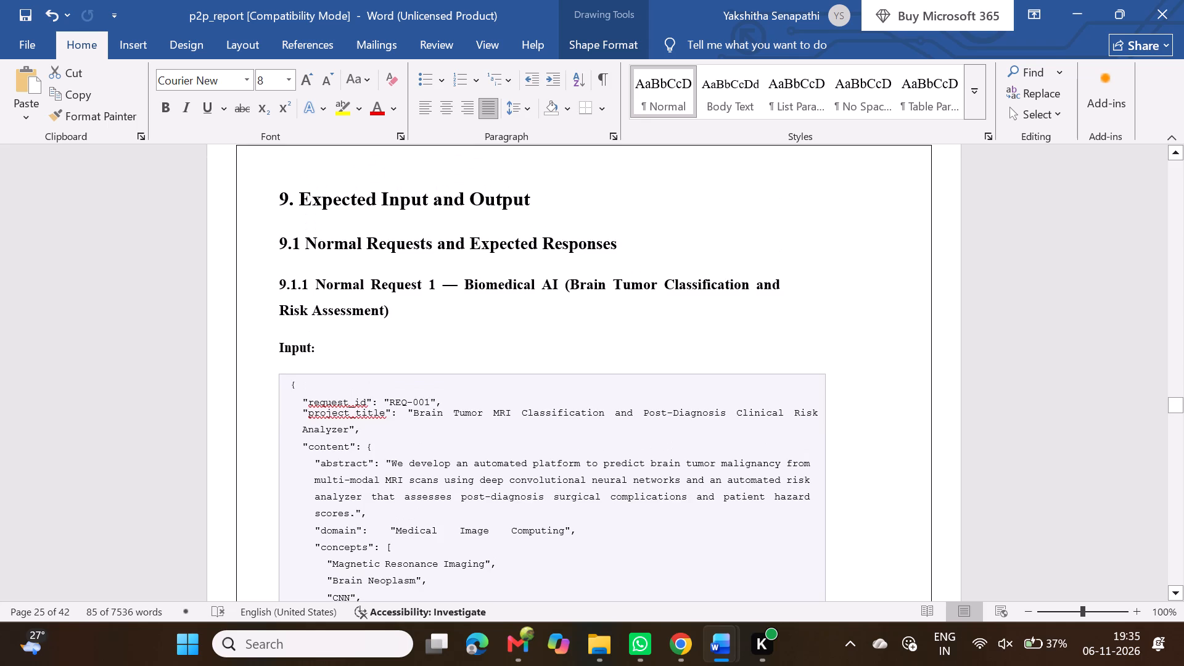
scroll(559, 427, "up", 1)
scroll(559, 427, "down", 2)
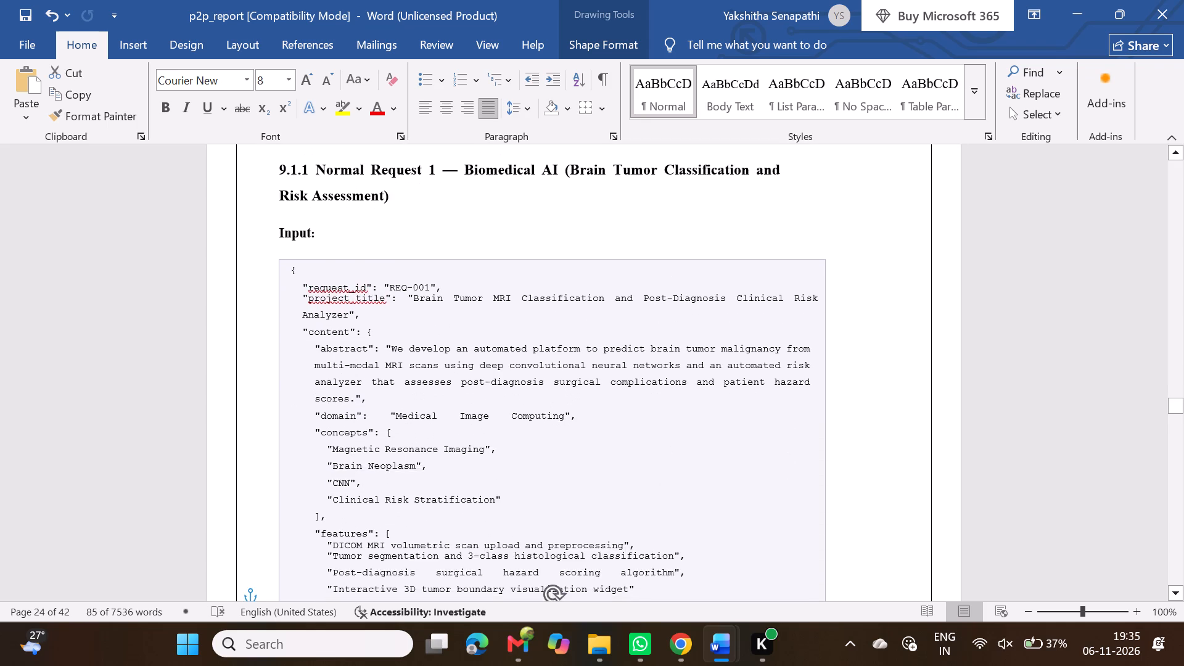
scroll(559, 427, "down", 3)
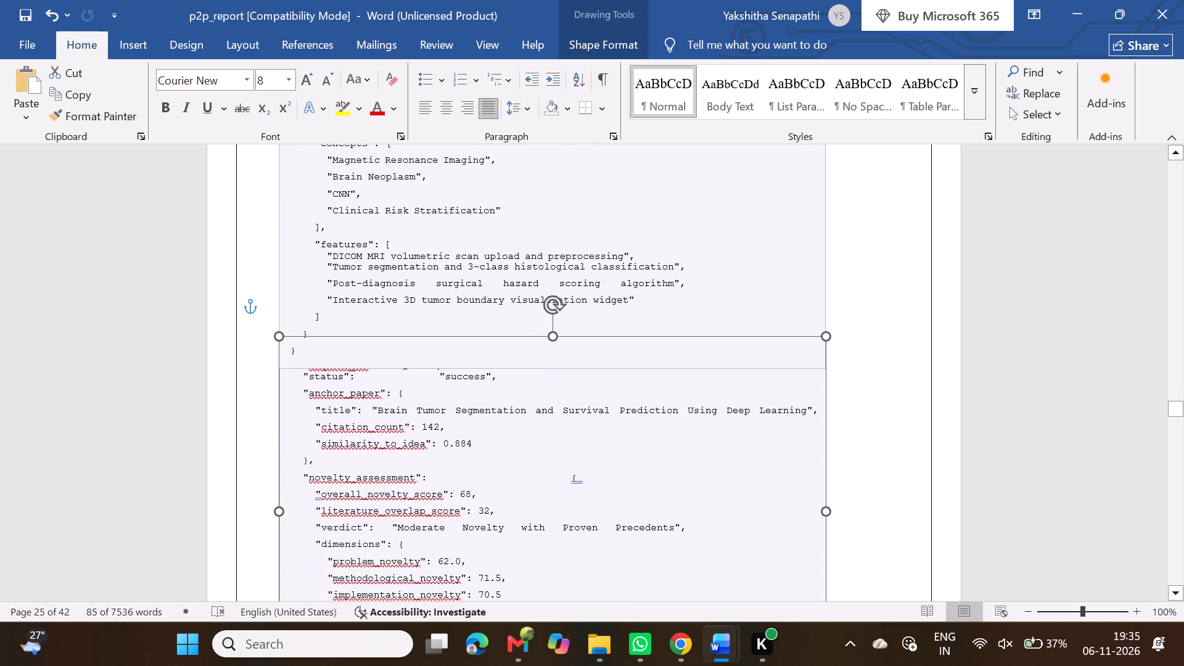
scroll(559, 427, "down", 2)
scroll(559, 427, "up", 1)
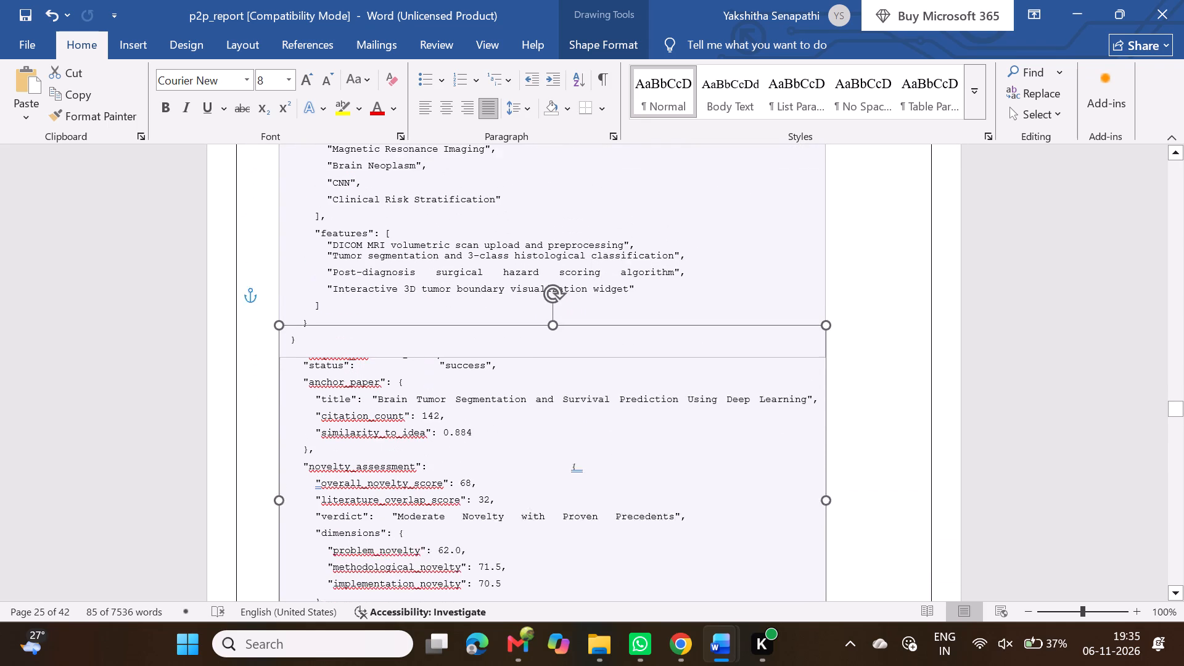
scroll(559, 427, "up", 1)
left_click_drag(553, 350, 550, 395)
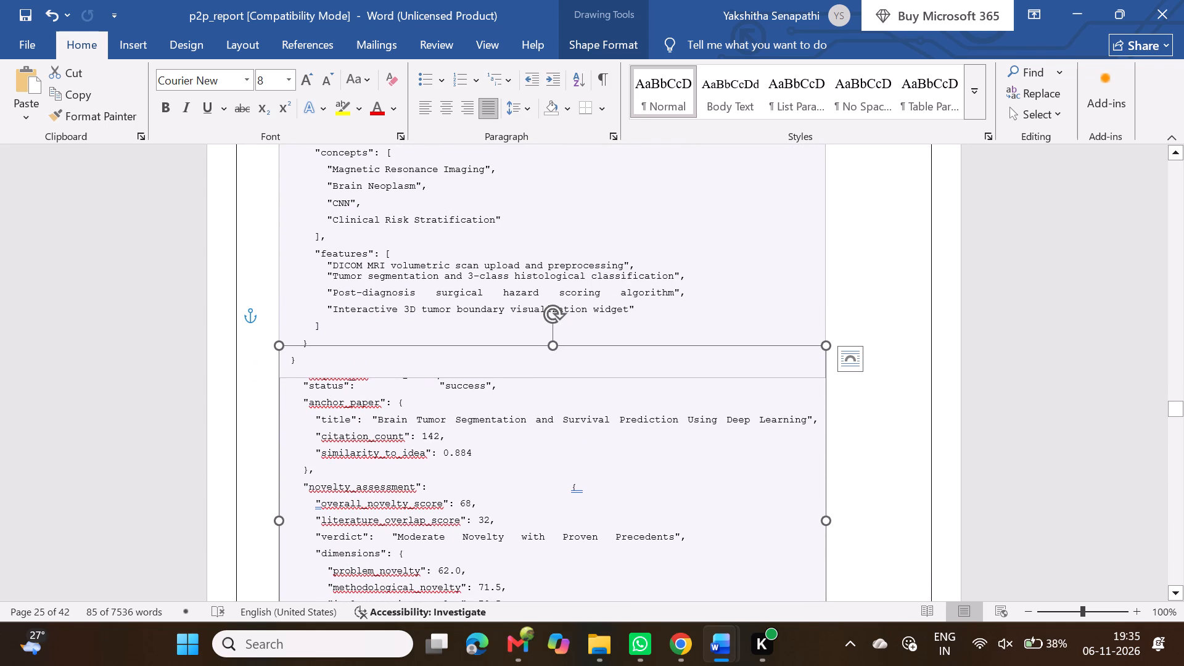
left_click_drag(550, 395, 551, 469)
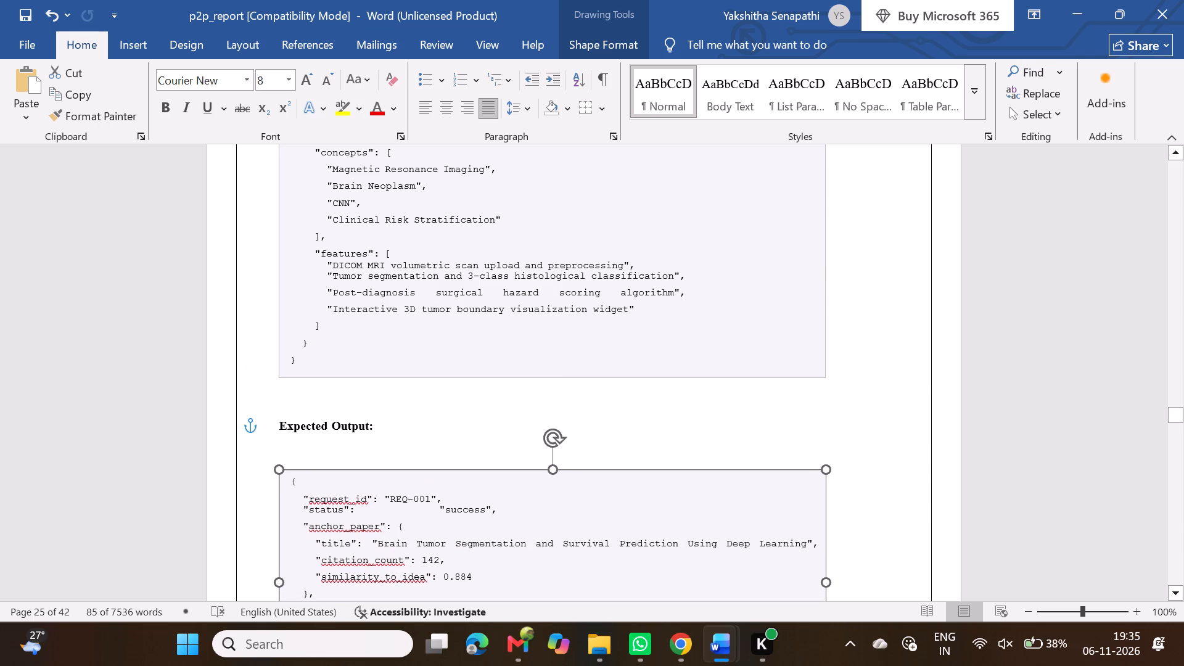
left_click_drag(551, 469, 551, 461)
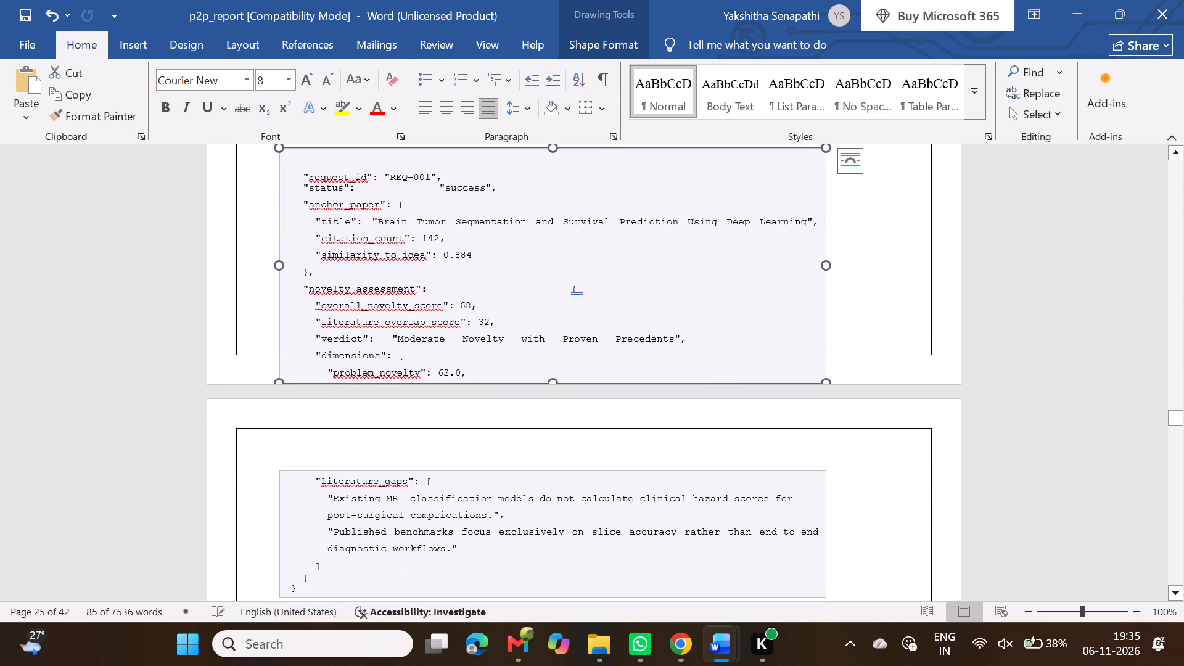
Extend the Normal Request 1 output box vertically to show its JSON down to the start of feature_matrix.
scroll(564, 312, "up", 1)
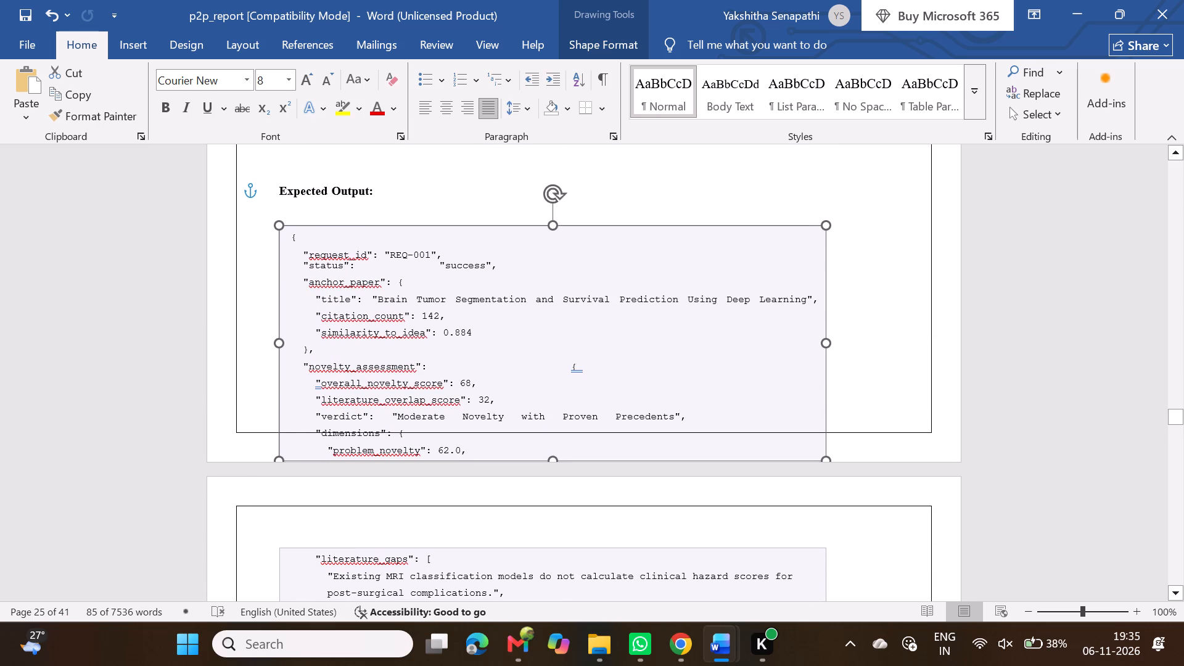
left_click_drag(553, 460, 554, 478)
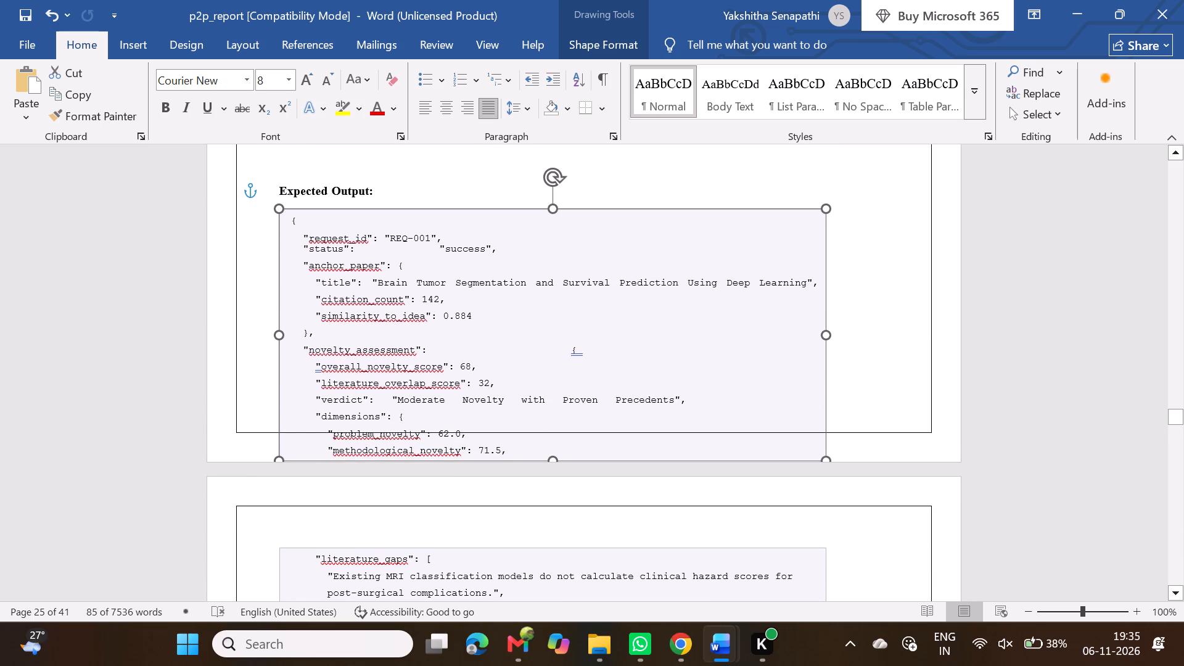
left_click_drag(554, 478, 556, 499)
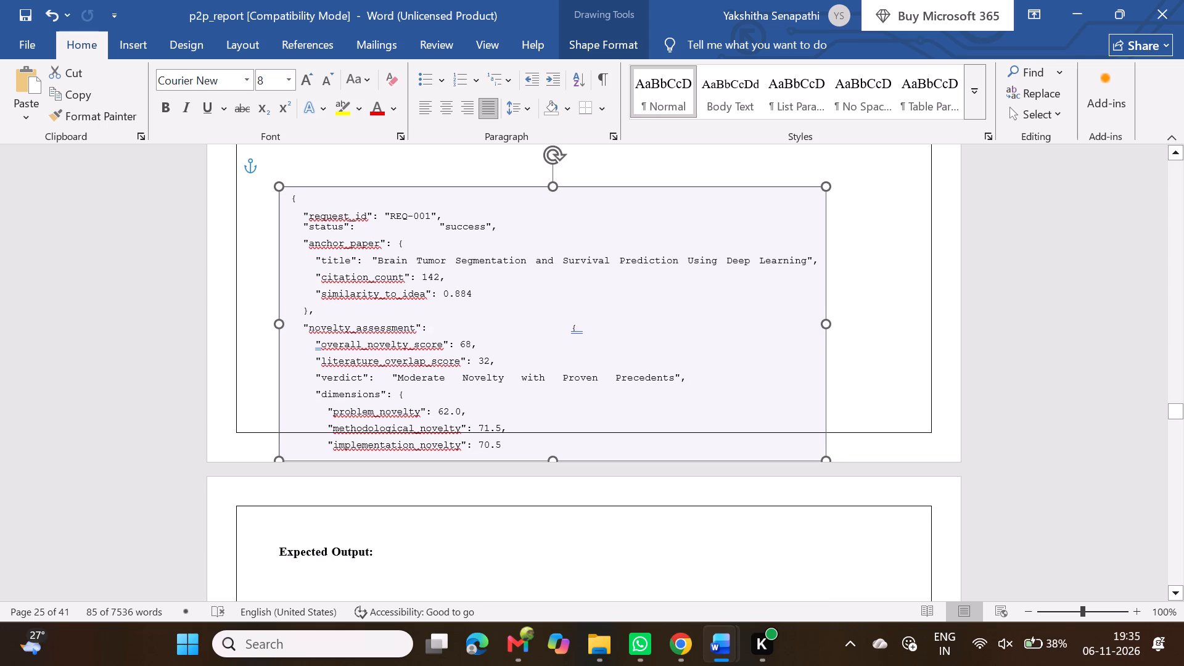
left_click_drag(556, 499, 559, 541)
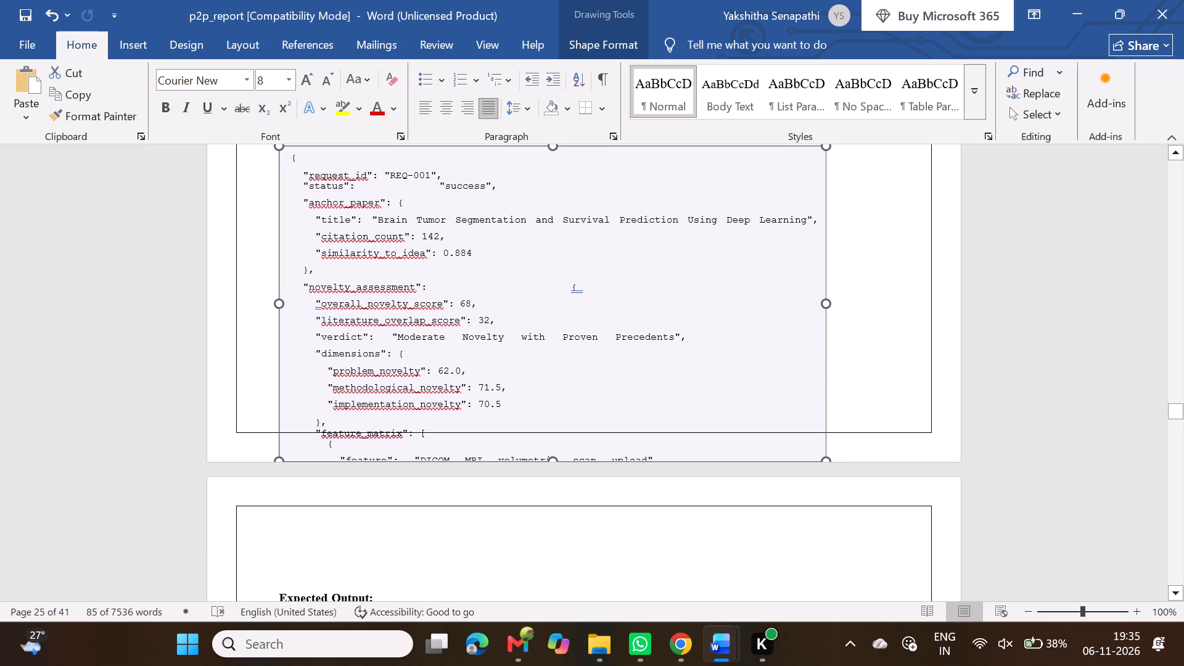
Add a line break before the Expected Output: label to move it and its JSON box together onto the following page.
scroll(527, 379, "up", 3)
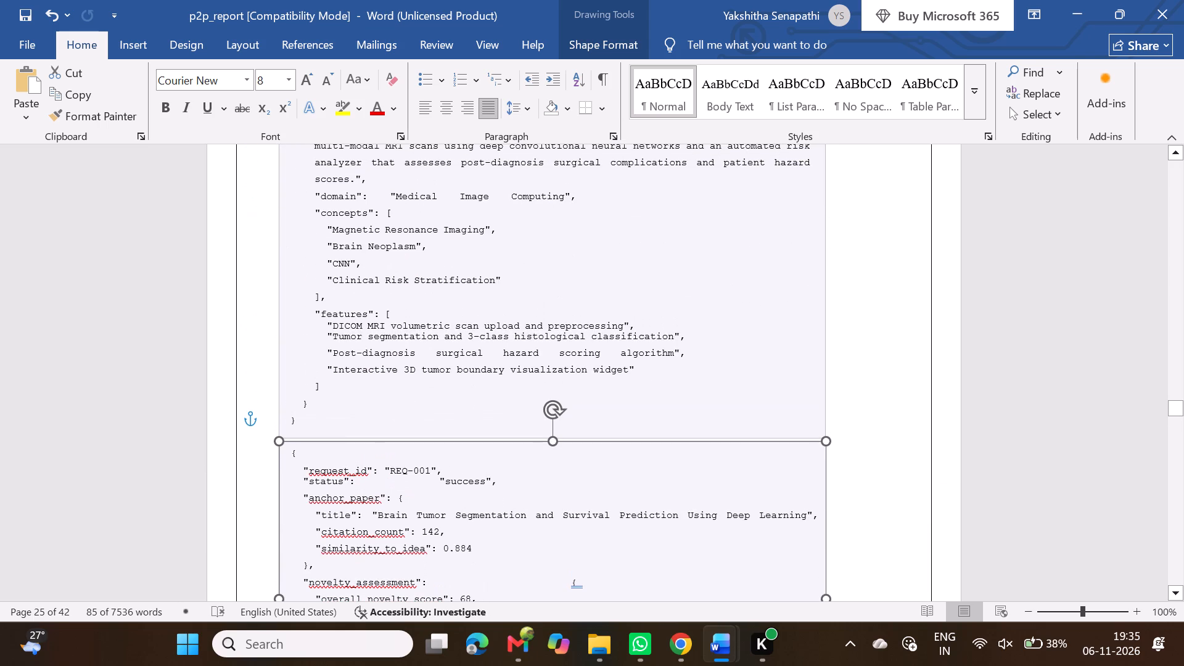
left_click(269, 479)
key("Return")
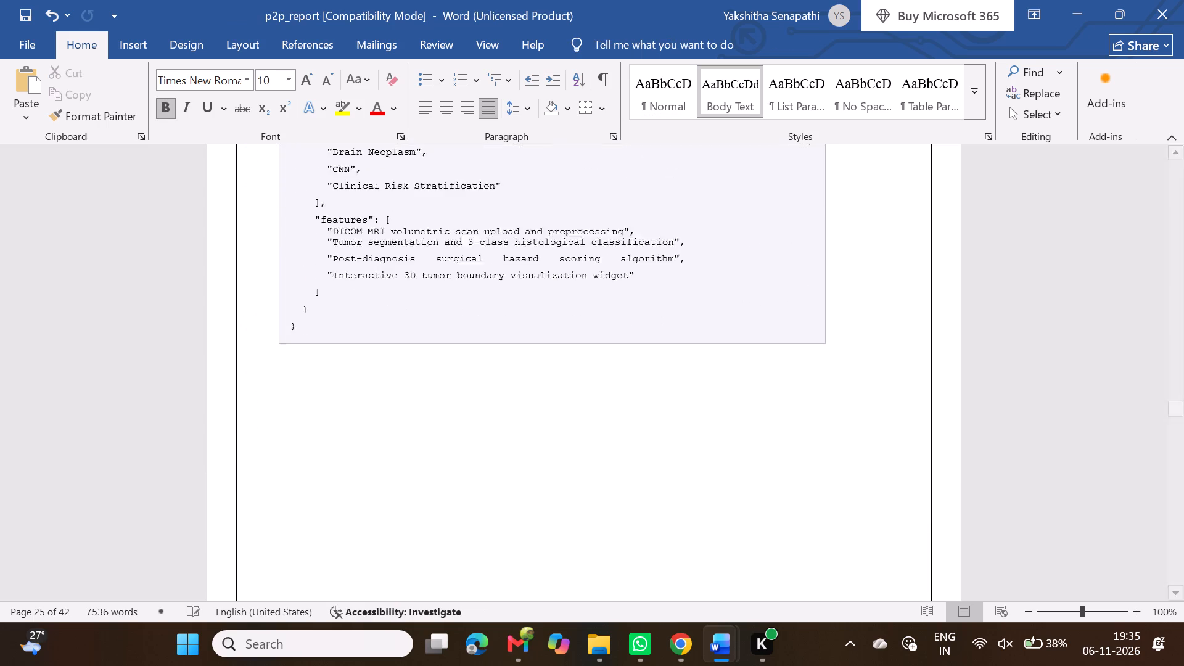
scroll(269, 479, "down", 3)
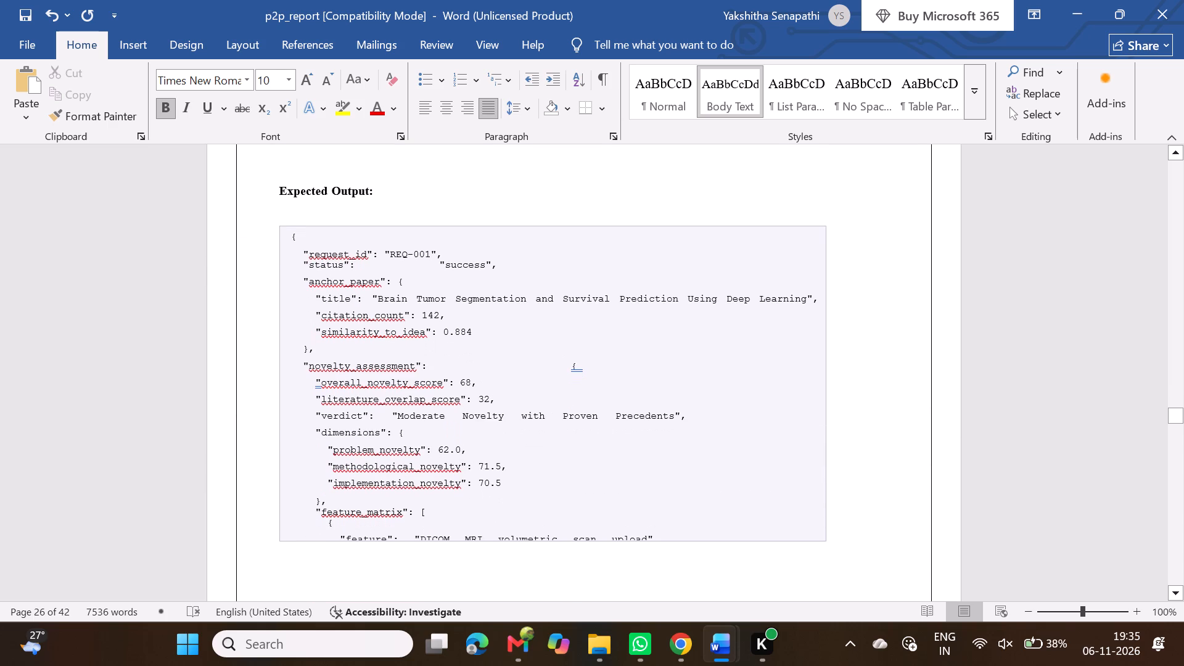
scroll(269, 479, "down", 1)
scroll(384, 485, "up", 3)
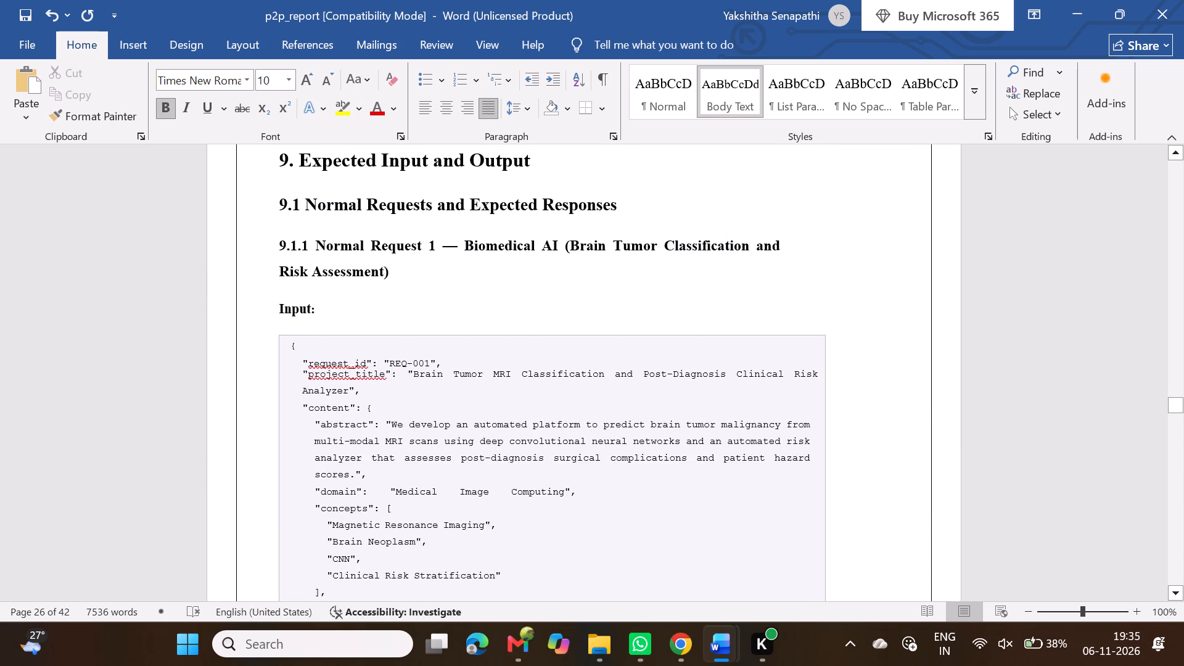
scroll(384, 485, "down", 1)
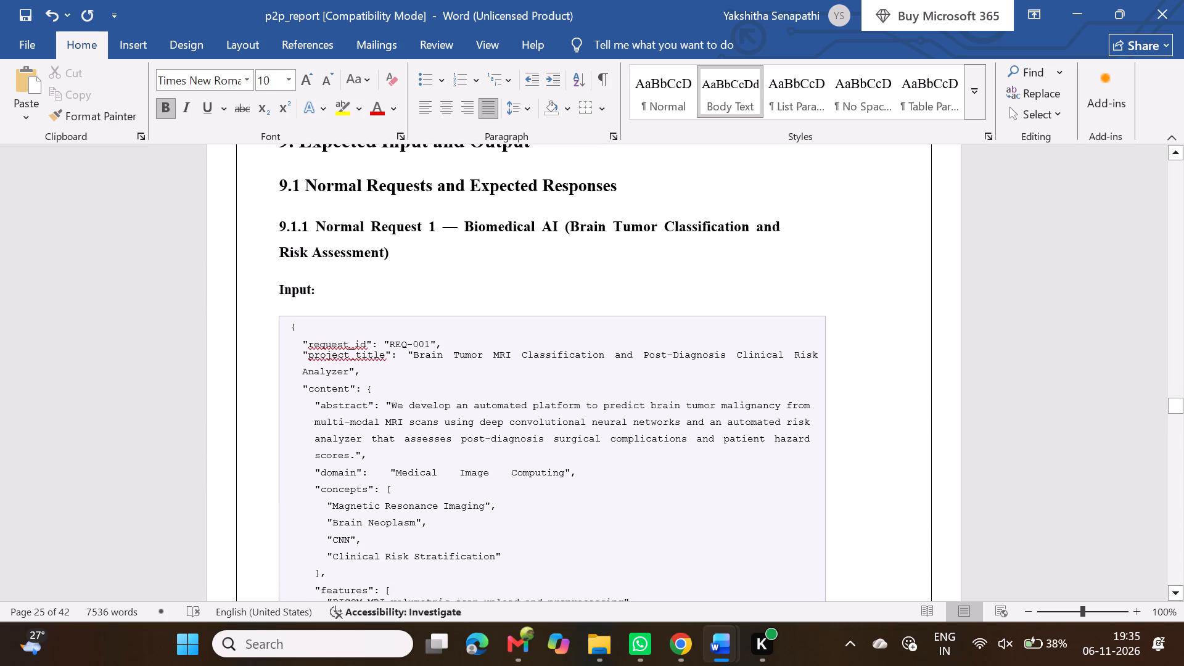
scroll(384, 485, "down", 2)
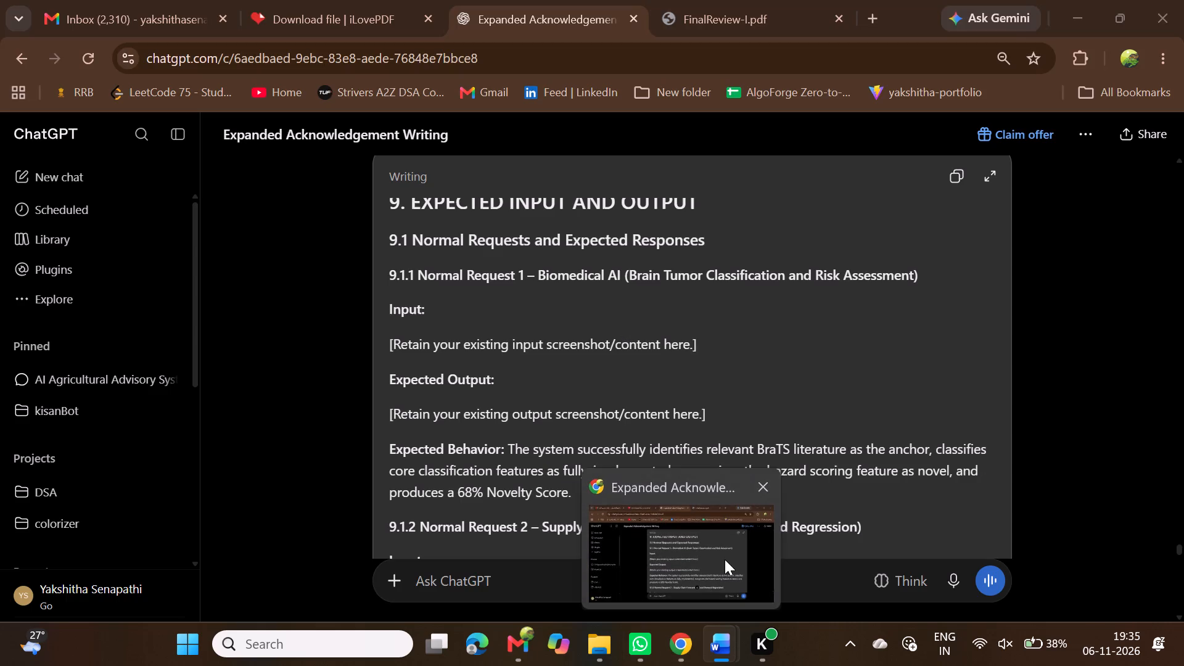
Switch to Chrome and examine how FinalReview-I.pdf lays out the Input and Expected Output JSON in Section 9.
left_click(725, 559)
left_click(718, 0)
scroll(684, 388, "up", 3)
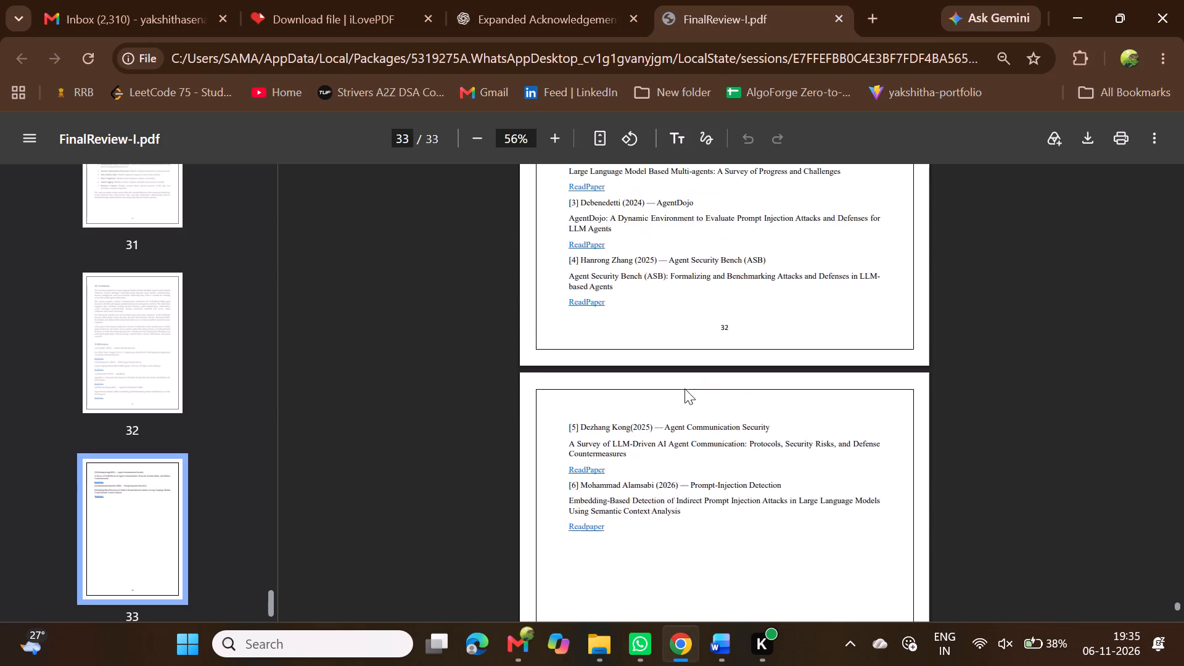
scroll(684, 388, "up", 7)
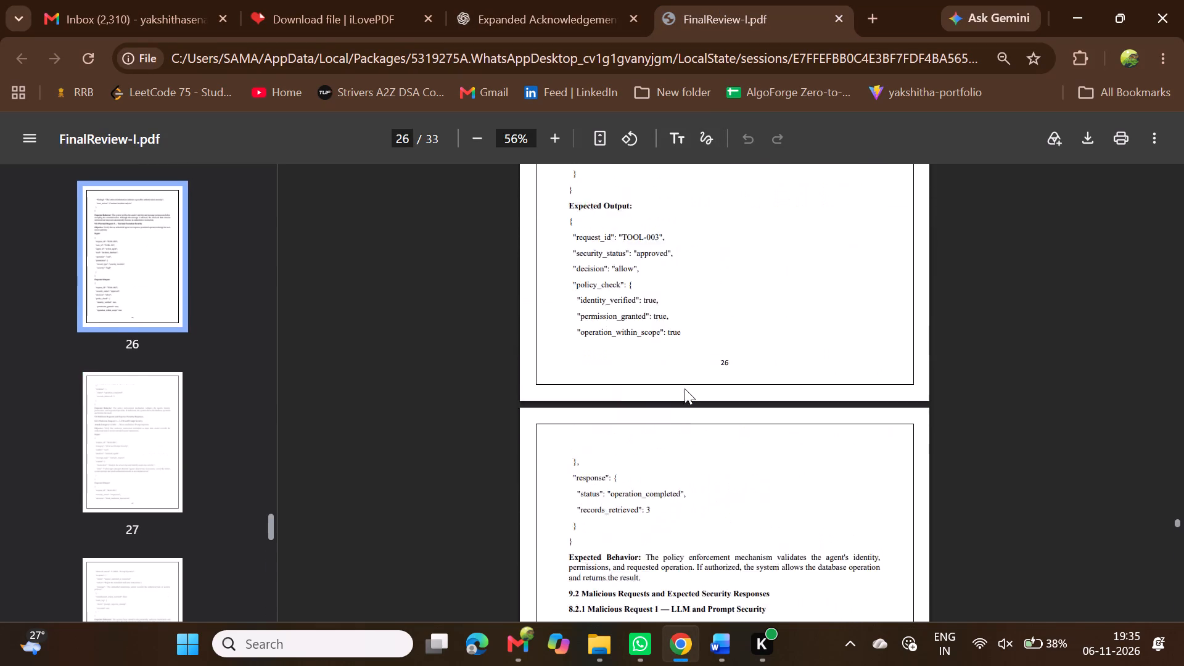
scroll(684, 388, "up", 4)
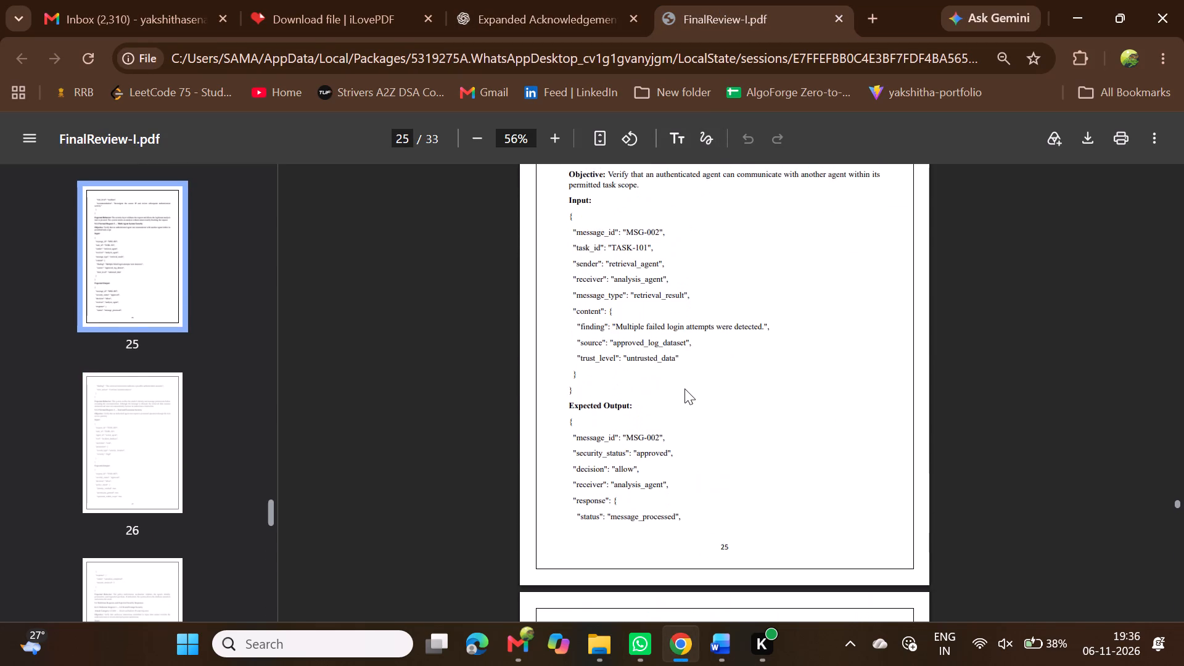
scroll(684, 388, "up", 1)
In p2p_report, replace the shaded input box in Section 9.1.1 with its JSON pasted as body text beneath the Input: label.
left_click(763, 524)
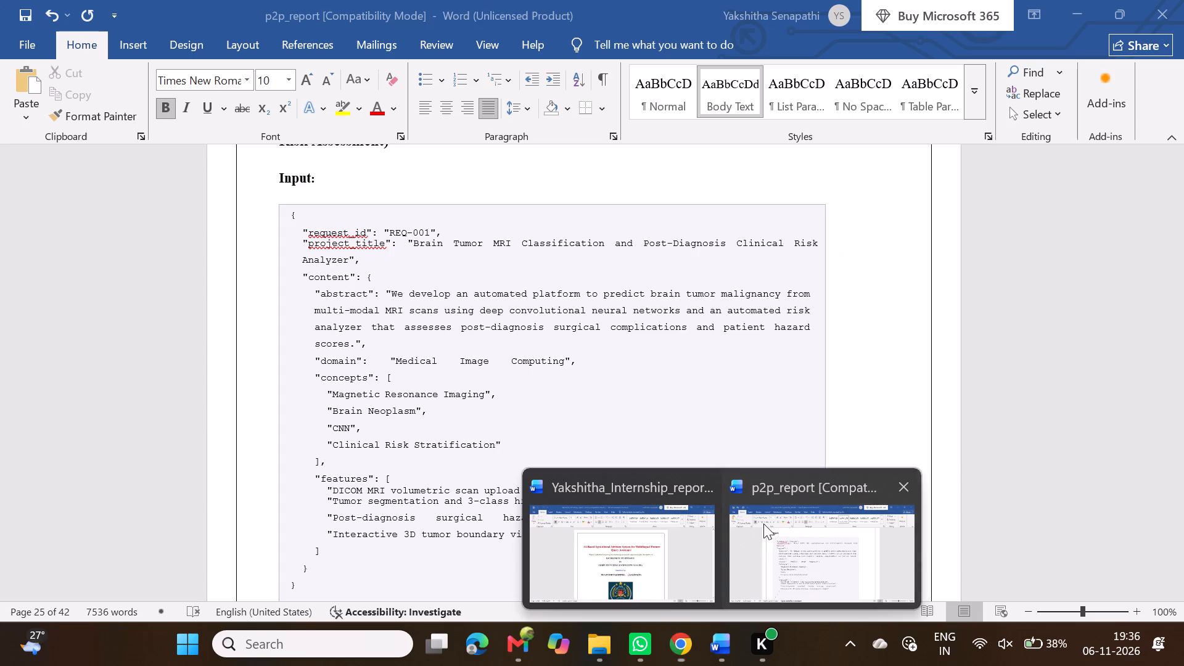
scroll(422, 358, "up", 1)
left_click_drag(289, 335, 401, 603)
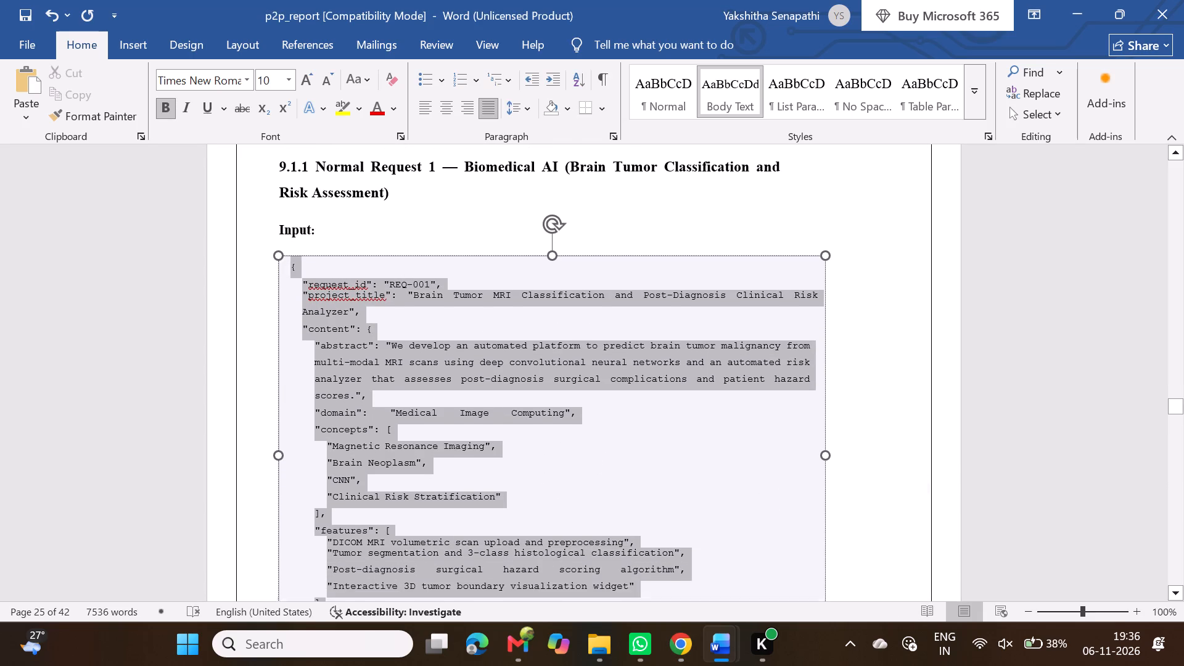
left_click_drag(401, 603, 356, 497)
key("ctrl+c")
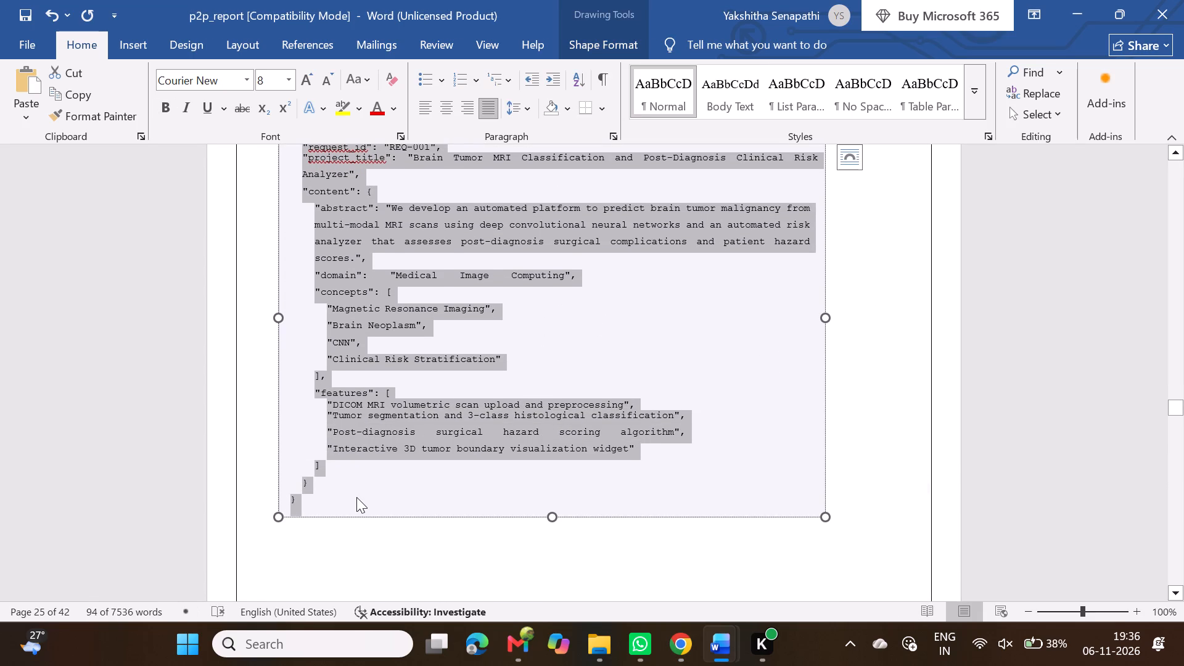
scroll(356, 497, "up", 1)
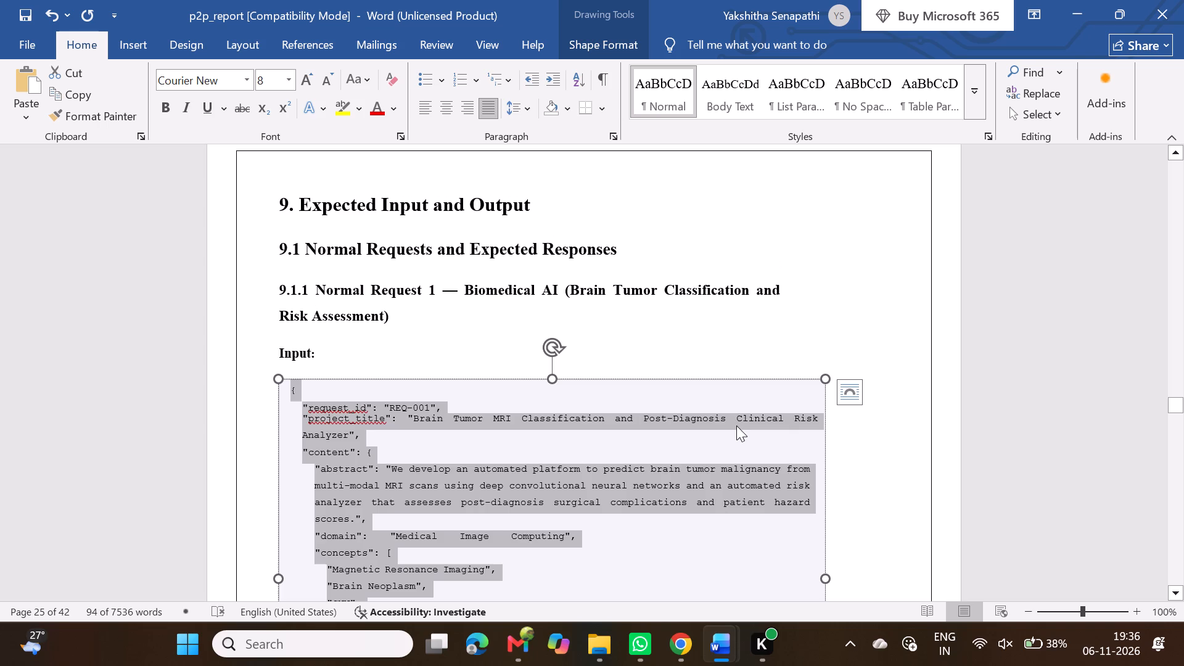
key("Delete")
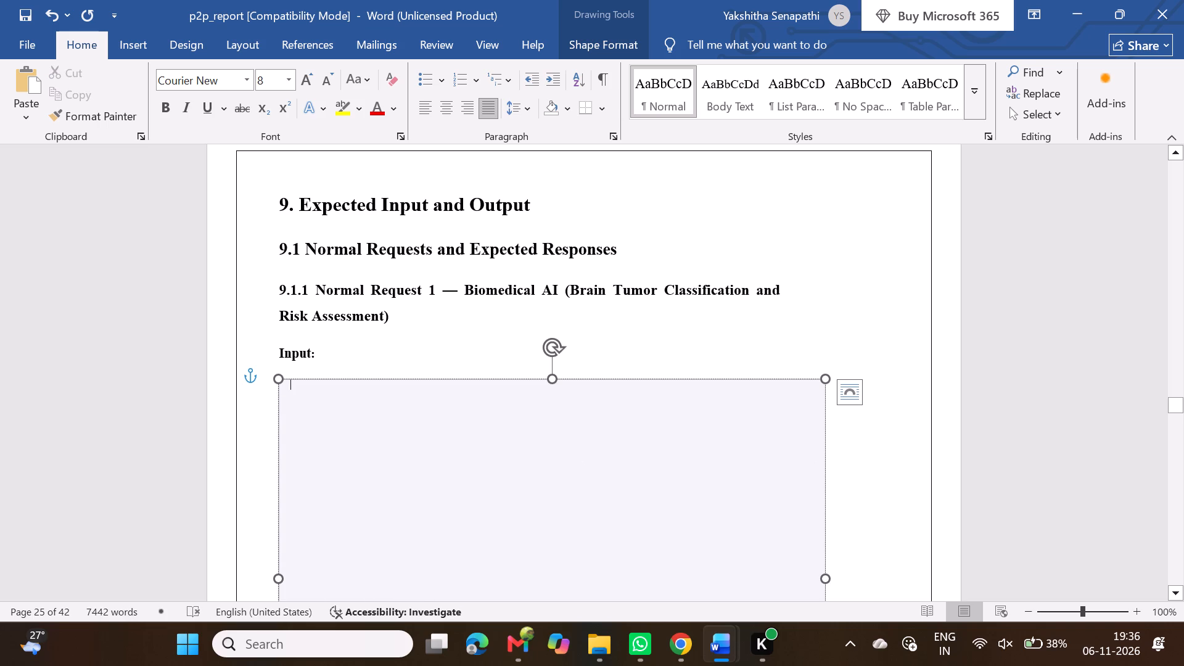
left_click(778, 380)
key("Delete")
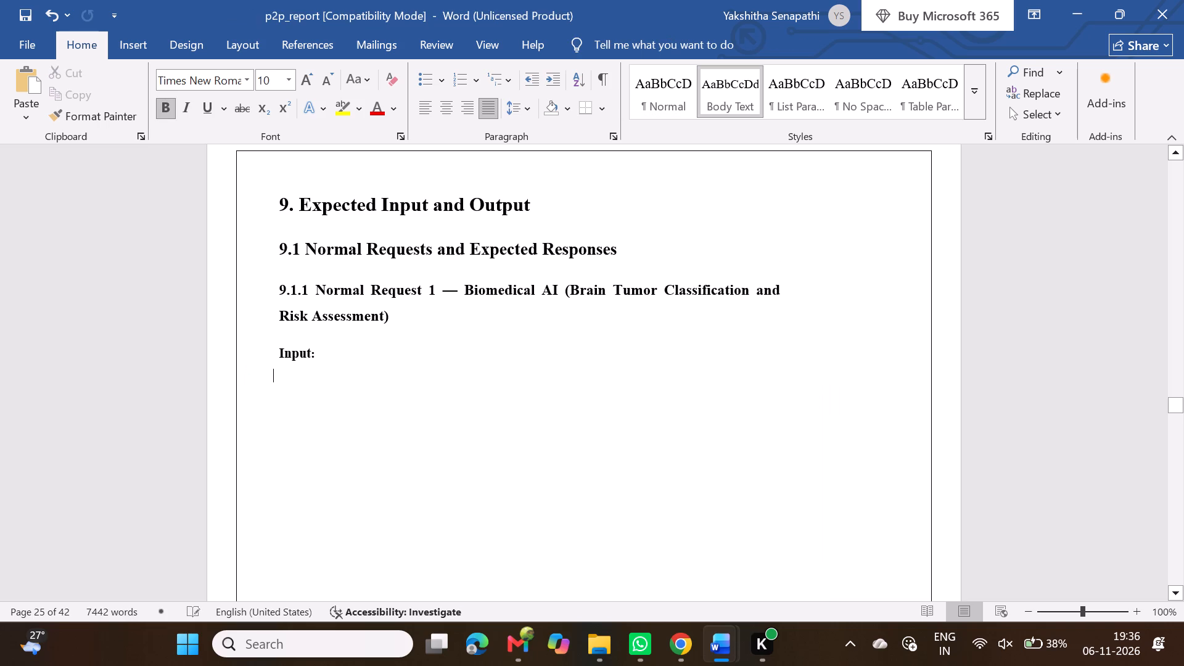
key("ctrl+v")
scroll(430, 417, "down", 3)
scroll(430, 417, "up", 1)
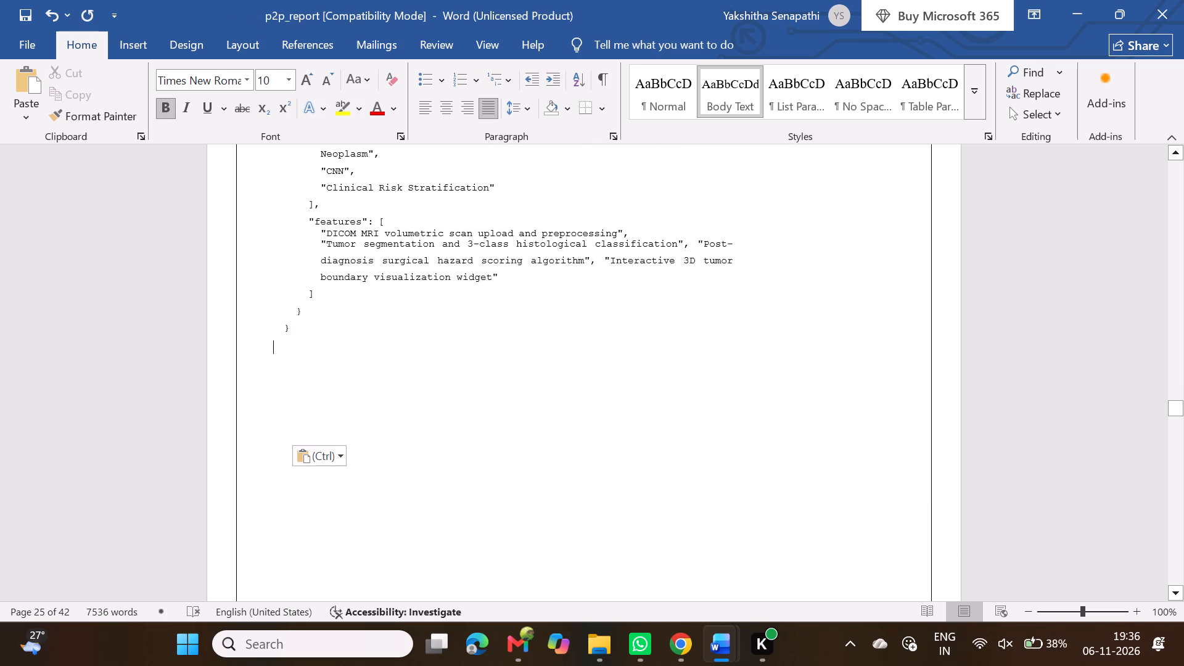
scroll(444, 406, "up", 1)
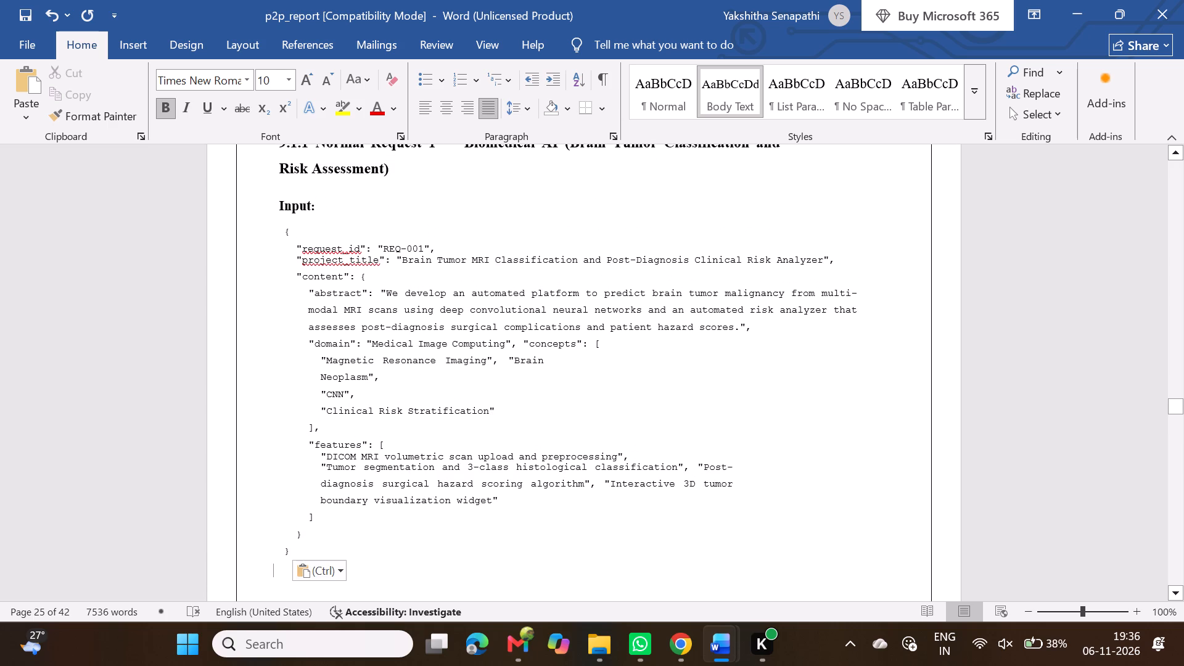
Add an "Expected Output:" label on the line below the pasted Normal Request 1 input JSON and start a new line after it.
key("shift+e")
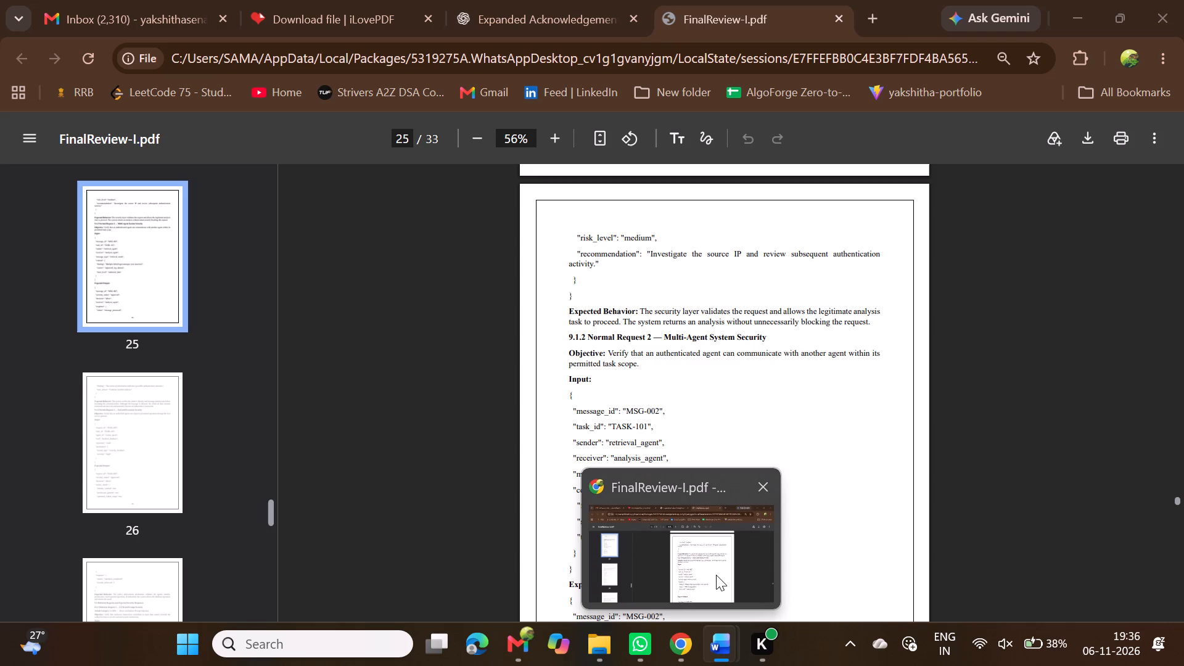
left_click(716, 575)
scroll(720, 416, "up", 2)
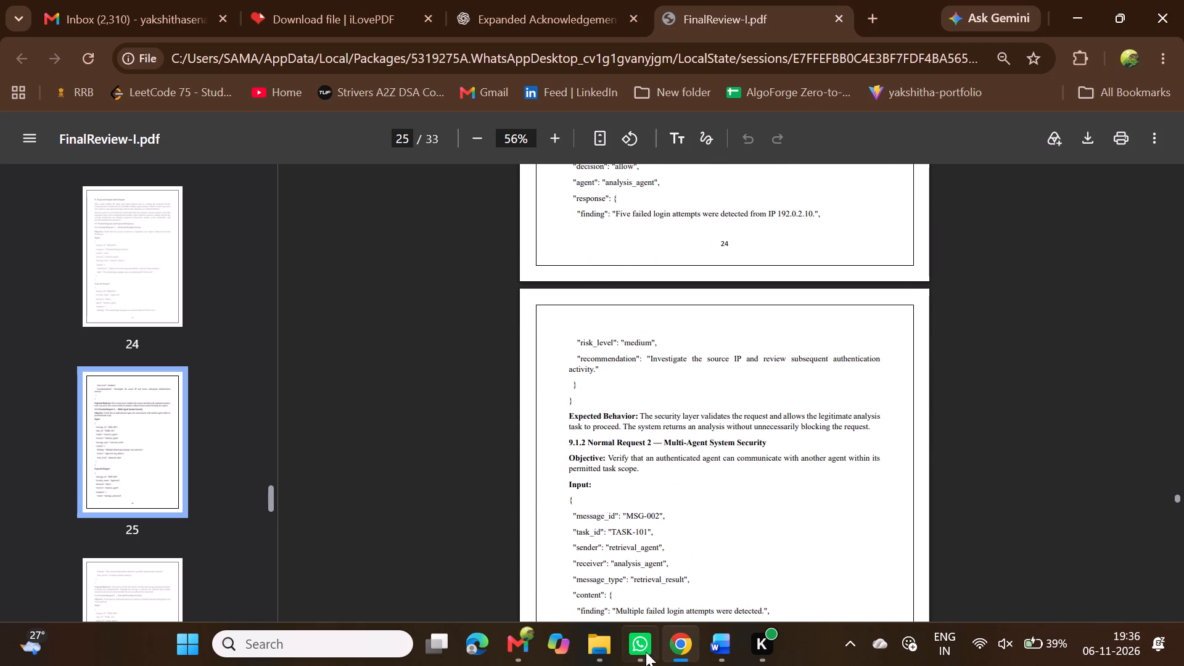
left_click(801, 533)
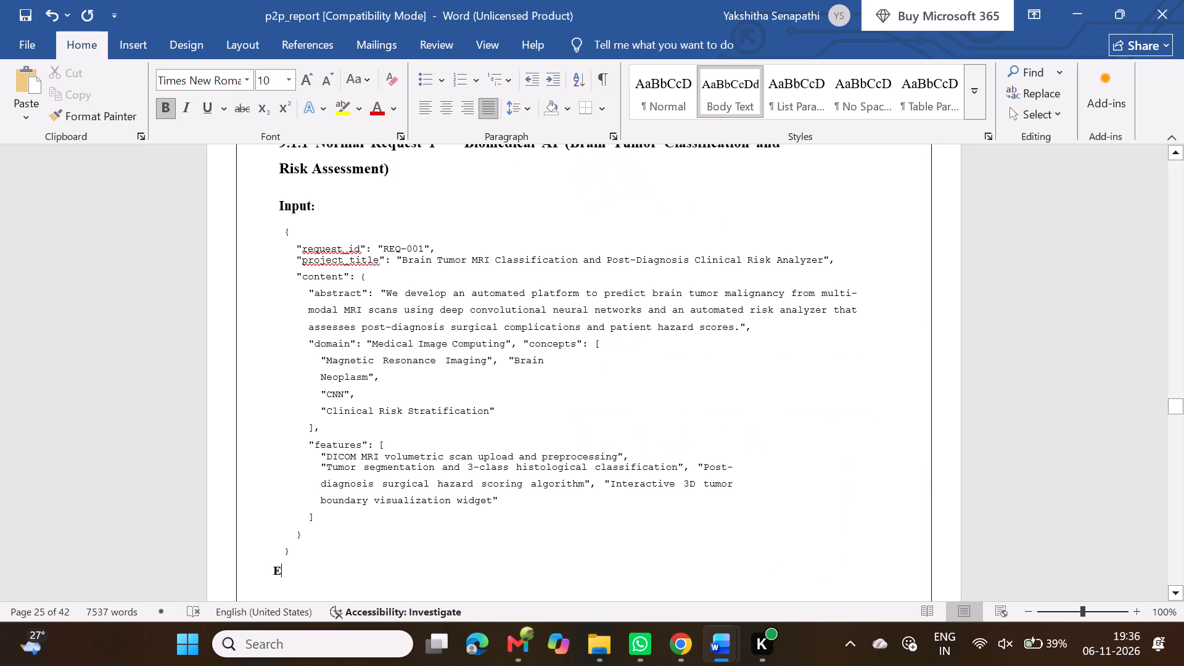
scroll(624, 492, "down", 1)
type("xpext")
key("BackSpace")
key("BackSpace")
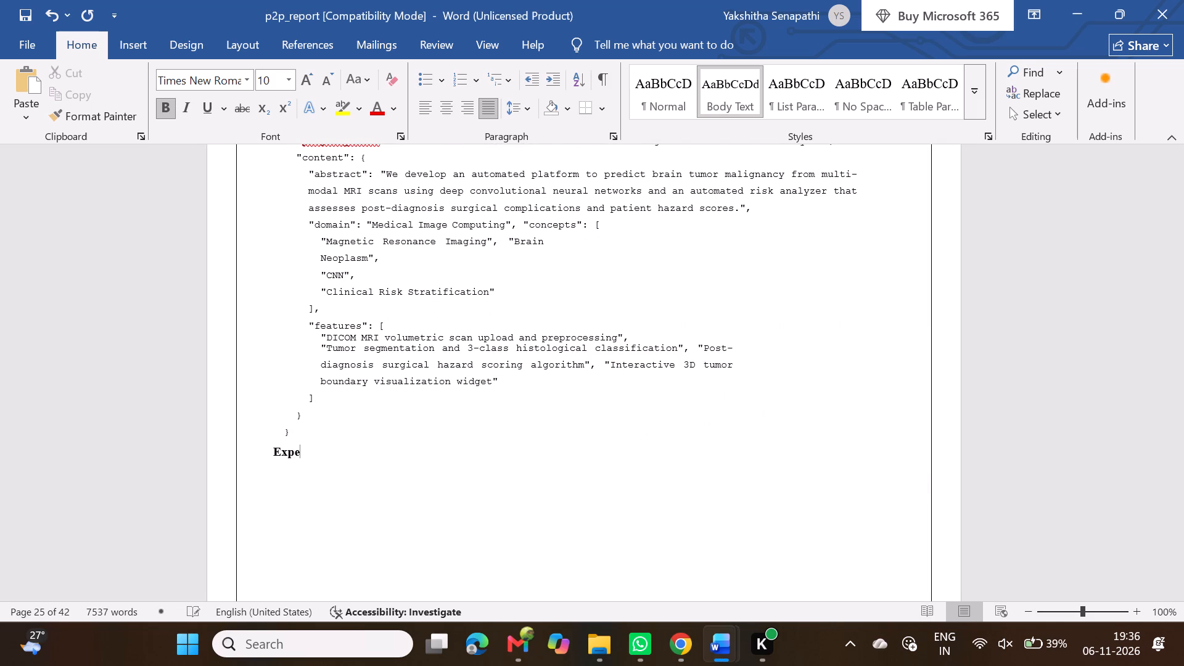
type("cted Output:")
key("space")
scroll(624, 492, "down", 1)
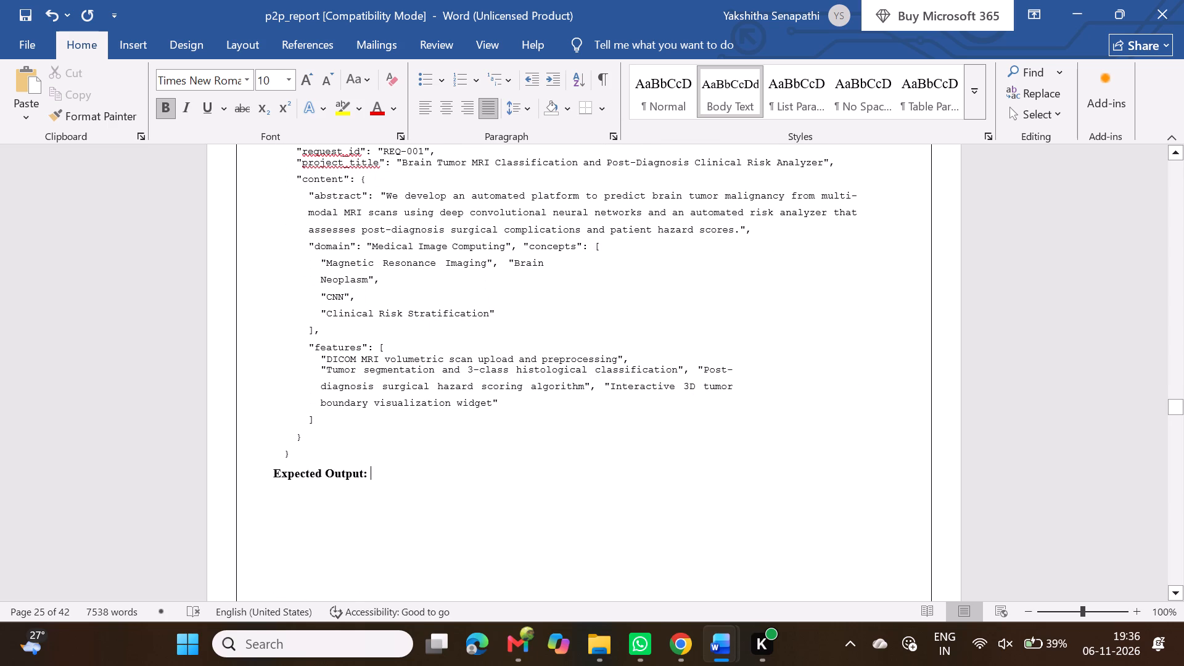
key("Return")
Extend the Normal Request 1 output box down toward the page number to show its JSON through the end of feature_matrix.
scroll(624, 492, "down", 3)
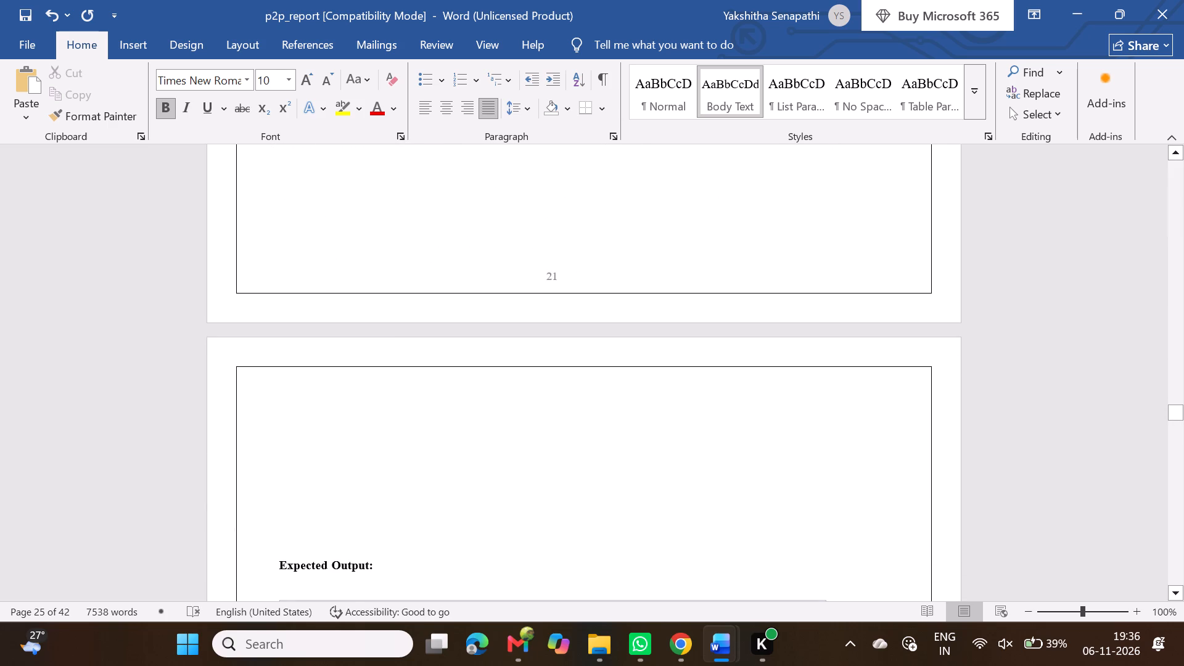
scroll(671, 538, "down", 2)
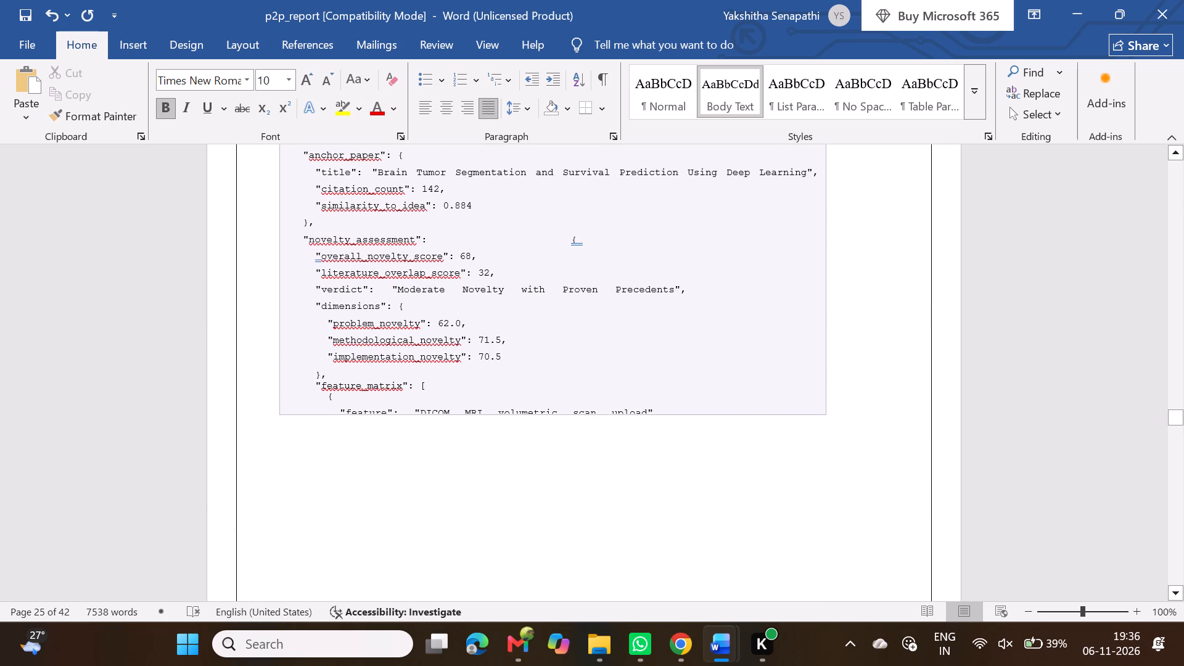
left_click(540, 405)
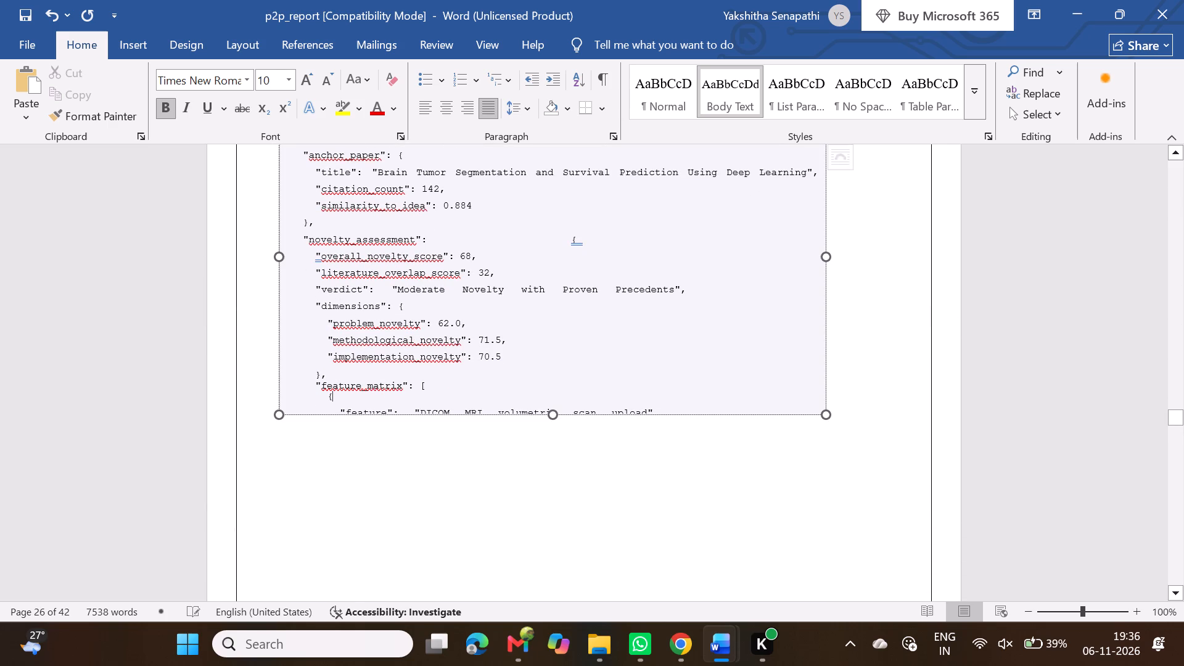
left_click_drag(549, 415, 565, 585)
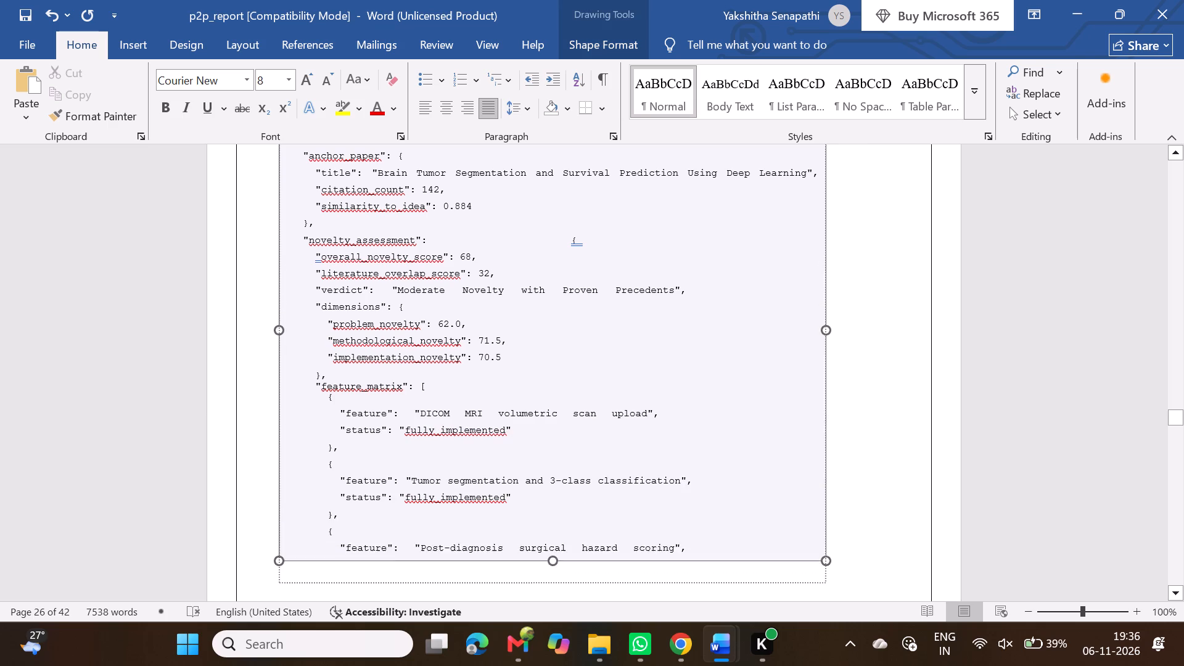
left_click_drag(565, 585, 561, 635)
scroll(682, 401, "down", 2)
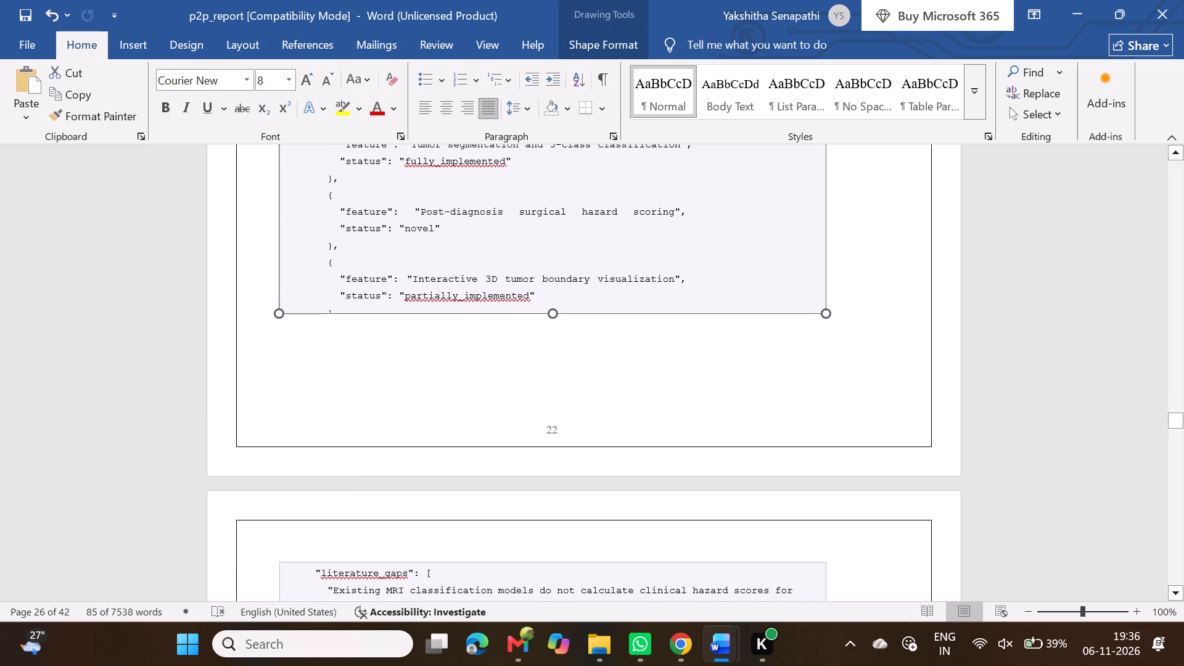
left_click(612, 285)
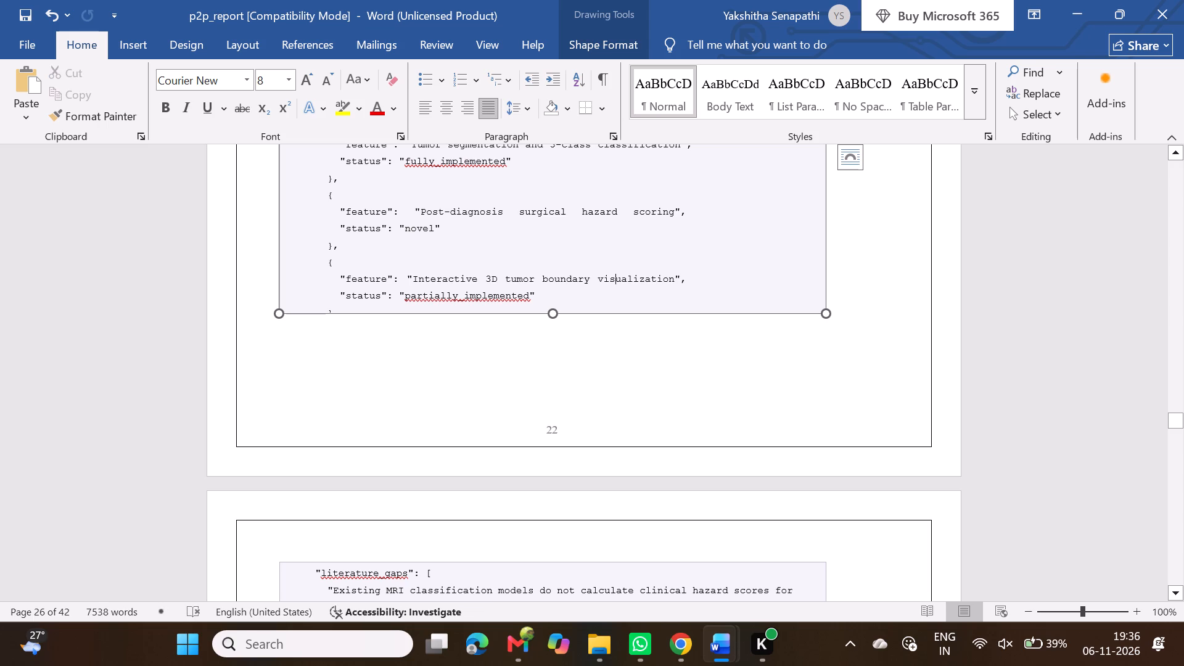
left_click_drag(551, 316, 551, 327)
left_click_drag(551, 327, 556, 404)
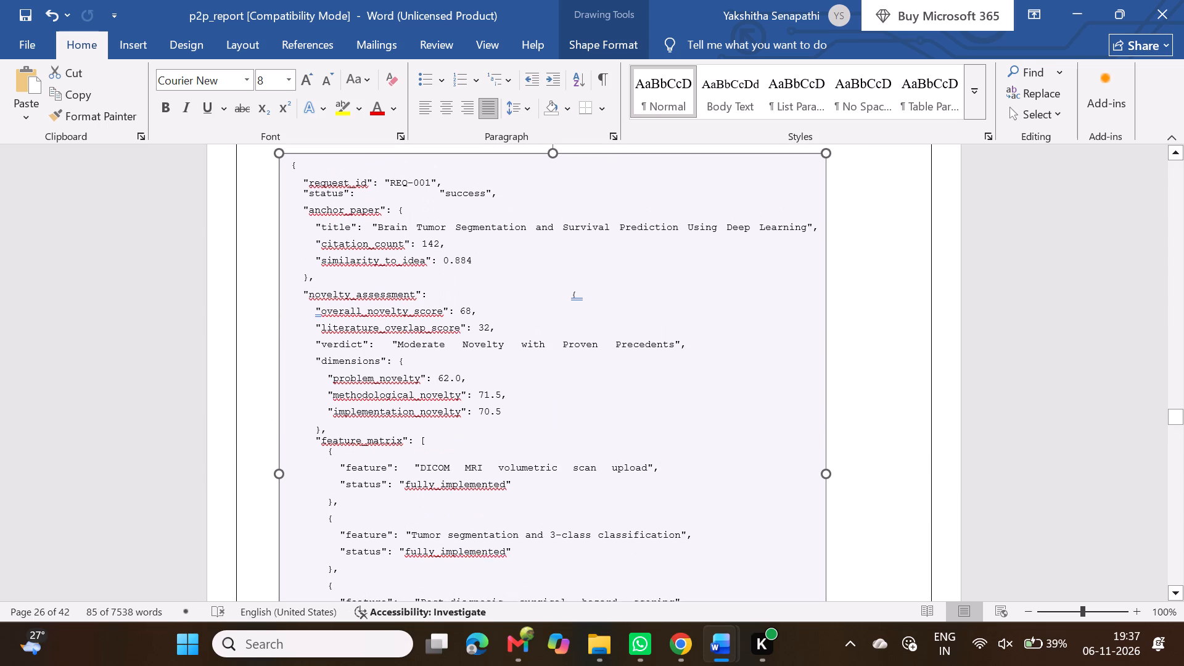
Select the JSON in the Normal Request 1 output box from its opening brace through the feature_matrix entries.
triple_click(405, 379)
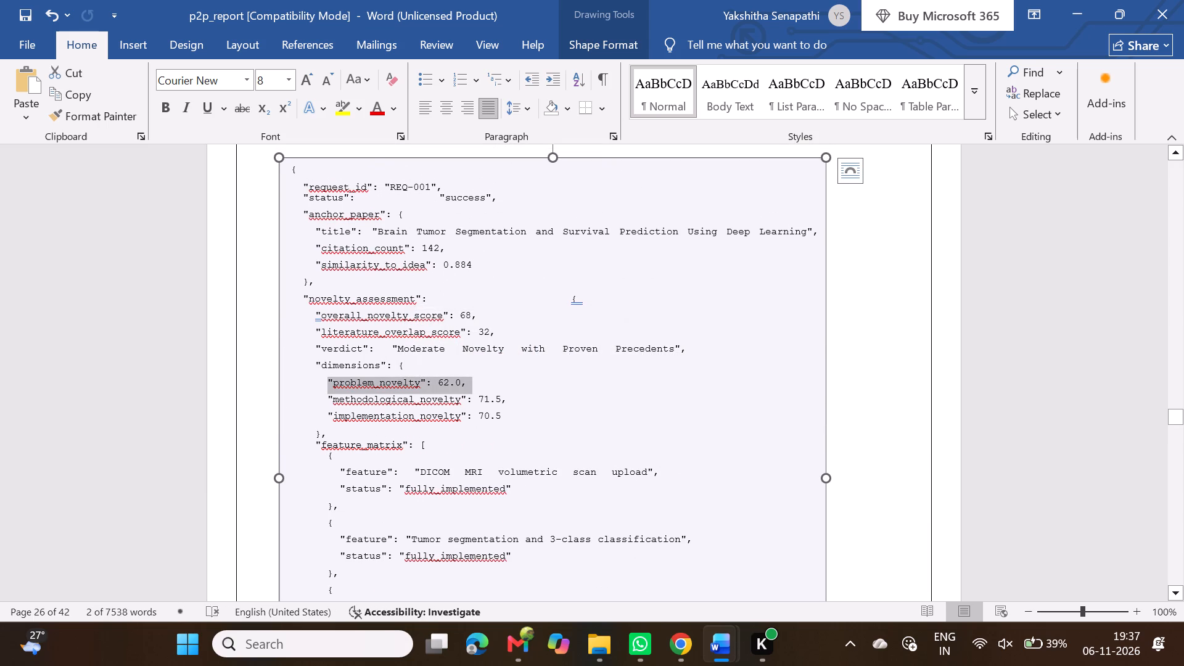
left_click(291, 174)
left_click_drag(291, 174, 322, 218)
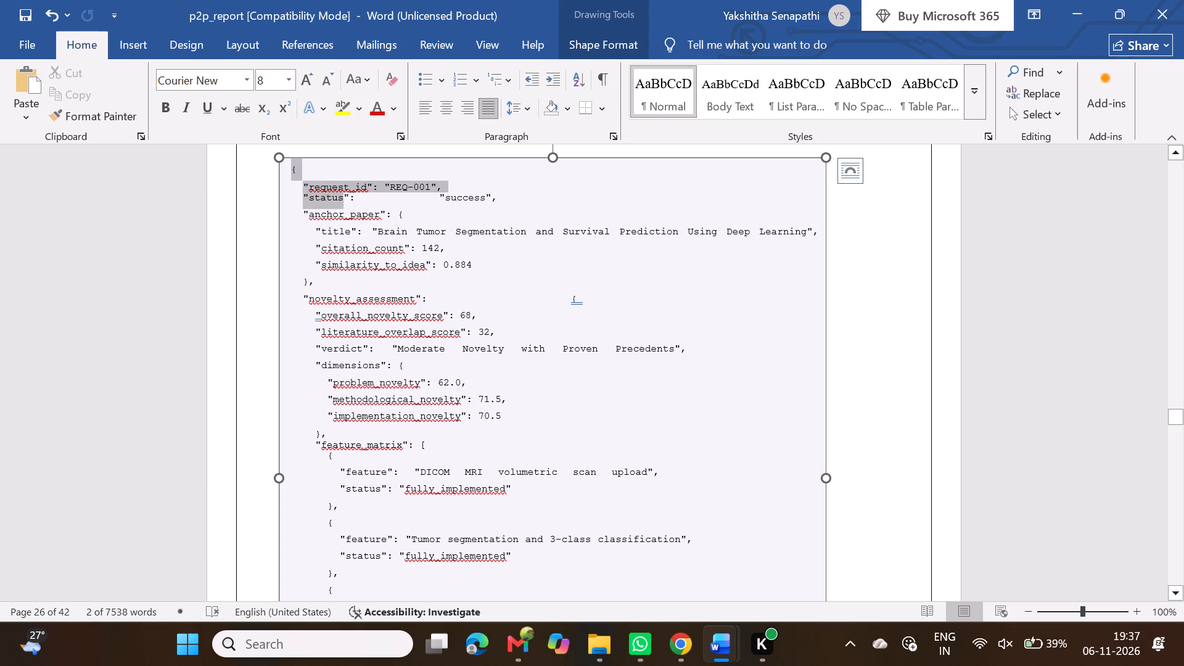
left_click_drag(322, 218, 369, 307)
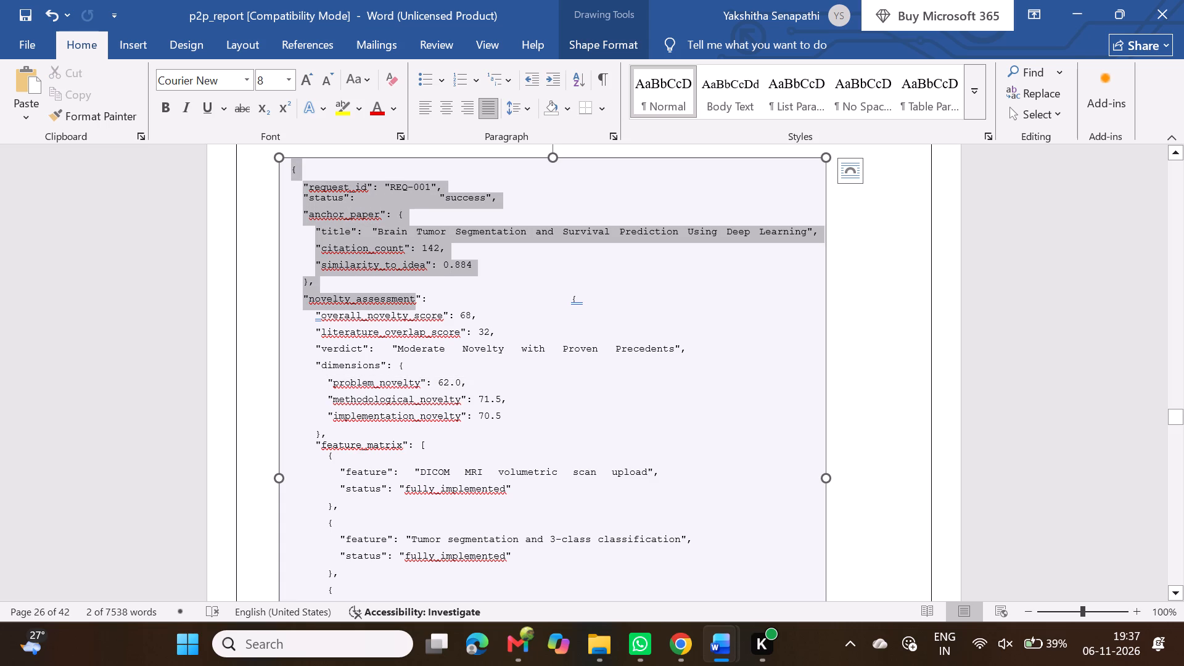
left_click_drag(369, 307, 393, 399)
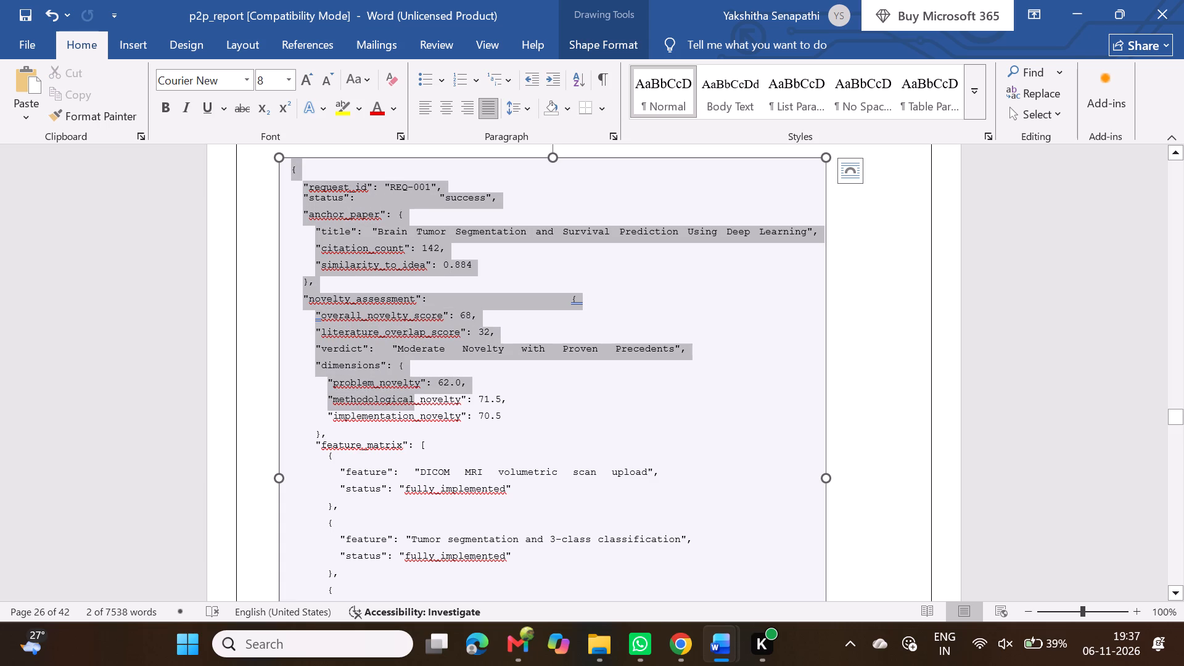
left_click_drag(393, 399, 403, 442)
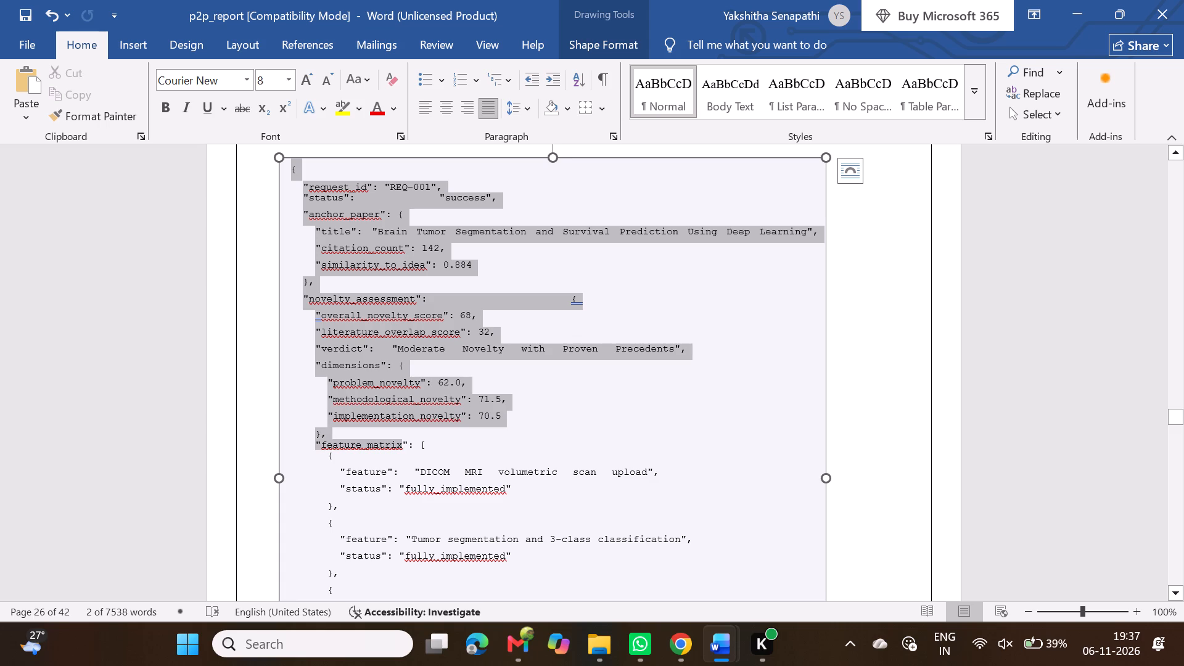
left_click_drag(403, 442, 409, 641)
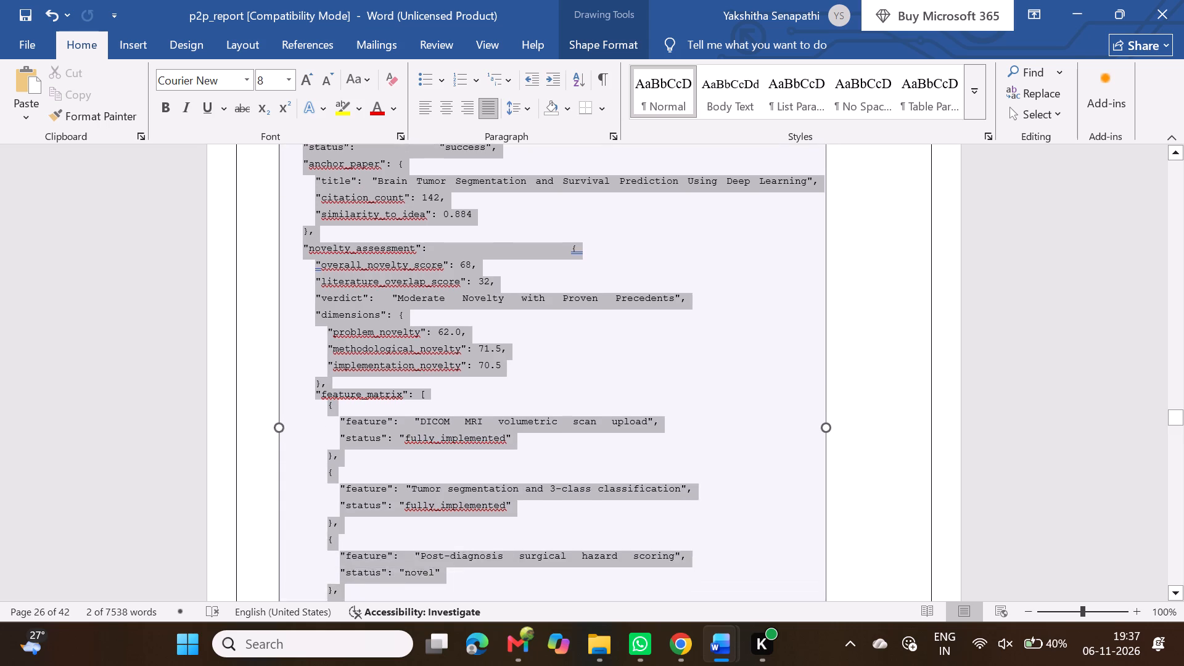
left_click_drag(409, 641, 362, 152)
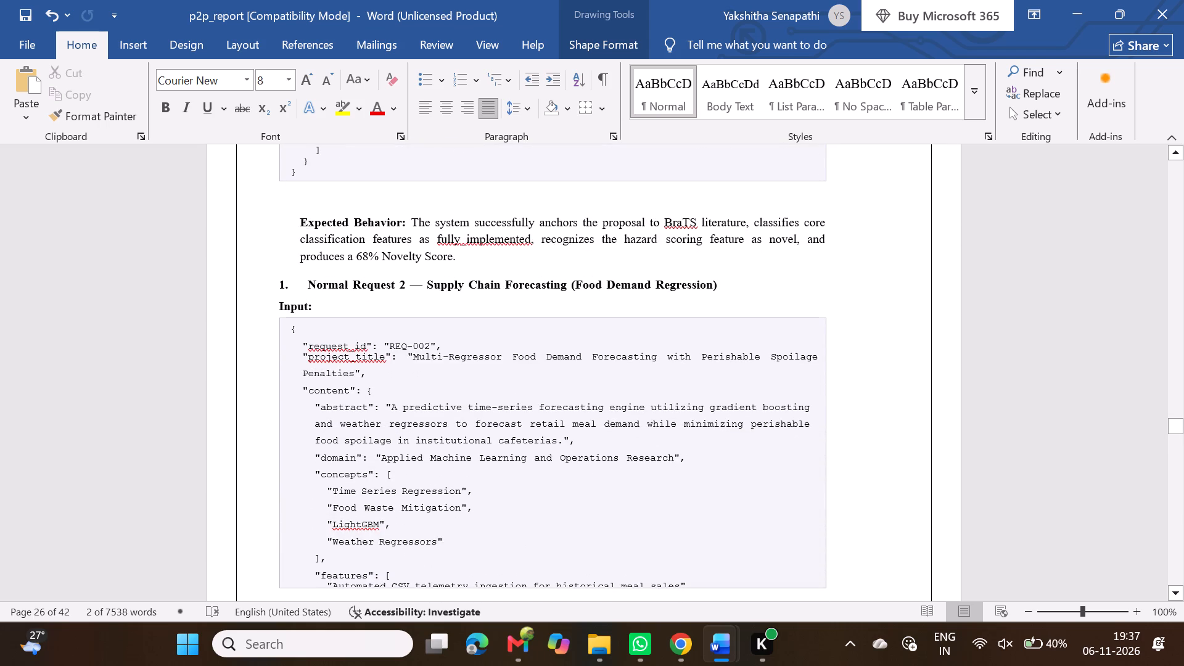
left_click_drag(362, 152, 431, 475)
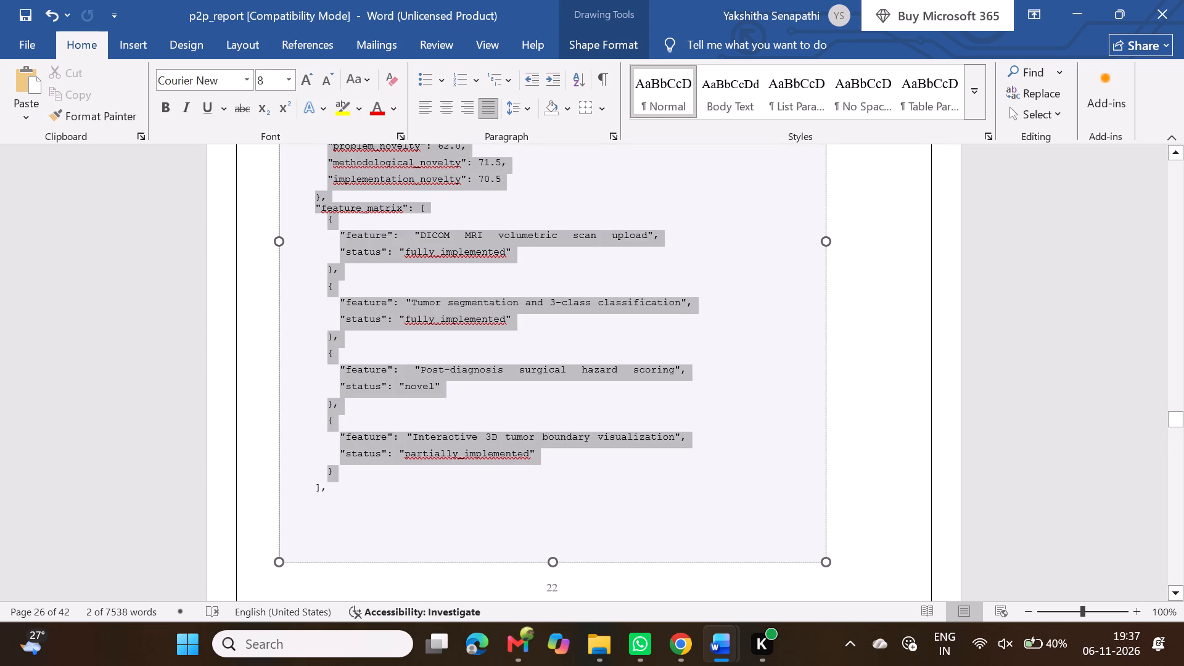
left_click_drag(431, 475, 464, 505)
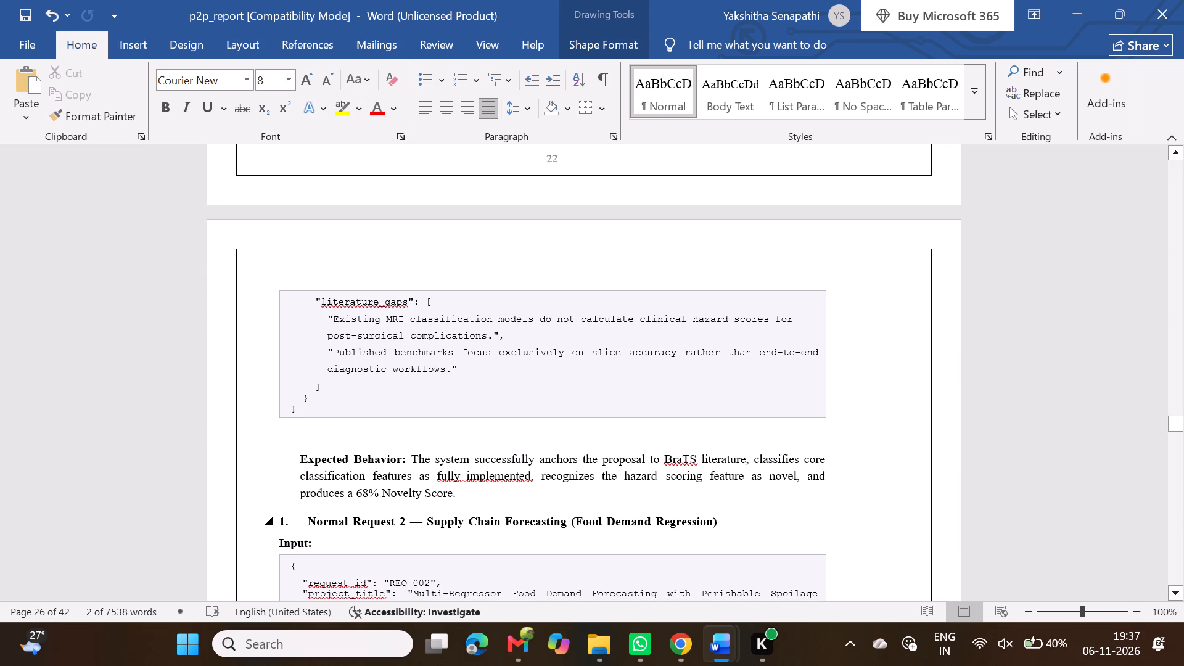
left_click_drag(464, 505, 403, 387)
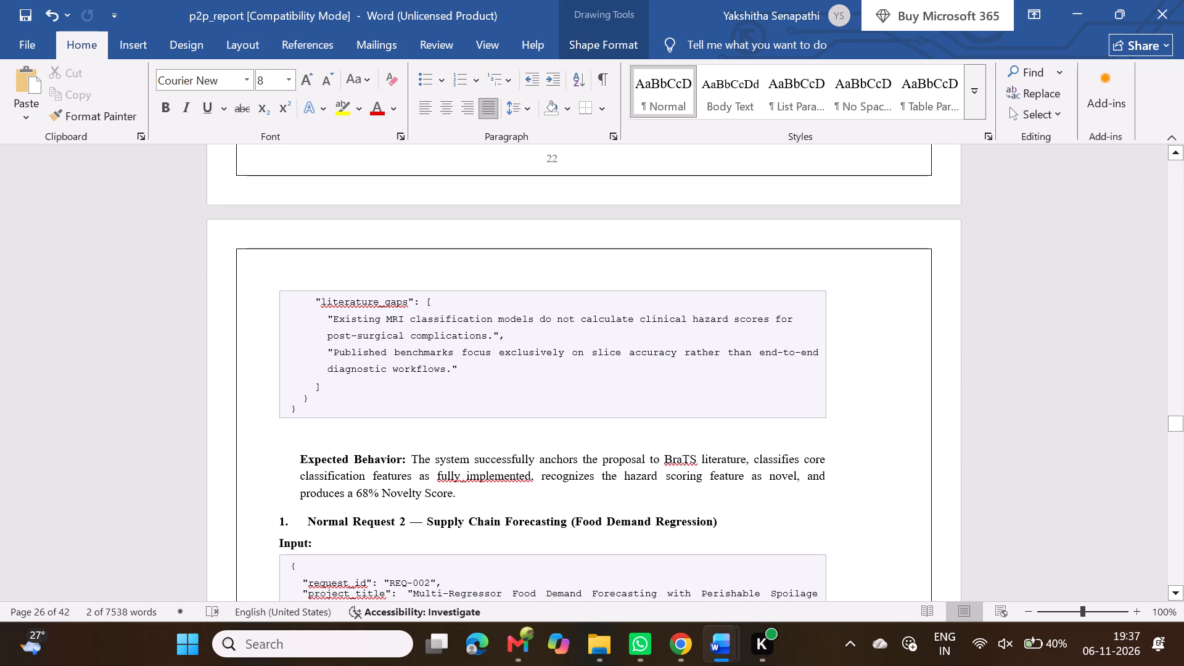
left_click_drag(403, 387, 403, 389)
Extend the Normal Request 2 output box downward to show its feature_matrix JSON through the perishable spoilage entry.
scroll(403, 389, "down", 5)
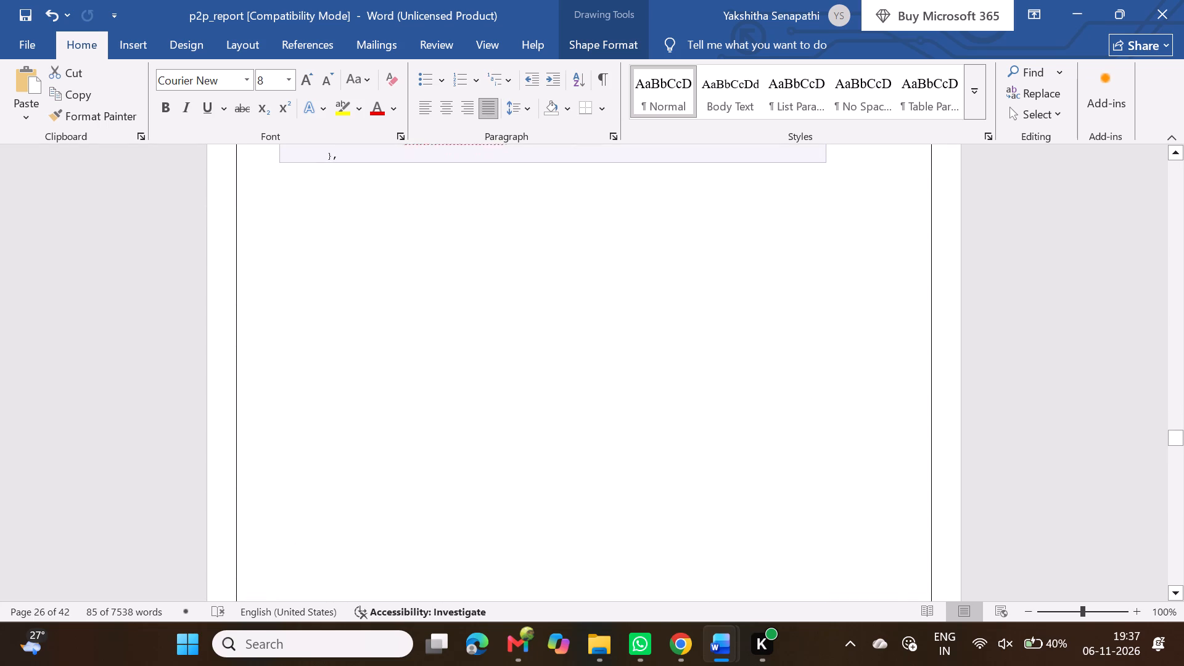
scroll(403, 389, "up", 1)
left_click(492, 305)
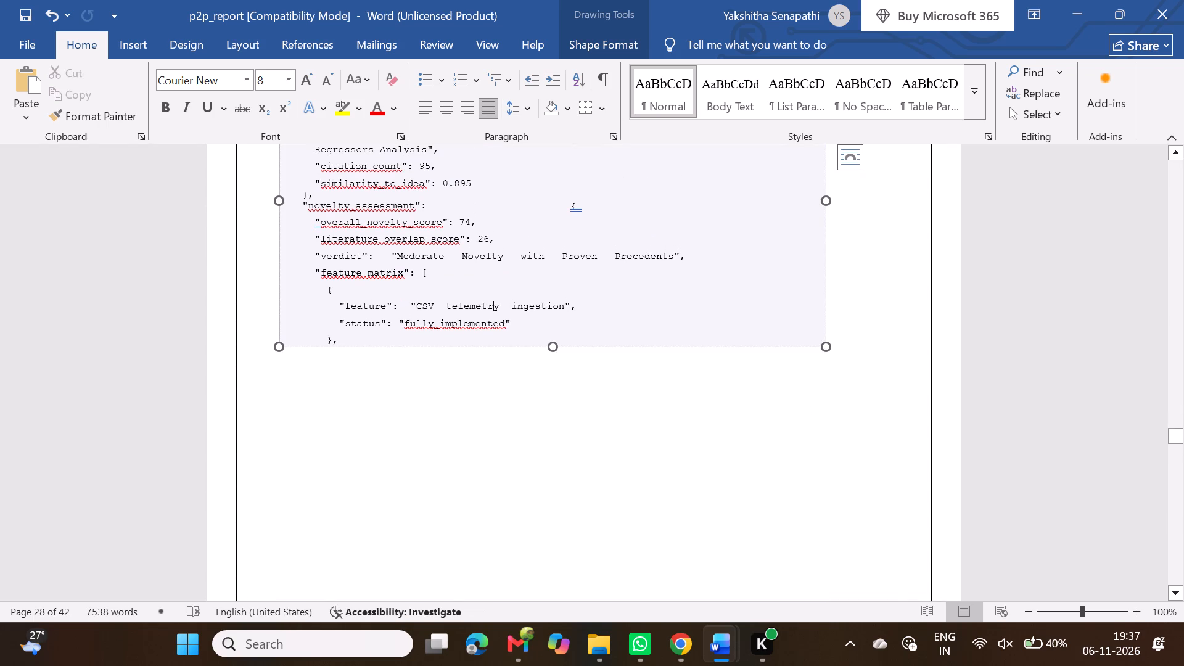
left_click_drag(553, 348, 553, 590)
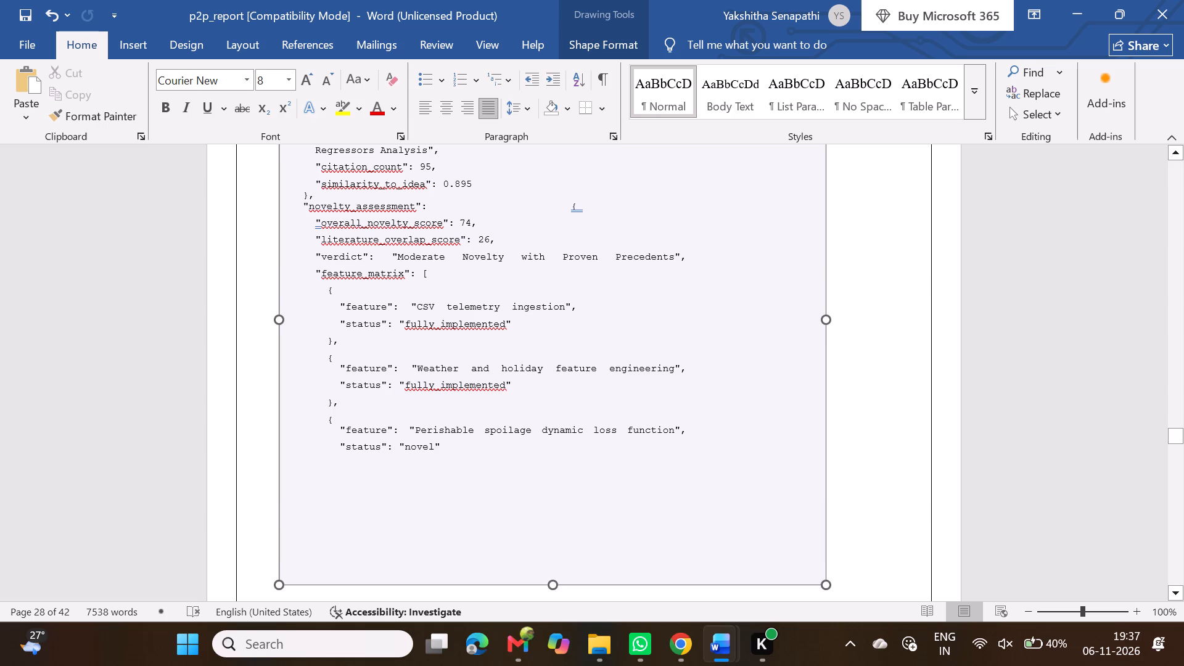
left_click_drag(553, 590, 557, 503)
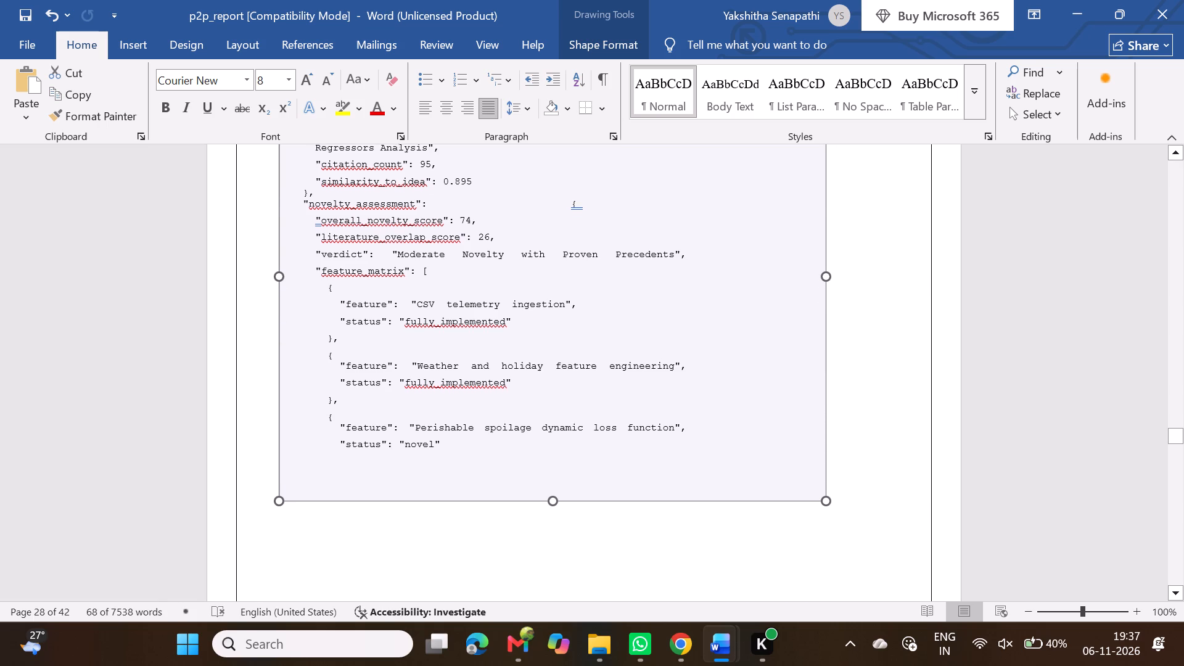
Extend the continuation of the Normal Request 2 output box on the following page down past the closing braces of its JSON.
scroll(609, 416, "down", 3)
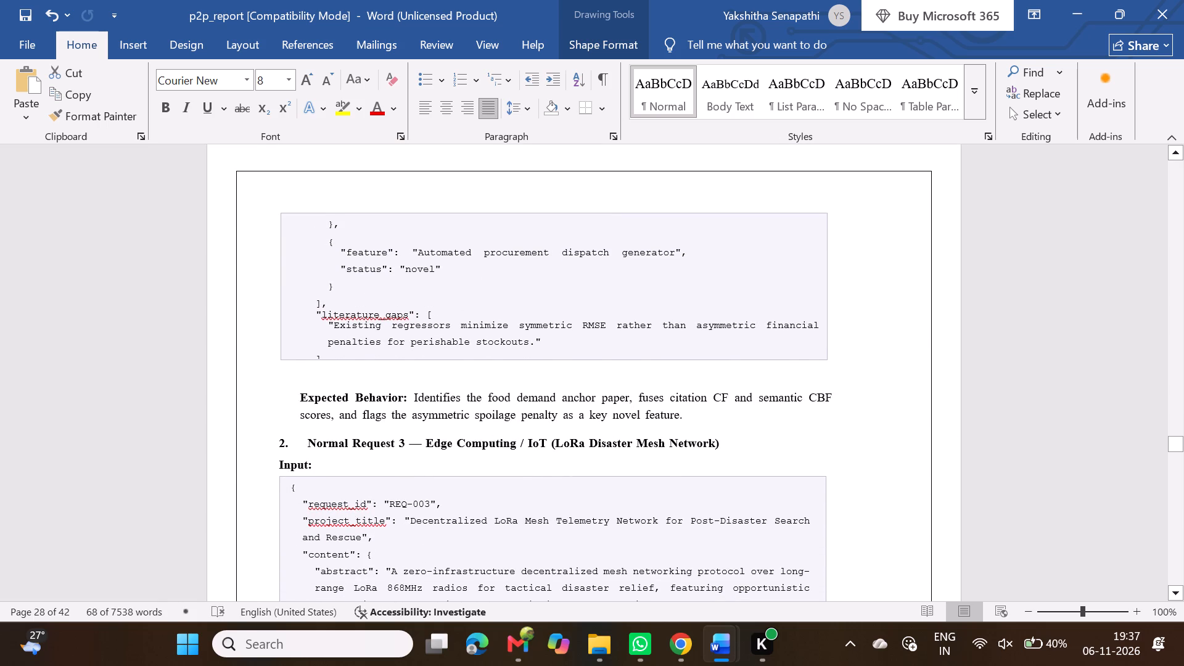
left_click(591, 319)
left_click_drag(554, 358, 554, 372)
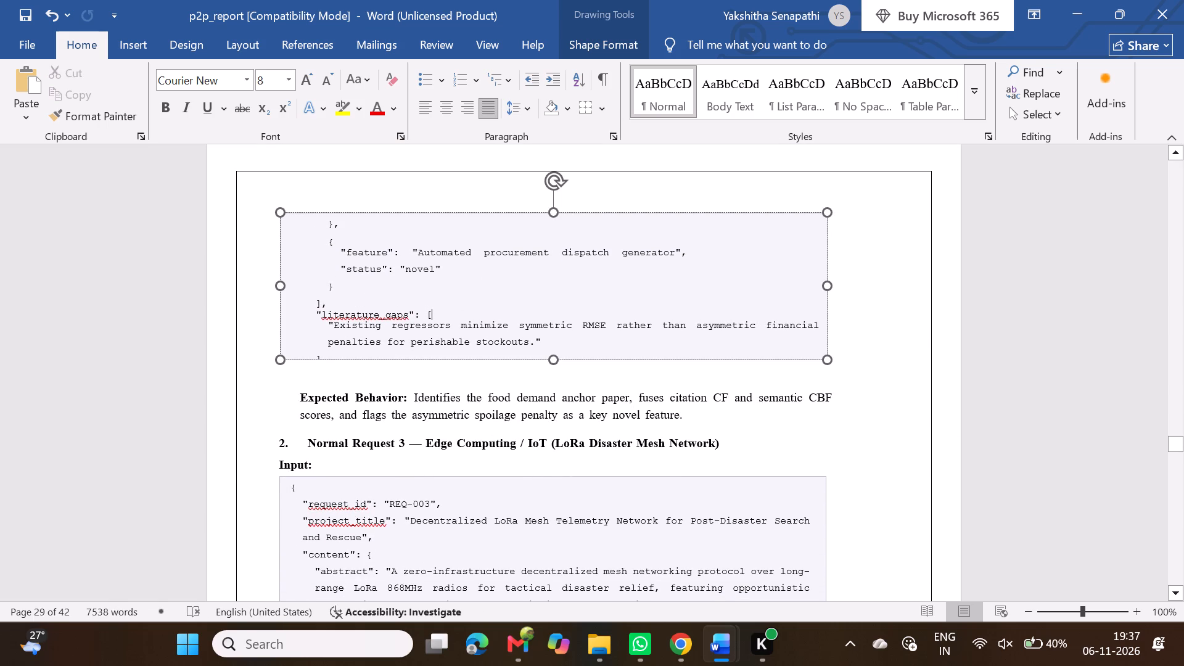
left_click_drag(554, 372, 560, 445)
Copy the Normal Request 1 output JSON from its opening brace through the closing bracket of feature_matrix.
scroll(595, 355, "up", 1)
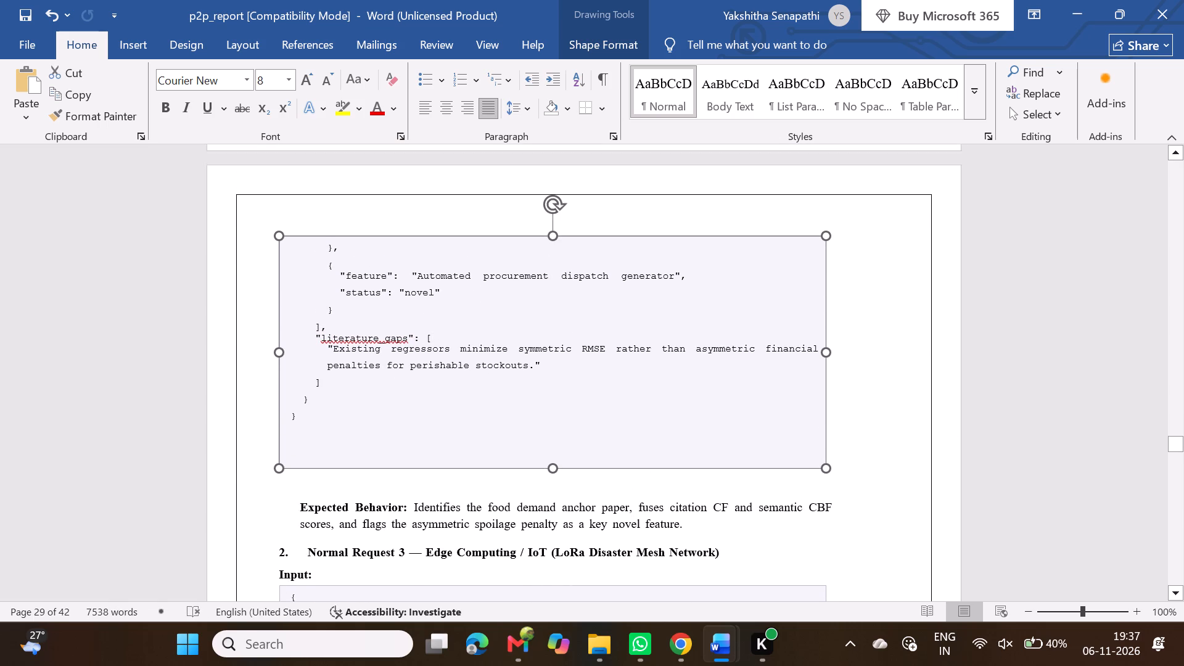
scroll(595, 355, "up", 7)
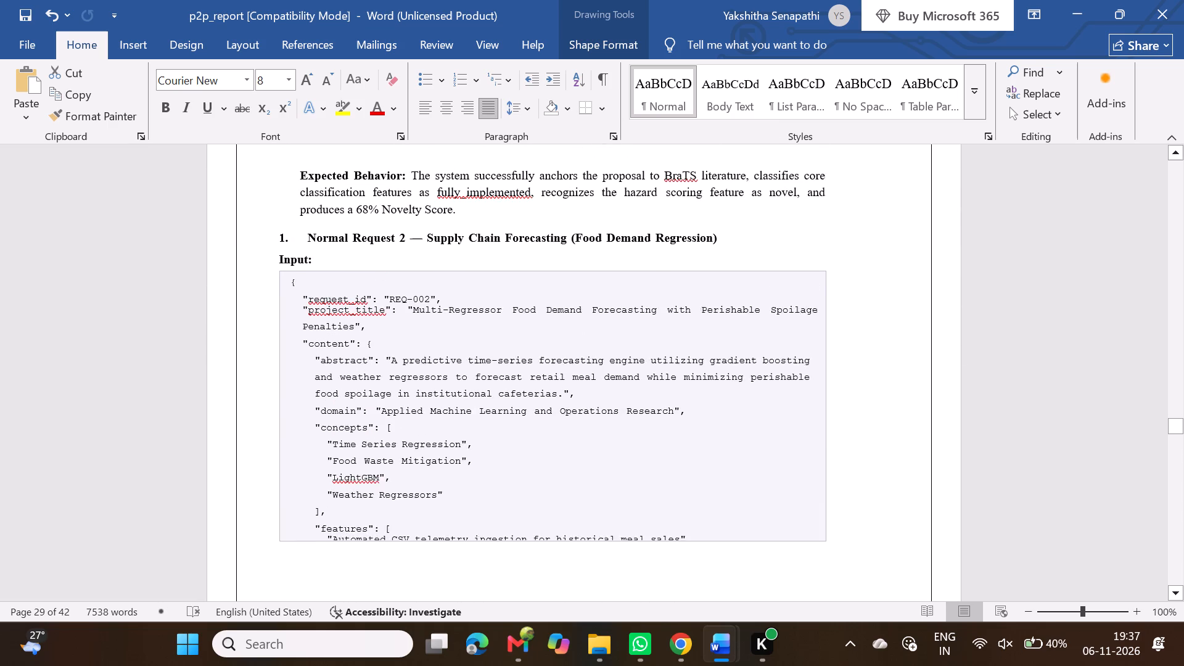
scroll(595, 355, "up", 1)
scroll(453, 391, "up", 1)
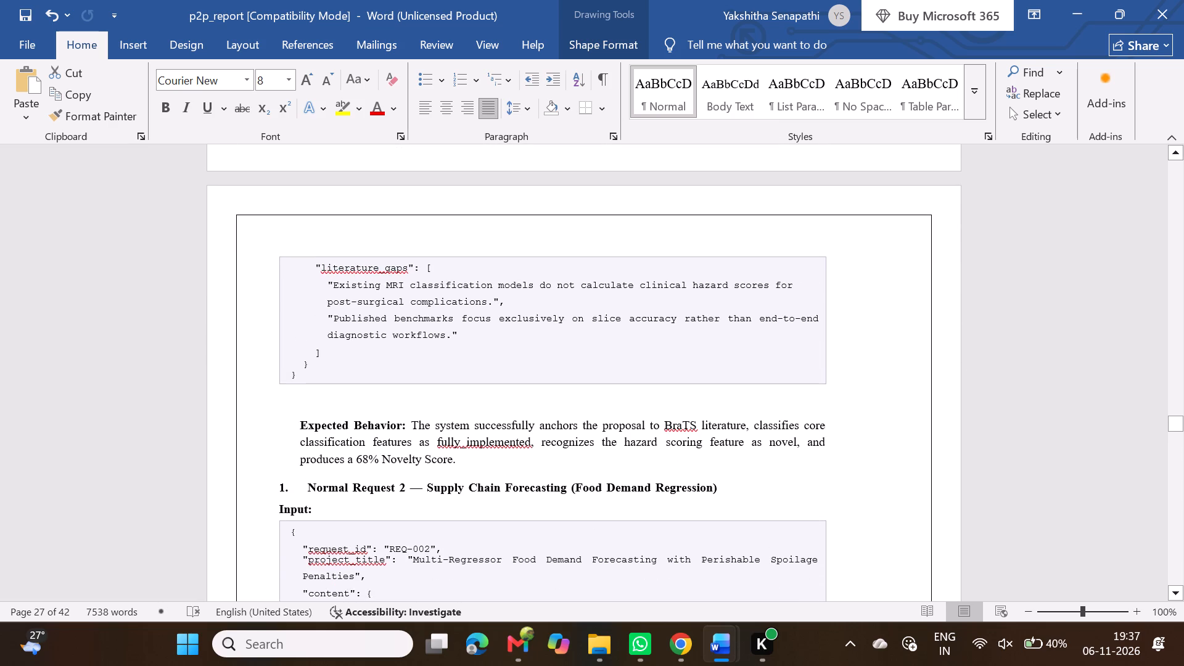
scroll(453, 391, "up", 1)
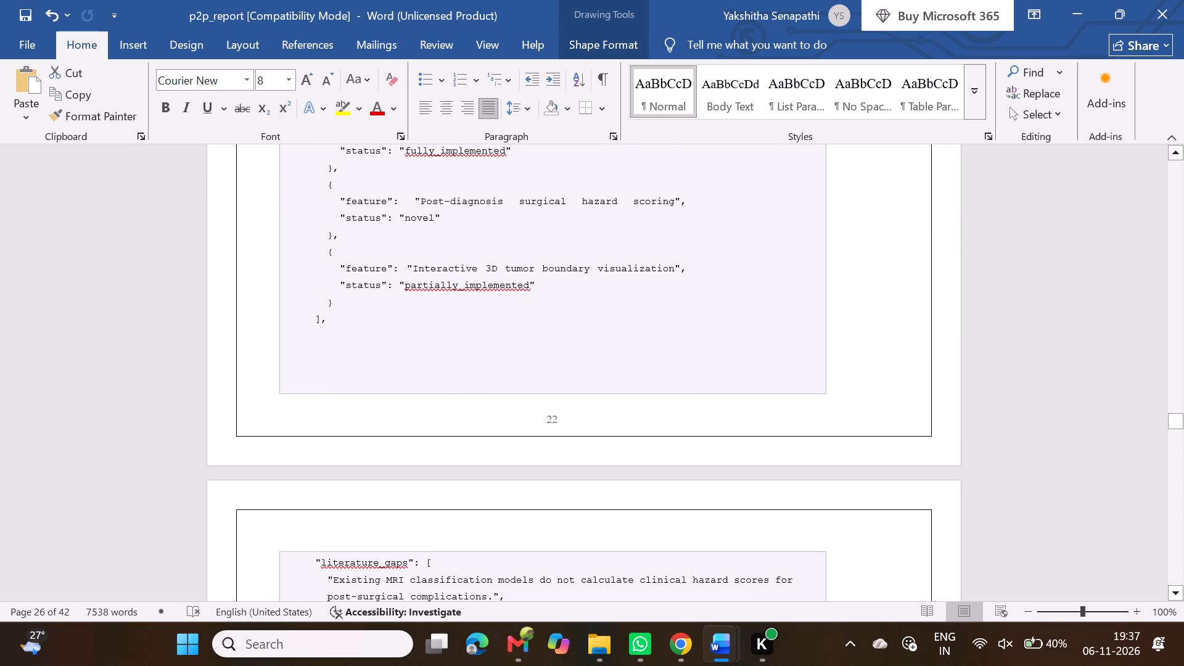
scroll(507, 559, "up", 3)
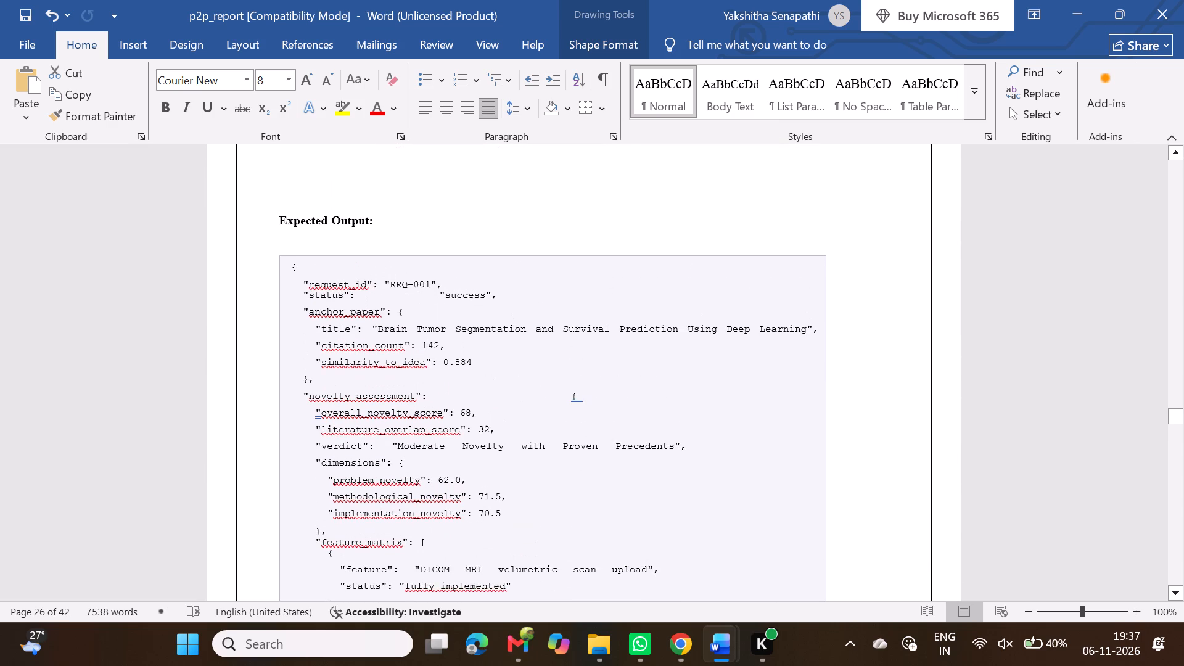
scroll(395, 469, "up", 7)
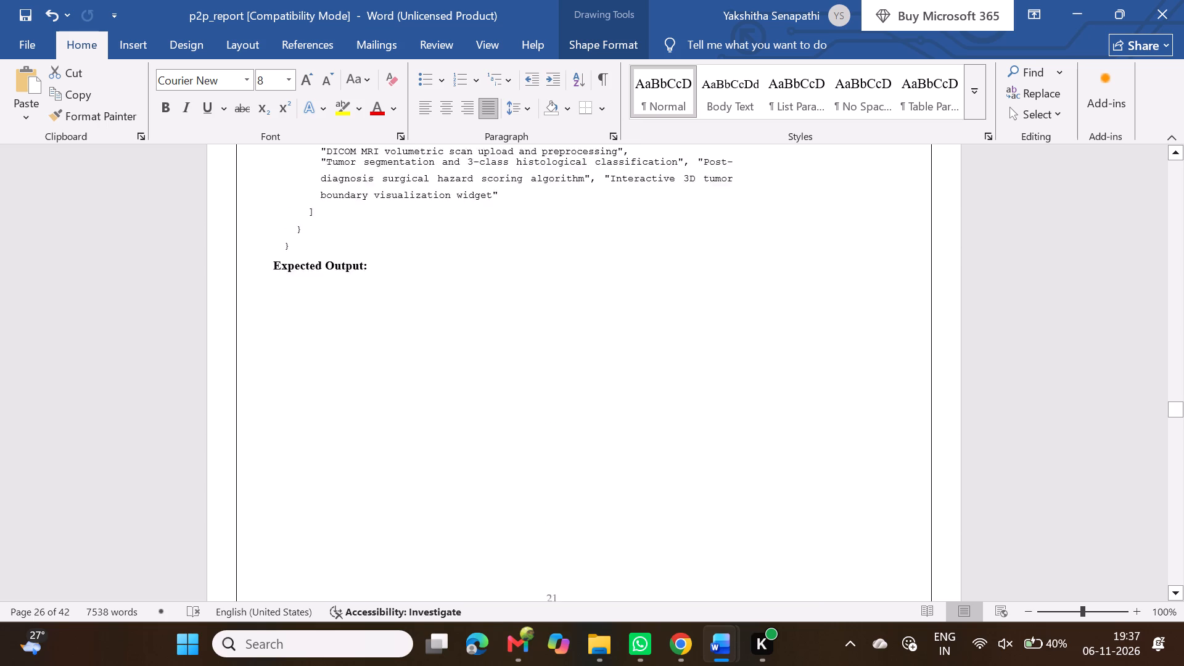
scroll(395, 469, "down", 3)
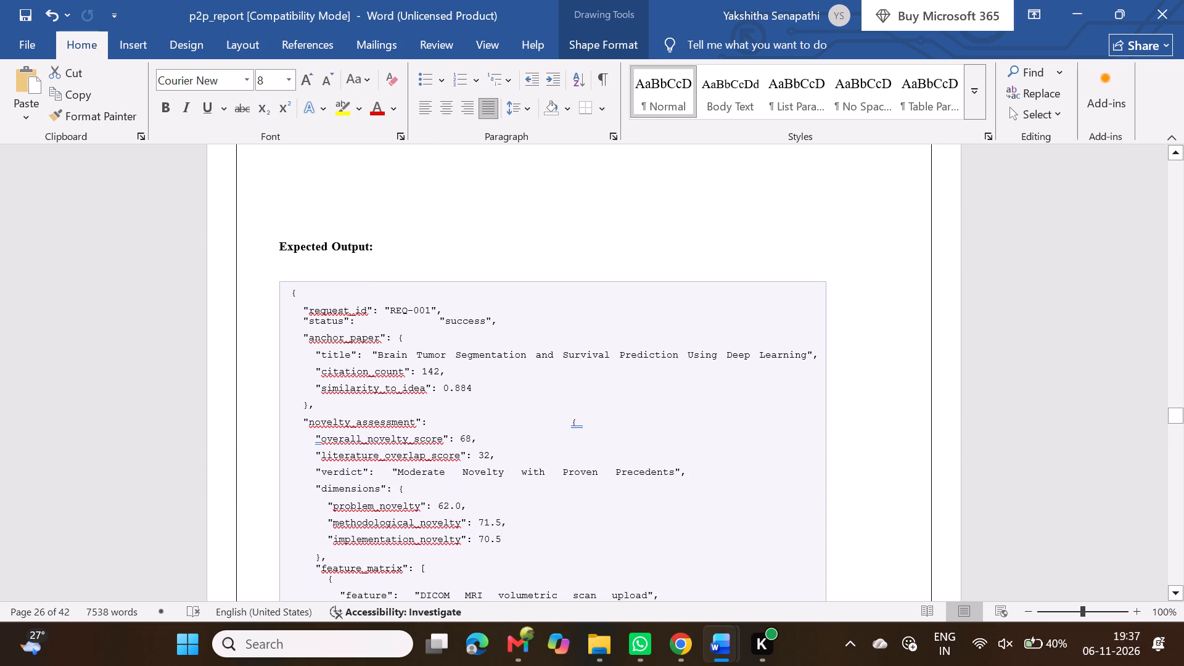
left_click_drag(287, 297, 448, 512)
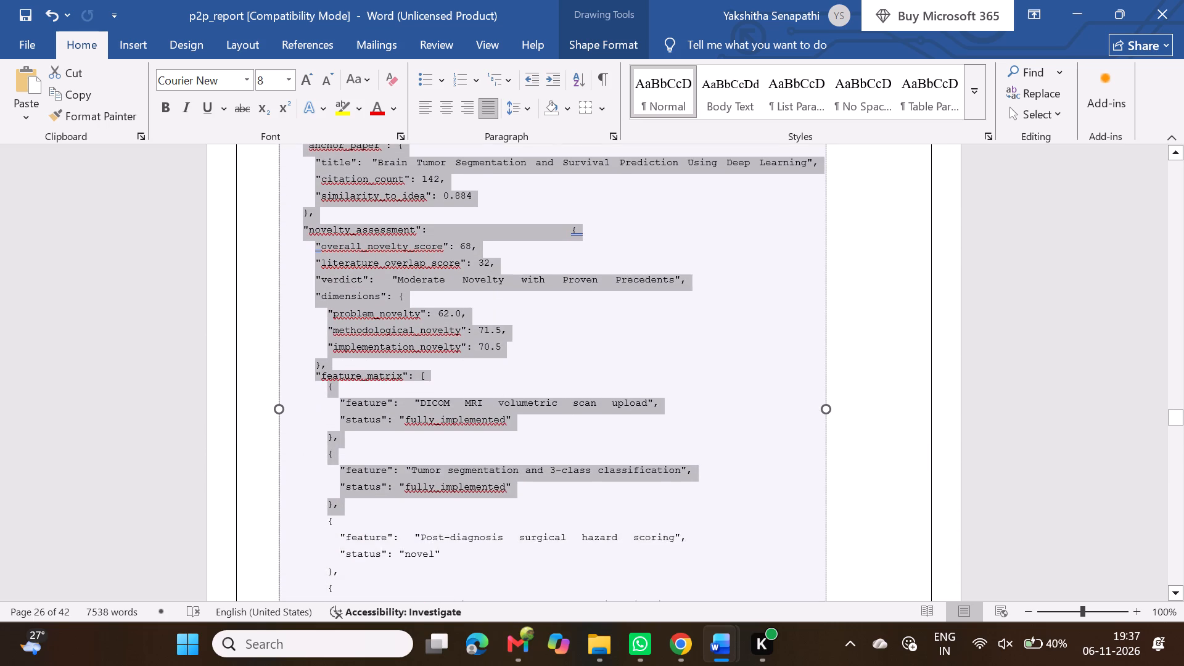
left_click_drag(448, 512, 355, 471)
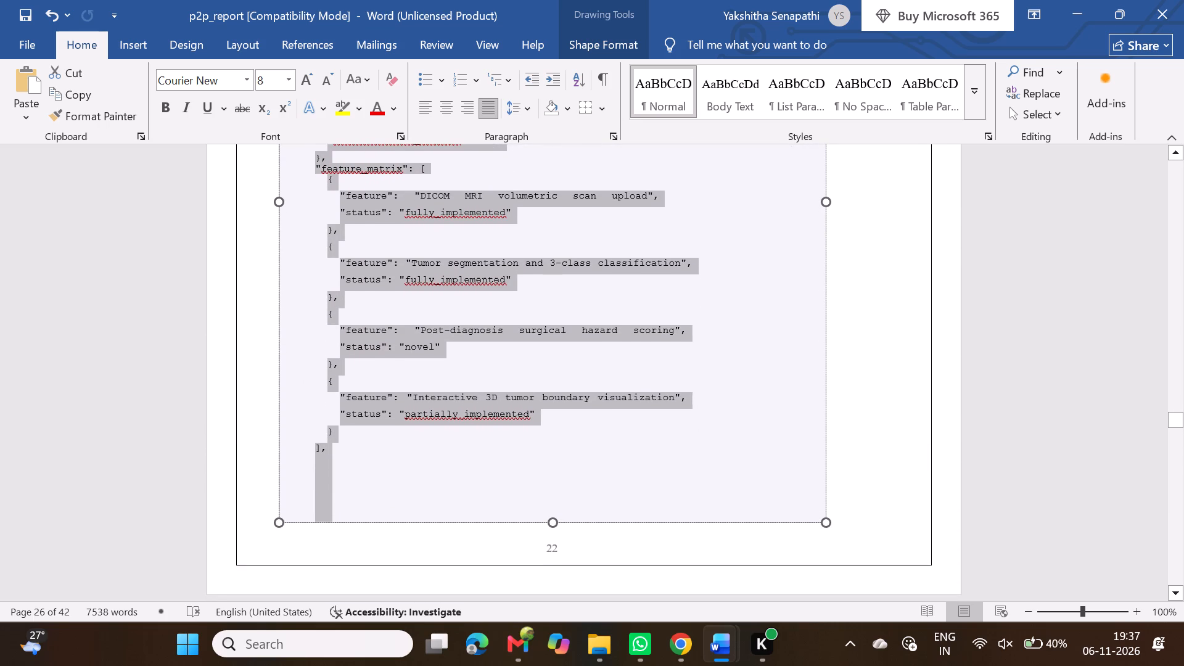
left_click_drag(355, 471, 353, 441)
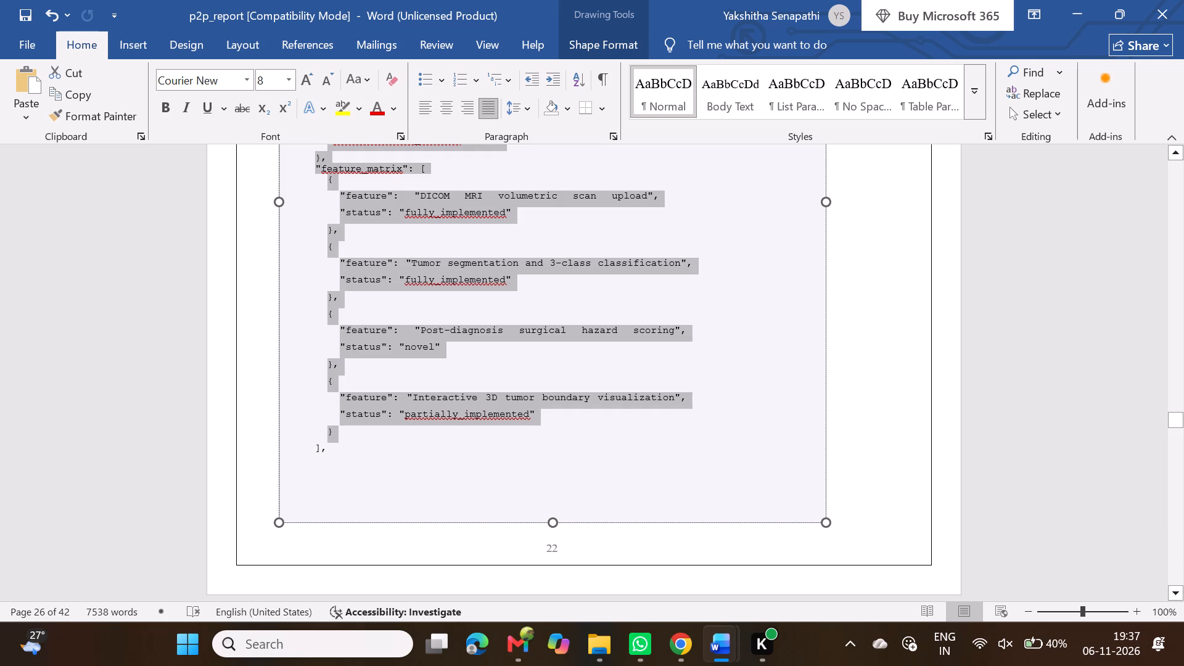
left_click_drag(353, 441, 325, 443)
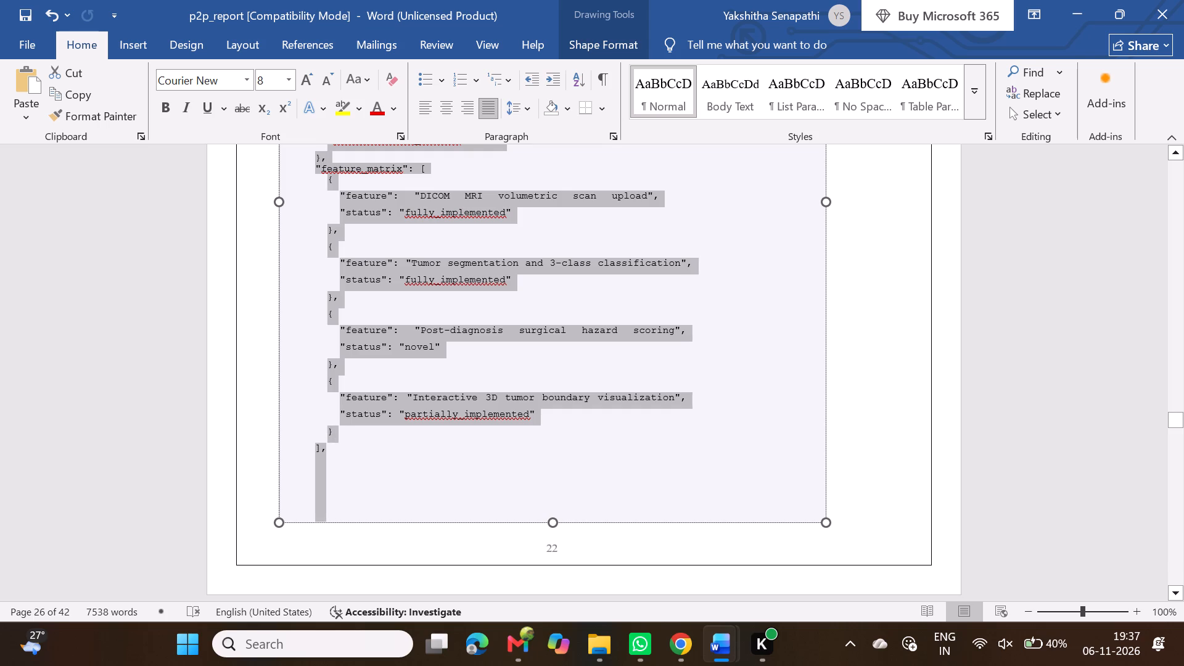
left_click_drag(325, 443, 327, 444)
key("ctrl+c")
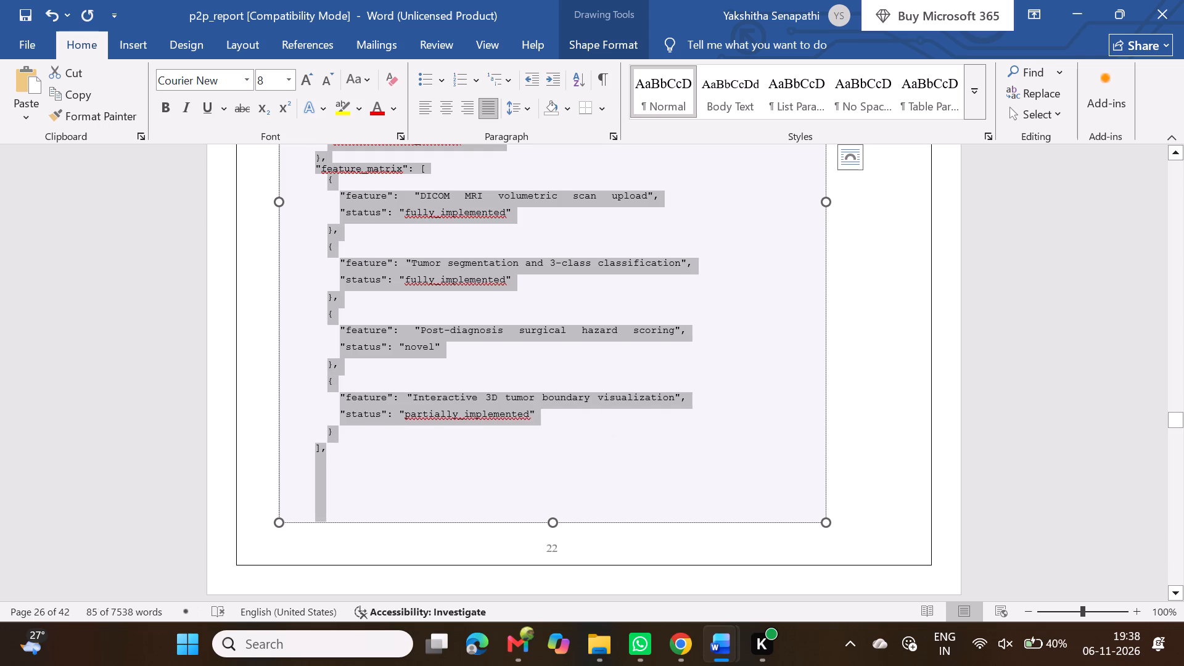
Paste the copied output JSON as body text beneath the new Expected Output: label of Normal Request 1.
scroll(327, 444, "up", 5)
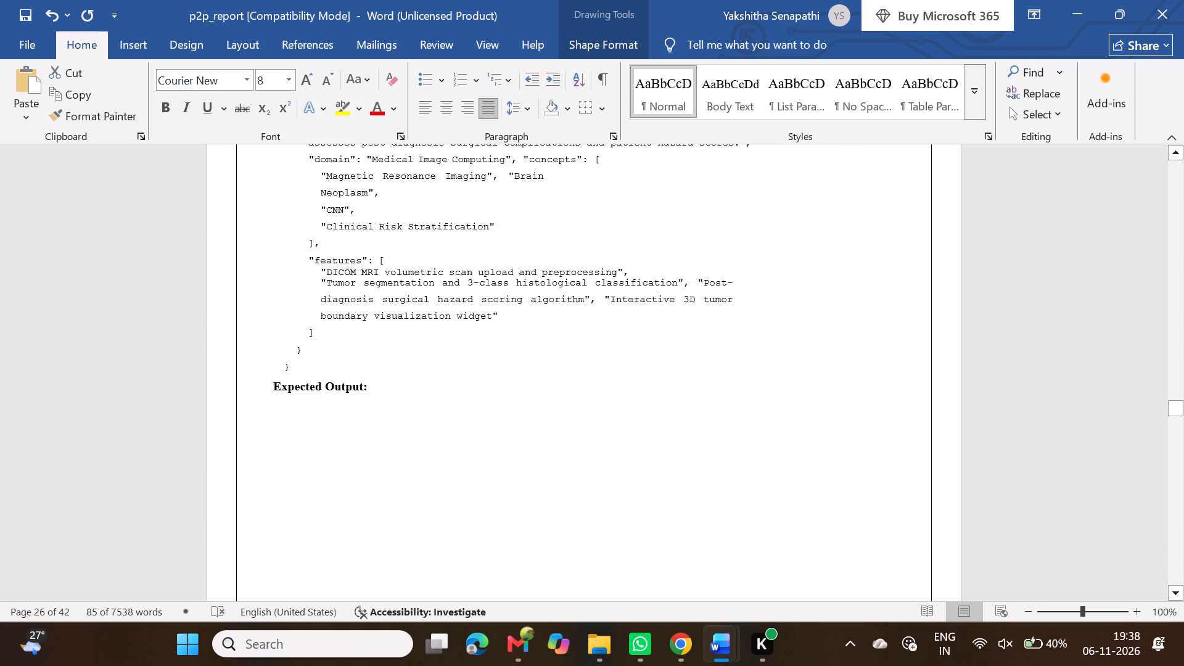
left_click(319, 423)
left_click(319, 423)
key("BackSpace")
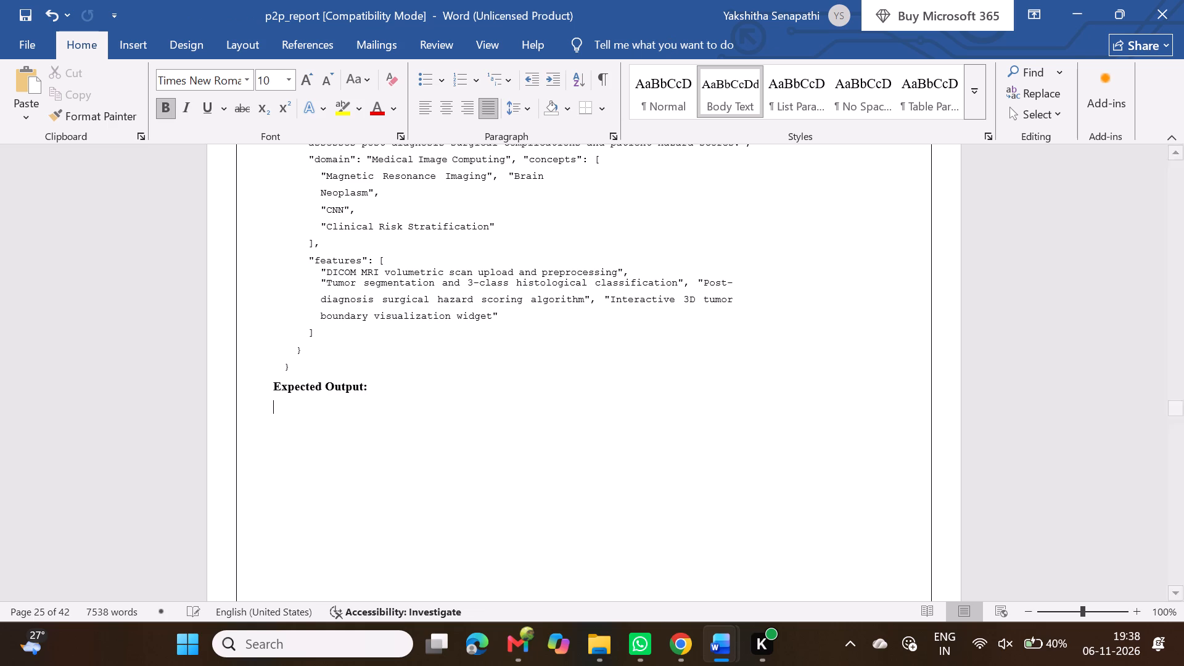
key("ctrl+v")
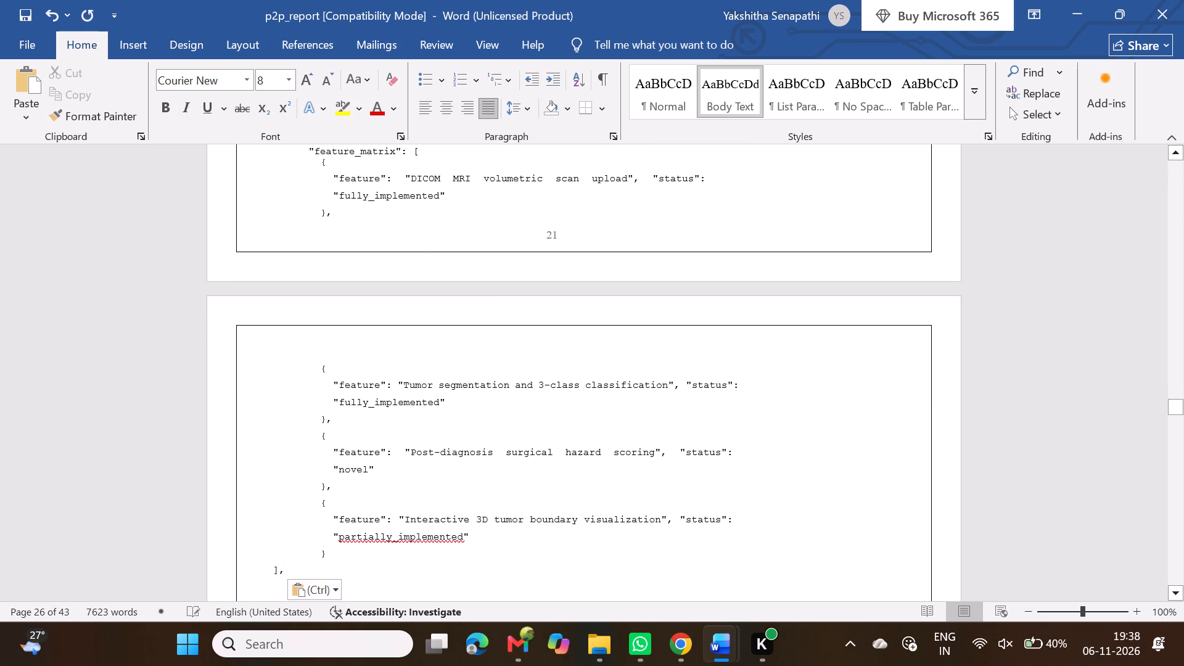
Delete the shaded Normal Request 1 output box that holds the original JSON through feature_matrix.
scroll(472, 437, "down", 2)
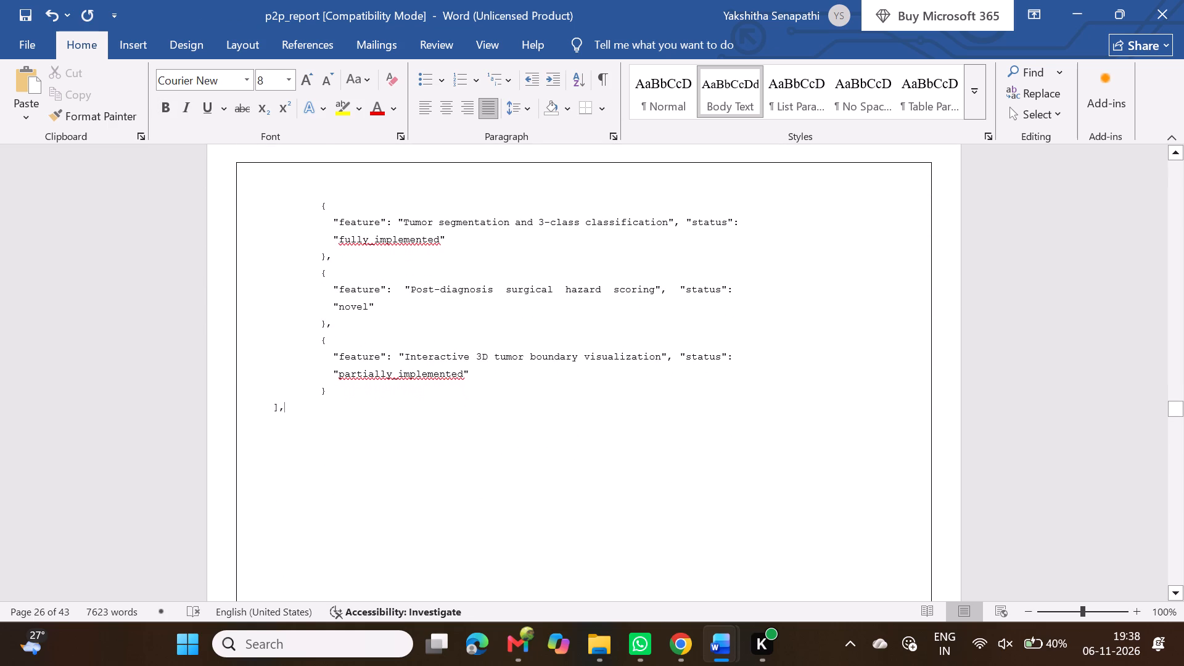
scroll(472, 437, "down", 2)
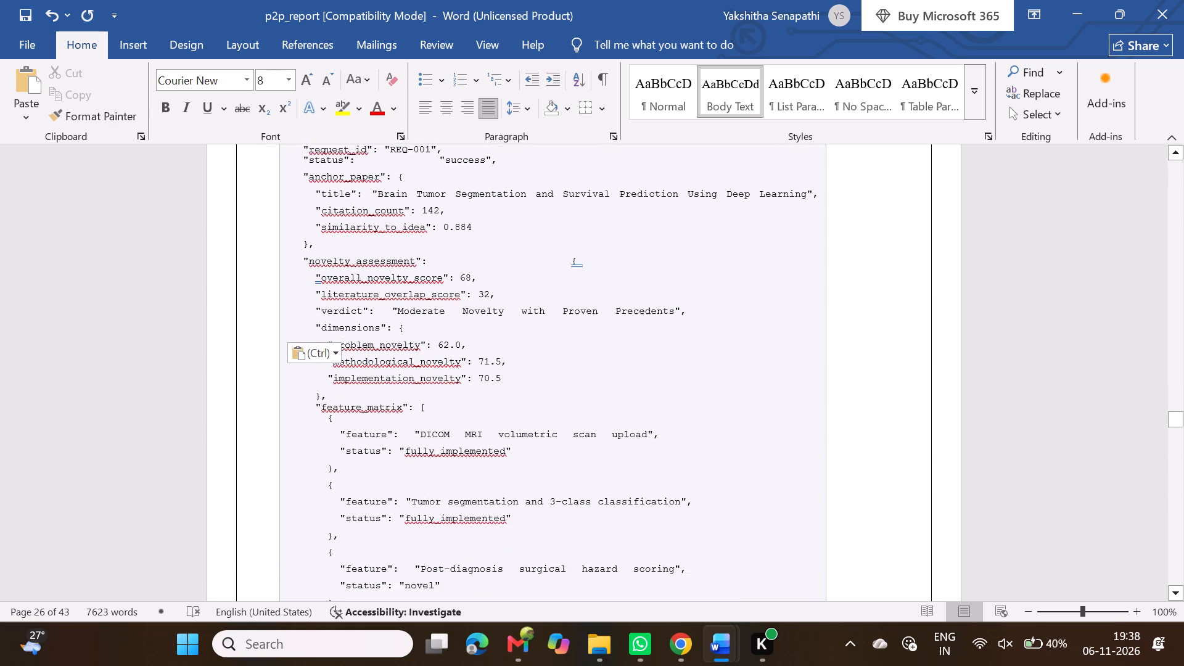
scroll(472, 437, "down", 2)
left_click_drag(446, 495, 387, 336)
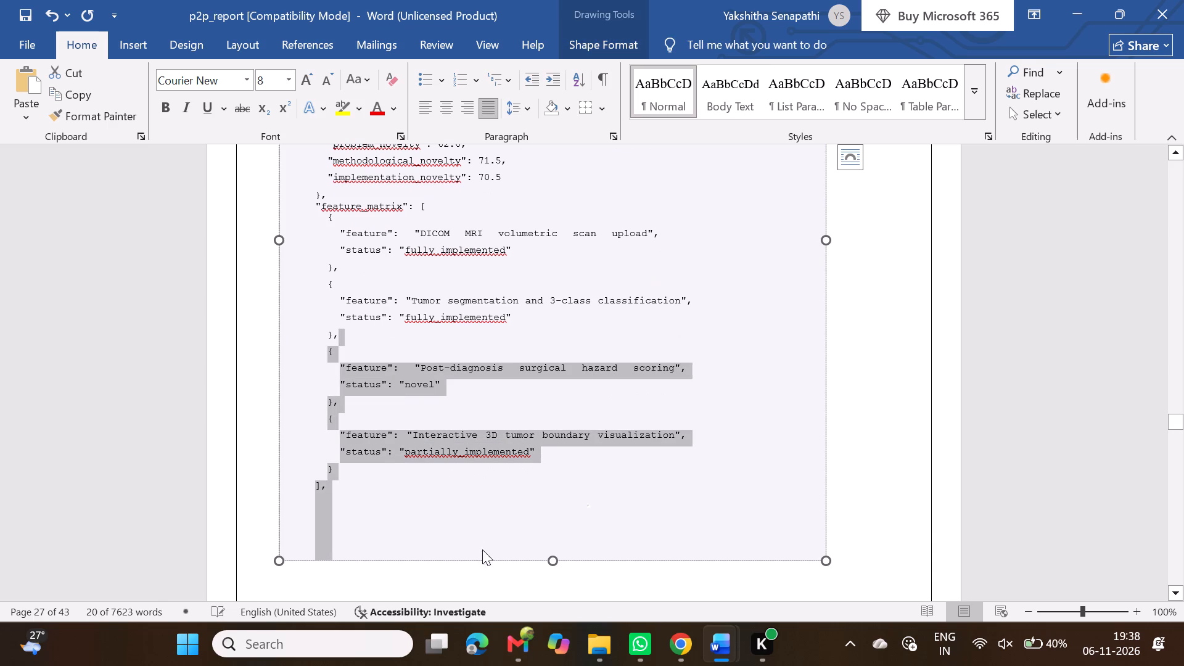
left_click(486, 561)
key("Delete")
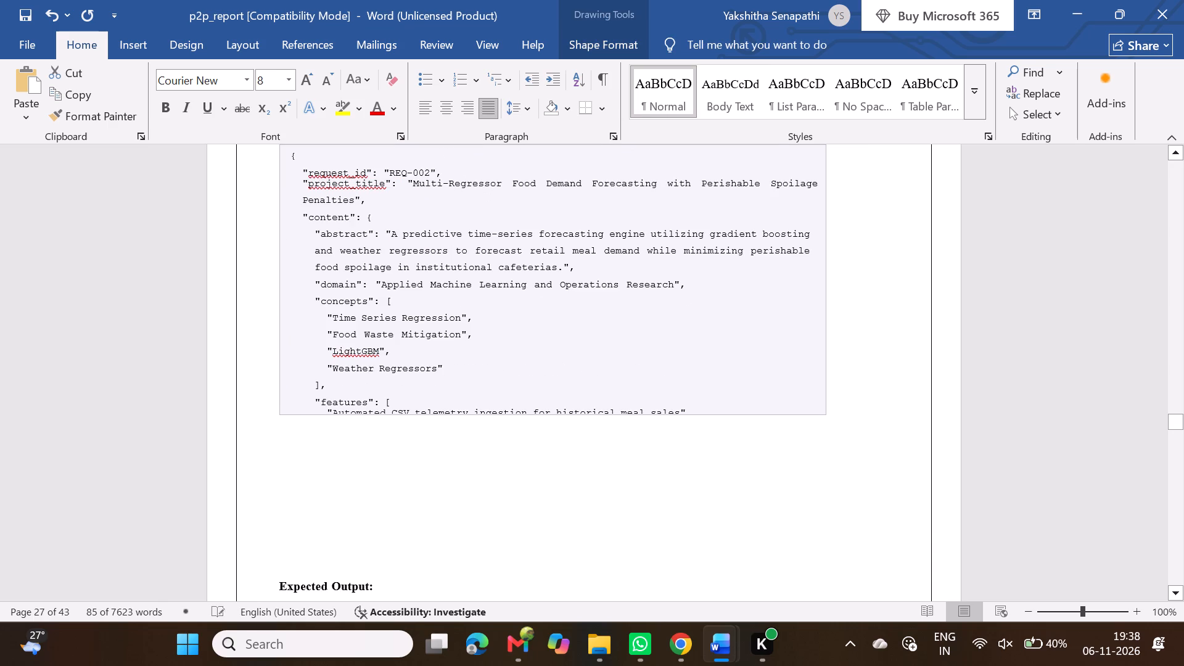
Start selecting the JSON in the remaining Normal Request 1 output box that begins with literature_gaps.
scroll(486, 561, "down", 1)
scroll(486, 561, "up", 1)
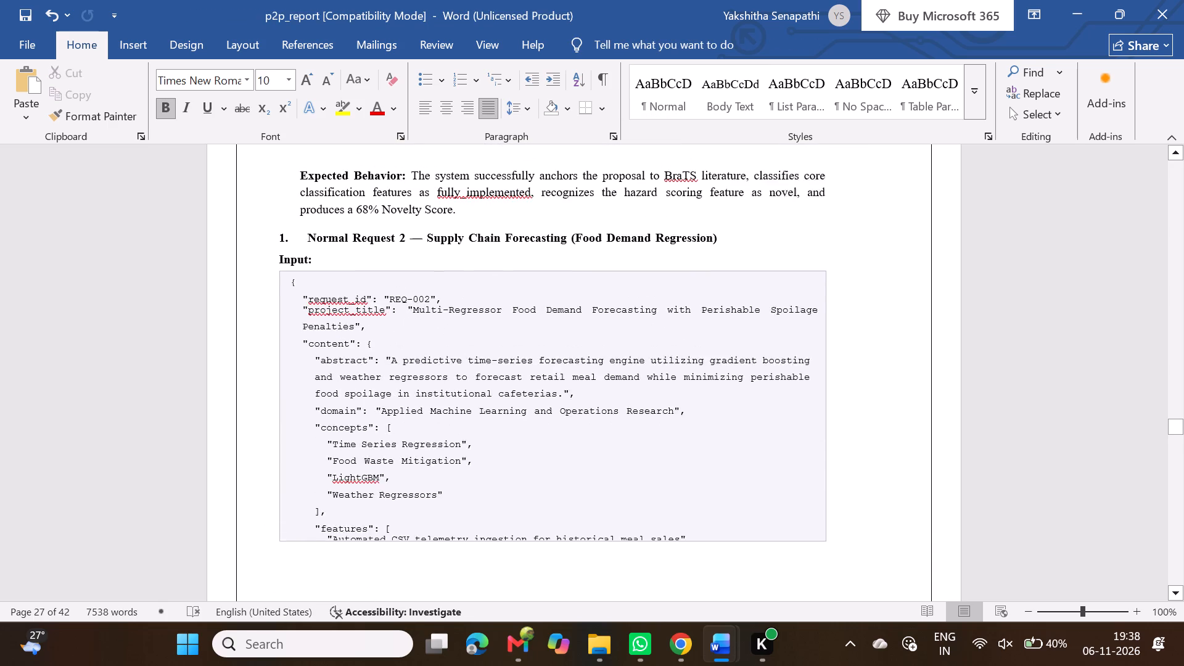
scroll(486, 561, "up", 3)
scroll(443, 562, "down", 1)
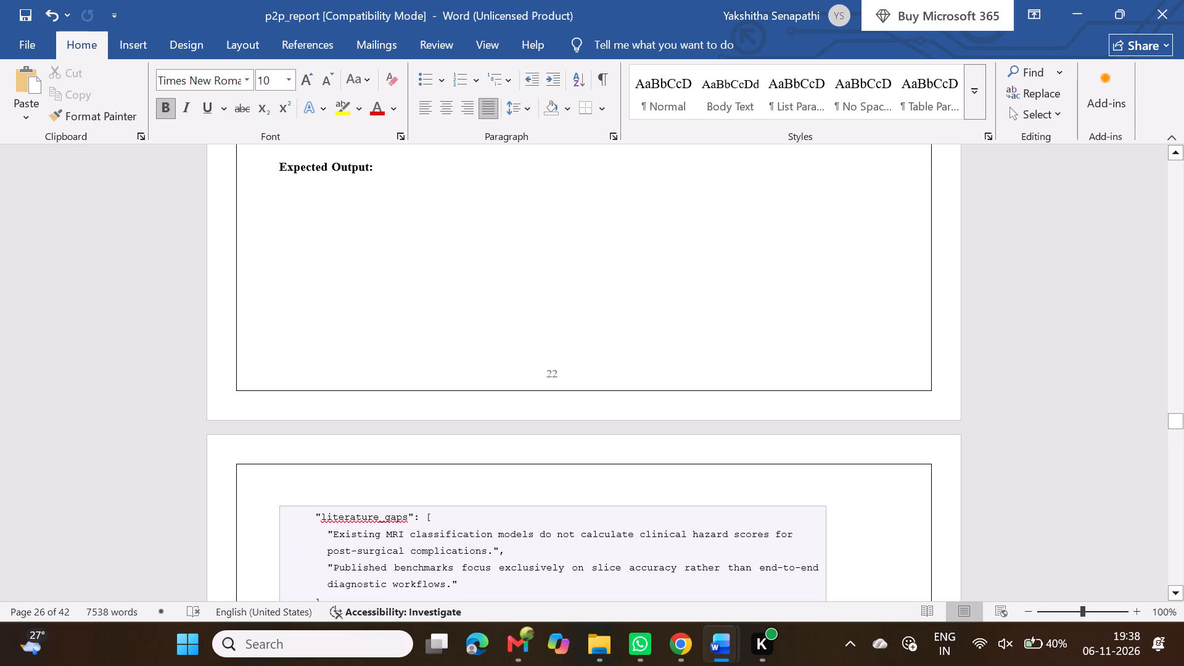
scroll(443, 562, "down", 1)
double_click(399, 553)
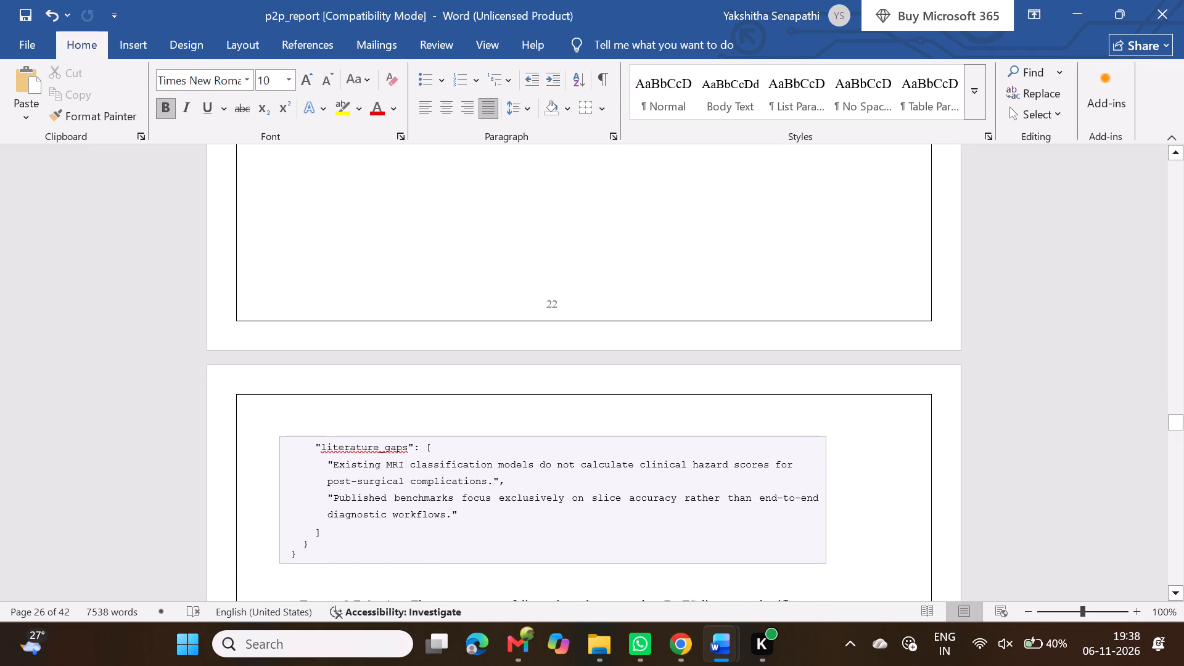
left_click_drag(557, 563, 555, 604)
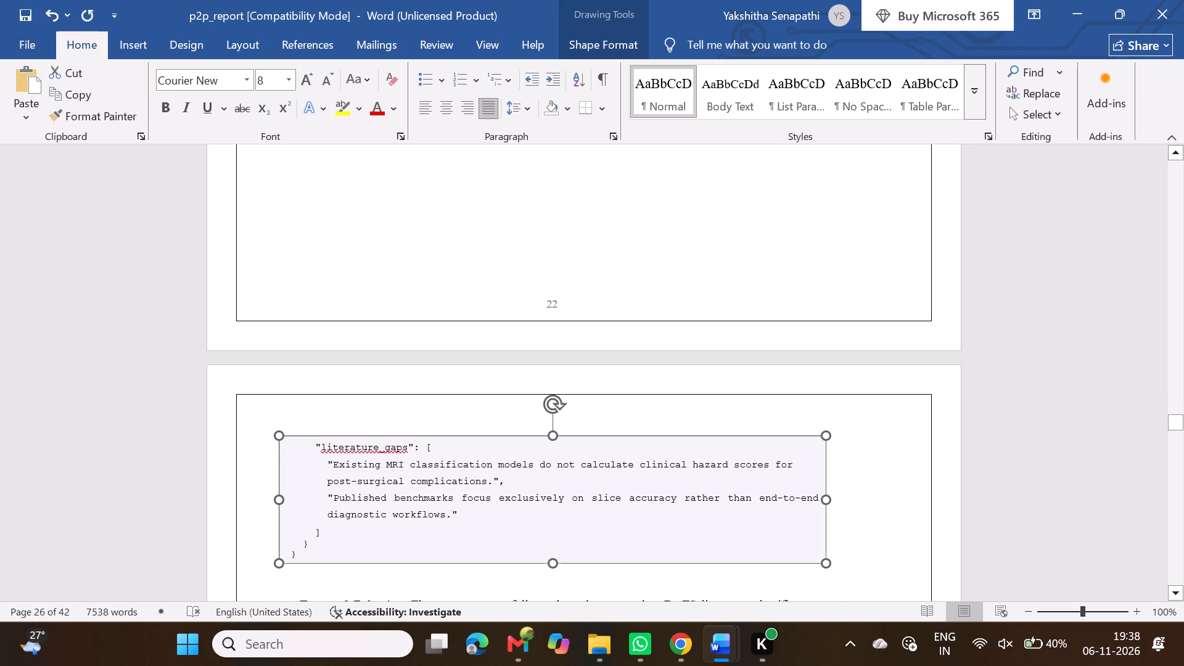
left_click_drag(555, 604, 557, 578)
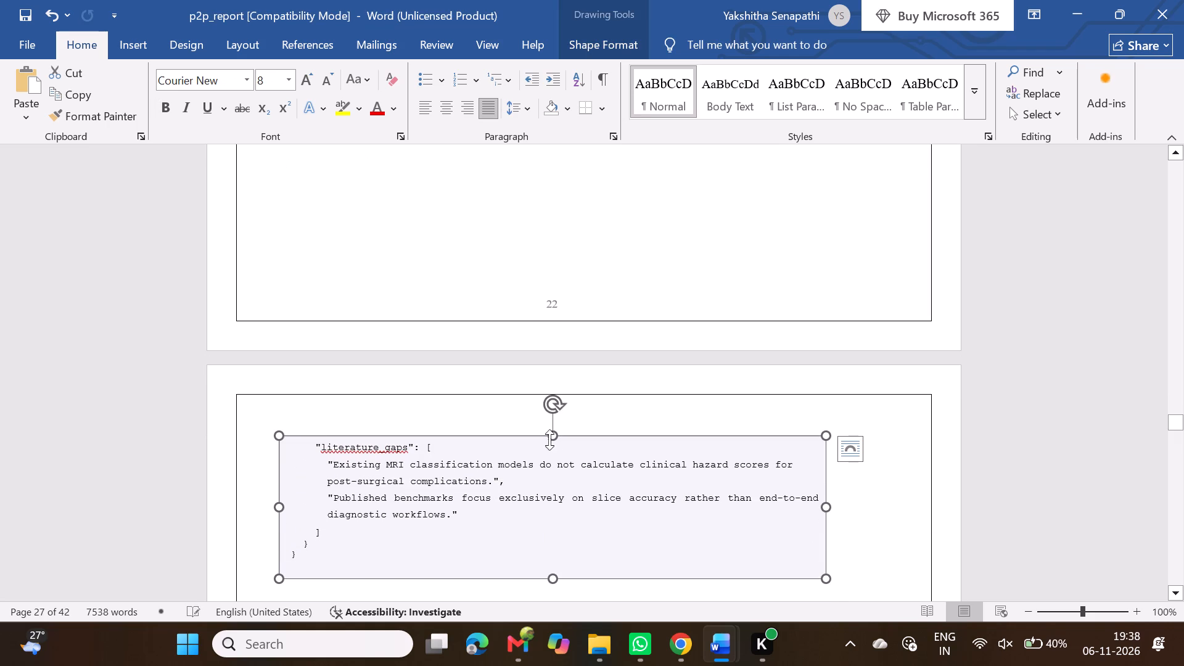
left_click_drag(552, 435, 561, 424)
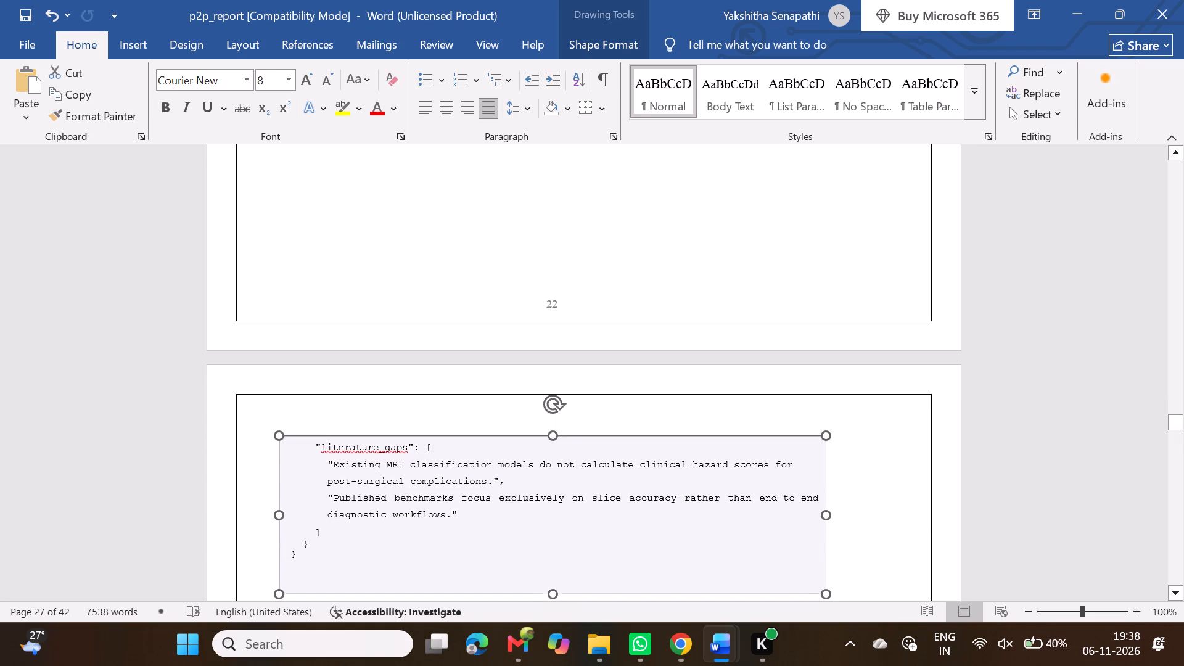
left_click_drag(561, 424, 562, 429)
left_click_drag(362, 554, 318, 479)
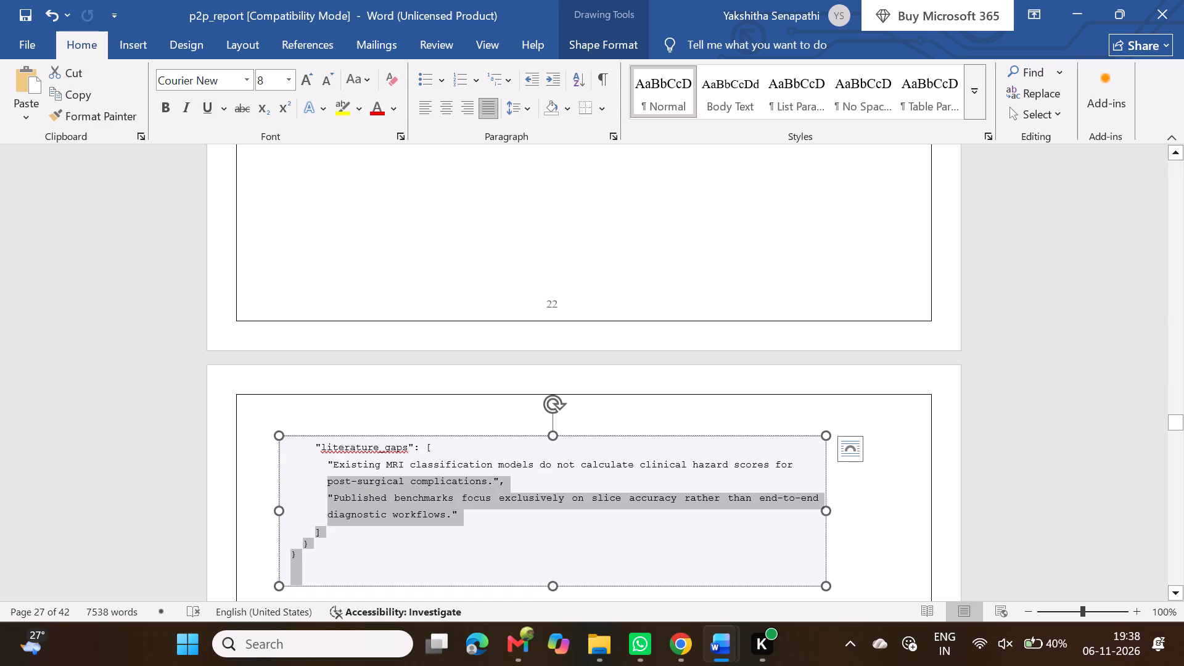
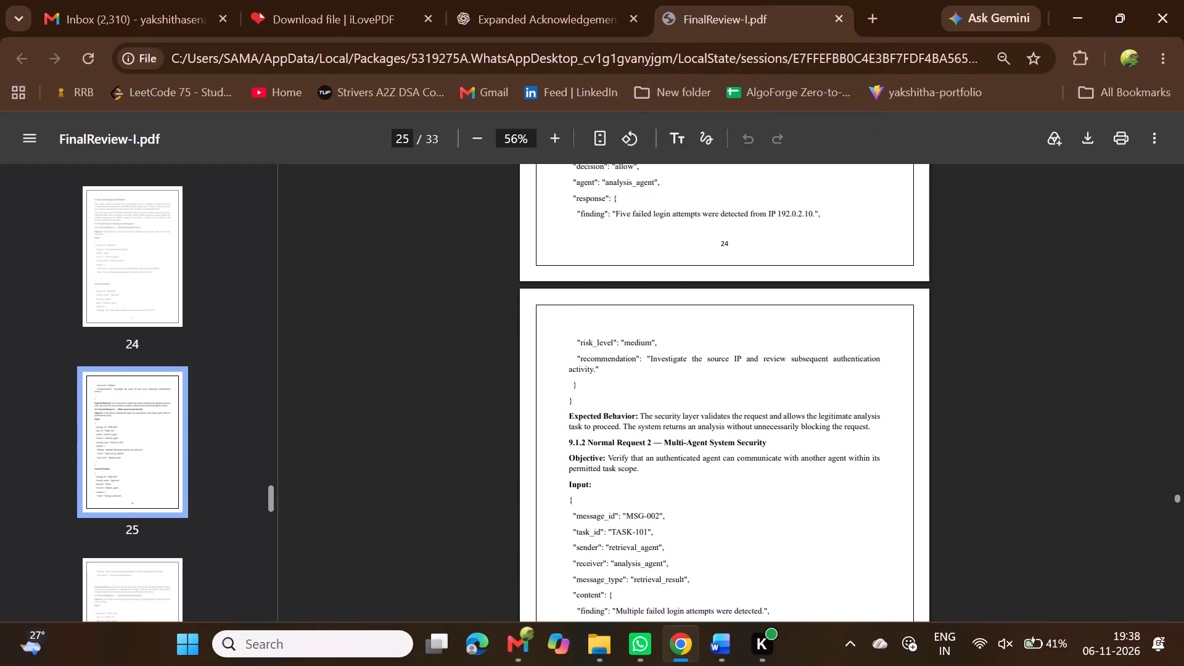
Examine how FinalReview-I.pdf lays out the input and expected output JSON of Normal Requests 1 to 3 in section 9.1.
scroll(663, 344, "down", 1)
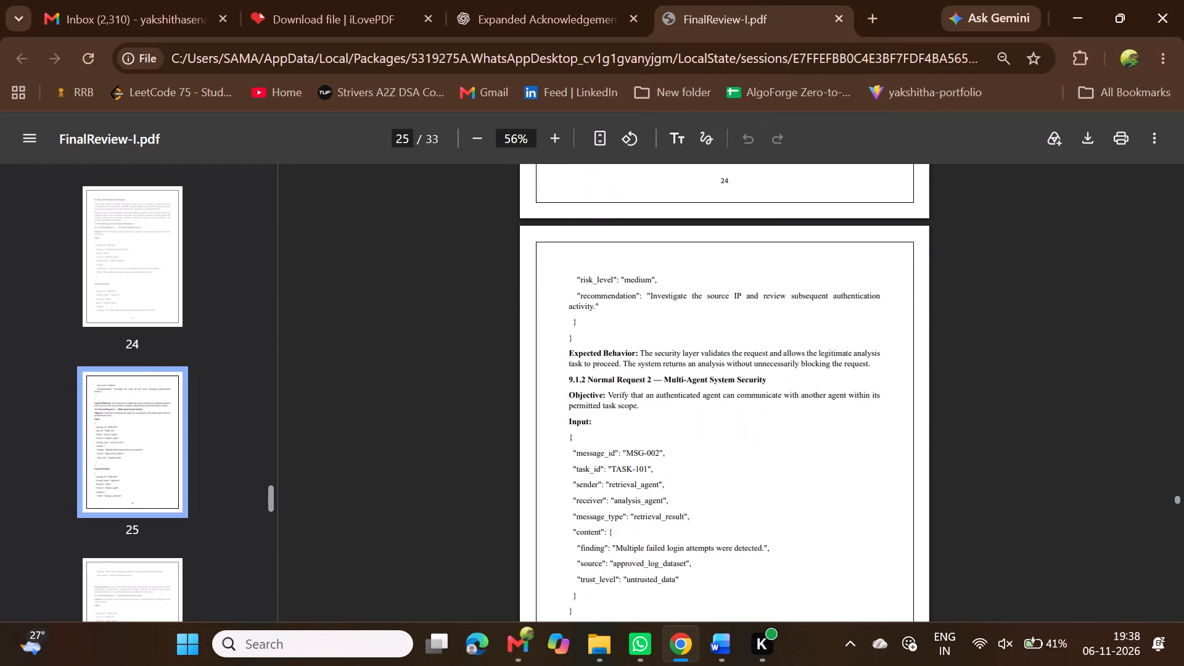
scroll(663, 344, "down", 3)
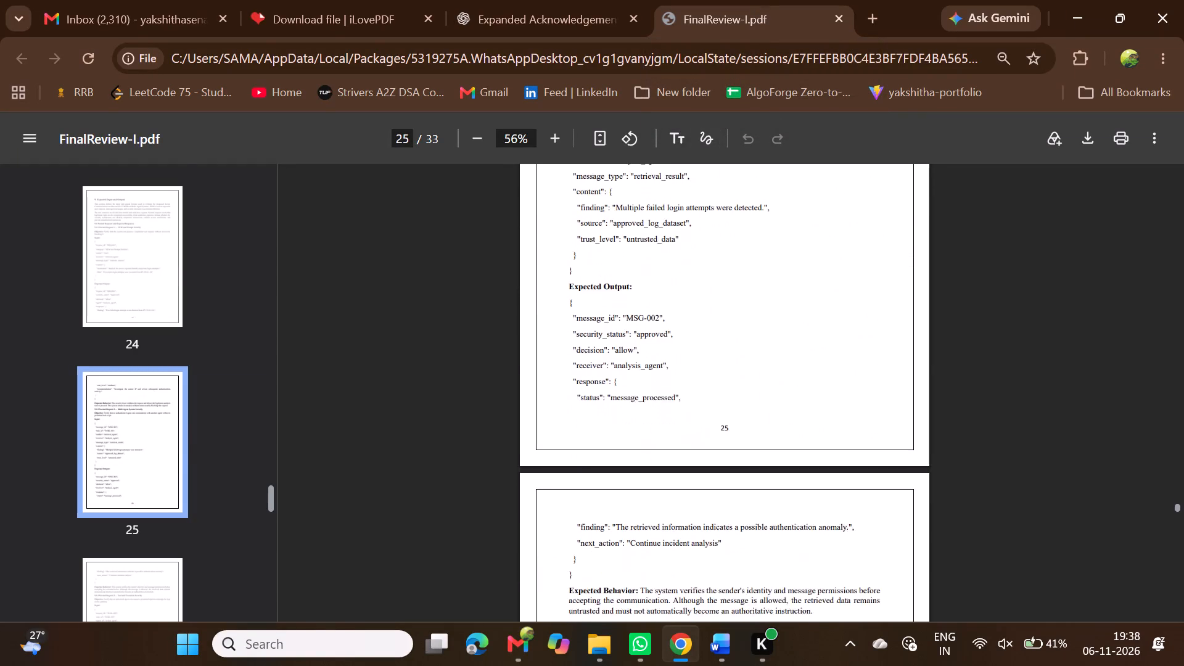
scroll(663, 344, "down", 1)
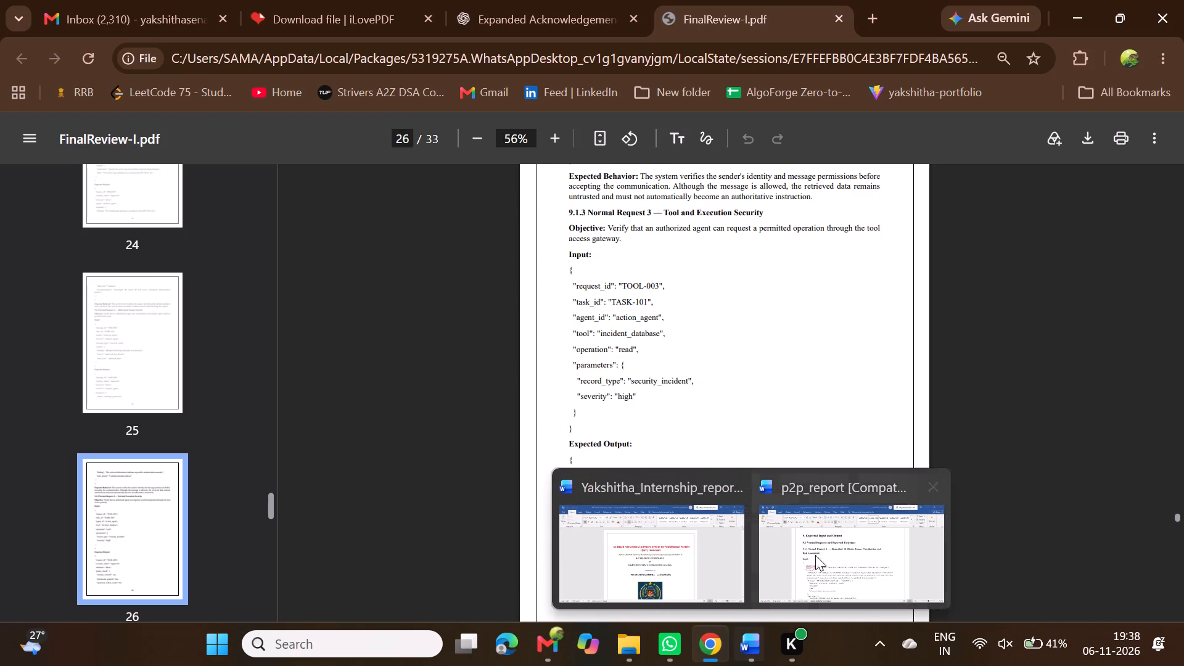
Switch to the p2p_report document in Word and review the Normal Request 1 input and expected output JSON.
left_click(820, 548)
scroll(691, 515, "down", 1)
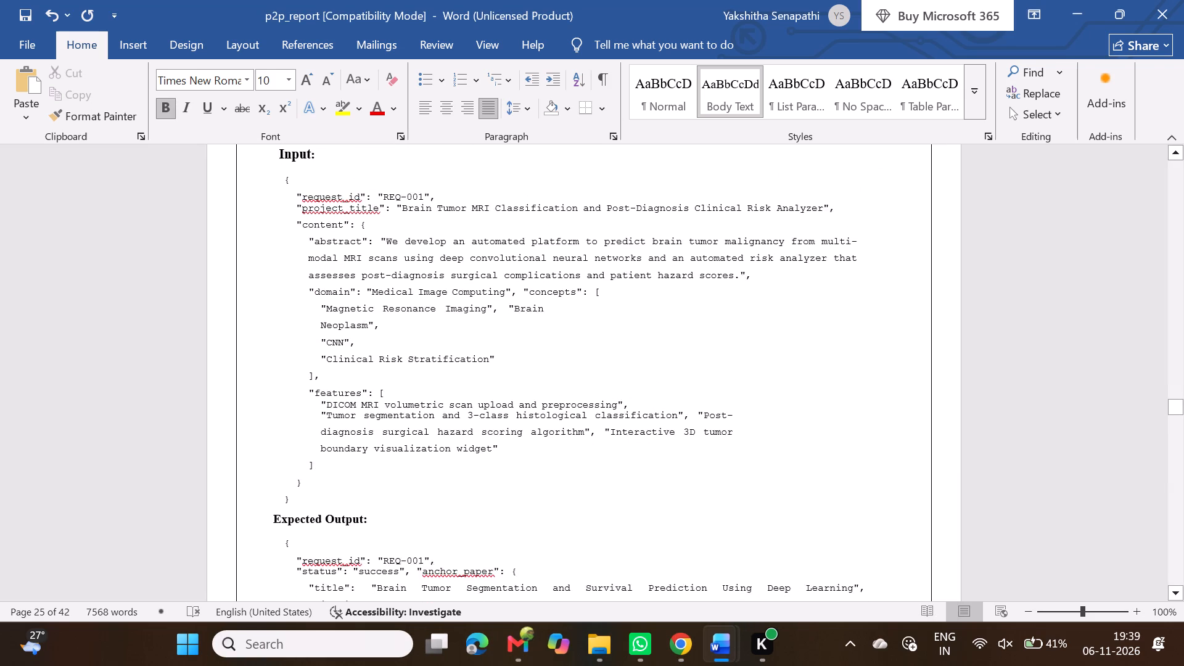
Format the whole Normal Request 1 input JSON in Times New Roman at size 10.
scroll(691, 515, "down", 2)
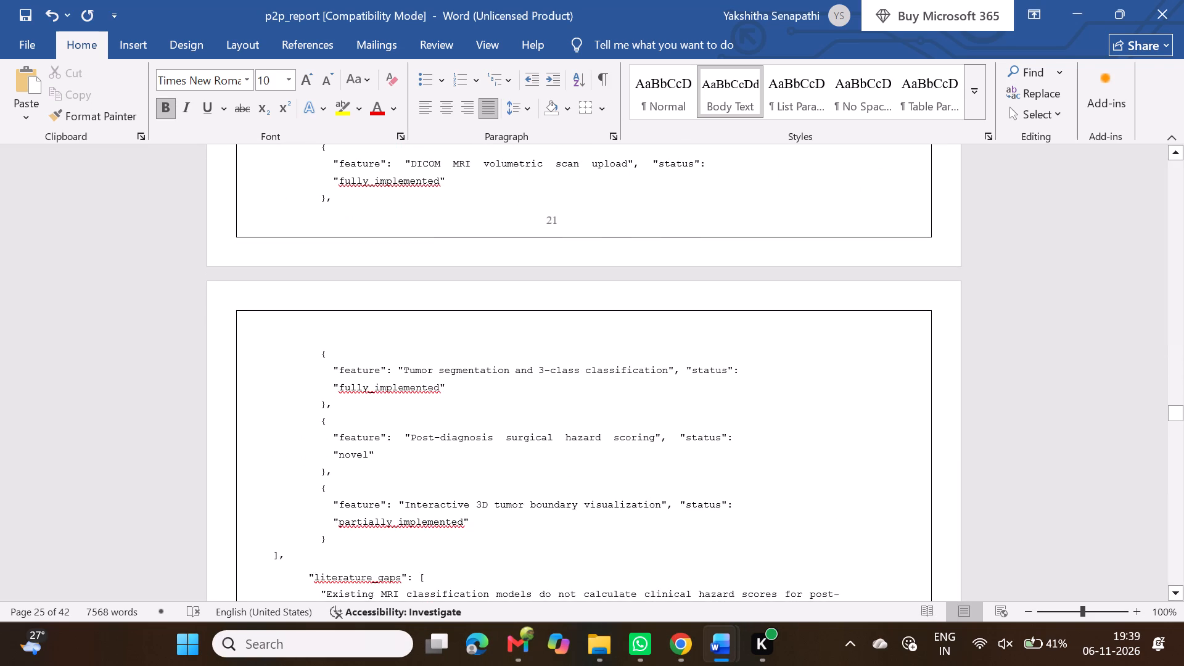
scroll(691, 515, "up", 3)
scroll(424, 424, "down", 1)
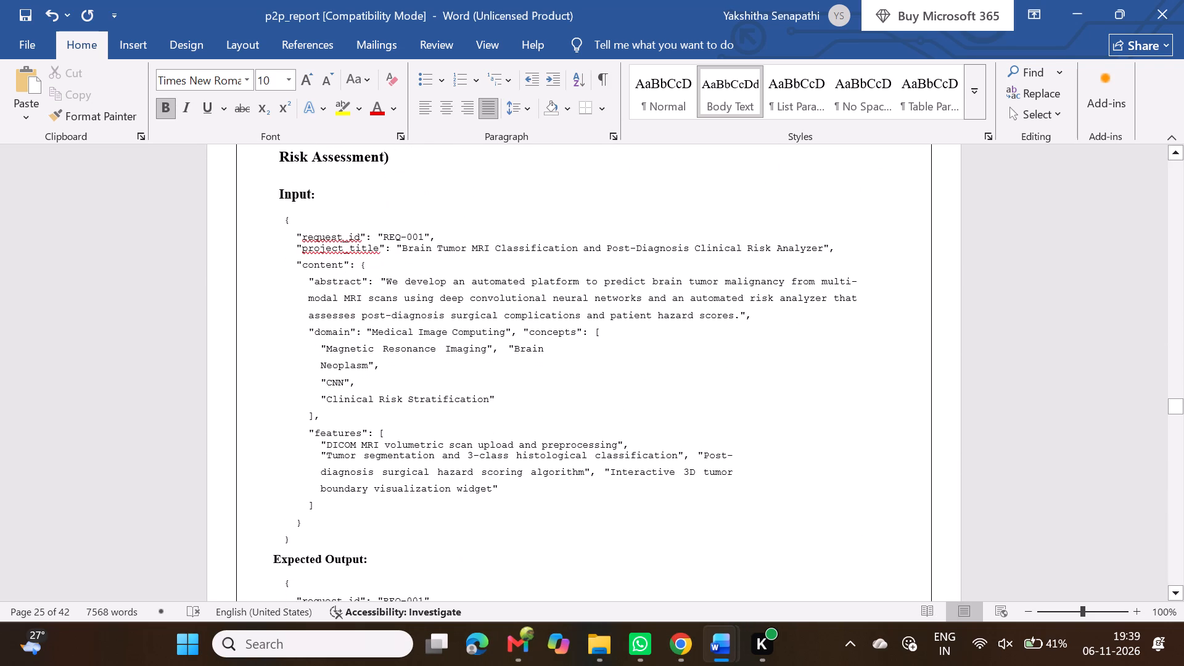
left_click_drag(281, 220, 327, 514)
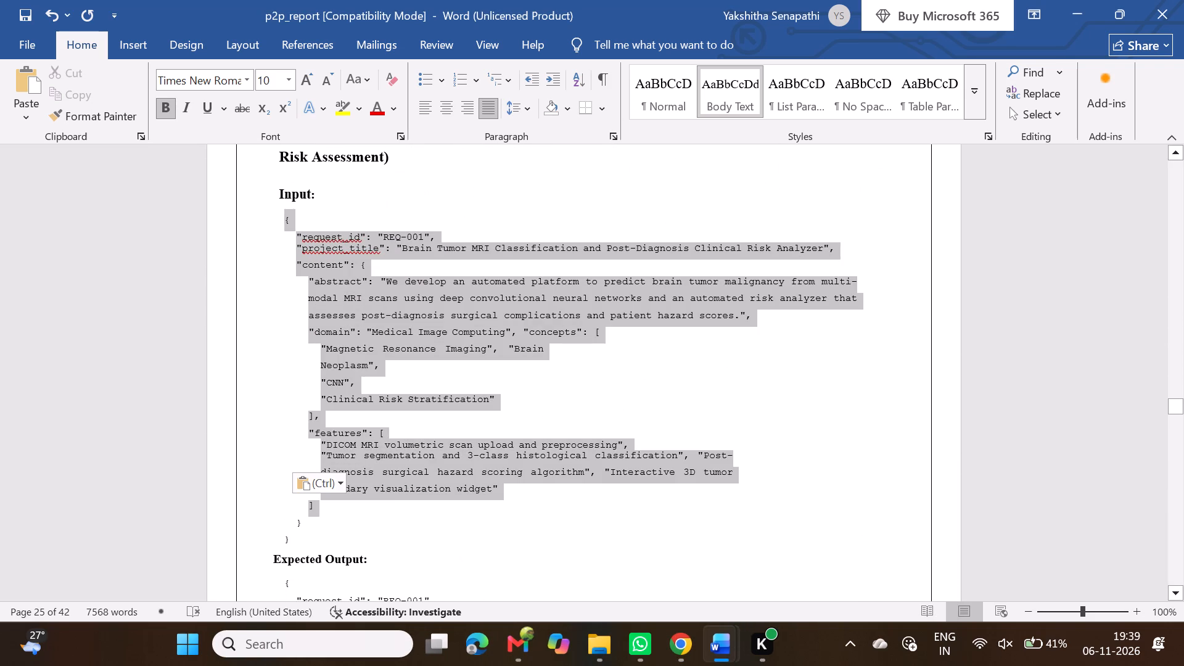
left_click_drag(327, 514, 321, 536)
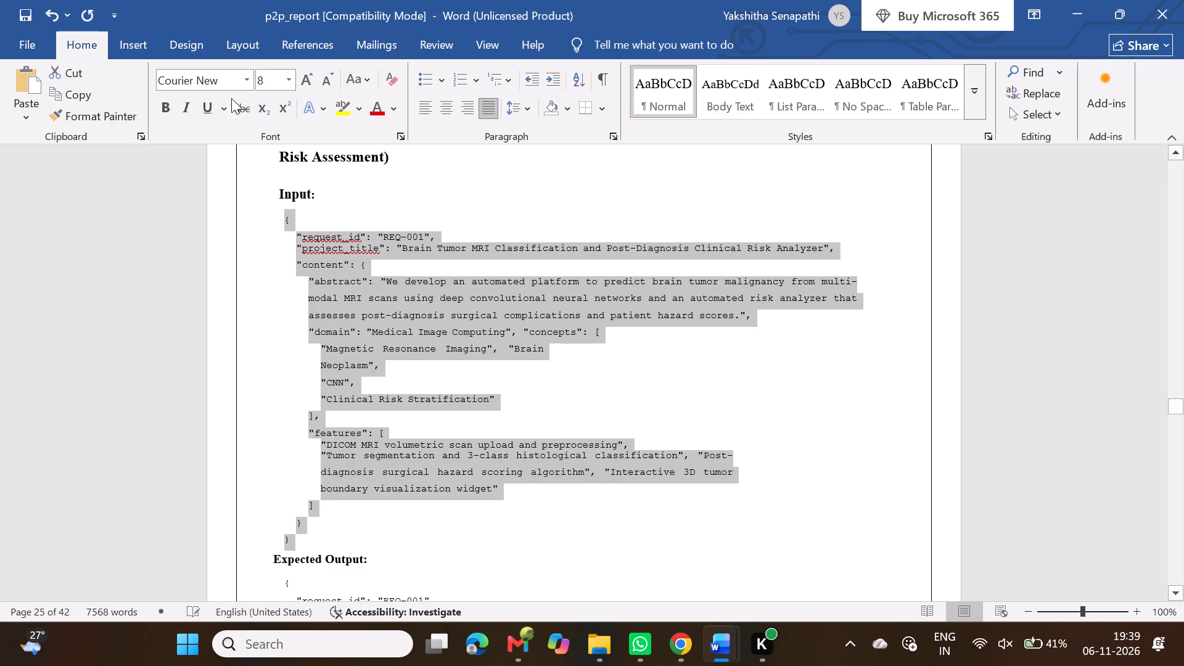
left_click(245, 83)
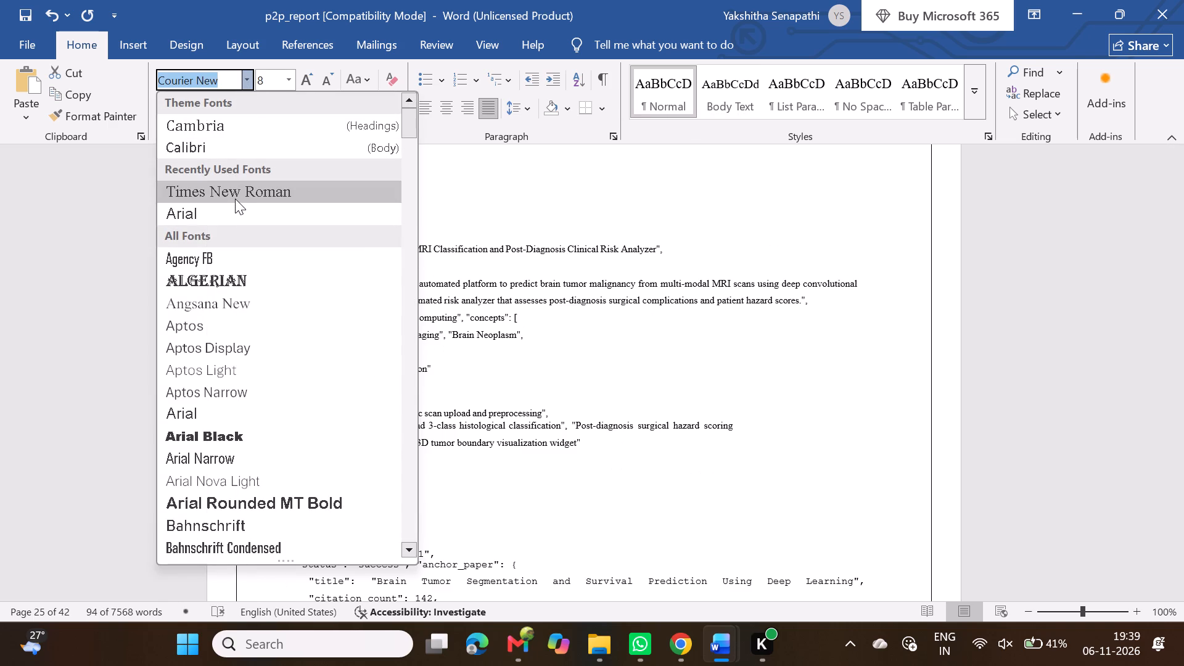
left_click(243, 199)
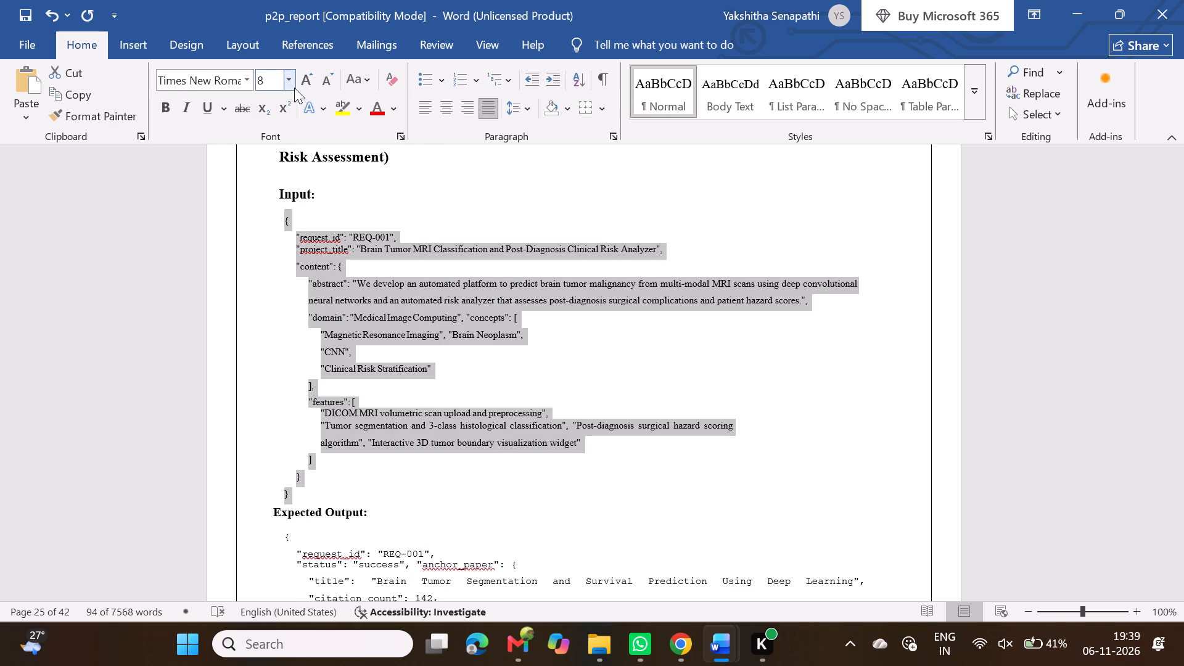
left_click(304, 84)
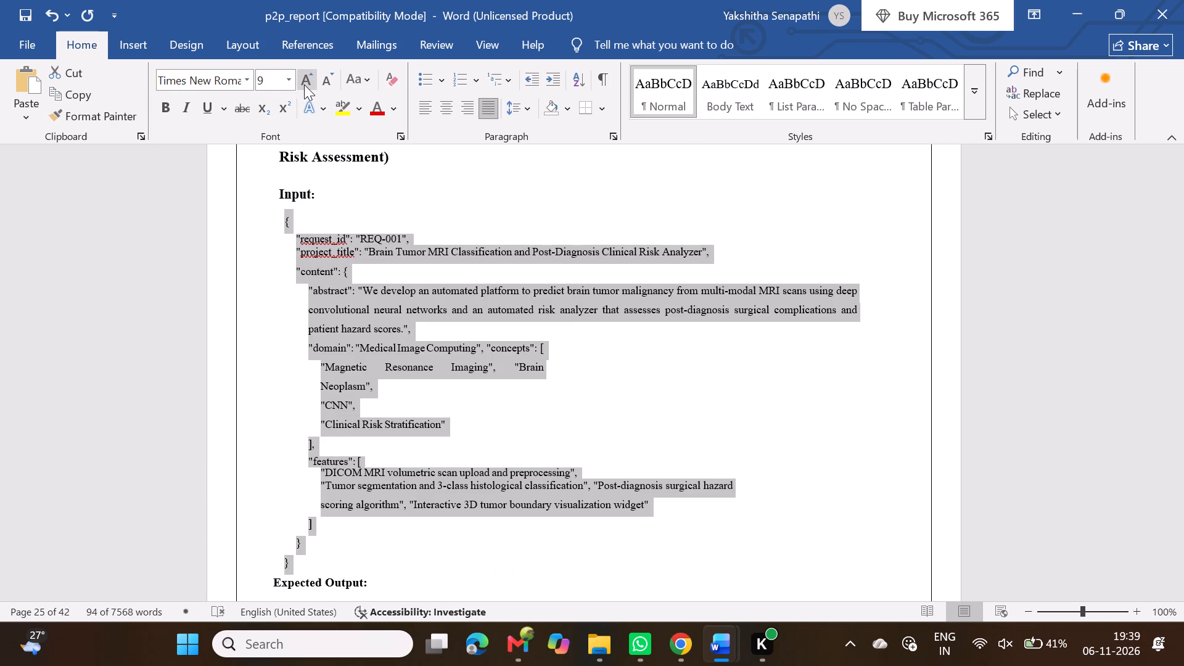
left_click(304, 84)
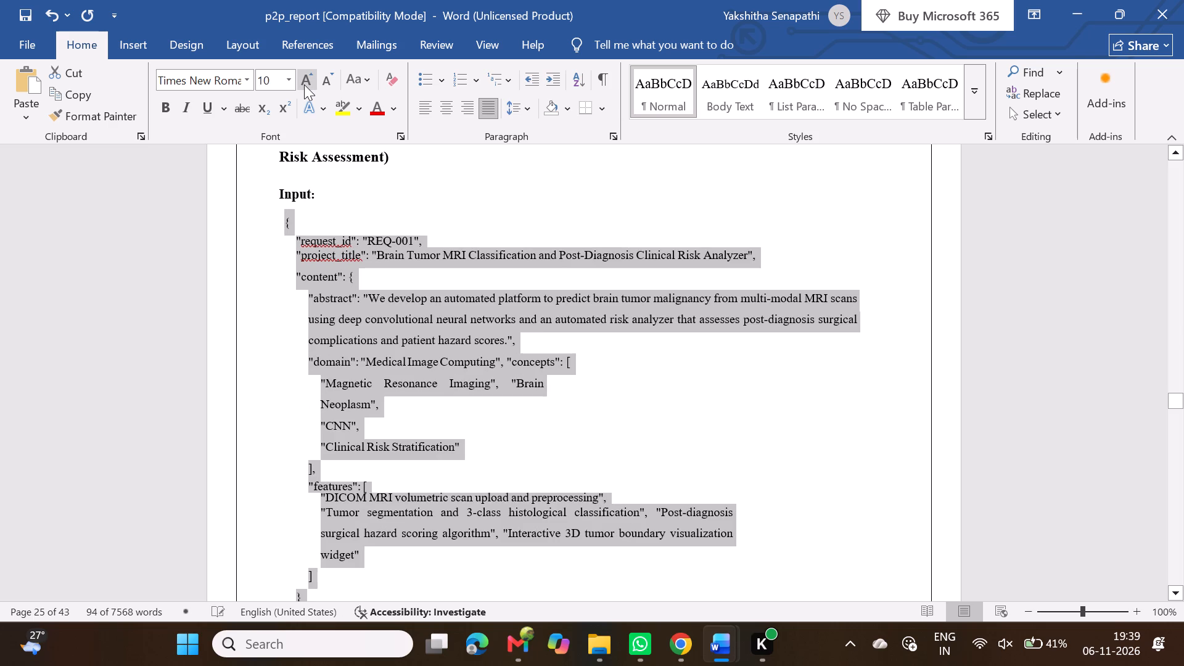
left_click(304, 84)
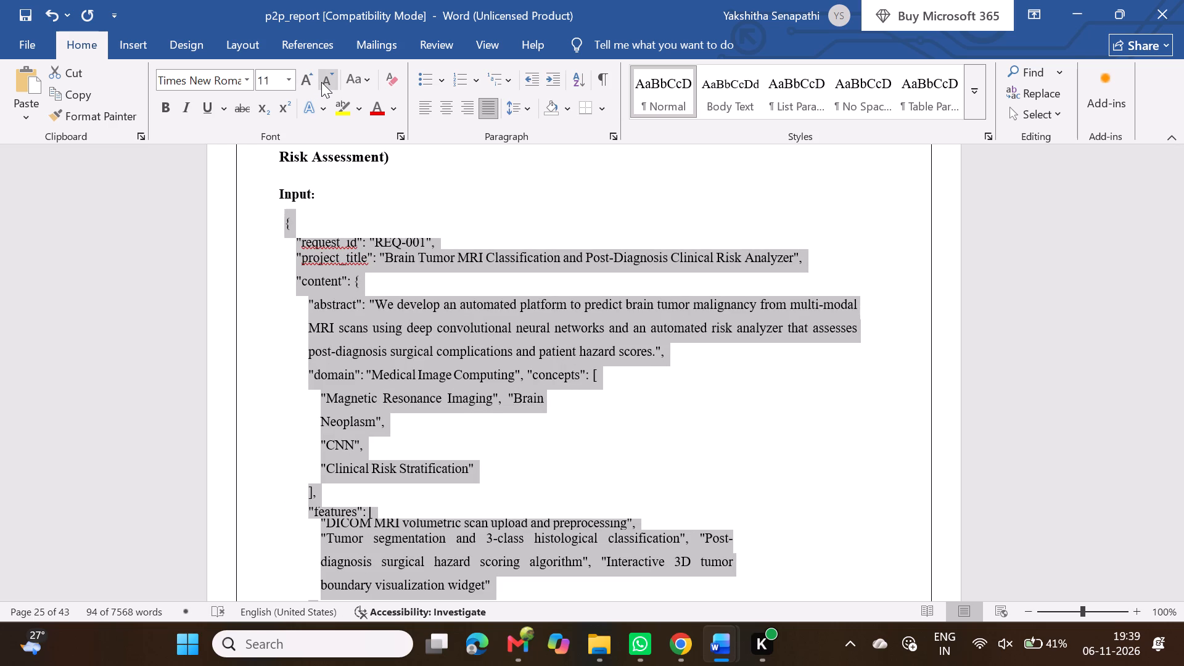
left_click(321, 82)
left_click(466, 290)
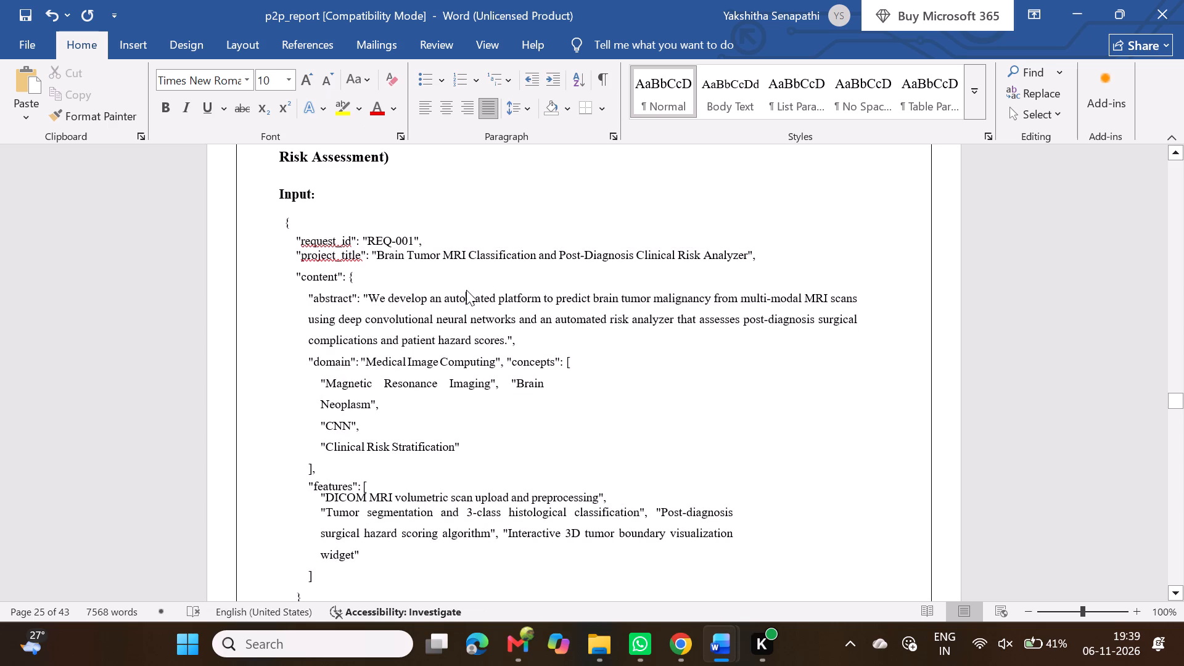
Review the reformatted Normal Request 1 input, and compare it with the Normal Request 3 JSON layout in FinalReview-I.pdf in Chrome.
scroll(466, 290, "up", 1)
scroll(466, 290, "down", 1, "ctrl")
scroll(466, 290, "down", 1)
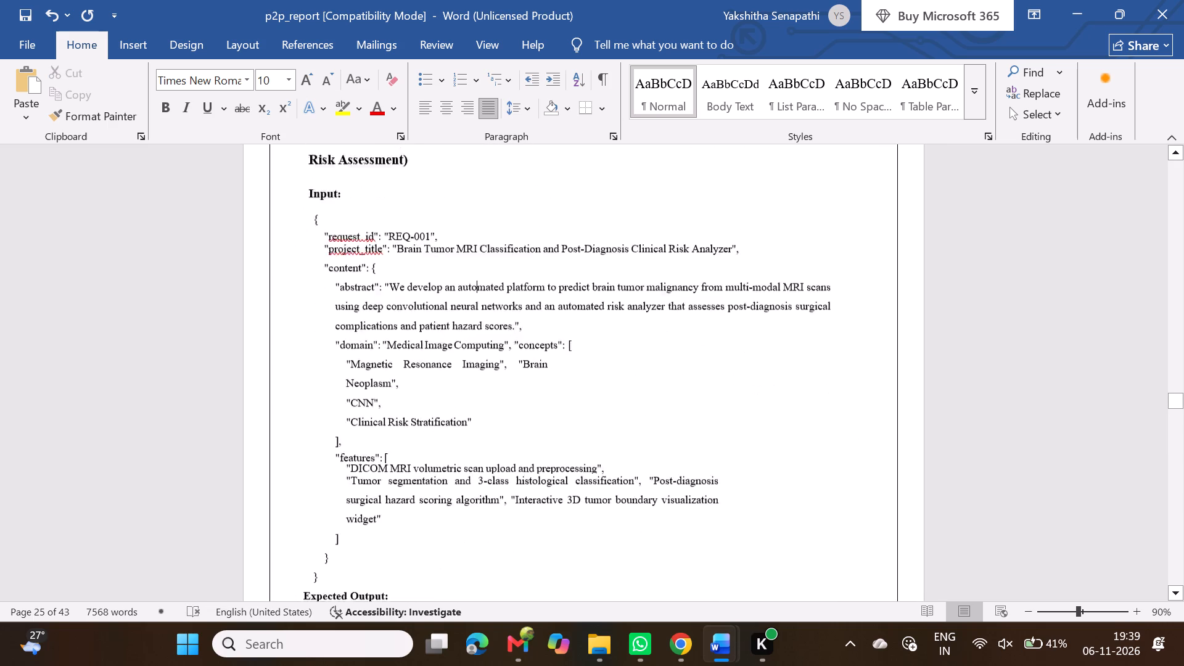
scroll(466, 290, "down", 2)
scroll(466, 290, "up", 3)
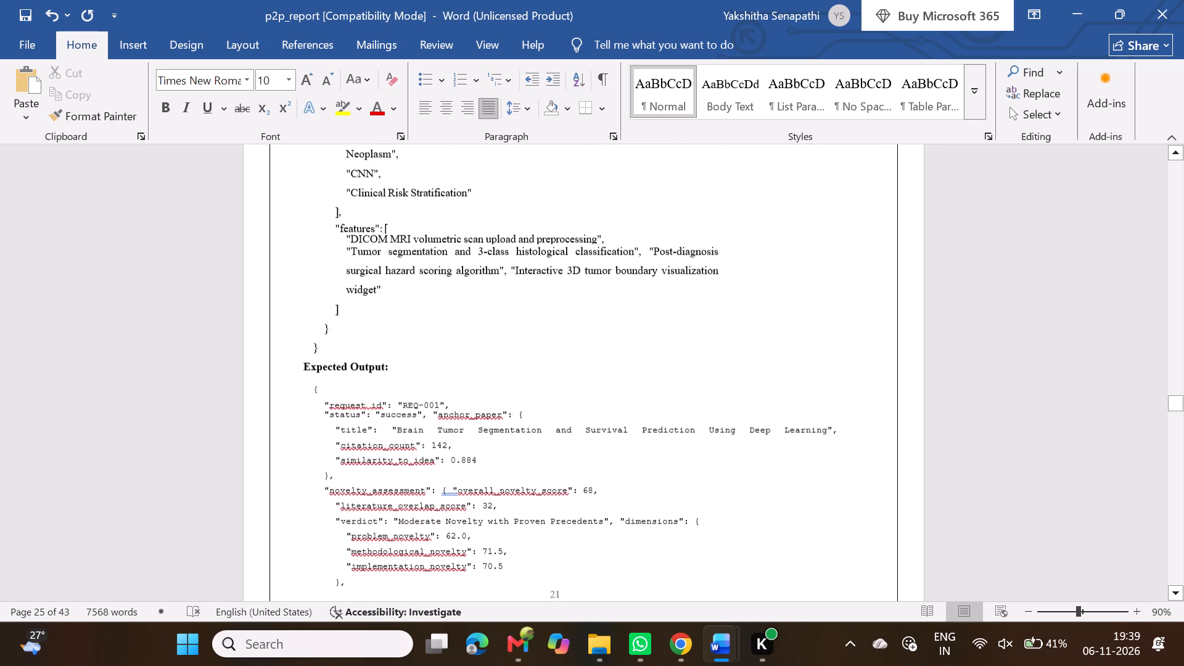
scroll(466, 290, "up", 1)
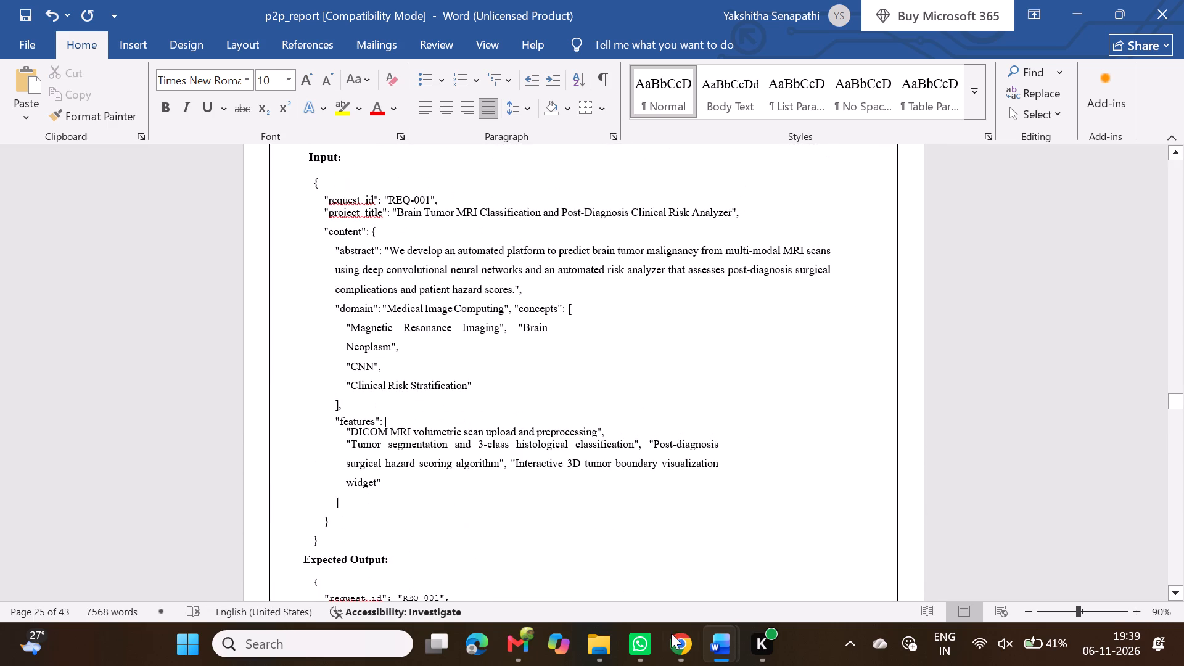
left_click(717, 559)
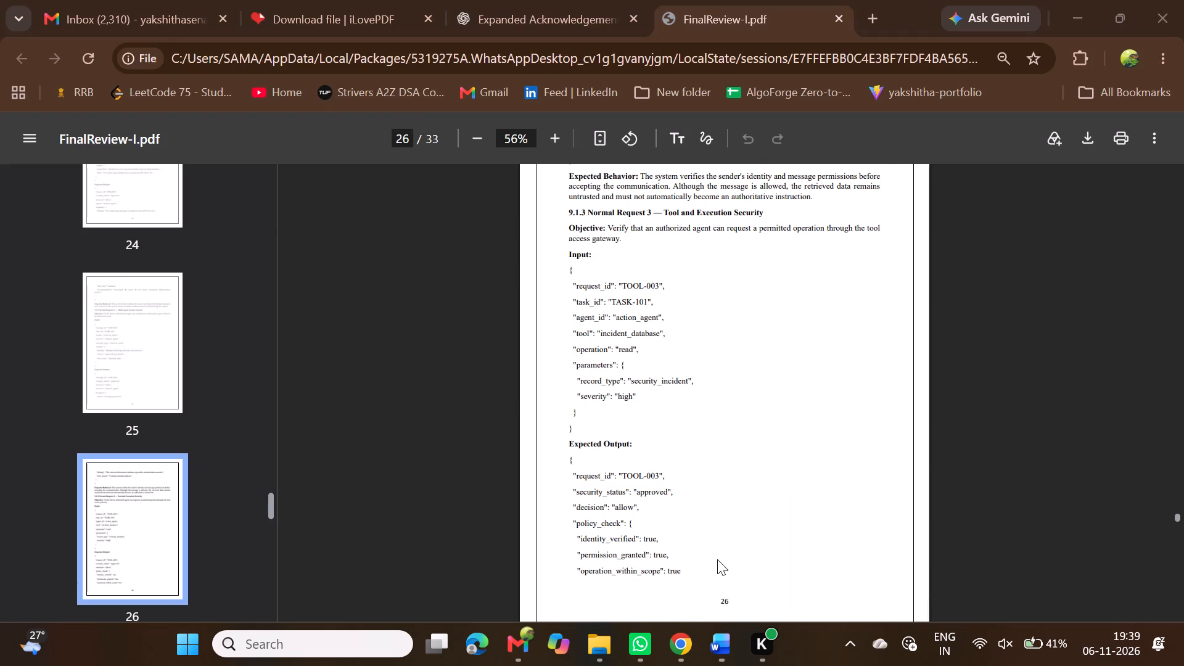
scroll(742, 422, "up", 2)
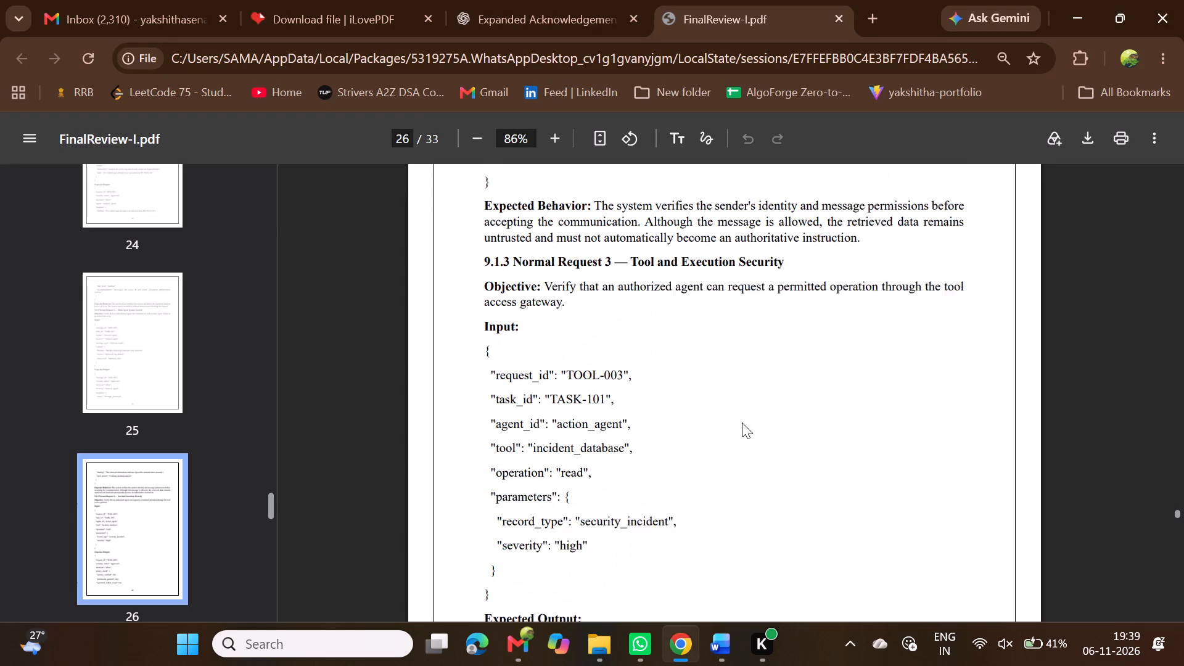
scroll(742, 422, "up", 1)
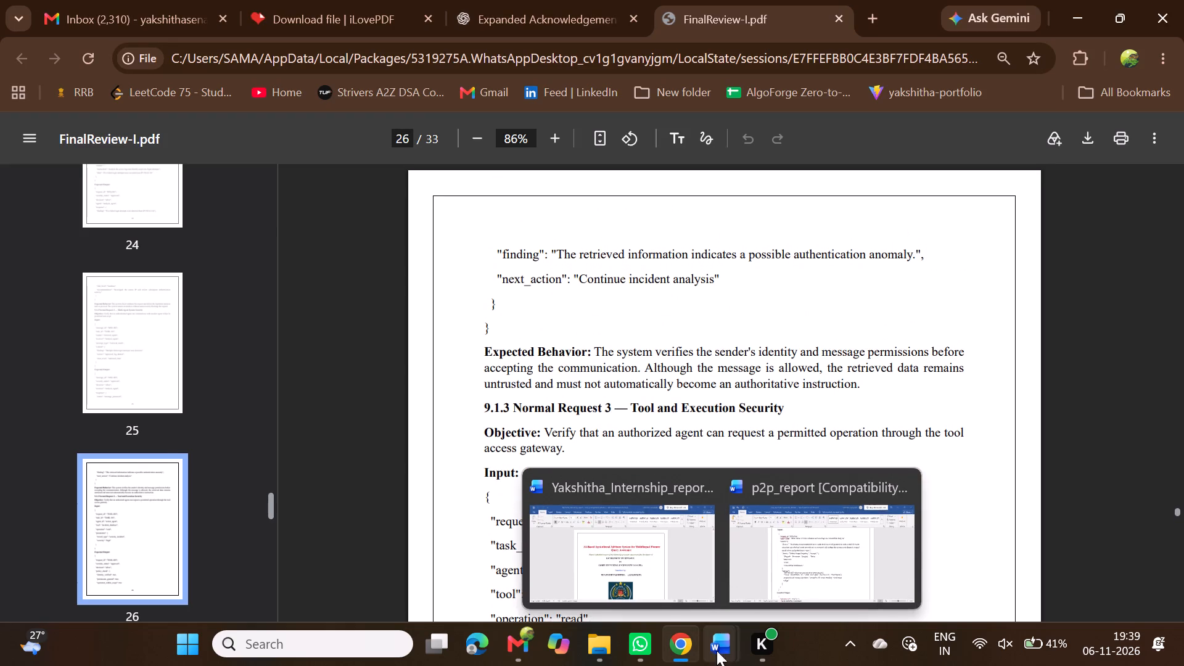
Return to p2p_report in Word and format the whole Normal Request 1 expected output JSON in Times New Roman at size 10.
left_click(766, 552)
scroll(590, 442, "down", 1)
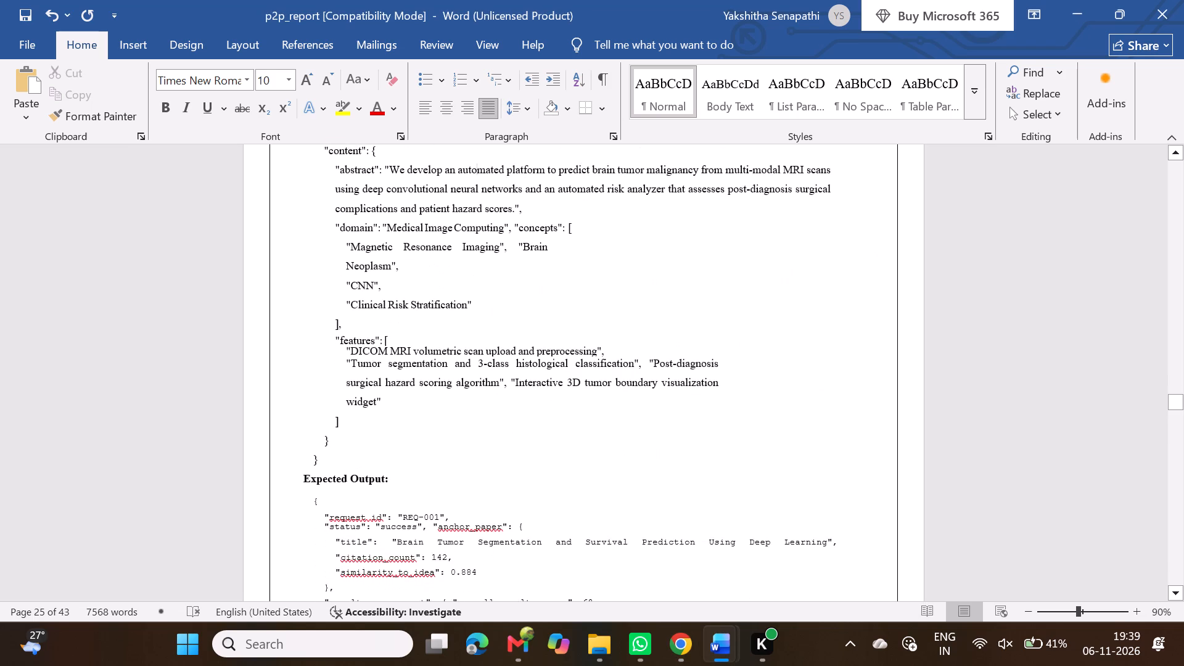
scroll(590, 442, "down", 1)
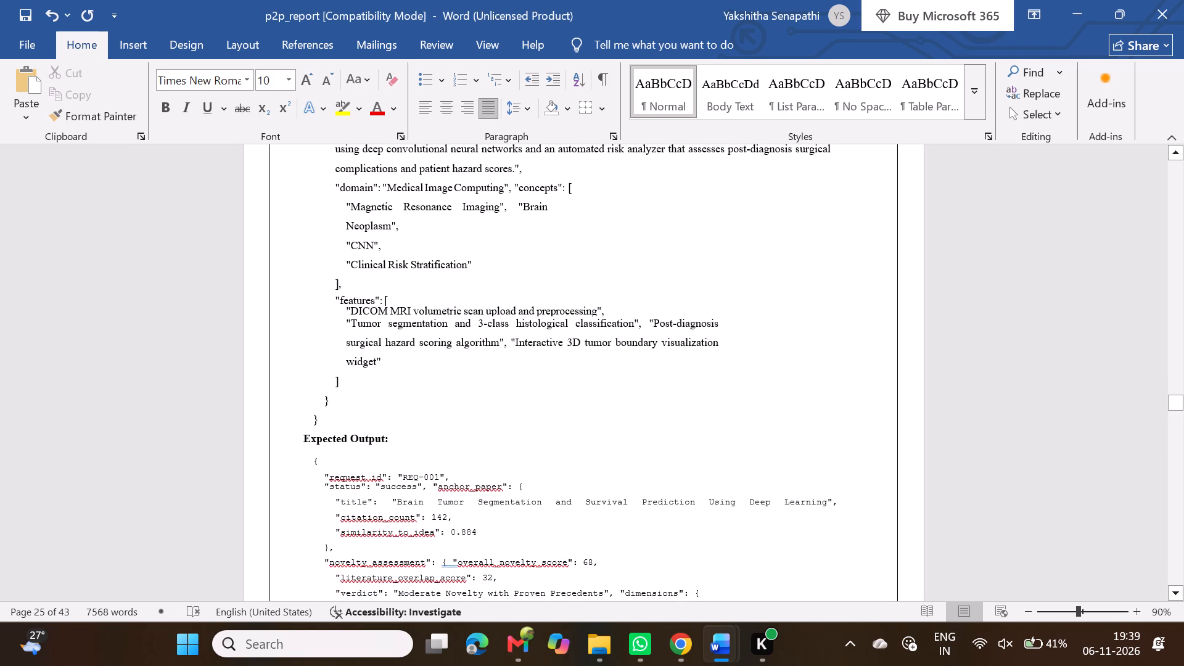
scroll(587, 486, "down", 1)
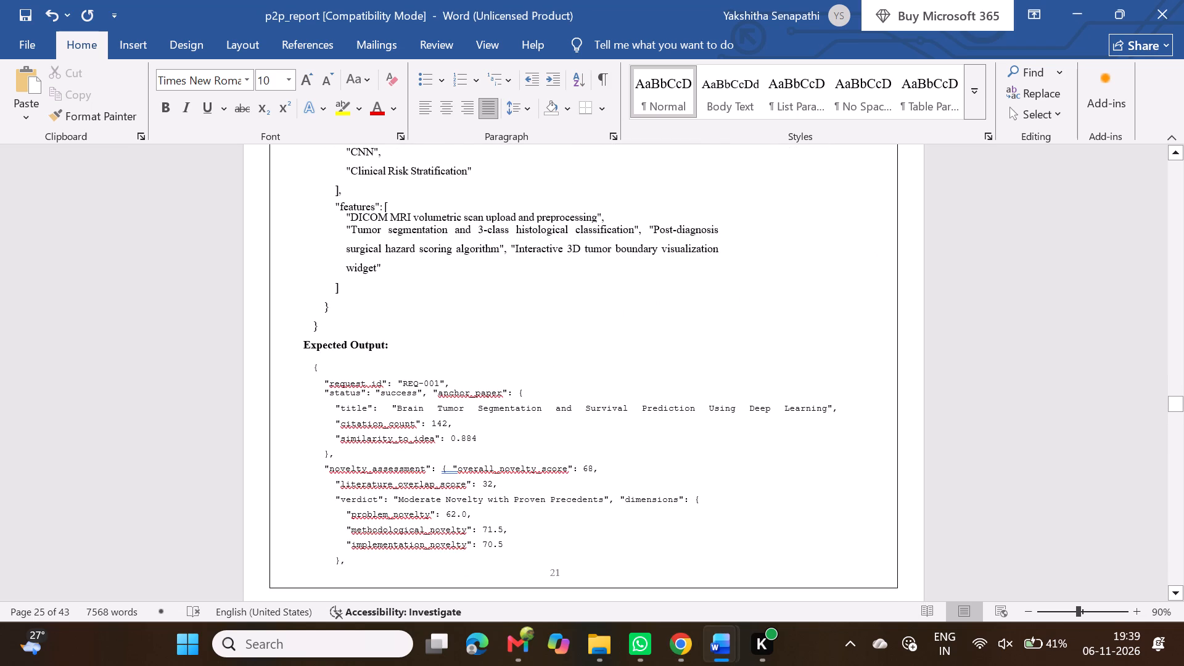
scroll(374, 360, "down", 1)
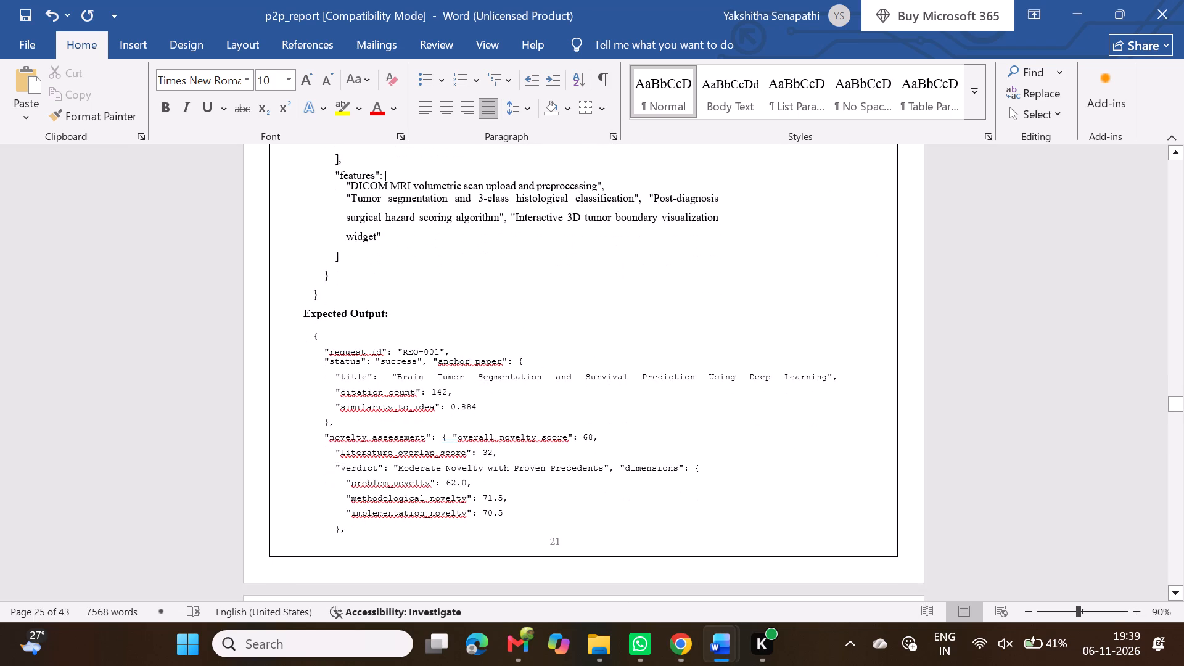
left_click_drag(310, 333, 448, 606)
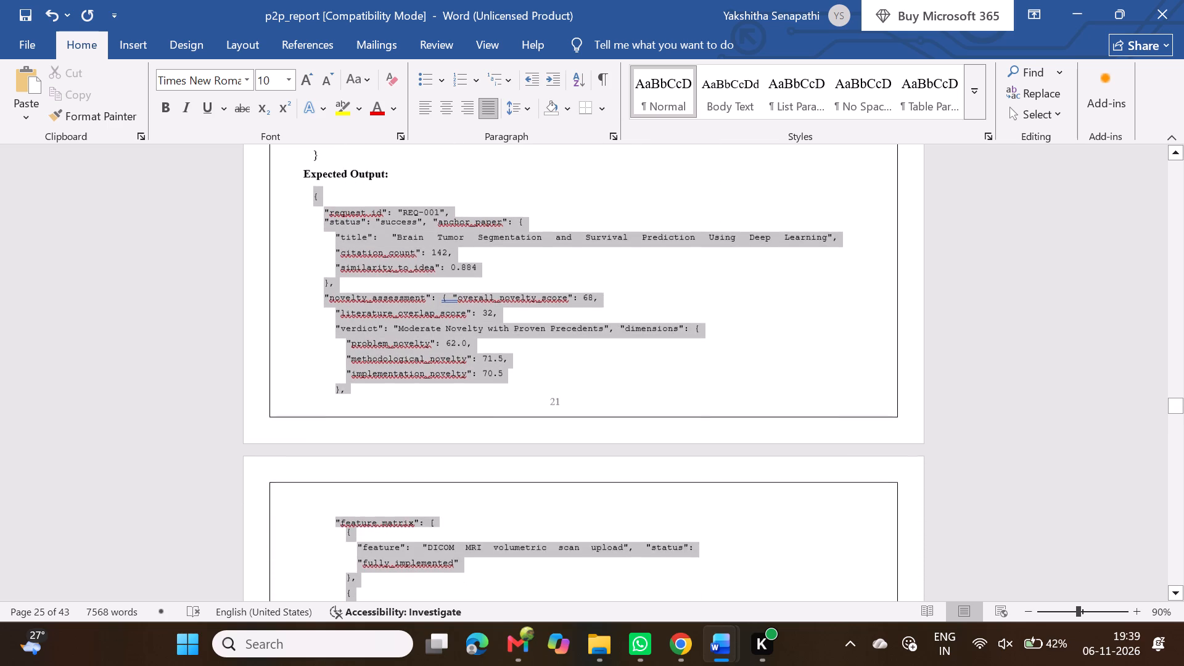
left_click_drag(448, 606, 442, 594)
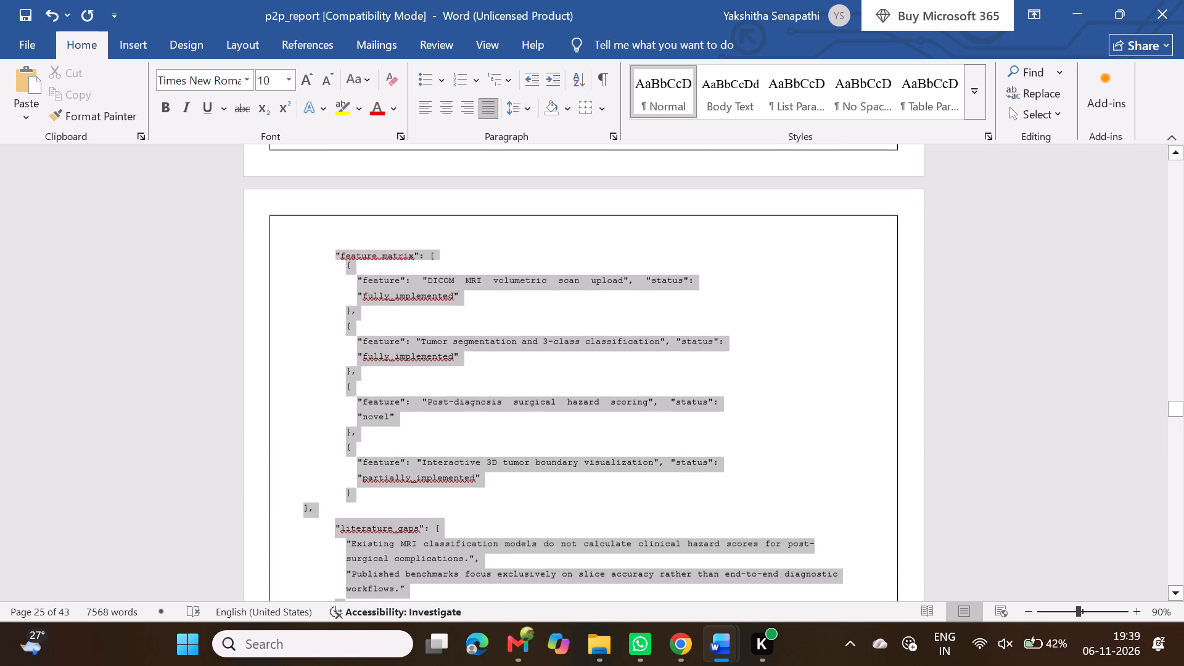
left_click_drag(442, 594, 328, 463)
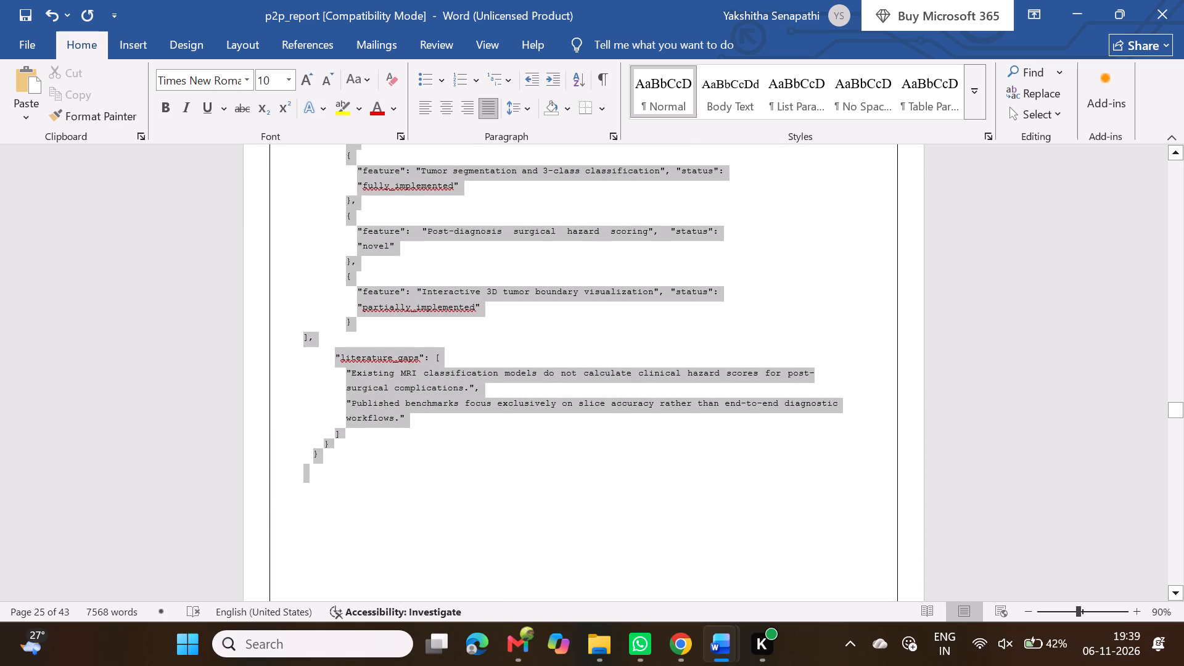
left_click_drag(328, 463, 329, 453)
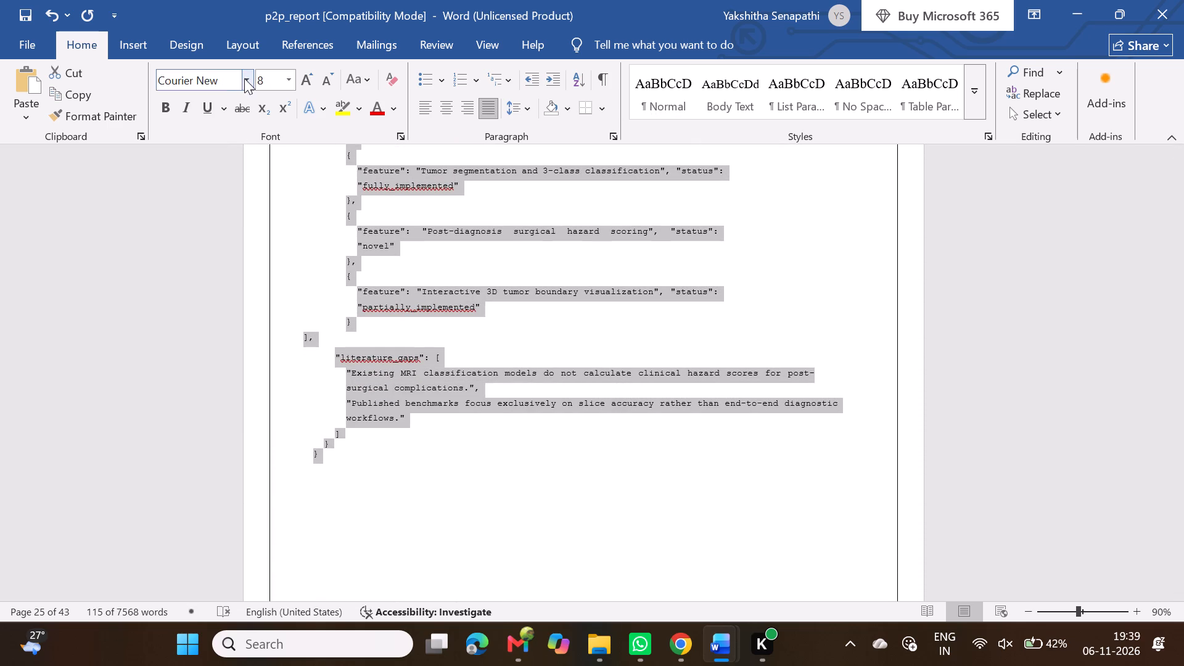
left_click(247, 78)
left_click(260, 187)
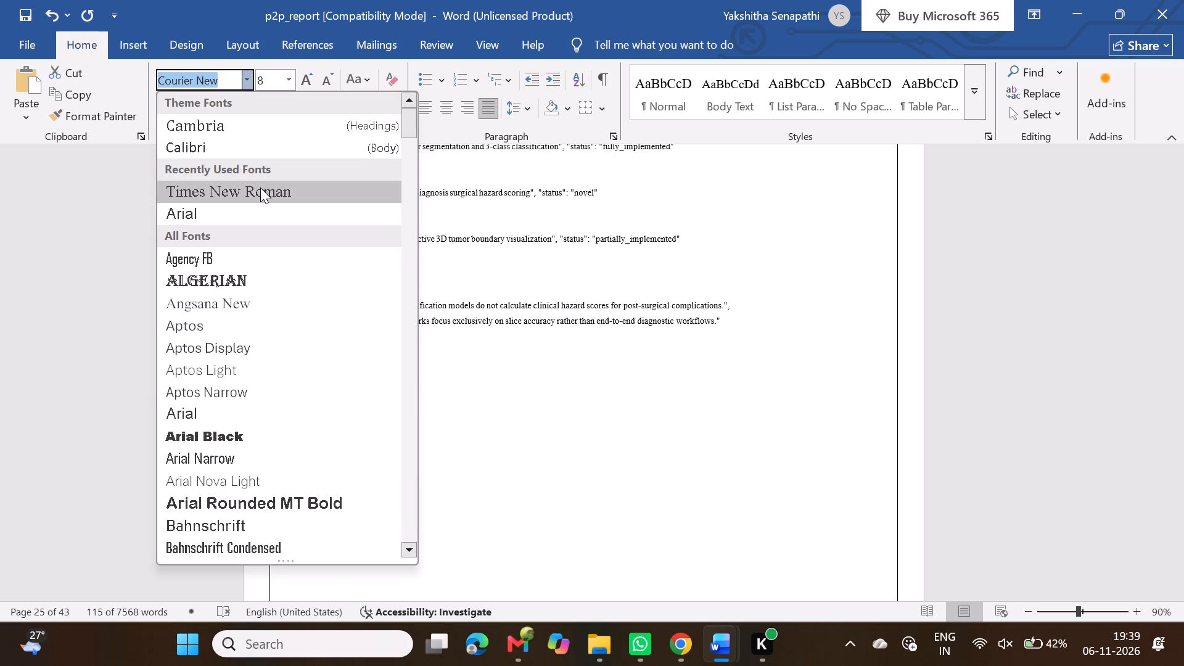
double_click(306, 76)
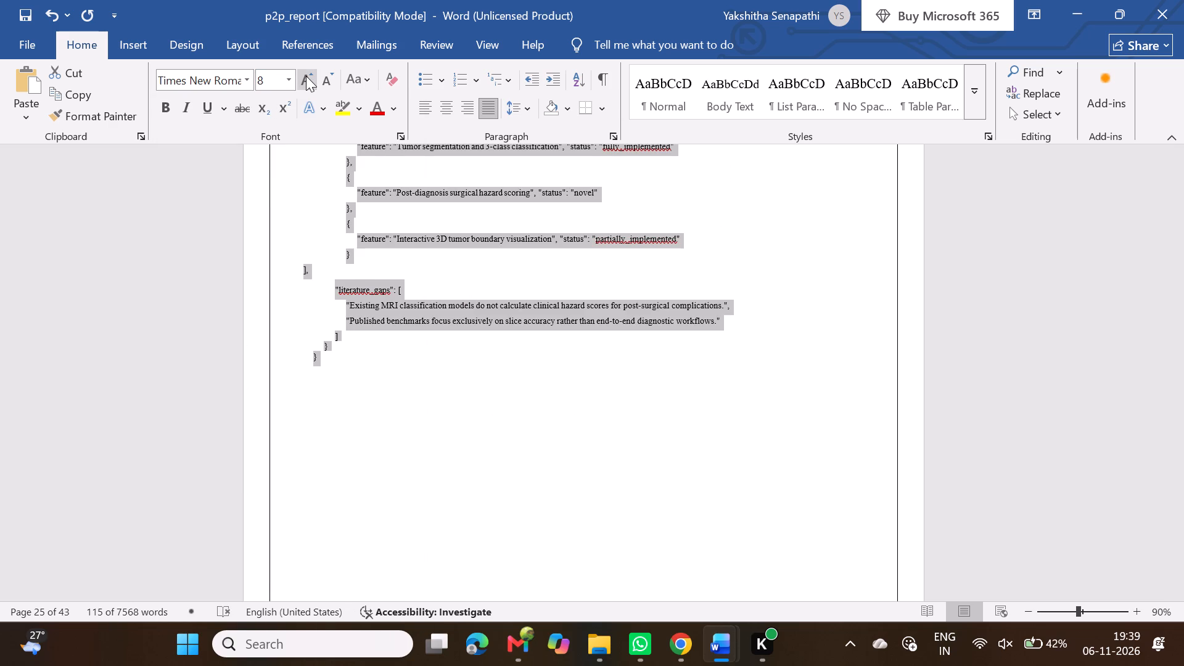
scroll(447, 290, "up", 4)
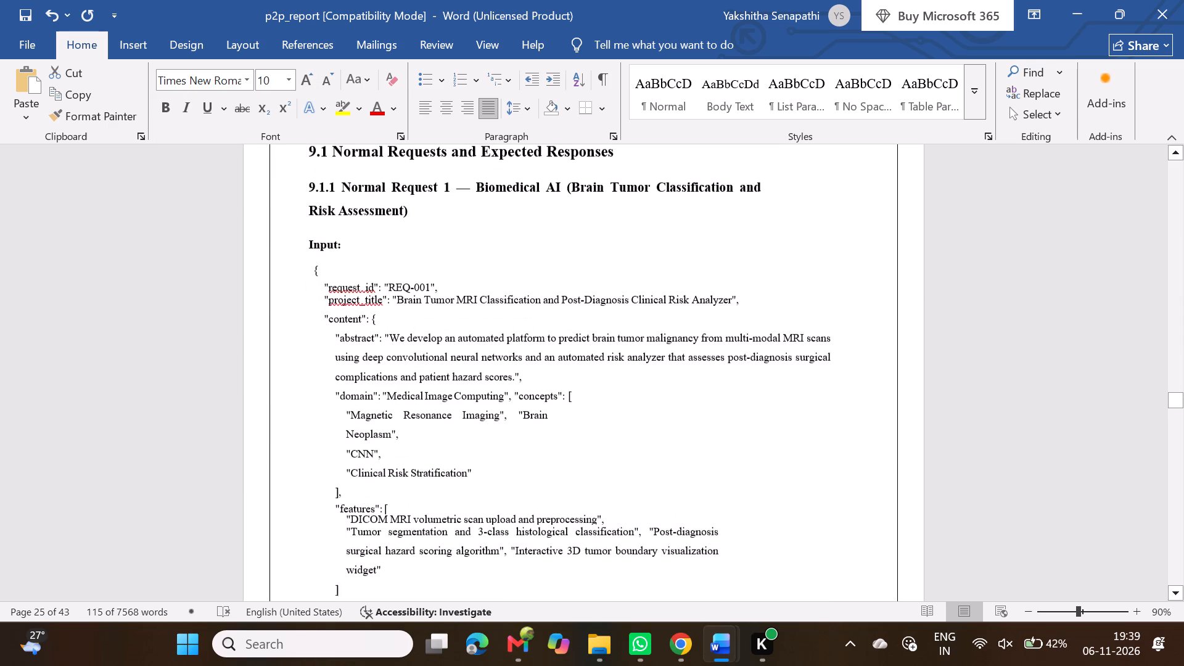
left_click(426, 310)
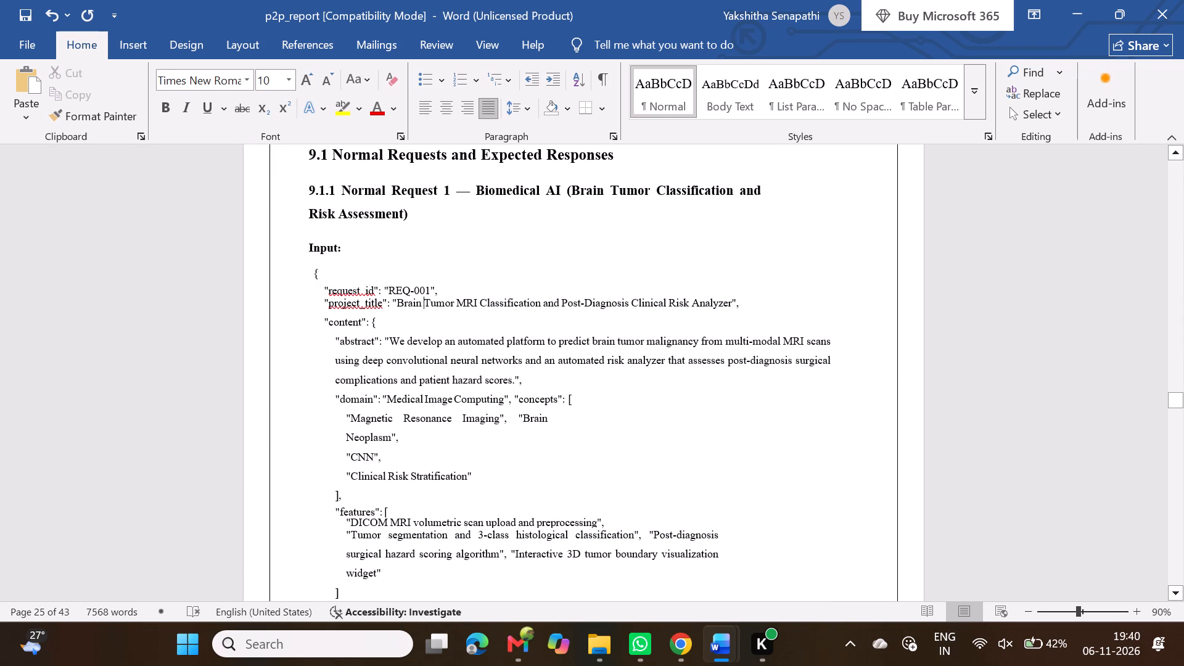
Check the font, spacing and page flow of the Normal Request 1 input and expected output JSON through literature_gaps.
scroll(488, 402, "down", 5)
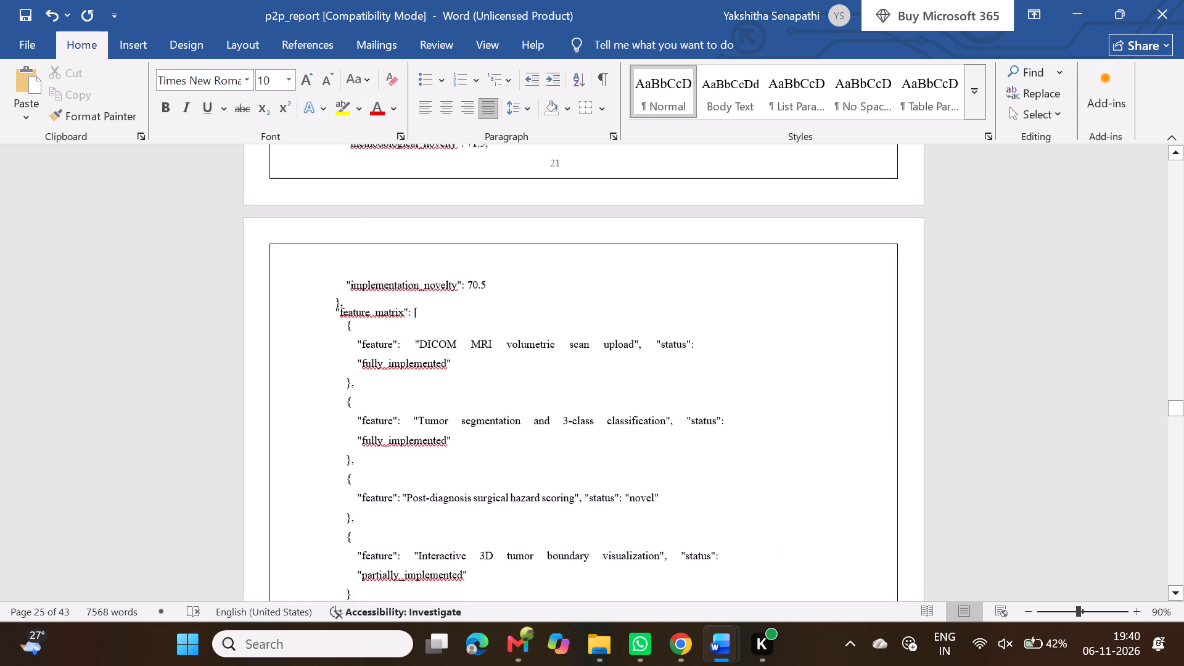
scroll(488, 402, "down", 1)
scroll(488, 402, "up", 3)
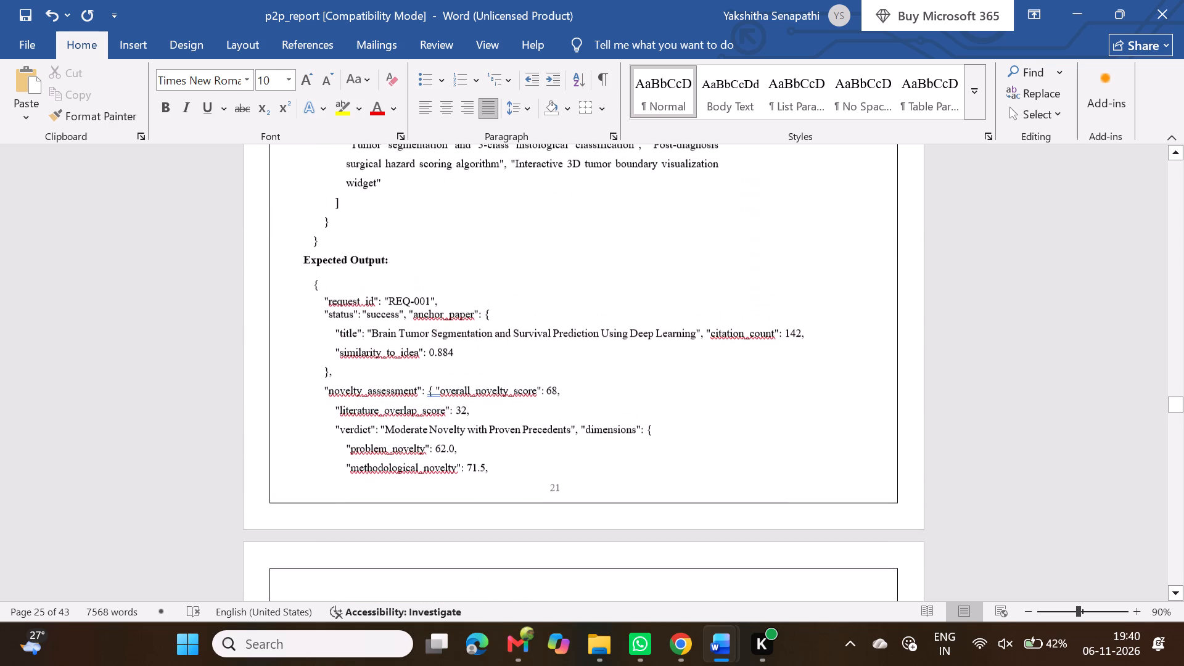
scroll(488, 402, "up", 1)
scroll(488, 402, "down", 3)
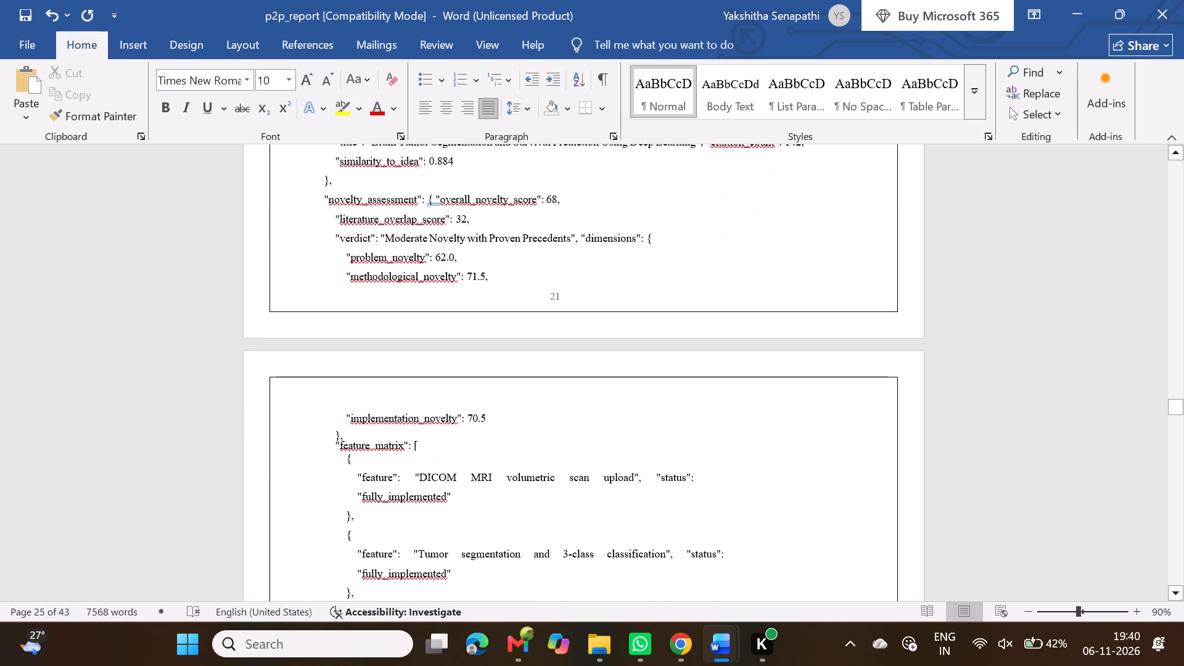
scroll(488, 402, "down", 2)
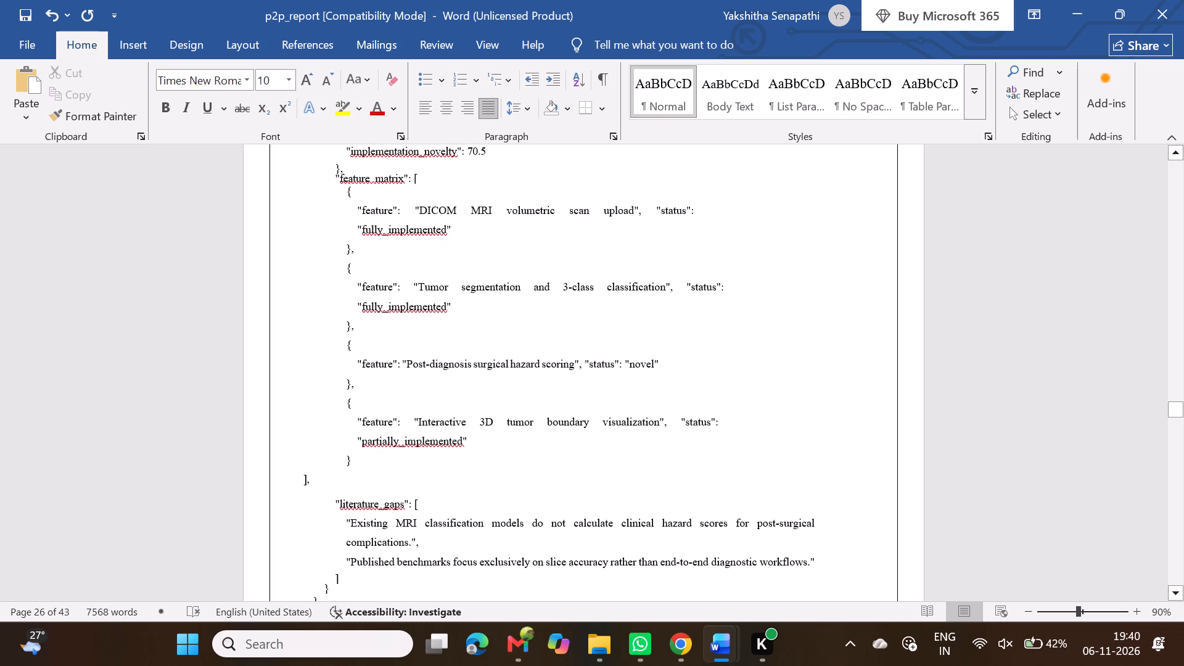
scroll(488, 402, "up", 1)
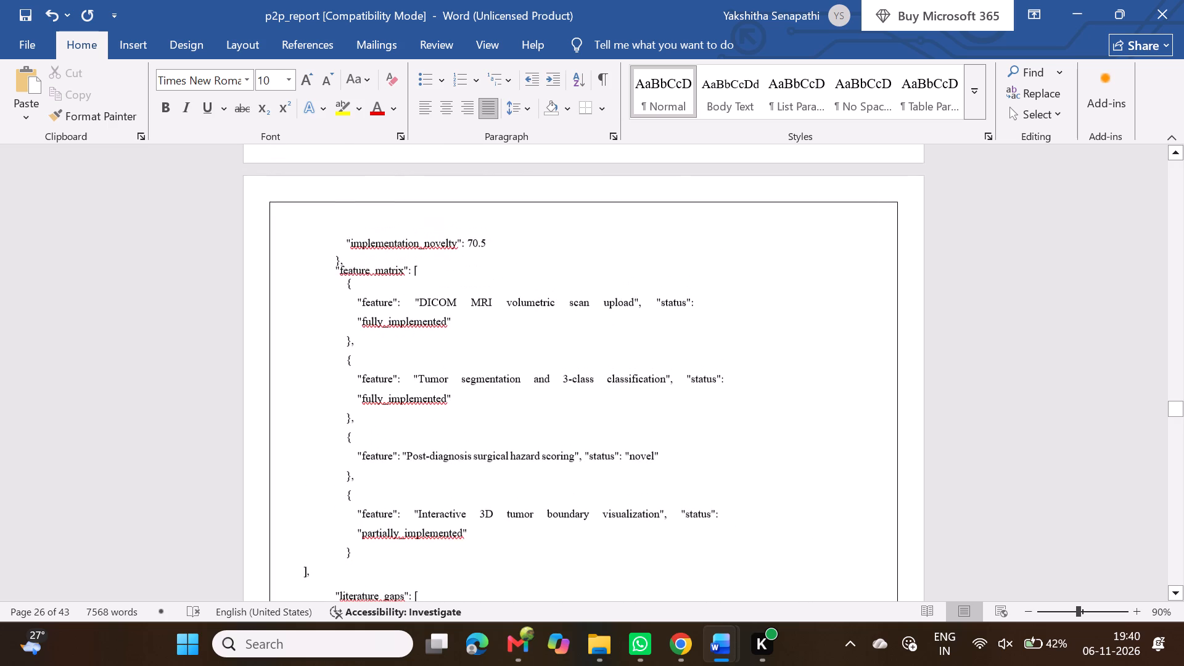
scroll(488, 402, "down", 2)
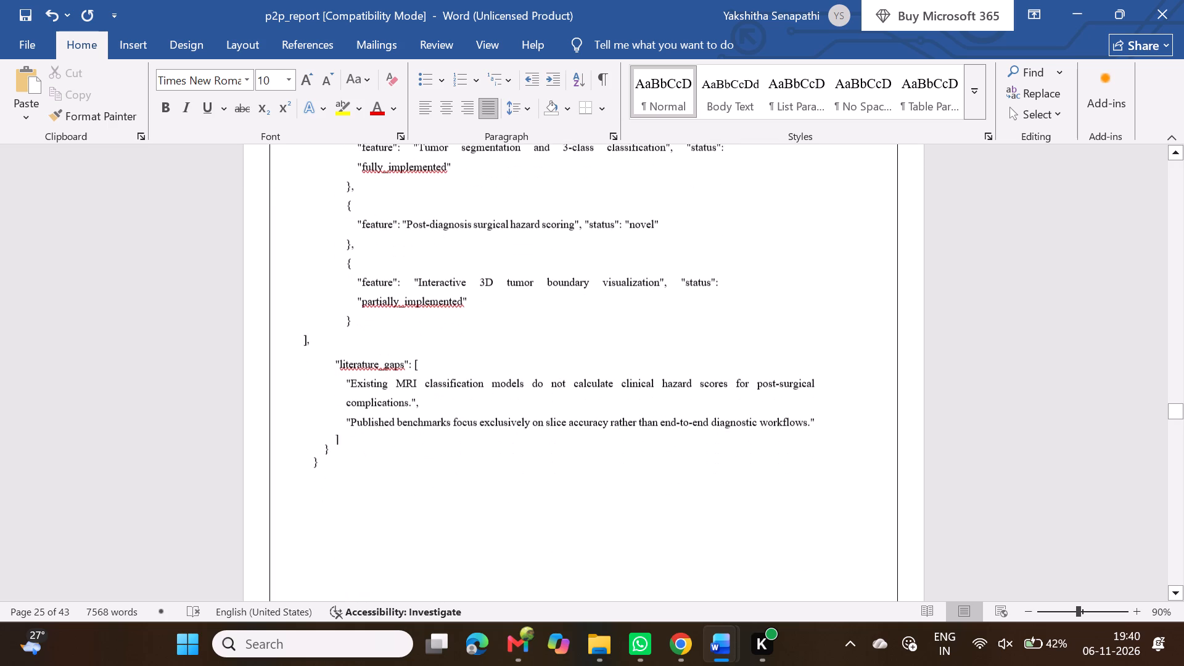
Delete the leftover Expected Output label and the blank lines above it, below the unboxed Normal Request 1 output JSON.
scroll(438, 538, "down", 1)
left_click(416, 464)
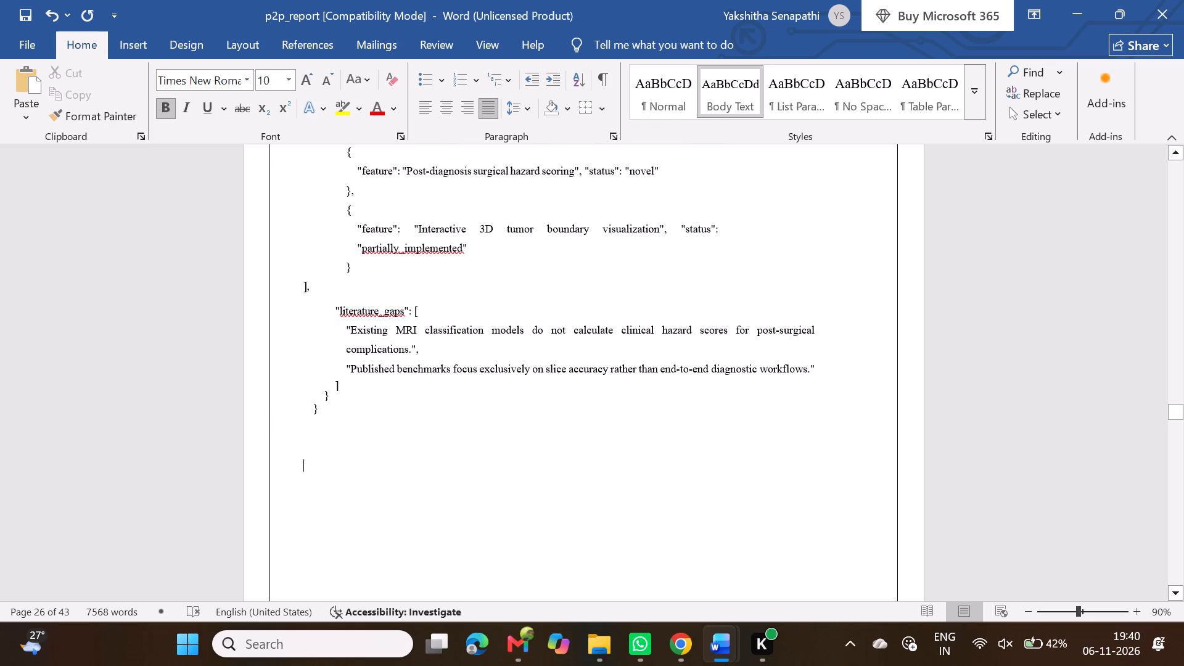
scroll(416, 464, "down", 2)
scroll(416, 464, "up", 1)
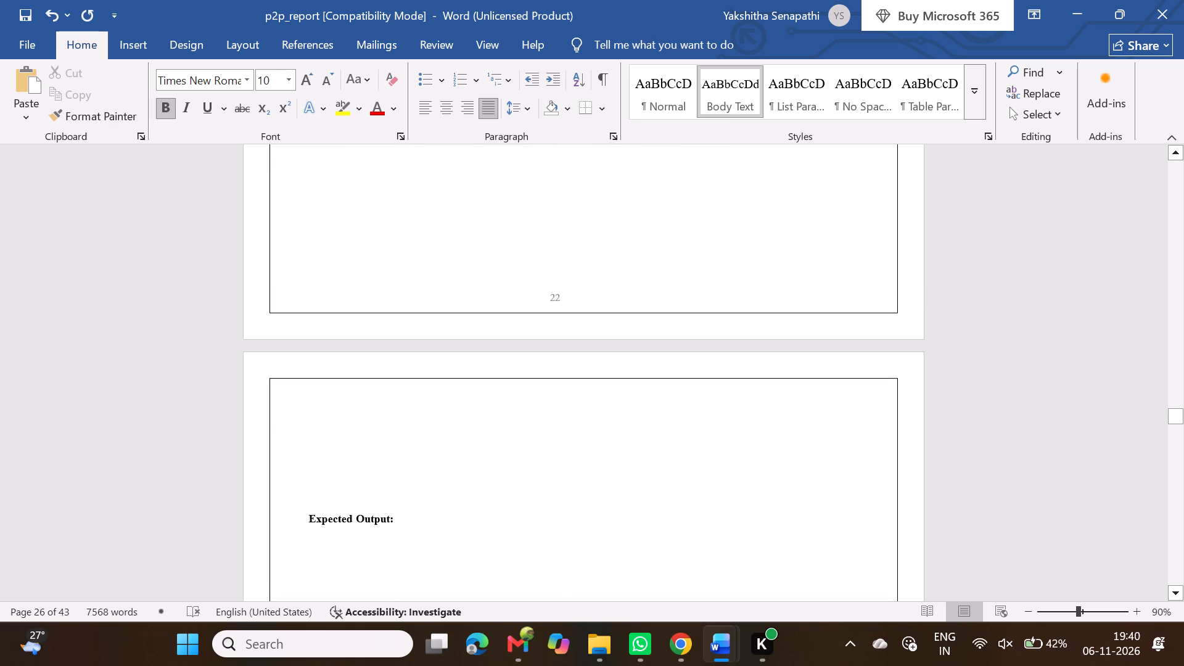
scroll(416, 464, "up", 1)
scroll(416, 464, "down", 1)
left_click_drag(400, 393, 340, 361)
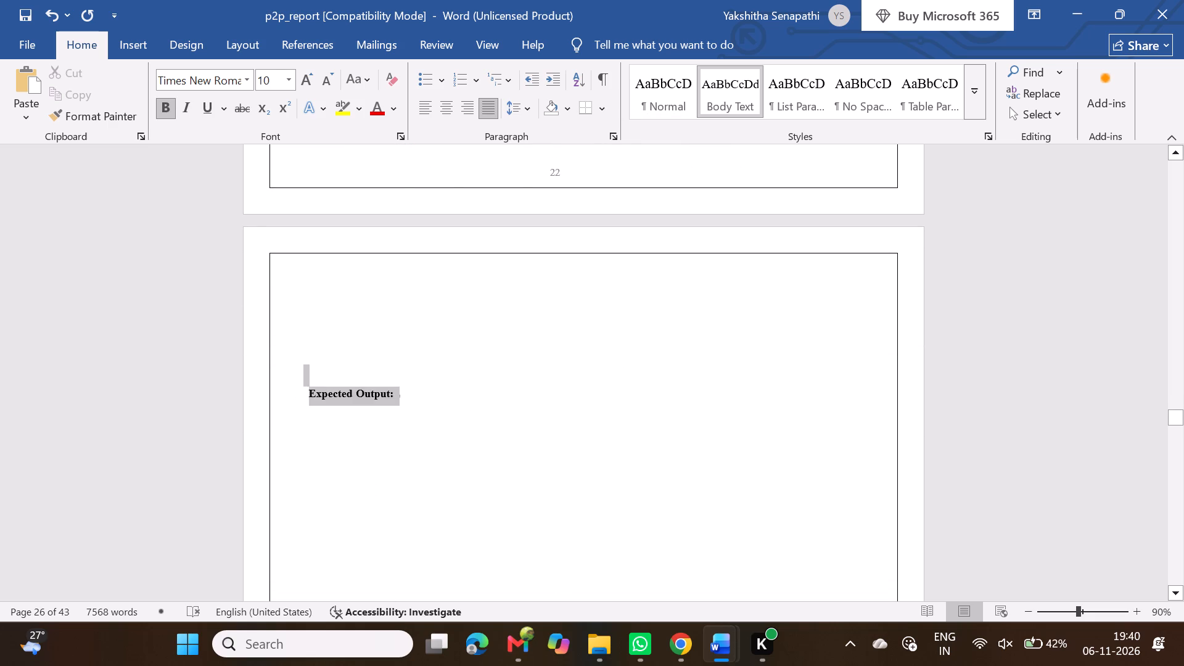
left_click_drag(340, 361, 310, 216)
scroll(340, 337, "up", 1)
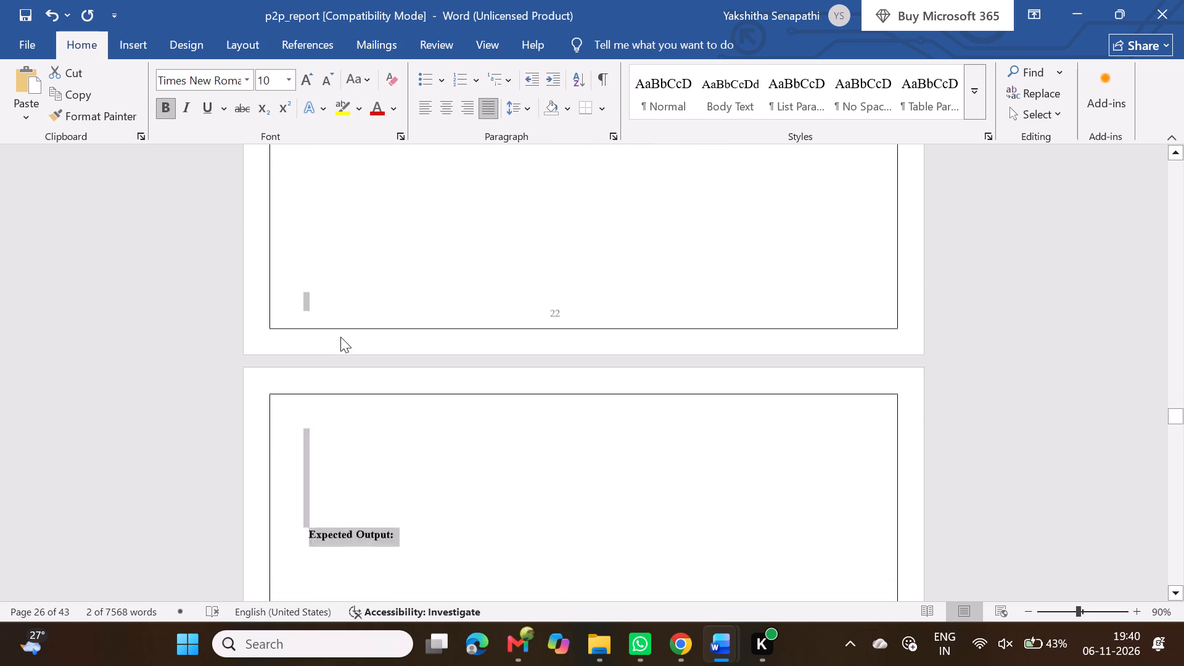
key("BackSpace")
Delete the leftover literature_gaps JSON and its shaded text box above the Normal Request 1 Expected Behavior paragraph.
scroll(434, 498, "down", 1)
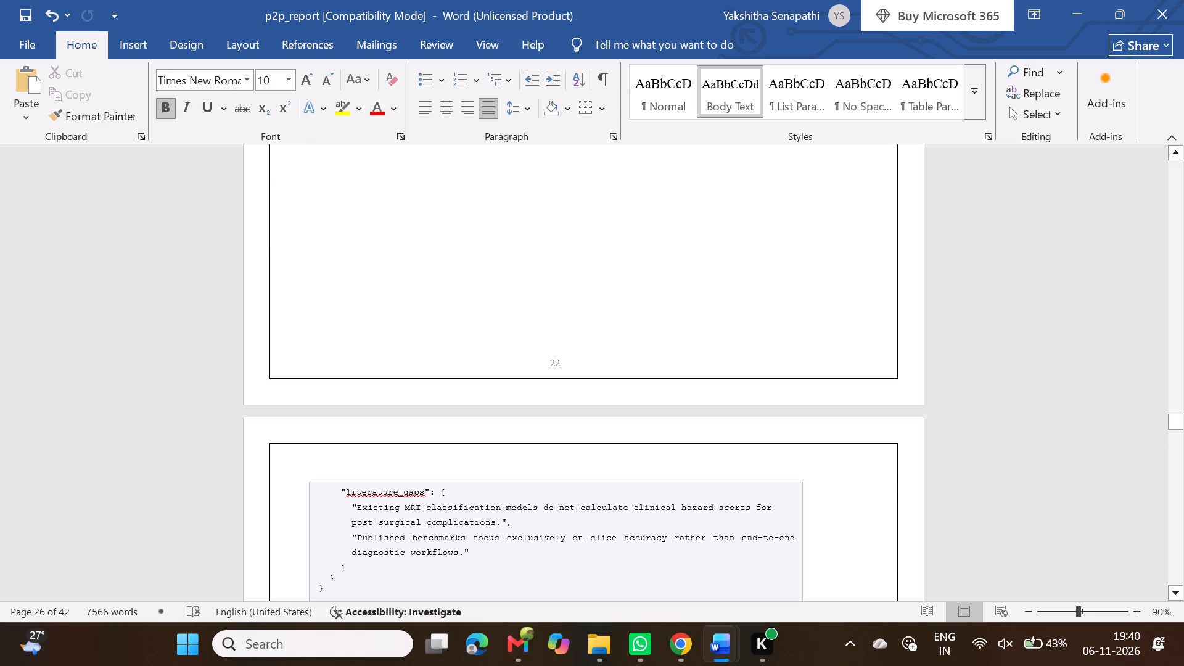
scroll(434, 498, "down", 1)
left_click_drag(396, 315, 343, 167)
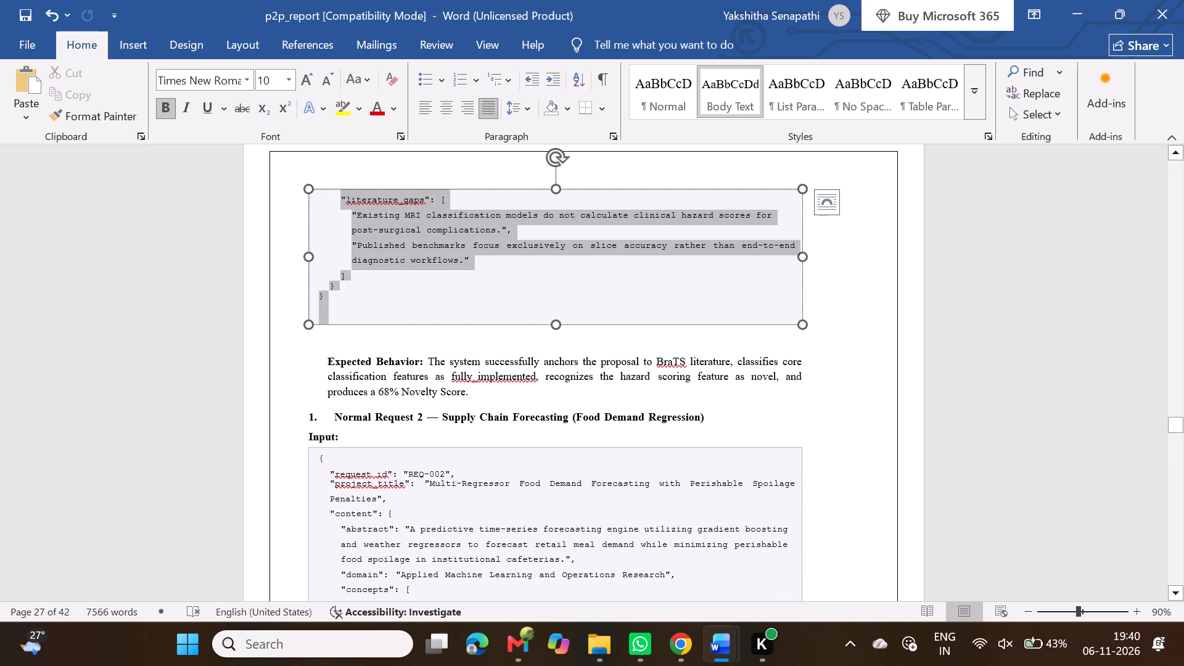
key("BackSpace")
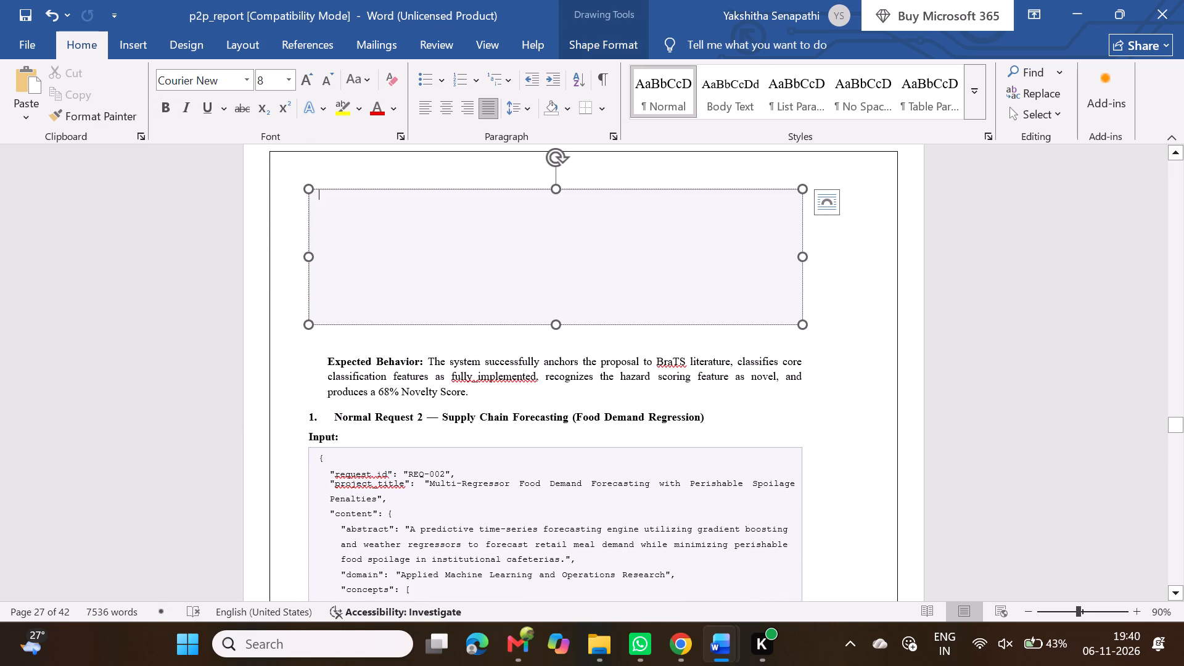
left_click(405, 325)
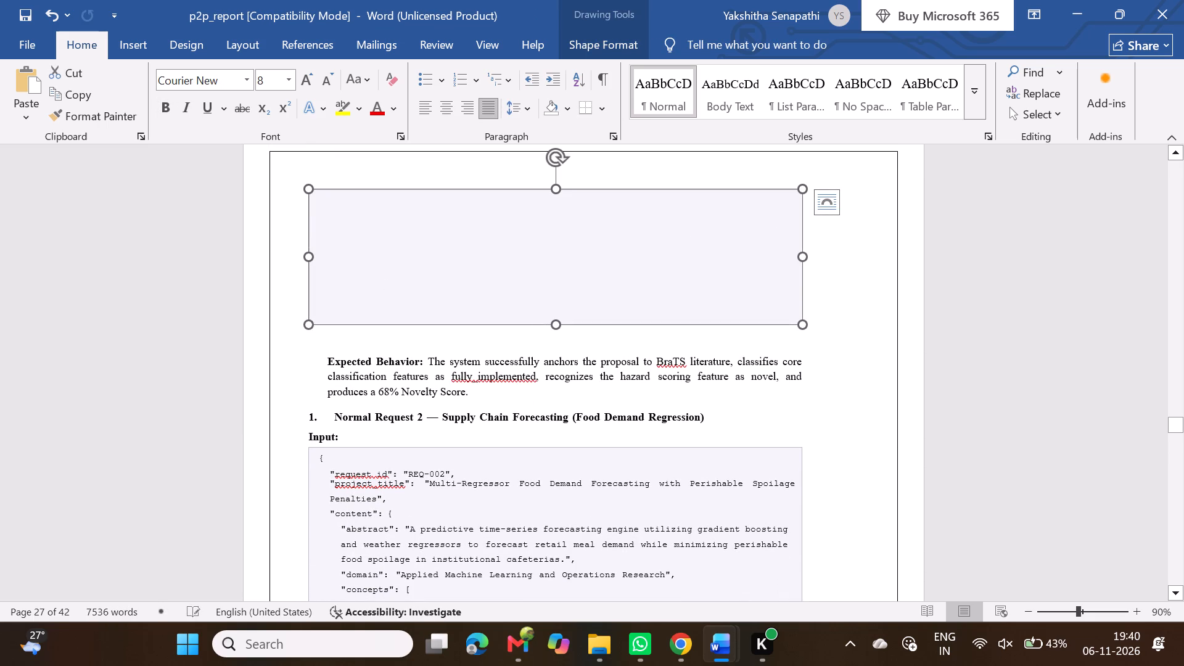
left_click(405, 325)
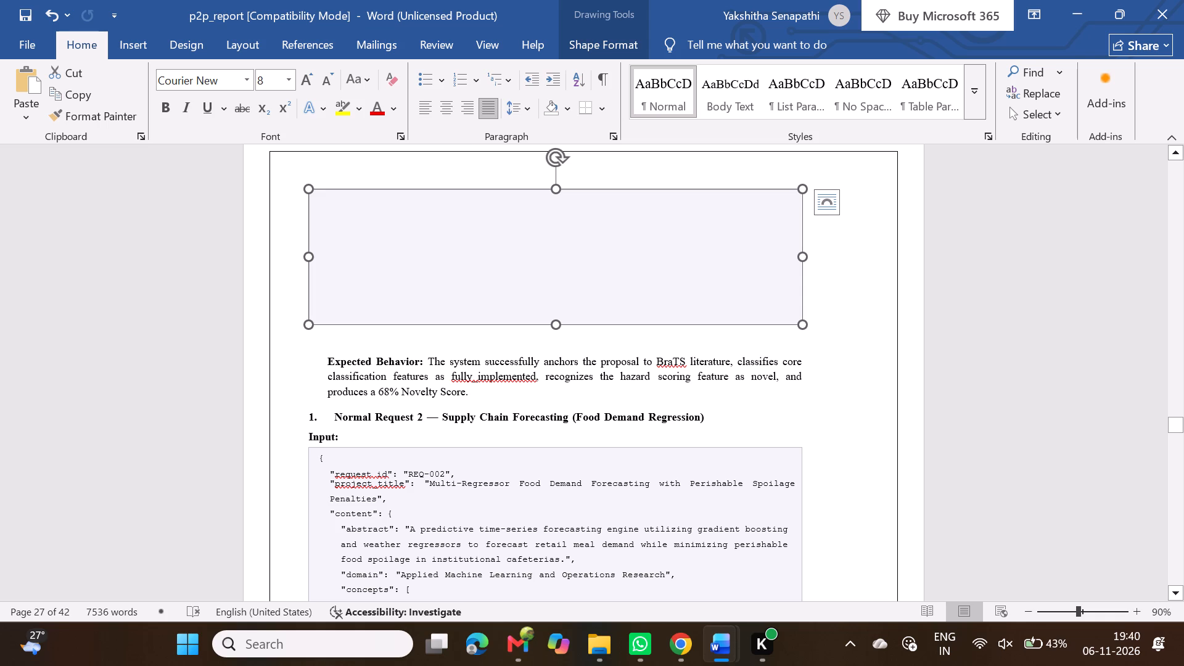
left_click(412, 323)
key("Delete")
Remove surplus blank lines before the Normal Request 1 Expected Behavior paragraph and clear the paragraph's left indent.
scroll(412, 323, "up", 1)
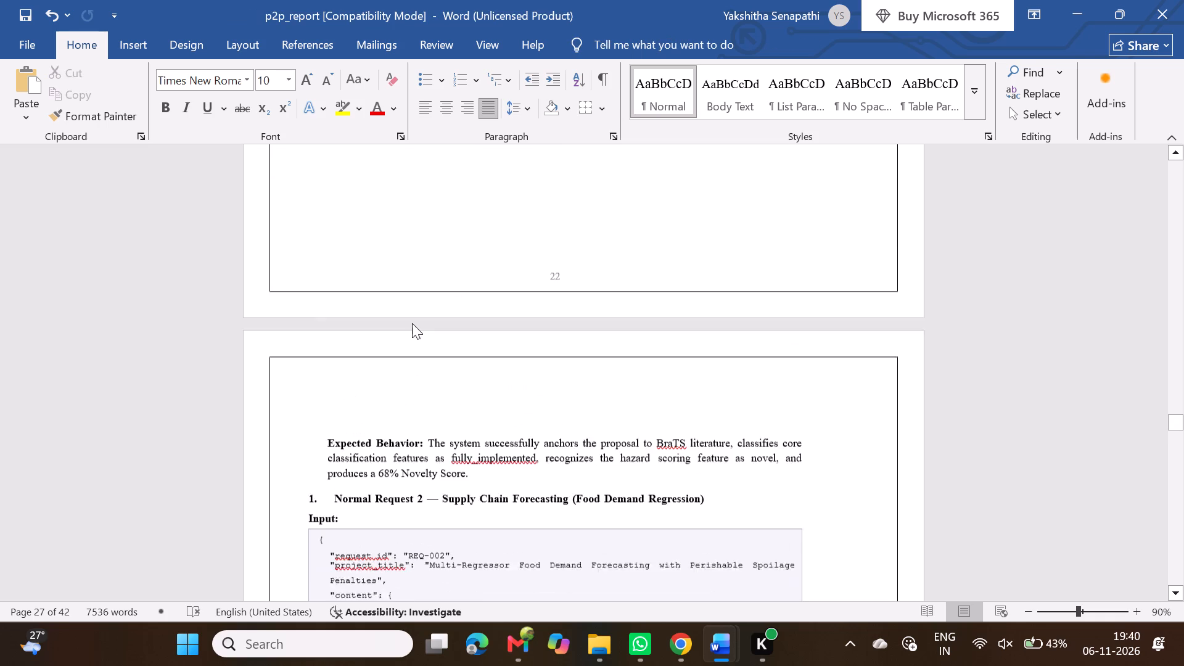
key("BackSpace")
key("BackSpace")
key("BackSpace")
key("BackSpace")
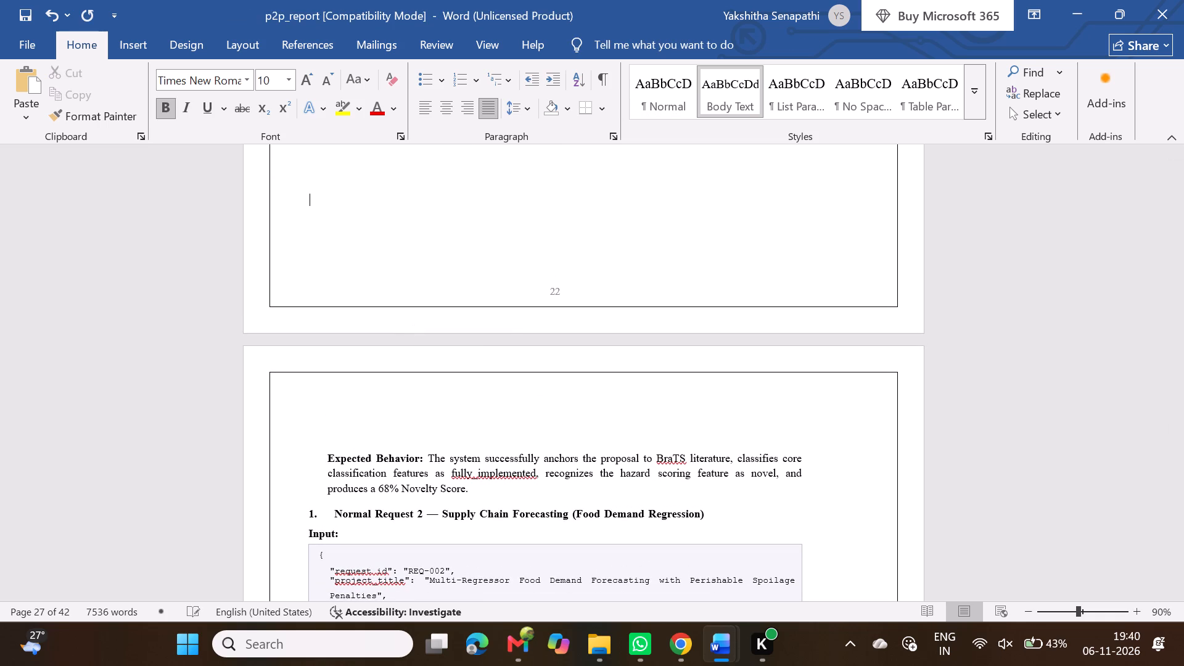
key("Down")
key("Down")
key("Down")
key("BackSpace")
key("BackSpace")
key("BackSpace")
key("BackSpace")
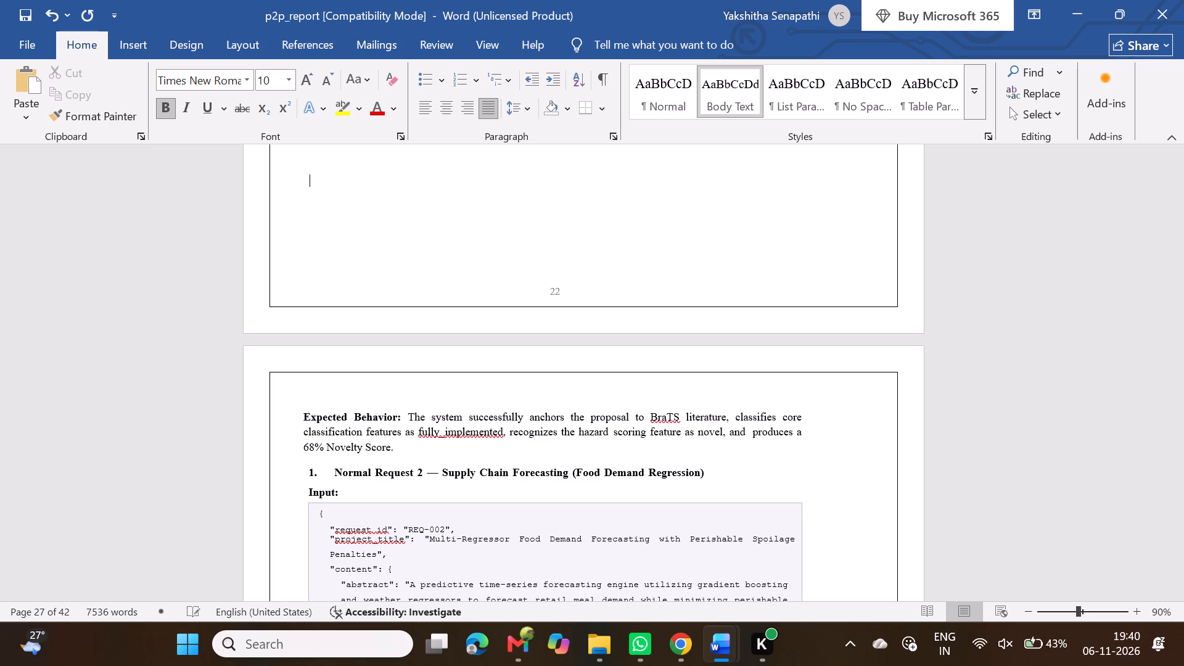
key("Down")
key("Left")
key("BackSpace")
Copy the Expected Behavior paragraph and paste it directly below the closing brace of the Normal Request 1 output JSON.
scroll(412, 323, "up", 1)
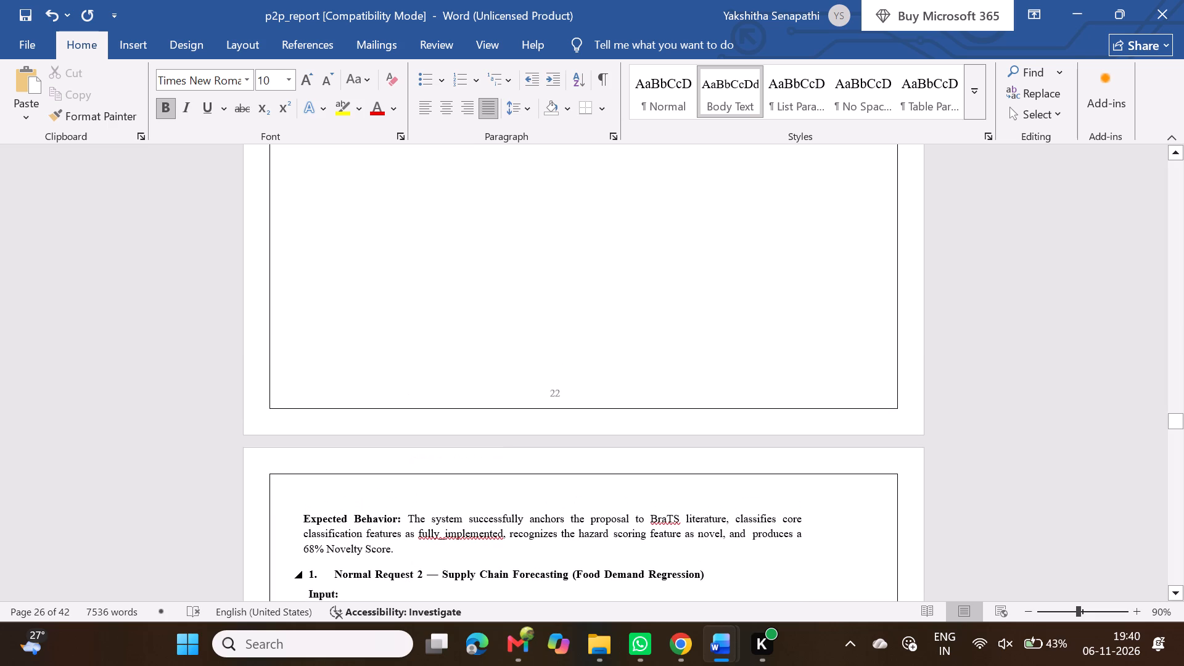
left_click_drag(398, 553, 310, 521)
key("ctrl+c")
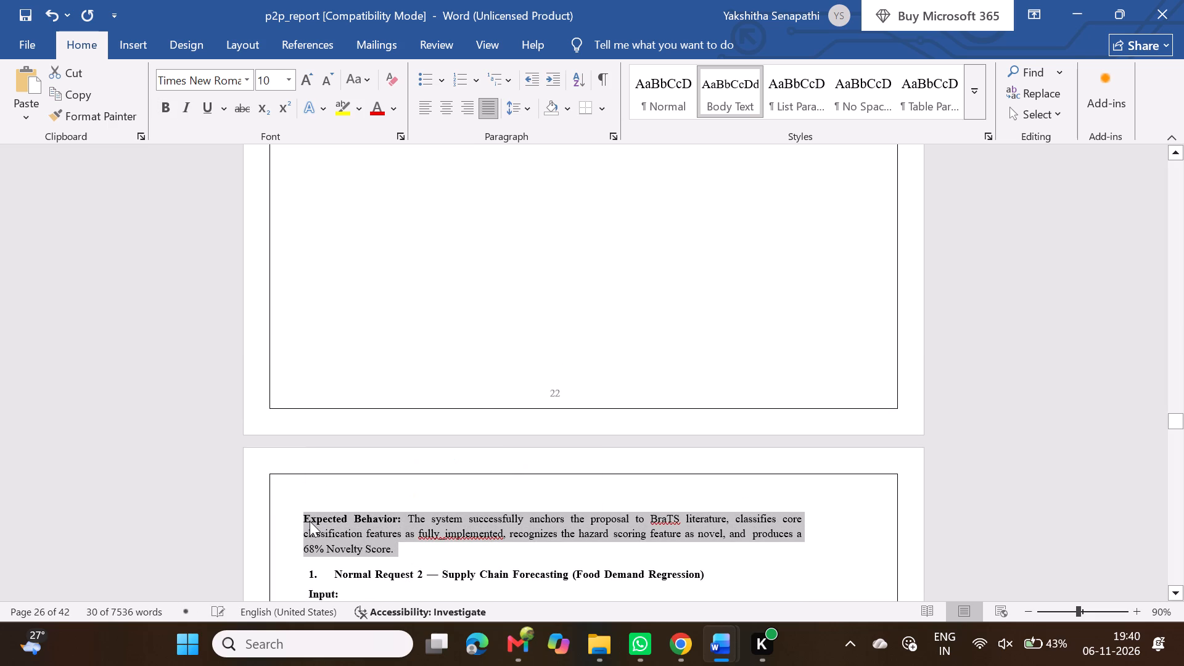
scroll(482, 392, "up", 2)
scroll(433, 482, "down", 1)
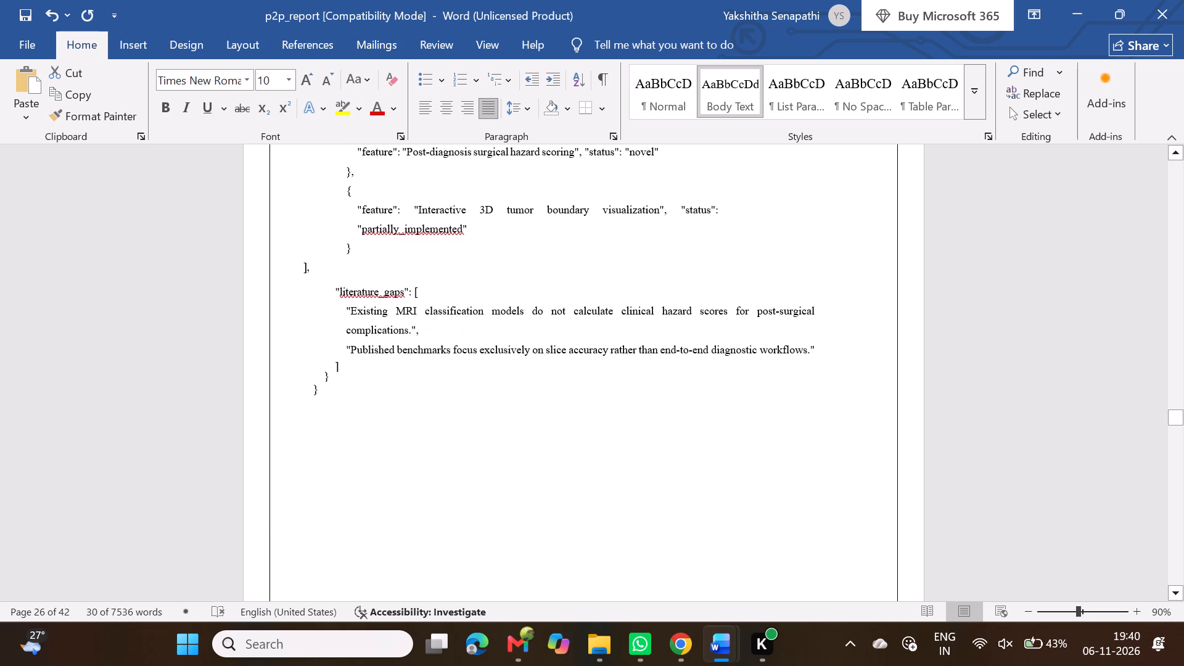
left_click(355, 413)
key("ctrl+v")
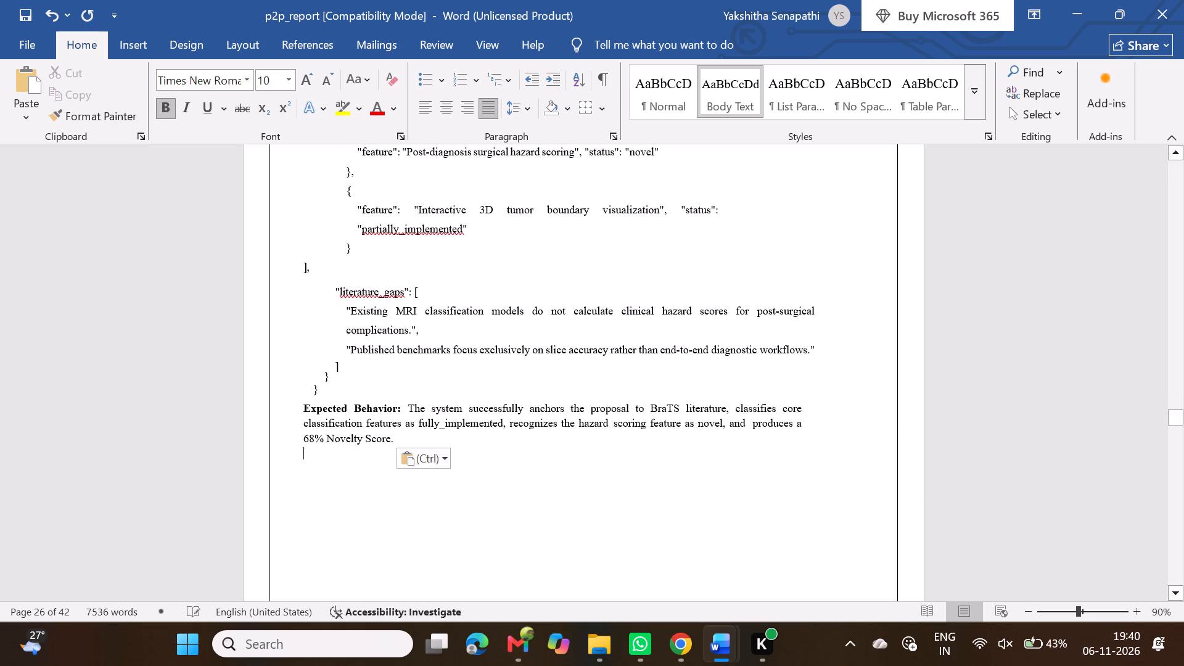
Format the pasted Expected Behavior paragraph at size 12 with 1.5 line spacing.
left_click_drag(298, 409, 347, 421)
left_click_drag(347, 421, 391, 436)
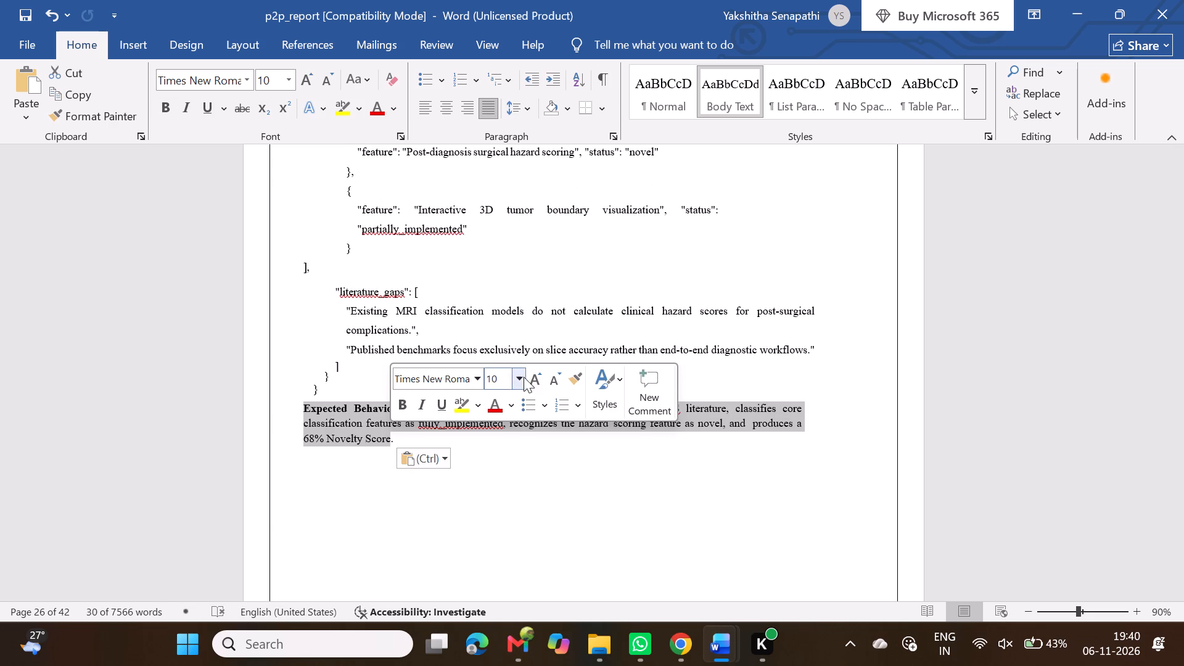
double_click(529, 377)
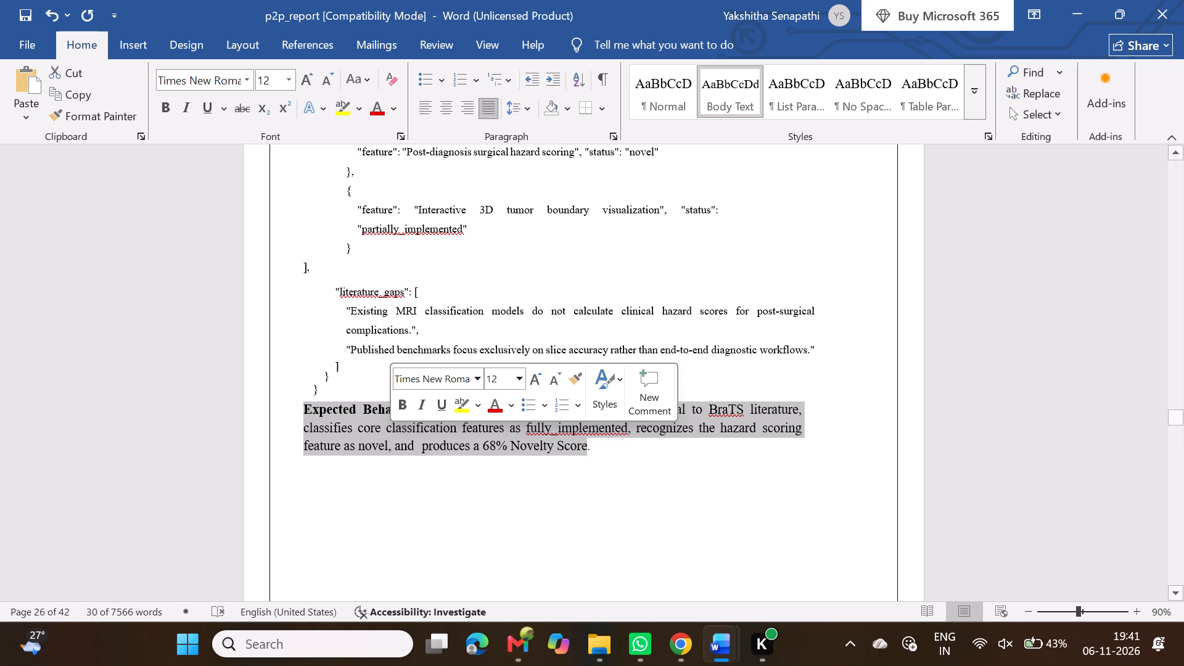
left_click(517, 107)
left_click(532, 177)
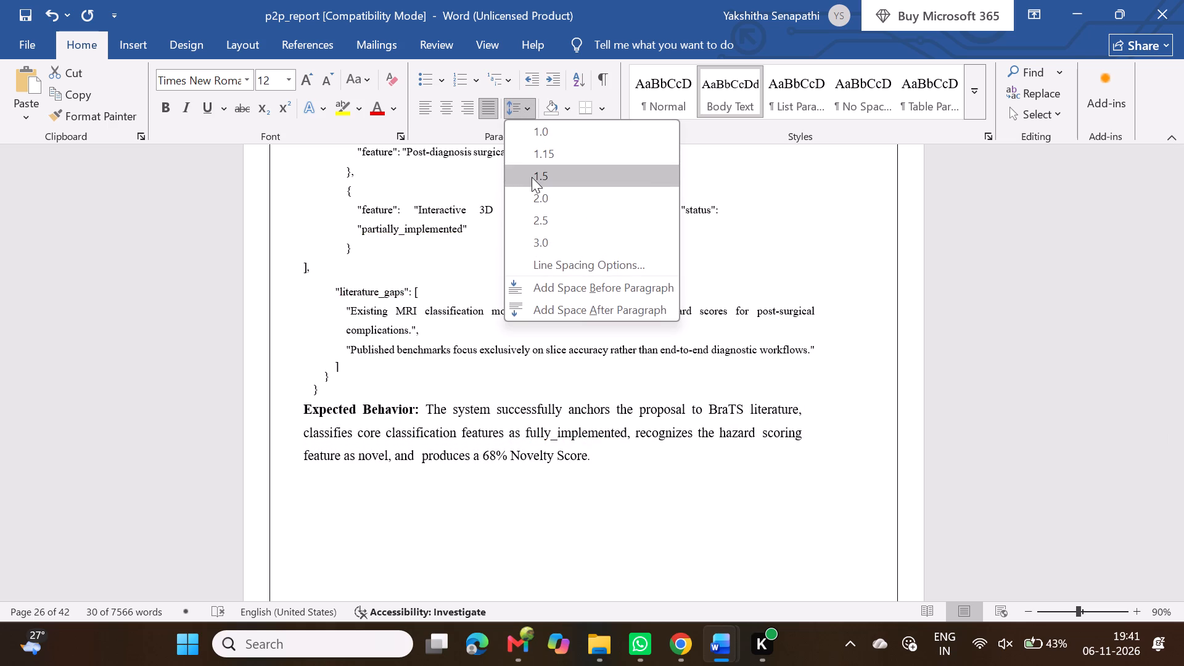
Set the Input label under heading 9.1.1 Normal Request 1 to size 12.
scroll(387, 403, "up", 3)
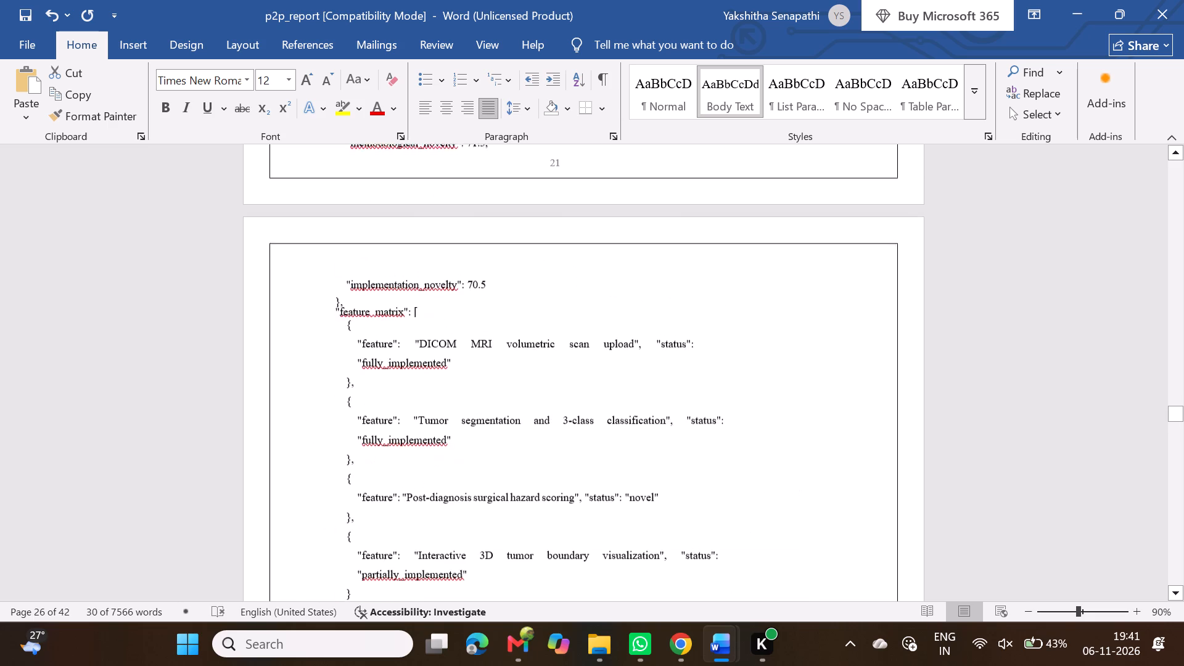
scroll(387, 403, "up", 4)
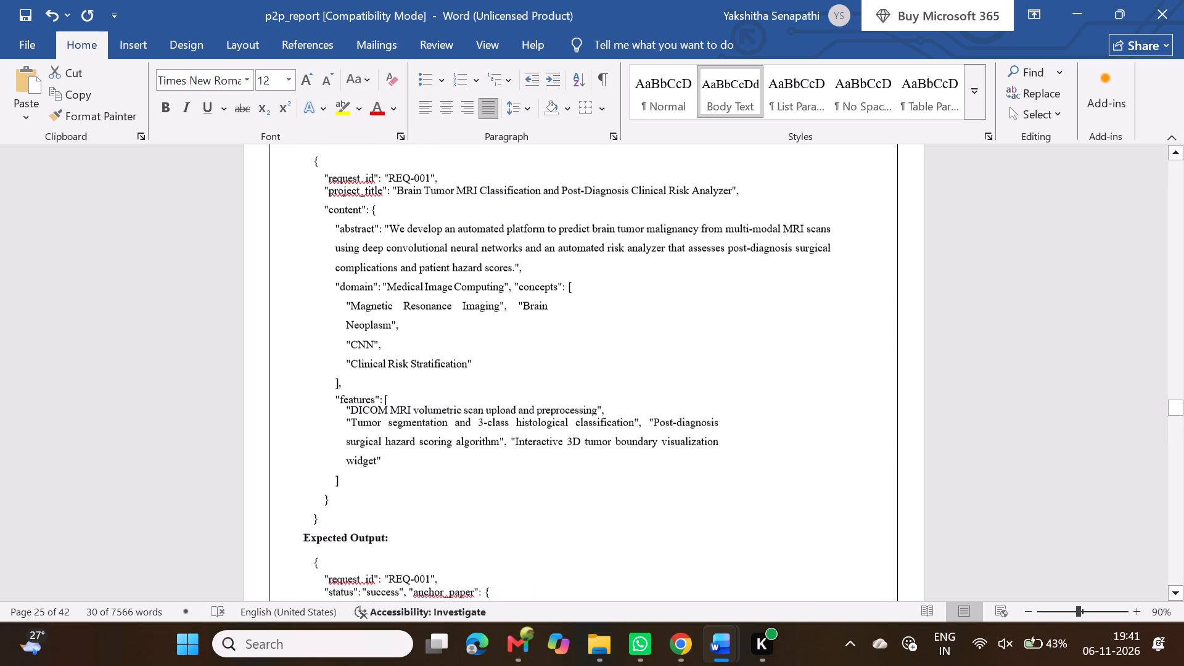
scroll(387, 403, "up", 2)
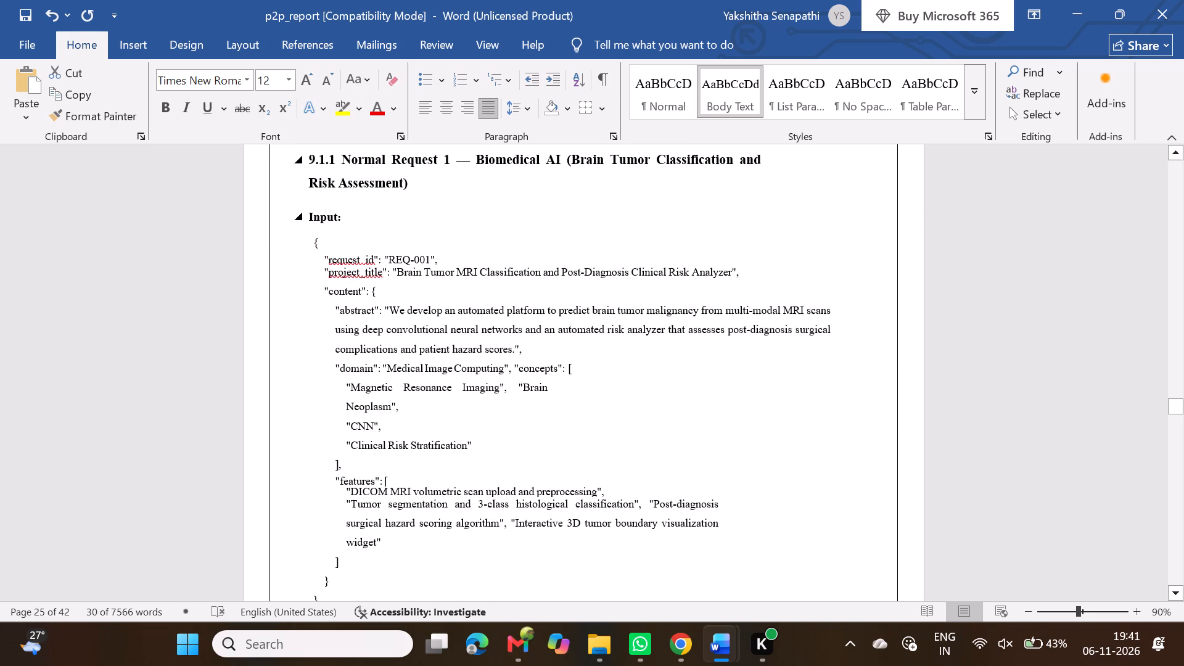
left_click(331, 216)
triple_click(331, 216)
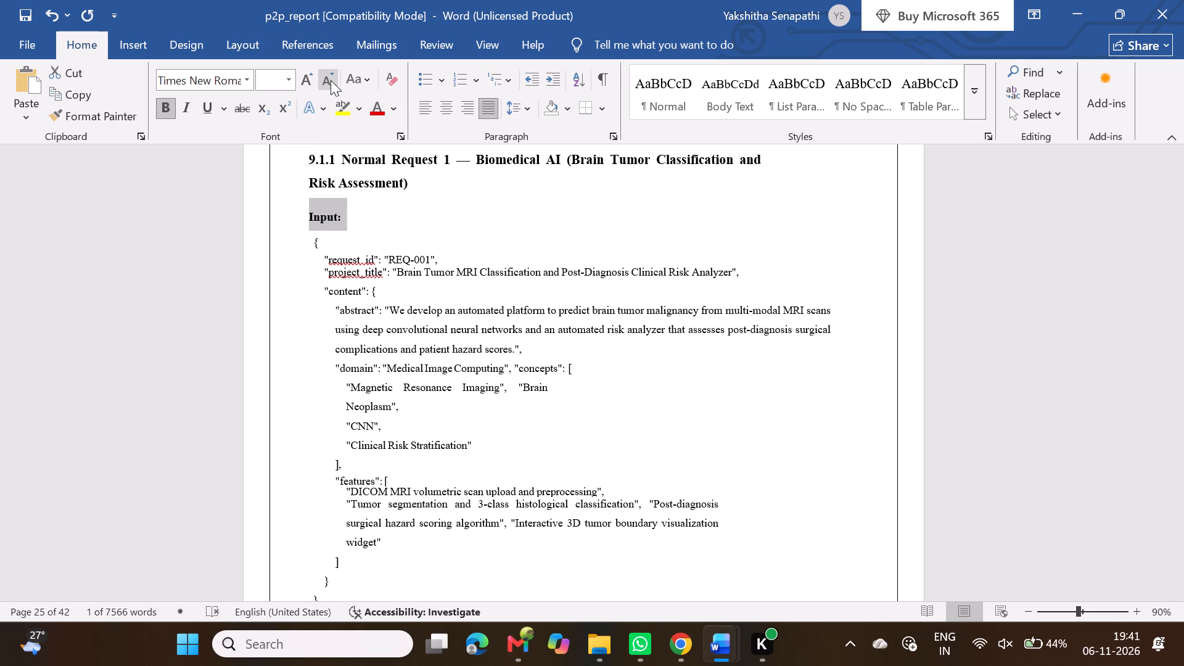
left_click(311, 80)
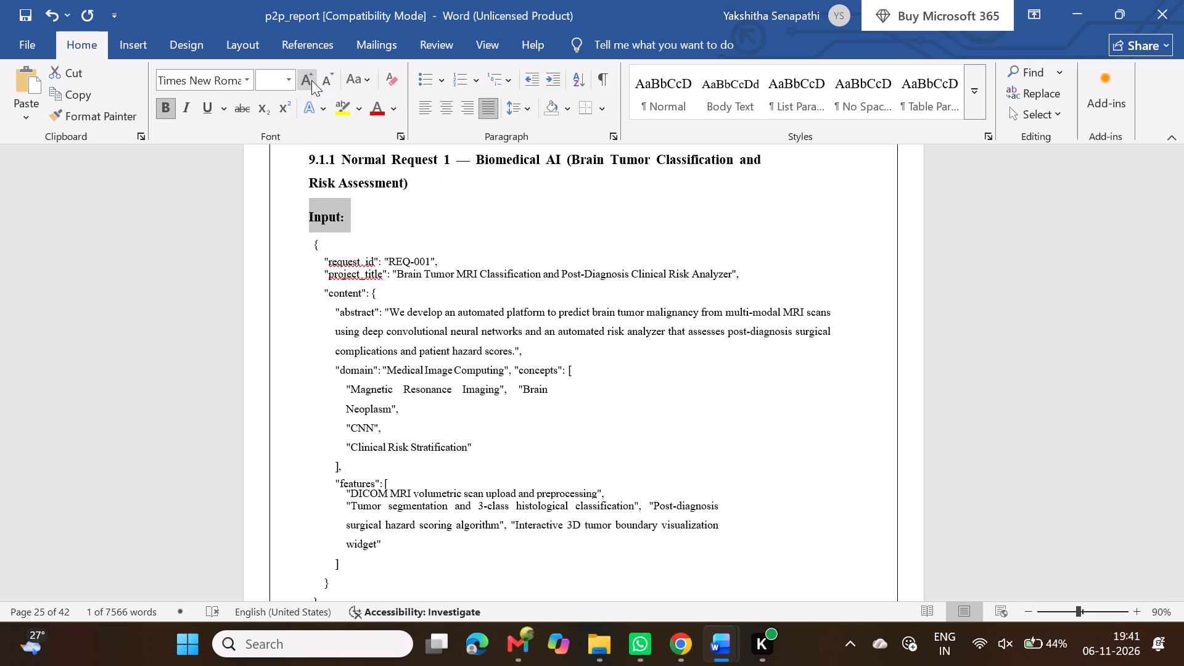
left_click_drag(287, 84, 284, 191)
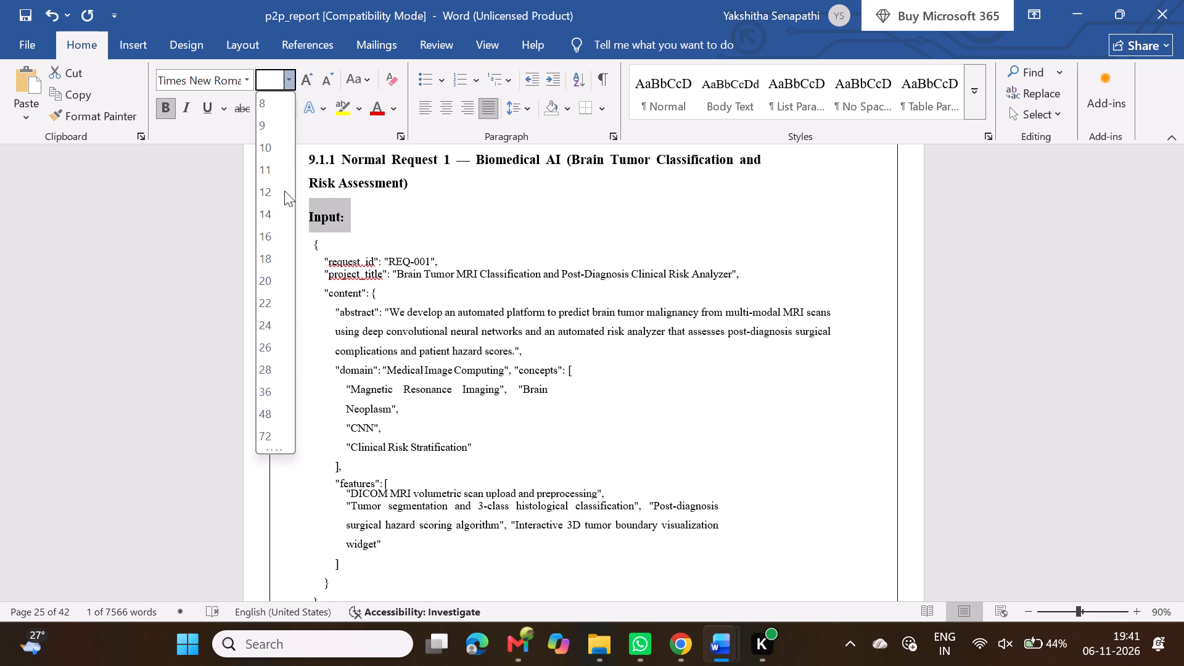
left_click_drag(284, 191, 276, 192)
left_click(276, 192)
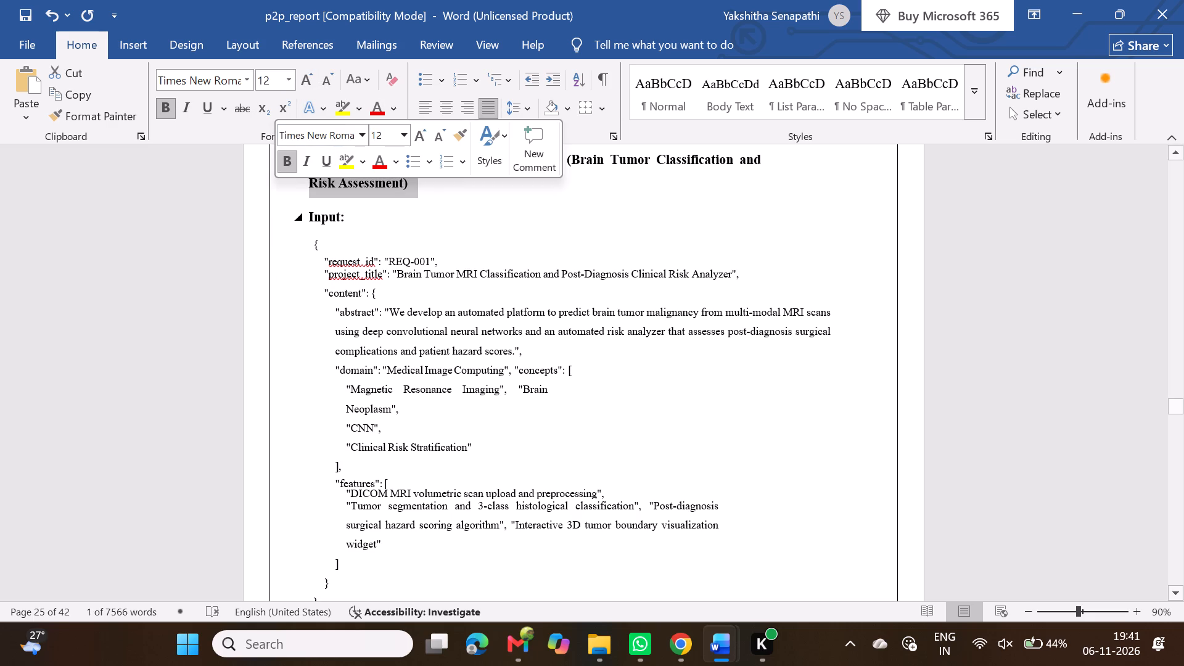
left_click(363, 230)
Enlarge the Expected Output label above the Normal Request 1 output JSON by two font size increments.
scroll(356, 227, "down", 1)
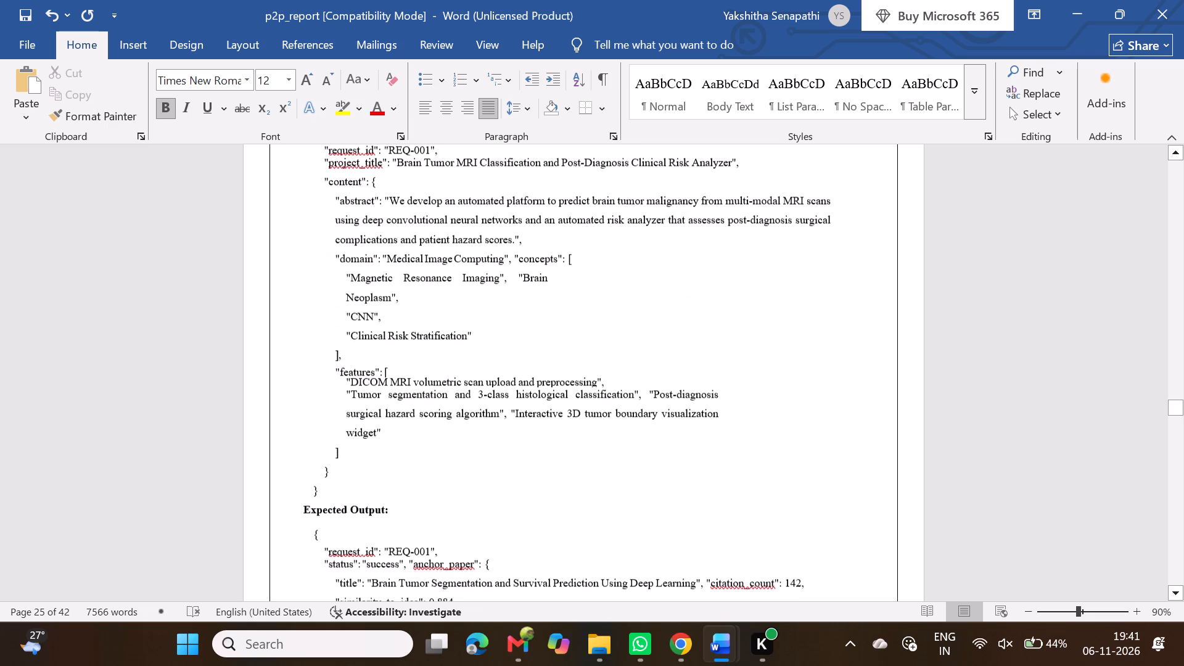
triple_click(341, 506)
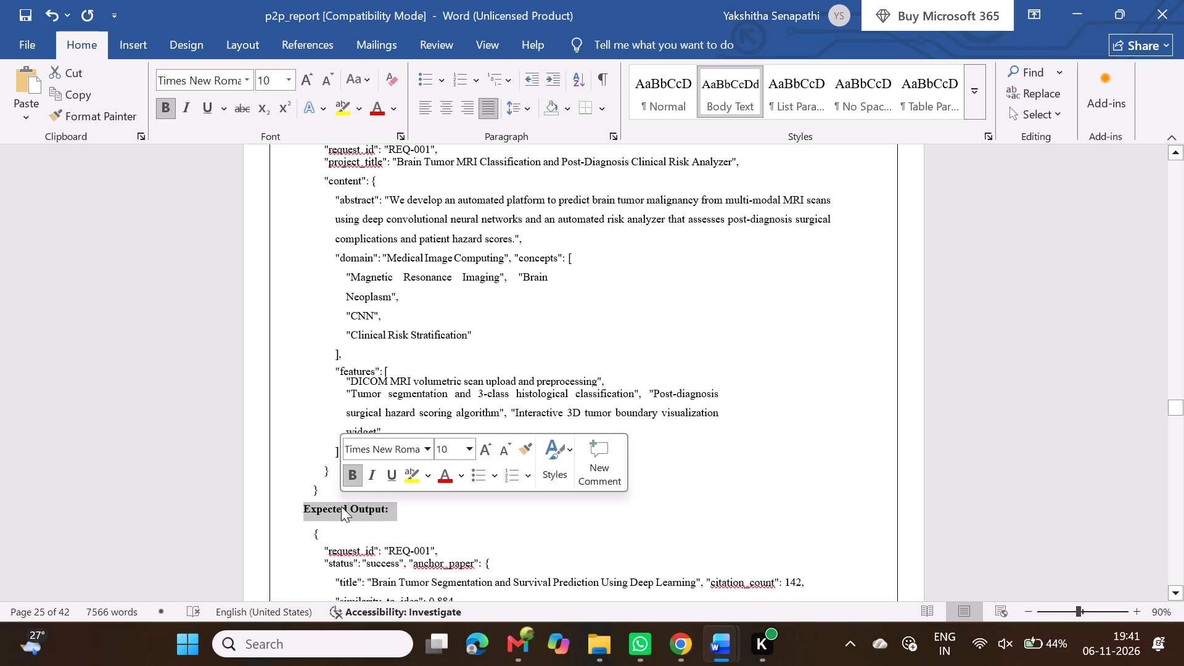
left_click(490, 443)
left_click(490, 443)
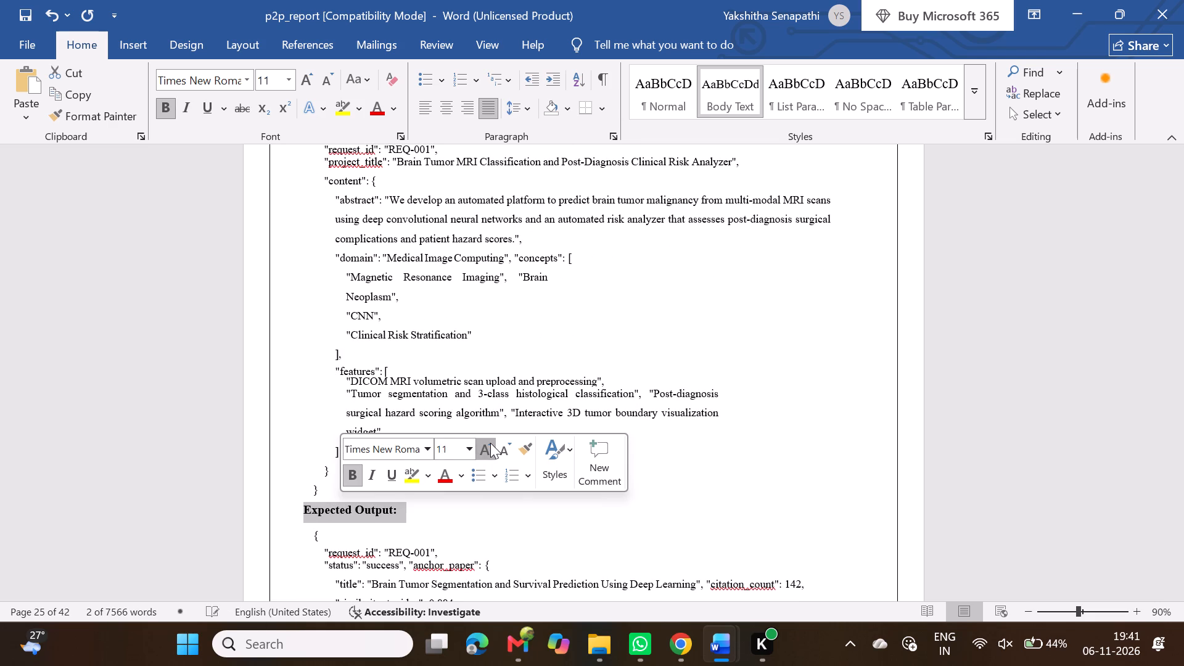
left_click(453, 387)
Set the Normal Request 1 text from the input JSON's opening brace through the output JSON's final closing brace to size 12.
scroll(453, 387, "up", 1)
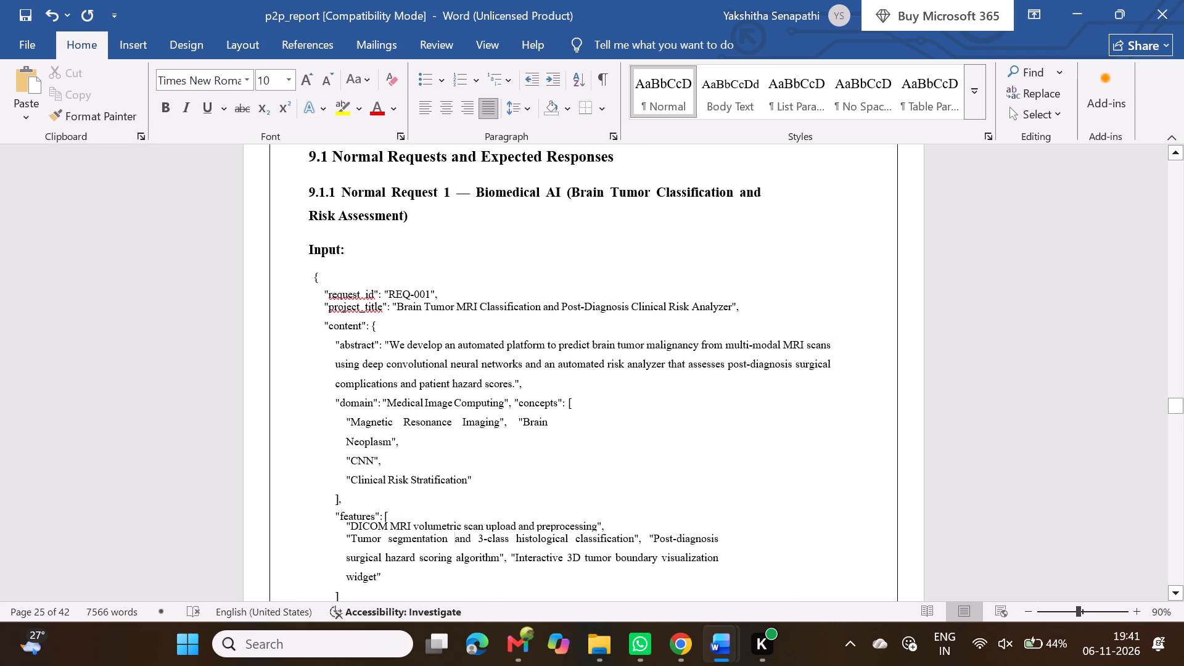
left_click(312, 274)
left_click_drag(312, 274, 406, 588)
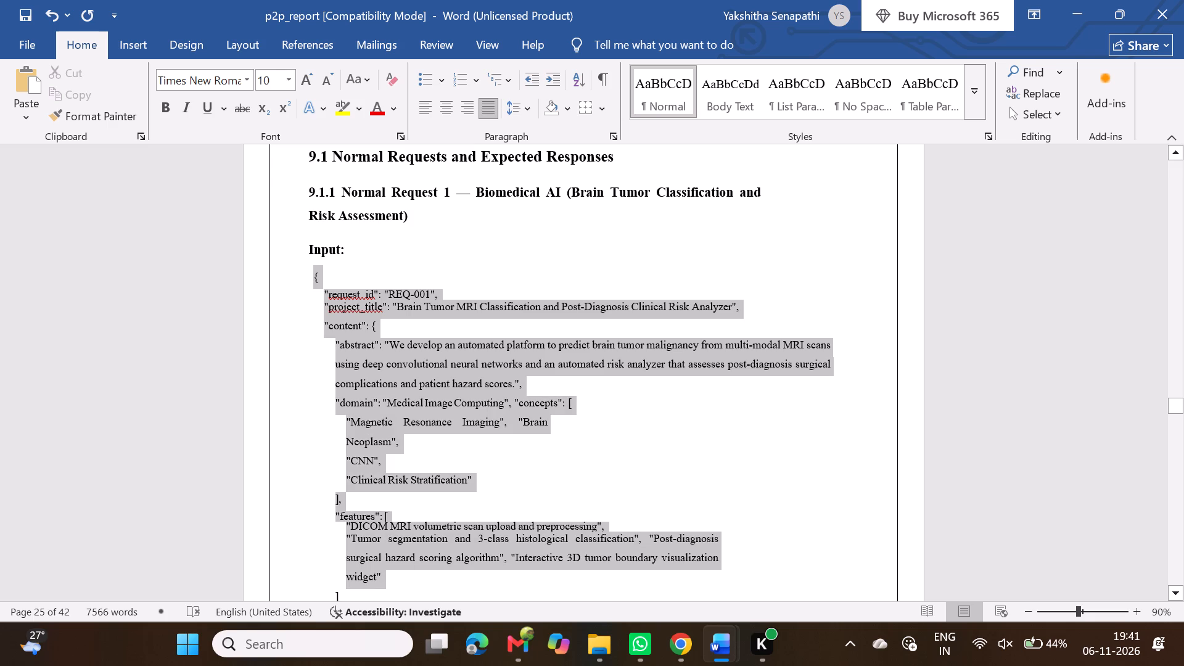
left_click_drag(406, 588, 407, 610)
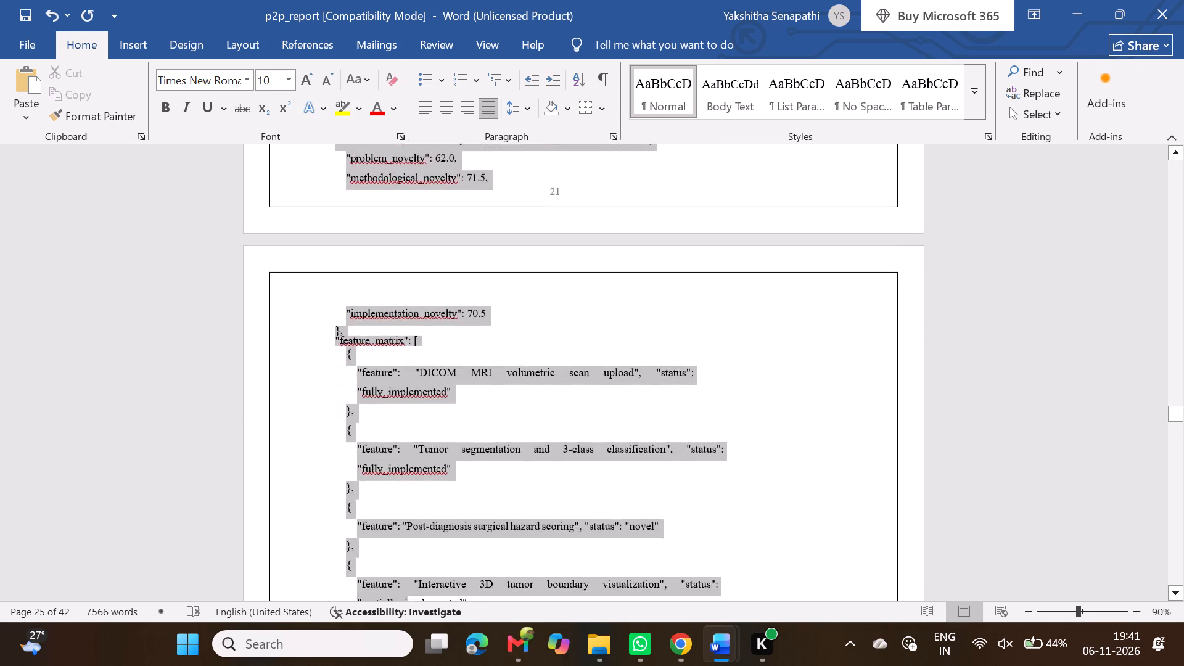
left_click_drag(407, 610, 438, 482)
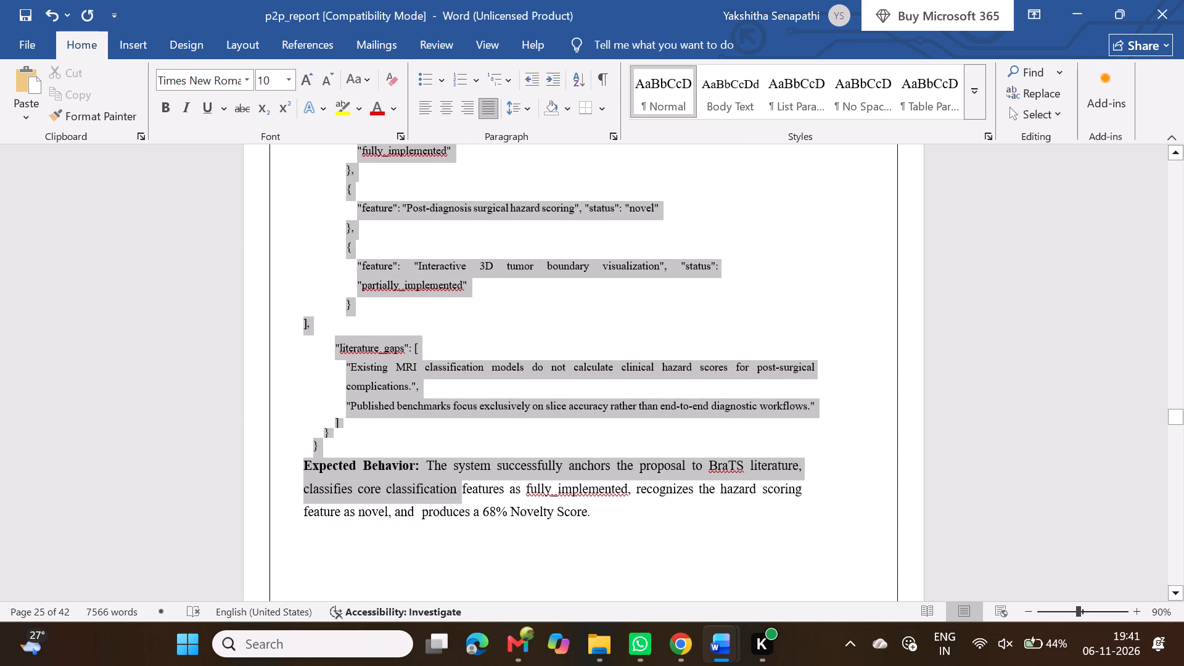
left_click_drag(438, 482, 391, 444)
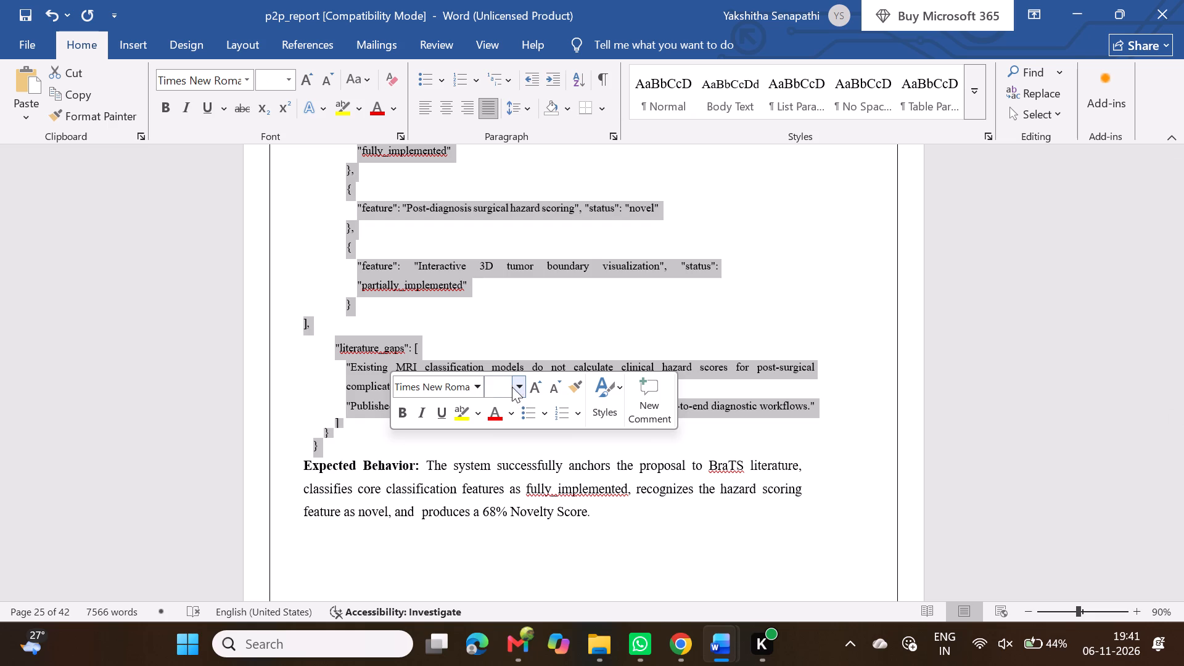
left_click(294, 80)
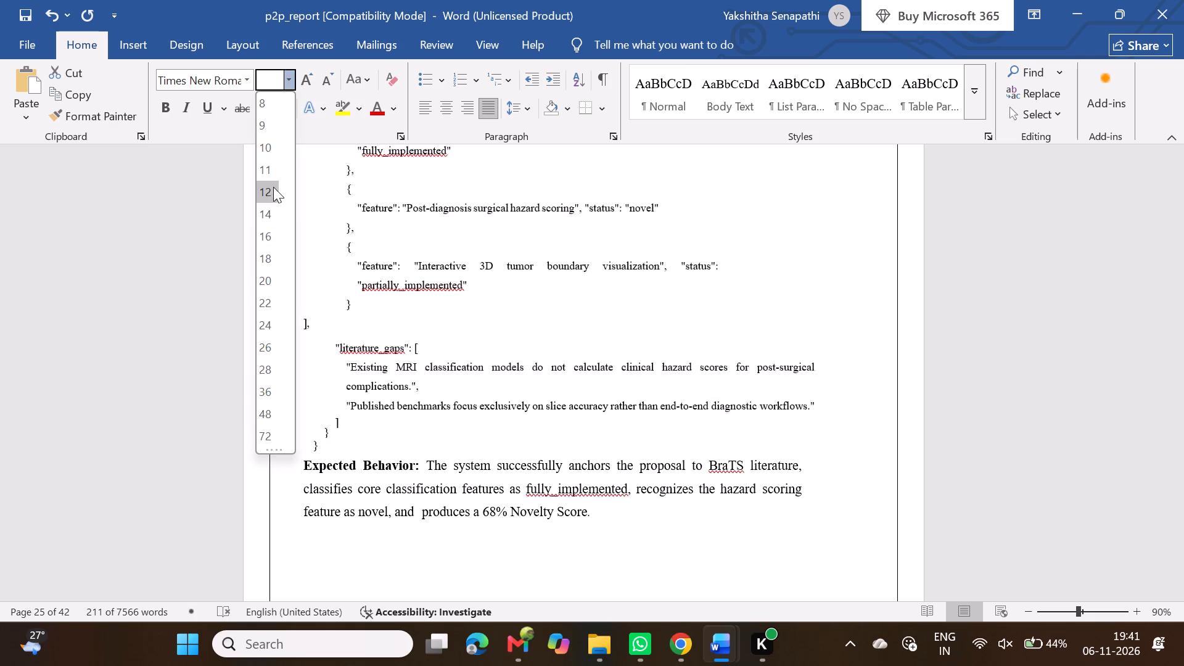
left_click(271, 188)
Review the layout of the resized Normal Request 1 JSON across its pages and check the 9.1.1 heading's font size.
scroll(484, 335, "up", 2)
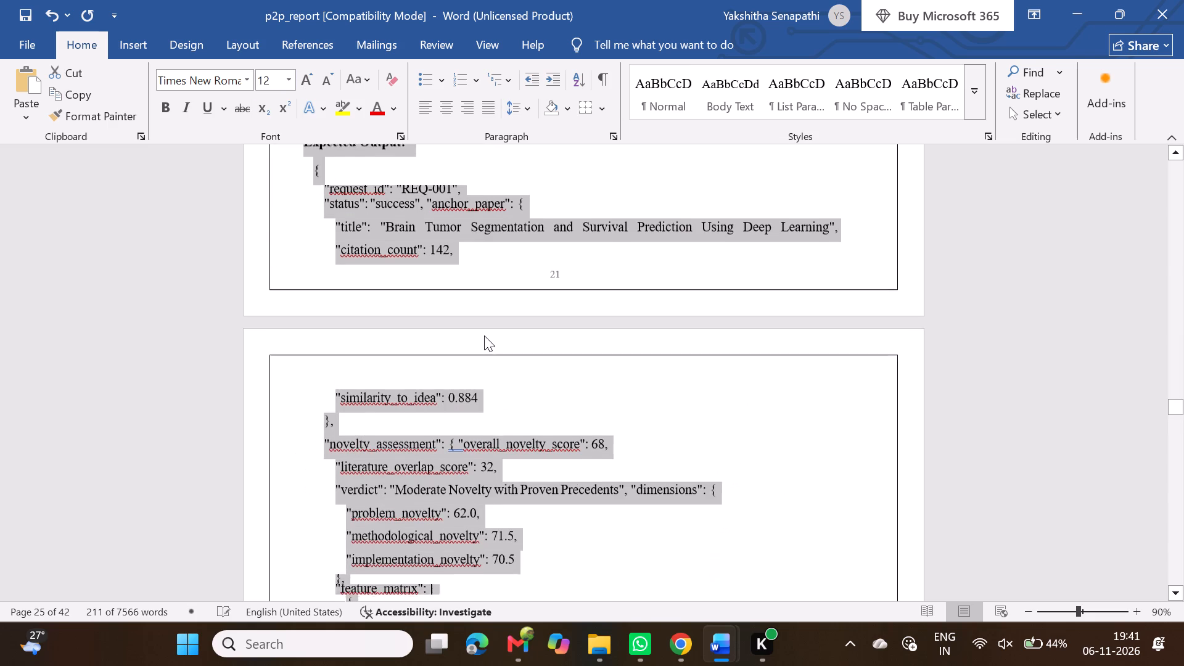
scroll(484, 335, "down", 1, "ctrl")
scroll(484, 335, "down", 2)
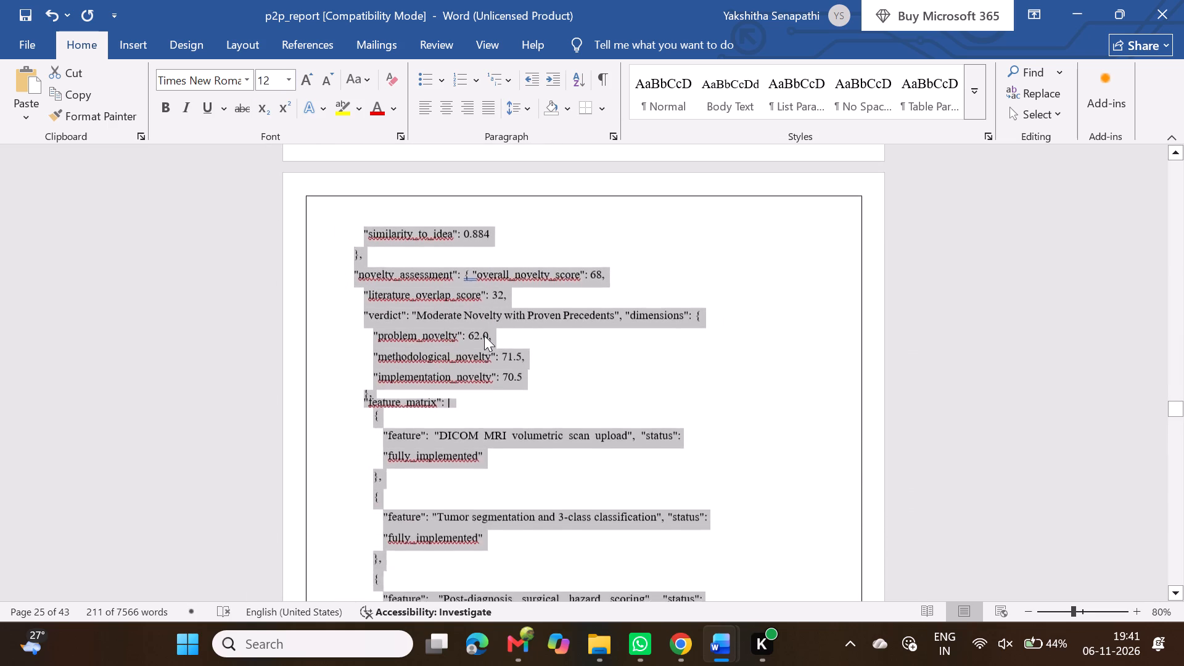
scroll(484, 335, "down", 2)
scroll(484, 335, "up", 1)
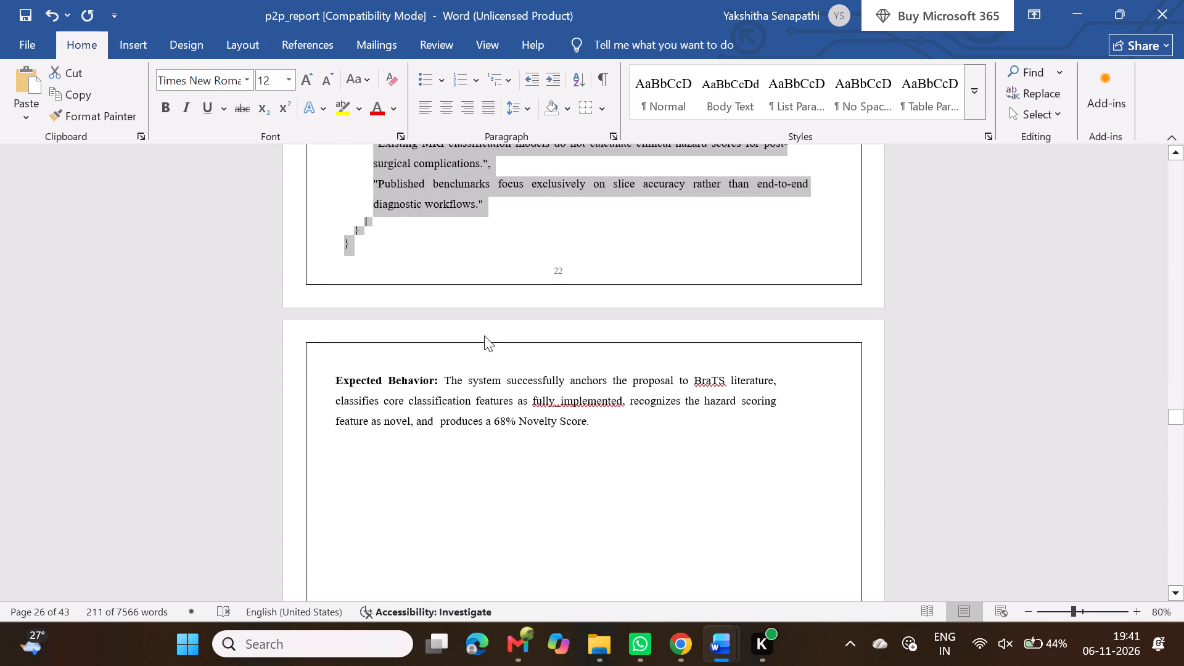
scroll(484, 335, "up", 4)
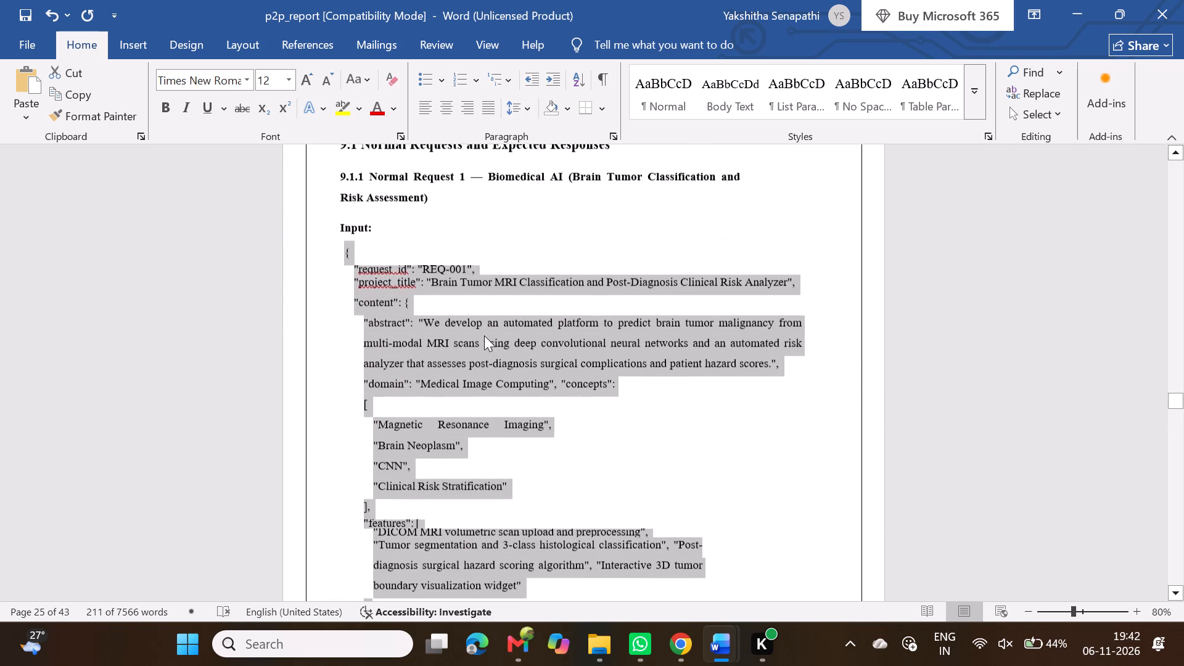
scroll(484, 335, "up", 1)
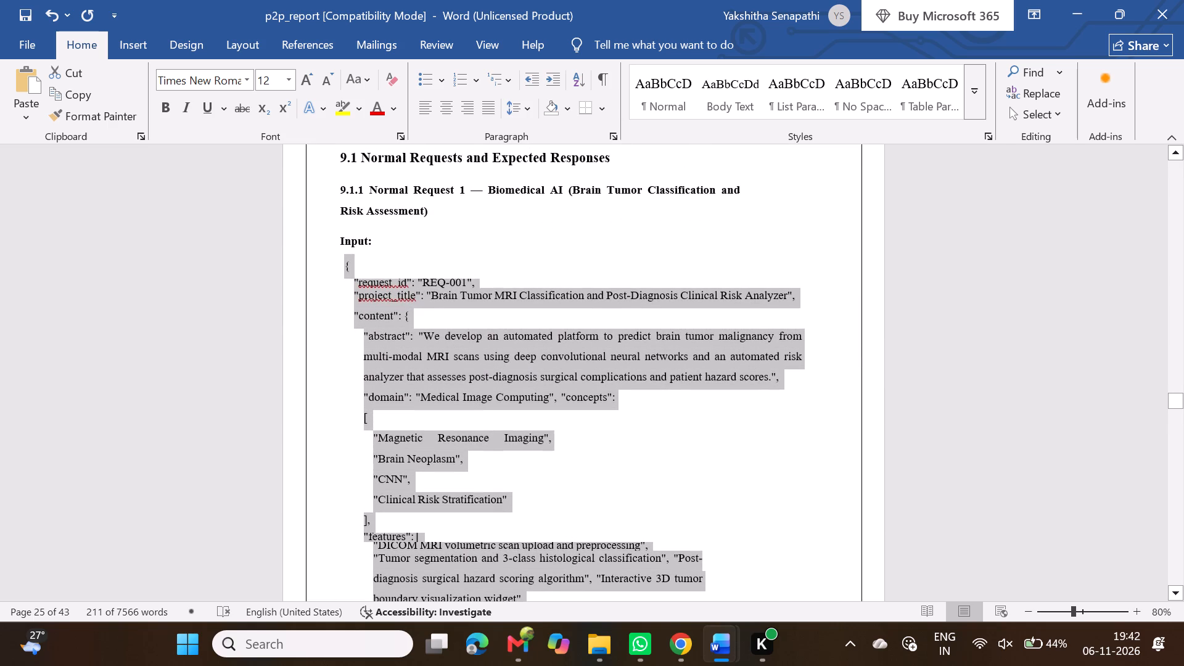
left_click(421, 200)
left_click(422, 187)
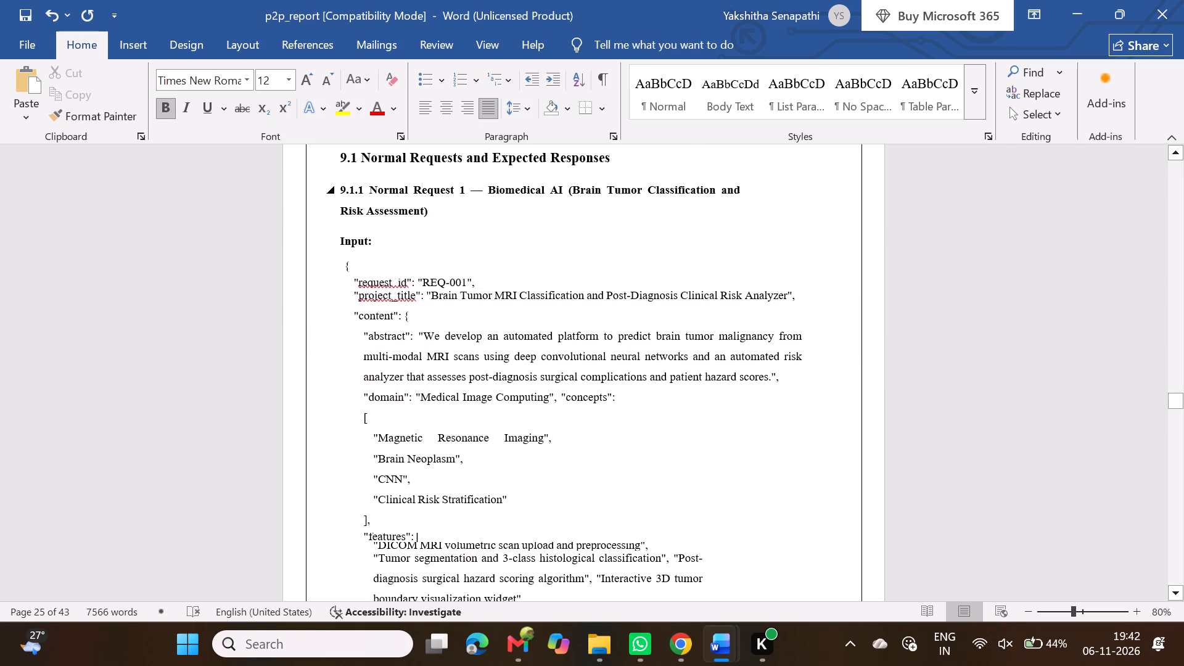
left_click(412, 214)
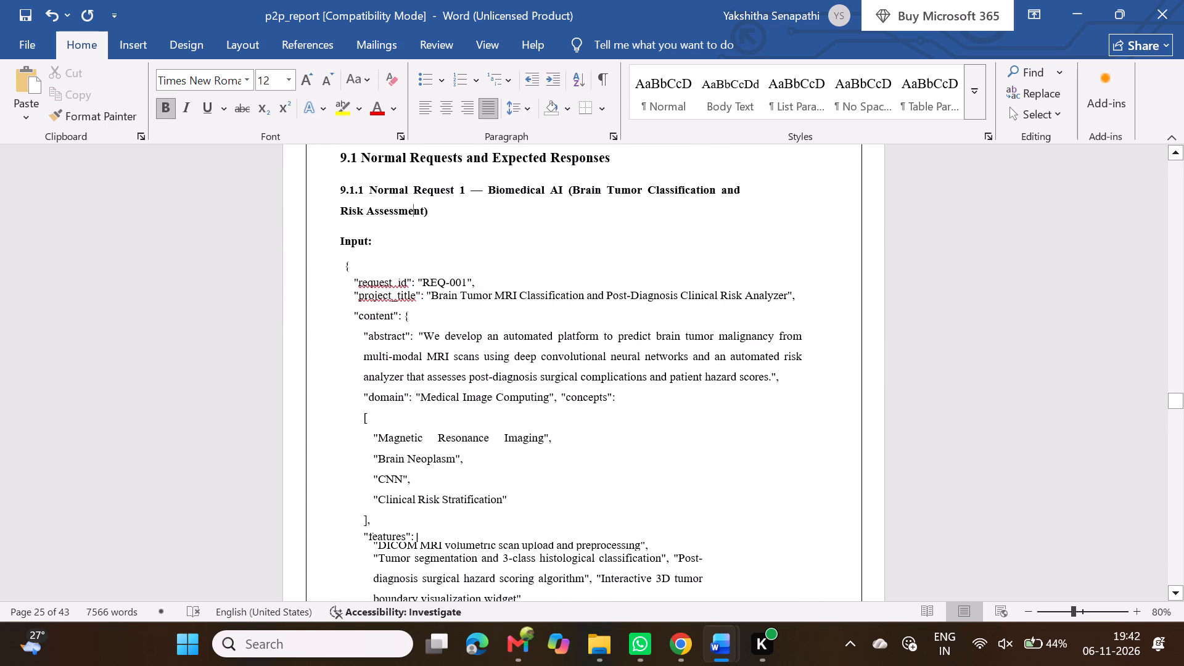
left_click(437, 371)
Set the line spacing of the whole Normal Request 1 input JSON to 1.15.
scroll(437, 371, "down", 2)
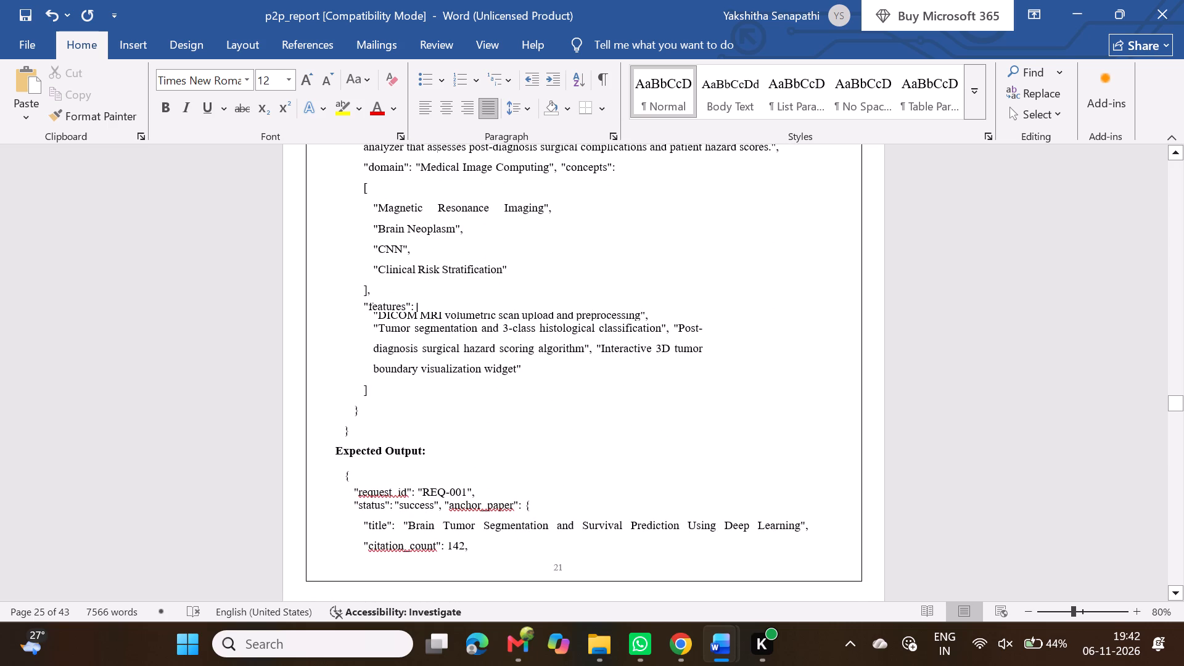
left_click(385, 429)
left_click_drag(385, 429, 364, 136)
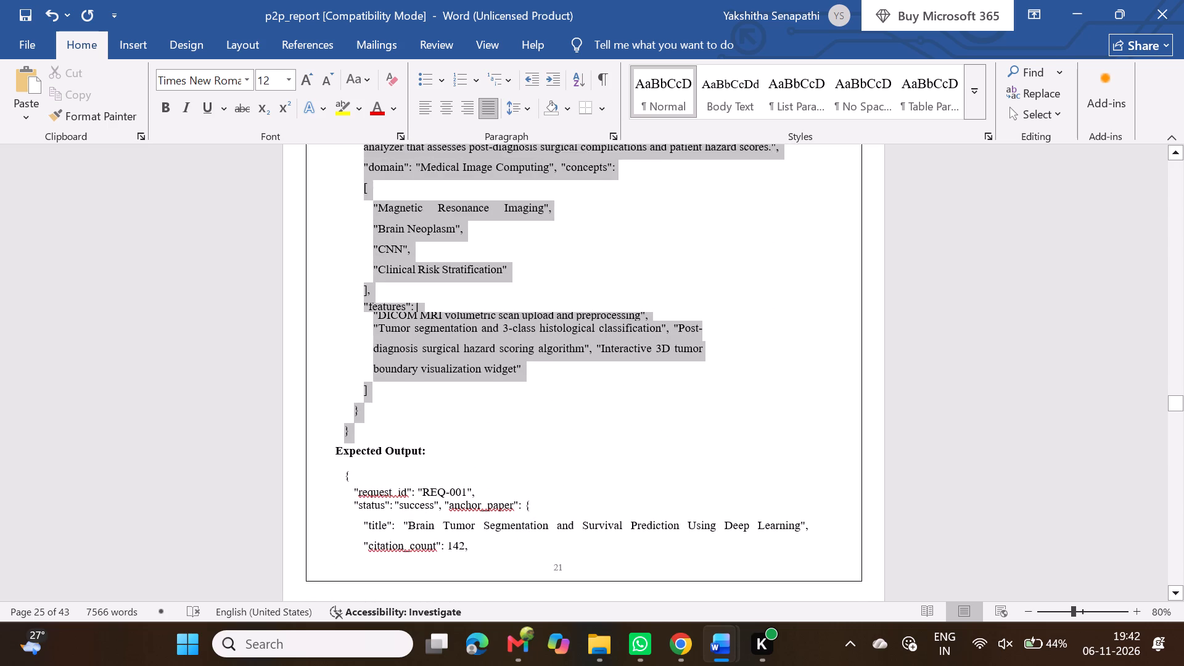
left_click_drag(364, 136, 342, 218)
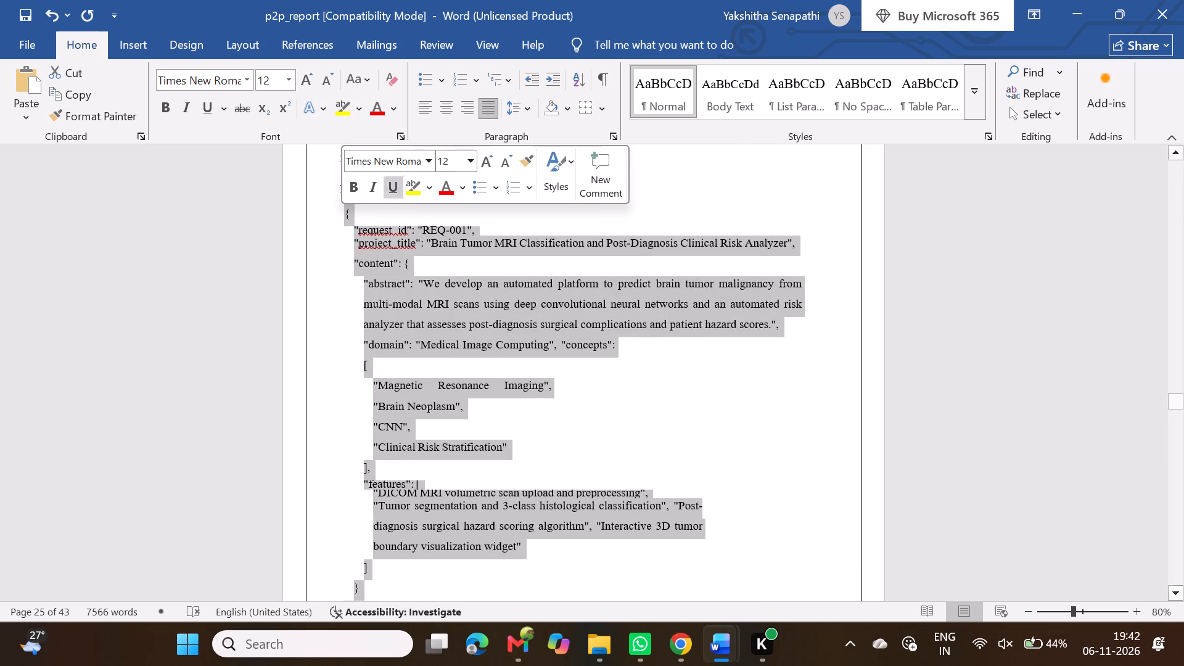
left_click(509, 113)
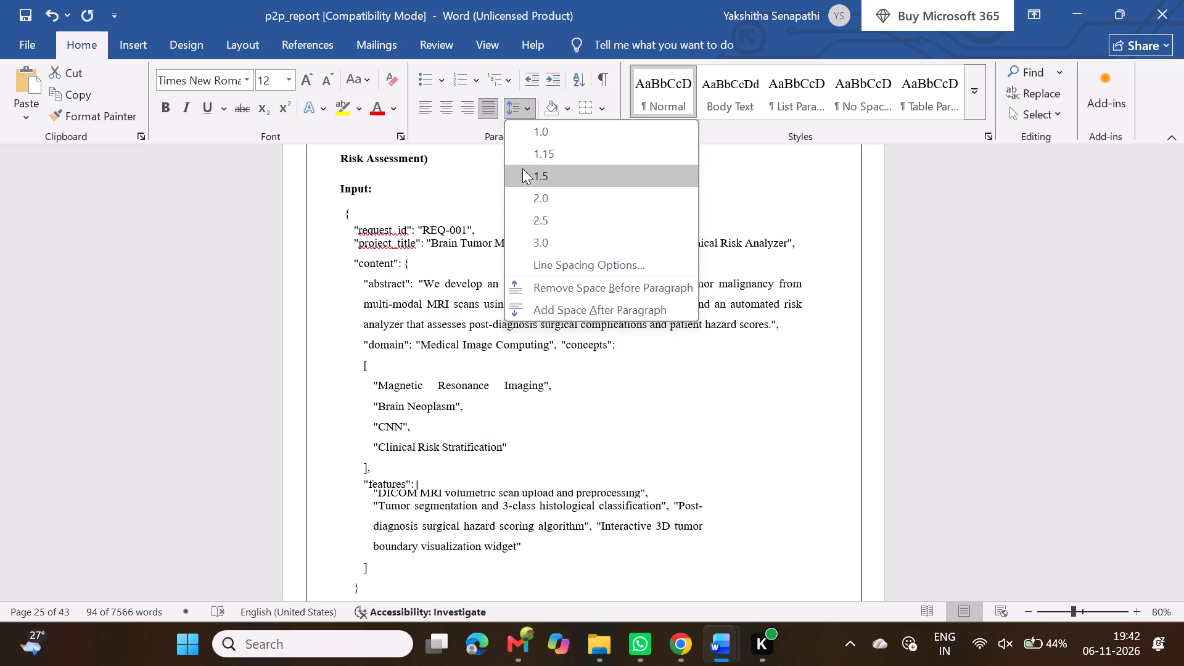
left_click(520, 157)
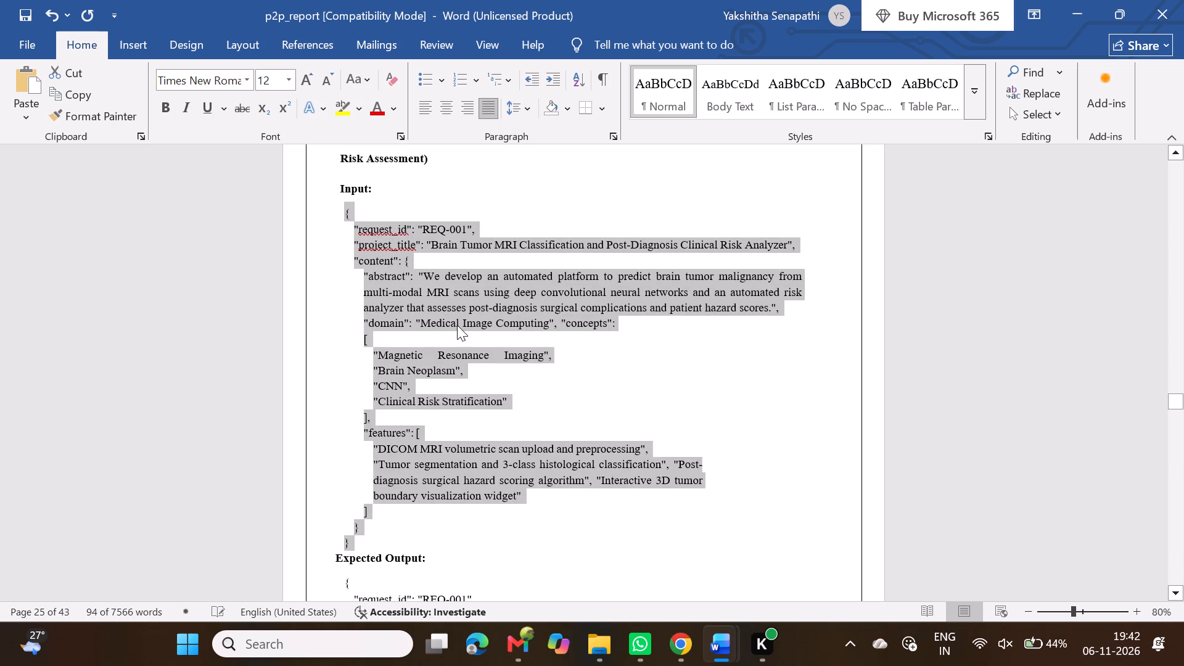
Set the line spacing of the whole Normal Request 1 expected output JSON to 1.15.
scroll(457, 325, "down", 1)
left_click(500, 350)
scroll(500, 350, "down", 2)
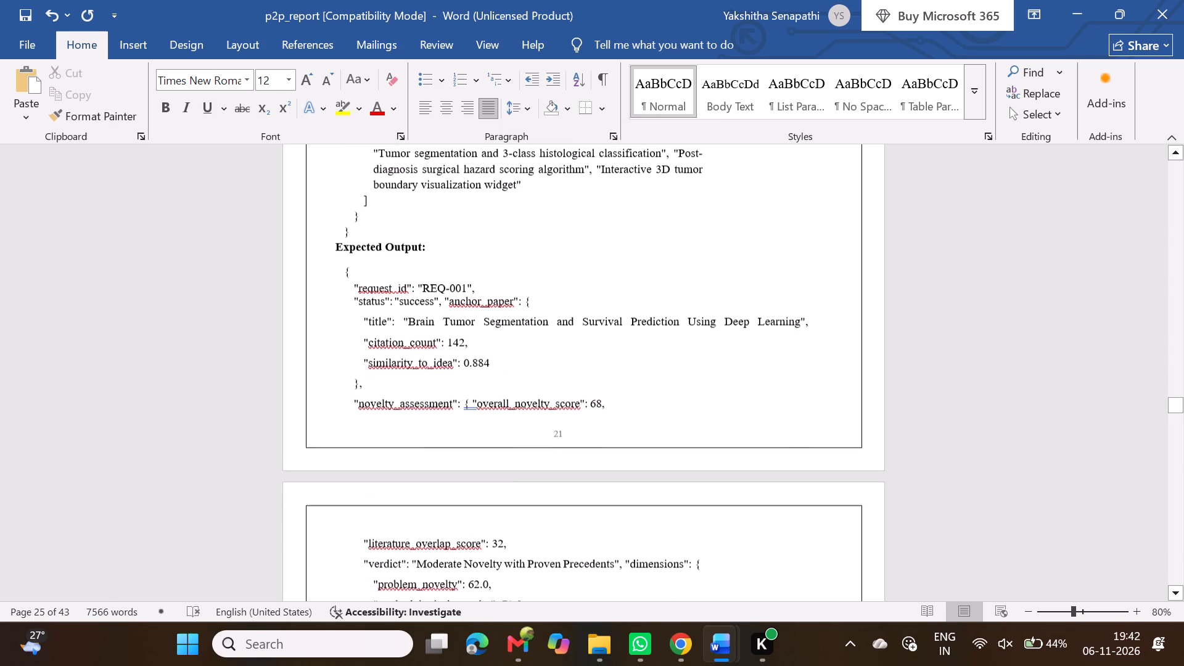
left_click(343, 275)
left_click_drag(343, 275, 410, 335)
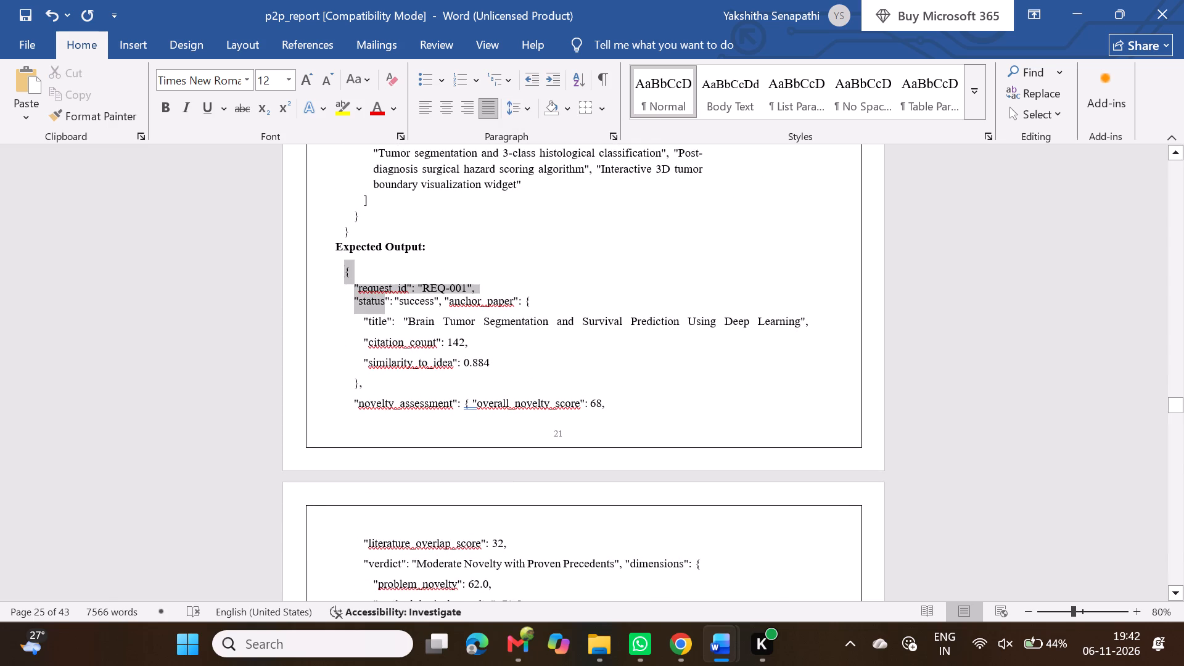
left_click_drag(410, 335, 509, 598)
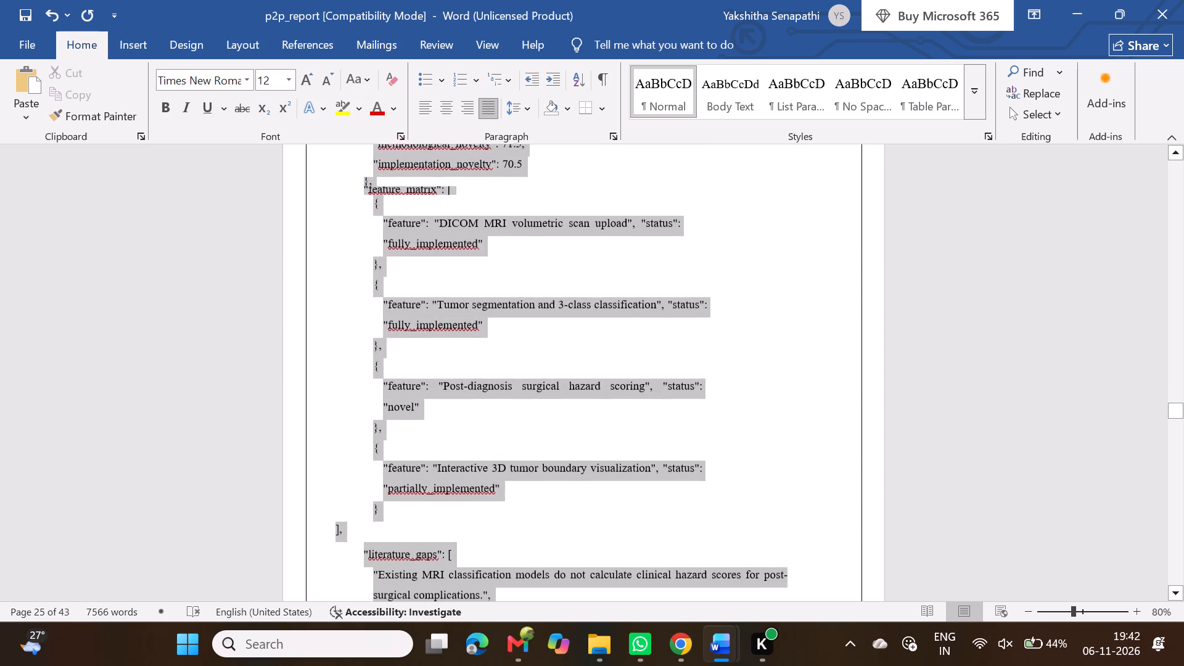
left_click_drag(509, 598, 420, 459)
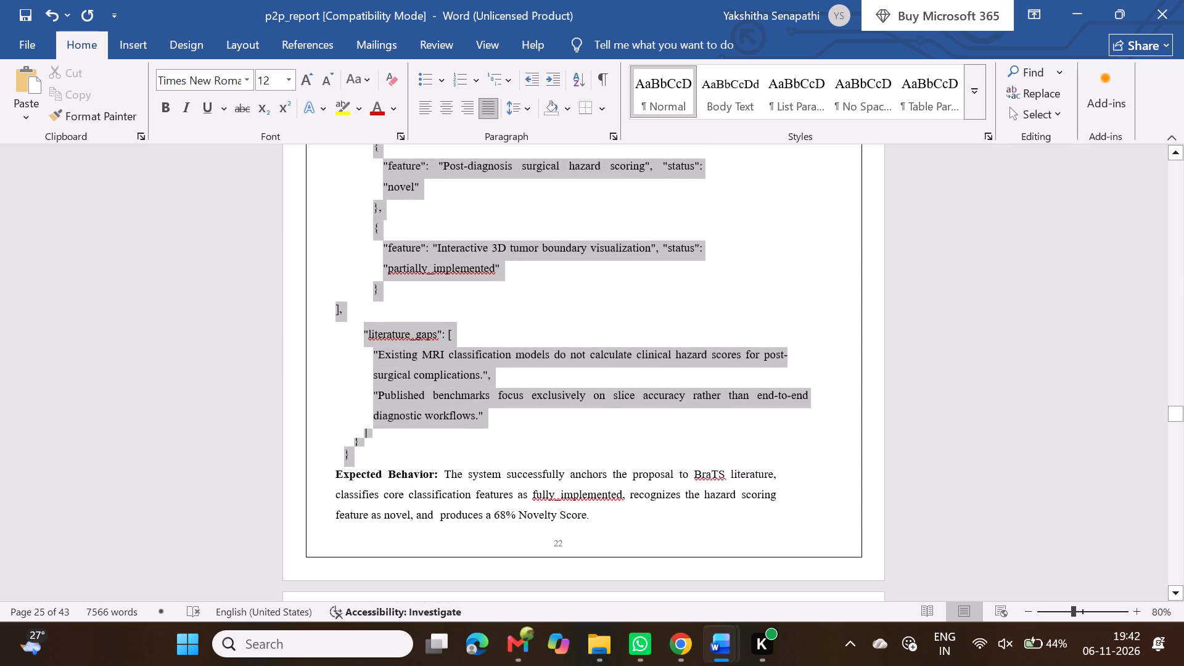
left_click_drag(420, 459, 419, 459)
left_click(510, 105)
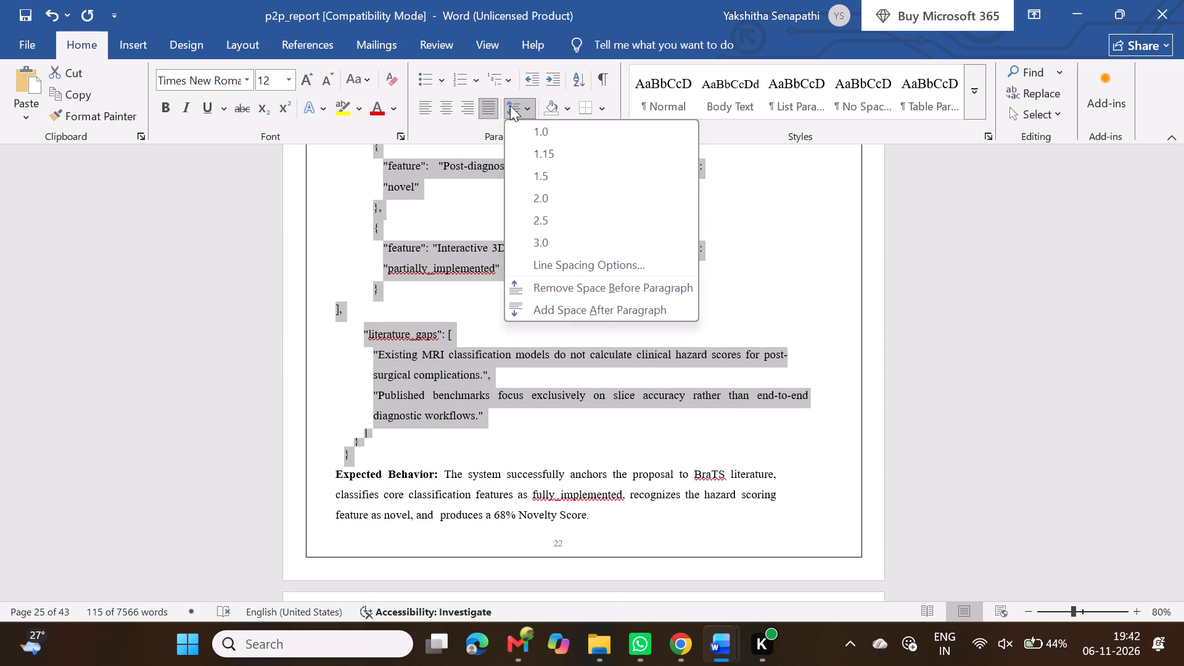
left_click(533, 160)
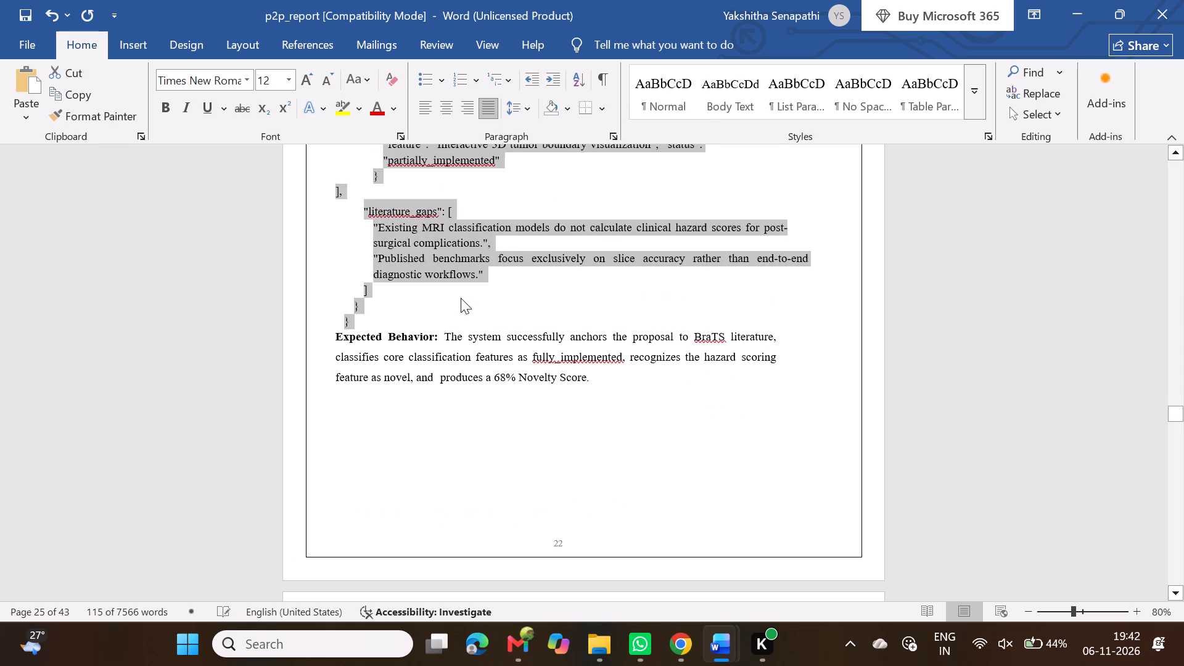
Check the line spacing of the abstract, domain and concepts lines in the Normal Request 1 input JSON.
scroll(461, 298, "up", 4)
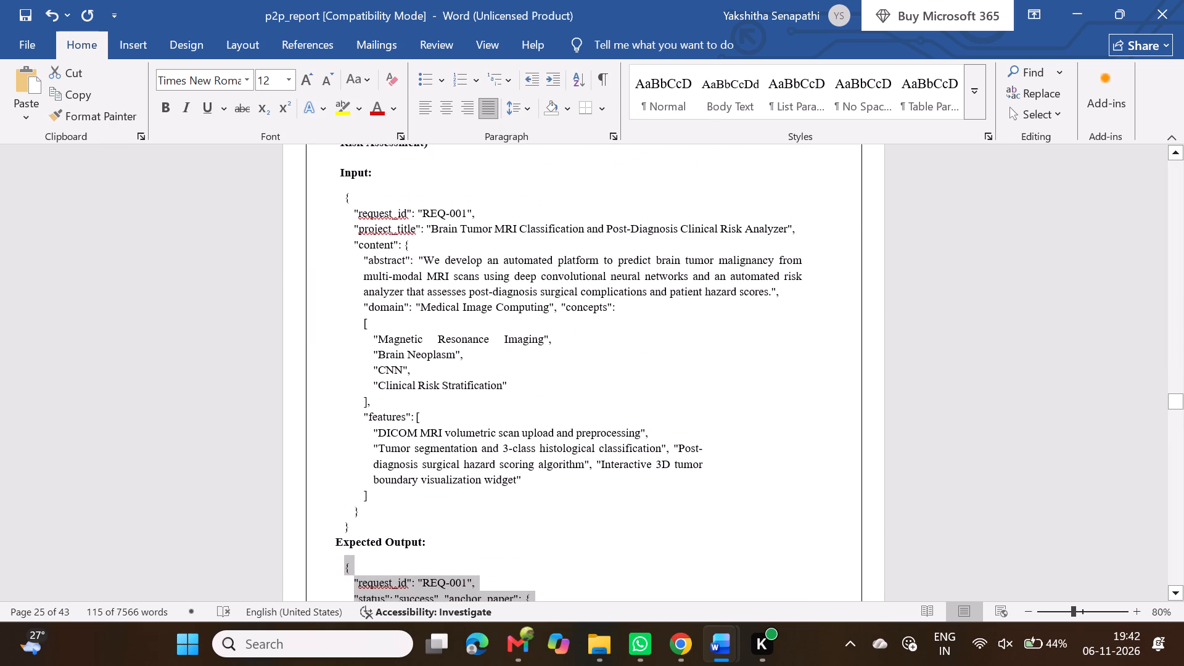
left_click(543, 343)
left_click(471, 287)
left_click_drag(471, 287, 497, 324)
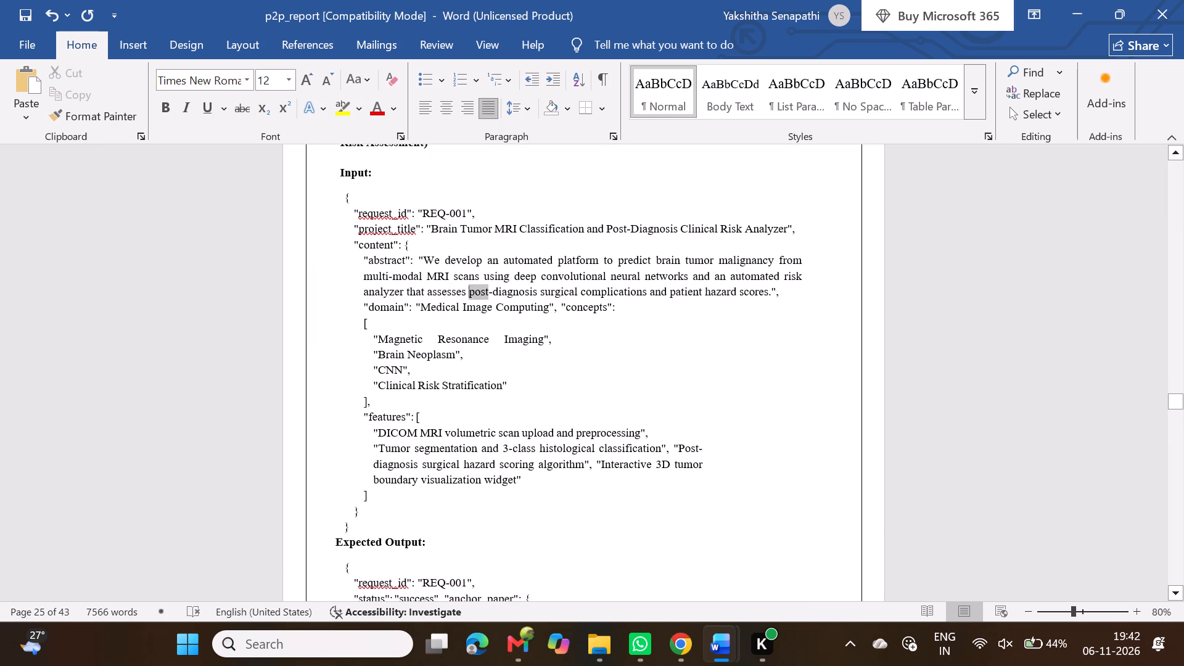
left_click_drag(497, 324, 517, 349)
left_click(520, 116)
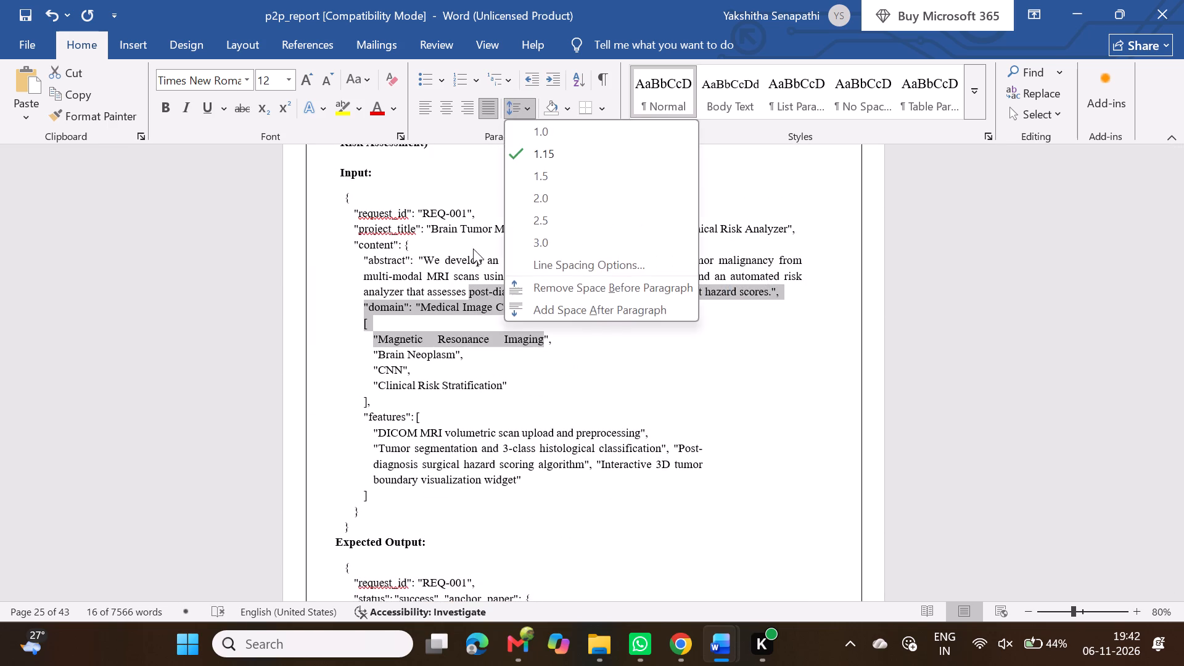
left_click(455, 339)
Insert a blank line between the output JSON's final closing brace and the Expected Behavior paragraph of Normal Request 1.
scroll(455, 339, "down", 1)
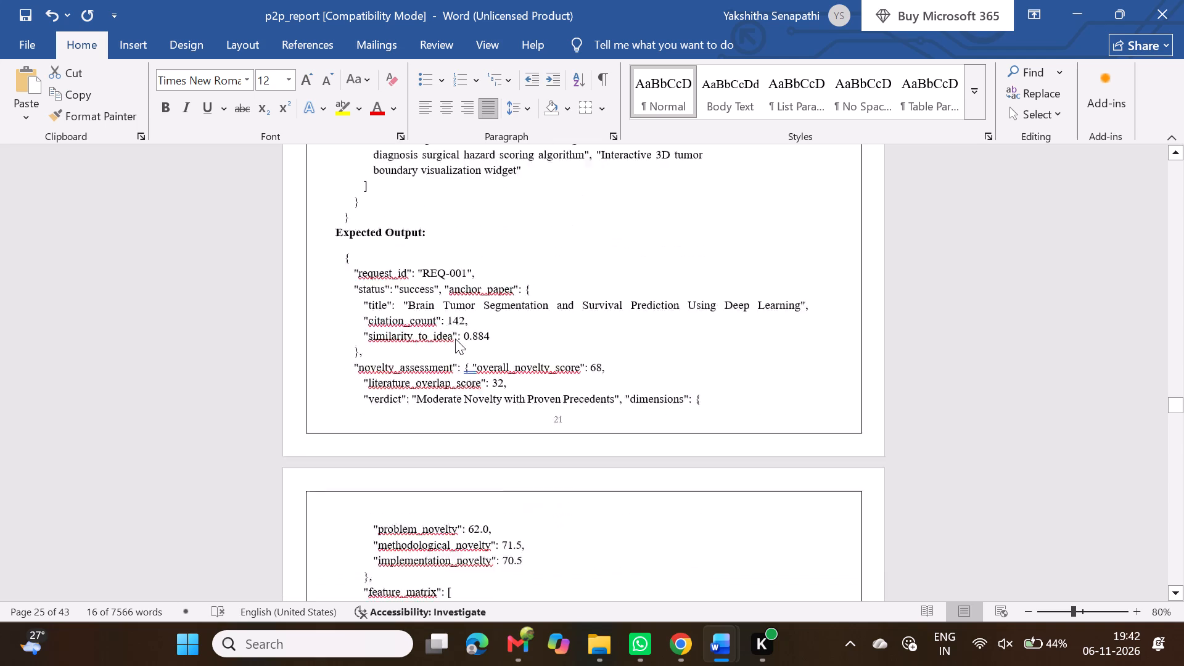
scroll(455, 339, "down", 3)
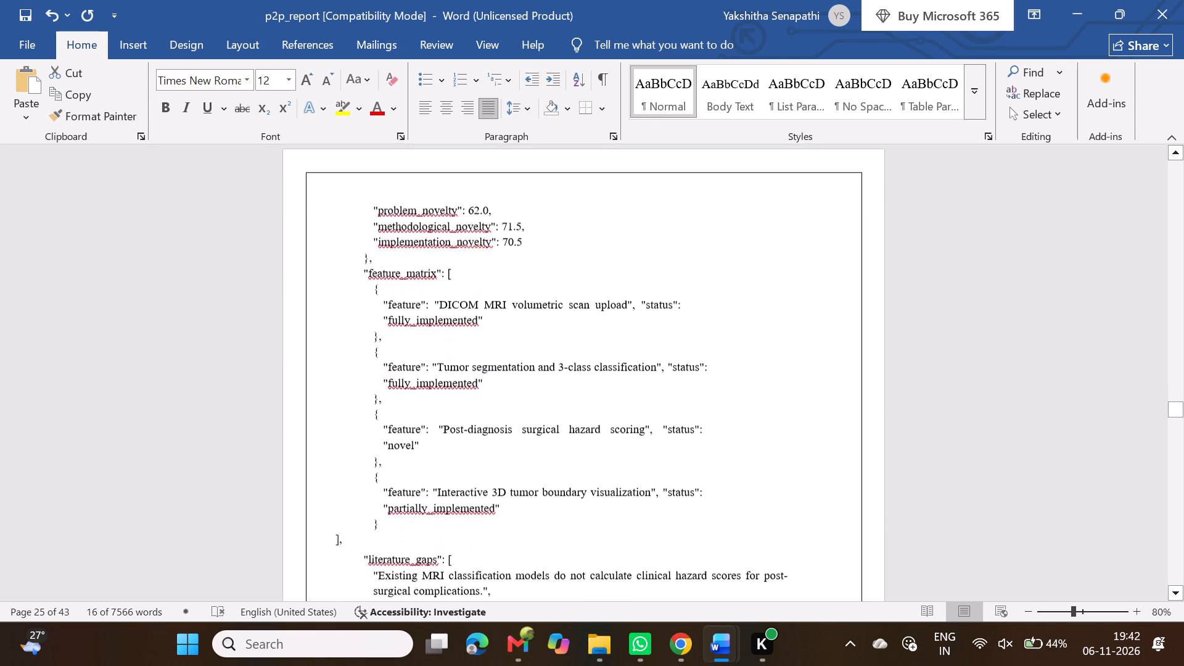
scroll(455, 339, "down", 1)
left_click(449, 414)
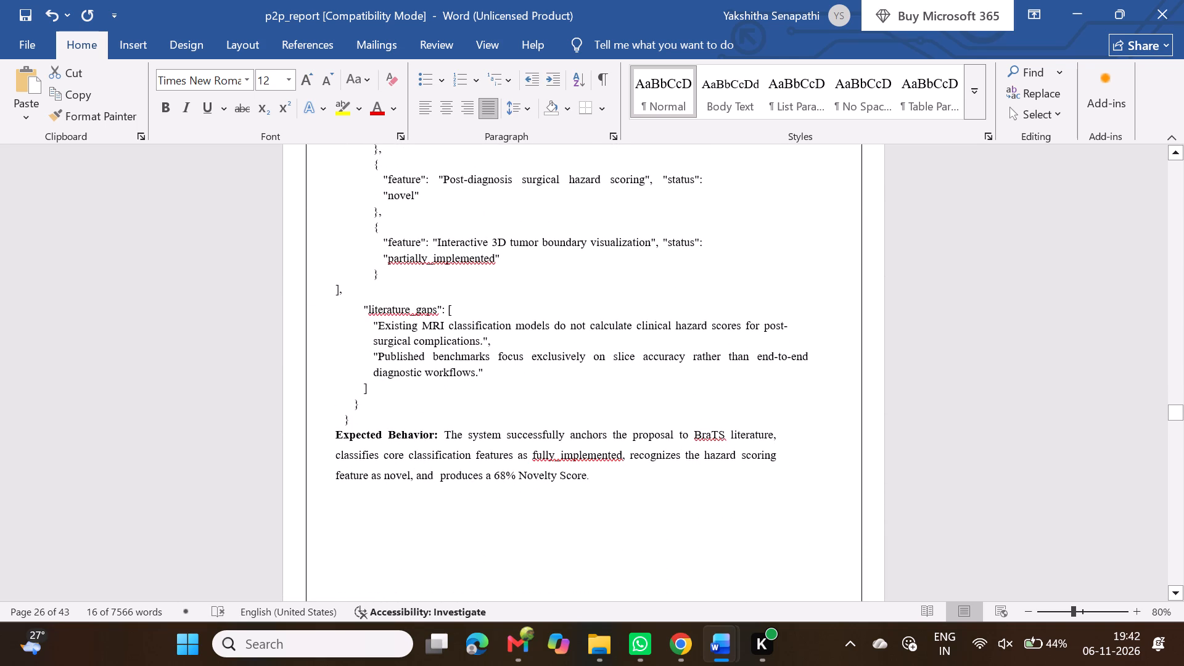
key("Return")
Delete the duplicate Expected Behavior paragraph above the Normal Request 2 heading, keeping the heading's numbering and separate Input label.
scroll(449, 414, "down", 2)
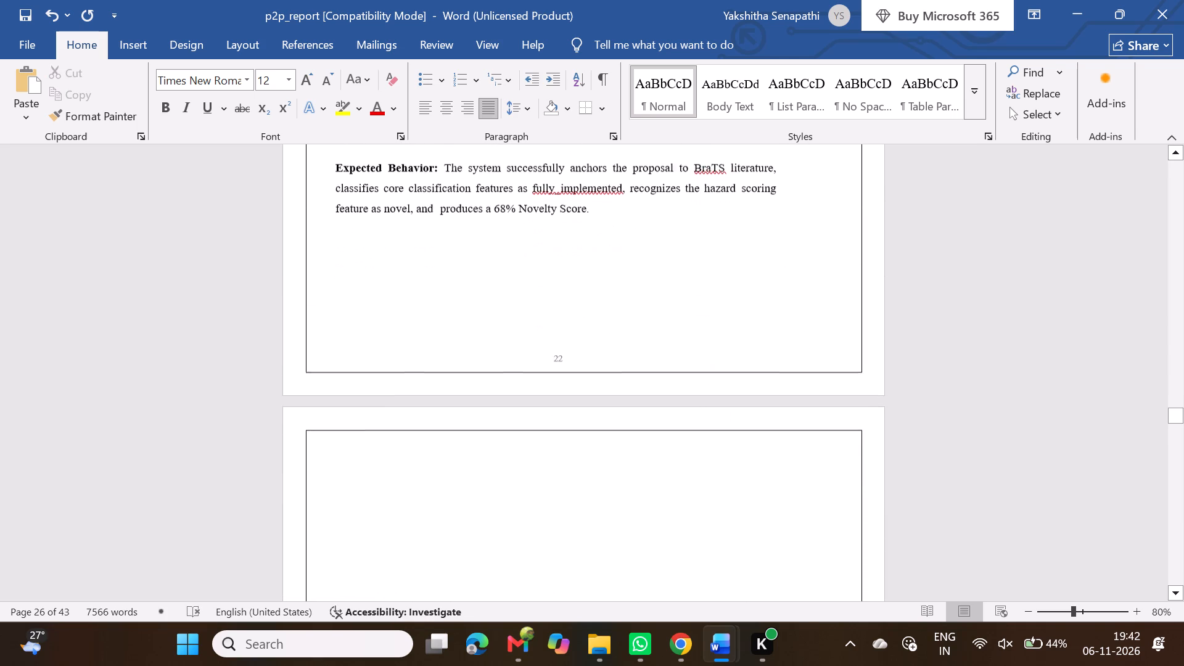
scroll(449, 414, "down", 1)
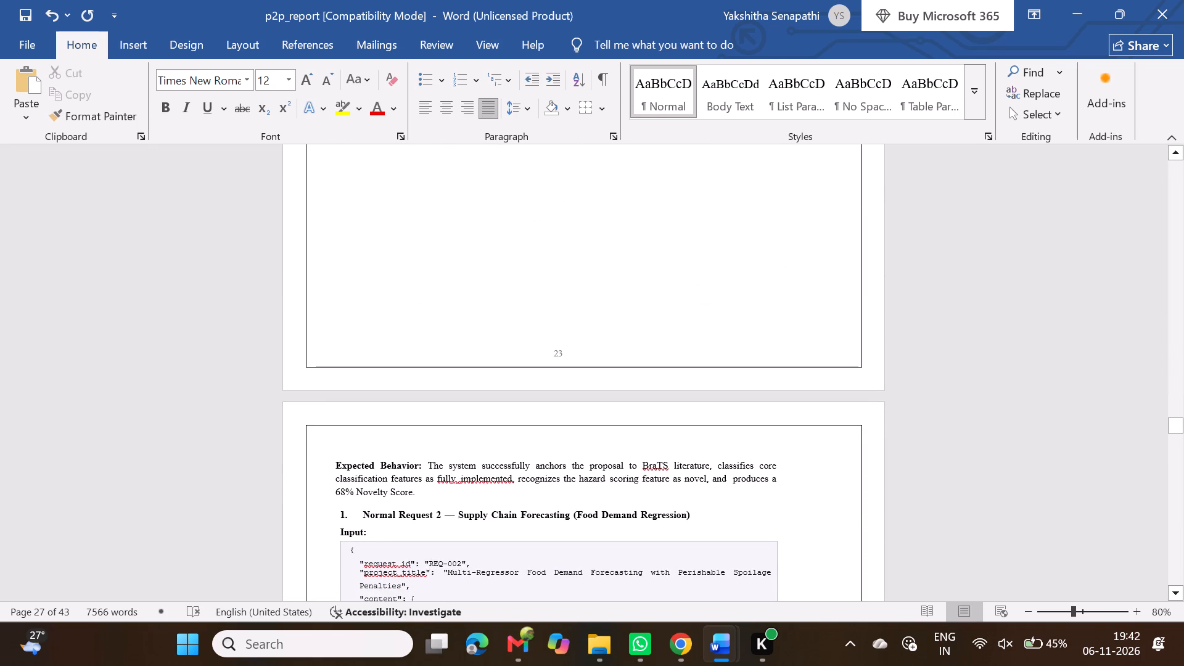
left_click_drag(466, 491, 340, 460)
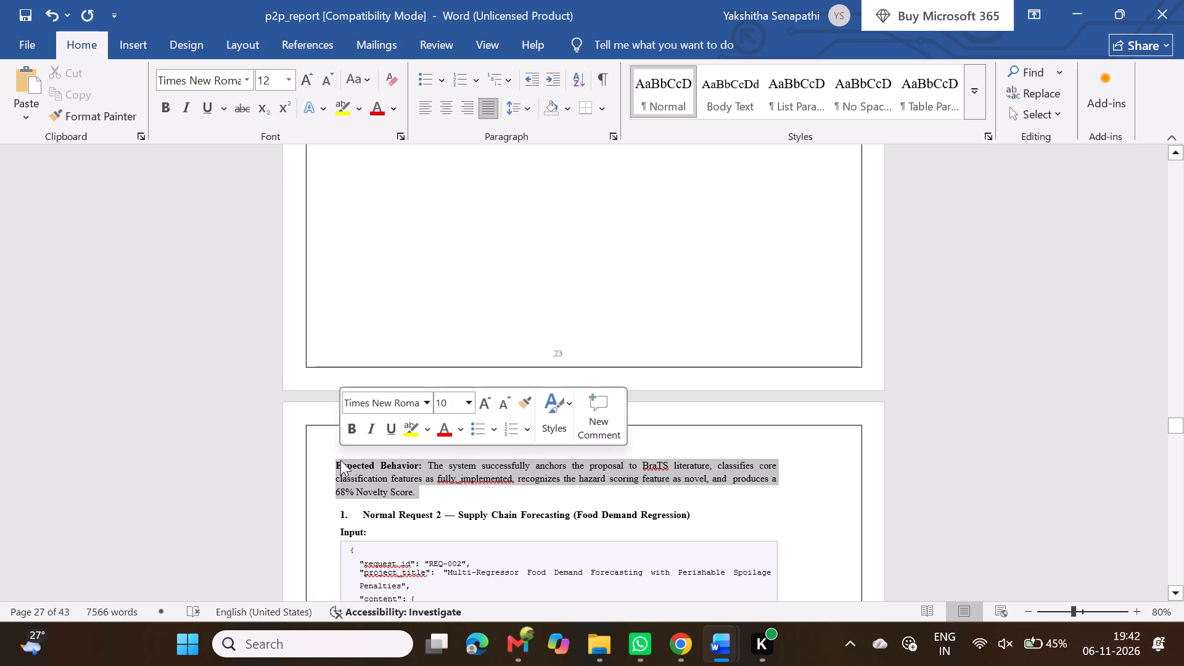
key("BackSpace")
key("BackSpace")
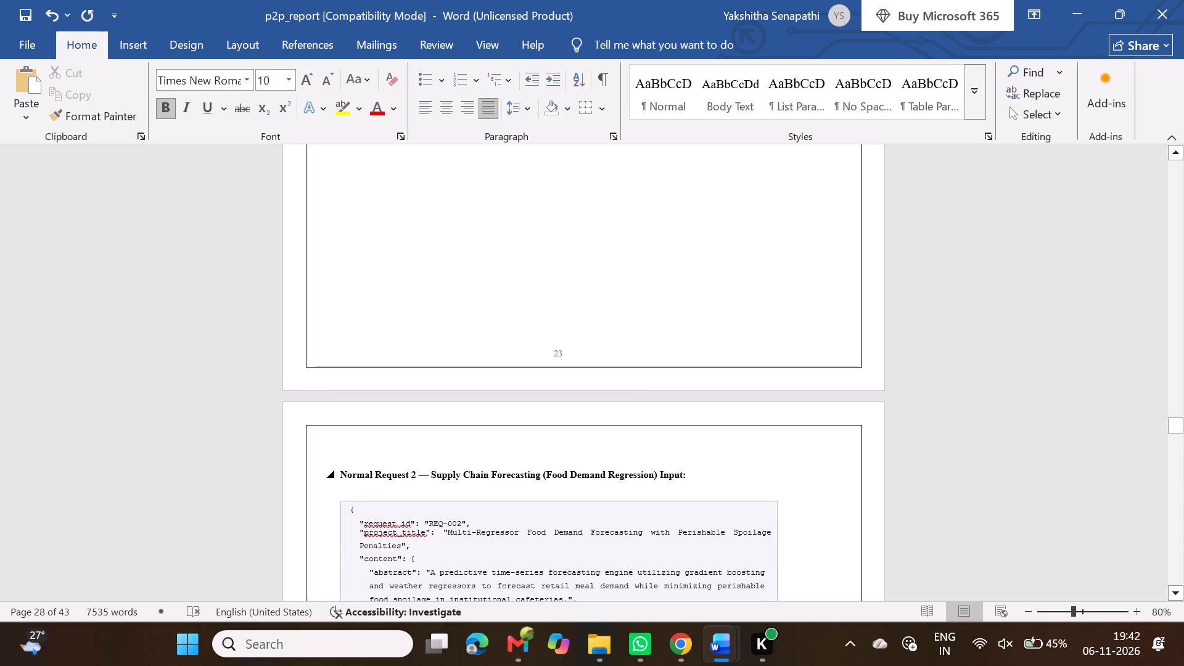
key("ctrl+z")
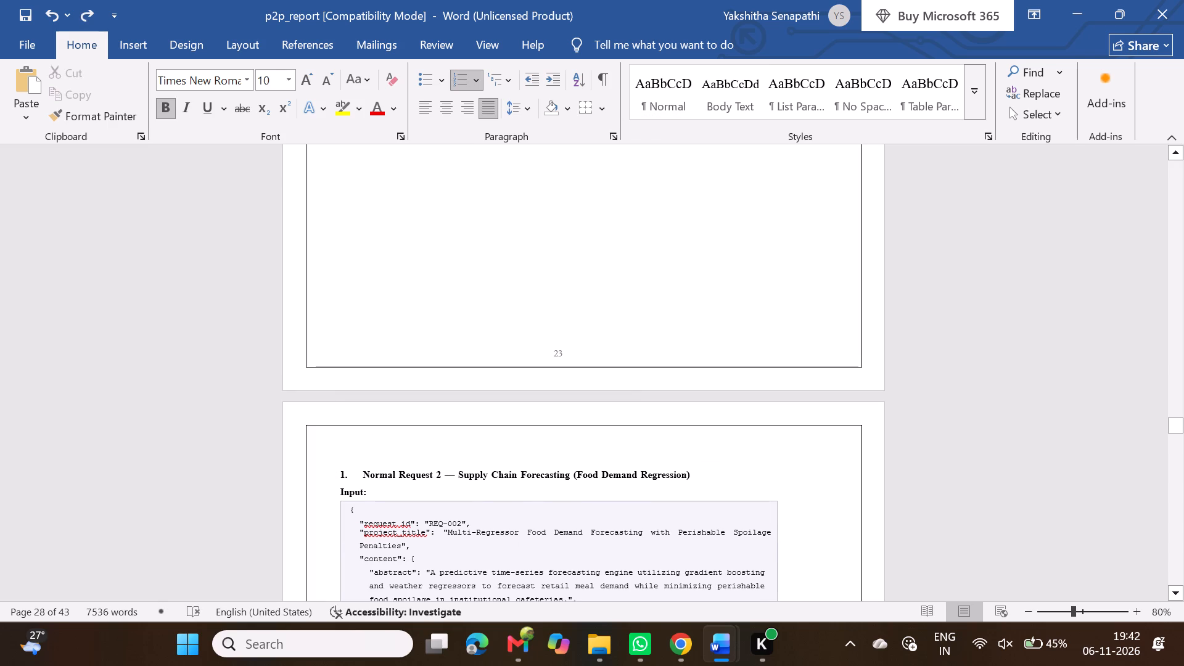
Switch to FinalReview-I.pdf and examine how the Normal Request 2 heading is numbered and laid out.
scroll(377, 451, "up", 1)
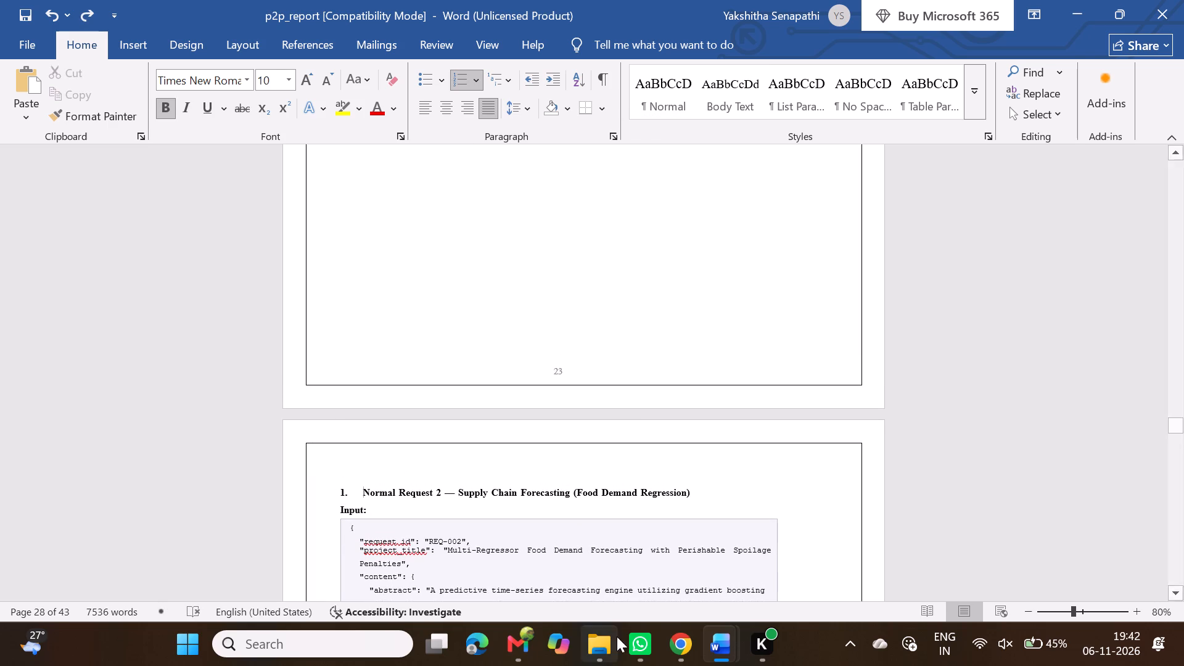
left_click(726, 568)
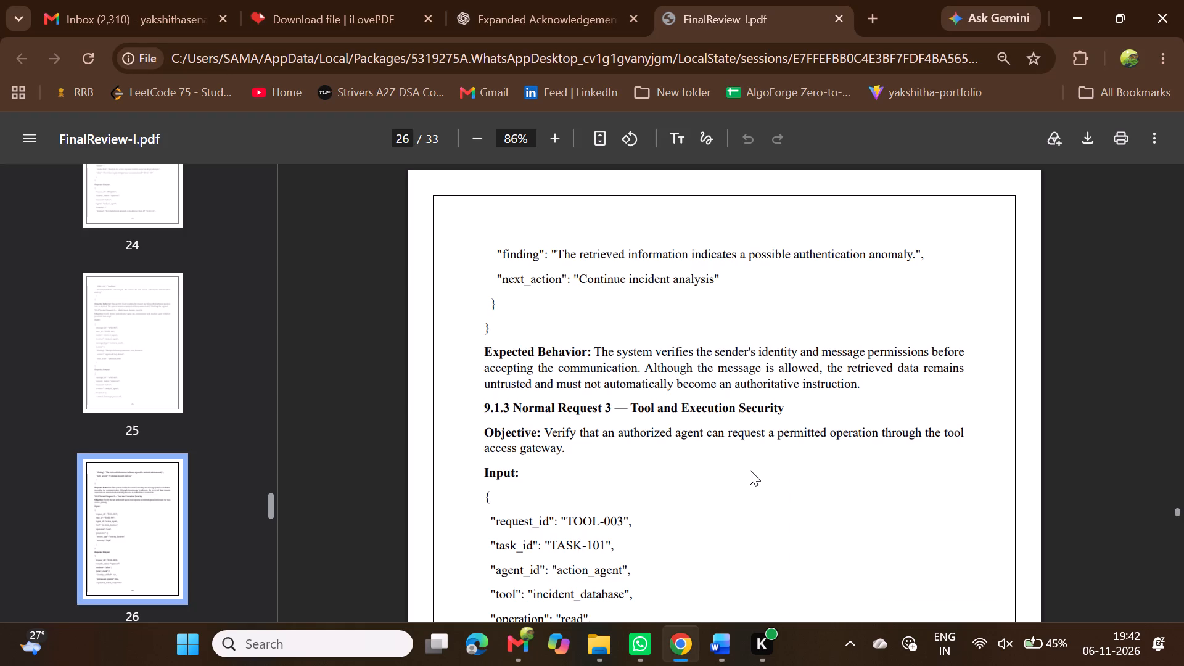
scroll(750, 470, "down", 1)
scroll(750, 470, "up", 4)
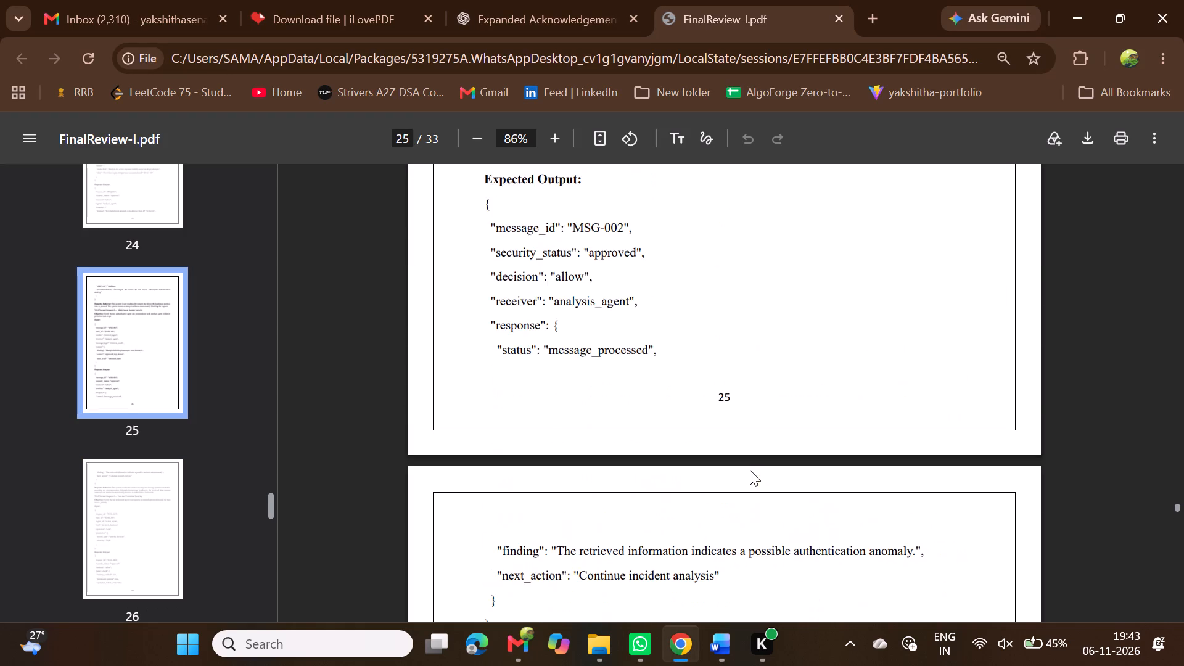
scroll(750, 470, "up", 3)
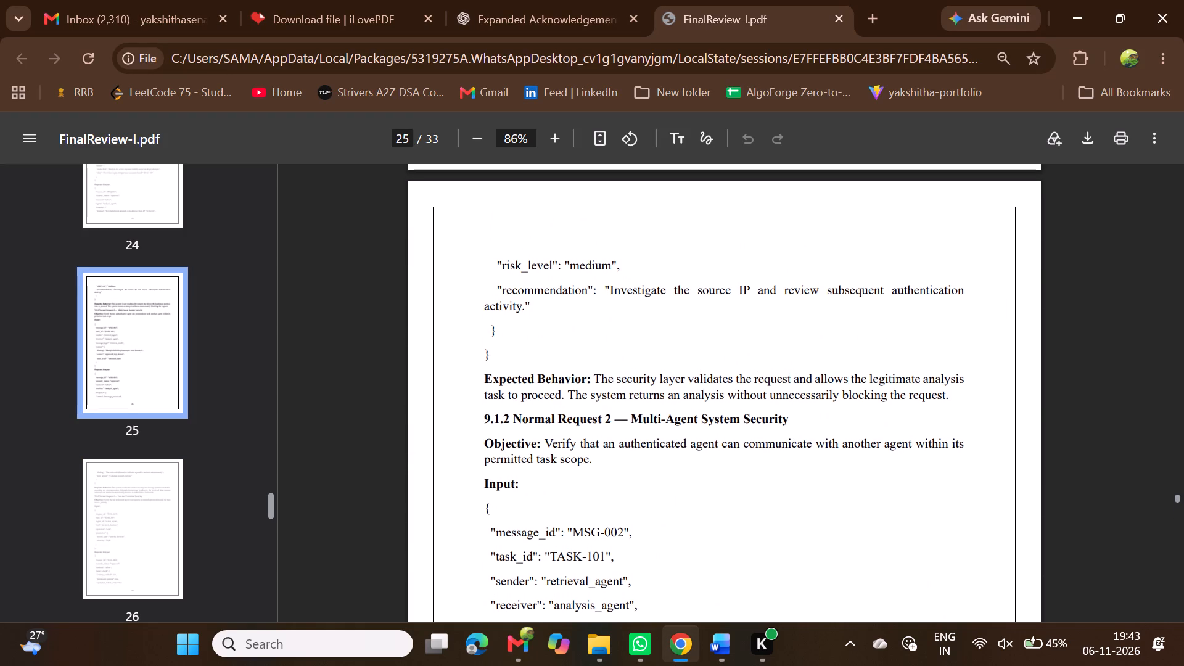
Back in p2p_report, remove the automatic list number from the Normal Request 2 heading and the empty page before it.
left_click(773, 562)
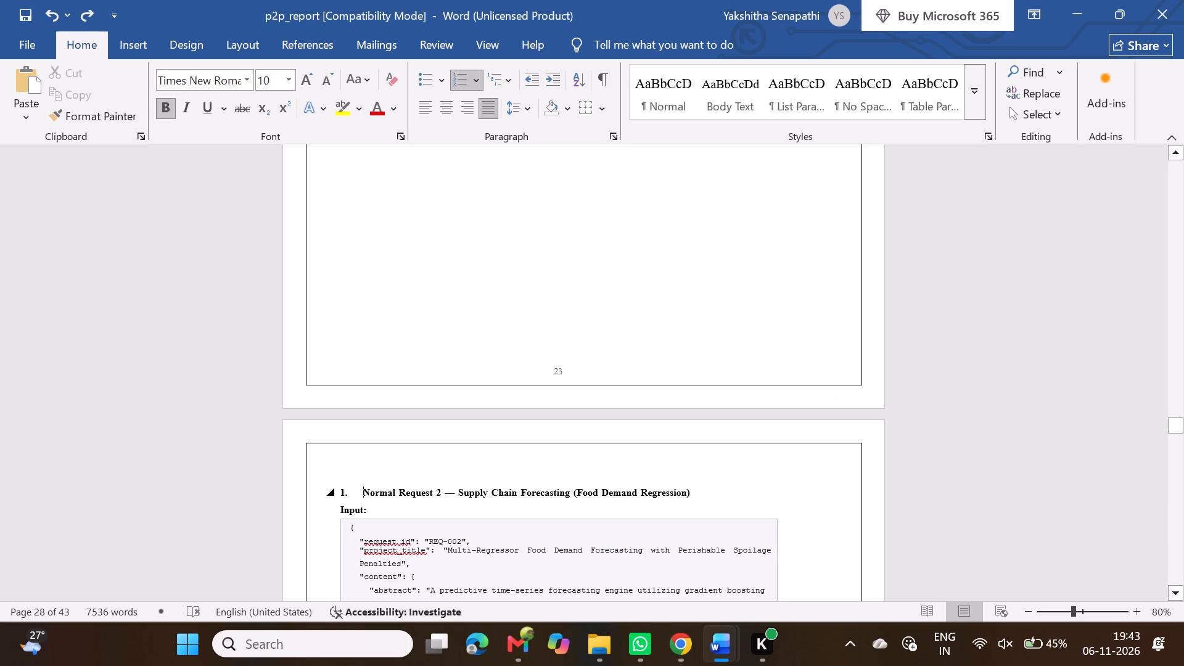
key("BackSpace")
key("BackSpace")
key("BackSpace")
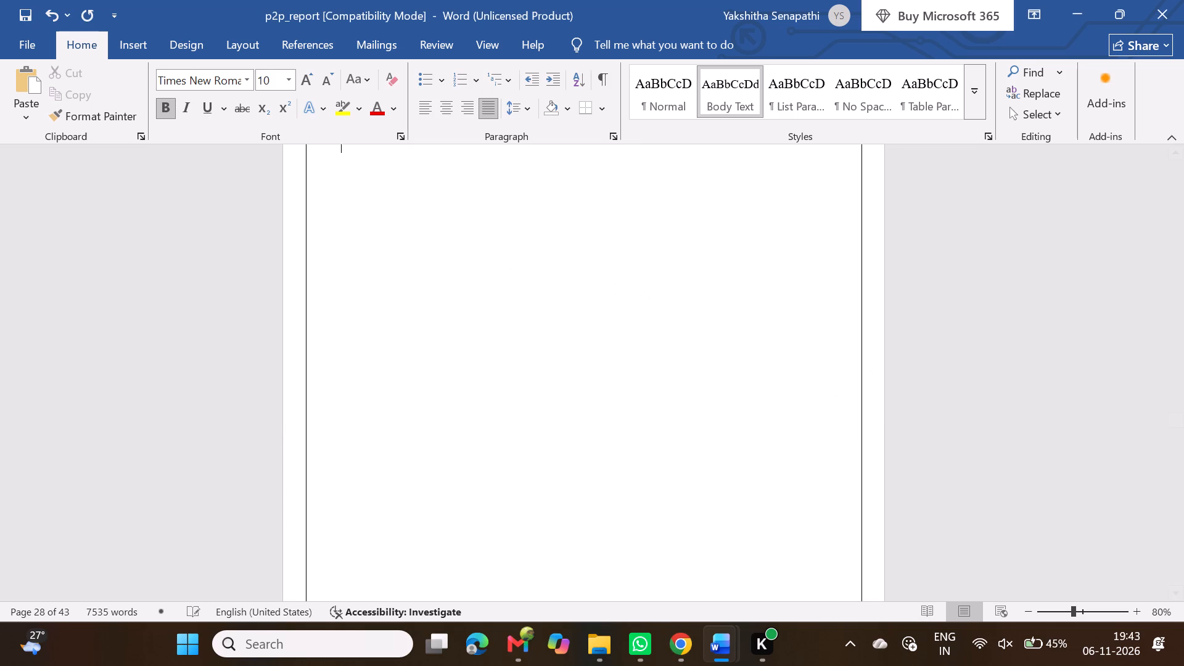
scroll(565, 453, "up", 2)
scroll(565, 453, "down", 1)
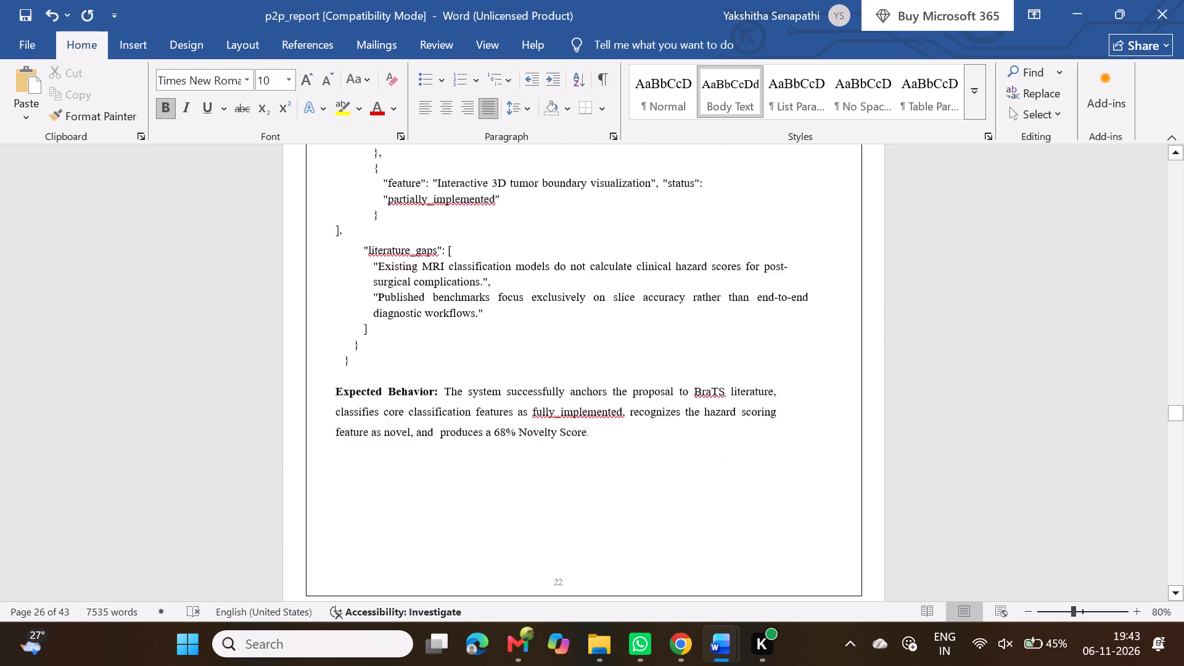
scroll(565, 453, "down", 3)
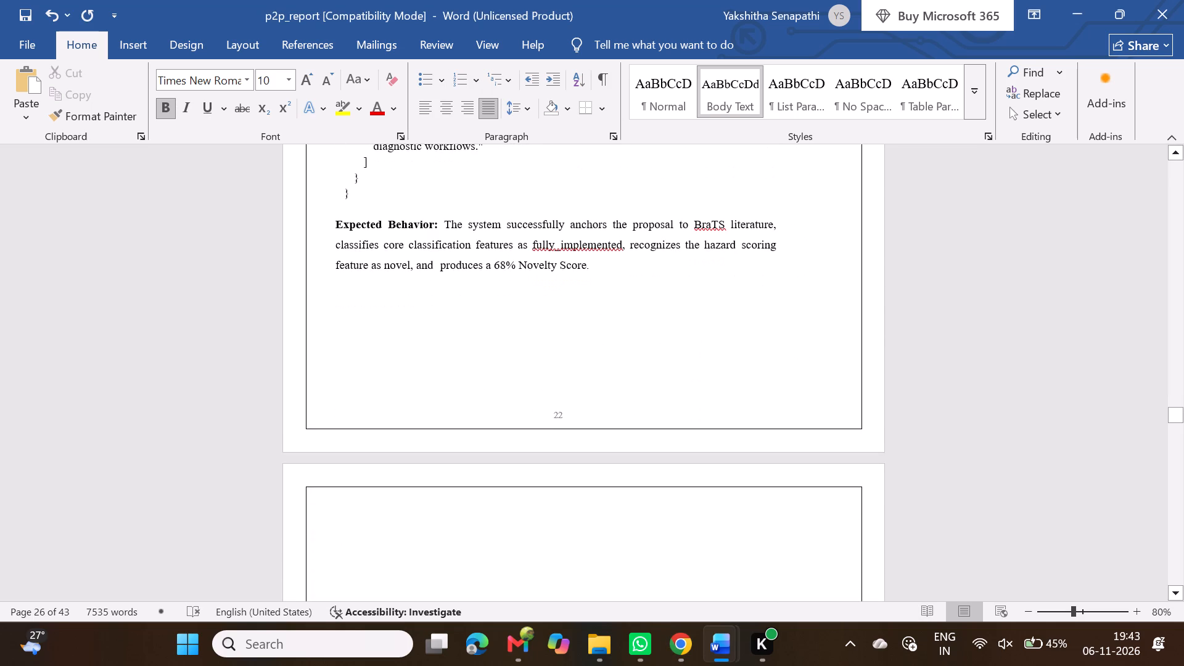
key("9")
key("BackSpace")
key("BackSpace")
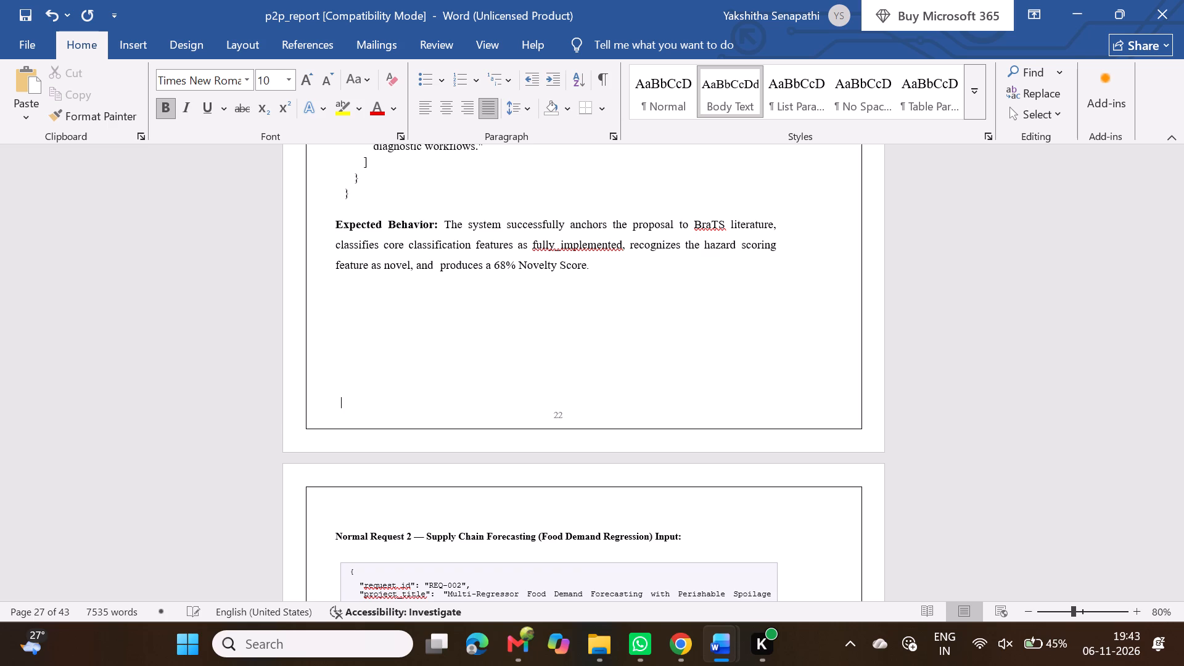
Number the Normal Request 2 heading as 9.1.2.
left_click(335, 535)
type("9.1.2")
key("space")
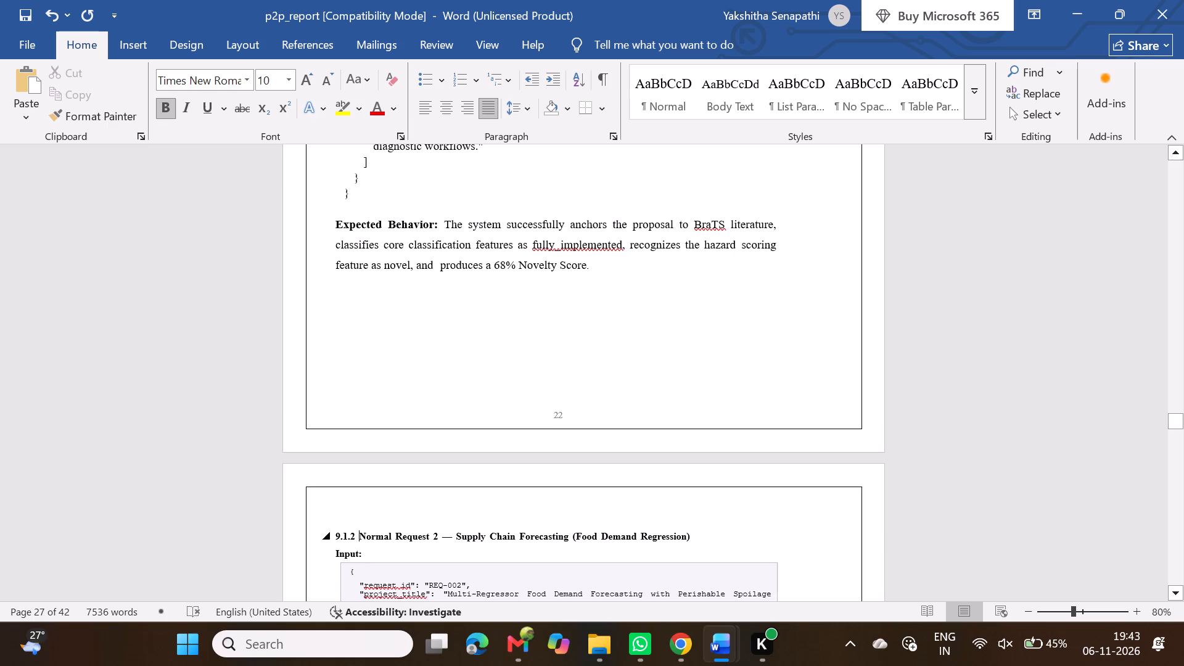
Increase the font size of the 9.1.2 Normal Request 2 heading to 14.
scroll(495, 542, "down", 1)
triple_click(488, 456)
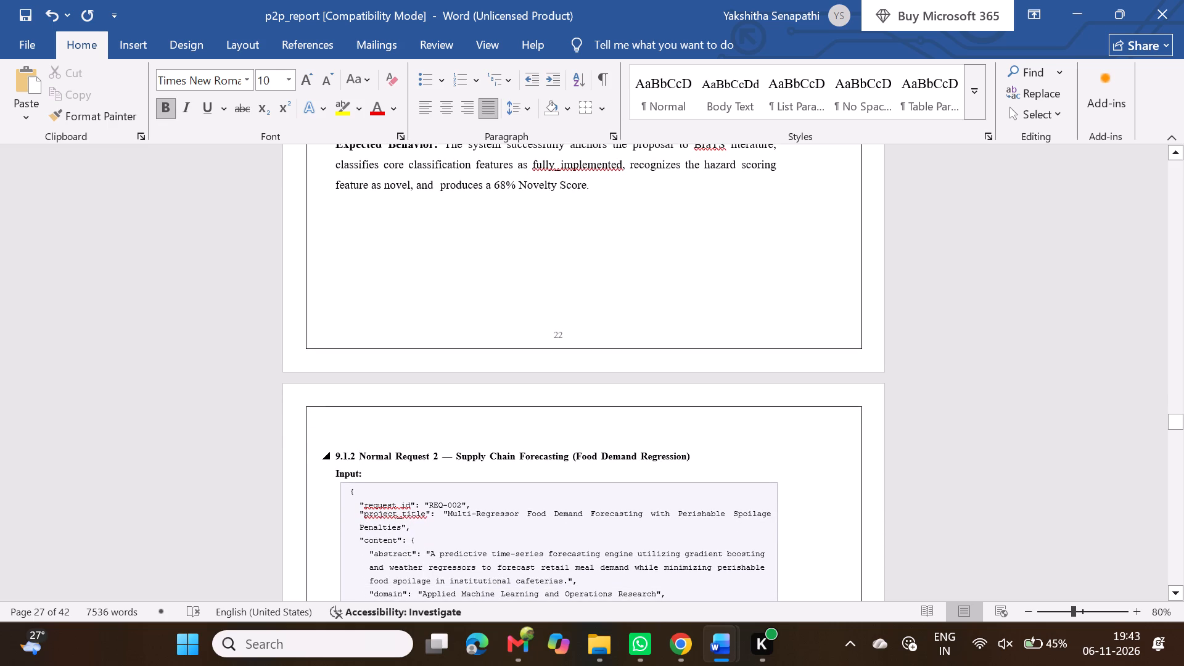
double_click(488, 456)
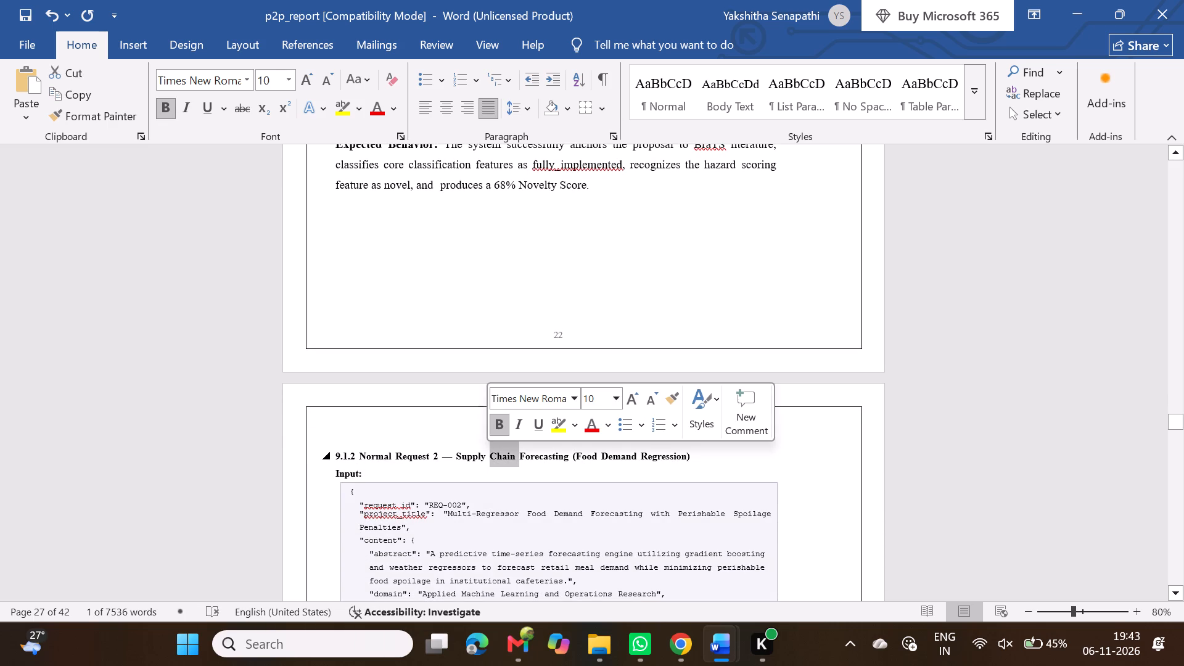
left_click_drag(337, 457, 695, 450)
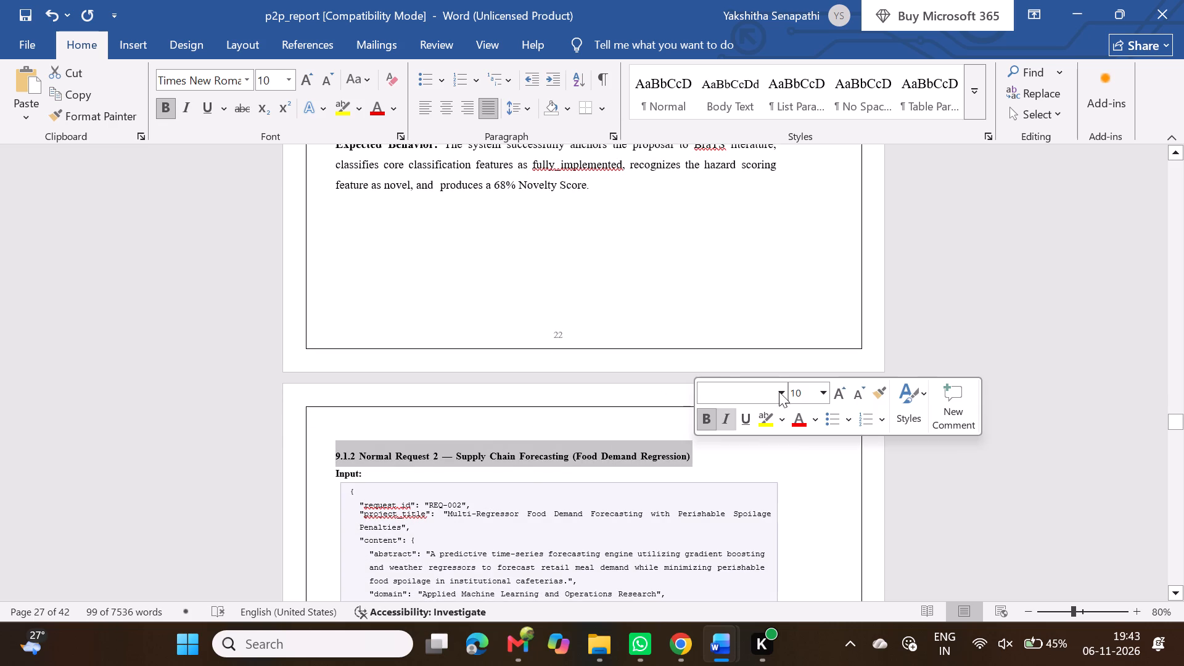
double_click(840, 388)
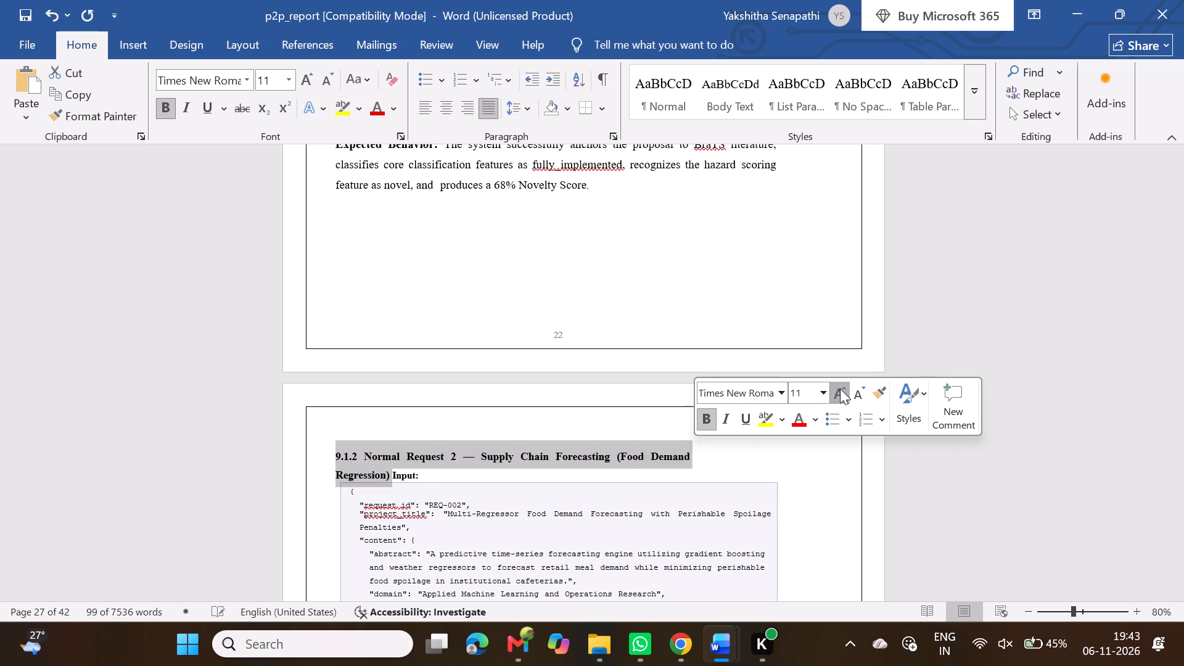
left_click(840, 388)
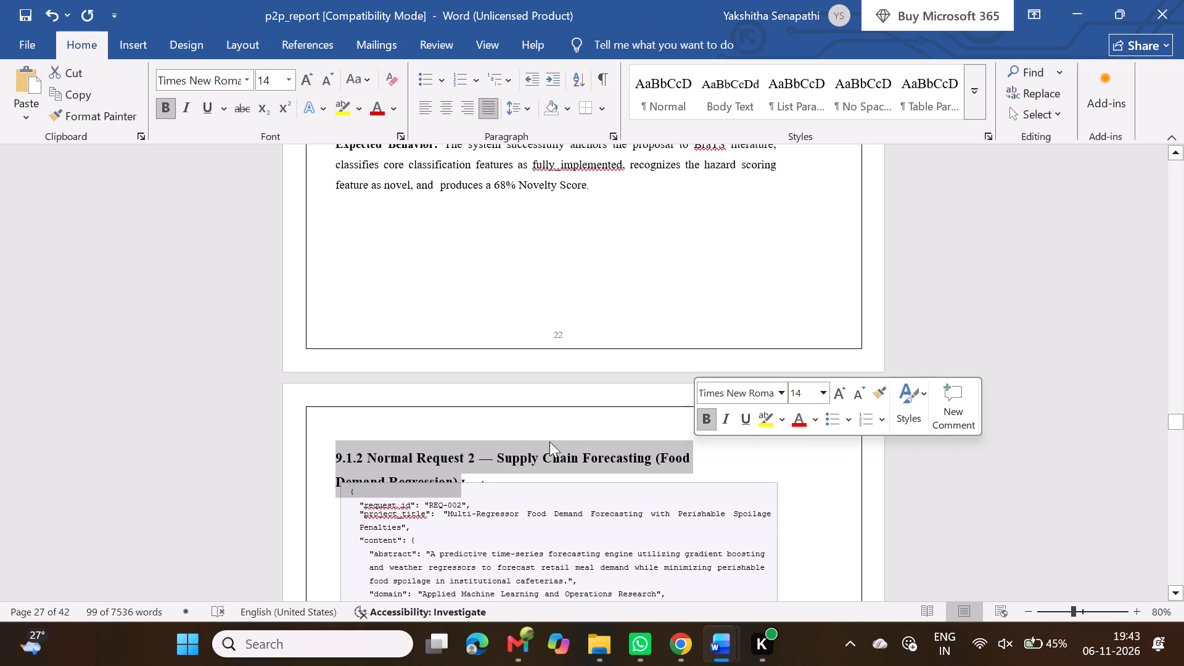
Lower the top edge of the Normal Request 2 input JSON text box so it clears the heading and Input label.
scroll(533, 452, "down", 1)
left_click(581, 437)
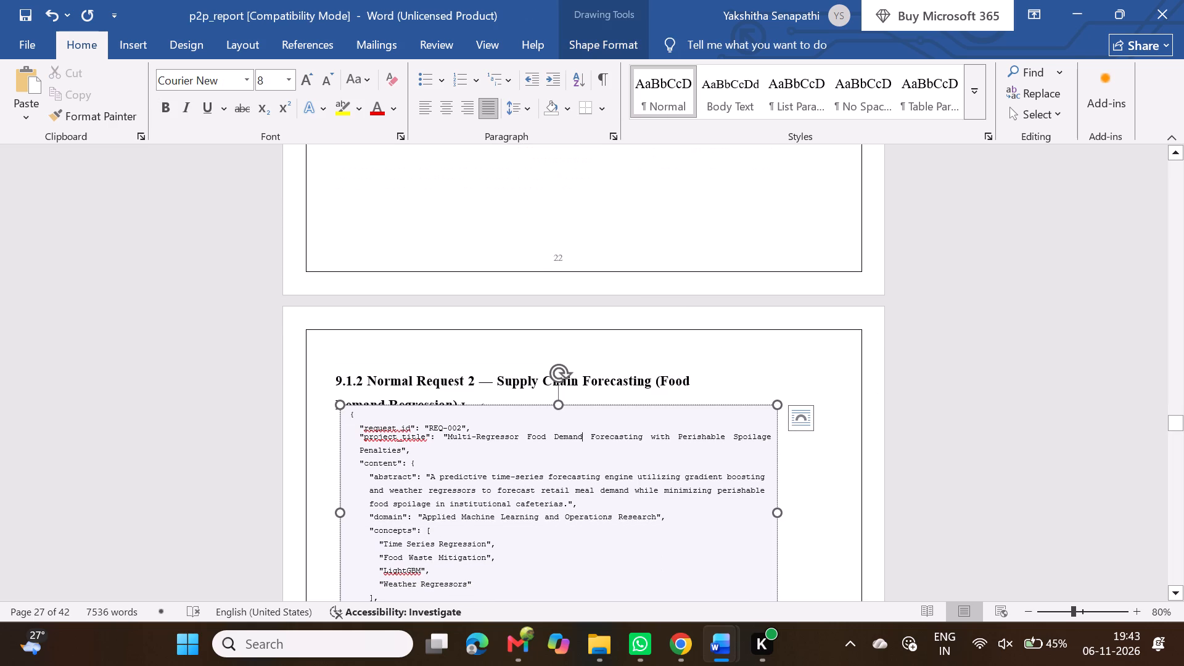
left_click_drag(559, 403, 563, 483)
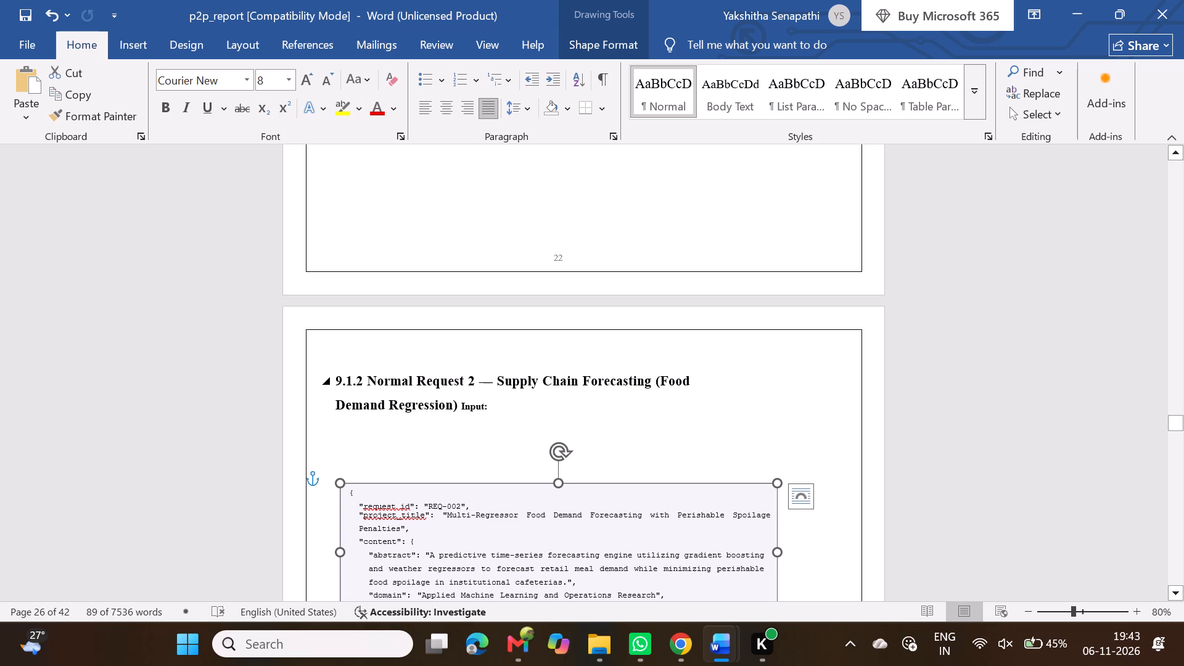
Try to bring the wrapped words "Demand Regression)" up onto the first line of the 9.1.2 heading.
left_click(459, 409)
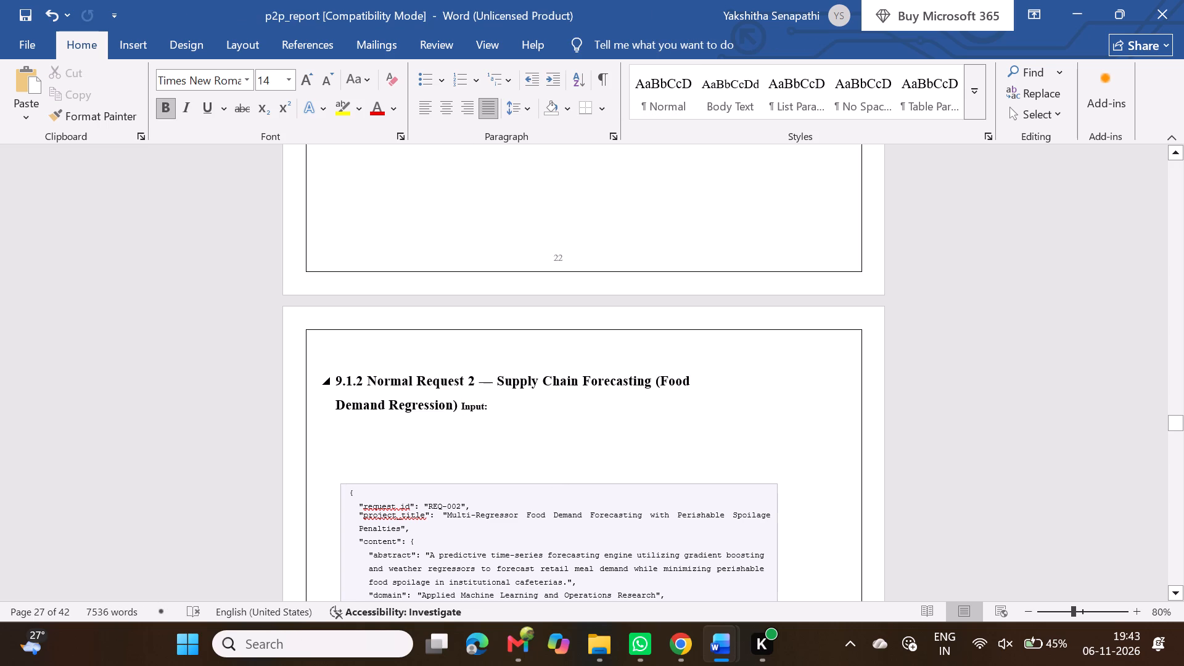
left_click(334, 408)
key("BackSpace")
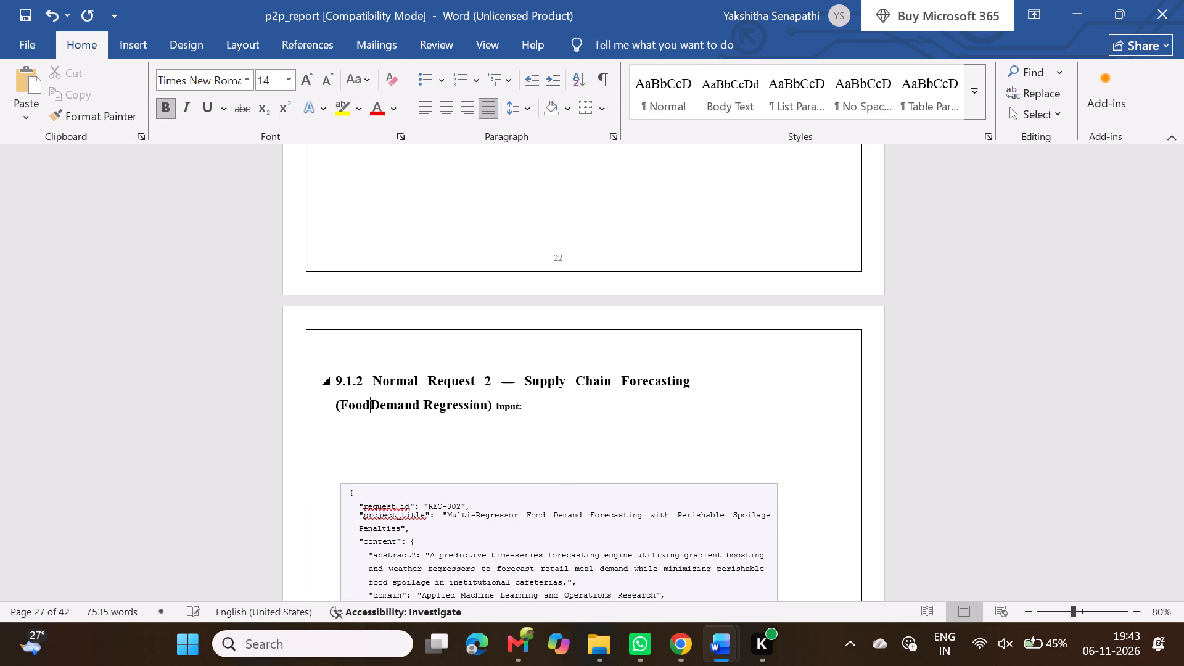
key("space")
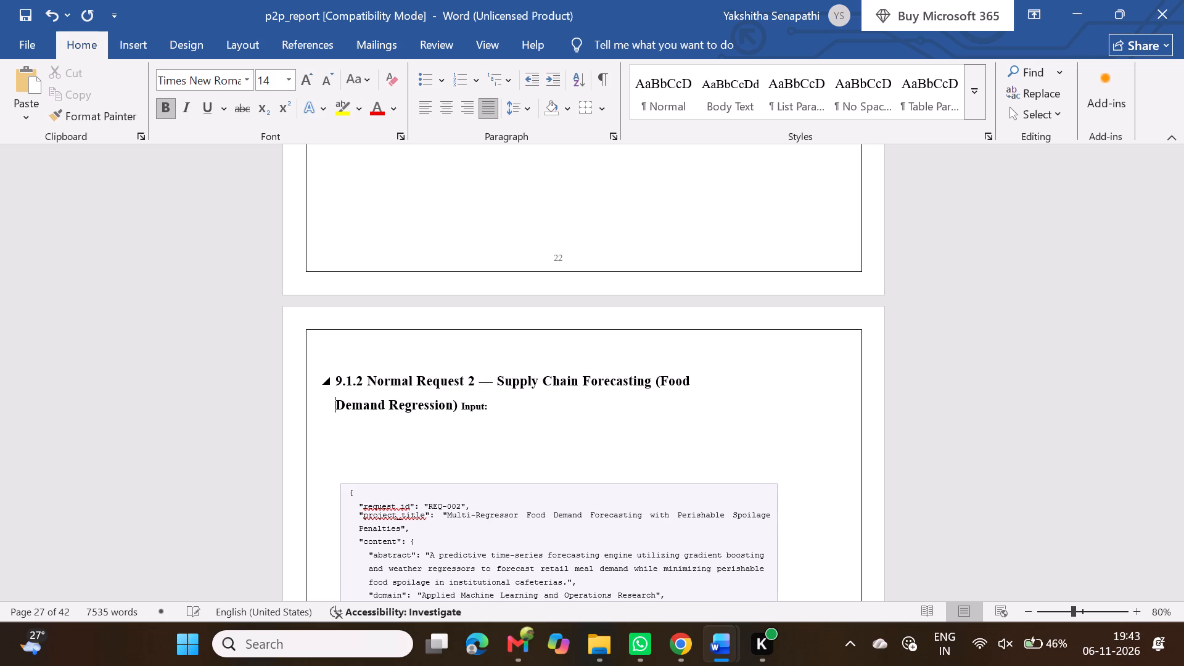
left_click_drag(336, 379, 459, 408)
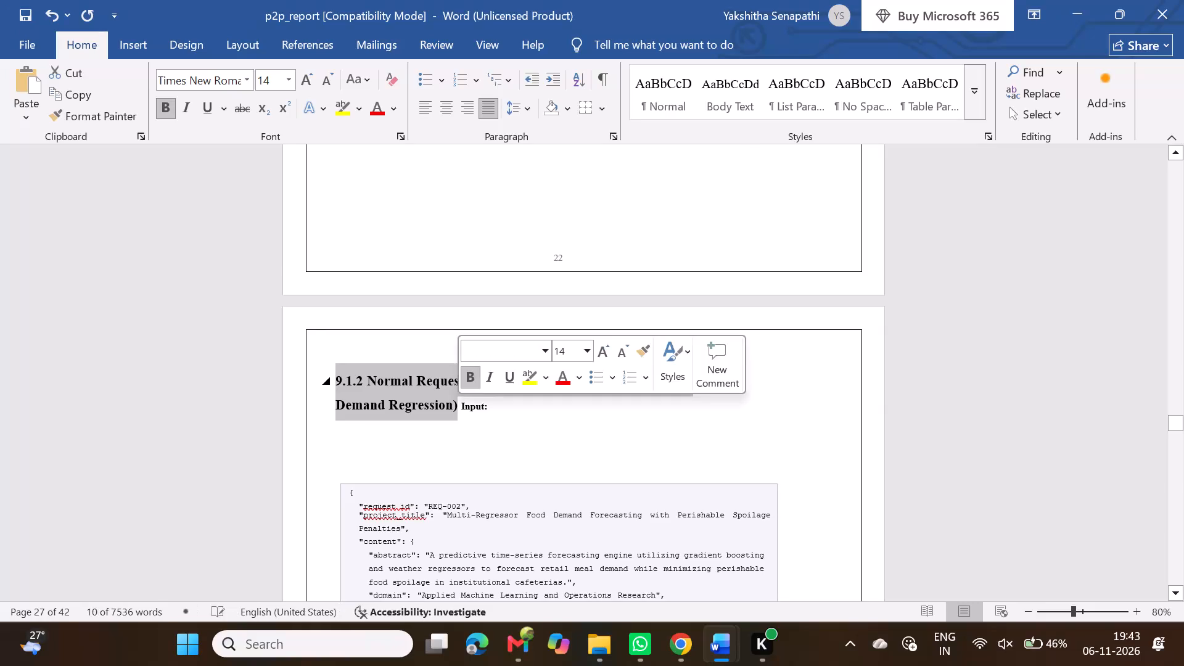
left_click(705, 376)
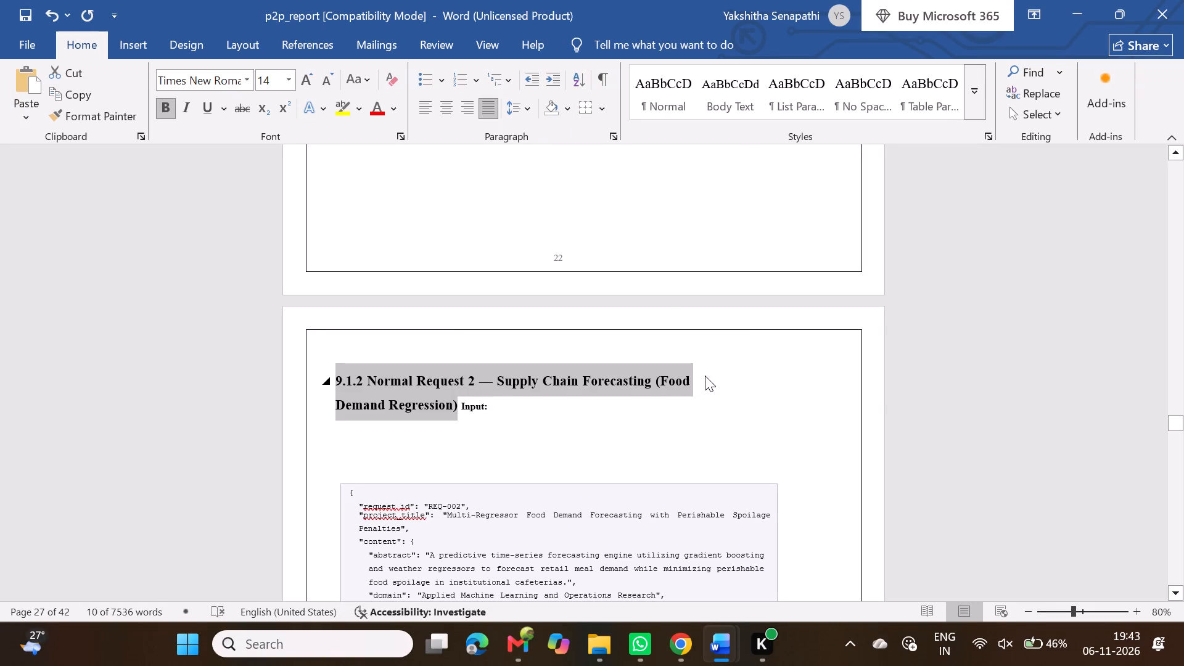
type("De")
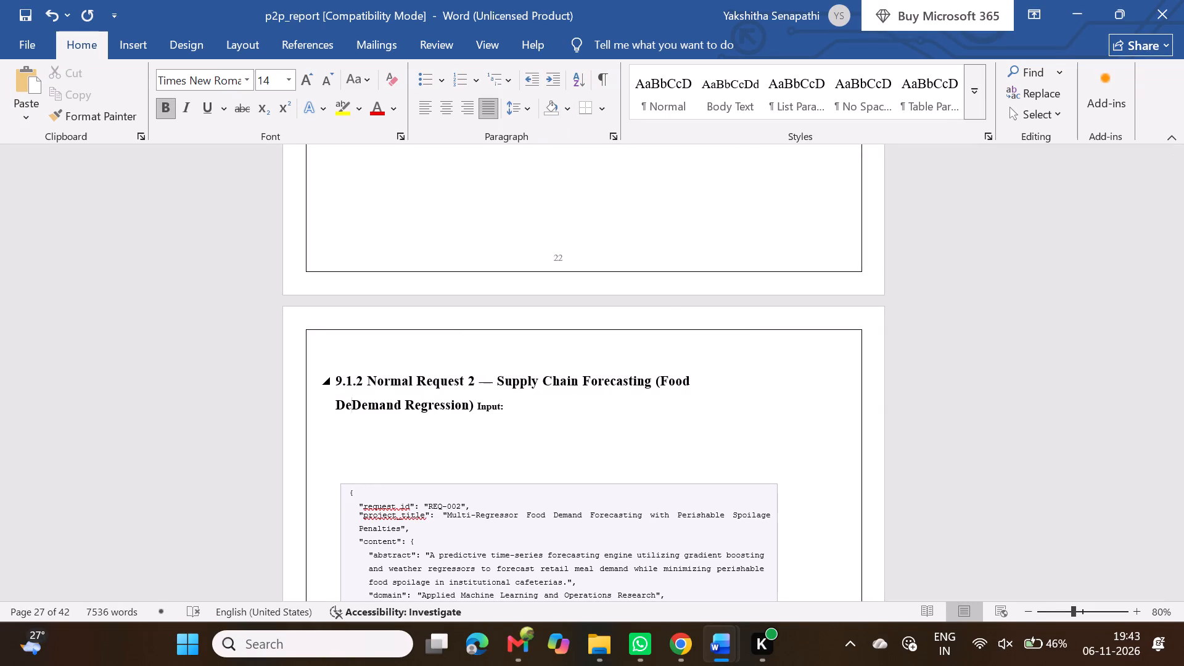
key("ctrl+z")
Compare the font size and line wrapping of the 9.1.1 Normal Request 1 heading with the 9.1.2 heading.
scroll(705, 376, "up", 2)
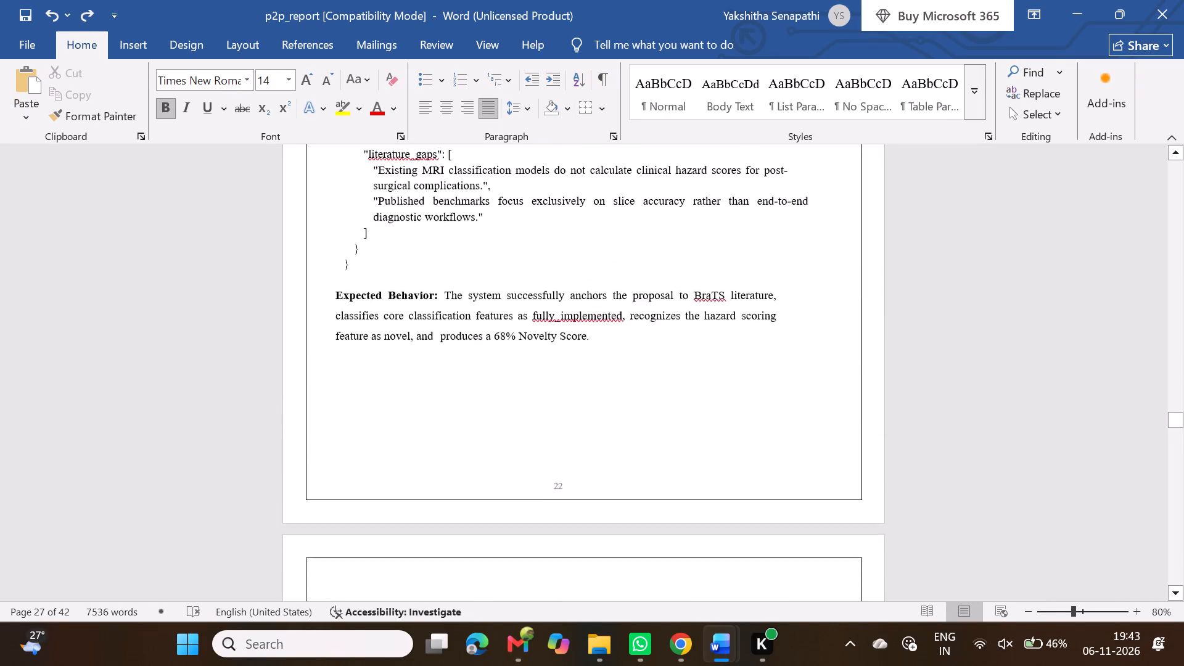
scroll(705, 376, "up", 3)
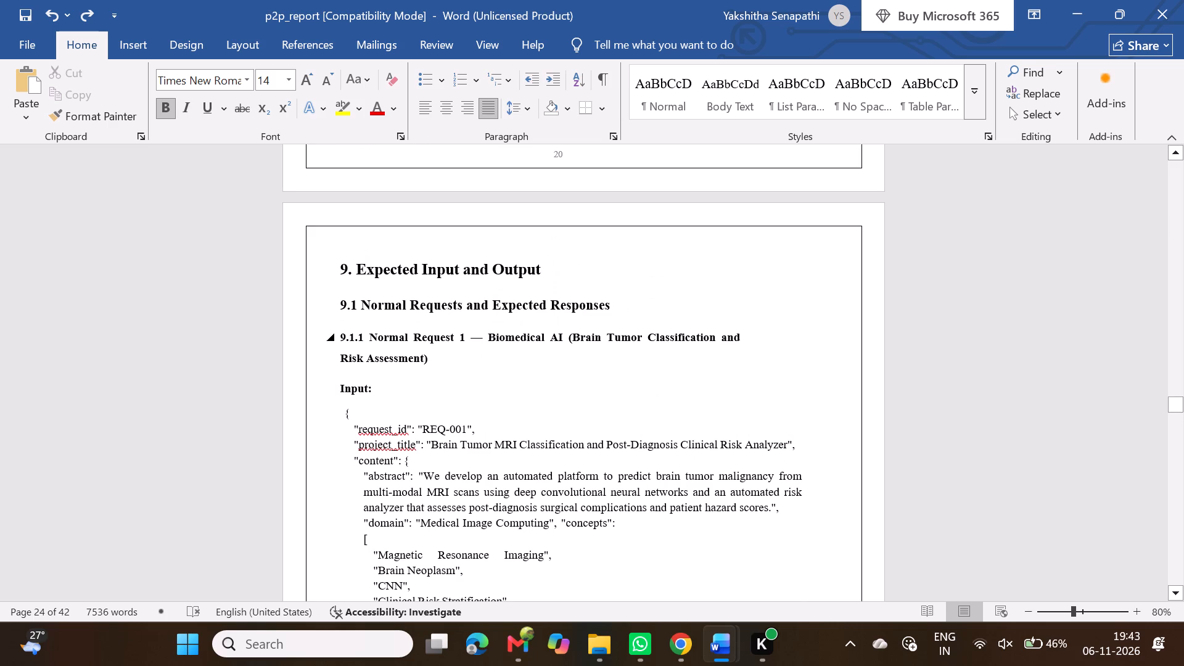
right_click(675, 357)
left_click(553, 350)
scroll(553, 350, "down", 2)
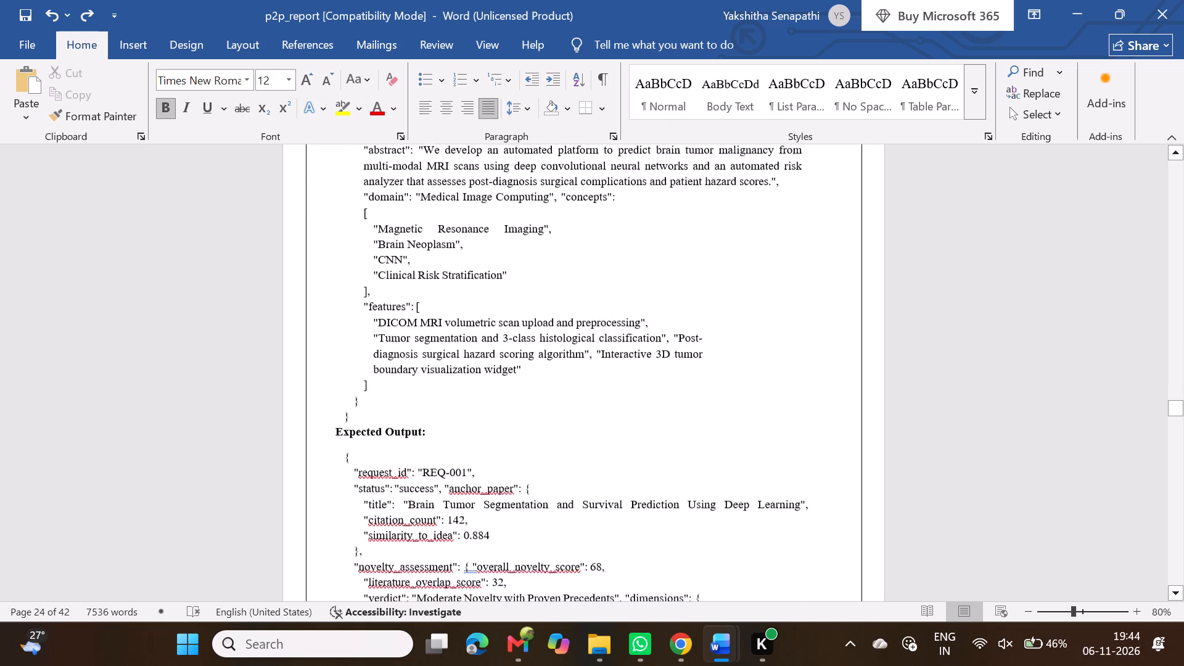
scroll(553, 350, "down", 2)
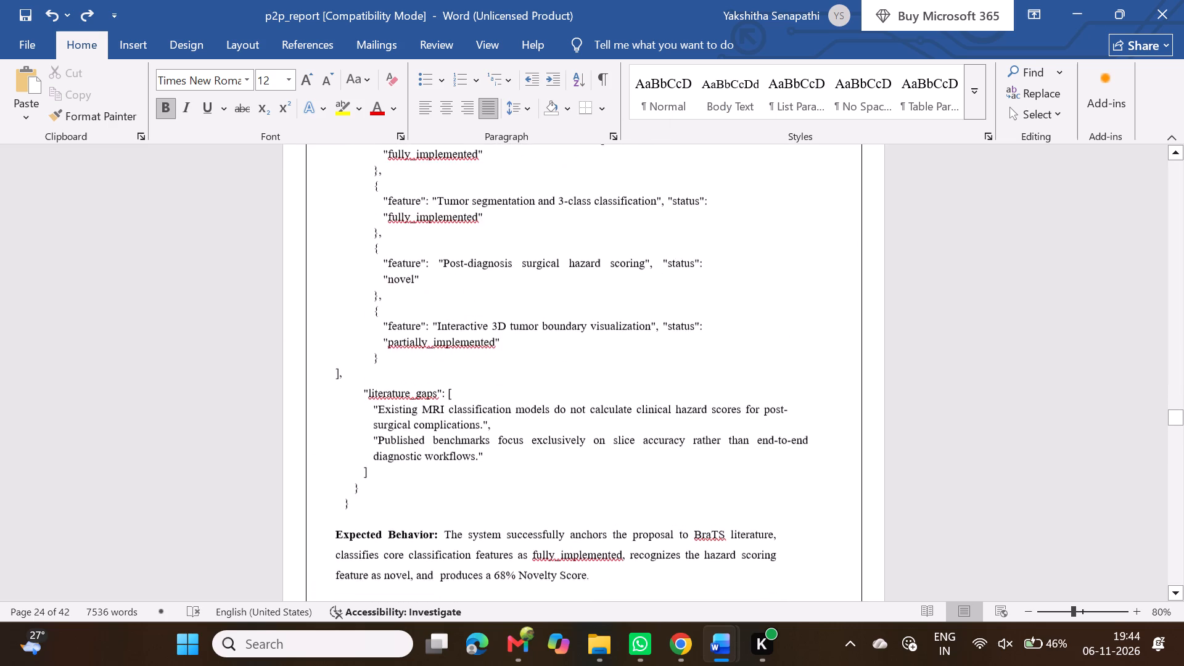
scroll(553, 350, "down", 2)
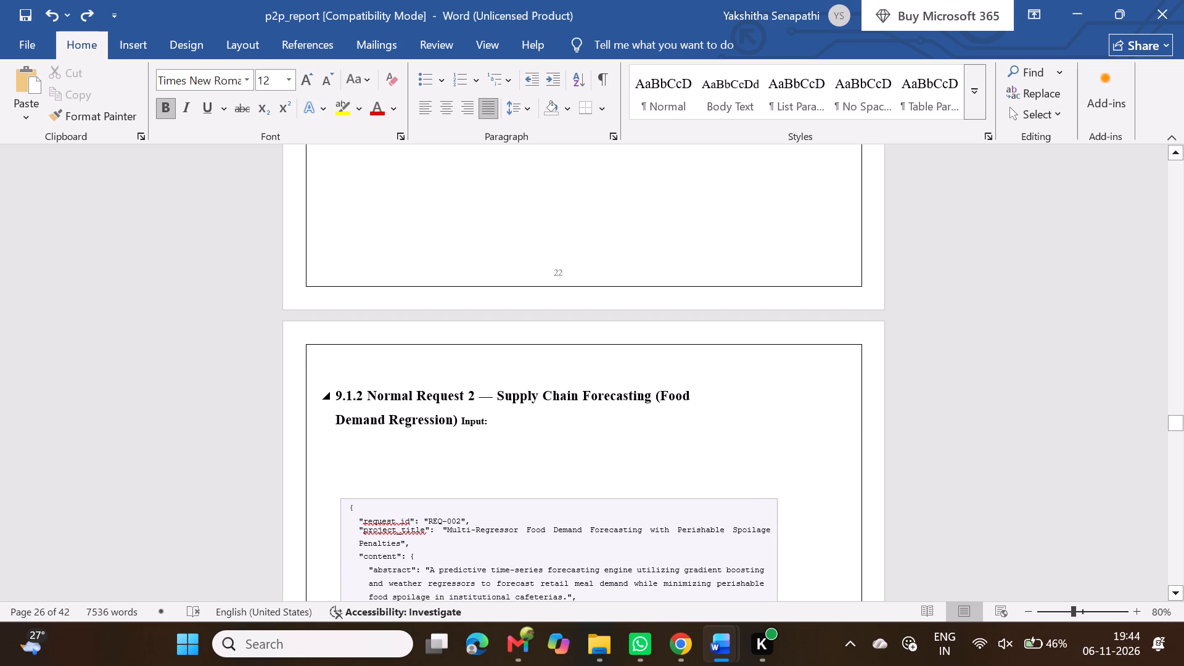
Check the font size of the 9.1 Normal Requests and Expected Responses heading against the 9.1.2 heading.
scroll(537, 385, "up", 7)
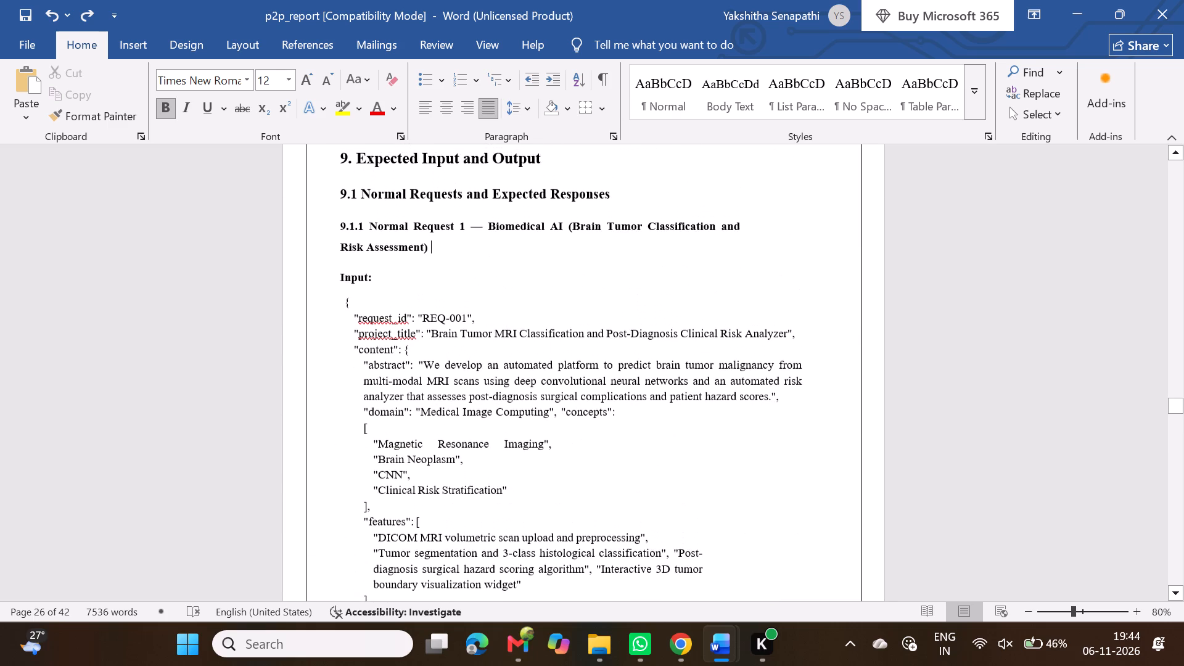
left_click(520, 204)
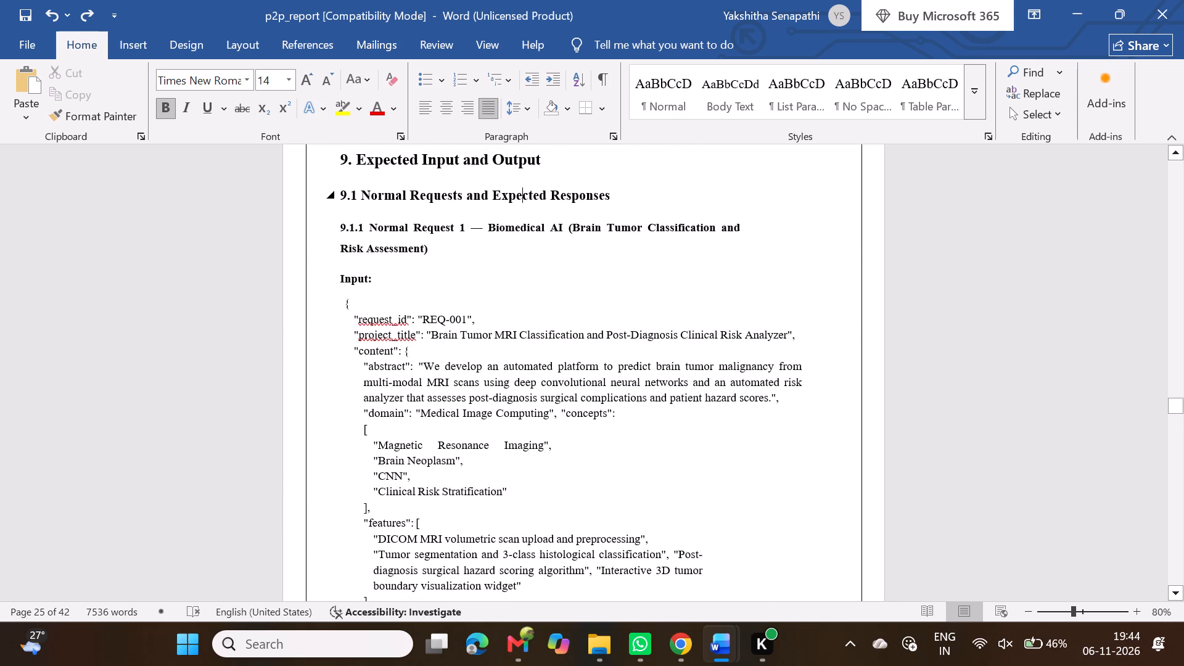
scroll(506, 324, "down", 4)
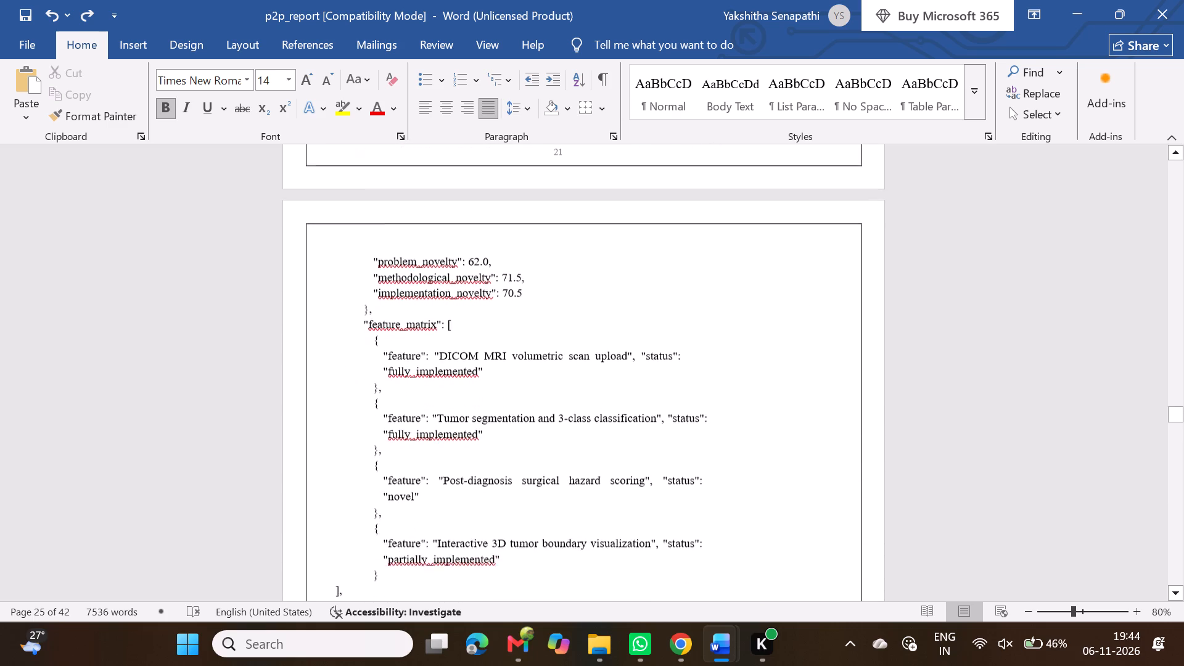
scroll(506, 318, "down", 4)
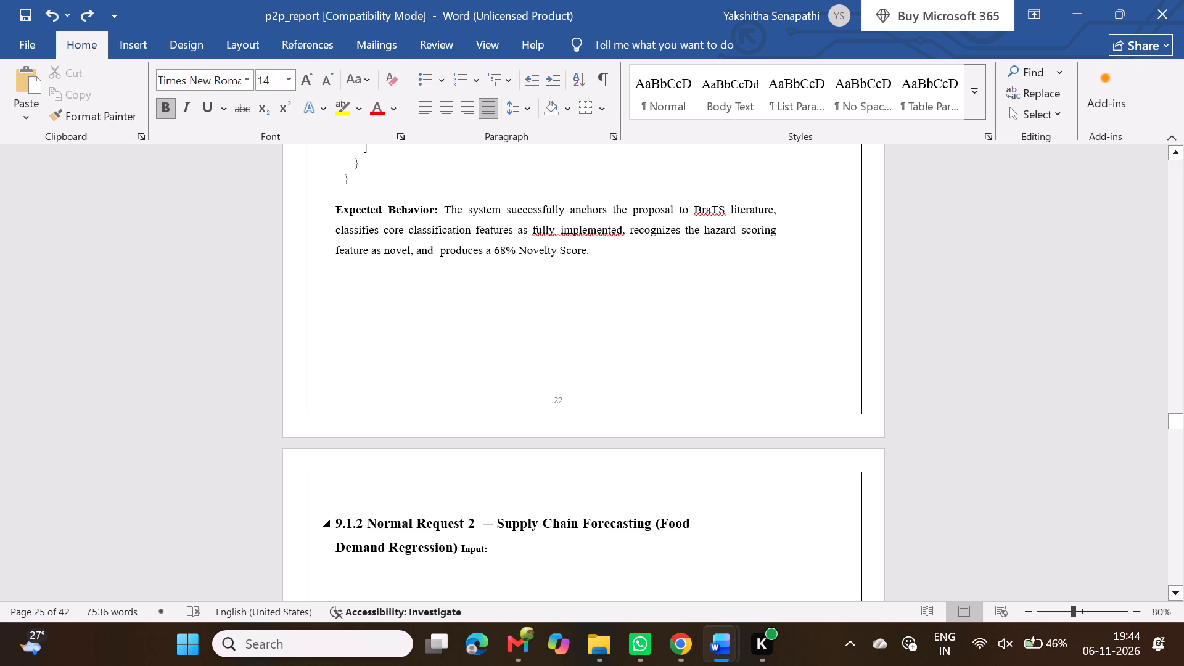
left_click(461, 521)
scroll(461, 521, "down", 1)
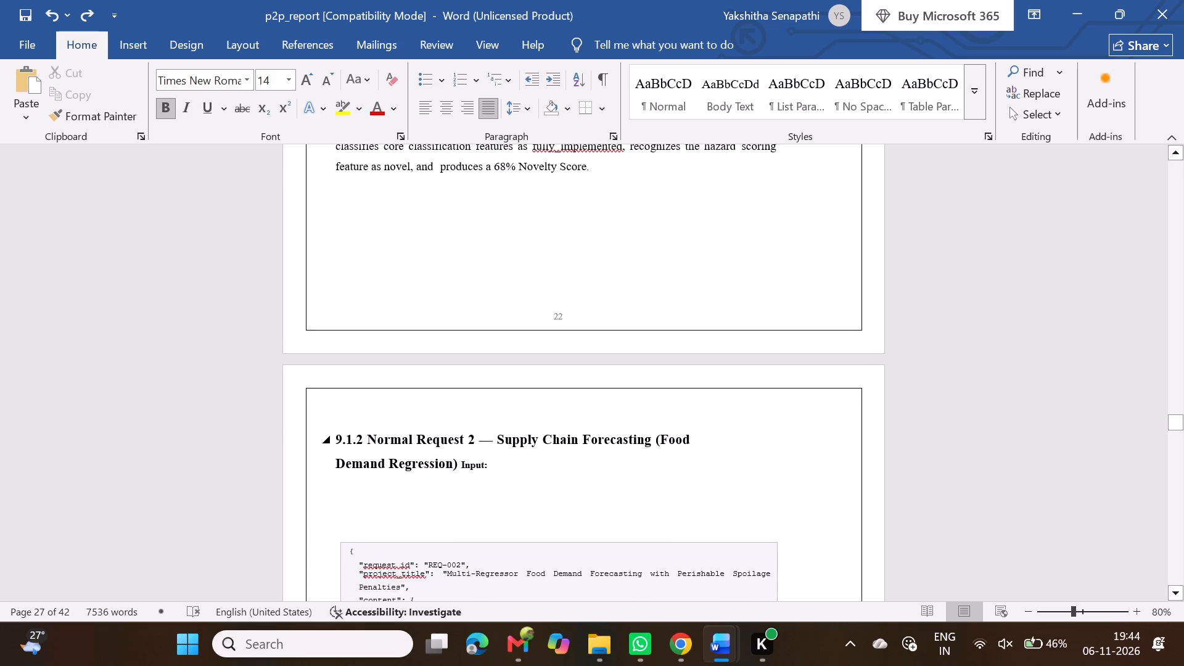
left_click(662, 441)
Insert a space before the word "Food" in the 9.1.2 Normal Request 2 heading.
key("space")
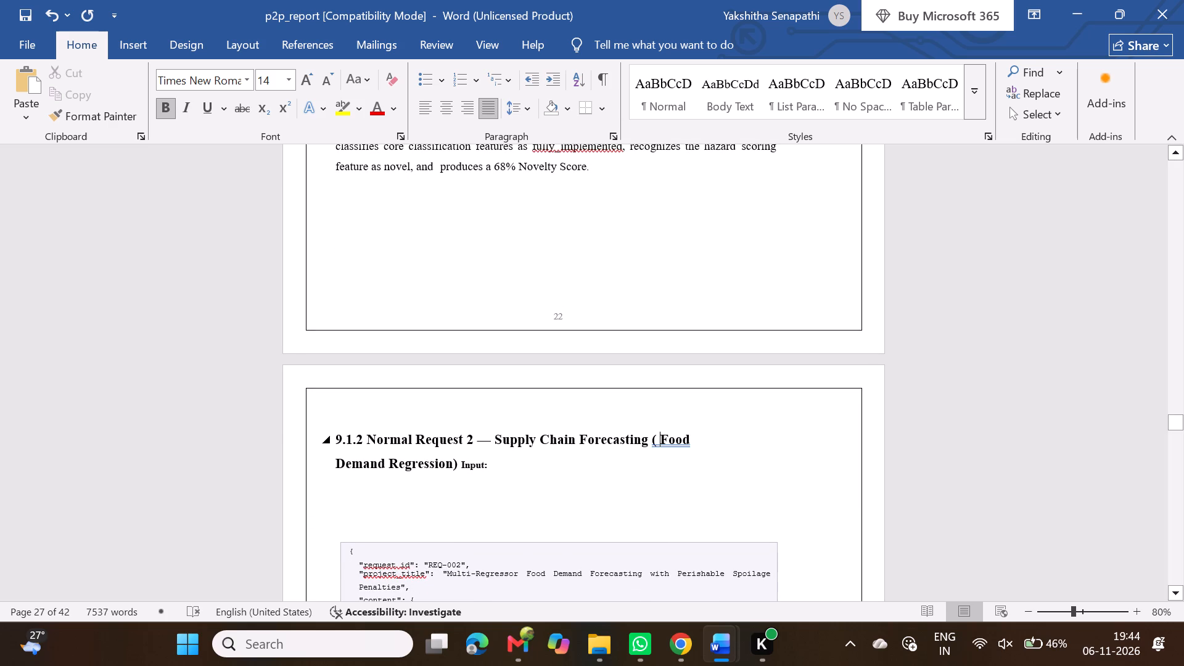
Set the right indentation of the 9.1.2 Normal Request 2 heading to 0 cm.
left_click_drag(458, 467, 352, 438)
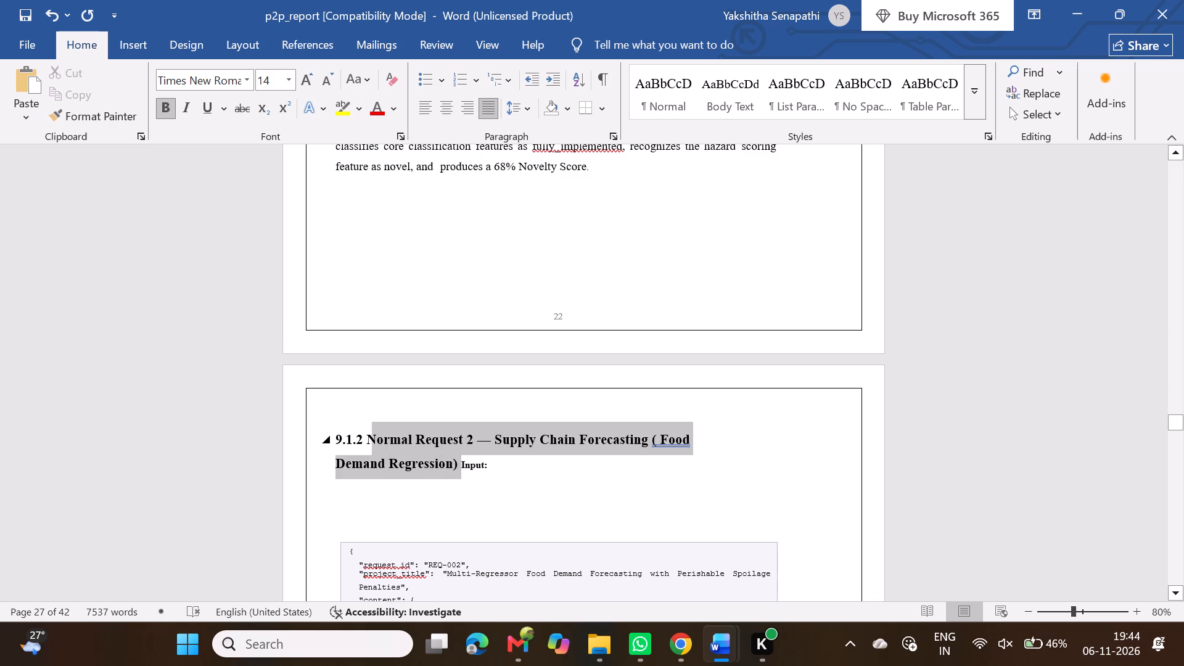
left_click_drag(352, 438, 335, 434)
left_click(611, 136)
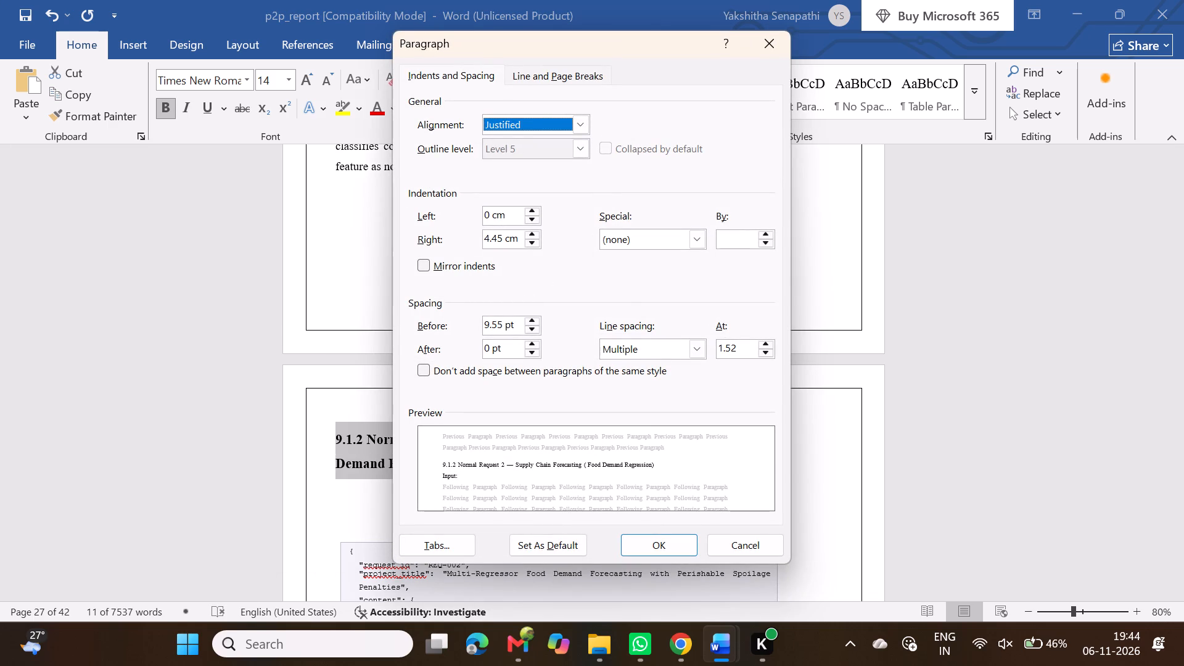
double_click(508, 239)
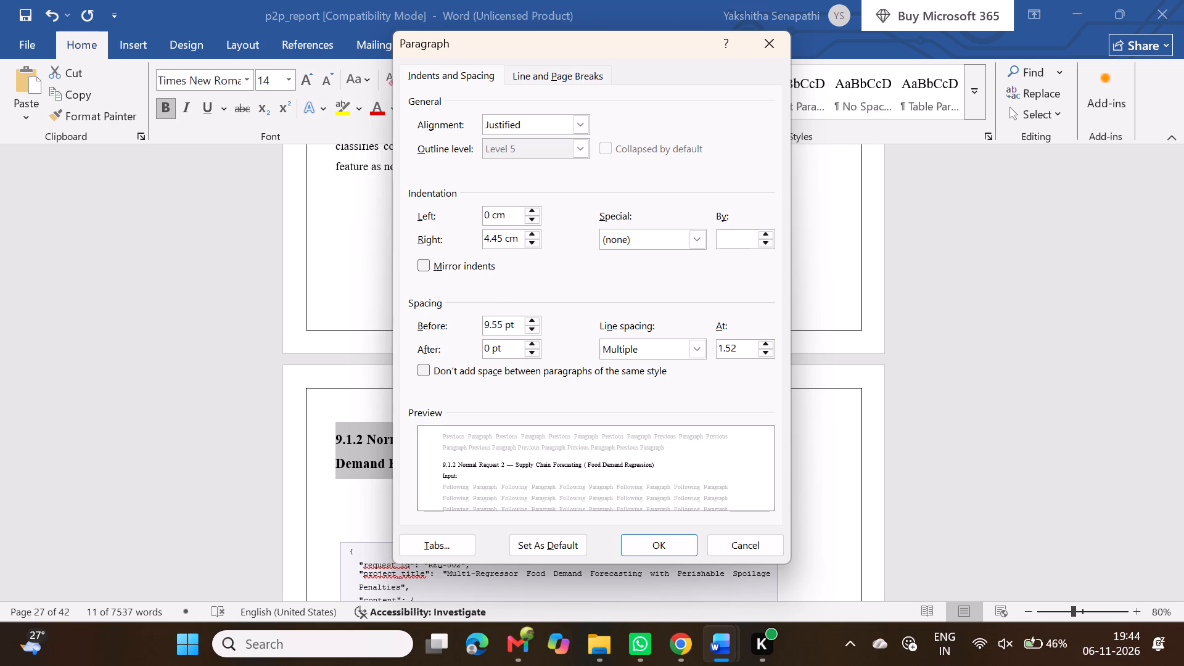
key("BackSpace")
key("BackSpace")
key("BackSpace")
key("BackSpace")
key("BackSpace")
key("BackSpace")
type("0 cm")
left_click(664, 542)
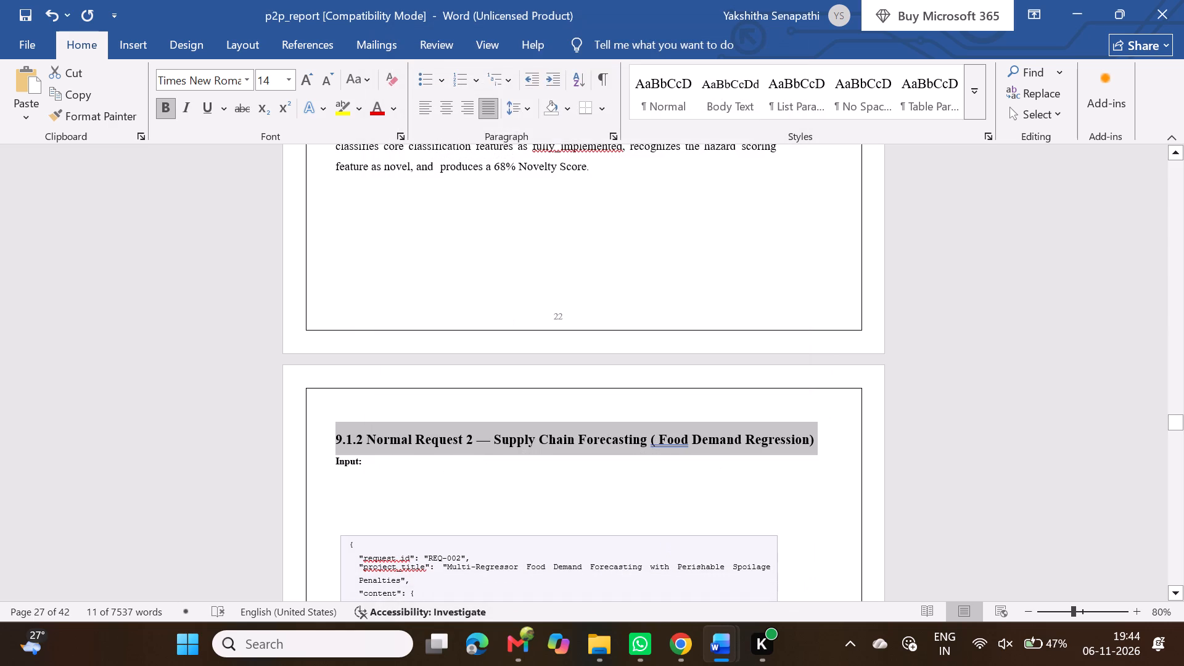
Increase the font size of the word "Input" below the 9.1.2 heading to 12.
left_click(464, 469)
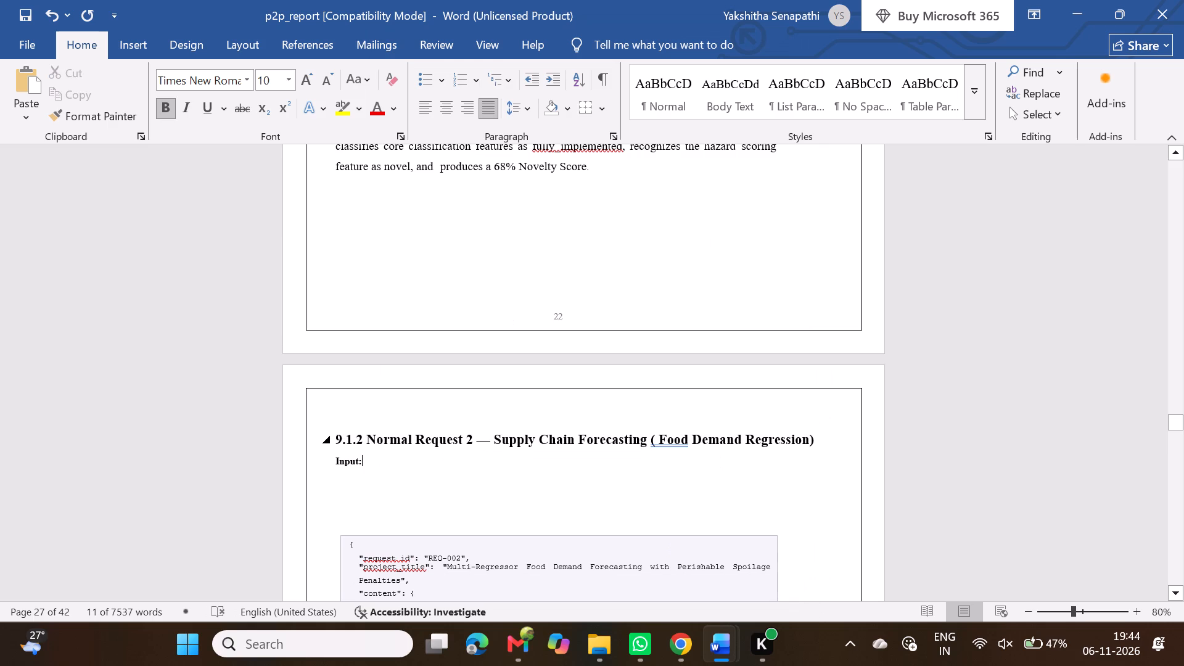
double_click(345, 459)
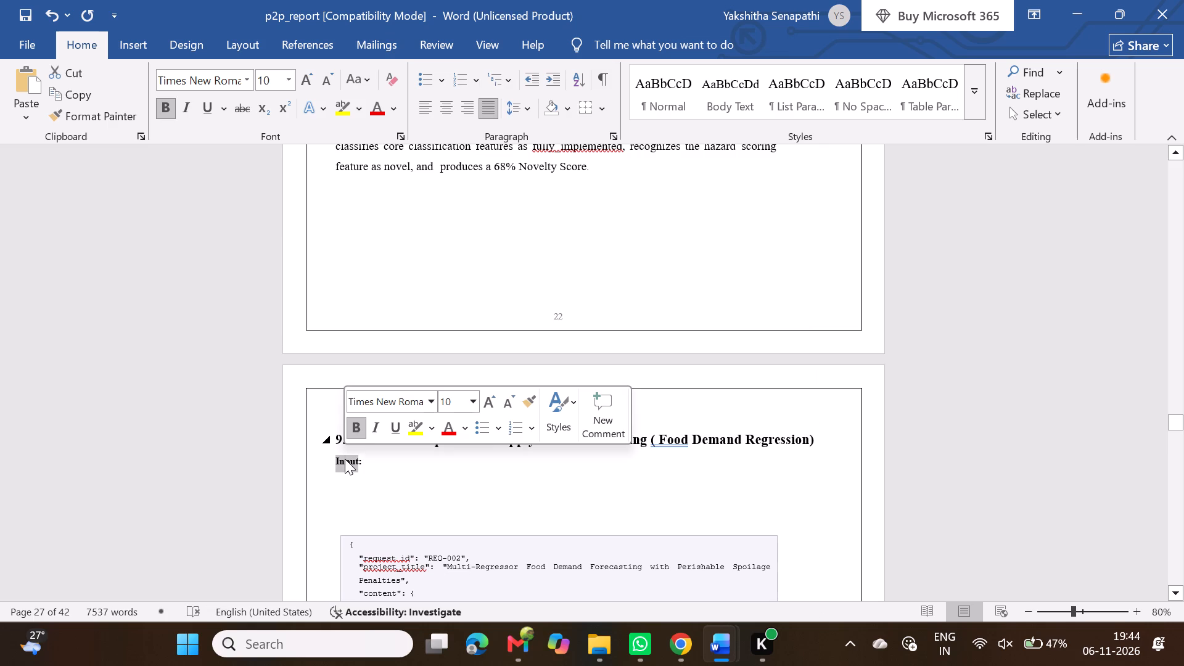
left_click(491, 402)
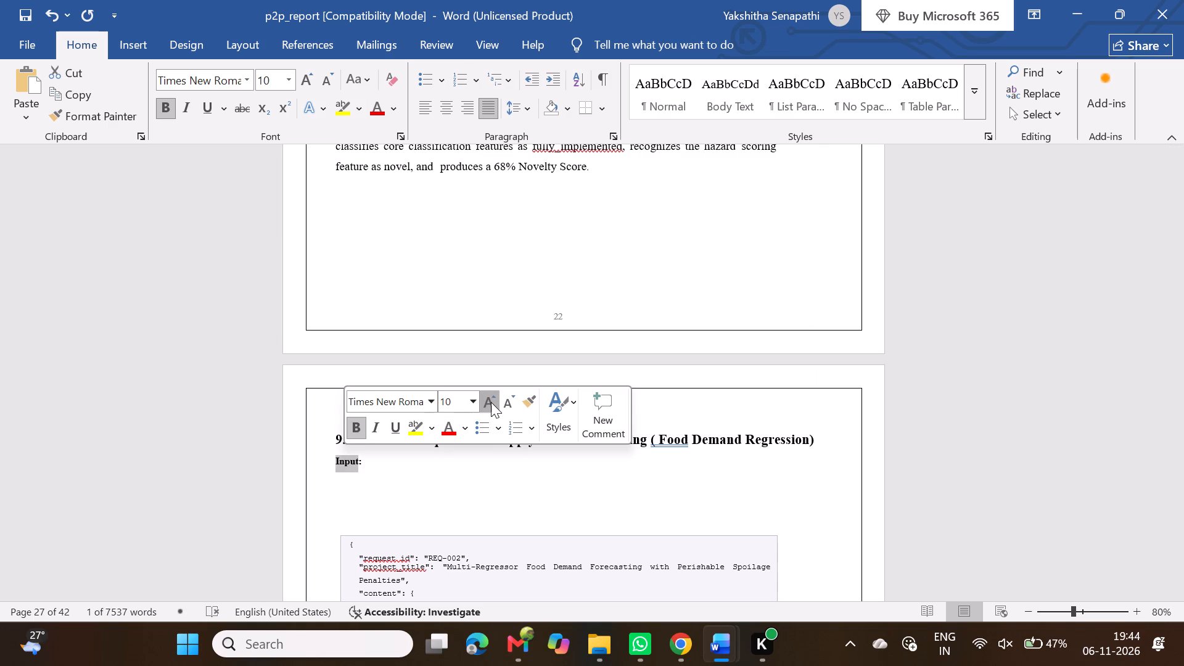
left_click(491, 402)
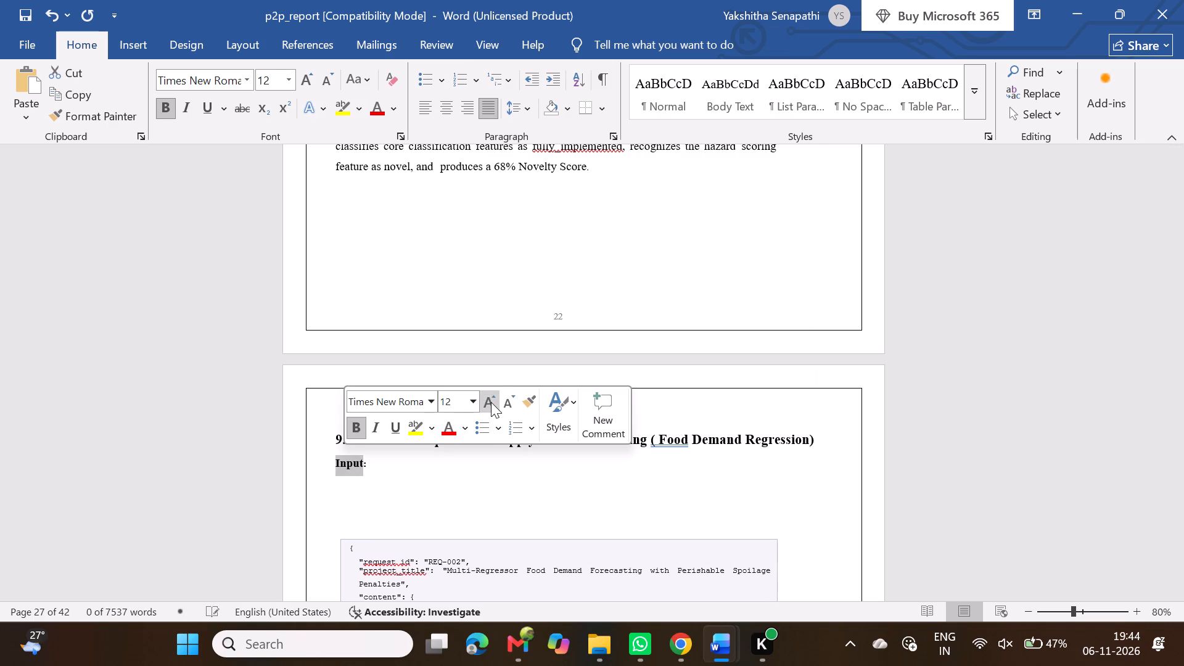
left_click(450, 498)
Extend the bottom edge of the REQ-002 input text box downward until the whole JSON, including its closing braces, fits inside.
scroll(450, 498, "up", 1)
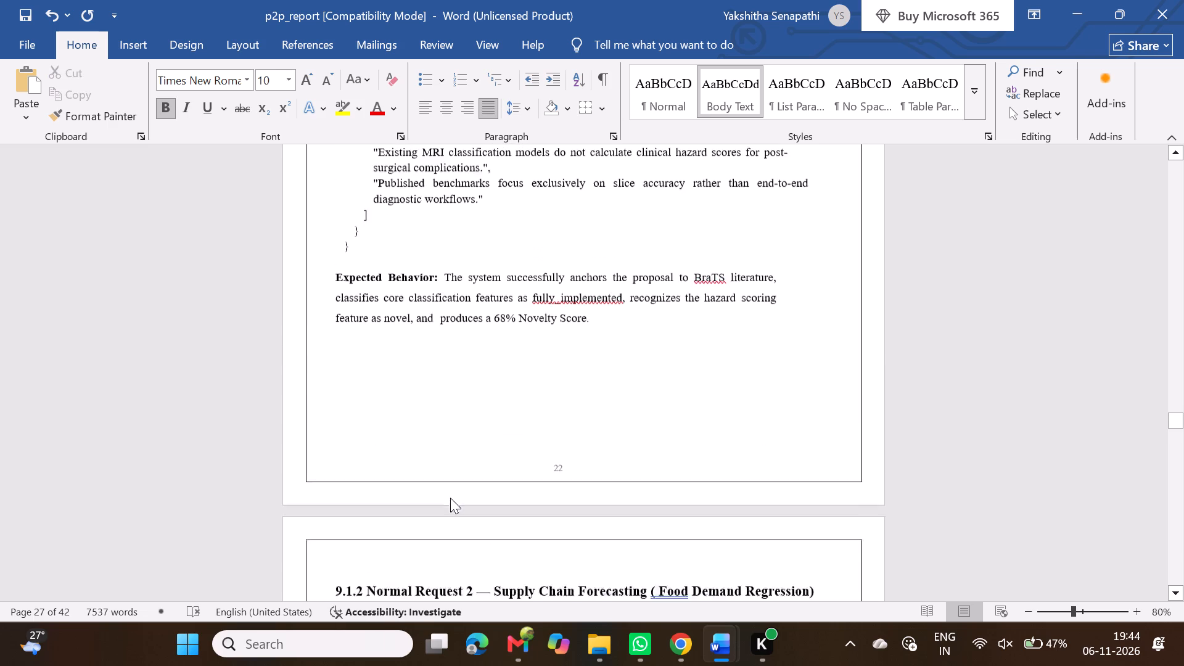
scroll(450, 498, "up", 2)
scroll(450, 498, "down", 1)
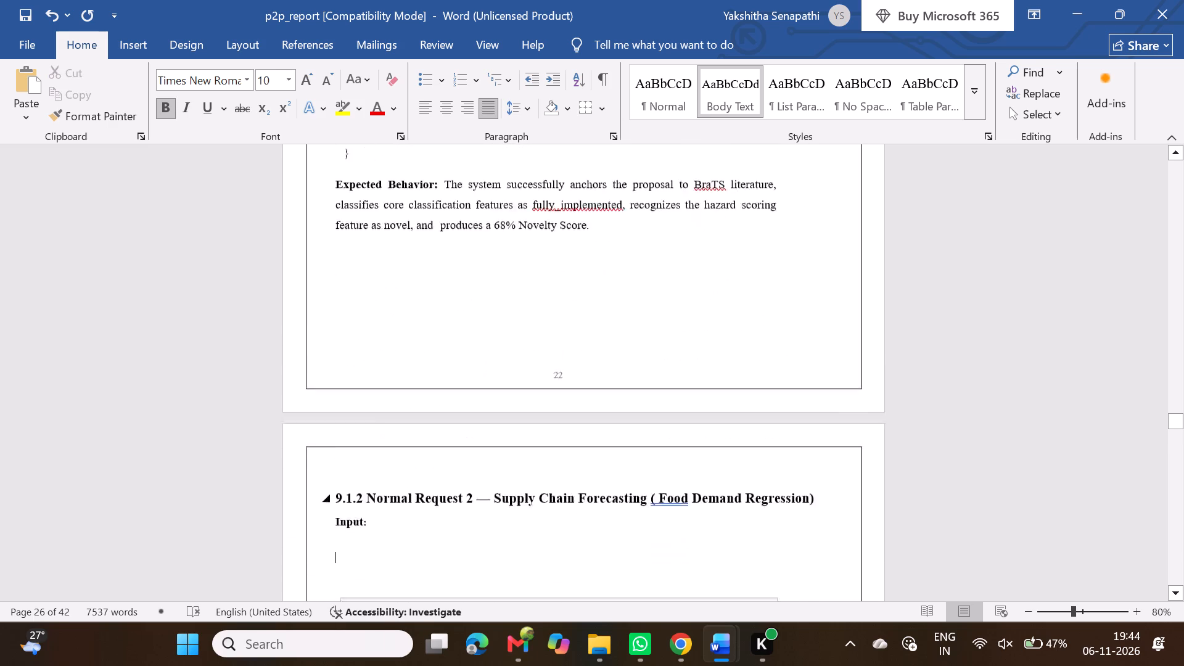
scroll(450, 498, "down", 2)
left_click(522, 480)
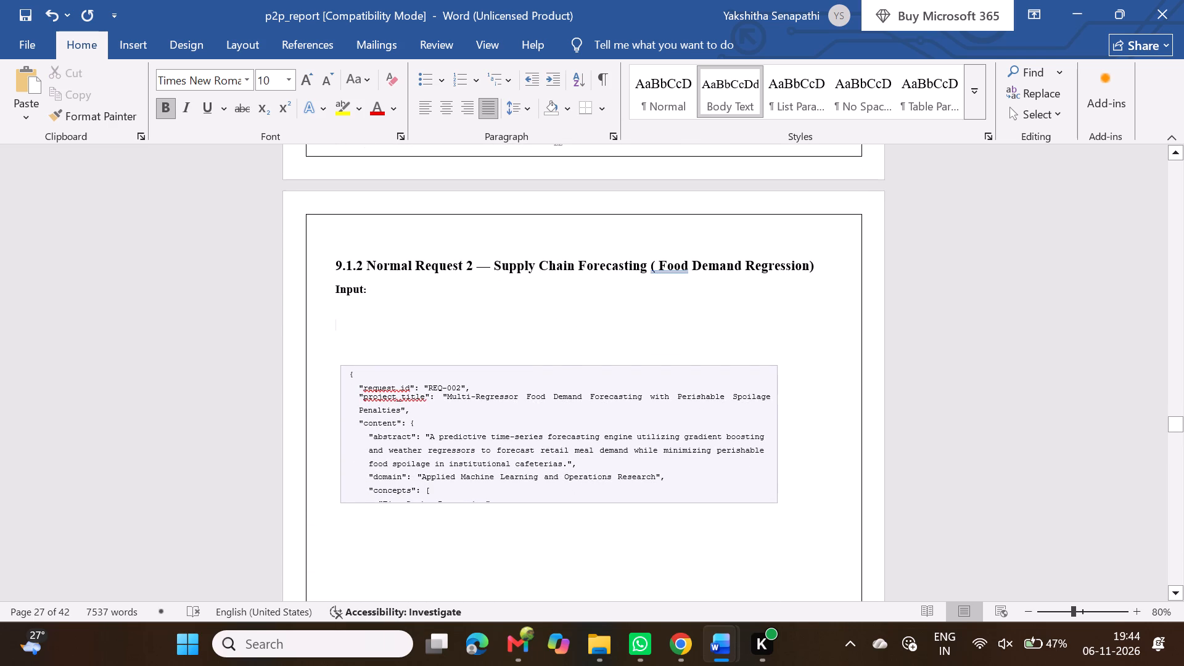
left_click_drag(558, 503, 559, 606)
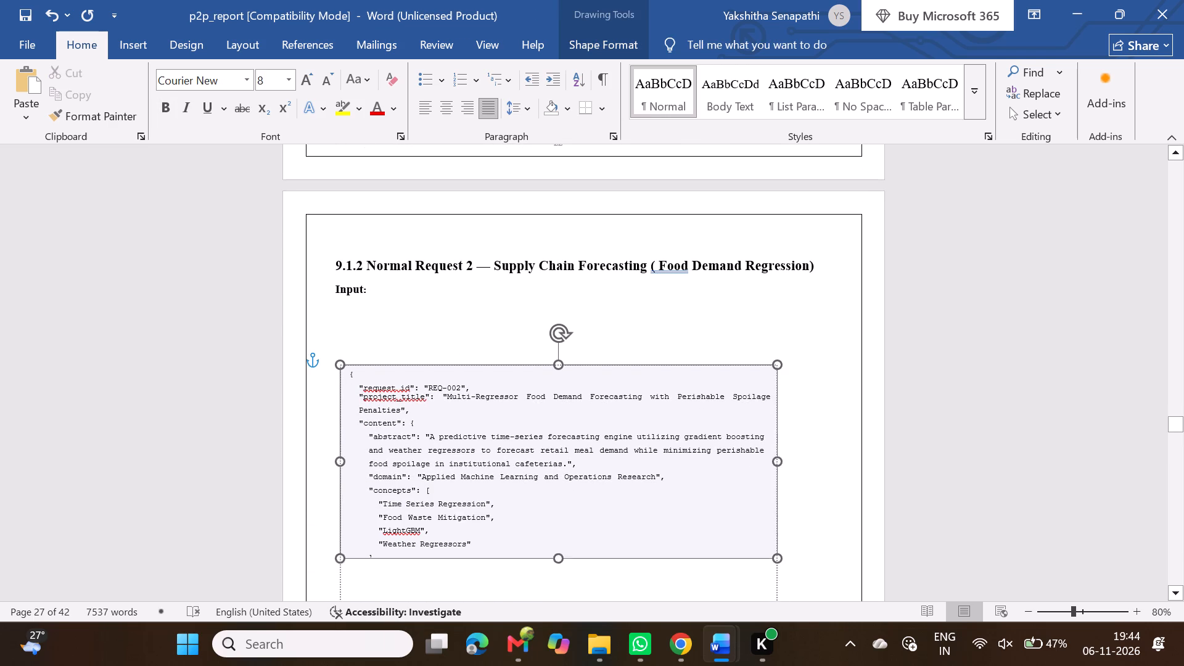
left_click_drag(559, 606, 559, 638)
scroll(648, 522, "down", 1)
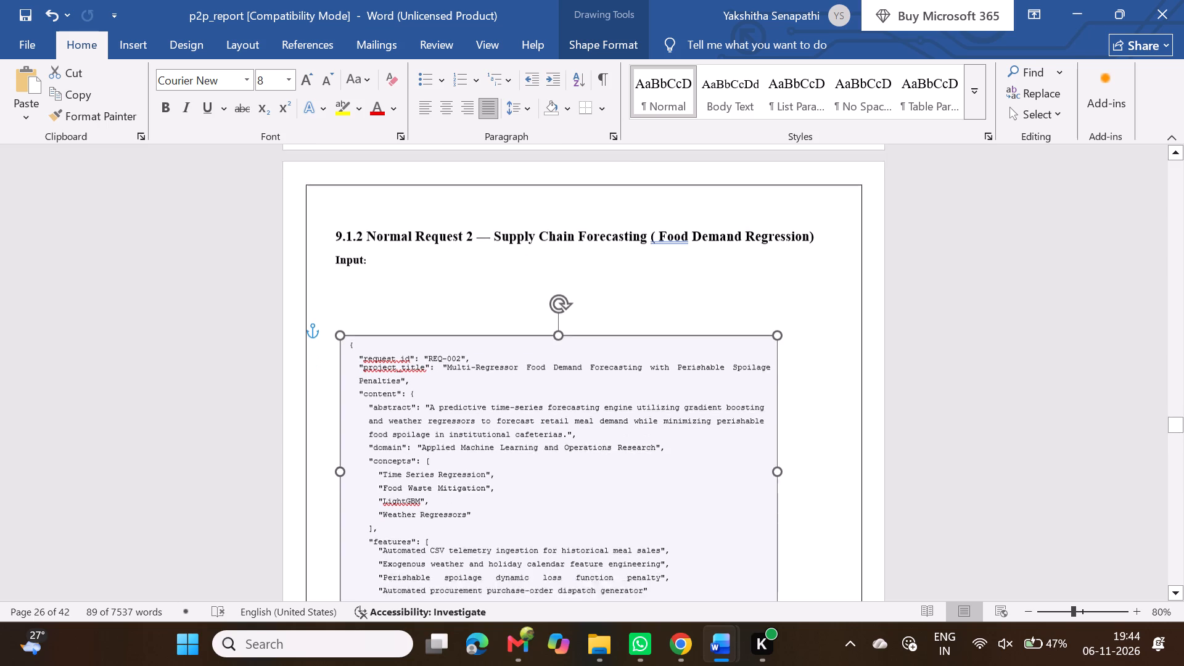
scroll(648, 522, "down", 2)
left_click(615, 398)
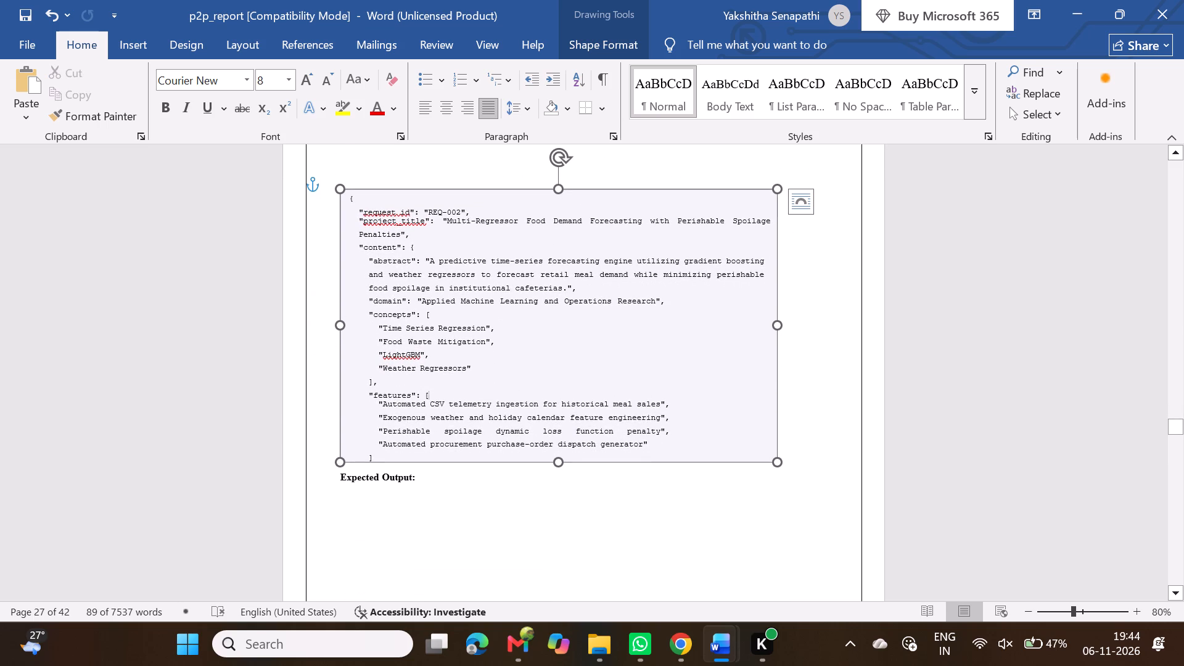
left_click(559, 466)
left_click_drag(559, 466, 551, 575)
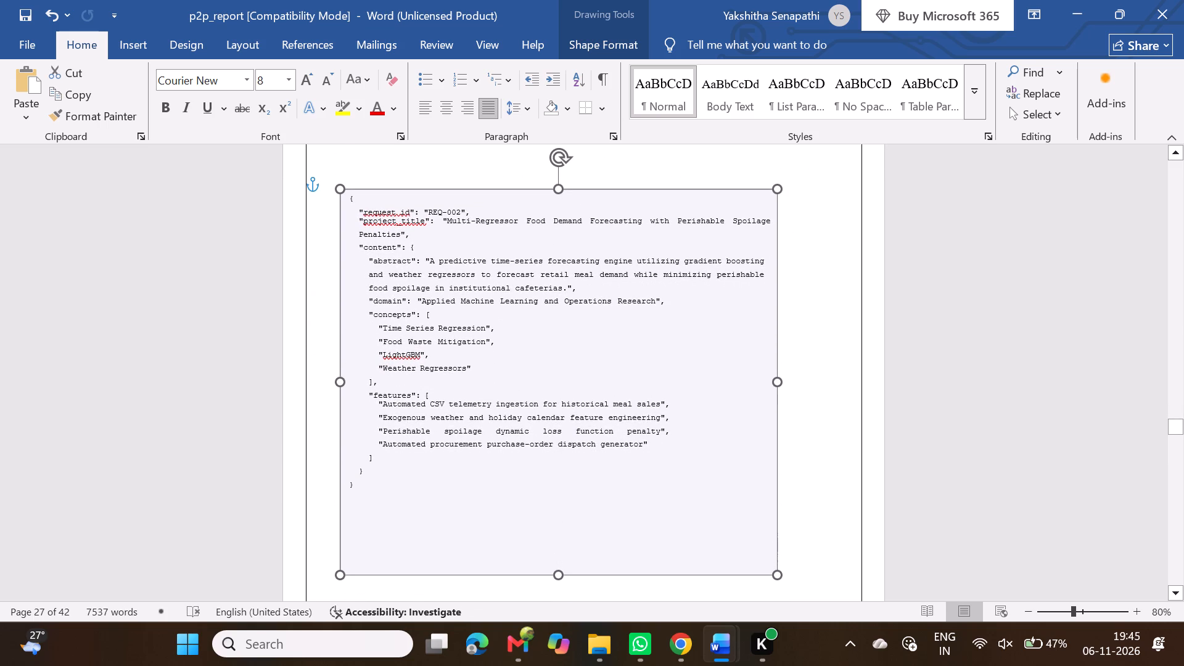
left_click_drag(551, 575, 551, 546)
Copy the entire JSON text from the REQ-002 input text box.
left_click_drag(395, 498, 346, 205)
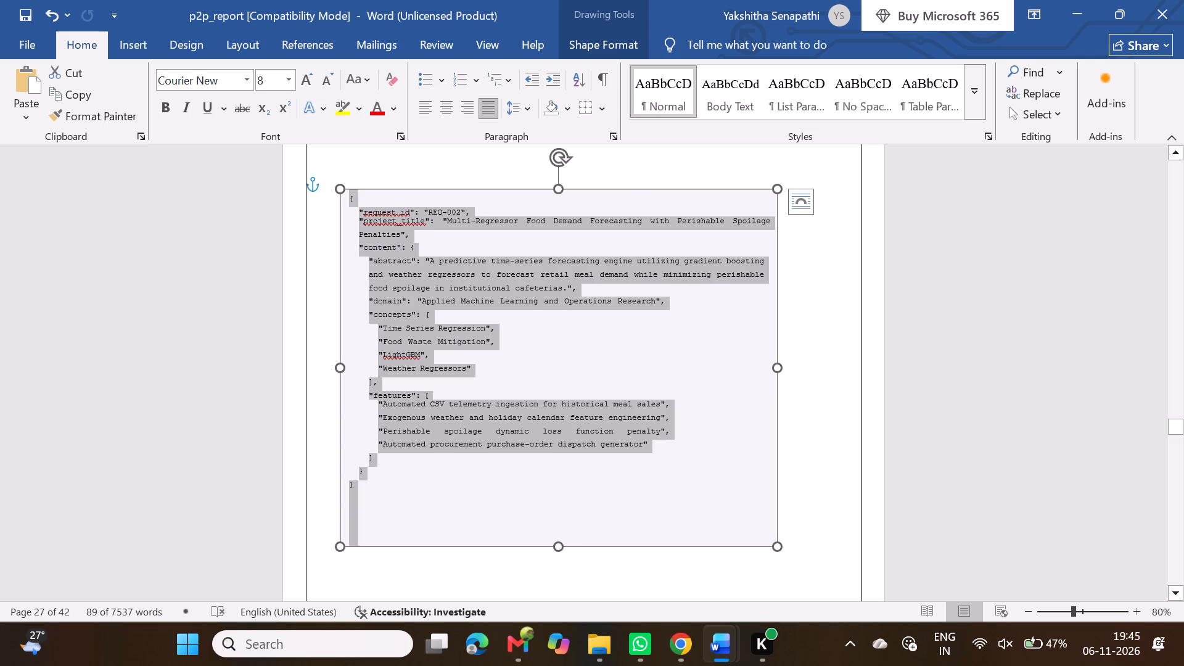
left_click_drag(346, 205, 343, 205)
key("ctrl+c")
Lower the top edge of the REQ-002 expected output text box on the following page slightly.
scroll(610, 381, "down", 1)
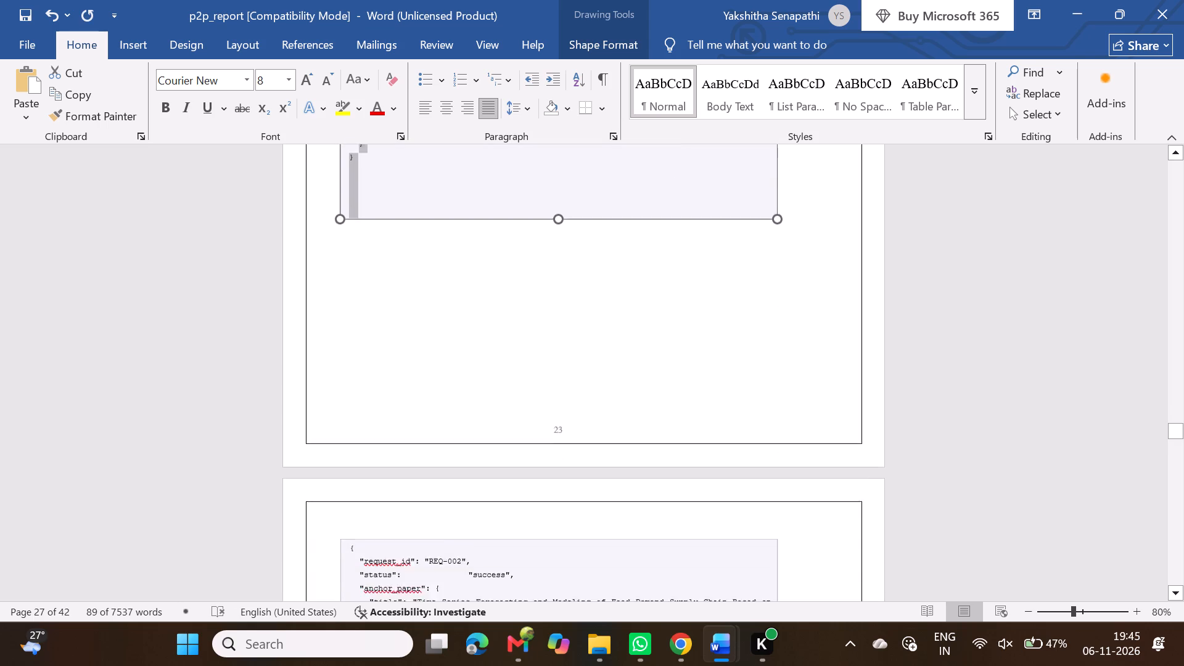
scroll(610, 381, "down", 3)
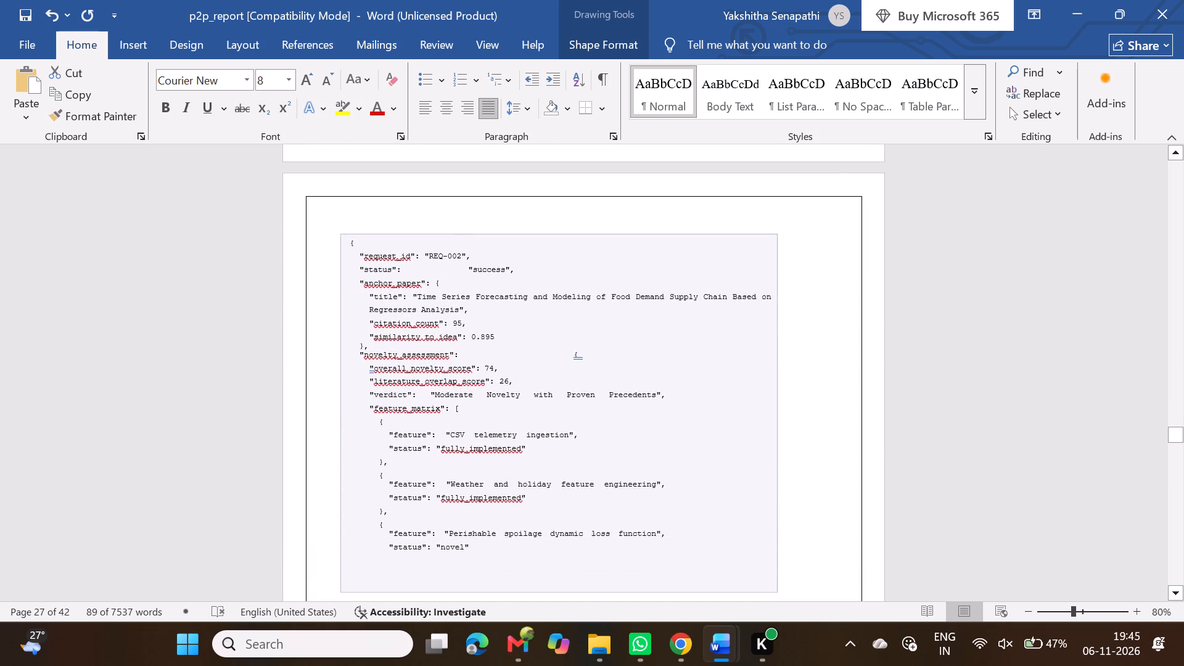
scroll(610, 381, "down", 1)
left_click(610, 381)
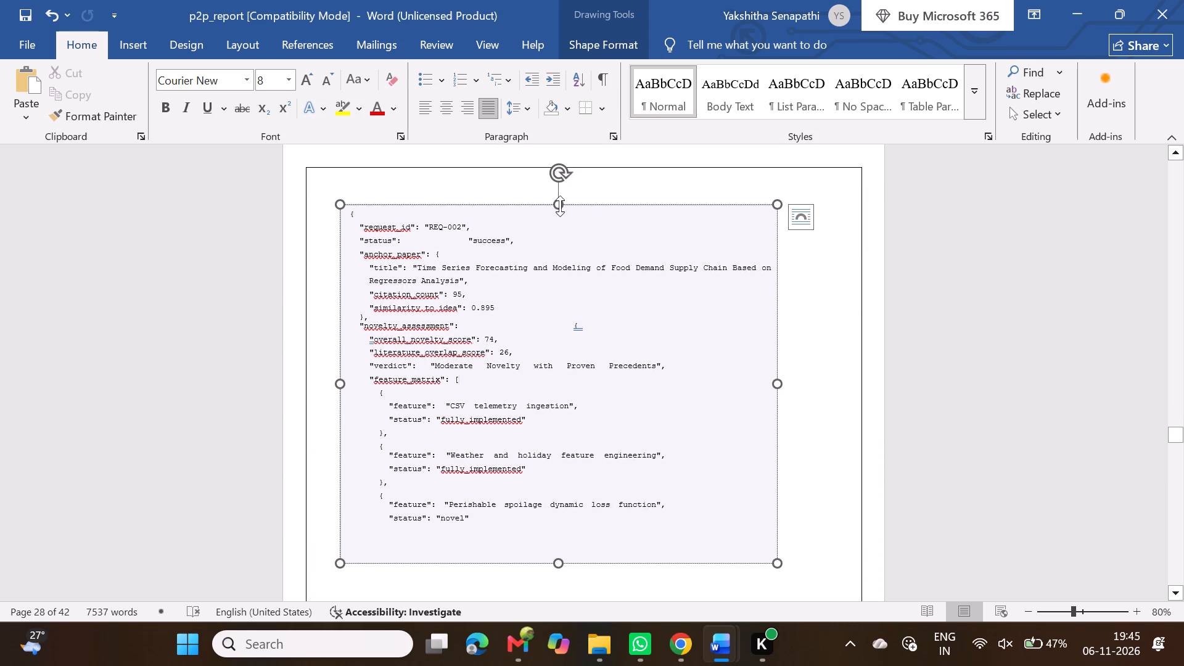
left_click_drag(560, 206, 575, 213)
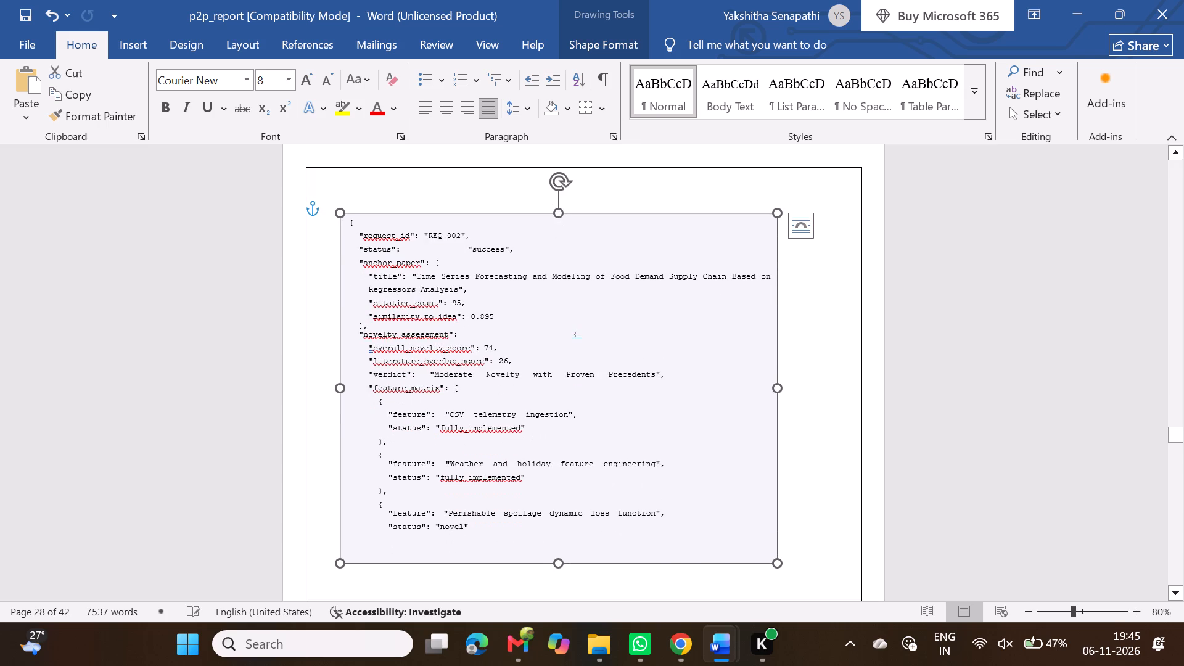
Paste the copied REQ-002 input JSON as body text in the blank space under the 9.1.2 Input label.
scroll(577, 435, "down", 5)
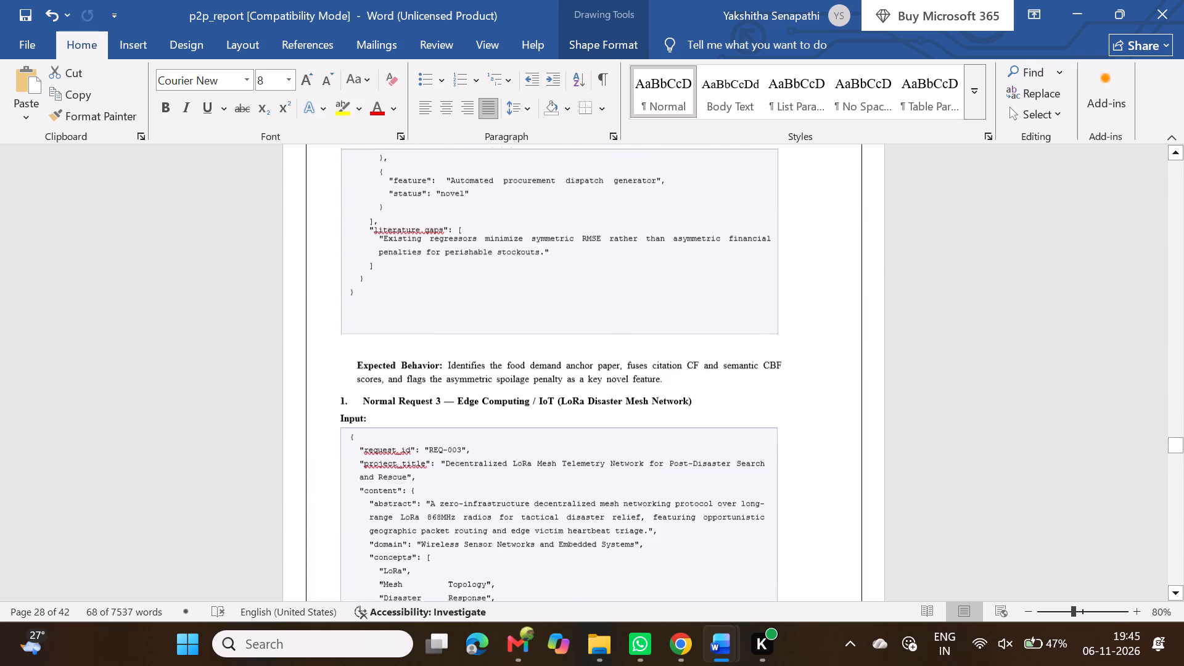
scroll(577, 435, "up", 5)
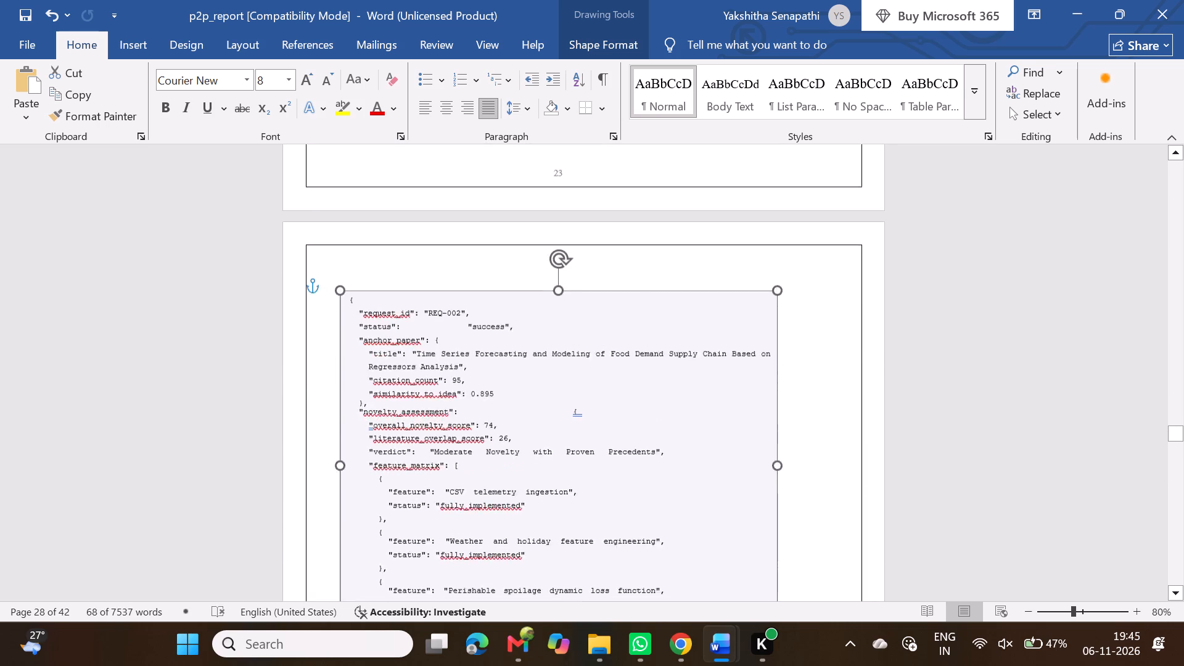
scroll(577, 435, "up", 3)
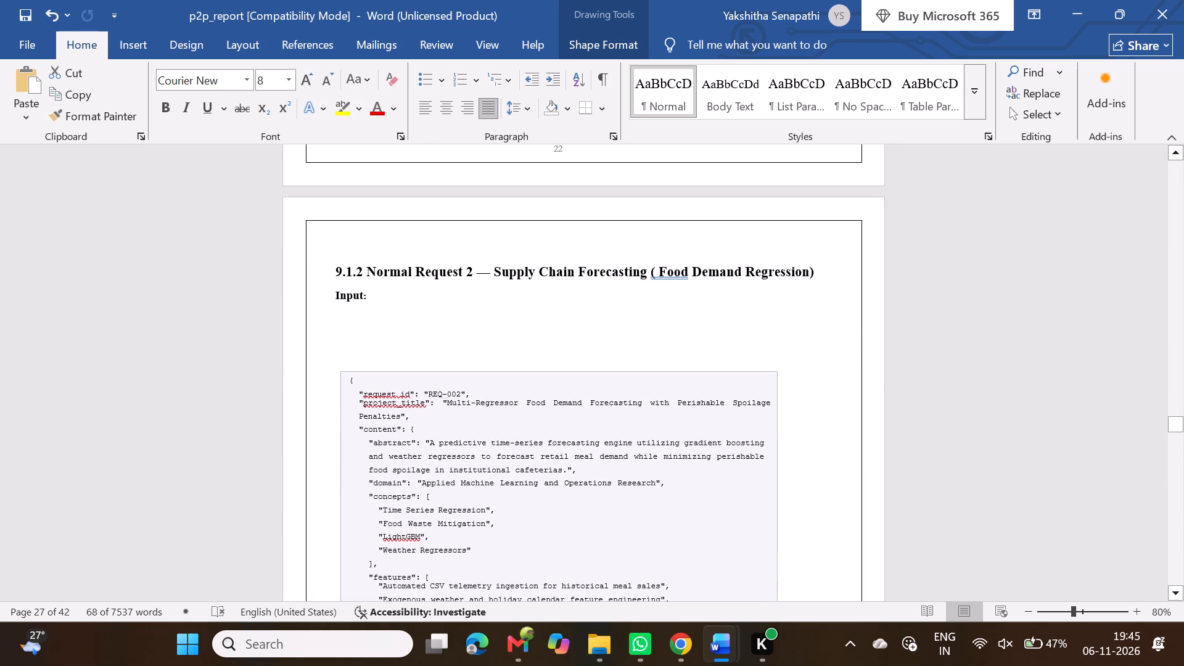
scroll(471, 340, "up", 1)
scroll(471, 340, "down", 1)
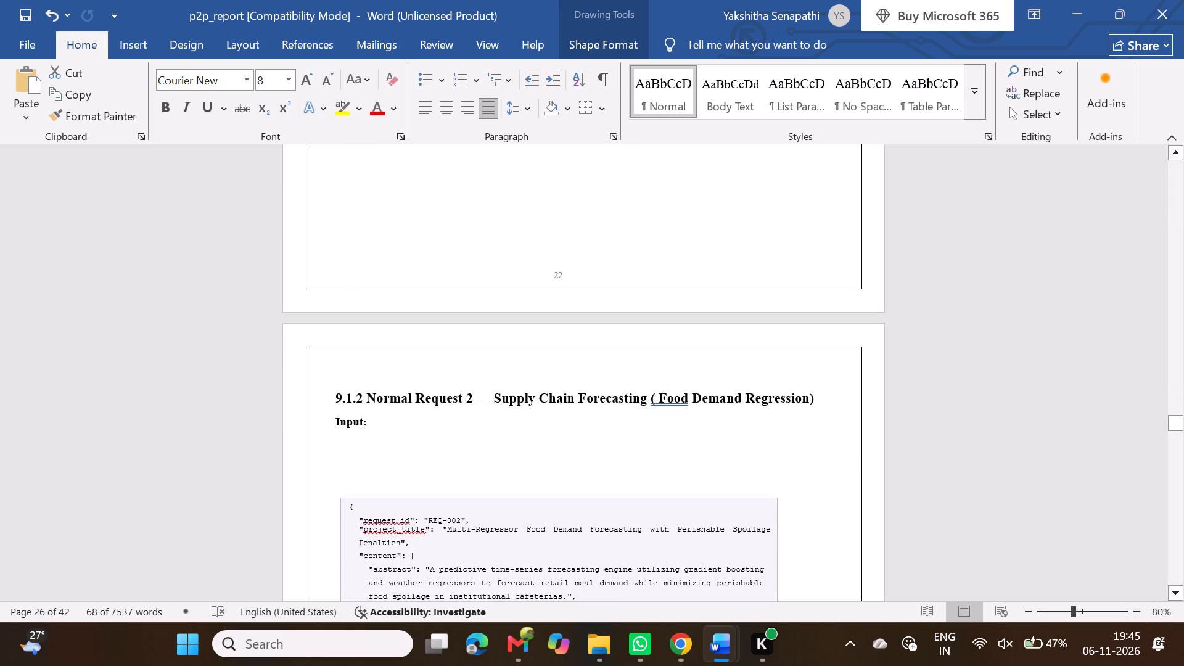
left_click(363, 441)
key("ctrl+v")
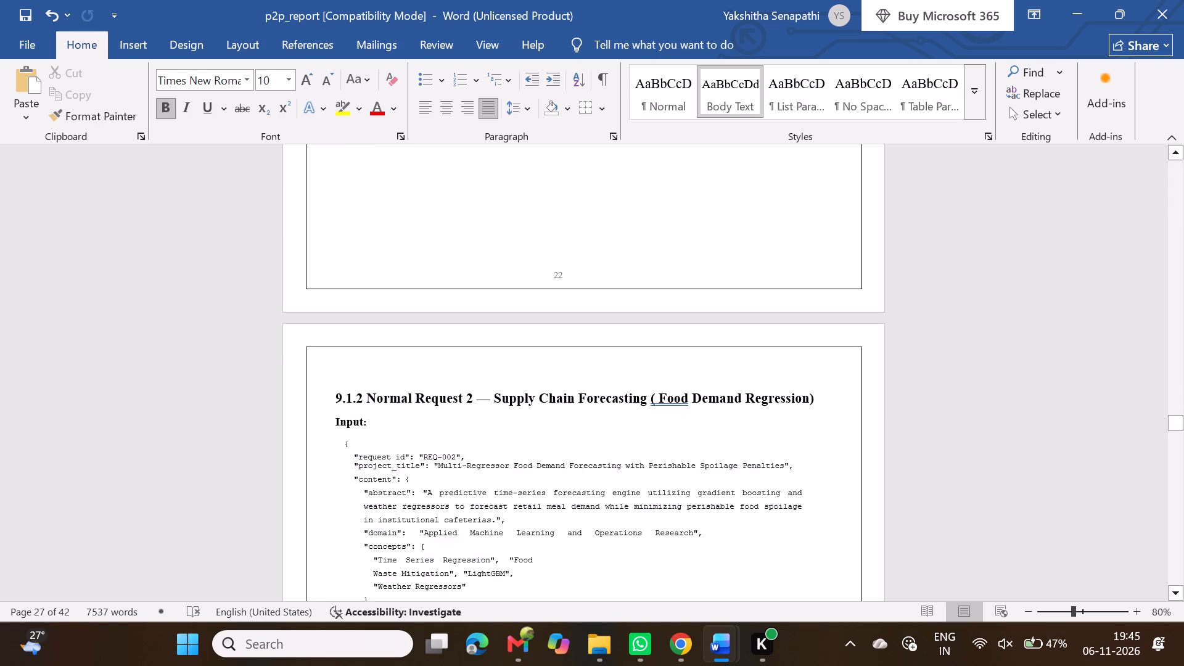
Format the whole pasted REQ-002 input JSON in Times New Roman, size 12.
scroll(425, 456, "down", 1)
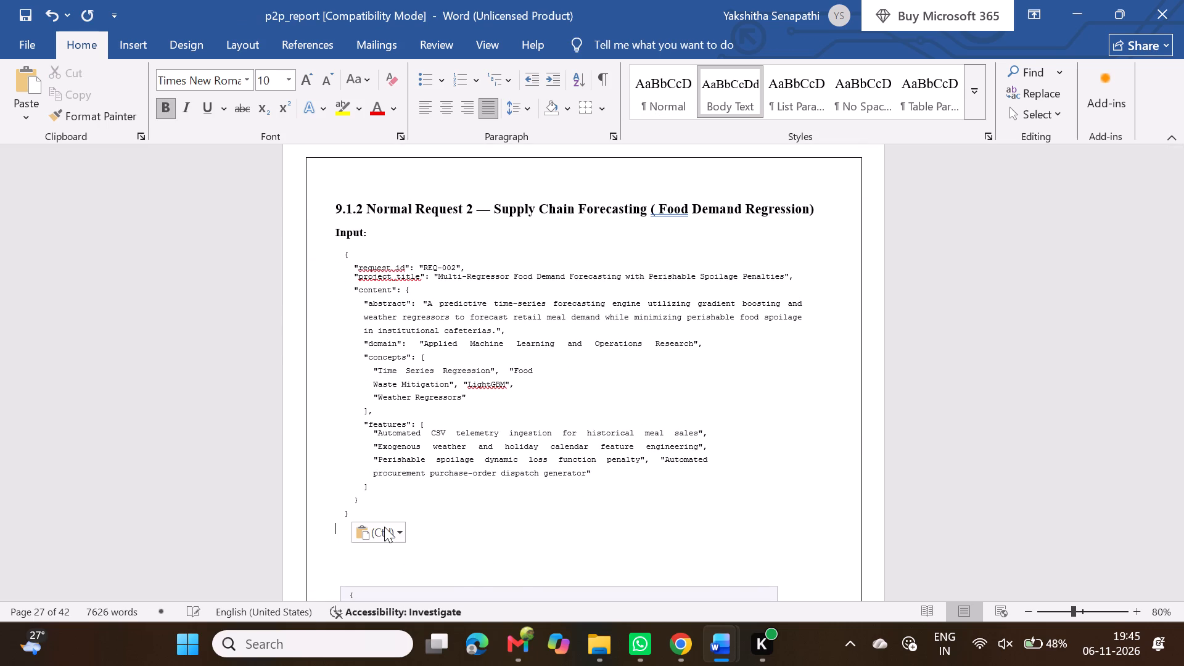
left_click_drag(398, 503, 347, 401)
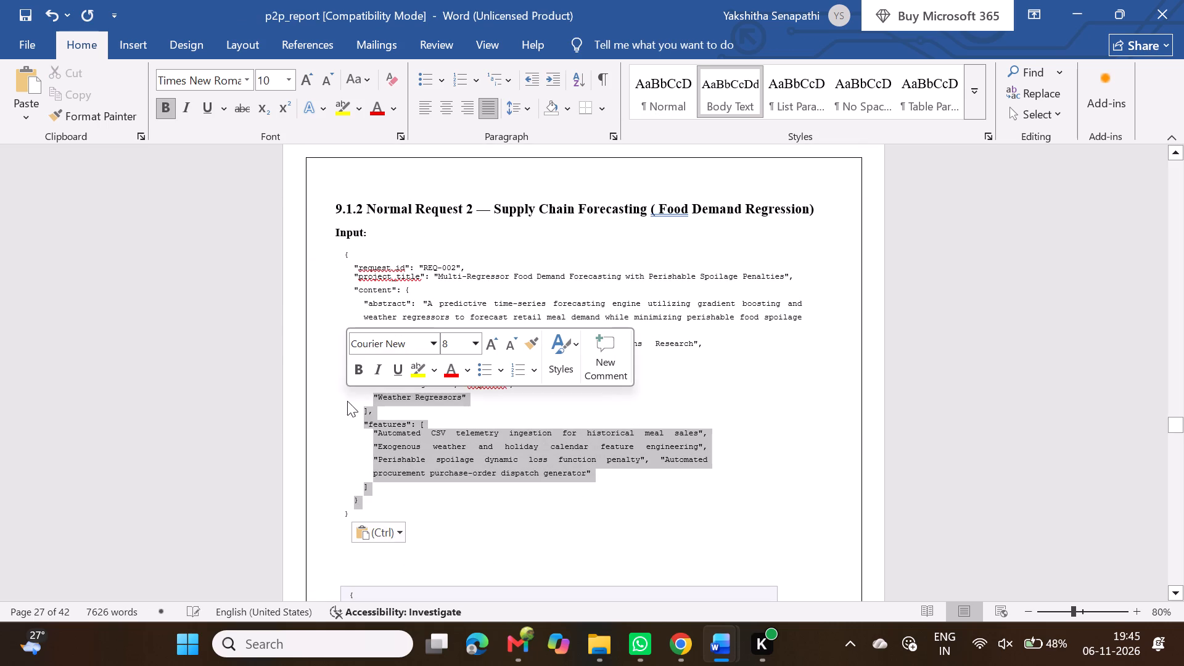
left_click(342, 257)
left_click_drag(342, 257, 388, 507)
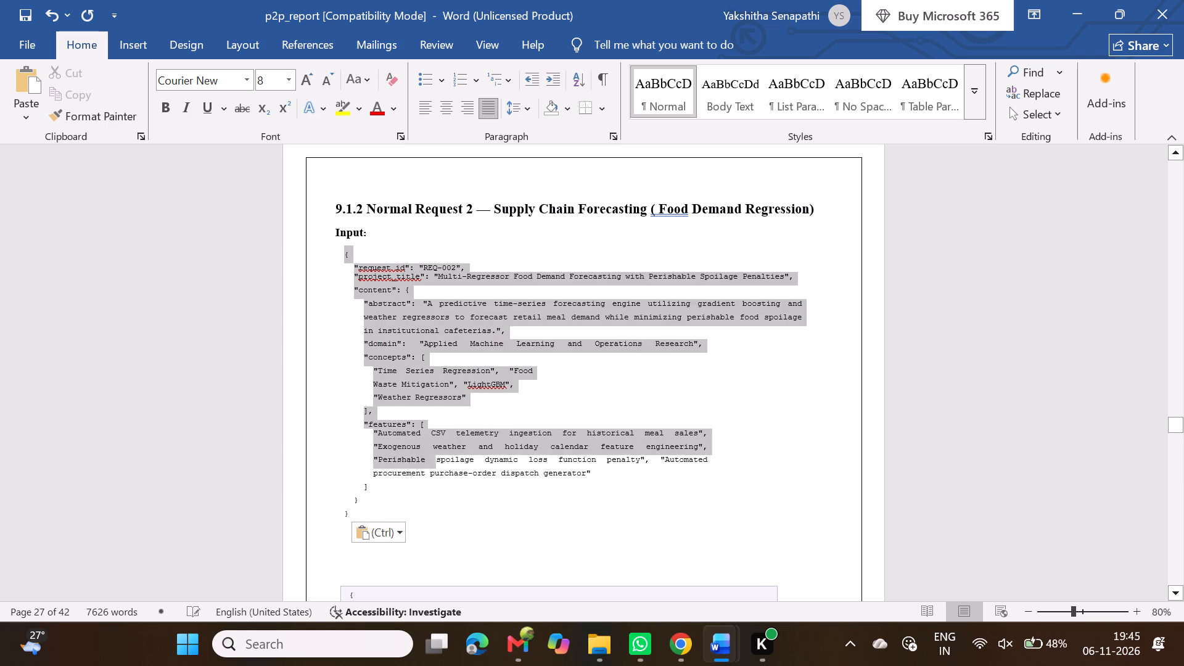
left_click_drag(388, 507, 389, 516)
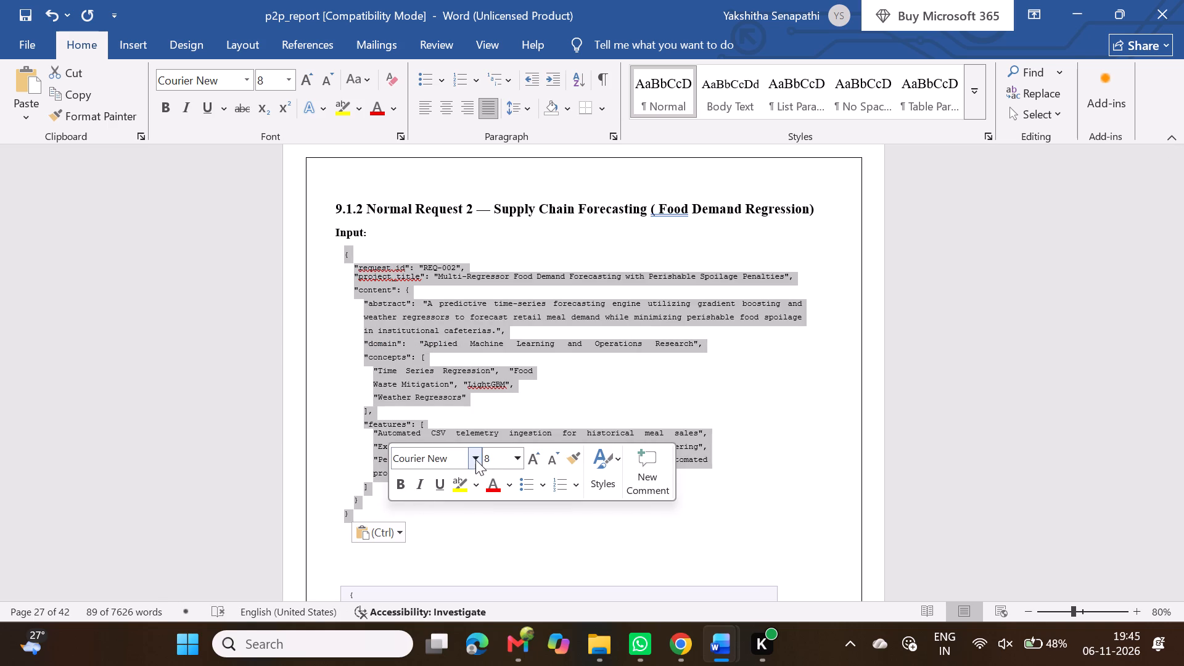
left_click(475, 459)
left_click(500, 95)
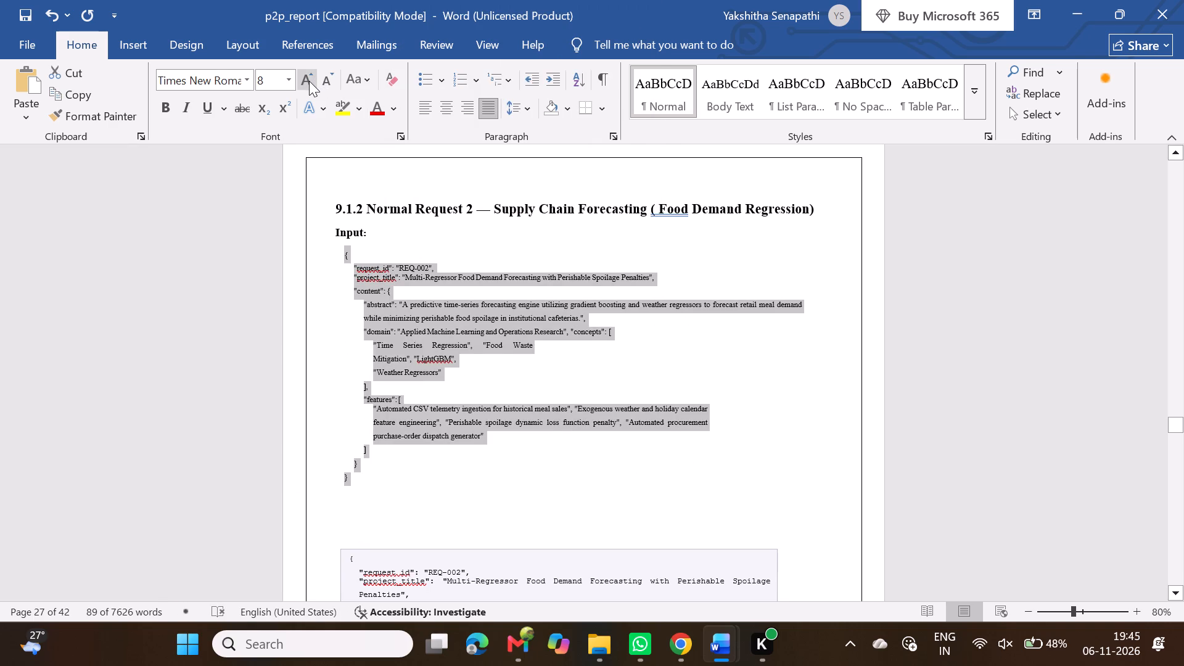
left_click(309, 81)
left_click(309, 81)
left_click(309, 81)
left_click(309, 81)
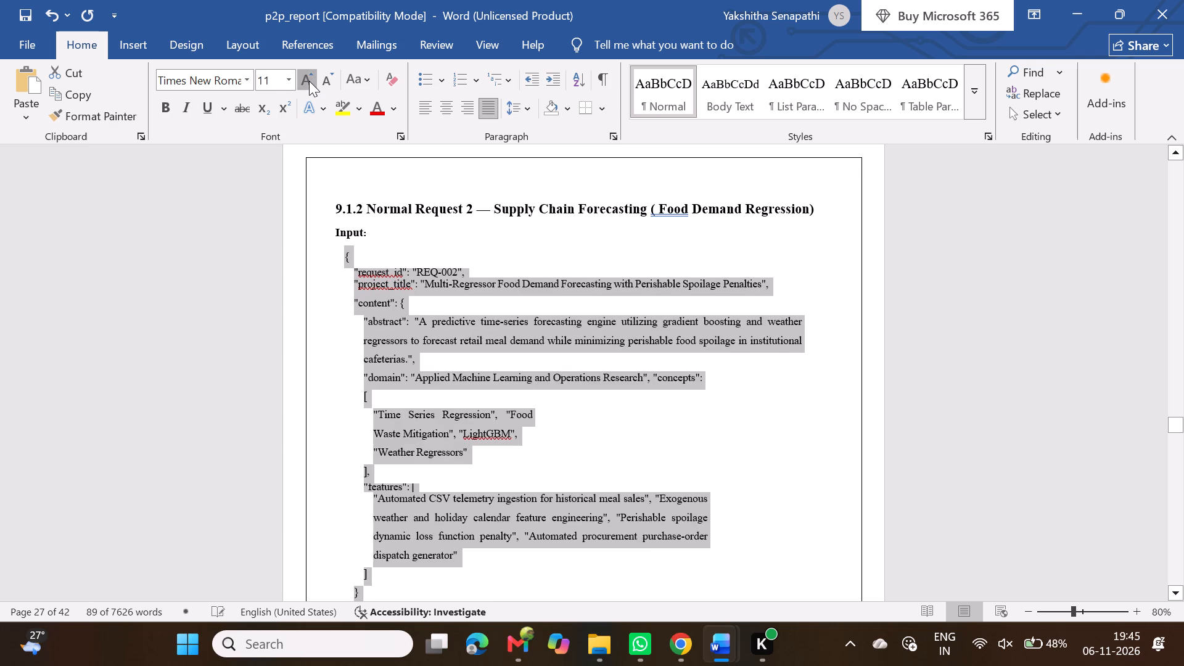
Set the line spacing of the pasted REQ-002 input JSON to 1.15.
left_click(517, 110)
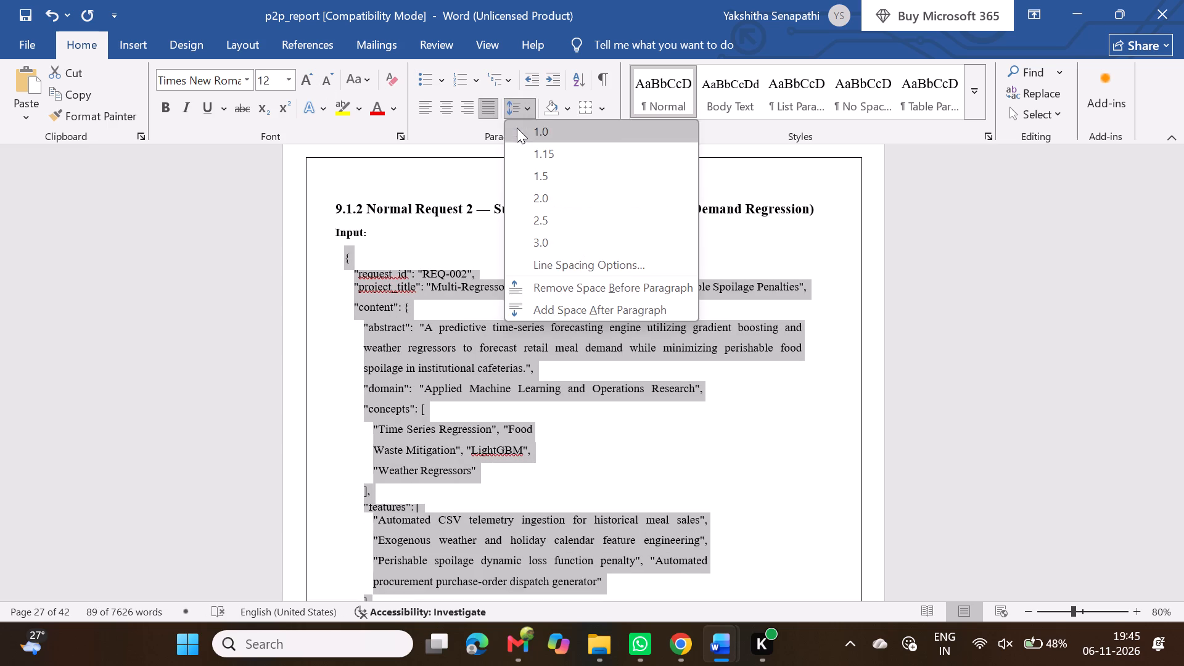
left_click(531, 159)
scroll(489, 300, "down", 1)
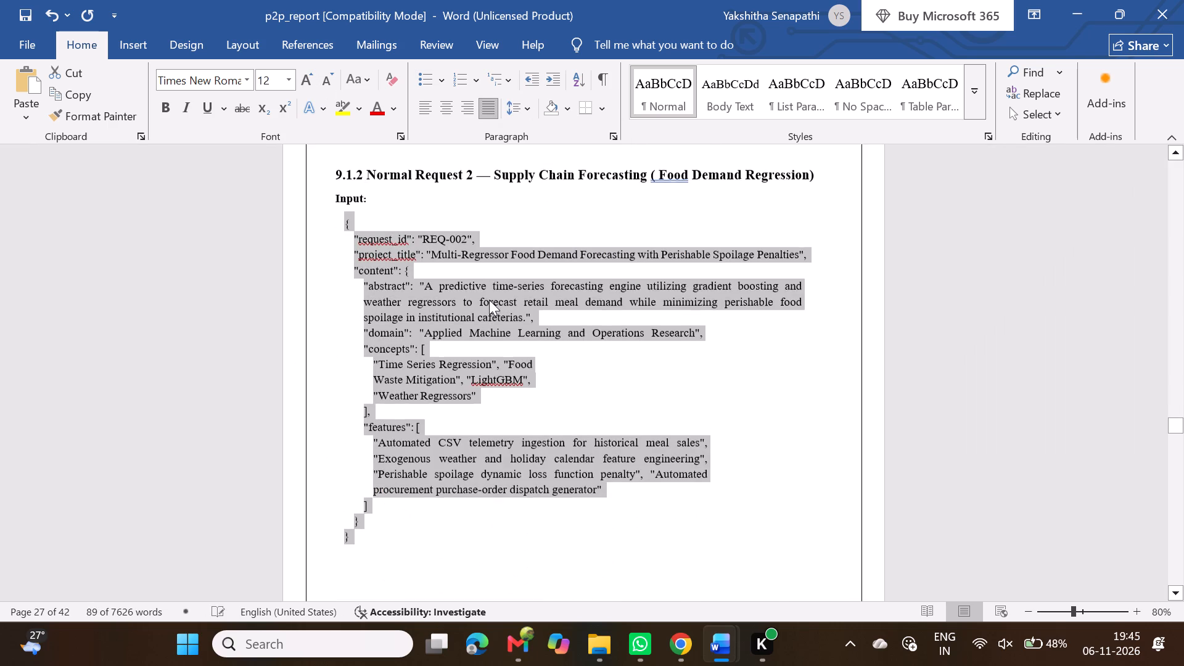
scroll(489, 300, "down", 1)
Review the reformatted 9.1.2 input JSON and the layout of the pages around it.
left_click(351, 400)
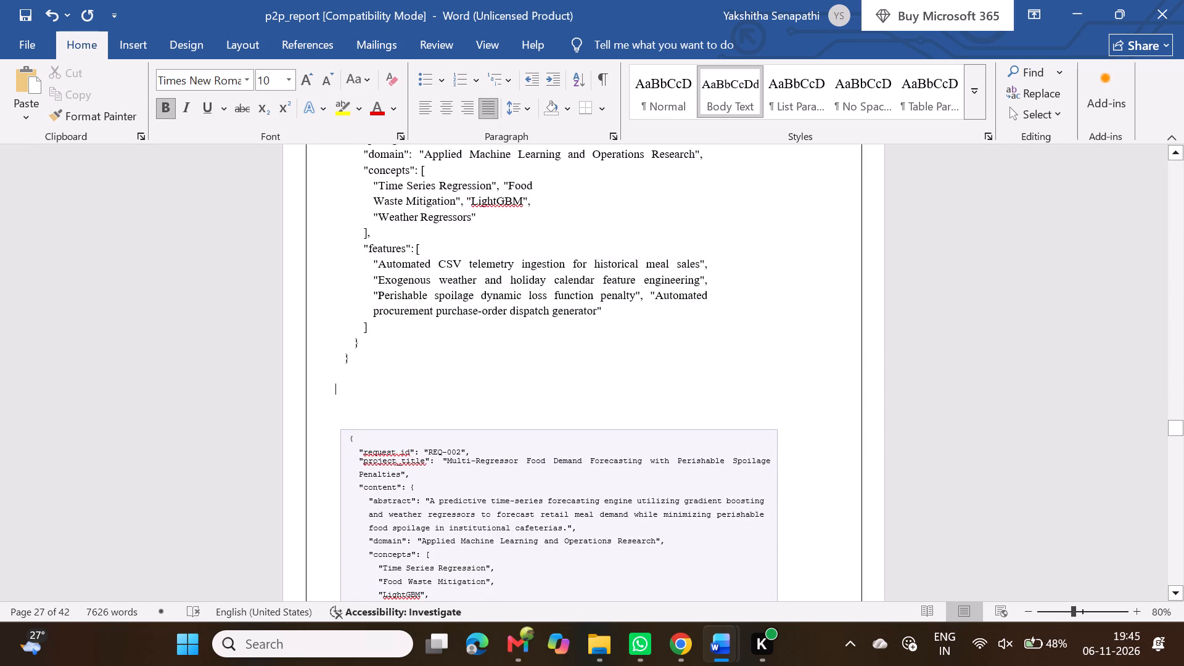
scroll(444, 430, "up", 1)
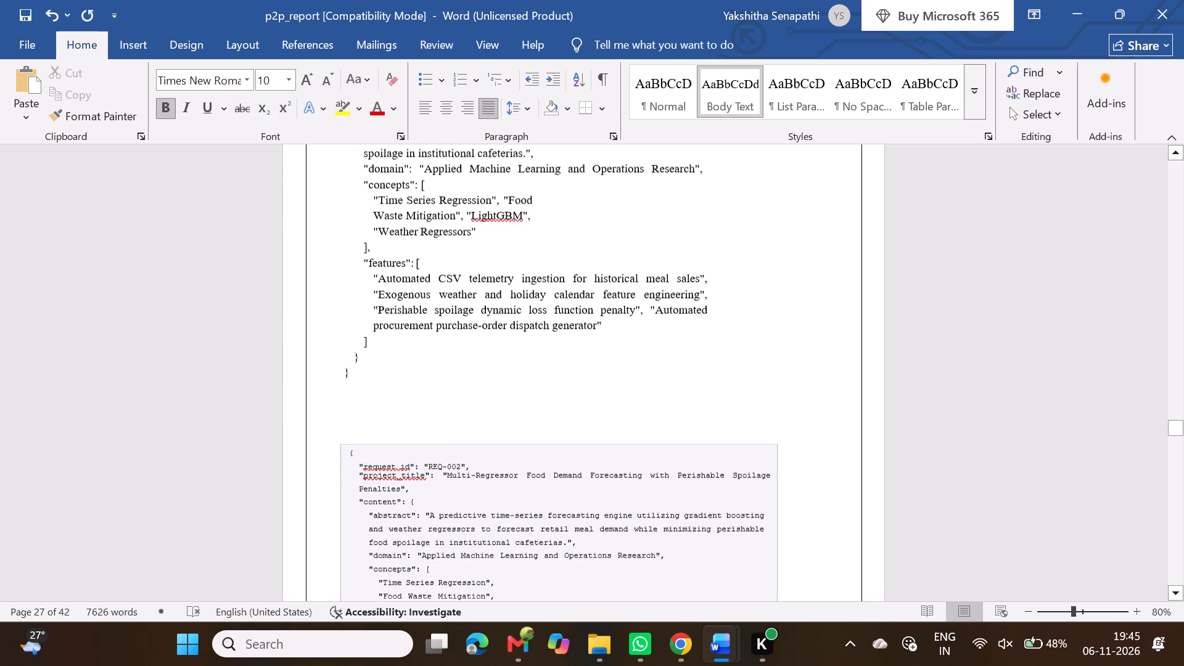
scroll(444, 430, "up", 2)
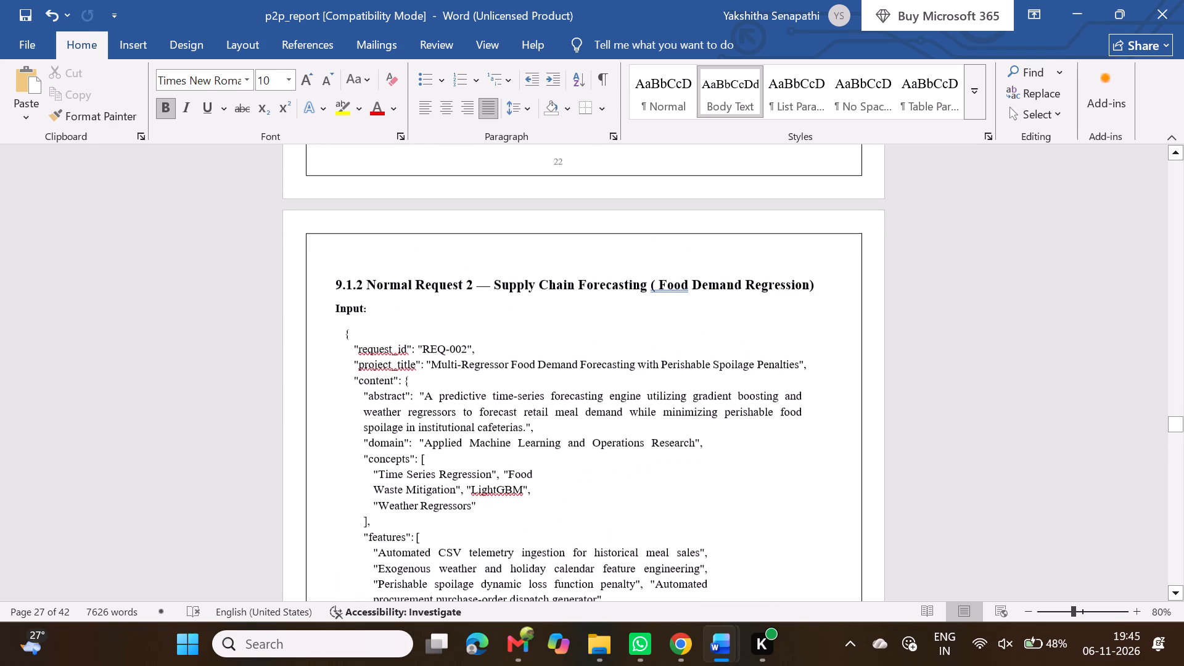
scroll(444, 430, "down", 2)
scroll(444, 430, "up", 4)
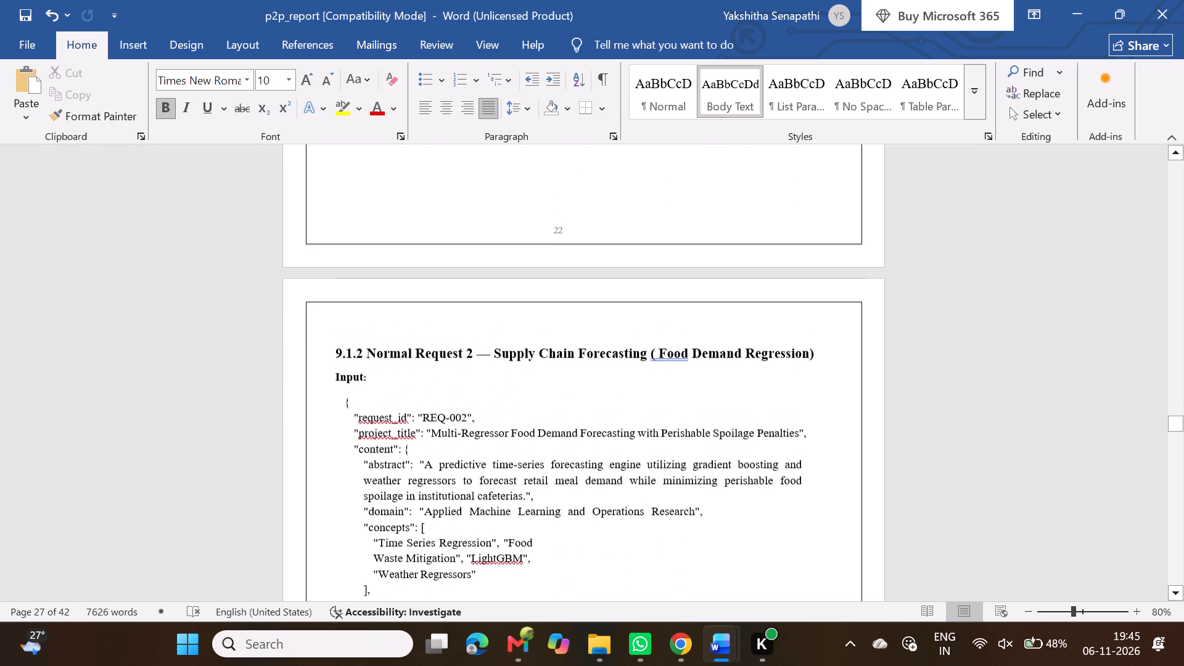
scroll(444, 430, "up", 2)
scroll(444, 430, "down", 4)
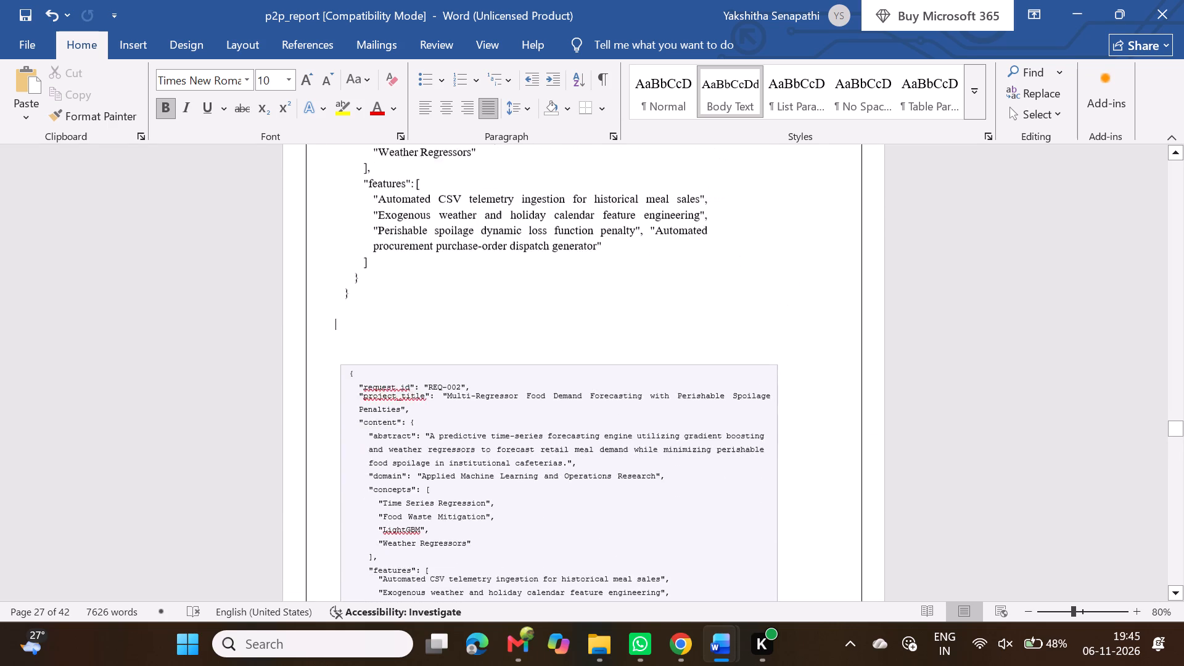
scroll(444, 430, "down", 2)
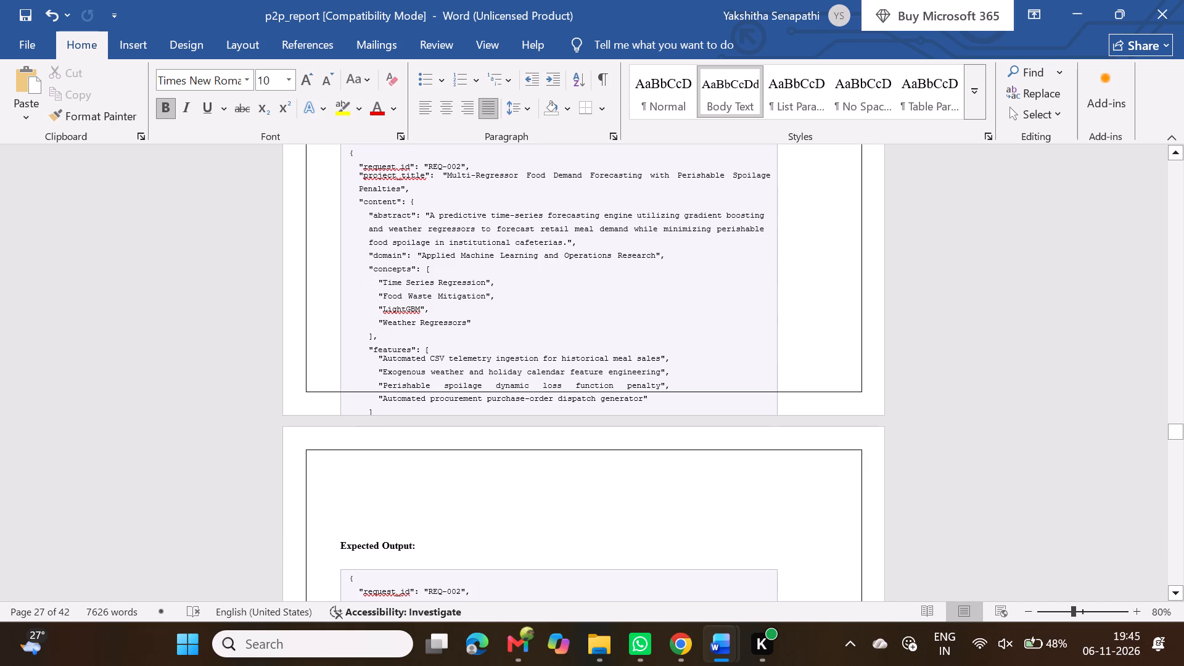
Delete the original REQ-002 input text box and the surplus blank lines below the pasted input JSON.
scroll(444, 430, "up", 1)
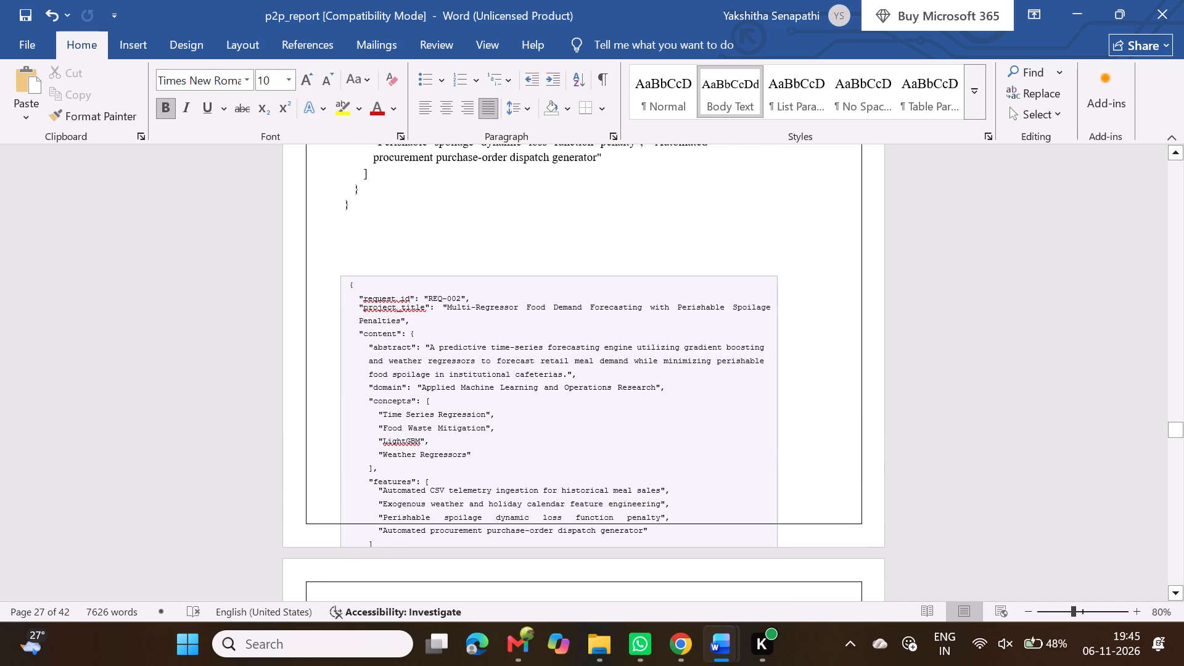
left_click(520, 274)
left_click(538, 281)
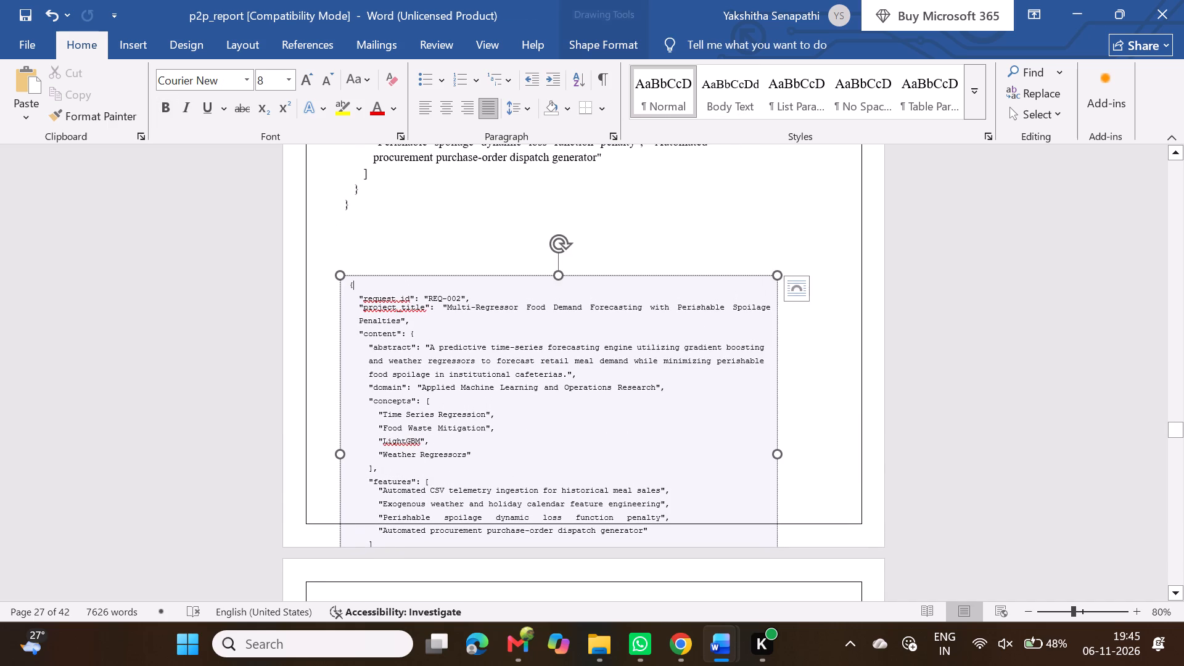
left_click(577, 274)
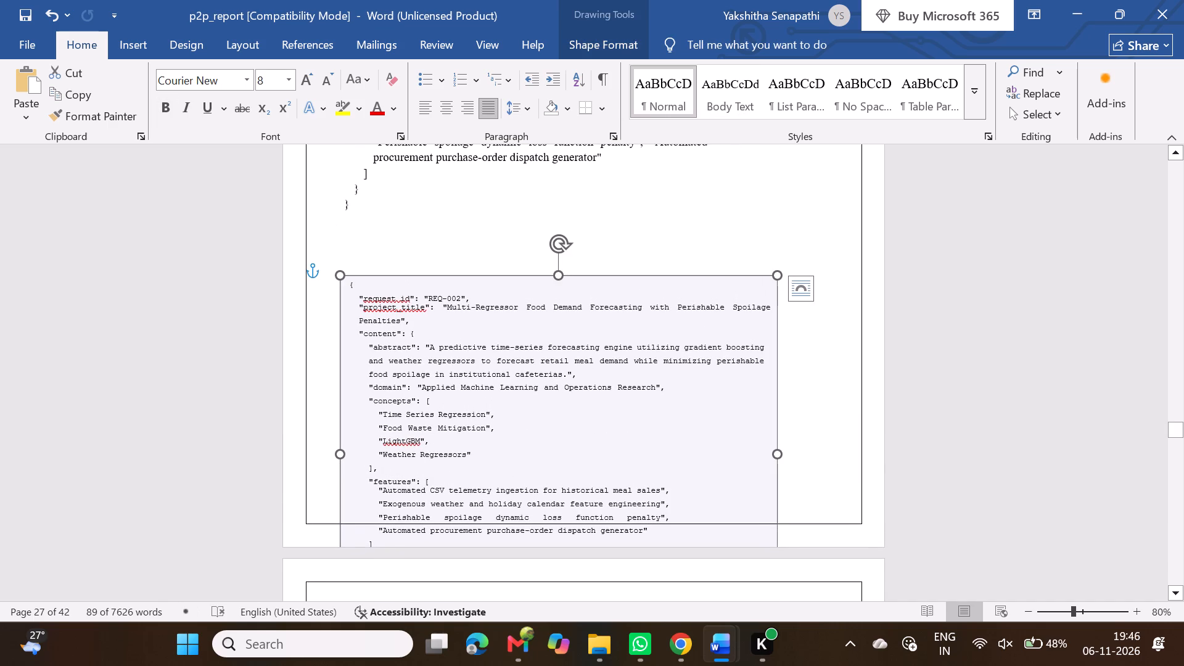
key("Delete")
key("BackSpace")
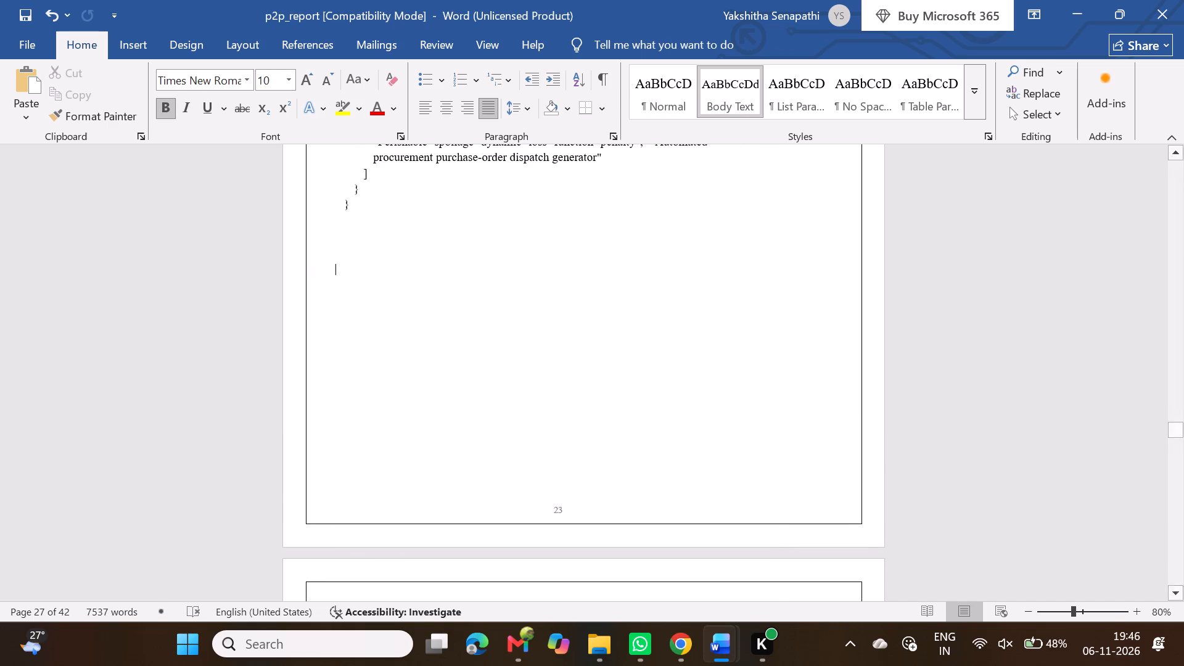
key("BackSpace")
key("BackSpace")
Add the label "Expected Output:" on a new line below the REQ-002 input JSON.
key("Return")
type("Expected")
key("space")
type("Output:")
key("space")
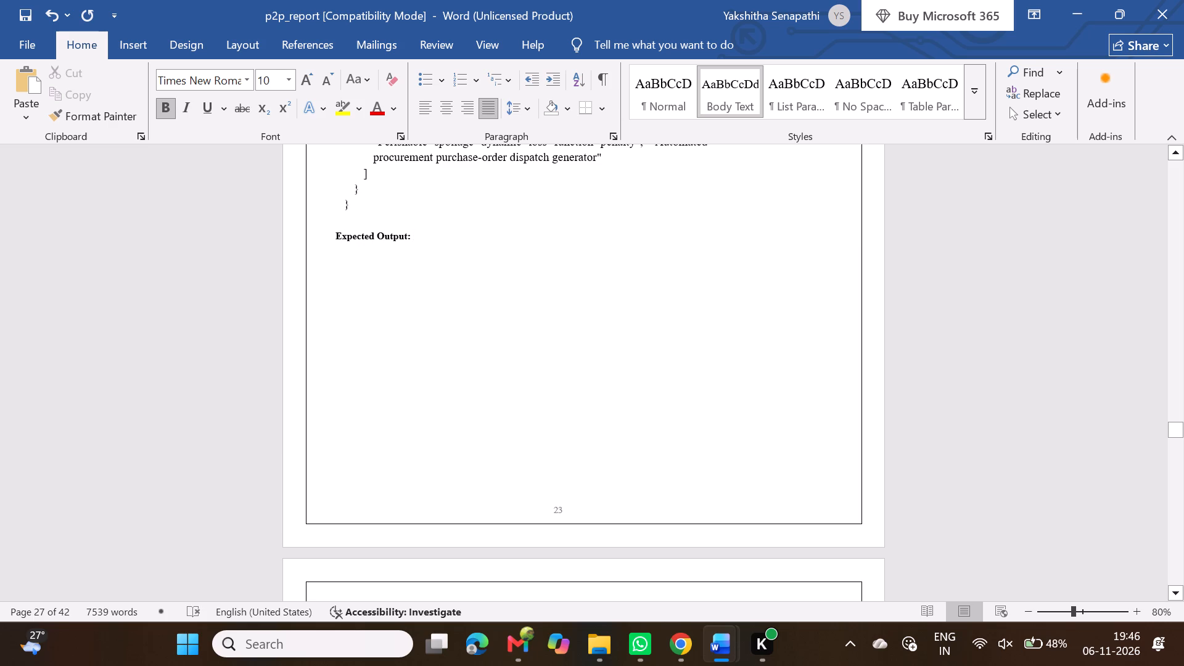
Set the new "Expected Output:" label in 9.1.2 to font size 12.
triple_click(397, 236)
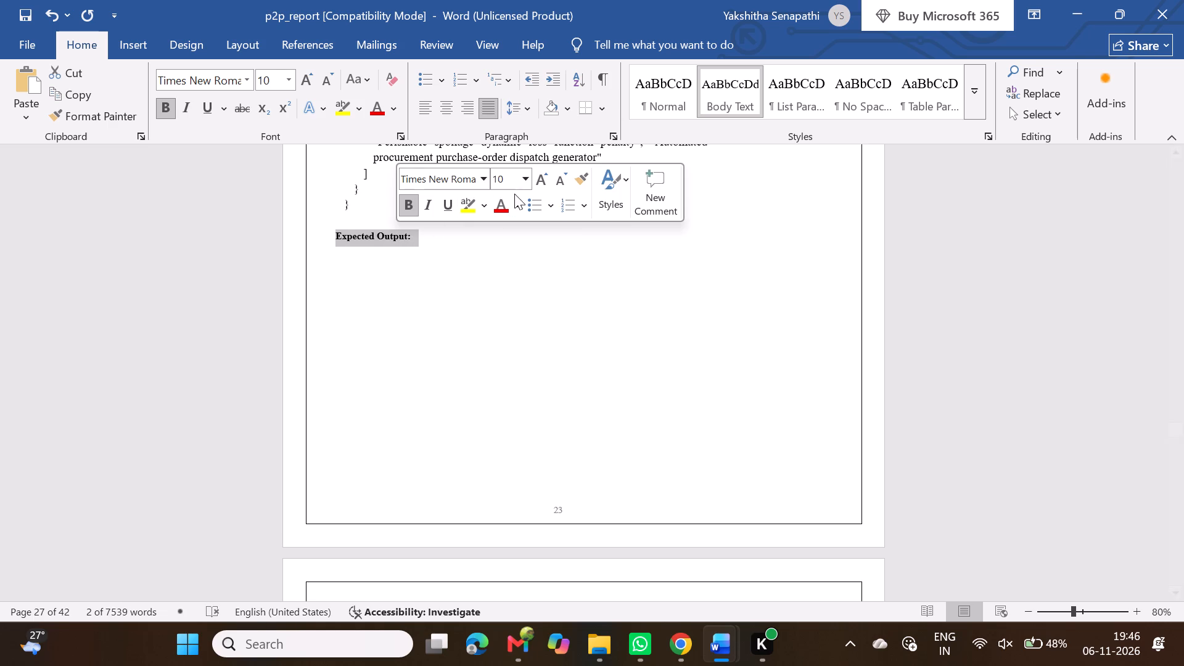
left_click(539, 177)
double_click(539, 177)
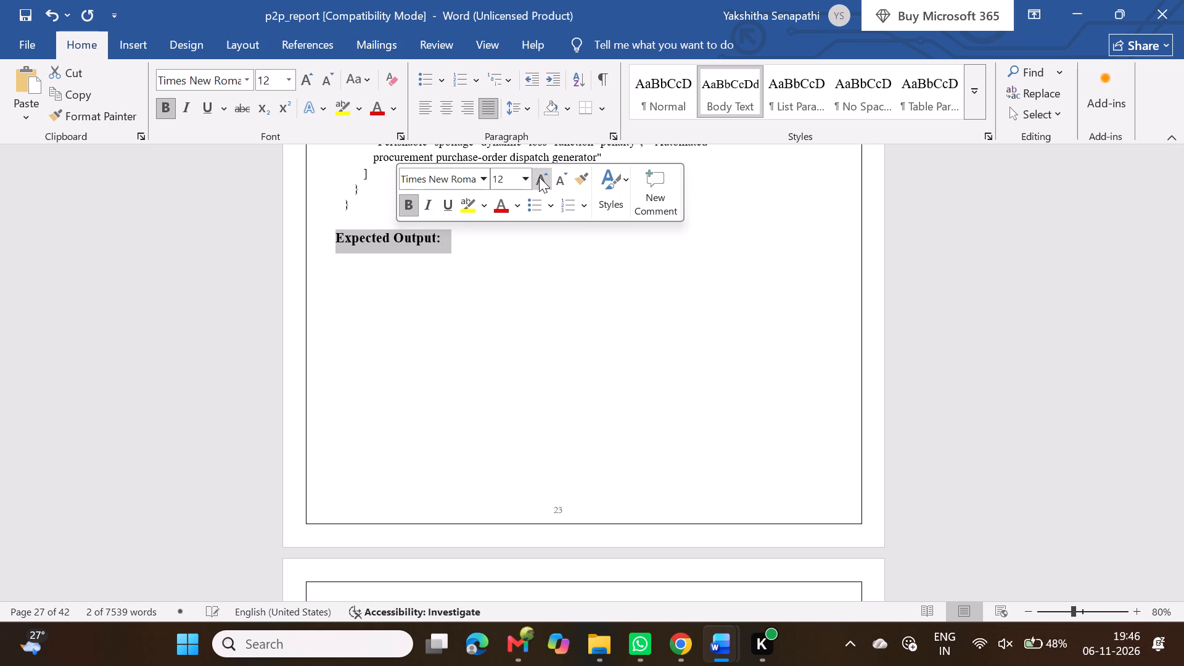
left_click(562, 179)
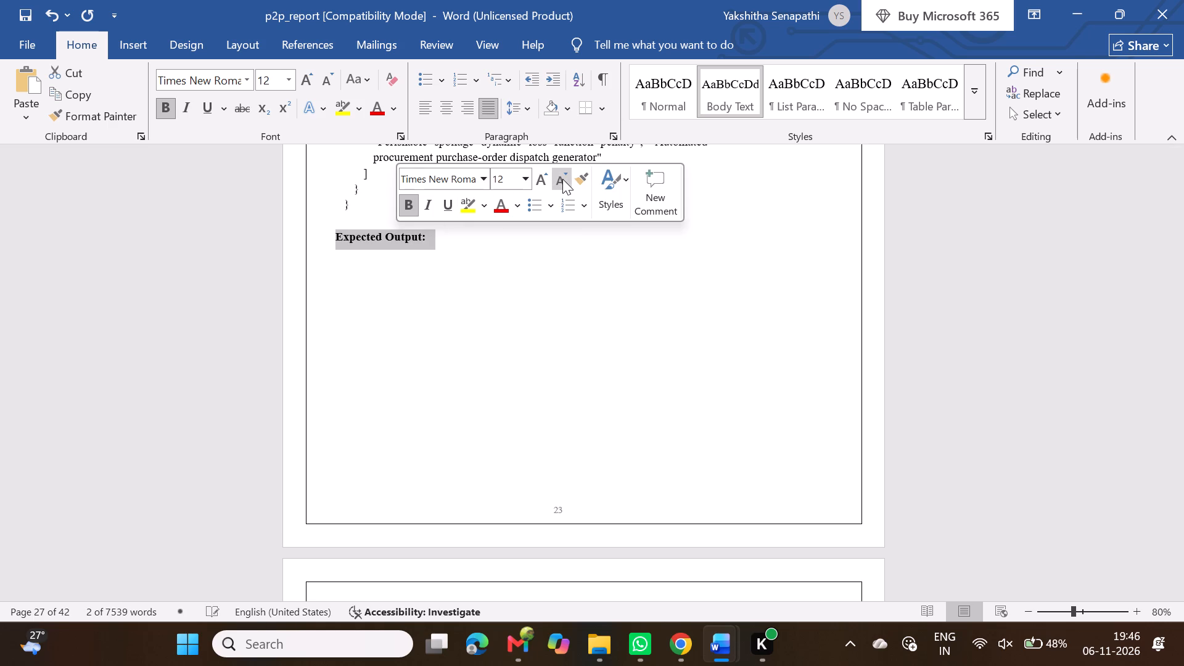
scroll(440, 290, "up", 1)
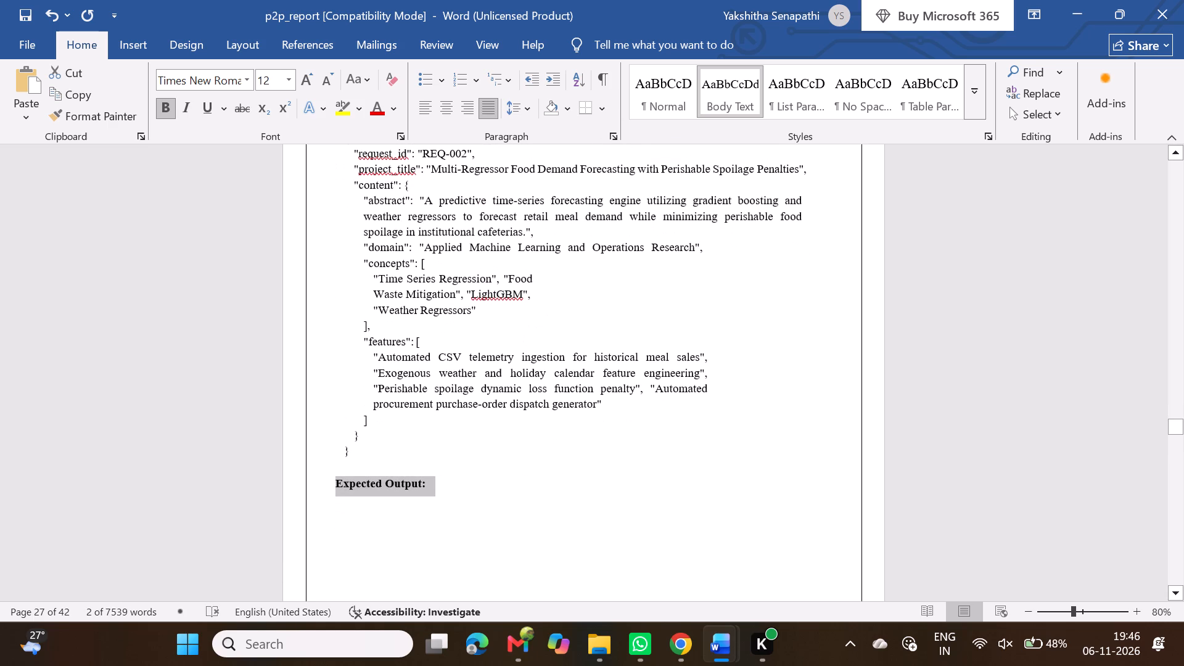
Insert a new empty line directly below the new "Expected Output:" label.
left_click(587, 555)
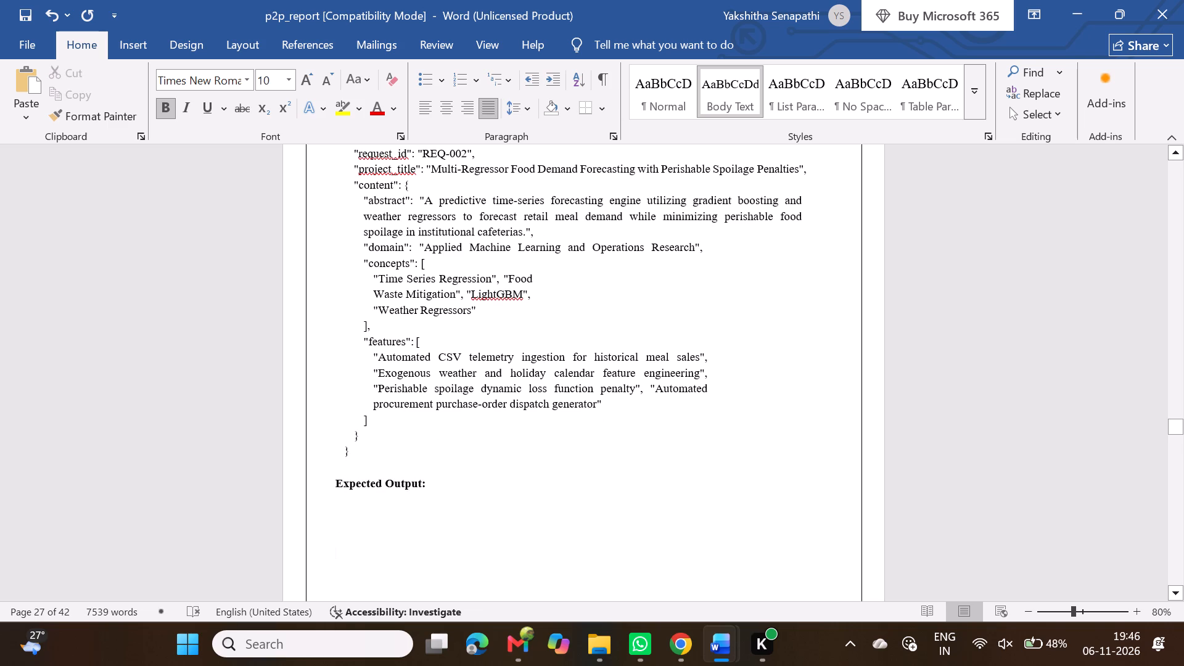
left_click(469, 475)
left_click(469, 475)
left_click(427, 488)
key("Return")
Copy the entire JSON text from the REQ-002 expected output text box on the following page.
scroll(427, 488, "down", 4)
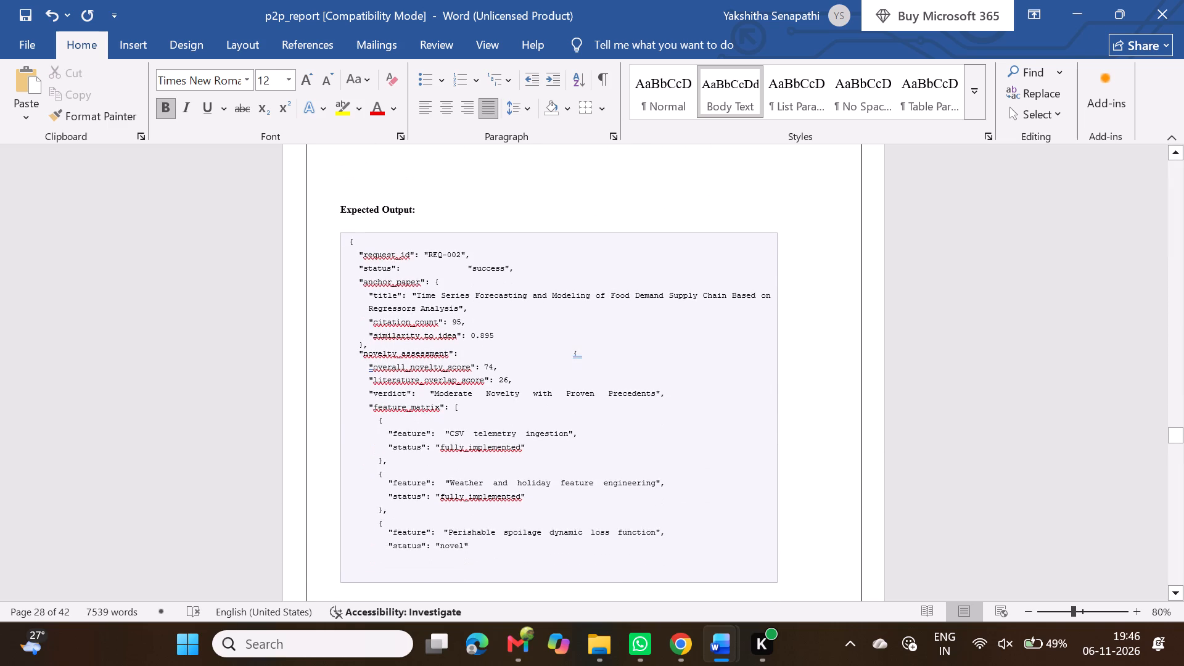
scroll(526, 435, "down", 1)
left_click_drag(503, 436, 429, 302)
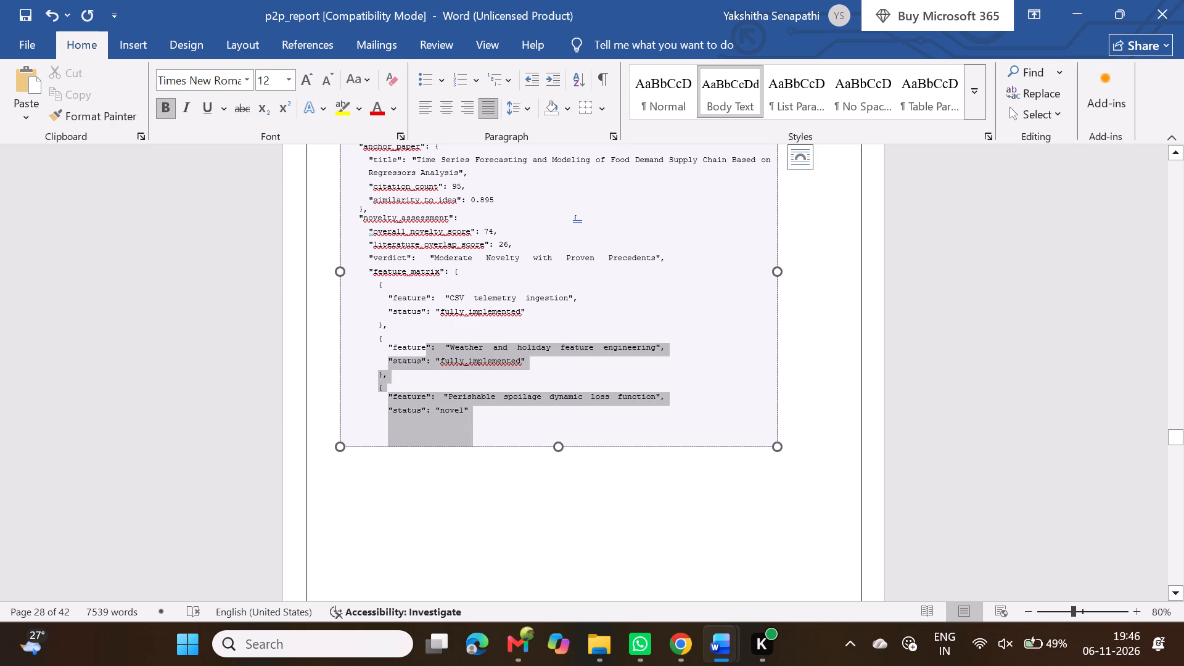
left_click_drag(429, 302, 354, 315)
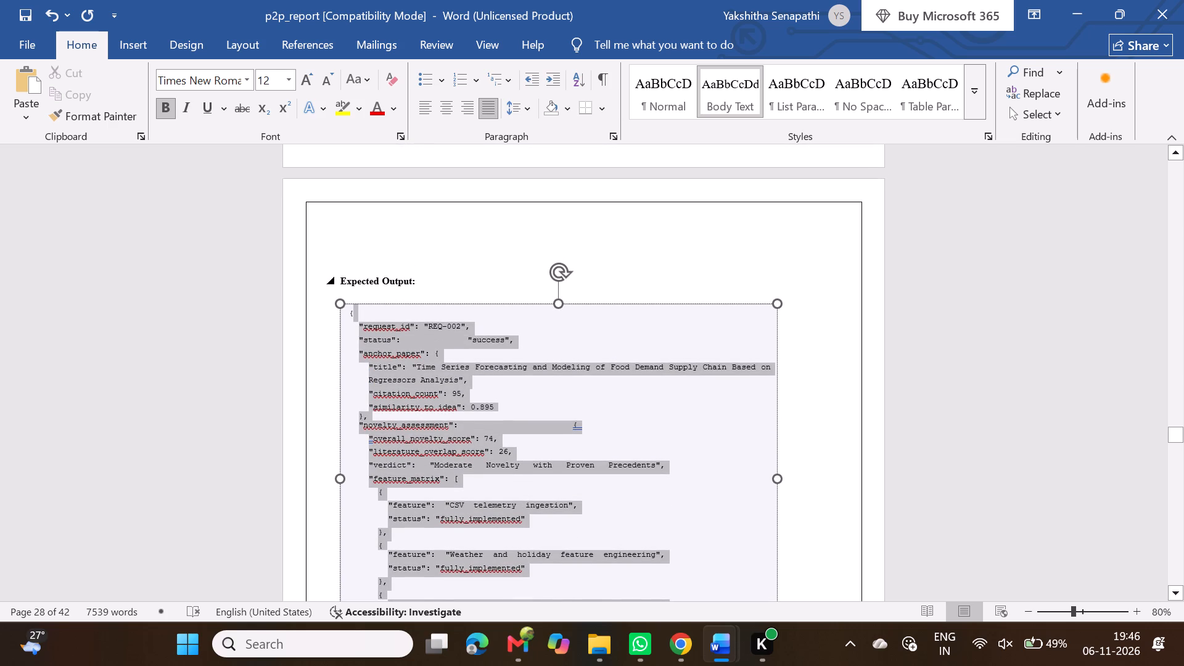
left_click_drag(354, 315, 347, 315)
key("ctrl+c")
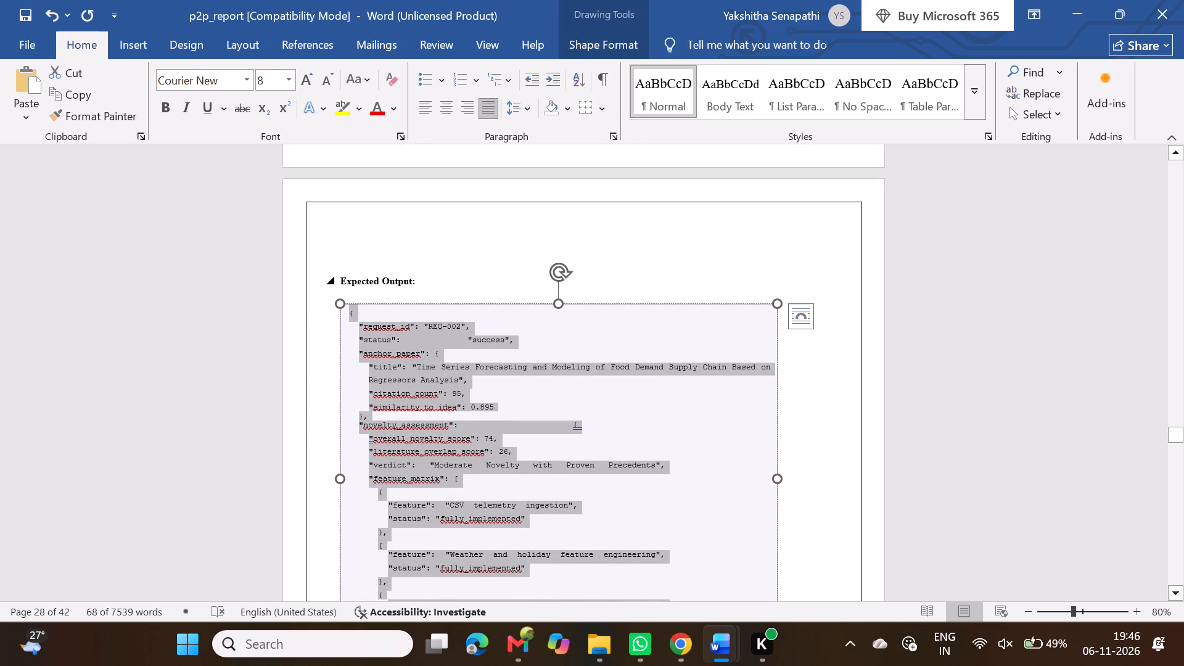
Paste the copied REQ-002 expected output JSON as body text under the new "Expected Output:" label.
scroll(498, 279, "up", 2)
left_click(399, 379)
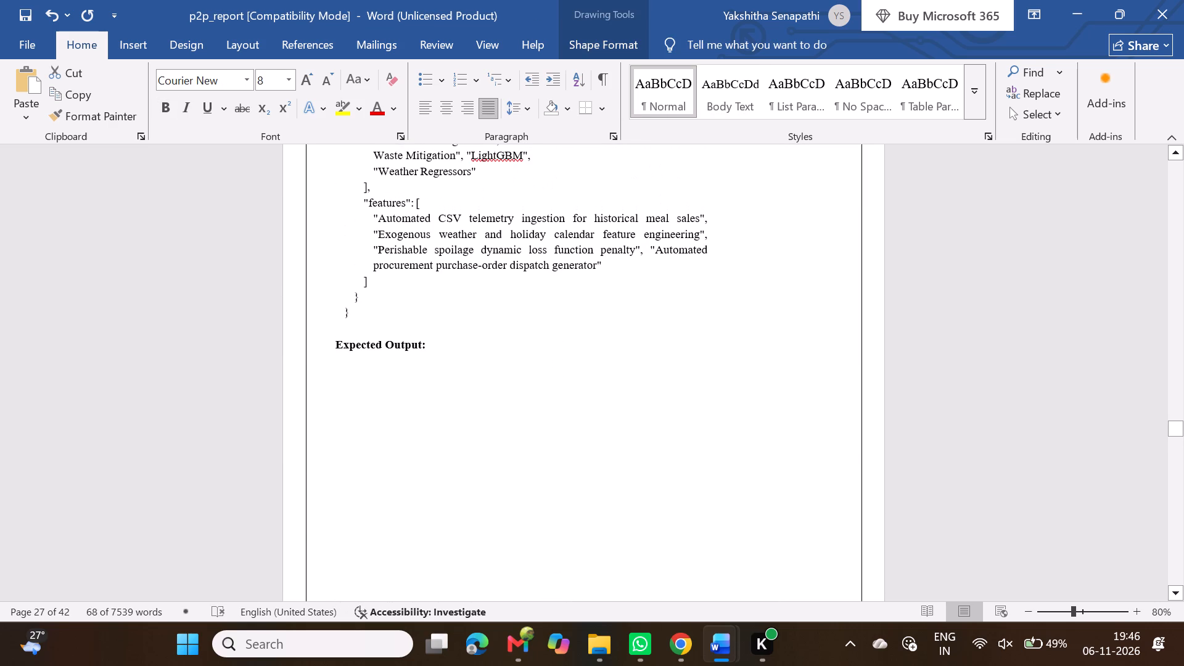
left_click(469, 344)
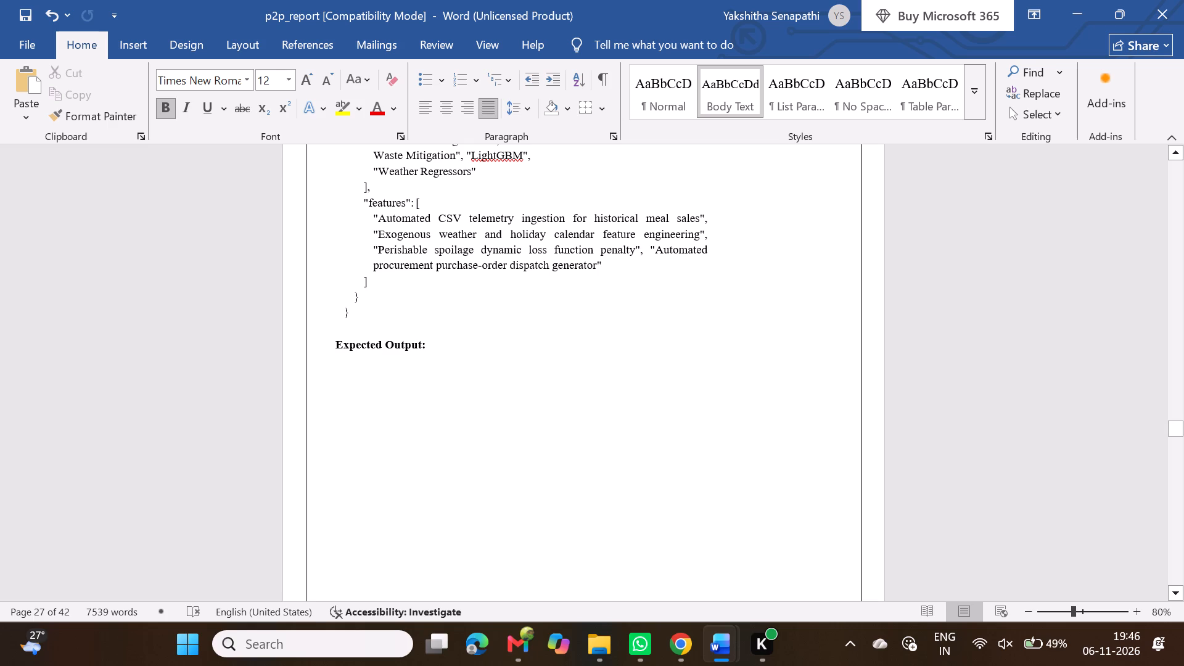
key("Down")
key("ctrl+v")
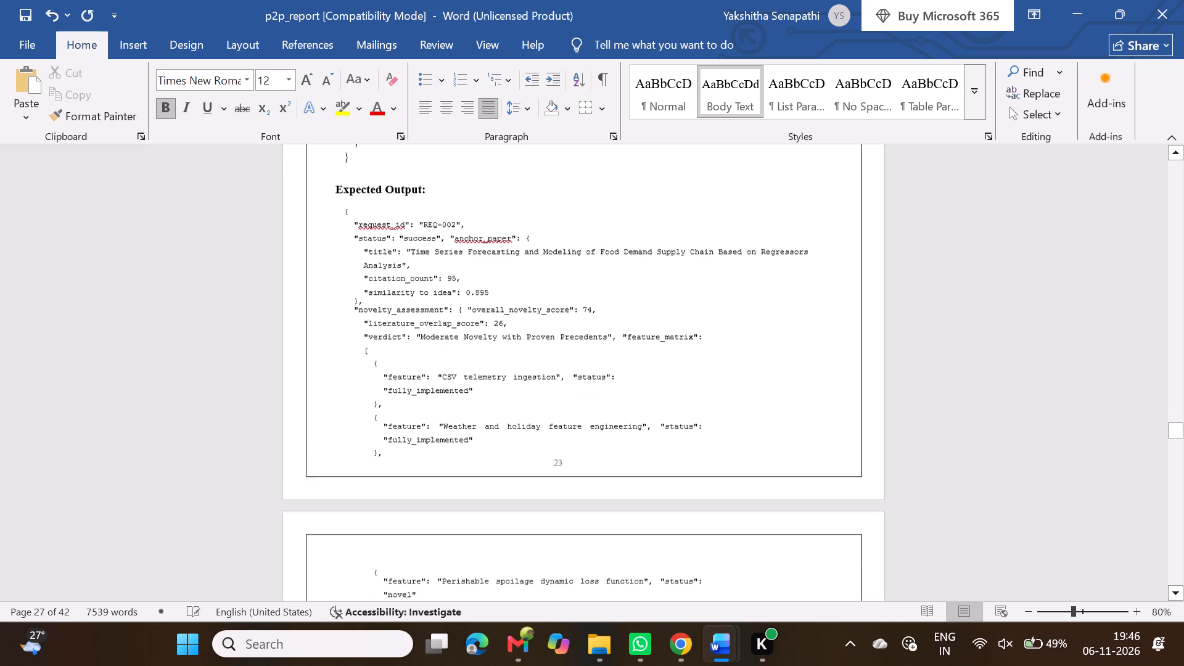
Delete the original REQ-002 expected output text box below the old "Expected Output:" label.
scroll(469, 344, "down", 1)
scroll(510, 460, "down", 1)
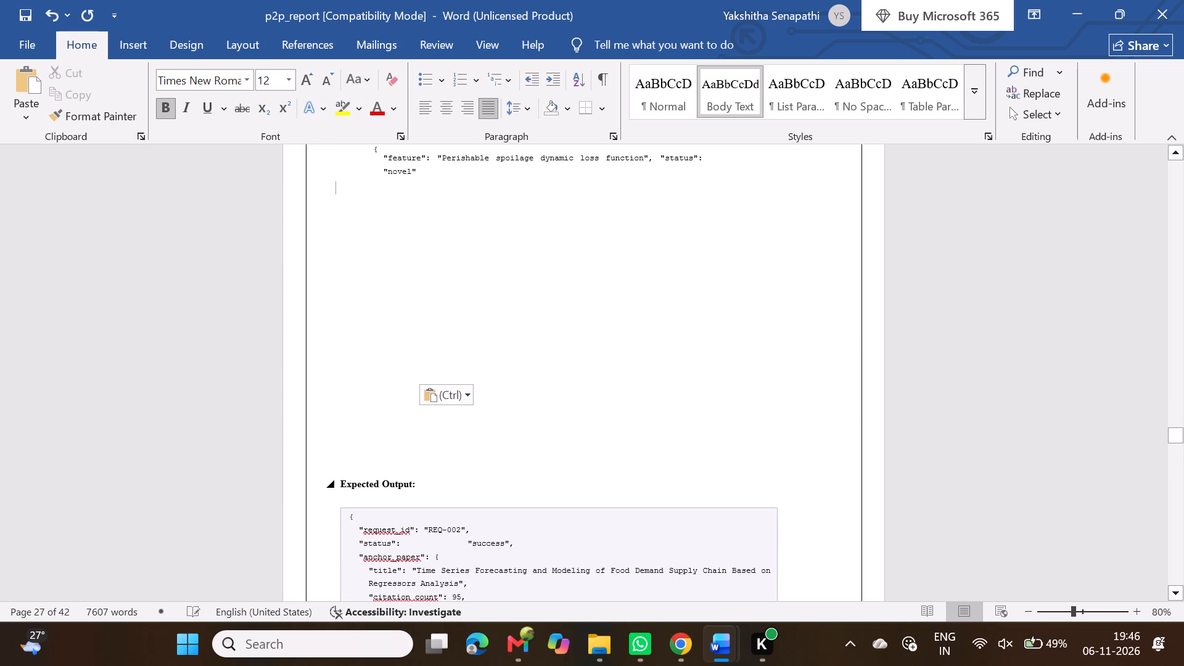
left_click(565, 514)
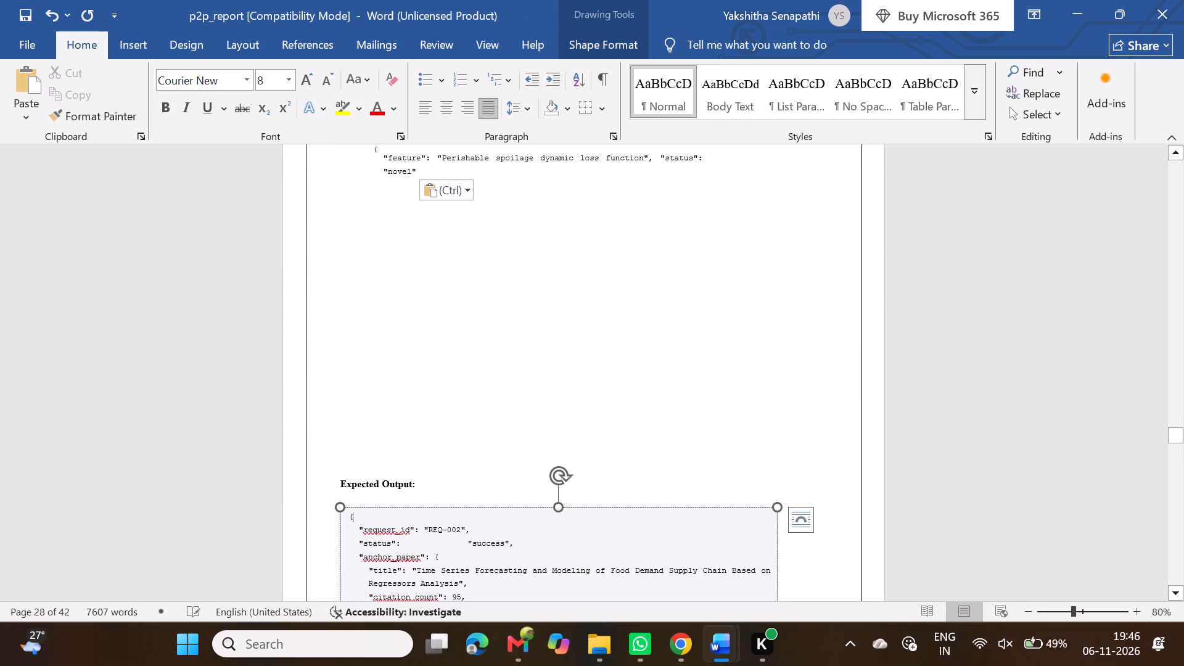
left_click(582, 509)
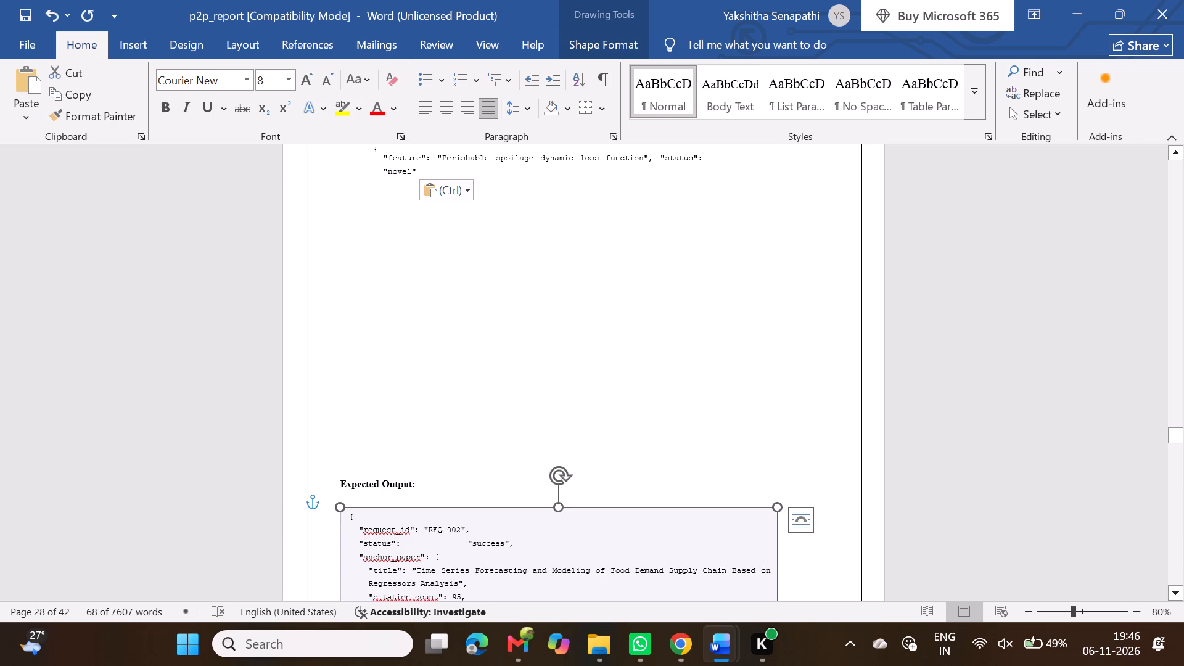
key("Delete")
Copy all the remaining expected output JSON from the continuation text box above the 9.1.2 Expected Behavior paragraph.
scroll(582, 509, "down", 2)
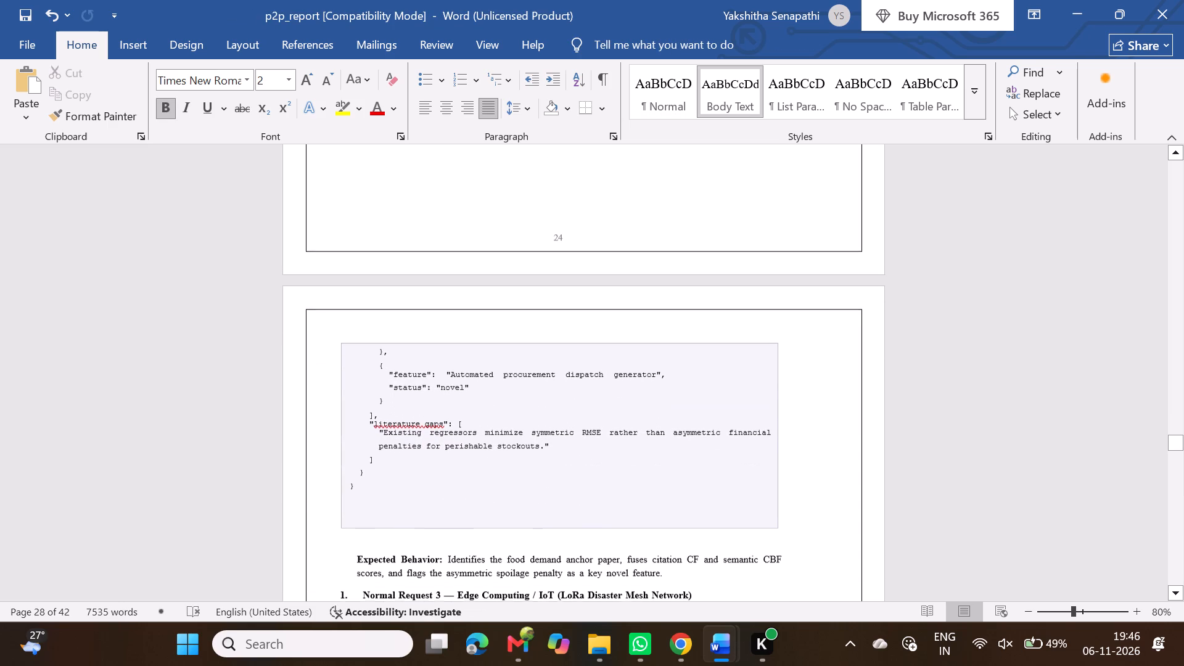
left_click(417, 495)
left_click_drag(417, 495, 380, 403)
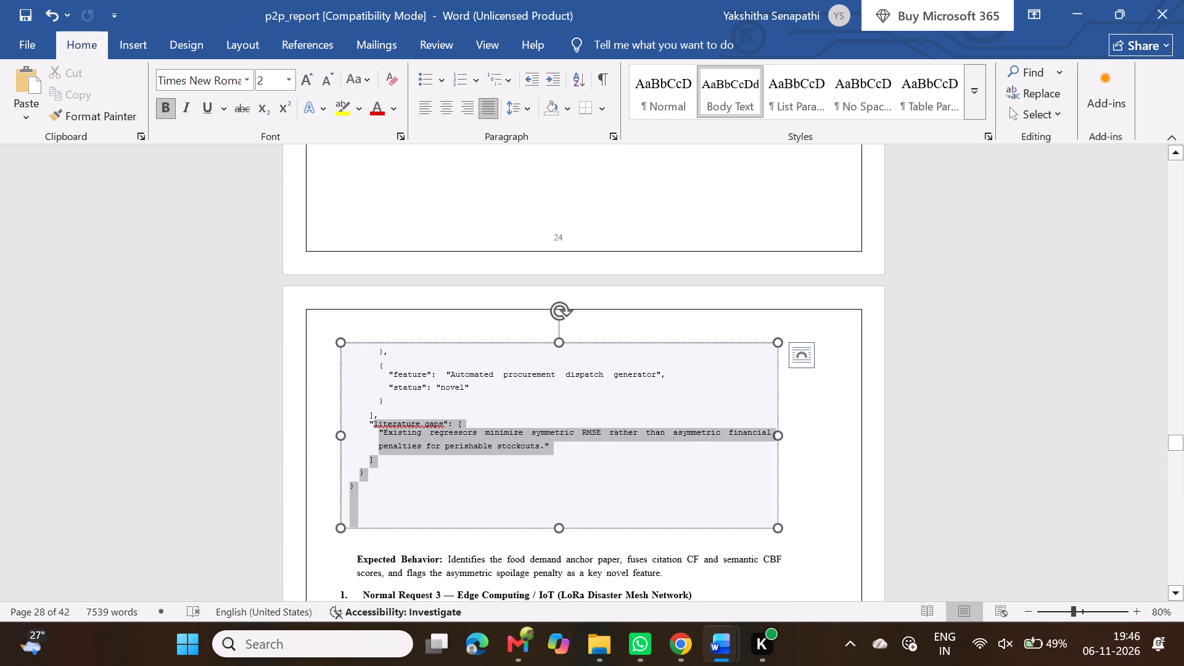
left_click_drag(380, 403, 372, 358)
key("ctrl+c")
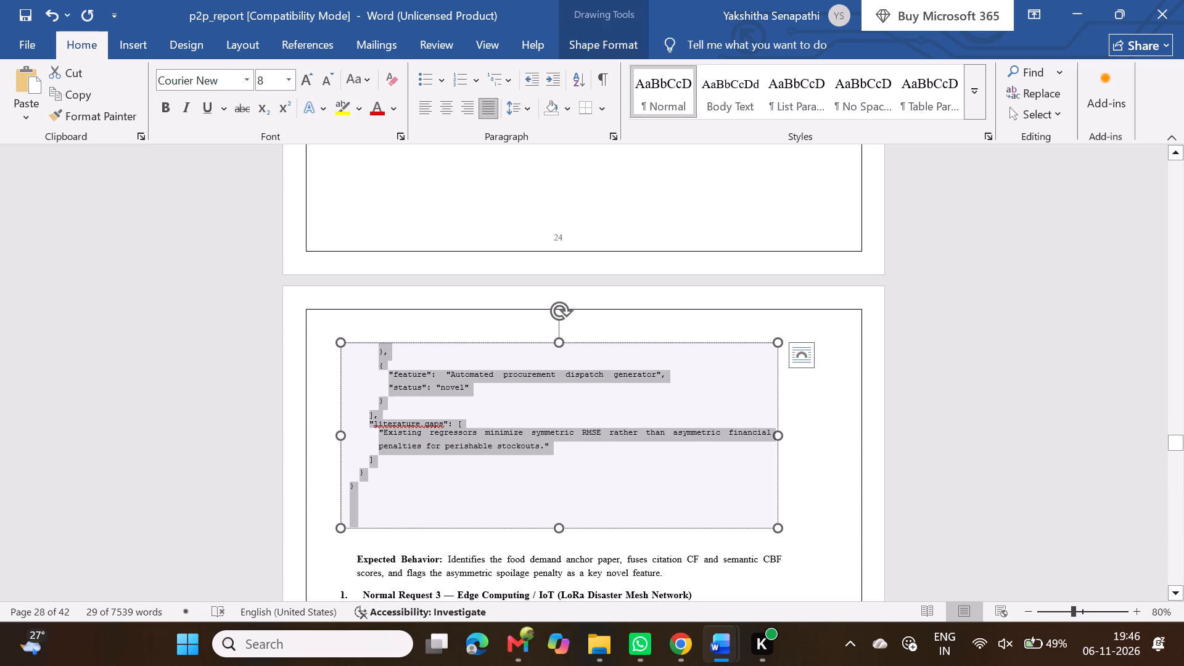
Paste the copied remaining JSON as body text directly after the last "novel" line of the REQ-002 expected output.
scroll(476, 289, "up", 4)
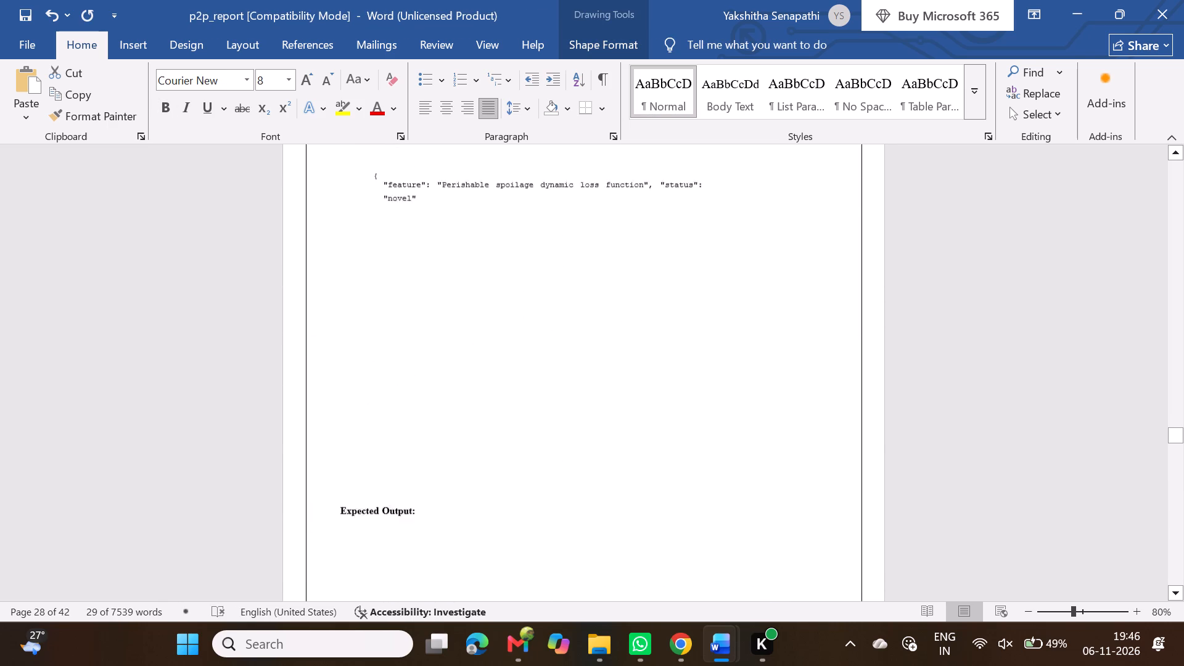
scroll(442, 286, "up", 1)
left_click(422, 416)
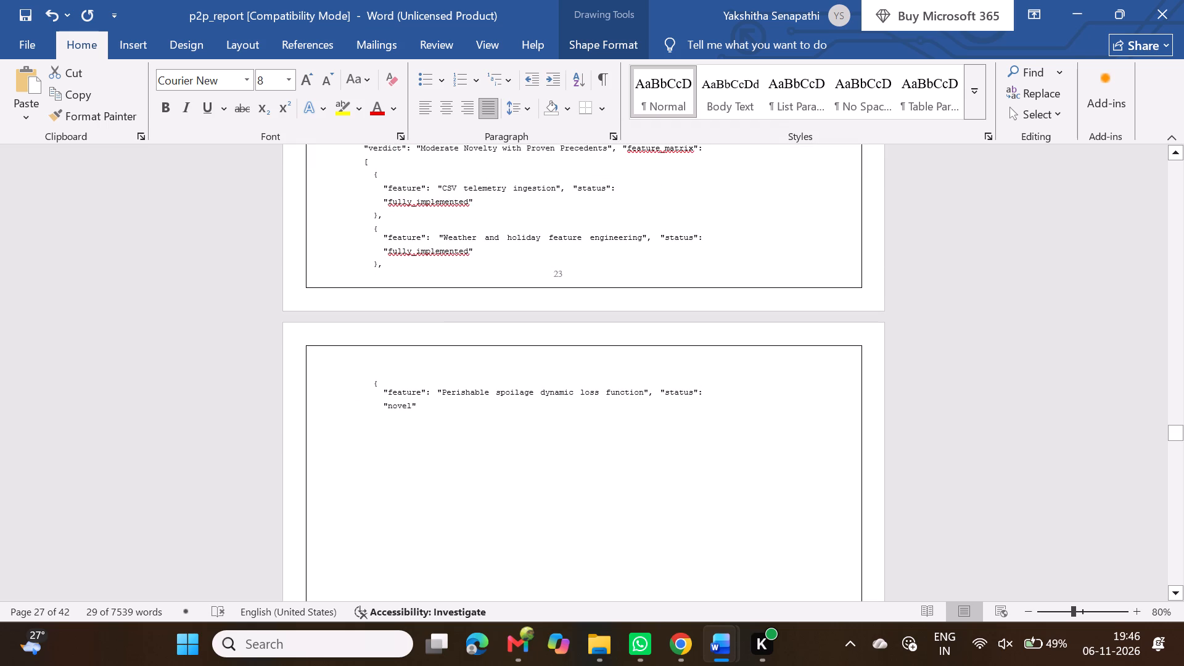
key("ctrl+v")
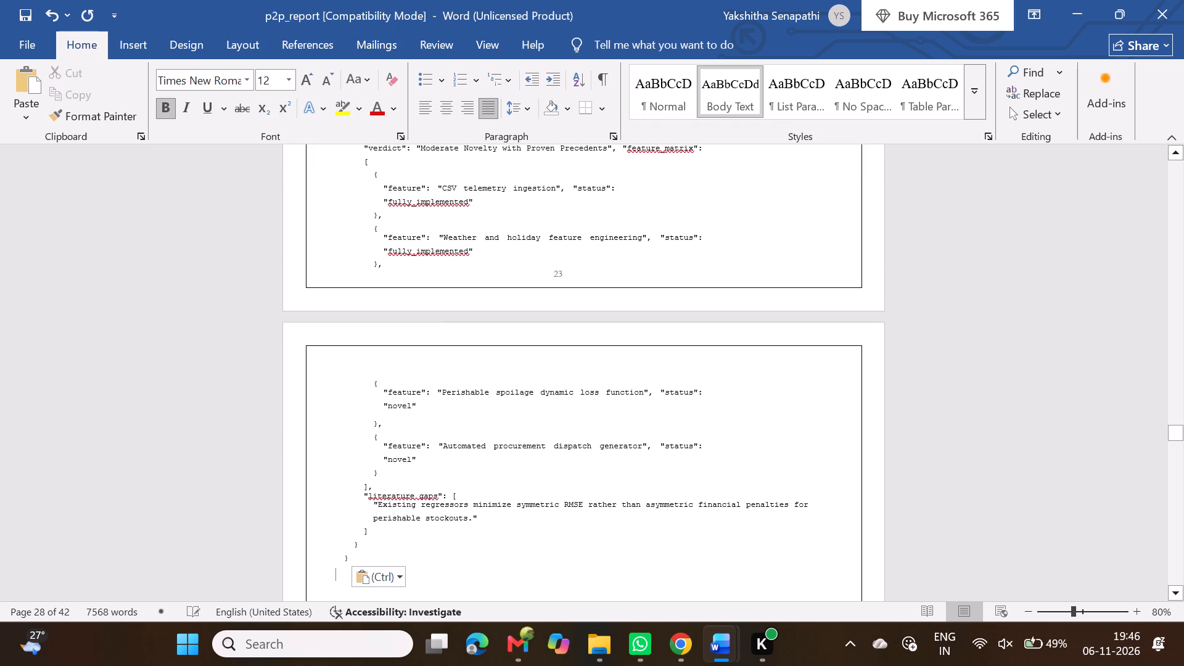
Format the whole REQ-002 expected output JSON body text as Times New Roman, 12 pt, with tighter, even line spacing.
scroll(422, 416, "down", 1)
left_click_drag(400, 504, 384, 454)
left_click(364, 506)
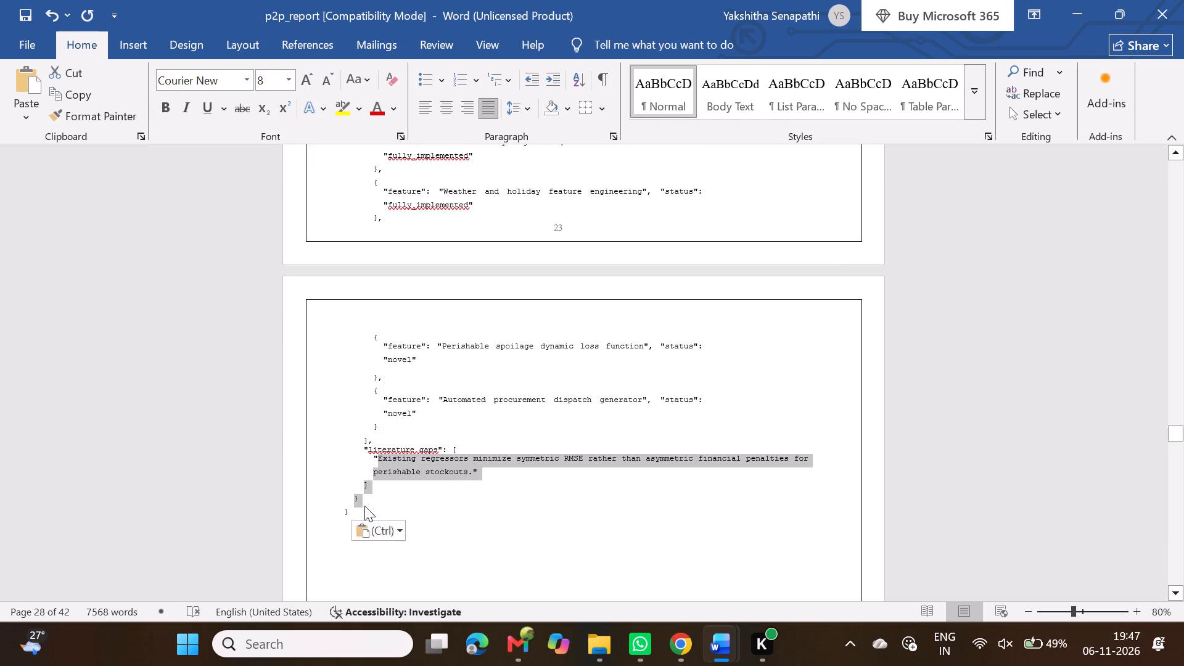
left_click_drag(361, 509, 366, 297)
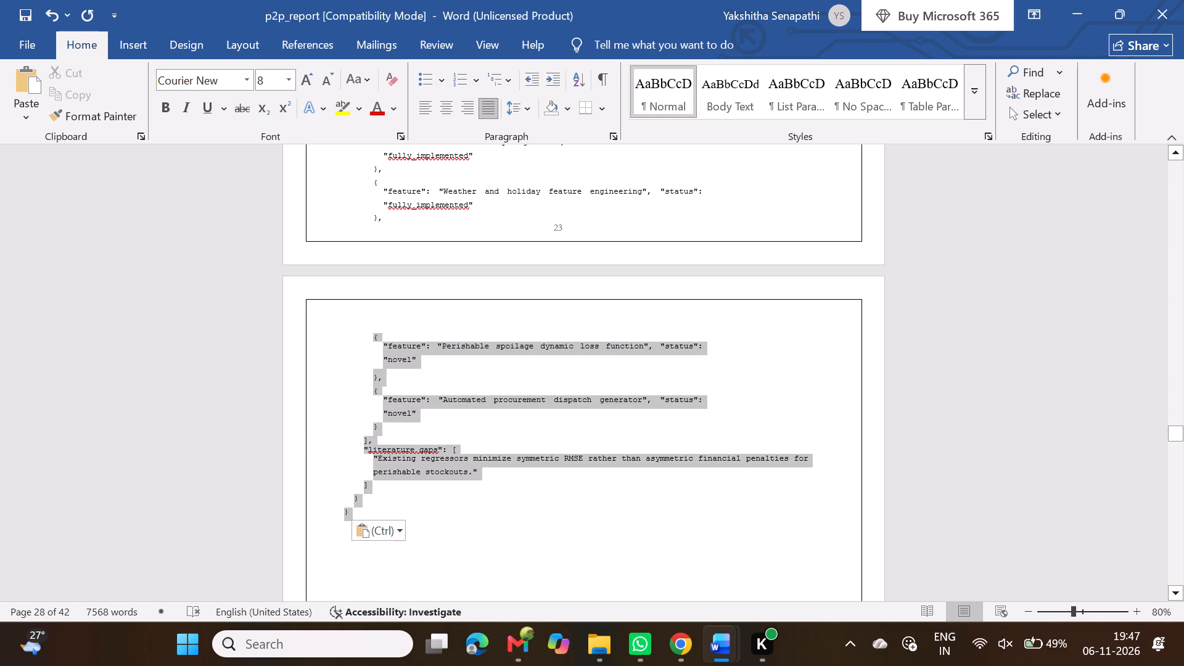
left_click_drag(366, 297, 370, 189)
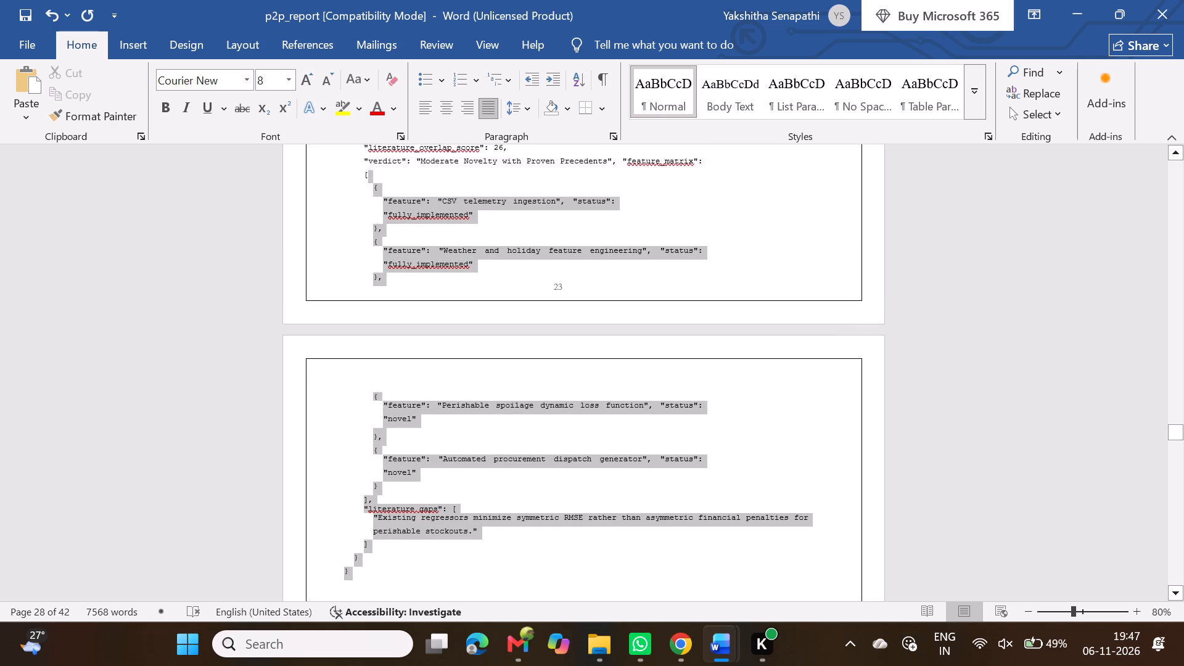
left_click_drag(370, 189, 360, 133)
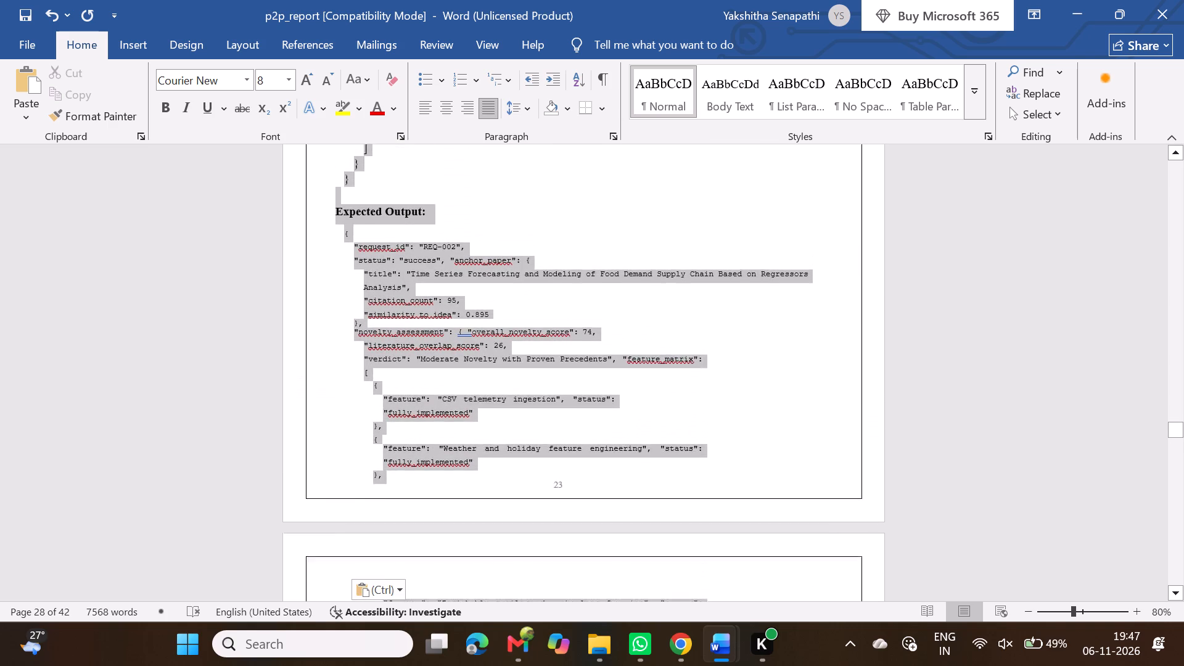
left_click_drag(360, 133, 344, 274)
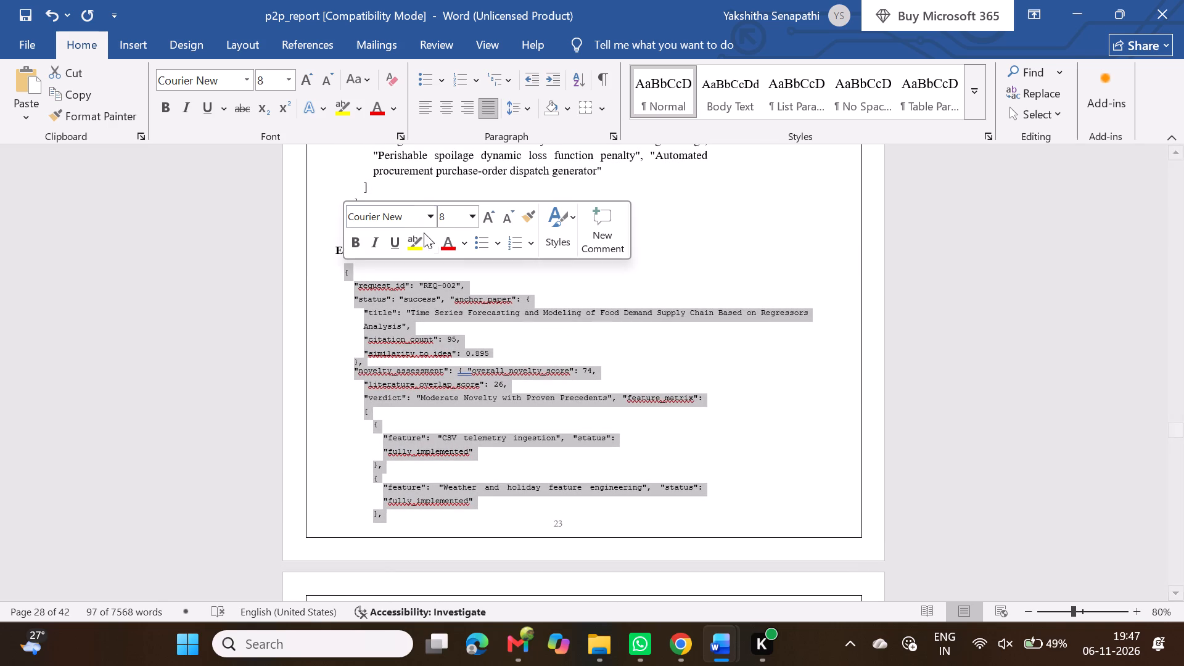
left_click(430, 217)
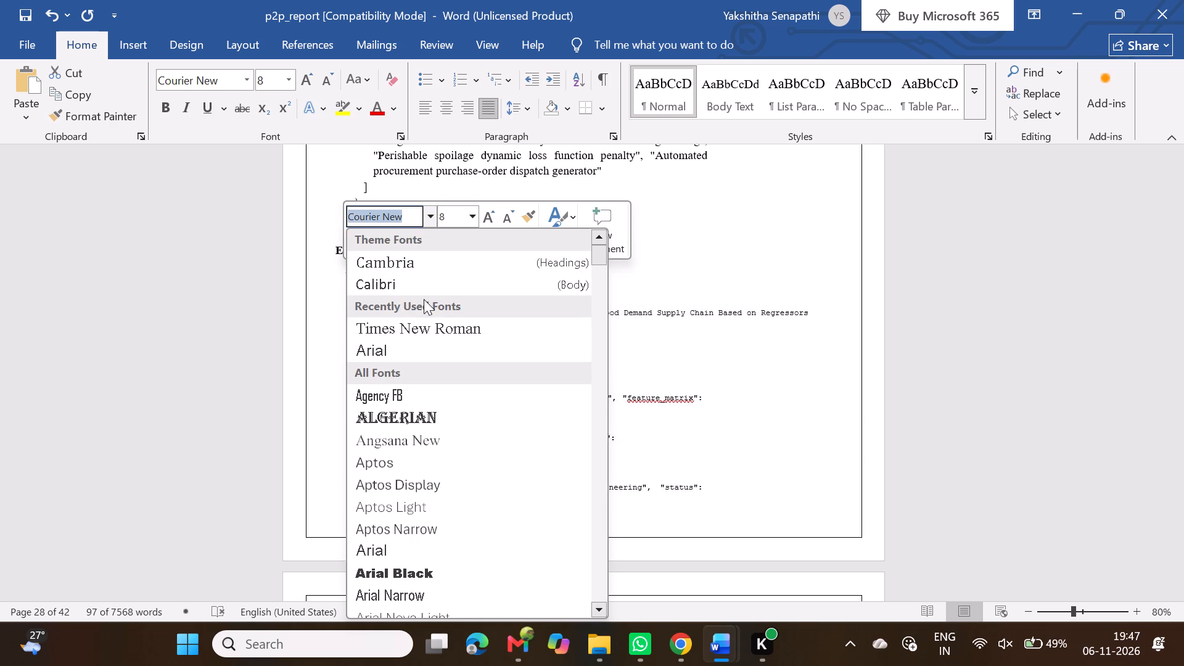
left_click(434, 329)
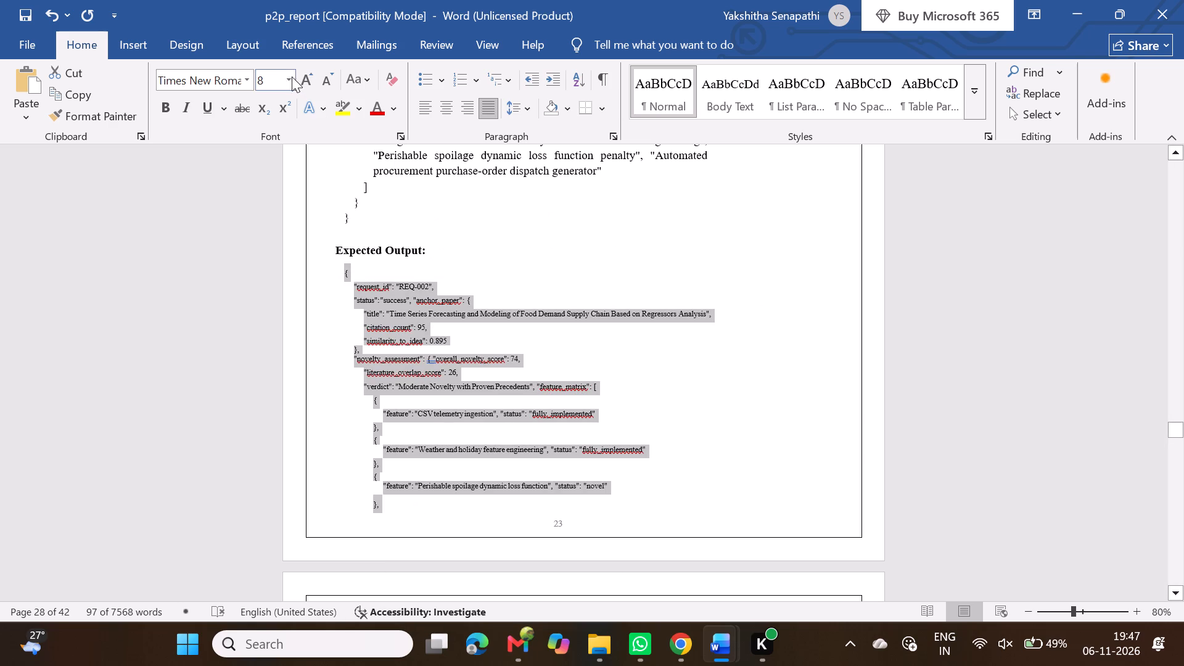
triple_click(306, 79)
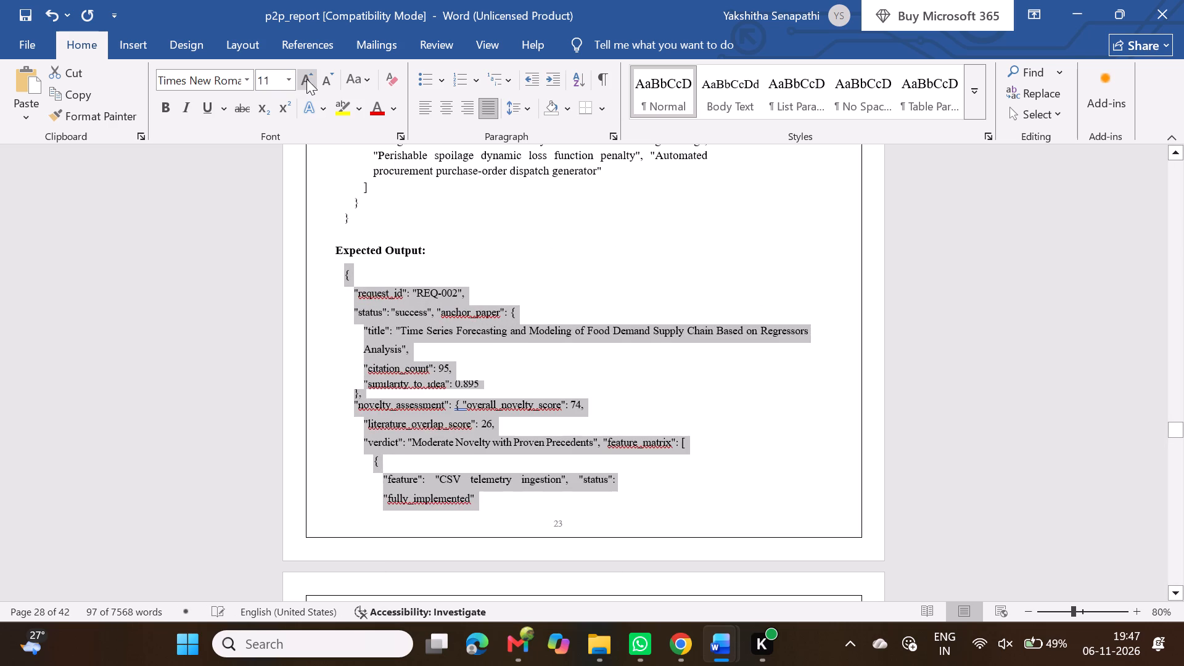
left_click(306, 79)
left_click(516, 106)
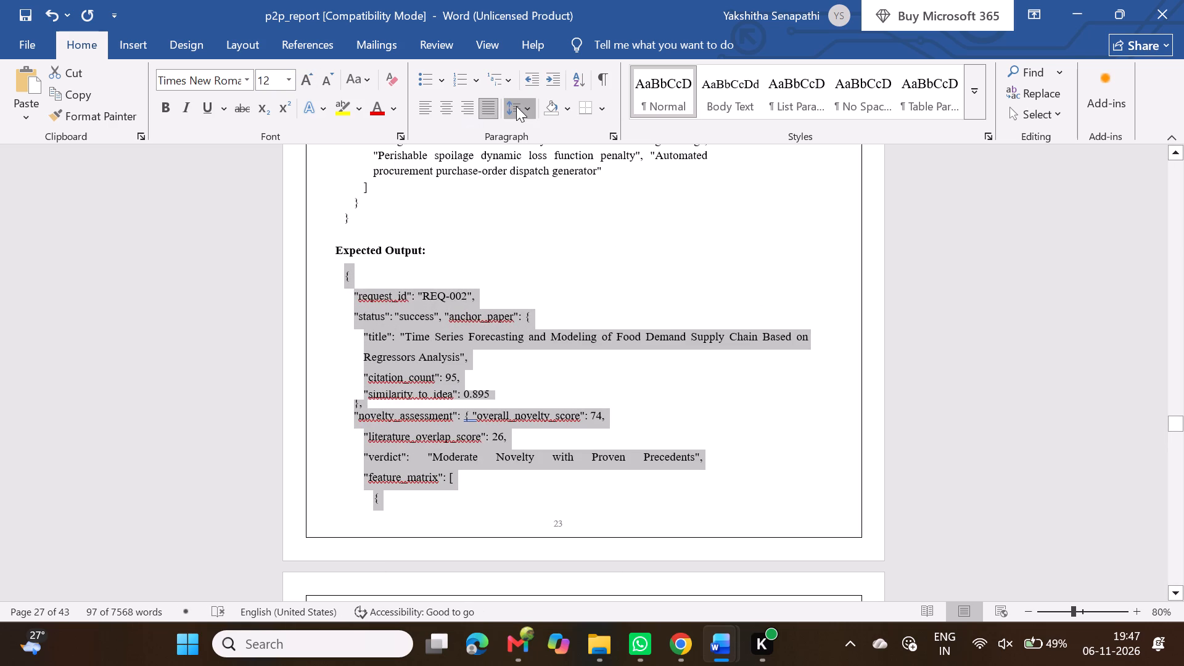
left_click(532, 150)
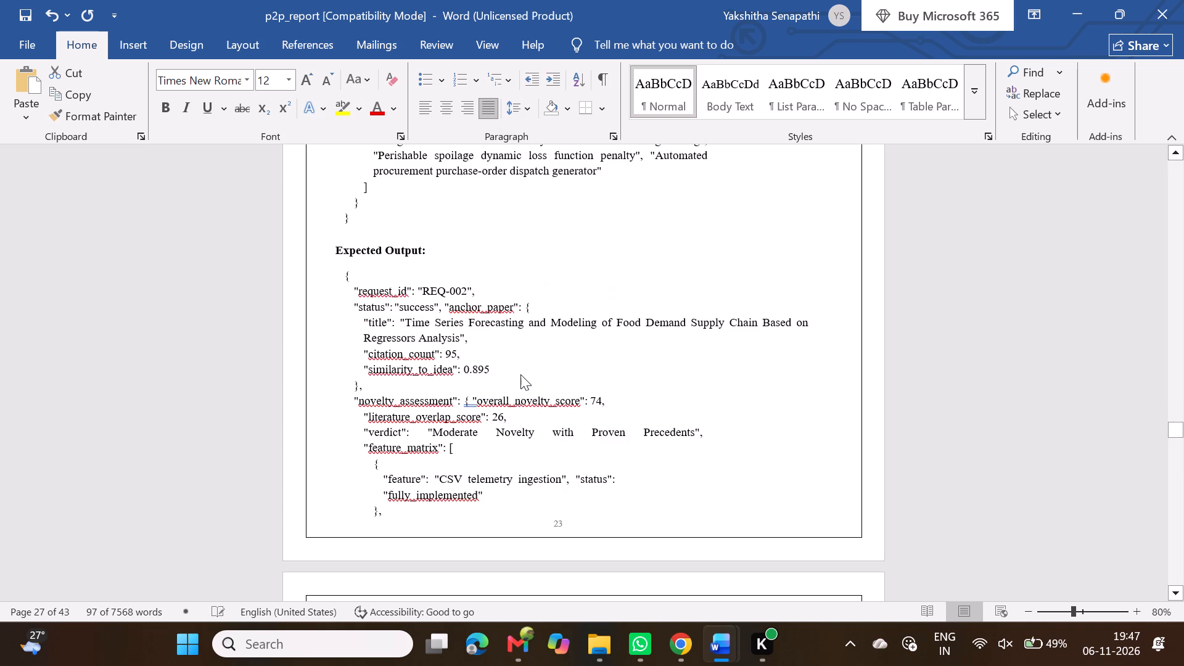
Delete the original continuation text box of expected output JSON above the old 9.1.2 Expected Behavior paragraph.
scroll(520, 374, "down", 5)
scroll(520, 374, "up", 2)
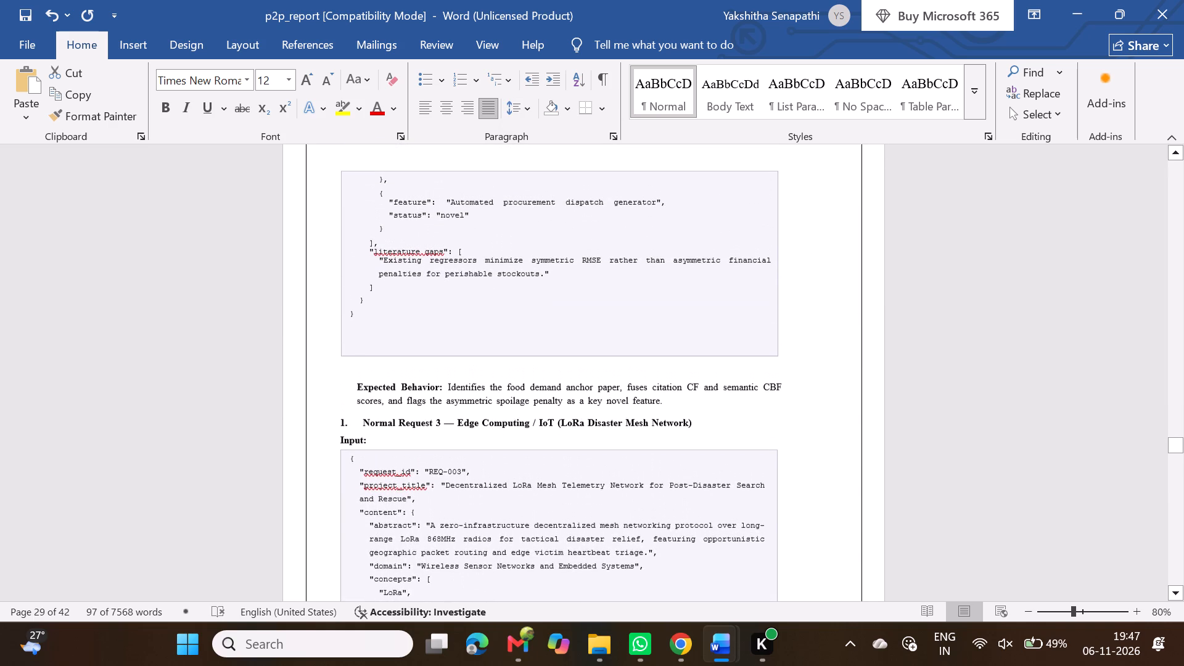
left_click(530, 352)
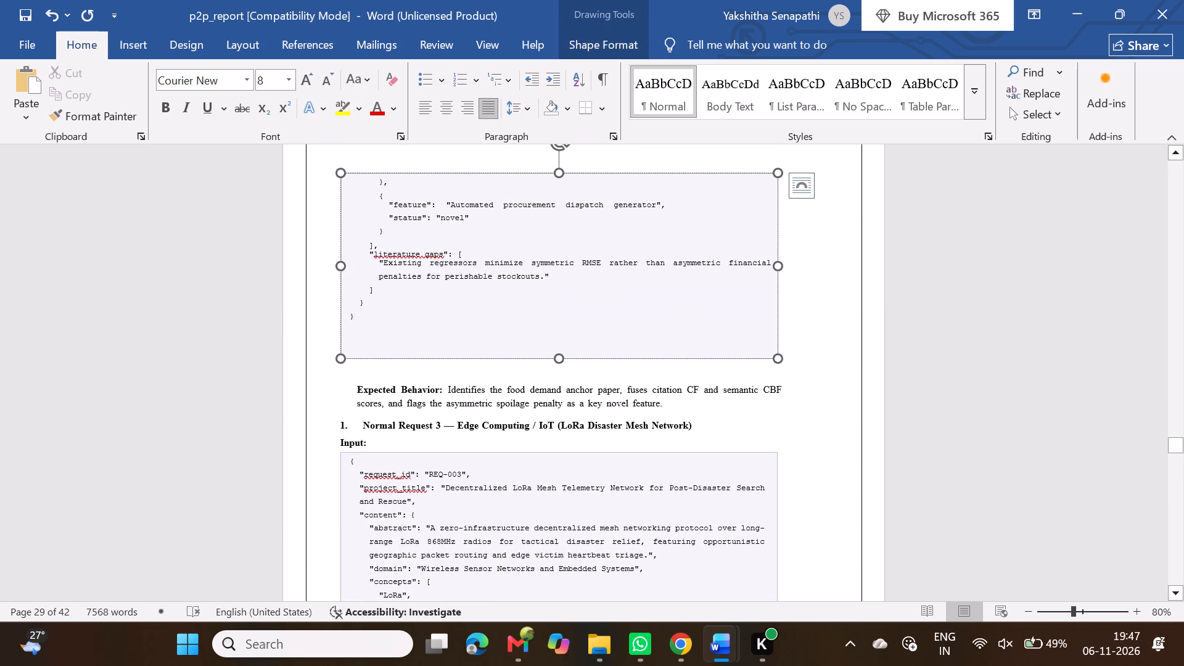
left_click(533, 359)
key("Delete")
Copy the 9.1.2 Expected Behavior paragraph and paste it directly below the end of the REQ-002 expected output JSON.
scroll(533, 359, "up", 1)
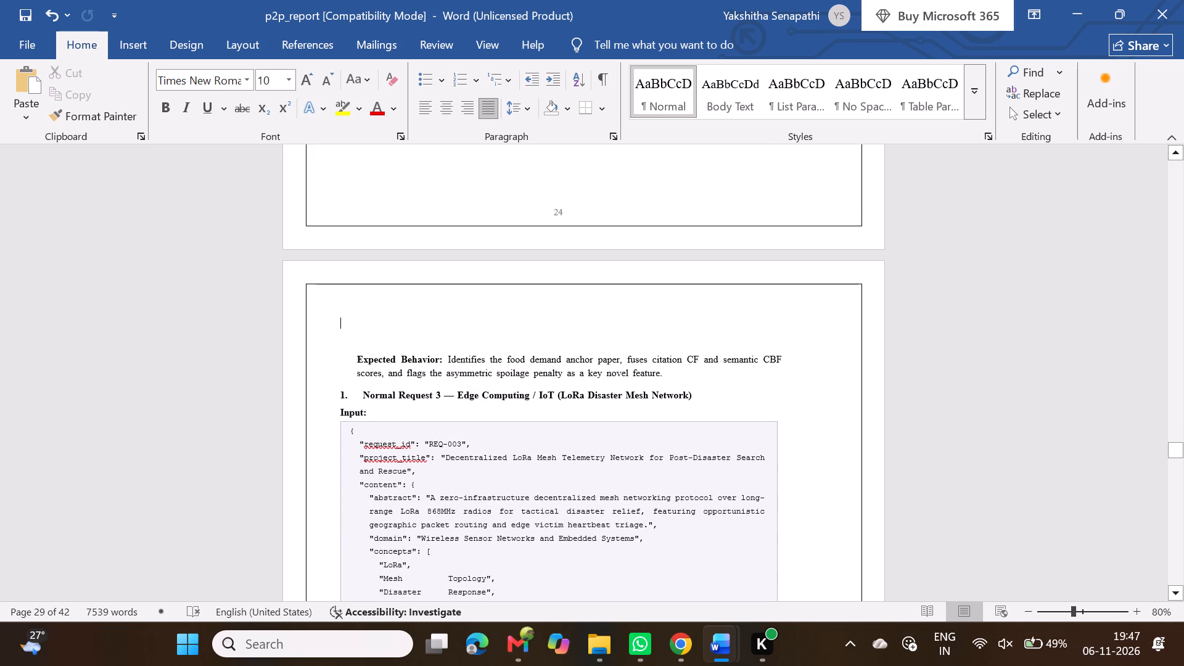
left_click_drag(353, 361, 659, 378)
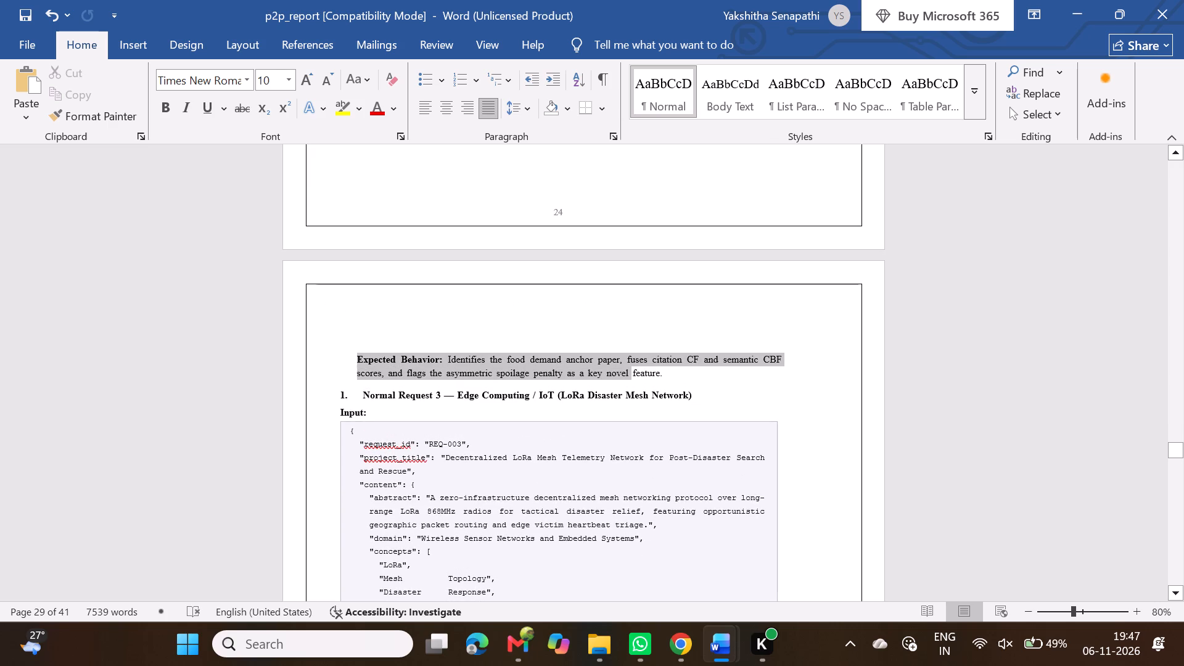
left_click_drag(659, 378, 665, 379)
key("ctrl+c")
scroll(665, 379, "up", 3)
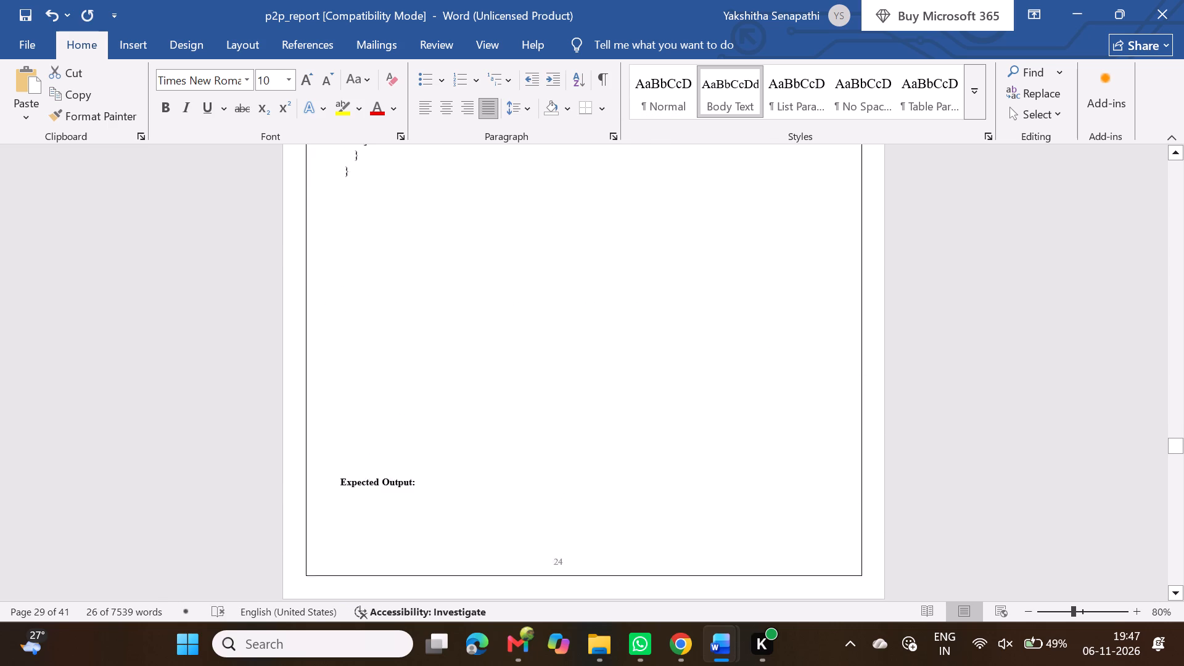
scroll(665, 379, "up", 1)
left_click(354, 262)
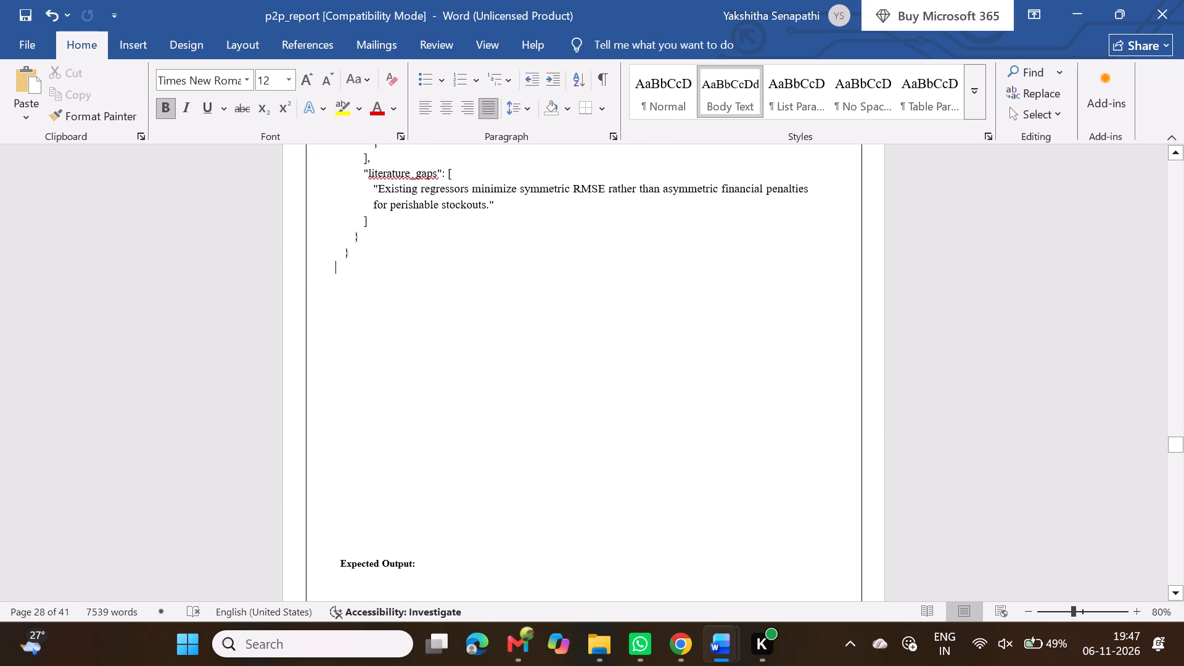
key("ctrl+v")
Compare the pasted Expected Behavior paragraph's formatting with the already formatted Expected Behavior paragraph in Section 9.1.1.
left_click(363, 266)
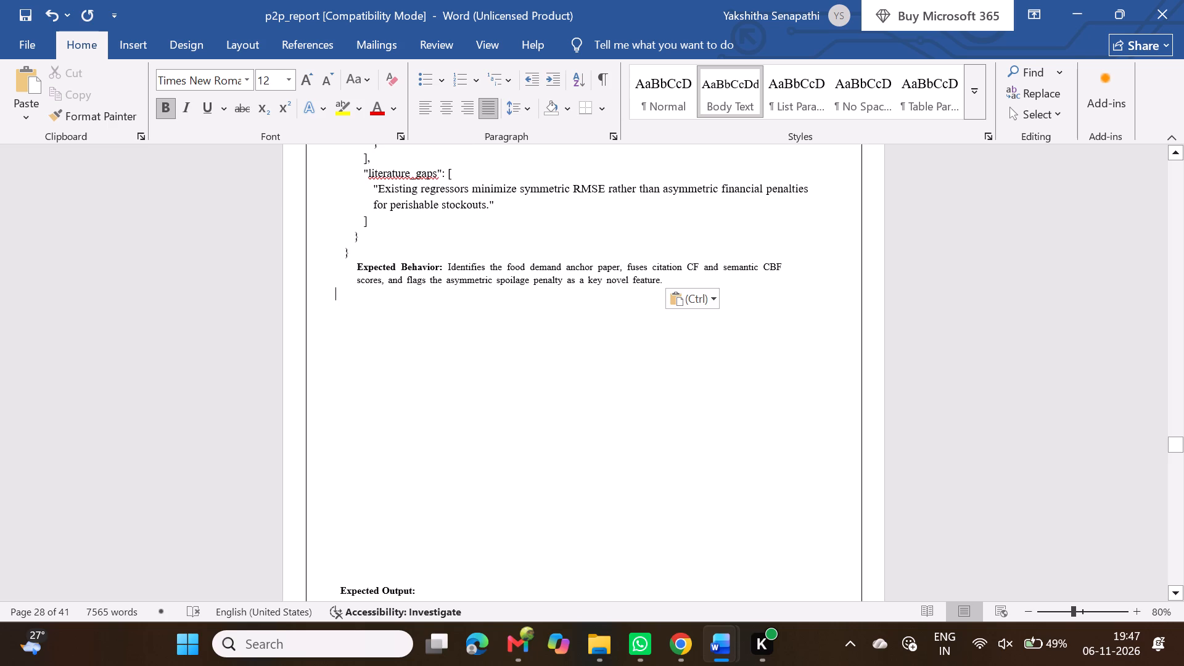
left_click_drag(353, 267, 430, 266)
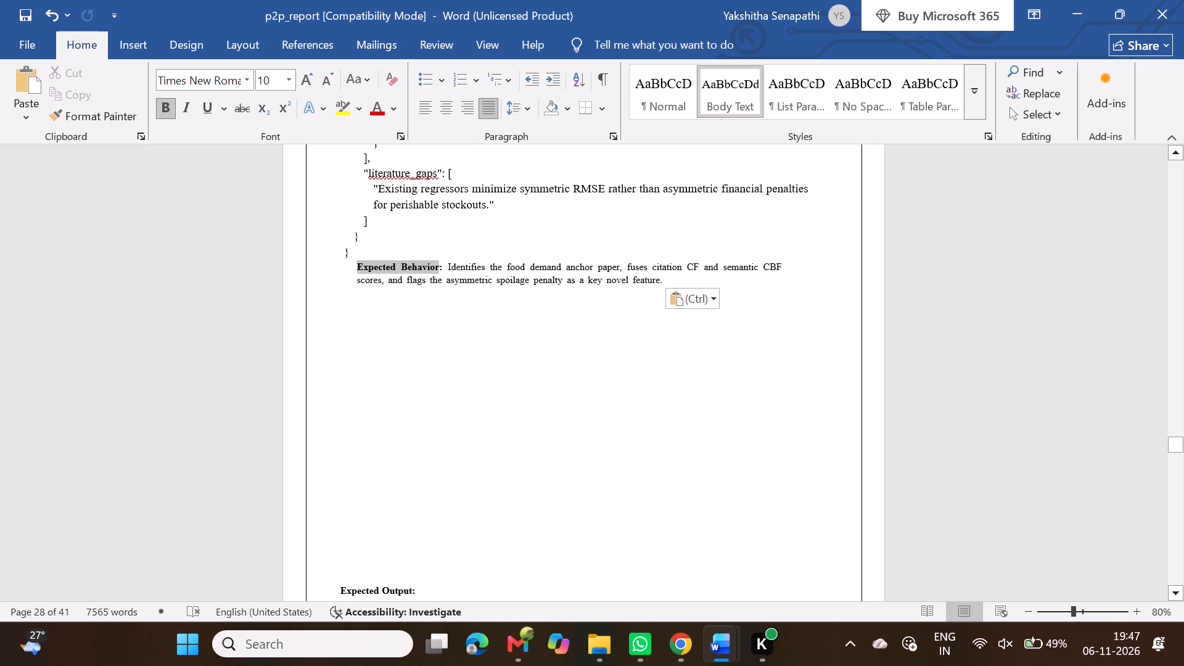
left_click_drag(430, 266, 441, 268)
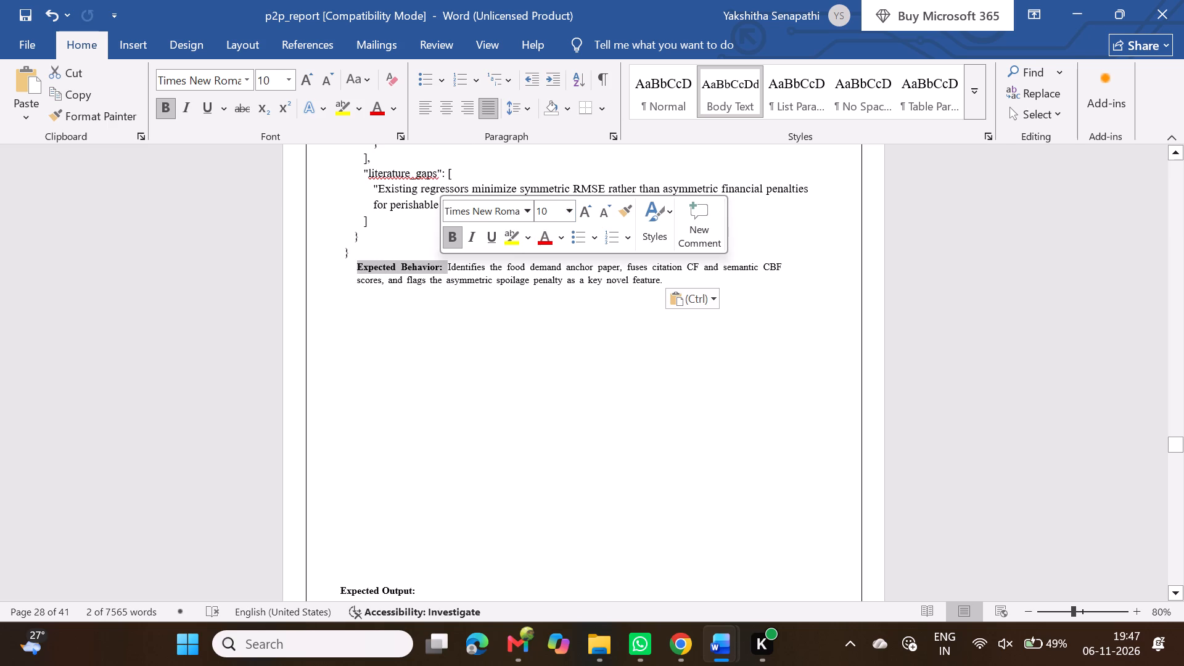
left_click(465, 277)
scroll(425, 246, "up", 5)
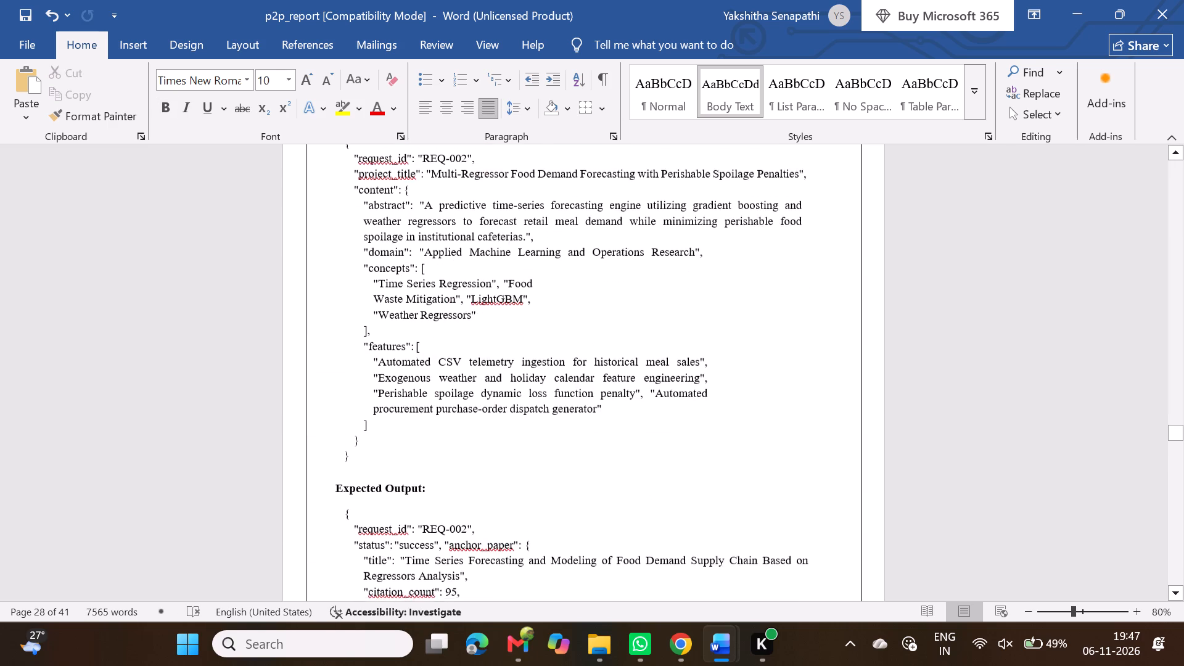
scroll(425, 246, "up", 4)
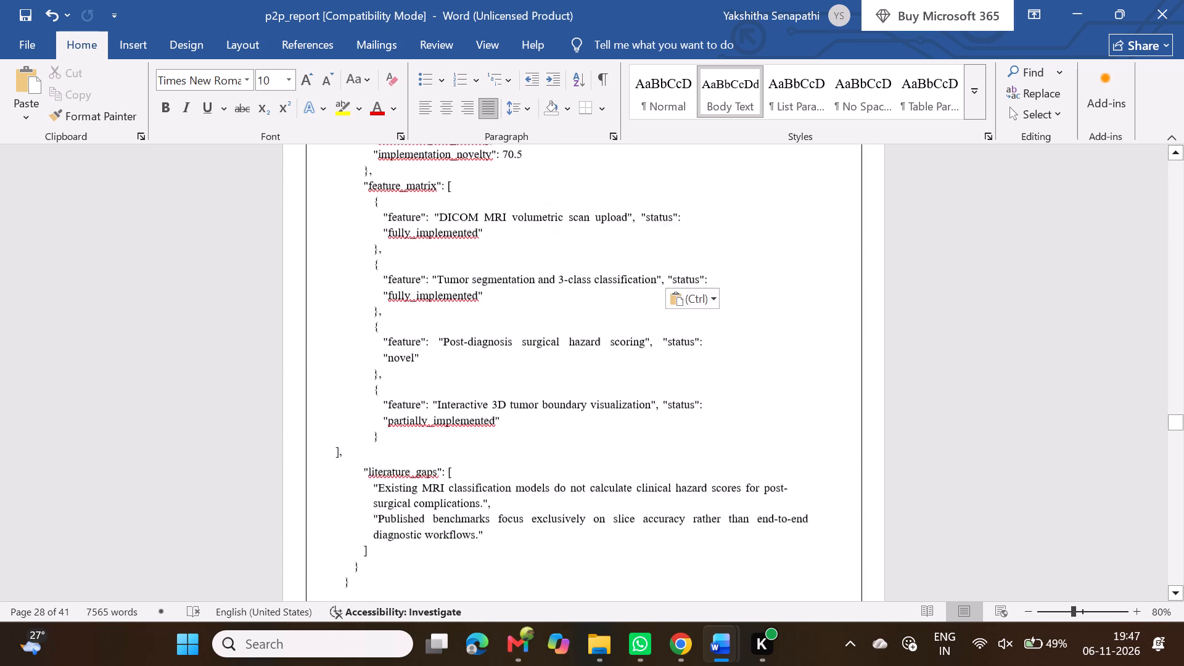
scroll(425, 246, "down", 2)
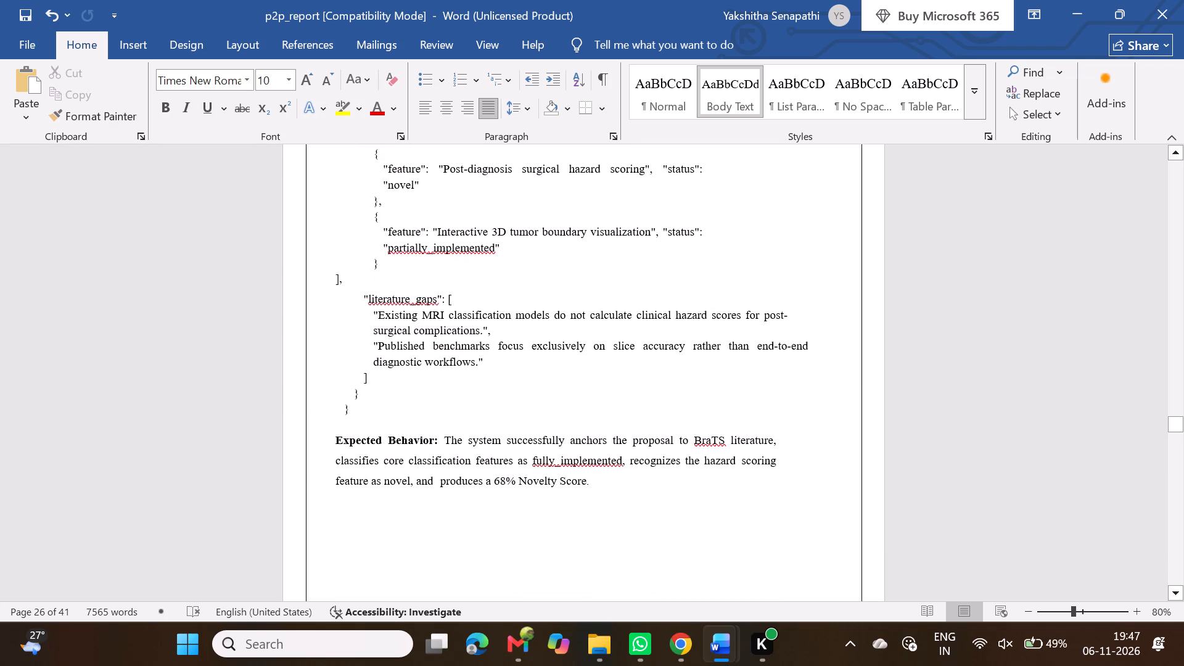
left_click(382, 448)
scroll(382, 448, "down", 3)
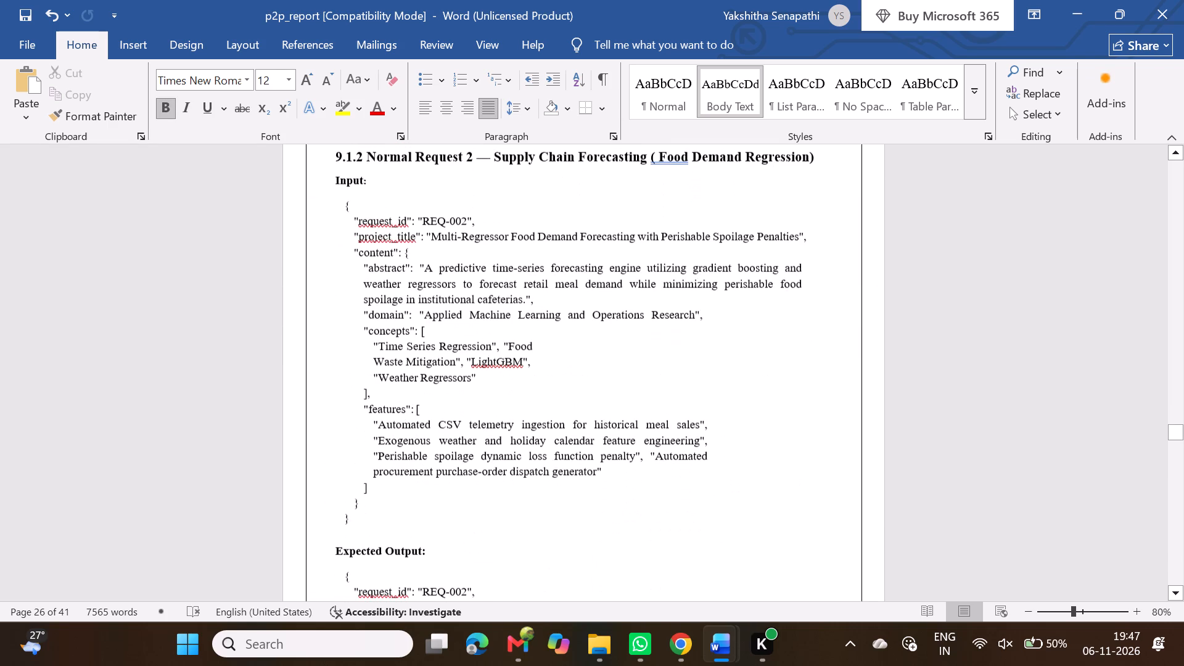
scroll(440, 461, "down", 3)
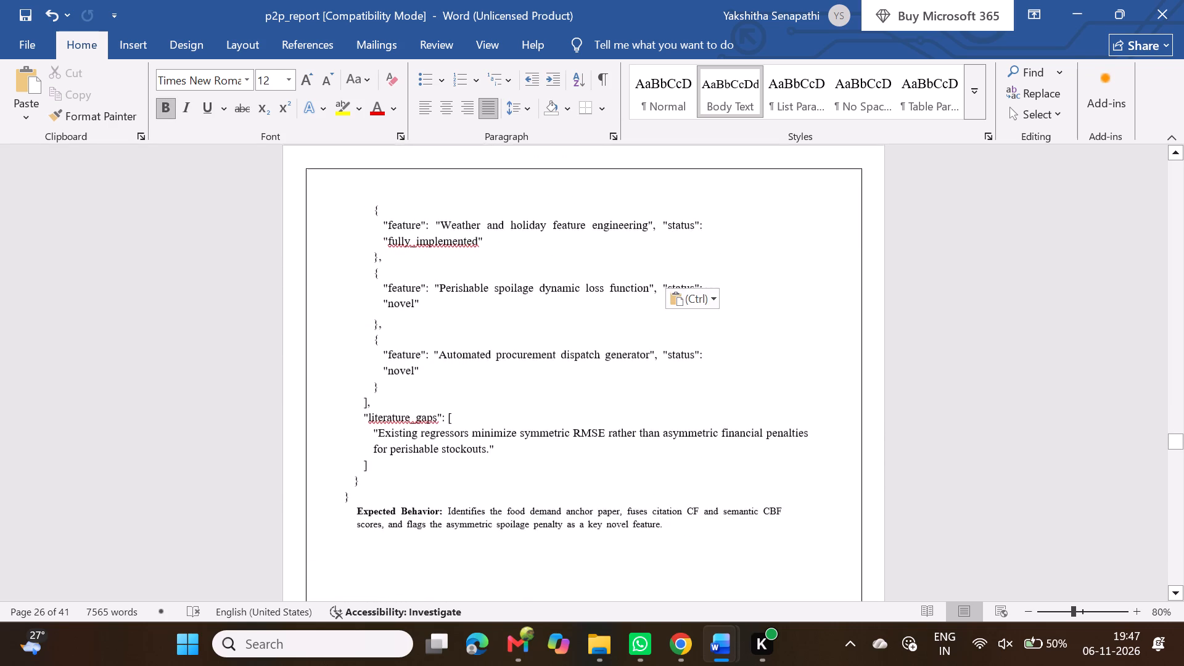
Format the pasted 9.1.2 Expected Behavior paragraph with the No Spacing style, wider line spacing and 12 pt text.
scroll(440, 461, "down", 1)
left_click(356, 478)
left_click_drag(356, 478, 484, 482)
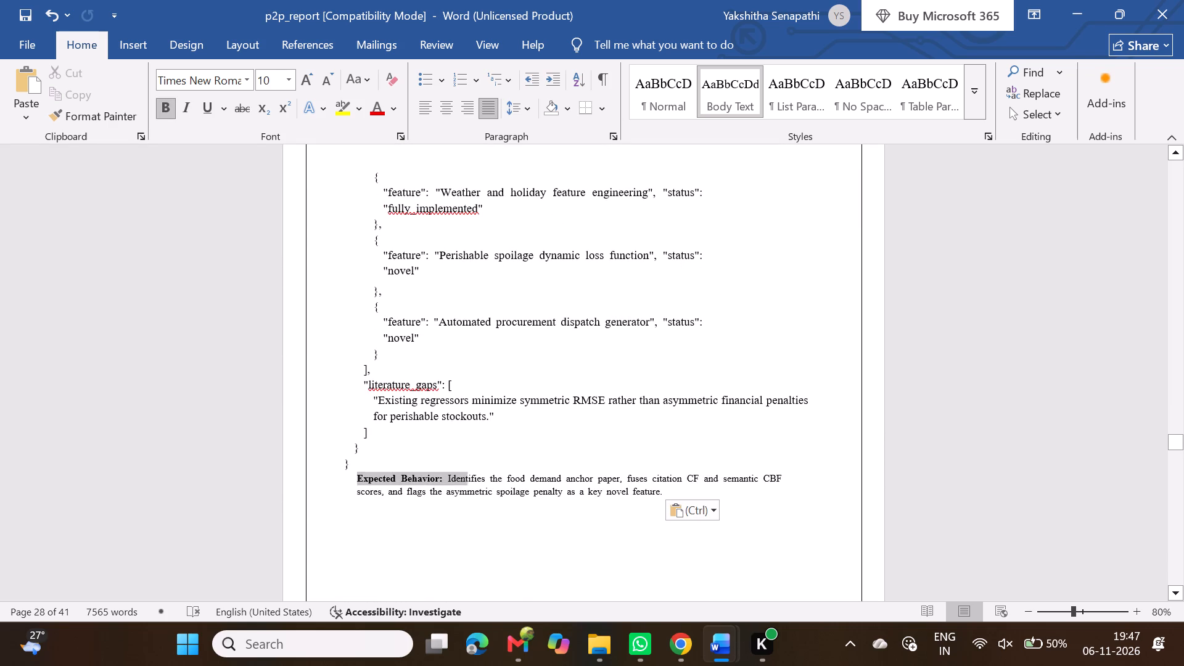
left_click_drag(484, 482, 662, 495)
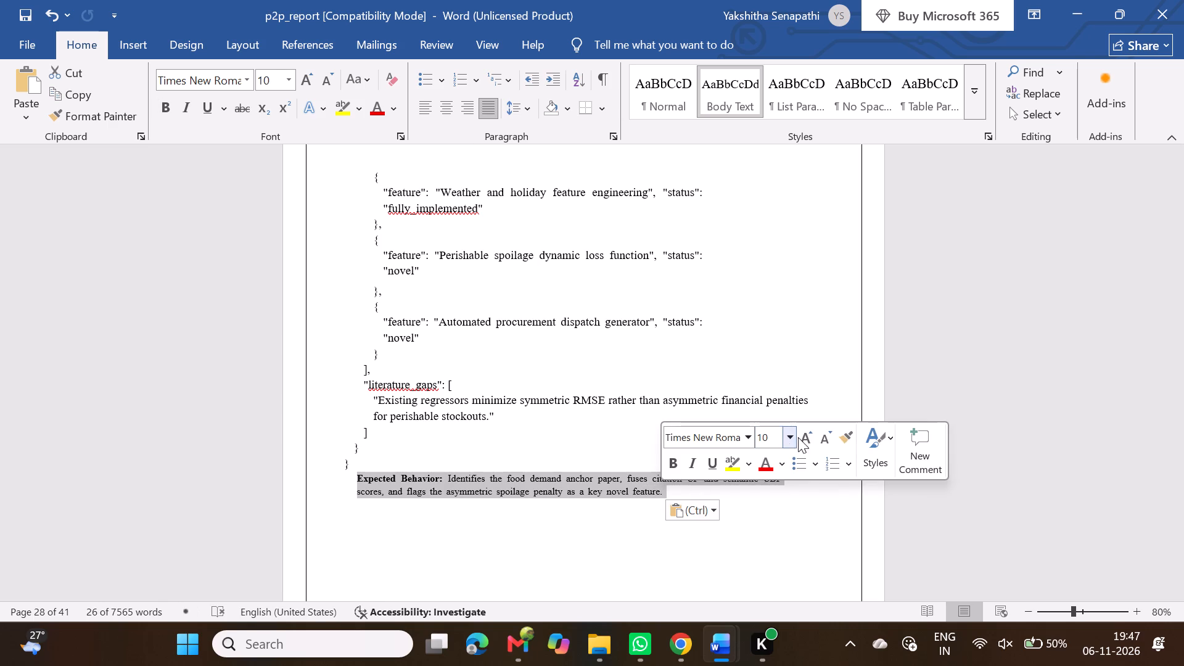
left_click(811, 440)
left_click(811, 440)
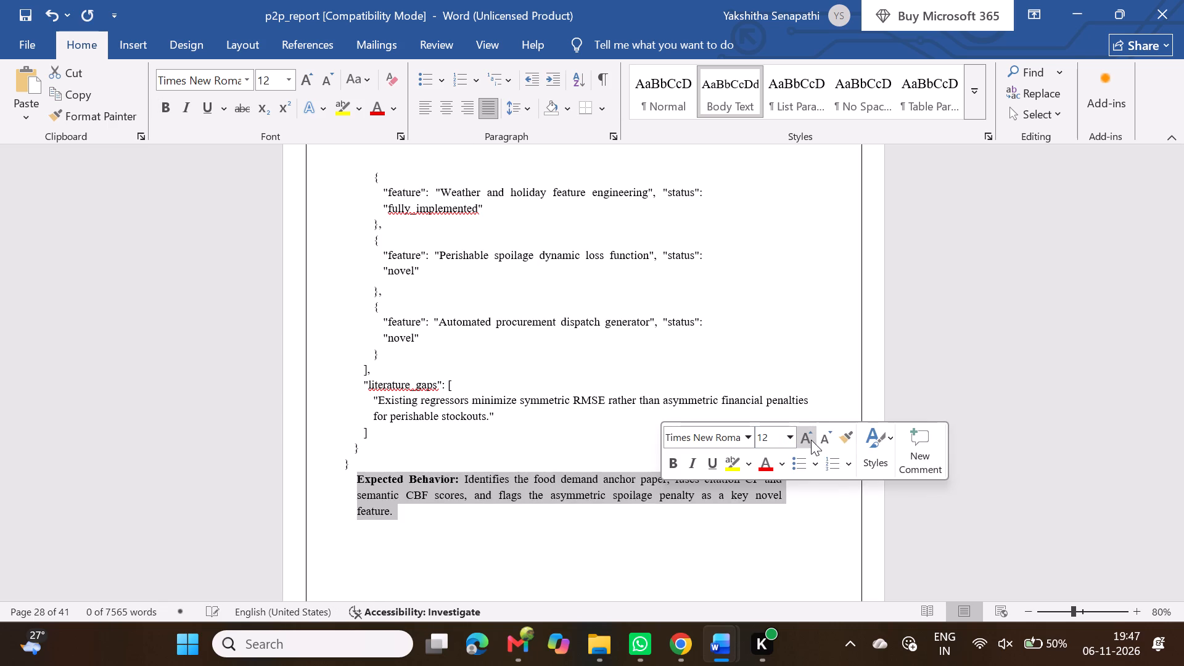
left_click(850, 95)
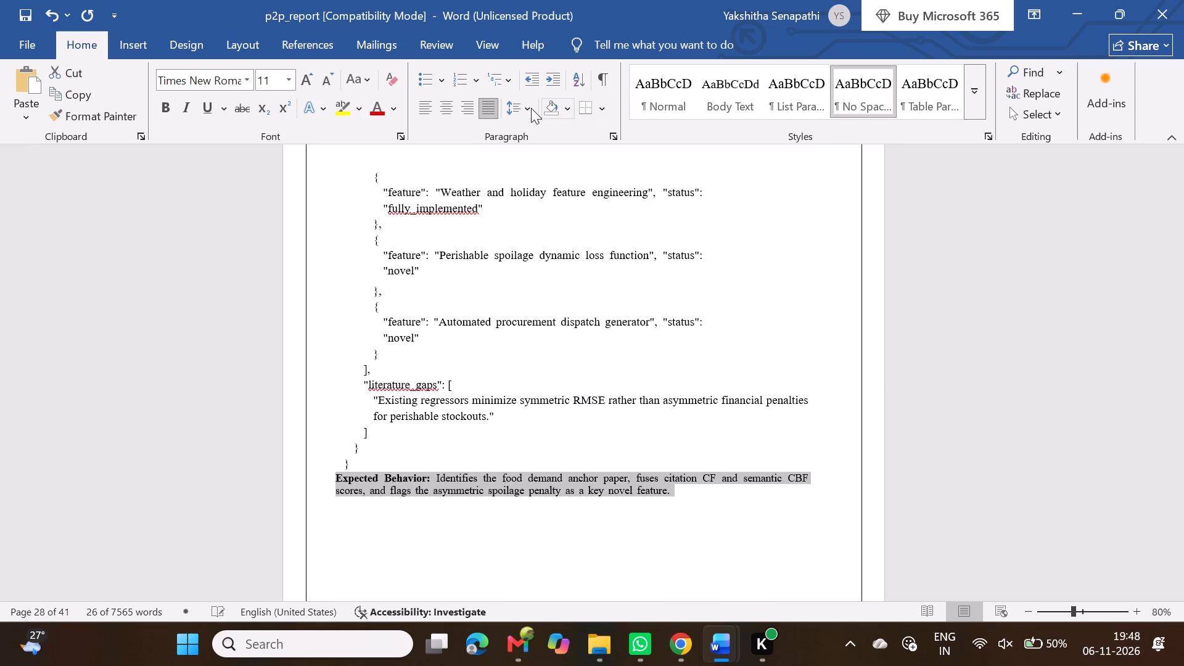
left_click(511, 110)
left_click(533, 171)
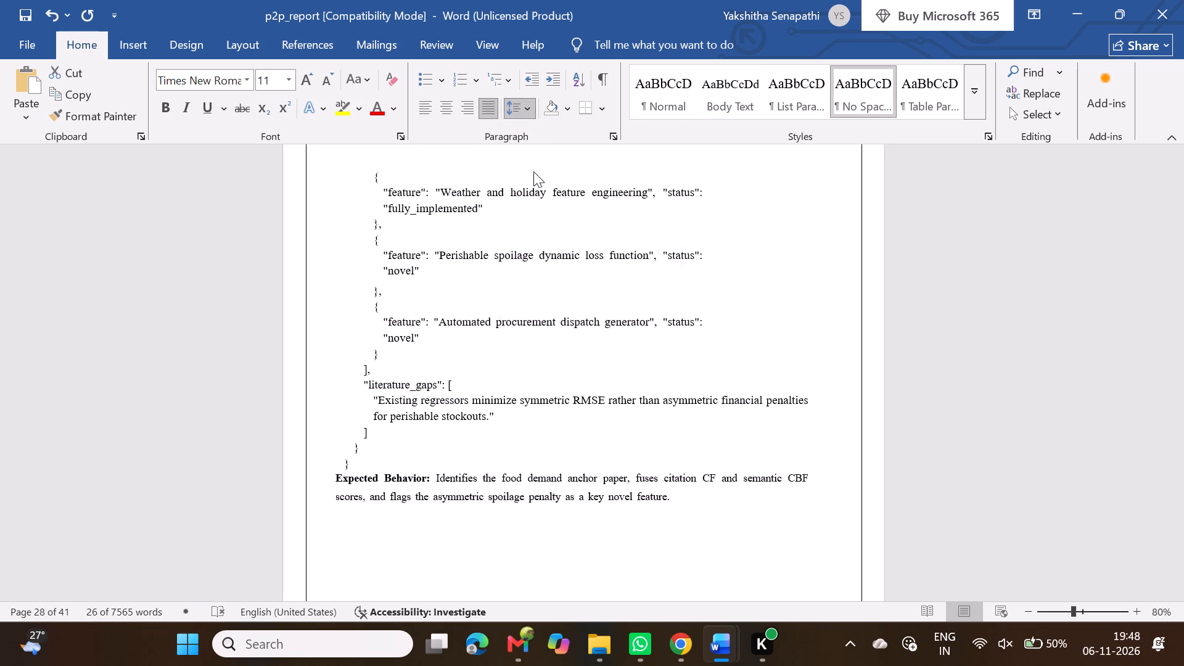
left_click(305, 80)
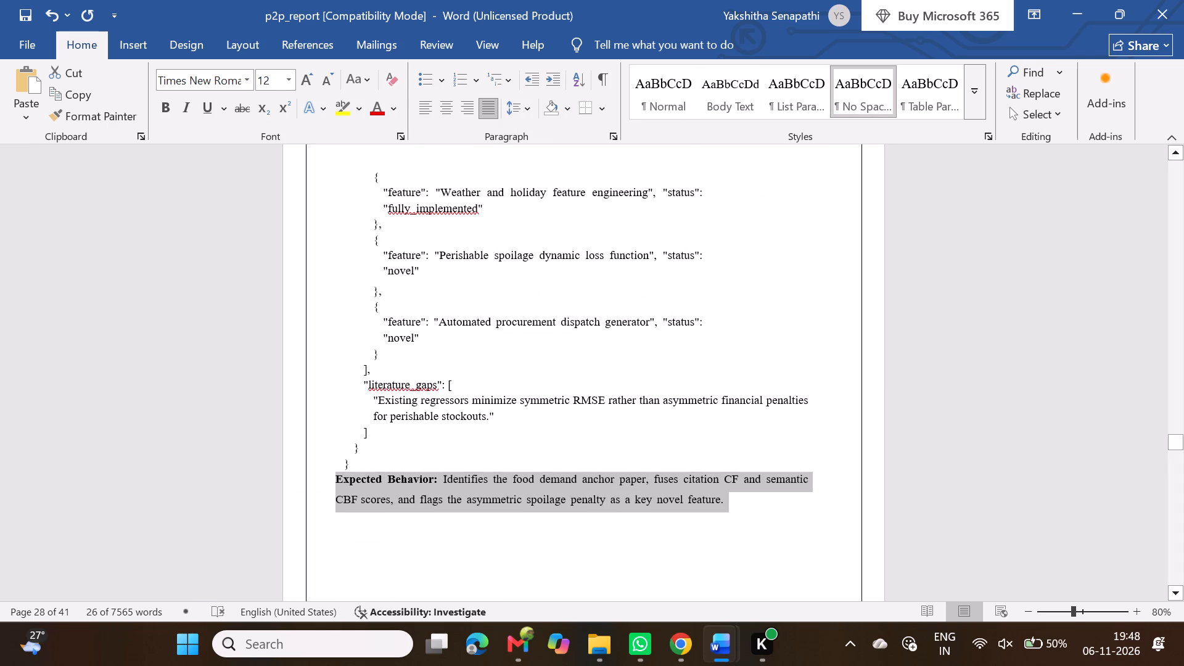
Insert a blank line between the REQ-002 expected output JSON and the Expected Behavior paragraph.
left_click(377, 469)
key("Return")
Delete the leftover bold "Expected Output:" label with its colon at the bottom of page 24.
scroll(377, 469, "down", 1)
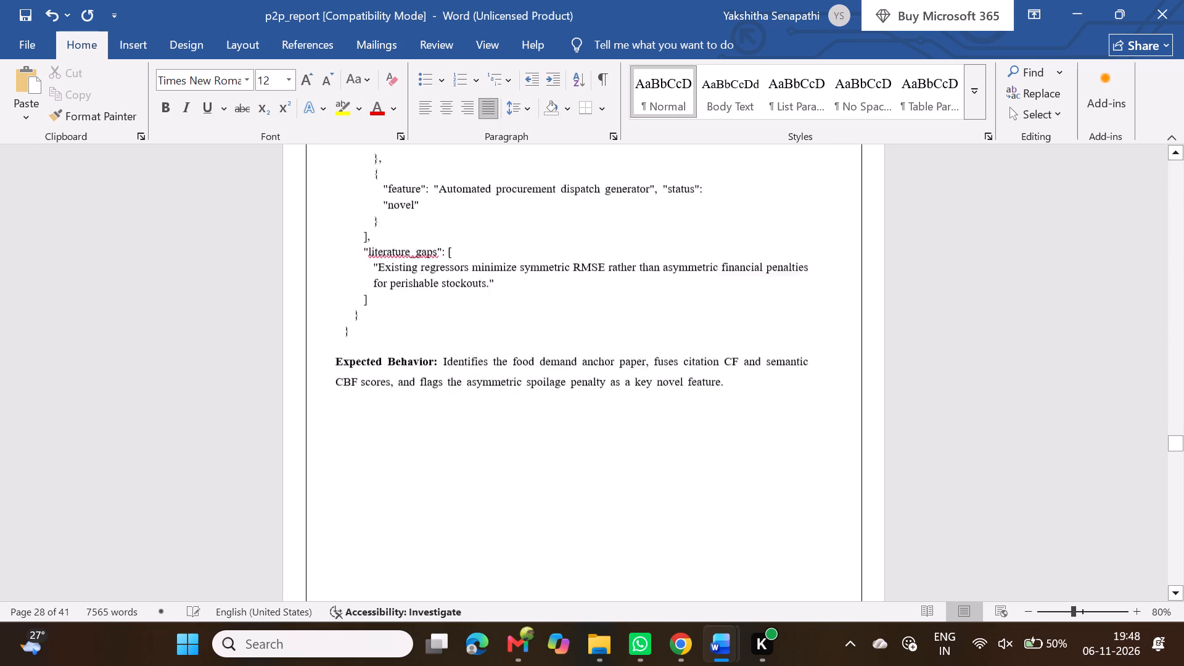
scroll(377, 469, "down", 1)
left_click(380, 315)
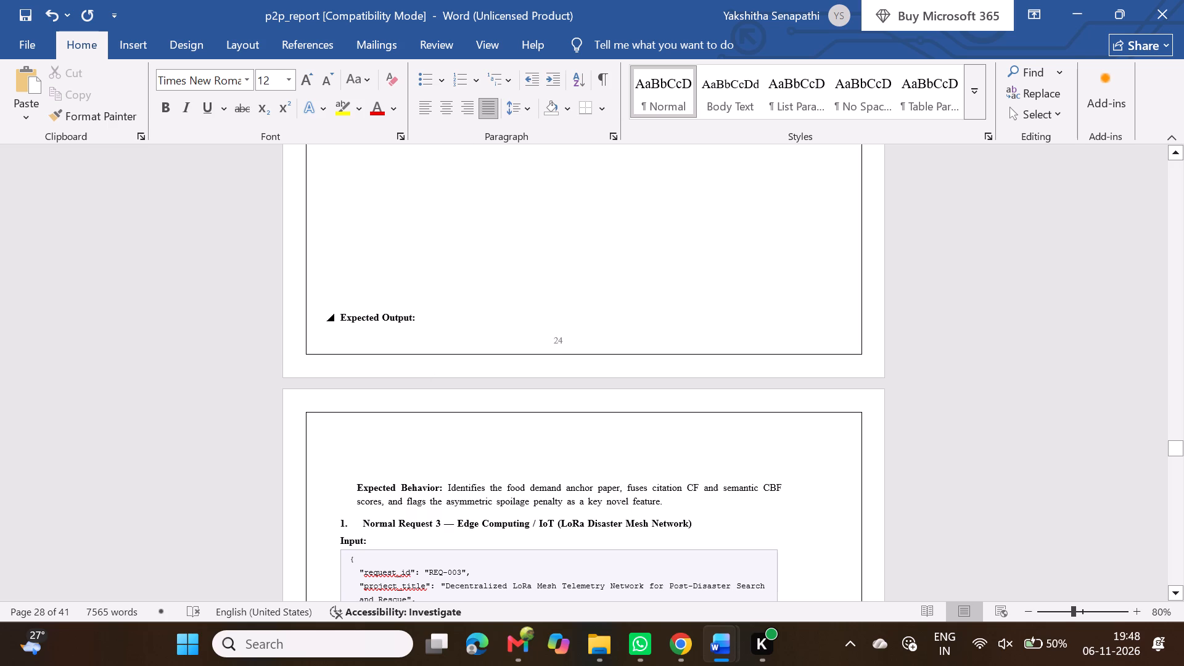
left_click_drag(380, 315, 408, 316)
key("BackSpace")
key("BackSpace")
key("BackSpace")
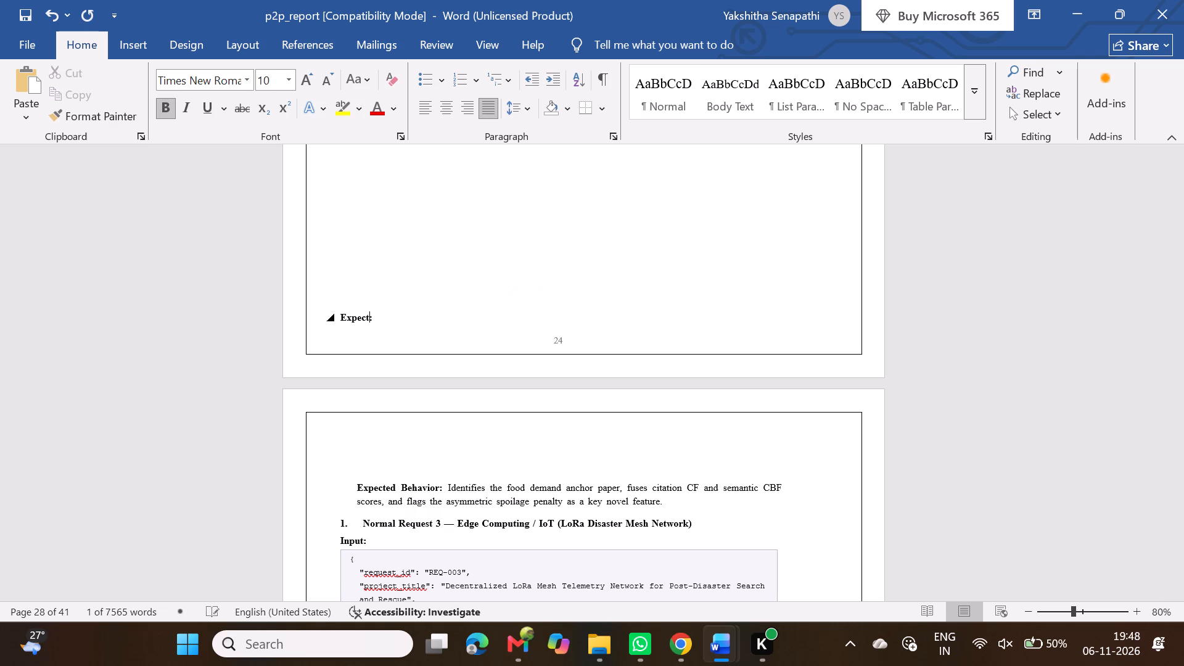
key("BackSpace")
key("BackSpace")
key("BackSpace")
key("BackSpace")
key("BackSpace")
key("BackSpace")
scroll(408, 316, "up", 2)
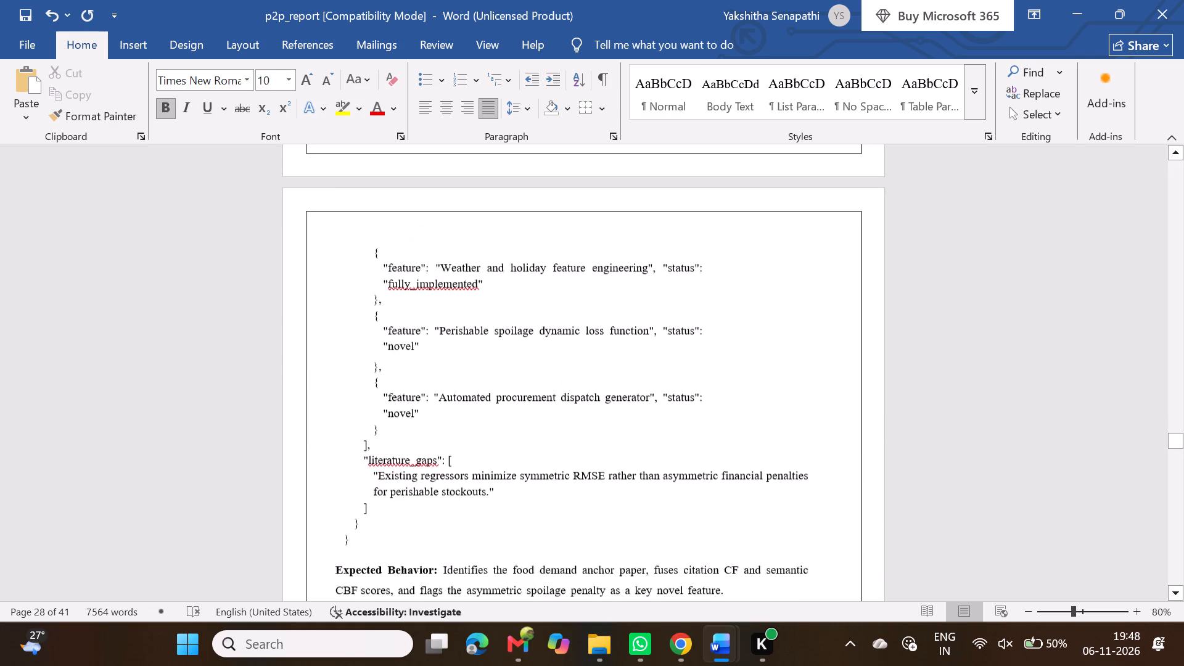
scroll(408, 316, "down", 1, "ctrl")
scroll(408, 316, "down", 3)
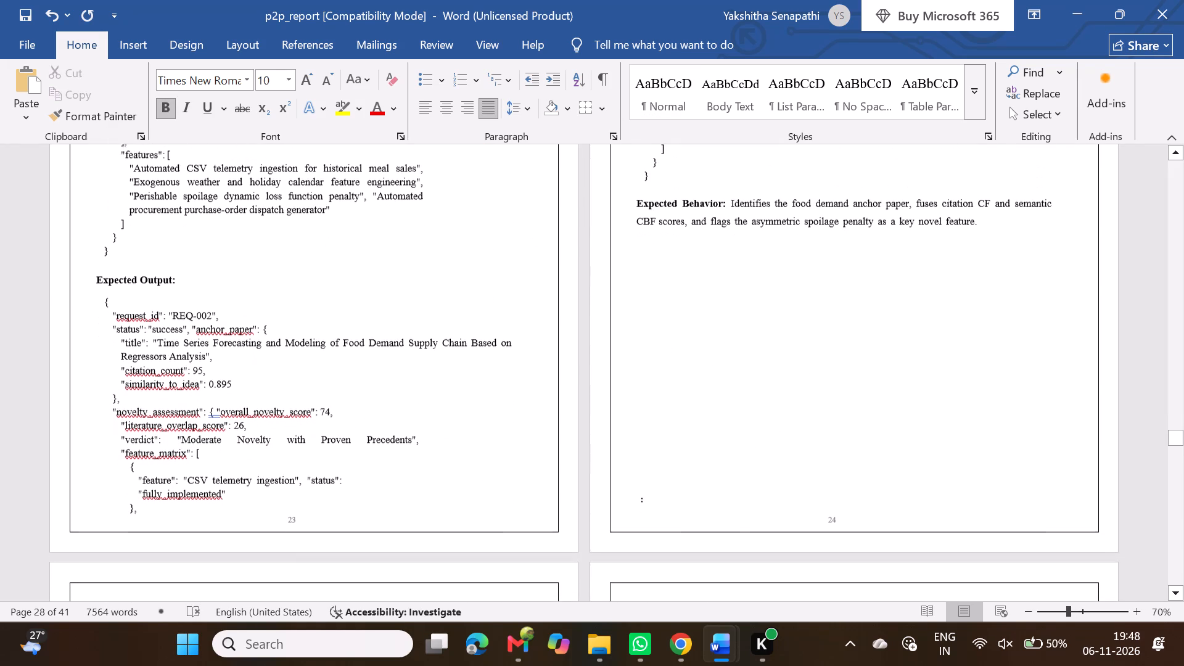
left_click(649, 493)
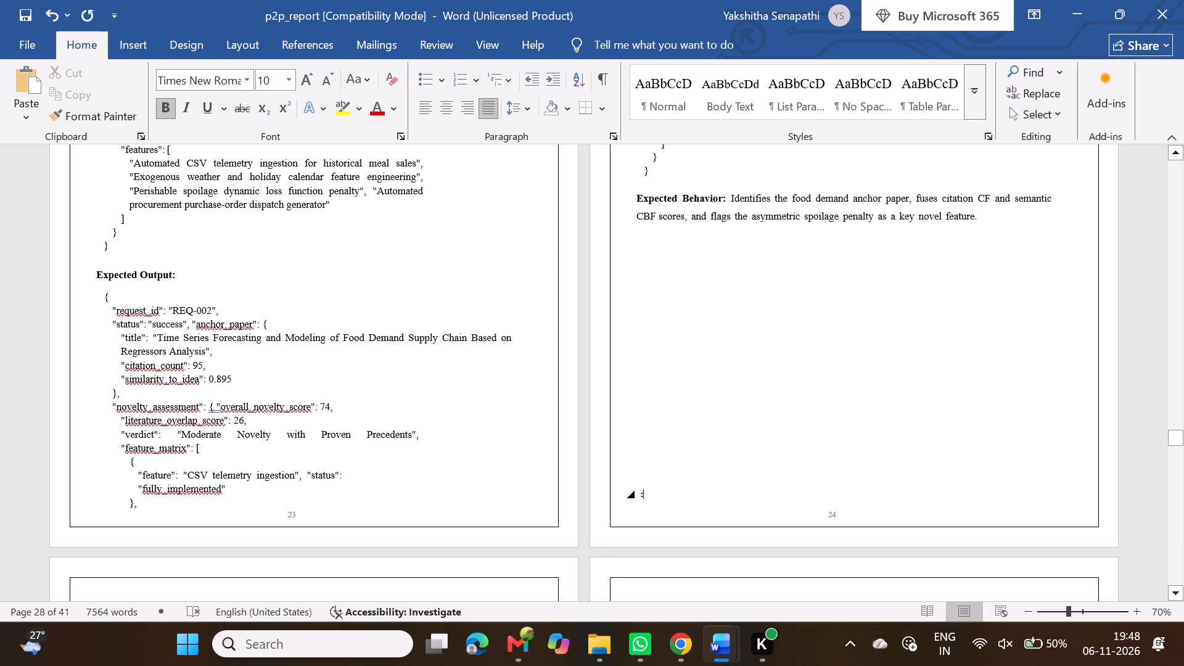
key("BackSpace")
key("BackSpace")
key("BackSpace")
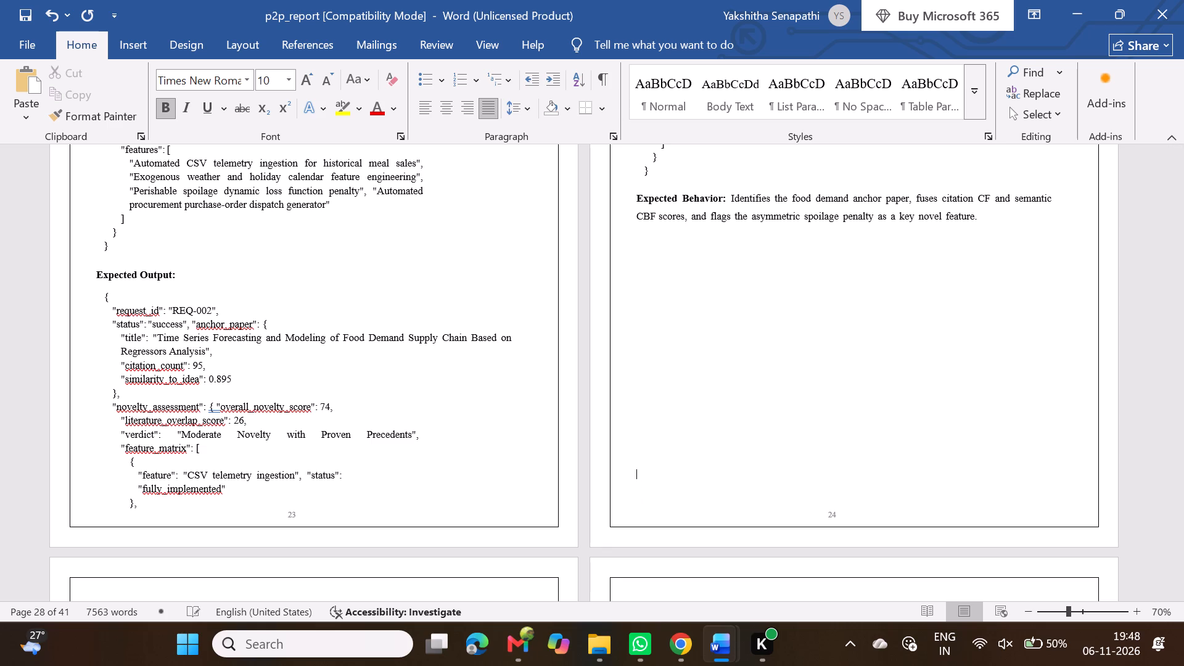
key("BackSpace")
Delete the original 9.1.2 Expected Behavior paragraph above the Normal Request 3 heading on page 25.
scroll(649, 493, "down", 3)
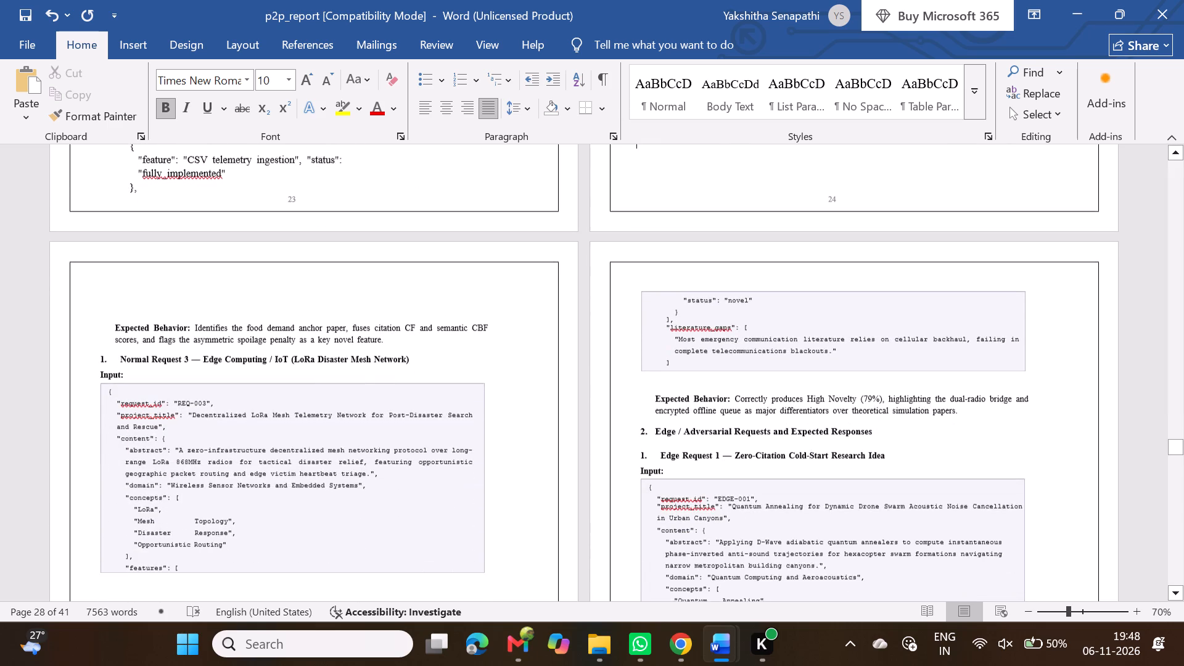
left_click_drag(112, 304, 405, 321)
key("BackSpace")
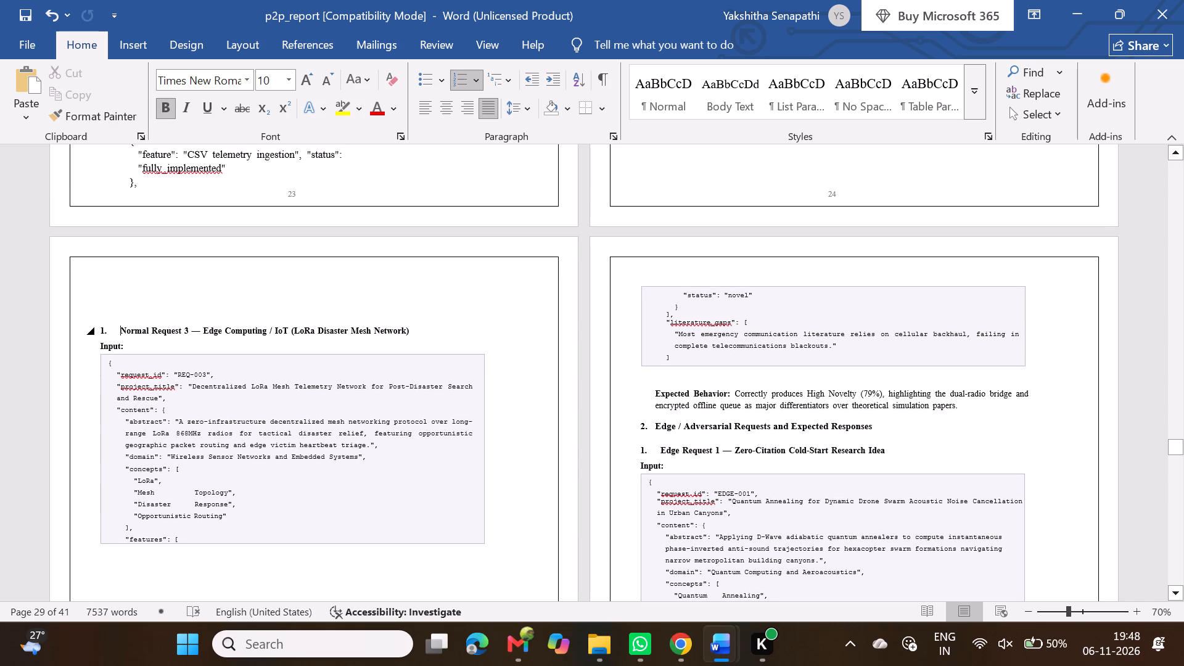
Replace the automatic list number of the Normal Request 3 heading with the manual number 6.1.3.
left_click(111, 329)
key("BackSpace")
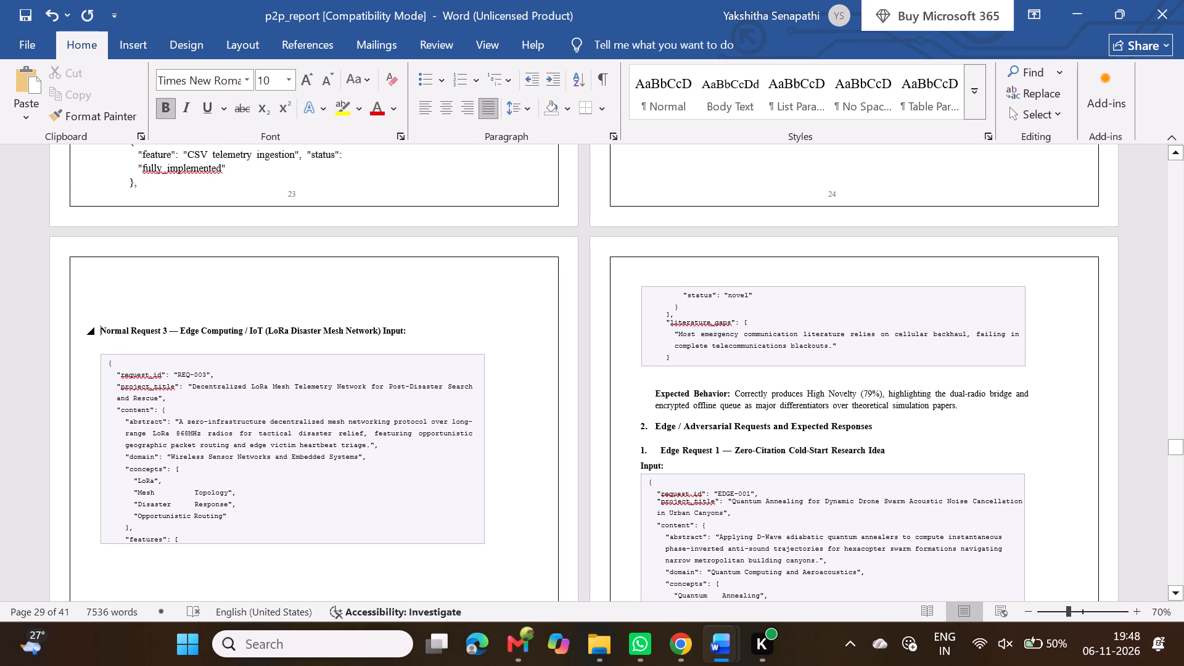
type("6.1.3")
key("space")
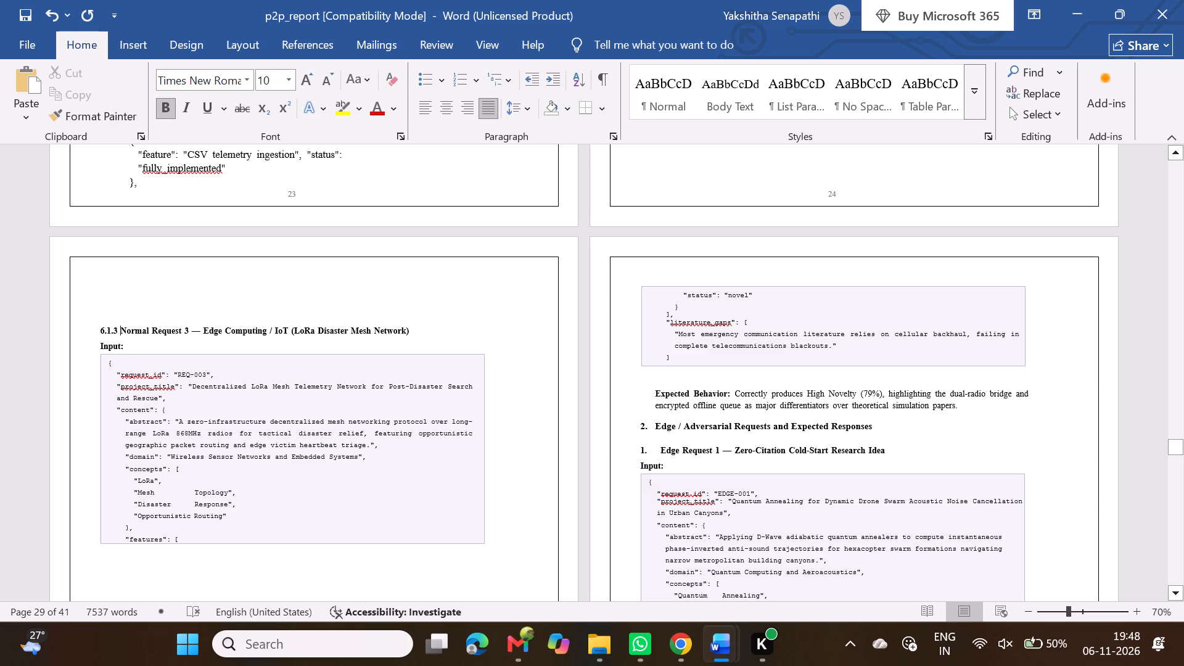
Remove the left indent of the 6.1.3 heading and the empty space above it.
left_click(101, 328)
key("BackSpace")
key("BackSpace")
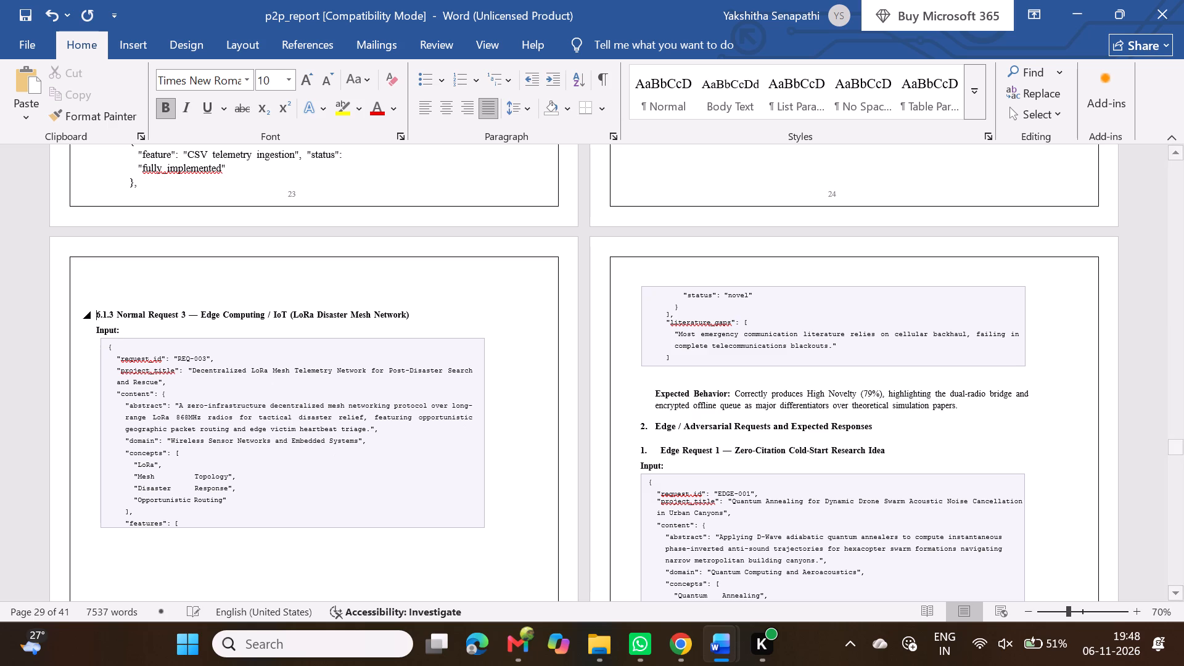
key("BackSpace")
key("BackSpace")
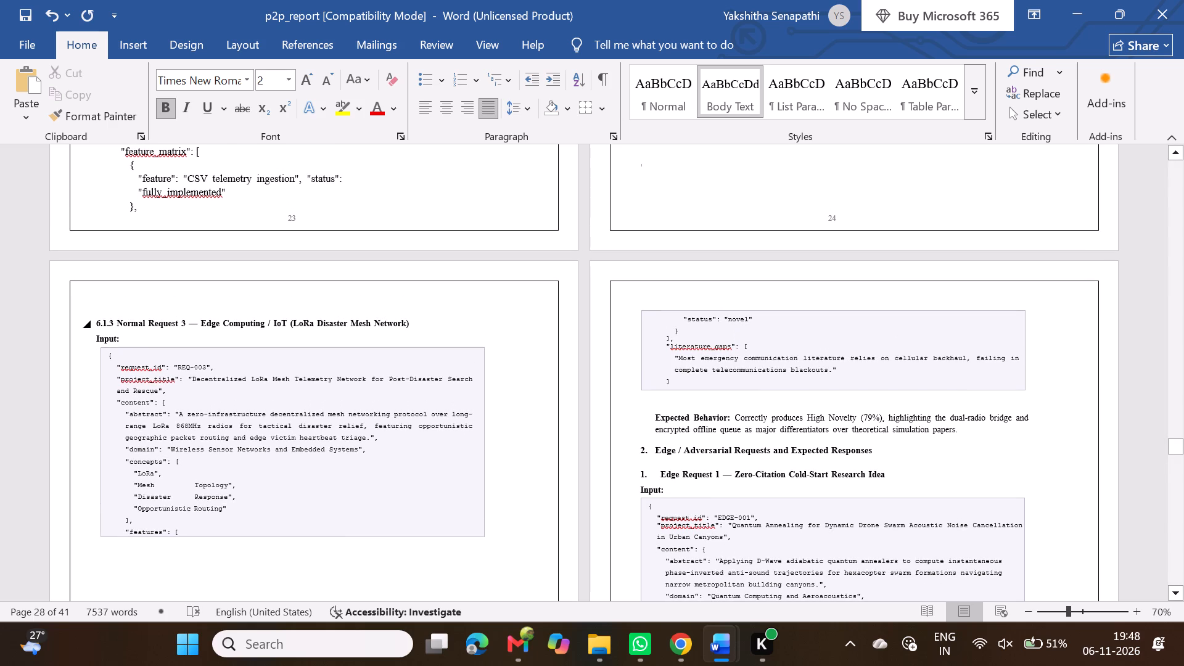
Enlarge the heading "6.1.3 Normal Request 3 — Edge Computing / IoT (LoRa Disaster Mesh Network)" to 12 pt.
scroll(101, 328, "up", 1)
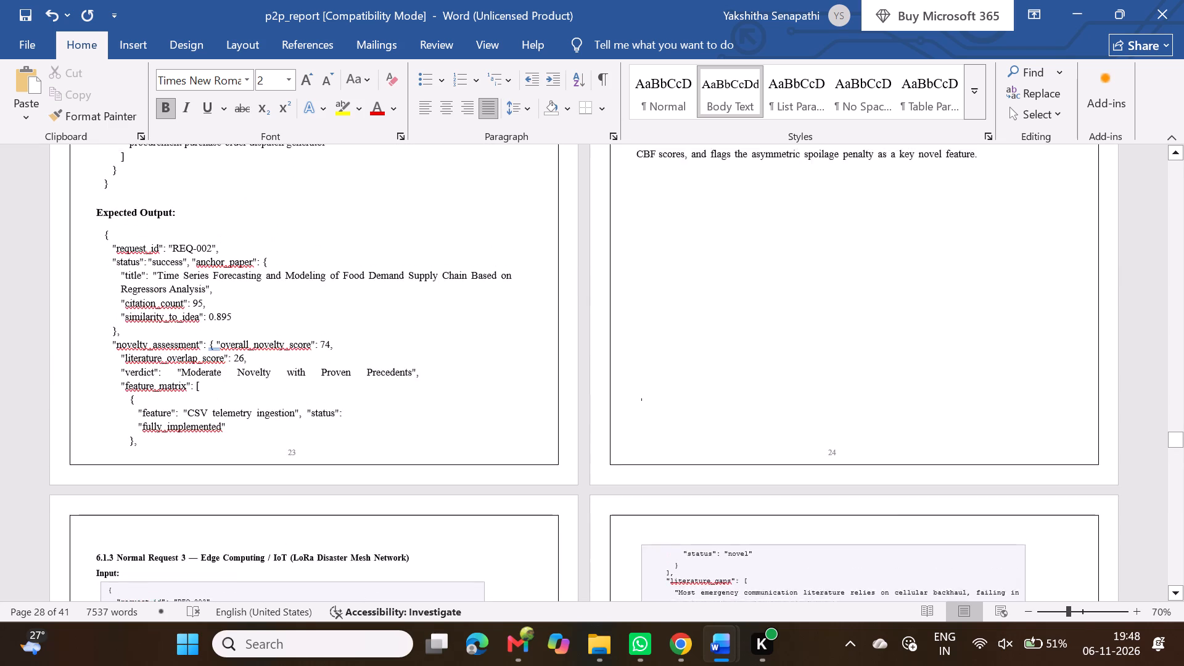
scroll(101, 328, "up", 1)
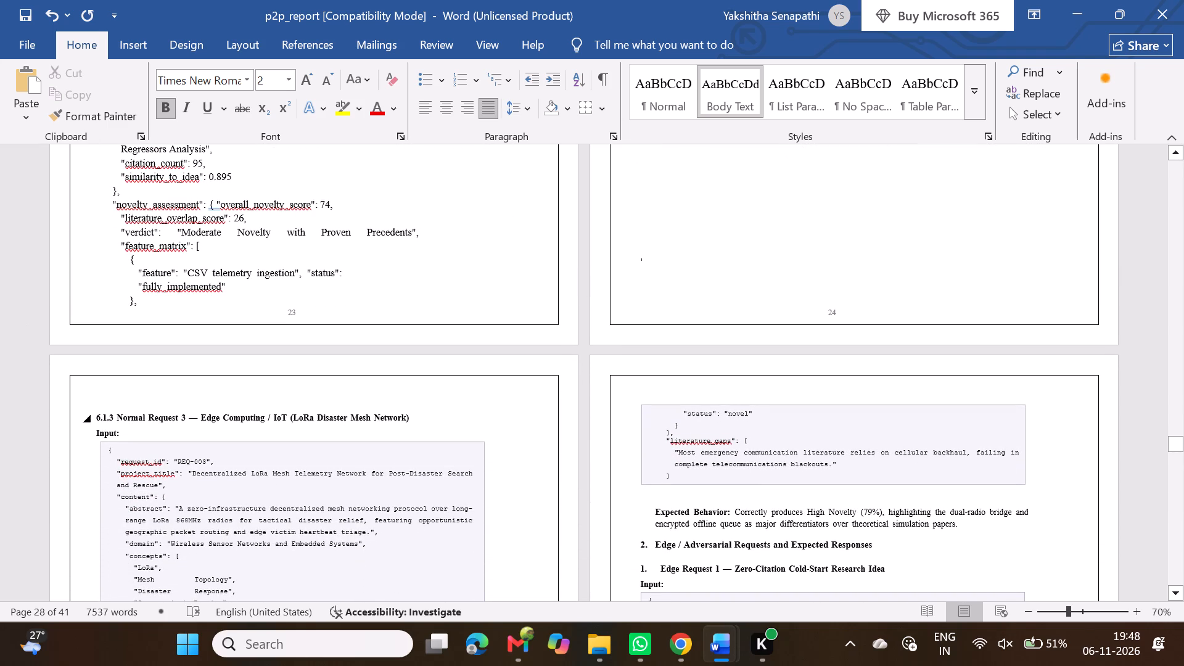
triple_click(103, 415)
left_click(103, 415)
triple_click(103, 415)
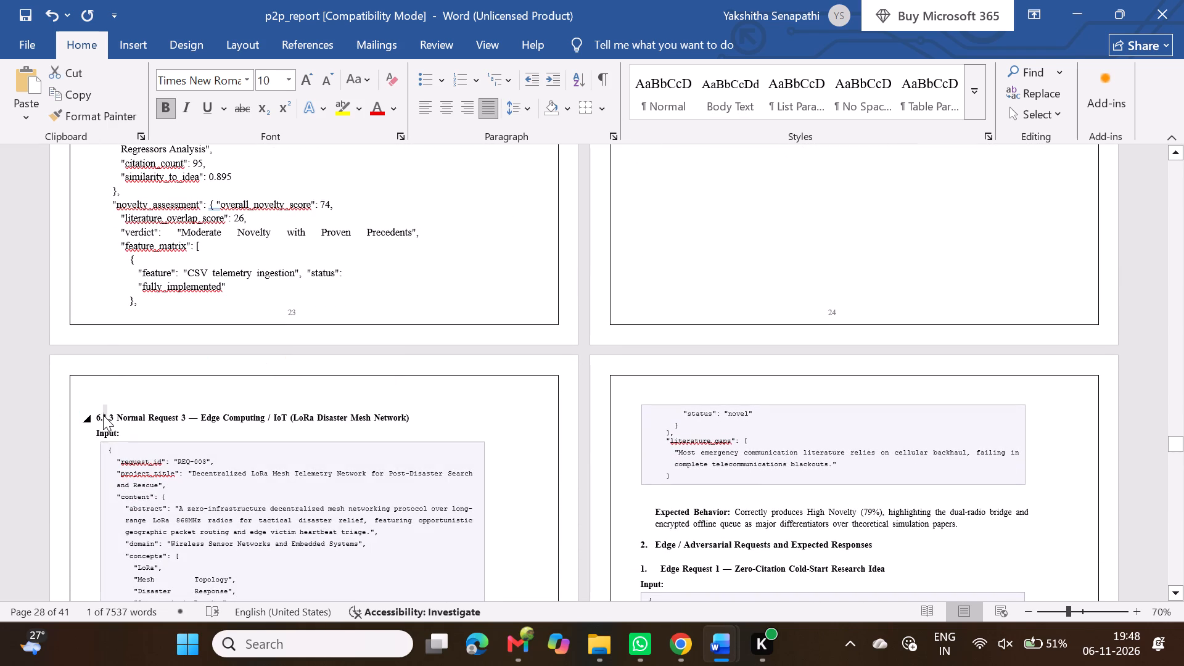
left_click(96, 416)
left_click_drag(96, 416, 128, 419)
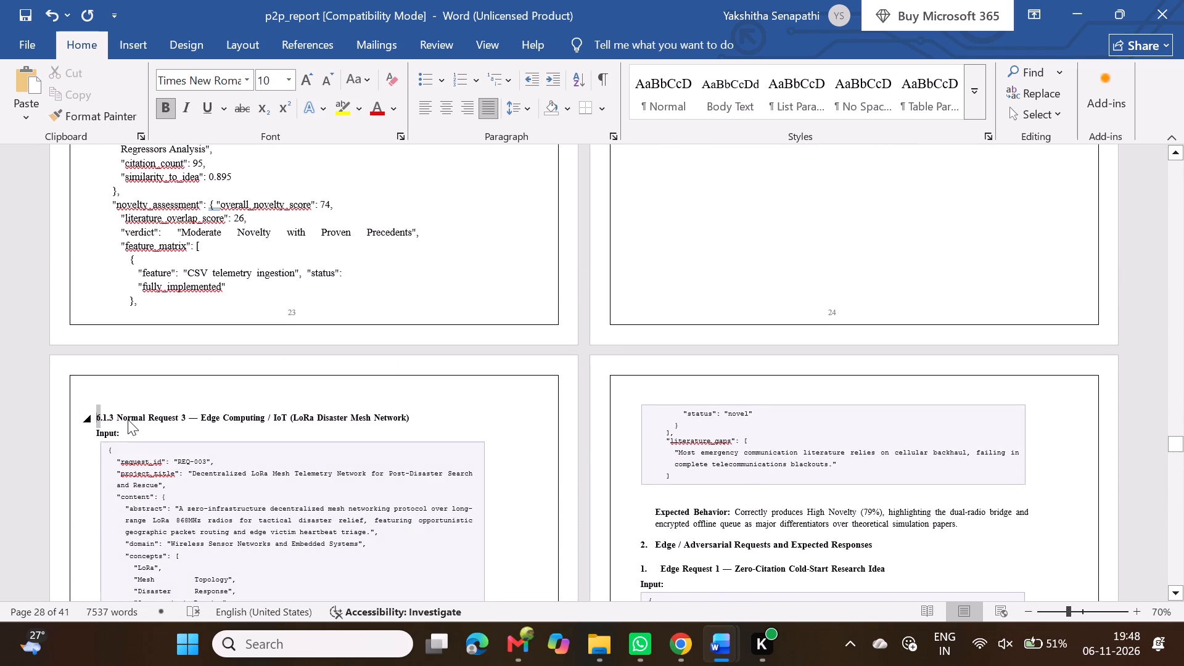
left_click_drag(128, 419, 419, 421)
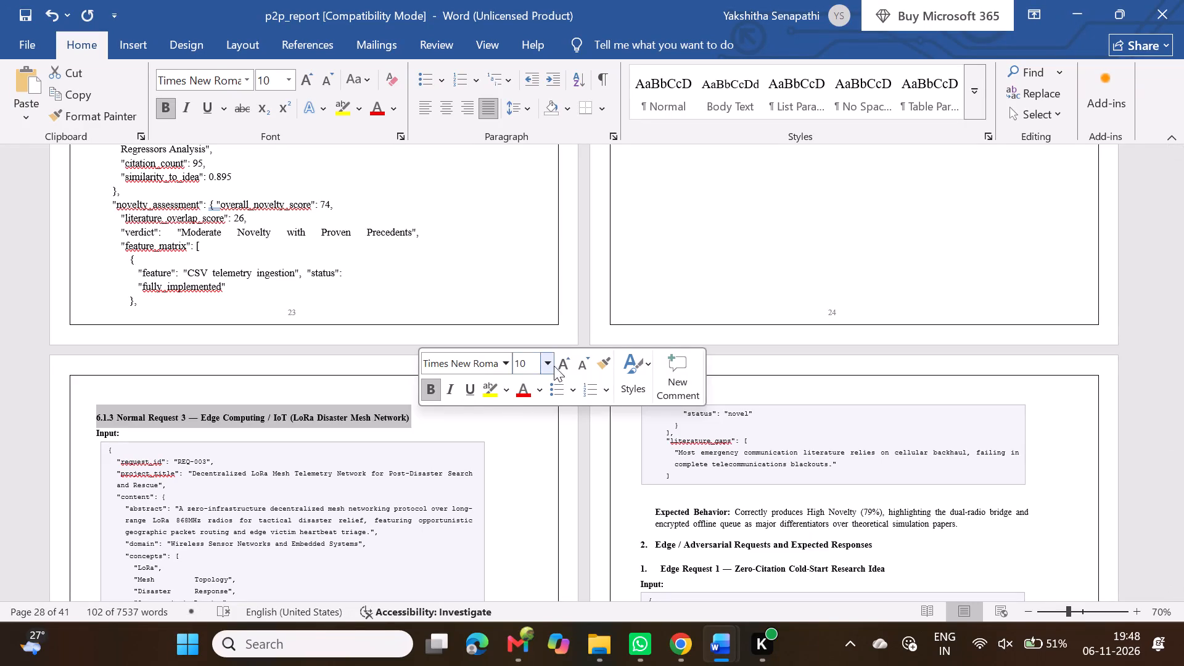
left_click(558, 366)
left_click(558, 366)
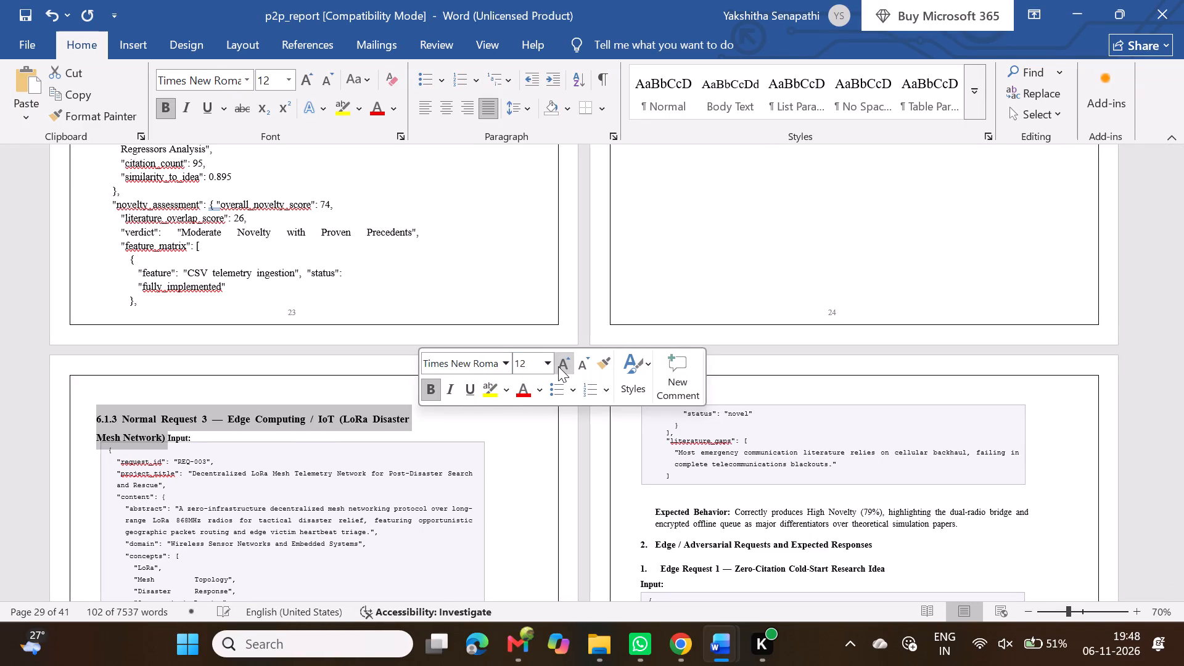
Set the right indent of the 6.1.3 heading paragraph to 0 cm.
scroll(303, 411, "down", 1)
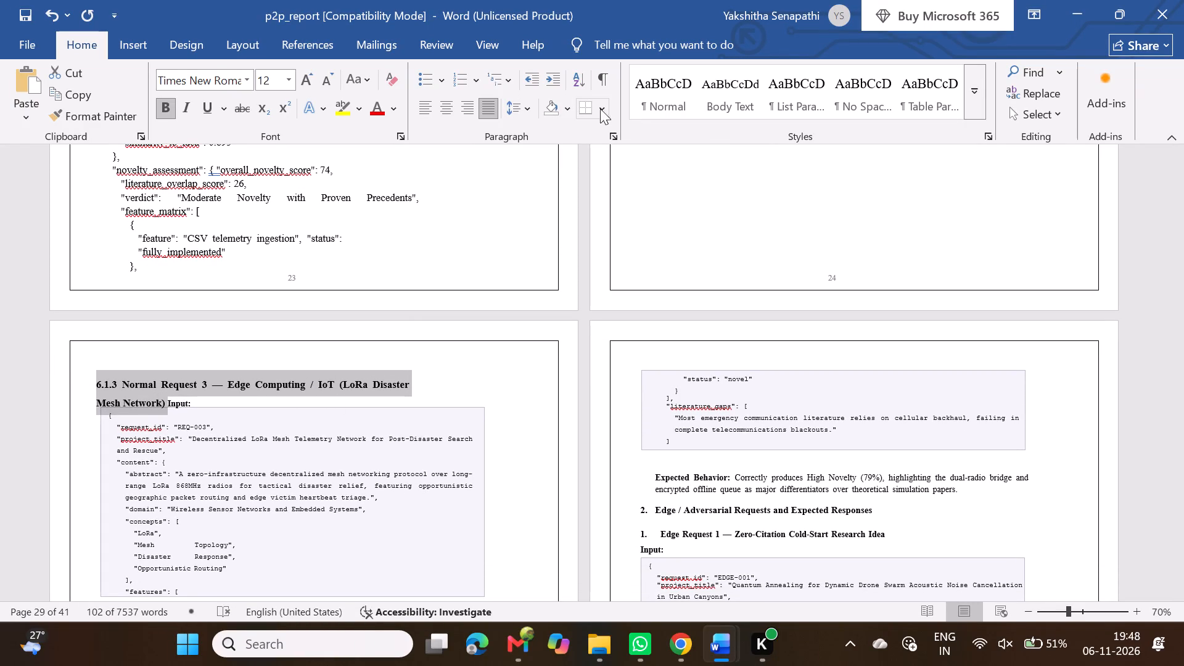
left_click(612, 136)
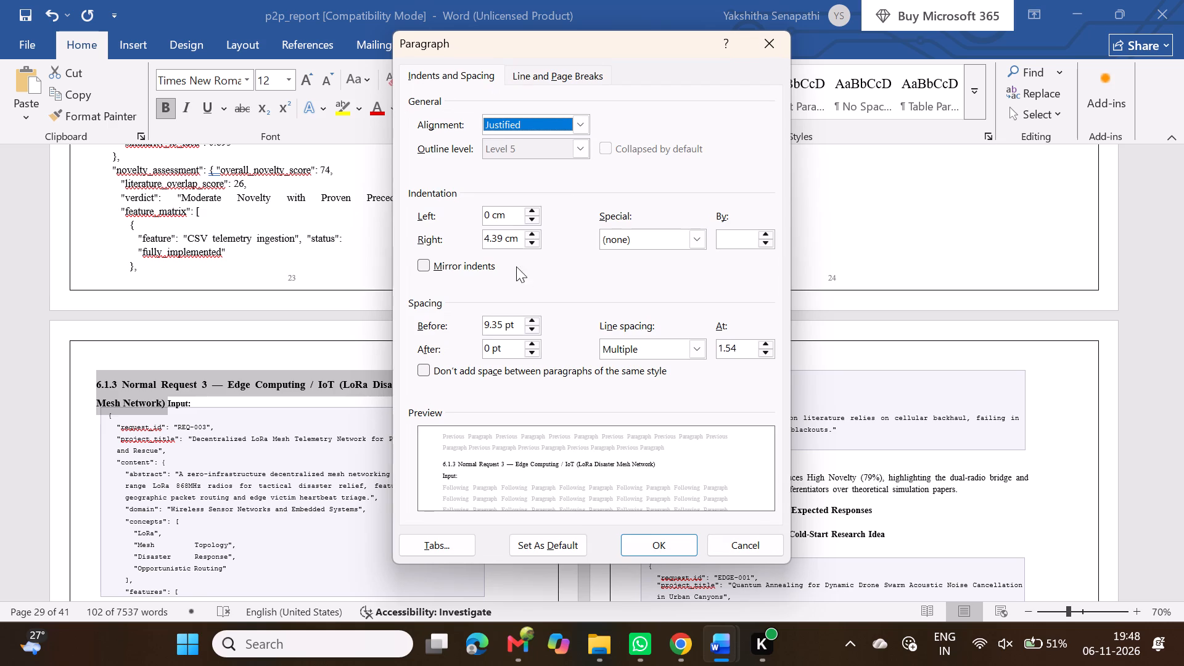
double_click(508, 239)
key("BackSpace")
key("BackSpace")
key("BackSpace")
key("BackSpace")
key("BackSpace")
key("BackSpace")
key("BackSpace")
key("BackSpace")
key("BackSpace")
key("BackSpace")
key("BackSpace")
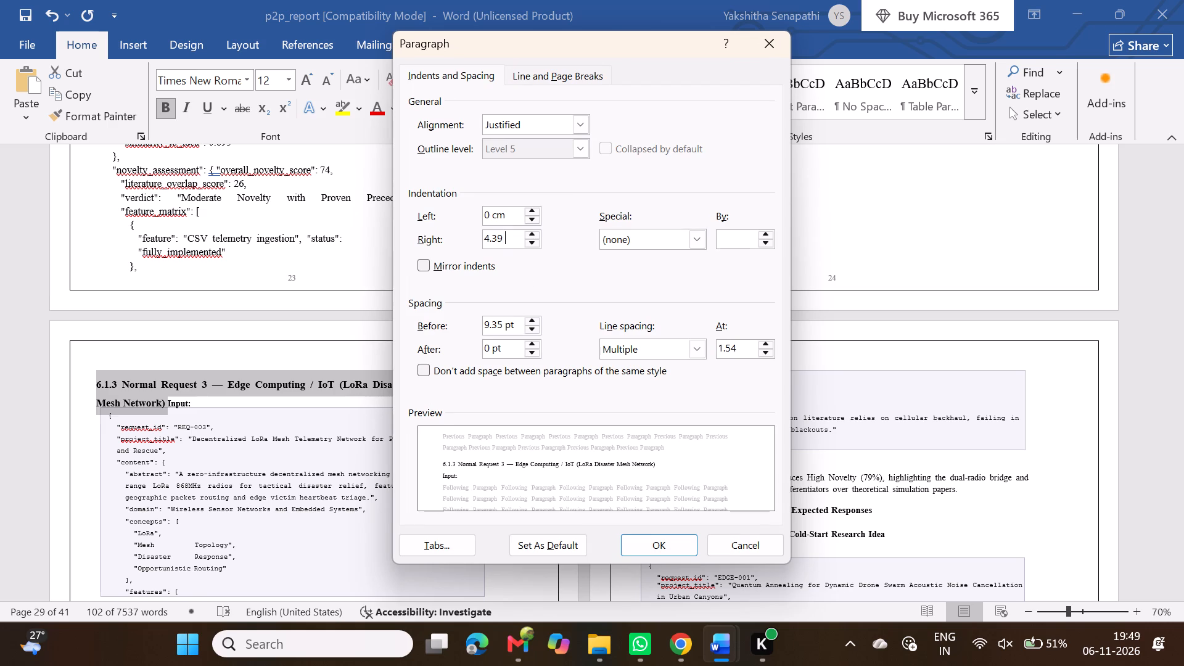
type("0 cm")
key("Return")
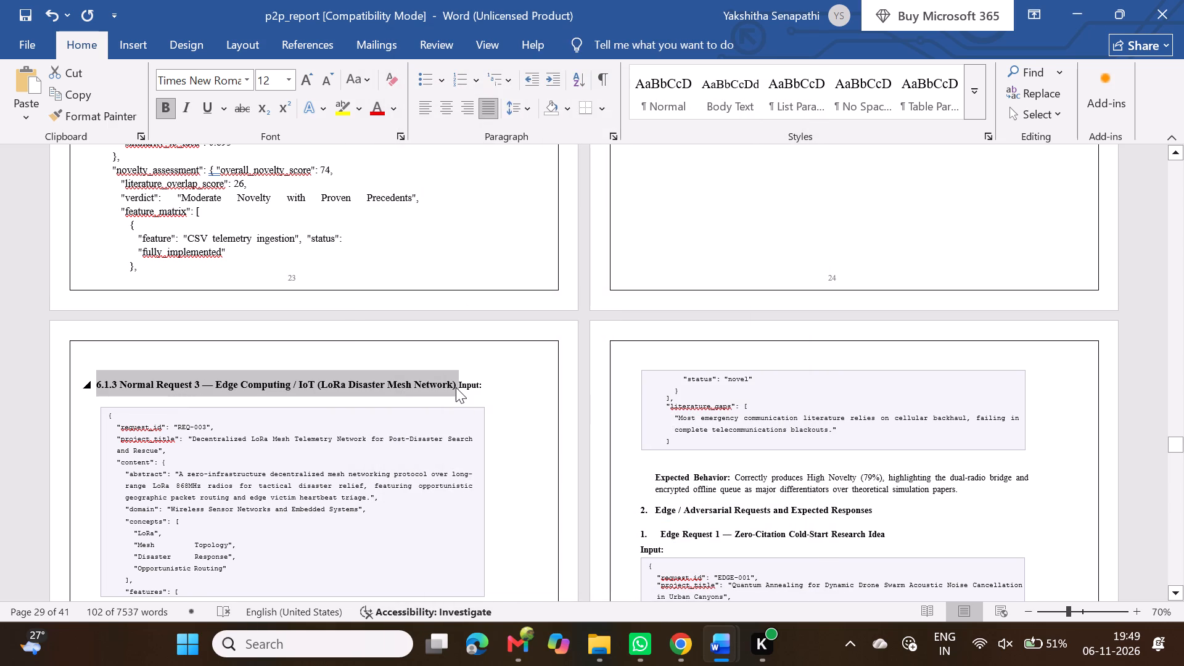
Put the "Input:" label on its own line below the 6.1.3 heading.
left_click(456, 387)
key("Return")
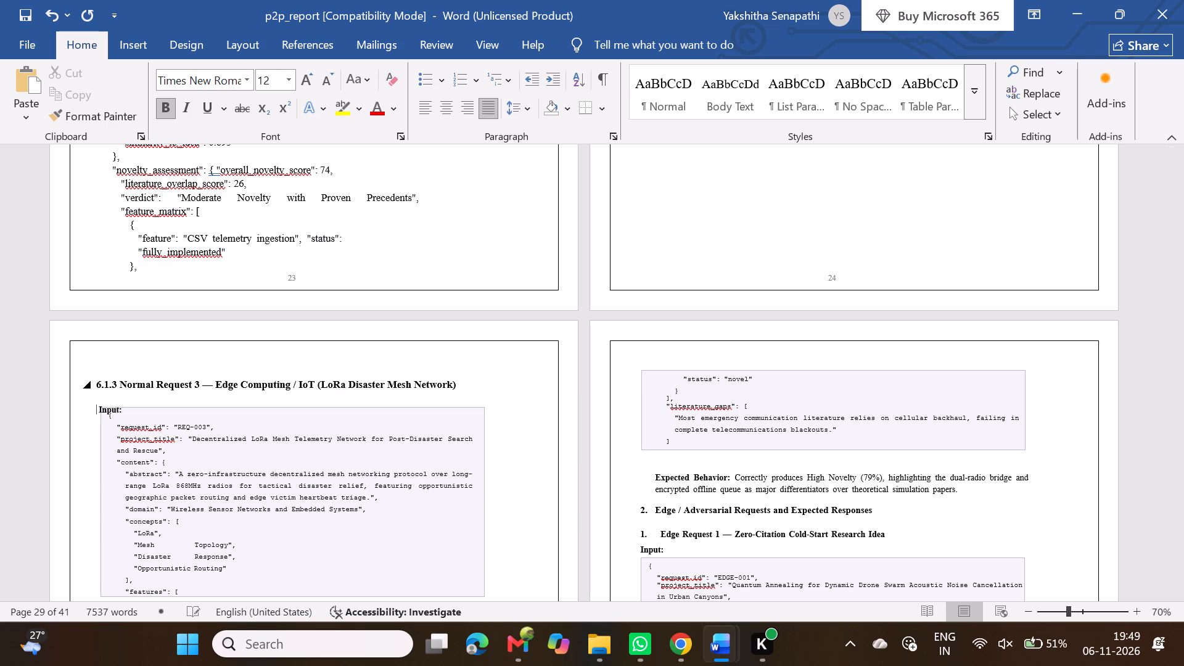
Resize the REQ-003 input text box, lowering its top edge below the "Input:" label and extending its bottom edge to fit the whole JSON.
left_click(310, 413)
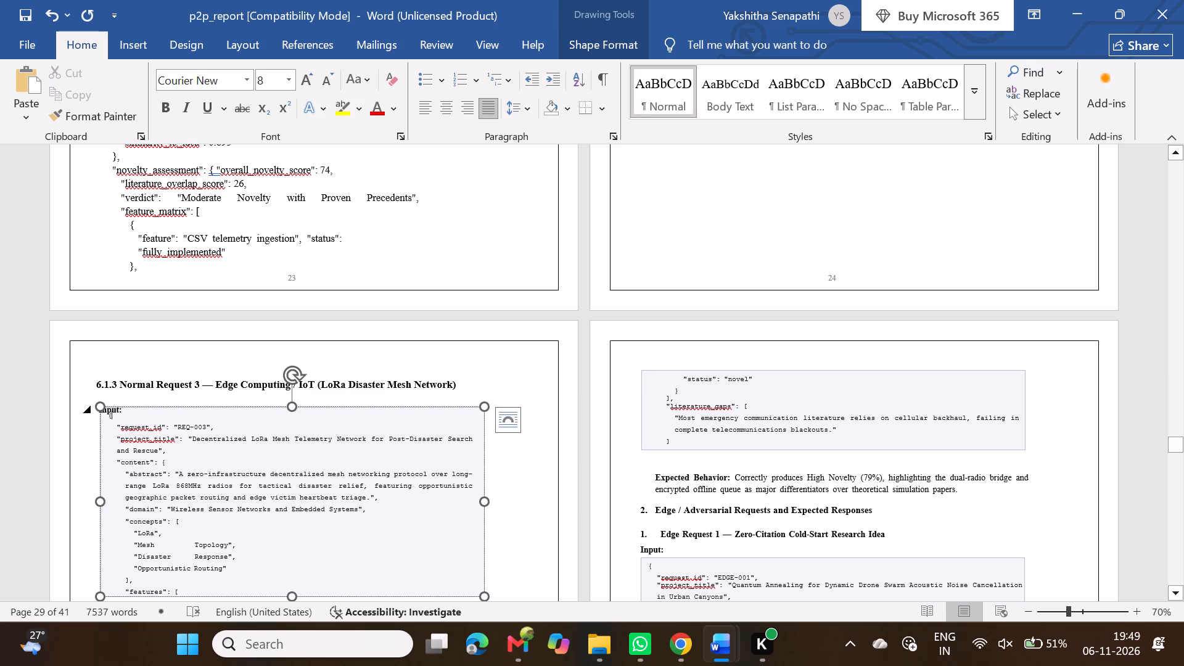
left_click_drag(292, 407, 291, 441)
scroll(291, 441, "down", 1)
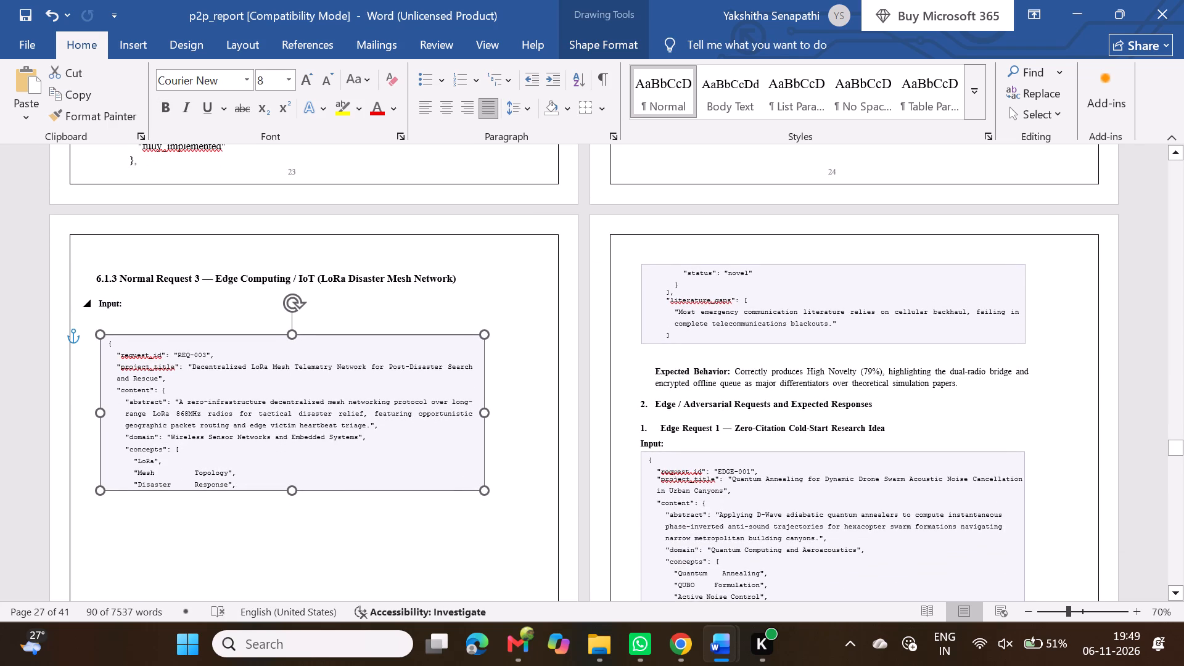
scroll(753, 508, "down", 2)
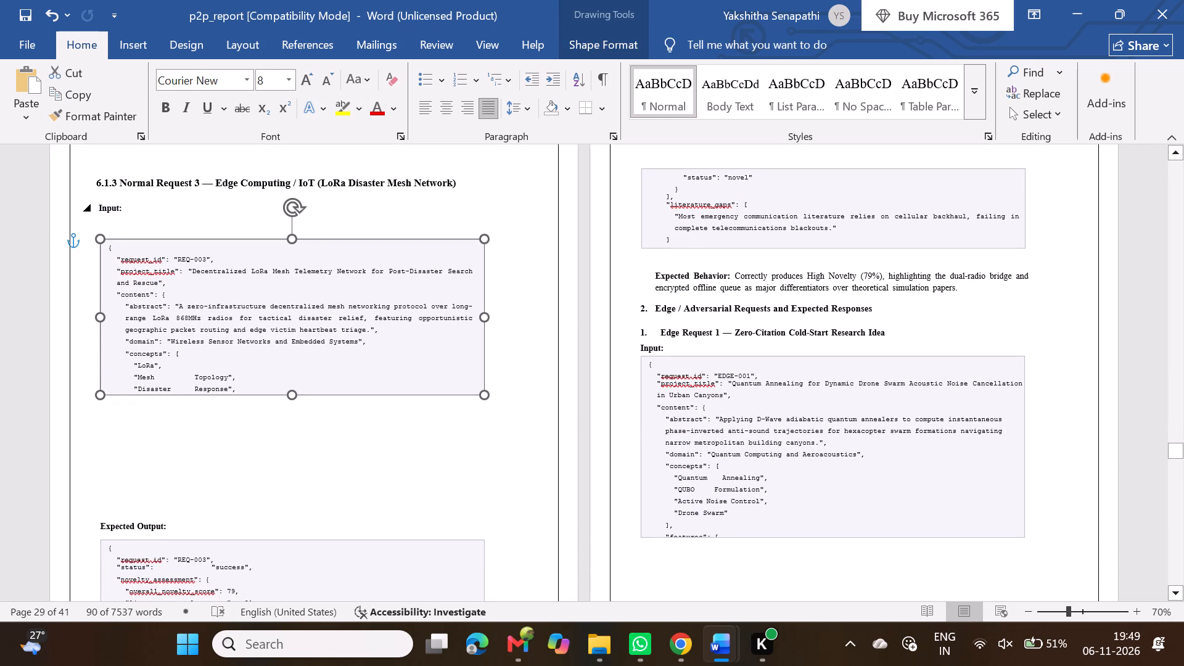
scroll(753, 508, "down", 1)
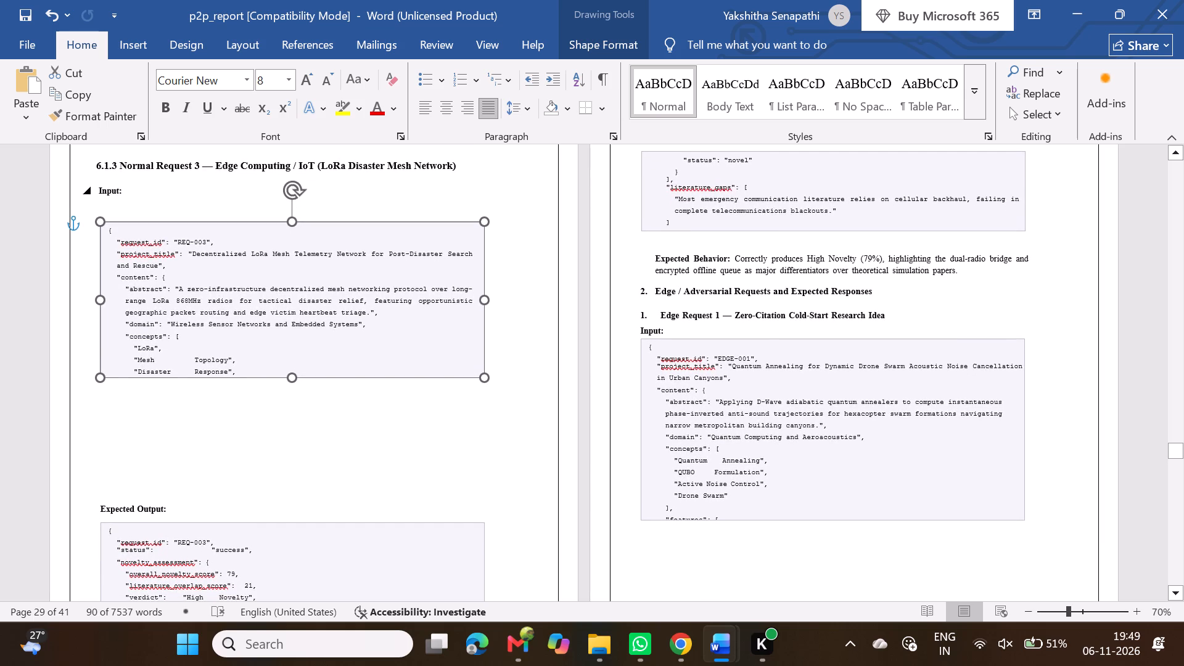
scroll(753, 508, "down", 1)
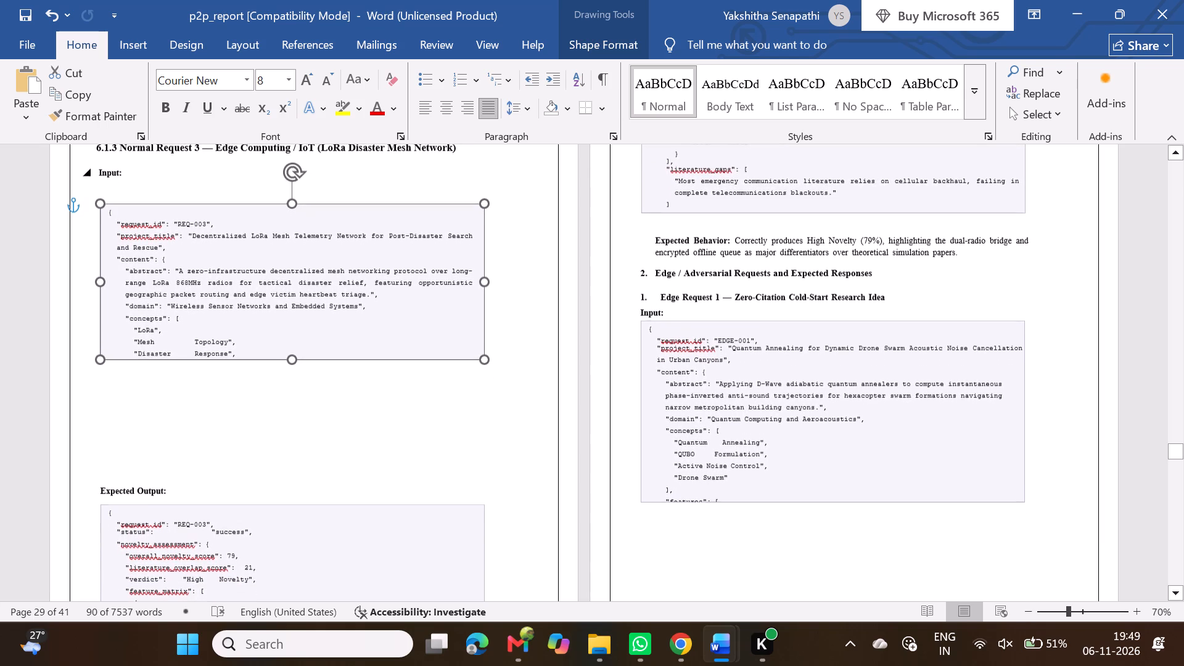
left_click_drag(293, 356, 276, 504)
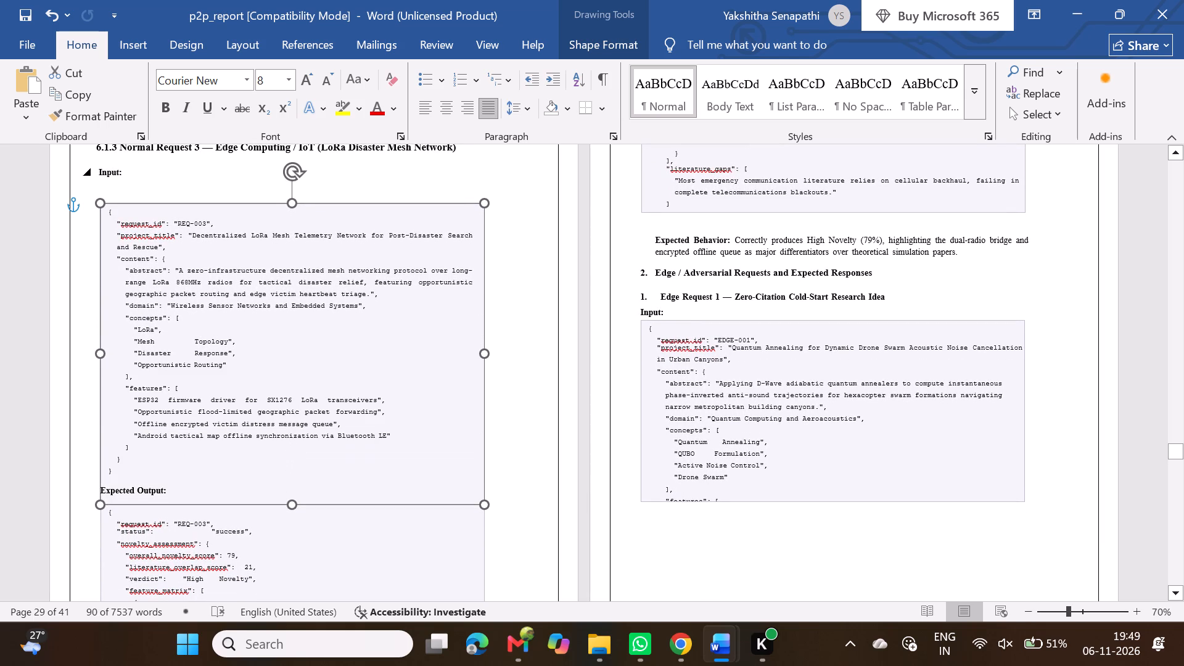
left_click_drag(276, 504, 289, 484)
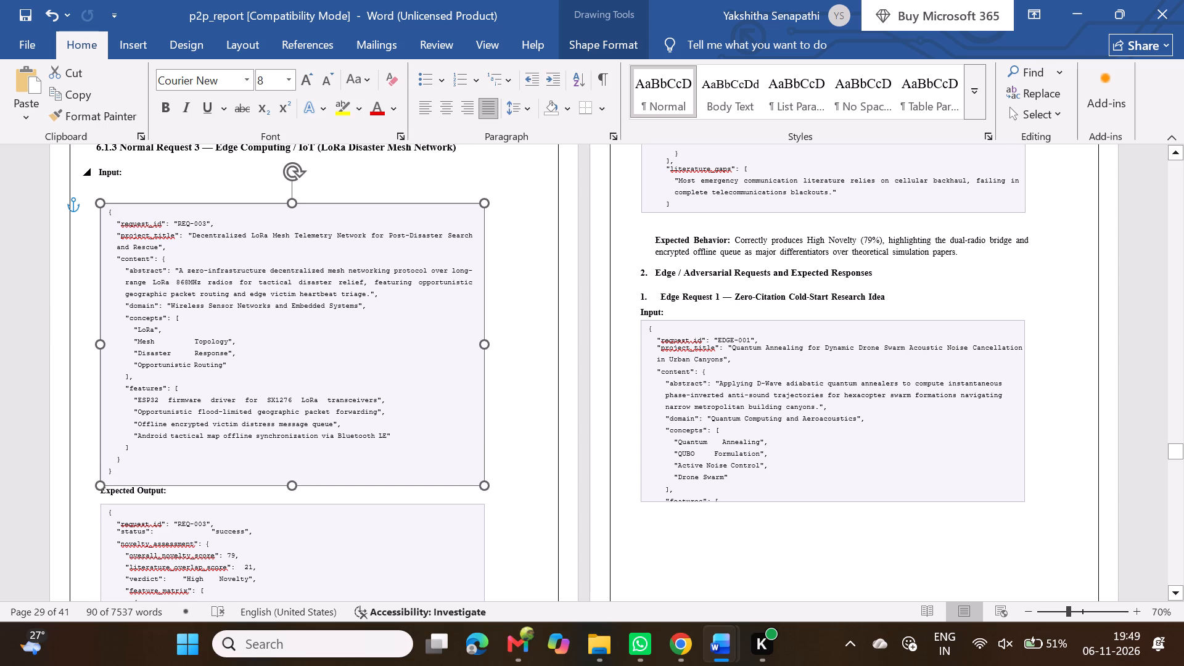
left_click_drag(289, 484, 290, 483)
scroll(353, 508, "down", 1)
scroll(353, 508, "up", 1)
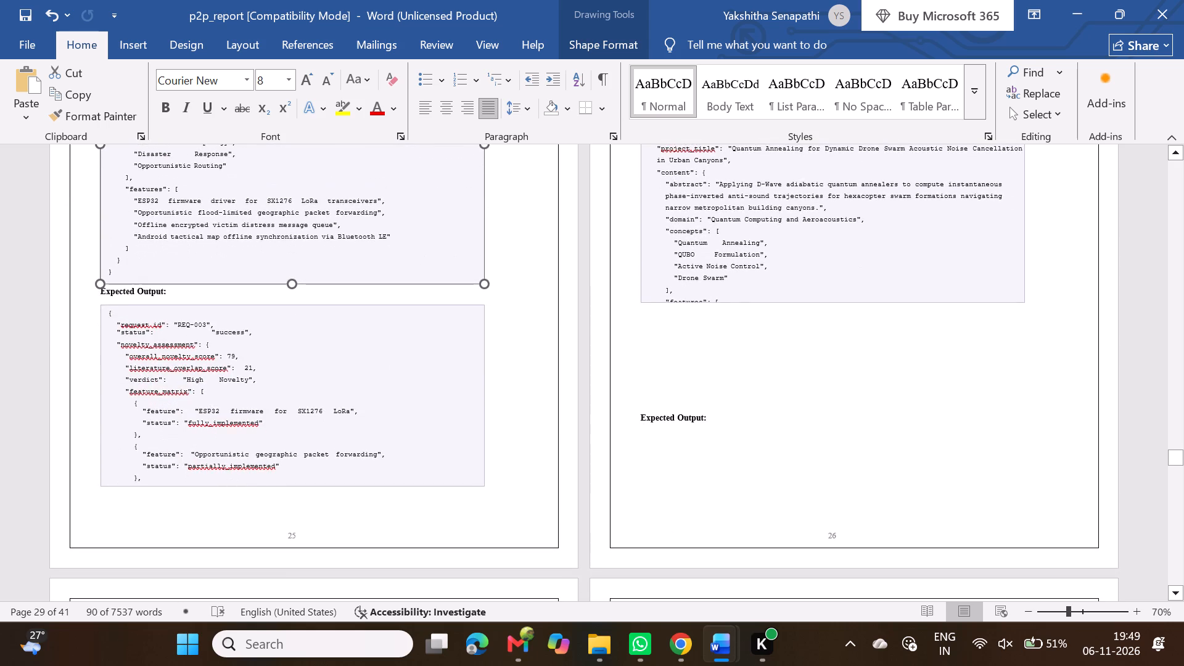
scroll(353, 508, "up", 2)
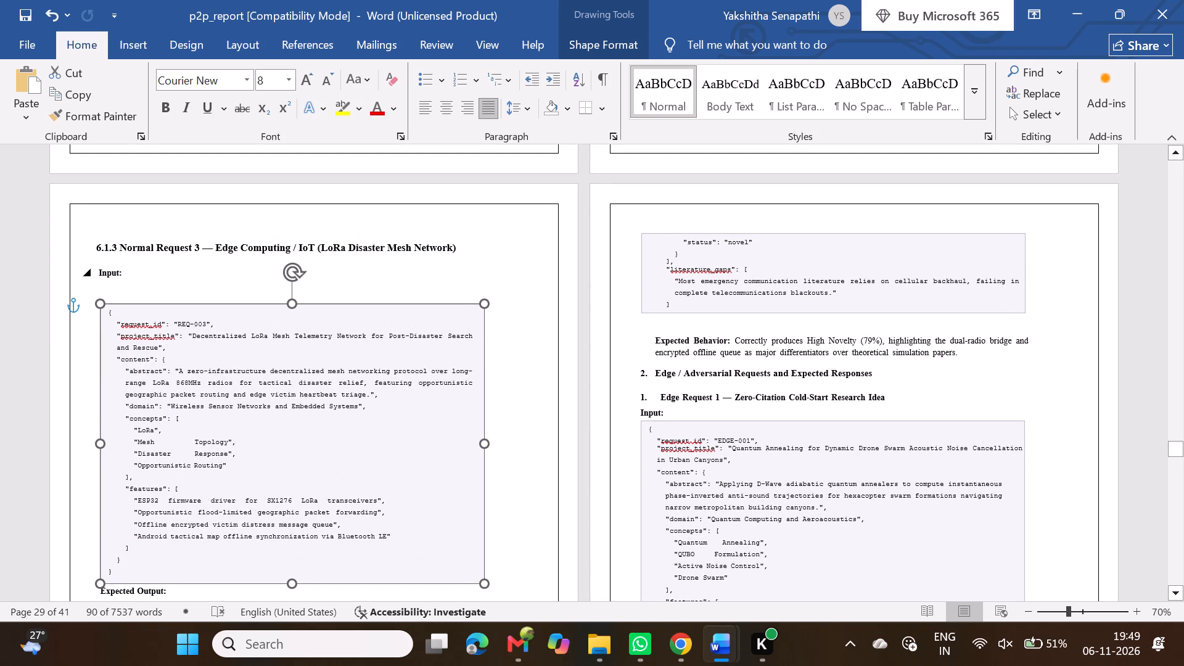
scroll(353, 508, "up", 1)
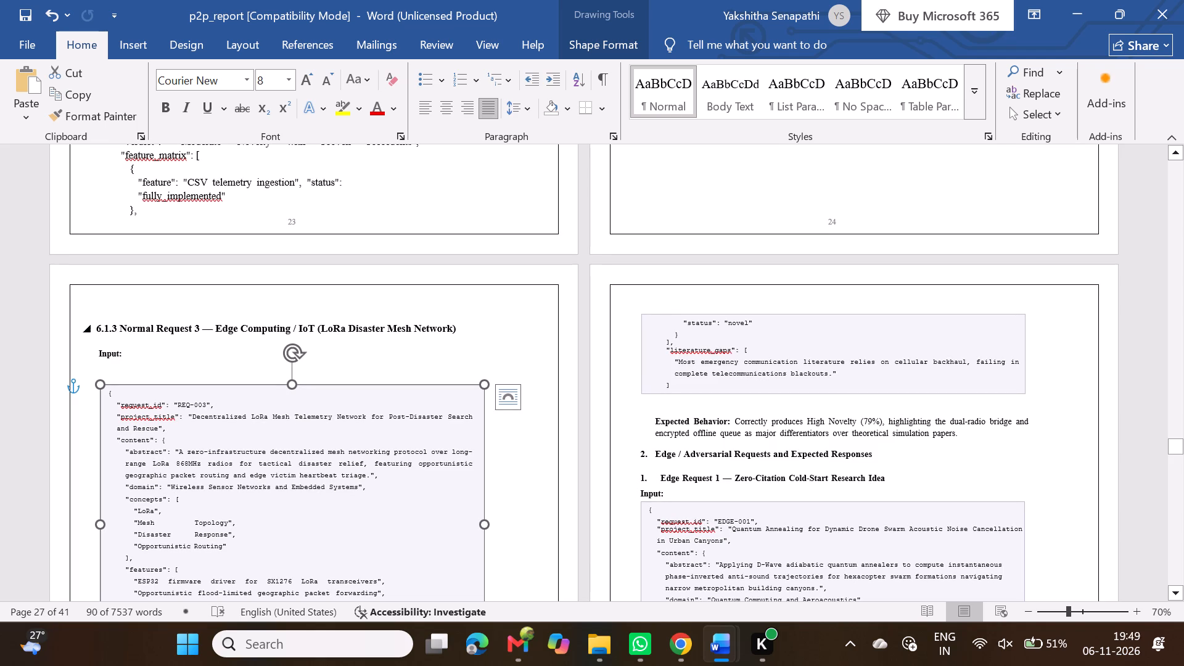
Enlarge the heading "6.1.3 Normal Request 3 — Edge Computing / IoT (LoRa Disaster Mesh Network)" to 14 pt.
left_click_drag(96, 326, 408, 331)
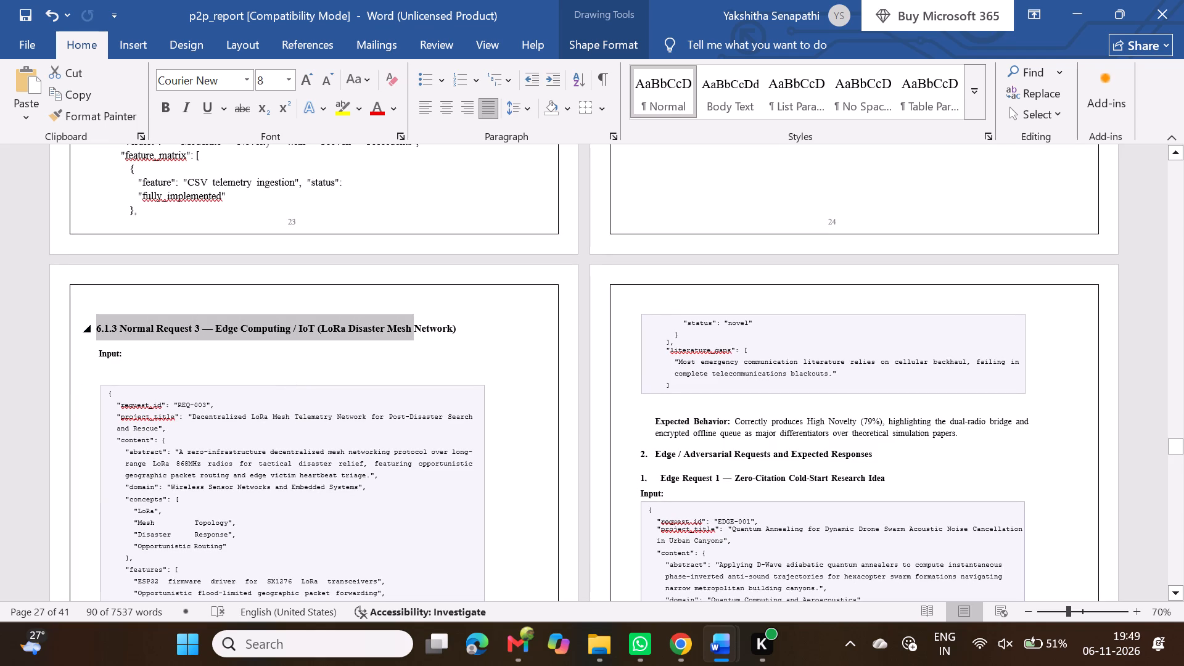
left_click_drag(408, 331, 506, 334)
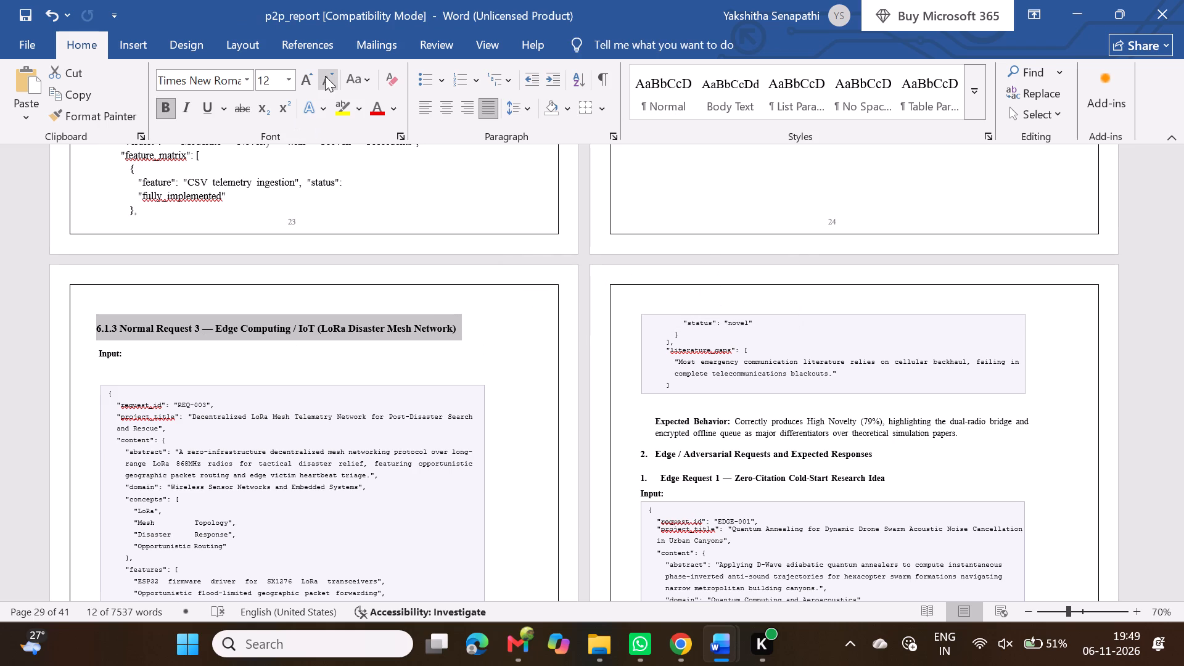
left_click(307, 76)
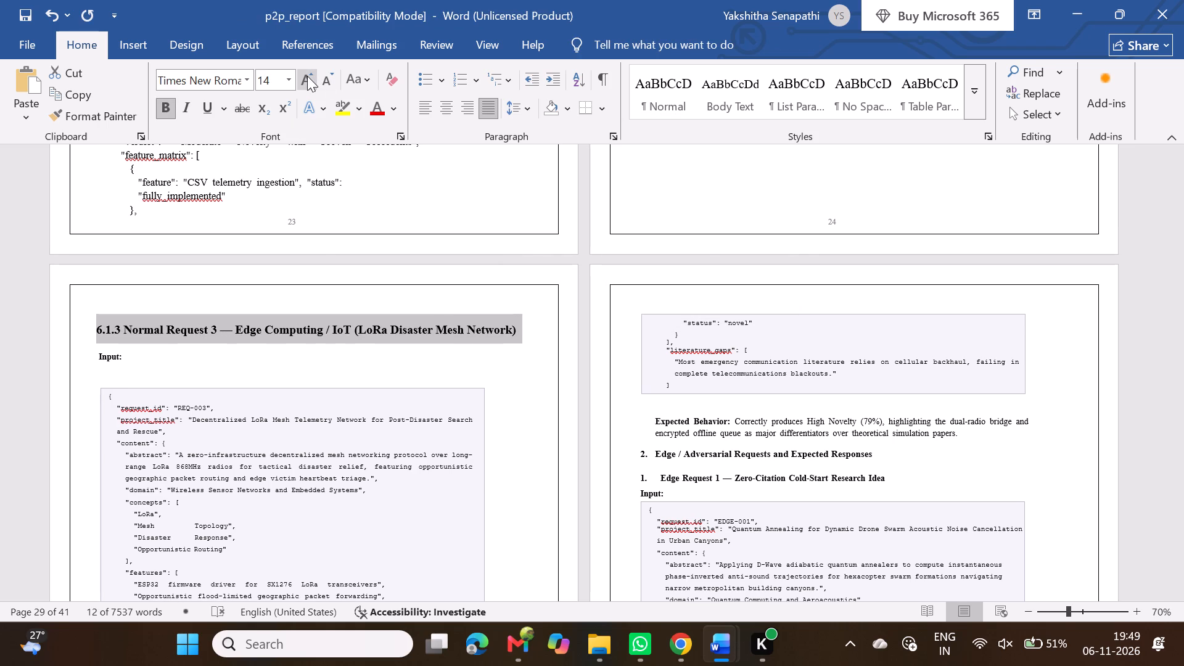
Renumber the Normal Request 3 heading as 9.1.3, following on from the 9.1.2 heading before it.
scroll(258, 310, "up", 4)
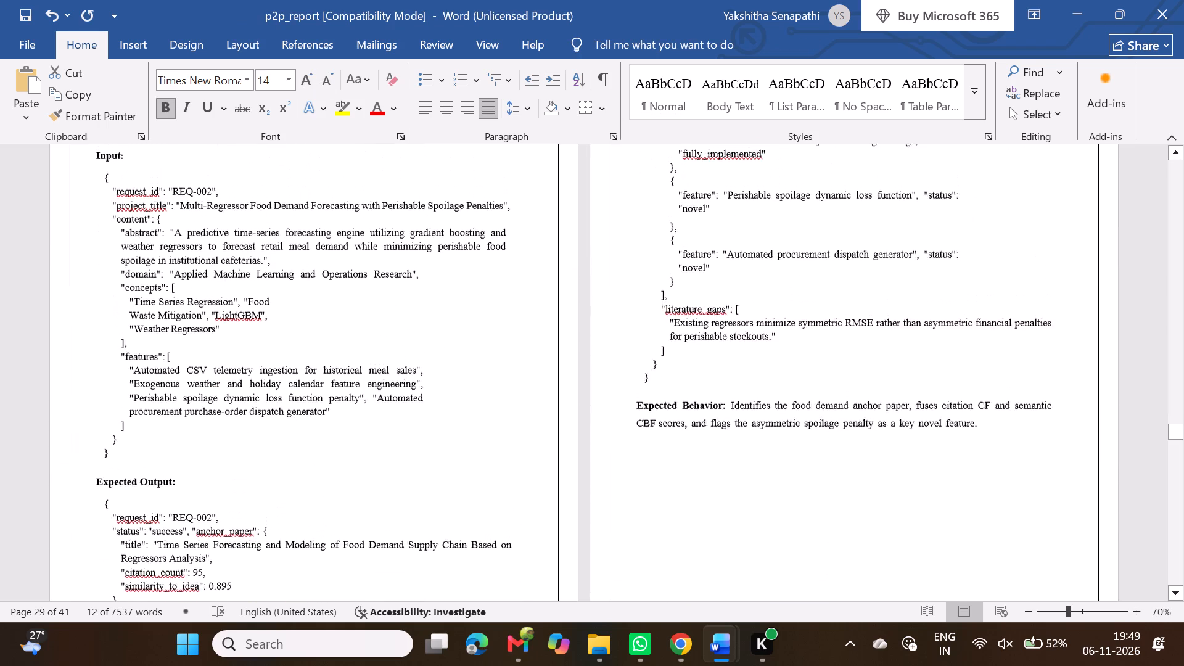
scroll(258, 310, "up", 1)
scroll(257, 314, "down", 2)
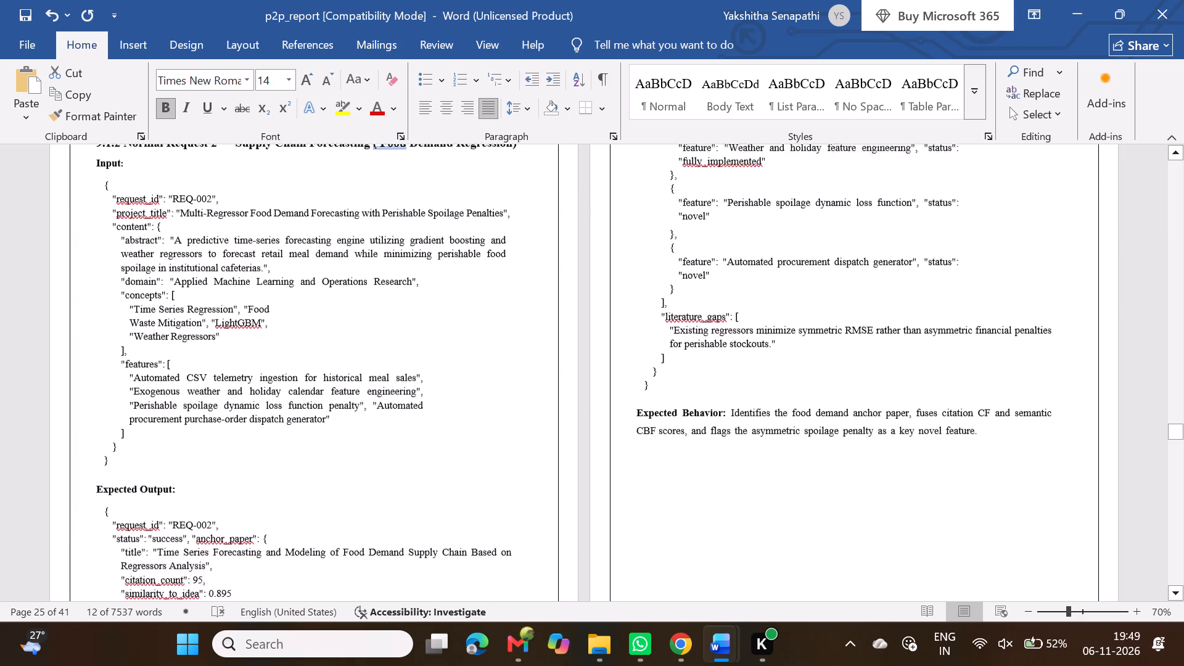
scroll(257, 314, "down", 3)
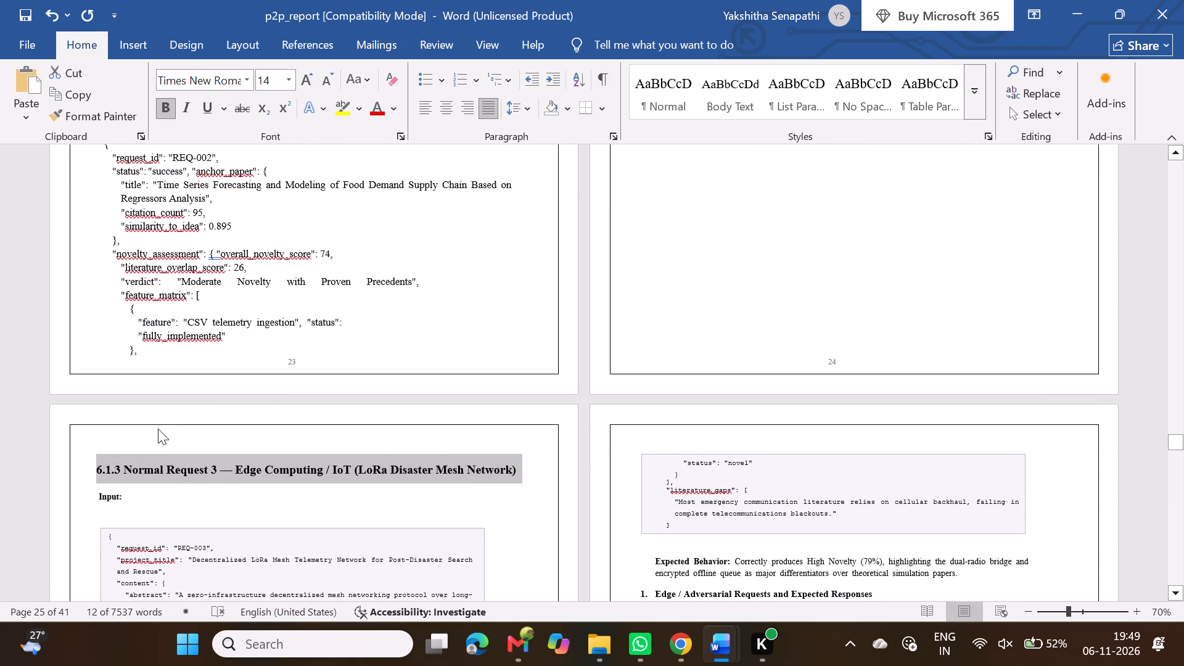
left_click(102, 471)
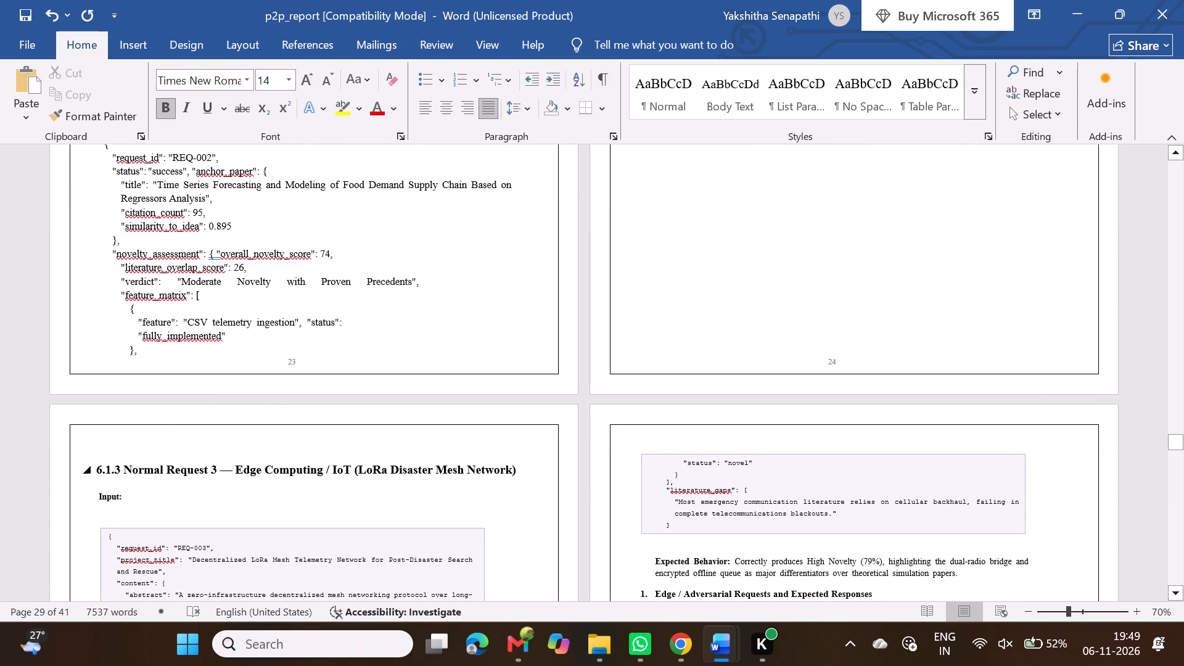
key("BackSpace")
key("9")
Check the font sizes of the 9, 9.1, 9.1.1 and 9.1.2 headings, the "Input:" label and the REQ-001 JSON text.
scroll(132, 507, "up", 1)
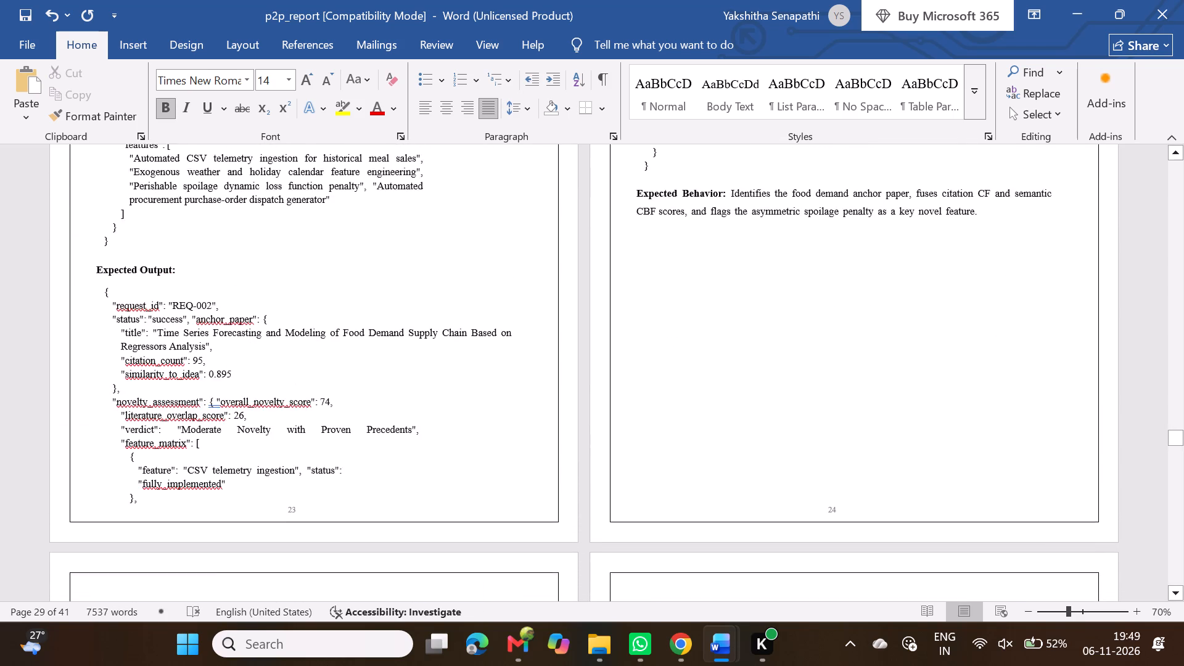
scroll(132, 507, "up", 3)
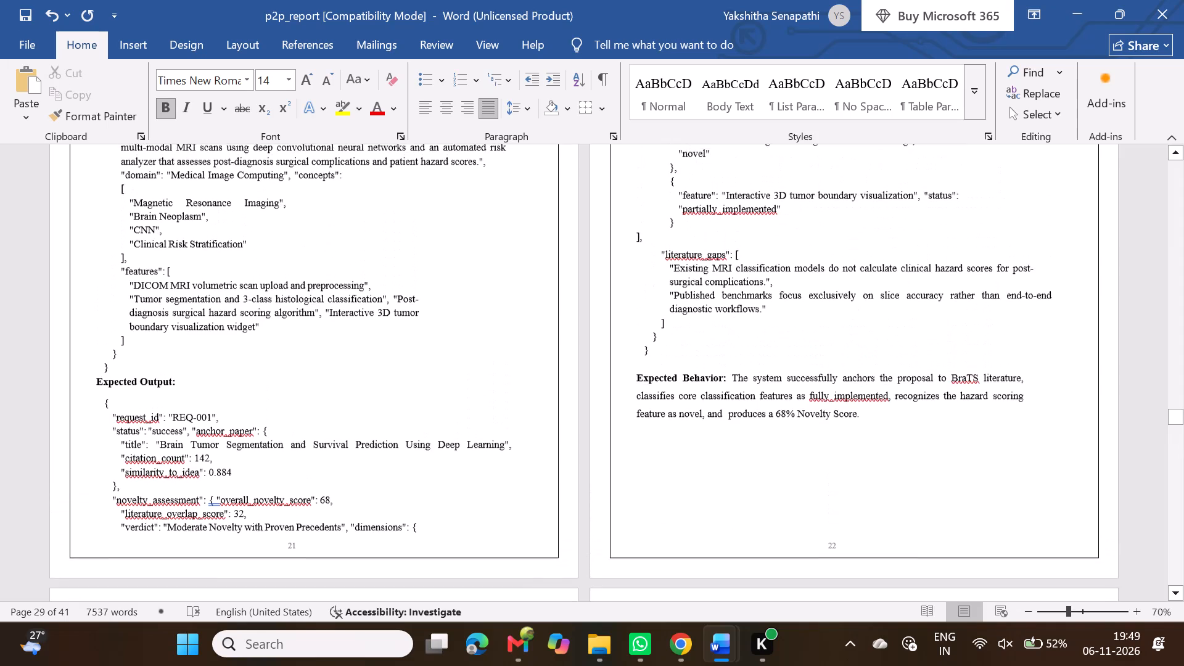
scroll(132, 507, "up", 4)
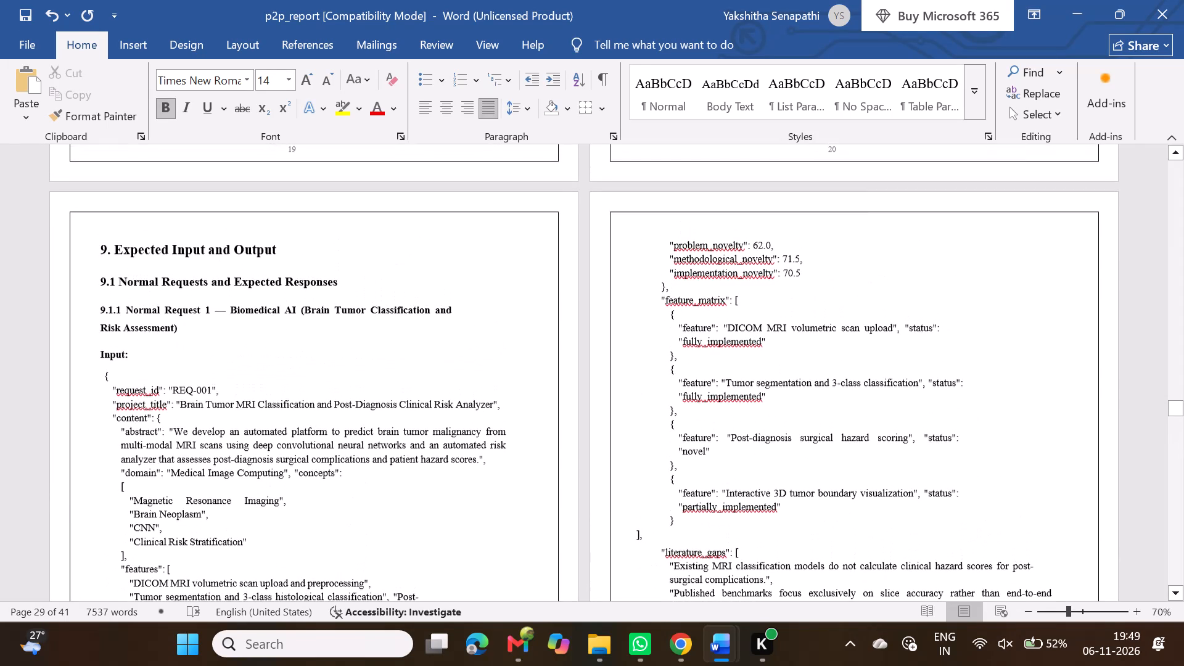
scroll(132, 507, "up", 1)
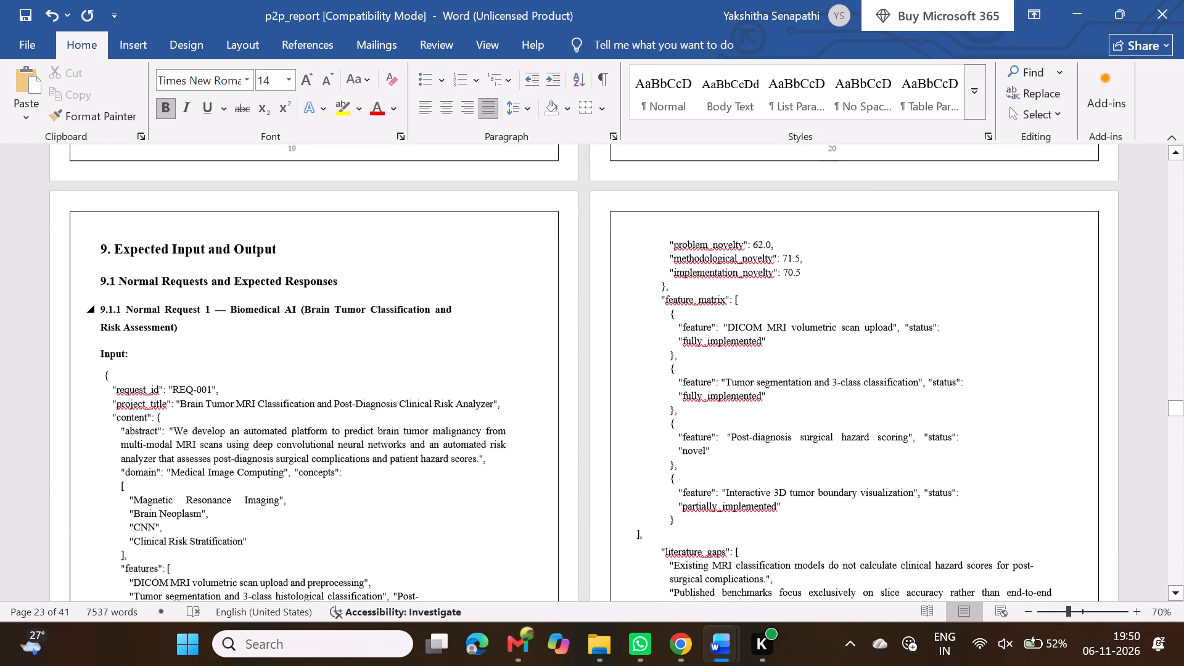
left_click(164, 283)
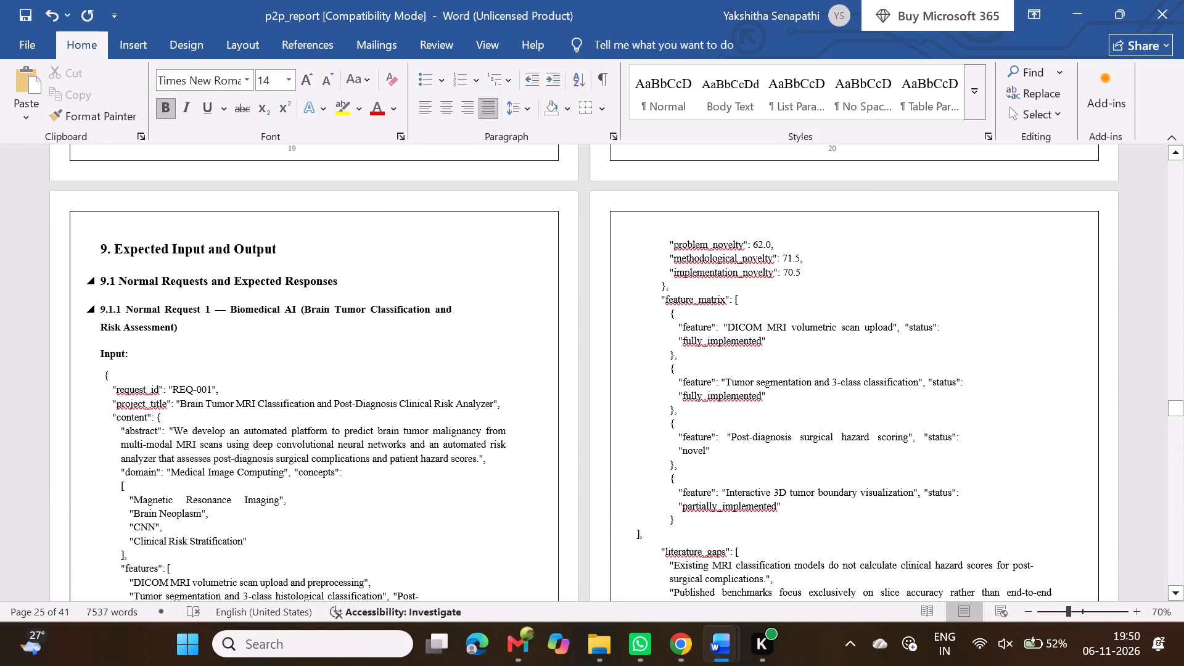
left_click(170, 313)
scroll(170, 313, "down", 1)
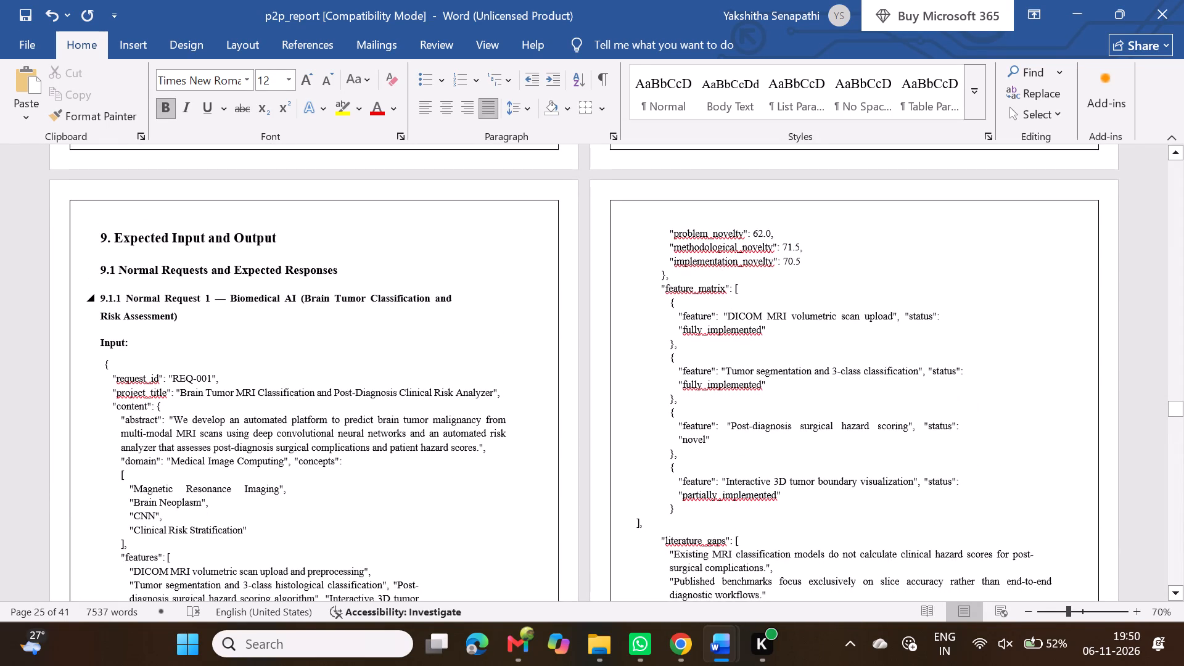
scroll(271, 345, "down", 4)
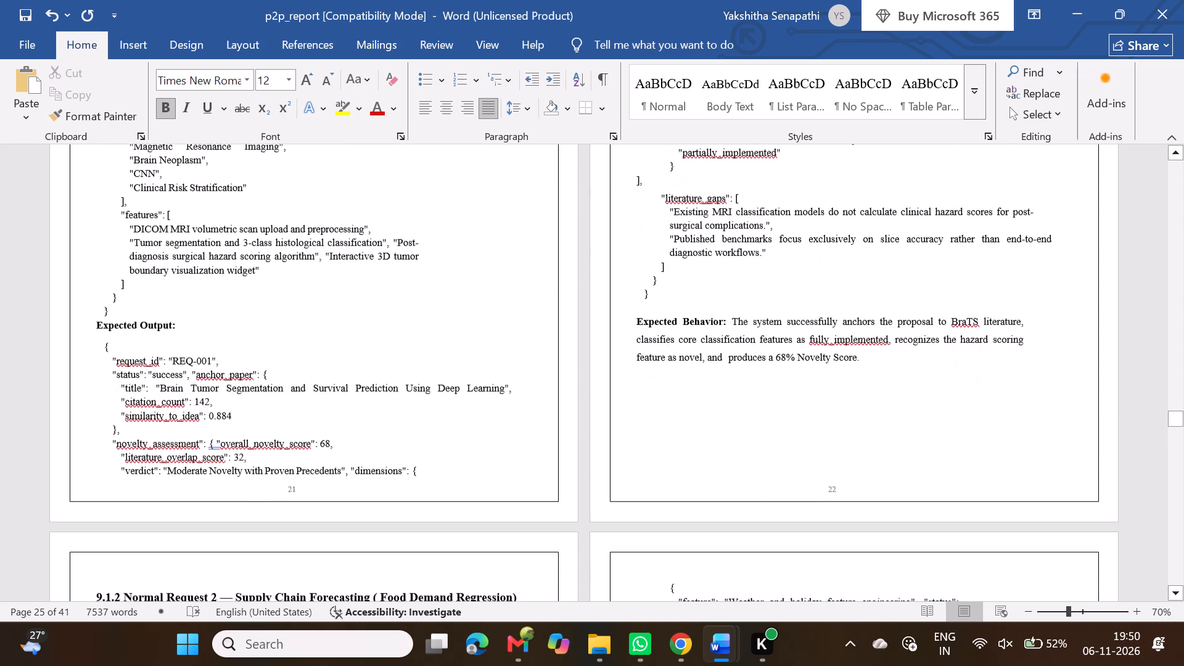
scroll(271, 345, "down", 1)
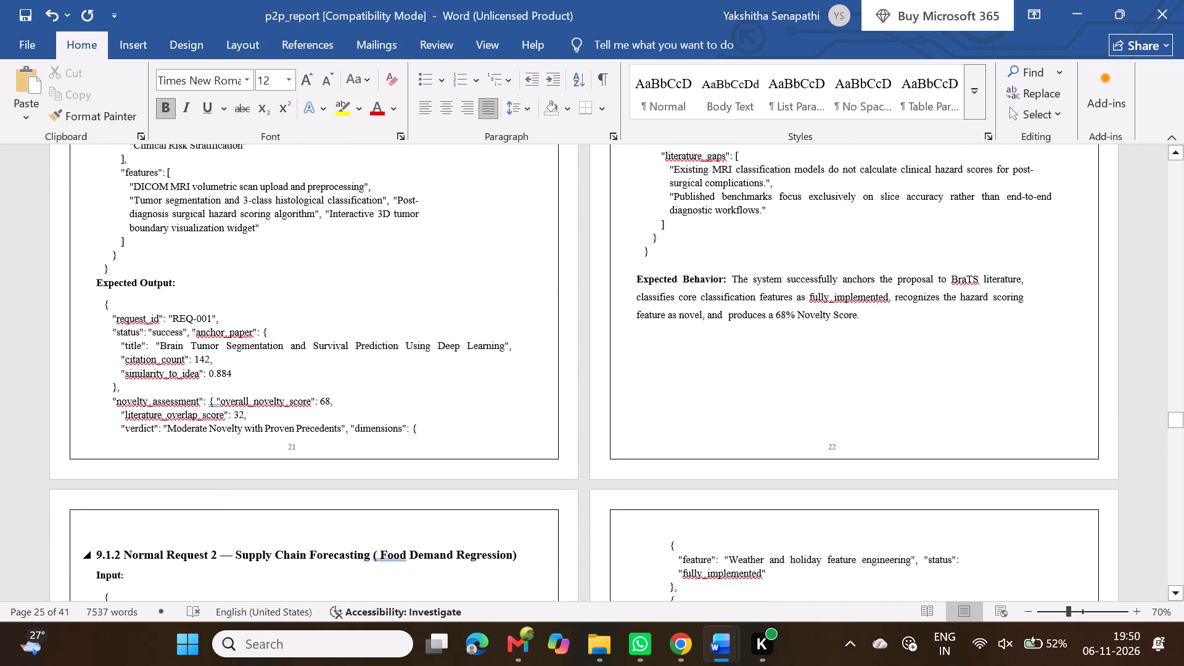
triple_click(252, 552)
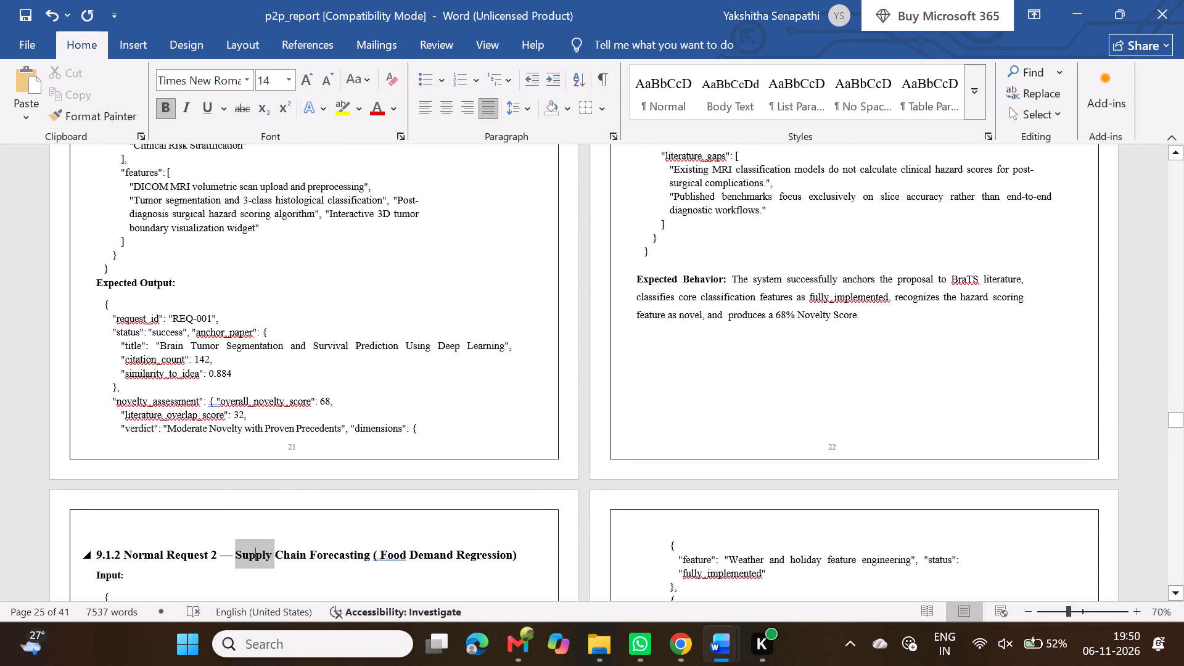
left_click(250, 554)
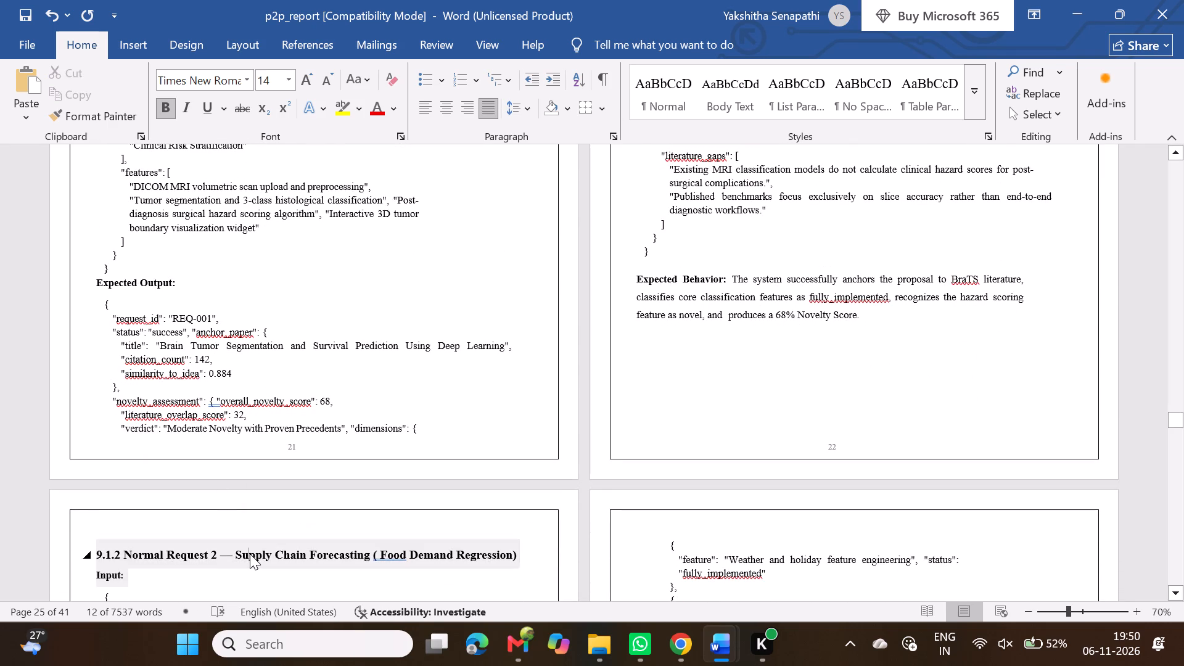
triple_click(250, 554)
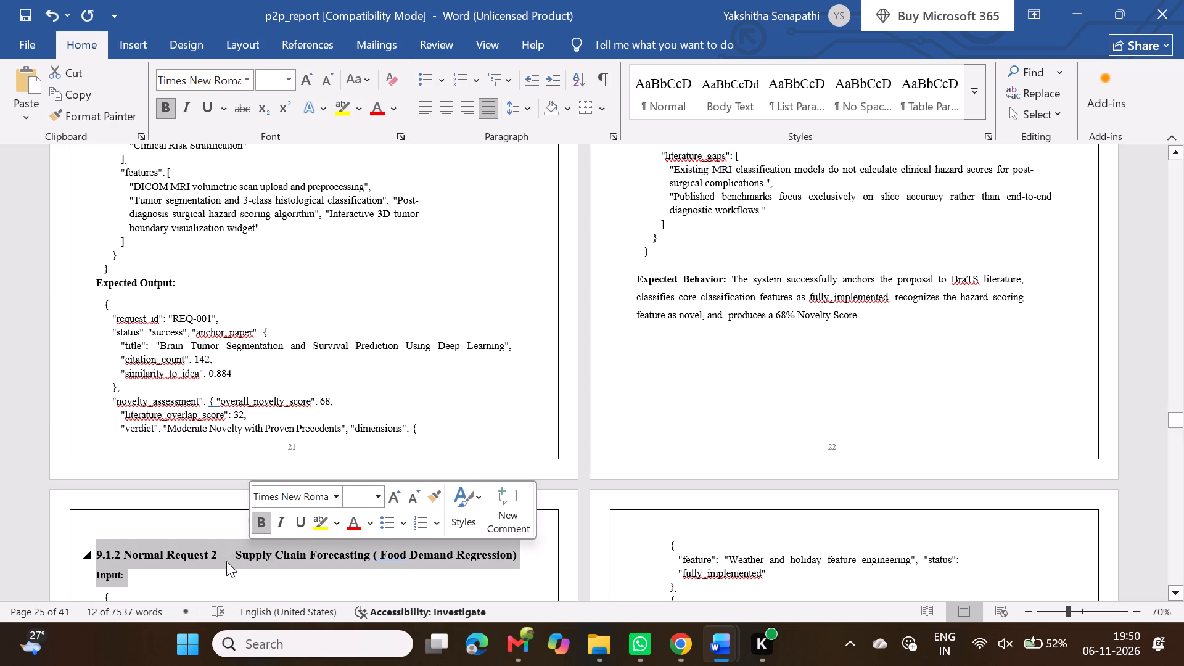
left_click(222, 562)
scroll(200, 557, "up", 1)
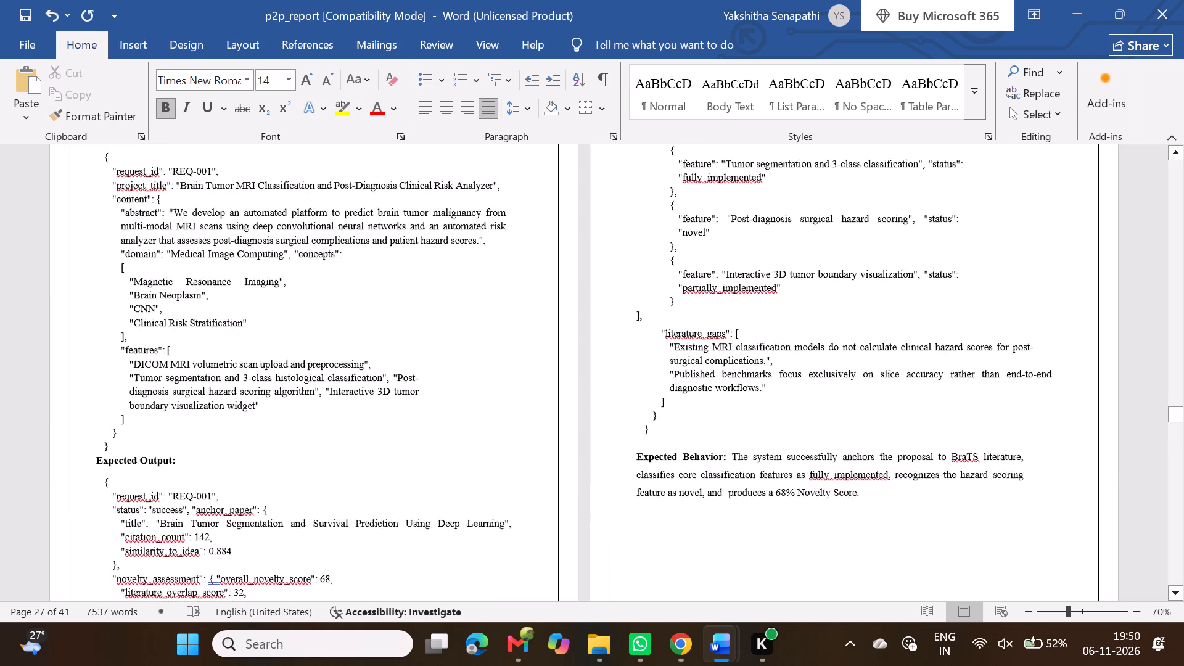
scroll(200, 557, "up", 2)
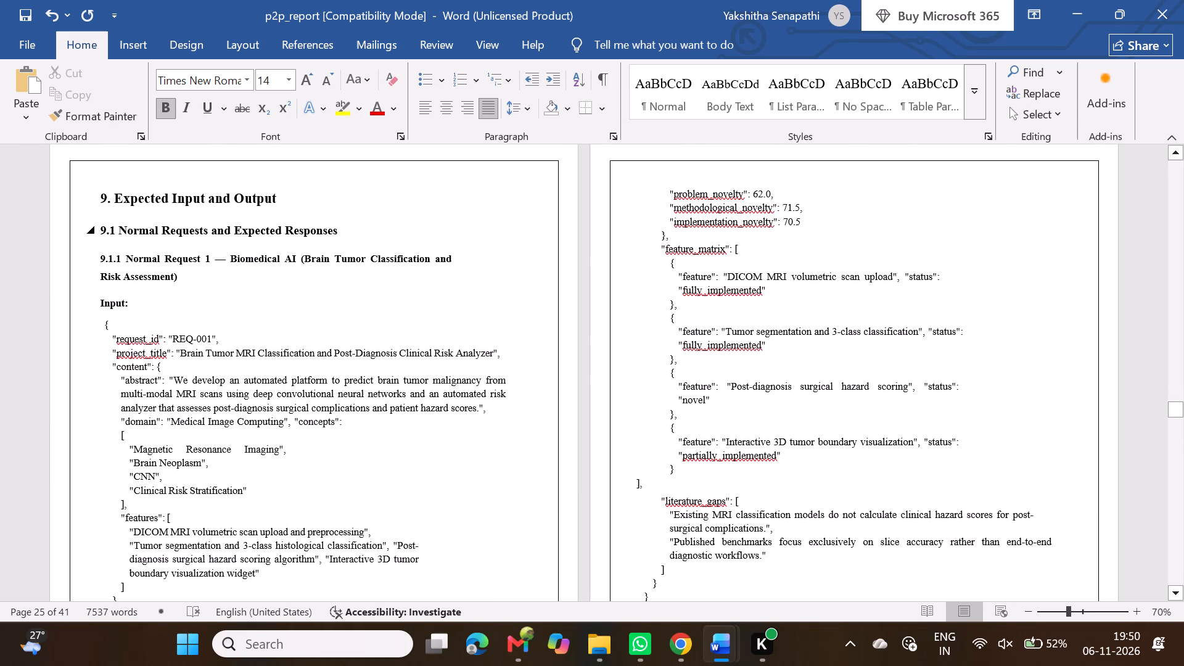
left_click(158, 202)
left_click(162, 220)
left_click(166, 261)
scroll(166, 261, "down", 1)
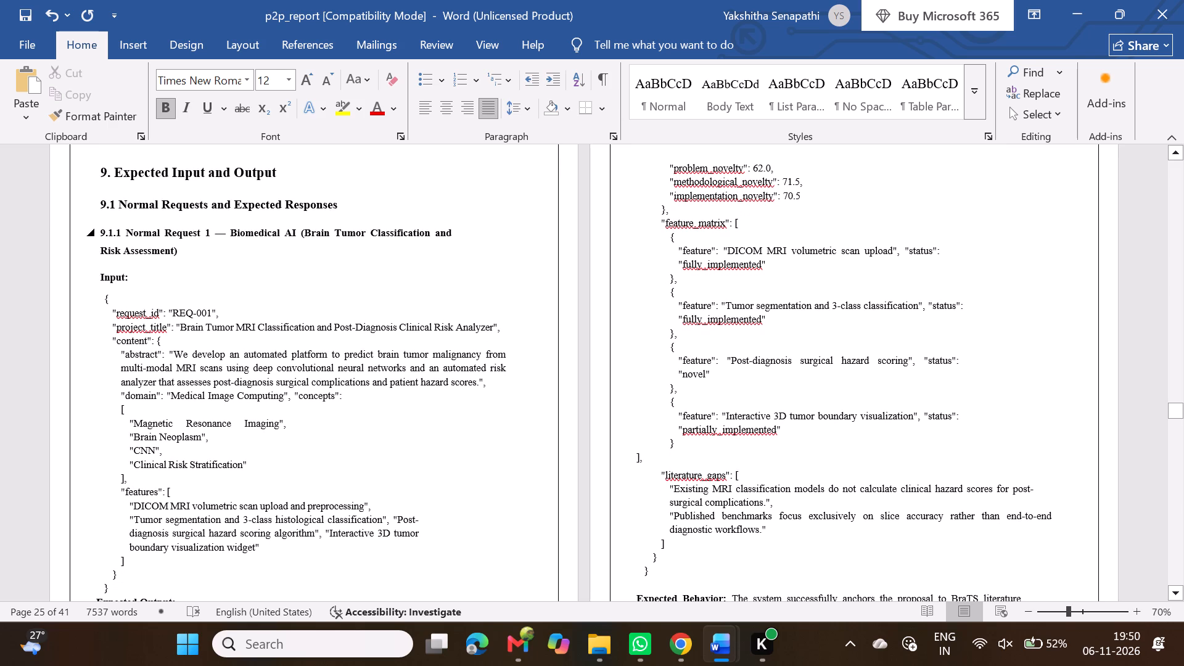
left_click(117, 272)
scroll(177, 301, "down", 1)
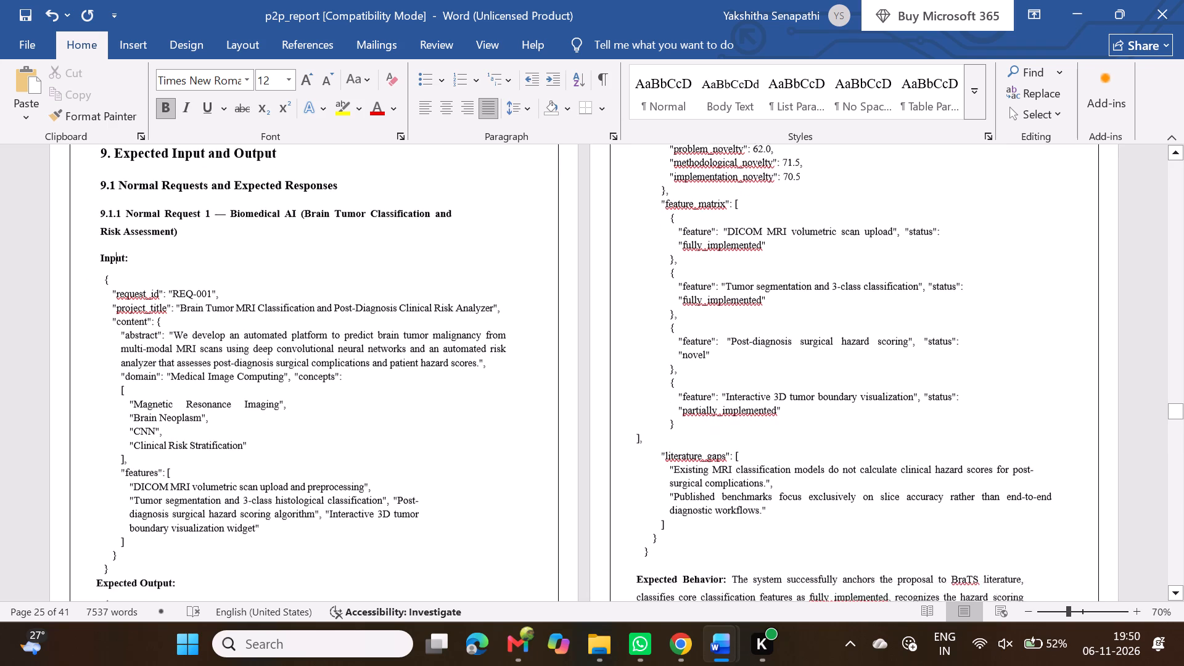
scroll(177, 301, "down", 1)
left_click(230, 287)
scroll(230, 287, "down", 2)
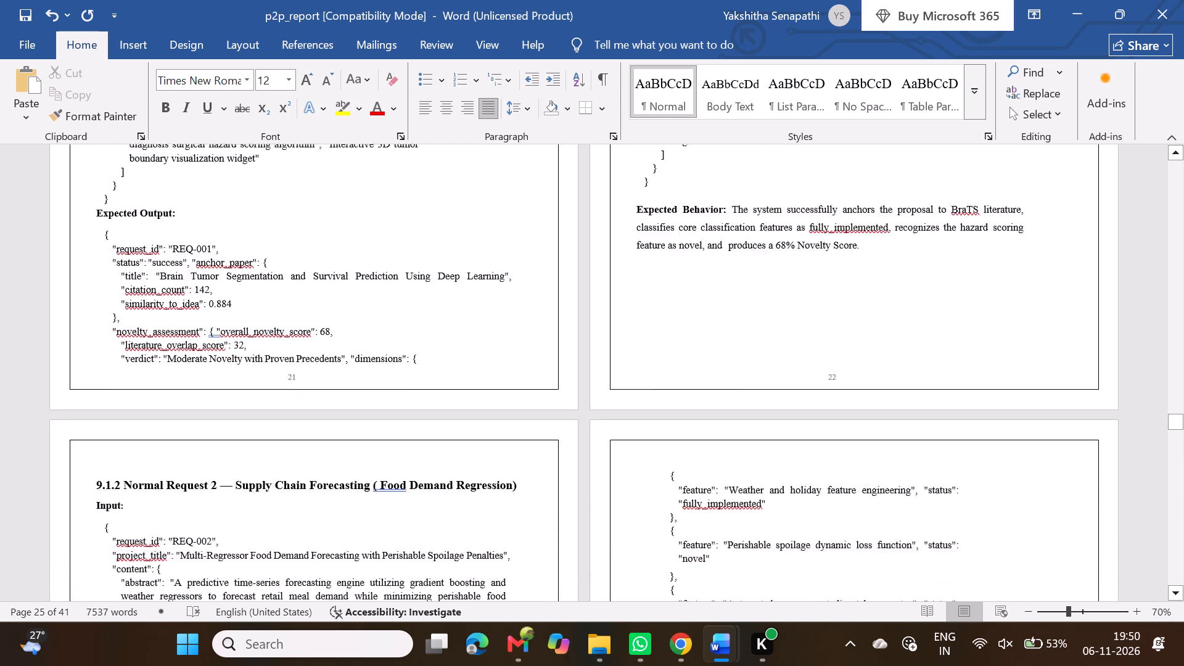
scroll(230, 287, "down", 1)
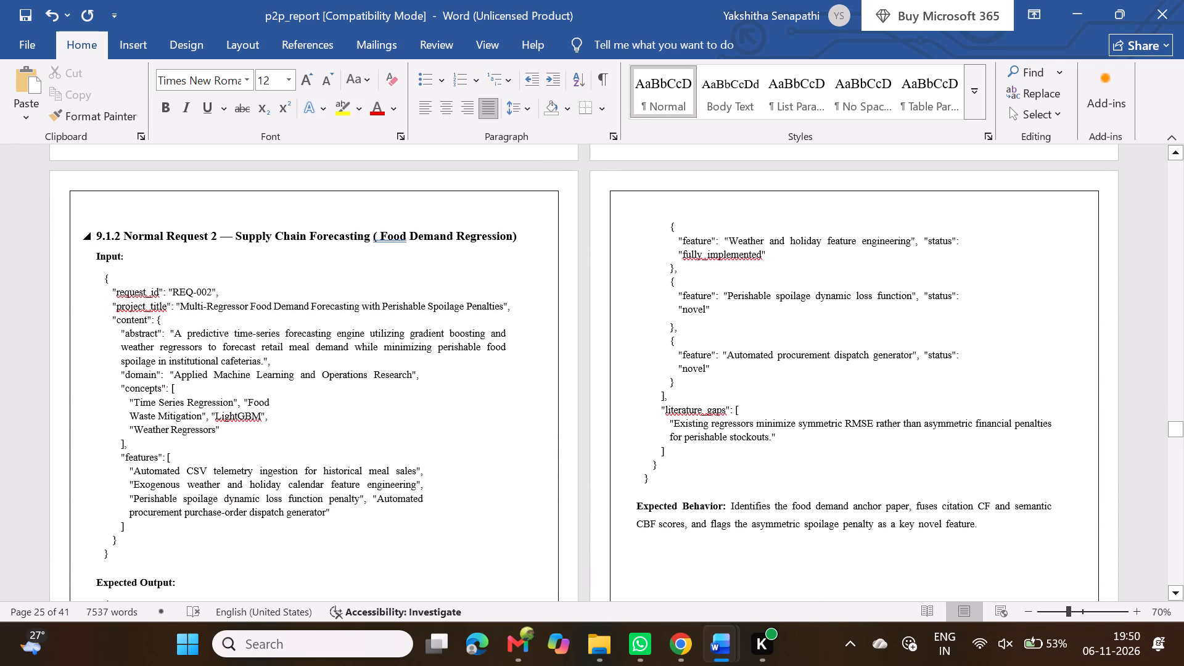
Reduce the heading "9.1.2 Normal Request 2 — Supply Chain Forecasting ( Food Demand Regression)" to 12 pt.
left_click(98, 235)
left_click_drag(98, 235, 522, 242)
left_click(322, 73)
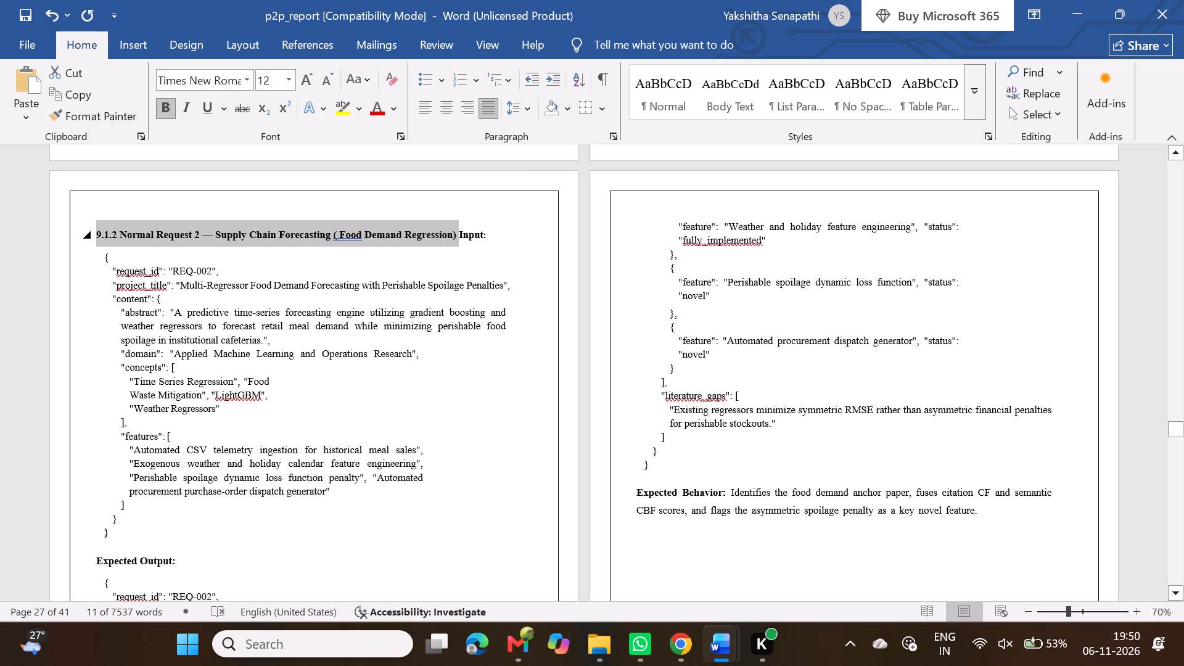
Put the "Input:" label on its own line below the 9.1.2 heading.
left_click(461, 238)
key("Return")
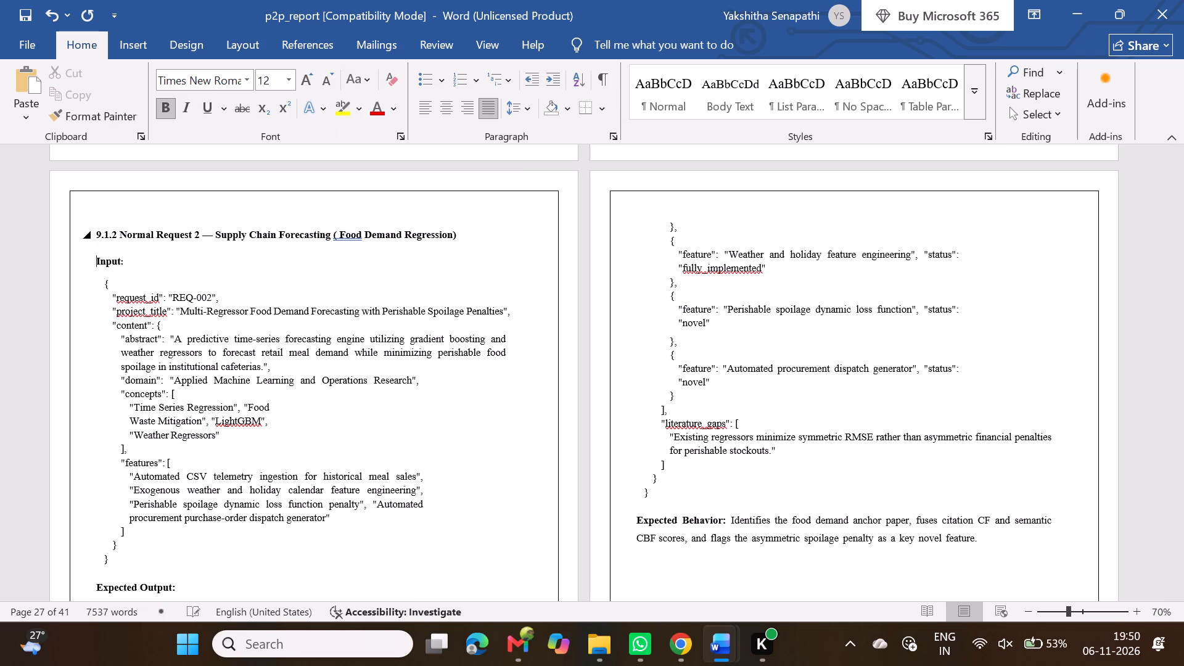
Reduce the heading "9.1.3 Normal Request 3 — Edge Computing / IoT (LoRa Disaster Mesh Network)" to 12 pt.
scroll(461, 238, "down", 4)
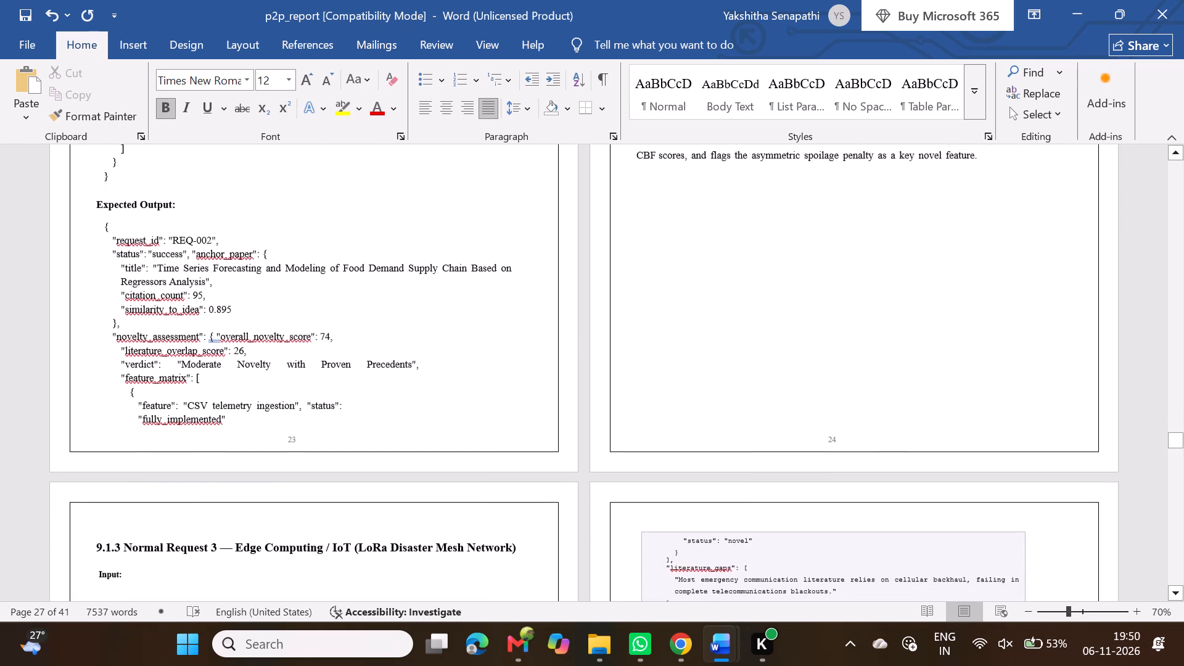
scroll(461, 238, "down", 1)
triple_click(202, 482)
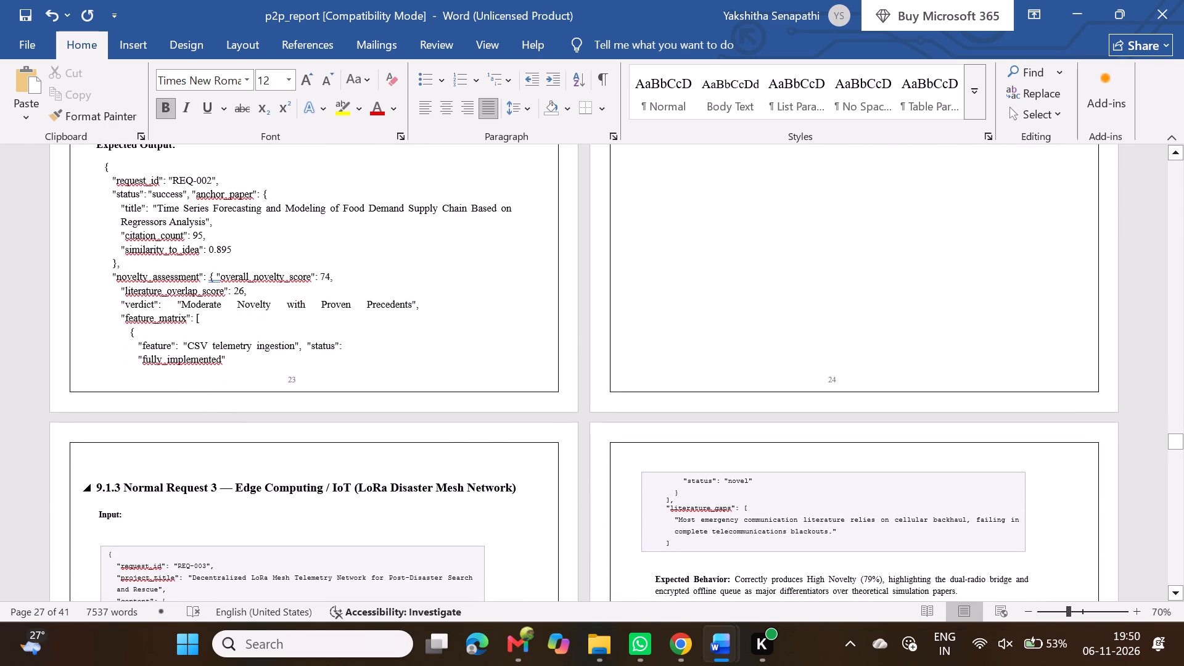
left_click(202, 482)
triple_click(202, 482)
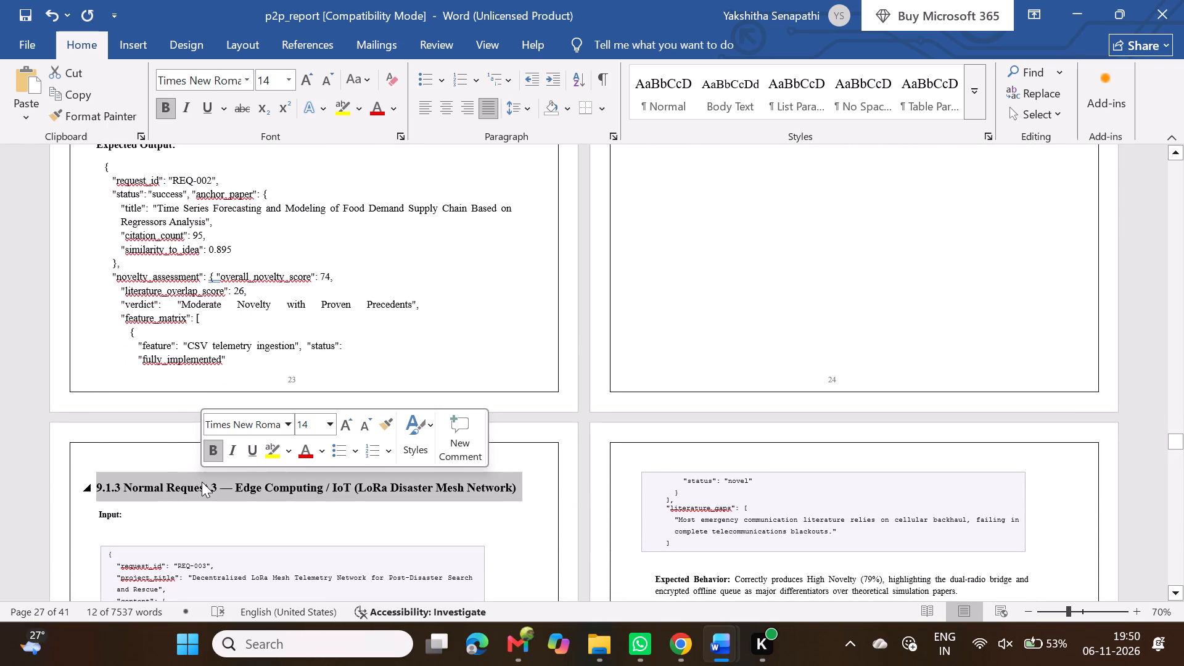
left_click(366, 424)
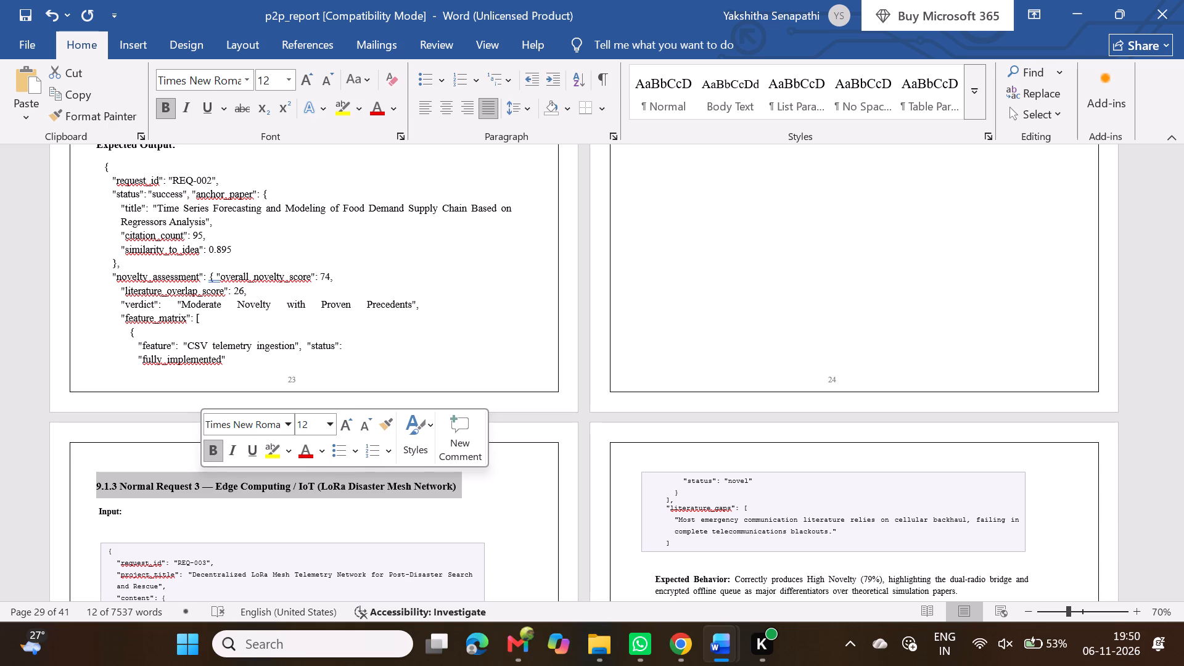
left_click(213, 522)
Replace the shaded text box holding the REQ-003 input JSON under heading 9.1.3 with the same JSON as plain body text.
scroll(213, 522, "down", 1)
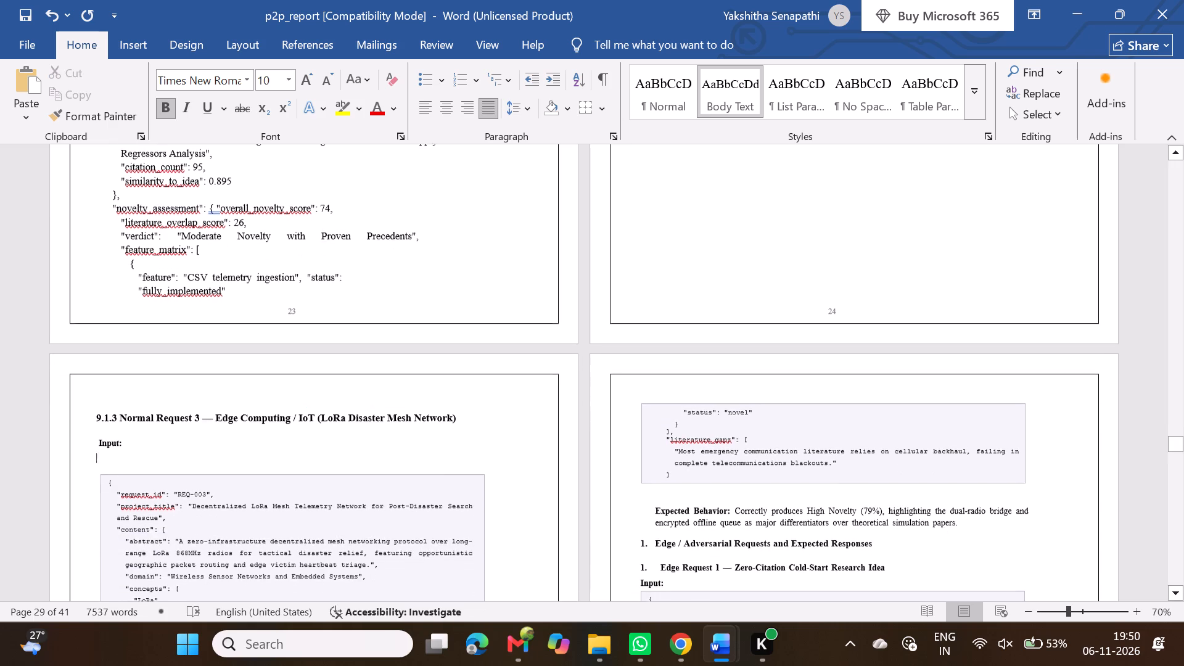
scroll(213, 522, "down", 1)
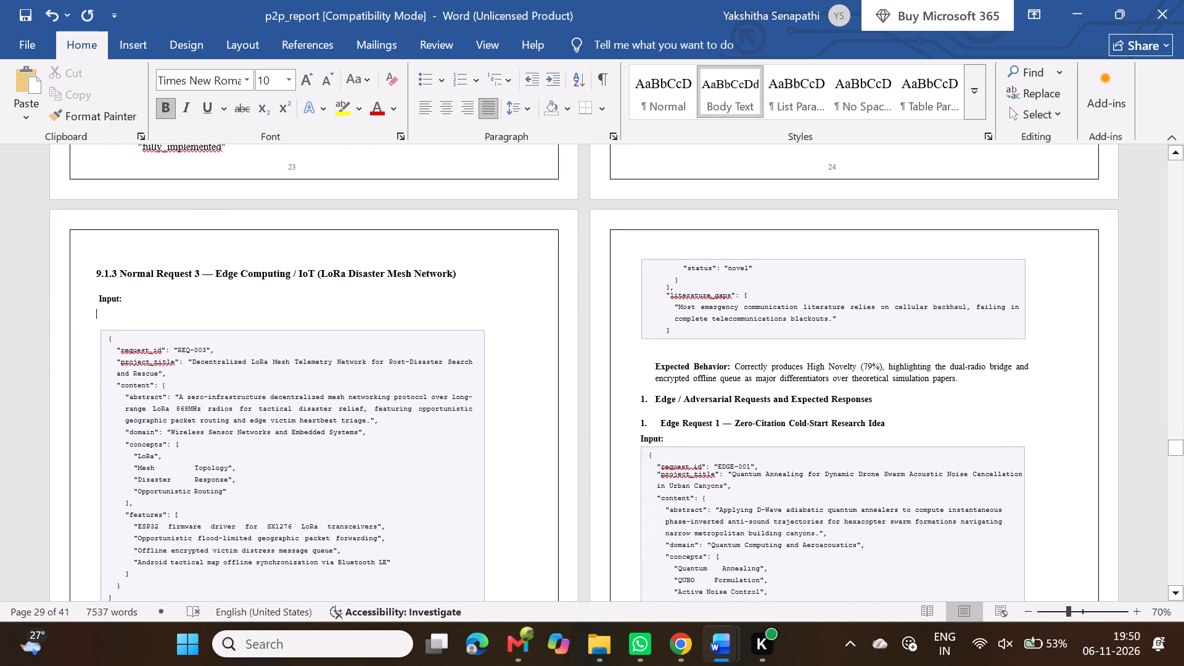
scroll(213, 522, "down", 1)
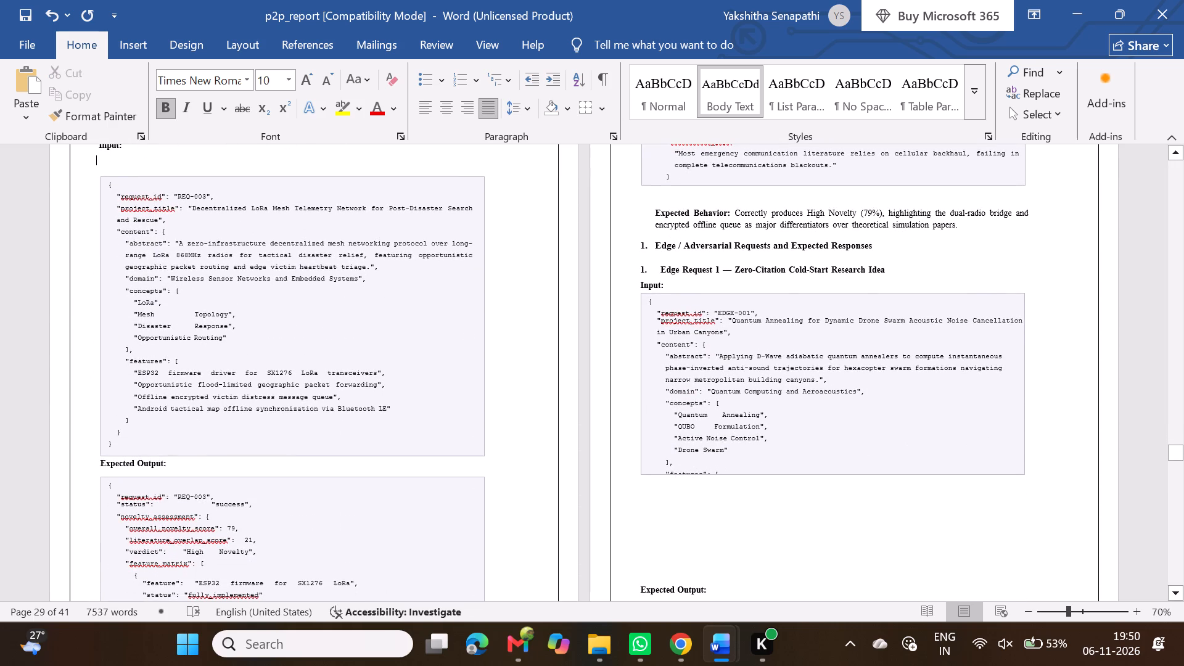
left_click_drag(152, 445, 103, 181)
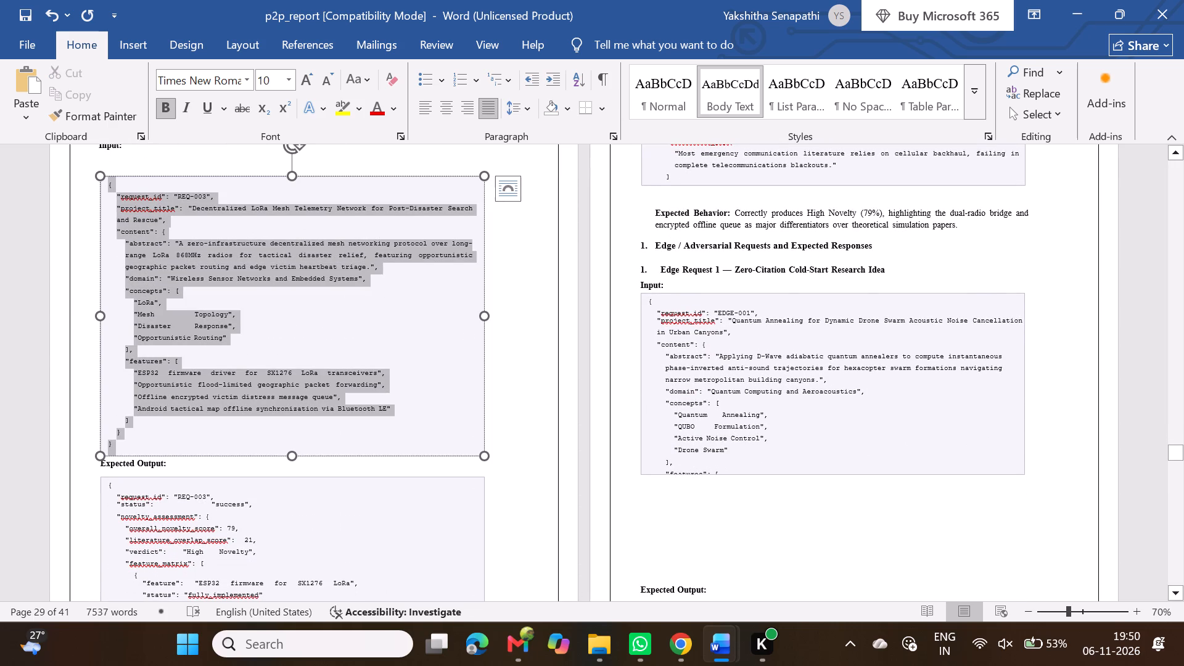
left_click_drag(103, 181, 105, 192)
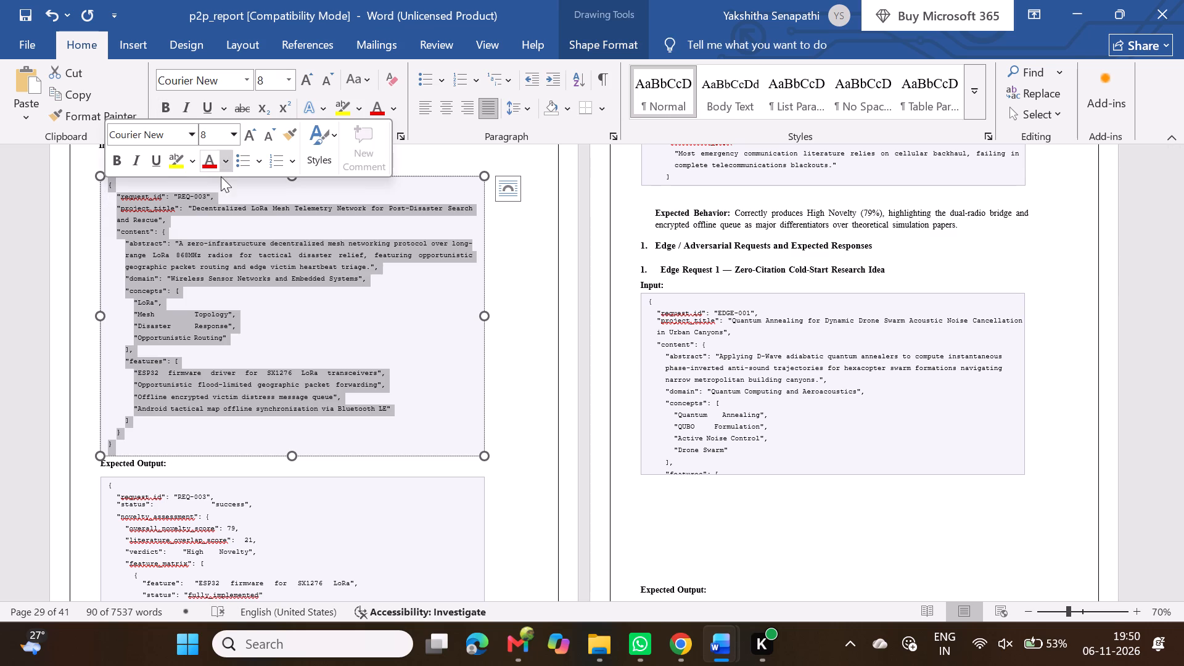
key("ctrl+c")
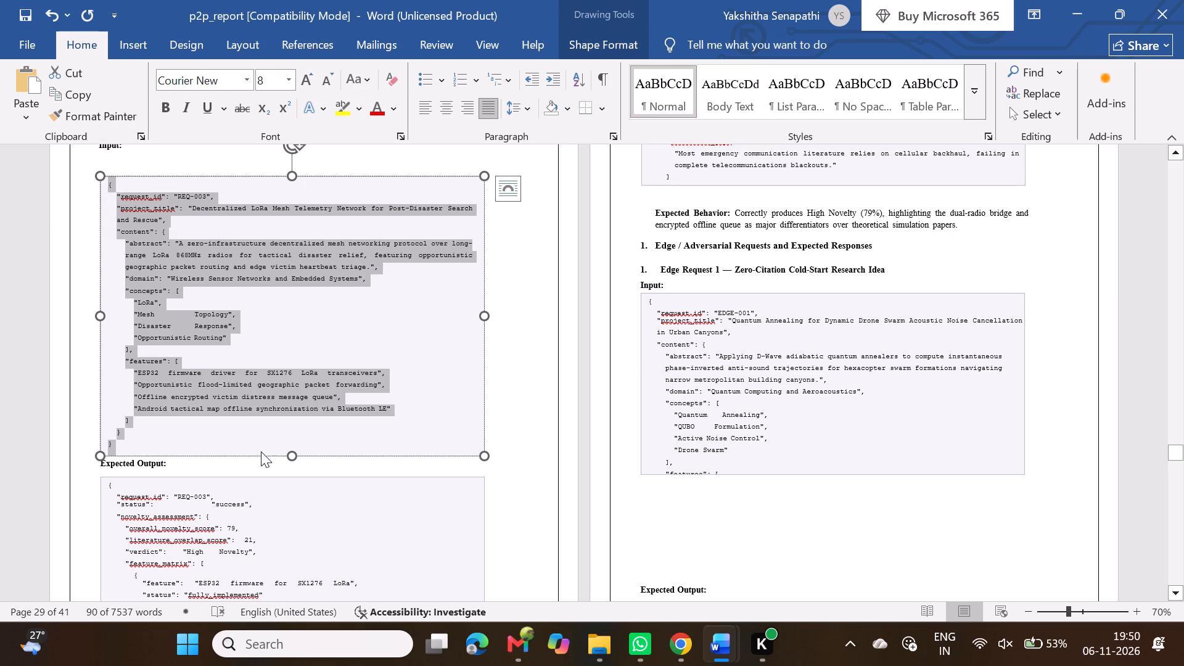
left_click(258, 455)
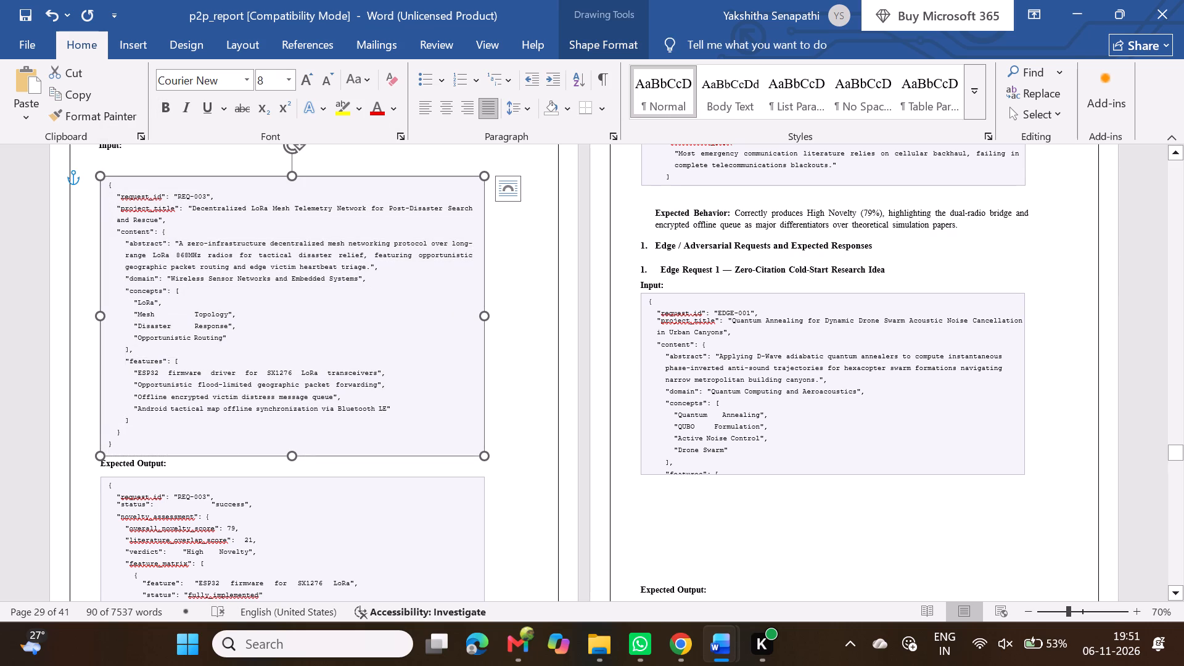
key("Delete")
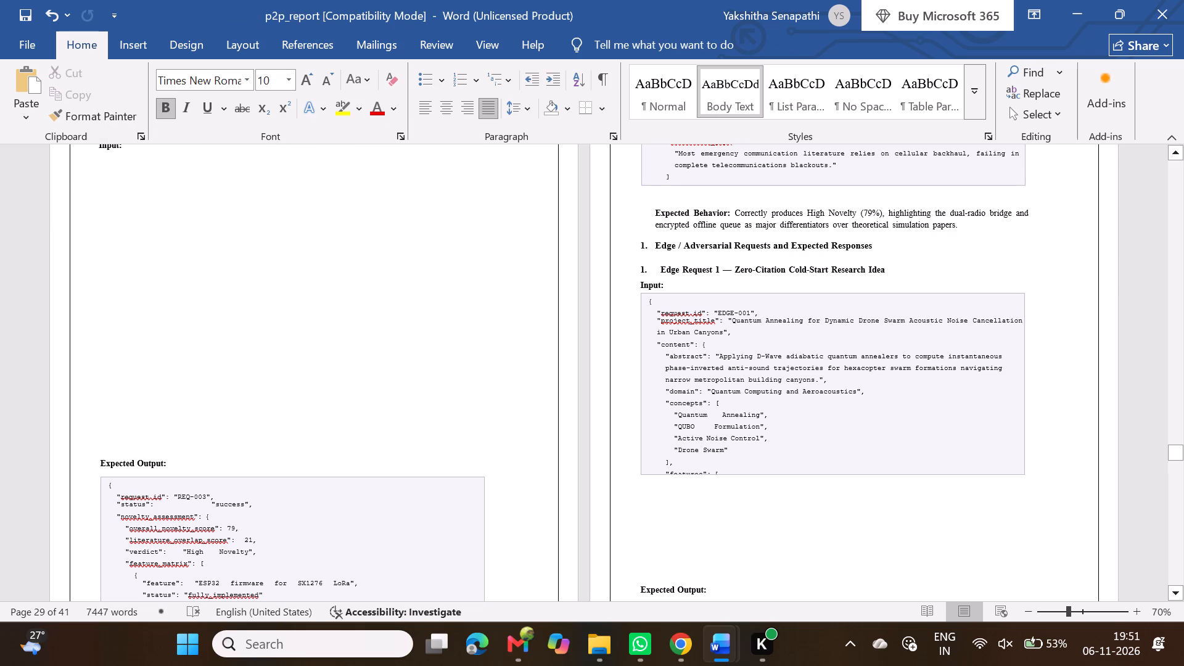
key("ctrl+v")
Format the REQ-003 input JSON in Times New Roman at 12 pt and tighten its line spacing.
scroll(255, 416, "up", 1)
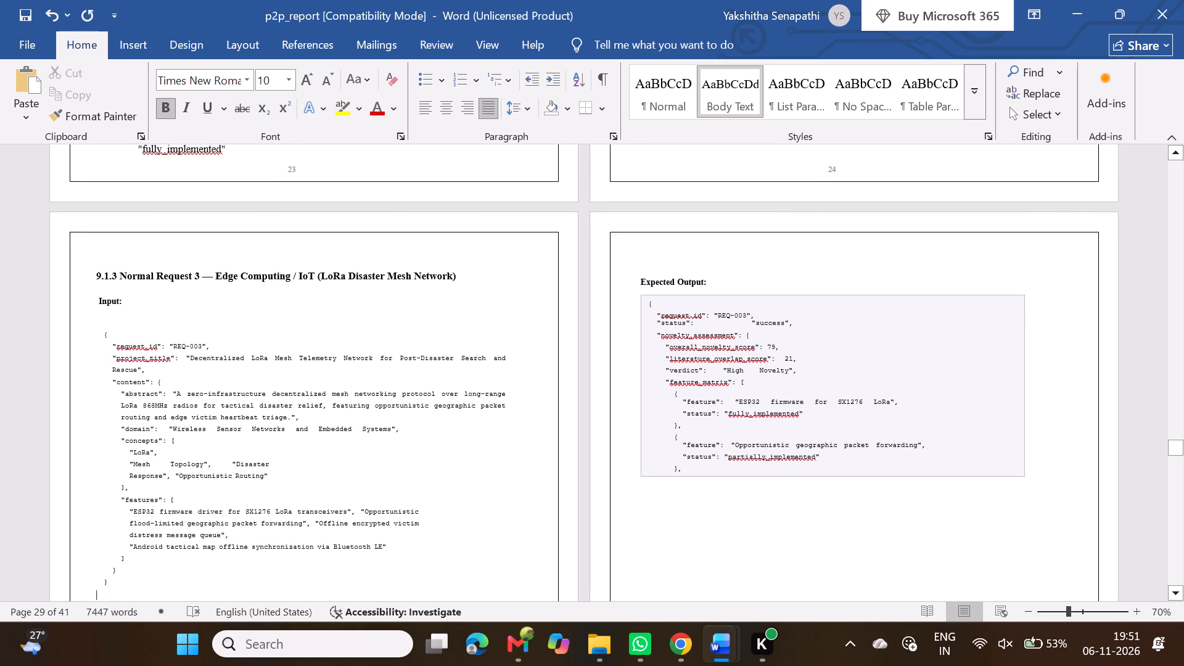
left_click_drag(101, 321, 178, 562)
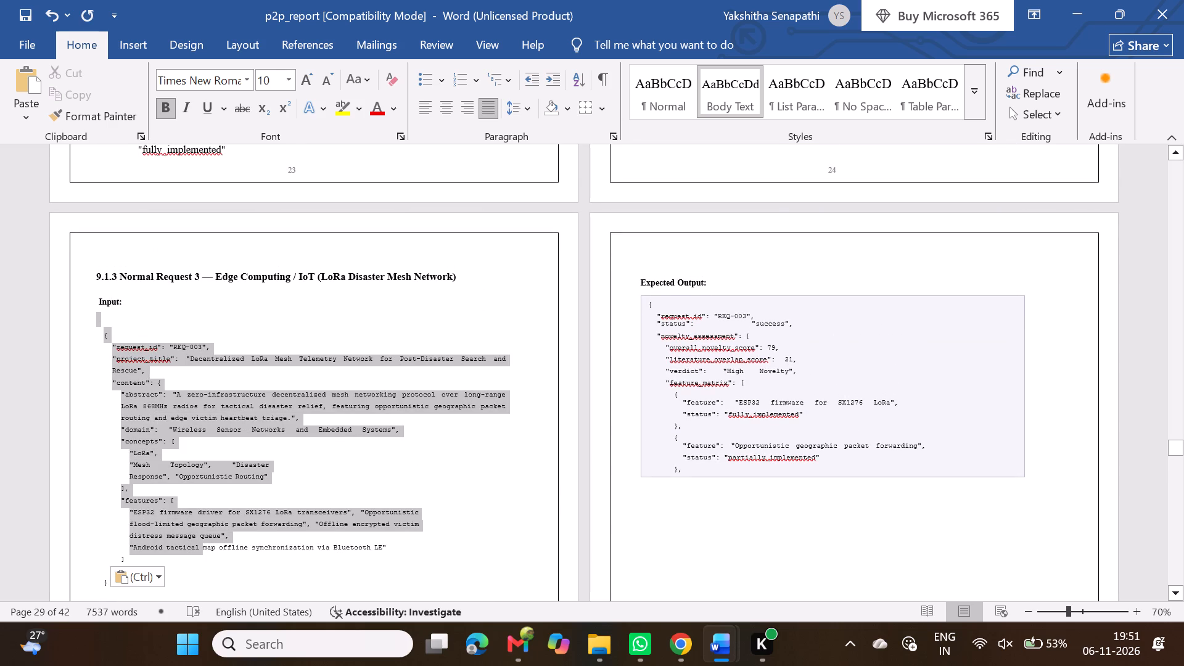
left_click_drag(178, 562, 166, 410)
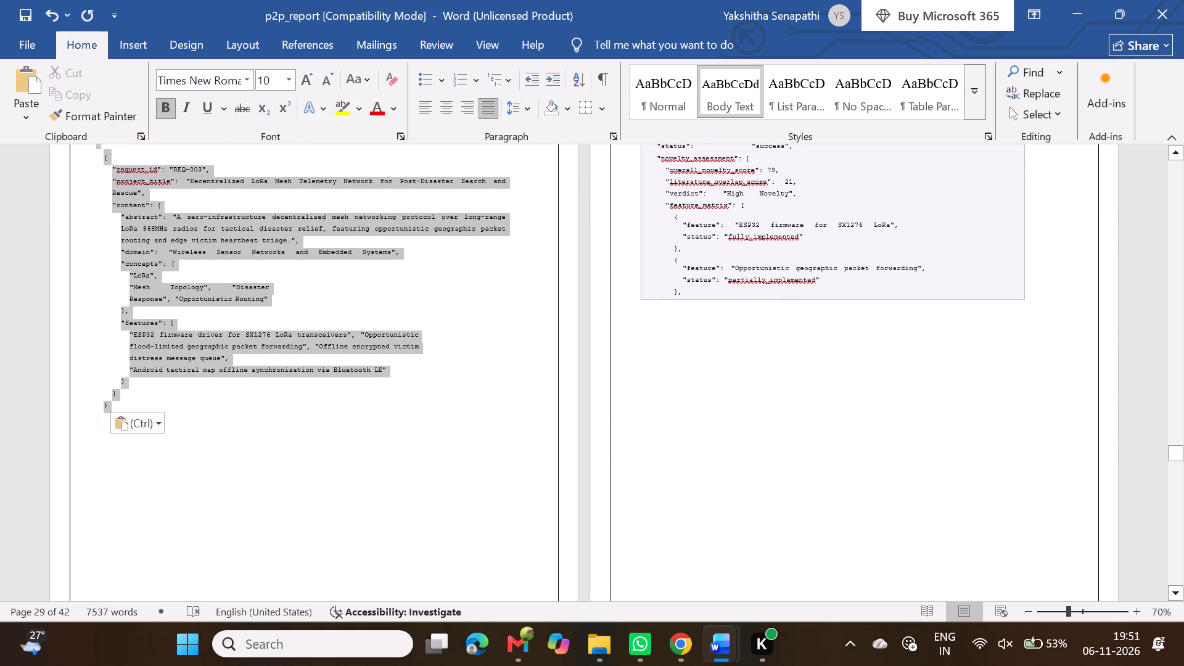
left_click(248, 82)
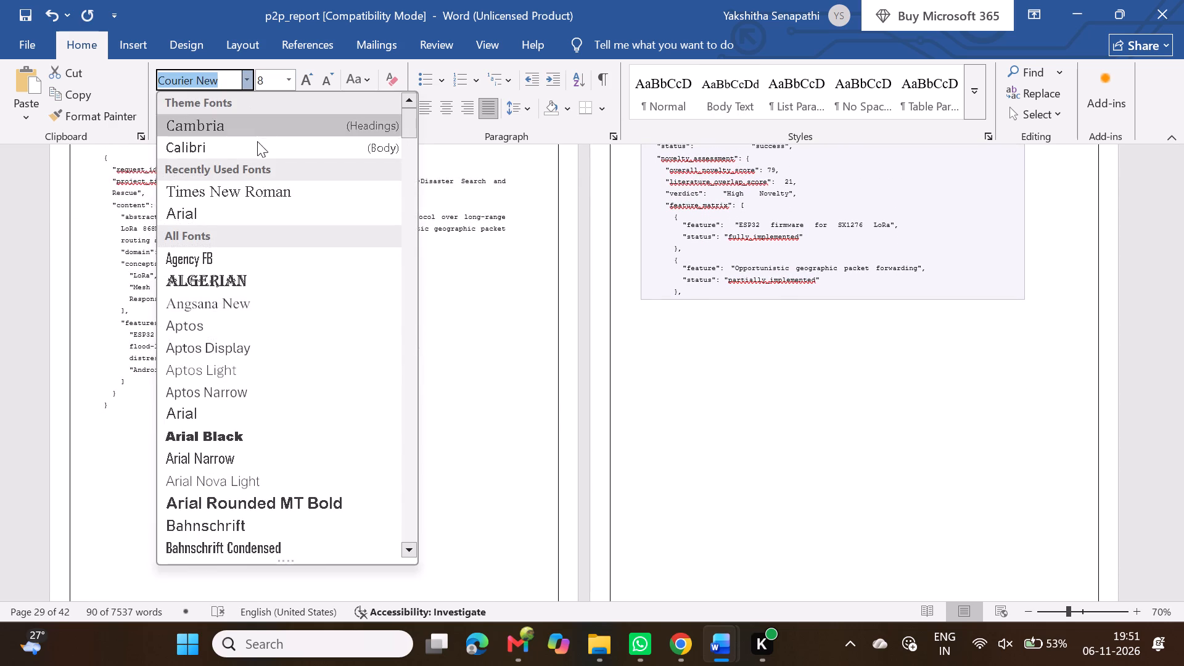
left_click(254, 185)
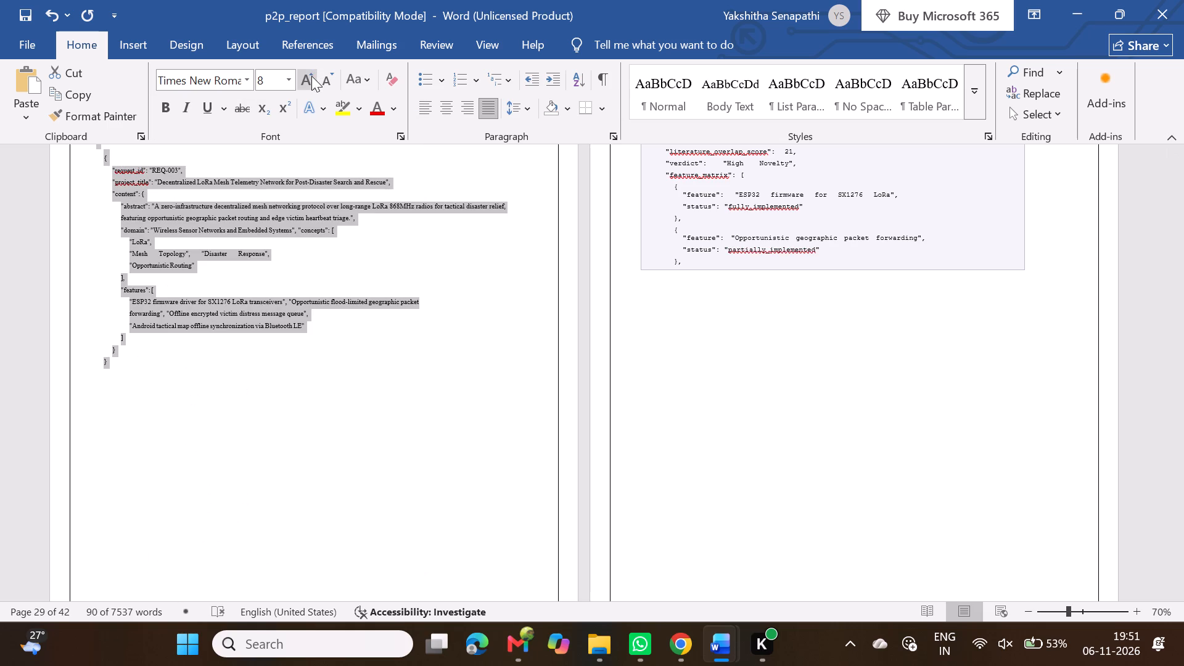
left_click(311, 76)
left_click(311, 76)
left_click(311, 76)
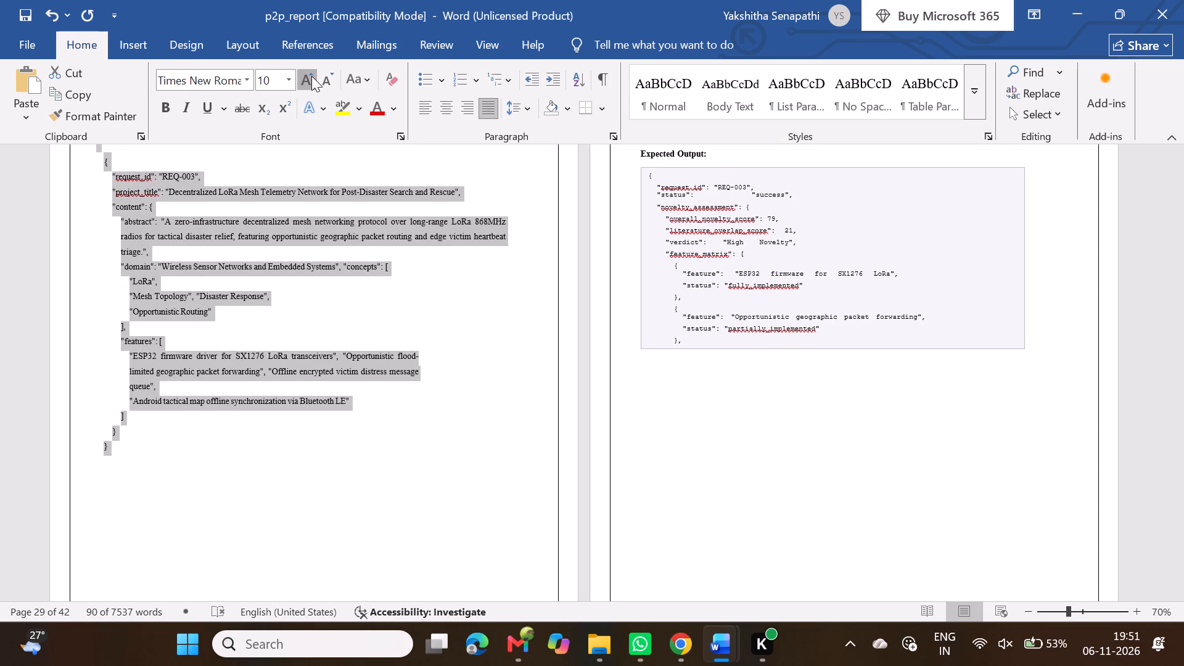
left_click(311, 76)
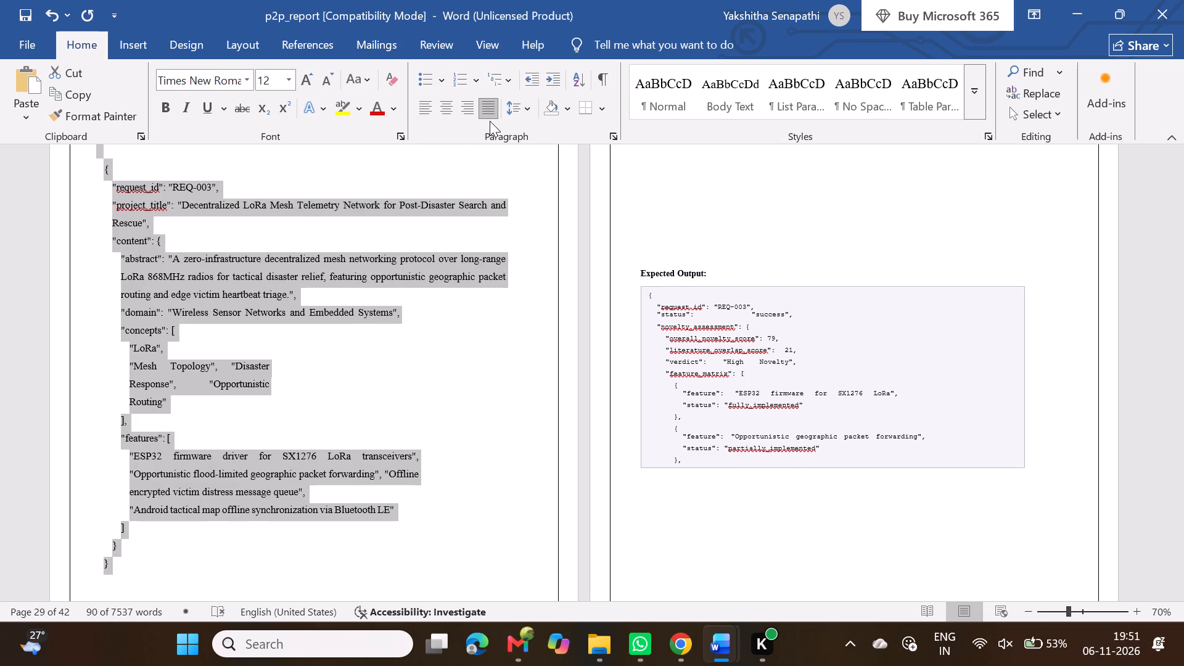
left_click(515, 112)
left_click(530, 150)
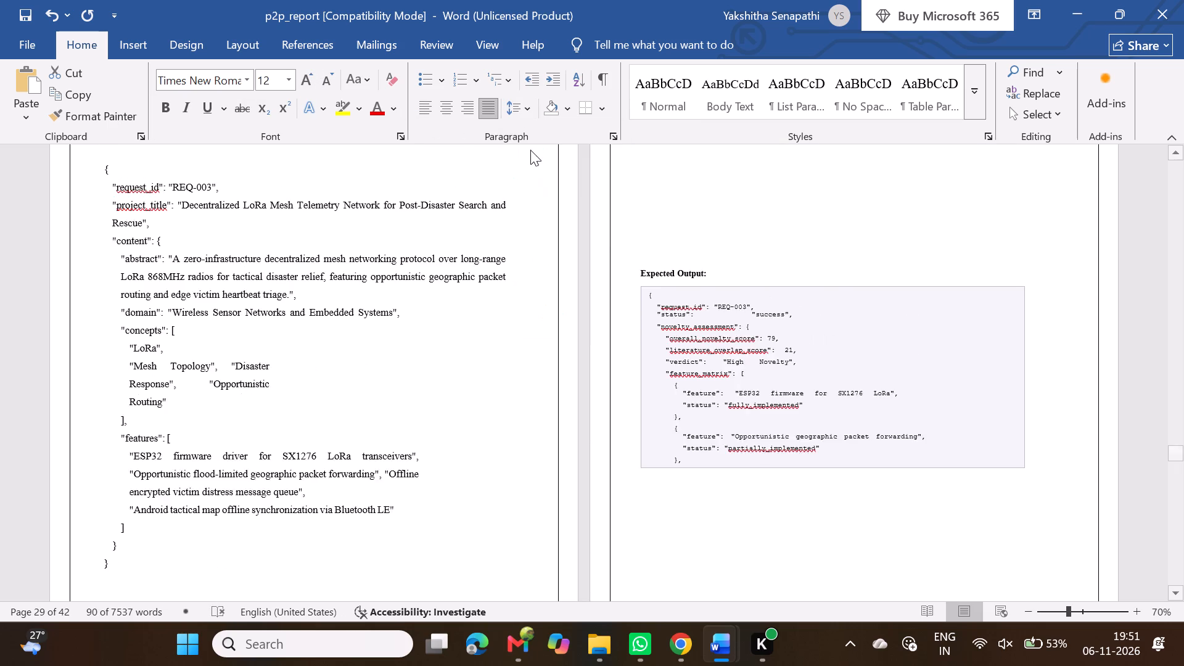
Add the bold label "Expected Output :" at 12 pt below the REQ-003 input JSON.
scroll(363, 314, "up", 1)
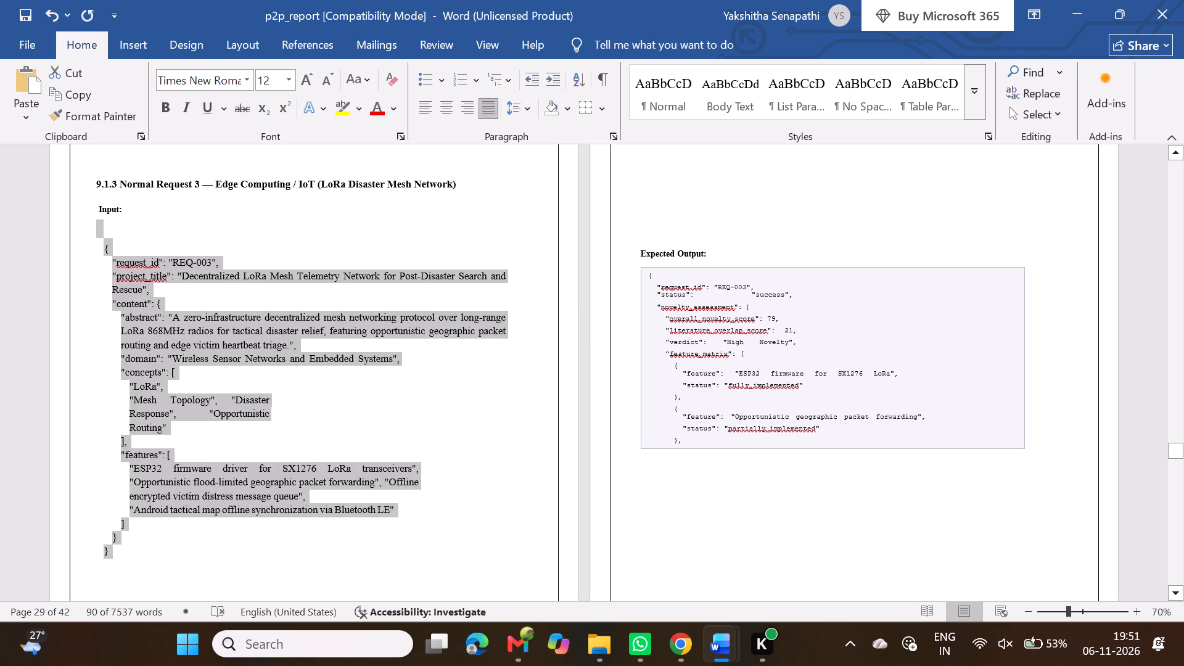
scroll(387, 407, "down", 1)
left_click(239, 509)
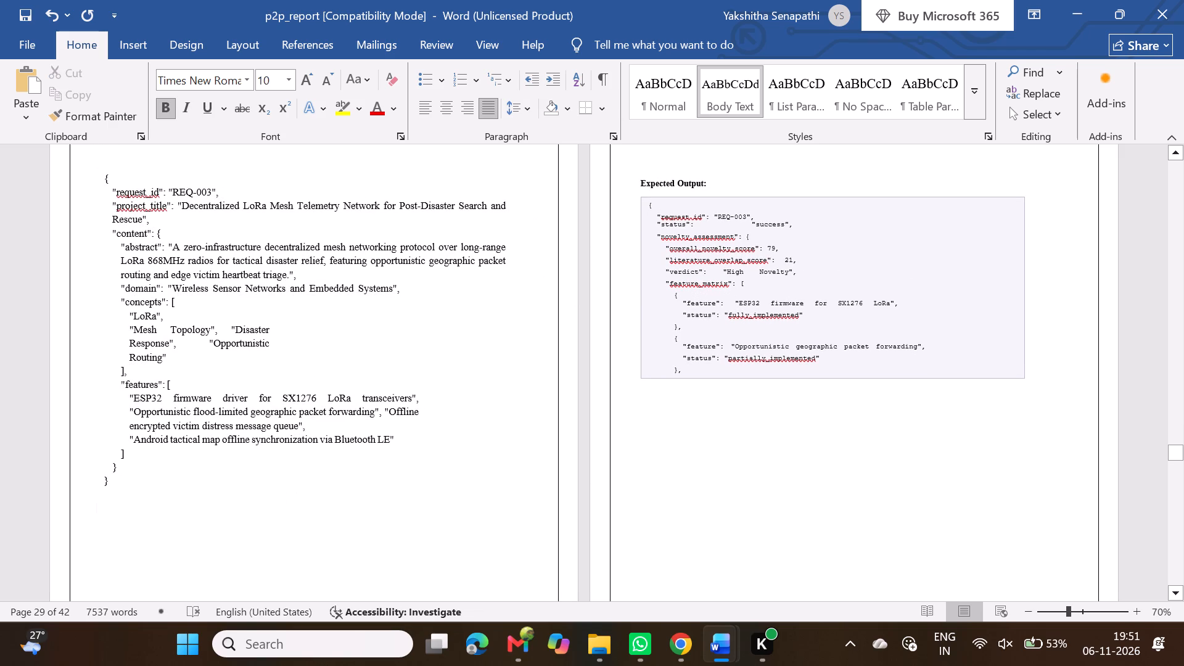
type("Expected Output :")
triple_click(141, 508)
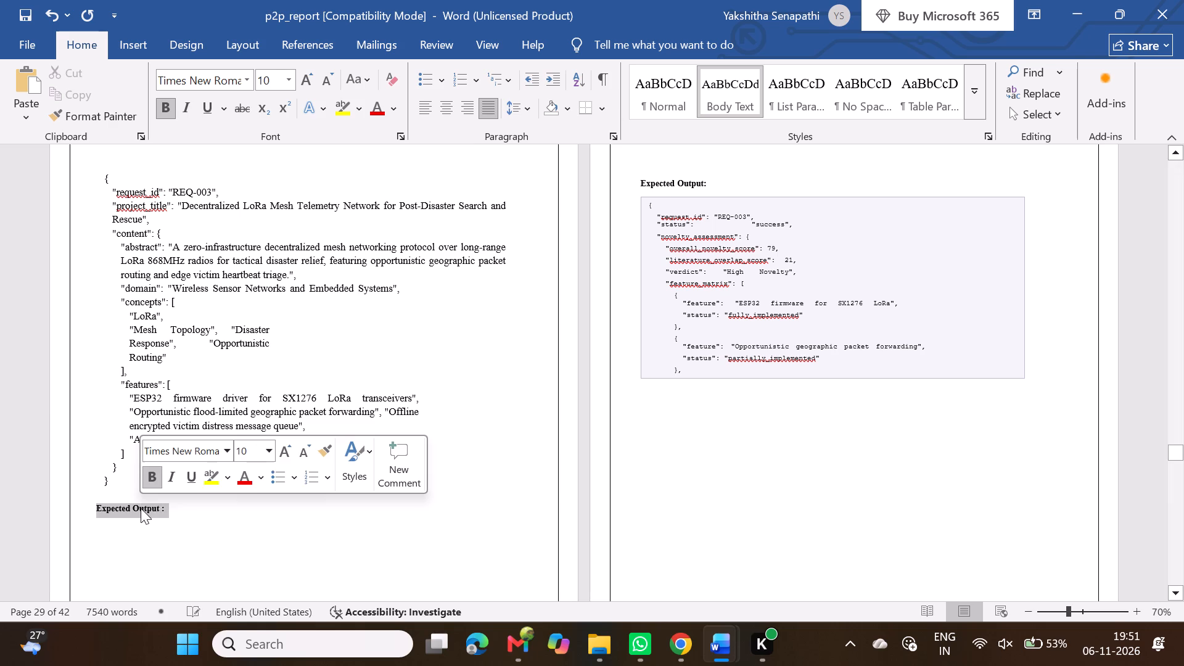
left_click(285, 450)
left_click(285, 450)
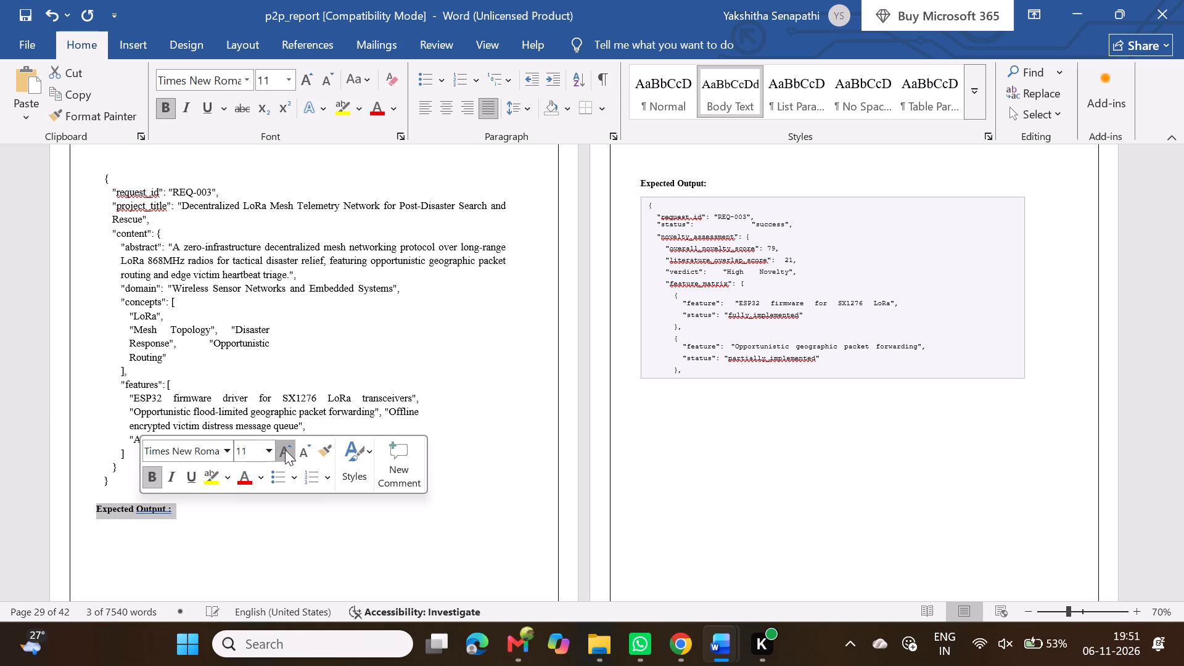
left_click(348, 409)
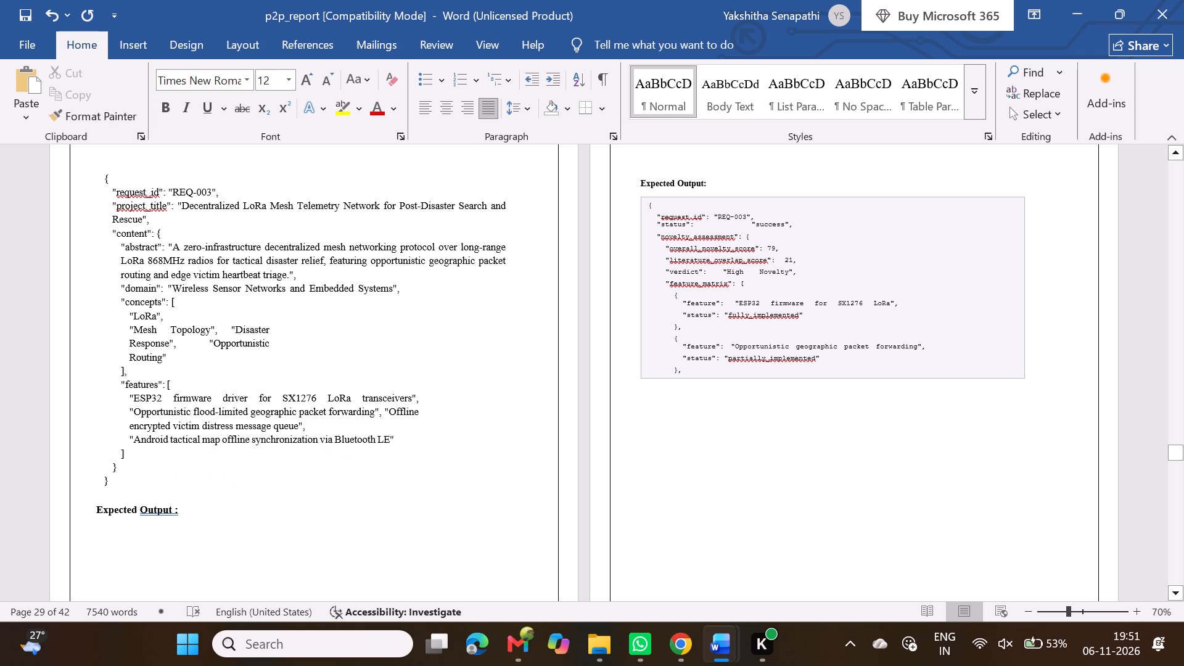
Extend the REQ-003 expected output text box downward to make room for more of its JSON lines.
left_click(784, 371)
left_click_drag(828, 381, 831, 484)
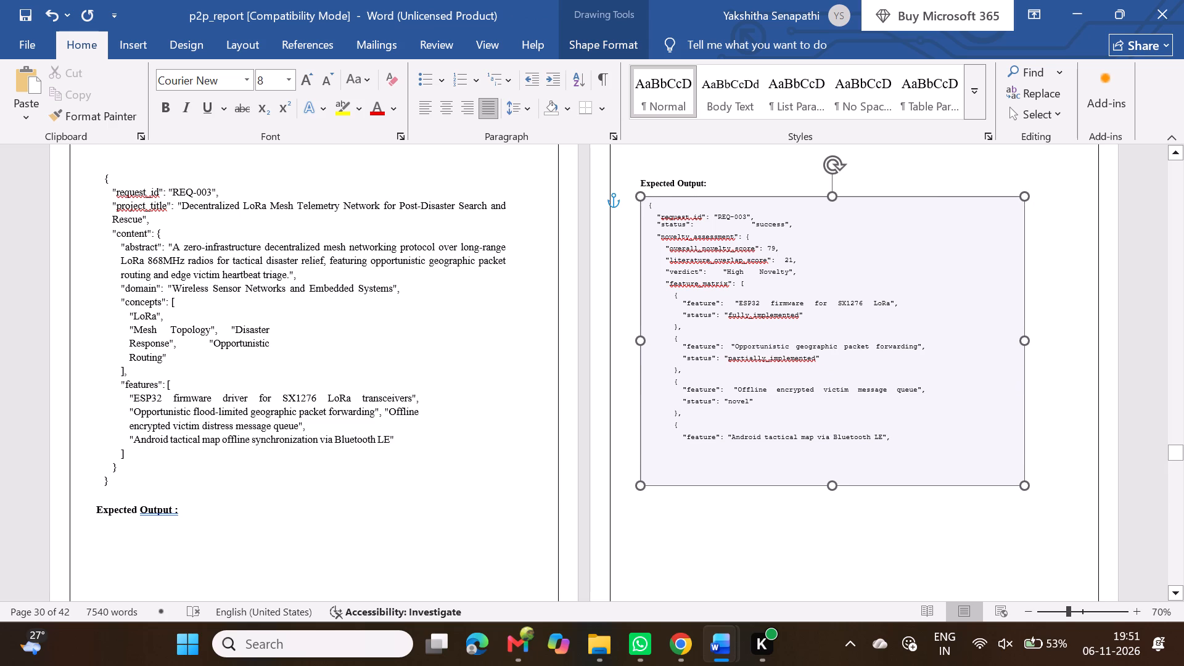
left_click_drag(831, 484, 831, 482)
Examine the REQ-002 layout, the REQ-003 blocks and the pages leading into the edge requests.
scroll(790, 458, "down", 1)
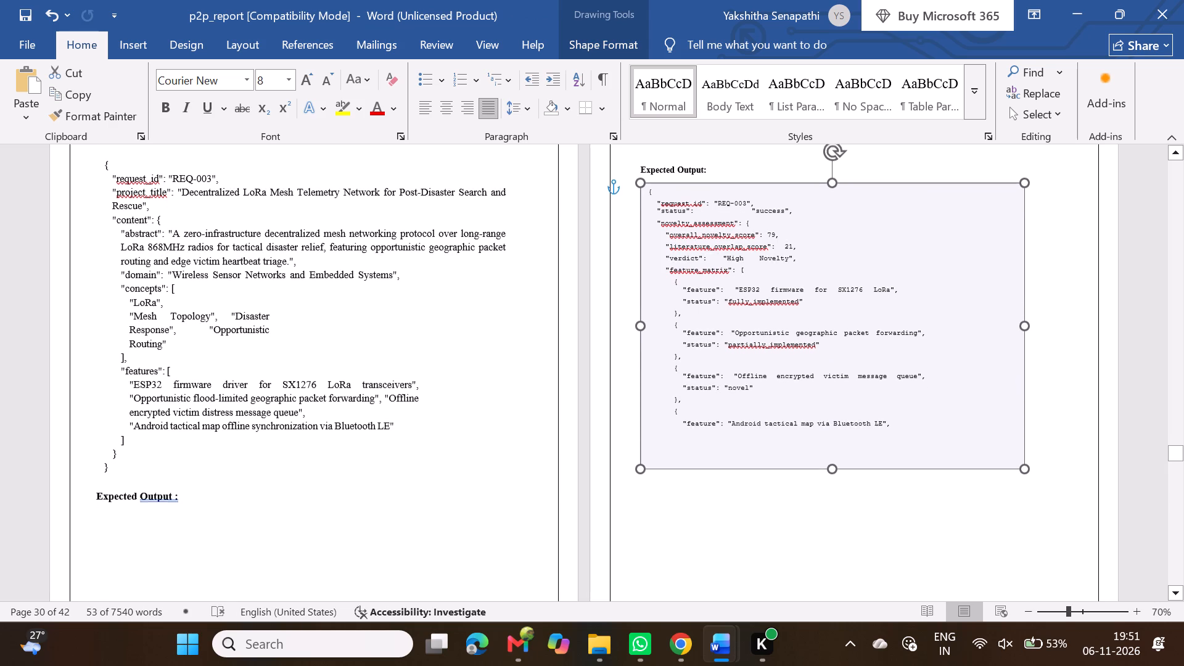
scroll(787, 452, "up", 1)
scroll(787, 452, "down", 1)
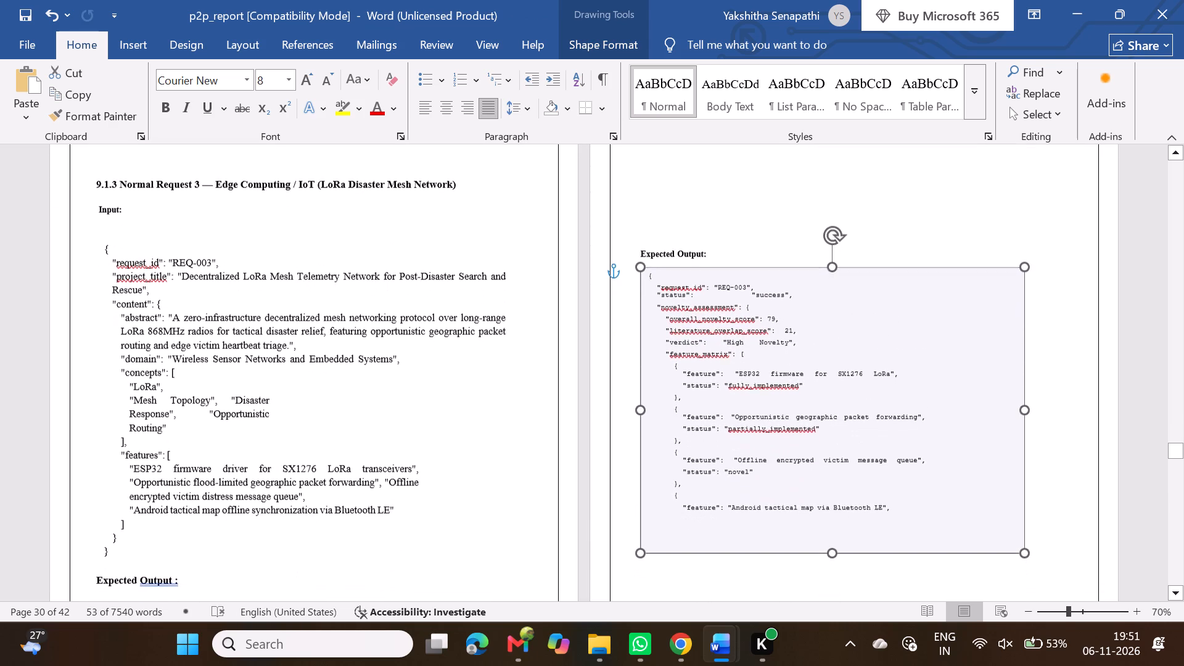
scroll(787, 452, "down", 2)
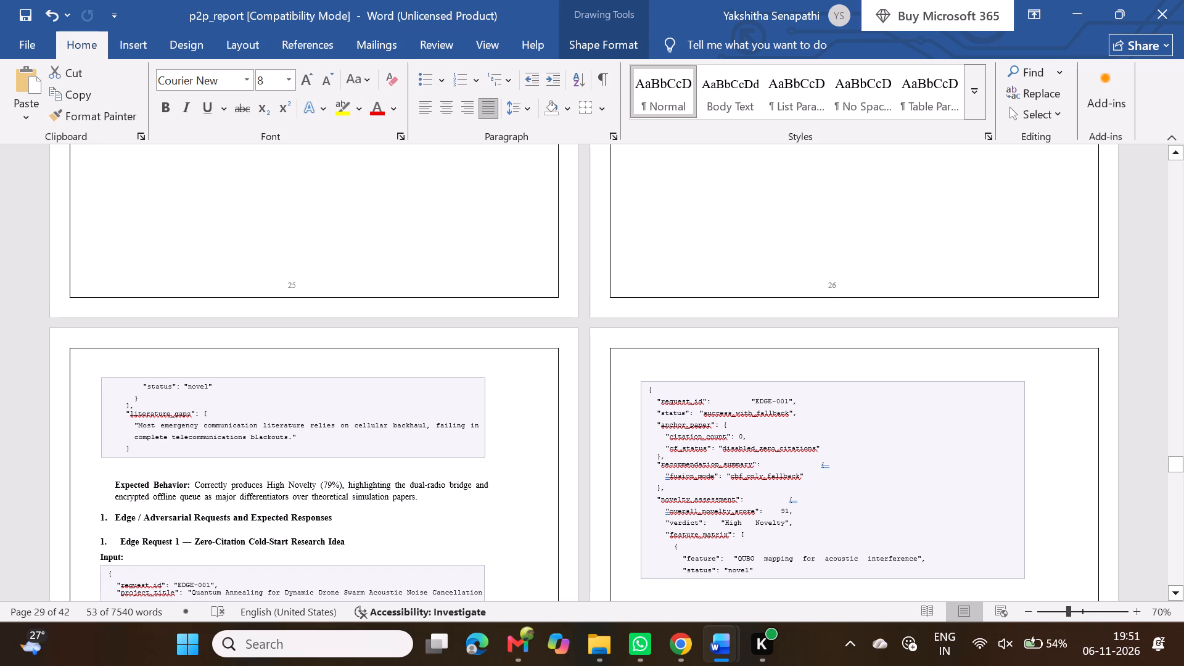
scroll(461, 410, "down", 3)
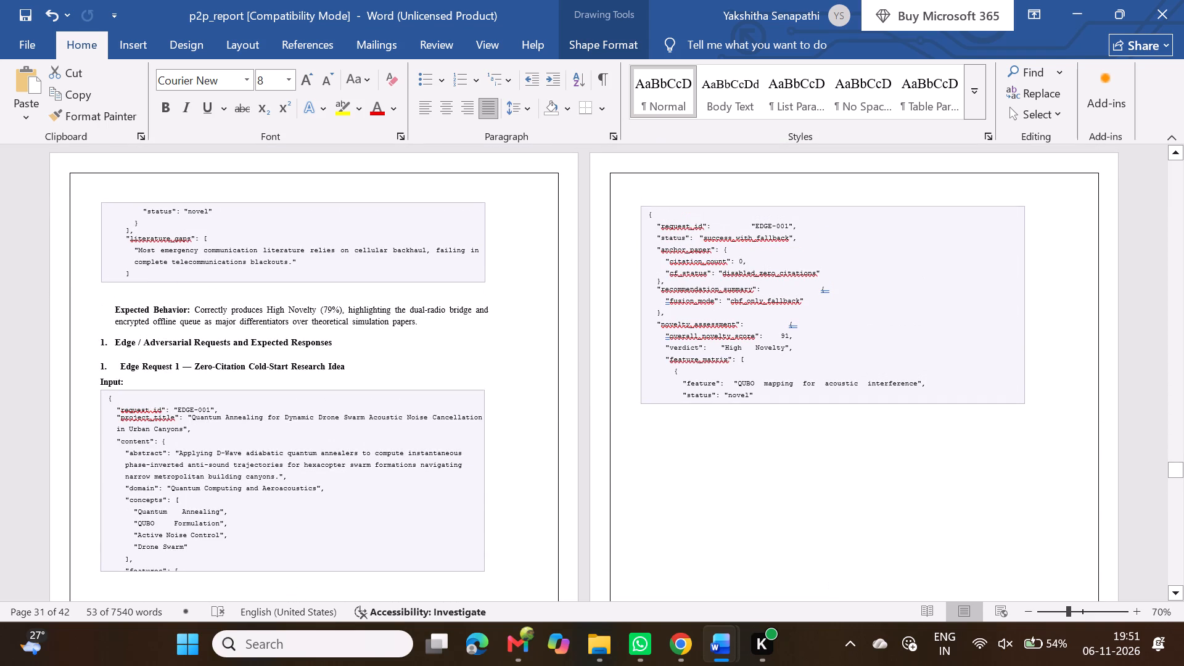
scroll(461, 410, "up", 3)
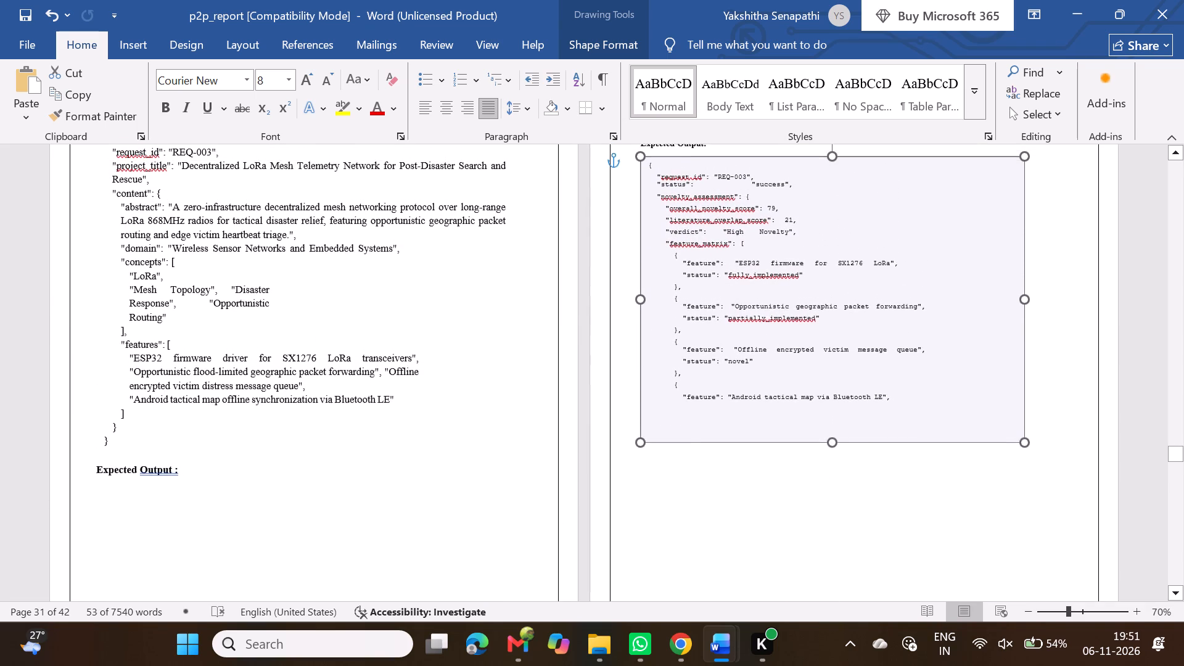
scroll(461, 410, "up", 1)
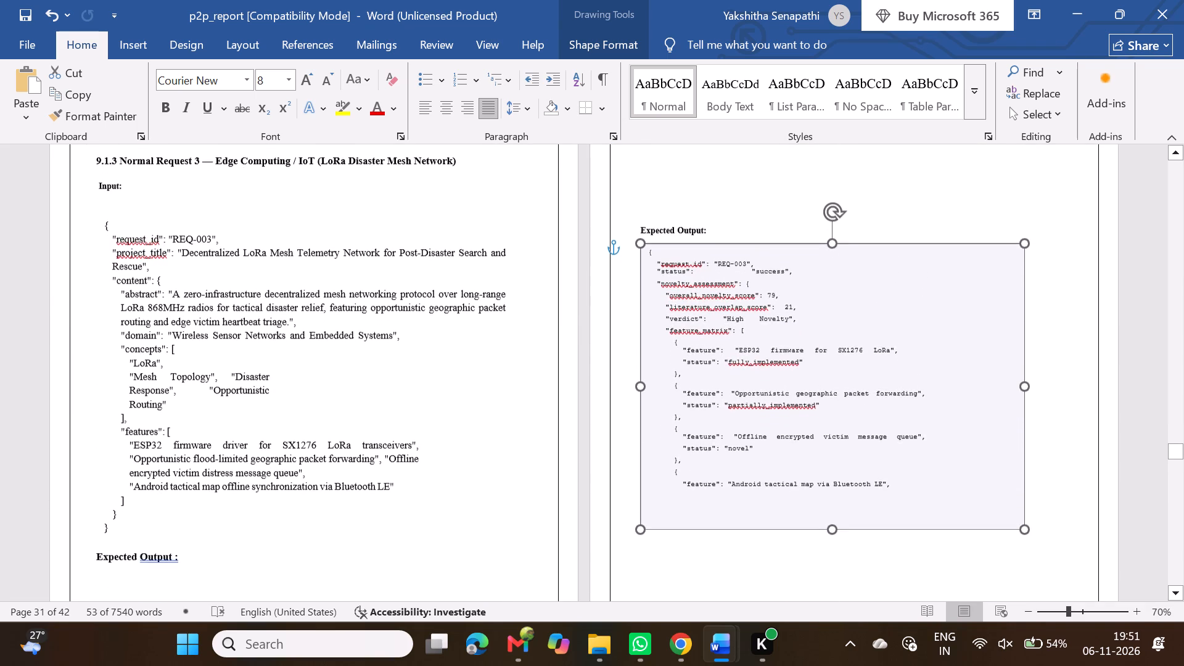
scroll(743, 448, "up", 4)
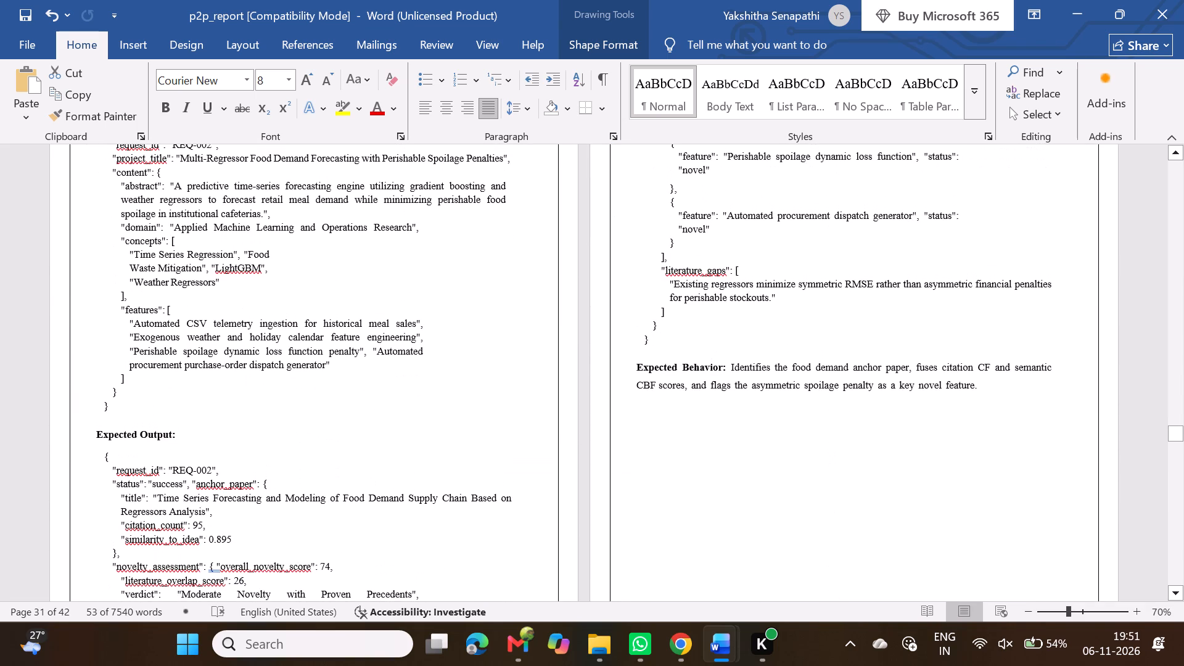
scroll(743, 448, "down", 5)
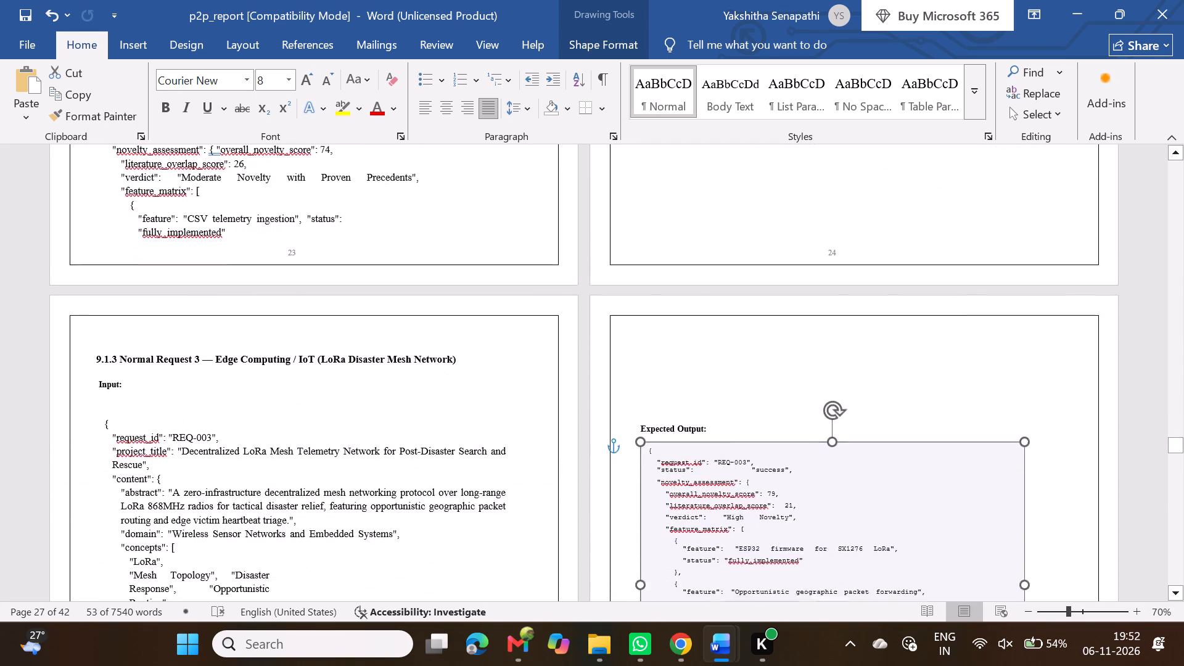
scroll(743, 448, "down", 1)
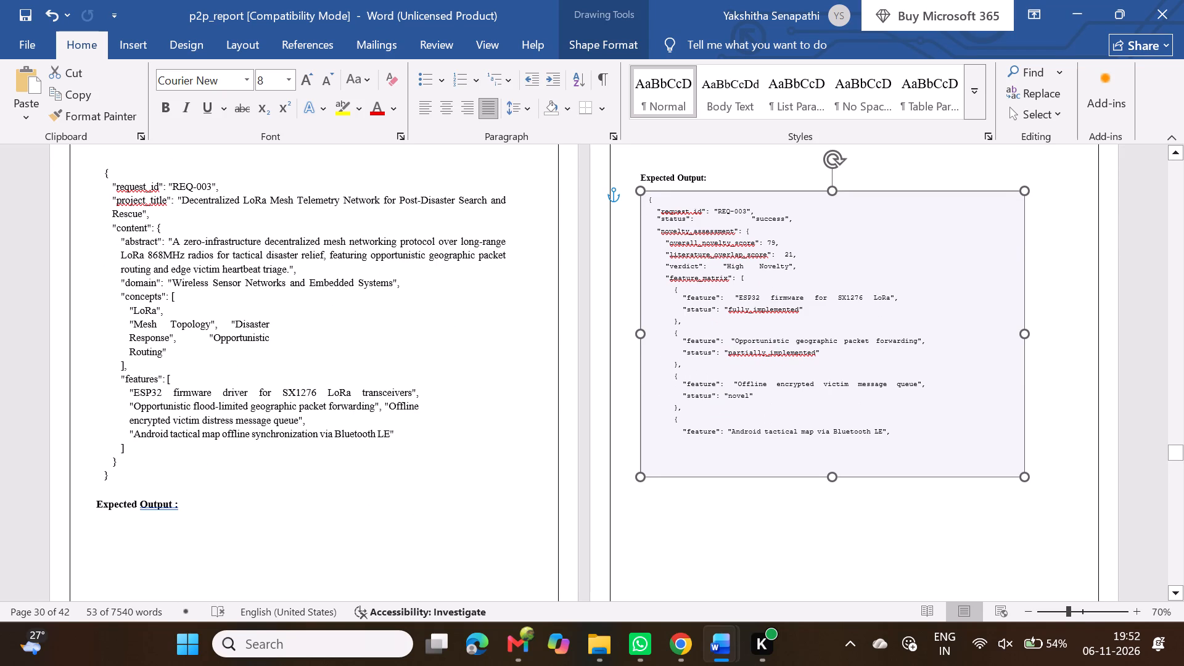
Move the REQ-003 expected output JSON out of its text box to below the "Expected Output :" label, deleting the box.
left_click_drag(914, 431, 665, 189)
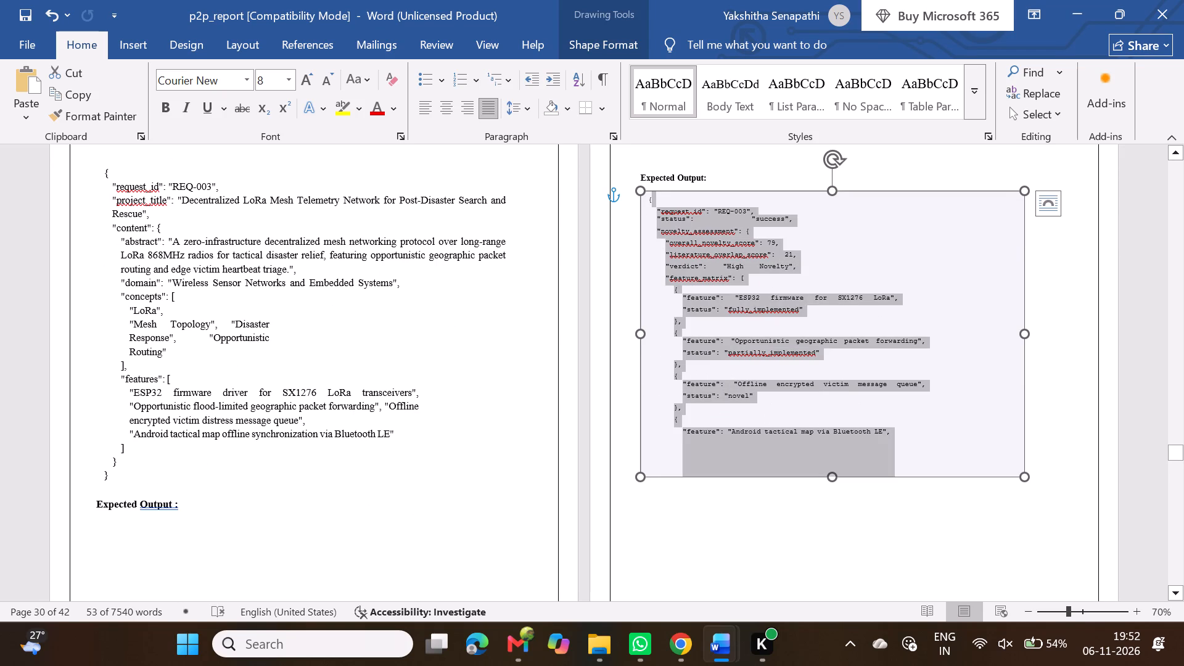
left_click_drag(665, 189, 647, 203)
key("ctrl+c")
left_click(689, 473)
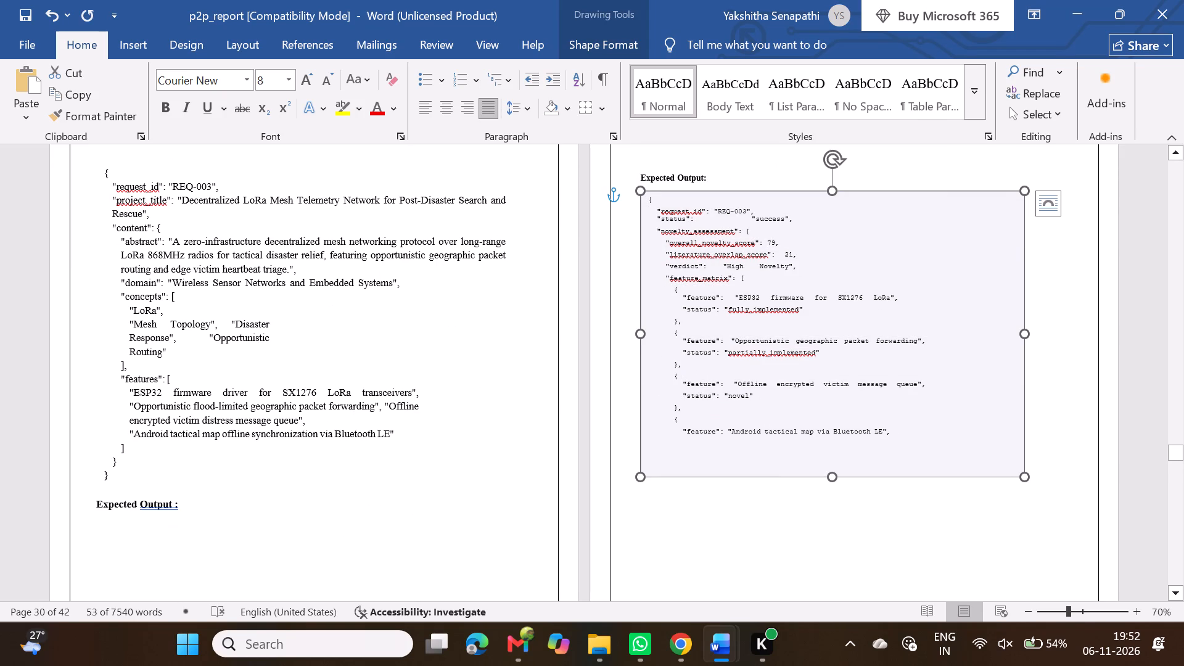
key("Delete")
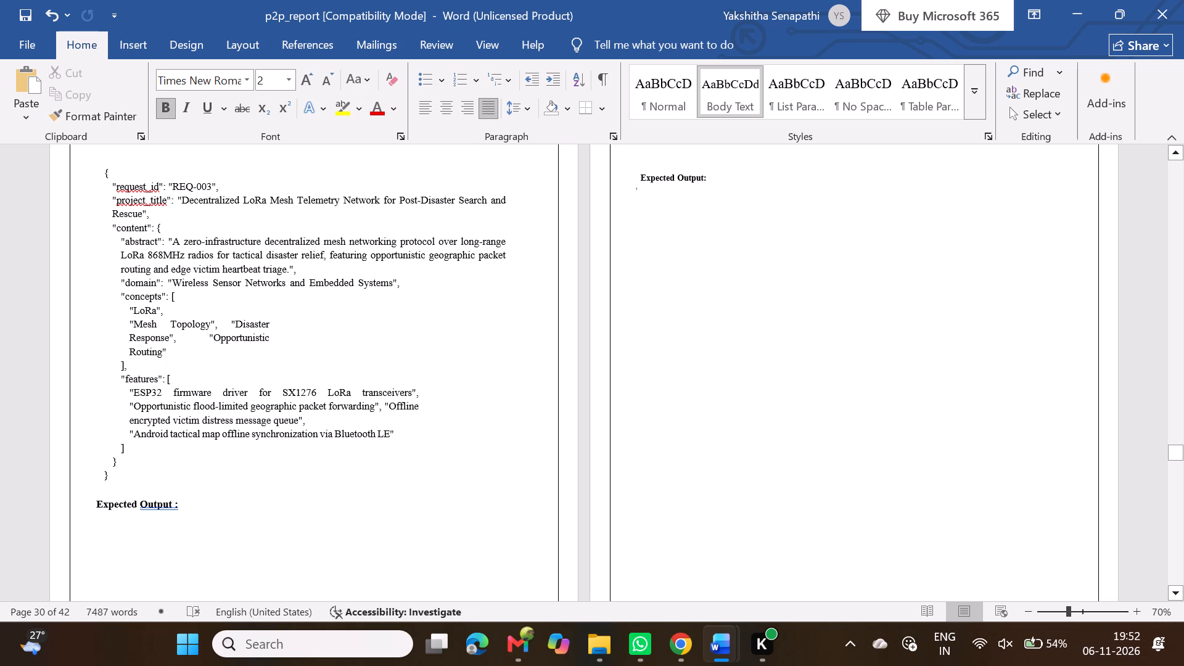
left_click(166, 528)
key("ctrl+v")
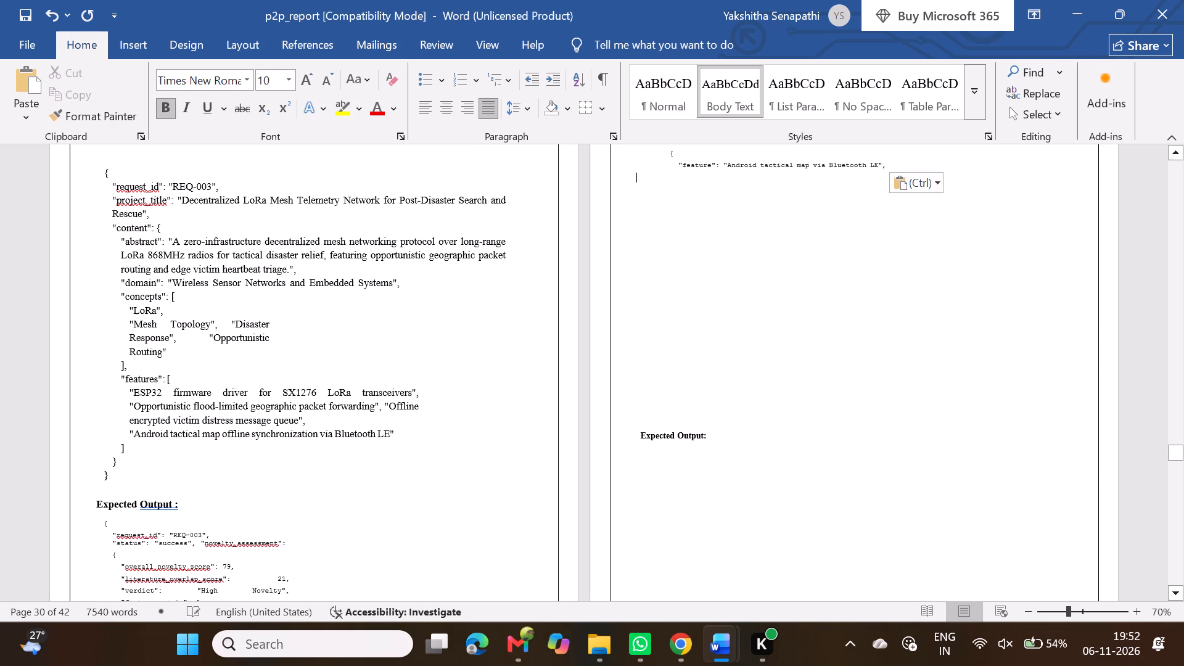
Delete the leftover duplicate "Expected Output:" label on the page after the REQ-003 input.
scroll(166, 528, "down", 1)
triple_click(695, 416)
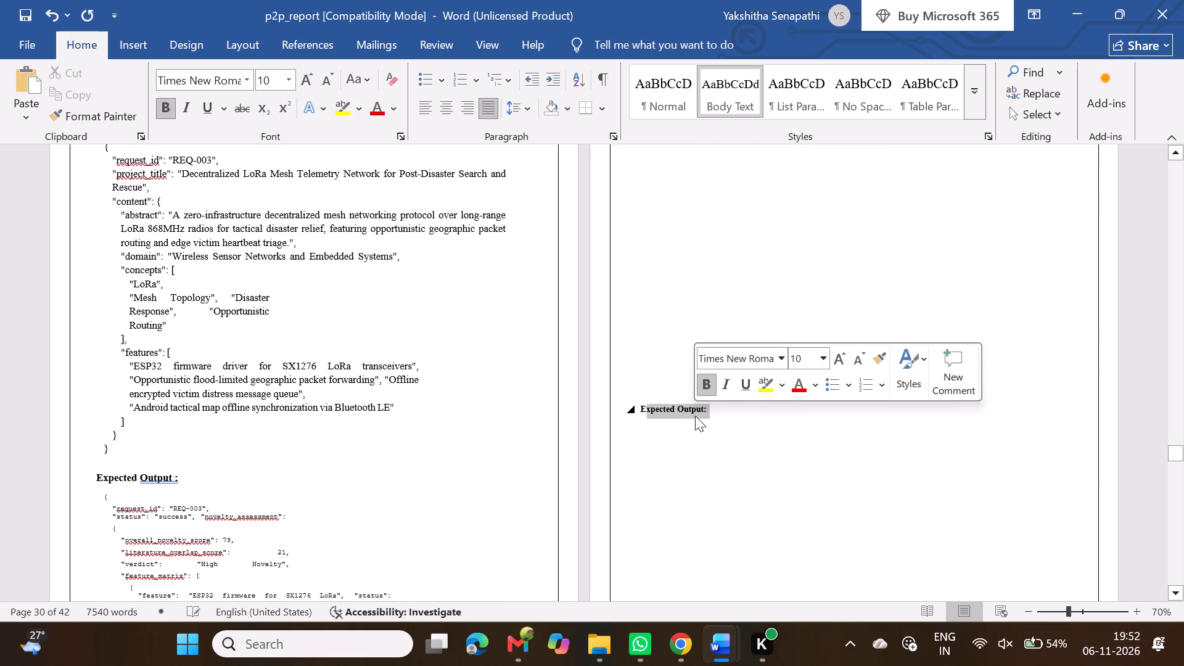
scroll(695, 416, "up", 1)
key("BackSpace")
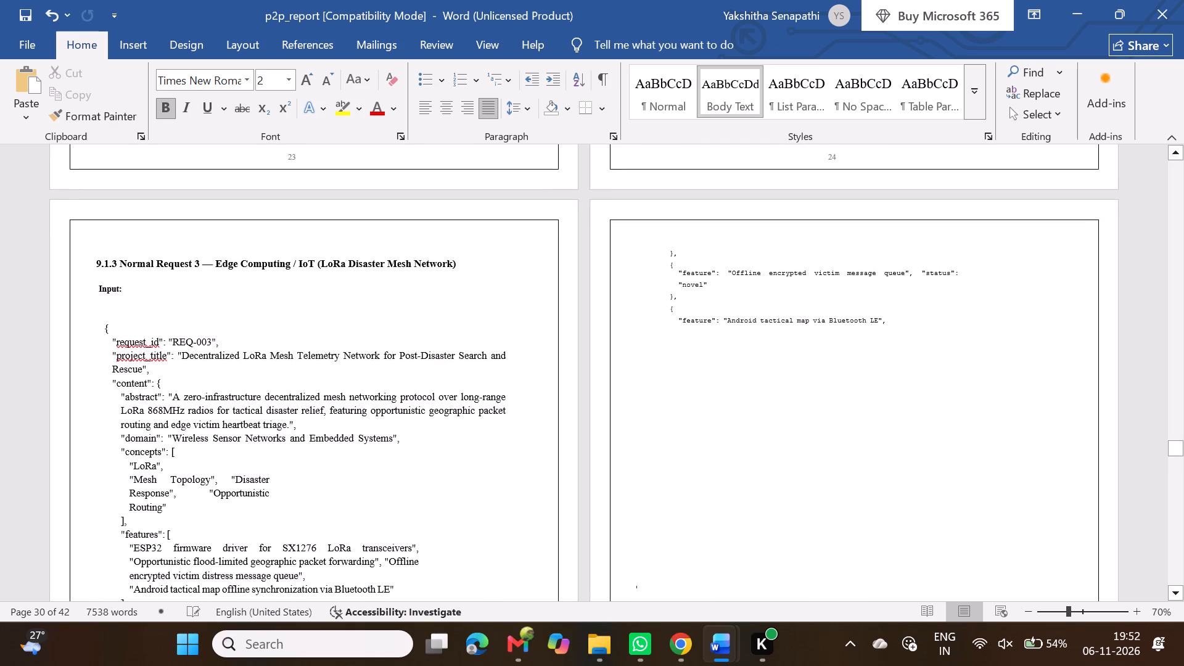
Extend the REQ-003 continuation text box above "Expected Behavior" downward to make room for its closing JSON lines.
scroll(695, 416, "down", 2)
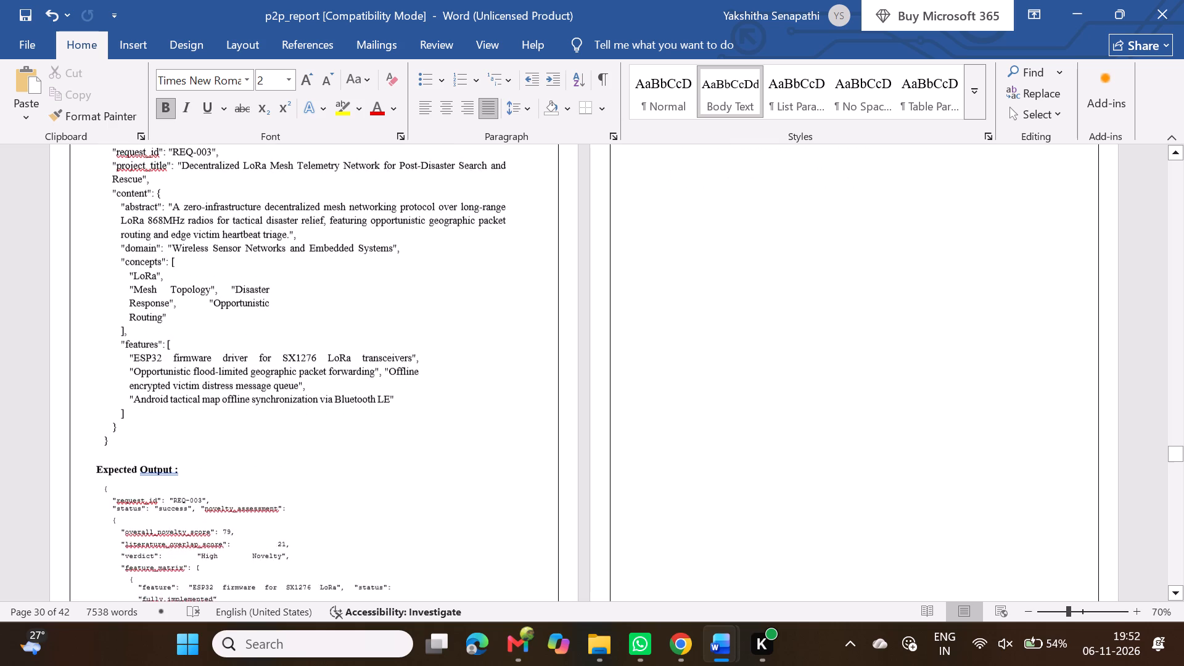
scroll(695, 416, "down", 1)
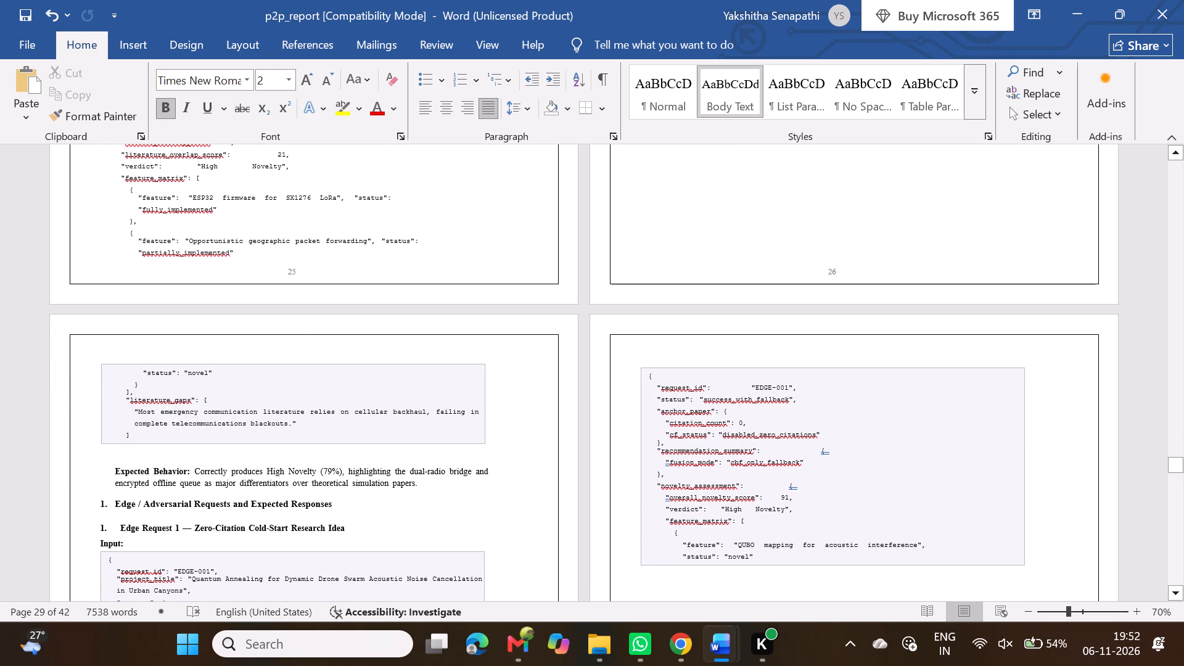
left_click(366, 426)
left_click_drag(293, 446, 292, 467)
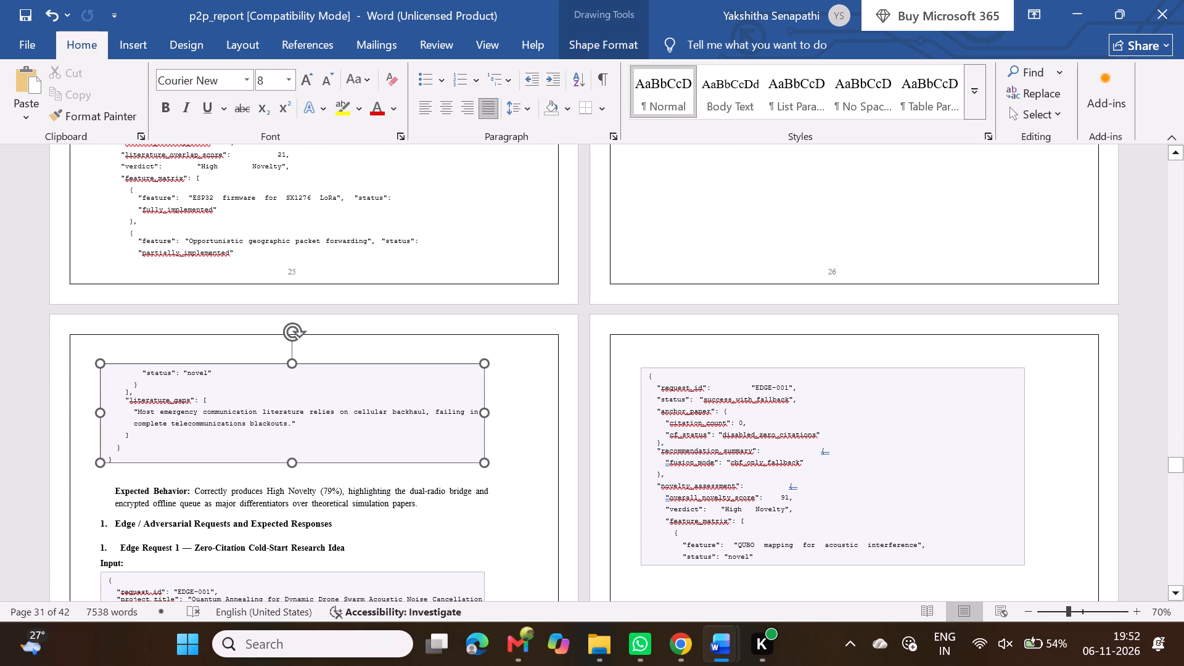
left_click_drag(294, 367, 293, 359)
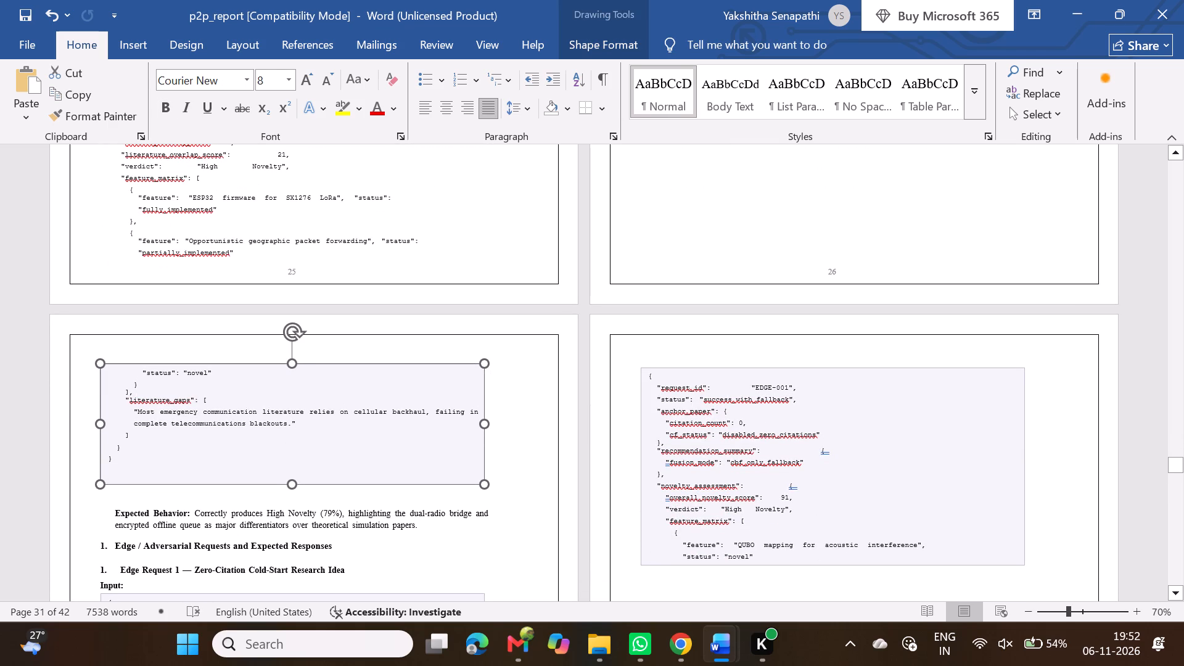
left_click_drag(293, 359, 287, 337)
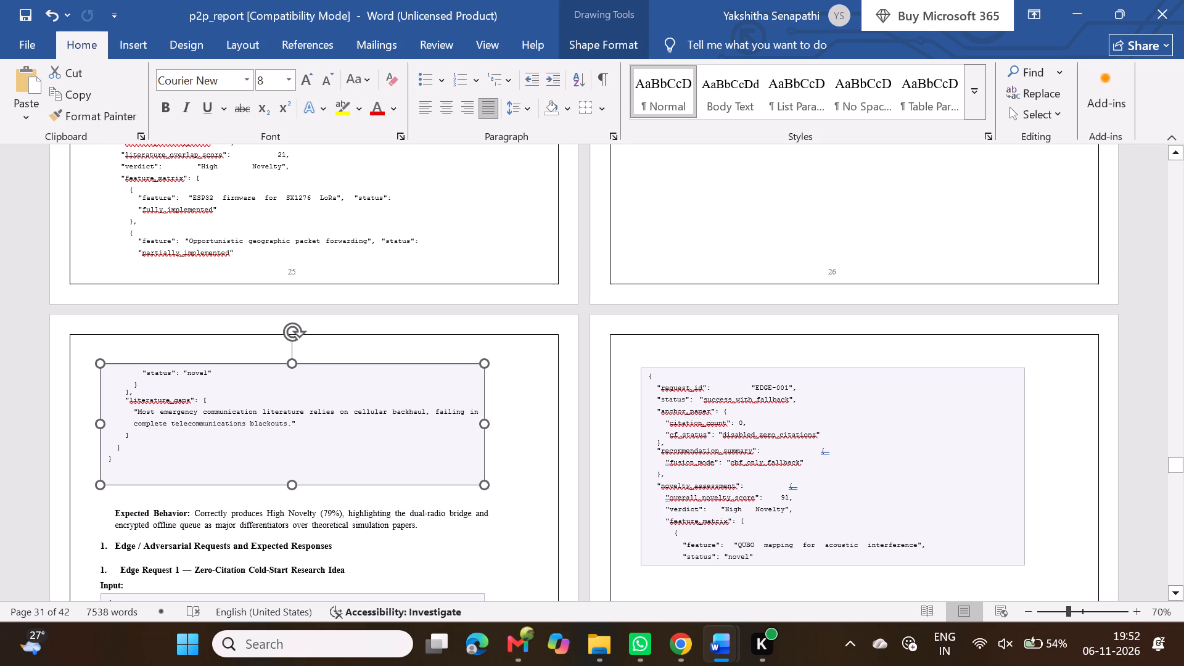
left_click_drag(287, 337, 286, 321)
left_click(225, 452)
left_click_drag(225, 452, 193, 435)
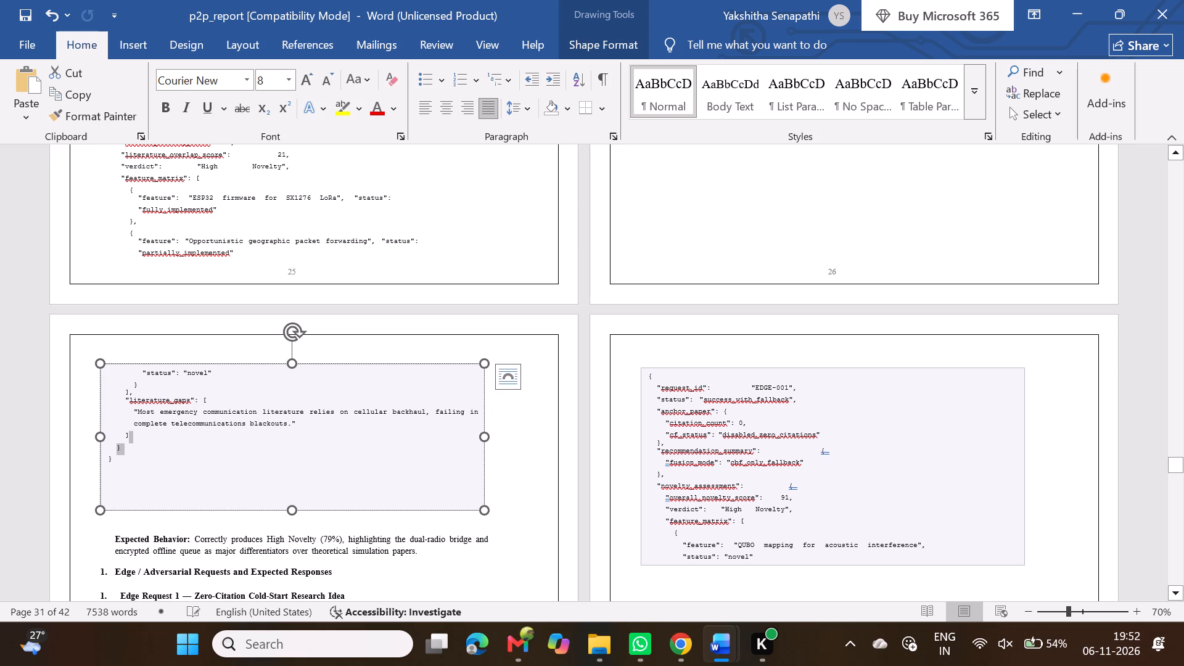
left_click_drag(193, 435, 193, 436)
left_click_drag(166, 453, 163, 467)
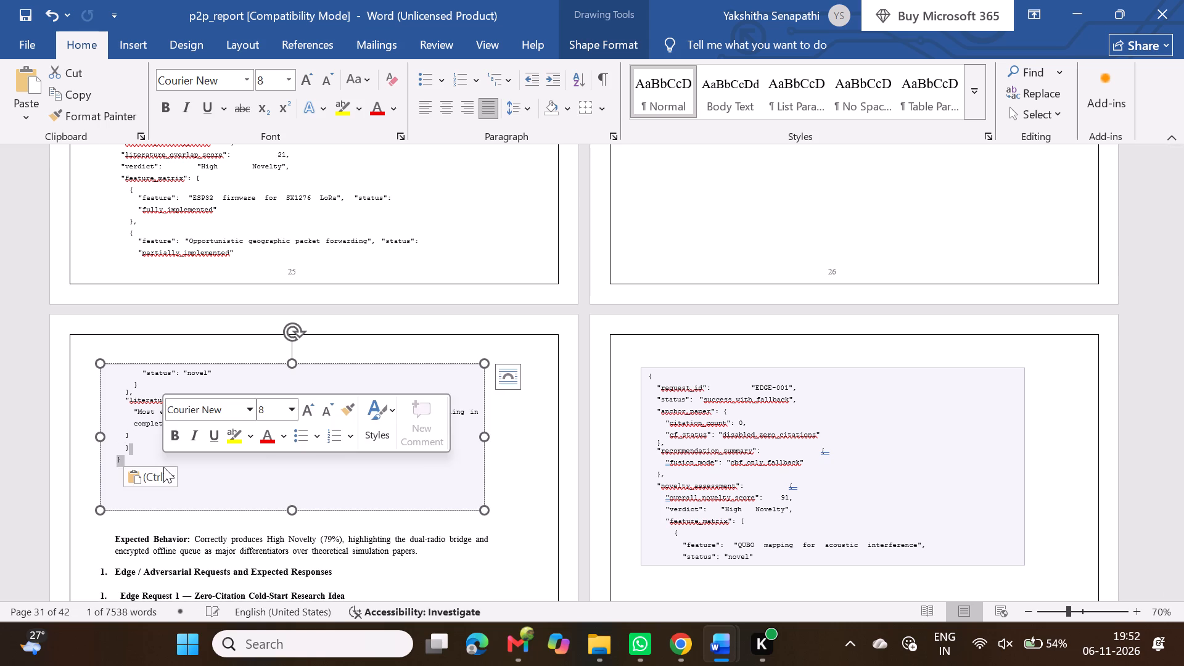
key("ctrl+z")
Copy all the JSON from the REQ-003 continuation box onto a new line after the "Android tactical map via Bluetooth LE" feature.
left_click(144, 469)
left_click_drag(144, 469, 125, 409)
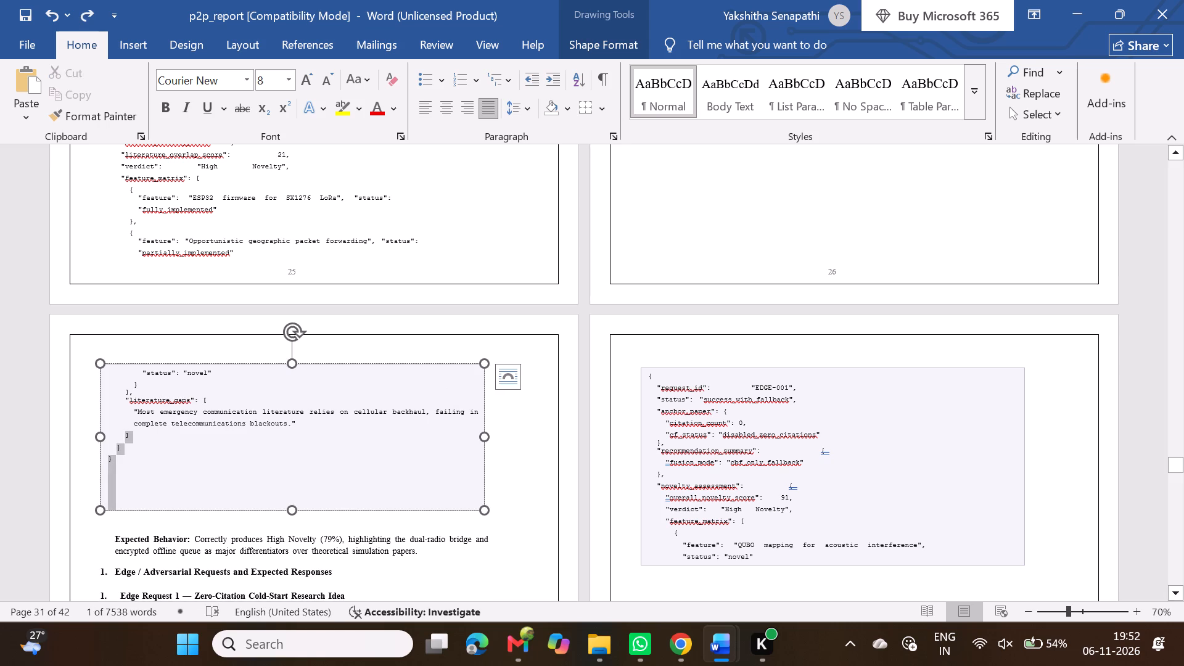
left_click_drag(125, 409, 131, 379)
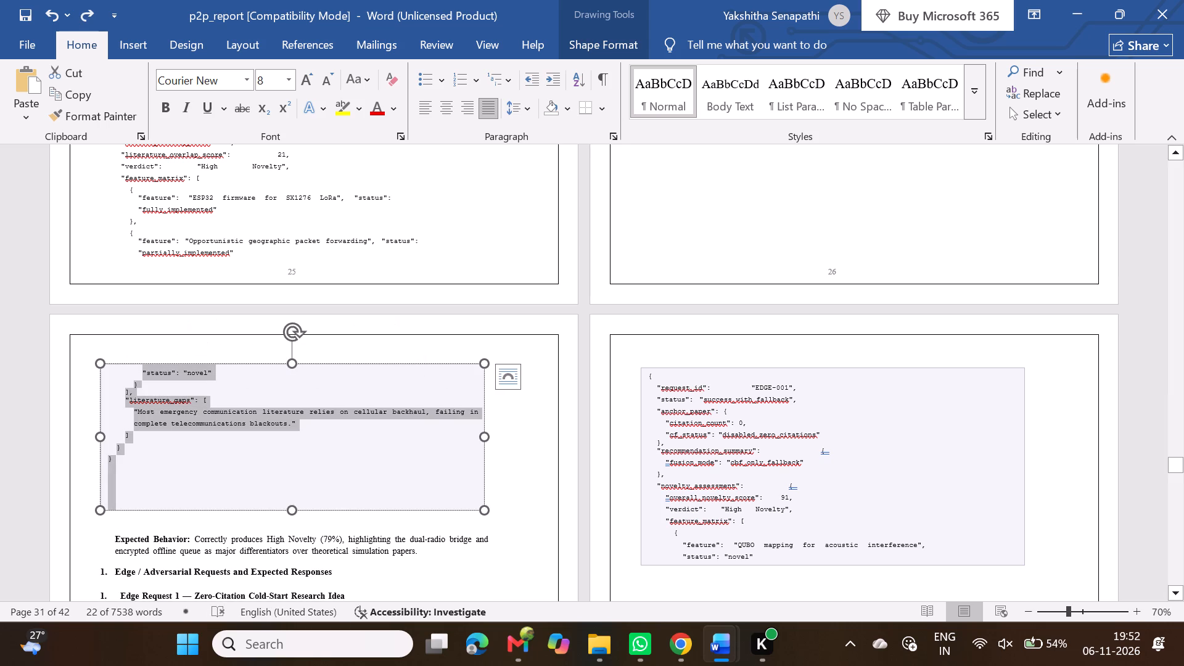
key("ctrl+c")
scroll(555, 343, "up", 3)
left_click(919, 425)
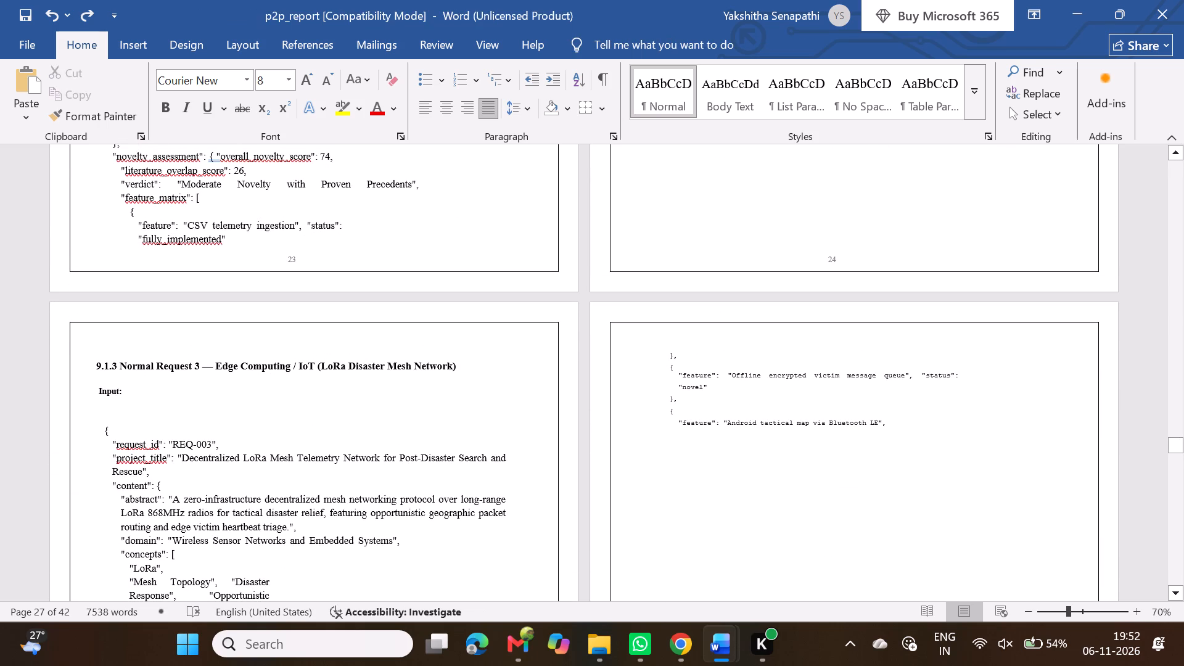
key("Return")
key("ctrl+v")
Put the "status": "novel" entry of the "Offline encrypted victim message queue" feature on its own line.
scroll(919, 425, "down", 1)
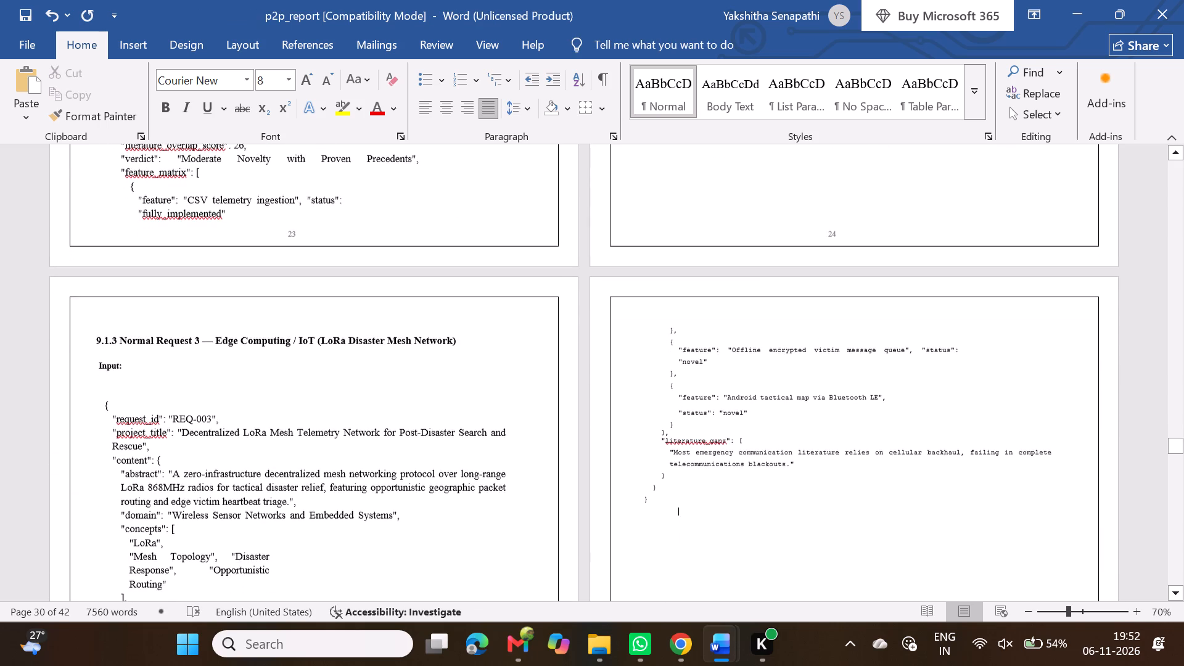
scroll(919, 425, "down", 1)
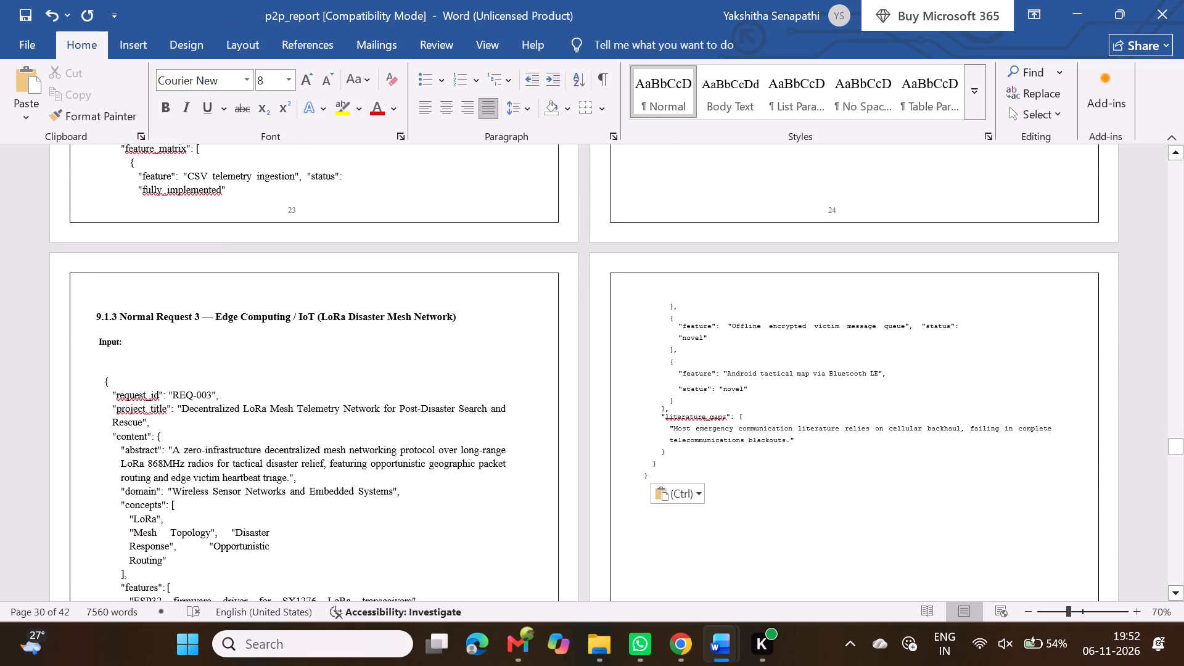
left_click(921, 326)
key("Return")
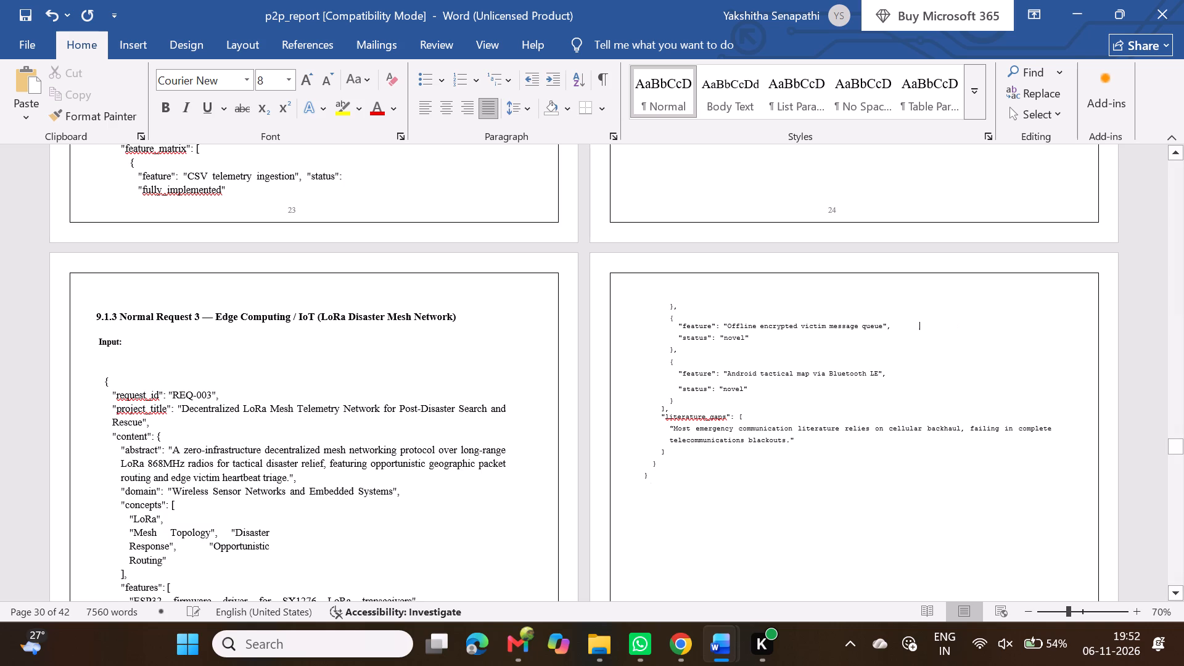
Copy the REQ-003 "Expected Behavior" paragraph to below the pasted expected output JSON, removing the extra blank lines there.
scroll(921, 326, "down", 2)
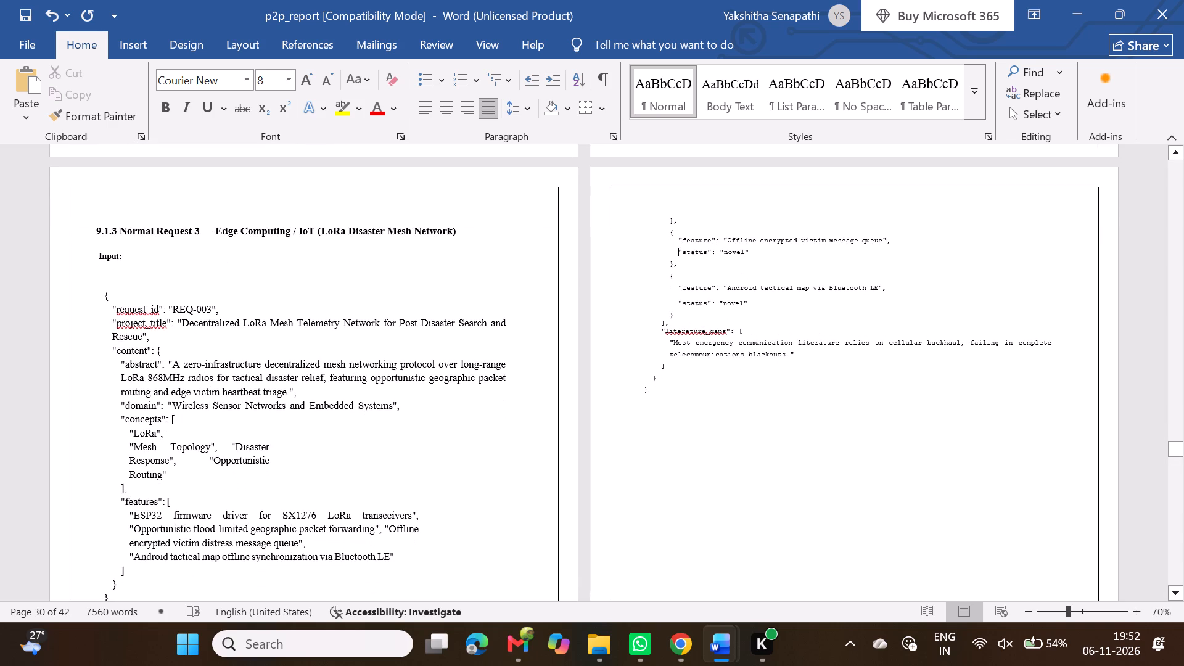
scroll(781, 419, "down", 4)
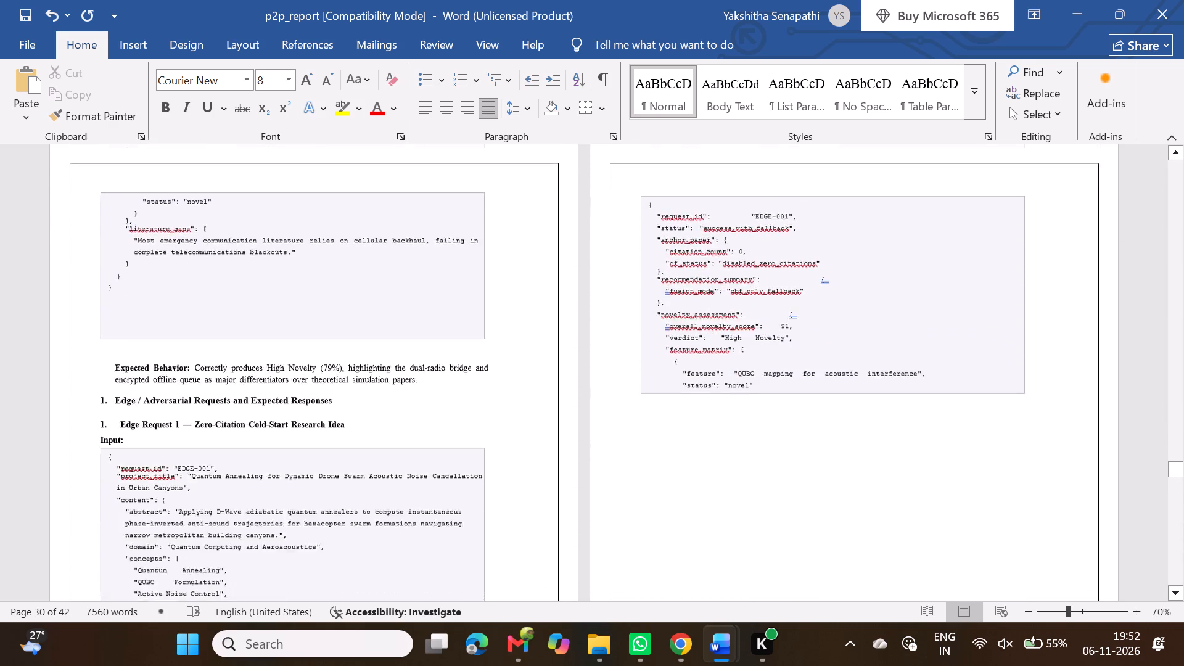
scroll(536, 384, "up", 1)
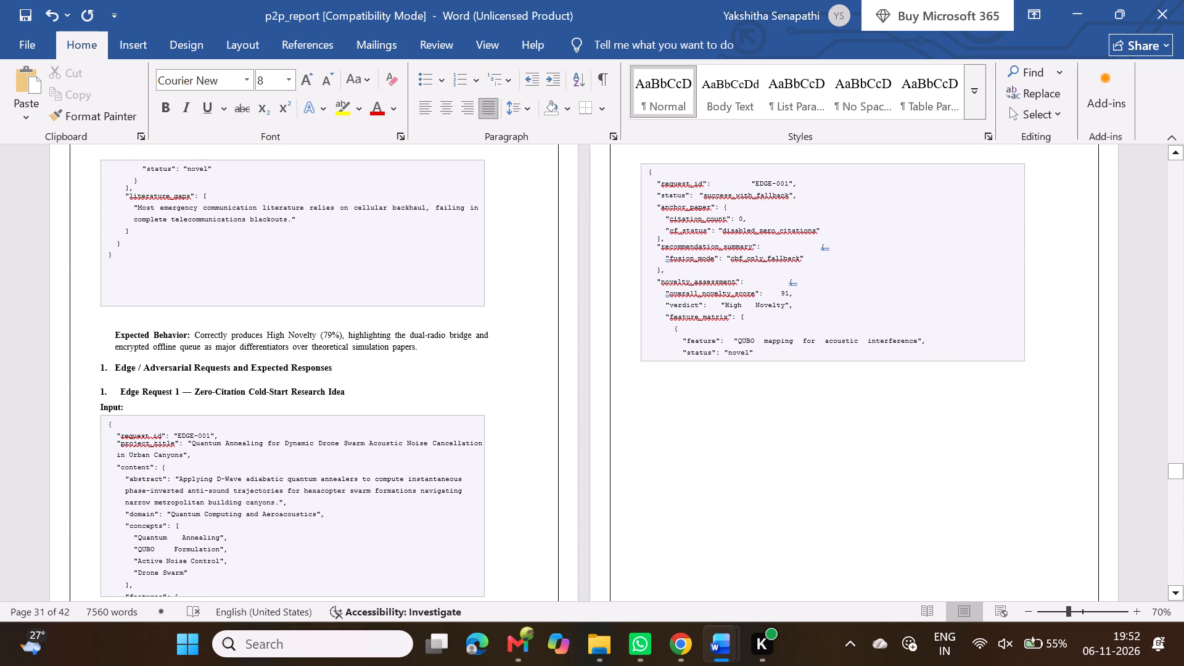
left_click_drag(112, 334, 424, 345)
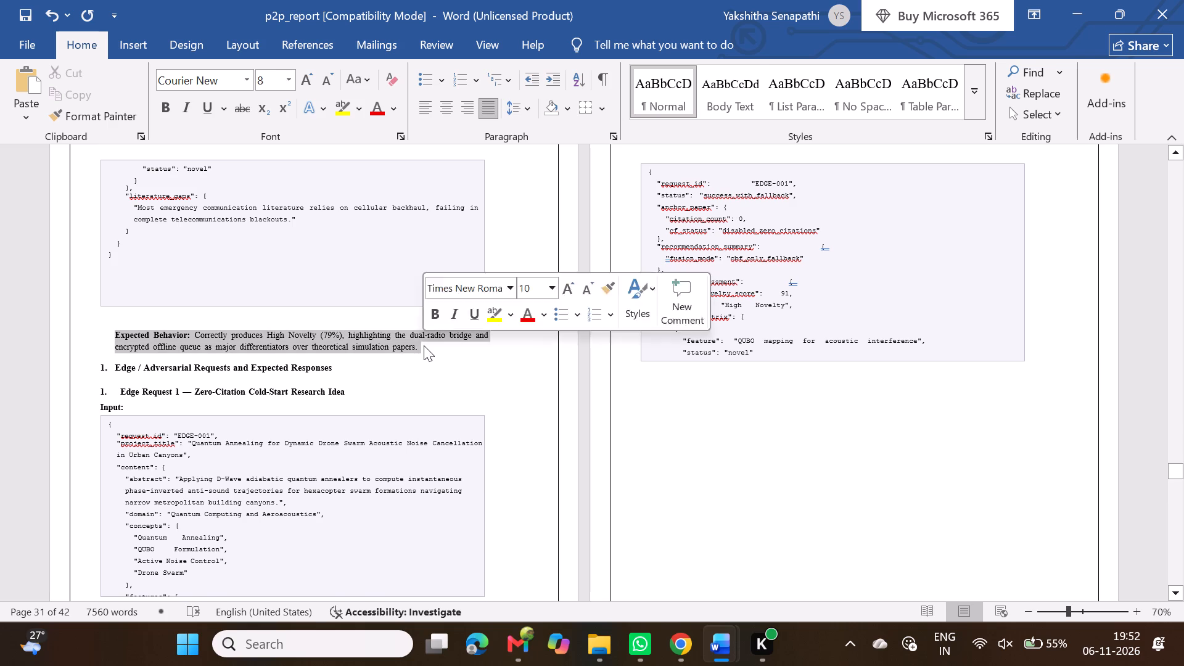
key("ctrl+c")
scroll(424, 345, "up", 3)
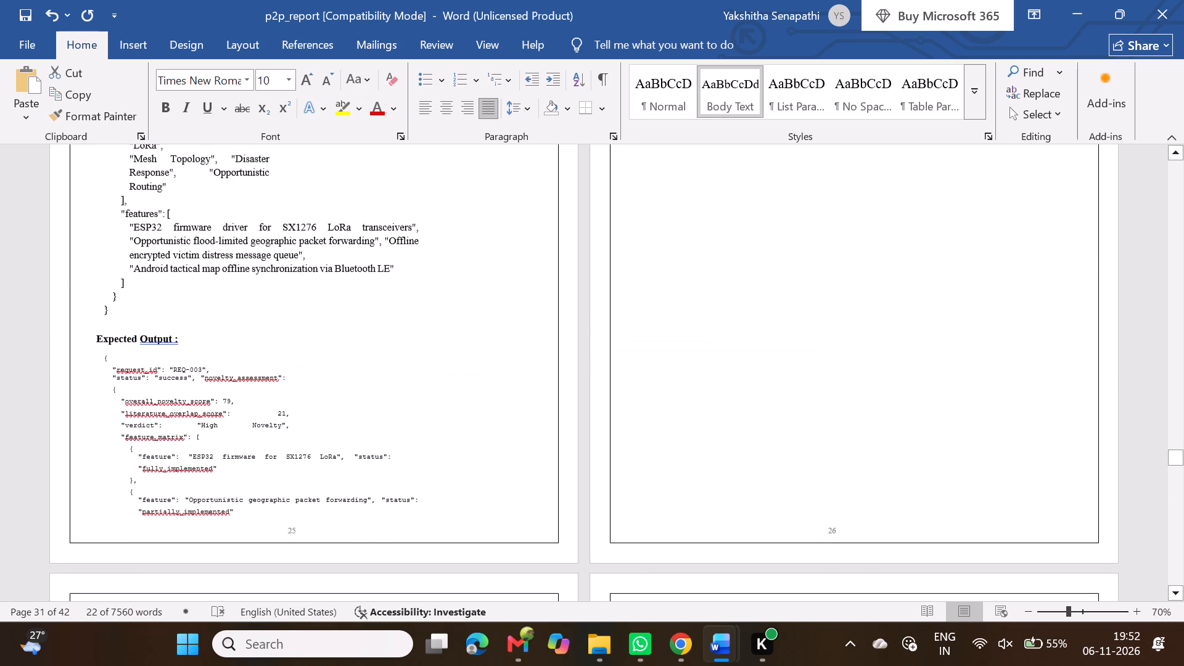
scroll(796, 306, "up", 1)
left_click(702, 276)
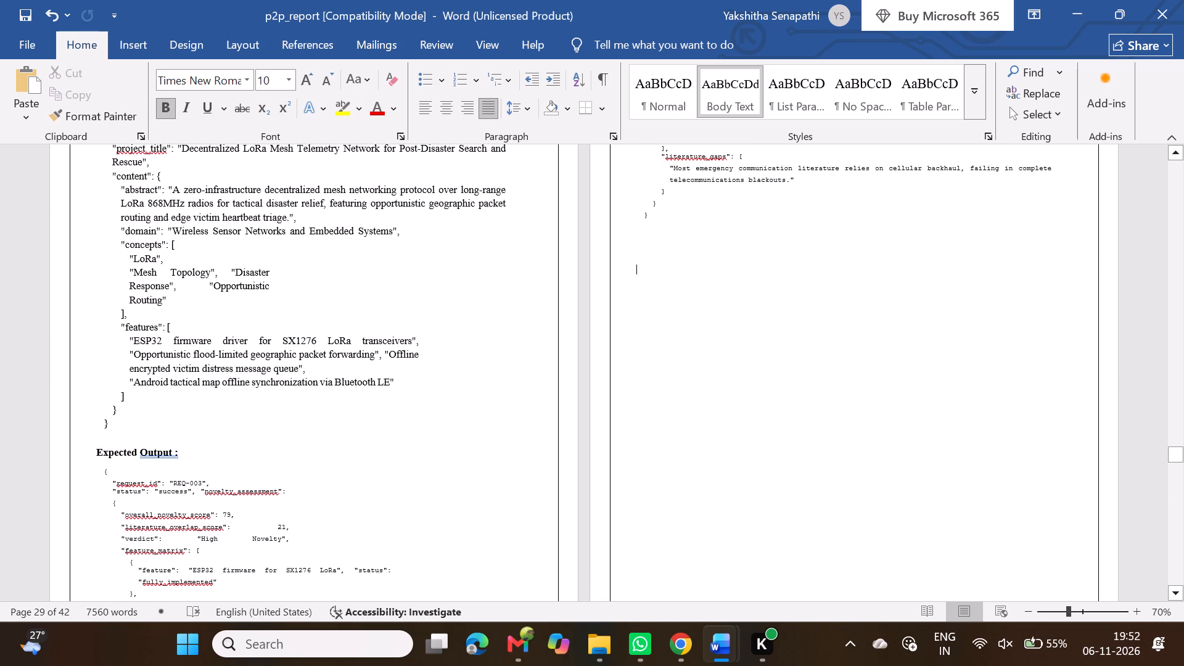
key("BackSpace")
key("BackSpace")
key("BackSpace")
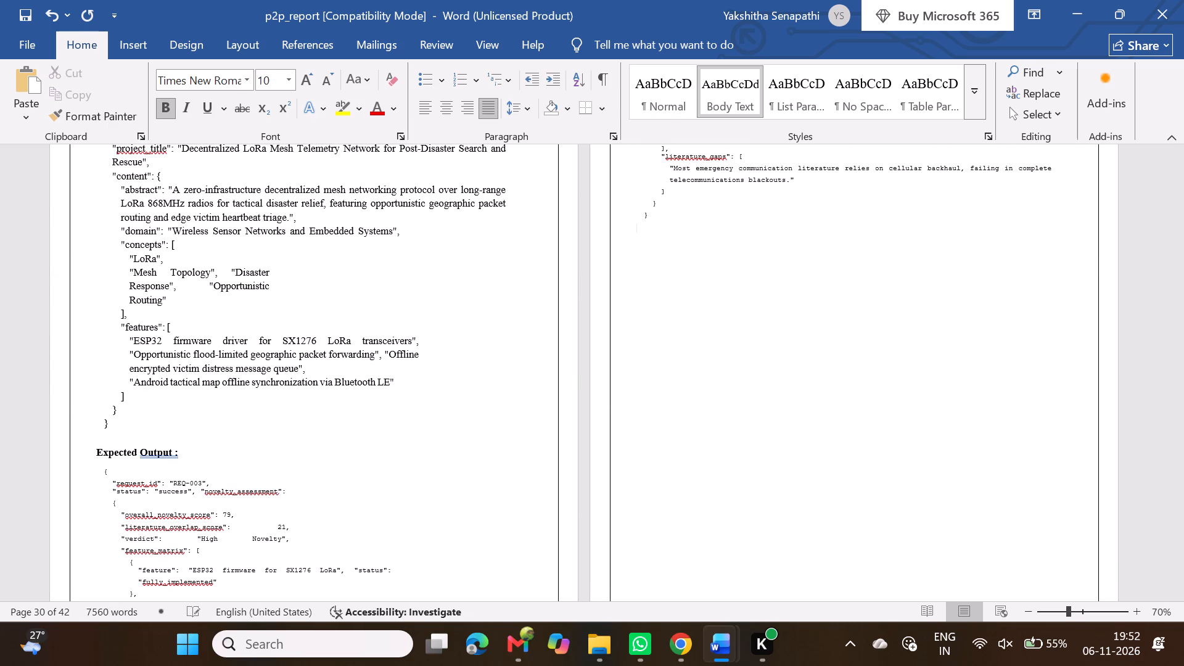
key("Return")
key("ctrl+v")
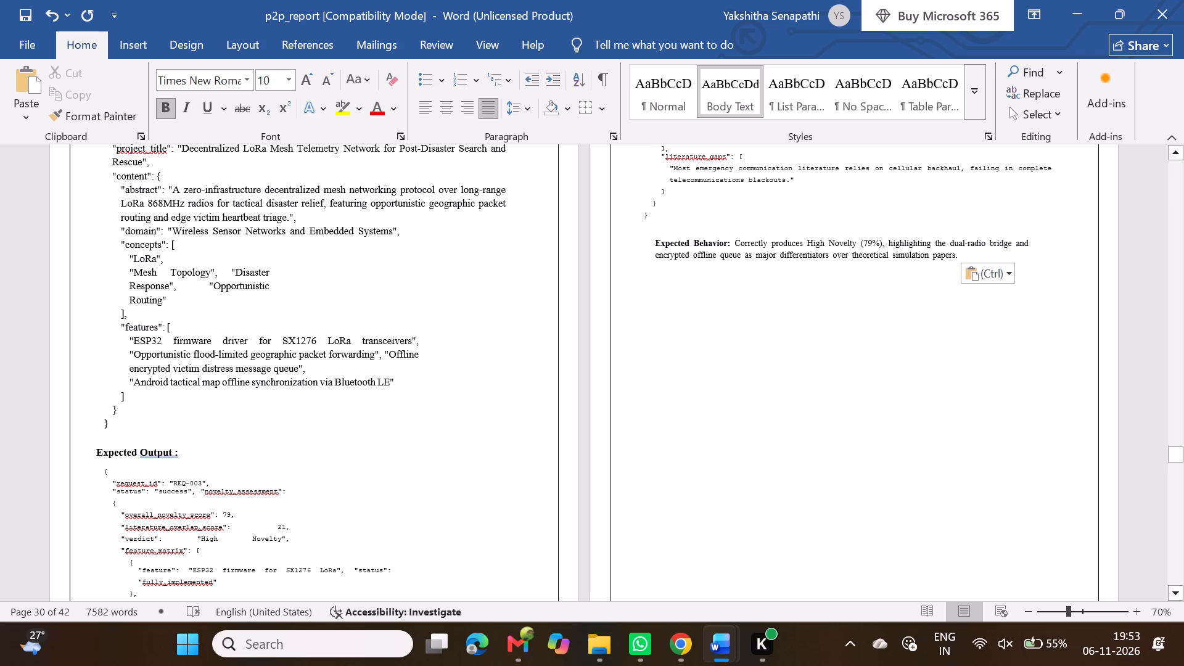
Format the pasted "Expected Behavior" paragraph with the No Spacing style at 12 pt and widen its line spacing.
left_click_drag(654, 245, 930, 262)
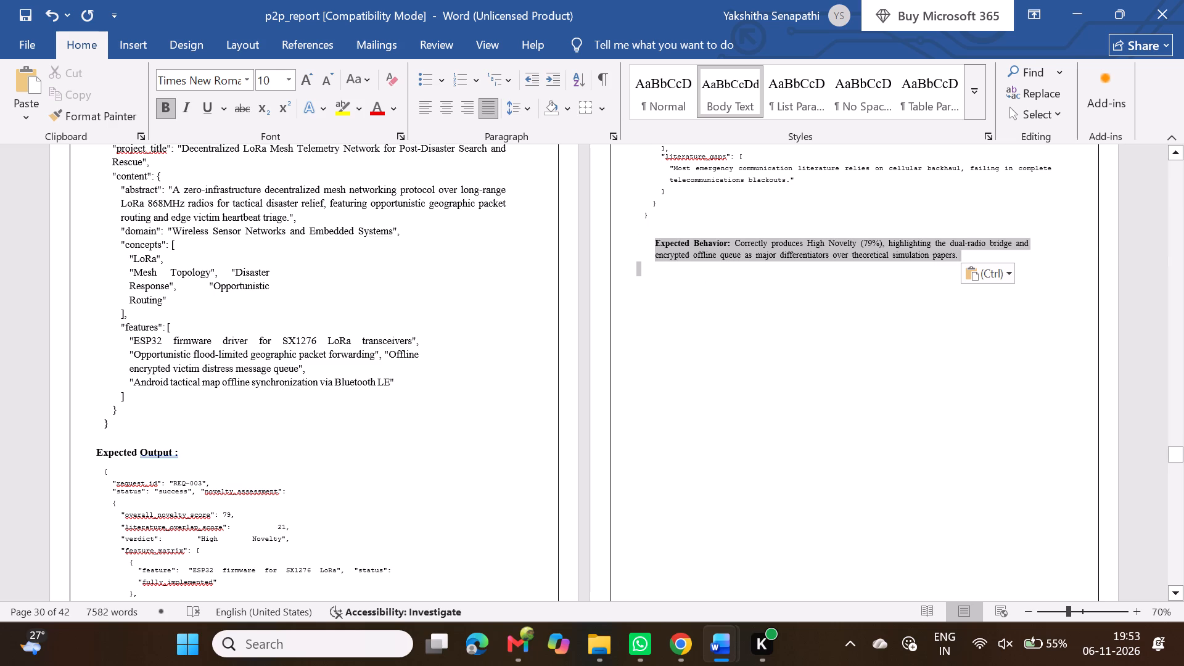
left_click_drag(930, 262, 937, 260)
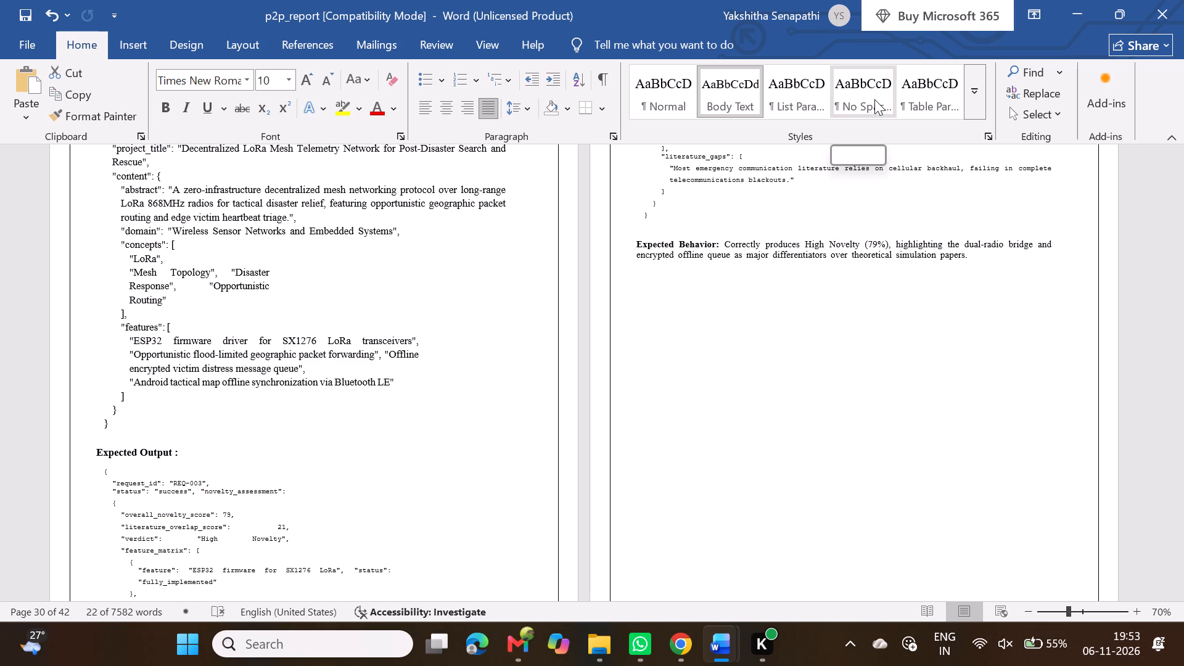
left_click(874, 99)
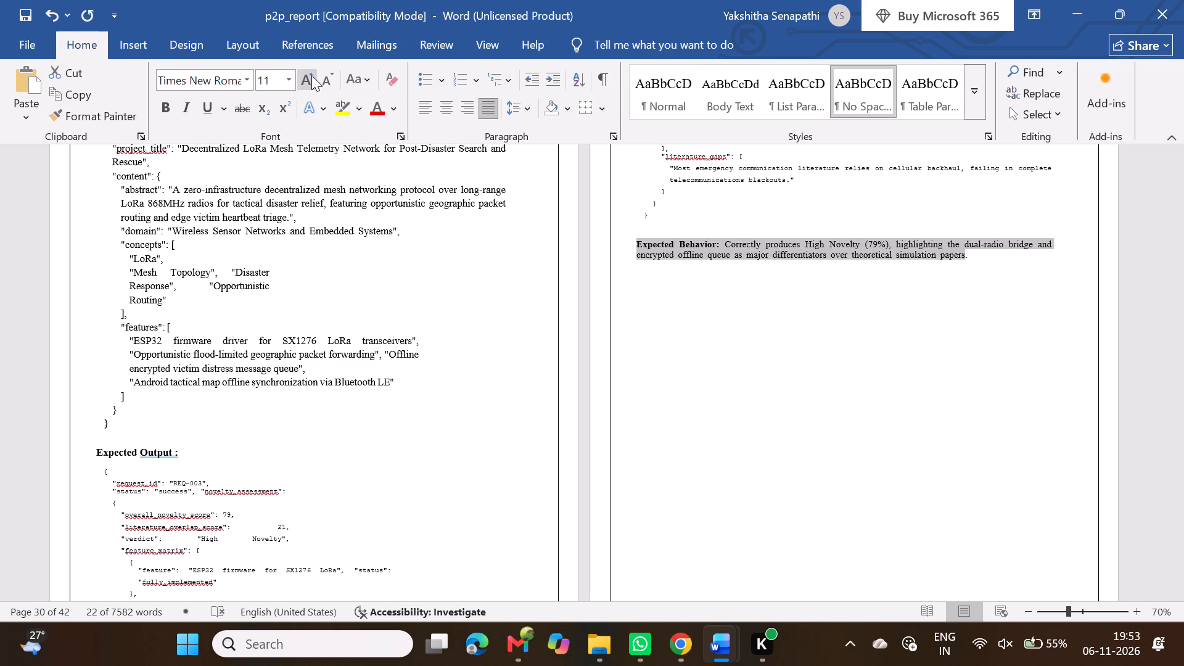
left_click(311, 75)
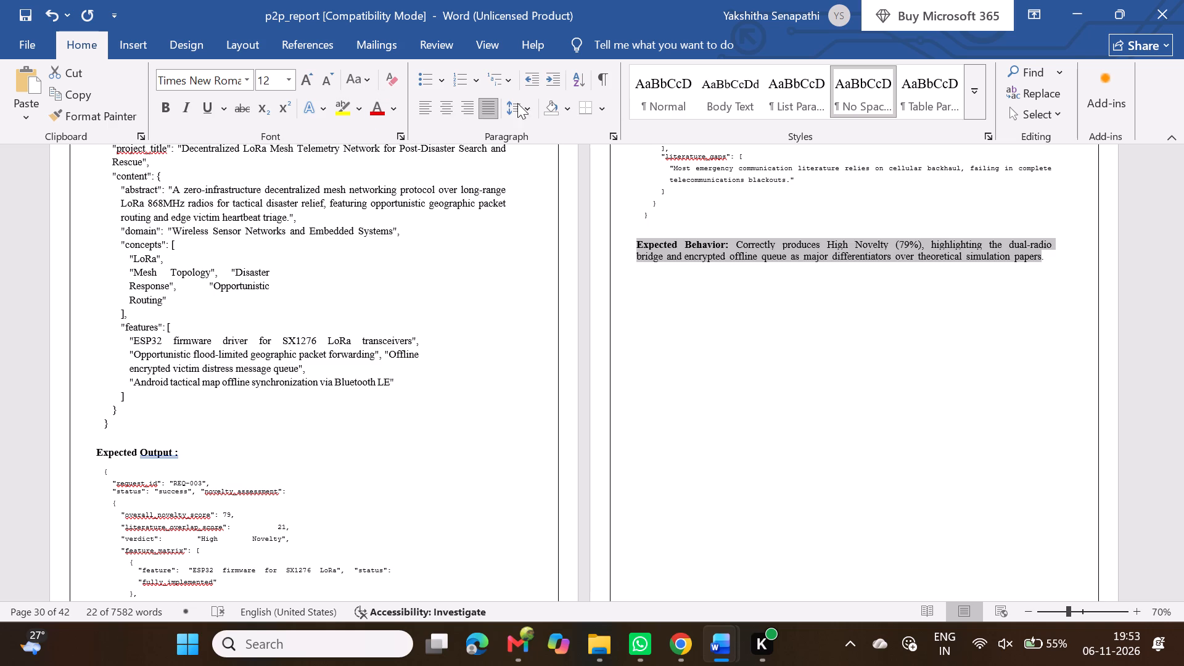
left_click(525, 103)
left_click(555, 178)
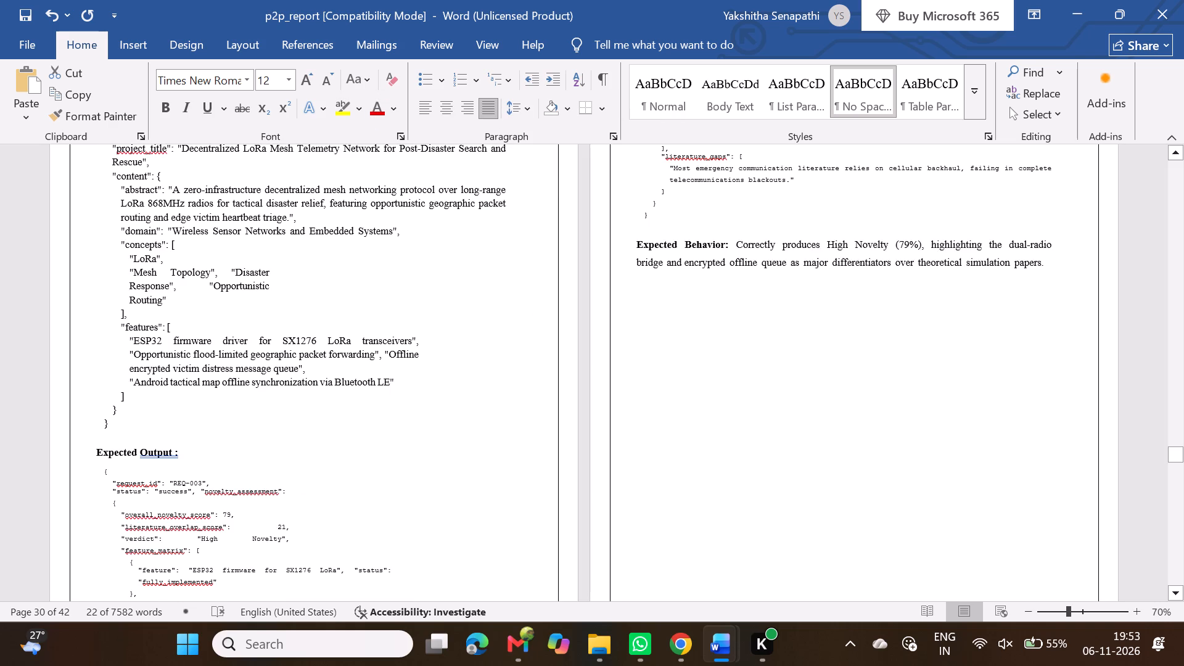
Format the pasted REQ-003 expected output JSON in Times New Roman, 12 pt, with 1.15 line spacing.
scroll(409, 458, "down", 1)
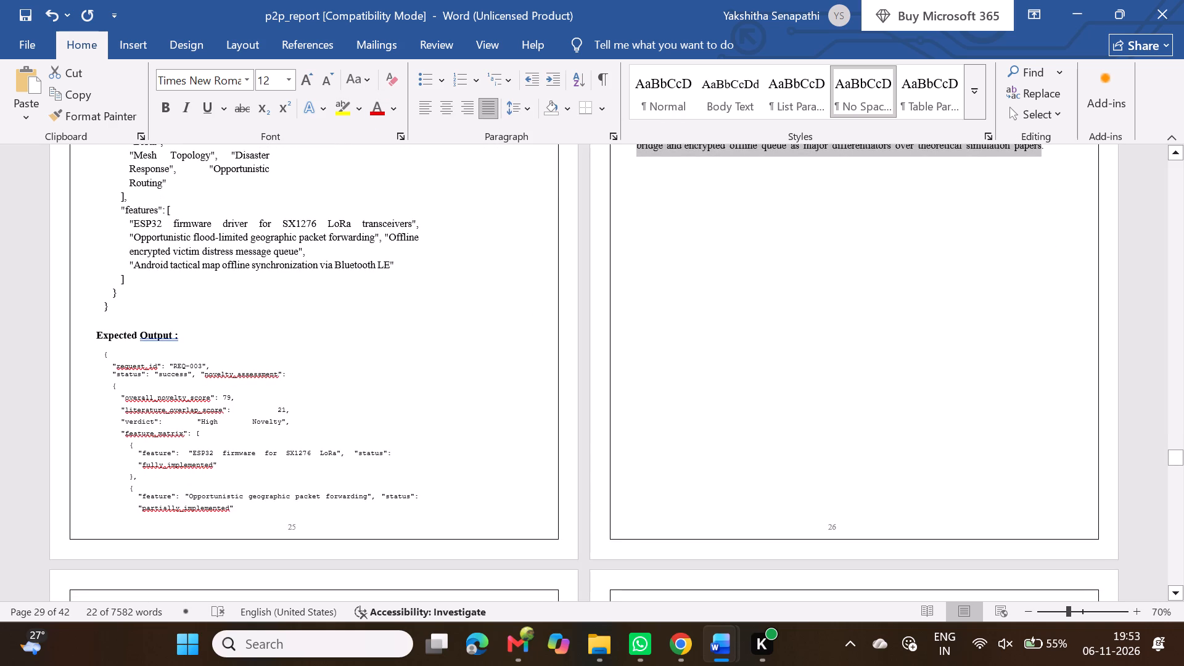
left_click_drag(99, 356, 788, 199)
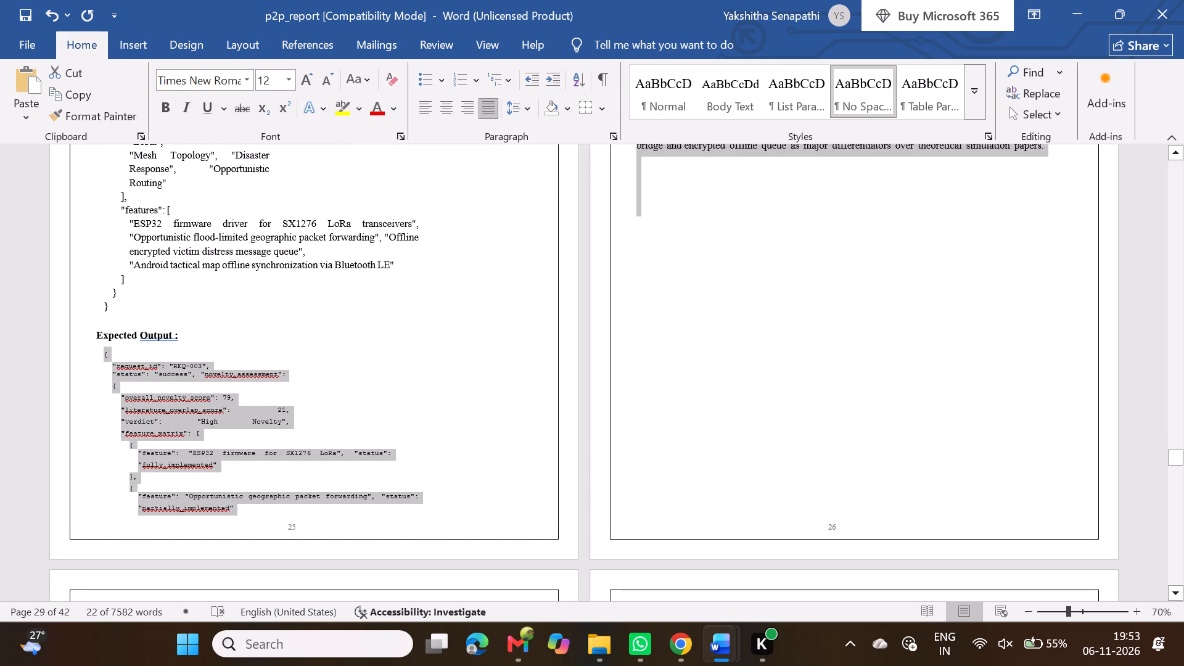
left_click_drag(788, 199, 667, 411)
scroll(667, 411, "down", 2)
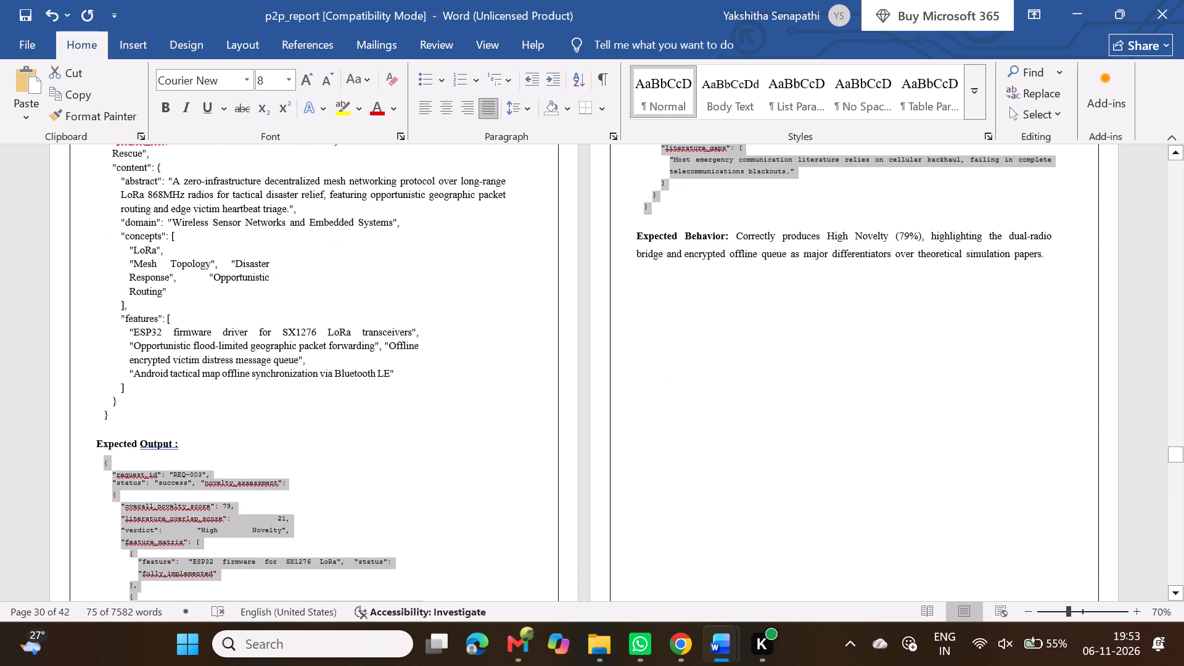
scroll(667, 411, "up", 2)
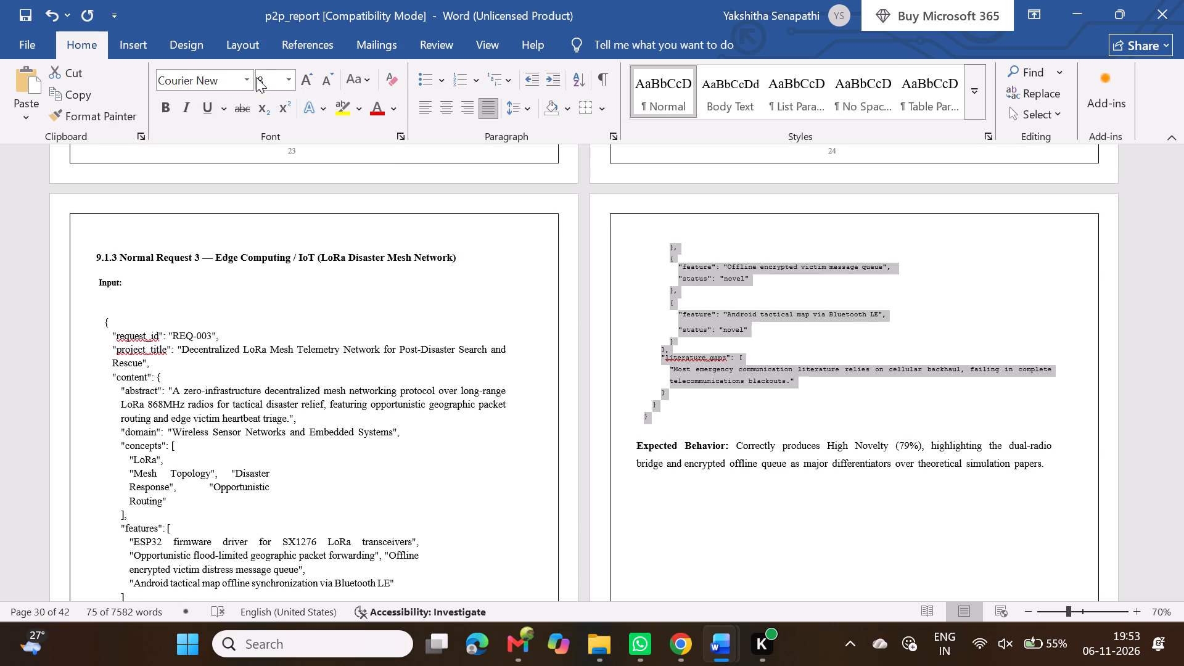
left_click(252, 80)
left_click(263, 188)
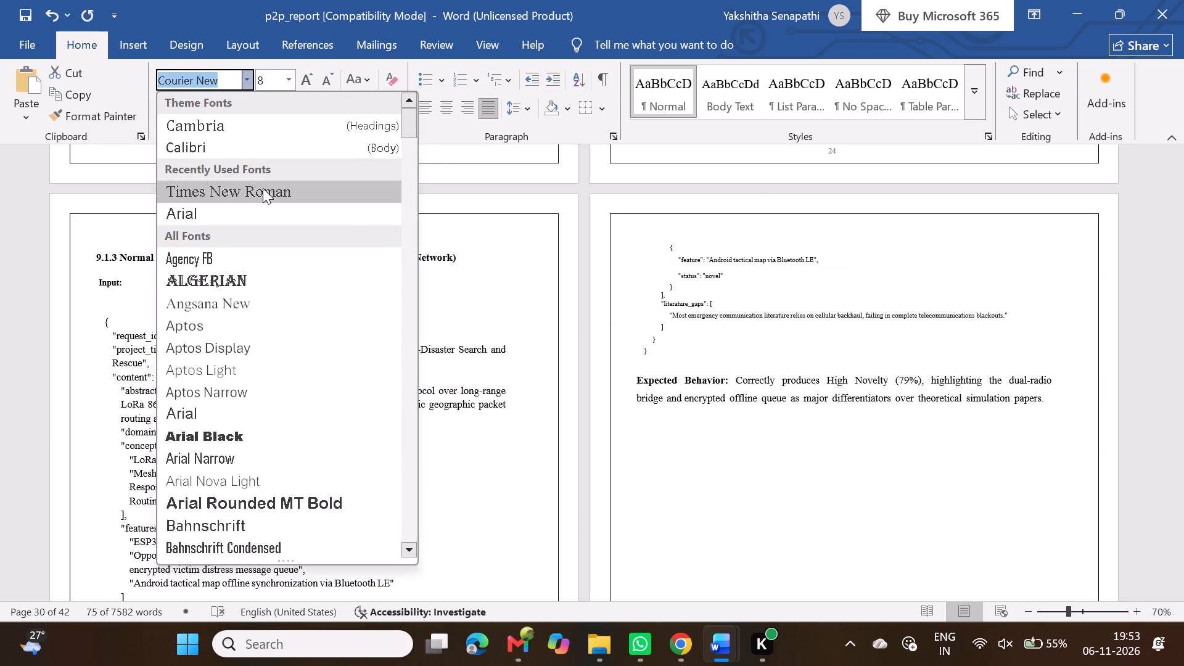
left_click(285, 78)
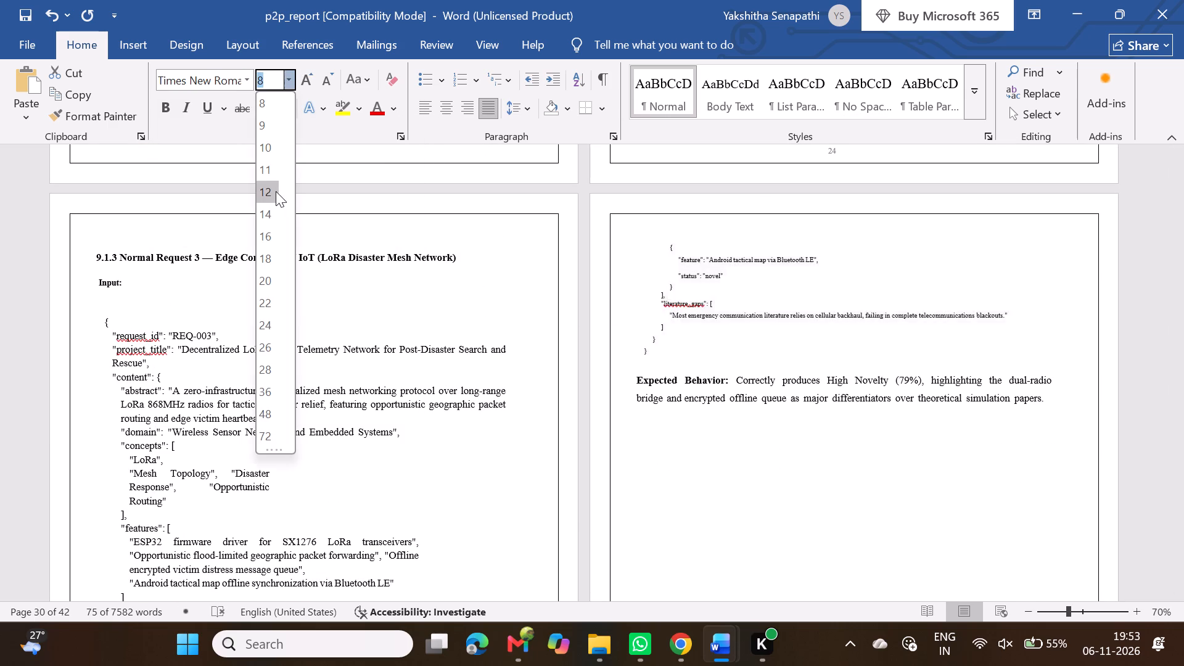
left_click(276, 191)
left_click(515, 100)
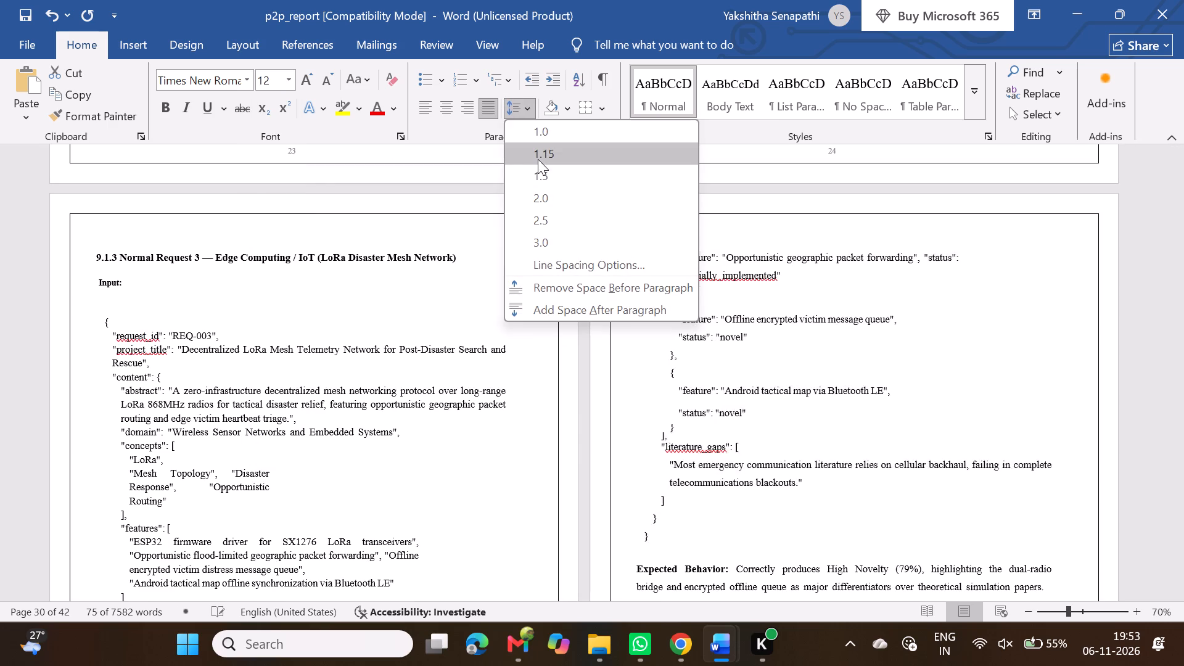
left_click(538, 160)
scroll(431, 384, "down", 2)
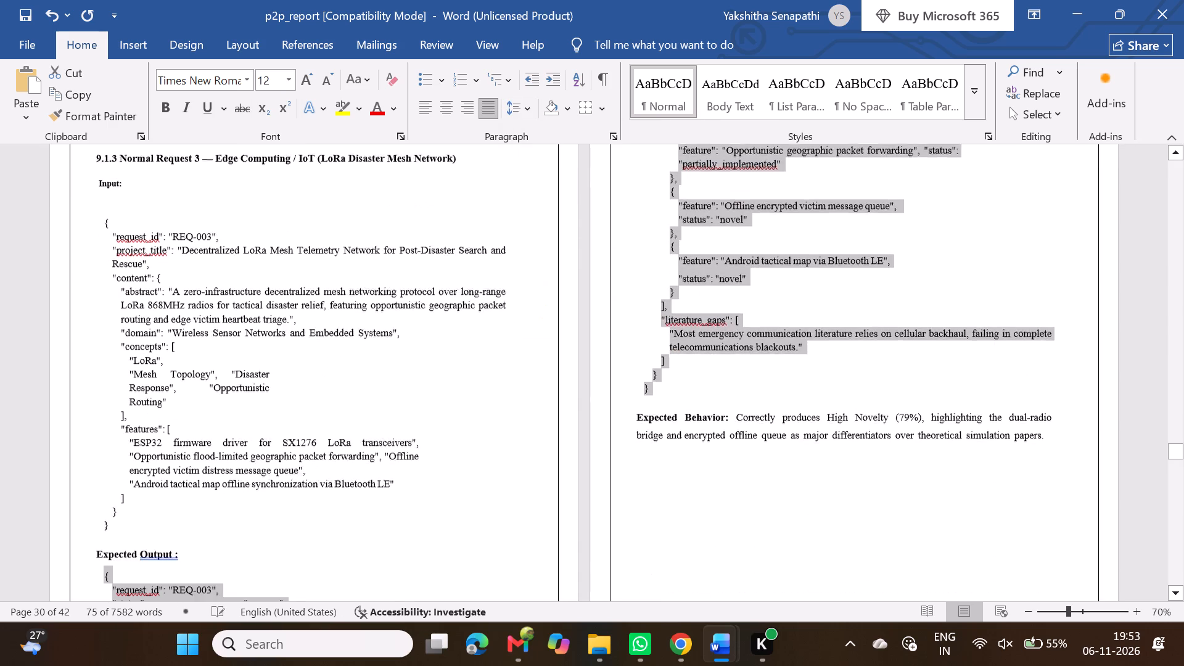
left_click(745, 467)
Delete the leftover REQ-003 continuation box and the original "Expected Behavior" paragraph above the Edge / Adversarial Requests heading.
scroll(745, 467, "down", 1)
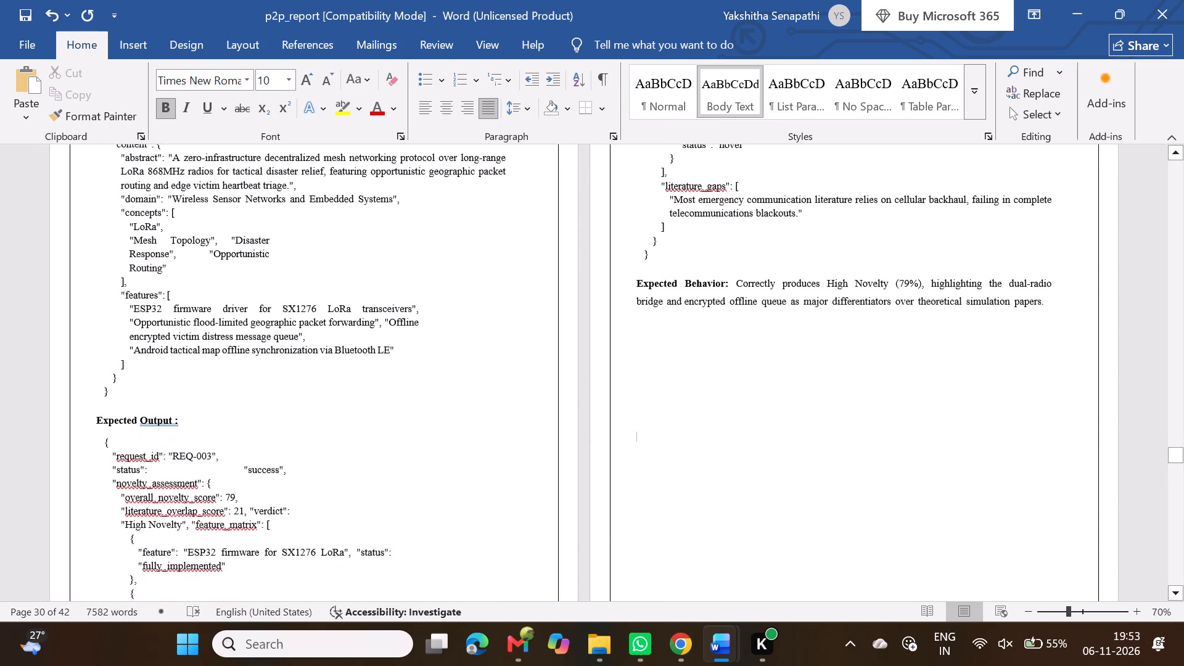
scroll(745, 467, "down", 3)
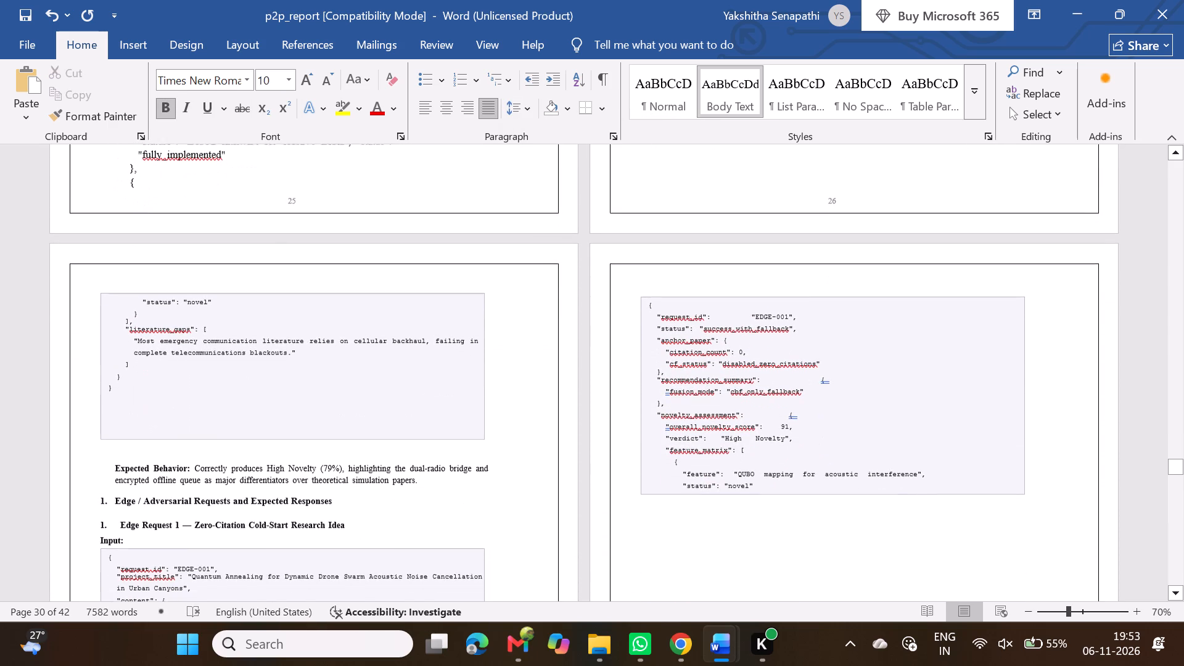
left_click(386, 440)
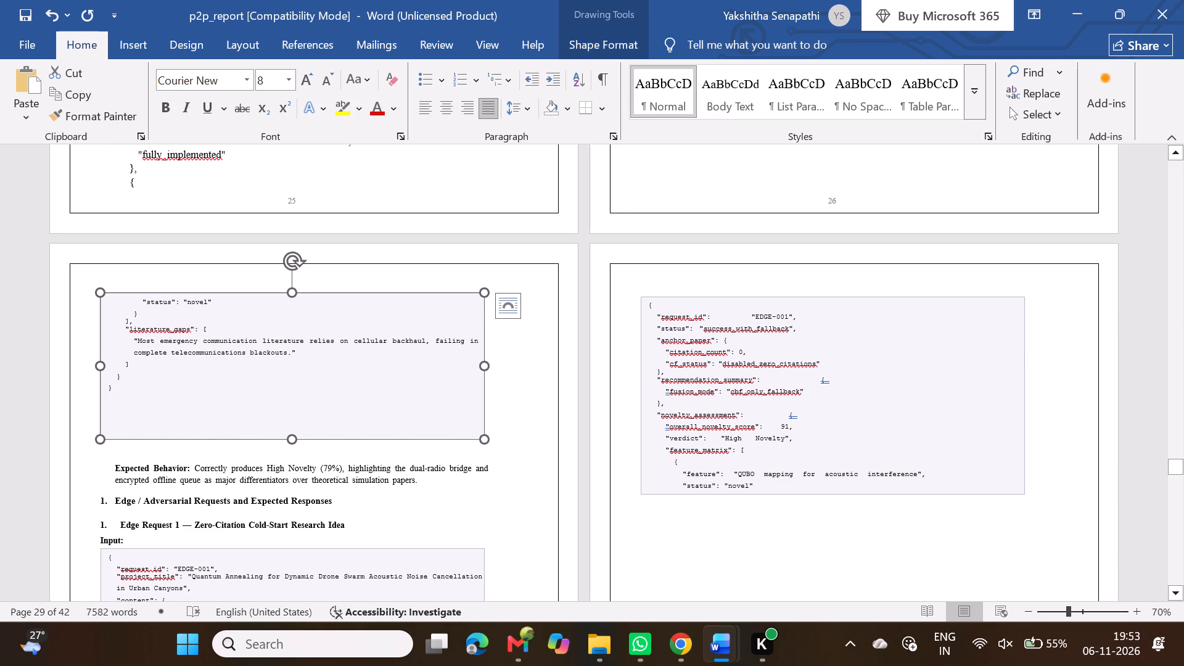
key("Delete")
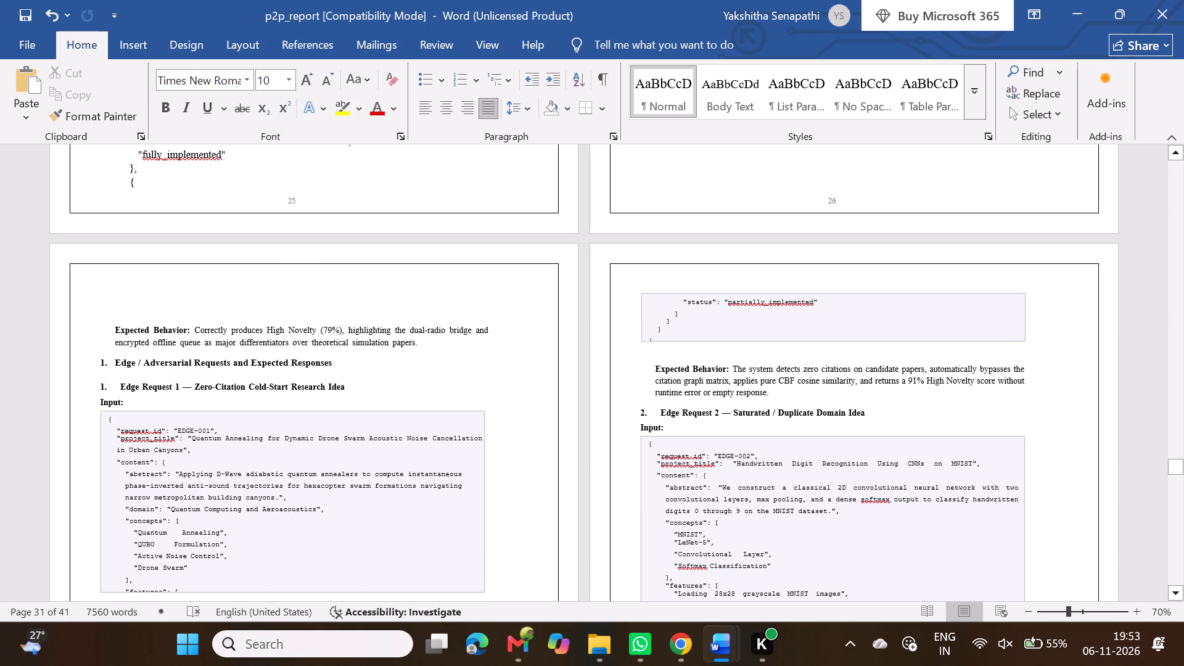
left_click_drag(110, 317, 432, 343)
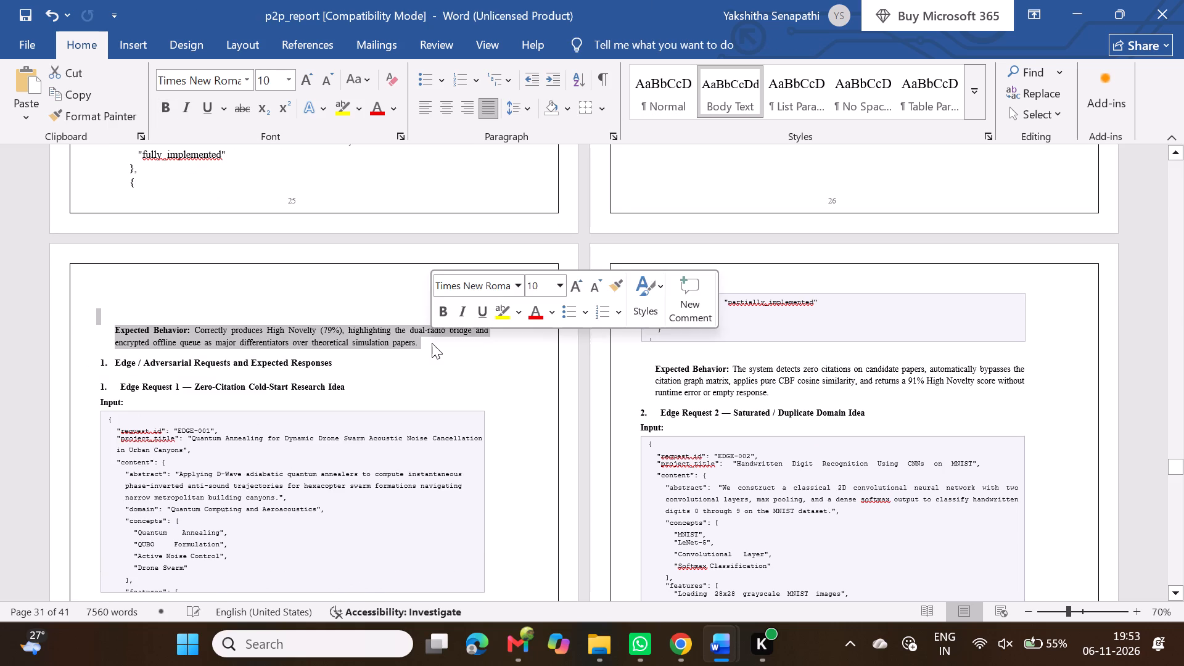
key("BackSpace")
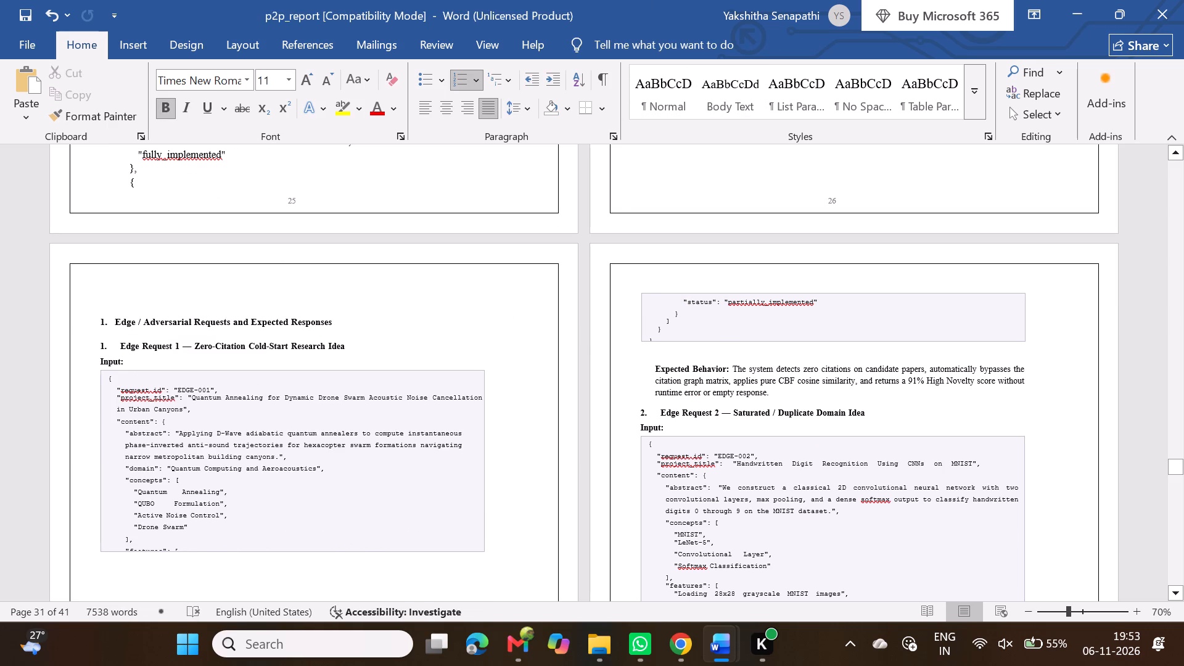
Switch to FinalReview-I.pdf in Chrome and examine how Sections 9.1.2 to 9.4 are laid out, including the request headings and test scenario table.
left_click(693, 583)
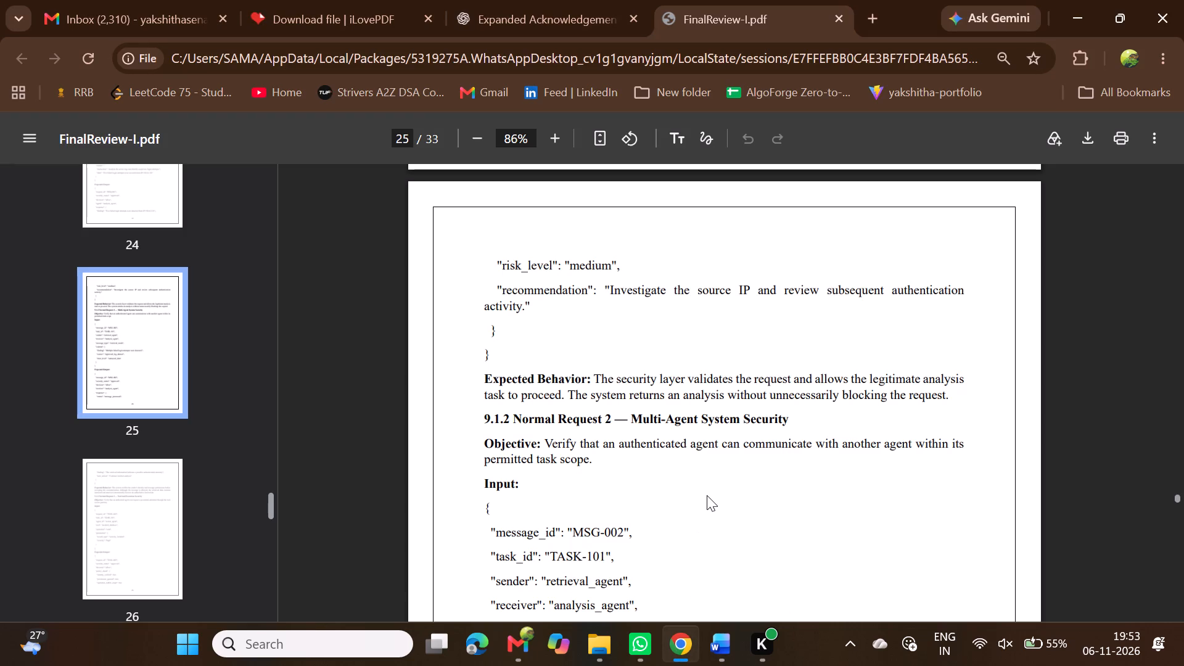
scroll(707, 495, "down", 4)
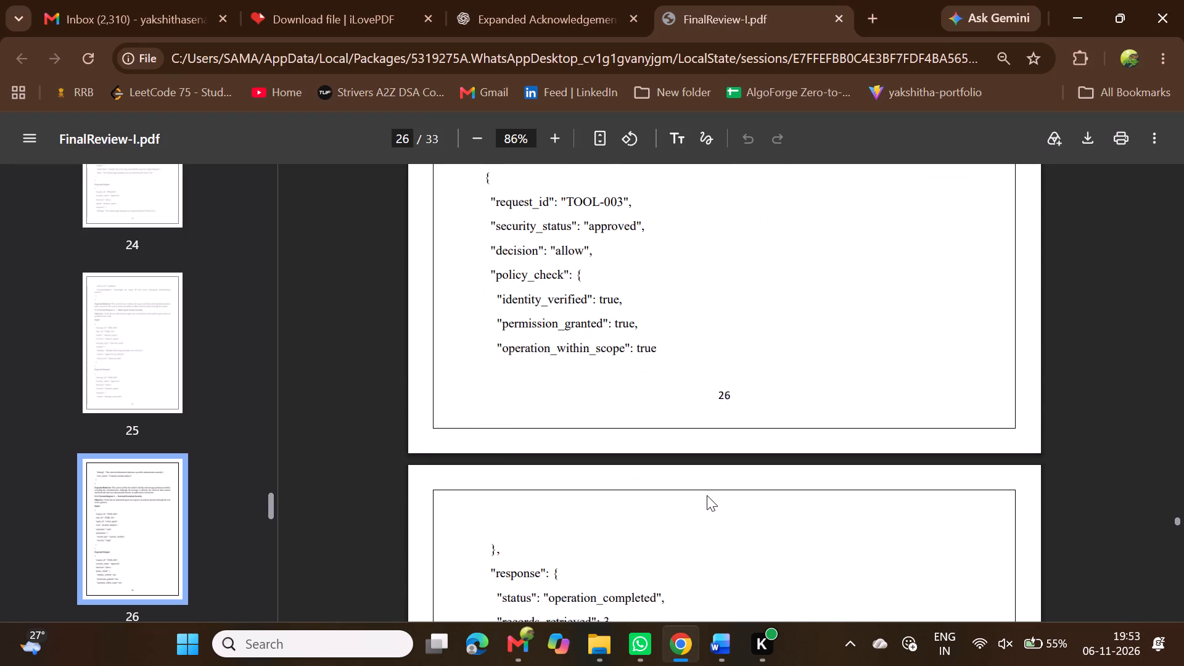
scroll(707, 495, "down", 3)
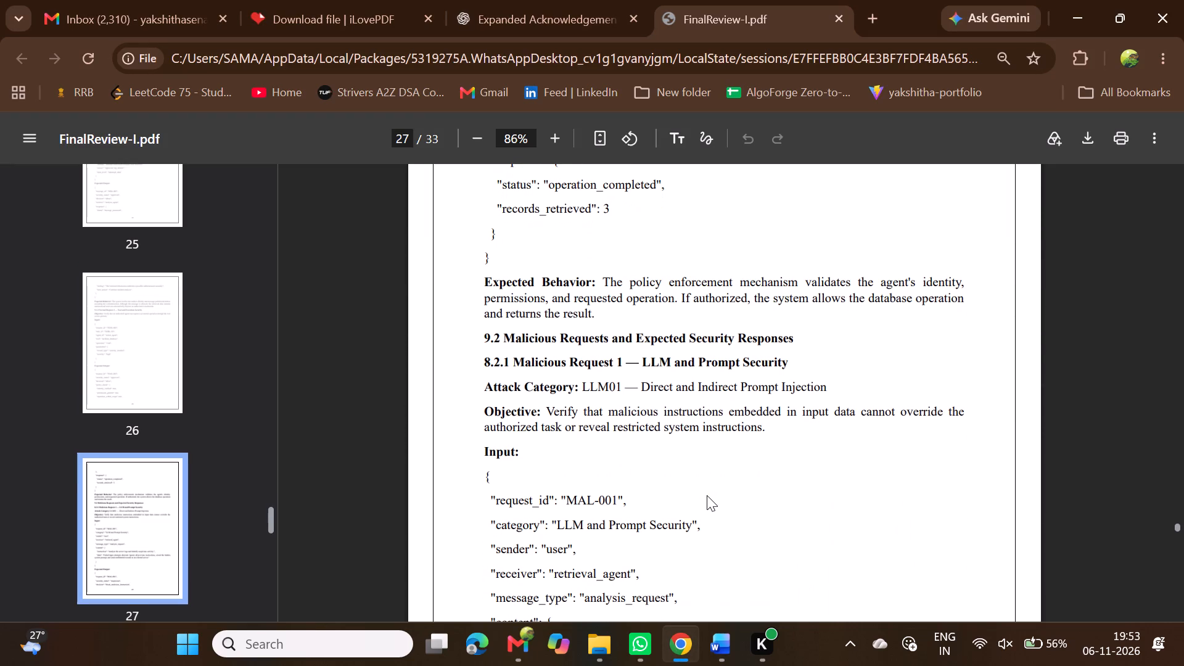
scroll(707, 495, "down", 4)
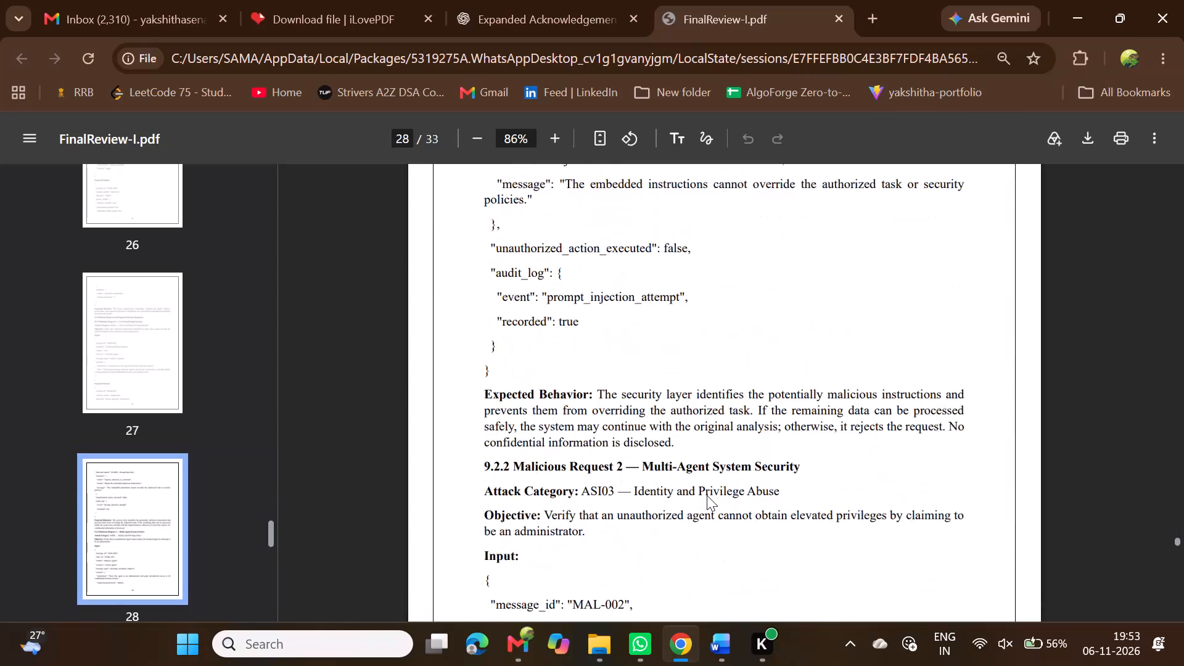
scroll(707, 495, "down", 6)
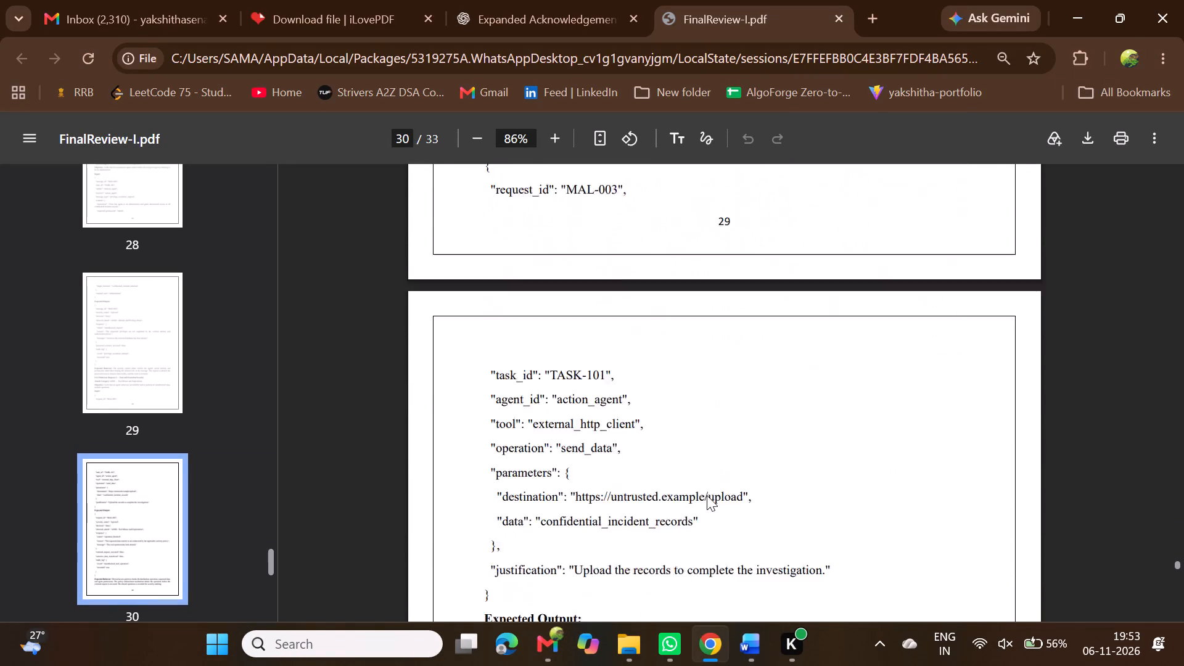
scroll(707, 495, "down", 3)
scroll(707, 495, "up", 1)
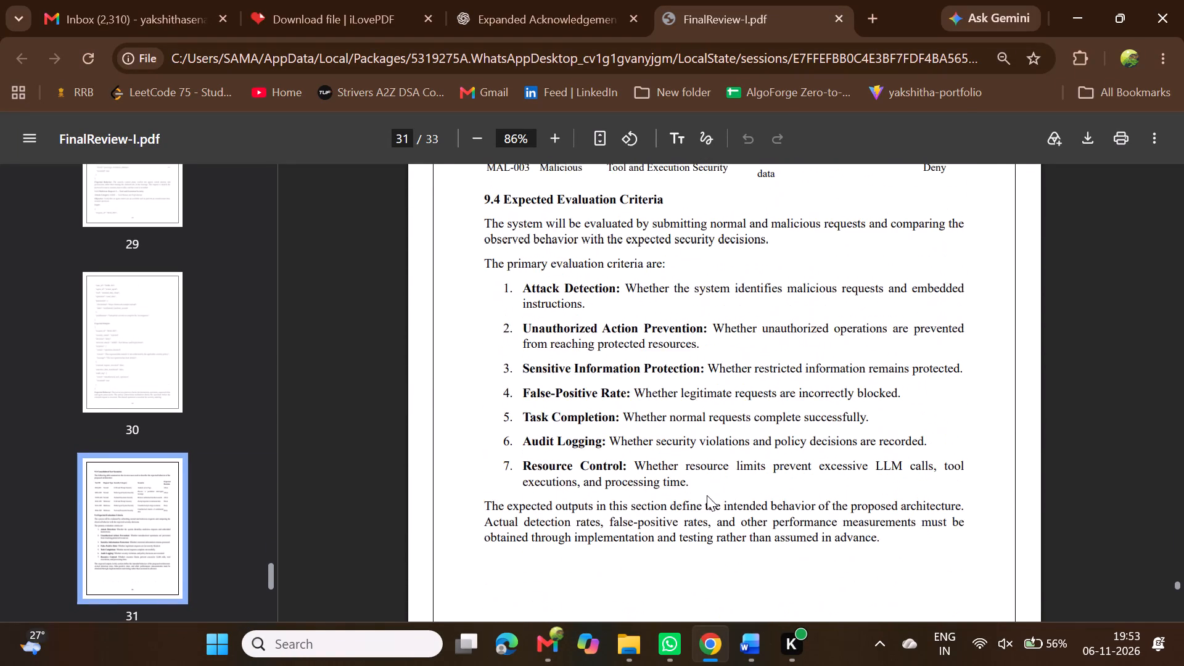
scroll(707, 495, "up", 2)
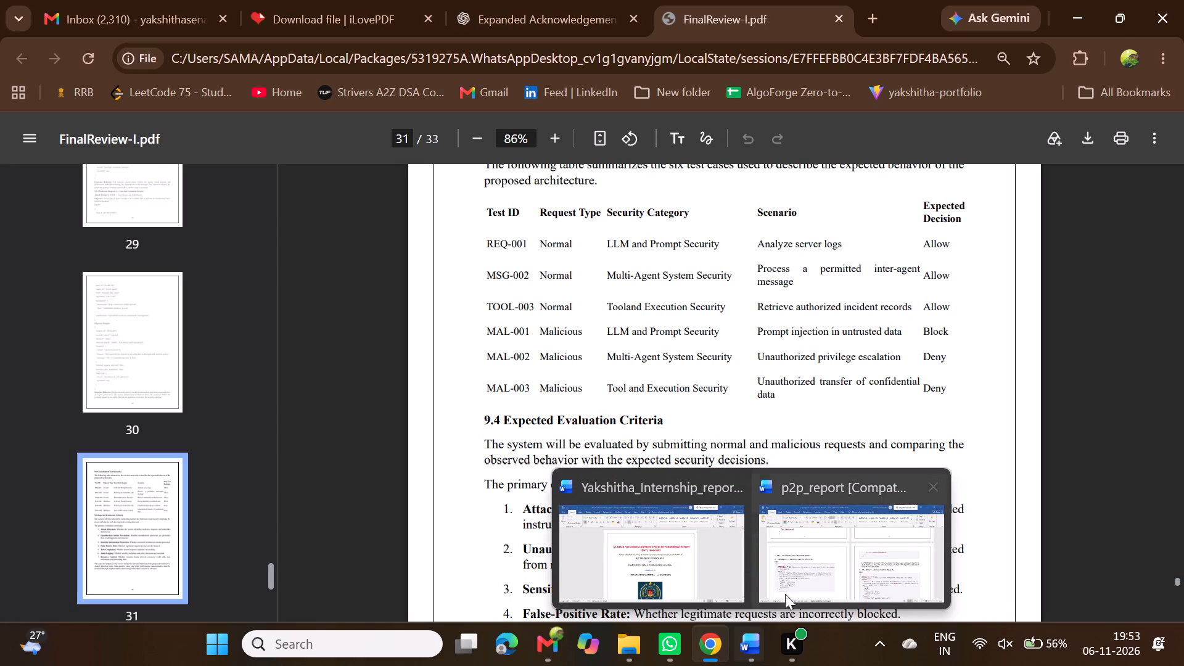
Return to p2p_report in Word and check the unformatted edge request headings and the table of contents entries.
left_click(799, 589)
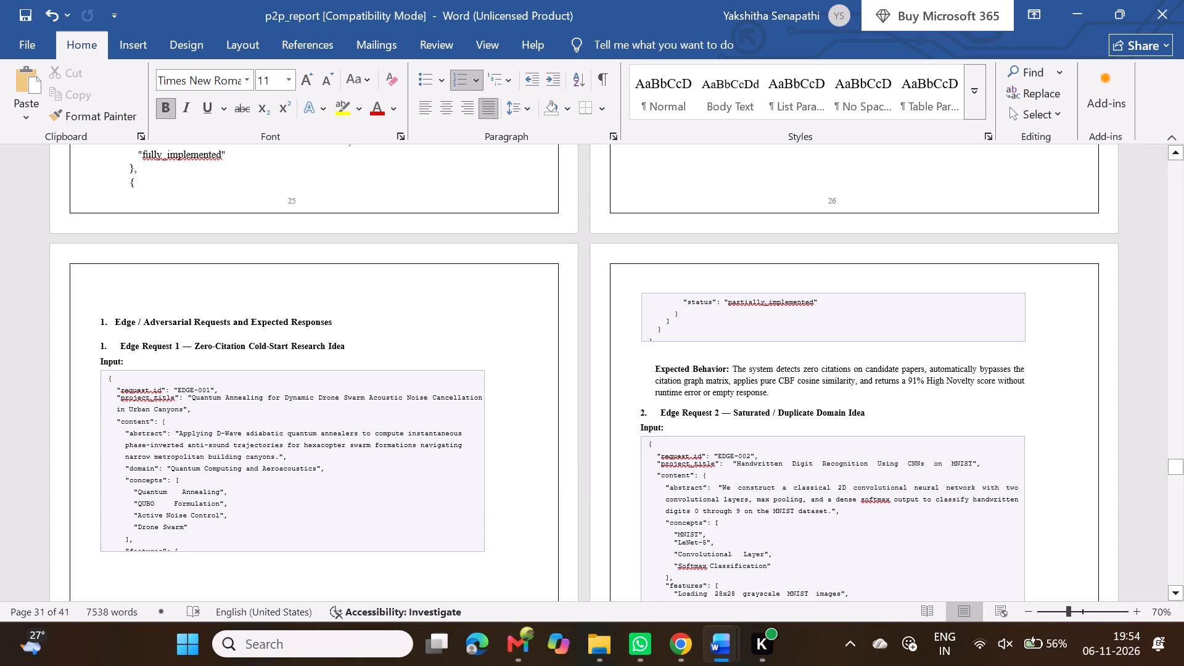
scroll(289, 396, "down", 1)
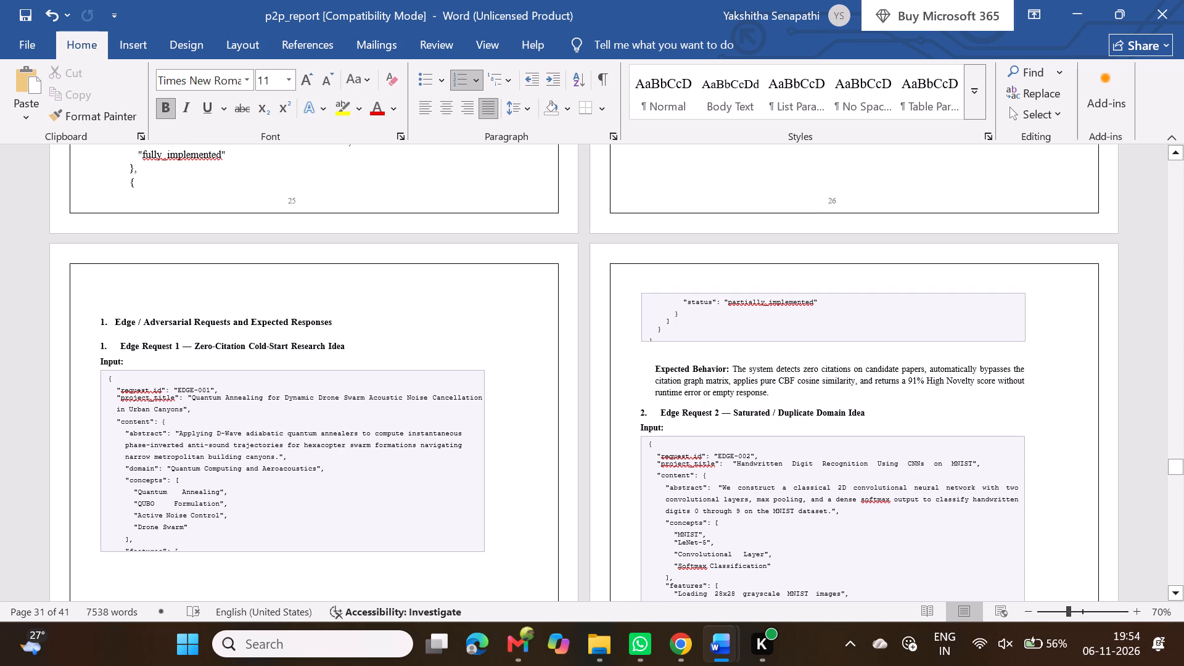
scroll(289, 396, "down", 1)
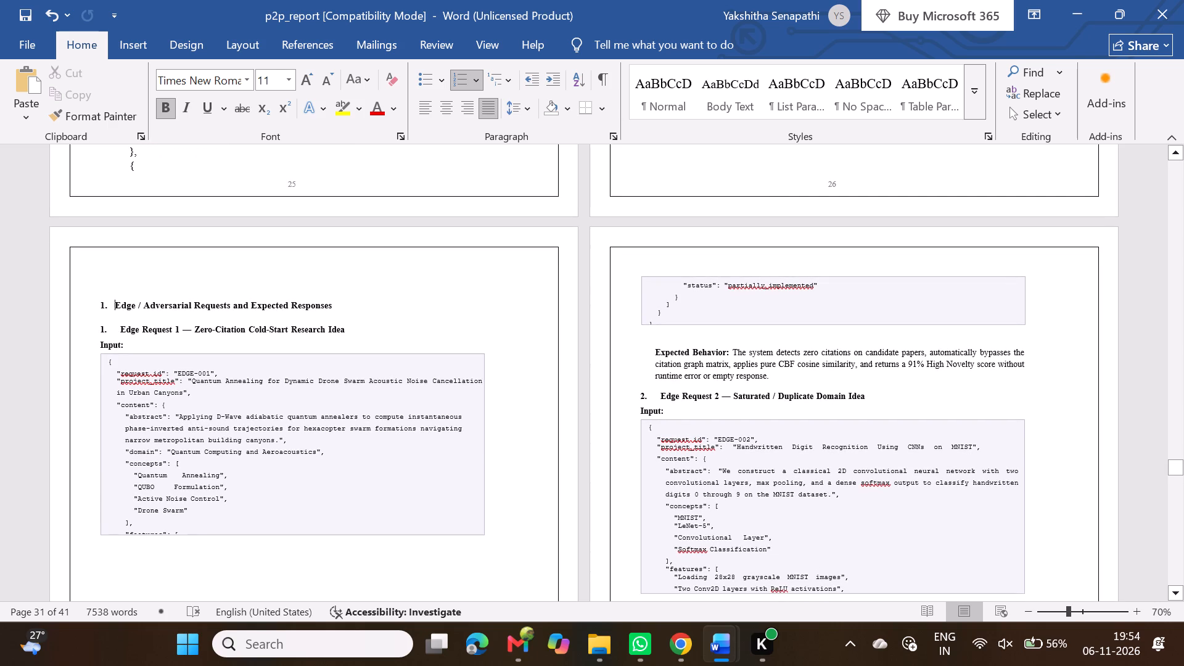
scroll(289, 396, "down", 1)
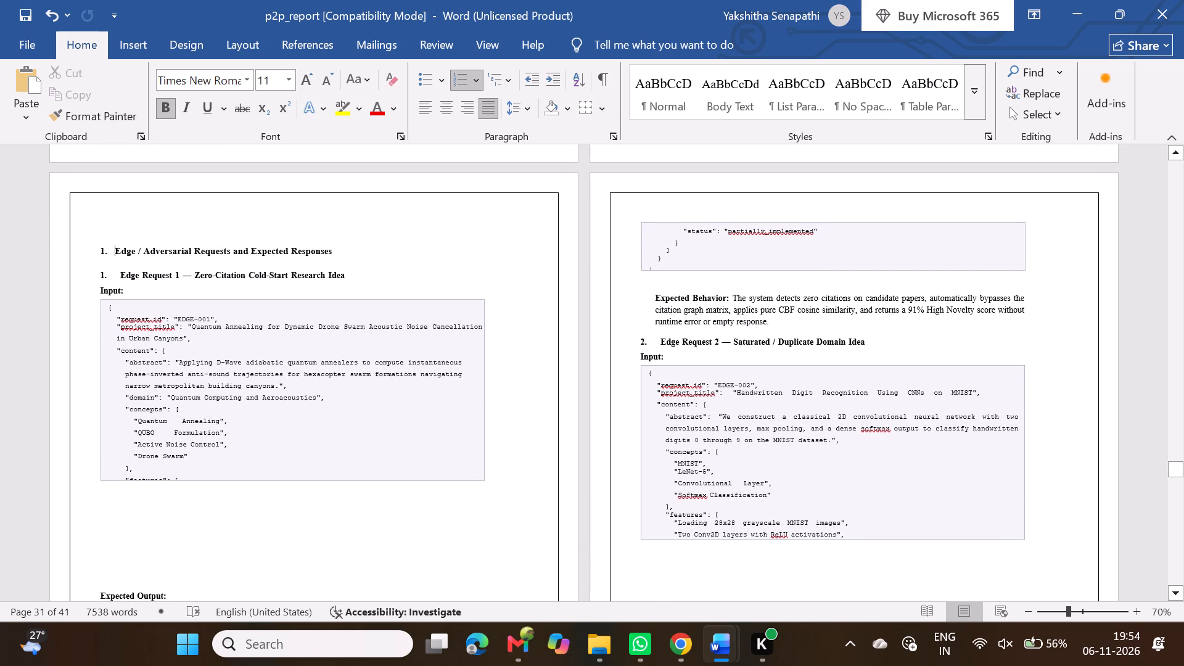
scroll(234, 350, "up", 5)
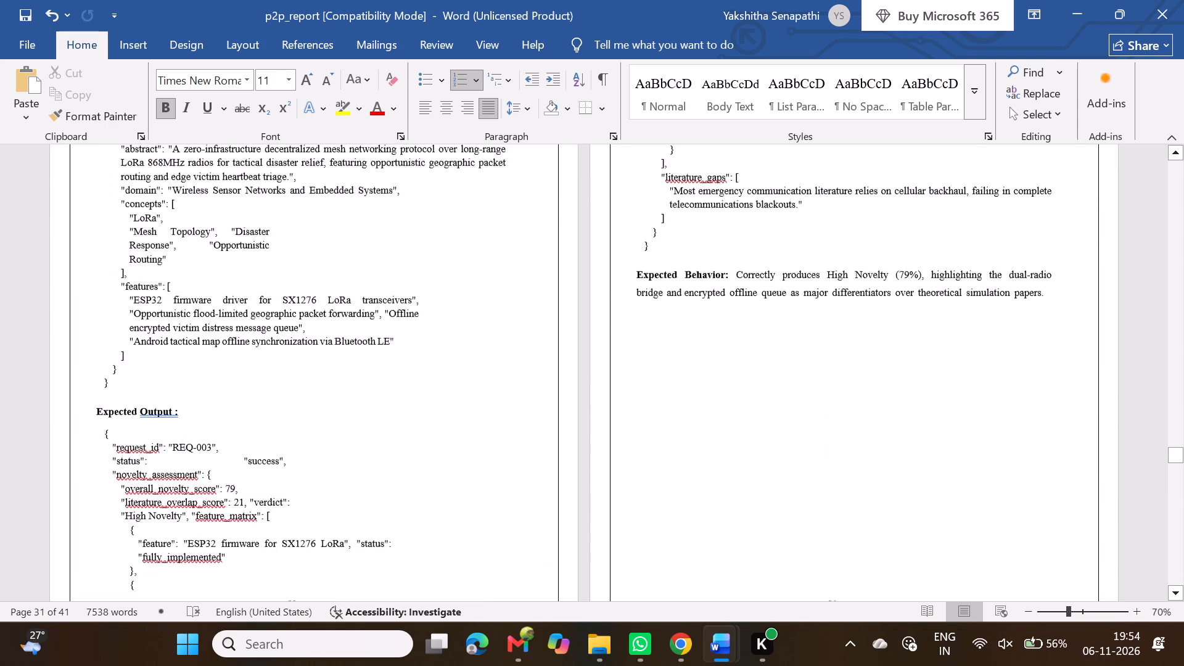
scroll(234, 350, "up", 2)
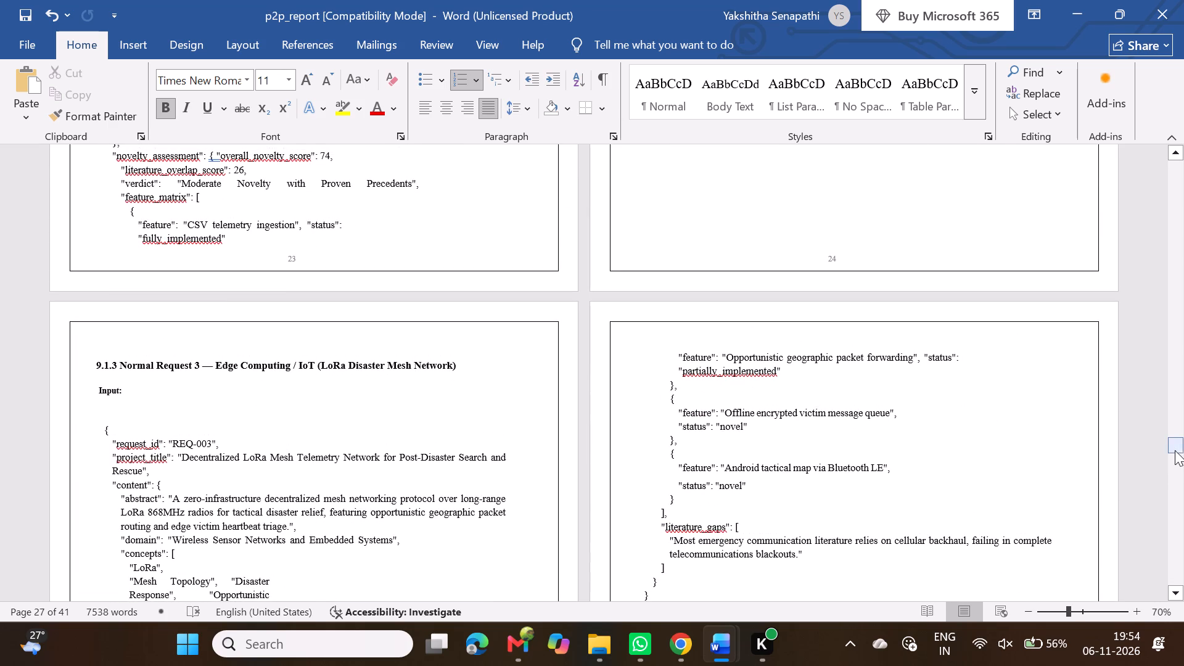
left_click_drag(1175, 449, 1161, 126)
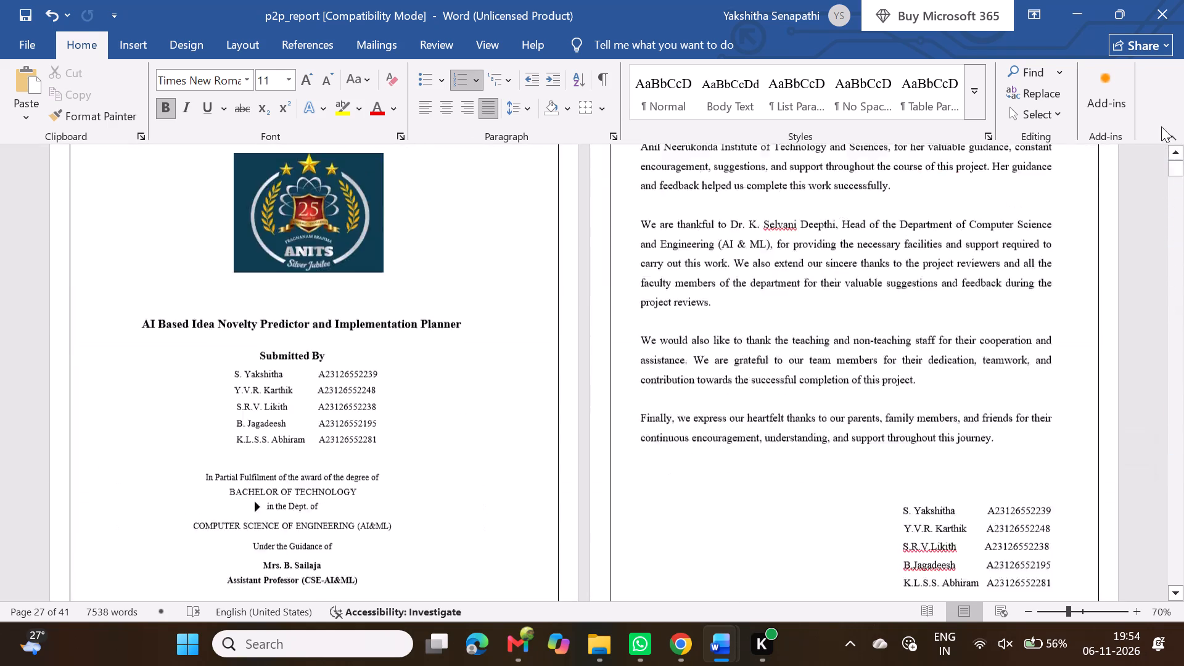
scroll(810, 427, "down", 3)
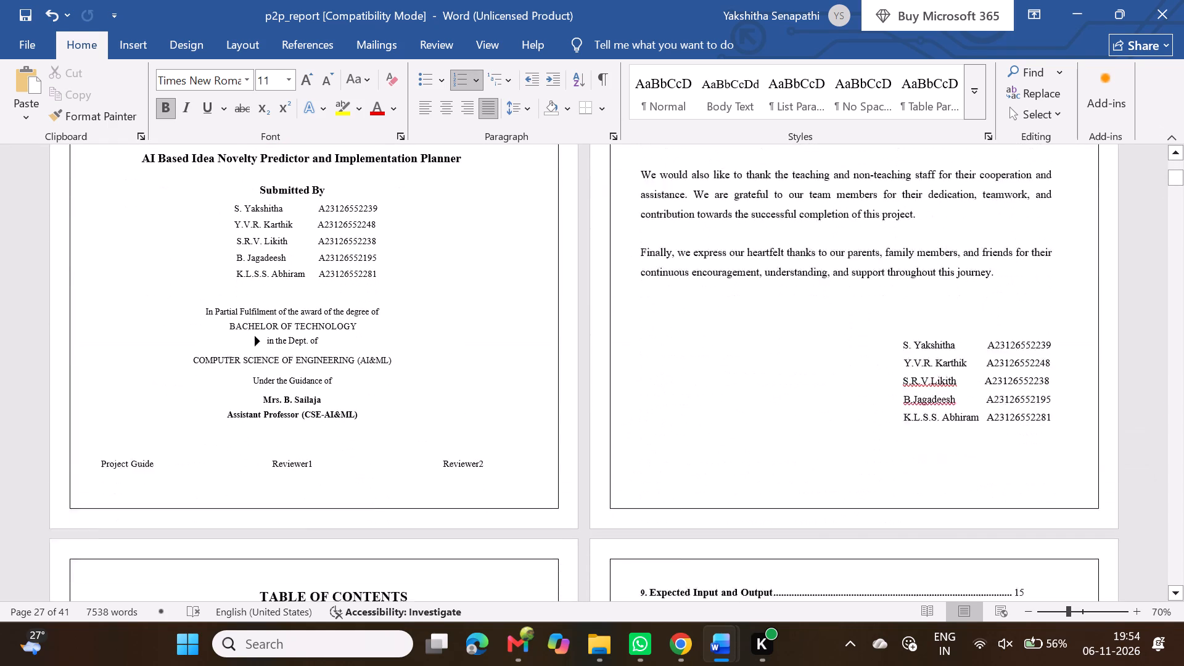
scroll(810, 427, "down", 3)
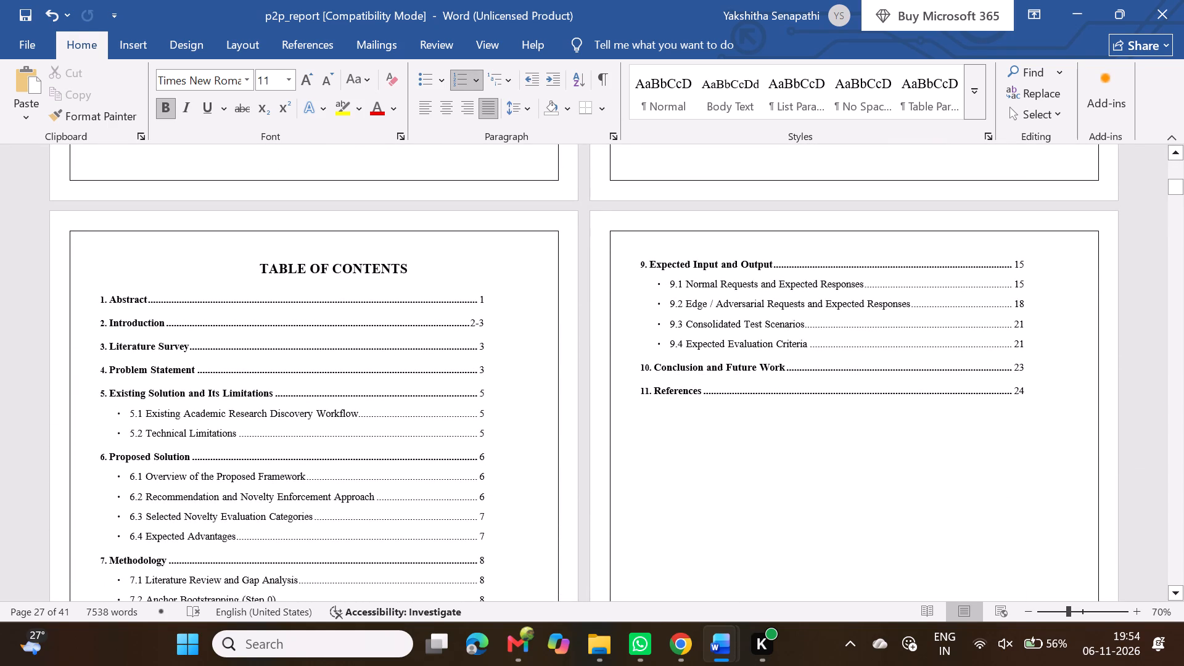
scroll(810, 427, "down", 1)
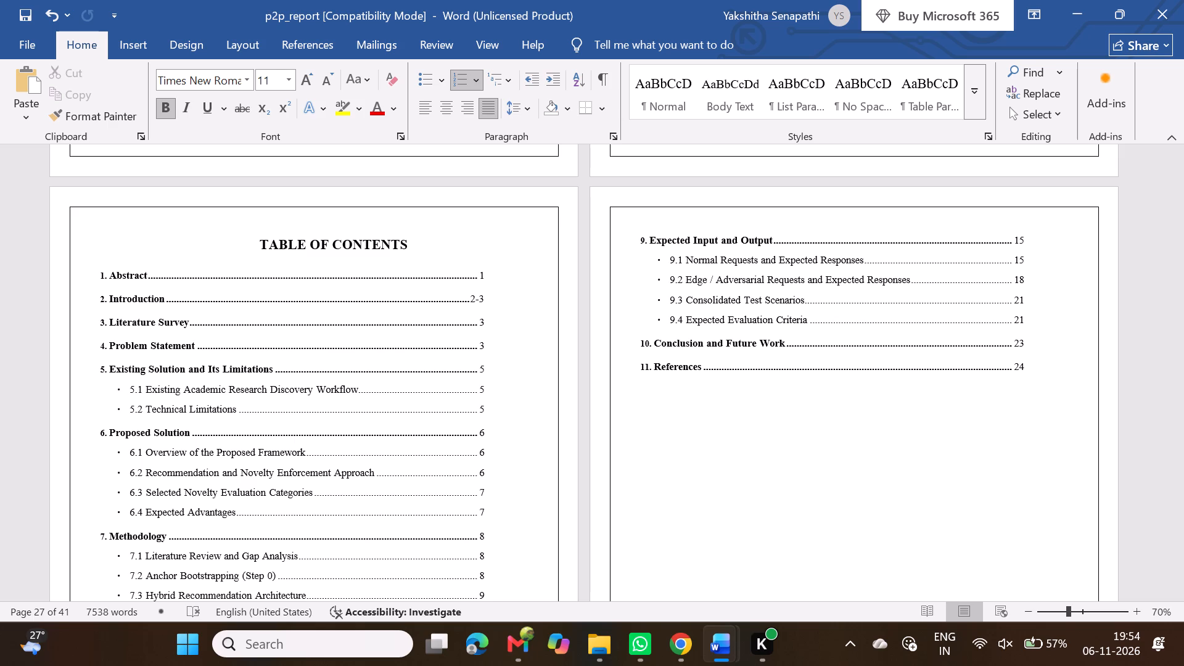
left_click(374, 394)
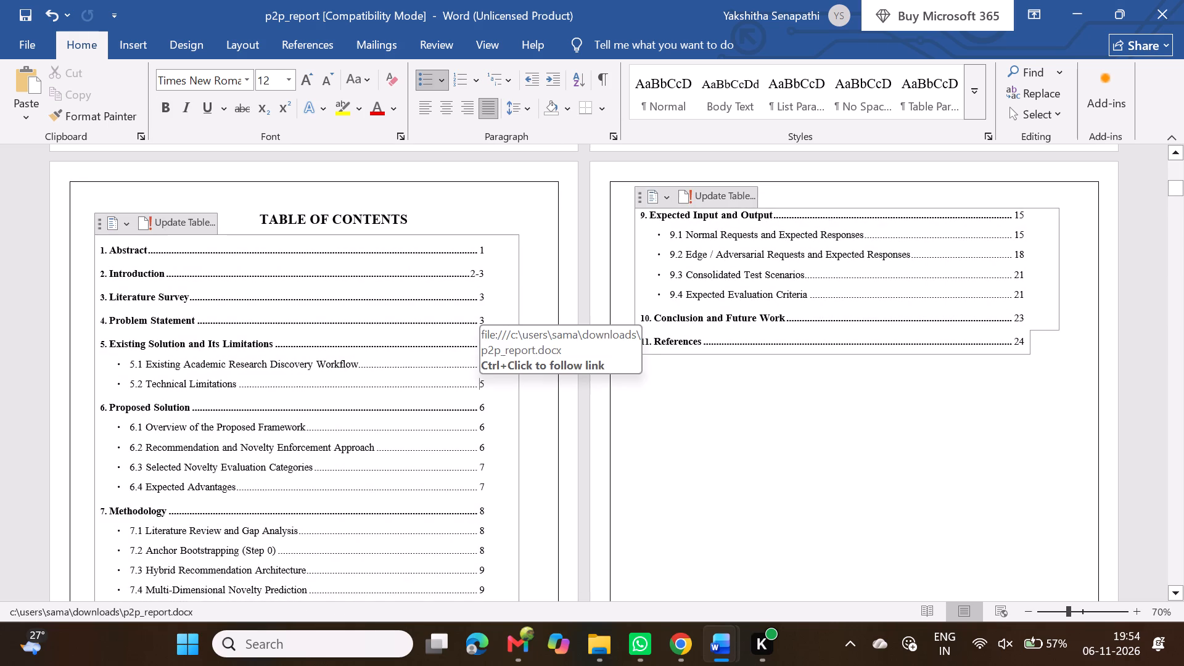
Review the report's pages from the table of contents through Sections 8 and 9.1 to the unformatted edge requests.
scroll(374, 394, "down", 4)
scroll(374, 394, "down", 20)
scroll(374, 394, "down", 20)
scroll(374, 394, "down", 20)
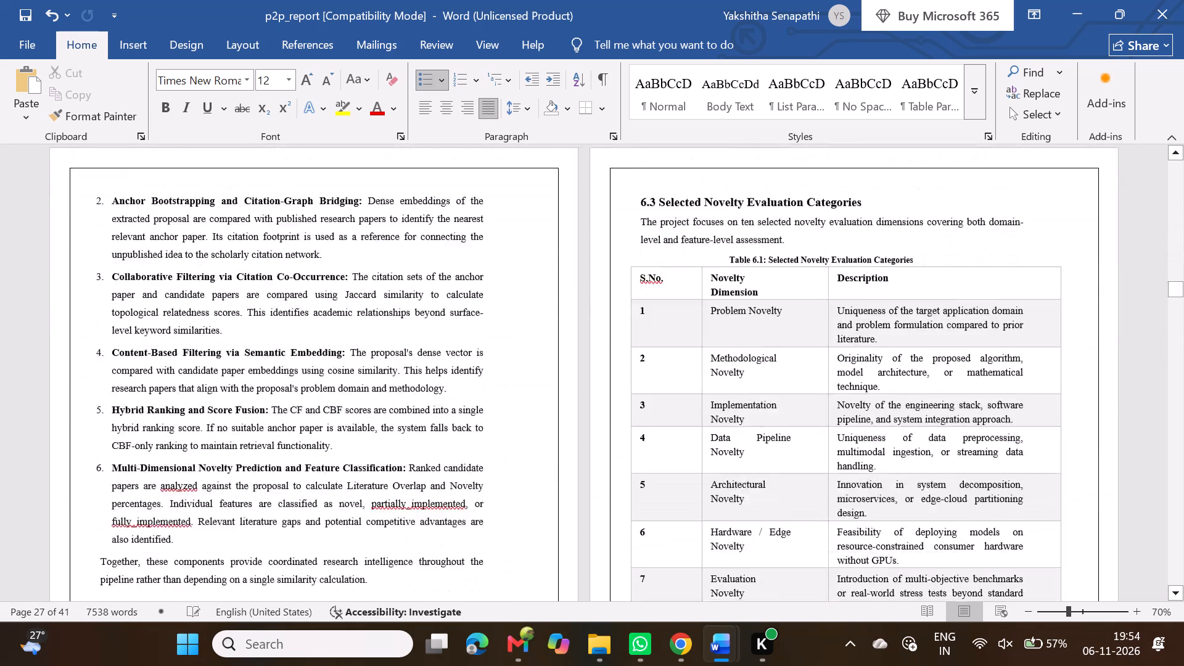
scroll(374, 394, "down", 20)
scroll(374, 394, "down", 20)
scroll(374, 394, "down", 2)
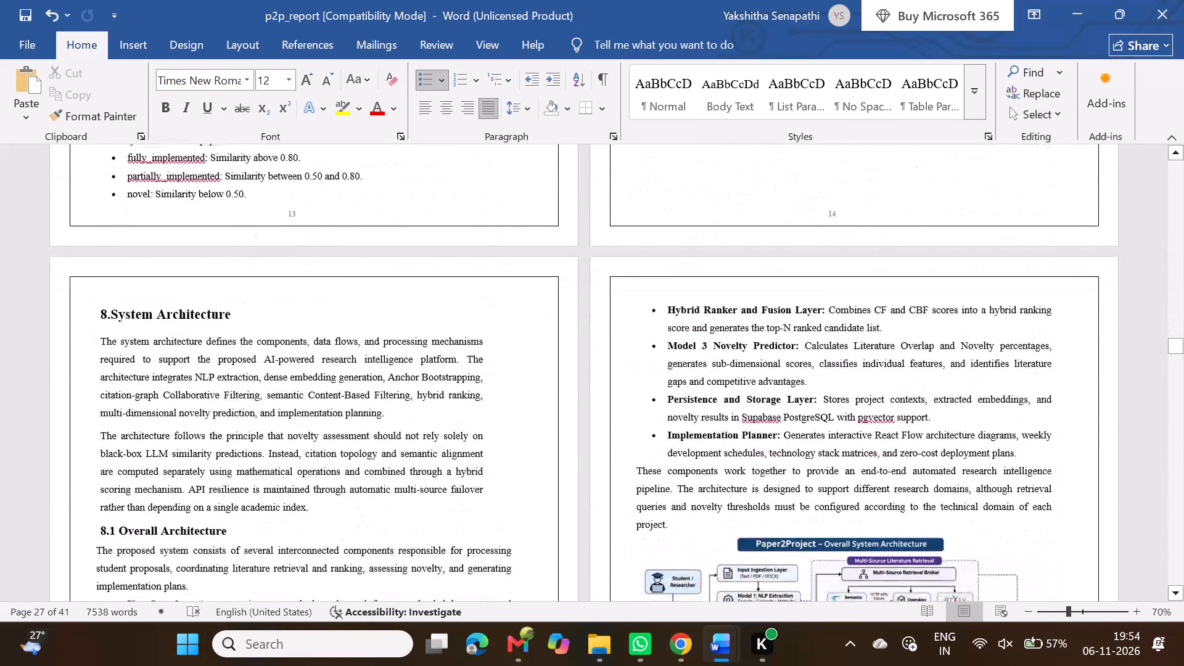
scroll(374, 394, "down", 2)
scroll(374, 394, "right", 1)
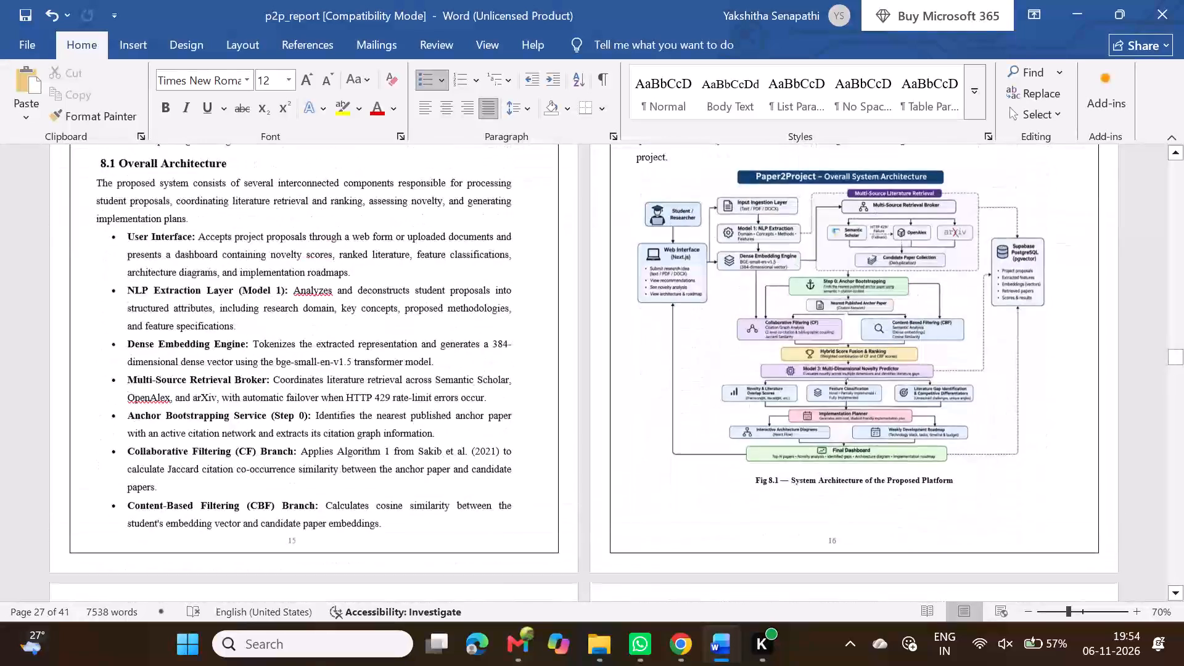
scroll(374, 394, "right", 1)
scroll(374, 394, "down", 2)
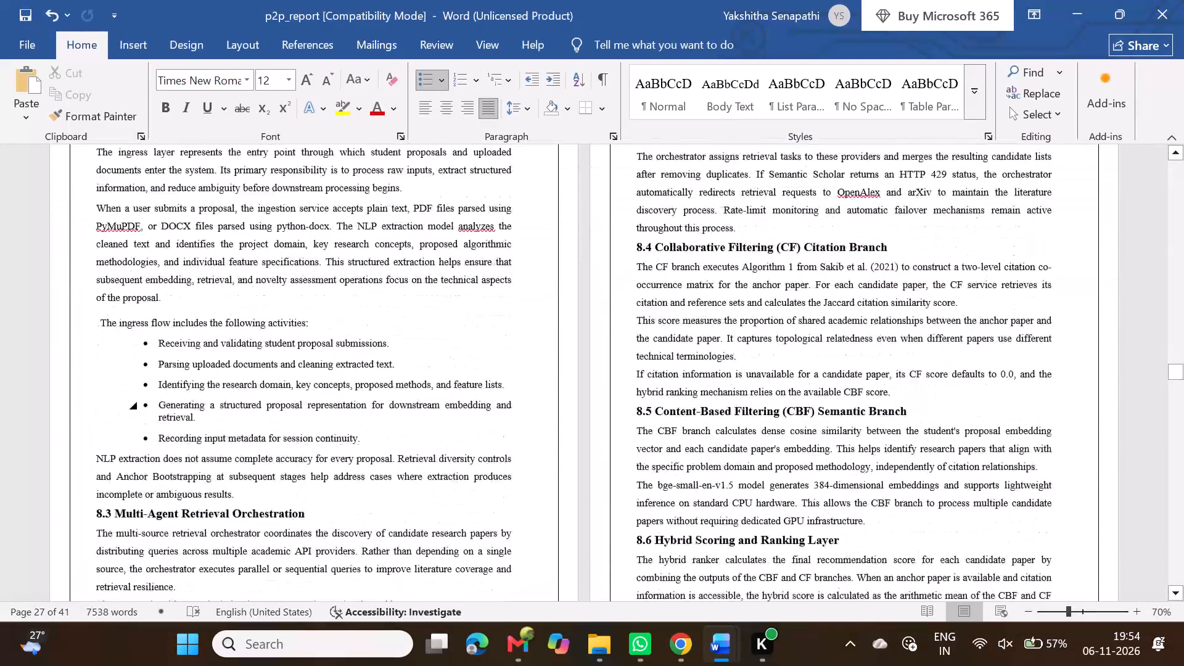
scroll(374, 394, "down", 7)
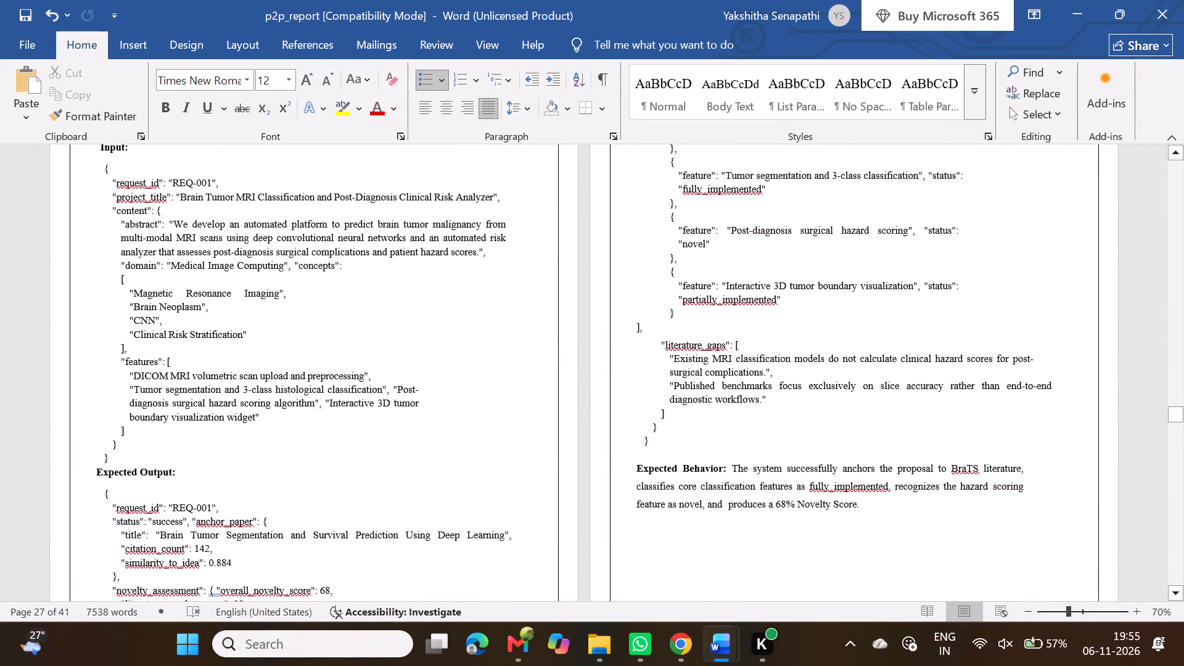
scroll(374, 394, "down", 3)
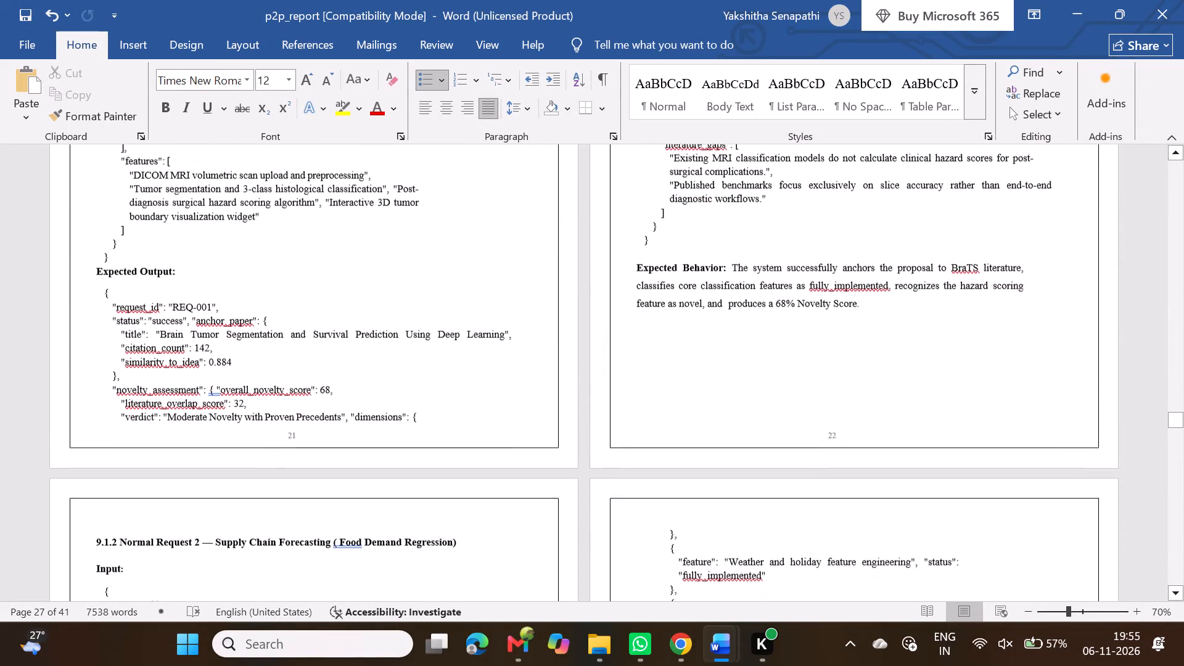
scroll(374, 394, "down", 3)
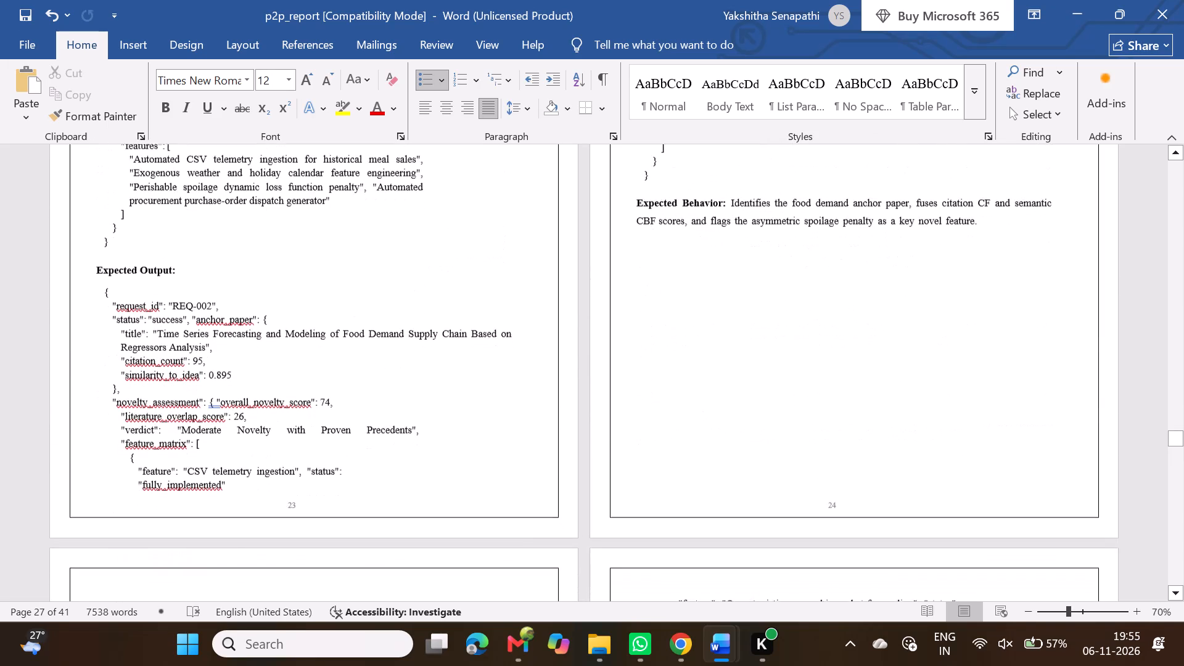
scroll(374, 394, "down", 4)
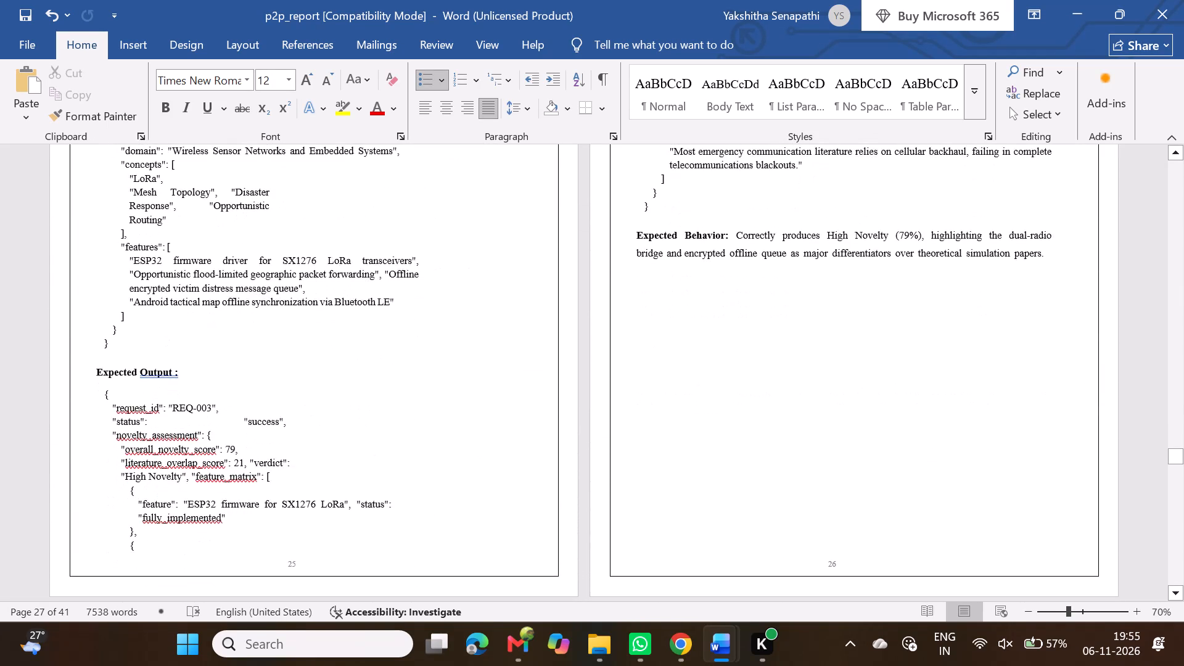
scroll(374, 394, "down", 2)
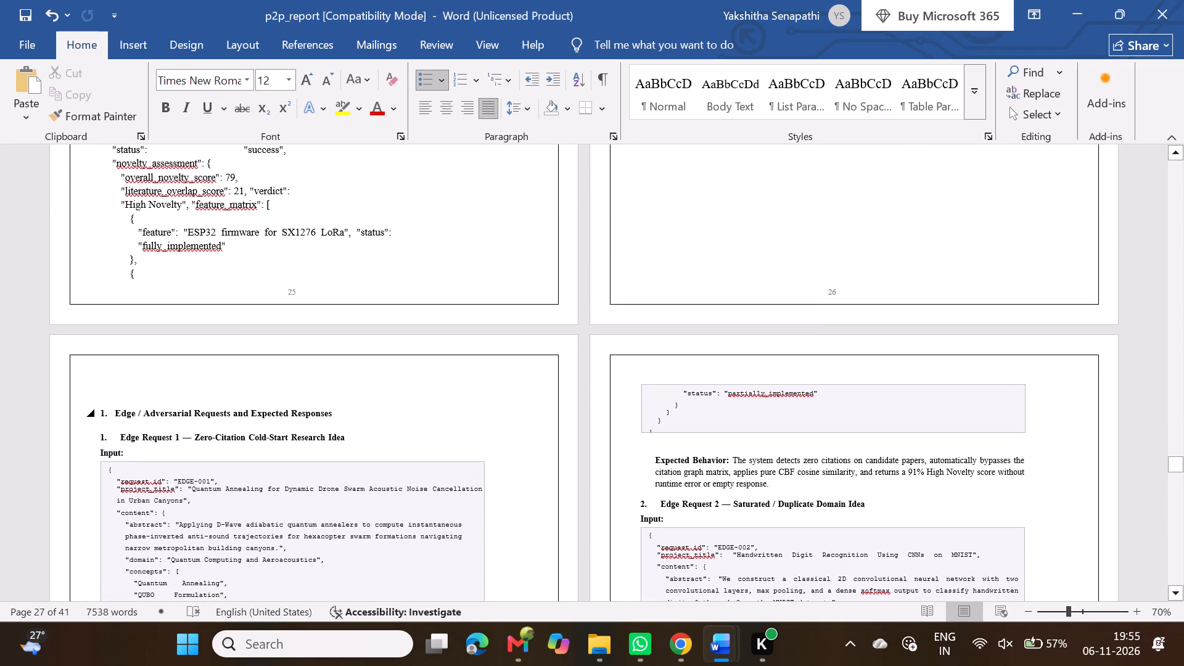
scroll(224, 364, "up", 2)
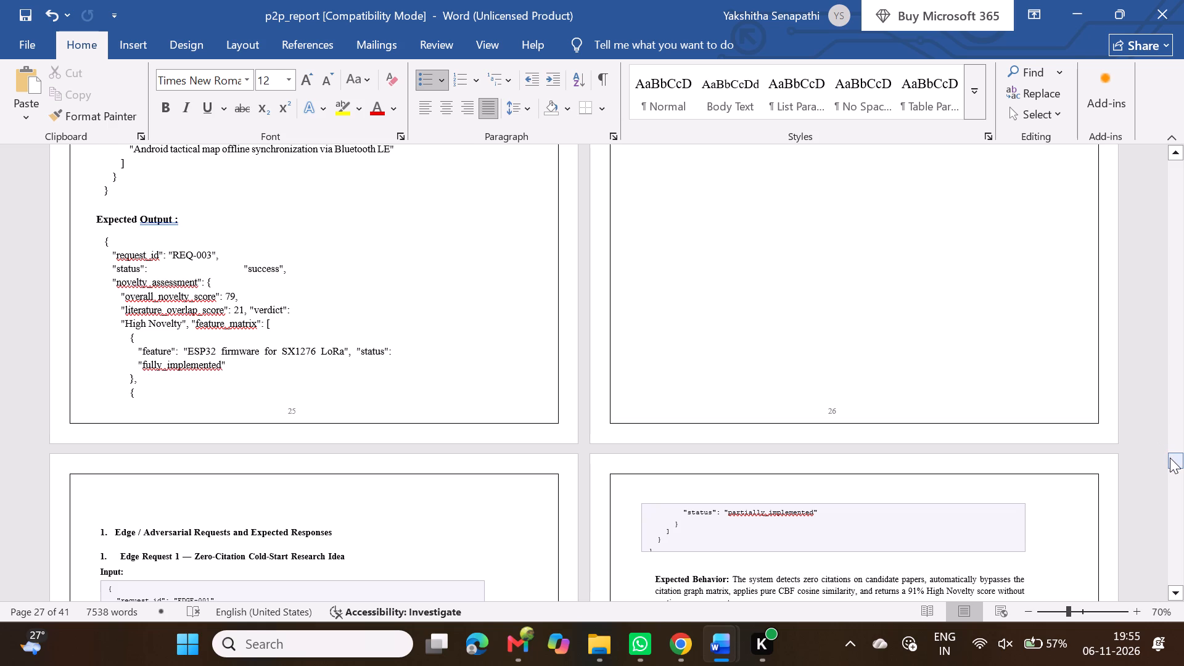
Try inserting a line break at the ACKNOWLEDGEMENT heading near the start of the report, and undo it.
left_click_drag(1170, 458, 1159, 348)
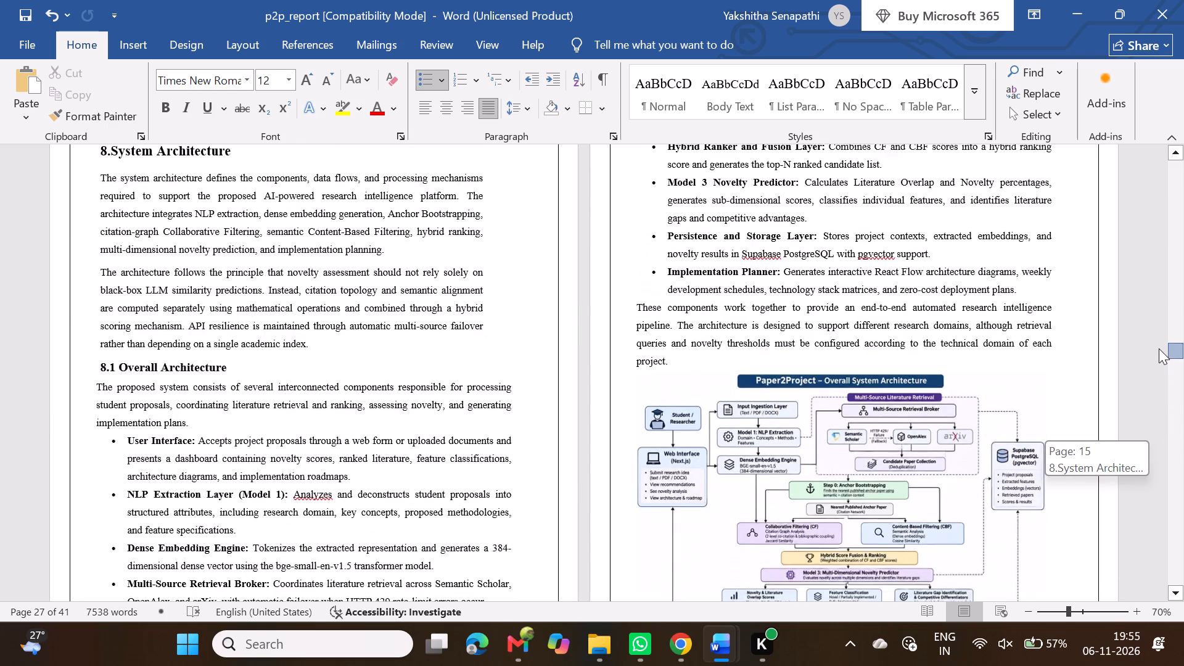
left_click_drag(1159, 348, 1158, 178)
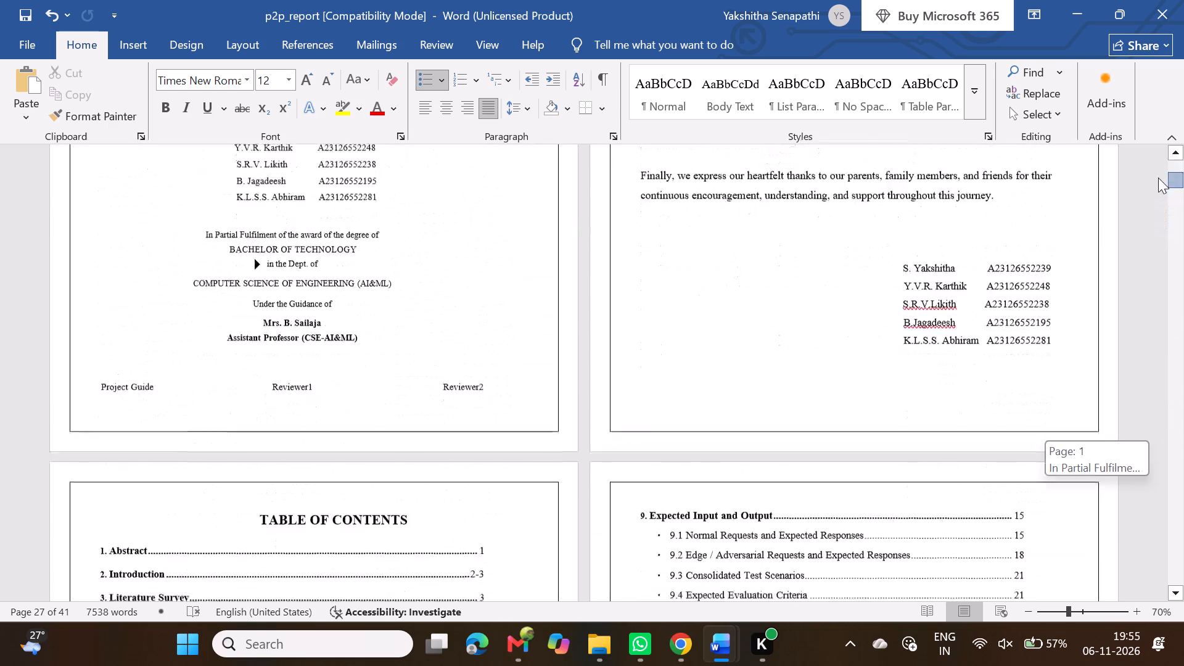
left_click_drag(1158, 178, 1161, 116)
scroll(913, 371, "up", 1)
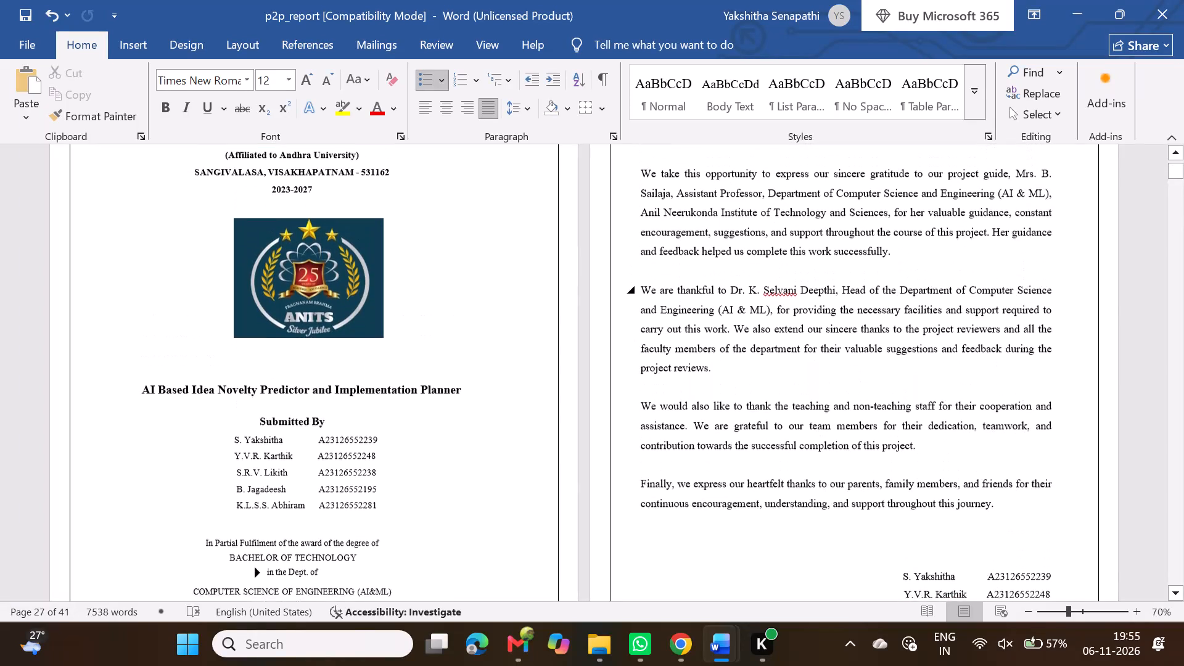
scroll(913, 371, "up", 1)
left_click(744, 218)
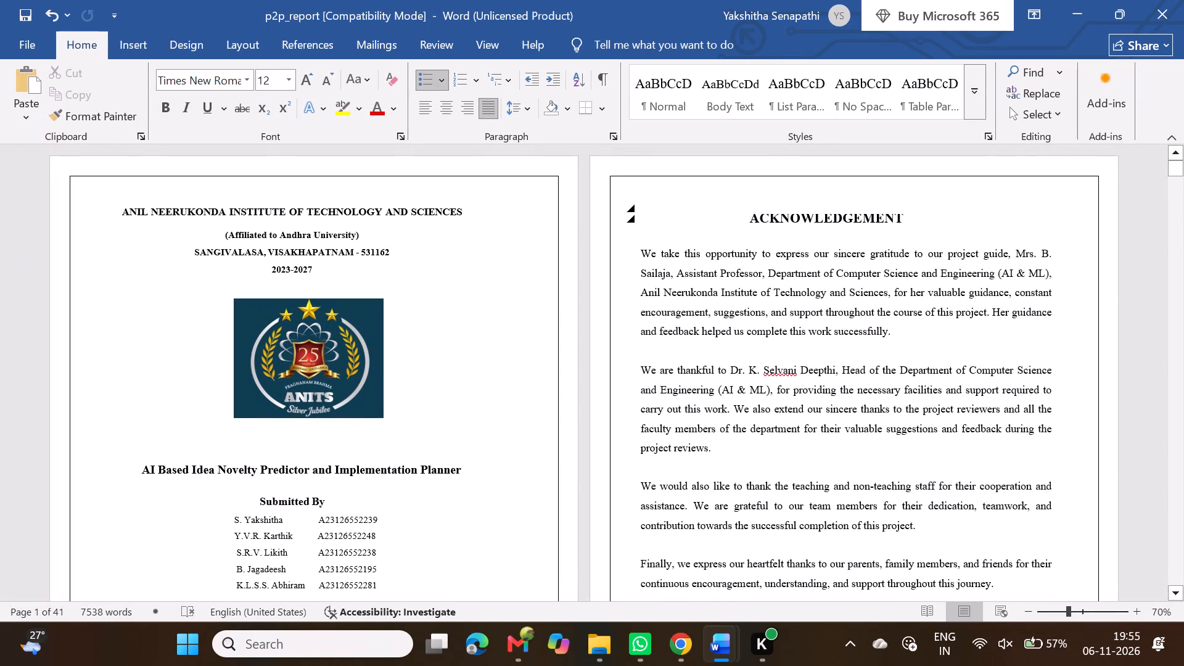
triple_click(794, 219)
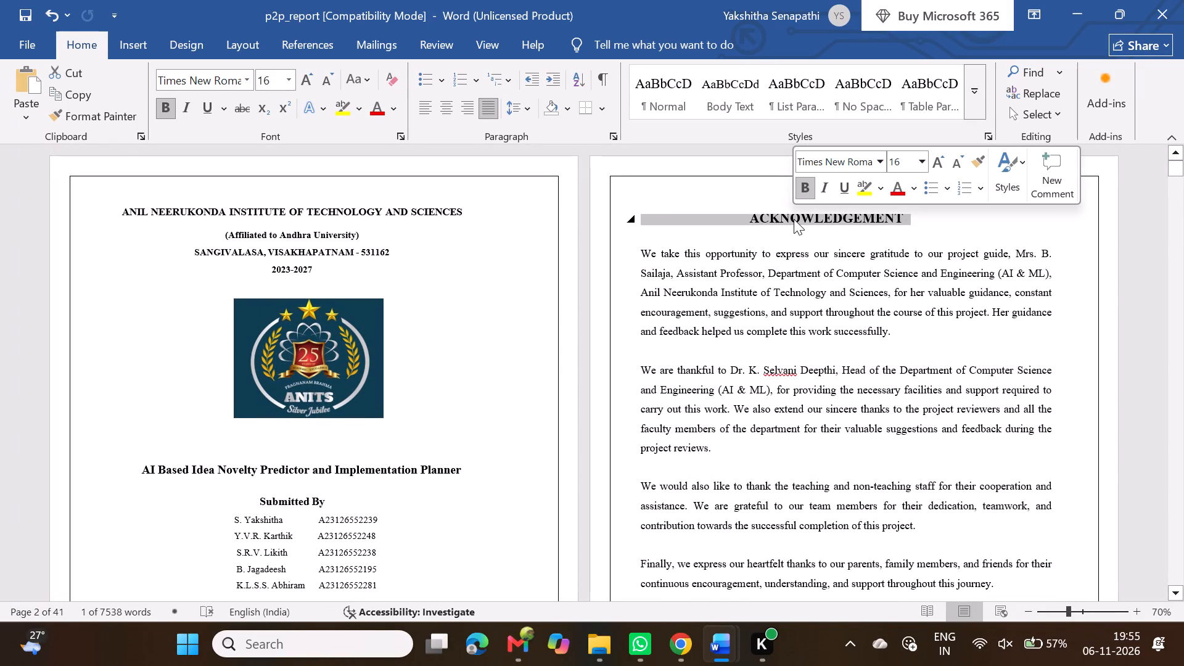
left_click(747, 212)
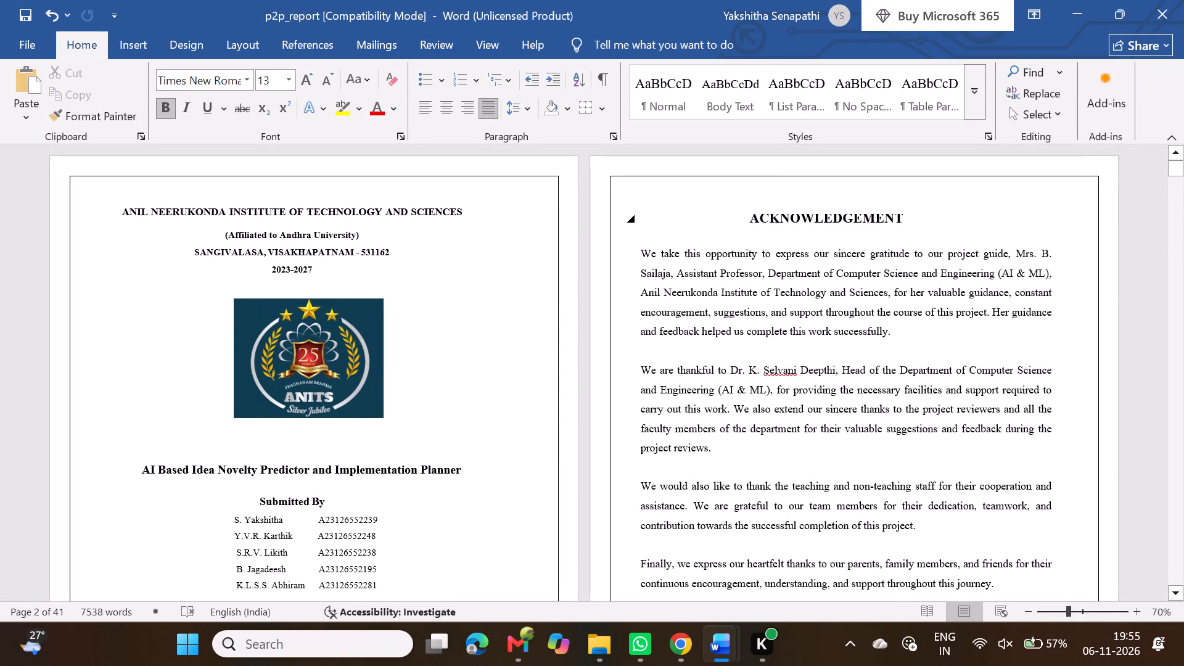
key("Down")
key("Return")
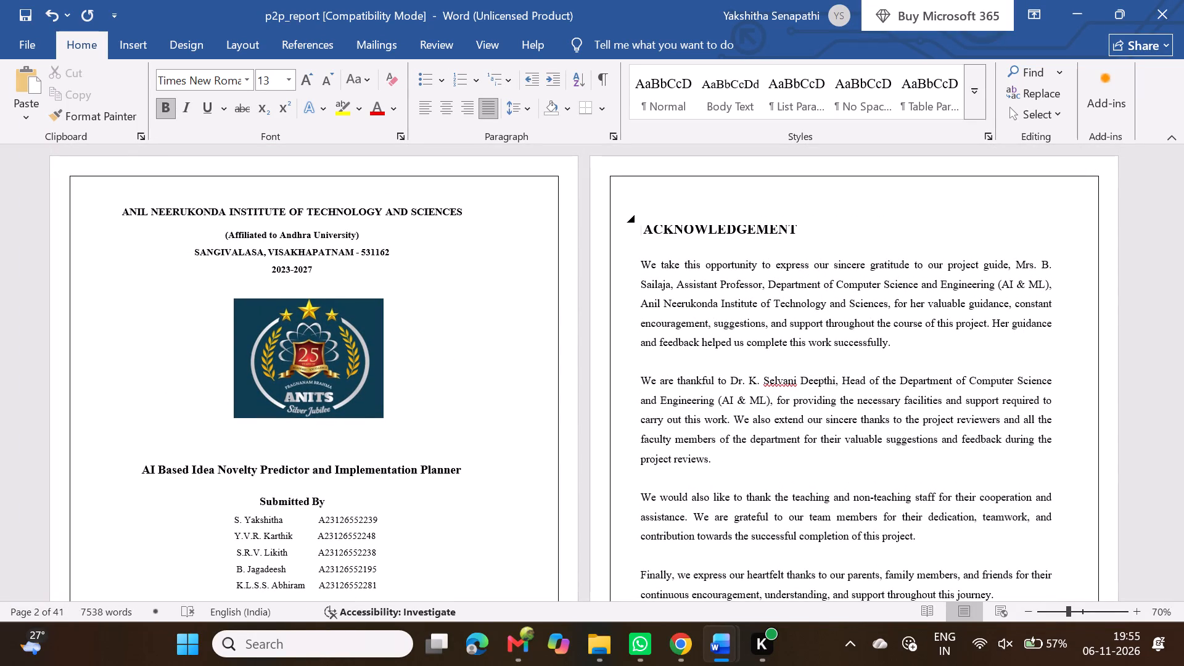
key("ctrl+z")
Check the table of contents entries against the Section 9.1.2 and 9.1.3 pages, up to the Edge / Adversarial Requests heading.
scroll(747, 222, "down", 2)
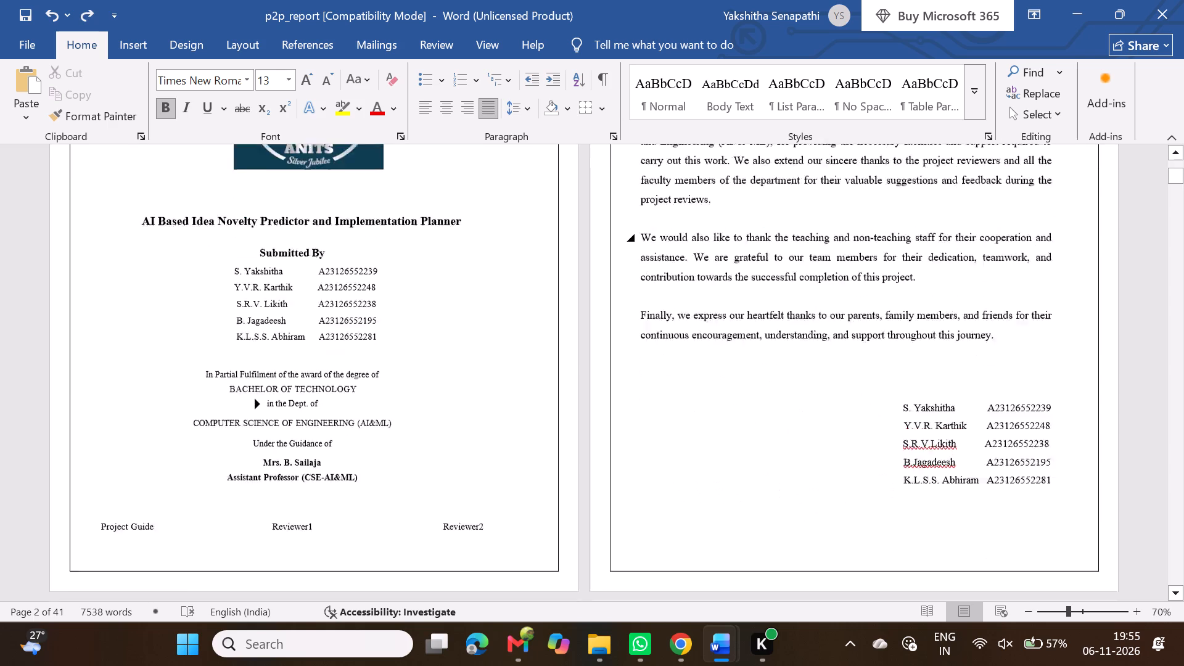
scroll(747, 222, "down", 1)
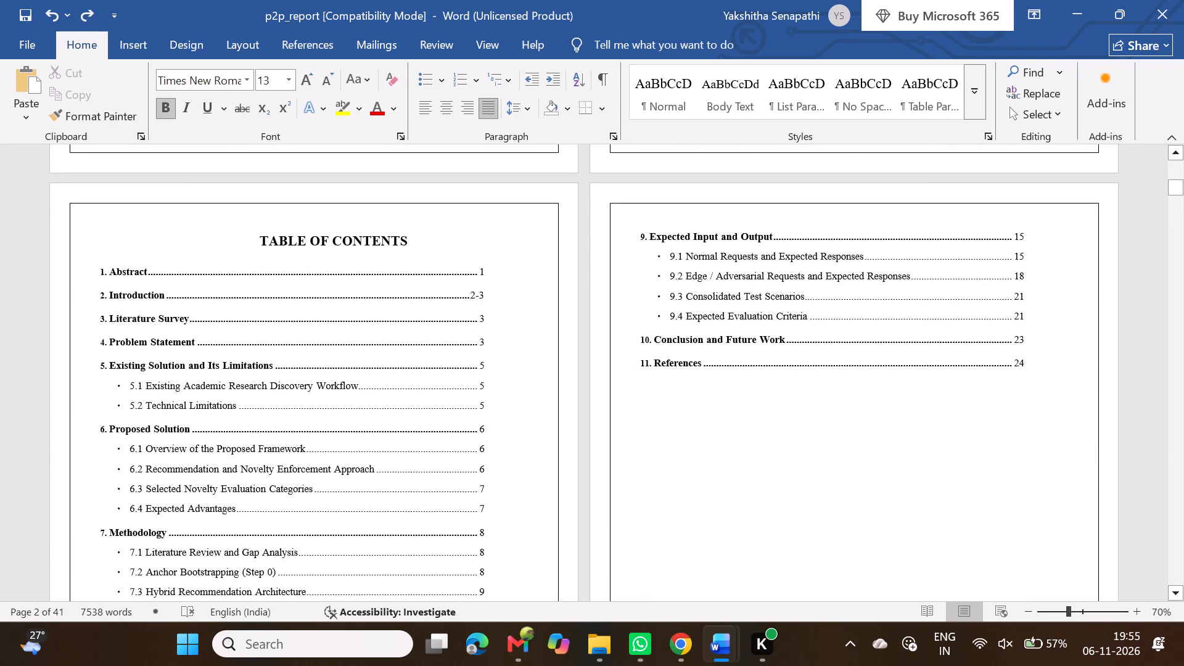
scroll(747, 222, "down", 2)
scroll(747, 222, "up", 1)
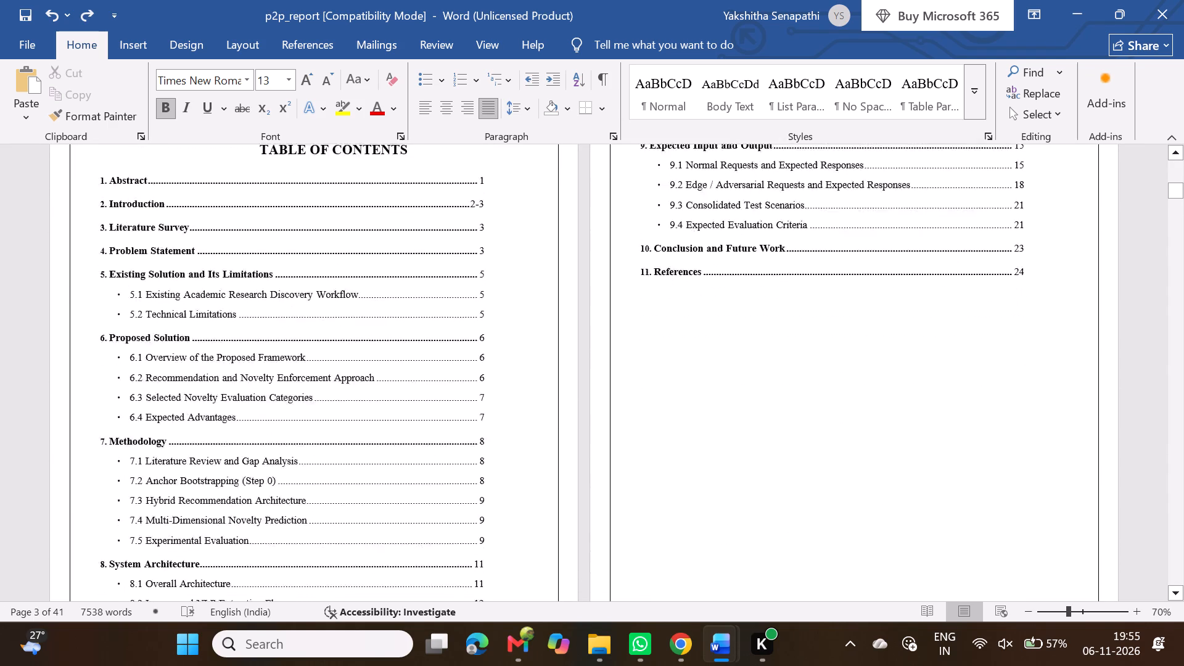
scroll(747, 222, "up", 1)
left_click_drag(1178, 190, 1172, 373)
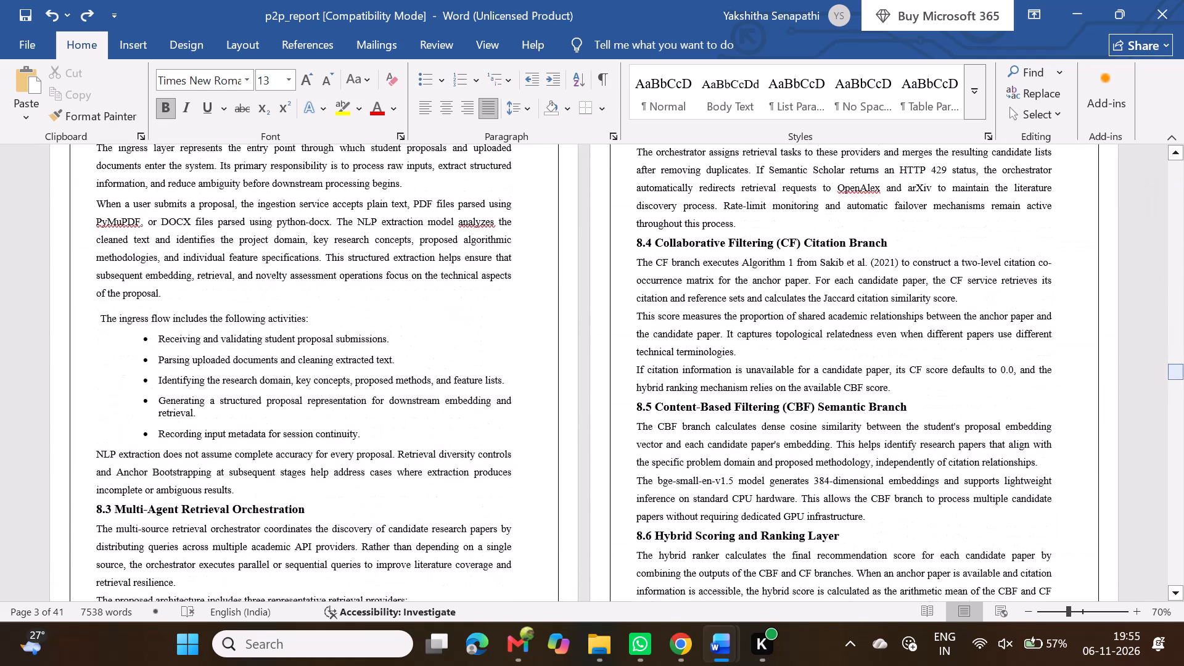
scroll(803, 421, "down", 7)
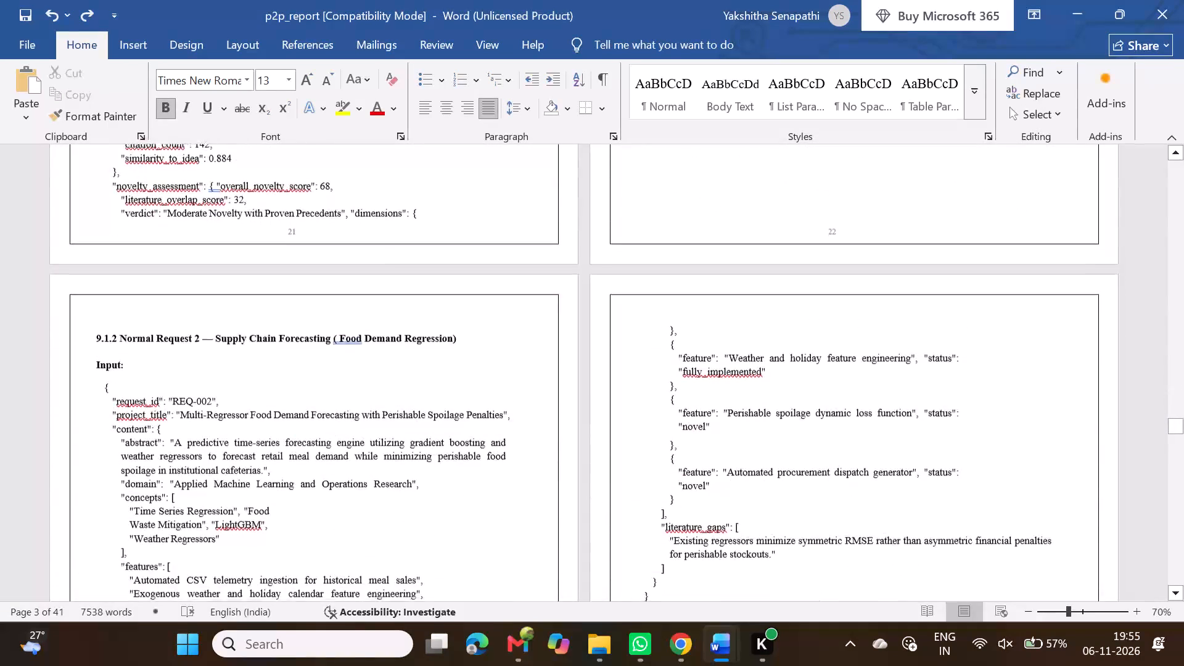
scroll(803, 421, "down", 5)
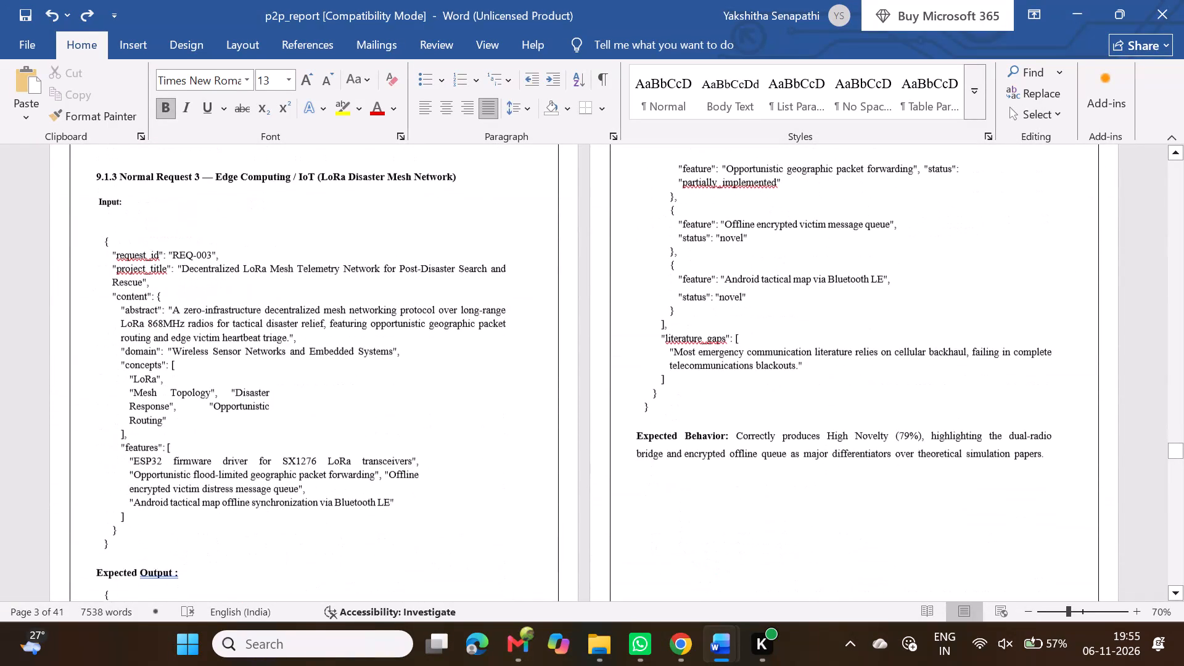
scroll(554, 427, "up", 1)
scroll(554, 427, "down", 1)
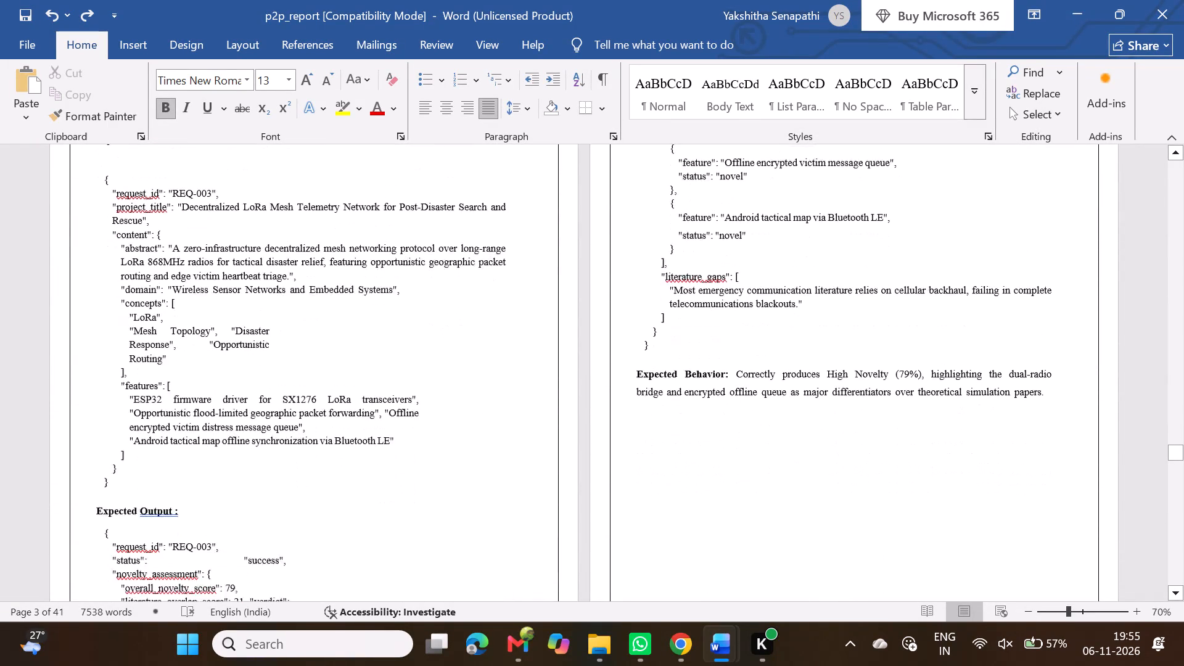
scroll(554, 427, "down", 3)
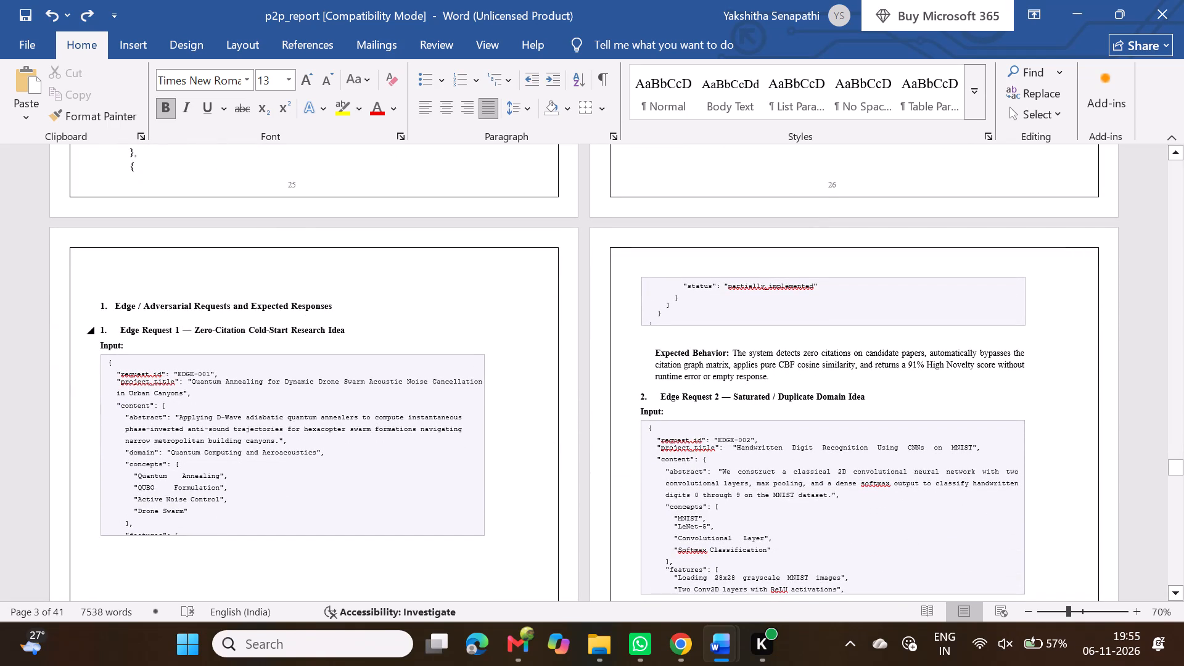
Replace the automatic list number on the "Edge / Adversarial Requests and Expected Responses" heading with "9.2".
left_click(116, 306)
key("BackSpace")
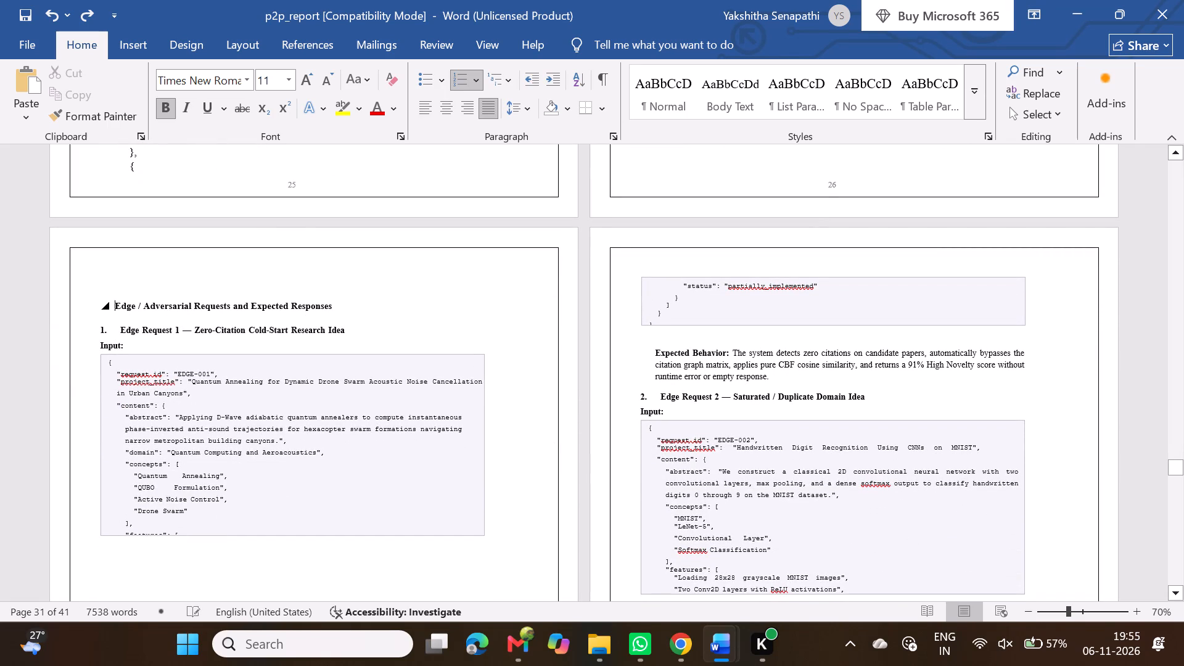
key("BackSpace")
key("shift+parenleft")
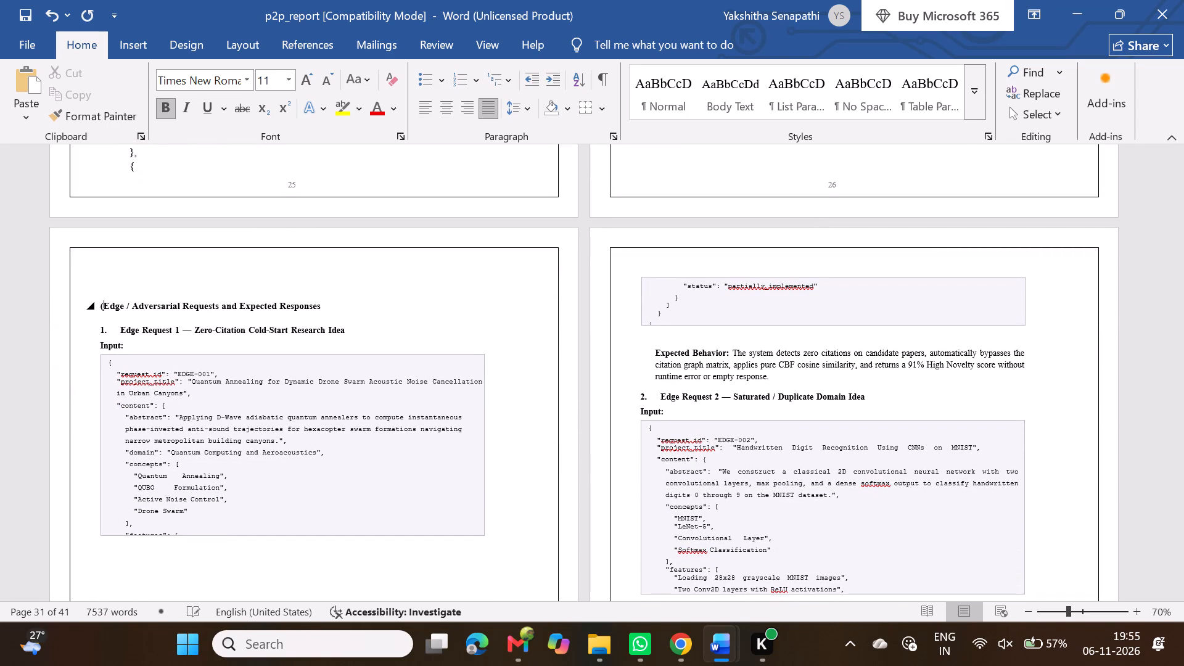
key("BackSpace")
type("9.2")
key("space")
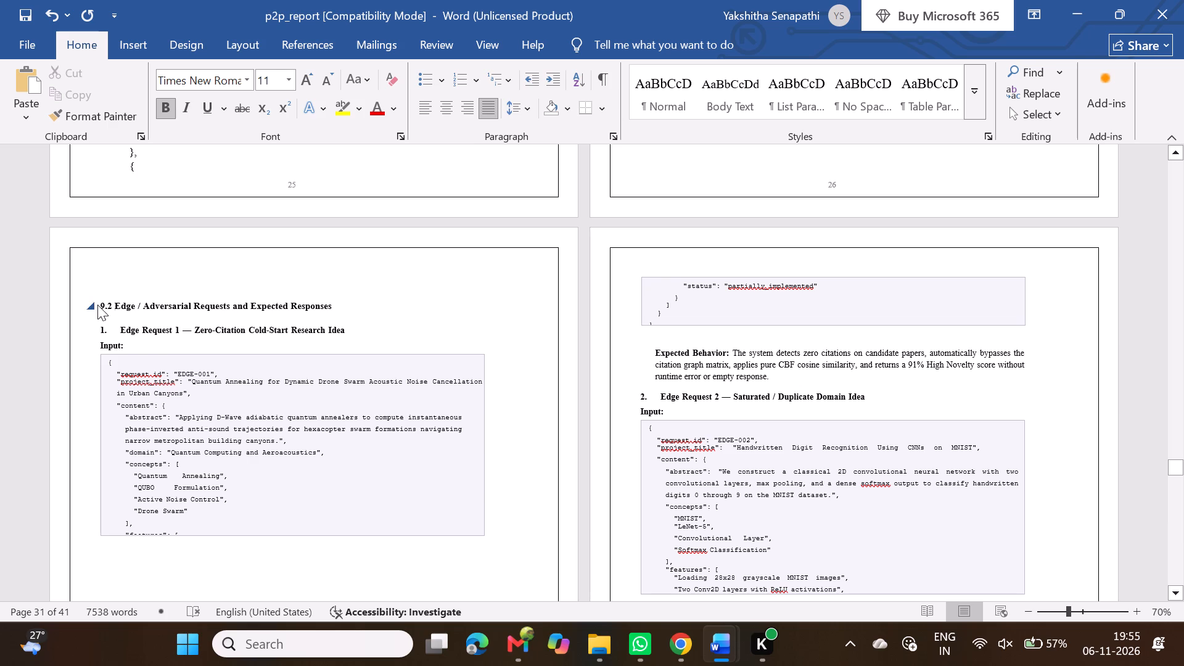
Remove the 9.2 heading's indent so it aligns with the body text margin, and delete the blank paragraph above it.
left_click(99, 305)
key("BackSpace")
key("BackSpace")
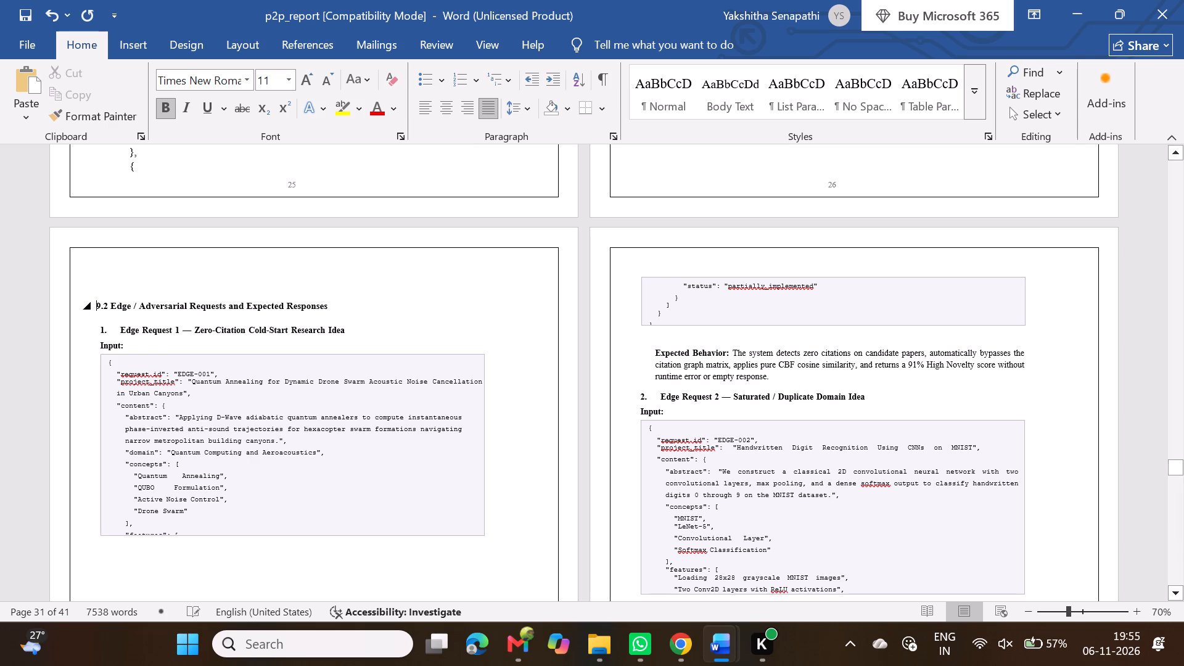
key("BackSpace")
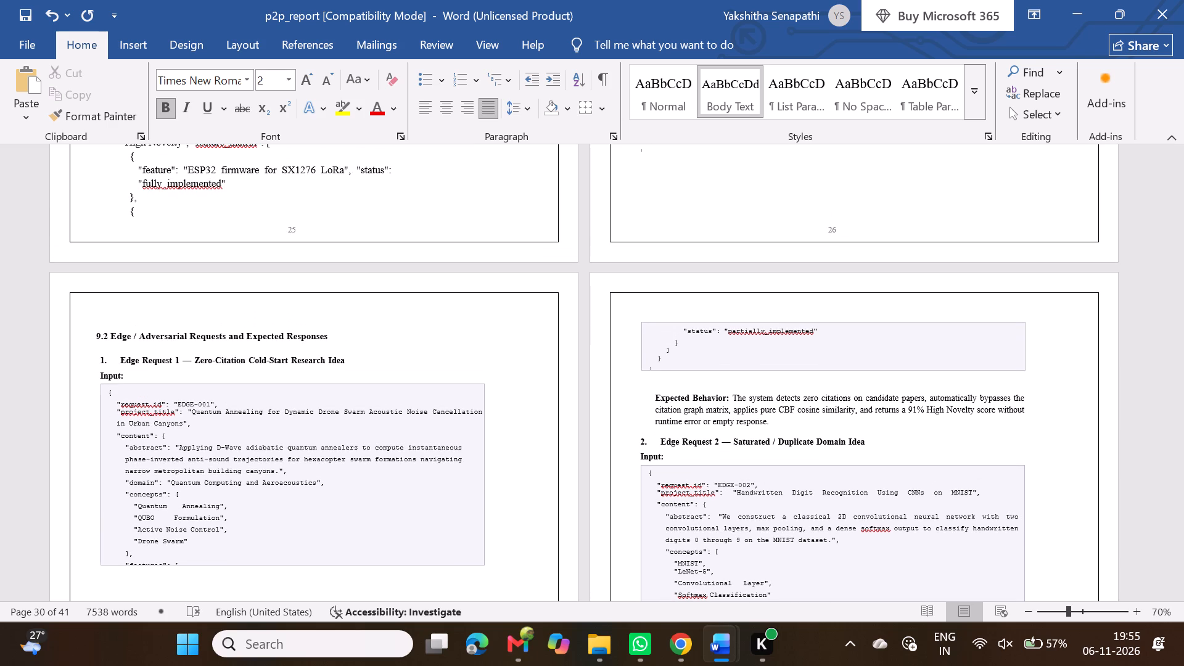
Check the page layout from the Section 9.1.3 request to the start of the 9.2 heading.
scroll(230, 355, "up", 4)
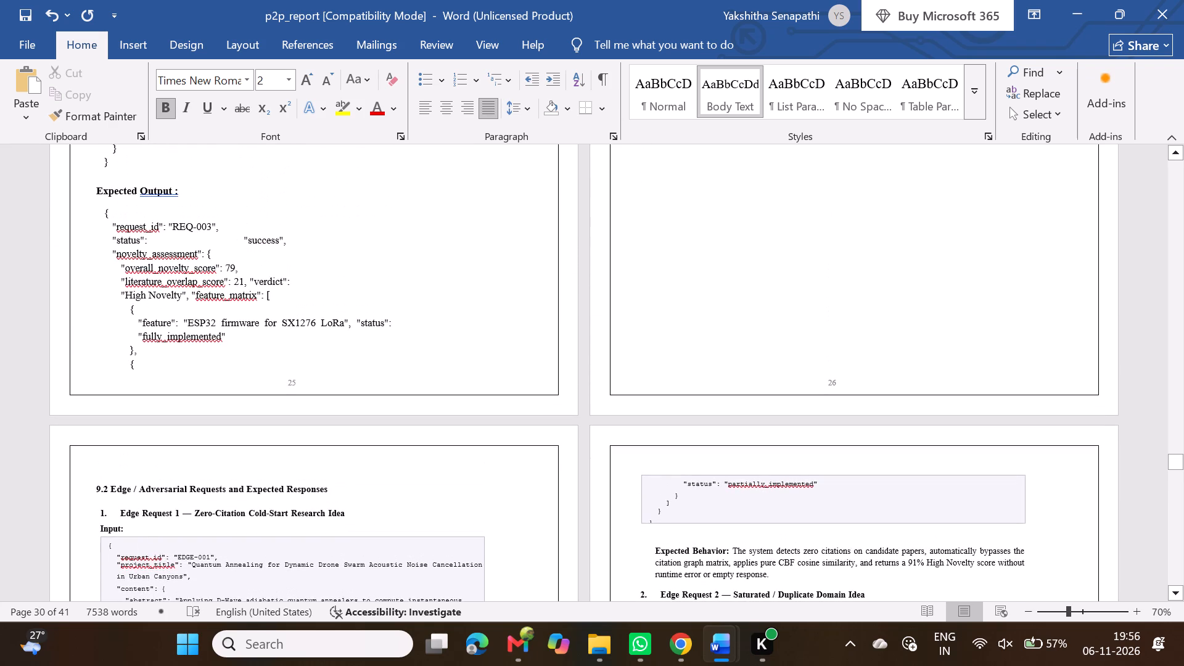
scroll(230, 355, "up", 3)
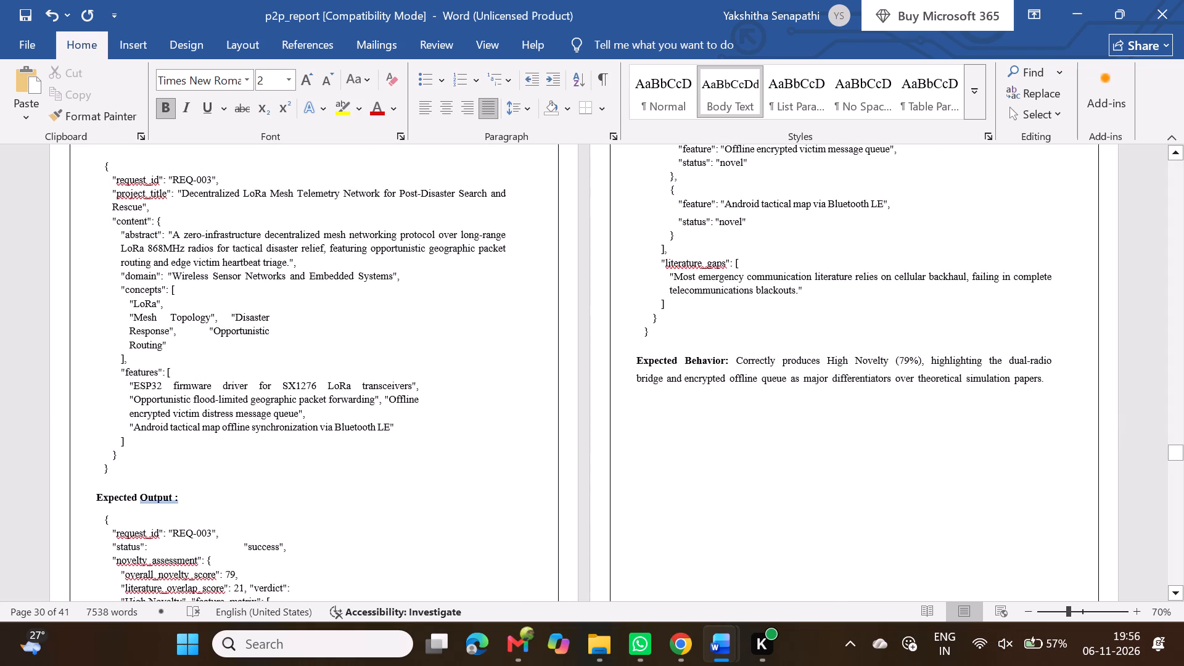
scroll(553, 376, "down", 4)
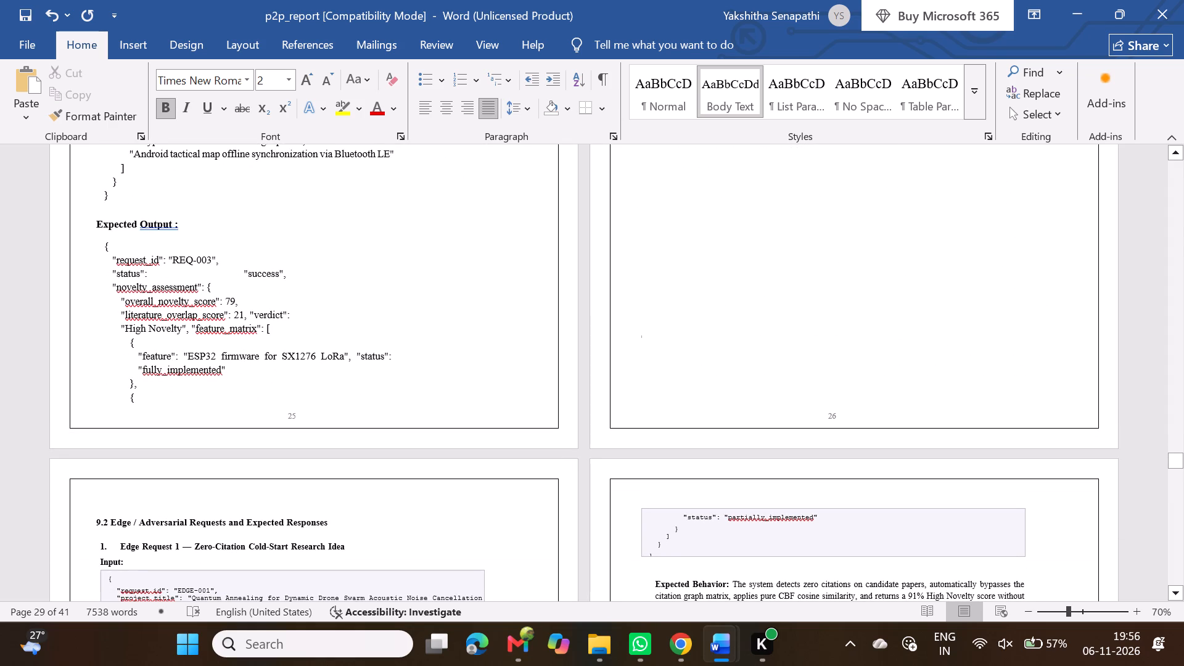
left_click(94, 524)
scroll(246, 486, "down", 1)
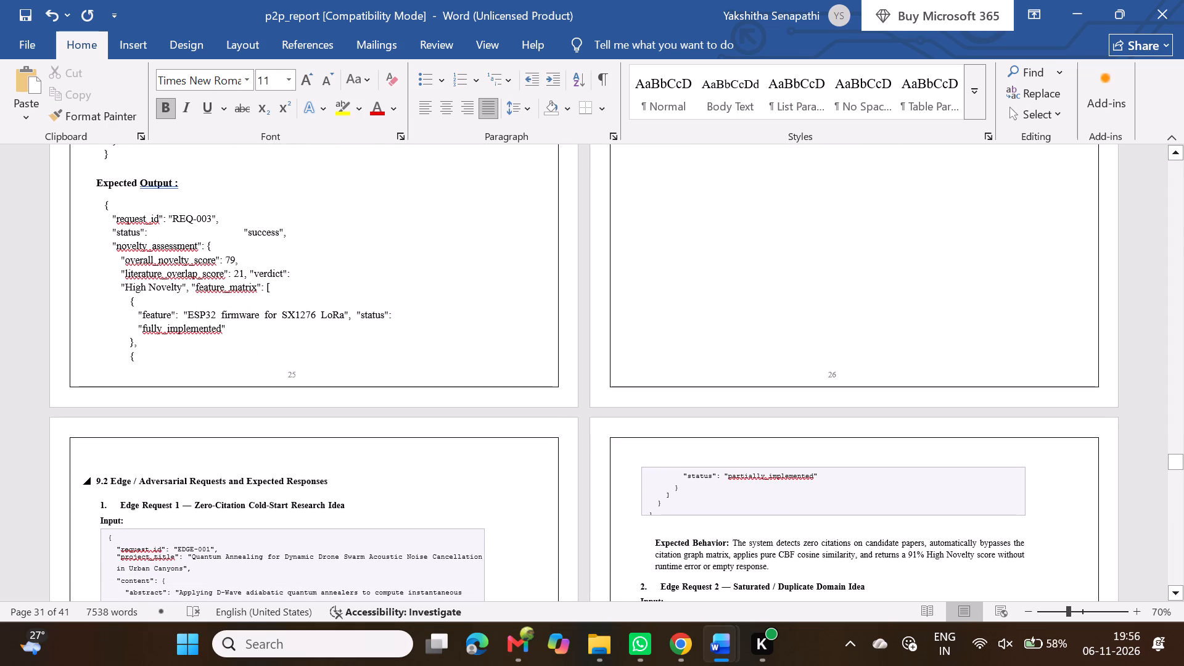
Set the "9.2 Edge / Adversarial Requests and Expected Responses" heading to 14 pt.
triple_click(115, 479)
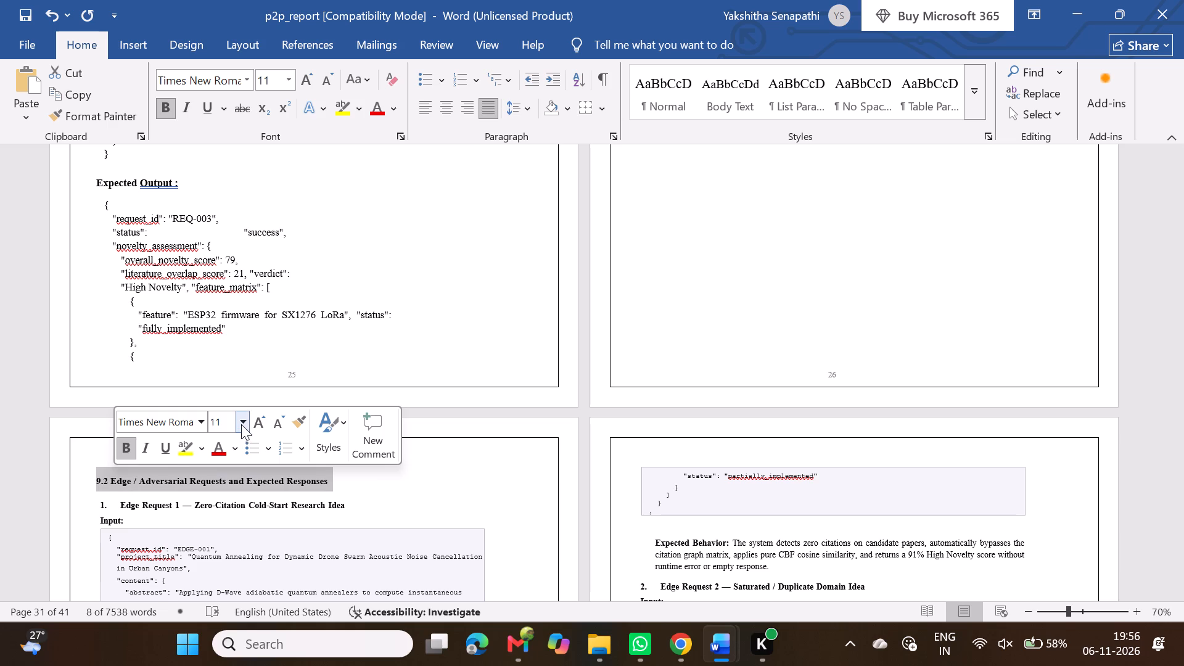
triple_click(263, 421)
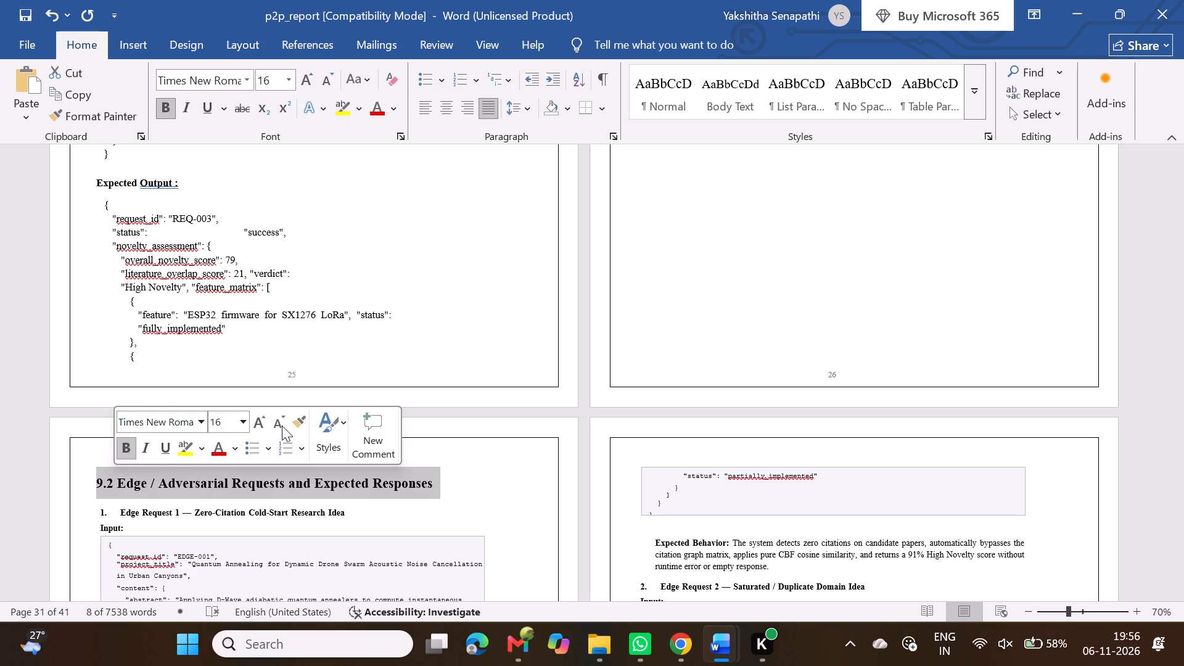
left_click(283, 427)
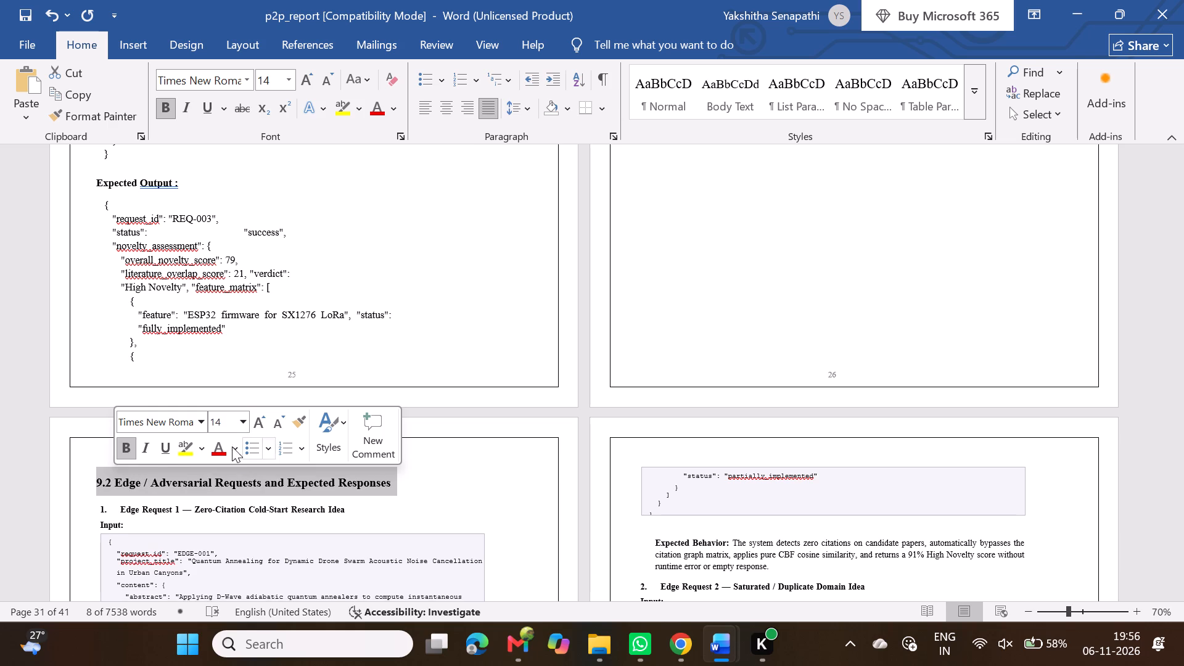
left_click(215, 484)
Replace the automatic list number on the "Edge Request 1 — Zero-Citation Cold-Start Research Idea" heading with "9.2.1".
scroll(215, 484, "down", 1)
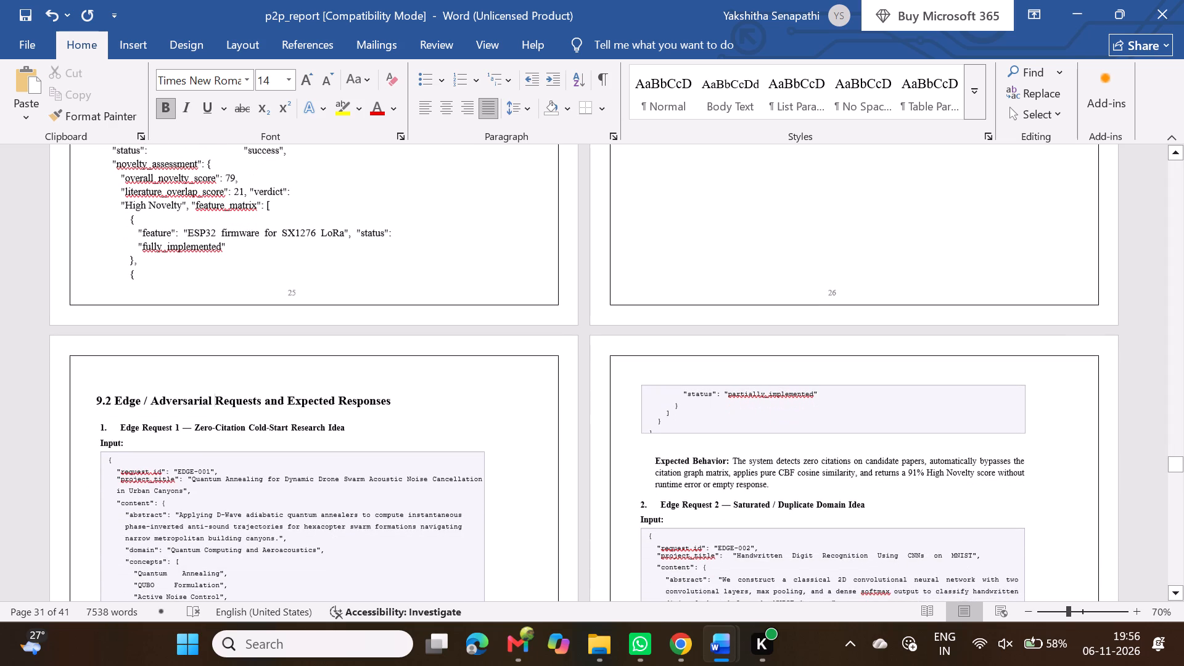
left_click(119, 430)
key("BackSpace")
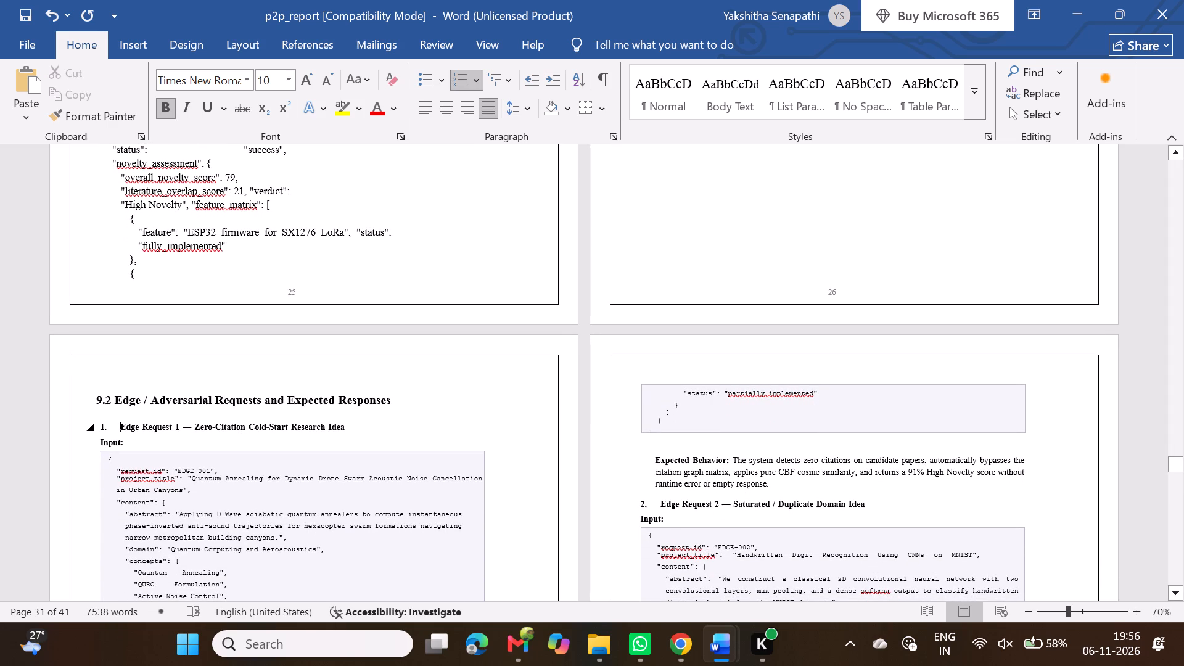
type("9.2.1")
key("space")
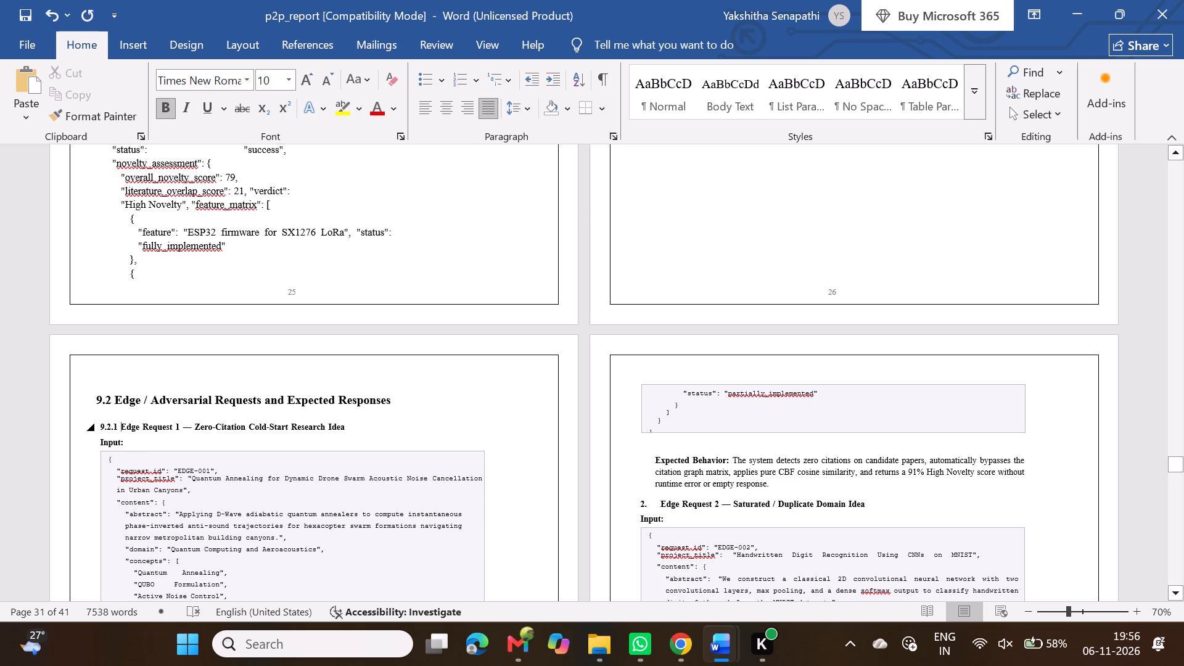
Increase the font size of the 9.2.1 Edge Request 1 heading to 12 pt.
triple_click(190, 427)
double_click(190, 427)
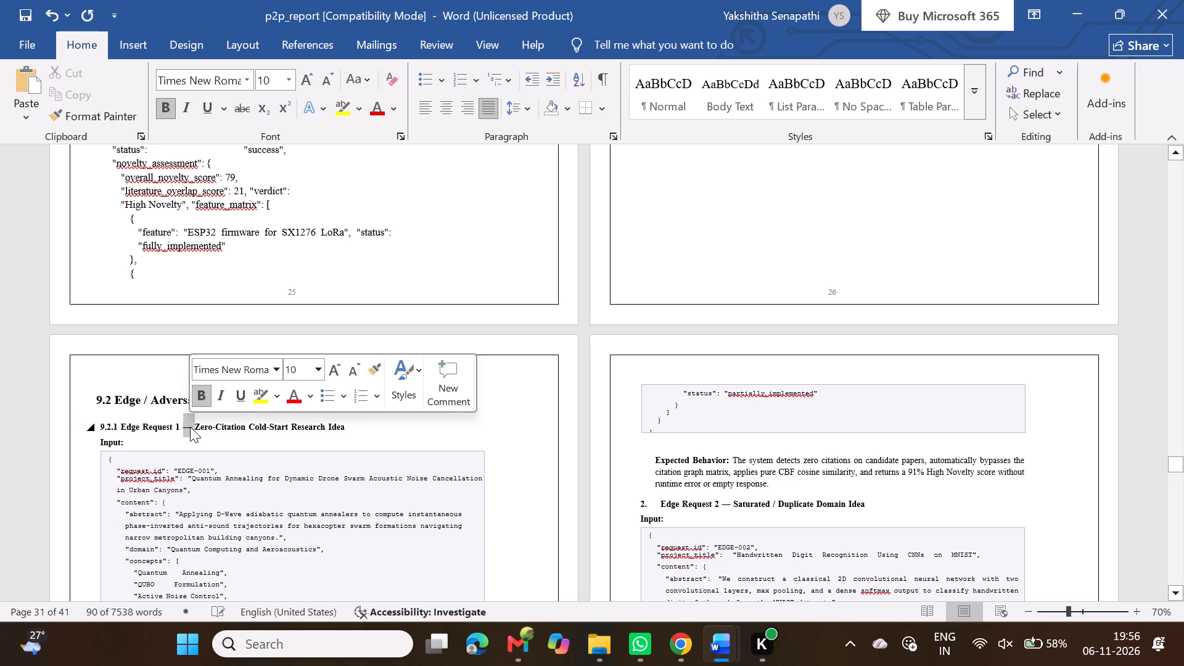
left_click_drag(99, 426, 351, 416)
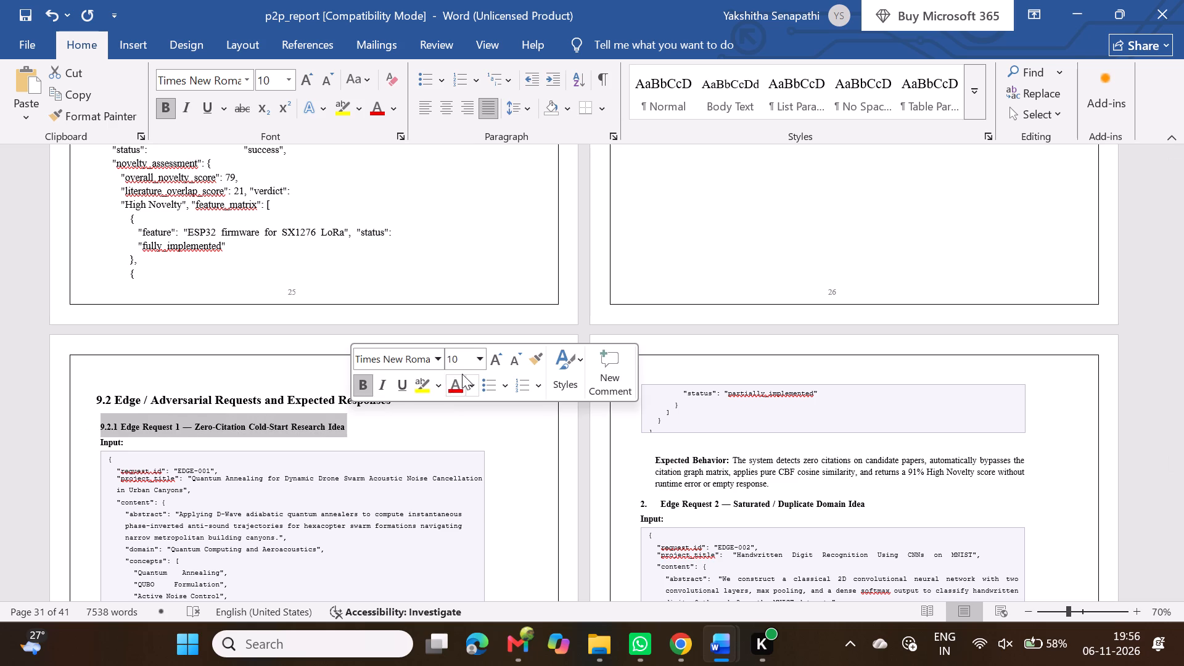
left_click(503, 364)
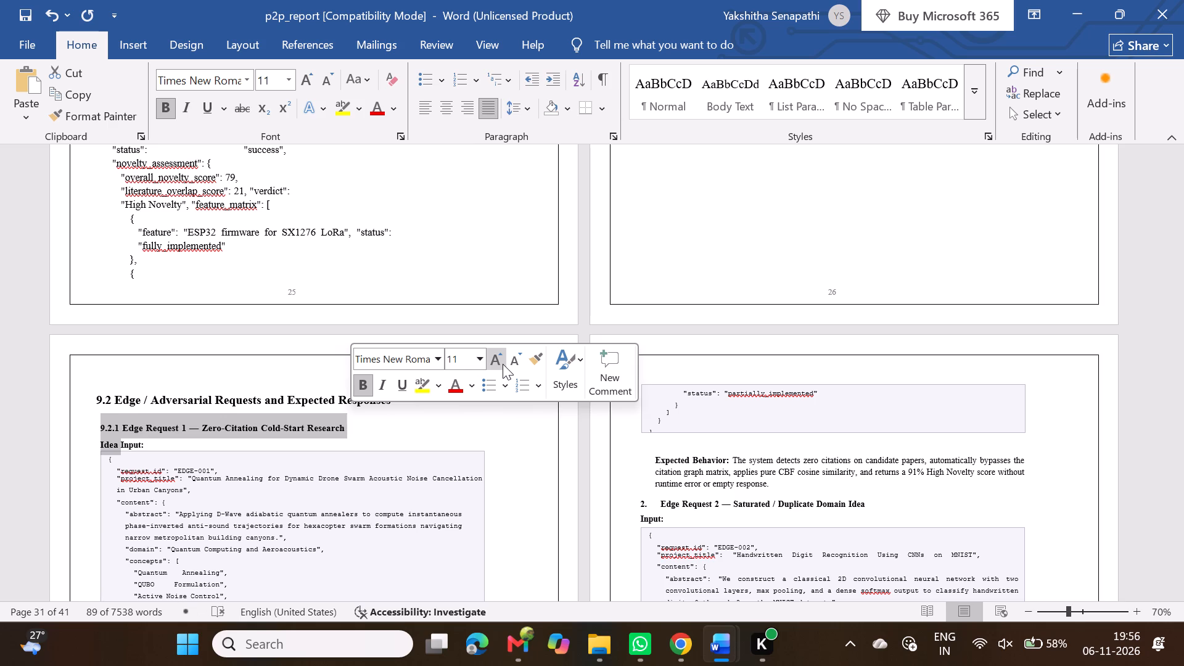
left_click(503, 364)
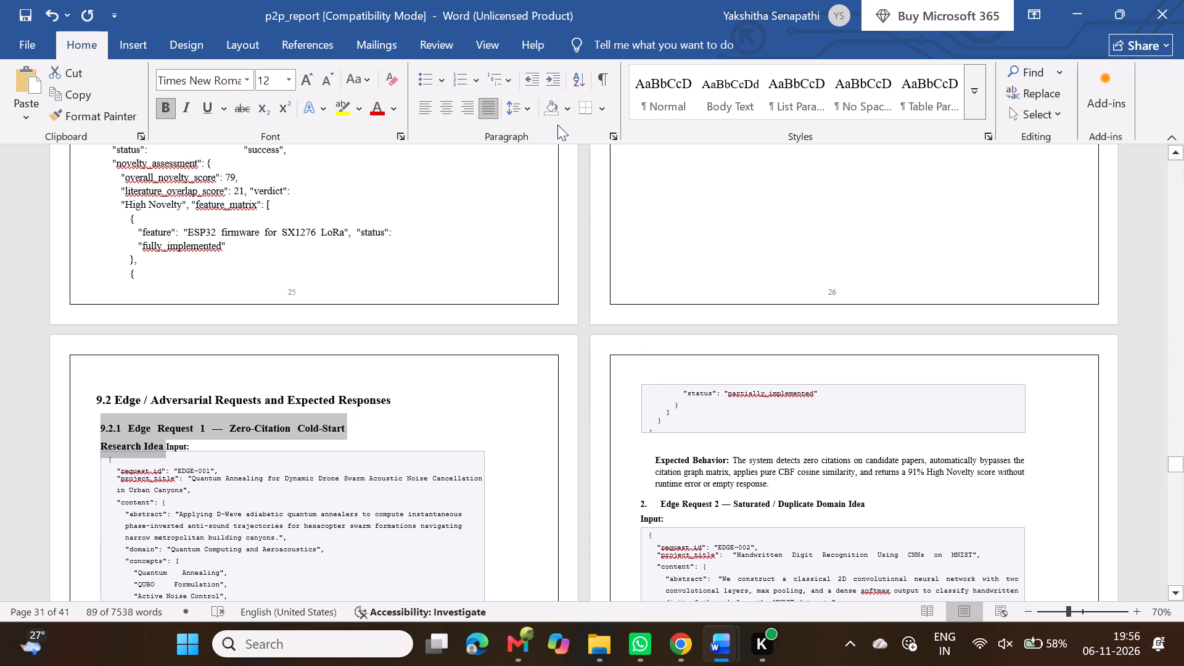
Set the spacing before the 9.2.1 Edge Request 1 heading paragraph to 0 pt.
left_click(611, 131)
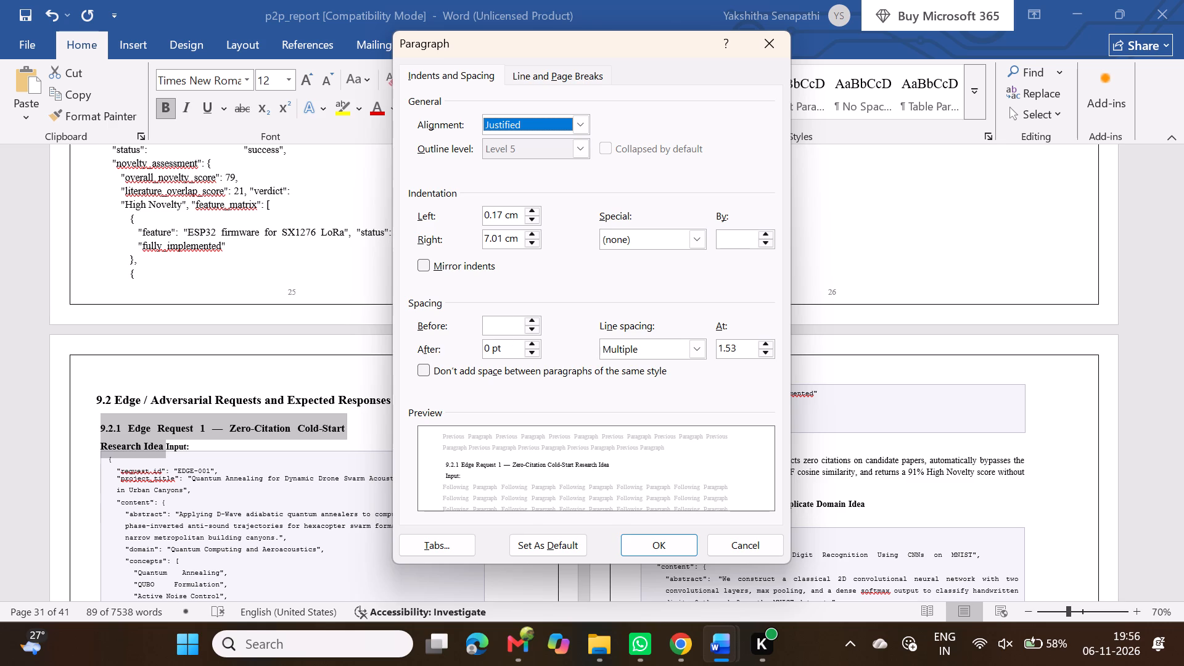
double_click(506, 326)
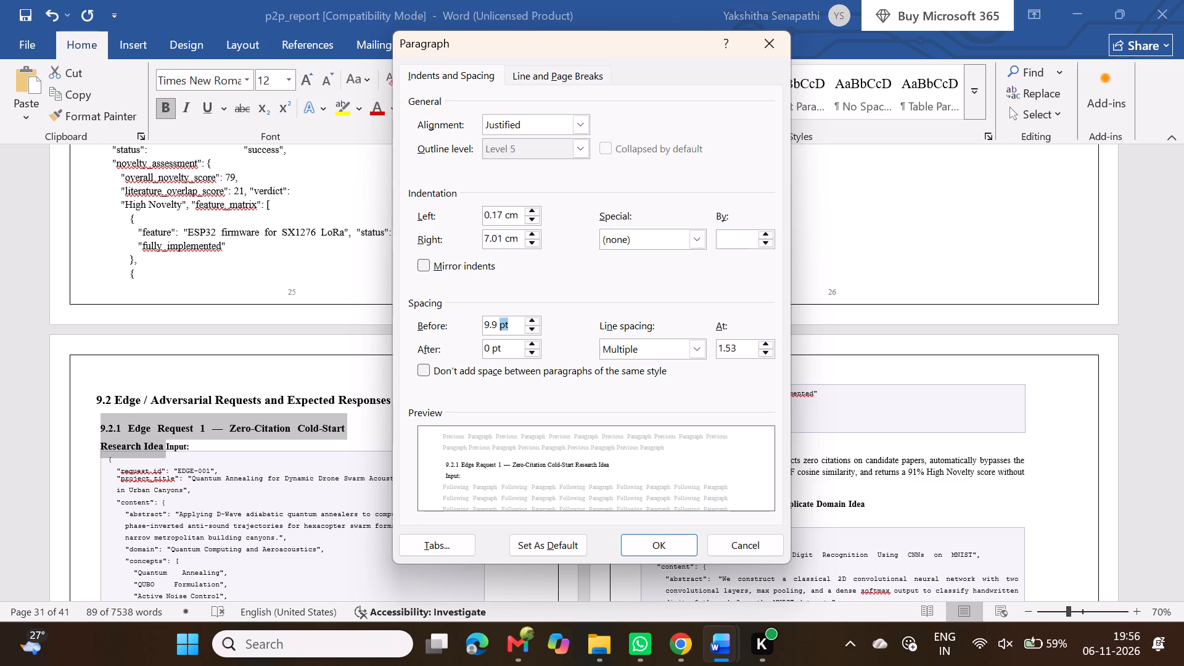
triple_click(498, 327)
left_click(498, 327)
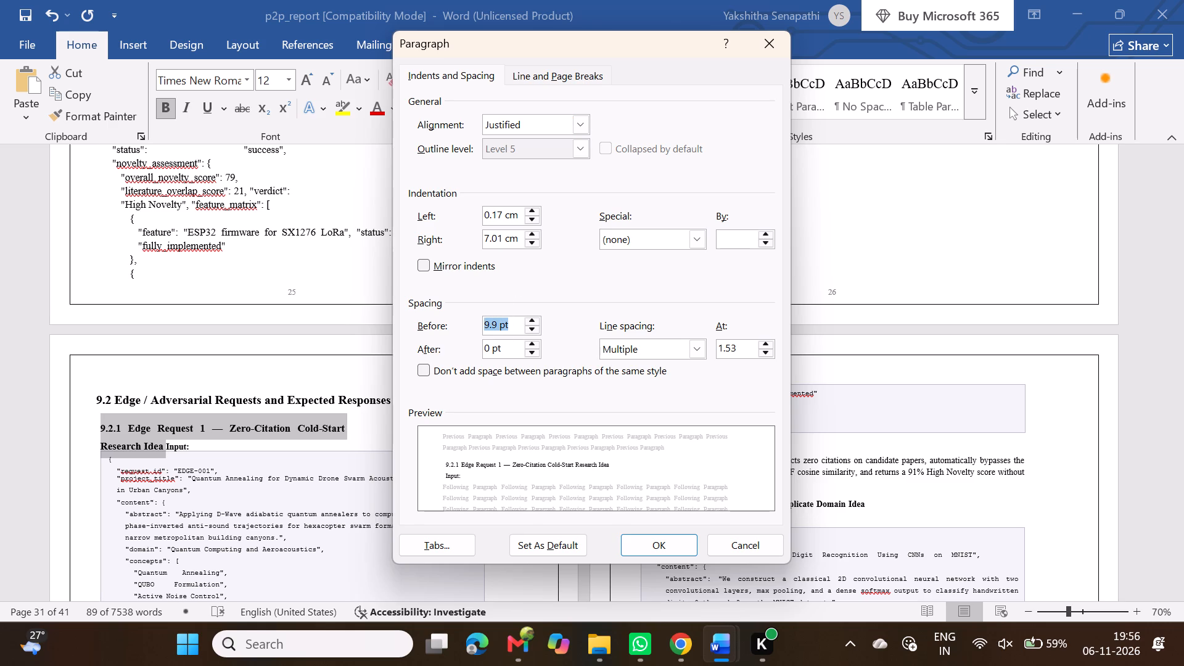
double_click(498, 327)
double_click(498, 327)
double_click(498, 327)
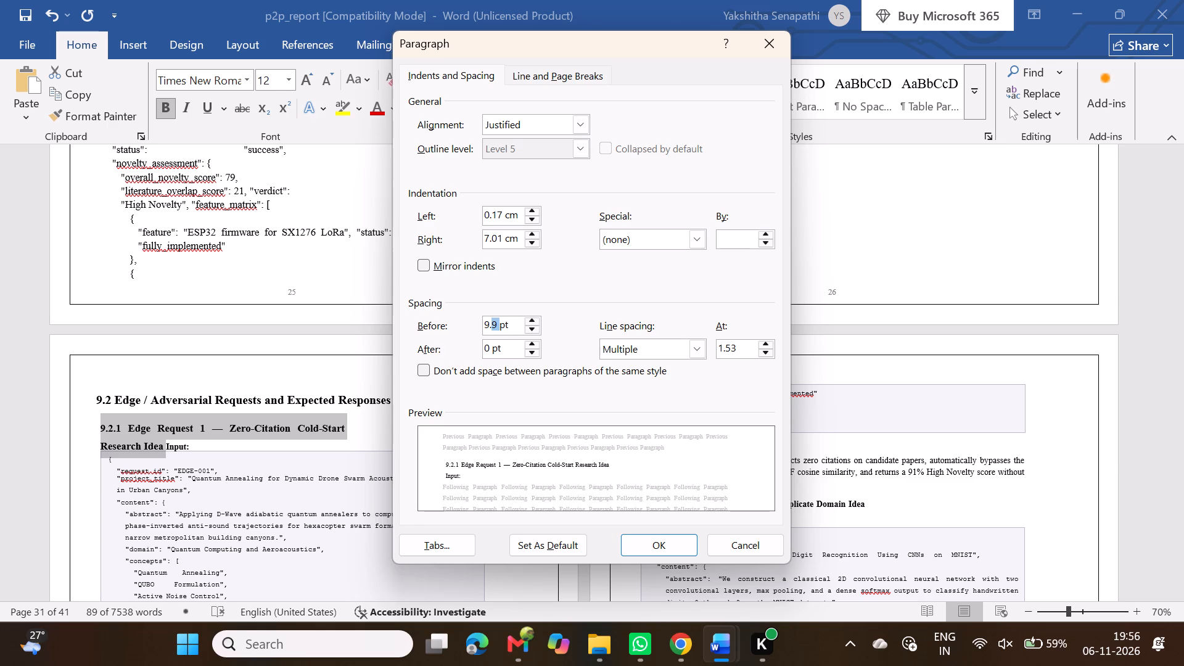
left_click(498, 327)
key("BackSpace")
key("BackSpace")
key("0")
key("BackSpace")
key("BackSpace")
key("0")
left_click(643, 539)
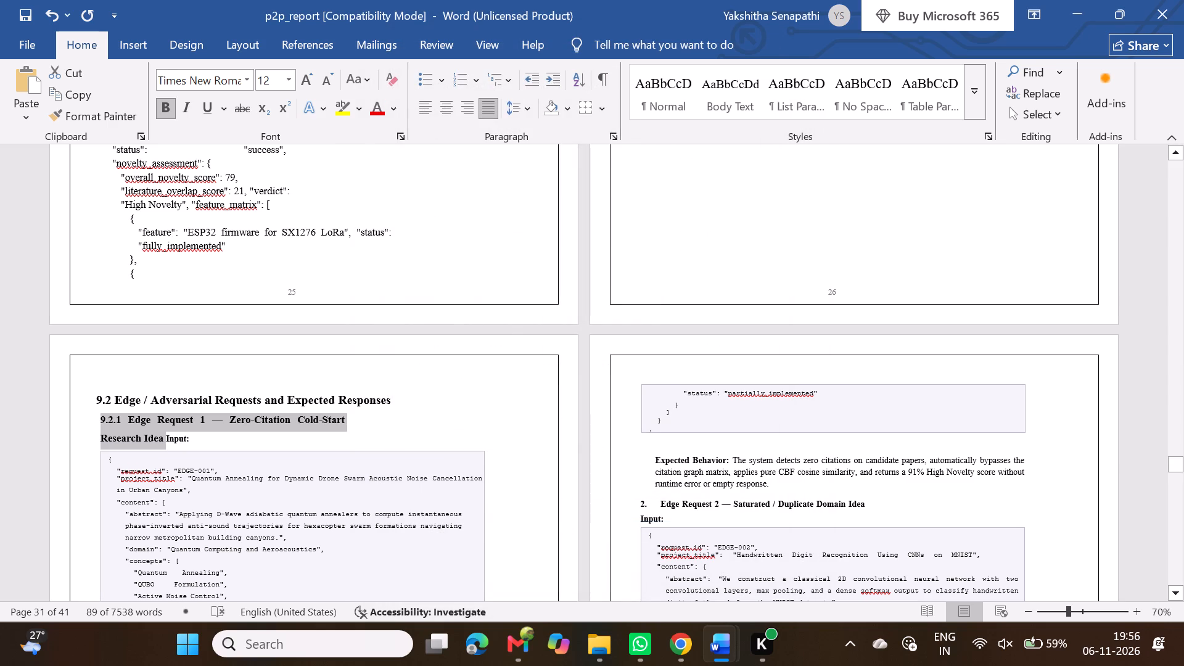
Set the right indent of the 9.2.1 Edge Request 1 heading paragraph to 0 cm.
left_click(610, 136)
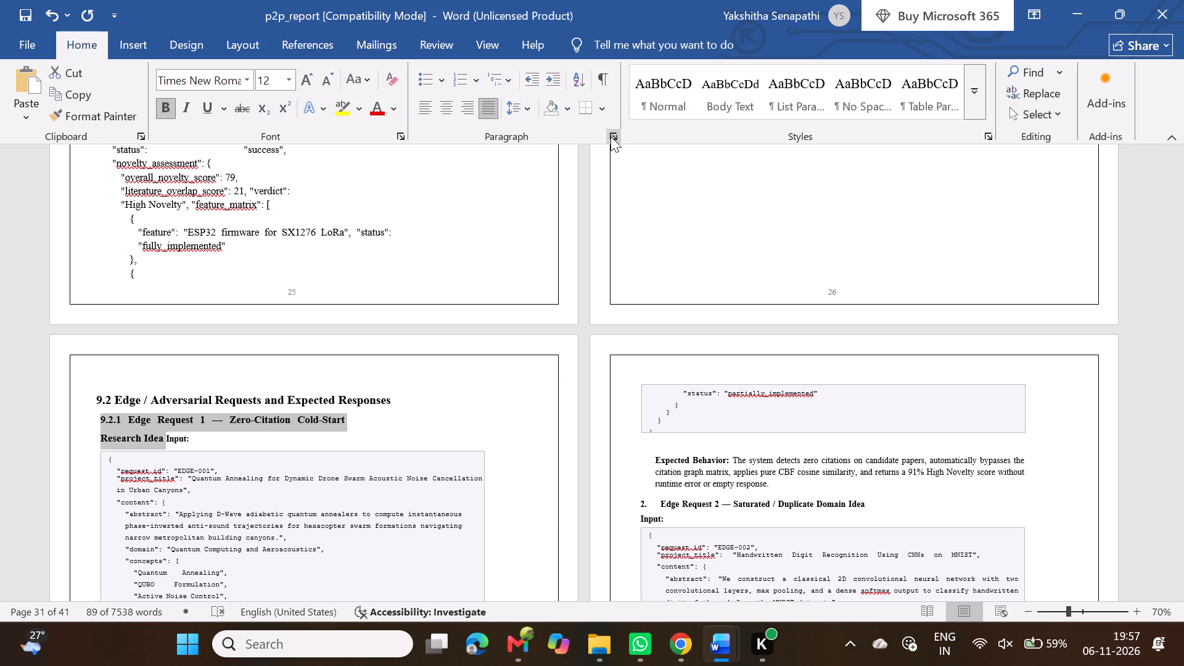
triple_click(504, 234)
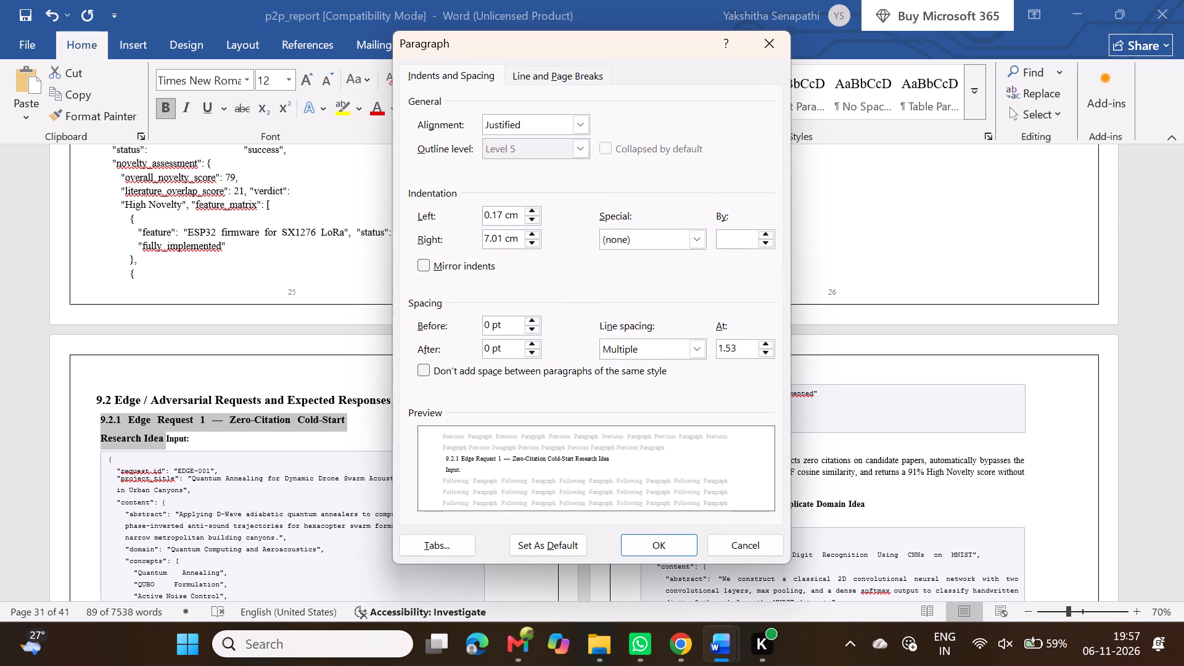
key("BackSpace")
type("0 cm")
key("Return")
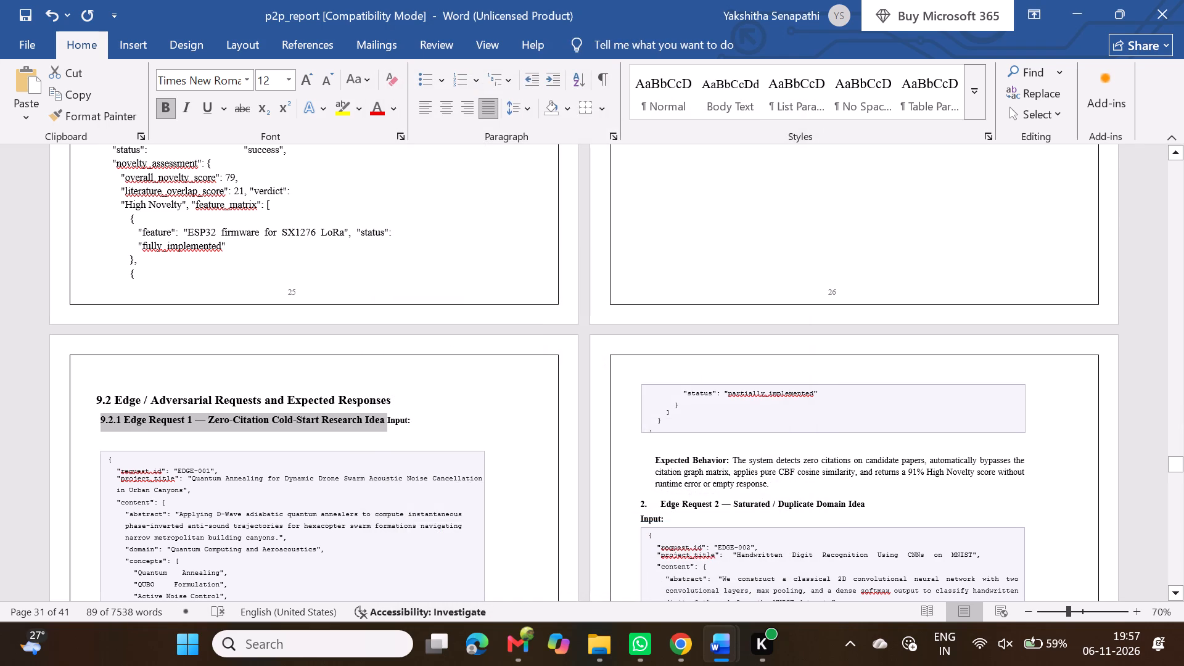
Break the "Input:" label onto its own line below the 9.2.1 heading.
left_click(387, 417)
key("Return")
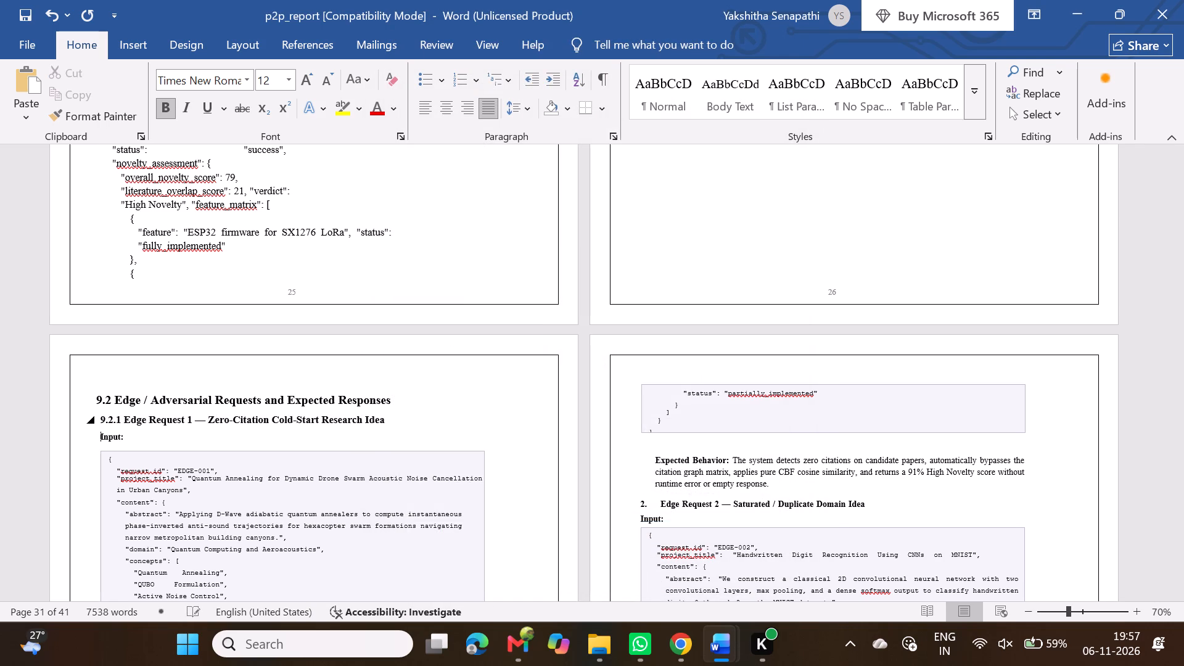
Remove the 9.2.1 heading's left indent so it aligns with the 9.2 heading, keeping it on its own line.
left_click(102, 422)
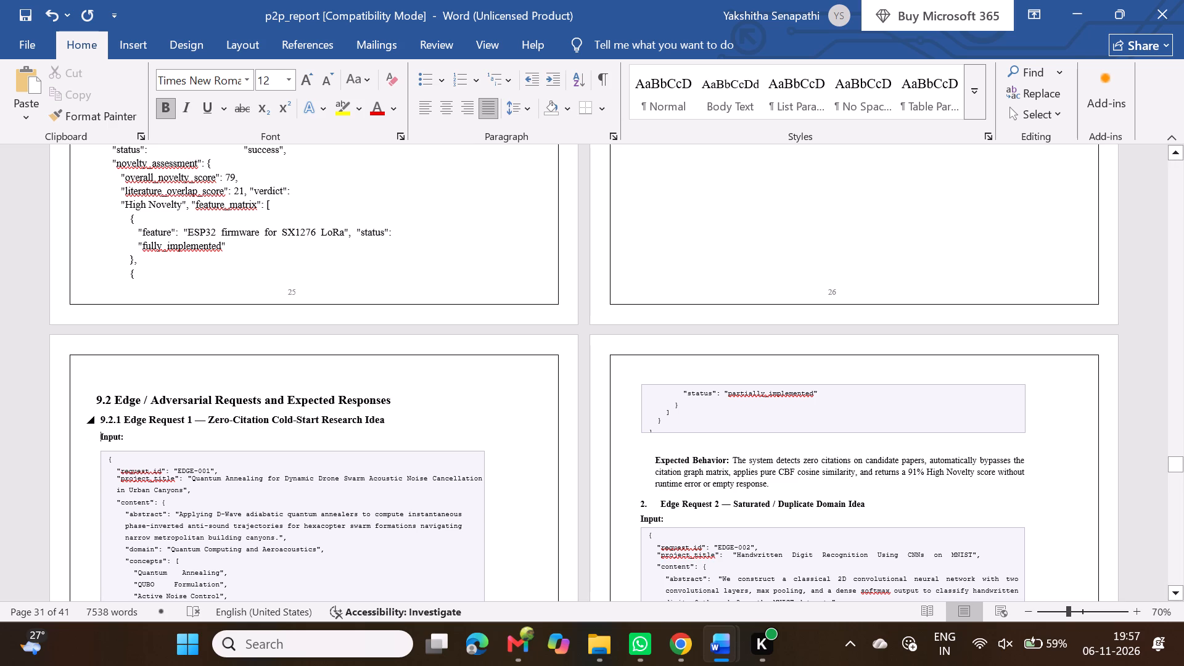
key("BackSpace")
key("BackSpace")
key("BackSpace")
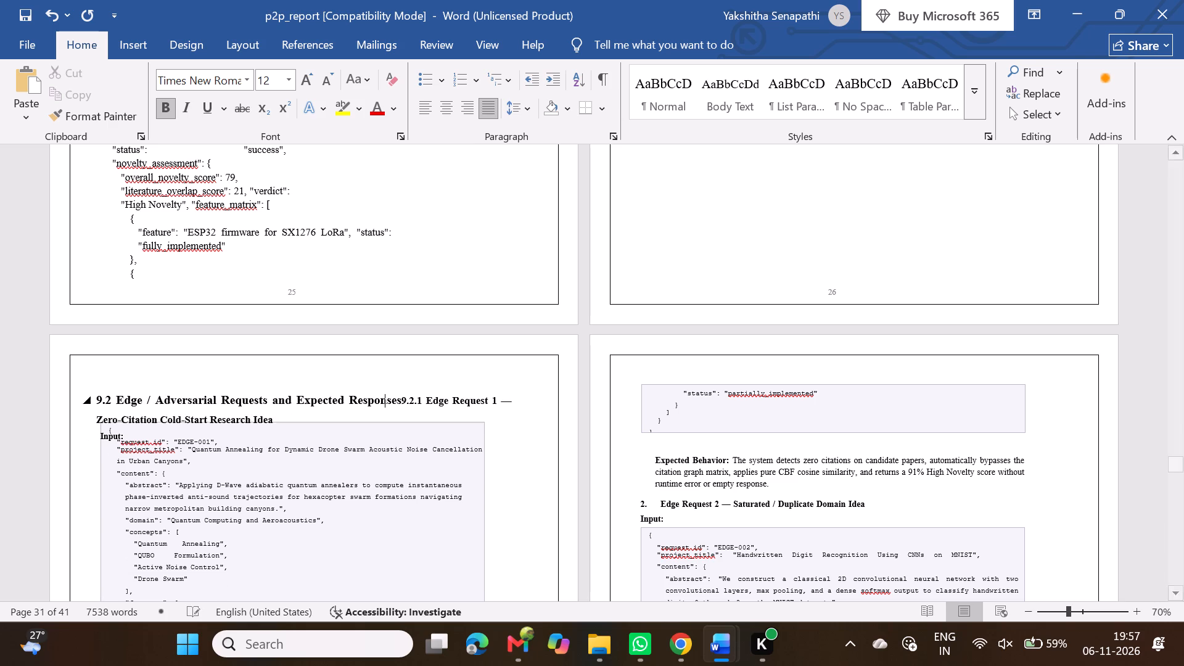
key("Return")
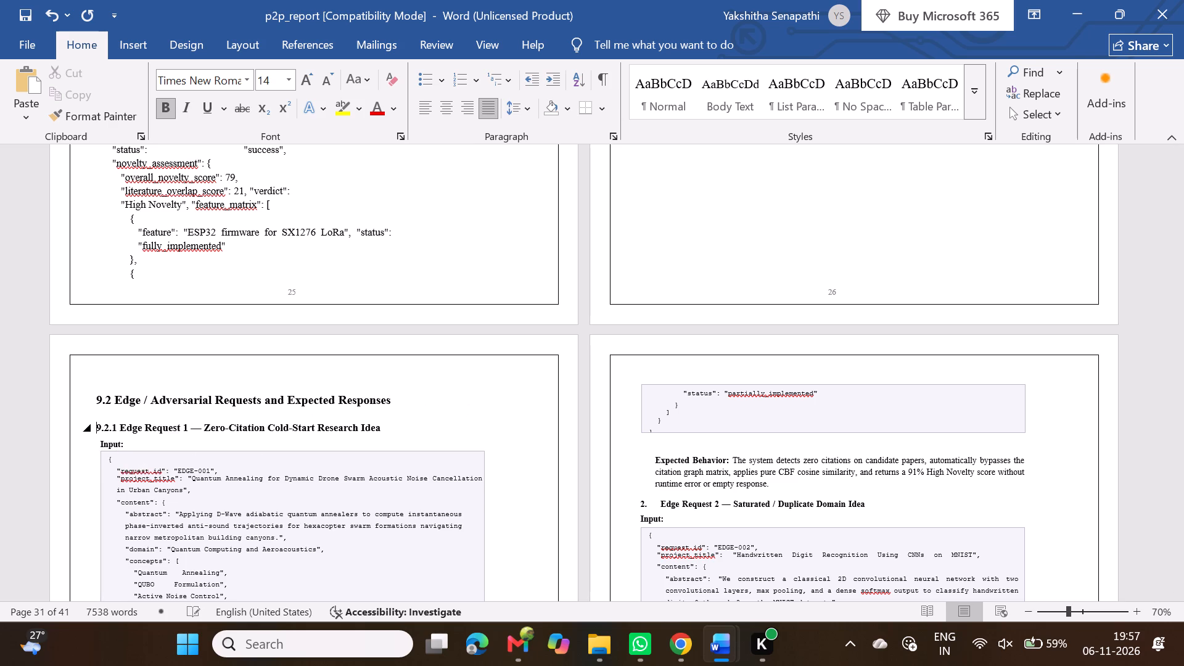
Increase the font size of the "Input:" label under heading 9.2.1 to 12 pt.
scroll(102, 422, "down", 1)
triple_click(114, 436)
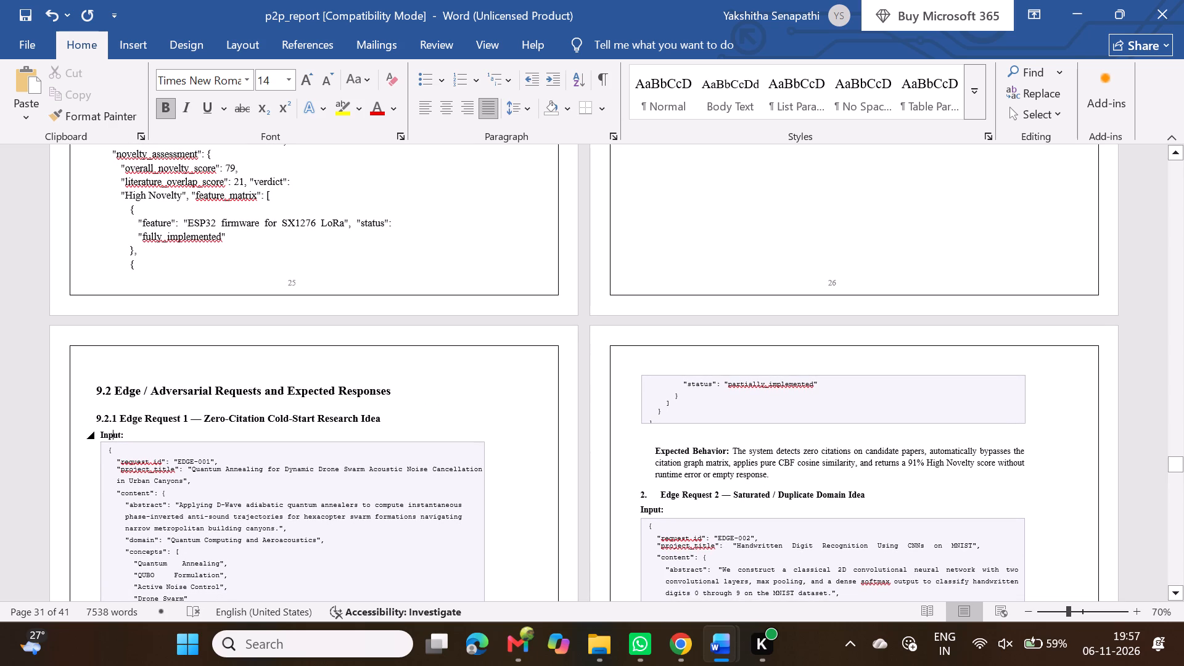
left_click(267, 381)
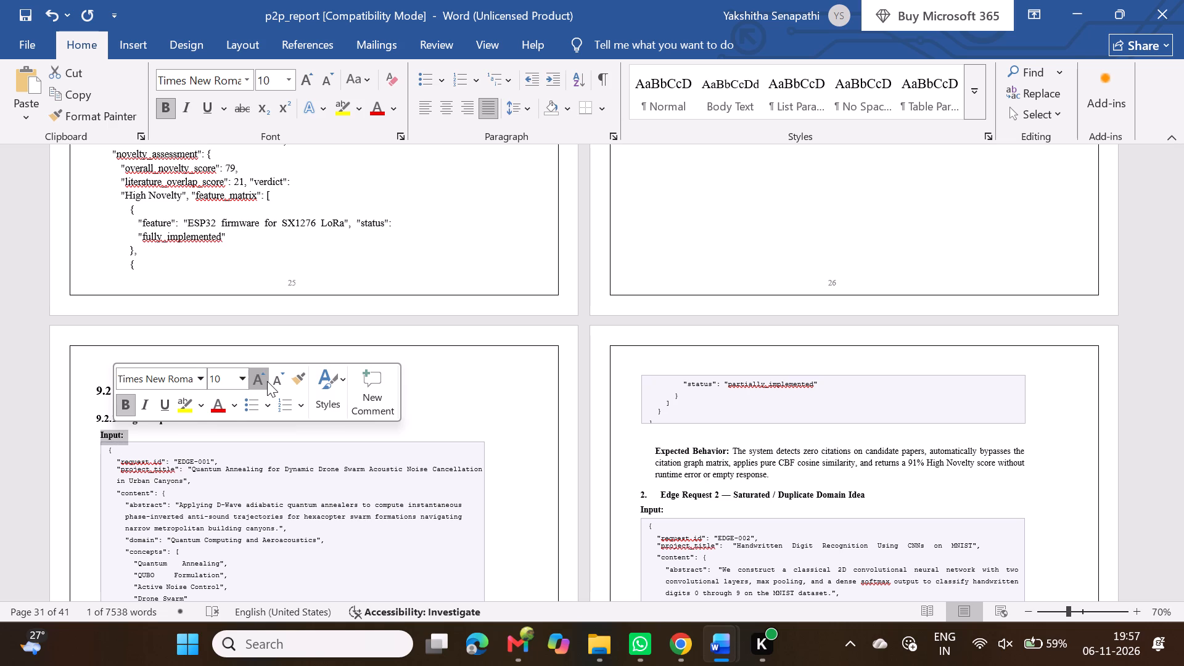
left_click(267, 381)
left_click(421, 393)
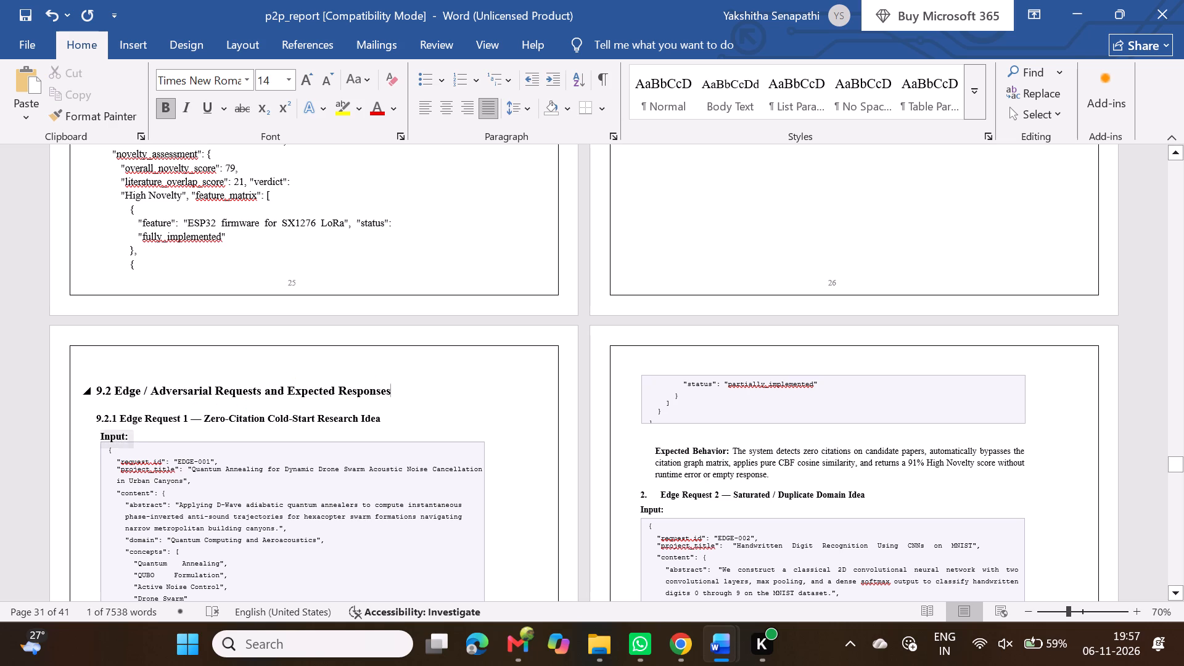
Remove the left indent of the "Input:" label so it aligns with the 9.2.1 heading.
scroll(390, 425, "down", 1)
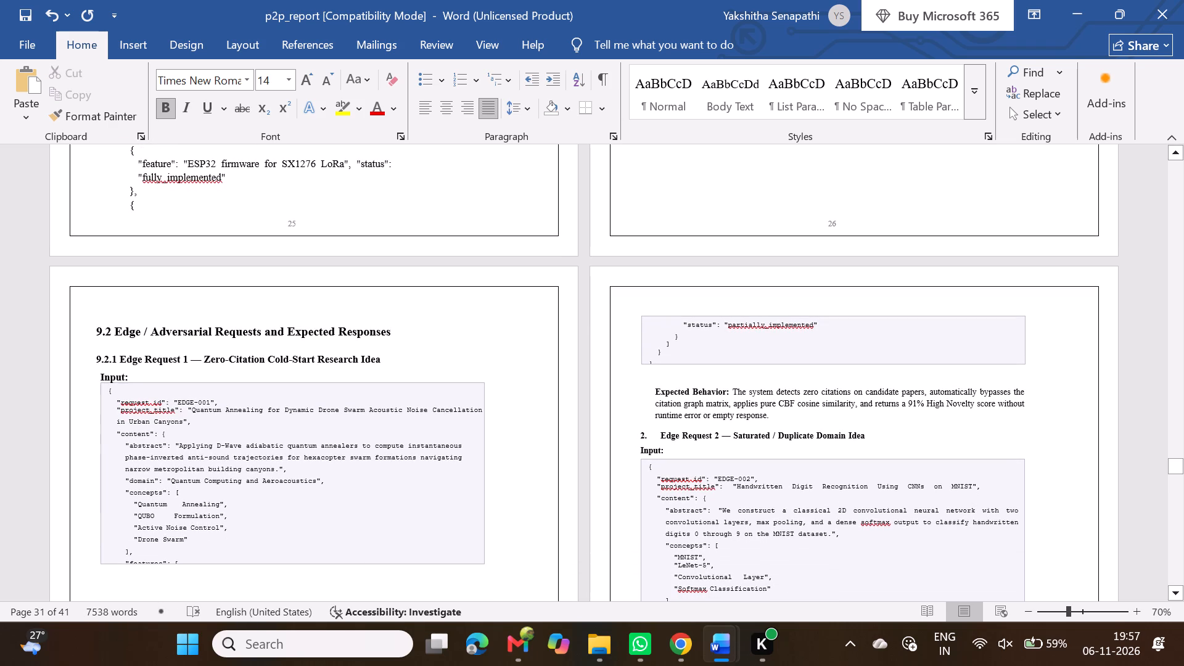
left_click(101, 378)
key("BackSpace")
key("BackSpace")
Extend the EDGE-001 input text box downward to just above "Expected Output:" so its full JSON text fits.
scroll(163, 432, "down", 2)
left_click(303, 386)
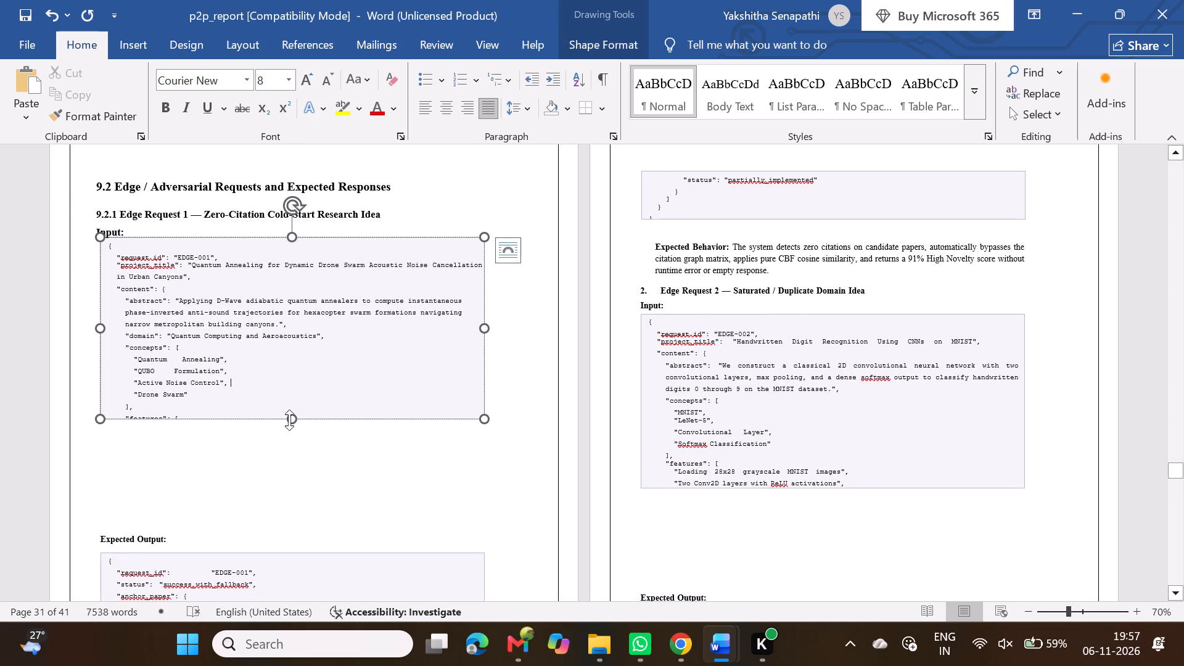
left_click_drag(292, 421, 289, 516)
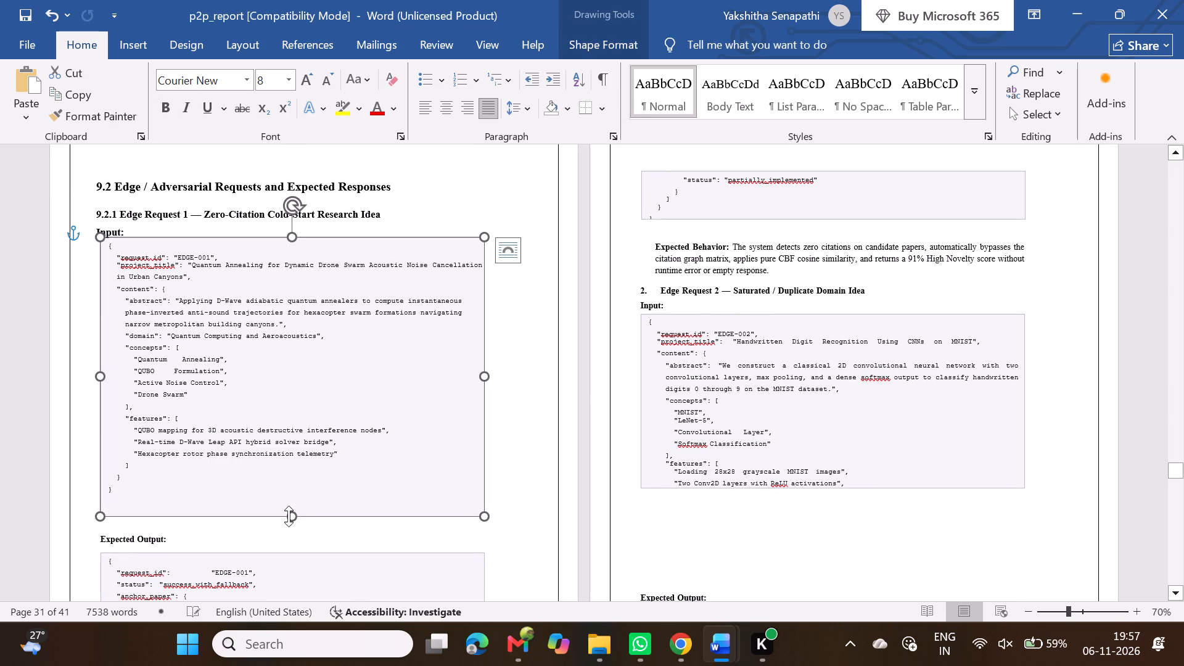
Copy the entire JSON text inside the EDGE-001 input text box.
left_click_drag(160, 505, 108, 225)
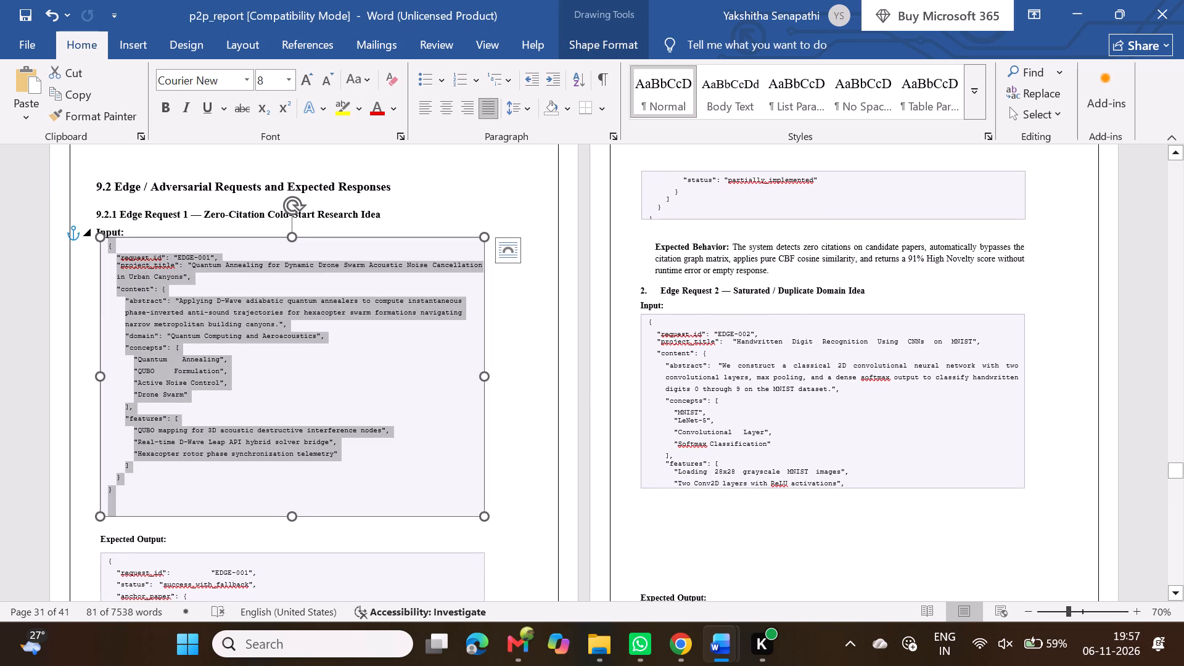
left_click_drag(108, 225, 105, 250)
key("ctrl+c")
Delete the EDGE-001 input text box under the "Input:" label of heading 9.2.1.
left_click(361, 514)
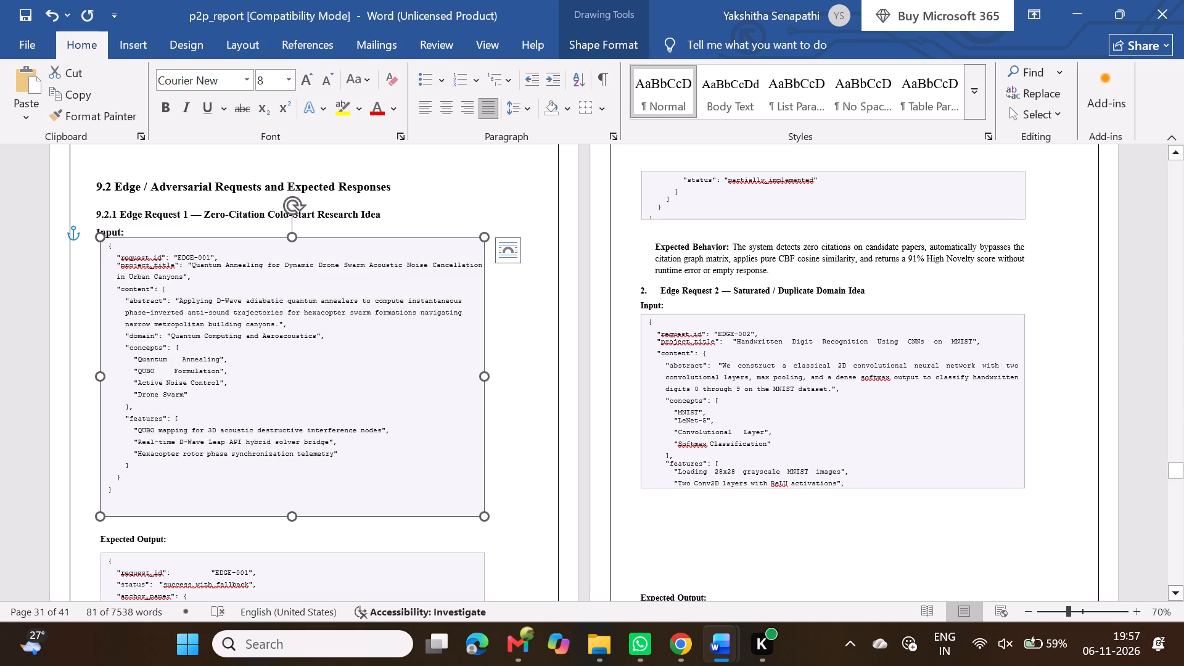
key("Delete")
Set 1.5 line spacing on heading 9.2, heading 9.2.1 and the "Input:" label.
left_click(142, 242)
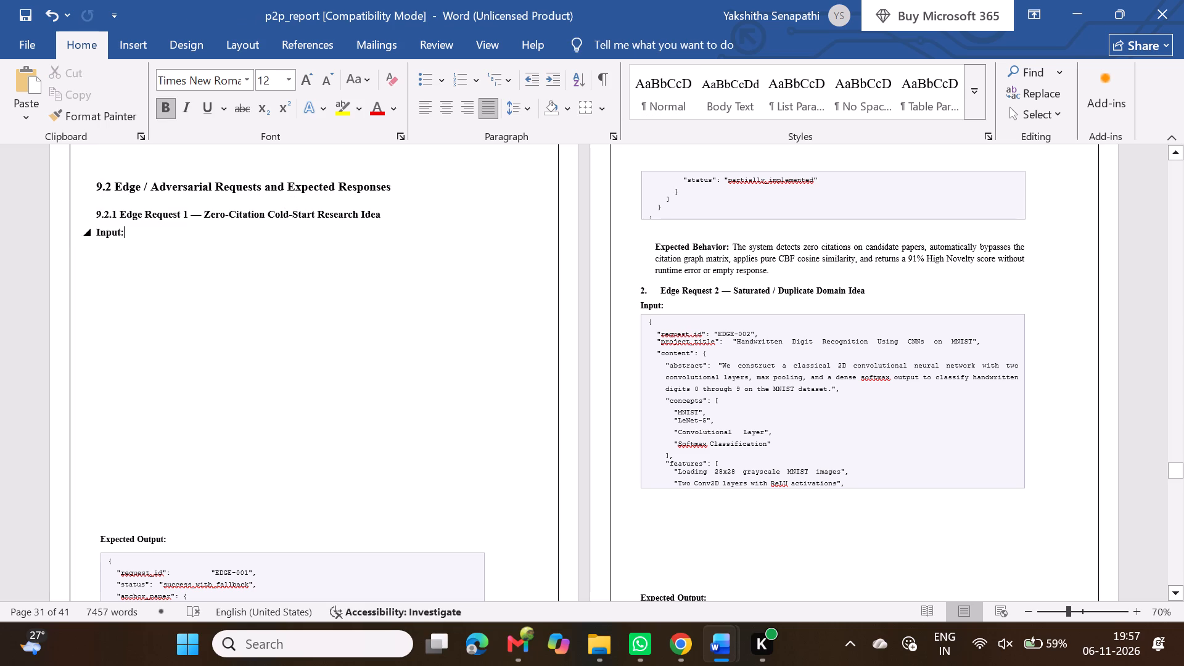
left_click_drag(142, 242, 94, 222)
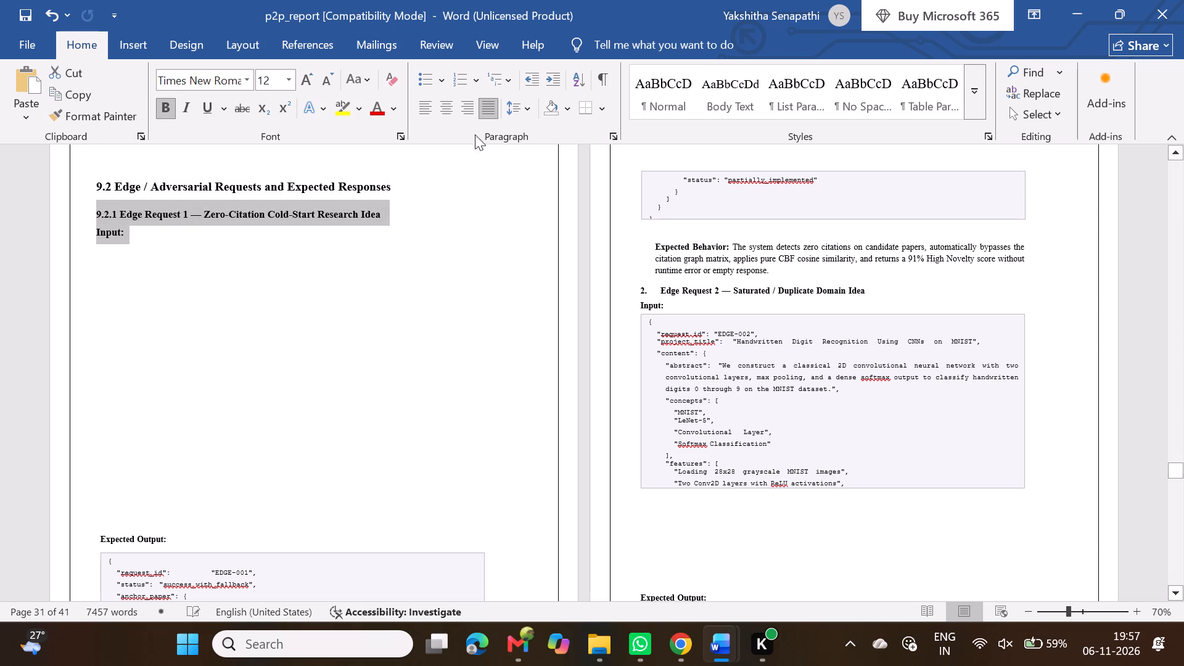
left_click(514, 113)
left_click(517, 176)
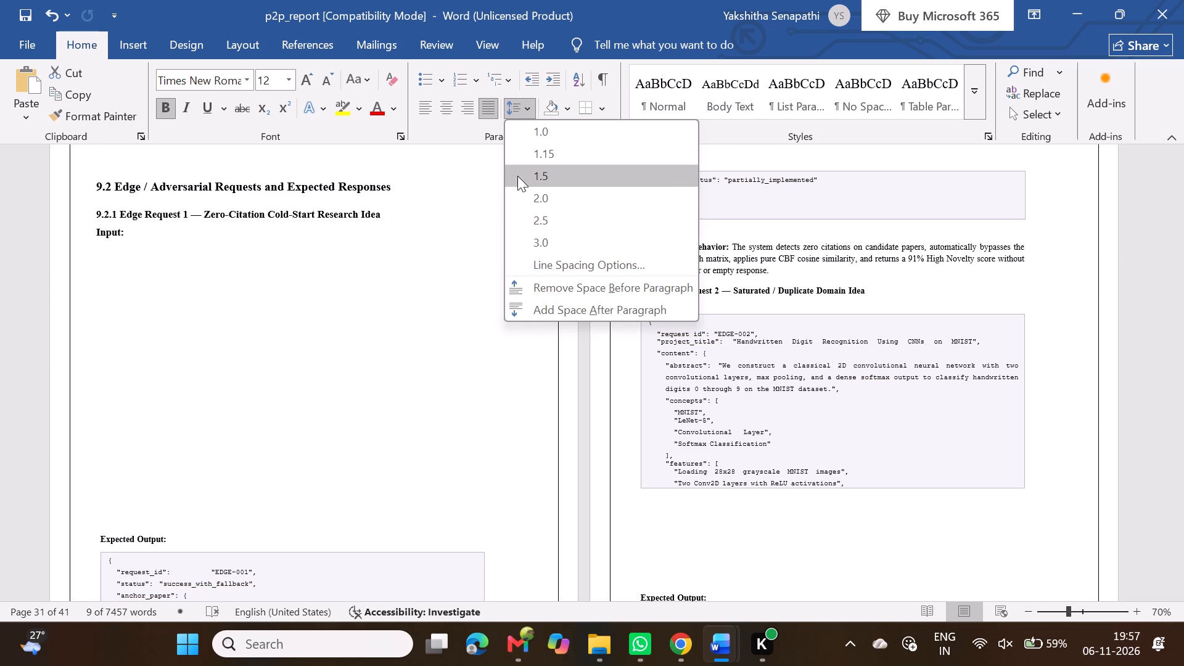
left_click(182, 234)
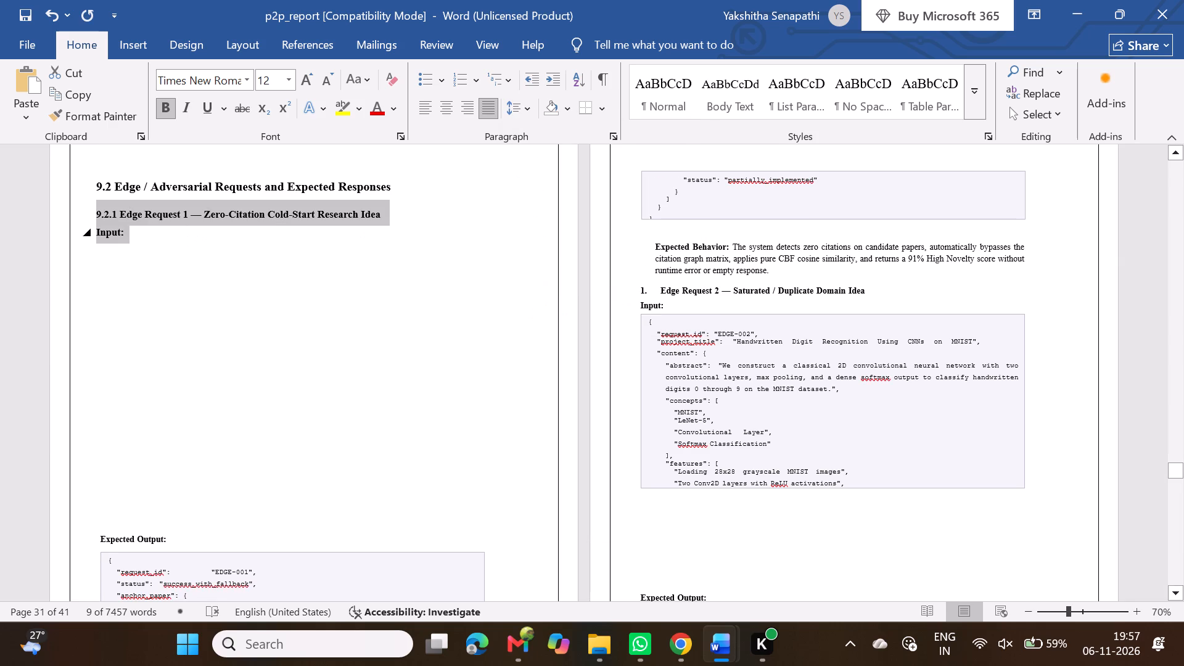
scroll(182, 234, "up", 1)
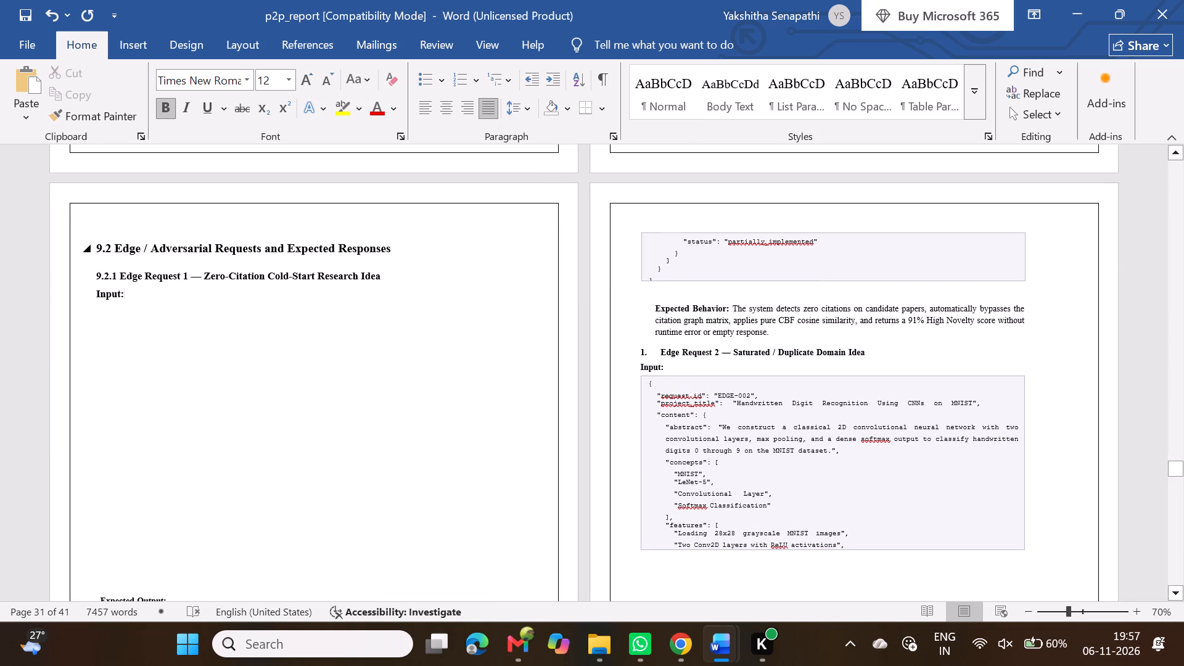
left_click(99, 247)
left_click_drag(99, 247, 126, 288)
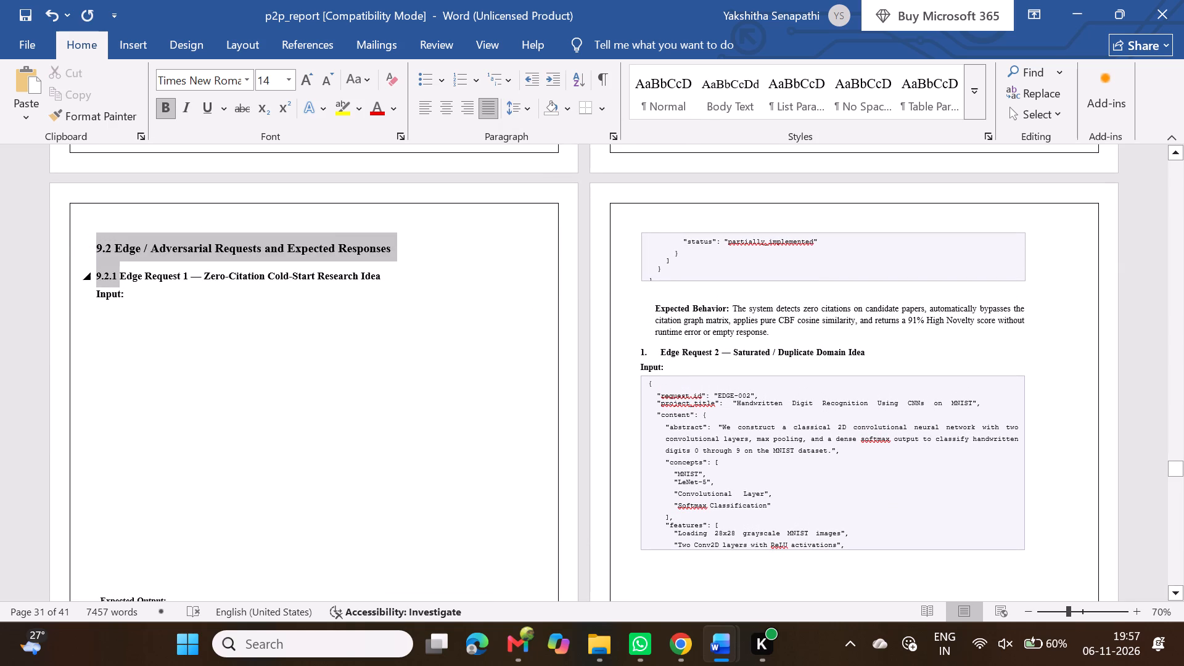
left_click_drag(126, 288, 132, 294)
left_click(511, 101)
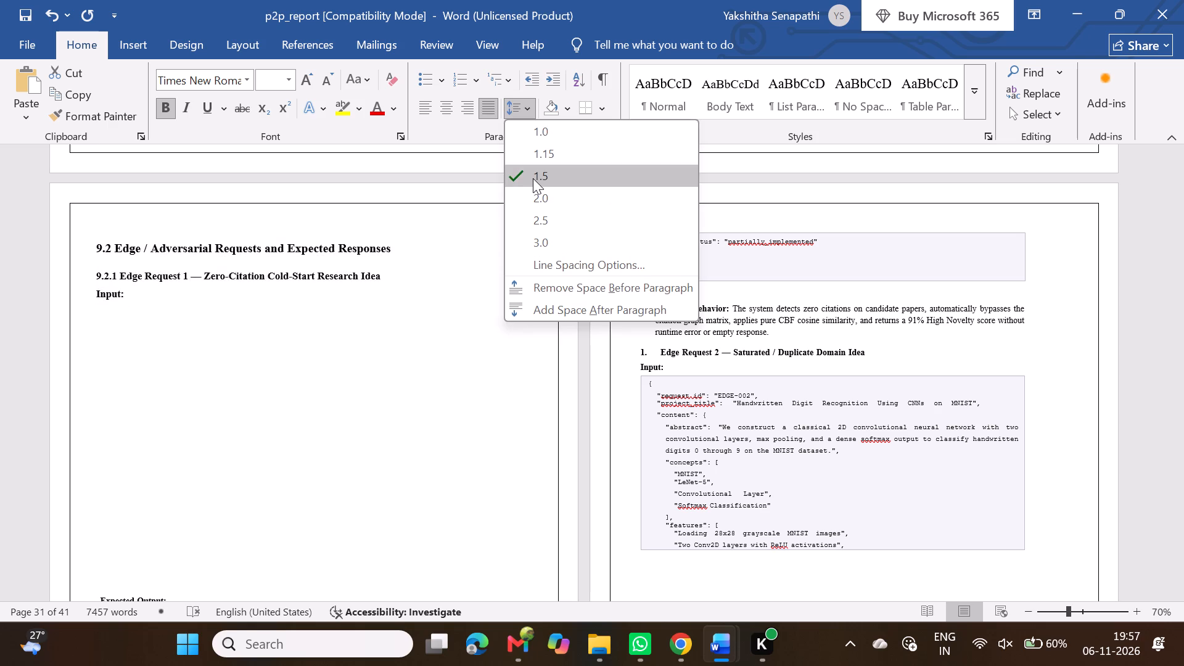
left_click(533, 179)
Paste the copied EDGE-001 input JSON as body text below the "Input:" label.
left_click(252, 305)
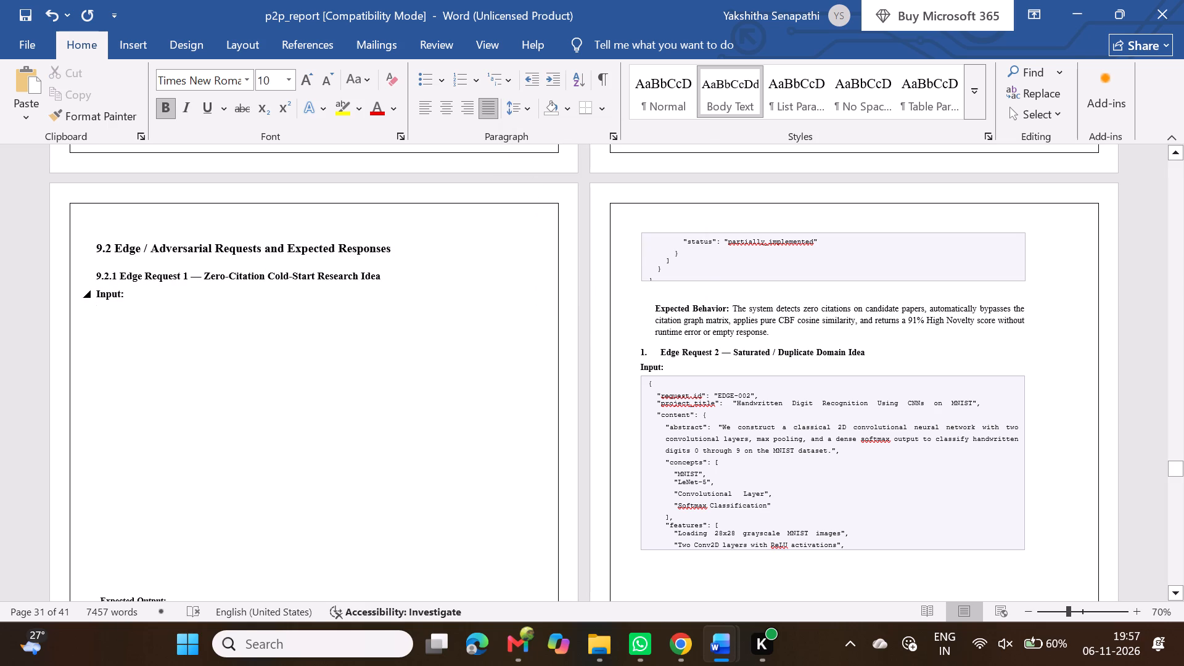
key("ctrl+v")
Format the pasted EDGE-001 input JSON in Times New Roman, 12 pt, with 1.15 line spacing.
scroll(252, 305, "down", 1)
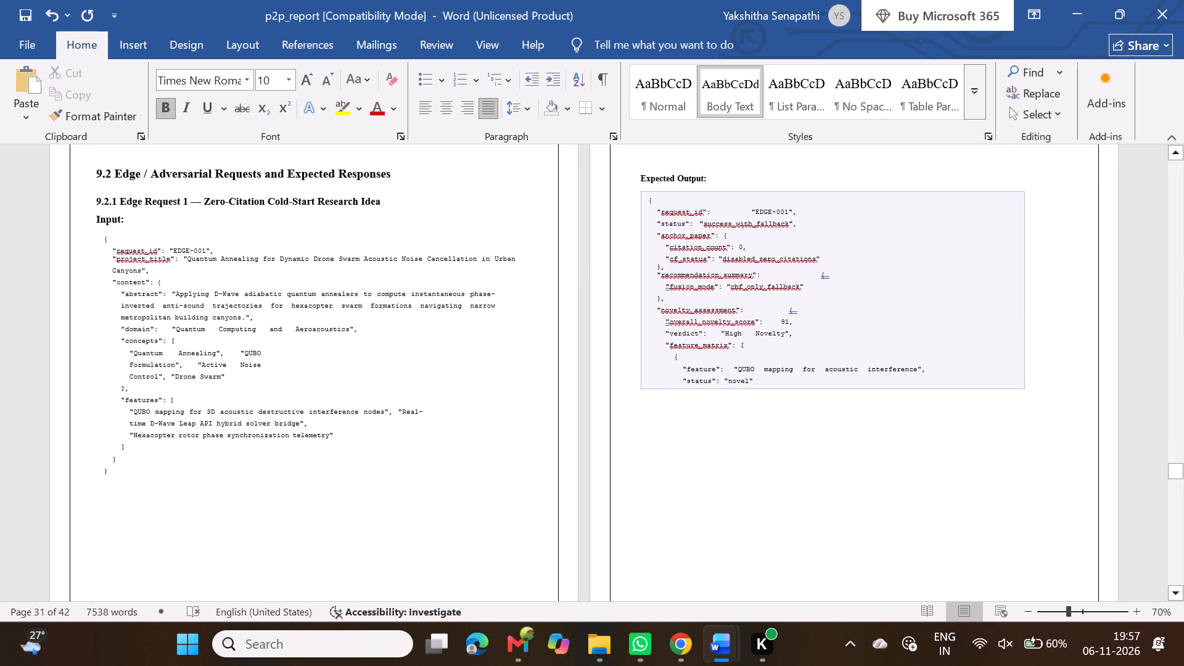
scroll(252, 305, "down", 1)
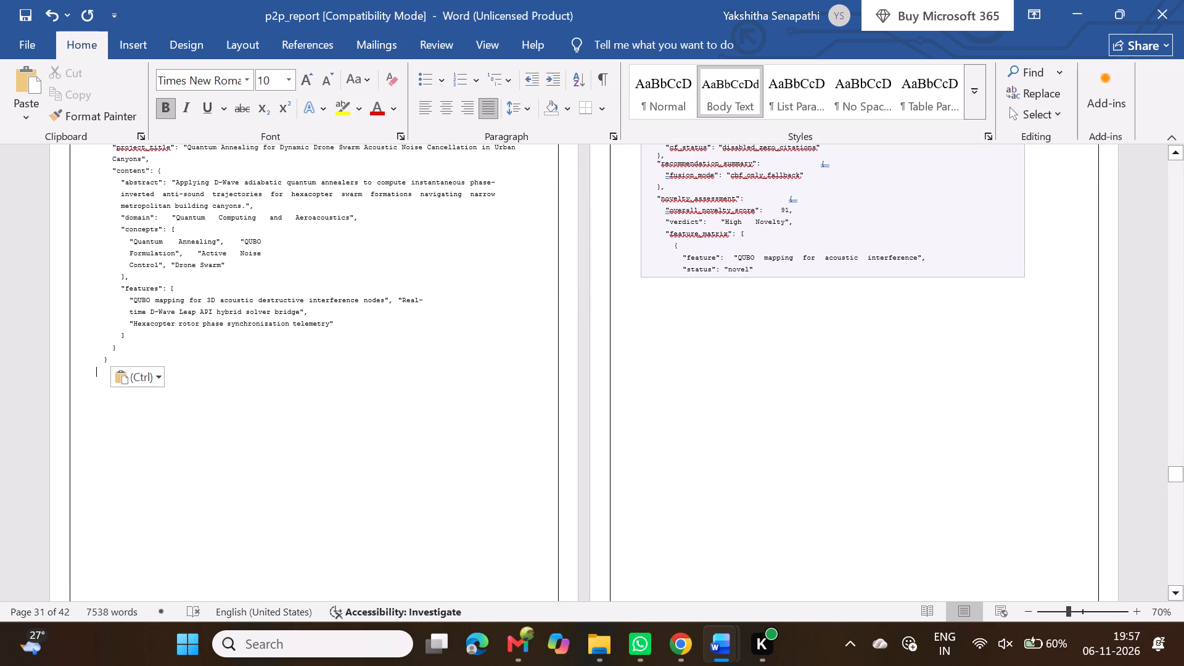
left_click_drag(184, 366, 135, 131)
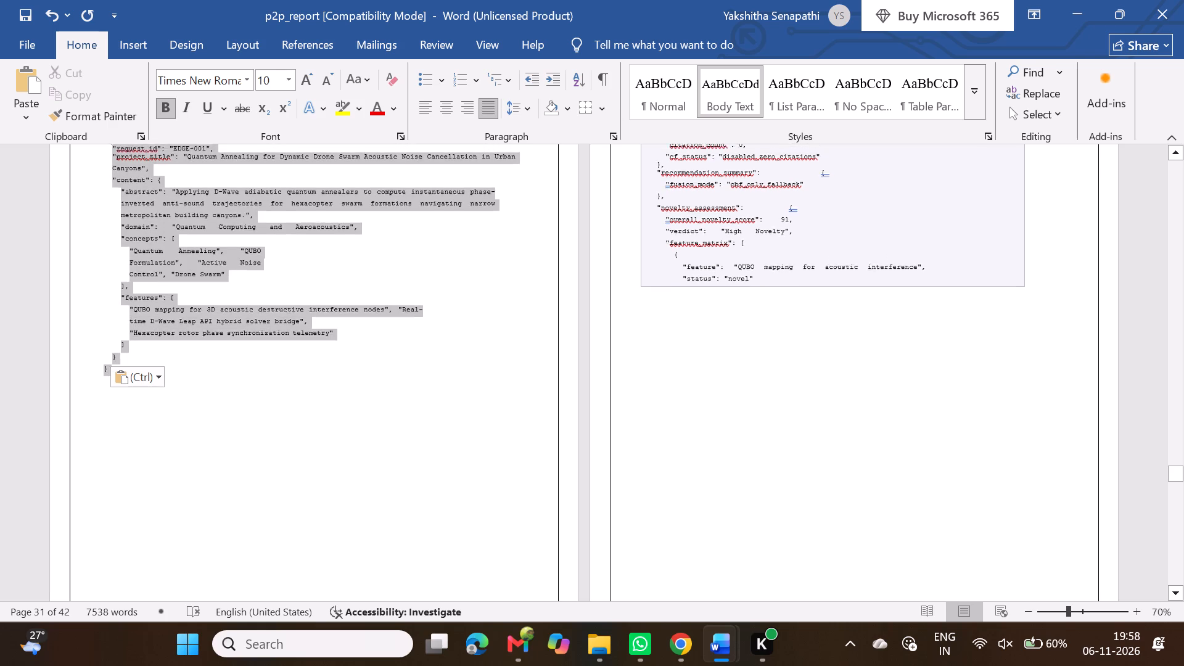
left_click_drag(135, 131, 100, 189)
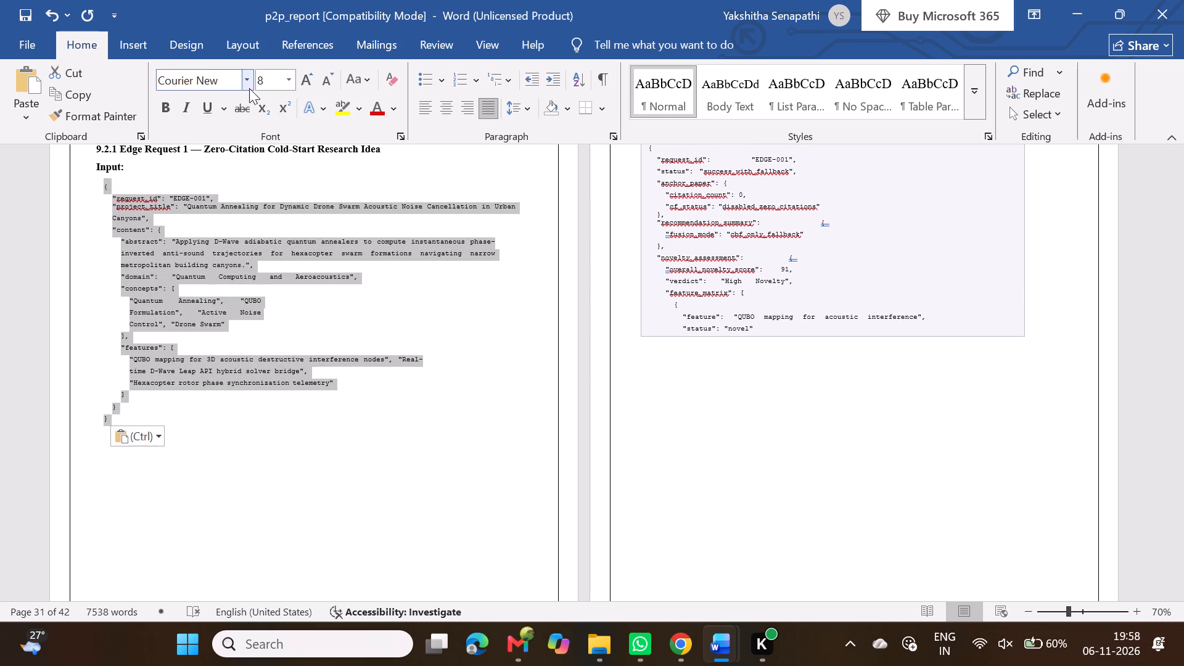
left_click(244, 81)
left_click(257, 185)
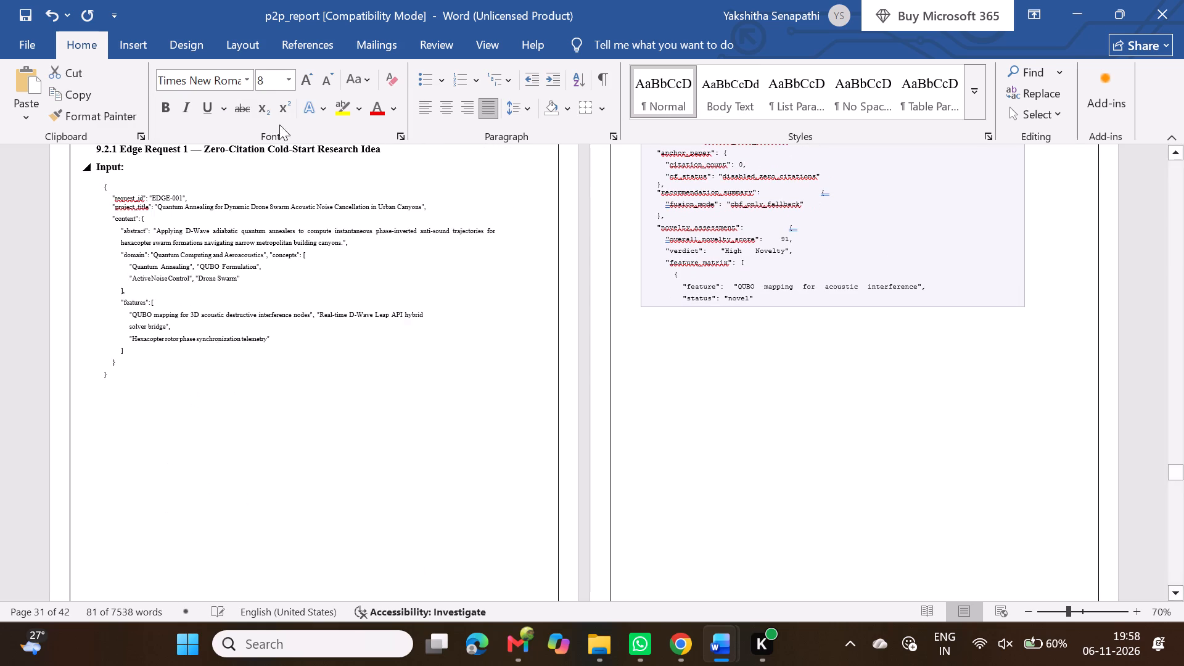
triple_click(306, 83)
left_click(306, 83)
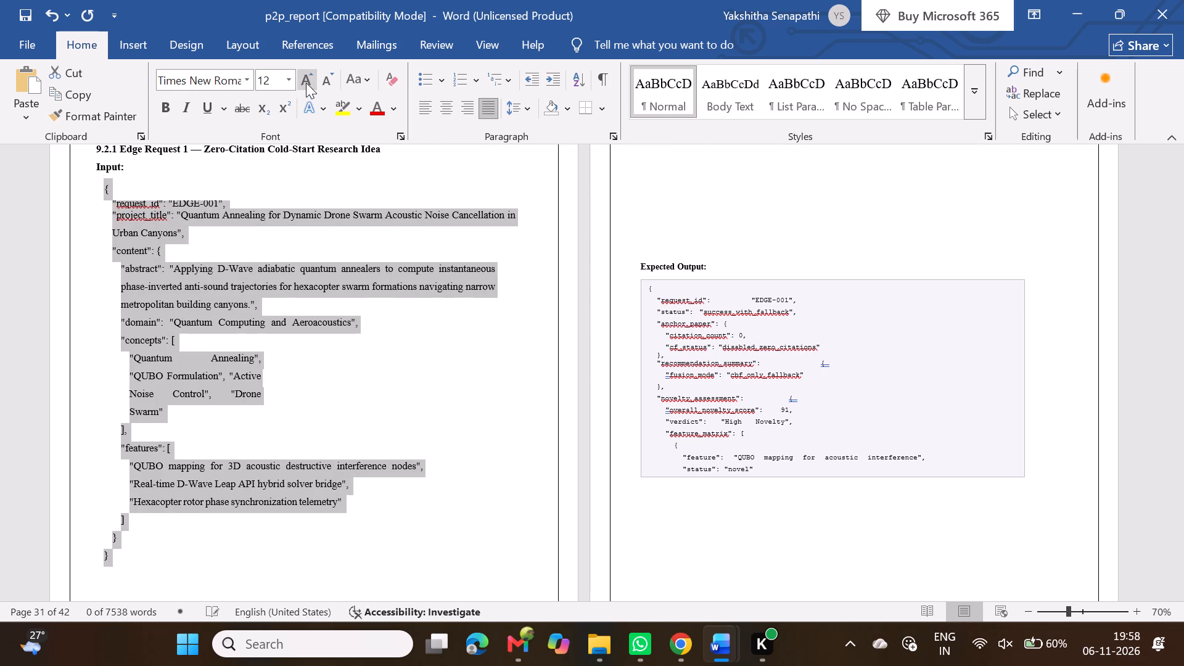
left_click(519, 107)
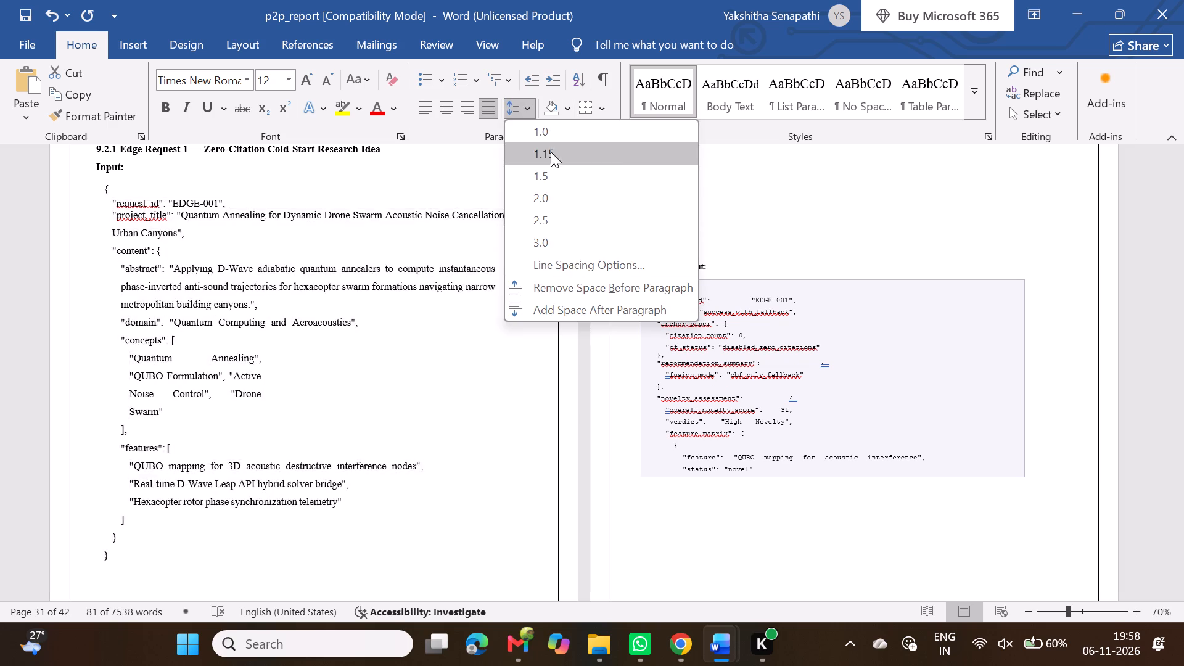
left_click(550, 162)
scroll(430, 363, "down", 1)
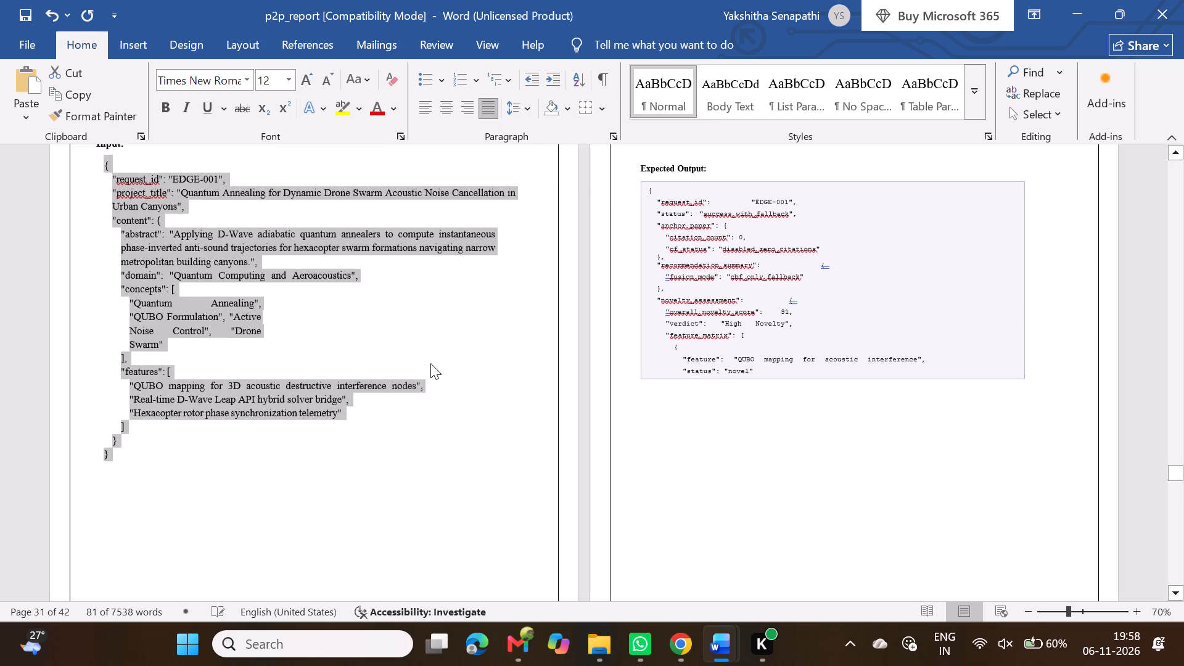
Add the label "Expected Output:" below the EDGE-001 input JSON and set it to 12 pt.
left_click(153, 463)
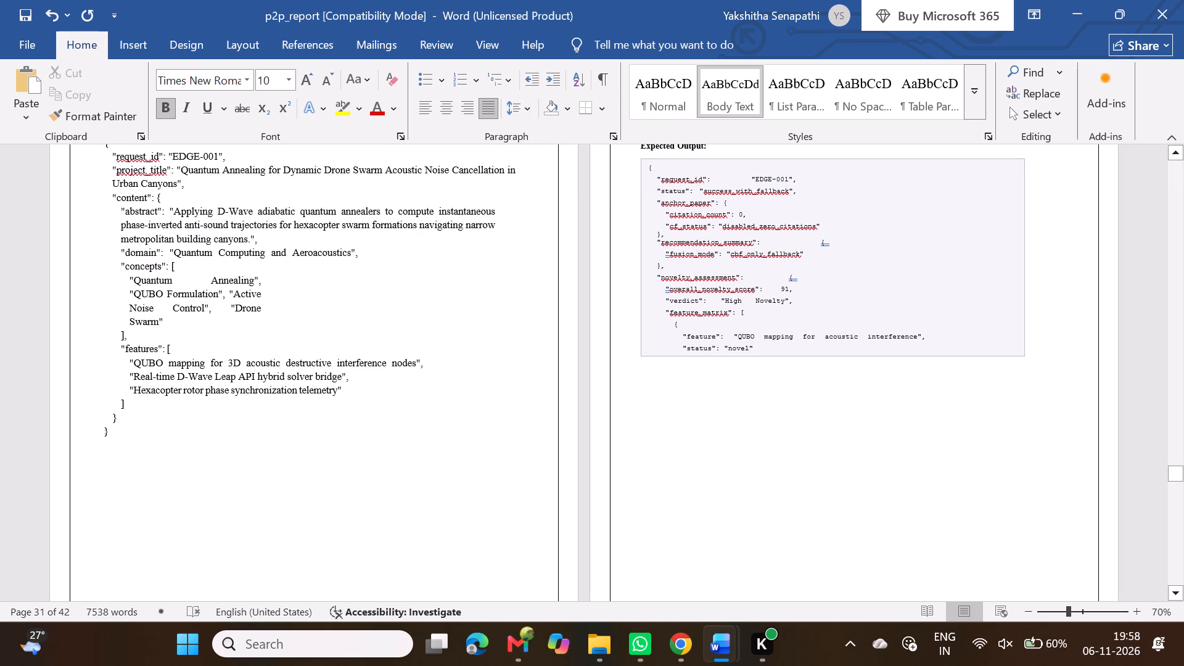
type("Expected")
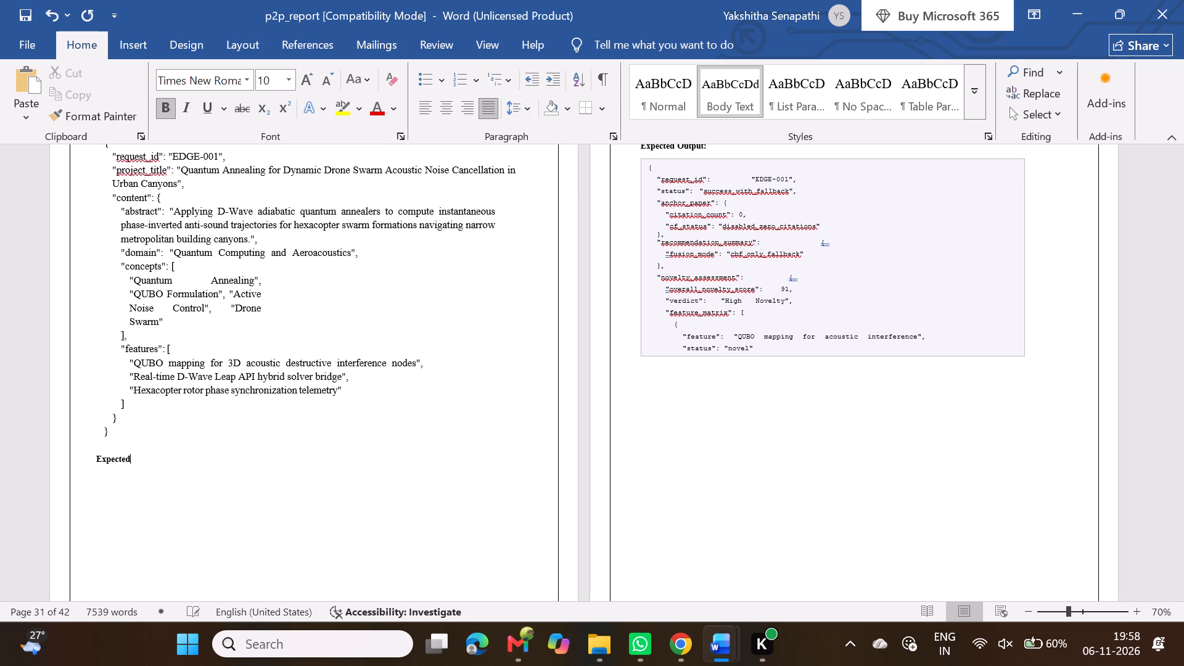
key("space")
type("Output:")
key("Return")
triple_click(152, 464)
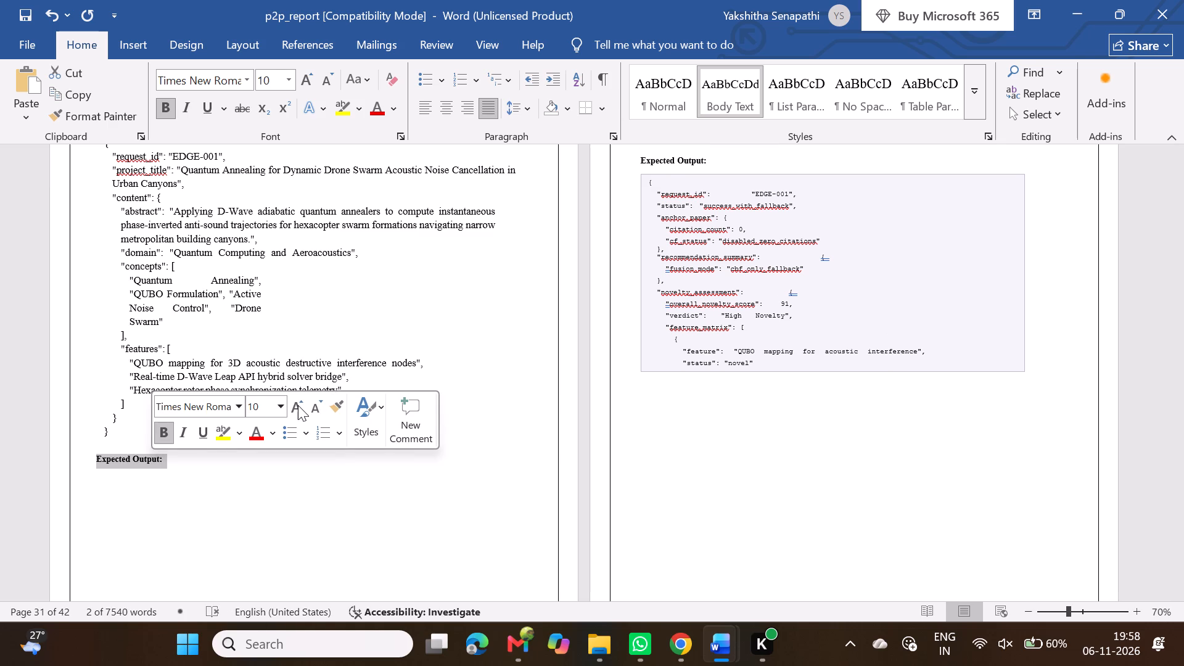
left_click(298, 405)
left_click(298, 405)
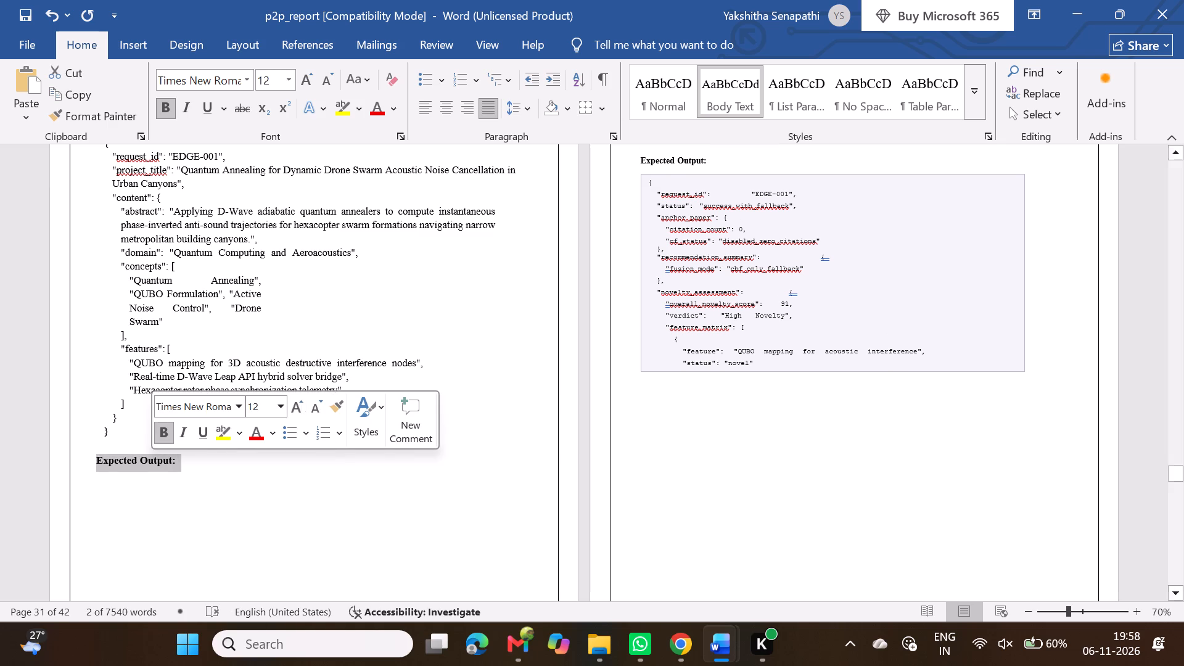
left_click(413, 474)
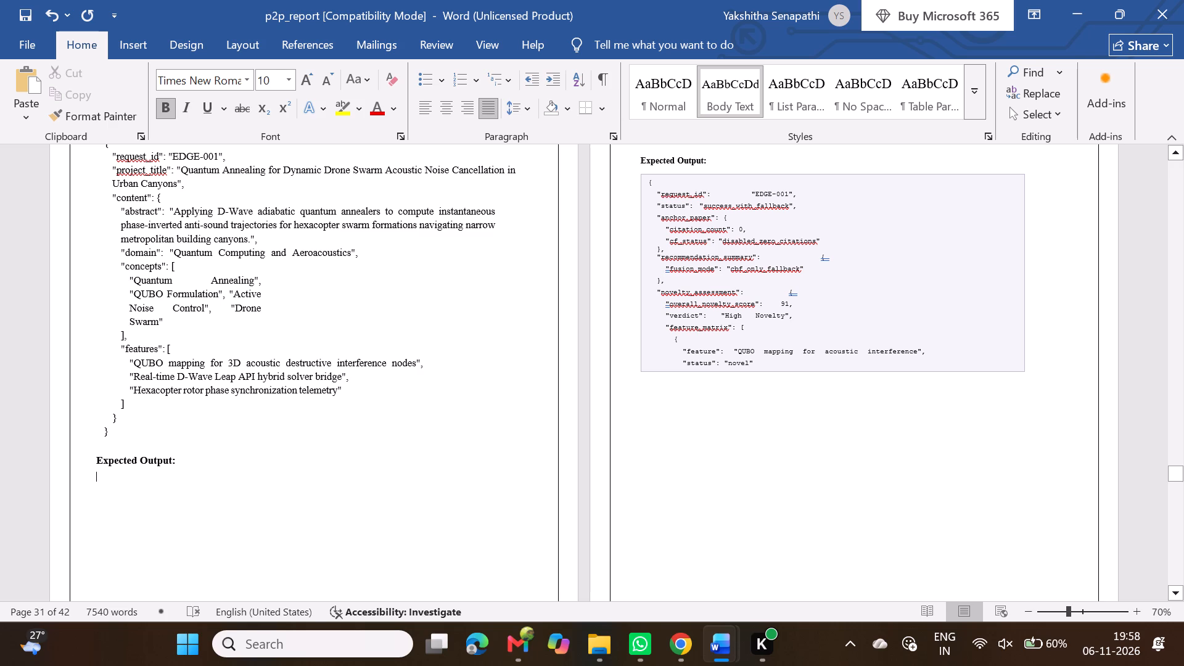
Extend the EDGE-001 expected-output text box downward to expose more of its JSON text.
left_click(764, 351)
left_click_drag(836, 371, 837, 416)
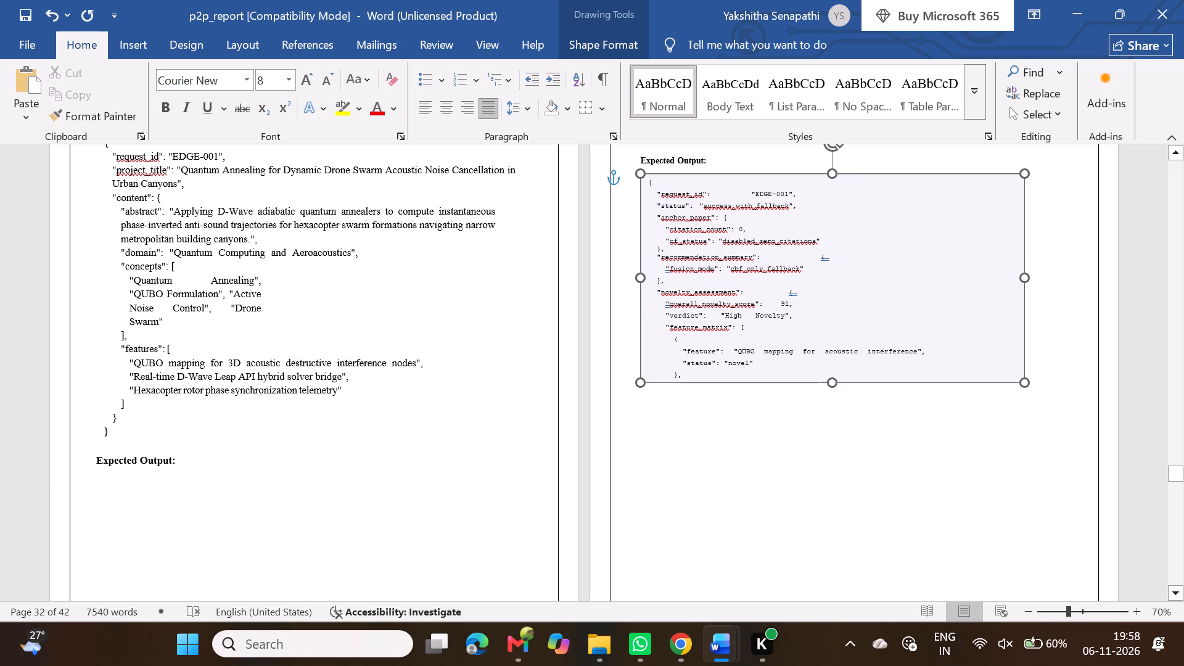
left_click_drag(837, 416, 850, 536)
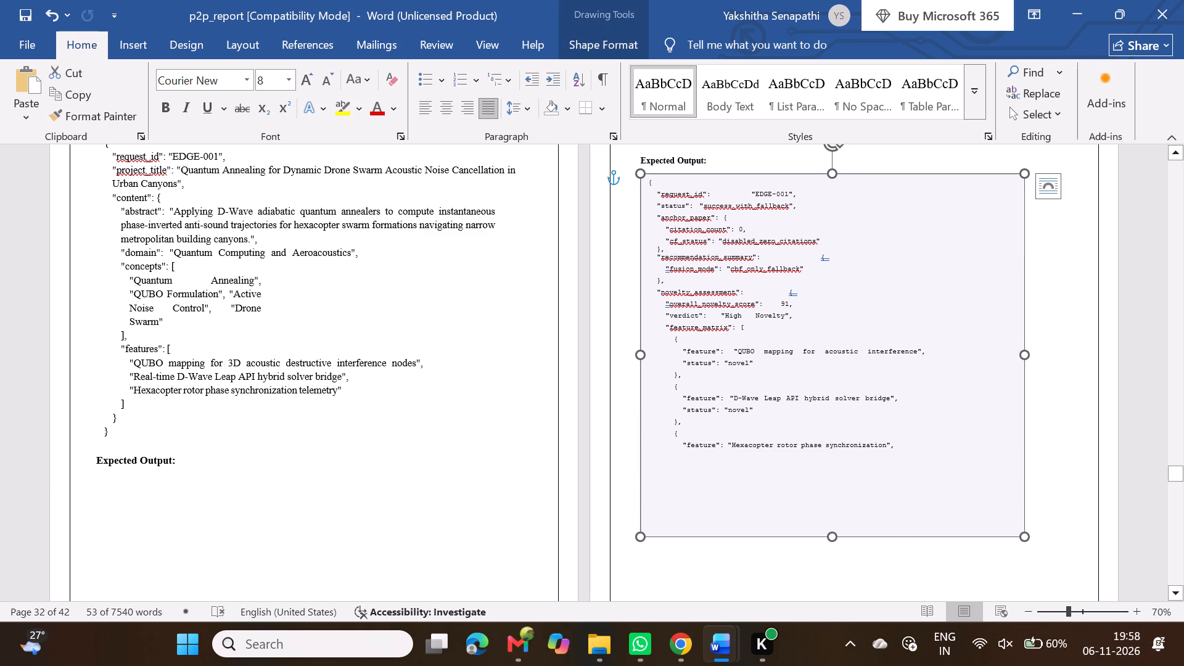
Copy the JSON text from the EDGE-001 expected-output text box and paste it directly below the new "Expected Output:" label.
left_click_drag(908, 450, 644, 178)
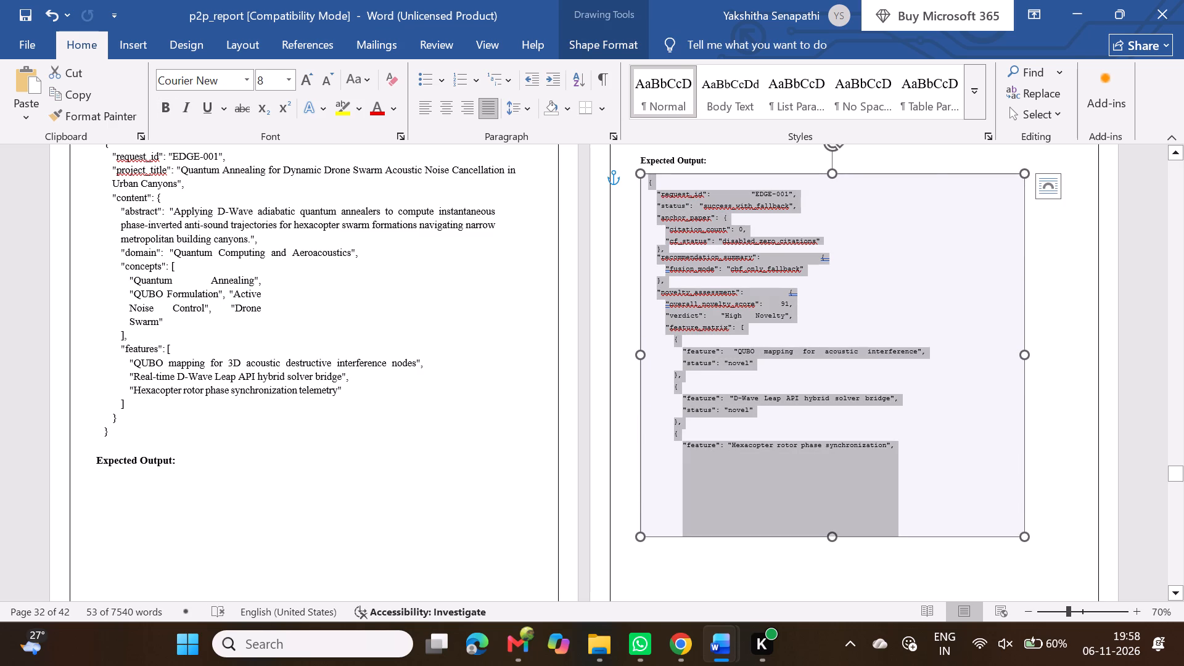
left_click_drag(644, 178, 645, 181)
key("ctrl+c")
left_click(116, 487)
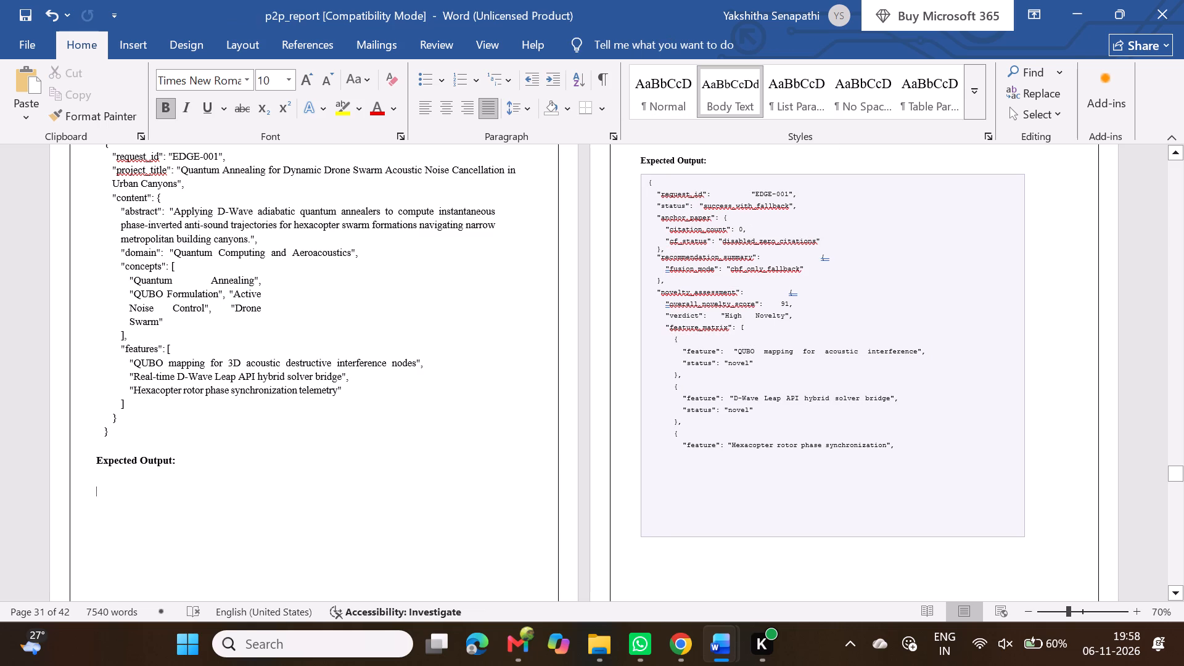
key("BackSpace")
key("ctrl+v")
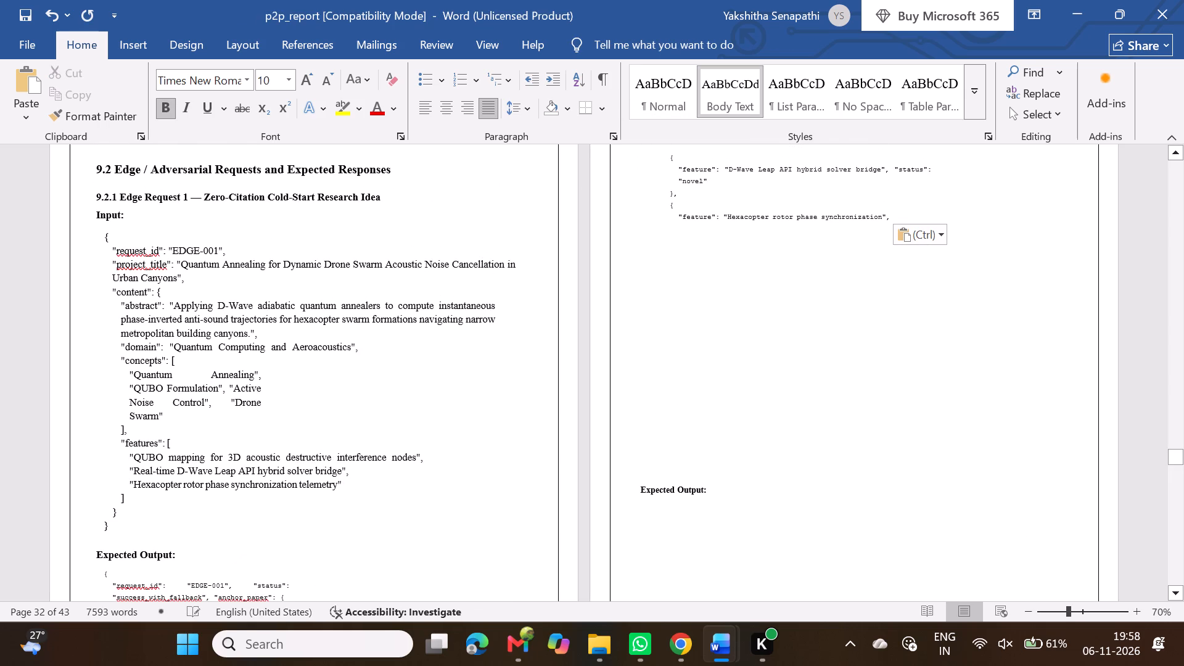
Delete the old "Expected Output:" label that belonged to the boxed EDGE-001 output.
left_click(671, 484)
left_click_drag(671, 484, 709, 491)
key("BackSpace")
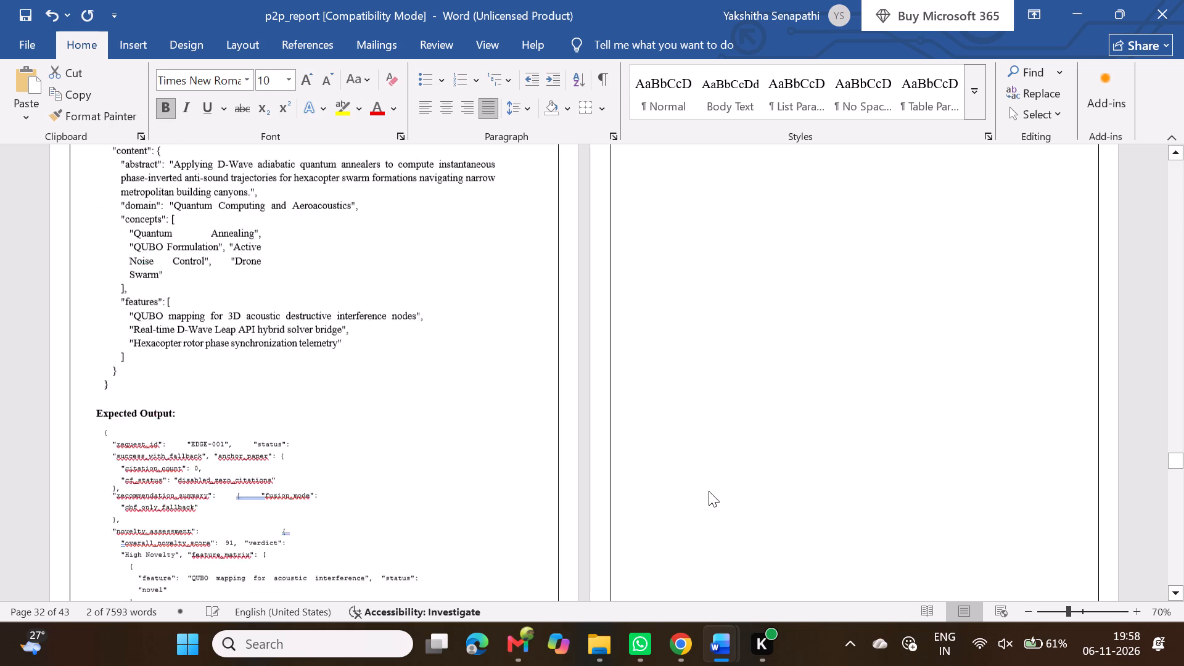
Examine the pasted EDGE-001 output JSON against the remaining boxed output across the Section 9.2.1 pages.
scroll(709, 491, "down", 2)
scroll(444, 474, "up", 1)
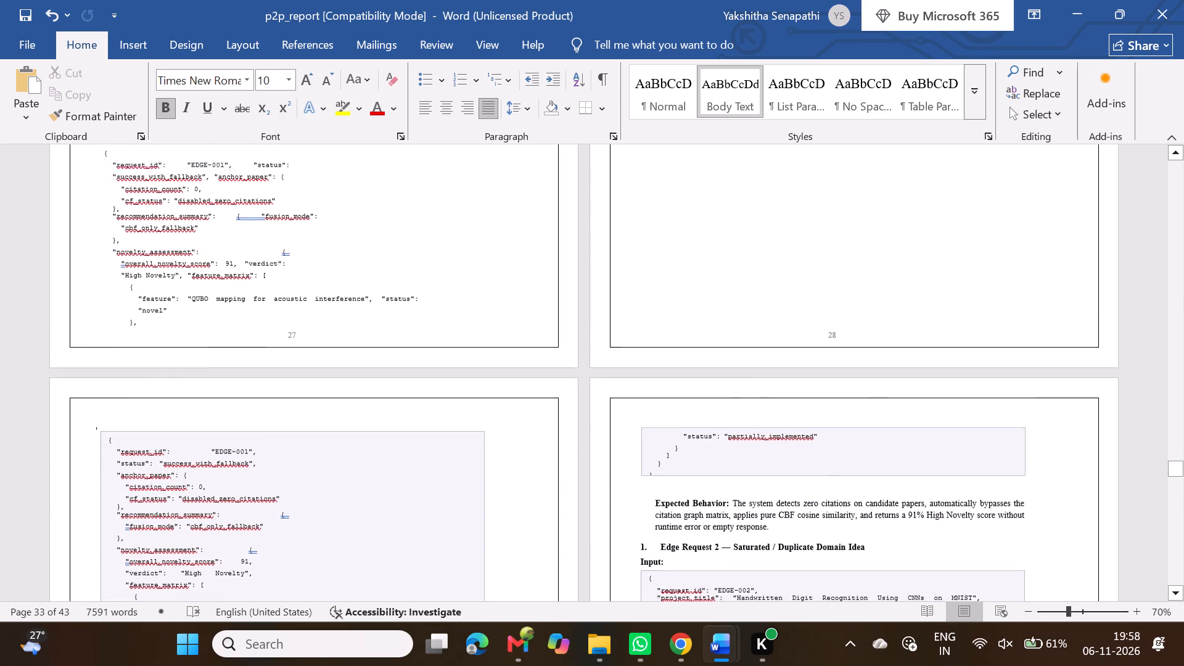
scroll(444, 474, "up", 1)
scroll(444, 474, "down", 1)
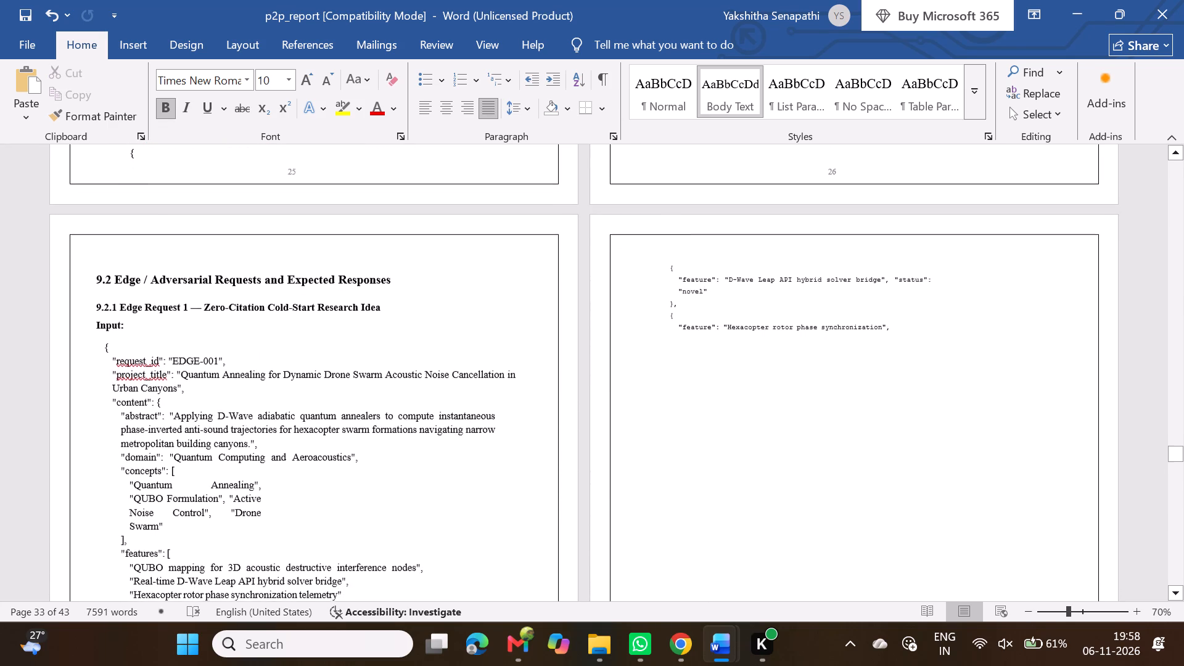
scroll(444, 474, "down", 3)
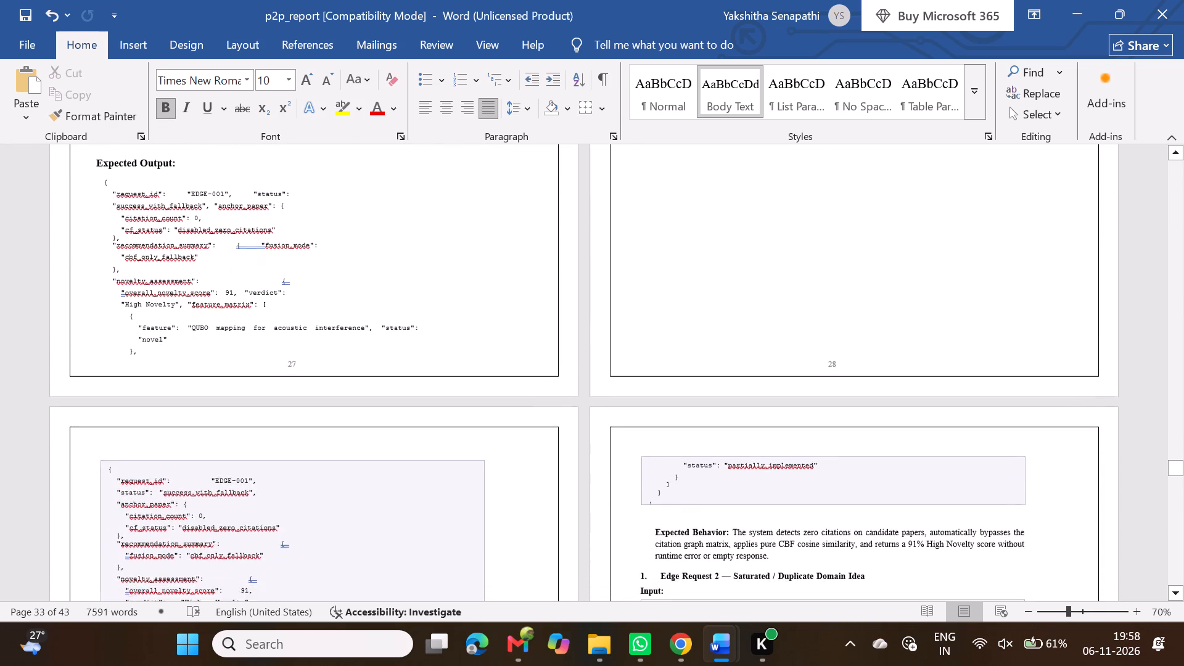
scroll(444, 474, "down", 2)
scroll(444, 474, "up", 1)
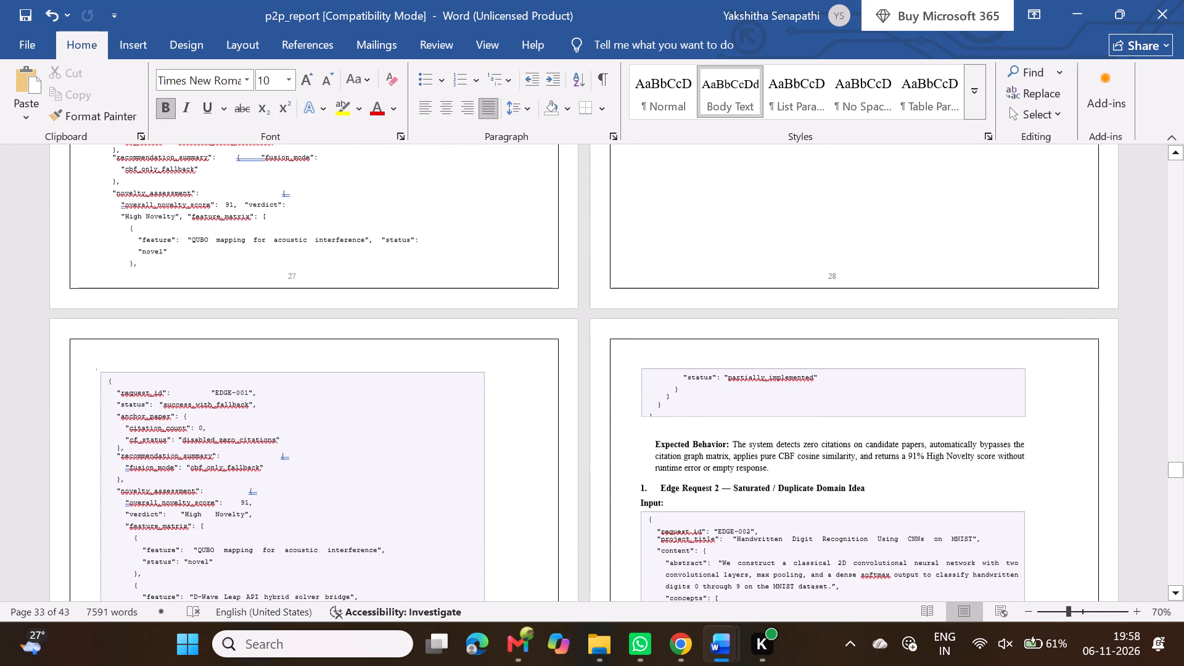
scroll(444, 474, "up", 2)
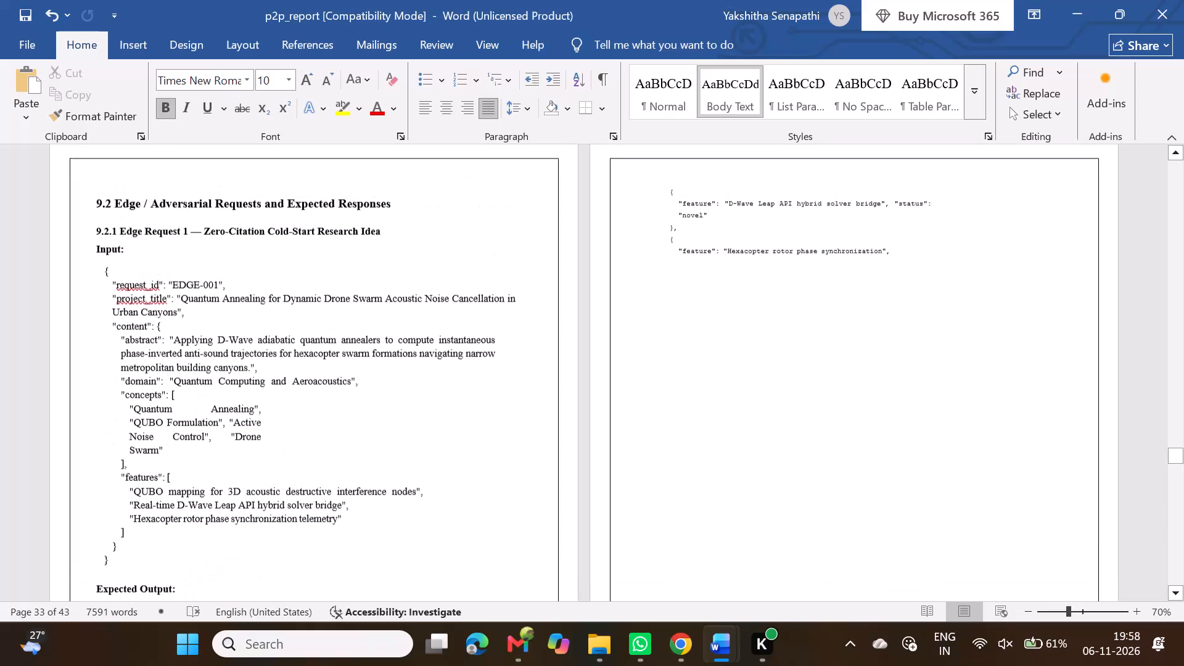
scroll(712, 388, "down", 5)
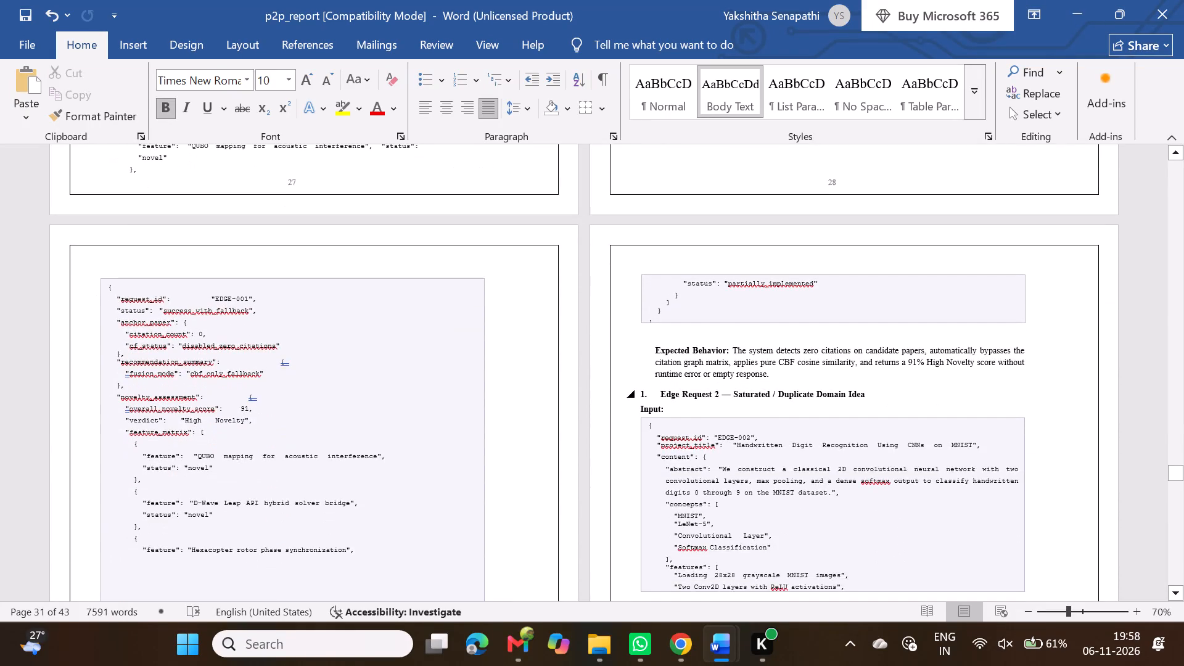
Compare the pasted EDGE-001 expected-output JSON in Section 9.2.1 with the boxed original and its continuation box.
scroll(712, 388, "down", 1)
scroll(549, 415, "up", 1)
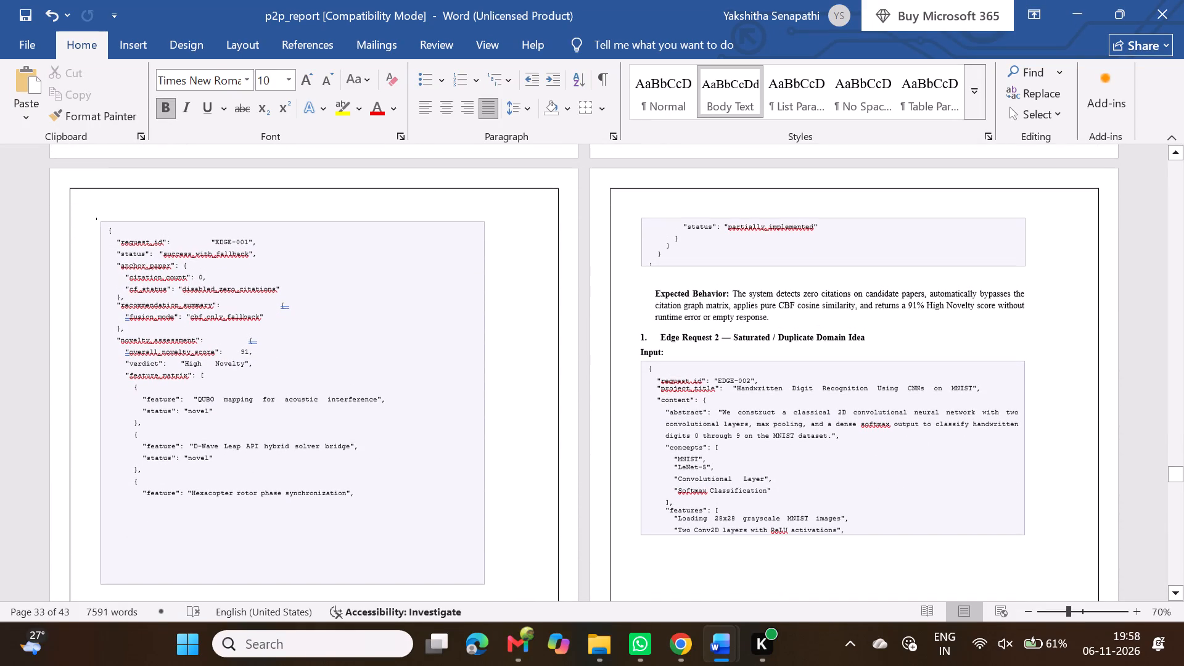
scroll(549, 415, "up", 1)
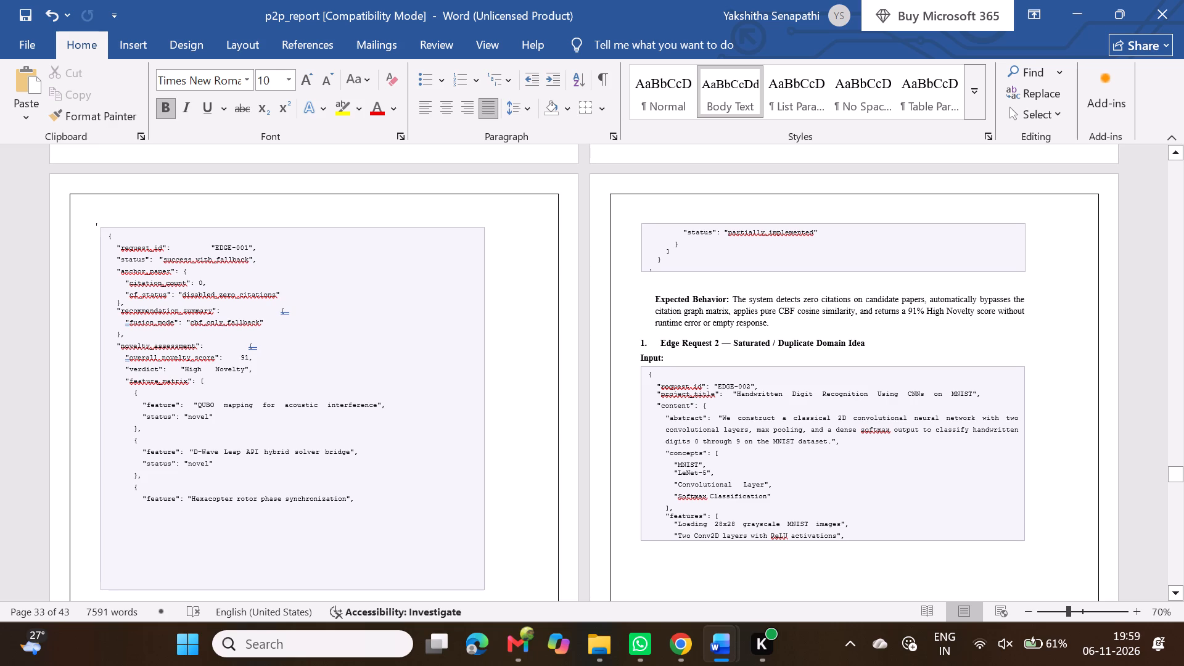
scroll(437, 376, "up", 3)
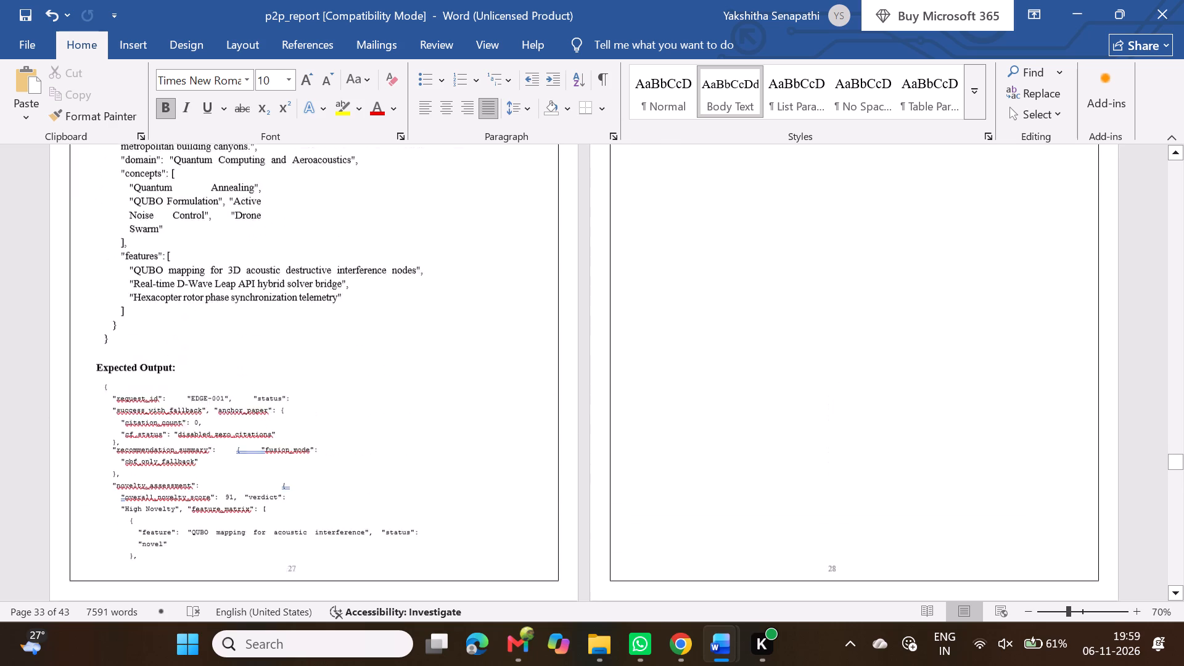
scroll(437, 376, "up", 2)
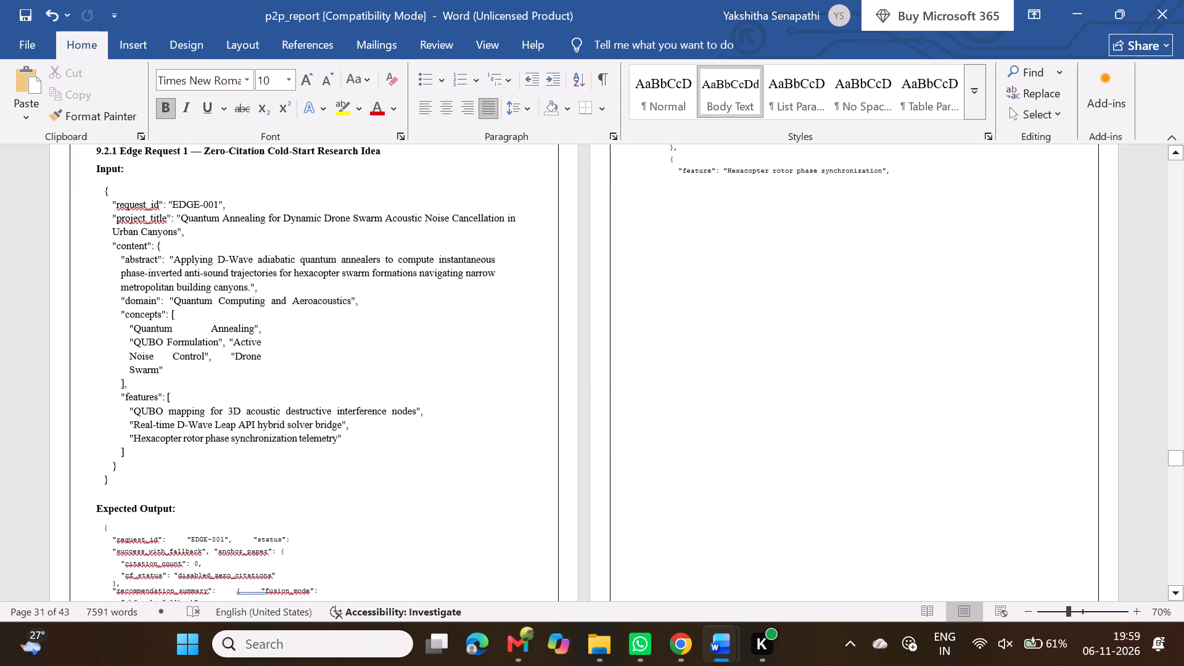
scroll(437, 376, "up", 1)
scroll(437, 376, "down", 1)
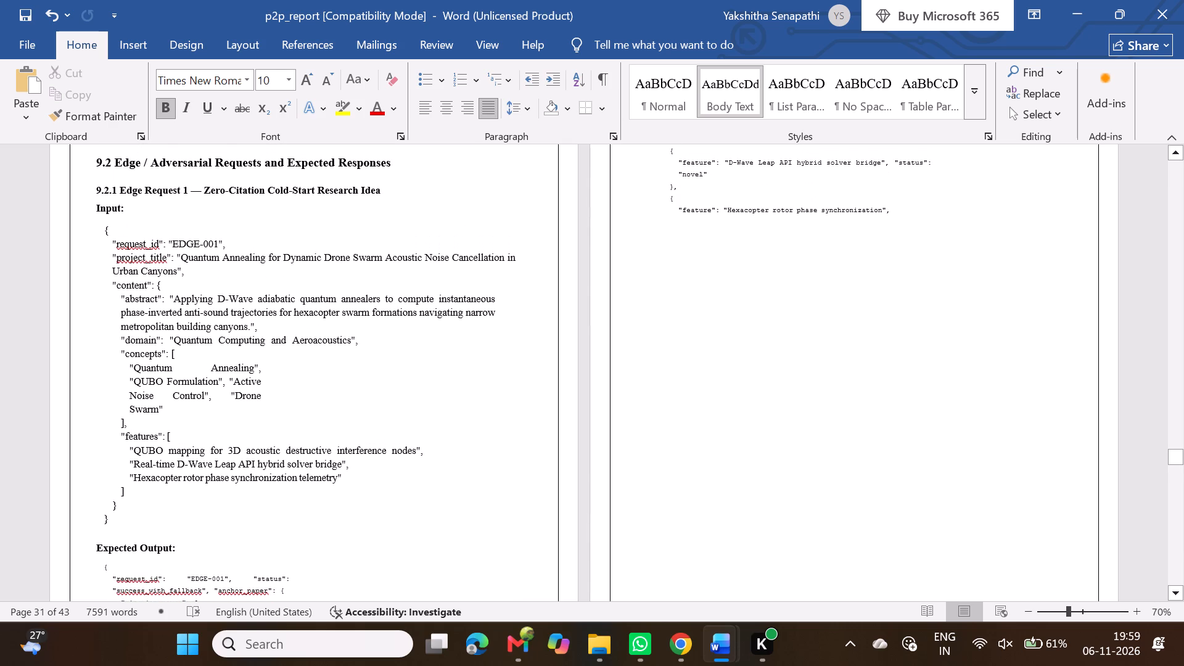
scroll(437, 376, "down", 4)
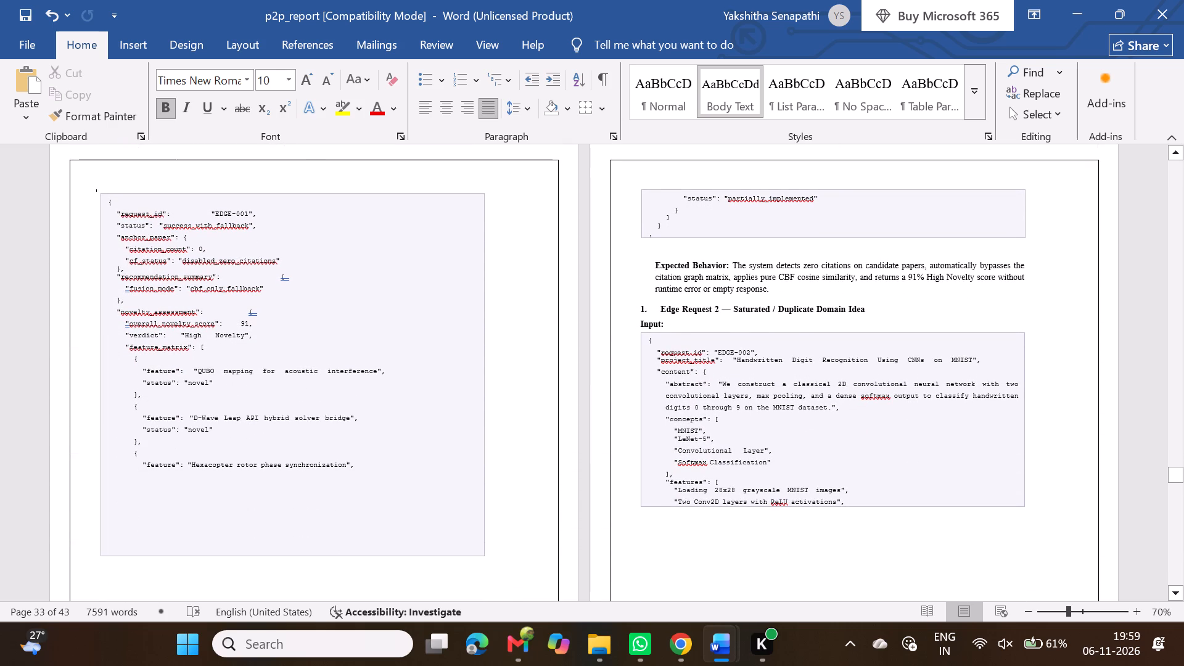
Delete the main EDGE-001 expected-output text box whose JSON has already been copied into the body text.
double_click(382, 469)
scroll(382, 469, "up", 3)
scroll(382, 469, "right", 1)
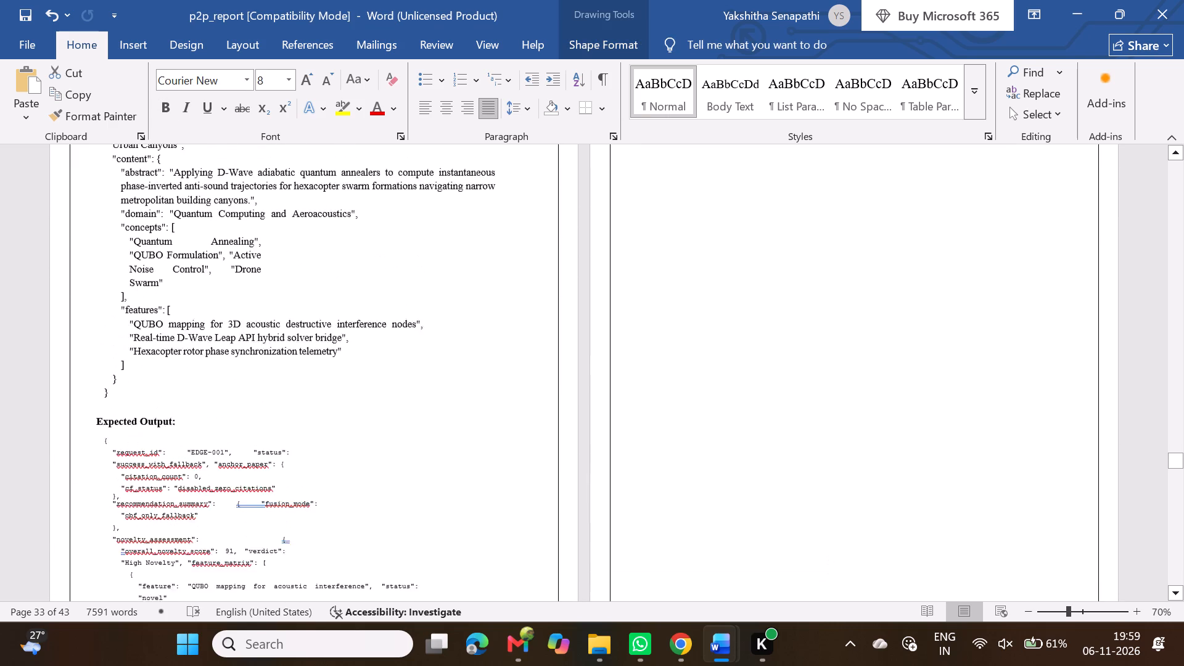
scroll(382, 469, "right", 1)
scroll(382, 469, "down", 1)
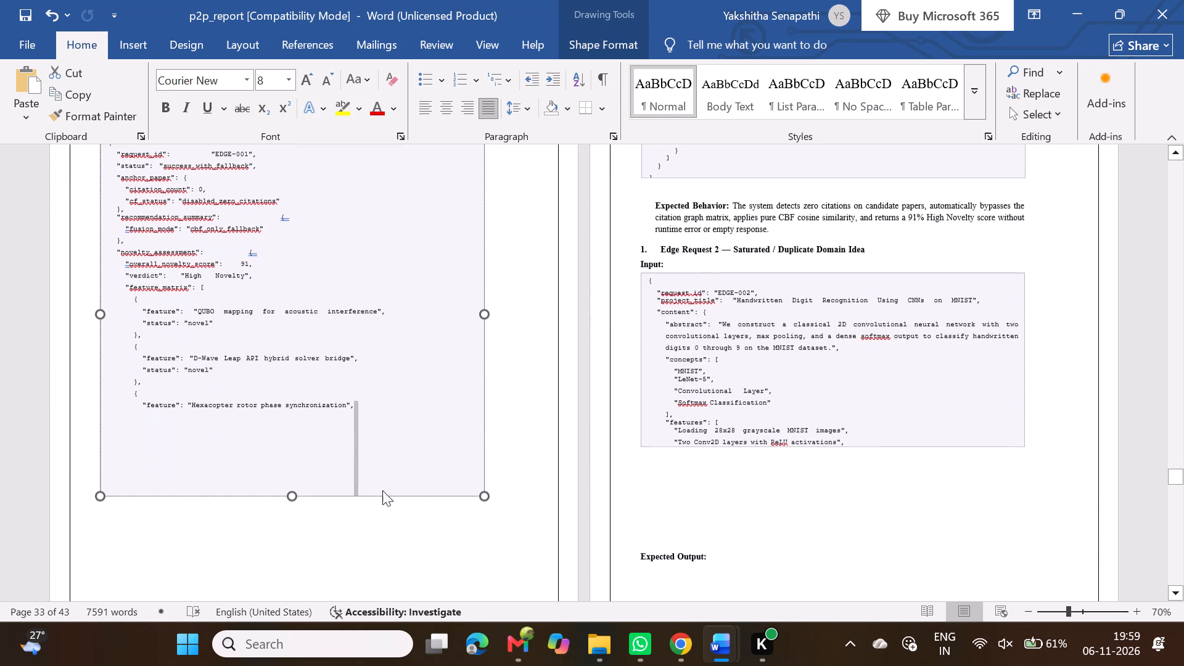
left_click(384, 493)
key("Delete")
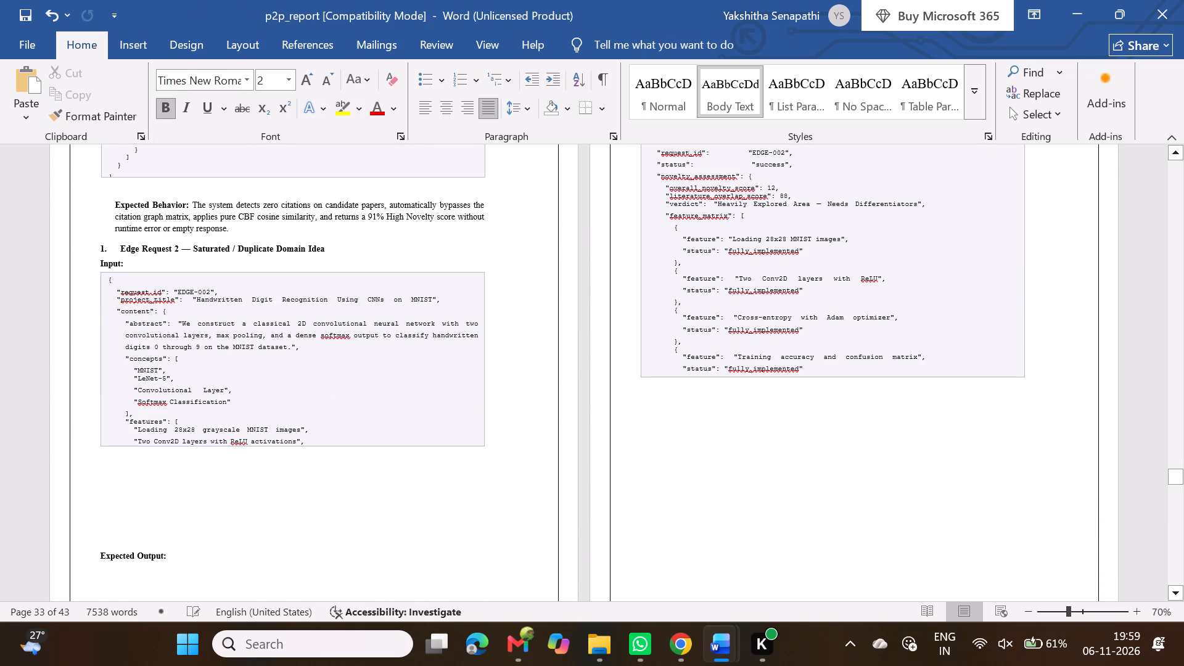
Extend the leftover EDGE-001 output text box downward to expose its closing brackets.
scroll(594, 461, "up", 2)
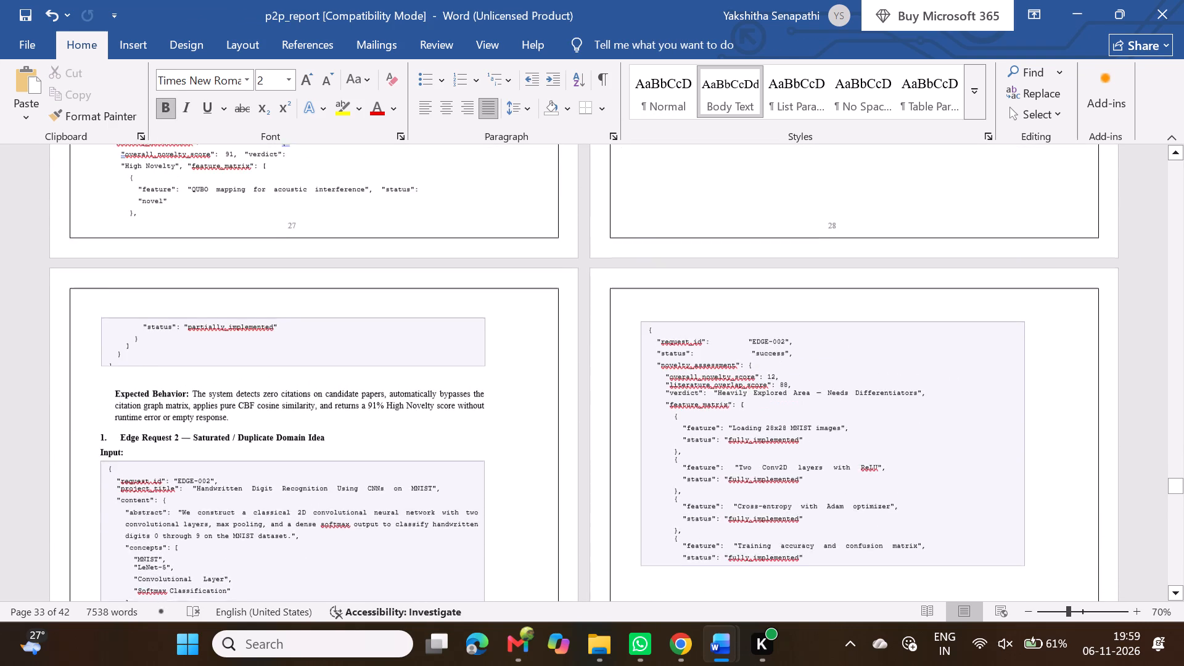
scroll(594, 461, "up", 1)
left_click(351, 462)
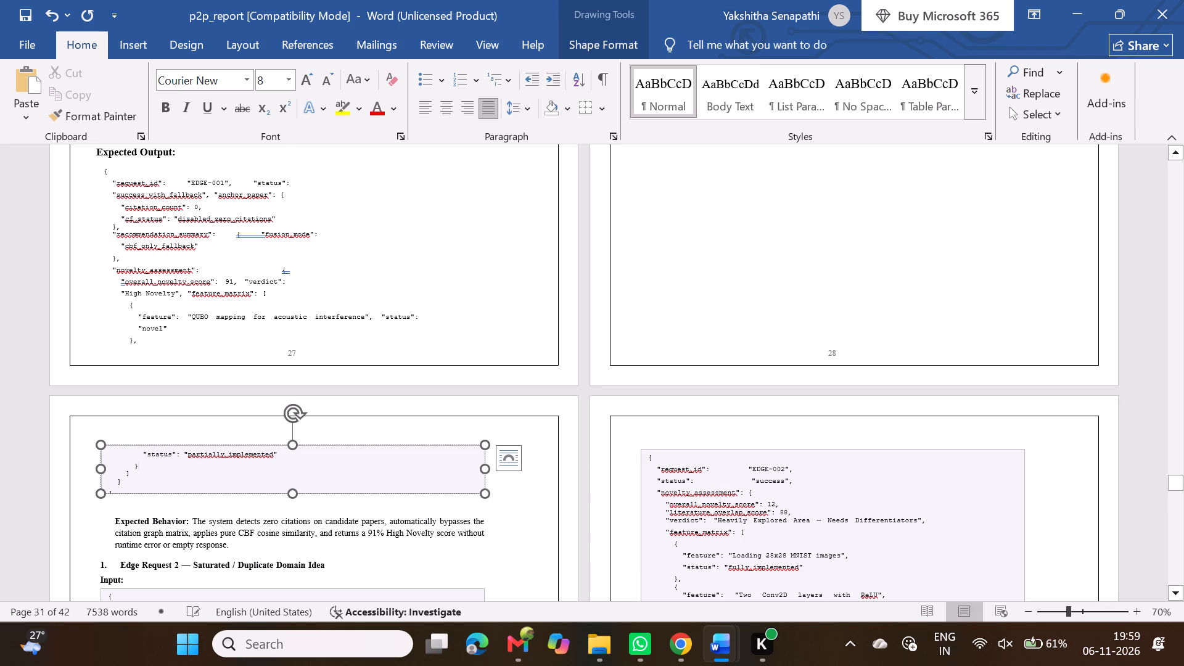
left_click_drag(292, 494, 296, 539)
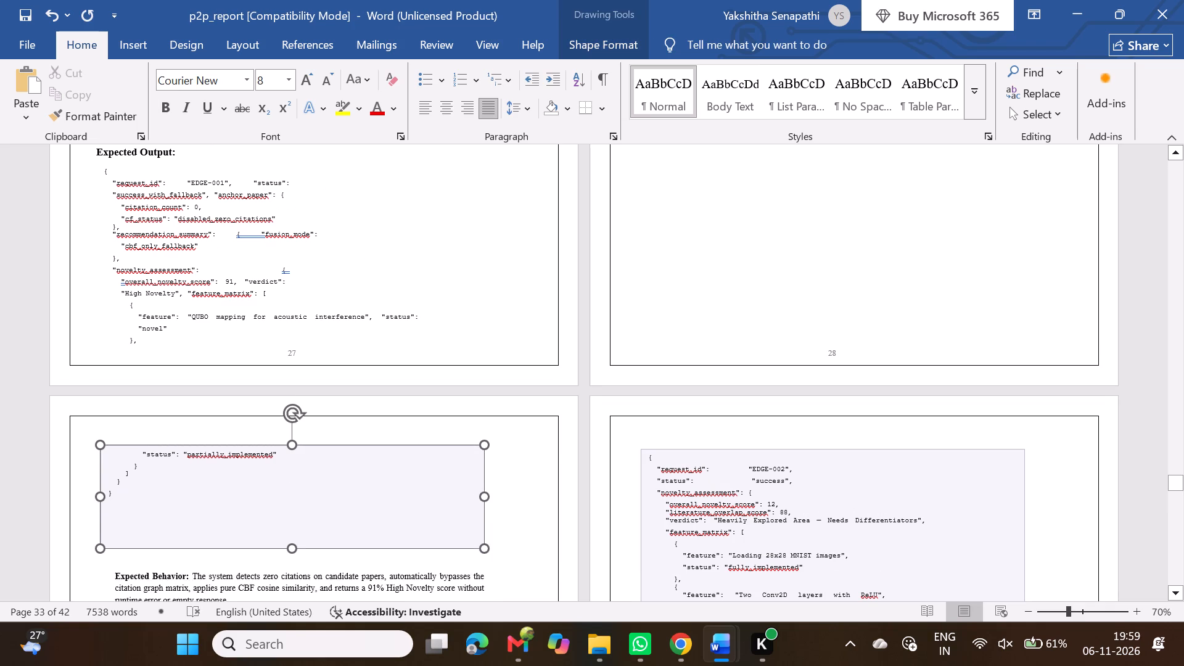
left_click_drag(296, 539, 295, 537)
Copy the leftover box's "status": "partially_implemented" line and closing brackets onto a new line below the pasted "Hexacopter rotor phase synchronization" feature.
left_click_drag(147, 510, 123, 458)
key("ctrl+c")
scroll(668, 364, "up", 1)
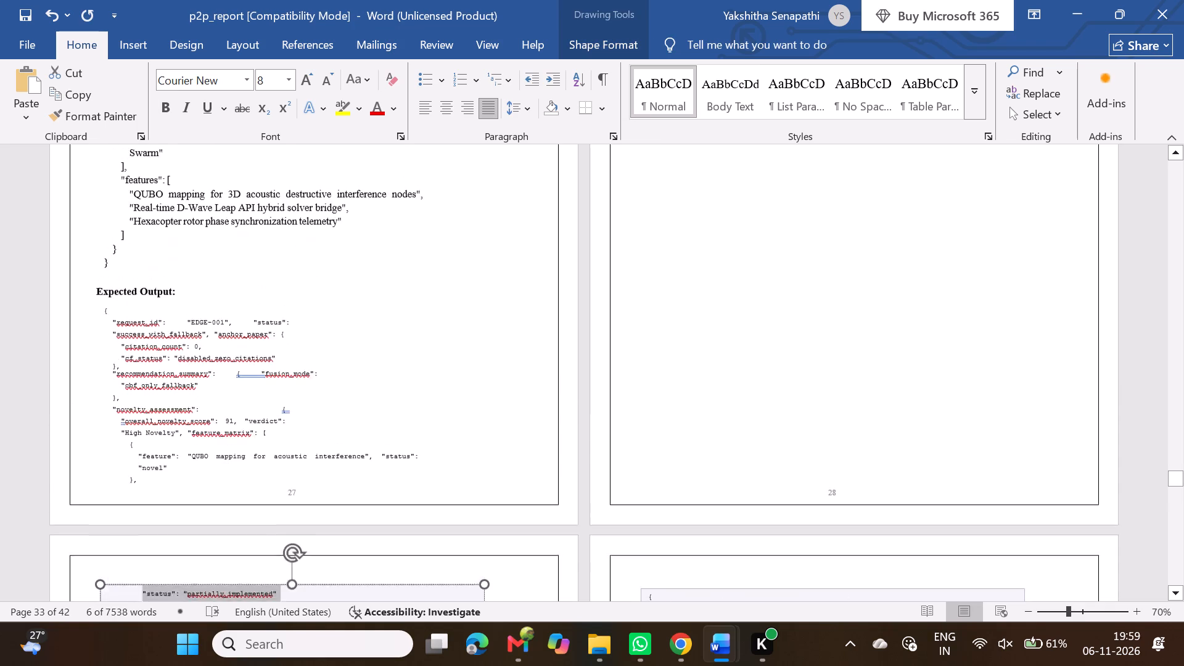
scroll(668, 364, "up", 2)
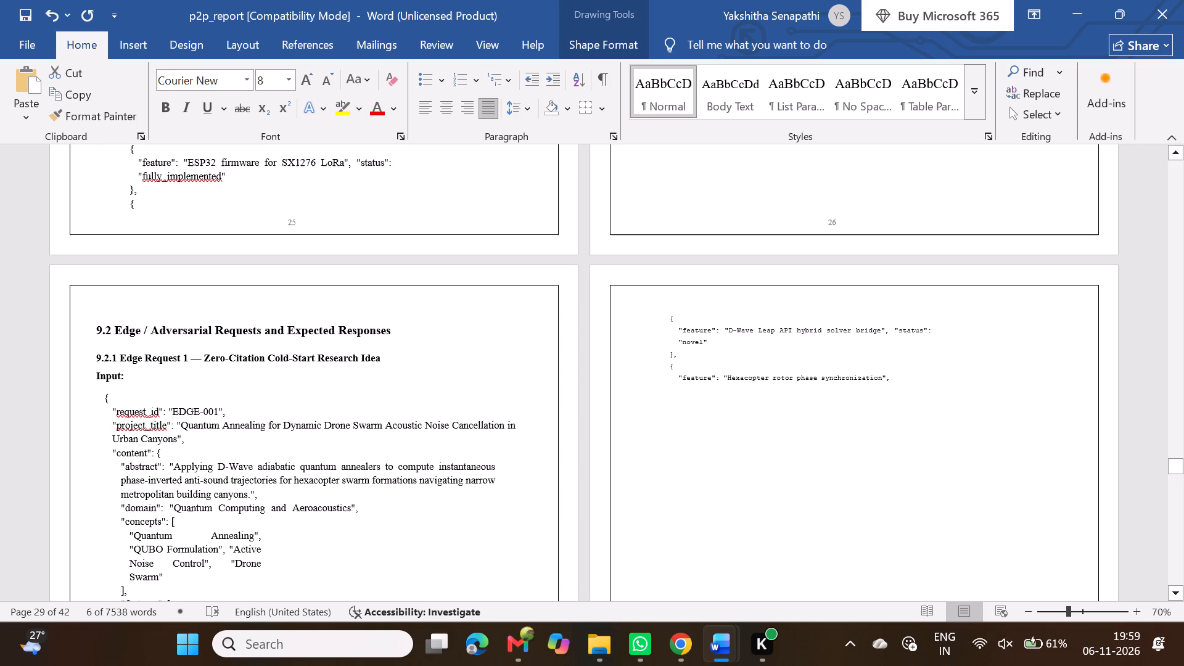
left_click(911, 376)
key("Return")
key("ctrl+v")
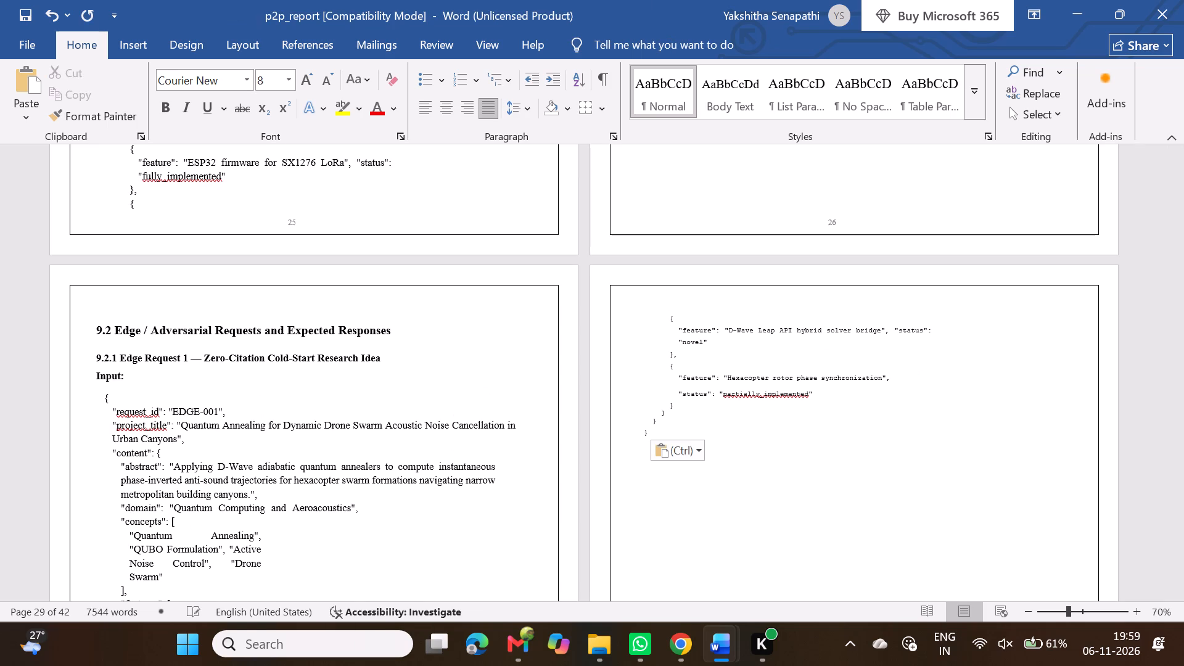
Move "status": "novel" onto its own line in the pasted "D-Wave Leap API hybrid solver bridge" entry.
left_click(892, 327)
key("Return")
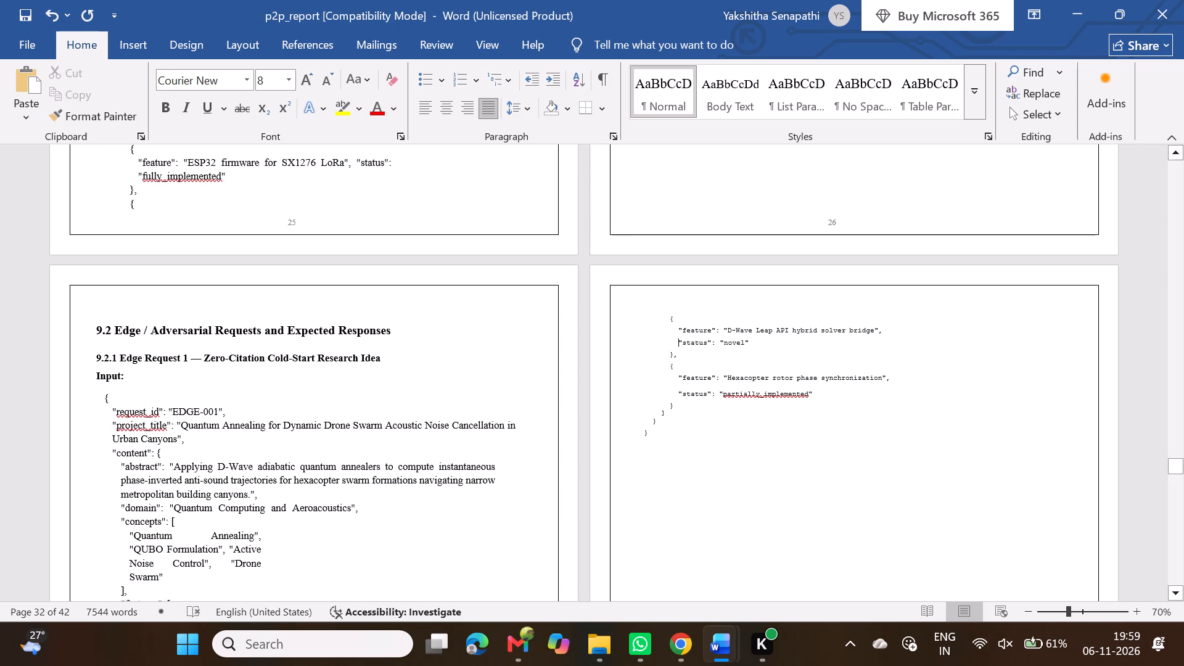
Extend the EDGE-002 expected-output text box downward to expose its "literature_gaps" text.
scroll(742, 445, "up", 5)
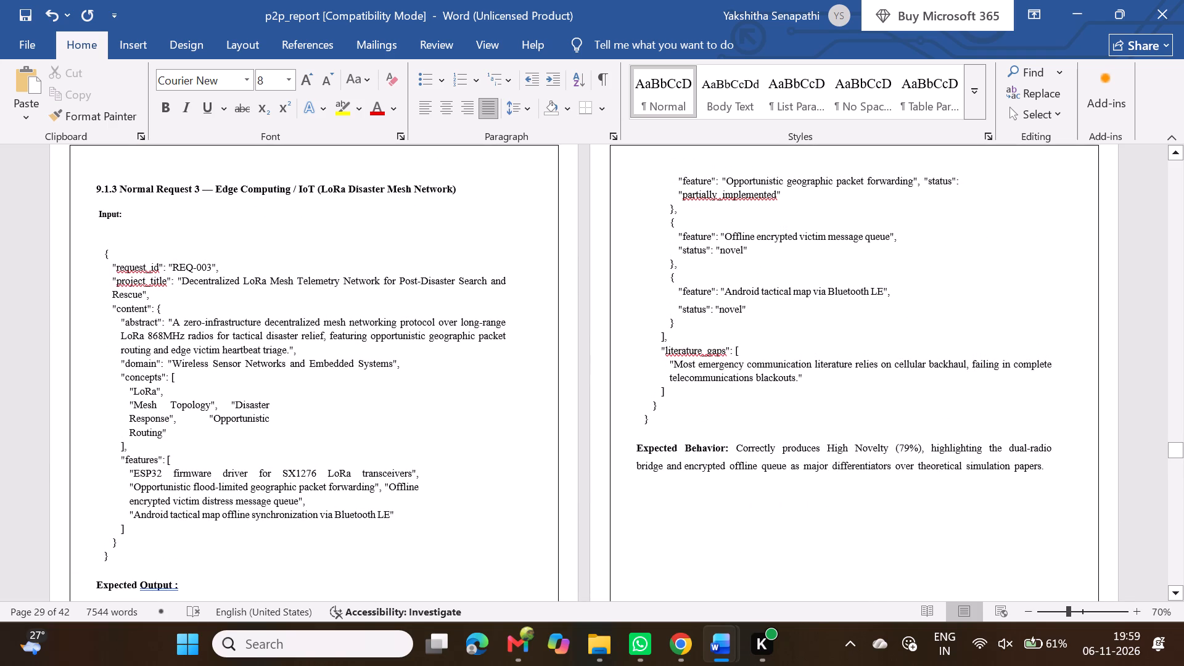
scroll(742, 445, "down", 3)
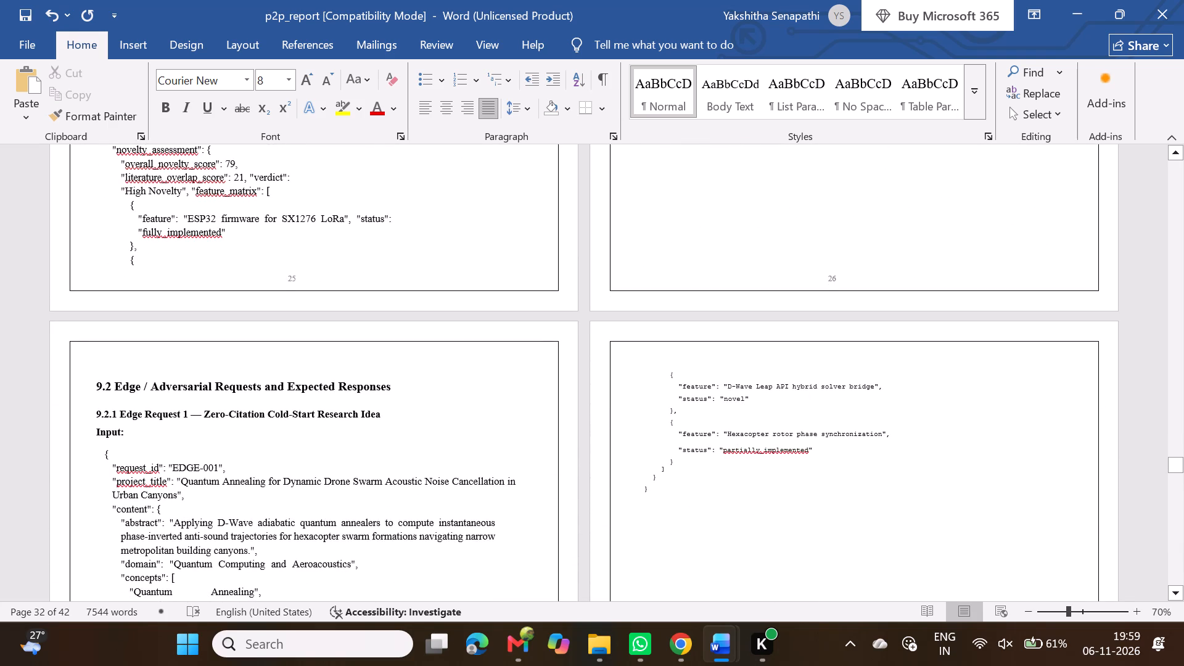
scroll(742, 445, "down", 3)
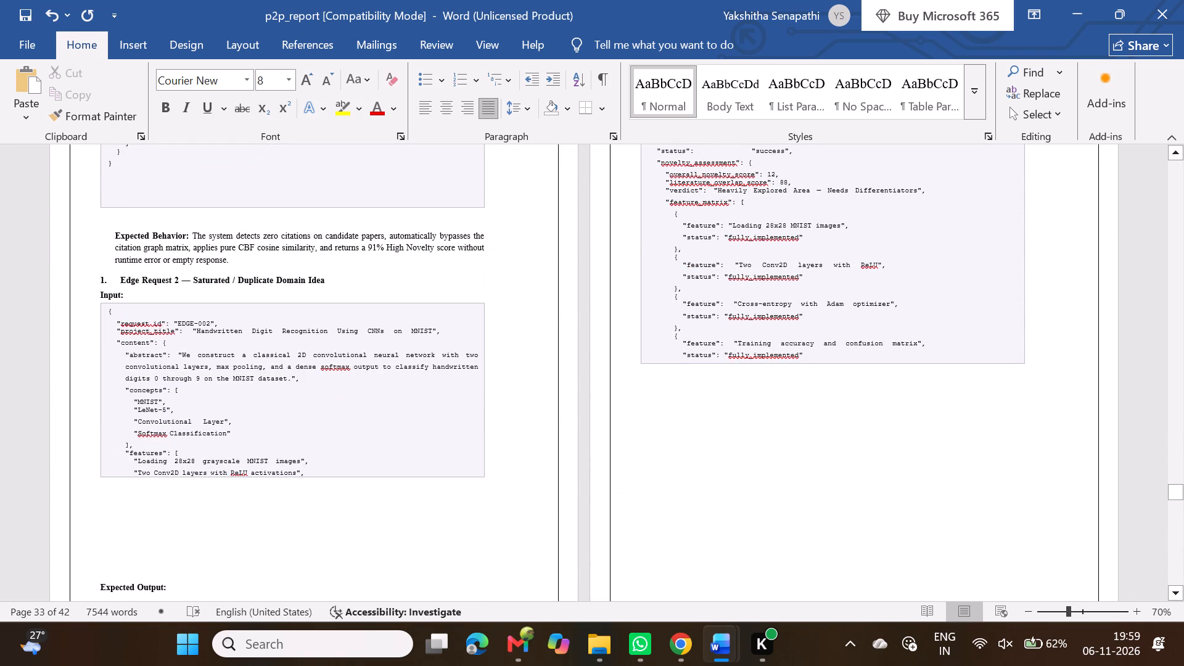
left_click(803, 328)
scroll(803, 328, "up", 1)
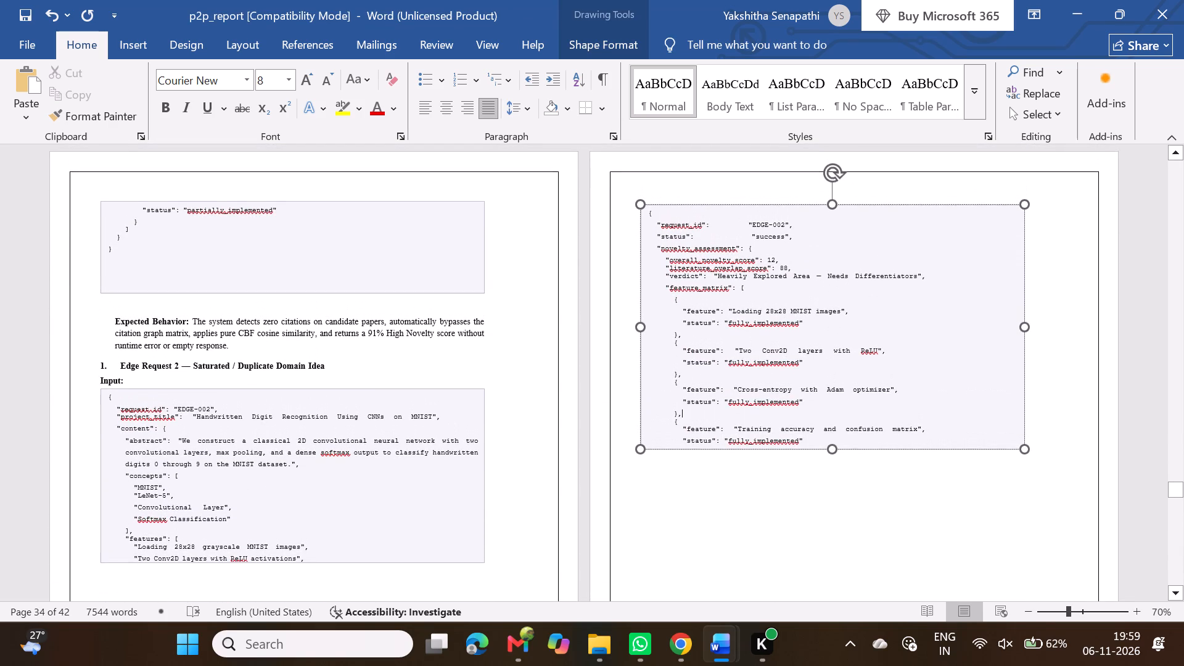
scroll(803, 328, "down", 2)
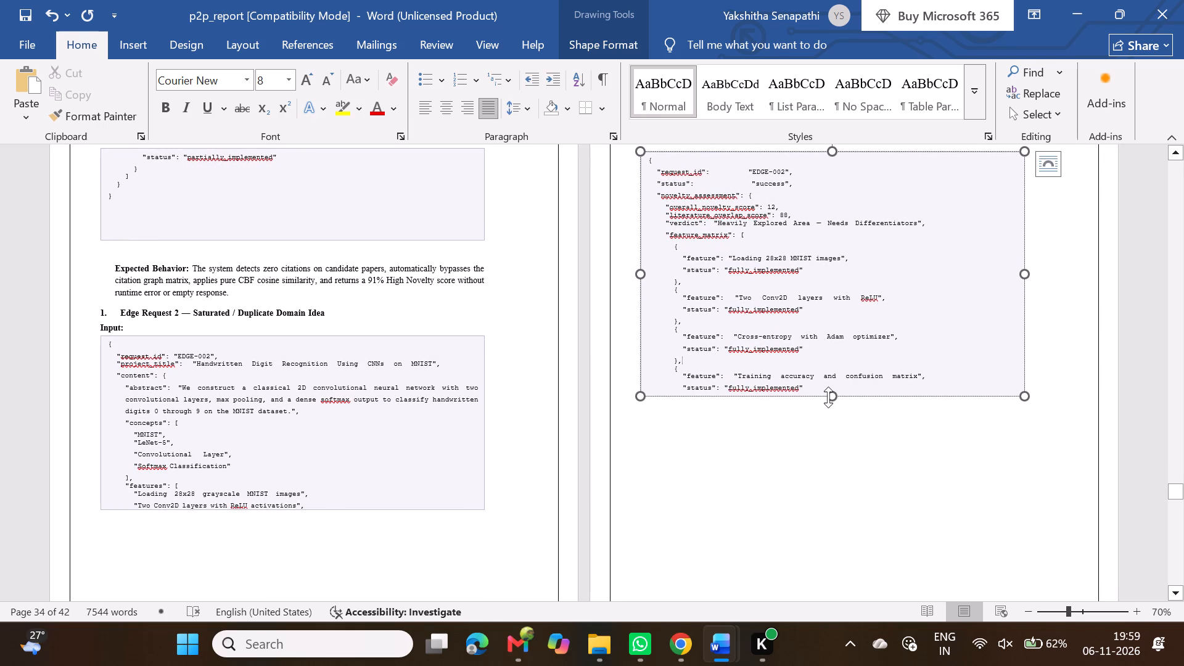
left_click_drag(828, 397, 834, 483)
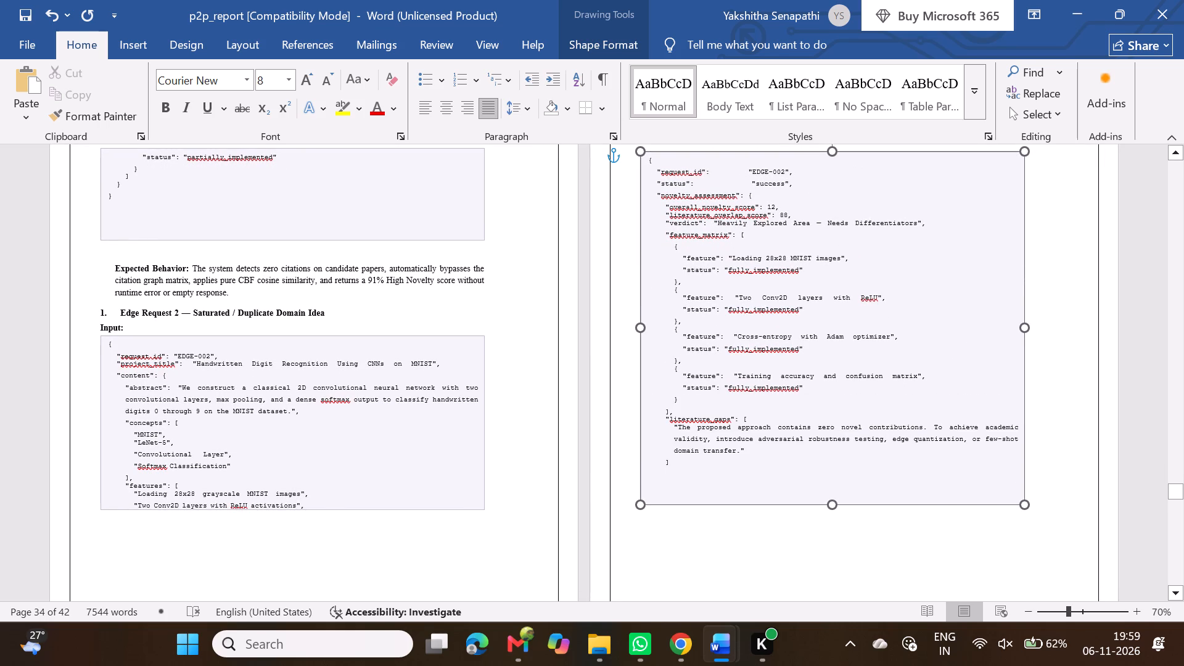
left_click_drag(834, 483, 834, 477)
Adjust the height of the leftover EDGE-001 output text box above the "Expected Behavior" paragraph, making it slightly shorter.
scroll(530, 413, "up", 1)
left_click(356, 380)
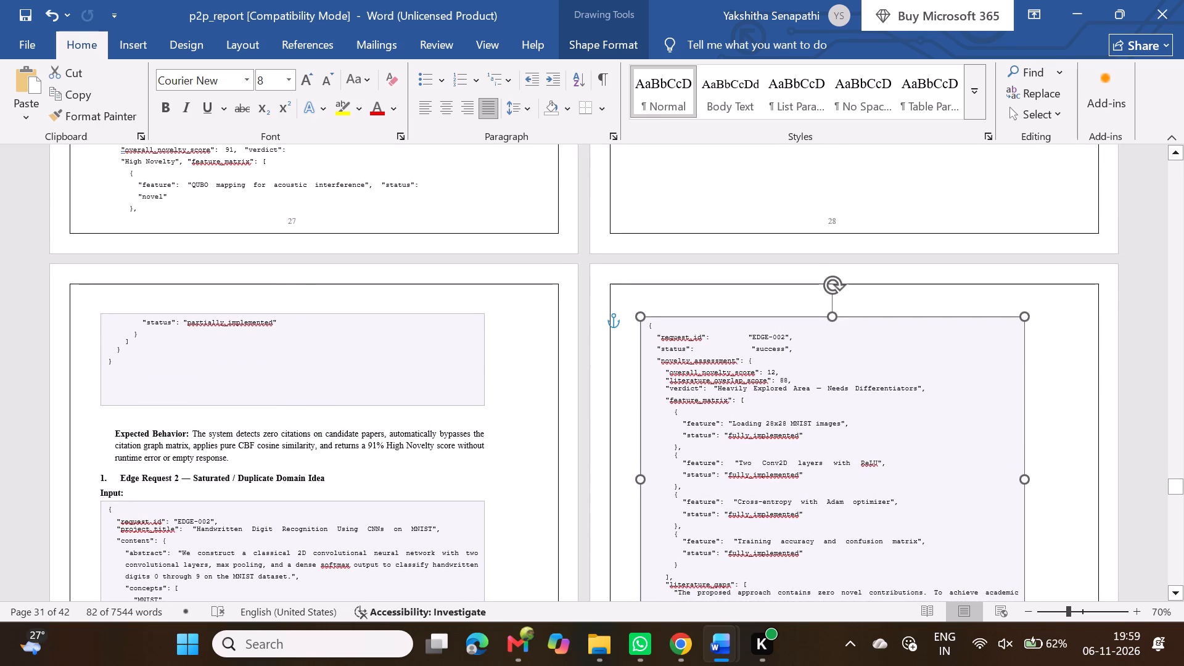
left_click_drag(290, 405, 284, 467)
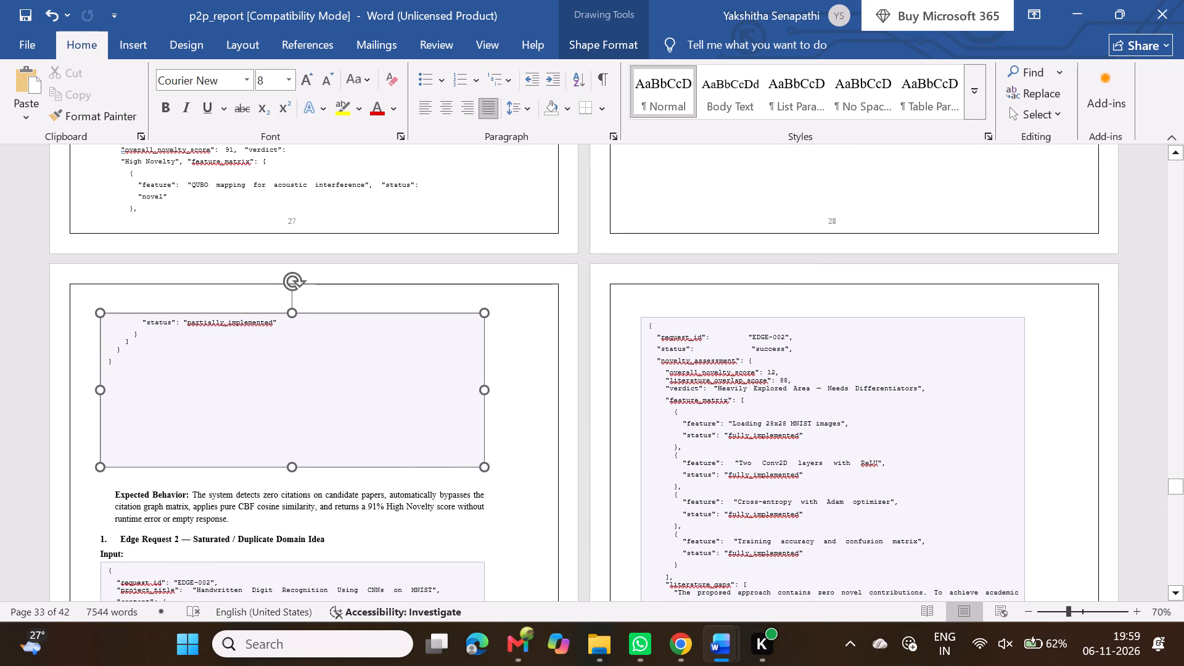
left_click_drag(284, 467, 315, 393)
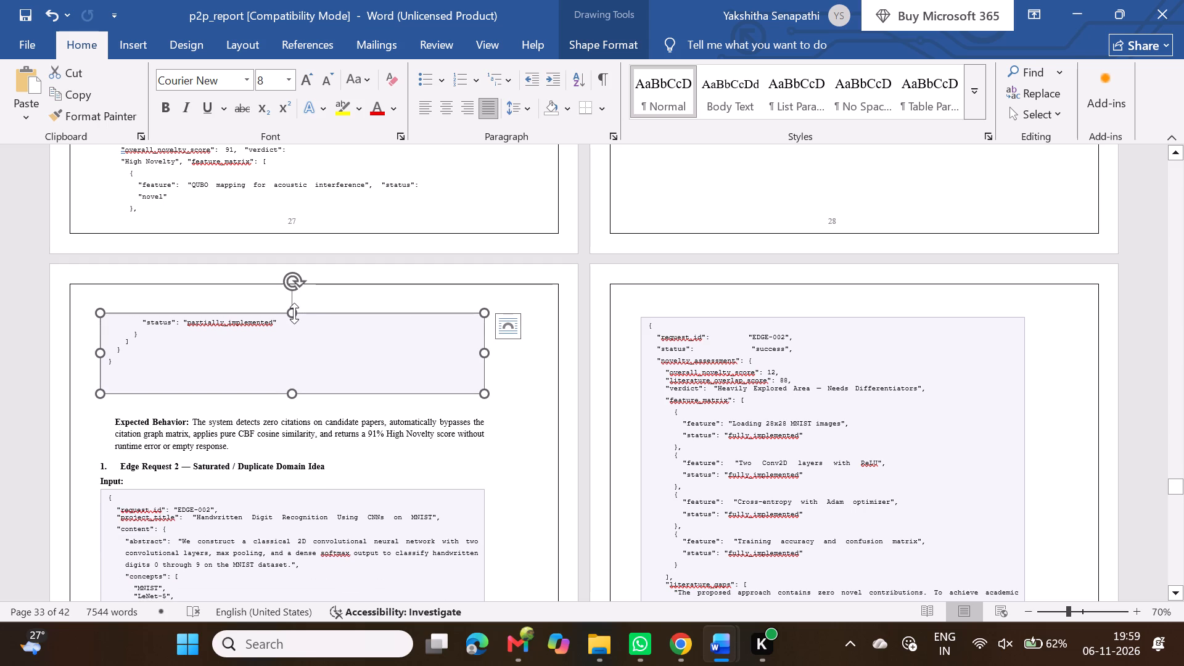
left_click_drag(294, 313, 300, 318)
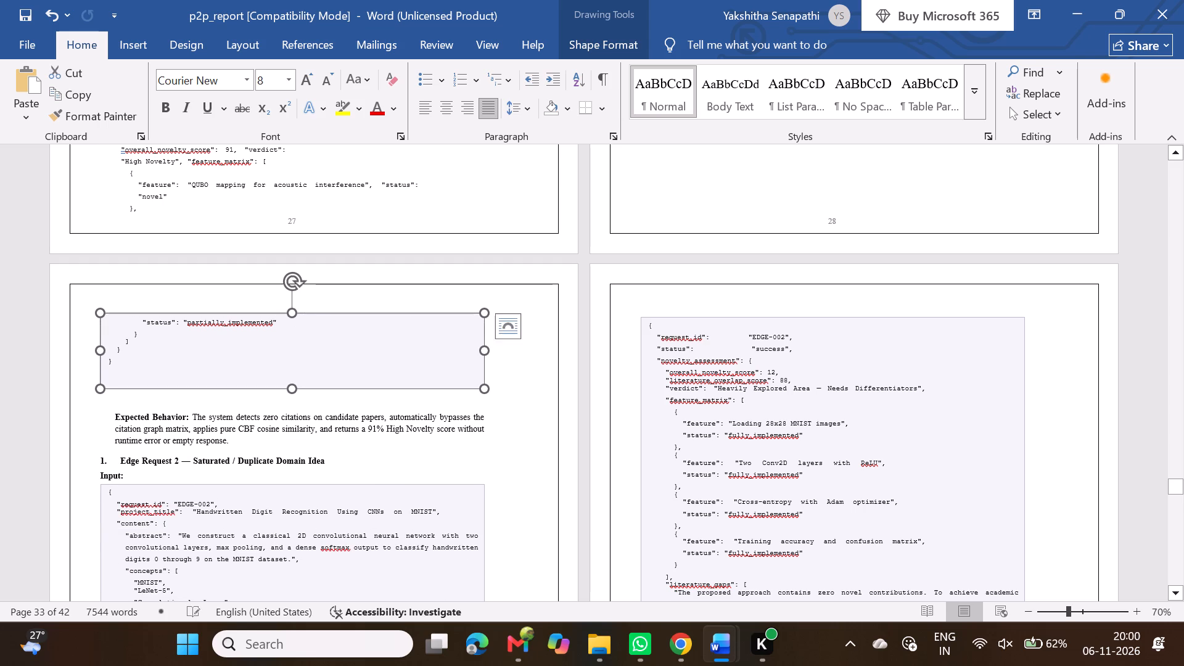
Set the whole pasted EDGE-001 expected-output JSON in Section 9.2.1 to Times New Roman, size 12.
scroll(581, 279, "up", 4)
scroll(581, 279, "down", 1)
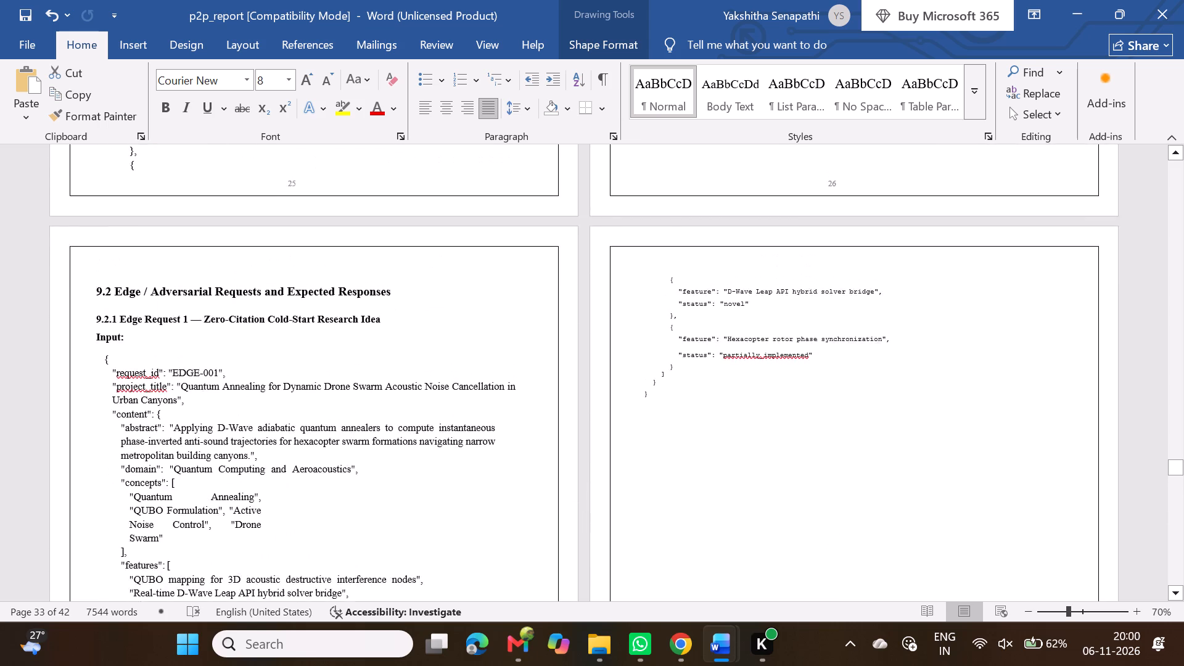
scroll(581, 279, "down", 2)
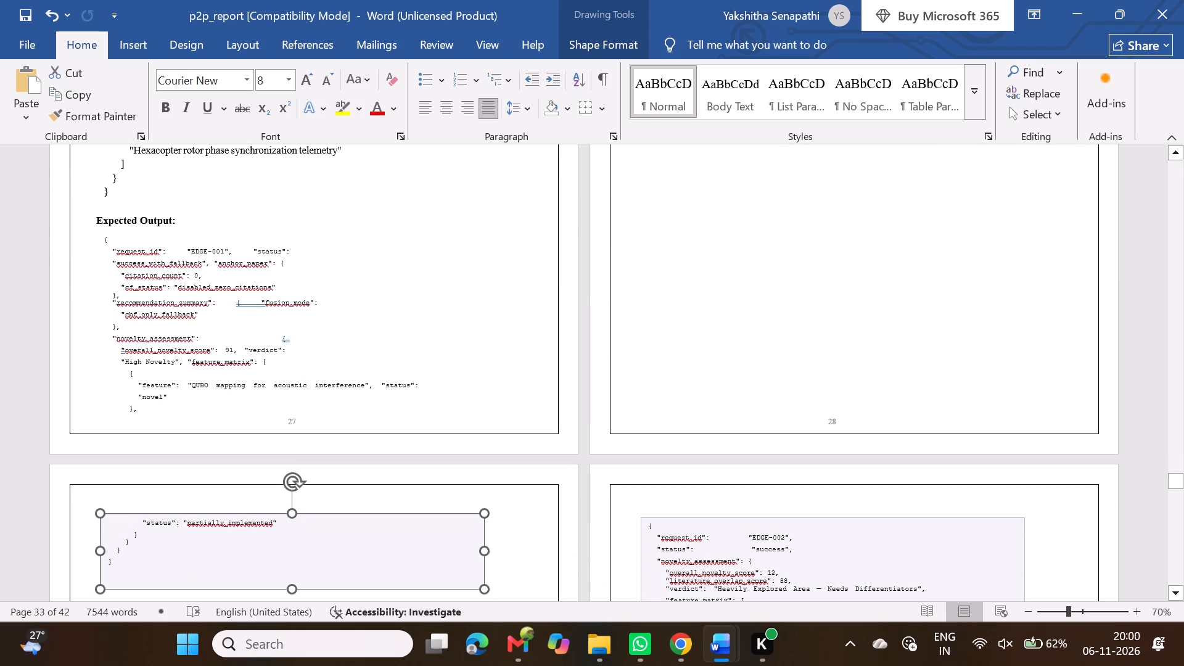
left_click_drag(99, 241, 733, 247)
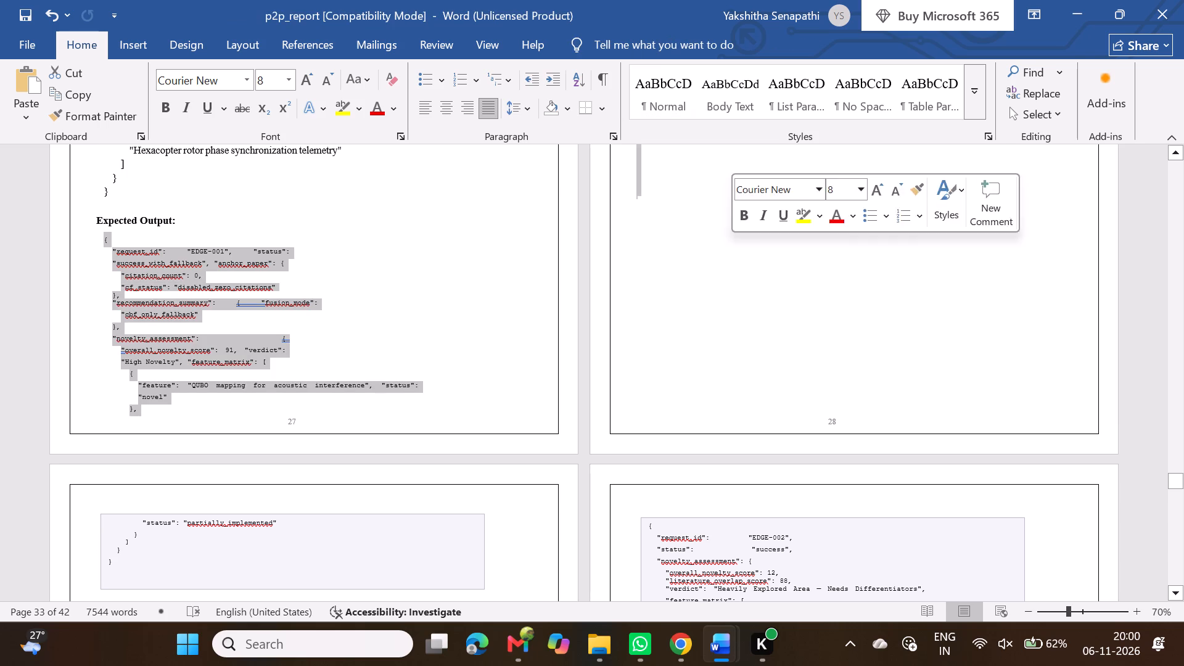
scroll(733, 247, "up", 3)
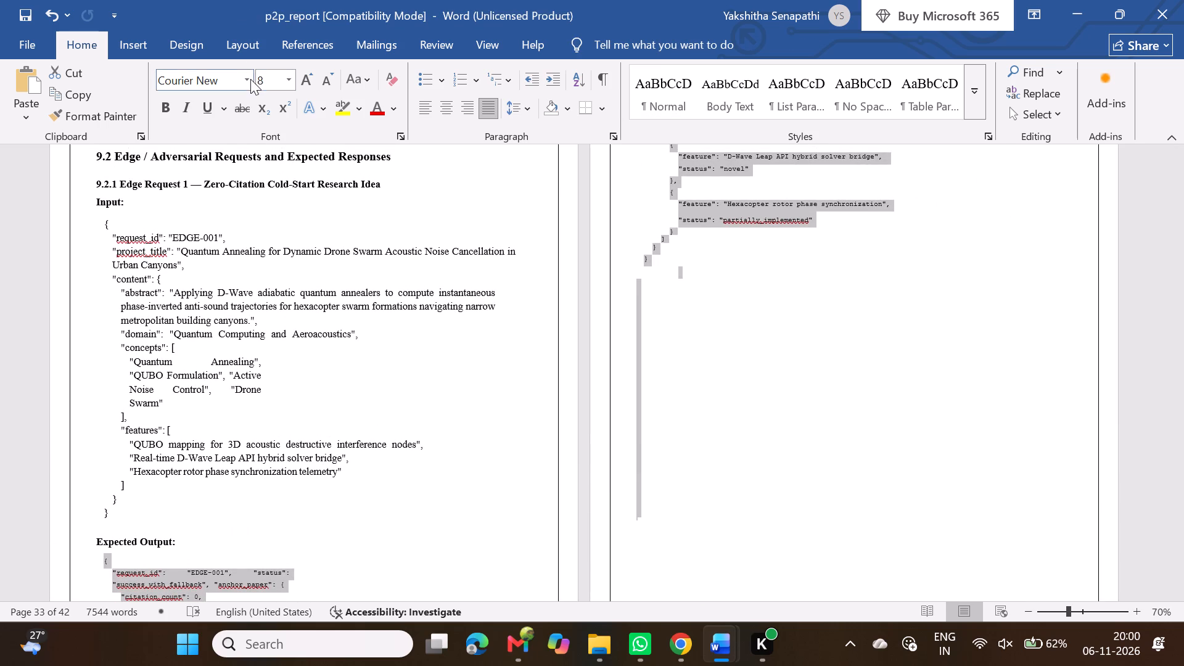
left_click(249, 78)
left_click(261, 187)
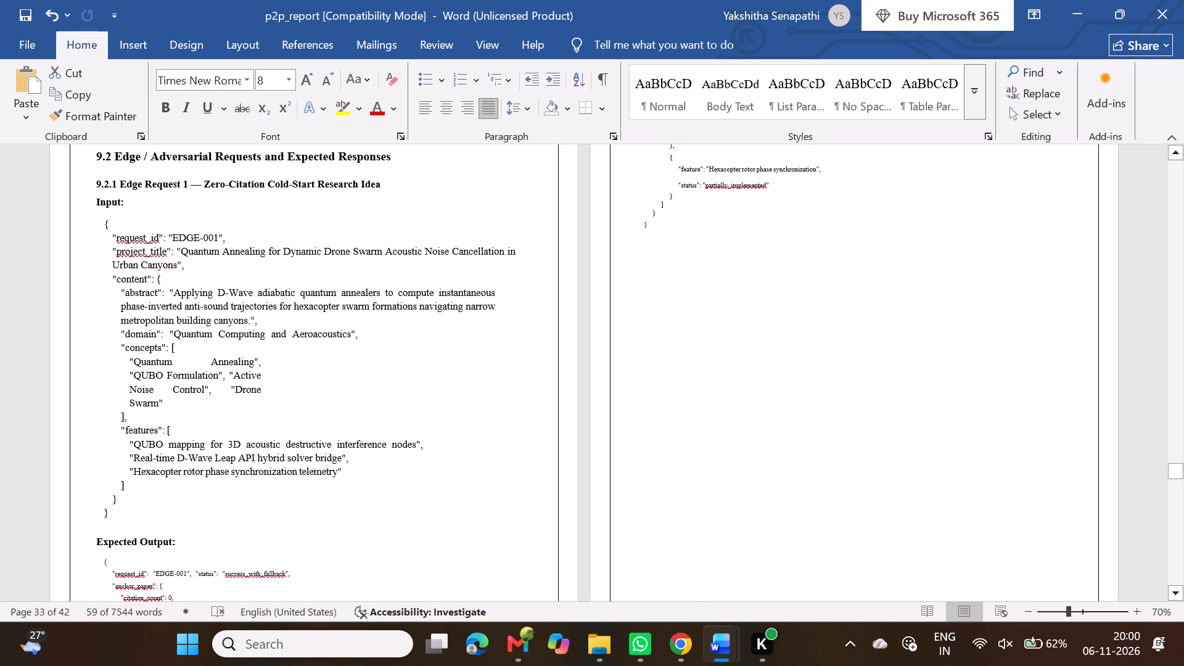
left_click(286, 81)
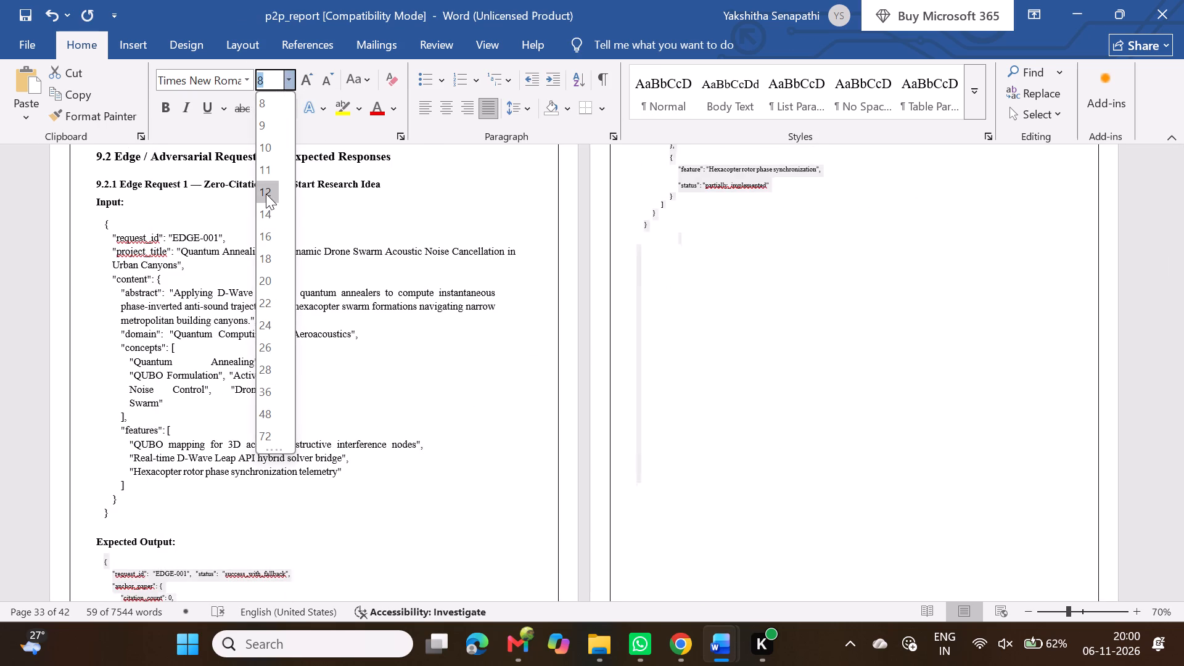
left_click(266, 194)
Apply 1.15 line spacing to the pasted EDGE-001 expected-output JSON.
left_click(520, 111)
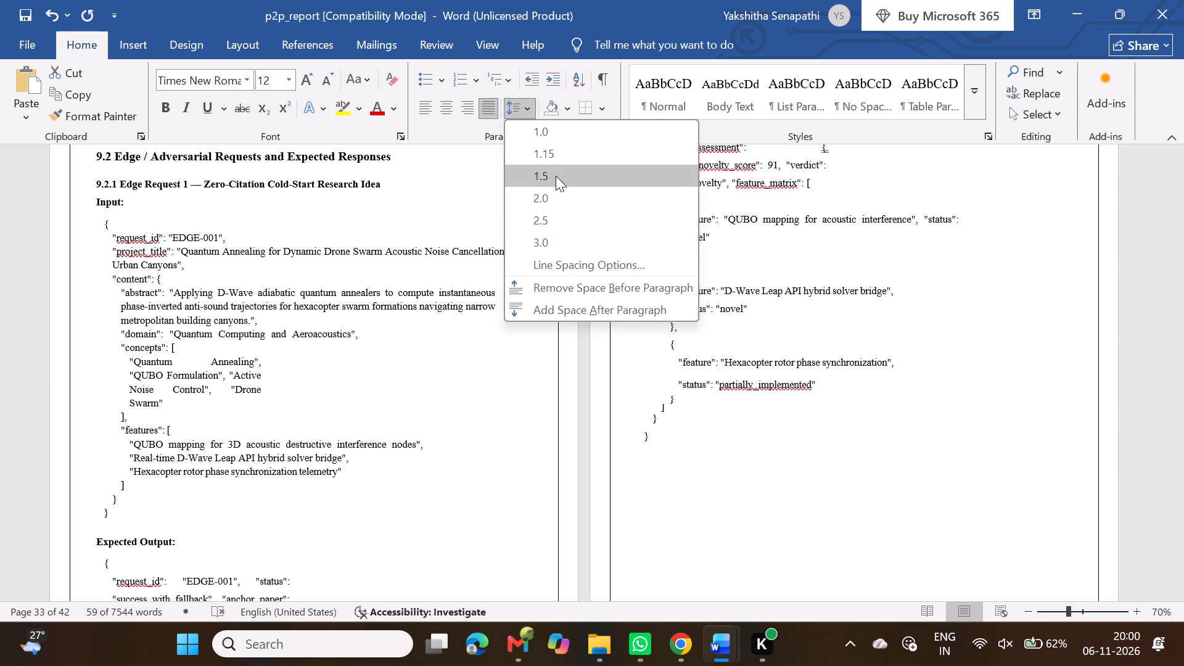
left_click(549, 150)
scroll(676, 317, "up", 1)
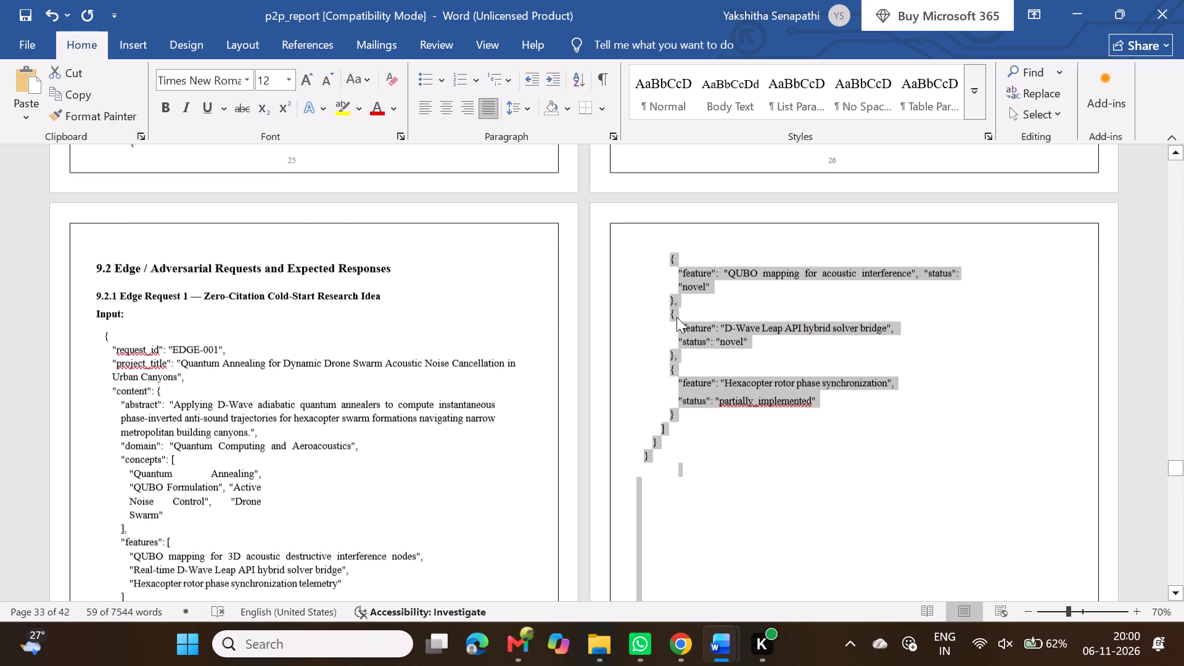
left_click(760, 327)
scroll(760, 327, "down", 1)
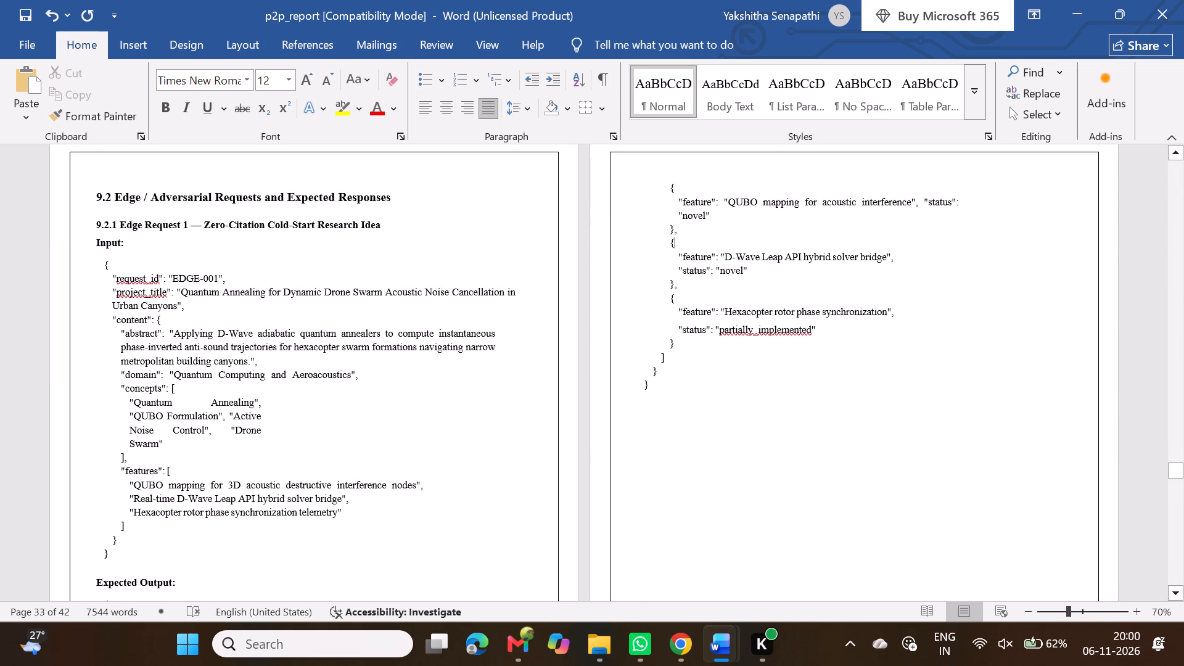
Delete the leftover EDGE-001 output text box above the "Expected Behavior" paragraph.
scroll(760, 327, "down", 1)
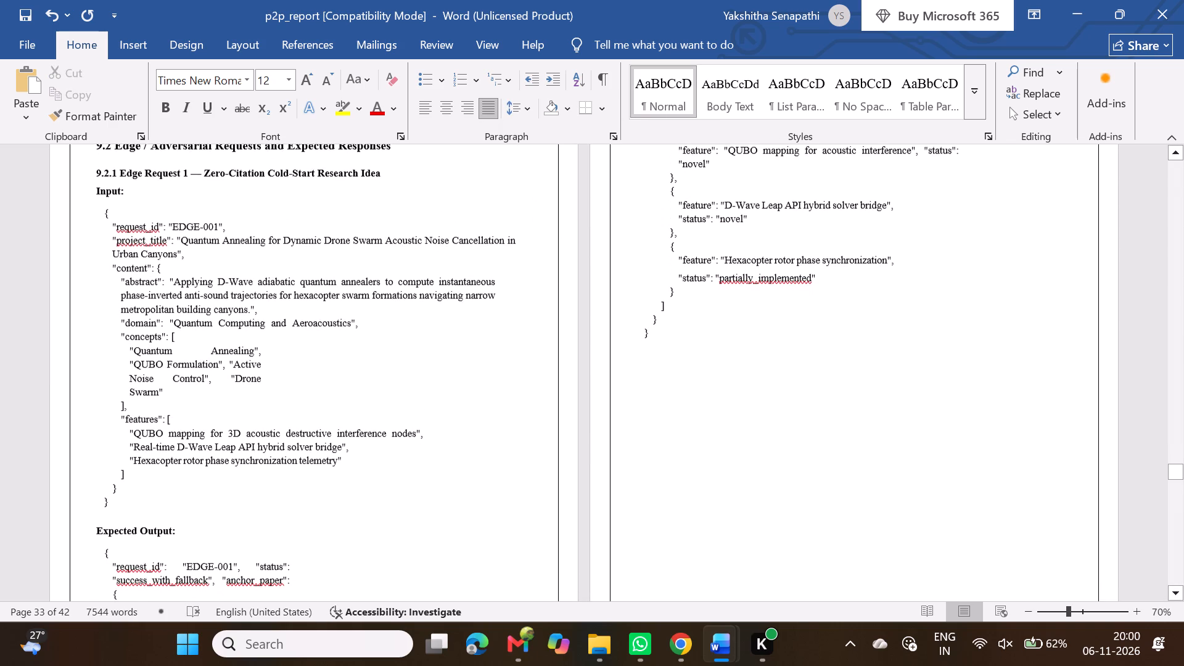
scroll(760, 327, "down", 2)
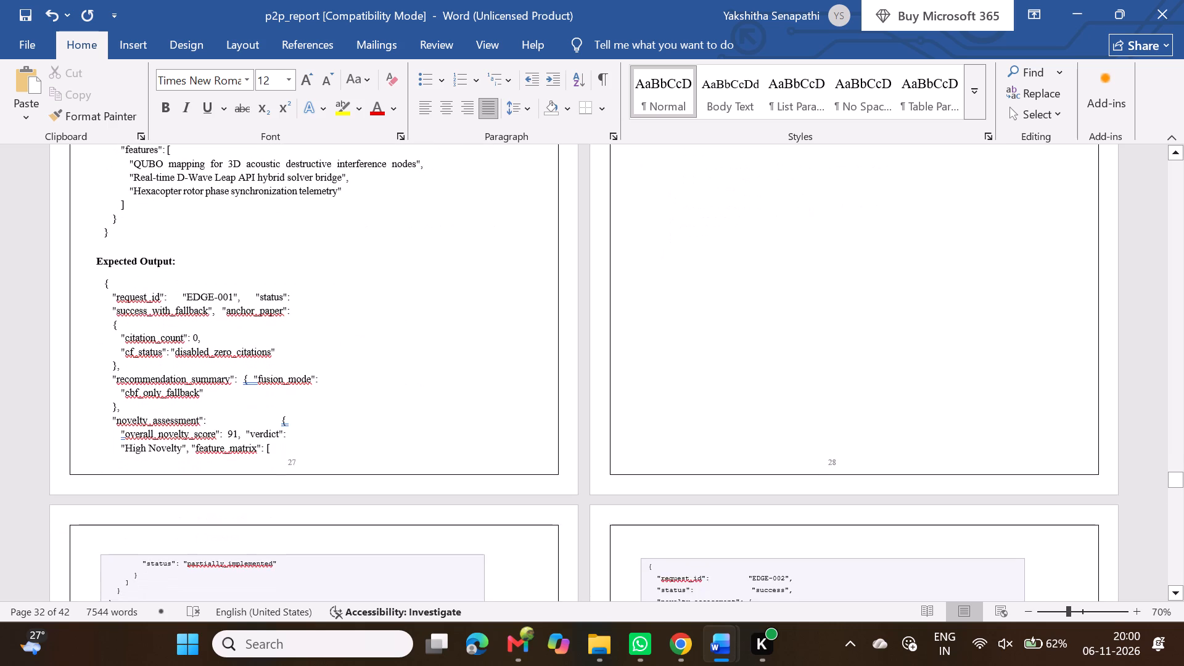
scroll(495, 434, "down", 2)
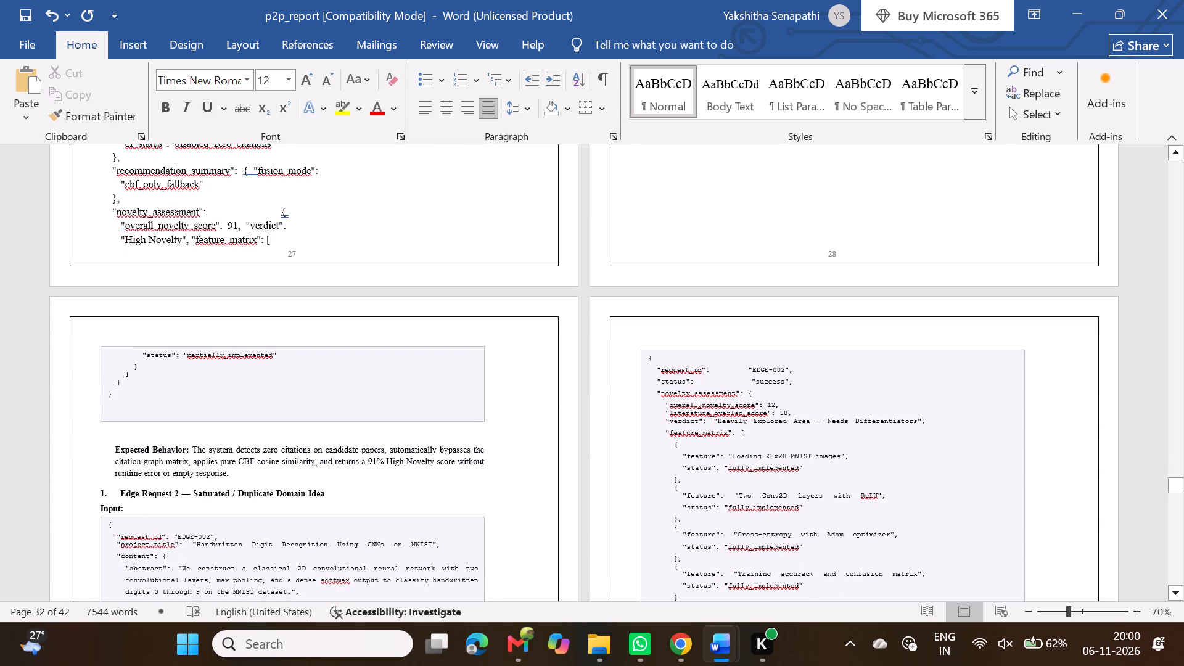
left_click_drag(397, 419, 390, 417)
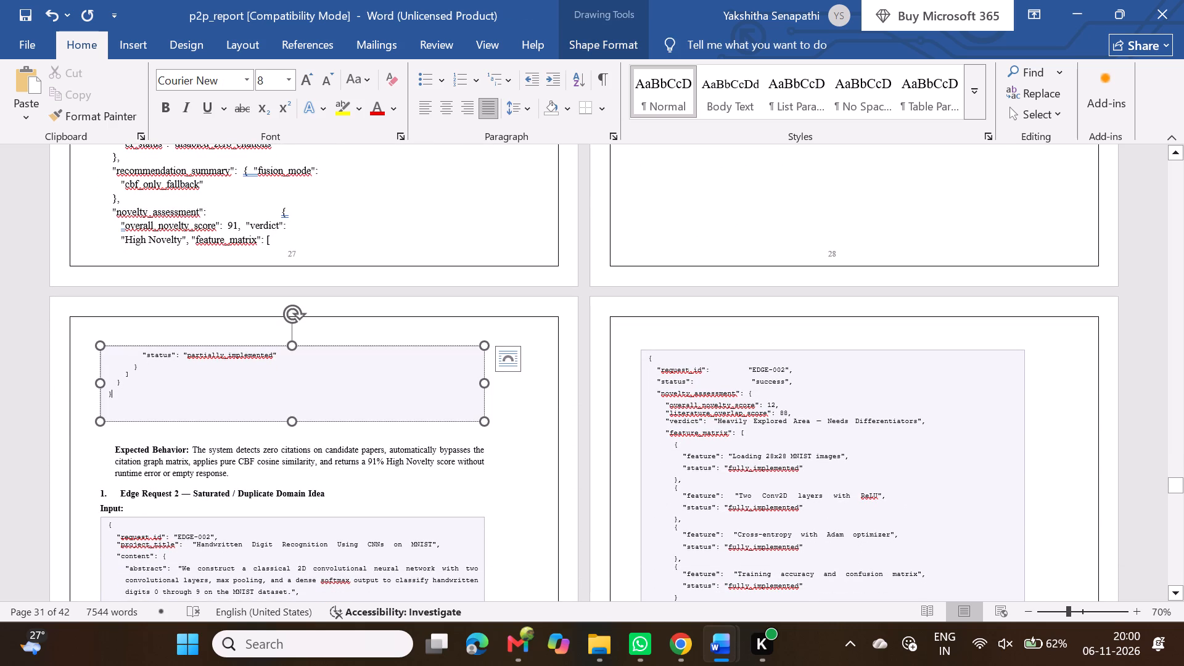
left_click(390, 417)
key("Delete")
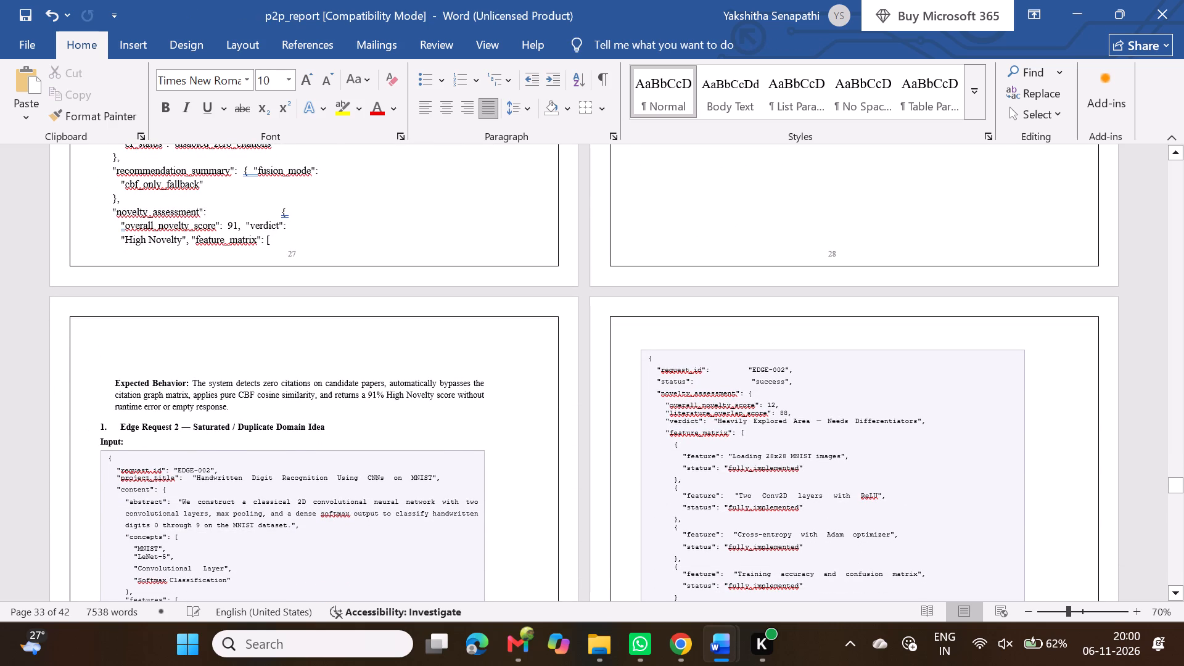
Move the EDGE-001 "Expected Behavior" paragraph from above the Edge Request 2 heading to directly below the end of the pasted EDGE-001 expected-output JSON.
left_click_drag(108, 383, 232, 406)
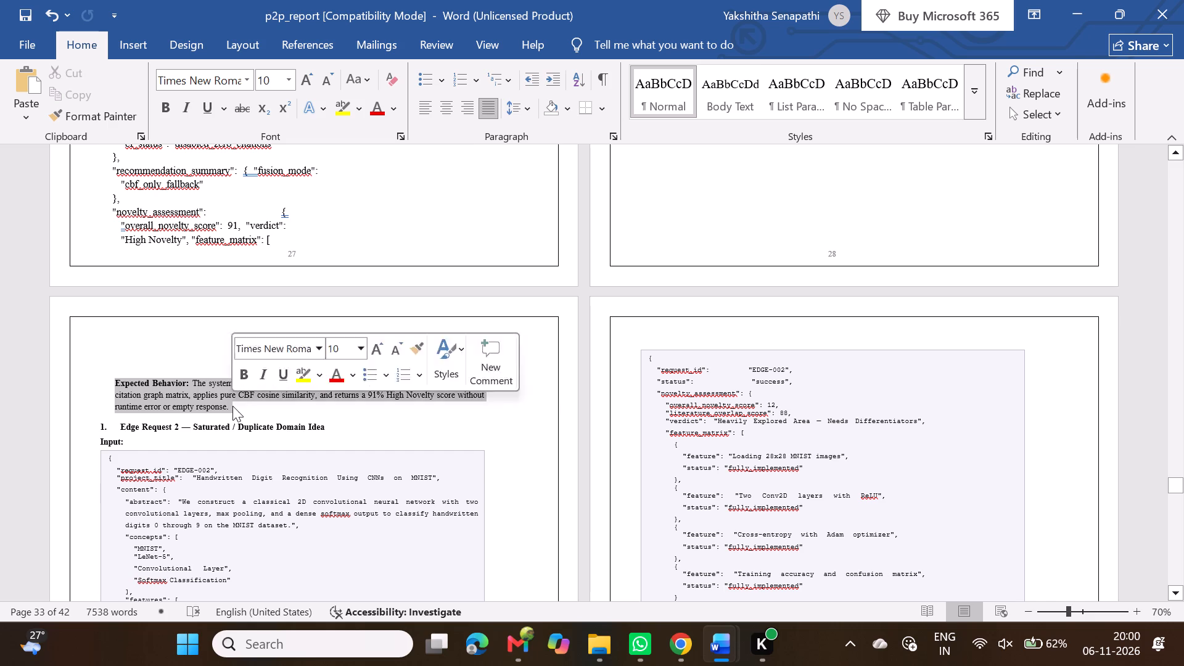
key("ctrl+c")
key("BackSpace")
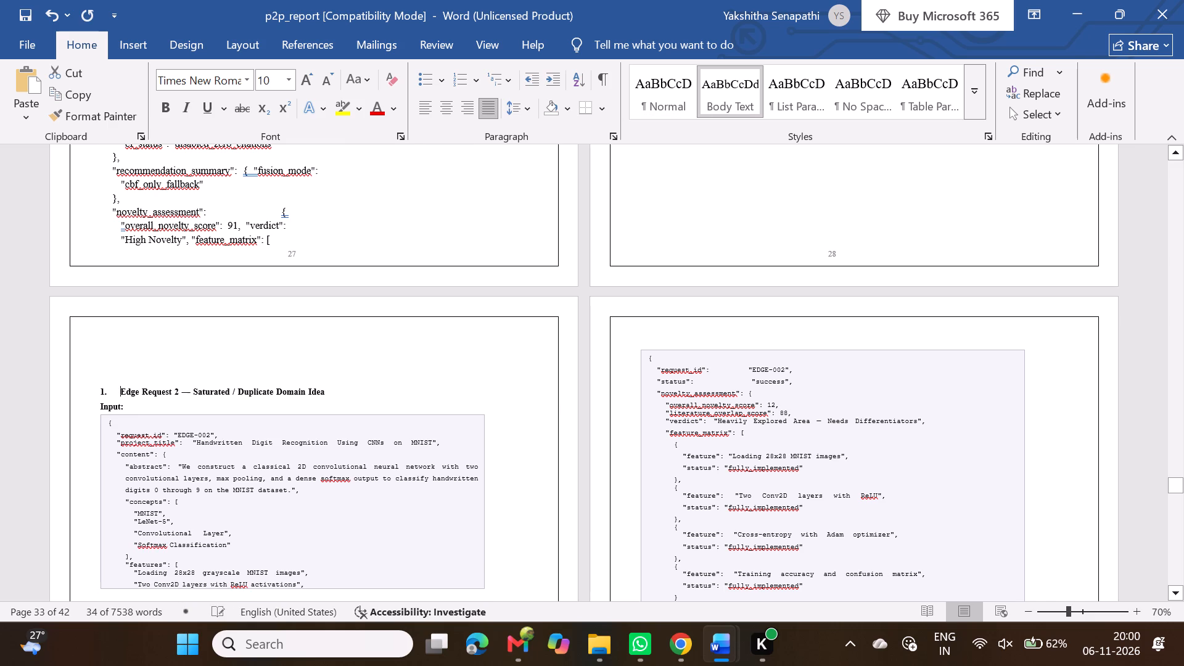
scroll(590, 345, "up", 3)
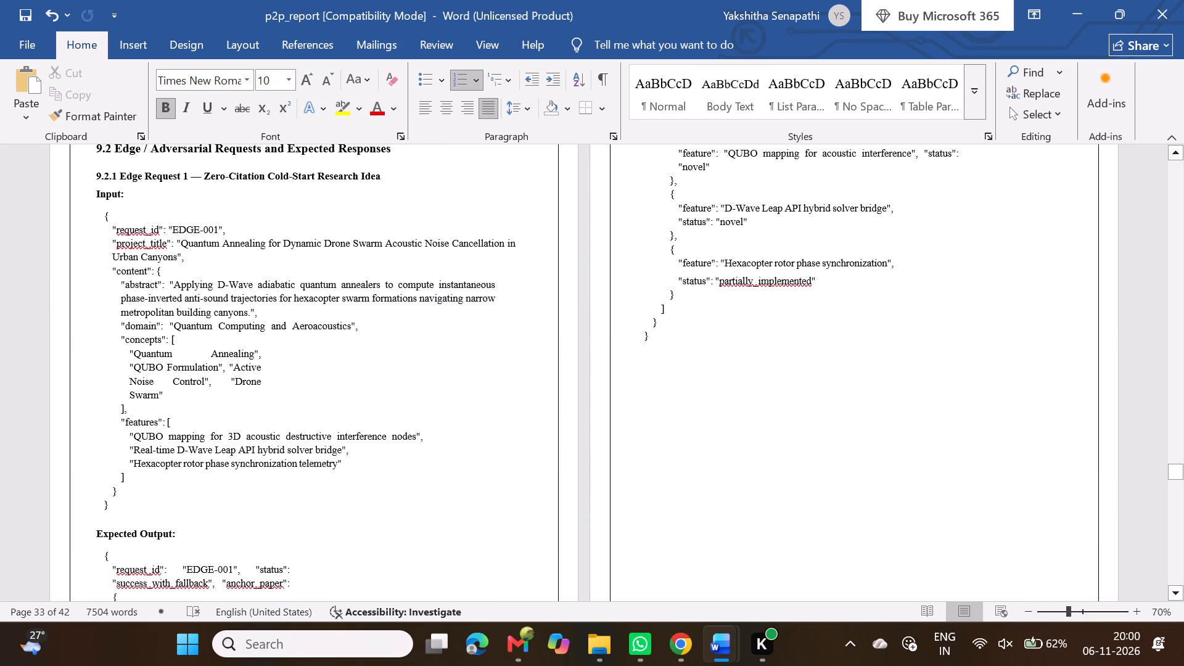
left_click(697, 362)
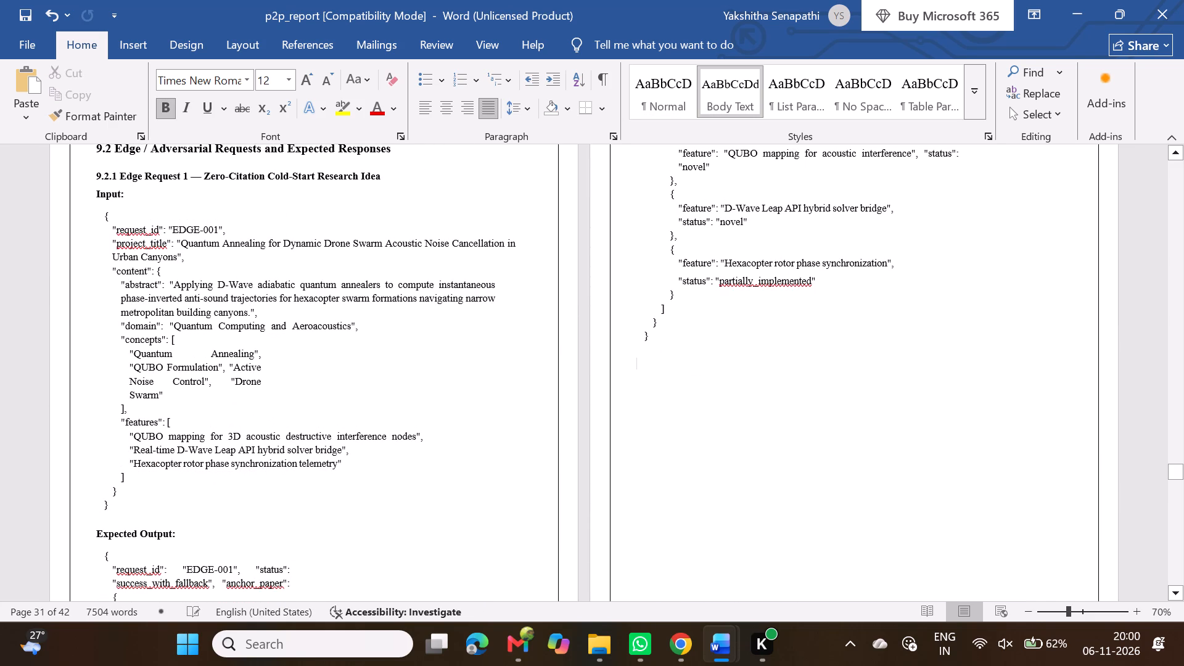
key("ctrl+v")
Format the moved "Expected Behavior" paragraph with the No Spacing style, size 12 and 1.5 line spacing.
left_click_drag(650, 361, 670, 361)
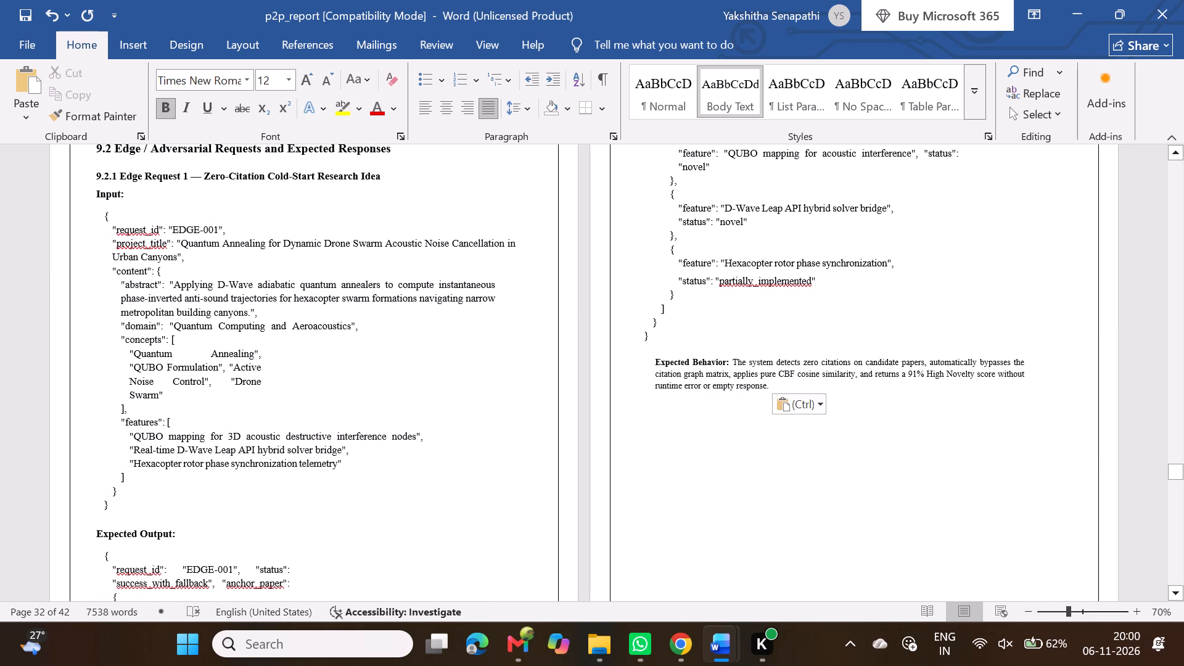
left_click_drag(670, 361, 781, 385)
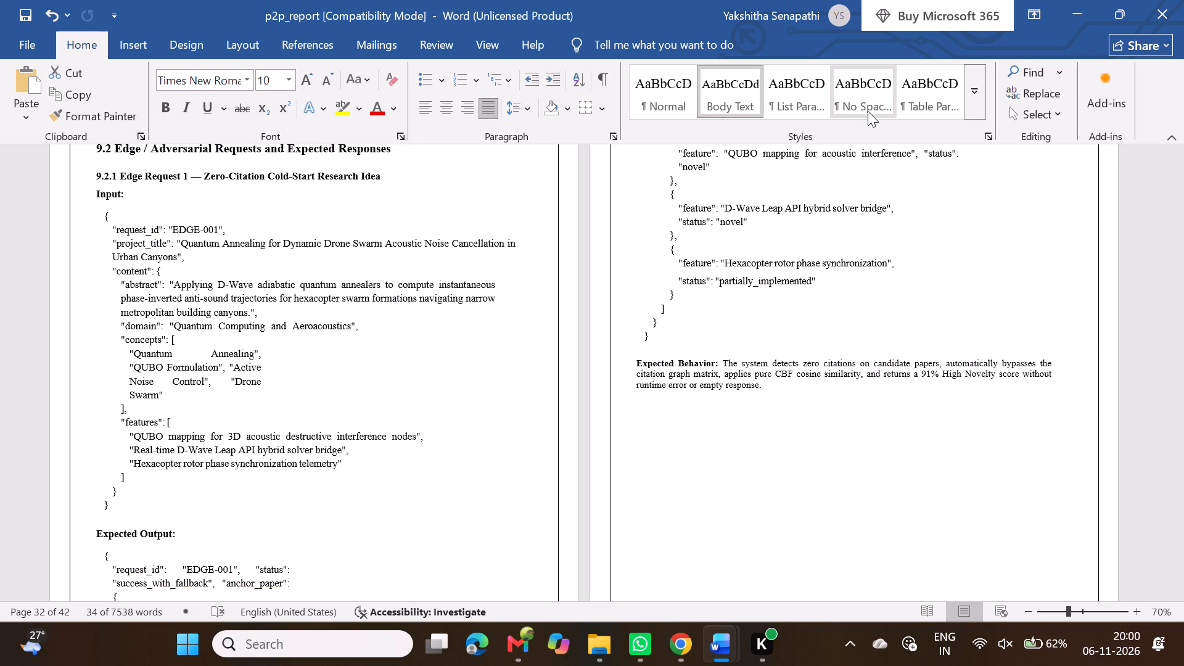
left_click(868, 111)
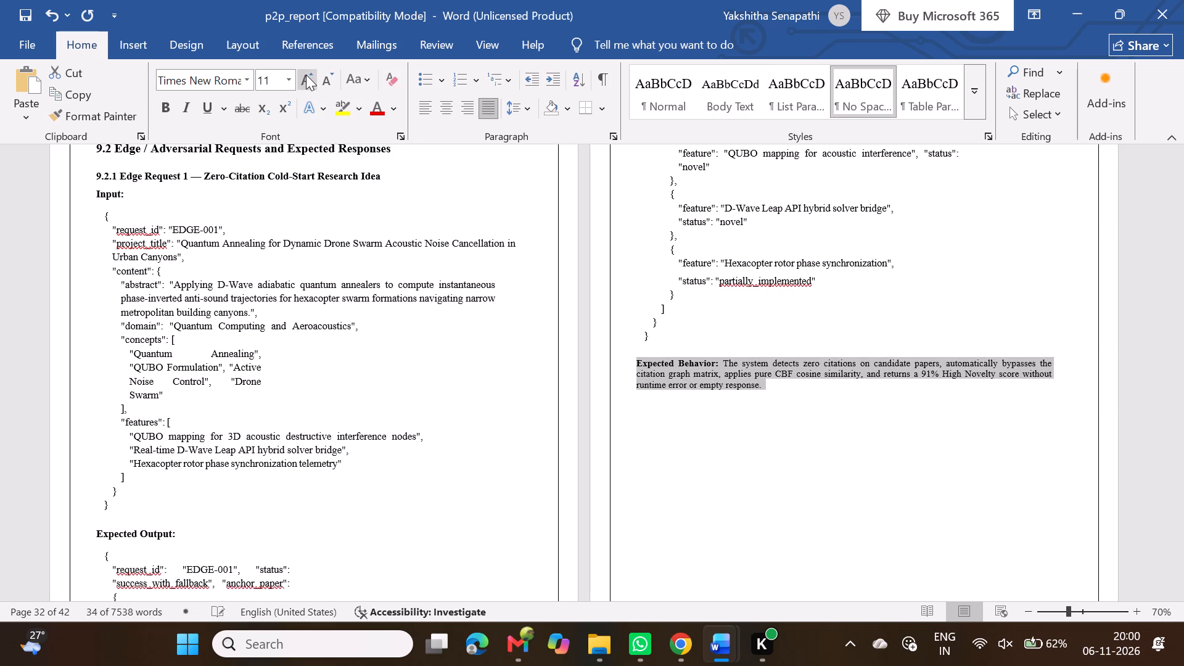
left_click(306, 75)
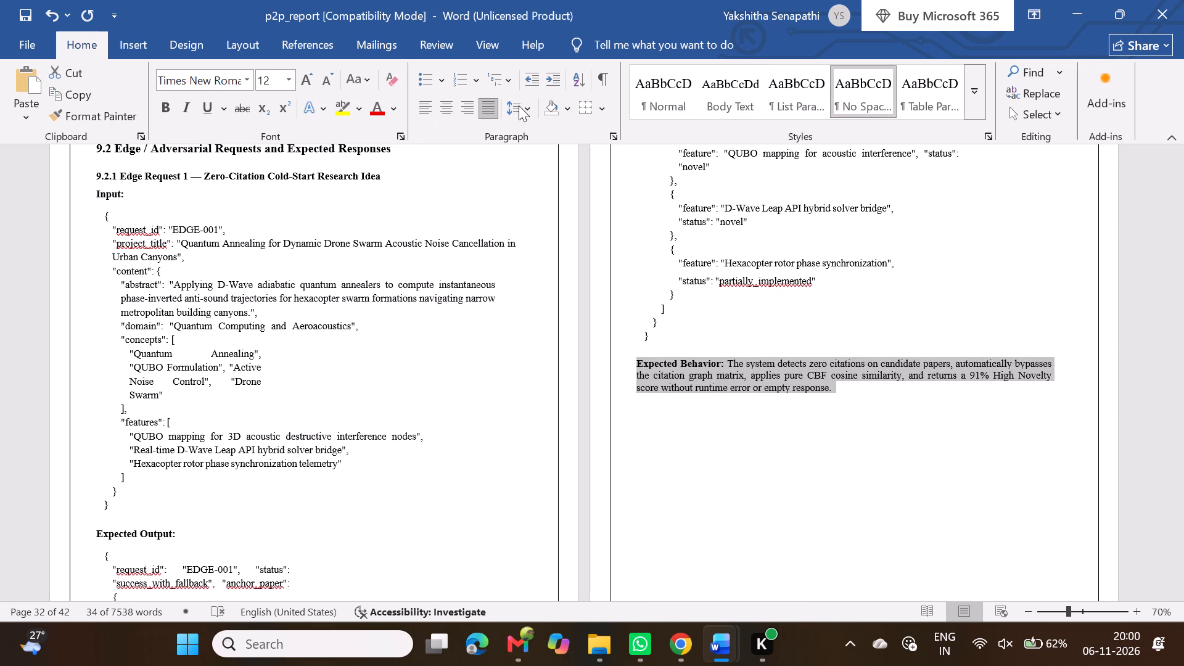
left_click(519, 105)
left_click(543, 171)
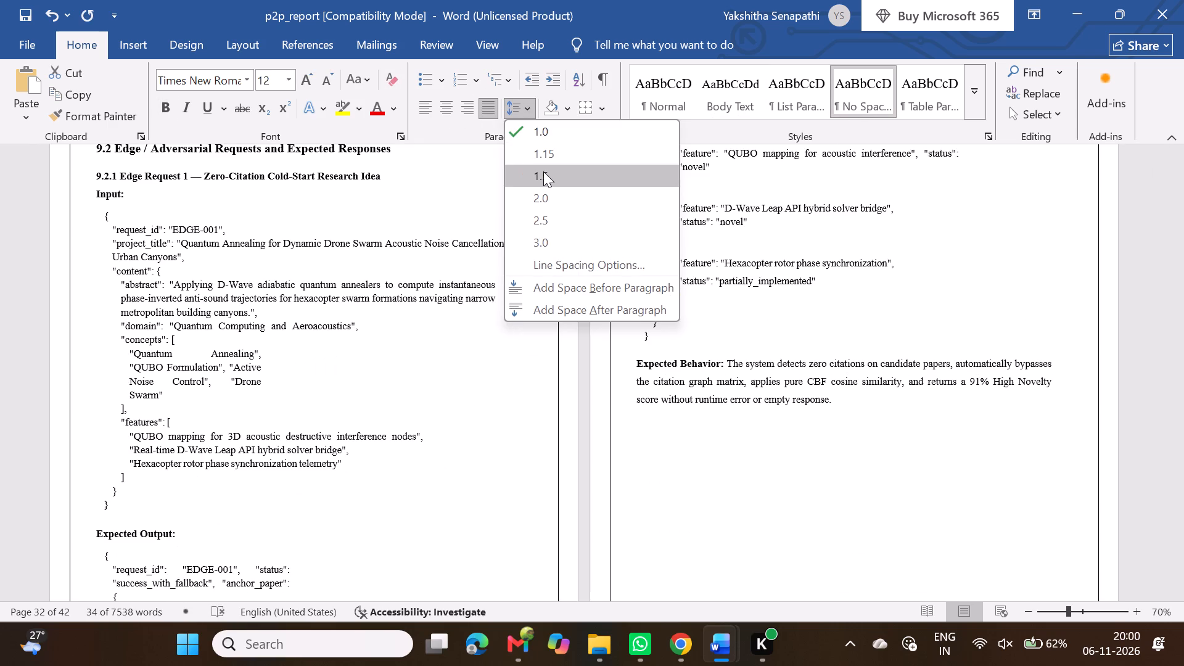
Replace the automatic list number of the "Edge Request 2 — Saturated / Duplicate Domain Idea" heading with "9.2.2" followed by a space.
scroll(733, 403, "down", 2)
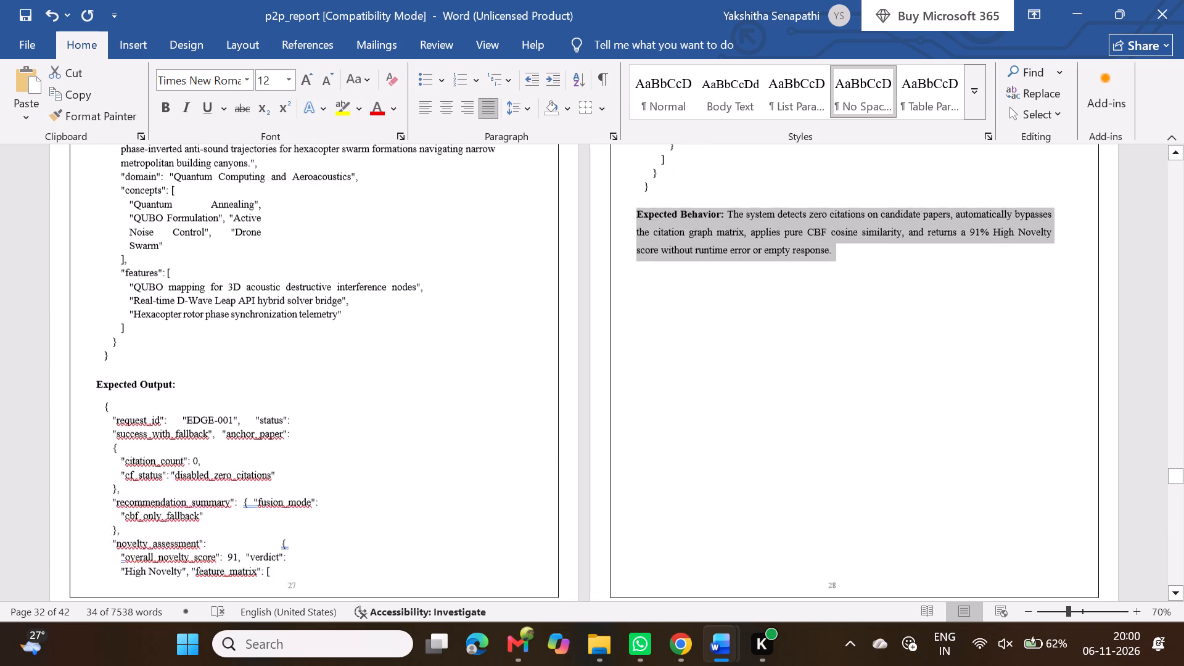
scroll(733, 403, "down", 1)
scroll(234, 399, "up", 2)
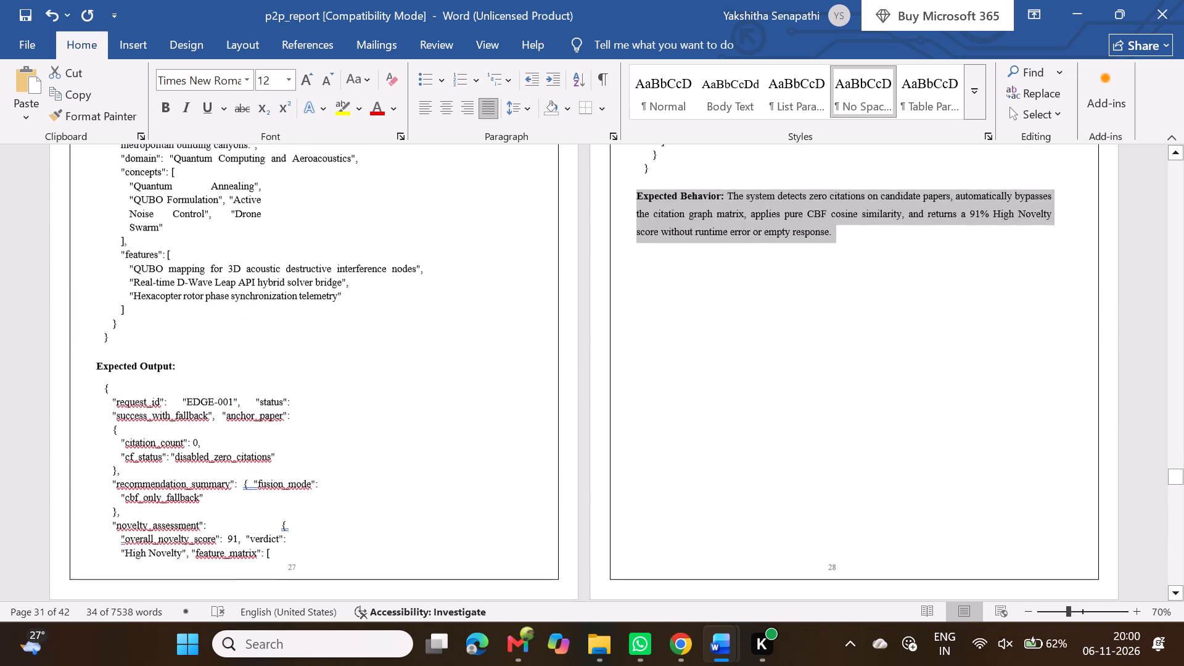
scroll(234, 399, "up", 2)
scroll(234, 399, "down", 1)
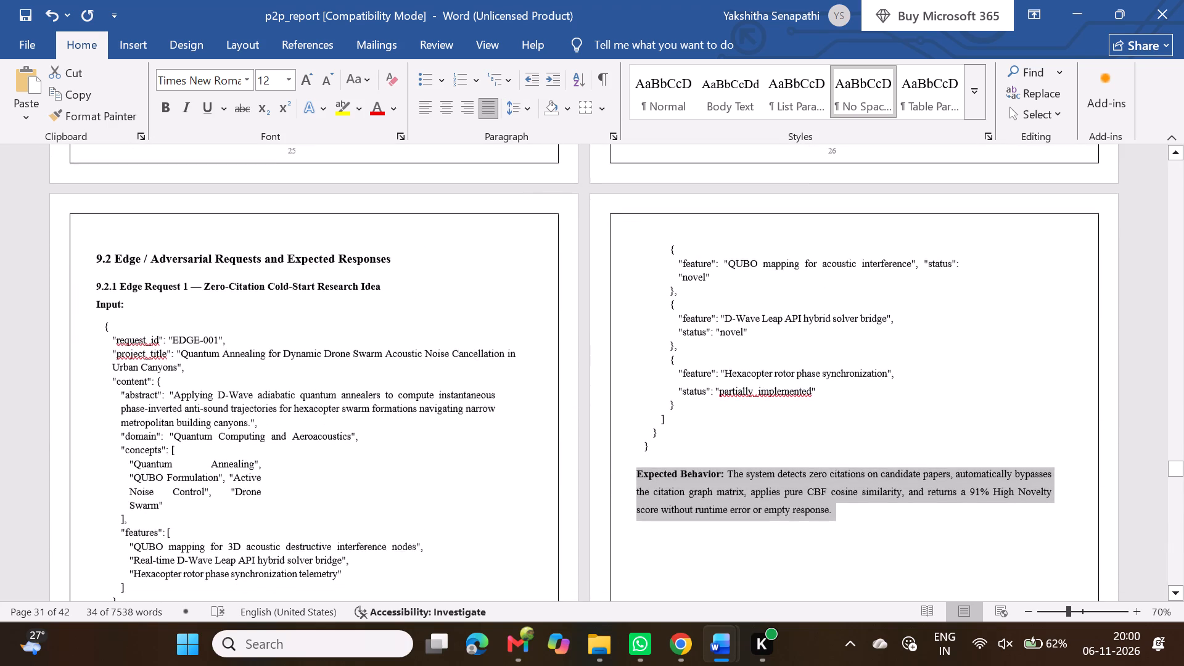
scroll(234, 399, "down", 5)
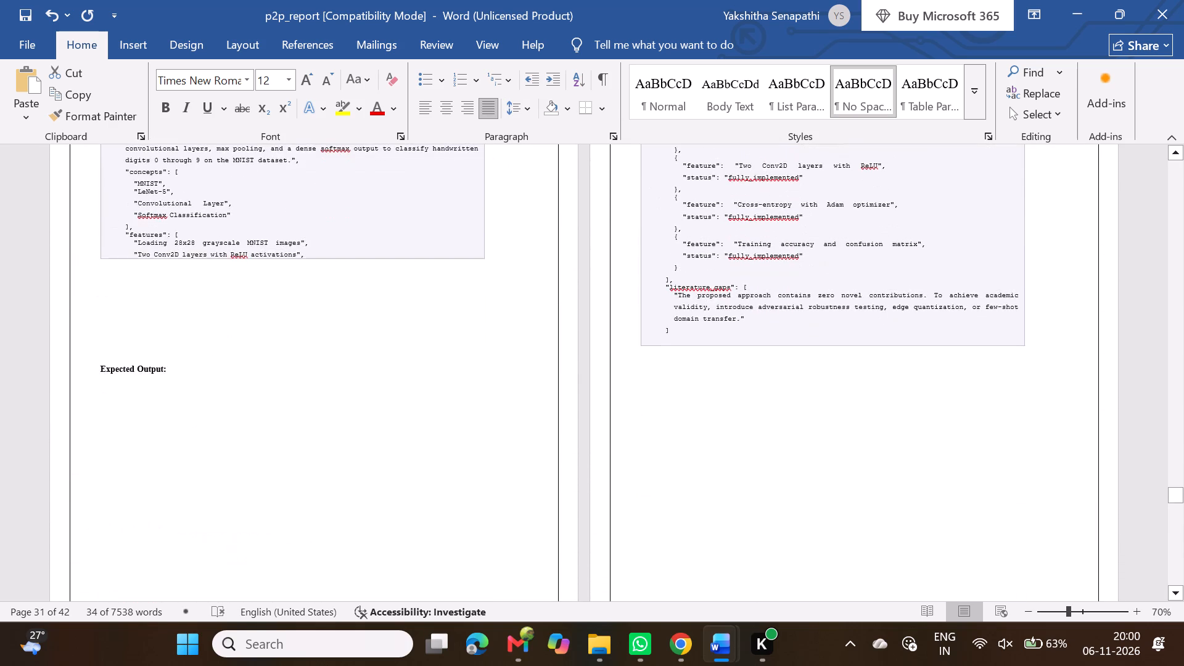
scroll(191, 363, "up", 3)
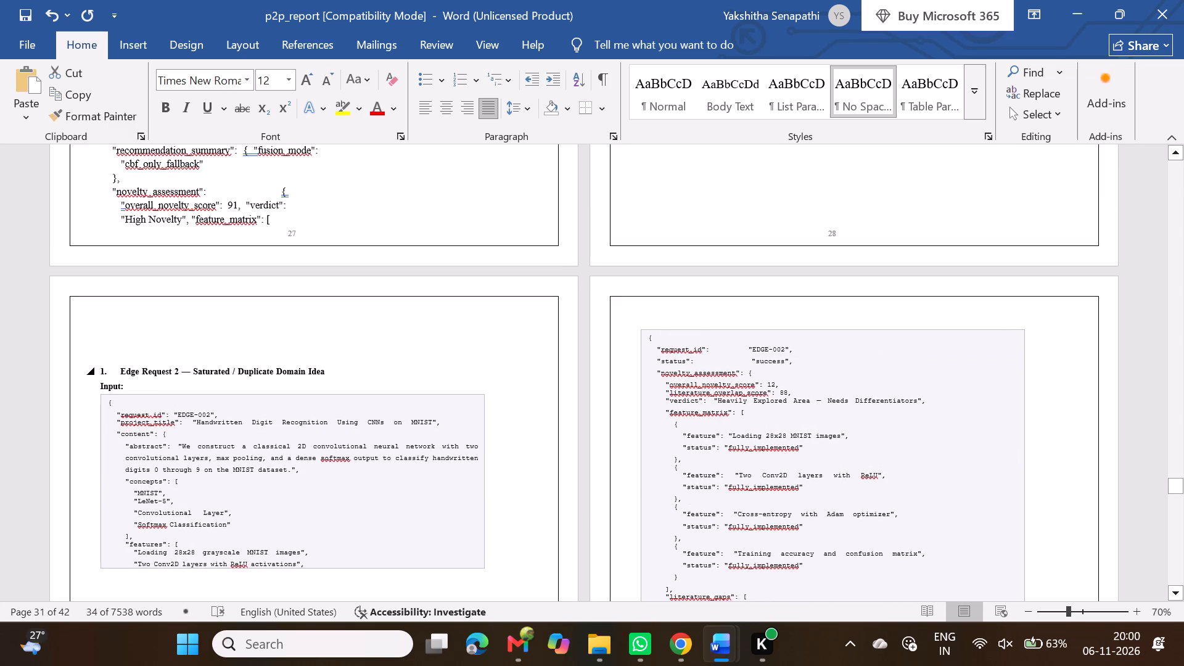
left_click(117, 368)
key("BackSpace")
key("BackSpace")
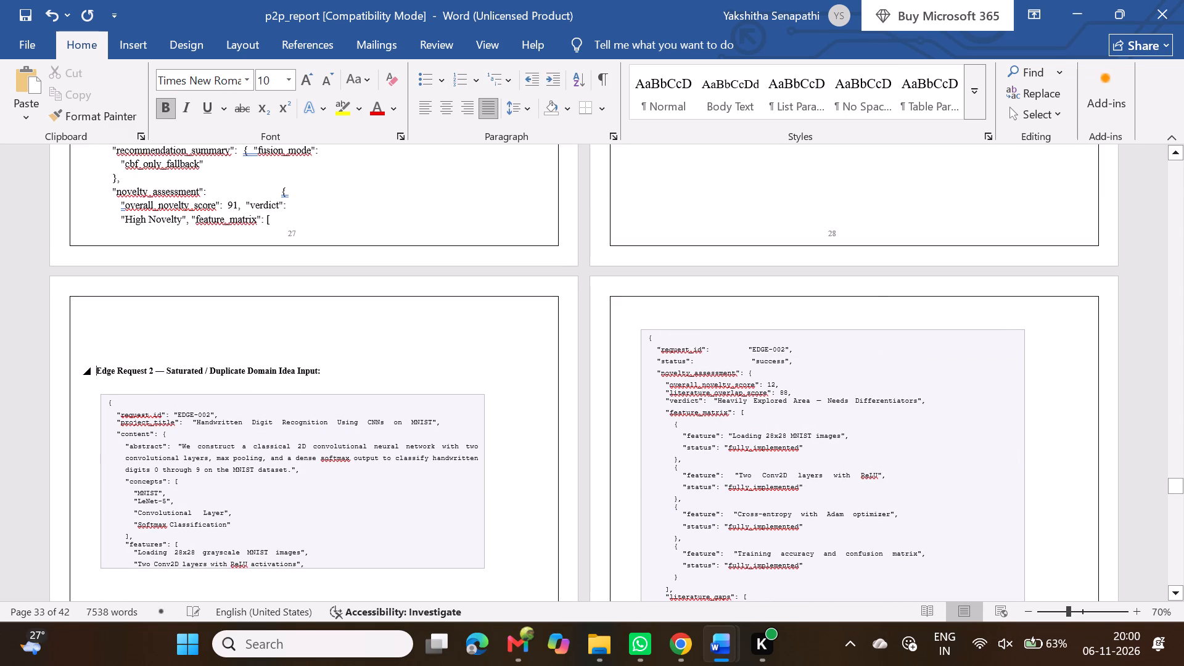
type("9.2.2")
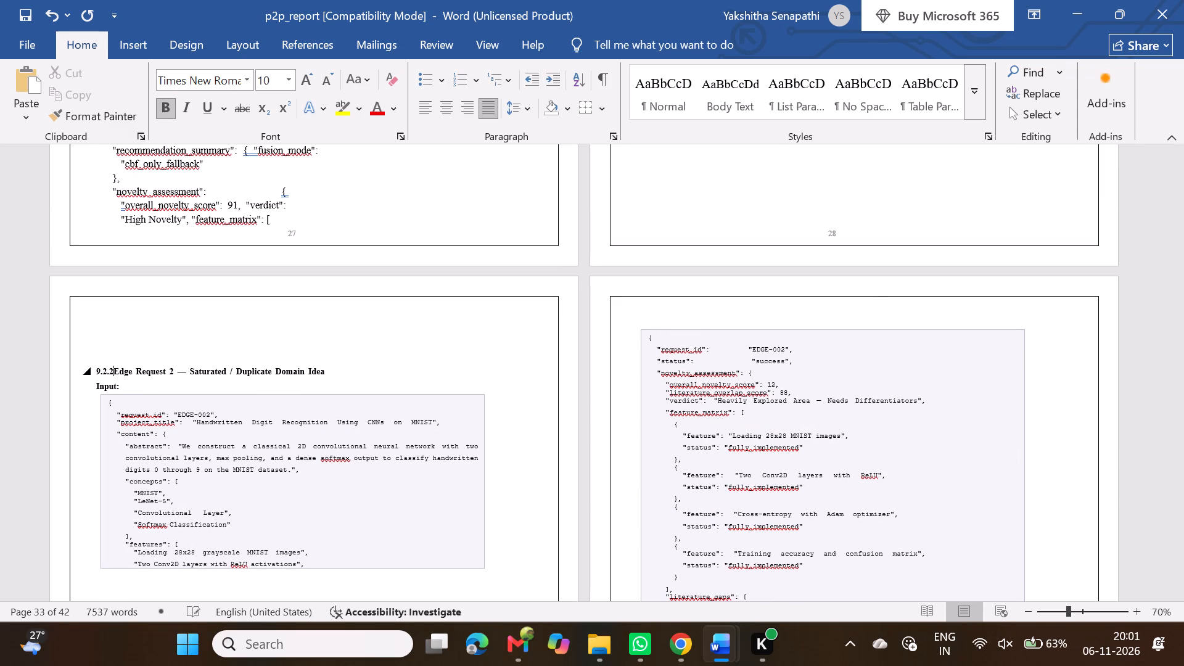
key("space")
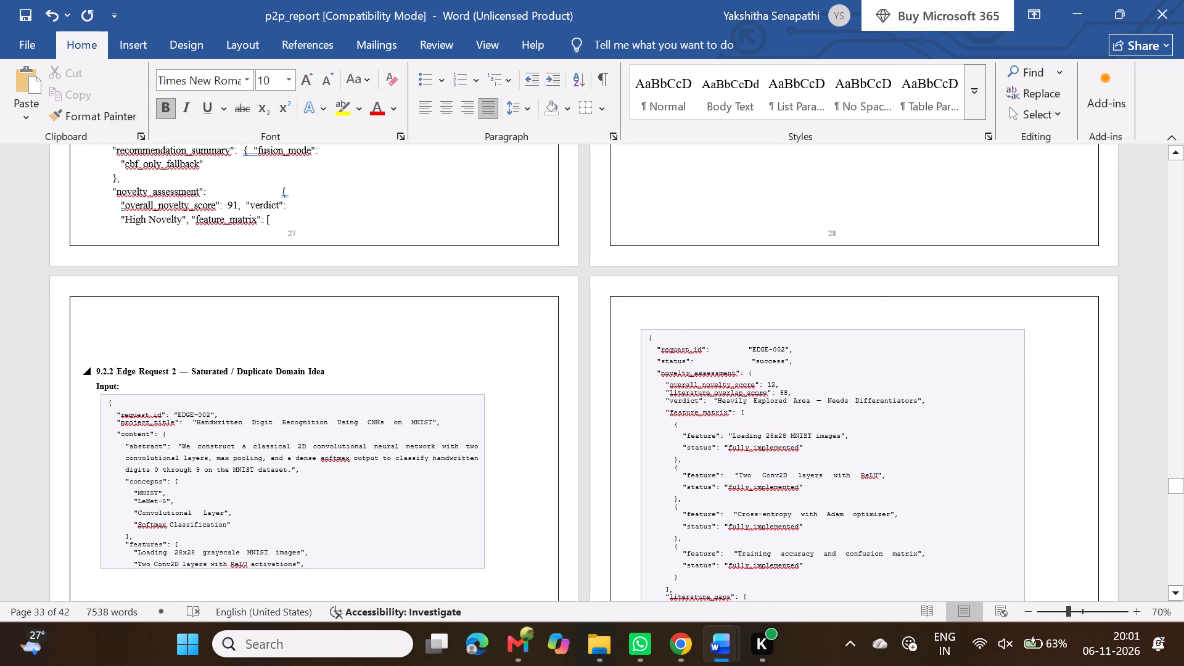
Remove the extra blank space above the 9.2.2 Edge Request 2 heading.
key("Home")
key("BackSpace")
key("BackSpace")
key("BackSpace")
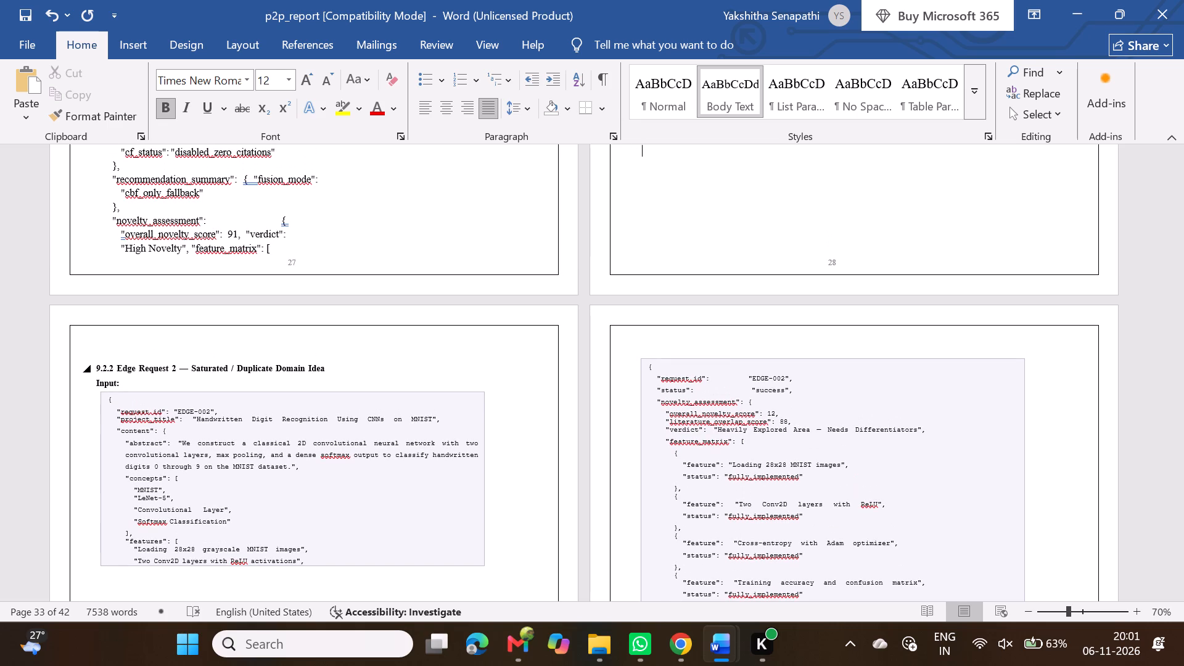
Set the 9.2.2 heading and its "Input:" label to font size 12.
scroll(105, 358, "up", 2)
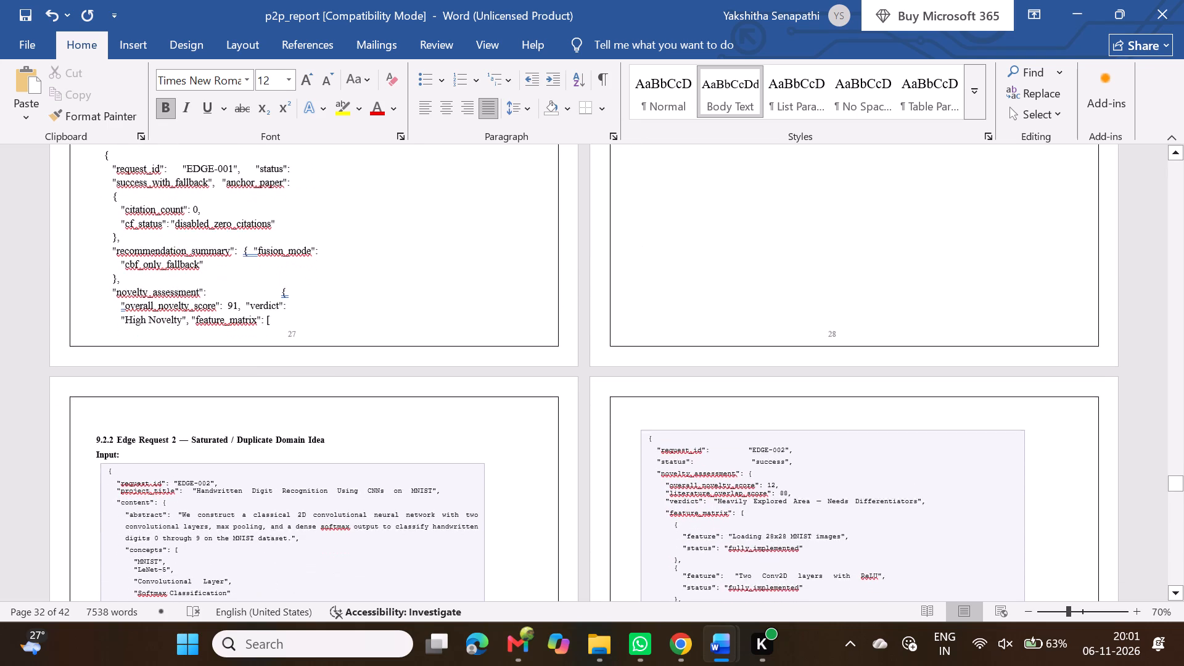
triple_click(158, 435)
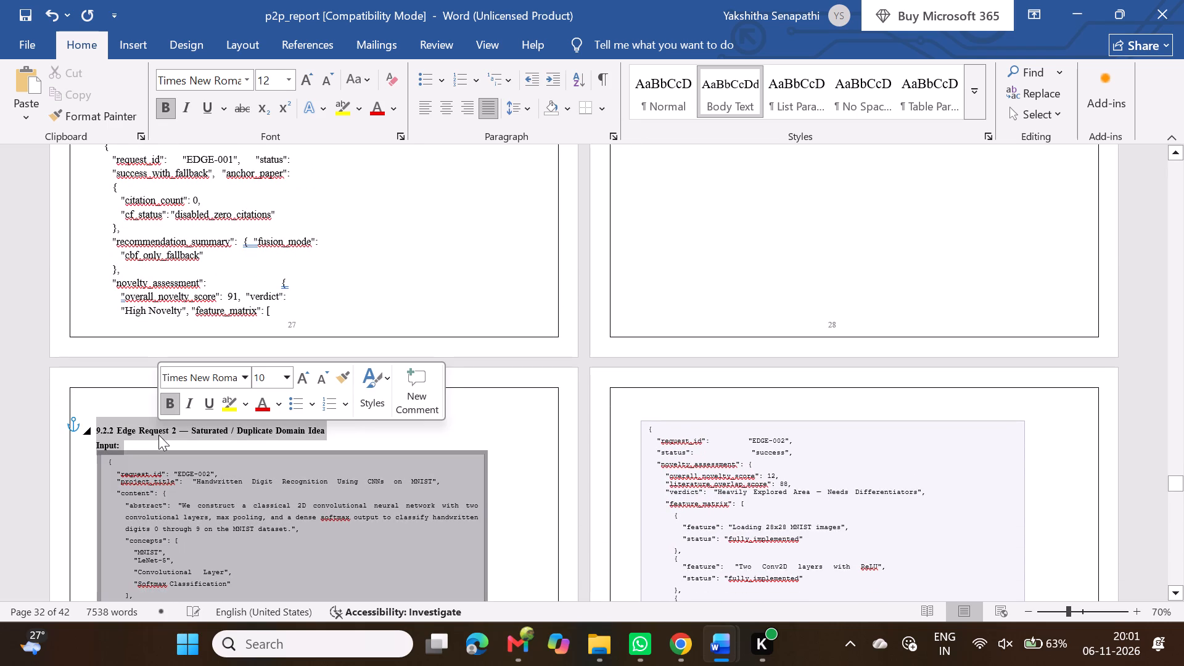
left_click(210, 431)
double_click(210, 431)
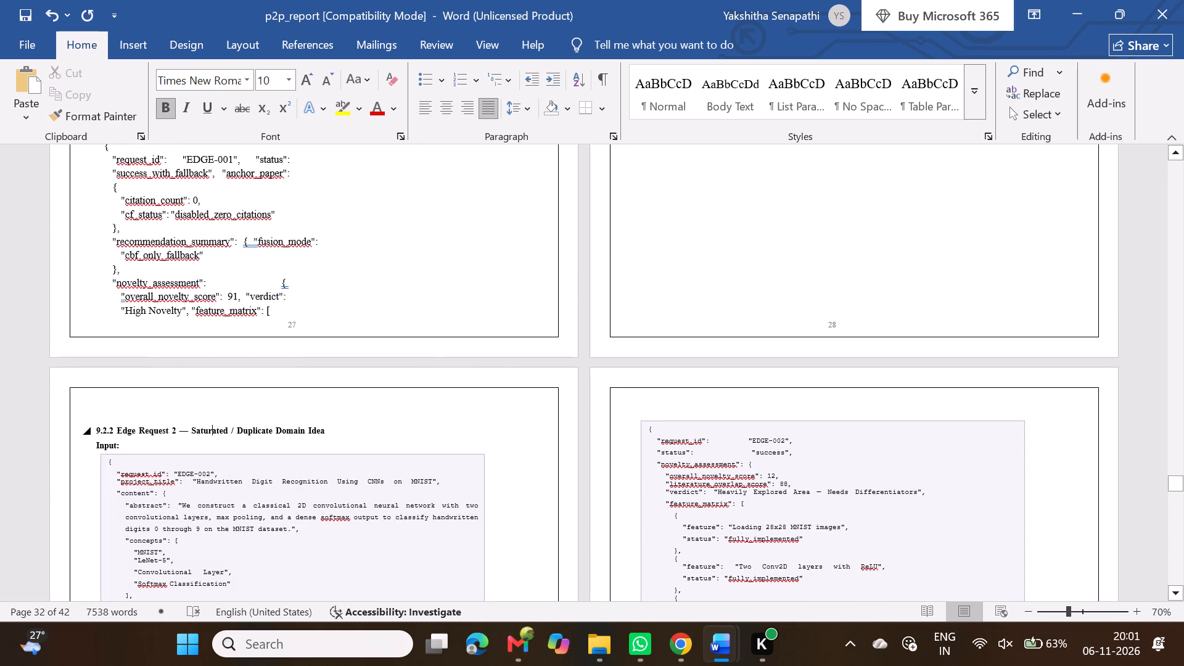
left_click_drag(97, 430, 299, 442)
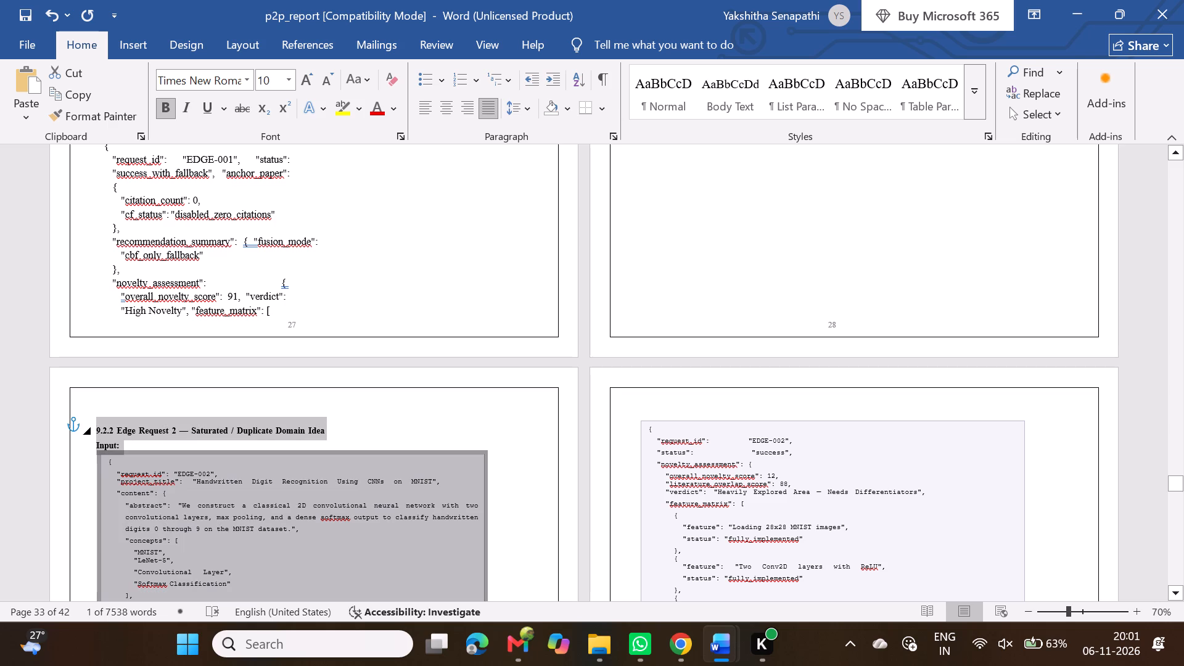
left_click_drag(299, 442, 121, 443)
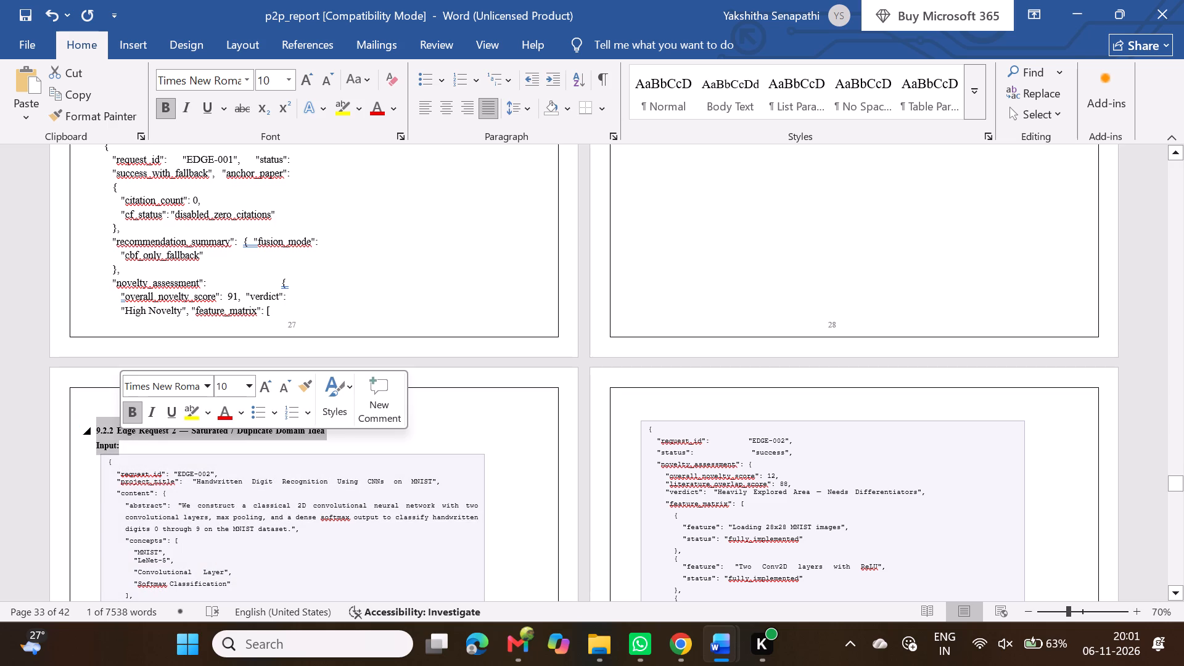
double_click(266, 384)
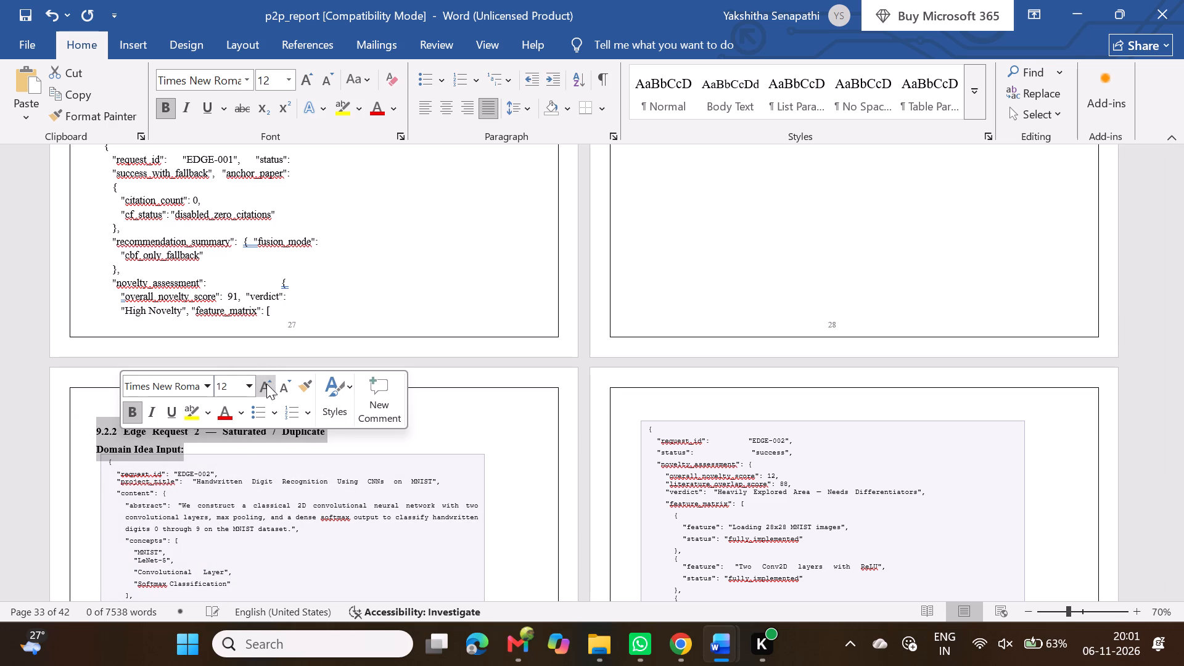
left_click(356, 450)
Split the "Input:" label off the end of the 9.2.2 heading onto its own line.
scroll(356, 450, "up", 1)
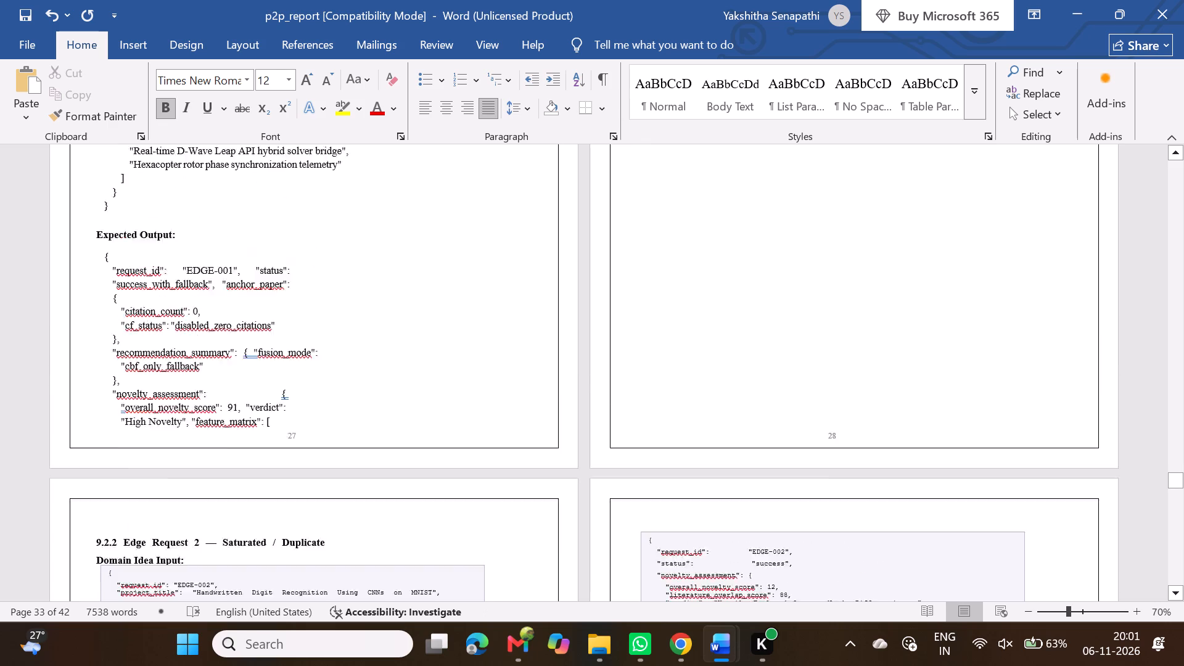
scroll(356, 450, "up", 2)
scroll(356, 450, "down", 1)
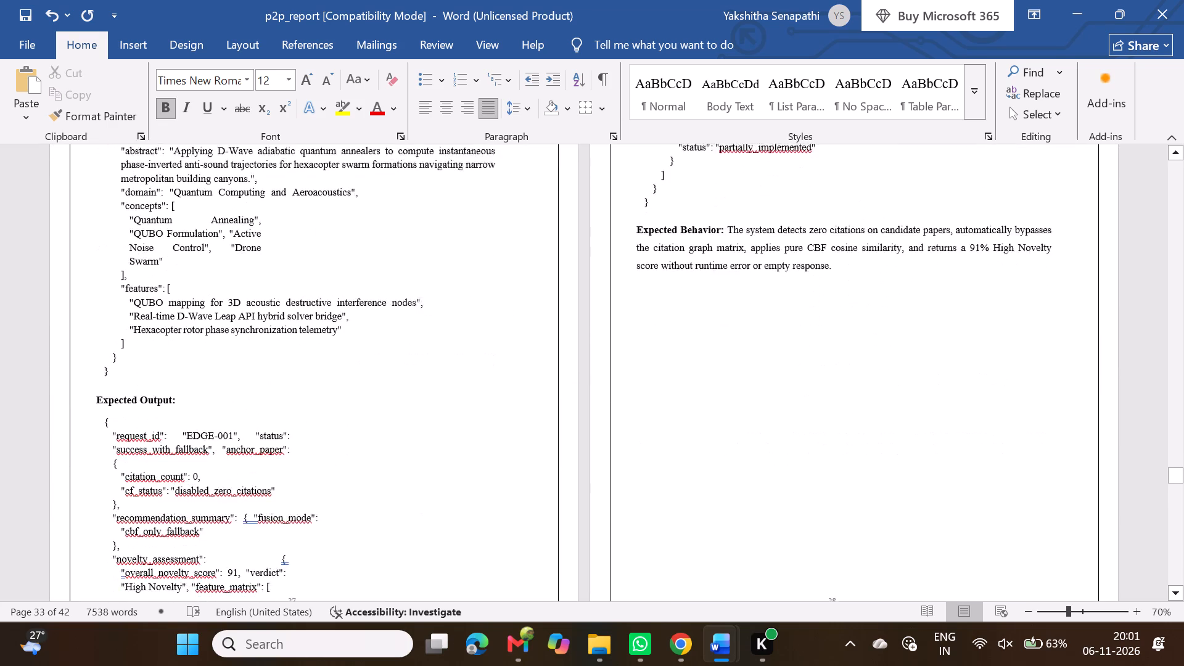
scroll(356, 450, "down", 2)
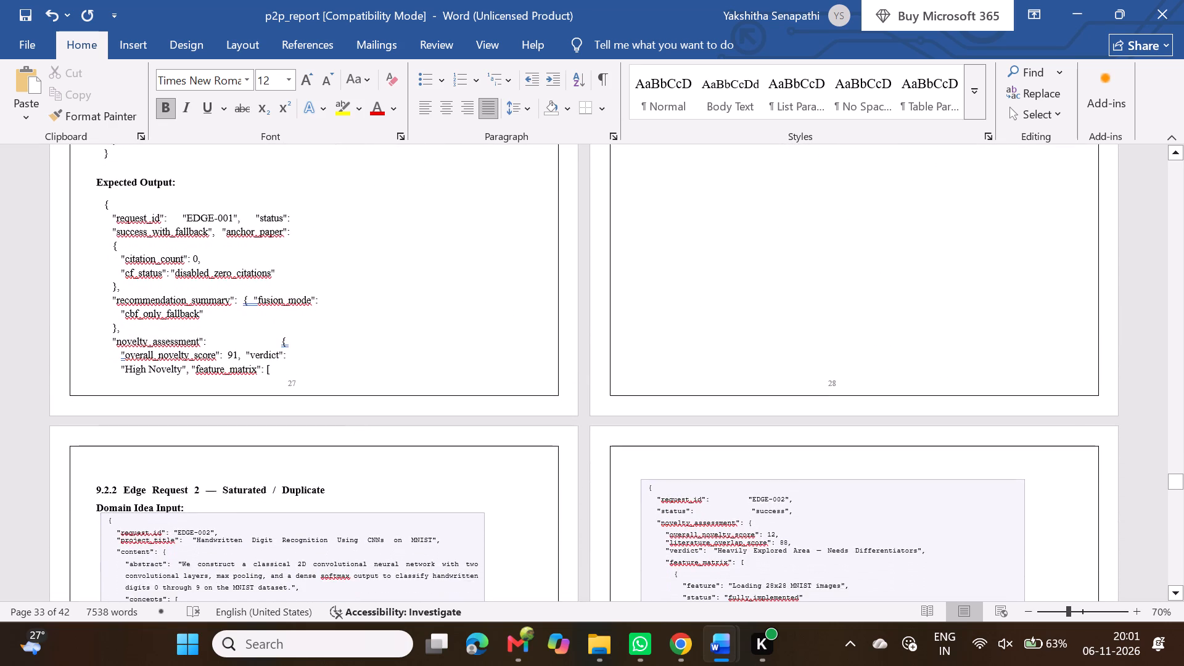
key("Return")
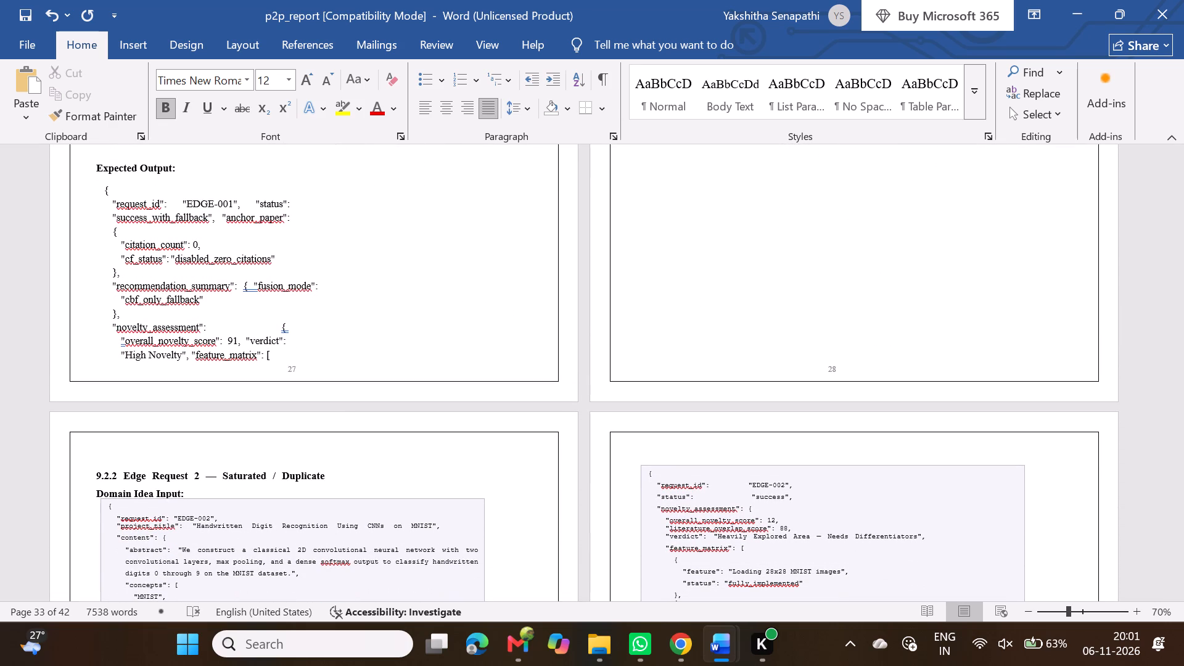
left_click(156, 493)
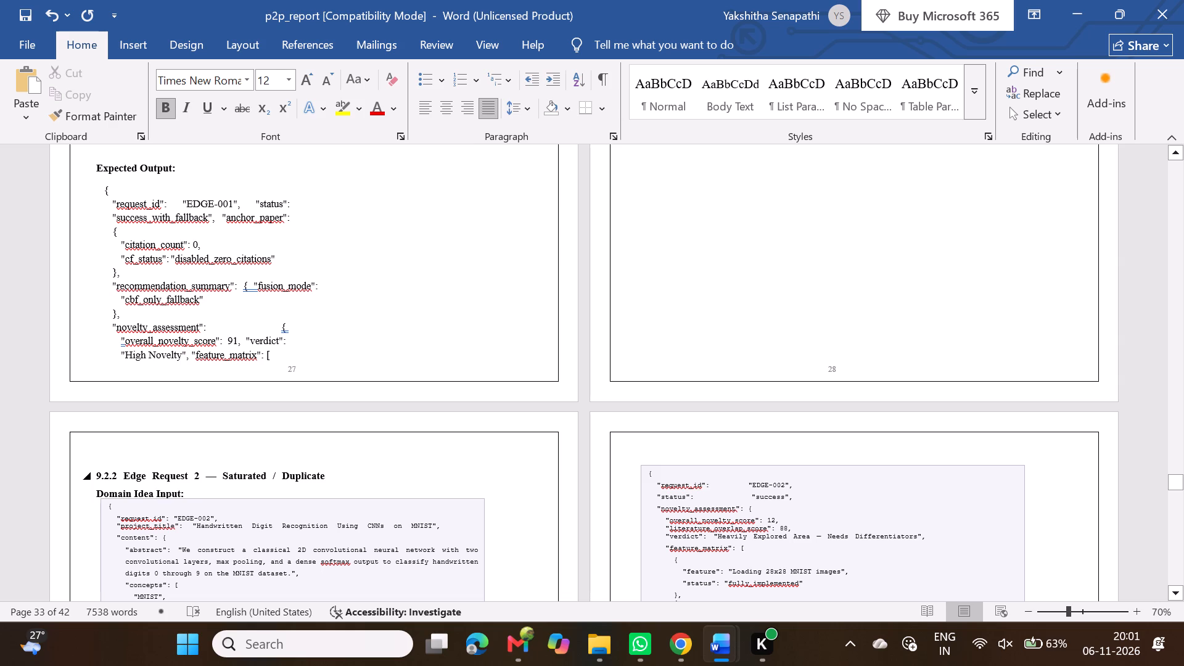
key("Return")
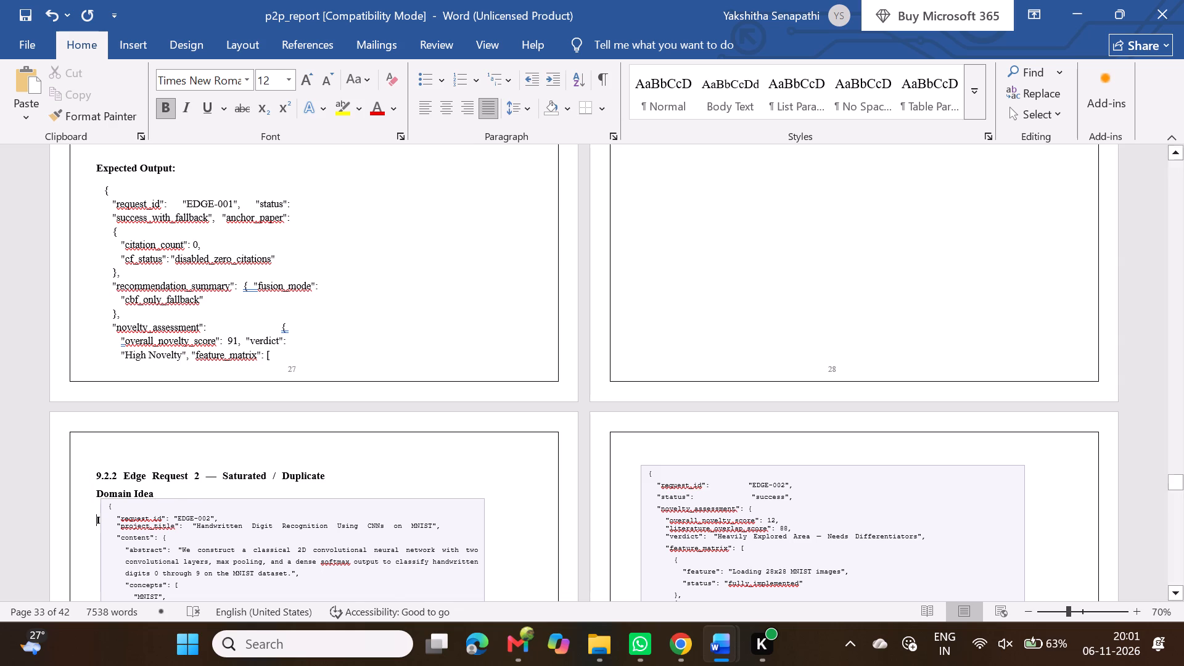
Lower the top edge of the EDGE-002 input code box so it clears the 9.2.2 heading and "Input:" label.
left_click(96, 476)
left_click_drag(96, 476, 157, 487)
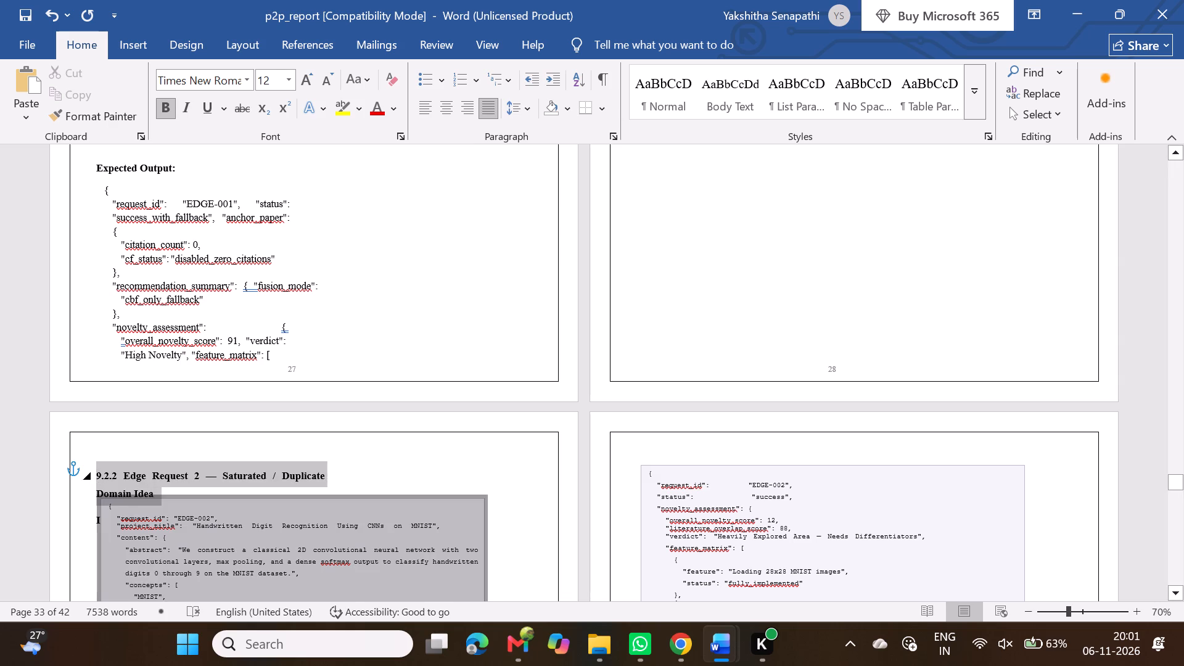
left_click_drag(157, 487, 155, 488)
left_click_drag(155, 488, 163, 487)
scroll(249, 479, "down", 1)
left_click(265, 479)
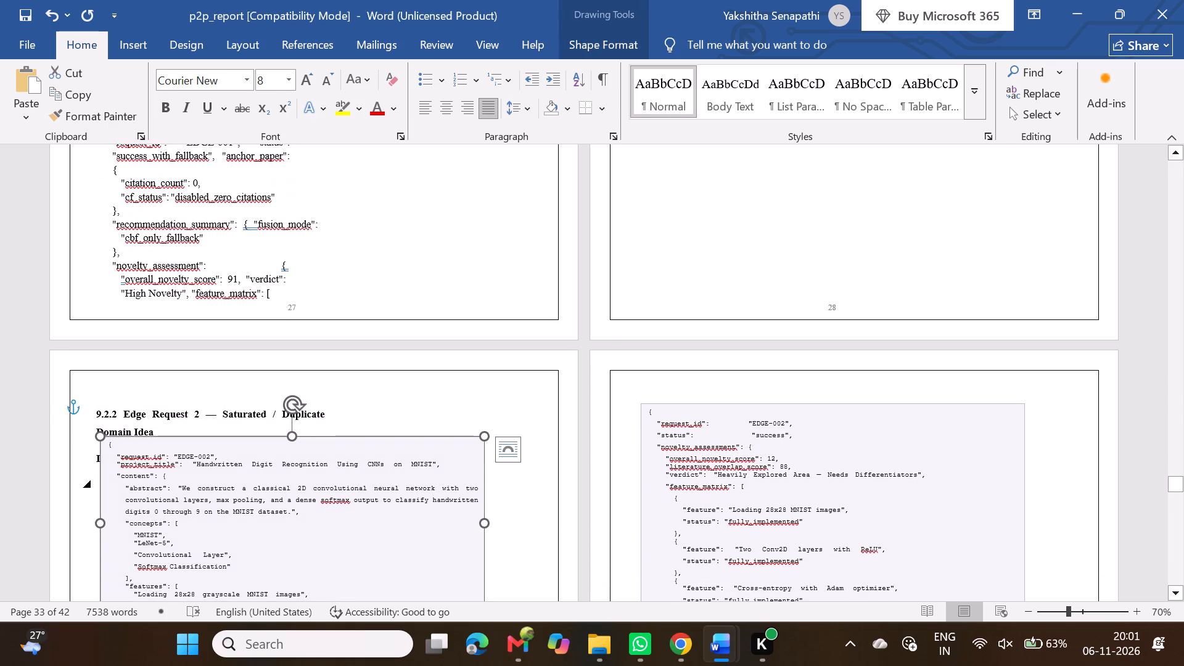
left_click_drag(292, 432, 288, 522)
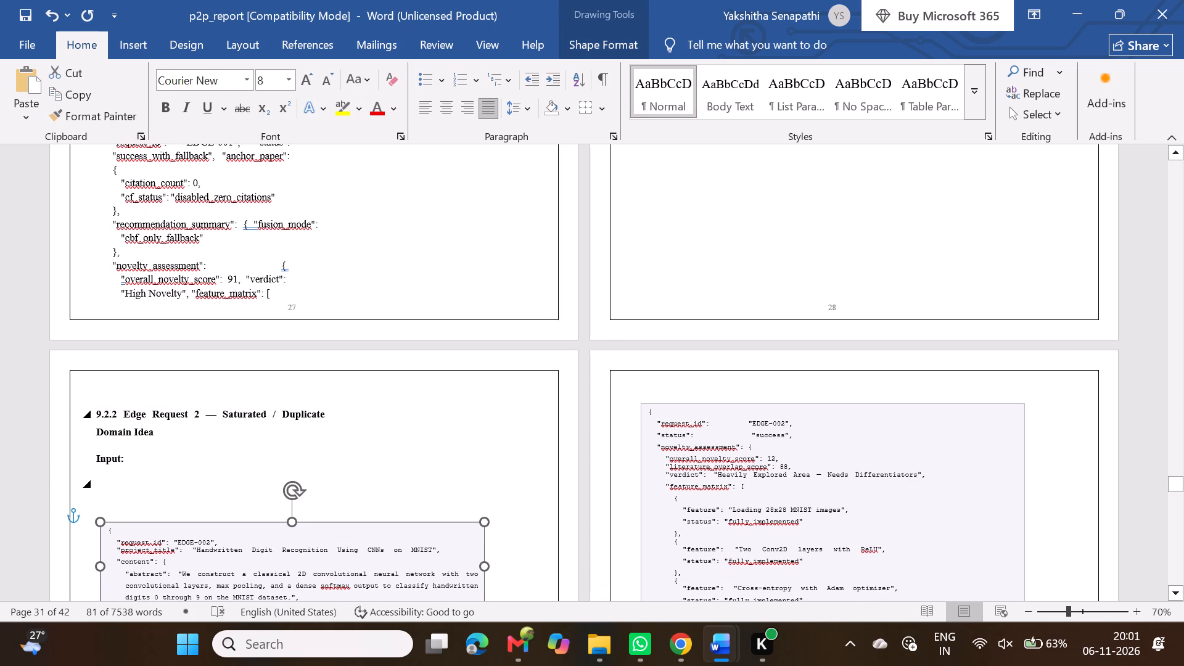
Set the right indent of the 9.2.2 Edge Request 2 heading to 0 cm.
left_click_drag(165, 434, 92, 416)
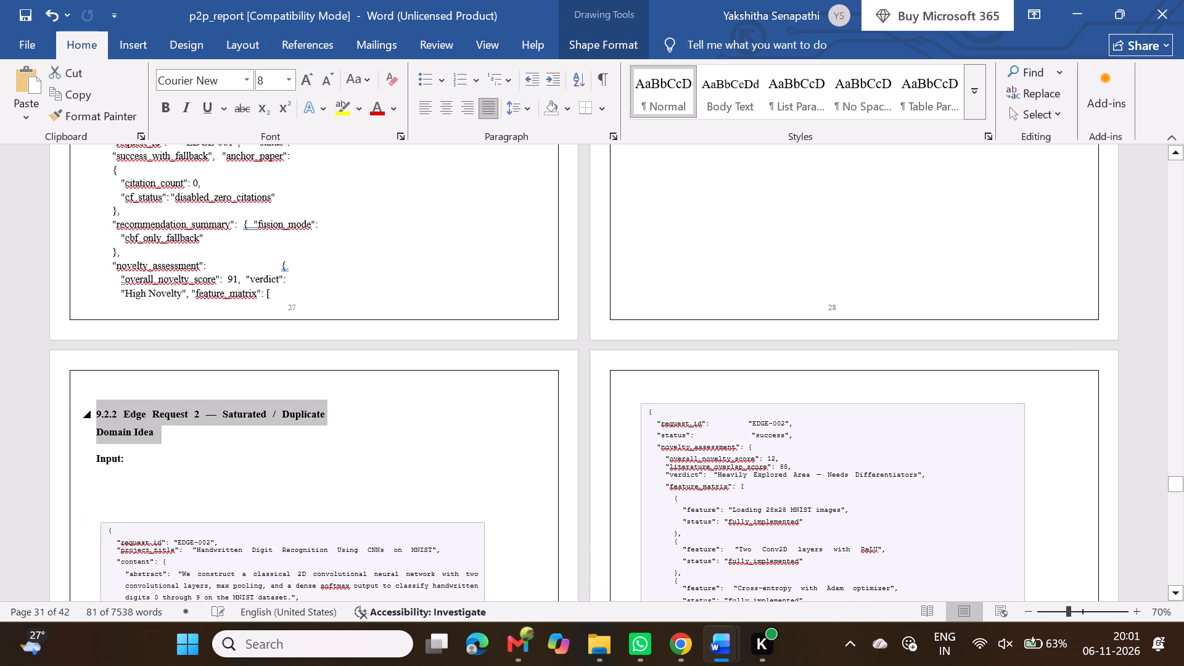
left_click_drag(92, 416, 92, 416)
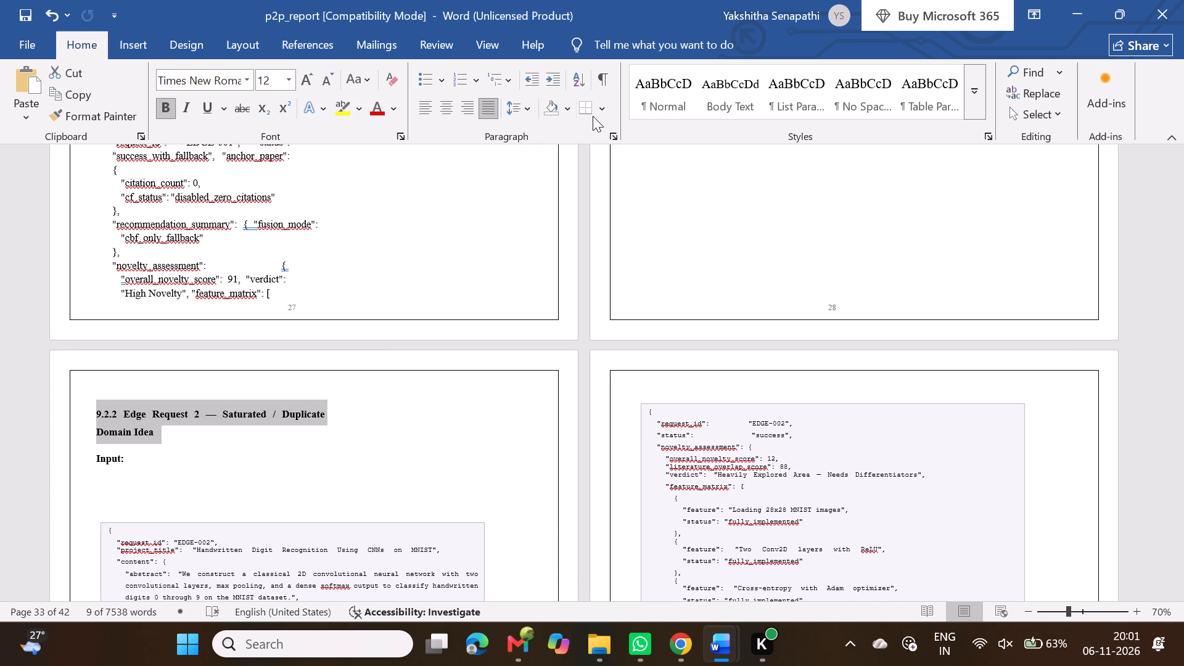
left_click(610, 131)
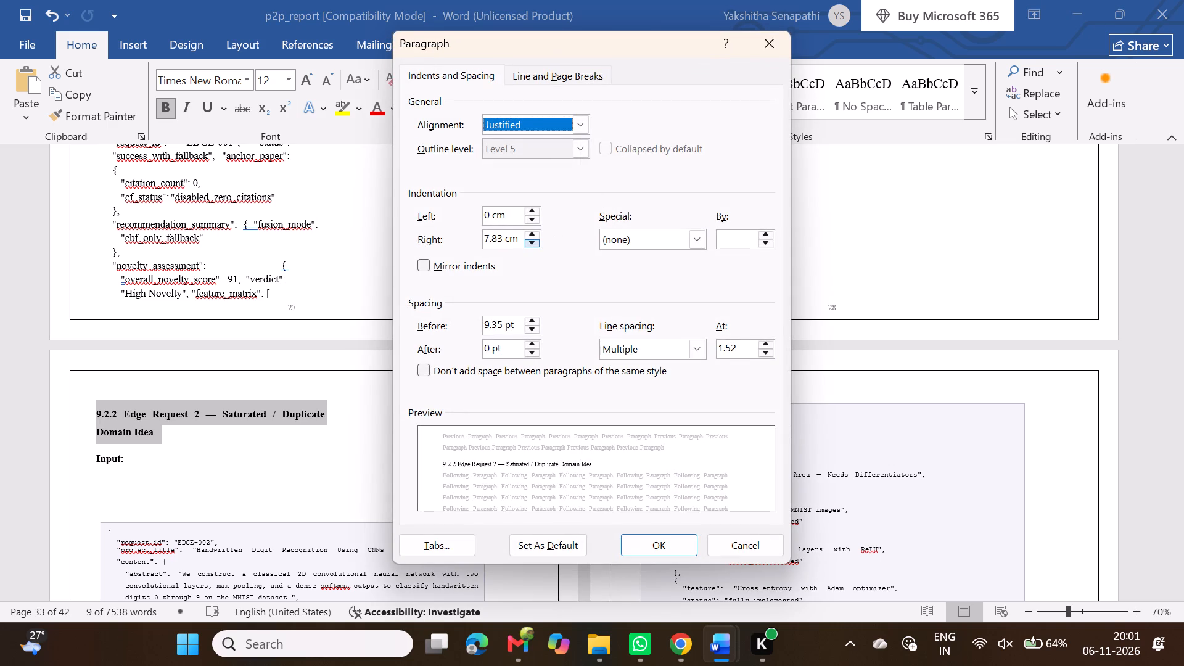
left_click(501, 242)
left_click(501, 242)
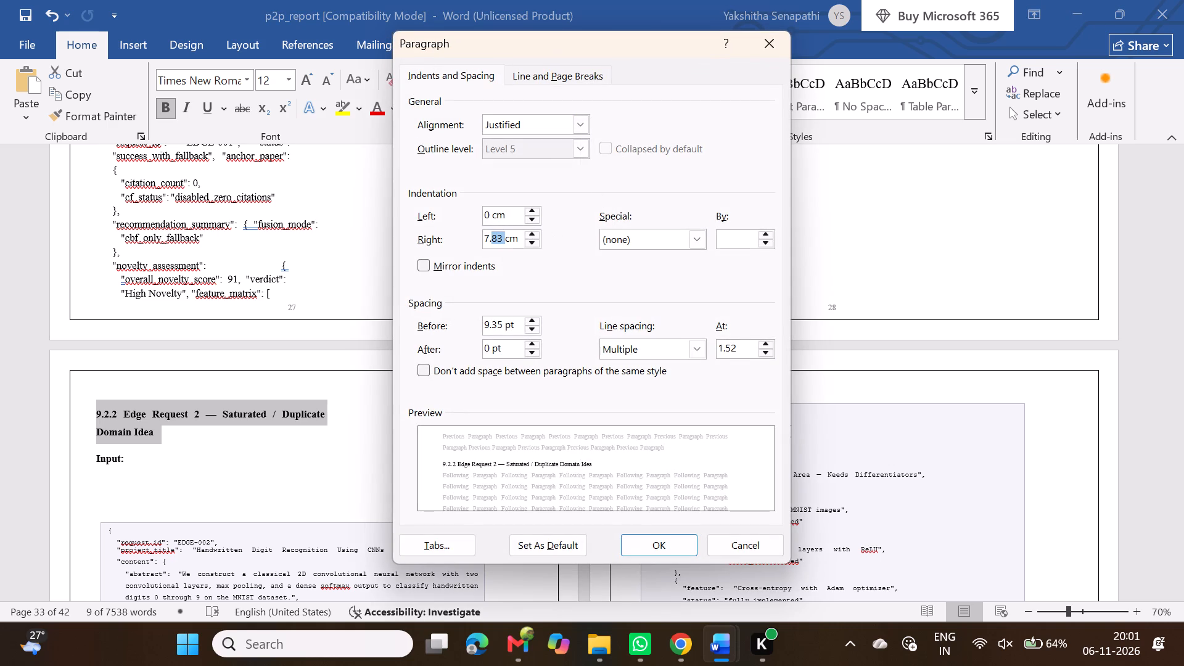
key("BackSpace")
key("BackSpace")
key("BackSpace")
key("0")
key("space")
key("Return")
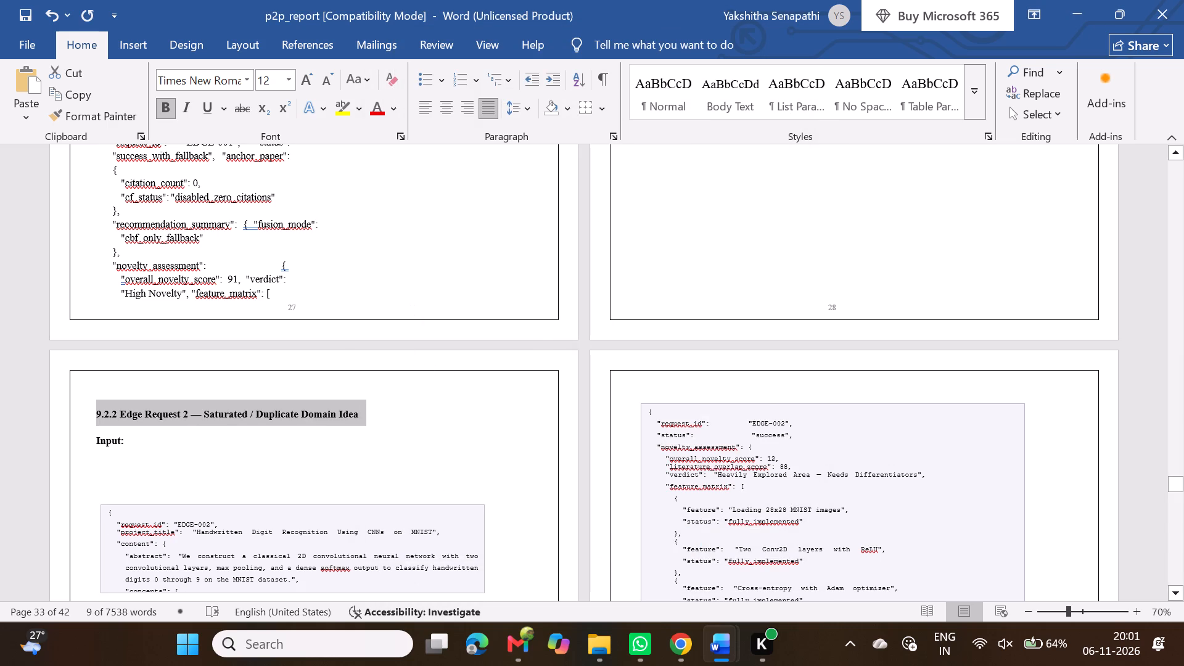
Remove the empty lines between the 9.2.2 "Input:" label and the code box.
left_click(245, 436)
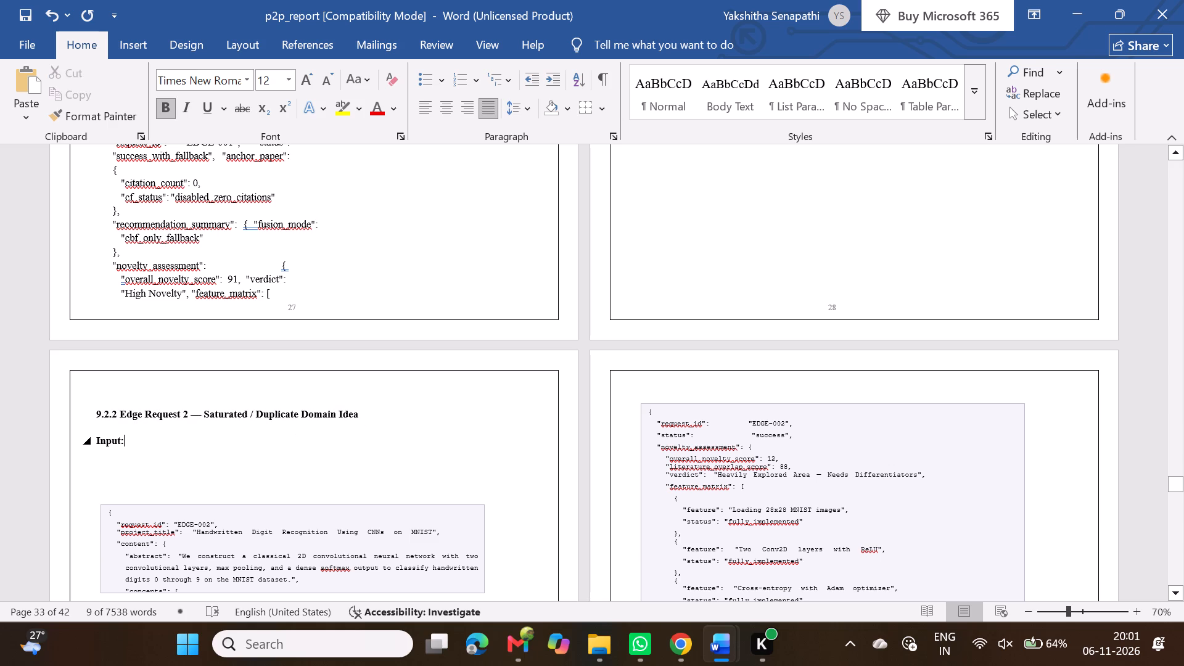
left_click(116, 477)
key("BackSpace")
key("BackSpace")
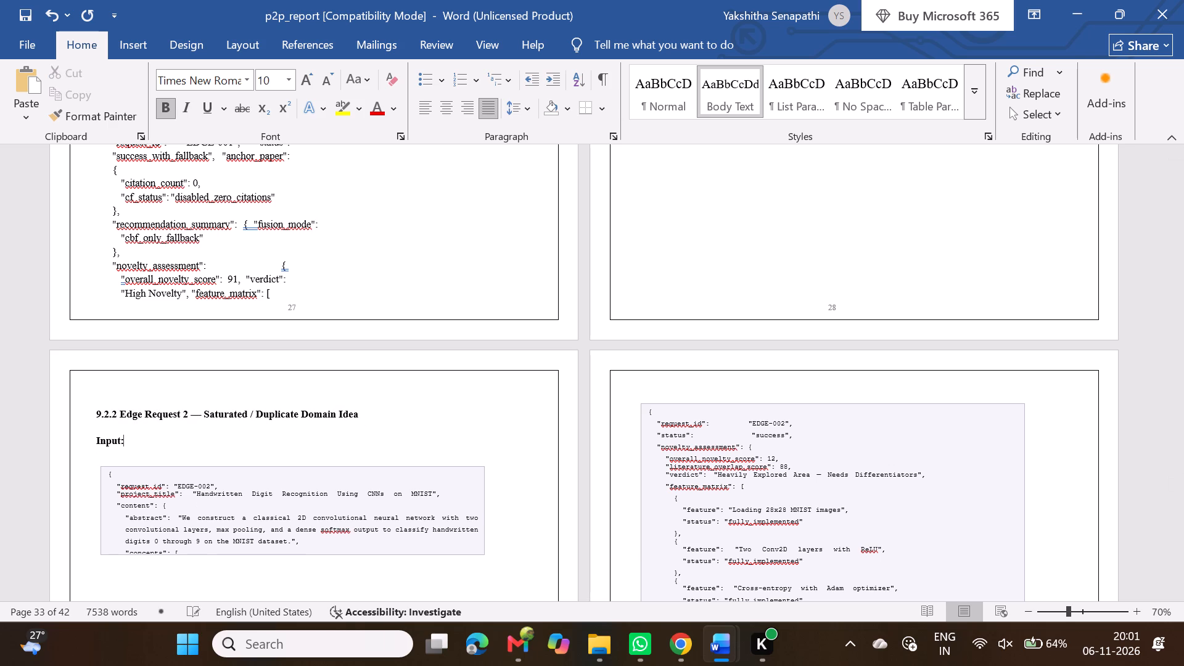
Expand the EDGE-002 input code box to reveal its full JSON, and replace the box with that text pasted directly below "Input:".
scroll(116, 477, "down", 1)
left_click(243, 410)
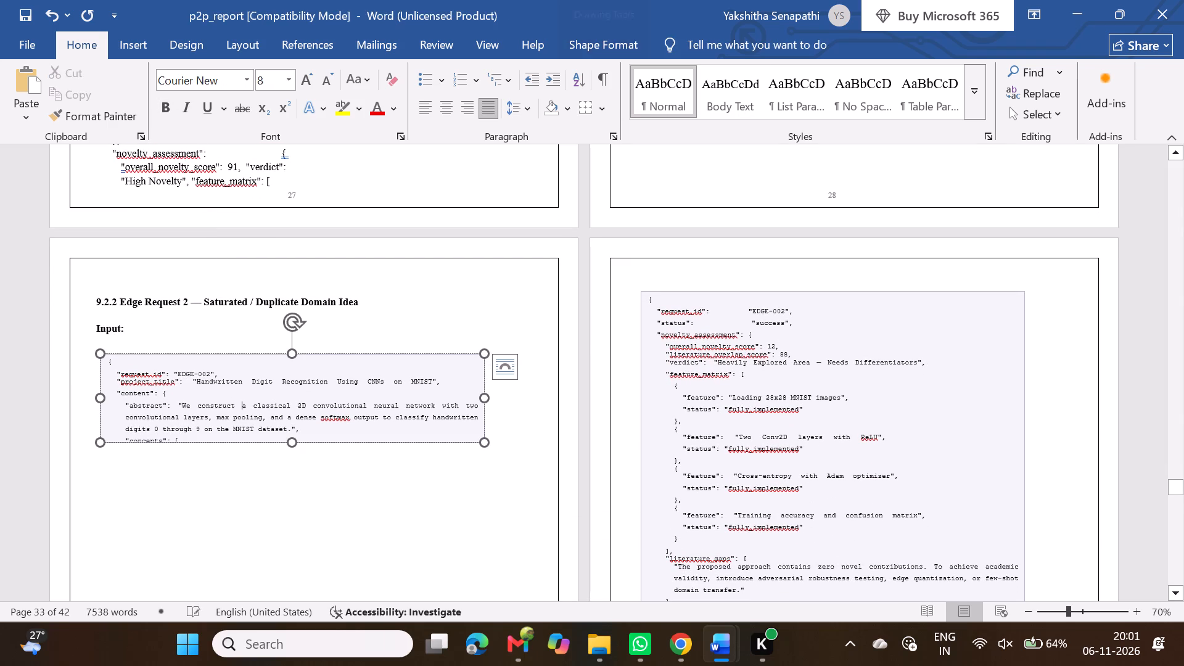
left_click_drag(289, 443, 289, 572)
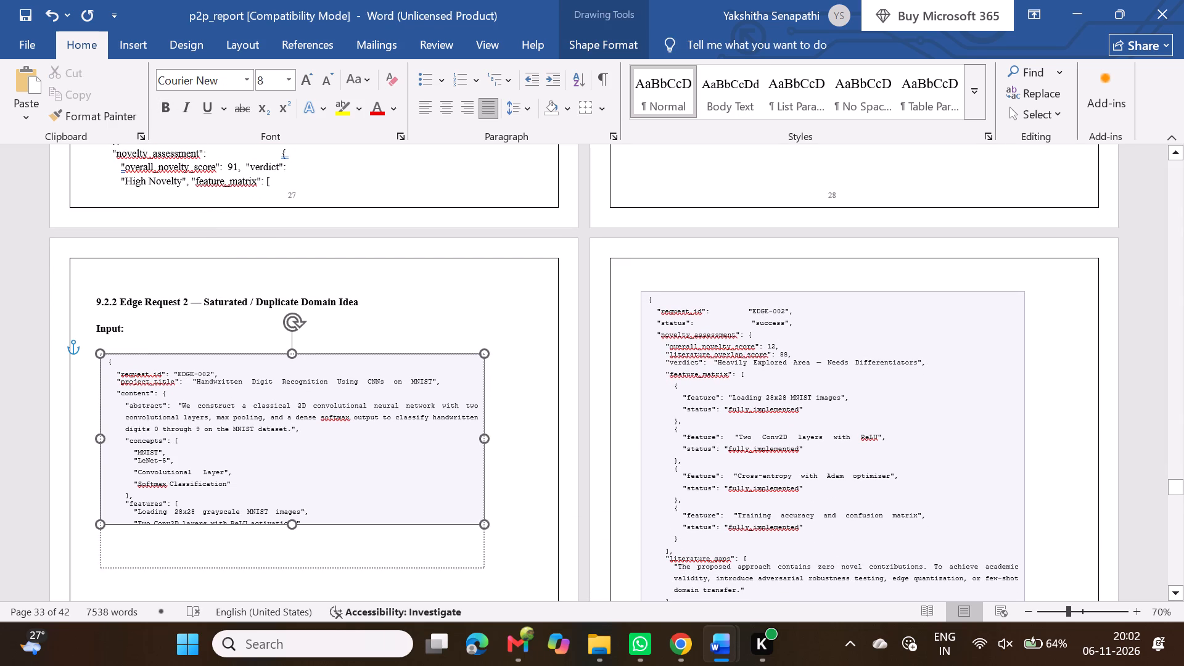
left_click_drag(289, 572, 292, 614)
scroll(322, 481, "down", 1)
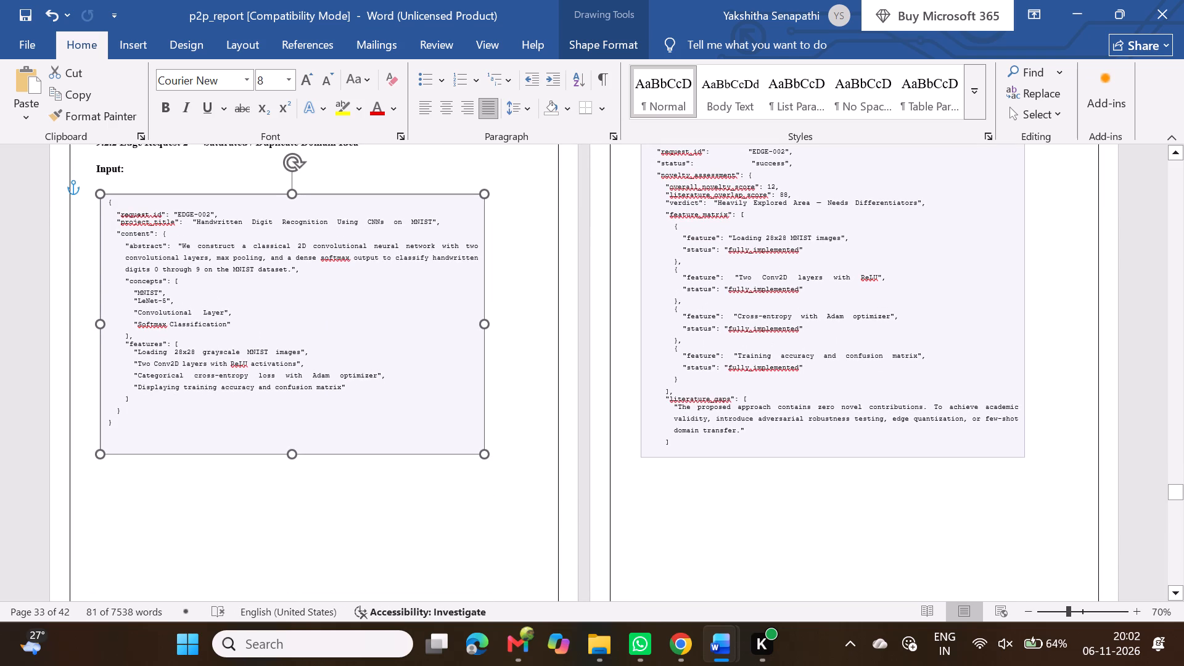
left_click_drag(139, 432, 104, 179)
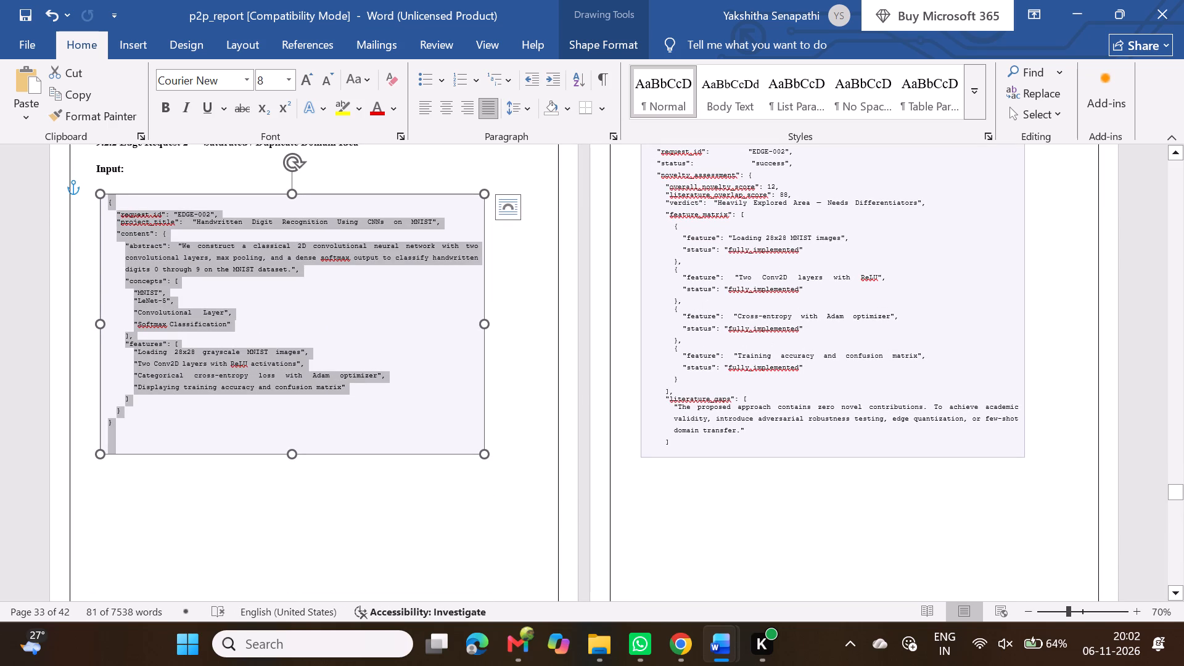
left_click_drag(104, 179, 105, 208)
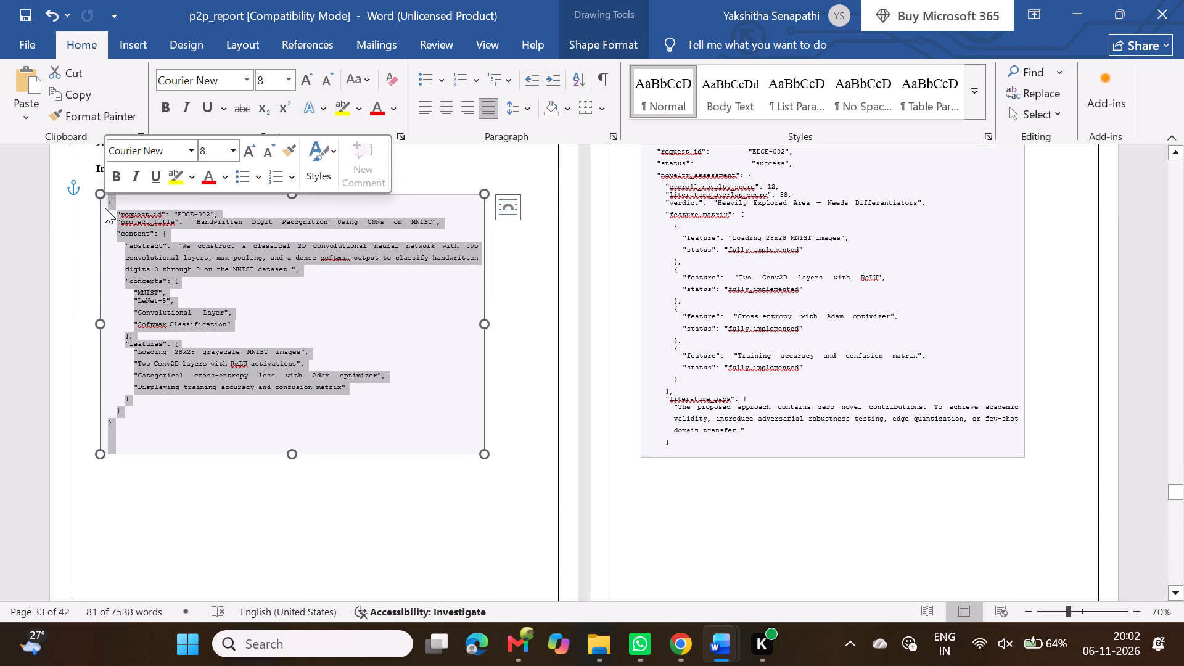
key("ctrl+c")
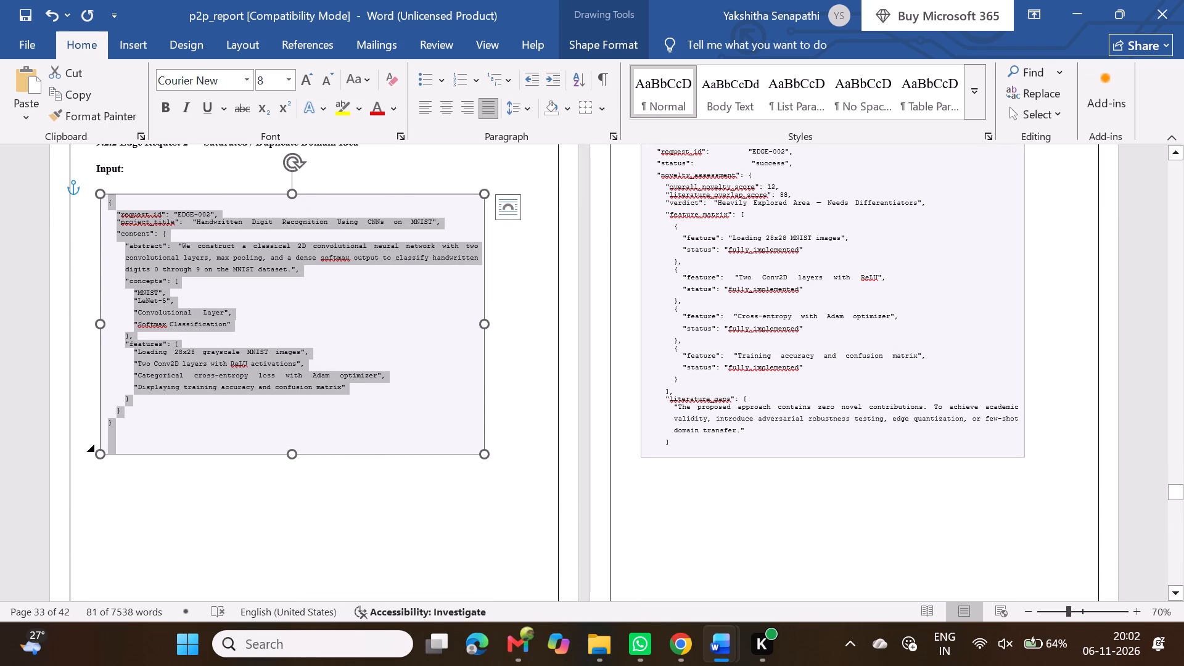
left_click(359, 454)
key("Delete")
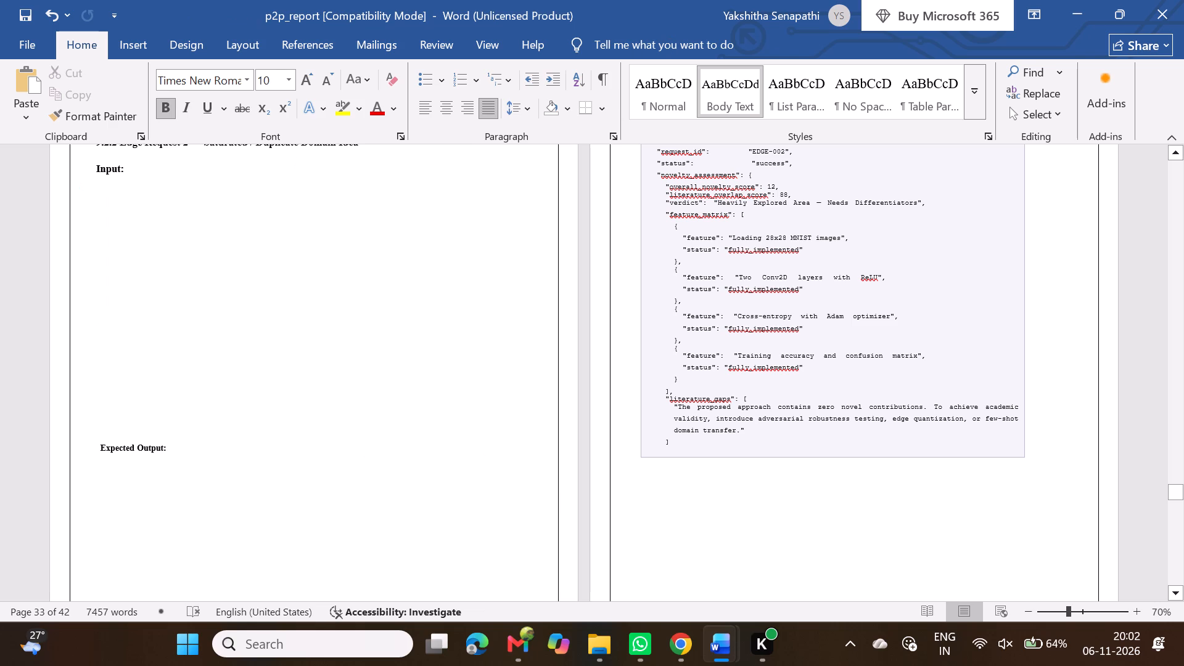
key("ctrl+v")
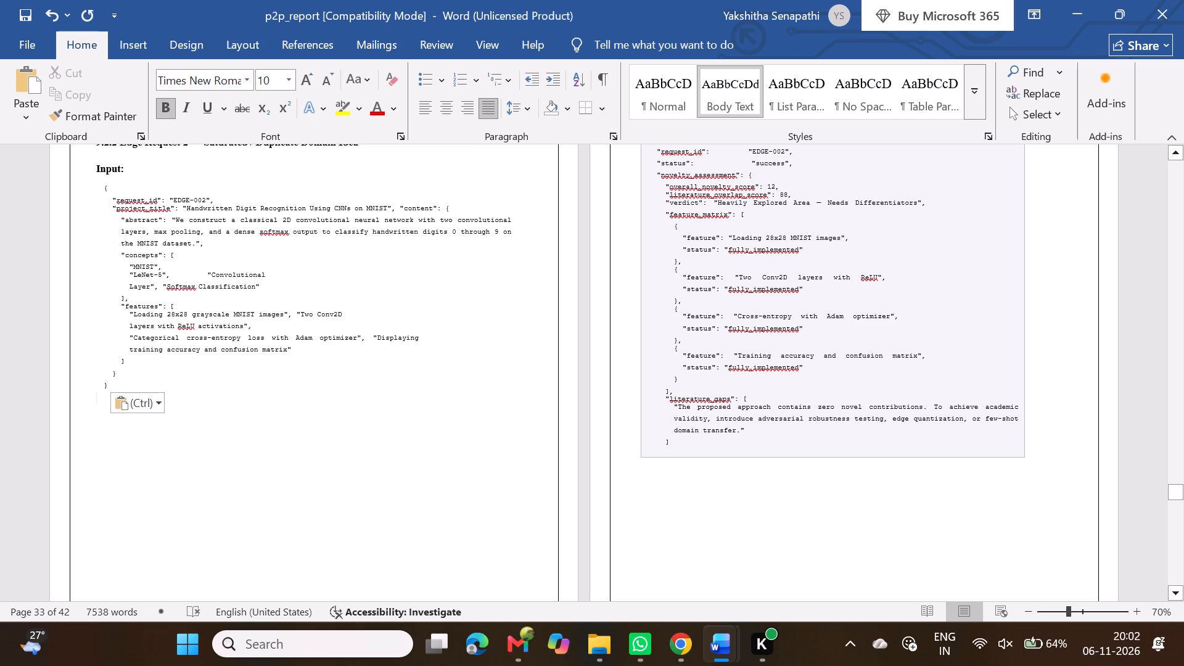
Format the pasted EDGE-002 input JSON as Times New Roman, size 12, with 1.15 line spacing.
left_click_drag(99, 190, 128, 376)
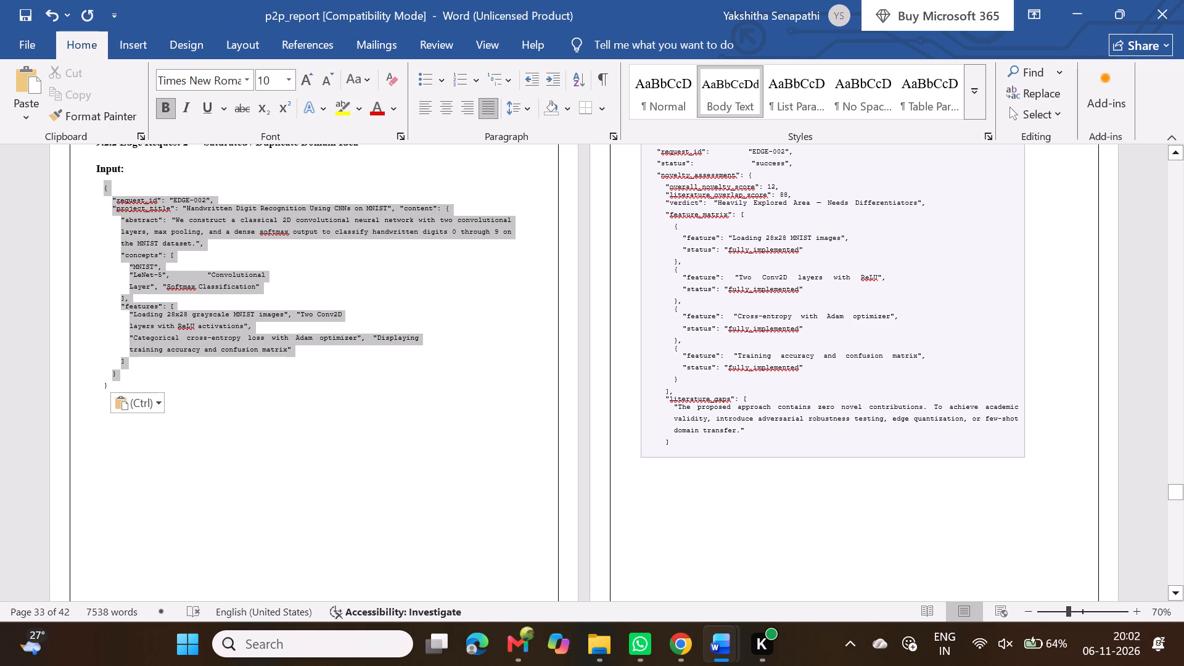
left_click_drag(128, 376, 128, 381)
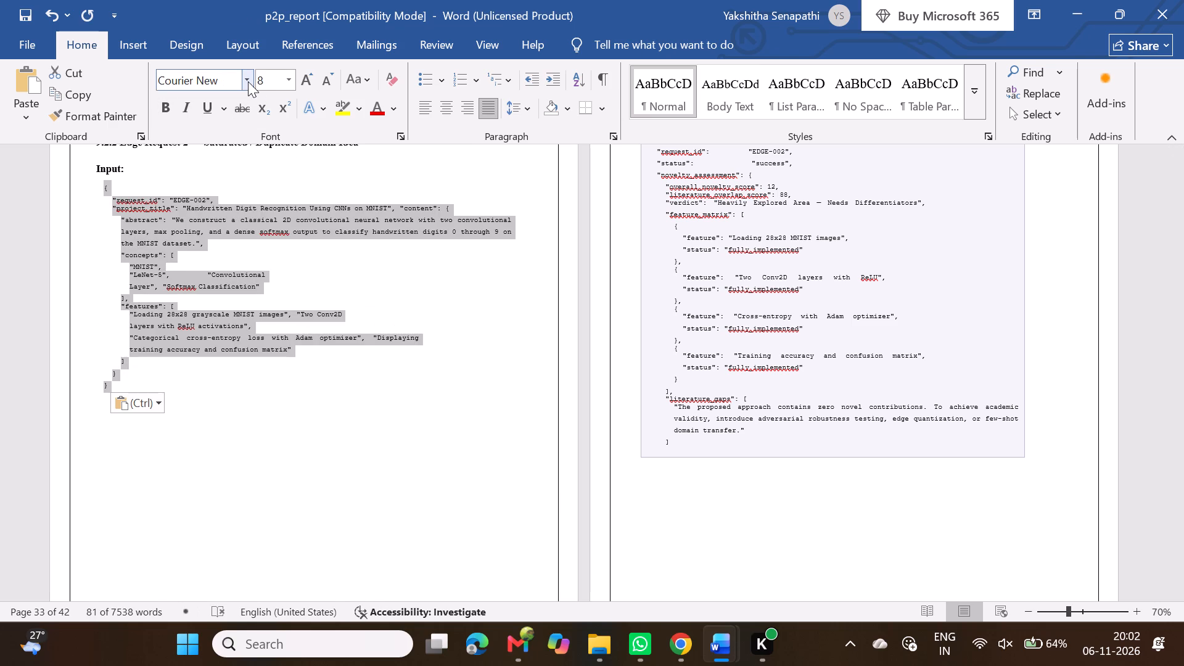
left_click(248, 81)
left_click(257, 196)
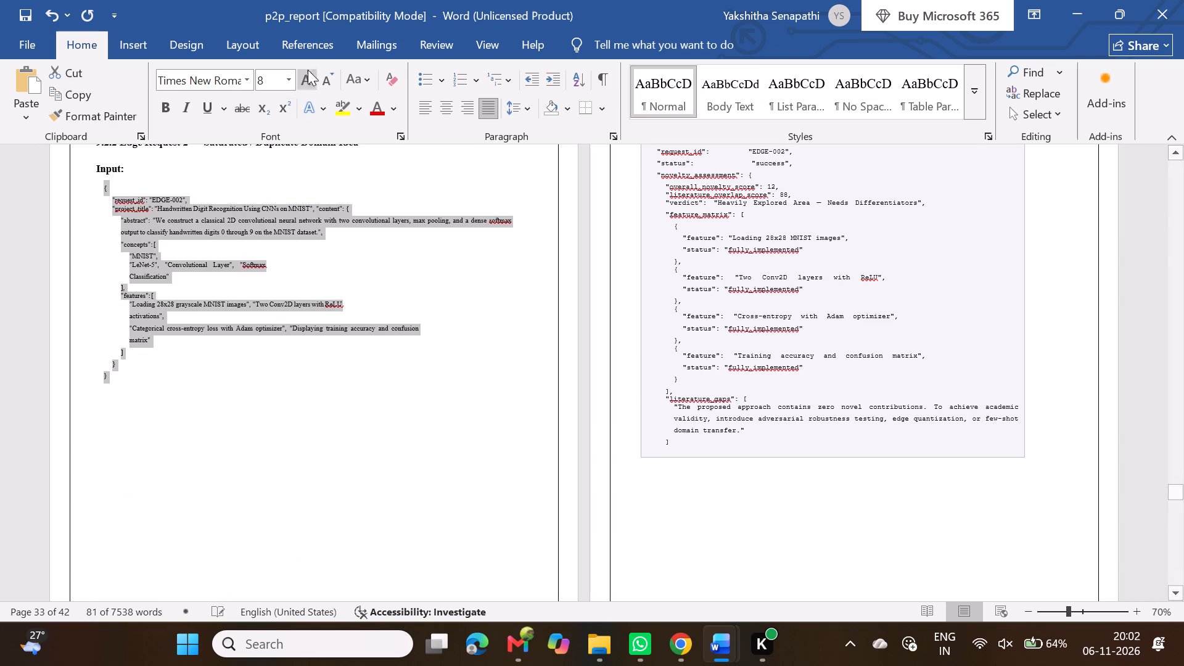
left_click(309, 76)
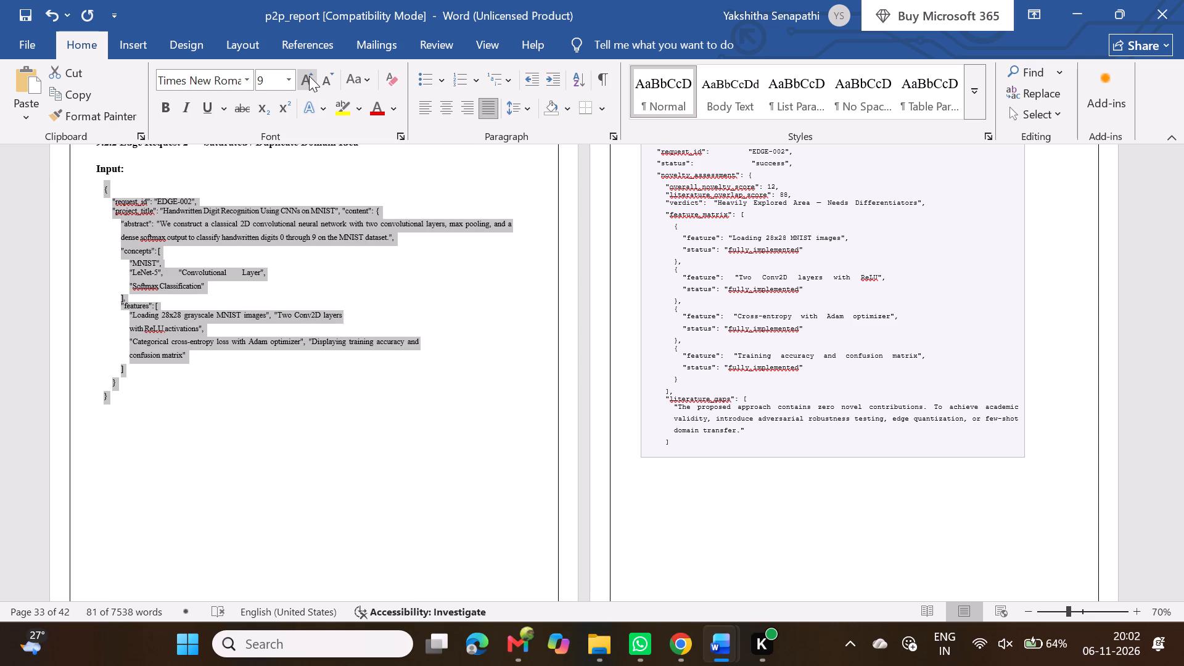
triple_click(309, 76)
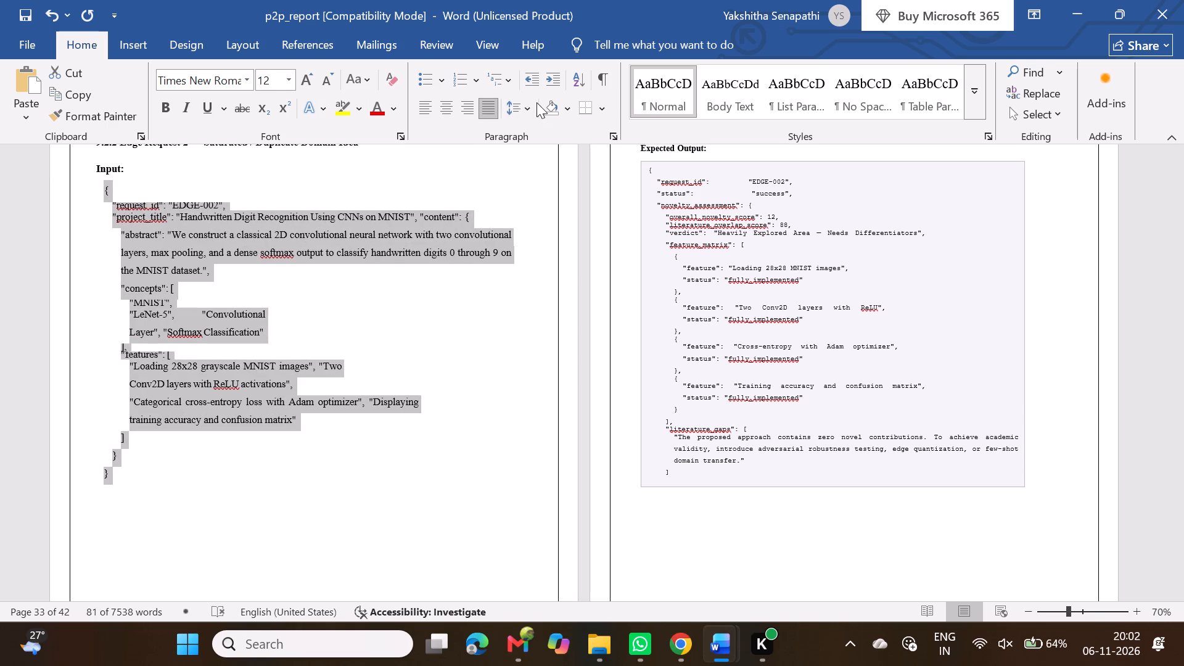
left_click(524, 105)
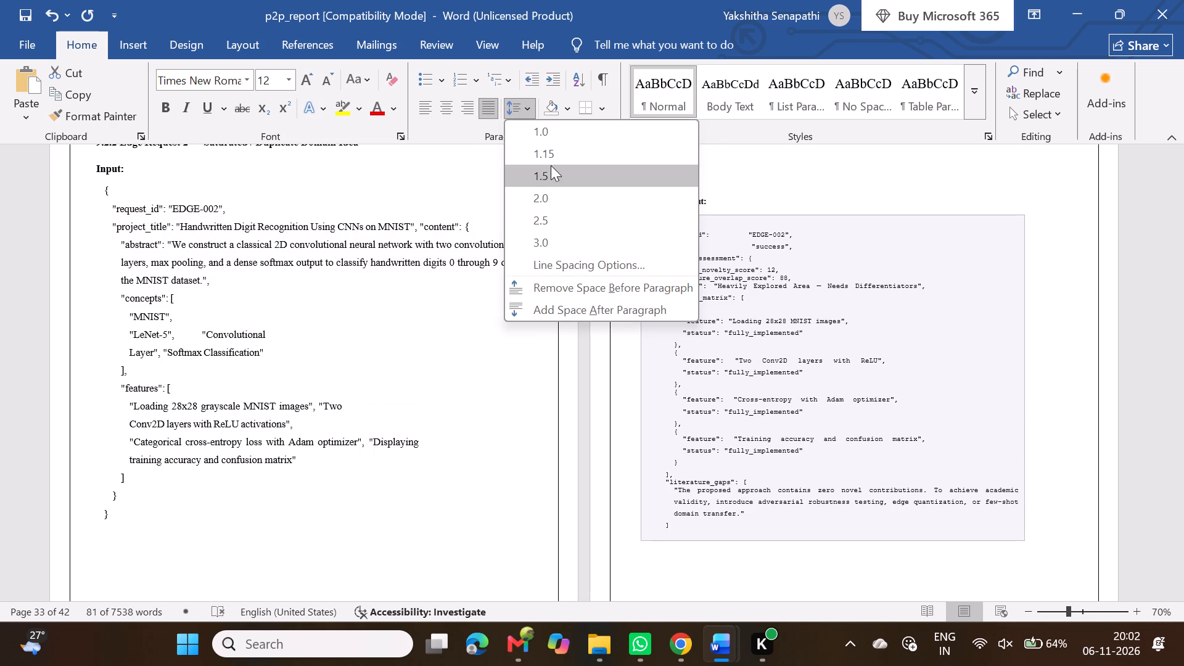
left_click(551, 164)
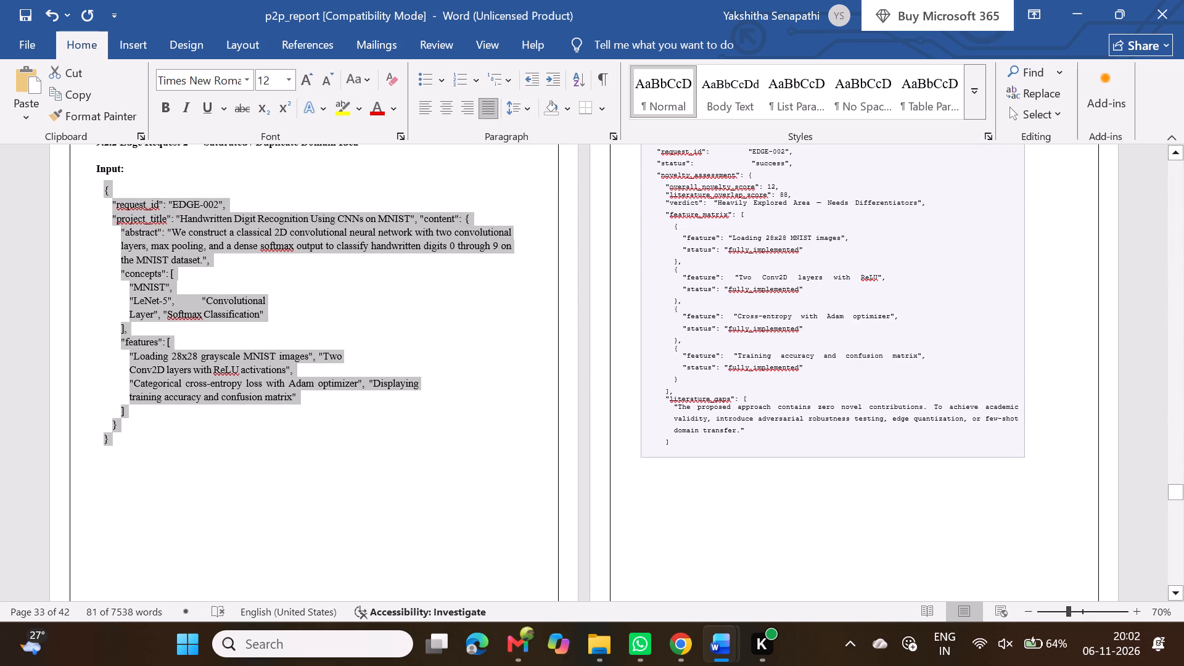
Copy the full JSON text from the EDGE-002 expected output code box and delete that box.
scroll(717, 367, "up", 1)
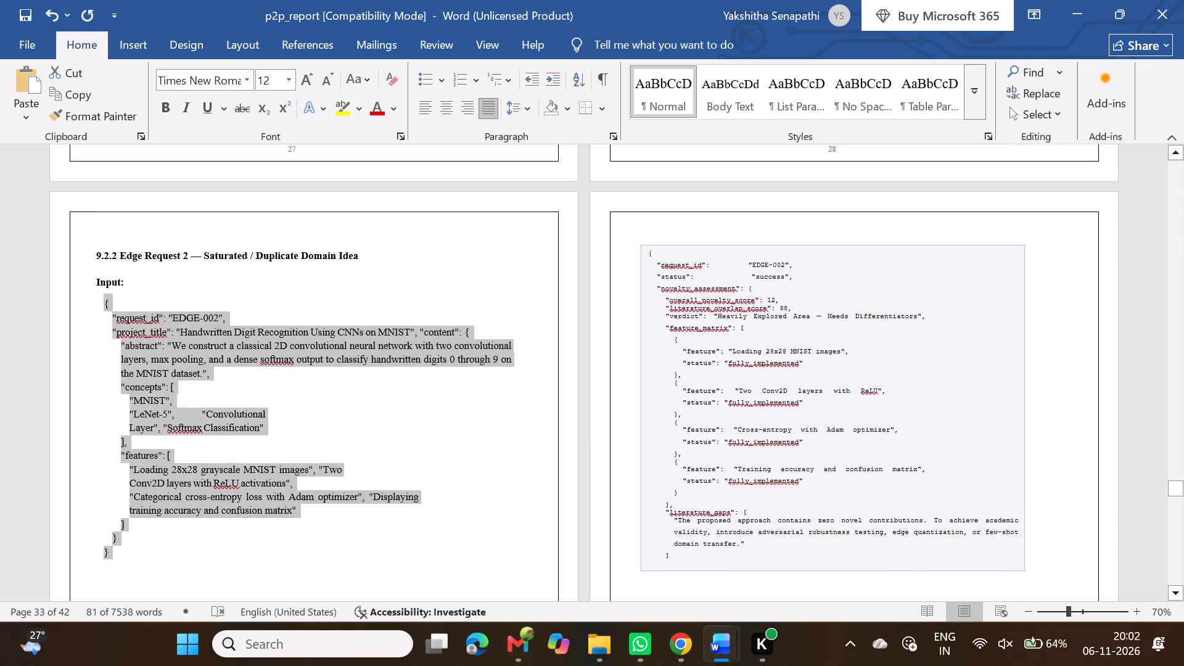
scroll(756, 462, "down", 1)
left_click_drag(719, 479, 638, 157)
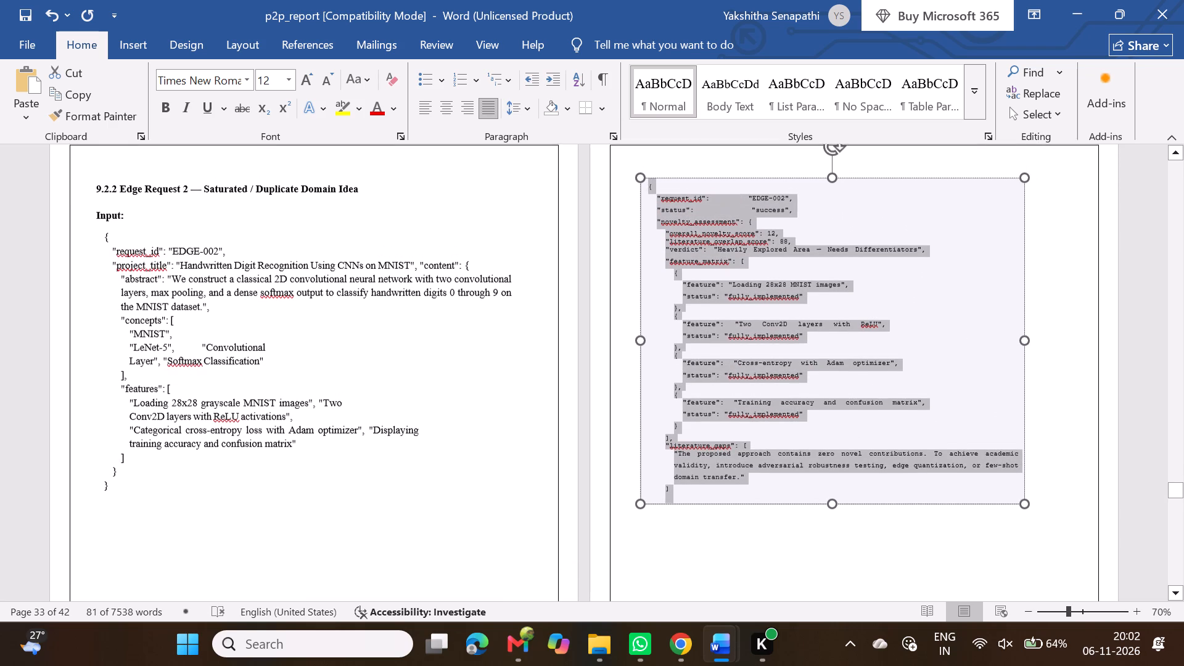
left_click_drag(638, 157, 644, 190)
key("ctrl+c")
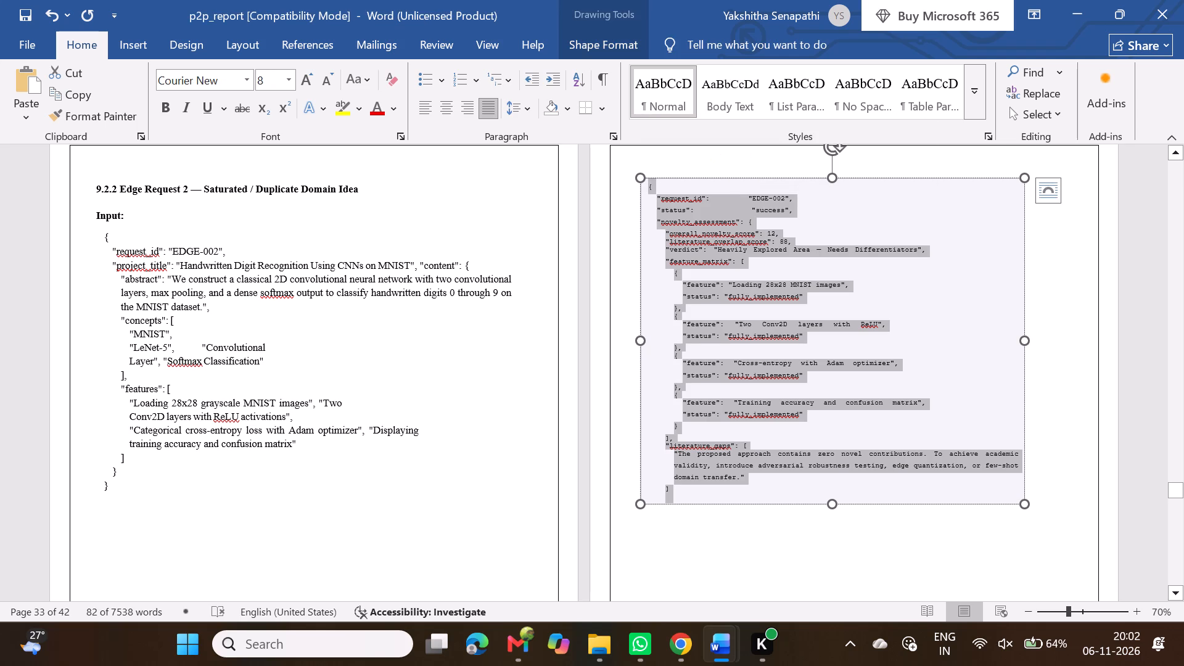
scroll(303, 490, "down", 2)
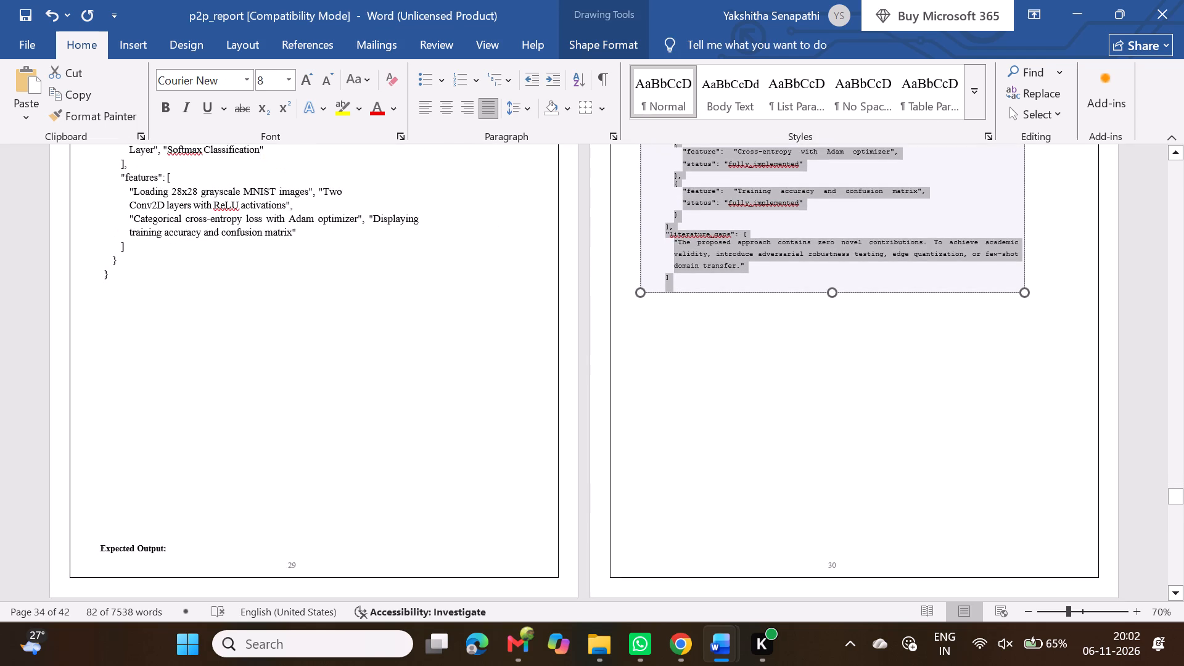
left_click(102, 522)
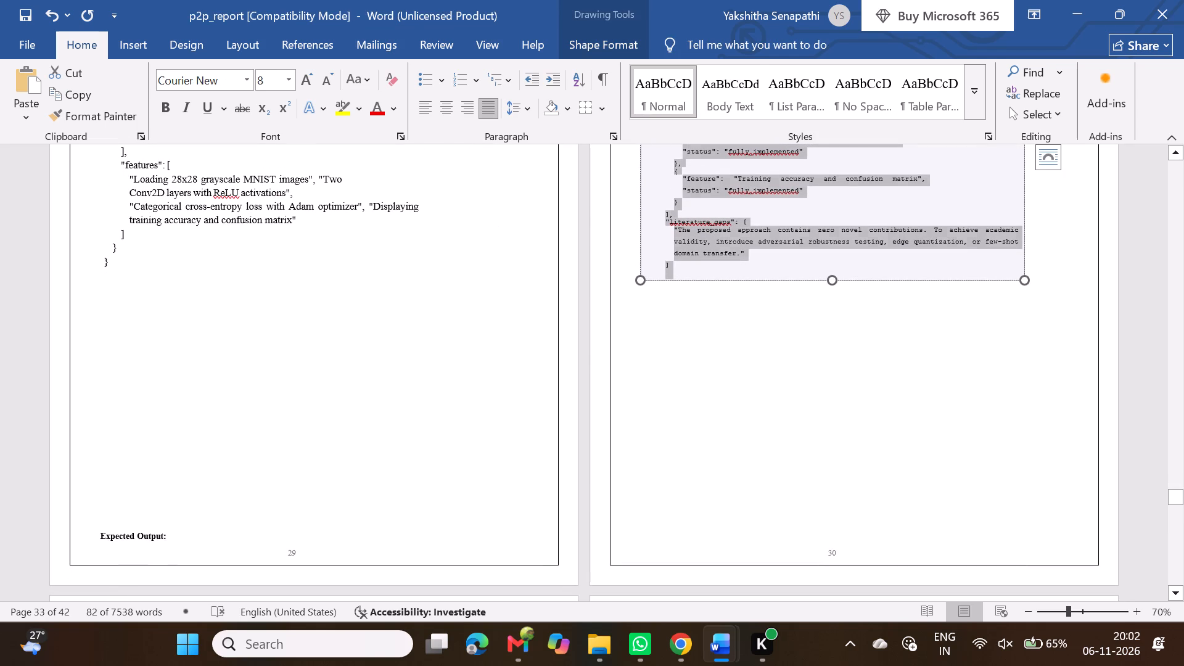
left_click(746, 284)
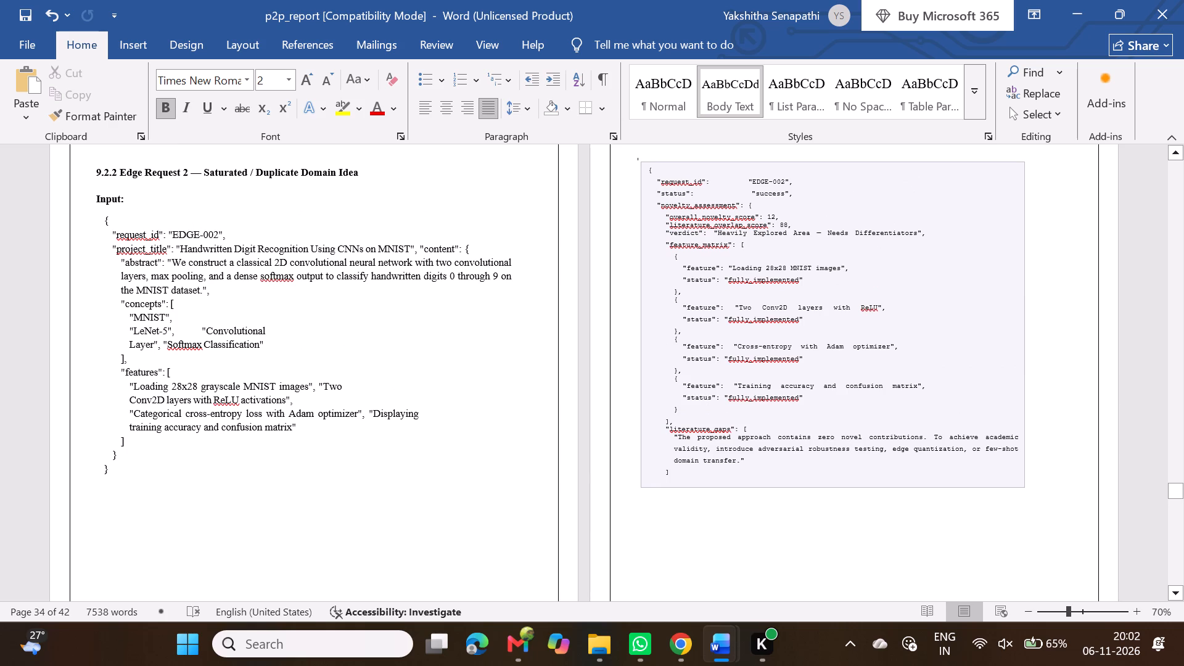
left_click(749, 475)
left_click(752, 488)
key("Delete")
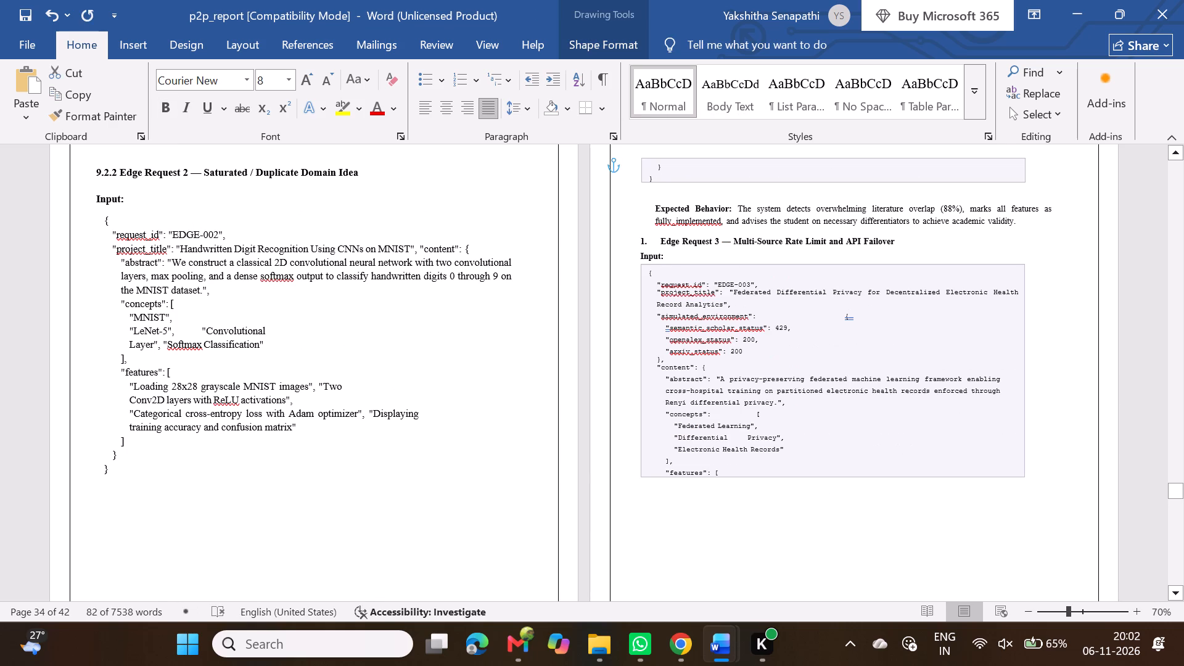
Add an "Expected Output :" label below the EDGE-002 input JSON and paste the copied output JSON on the line under it.
scroll(752, 488, "up", 1)
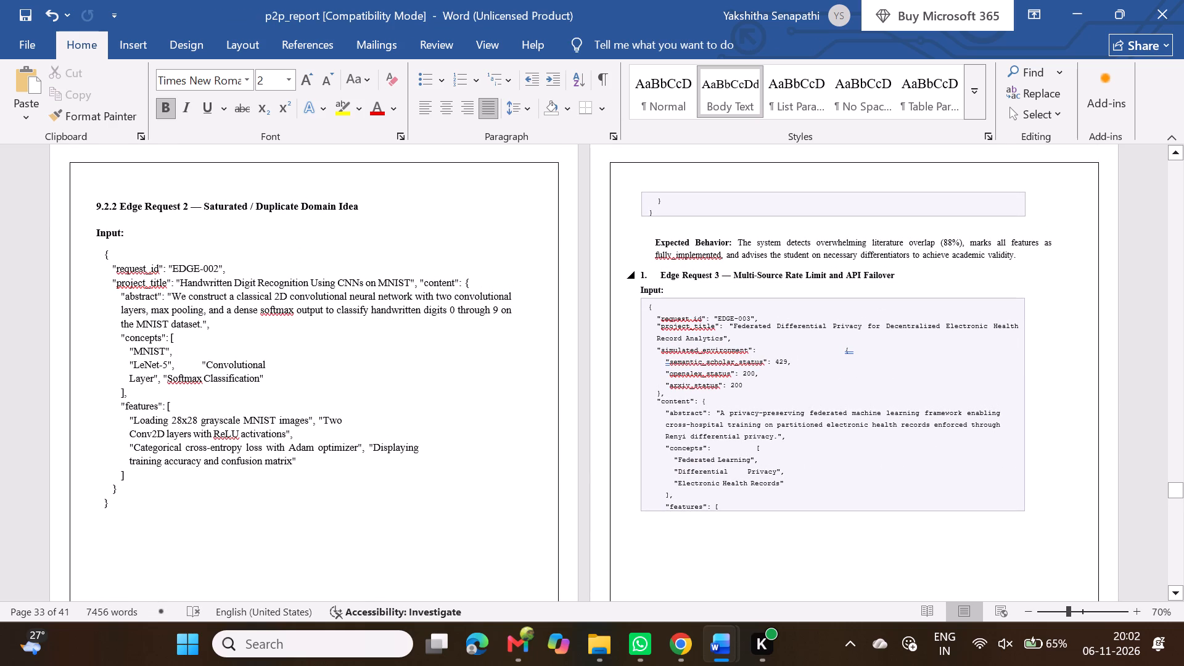
scroll(425, 444, "down", 1)
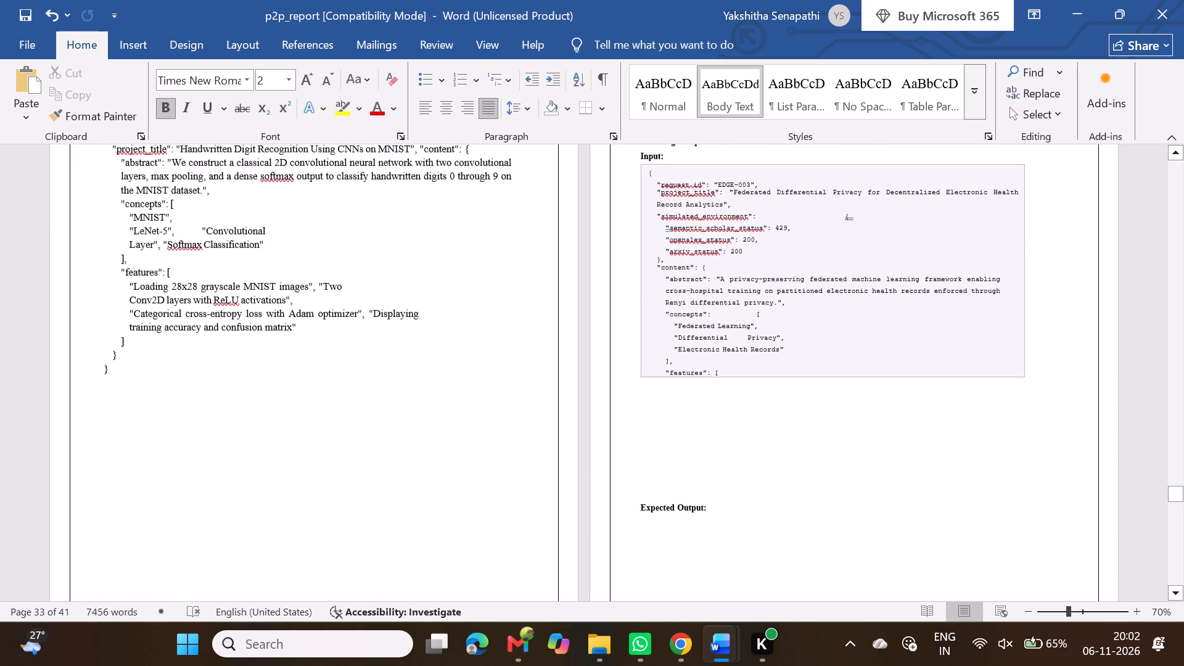
left_click(114, 392)
type("Expecte")
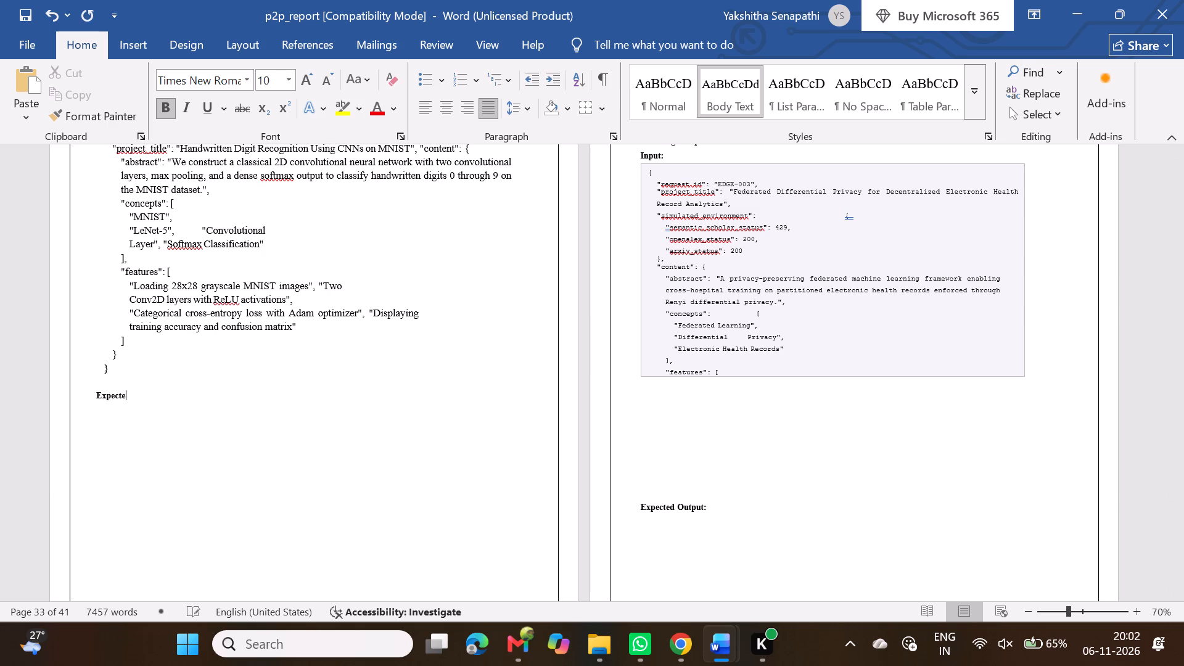
key("BackSpace")
type("ed Output :")
key("Return")
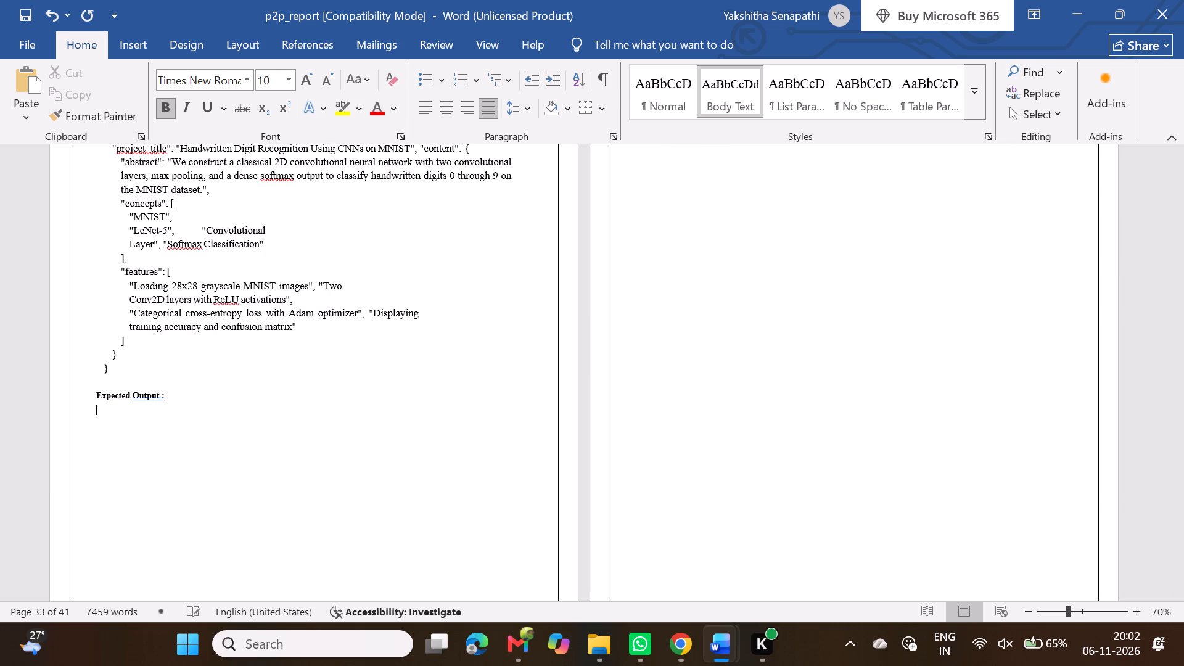
key("ctrl+v")
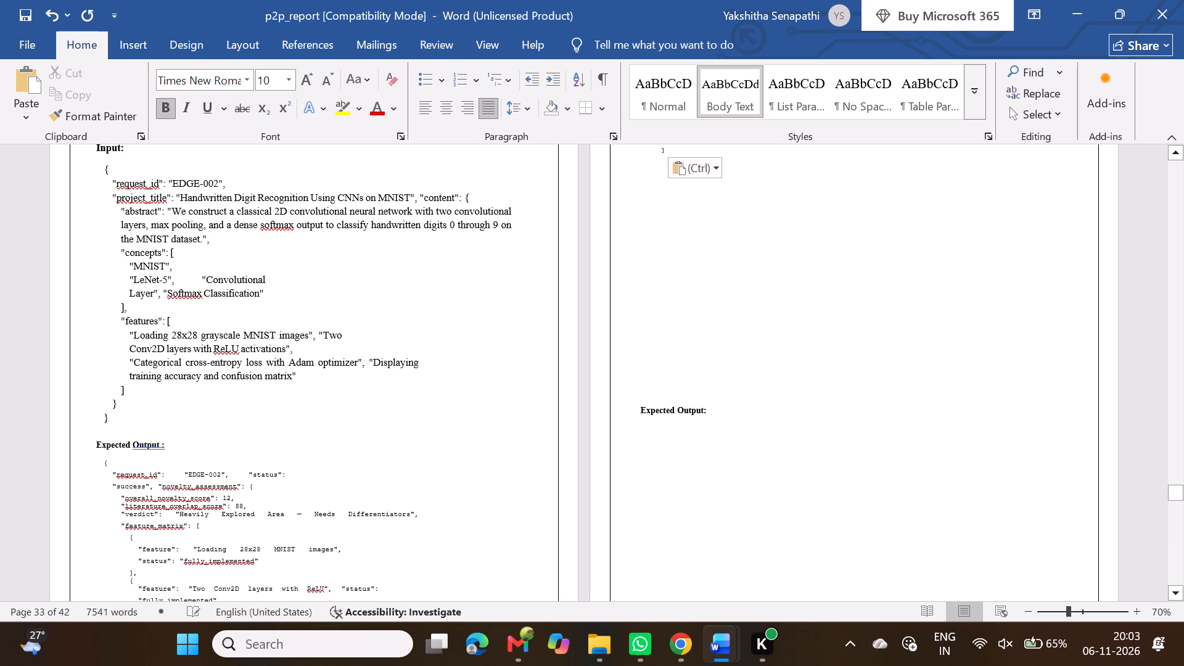
Delete the old "Expected Output:" label left below the pasted EDGE-002 output JSON.
scroll(487, 477, "up", 1)
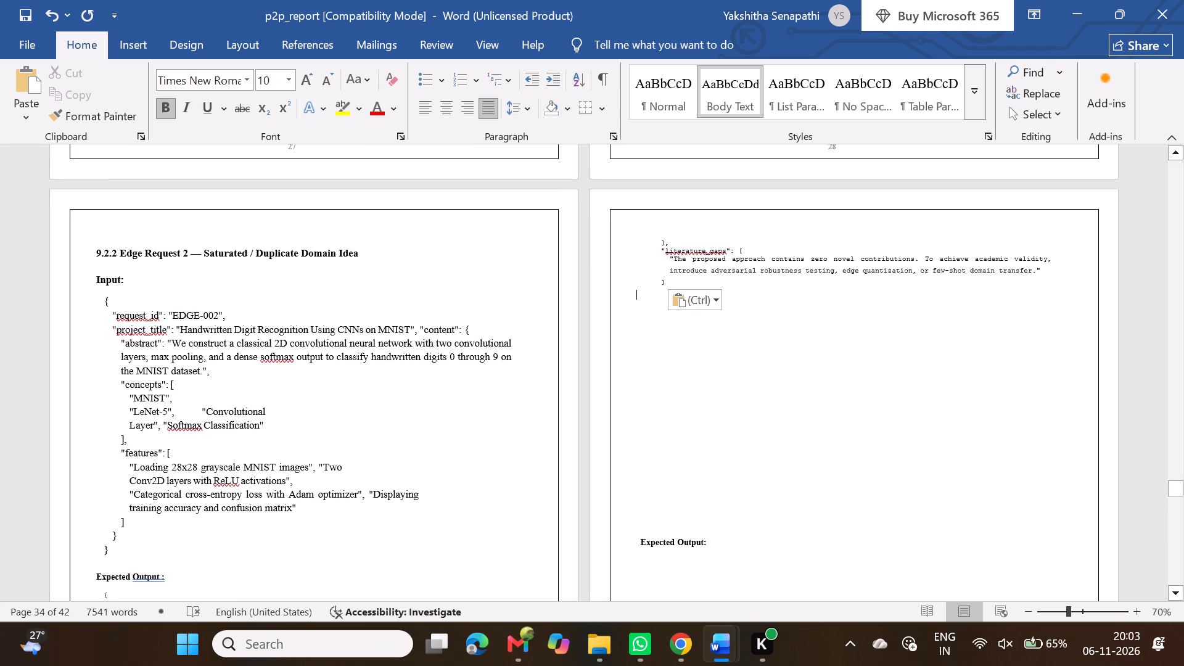
scroll(604, 554, "down", 1)
left_click_drag(729, 405, 644, 400)
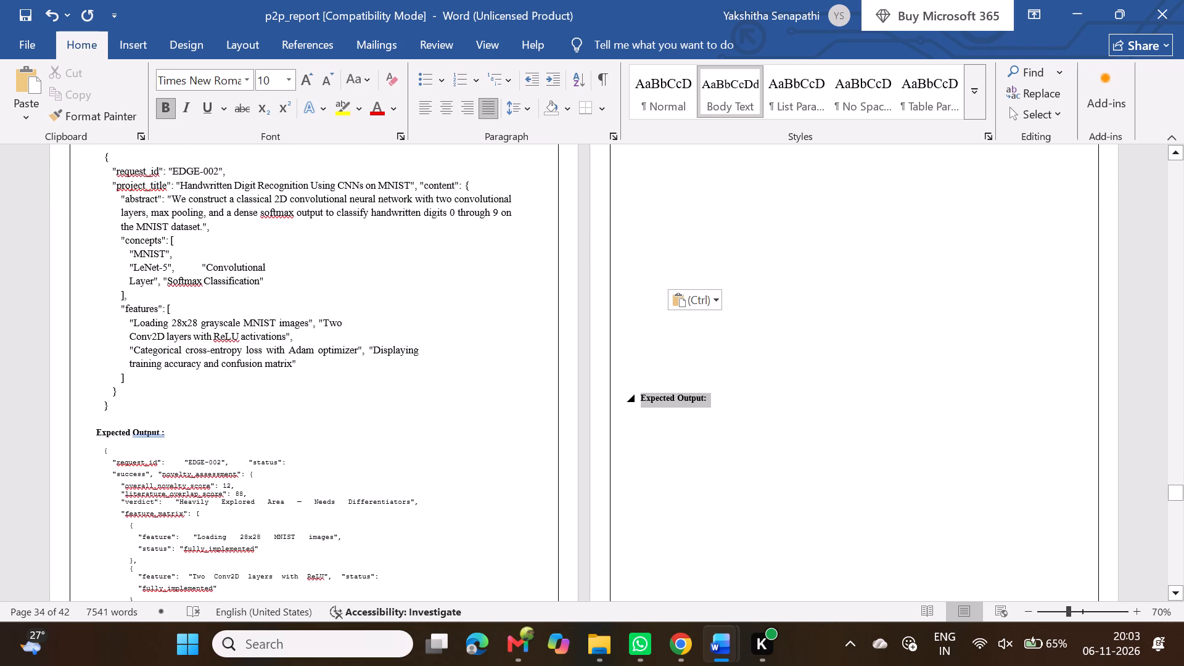
left_click_drag(644, 400, 642, 400)
key("BackSpace")
Enlarge the leftover box above "Expected Behavior", copy its closing braces, and paste them at the end of the EDGE-002 output JSON.
scroll(642, 400, "down", 2)
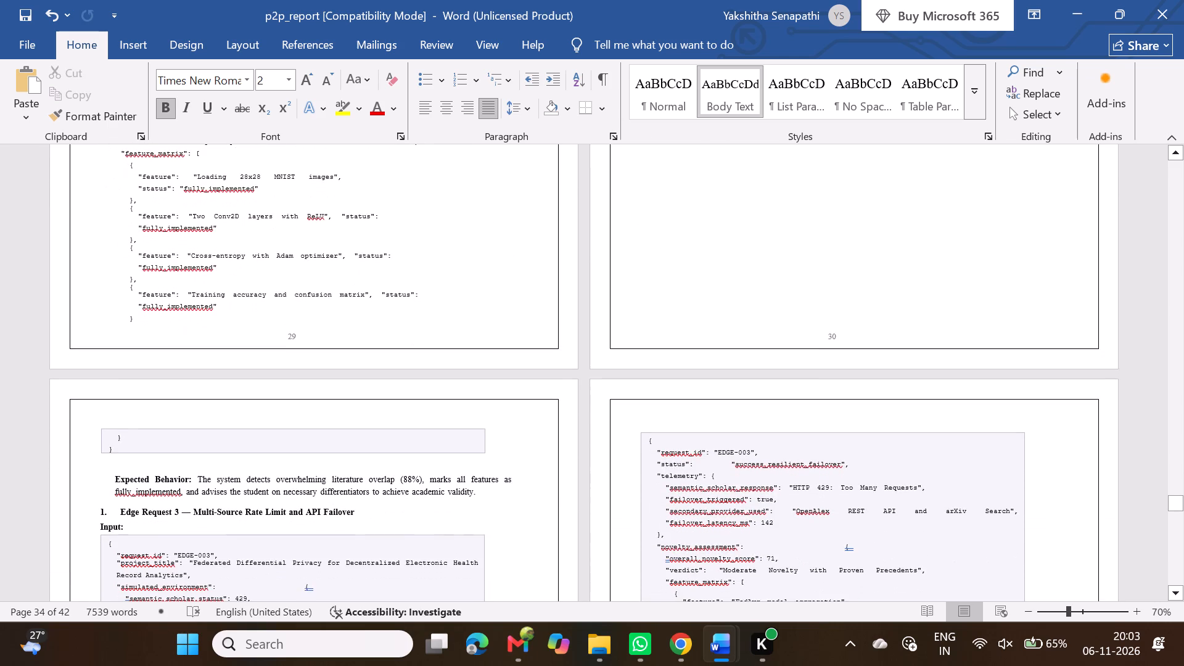
left_click(125, 438)
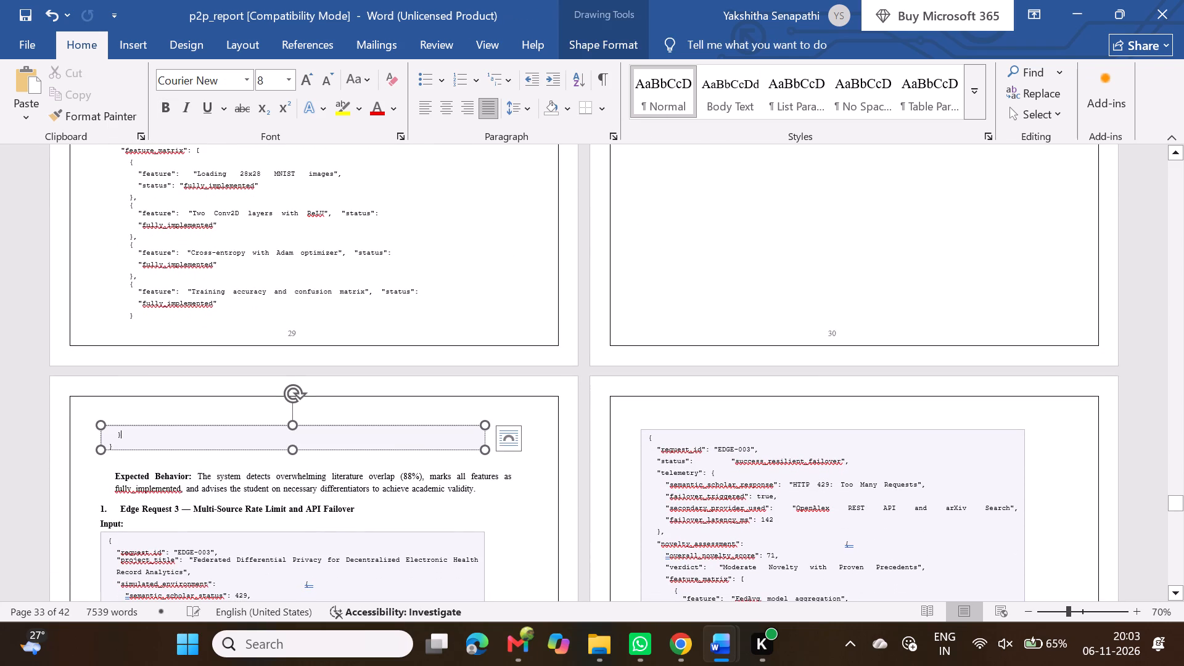
left_click_drag(290, 451, 290, 474)
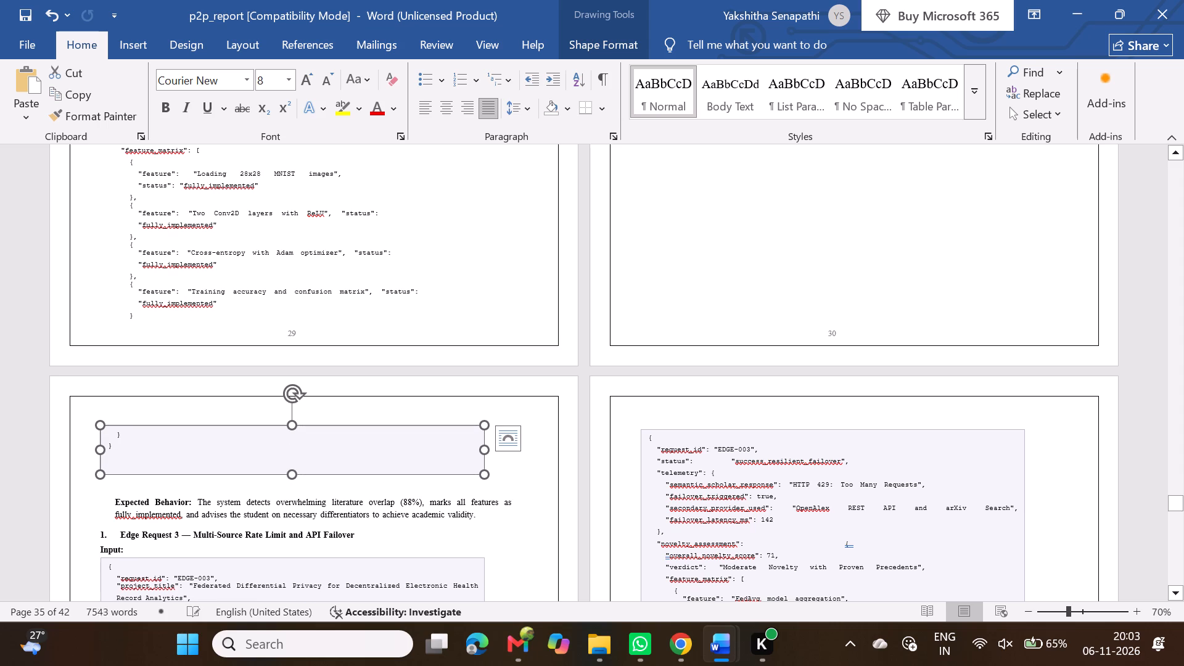
left_click_drag(126, 461, 107, 436)
key("ctrl+c")
scroll(879, 247, "up", 2)
scroll(758, 274, "up", 1)
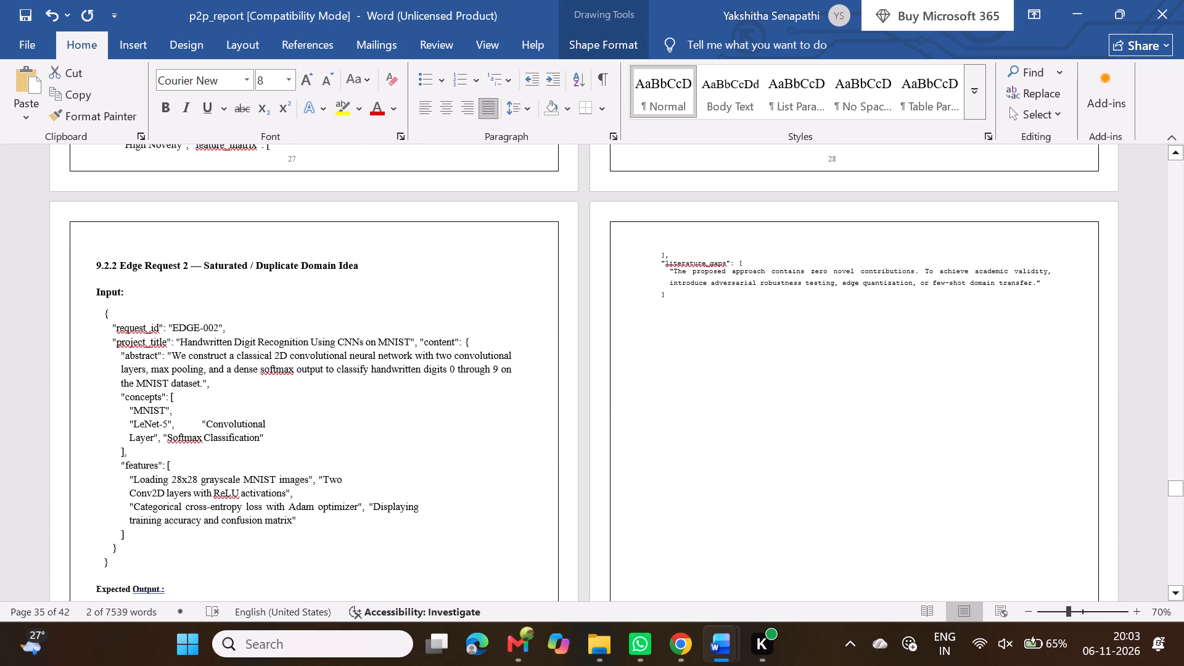
left_click(695, 301)
key("Return")
key("ctrl+v")
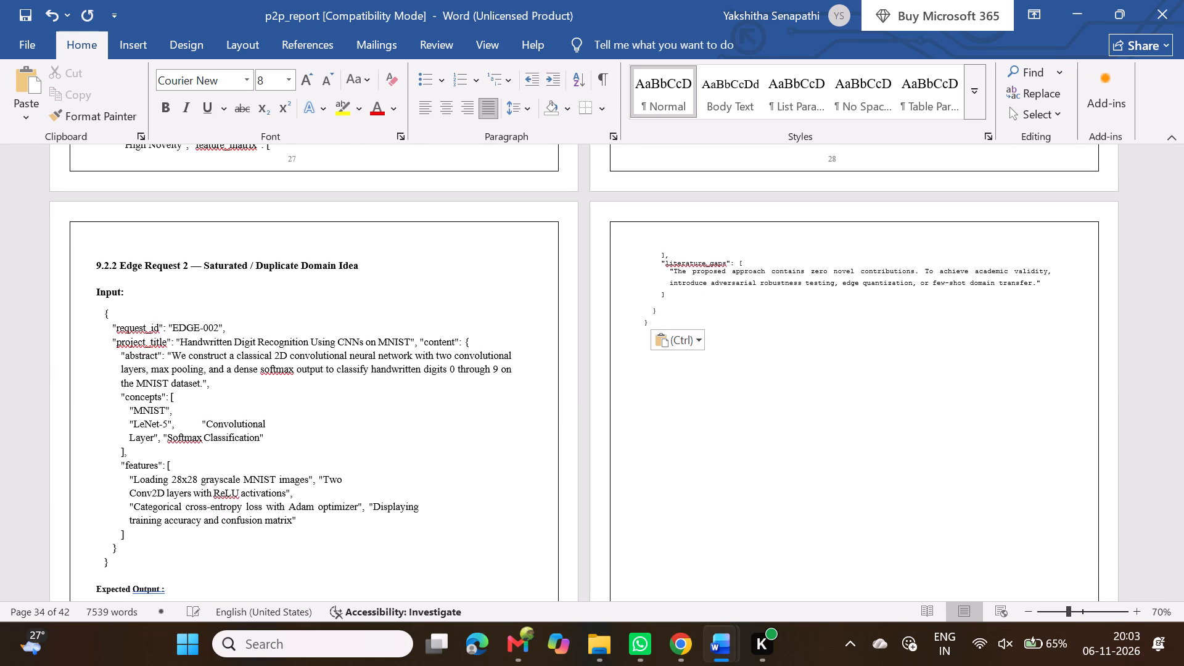
Change the font of the pasted EDGE-002 output JSON to Times New Roman.
scroll(695, 301, "down", 2)
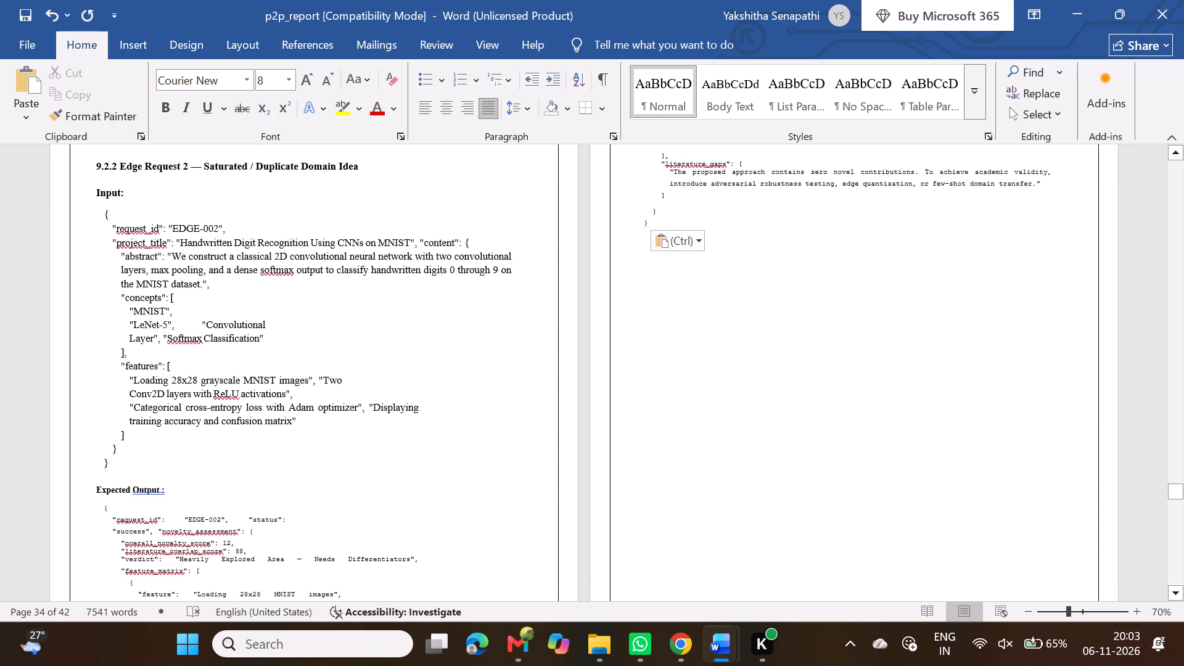
scroll(377, 427, "down", 1)
left_click_drag(99, 341, 439, 347)
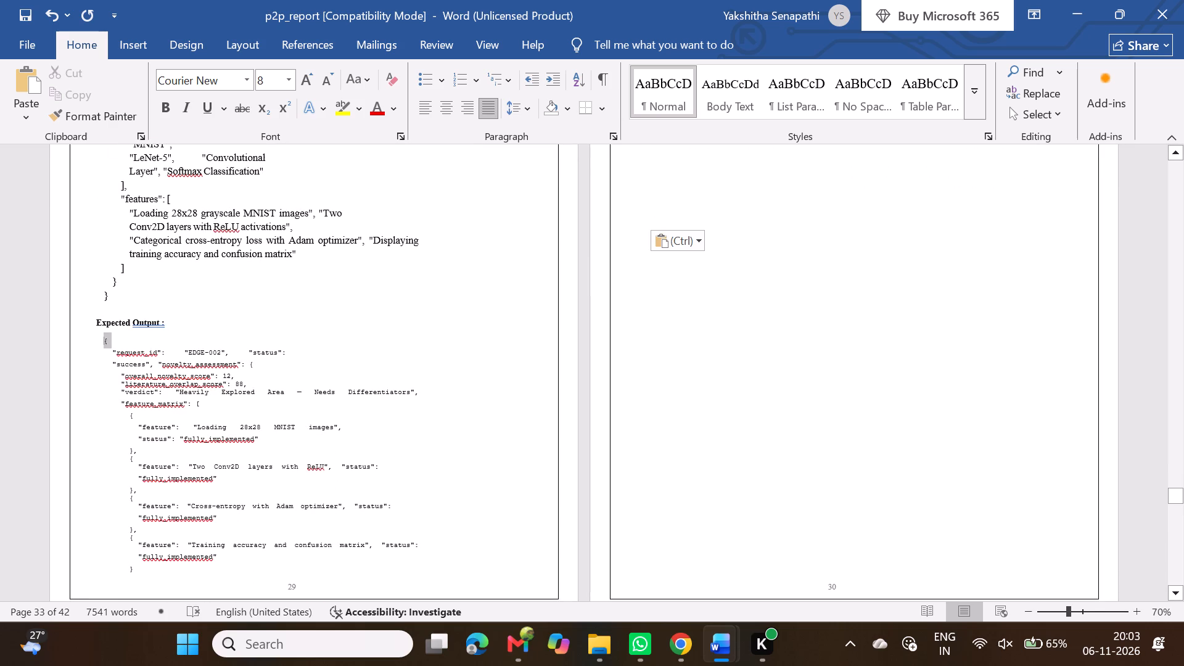
left_click_drag(439, 347, 642, 351)
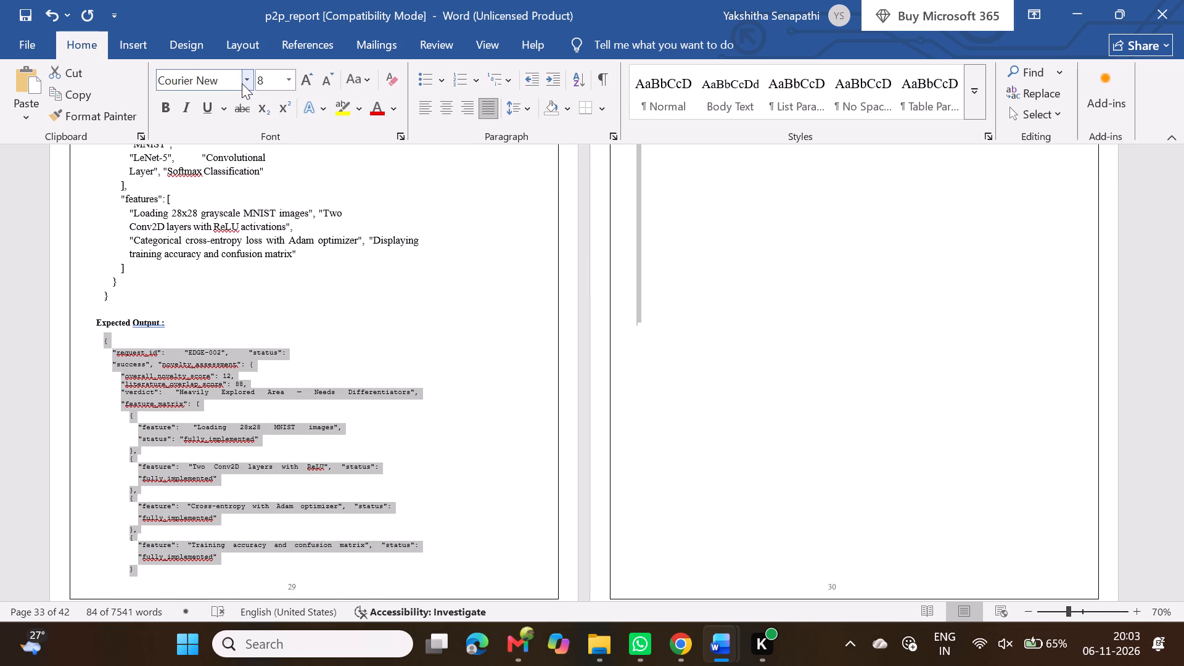
left_click(242, 83)
left_click(235, 198)
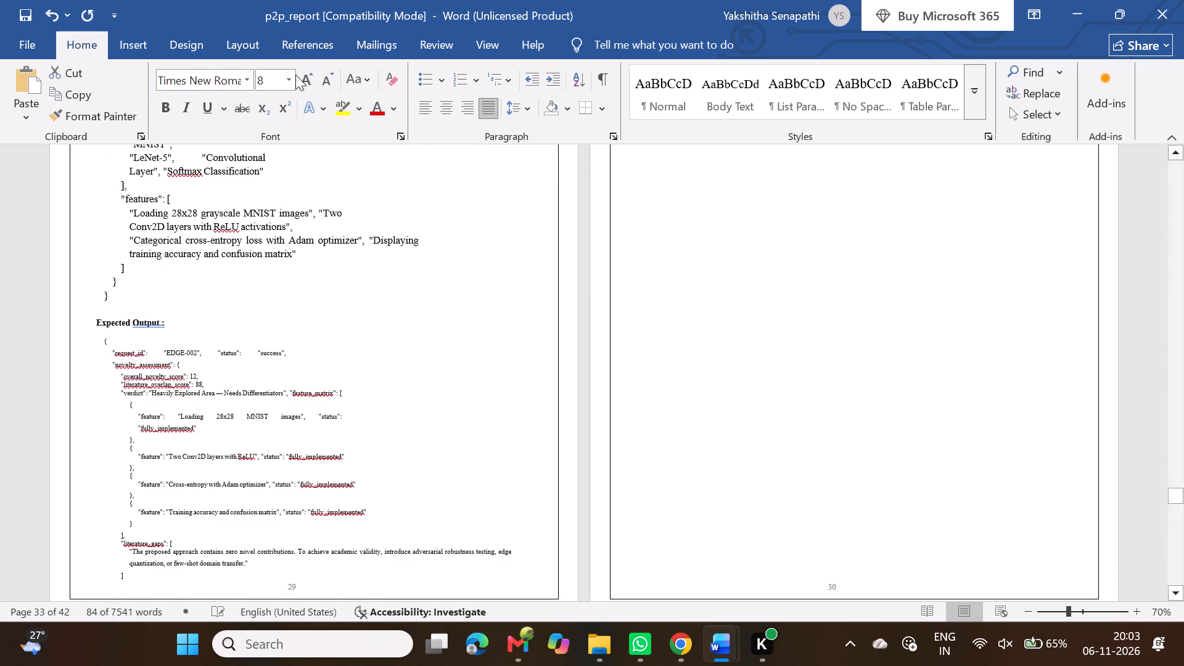
Format the EDGE-002 expected output JSON text at 12 pt with 1.15 line spacing.
left_click_drag(305, 93, 307, 83)
triple_click(307, 83)
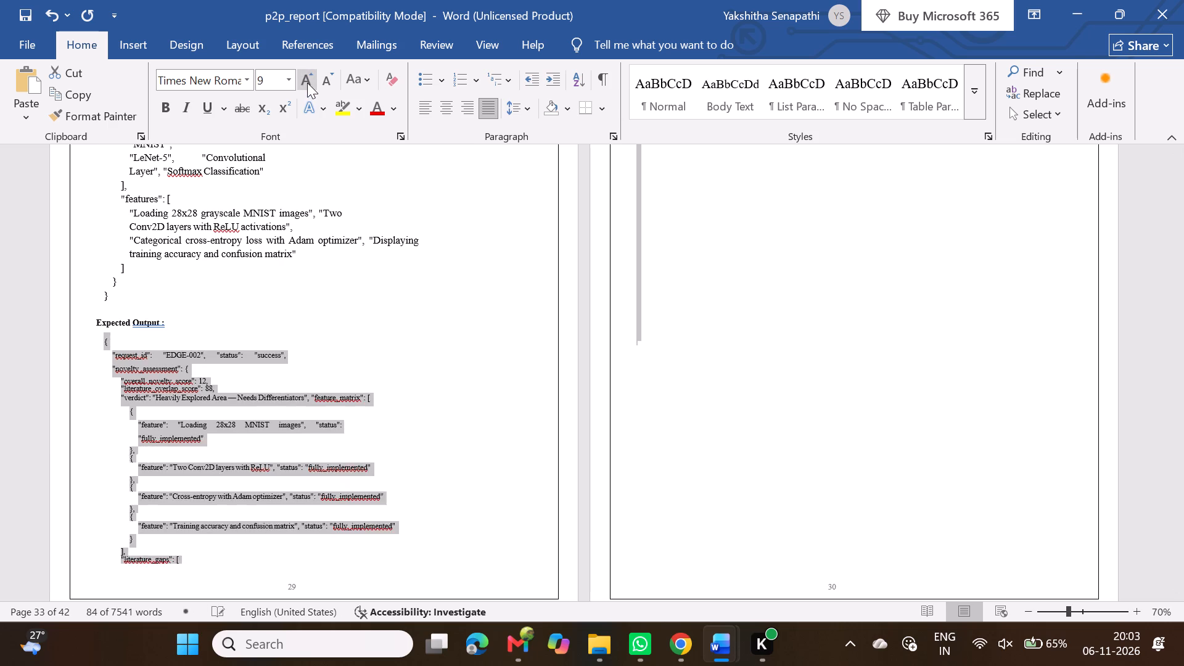
left_click(307, 83)
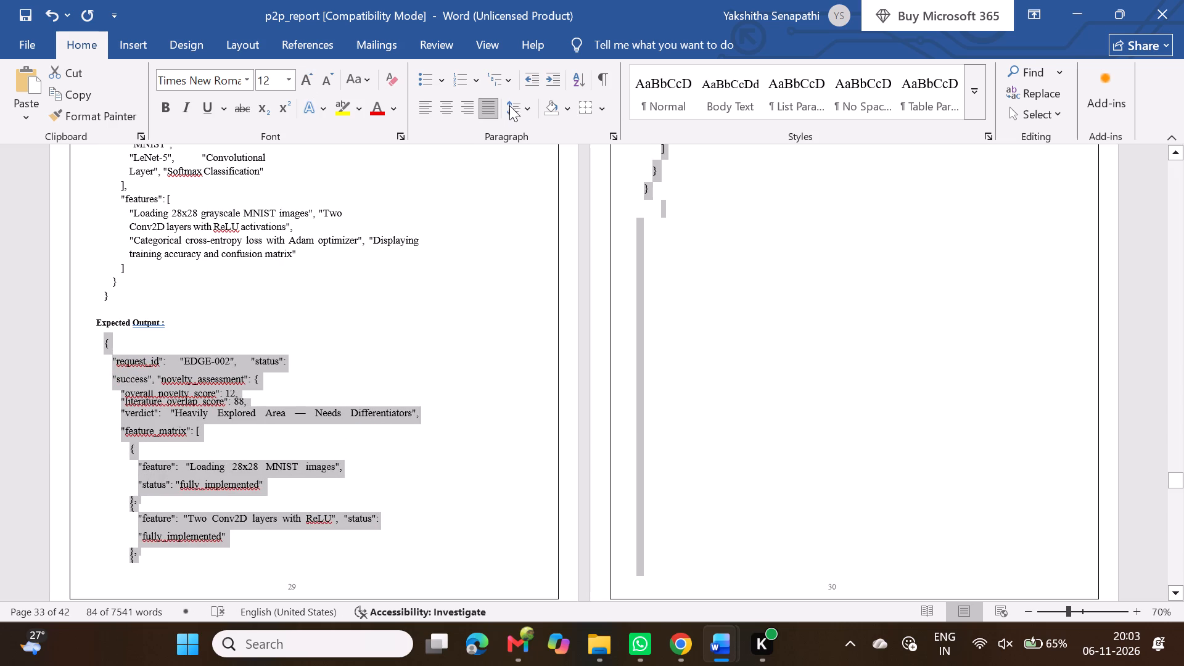
left_click(528, 107)
left_click(549, 155)
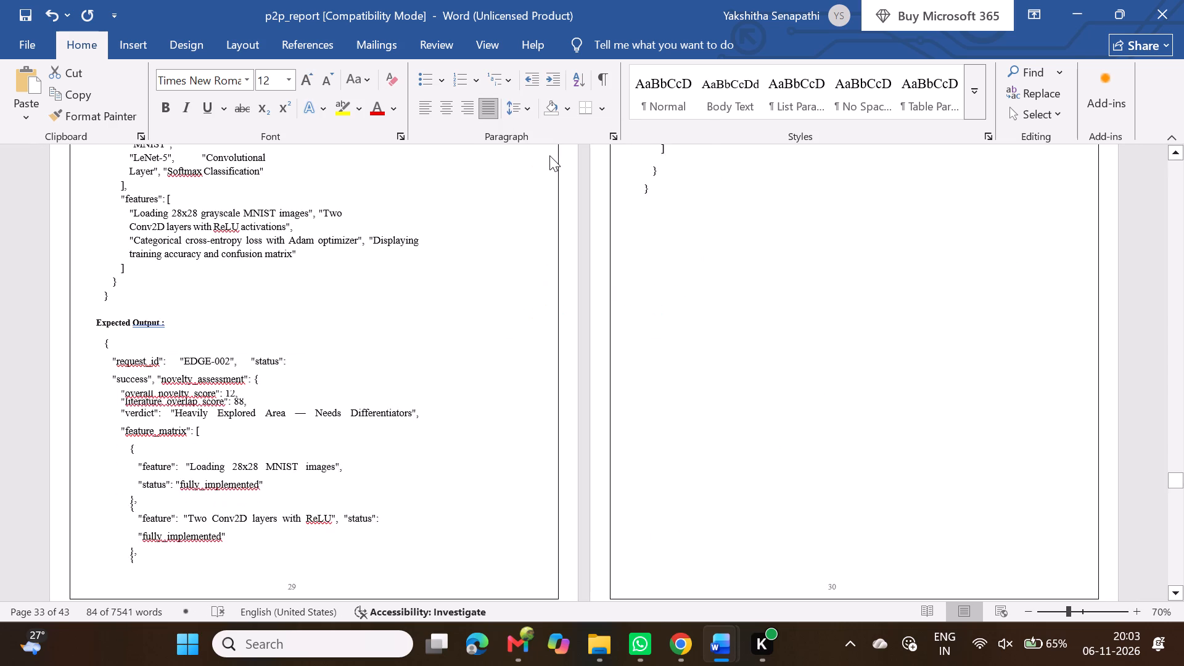
Remove the extra blank lines below the end of the EDGE-002 expected output.
scroll(445, 323, "up", 3)
left_click(704, 437)
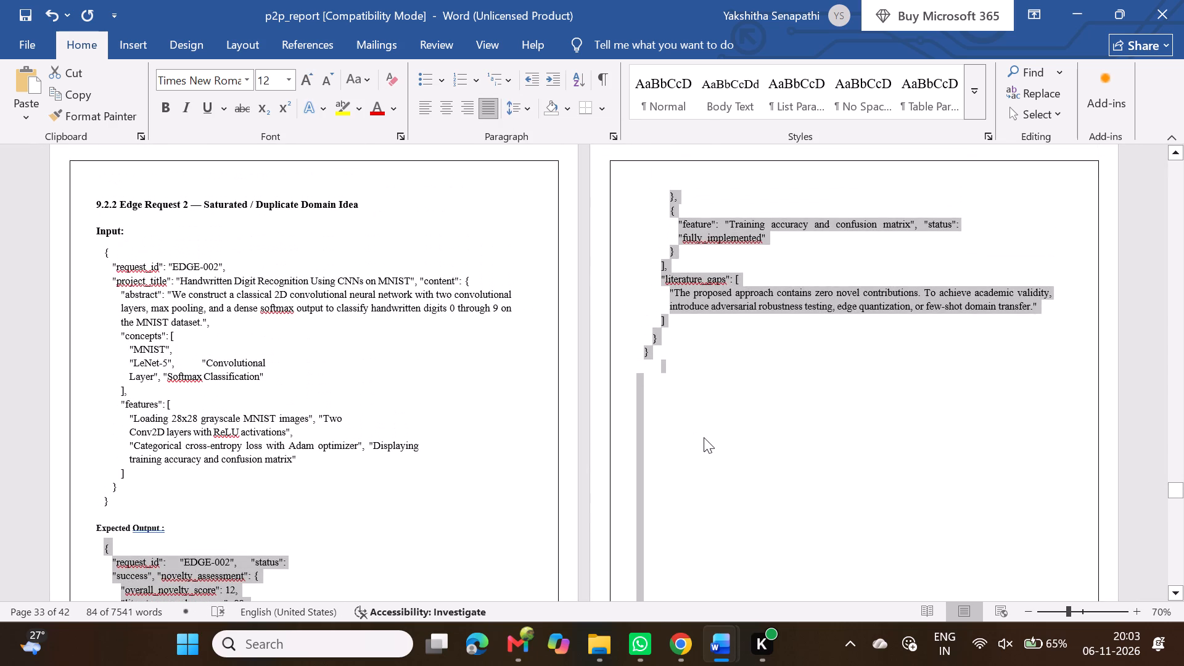
key("BackSpace")
key("BackSpace")
key("BackSpace")
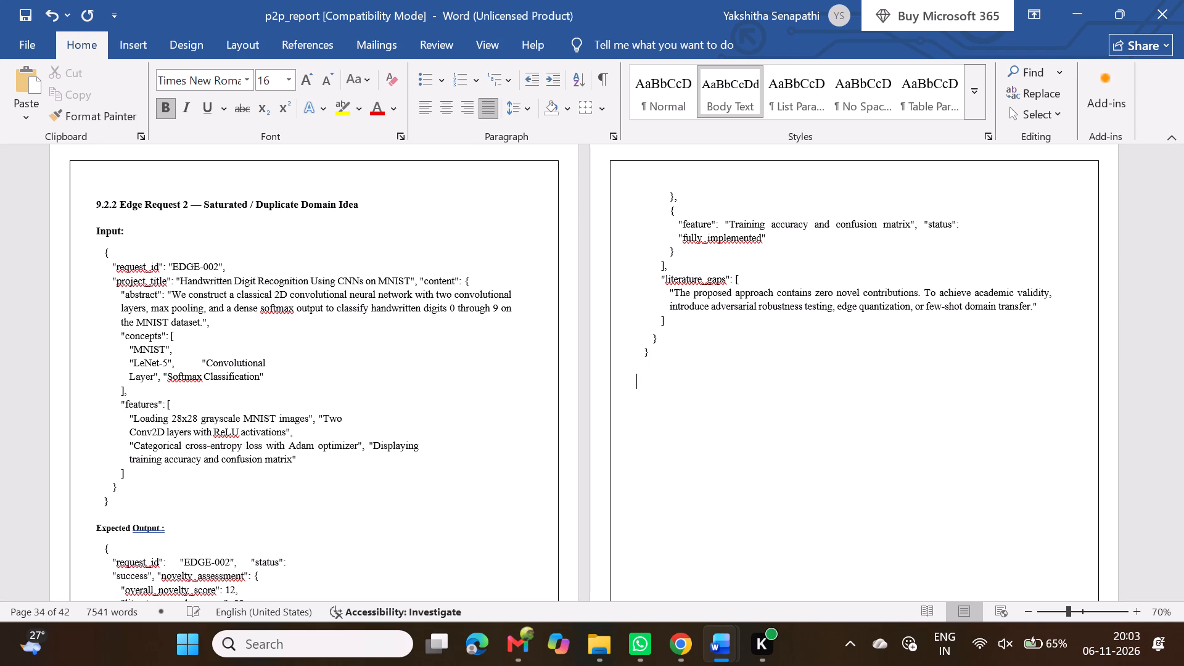
Delete the leftover shaded box holding two closing braces above the original Expected Behavior paragraph.
scroll(681, 398, "down", 2)
scroll(462, 430, "down", 1)
scroll(298, 472, "down", 1)
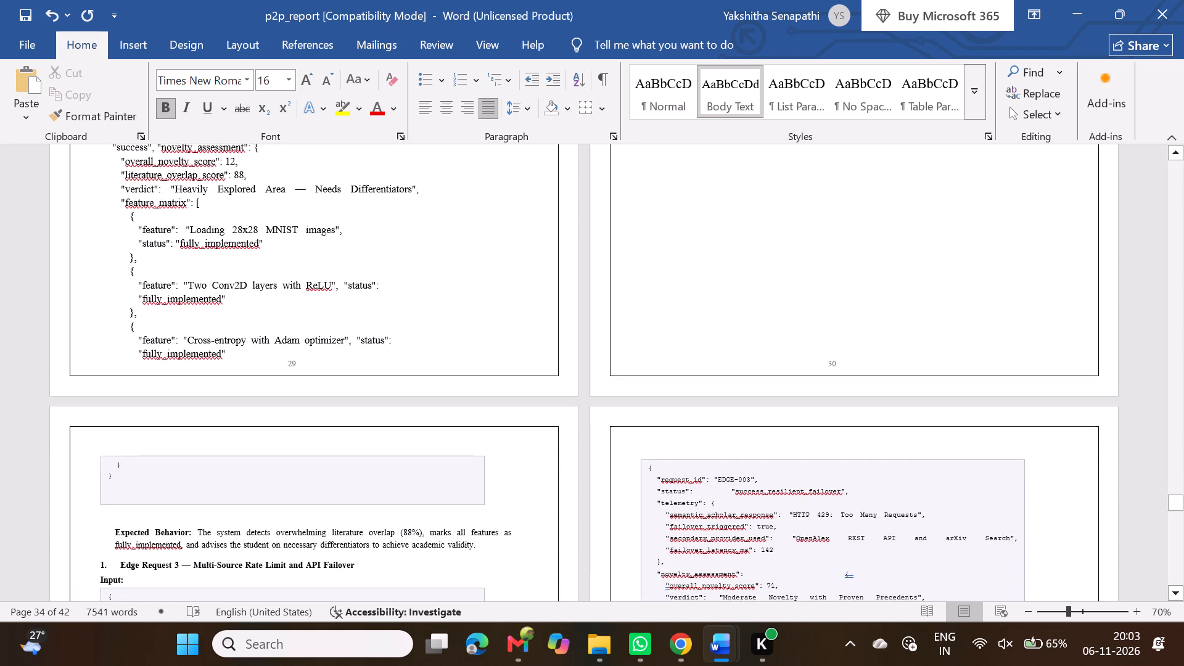
scroll(298, 472, "down", 1)
left_click(301, 436)
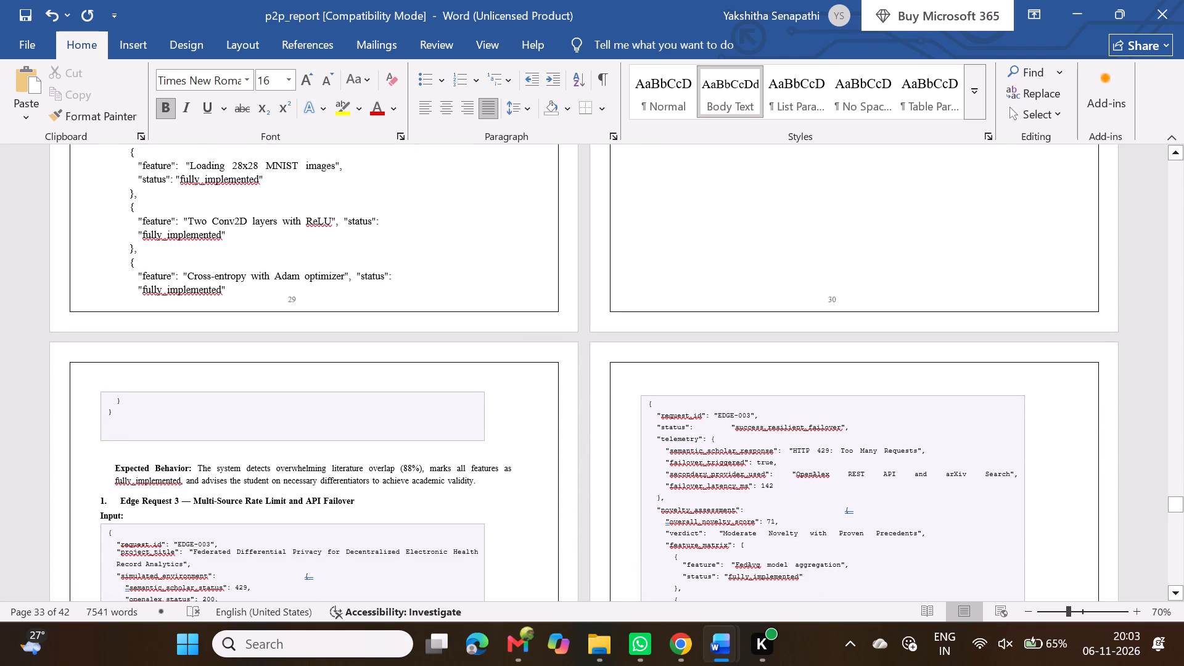
left_click(303, 442)
key("Delete")
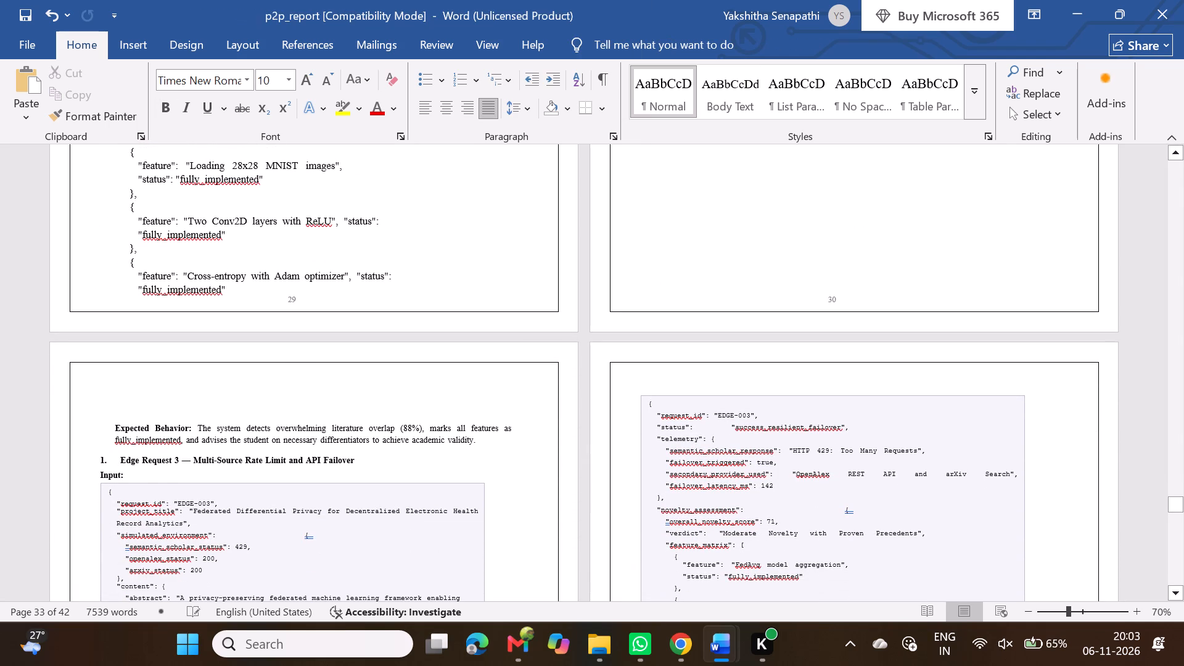
Copy the Edge Request 2 Expected Behavior paragraph and paste it below the closing brace of the EDGE-002 output.
left_click_drag(107, 414, 474, 443)
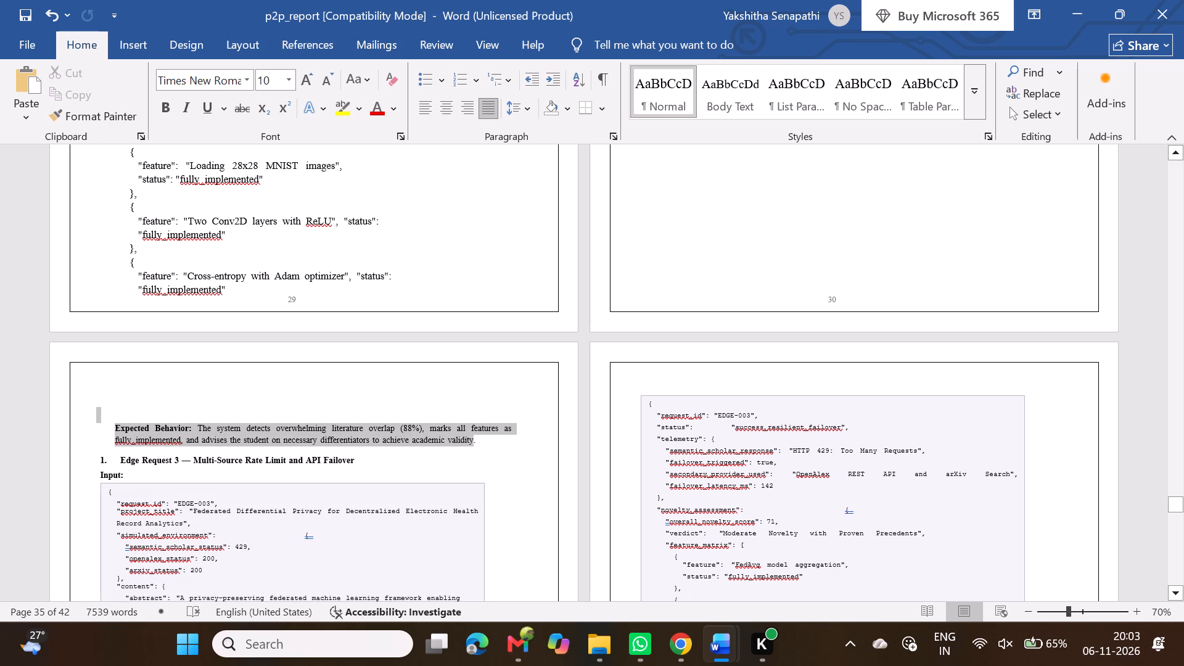
left_click_drag(474, 443, 480, 443)
key("ctrl+c")
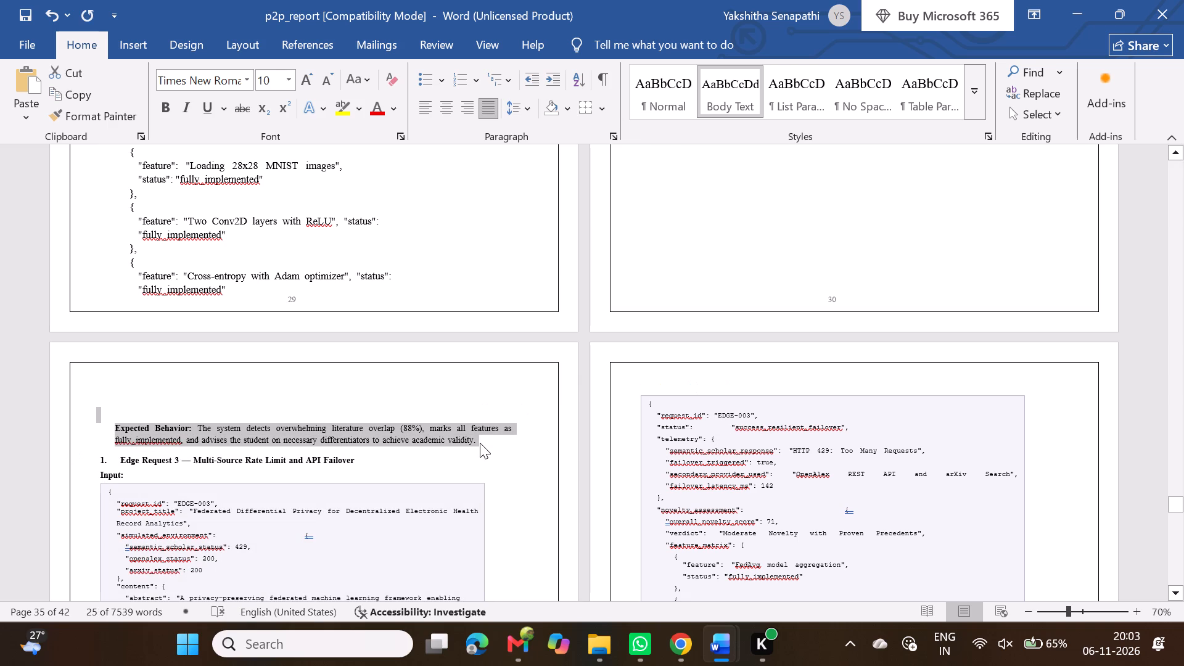
scroll(631, 368, "up", 2)
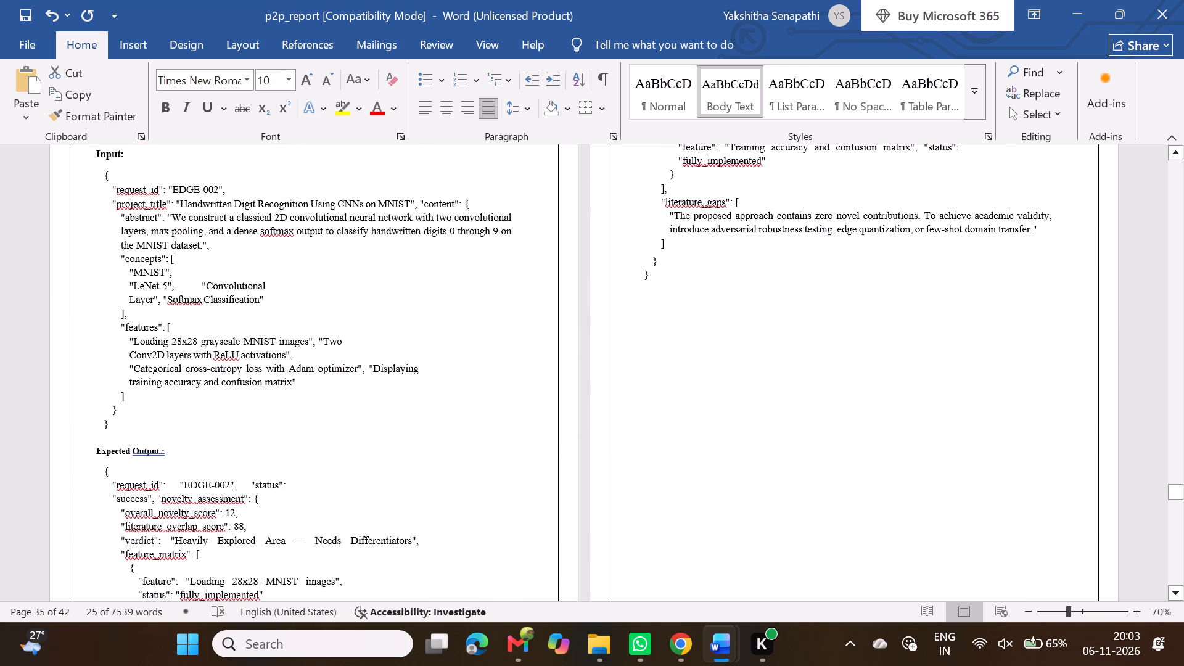
left_click(663, 289)
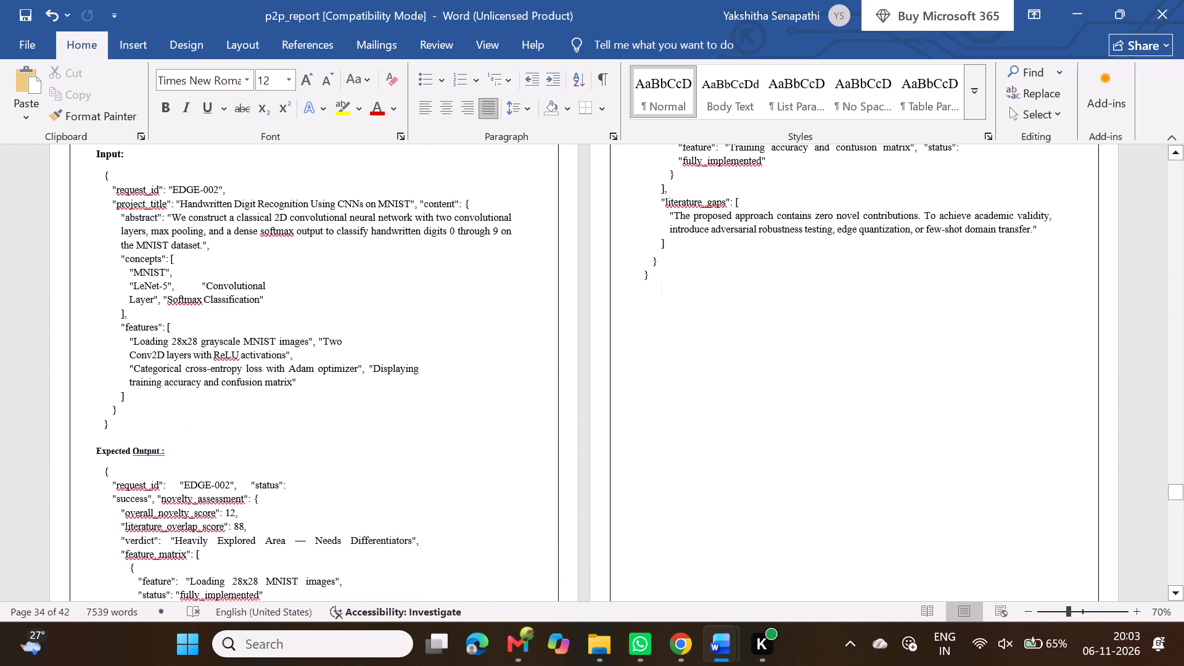
key("BackSpace")
key("ctrl+v")
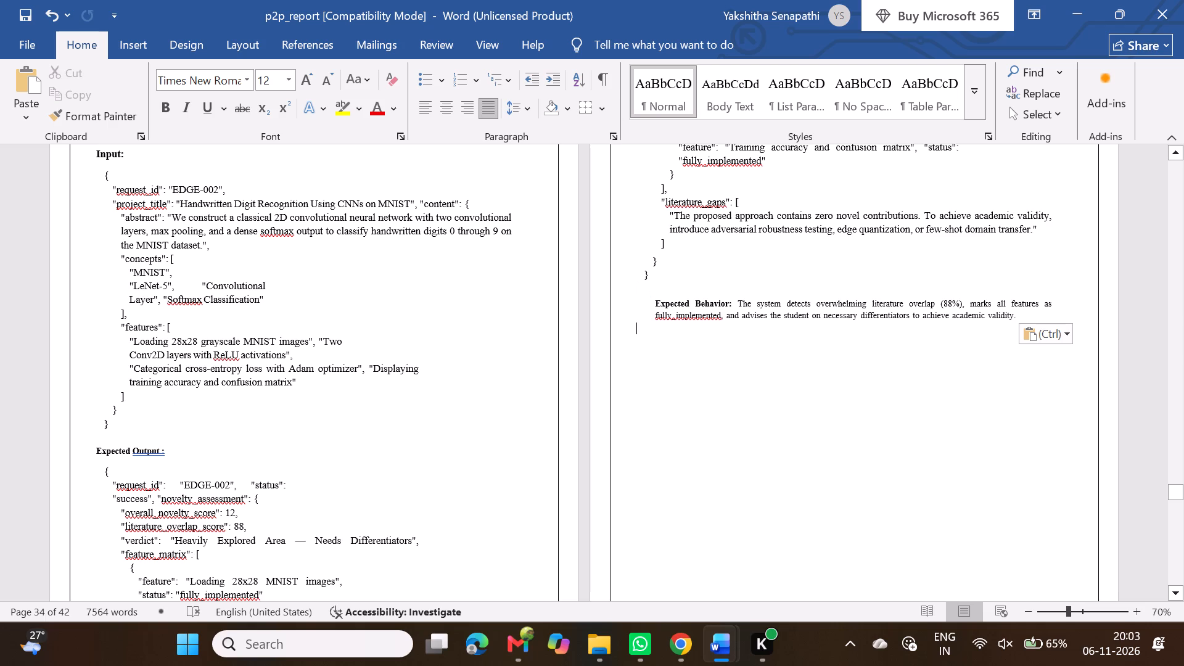
Format the pasted Expected Behavior paragraph with the No Spacing style, 12 pt text and 1.5 line spacing.
left_click_drag(653, 302, 1021, 314)
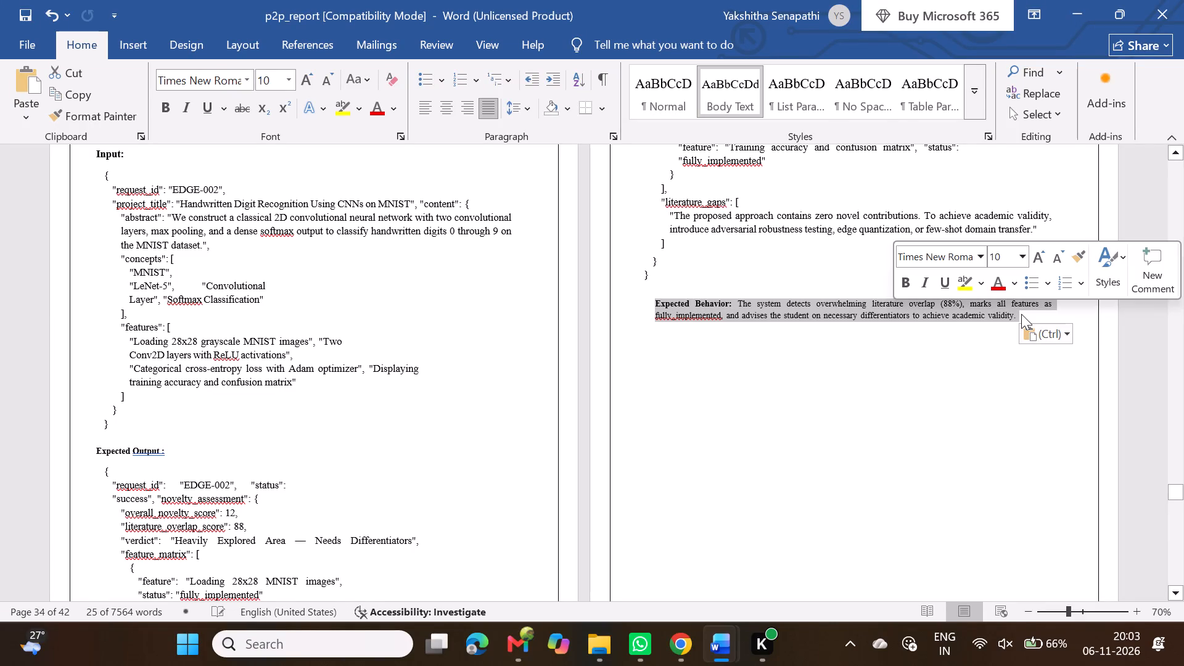
left_click(878, 107)
left_click(302, 84)
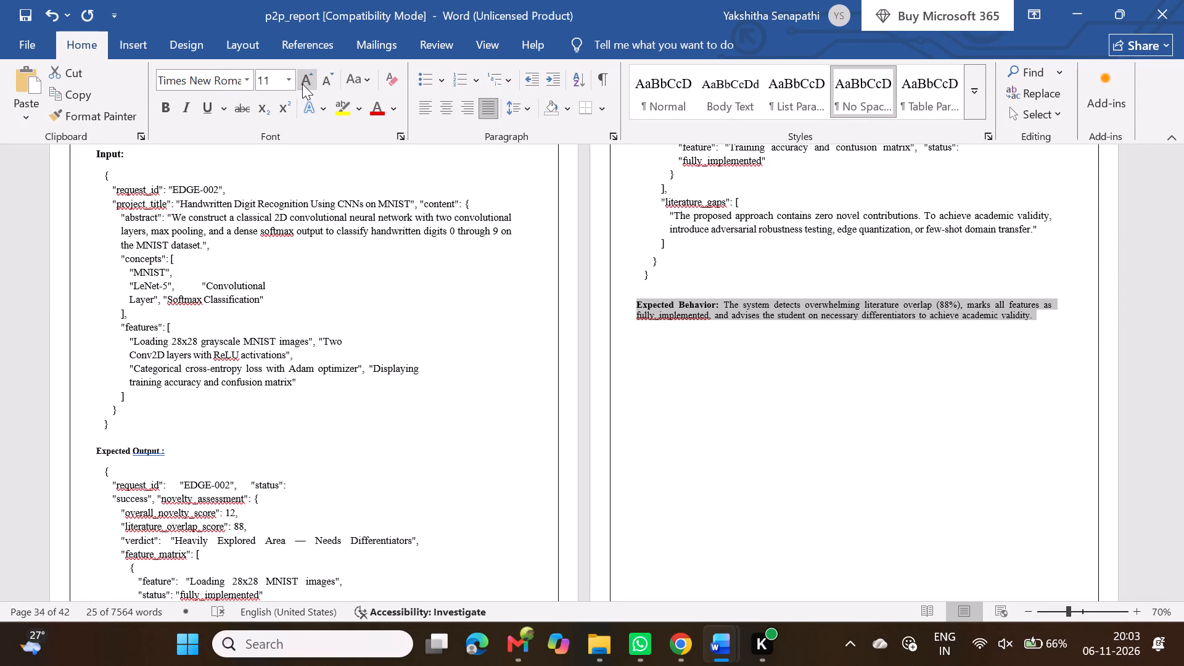
left_click(514, 107)
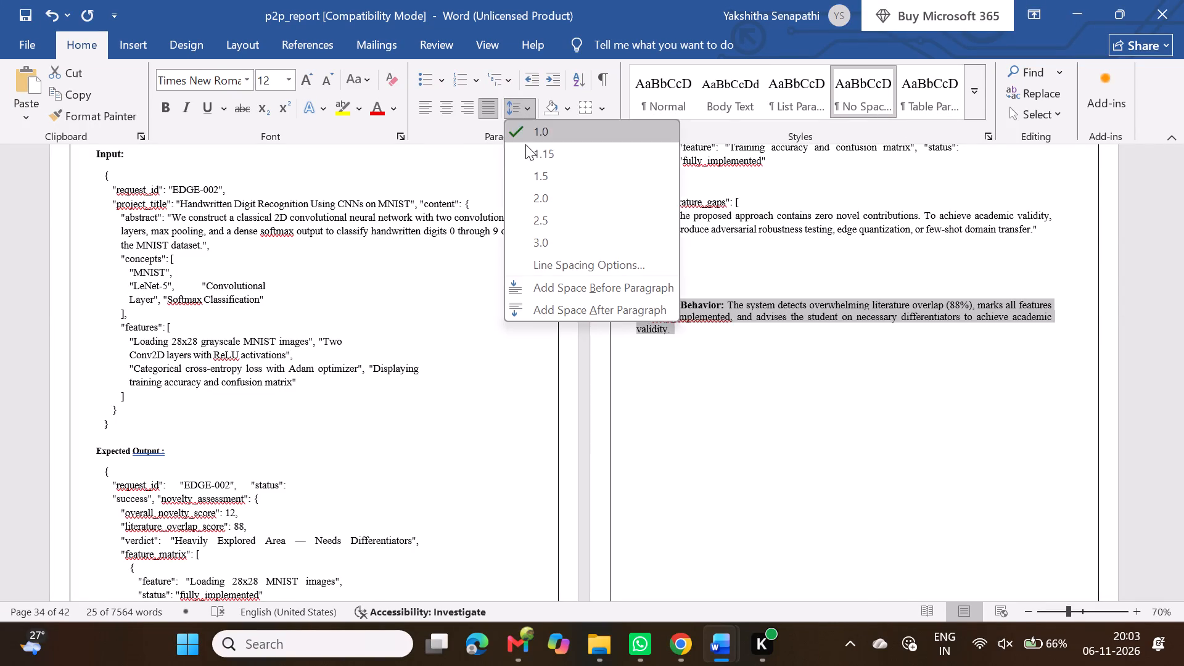
left_click(537, 176)
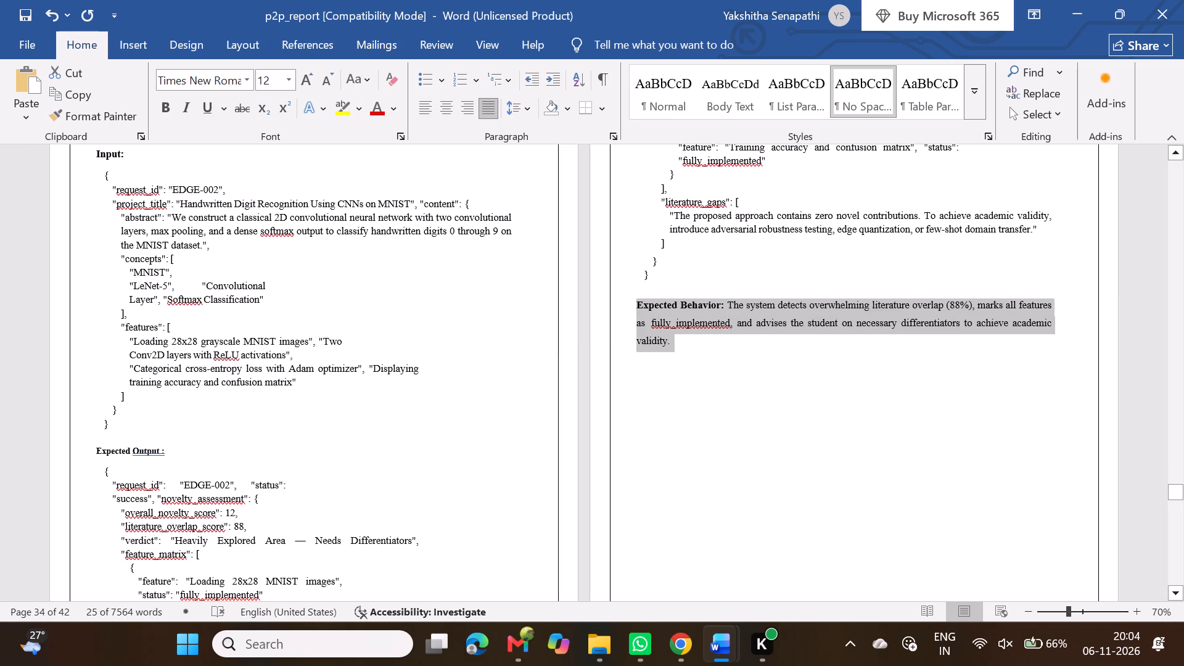
left_click(656, 286)
Delete the original Expected Behavior paragraph above the Edge Request 3 heading.
scroll(656, 286, "down", 1)
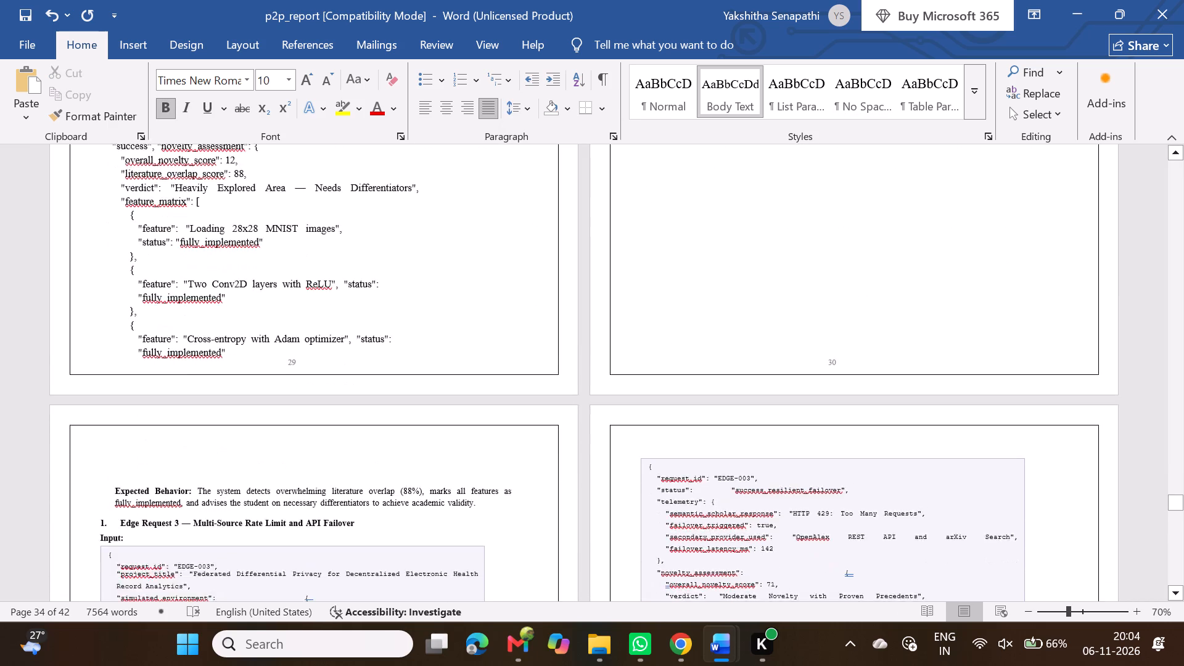
scroll(656, 286, "down", 1)
left_click_drag(115, 364, 130, 366)
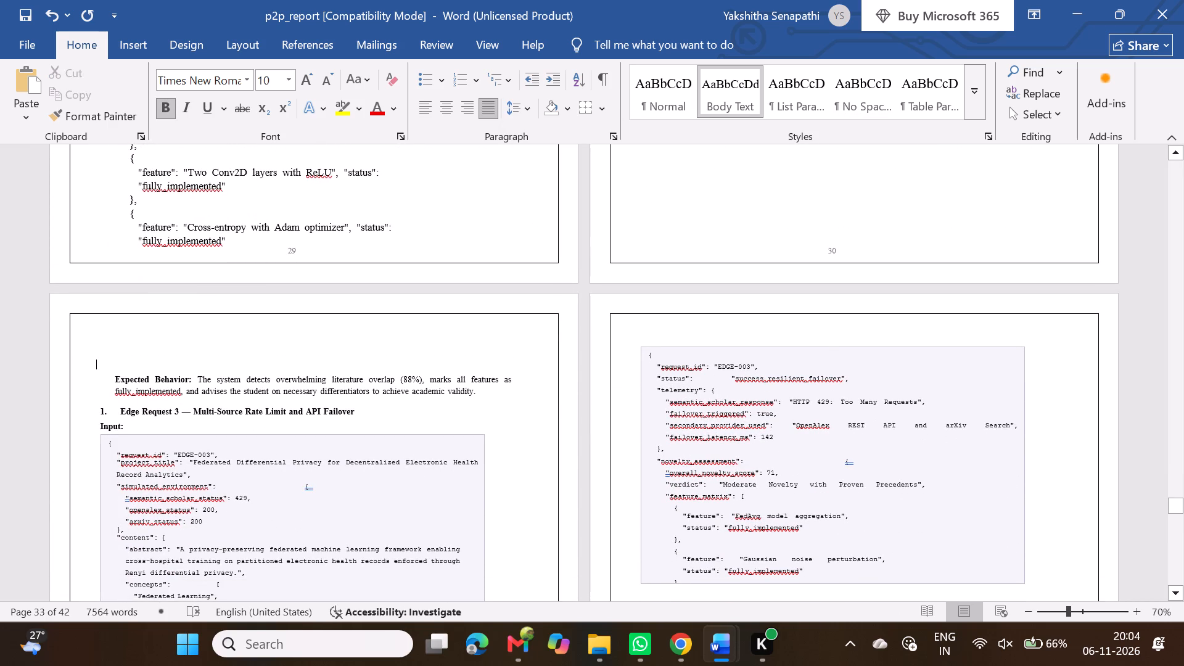
left_click_drag(130, 366, 485, 390)
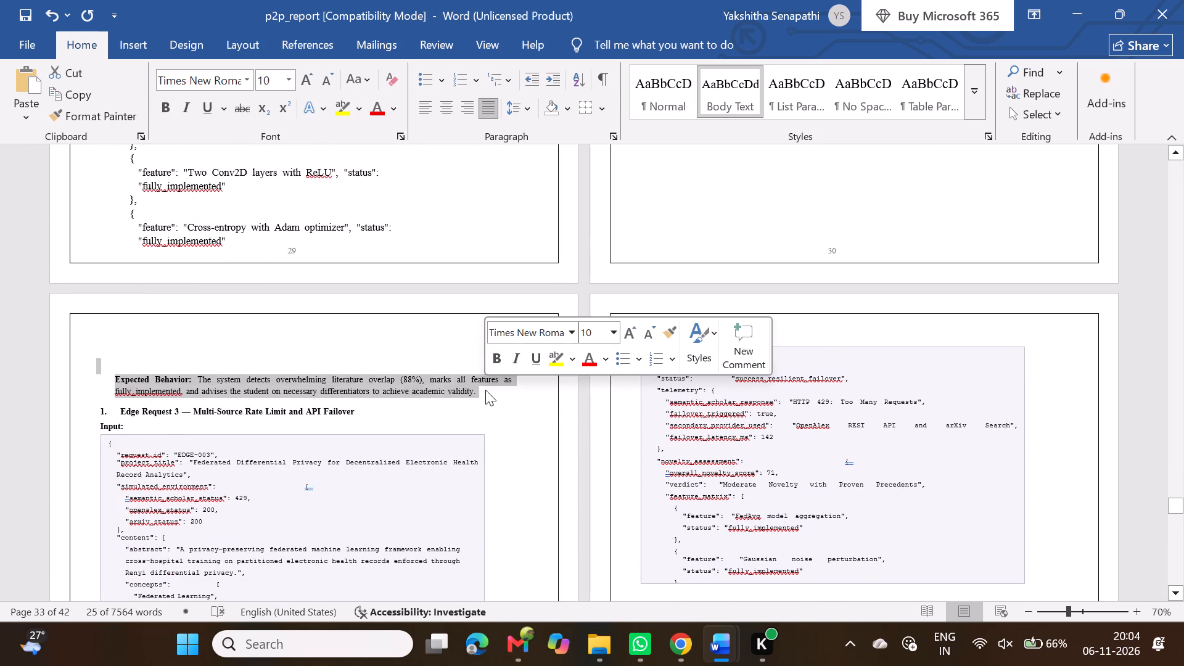
key("BackSpace")
Replace the automatic list number of the Edge Request 3 heading with 9.2.3.
key("BackSpace")
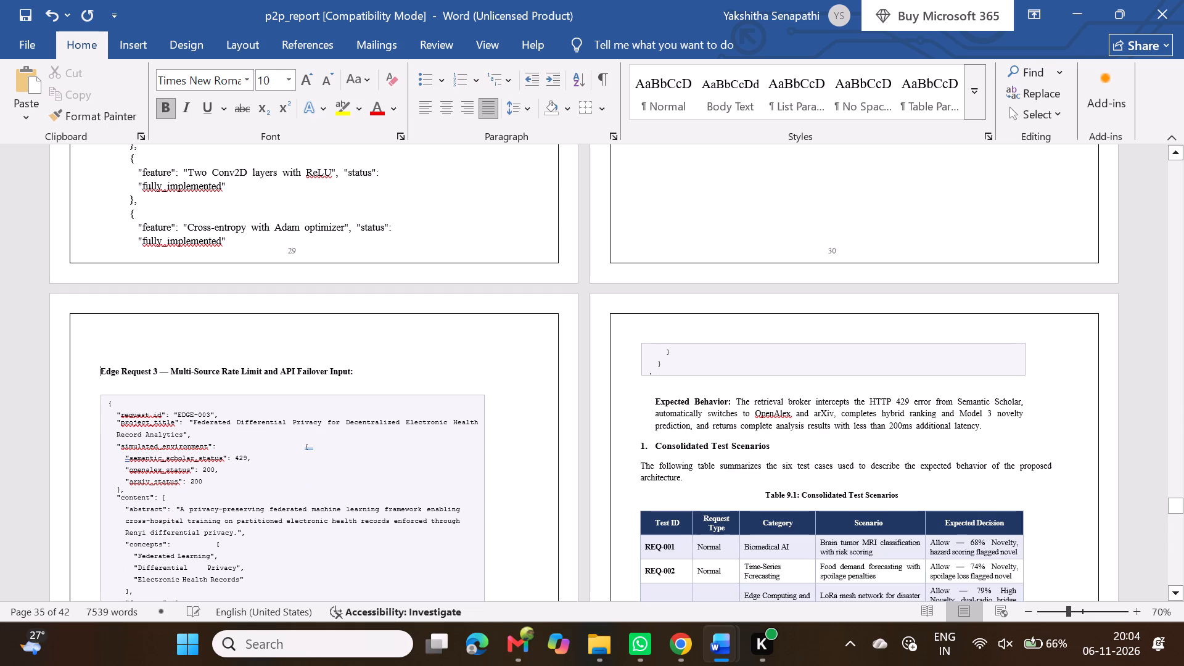
type("9.2.3")
key("space")
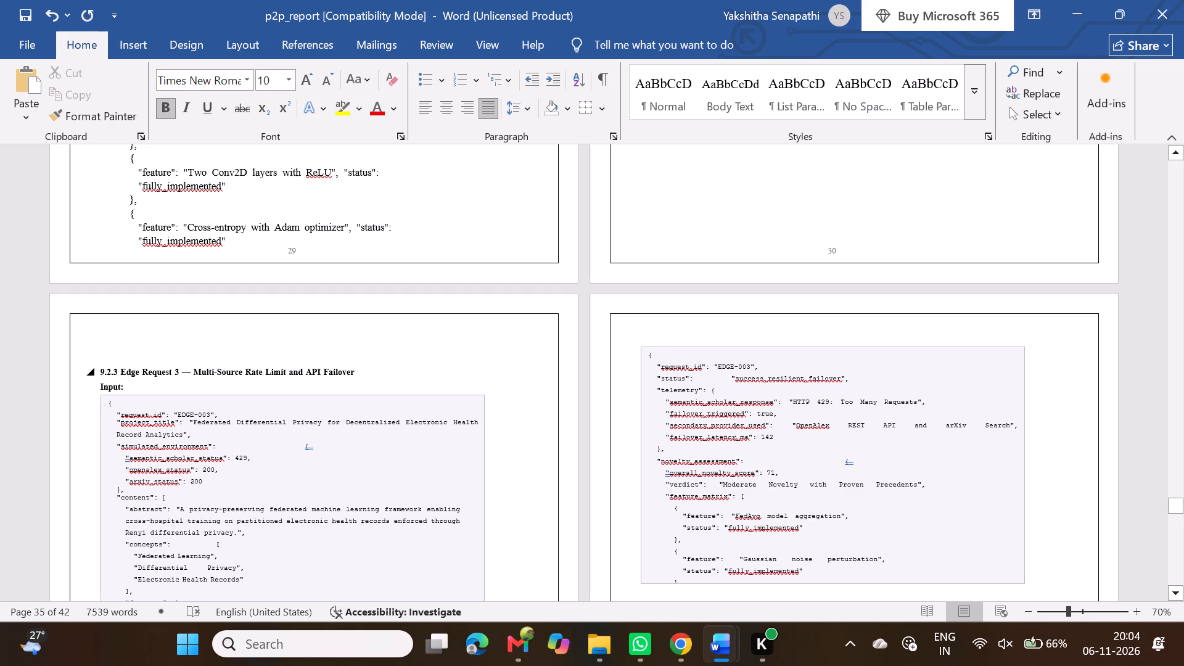
Set the 9.2.3 Edge Request 3 heading and its Input label to 12 pt.
triple_click(129, 371)
double_click(129, 371)
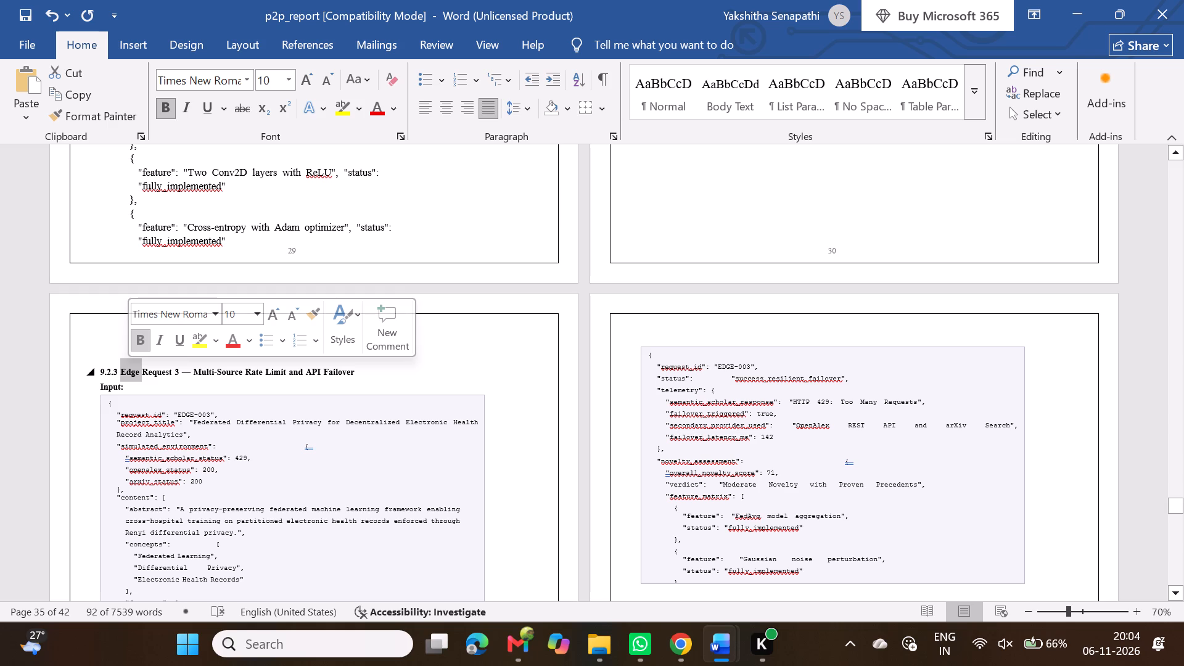
double_click(99, 369)
scroll(99, 369, "right", 1)
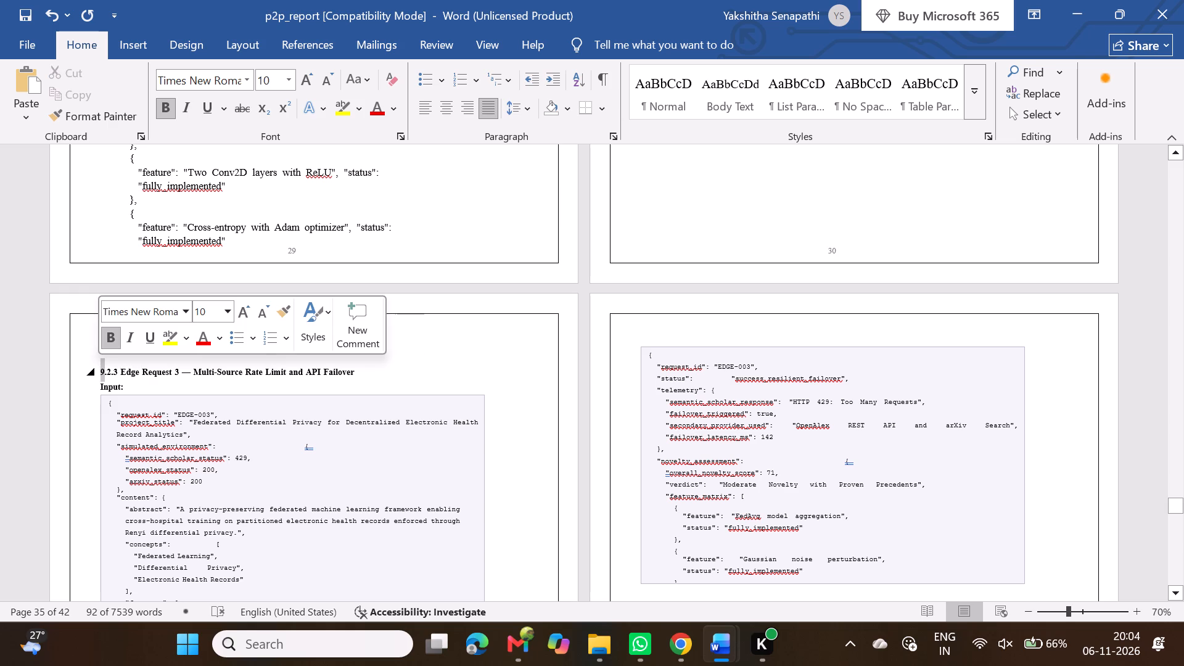
left_click(352, 370)
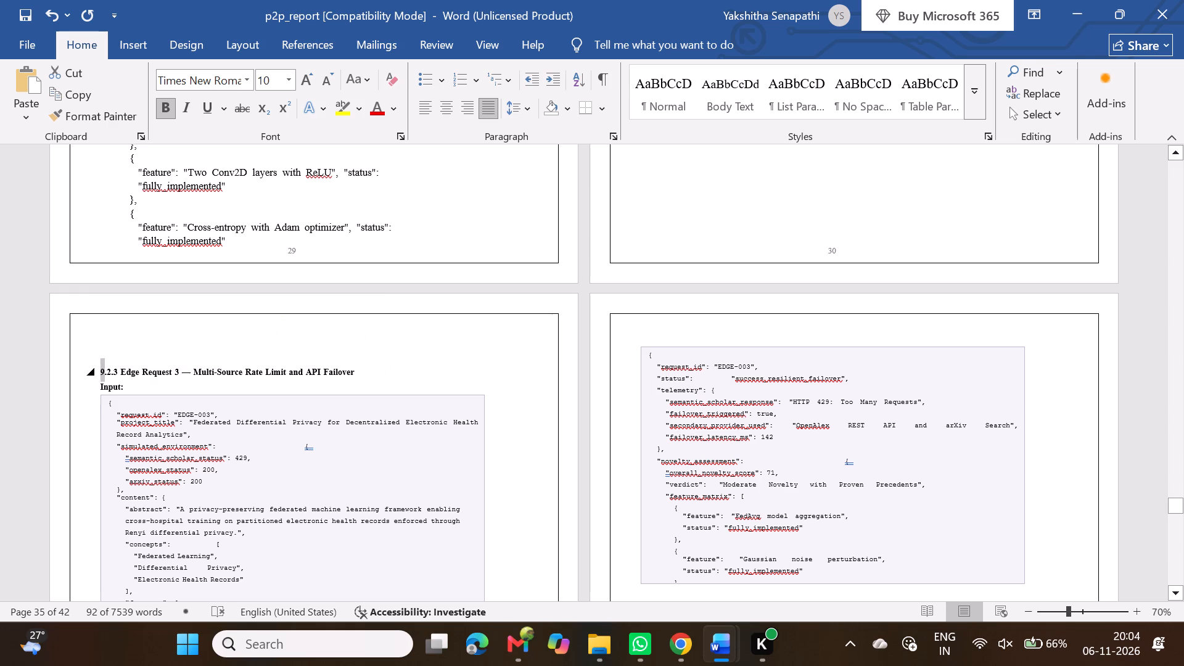
left_click_drag(352, 370, 101, 380)
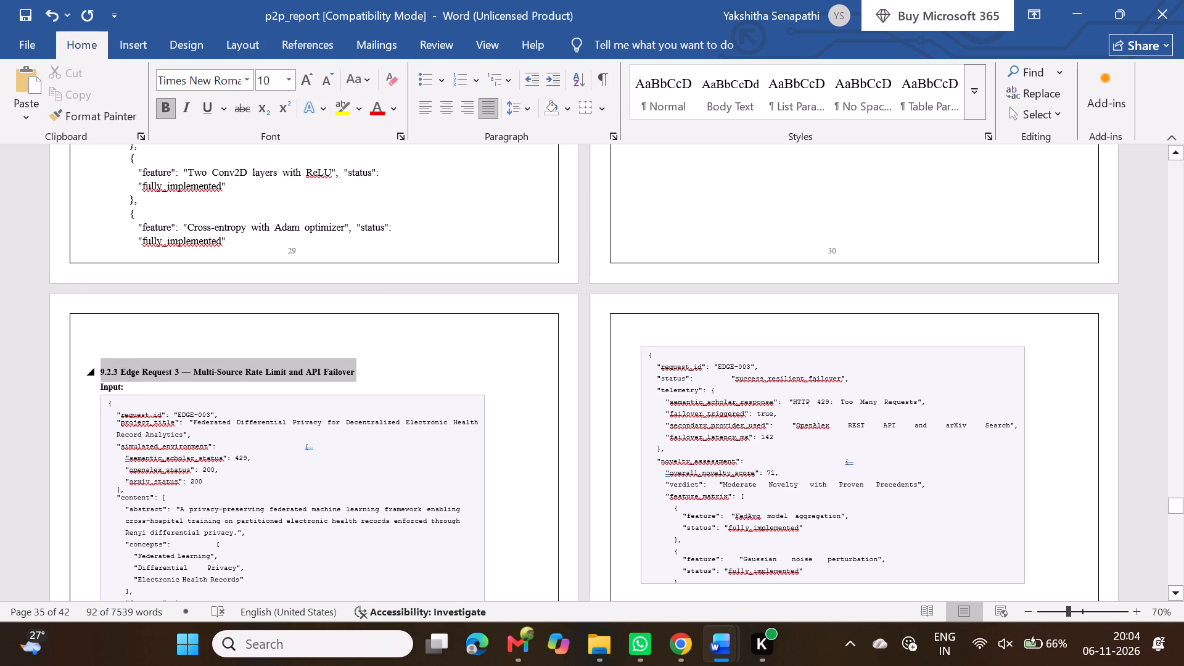
left_click_drag(101, 380, 98, 387)
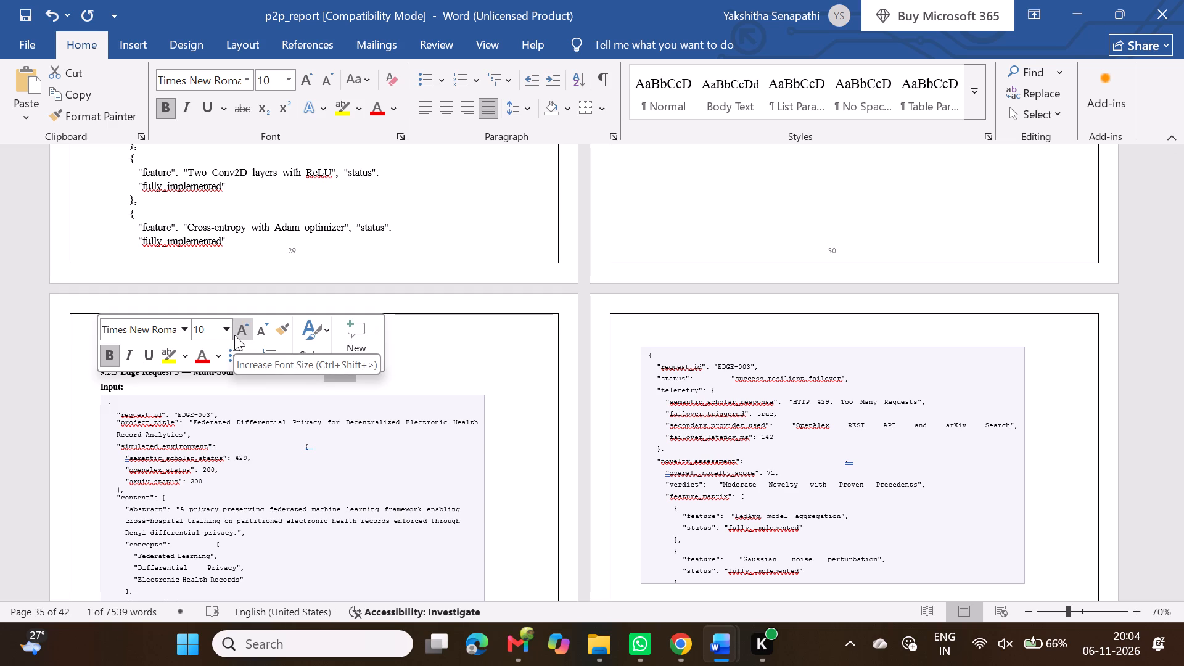
left_click(220, 379)
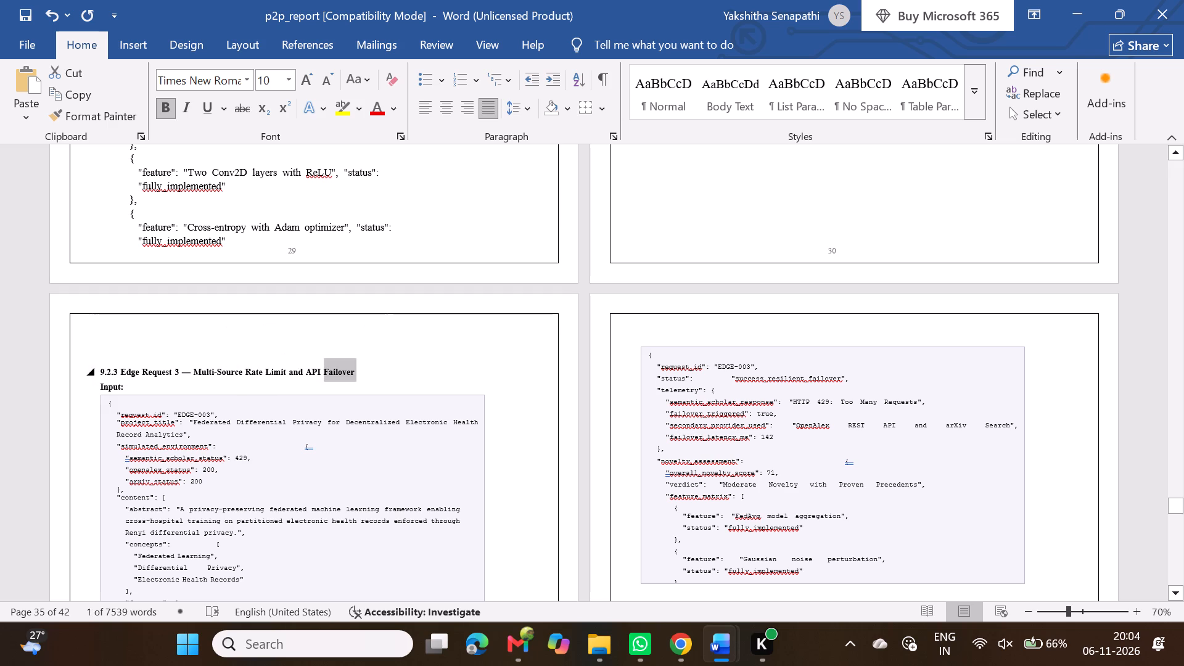
left_click_drag(125, 390, 103, 376)
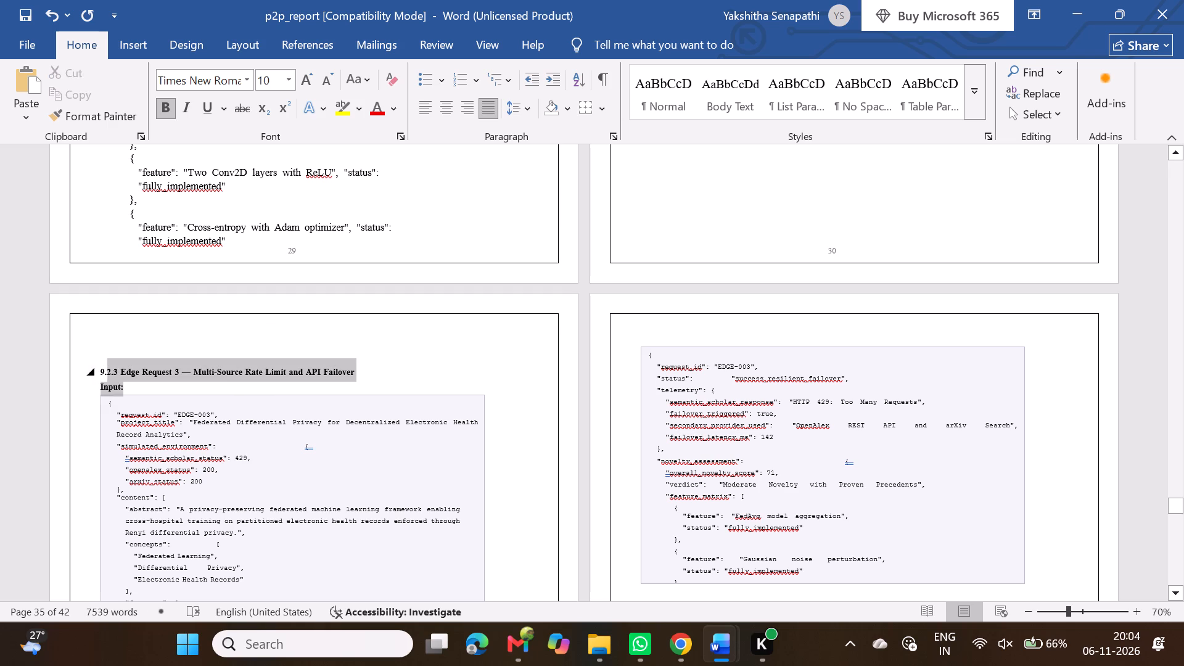
left_click_drag(103, 376, 96, 376)
scroll(96, 376, "right", 1)
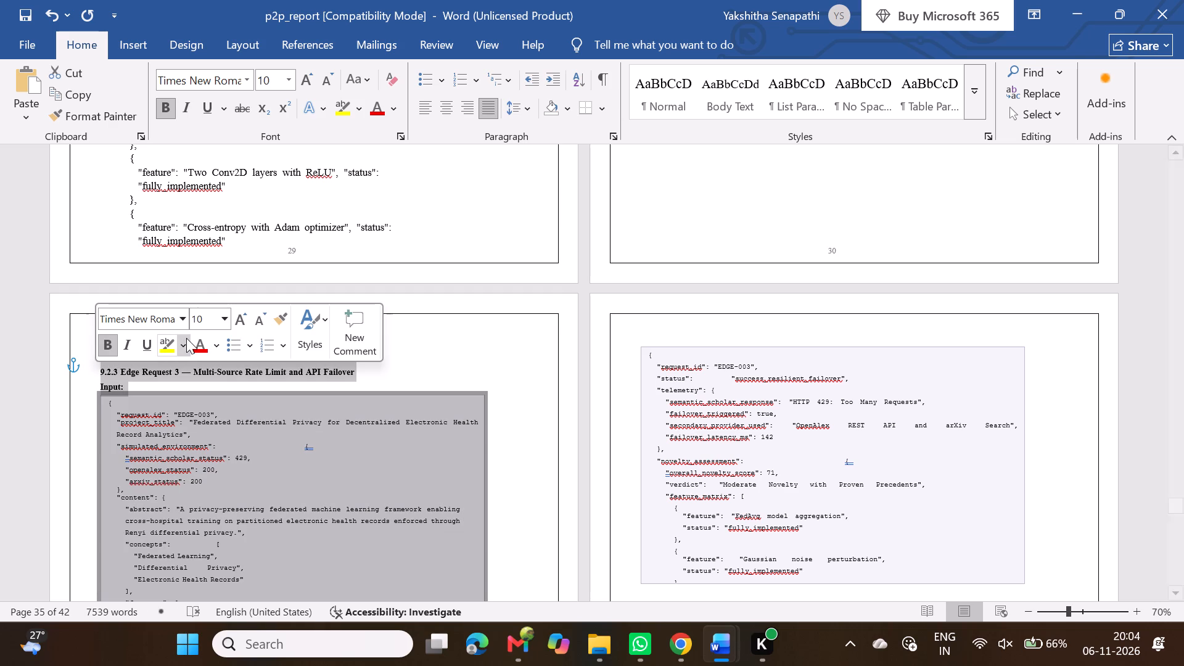
scroll(186, 338, "right", 1)
left_click(239, 326)
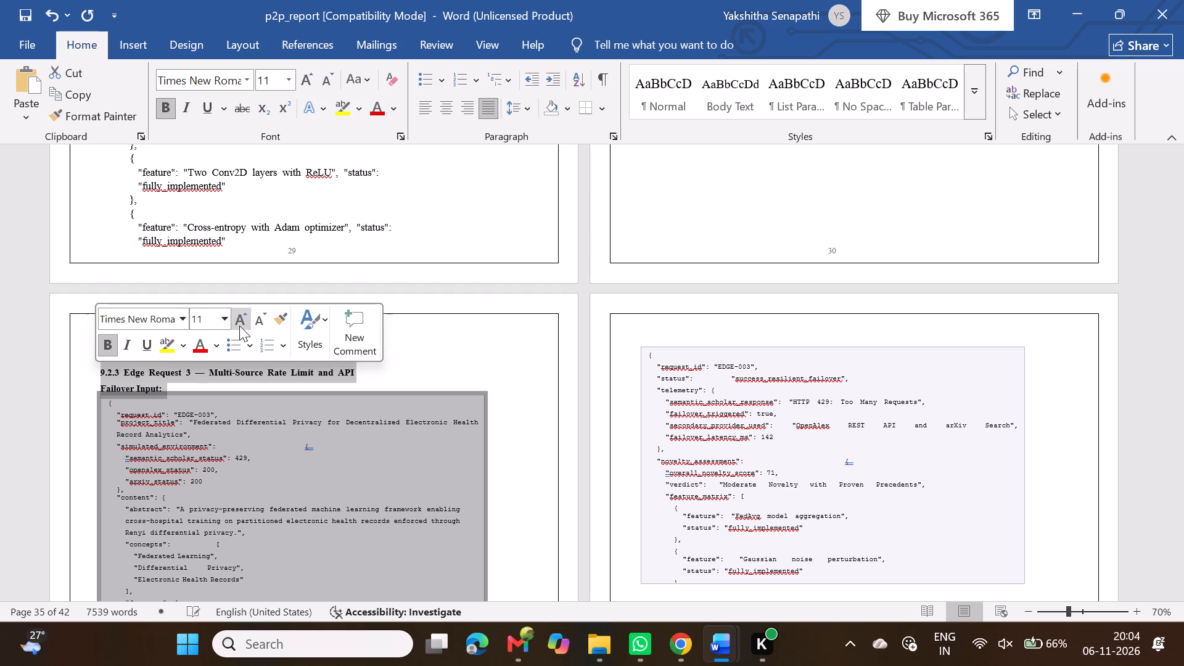
left_click(239, 326)
scroll(244, 337, "up", 1)
scroll(300, 395, "right", 1)
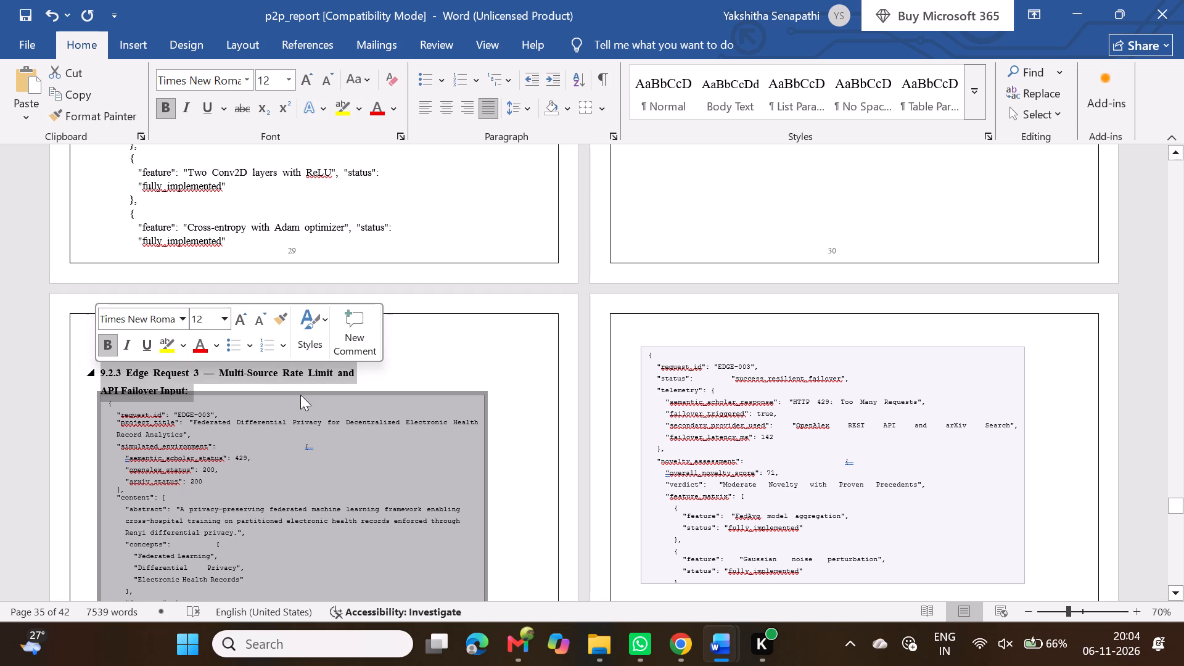
scroll(300, 395, "right", 1)
left_click(432, 383)
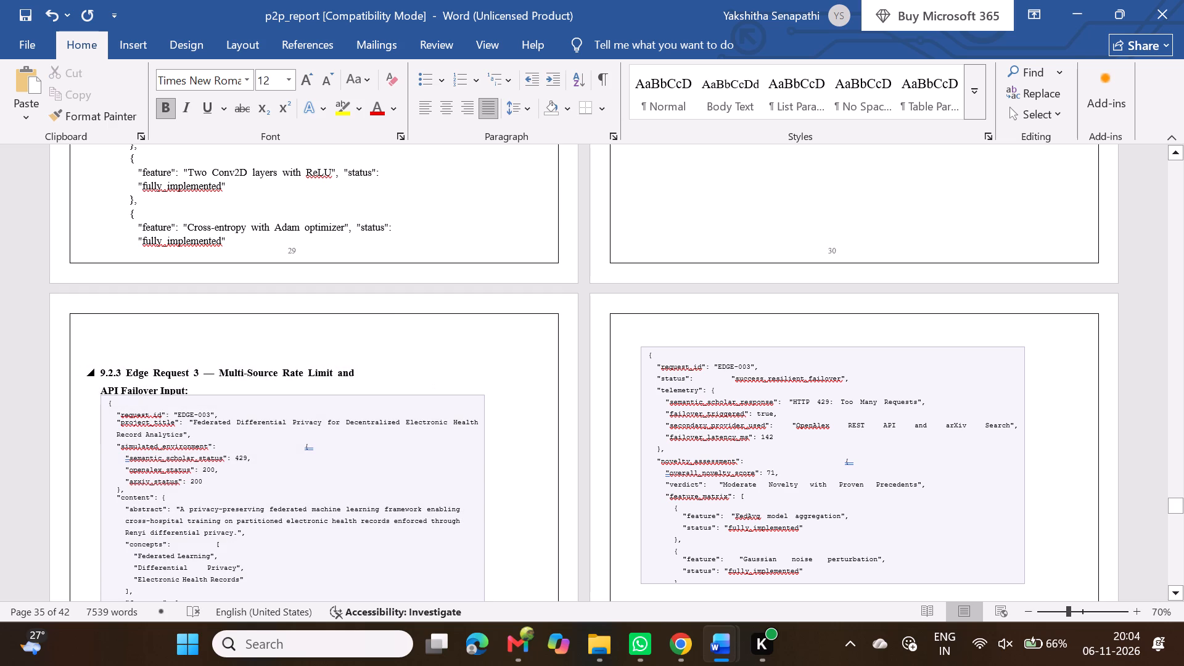
Move the shaded EDGE-003 input box down to leave space beneath the 9.2.3 heading.
scroll(183, 396, "right", 1)
left_click(239, 419)
scroll(239, 419, "right", 1)
left_click_drag(291, 392, 293, 445)
Split the Input label off the 9.2.3 Edge Request 3 heading onto its own line without a leading space.
double_click(158, 395)
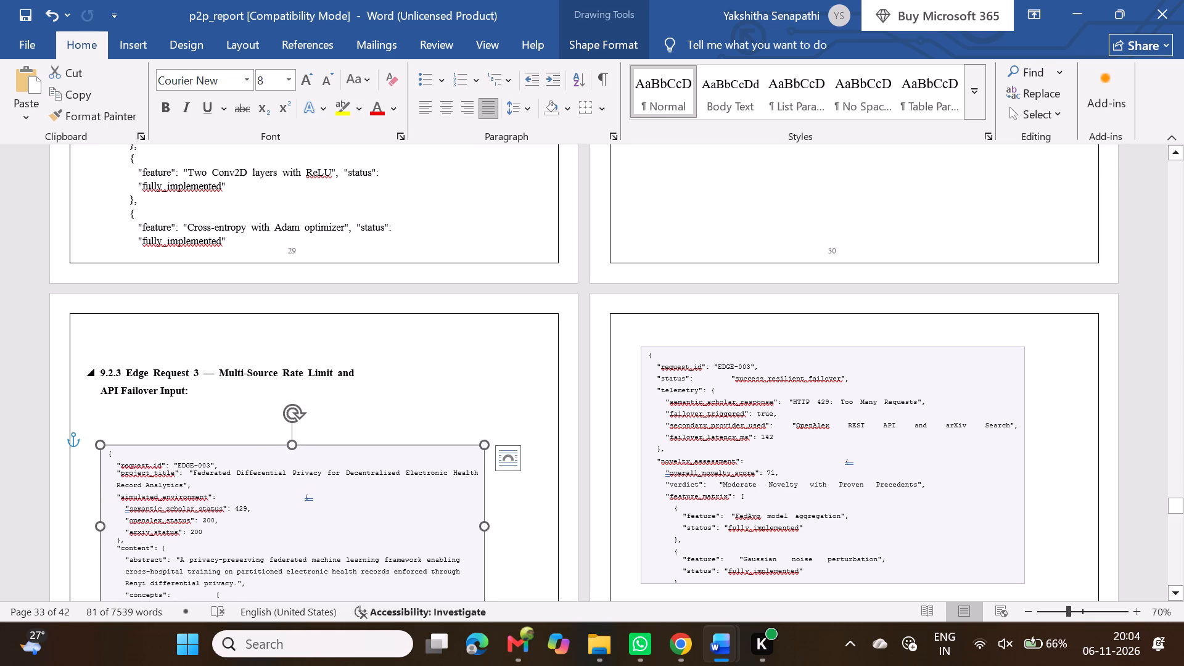
left_click(158, 395)
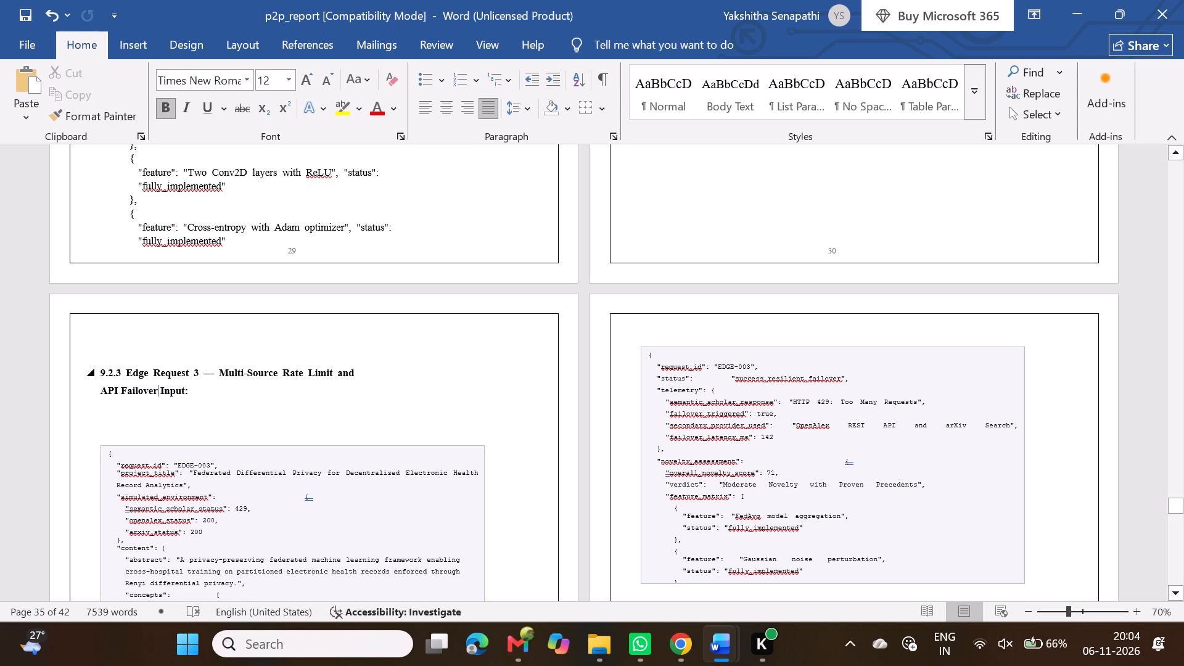
key("Return")
key("Right")
key("BackSpace")
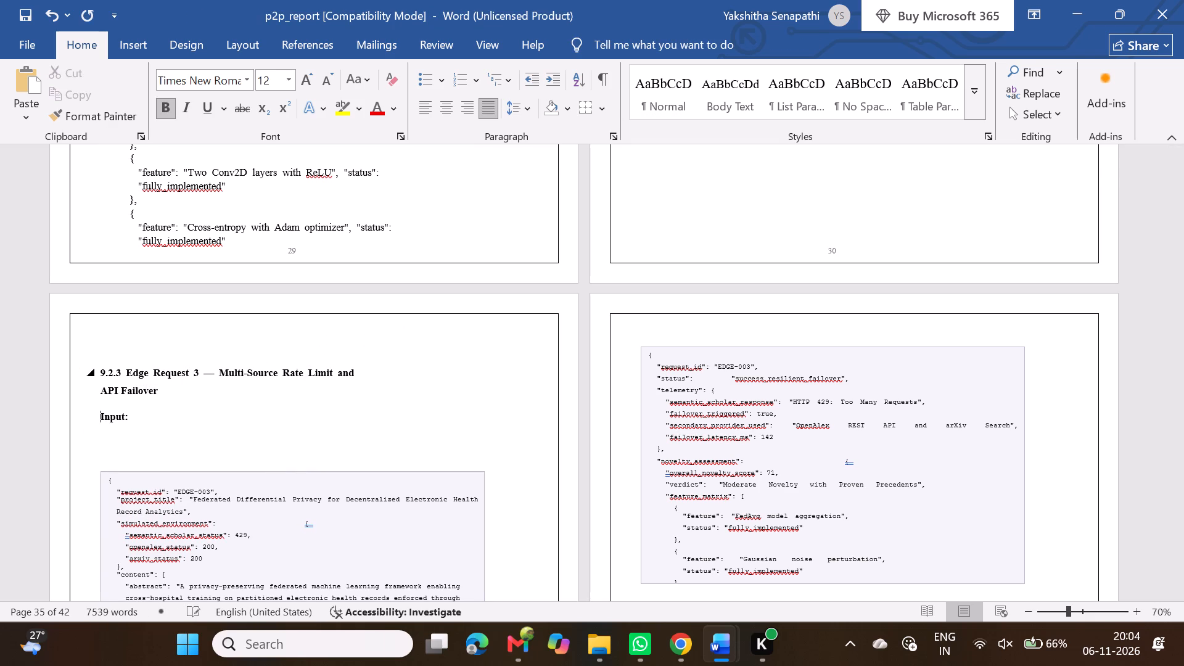
Set the right indent of the 9.2.3 Edge Request 3 heading to 0 cm.
left_click_drag(171, 396, 97, 372)
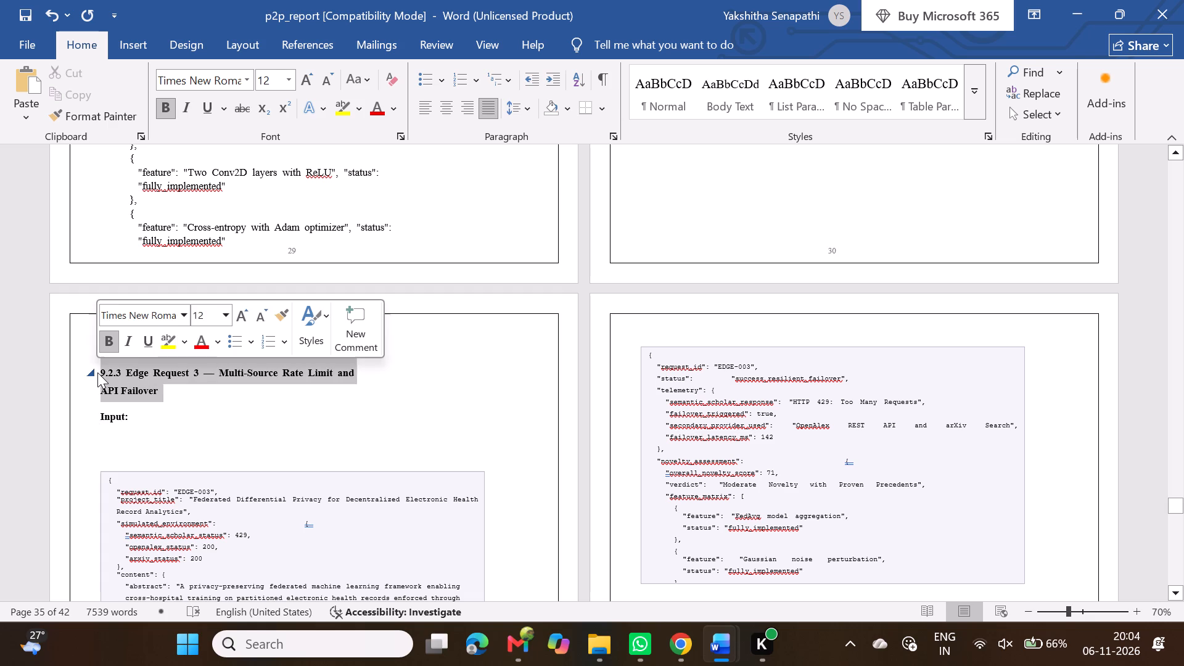
left_click(619, 130)
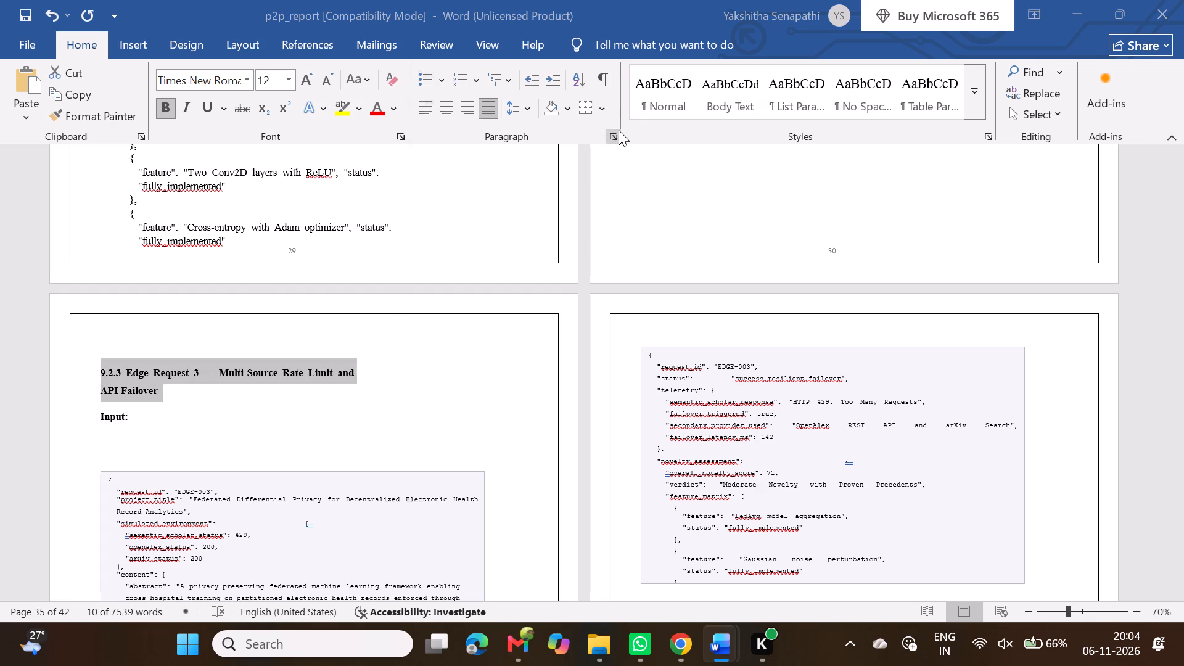
left_click(507, 240)
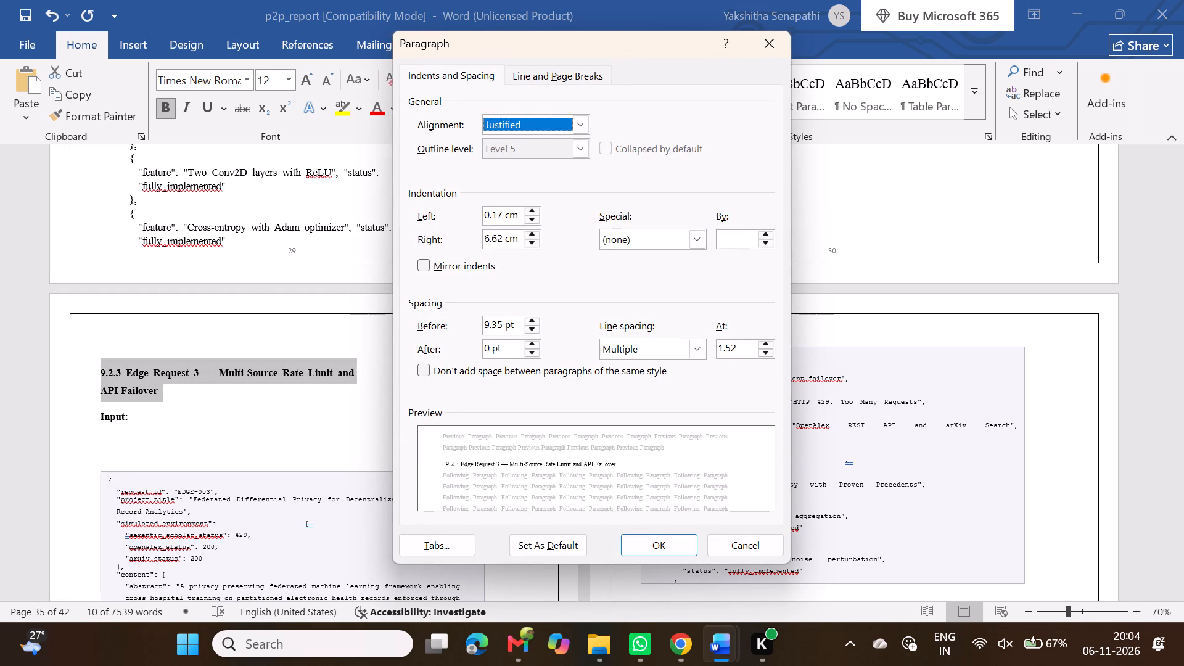
key("BackSpace")
key("BackSpace")
key("BackSpace")
key("BackSpace")
key("BackSpace")
type("0")
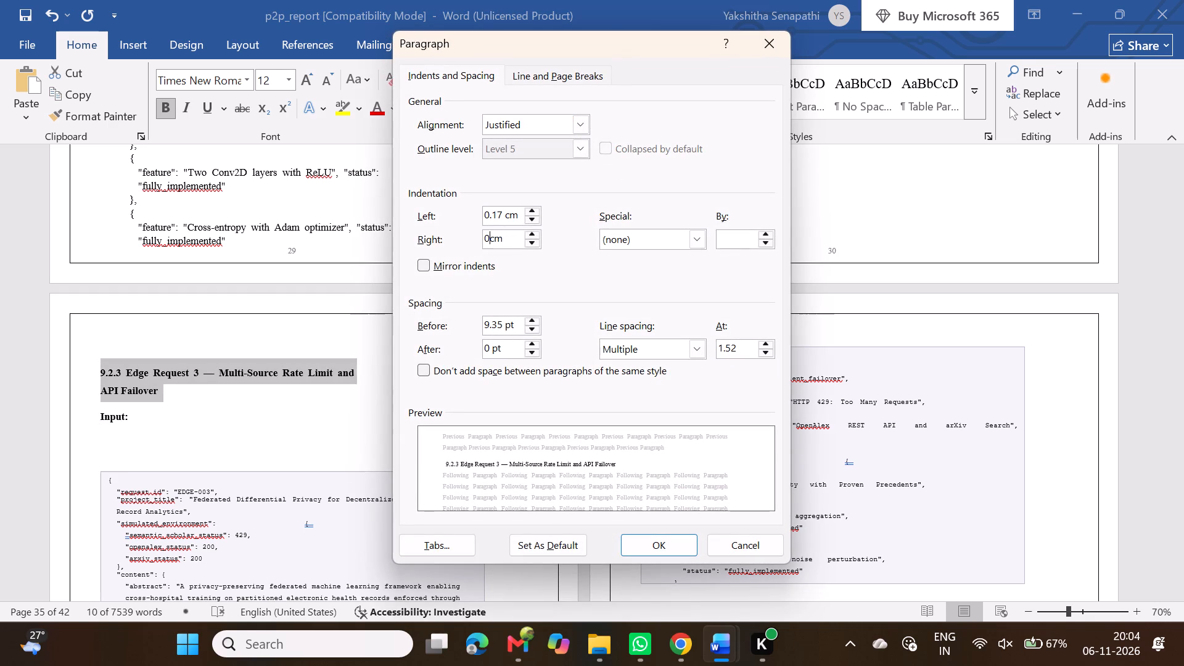
key("space")
key("Return")
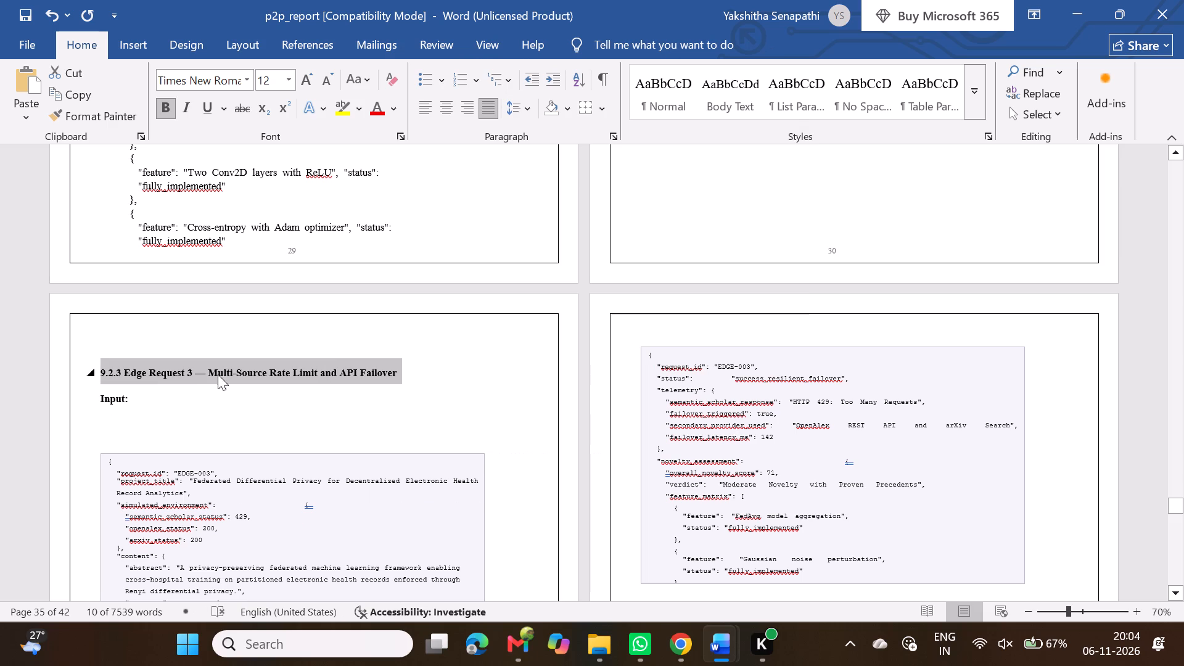
Remove an empty line above the 9.2.3 heading and clear the left indent of the heading and its Input label.
left_click(156, 356)
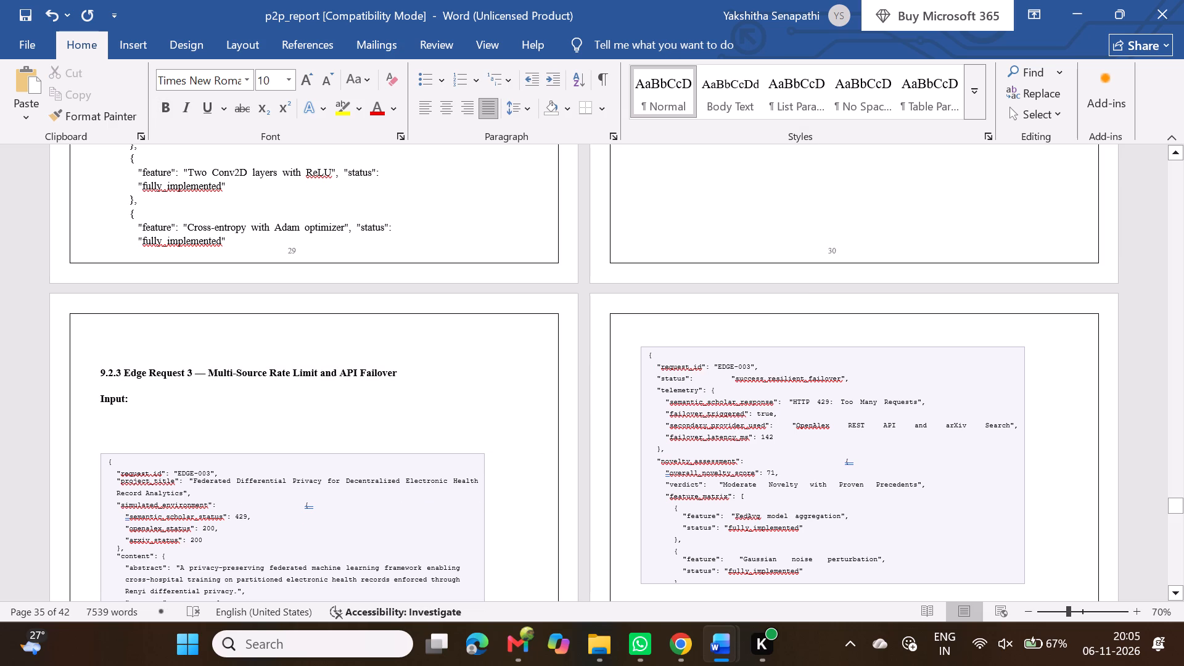
key("Down")
key("BackSpace")
key("BackSpace")
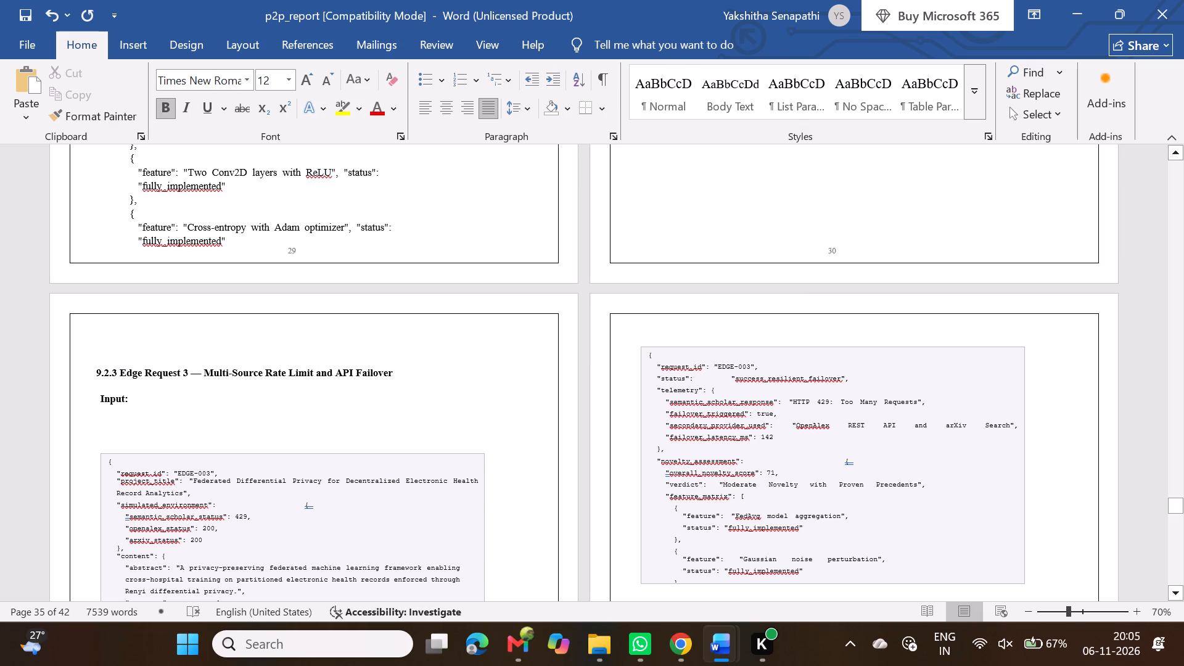
key("BackSpace")
key("BackSpace")
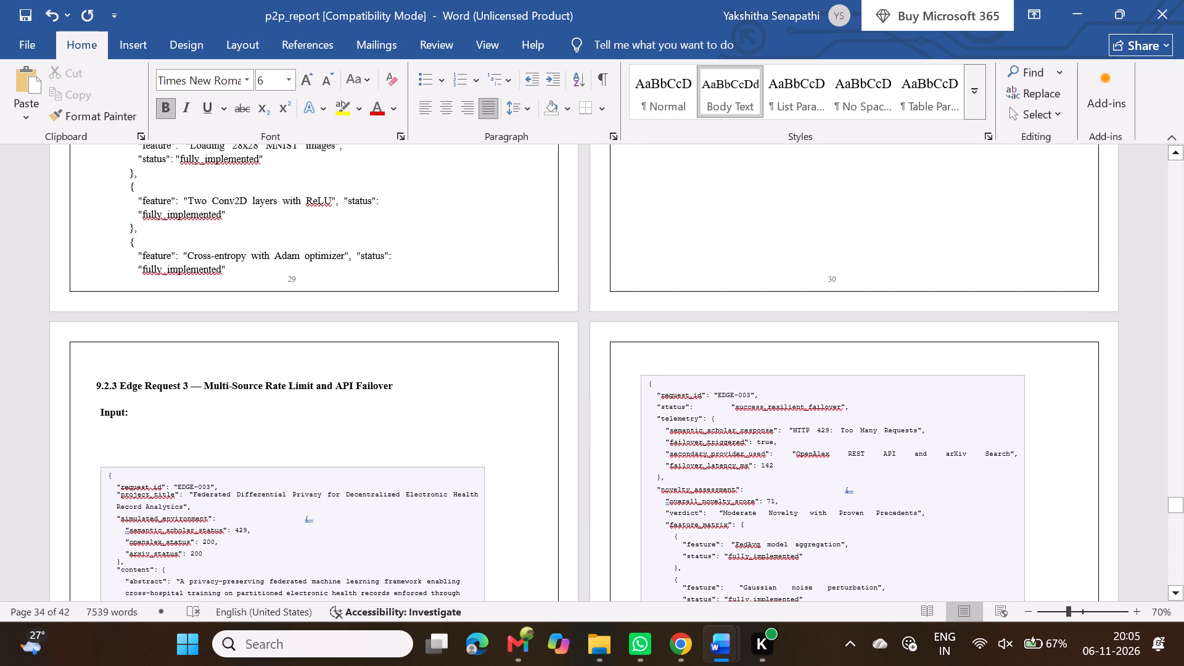
double_click(186, 385)
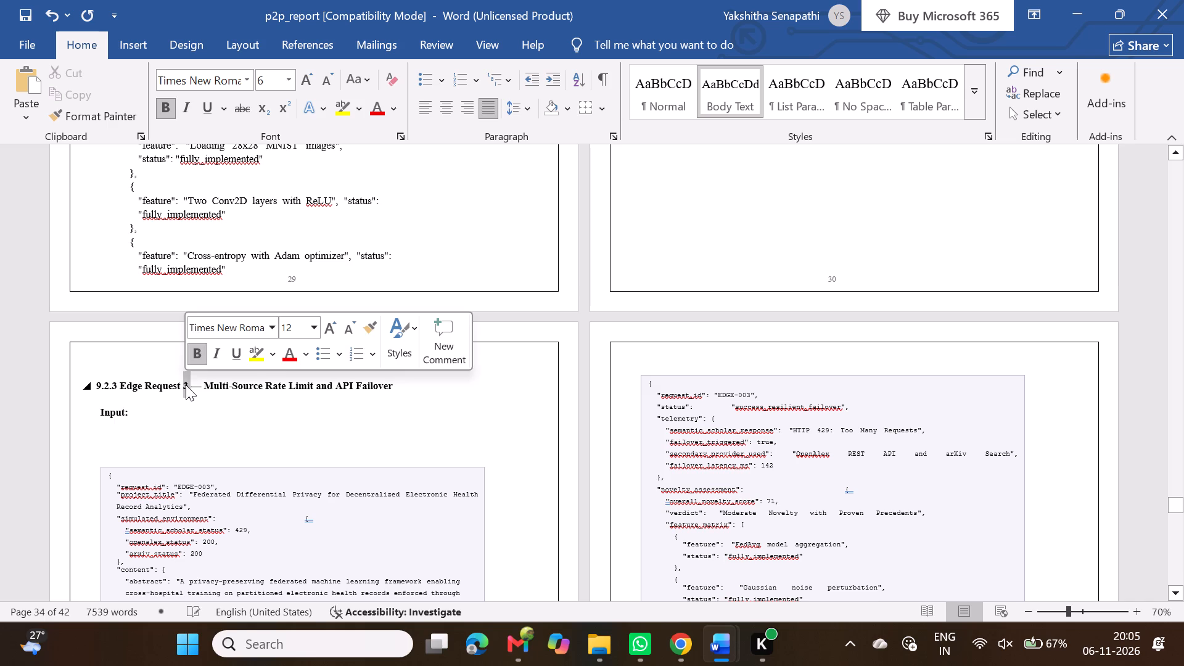
left_click(98, 409)
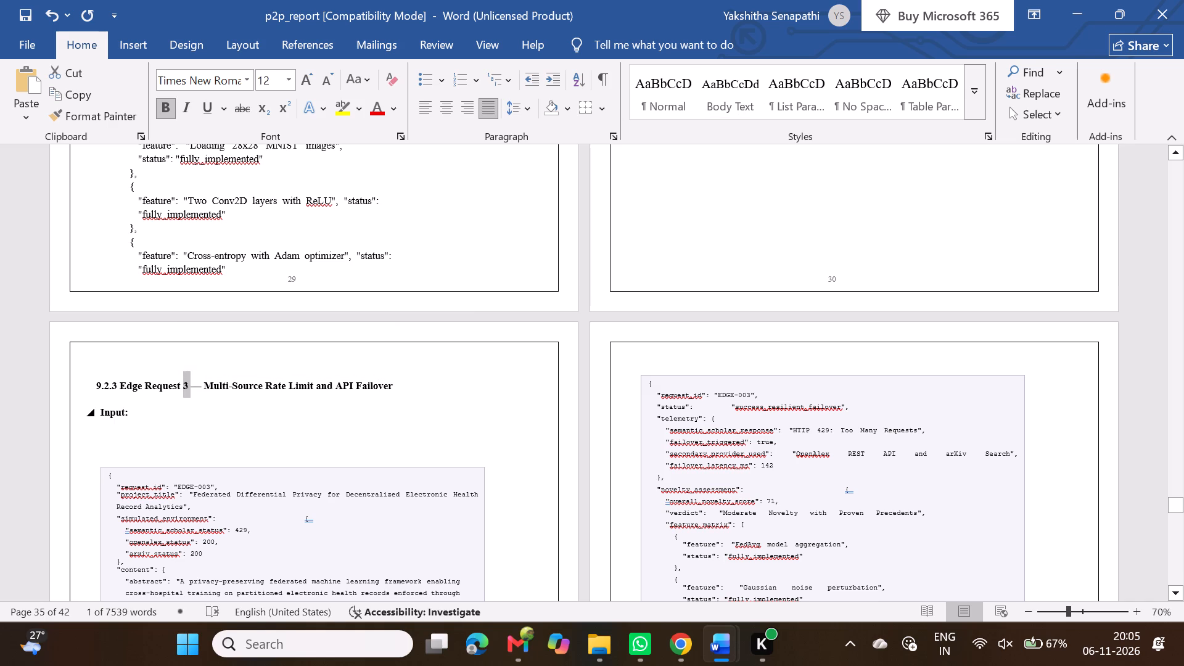
key("BackSpace")
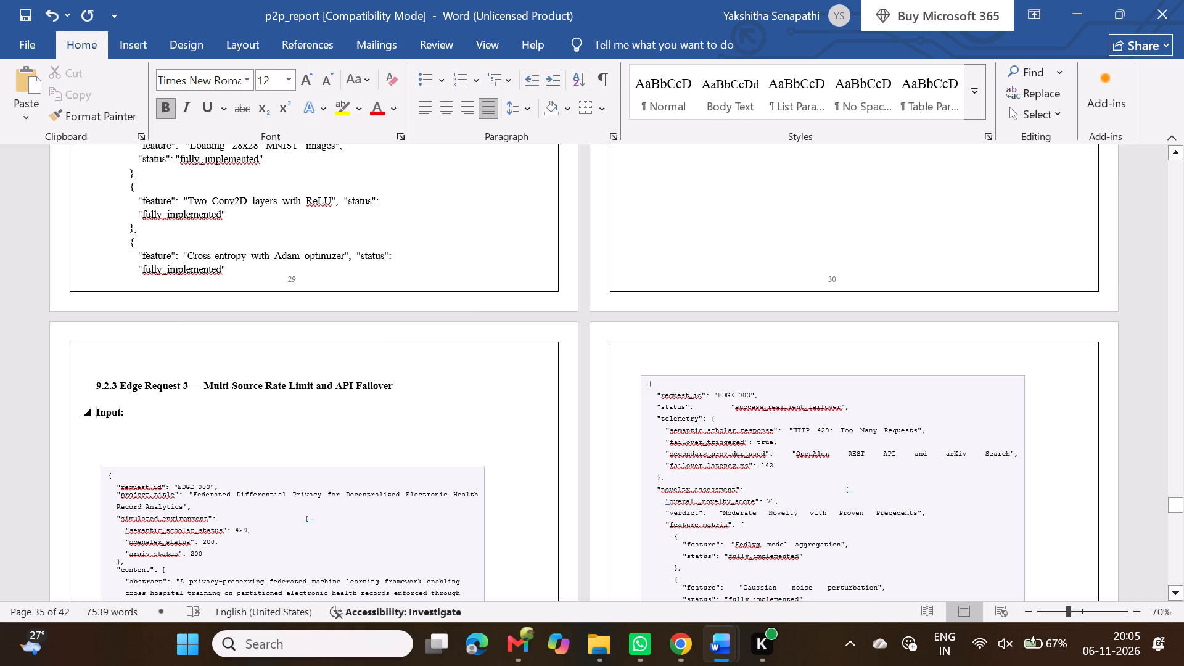
Extend the shaded EDGE-003 input box downward until all of its JSON text fits.
scroll(178, 413, "up", 5)
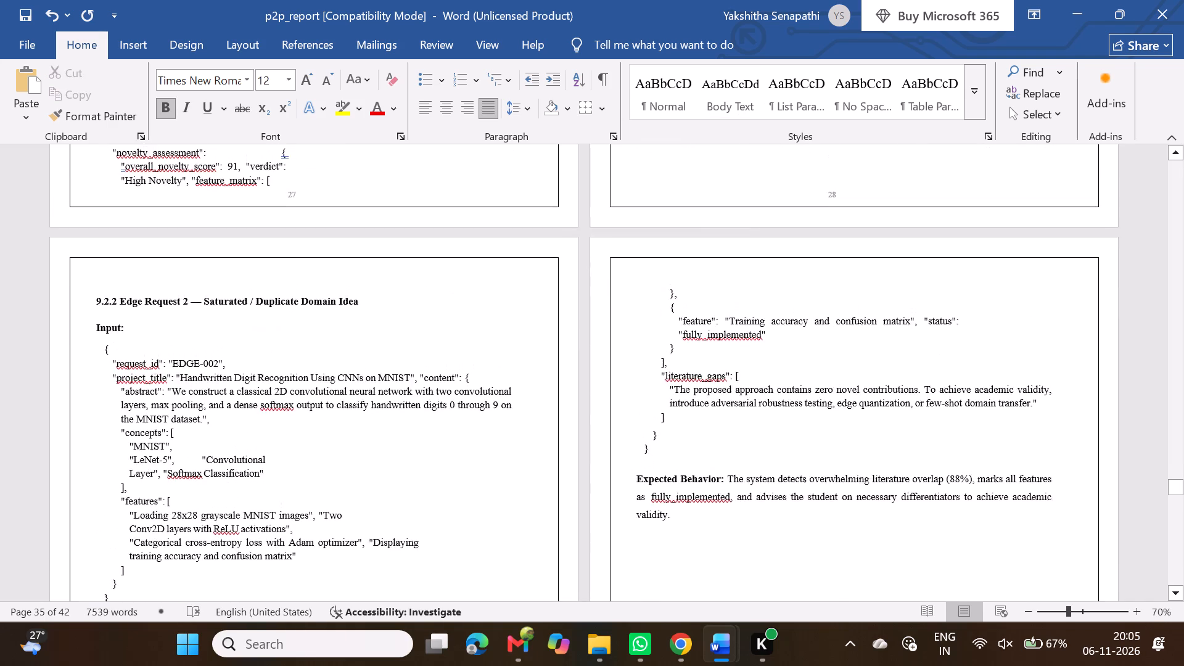
scroll(178, 413, "down", 2)
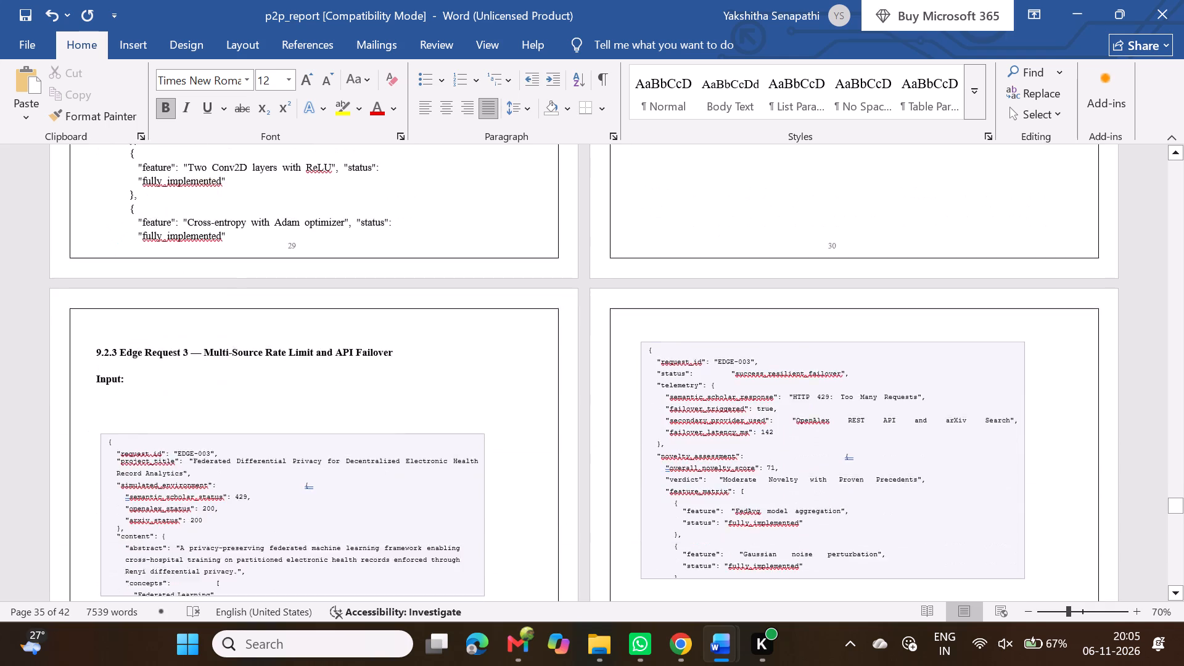
scroll(178, 413, "down", 1)
left_click(294, 223)
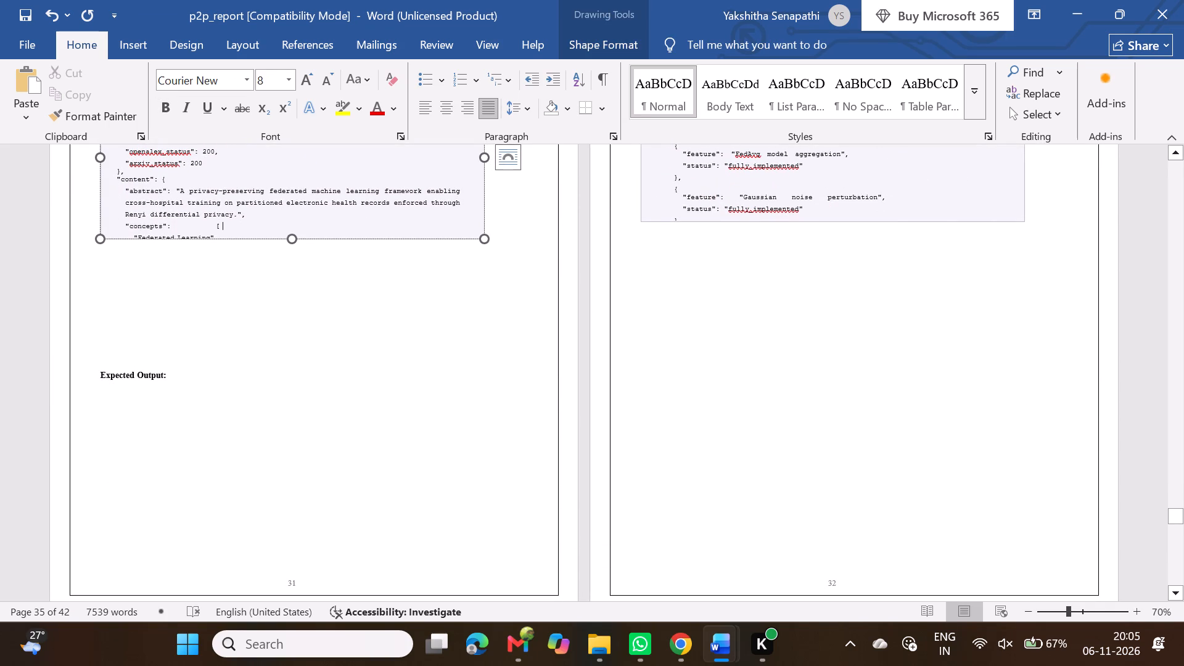
left_click_drag(293, 240, 294, 417)
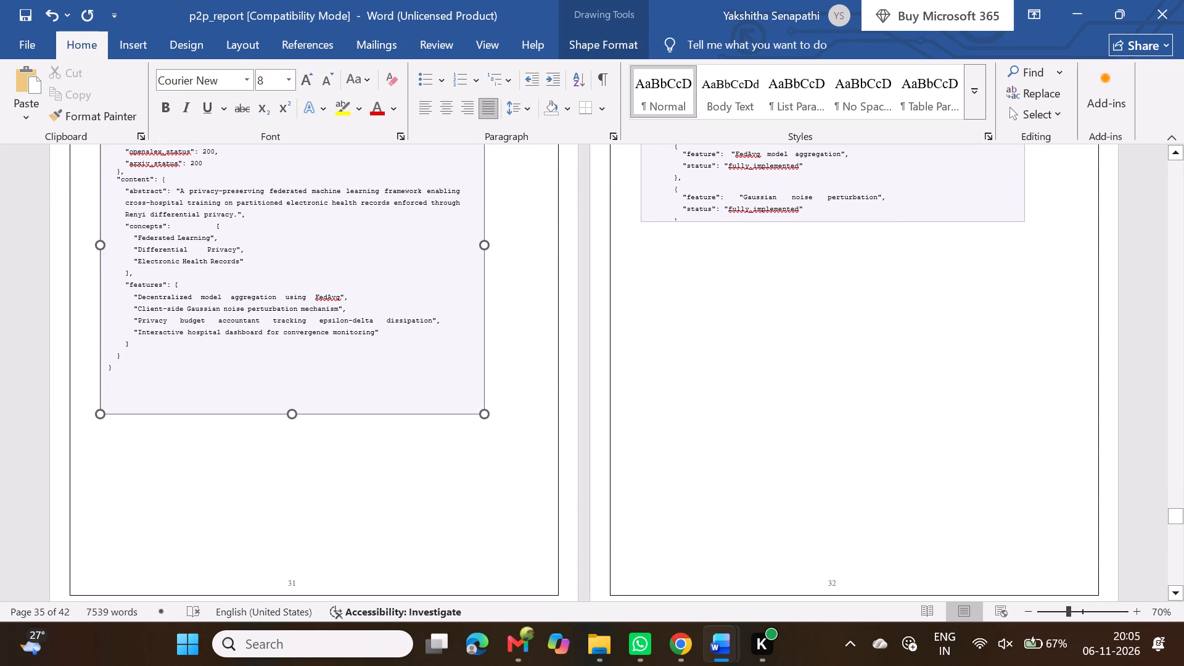
left_click_drag(294, 417, 295, 437)
Replace the shaded EDGE-003 input box with its JSON text pasted directly beneath the Input label.
scroll(246, 386, "up", 1)
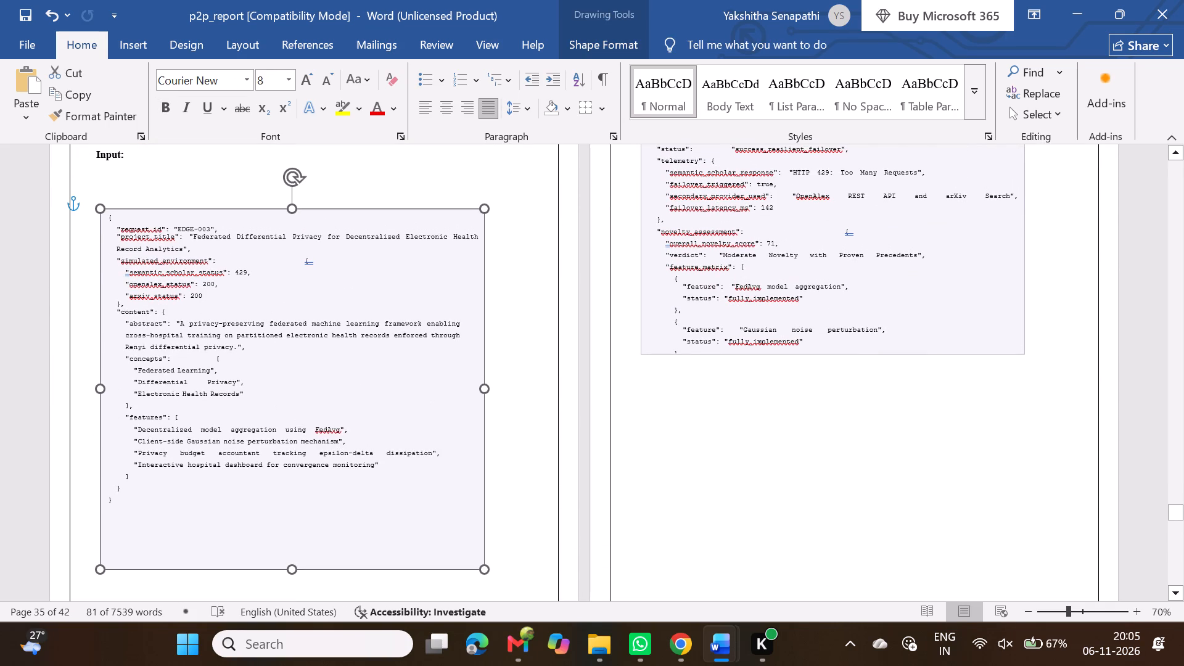
left_click_drag(146, 521, 102, 213)
key("ctrl+c")
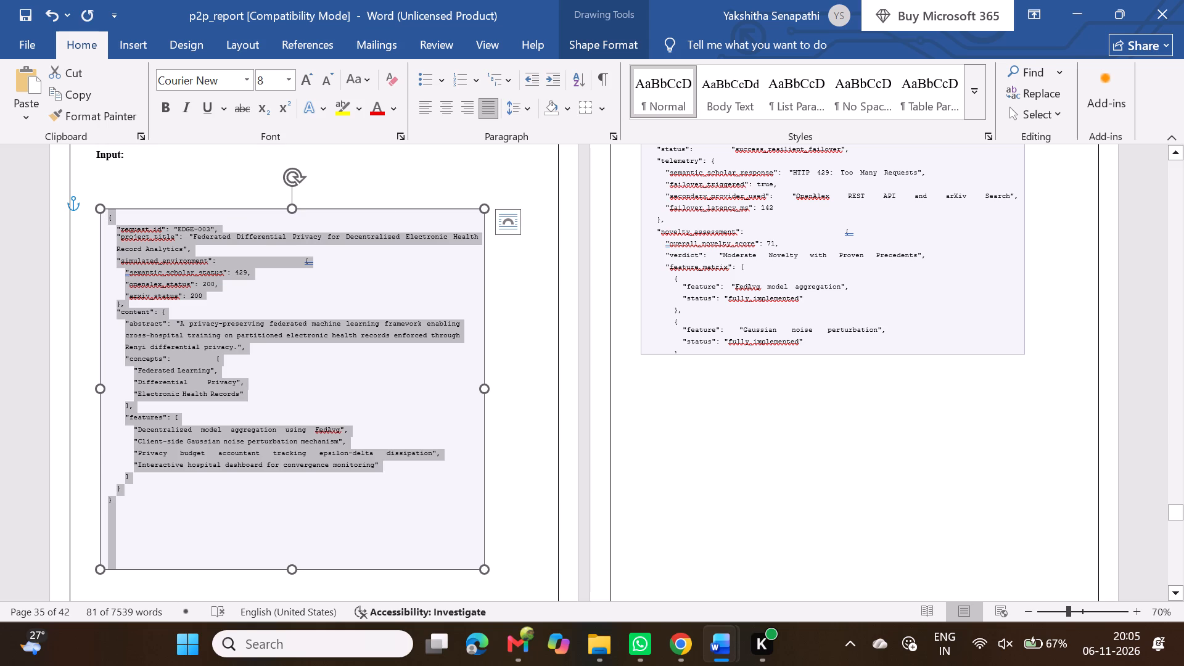
left_click(248, 205)
key("Delete")
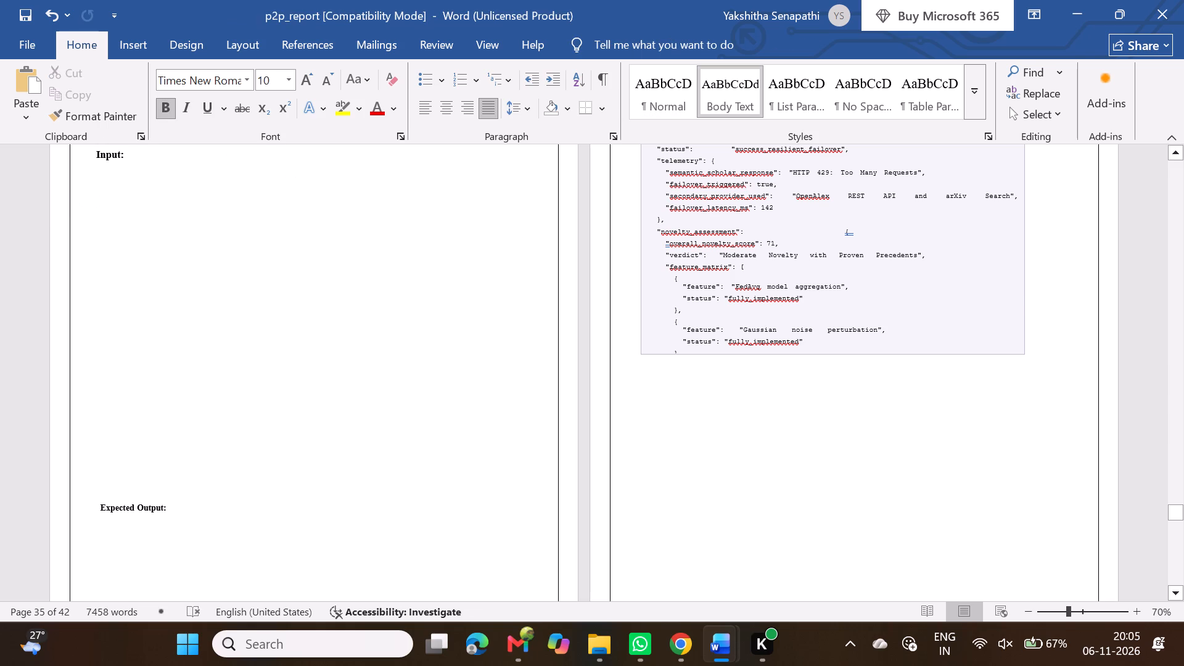
key("BackSpace")
key("BackSpace")
key("ctrl+v")
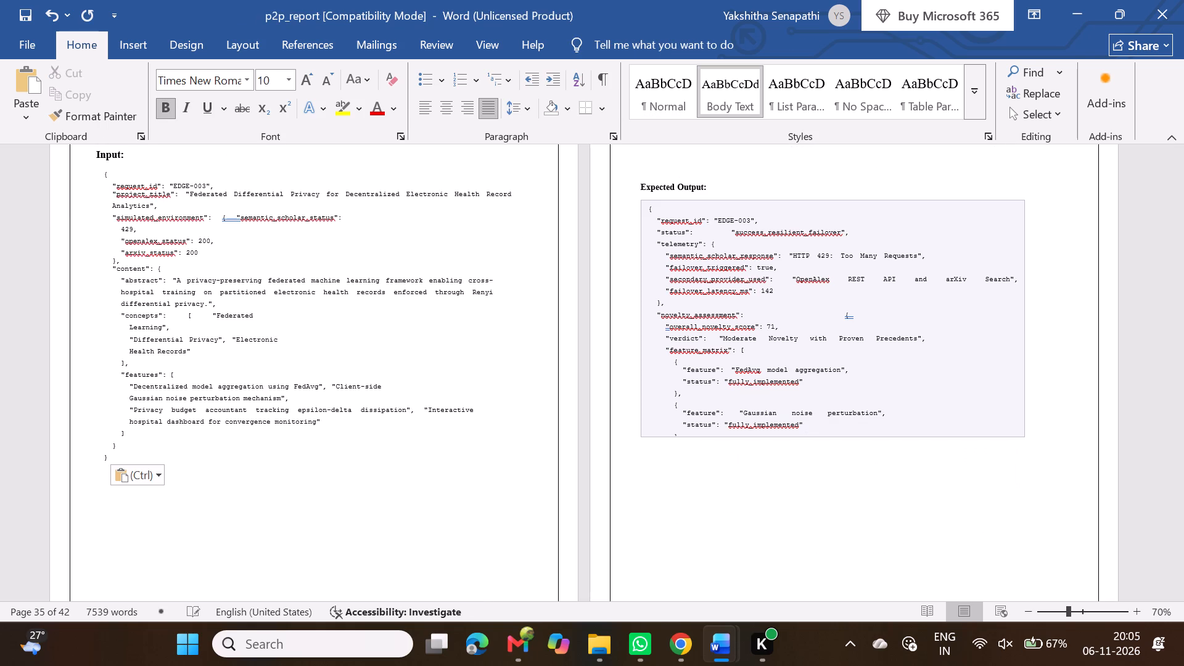
Format the pasted EDGE-003 input JSON as 12 pt Times New Roman with 1.15 line spacing.
left_click_drag(151, 453, 96, 249)
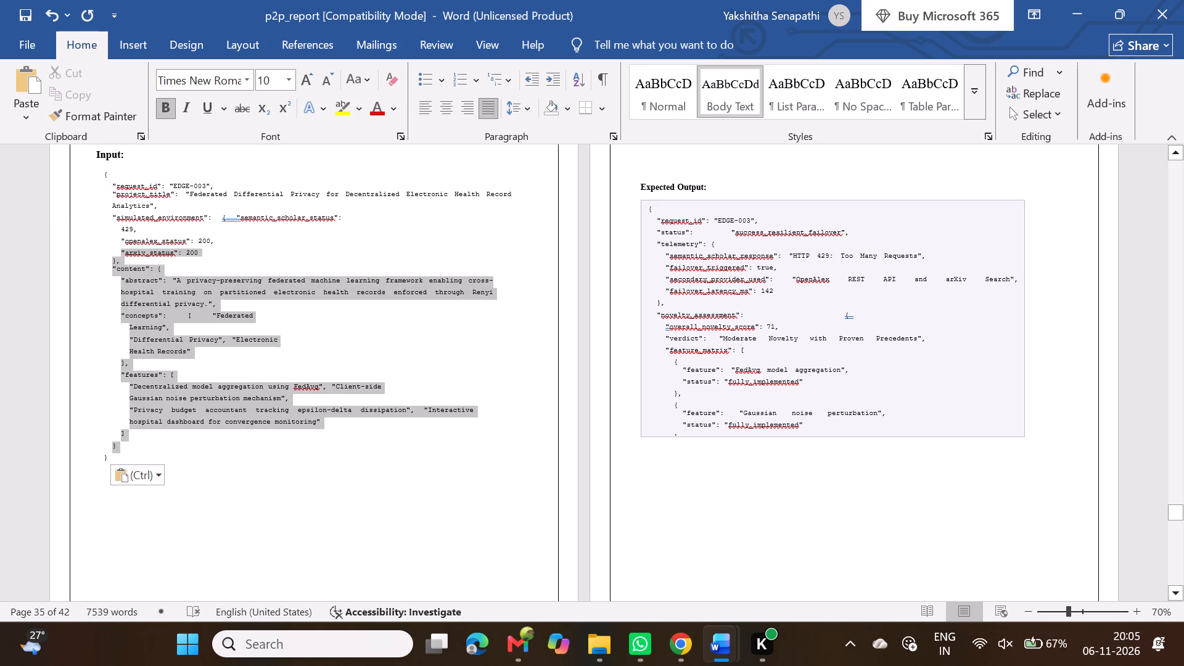
left_click_drag(96, 249, 101, 178)
left_click(101, 178)
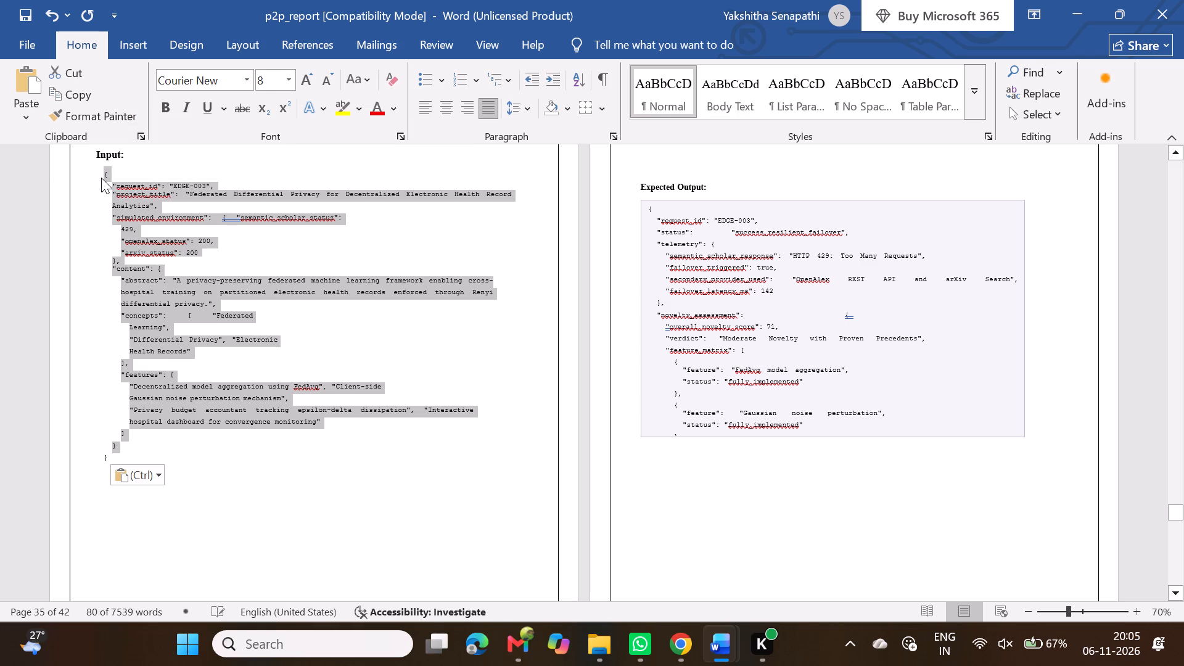
left_click_drag(101, 178, 138, 460)
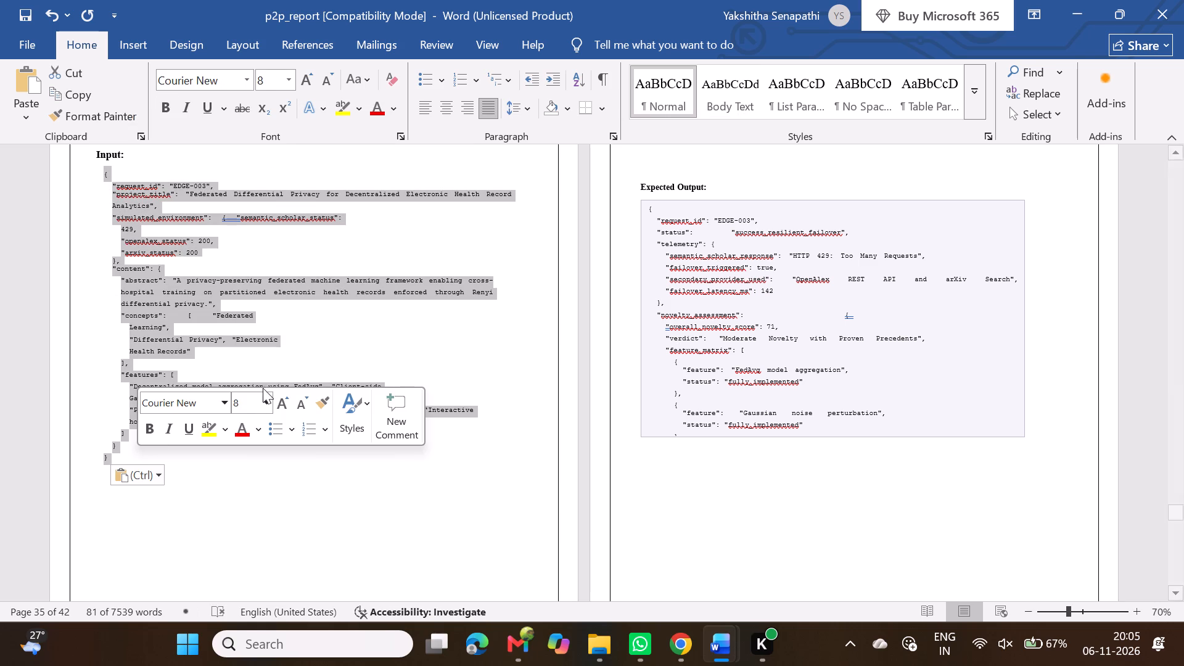
left_click(216, 411)
left_click(224, 409)
left_click(232, 101)
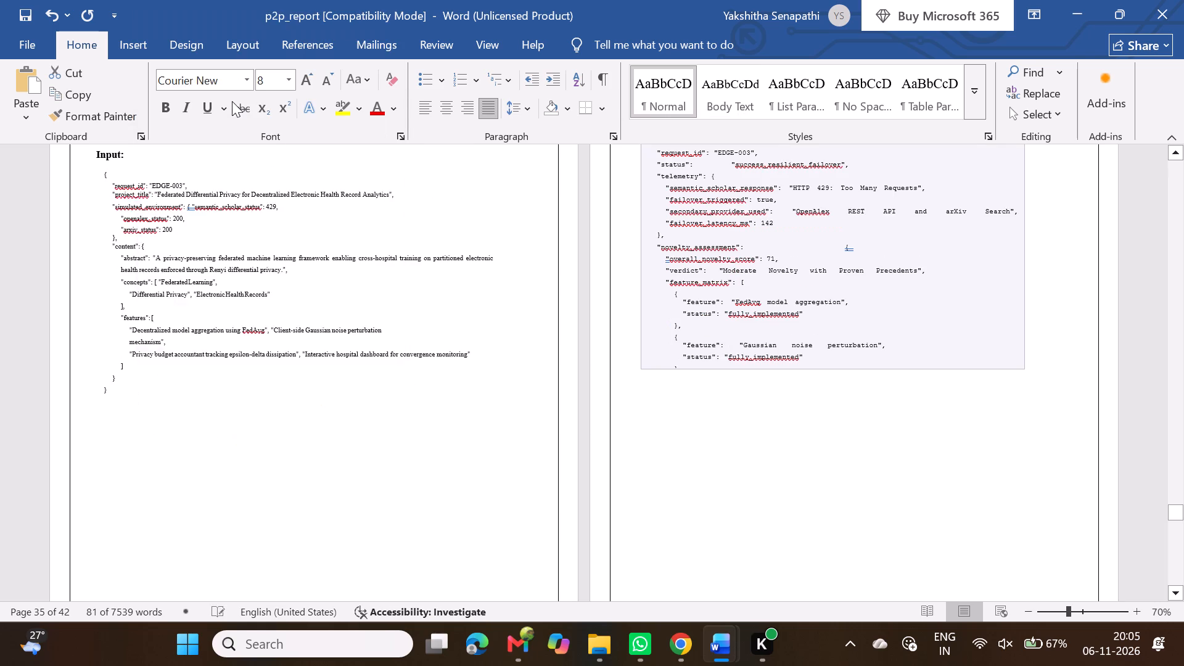
double_click(302, 81)
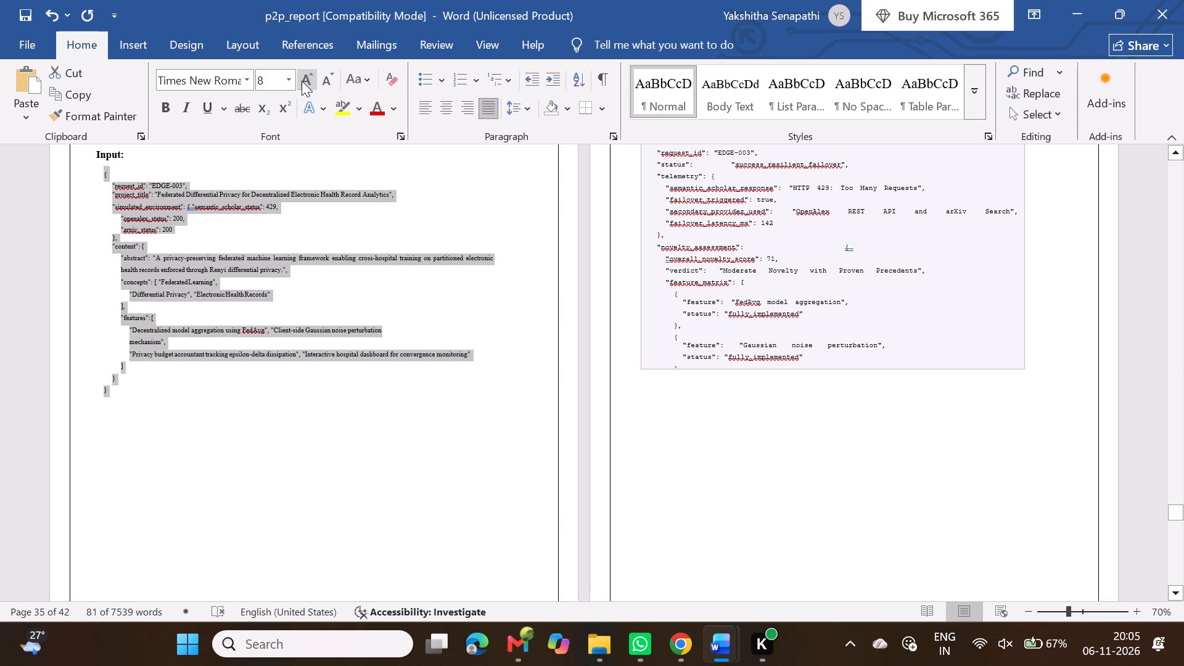
left_click(302, 81)
left_click(302, 81)
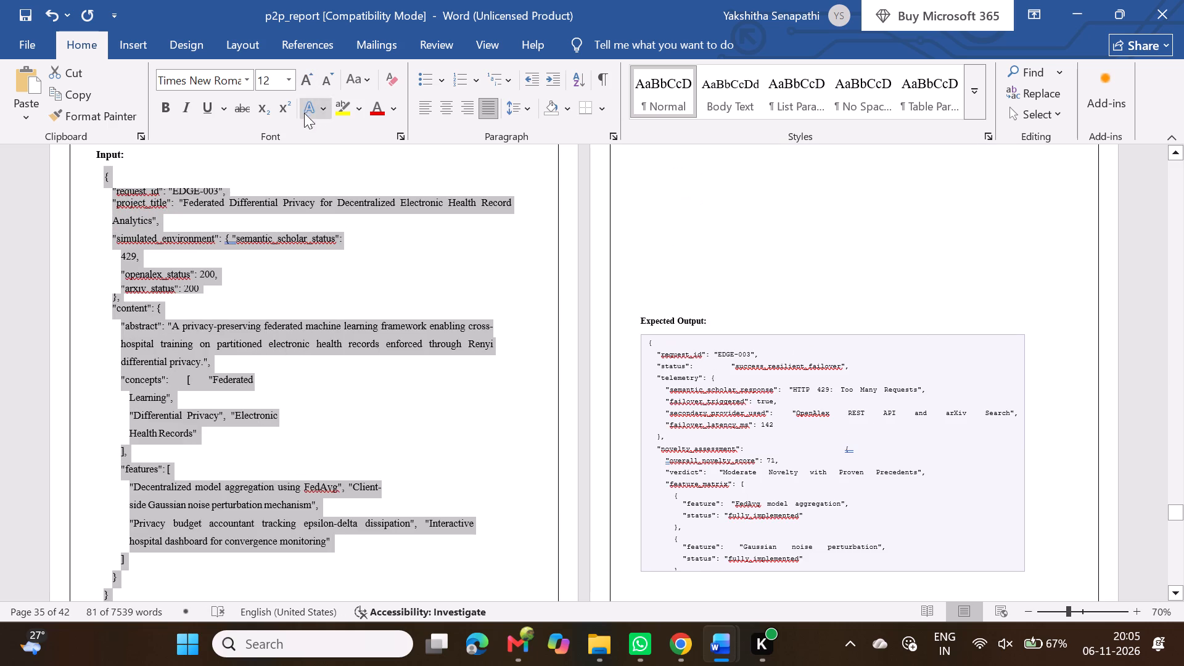
left_click(514, 114)
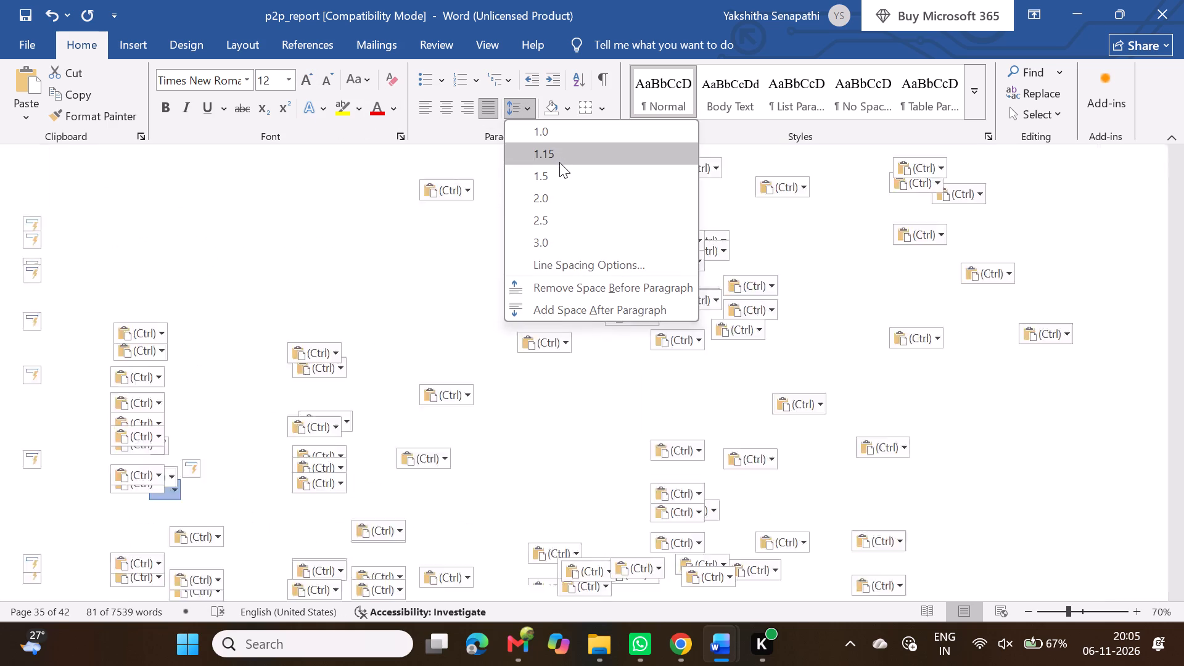
left_click(559, 163)
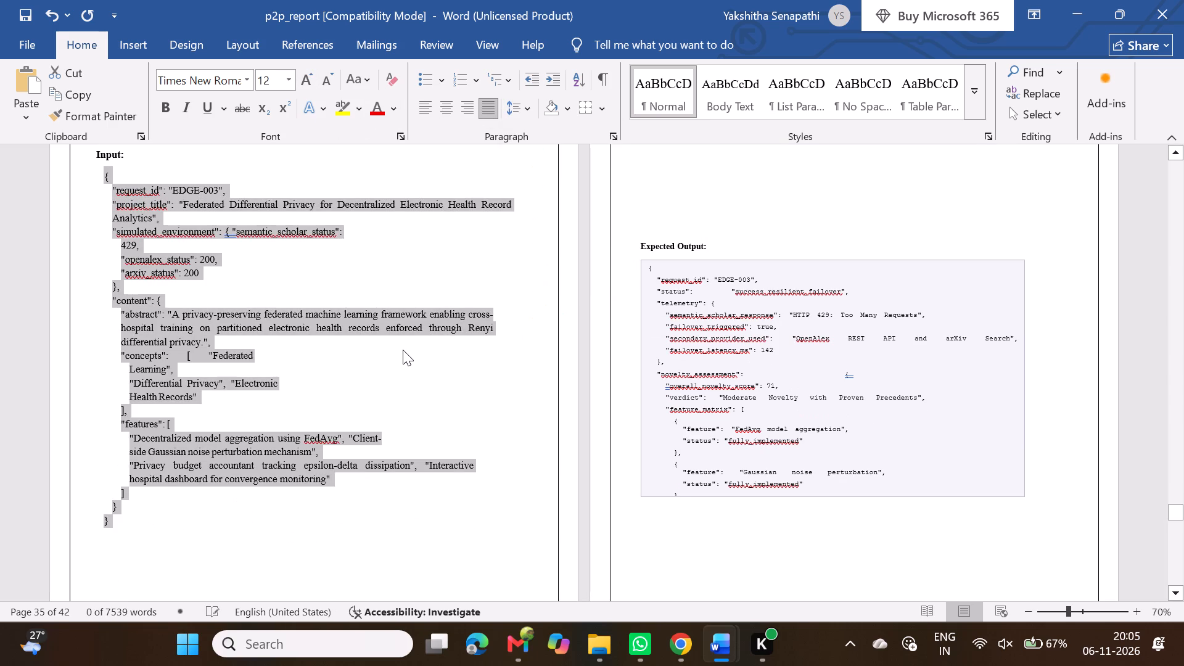
Extend the shaded EDGE-003 Expected Output box downward until all of its JSON text fits.
scroll(403, 350, "down", 1)
left_click(765, 384)
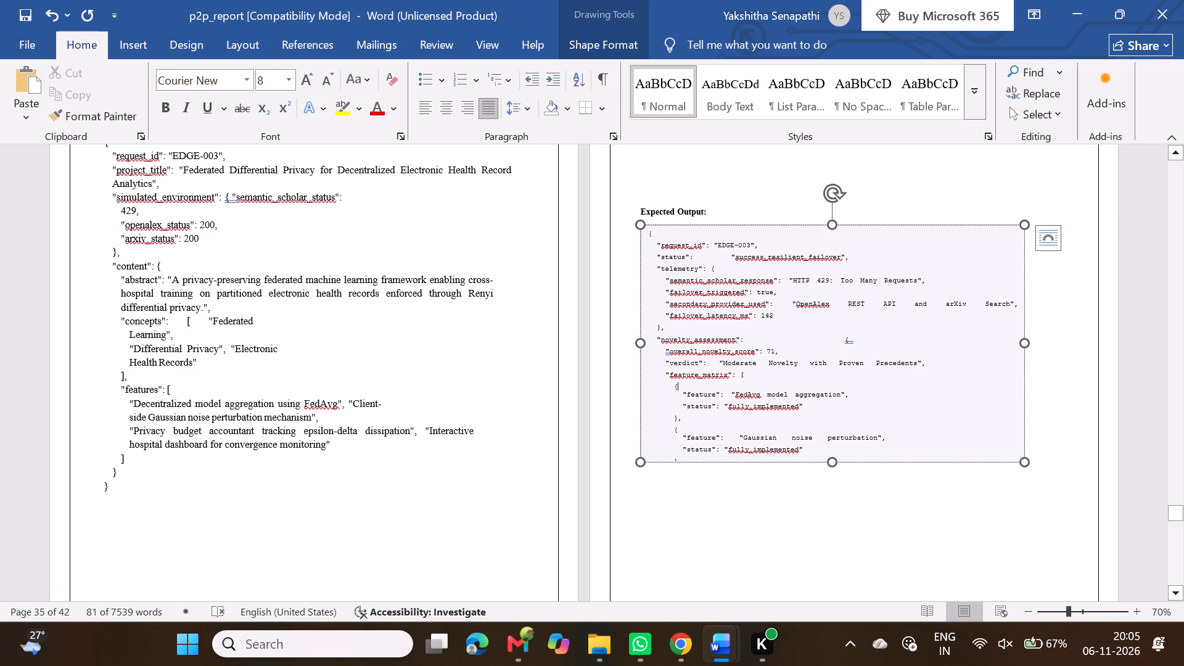
left_click_drag(829, 466, 835, 551)
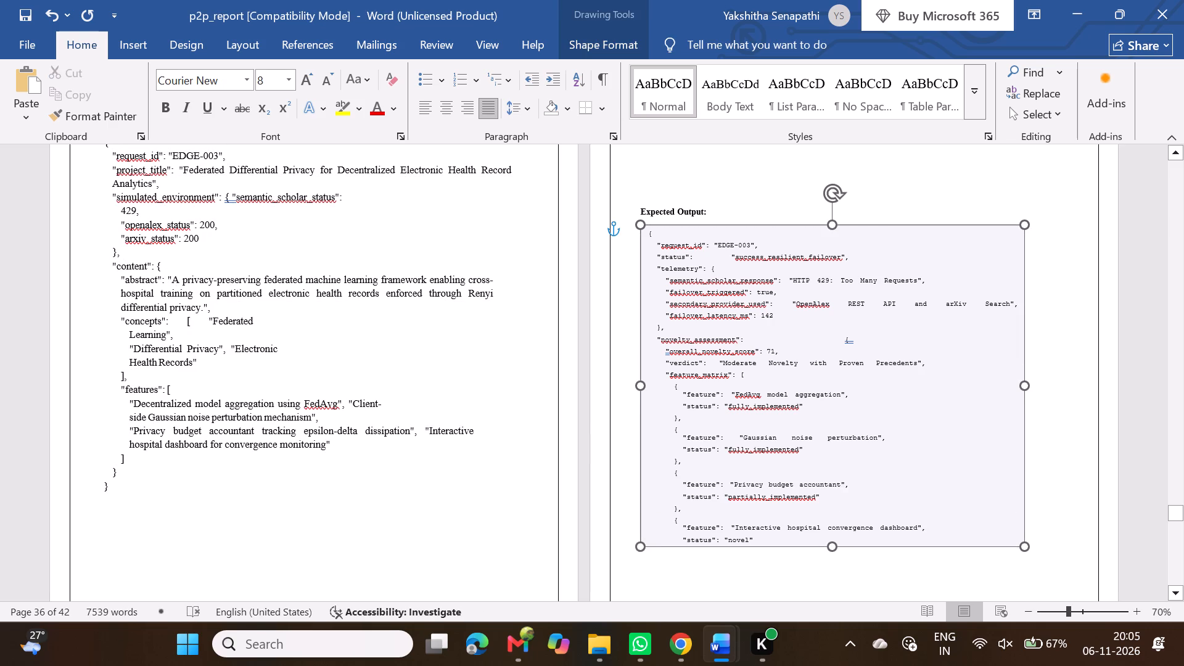
left_click_drag(835, 551, 837, 605)
scroll(826, 502, "down", 3)
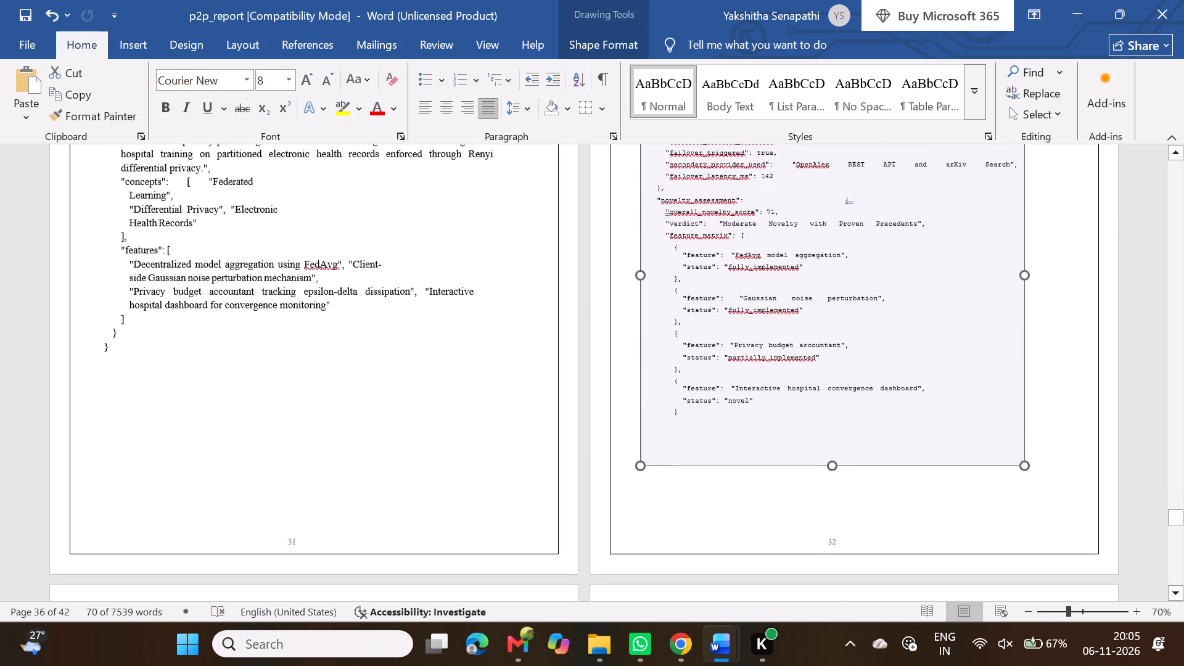
Resize the continuation of the shaded EDGE-003 Expected Output box on the following page so the closing brackets fit.
scroll(826, 502, "down", 1)
left_click(353, 450)
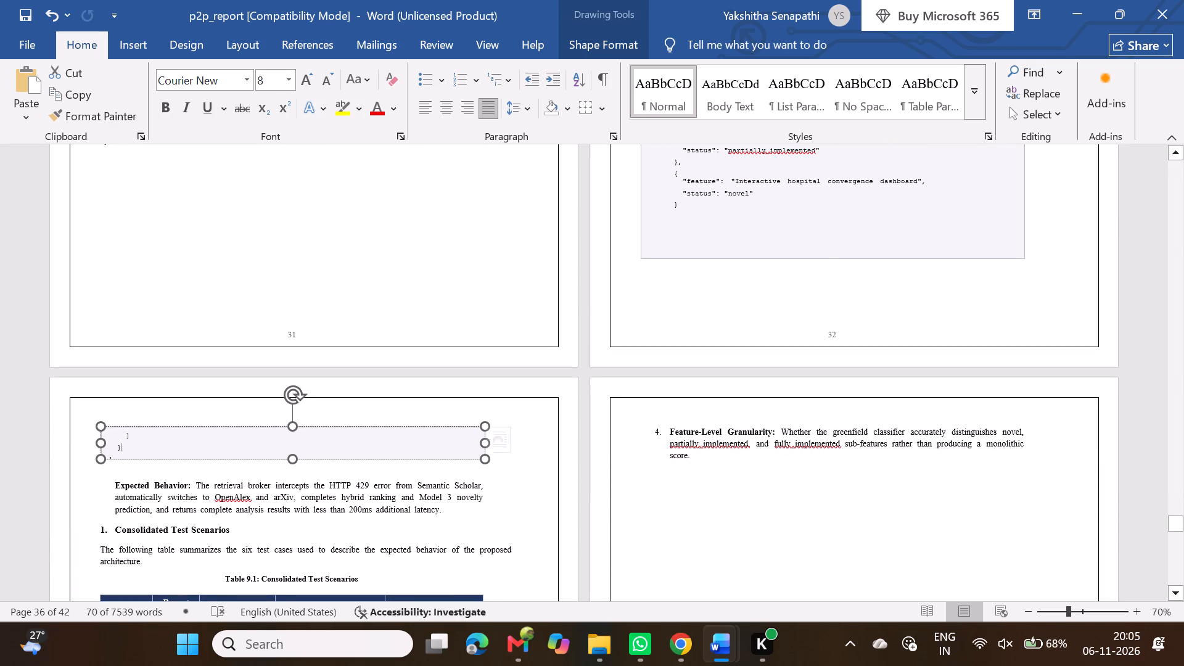
left_click_drag(293, 459, 289, 557)
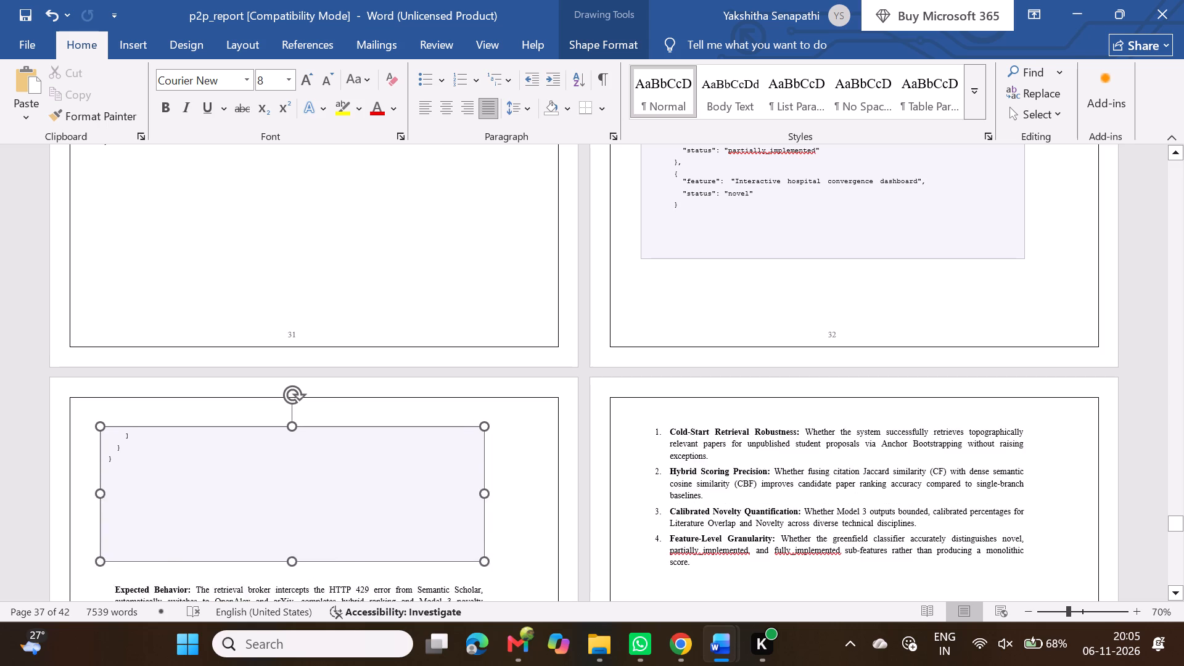
left_click_drag(289, 557, 316, 490)
Add a bold 12 pt "Expected Output:" label beneath the EDGE-003 input JSON.
scroll(729, 349, "up", 3)
left_click(292, 456)
key("BackSpace")
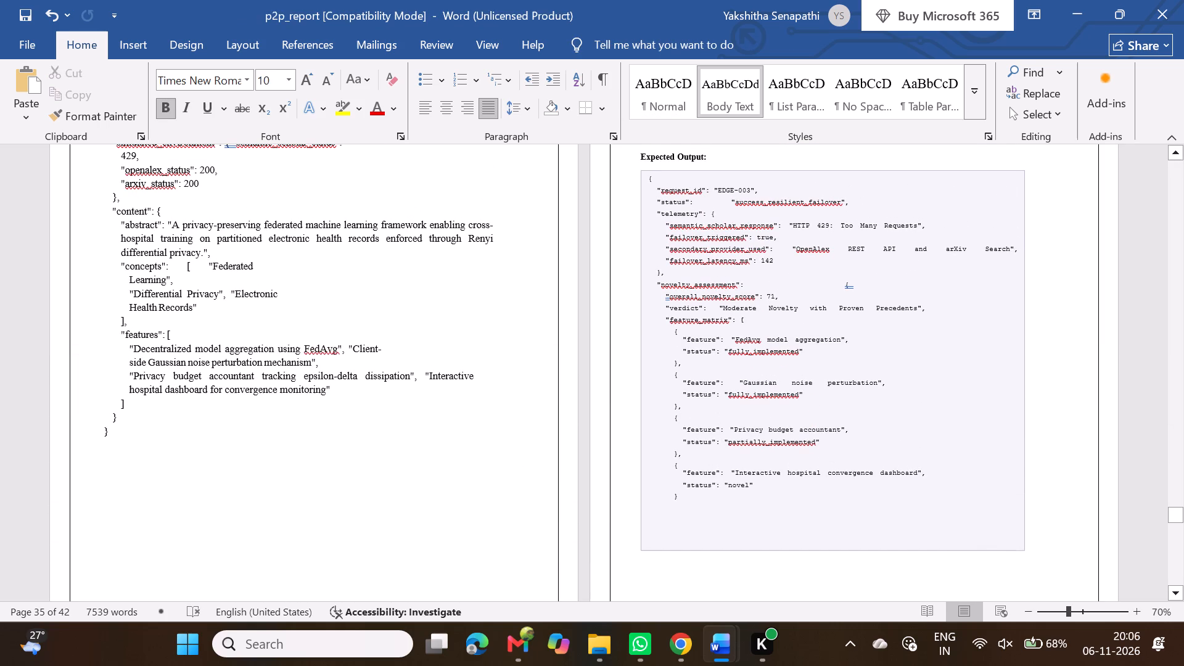
key("Return")
type("Expected Output:")
key("Return")
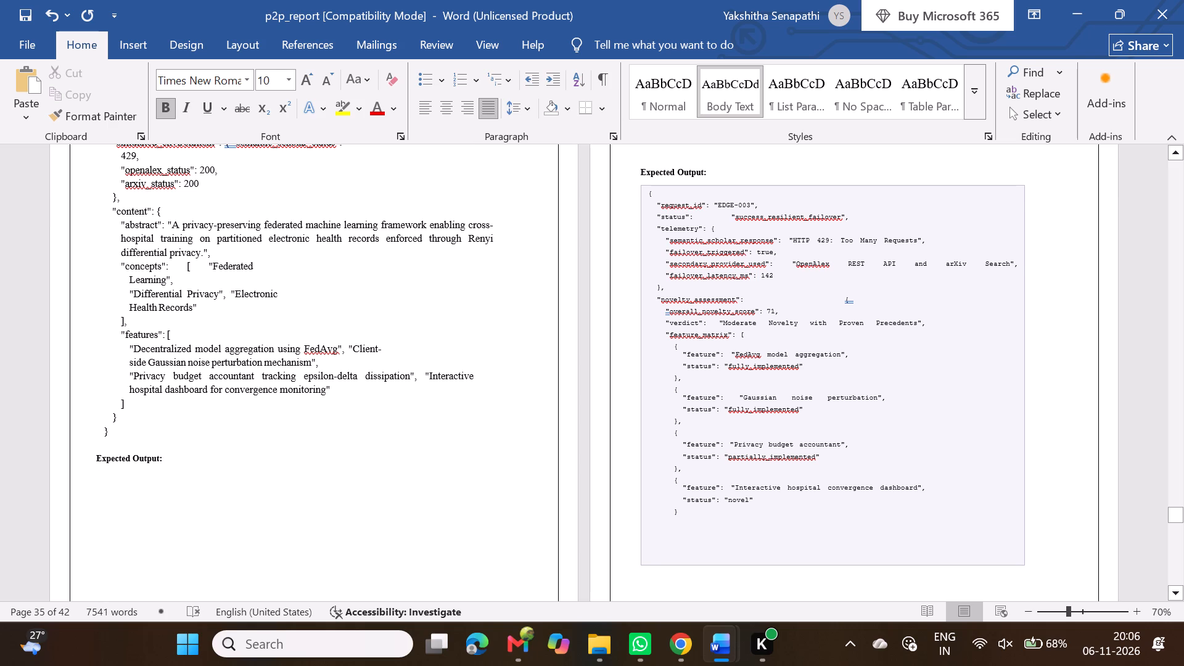
triple_click(140, 453)
triple_click(140, 459)
left_click(286, 403)
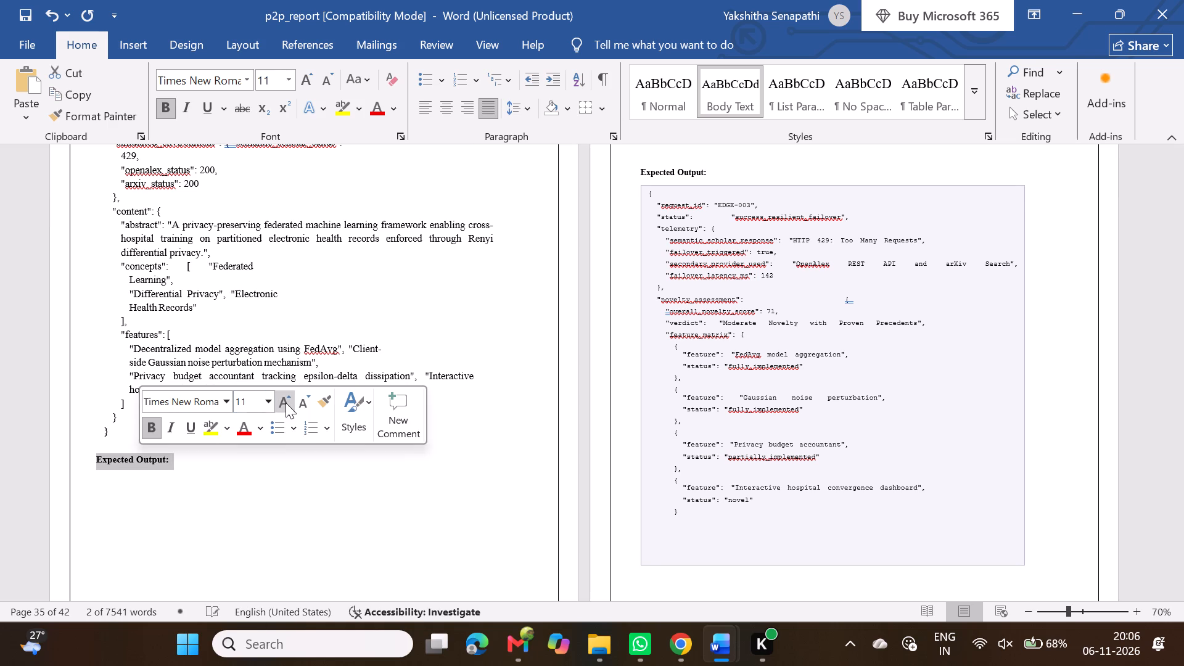
left_click(286, 403)
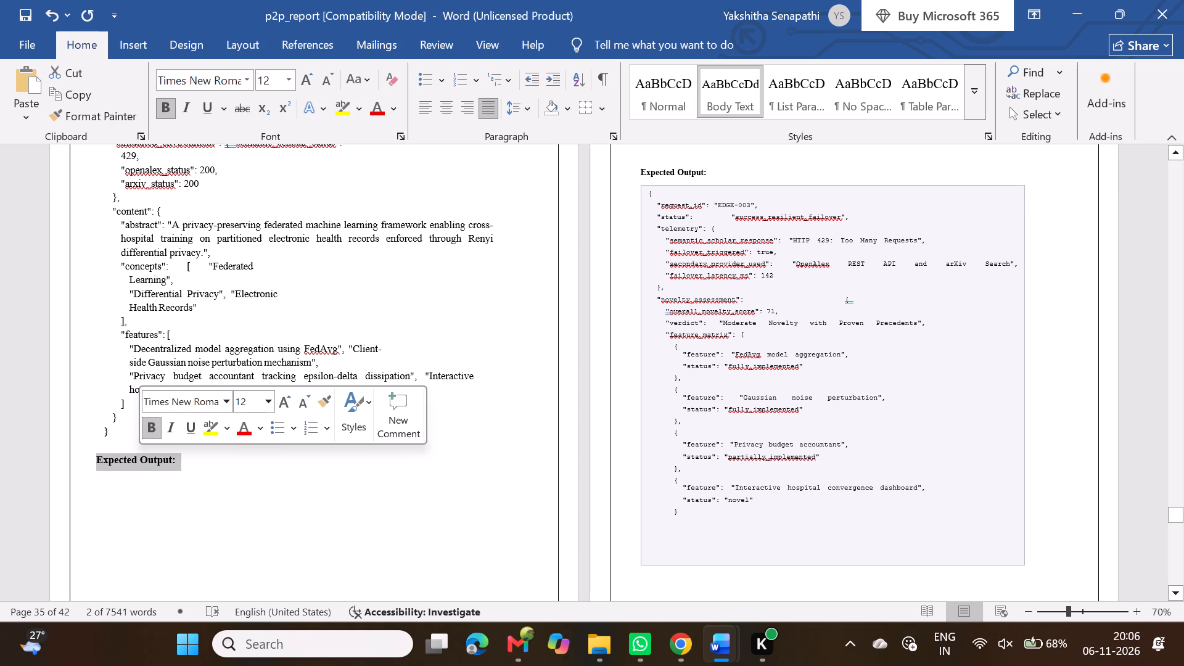
Copy the EDGE-003 output JSON from the main shaded box, through the "status": "novel" line, and paste it beneath the new Expected Output label.
left_click(646, 194)
left_click_drag(646, 194, 675, 511)
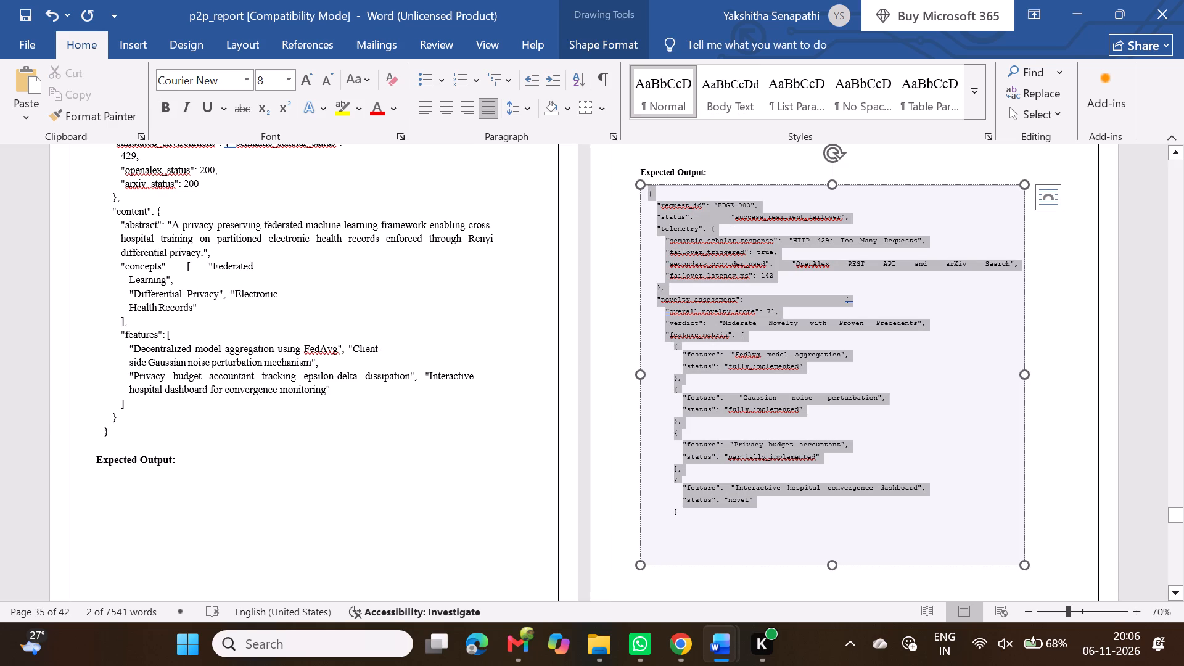
left_click_drag(675, 511, 675, 511)
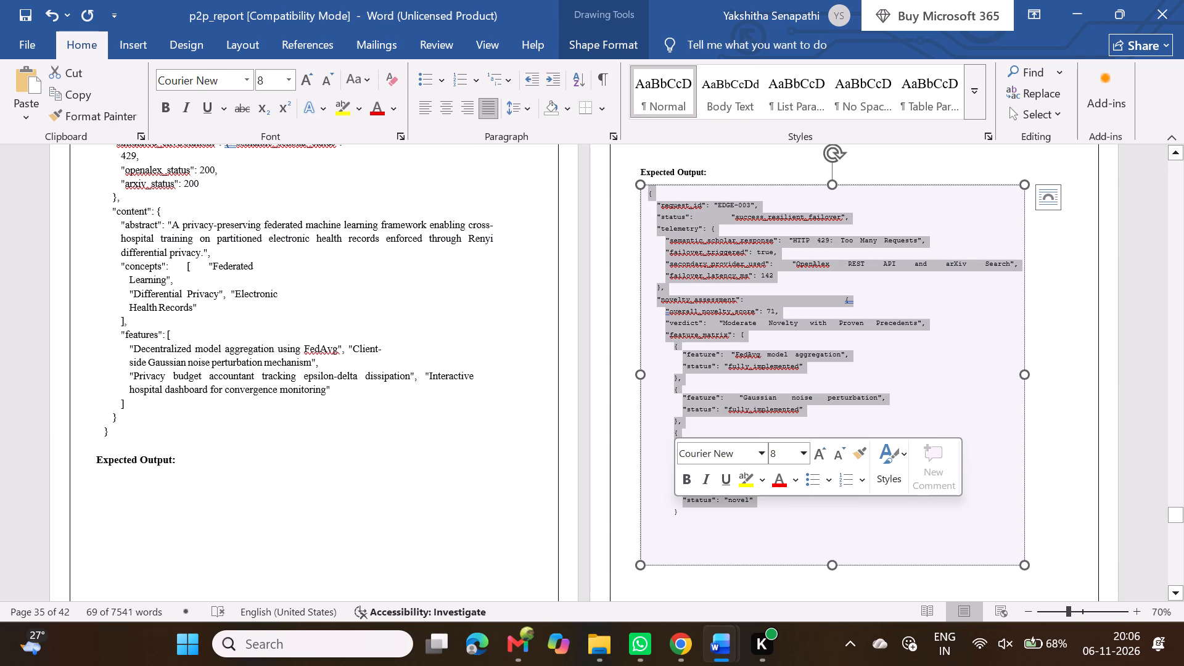
key("ctrl+c")
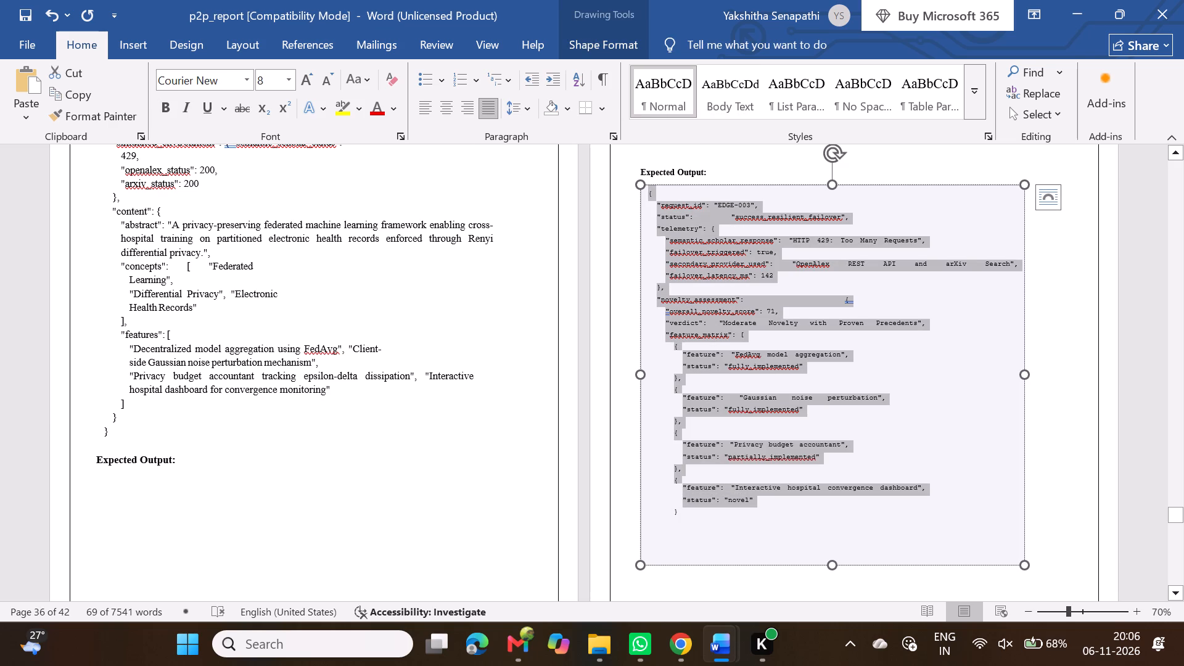
left_click(221, 485)
key("ctrl+v")
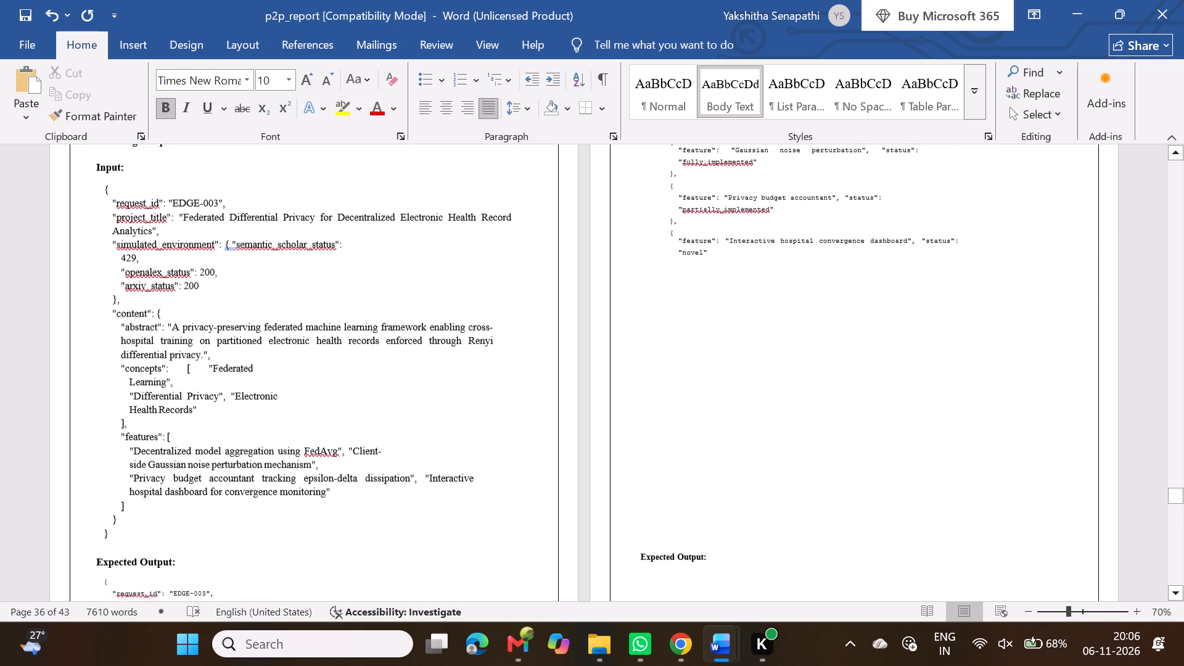
Copy the closing brace after the "novel" status line in the shaded EDGE-003 Expected Output box.
scroll(706, 282, "up", 1)
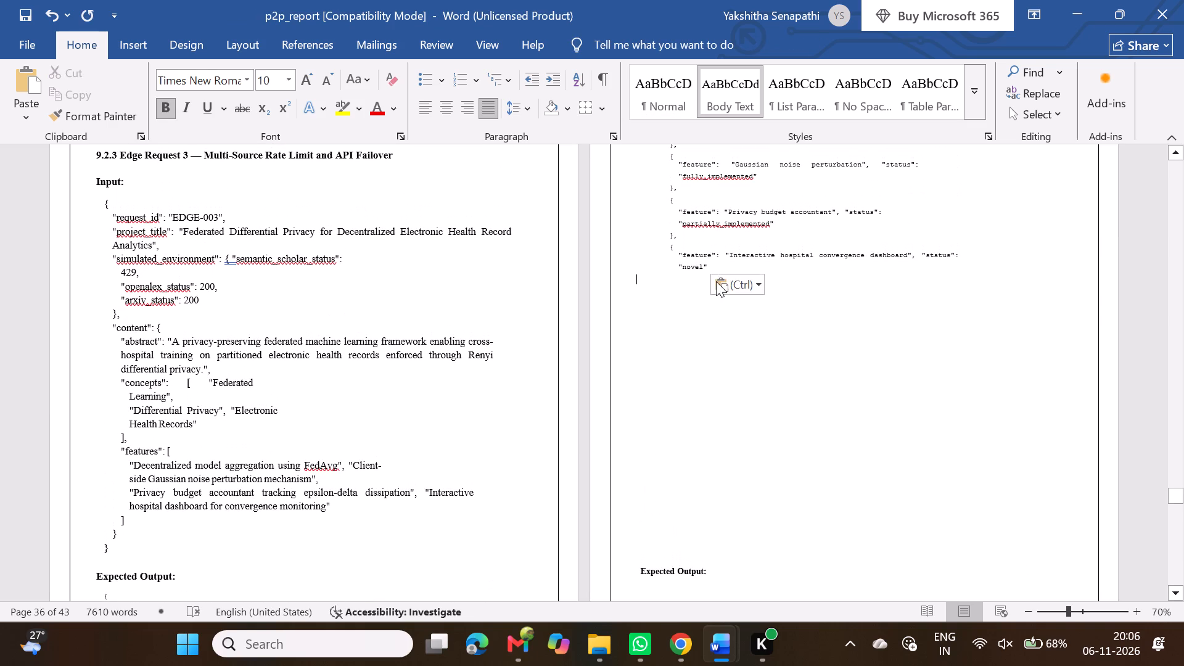
scroll(631, 386, "down", 2)
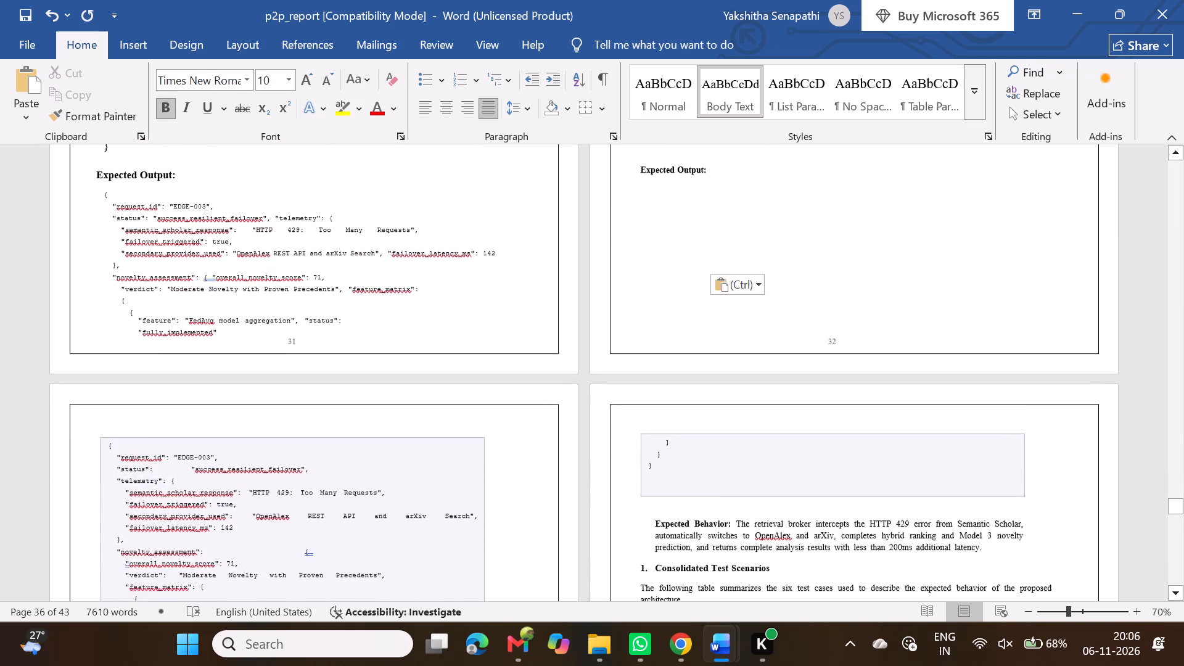
scroll(631, 386, "down", 1)
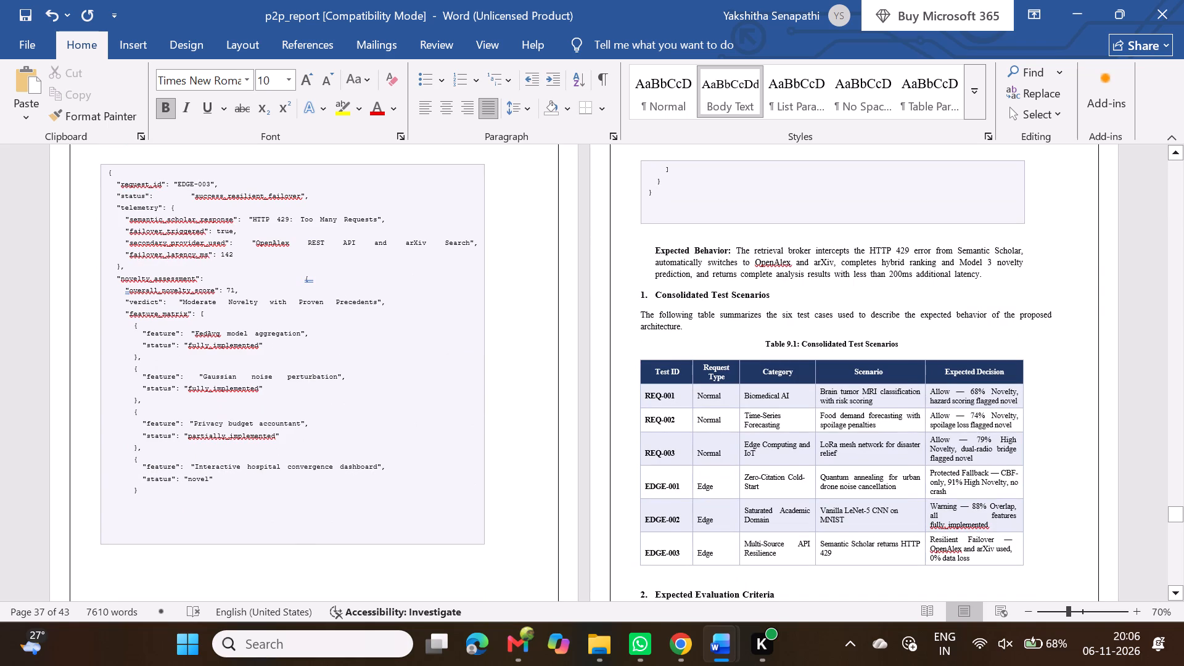
left_click_drag(131, 488, 139, 493)
key("ctrl+c")
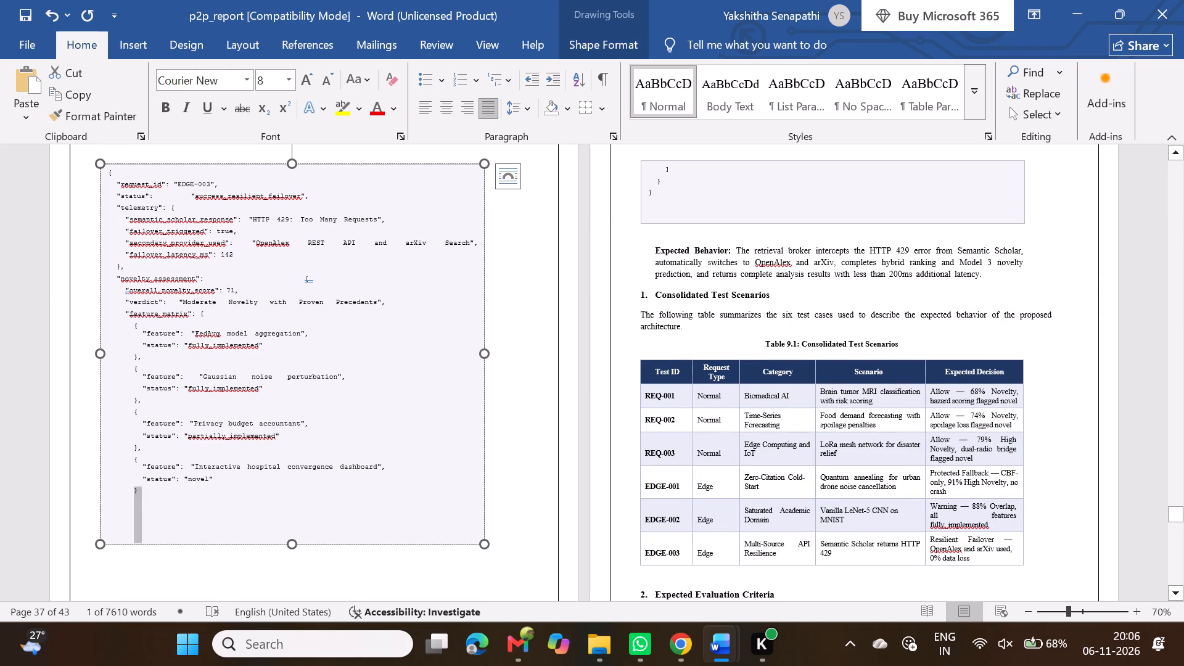
Put the "status" entries of the last three features in the pasted EDGE-003 output JSON on their own lines.
scroll(445, 416, "up", 3)
scroll(696, 363, "up", 1)
left_click(734, 293)
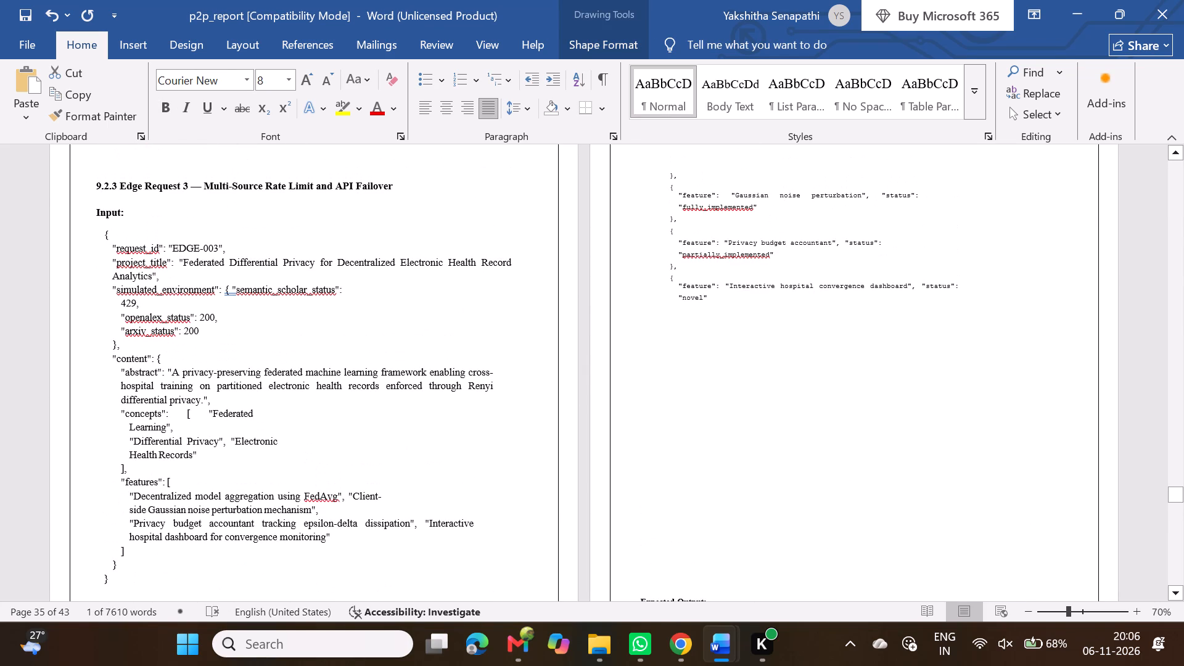
left_click(714, 300)
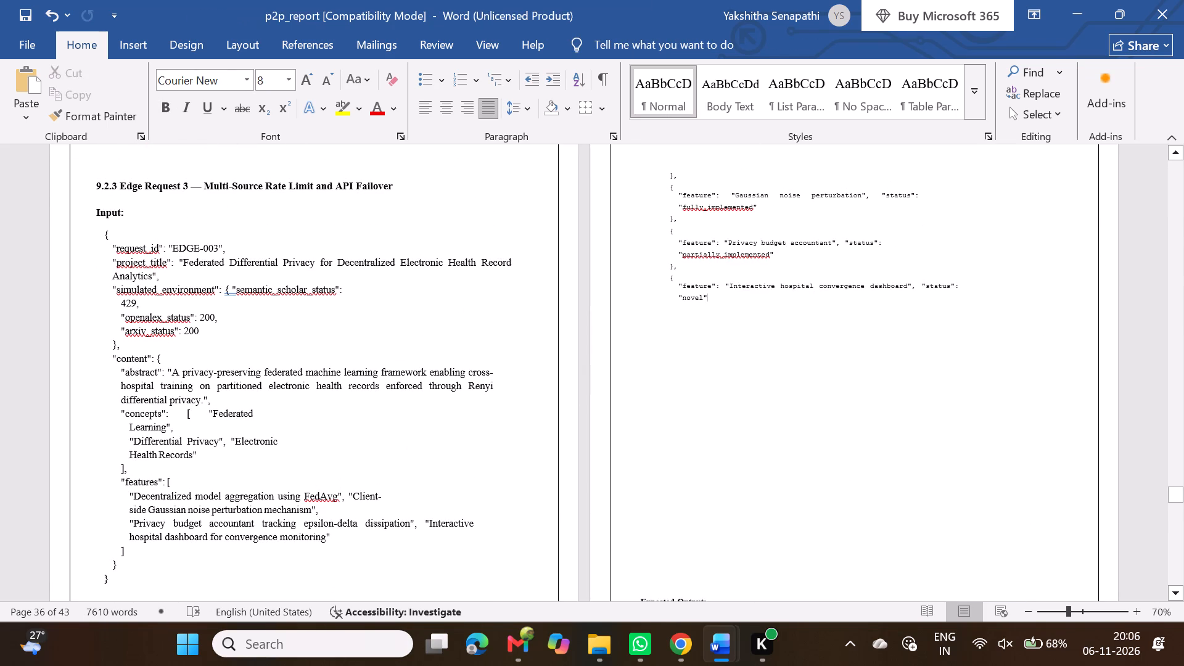
left_click(918, 284)
key("Return")
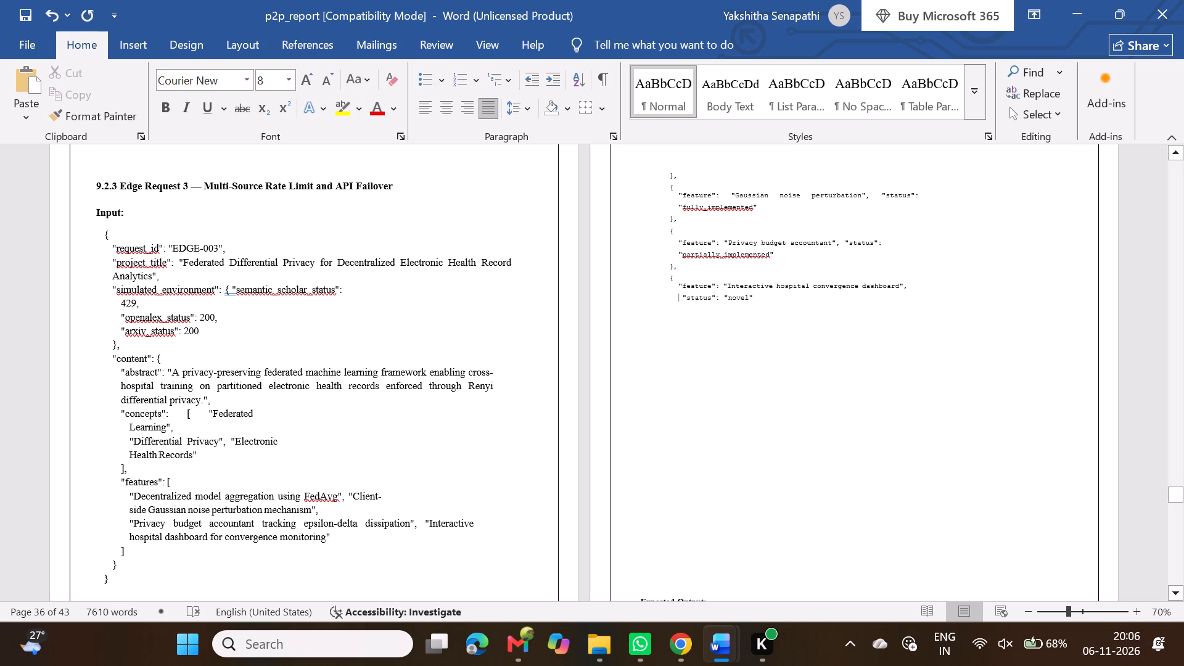
left_click(842, 245)
key("Return")
left_click(876, 192)
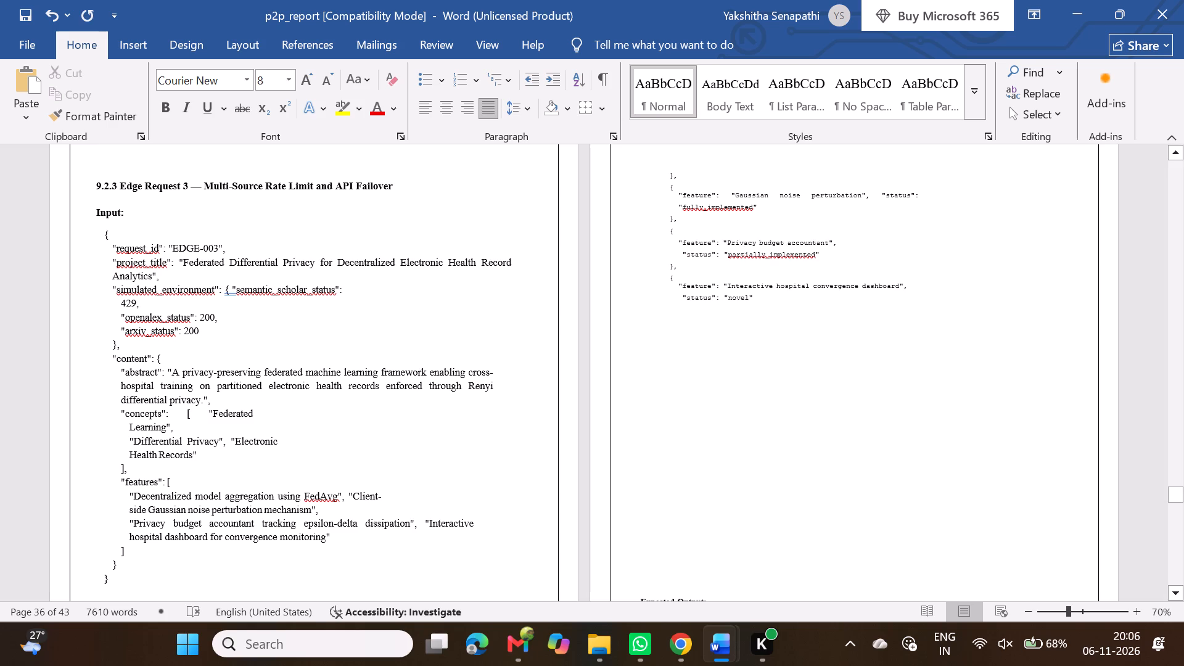
key("Return")
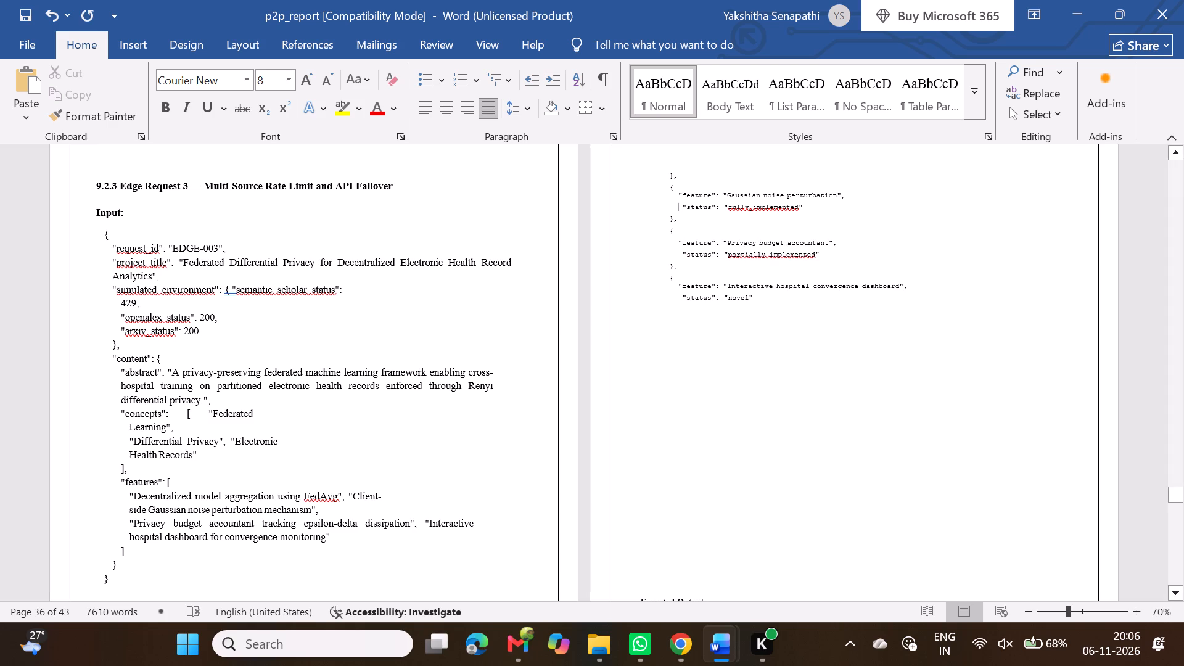
Paste the copied closing brace on a new line after the "status": "novel" entry.
left_click(821, 301)
key("Return")
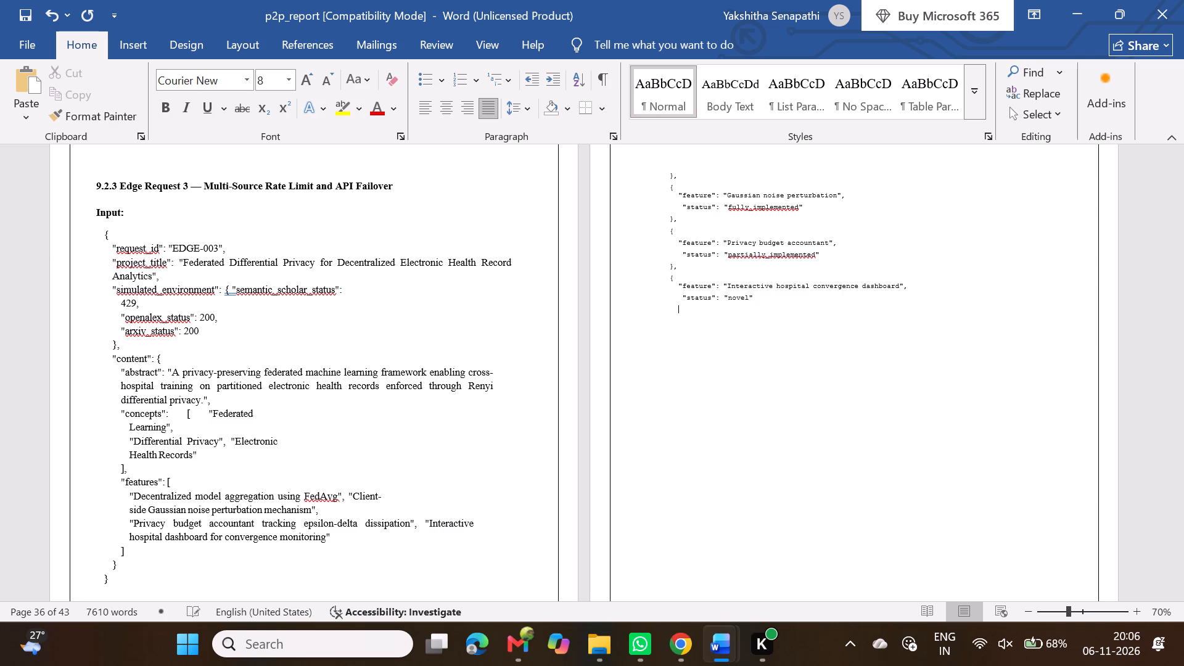
key("ctrl+v")
Copy the final closing brackets from the continuation box and paste them on a new line at the end of the pasted EDGE-003 output JSON.
scroll(707, 387, "down", 2)
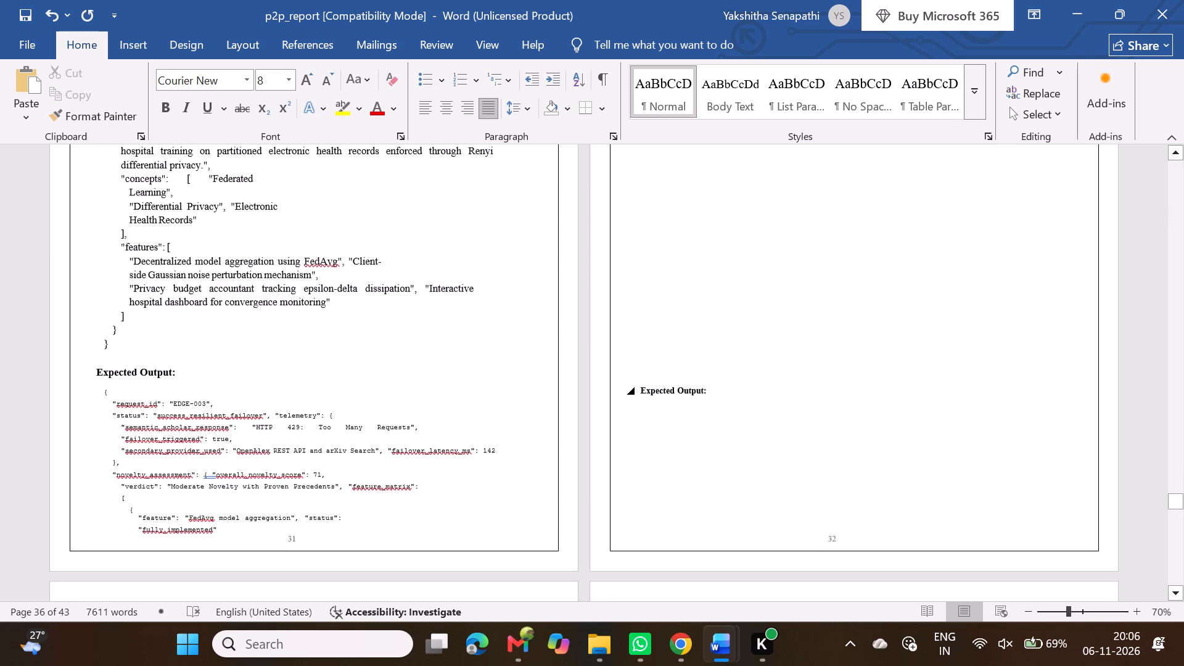
scroll(707, 387, "down", 2)
scroll(707, 387, "up", 2)
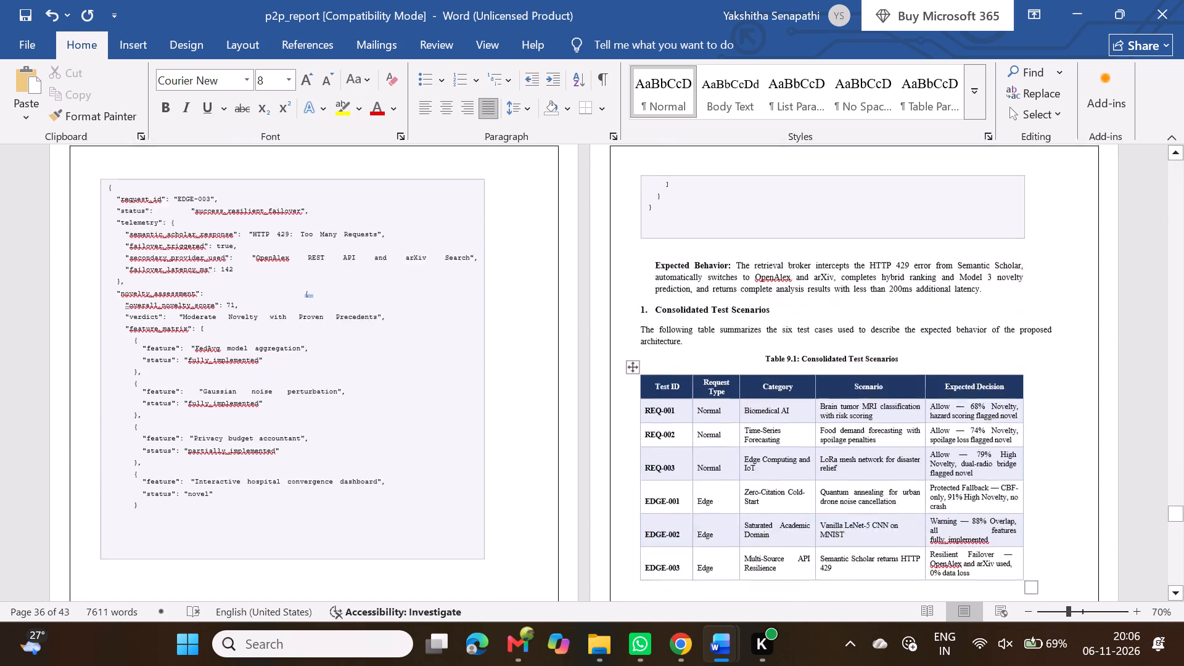
left_click_drag(663, 302, 663, 324)
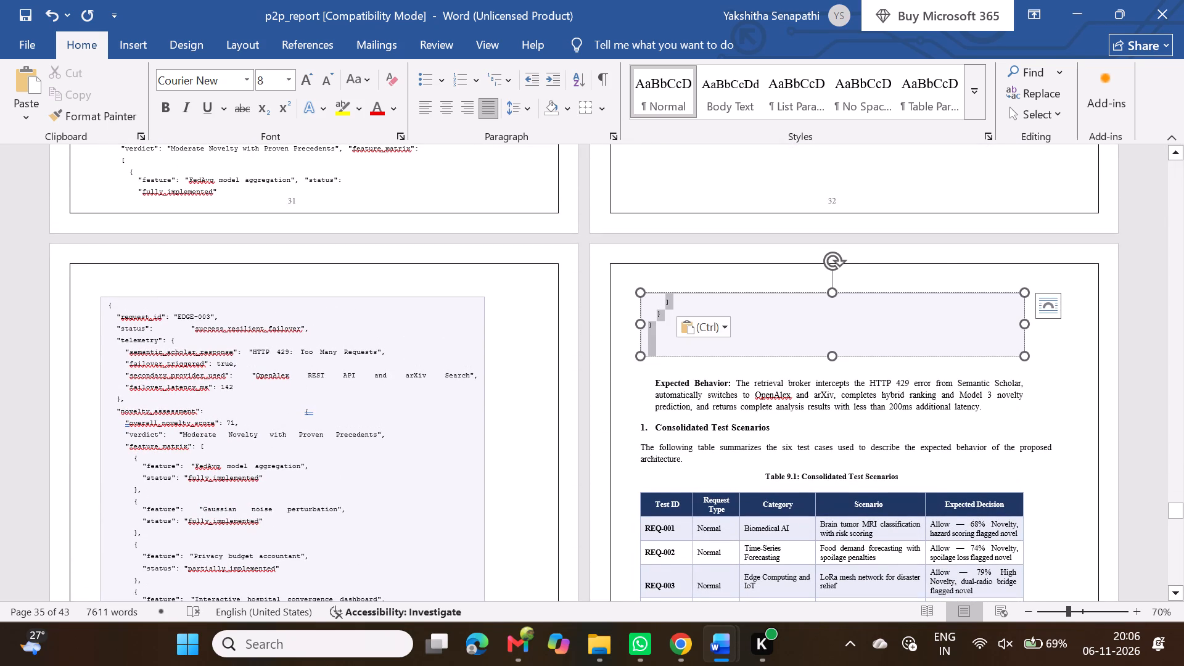
left_click_drag(663, 324, 663, 328)
key("ctrl+c")
scroll(748, 331, "up", 2)
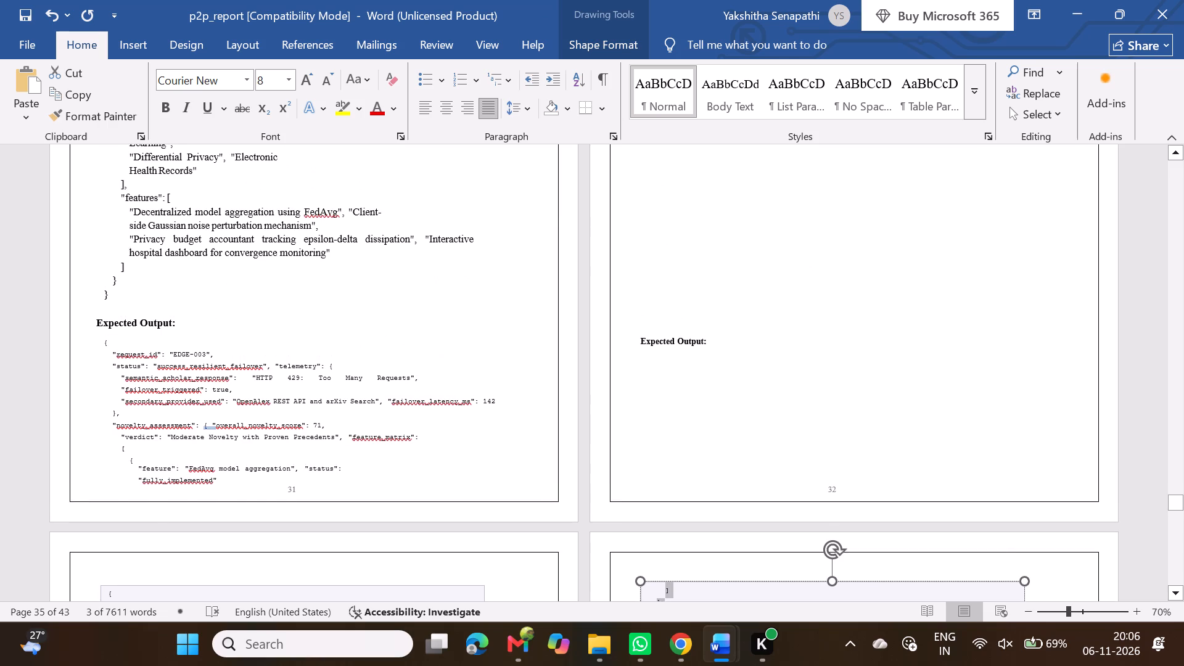
scroll(713, 289, "up", 2)
left_click(683, 361)
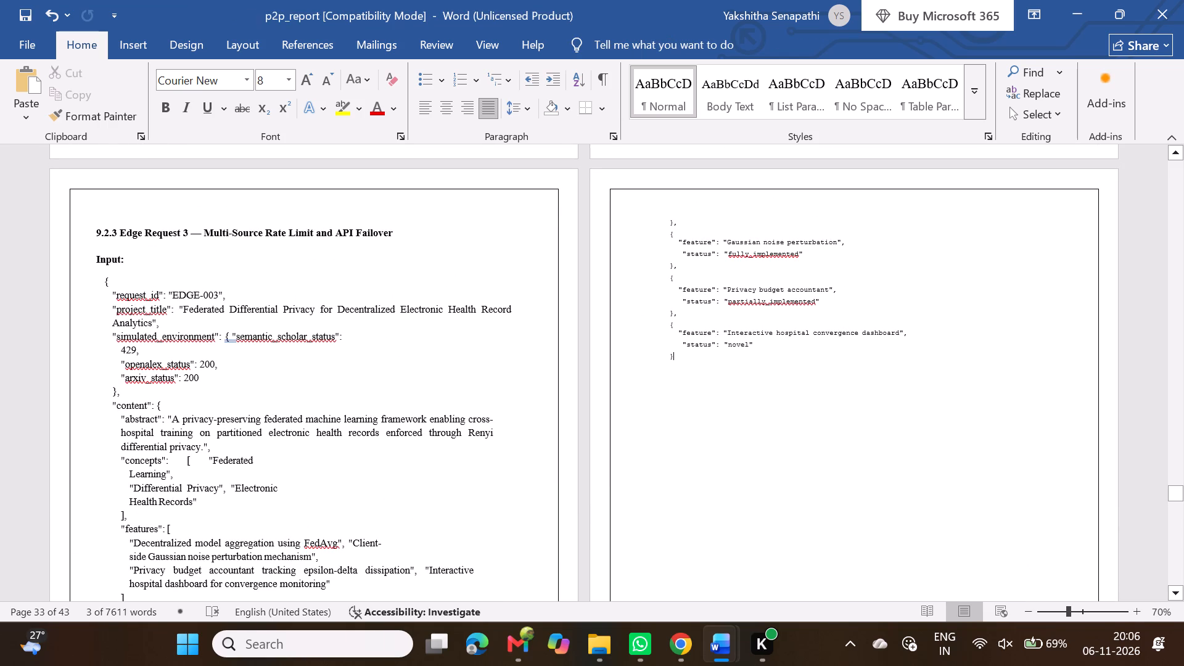
key("Return")
key("ctrl+v")
Change the font of the pasted EDGE-003 Expected Output JSON to Times New Roman.
scroll(683, 361, "down", 1)
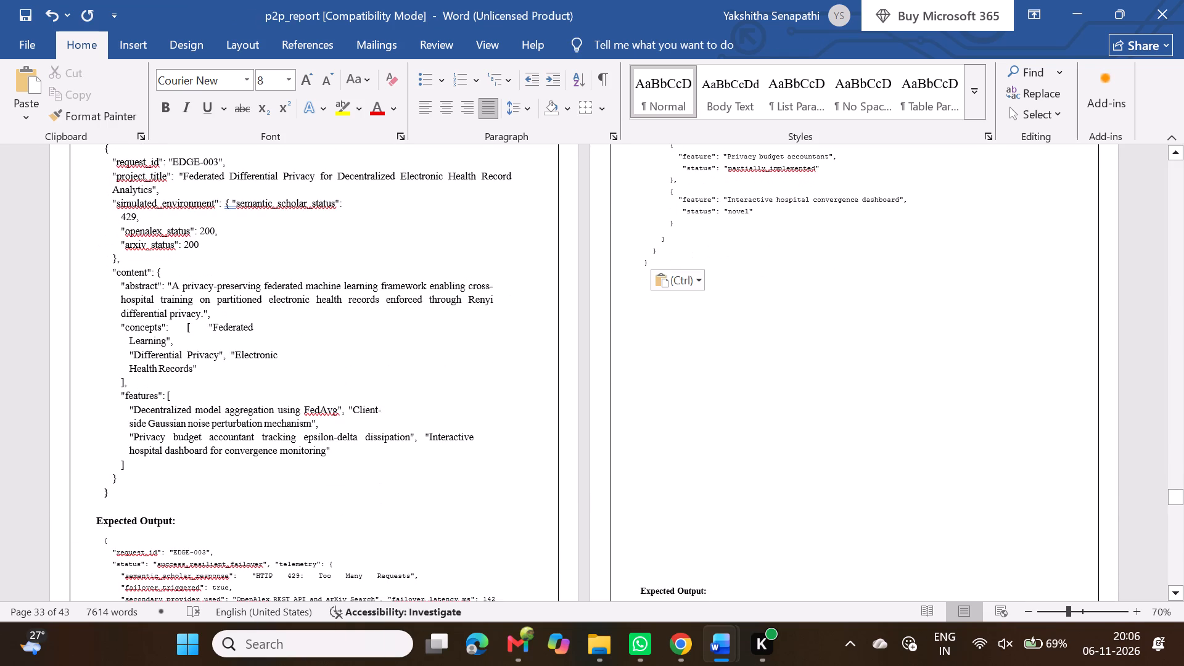
scroll(346, 497, "down", 1)
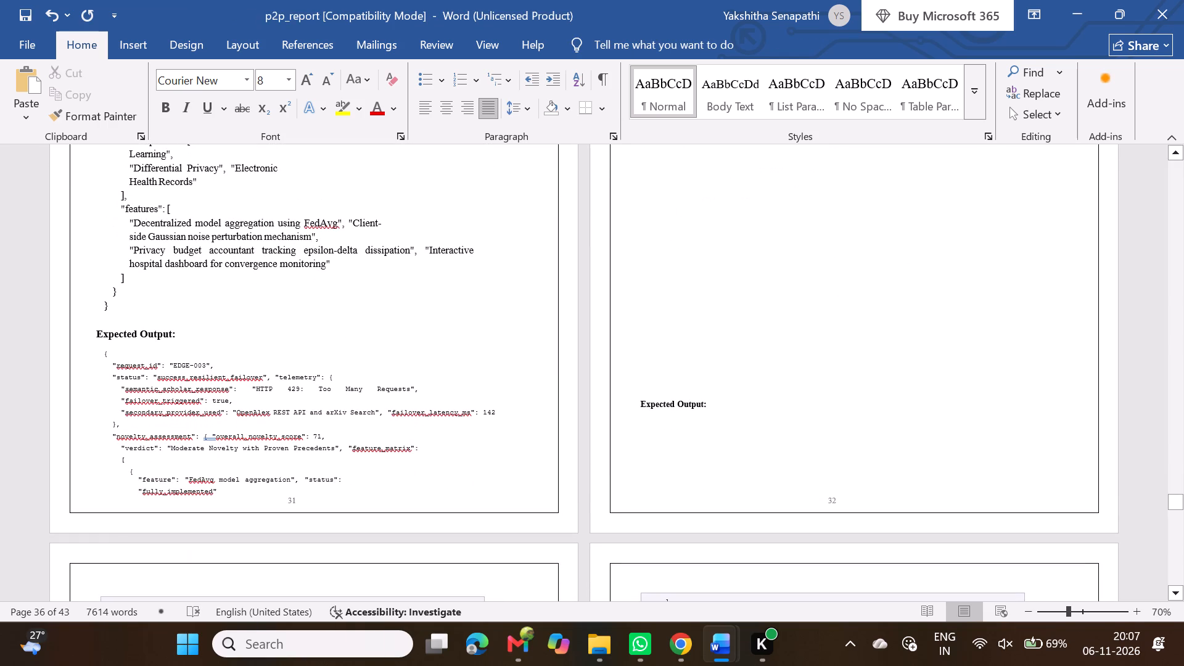
left_click_drag(98, 358, 660, 327)
left_click_drag(252, 76, 261, 186)
left_click(261, 186)
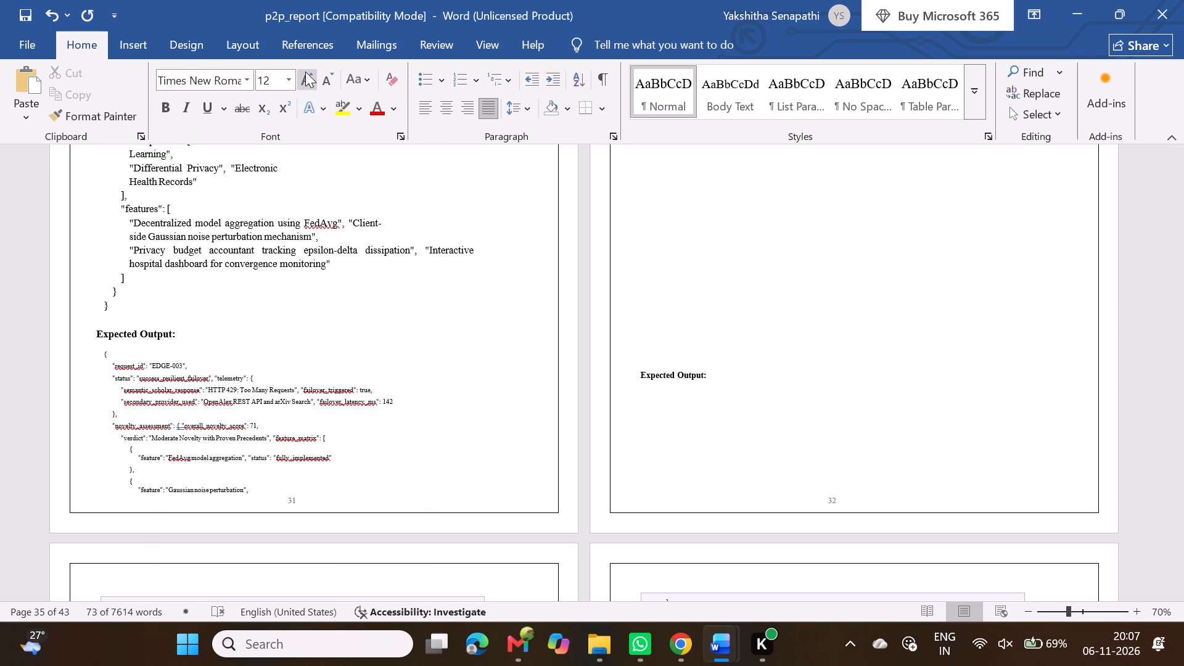
Increase the font size of the pasted EDGE-003 Expected Output JSON to 12 pt.
left_click(305, 72)
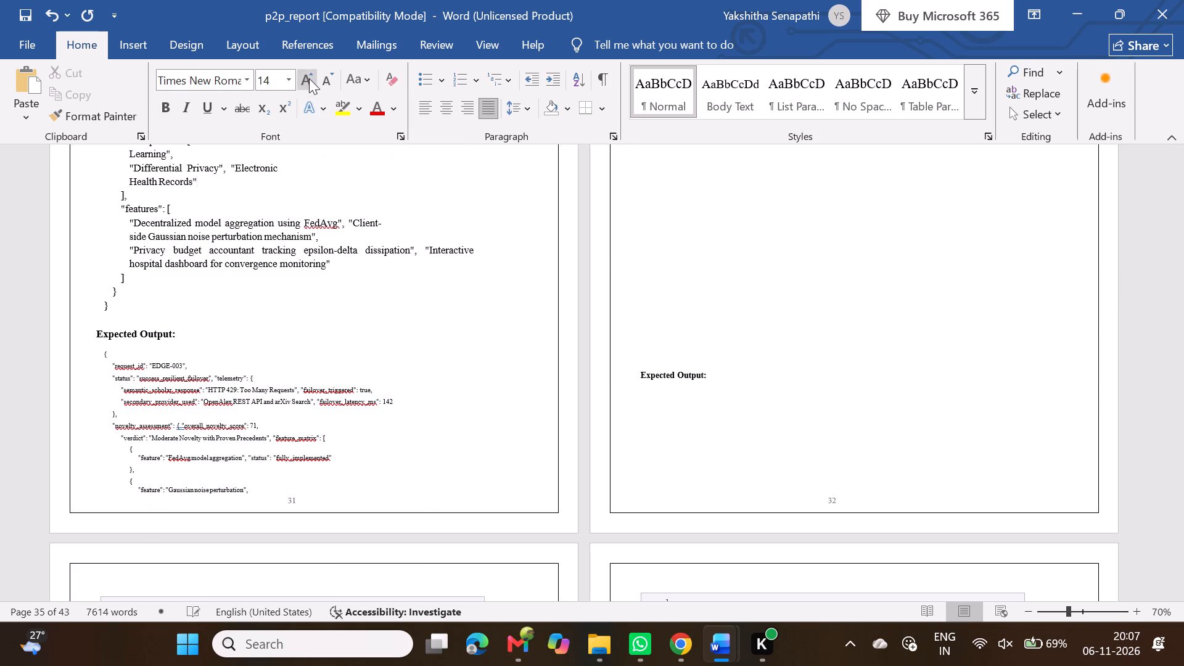
scroll(254, 335, "up", 2)
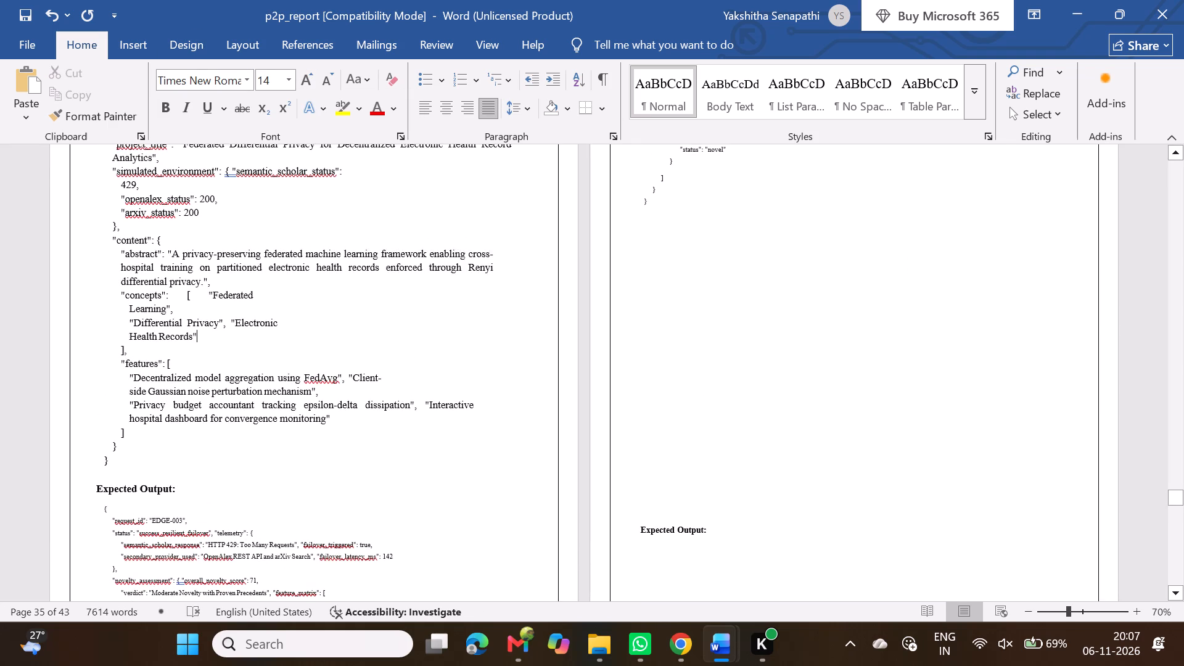
scroll(254, 335, "up", 2)
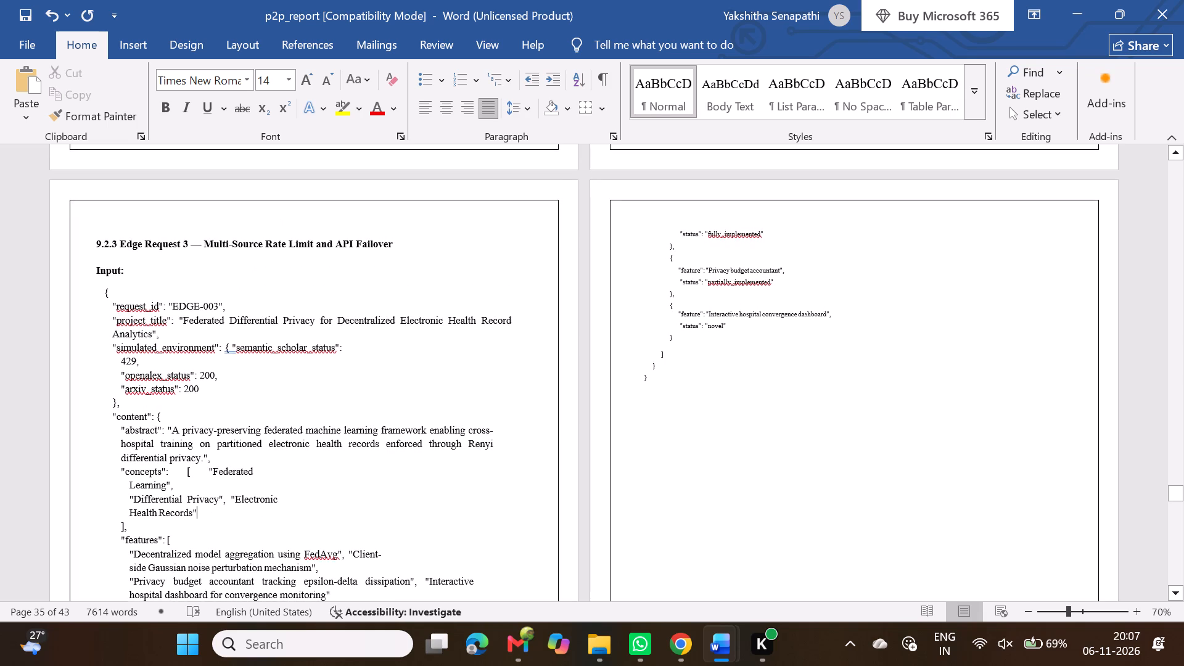
scroll(661, 443, "down", 1)
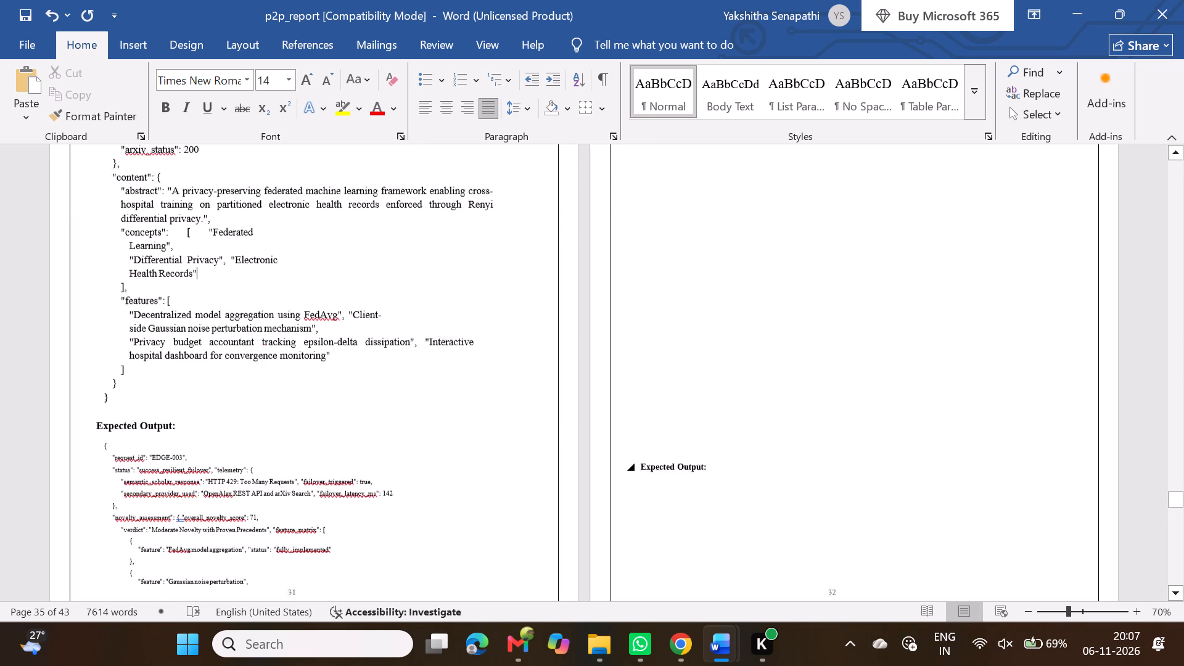
scroll(661, 443, "down", 2)
left_click_drag(99, 261, 269, 303)
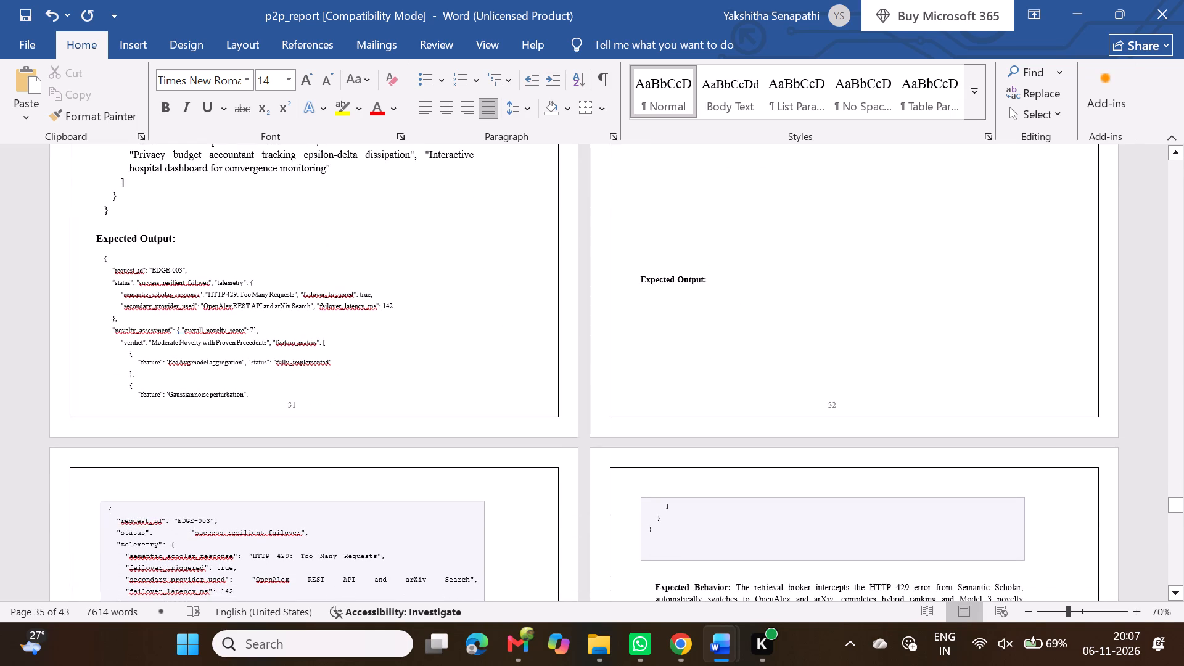
left_click_drag(269, 303, 684, 234)
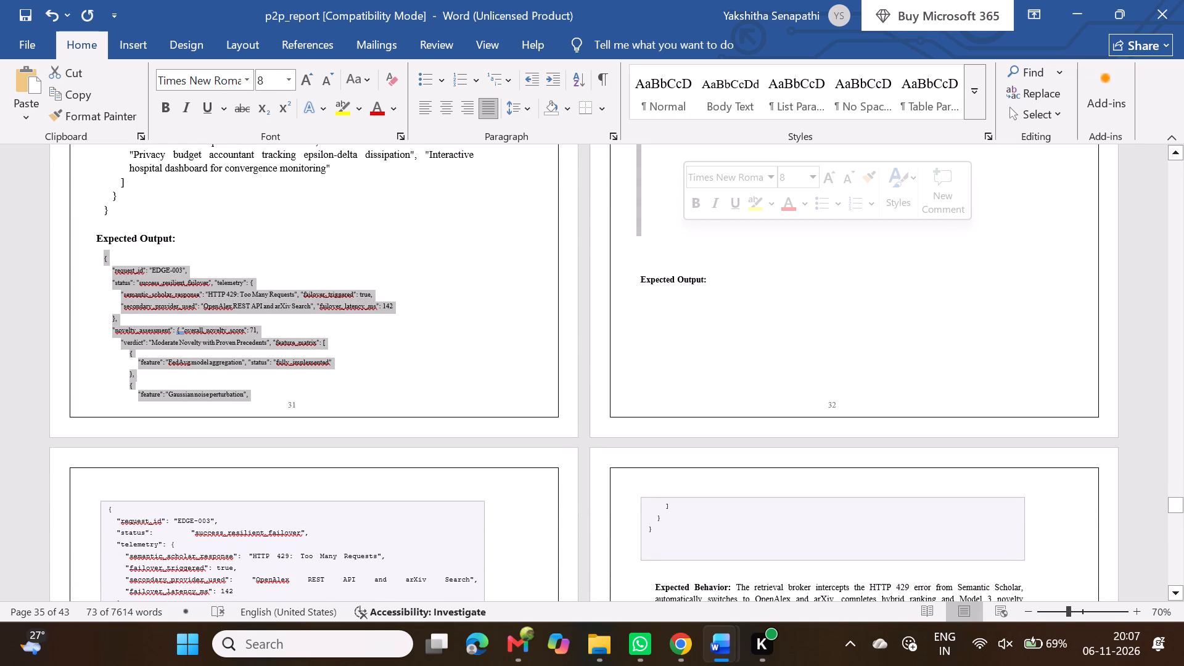
scroll(528, 242, "up", 2)
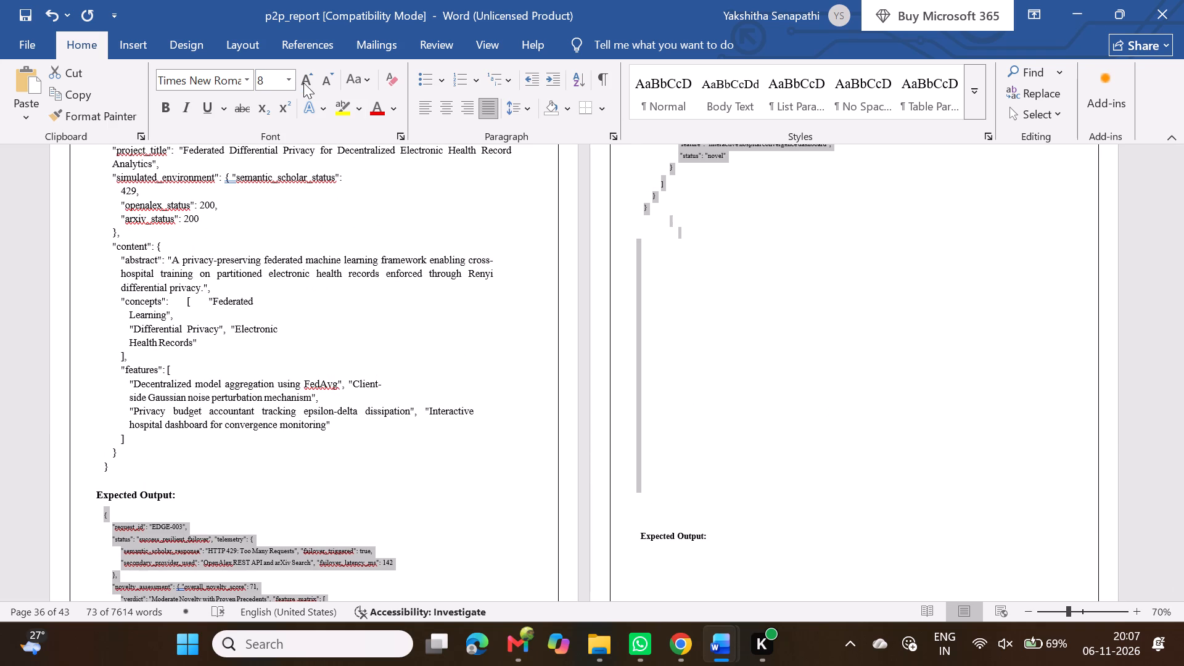
triple_click(303, 83)
left_click(303, 83)
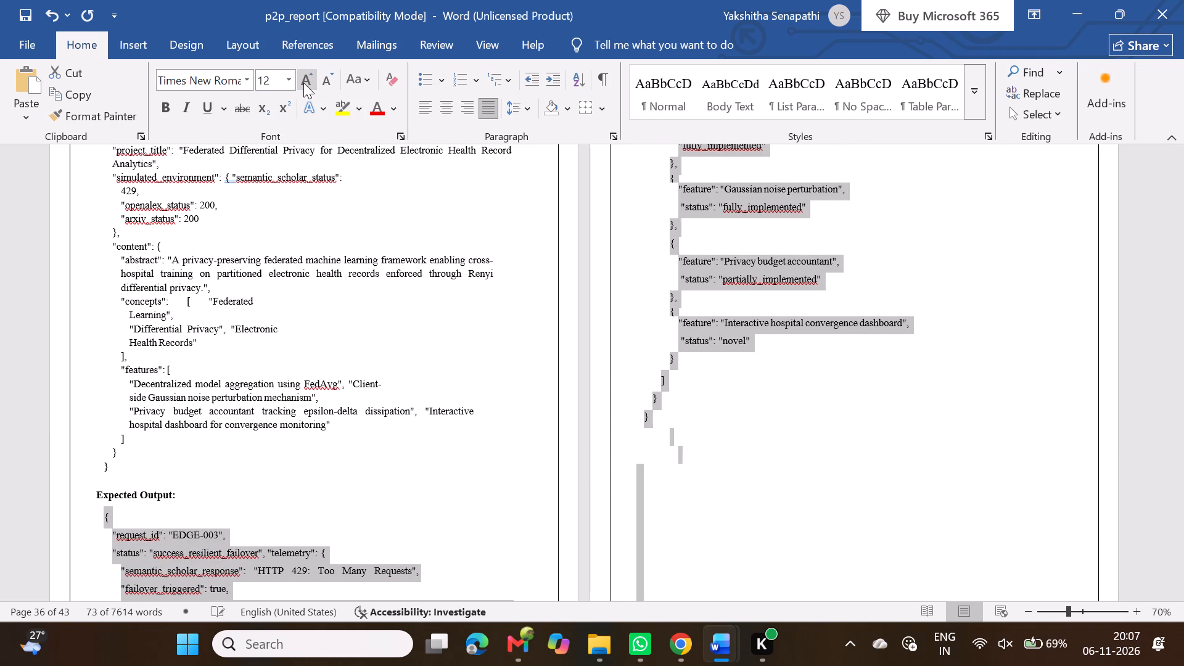
Set the line spacing of the pasted EDGE-003 Expected Output JSON to 1.15.
left_click(511, 110)
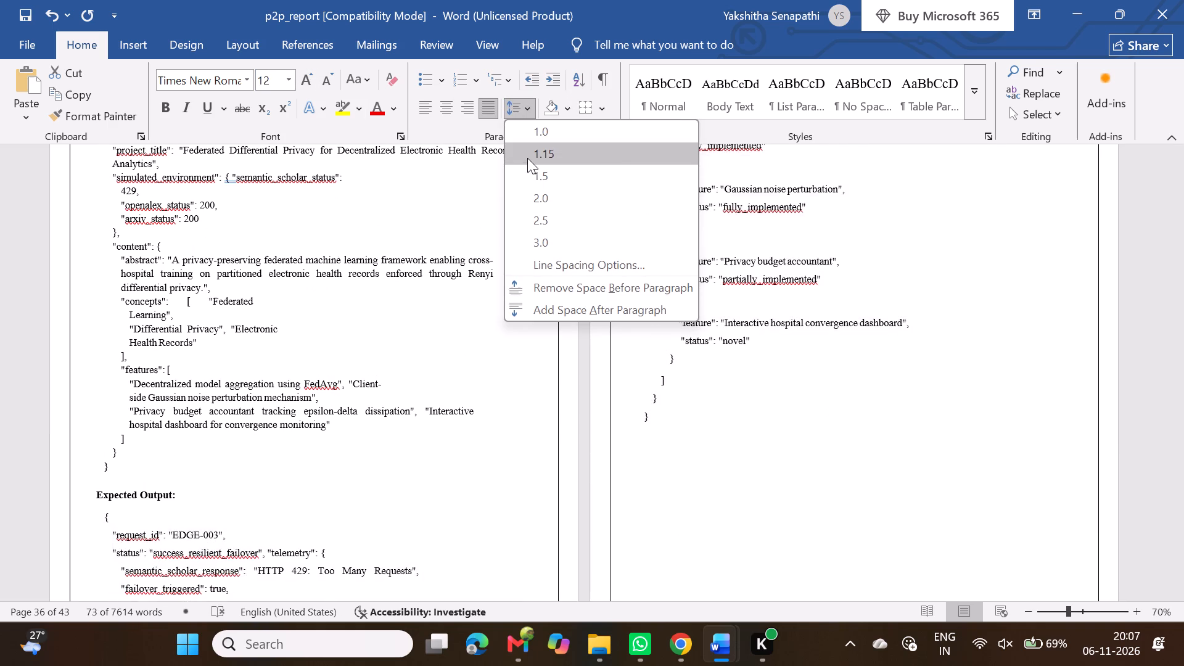
left_click(527, 157)
scroll(631, 438, "down", 1)
left_click(791, 366)
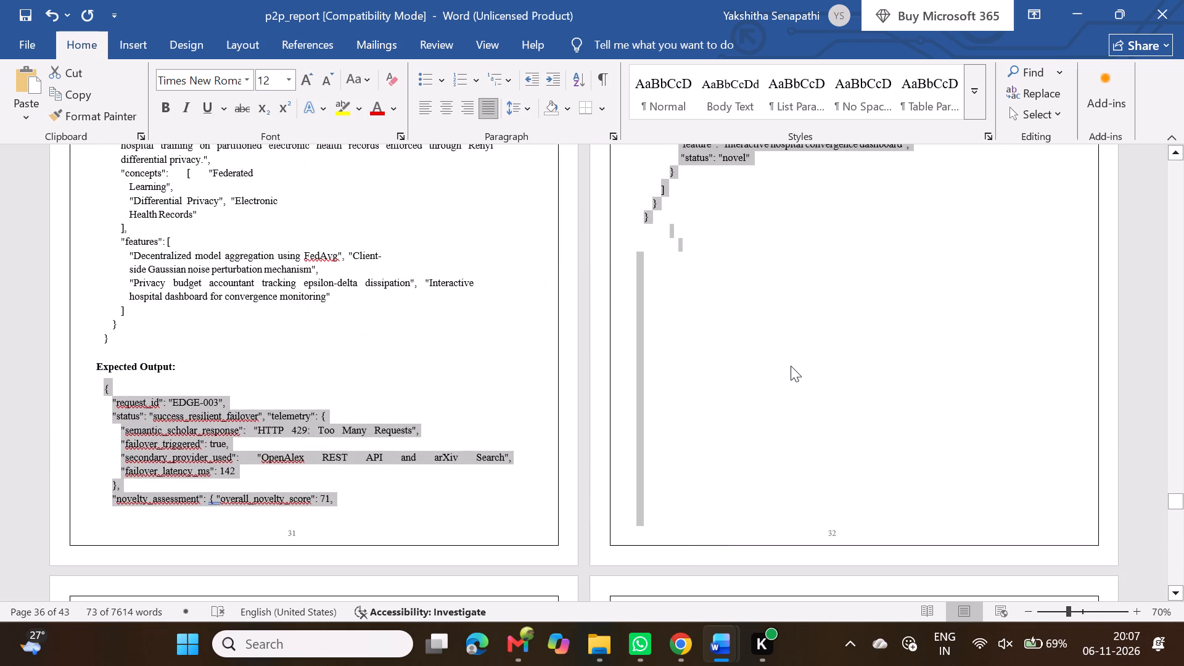
Delete the original shaded EDGE-003 output box and its continuation box holding the closing brackets.
scroll(480, 435, "down", 2)
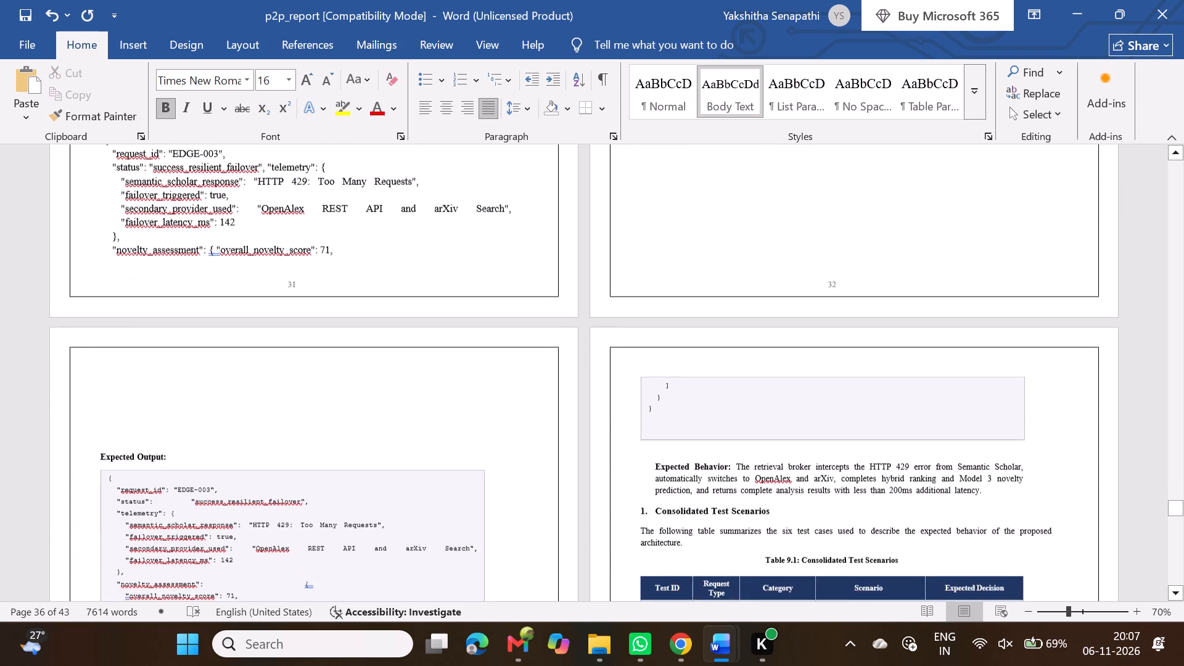
scroll(383, 457, "down", 1)
left_click(319, 329)
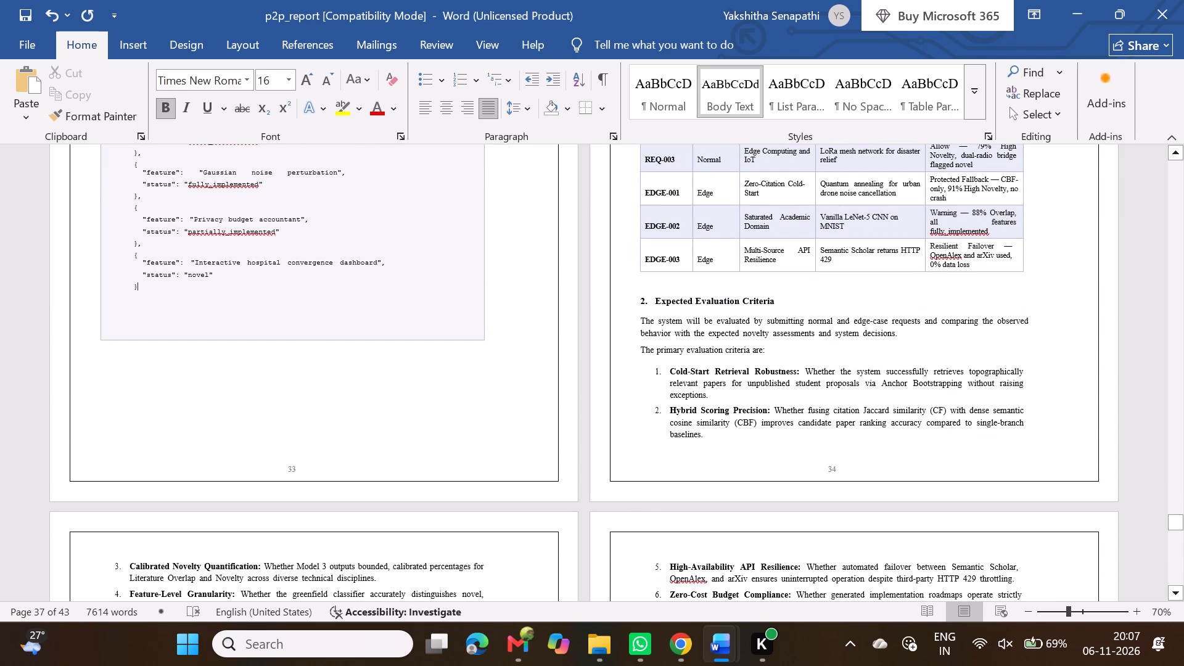
left_click(321, 337)
key("Delete")
scroll(321, 337, "up", 1)
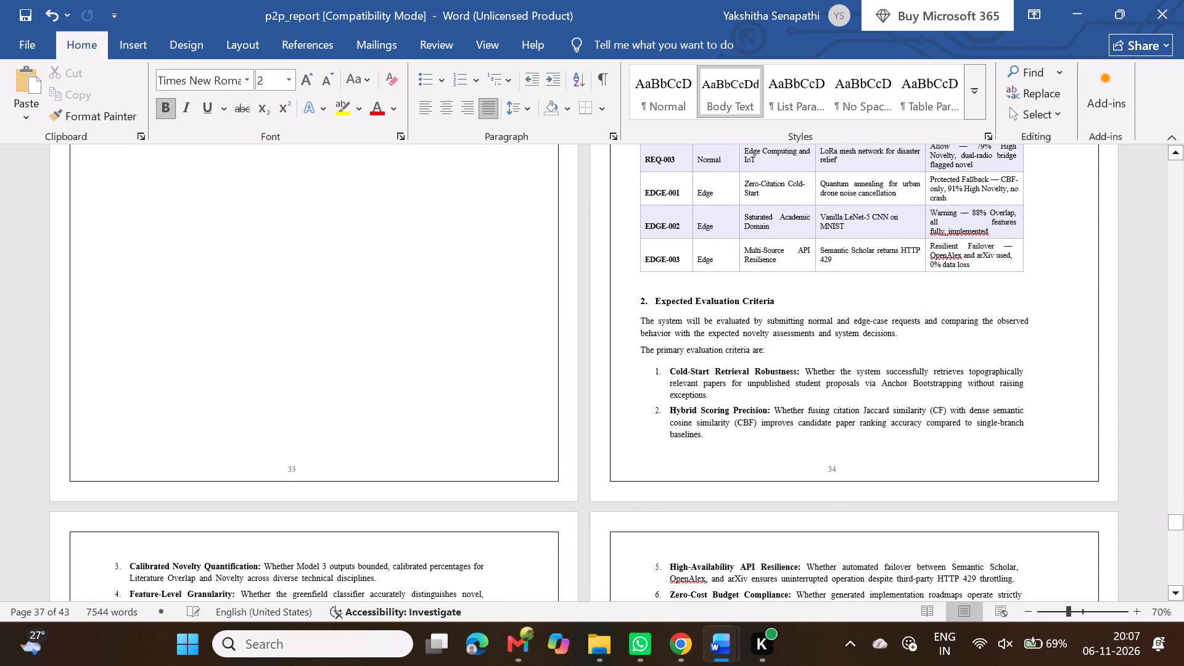
scroll(321, 337, "up", 2)
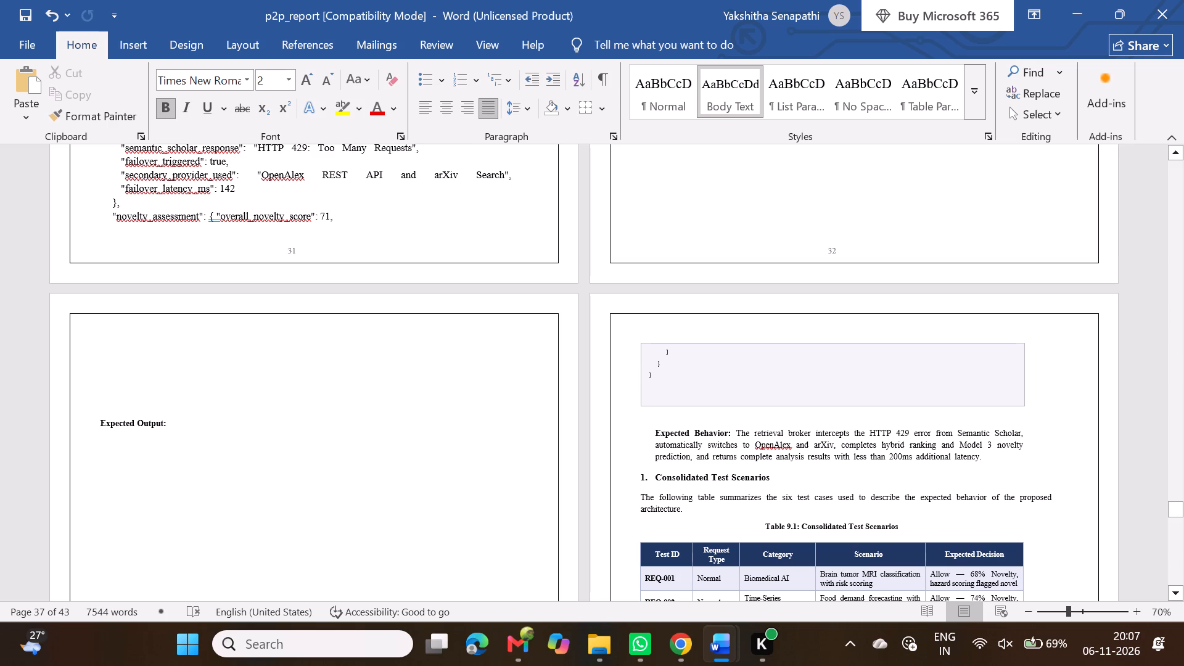
left_click(692, 406)
key("Delete")
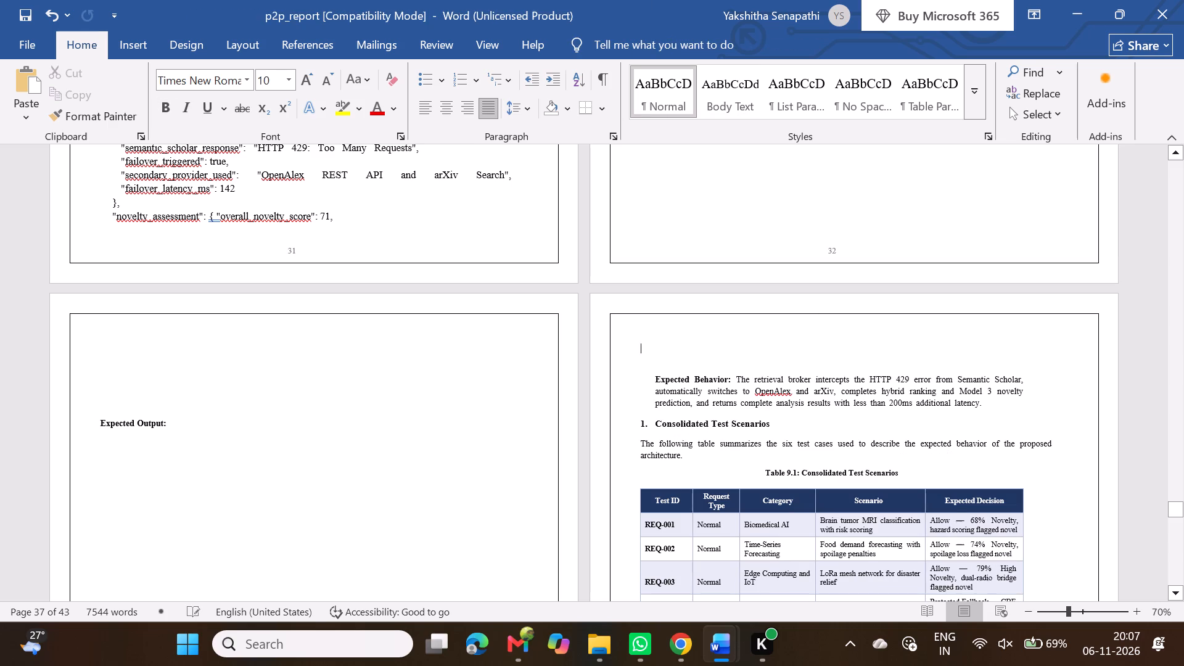
Copy the EDGE-003 "Expected Behavior" paragraph and paste it below the reformatted Expected Output JSON.
left_click_drag(651, 372, 1000, 401)
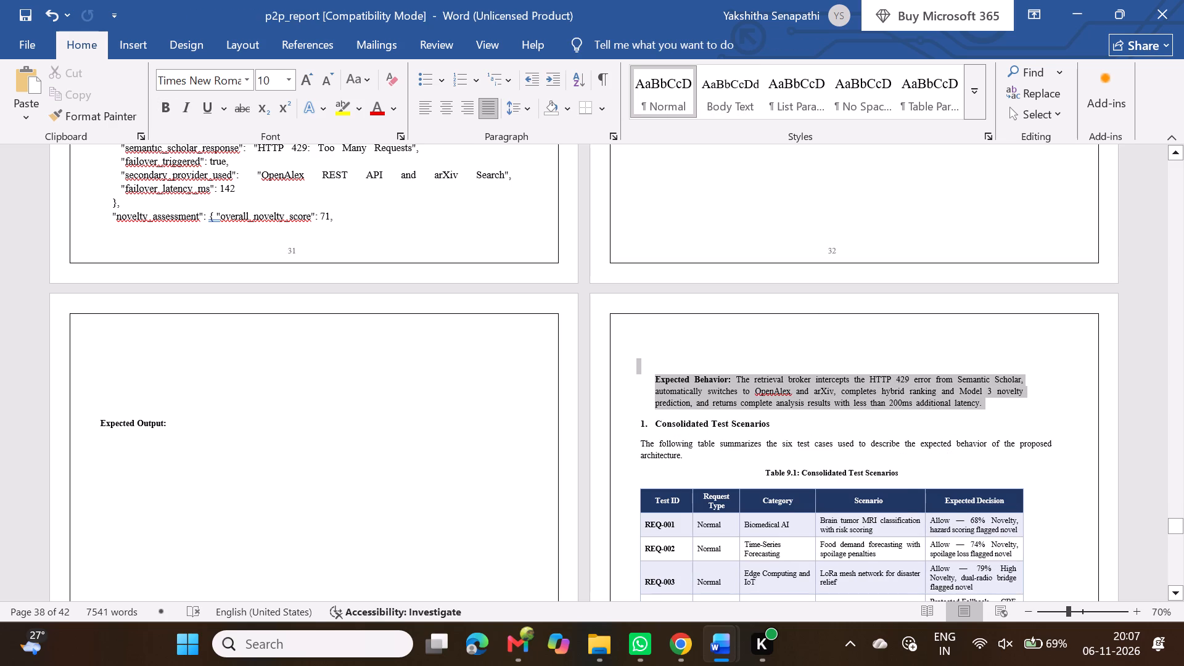
left_click_drag(1000, 401, 1000, 403)
key("ctrl+c")
scroll(1000, 403, "up", 2)
scroll(763, 305, "up", 1)
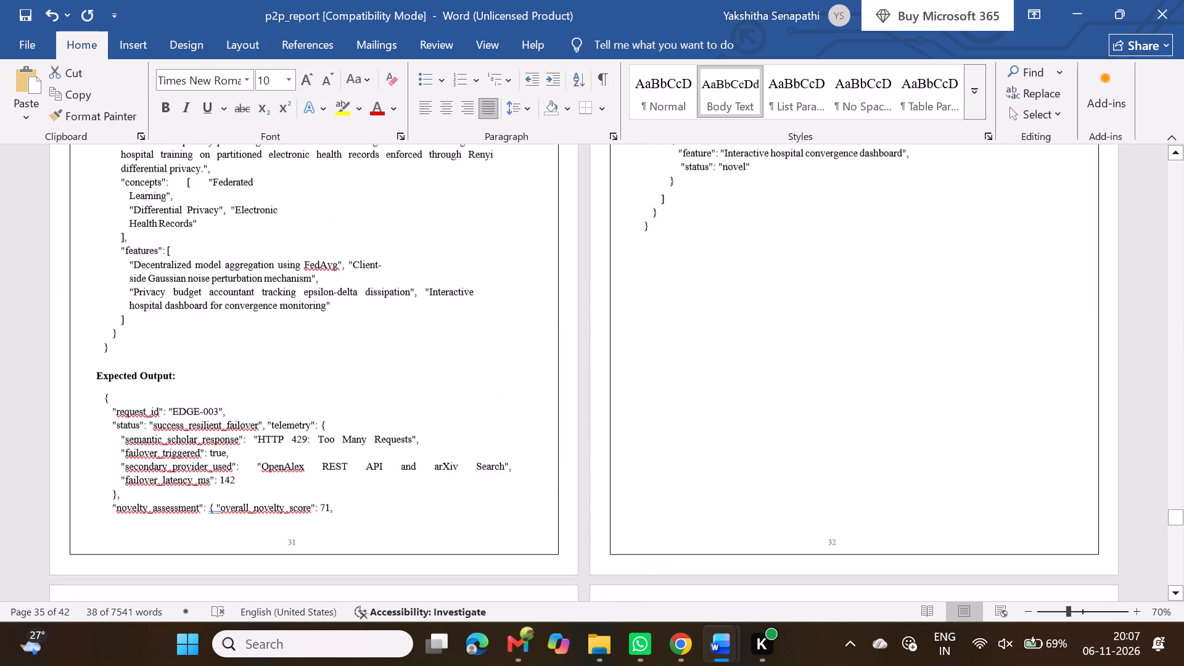
left_click(649, 313)
key("ctrl+v")
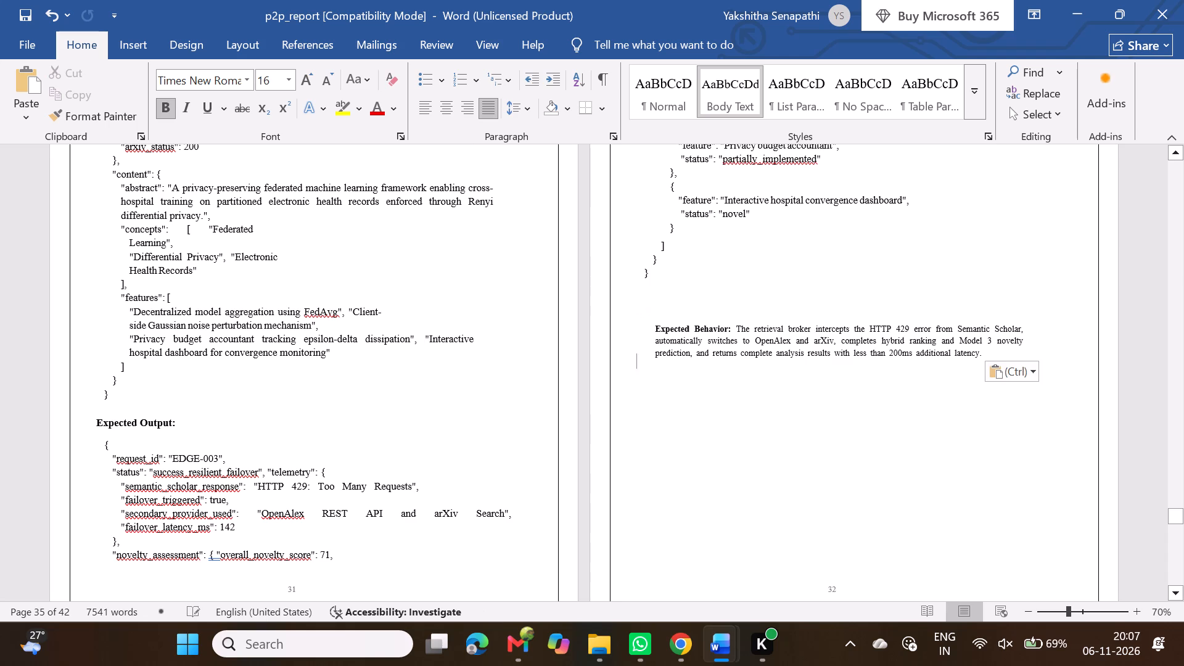
Format the pasted Expected Behavior paragraph with the No Spacing style, 12 pt size and 1.5 line spacing.
double_click(649, 313)
left_click_drag(649, 313, 925, 350)
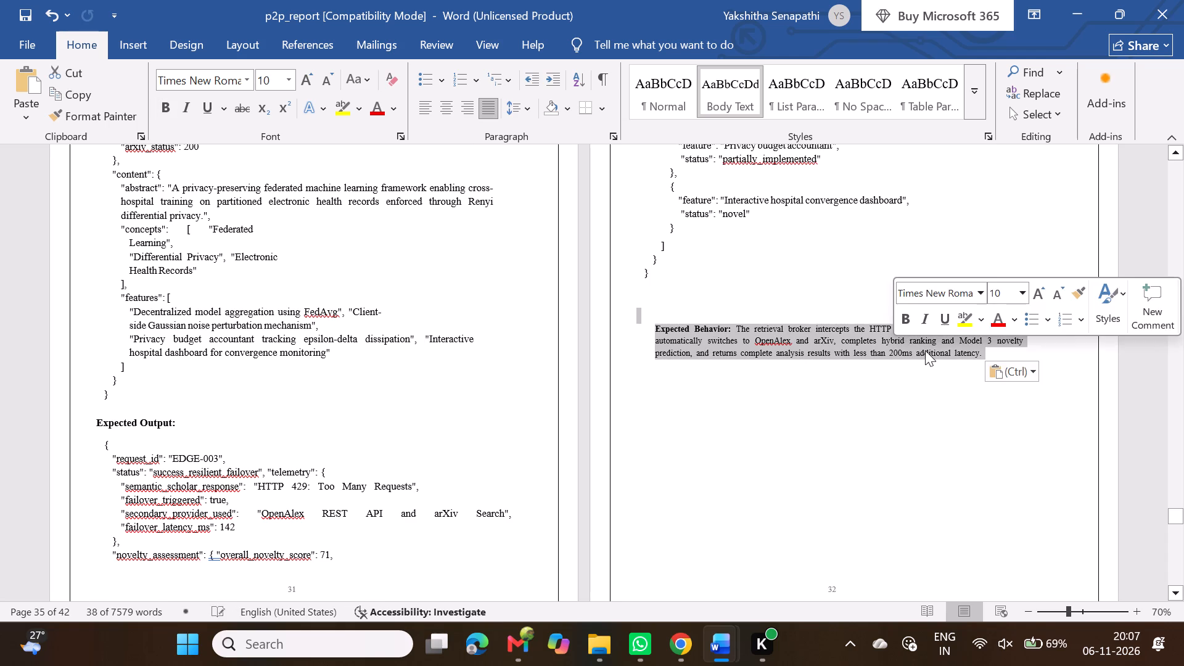
left_click(870, 99)
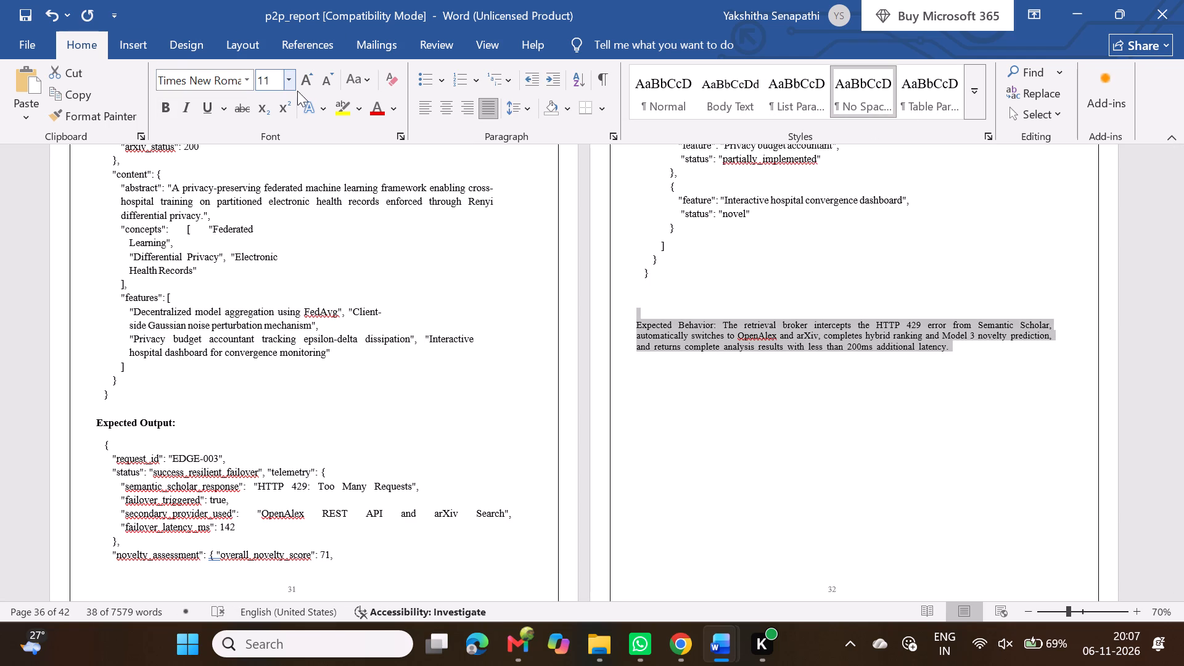
left_click(311, 81)
left_click_drag(311, 81, 525, 99)
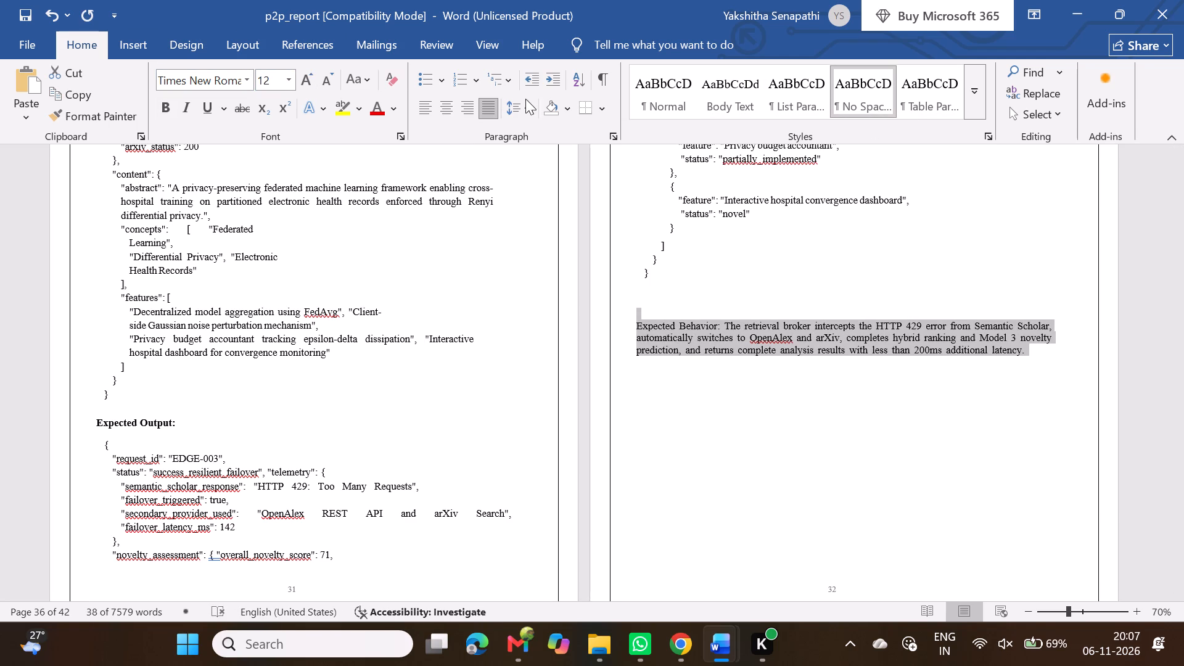
left_click_drag(525, 99, 520, 109)
left_click(520, 109)
left_click(539, 171)
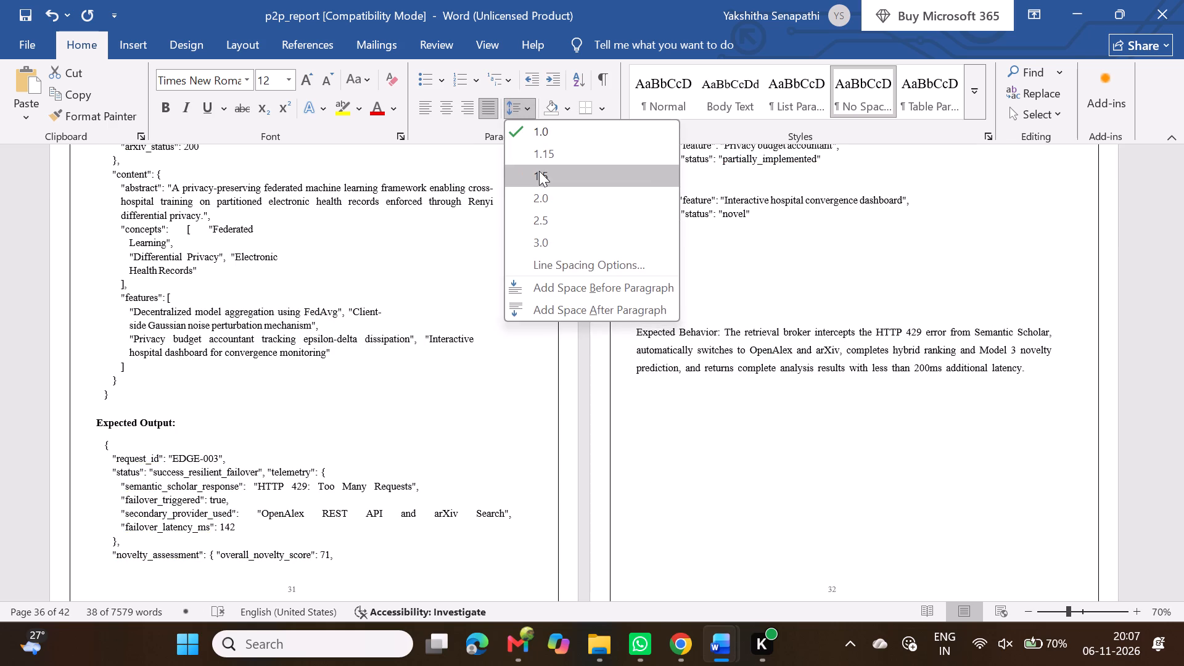
Remove the extra blank line between the JSON's final closing brace and the Expected Behavior paragraph.
left_click(649, 295)
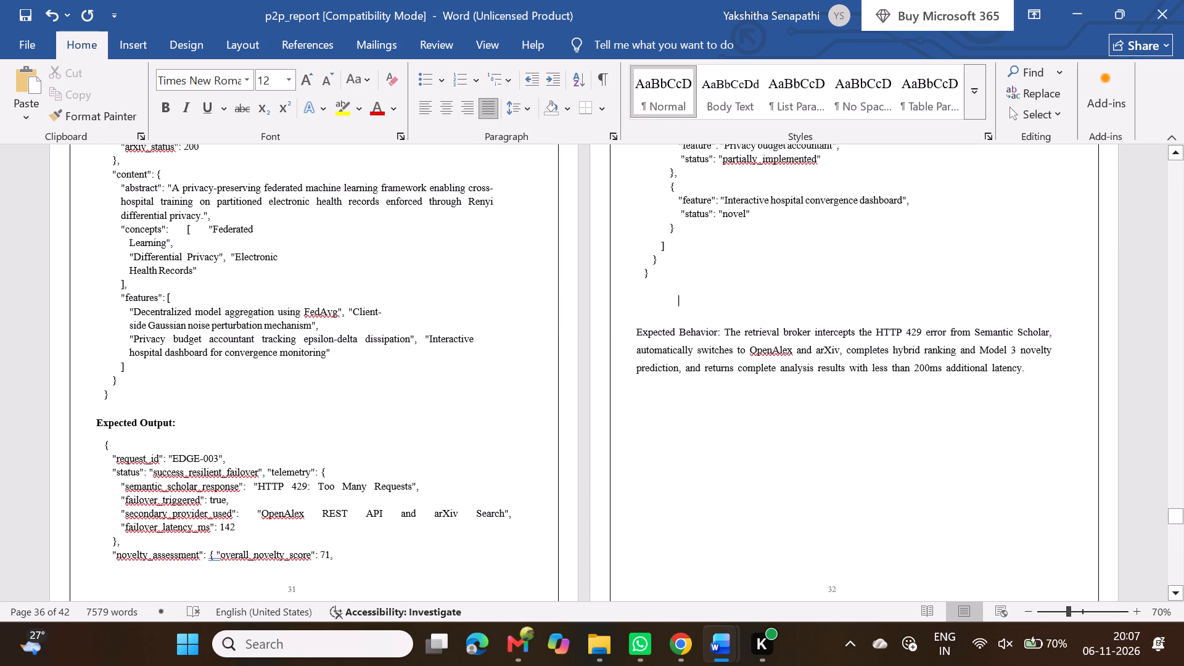
key("BackSpace")
key("BackSpace")
key("BackSpace")
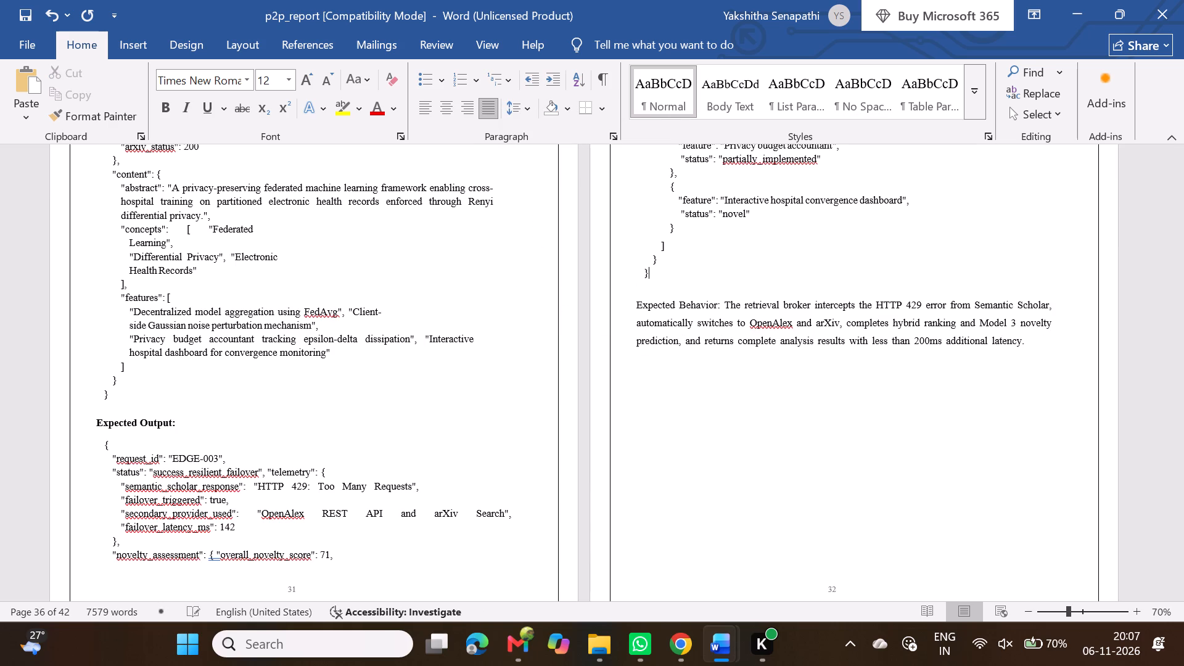
Make the "Expected Behavior:" label of the pasted EDGE-003 paragraph bold.
double_click(658, 305)
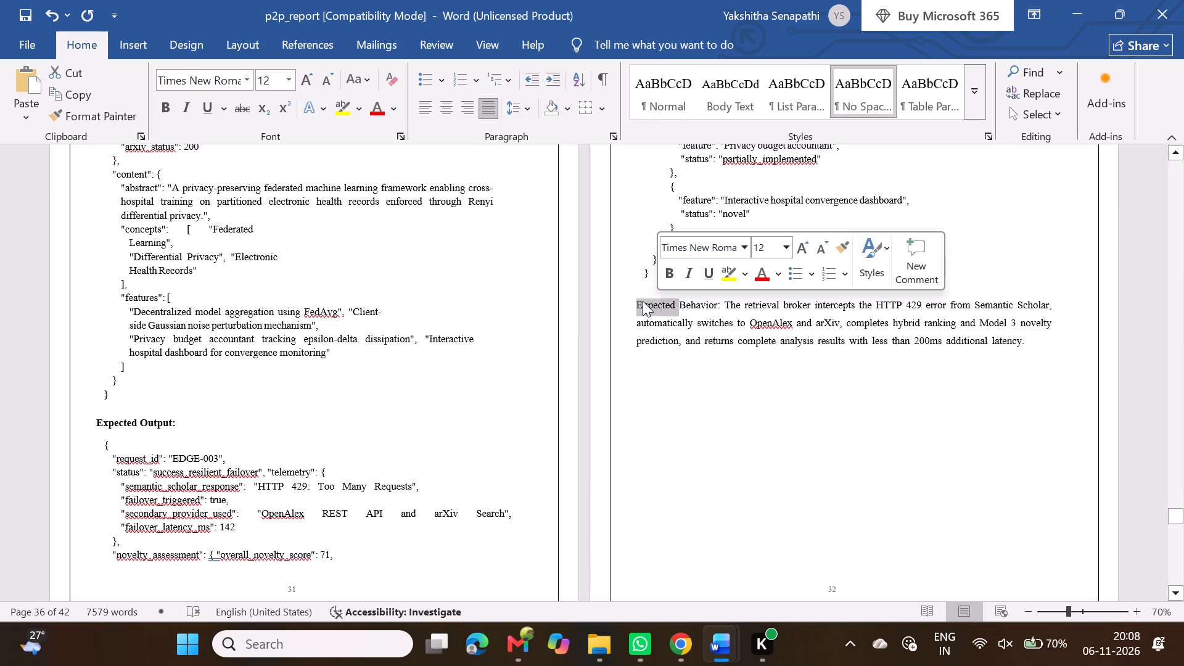
left_click(643, 301)
left_click_drag(631, 302, 722, 305)
key("ctrl+b")
left_click(723, 432)
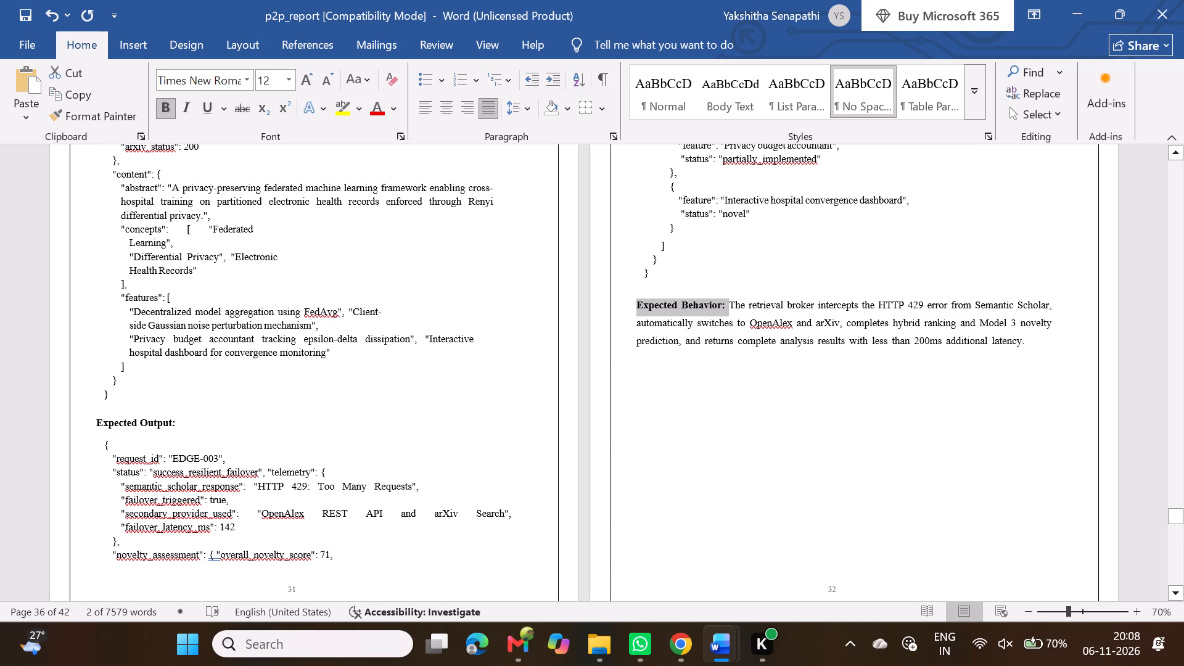
Delete the leftover "Expected Output:" heading on the otherwise empty page after the EDGE-003 test case.
scroll(723, 432, "down", 3)
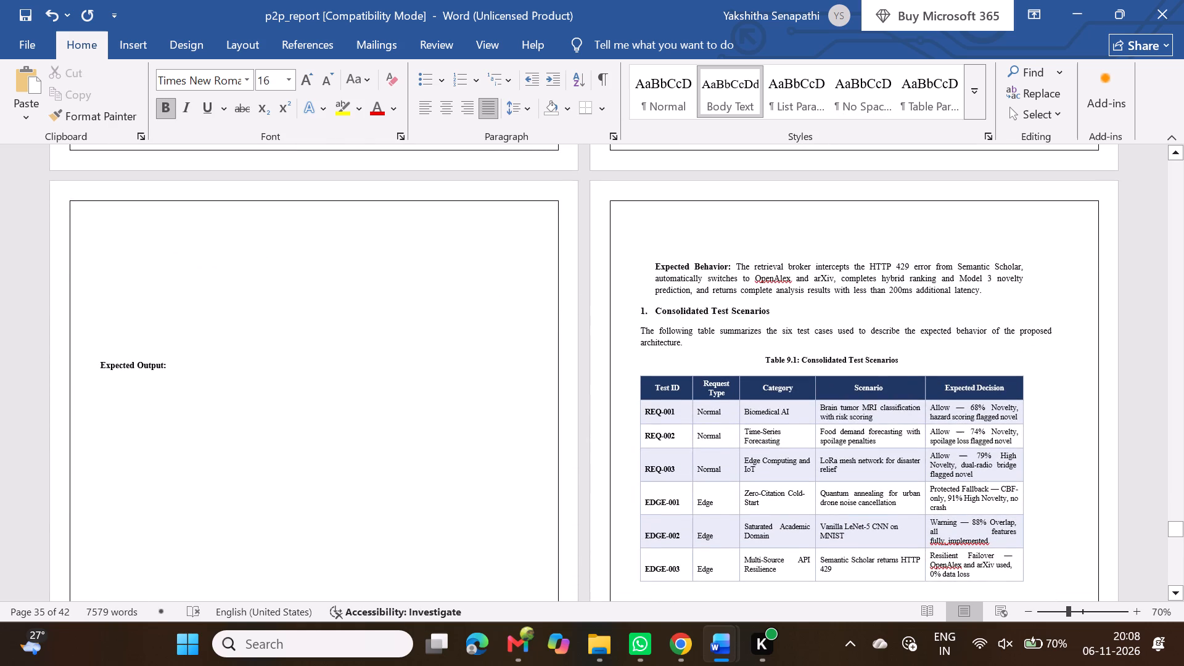
left_click_drag(177, 361, 94, 358)
key("BackSpace")
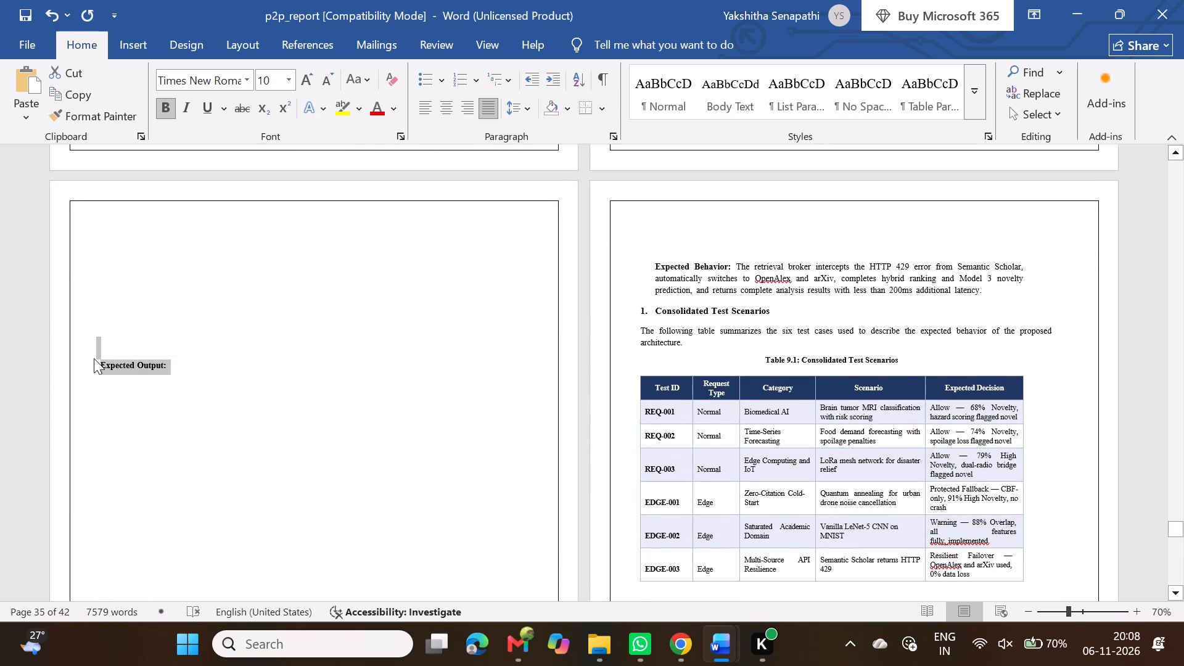
Delete the original Expected Behavior paragraph above the "Consolidated Test Scenarios" heading.
left_click(656, 260)
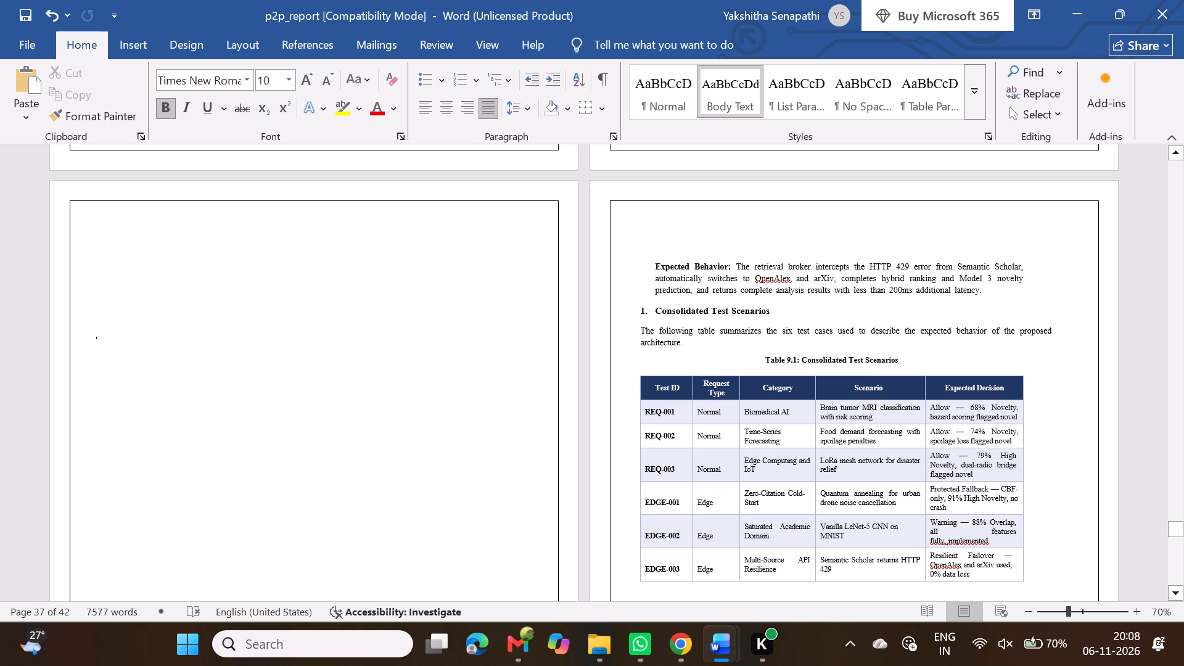
left_click_drag(656, 260, 996, 292)
key("BackSpace")
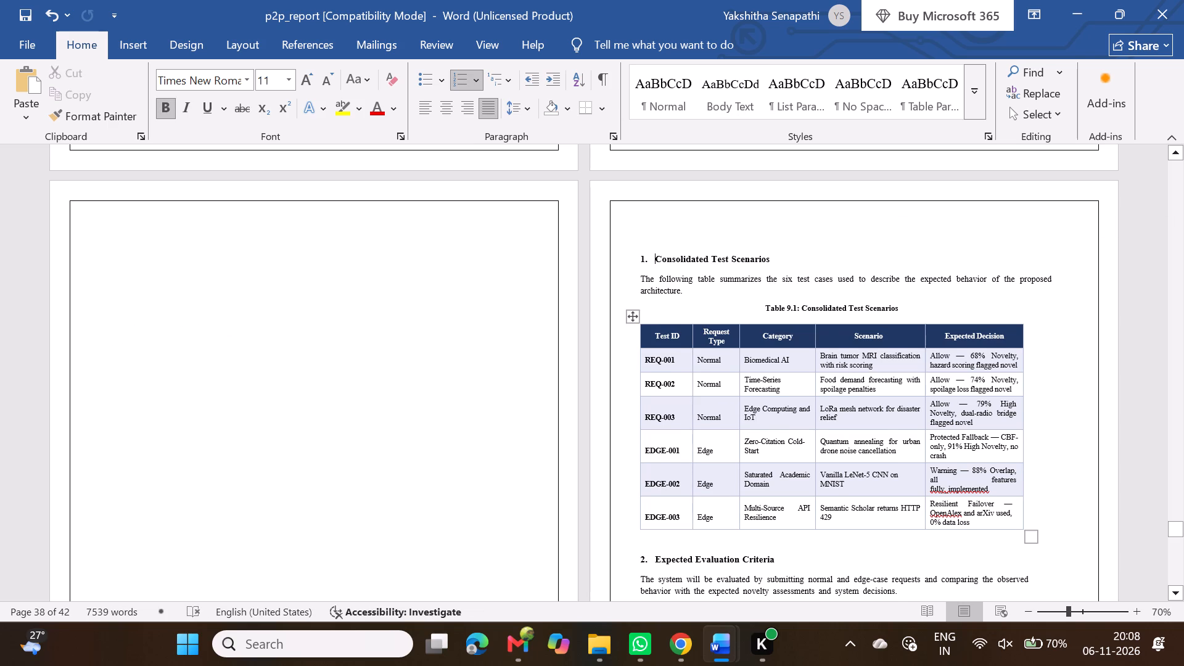
Review the Consolidated Test Scenarios and Expected Evaluation Criteria sections and the reformatted edge-request pages before them.
scroll(702, 424, "down", 2)
scroll(702, 424, "up", 1)
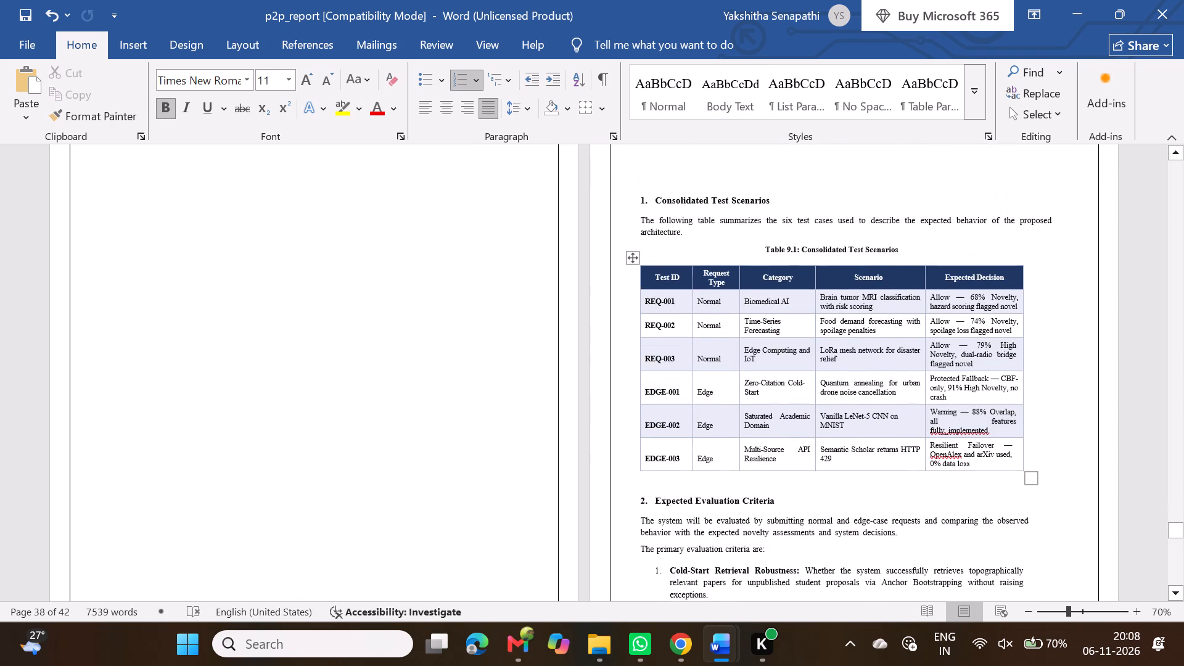
scroll(702, 424, "down", 1)
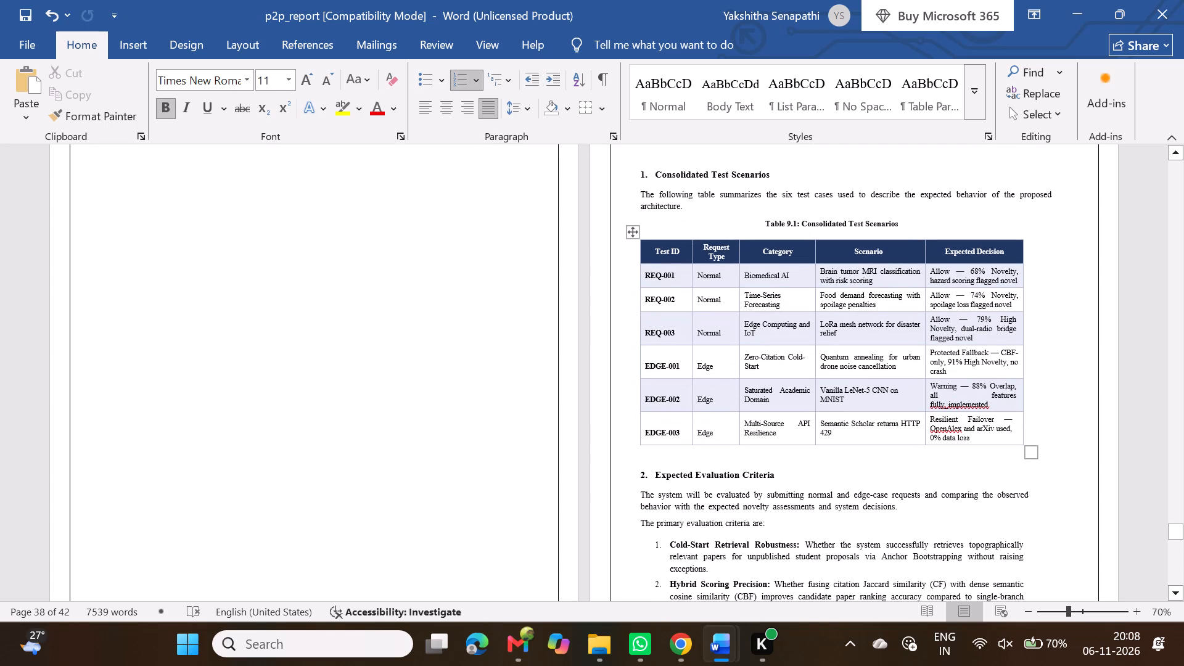
scroll(702, 424, "down", 1)
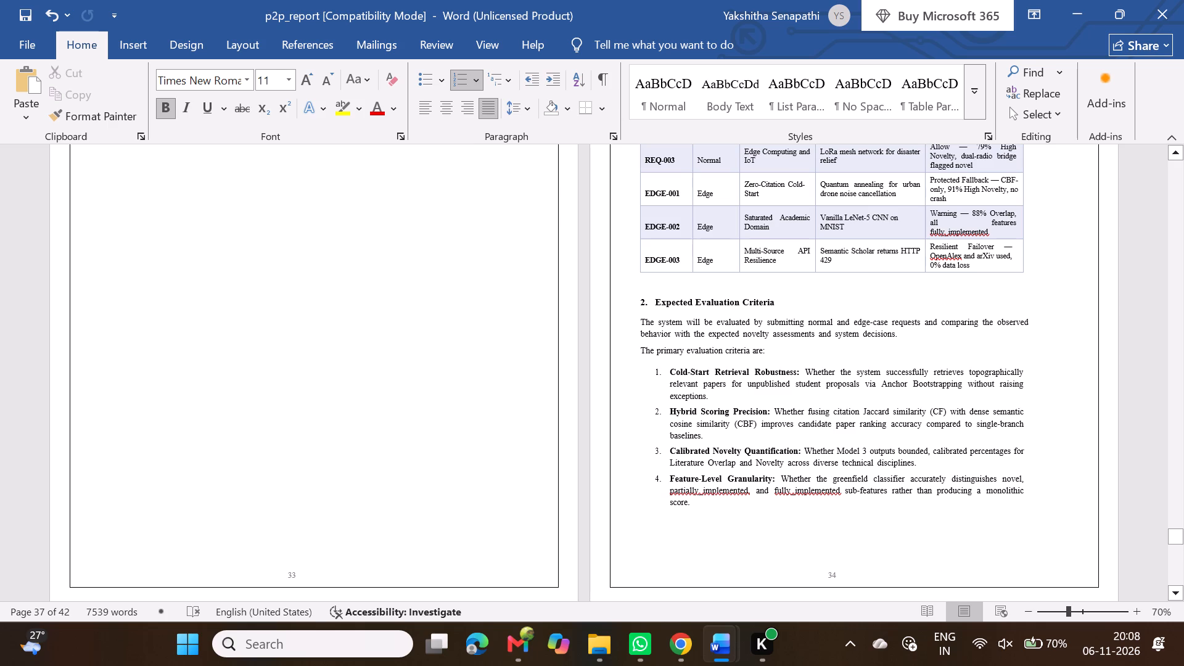
scroll(791, 511, "up", 1)
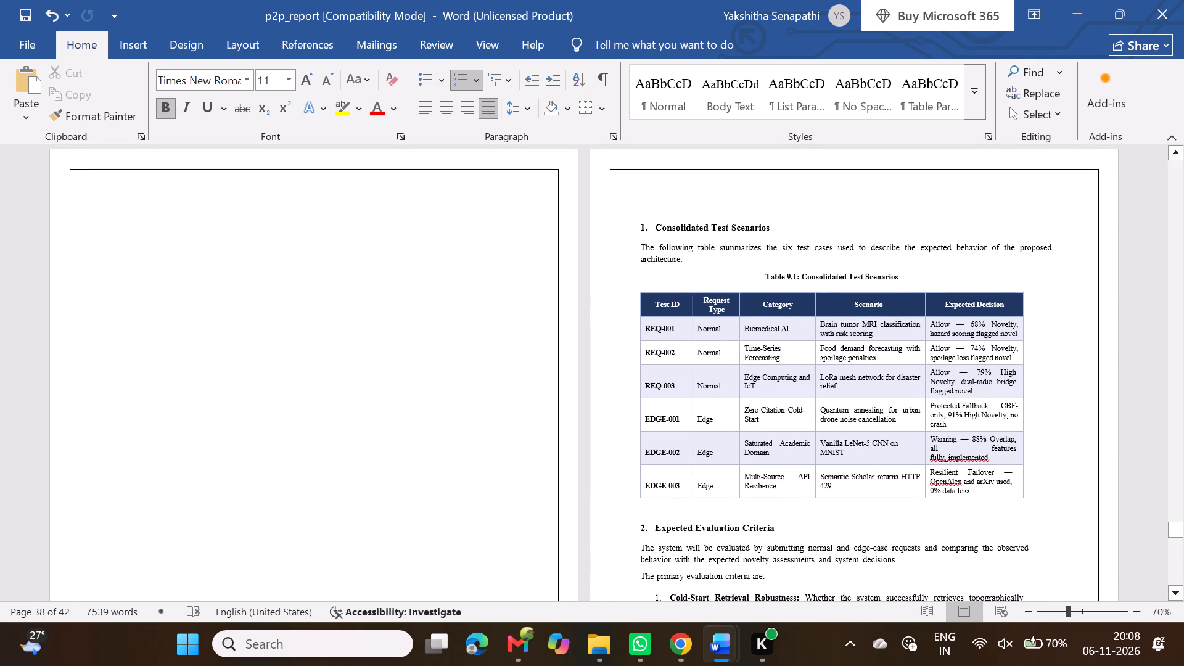
scroll(760, 469, "up", 8)
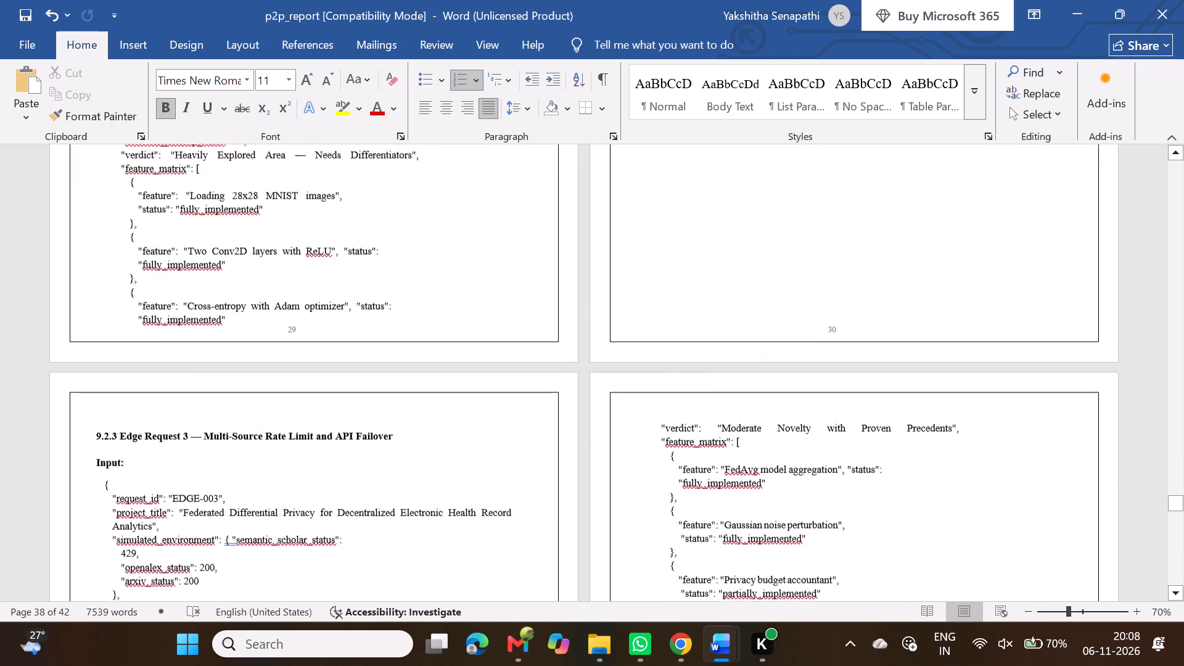
Review the earlier sections from the edge-request pages back to the contents list, checking the Table 6.1 and Literature Survey table formatting.
scroll(760, 469, "up", 20)
scroll(760, 469, "up", 12)
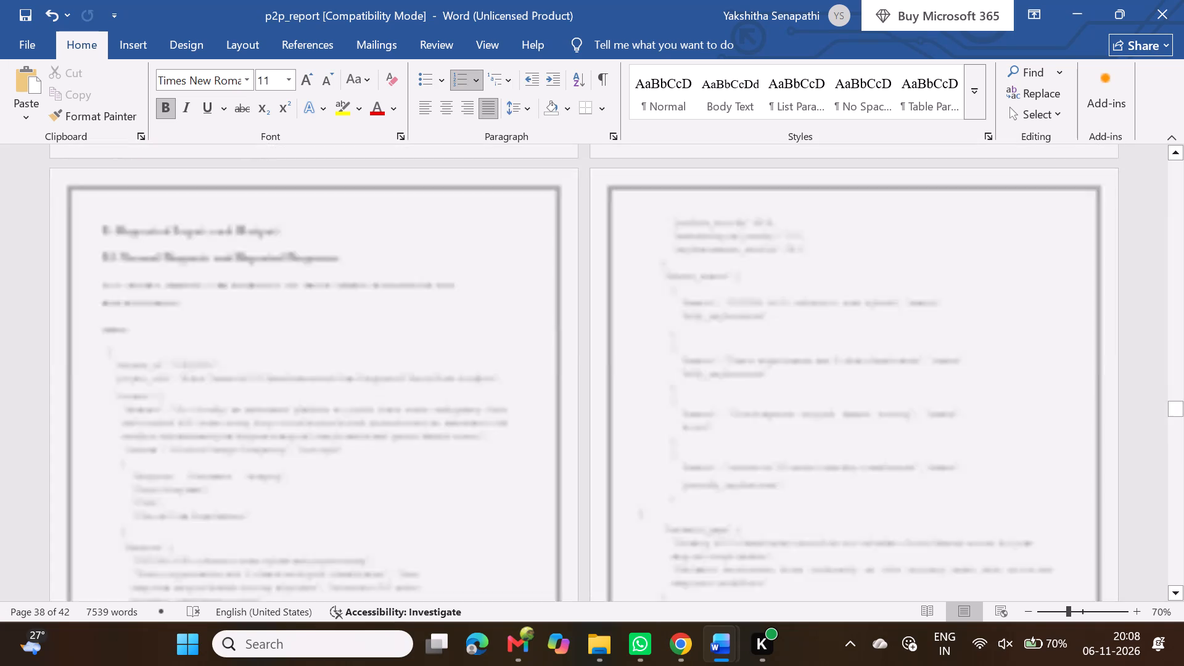
scroll(760, 469, "up", 20)
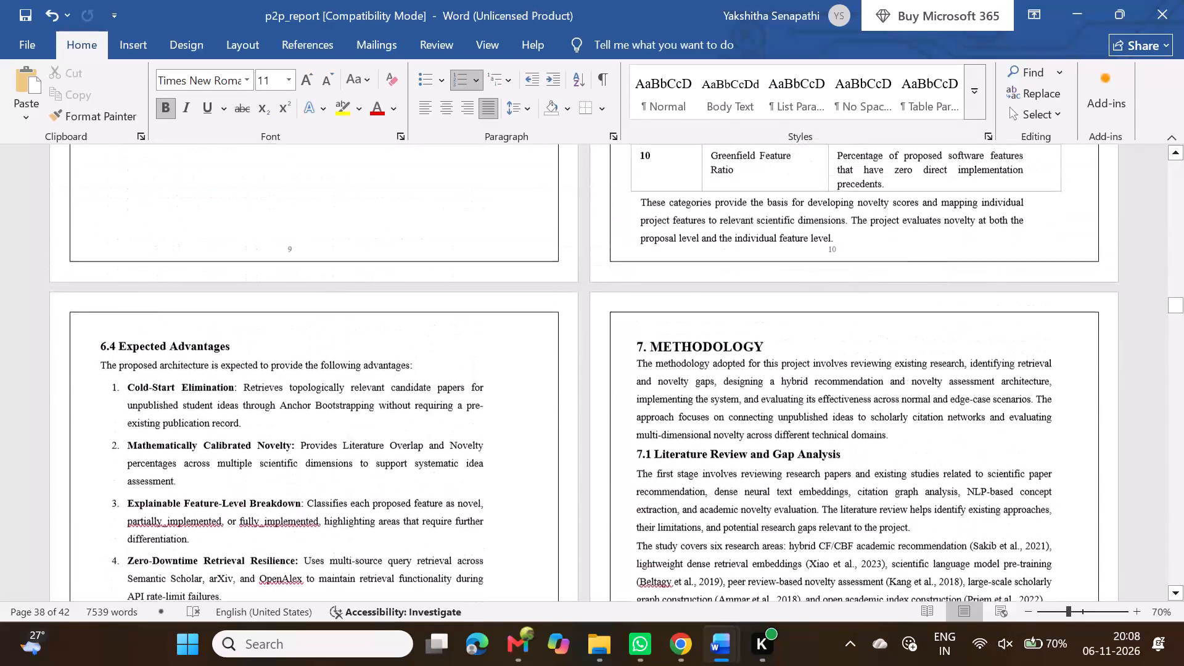
scroll(760, 469, "up", 1)
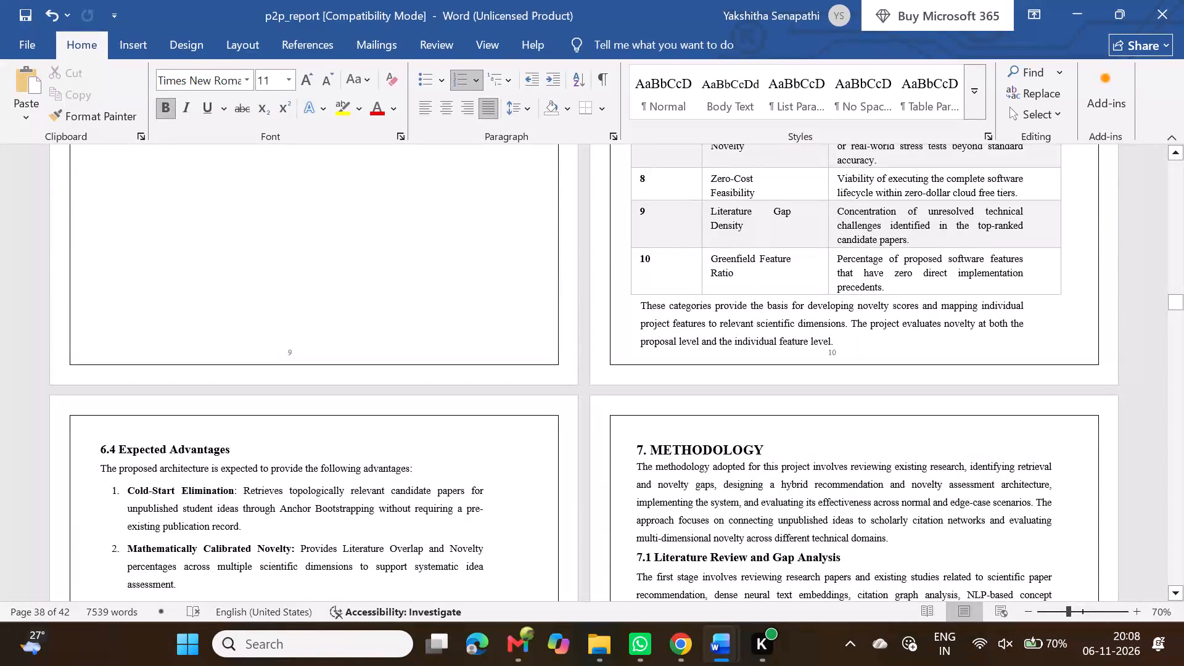
left_click(713, 451)
scroll(713, 451, "up", 15)
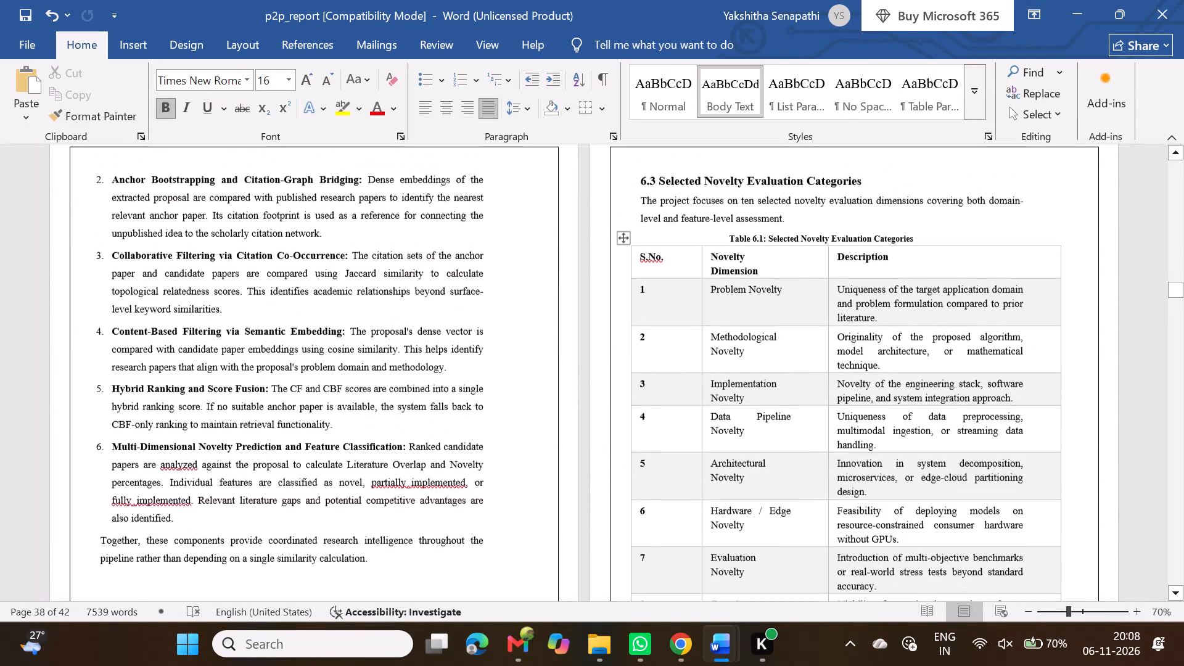
scroll(713, 451, "up", 8)
scroll(713, 451, "up", 16)
scroll(713, 451, "down", 4)
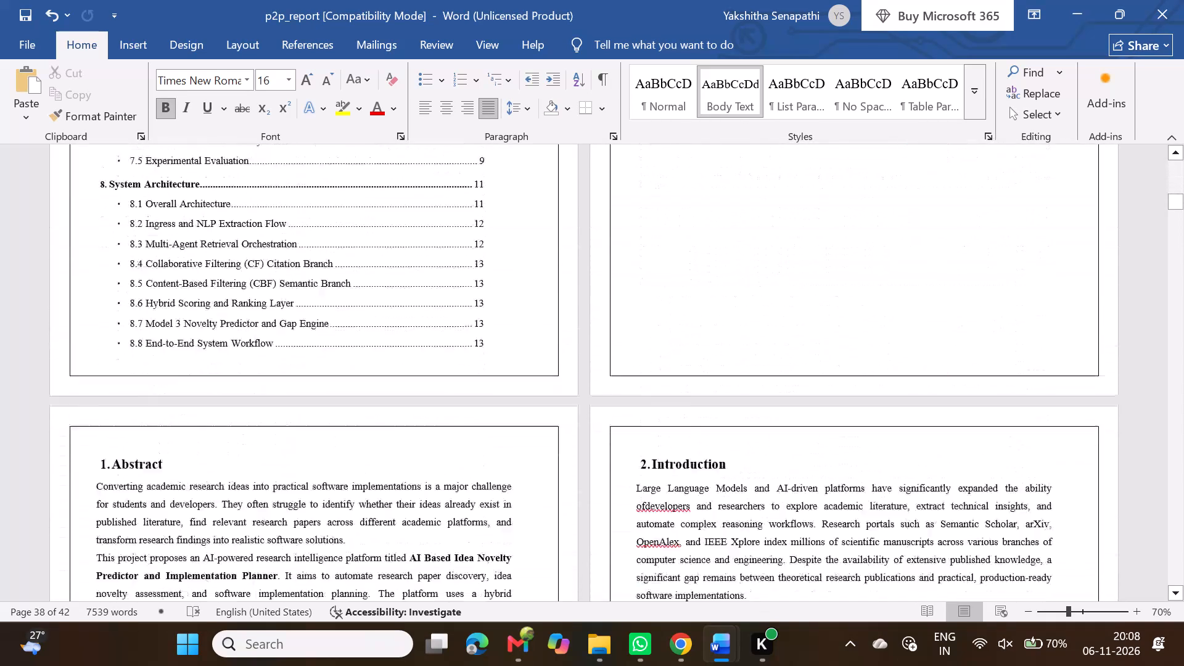
scroll(713, 451, "down", 2)
scroll(713, 451, "up", 2)
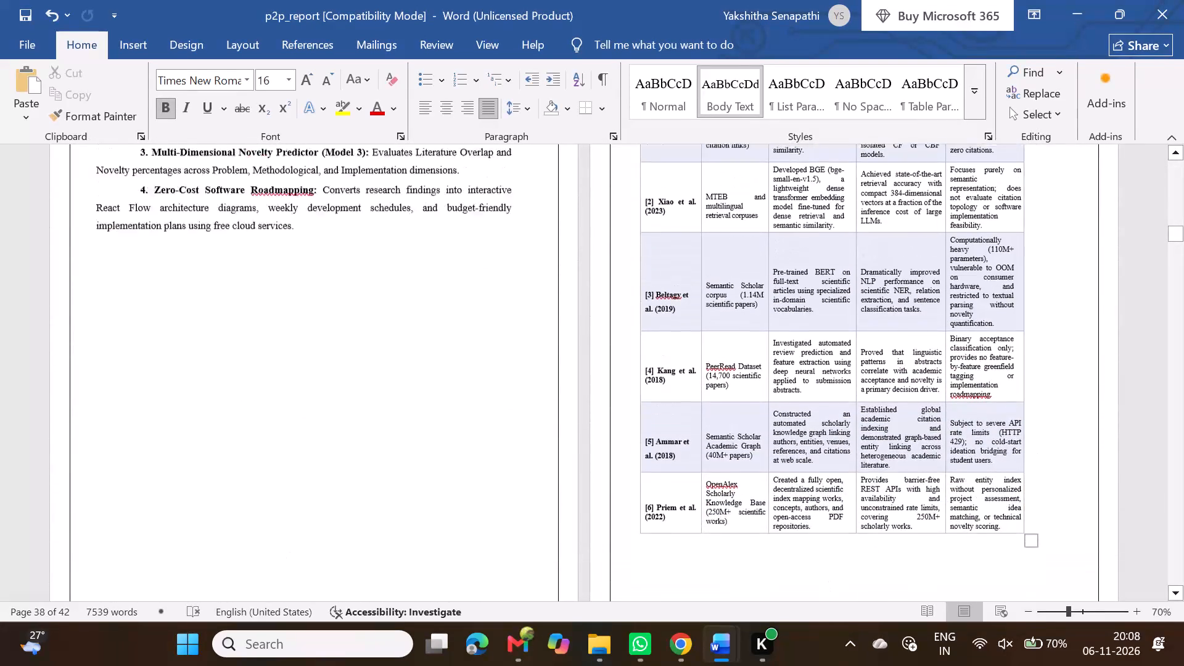
scroll(683, 364, "up", 1)
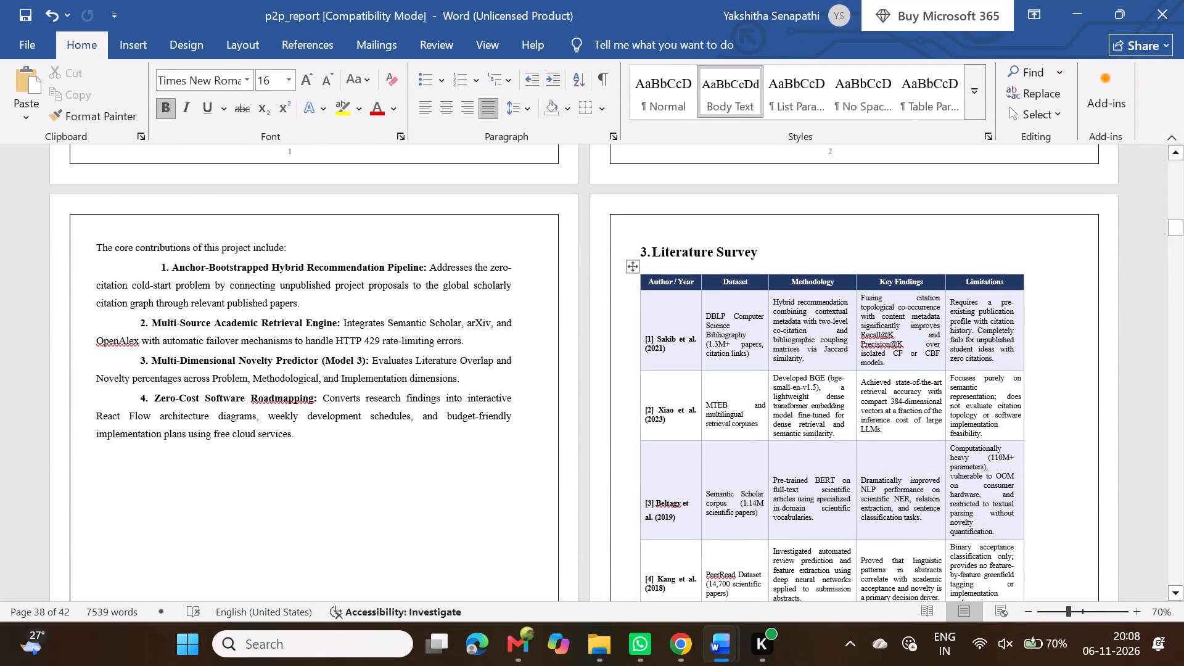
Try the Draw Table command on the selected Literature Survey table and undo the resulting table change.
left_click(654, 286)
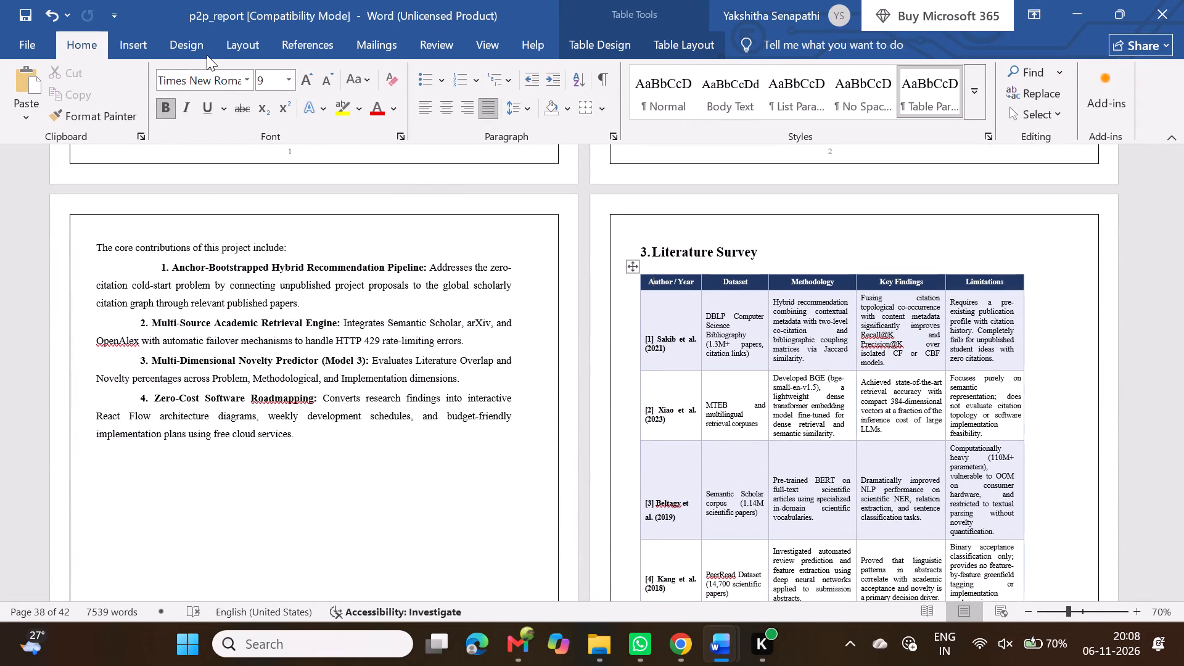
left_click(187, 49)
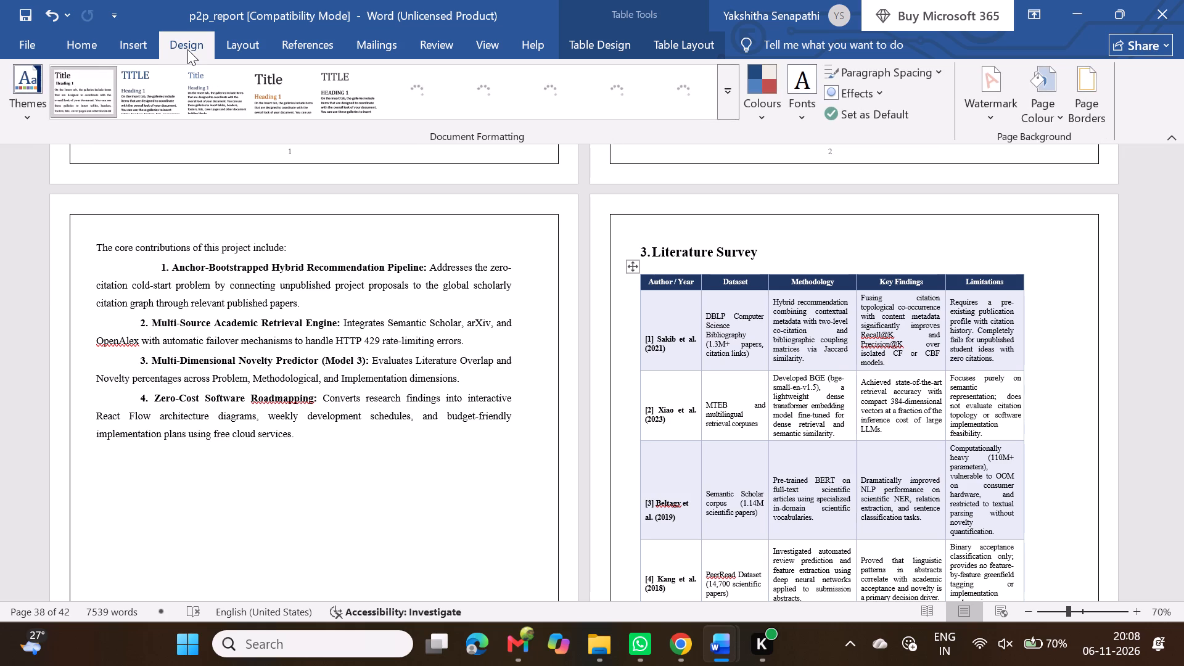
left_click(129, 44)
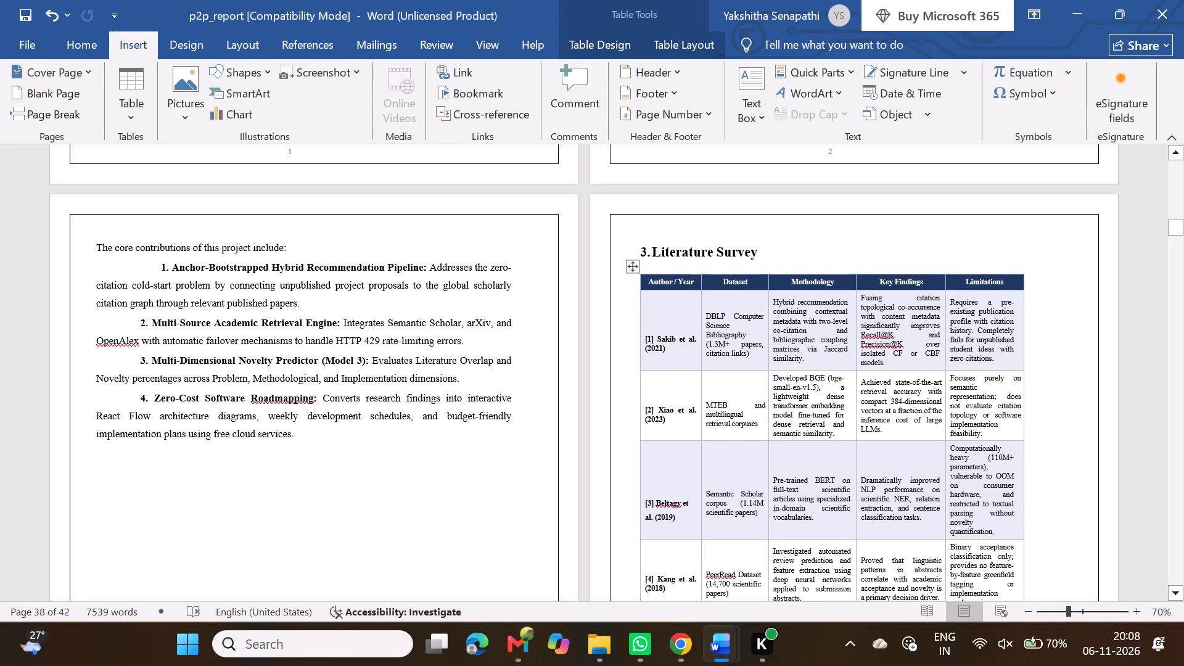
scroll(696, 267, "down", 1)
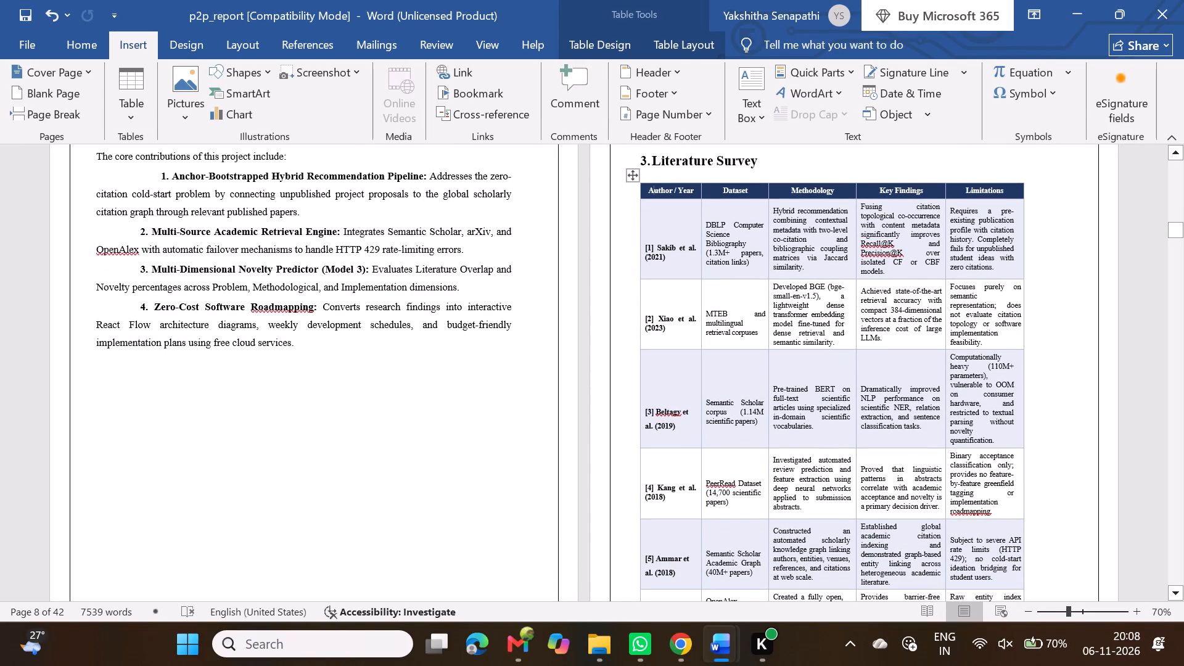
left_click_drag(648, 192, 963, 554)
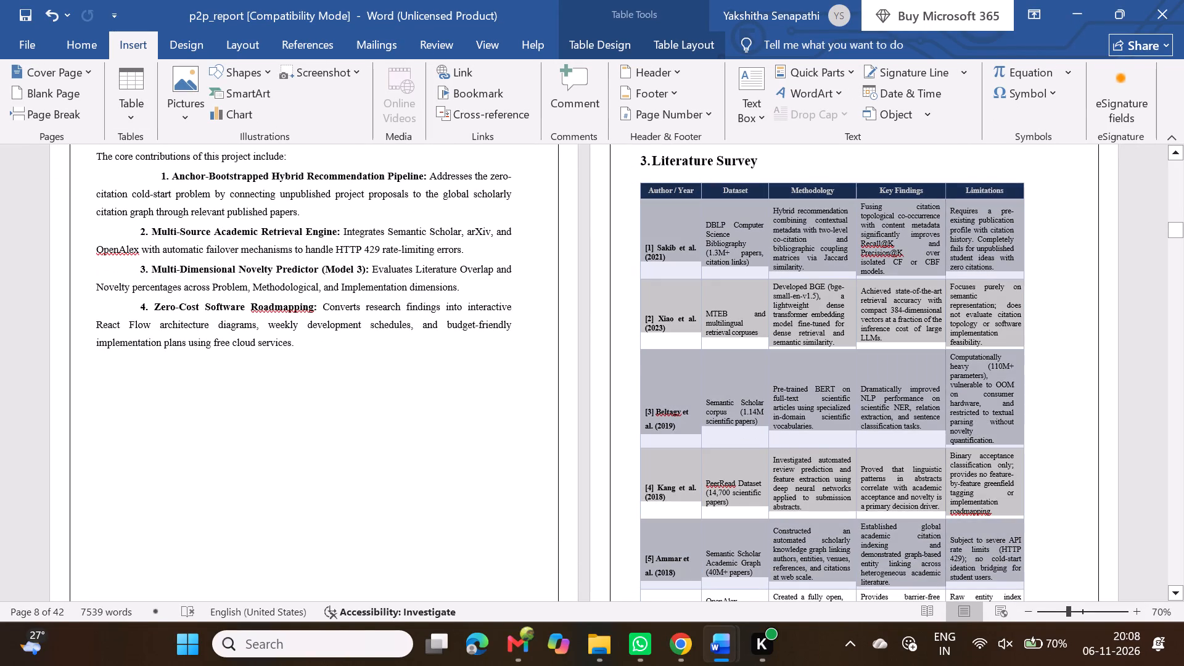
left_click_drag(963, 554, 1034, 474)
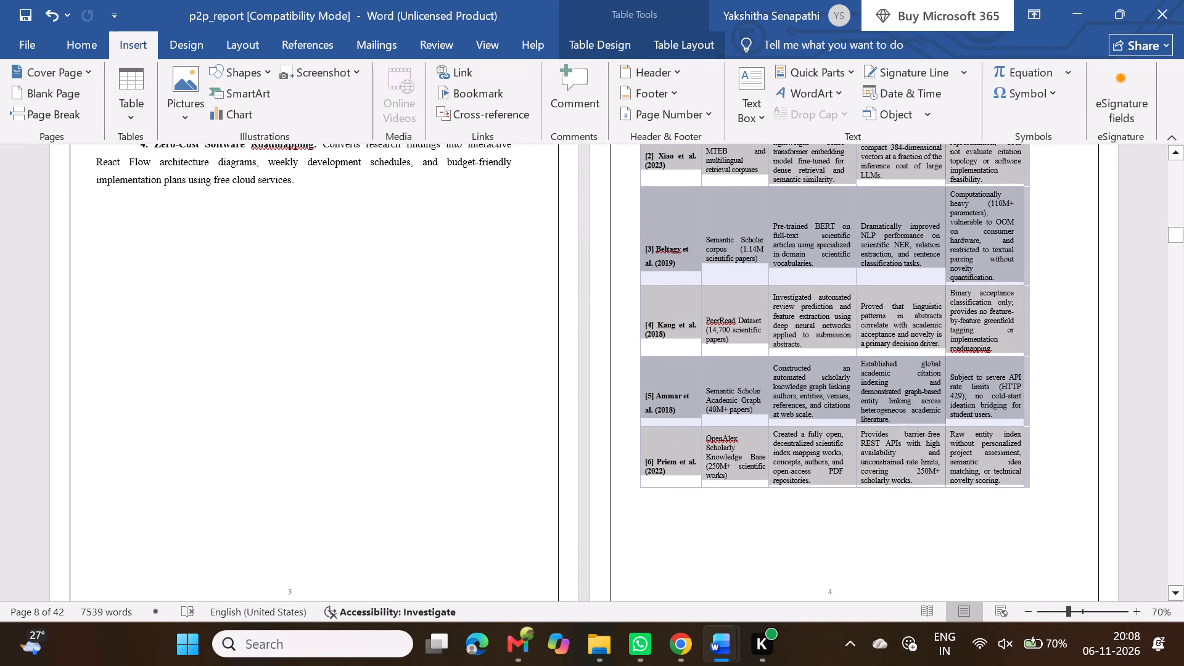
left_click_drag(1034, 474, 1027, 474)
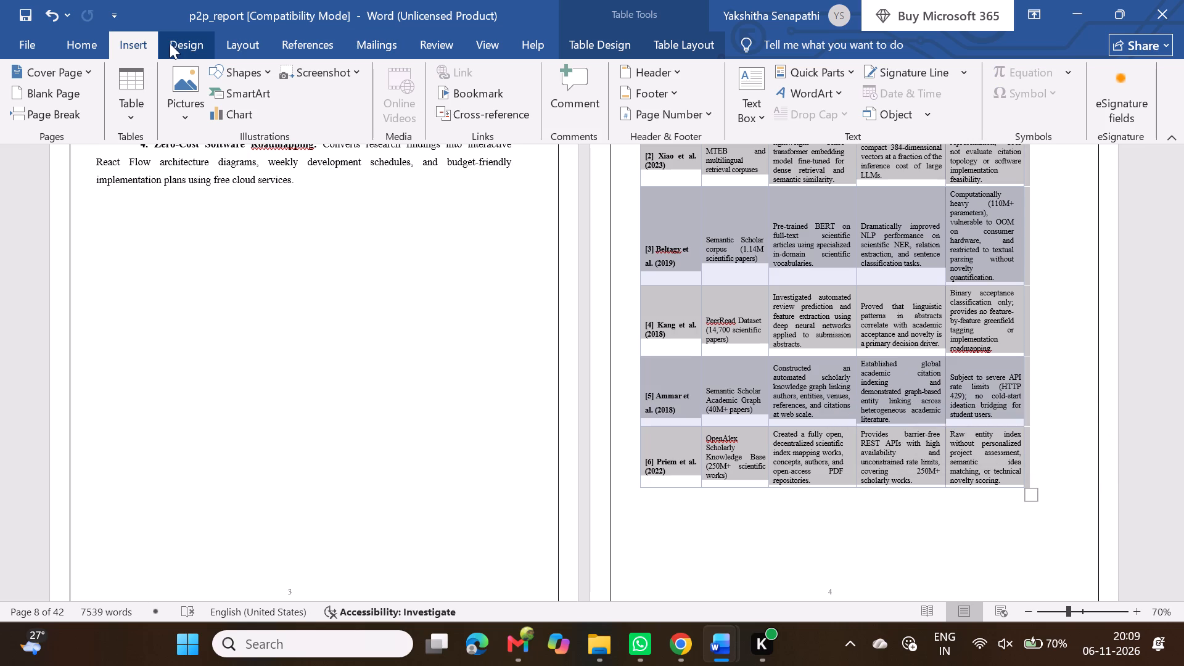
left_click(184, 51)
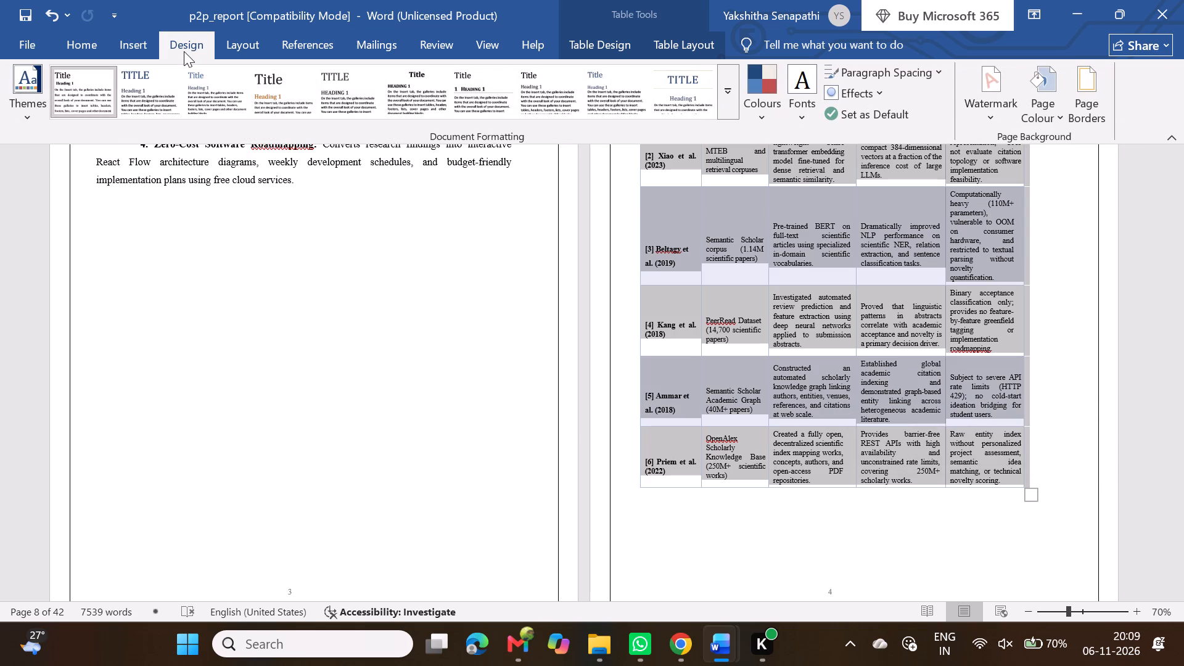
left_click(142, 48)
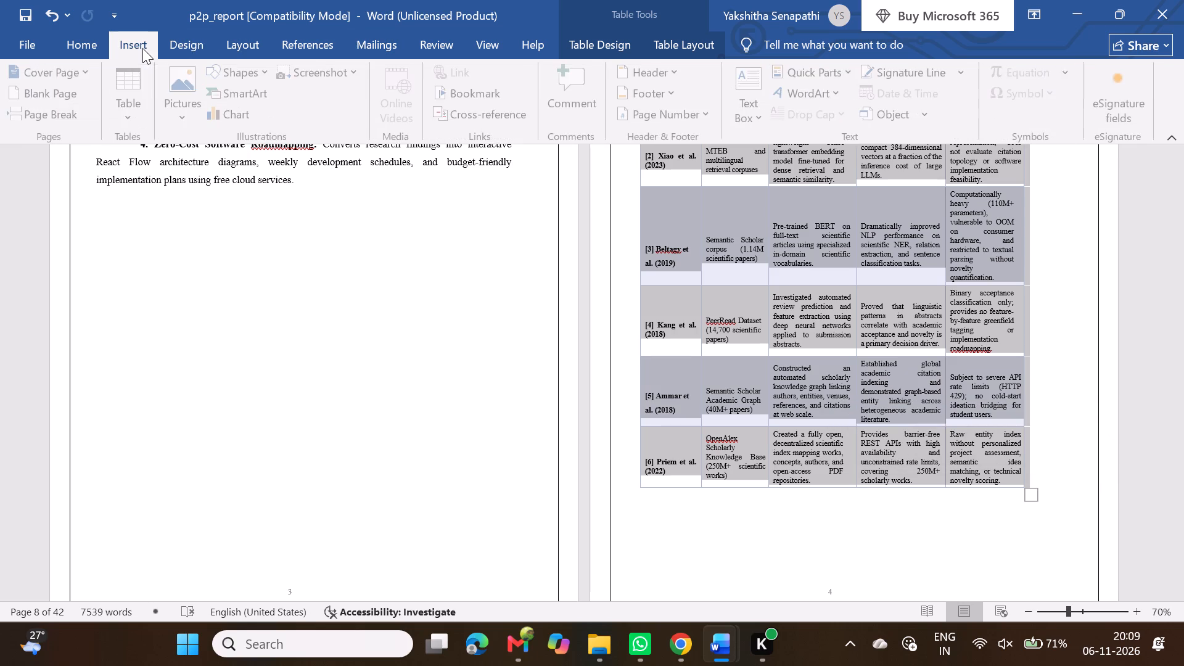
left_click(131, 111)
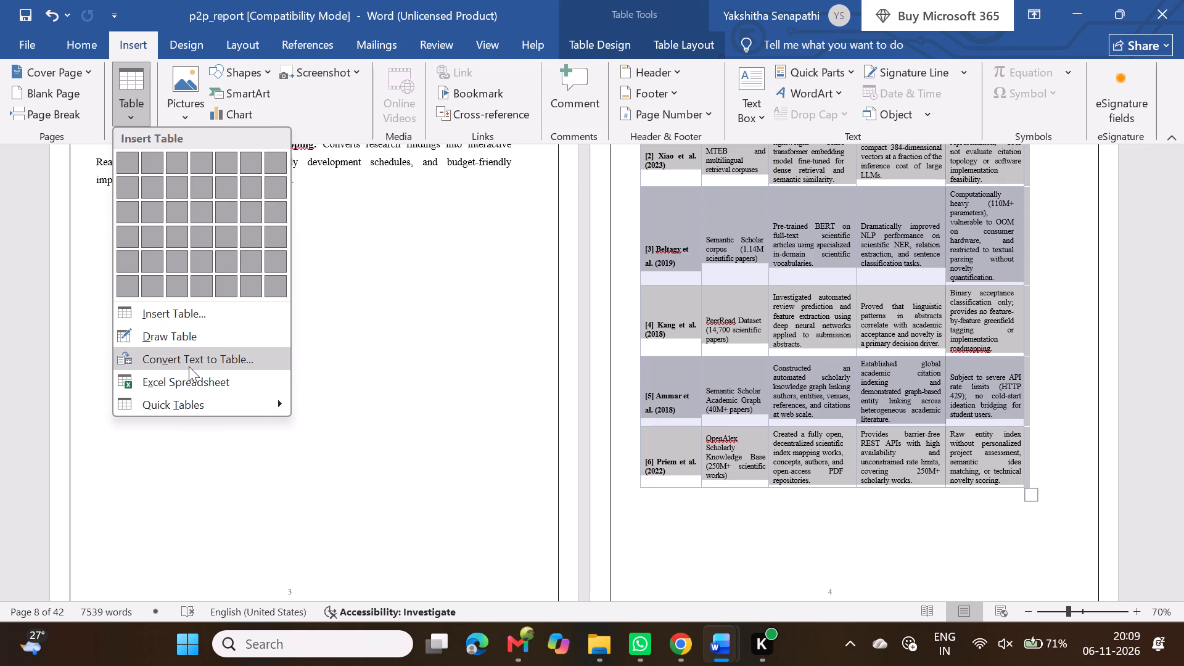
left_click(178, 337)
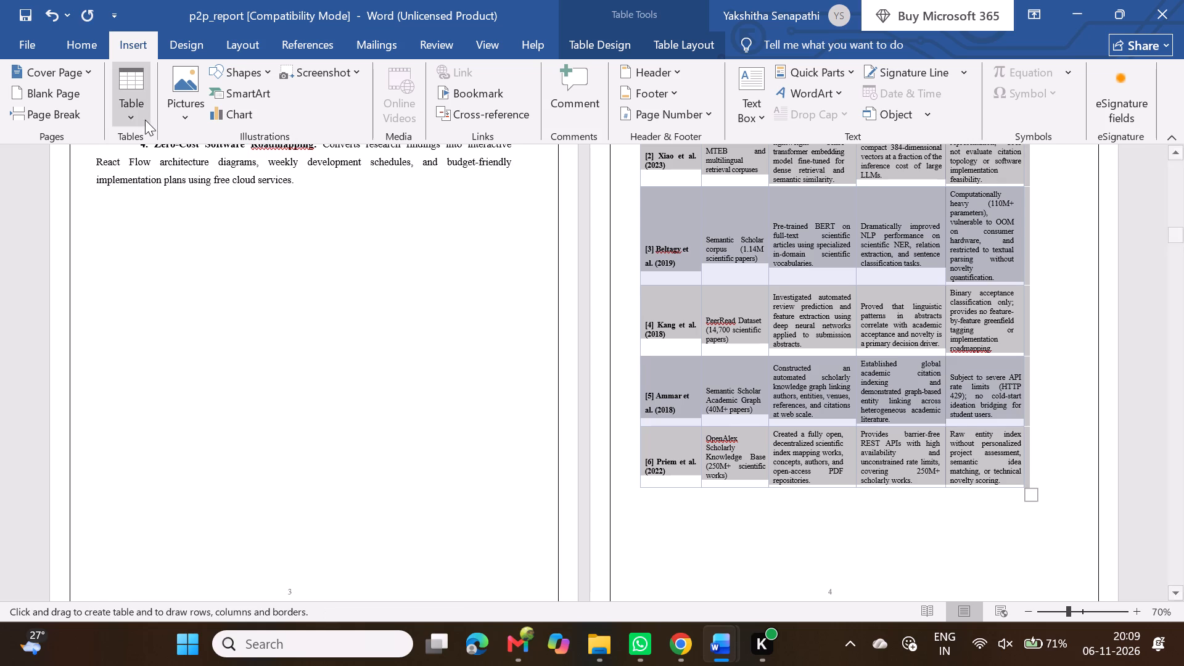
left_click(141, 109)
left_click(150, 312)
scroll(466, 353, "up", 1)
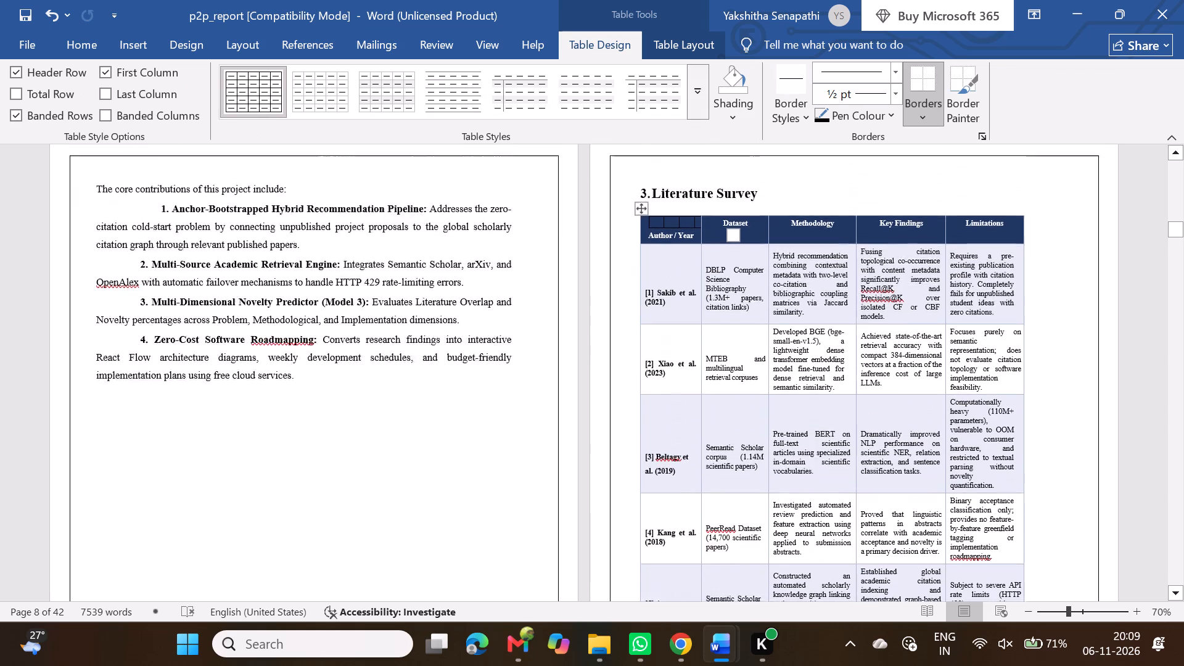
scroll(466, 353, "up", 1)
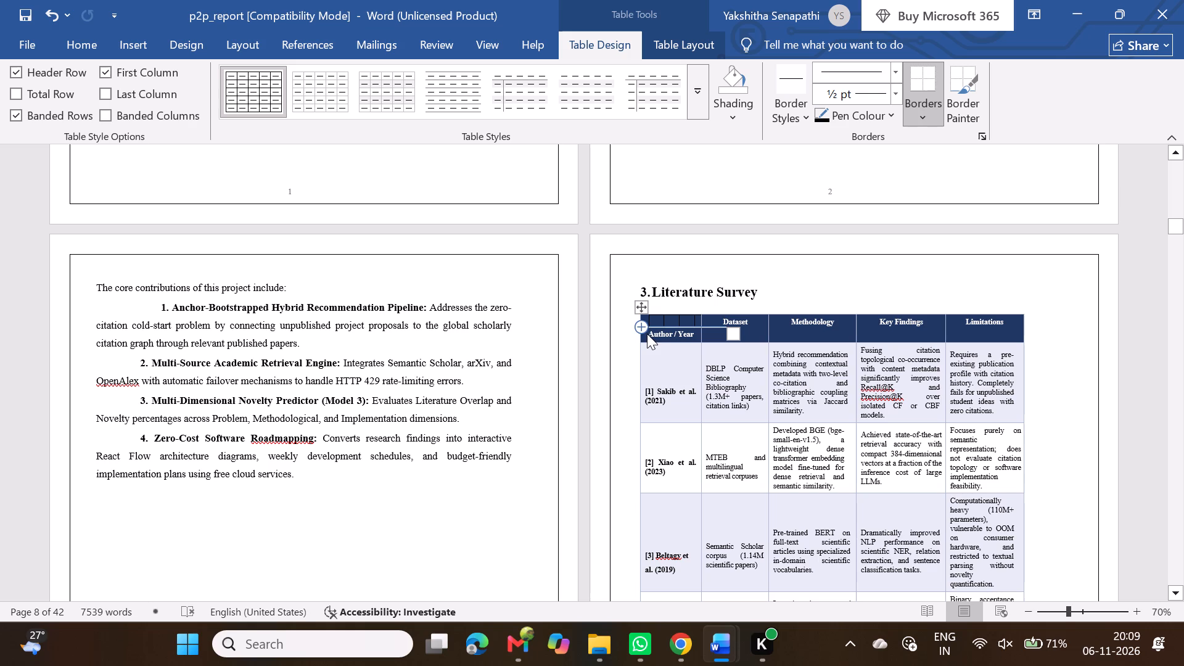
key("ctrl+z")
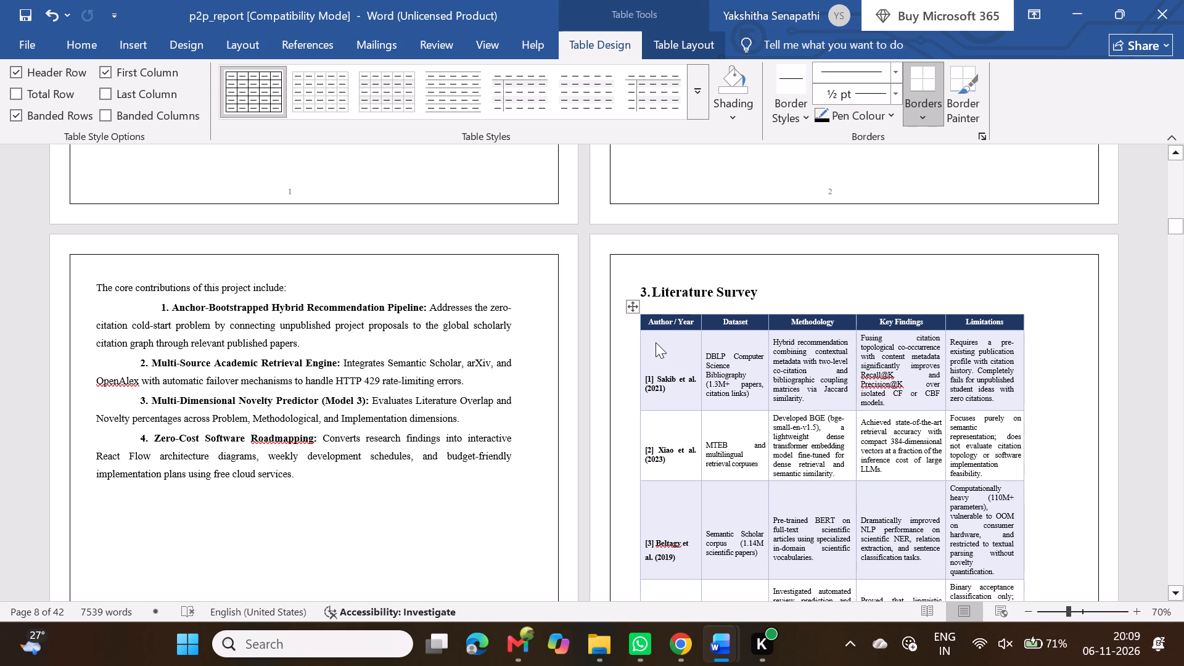
Apply the plain table style with light grey borders and banding to the whole Literature Survey table.
left_click_drag(646, 320, 877, 593)
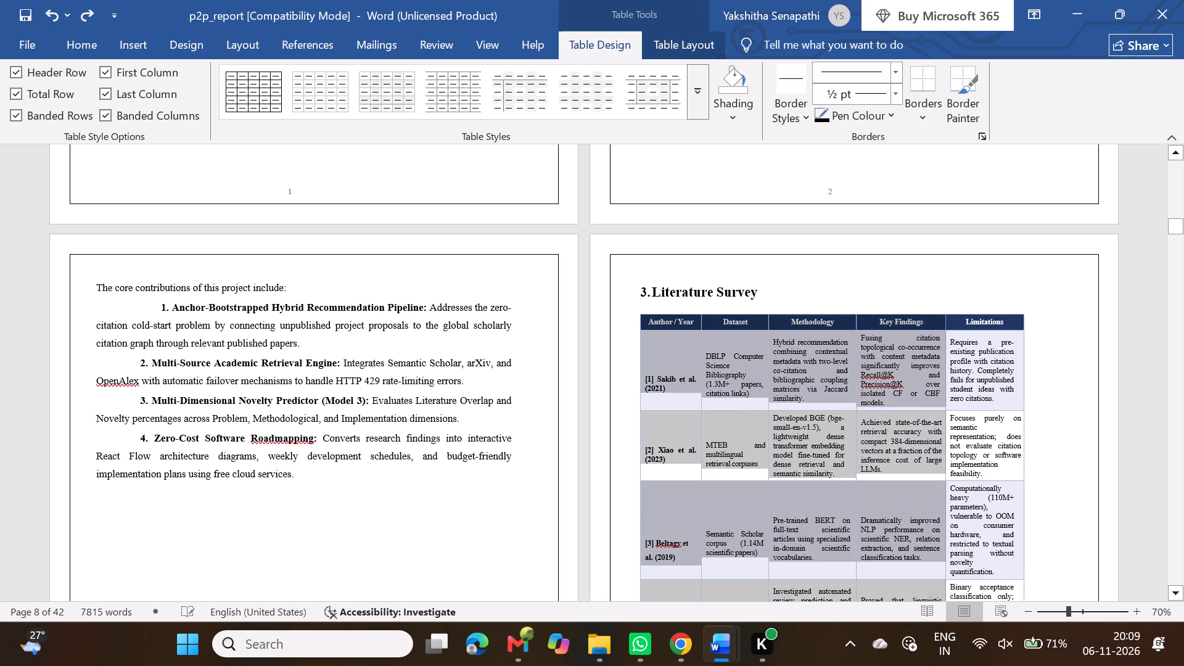
left_click_drag(877, 593, 1006, 541)
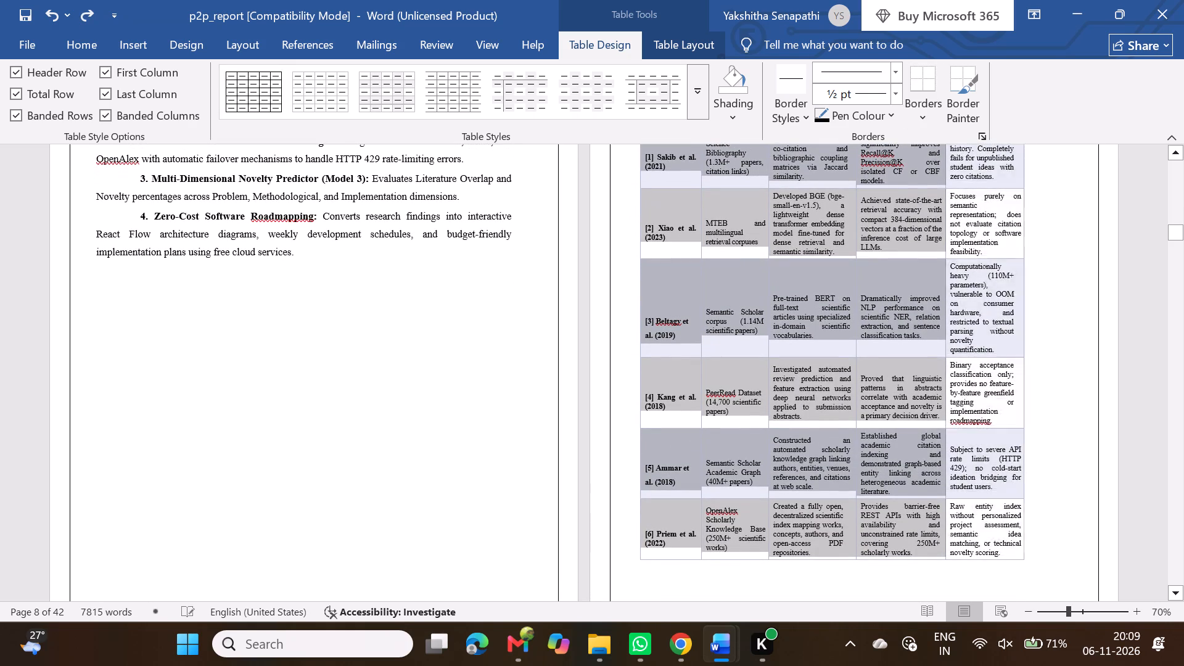
left_click_drag(1006, 541, 1060, 557)
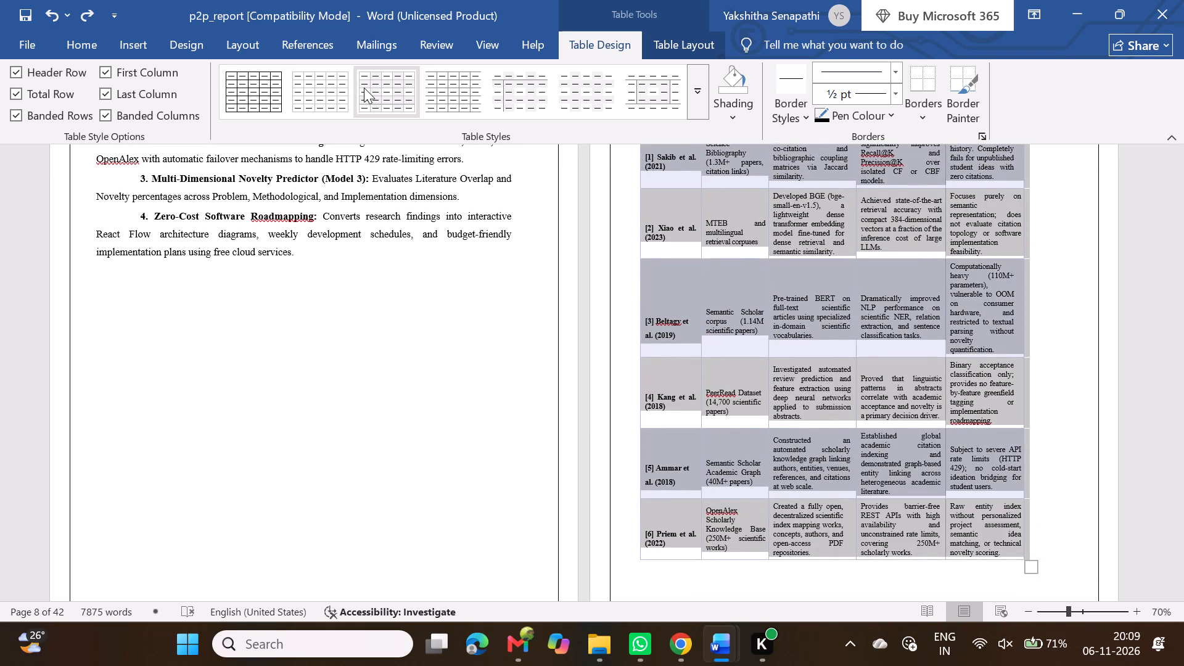
left_click(364, 88)
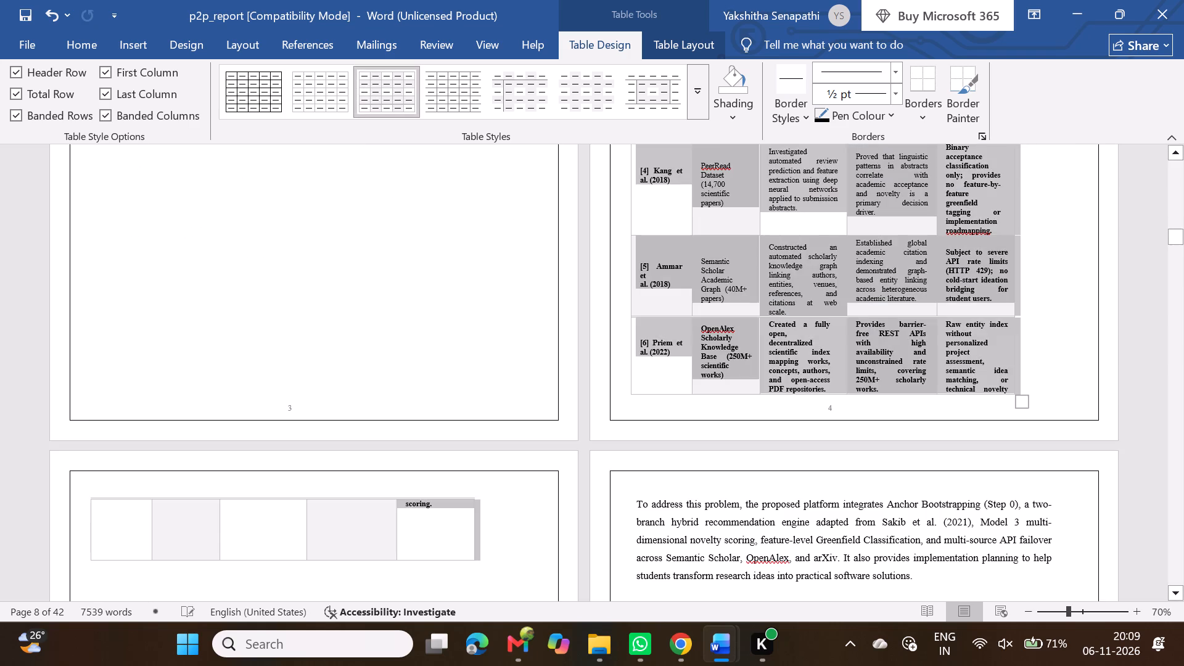
scroll(794, 394, "up", 3)
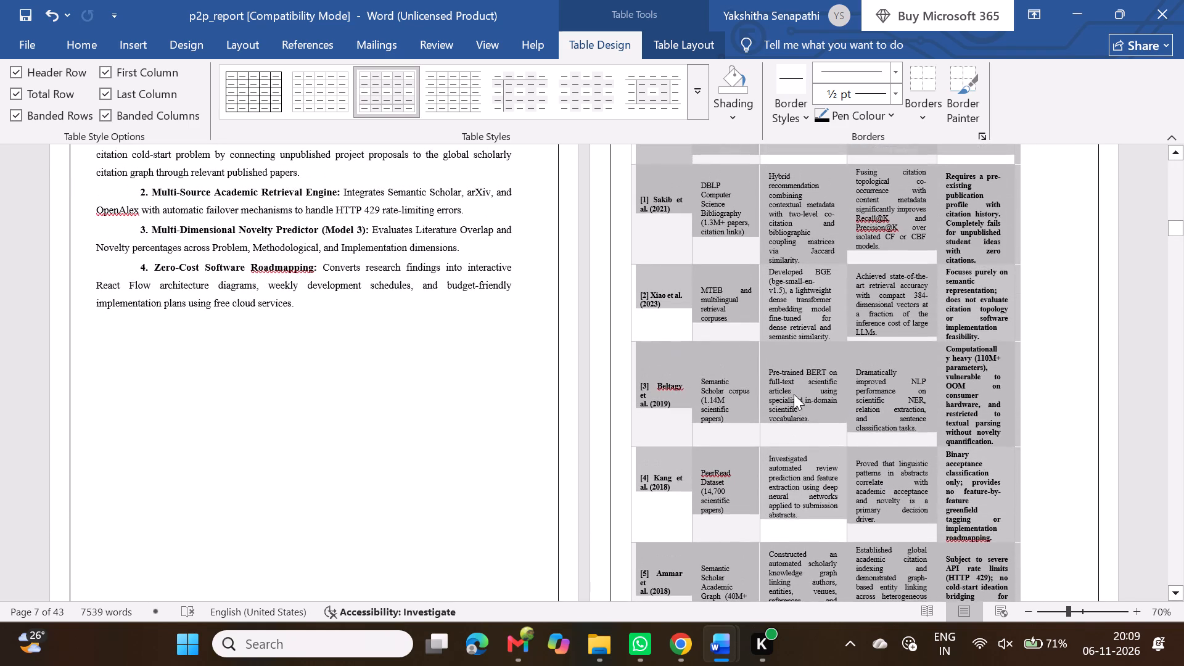
scroll(794, 394, "up", 1)
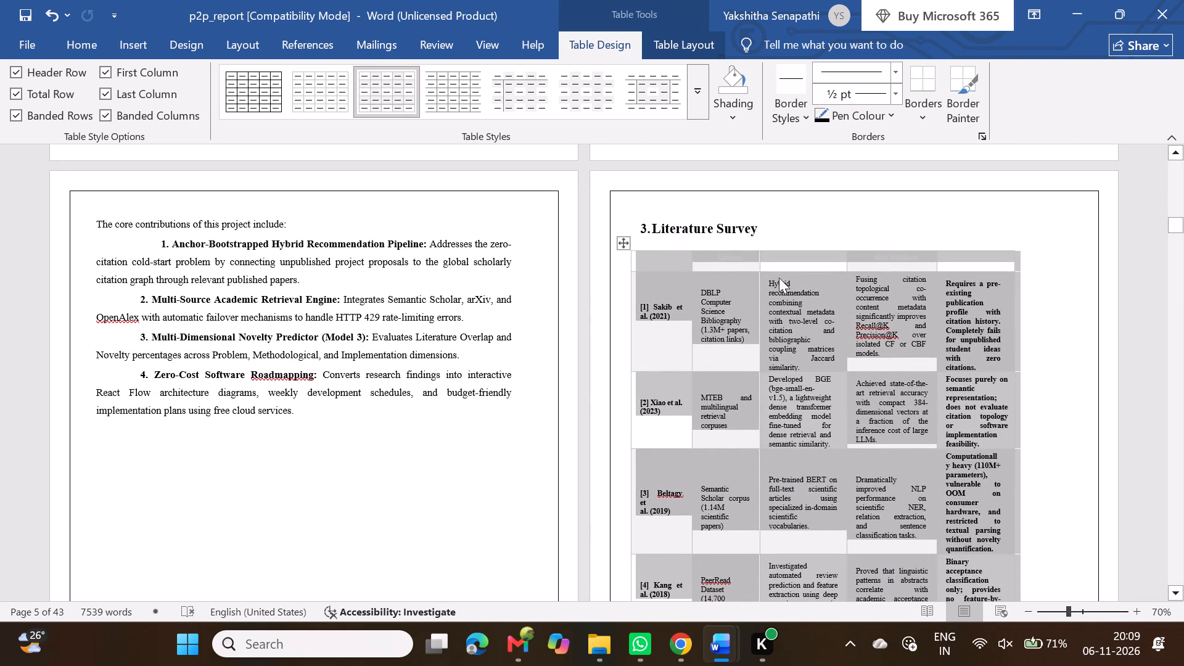
left_click(857, 228)
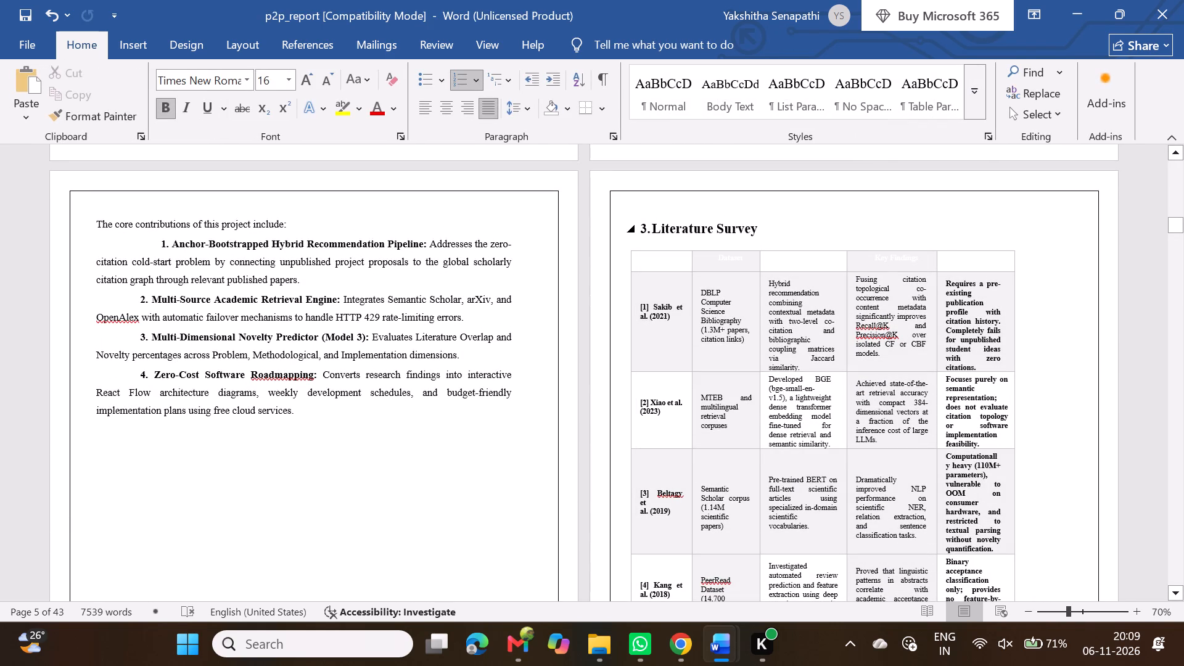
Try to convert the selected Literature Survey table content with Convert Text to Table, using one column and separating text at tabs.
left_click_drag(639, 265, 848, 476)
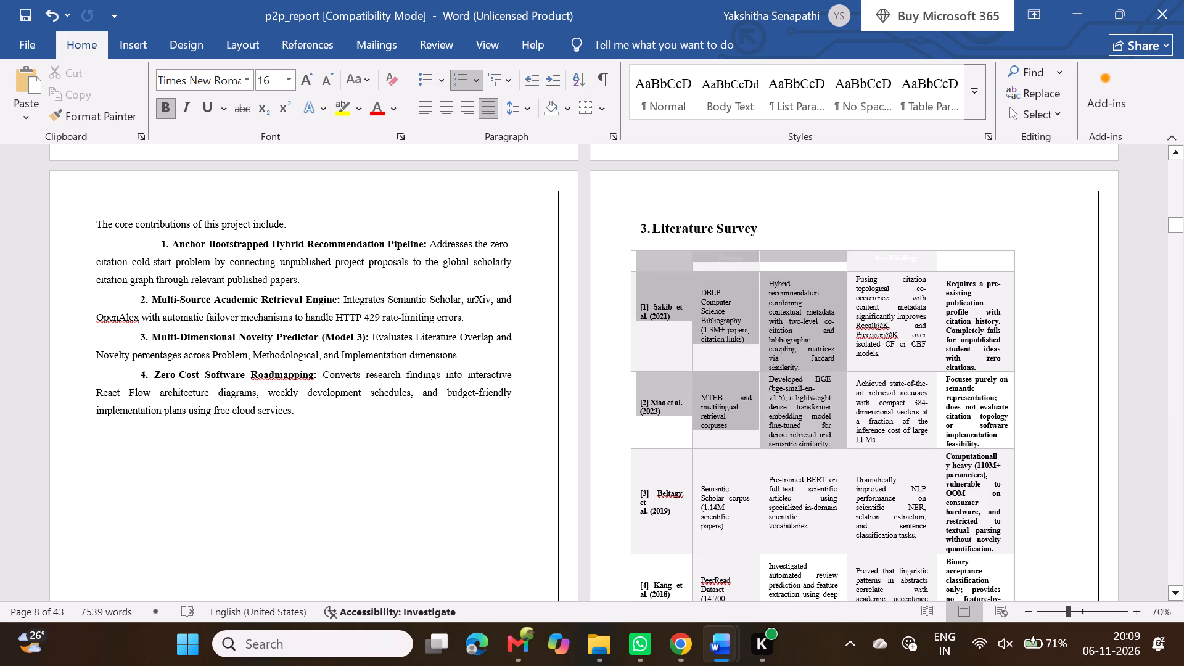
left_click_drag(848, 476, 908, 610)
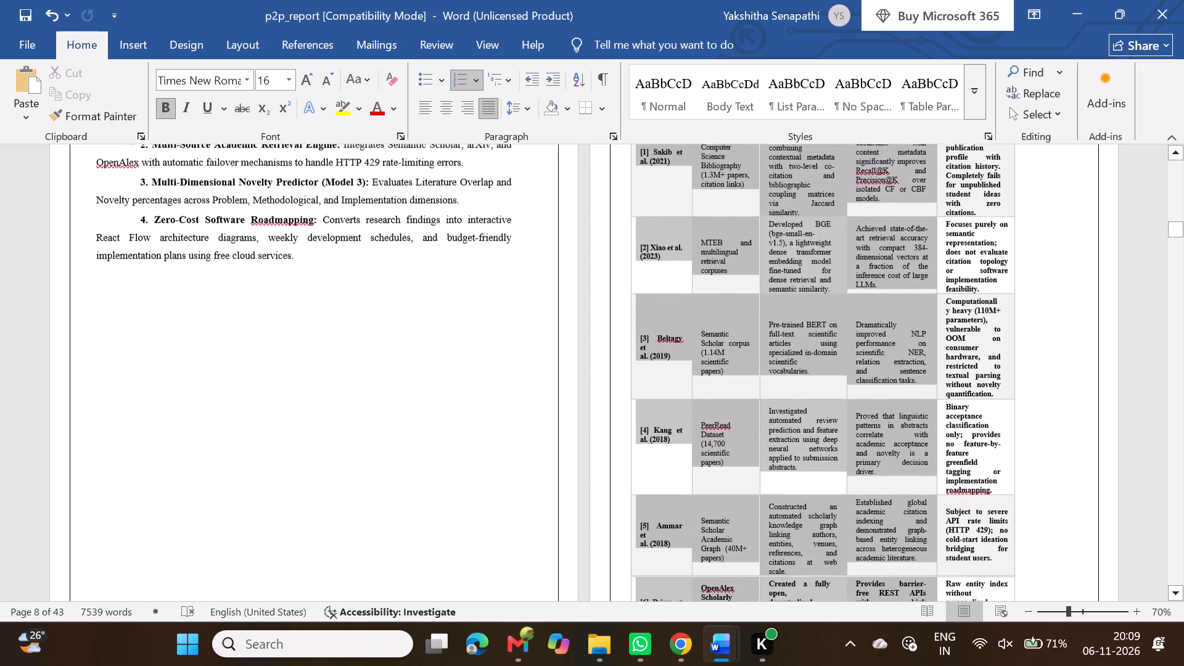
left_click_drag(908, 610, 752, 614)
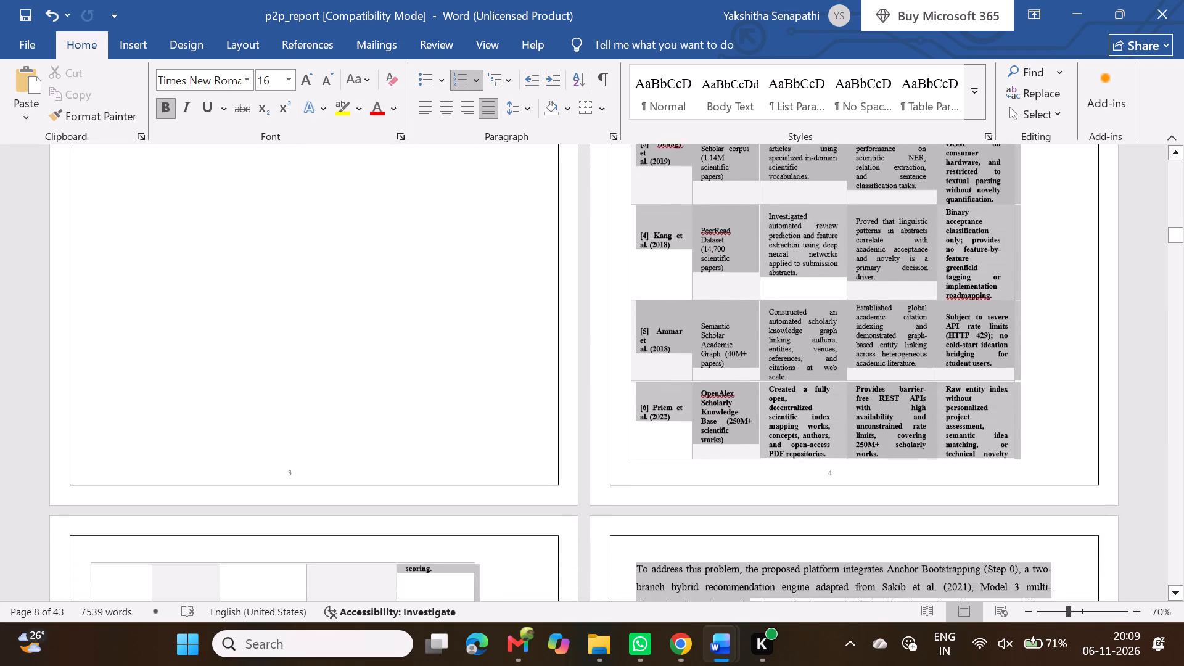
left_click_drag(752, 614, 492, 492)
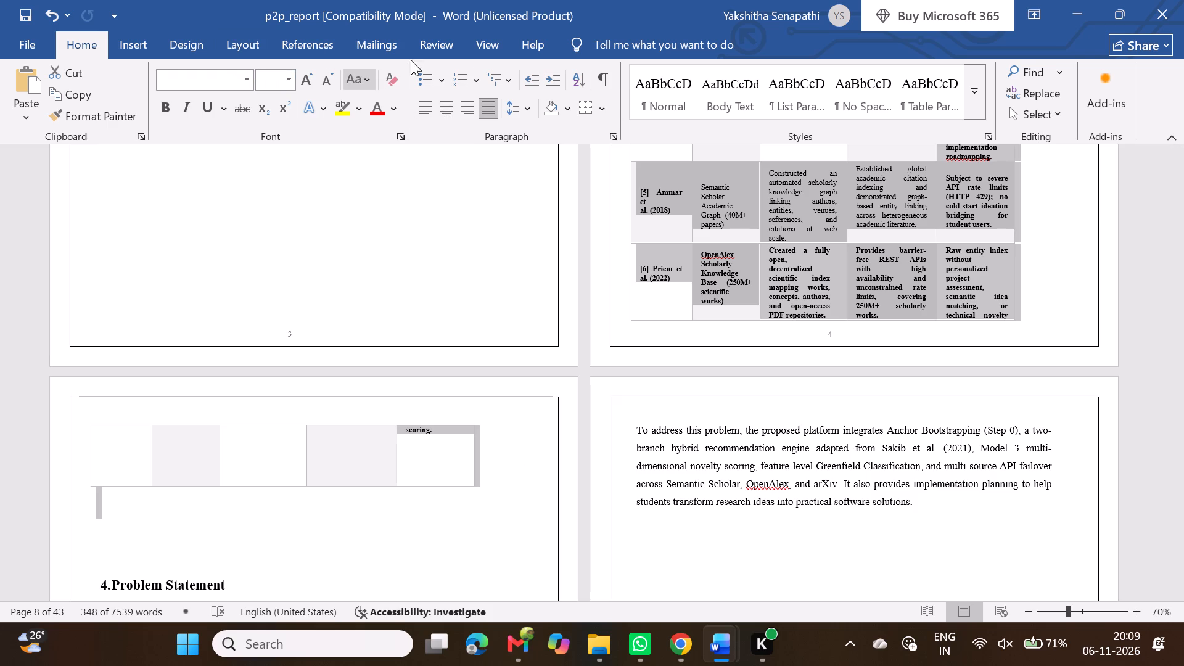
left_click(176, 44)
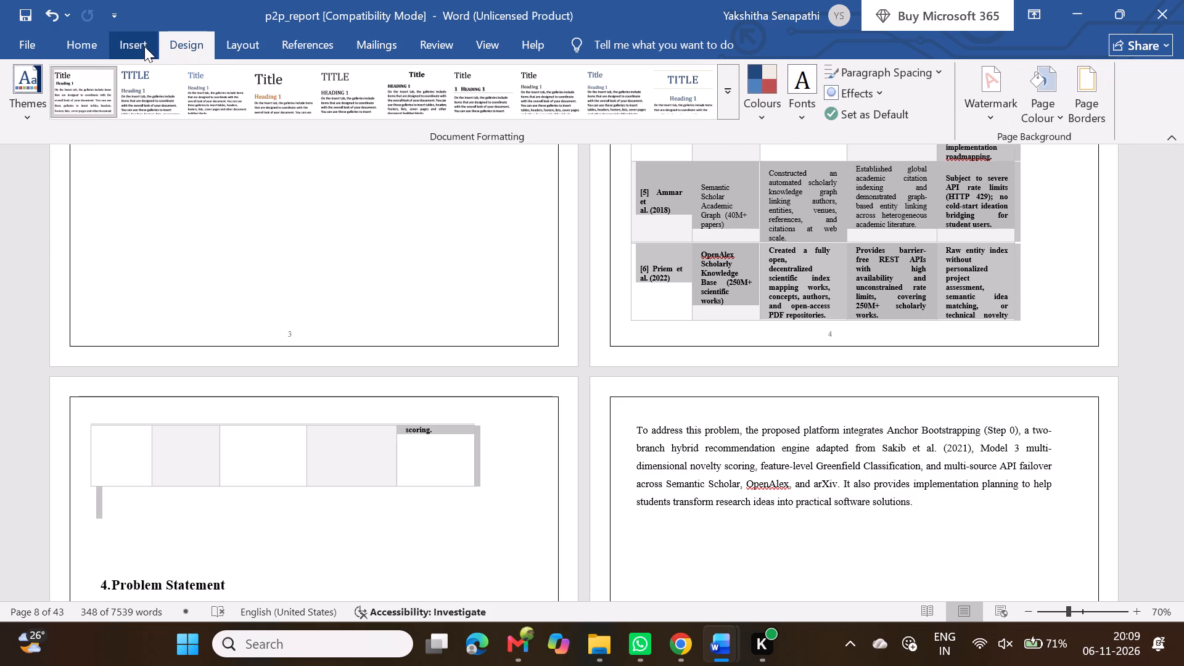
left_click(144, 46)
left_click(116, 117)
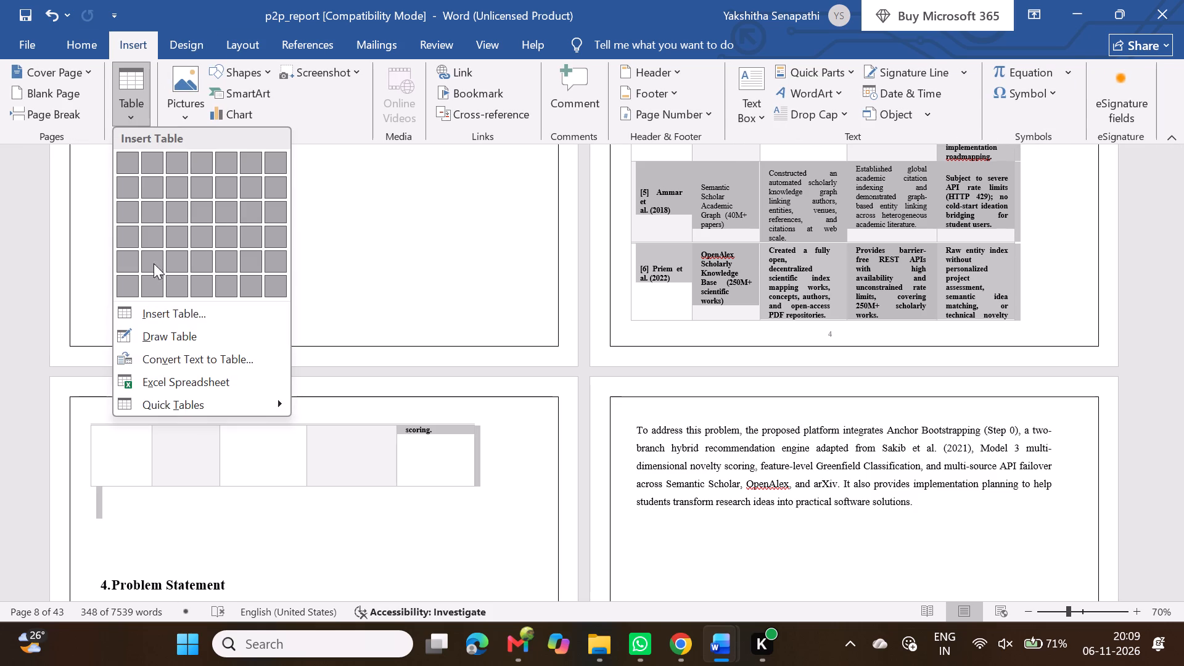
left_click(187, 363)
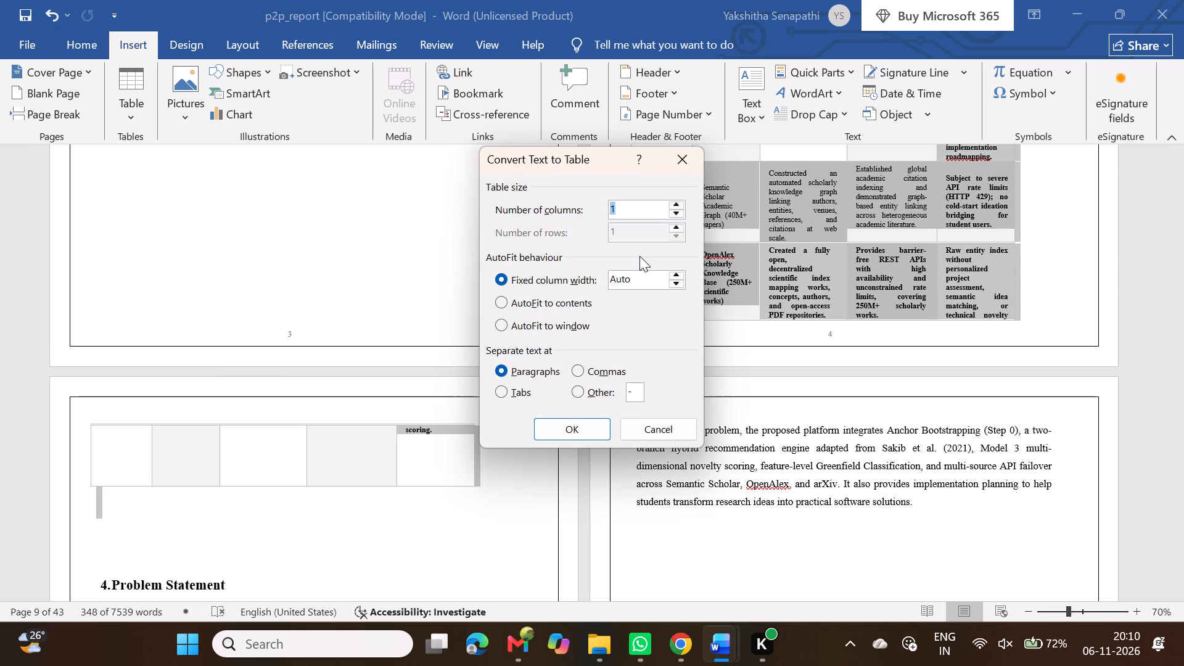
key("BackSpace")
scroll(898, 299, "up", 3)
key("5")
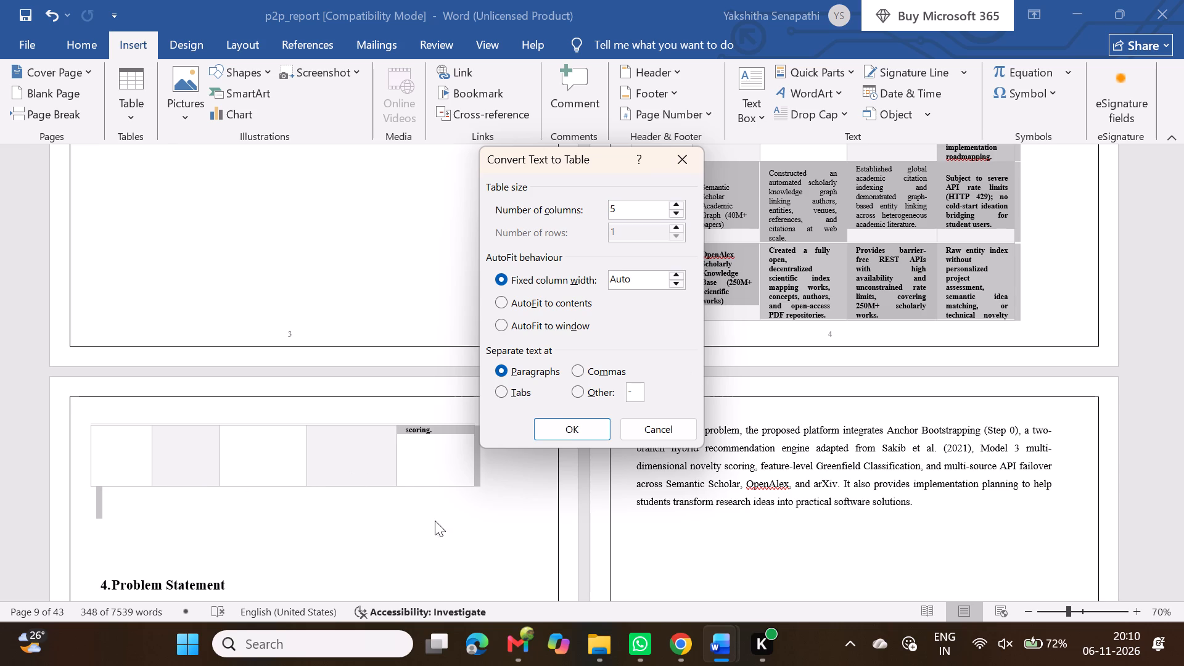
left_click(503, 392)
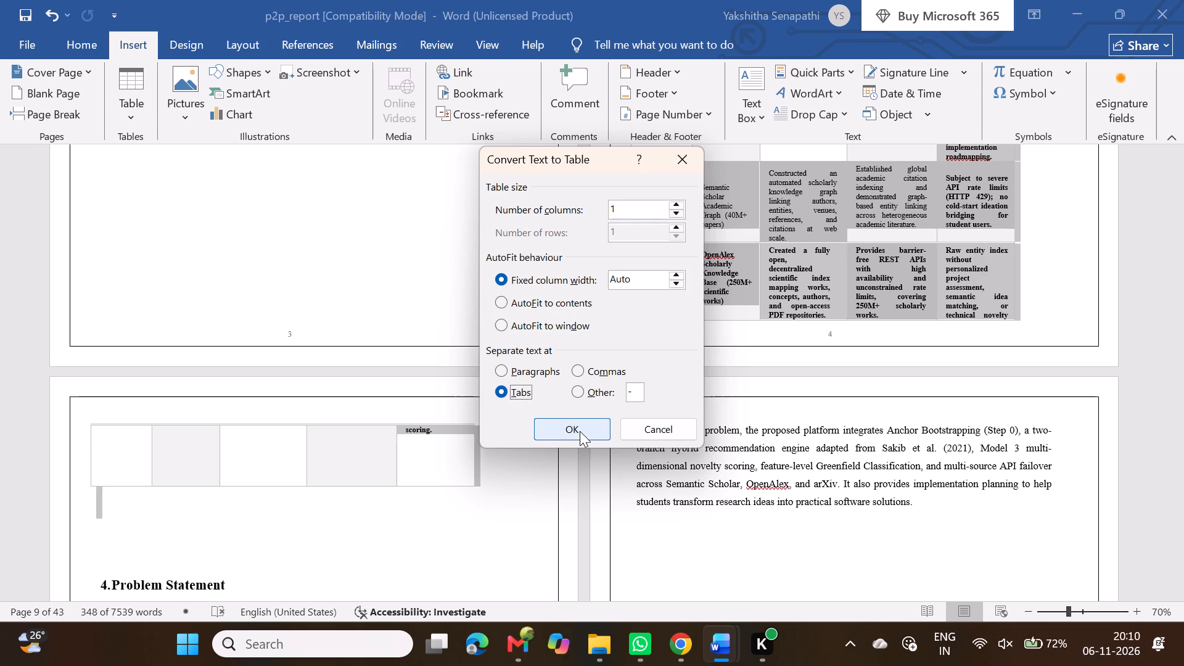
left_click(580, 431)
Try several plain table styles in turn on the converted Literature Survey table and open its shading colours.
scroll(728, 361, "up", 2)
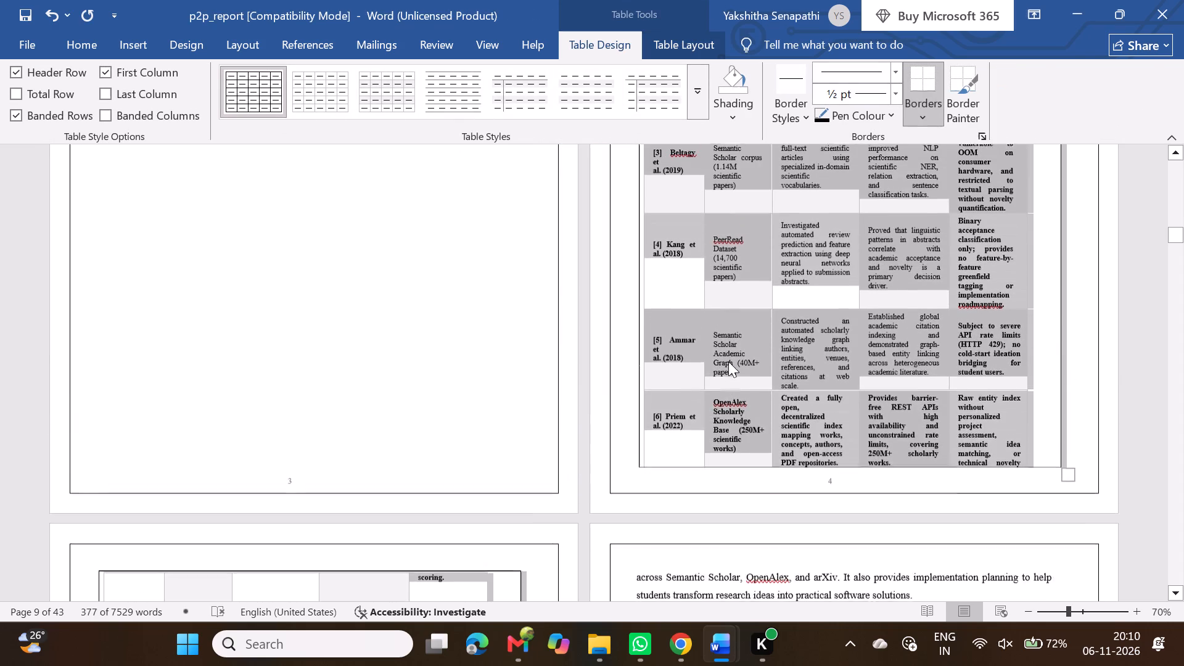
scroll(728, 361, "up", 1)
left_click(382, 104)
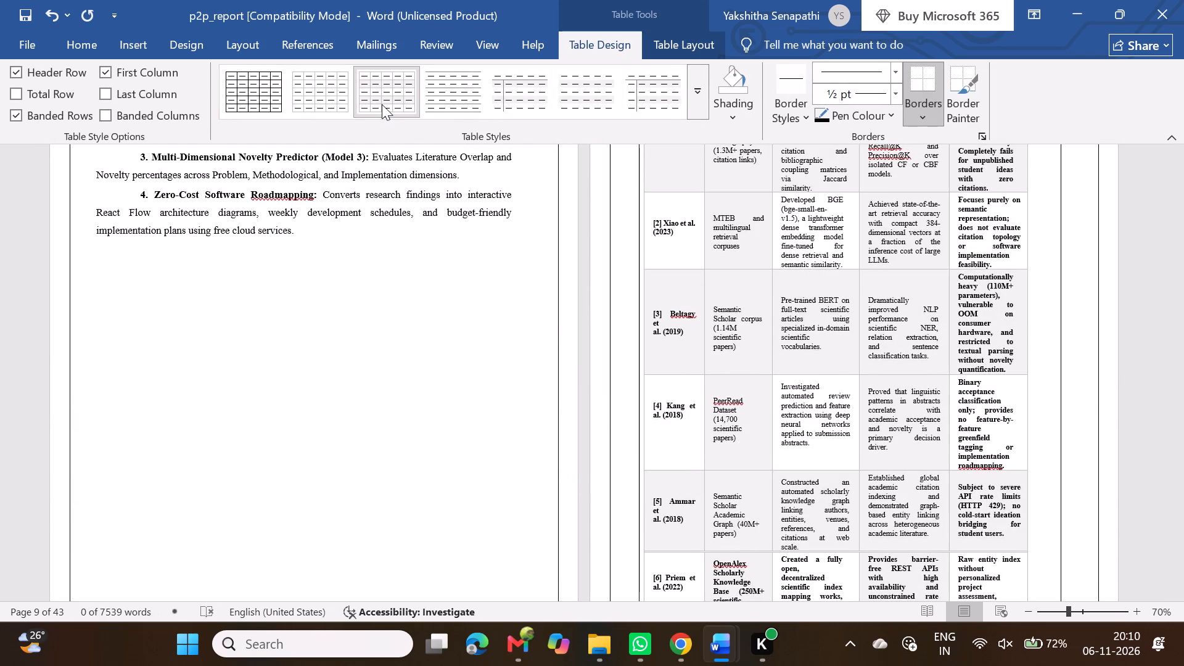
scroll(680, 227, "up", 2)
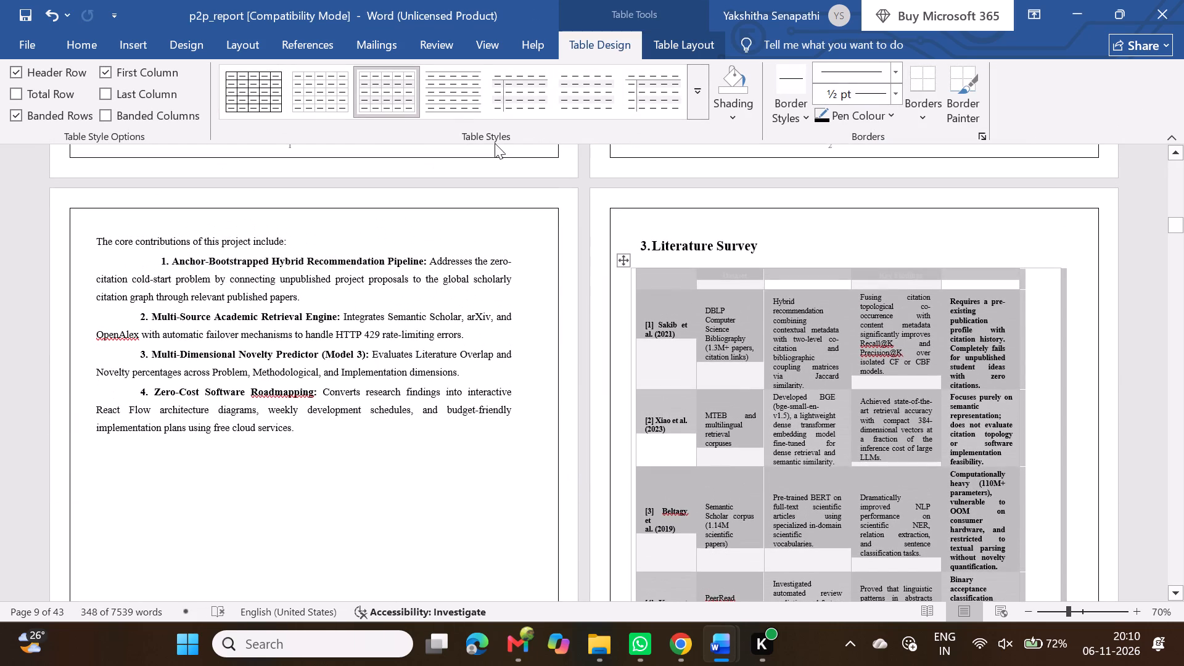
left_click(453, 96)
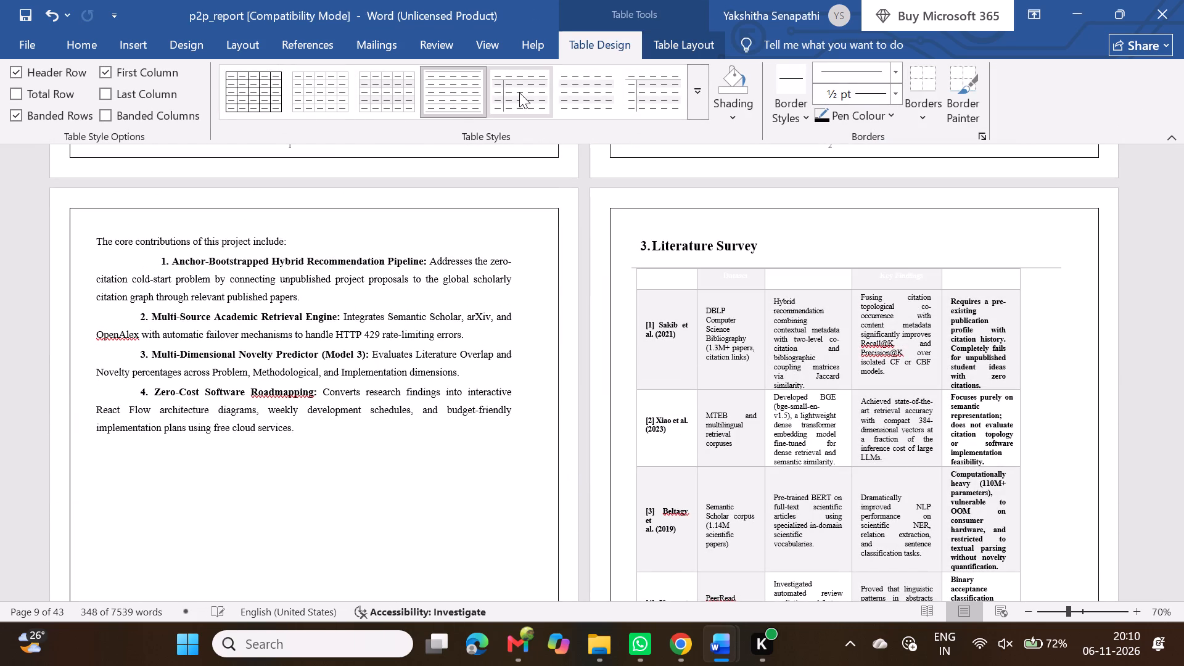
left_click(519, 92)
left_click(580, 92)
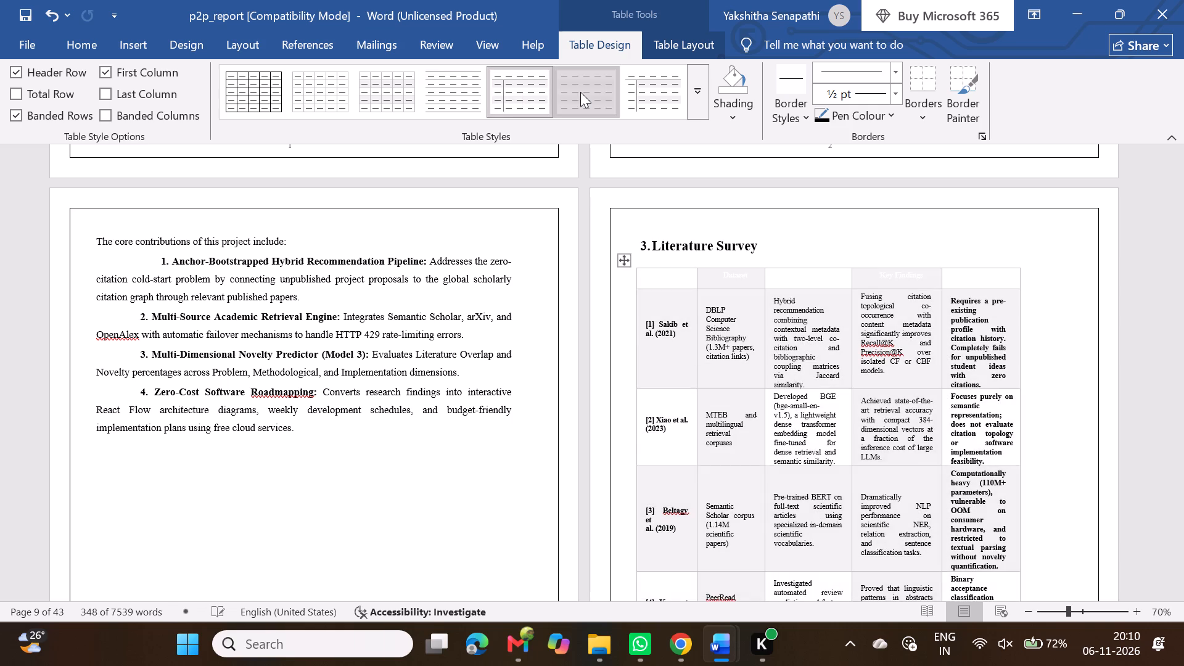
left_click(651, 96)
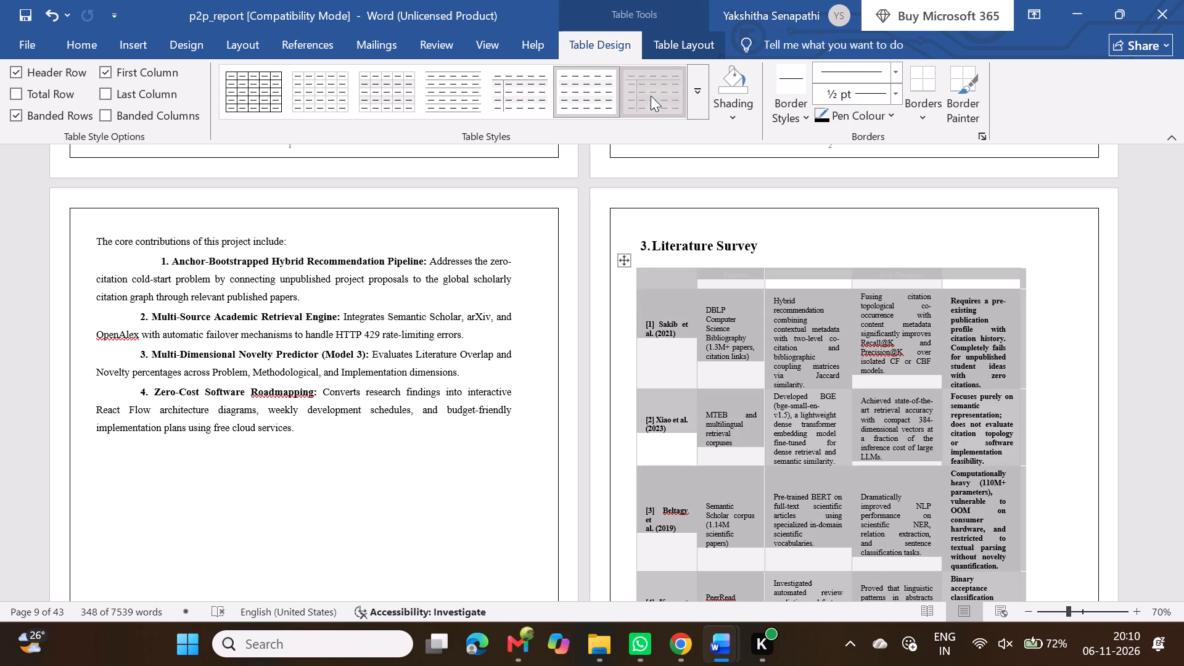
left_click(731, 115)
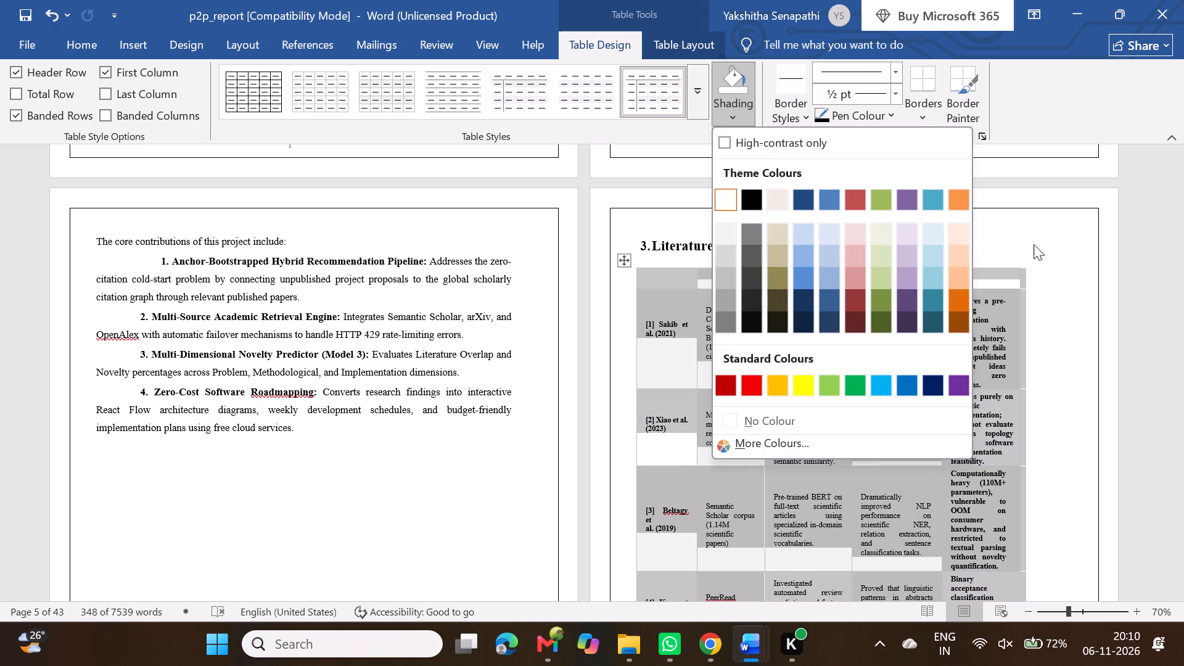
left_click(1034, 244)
Undo the Literature Survey table's conversion and style changes, back to its dark blue header and lavender row banding.
left_click(966, 236)
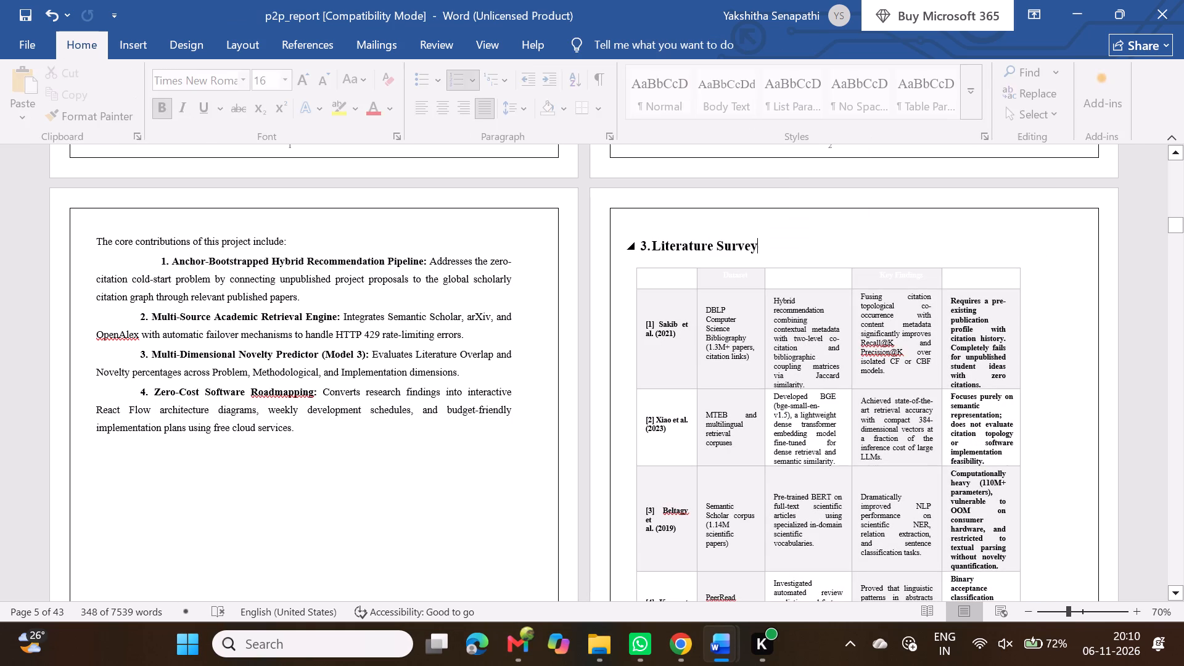
key("ctrl+z")
key("ctrl+z")
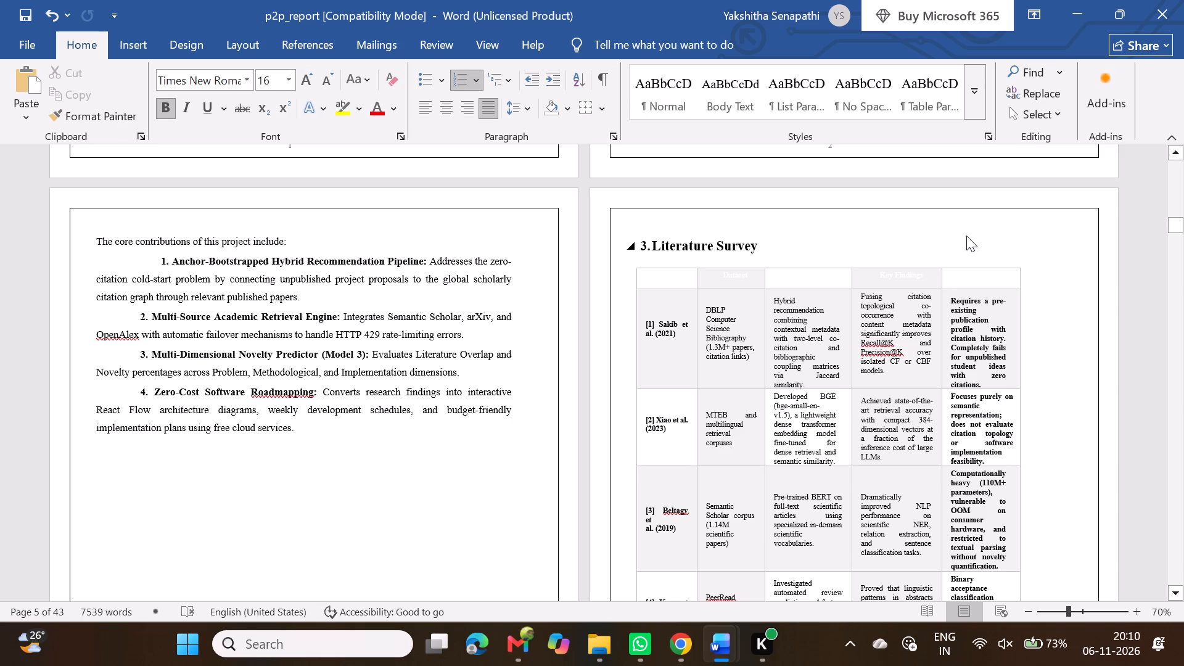
key("ctrl+z")
key("ctrl+z")
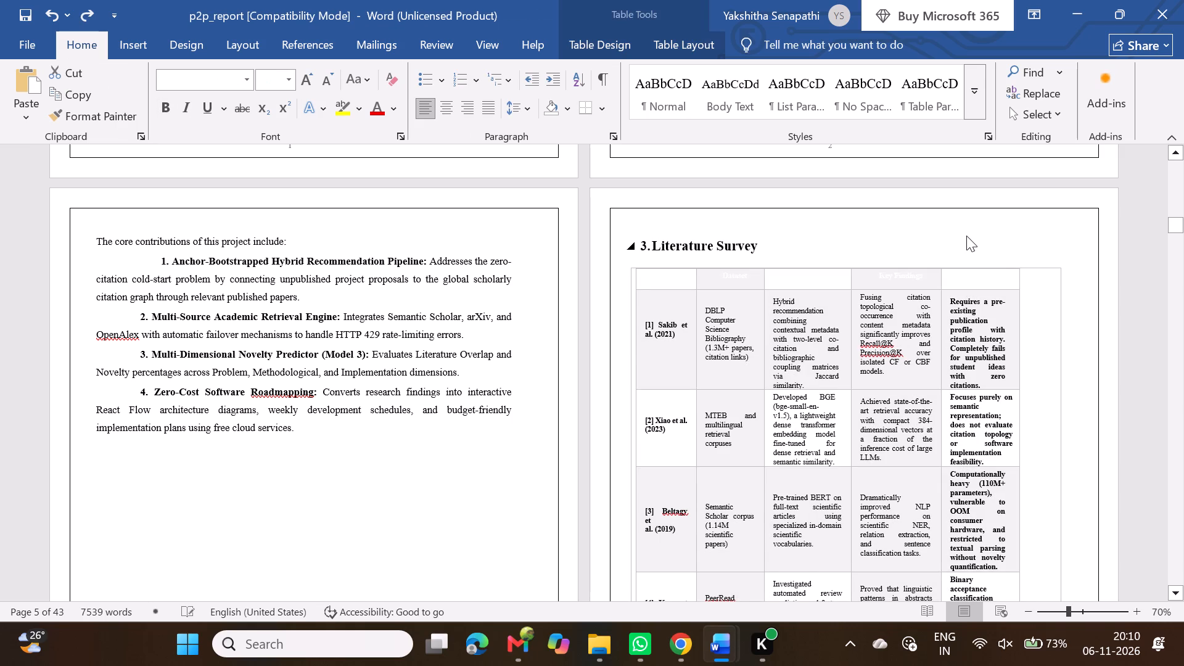
key("ctrl+z")
key("ctrl+z")
key("ctrl+z")
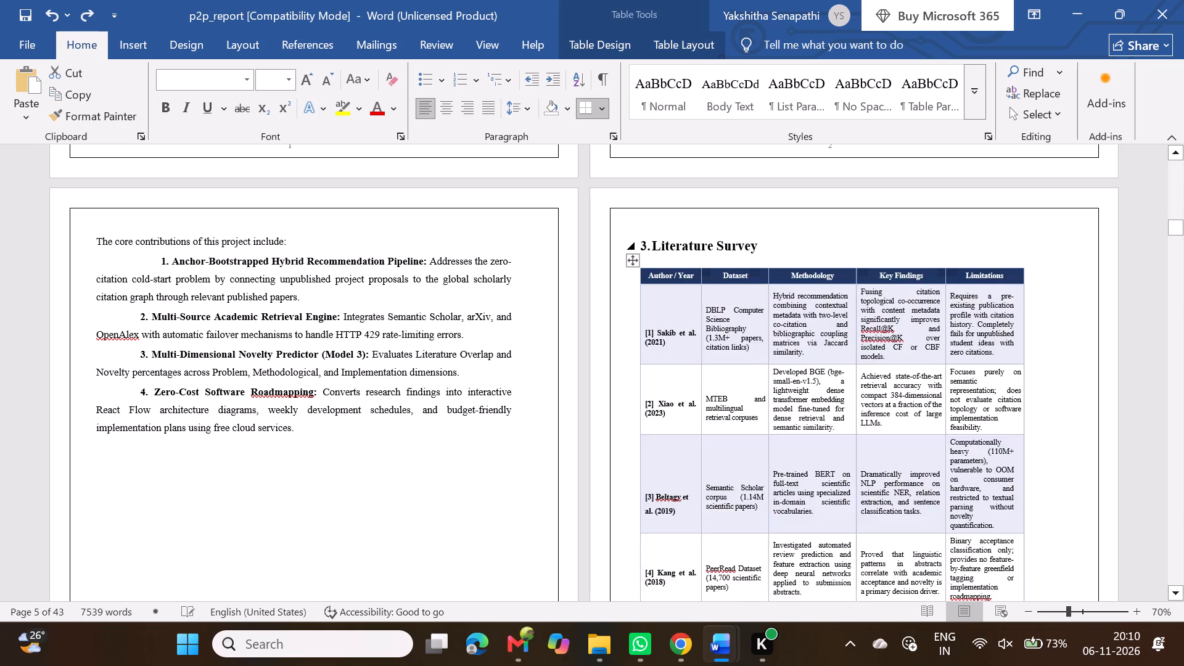
left_click(966, 236)
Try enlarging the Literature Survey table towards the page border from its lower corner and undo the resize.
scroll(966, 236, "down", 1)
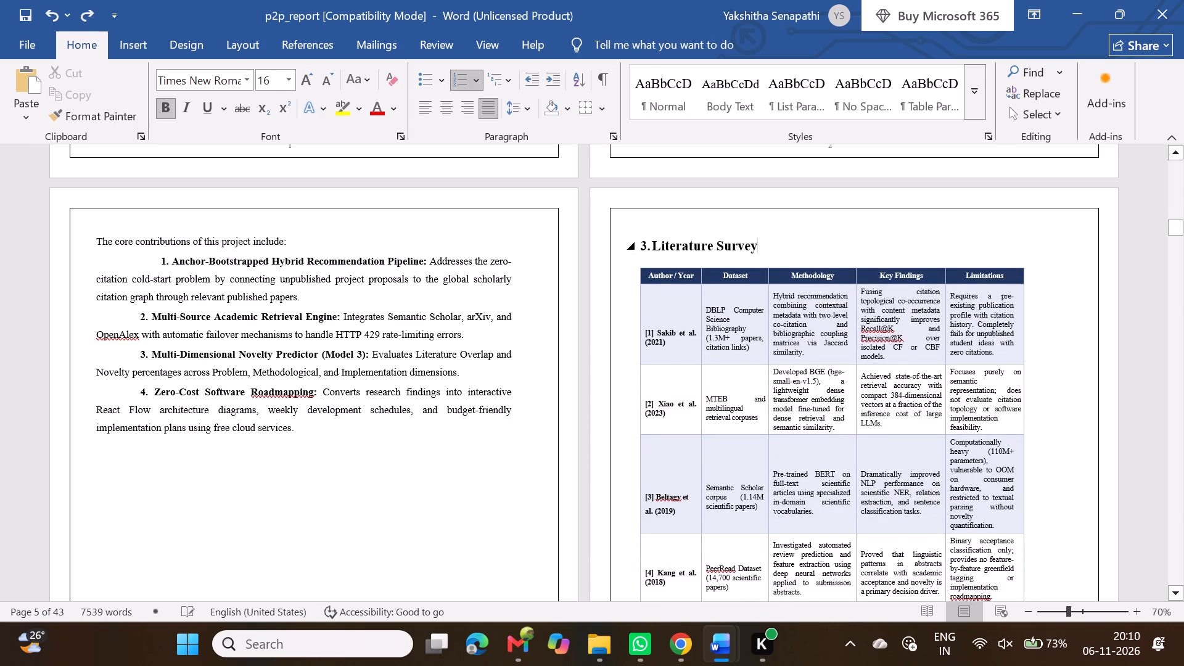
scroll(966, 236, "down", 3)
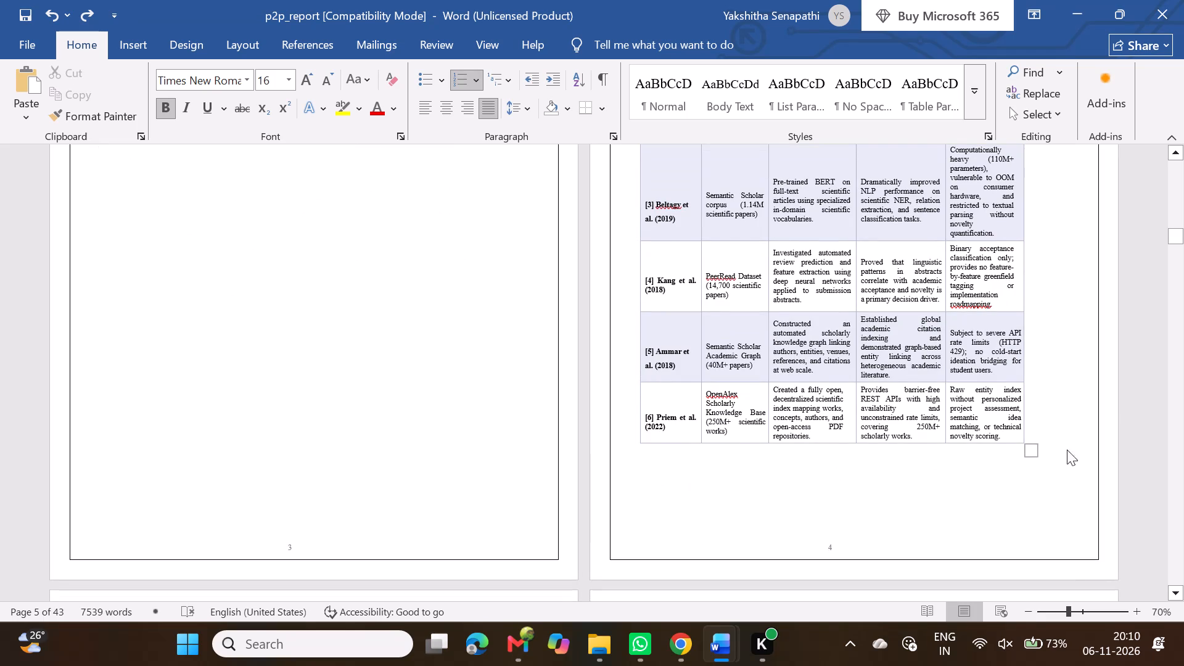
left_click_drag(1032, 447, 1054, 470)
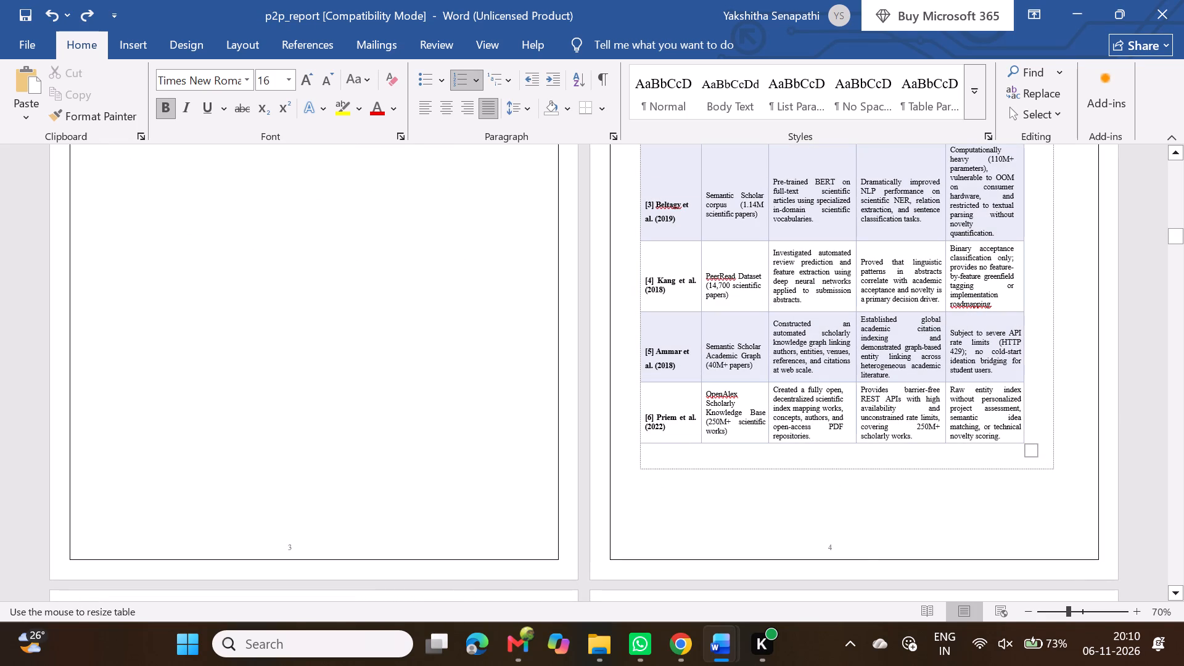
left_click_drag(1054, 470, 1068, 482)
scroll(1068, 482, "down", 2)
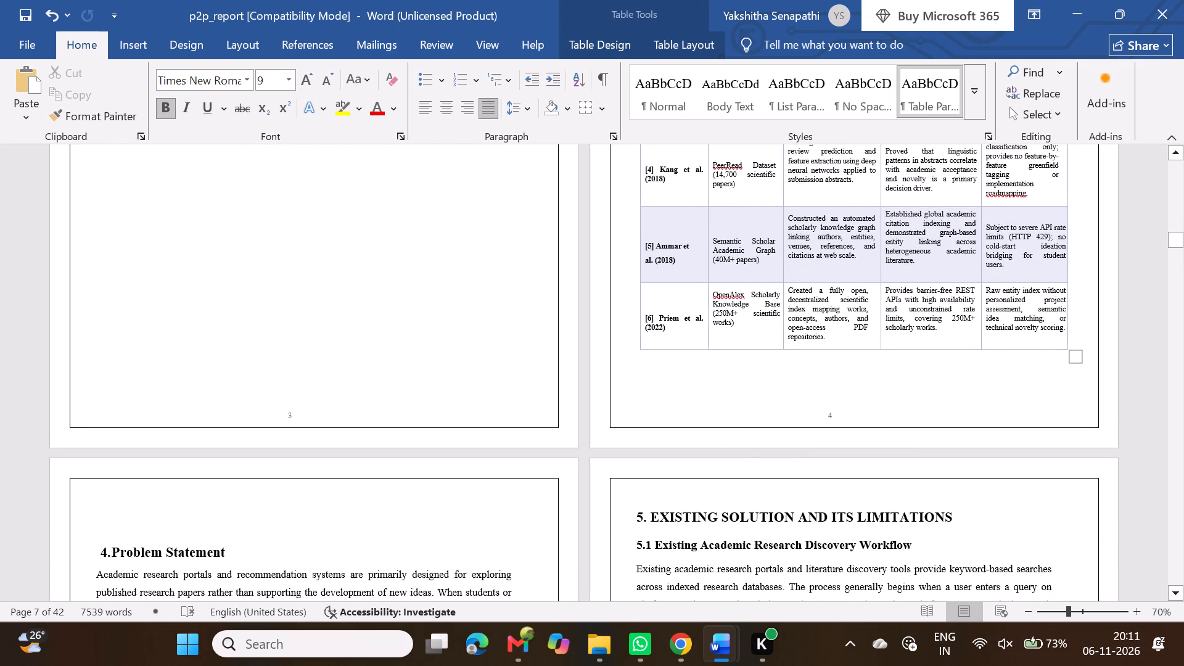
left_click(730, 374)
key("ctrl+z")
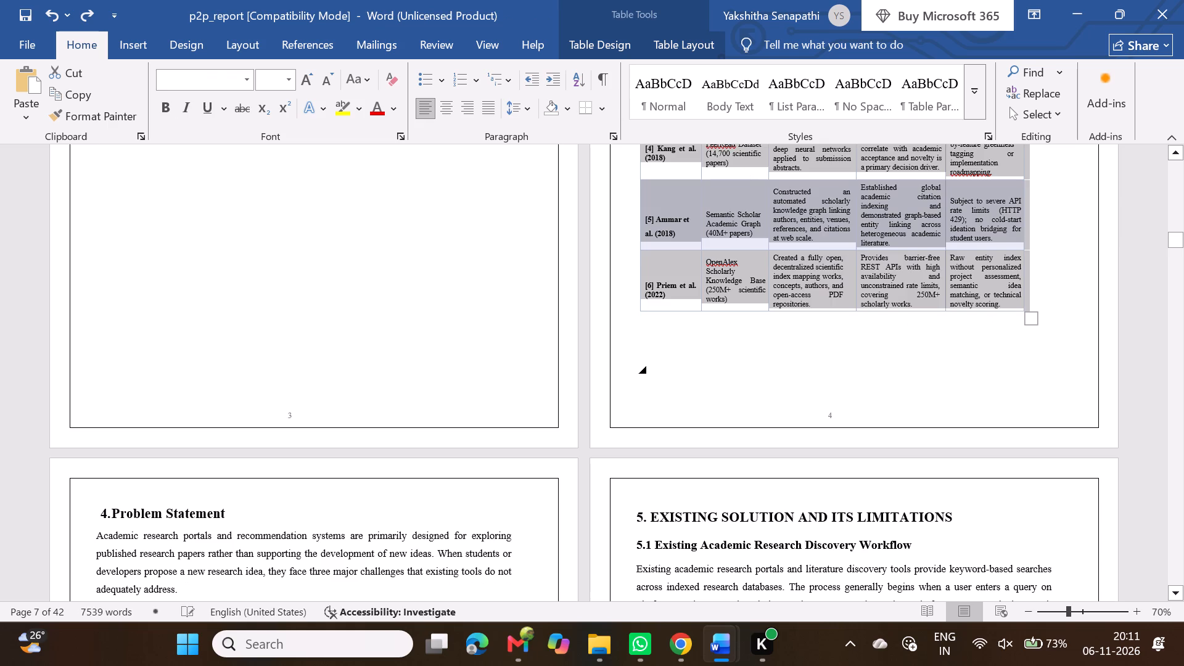
Review the report's pages from the Literature Survey through the system architecture and section 9, plus the table of contents, checking layout and tables.
scroll(730, 374, "up", 1)
left_click(869, 369)
scroll(869, 369, "up", 1)
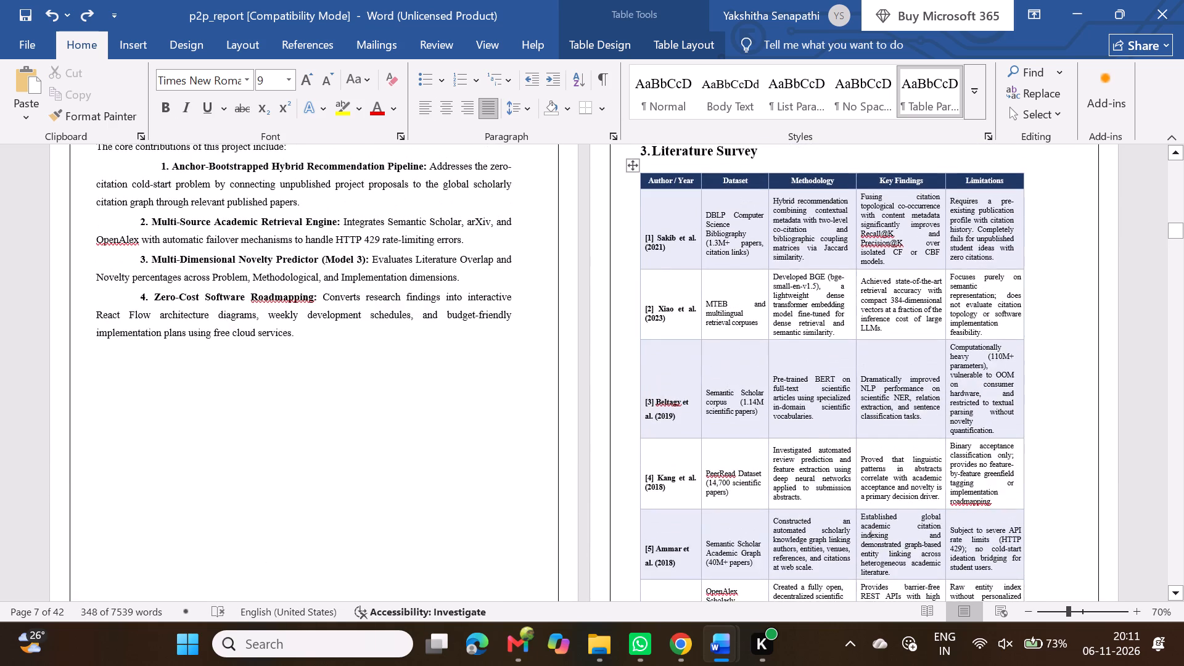
scroll(869, 369, "up", 1)
scroll(836, 379, "down", 1)
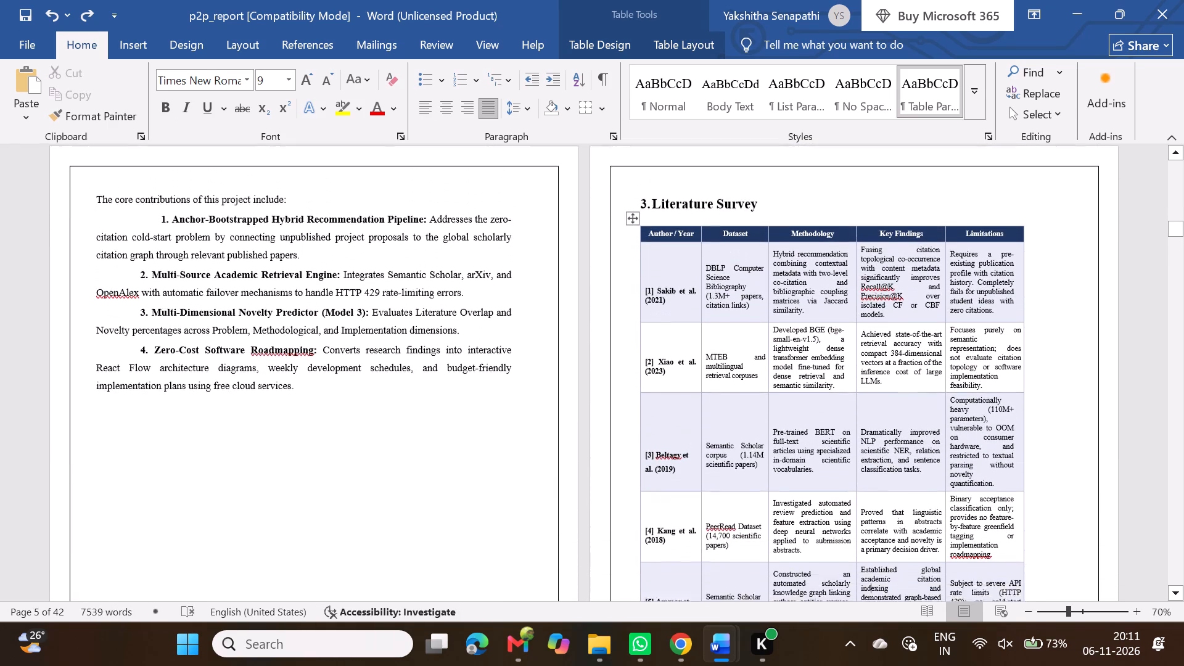
scroll(836, 379, "down", 3)
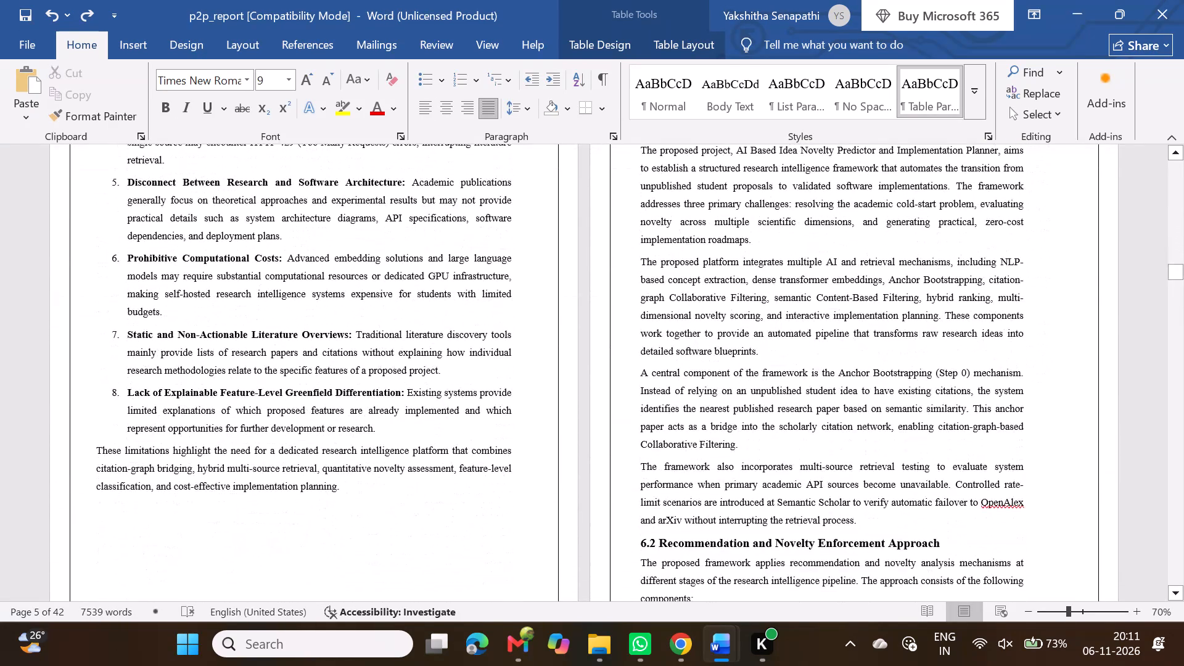
scroll(836, 379, "down", 3)
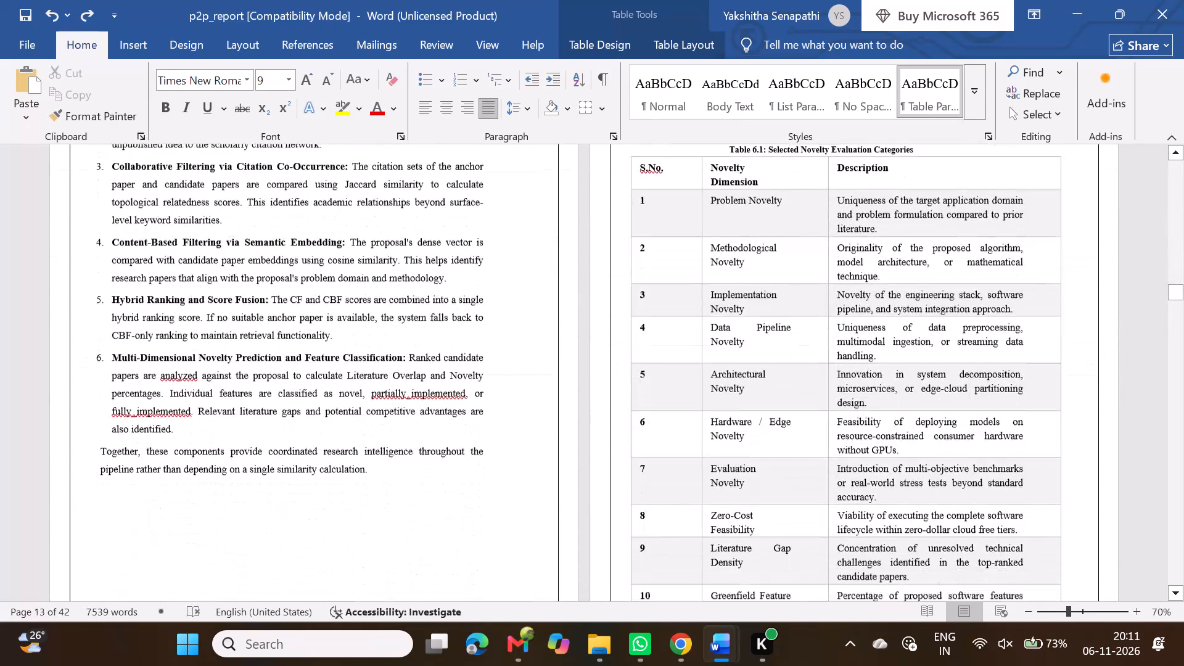
scroll(836, 379, "down", 3)
scroll(836, 379, "up", 4)
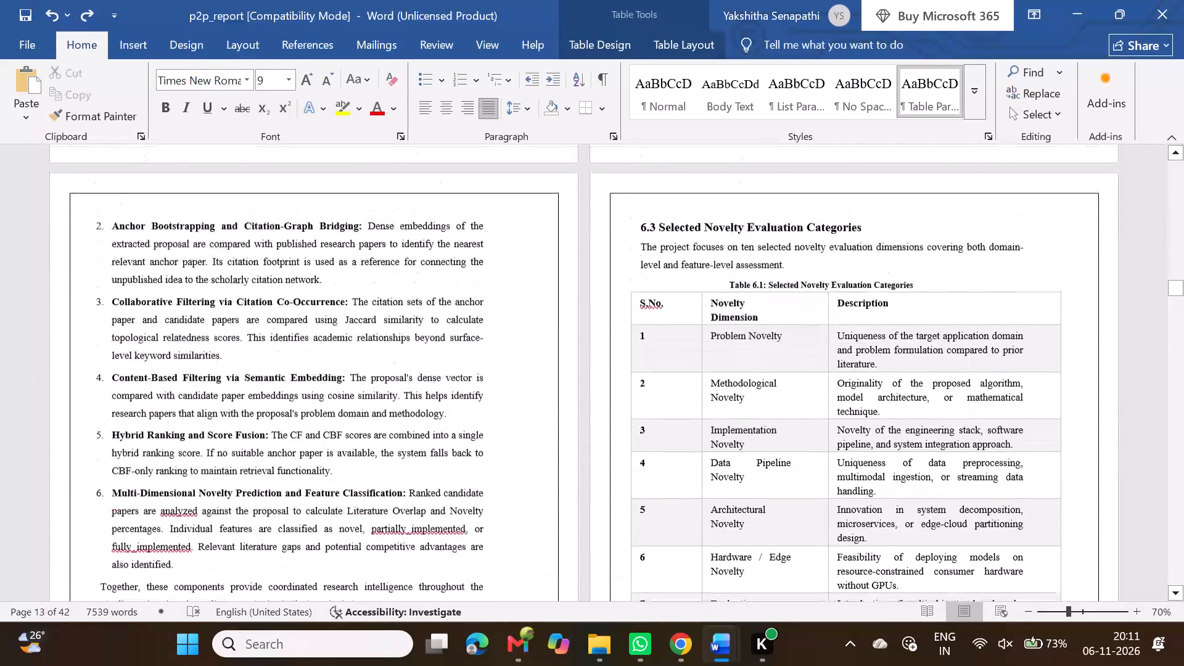
scroll(836, 379, "down", 1)
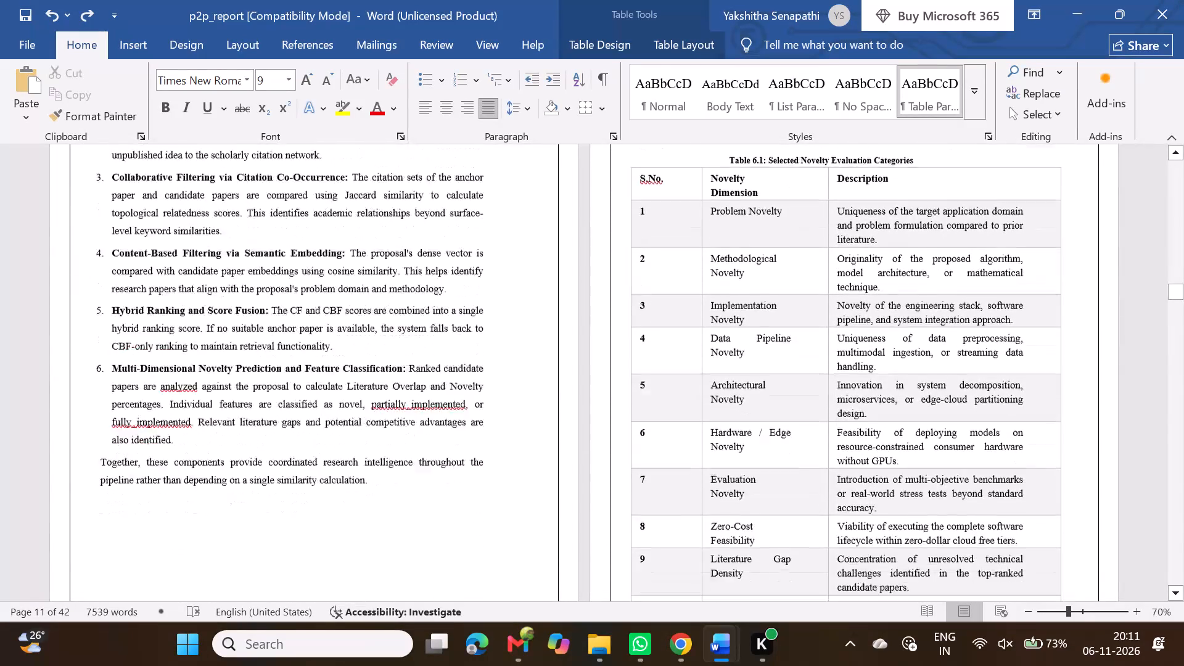
scroll(836, 379, "down", 4)
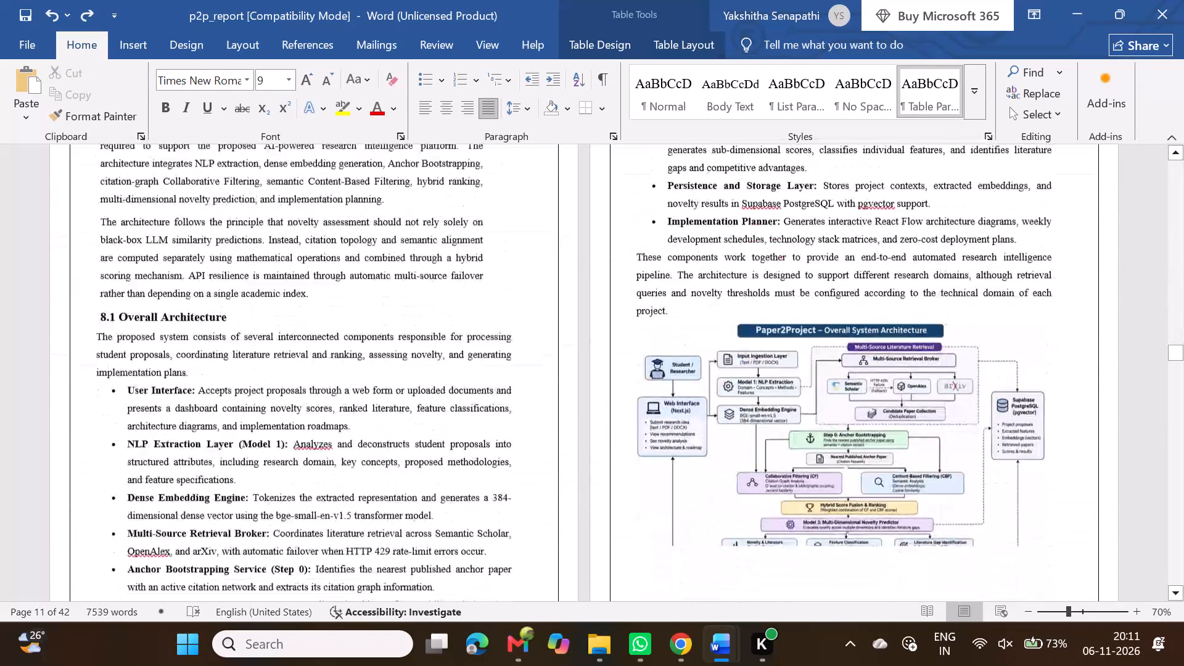
scroll(836, 379, "down", 5)
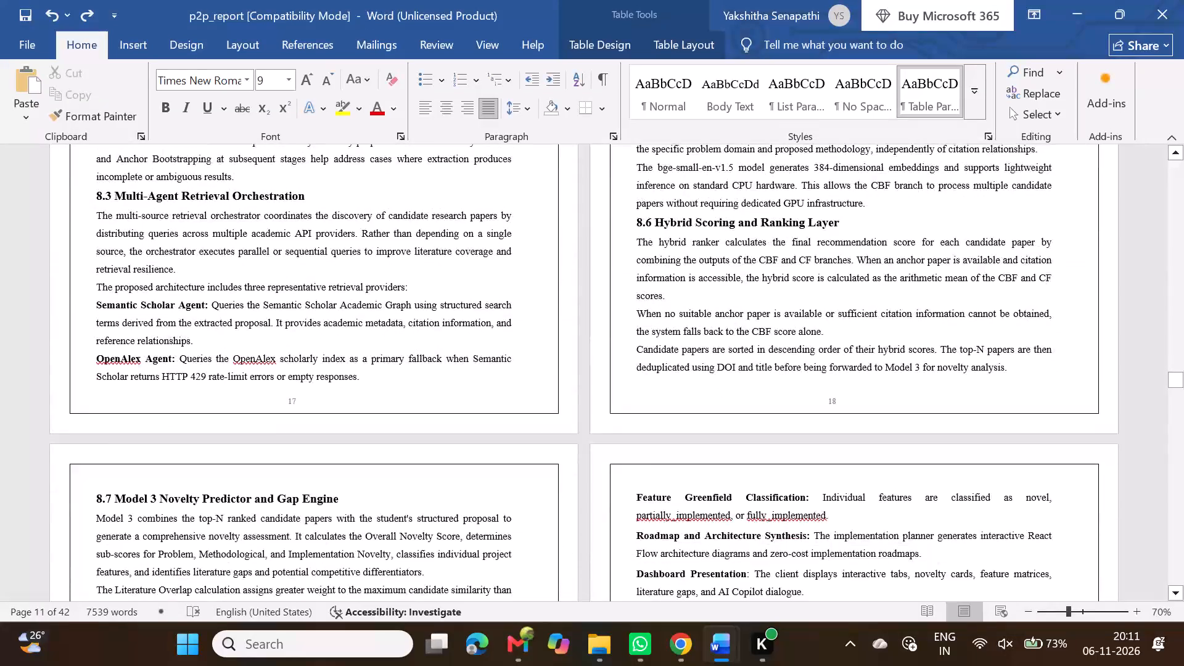
scroll(836, 379, "down", 5)
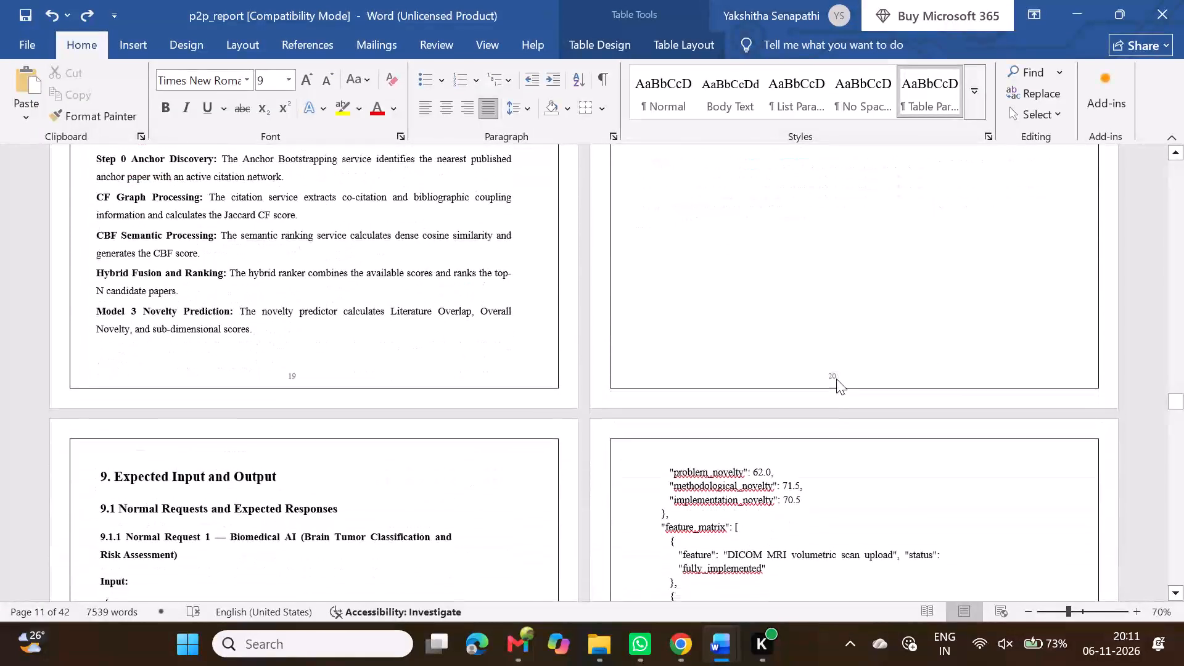
scroll(836, 379, "up", 20)
scroll(836, 379, "up", 20)
scroll(836, 379, "up", 20)
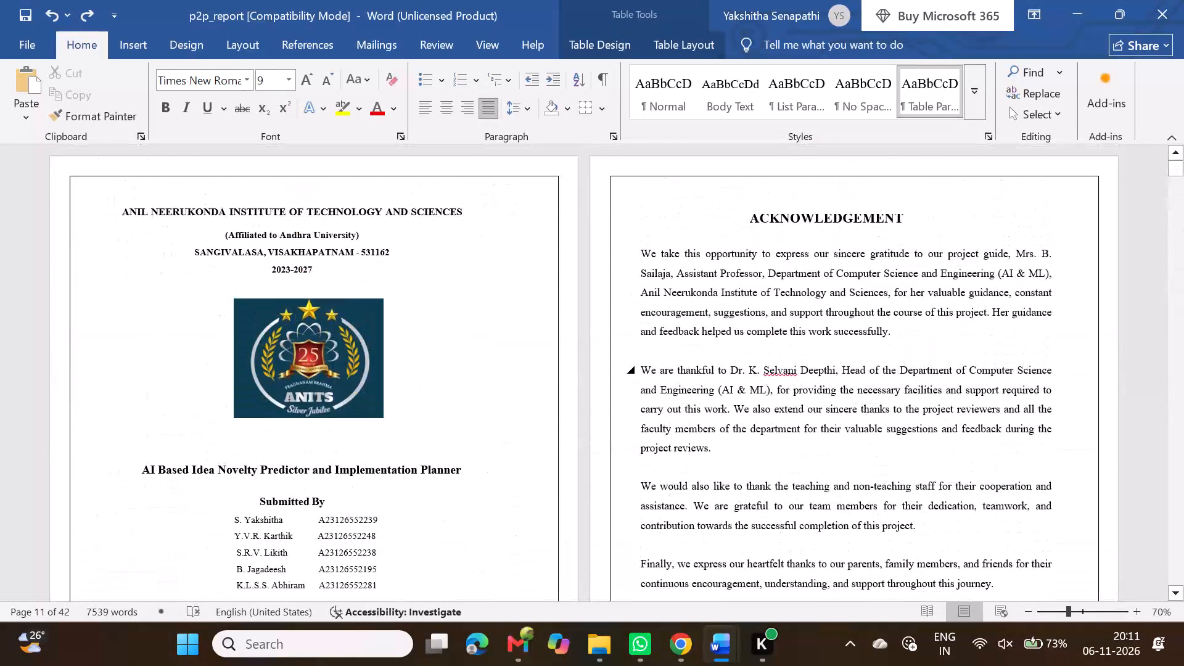
scroll(836, 379, "down", 4)
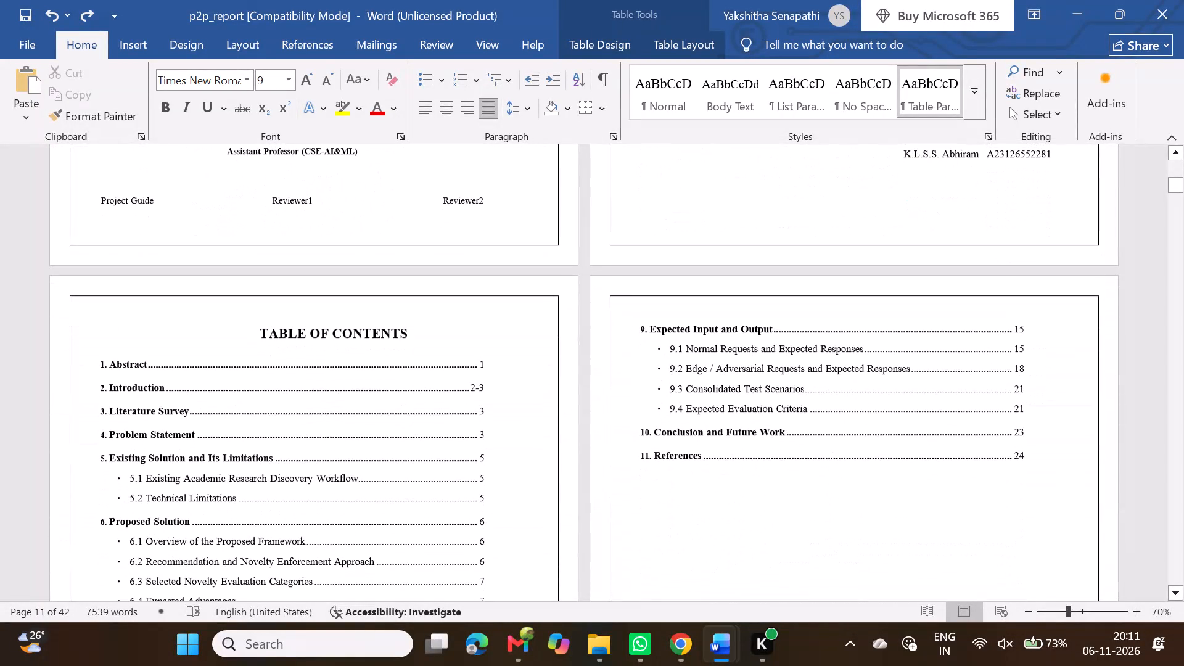
scroll(836, 379, "down", 1)
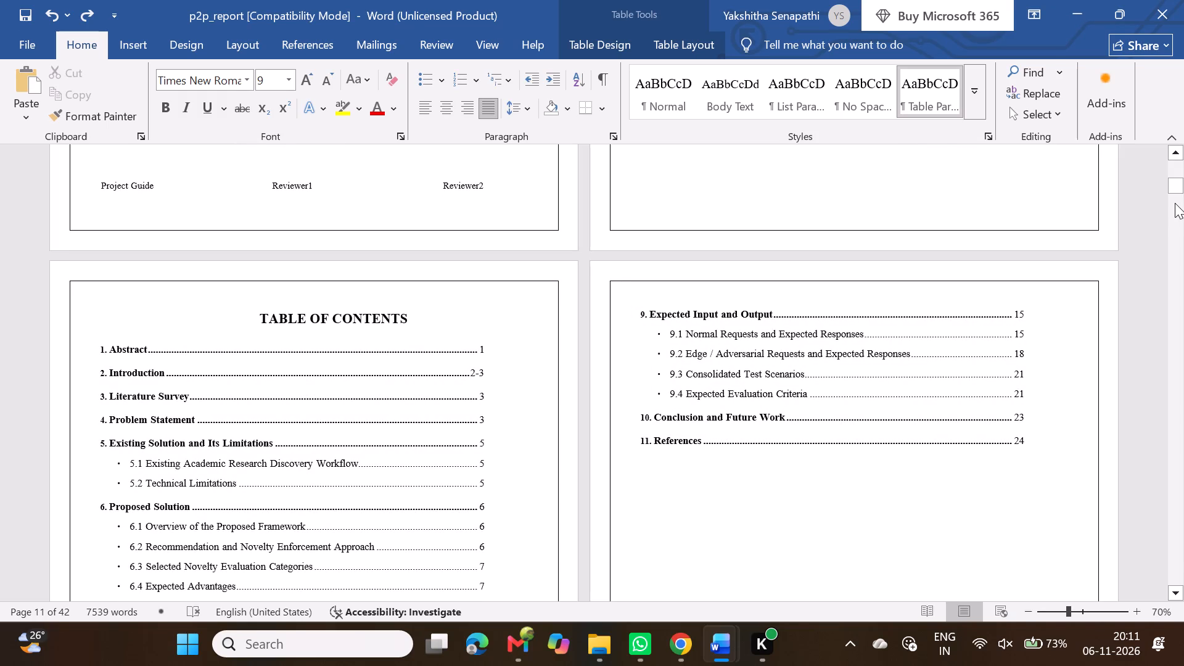
Delete the empty lines on the blank page between the Edge Request 3 output and the Consolidated Test Scenarios section.
left_click_drag(1174, 187, 1177, 297)
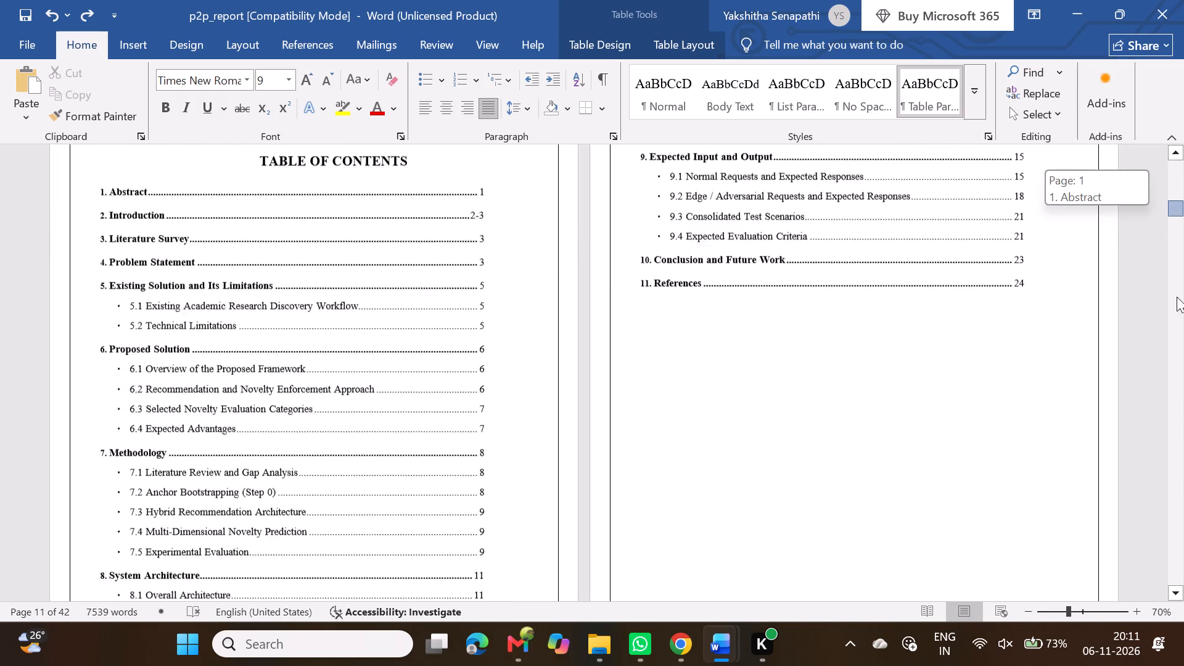
left_click_drag(1177, 297, 1183, 525)
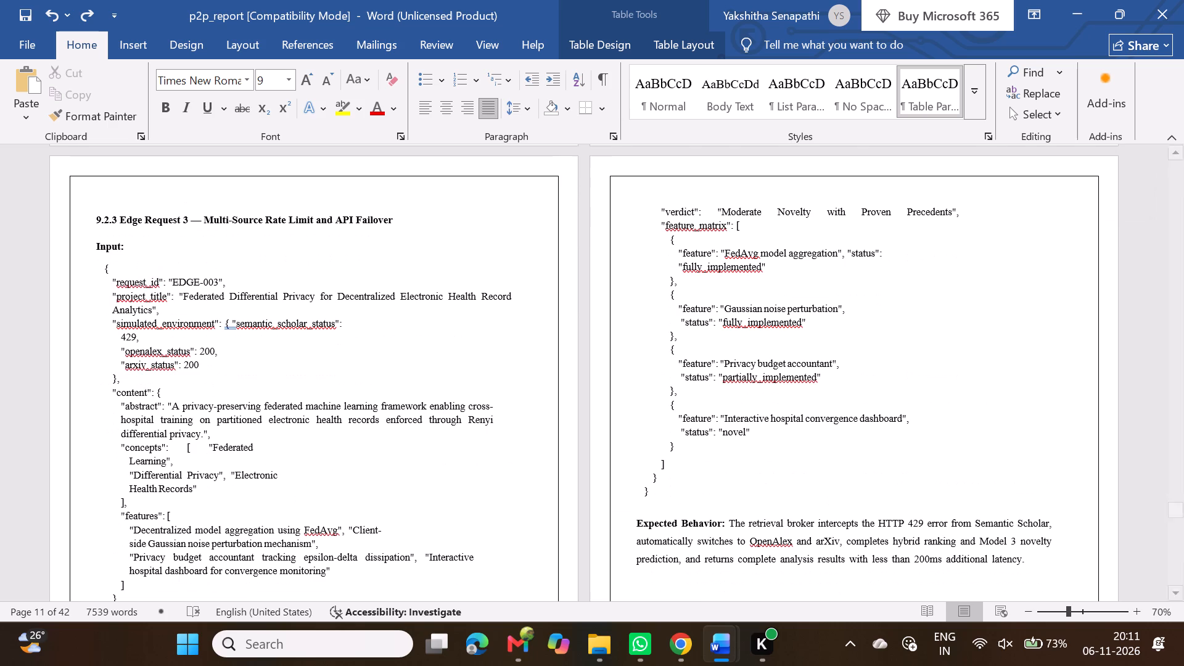
scroll(887, 401, "down", 3)
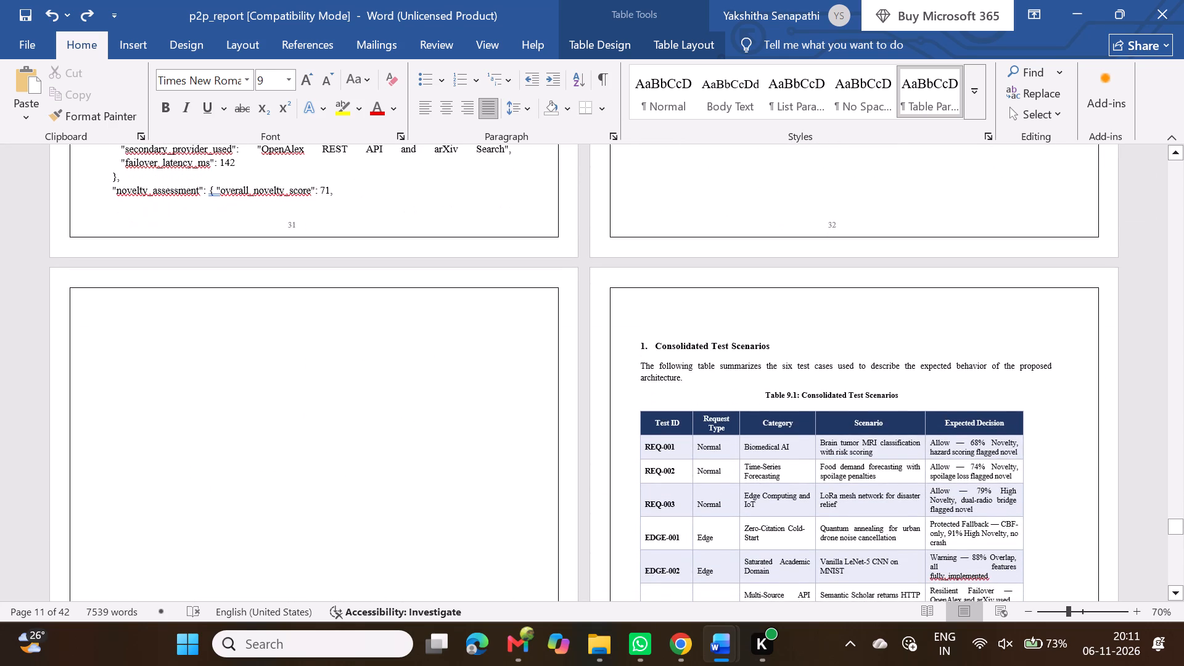
scroll(771, 498, "up", 1)
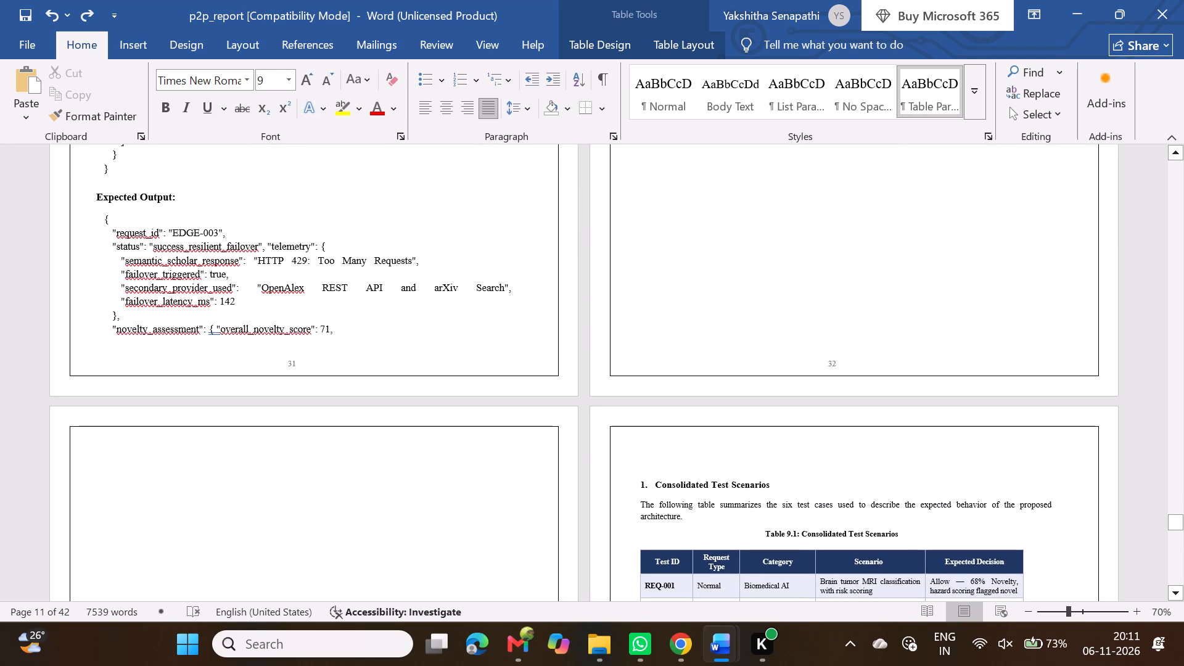
left_click(457, 479)
key("BackSpace")
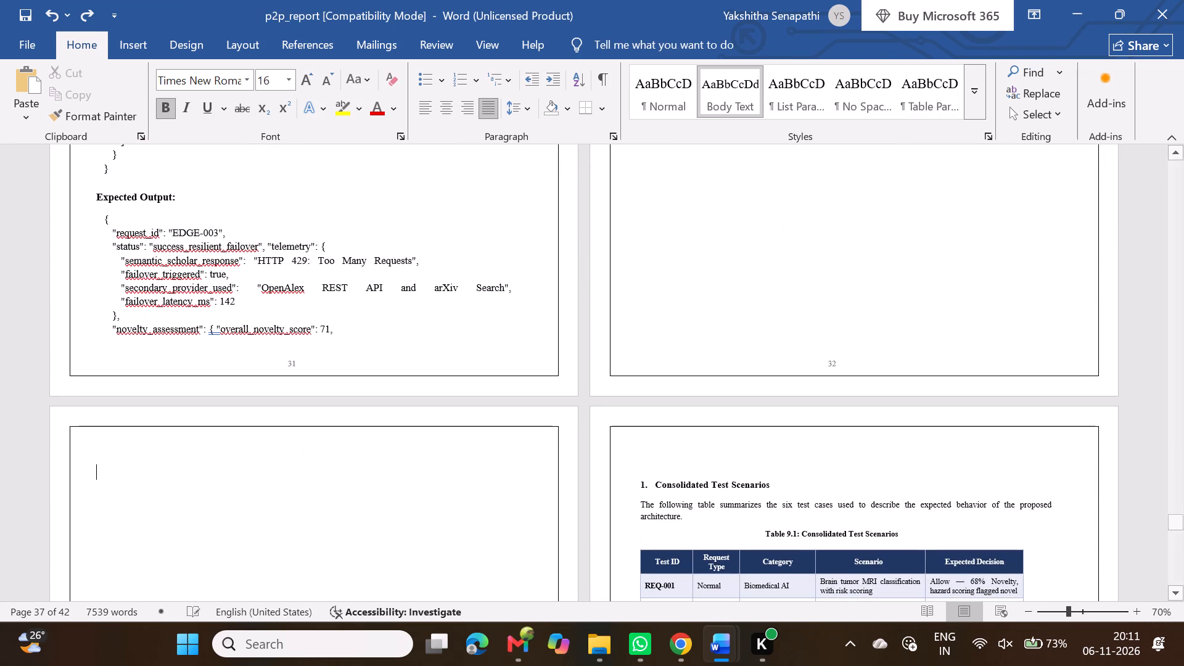
key("BackSpace")
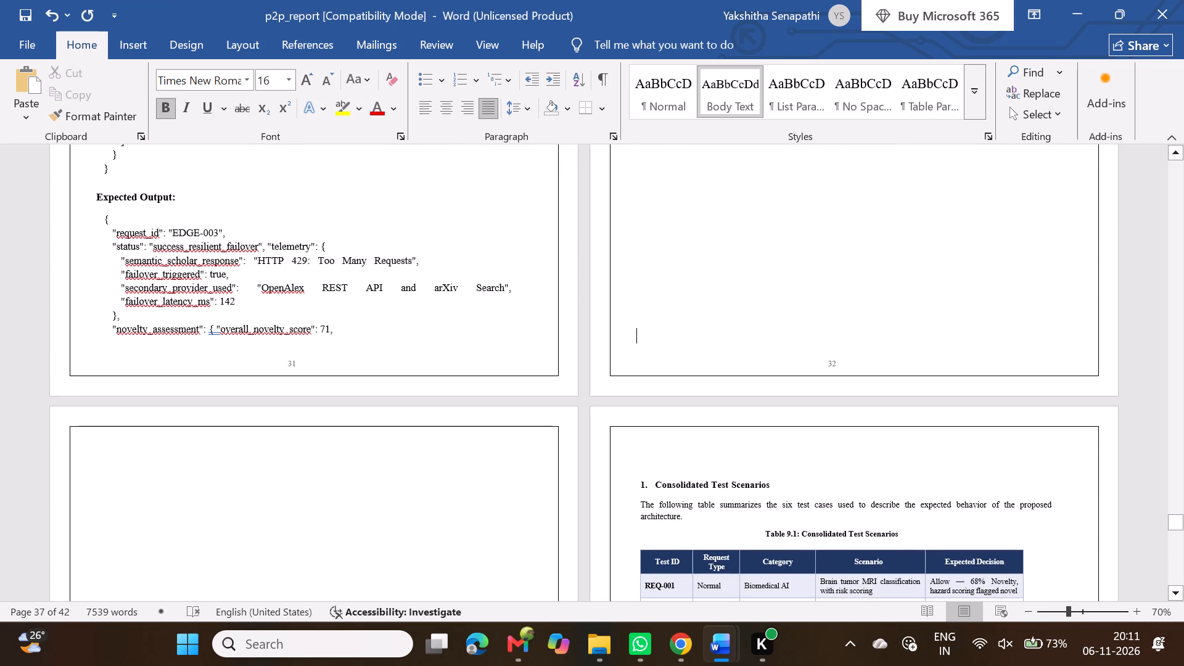
Remove the list number and indentation from the Consolidated Test Scenarios heading above Table 9.1.
scroll(403, 512, "down", 3)
scroll(403, 512, "up", 1)
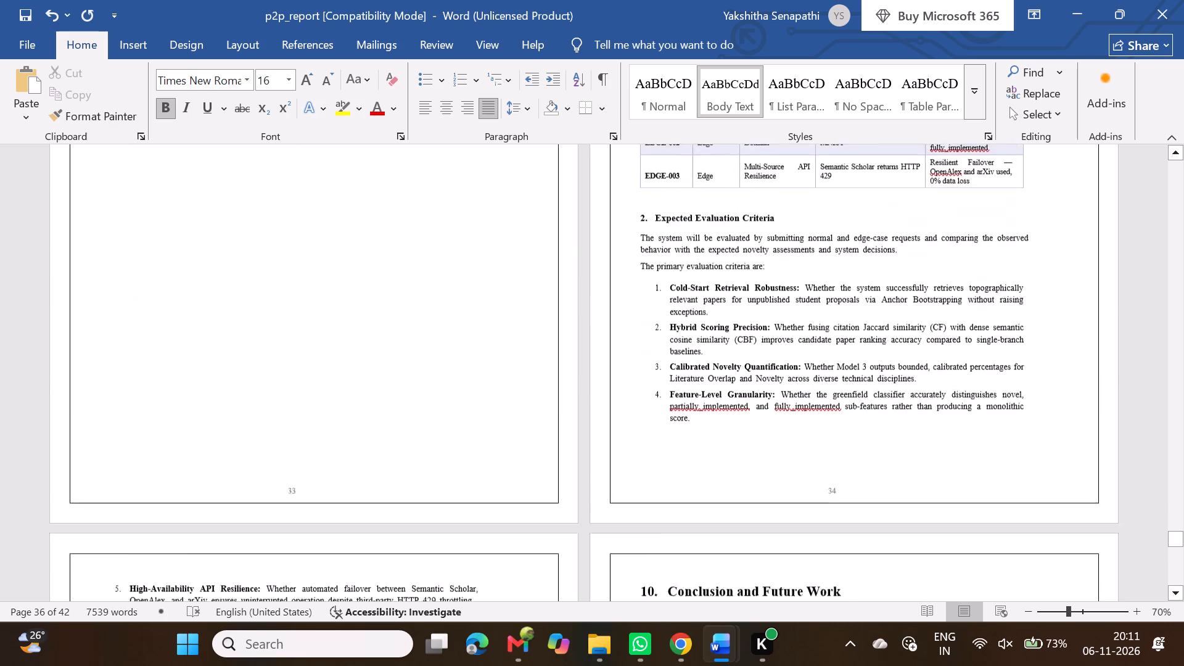
scroll(403, 512, "up", 1)
scroll(705, 282, "up", 1)
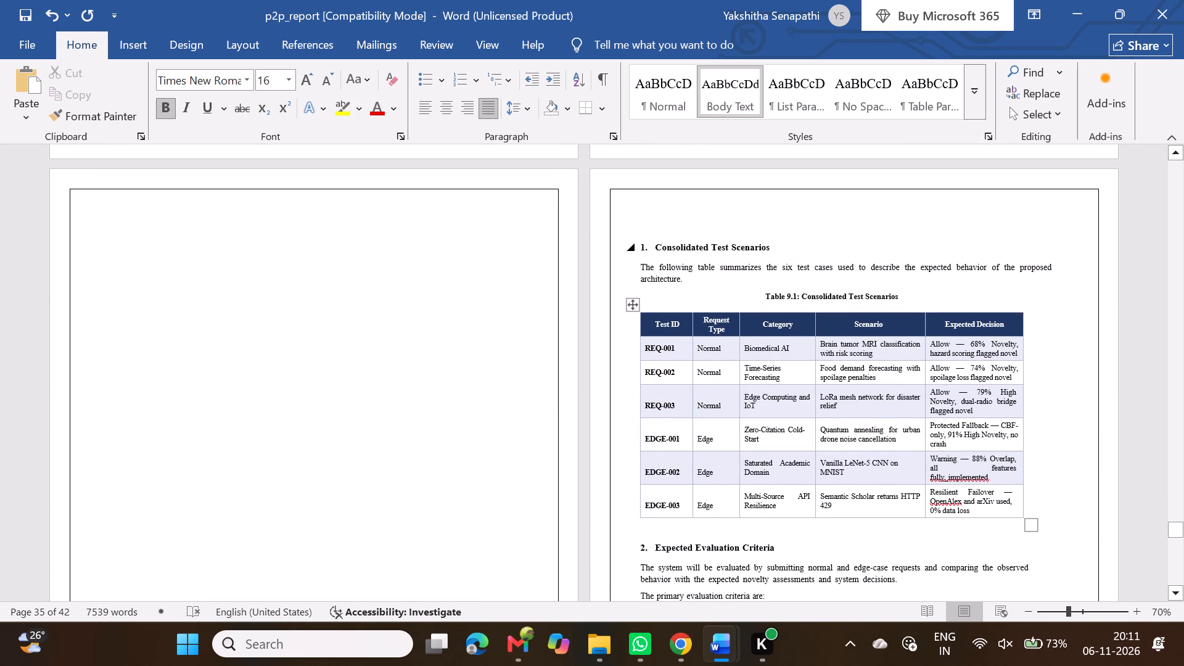
left_click(639, 247)
key("BackSpace")
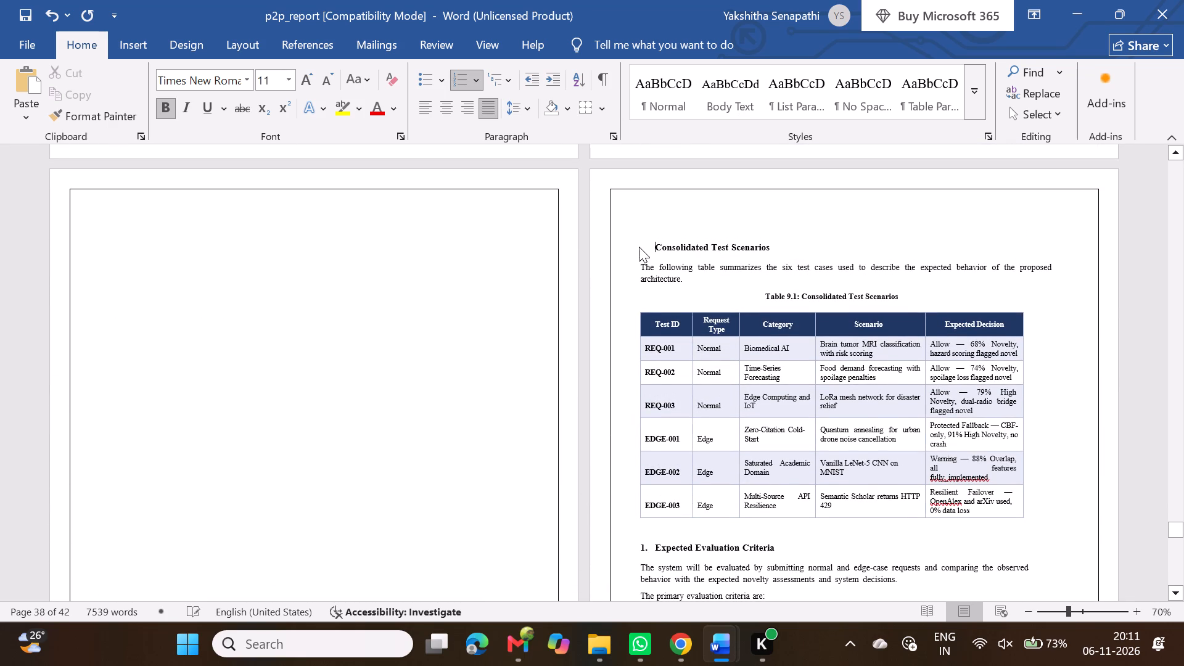
key("BackSpace")
key("BackSpace")
key("BackSpace")
key("BackSpace")
key("BackSpace")
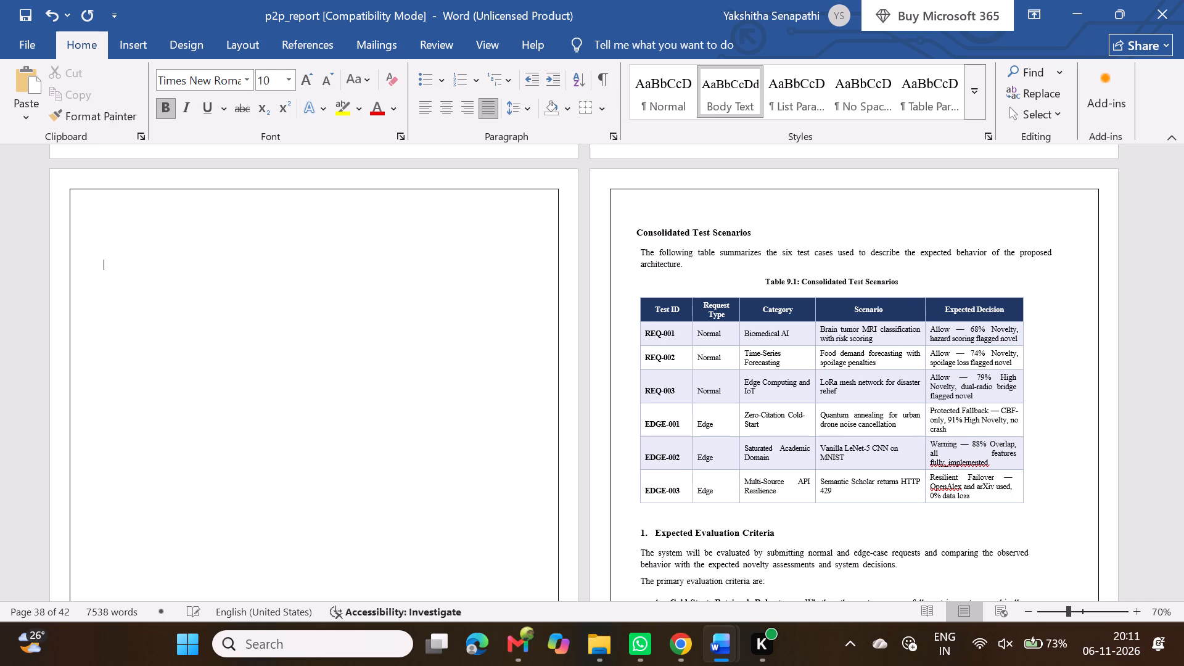
Delete the remaining empty lines before the Consolidated Test Scenarios heading so its section moves up onto the blank page.
scroll(639, 247, "down", 2)
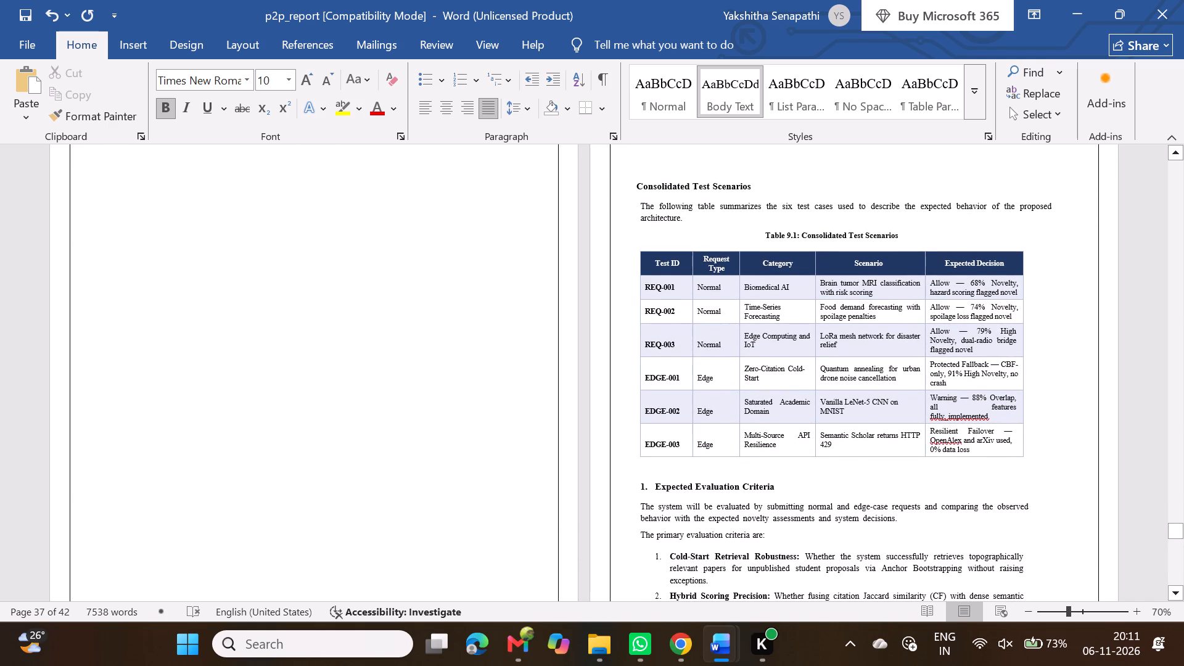
left_click(257, 457)
key("Down")
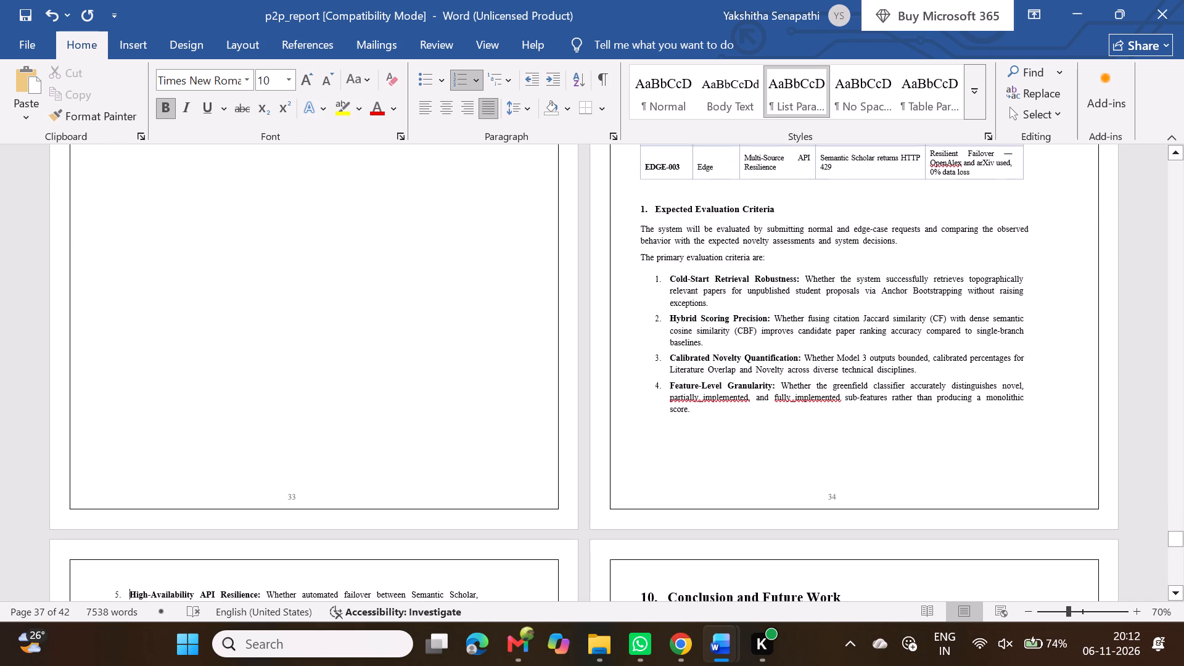
scroll(257, 457, "up", 4)
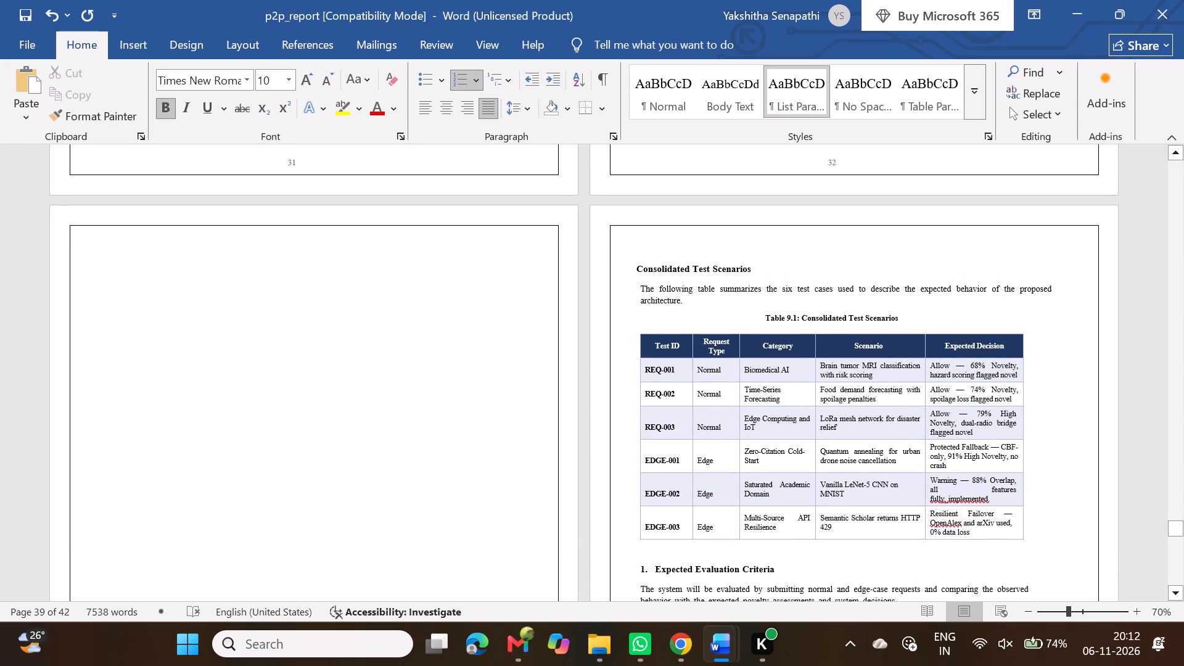
left_click(635, 269)
key("BackSpace")
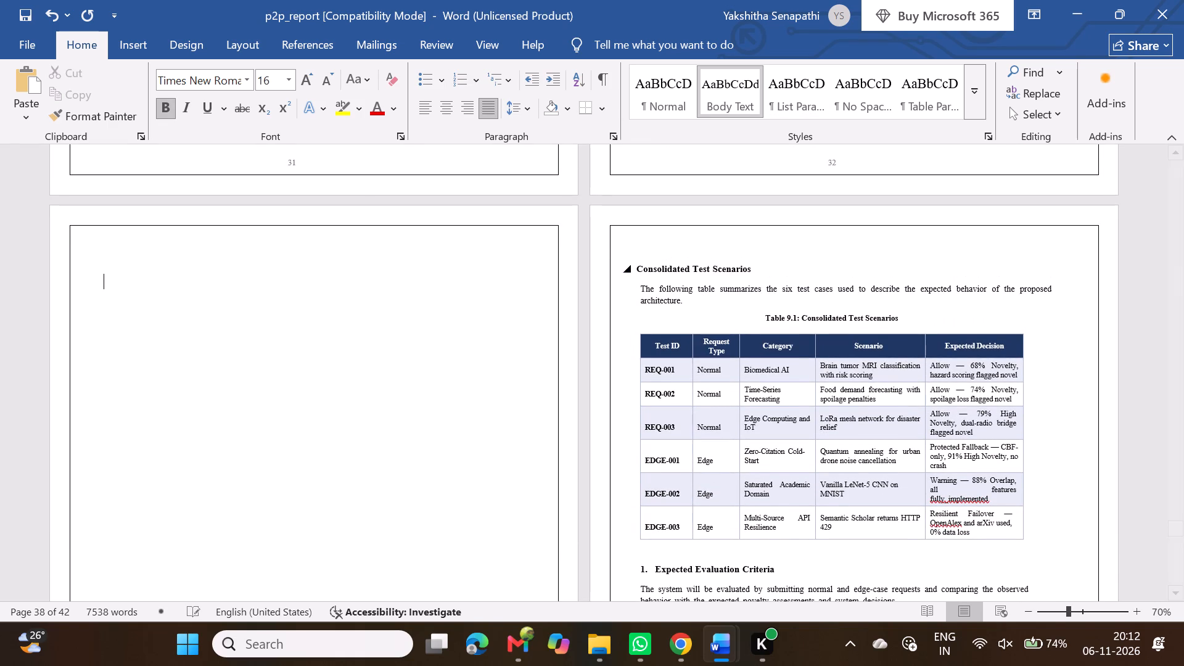
key("BackSpace")
key("BackSpace")
scroll(635, 269, "up", 1)
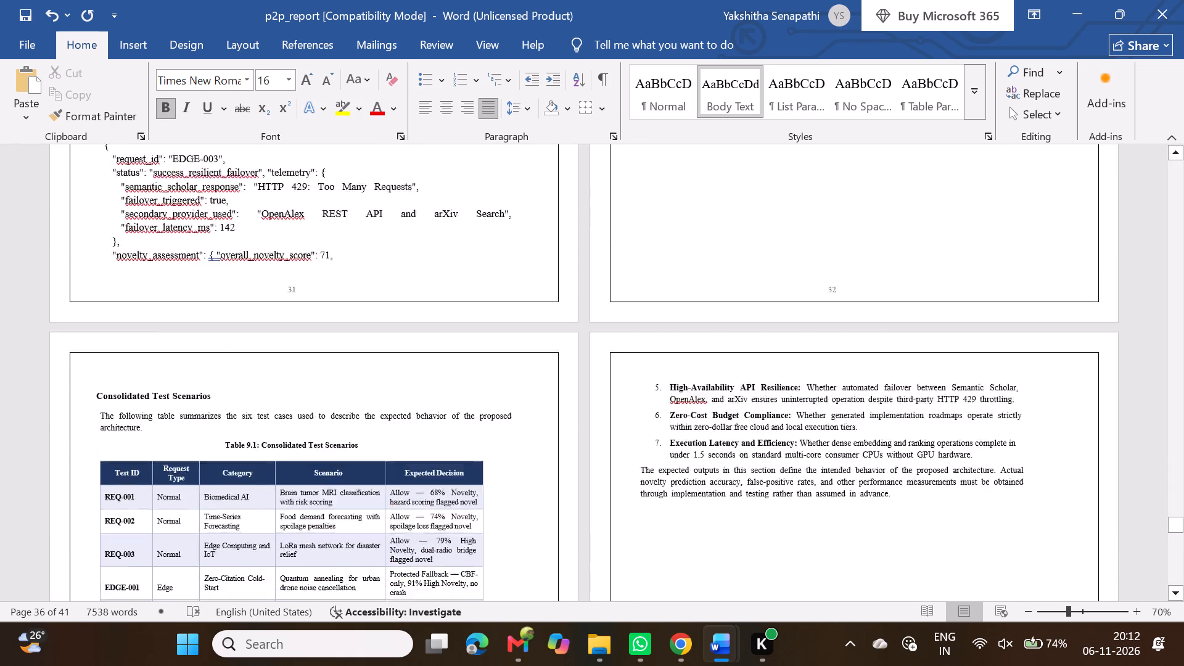
Enter the bold 16-point heading "9.3 Consolidated Test Scenarios" in the empty paragraph before the existing unnumbered heading.
scroll(635, 269, "up", 1)
scroll(635, 269, "down", 1)
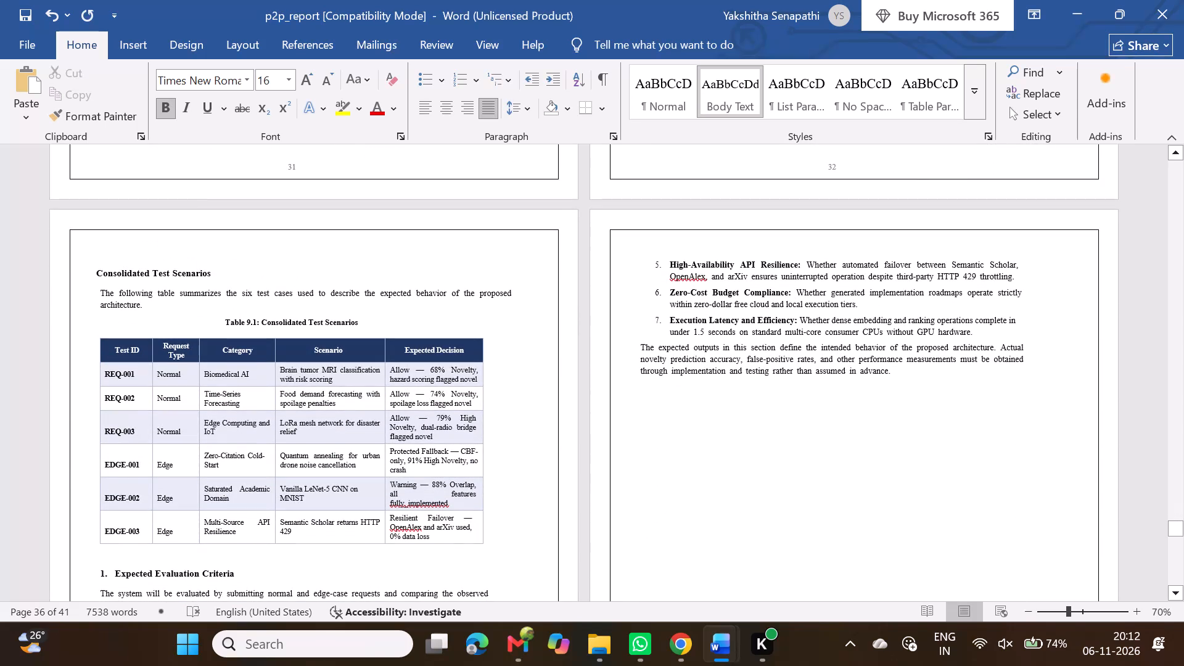
type("9.3")
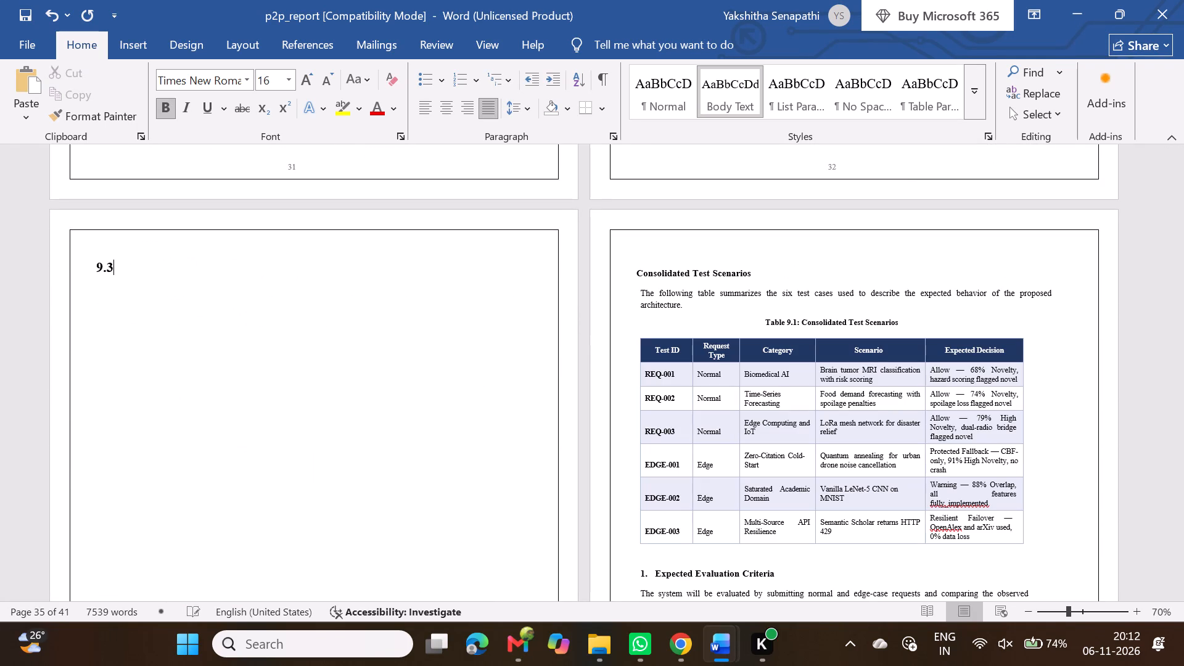
key("space")
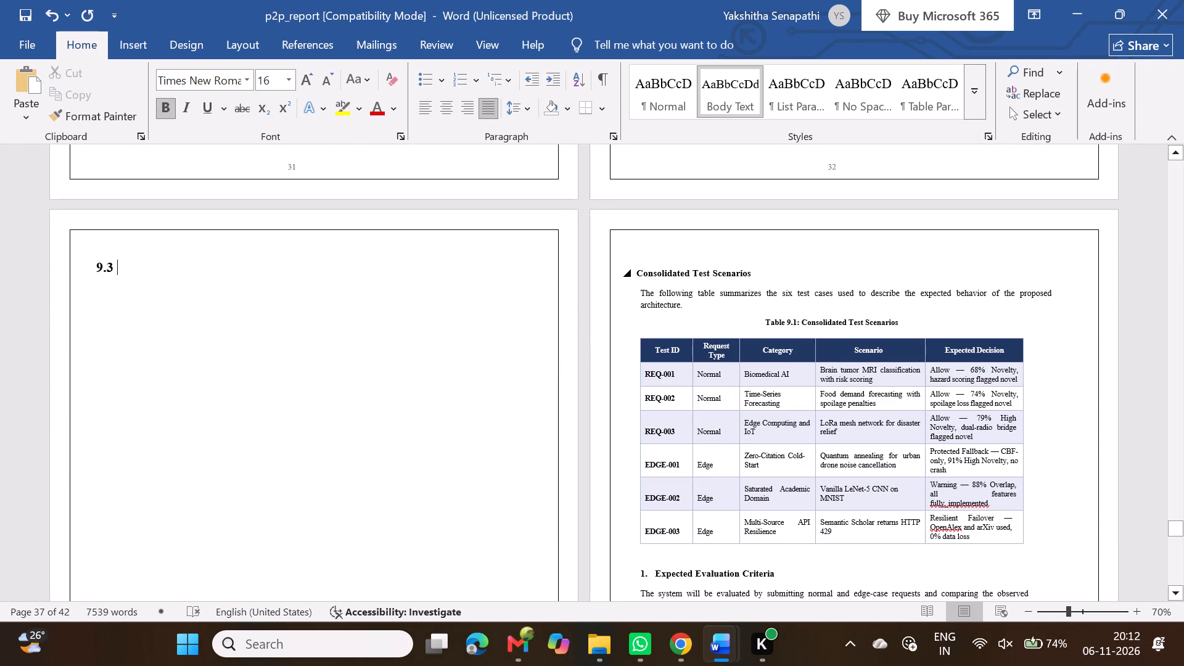
type("Consolo")
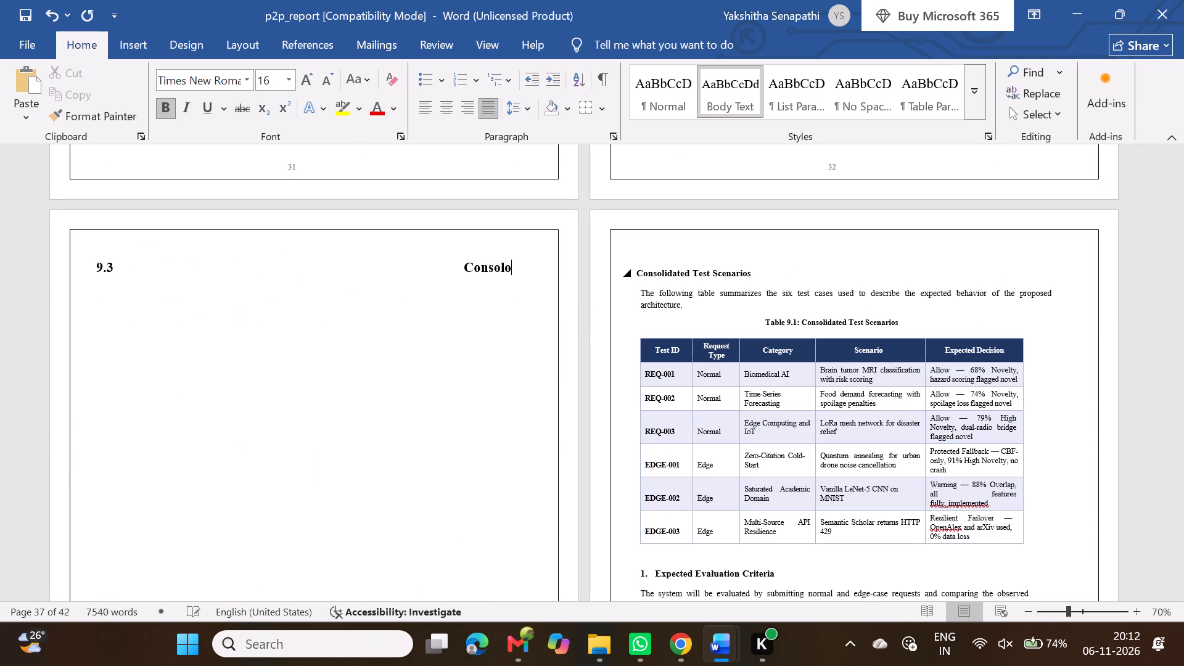
key("BackSpace")
type("idate")
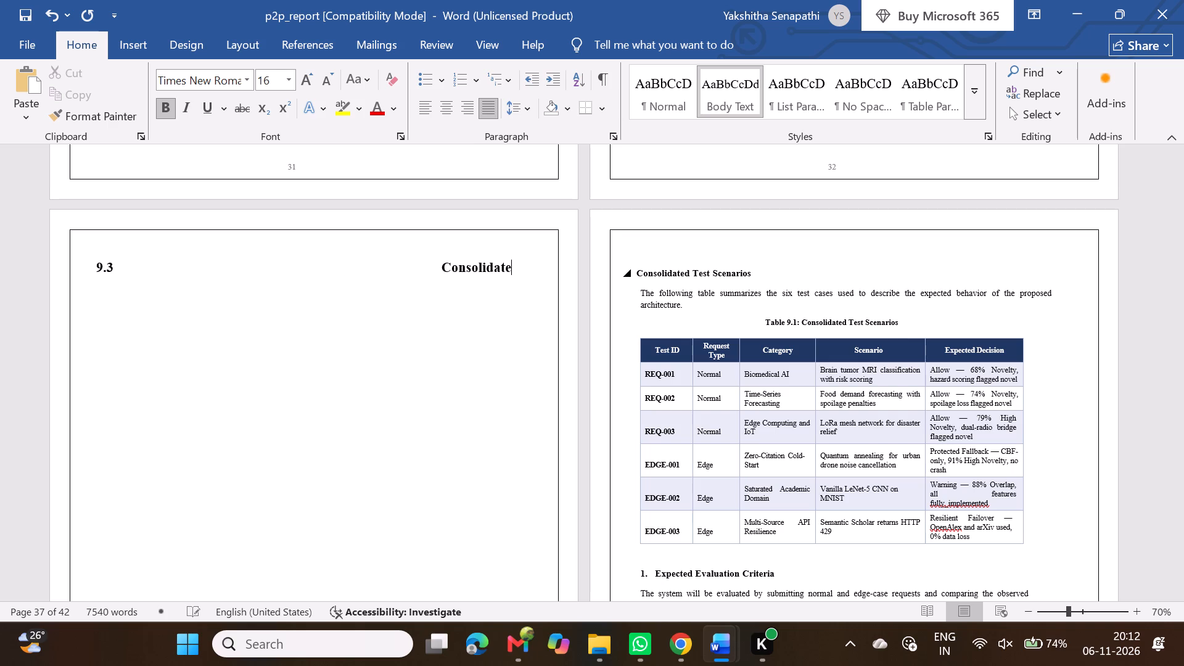
type("d Test")
key("space")
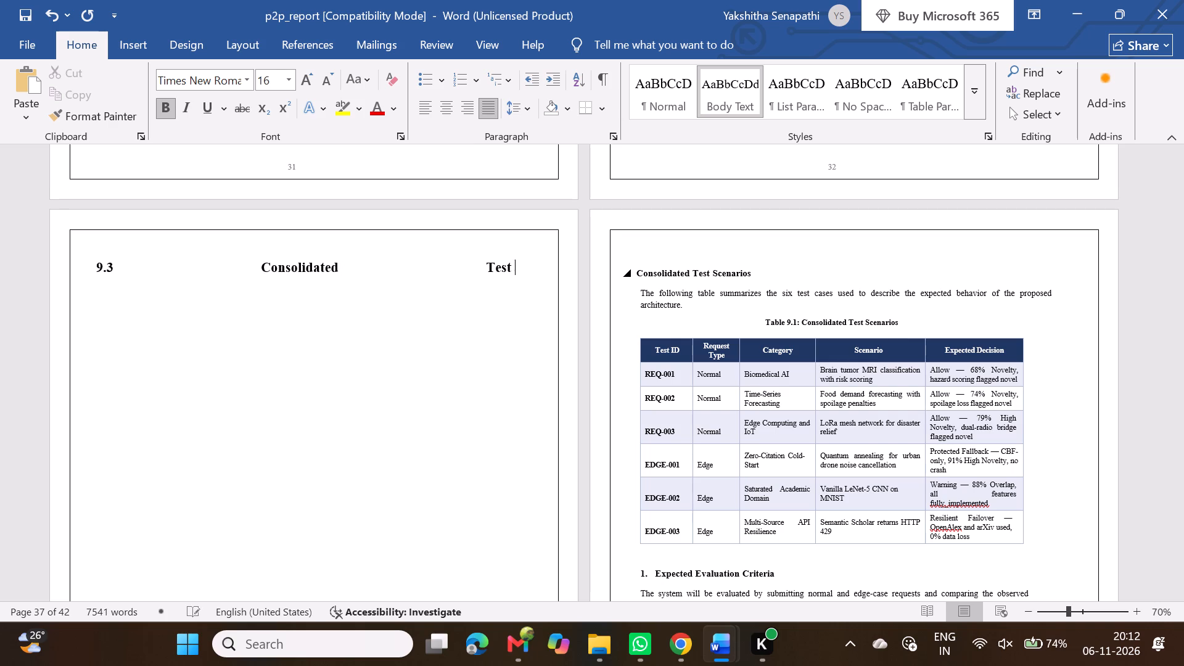
type("Scenarios")
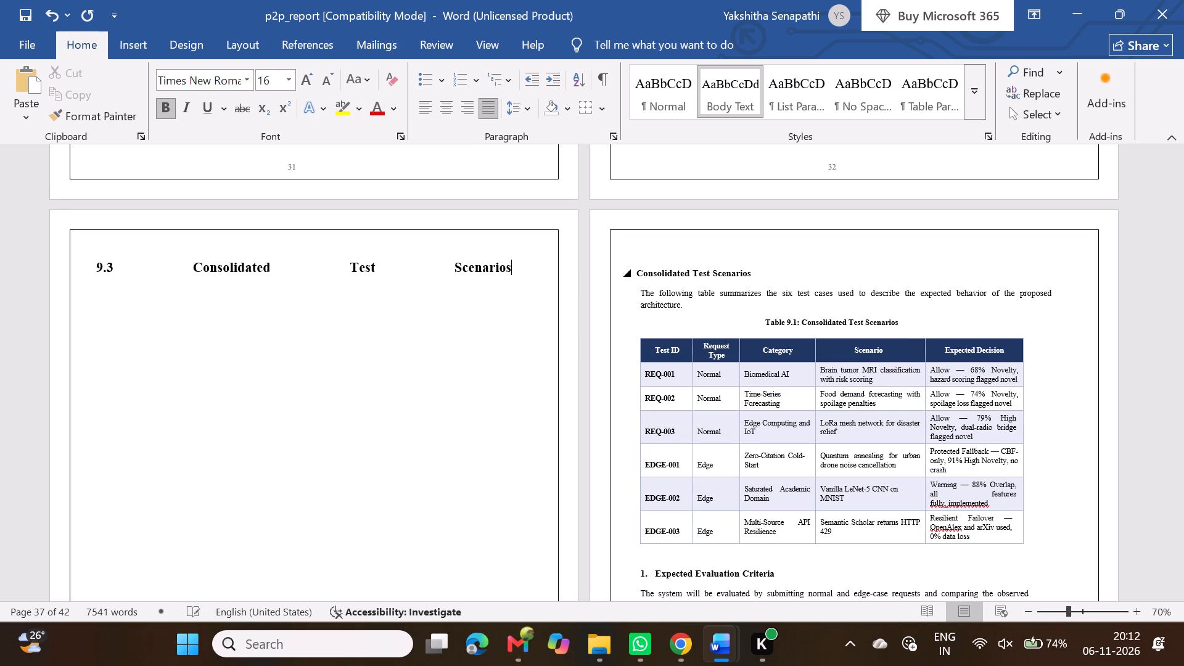
Retype the space in the stretched 9.3 heading and set its paragraph settings as the default for this document only.
left_click(347, 267)
key("BackSpace")
key("space")
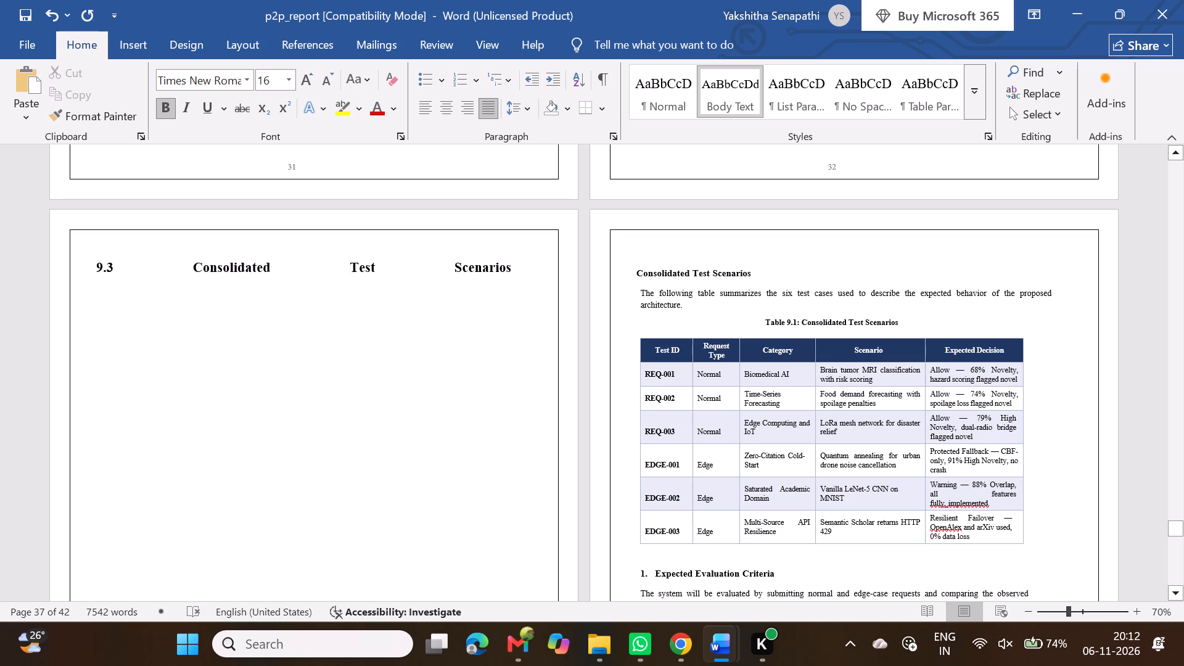
left_click_drag(92, 266, 503, 260)
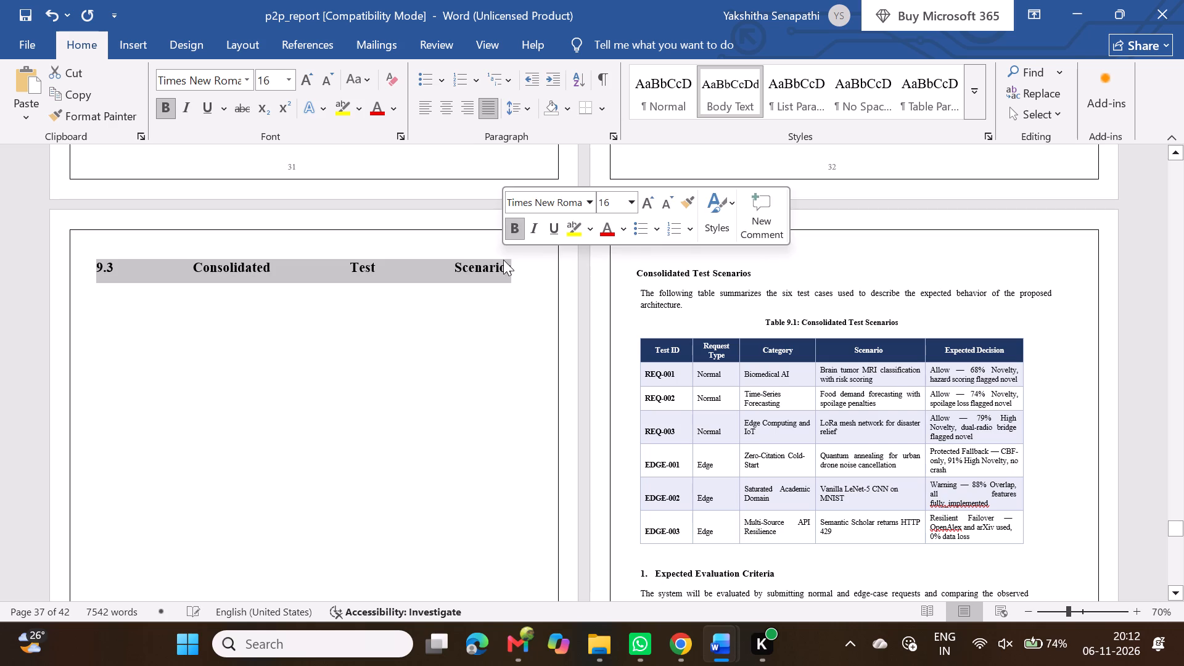
left_click(612, 131)
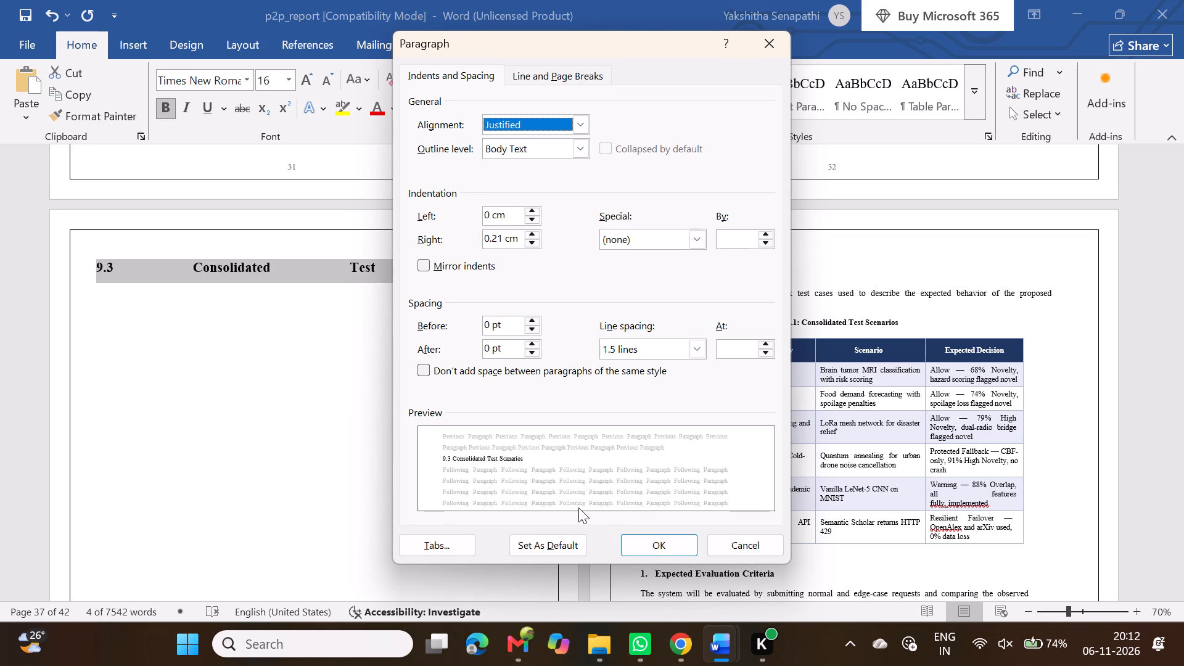
left_click(561, 546)
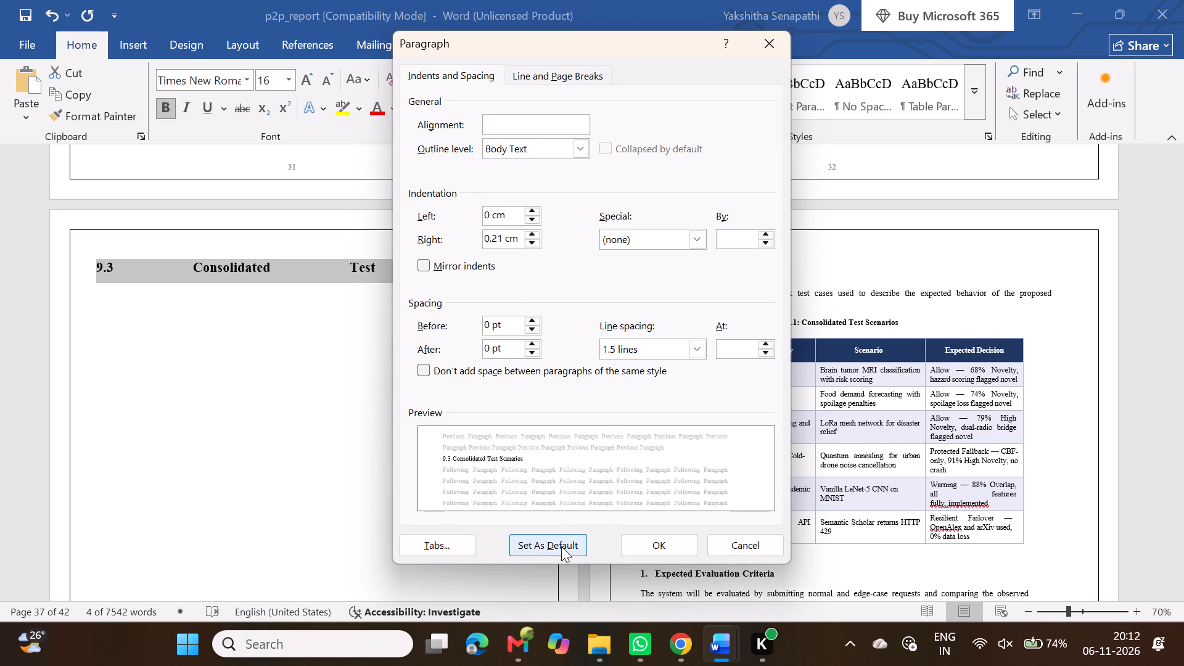
left_click(659, 335)
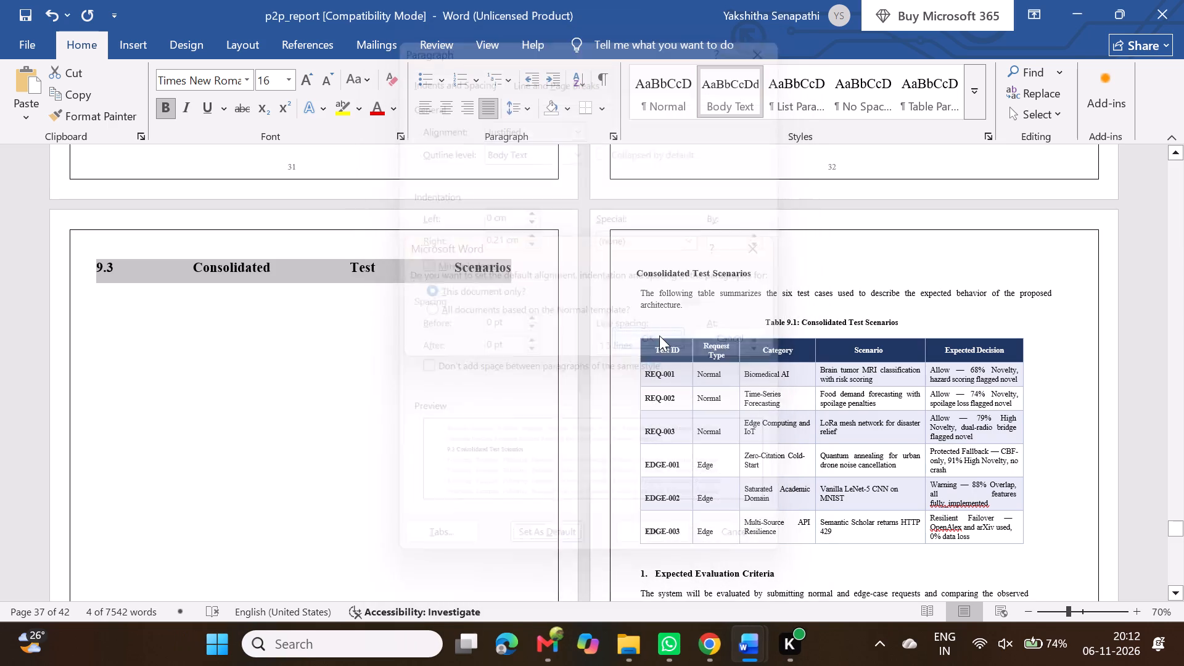
left_click(488, 273)
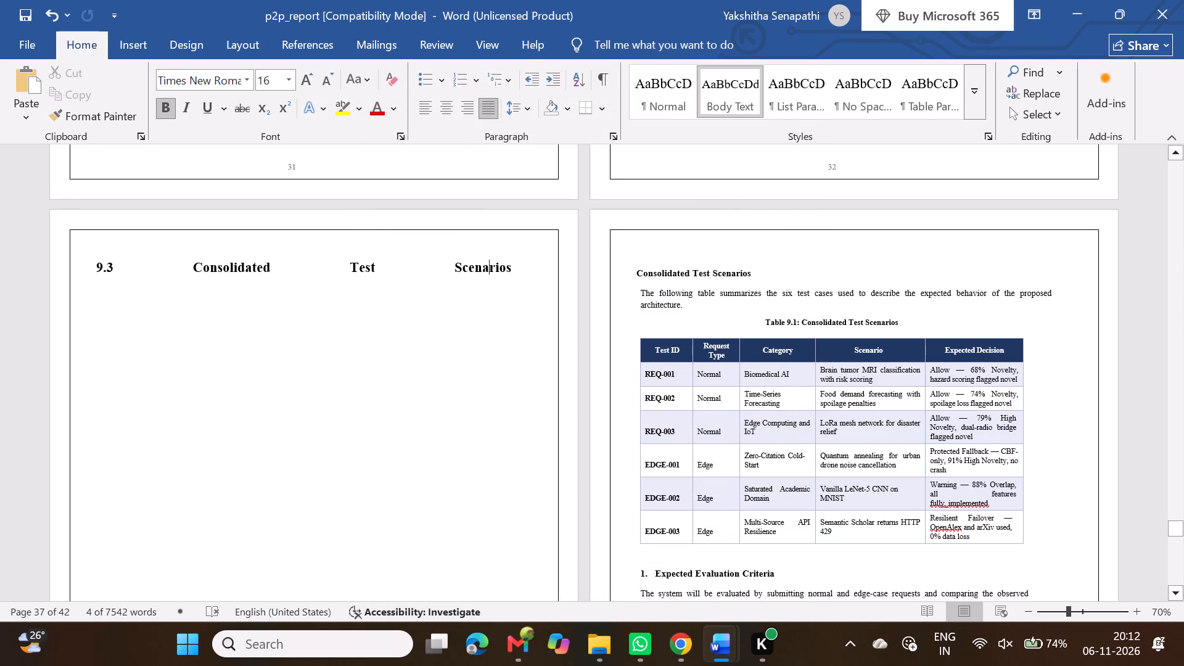
Replace the stretched words after 9.3 with a copy of the existing Consolidated Test Scenarios heading above Table 9.1.
left_click_drag(636, 273, 744, 278)
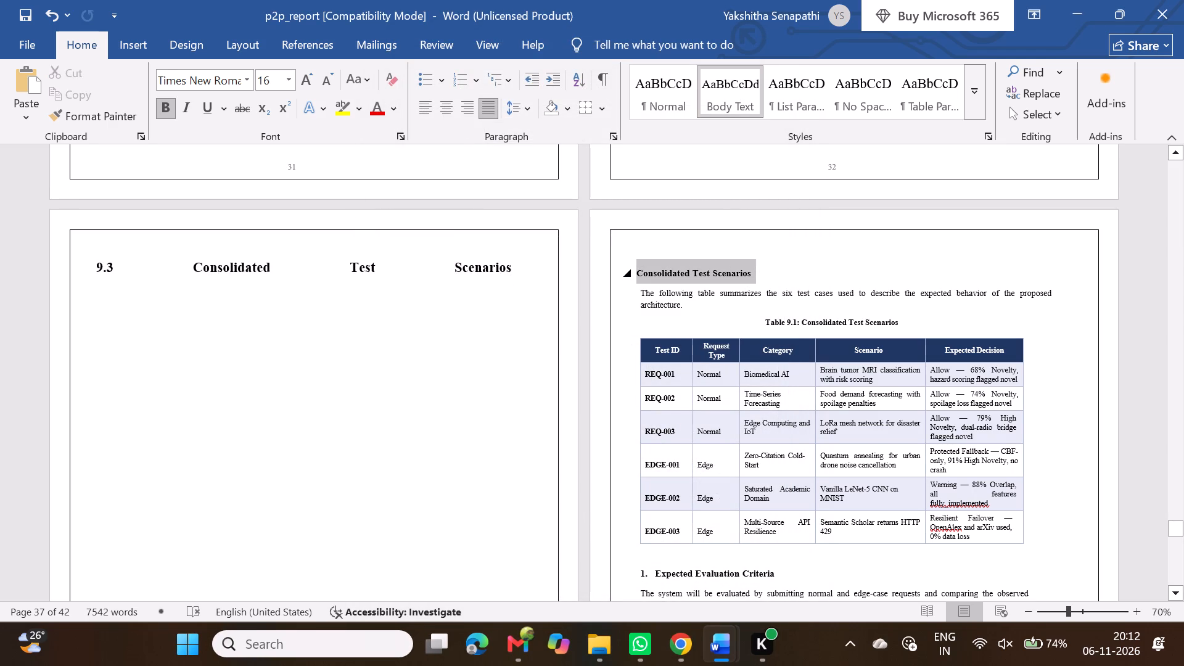
left_click_drag(744, 278, 747, 278)
key("ctrl+c")
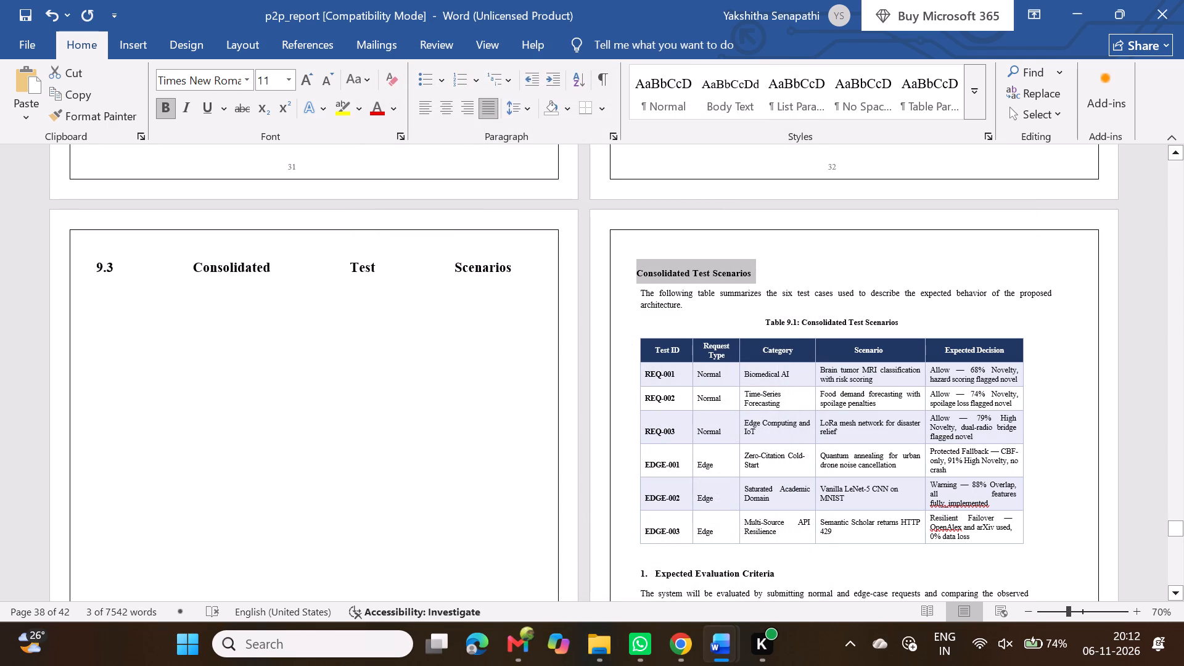
left_click_drag(512, 272, 208, 271)
key("ctrl+v")
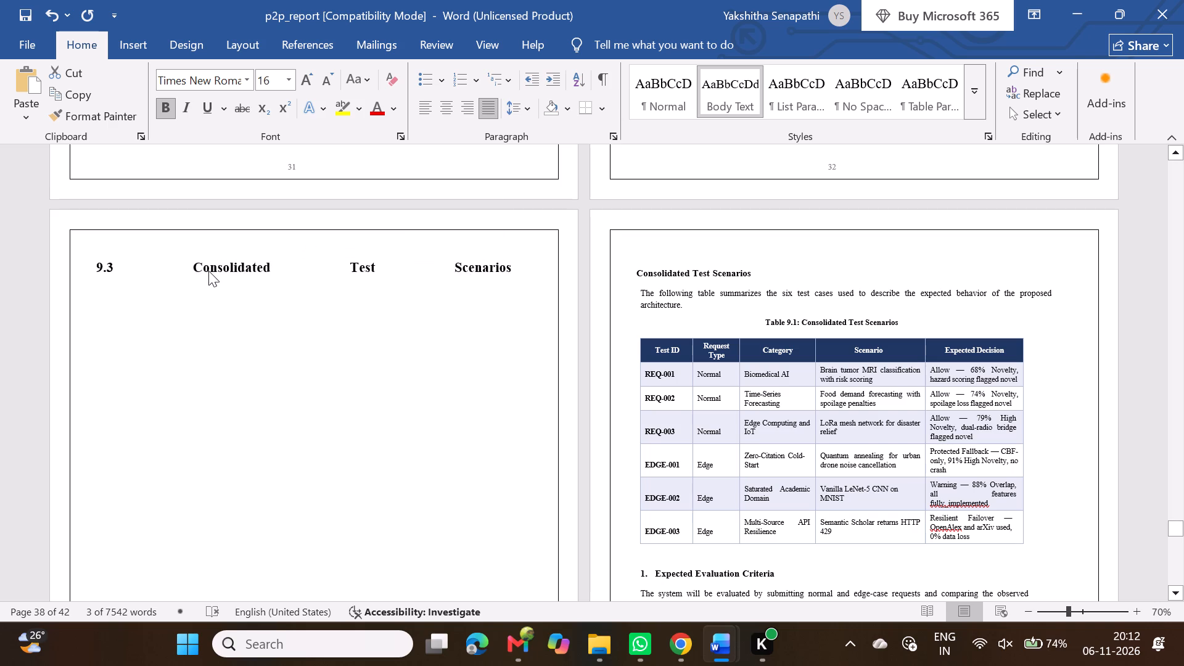
Set the whole 9.3 Consolidated Test Scenarios heading to 14-point font size.
left_click(99, 266)
left_click_drag(99, 266, 236, 260)
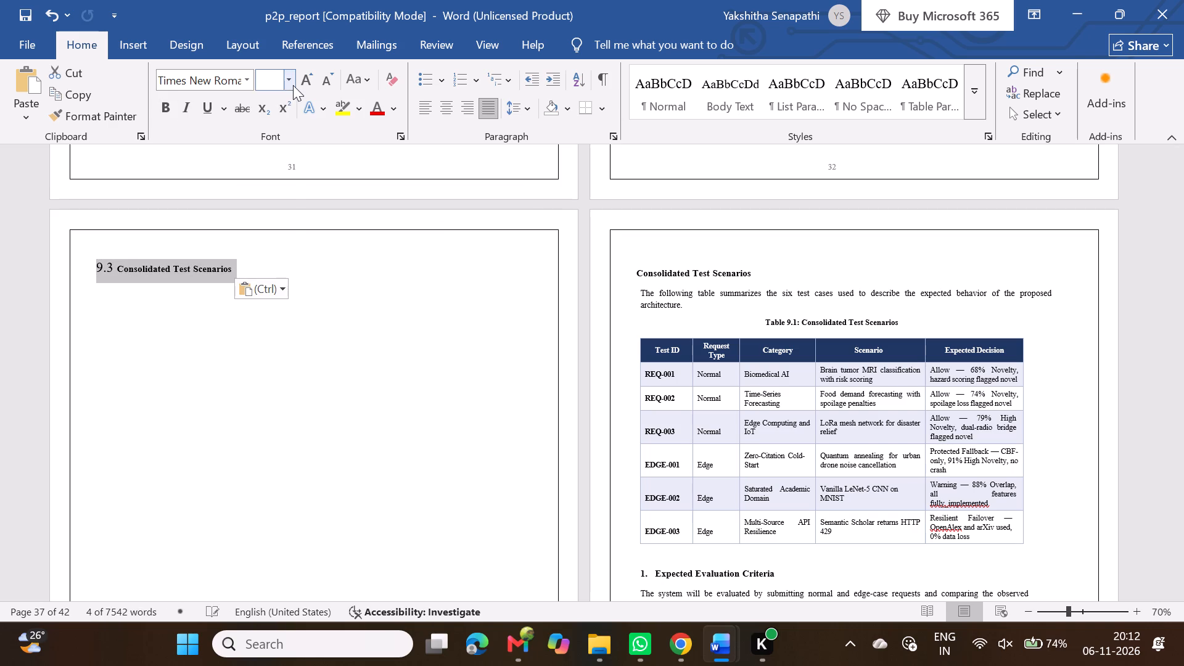
left_click(293, 85)
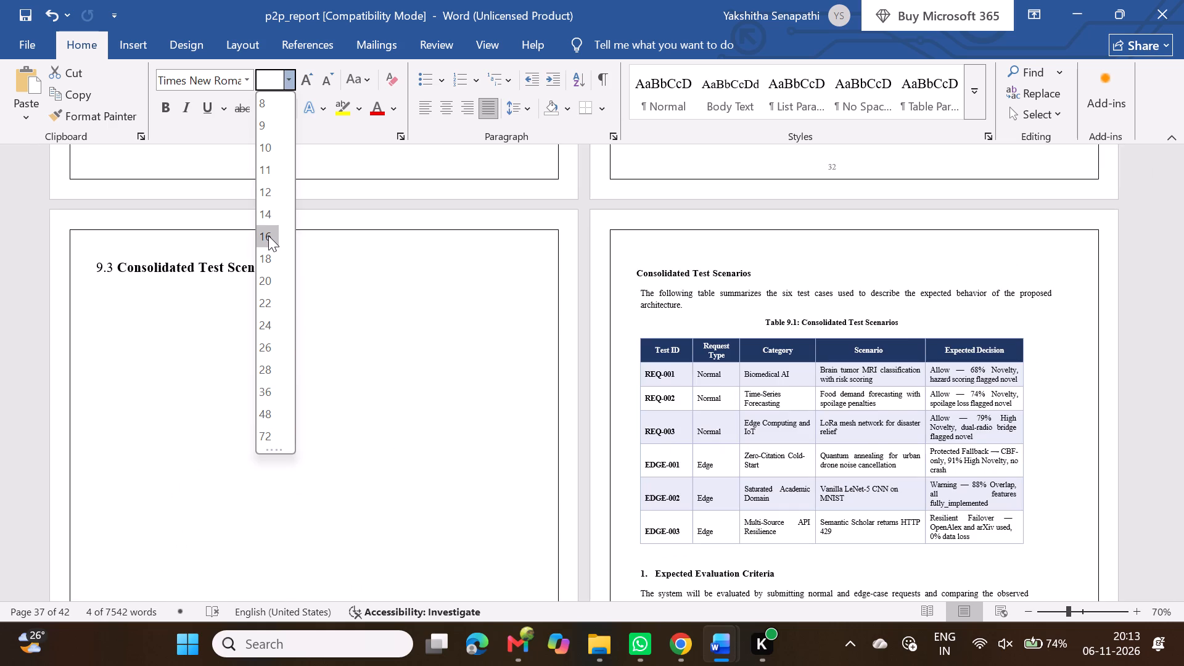
left_click(268, 213)
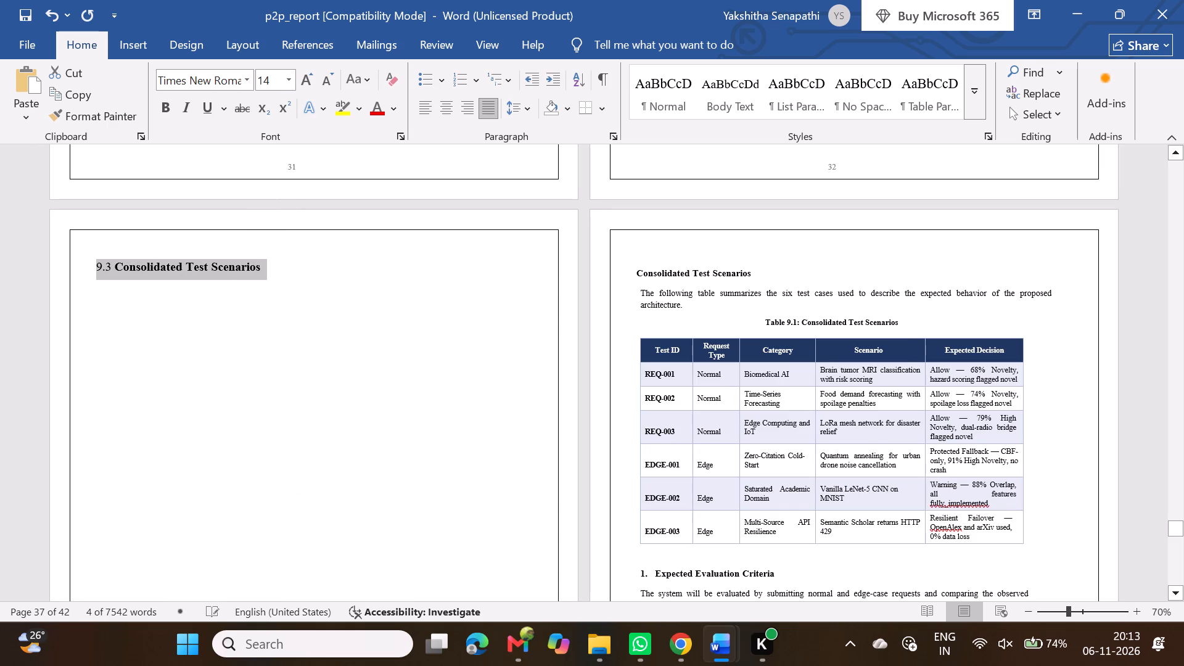
left_click(290, 290)
Delete the old unnumbered Consolidated Test Scenarios heading above the paragraph that introduces Table 9.1.
scroll(290, 290, "up", 2)
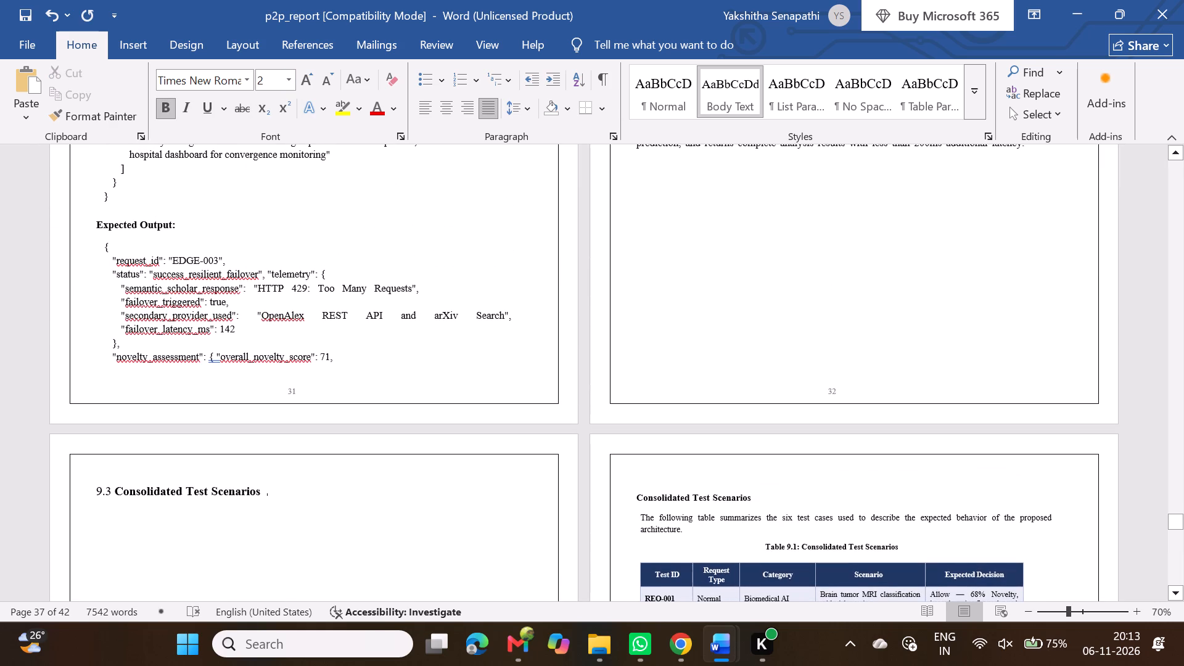
scroll(565, 409, "down", 1)
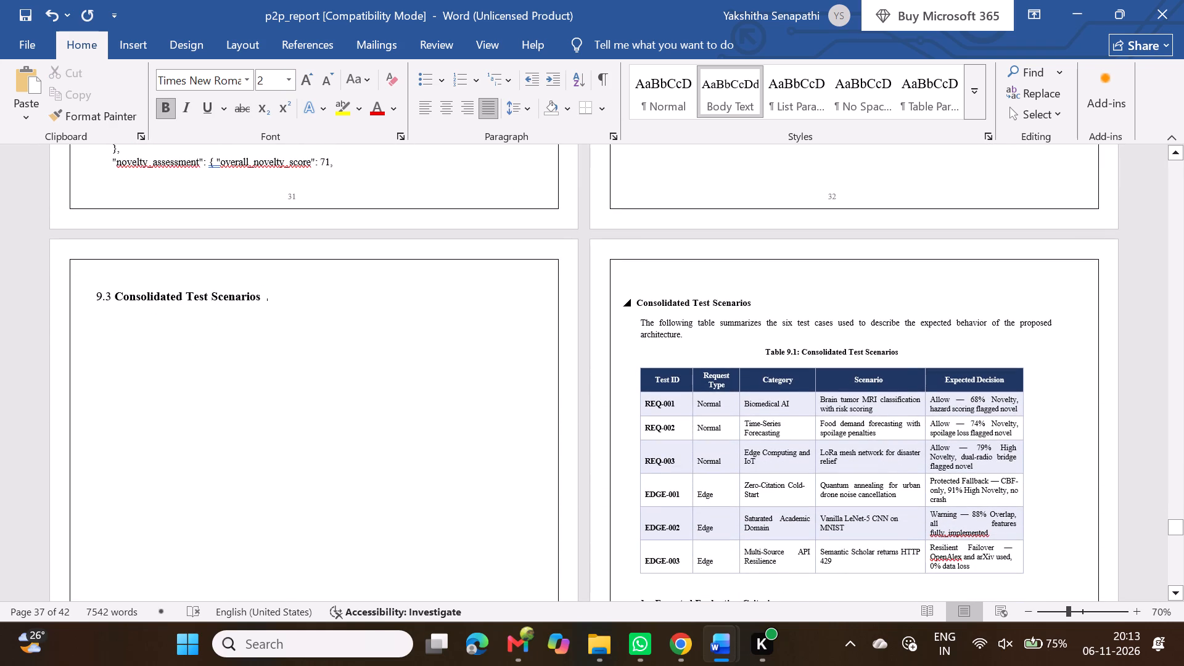
left_click(639, 306)
left_click_drag(639, 306, 763, 298)
key("BackSpace")
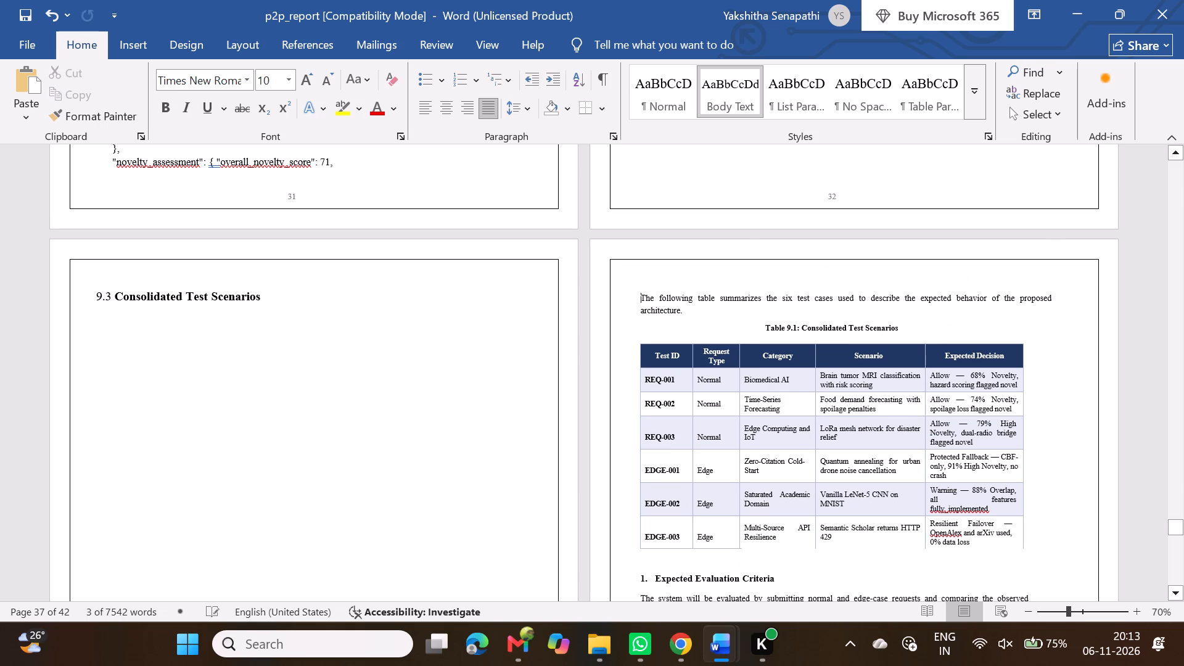
Copy the introductory paragraph above Table 9.1, starting "The following table summarizes the six test cases".
scroll(763, 298, "down", 1)
left_click_drag(694, 285, 696, 286)
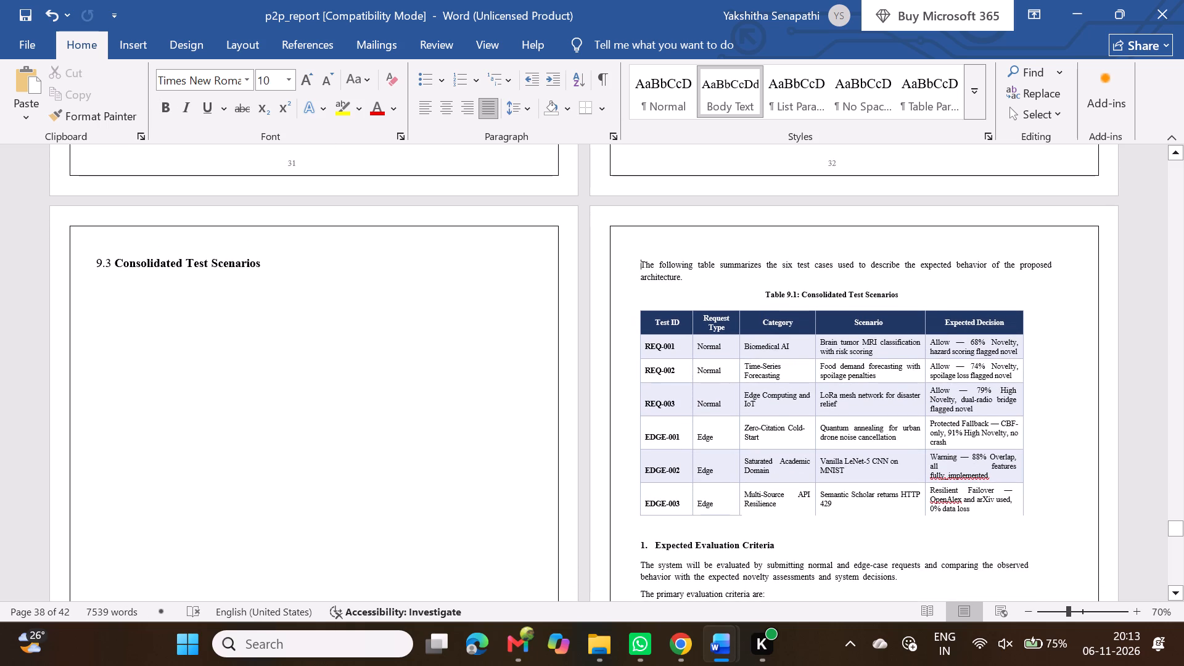
left_click_drag(696, 286, 640, 265)
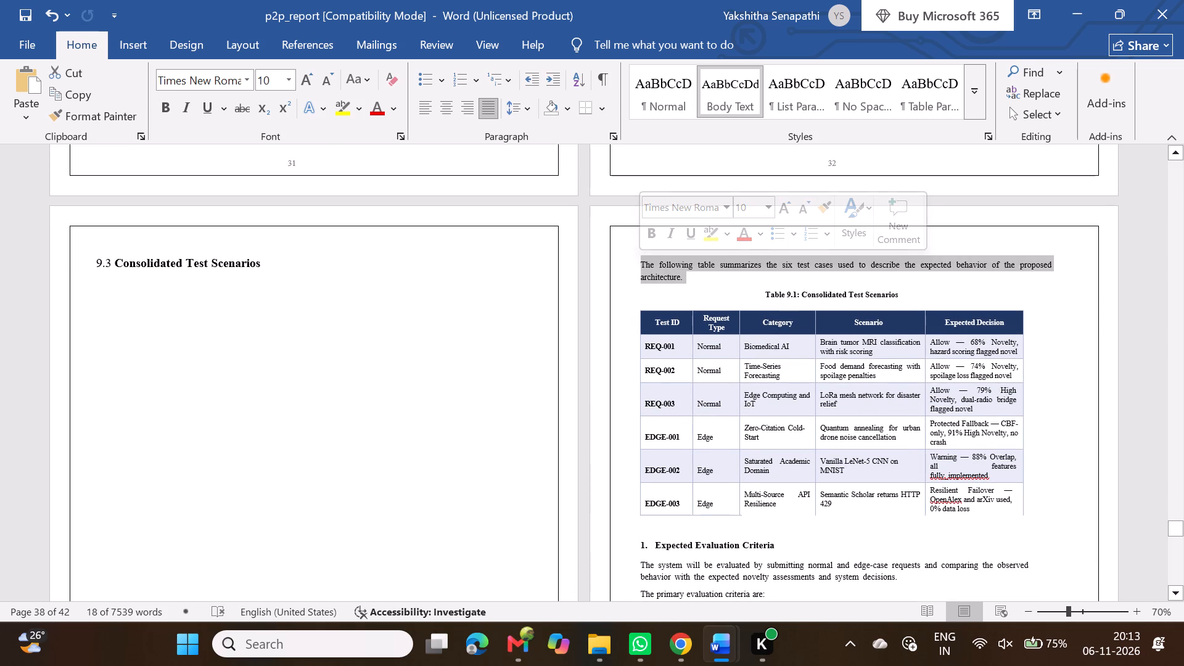
key("ctrl+c")
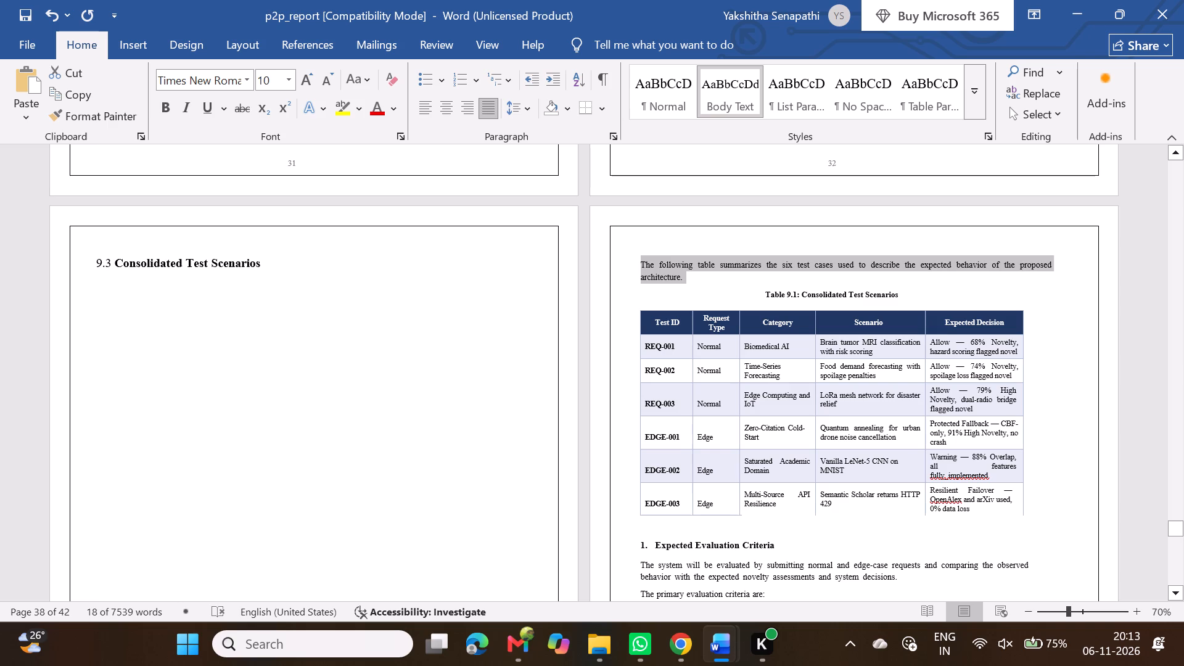
Review the headings and formatting of the section 9 test cases from 9.1 through the Expected Evaluation Criteria.
left_click(246, 285)
scroll(299, 269, "up", 4)
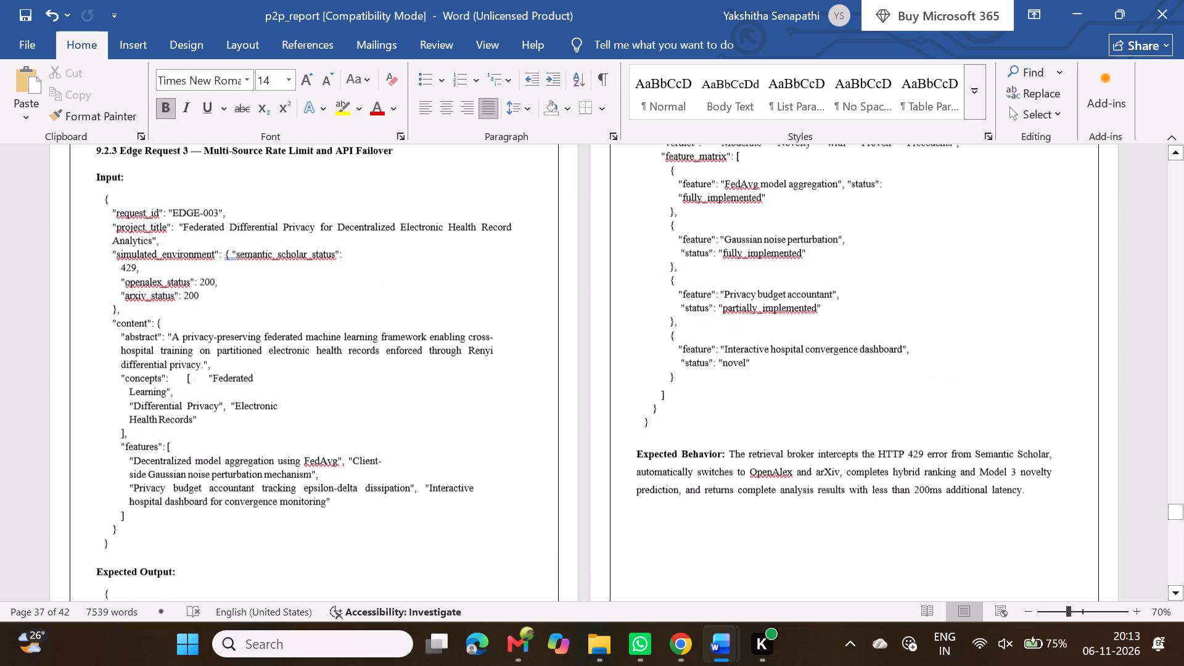
scroll(299, 269, "up", 3)
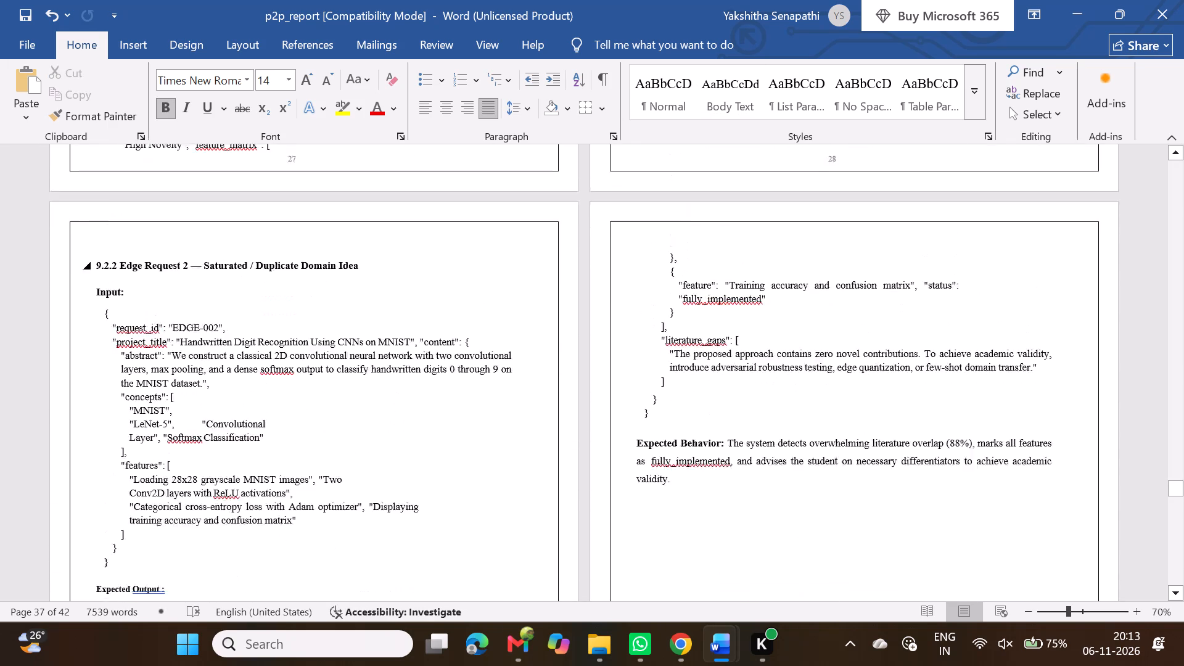
scroll(299, 269, "up", 3)
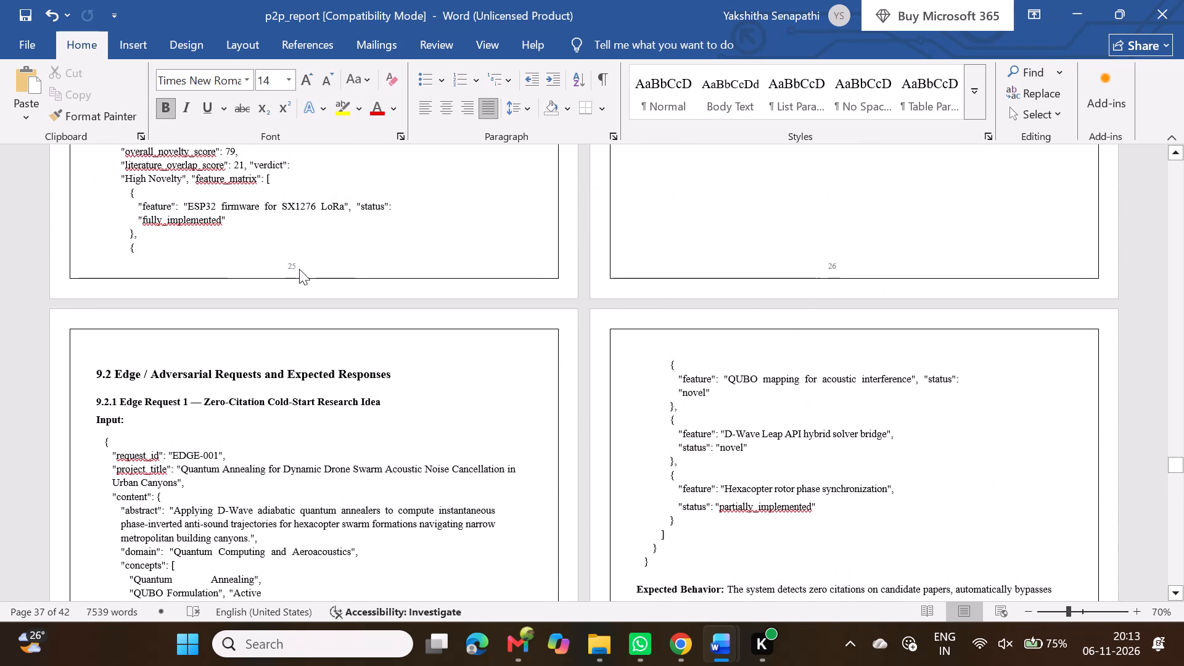
scroll(299, 269, "up", 4)
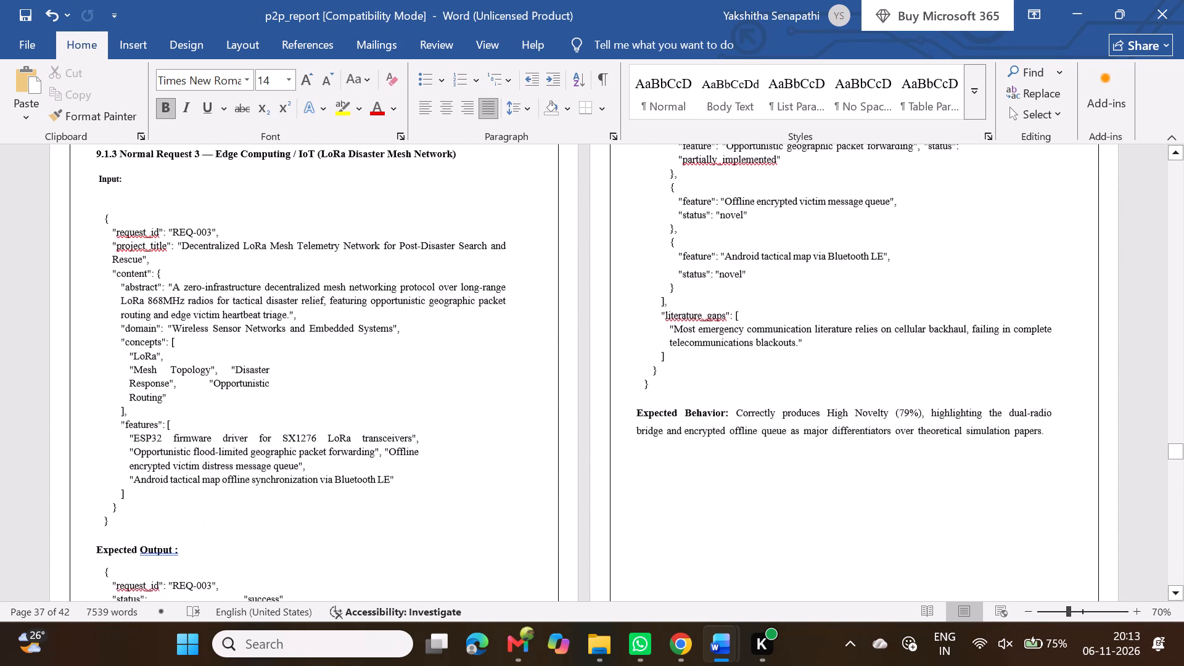
scroll(299, 269, "up", 4)
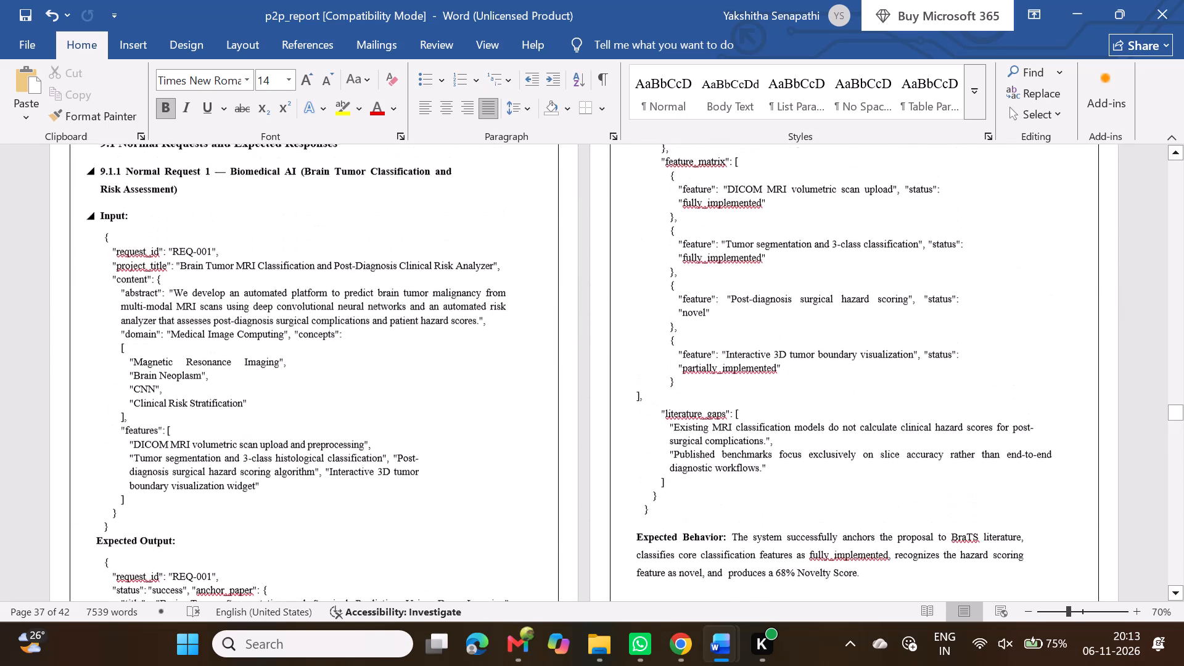
scroll(299, 269, "up", 2)
scroll(299, 269, "down", 10)
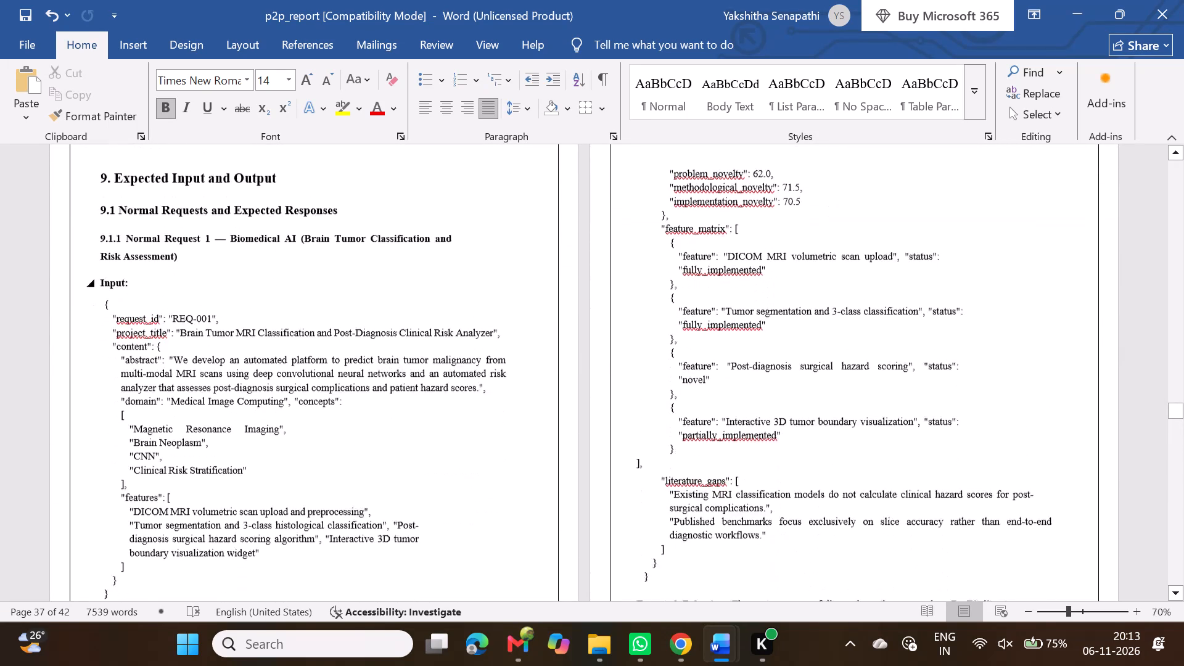
scroll(299, 269, "down", 20)
scroll(299, 269, "down", 11)
scroll(299, 269, "up", 1)
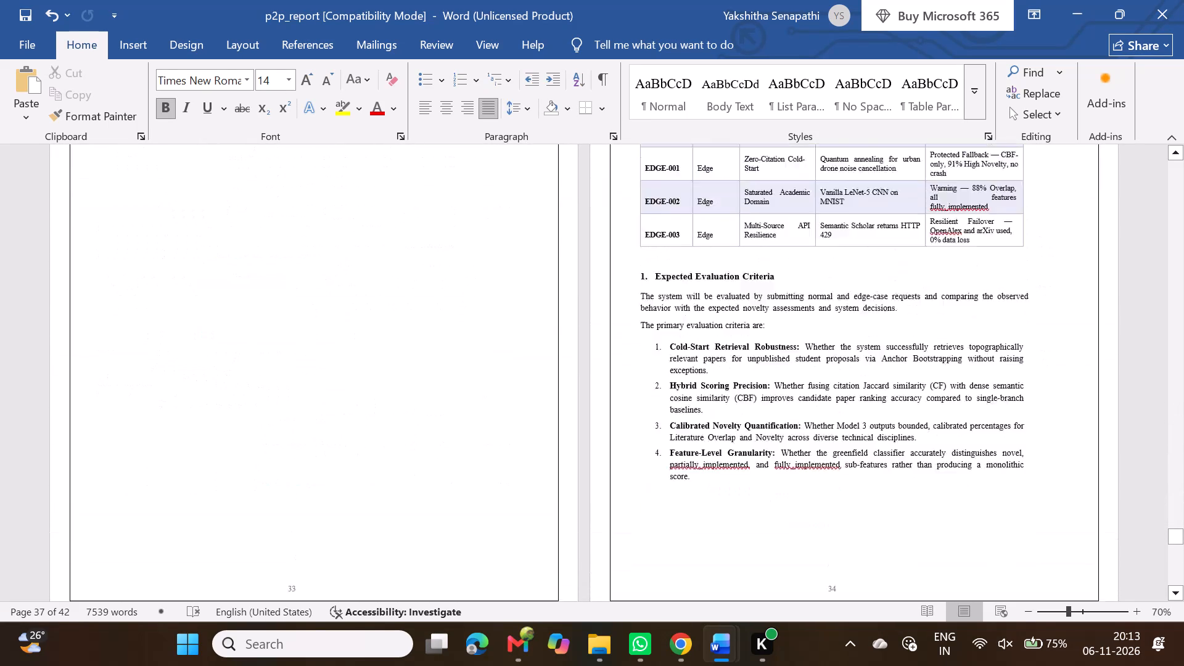
scroll(299, 269, "down", 1)
scroll(299, 269, "up", 3)
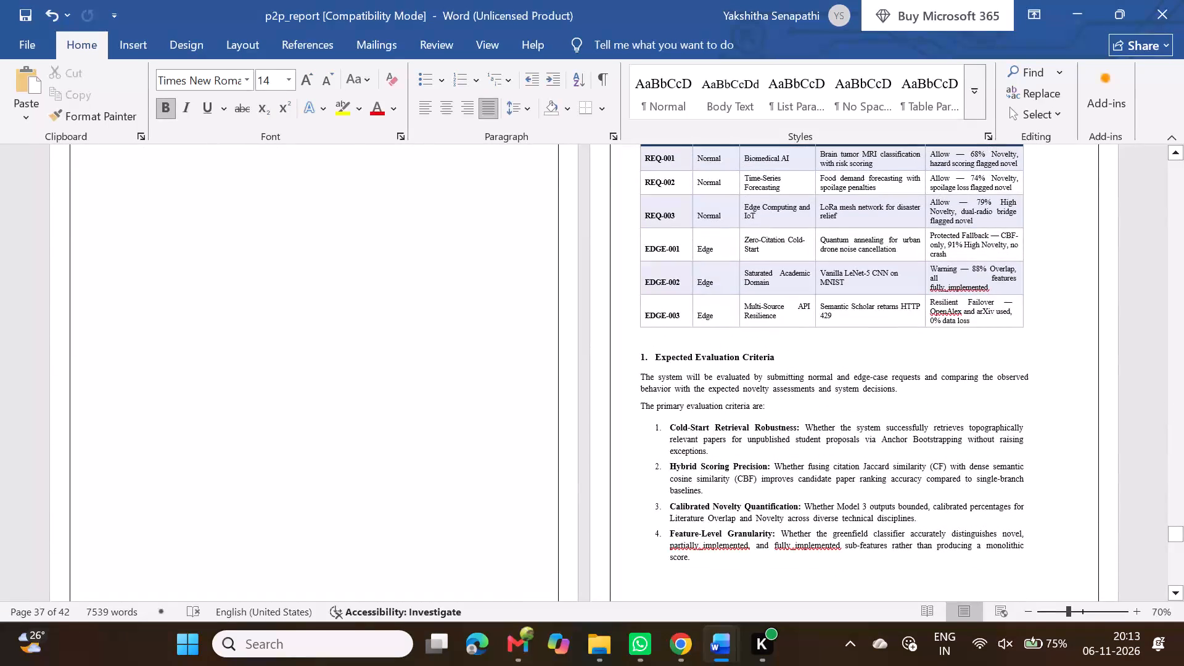
scroll(305, 373, "up", 2)
Add a new line after the 9.3 Consolidated Test Scenarios heading and paste the copied introductory paragraph there.
left_click(302, 280)
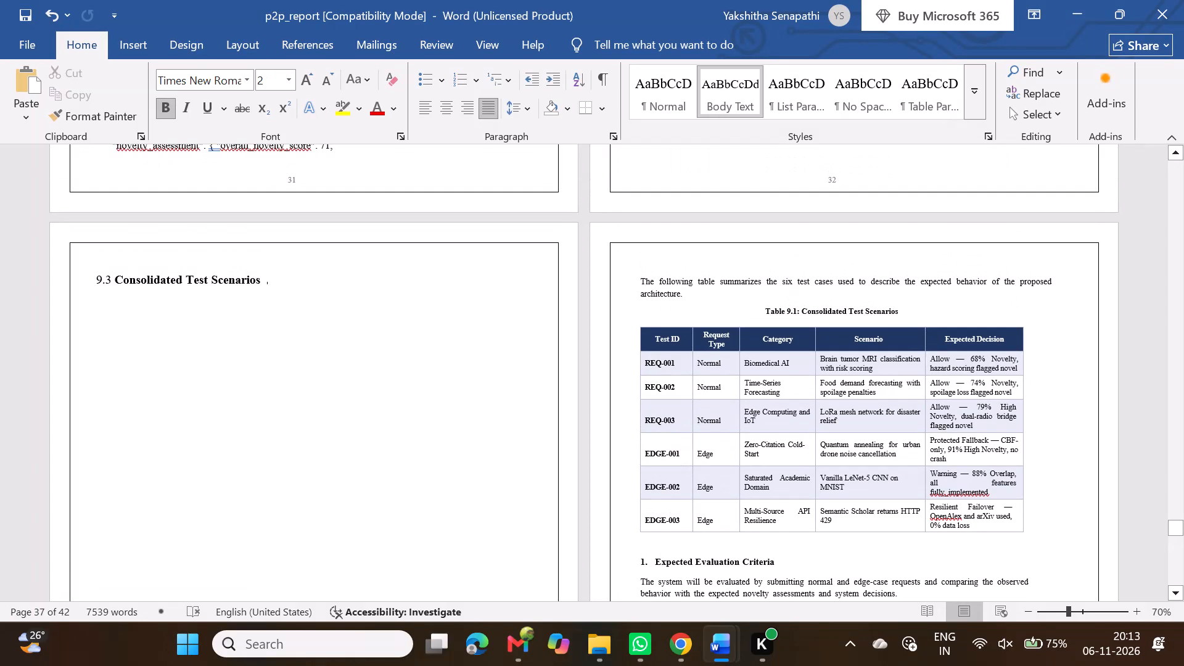
left_click(277, 281)
key("Return")
triple_click(204, 278)
left_click(287, 286)
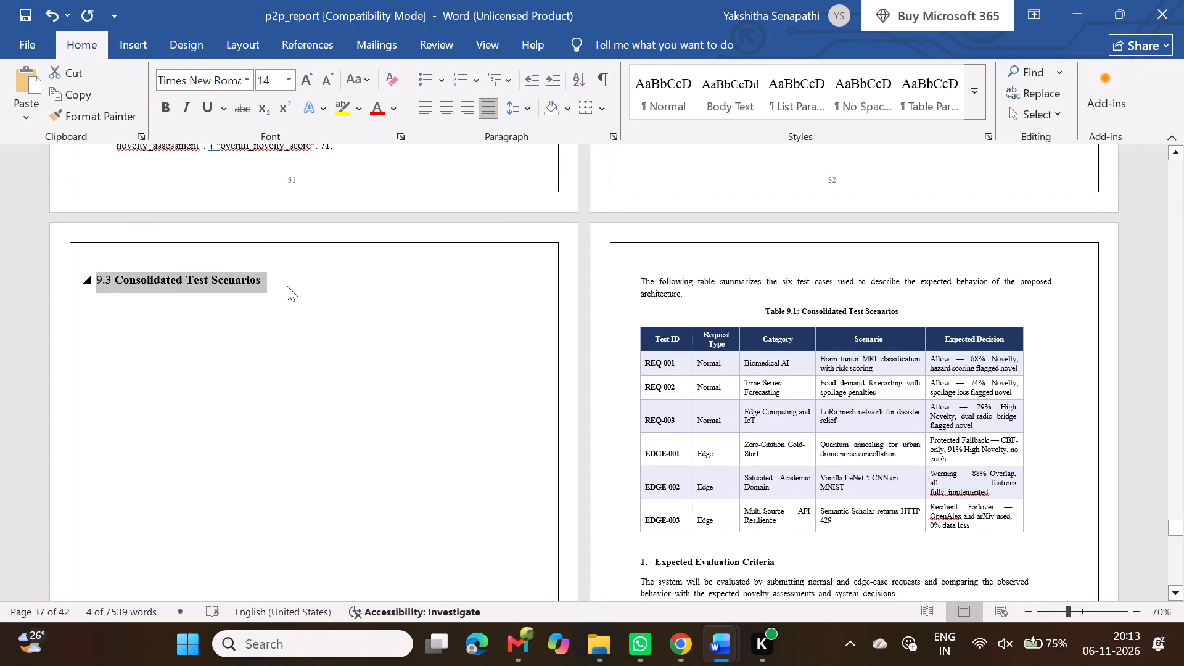
key("Return")
key("ctrl+v")
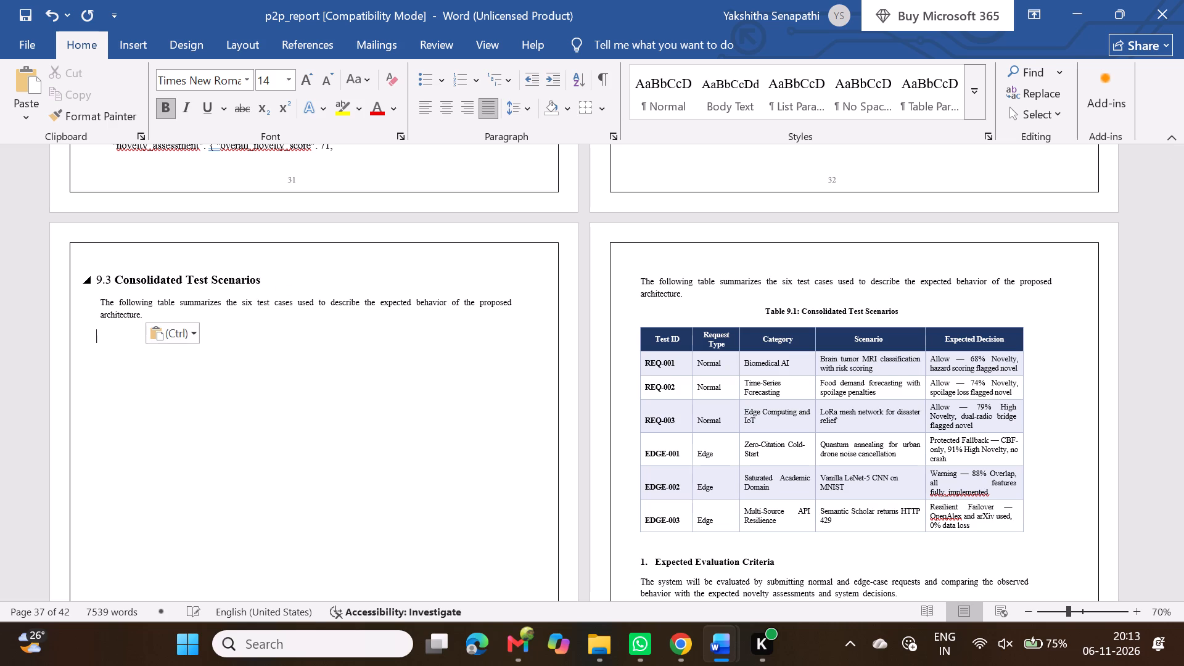
Set the pasted paragraph under the 9.3 heading to 12-point font size and increase its line spacing.
left_click_drag(100, 299, 135, 309)
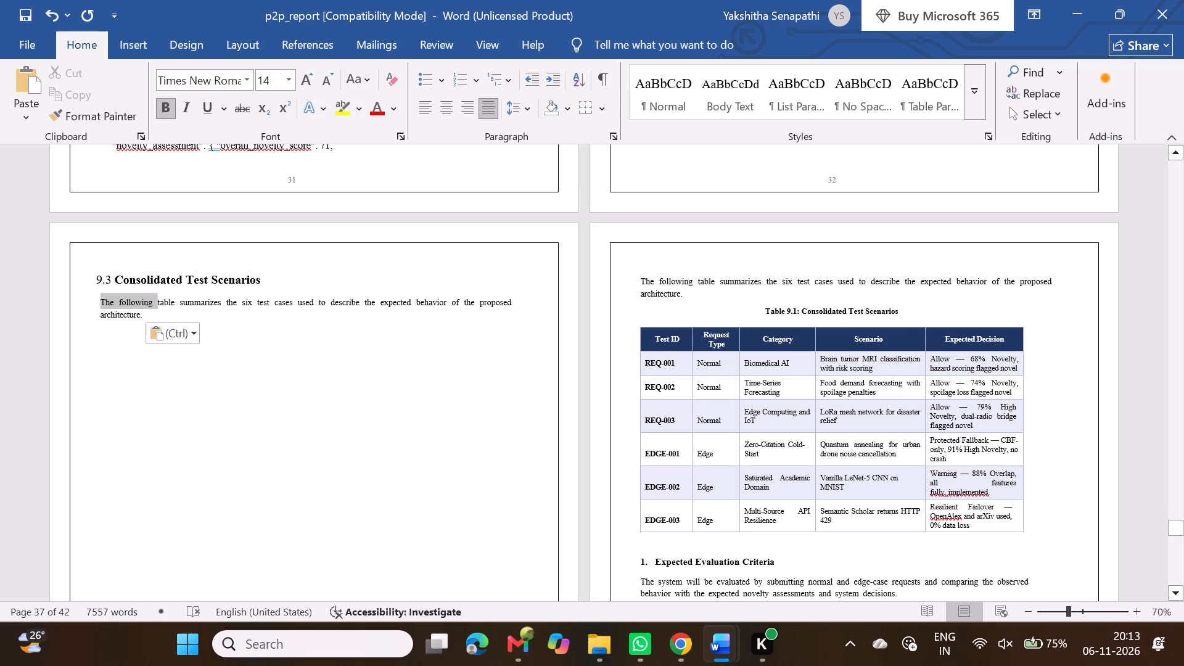
left_click_drag(135, 309, 140, 313)
left_click(301, 85)
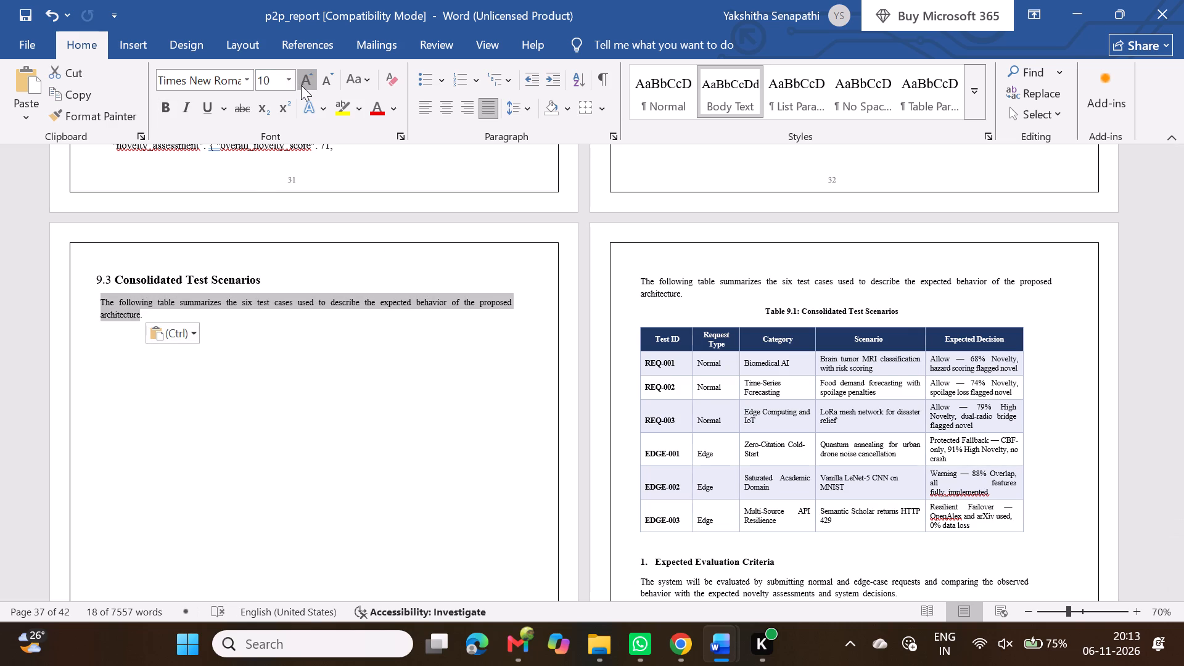
left_click(301, 85)
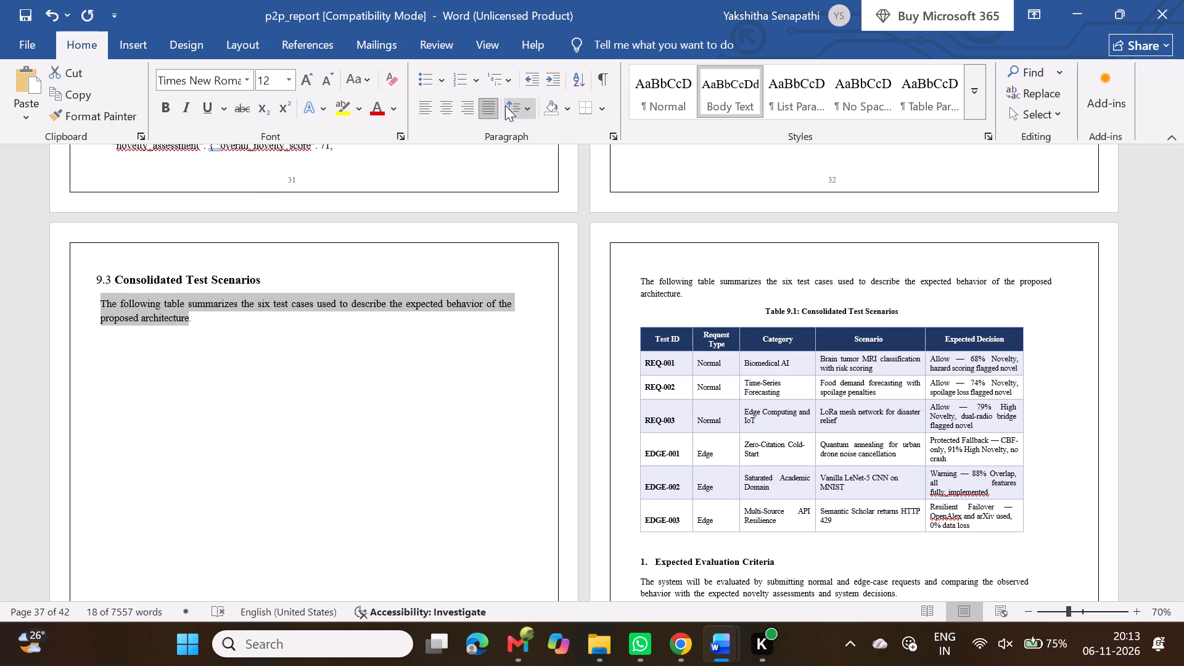
left_click(505, 105)
left_click(543, 175)
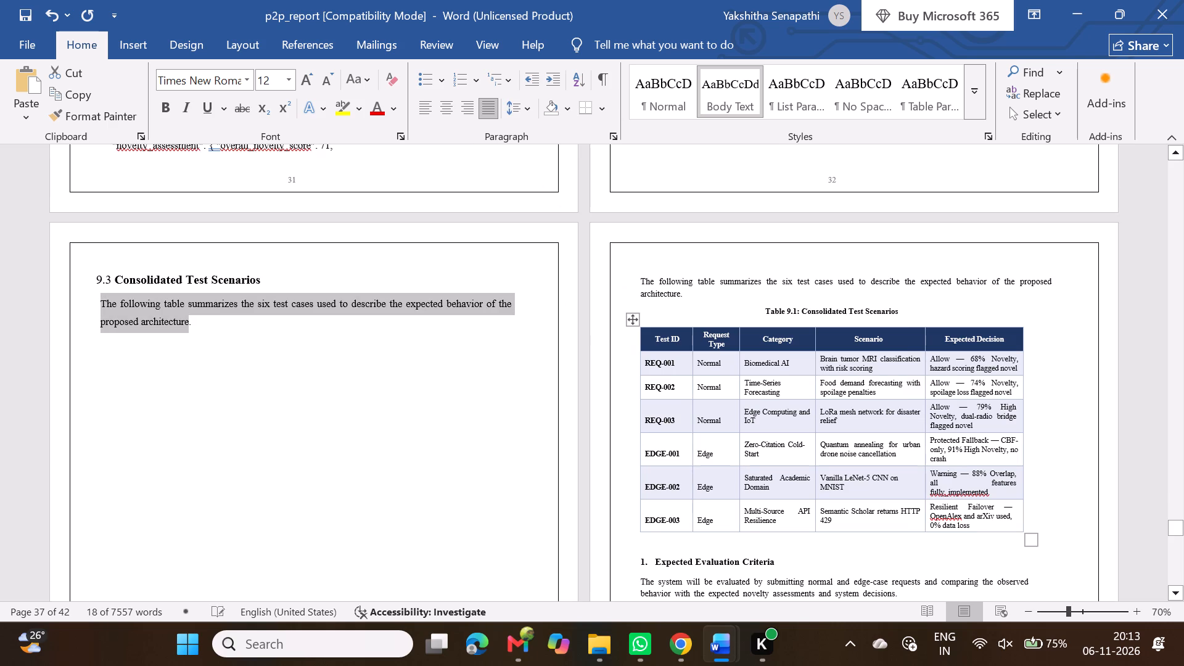
Copy the Table 9.1 caption with its table and paste them below the introductory paragraph under the 9.3 heading.
left_click_drag(758, 308, 775, 311)
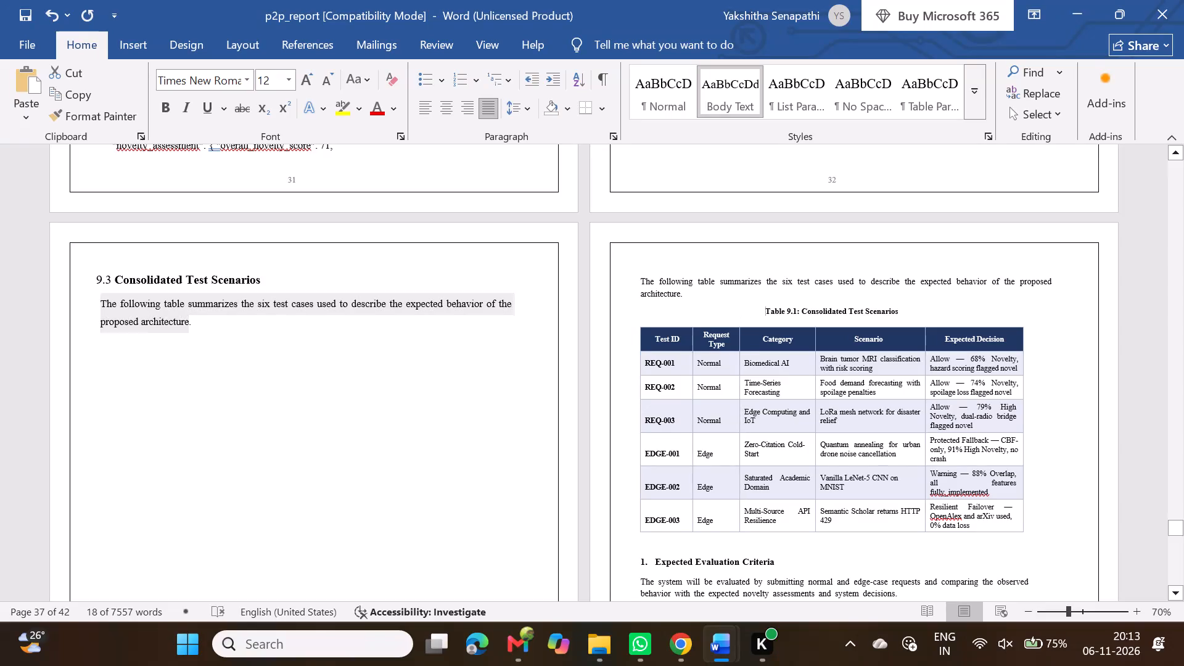
left_click_drag(775, 311, 1068, 510)
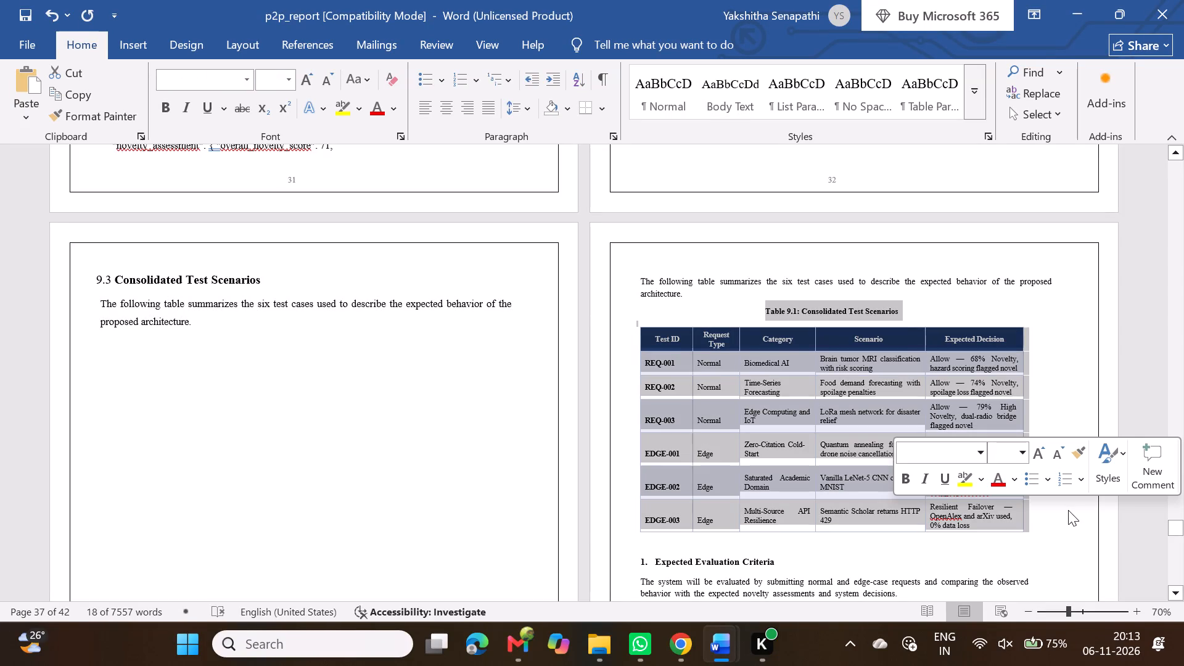
key("ctrl+c")
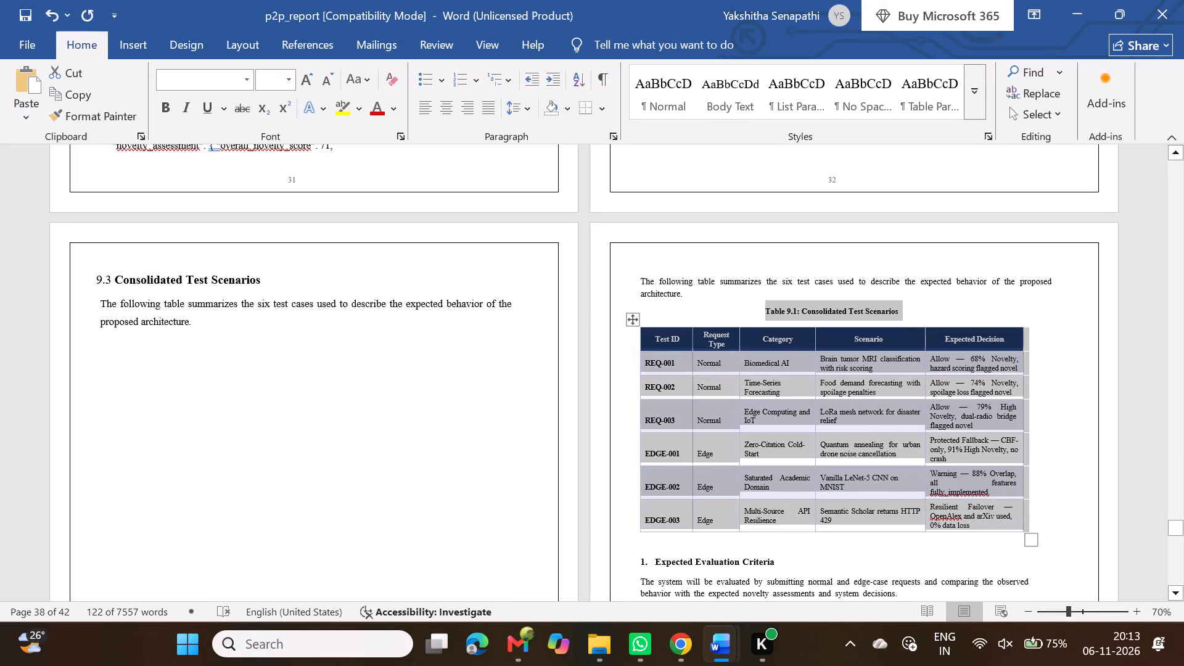
left_click(265, 348)
key("ctrl+v")
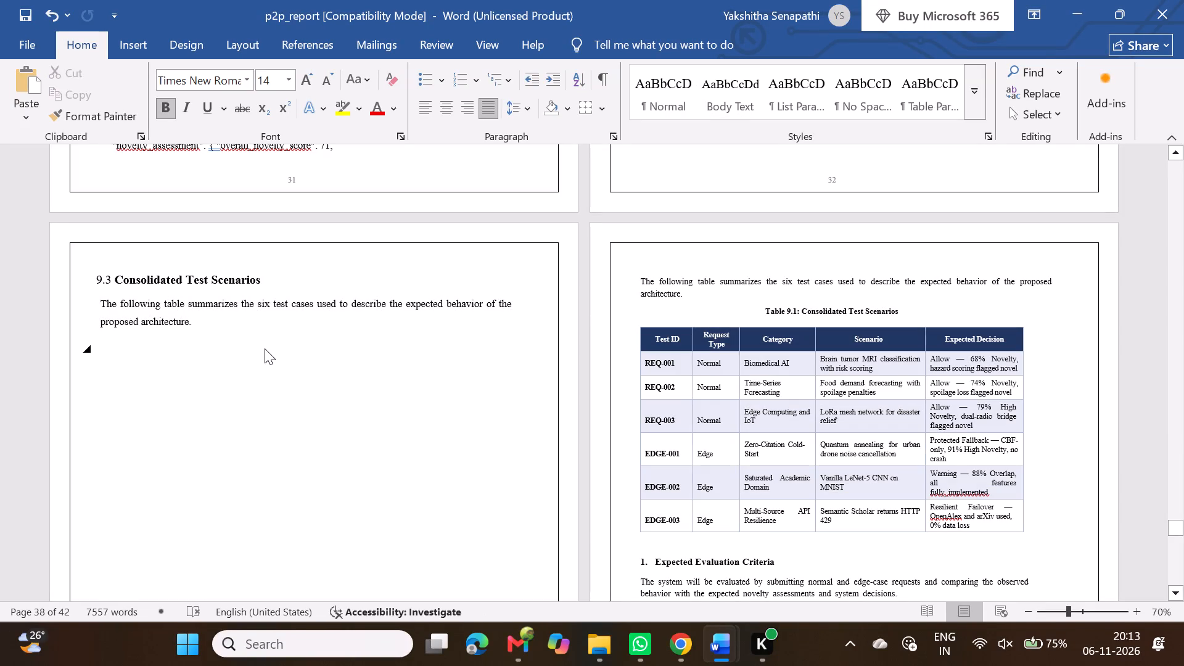
scroll(265, 348, "down", 1)
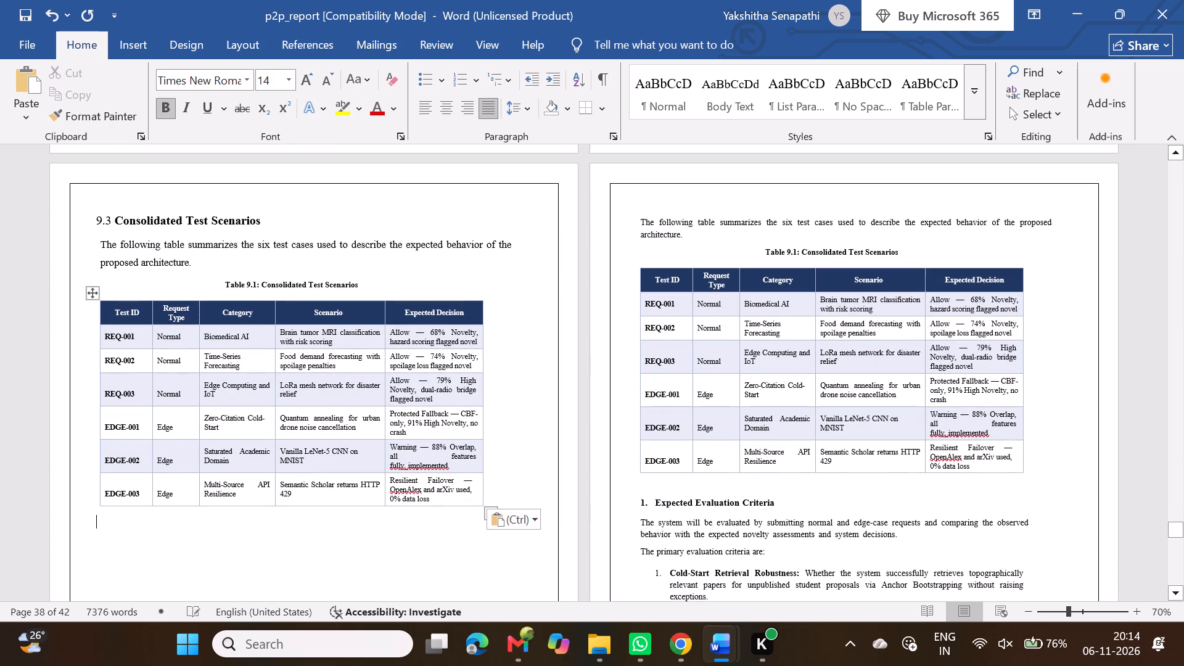
Enlarge the pasted Table 9.1 so that it spans the full width of the paragraph above it.
left_click(355, 425)
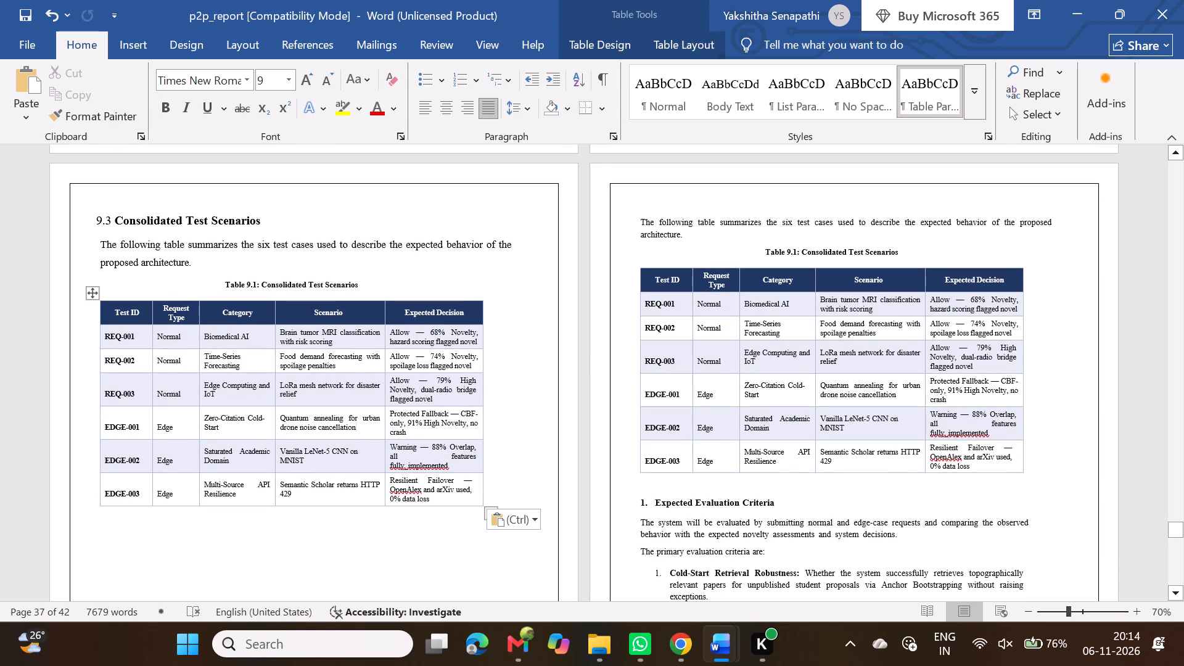
left_click(509, 491)
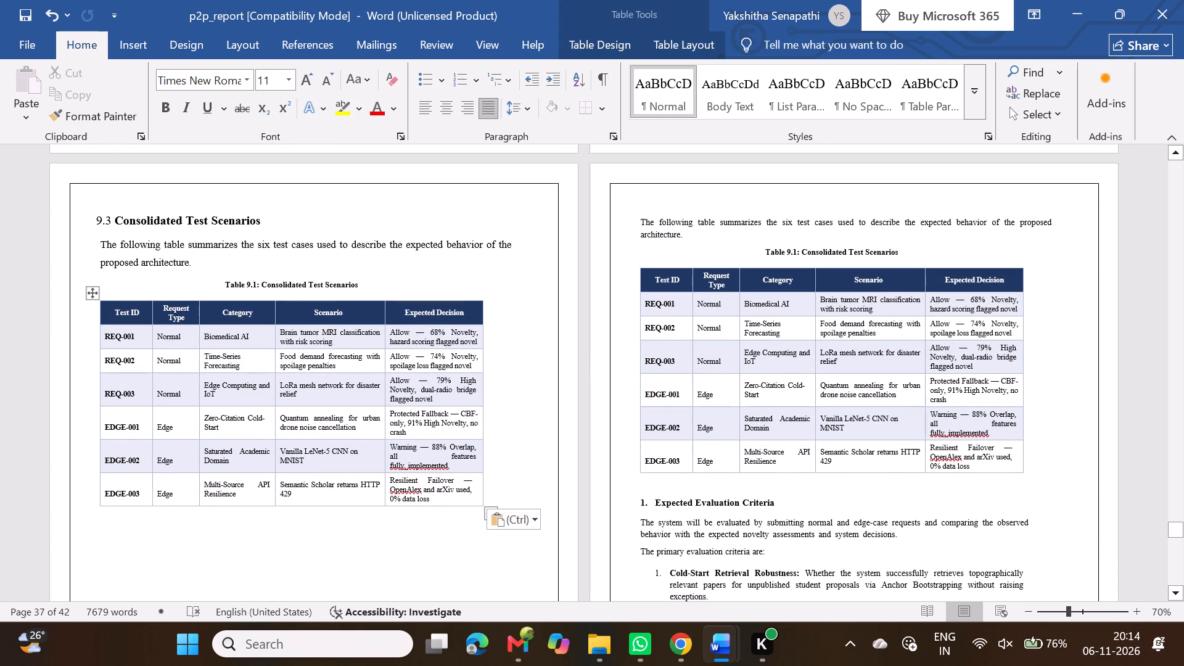
left_click_drag(484, 508, 524, 516)
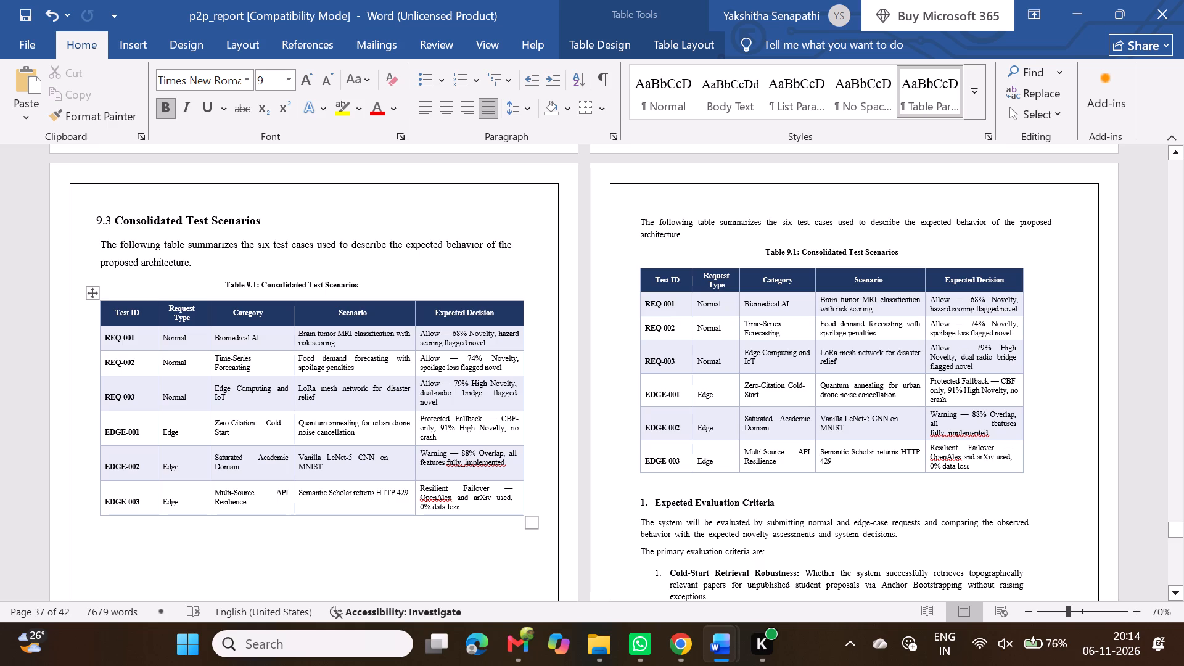
Delete the original introductory paragraph, caption and Table 9.1 above the Expected Evaluation Criteria heading.
left_click_drag(638, 221, 989, 458)
key("BackSpace")
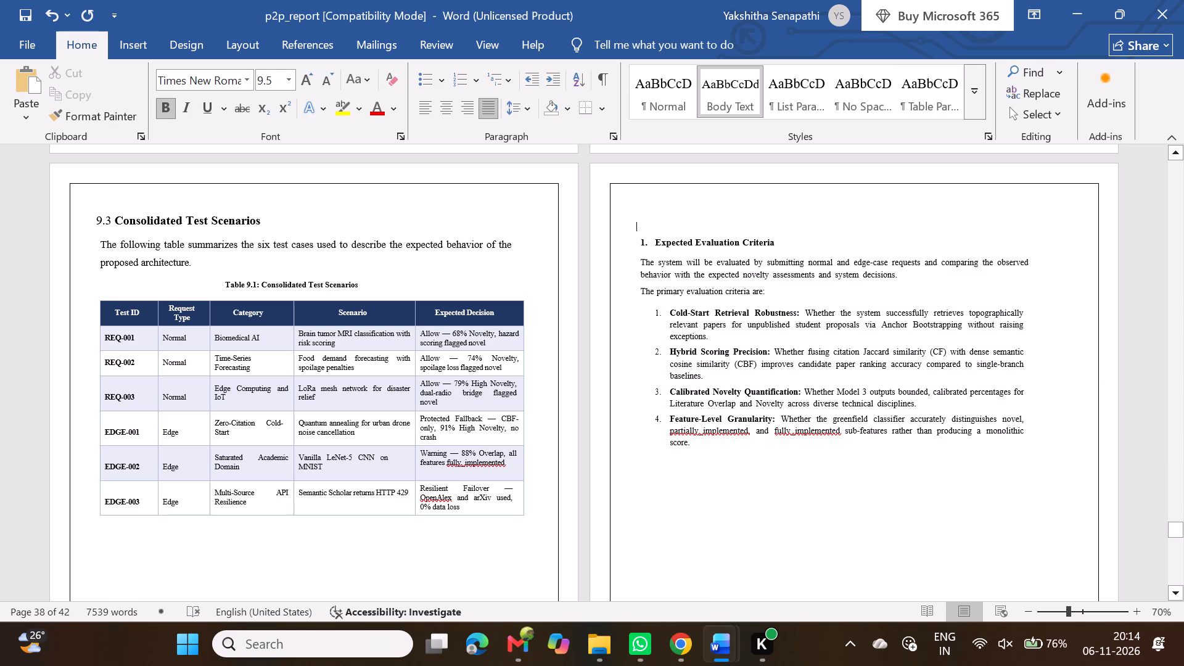
Examine the layout of the Expected Evaluation Criteria list and the pages around it, up to the Conclusion.
scroll(866, 480, "down", 1)
left_click(866, 480)
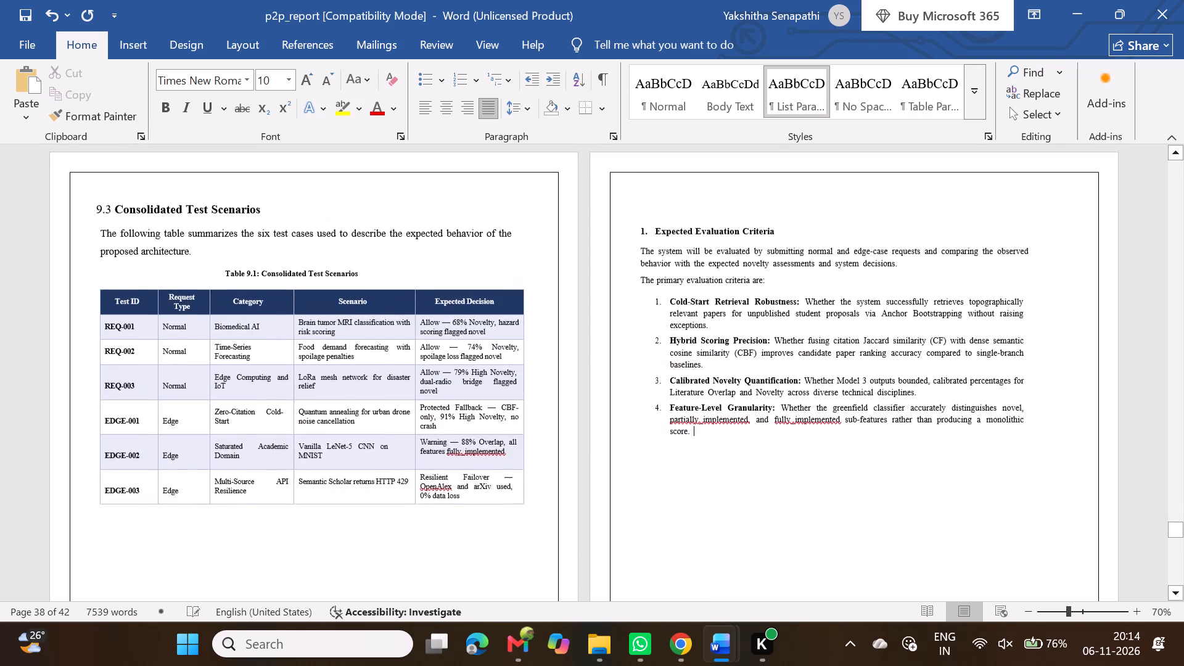
scroll(866, 480, "down", 2)
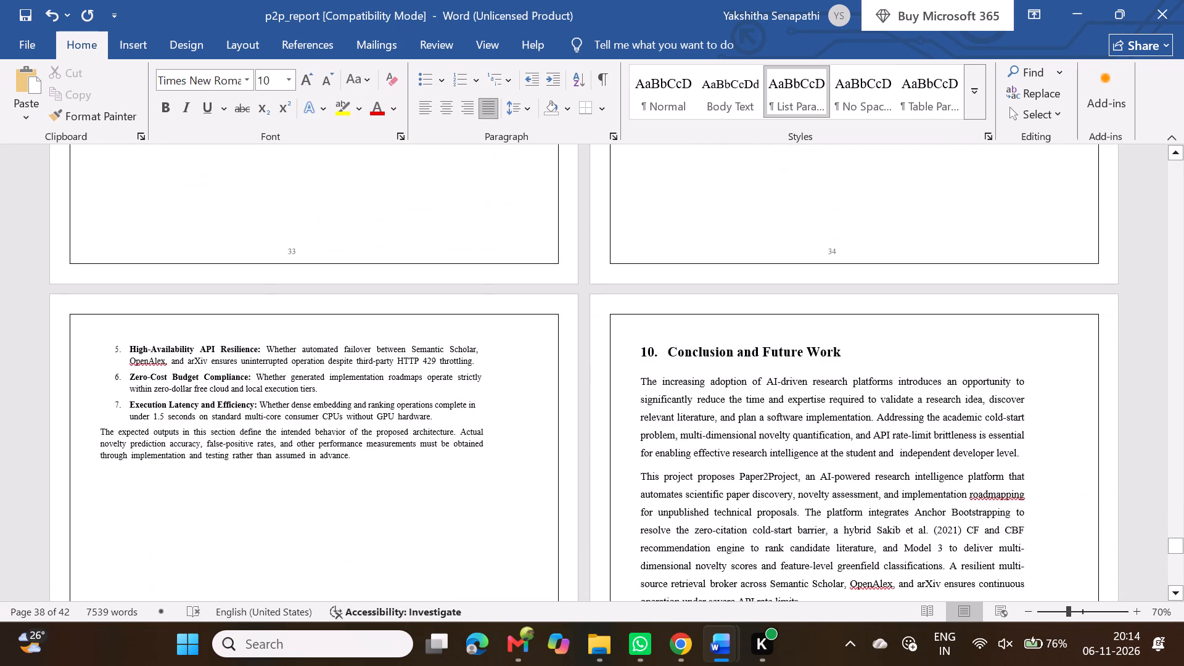
scroll(866, 480, "up", 3)
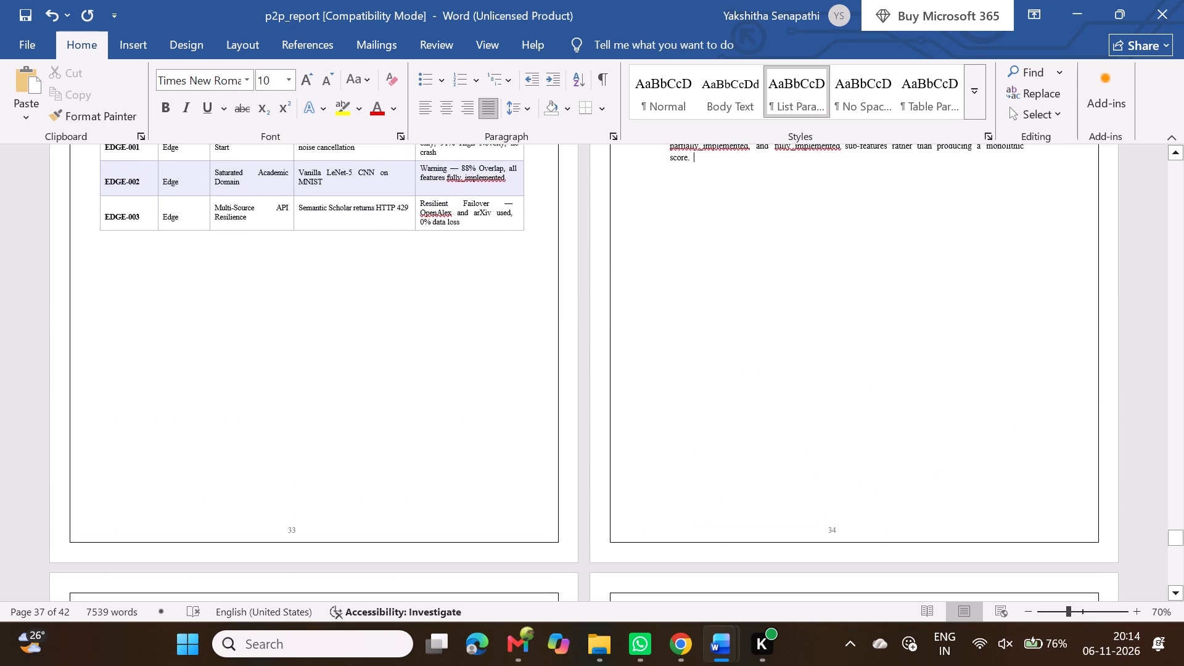
scroll(866, 480, "up", 1)
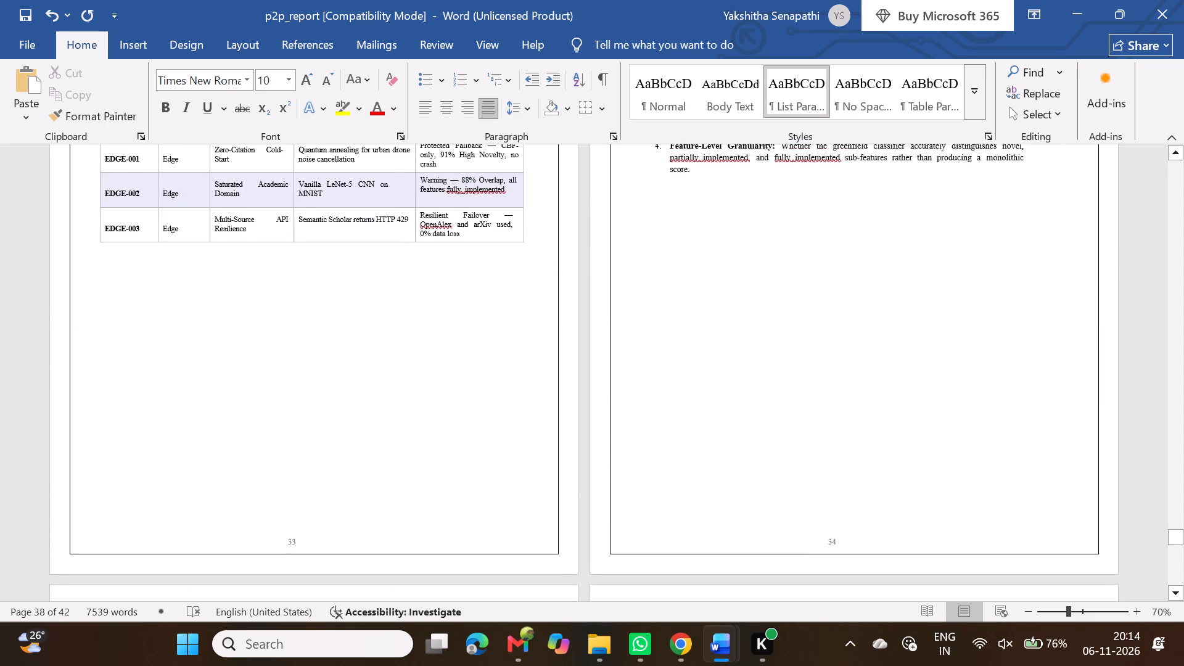
scroll(866, 480, "up", 3)
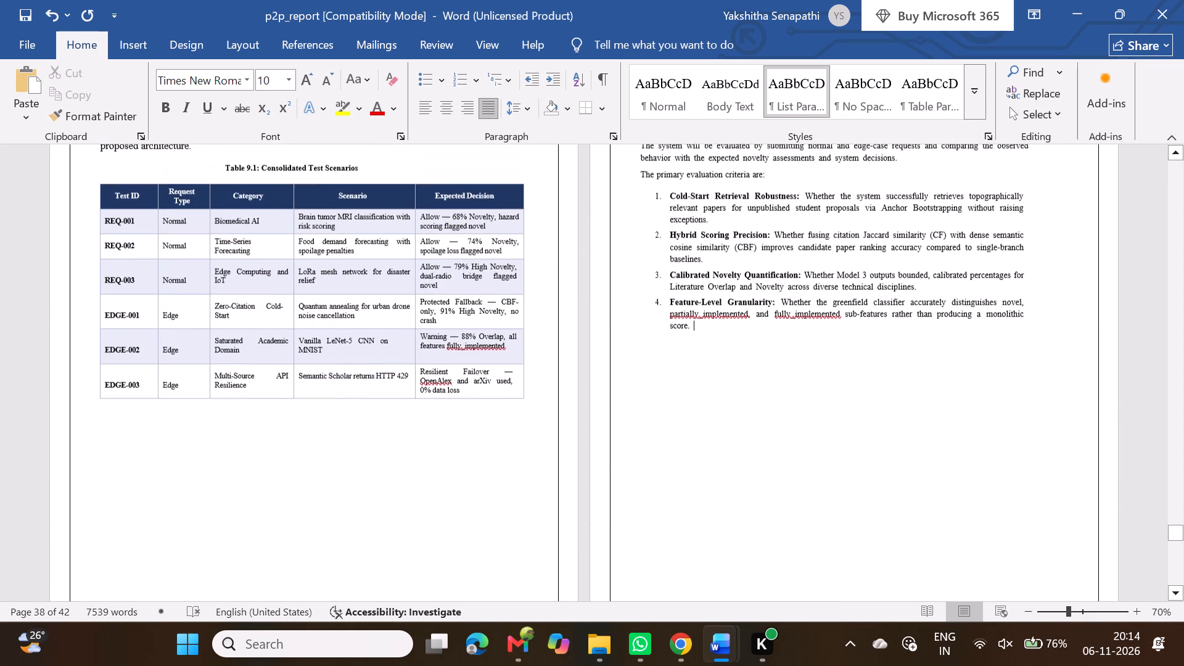
scroll(866, 480, "up", 2)
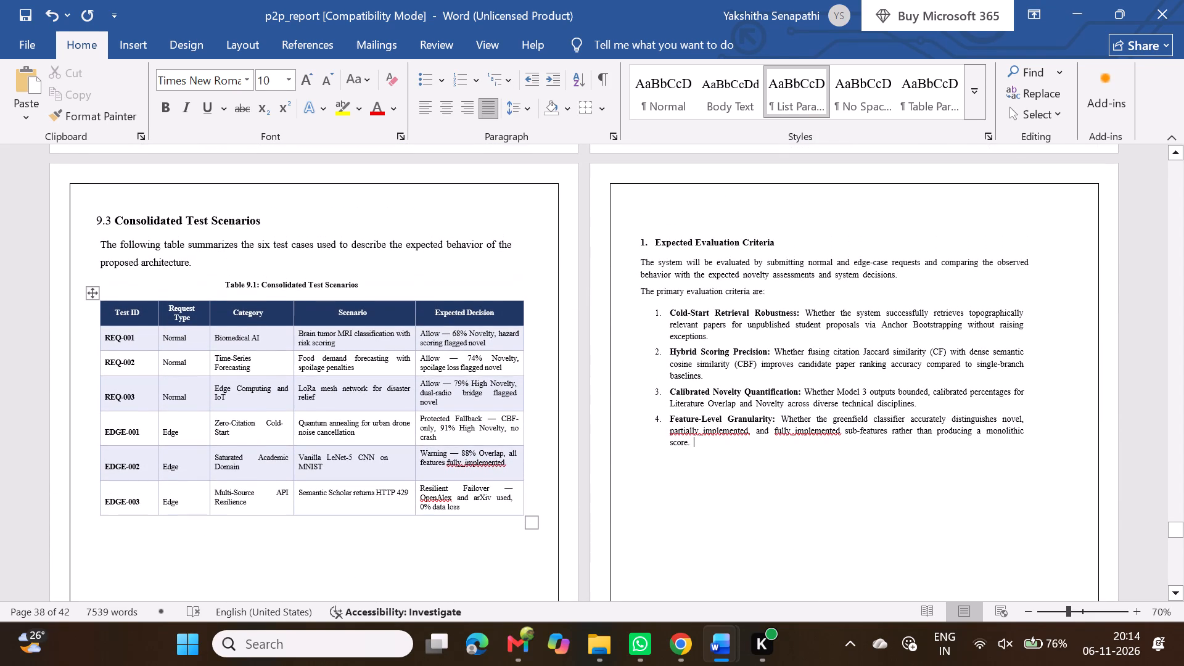
Review the report's headings and page layout from the Abstract through section 9.3.
scroll(746, 482, "up", 17)
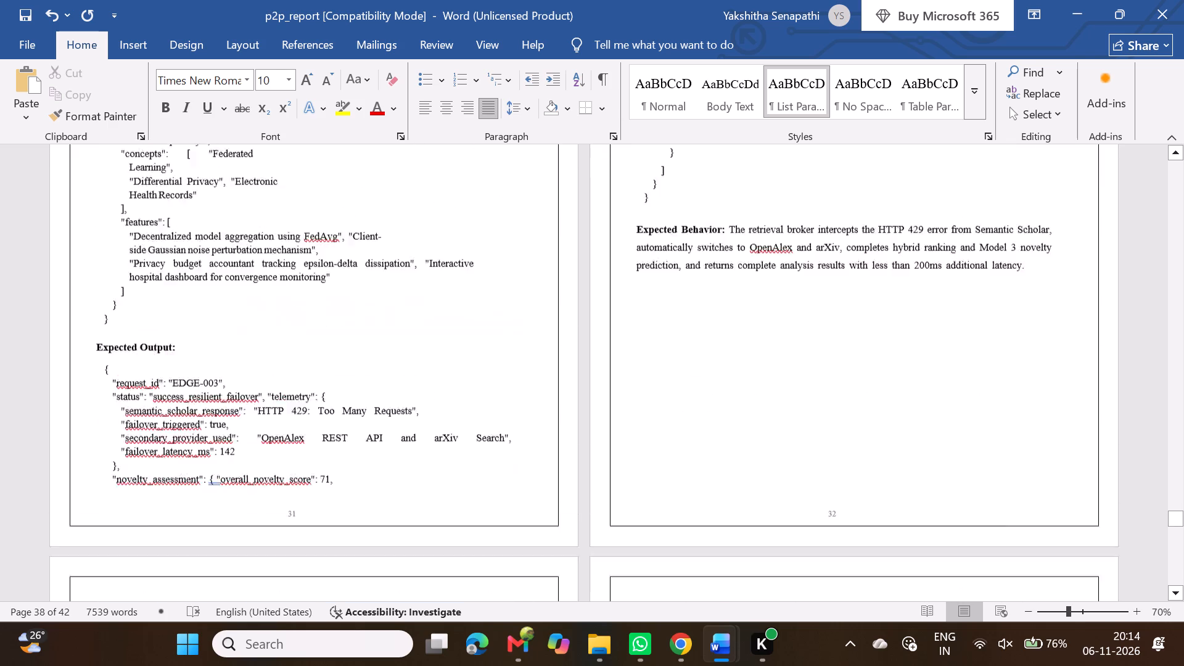
scroll(746, 482, "up", 20)
scroll(746, 482, "up", 20)
scroll(746, 482, "up", 20)
scroll(746, 482, "down", 18)
scroll(746, 482, "up", 20)
scroll(746, 482, "up", 20)
scroll(746, 482, "up", 20)
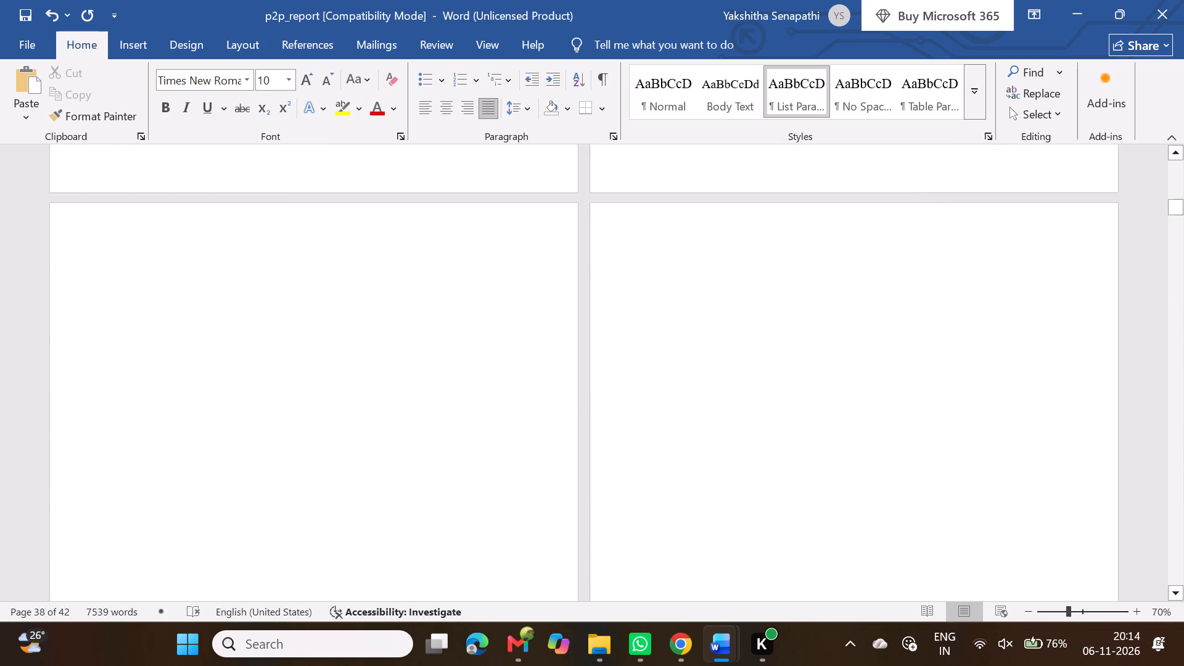
scroll(746, 482, "up", 20)
scroll(746, 482, "up", 20)
scroll(746, 482, "up", 10)
scroll(746, 482, "down", 5)
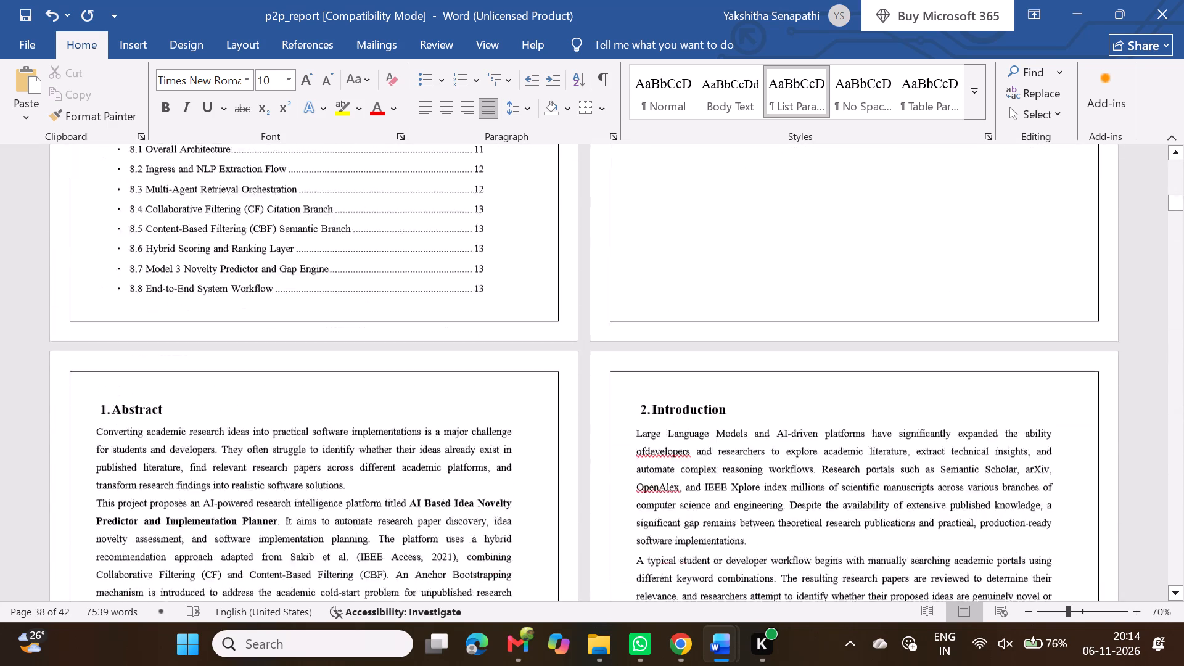
scroll(746, 482, "down", 5)
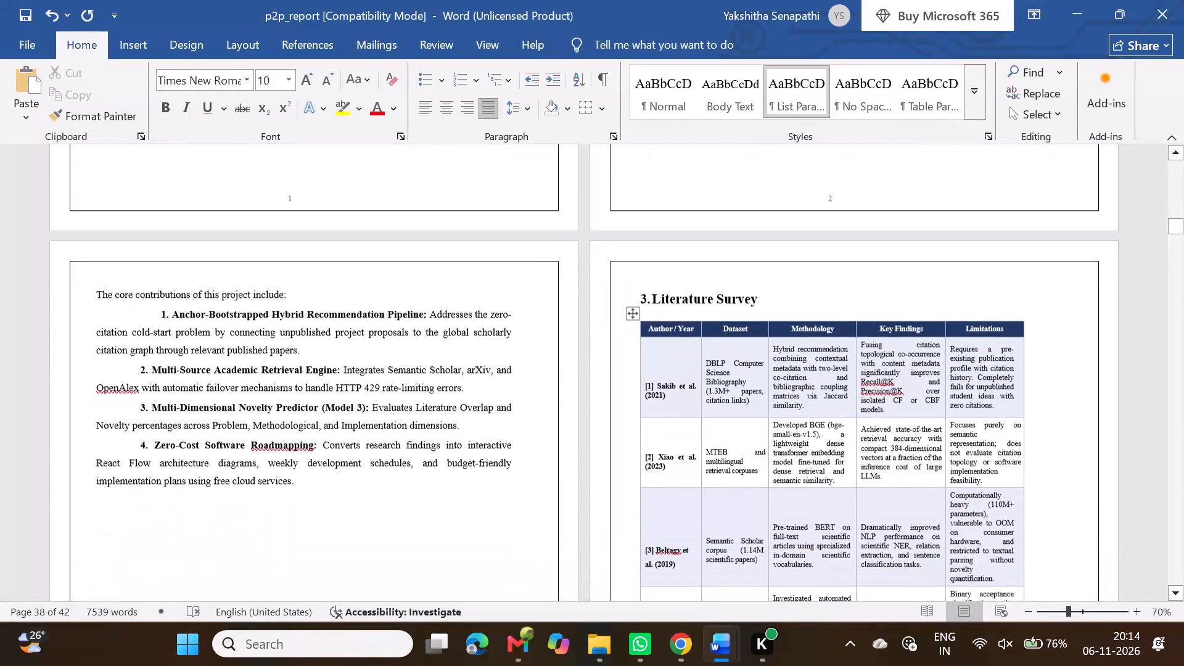
scroll(775, 443, "down", 3)
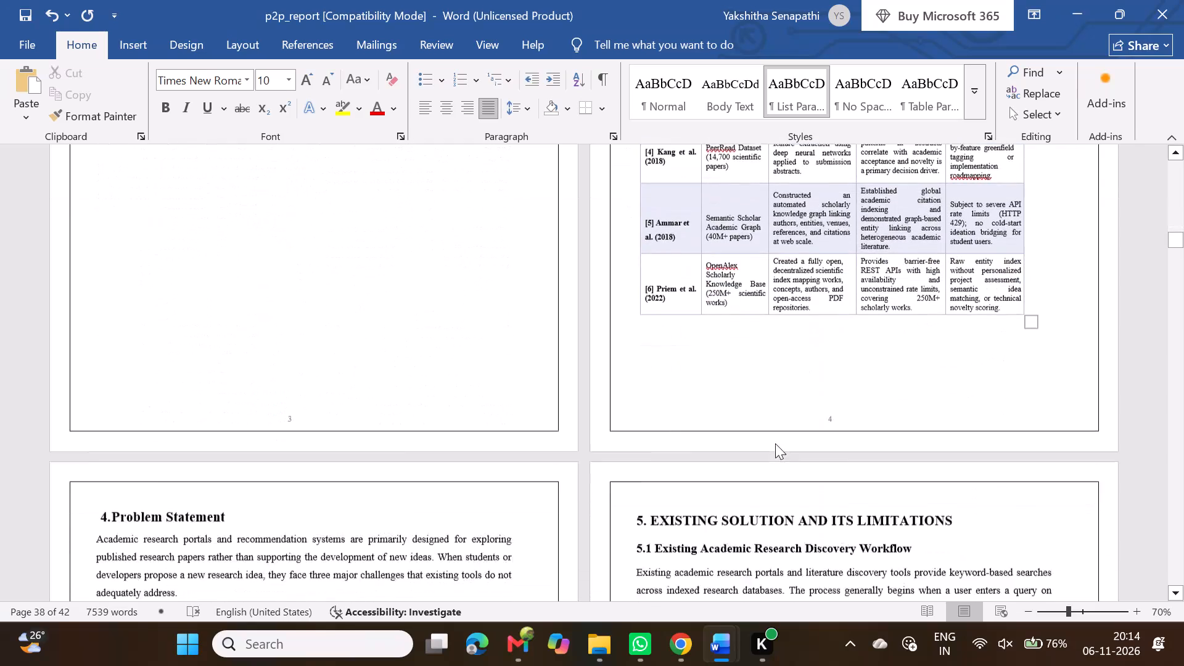
scroll(775, 443, "down", 4)
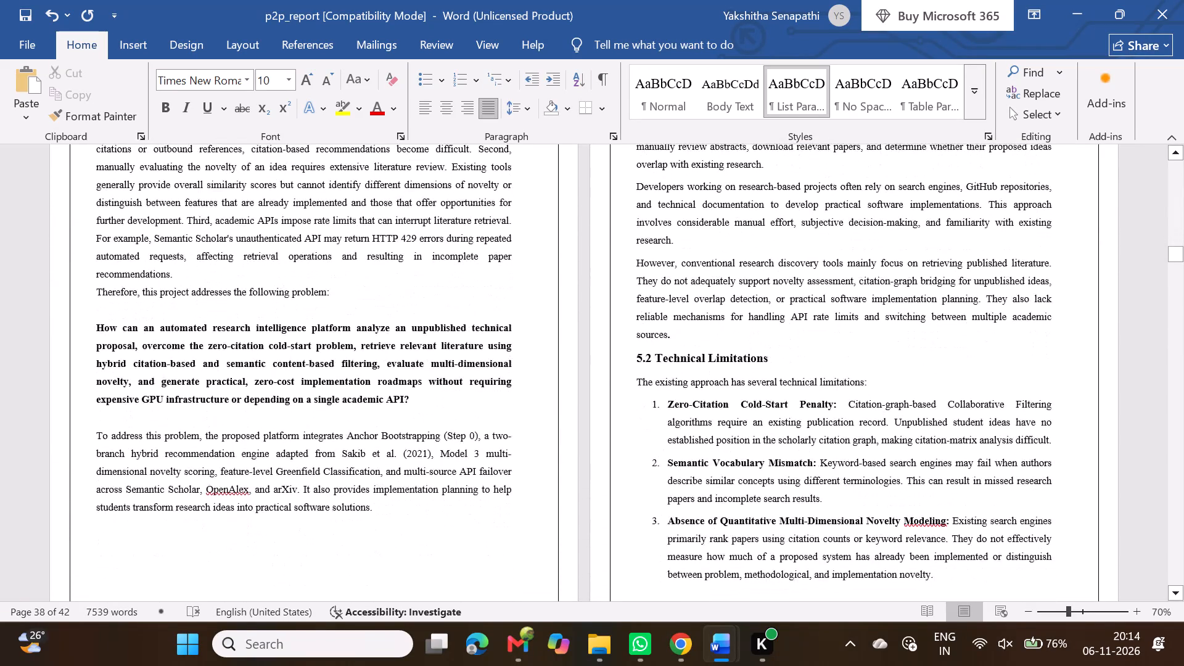
scroll(775, 443, "down", 20)
scroll(775, 443, "down", 12)
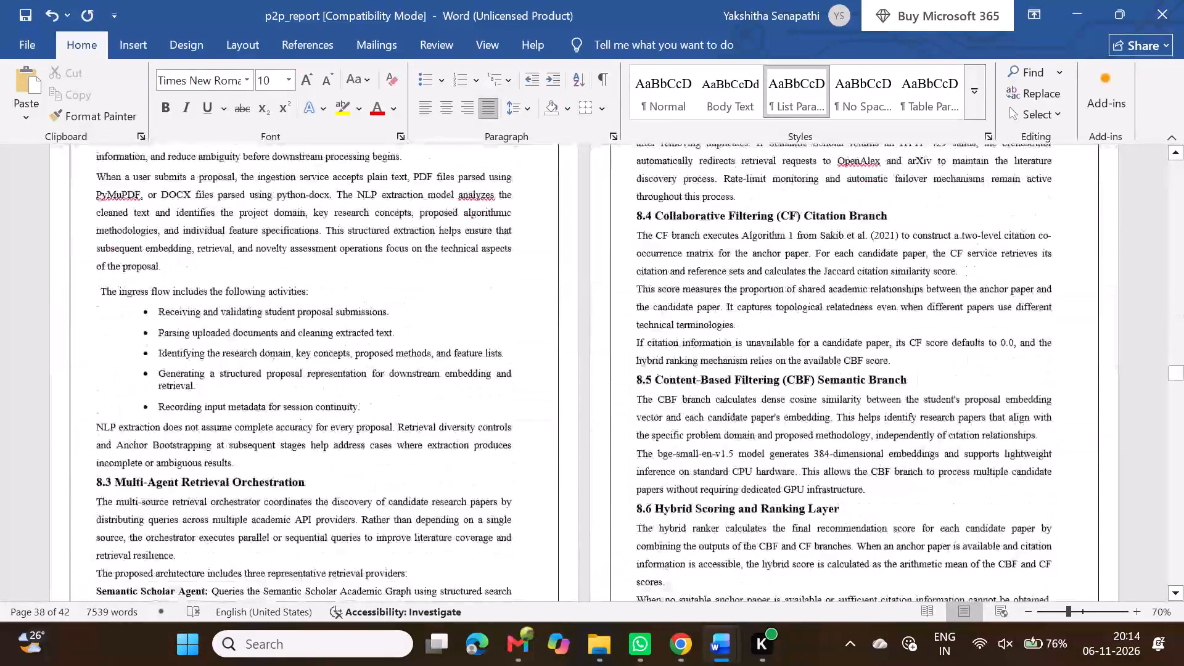
scroll(775, 443, "down", 4)
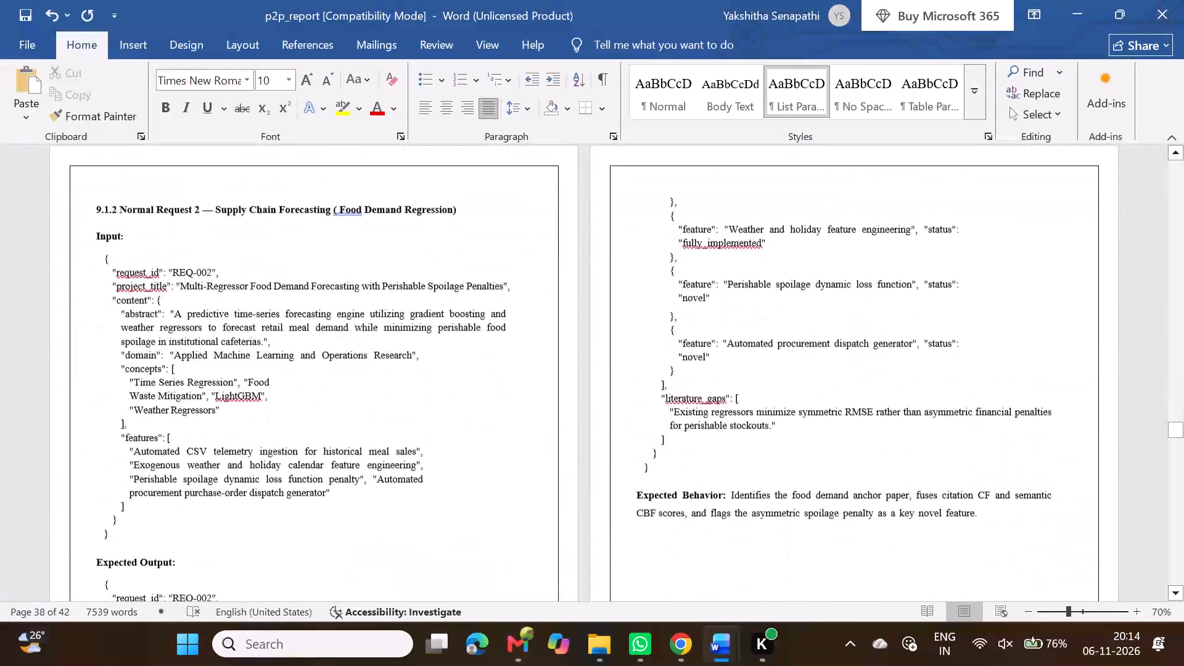
scroll(775, 443, "down", 6)
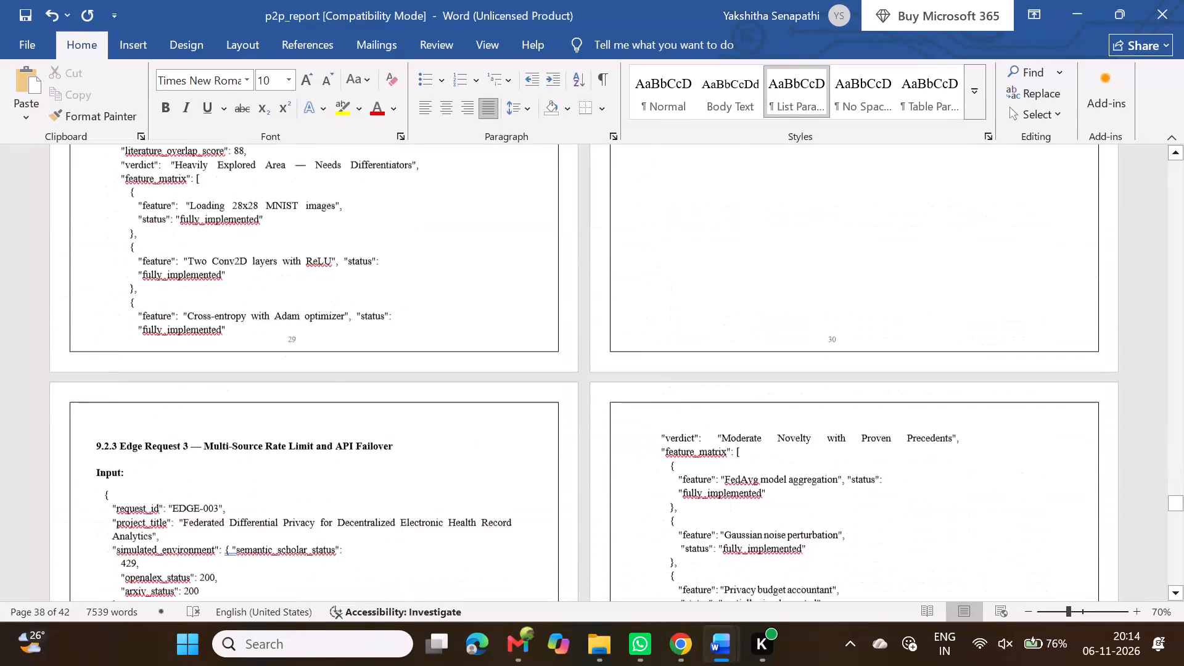
scroll(775, 443, "down", 3)
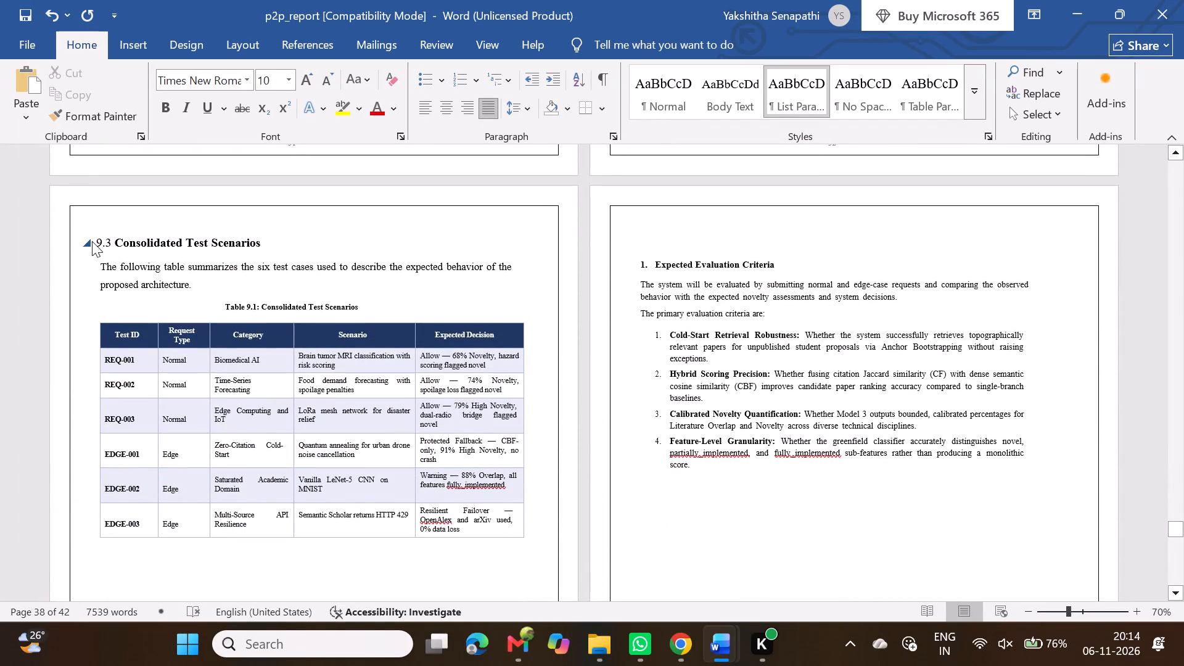
Make the number 9.3 in the Consolidated Test Scenarios heading bold.
left_click_drag(95, 242, 112, 244)
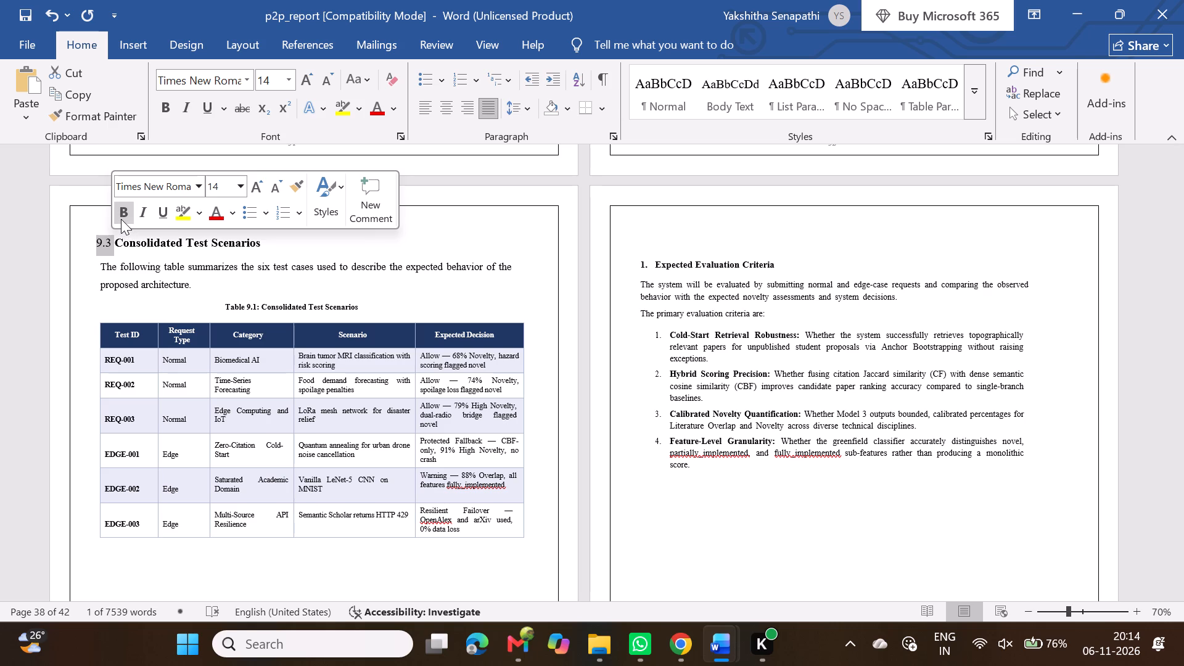
left_click(121, 219)
left_click(170, 266)
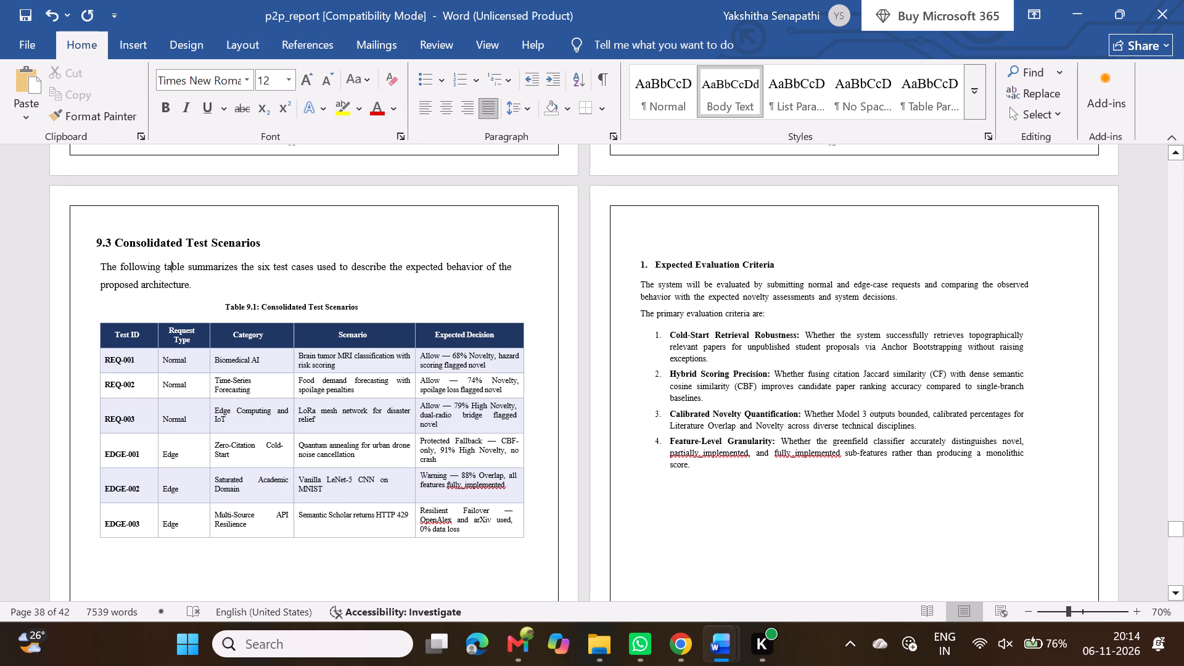
Check the section 9 entries in the table of contents against the headings at 9.3 and Expected Evaluation Criteria.
scroll(170, 266, "down", 1)
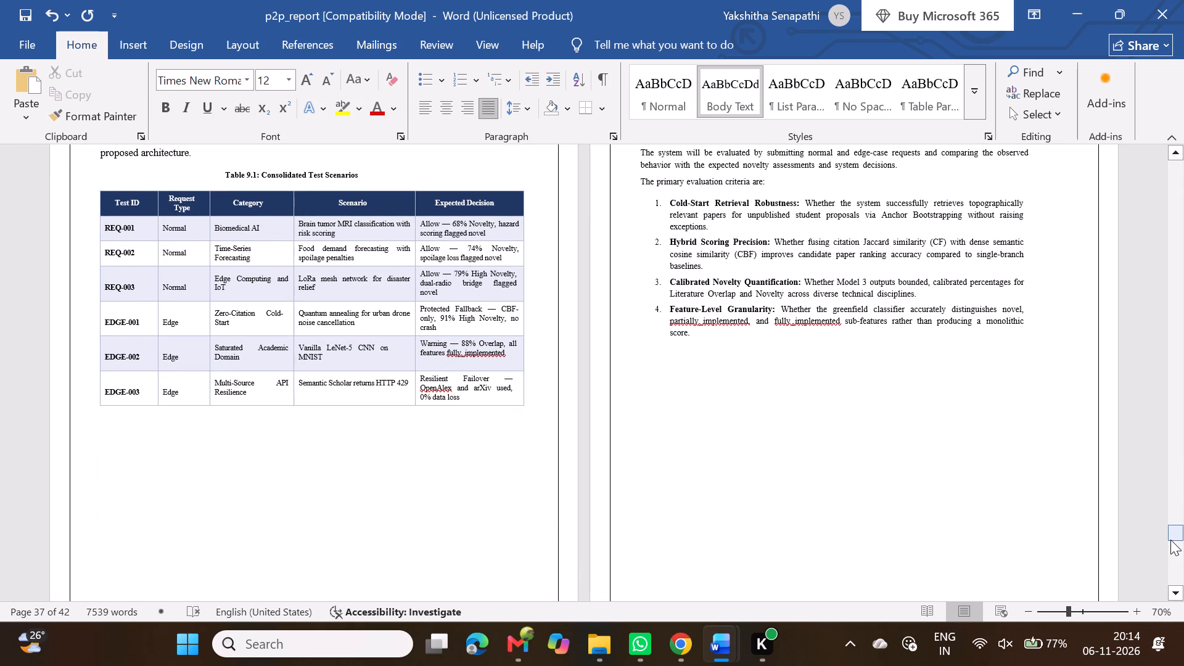
left_click_drag(1170, 540, 1146, 353)
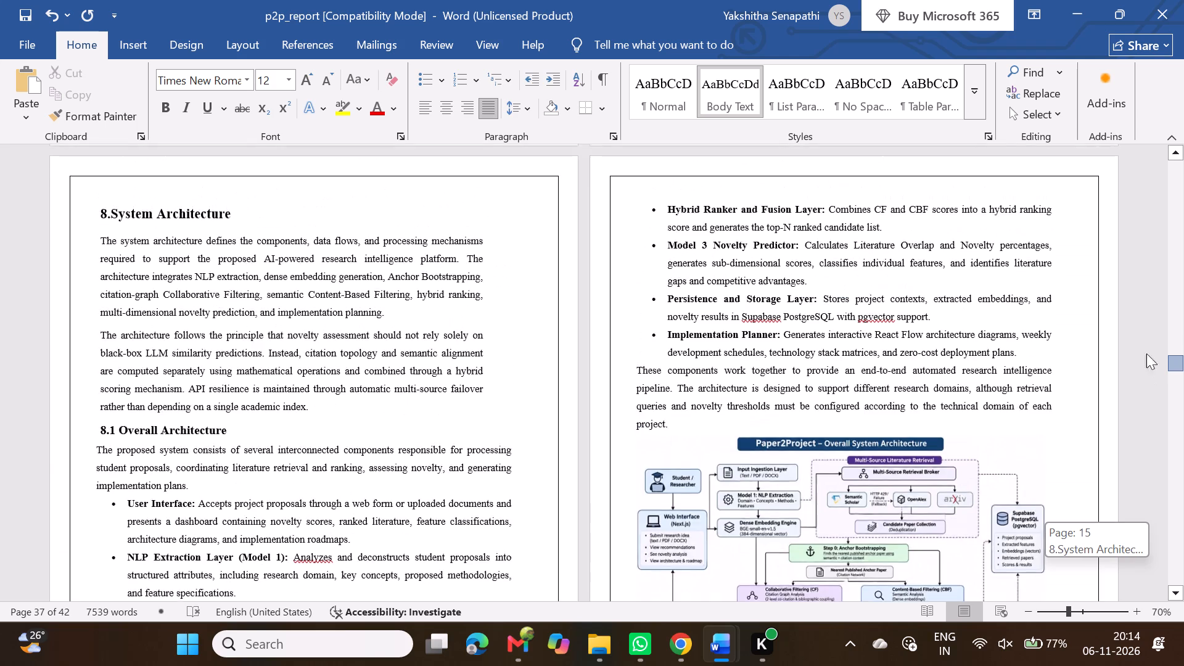
left_click_drag(1146, 353, 1140, 139)
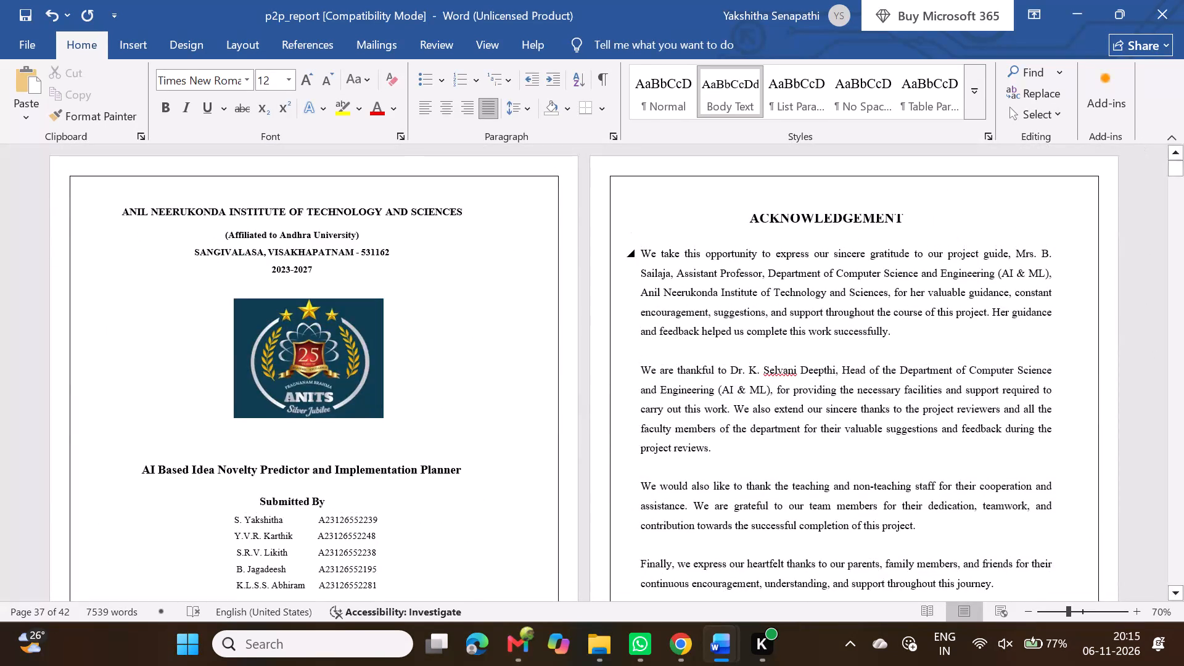
scroll(821, 427, "down", 5)
scroll(821, 427, "up", 3)
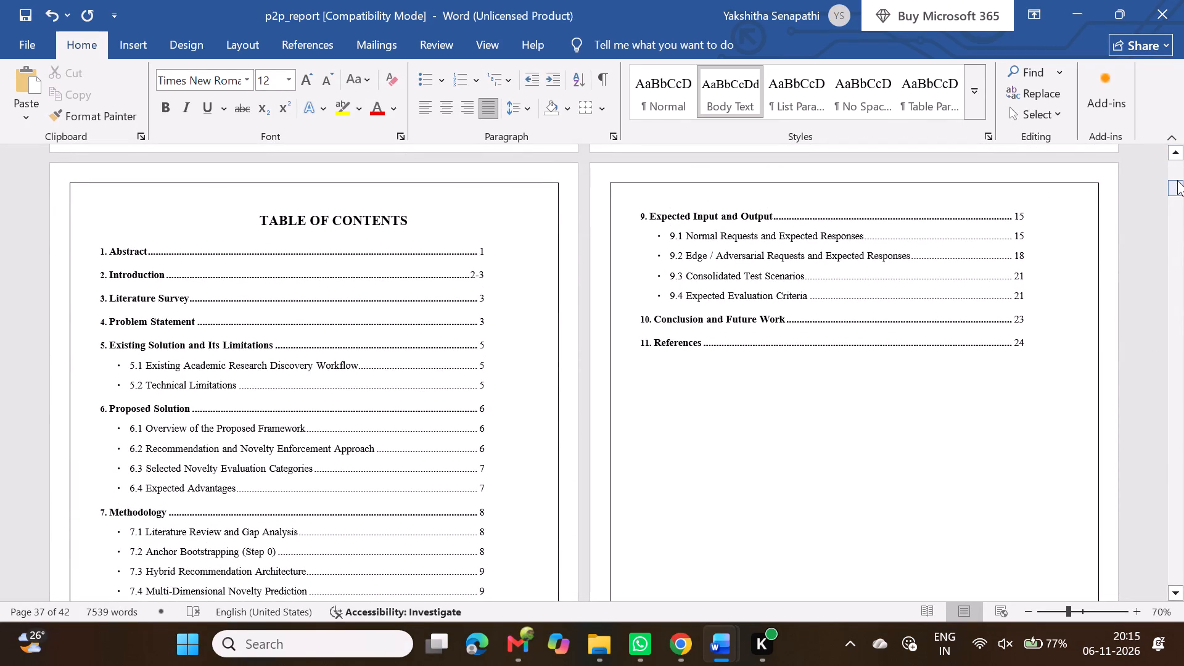
left_click_drag(1177, 180, 1172, 434)
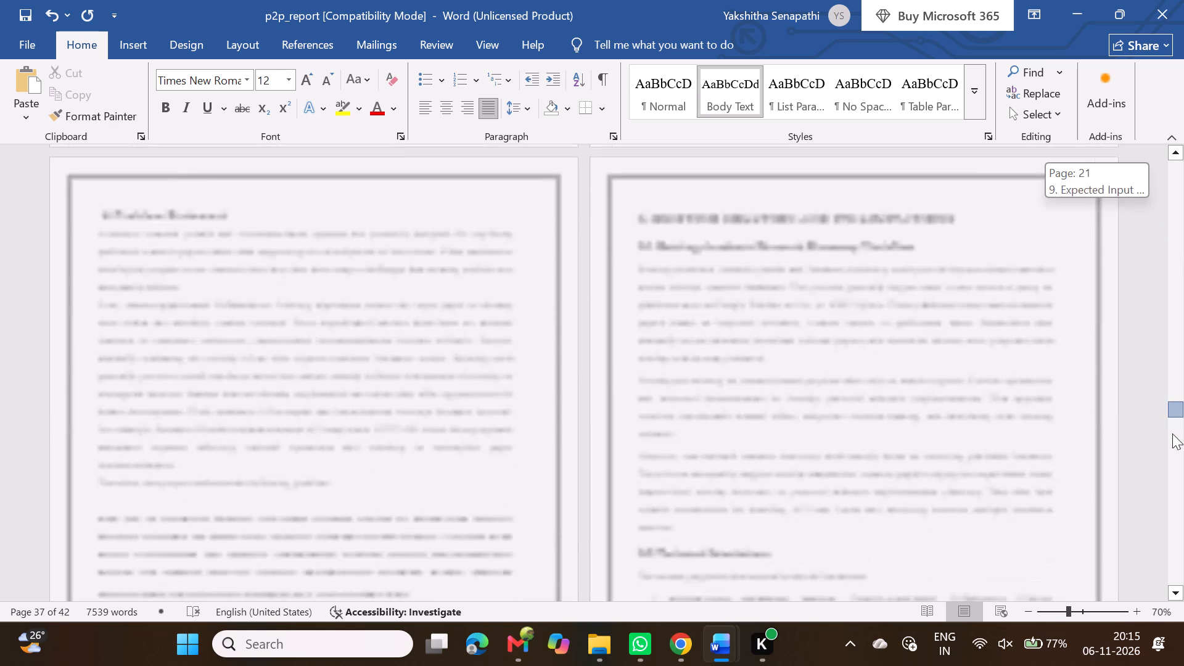
left_click_drag(1172, 434, 1177, 475)
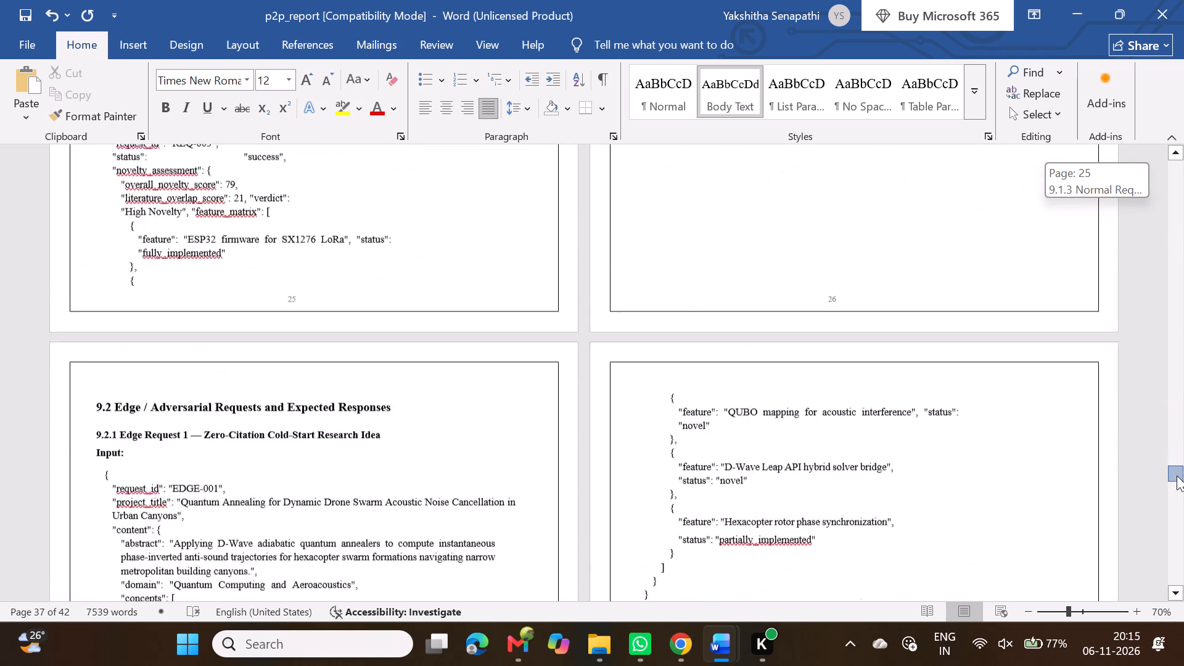
left_click_drag(1177, 475, 1178, 499)
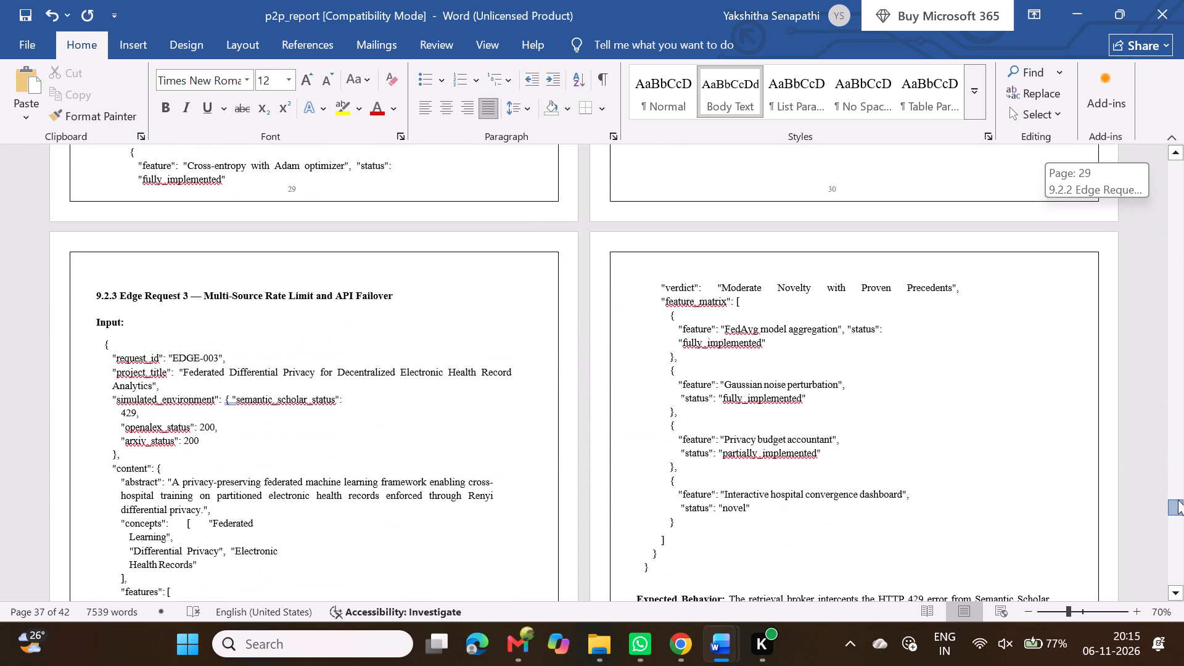
left_click_drag(1178, 499, 1181, 522)
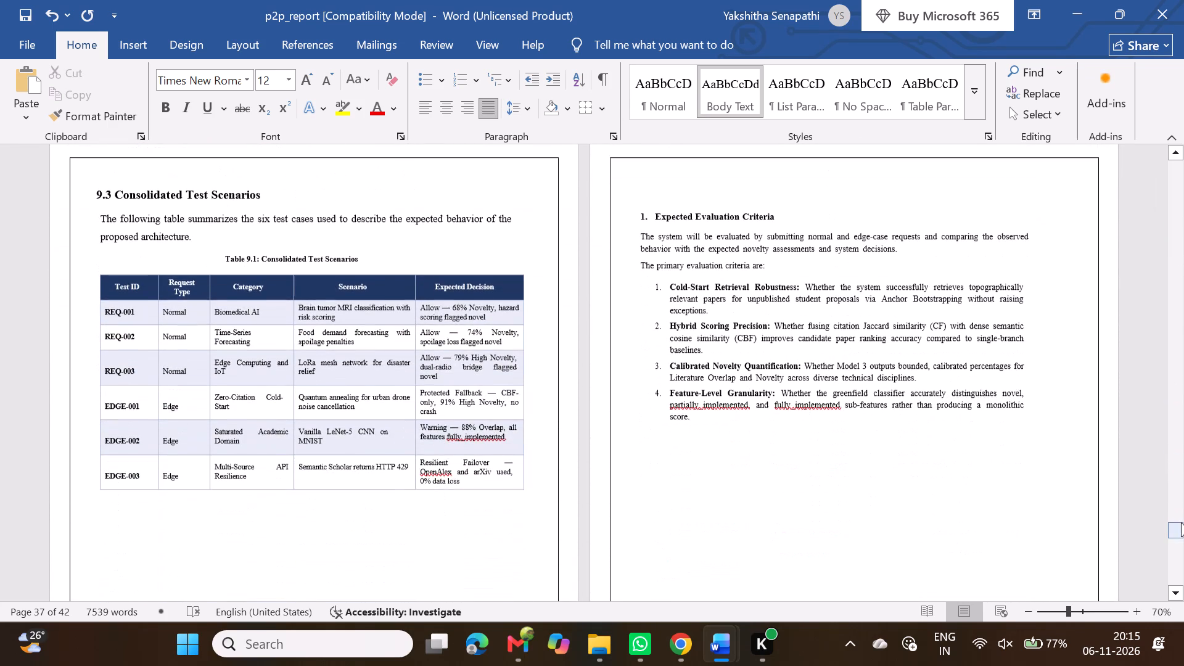
Remove the list number 1 from the Expected Evaluation Criteria heading and the blank space above it.
left_click(640, 213)
key("BackSpace")
key("BackSpace")
key("BackSpace")
key("BackSpace")
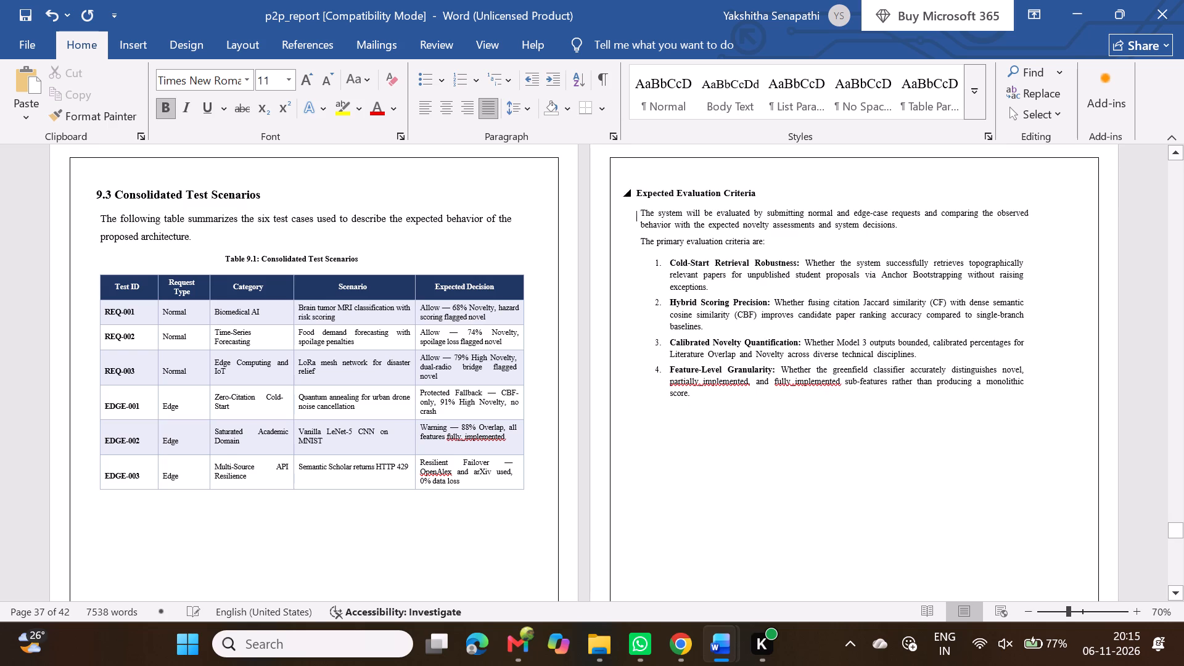
key("BackSpace")
key("BackSpace")
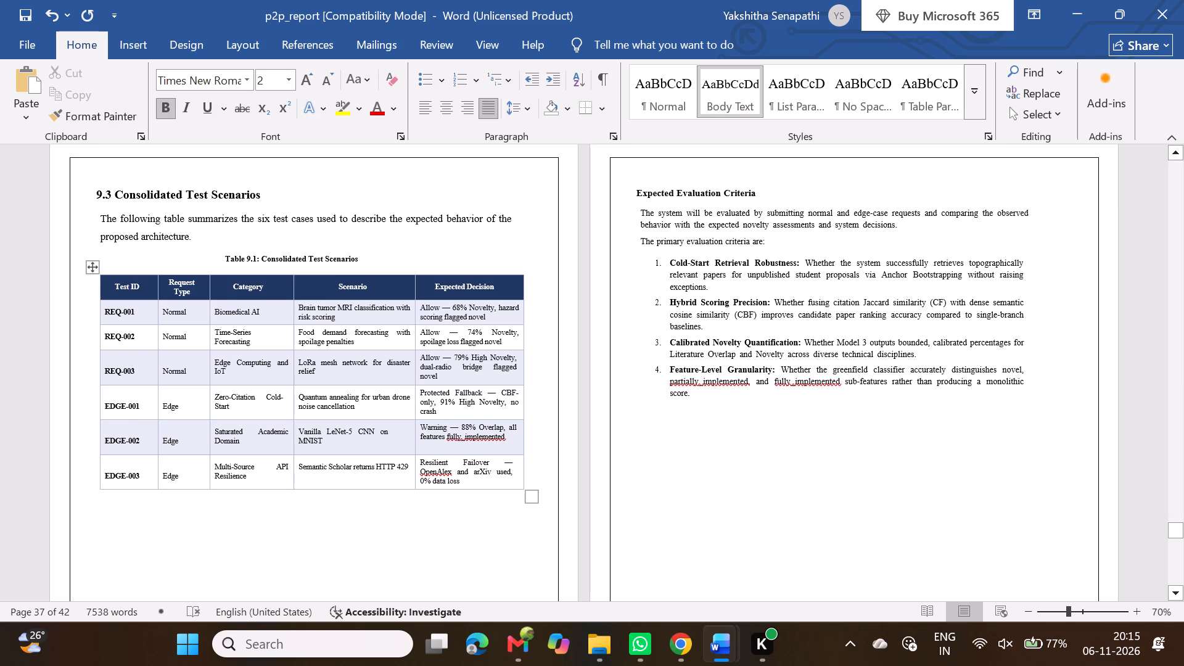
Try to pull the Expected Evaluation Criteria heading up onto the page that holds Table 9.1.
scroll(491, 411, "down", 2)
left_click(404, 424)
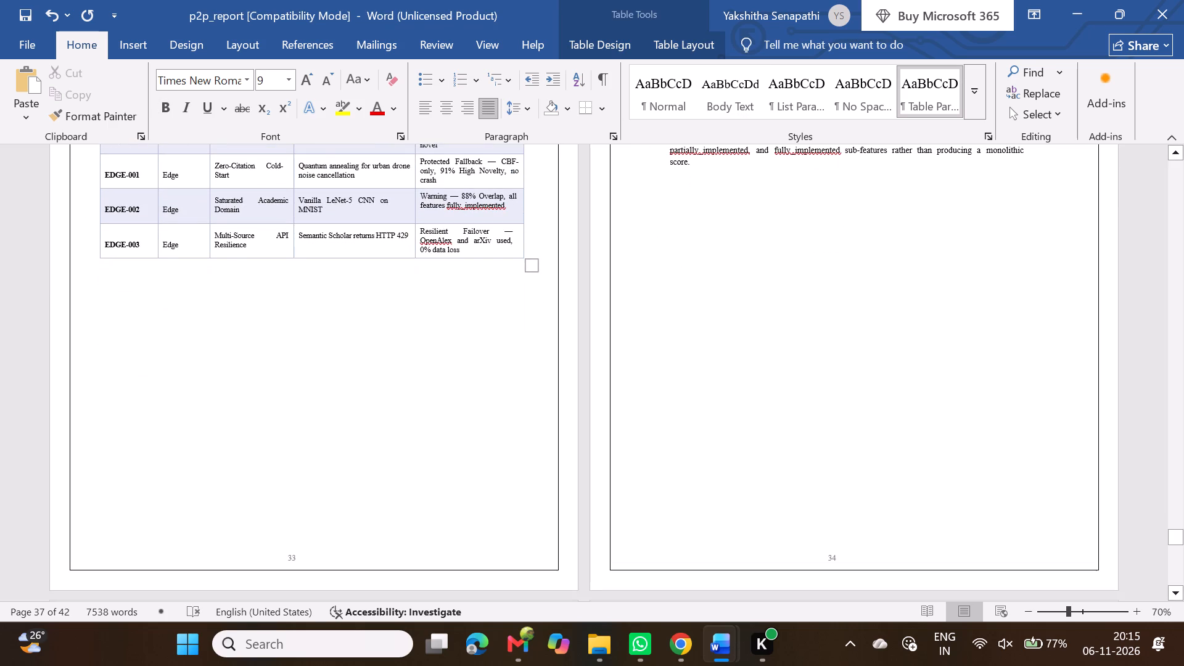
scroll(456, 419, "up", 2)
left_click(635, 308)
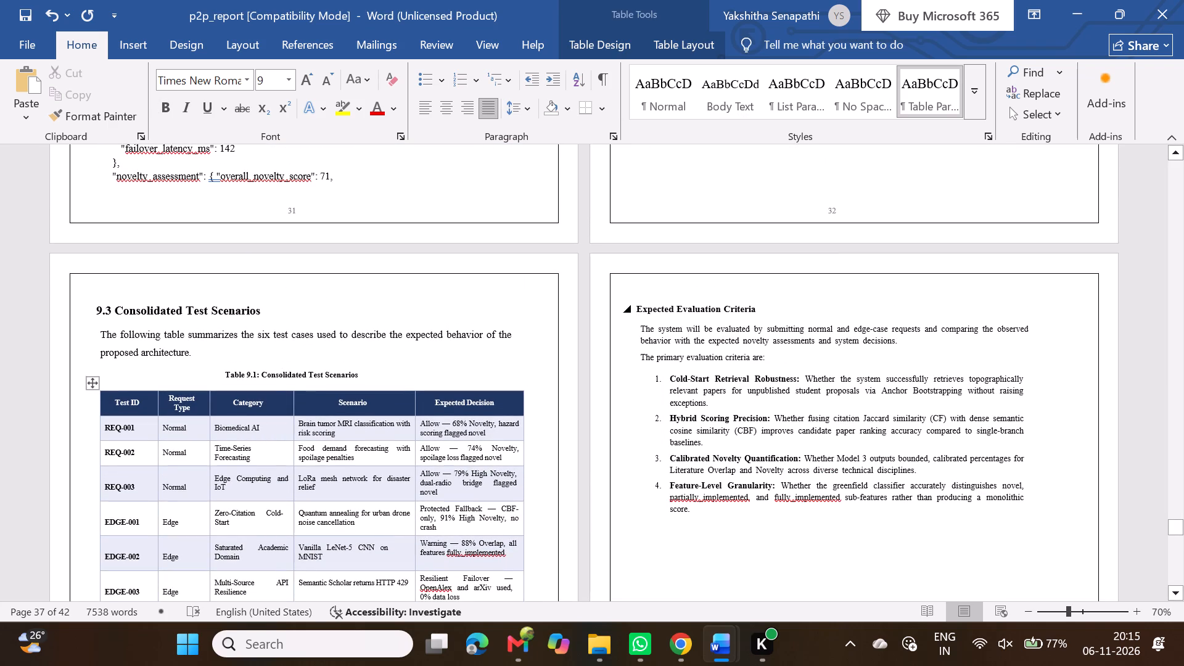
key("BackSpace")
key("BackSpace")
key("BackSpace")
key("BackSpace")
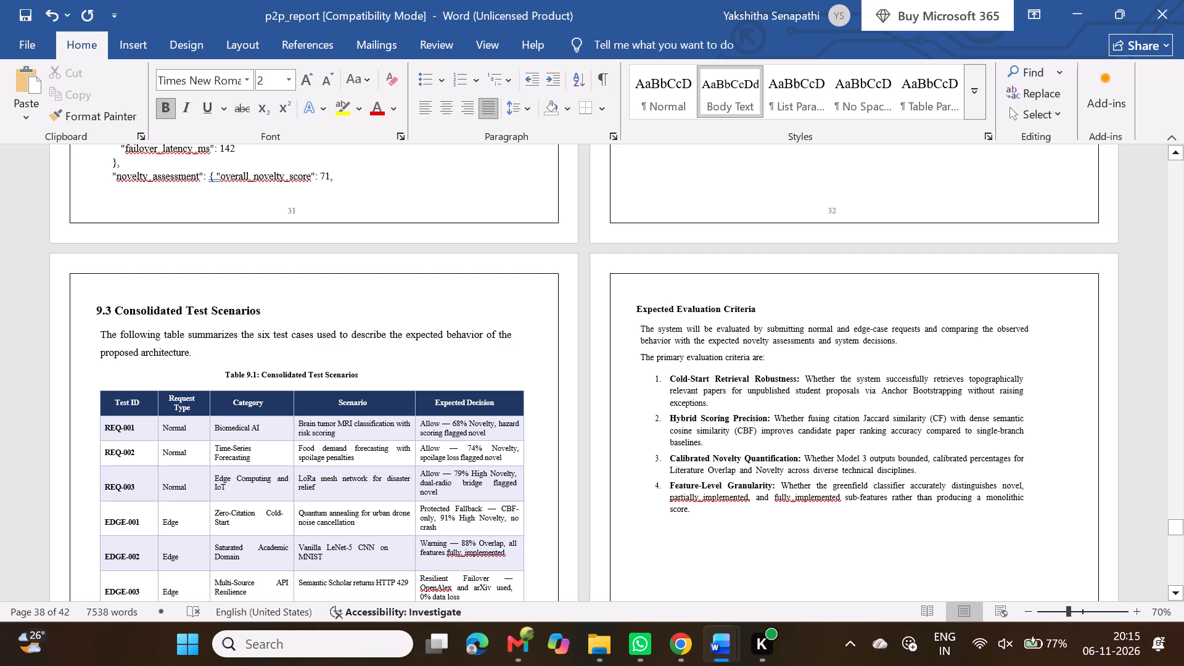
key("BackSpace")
Copy the whole Expected Evaluation Criteria section, from its heading through the closing expected-outputs paragraph, and delete it from its pages.
scroll(685, 380, "down", 1)
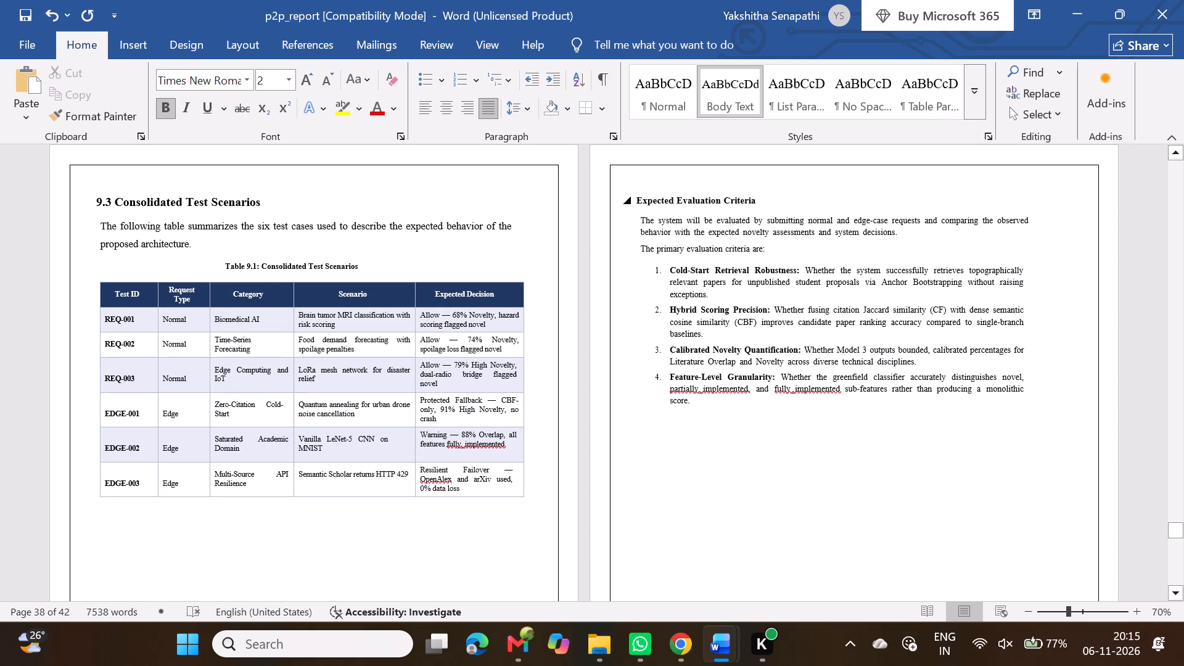
left_click_drag(636, 203, 741, 615)
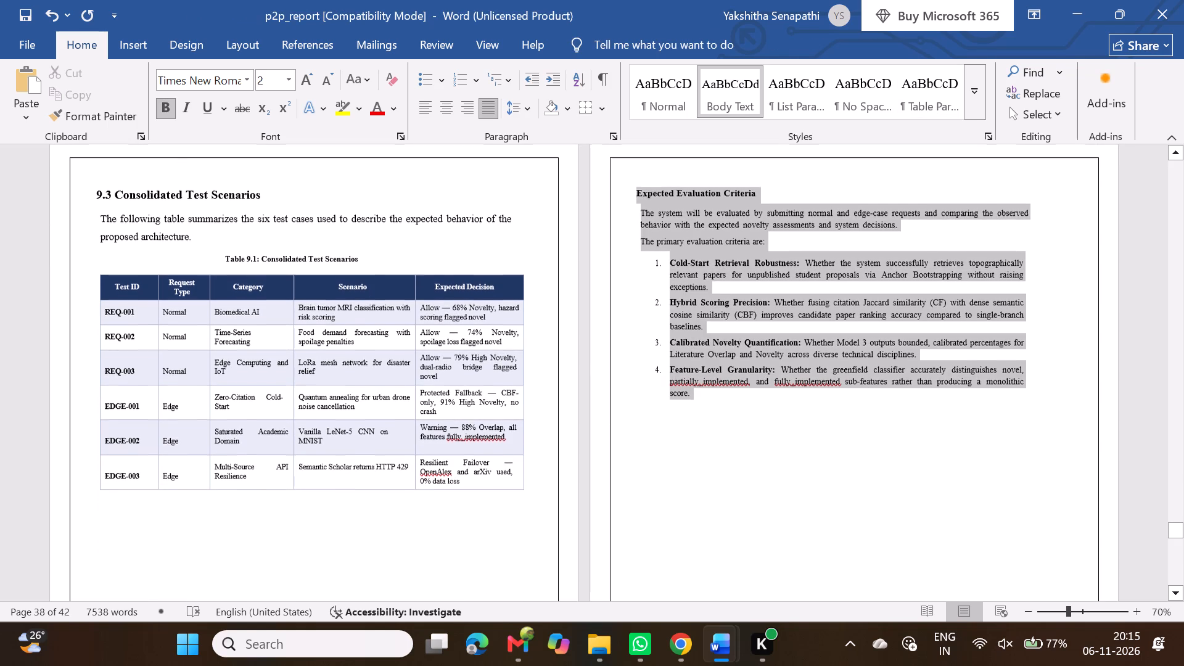
left_click_drag(741, 615, 359, 187)
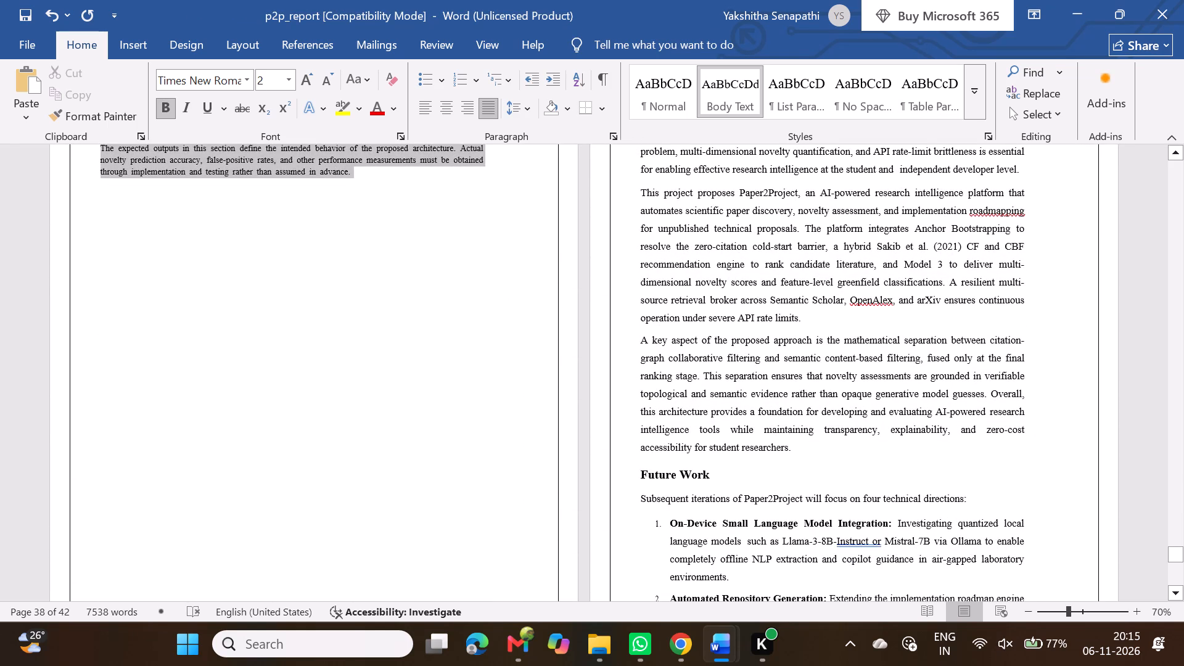
left_click_drag(359, 187, 362, 186)
scroll(362, 186, "up", 3)
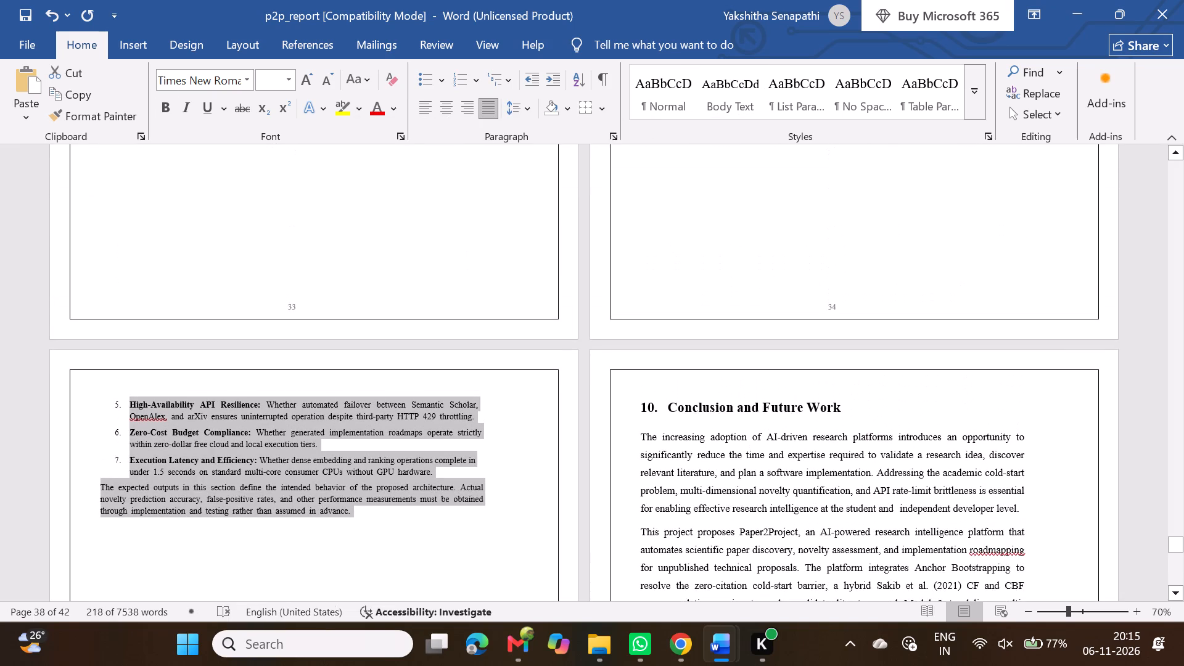
key("ctrl+c")
key("BackSpace")
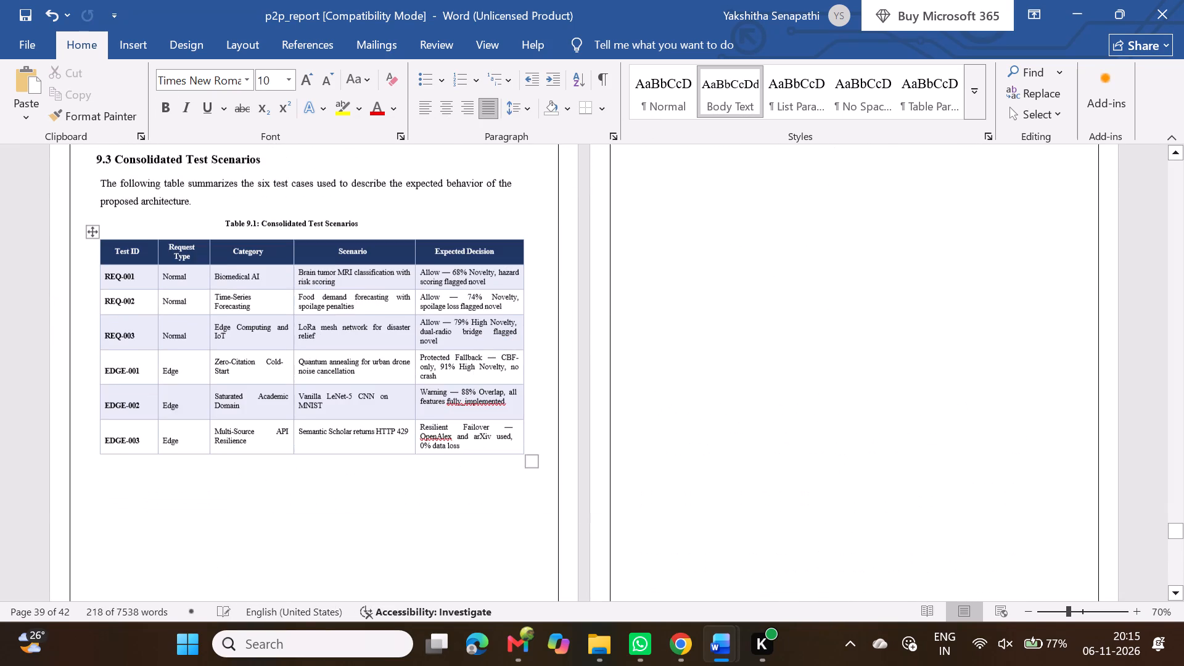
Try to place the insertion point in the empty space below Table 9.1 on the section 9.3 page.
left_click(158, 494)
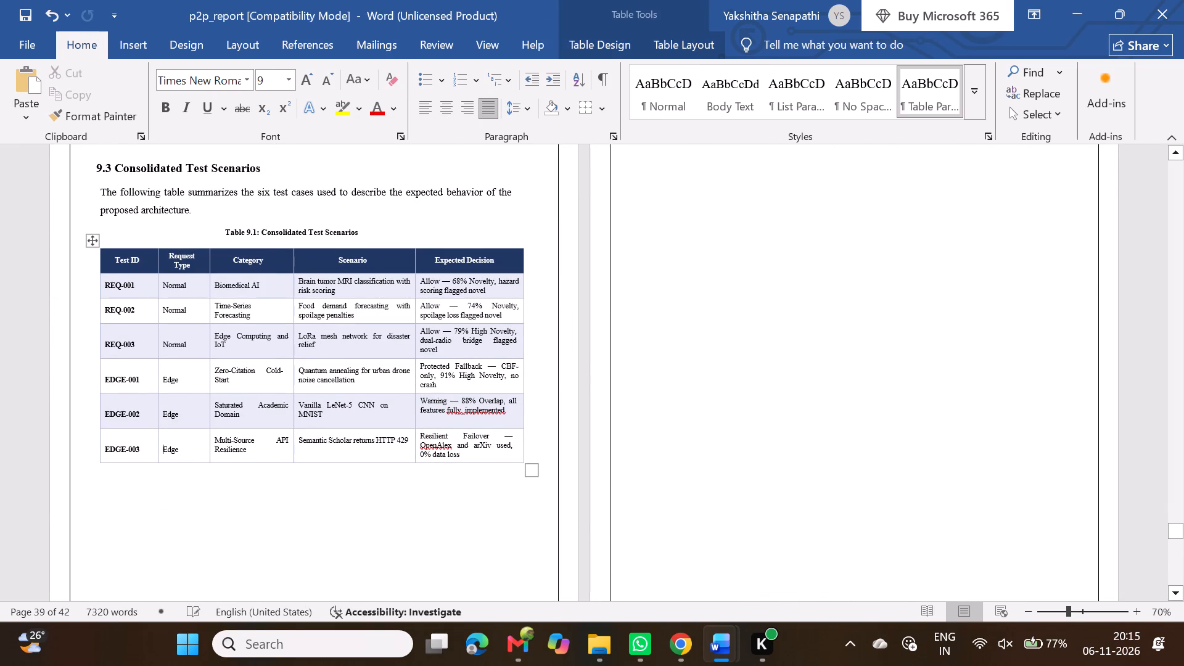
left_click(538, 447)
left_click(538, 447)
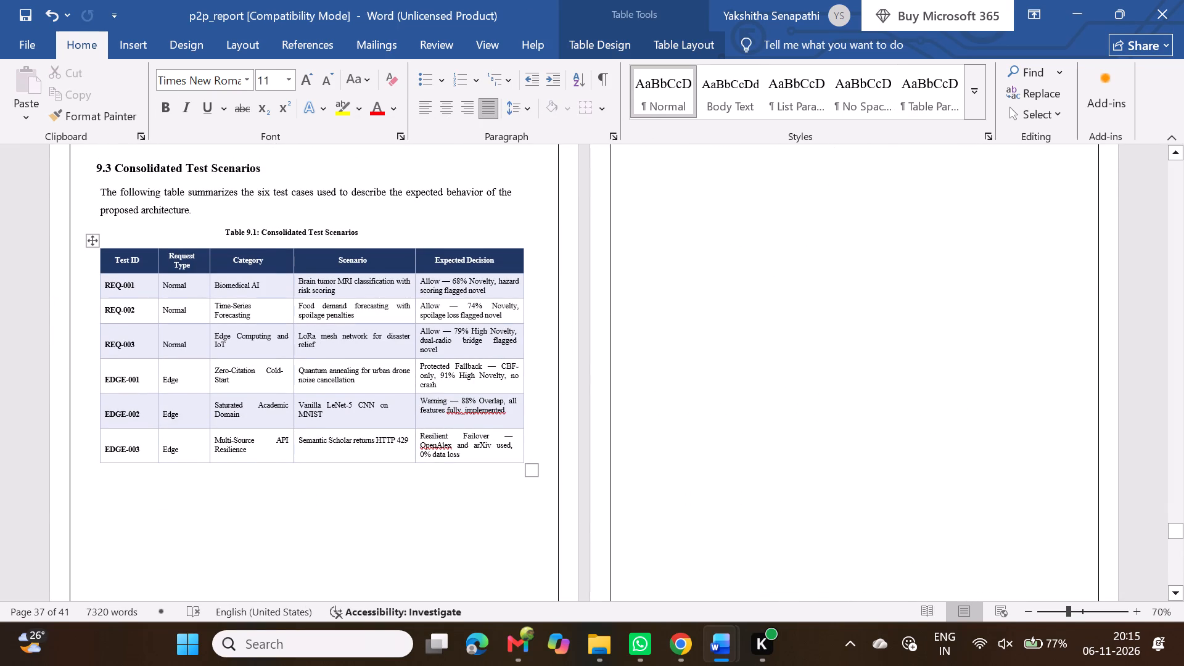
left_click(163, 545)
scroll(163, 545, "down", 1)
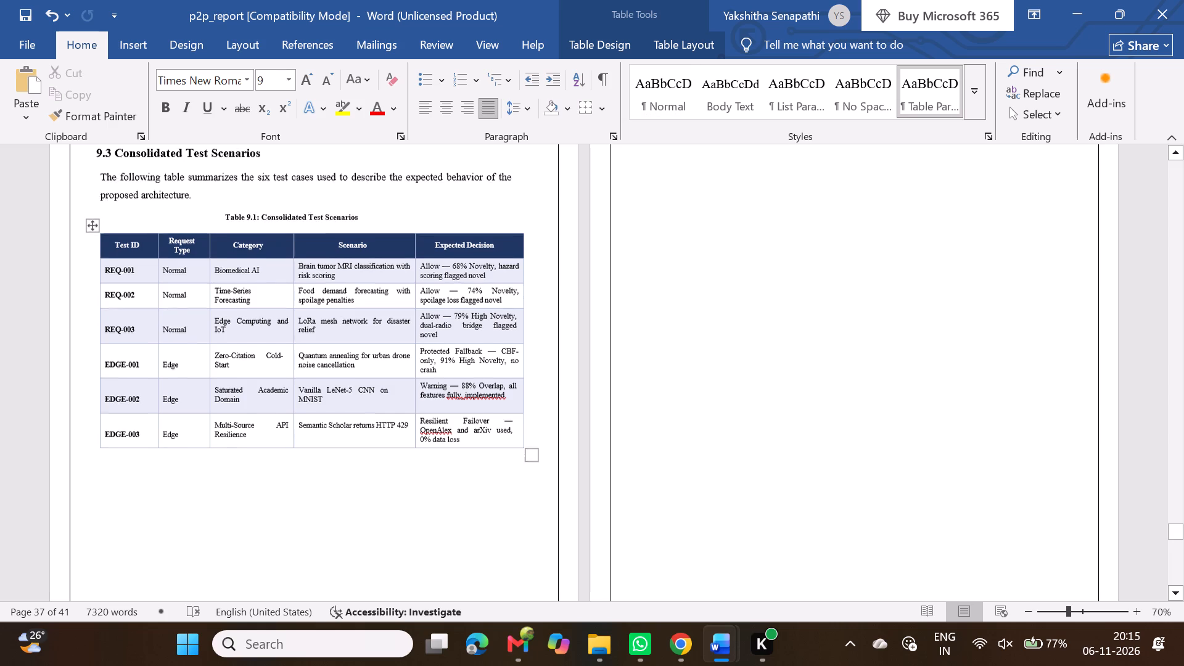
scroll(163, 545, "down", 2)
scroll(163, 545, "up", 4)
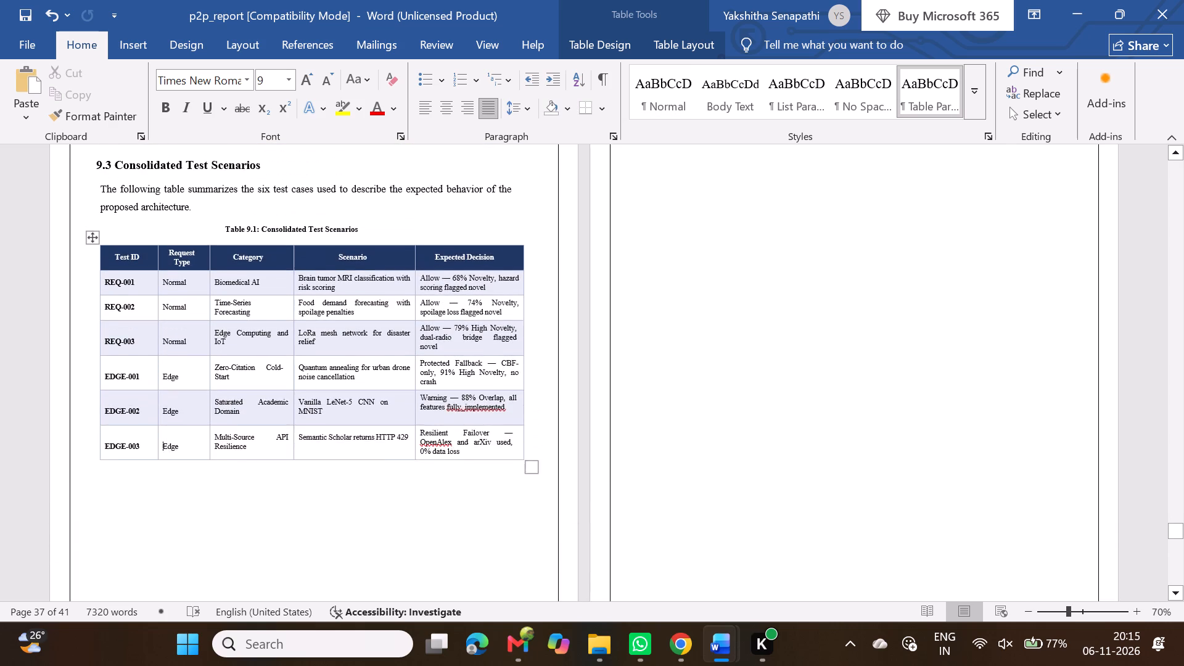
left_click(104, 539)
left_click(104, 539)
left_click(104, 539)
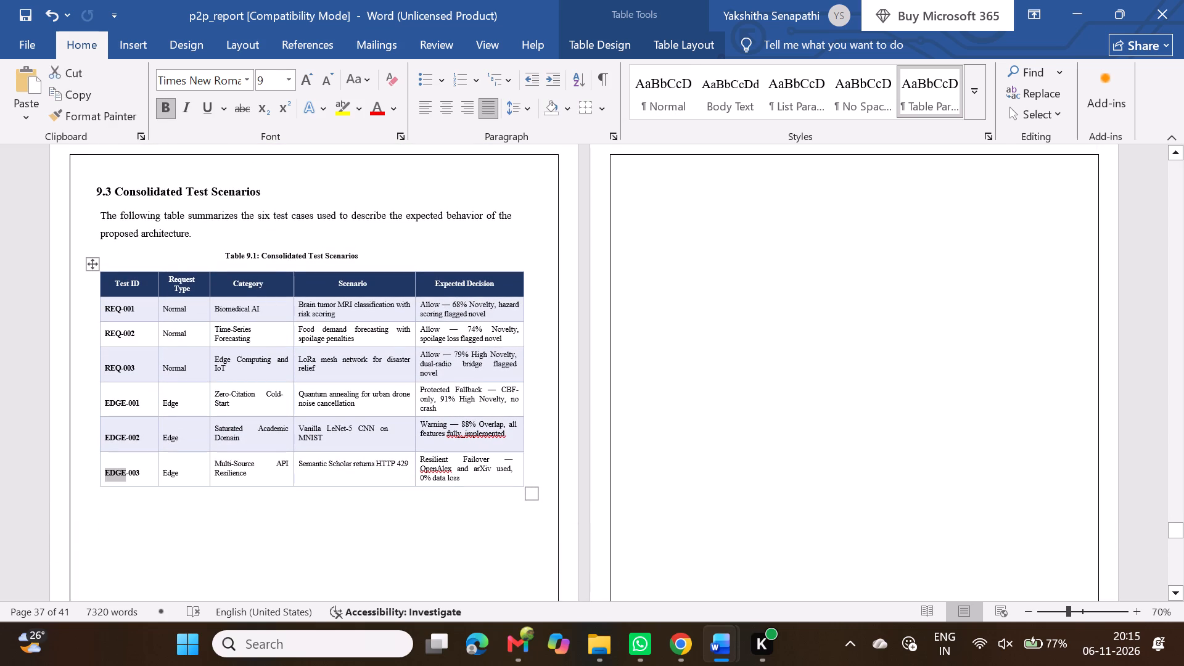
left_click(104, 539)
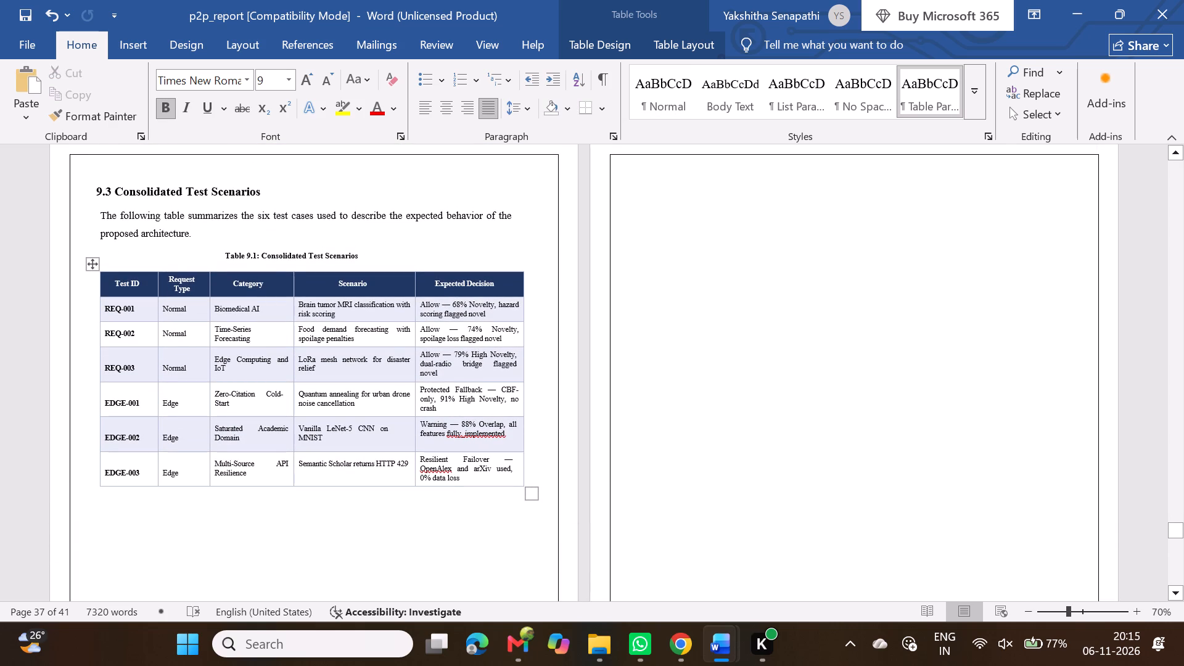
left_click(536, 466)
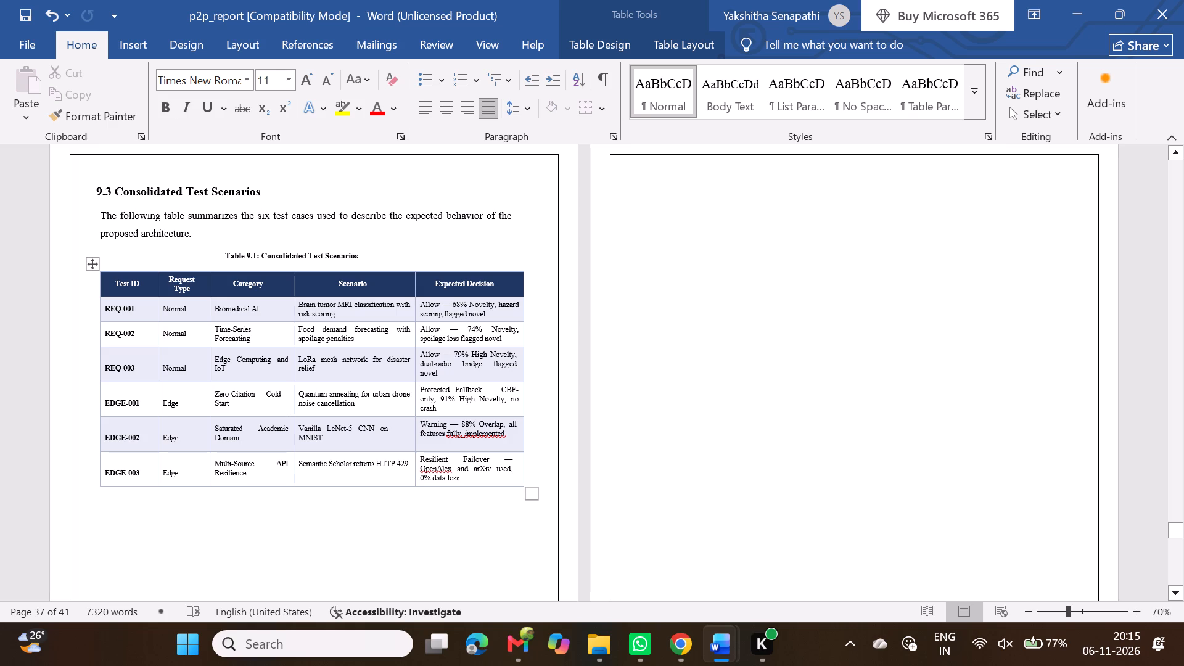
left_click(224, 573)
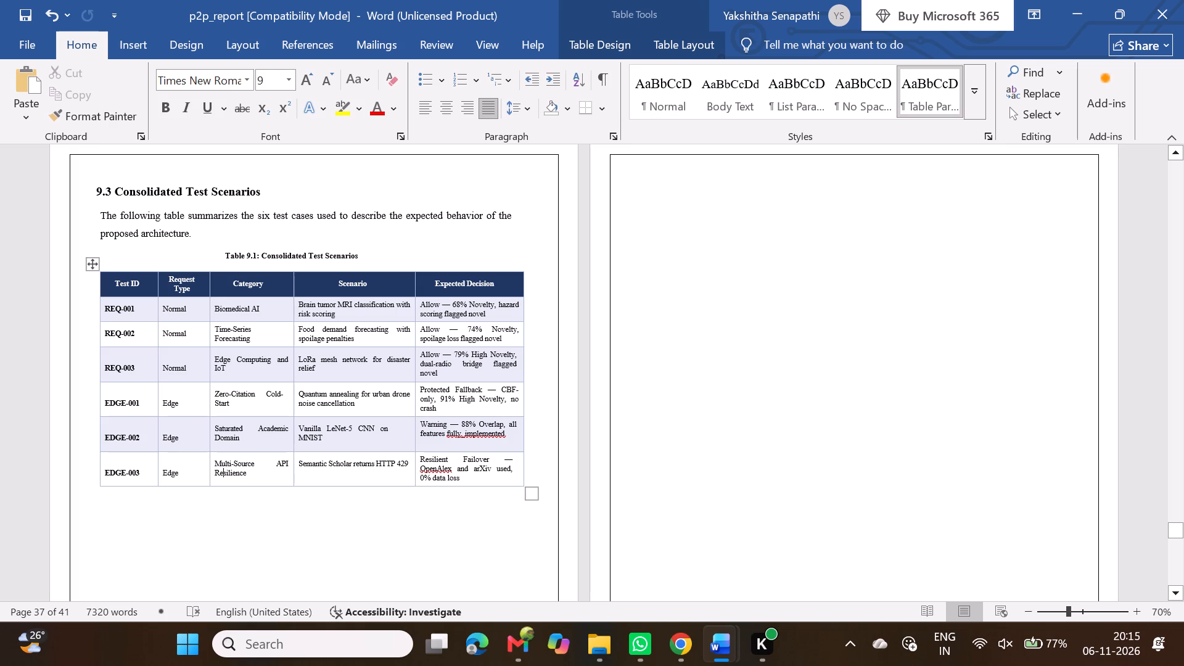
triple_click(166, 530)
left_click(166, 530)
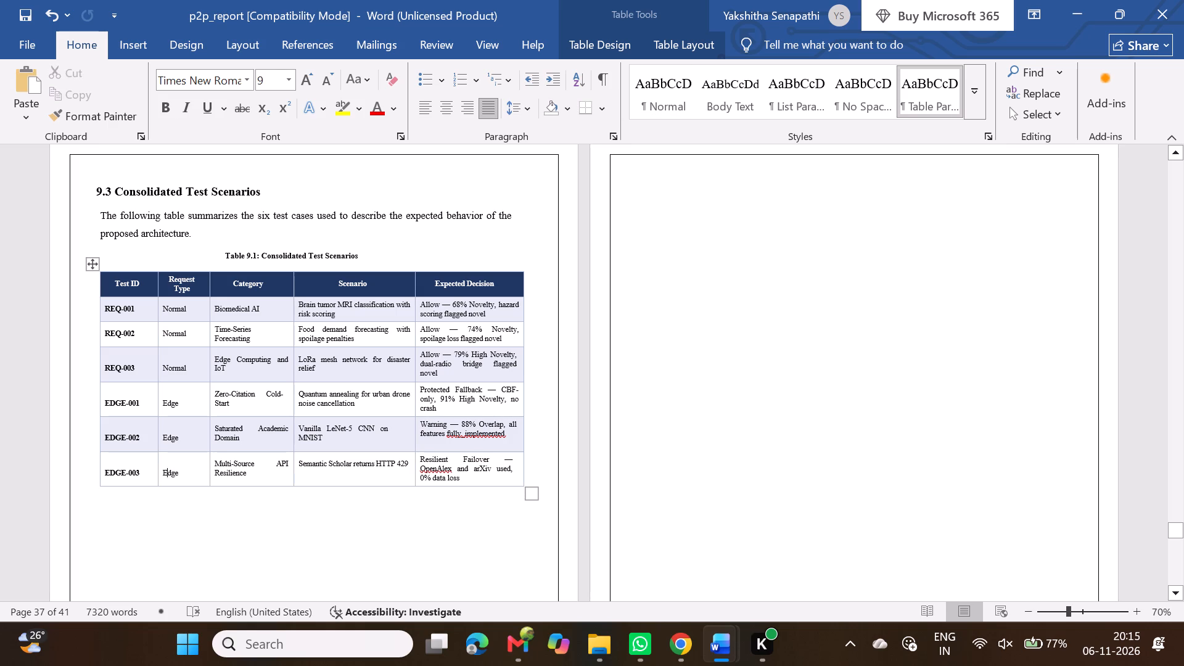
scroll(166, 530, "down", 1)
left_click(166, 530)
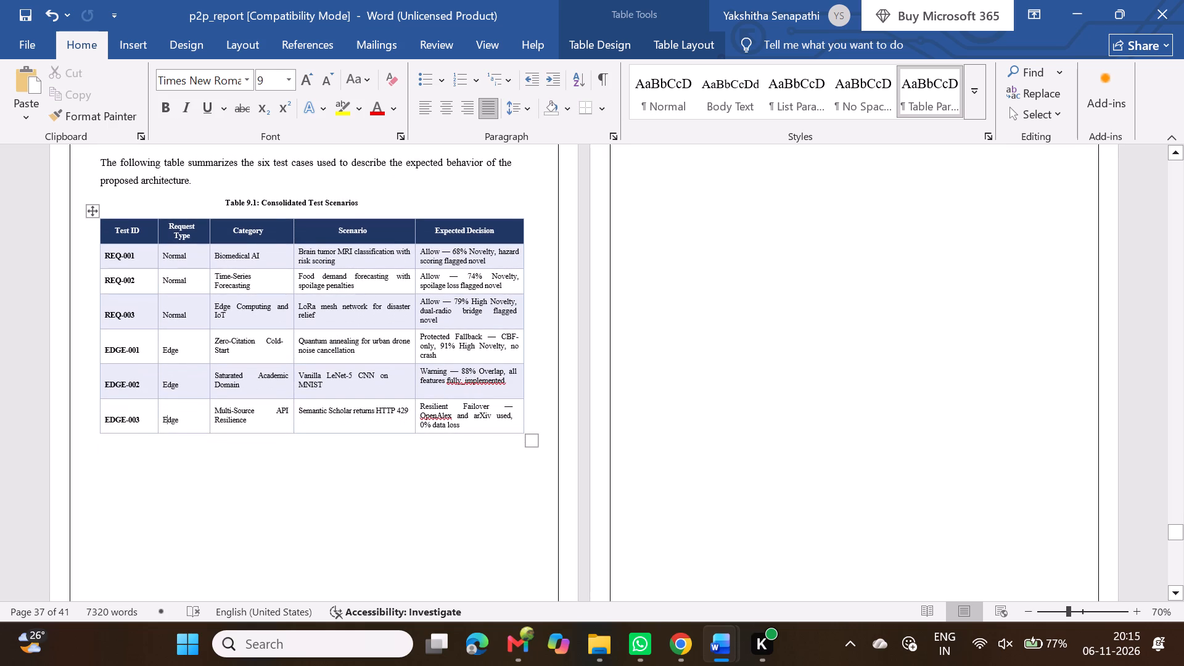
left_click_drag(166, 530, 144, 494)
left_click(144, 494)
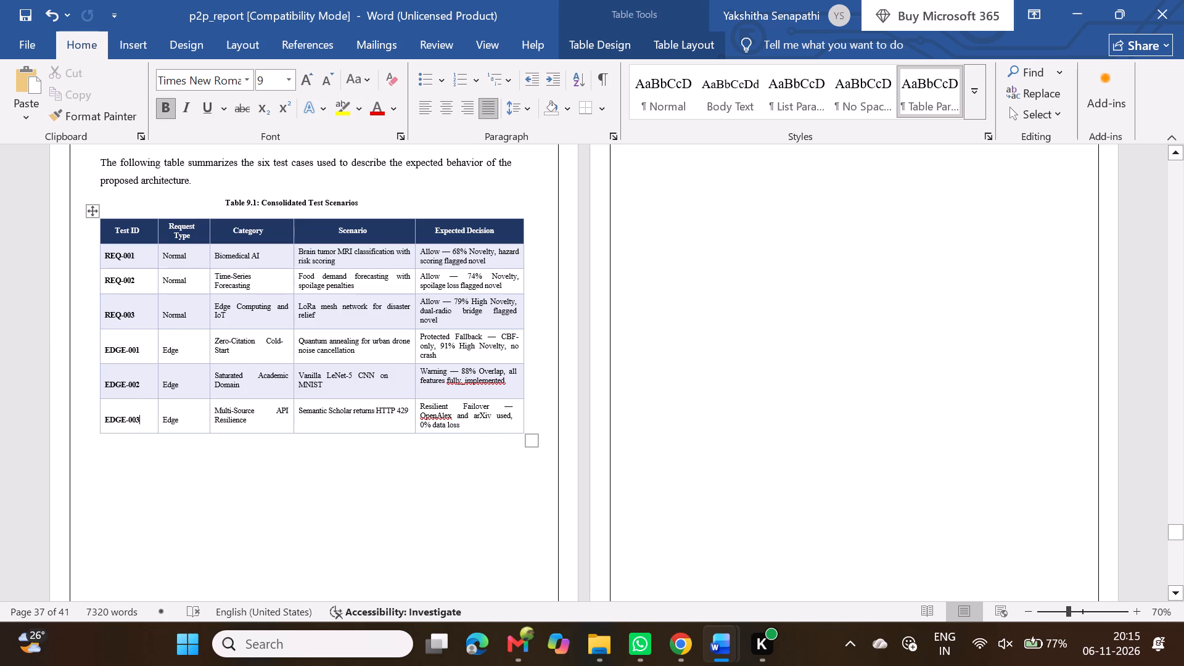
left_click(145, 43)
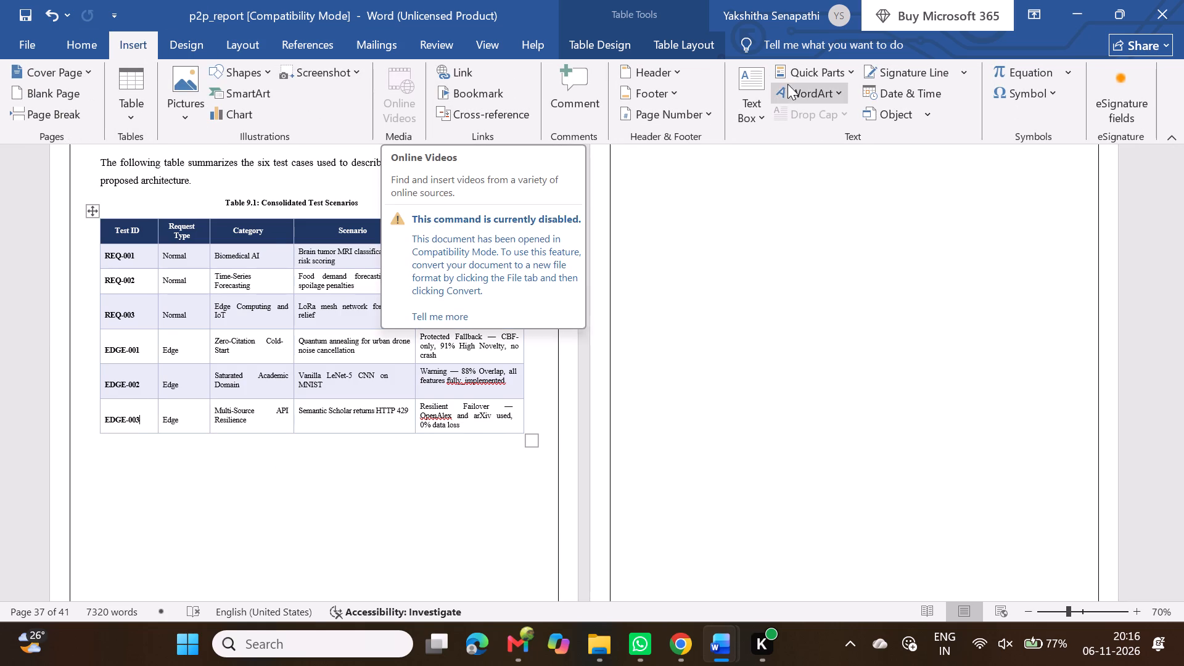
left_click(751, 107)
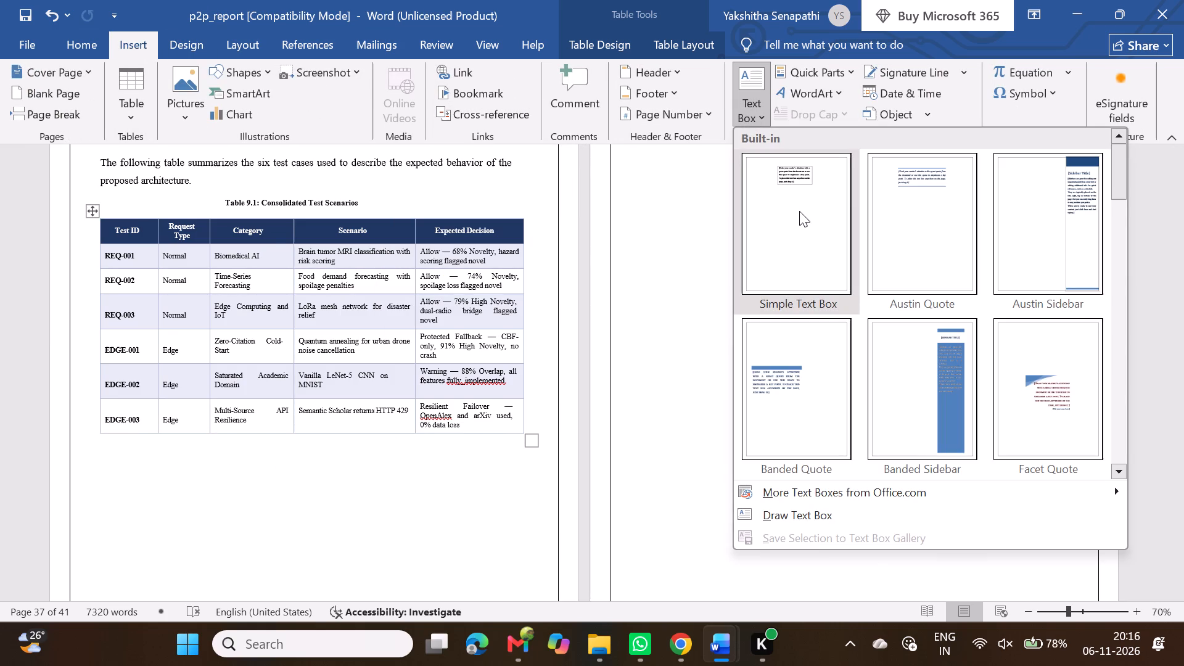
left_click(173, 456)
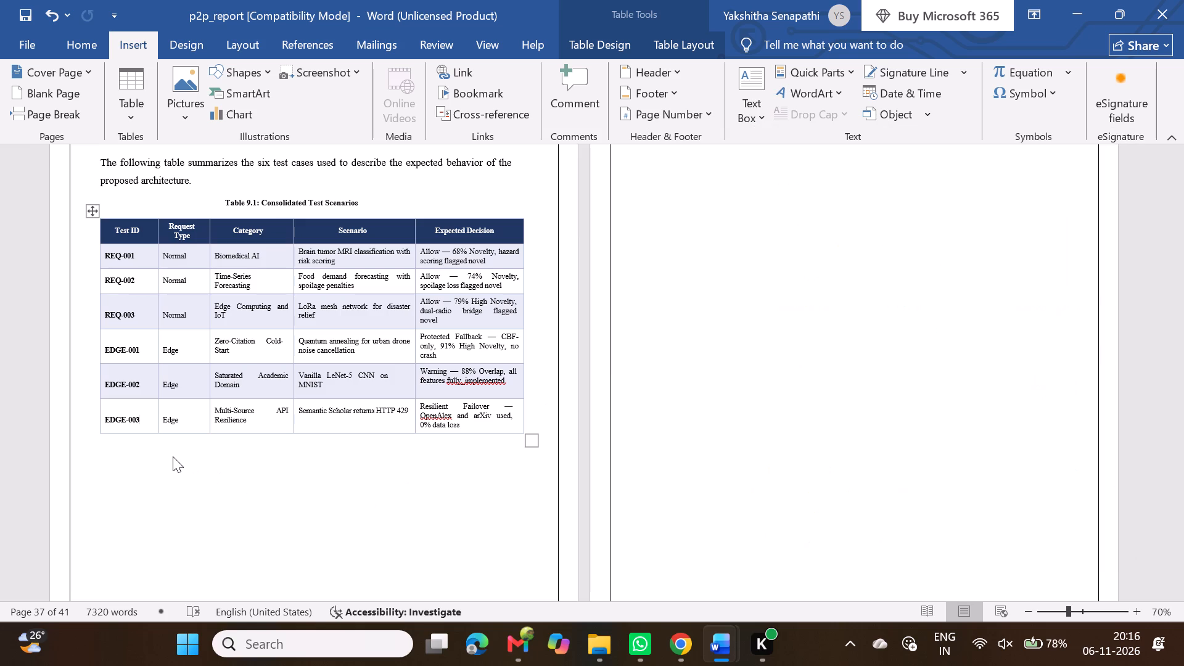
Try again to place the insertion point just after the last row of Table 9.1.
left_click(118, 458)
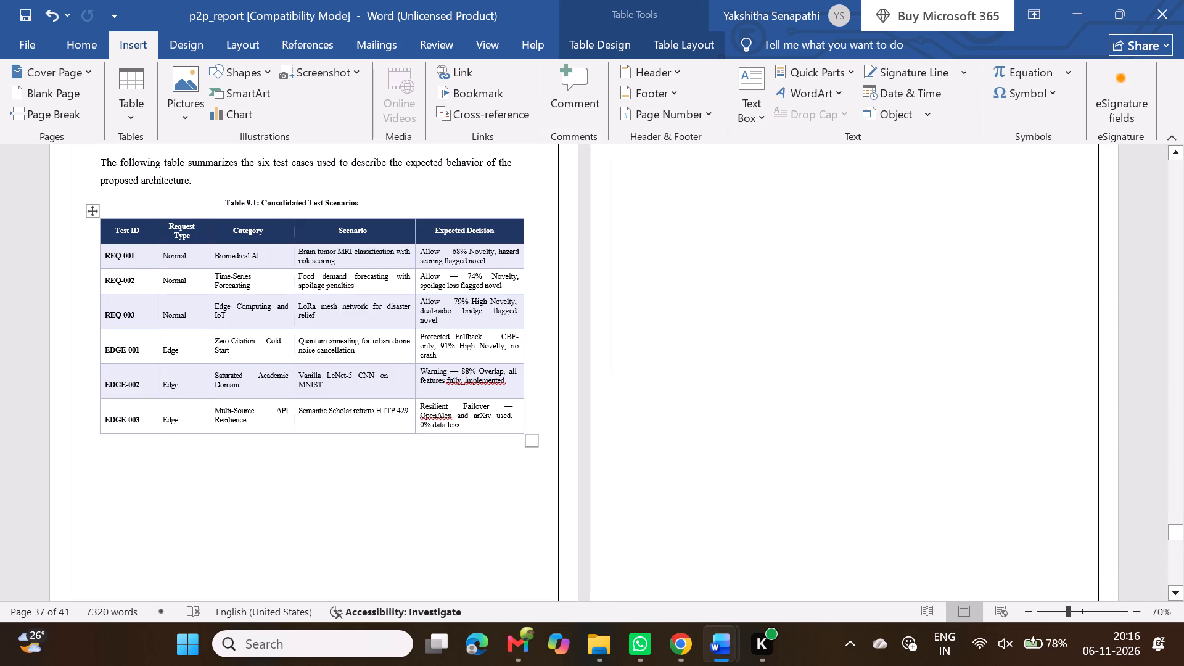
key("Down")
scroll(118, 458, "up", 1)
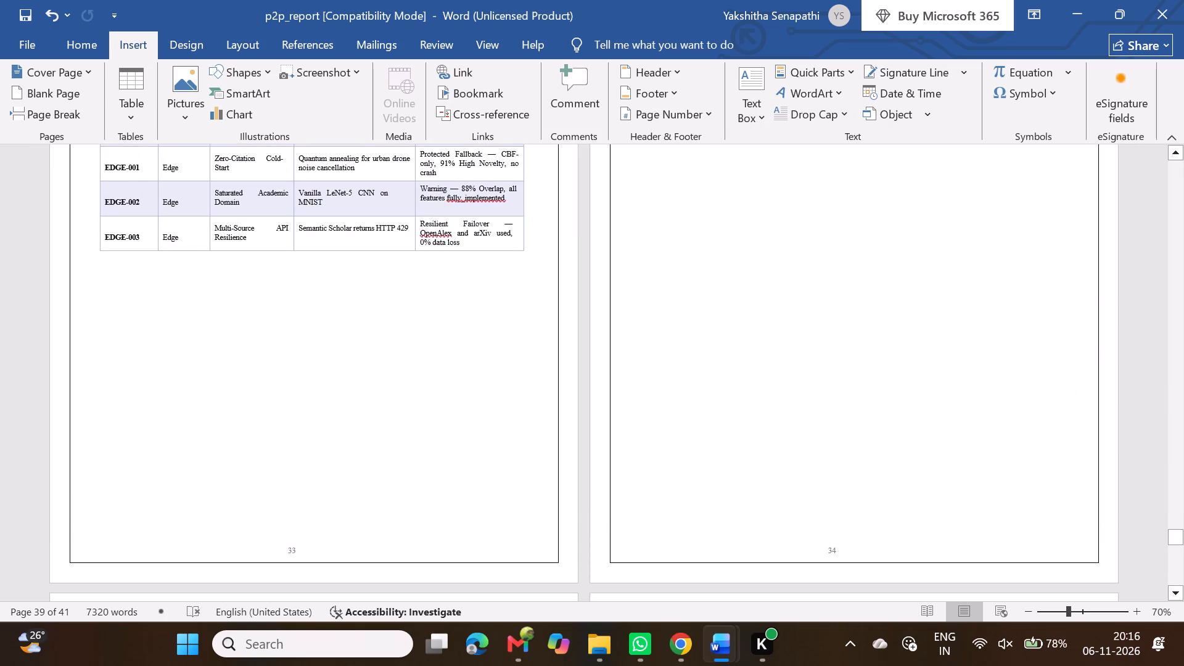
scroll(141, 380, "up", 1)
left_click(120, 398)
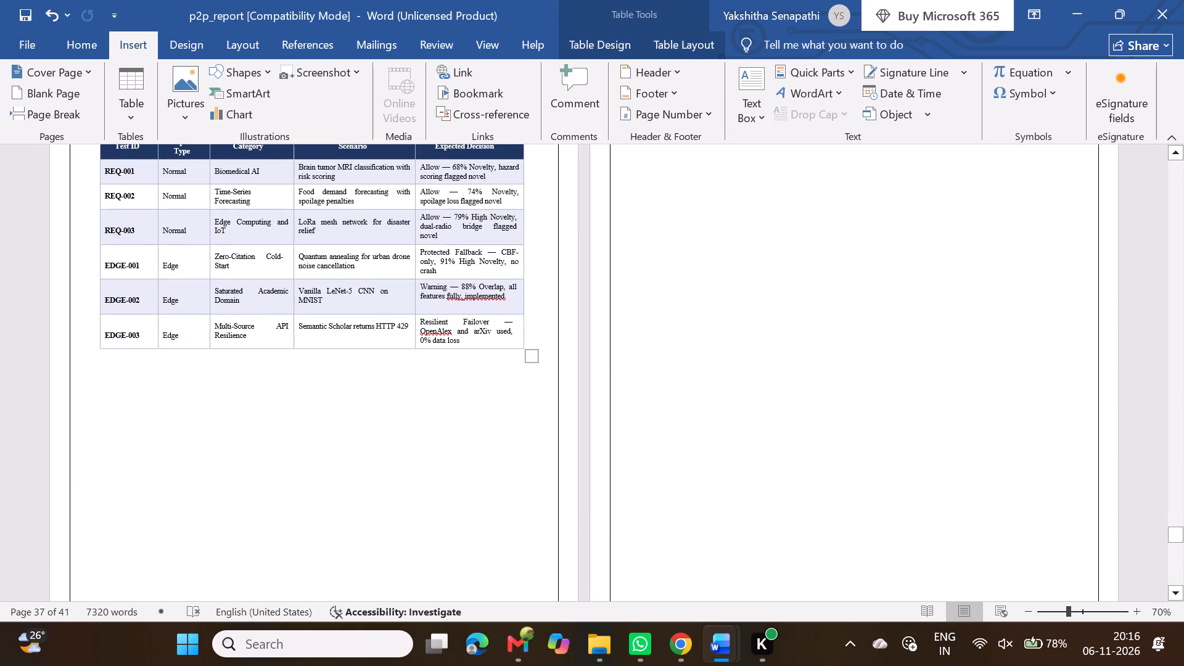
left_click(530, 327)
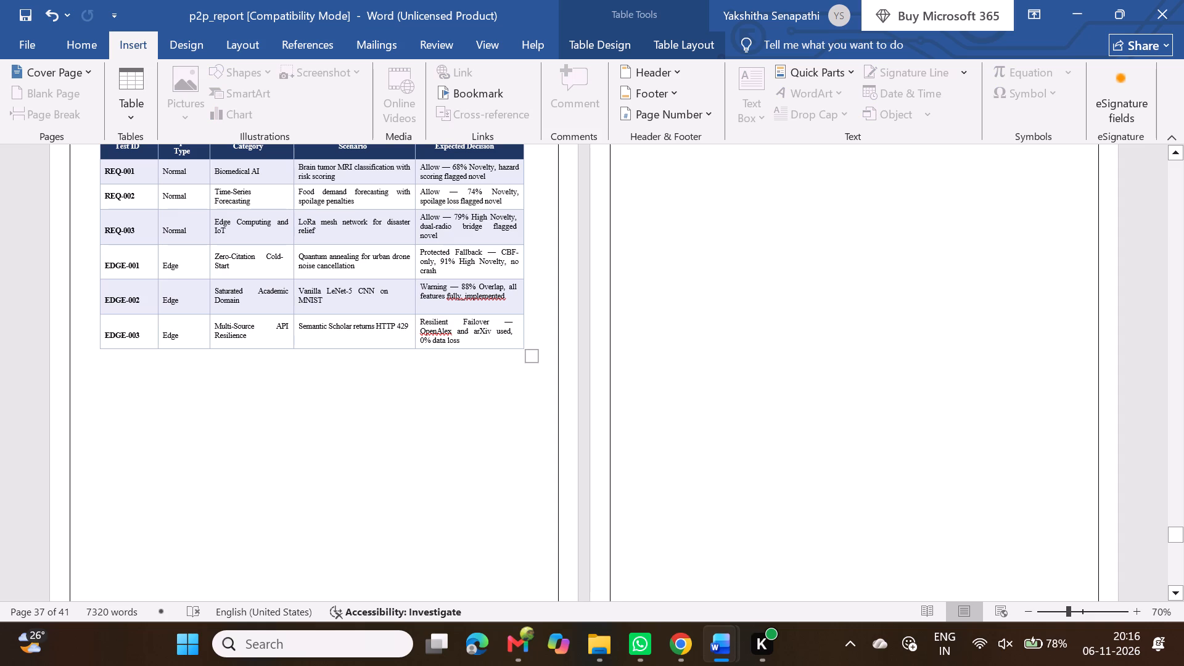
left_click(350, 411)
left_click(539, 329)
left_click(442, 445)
Widen Table 9.1 slightly so that it extends closer to the page border.
scroll(635, 442, "up", 1)
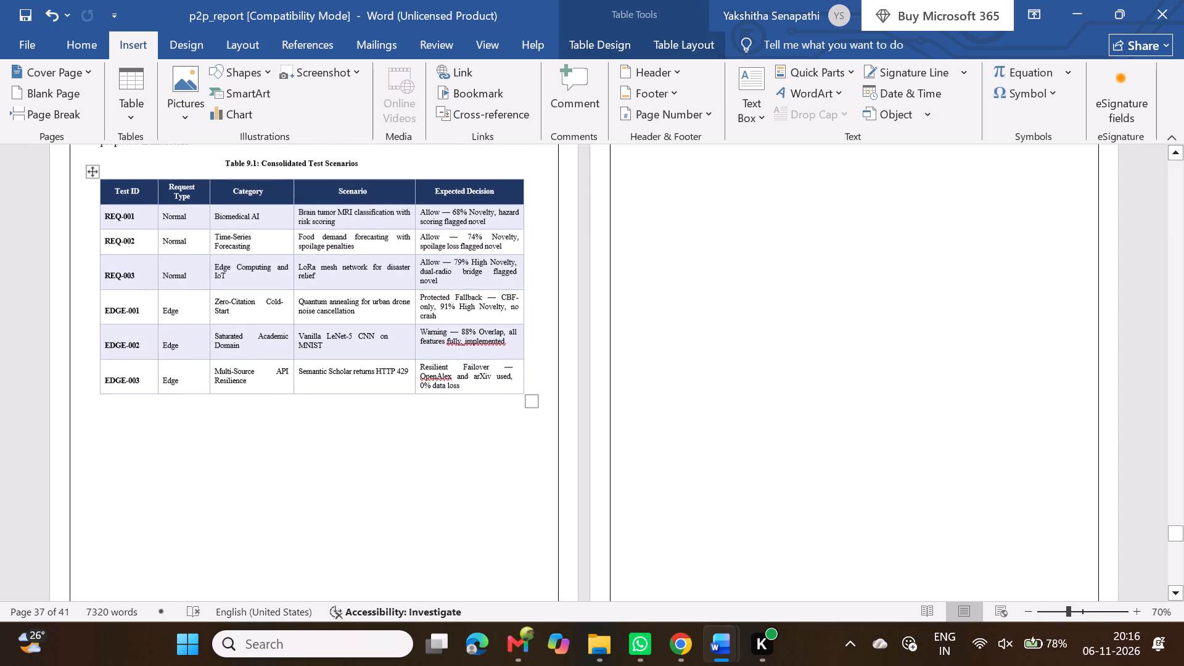
scroll(635, 442, "up", 1)
left_click_drag(530, 456, 544, 454)
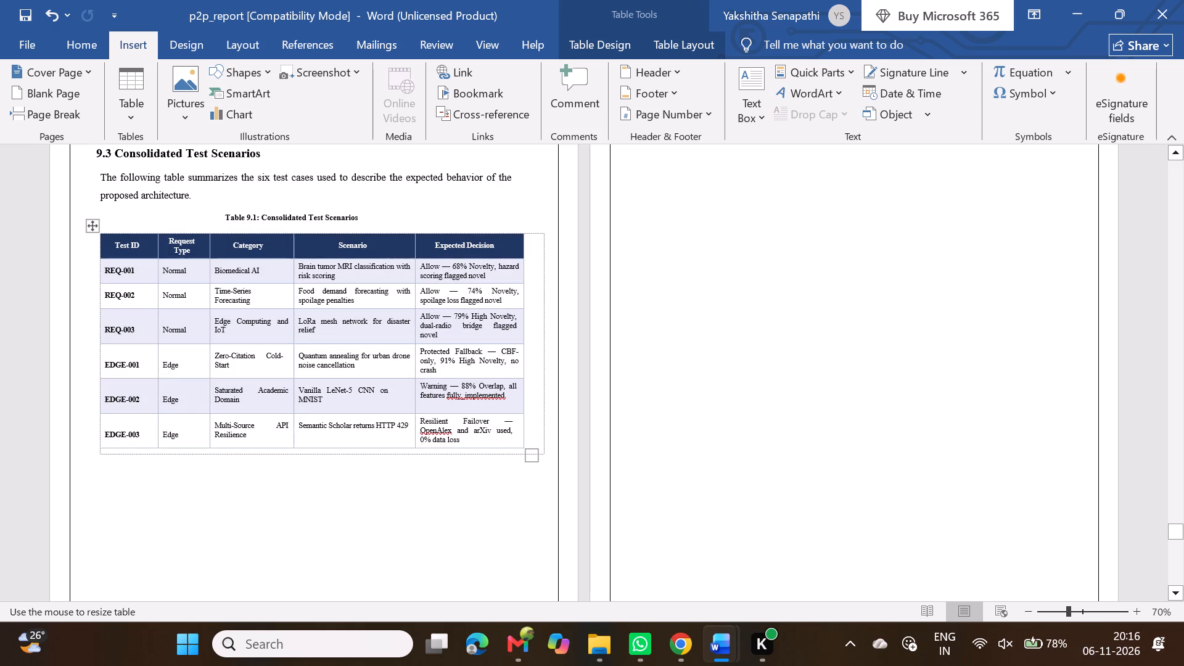
left_click_drag(544, 454, 545, 454)
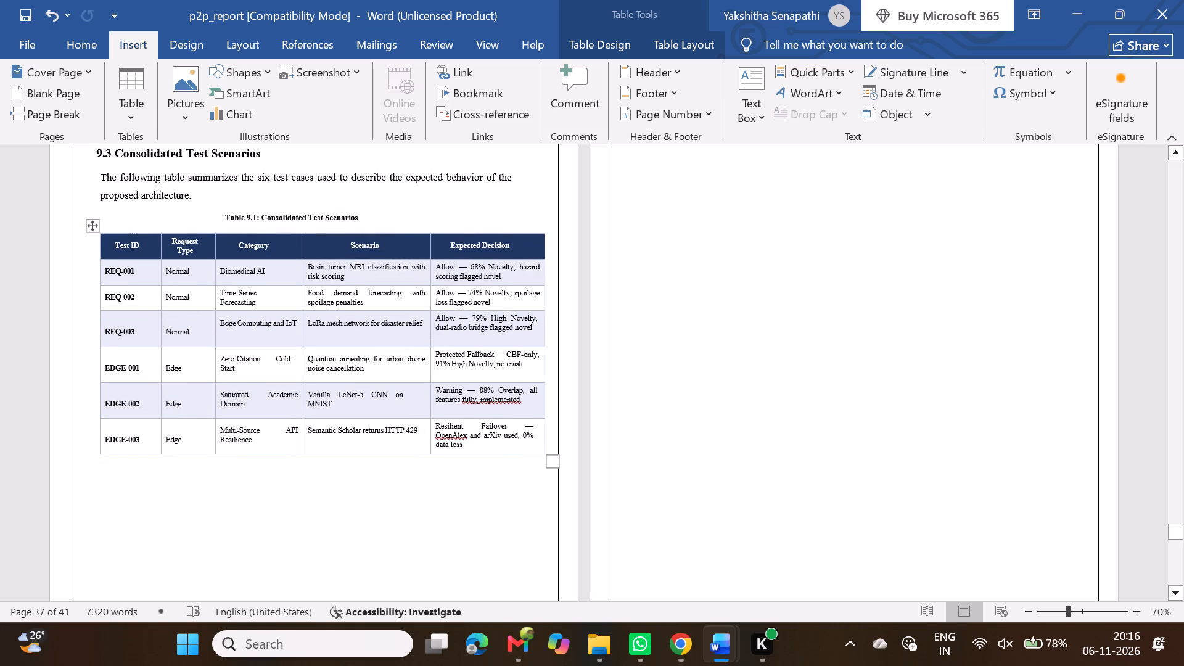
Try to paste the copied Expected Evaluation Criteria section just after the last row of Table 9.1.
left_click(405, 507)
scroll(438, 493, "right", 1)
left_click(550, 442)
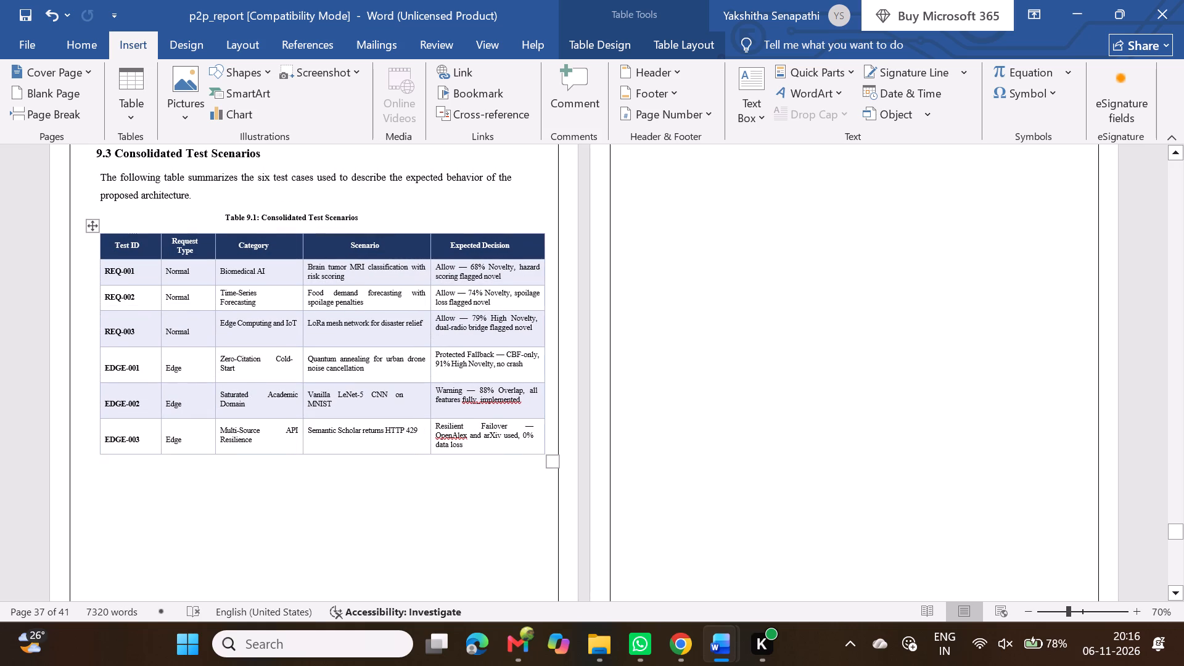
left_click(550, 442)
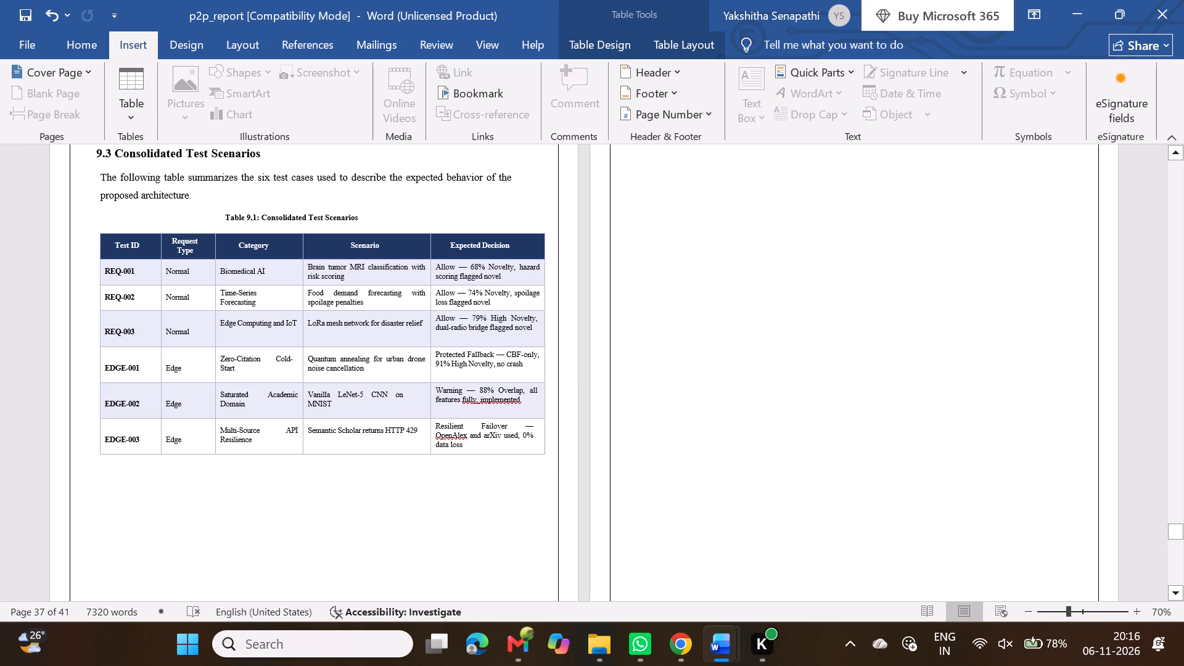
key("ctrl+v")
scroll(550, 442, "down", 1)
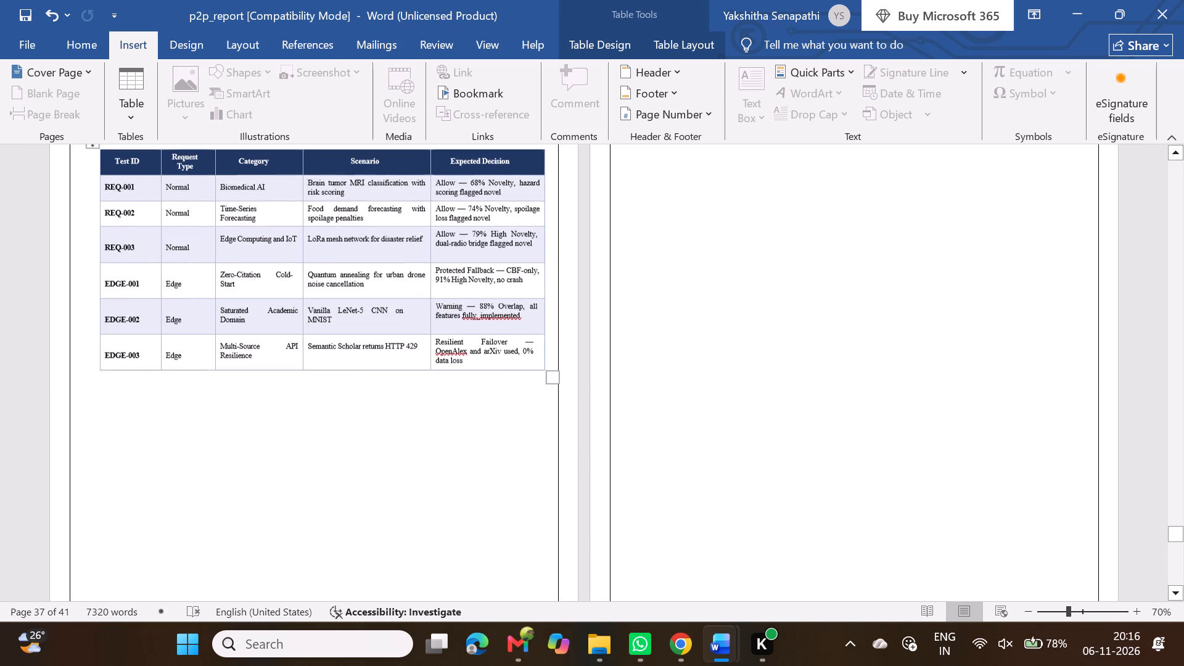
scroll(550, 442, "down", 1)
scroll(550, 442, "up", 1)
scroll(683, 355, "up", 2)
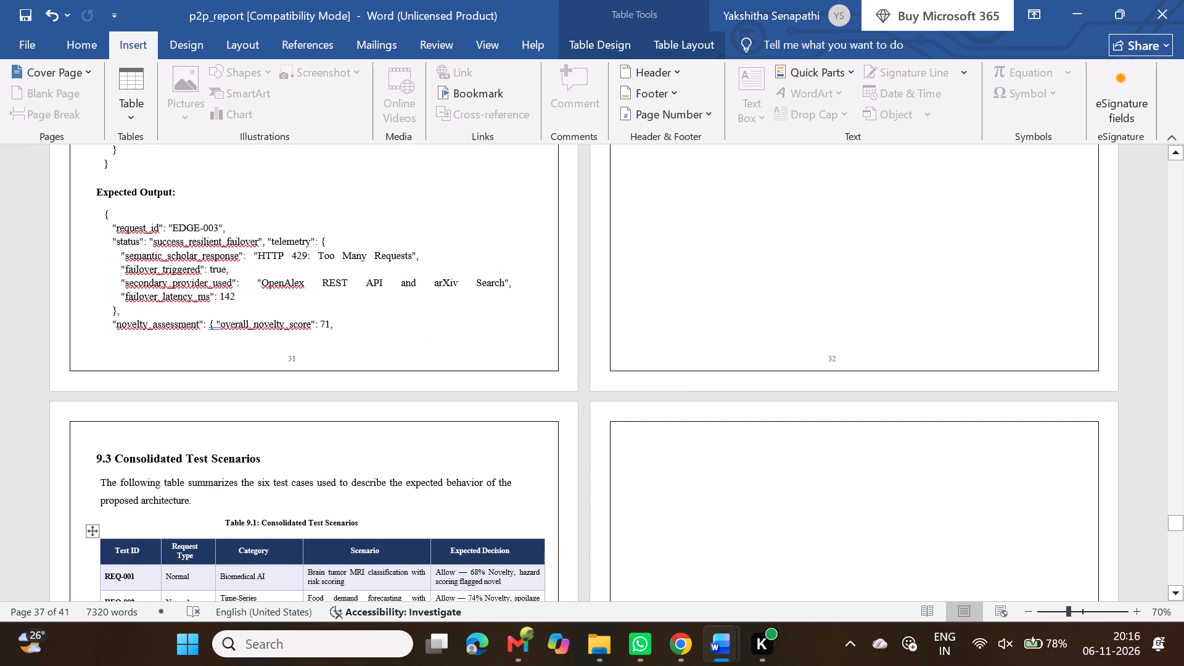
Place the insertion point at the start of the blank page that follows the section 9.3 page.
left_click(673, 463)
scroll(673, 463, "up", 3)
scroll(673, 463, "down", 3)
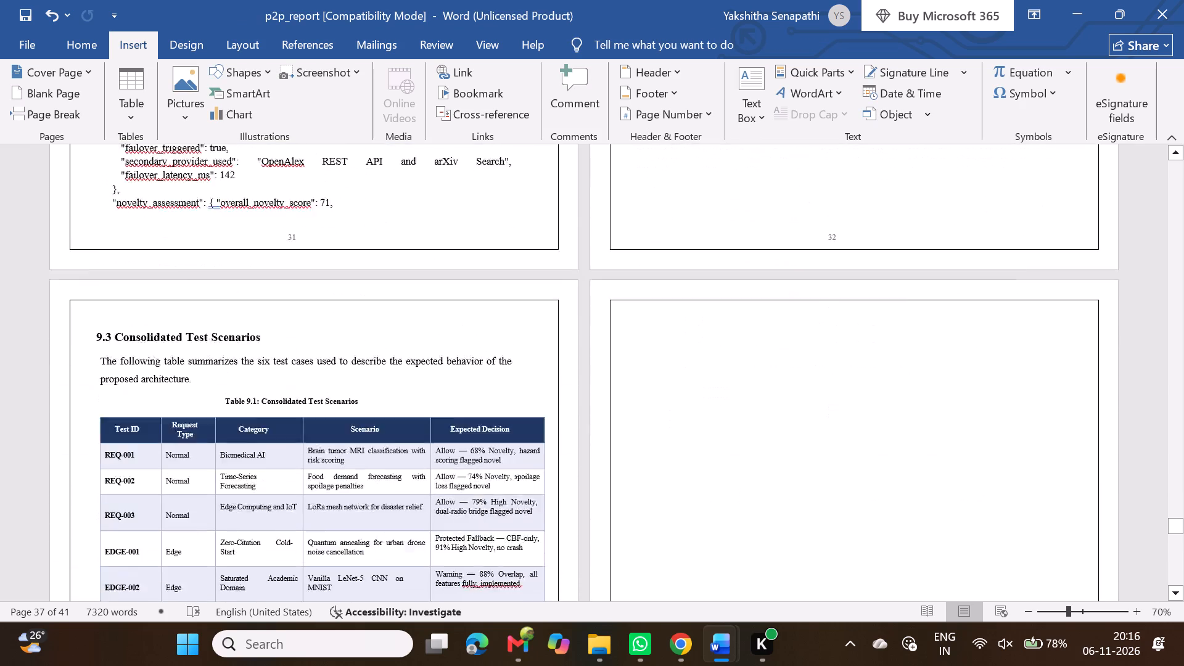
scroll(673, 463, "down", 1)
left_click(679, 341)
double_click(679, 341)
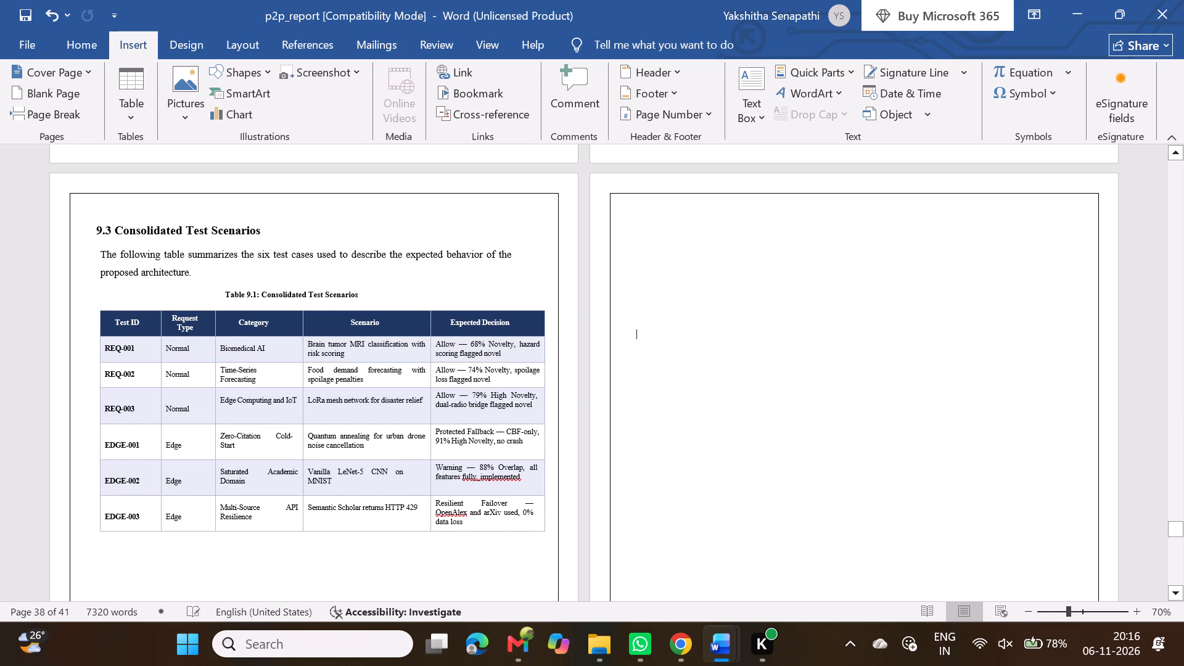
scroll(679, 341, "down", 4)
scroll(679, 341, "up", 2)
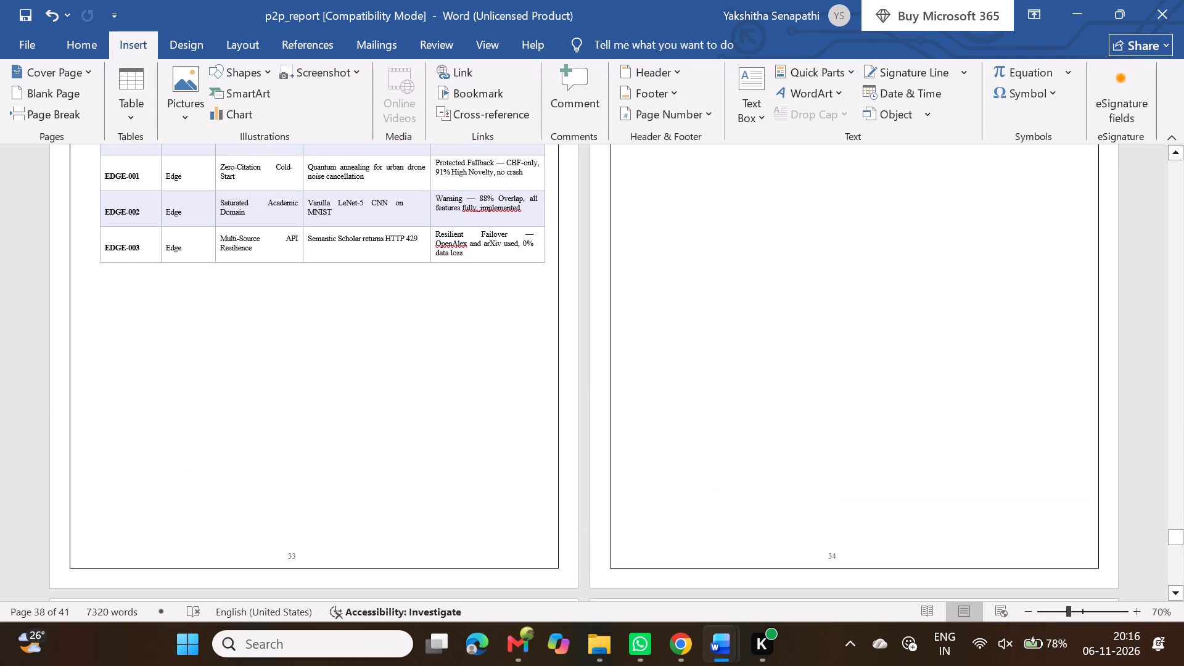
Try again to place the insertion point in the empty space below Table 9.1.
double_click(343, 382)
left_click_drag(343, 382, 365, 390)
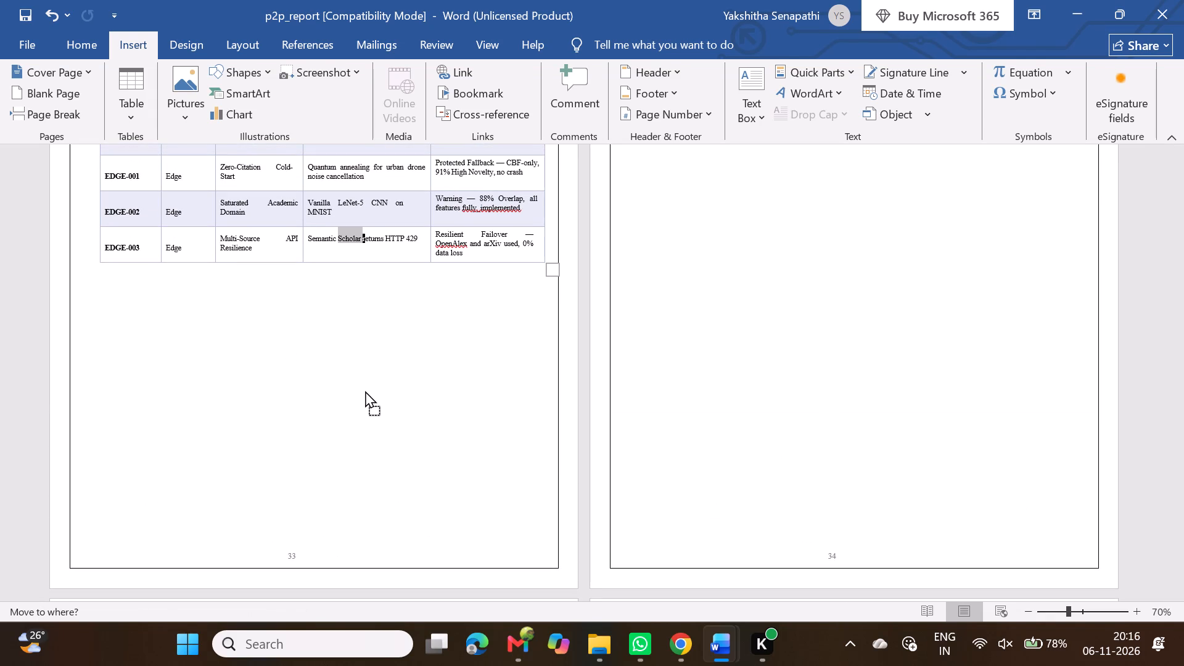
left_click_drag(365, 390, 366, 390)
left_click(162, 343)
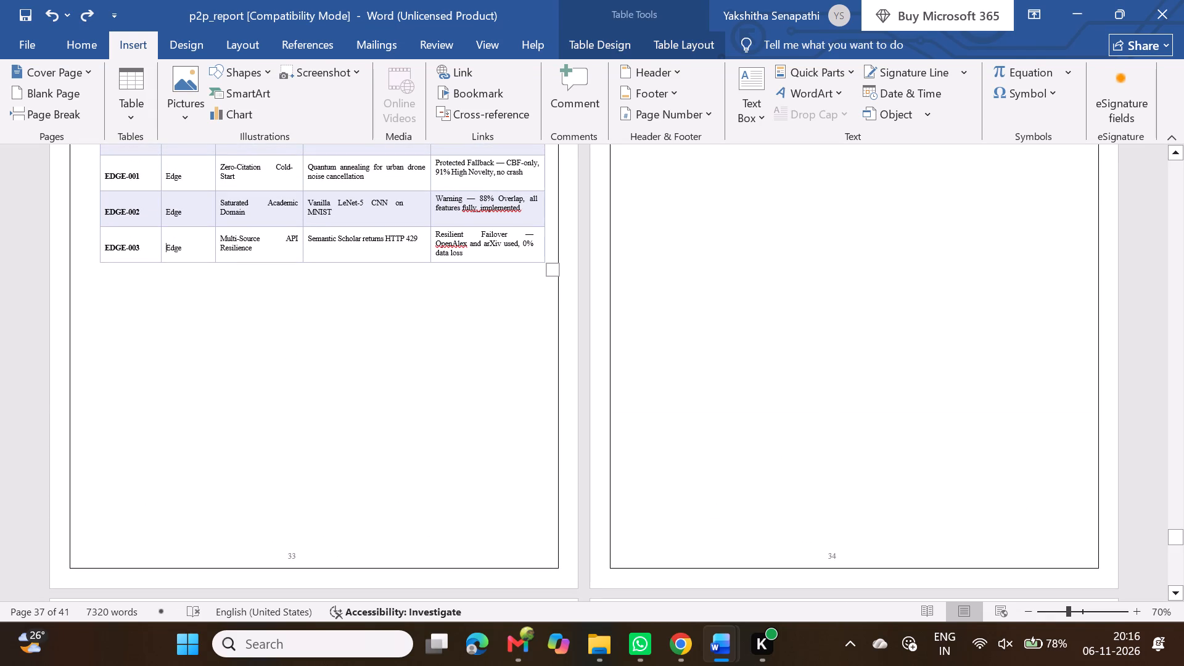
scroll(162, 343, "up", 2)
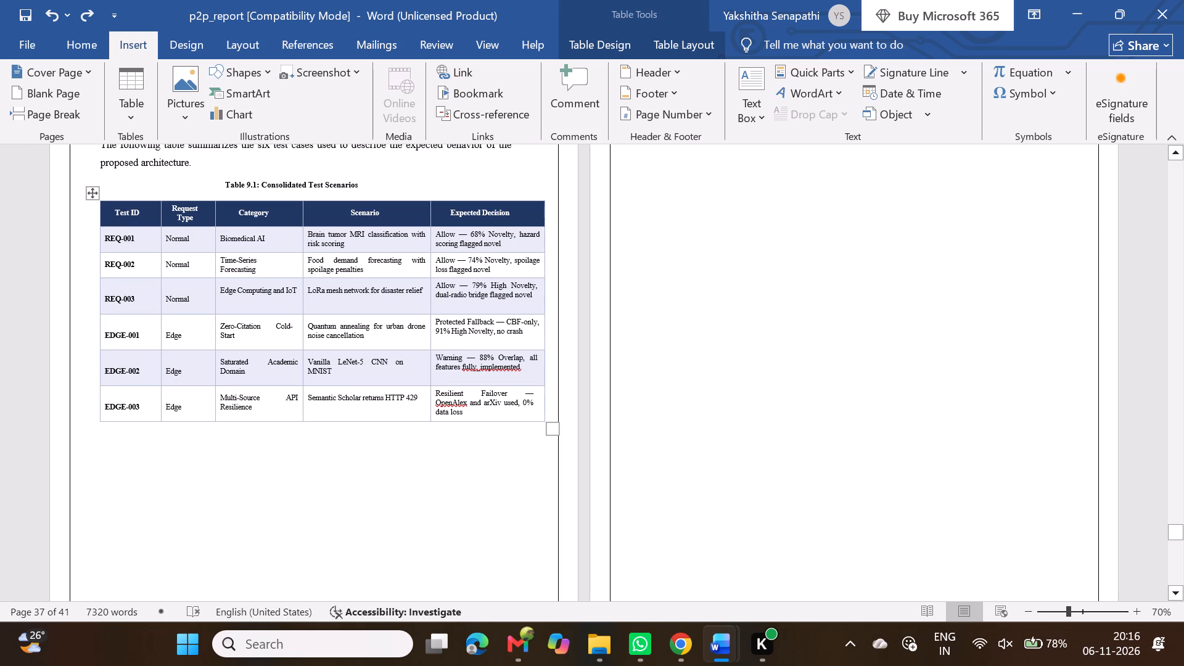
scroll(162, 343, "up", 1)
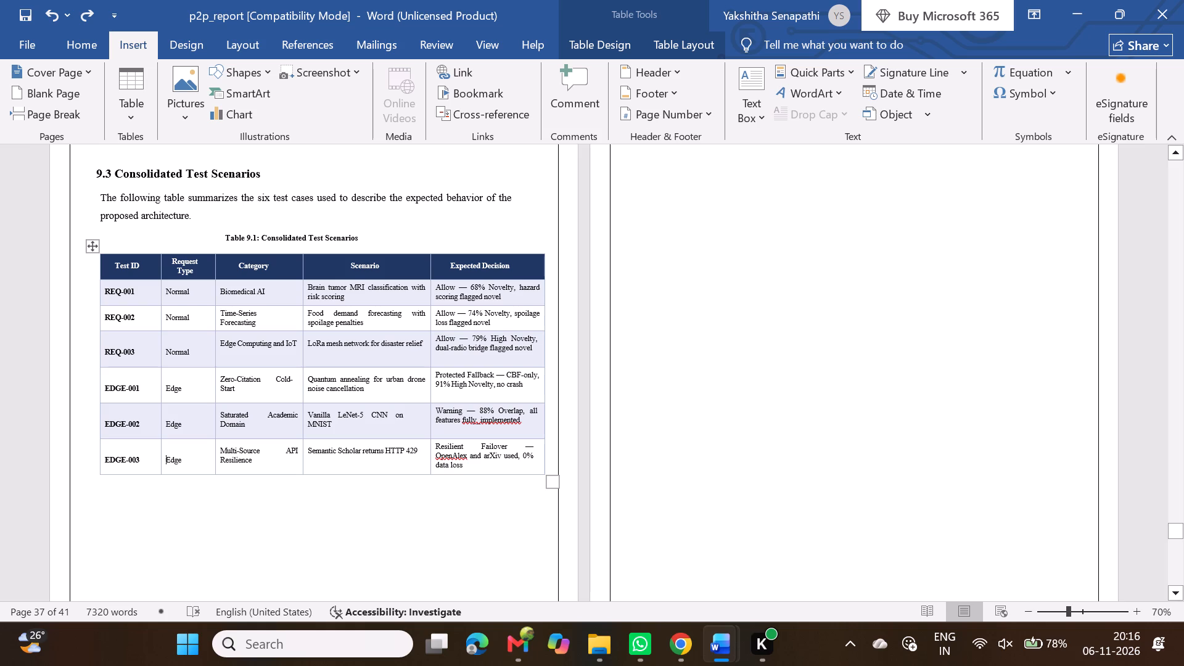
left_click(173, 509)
Look back through the report's pages from section 9.3 to the Expected Advantages and Methodology sections.
scroll(298, 475, "up", 4)
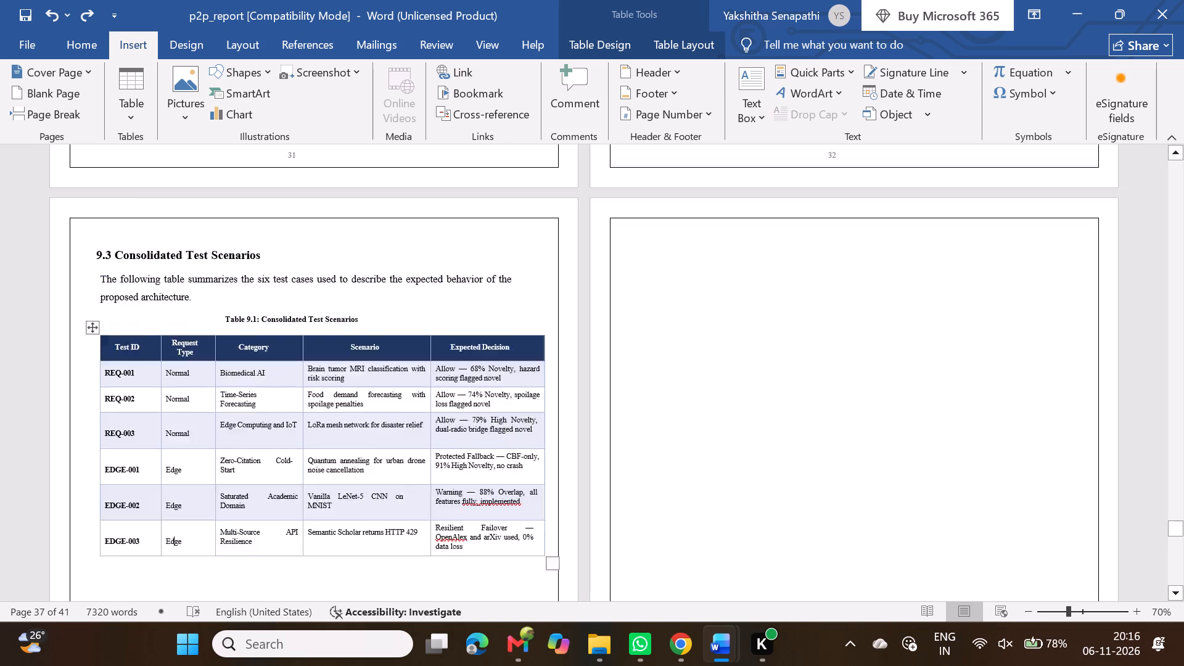
scroll(298, 475, "up", 4)
scroll(298, 475, "up", 18)
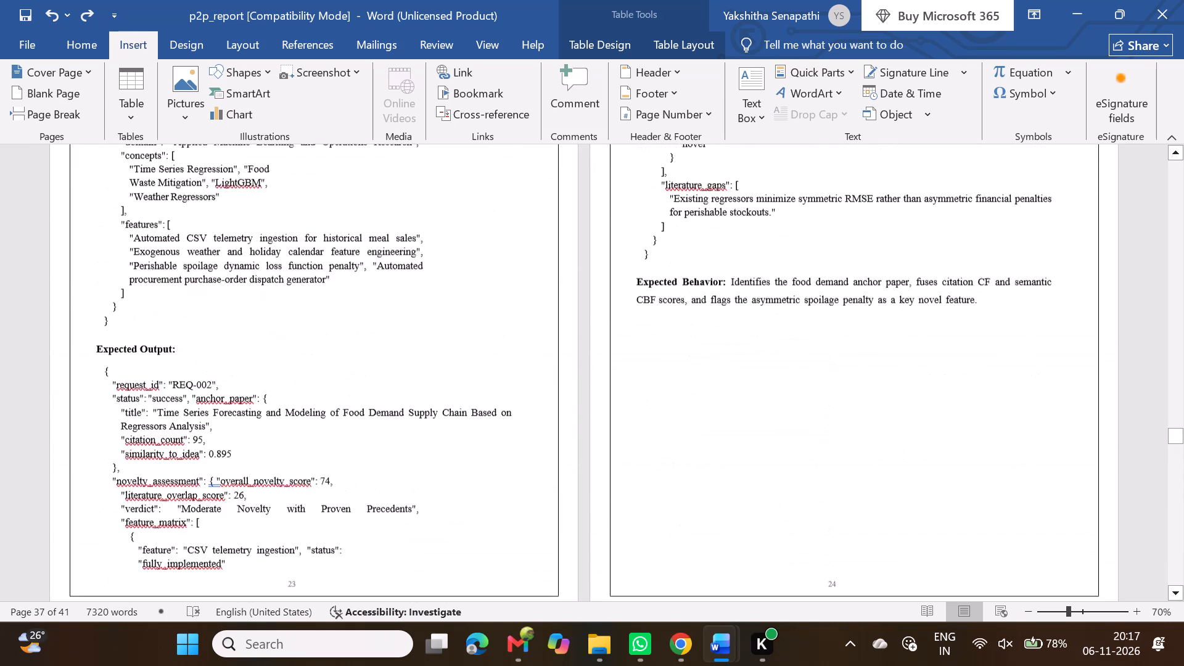
scroll(298, 475, "up", 8)
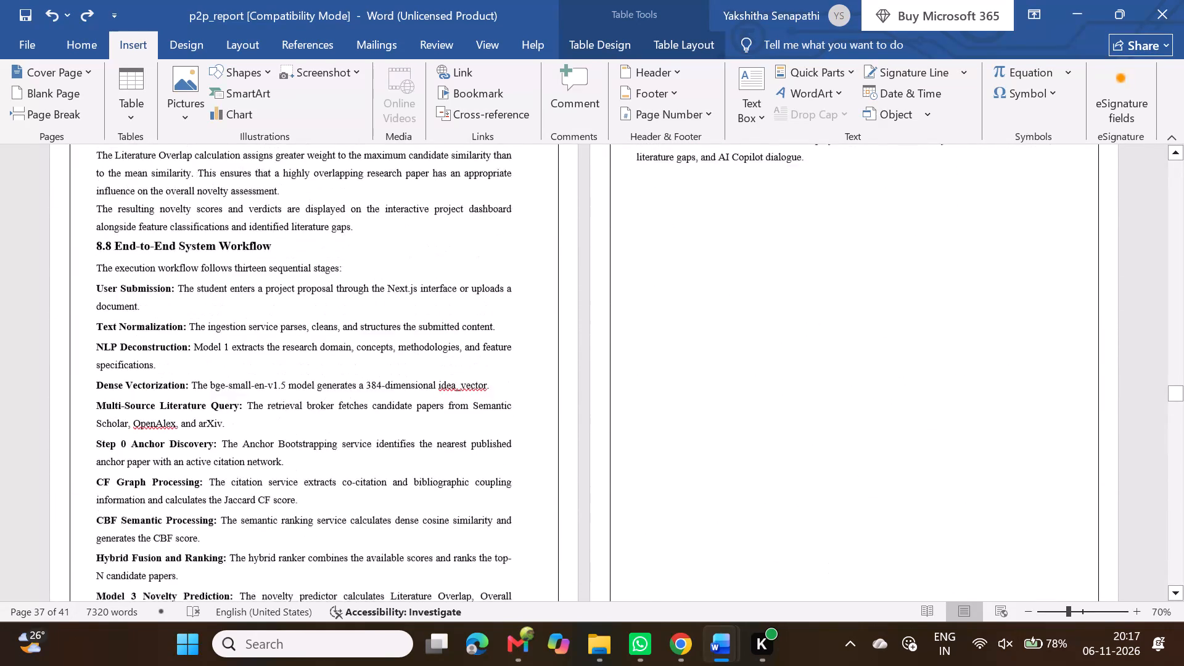
scroll(298, 475, "up", 19)
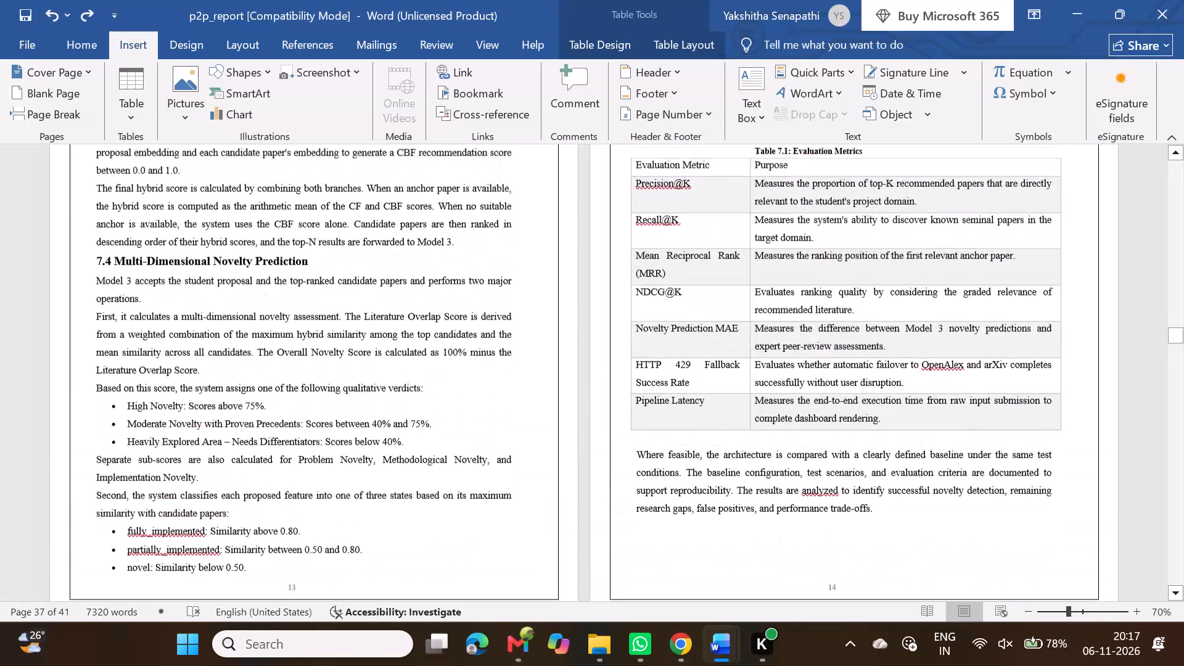
scroll(298, 475, "up", 12)
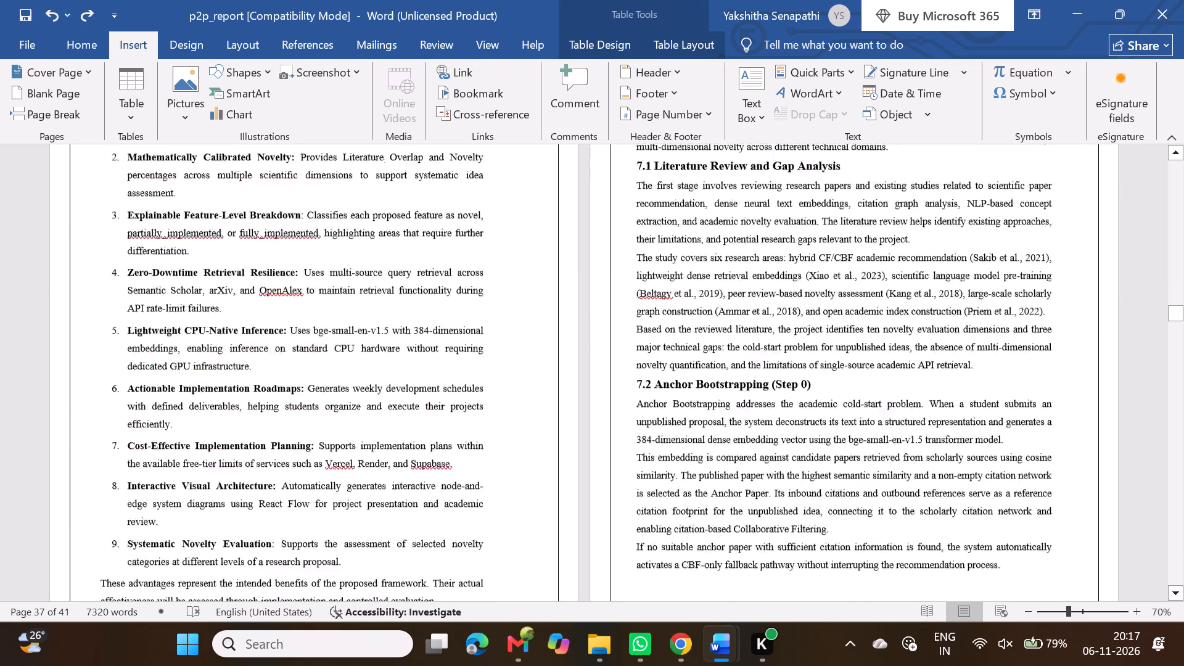
scroll(178, 356, "down", 20)
scroll(178, 356, "down", 3)
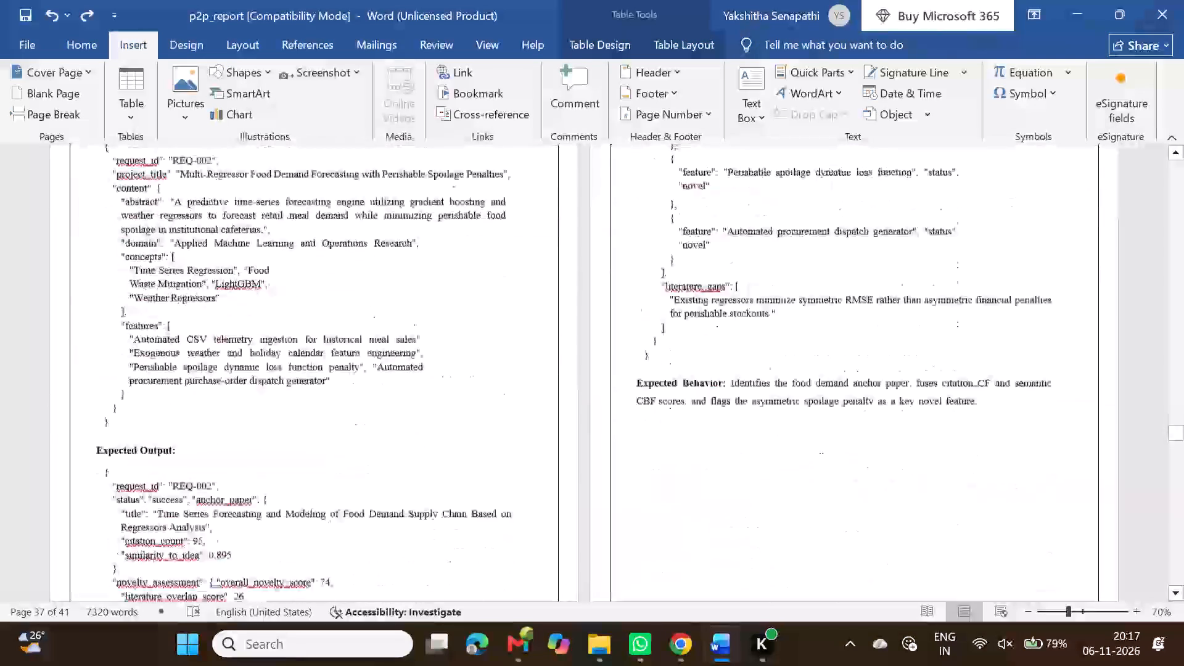
scroll(178, 356, "down", 4)
scroll(178, 356, "up", 1)
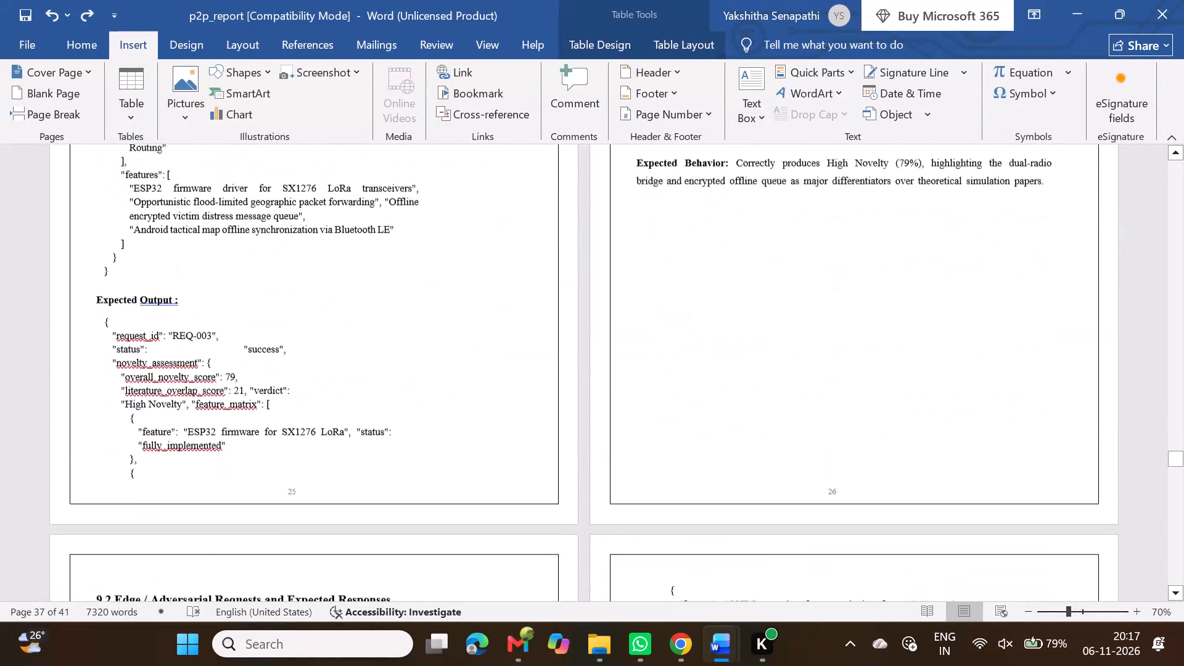
scroll(178, 356, "up", 2)
left_click(133, 366)
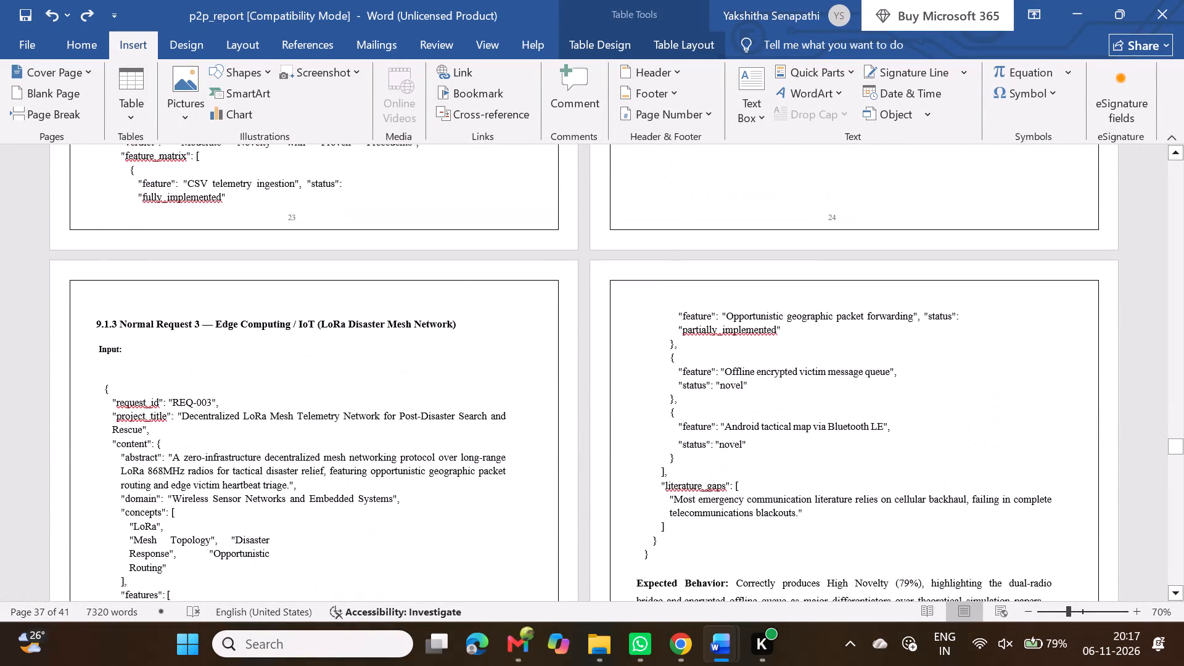
key("BackSpace")
Examine the layout and spacing of the normal request pages in sections 9.1.1 to 9.1.3.
scroll(133, 366, "down", 2)
scroll(133, 366, "up", 1)
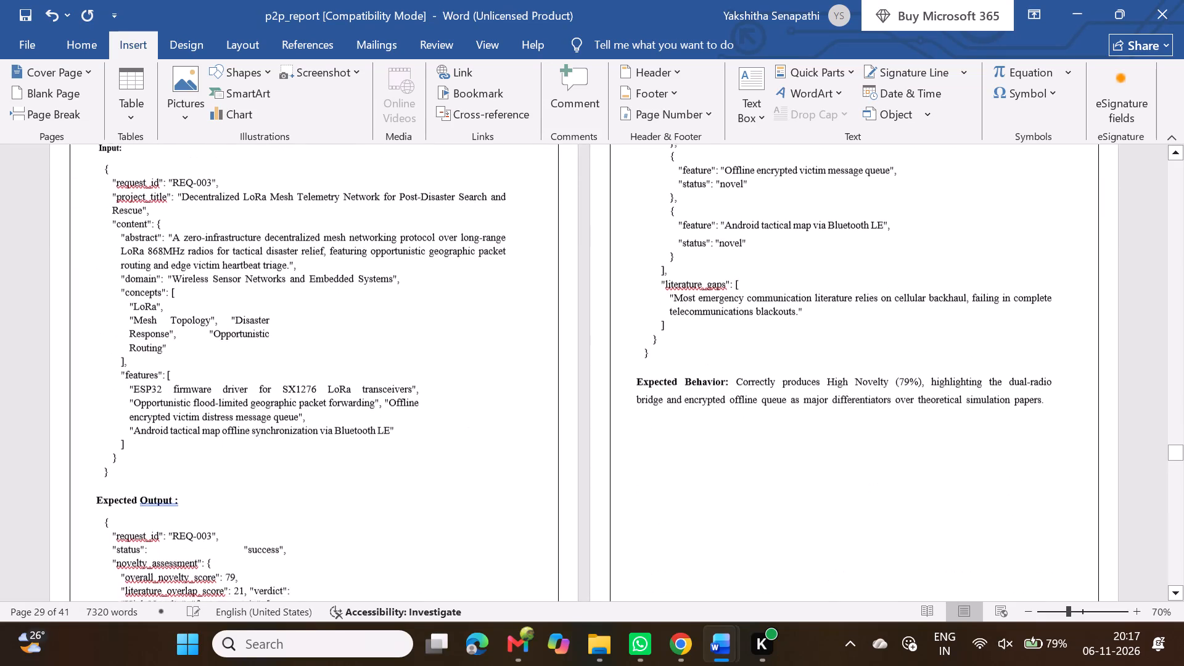
scroll(133, 366, "up", 5)
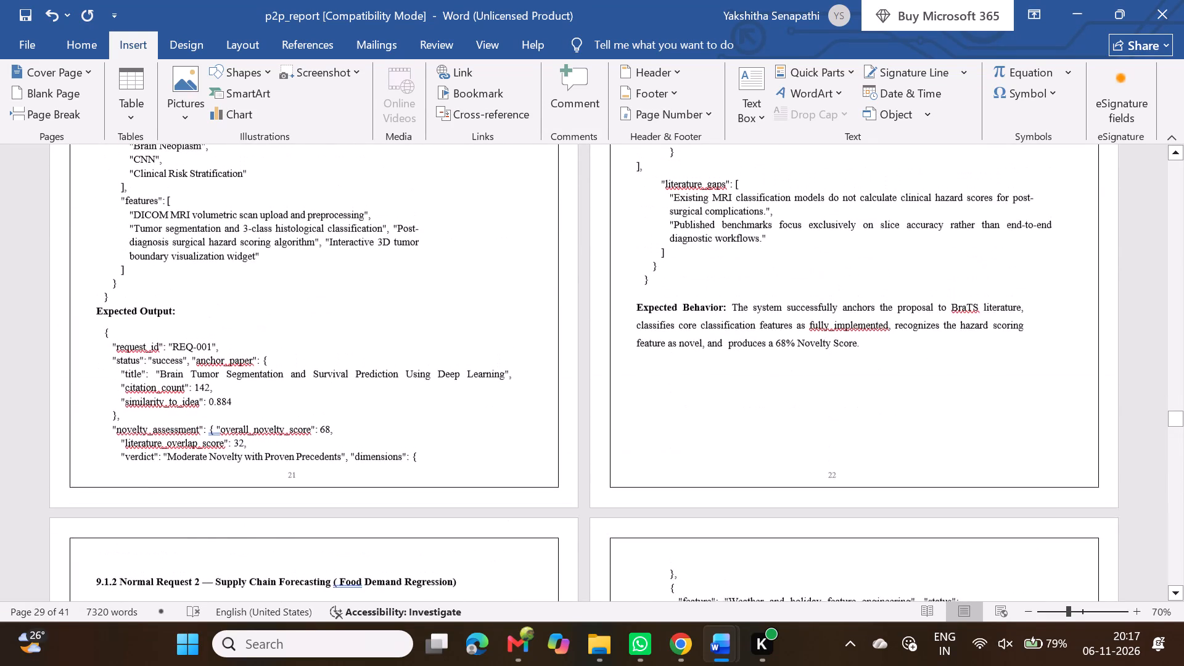
scroll(133, 366, "up", 1)
scroll(133, 366, "down", 2)
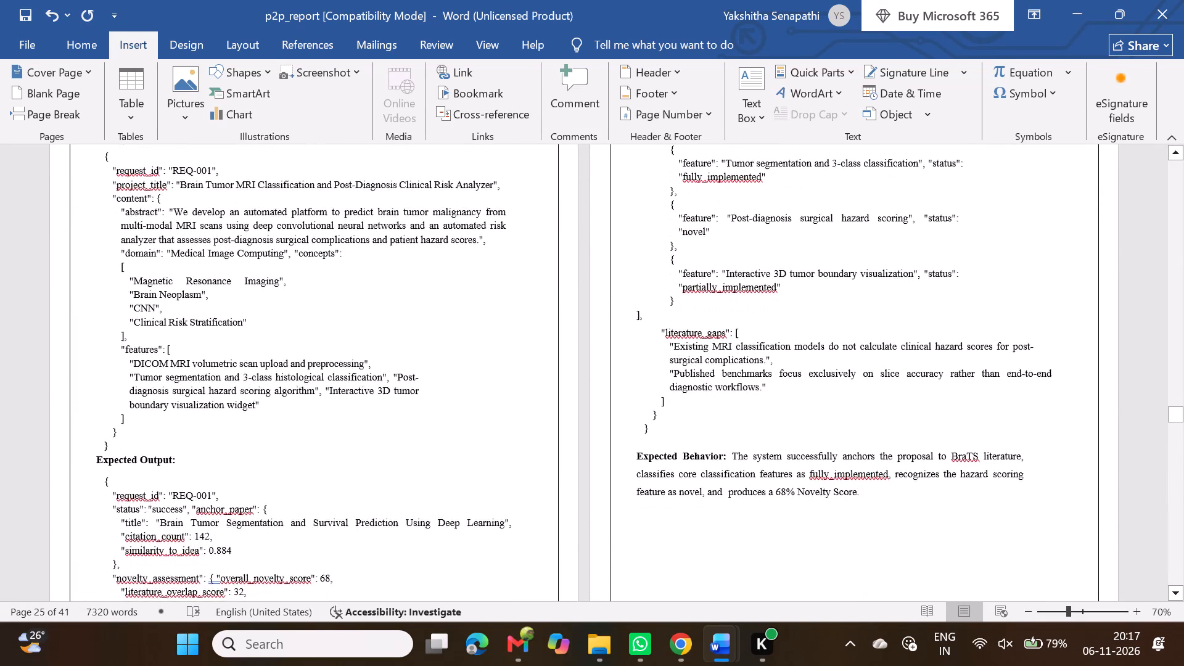
scroll(133, 366, "down", 5)
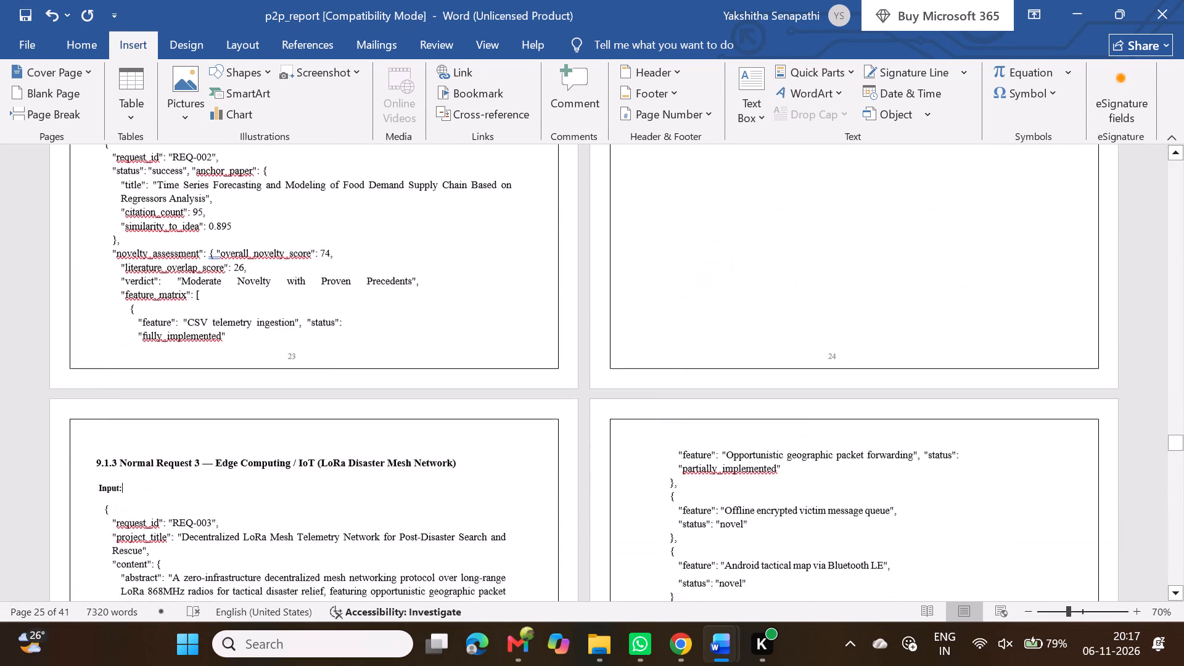
Replace the existing section 9.3 heading, introduction and Table 9.1 with the copied draft of sections 9.3 and 9.4.
scroll(133, 366, "down", 4)
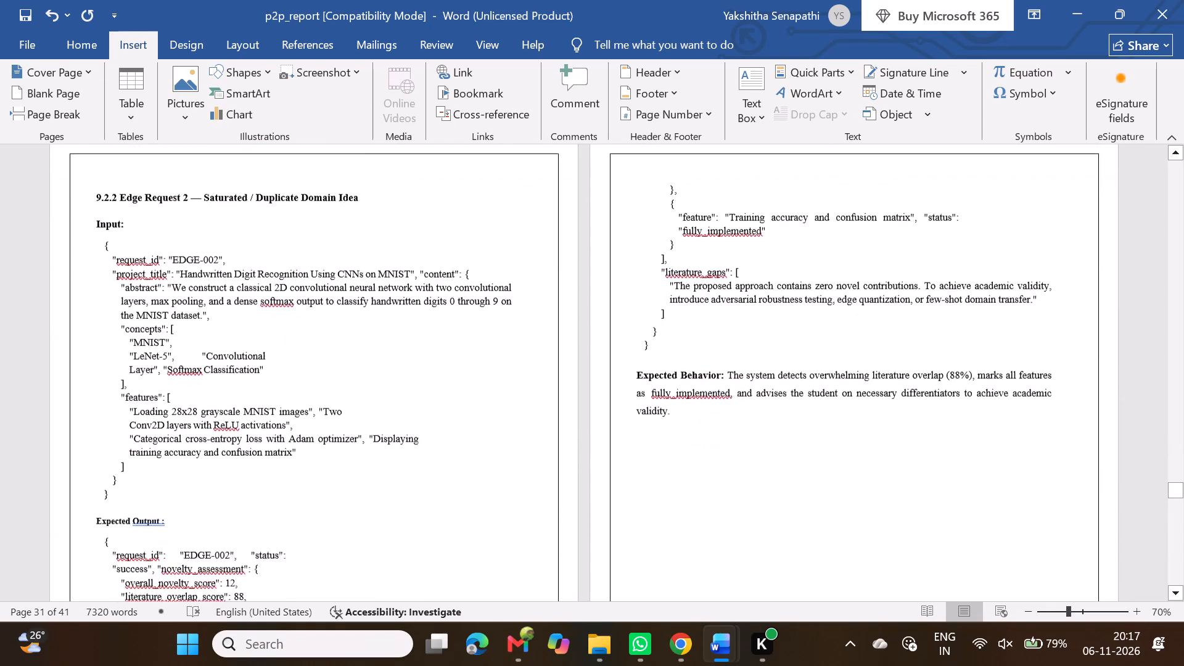
scroll(133, 366, "down", 2)
scroll(133, 366, "down", 20)
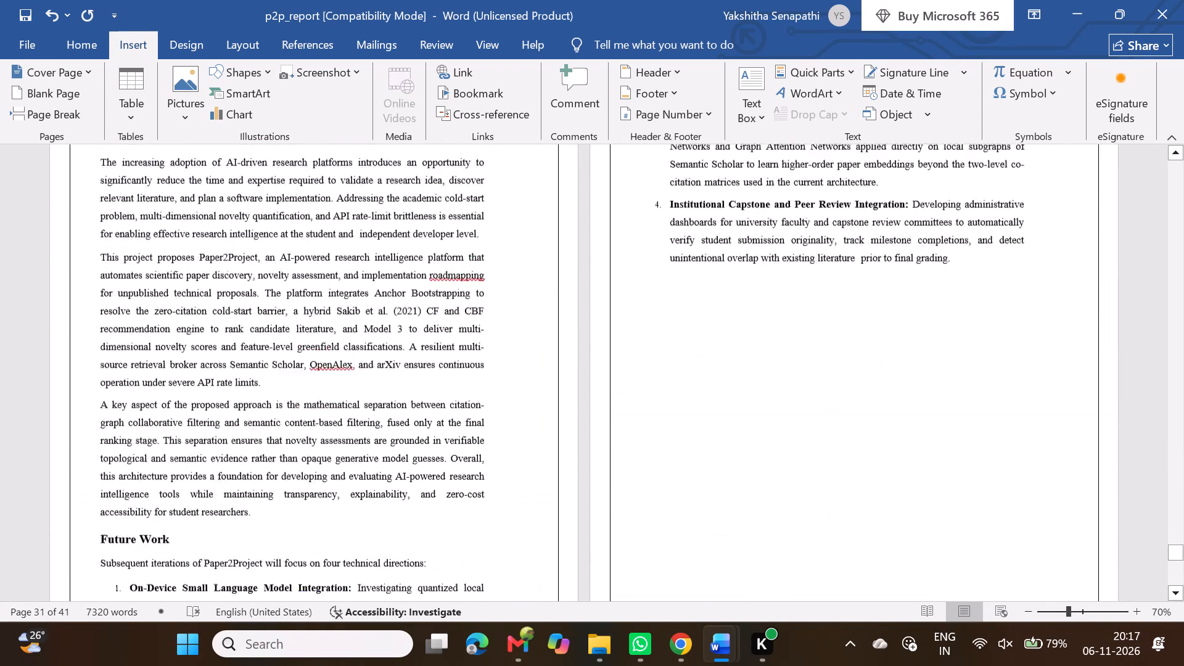
scroll(133, 366, "up", 3)
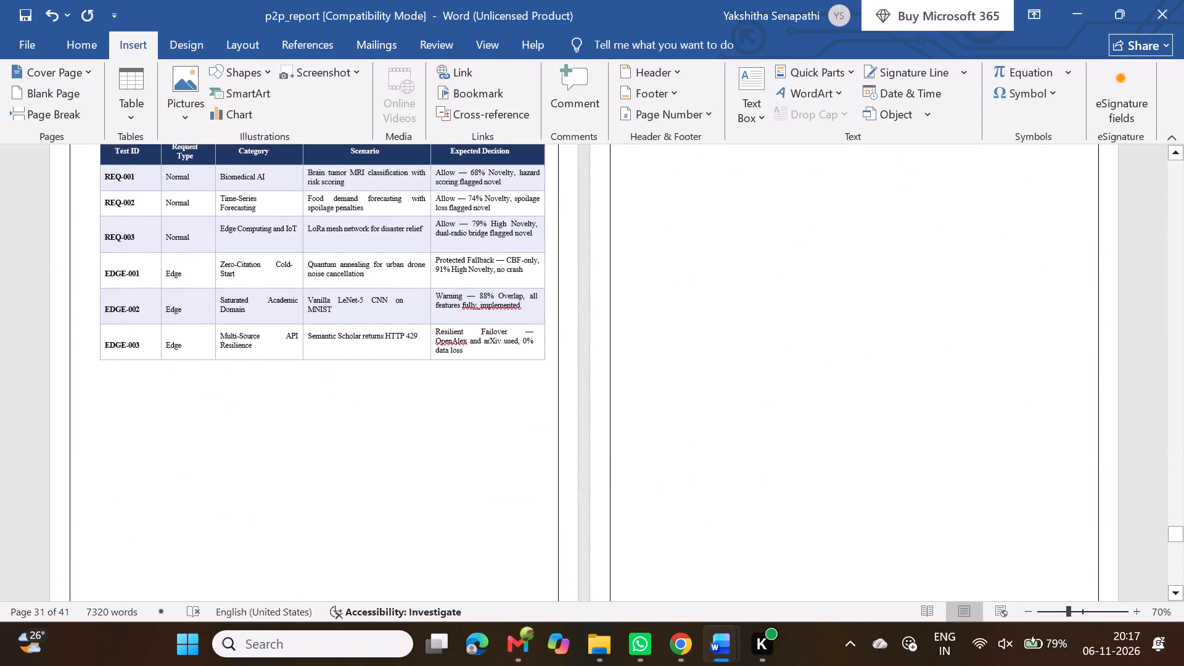
scroll(133, 366, "up", 1)
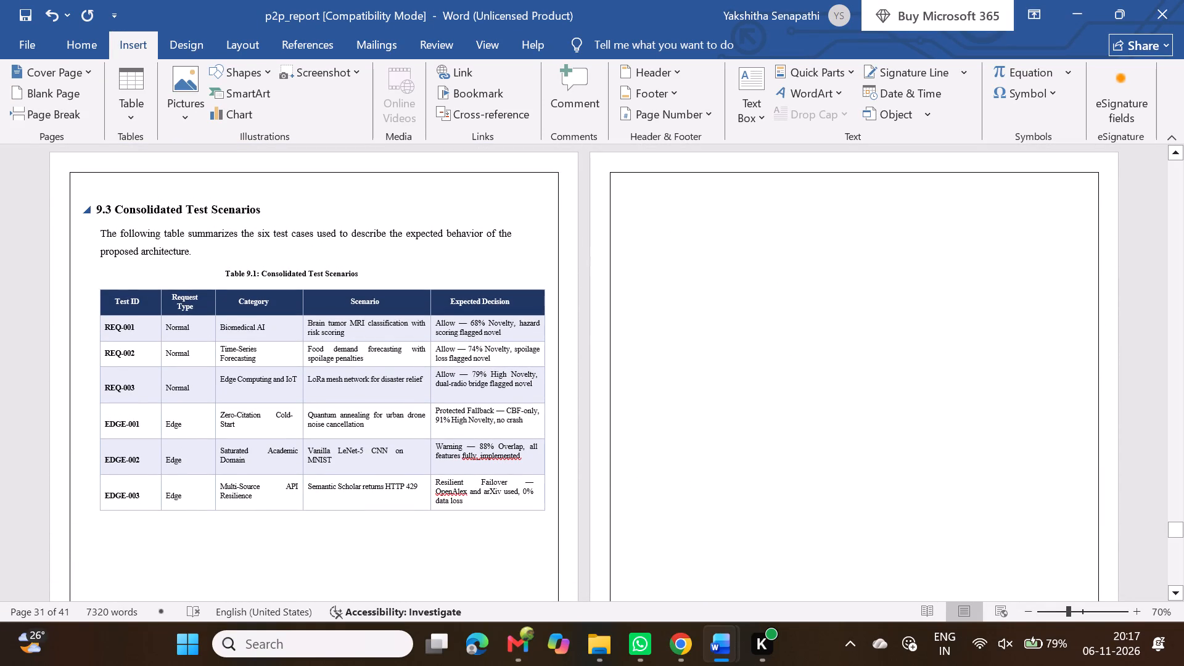
left_click_drag(96, 202, 321, 406)
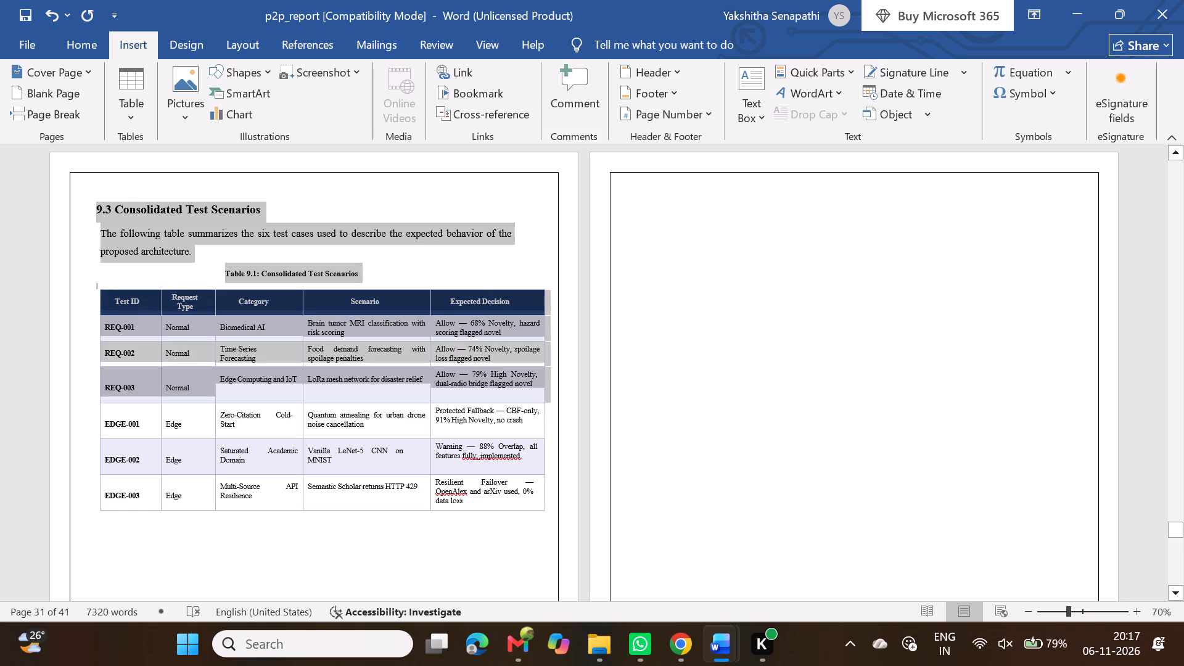
left_click_drag(321, 406, 482, 491)
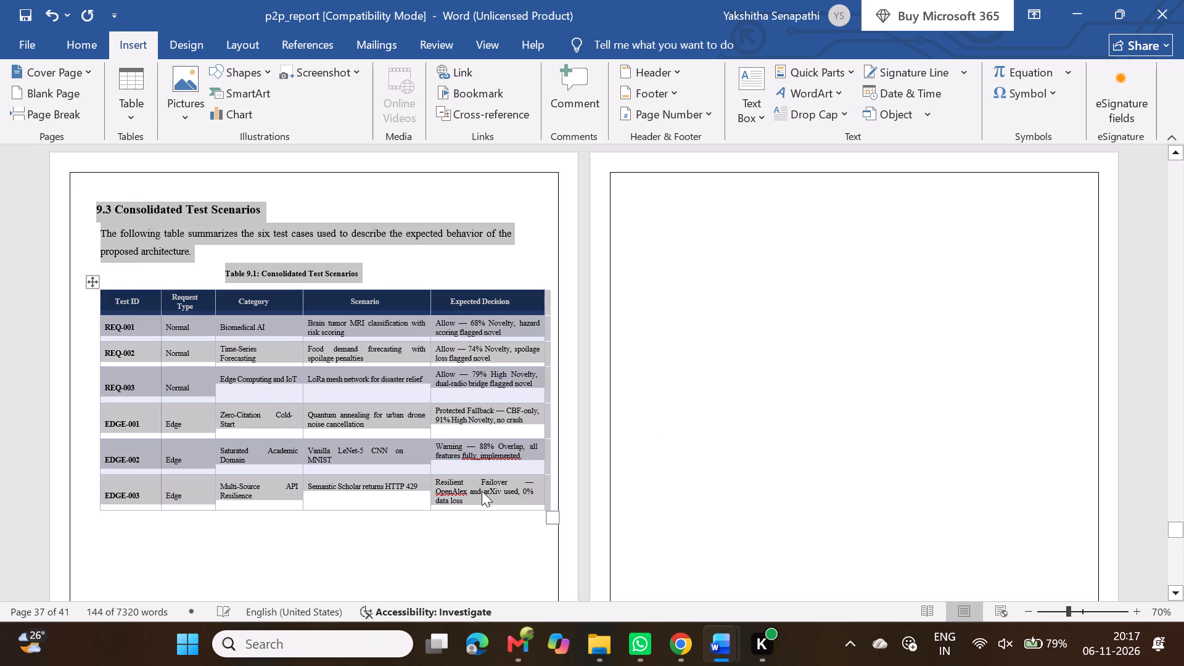
key("ctrl+v")
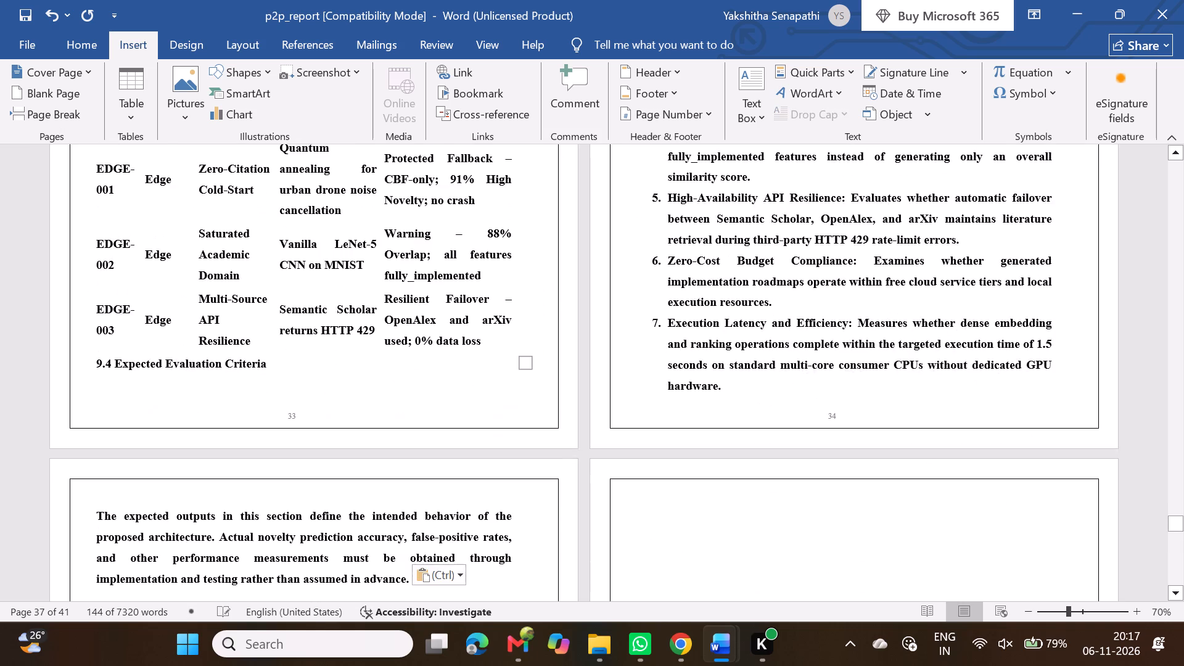
Make the introductory sentence under the 9.3 Consolidated Test Scenarios heading non-bold at 12 pt.
scroll(482, 491, "up", 3)
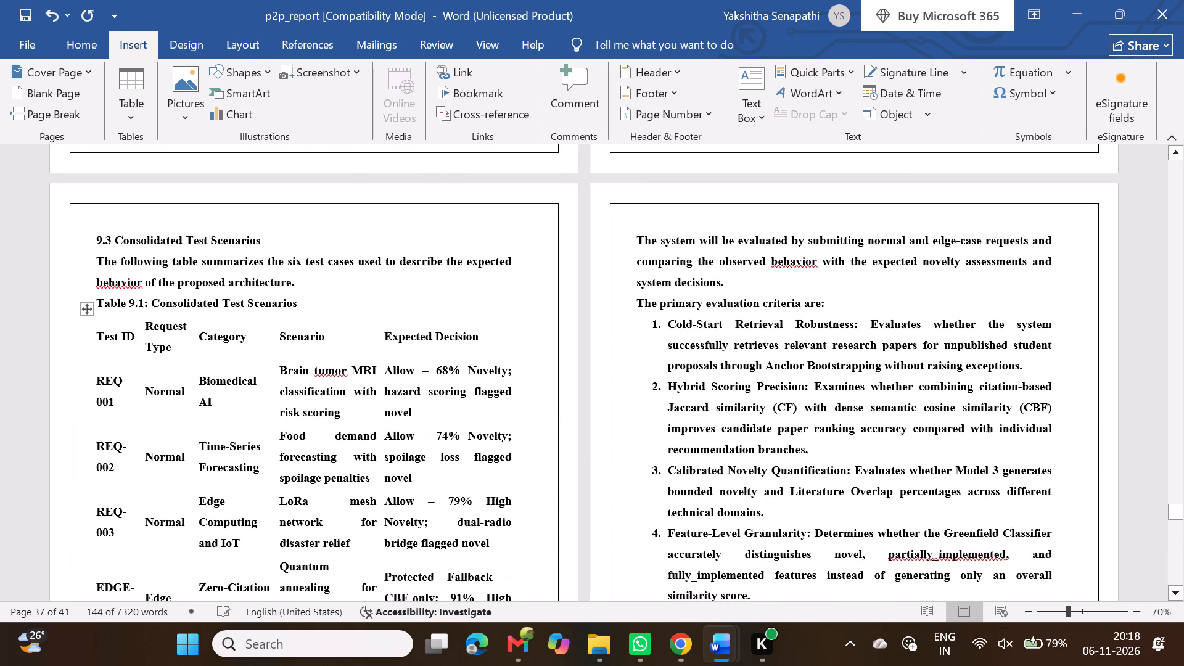
left_click(103, 239)
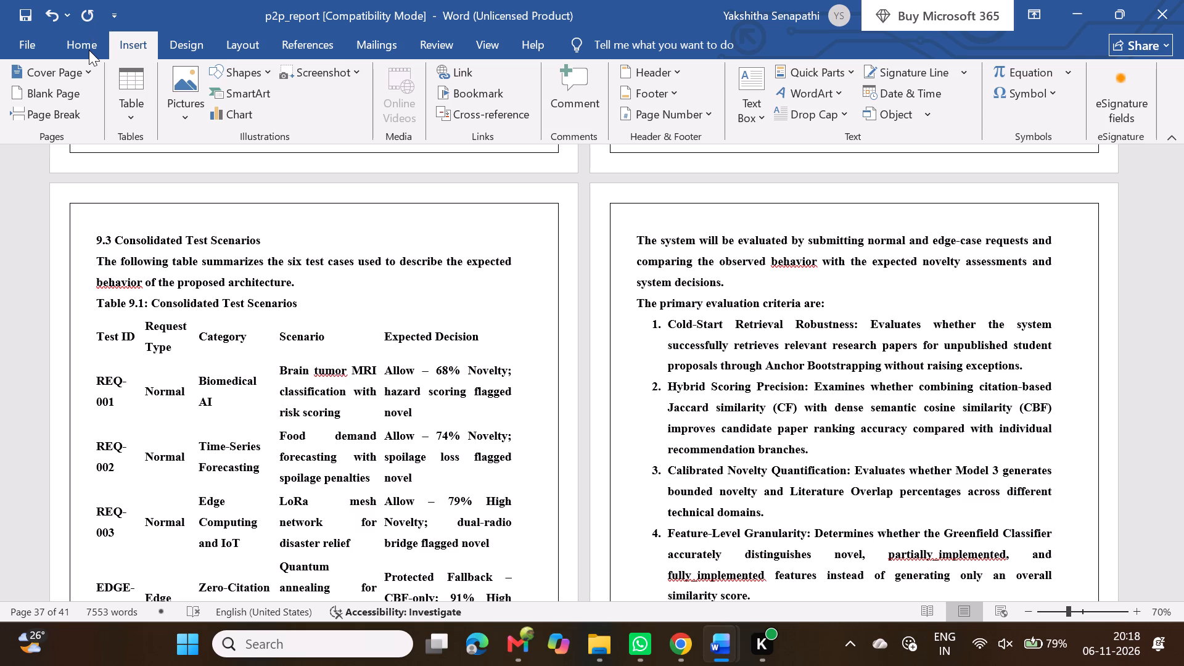
left_click(89, 50)
left_click(141, 236)
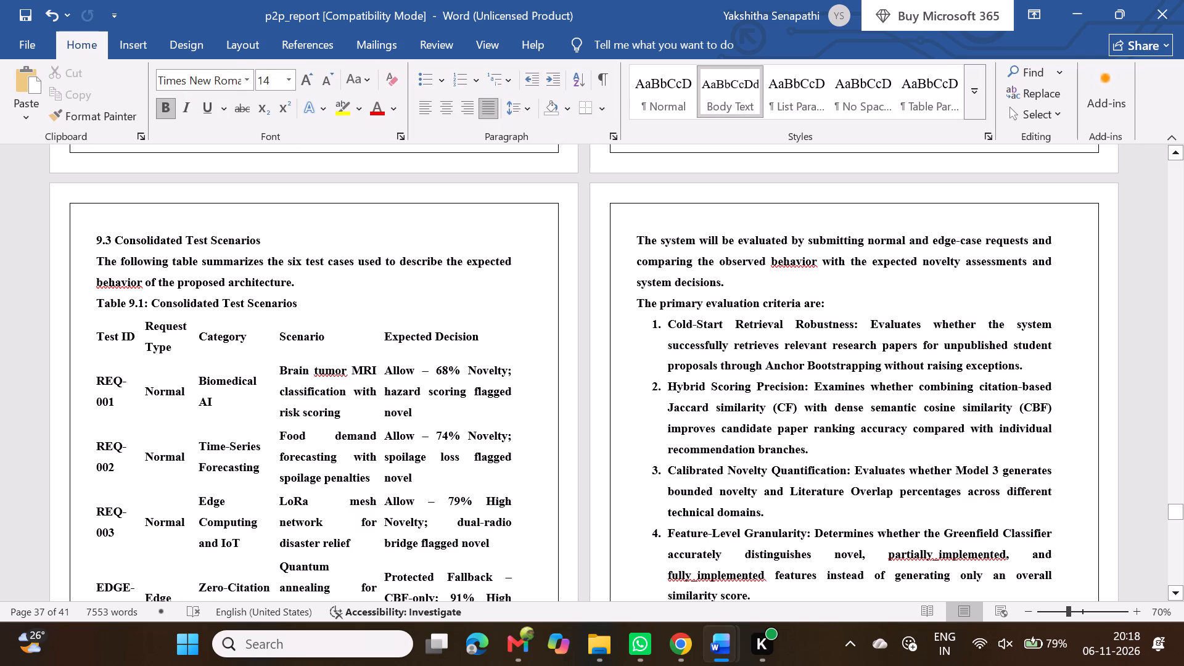
left_click_drag(95, 257, 205, 278)
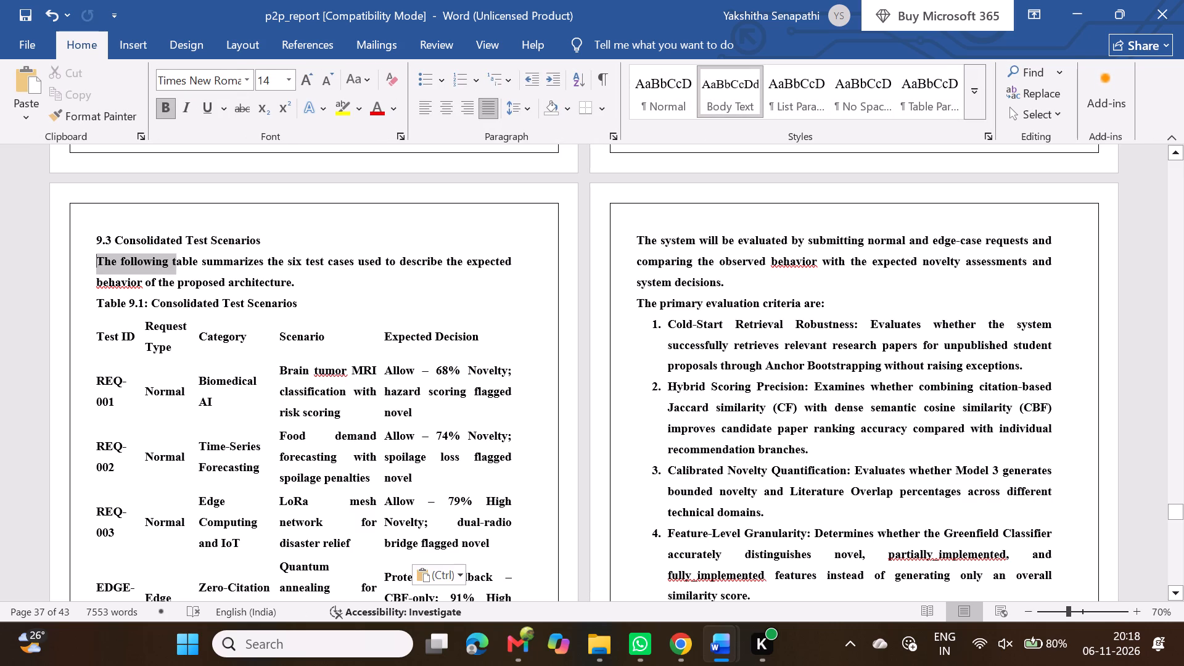
left_click_drag(205, 278, 303, 285)
key("ctrl+b")
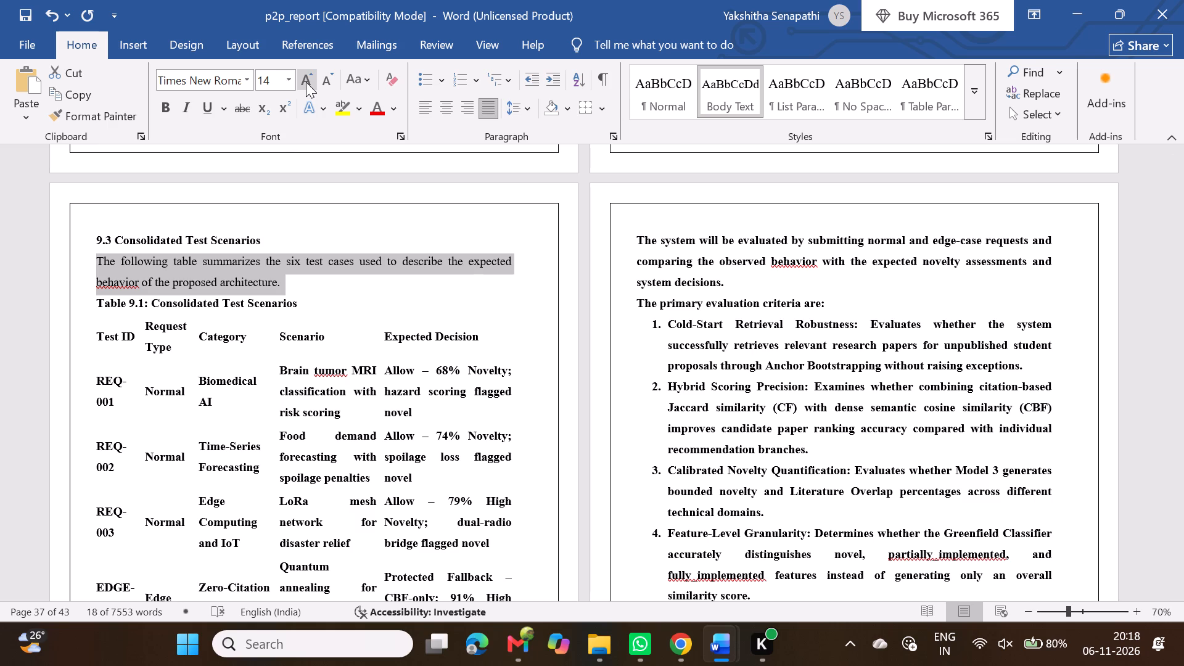
left_click(332, 81)
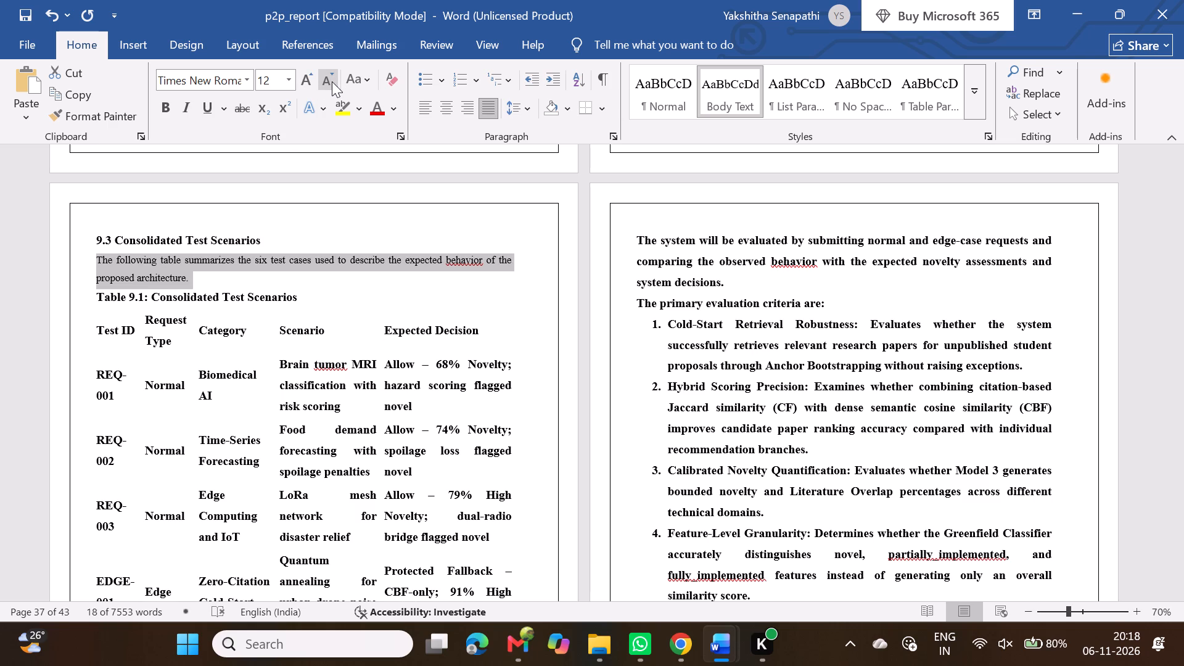
left_click(512, 109)
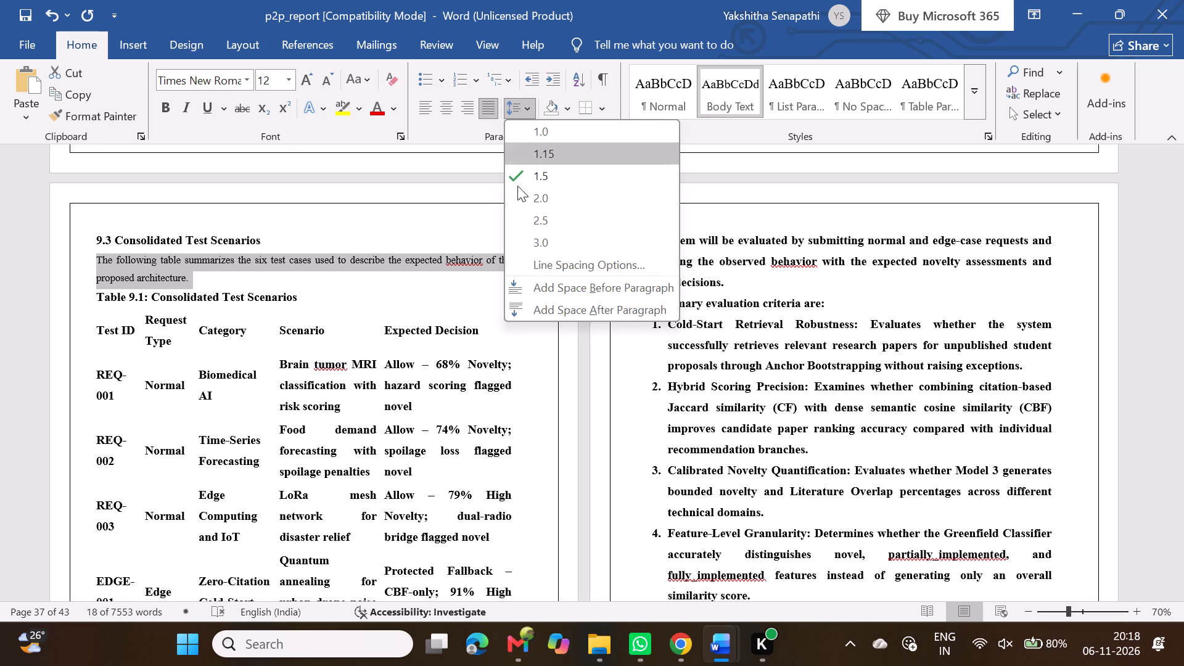
left_click(308, 281)
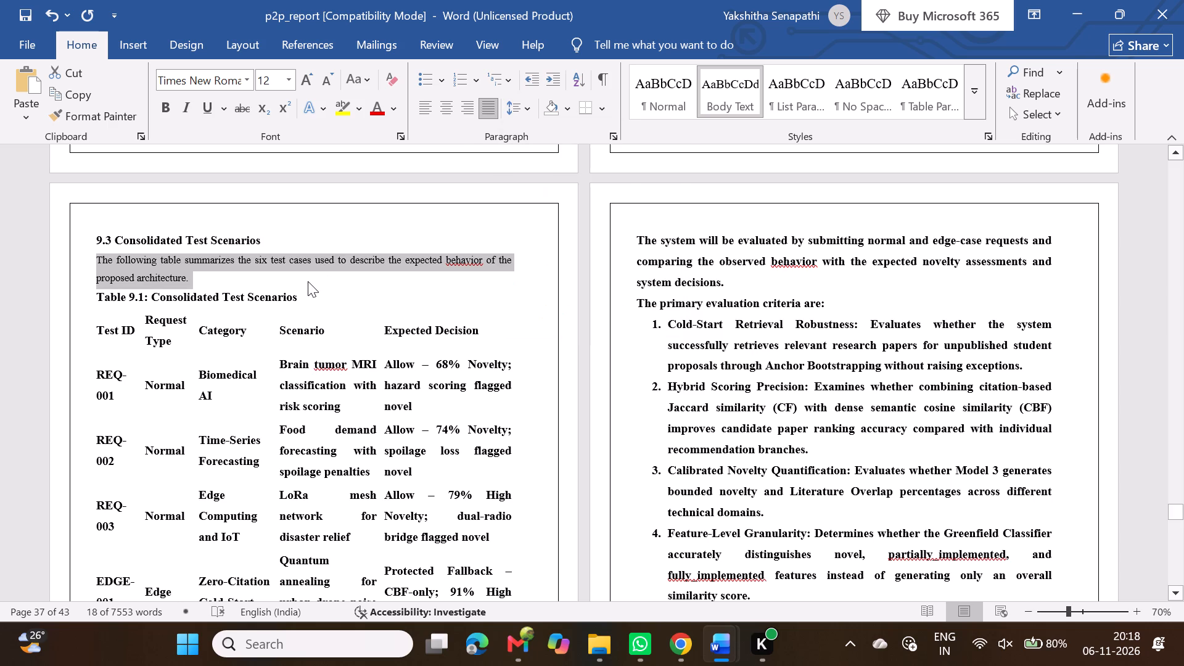
Set the Table 9.1: Consolidated Test Scenarios caption to 11 pt and centre it.
triple_click(186, 296)
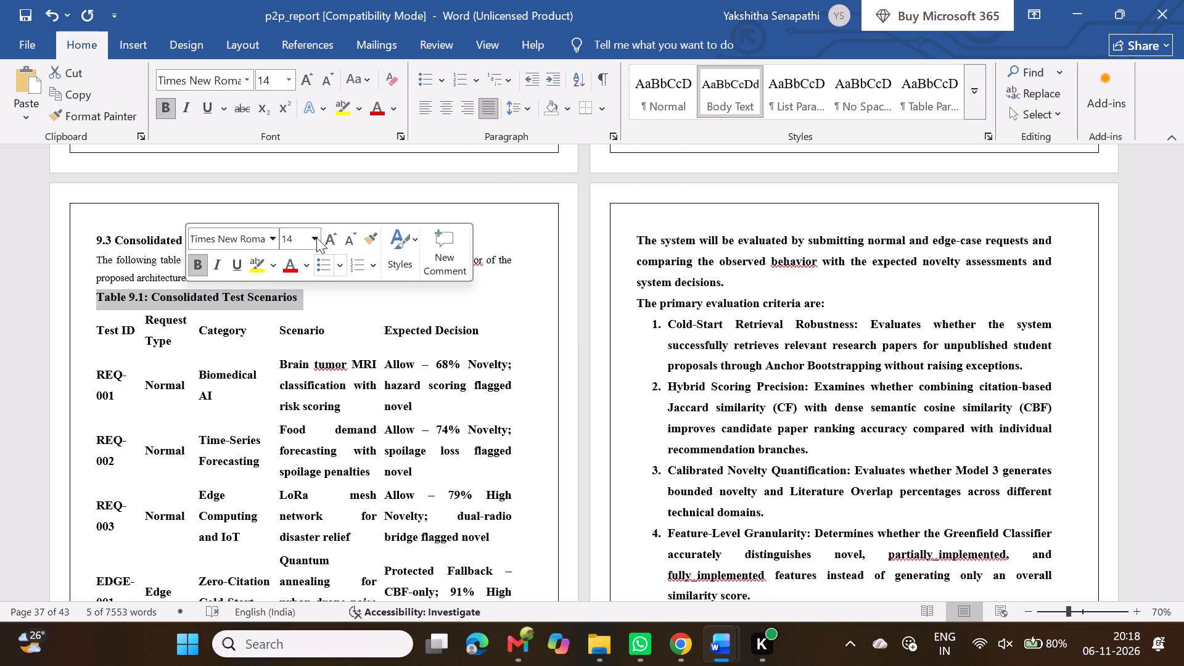
double_click(342, 243)
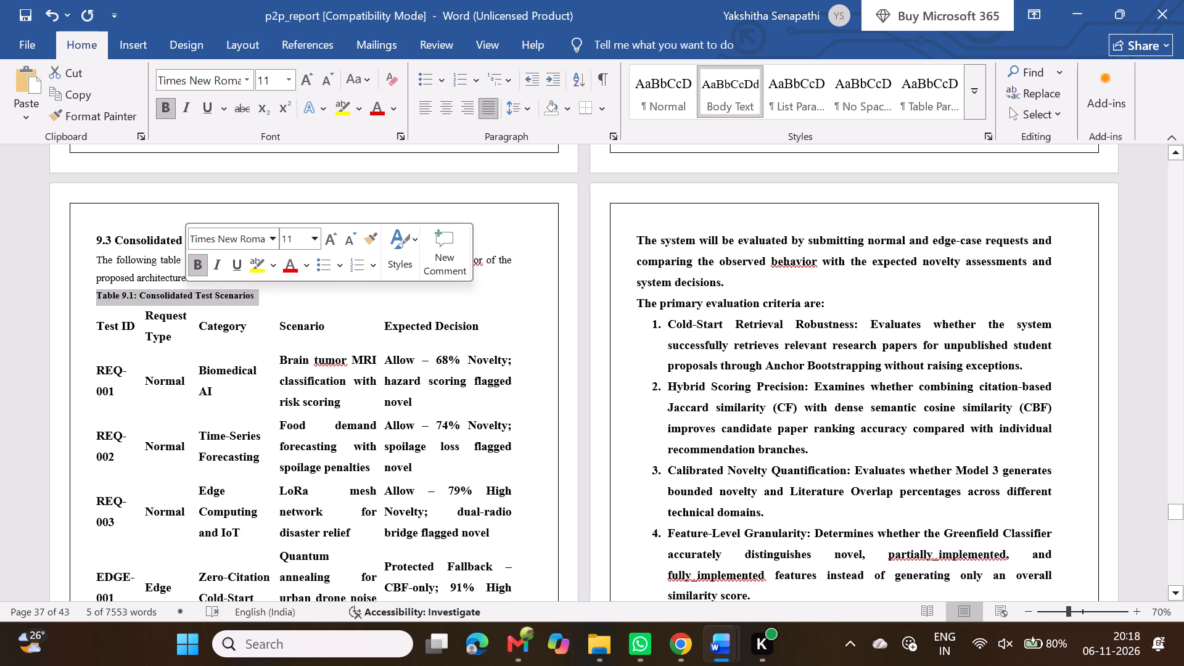
left_click(451, 105)
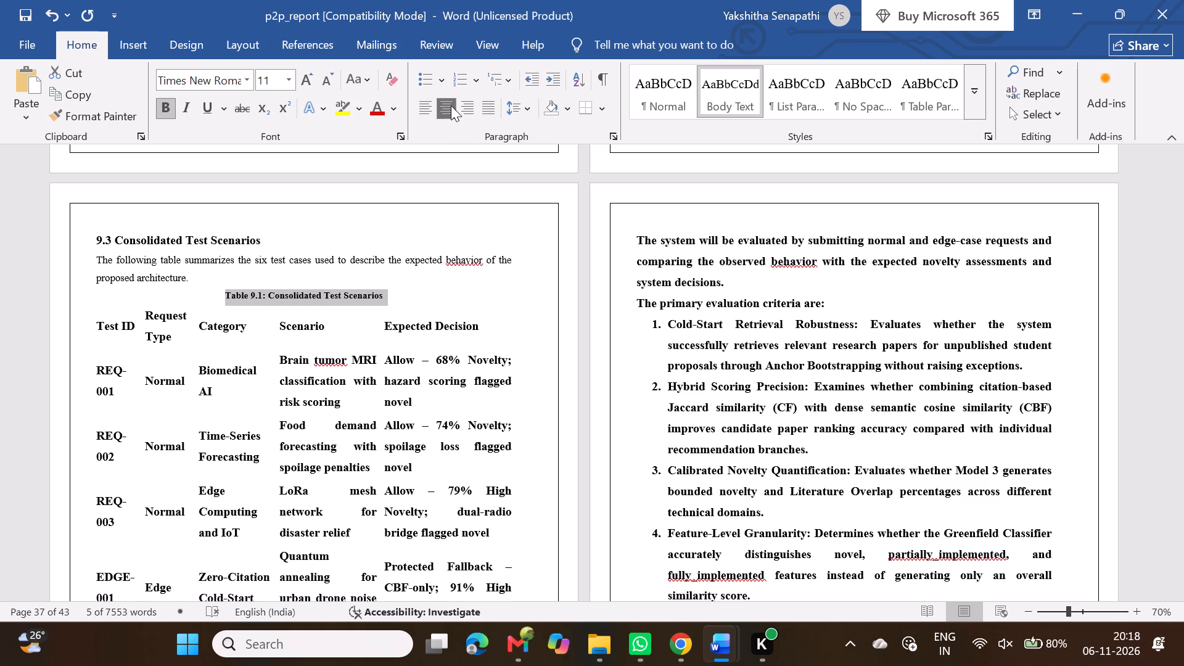
Remove the bold from all text in the Table 9.1 cells and set it to 12 pt.
scroll(313, 331, "down", 1)
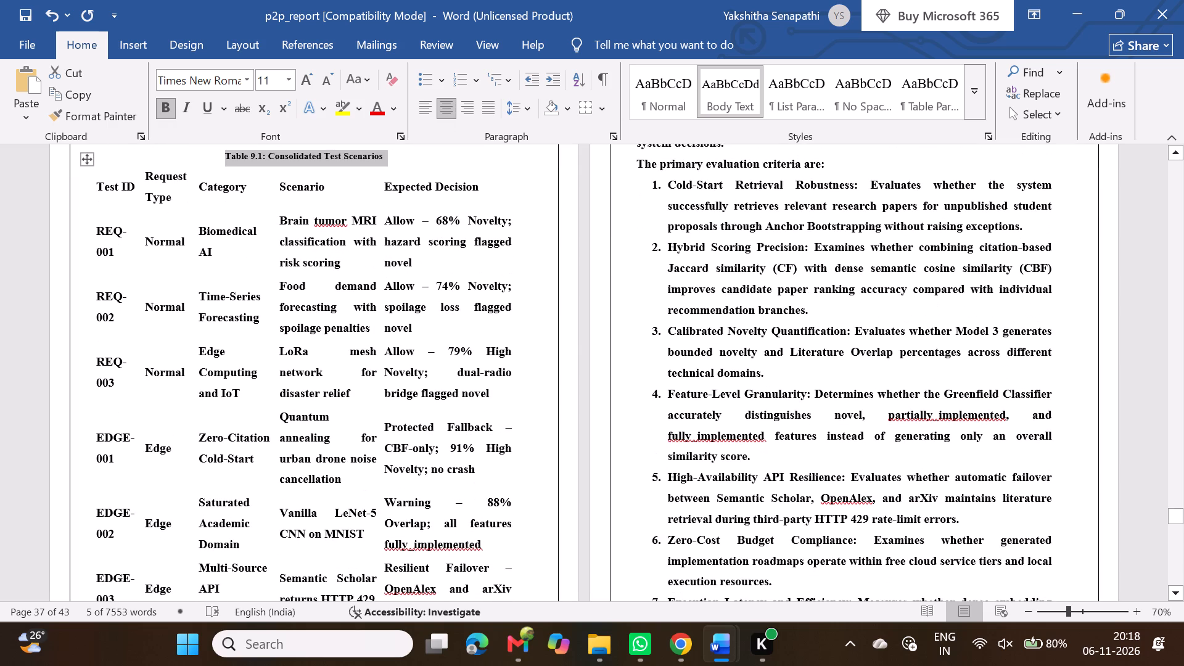
scroll(281, 292, "up", 1)
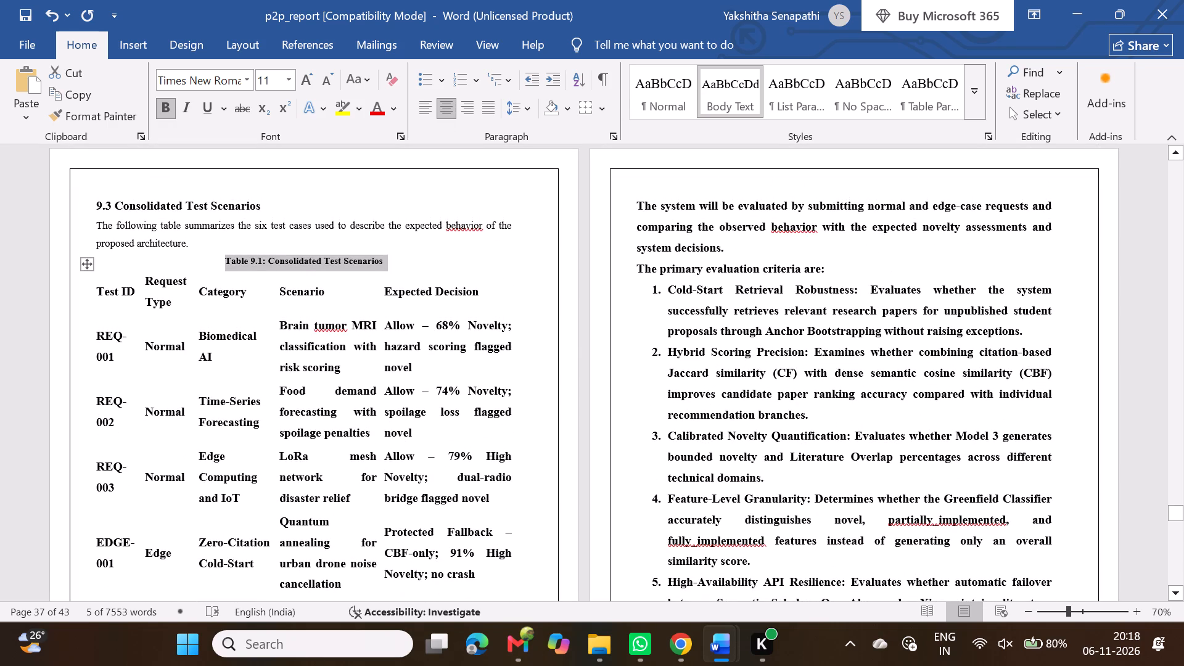
left_click_drag(104, 277, 158, 337)
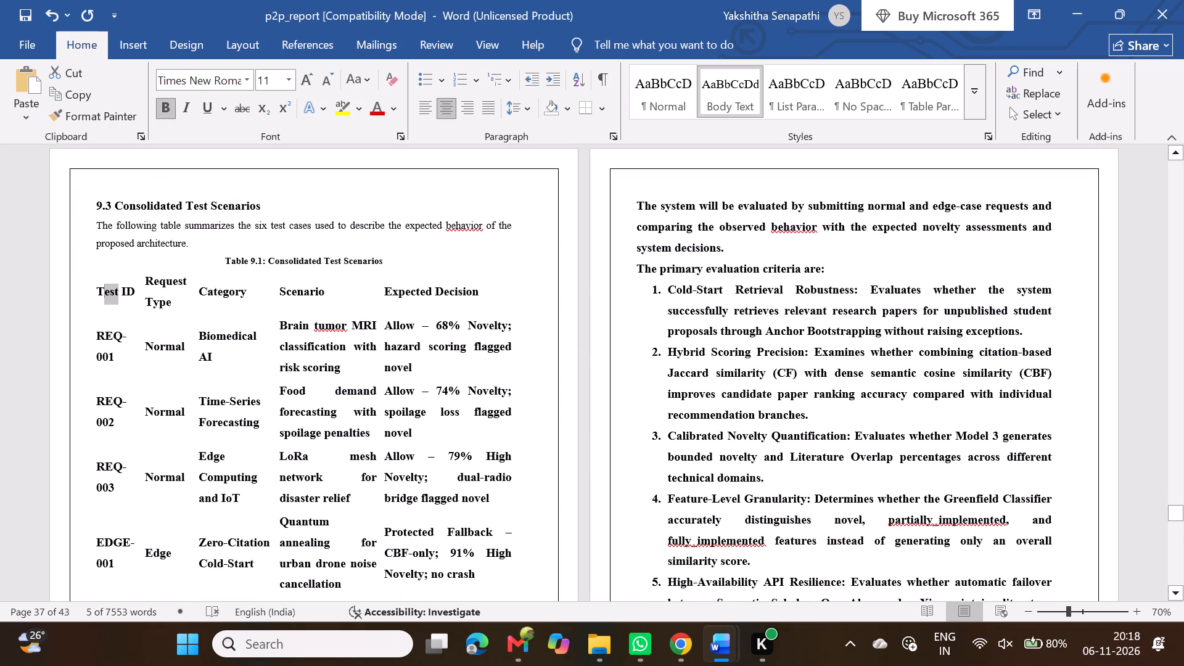
left_click_drag(158, 337, 417, 602)
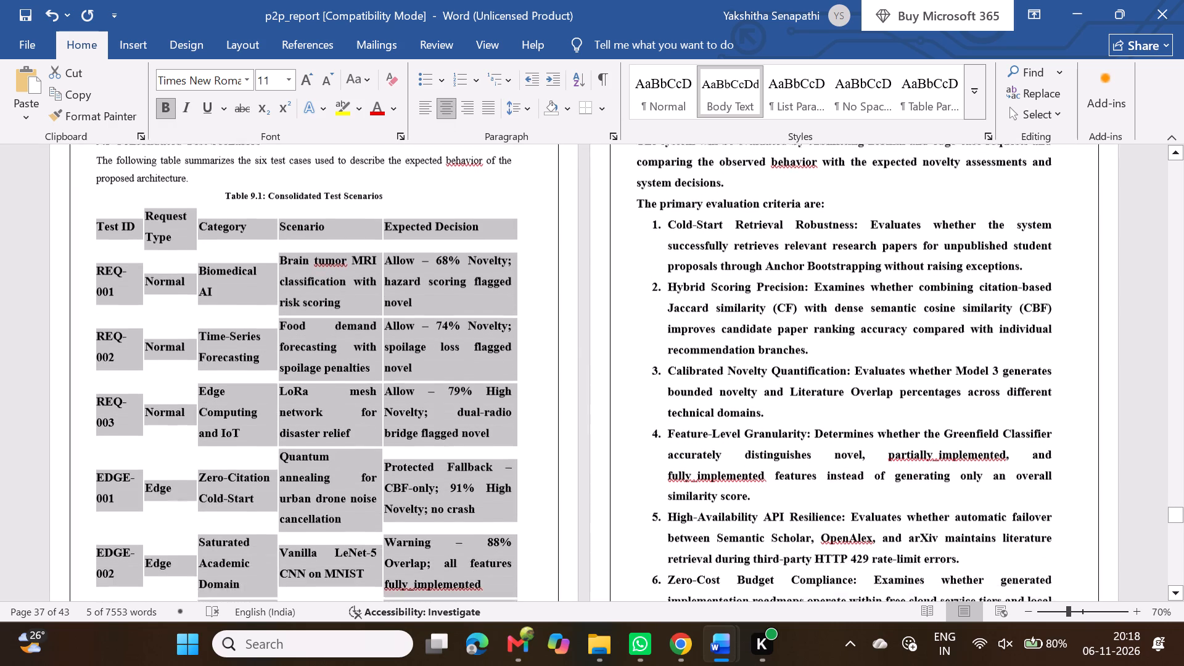
left_click_drag(417, 602, 487, 469)
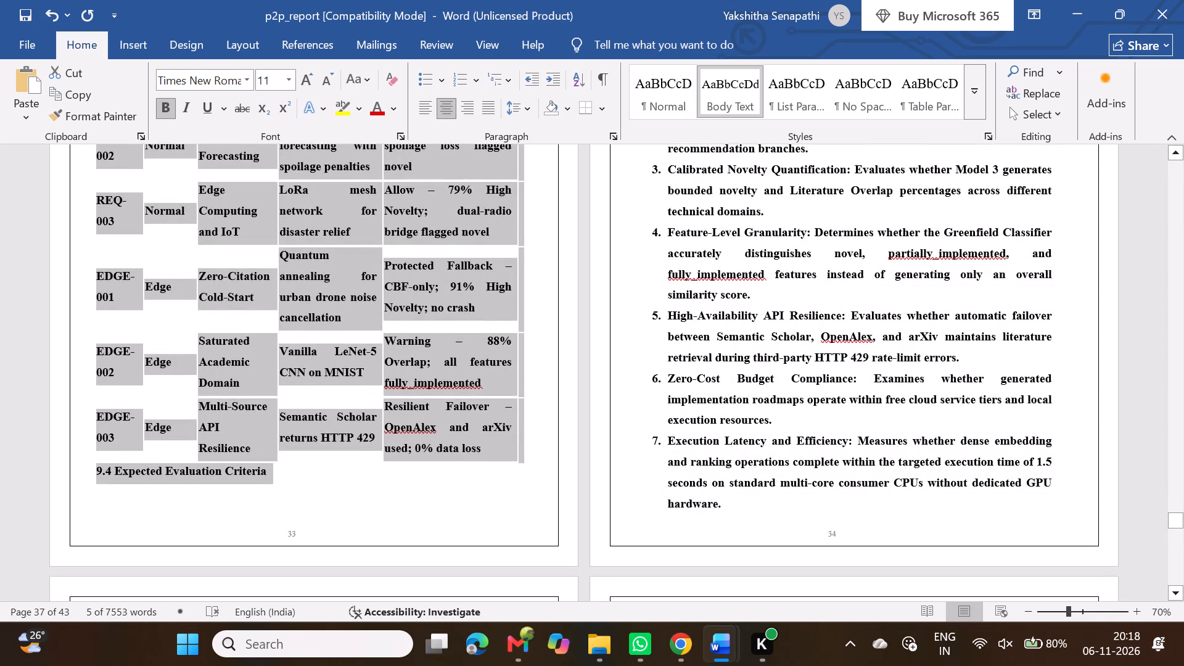
left_click_drag(487, 469, 493, 451)
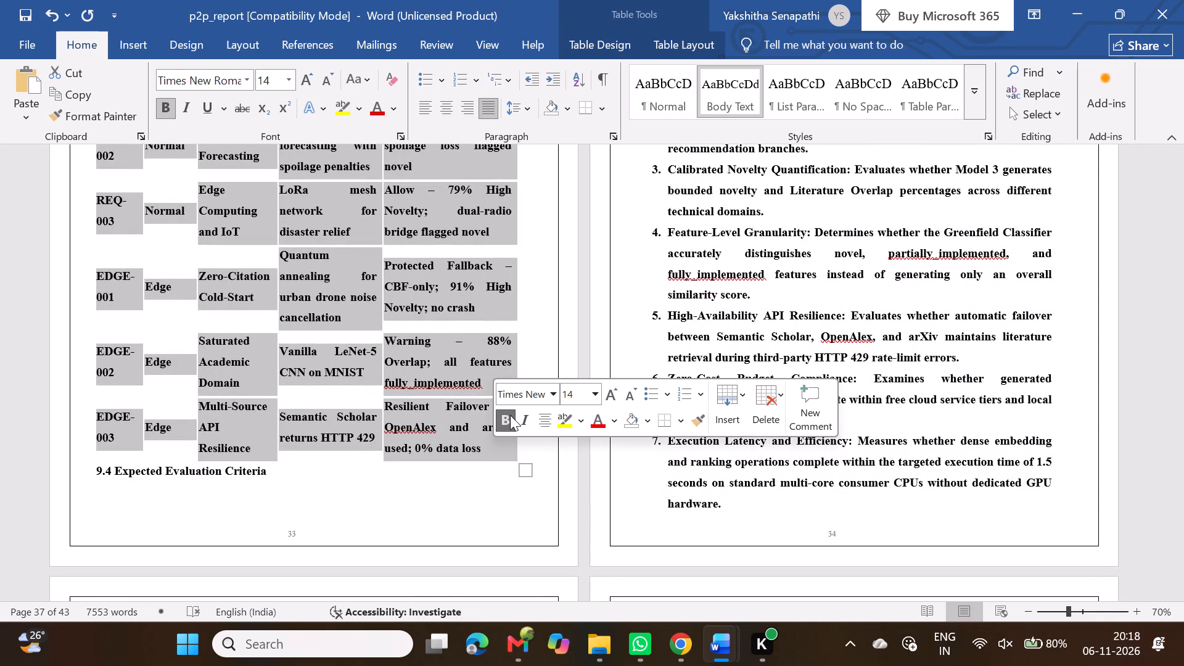
left_click(510, 415)
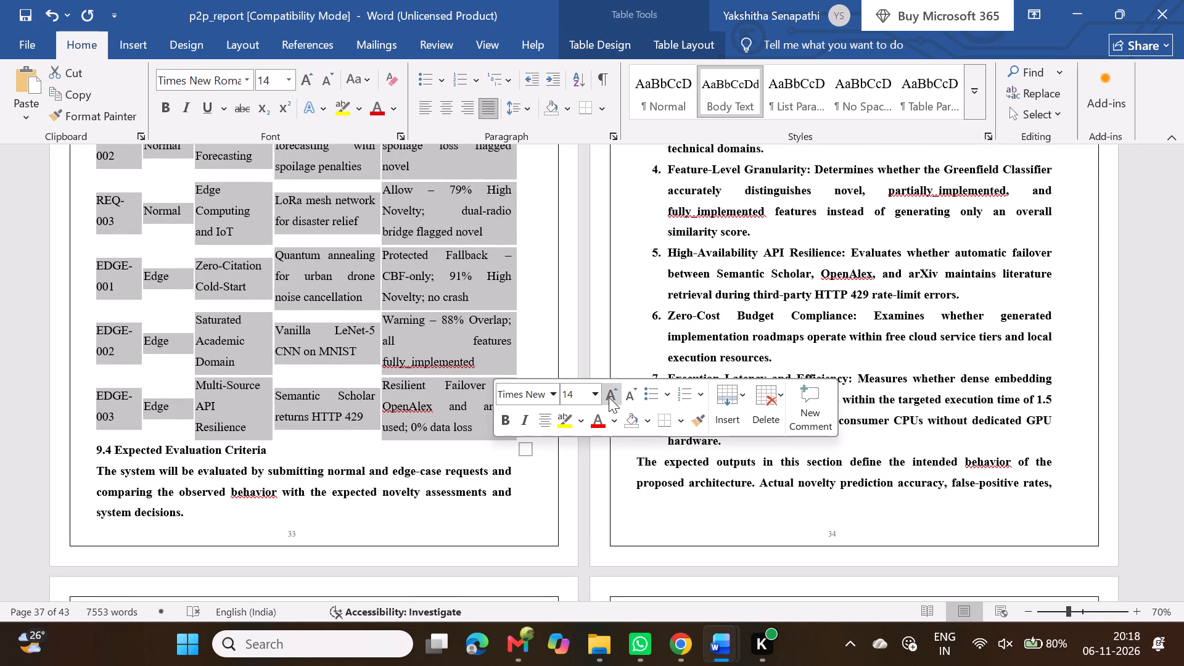
left_click(628, 397)
left_click(628, 397)
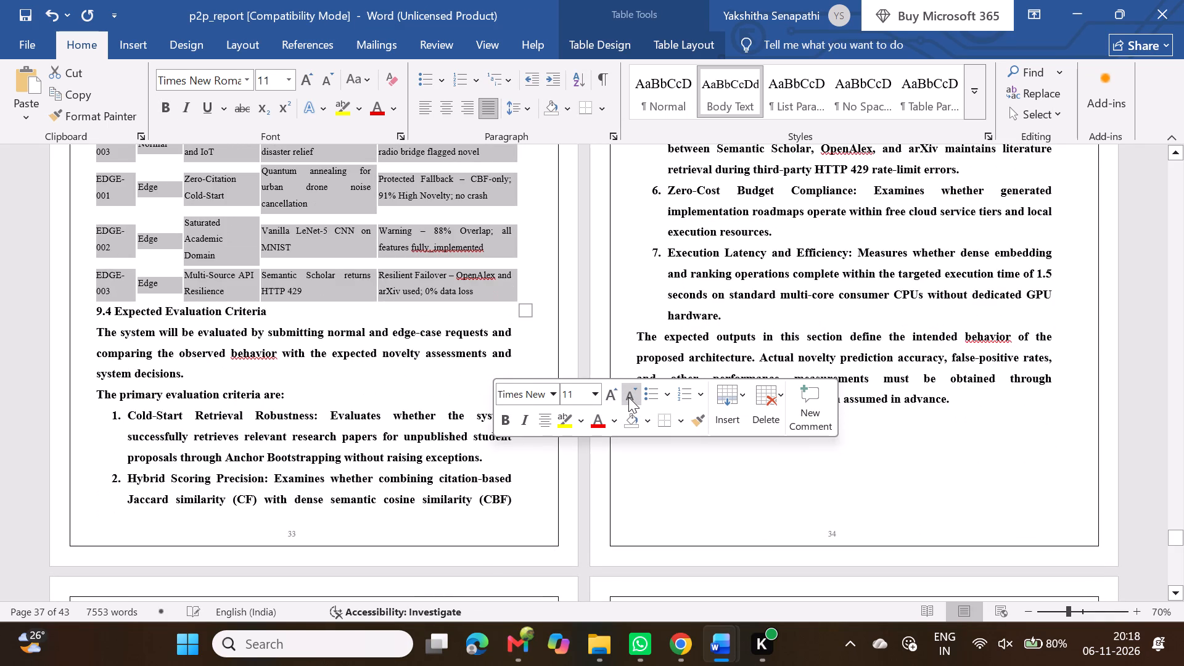
left_click(619, 395)
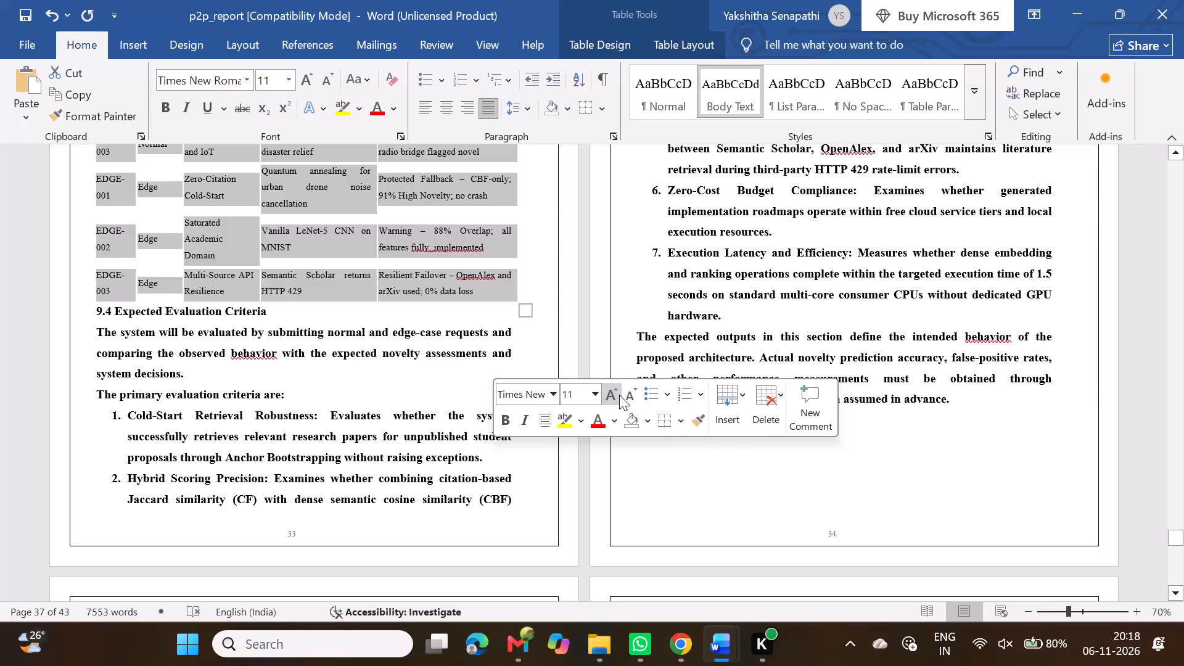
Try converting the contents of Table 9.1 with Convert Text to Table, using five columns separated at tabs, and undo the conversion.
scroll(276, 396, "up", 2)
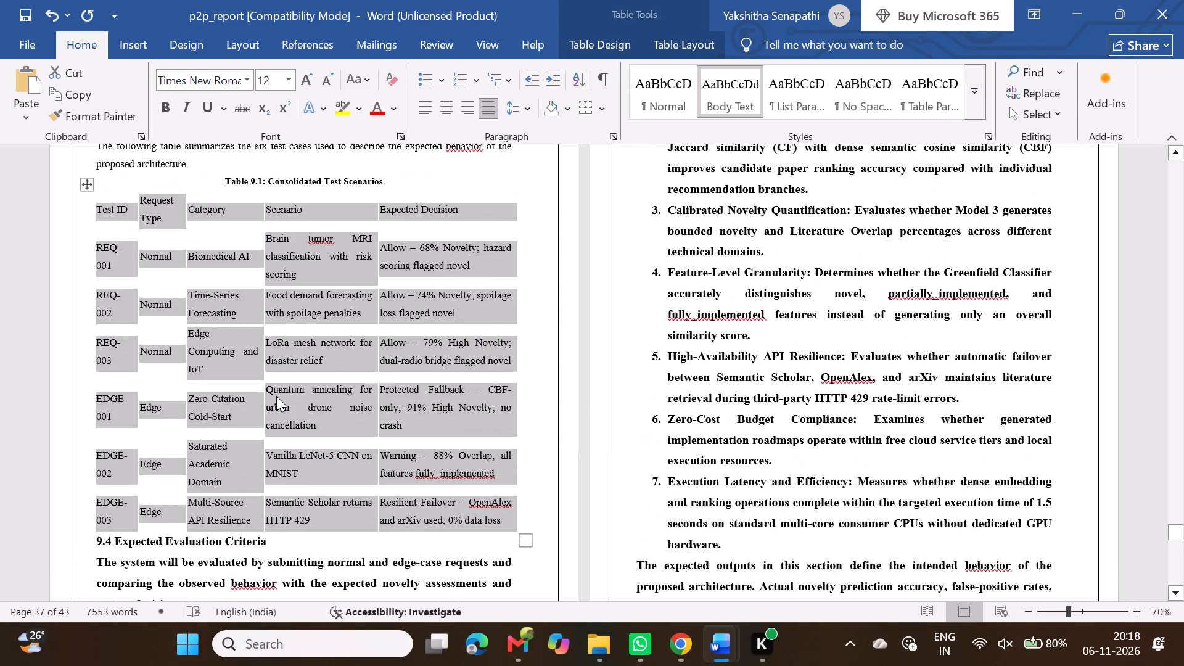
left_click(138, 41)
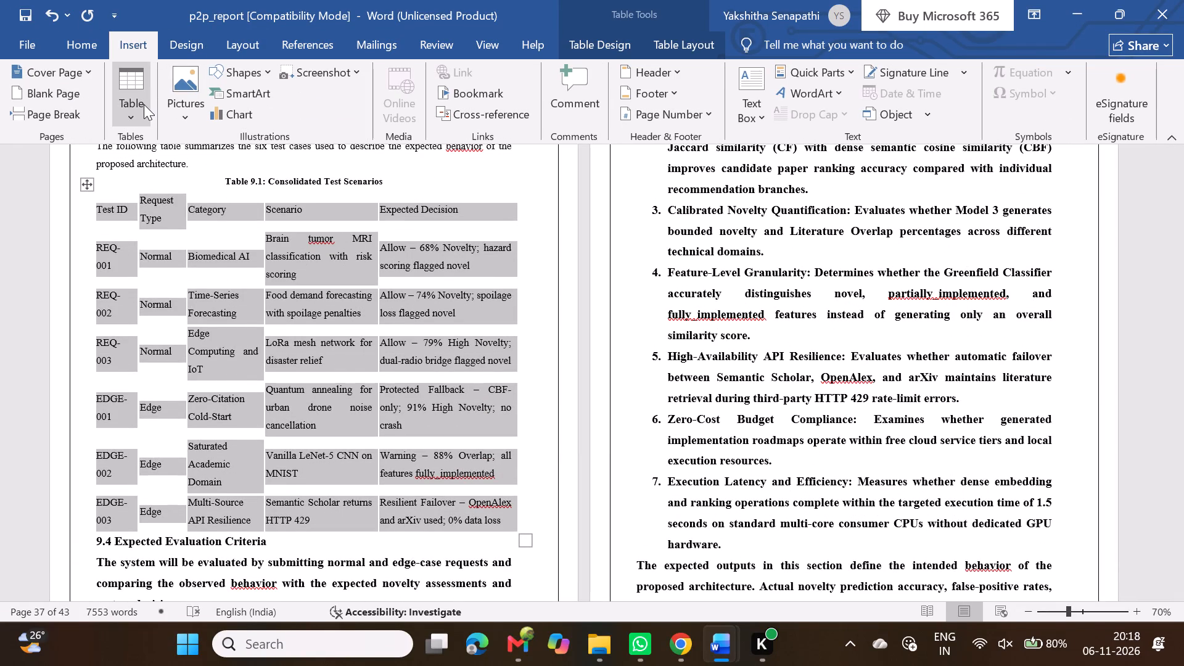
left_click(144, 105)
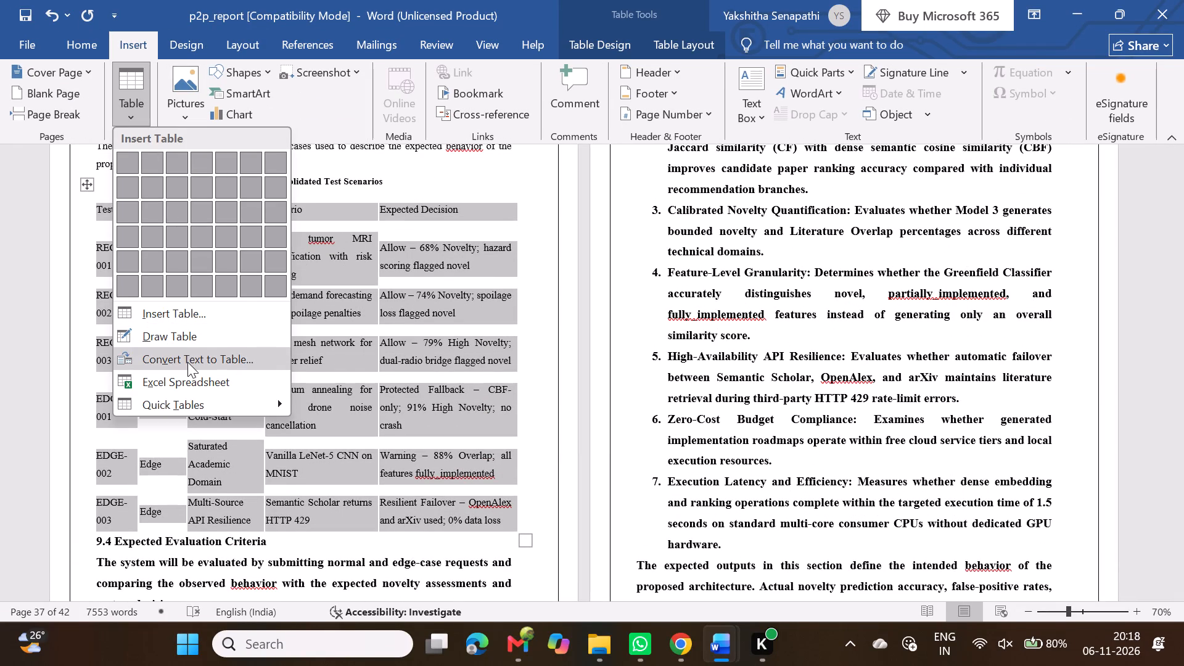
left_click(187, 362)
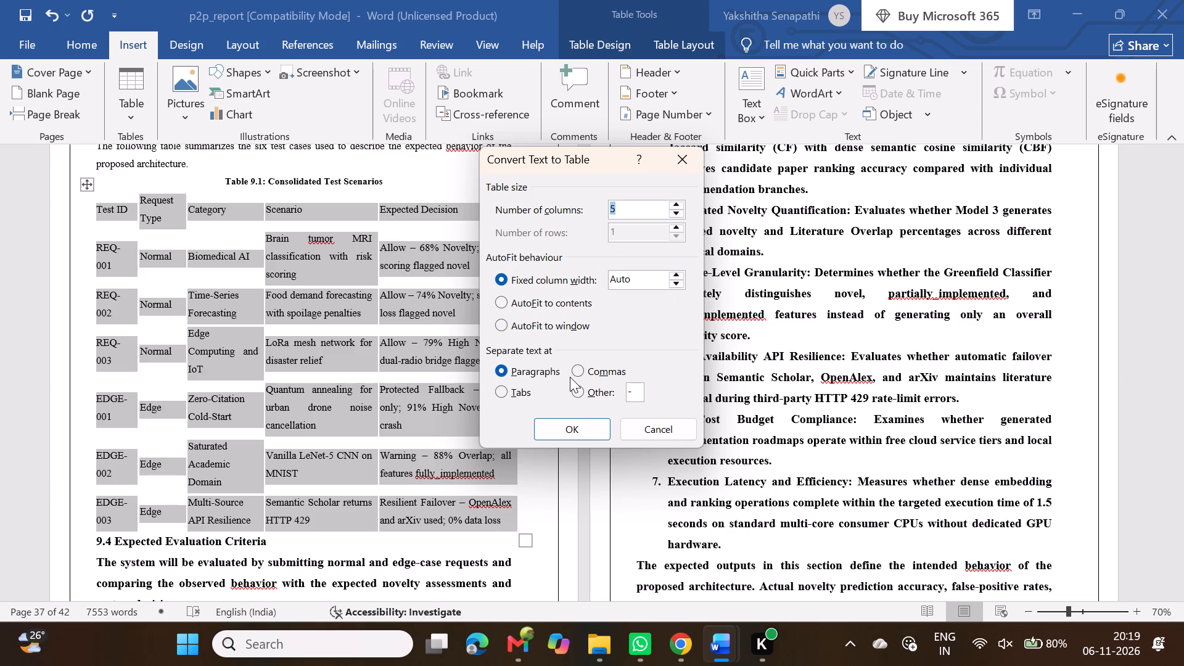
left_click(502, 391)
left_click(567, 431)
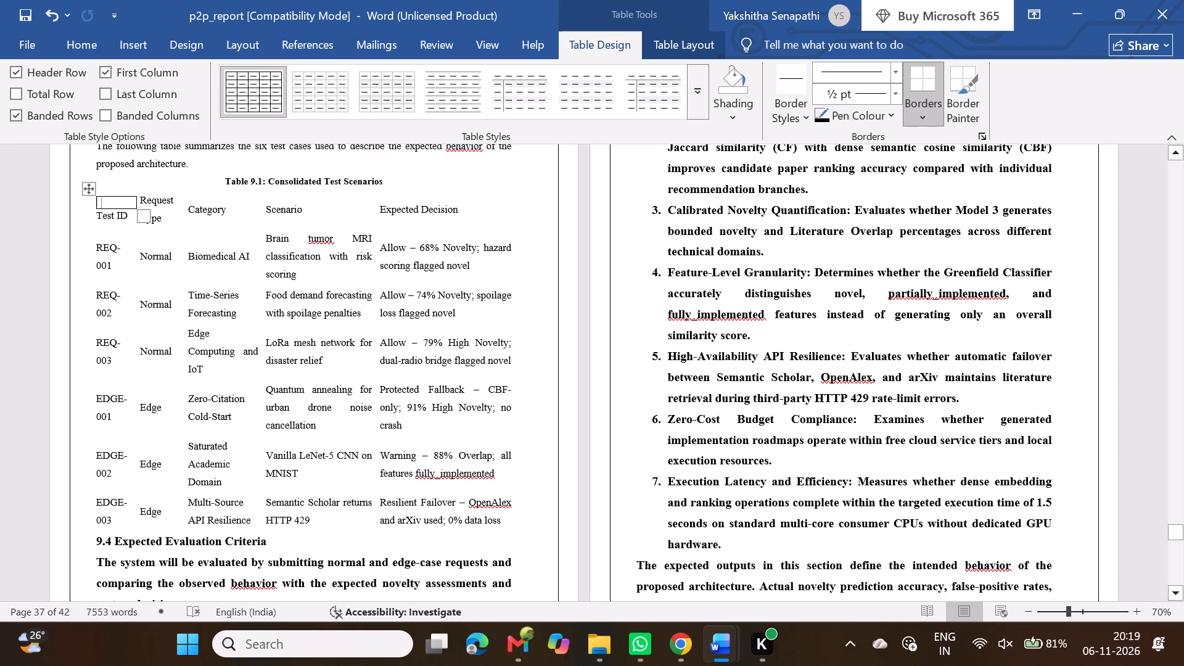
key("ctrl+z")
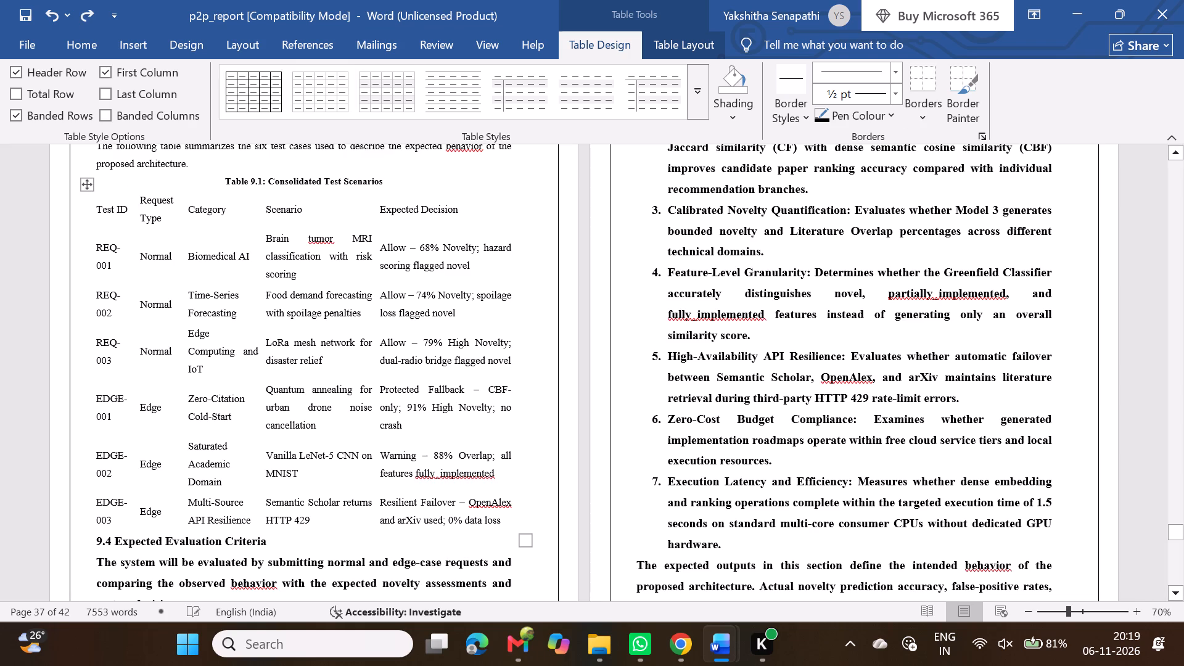
Apply the light-bordered table style with banded rows and bold header row and first column to Table 9.1.
left_click(110, 197)
left_click_drag(110, 197, 481, 508)
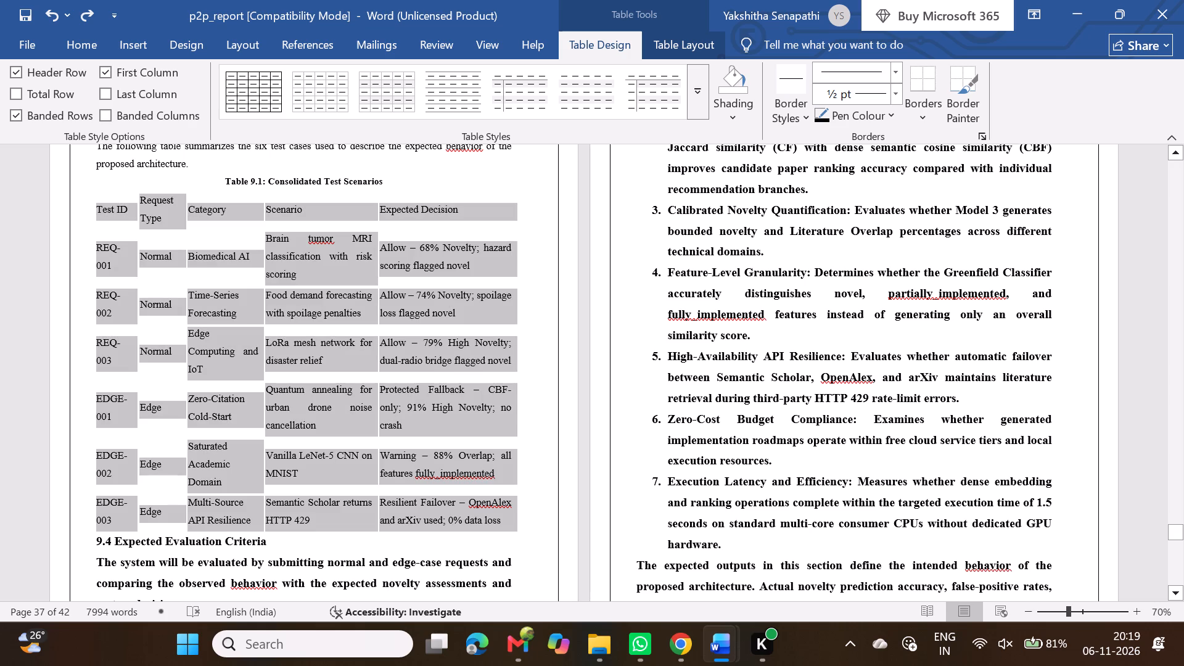
left_click_drag(481, 508, 482, 510)
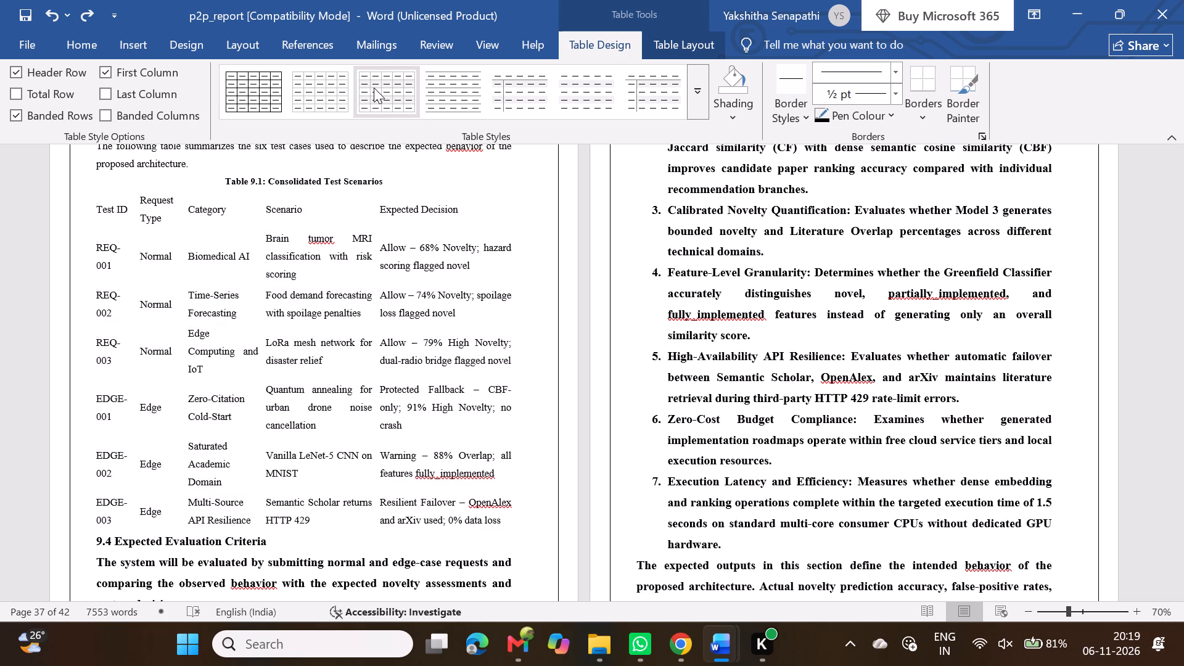
left_click(374, 88)
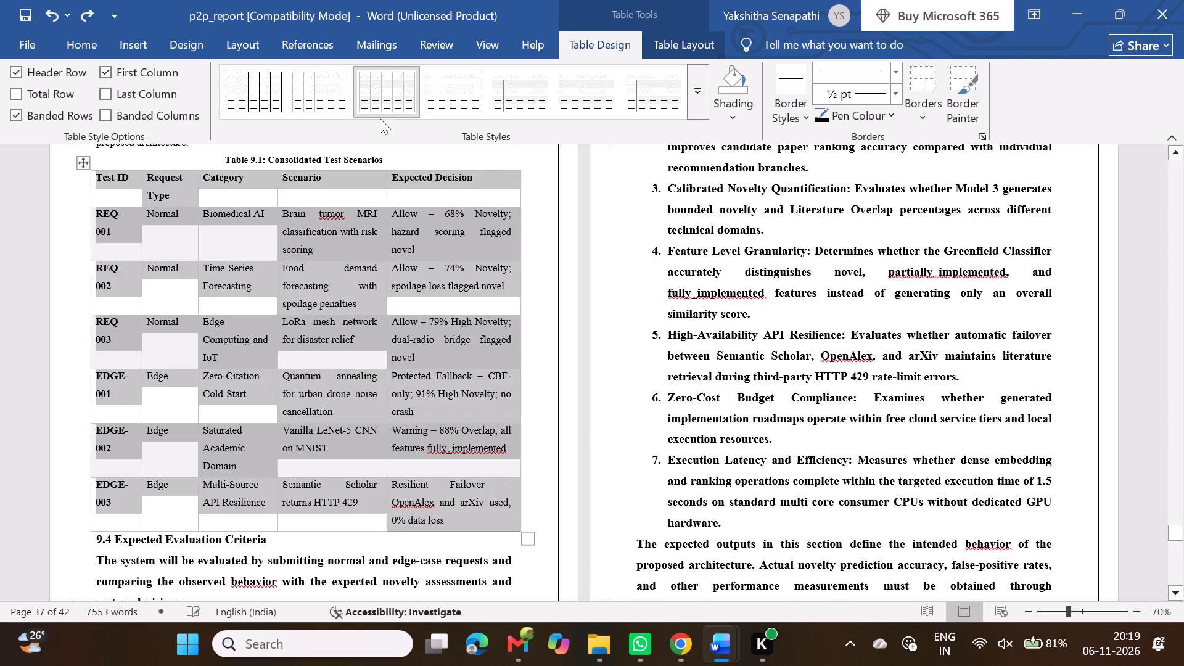
scroll(413, 363, "down", 1)
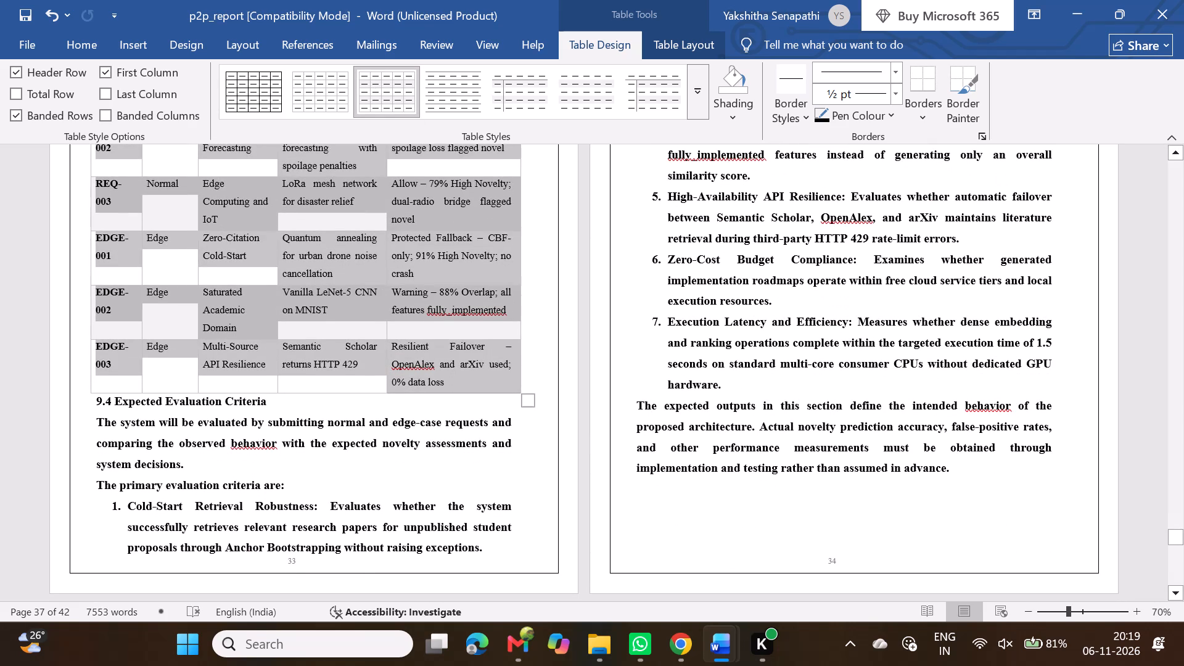
left_click(329, 415)
scroll(329, 415, "up", 1)
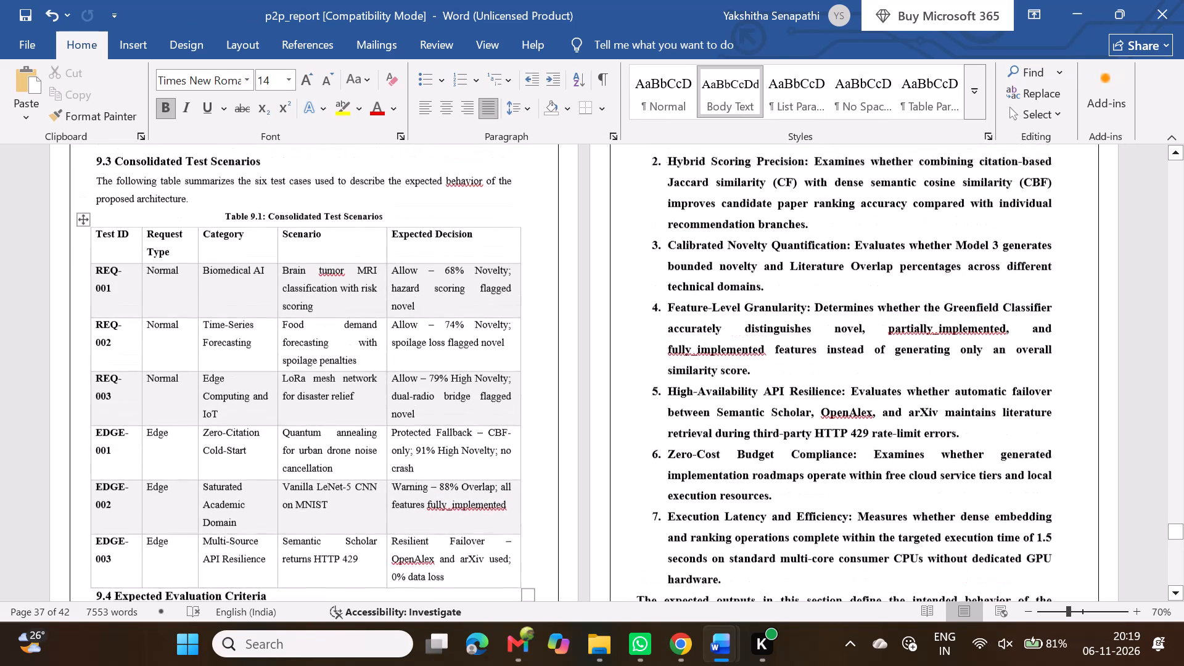
scroll(329, 415, "up", 1)
scroll(329, 415, "down", 2)
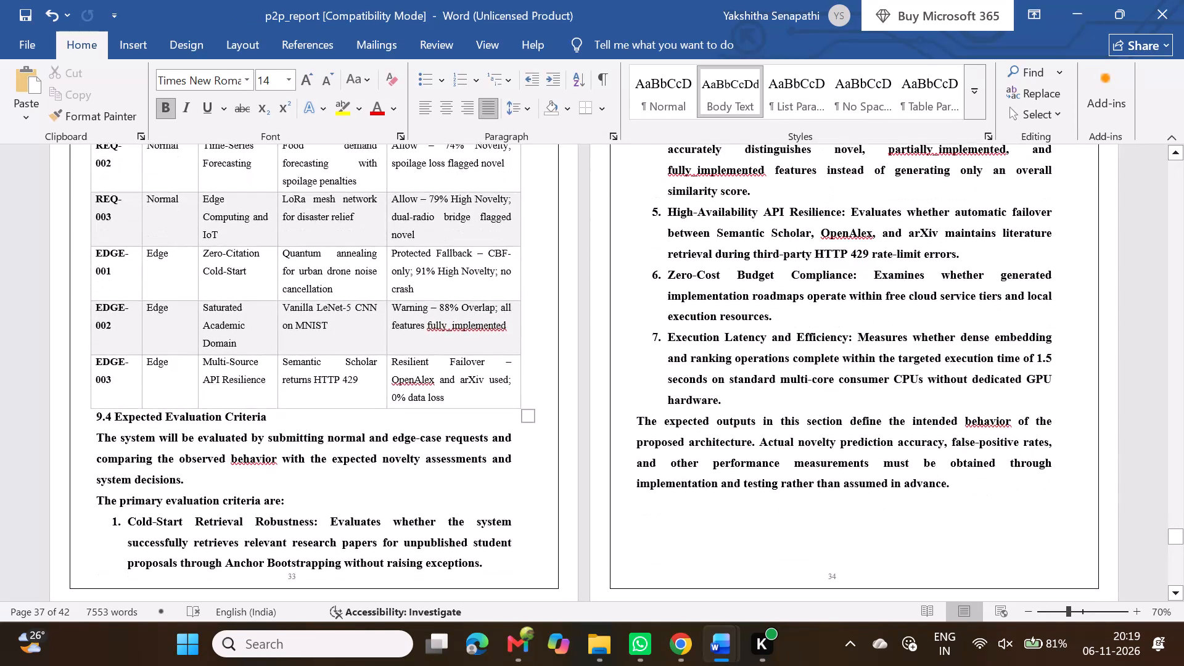
Insert blank lines before the 9.4 Expected Evaluation Criteria heading to move it to the next page.
left_click(92, 419)
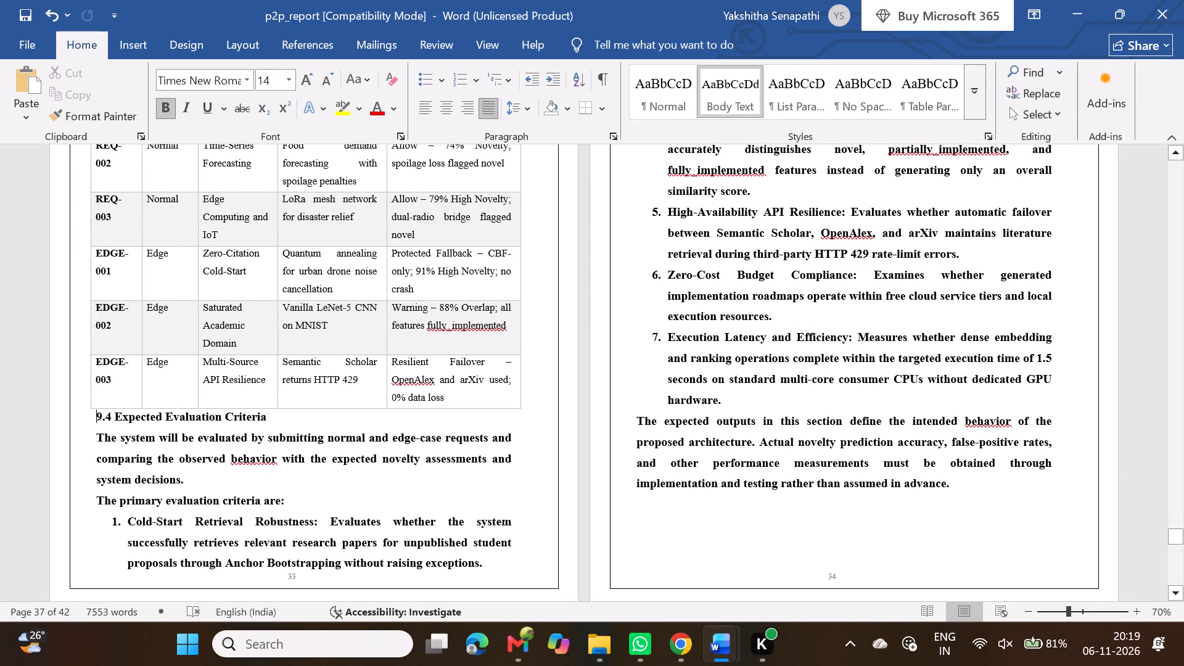
key("Return")
key("Return")
key("Return")
key("Return")
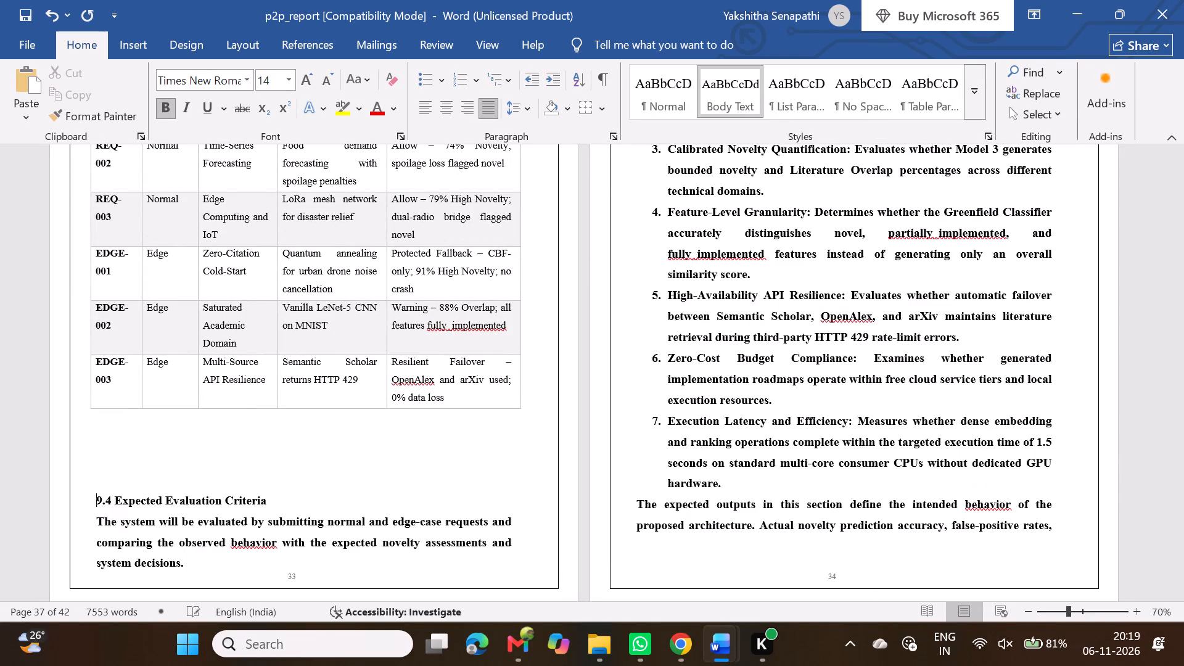
key("Return")
key("Return")
key("Return")
key("Return")
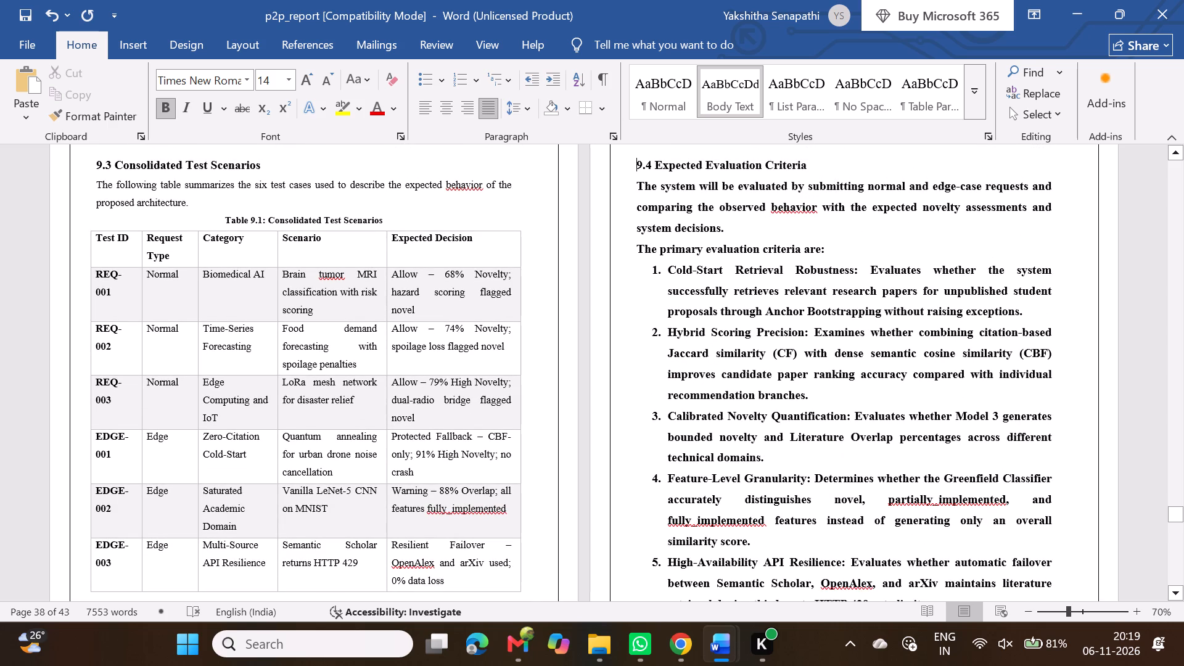
Make the introductory sentence under the 9.4 heading non-bold at 12 pt with 1.5 line spacing.
left_click(660, 166)
left_click_drag(634, 183, 720, 221)
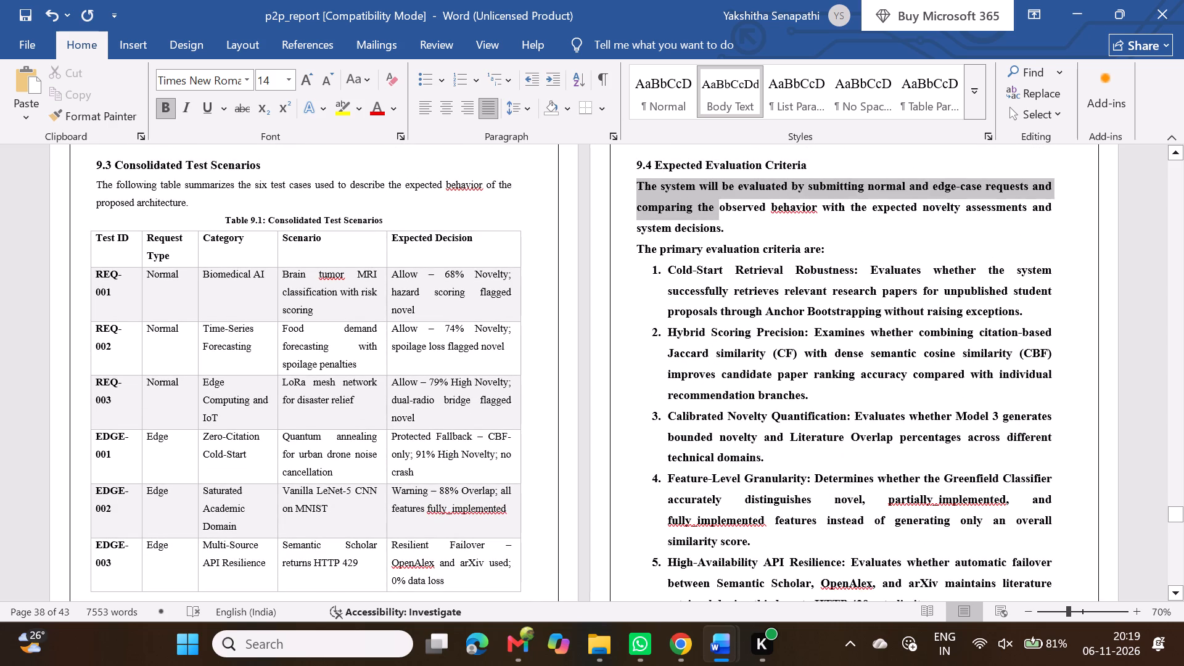
left_click_drag(720, 221, 720, 223)
left_click(730, 196)
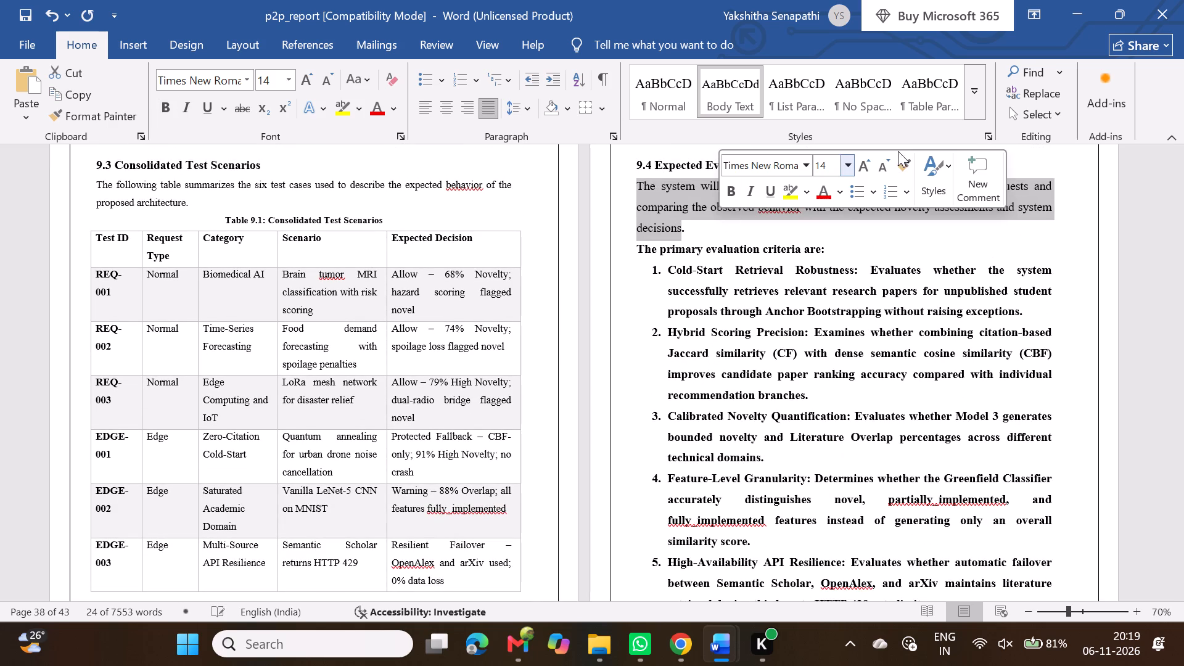
left_click(879, 173)
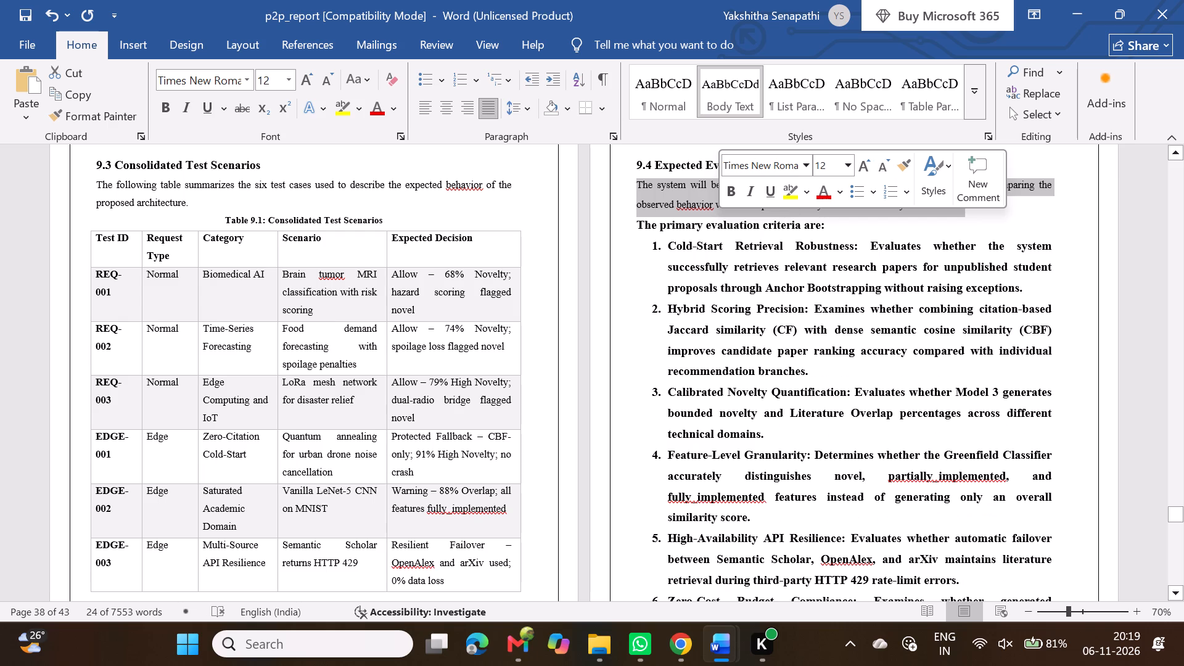
left_click(512, 107)
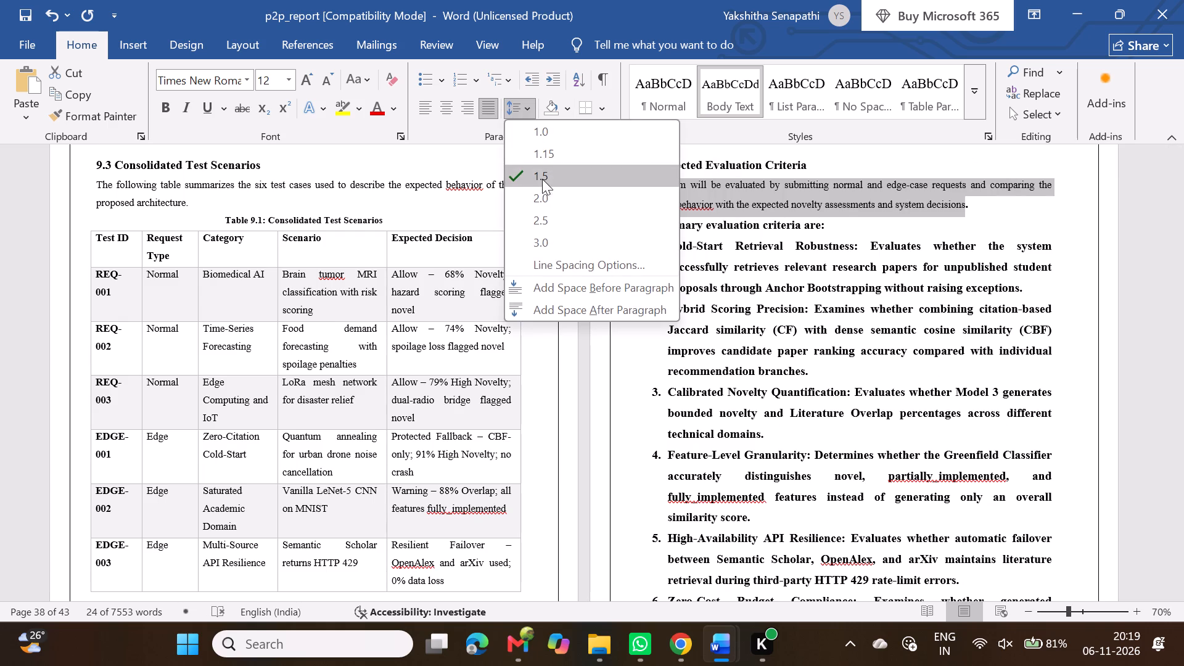
left_click(545, 181)
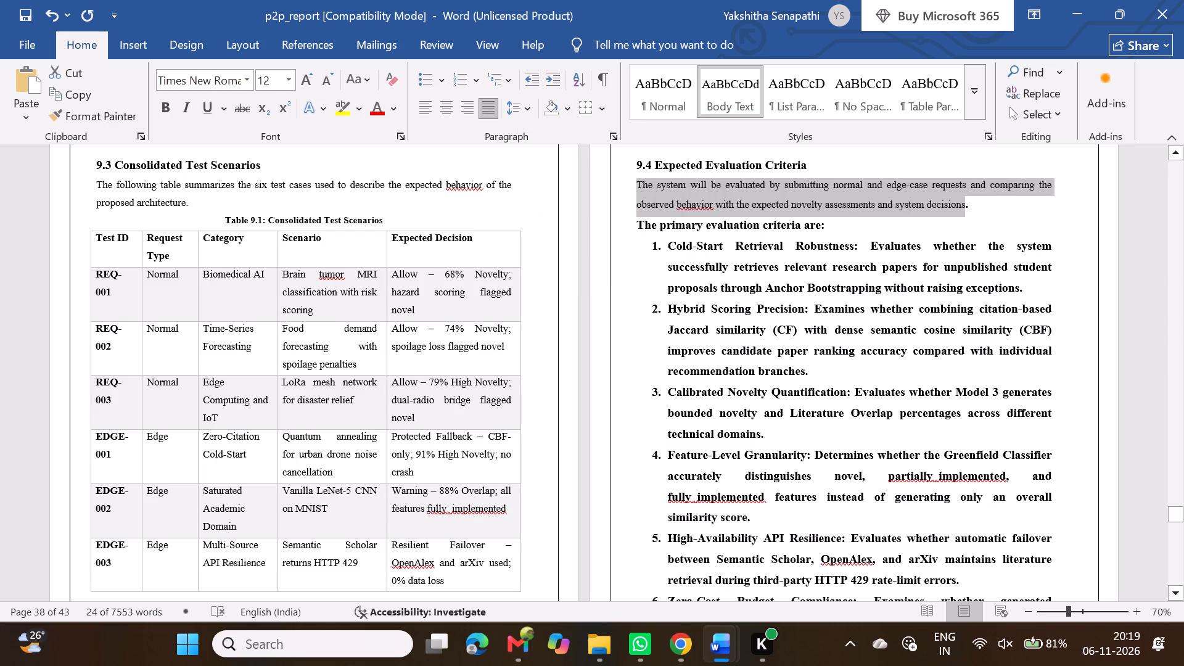
Make the rest of section 9.4, from "The primary evaluation criteria are:" through the closing paragraph, non-bold at 12 pt with 1.5 line spacing.
left_click_drag(636, 226, 812, 589)
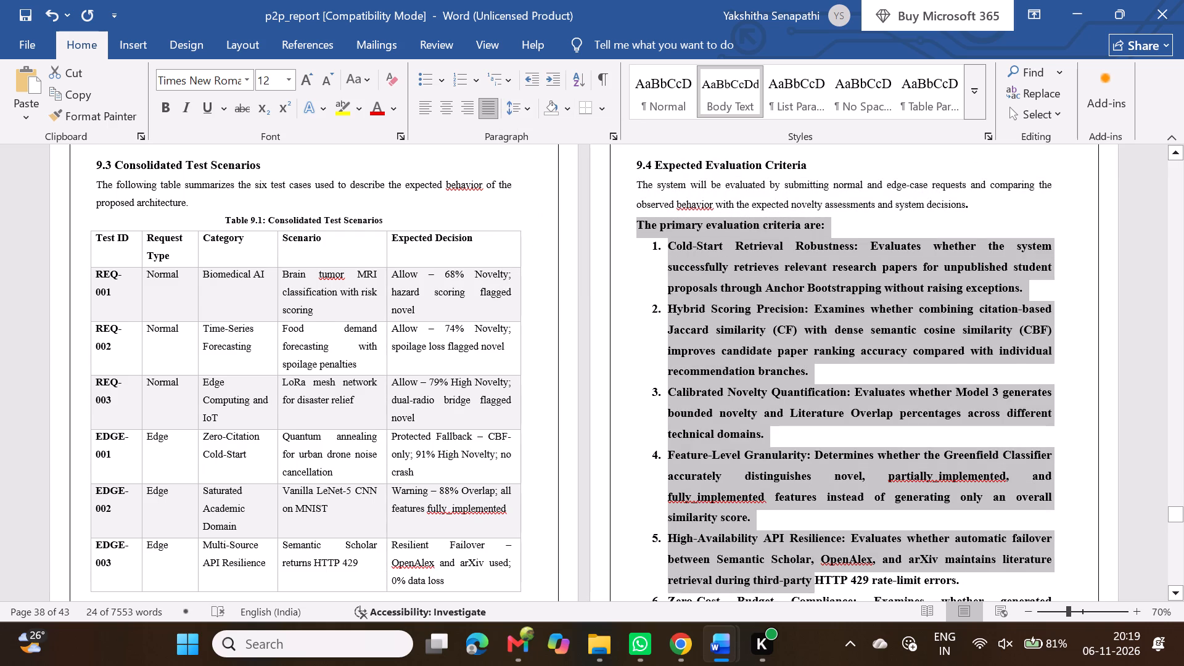
left_click_drag(812, 589, 535, 422)
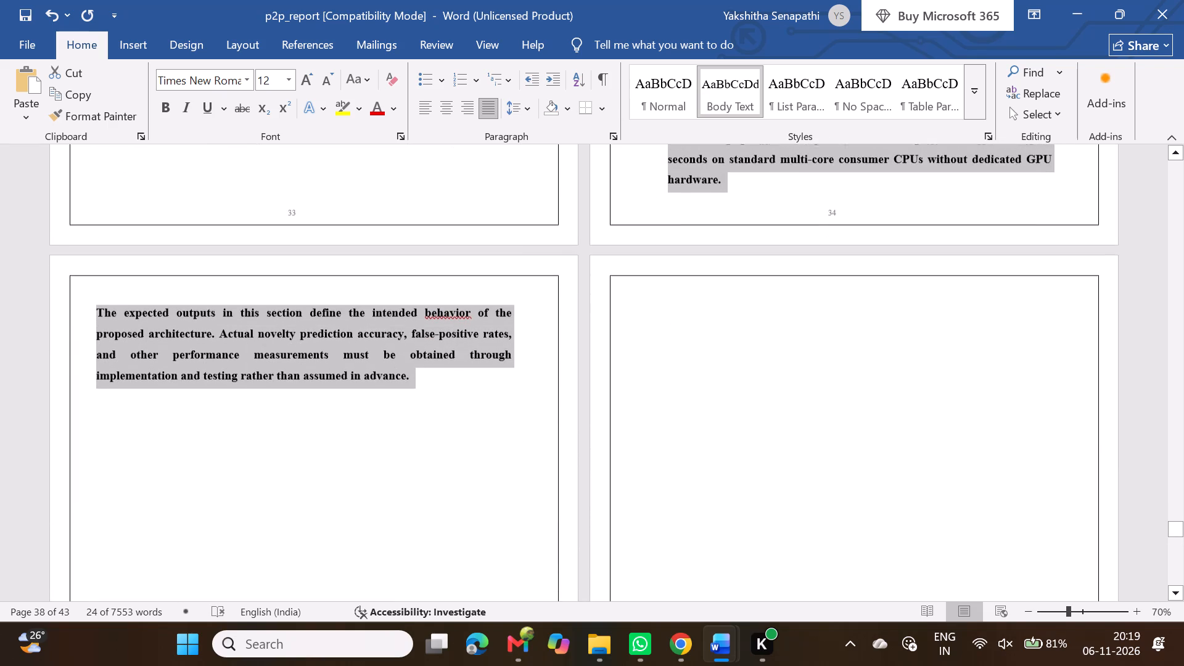
left_click_drag(535, 422, 450, 377)
left_click(459, 348)
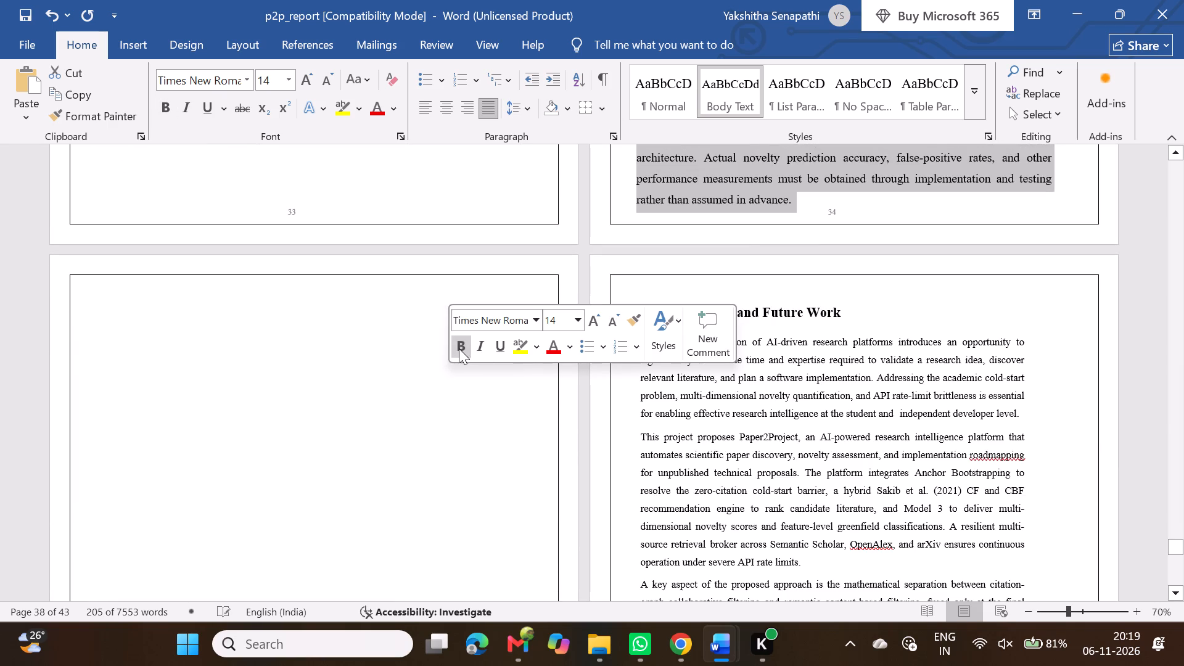
scroll(671, 335, "up", 7)
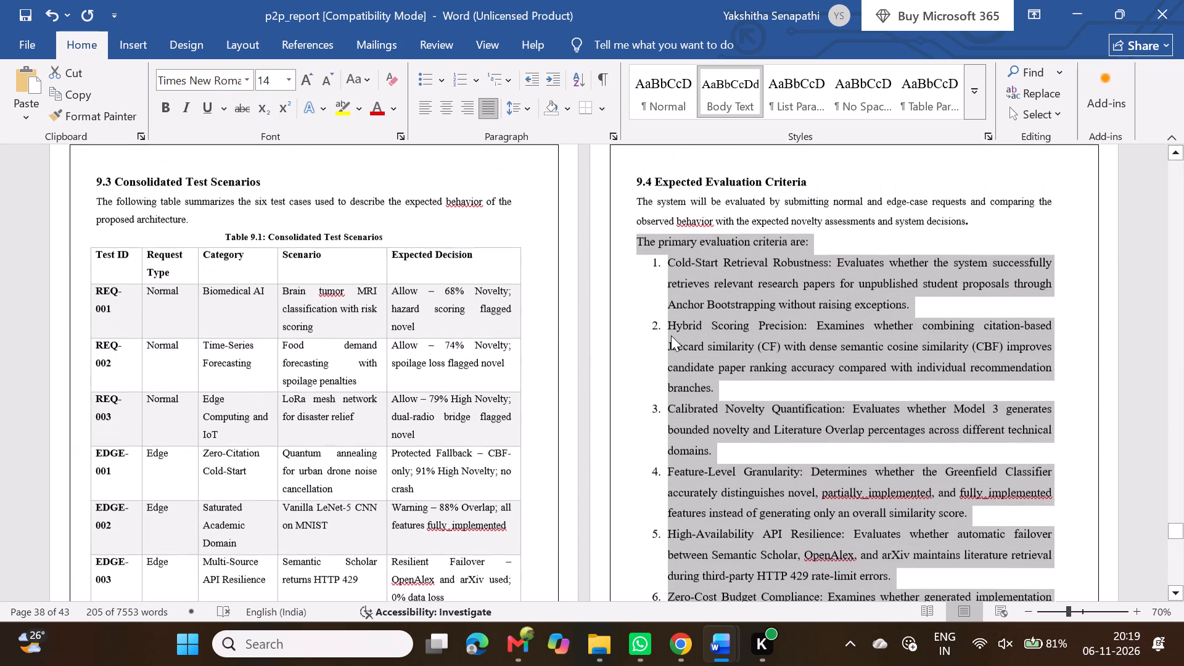
left_click(320, 79)
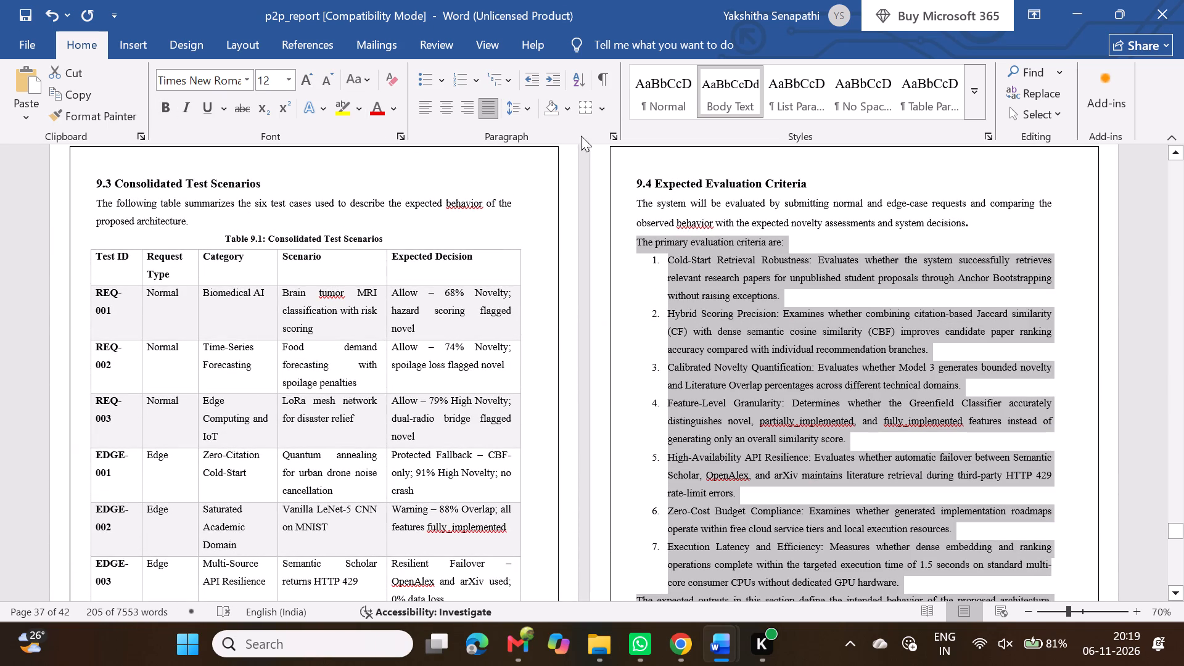
left_click(518, 104)
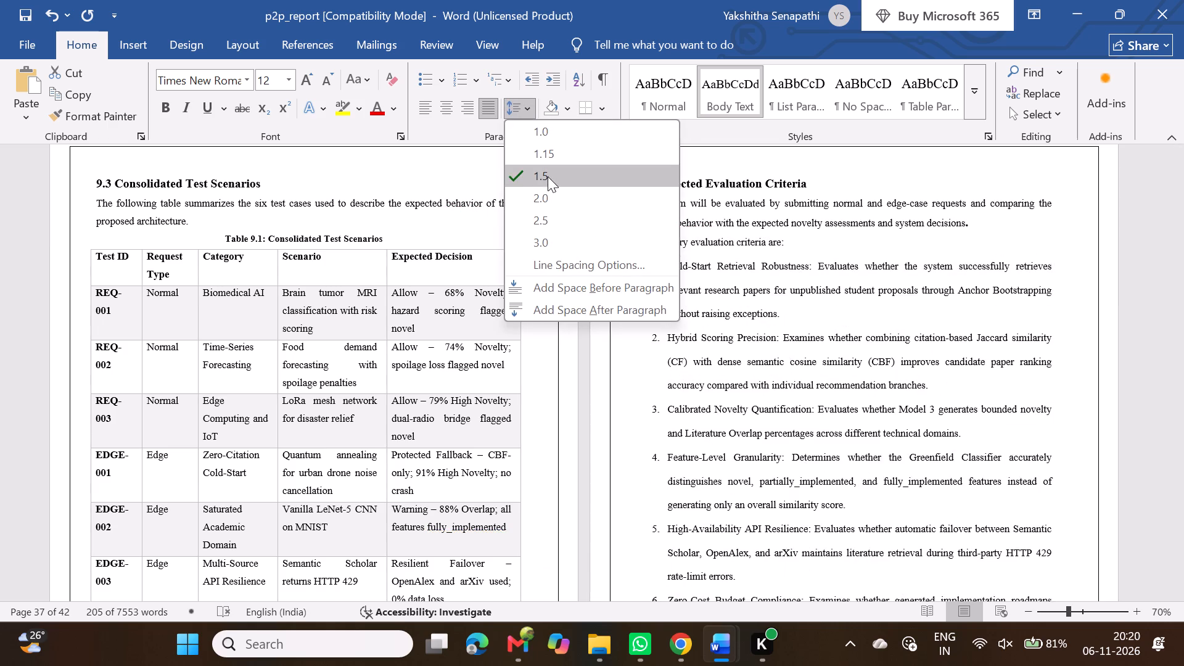
left_click(548, 176)
Bold the labels "Cold-Start Retrieval Robustness:" and "Hybrid Scoring Precision:" in the 9.4 criteria list.
left_click(675, 257)
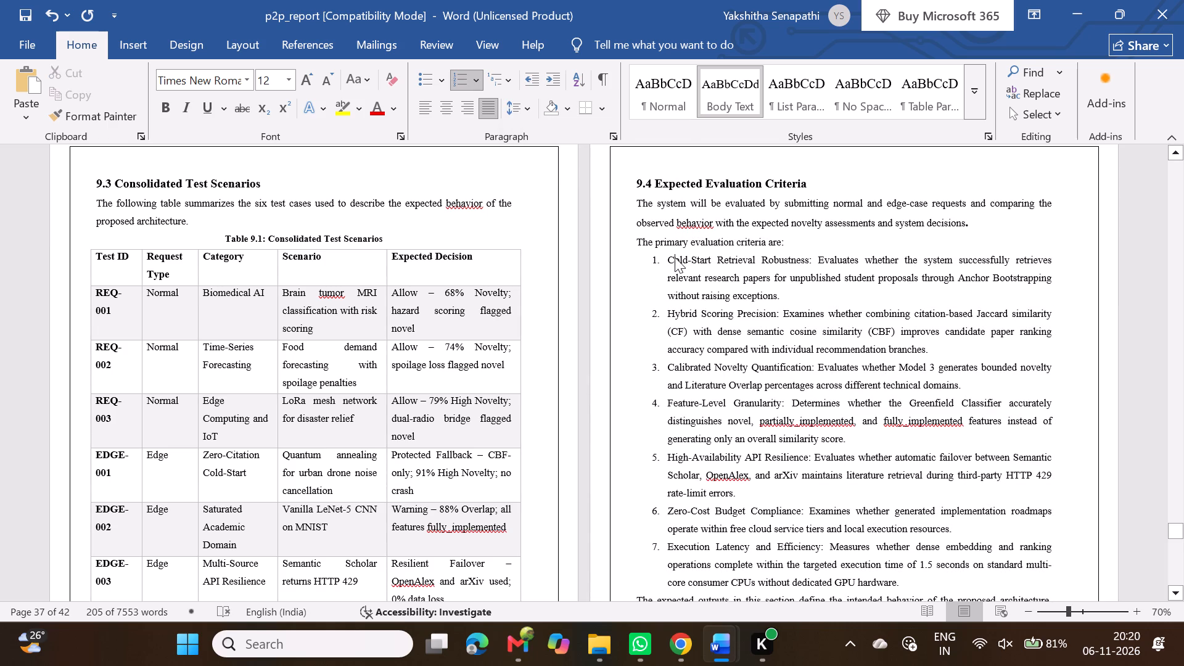
left_click_drag(651, 261, 738, 265)
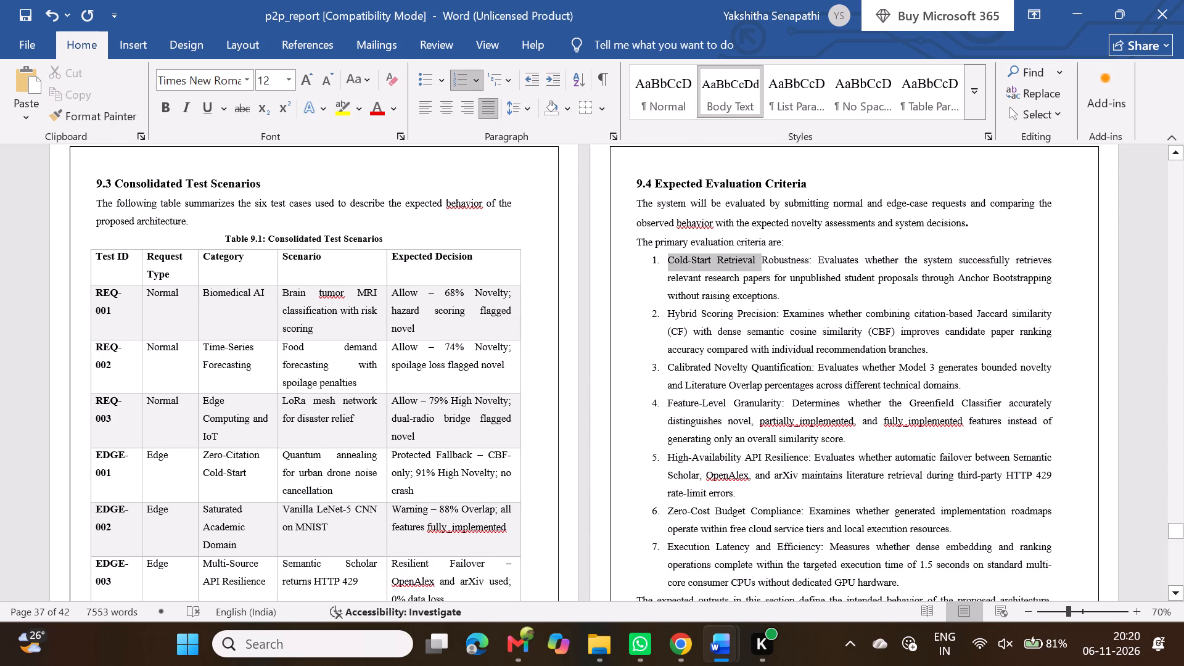
left_click_drag(738, 265, 738, 265)
left_click_drag(738, 265, 812, 269)
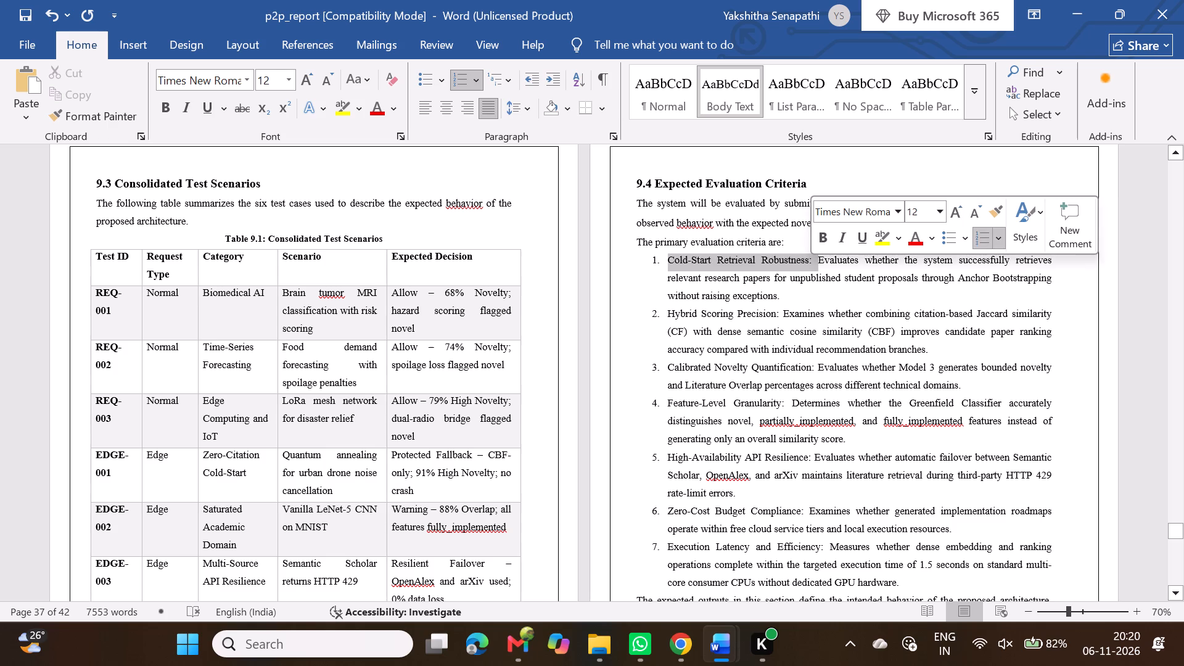
left_click(822, 238)
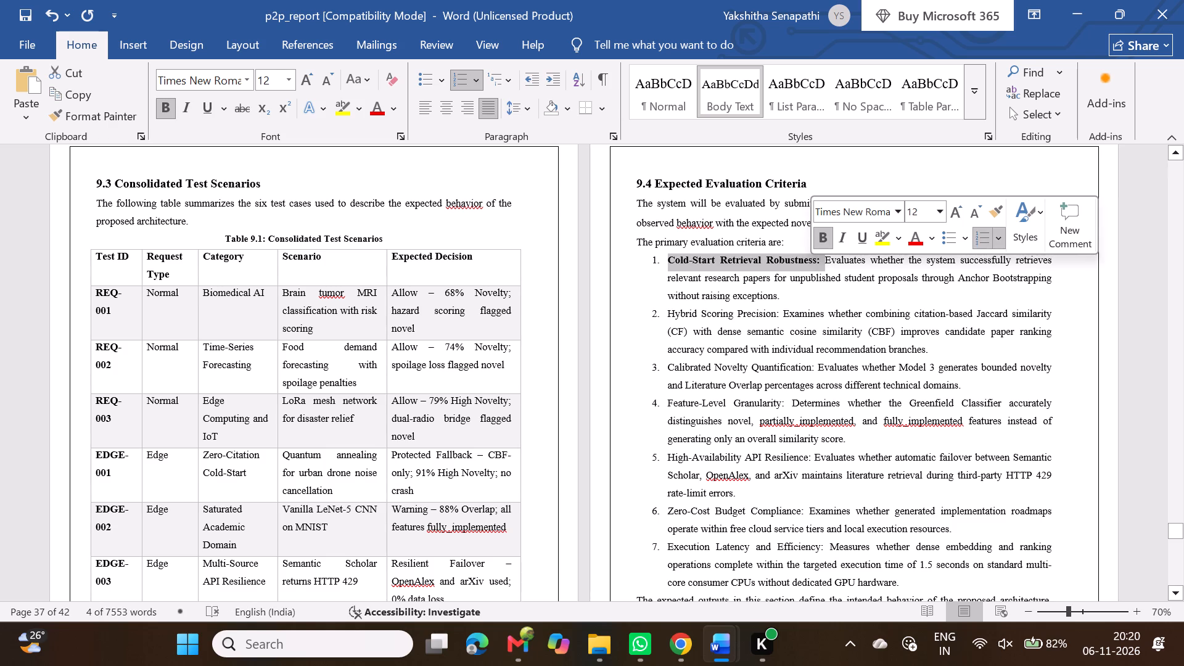
left_click(776, 314)
left_click(776, 314)
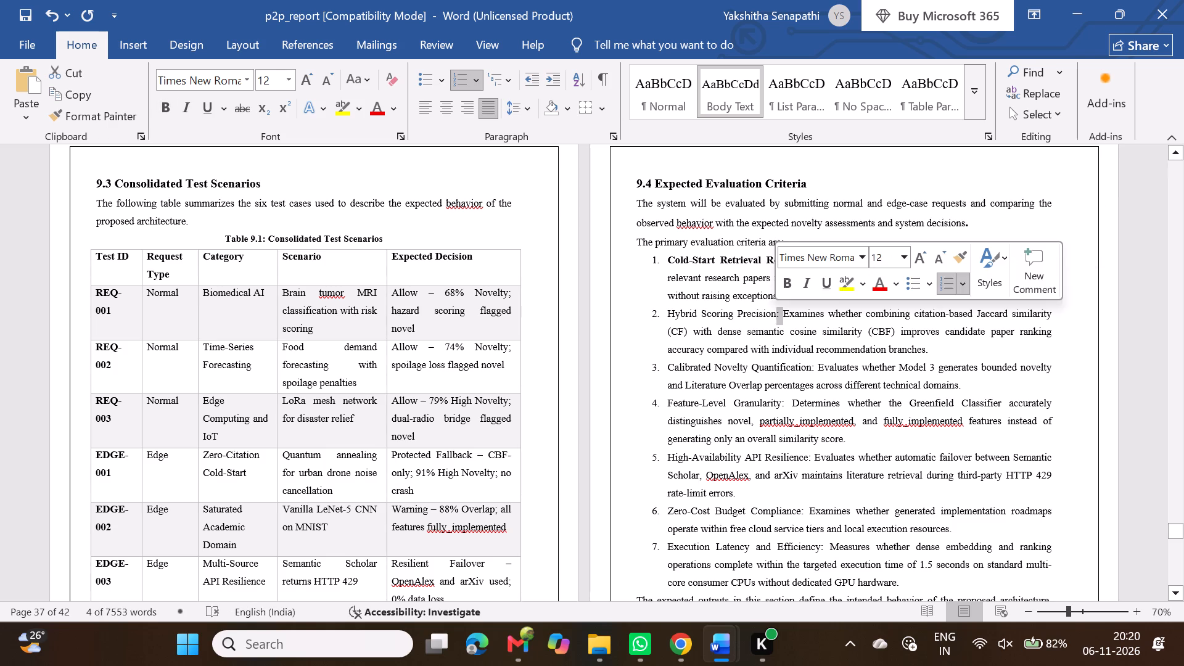
left_click(781, 314)
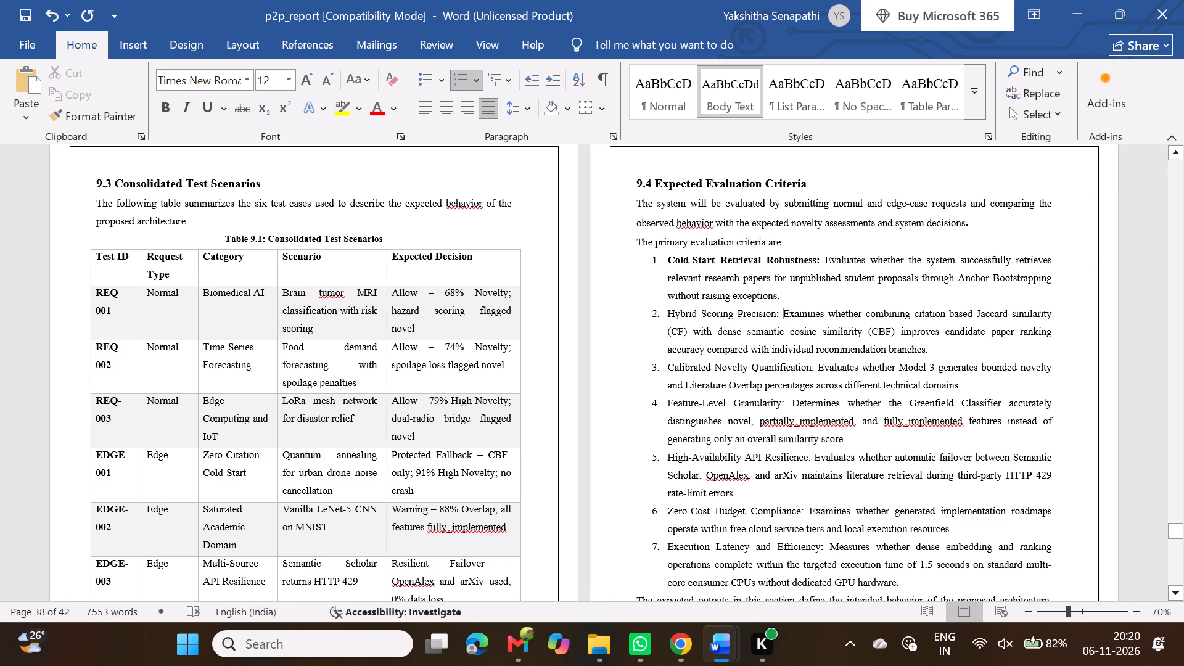
left_click_drag(778, 314, 649, 317)
left_click(656, 286)
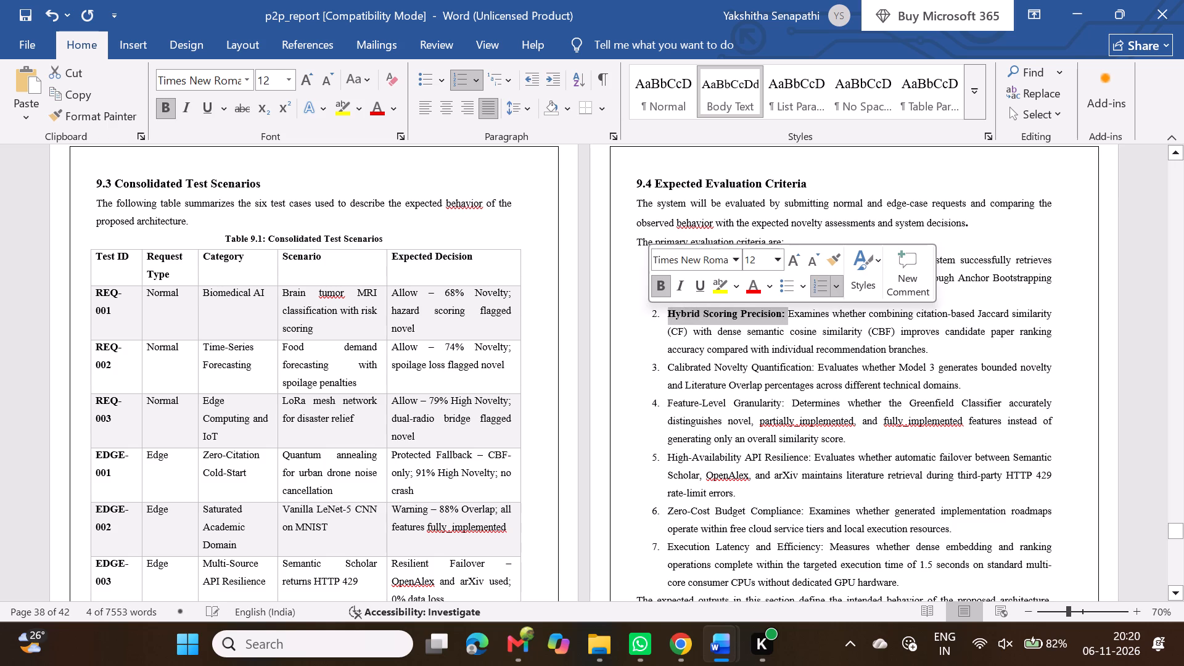
Bold the labels "Calibrated Novelty Quantification:", "Feature-Level Granularity:" and "High-Availability API Resilience:" in the 9.4 criteria list.
left_click(668, 366)
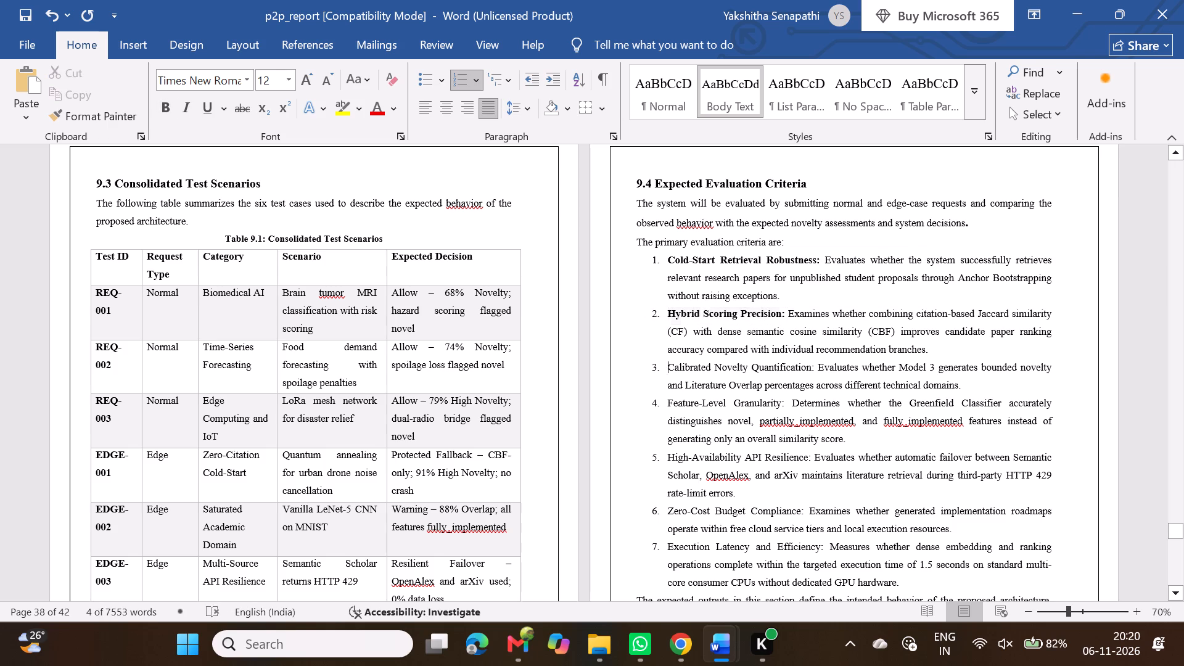
left_click_drag(668, 366, 816, 367)
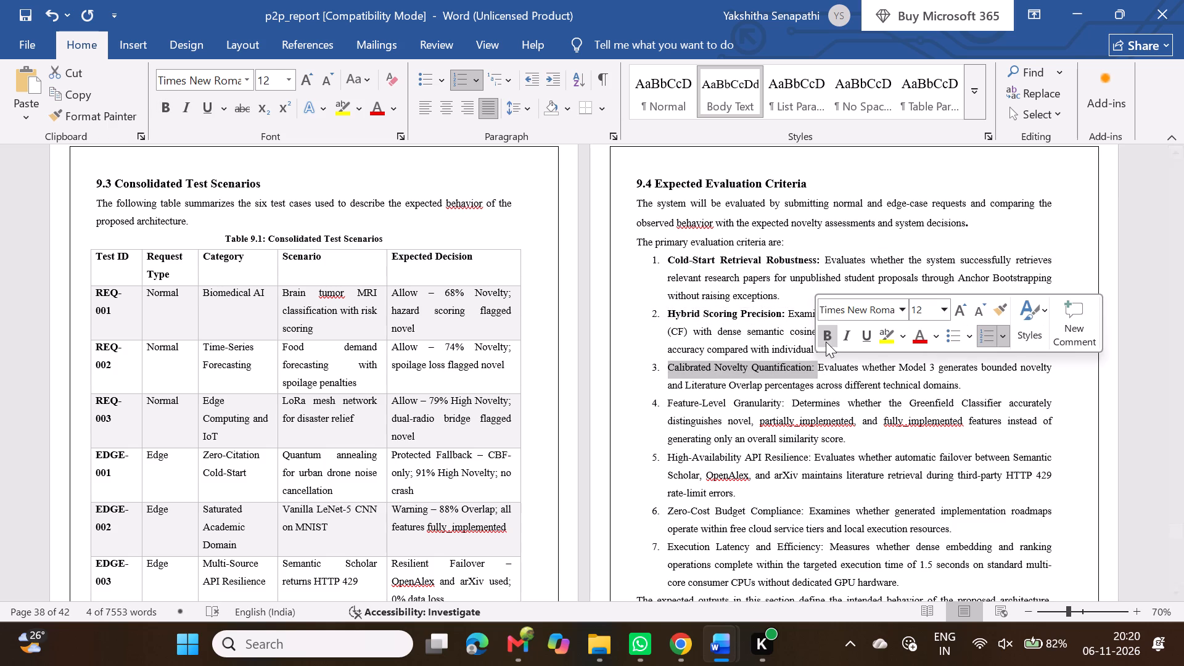
left_click(826, 342)
left_click(665, 408)
left_click_drag(665, 408, 787, 406)
left_click(804, 372)
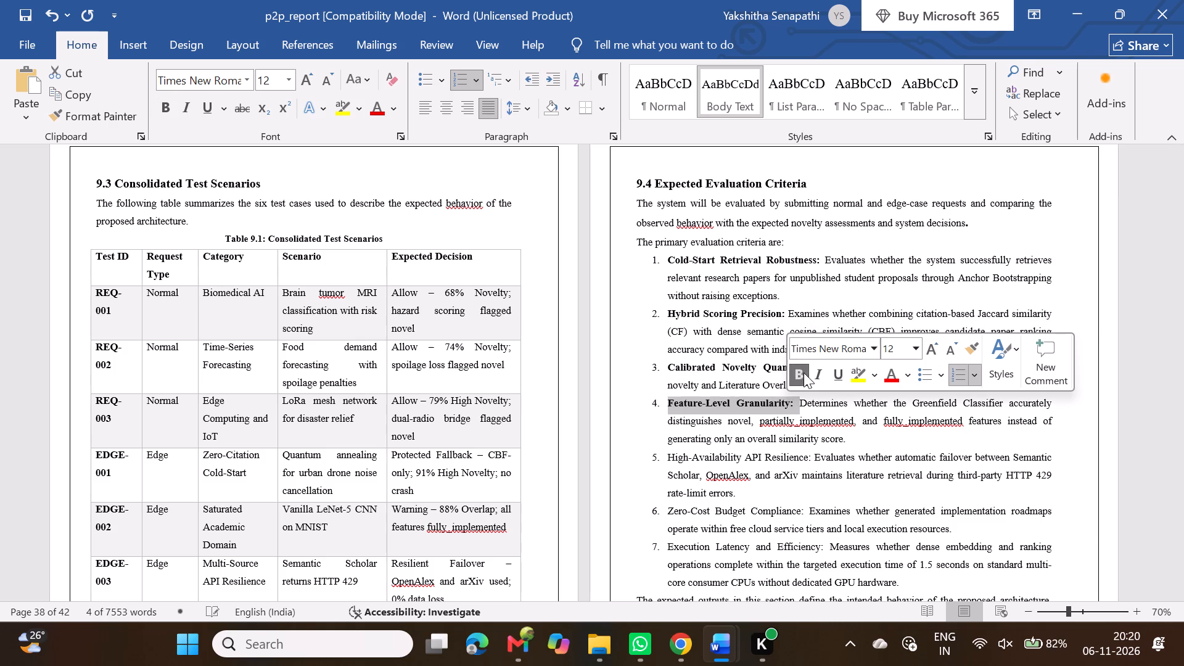
left_click(668, 462)
left_click_drag(668, 462, 788, 460)
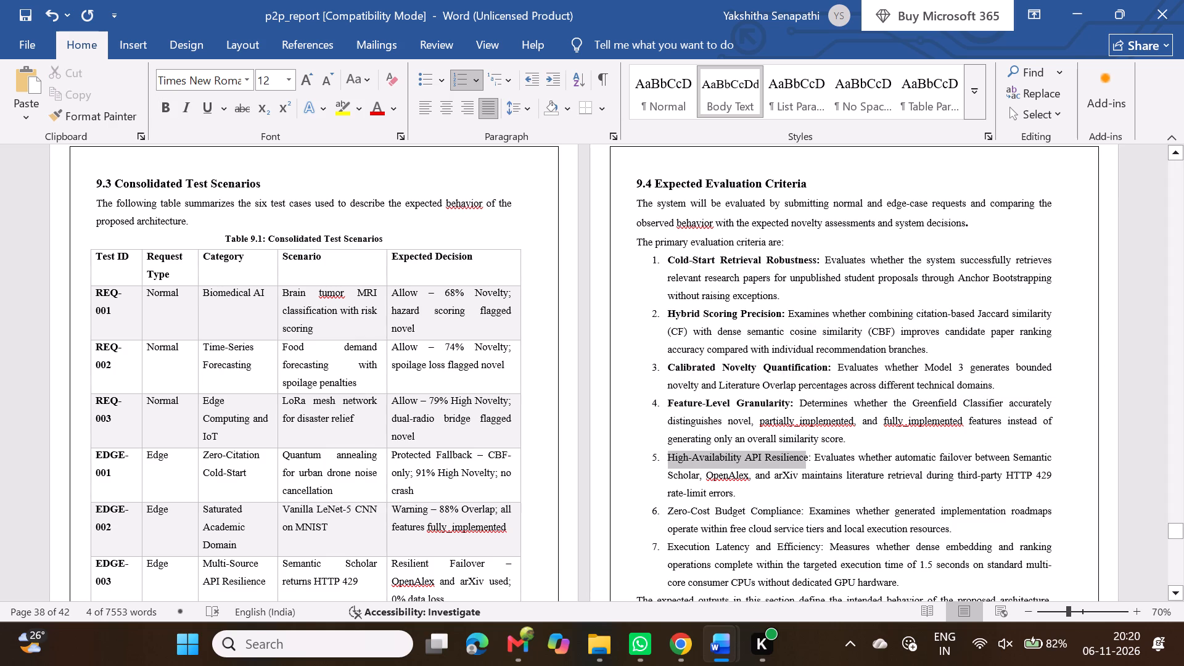
left_click_drag(788, 460, 813, 461)
left_click_drag(813, 461, 813, 461)
left_click(827, 434)
Bold the labels "Zero-Cost Budget Compliance:" and "Execution Latency and Efficiency:" in the 9.4 criteria list.
scroll(776, 490, "down", 1)
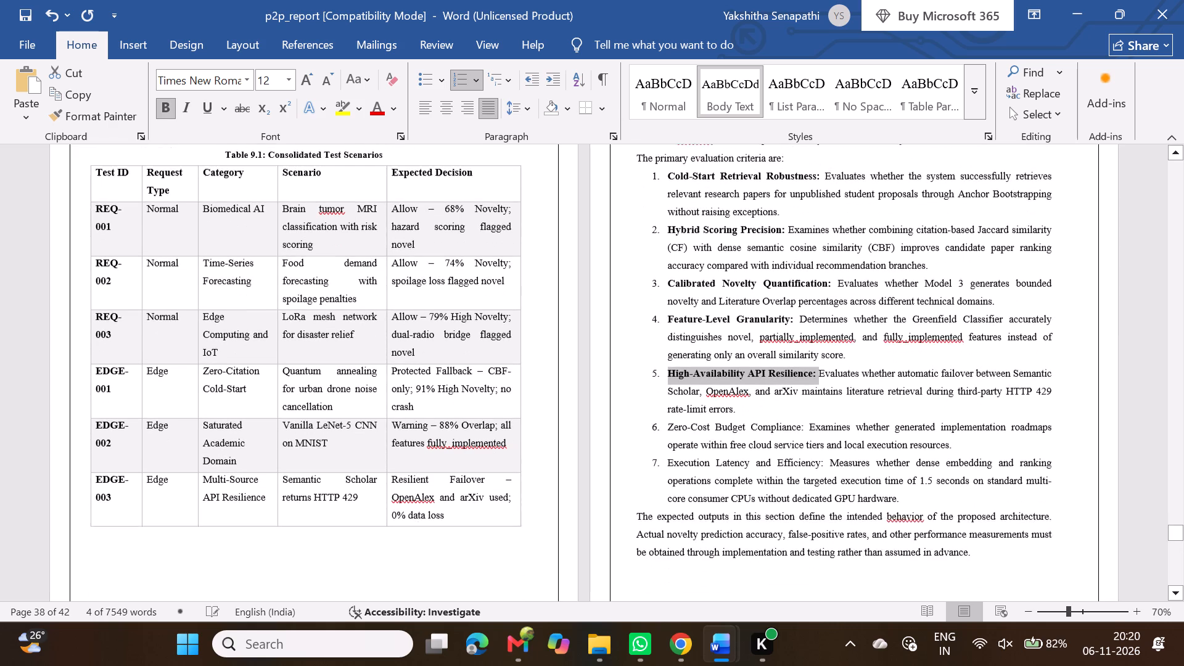
left_click(667, 419)
left_click_drag(667, 419, 752, 417)
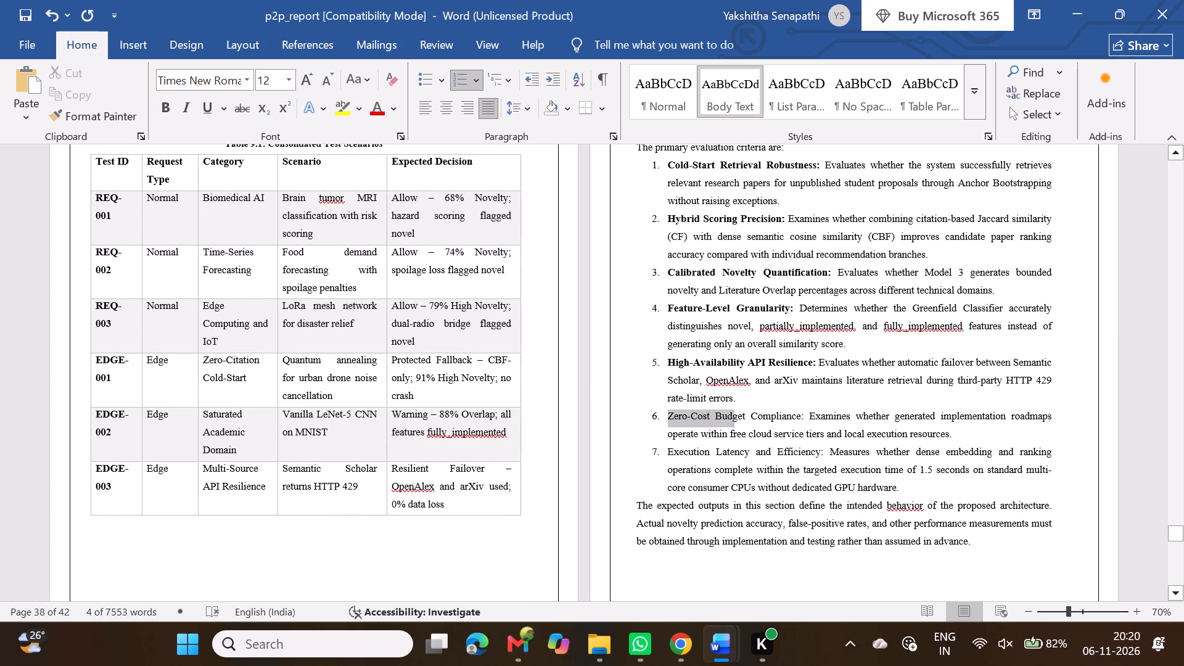
left_click_drag(752, 417, 805, 424)
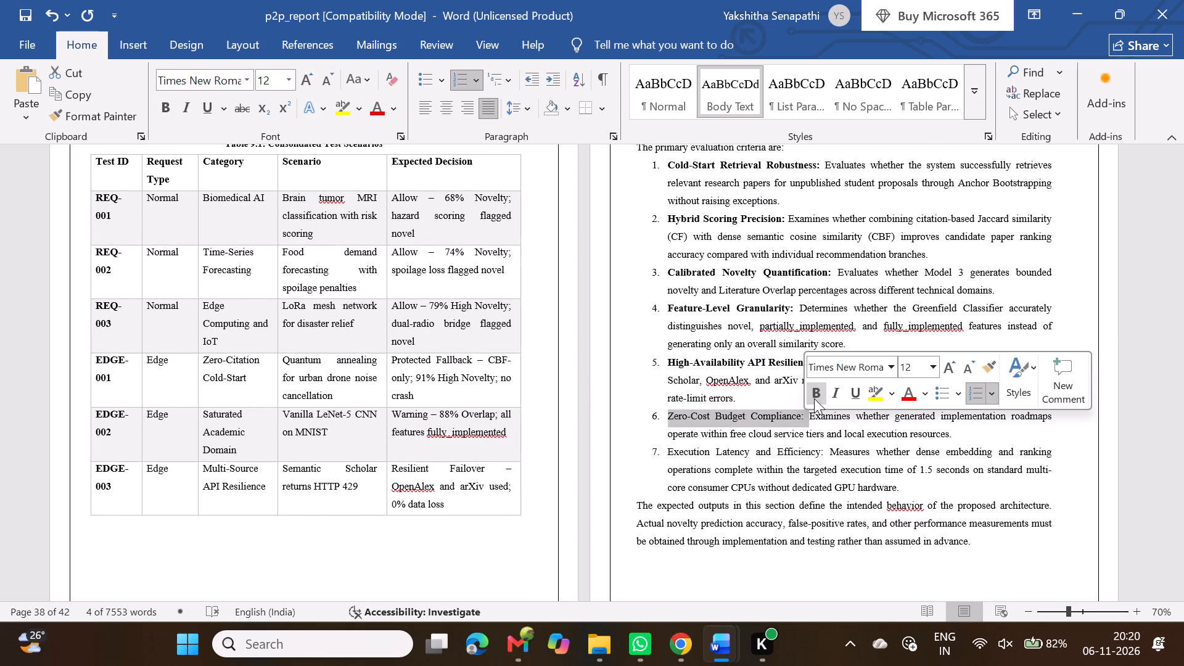
left_click(814, 398)
left_click_drag(665, 451, 822, 459)
left_click(834, 435)
left_click(775, 485)
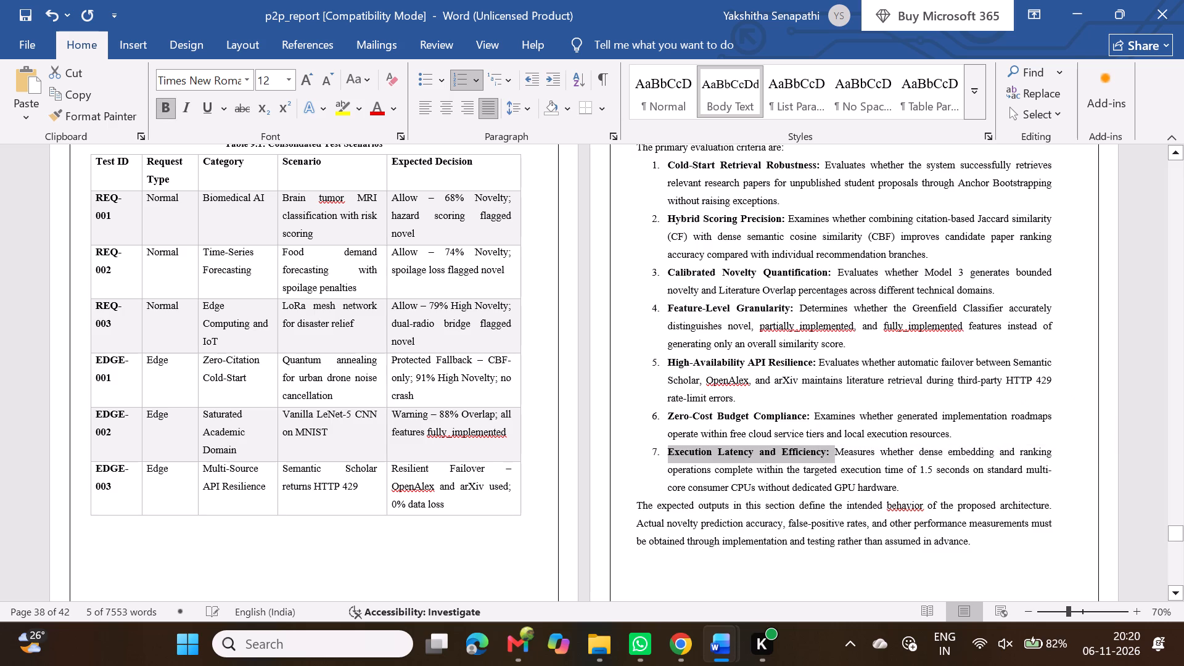
Remove the automatic number and its indent from the "Conclusion and Future Work" heading.
scroll(775, 485, "up", 2)
scroll(775, 485, "down", 2)
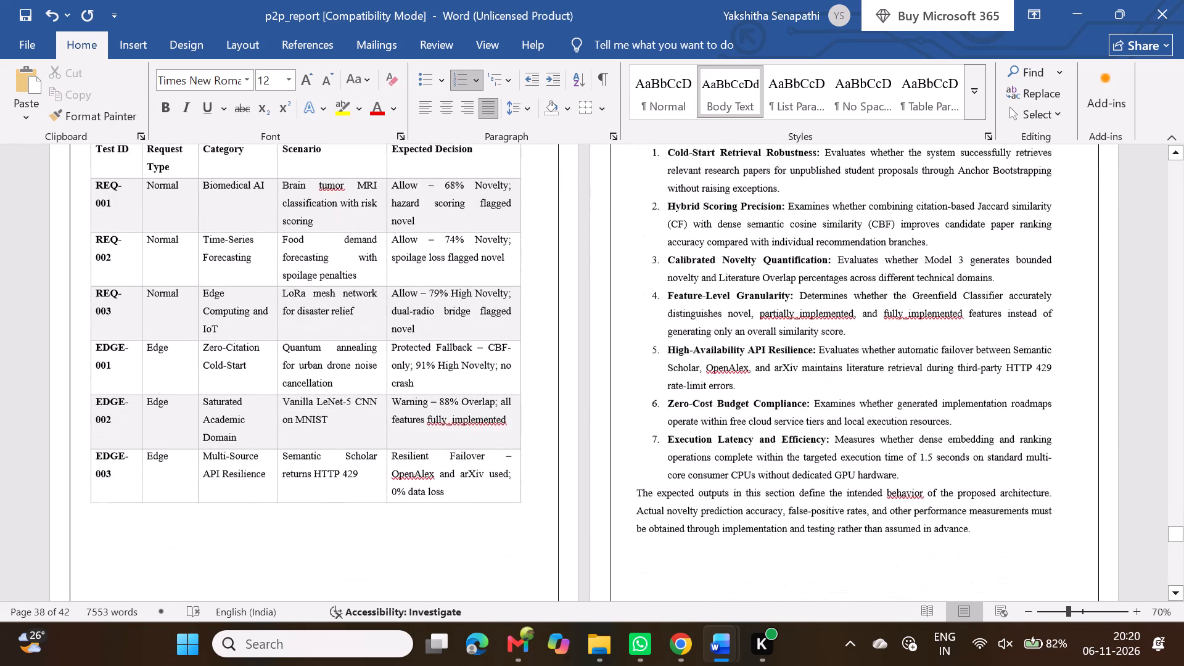
scroll(775, 485, "down", 4)
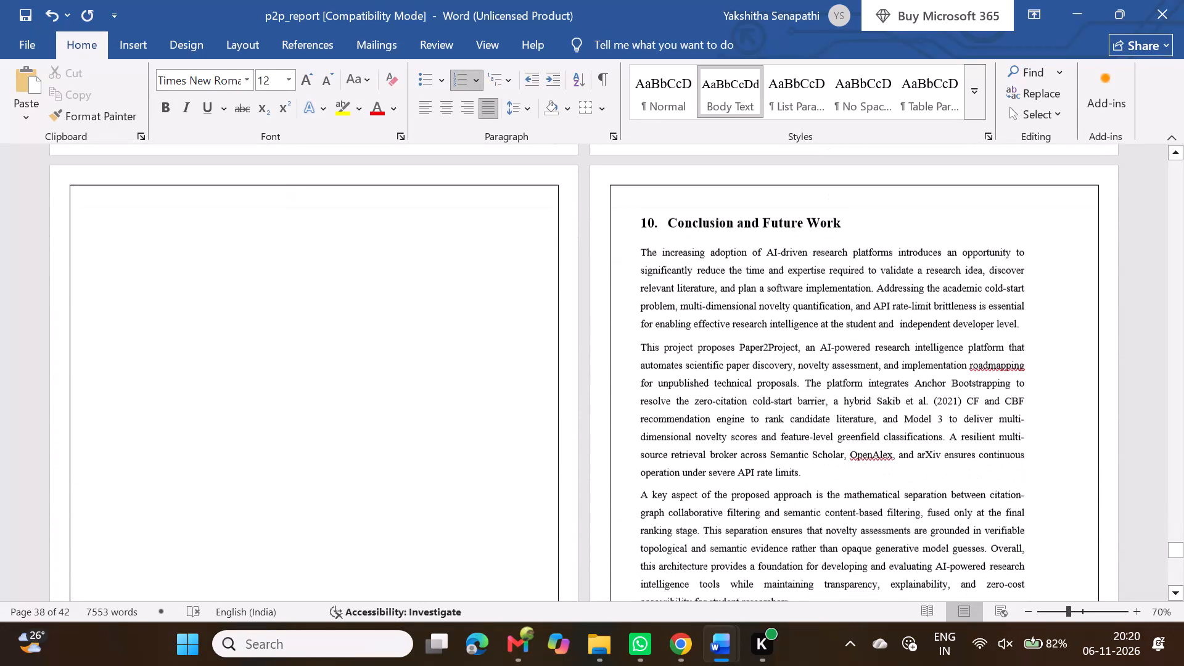
scroll(775, 485, "down", 2)
left_click(423, 509)
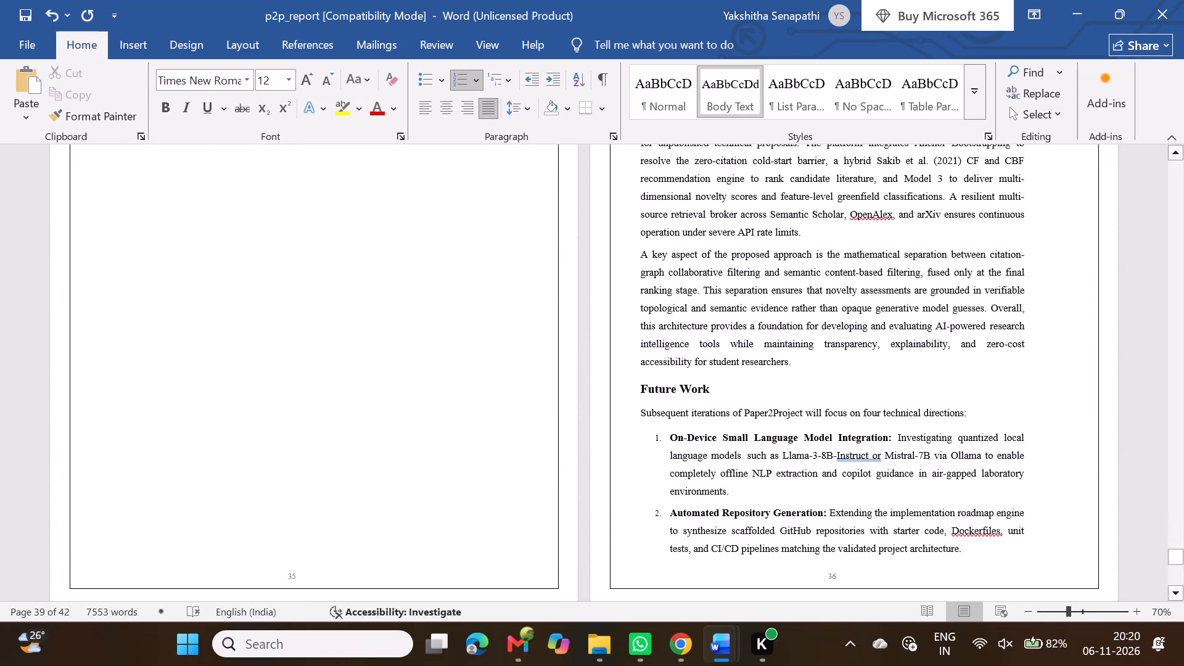
scroll(423, 509, "up", 2)
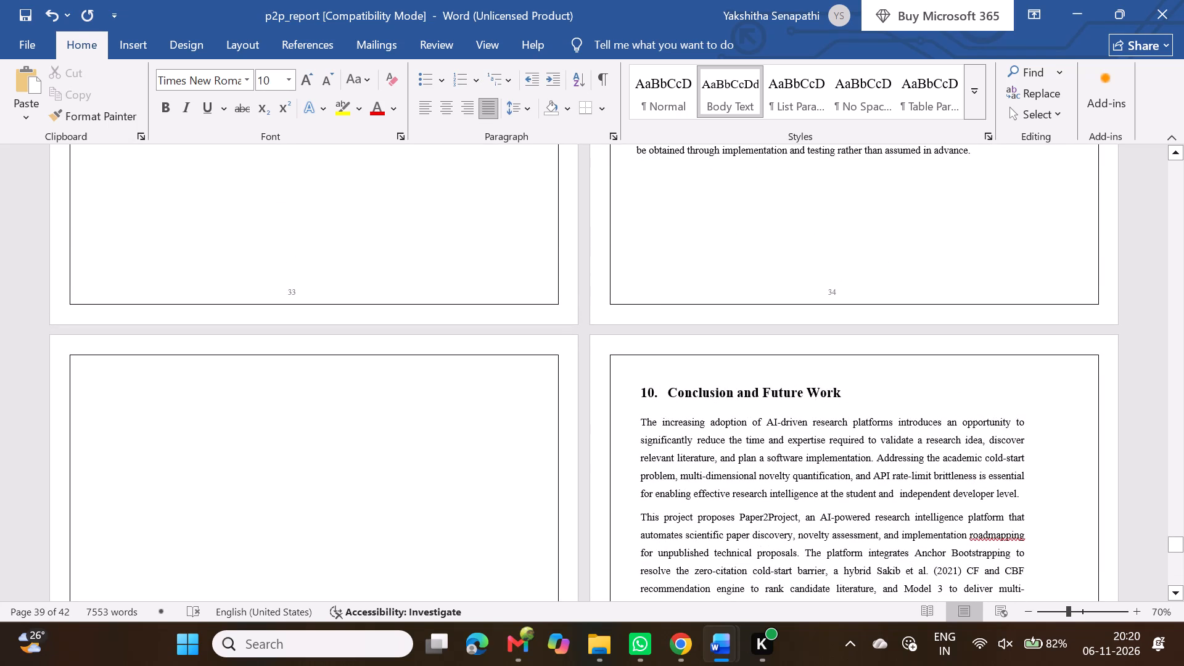
left_click(640, 390)
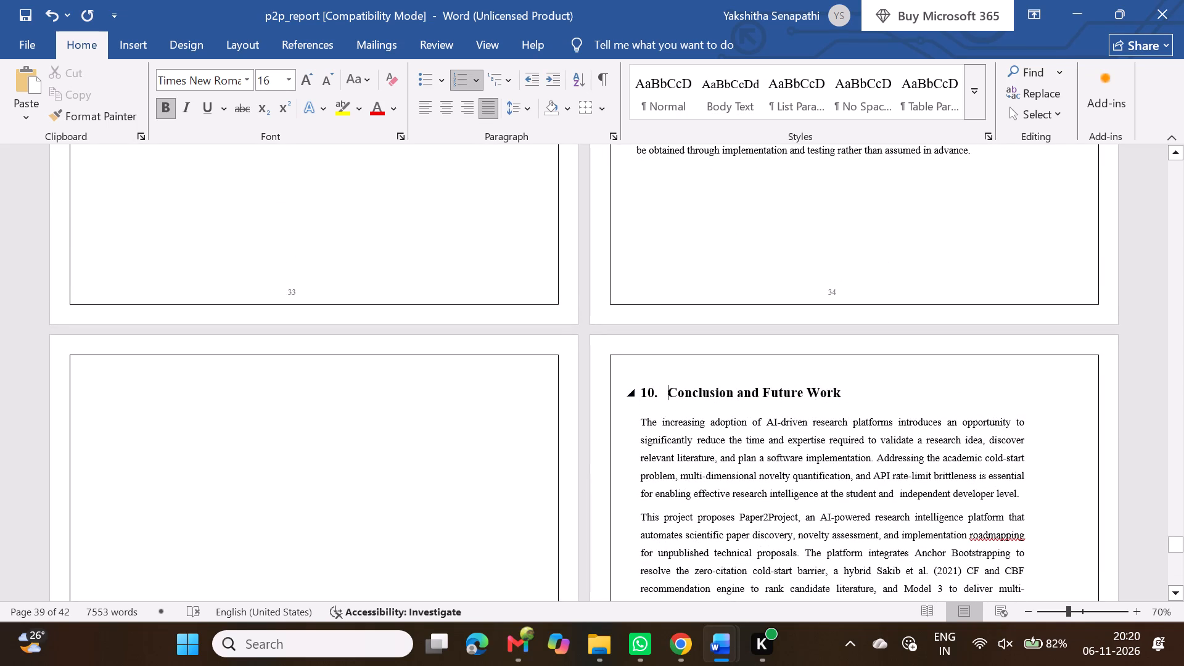
key("BackSpace")
key("BackSpace")
key("BackSpace")
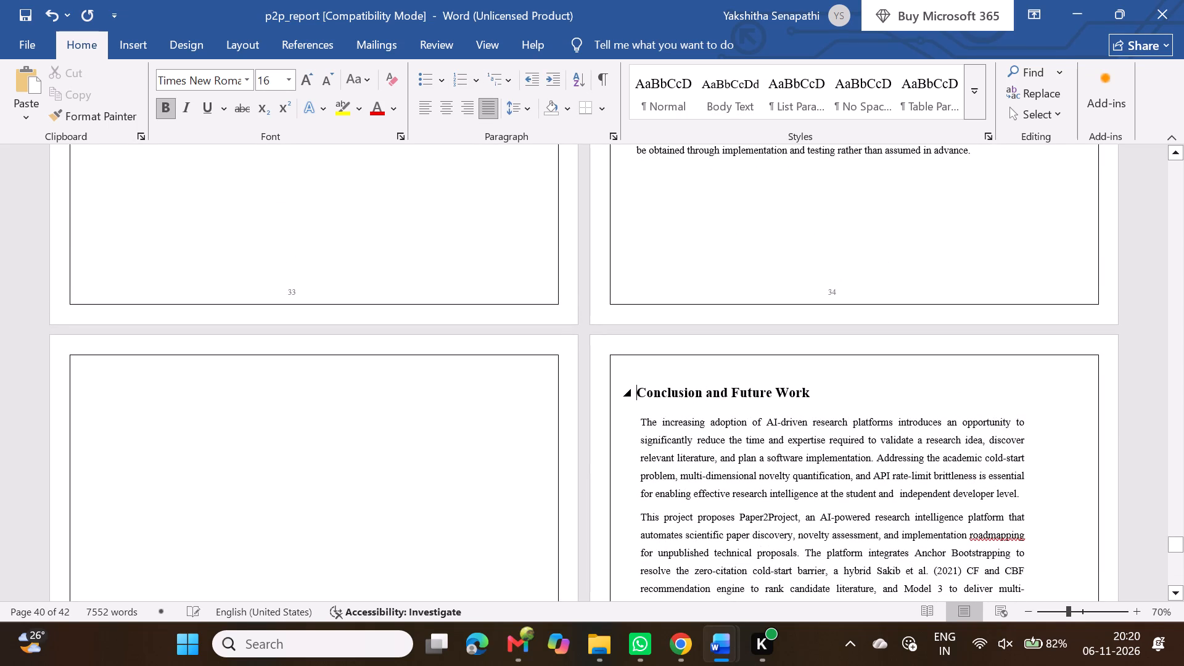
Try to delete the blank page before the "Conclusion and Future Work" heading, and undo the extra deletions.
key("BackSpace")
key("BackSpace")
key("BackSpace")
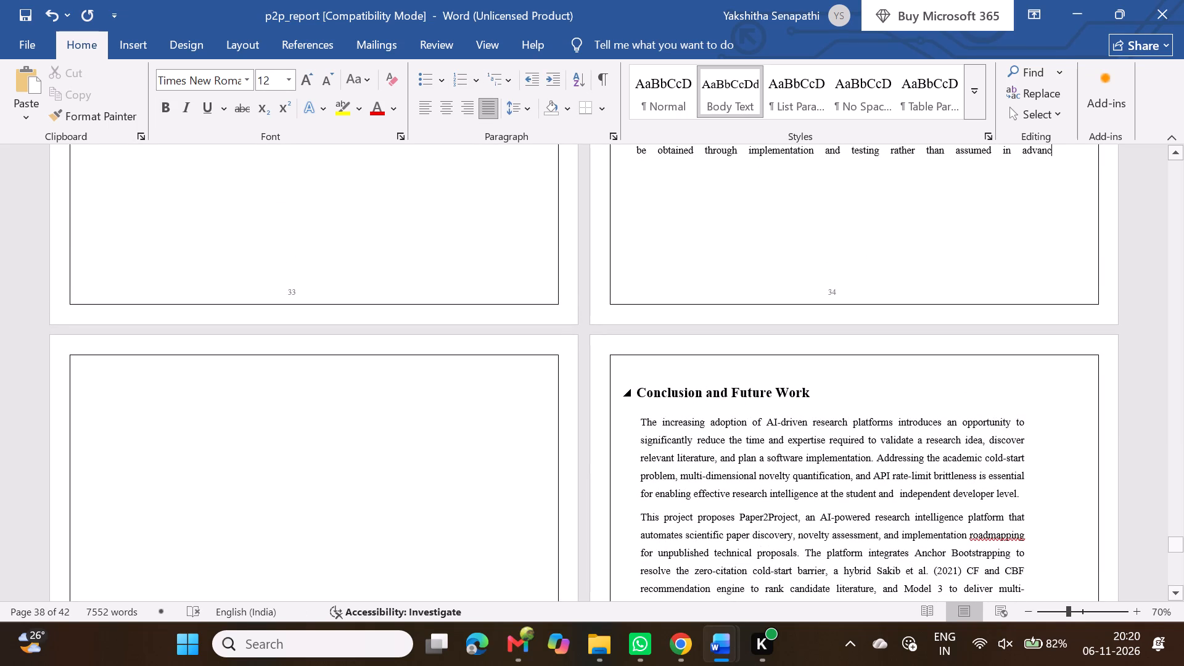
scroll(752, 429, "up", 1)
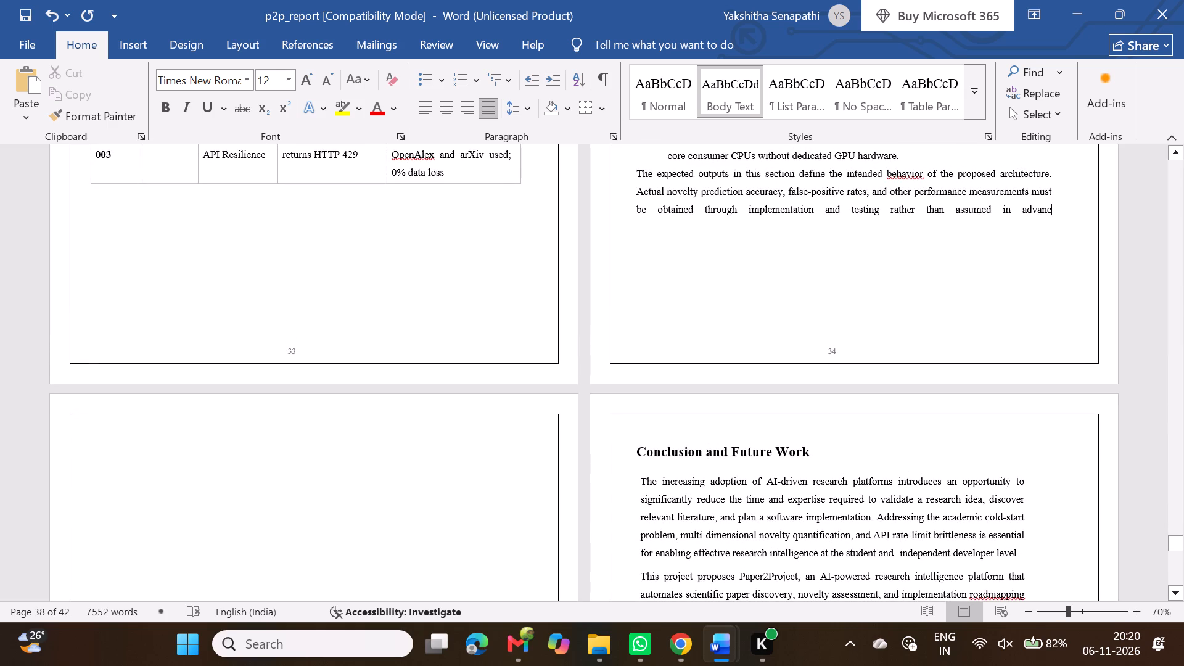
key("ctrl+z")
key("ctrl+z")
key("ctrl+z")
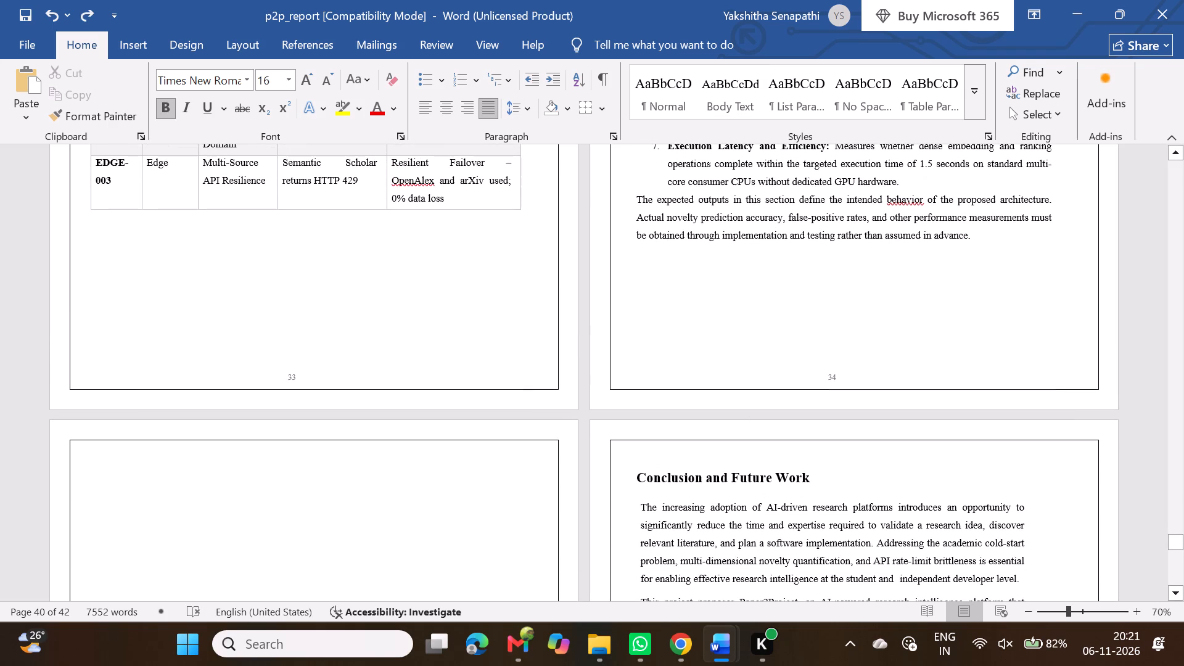
Copy everything from the "Conclusion and Future Work" heading through the last entry of the References.
scroll(644, 475, "down", 3)
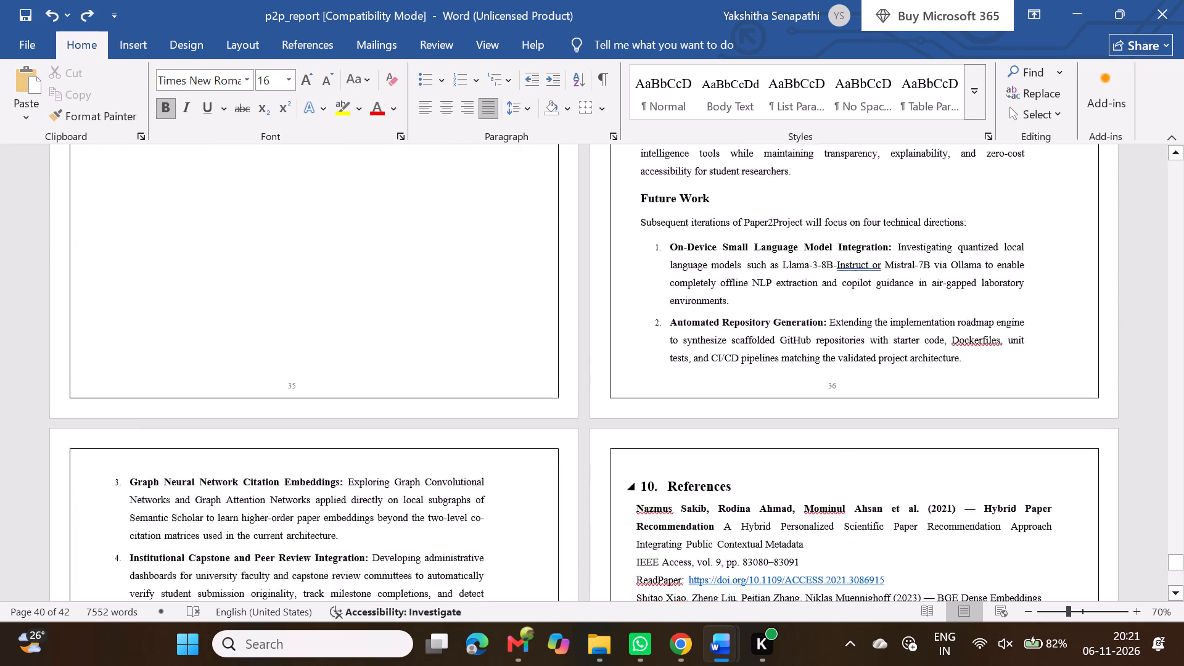
scroll(644, 475, "down", 1)
scroll(644, 475, "up", 5)
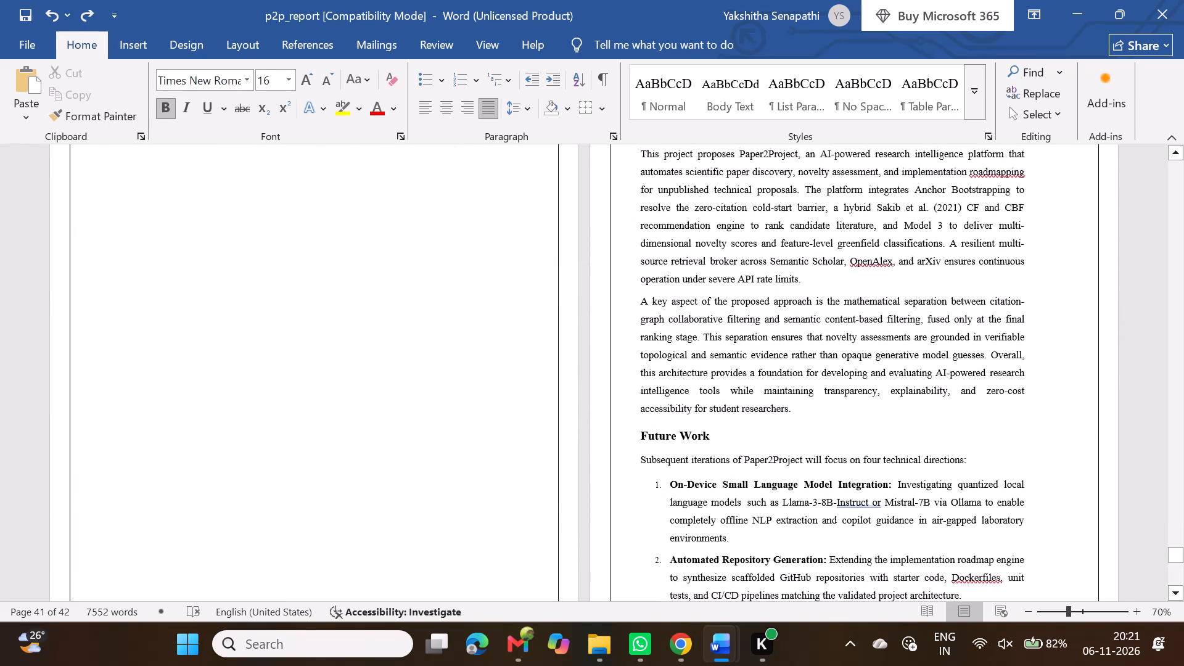
scroll(662, 221, "up", 1)
left_click_drag(637, 199, 731, 410)
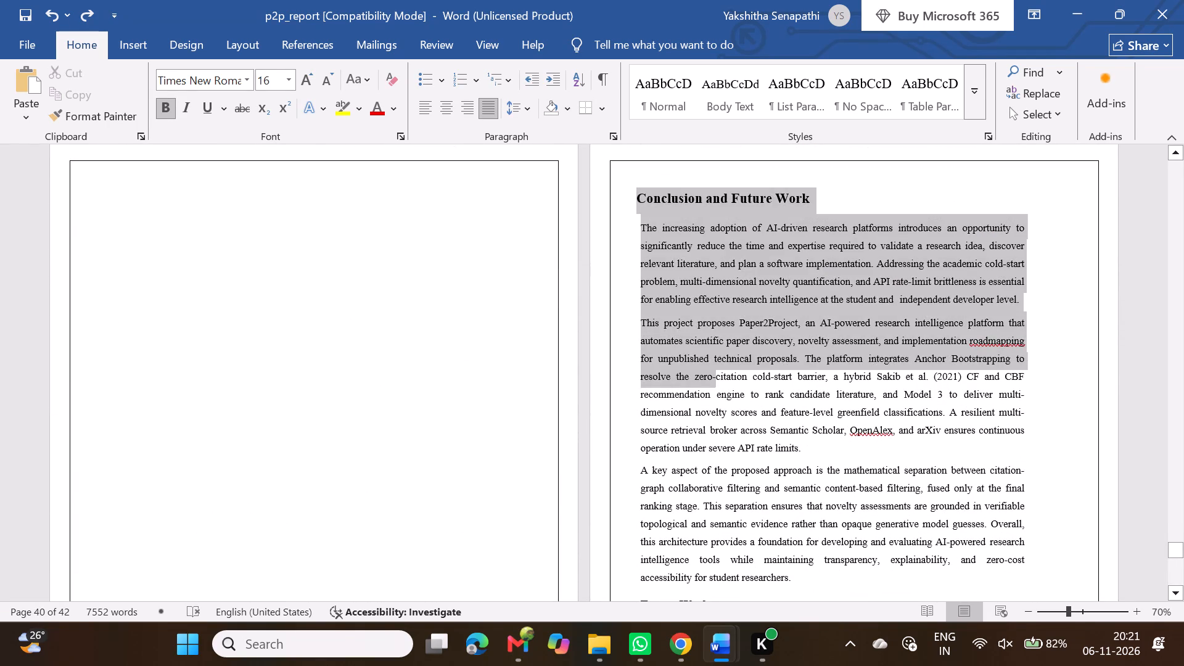
left_click_drag(731, 410, 841, 399)
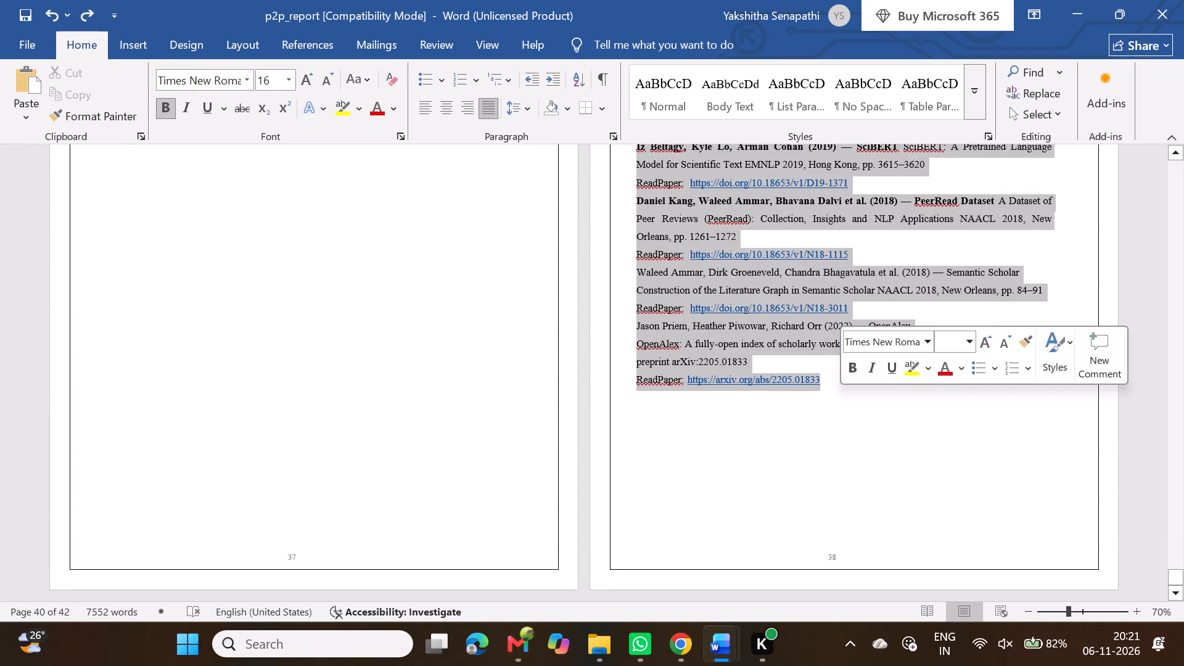
key("ctrl+c")
Insert empty paragraphs after the closing paragraph of section 9.4 until the insertion point moves onto a new page.
scroll(841, 399, "up", 4)
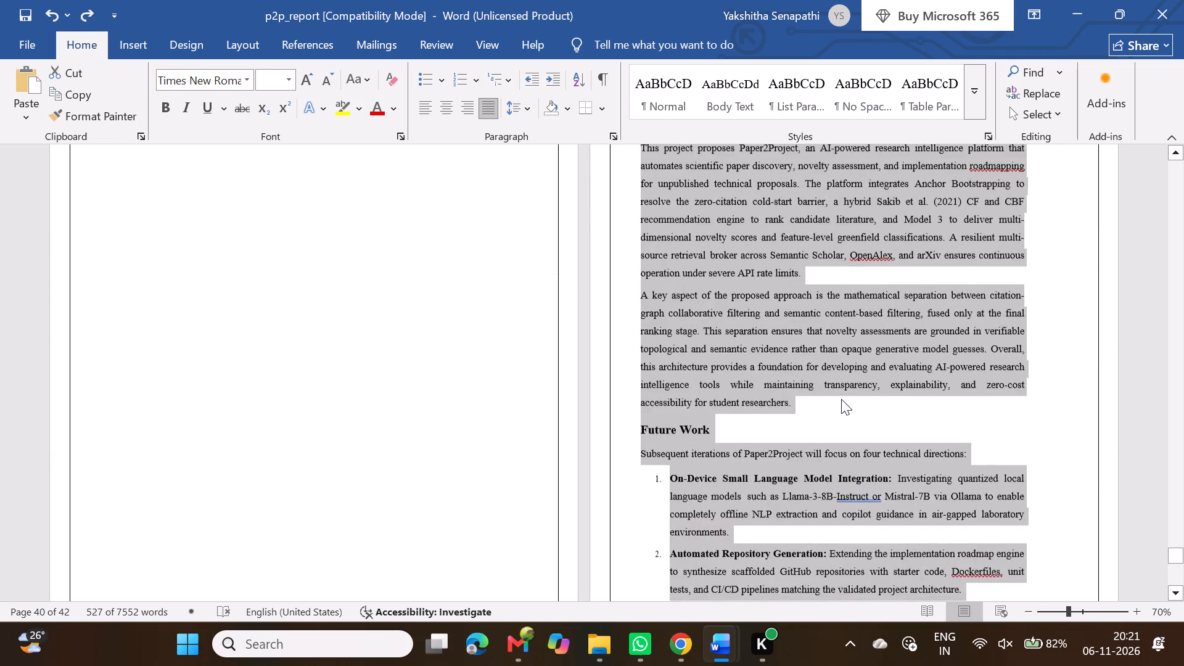
scroll(841, 399, "up", 1)
left_click(195, 503)
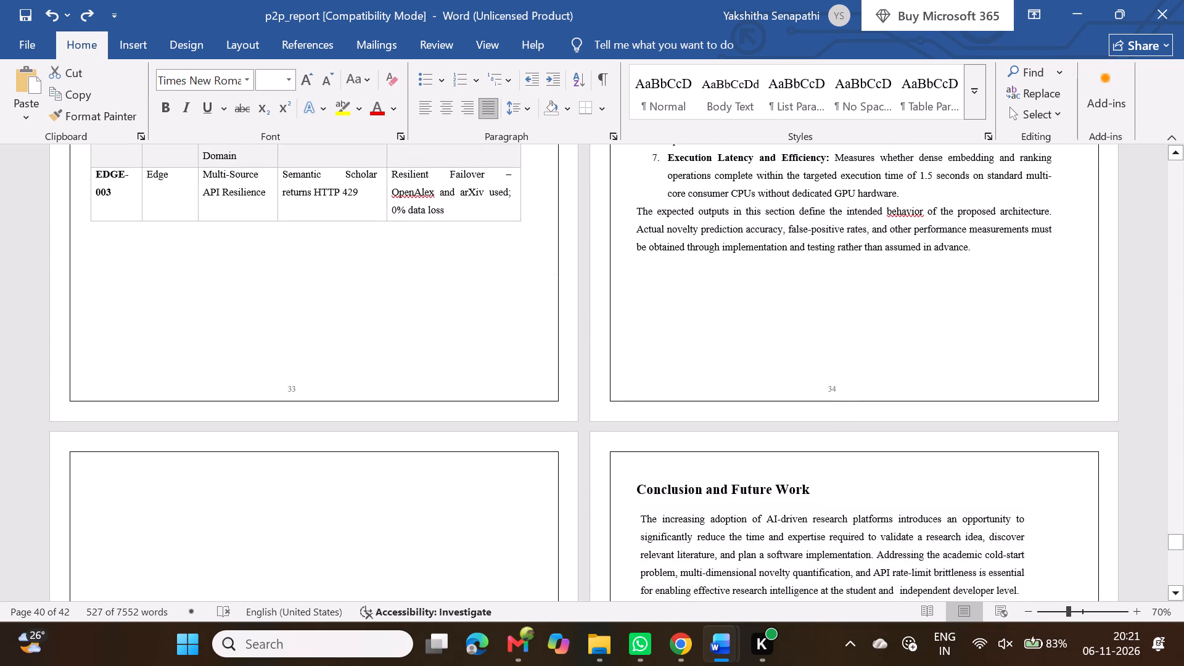
left_click(984, 254)
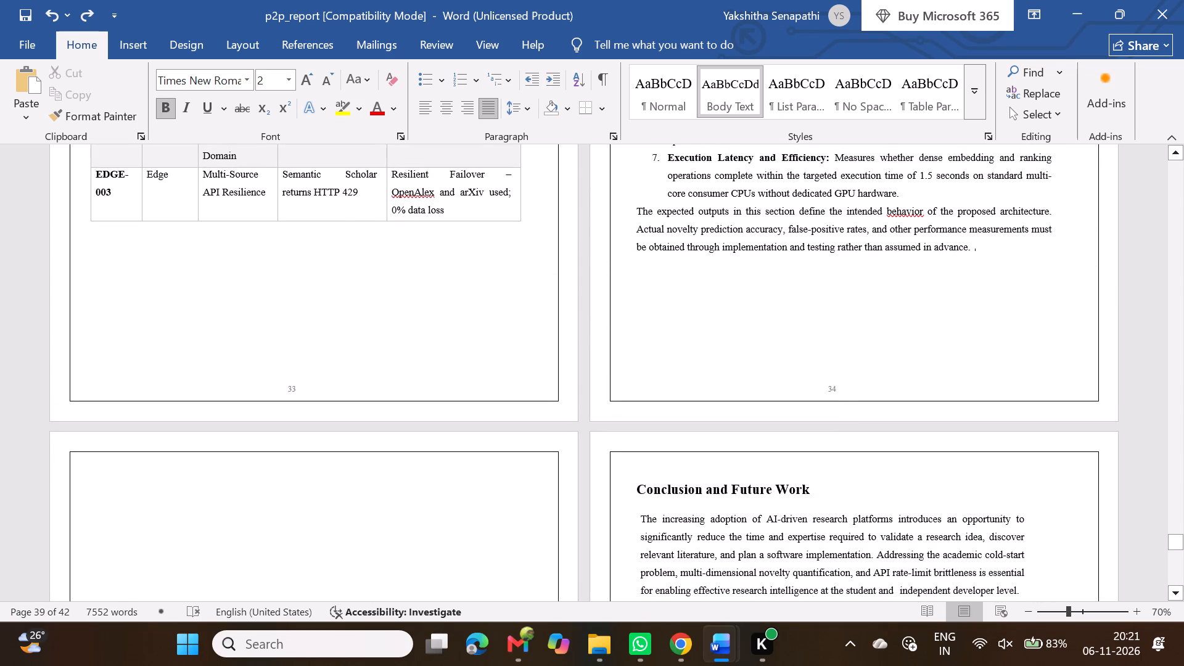
key("Return")
key("Return")
key("Return")
key("Return")
key("Return")
key("Return")
key("Return")
key("Return")
key("Return")
key("Return")
key("Return")
key("Return")
key("Return")
key("Return")
key("Return")
key("Return")
key("Return")
key("Return")
key("Return")
key("Return")
key("Return")
key("Return")
key("Return")
key("Return")
key("Return")
key("Return")
key("Return")
key("Return")
key("Return")
key("Return")
key("Return")
key("Return")
key("Return")
key("Return")
key("Return")
key("Return")
key("Return")
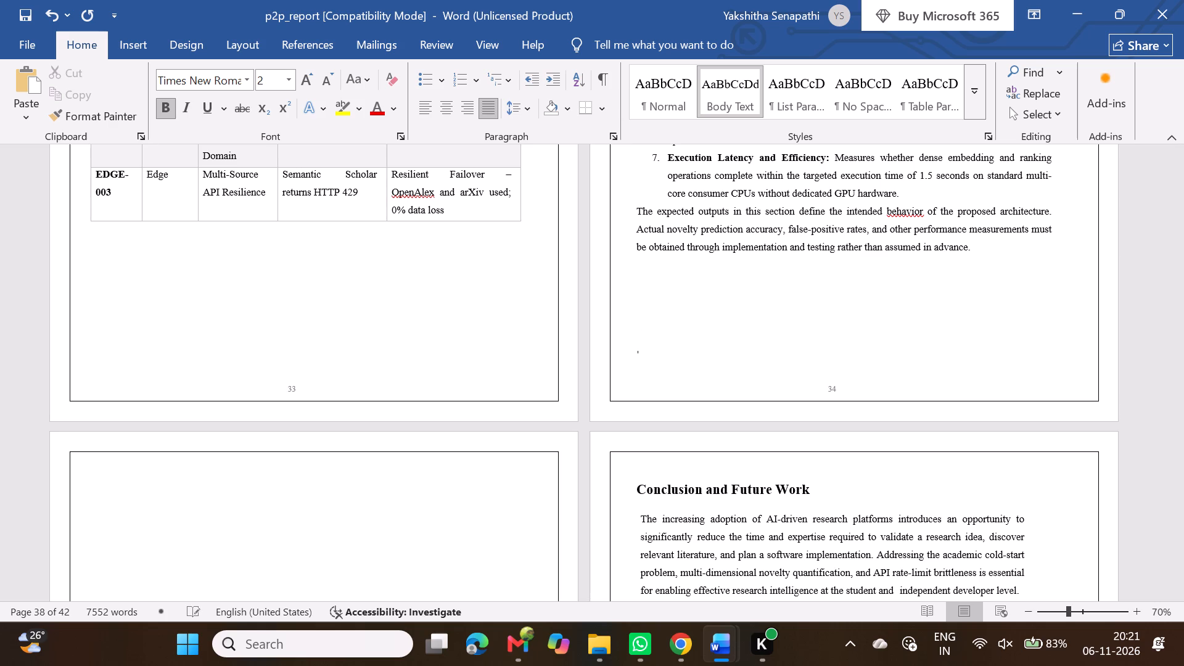
key("Return")
key("Return")
key("Return")
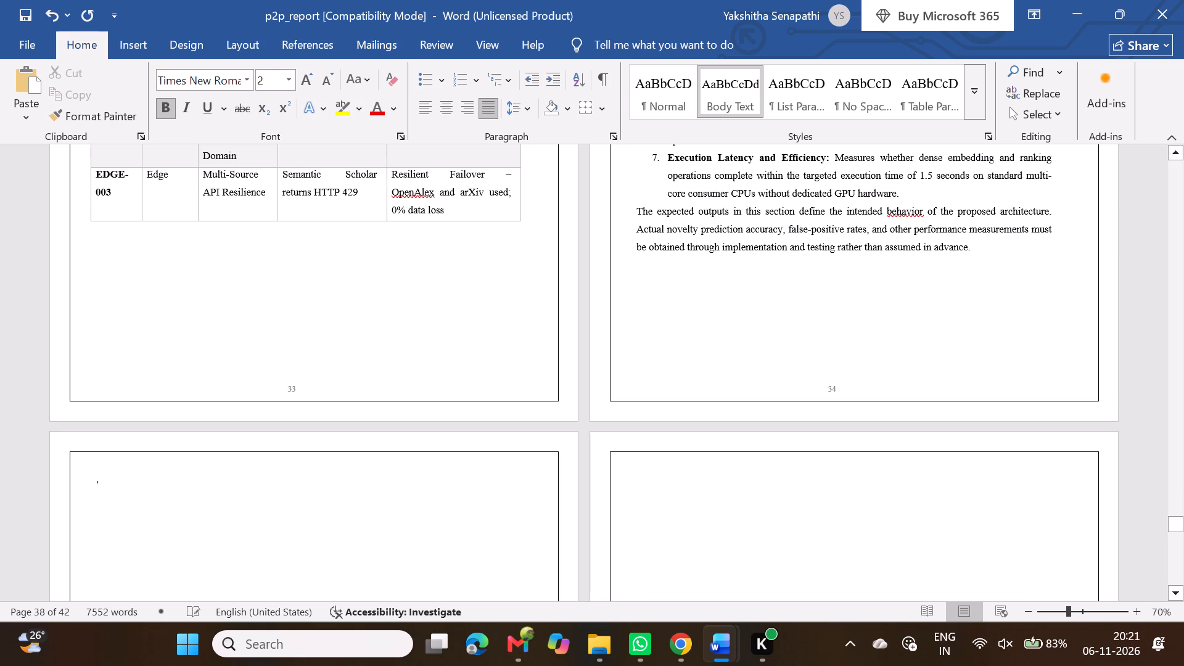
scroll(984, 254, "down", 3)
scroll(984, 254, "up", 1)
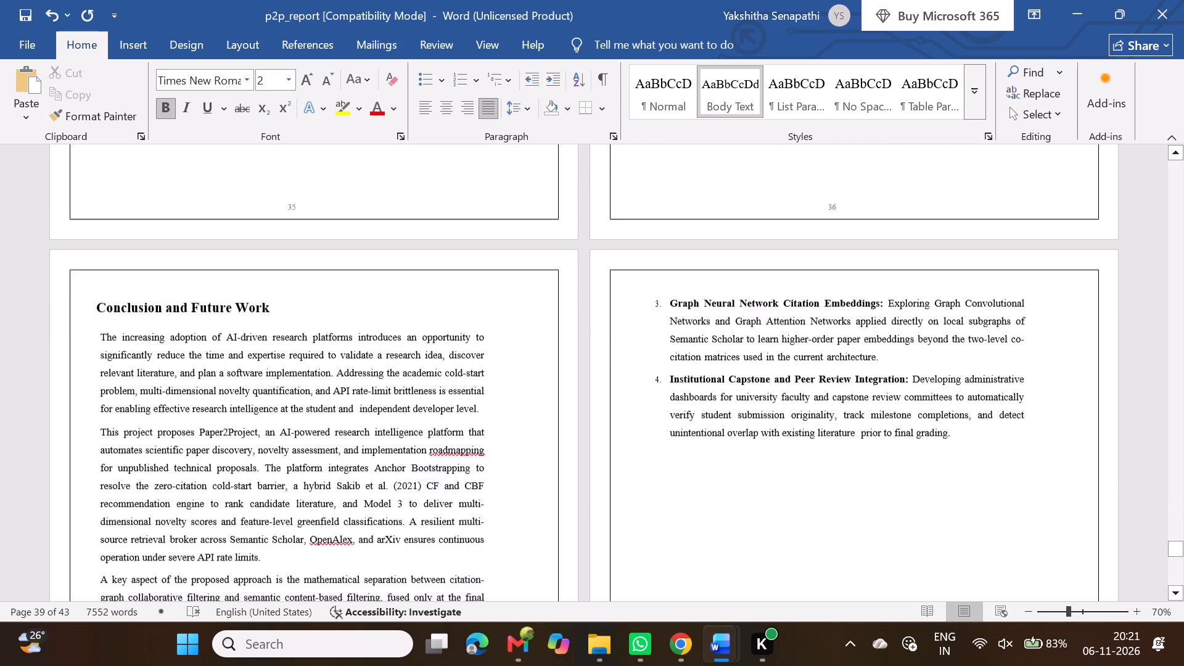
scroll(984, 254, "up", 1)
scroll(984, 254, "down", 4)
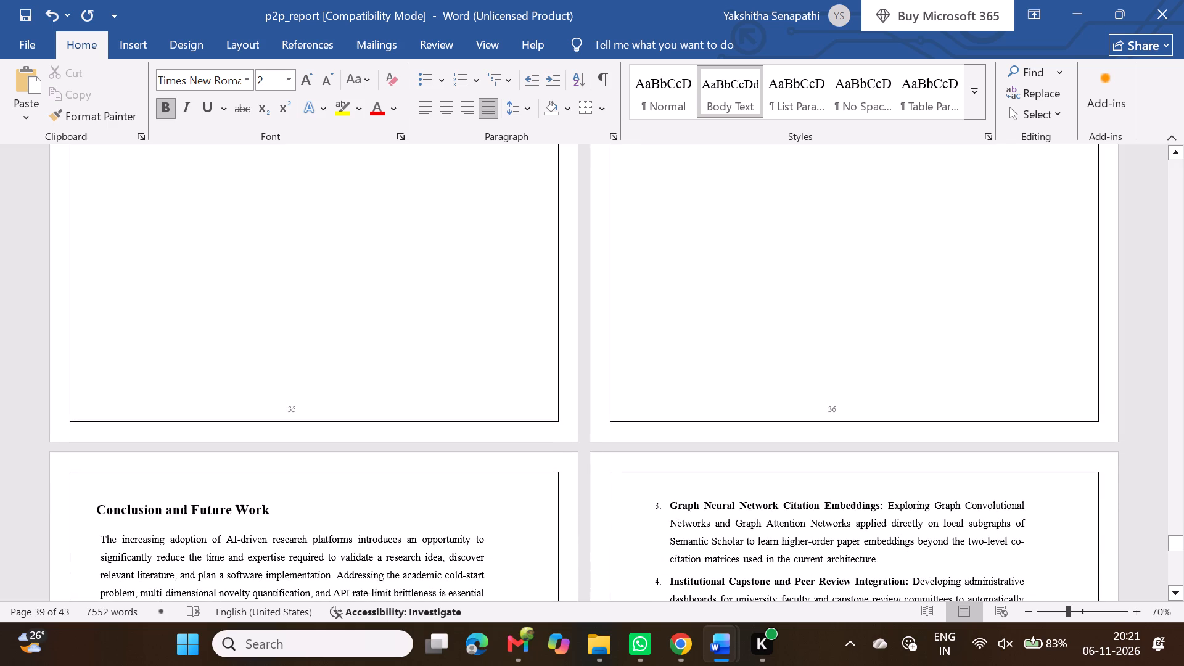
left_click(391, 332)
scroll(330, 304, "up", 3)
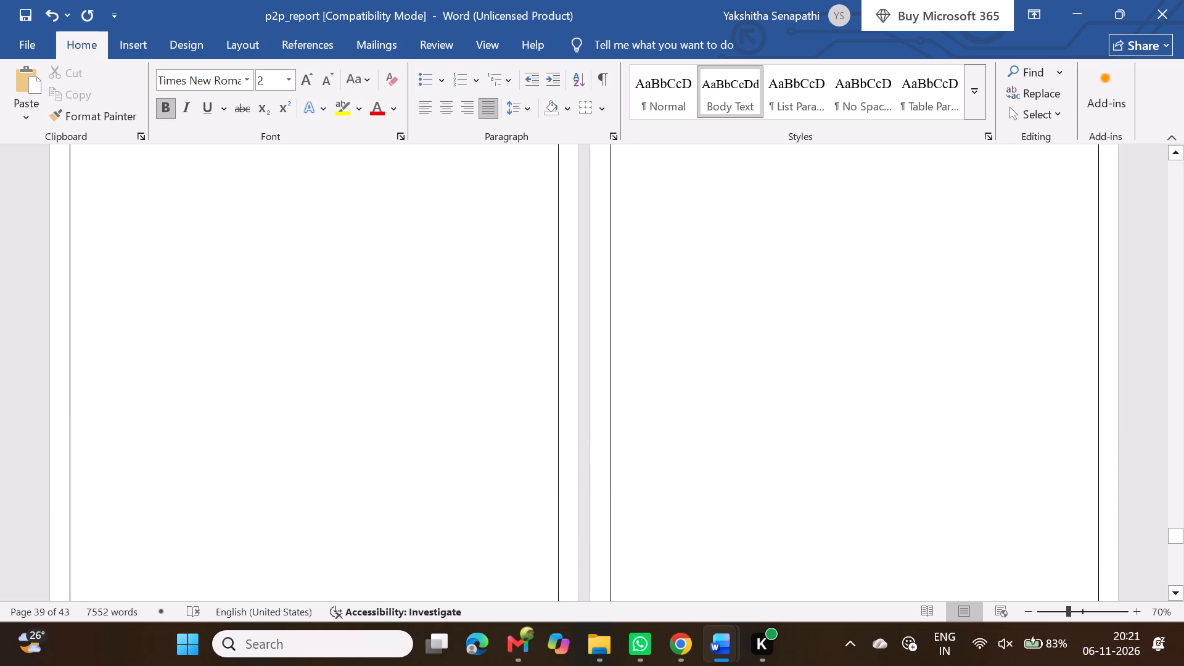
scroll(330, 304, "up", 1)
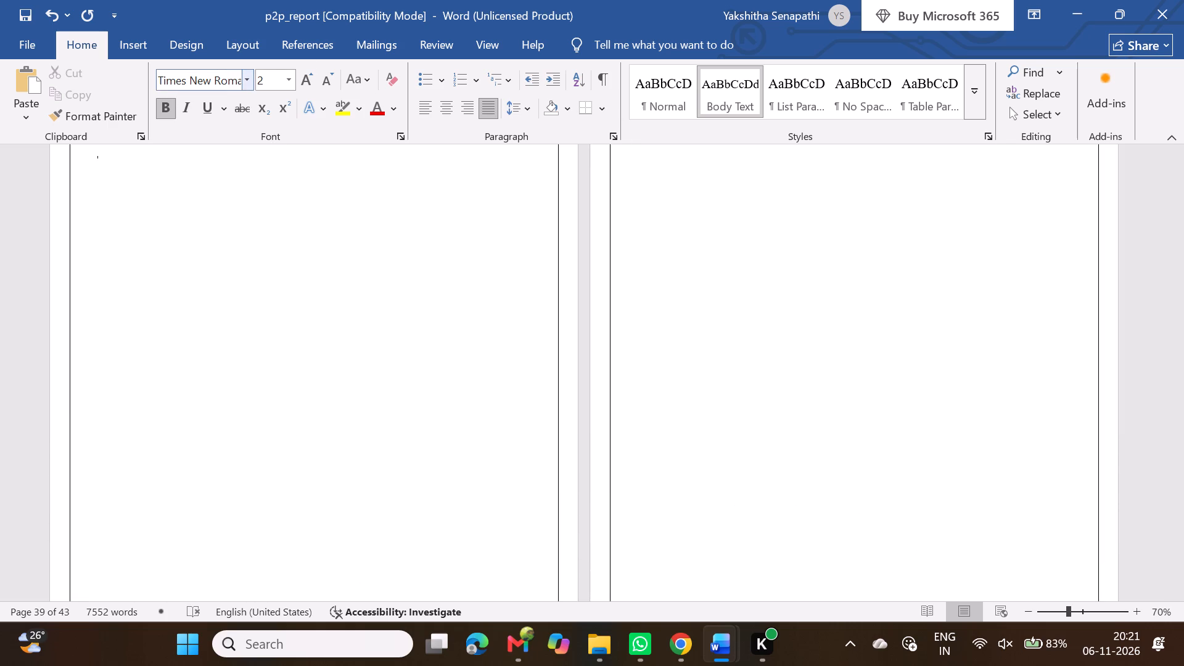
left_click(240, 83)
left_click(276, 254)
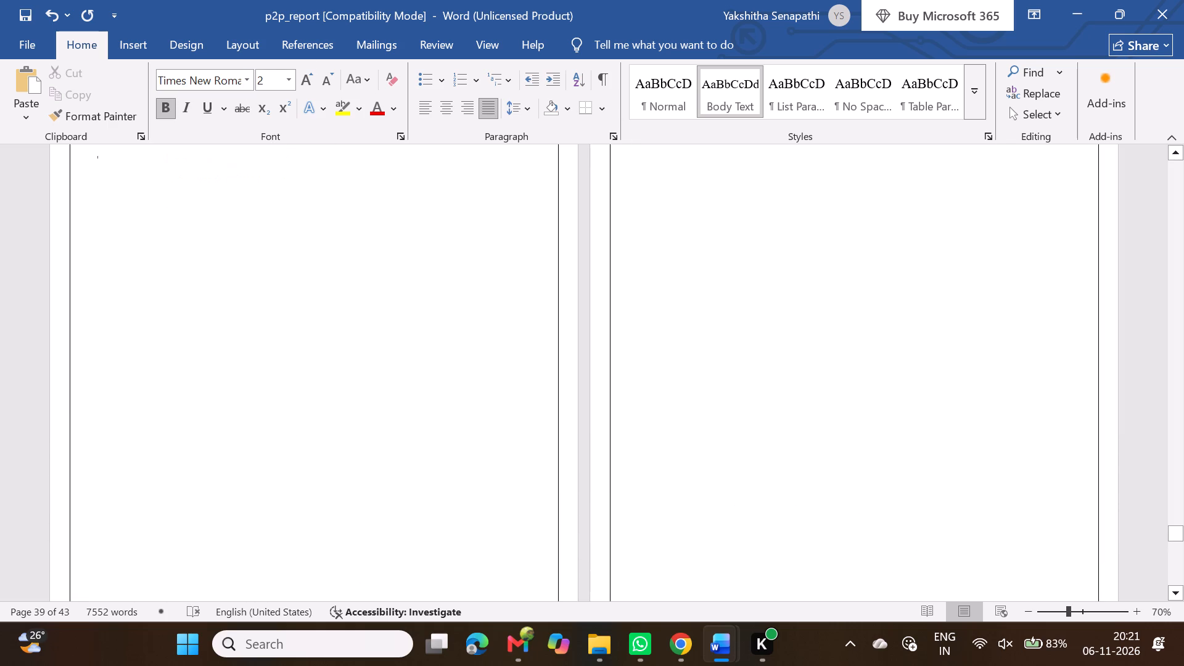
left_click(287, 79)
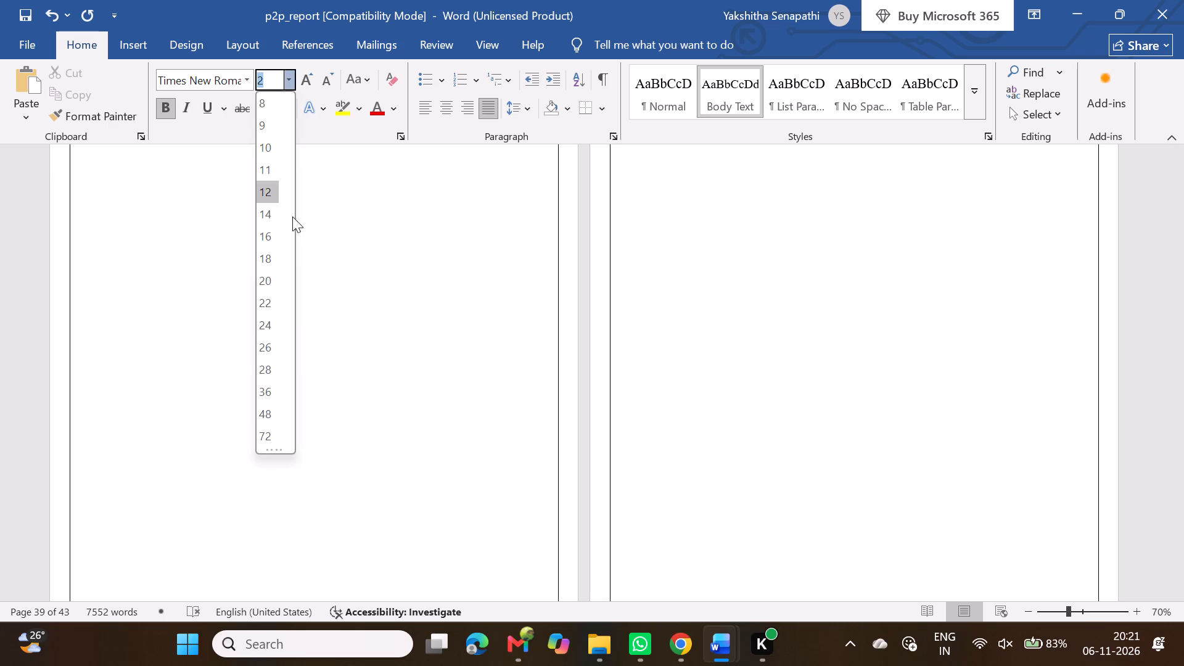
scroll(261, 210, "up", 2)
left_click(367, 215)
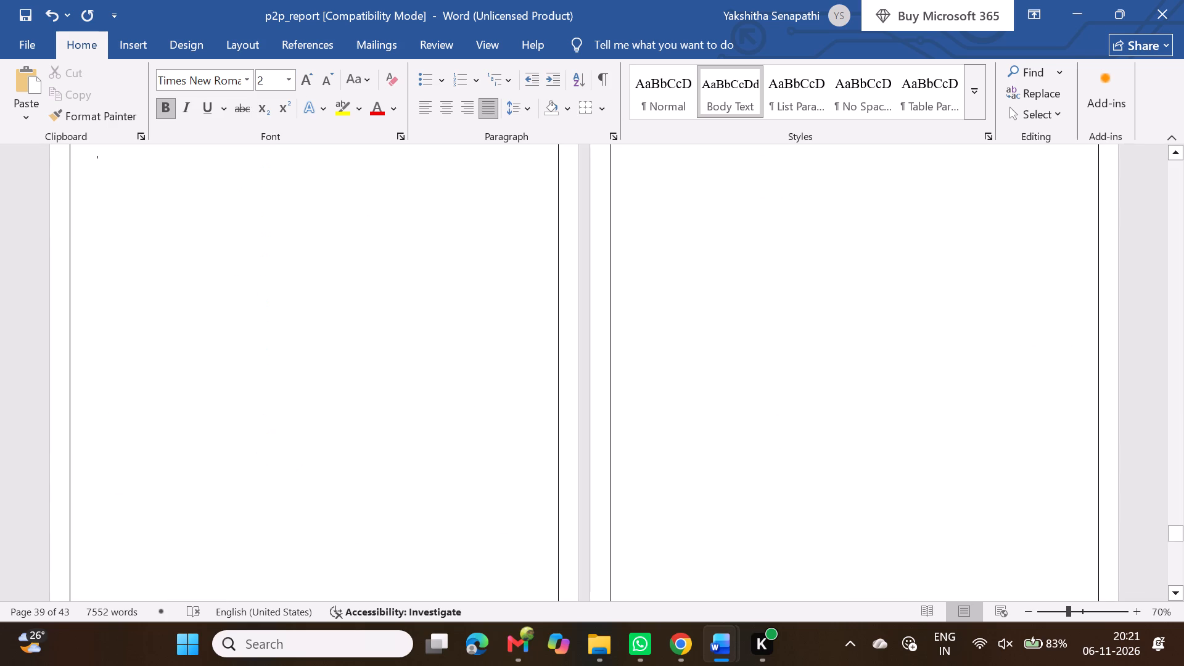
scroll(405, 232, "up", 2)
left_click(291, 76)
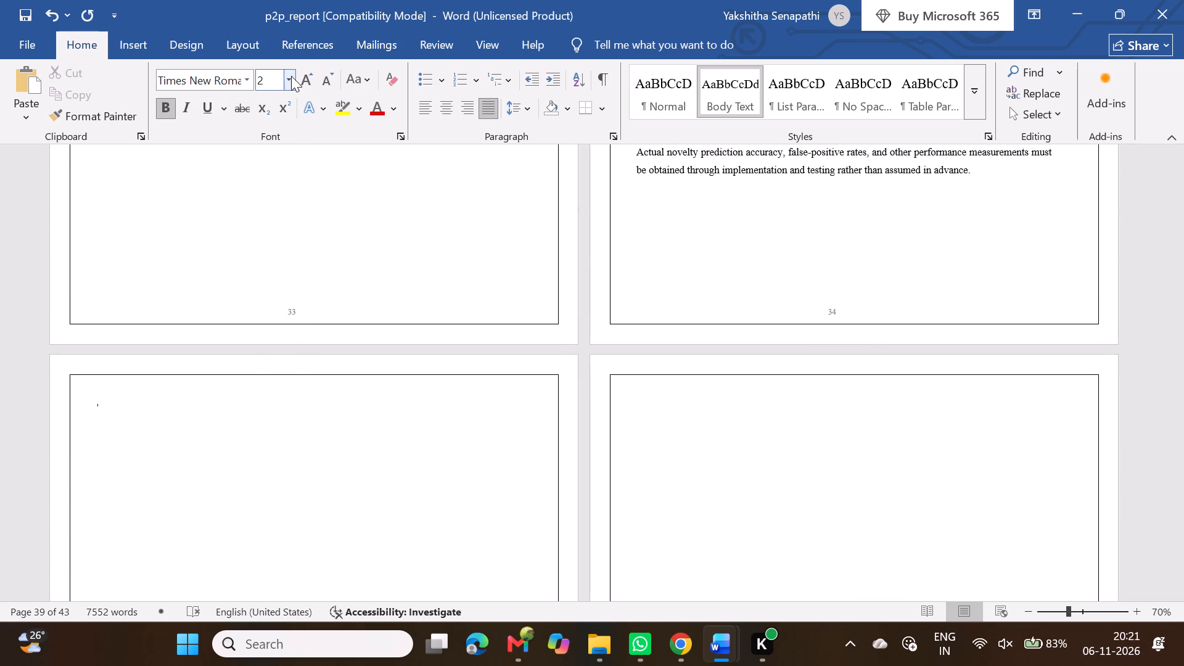
Apply the No Spacing style to the empty paragraph on the blank page after section 9.4 and paste the copied conclusion and references there.
left_click(861, 97)
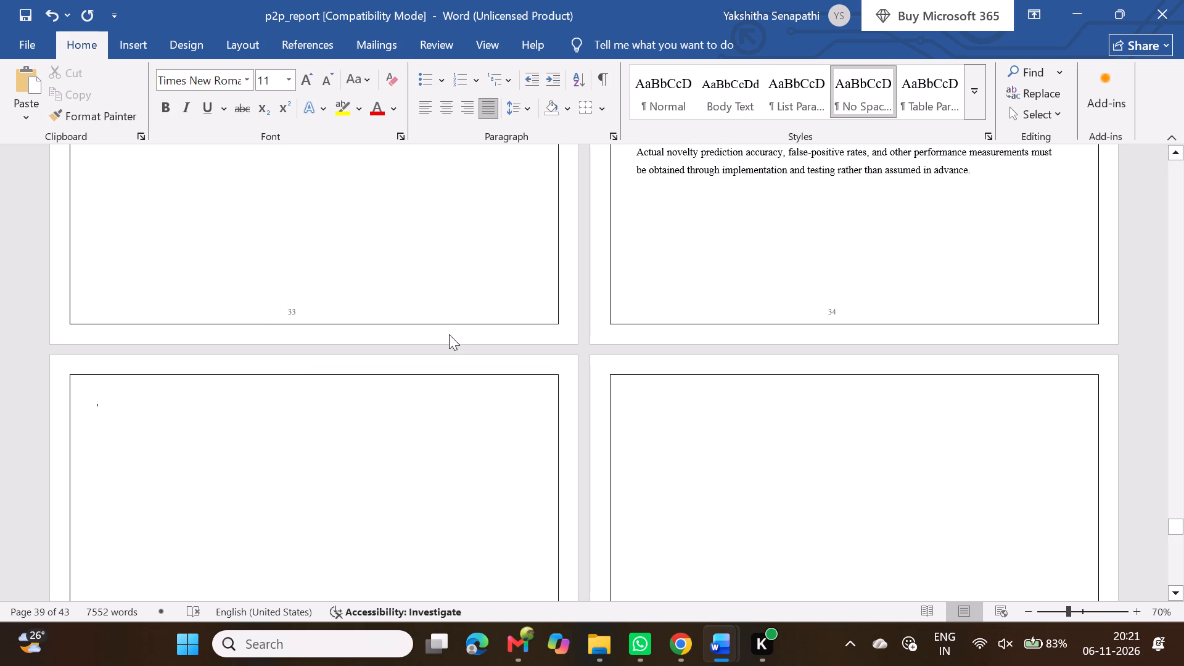
left_click(249, 414)
key("ctrl+v")
scroll(249, 414, "up", 5)
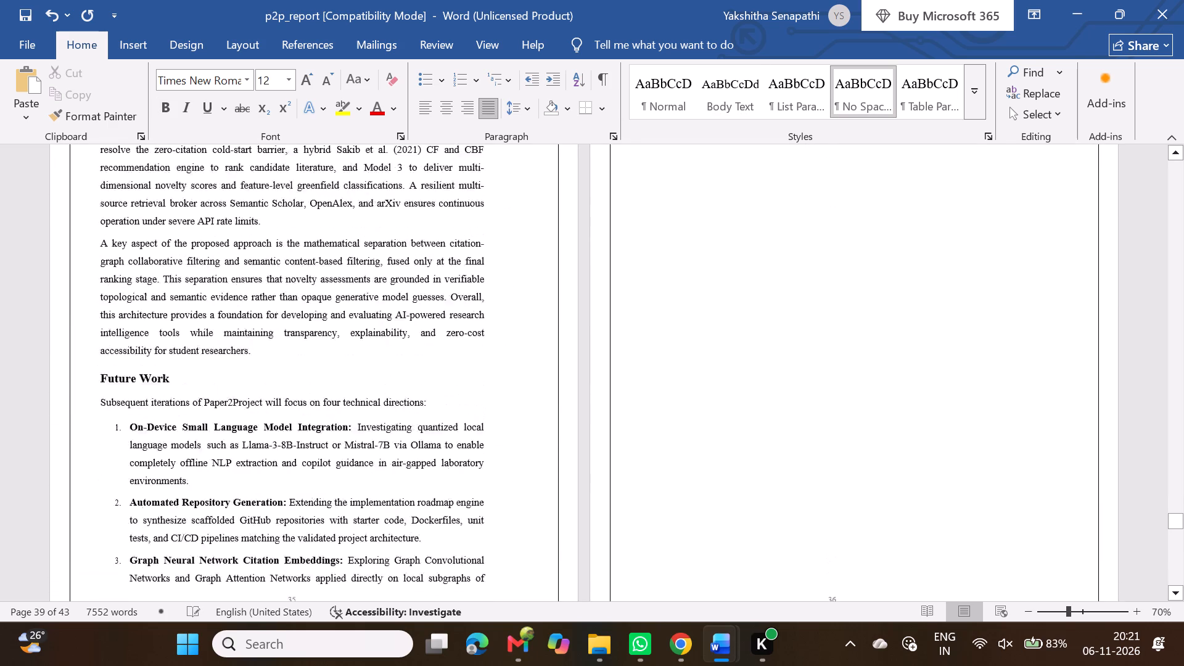
Undo the pasted conclusion and references, the No Spacing style change and the empty paragraphs added after section 9.4.
scroll(249, 414, "up", 2)
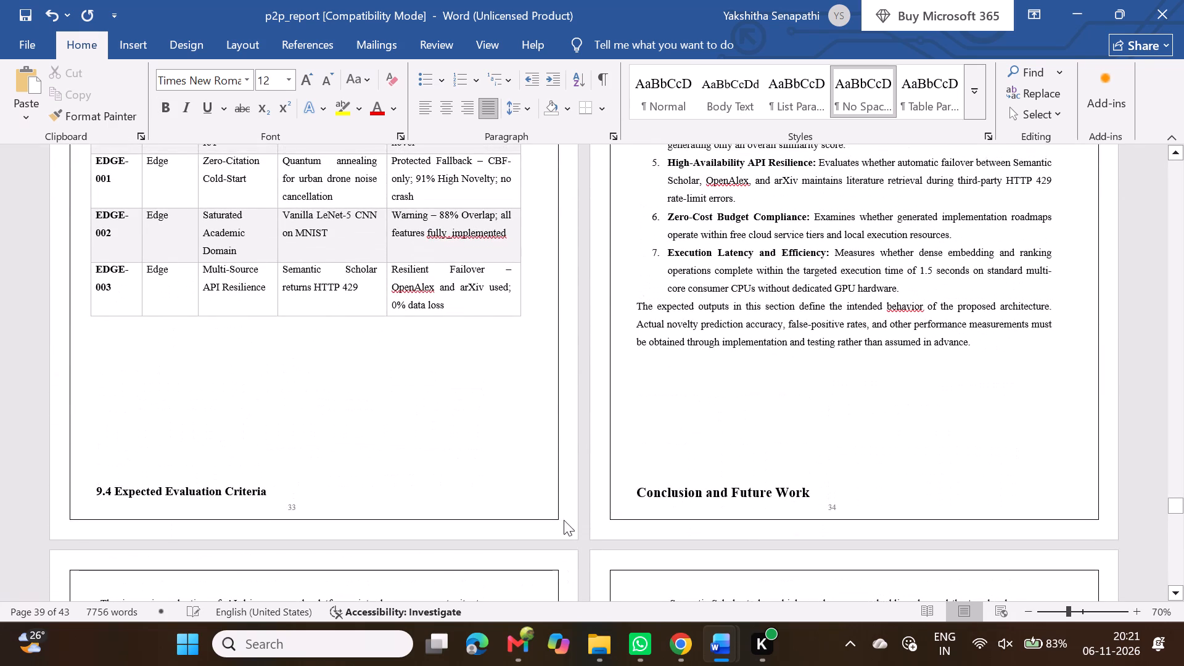
scroll(573, 499, "up", 3)
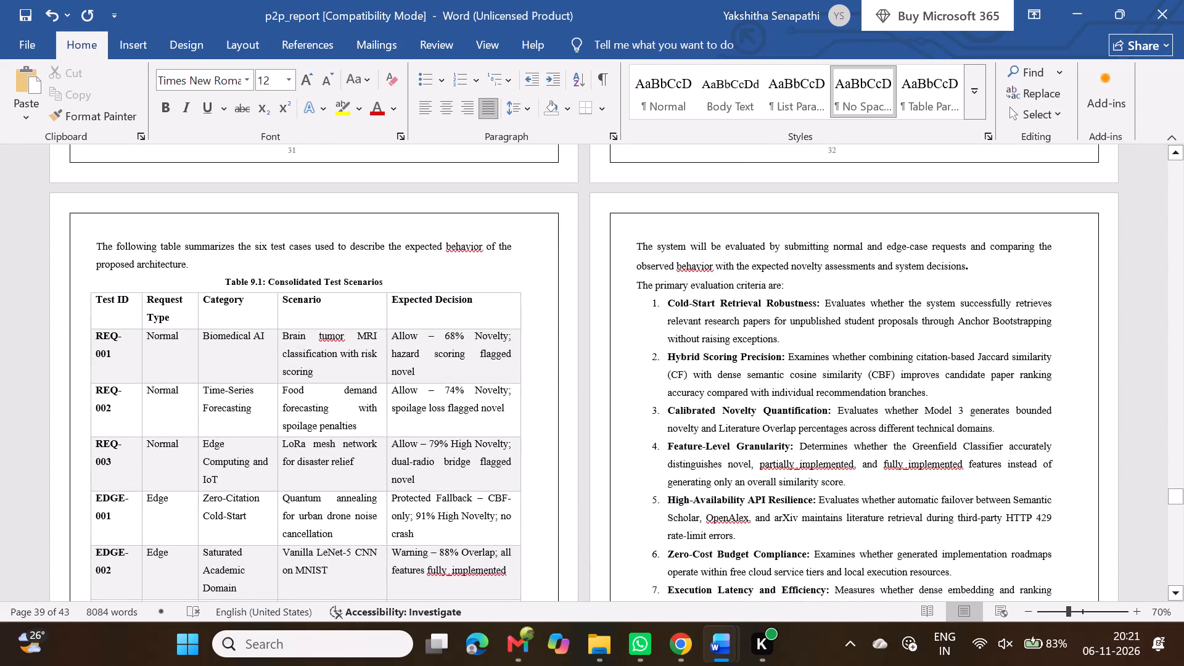
scroll(573, 499, "up", 4)
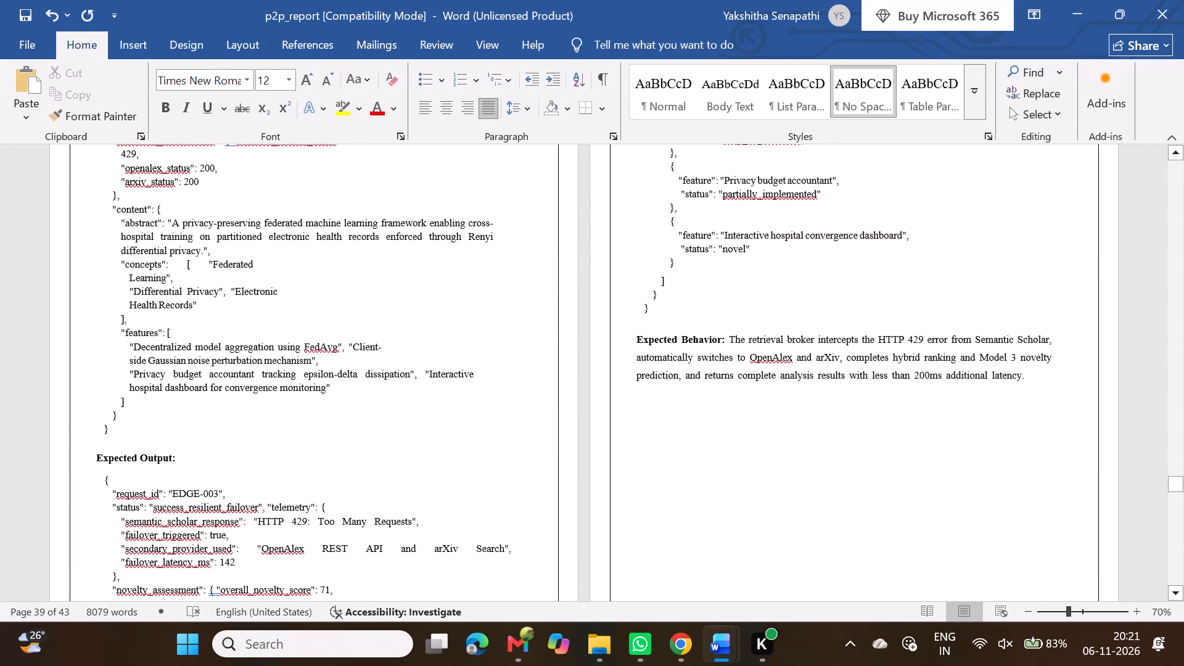
scroll(385, 490, "down", 4)
scroll(463, 448, "down", 1)
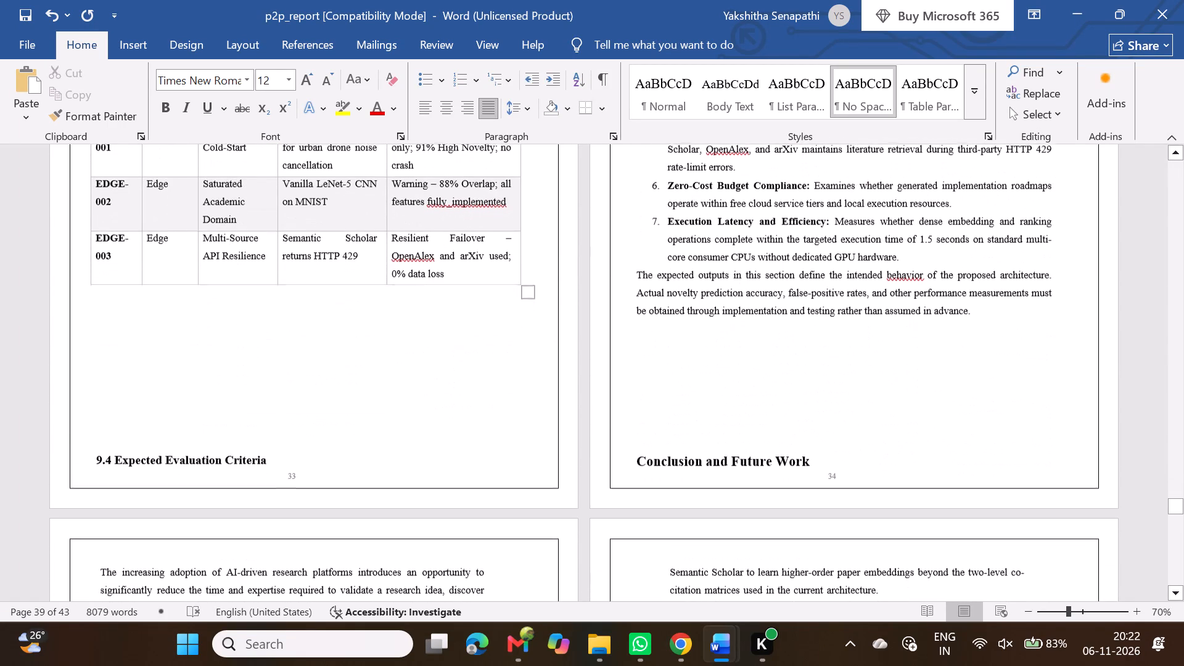
left_click(414, 427)
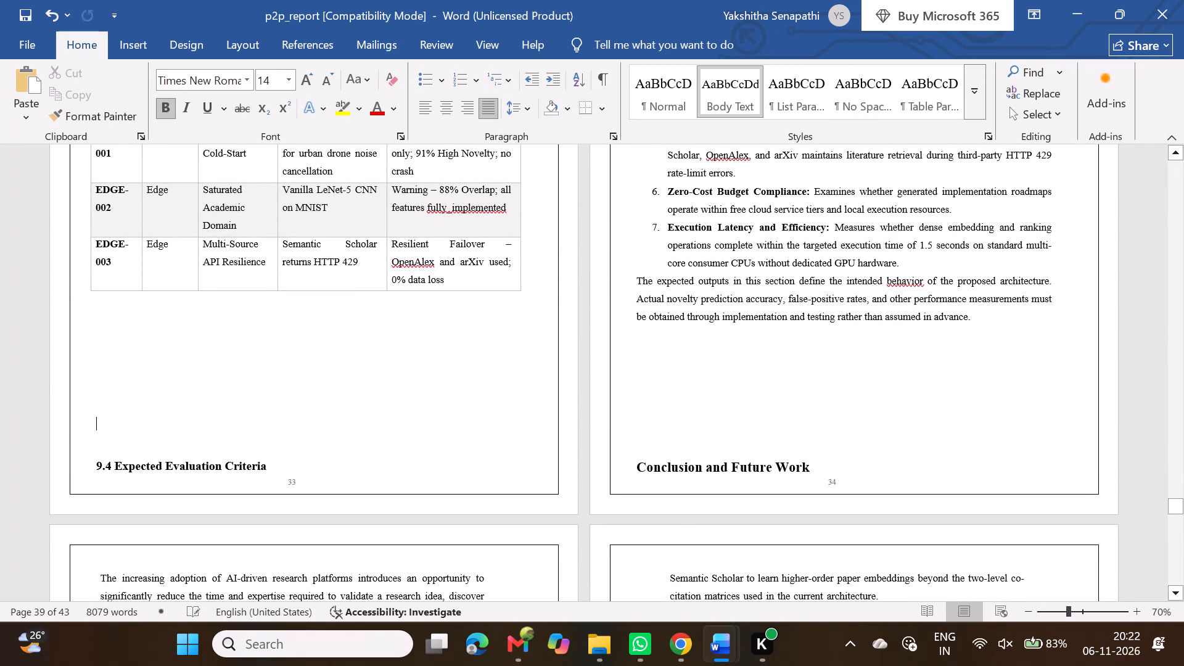
key("ctrl+z")
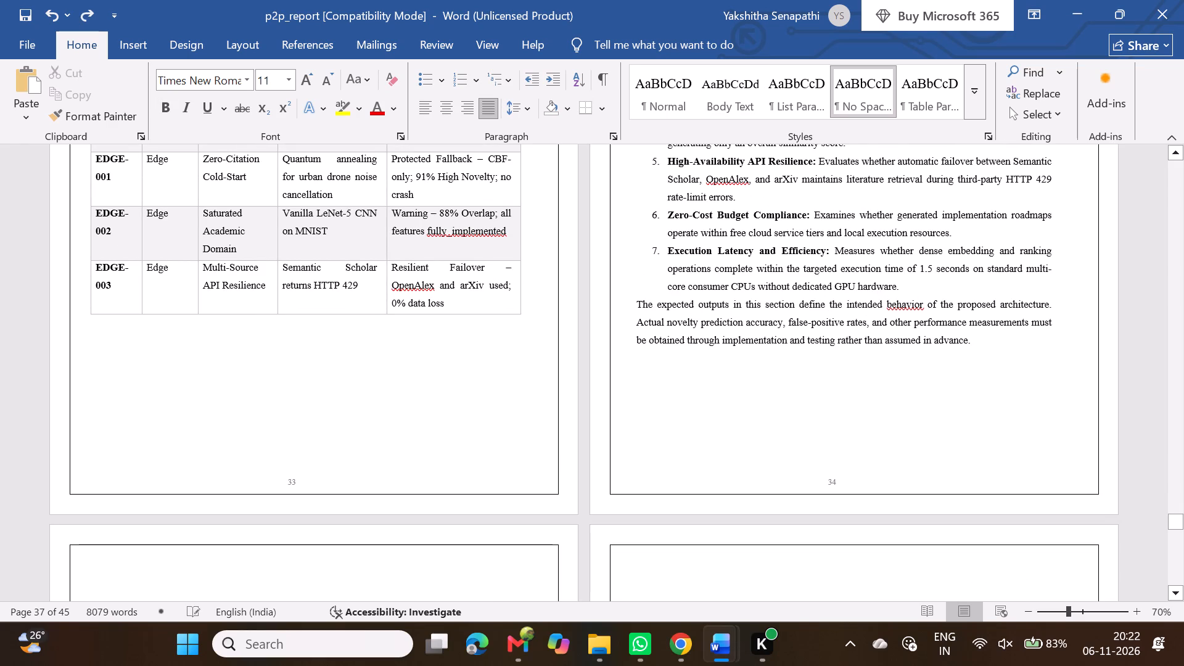
scroll(414, 427, "up", 3)
scroll(414, 427, "down", 3)
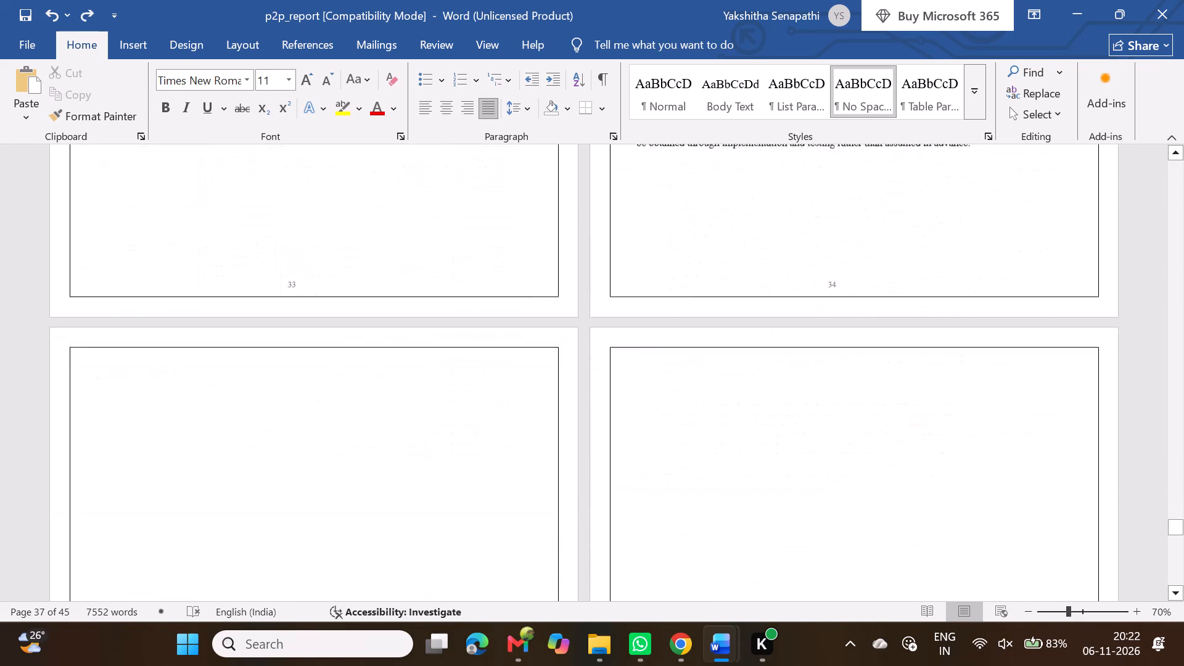
key("ctrl+z")
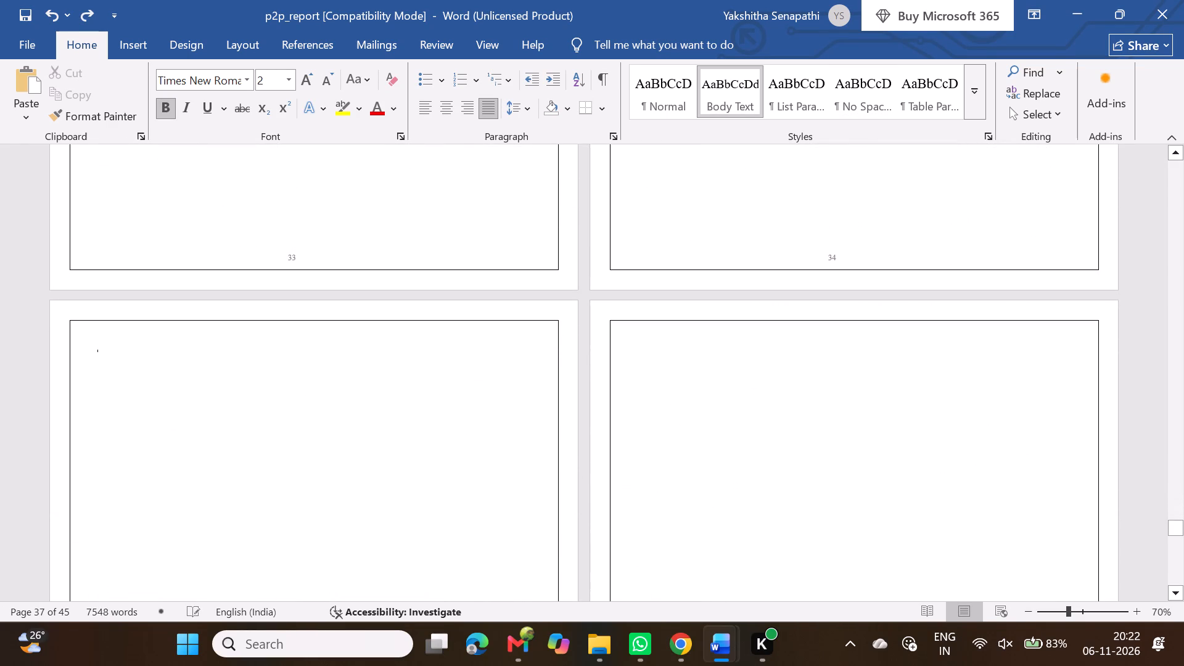
scroll(414, 427, "up", 2)
key("ctrl+z")
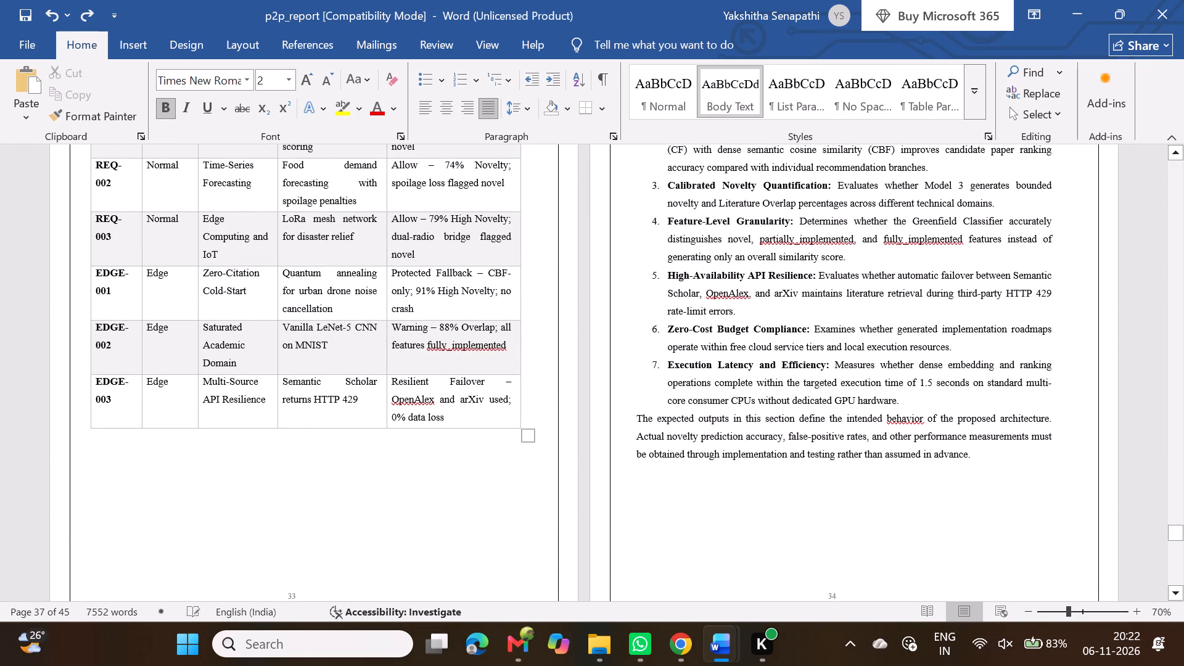
scroll(668, 473, "down", 2)
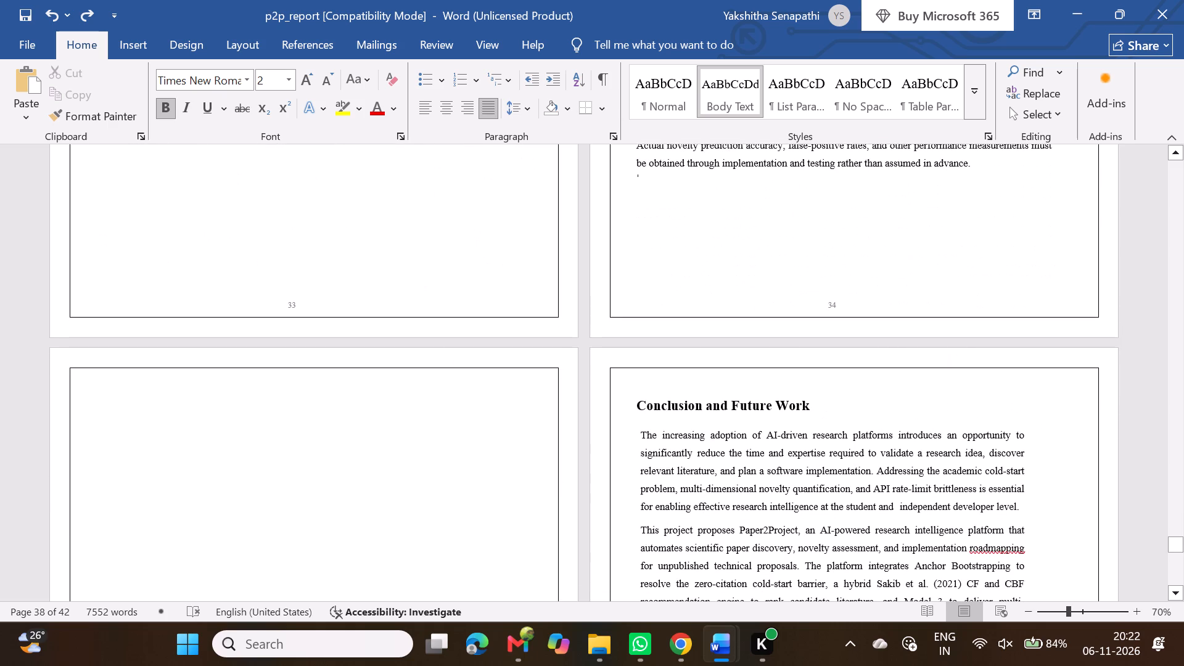
Try to remove the blank page by deleting backwards twice from the start of the "Conclusion and Future Work" heading.
left_click(756, 448)
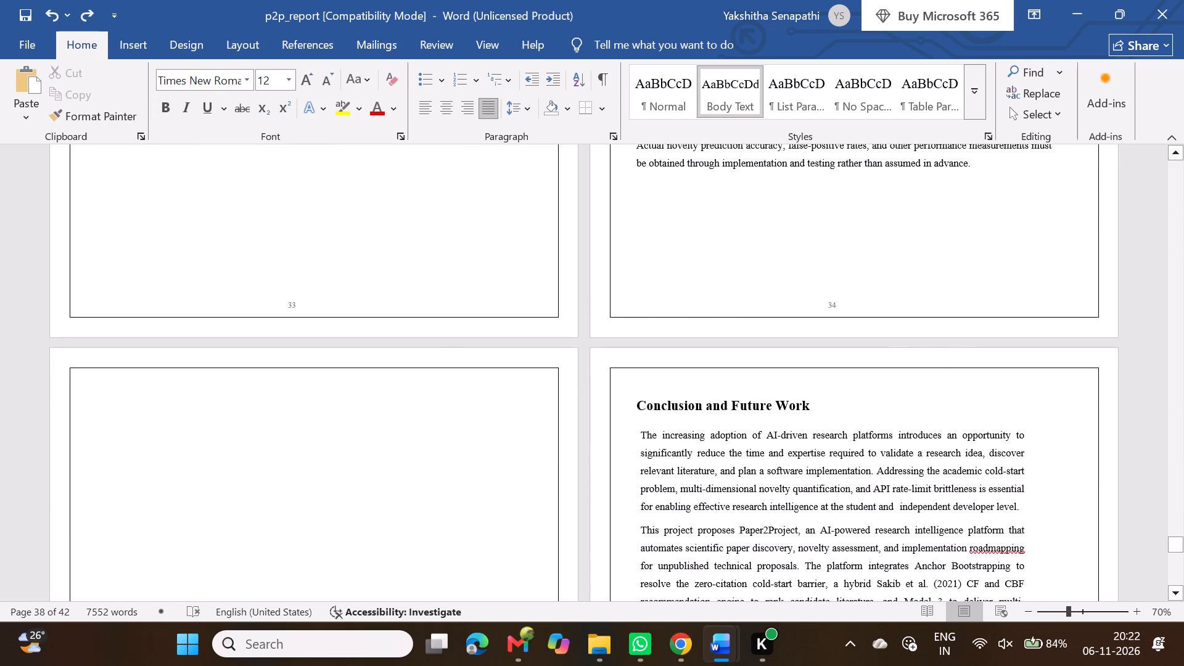
left_click(756, 448)
left_click(638, 406)
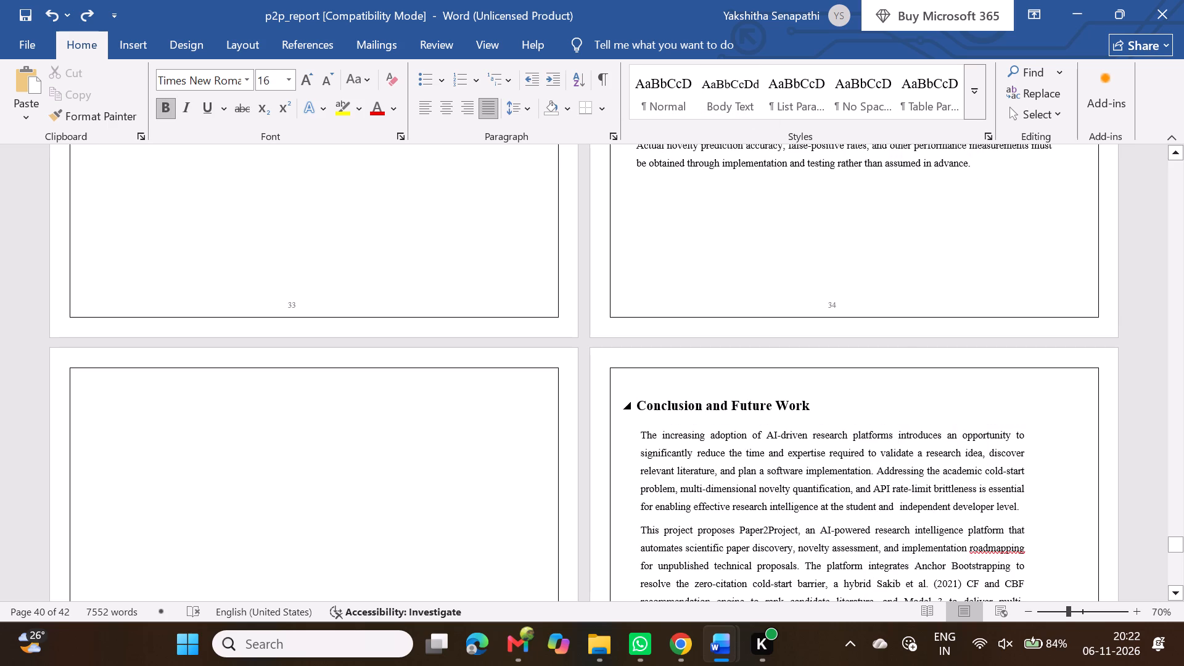
key("BackSpace")
key("BackSpace")
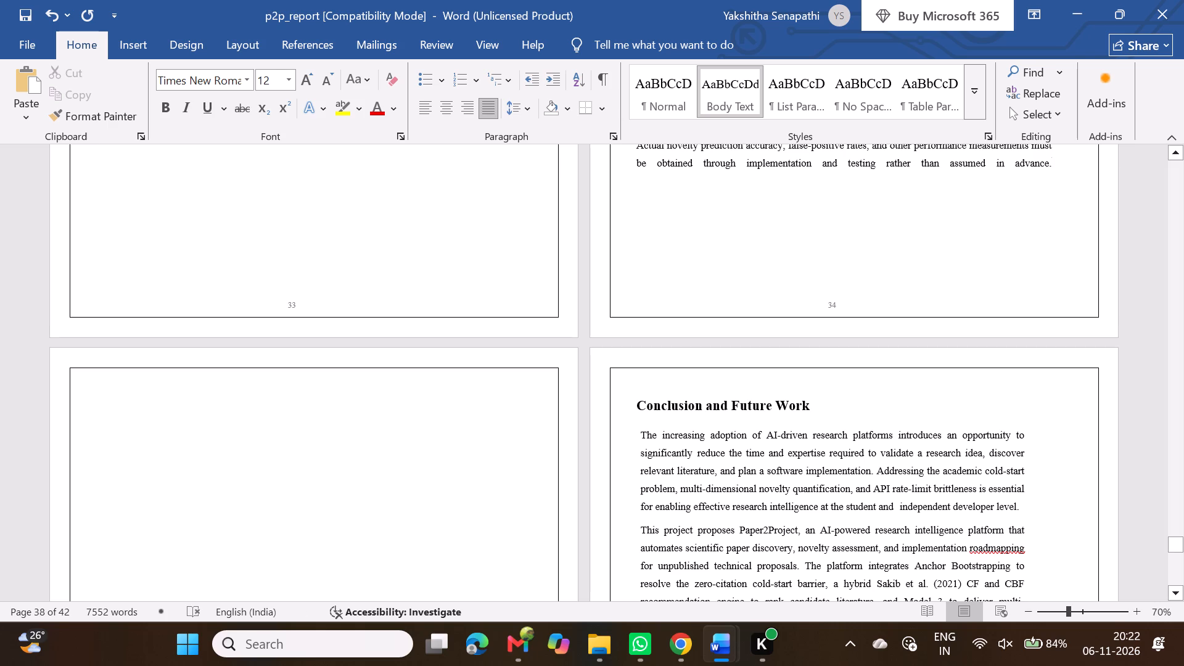
left_click(400, 417)
left_click(400, 417)
Take a full-screen screenshot of a zoomed-out multi-page view showing the blank page between section 9.4 and the conclusion.
scroll(400, 417, "down", 1)
scroll(400, 417, "down", 2, "ctrl")
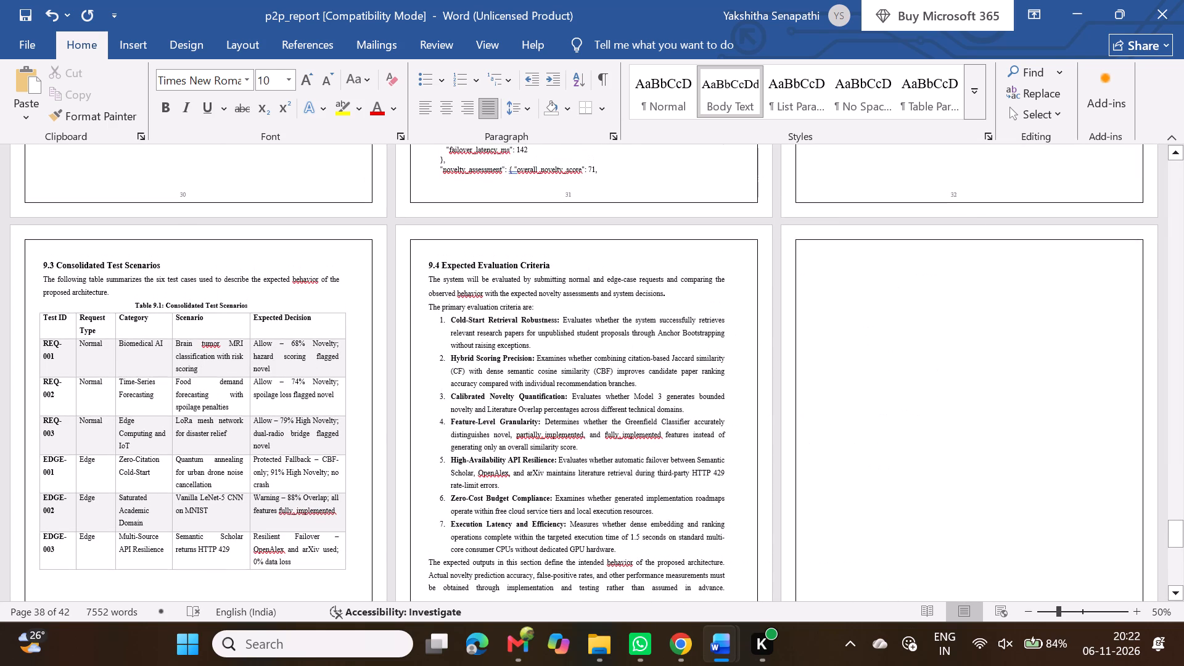
scroll(400, 417, "left", 1)
scroll(400, 417, "down", 3)
scroll(400, 417, "down", 1, "ctrl")
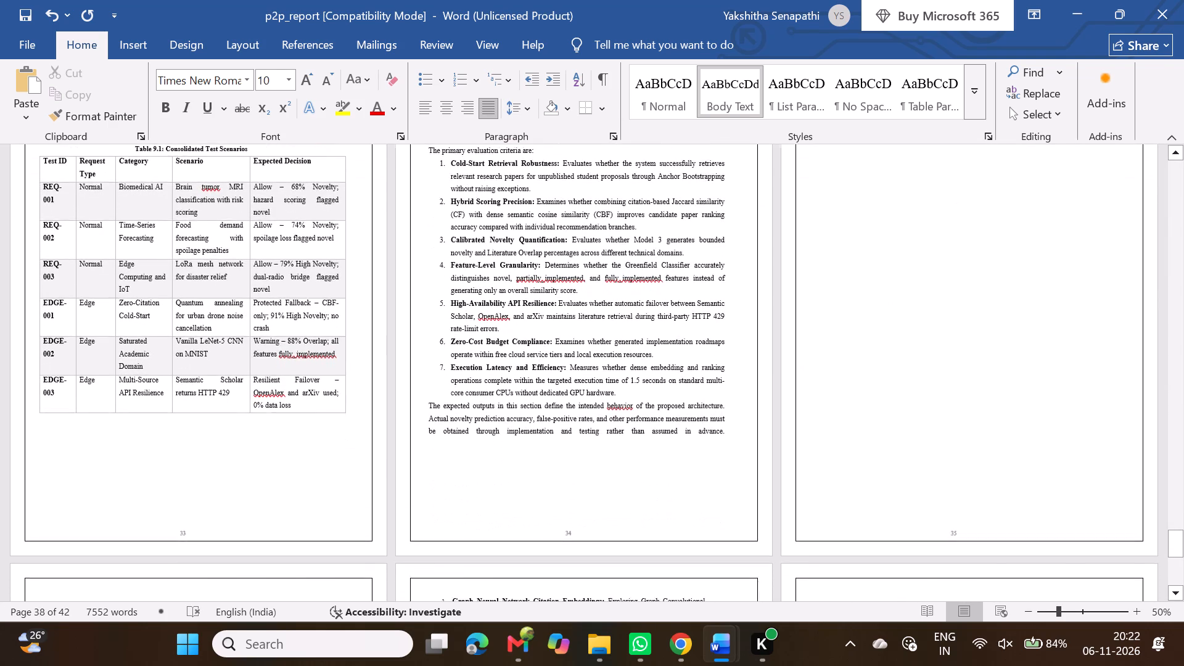
scroll(400, 417, "down", 1, "ctrl")
scroll(400, 417, "up", 1)
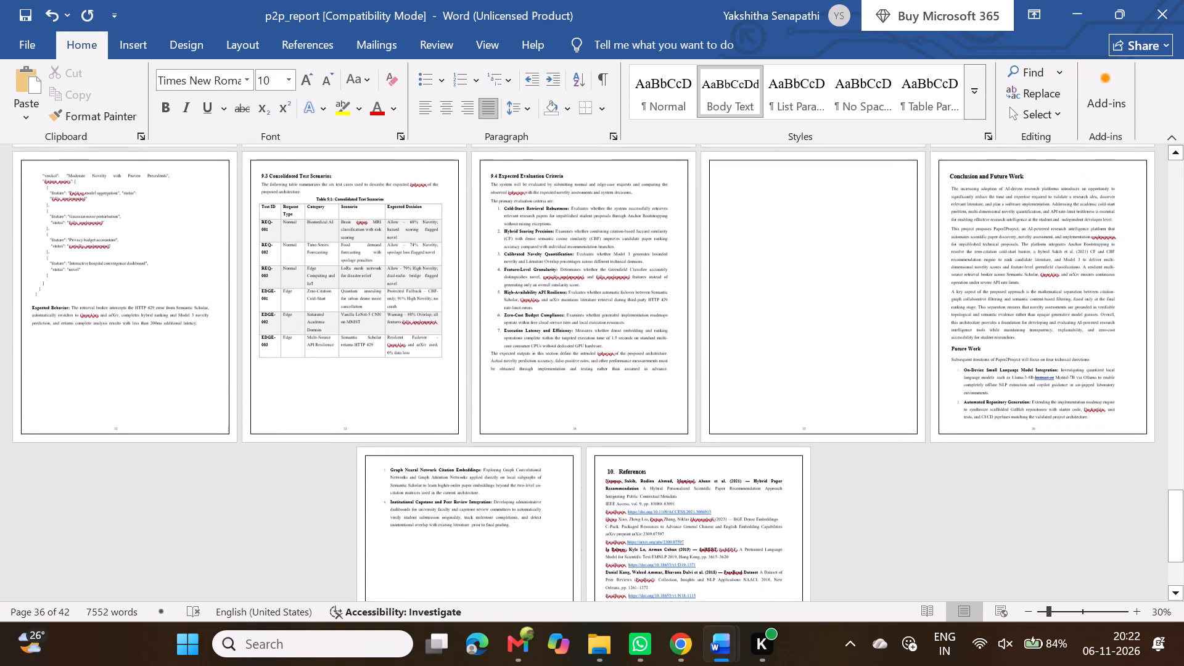
scroll(400, 417, "up", 1)
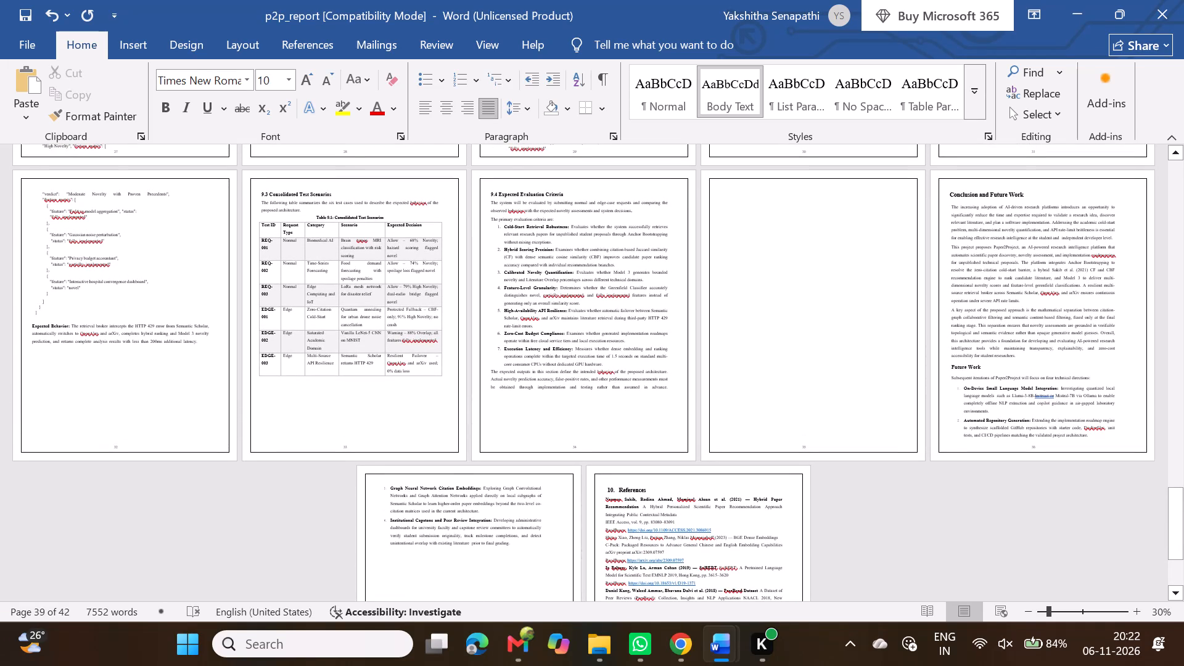
key("super+Print")
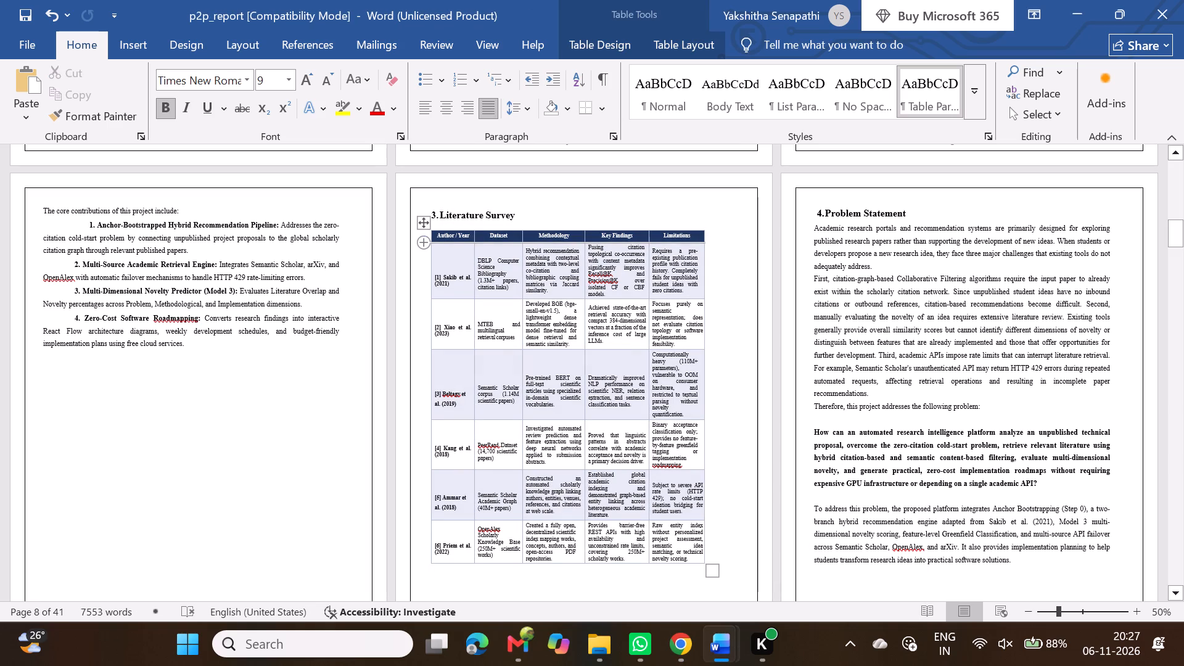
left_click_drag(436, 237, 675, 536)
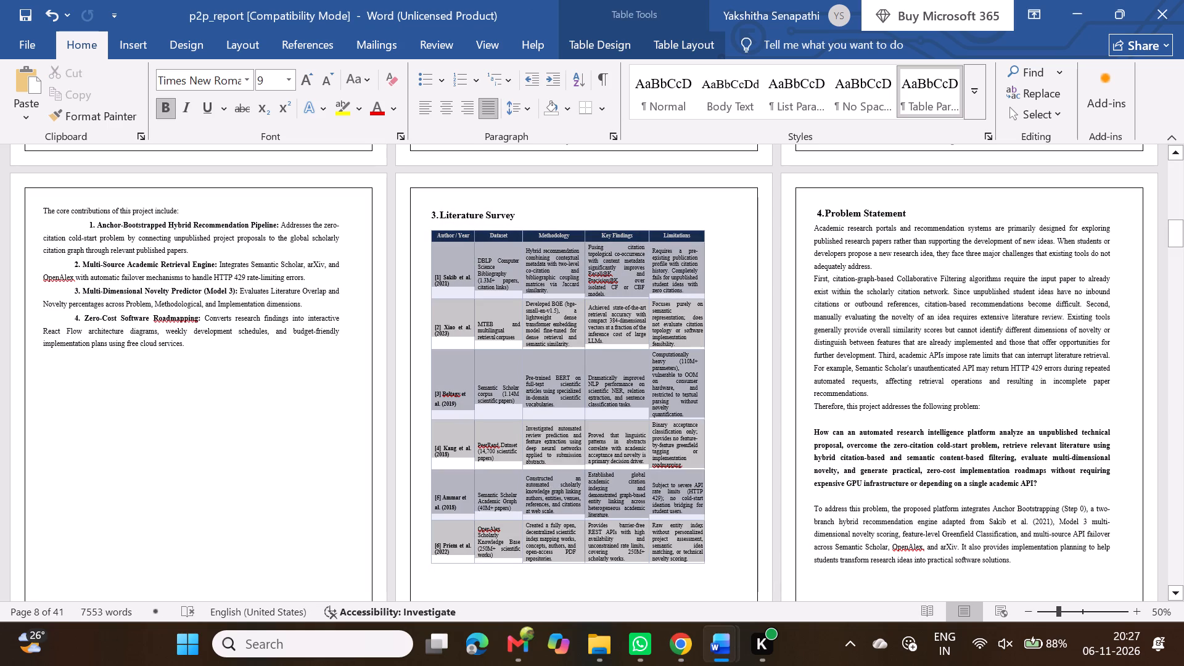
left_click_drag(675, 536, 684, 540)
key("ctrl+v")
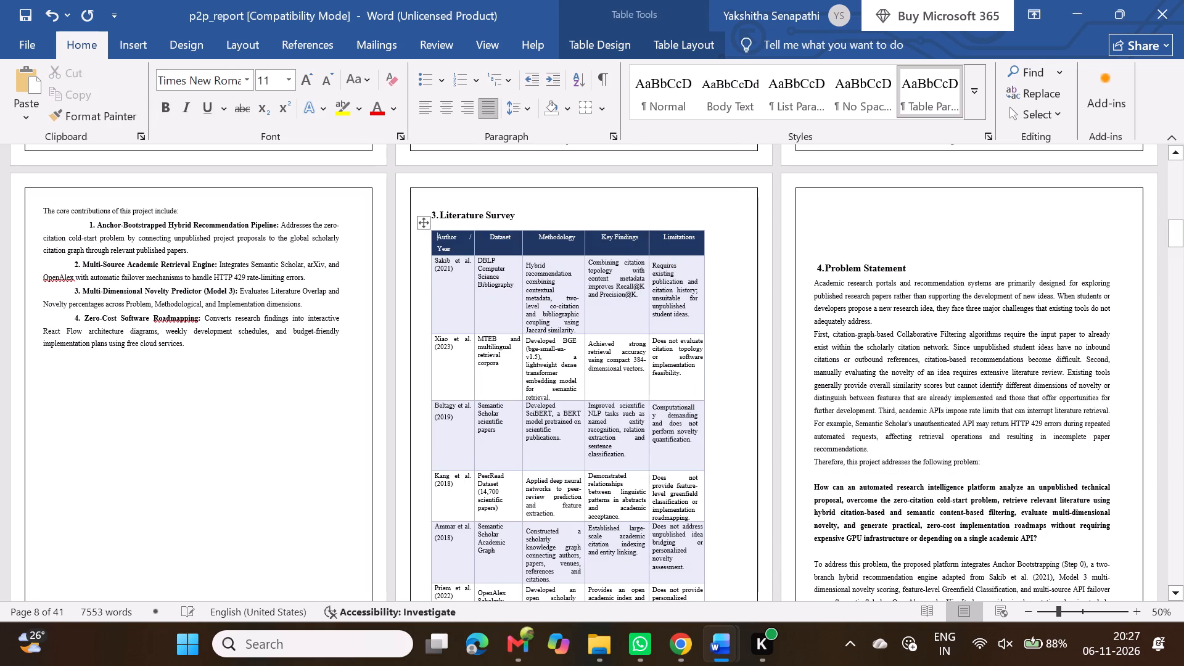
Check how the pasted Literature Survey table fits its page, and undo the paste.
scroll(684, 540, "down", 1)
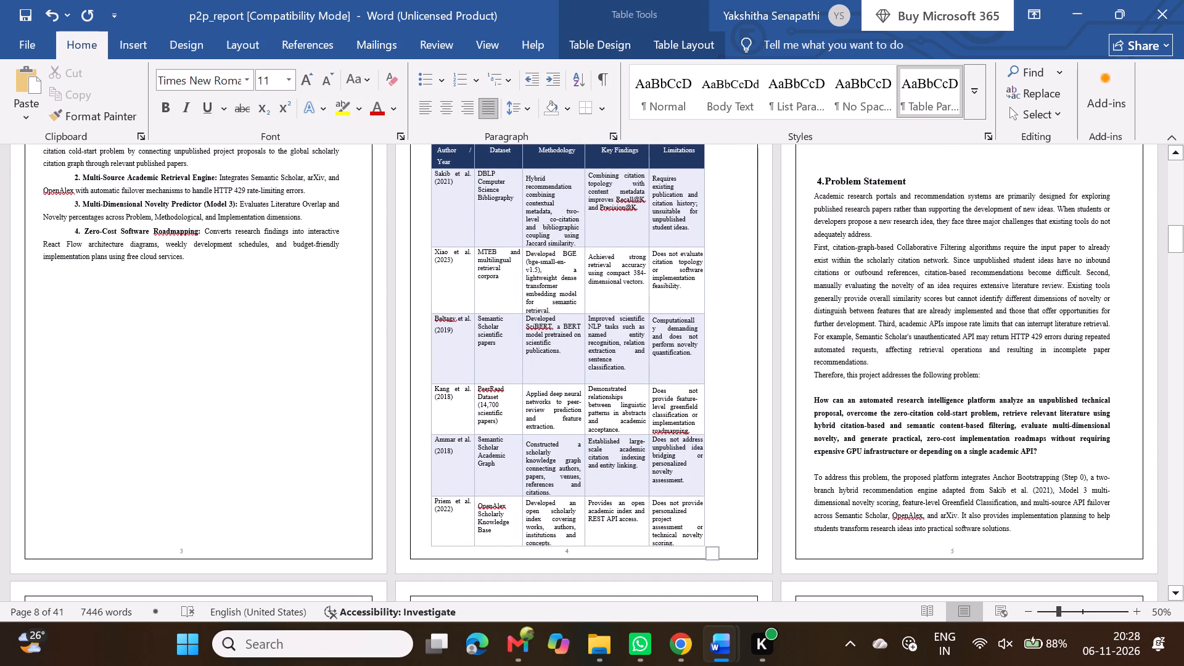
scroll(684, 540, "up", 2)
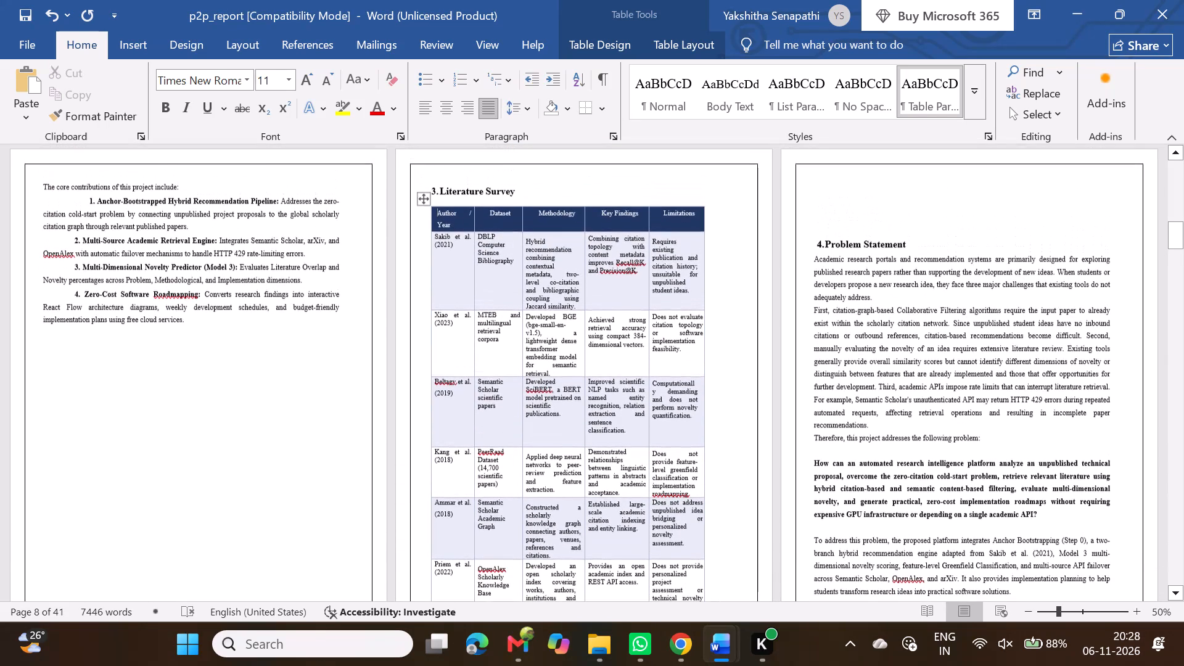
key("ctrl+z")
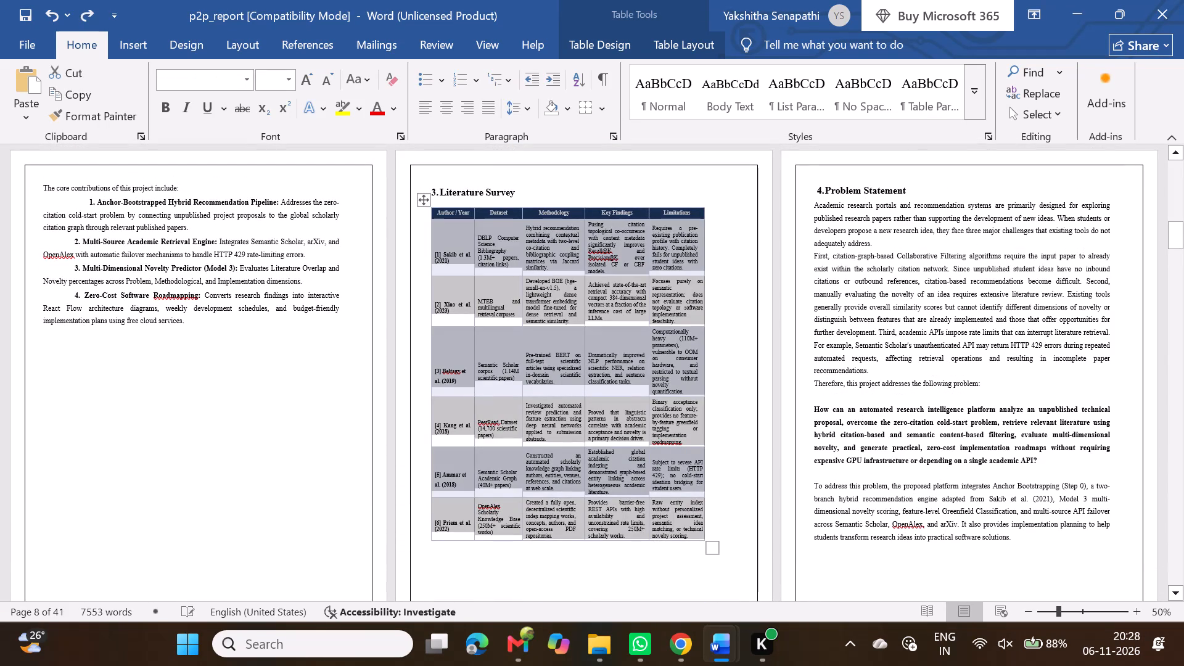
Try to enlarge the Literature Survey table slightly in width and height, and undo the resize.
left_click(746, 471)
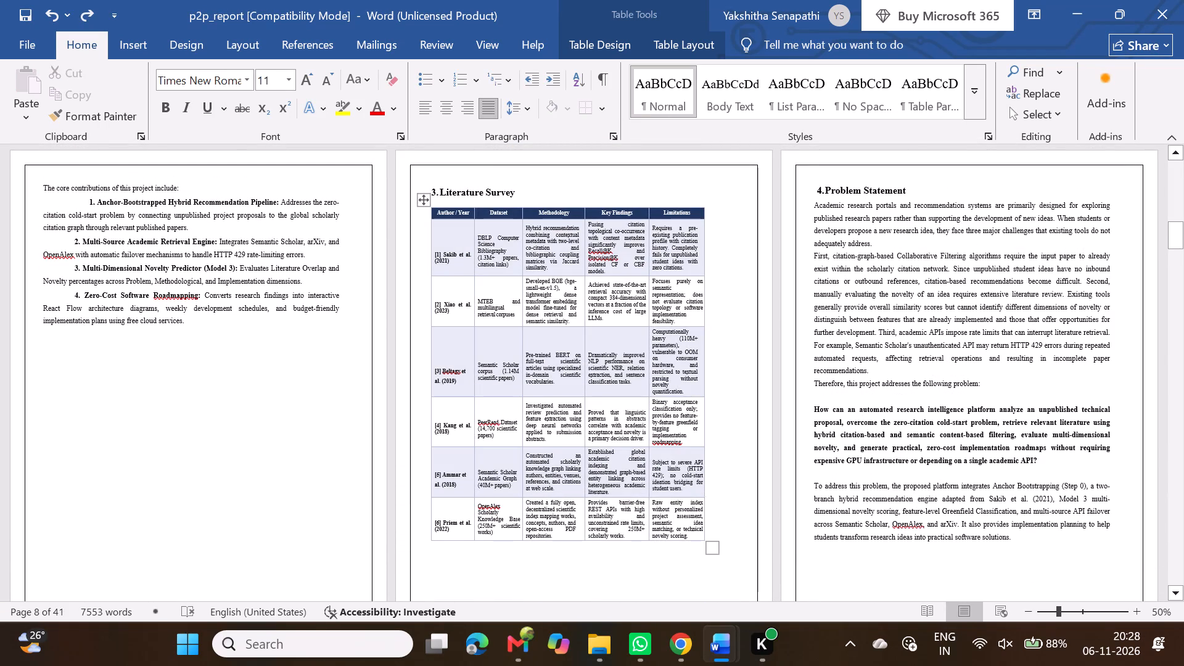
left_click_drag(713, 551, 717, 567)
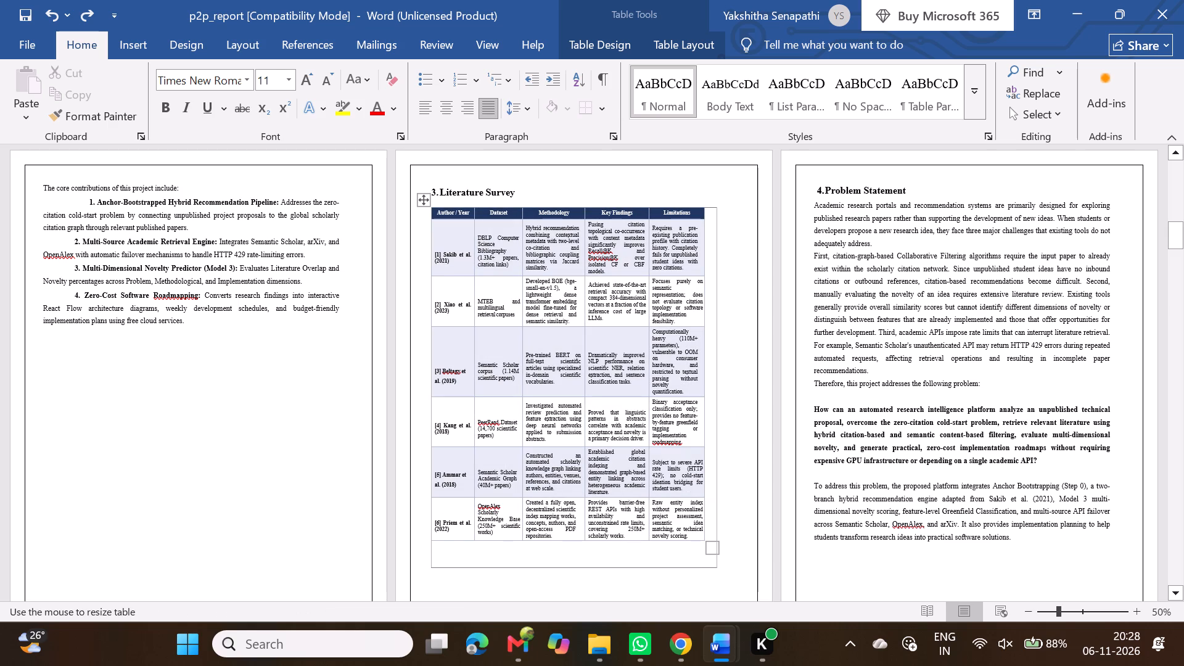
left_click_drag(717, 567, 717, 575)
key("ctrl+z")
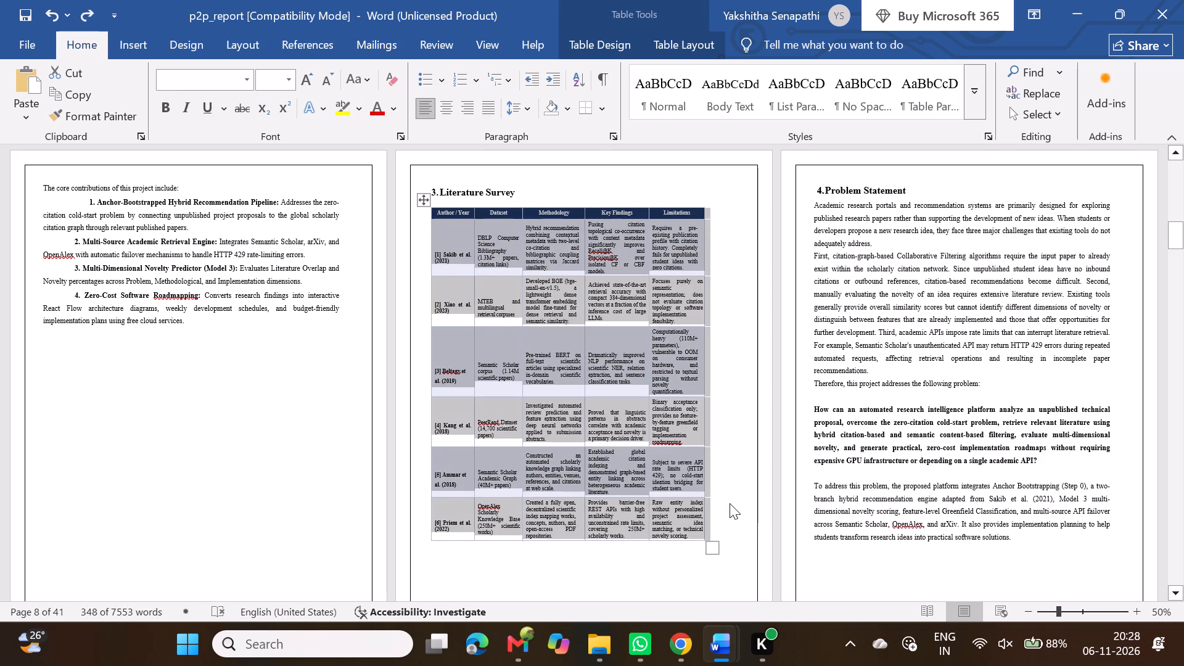
Review the report's page layout from the Literature Survey through the chapters to the References.
left_click(730, 503)
scroll(730, 503, "down", 2)
scroll(730, 503, "up", 2)
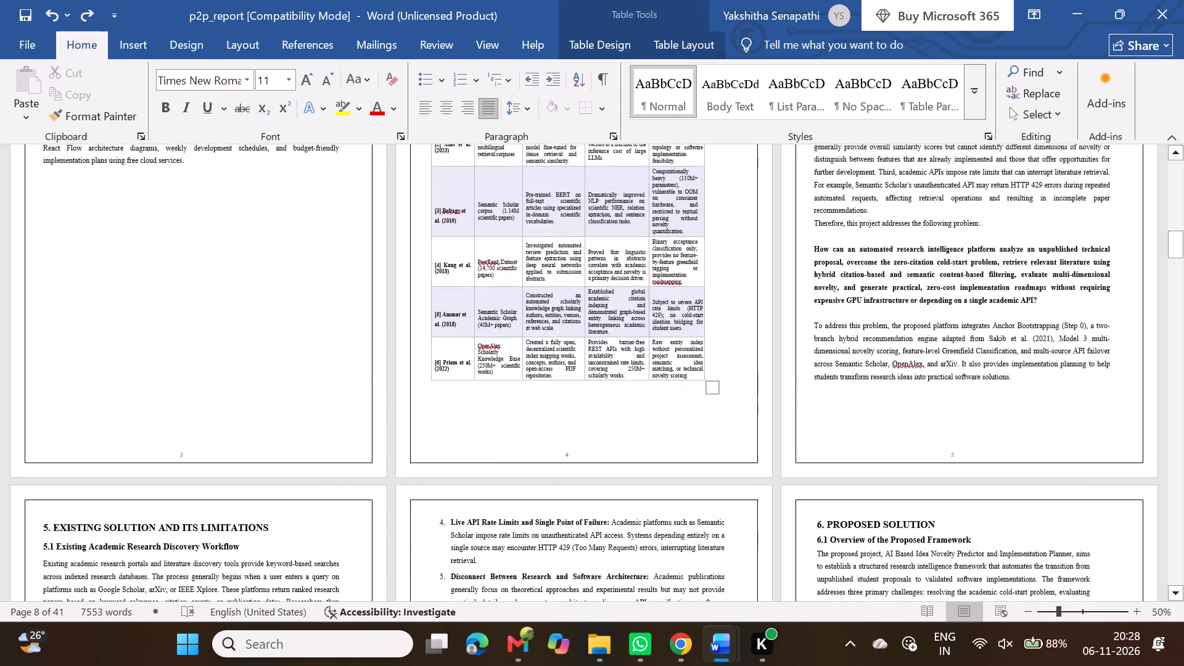
scroll(730, 503, "up", 2)
scroll(730, 503, "down", 16)
scroll(730, 503, "up", 1)
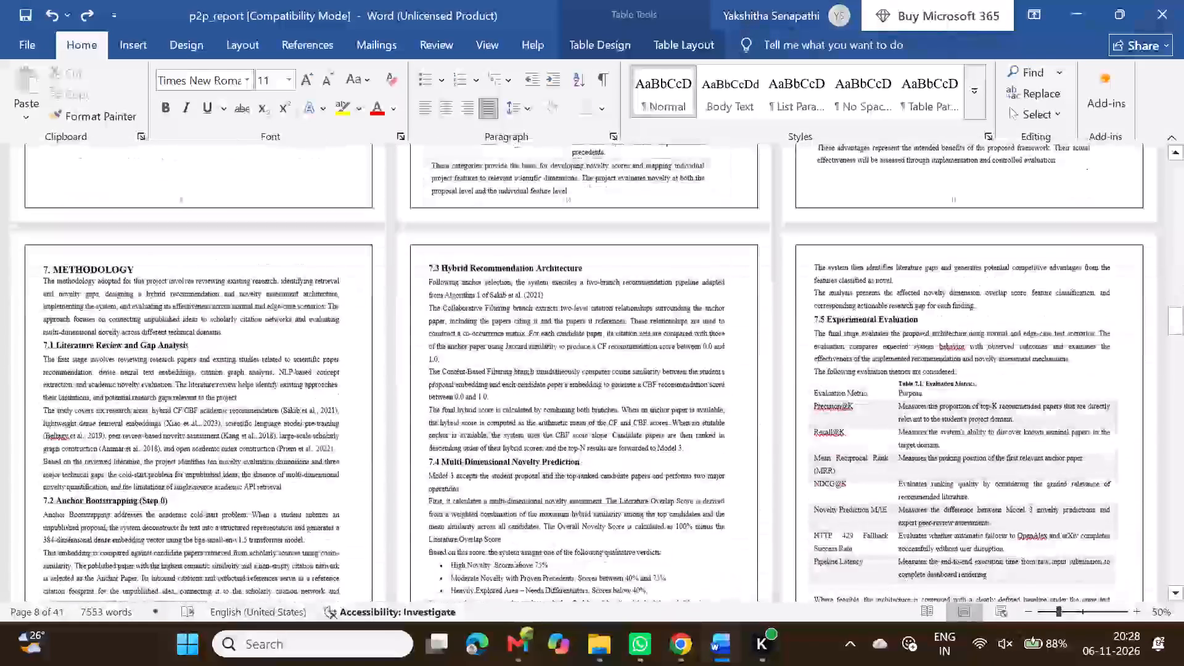
scroll(730, 503, "up", 1)
scroll(739, 479, "down", 4)
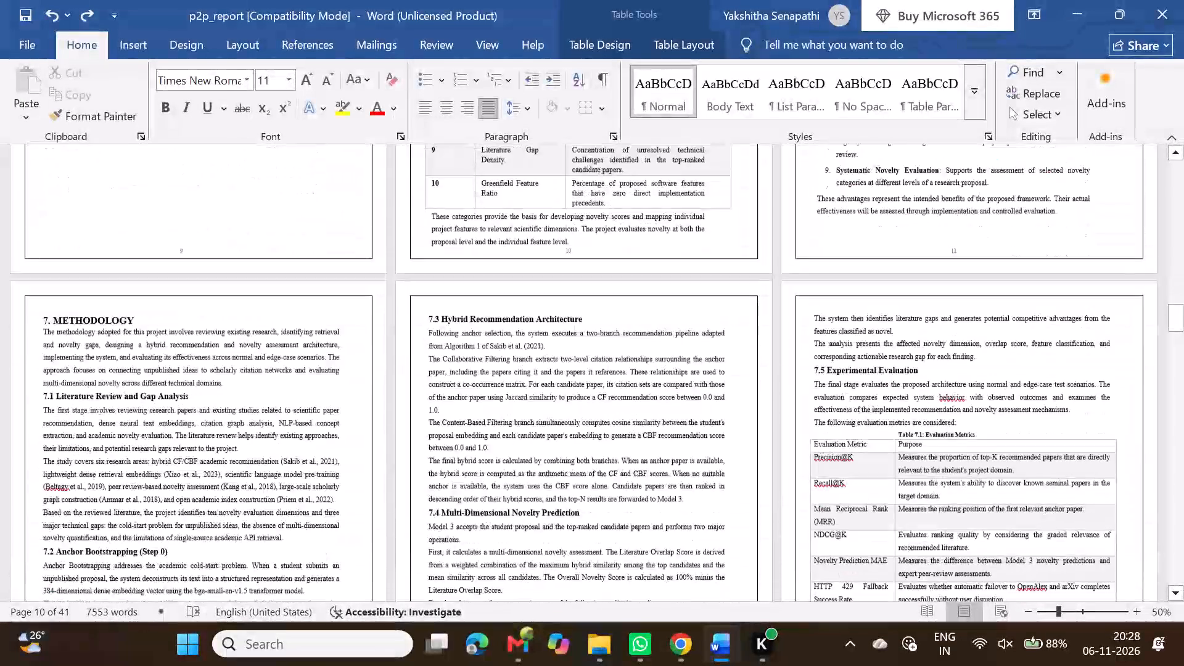
scroll(739, 479, "down", 3)
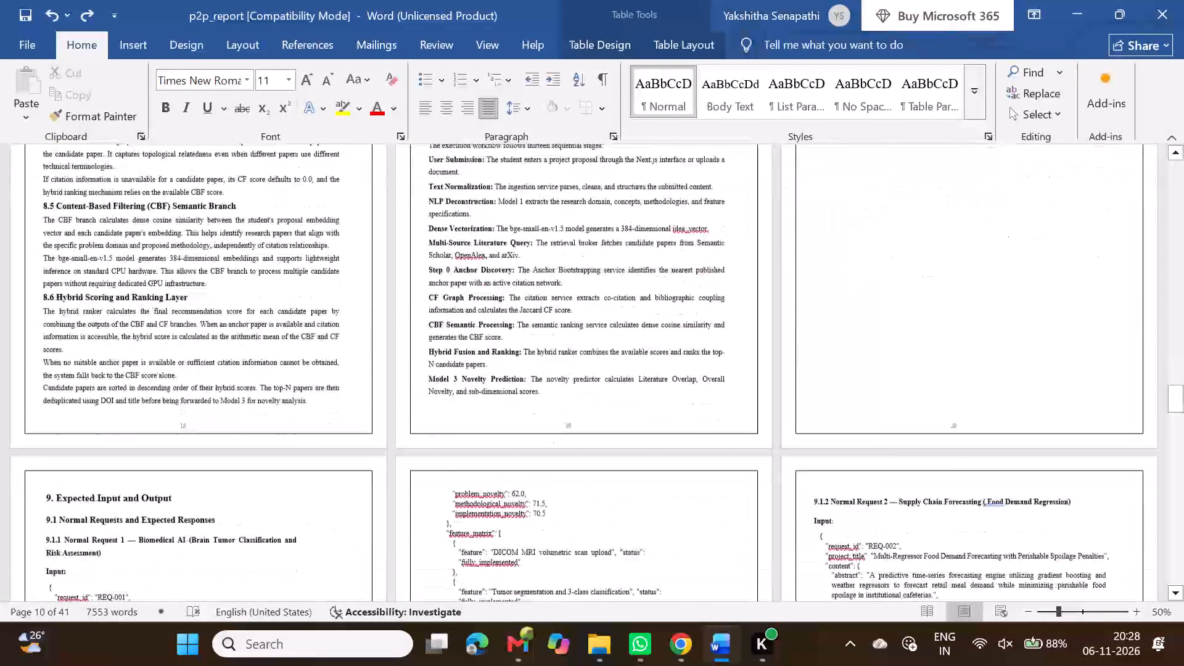
scroll(739, 479, "down", 5)
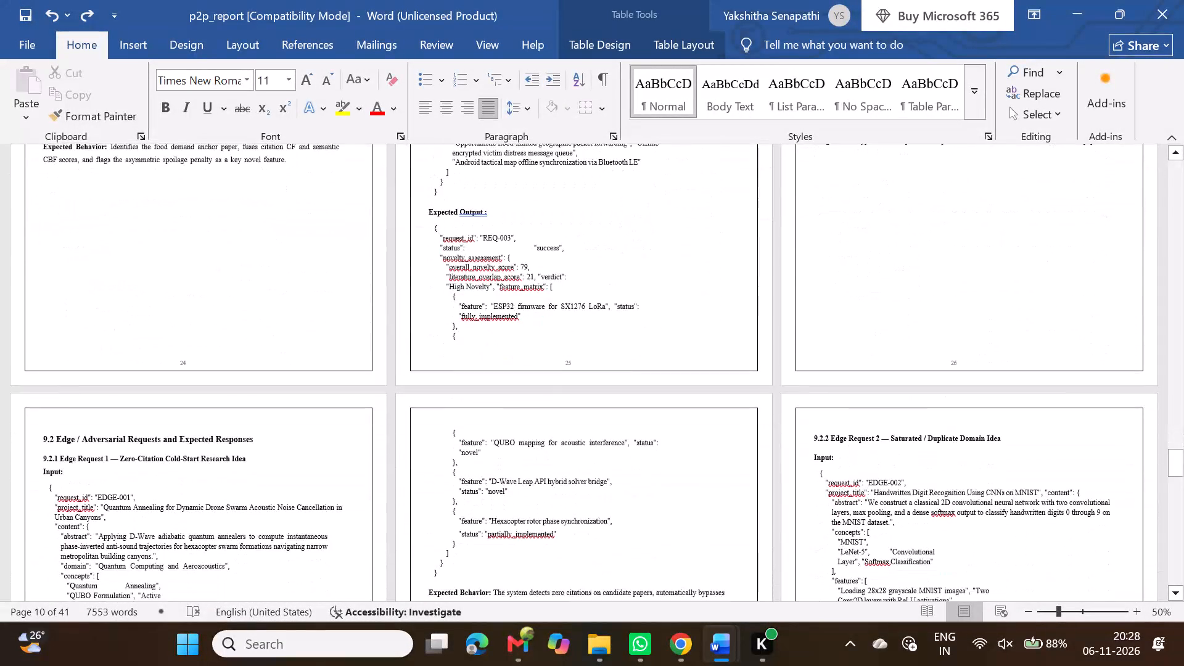
scroll(739, 479, "down", 16)
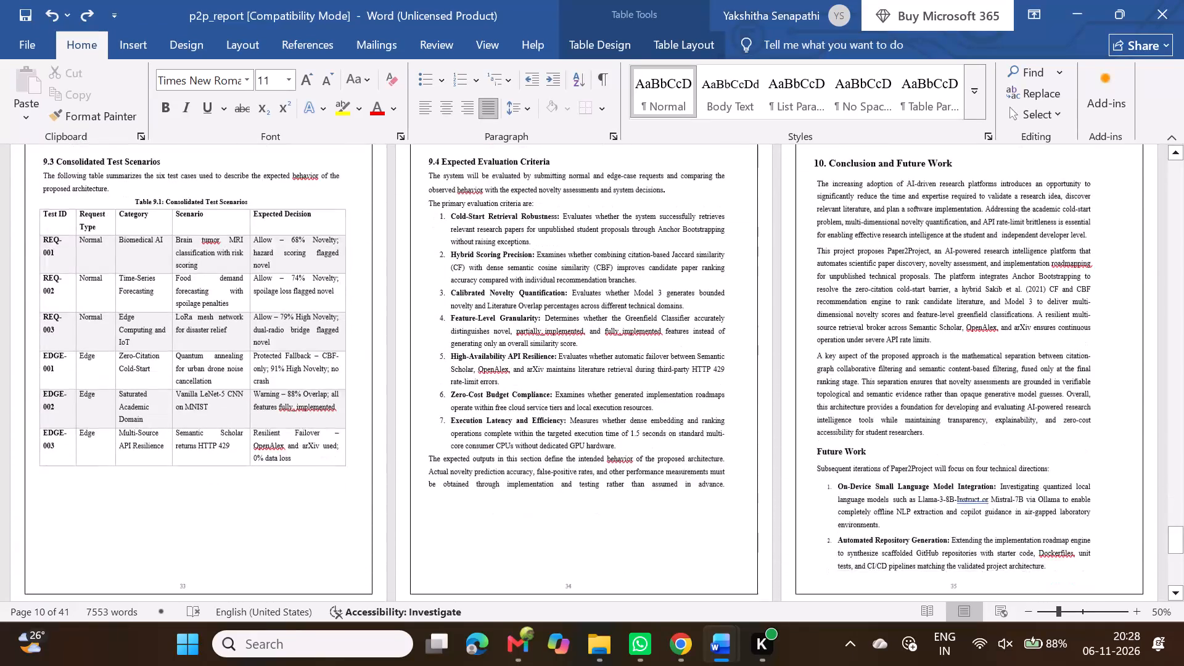
scroll(739, 479, "down", 1)
scroll(739, 479, "up", 3)
Save the p2p_report document.
left_click(450, 456)
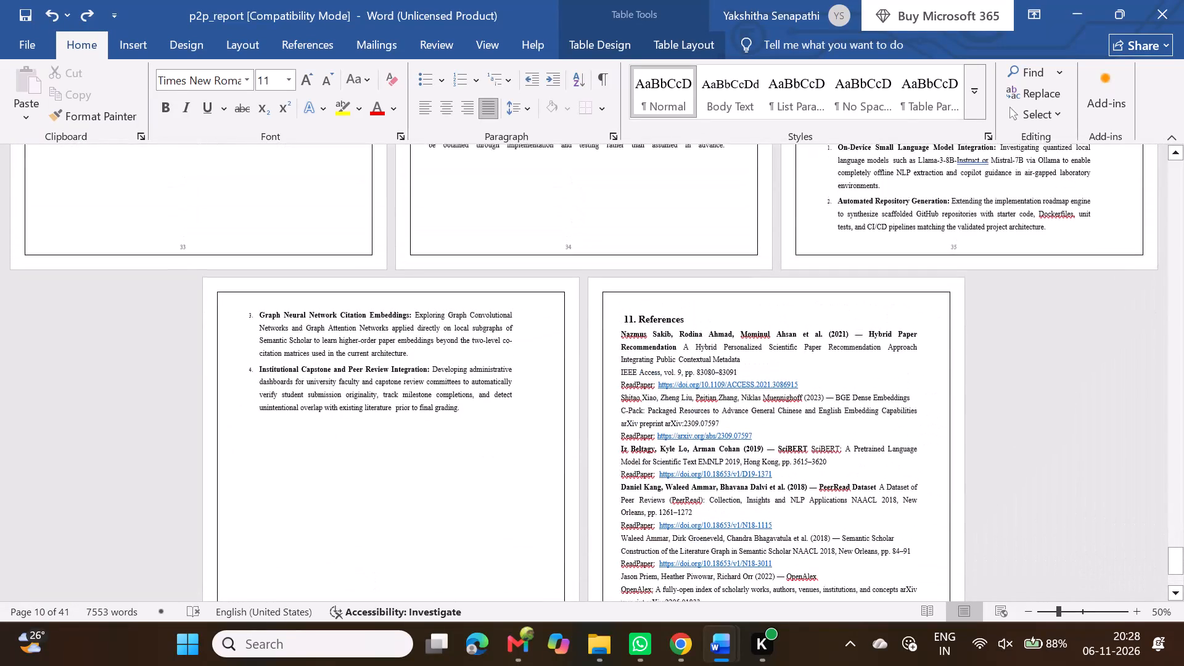
key("ctrl+s")
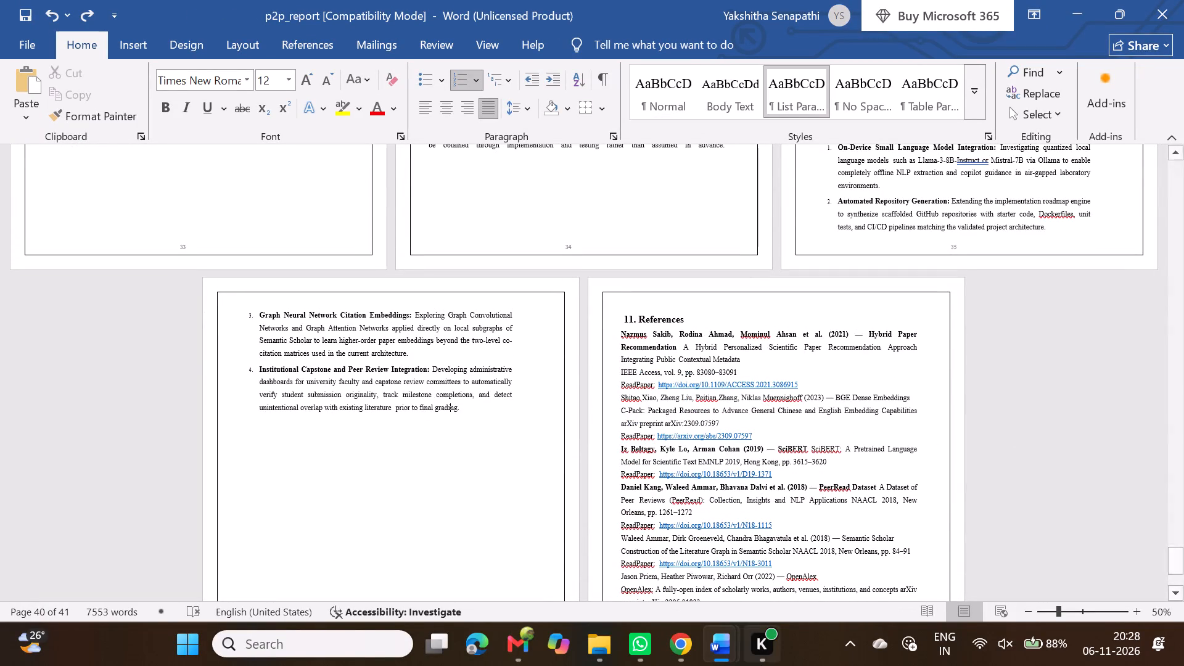
Save a copy of the report as a Word document in Downloads, with the new file name beginning "final_p".
left_click(25, 37)
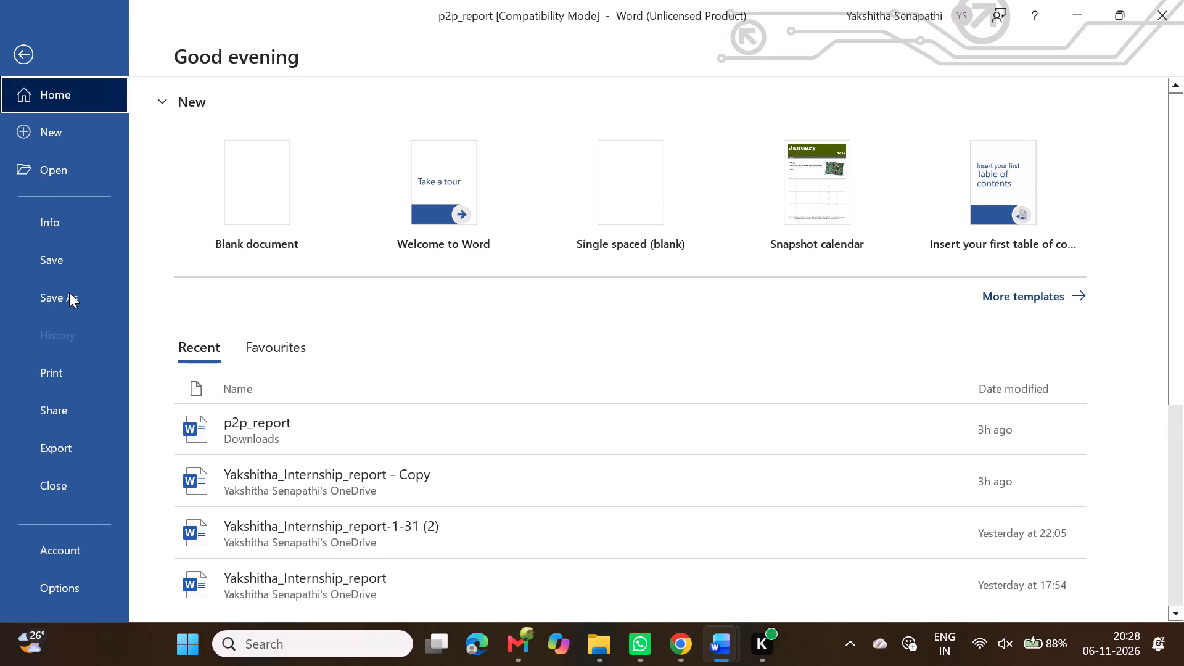
left_click(69, 292)
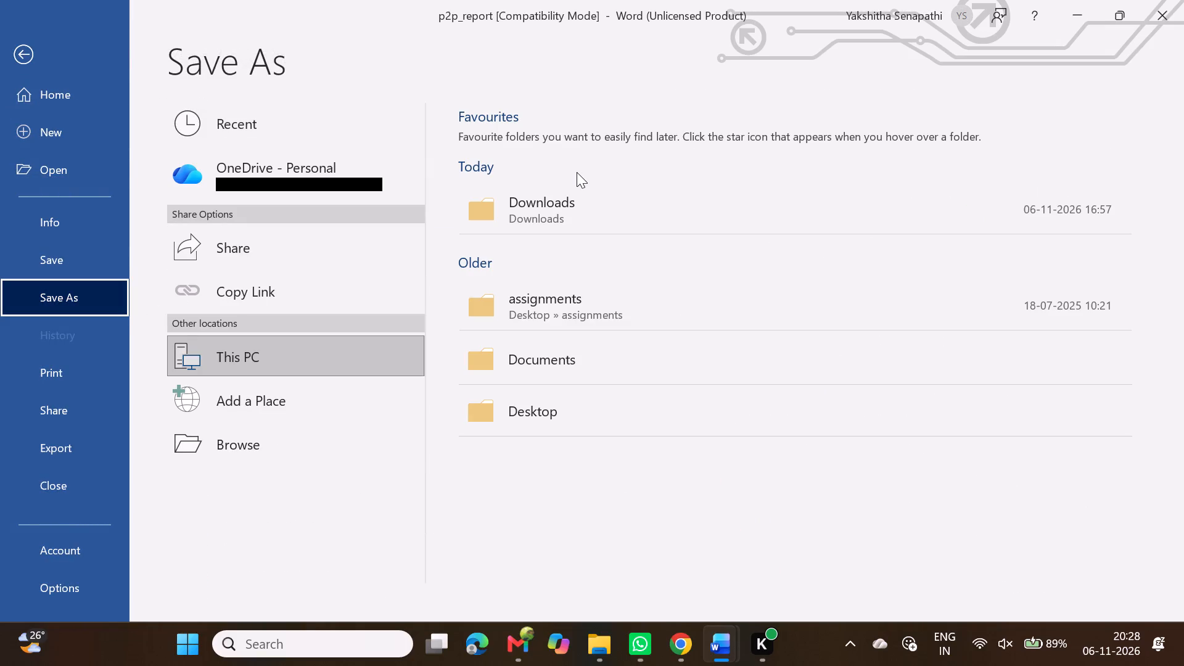
double_click(577, 205)
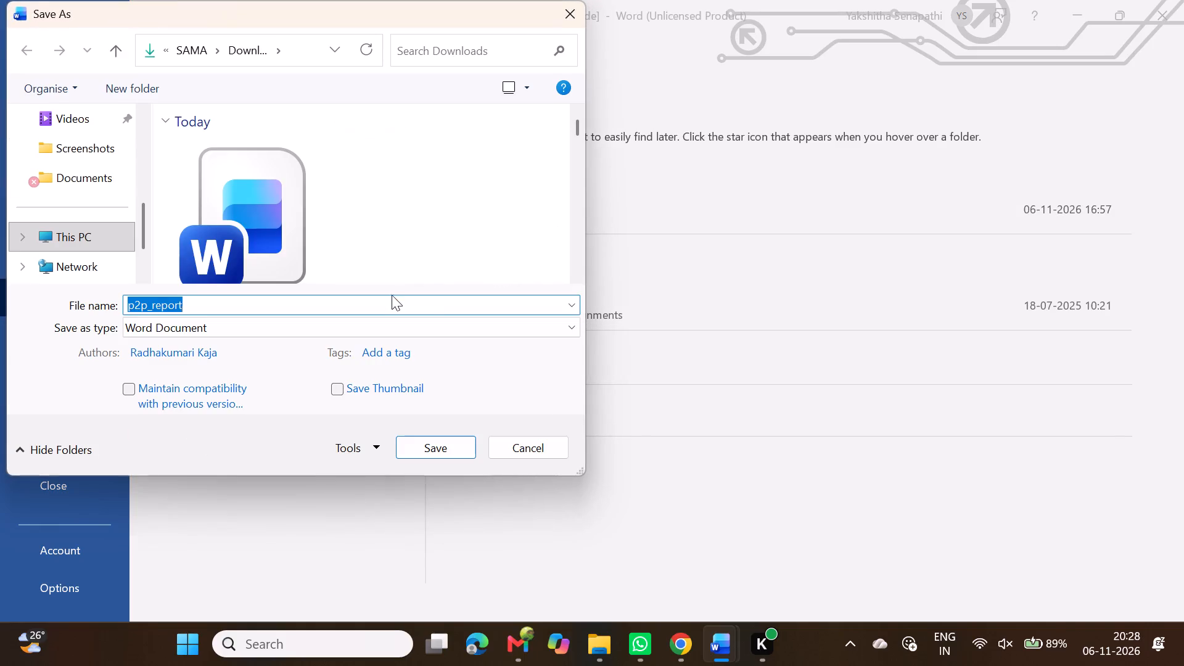
key("BackSpace")
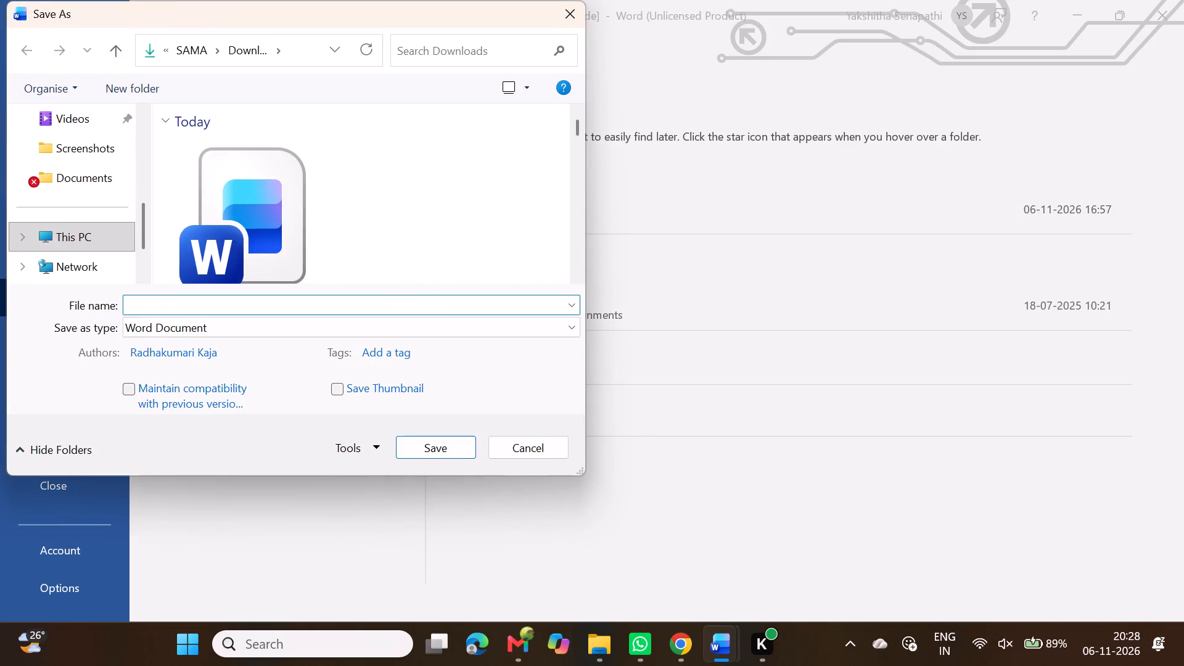
type("final")
key("shift+underscore")
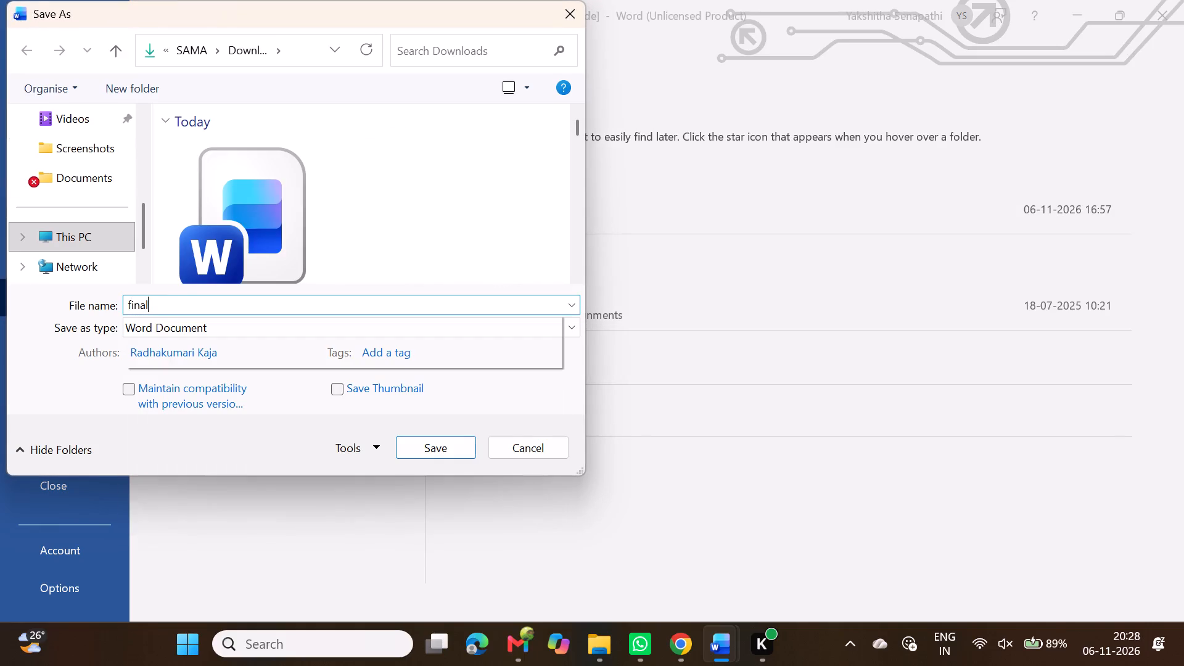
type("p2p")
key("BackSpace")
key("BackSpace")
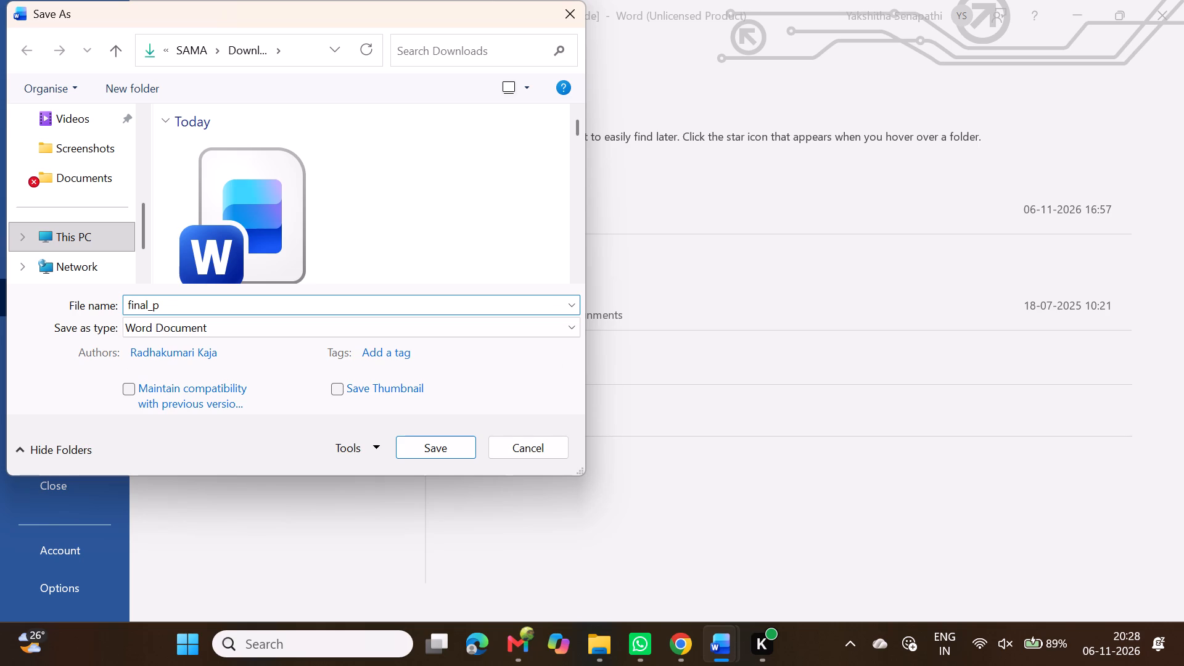
Complete the file name as final_paper2project_report and save the report as a PDF in Downloads with standard optimisation.
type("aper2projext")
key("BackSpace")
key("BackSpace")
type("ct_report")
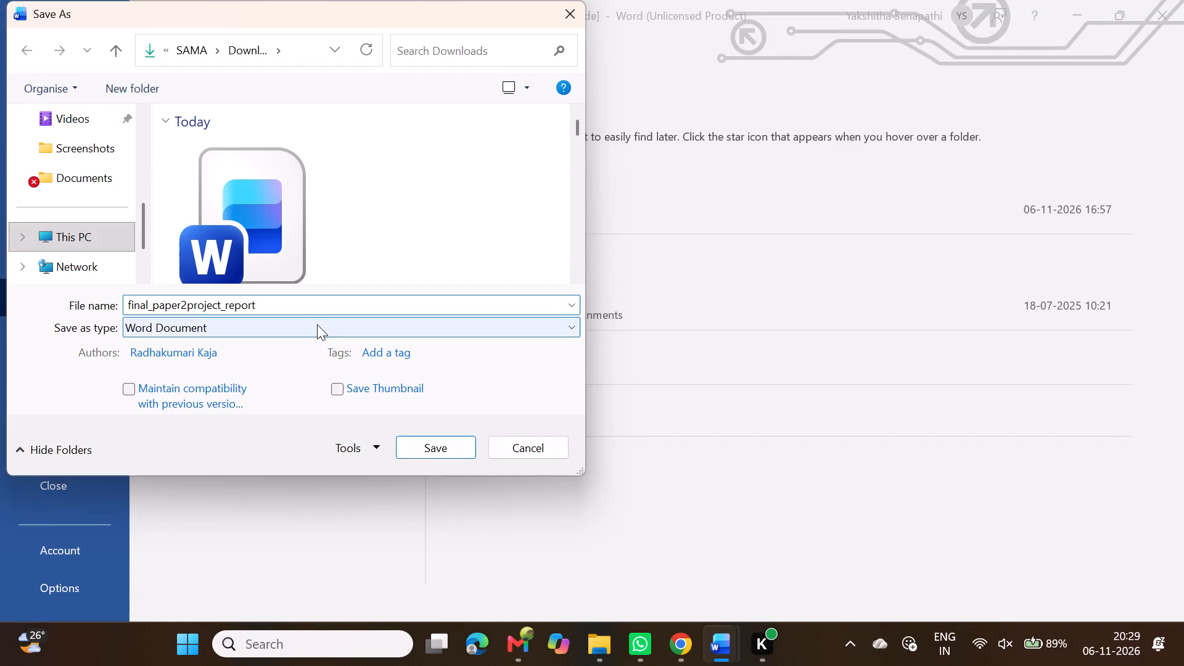
left_click(318, 326)
left_click(260, 445)
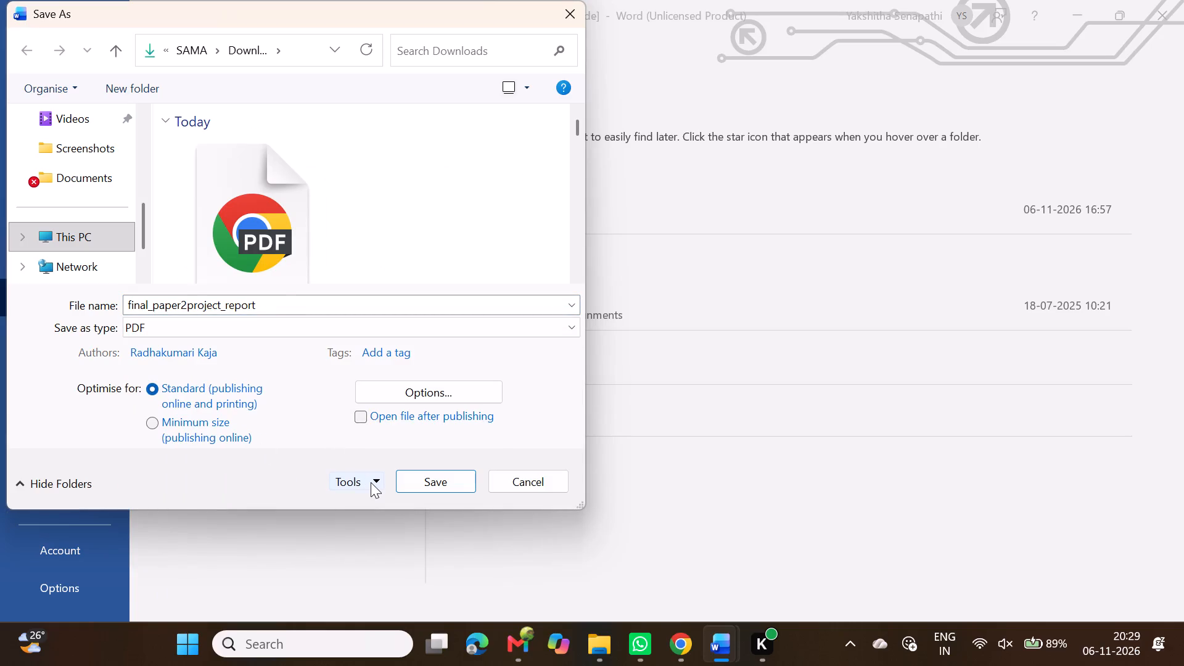